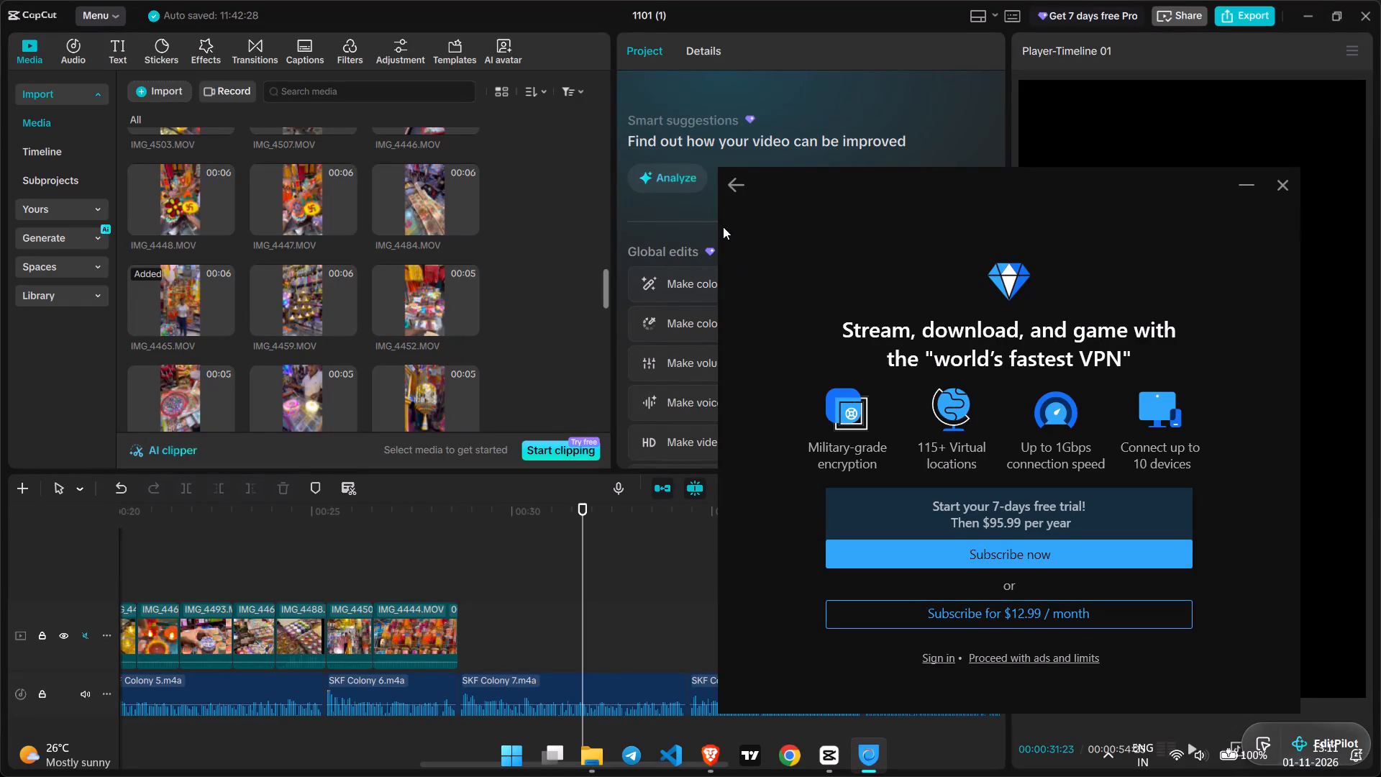
# Dismiss the subscription offer and connect the VPN using the United Kingdom virtual location.
pyautogui.click(731, 187)
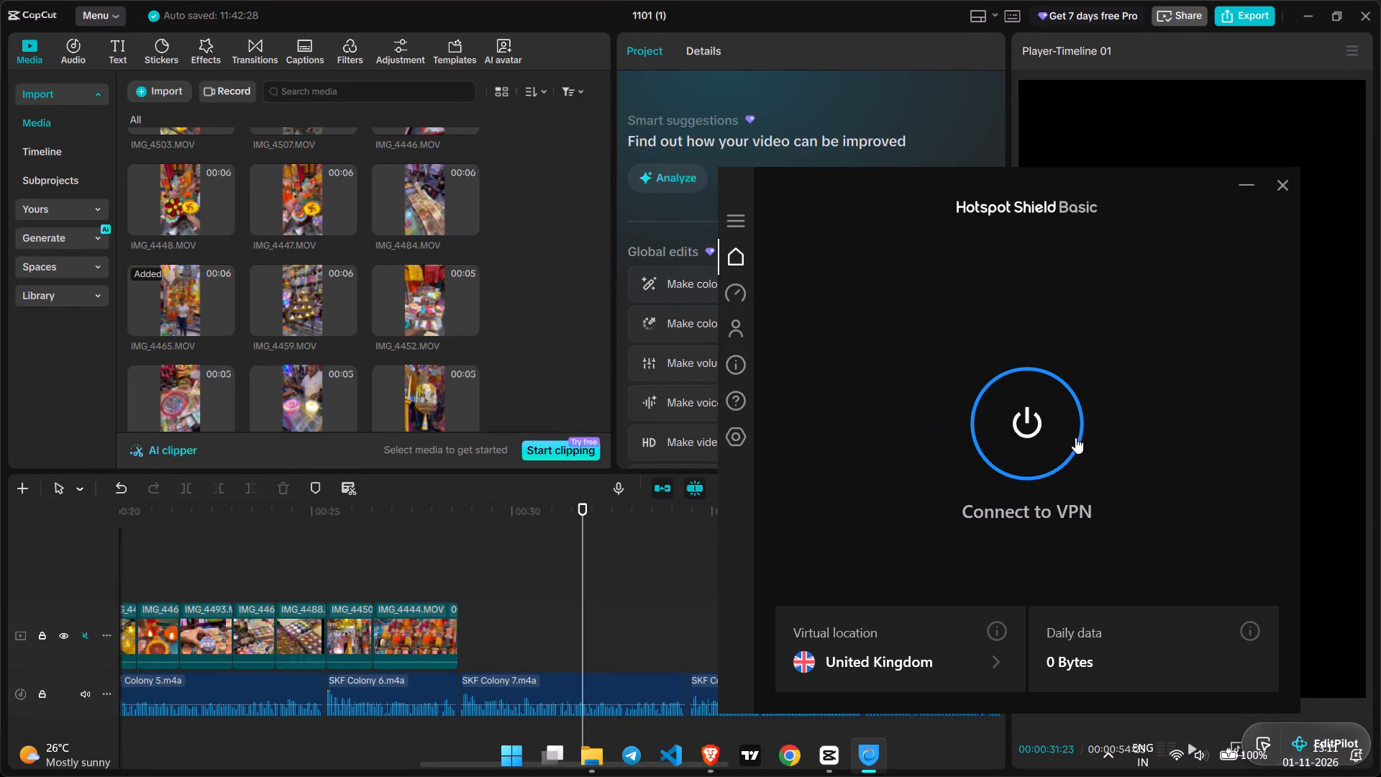
pyautogui.click(1031, 425)
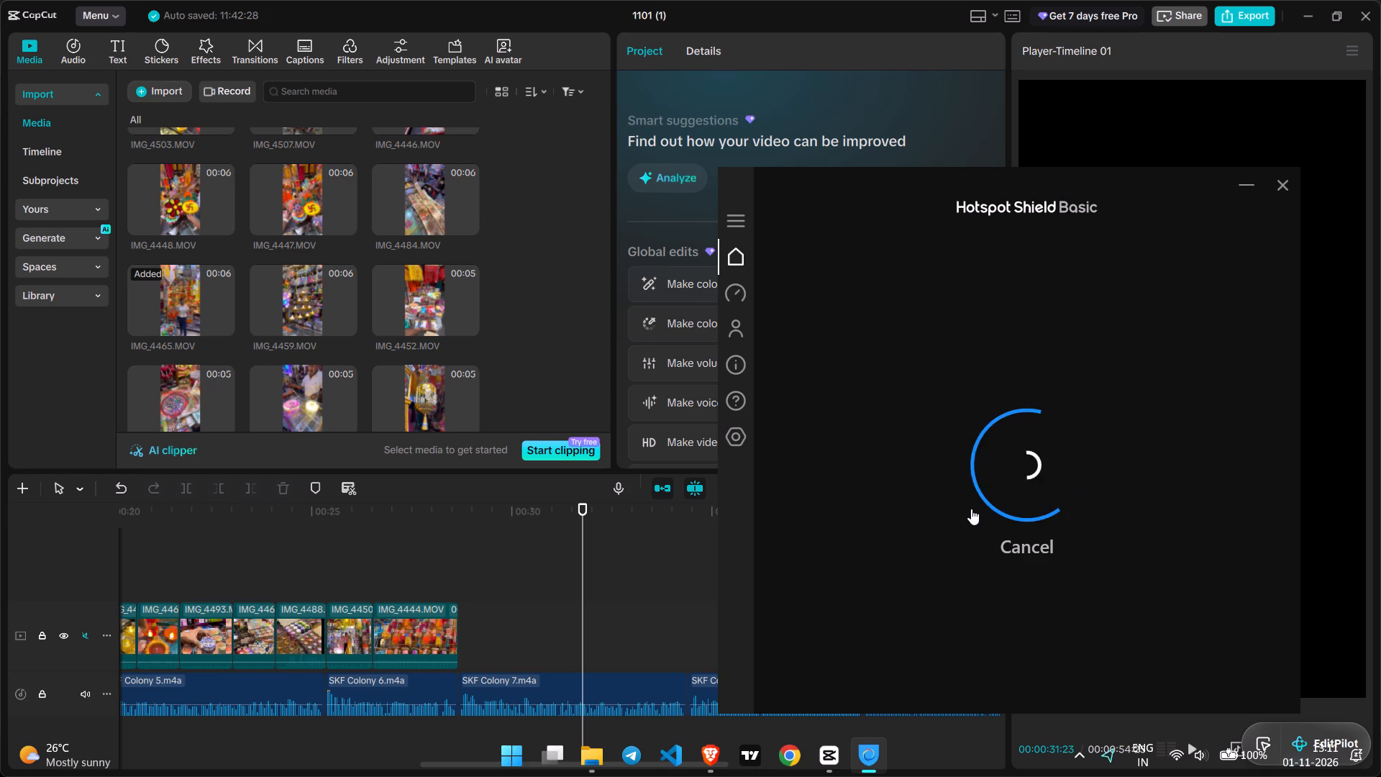
# Switch to CapCut and play the timeline from the IMG_4444.MOV clip into the SKF Colony 7 audio.
pyautogui.click(457, 553)
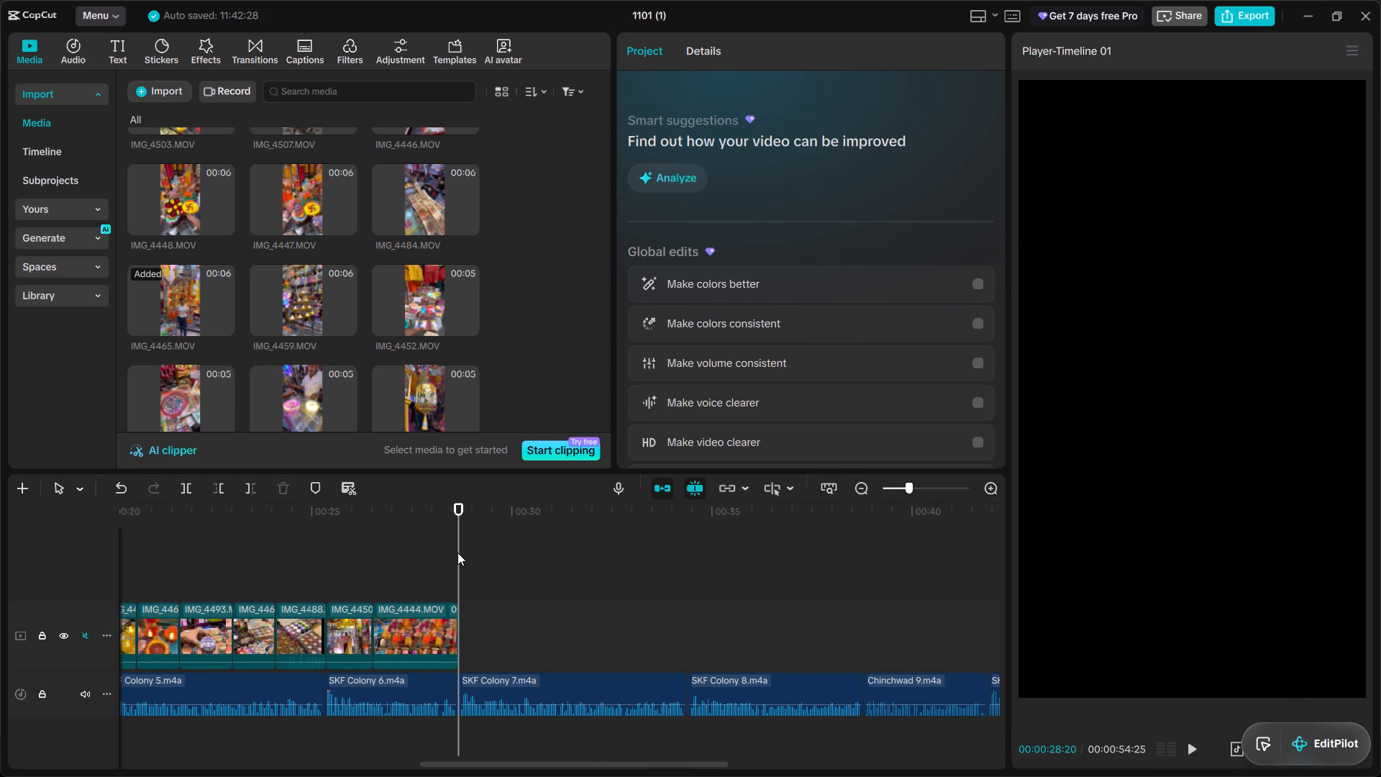
pyautogui.click(420, 557)
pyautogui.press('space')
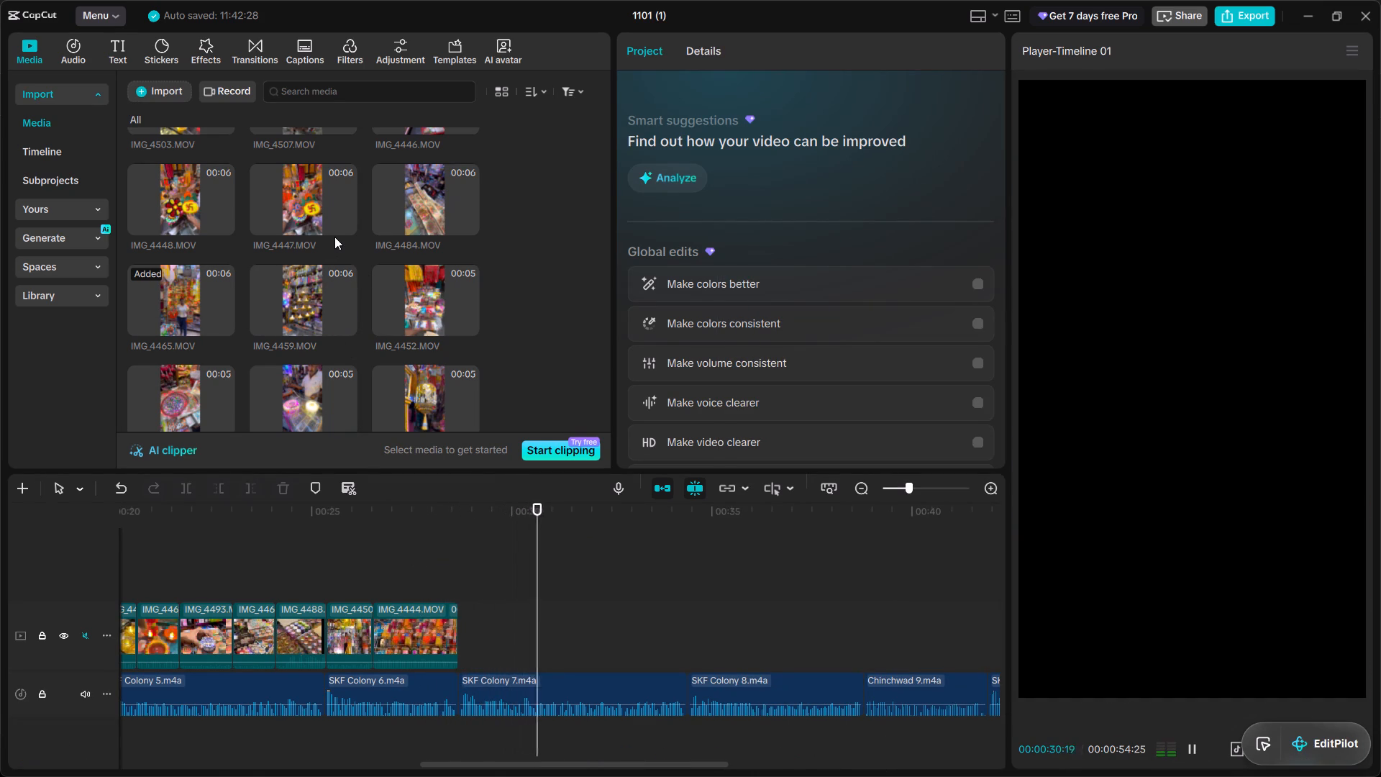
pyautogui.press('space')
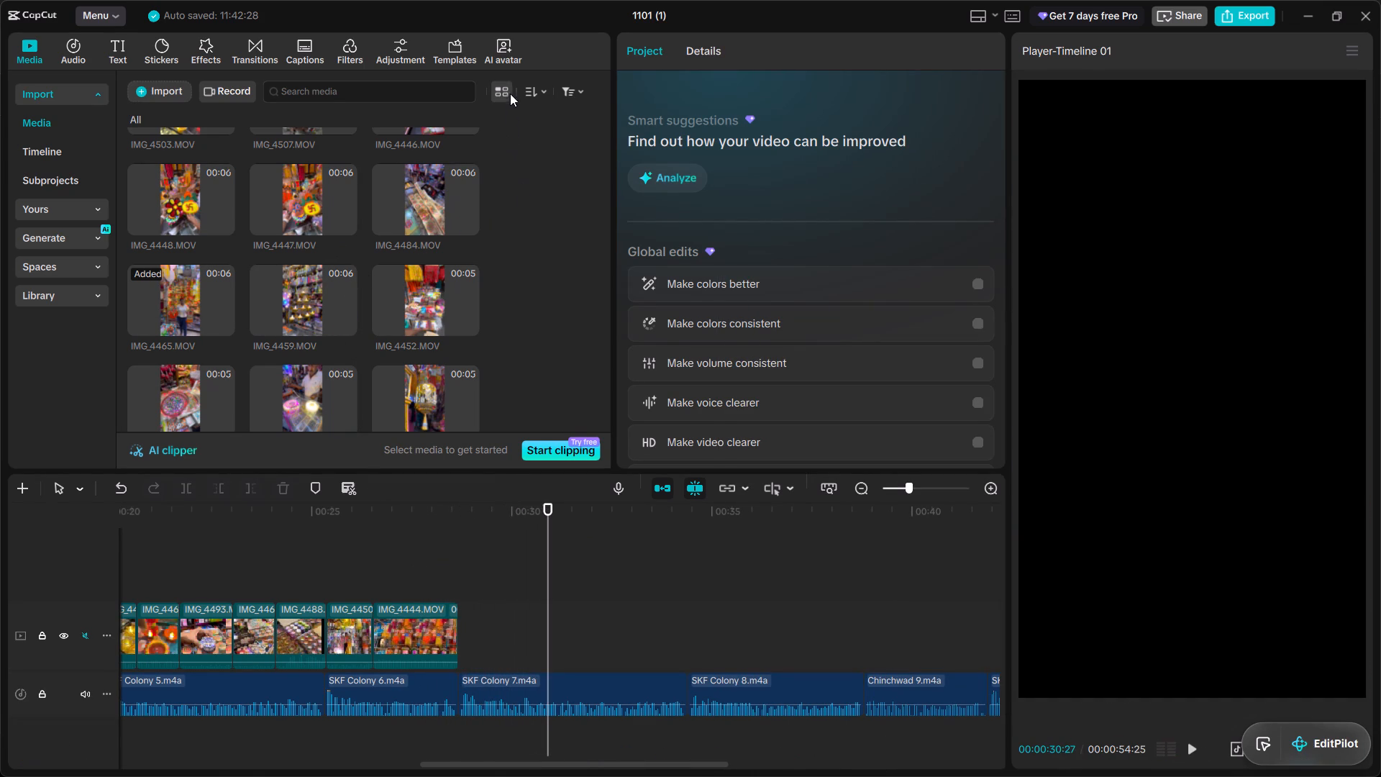
# Change the imported media display from thumbnail grid to full-width filmstrips.
pyautogui.click(509, 89)
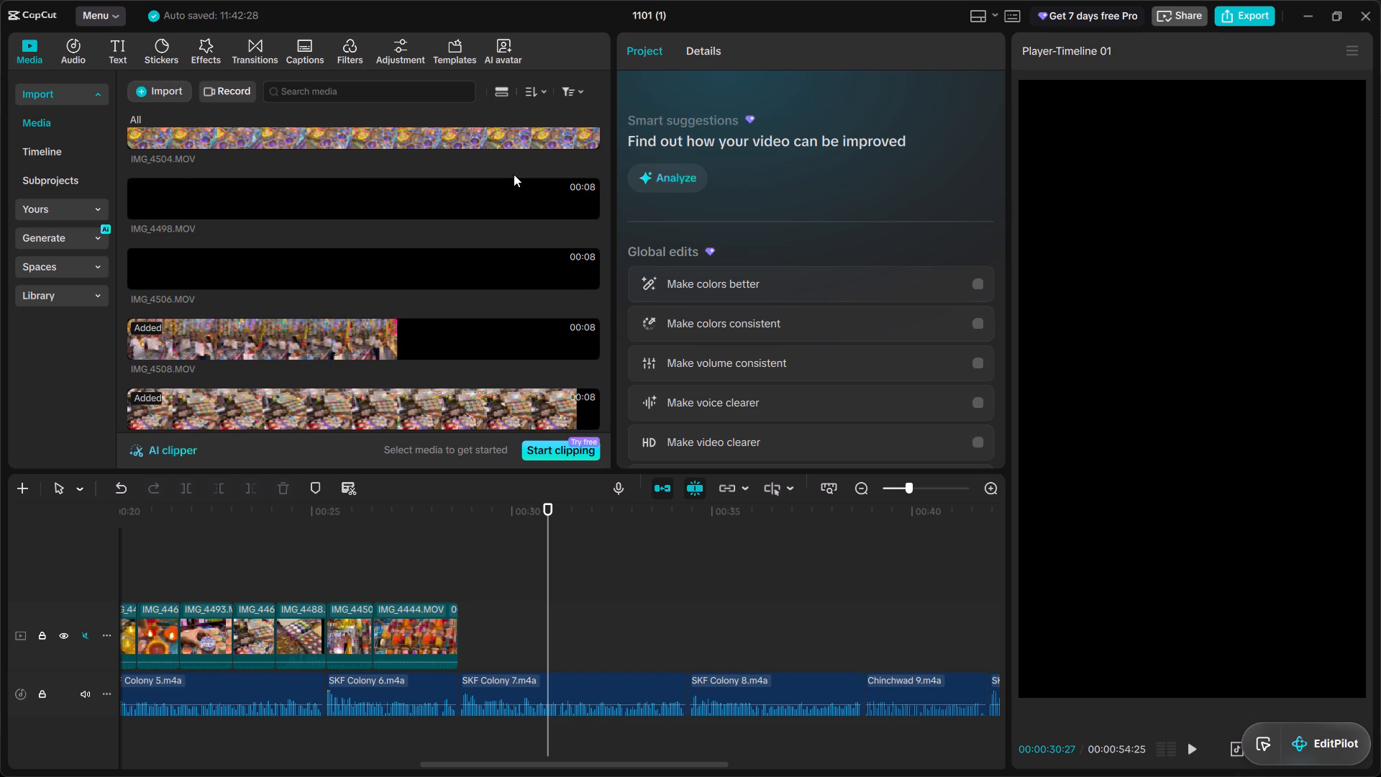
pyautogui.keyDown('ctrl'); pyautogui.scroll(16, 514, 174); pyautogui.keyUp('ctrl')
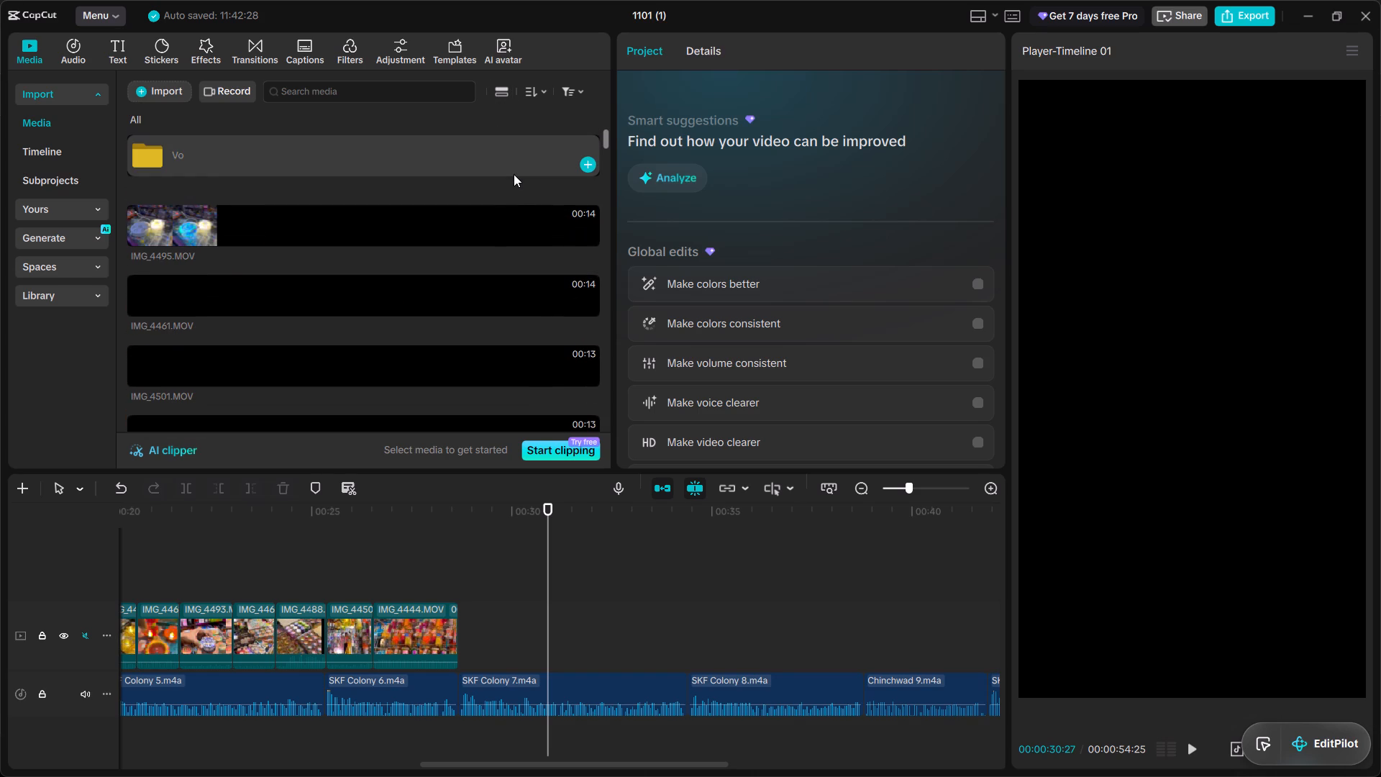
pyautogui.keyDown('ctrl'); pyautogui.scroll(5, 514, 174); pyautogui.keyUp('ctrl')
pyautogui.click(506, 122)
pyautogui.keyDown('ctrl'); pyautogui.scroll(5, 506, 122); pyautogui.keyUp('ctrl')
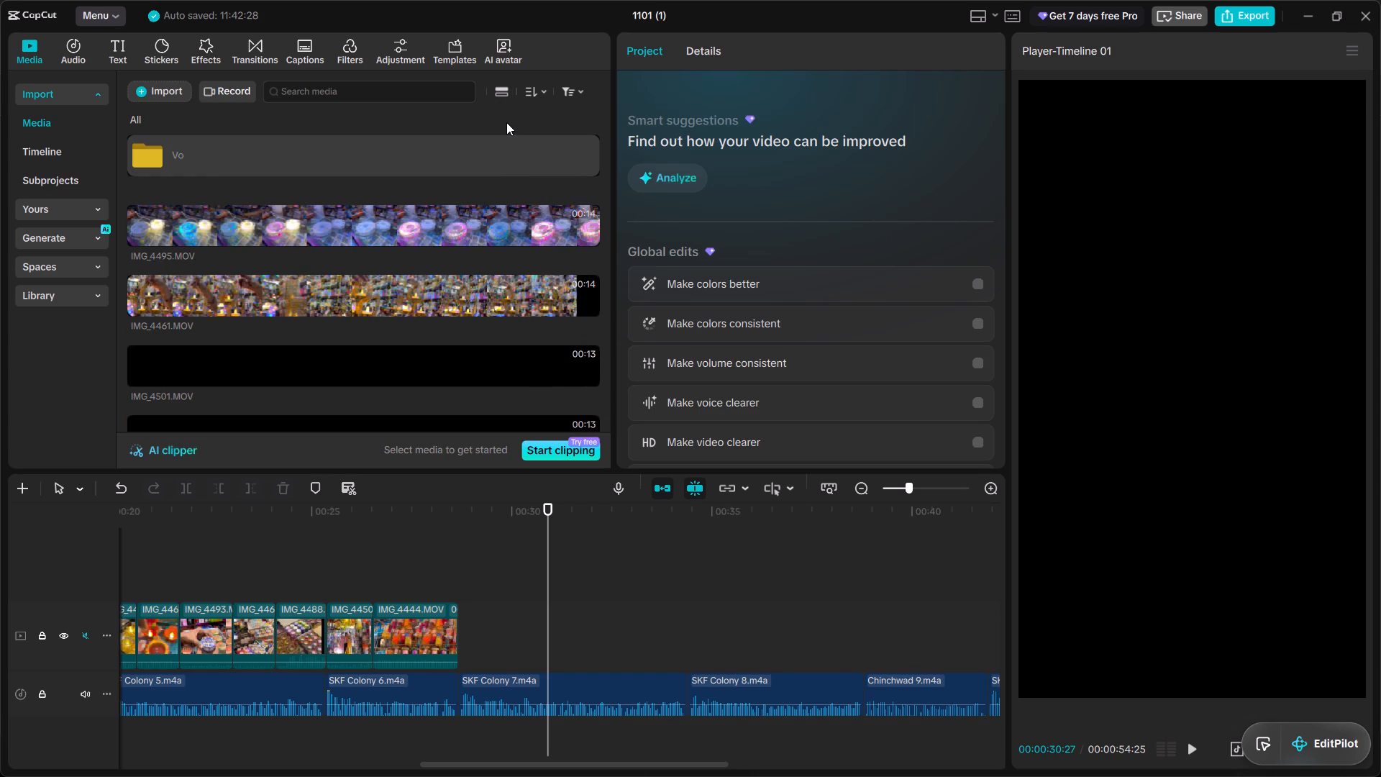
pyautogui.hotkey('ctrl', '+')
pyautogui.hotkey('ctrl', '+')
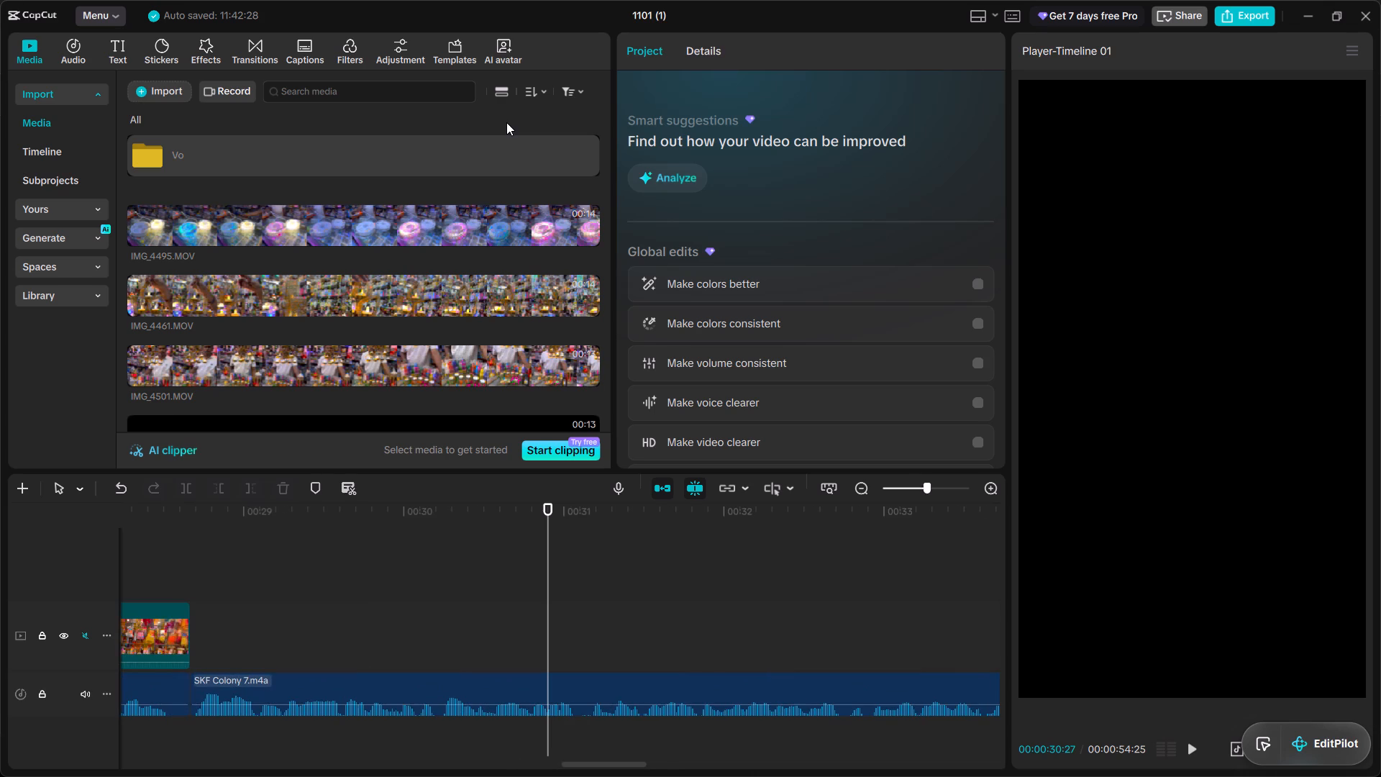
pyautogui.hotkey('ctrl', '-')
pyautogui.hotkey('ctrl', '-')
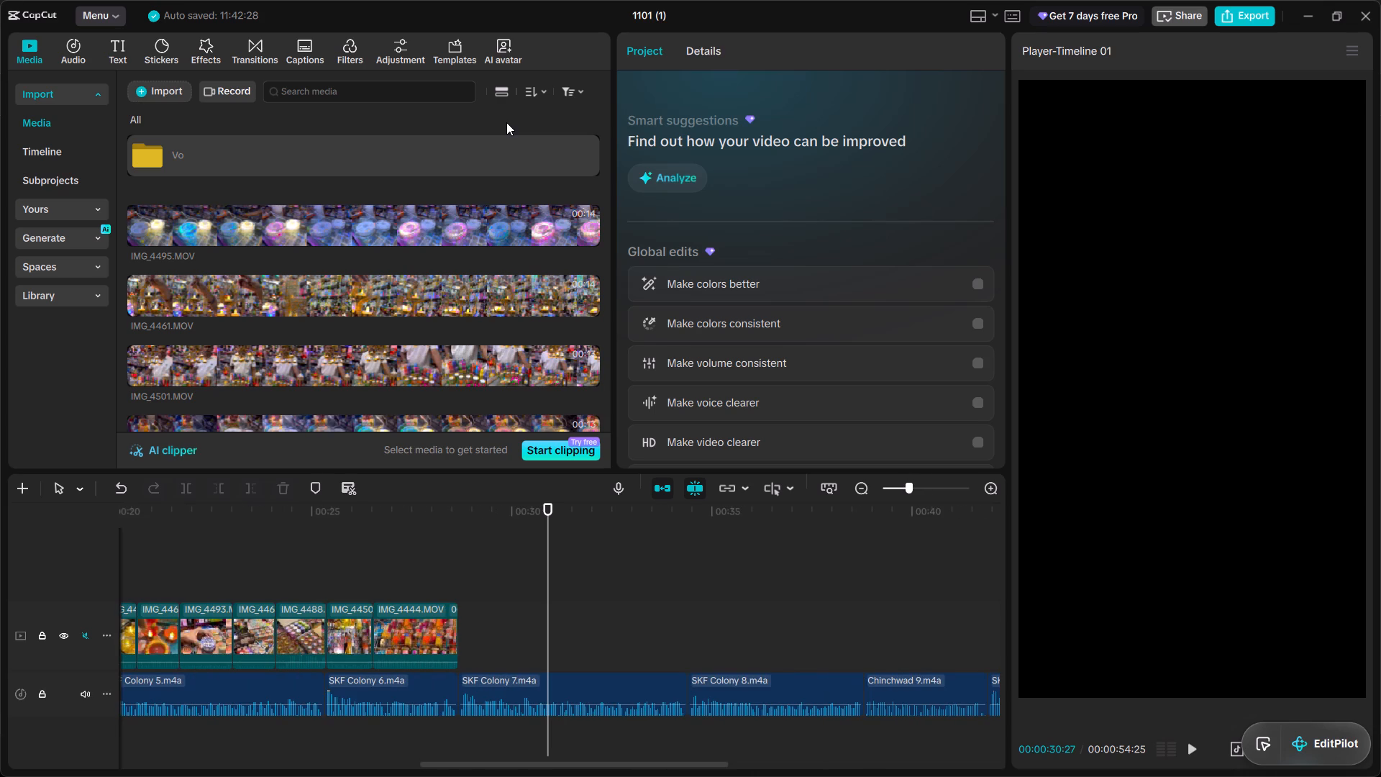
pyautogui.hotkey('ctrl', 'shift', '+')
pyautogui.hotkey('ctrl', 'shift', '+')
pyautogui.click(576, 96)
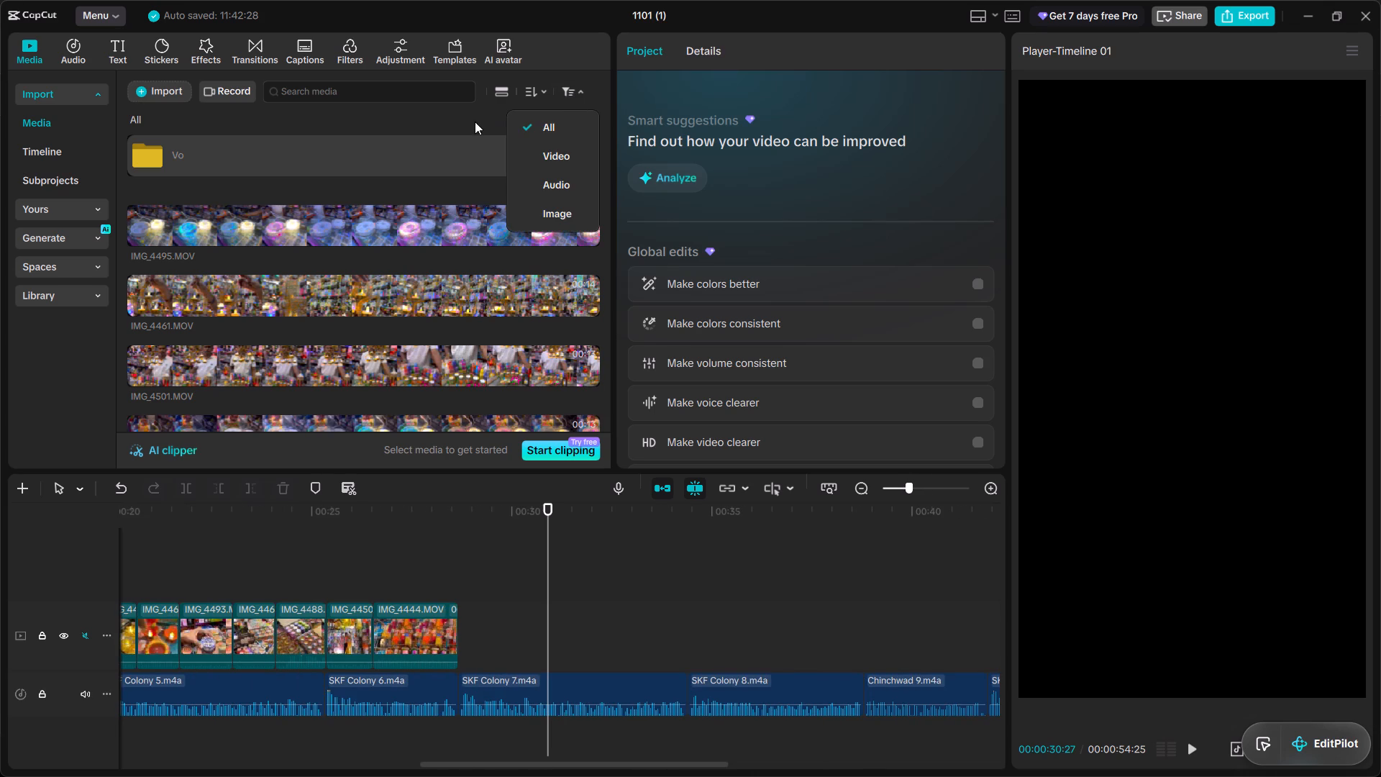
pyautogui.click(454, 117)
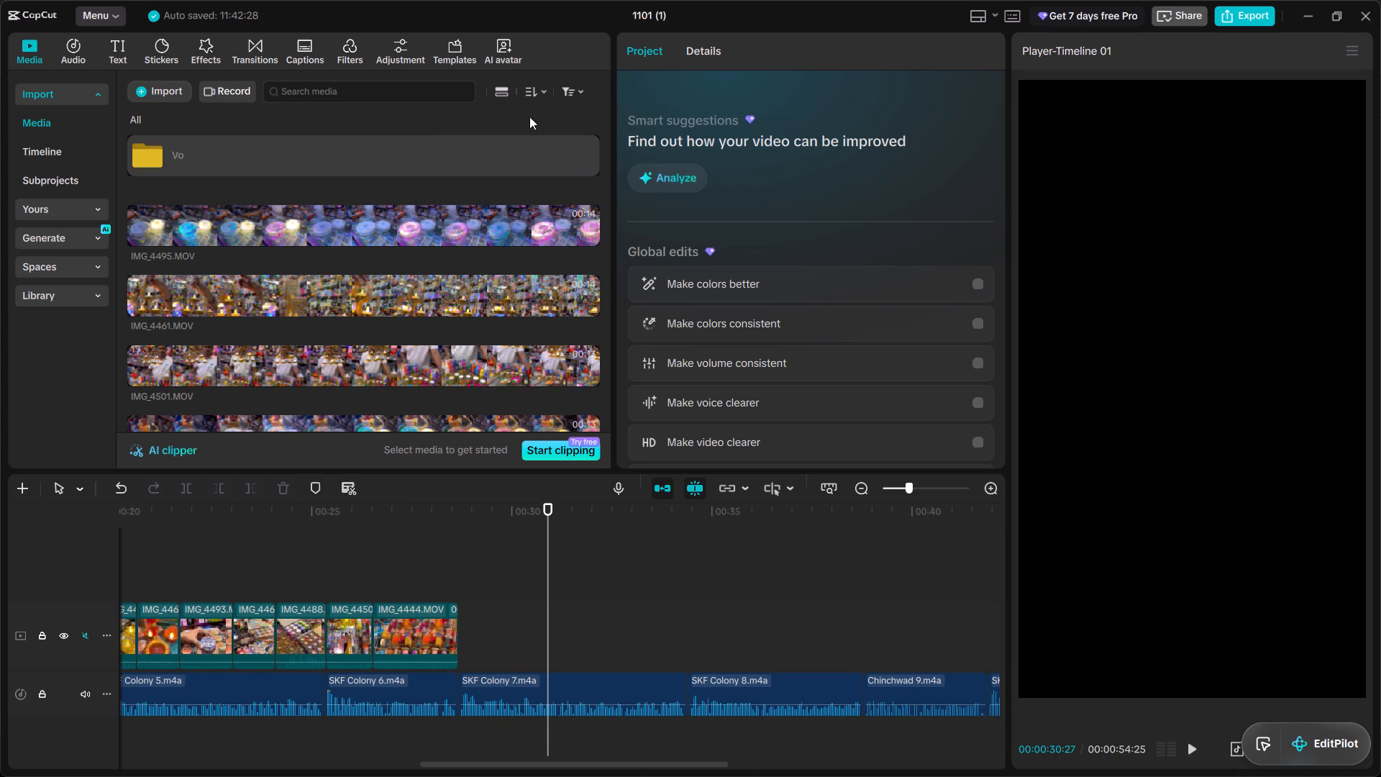
# Switch the imported media from filmstrip rows to a grid of thumbnails.
pyautogui.click(509, 90)
pyautogui.click(244, 194)
# Preview the longest imported clips, from IMG_4495.MOV through IMG_4506.MOV, to look for footage that fits the SKF Colony 7 voiceover.
pyautogui.click(294, 174)
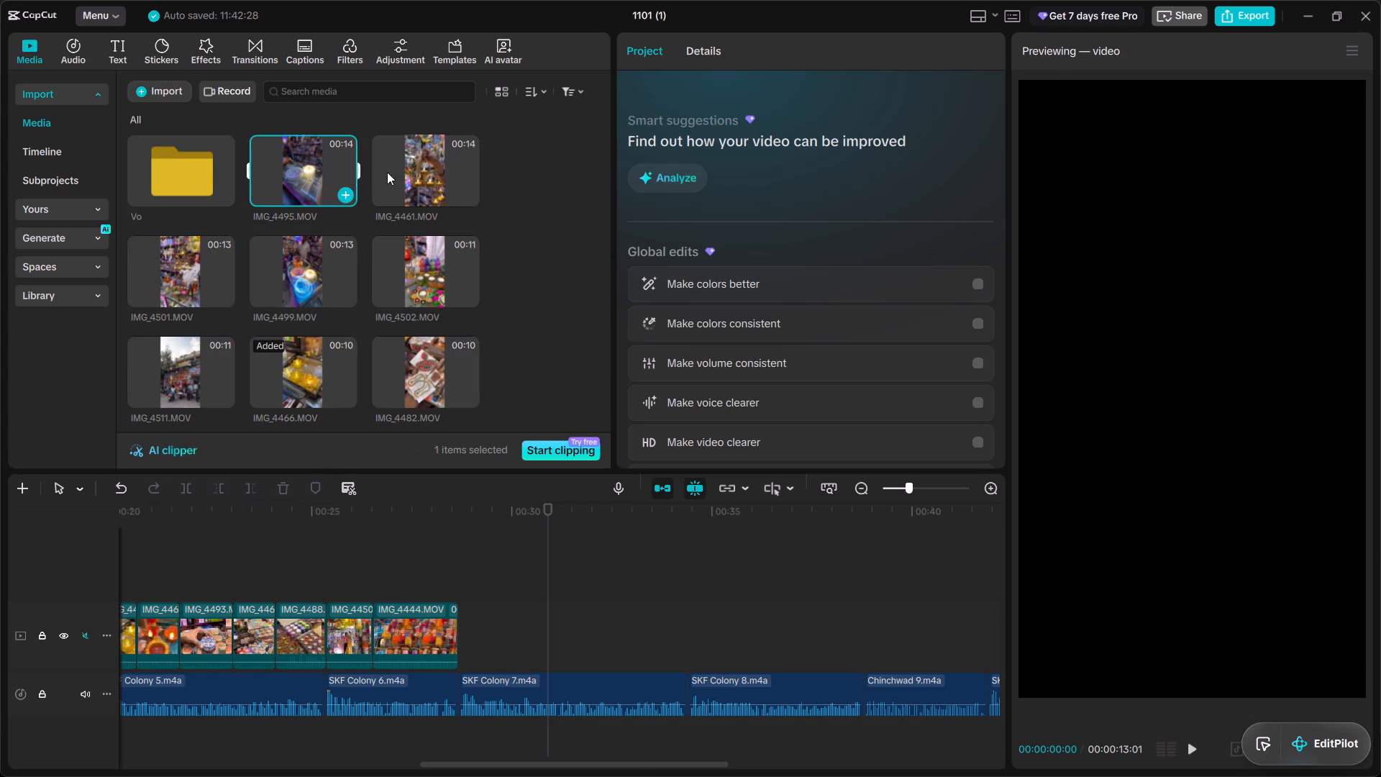
pyautogui.click(435, 164)
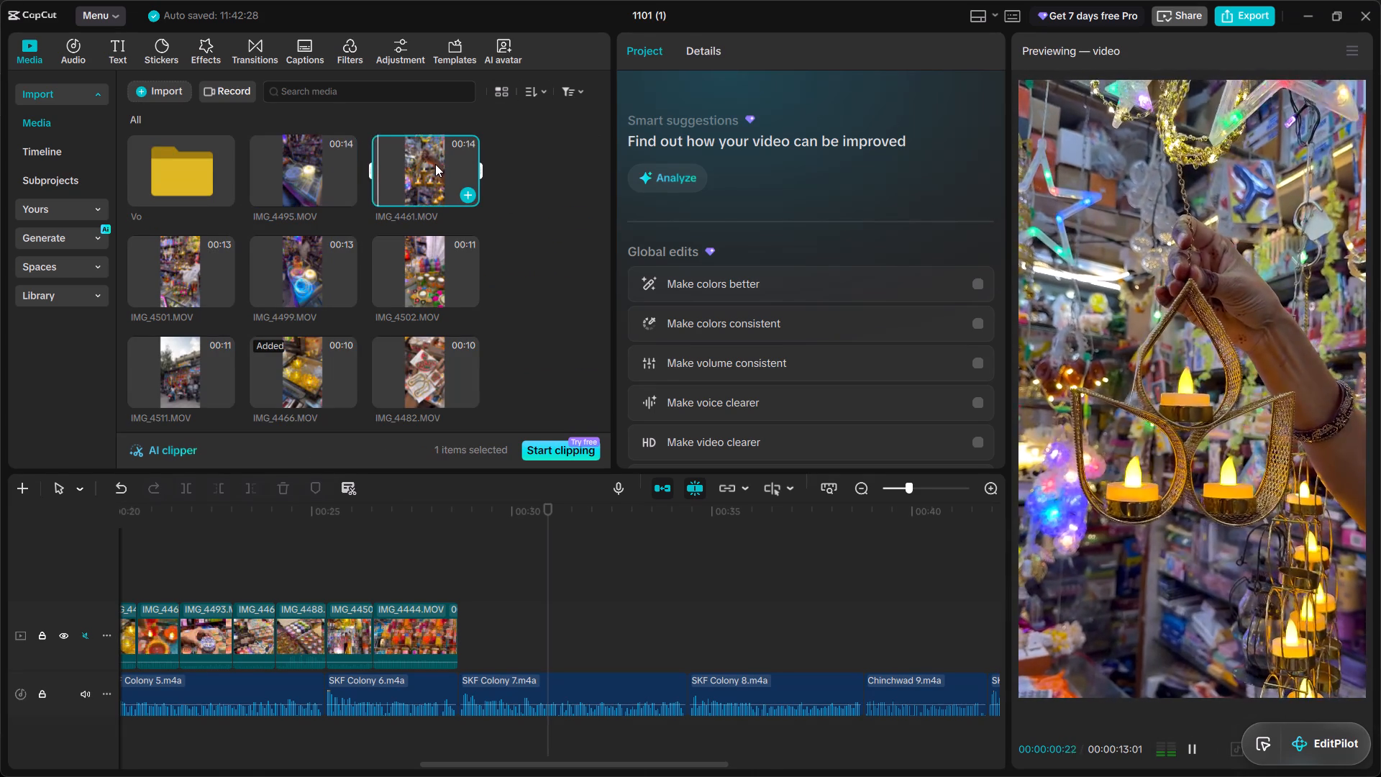
pyautogui.scroll(-1, 435, 164)
pyautogui.click(286, 191)
pyautogui.click(219, 186)
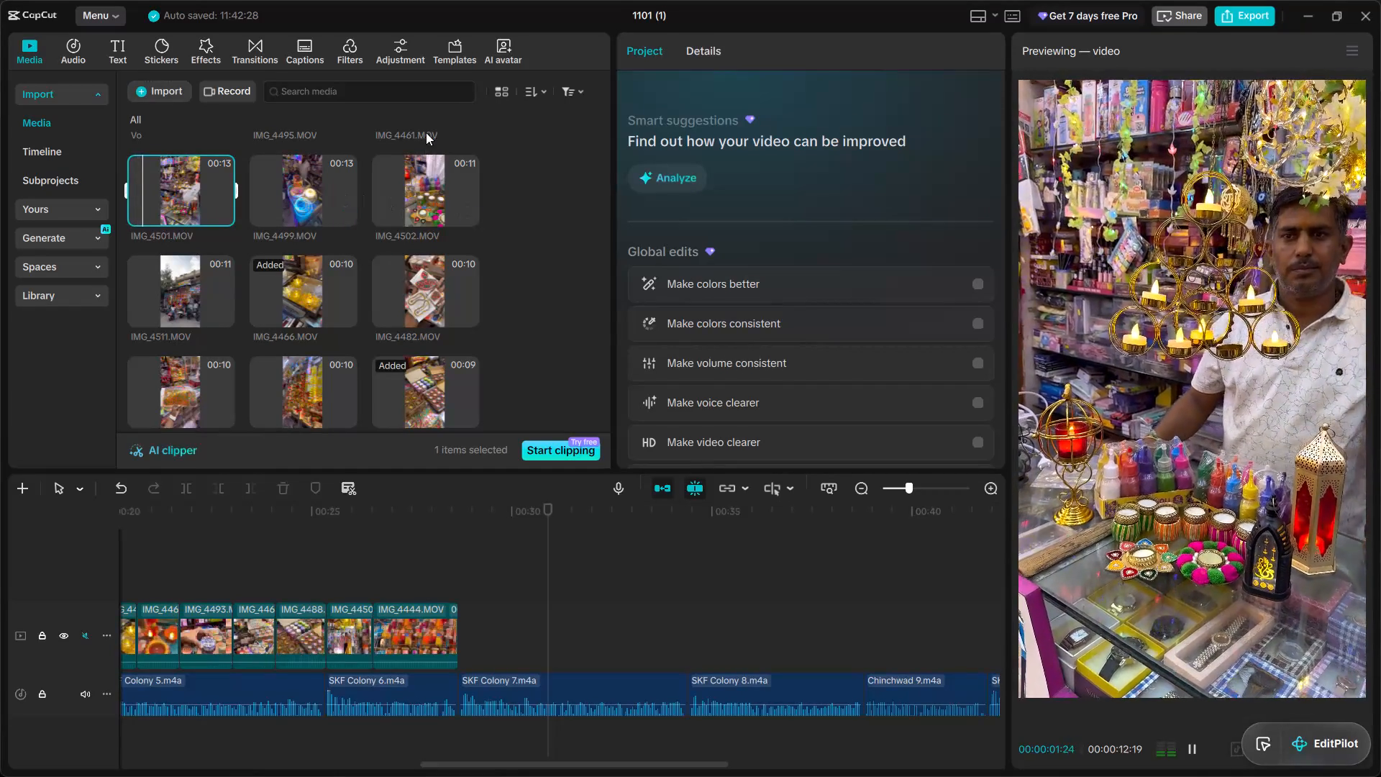
pyautogui.click(411, 279)
pyautogui.click(301, 286)
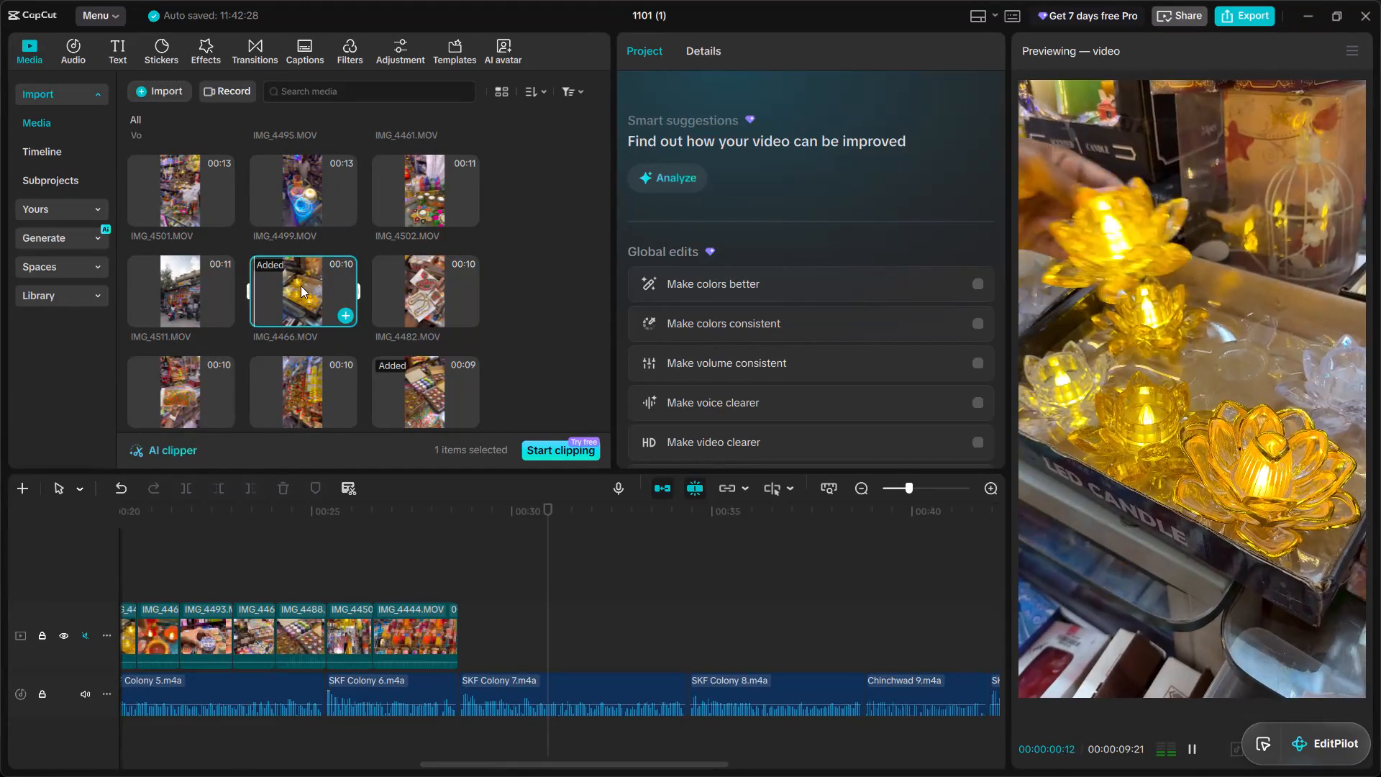
pyautogui.scroll(-1, 301, 286)
pyautogui.click(301, 340)
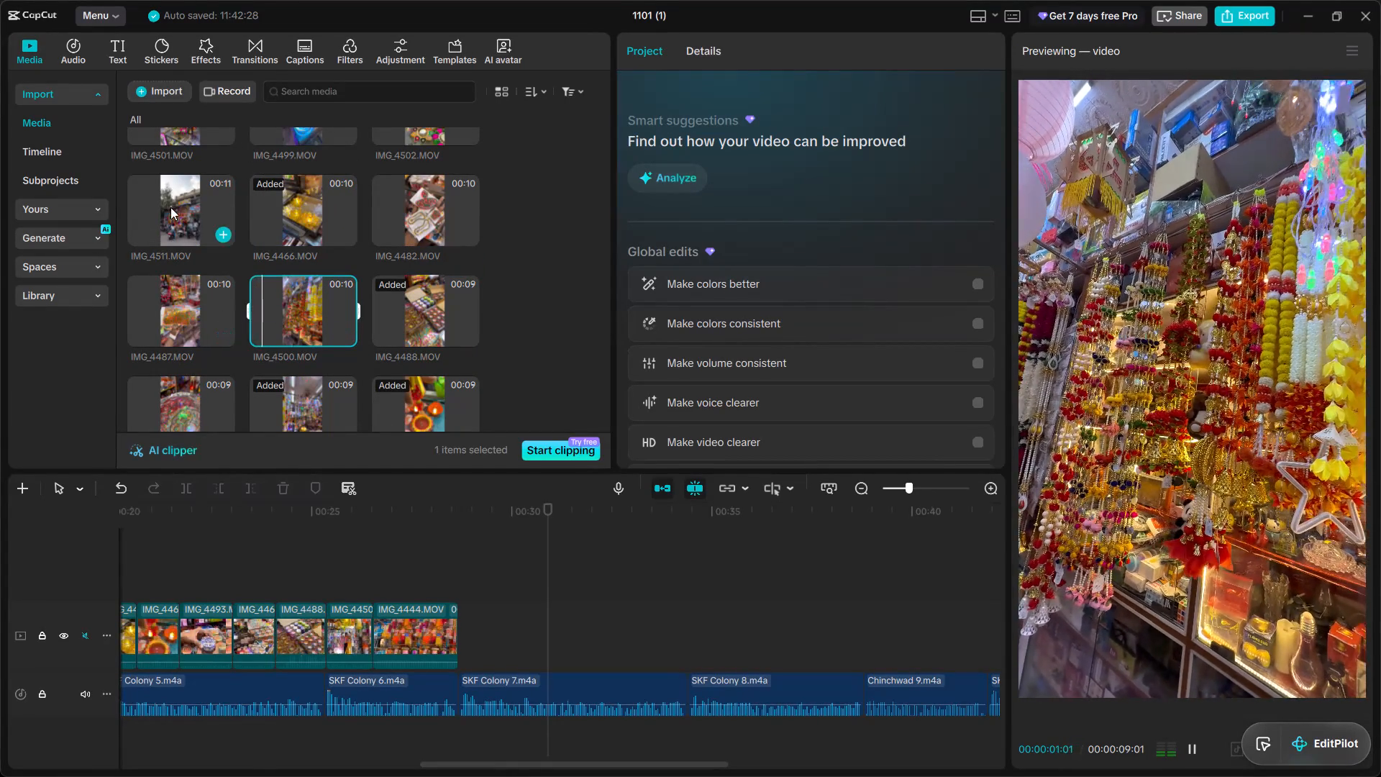
pyautogui.click(170, 207)
pyautogui.click(181, 284)
pyautogui.scroll(-1, 181, 284)
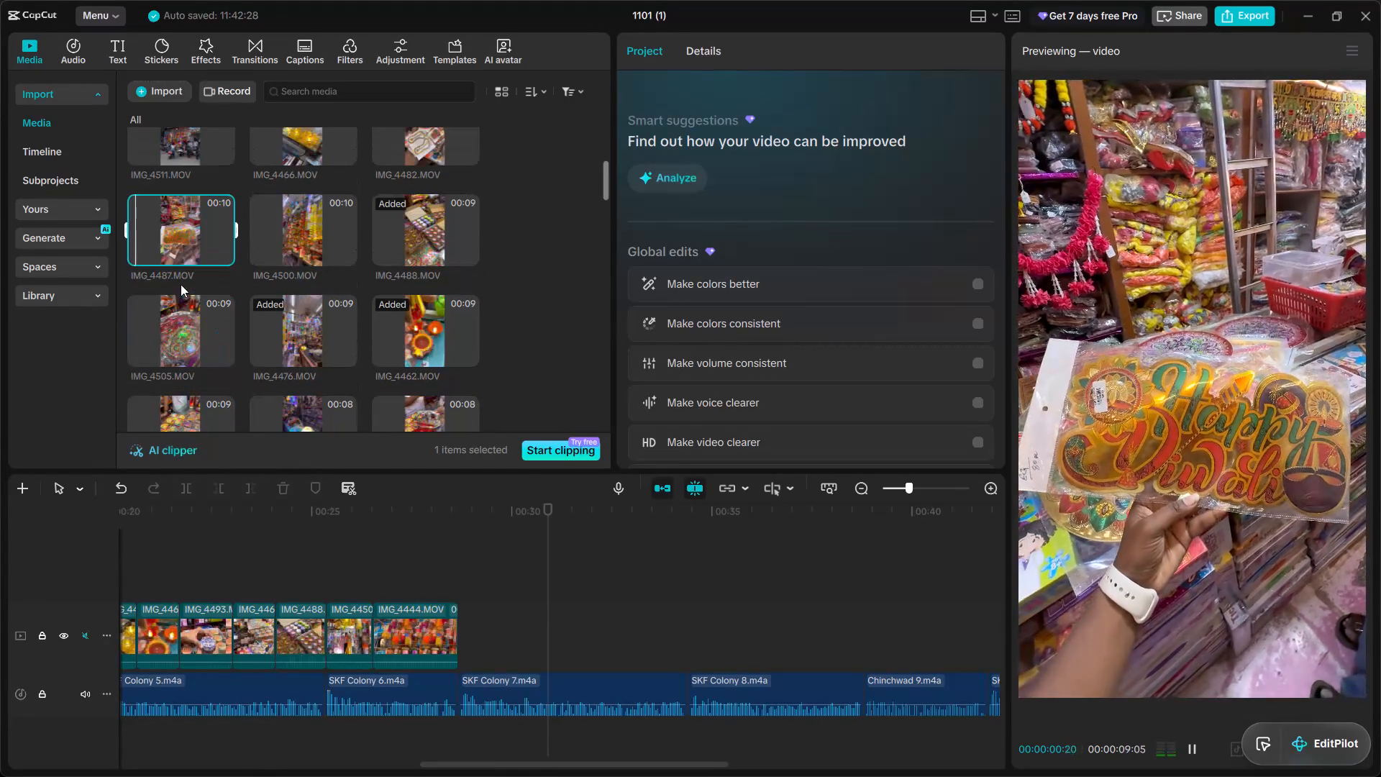
pyautogui.click(188, 311)
pyautogui.click(465, 314)
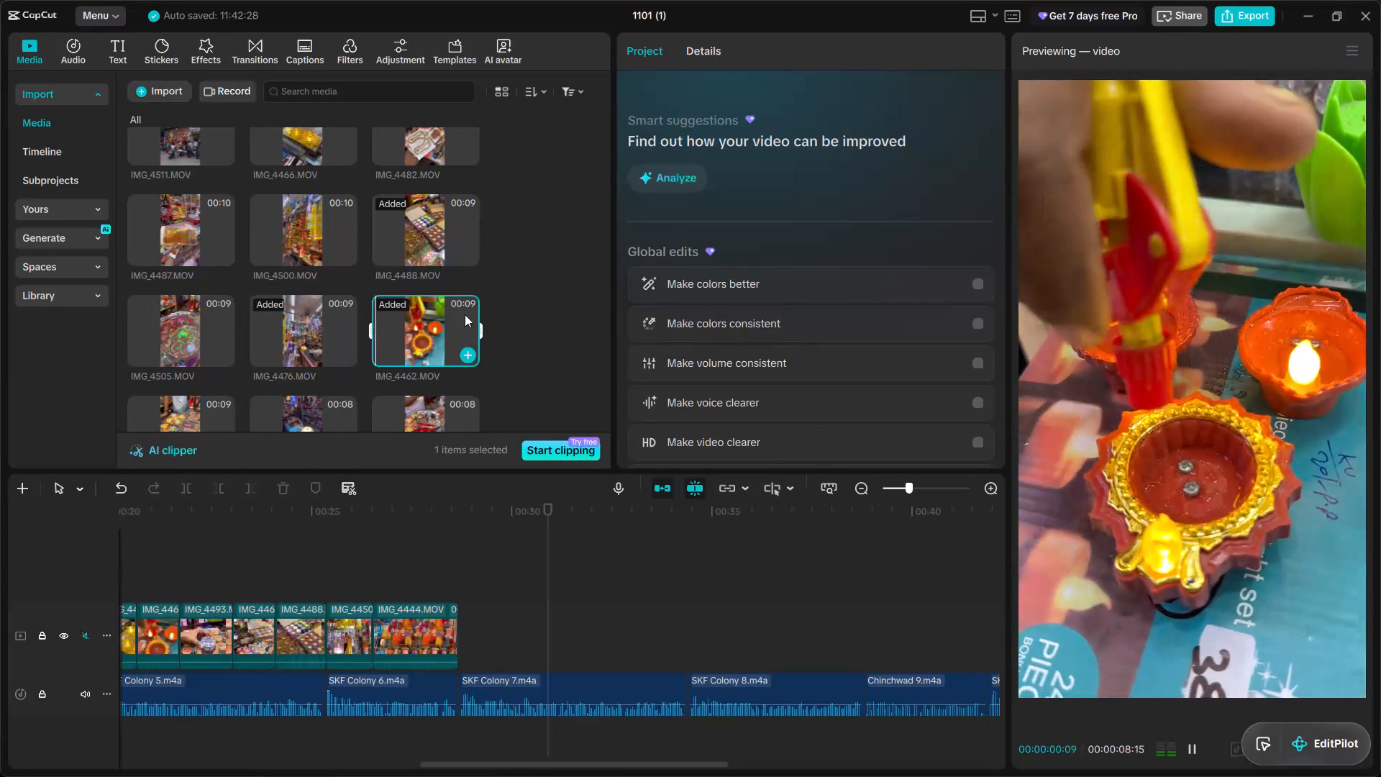
pyautogui.scroll(-1, 465, 314)
pyautogui.click(422, 324)
# Add the LED strip light clip IMG_4498.MOV at the end of the video track and briefly play back from its start.
pyautogui.click(321, 332)
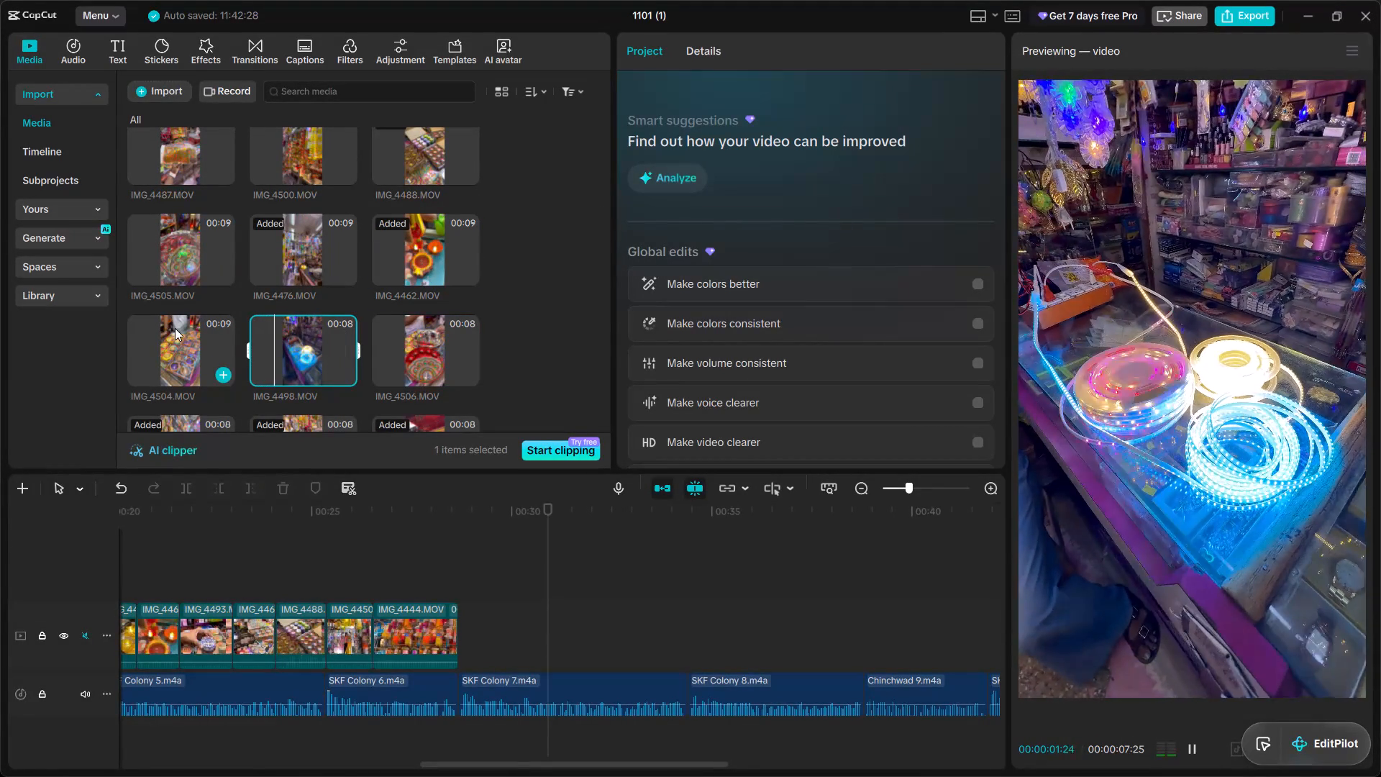
pyautogui.click(342, 380)
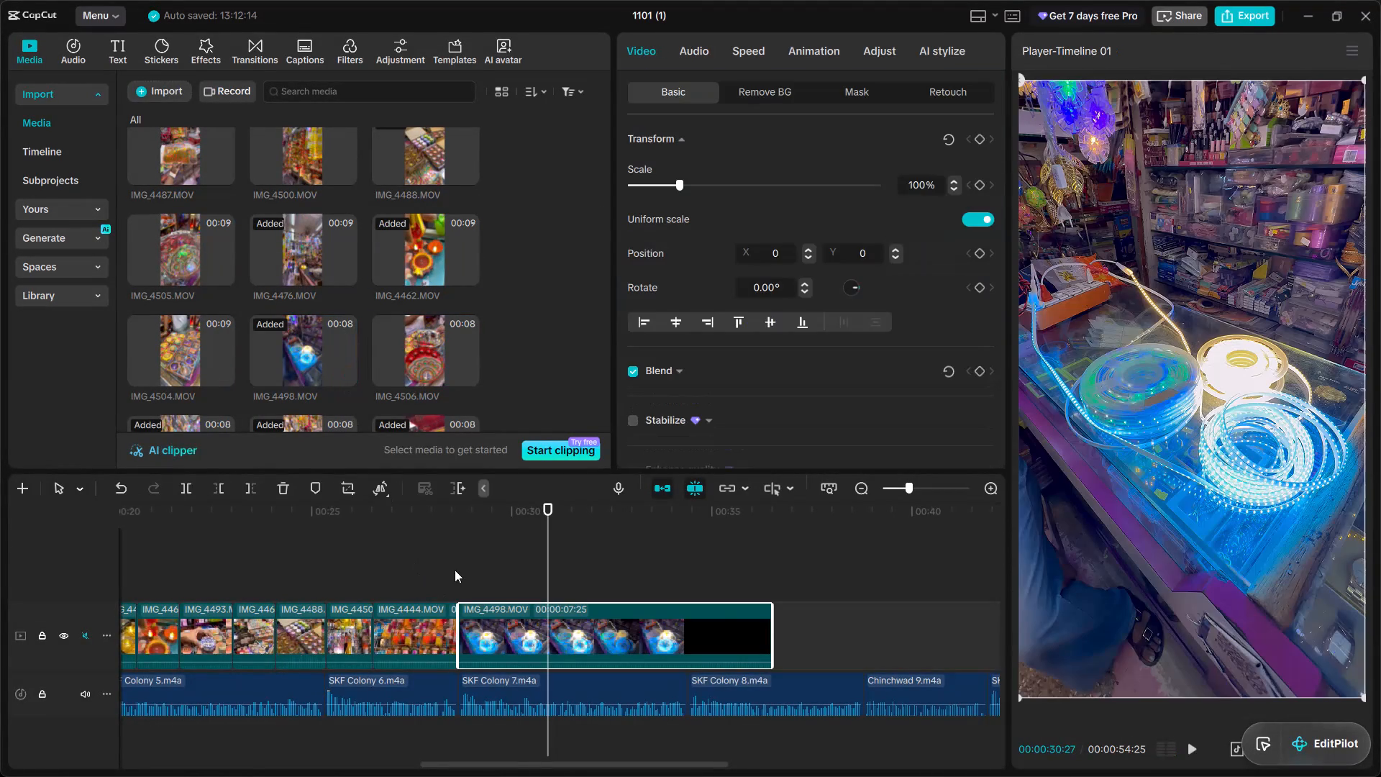
pyautogui.click(455, 570)
pyautogui.press('space')
pyautogui.press('space')
# Preview the seven- to nine-second clips, from IMG_4504.MOV through IMG_4485.MOV, as candidates for the following shot.
pyautogui.click(195, 378)
pyautogui.scroll(-1, 195, 378)
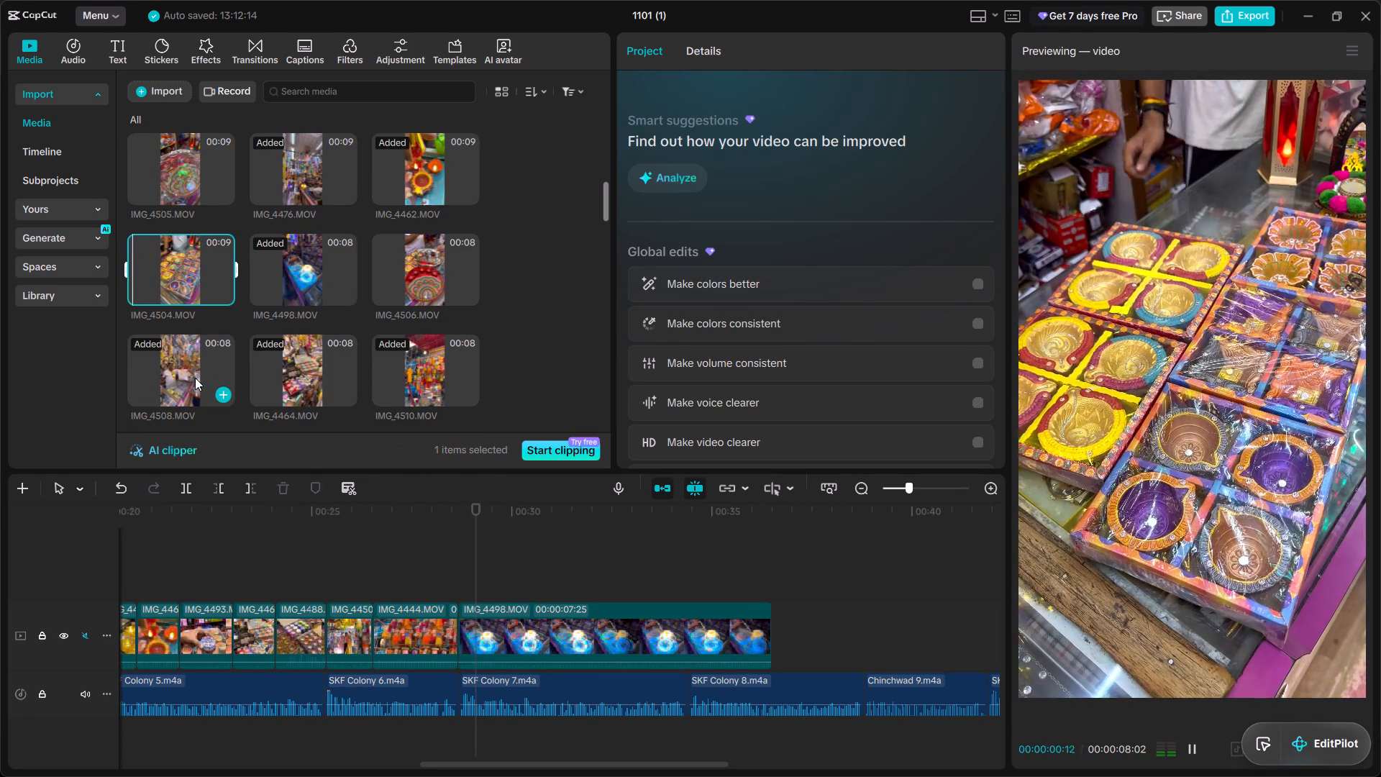
pyautogui.click(195, 378)
pyautogui.click(309, 373)
pyautogui.click(427, 372)
pyautogui.scroll(-2, 427, 372)
pyautogui.click(419, 326)
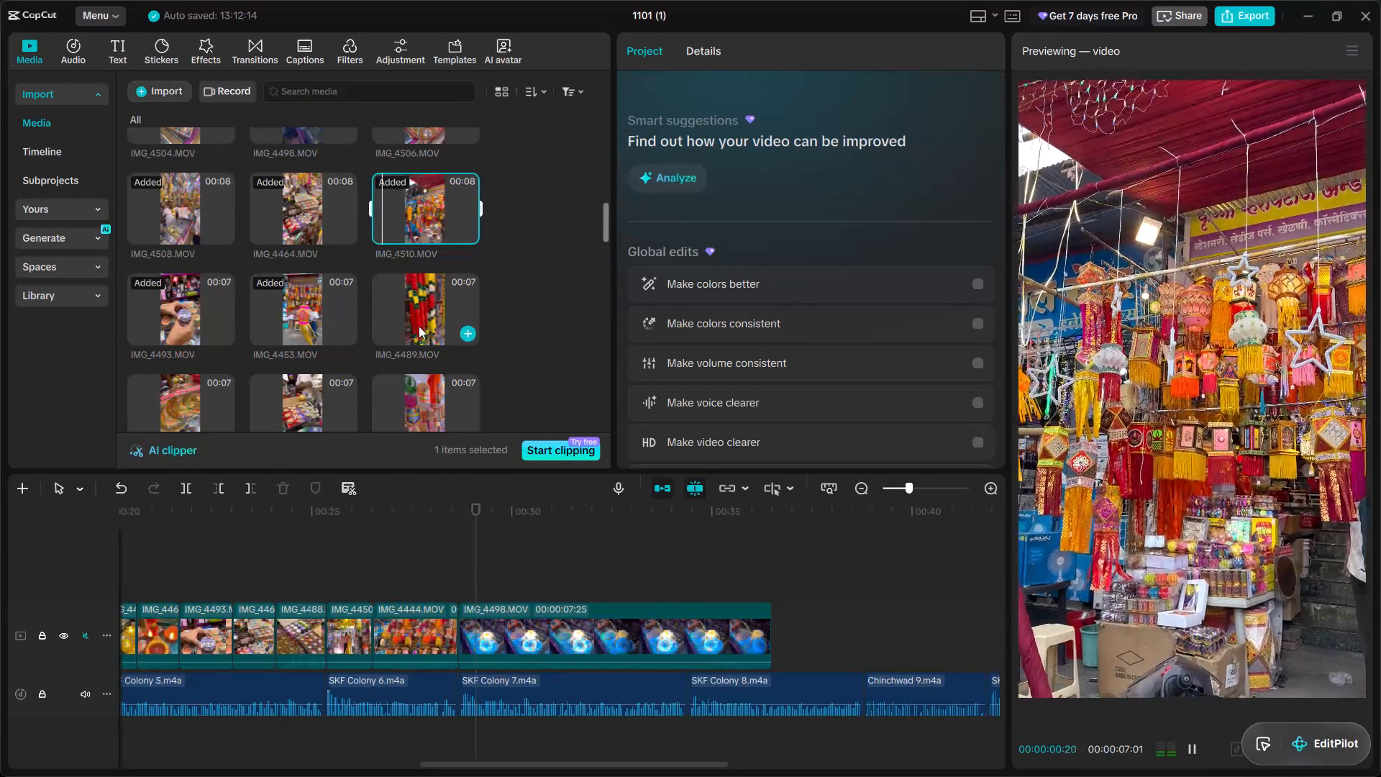
pyautogui.scroll(-1, 350, 322)
pyautogui.click(313, 322)
pyautogui.click(172, 325)
# Preview the six-second clips, from IMG_4443.MOV through IMG_4484.MOV, as candidates for the following shot.
pyautogui.scroll(-1, 172, 325)
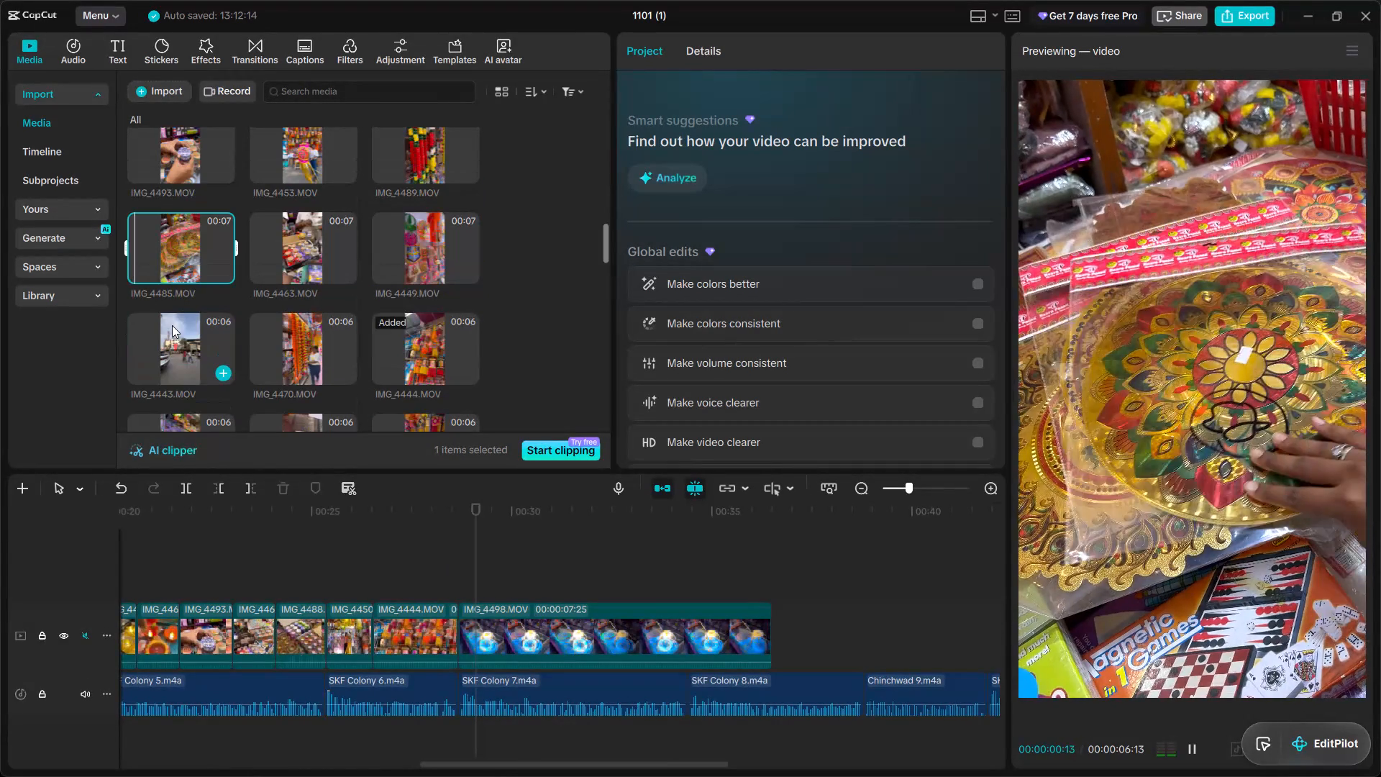
pyautogui.click(178, 347)
pyautogui.click(296, 340)
pyautogui.click(437, 338)
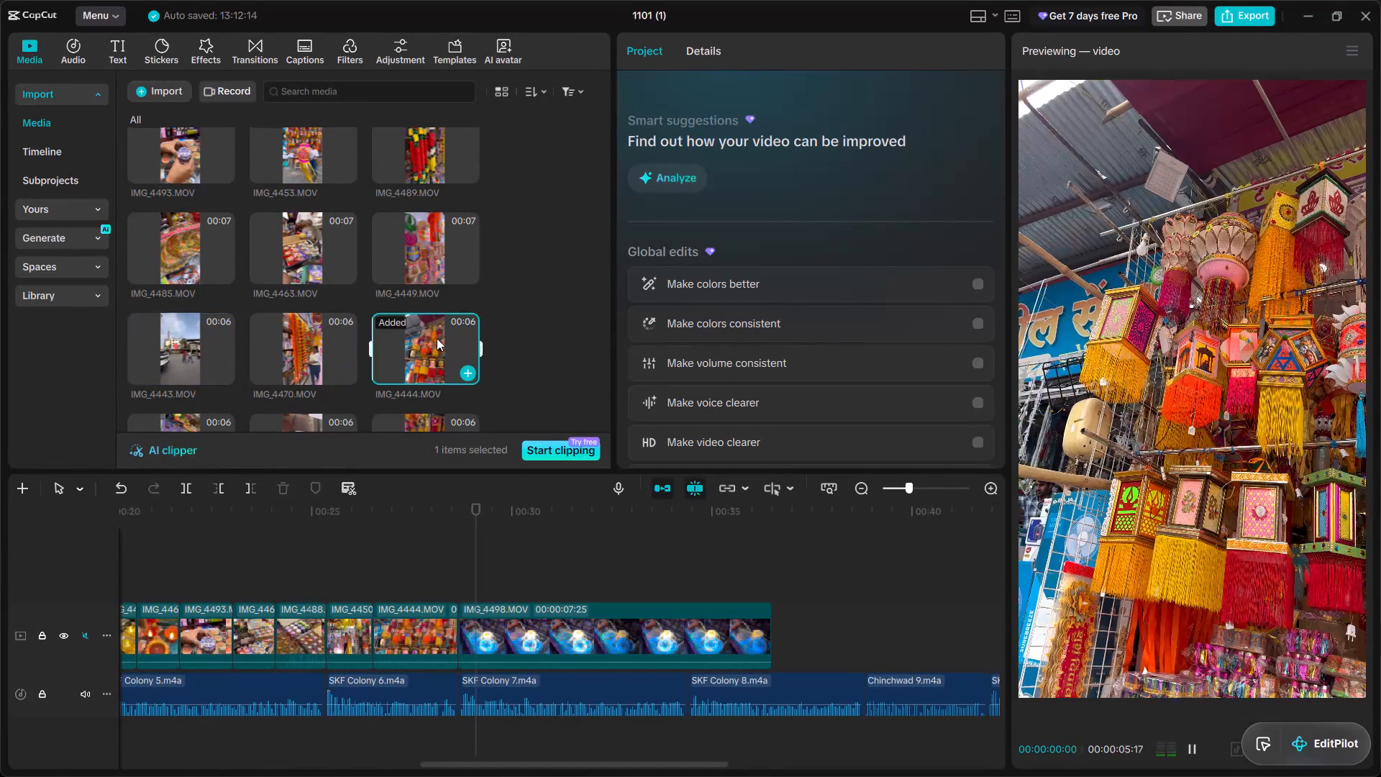
pyautogui.scroll(-1, 435, 338)
pyautogui.click(393, 370)
pyautogui.click(286, 358)
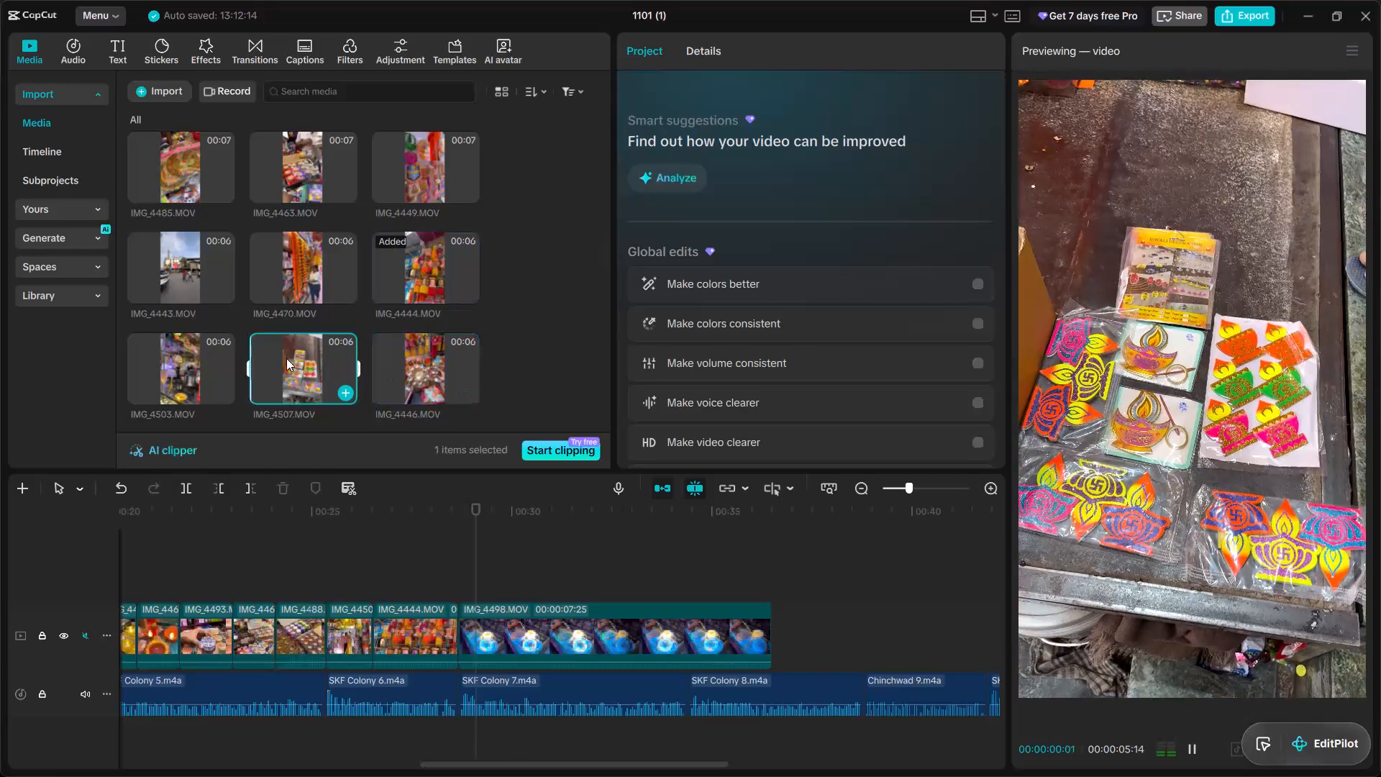
pyautogui.scroll(-1, 285, 358)
pyautogui.click(181, 295)
pyautogui.click(190, 379)
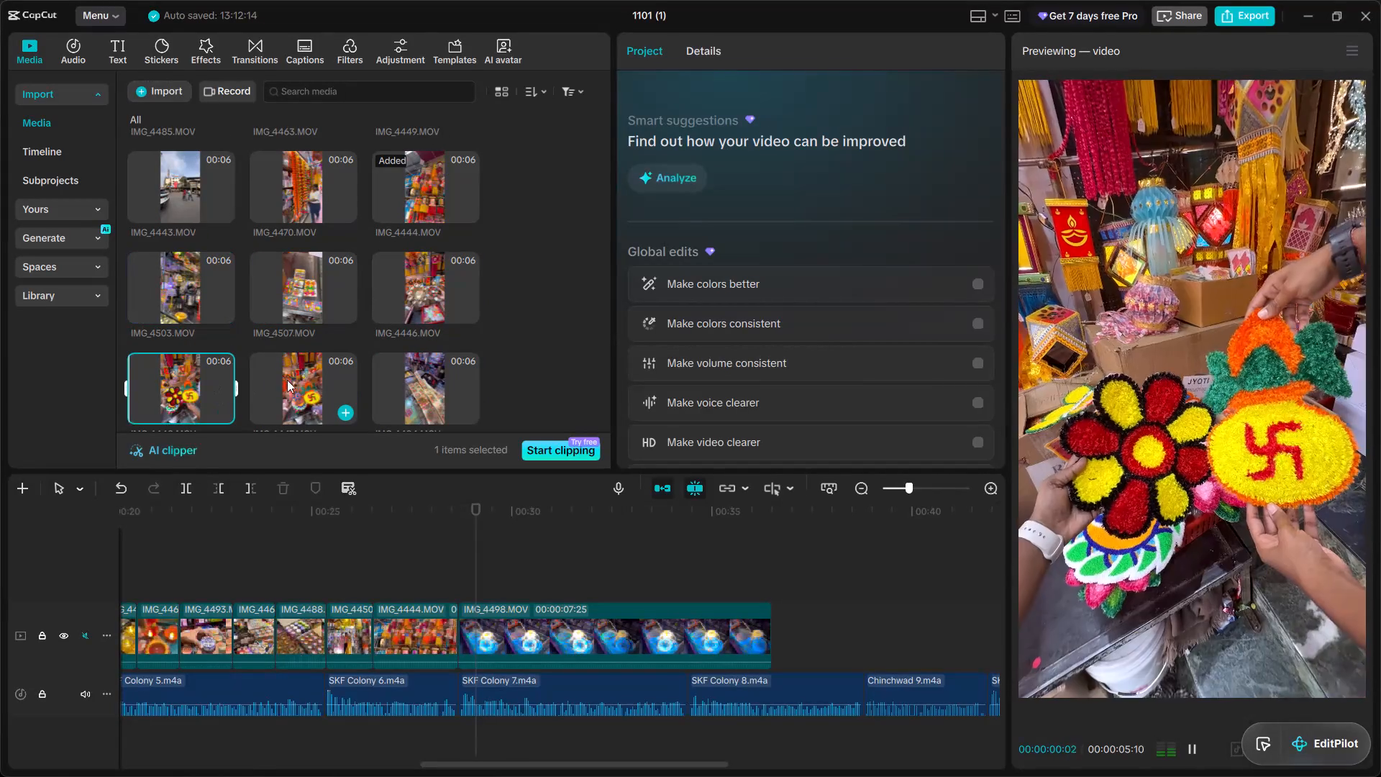
pyautogui.click(291, 380)
pyautogui.click(425, 373)
# Preview the candle holder clip IMG_4459.MOV and the five-second clips, from IMG_4452.MOV through IMG_4457.MOV.
pyautogui.scroll(-2, 425, 373)
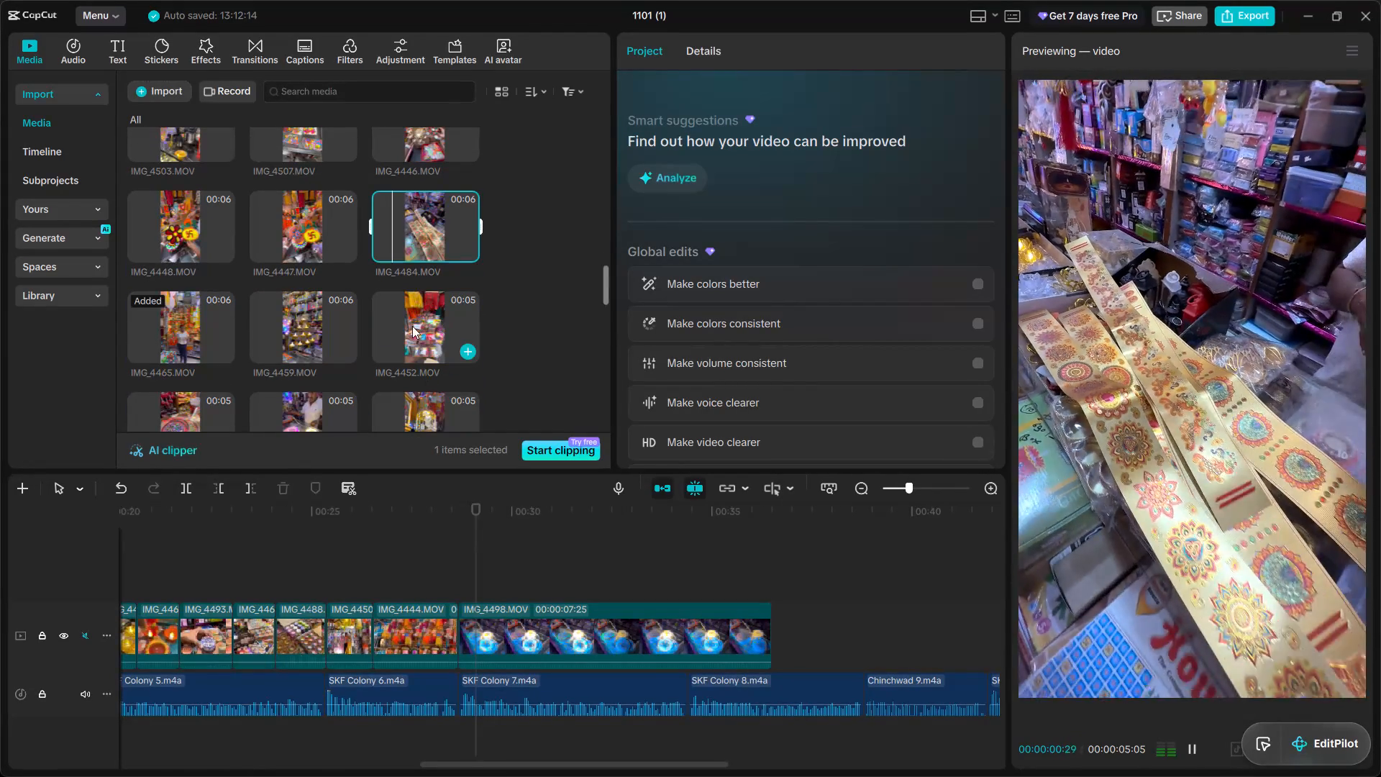
pyautogui.click(412, 324)
pyautogui.click(296, 329)
pyautogui.scroll(-1, 280, 329)
pyautogui.click(278, 352)
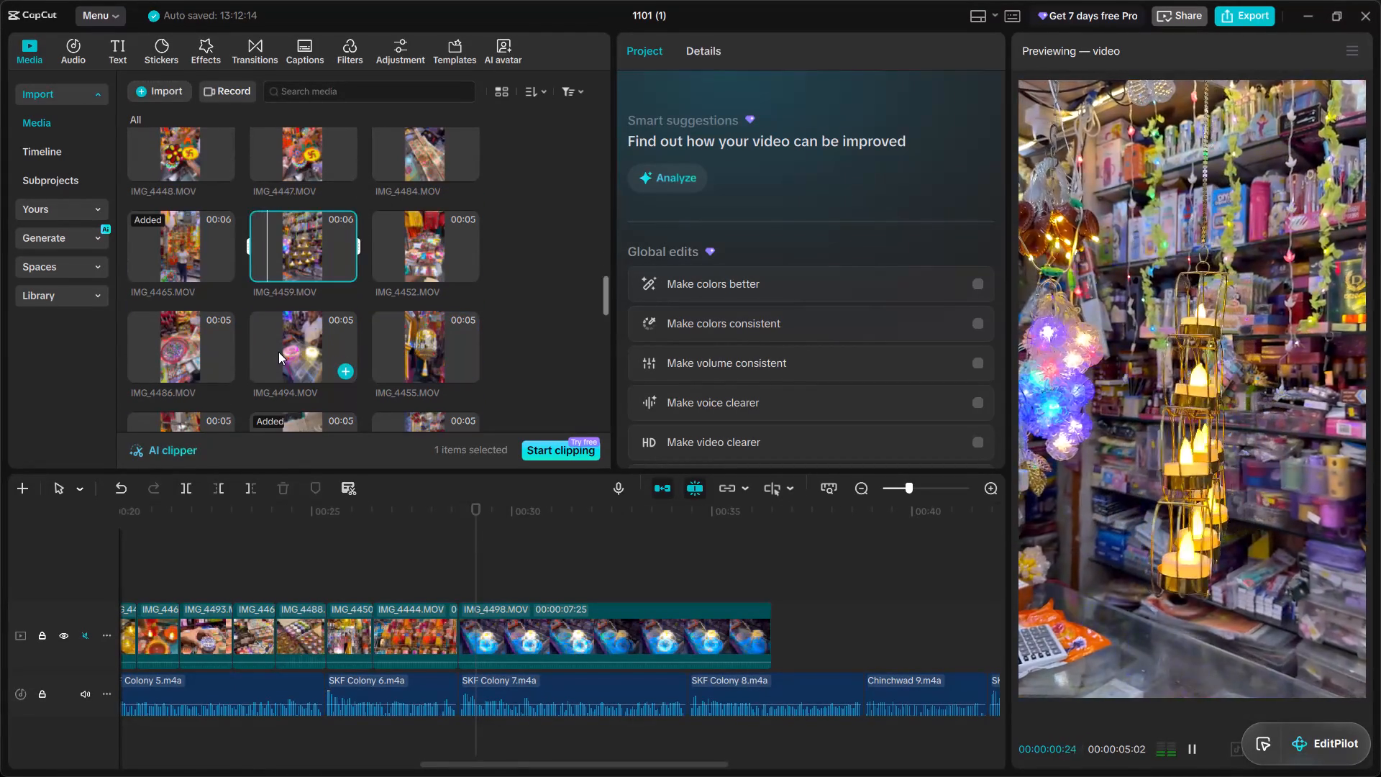
pyautogui.click(196, 330)
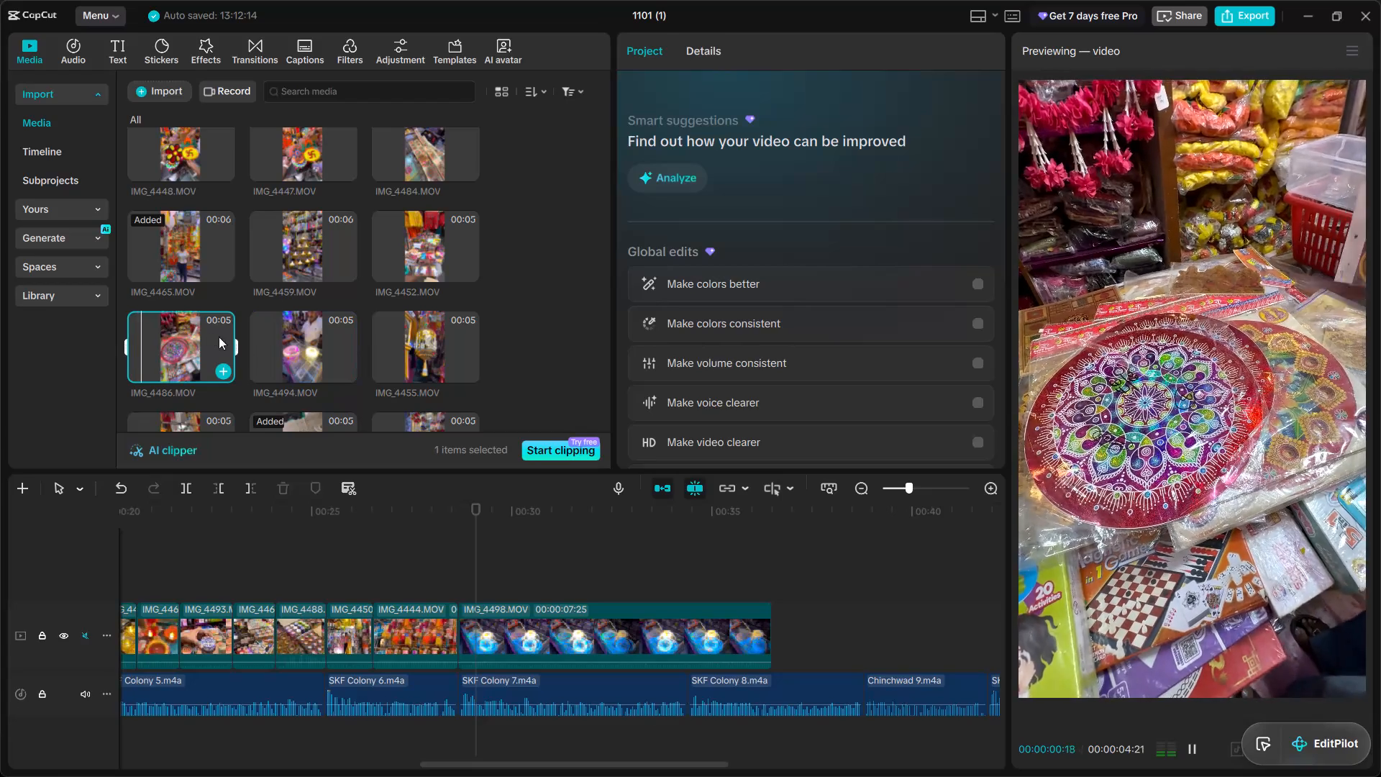
pyautogui.scroll(-2, 273, 336)
pyautogui.click(308, 279)
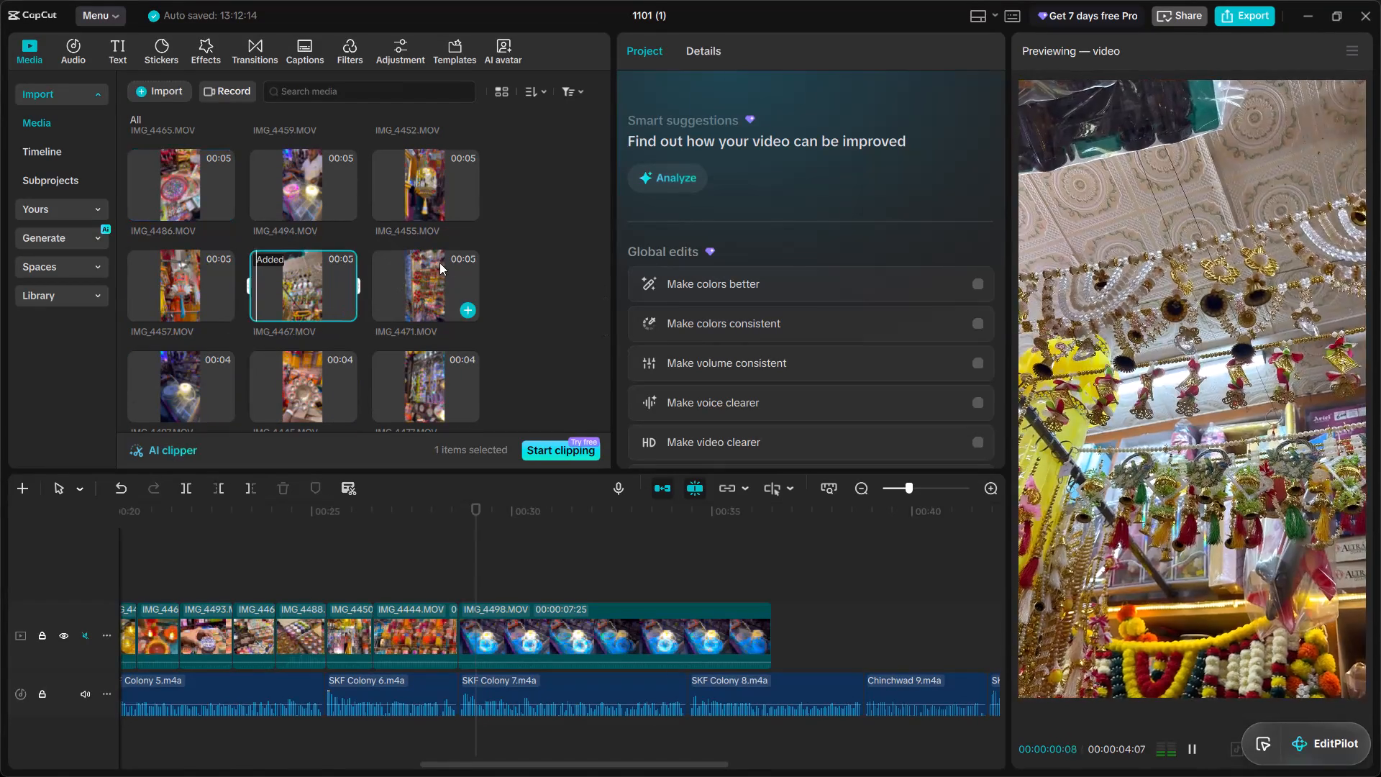
pyautogui.click(447, 258)
pyautogui.click(194, 265)
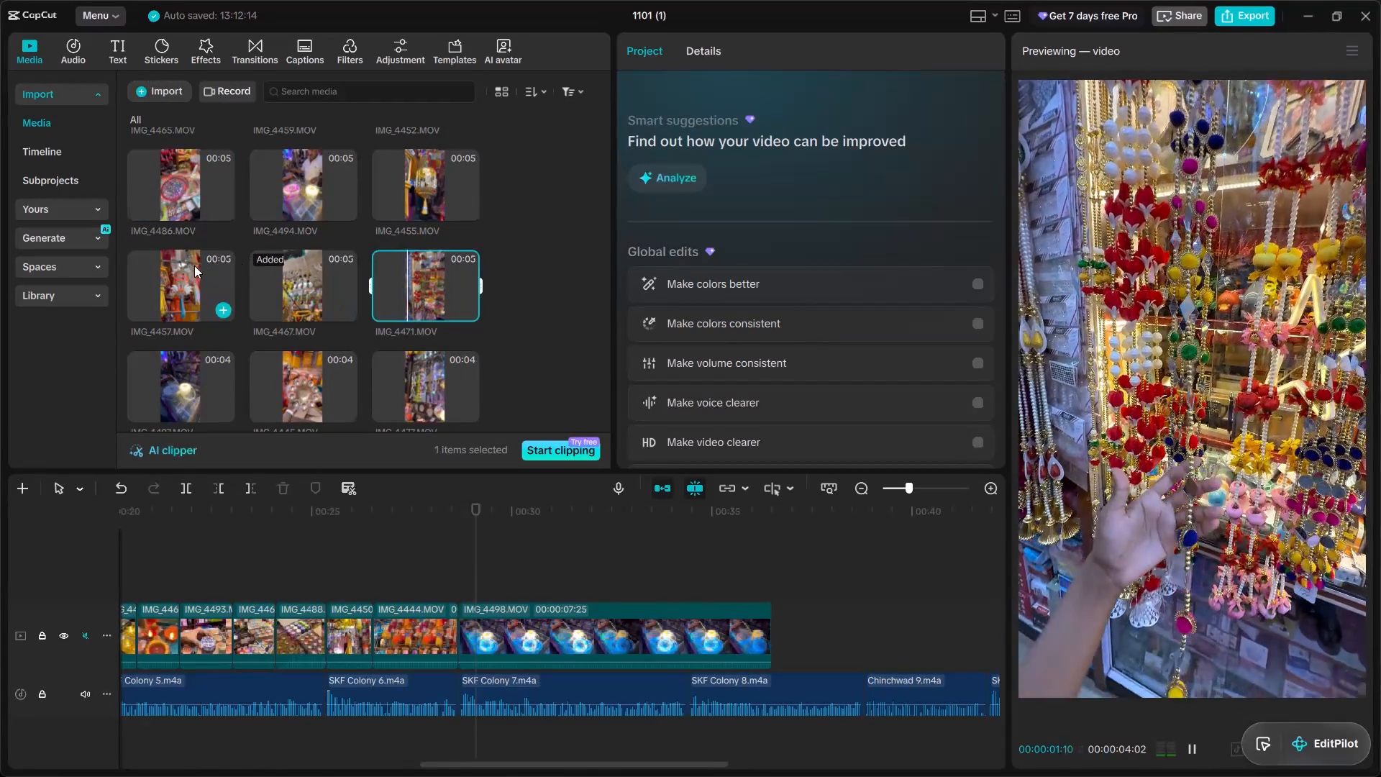
# Preview the four-second clips, from IMG_4497.MOV through IMG_4458.MOV, to look for suitable decoration shots.
pyautogui.click(209, 396)
pyautogui.scroll(-2, 337, 392)
pyautogui.click(317, 303)
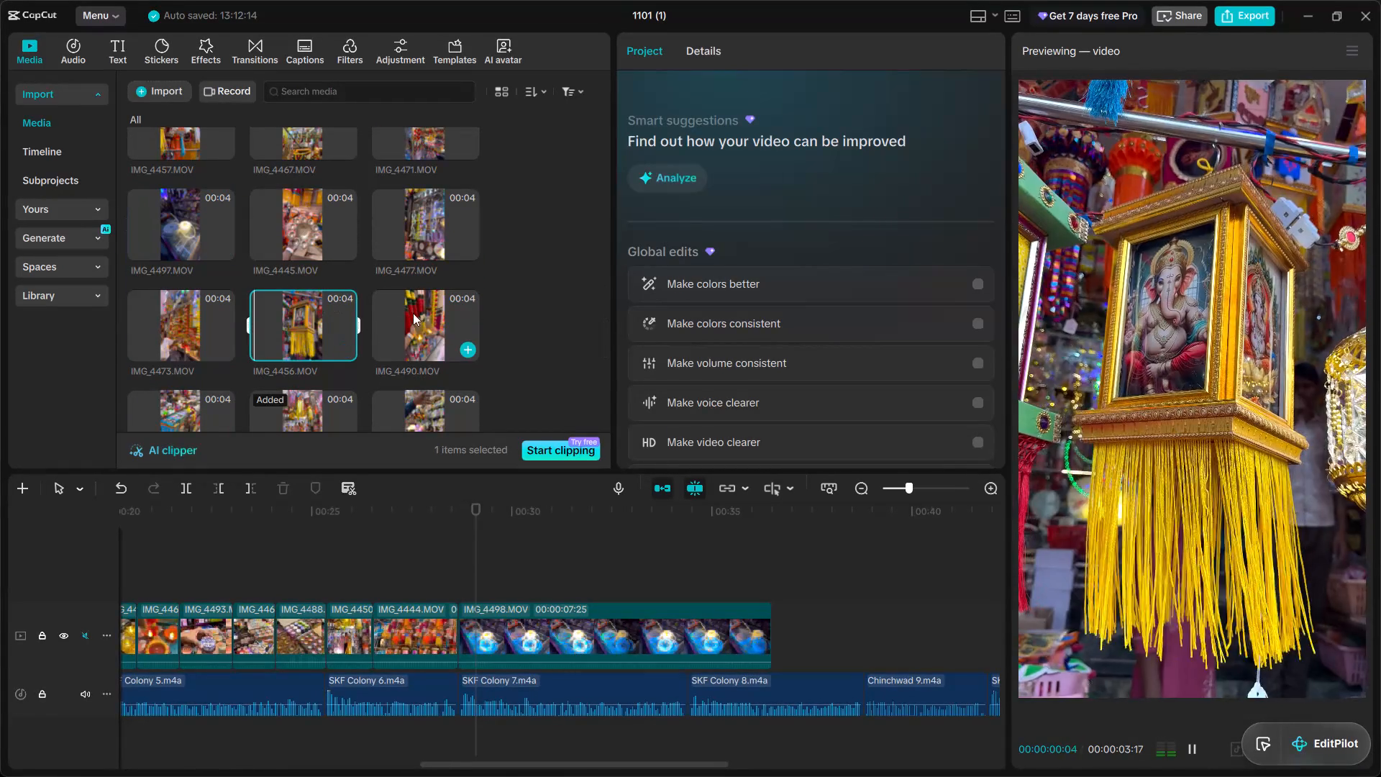
pyautogui.click(439, 316)
pyautogui.click(181, 320)
pyautogui.scroll(-1, 181, 320)
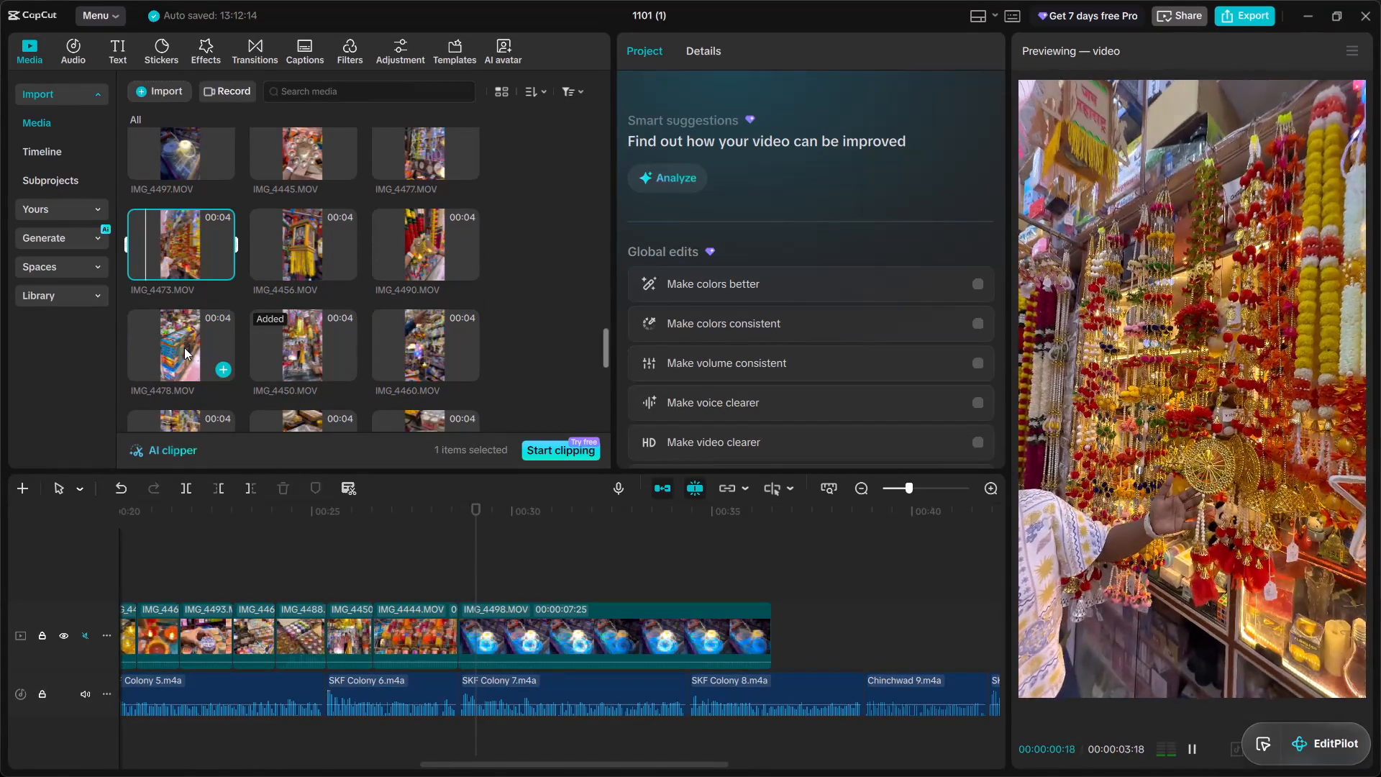
pyautogui.click(184, 347)
pyautogui.click(285, 329)
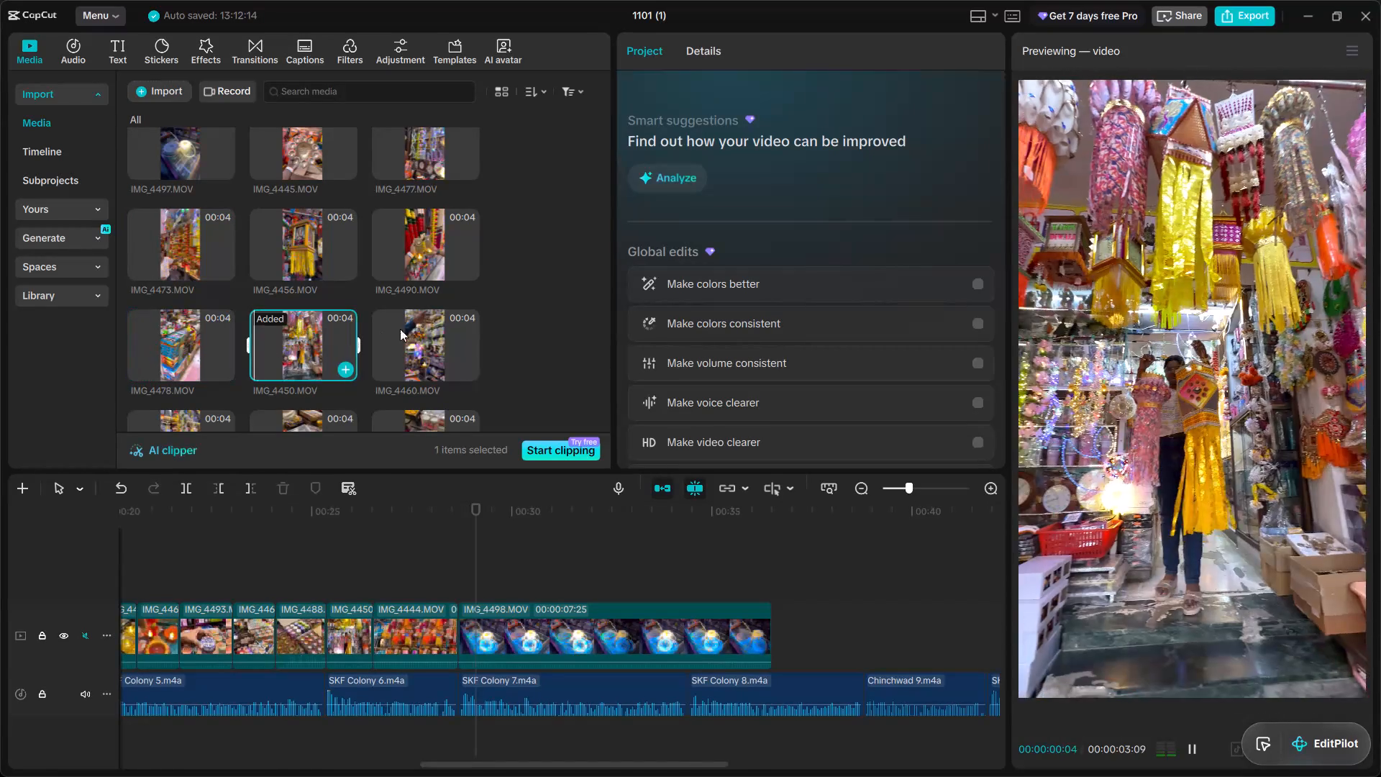
pyautogui.click(451, 330)
pyautogui.scroll(-1, 451, 330)
pyautogui.click(419, 347)
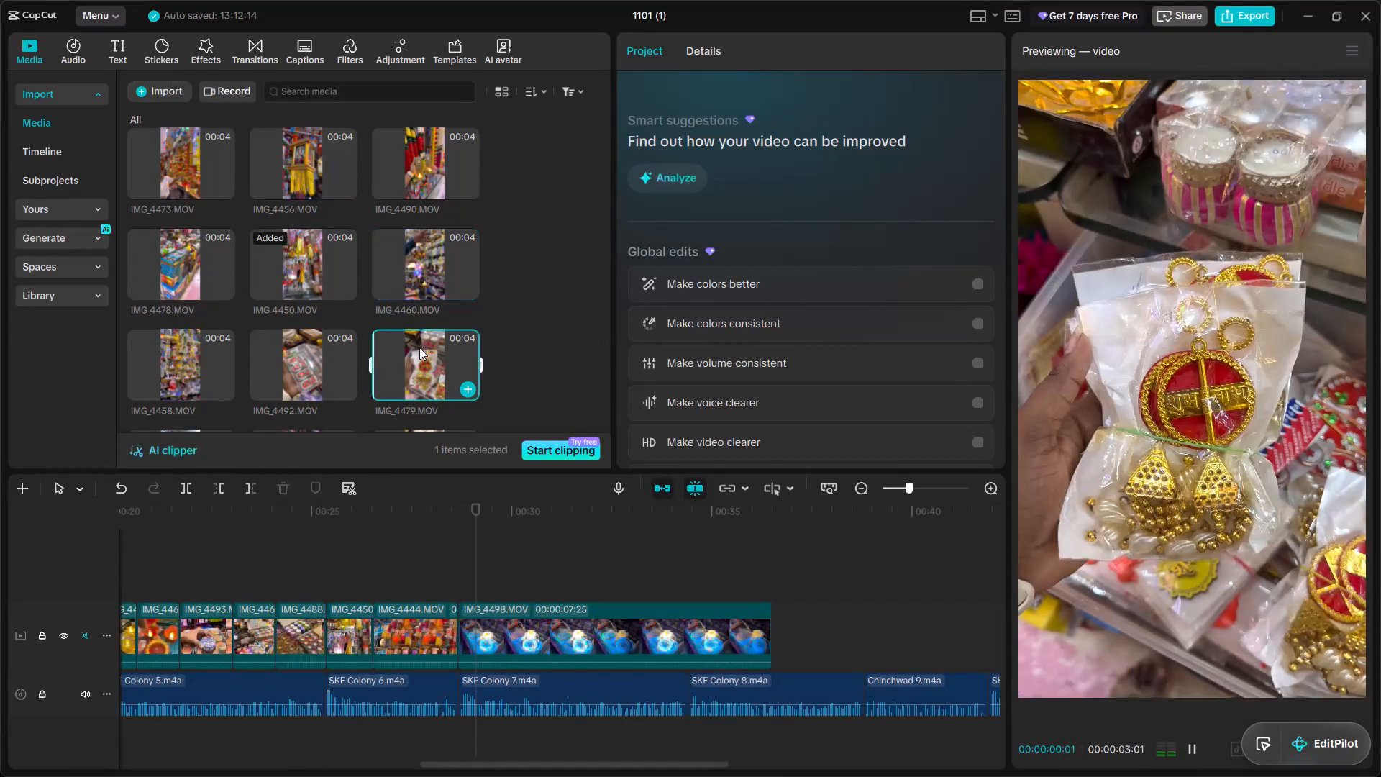
pyautogui.scroll(-1, 419, 347)
pyautogui.click(326, 275)
pyautogui.click(200, 276)
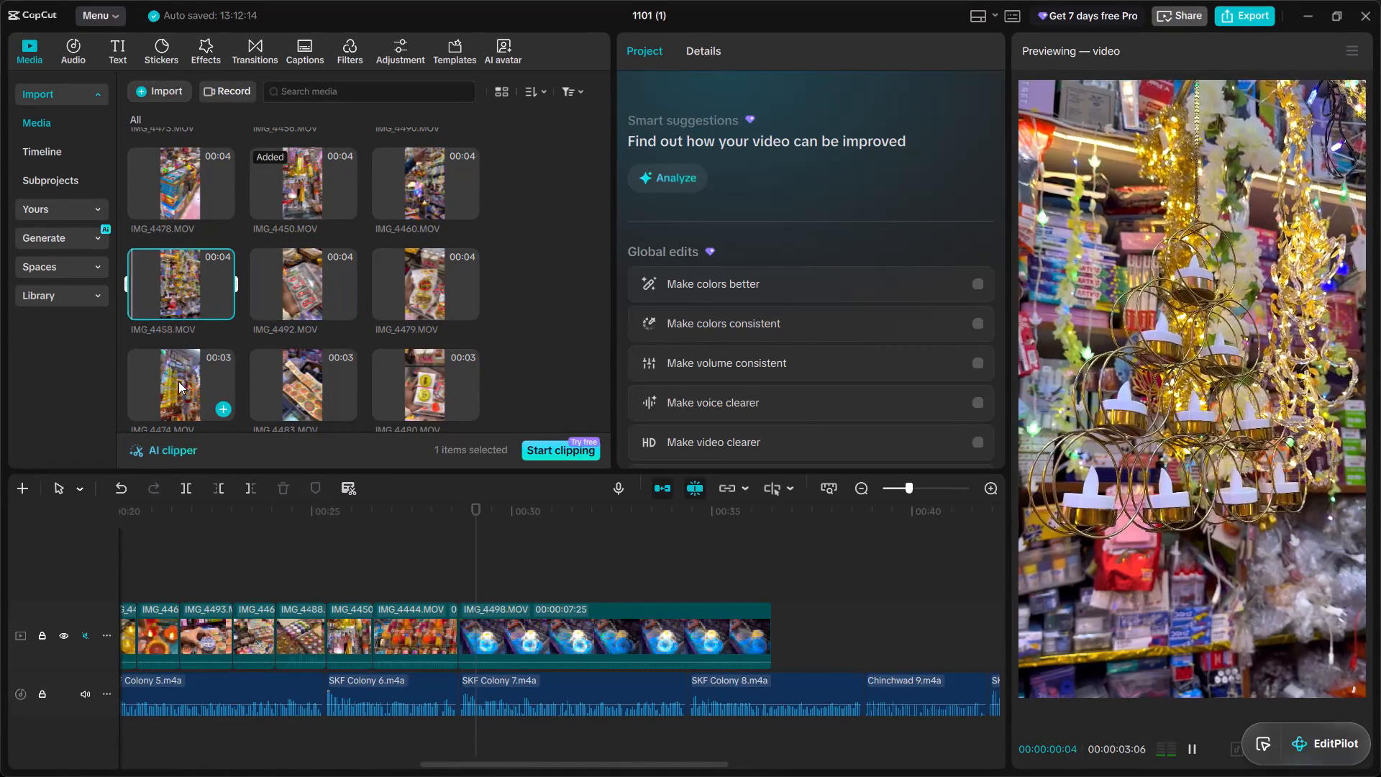
# Preview the three-second clips, from IMG_4474.MOV through the LED strip clip IMG_4496.MOV.
pyautogui.click(178, 381)
pyautogui.click(307, 373)
pyautogui.scroll(-1, 307, 373)
pyautogui.click(421, 306)
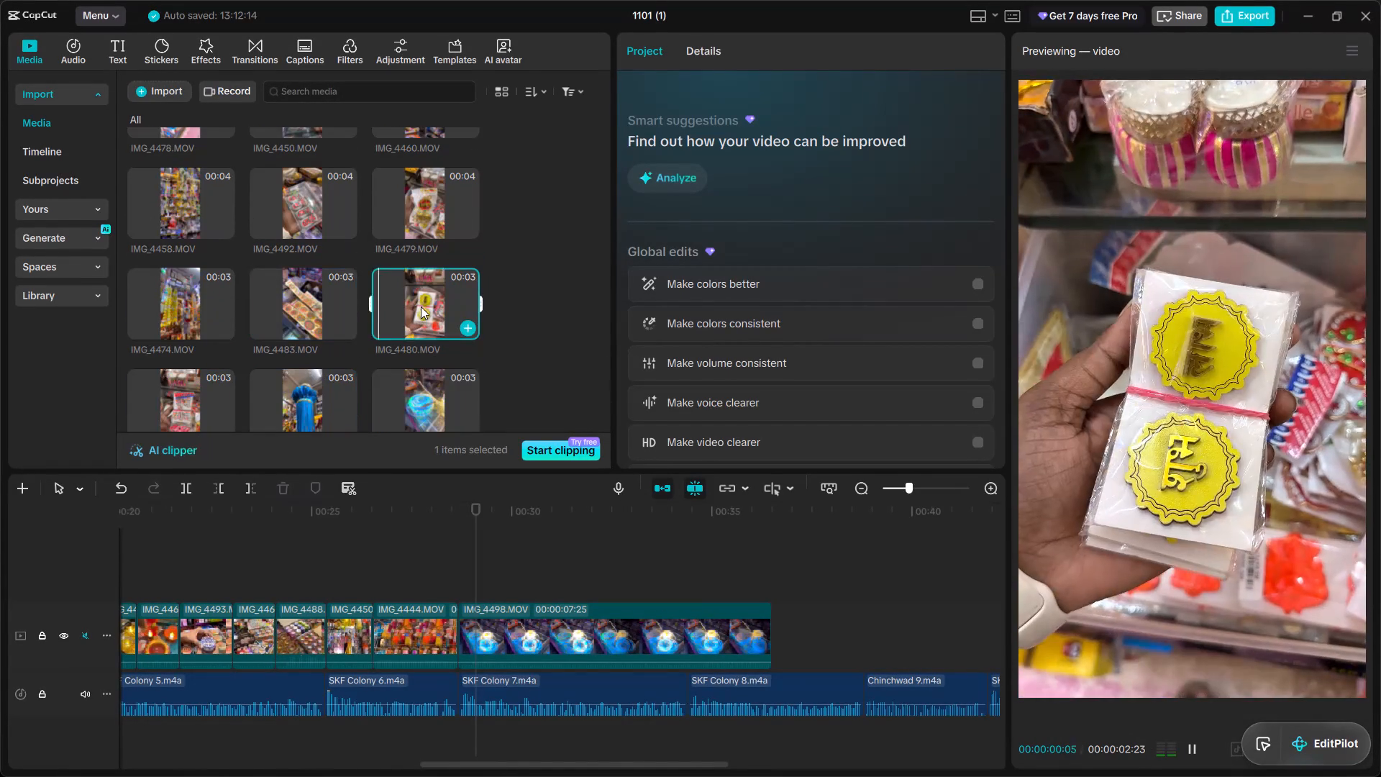
pyautogui.scroll(-1, 421, 306)
pyautogui.click(421, 306)
pyautogui.click(275, 319)
pyautogui.click(197, 321)
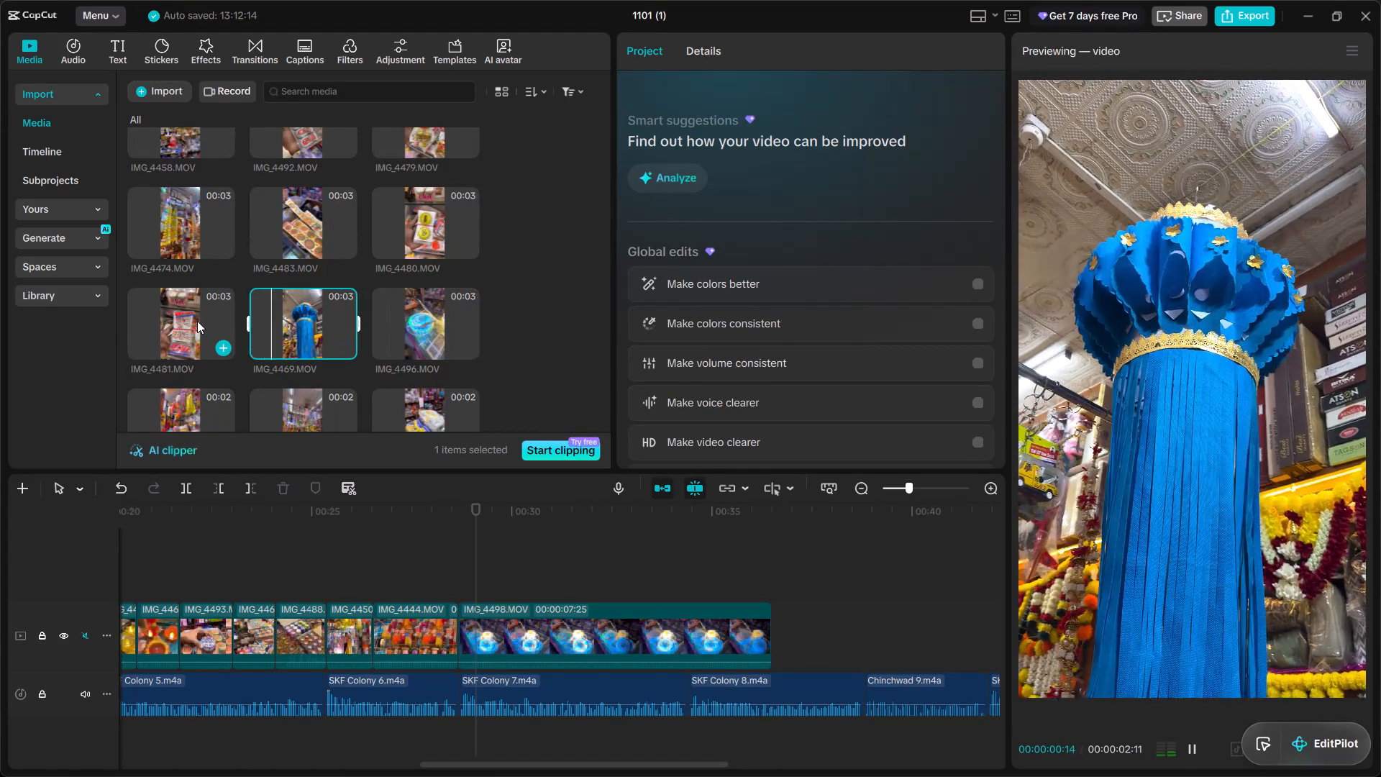
pyautogui.scroll(-1, 197, 321)
pyautogui.click(411, 234)
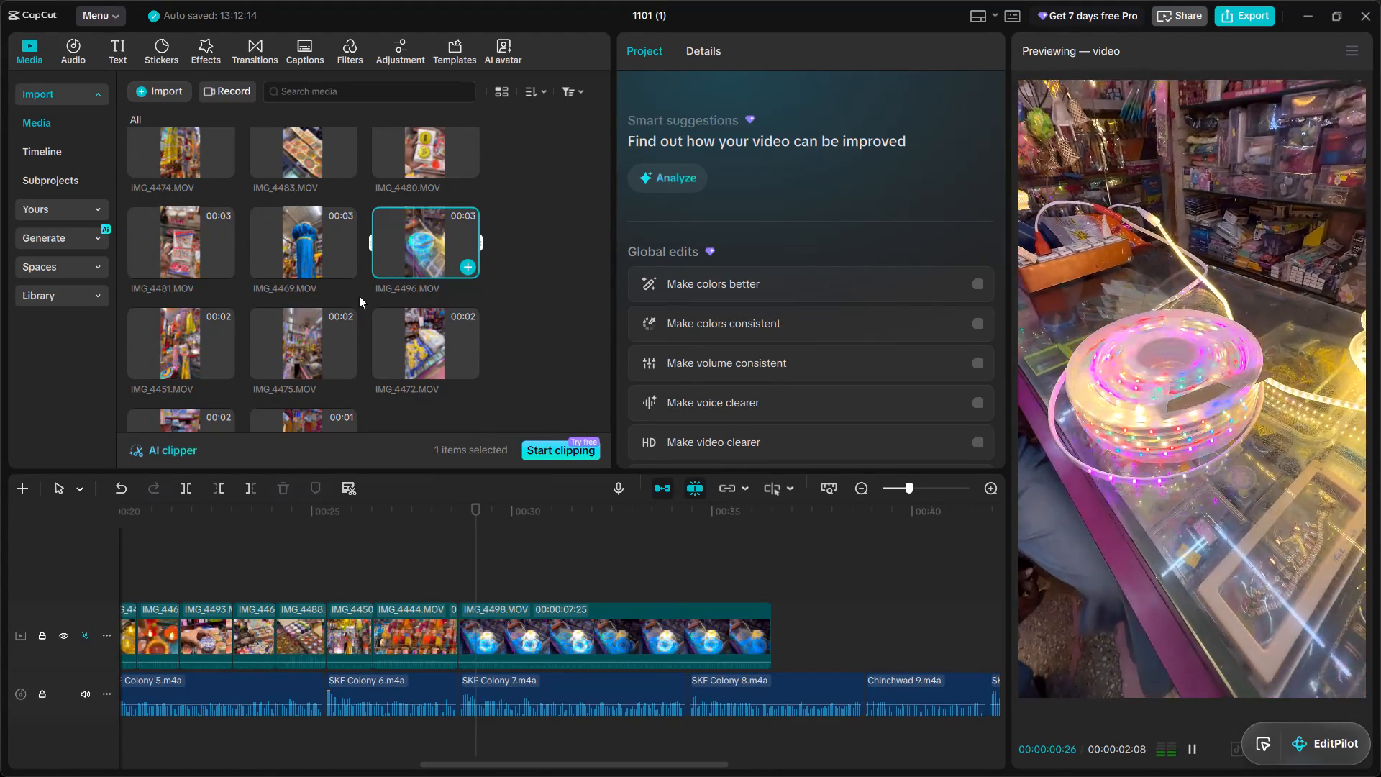
# Preview the two-second clips IMG_4475.MOV, IMG_4472.MOV, IMG_4451.MOV and IMG_4491.MOV as candidates for the following shot.
pyautogui.click(322, 337)
pyautogui.click(423, 335)
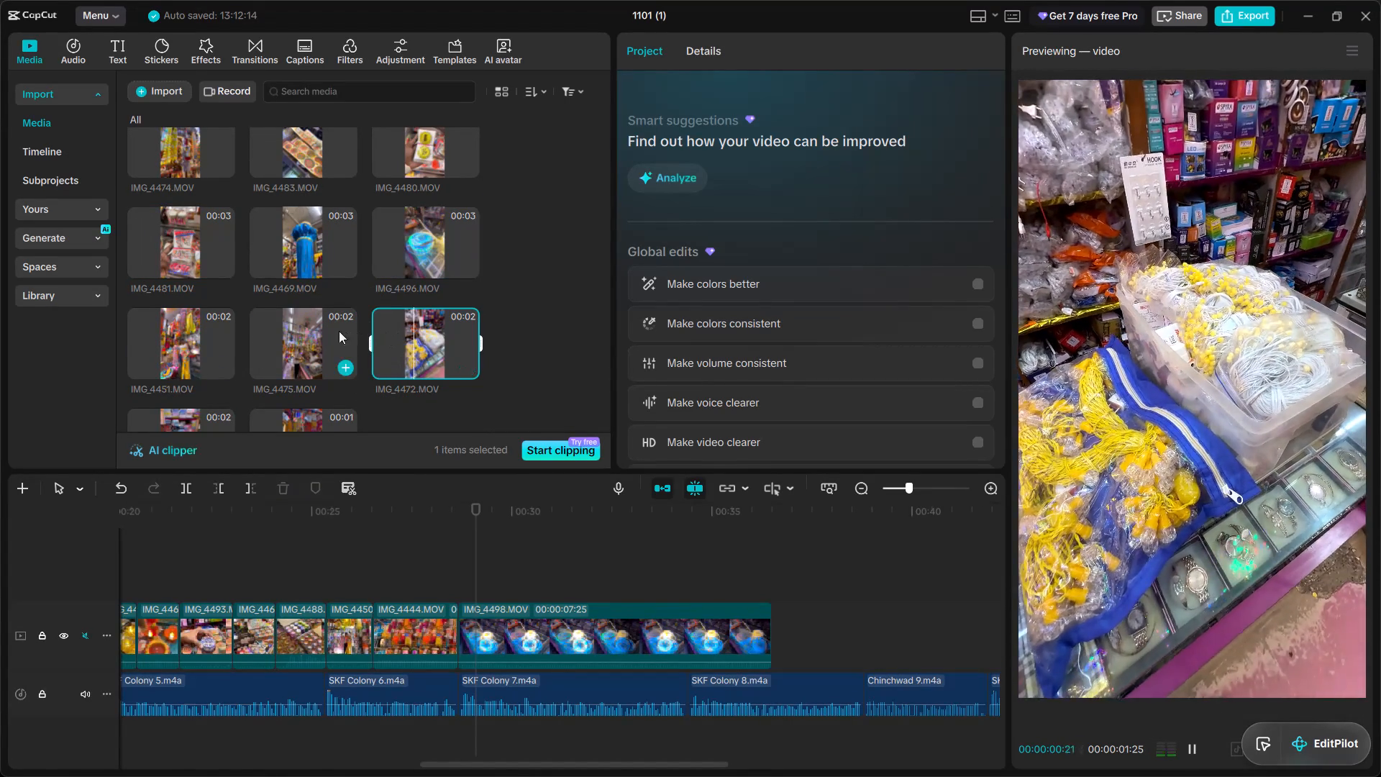
pyautogui.click(322, 331)
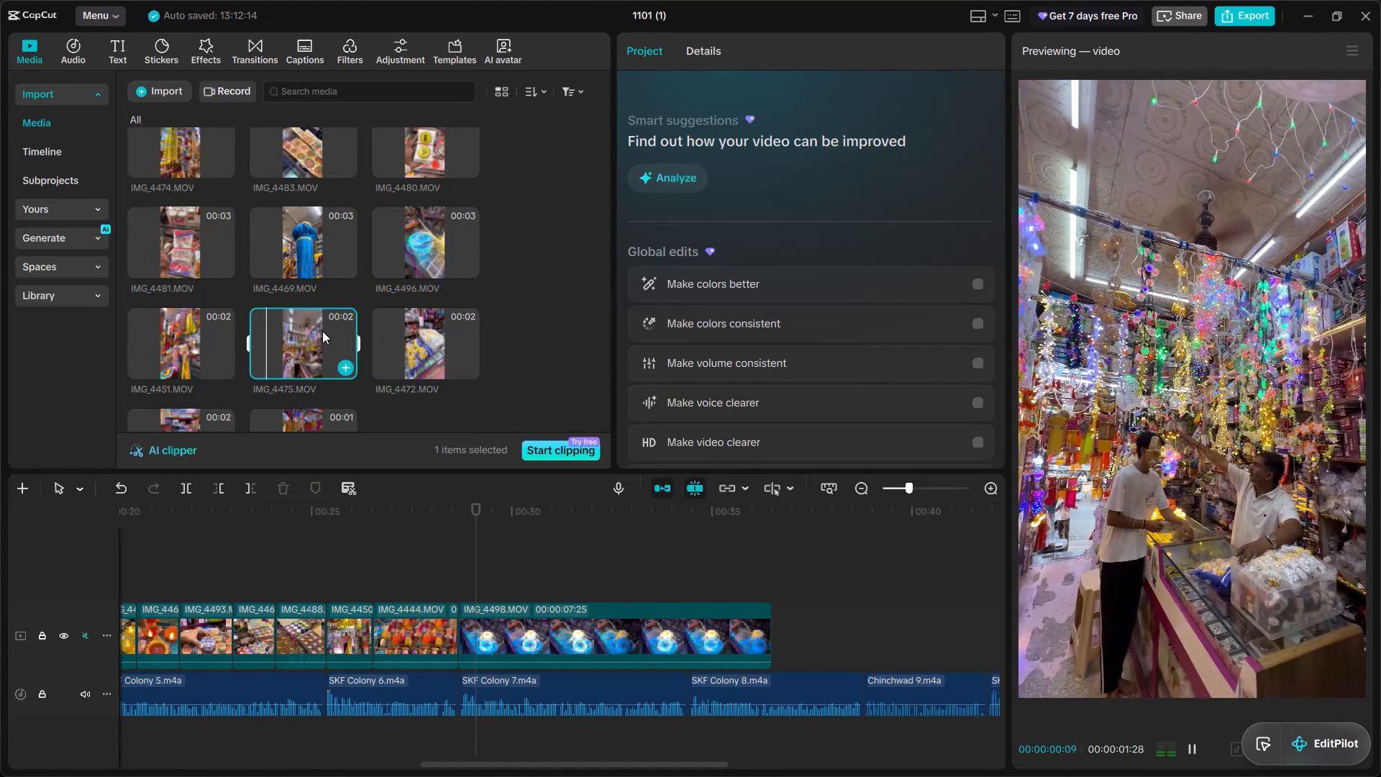
pyautogui.click(204, 347)
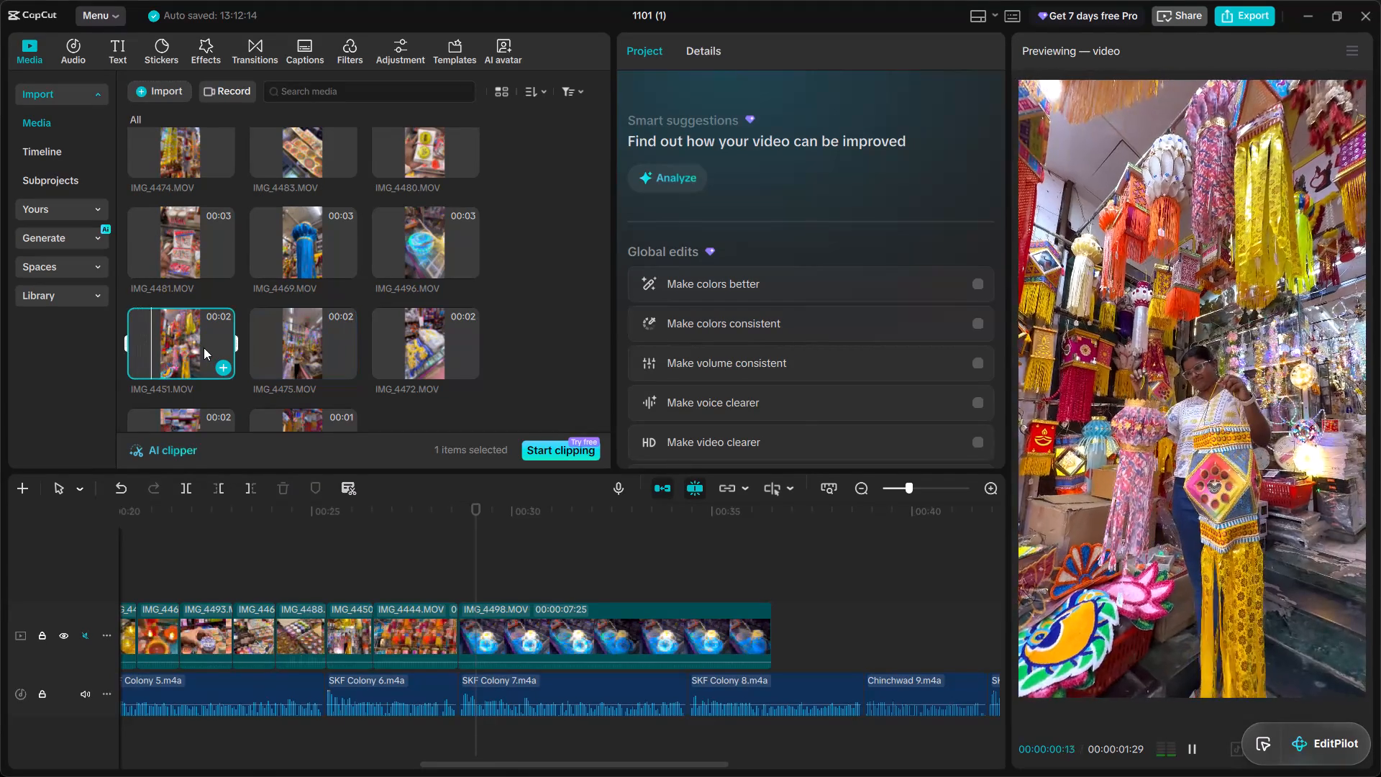
pyautogui.scroll(-1, 204, 347)
pyautogui.click(204, 364)
pyautogui.click(320, 251)
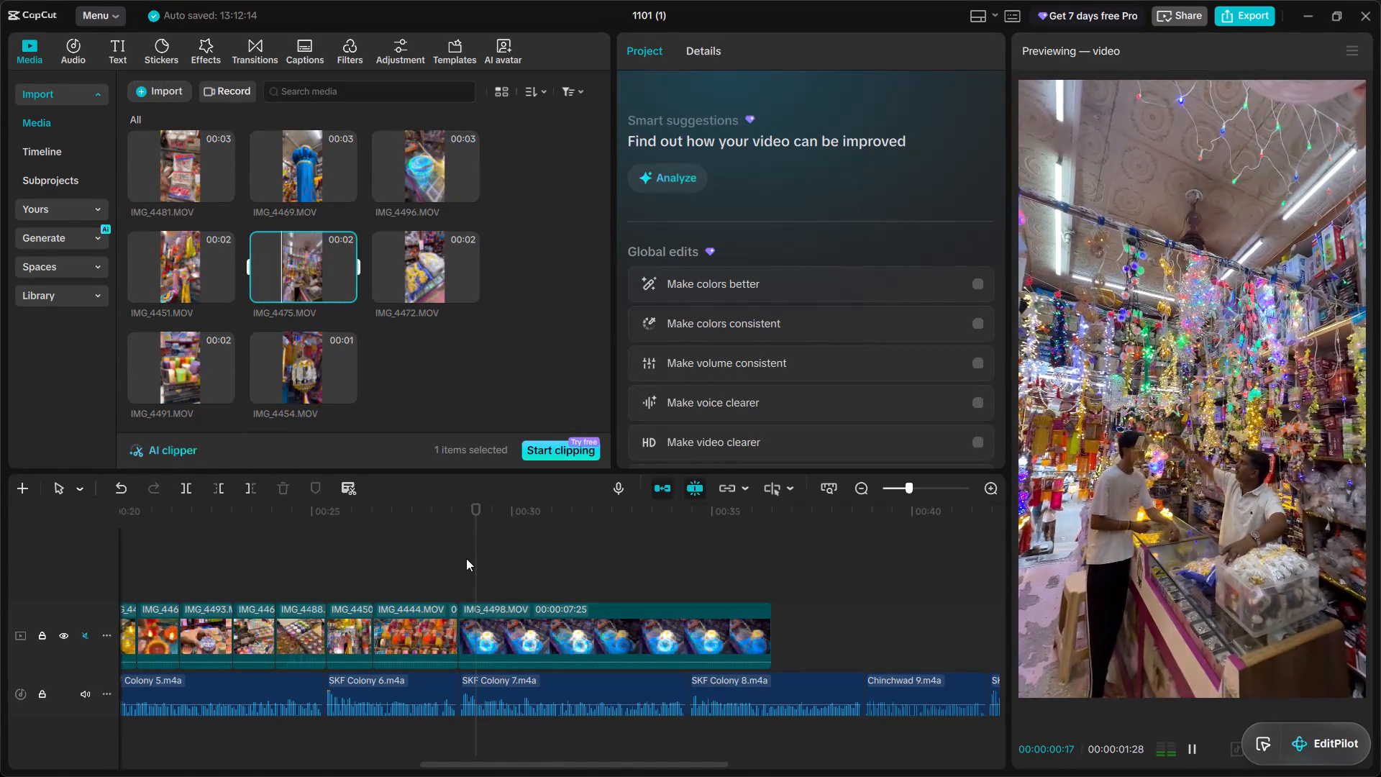
# Play IMG_4498.MOV against the SKF Colony 7 voiceover and trim the clip's end to 00:00:31:05.
pyautogui.moveTo(464, 558); pyautogui.dragTo(457, 556)
pyautogui.press('space')
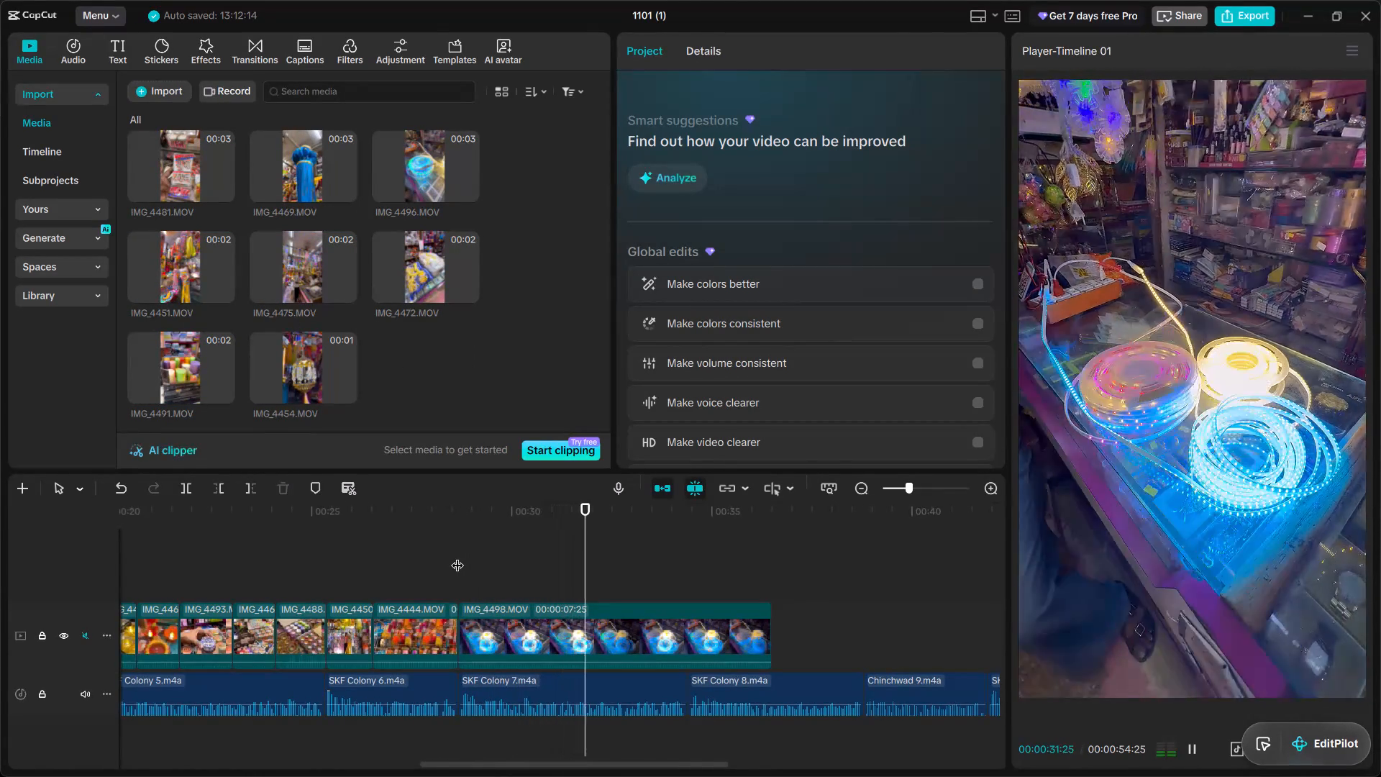
pyautogui.click(465, 542)
pyautogui.press('space')
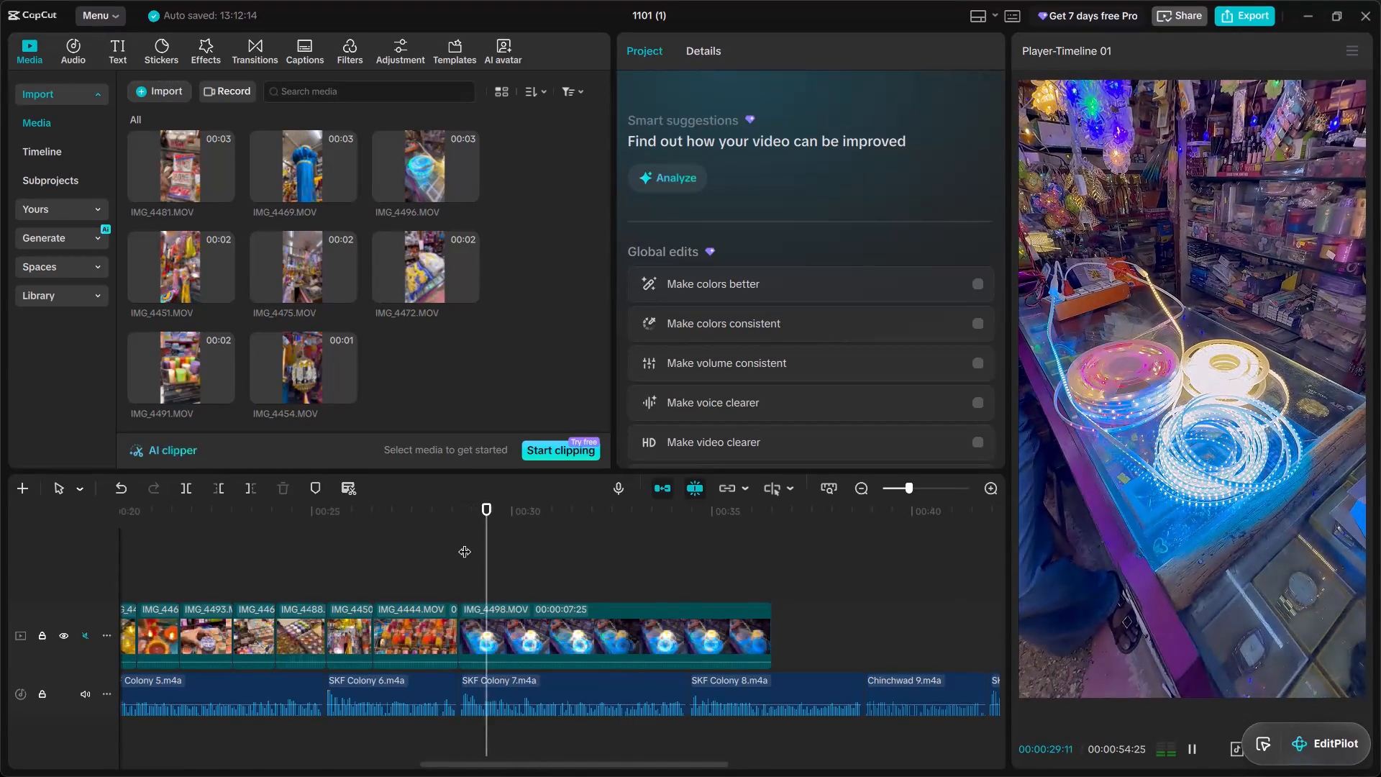
pyautogui.press('space')
pyautogui.press('space')
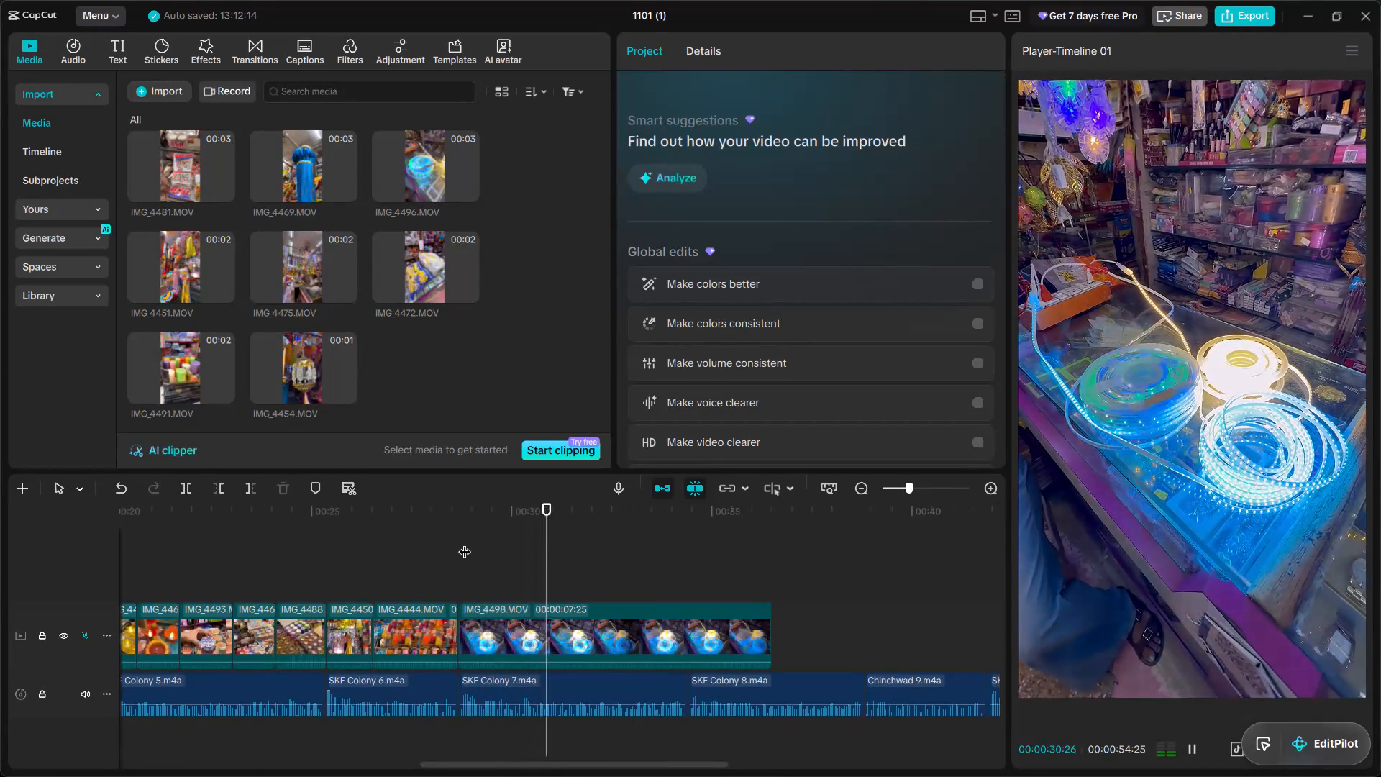
pyautogui.press('space')
pyautogui.press('w')
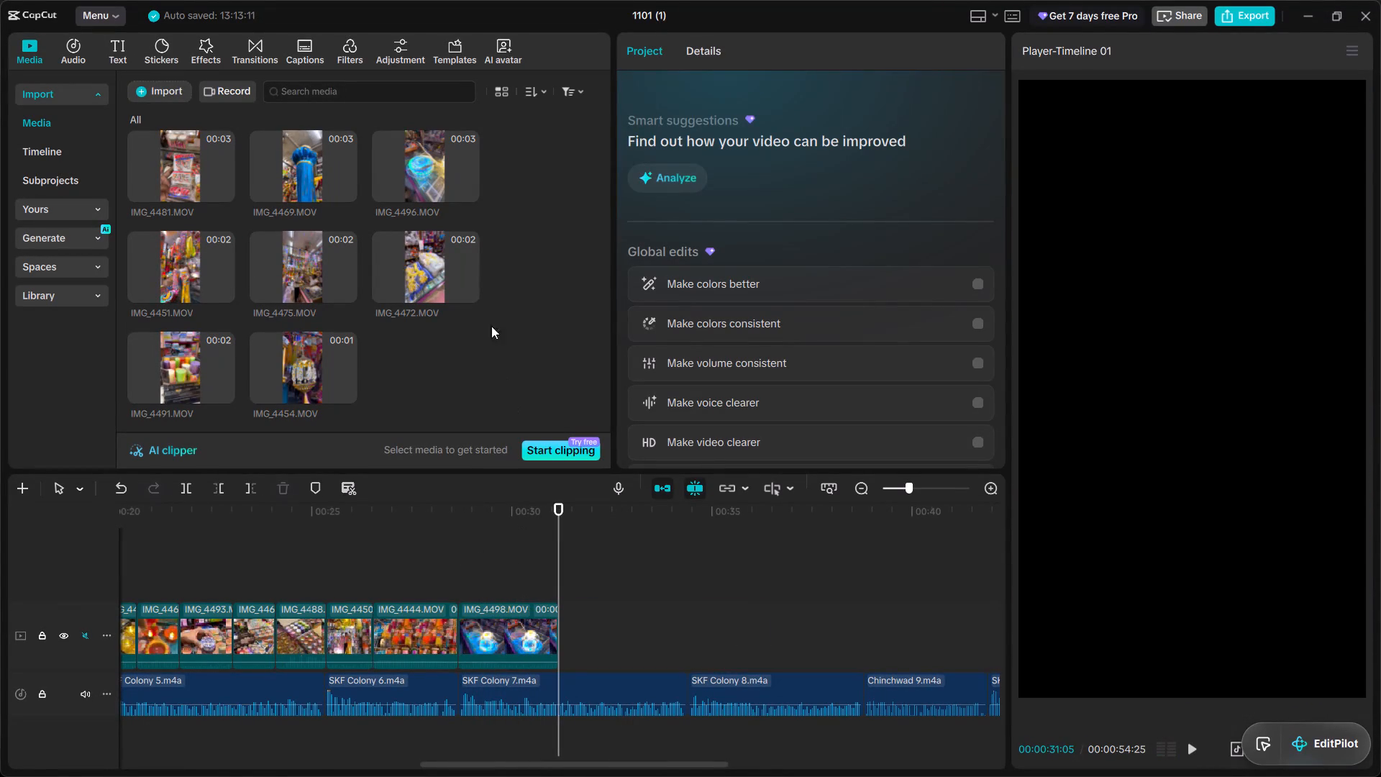
# Add IMG_4472.MOV, the bagged yellow and white strings, after IMG_4498.MOV and trim its end to 00:00:32:27.
pyautogui.click(468, 290)
pyautogui.press('space')
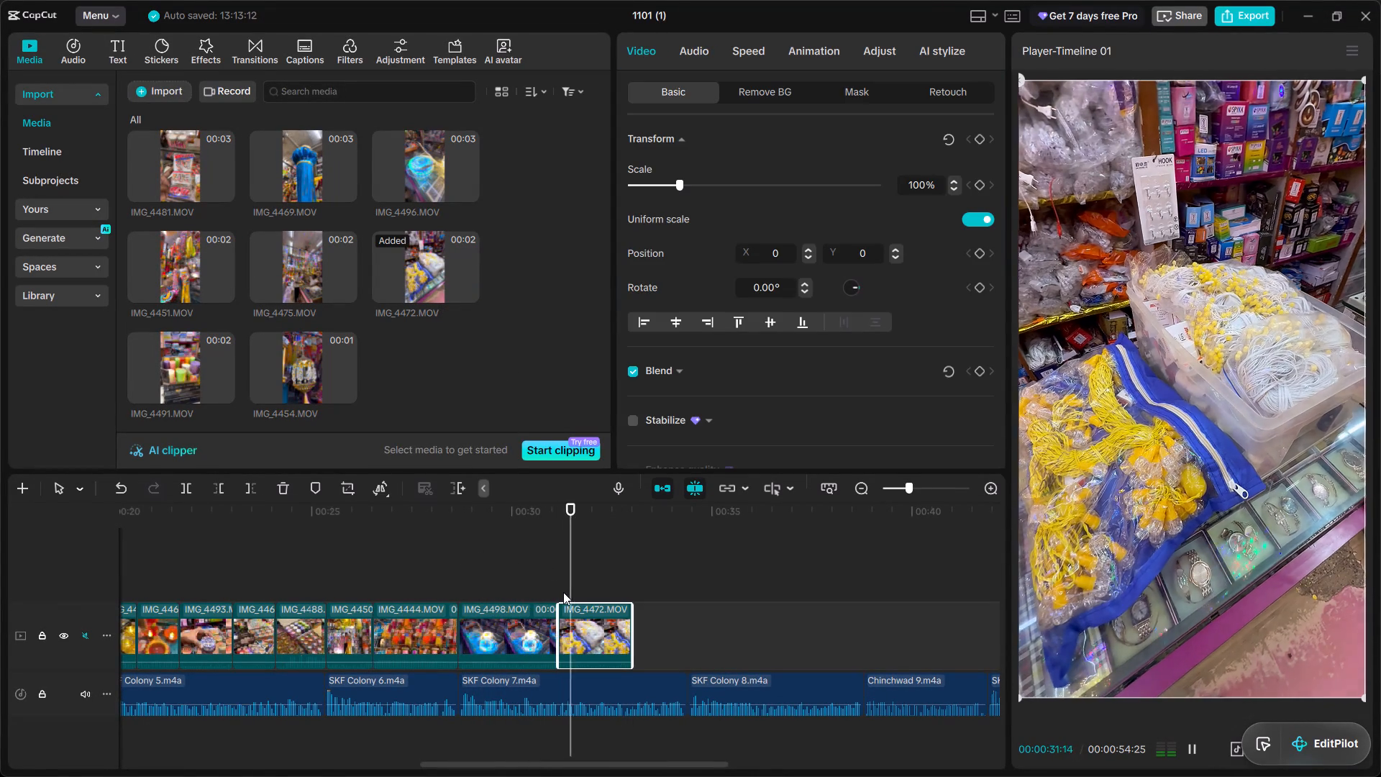
pyautogui.press('space')
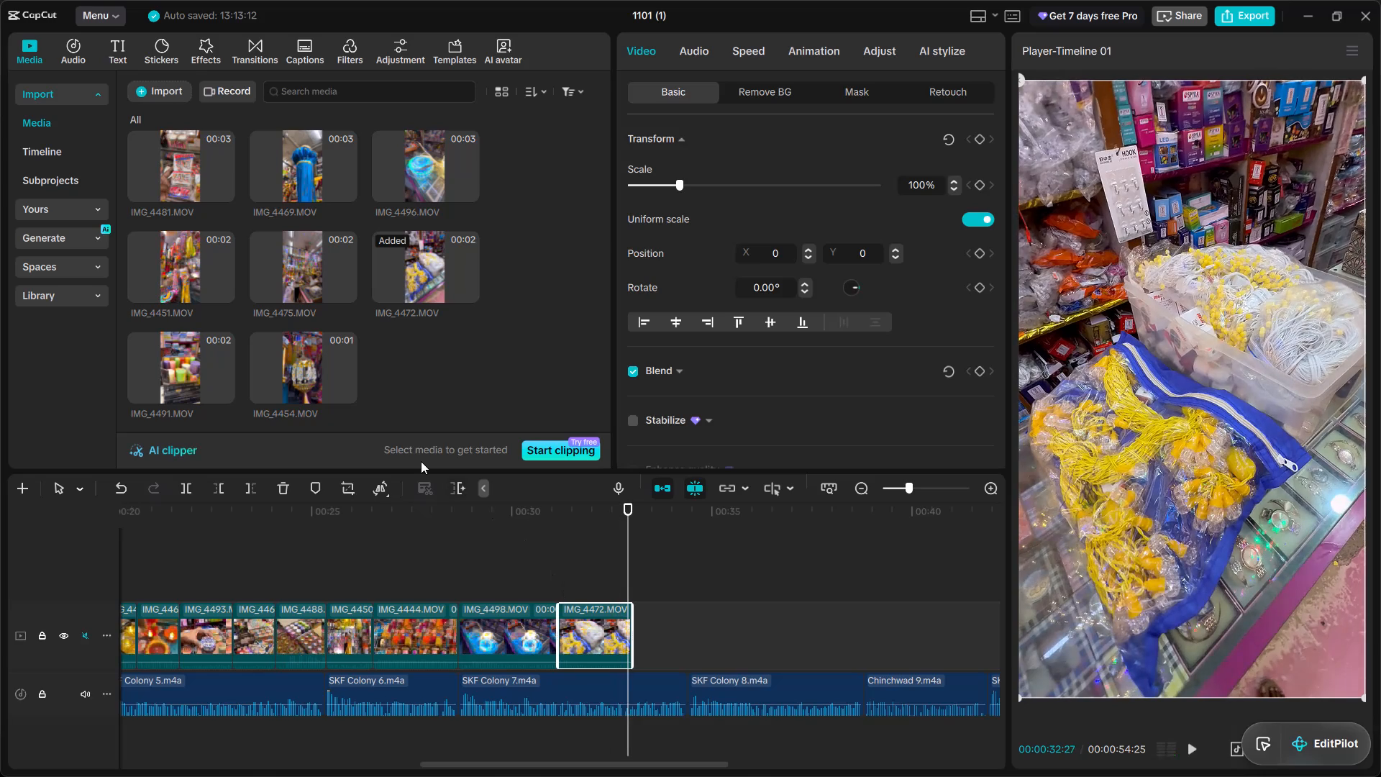
pyautogui.press('w')
# Add the light shop clip IMG_4475.MOV after IMG_4472.MOV and trim its end to the SKF Colony 7 voiceover's end, about 00:00:34:11.
pyautogui.click(295, 360)
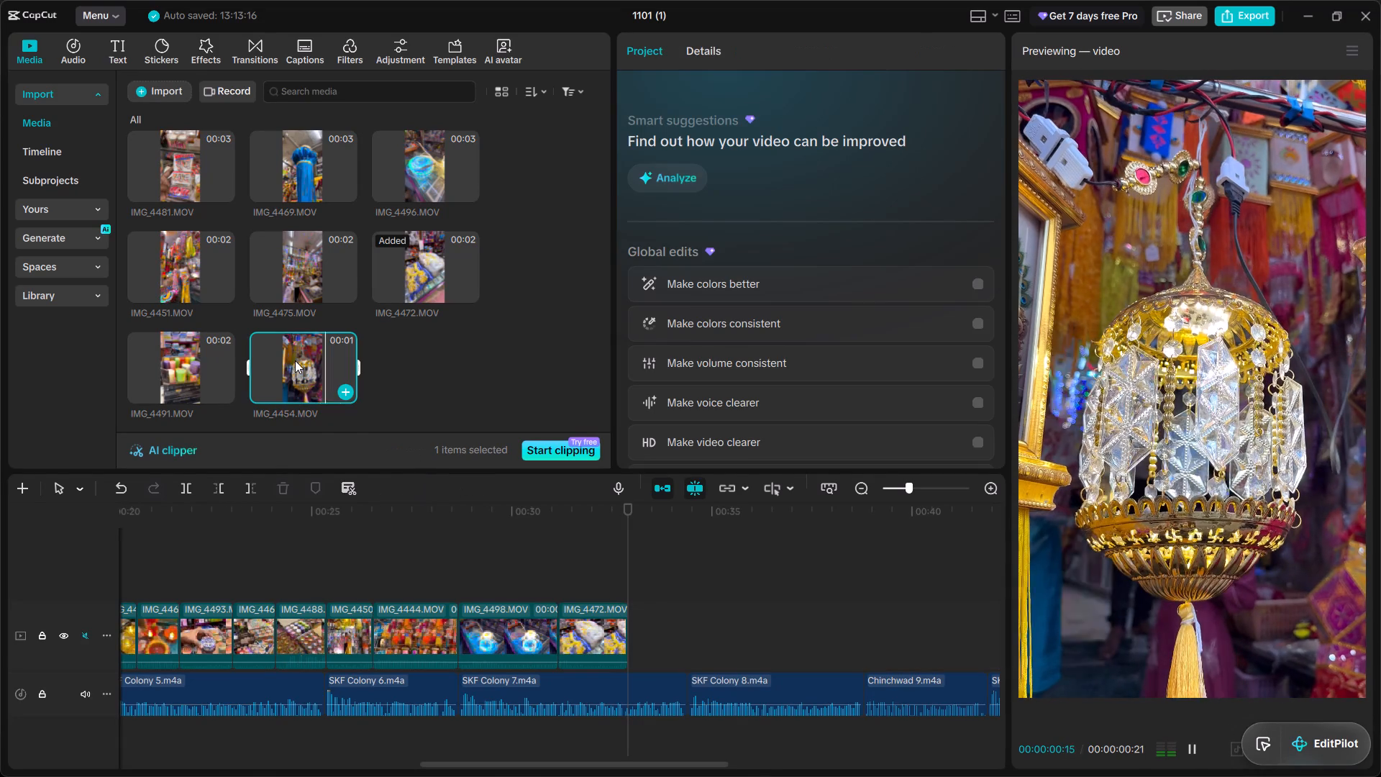
pyautogui.press('space')
pyautogui.scroll(1, 295, 360)
pyautogui.click(295, 360)
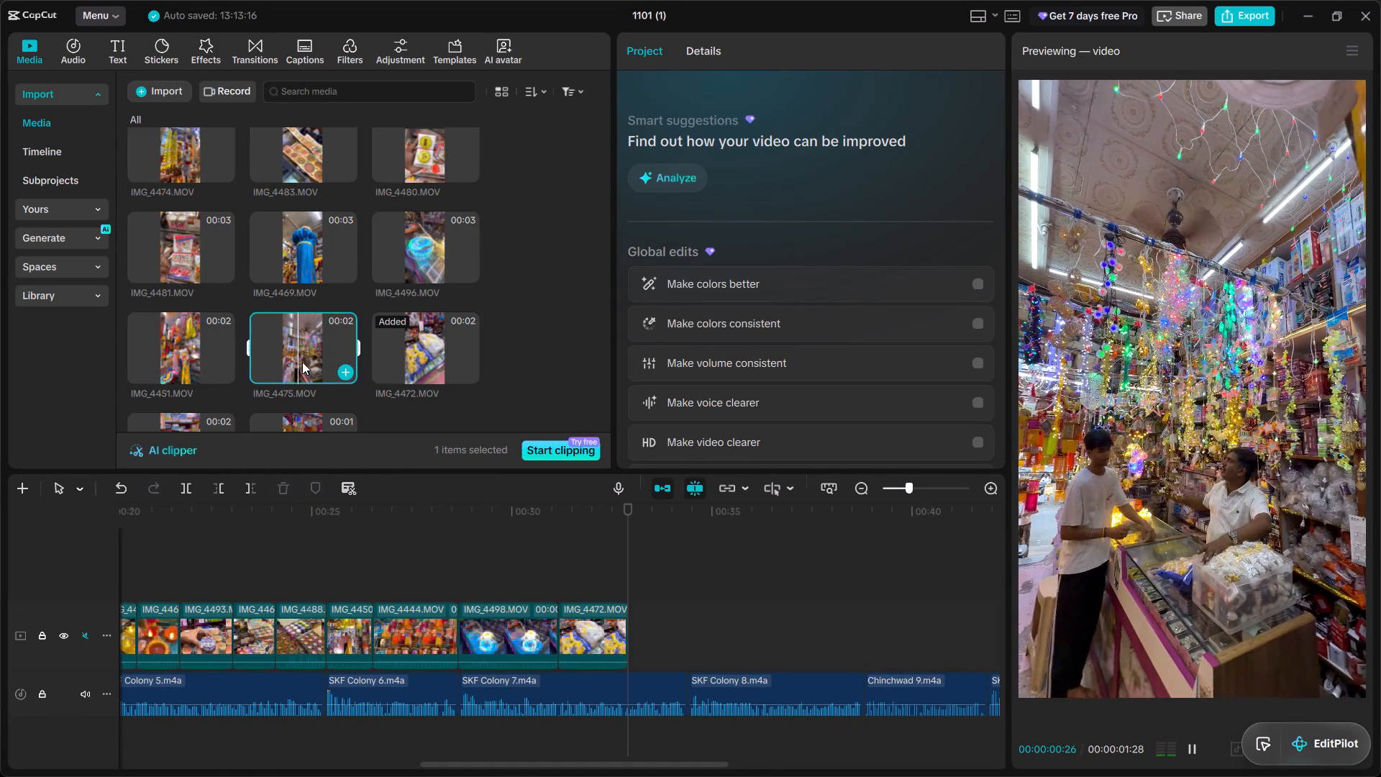
pyautogui.click(348, 373)
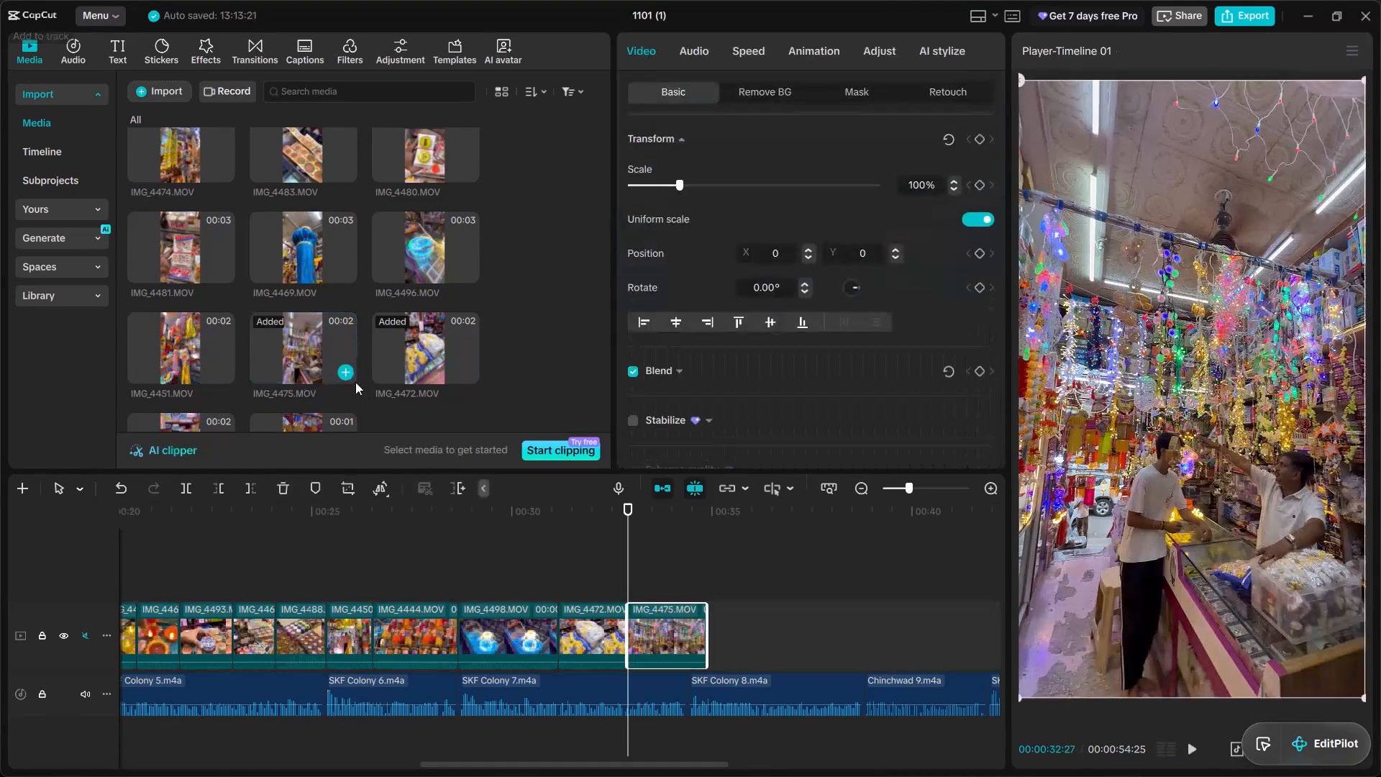
pyautogui.press('space')
pyautogui.click(583, 568)
pyautogui.press('space')
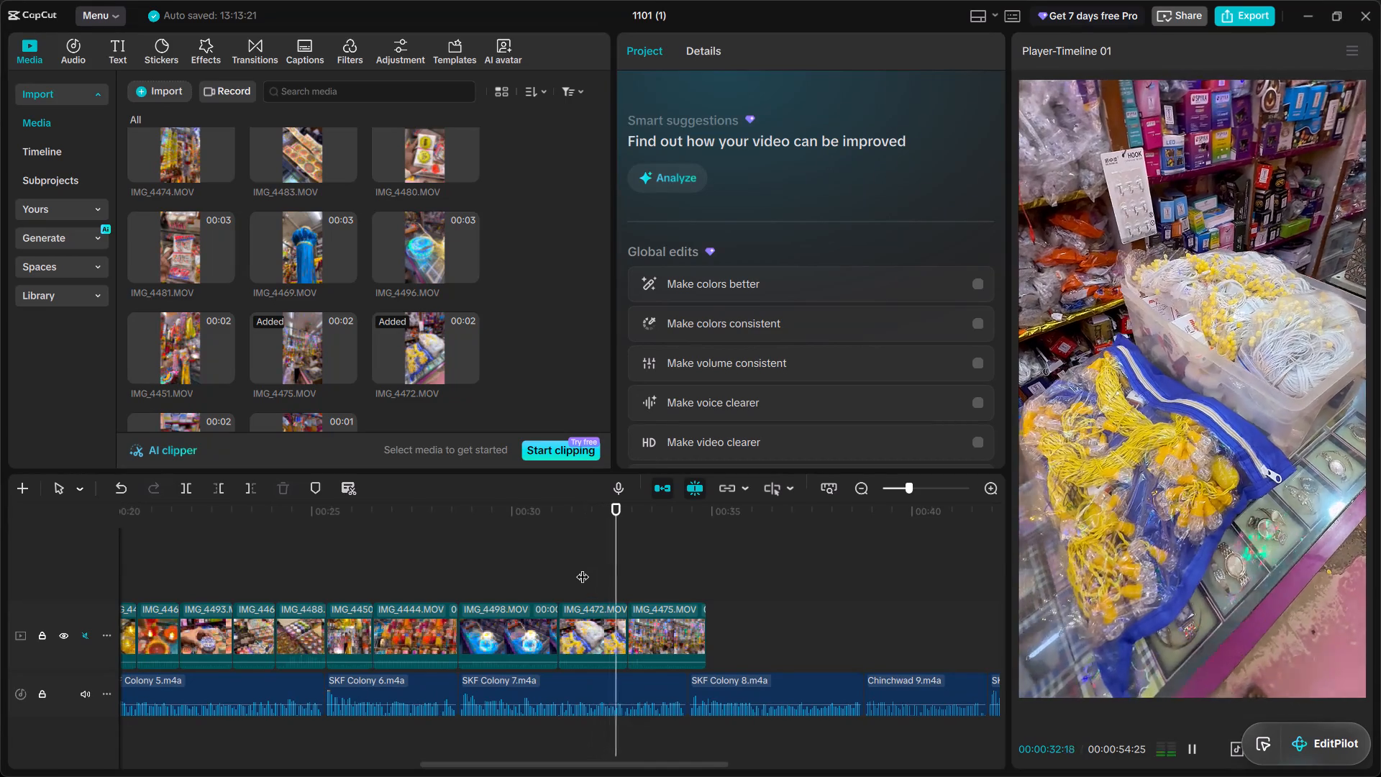
pyautogui.press('space')
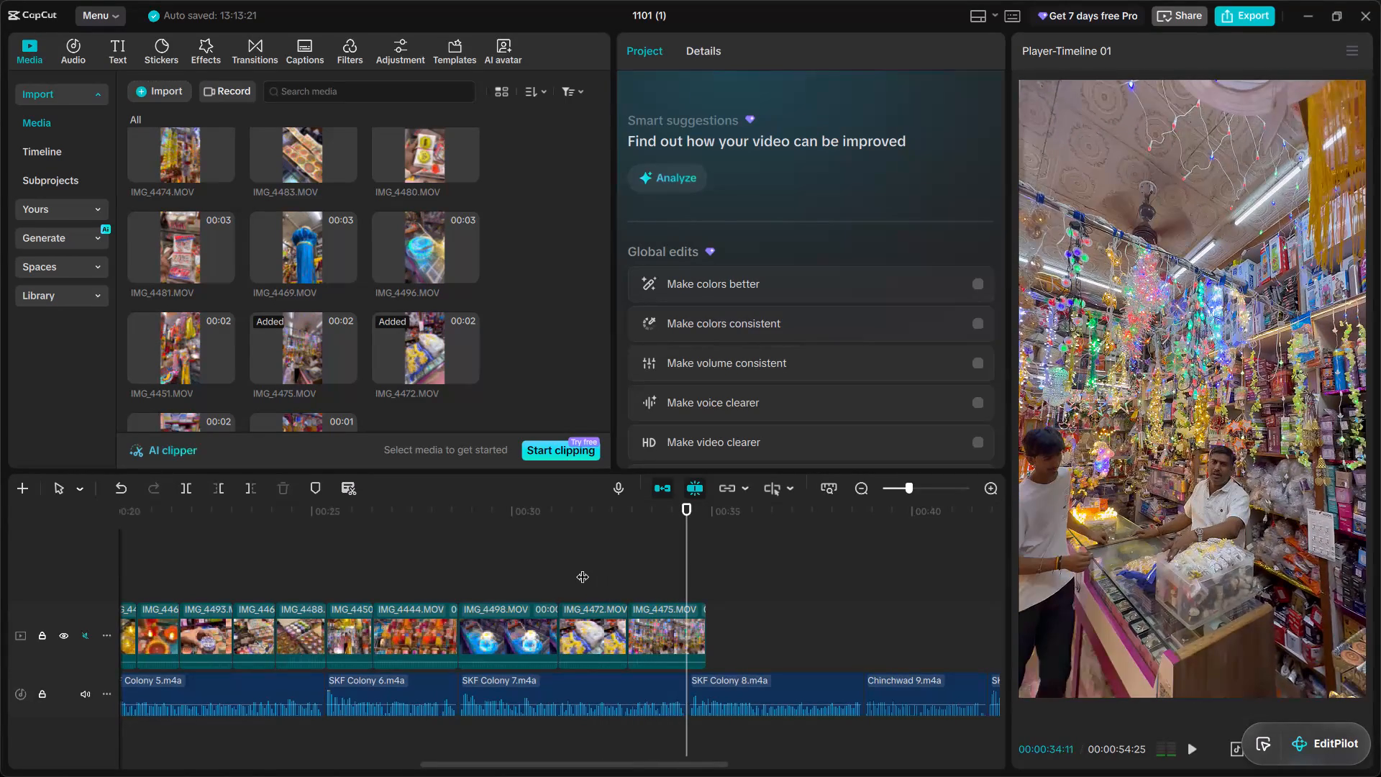
pyautogui.write('w')
# Add the red footprint ornaments clip IMG_4492.MOV at the start of the SKF Colony 8 voiceover and trim its end to 00:00:35:08.
pyautogui.press('space')
pyautogui.hscroll(-1, 583, 568)
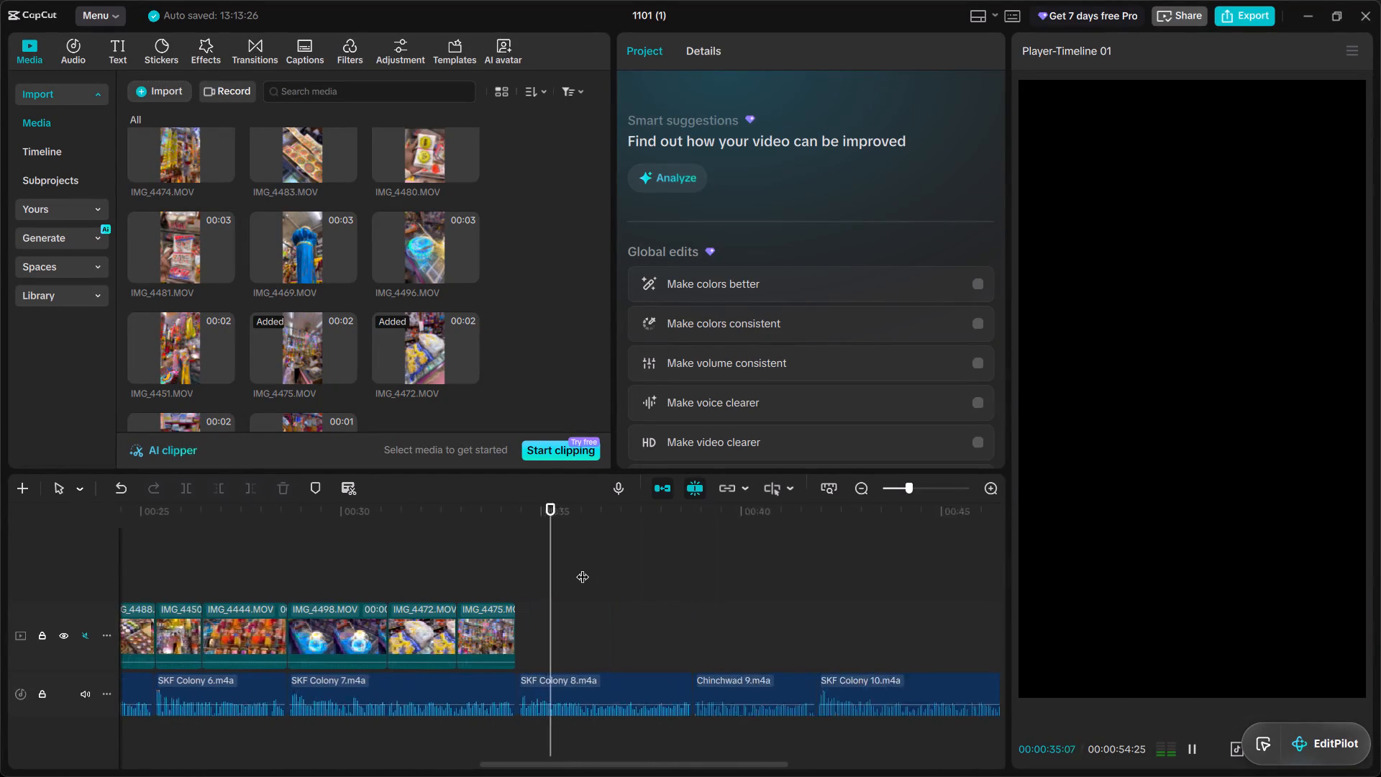
pyautogui.hscroll(-1, 583, 568)
pyautogui.press('space')
pyautogui.scroll(1, 340, 330)
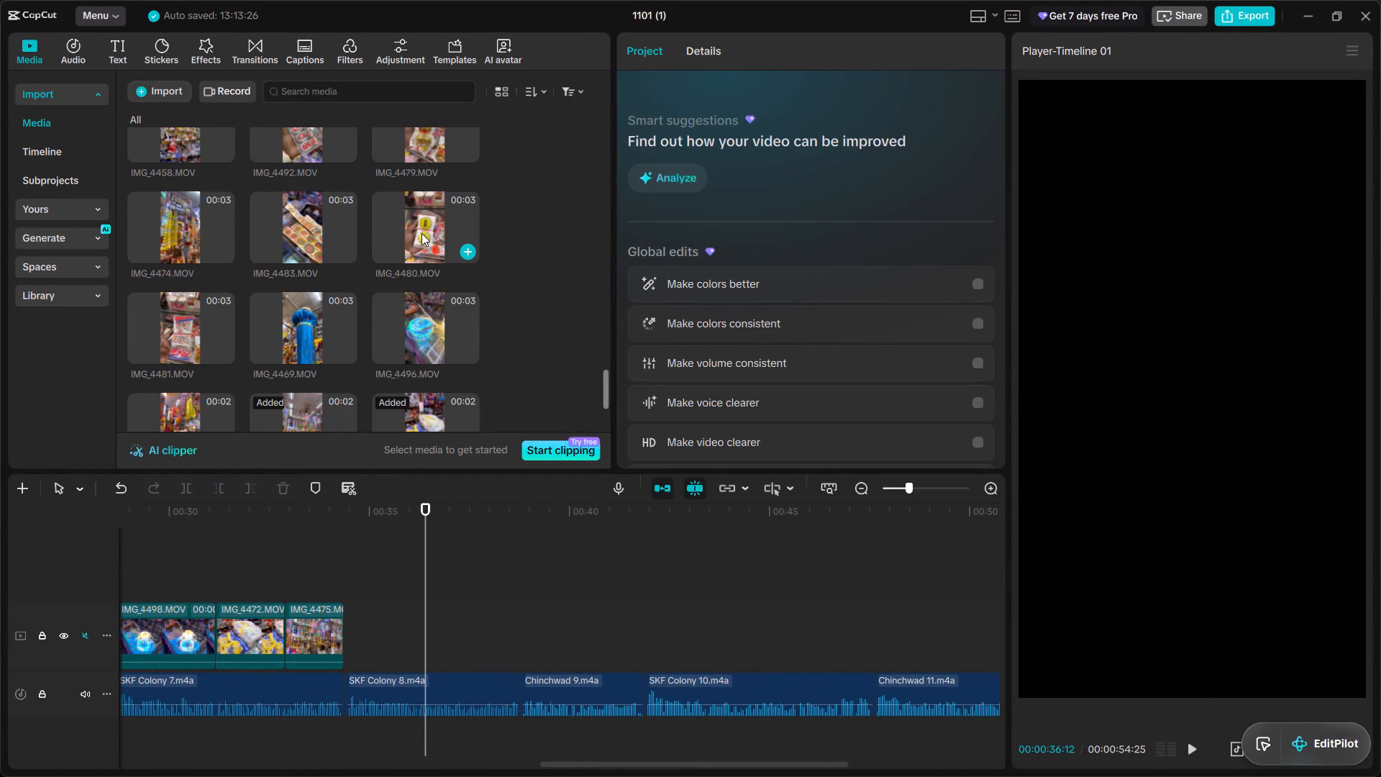
pyautogui.click(421, 233)
pyautogui.scroll(1, 426, 252)
pyautogui.click(427, 214)
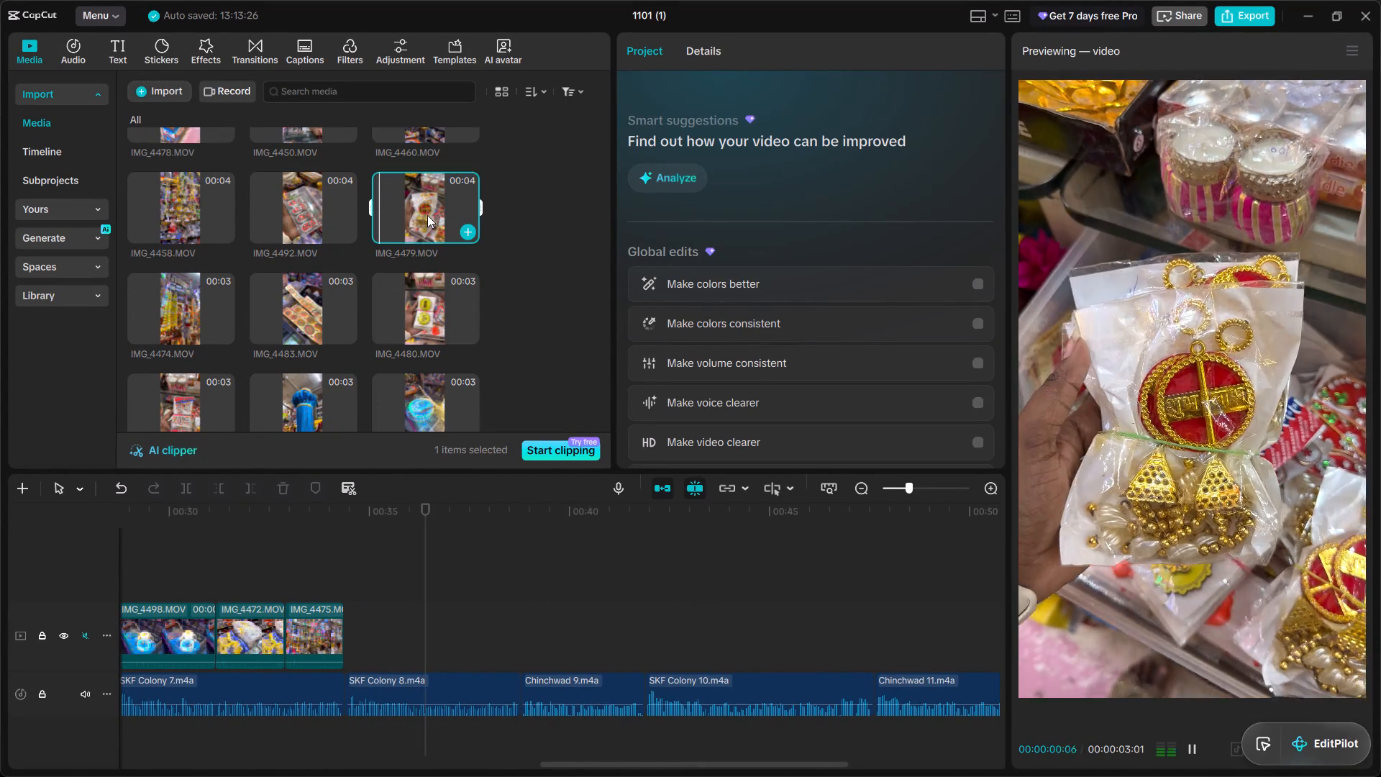
pyautogui.click(322, 217)
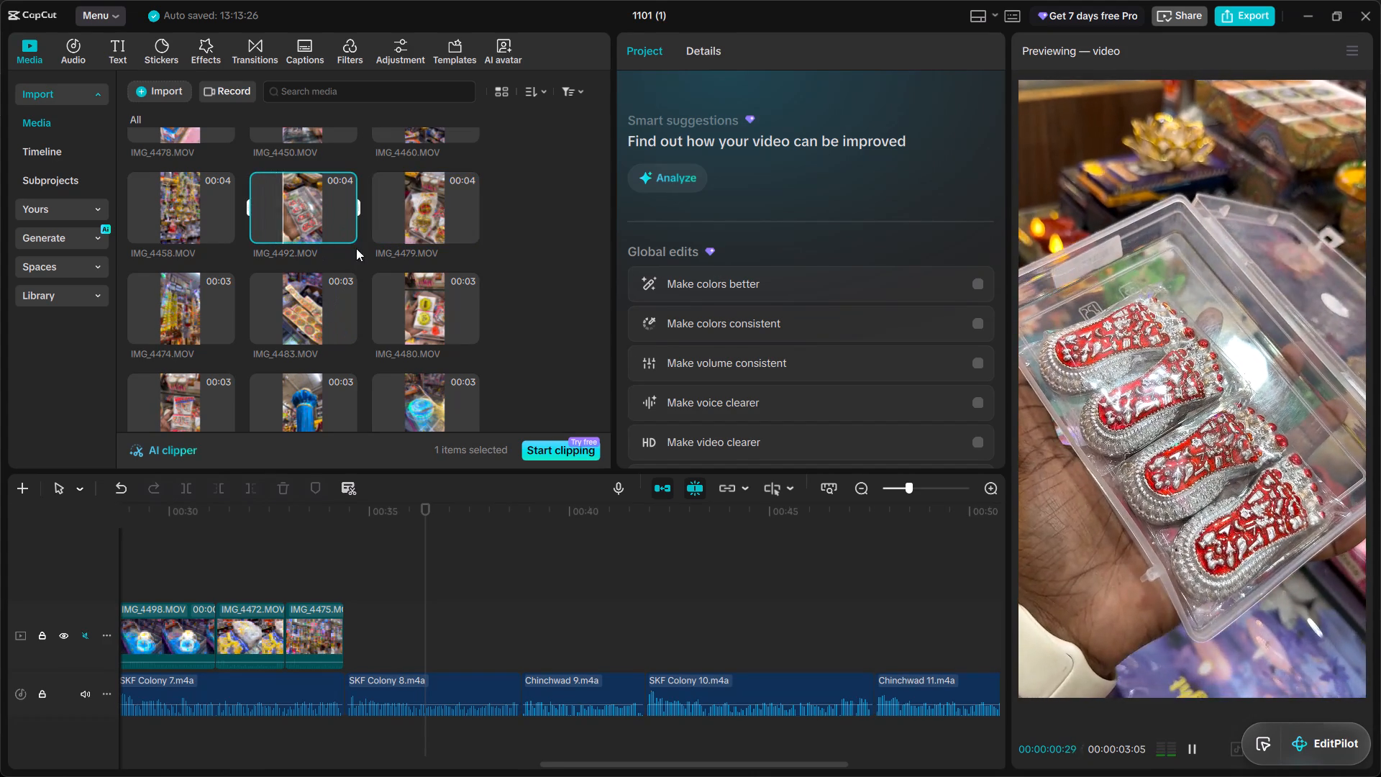
pyautogui.click(347, 237)
pyautogui.click(347, 562)
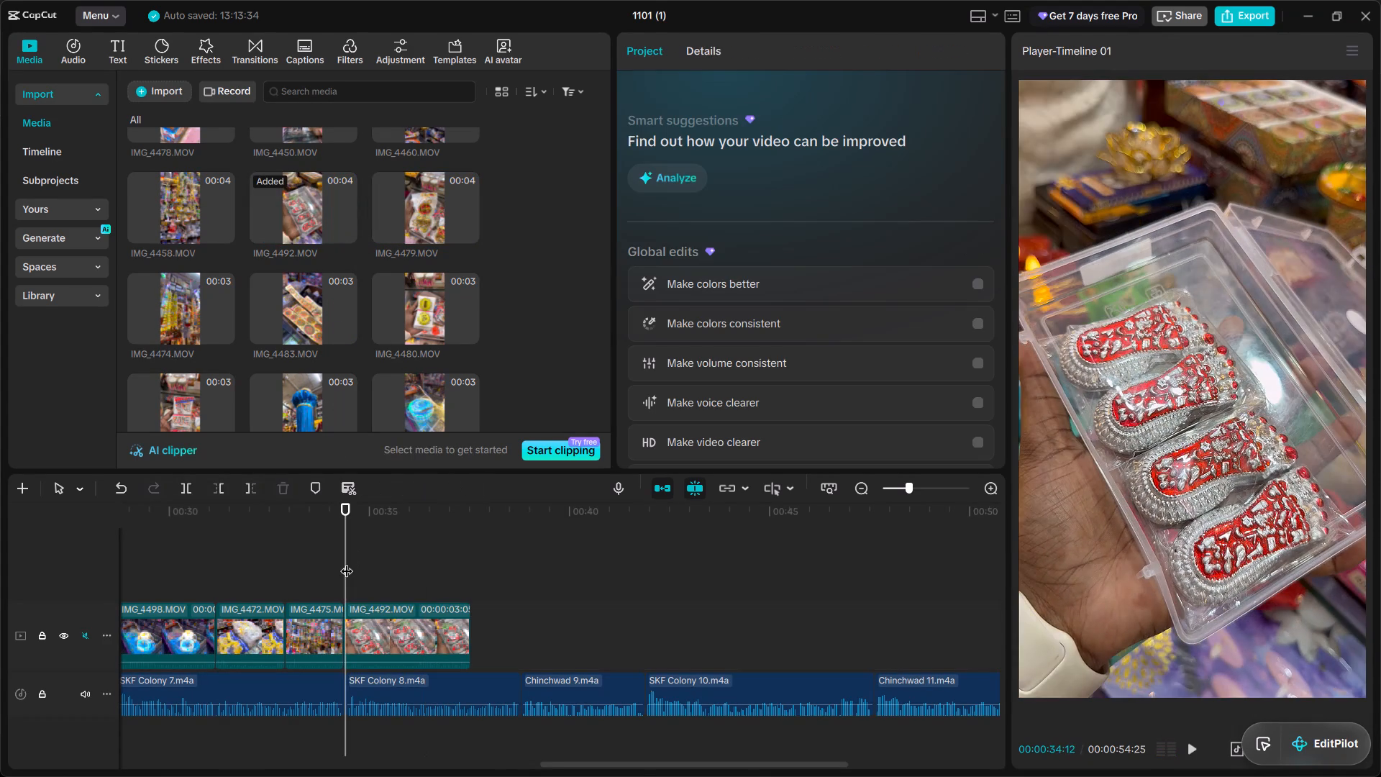
pyautogui.press('space')
pyautogui.press('space')
pyautogui.write('w')
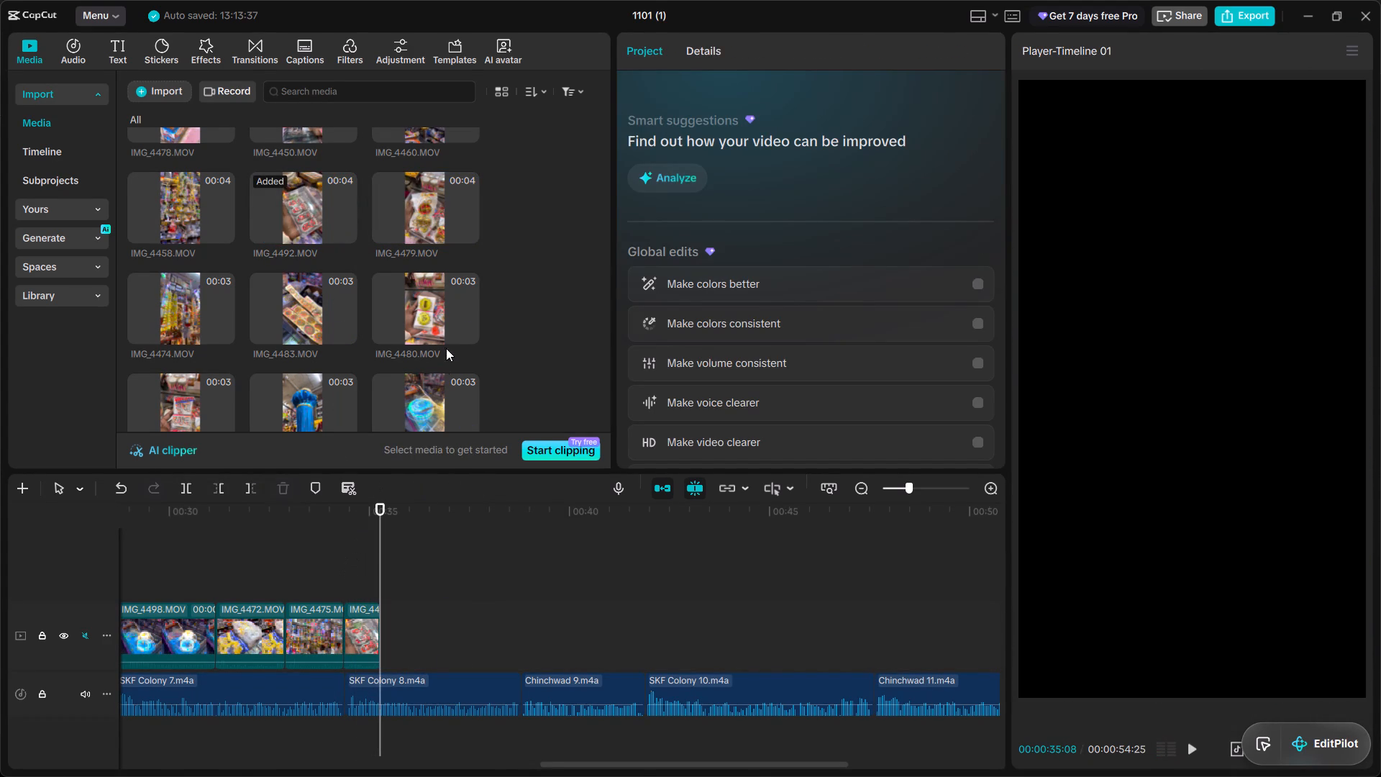
# Add the yellow Shubh Labh sticker clip IMG_4480.MOV after IMG_4492.MOV and trim its end to 00:00:36:07.
pyautogui.click(465, 334)
pyautogui.press('space')
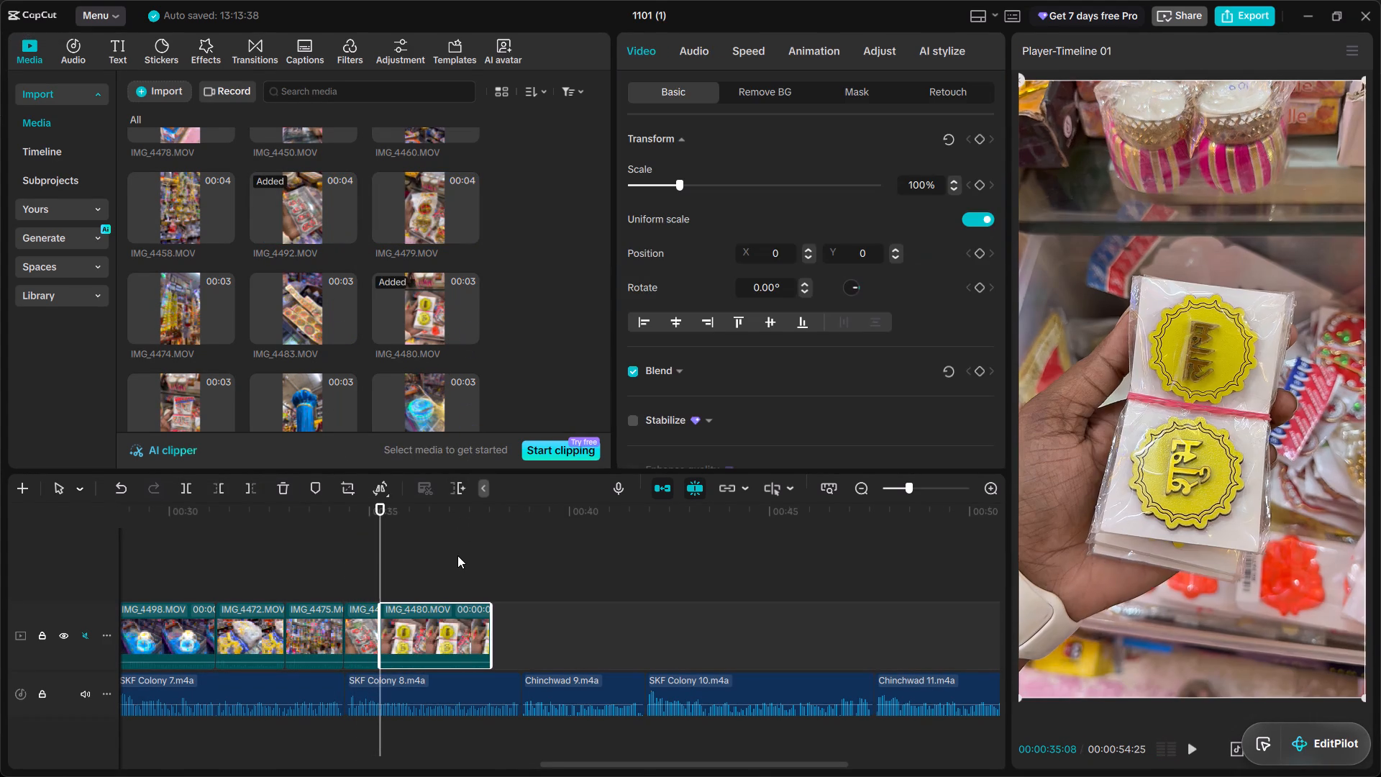
pyautogui.press('space')
pyautogui.write('w')
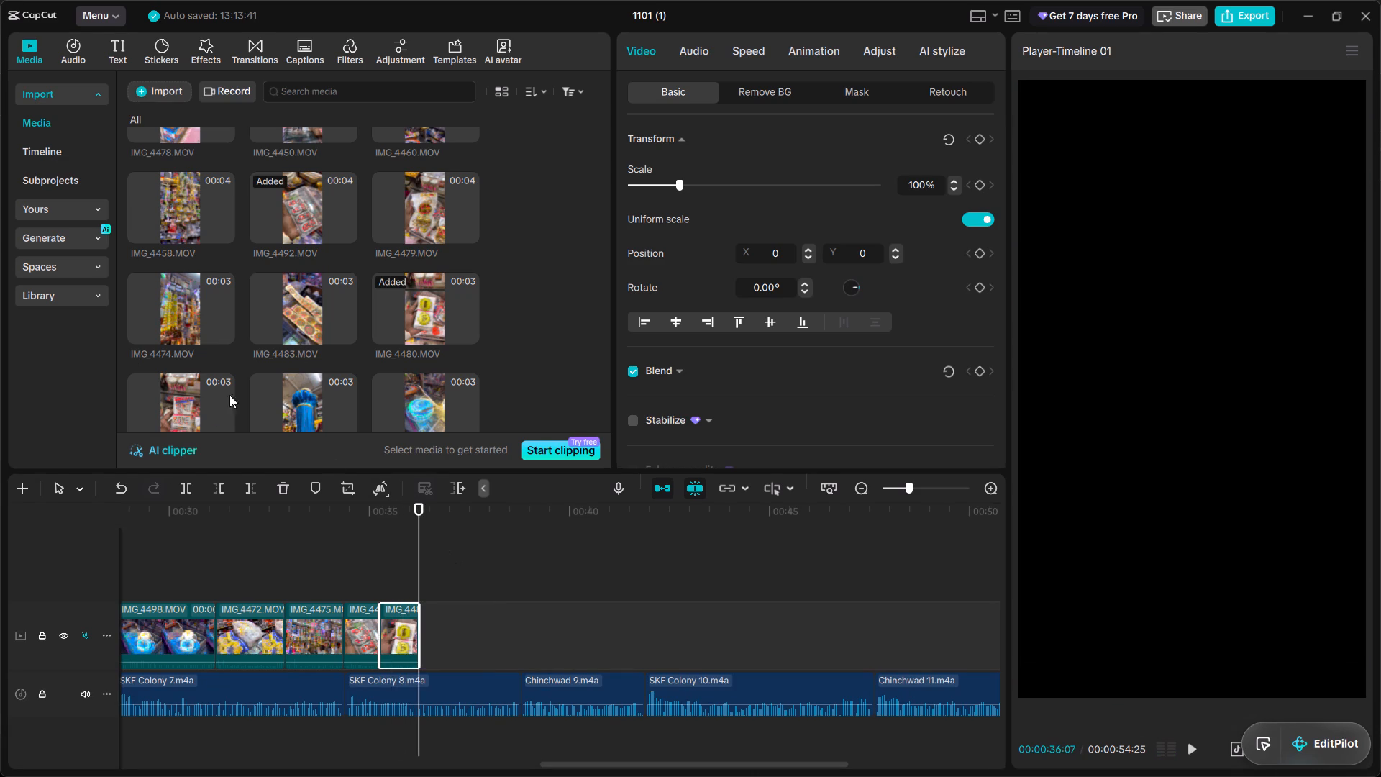
# Preview IMG_4474.MOV, IMG_4458.MOV and IMG_4481.MOV as candidates for the SKF Colony 8 section, replaying the last timeline clip for comparison.
pyautogui.click(199, 293)
pyautogui.press('space')
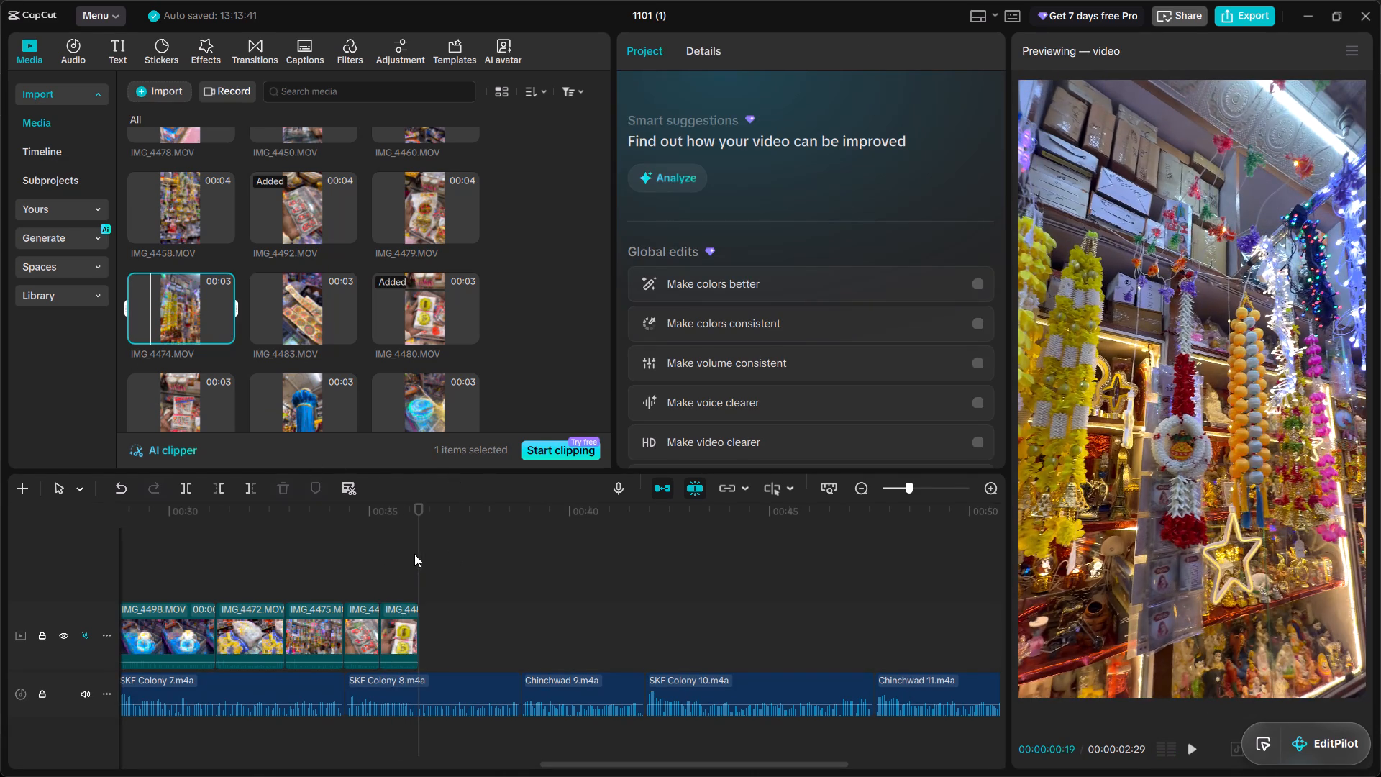
pyautogui.click(414, 554)
pyautogui.press('space')
pyautogui.press('space')
pyautogui.click(419, 555)
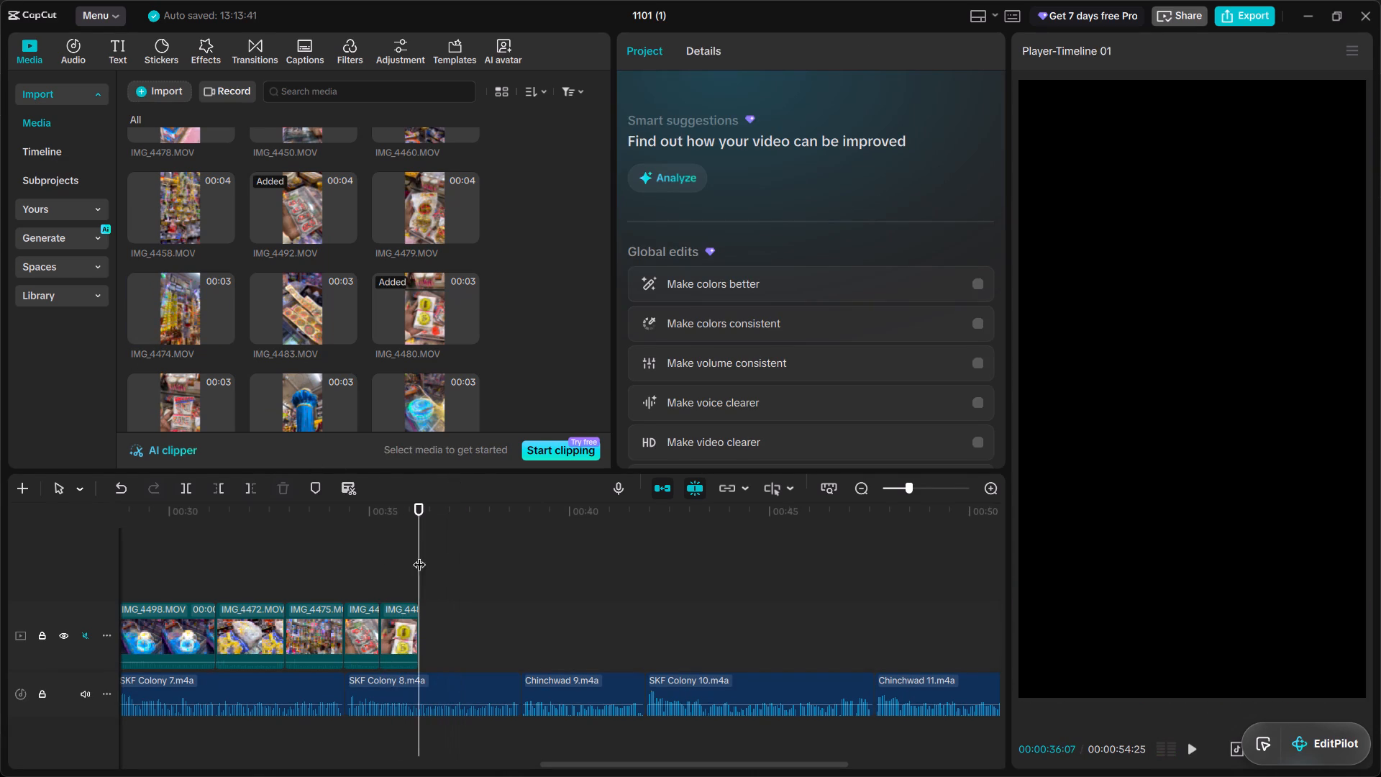
pyautogui.click(168, 210)
pyautogui.click(183, 319)
pyautogui.scroll(-1, 183, 319)
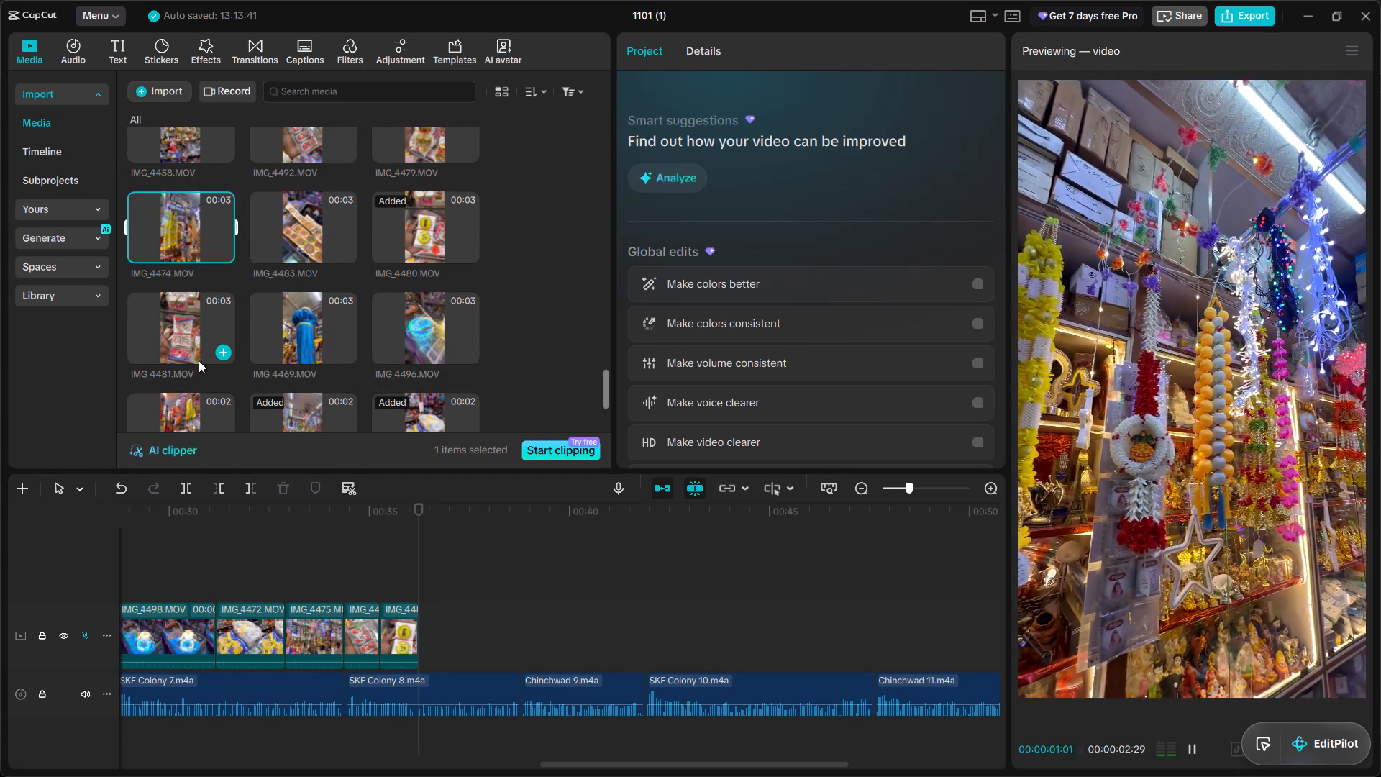
pyautogui.click(190, 305)
pyautogui.press('space')
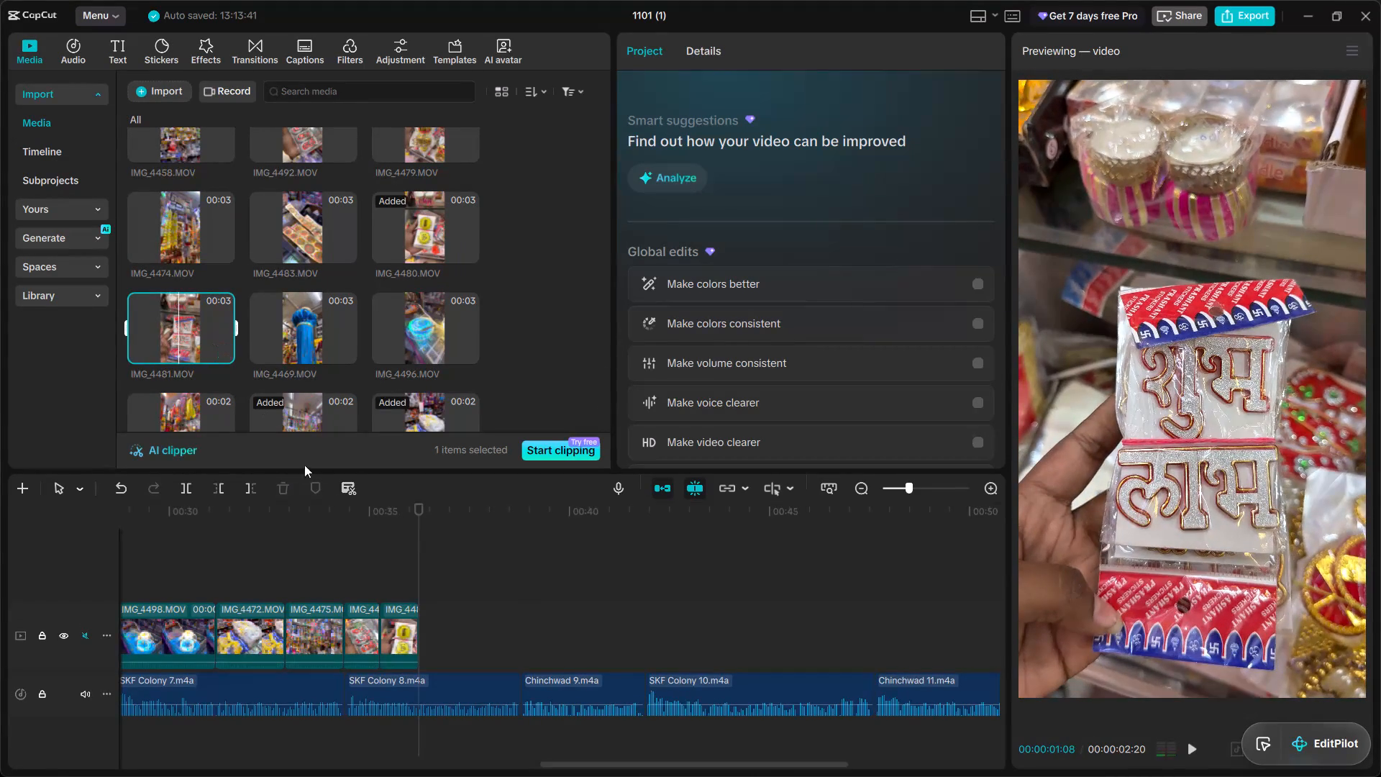
# Replay IMG_4480.MOV on the timeline and split it at 00:00:35:21.
pyautogui.click(379, 554)
pyautogui.press('space')
pyautogui.press('space')
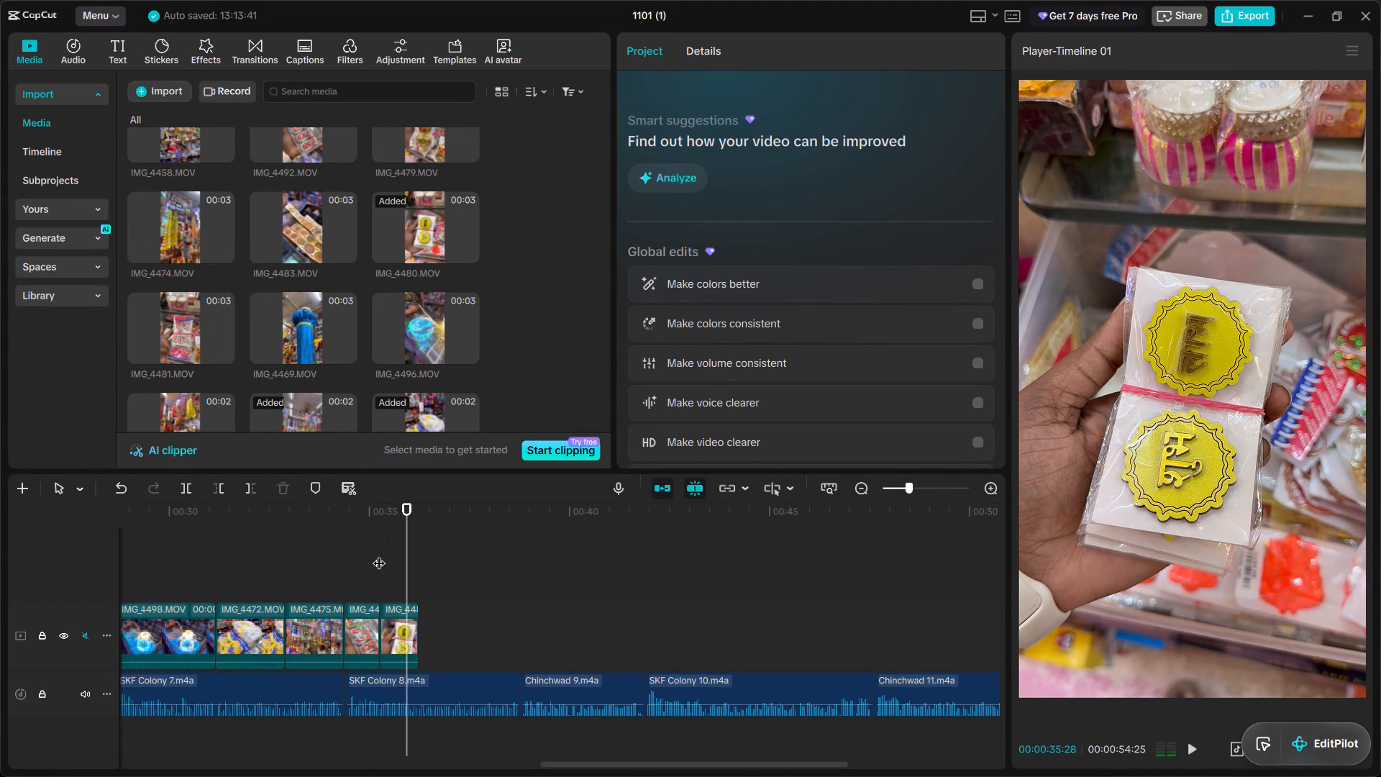
pyautogui.click(380, 557)
pyautogui.press('space')
pyautogui.press('space')
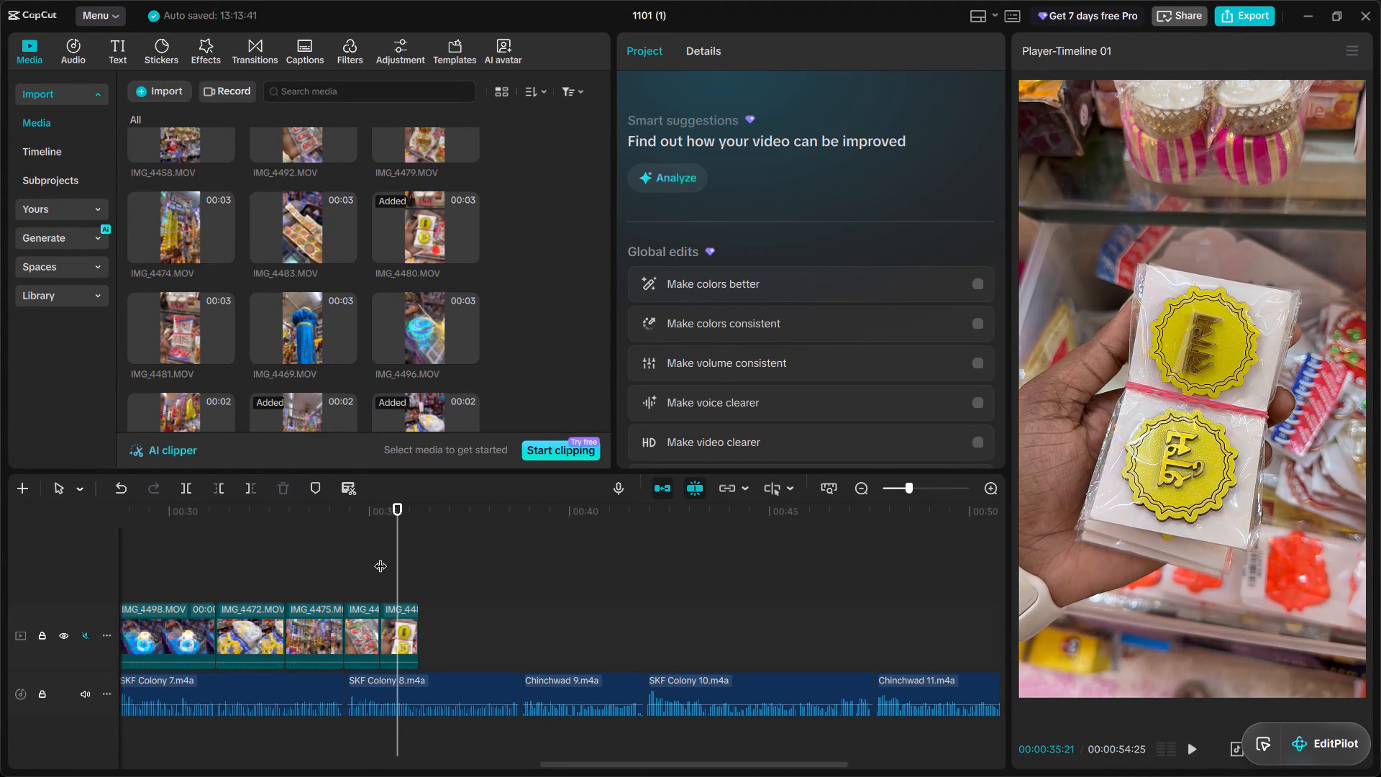
pyautogui.hotkey('ctrl', 'b')
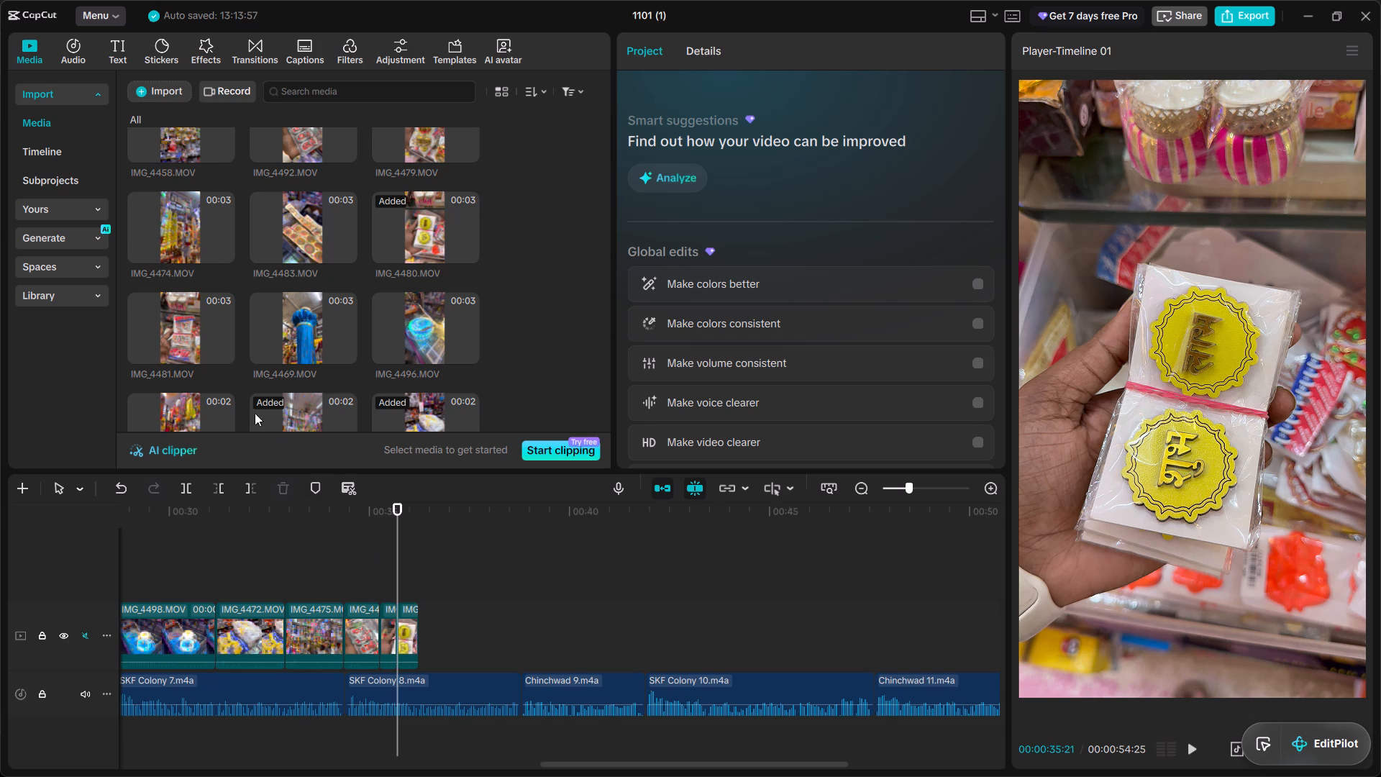
# Replace the second part of the split IMG_4480.MOV with the Shubh Labh clip IMG_4481.MOV.
pyautogui.moveTo(175, 313); pyautogui.dragTo(411, 633)
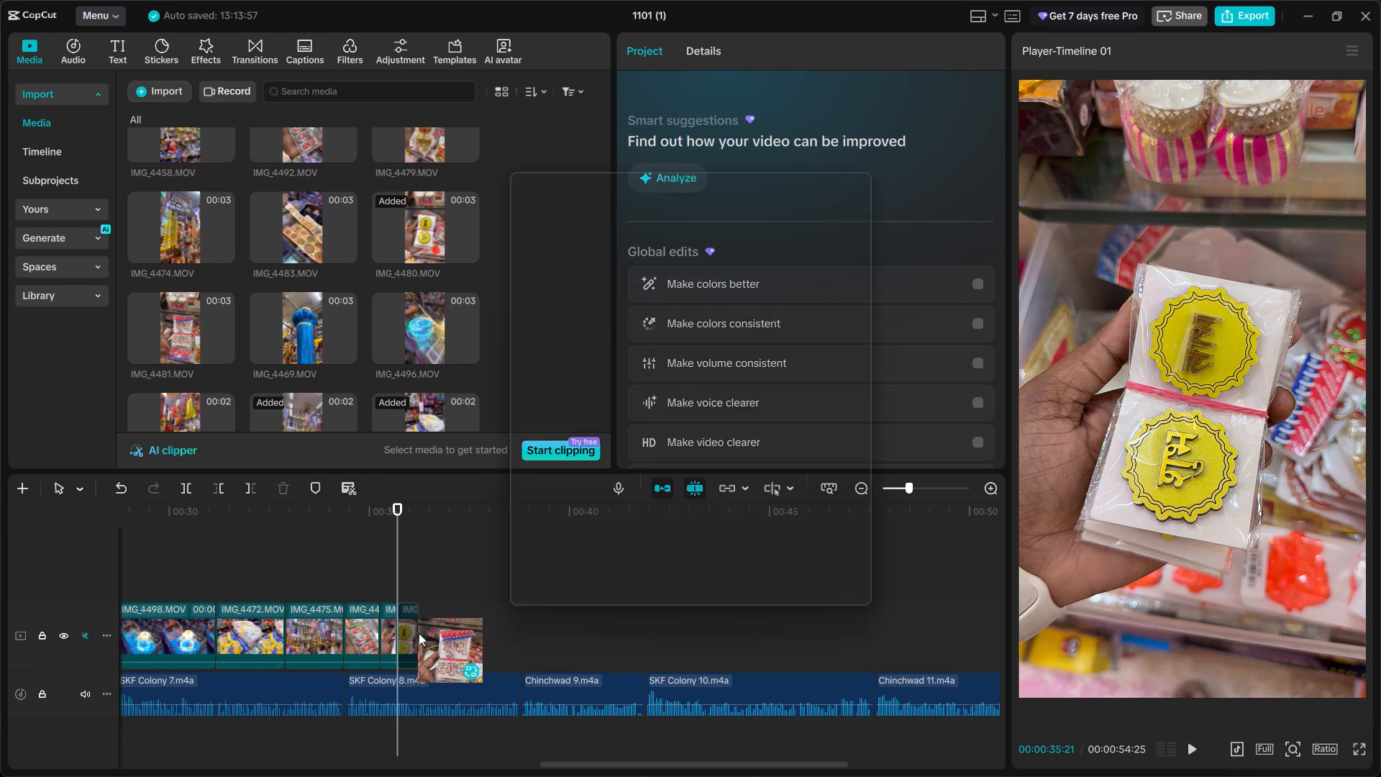
pyautogui.click(749, 582)
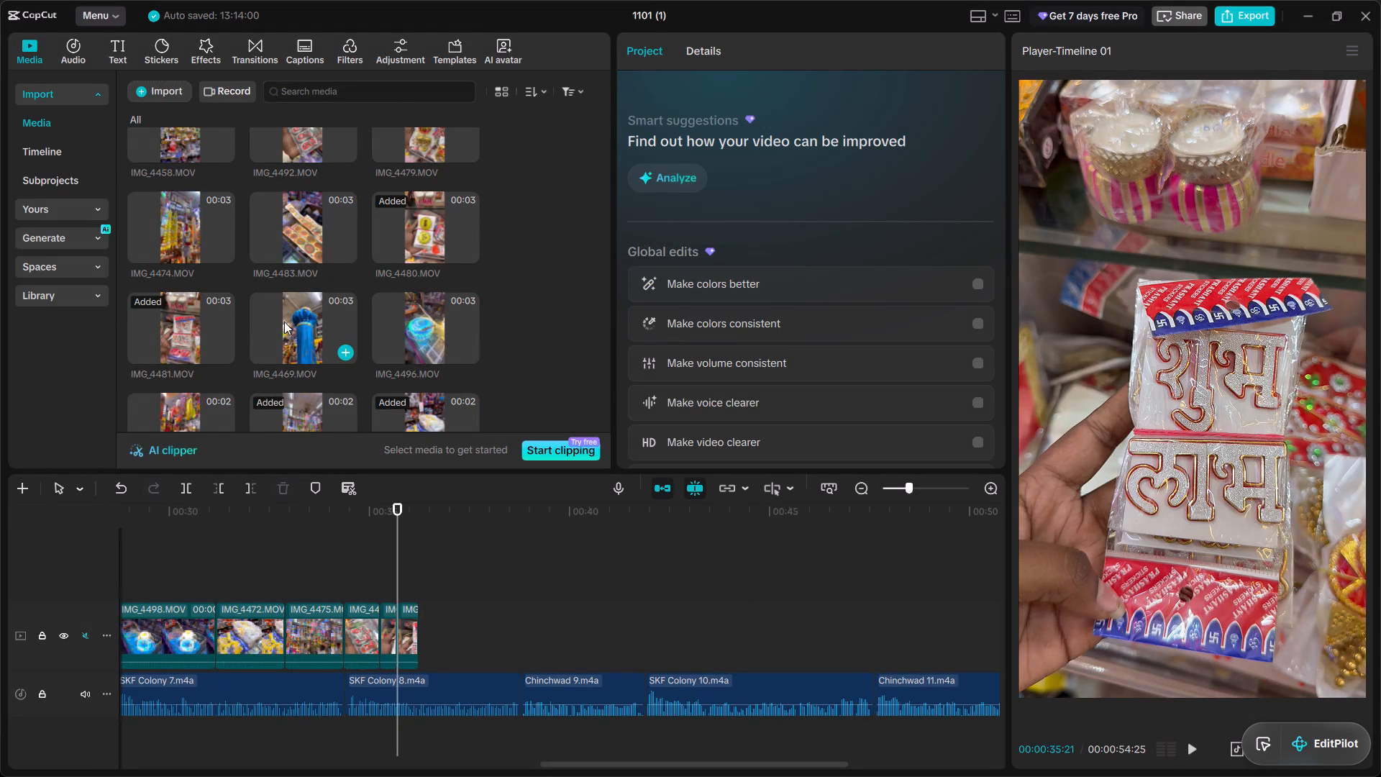
# Preview the short clips at the end of the media library, including IMG_4451.MOV, IMG_4472.MOV, IMG_4454.MOV and IMG_4491.MOV, as candidates for the next shot.
pyautogui.scroll(-1, 284, 322)
pyautogui.click(427, 233)
pyautogui.click(142, 354)
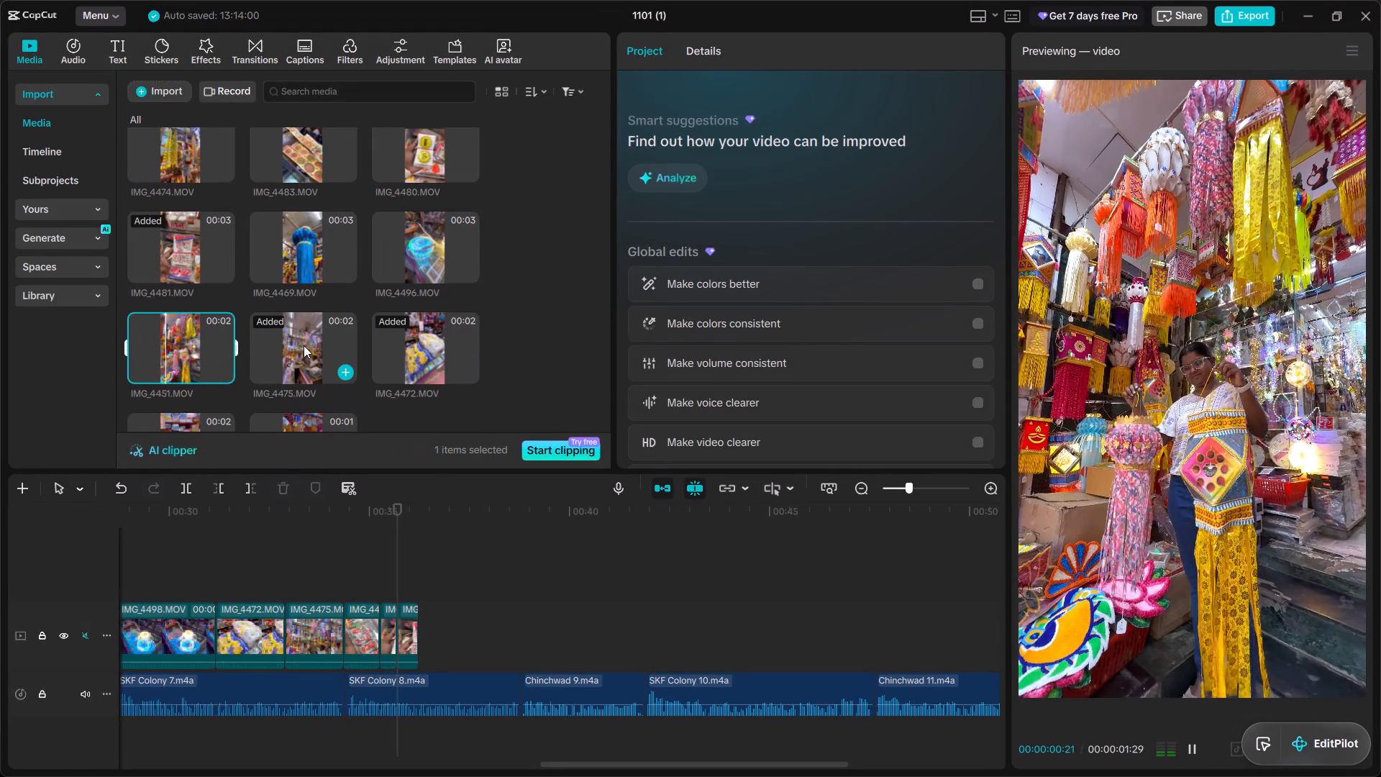
pyautogui.click(304, 345)
pyautogui.click(419, 338)
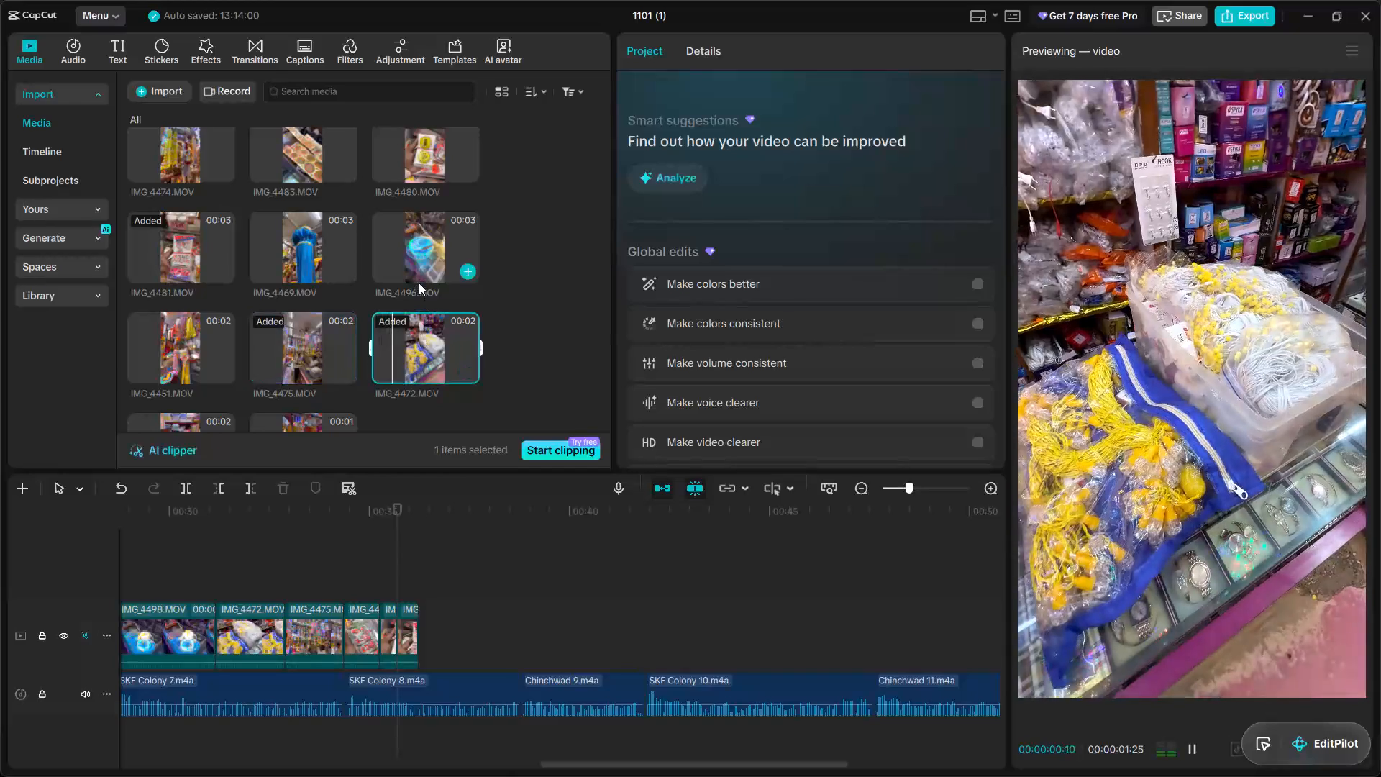
pyautogui.scroll(-1, 419, 283)
pyautogui.click(286, 371)
pyautogui.click(209, 353)
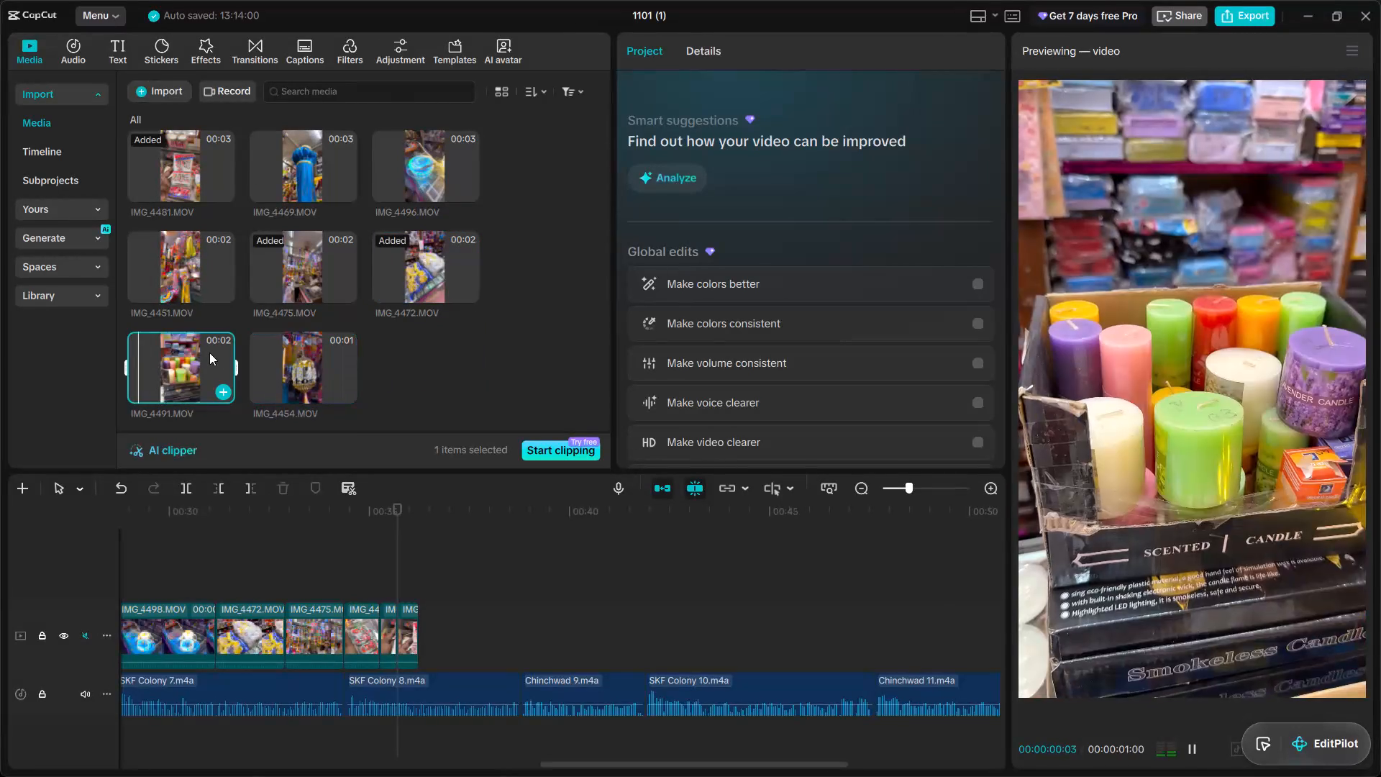
# Preview library clips from IMG_4480.MOV back to IMG_4490.MOV, including IMG_4479.MOV, IMG_4458.MOV, IMG_4478.MOV and IMG_4456.MOV, for the rest of SKF Colony 8.
pyautogui.scroll(3, 209, 353)
pyautogui.click(307, 310)
pyautogui.click(421, 307)
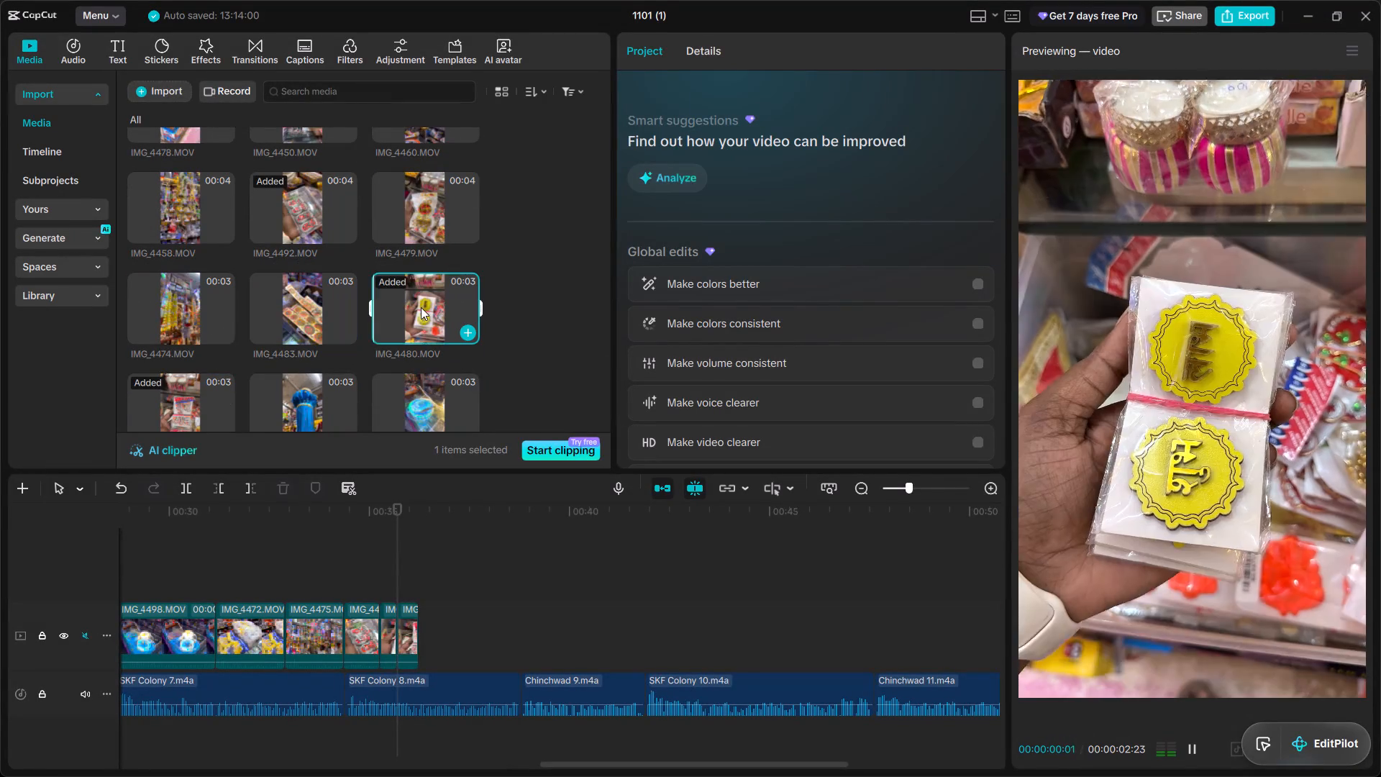
pyautogui.scroll(1, 421, 307)
pyautogui.click(411, 278)
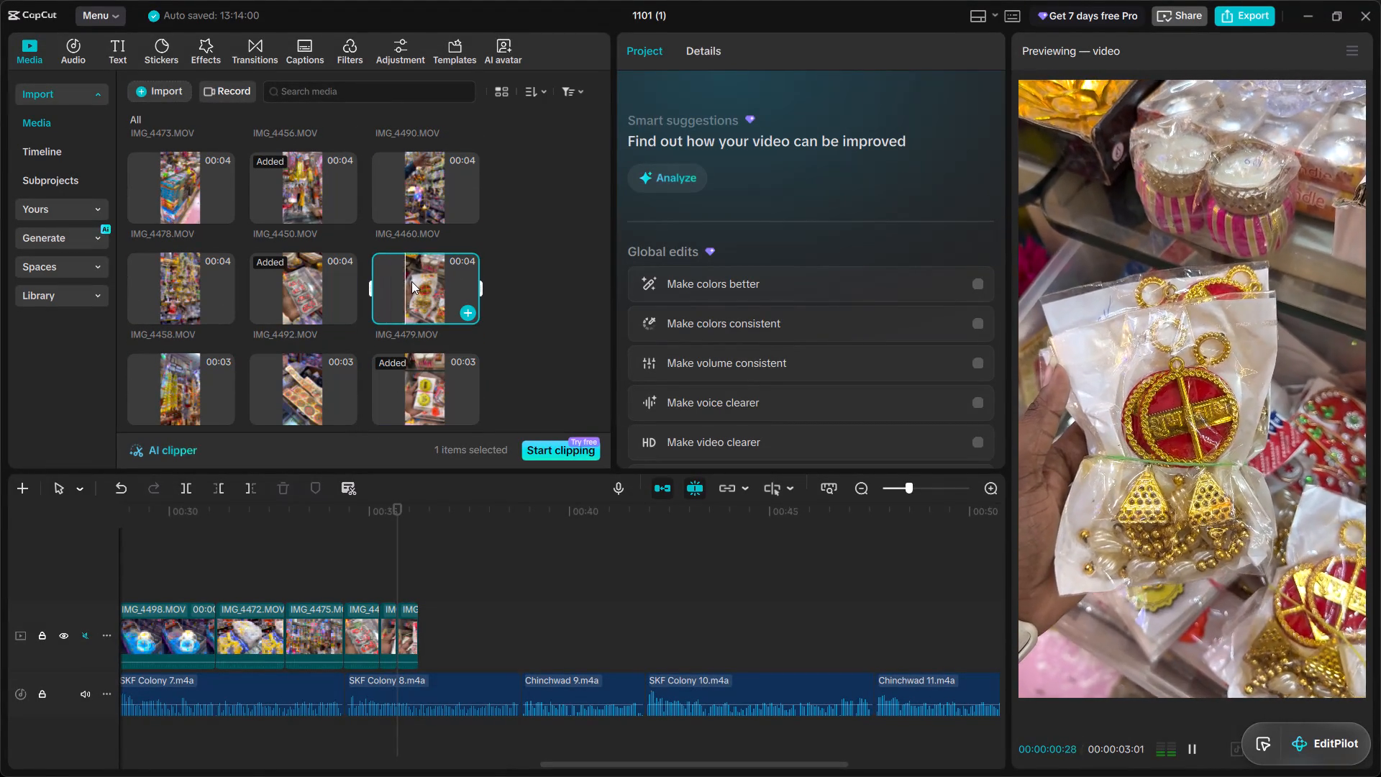
pyautogui.click(210, 387)
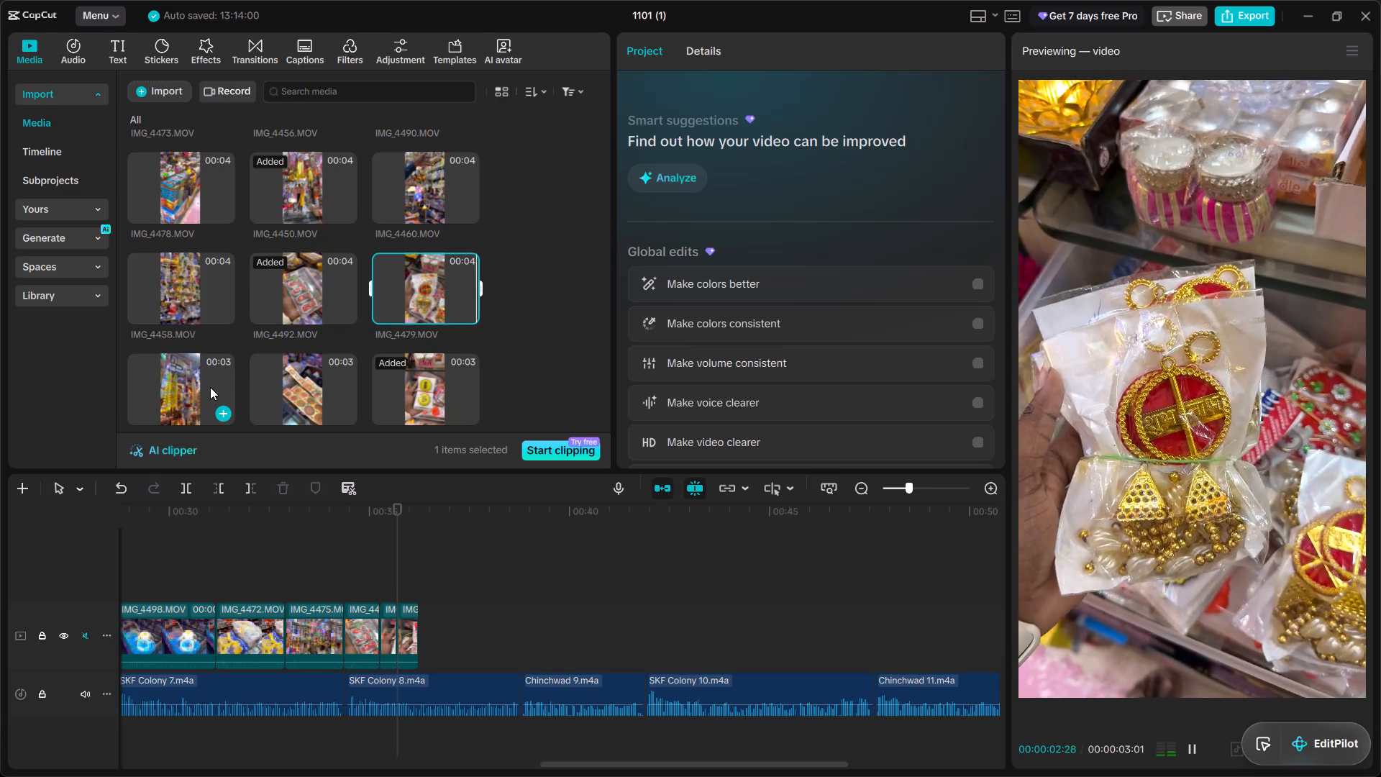
pyautogui.click(206, 293)
pyautogui.scroll(1, 206, 293)
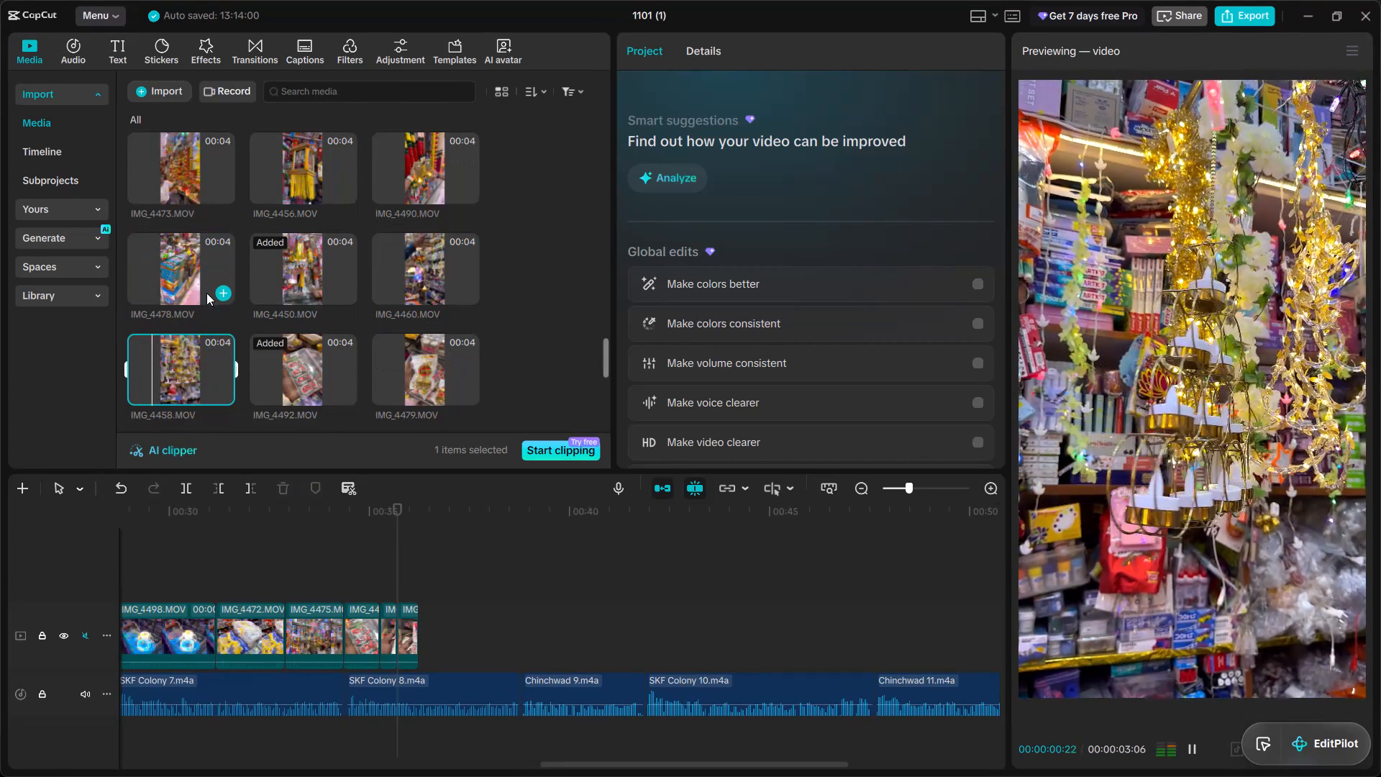
pyautogui.click(204, 276)
pyautogui.scroll(1, 204, 276)
pyautogui.click(201, 246)
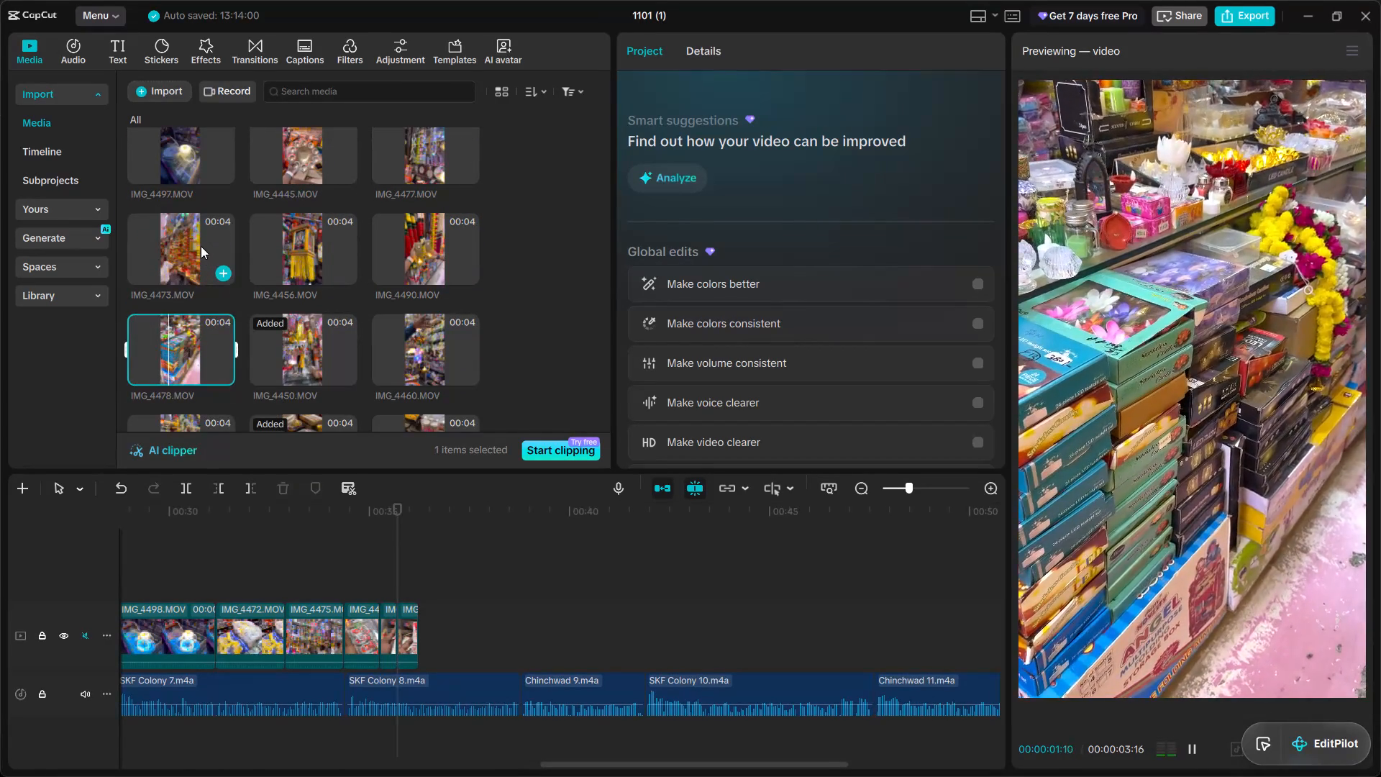
pyautogui.click(294, 249)
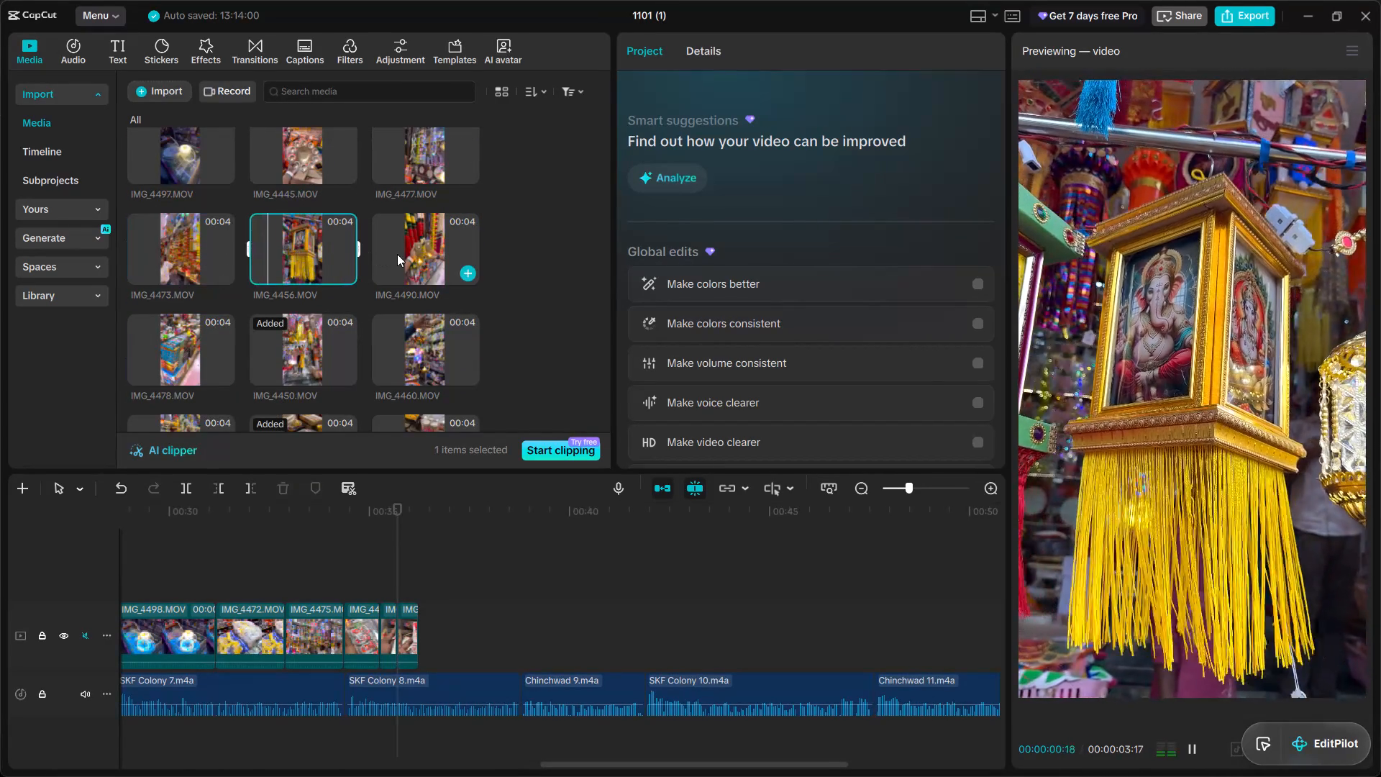
pyautogui.click(397, 254)
pyautogui.scroll(2, 397, 255)
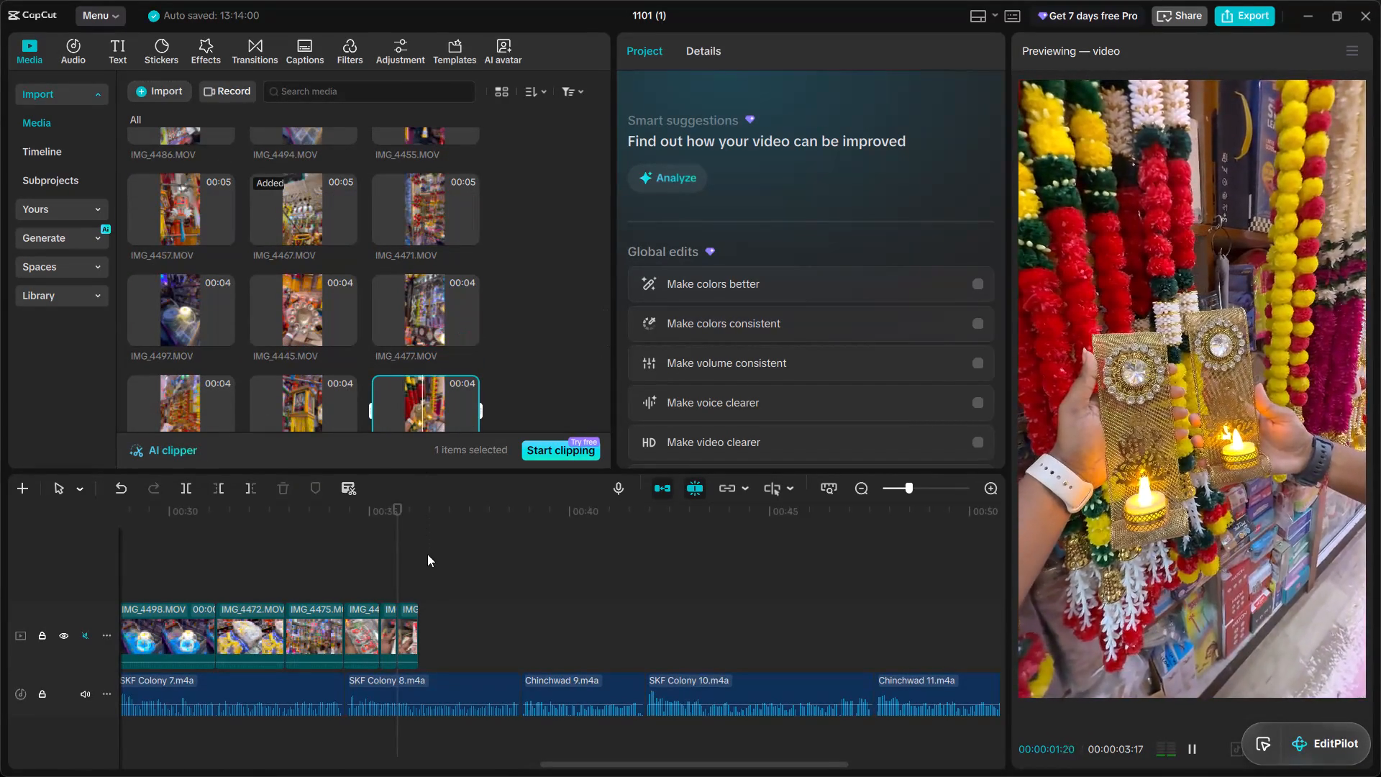
# Replay the uncovered SKF Colony 8 voiceover and preview earlier library clips, including IMG_4445.MOV, IMG_4457.MOV, IMG_4452.MOV, IMG_4447.MOV and IMG_4448.MOV, to match it.
pyautogui.click(427, 554)
pyautogui.click(411, 533)
pyautogui.press('space')
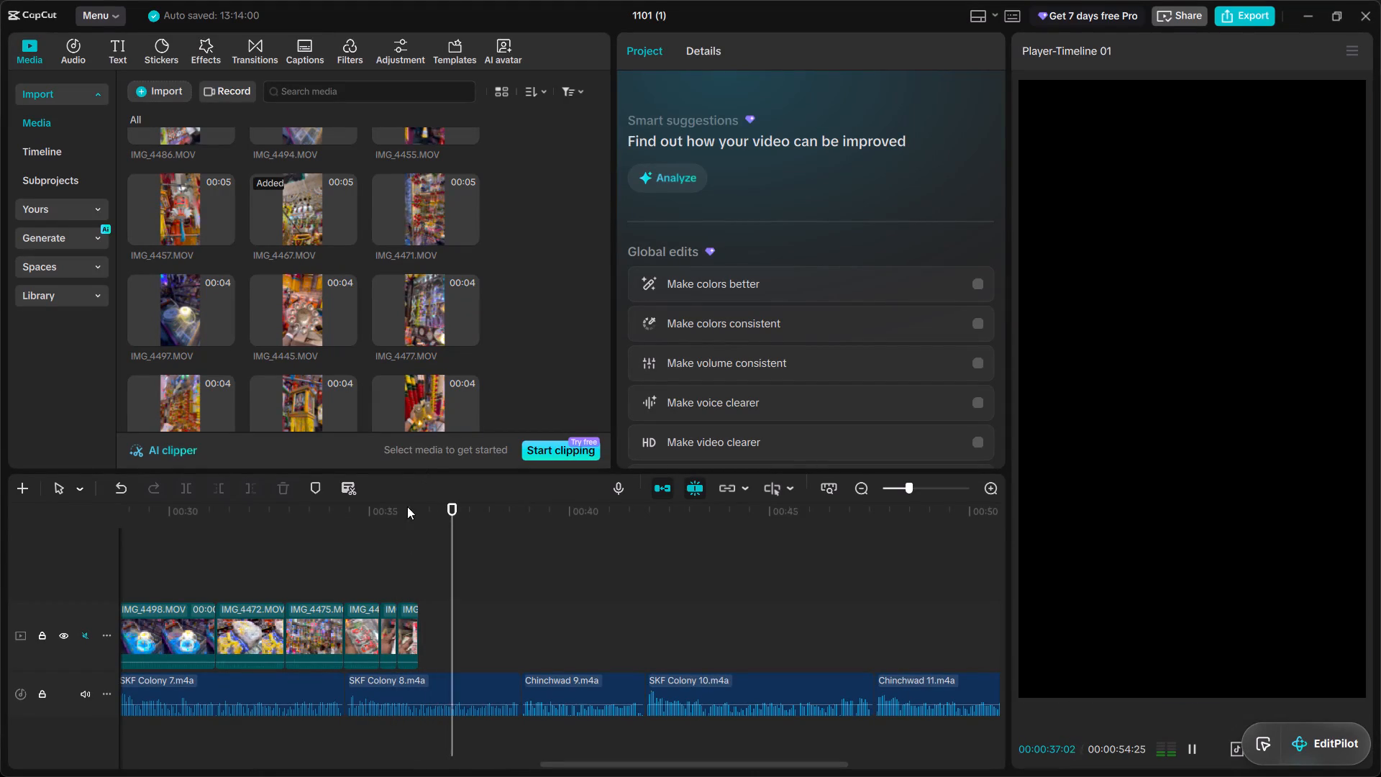
pyautogui.press('space')
pyautogui.click(190, 316)
pyautogui.click(293, 312)
pyautogui.scroll(1, 293, 312)
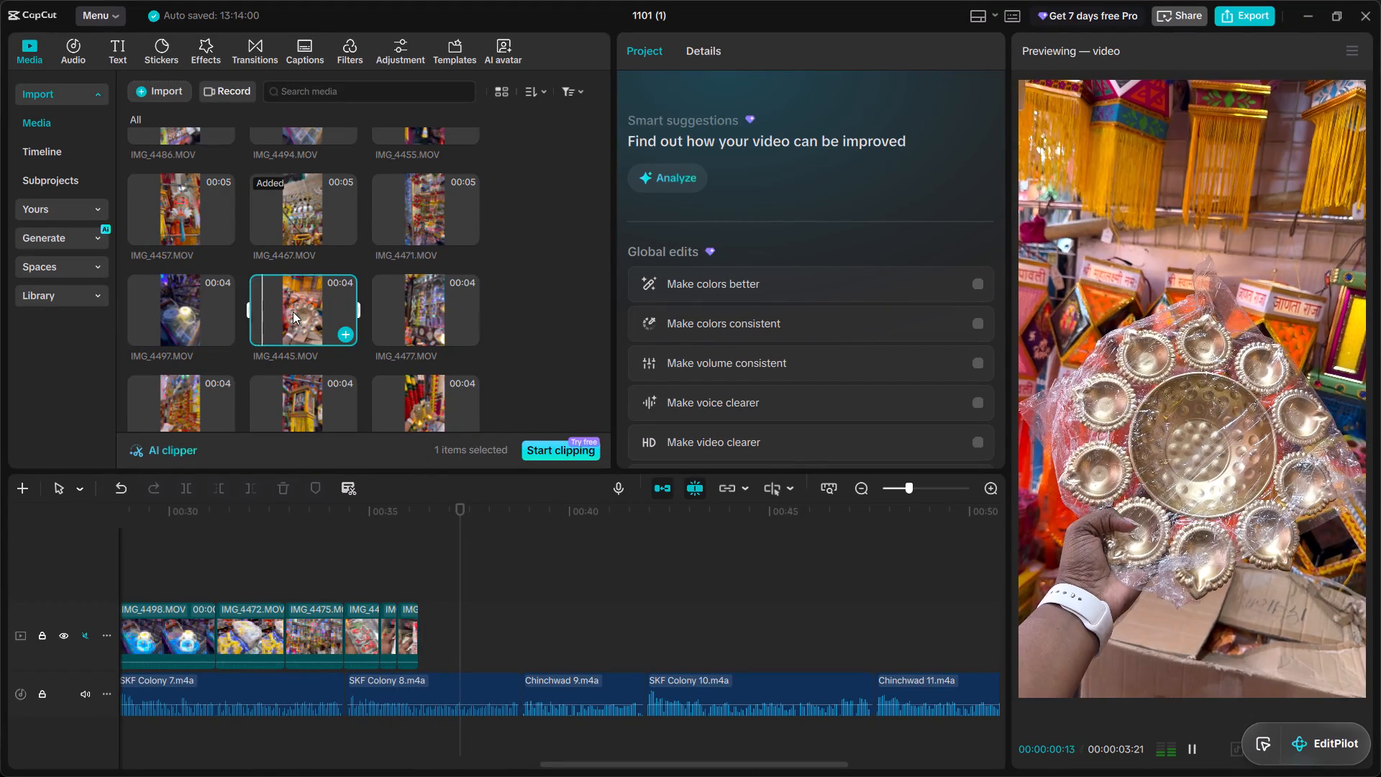
pyautogui.click(298, 268)
pyautogui.click(188, 291)
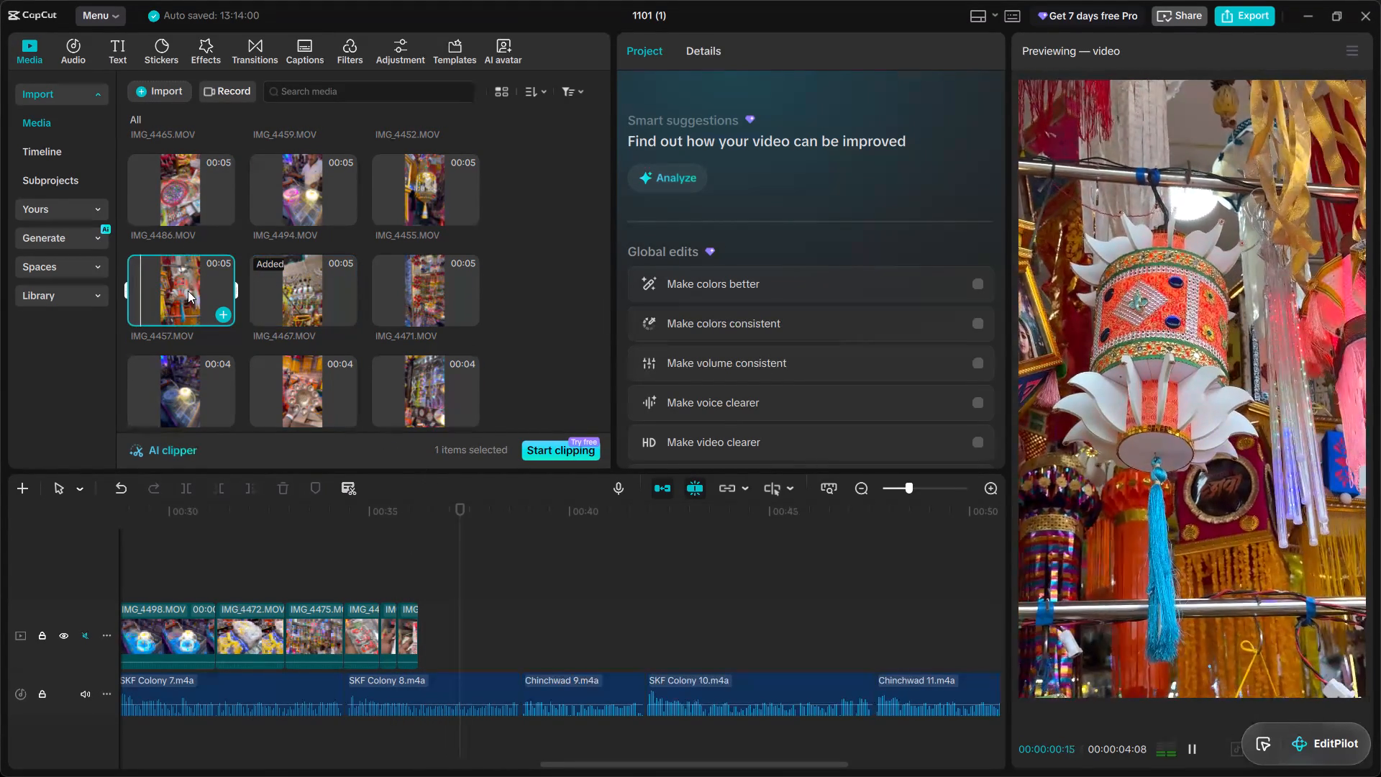
pyautogui.scroll(1, 188, 291)
pyautogui.click(183, 278)
pyautogui.click(445, 271)
pyautogui.scroll(1, 445, 271)
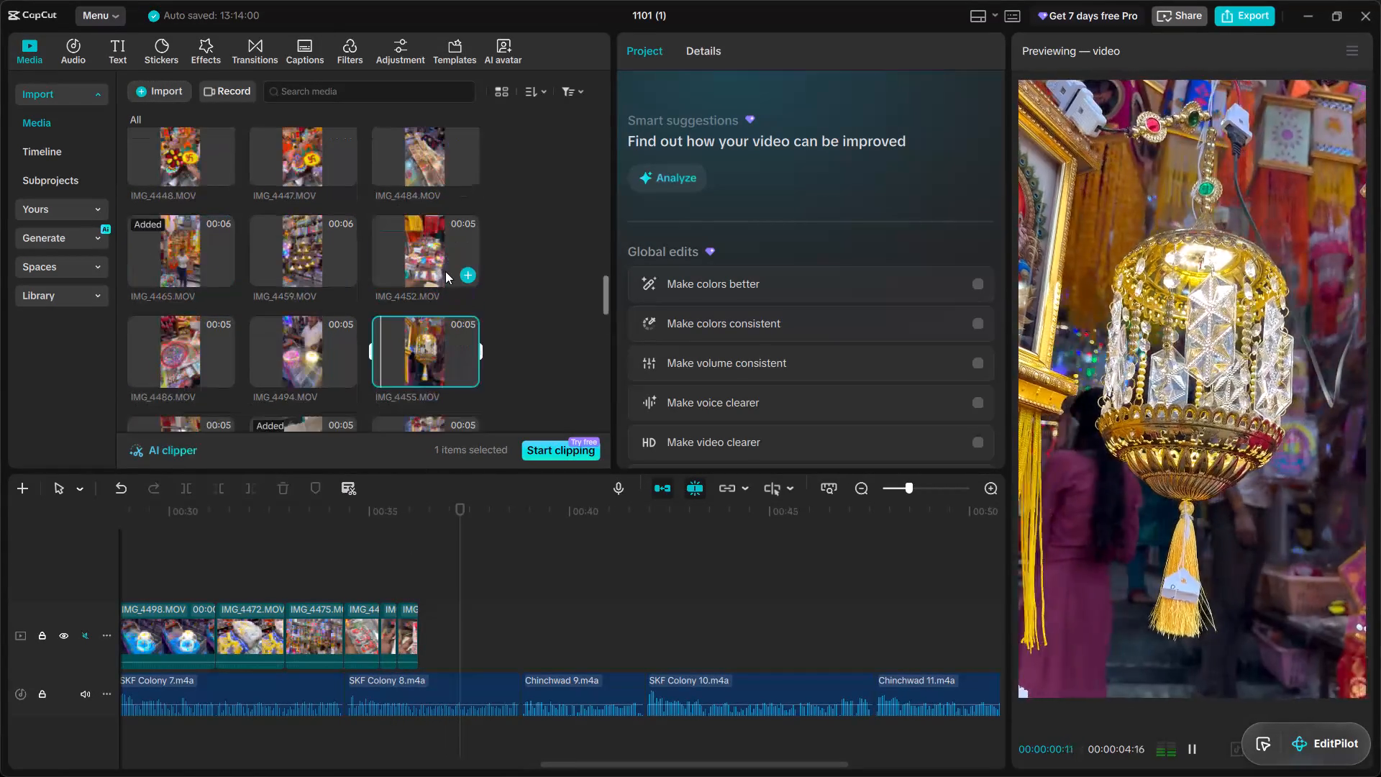
pyautogui.click(429, 239)
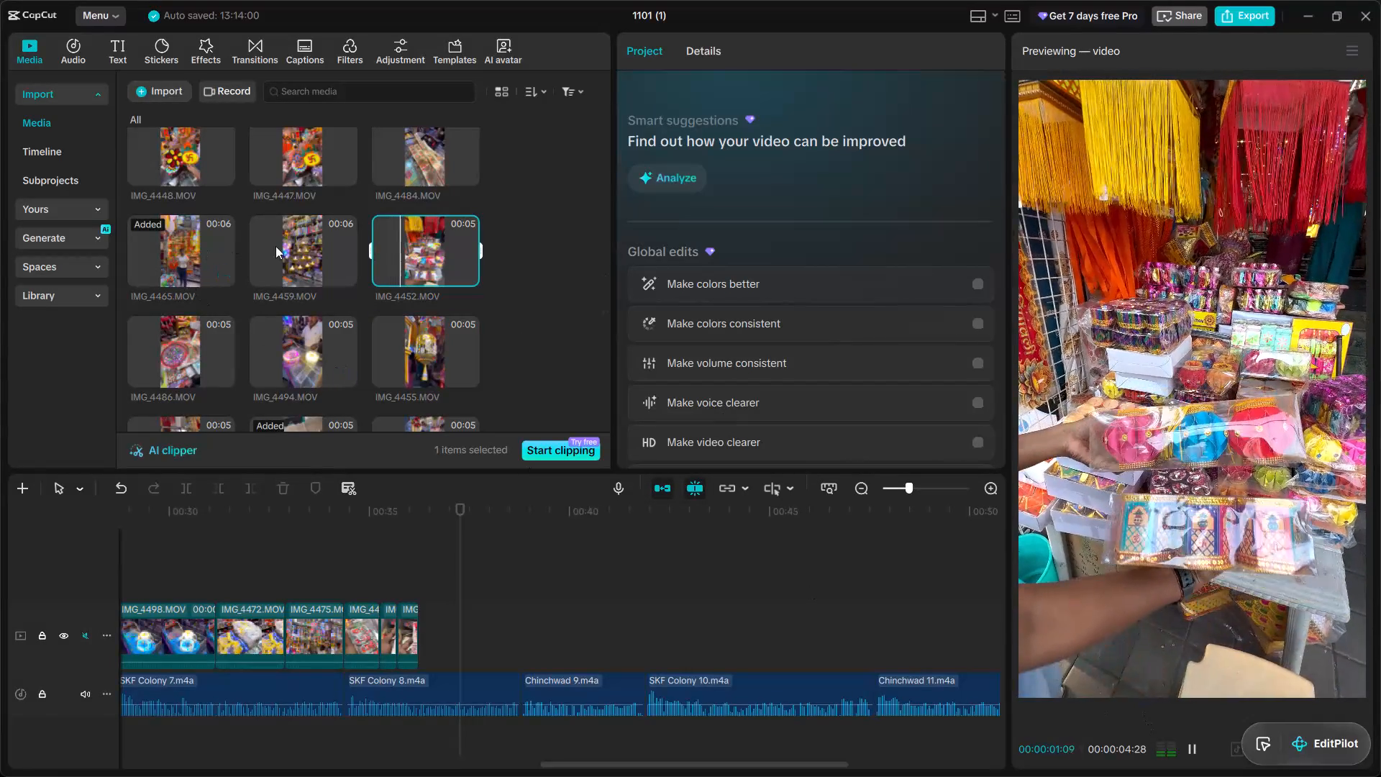
pyautogui.click(282, 246)
pyautogui.scroll(1, 282, 246)
pyautogui.click(292, 214)
pyautogui.click(426, 217)
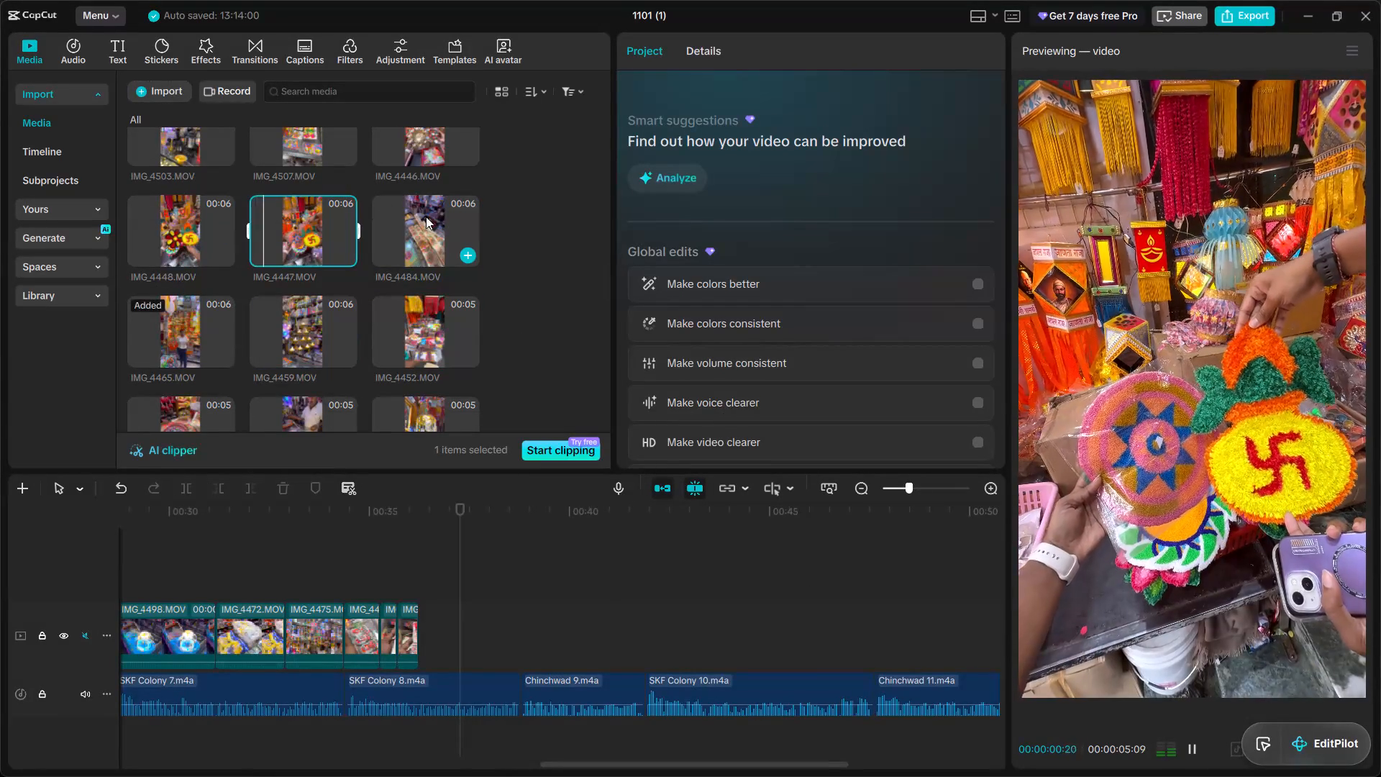
pyautogui.scroll(1, 426, 217)
pyautogui.click(304, 308)
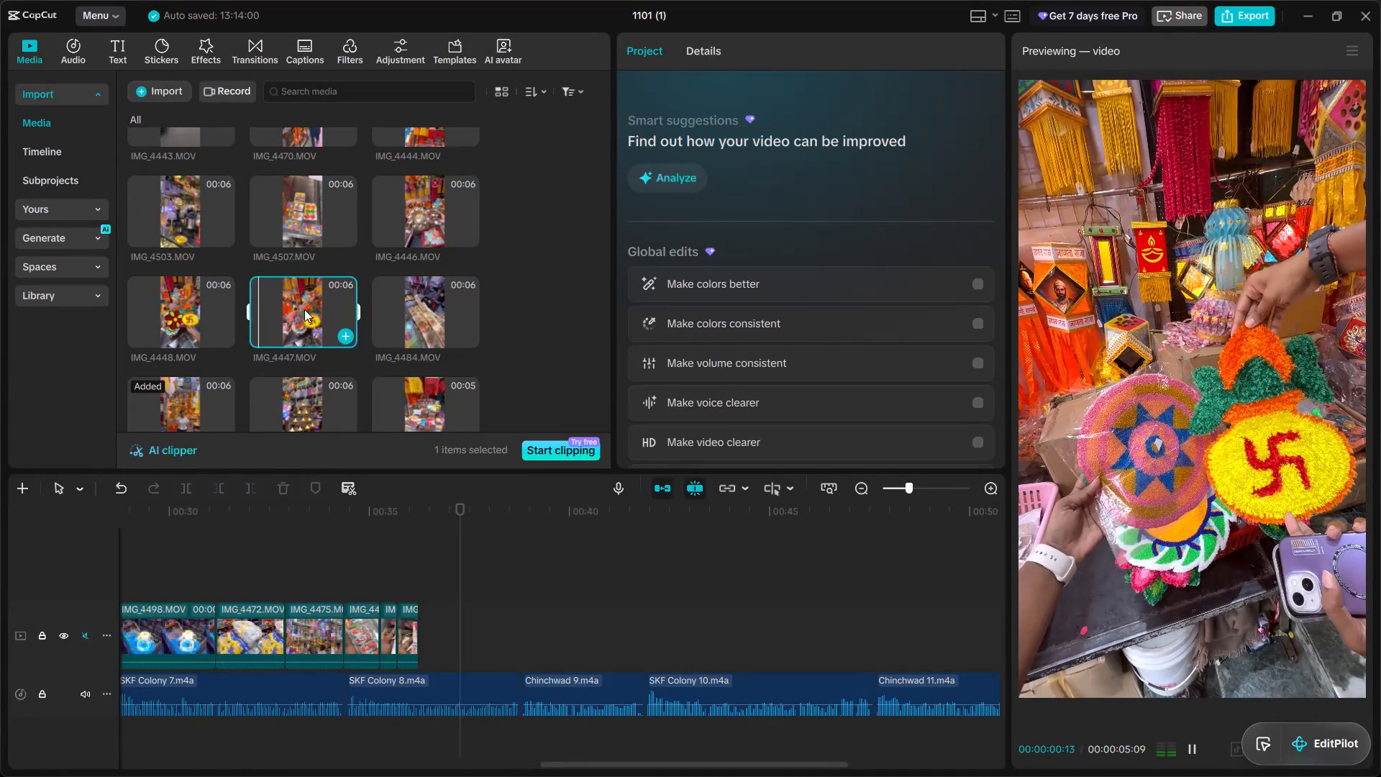
pyautogui.click(161, 309)
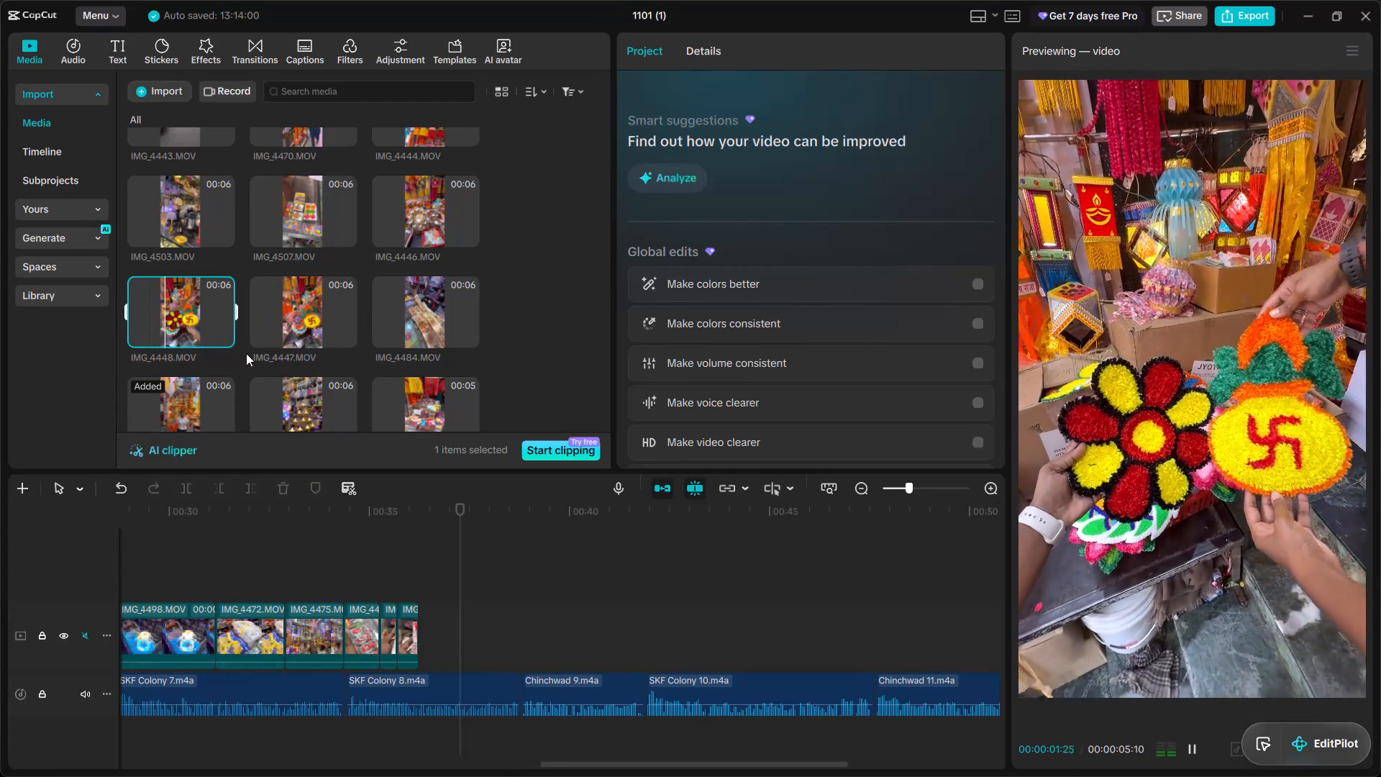
# Add the flower and swastik decoration clip IMG_4448.MOV after IMG_4481.MOV and trim its end to 00:00:36:27.
pyautogui.click(227, 332)
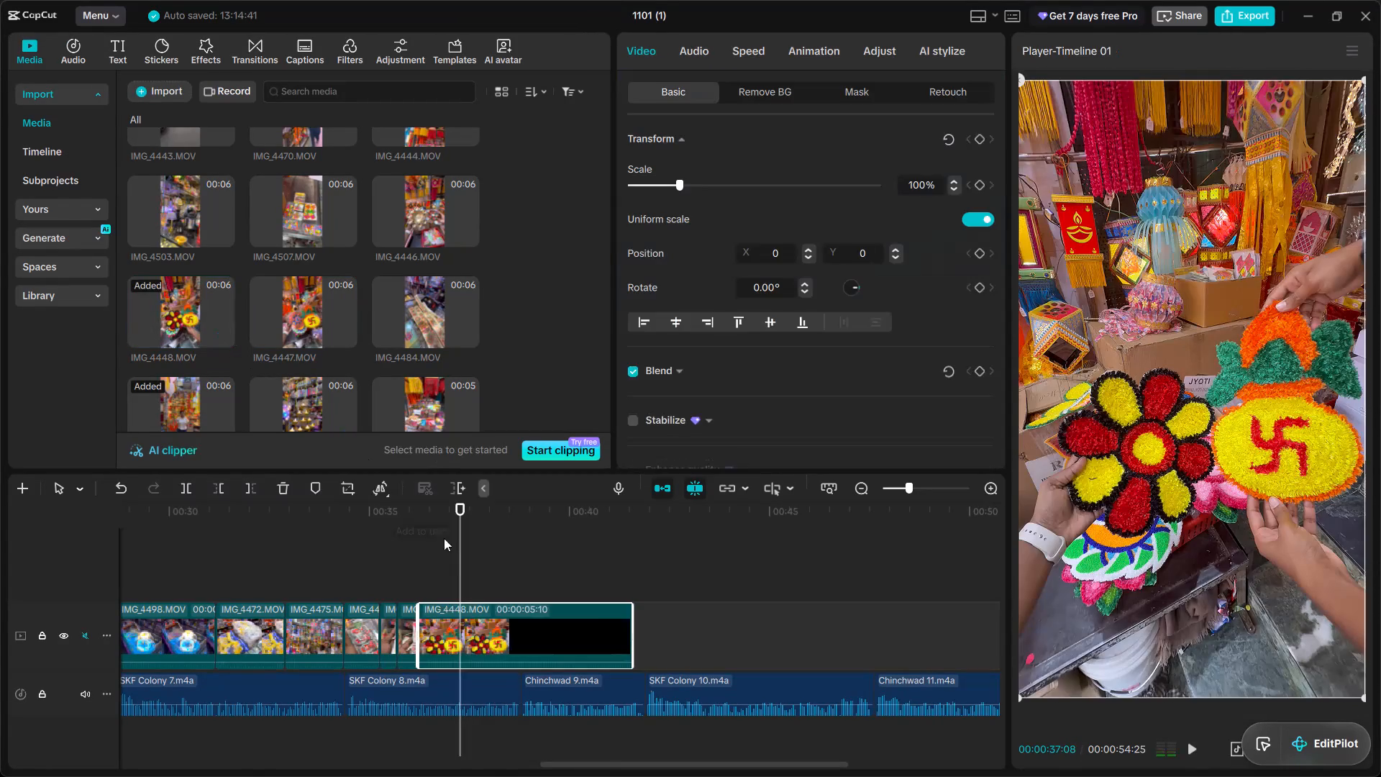
pyautogui.click(416, 553)
pyautogui.press('space')
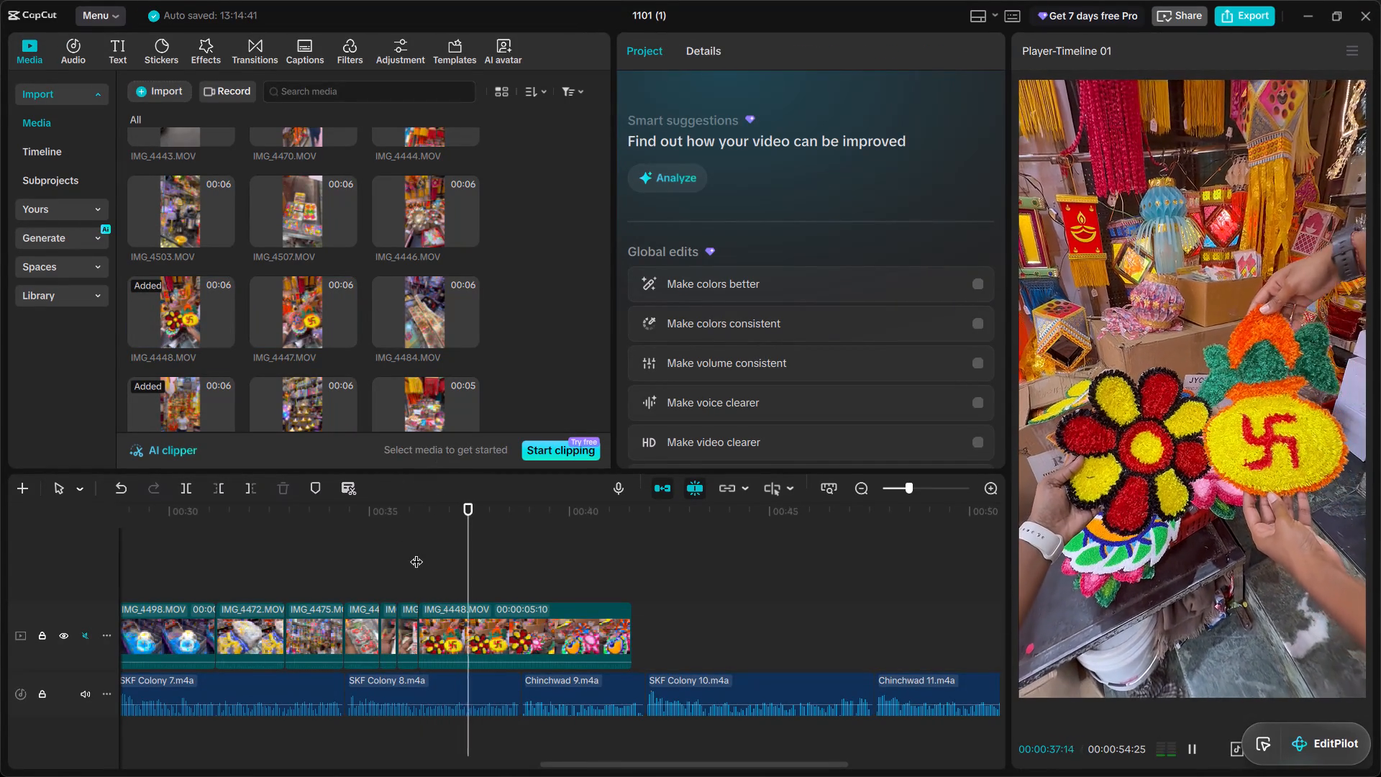
pyautogui.press('space')
pyautogui.click(416, 573)
pyautogui.press('space')
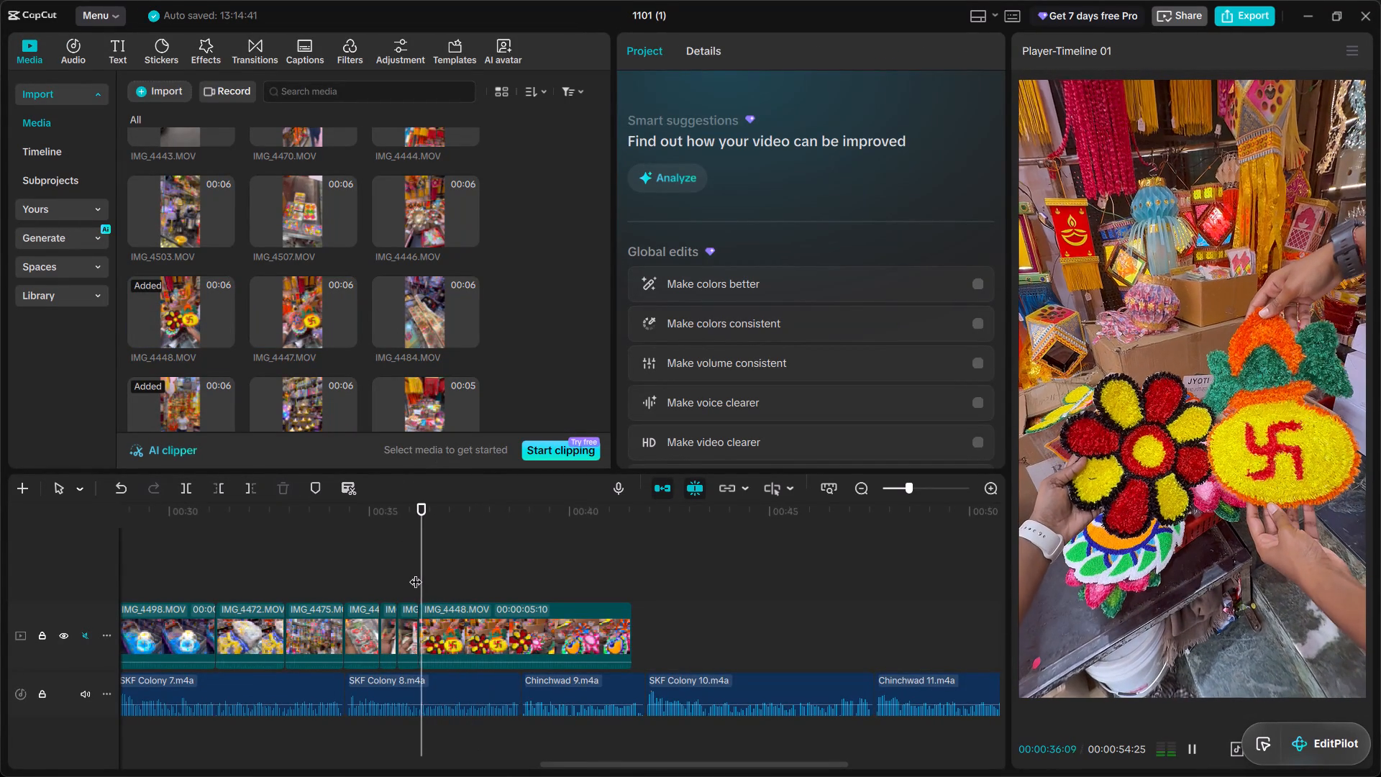
pyautogui.press('space')
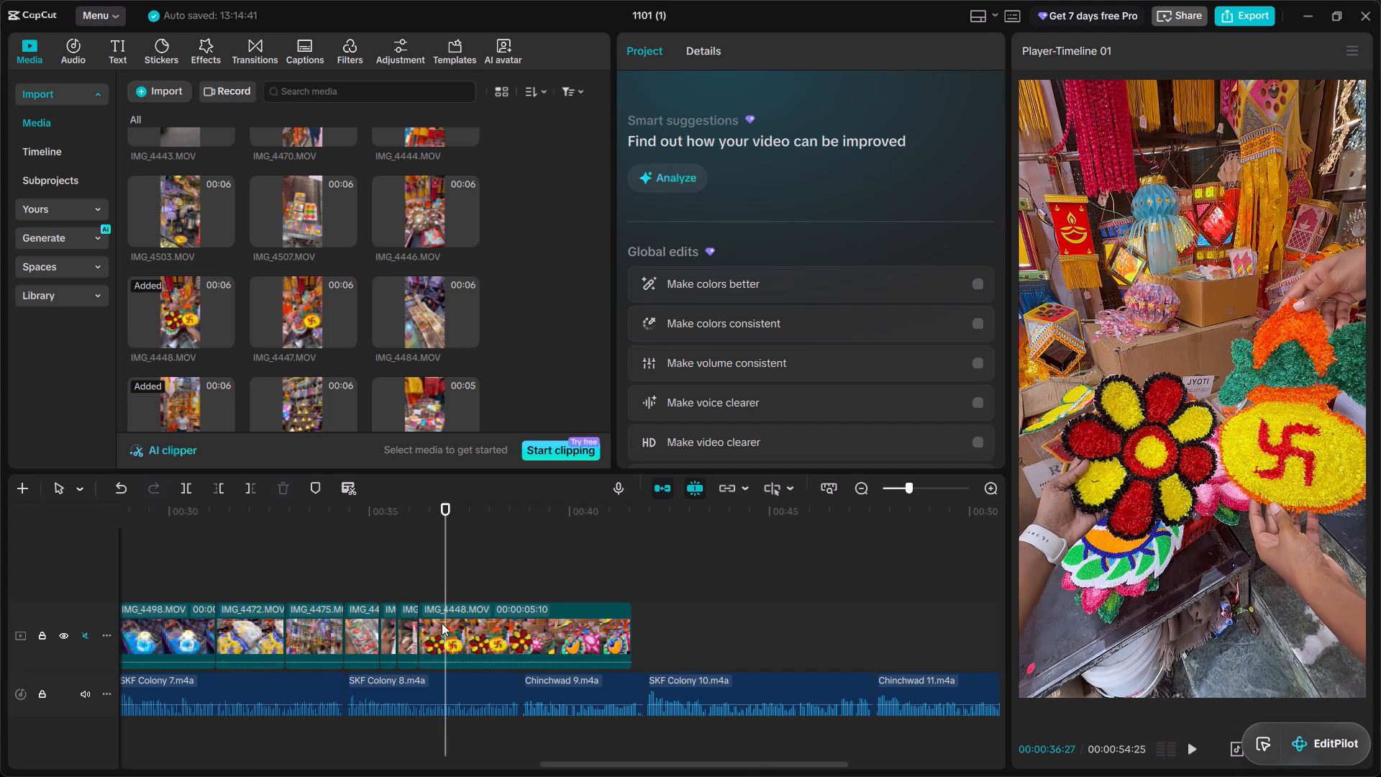
pyautogui.press('w')
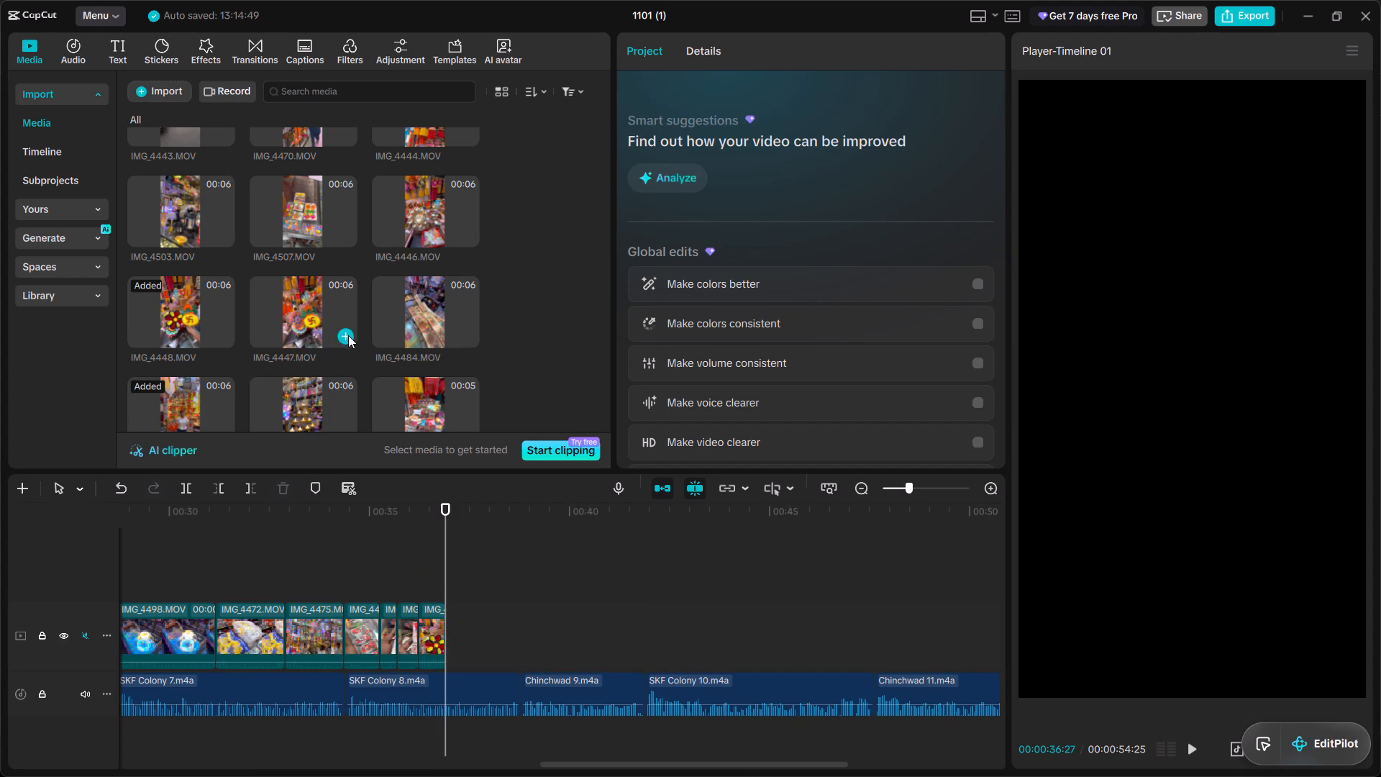
# Add IMG_4447.MOV after IMG_4448.MOV and trim its end to where the SKF Colony 8 audio finishes.
pyautogui.click(348, 335)
pyautogui.press('space')
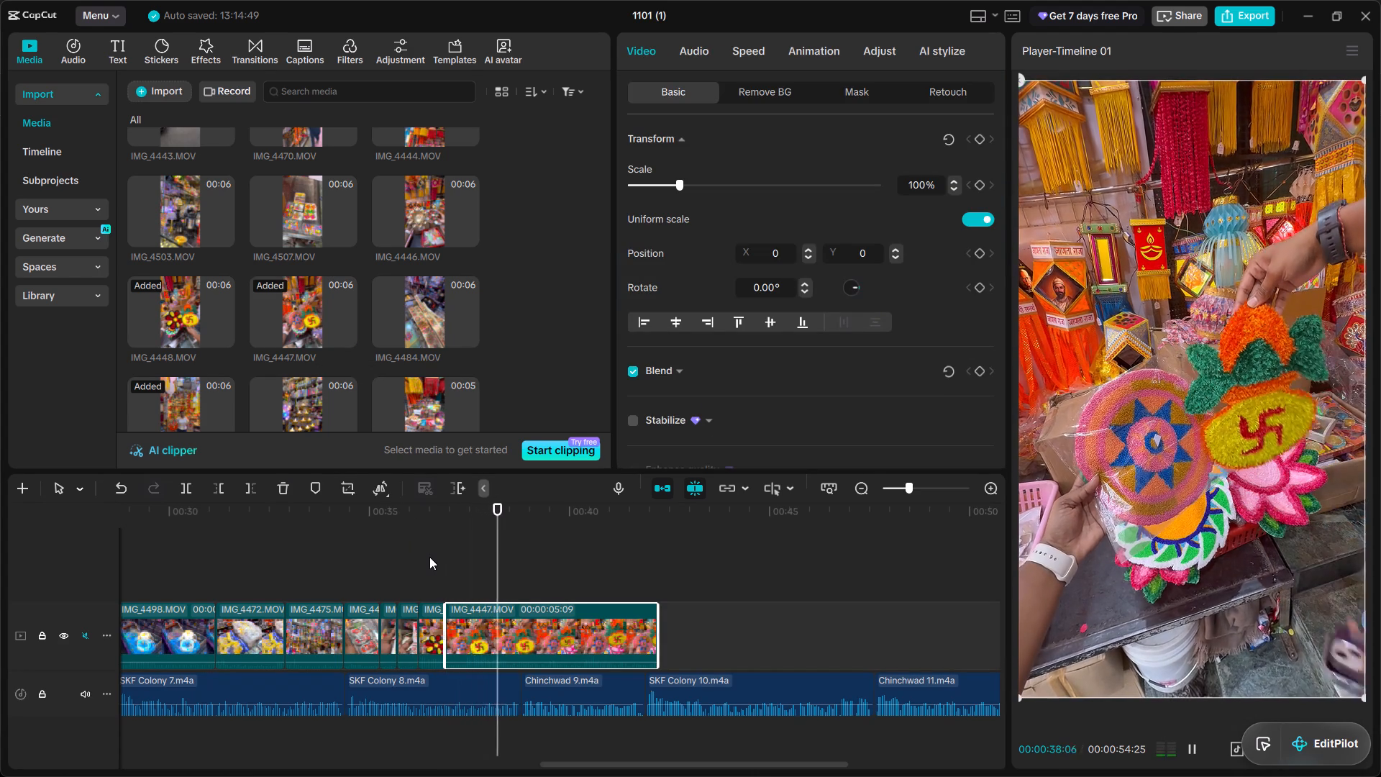
pyautogui.press('space')
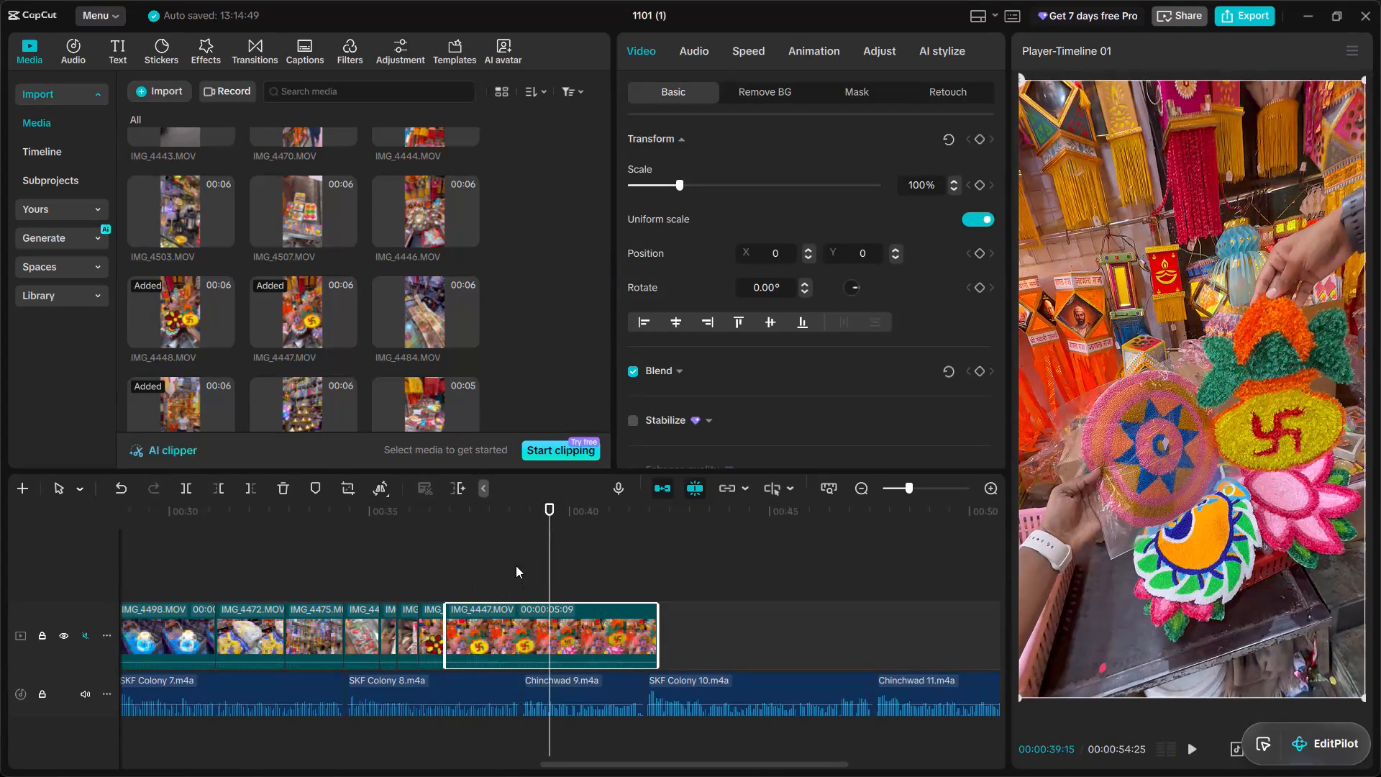
pyautogui.click(525, 555)
pyautogui.press('w')
# Replay the section from IMG_4481.MOV onward and move IMG_4447.MOV ahead of IMG_4448.MOV on the video track.
pyautogui.click(406, 537)
pyautogui.press('space')
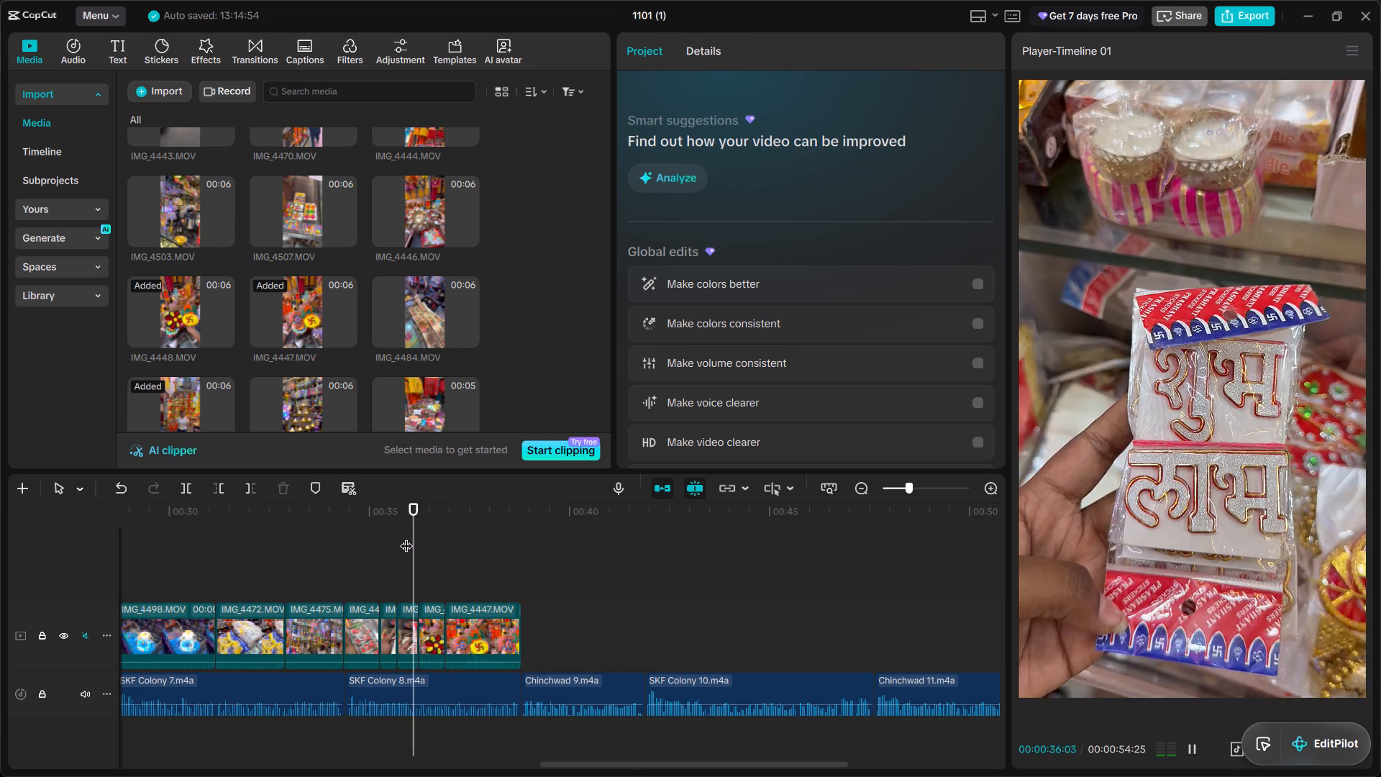
pyautogui.click(406, 541)
pyautogui.press('space')
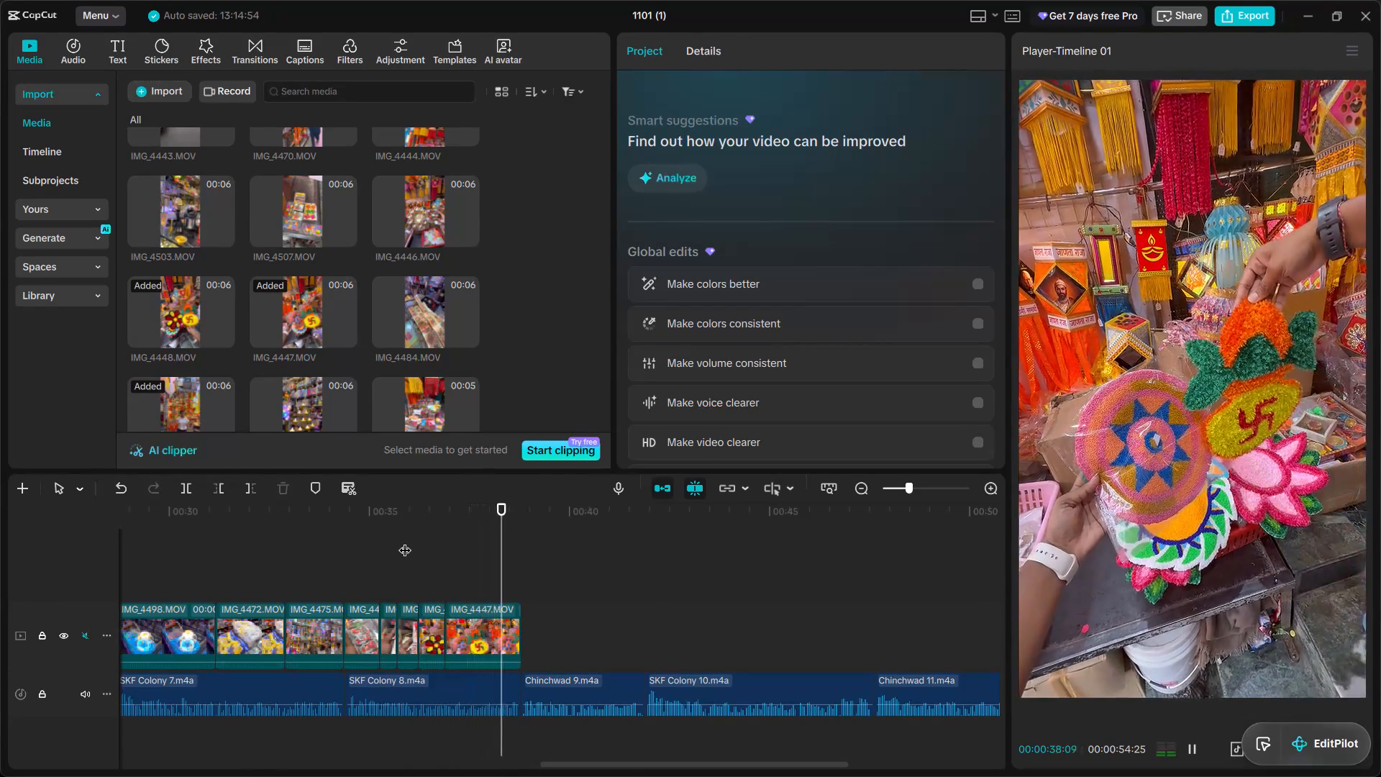
pyautogui.press('space')
pyautogui.moveTo(474, 608); pyautogui.dragTo(439, 609)
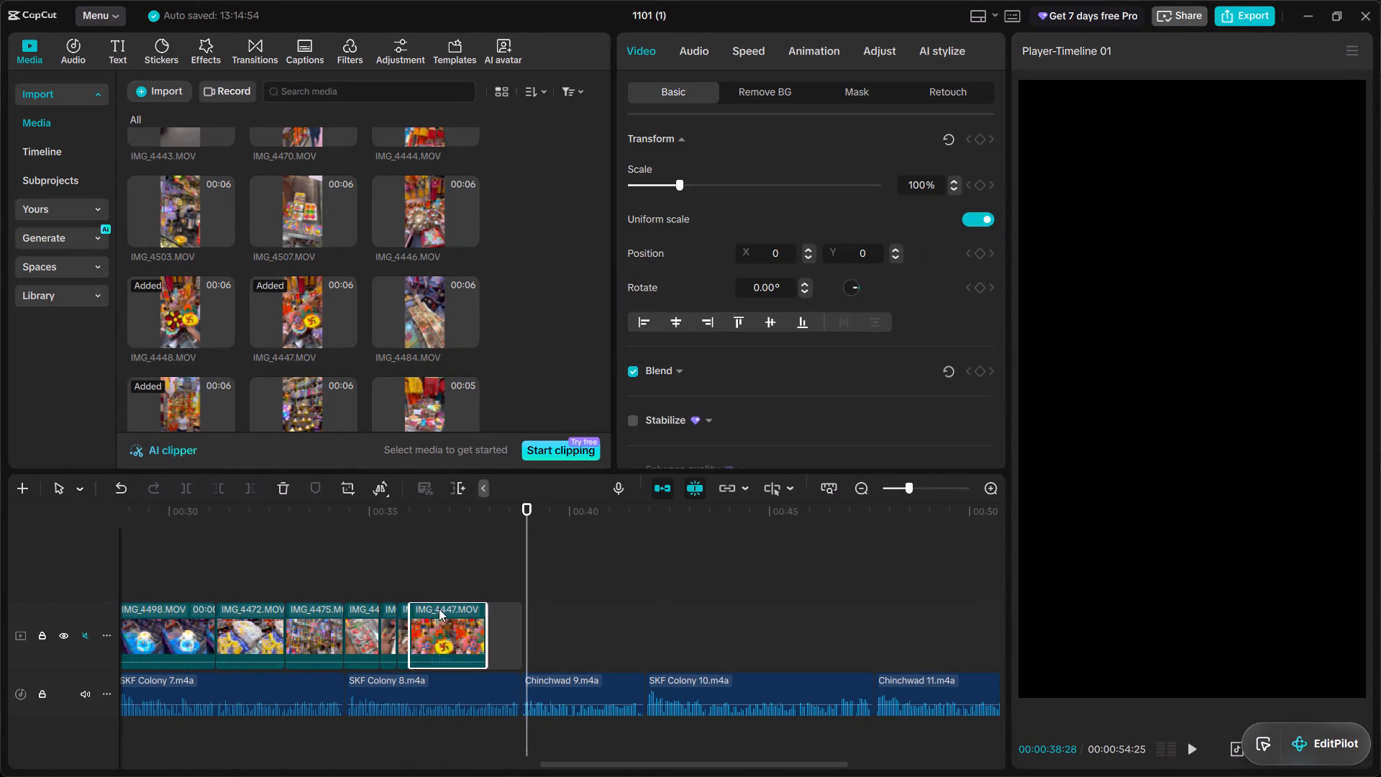
pyautogui.moveTo(439, 609); pyautogui.dragTo(438, 609)
pyautogui.moveTo(475, 622); pyautogui.dragTo(427, 631)
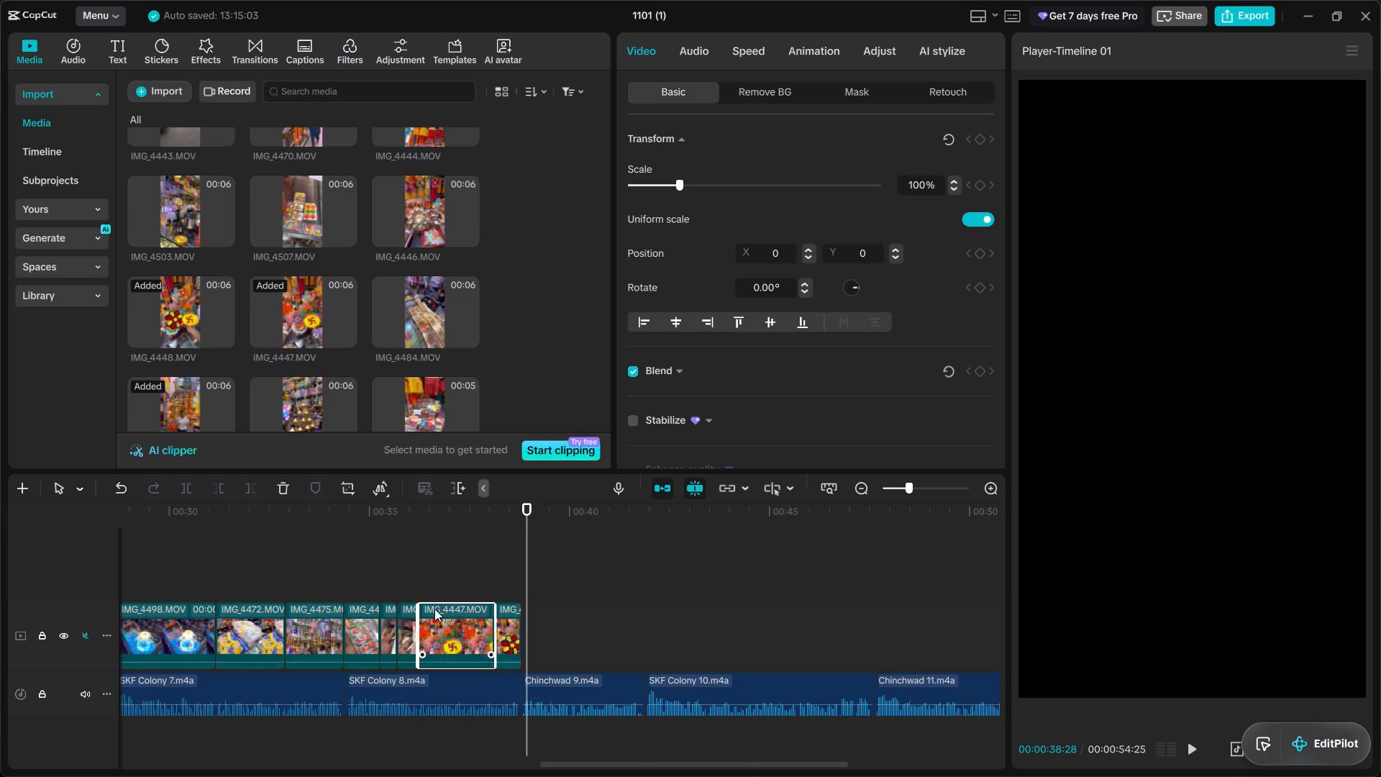
# Replay the start of IMG_4447.MOV against the voiceover and trim its end to 00:00:36:23.
pyautogui.click(420, 565)
pyautogui.press('space')
pyautogui.press('space')
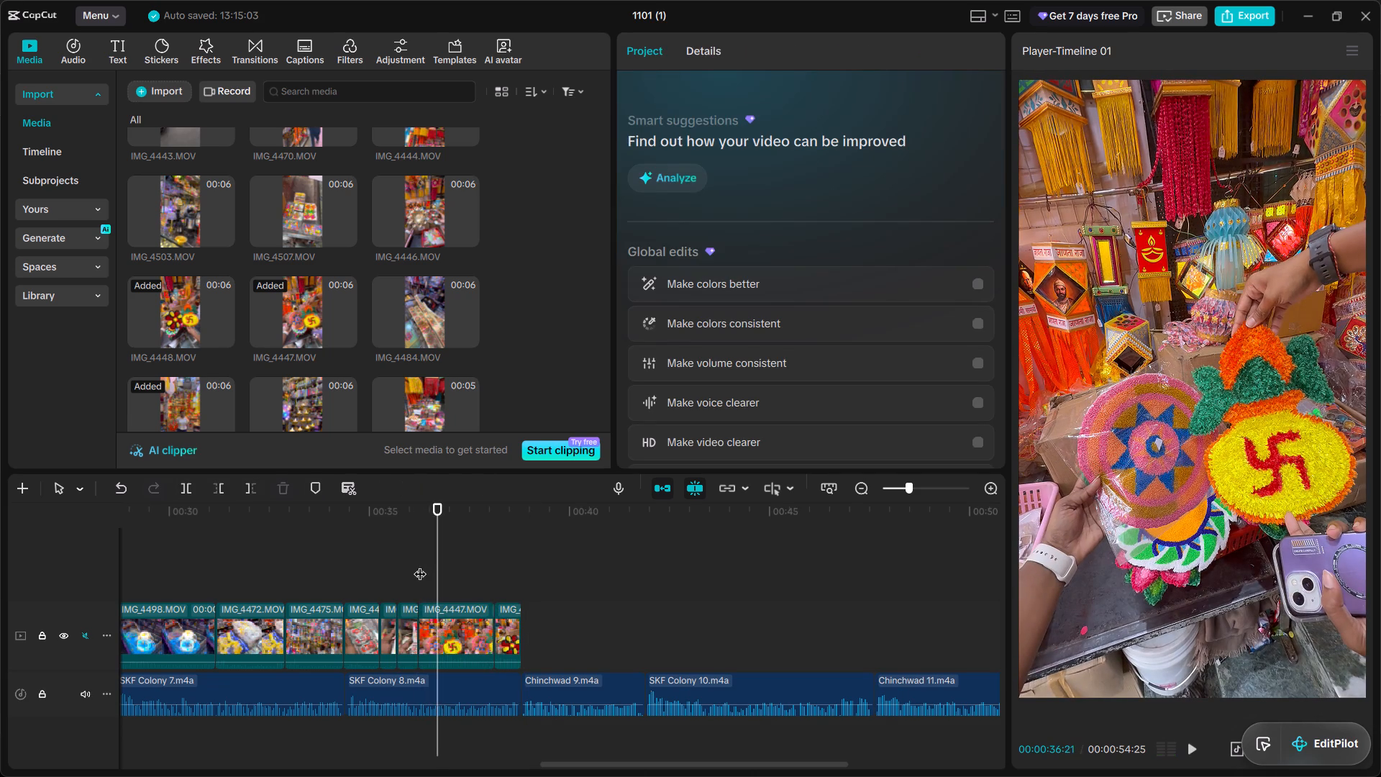
pyautogui.press('space')
pyautogui.press('space')
pyautogui.click(434, 558)
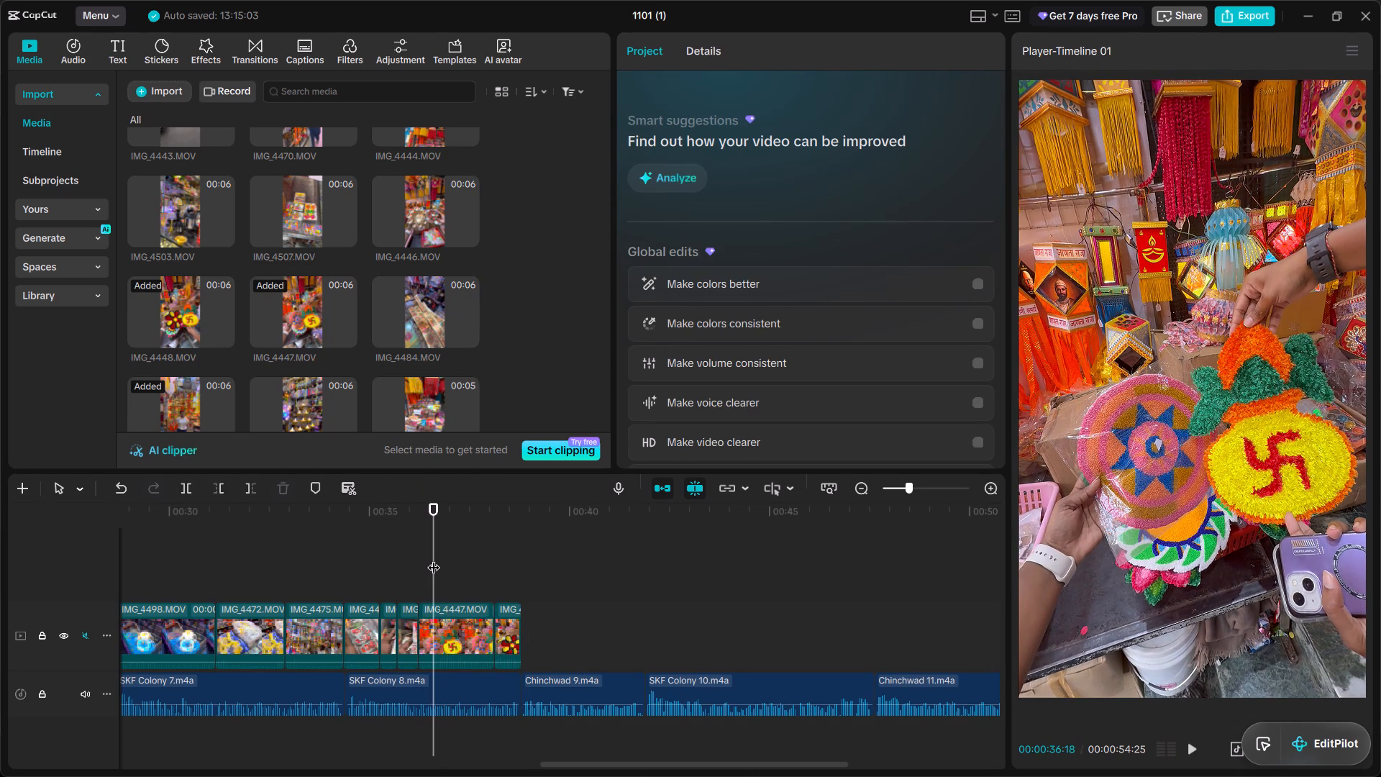
pyautogui.click(434, 558)
pyautogui.press('w')
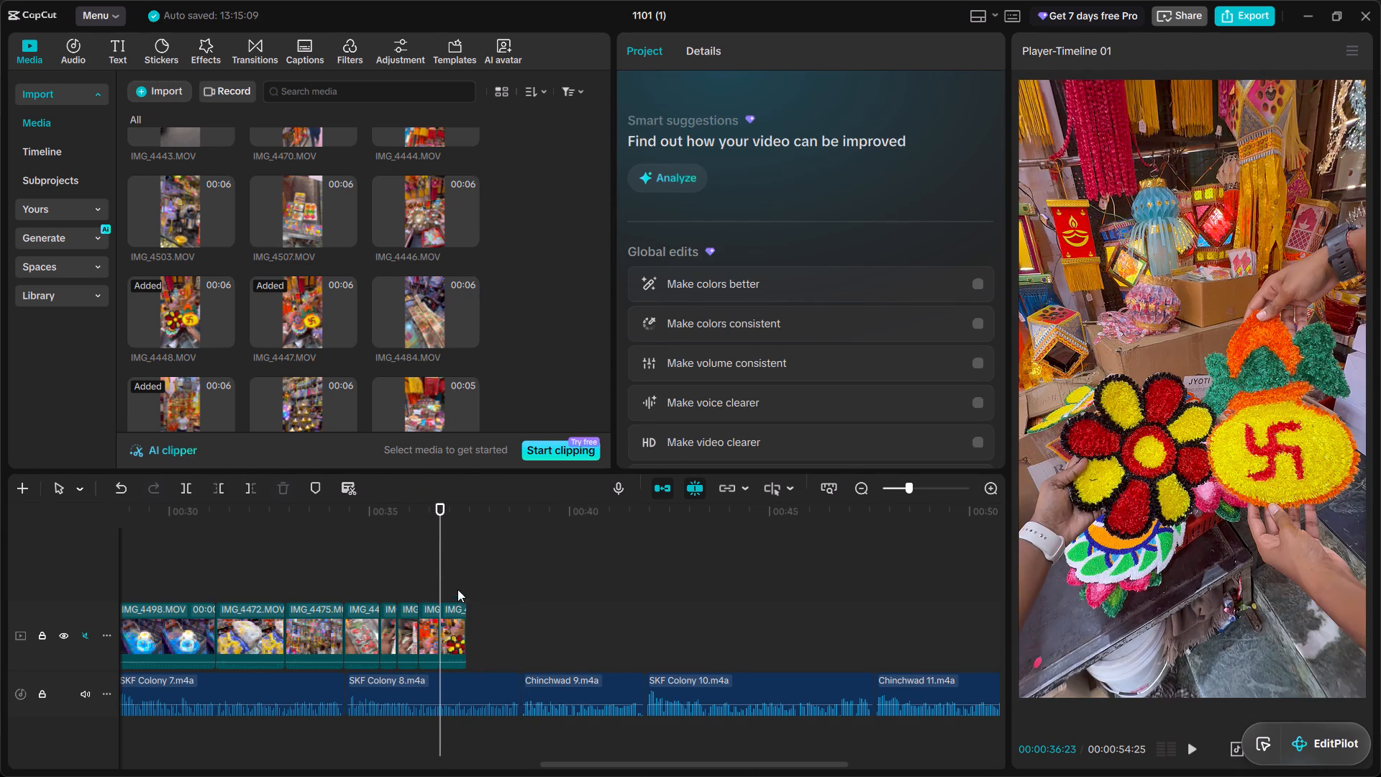
# Trim the start of IMG_4448.MOV to a later moment and extend its end to where the SKF Colony 8 audio finishes.
pyautogui.click(455, 614)
pyautogui.moveTo(467, 625); pyautogui.dragTo(516, 642)
pyautogui.moveTo(440, 612); pyautogui.dragTo(486, 622)
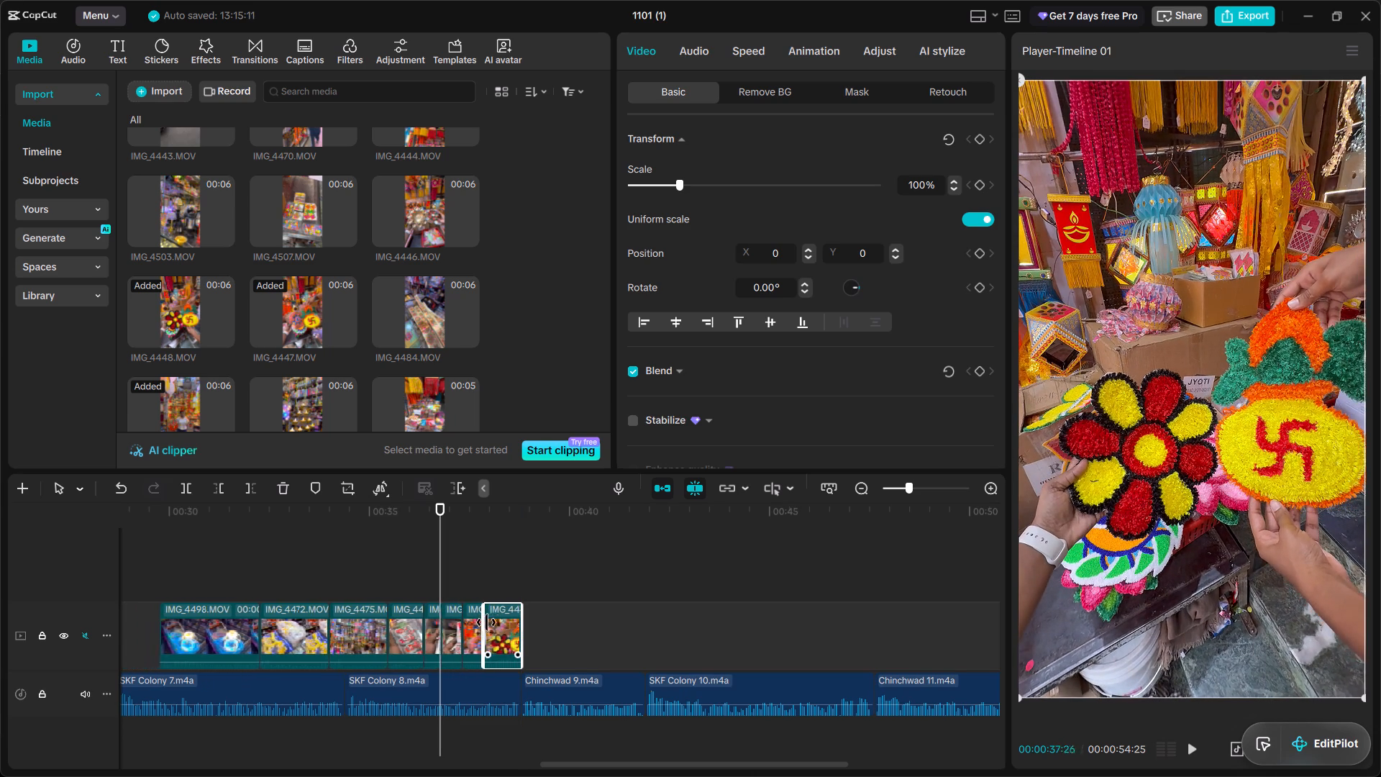
pyautogui.moveTo(486, 622); pyautogui.dragTo(503, 624)
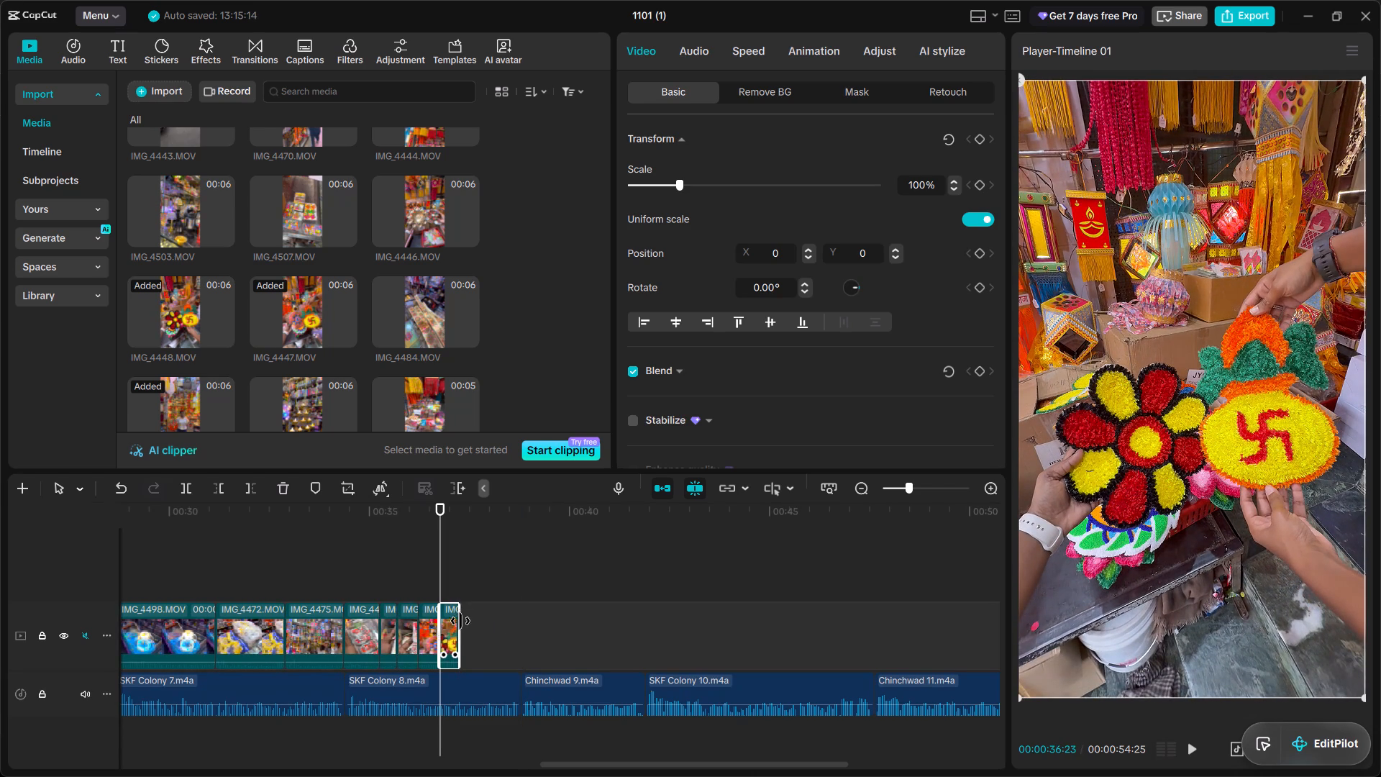
pyautogui.moveTo(460, 623); pyautogui.dragTo(518, 631)
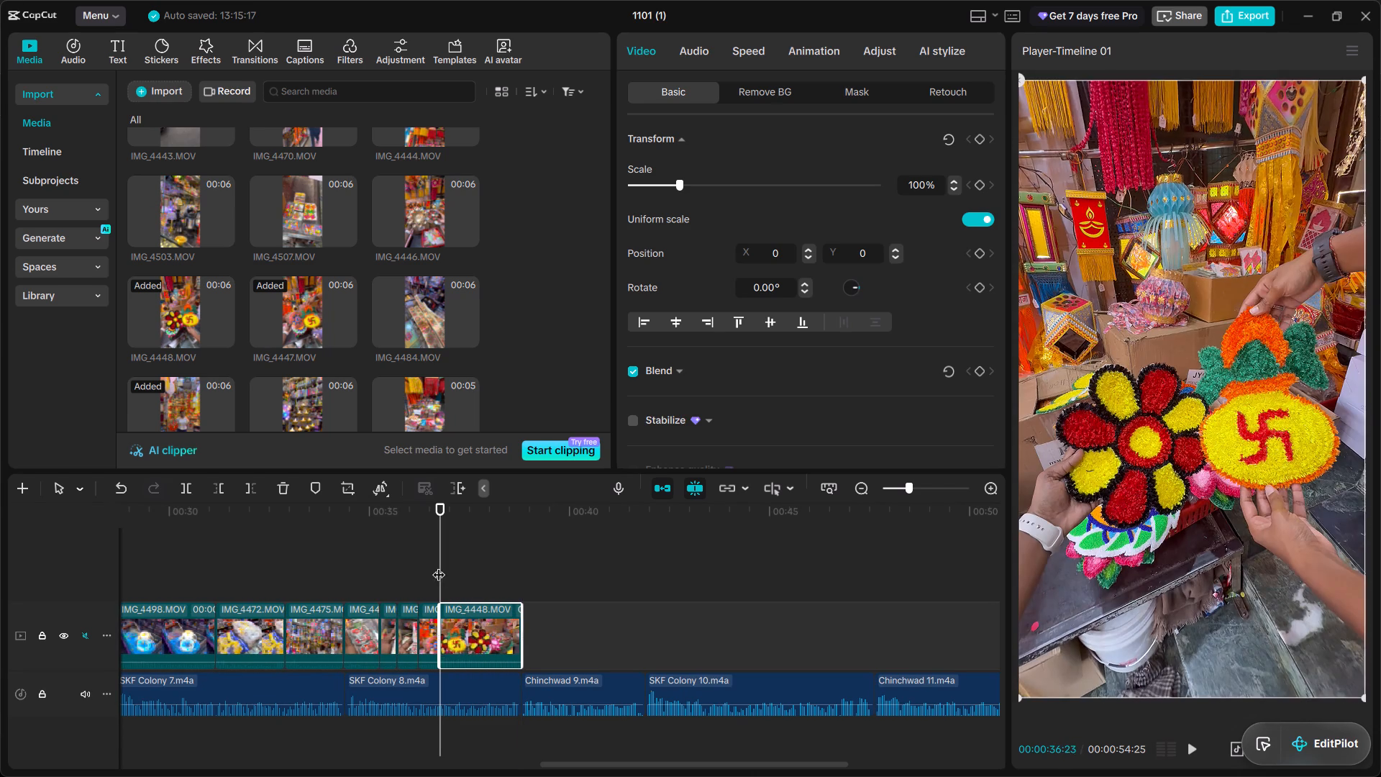
# Replay the timeline from IMG_4448.MOV into the Chinchwad 9 voiceover and preview candidate clips from IMG_4446.MOV back to IMG_4485.MOV.
pyautogui.click(429, 563)
pyautogui.press('space')
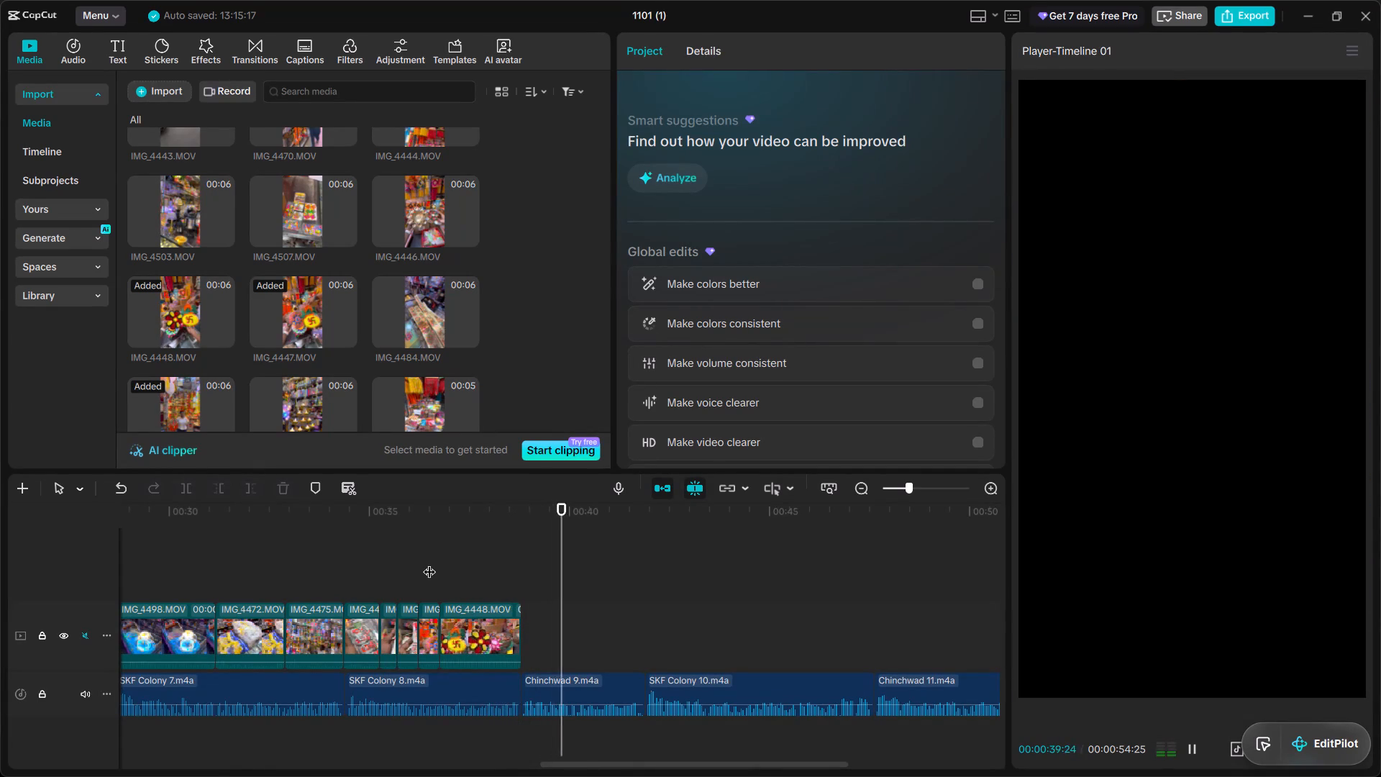
pyautogui.press('space')
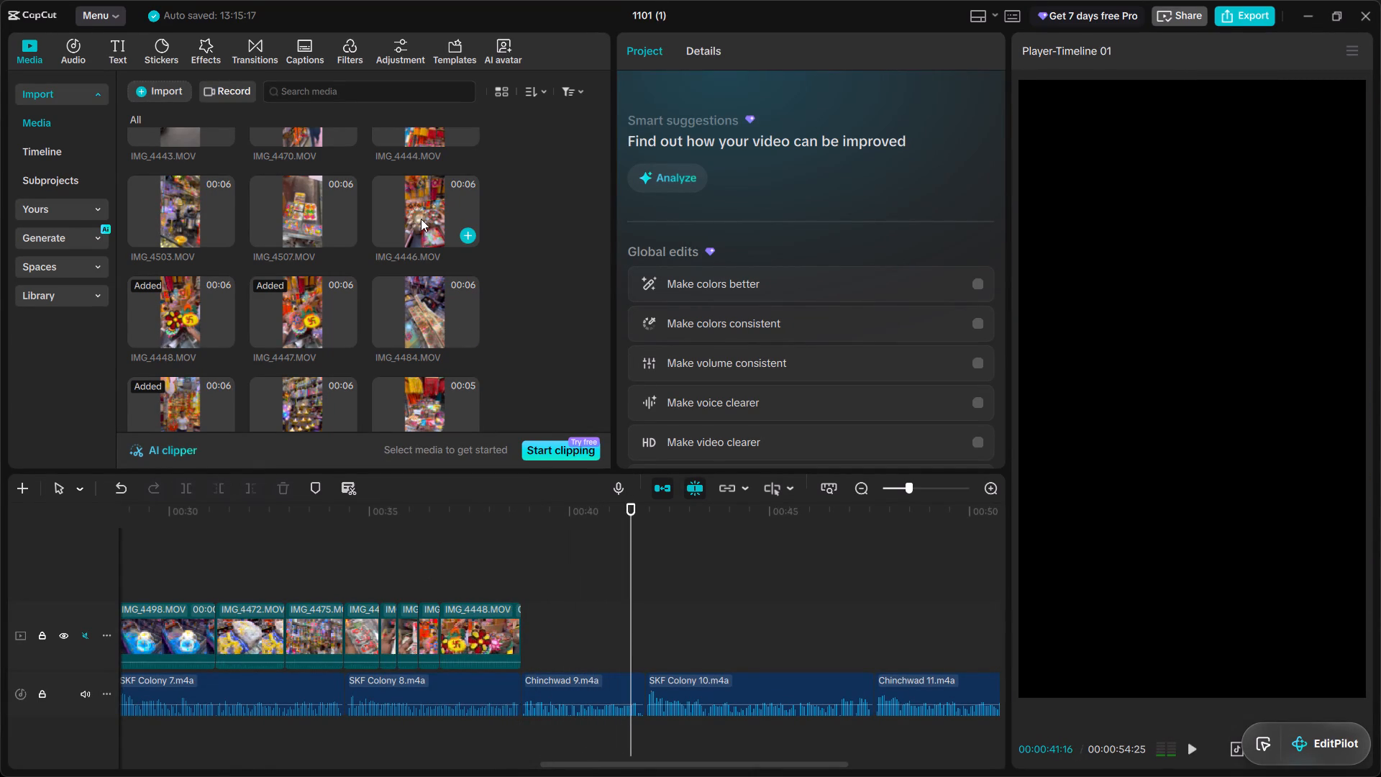
pyautogui.click(421, 219)
pyautogui.scroll(1, 421, 219)
pyautogui.click(337, 275)
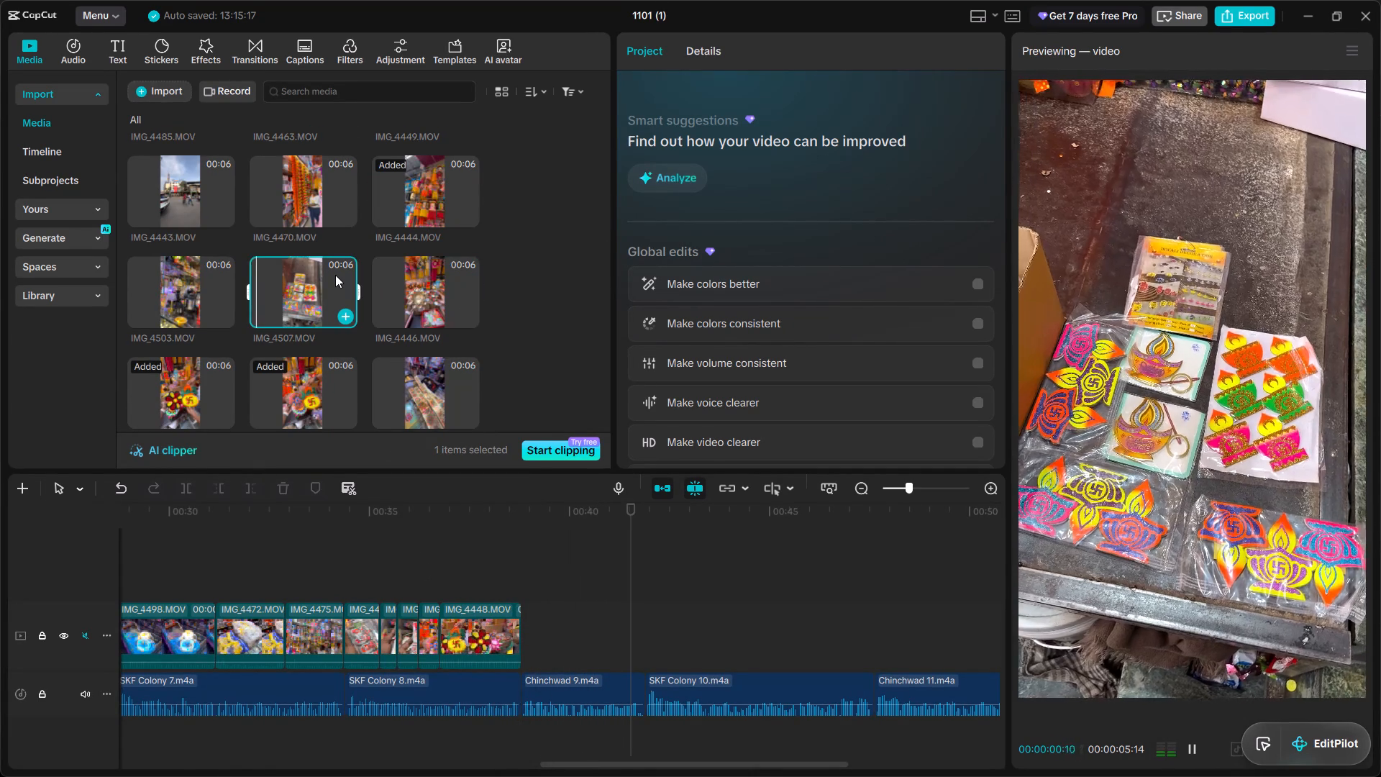
pyautogui.scroll(1, 335, 275)
pyautogui.click(310, 242)
pyautogui.click(403, 278)
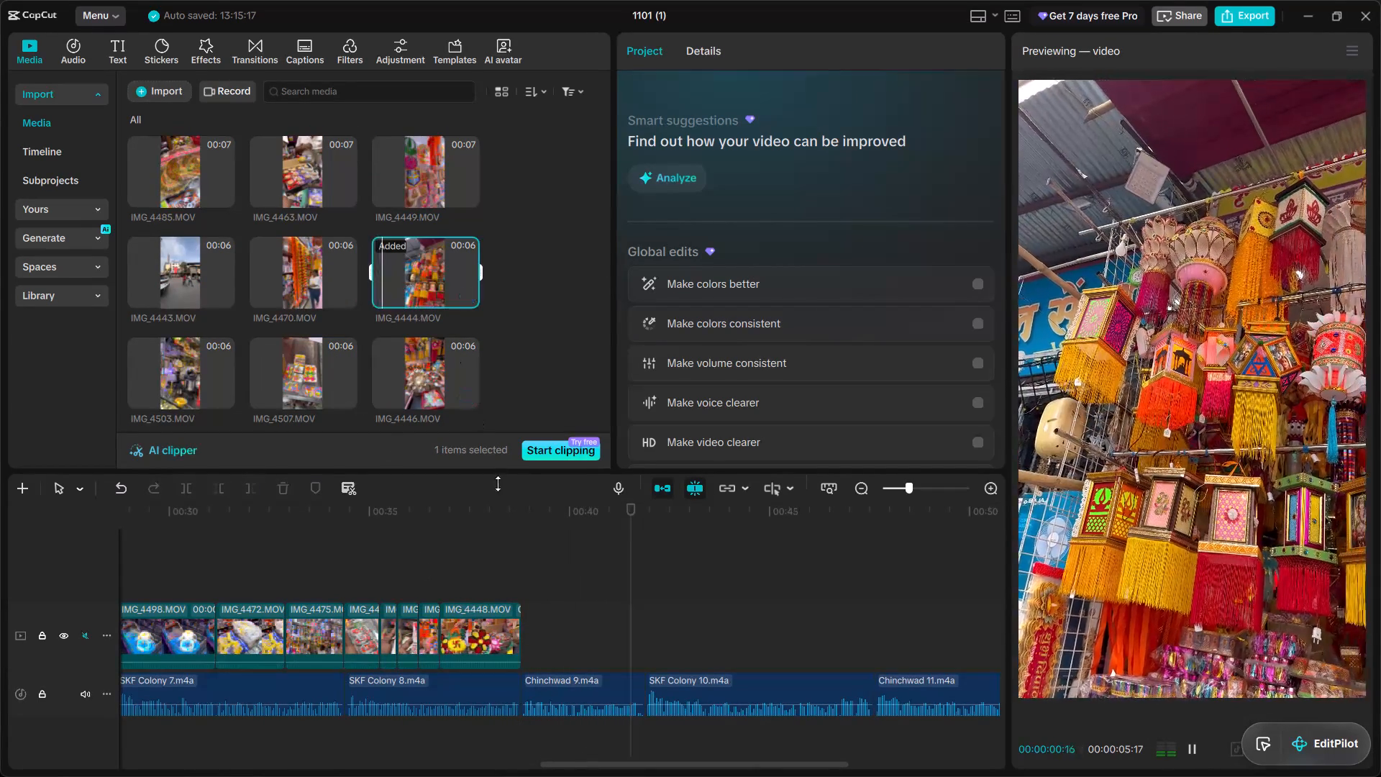
pyautogui.click(521, 571)
pyautogui.press('space')
pyautogui.press('space')
pyautogui.scroll(1, 264, 313)
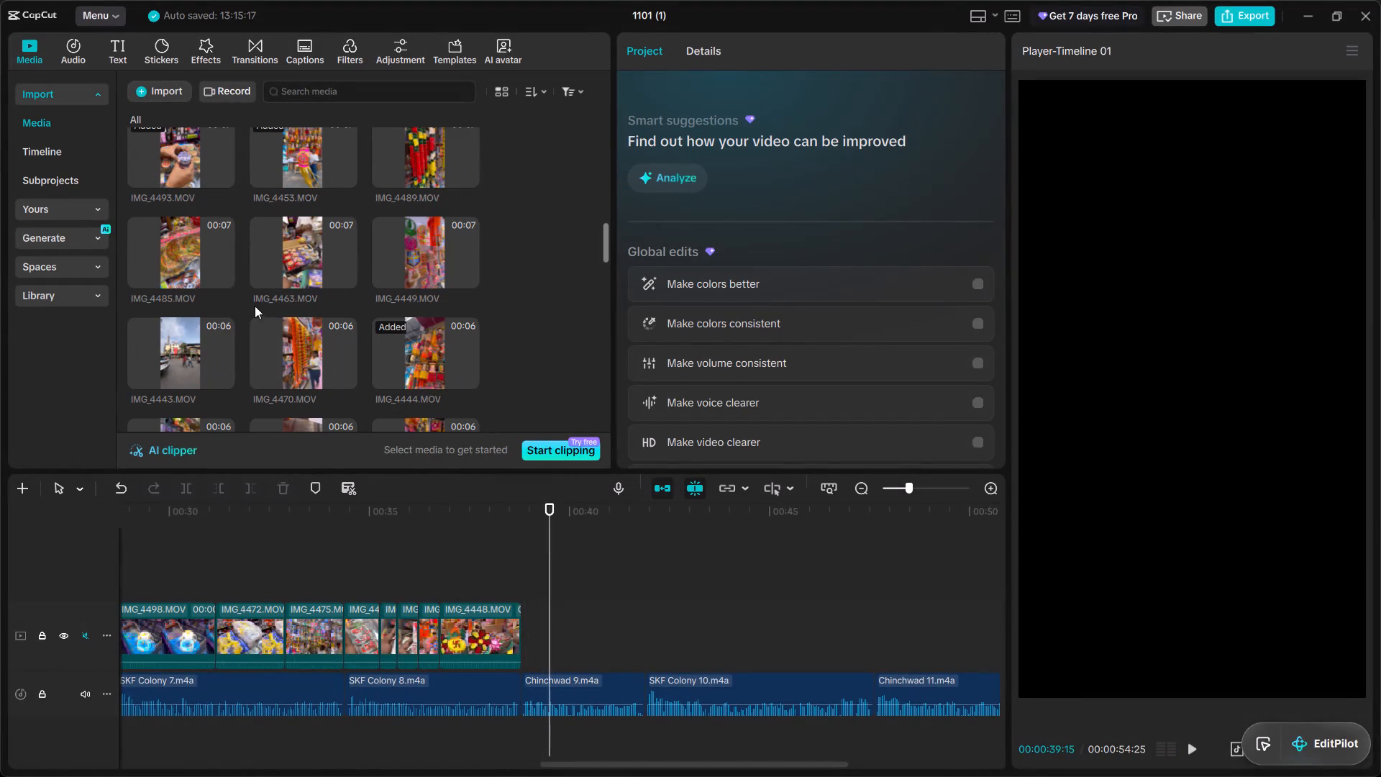
pyautogui.click(192, 250)
# Adjust the start edge of the Chinchwad 9.m4a audio clip toward the end of SKF Colony 8.m4a.
pyautogui.click(555, 680)
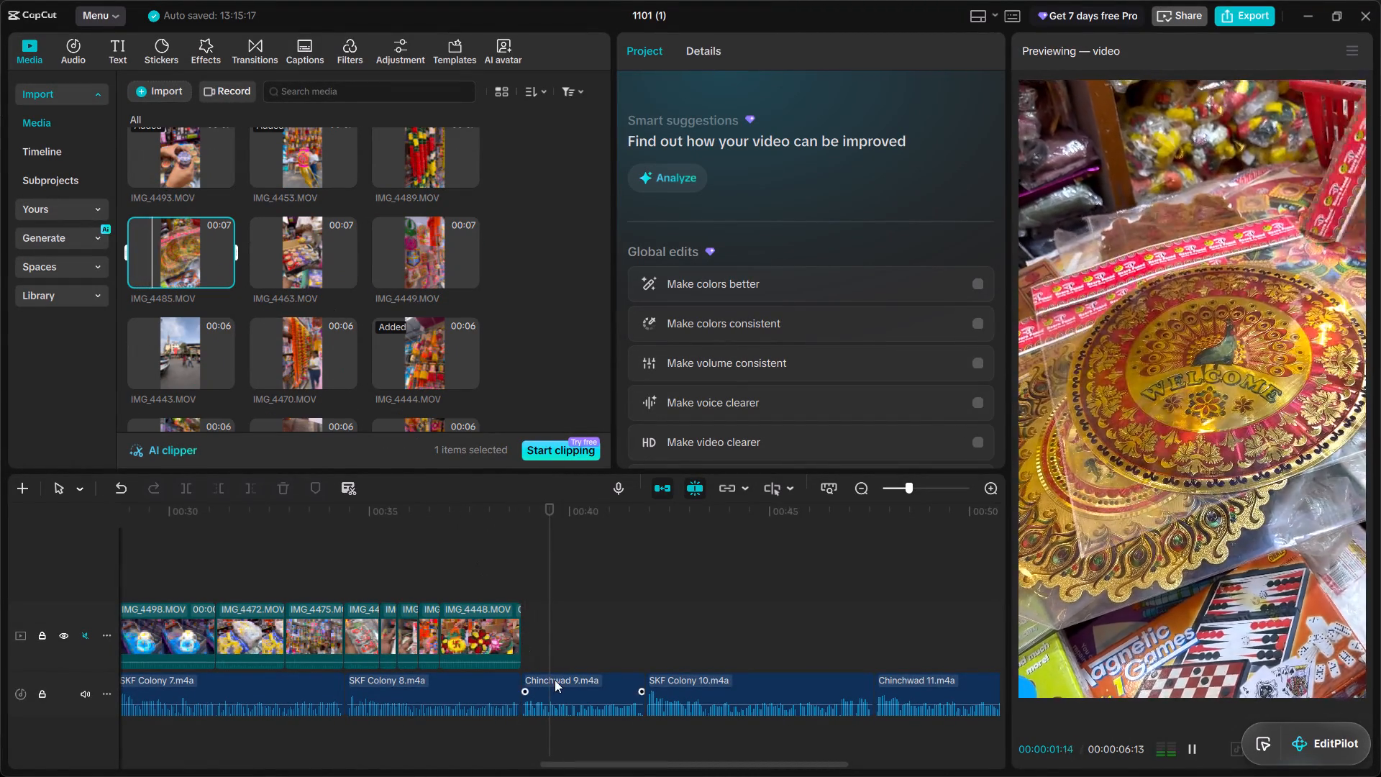
pyautogui.moveTo(520, 678); pyautogui.dragTo(509, 679)
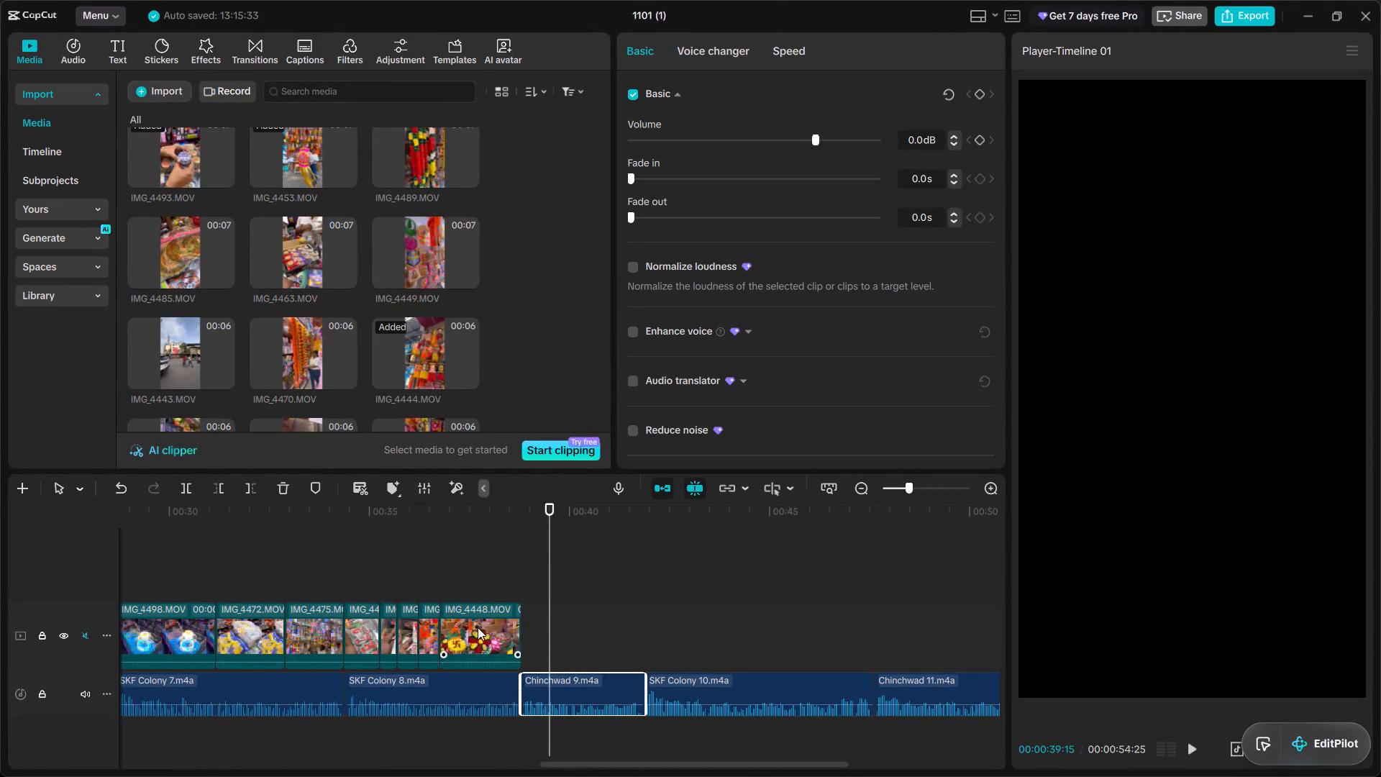
# Preview IMG_4453.MOV and IMG_4510.MOV, and listen to the voiceover through Chinchwad 9 into SKF Colony 10.
pyautogui.click(292, 149)
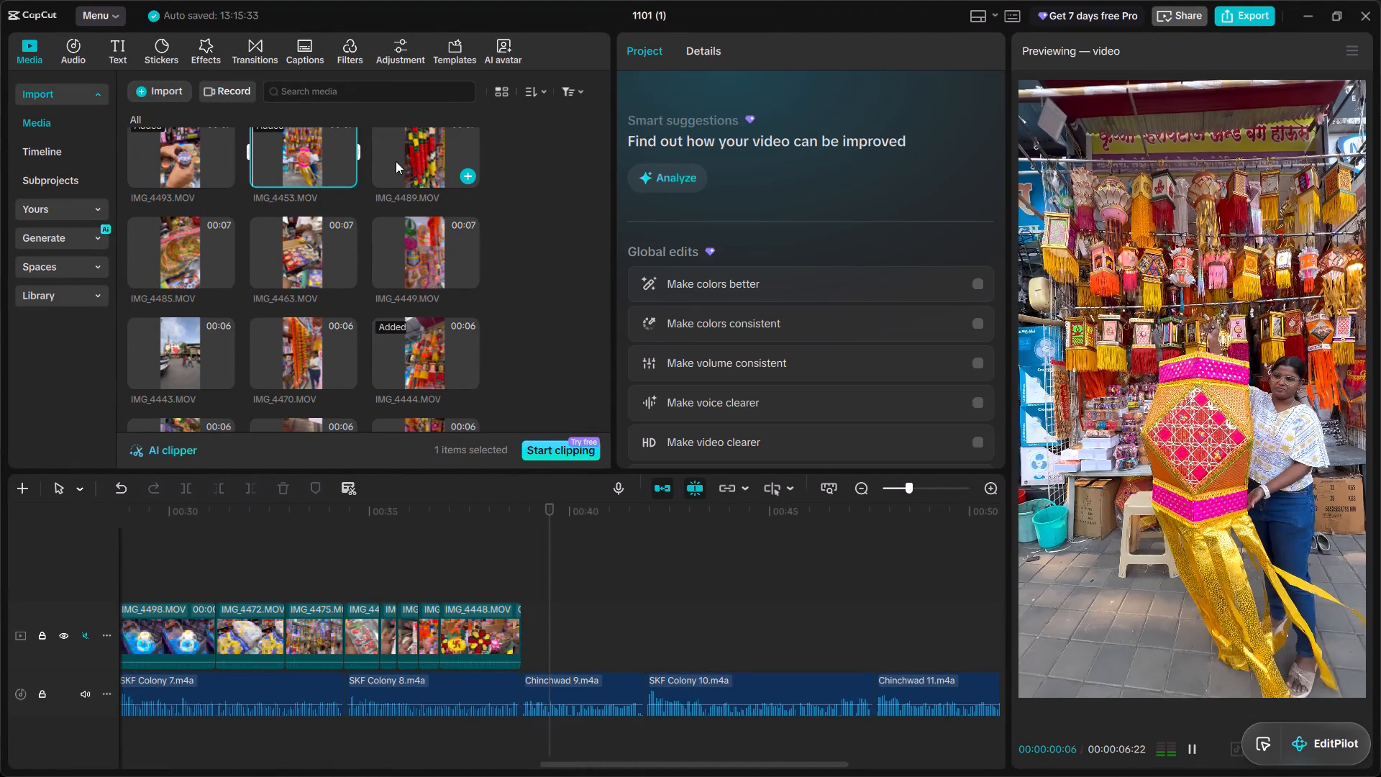
pyautogui.scroll(3, 396, 160)
pyautogui.click(438, 311)
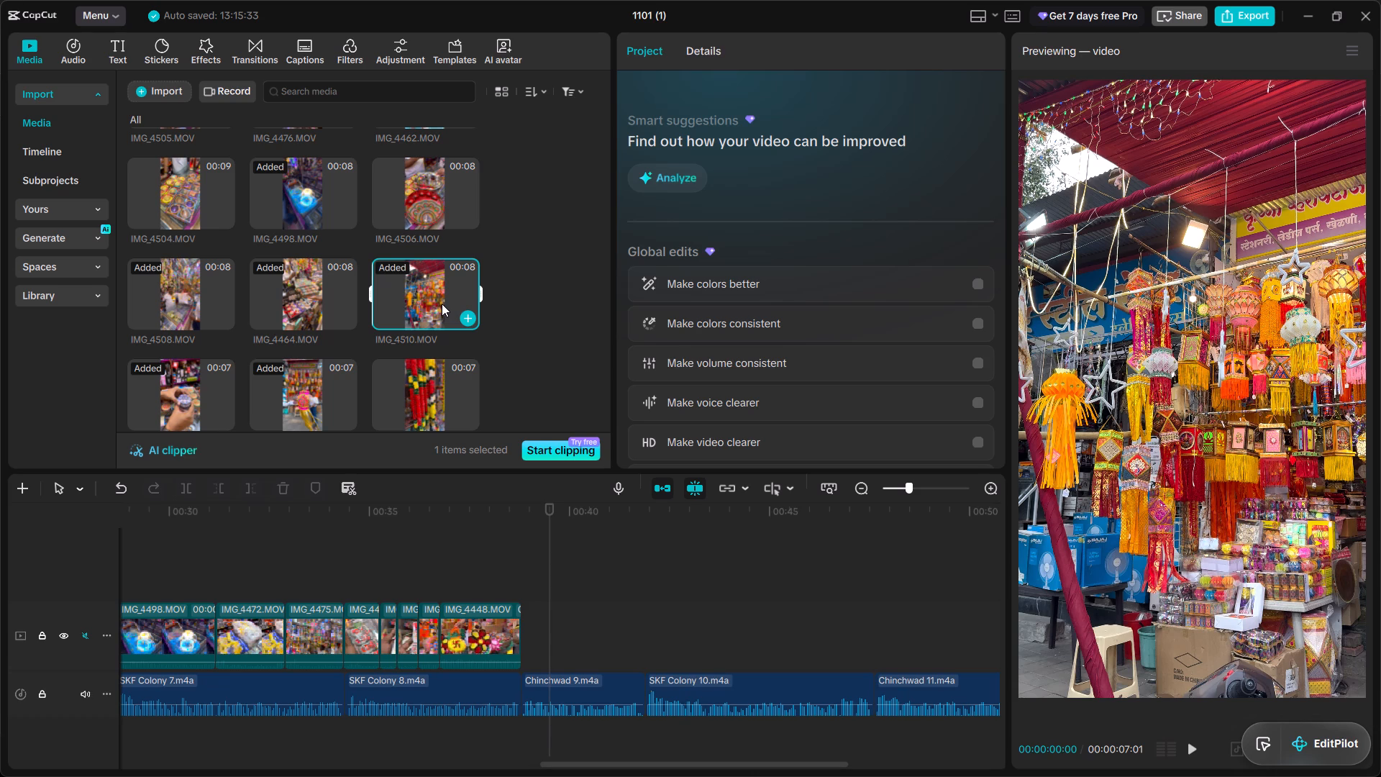
pyautogui.click(436, 558)
pyautogui.press('space')
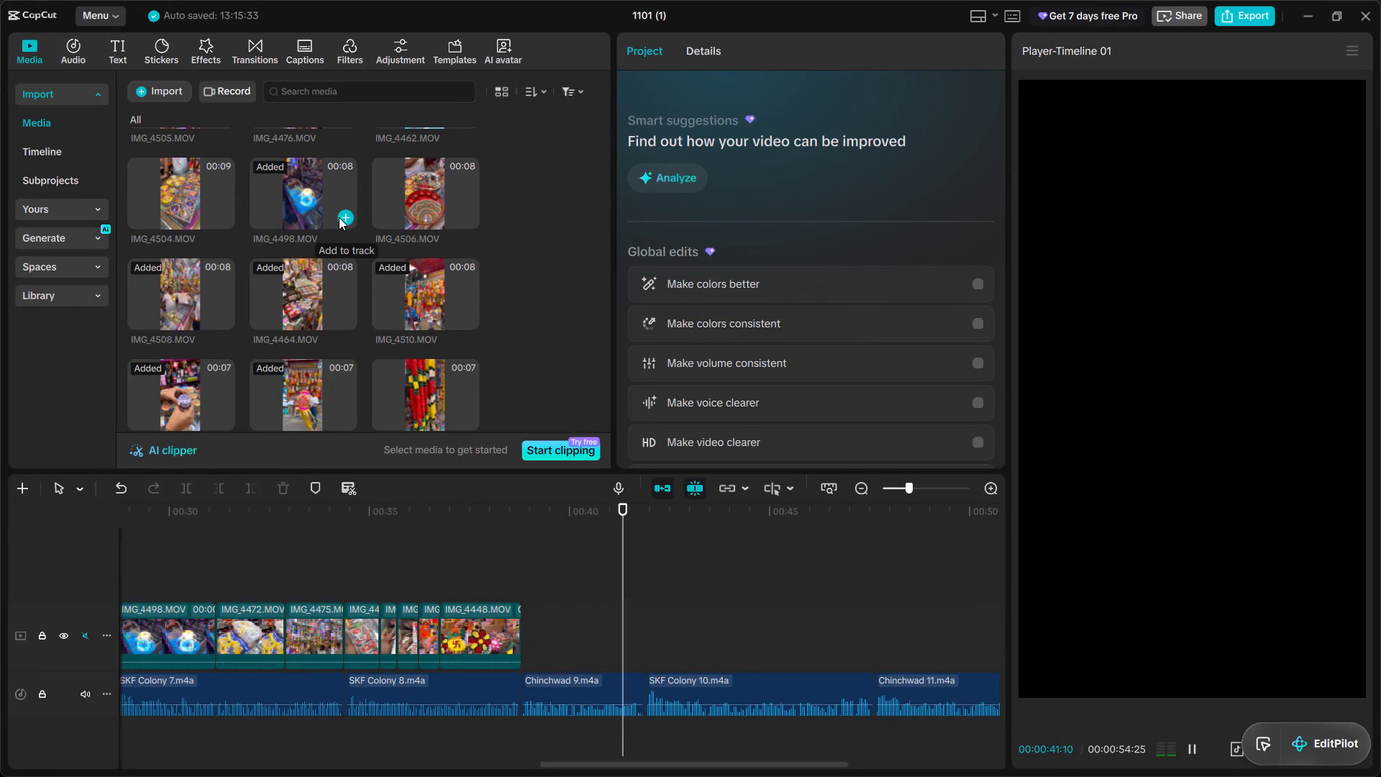
pyautogui.scroll(-2, 339, 217)
pyautogui.scroll(3, 339, 217)
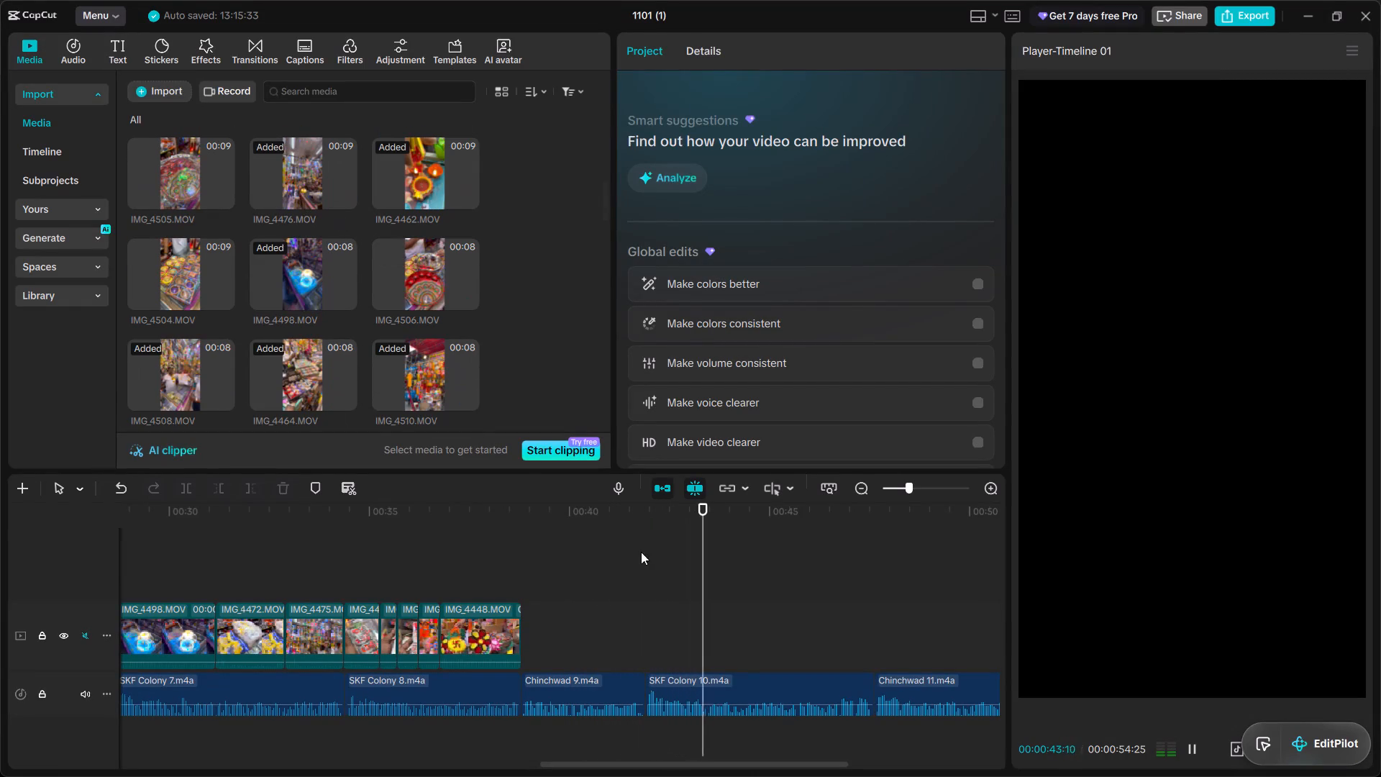
pyautogui.press('space')
# Review the longest imported clips from the start of the media library, from IMG_4461.MOV through IMG_4488.MOV, for the Chinchwad section.
pyautogui.scroll(10, 356, 207)
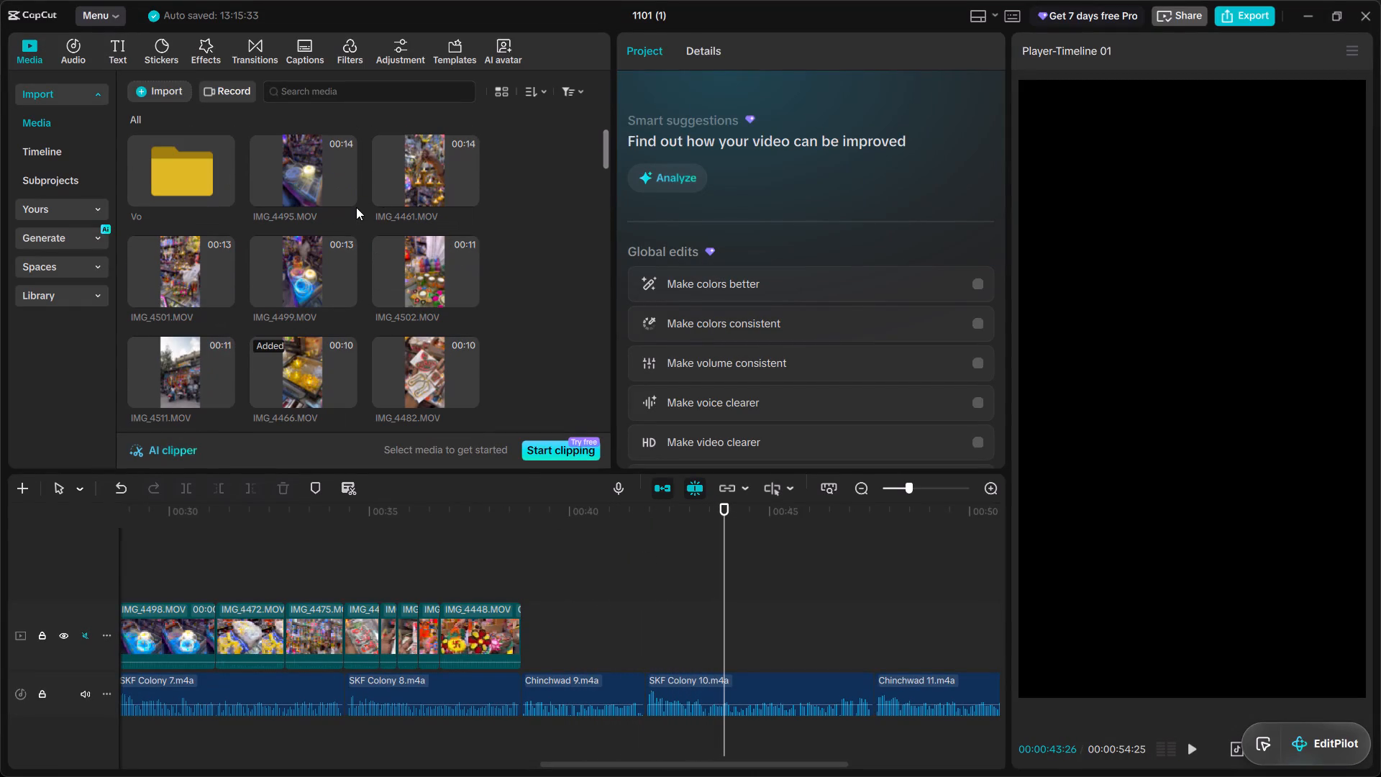
pyautogui.click(426, 165)
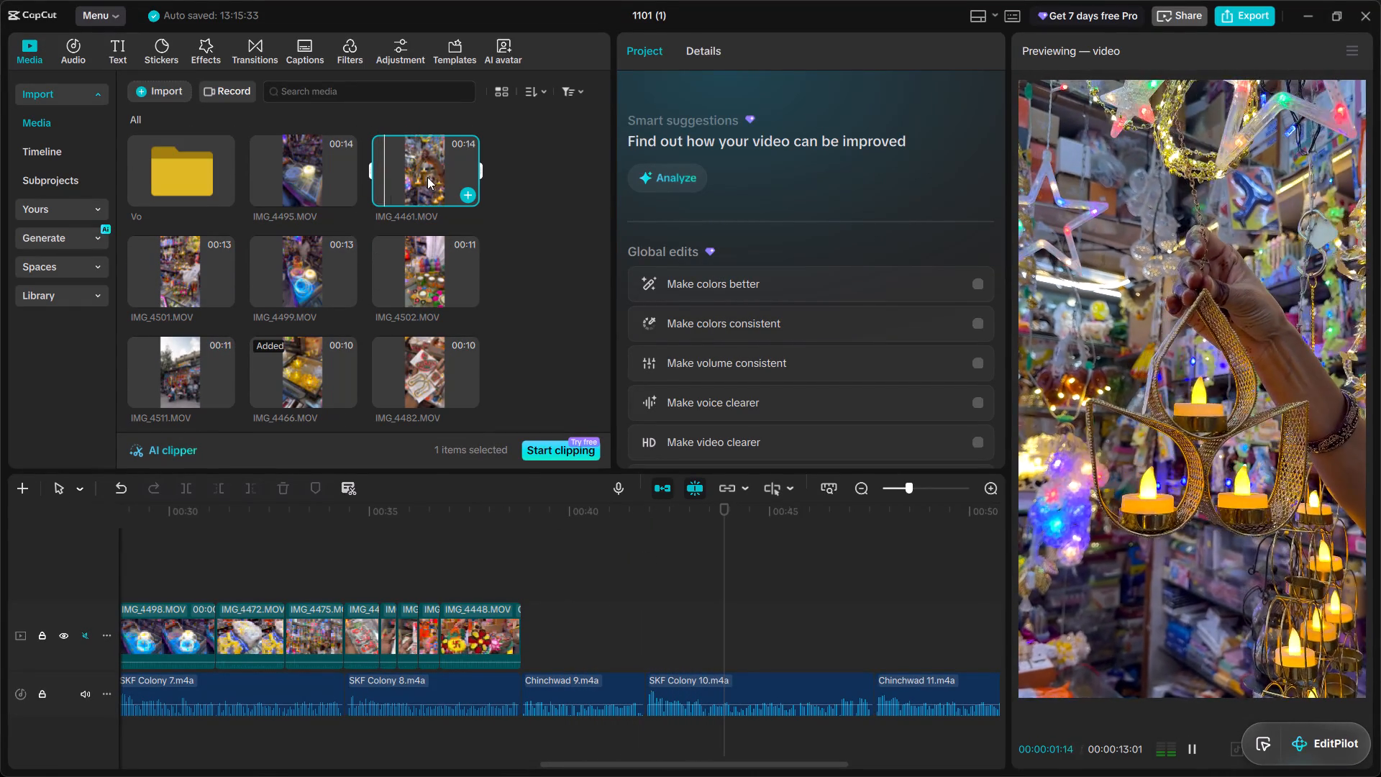
pyautogui.click(323, 181)
pyautogui.click(453, 291)
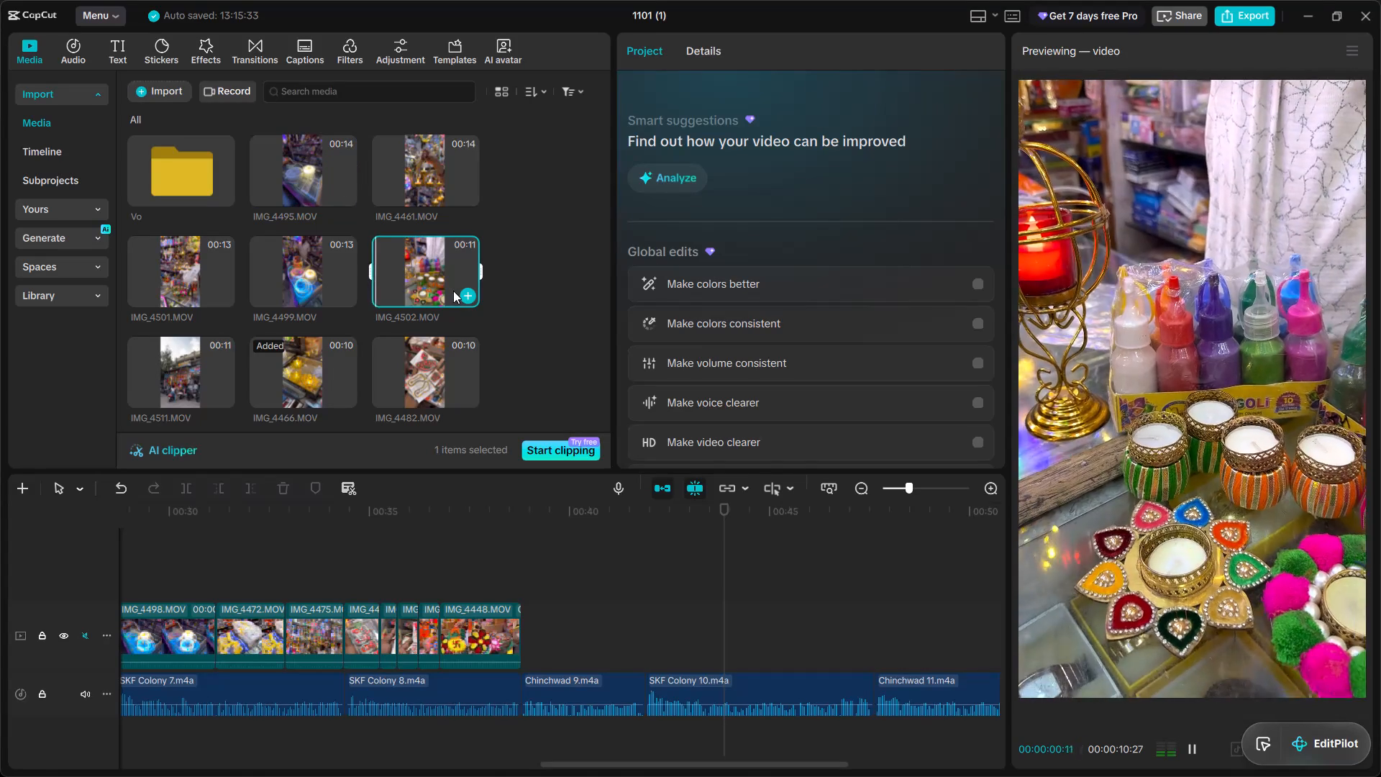
pyautogui.click(163, 274)
pyautogui.scroll(-1, 162, 274)
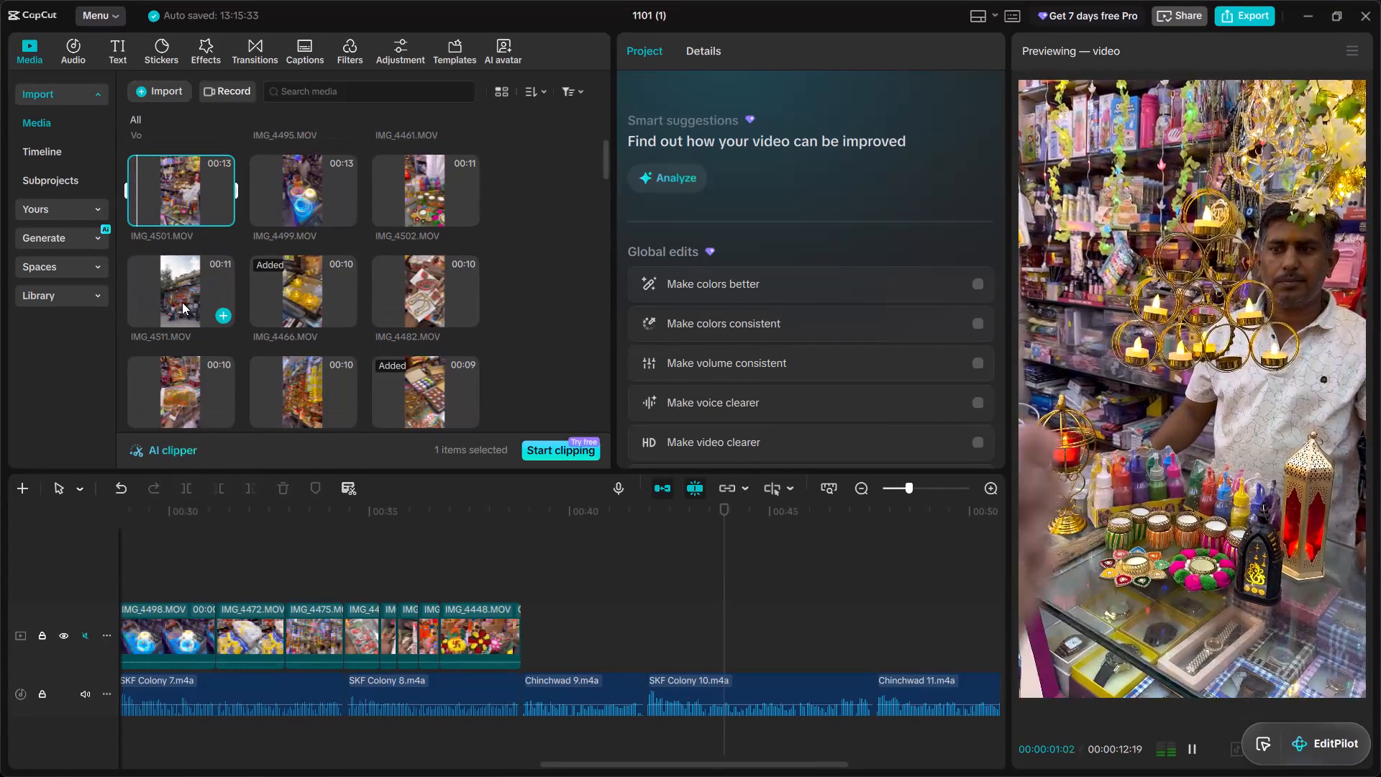
pyautogui.click(183, 301)
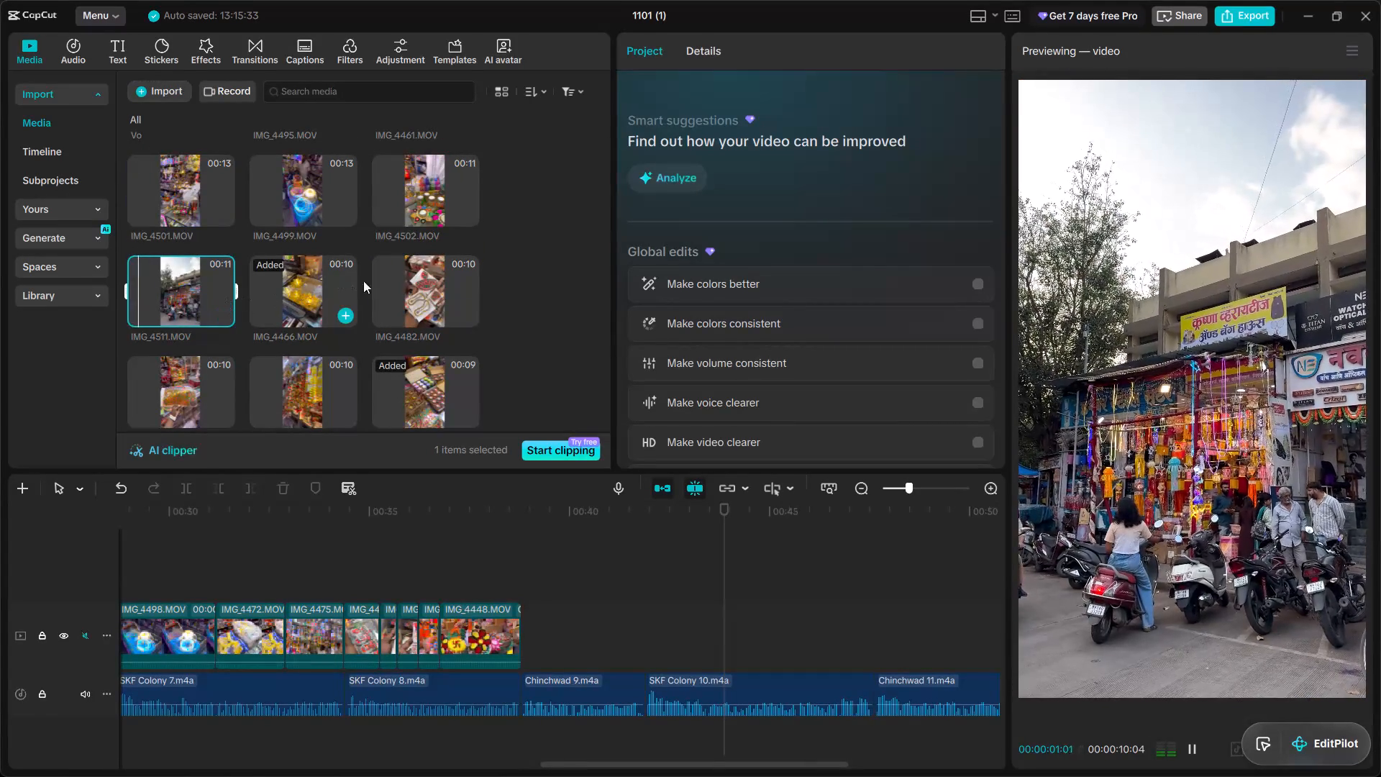
pyautogui.click(395, 278)
pyautogui.scroll(-1, 395, 278)
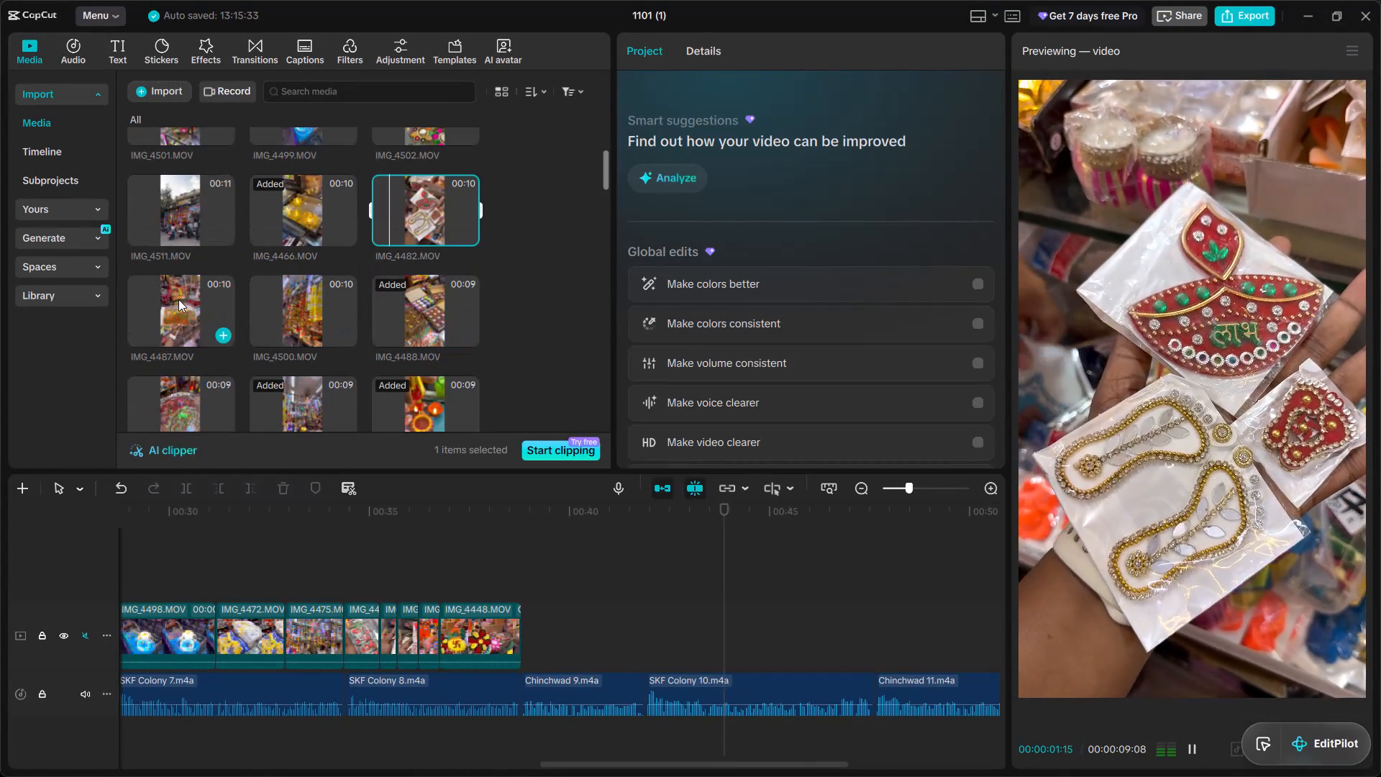
pyautogui.click(178, 299)
pyautogui.click(429, 298)
# Preview the nine- to seven-second clips in the media library, from IMG_4462.MOV and IMG_4505.MOV through IMG_4506.MOV and IMG_4489.MOV.
pyautogui.scroll(-1, 429, 298)
pyautogui.click(435, 327)
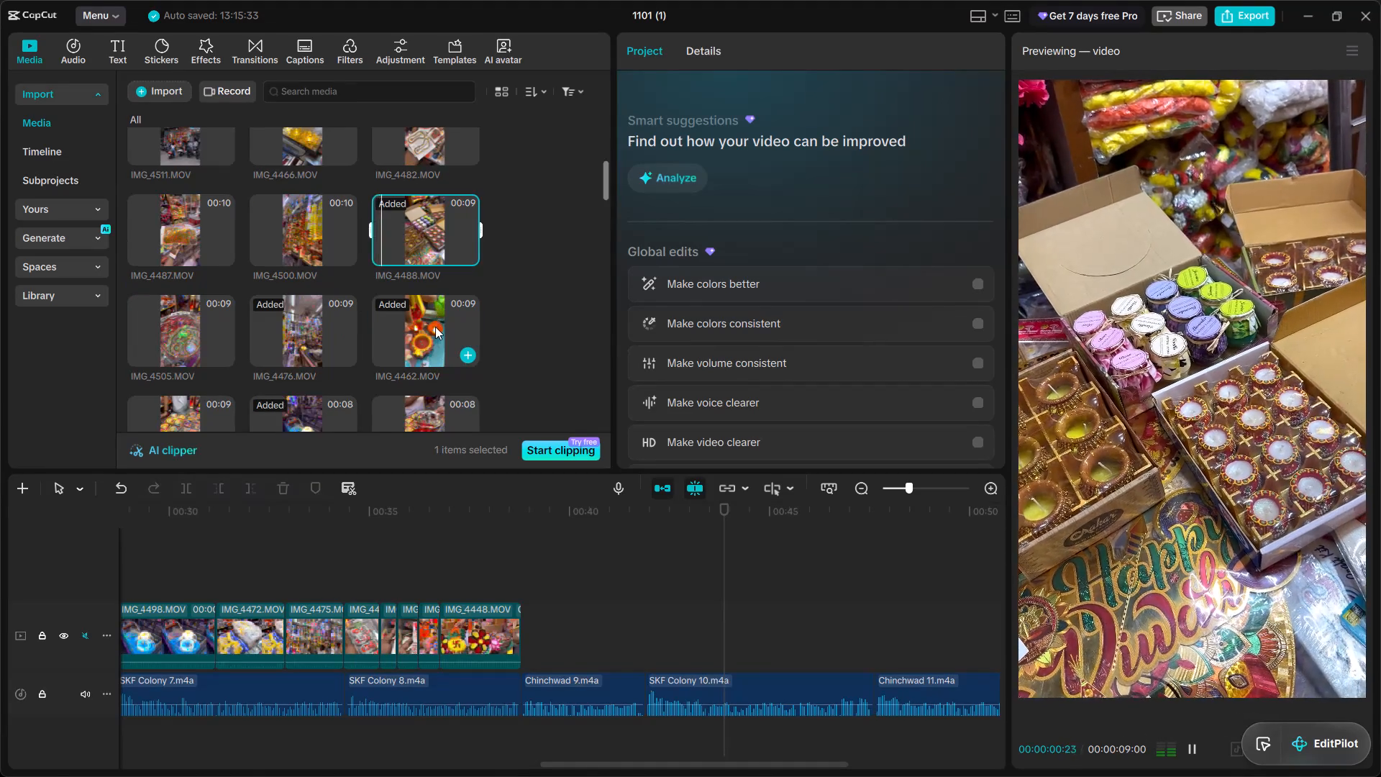
pyautogui.scroll(-1, 330, 309)
pyautogui.click(311, 253)
pyautogui.click(179, 245)
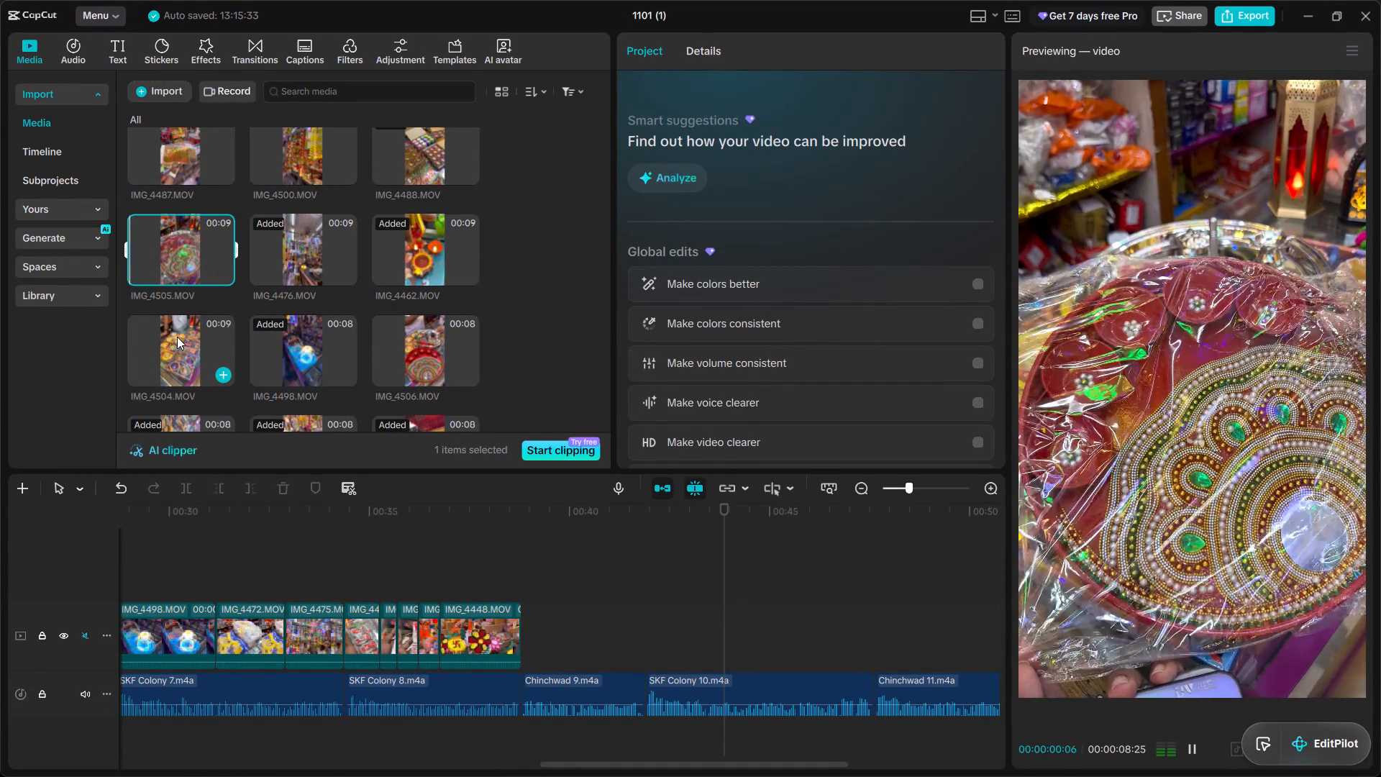
pyautogui.click(255, 252)
pyautogui.click(181, 245)
pyautogui.click(176, 319)
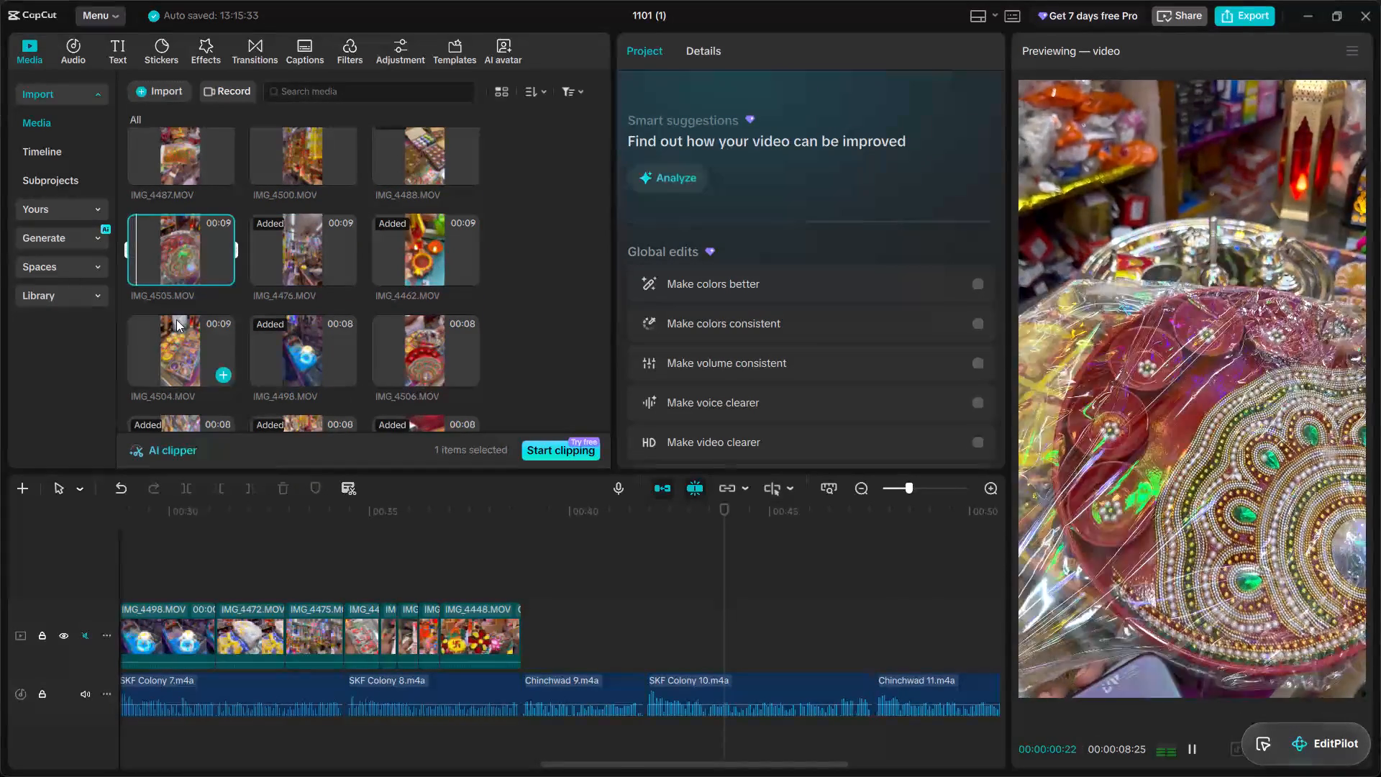
pyautogui.scroll(-1, 219, 307)
pyautogui.click(169, 355)
pyautogui.click(396, 263)
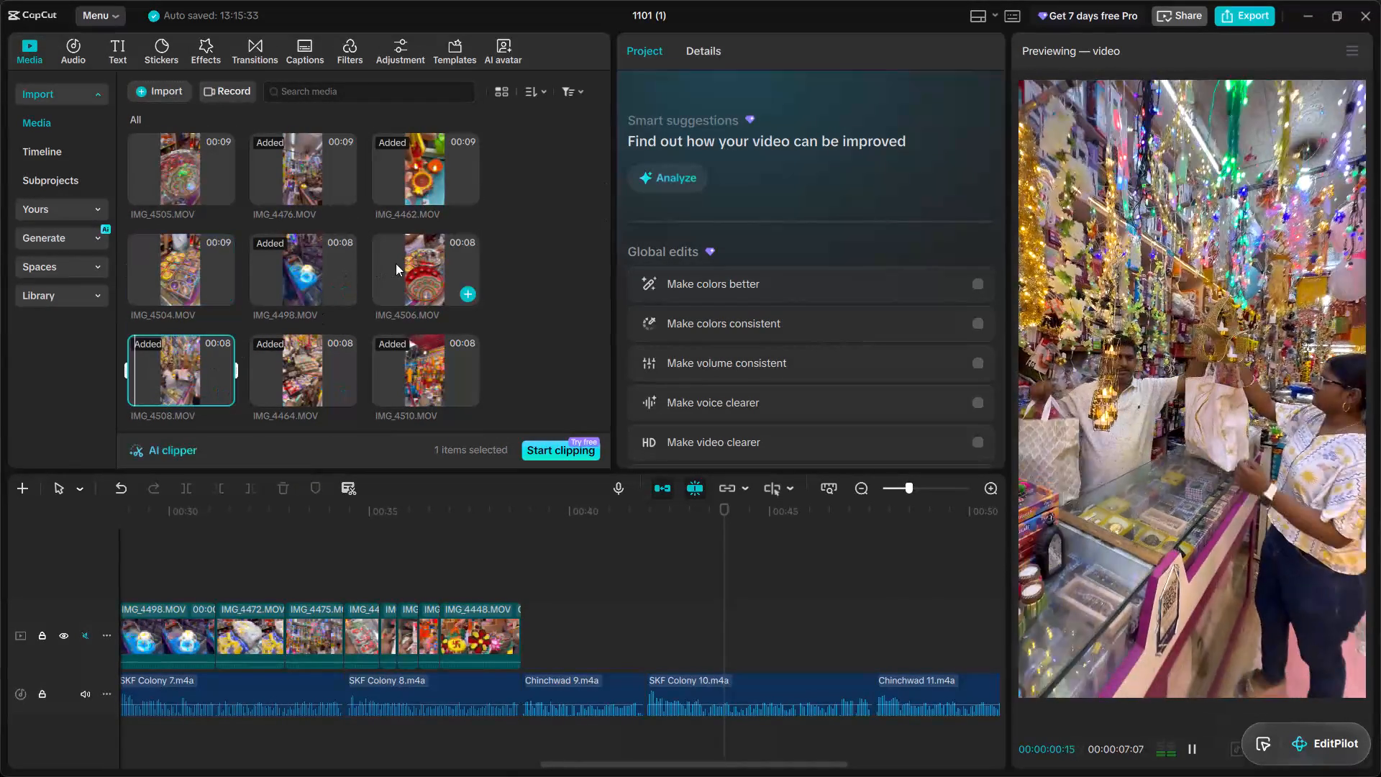
pyautogui.scroll(-2, 396, 263)
pyautogui.click(409, 283)
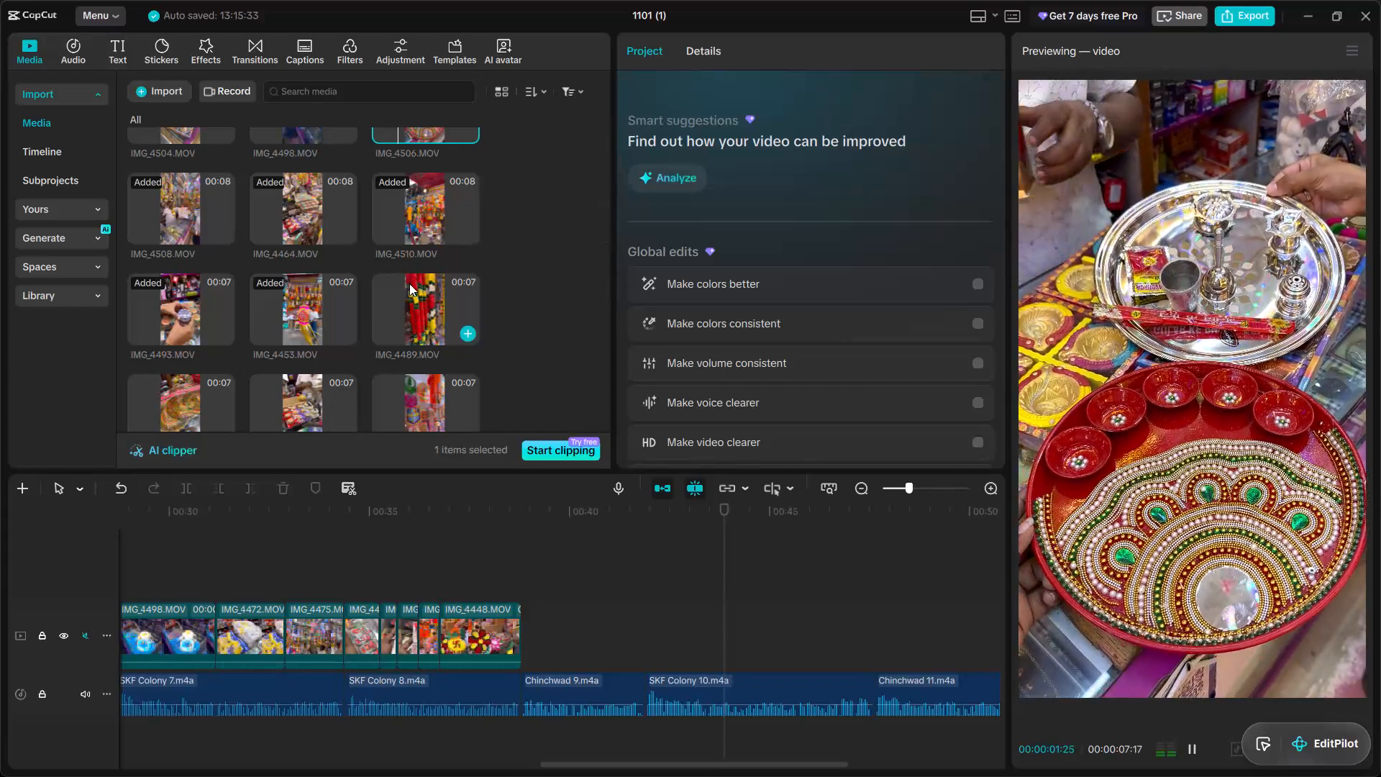
# Preview the seven- and six-second clips, from IMG_4449.MOV and IMG_4463.MOV through IMG_4503.MOV and IMG_4446.MOV.
pyautogui.scroll(-1, 365, 291)
pyautogui.click(405, 313)
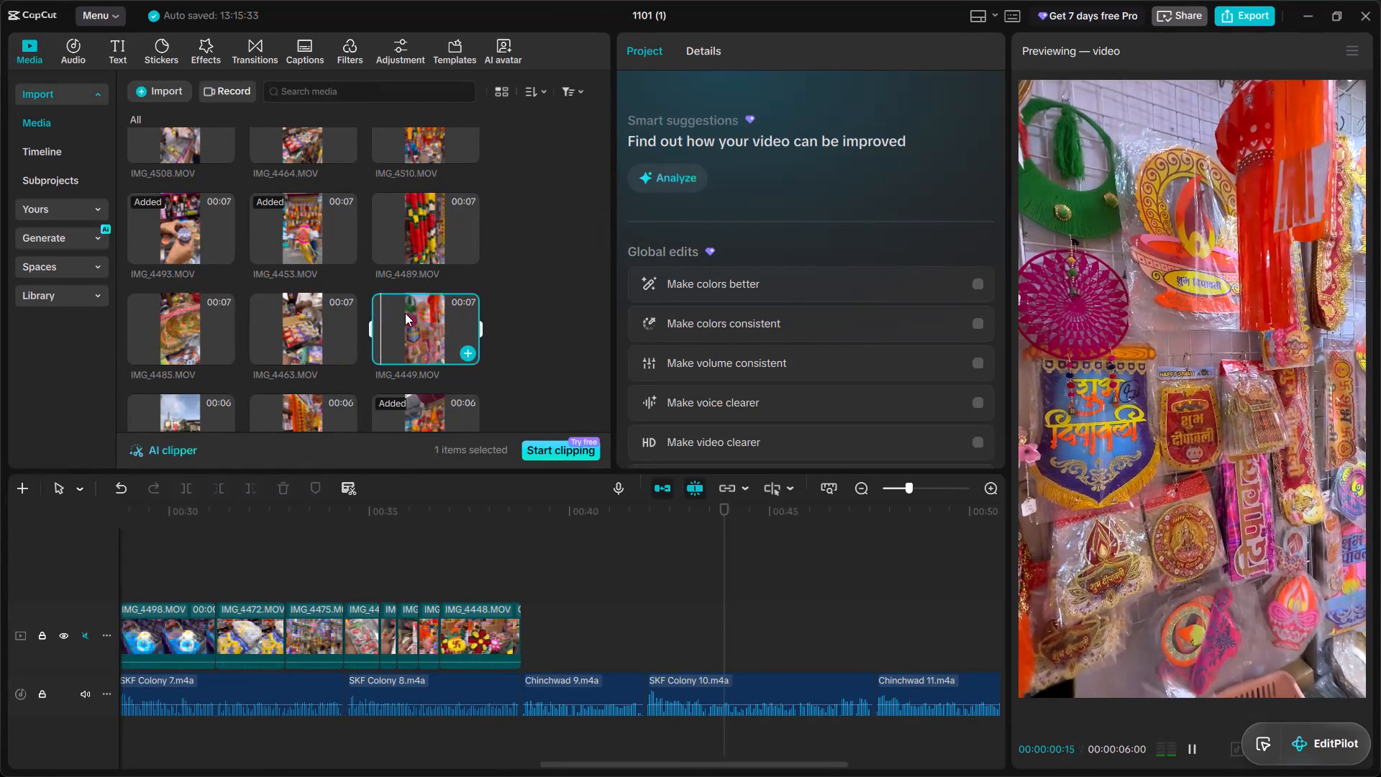
pyautogui.click(328, 319)
pyautogui.scroll(-1, 328, 319)
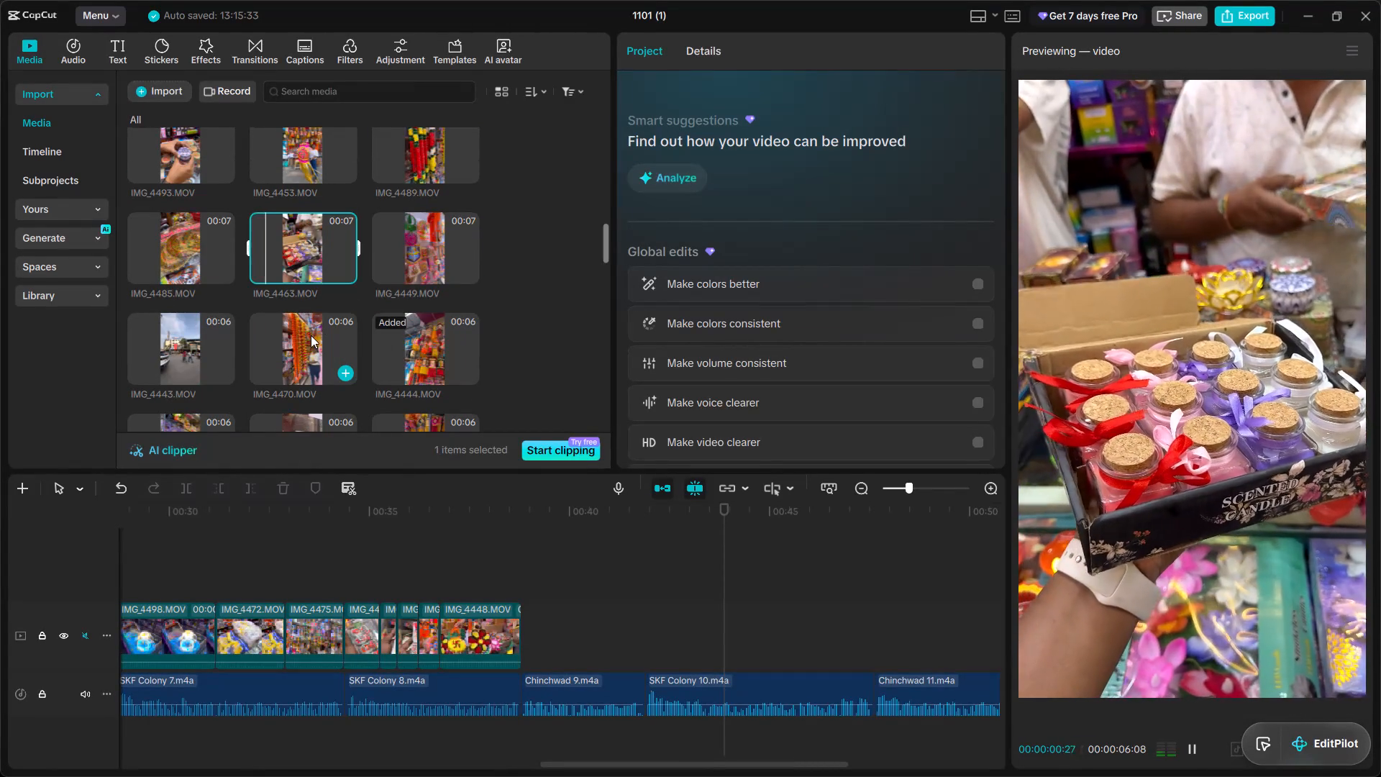
pyautogui.click(309, 335)
pyautogui.click(199, 340)
pyautogui.click(179, 247)
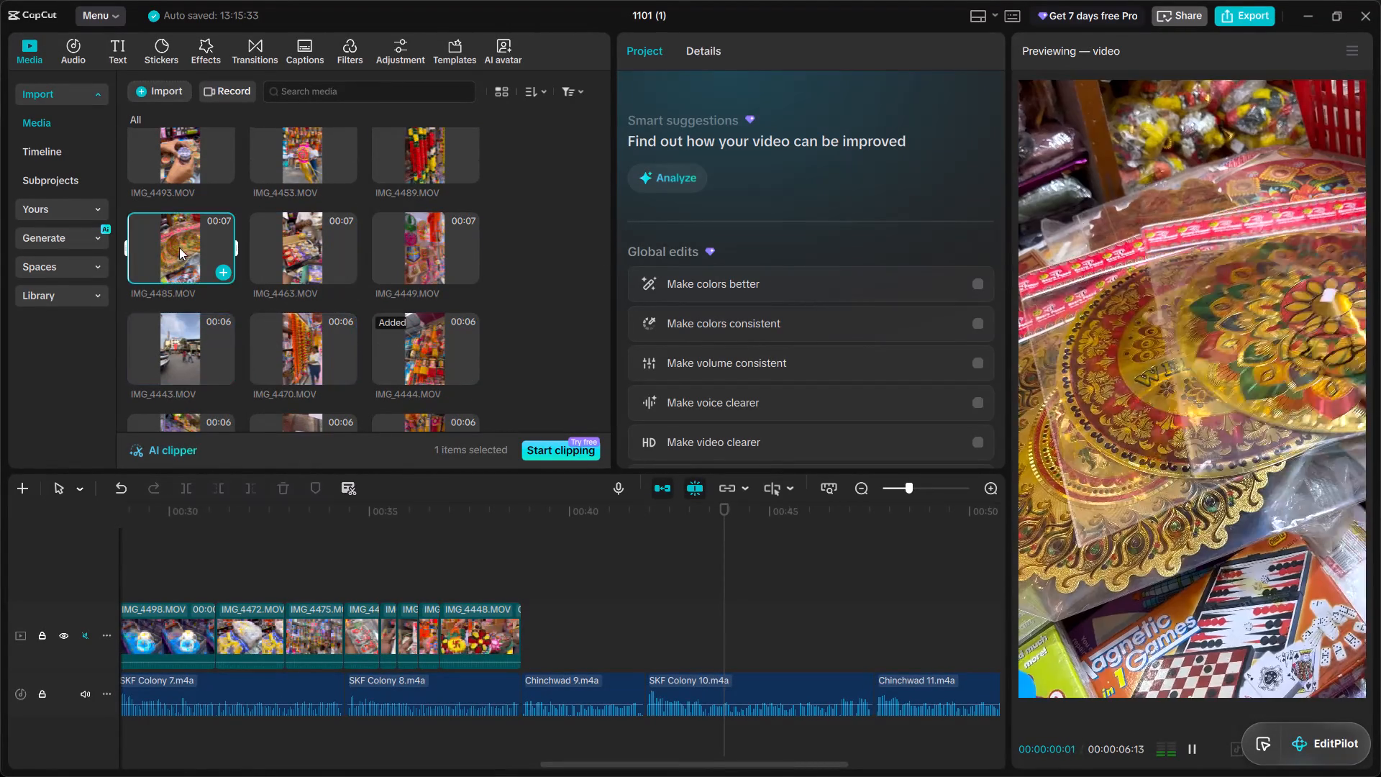
pyautogui.scroll(-2, 181, 253)
pyautogui.click(182, 274)
pyautogui.click(337, 288)
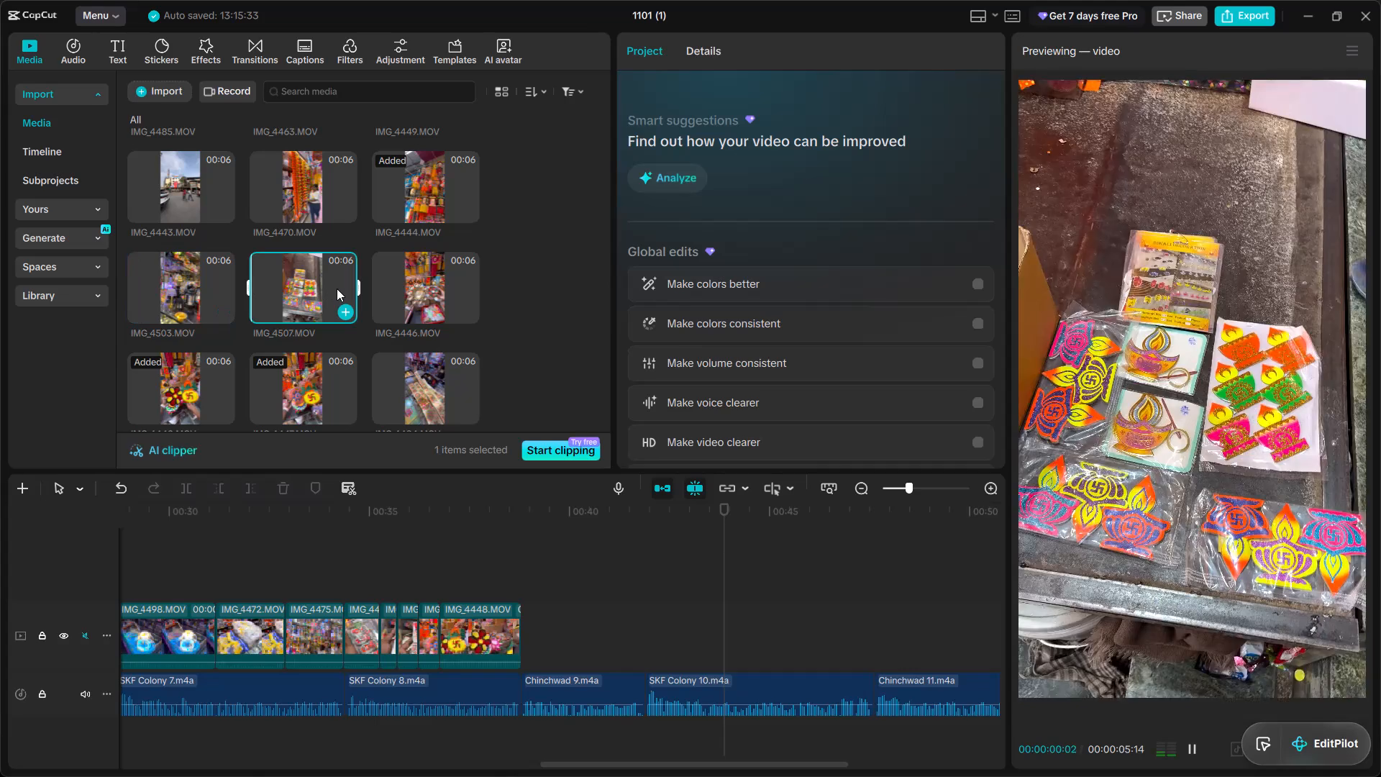
pyautogui.click(226, 283)
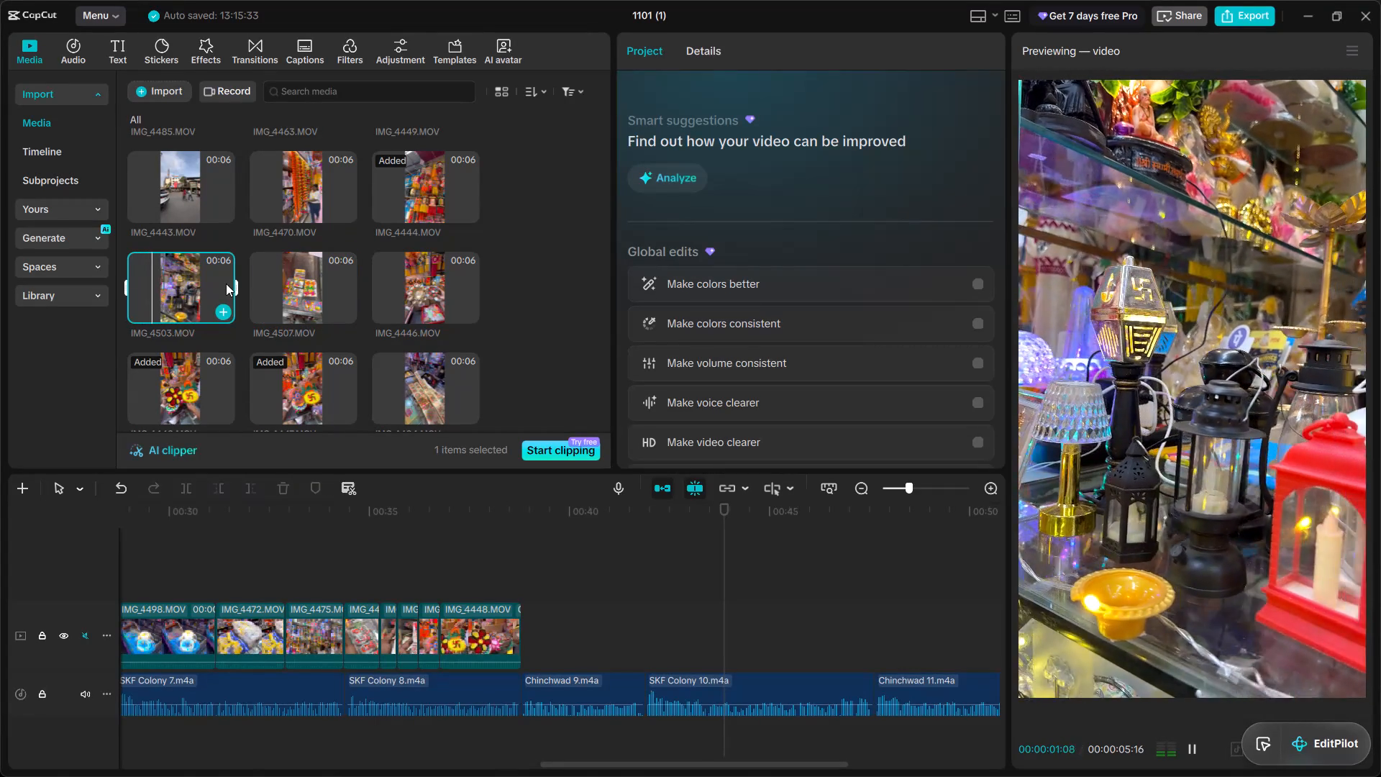
pyautogui.click(405, 283)
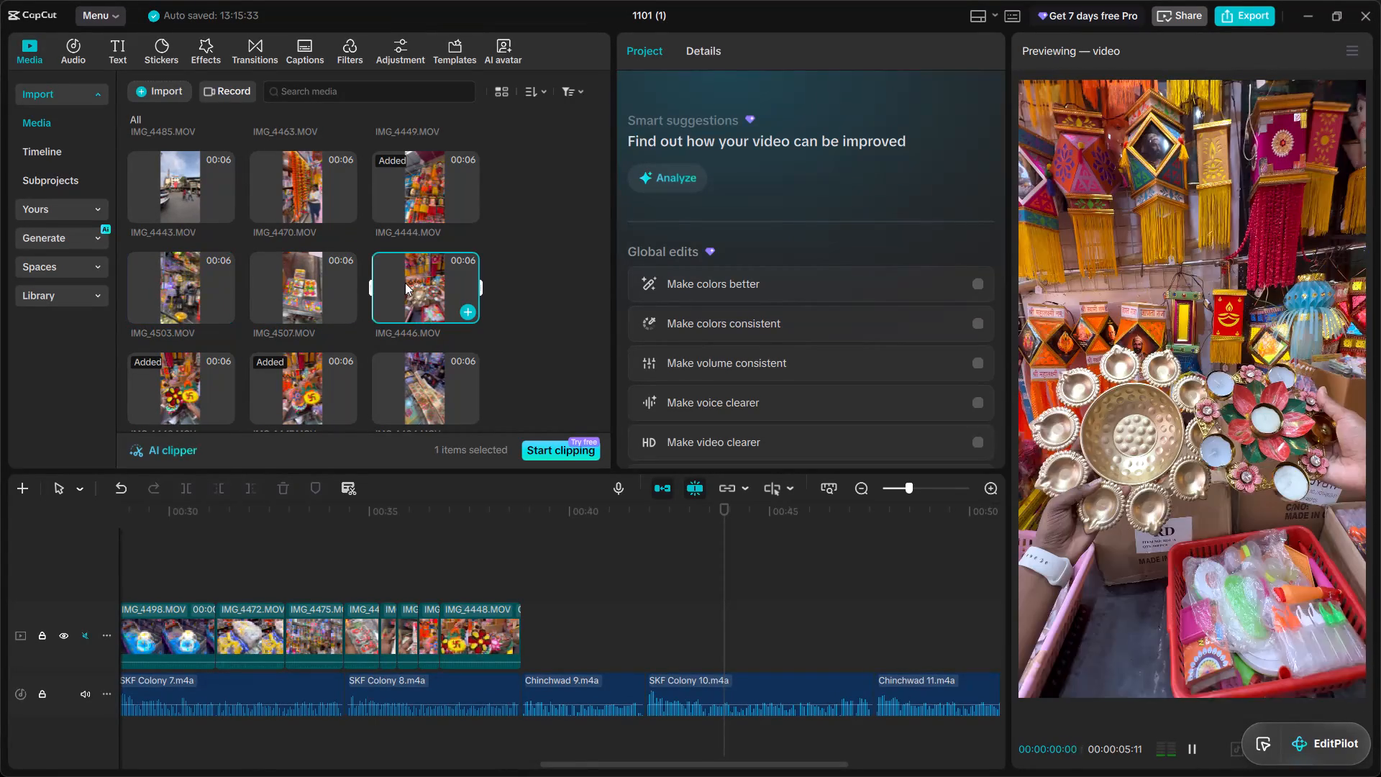
# Preview the six- and five-second clips in the media library, from IMG_4484.MOV and IMG_4459.MOV through IMG_4471.MOV, IMG_4494.MOV and IMG_4457.MOV.
pyautogui.scroll(-1, 405, 283)
pyautogui.click(386, 317)
pyautogui.scroll(-1, 386, 317)
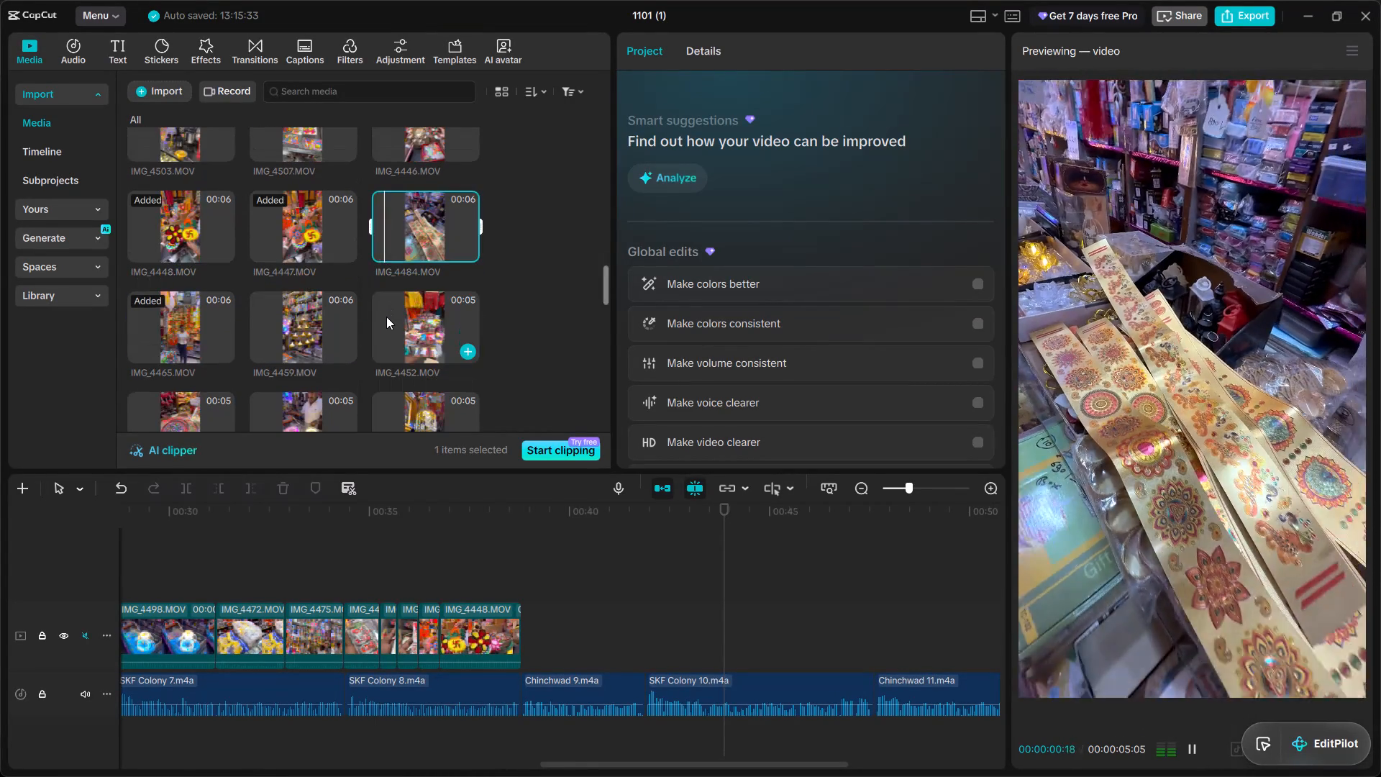
pyautogui.click(386, 317)
pyautogui.click(278, 316)
pyautogui.scroll(-2, 278, 315)
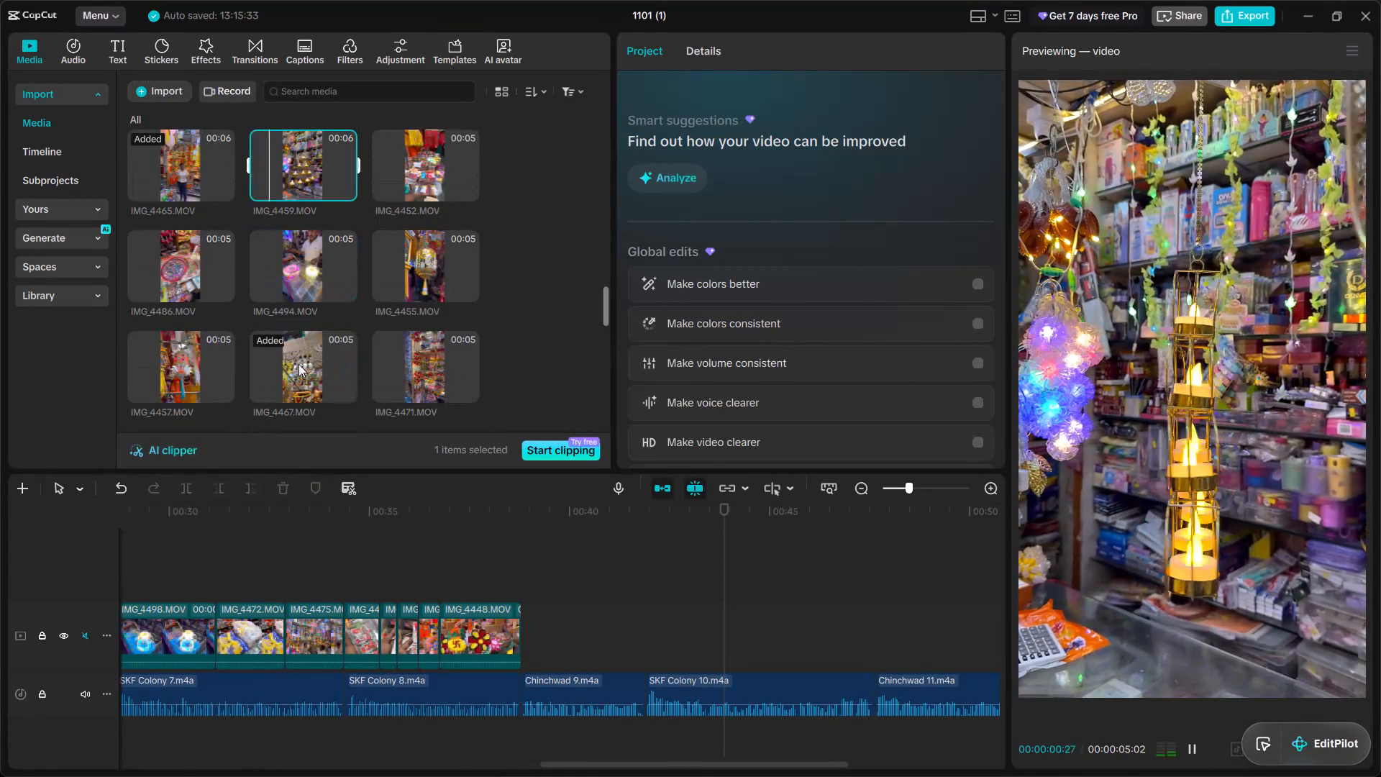
pyautogui.click(402, 352)
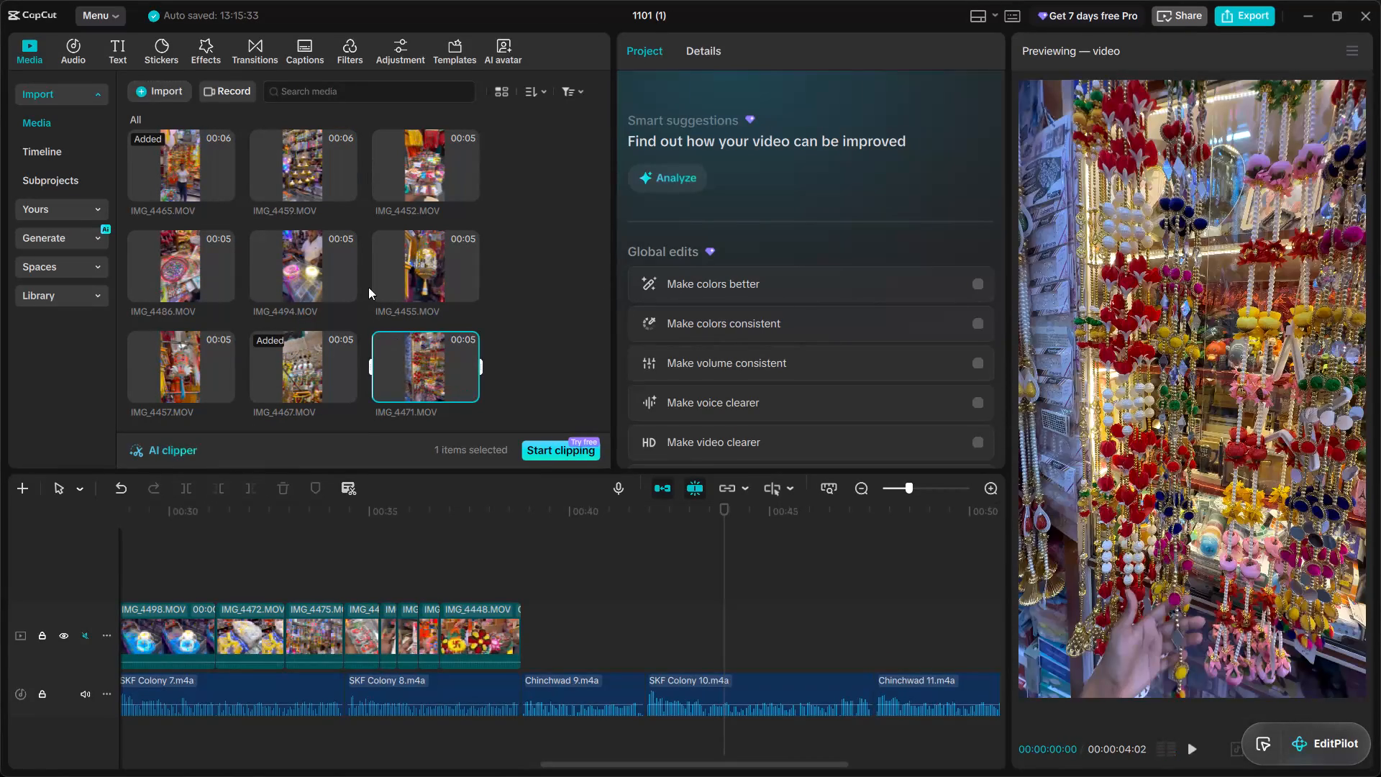
pyautogui.click(318, 254)
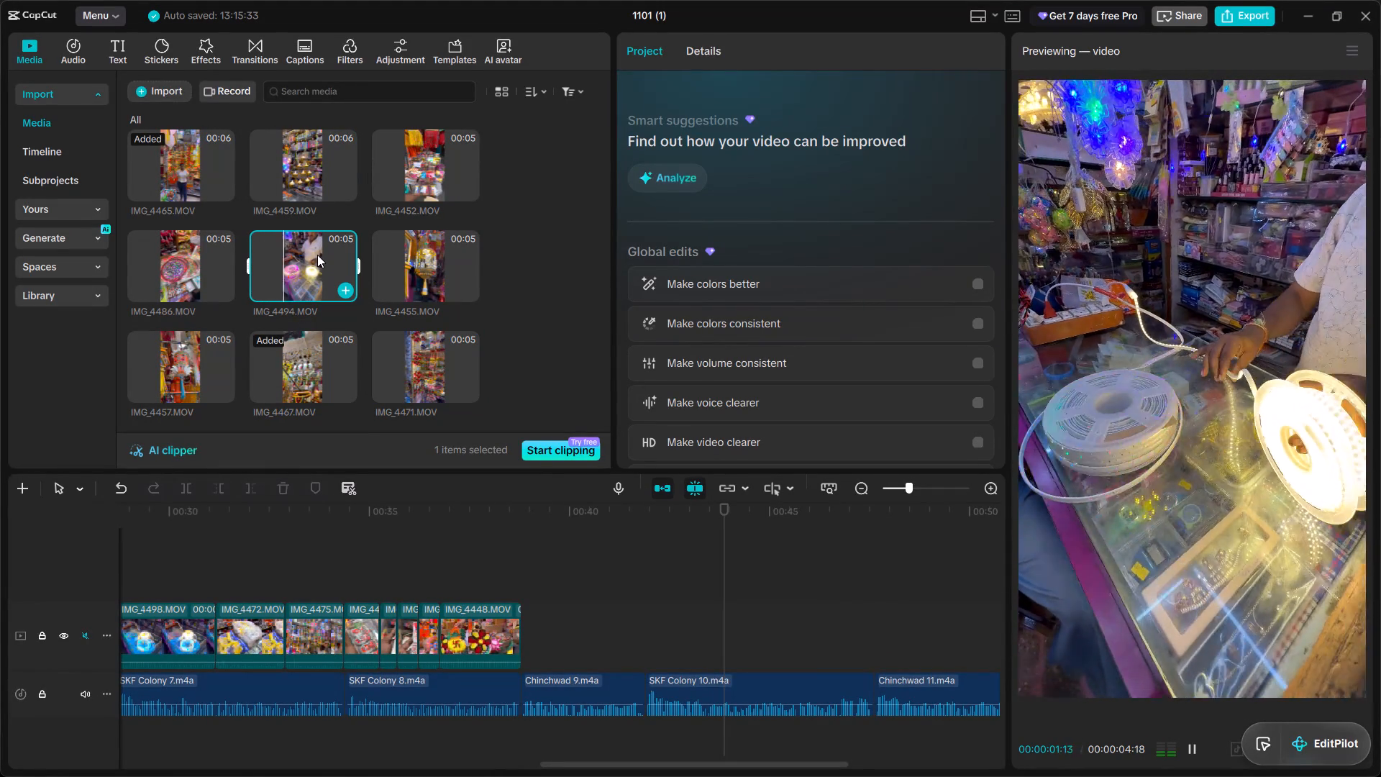
pyautogui.click(177, 249)
pyautogui.click(188, 365)
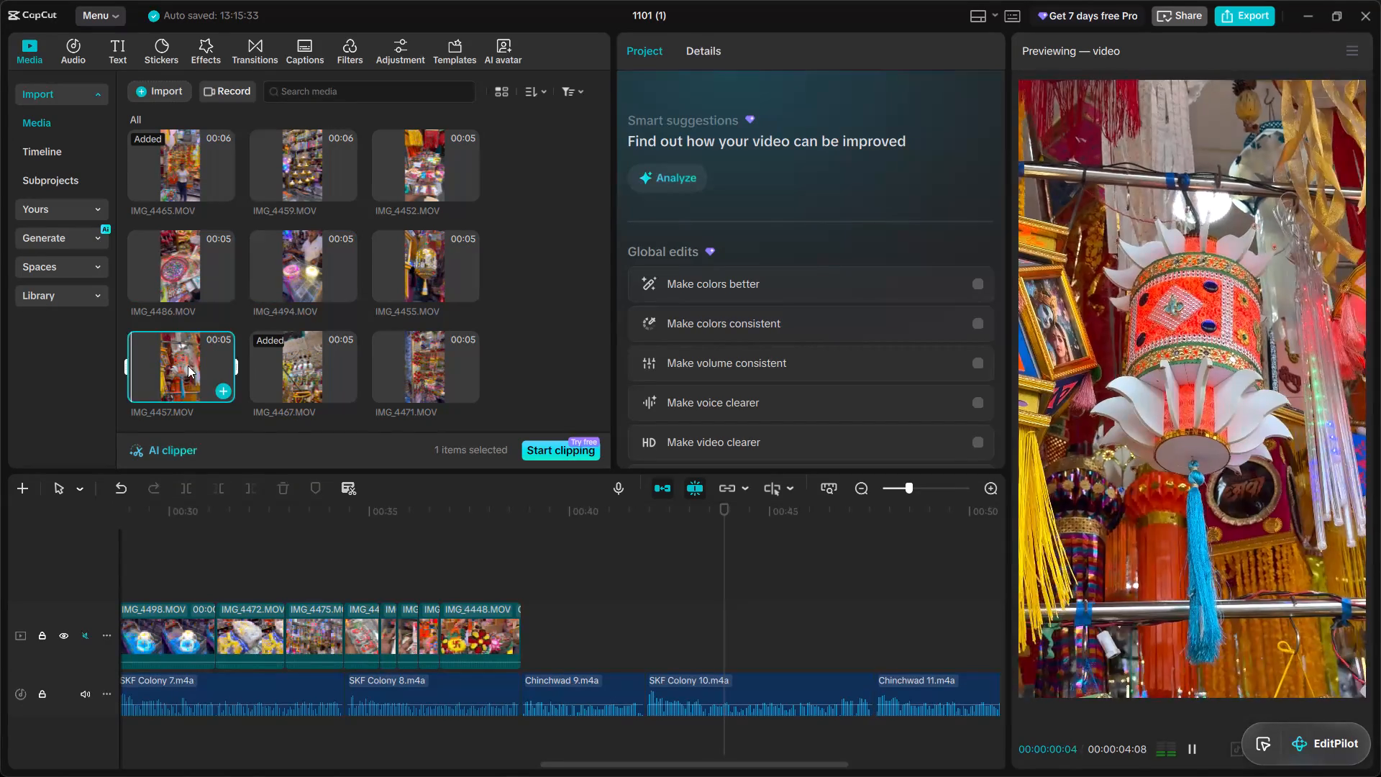
pyautogui.scroll(-1, 188, 365)
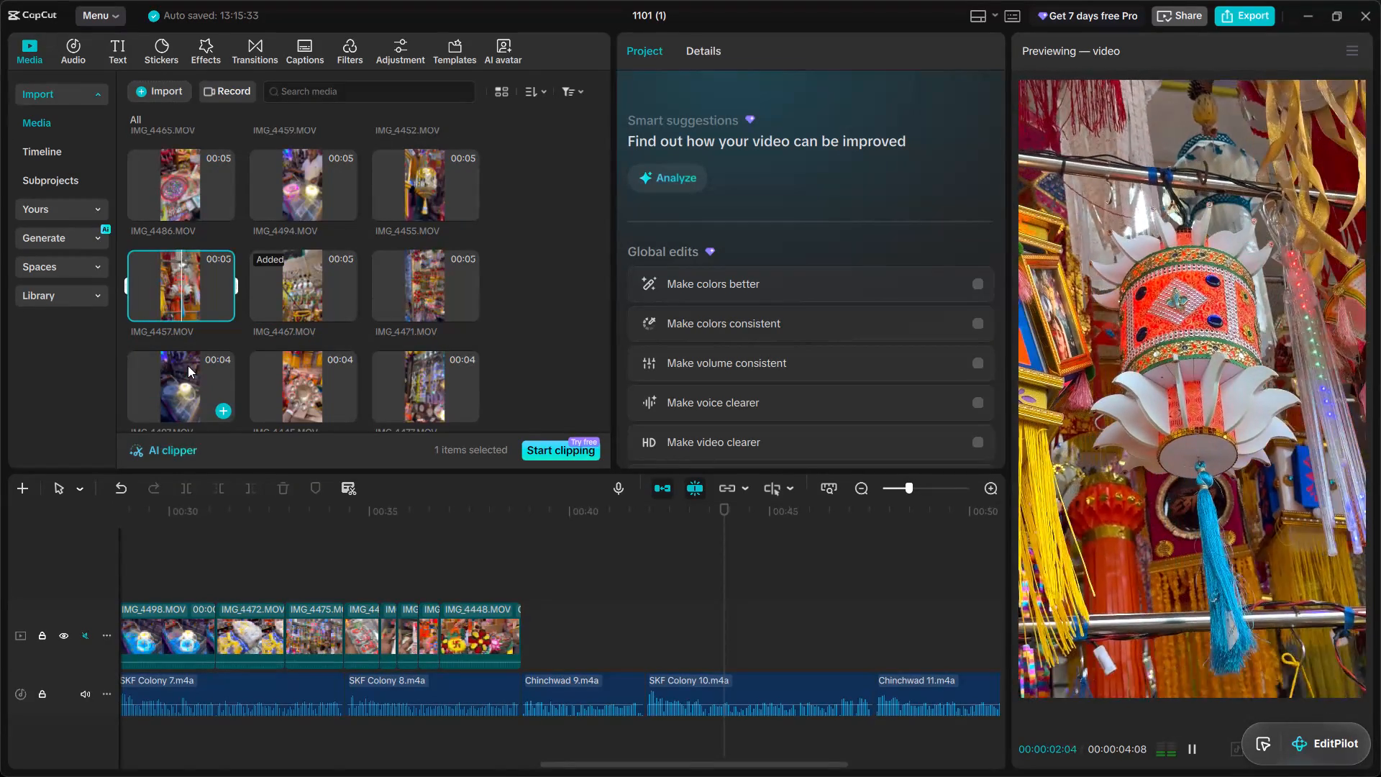
pyautogui.scroll(-1, 267, 267)
# Preview the four-second clips IMG_4497.MOV, IMG_4445.MOV and IMG_4477.MOV, and append IMG_4477.MOV after IMG_4448.MOV on the video track.
pyautogui.click(177, 296)
pyautogui.click(324, 302)
pyautogui.click(435, 301)
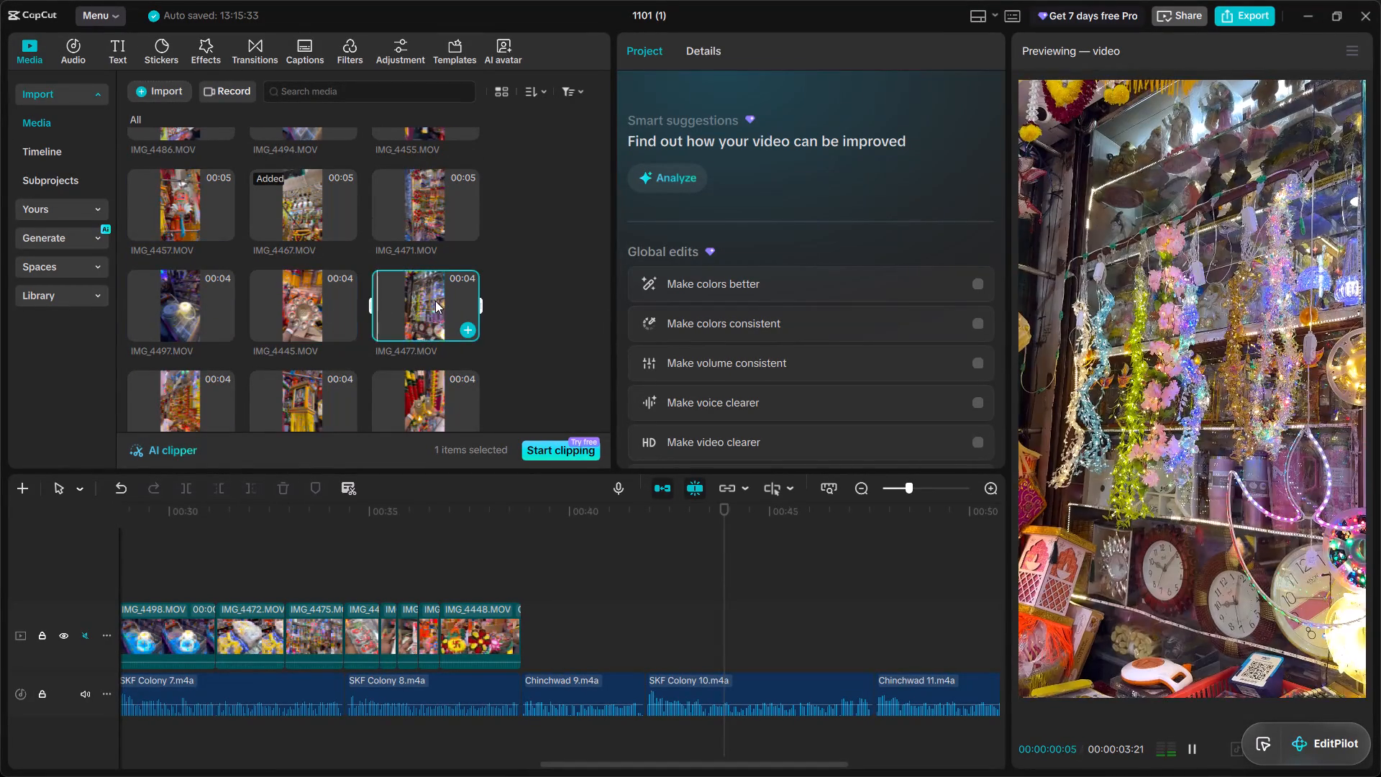
pyautogui.scroll(-1, 435, 301)
pyautogui.press('space')
pyautogui.click(471, 245)
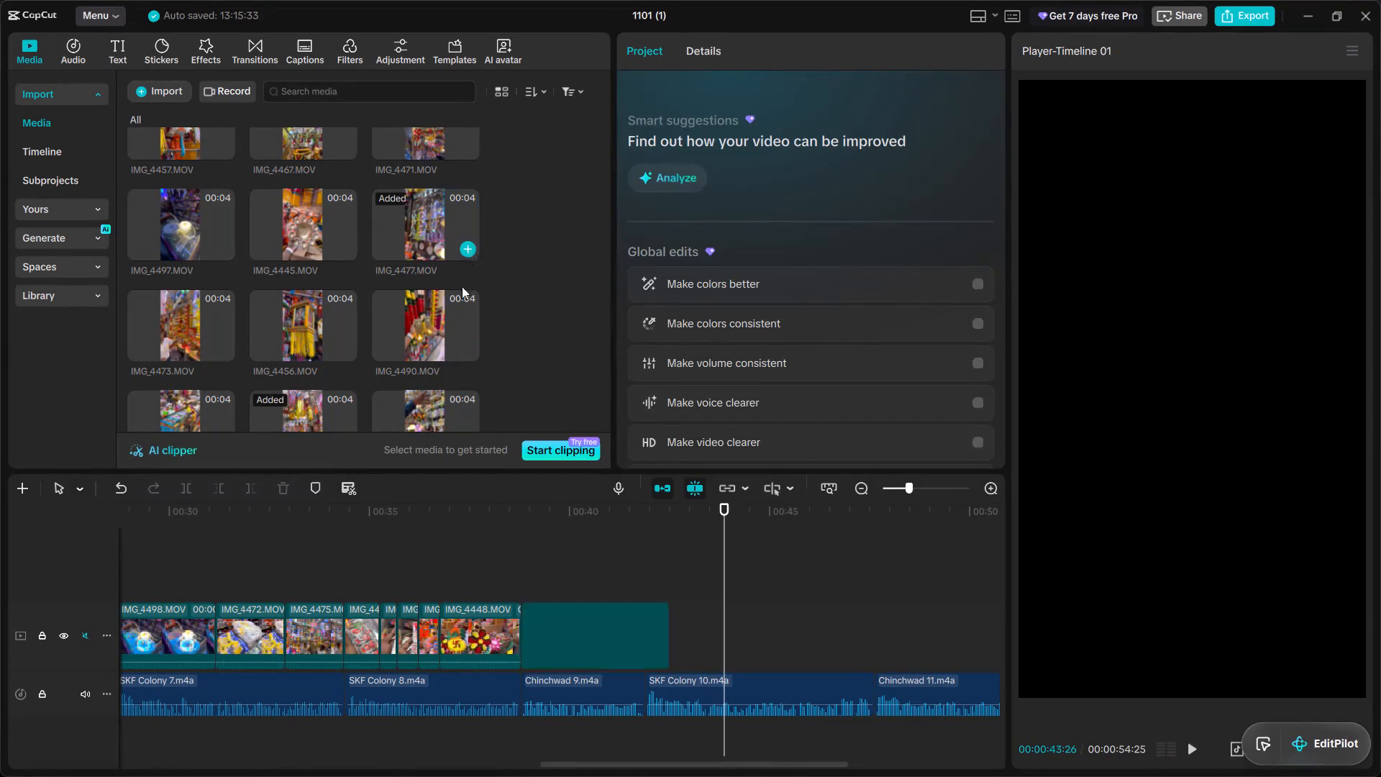
# Play IMG_4477.MOV against Chinchwad 9 and trim its end at 00:00:41:27, just before SKF Colony 10 starts.
pyautogui.click(520, 560)
pyautogui.press('space')
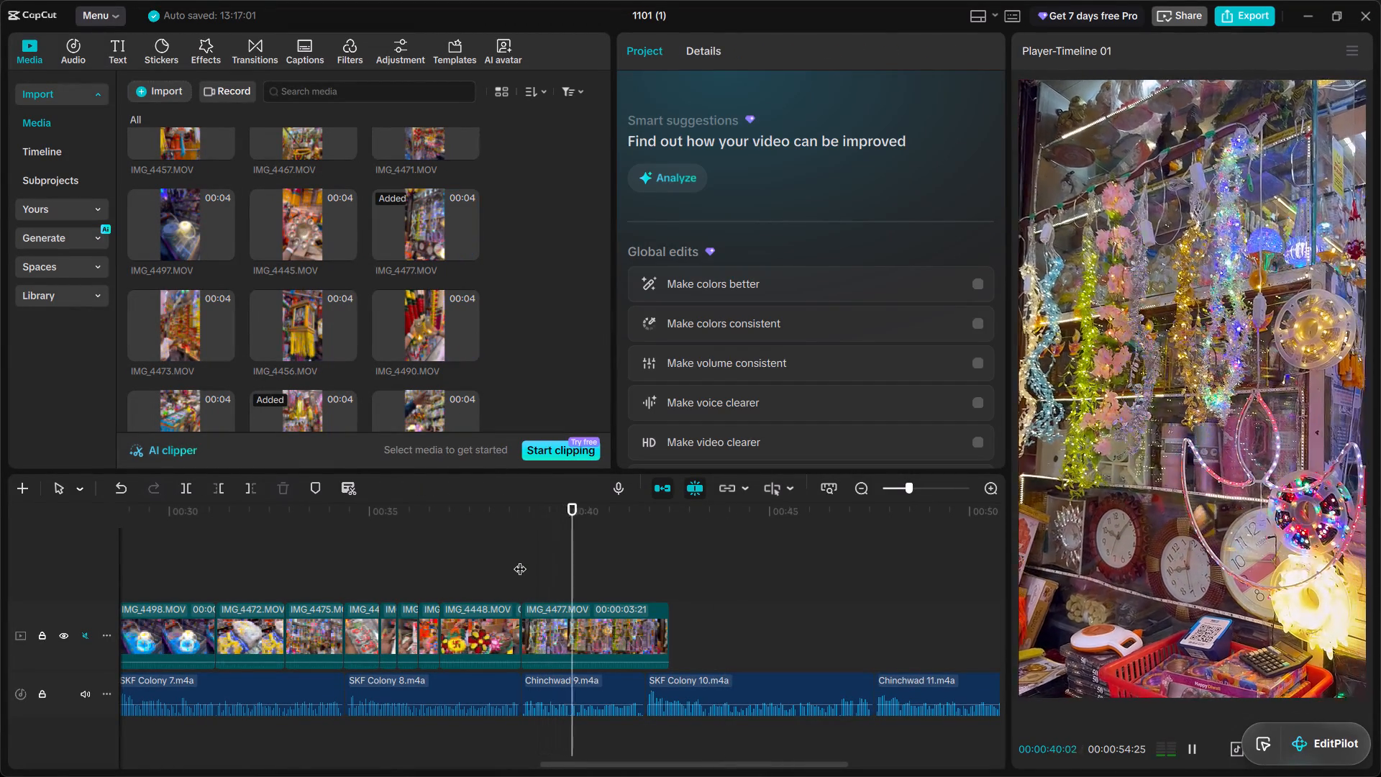
pyautogui.press('space')
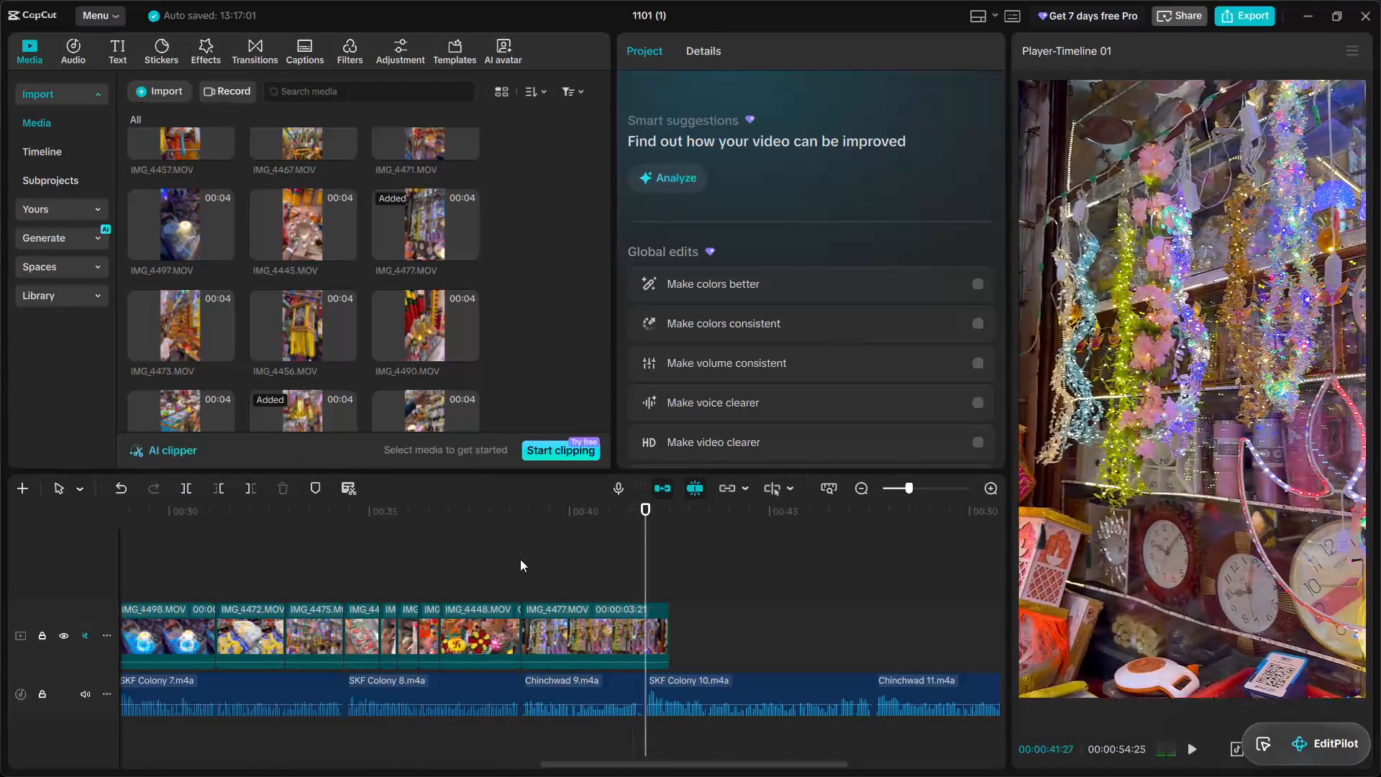
pyautogui.write('w')
pyautogui.press('space')
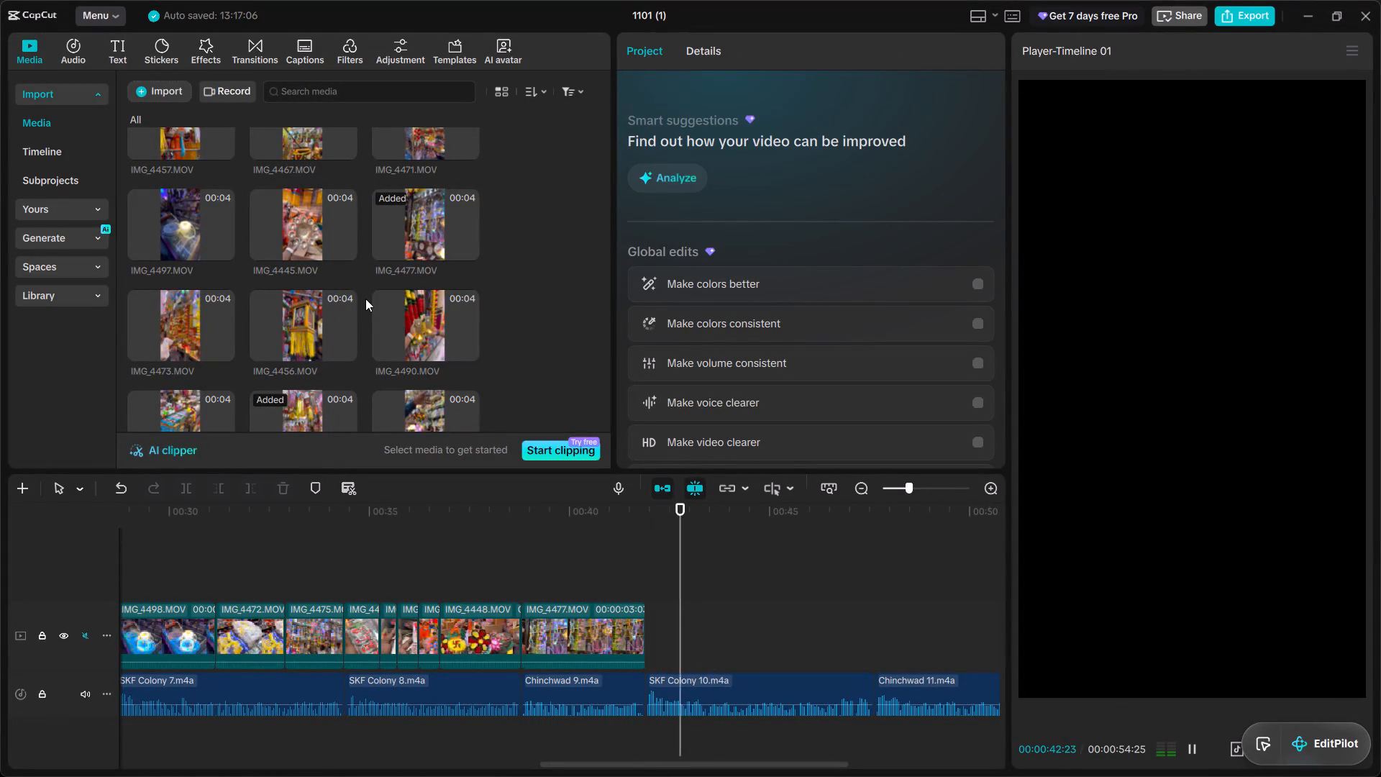
pyautogui.press('space')
# Preview the shortest clips at the end of the media library: IMG_4491.MOV, IMG_4451.MOV and IMG_4454.MOV.
pyautogui.scroll(-8, 304, 291)
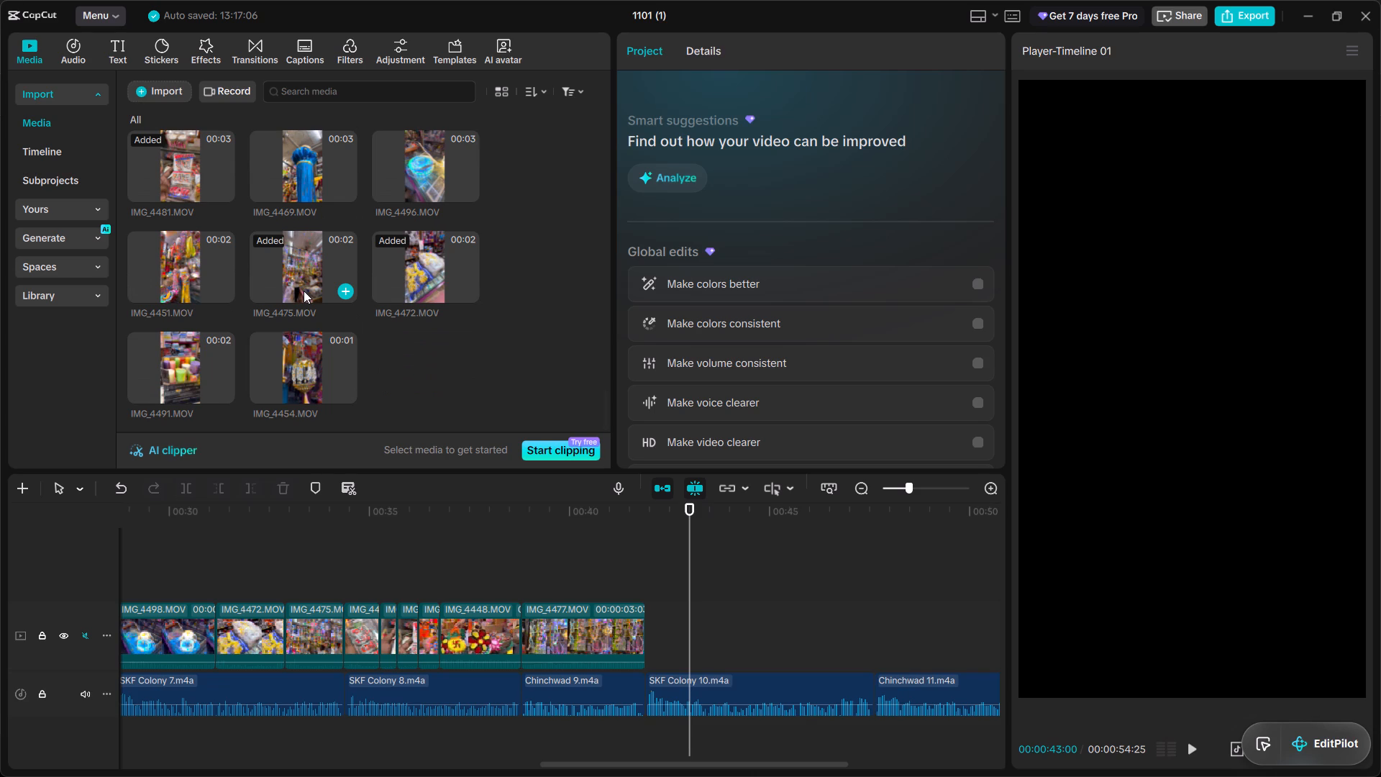
pyautogui.click(196, 360)
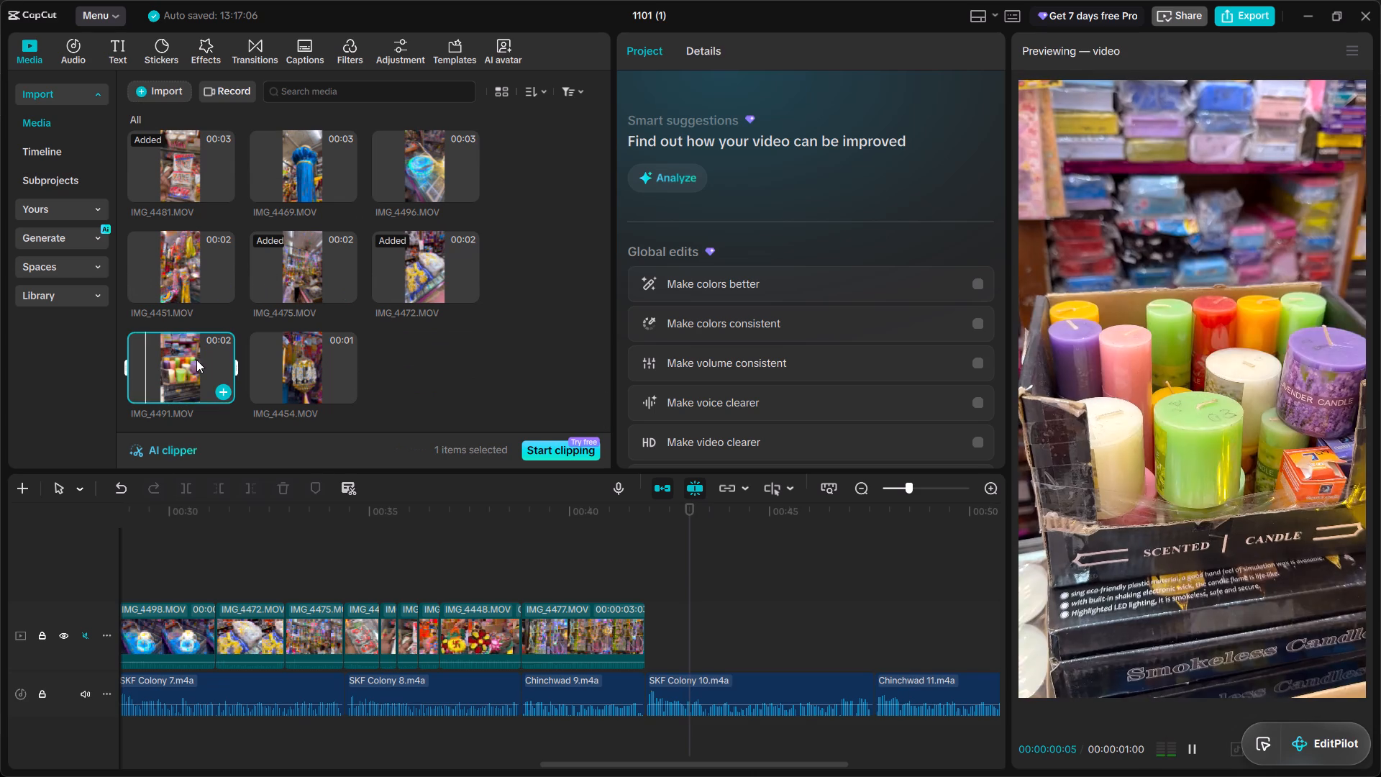
pyautogui.hscroll(-1, 196, 360)
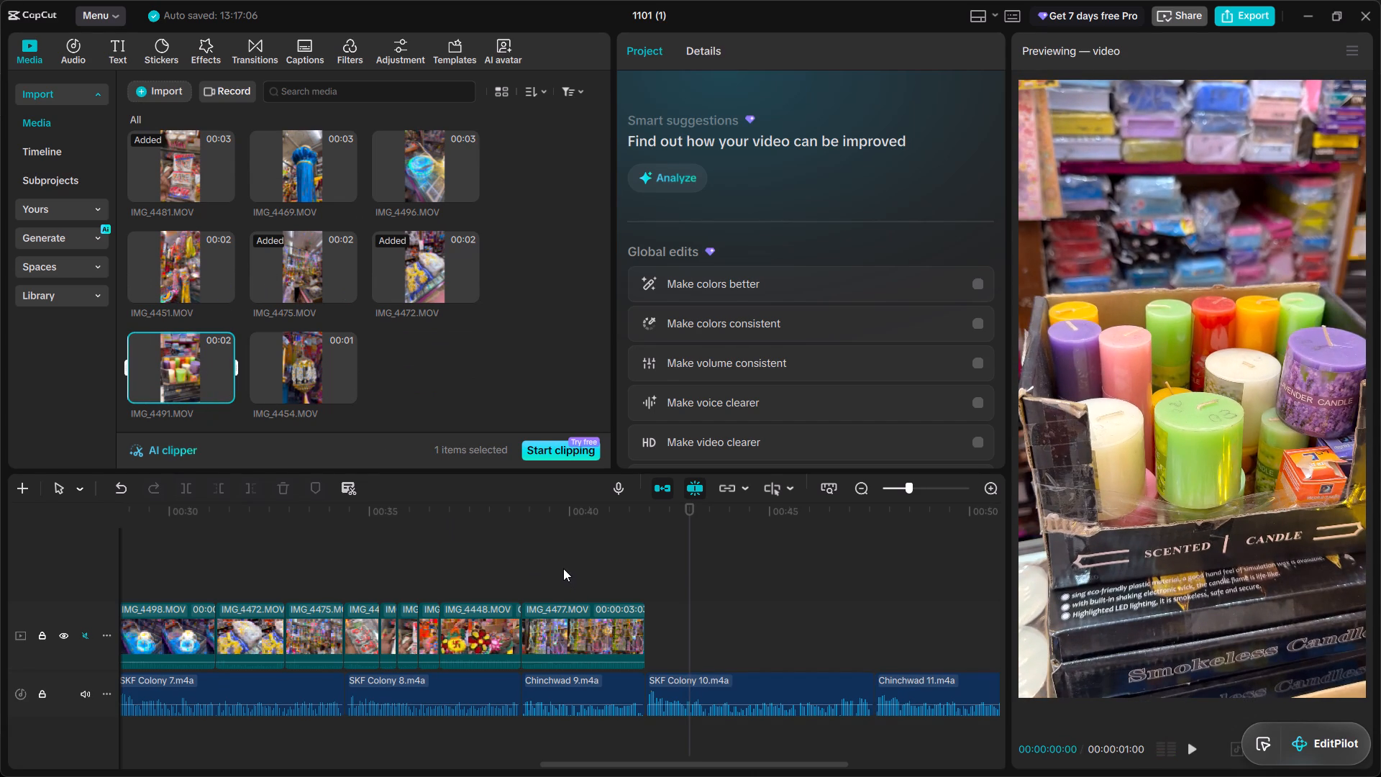
pyautogui.hscroll(-1, 562, 568)
pyautogui.click(342, 548)
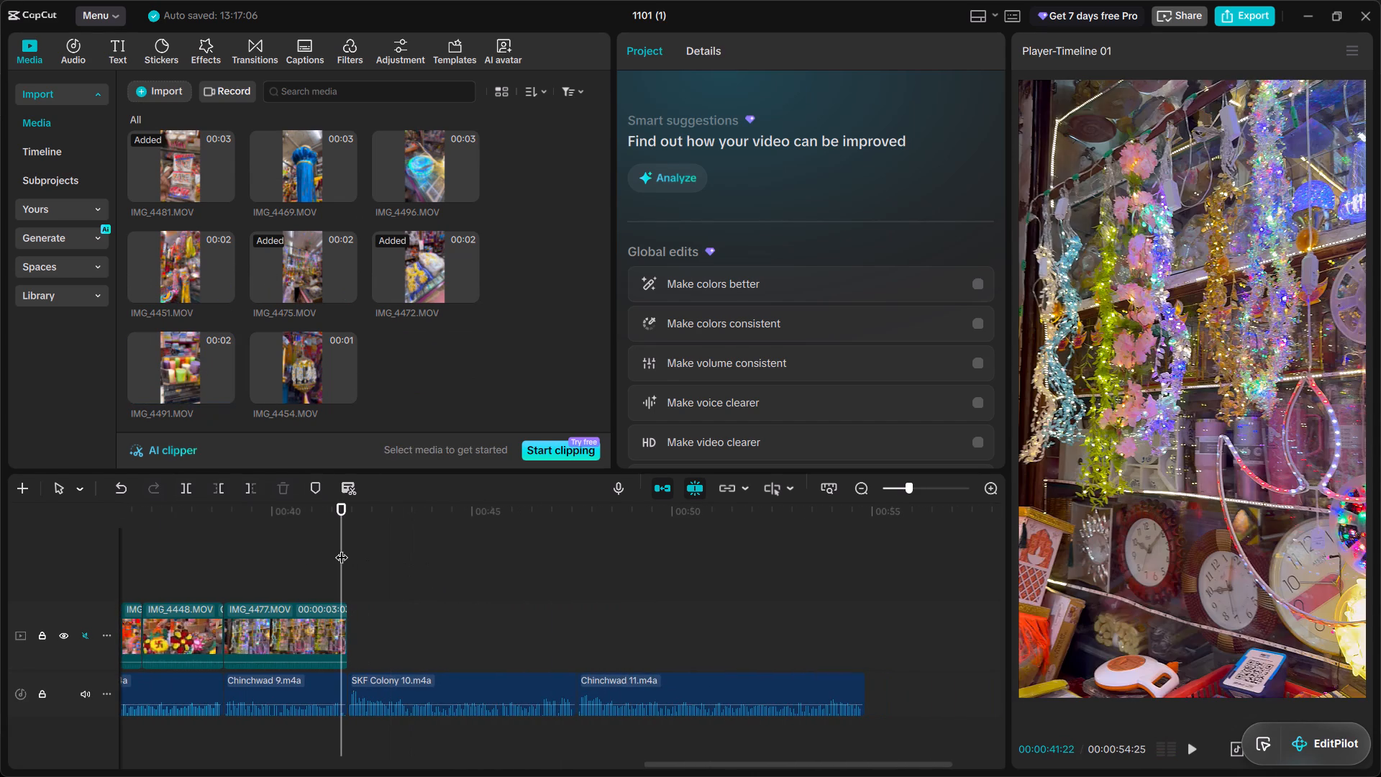
pyautogui.click(203, 264)
pyautogui.press('space')
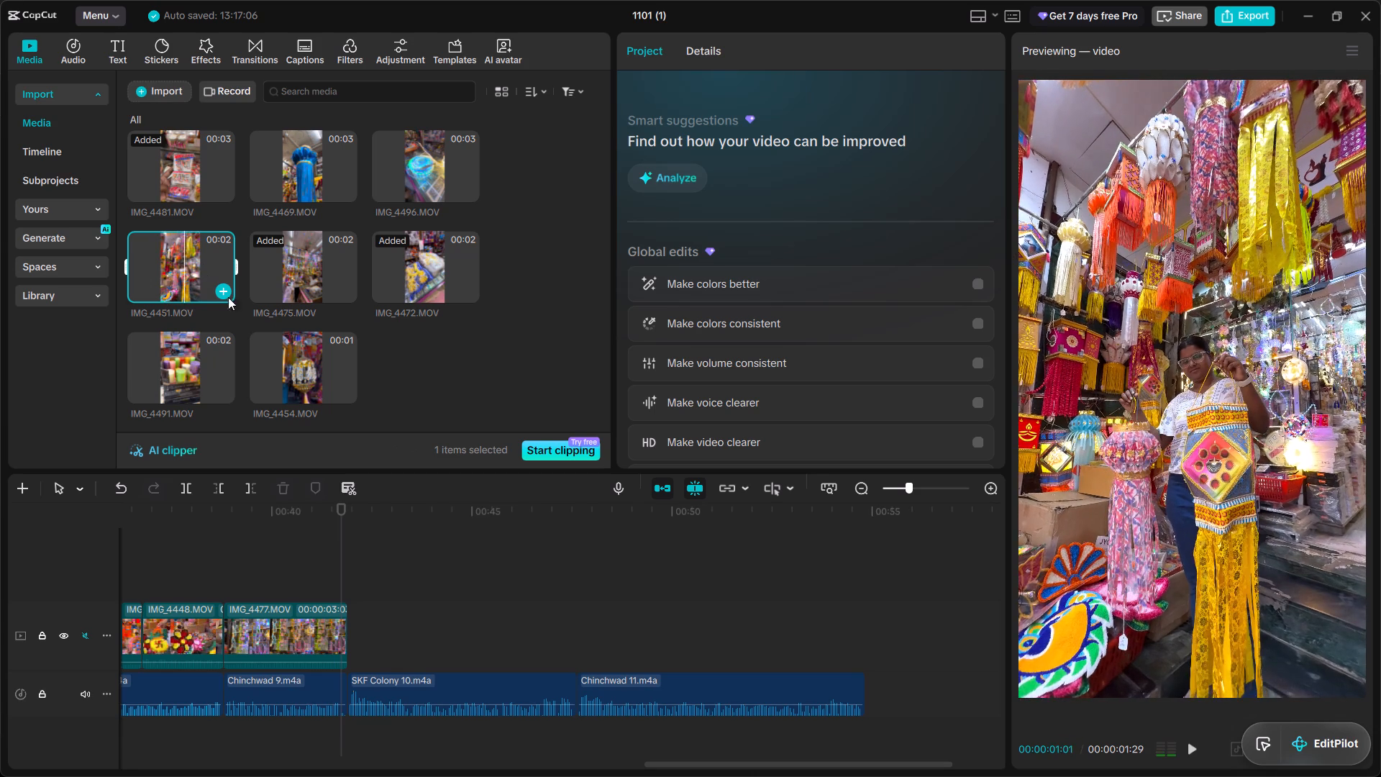
pyautogui.click(292, 358)
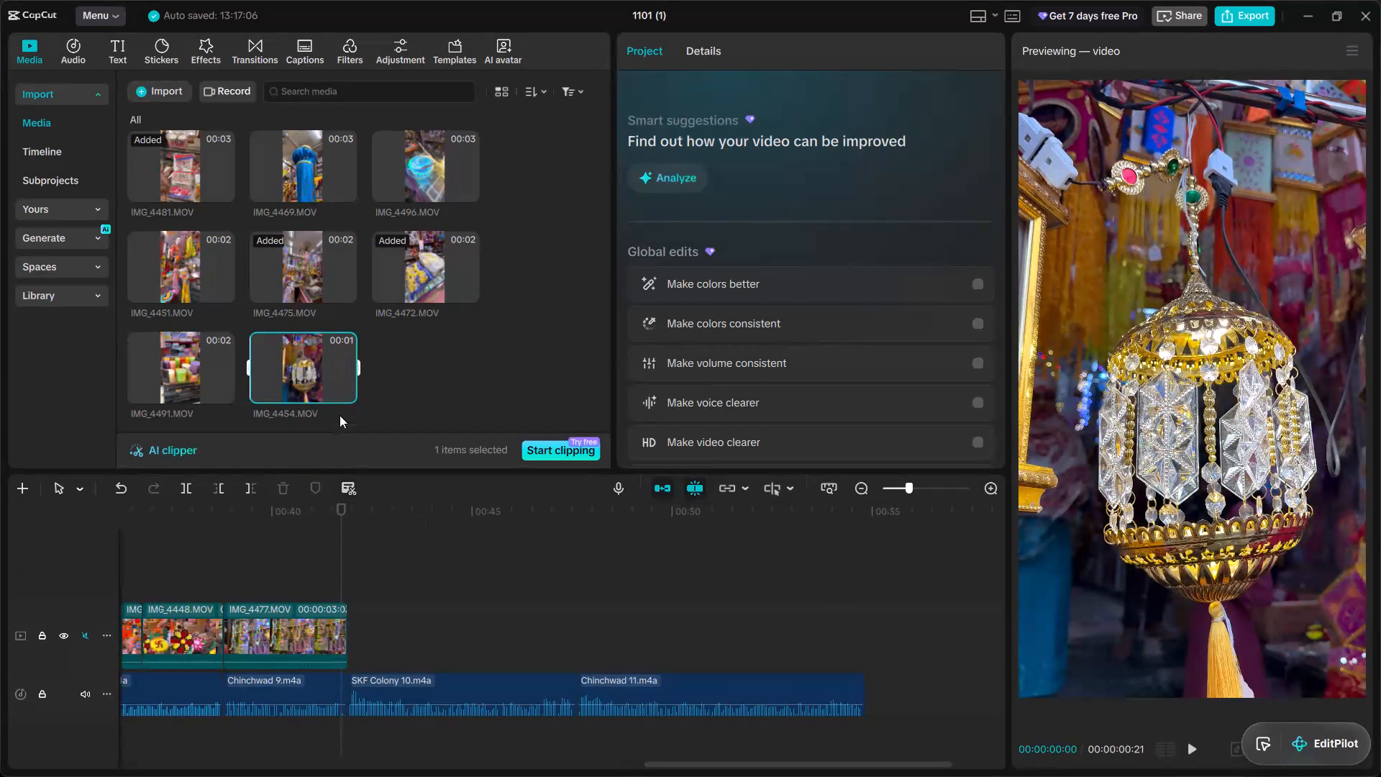
# Delete the scented-candle clip IMG_4491.MOV from the media library.
pyautogui.click(155, 358)
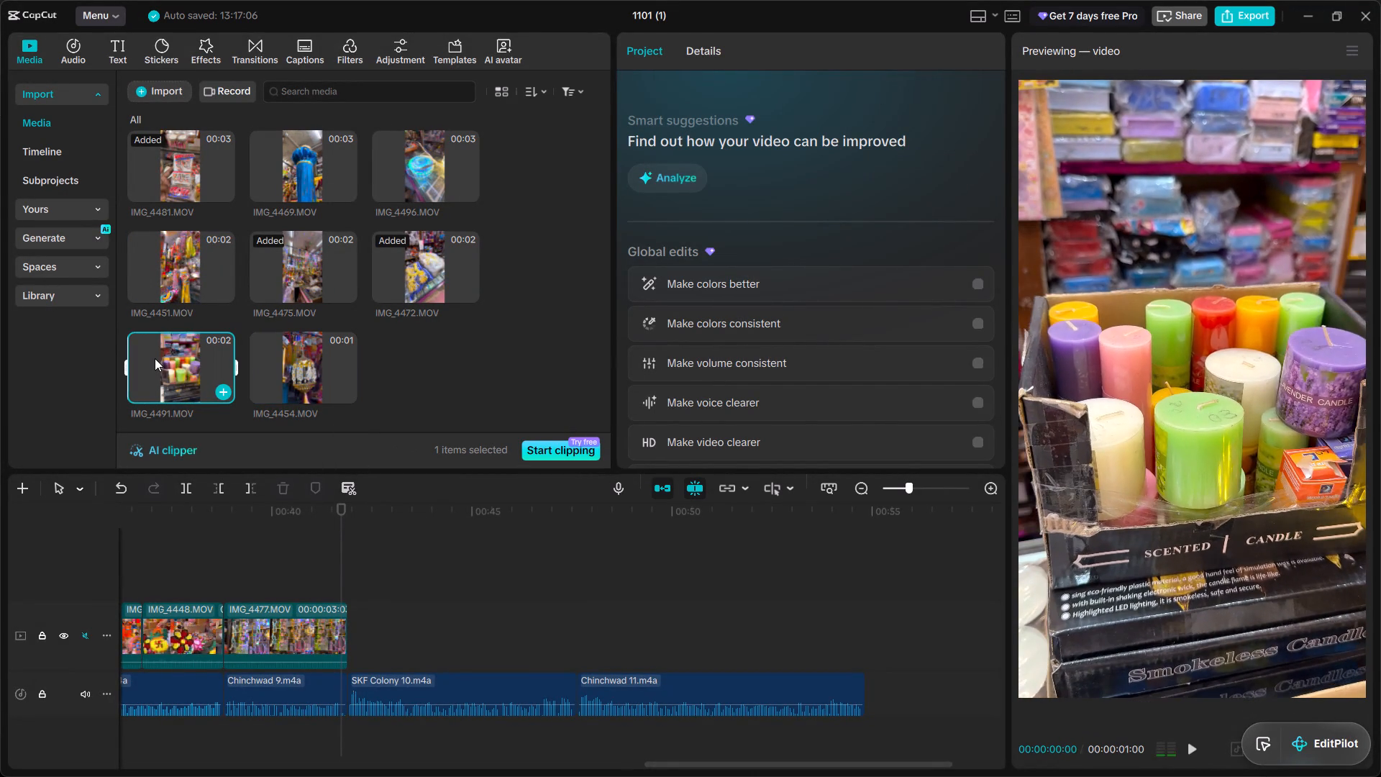
pyautogui.rightClick(155, 358)
pyautogui.click(206, 394)
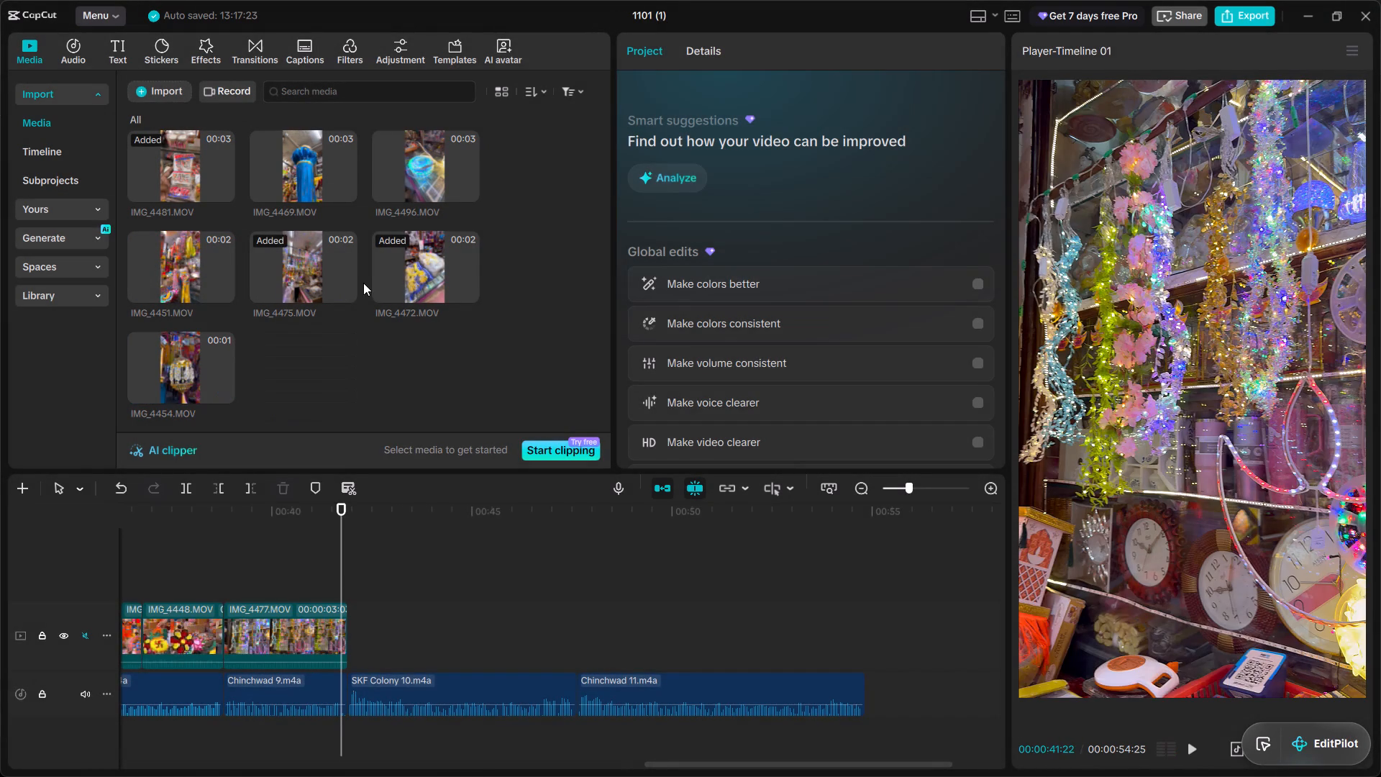
# Preview IMG_4472.MOV, IMG_4469.MOV, IMG_4483.MOV and IMG_4474.MOV, append IMG_4474.MOV after IMG_4477.MOV, and play it against SKF Colony 10.
pyautogui.scroll(1, 368, 283)
pyautogui.click(427, 346)
pyautogui.scroll(1, 427, 346)
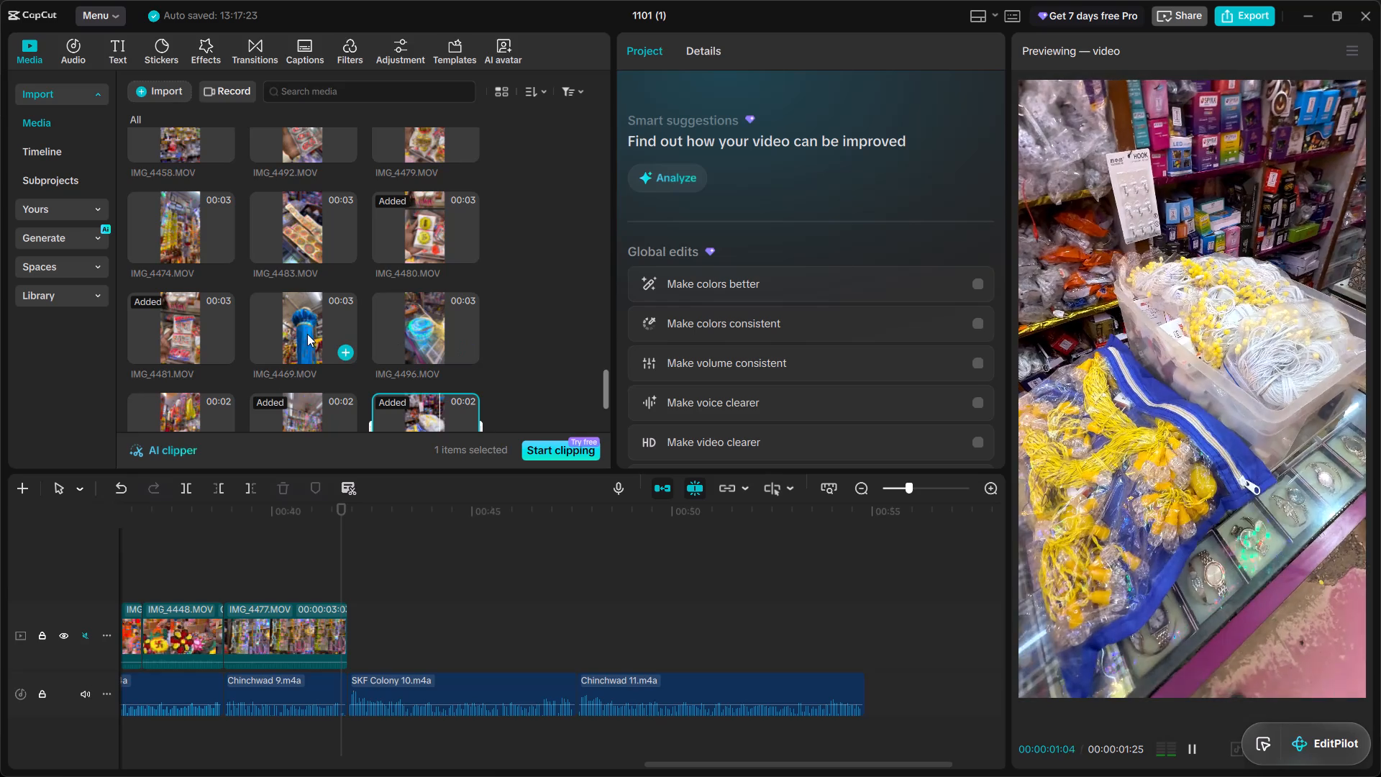
pyautogui.click(307, 334)
pyautogui.scroll(1, 307, 334)
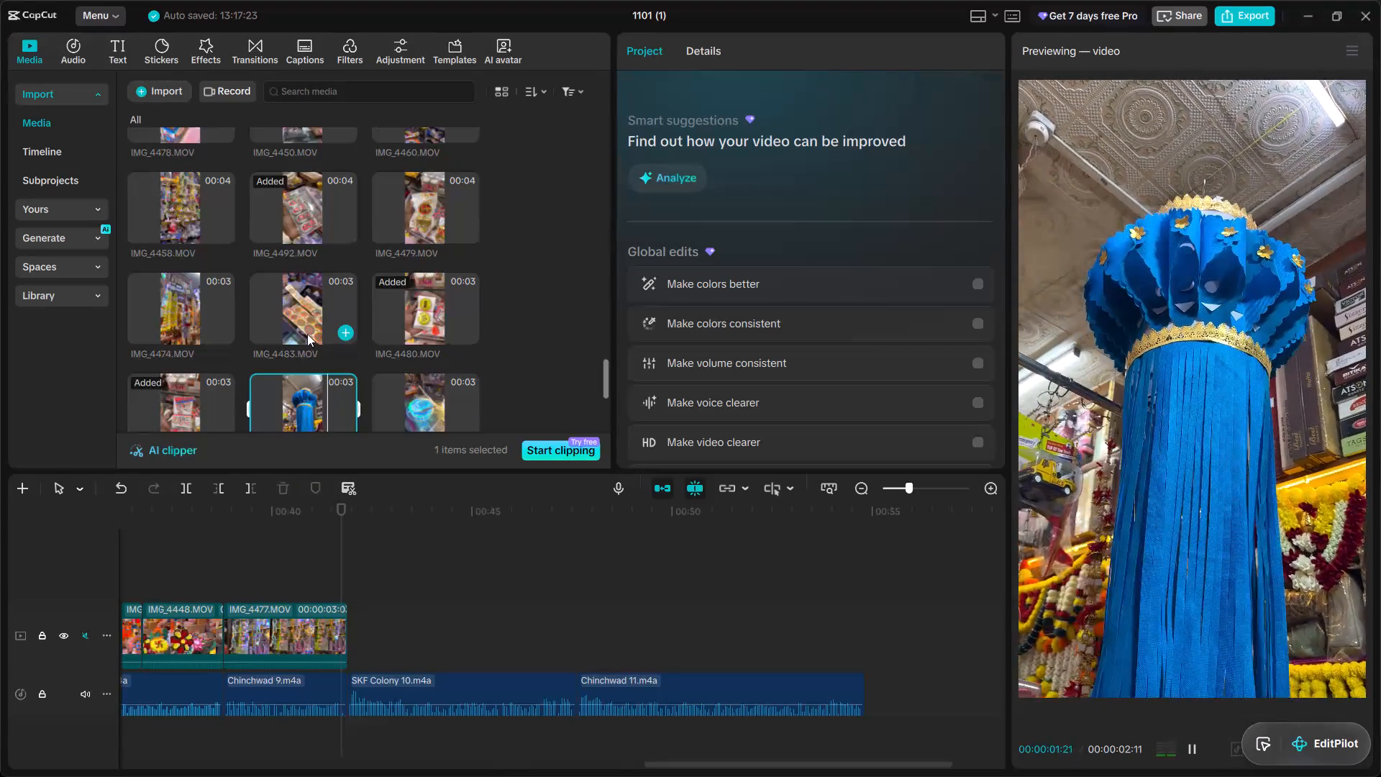
pyautogui.click(306, 302)
pyautogui.click(160, 312)
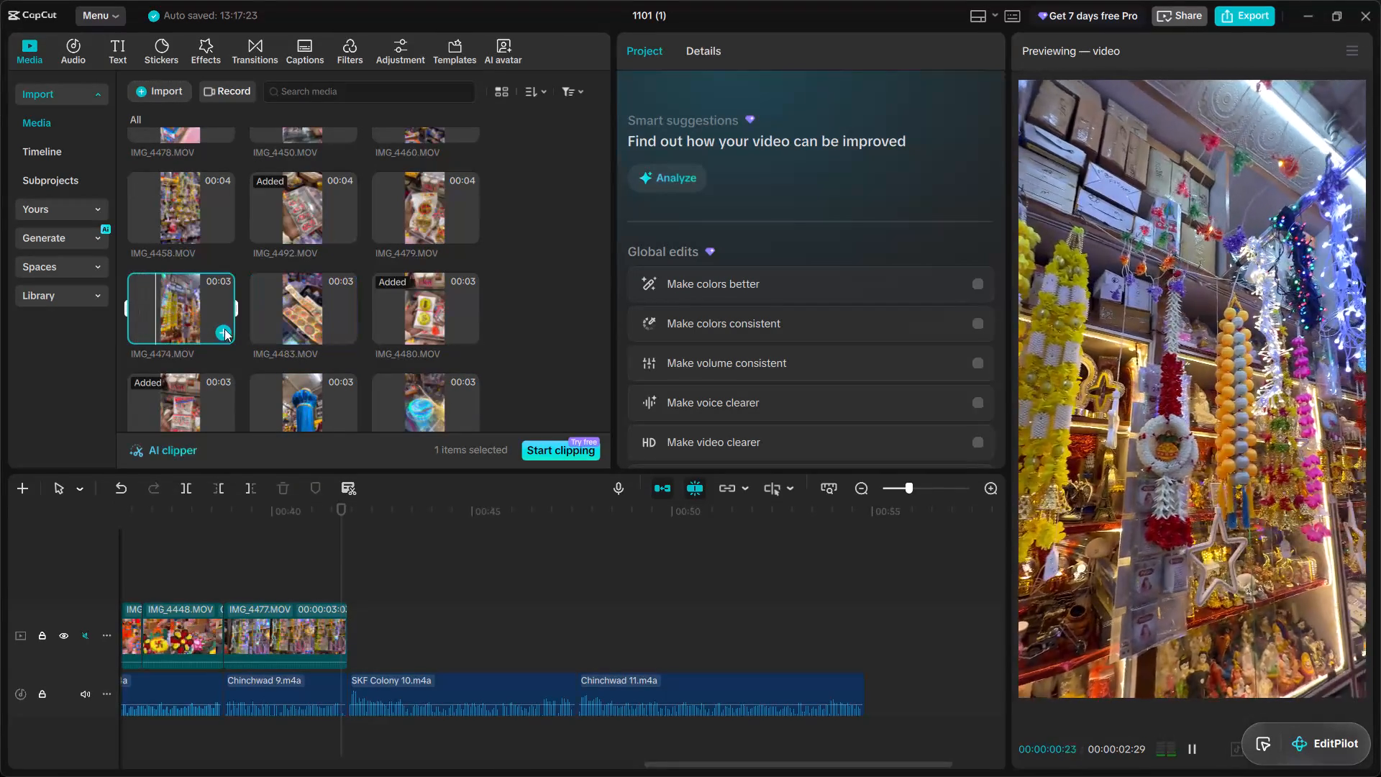
pyautogui.click(224, 332)
pyautogui.press('space')
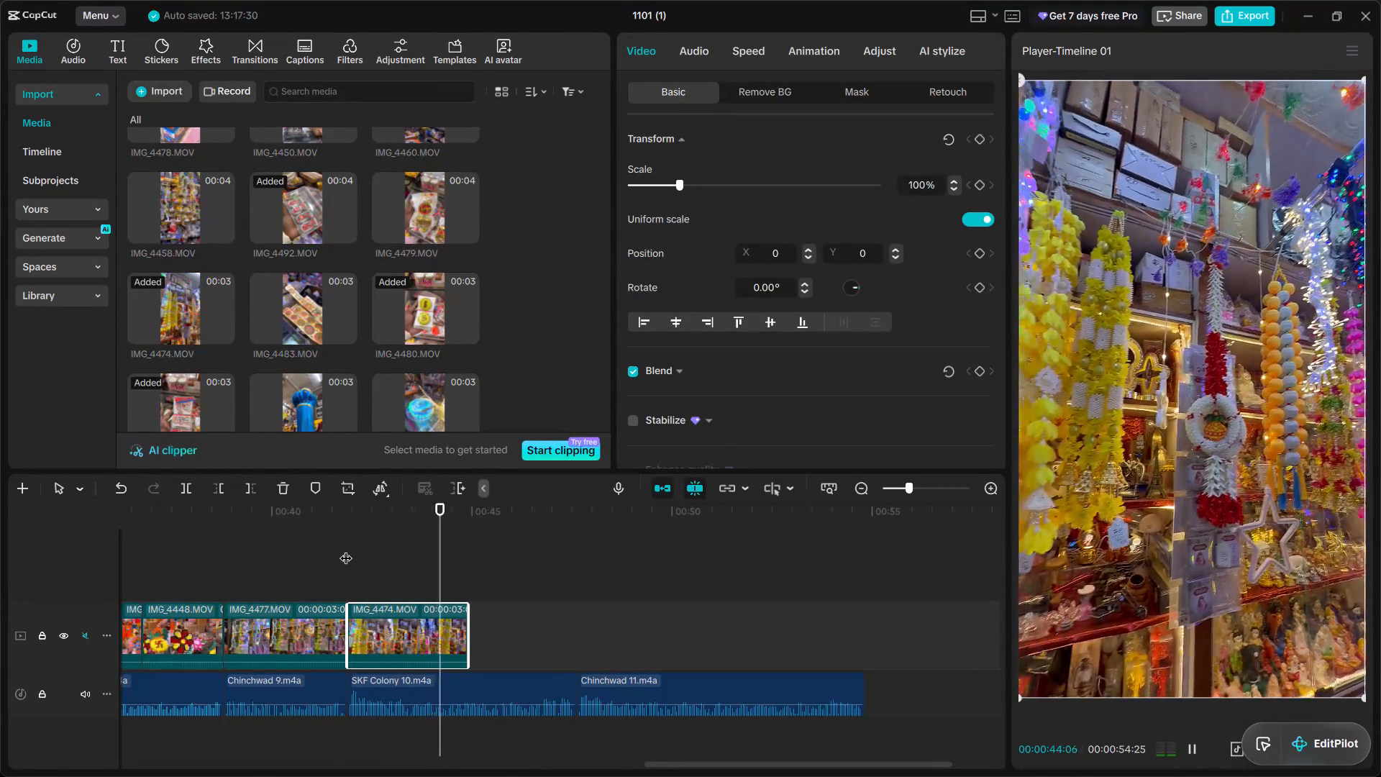
pyautogui.press('space')
# Review the four-second clips from IMG_4458.MOV back to IMG_4473.MOV, and append IMG_4473.MOV after IMG_4474.MOV on the video track.
pyautogui.scroll(1, 312, 392)
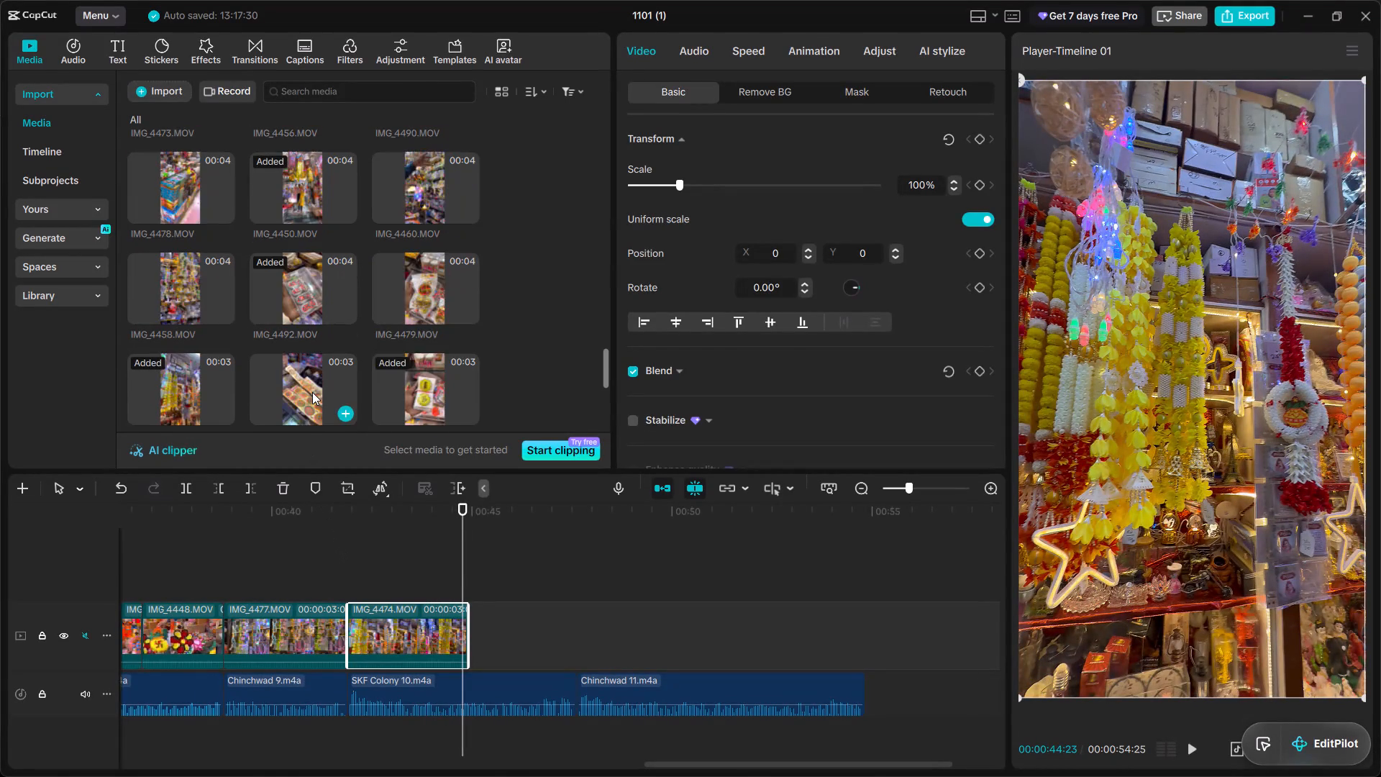
pyautogui.scroll(1, 312, 392)
pyautogui.click(207, 348)
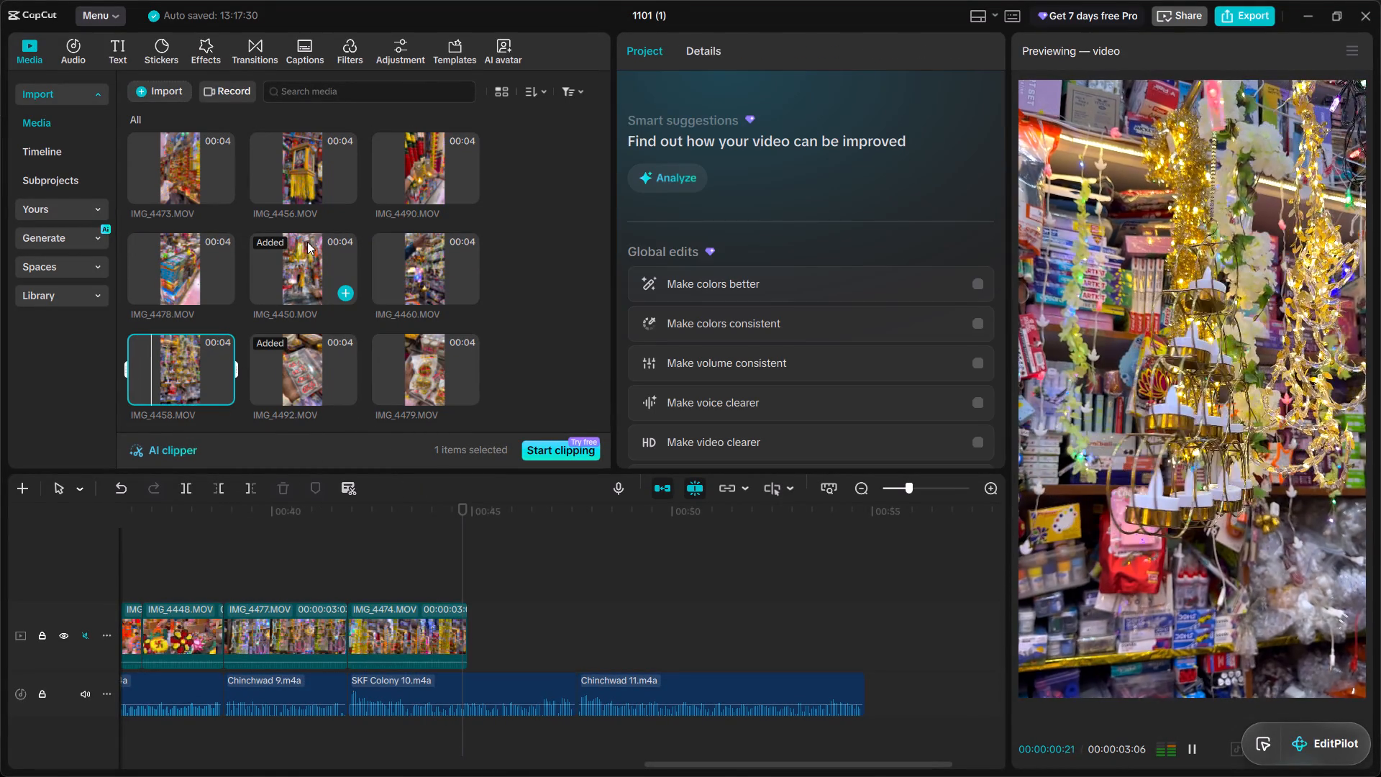
pyautogui.click(307, 242)
pyautogui.click(444, 273)
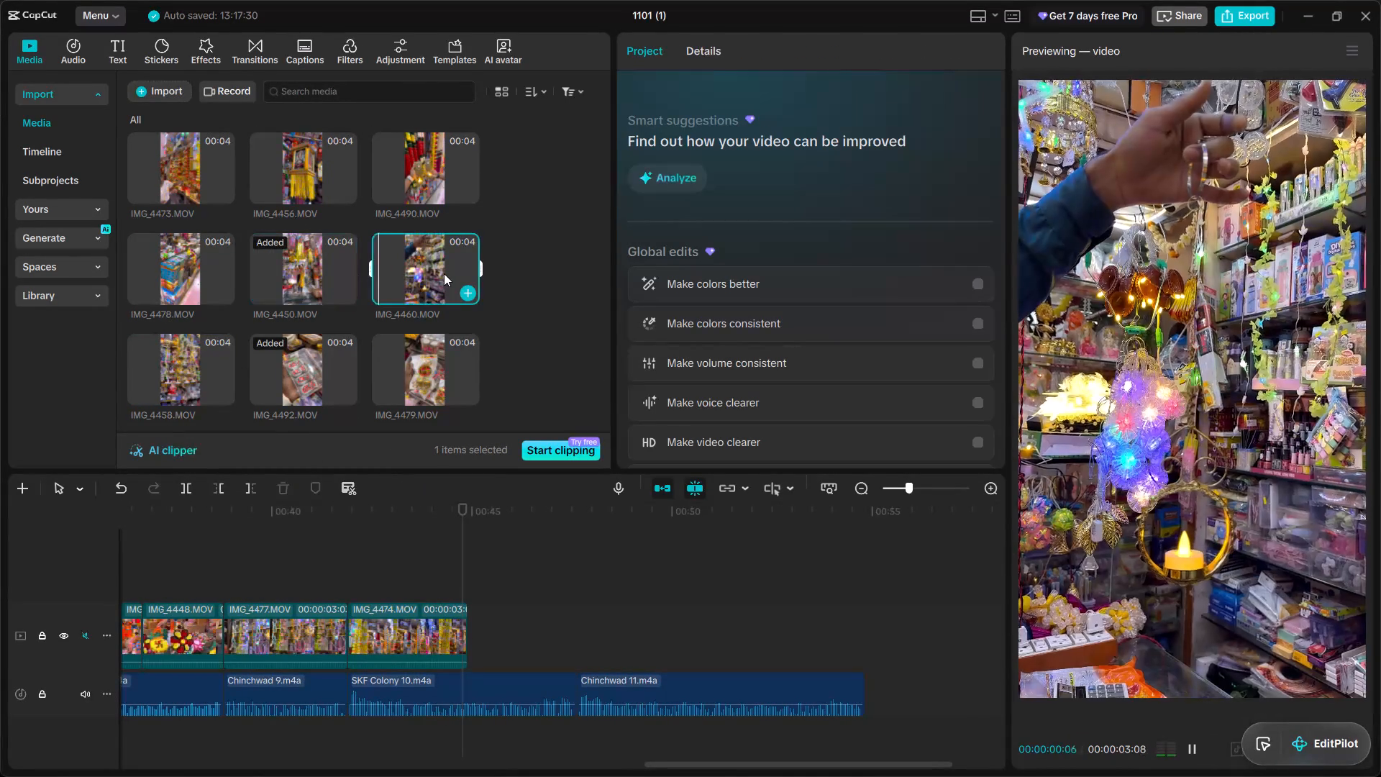
pyautogui.scroll(1, 447, 281)
pyautogui.click(424, 246)
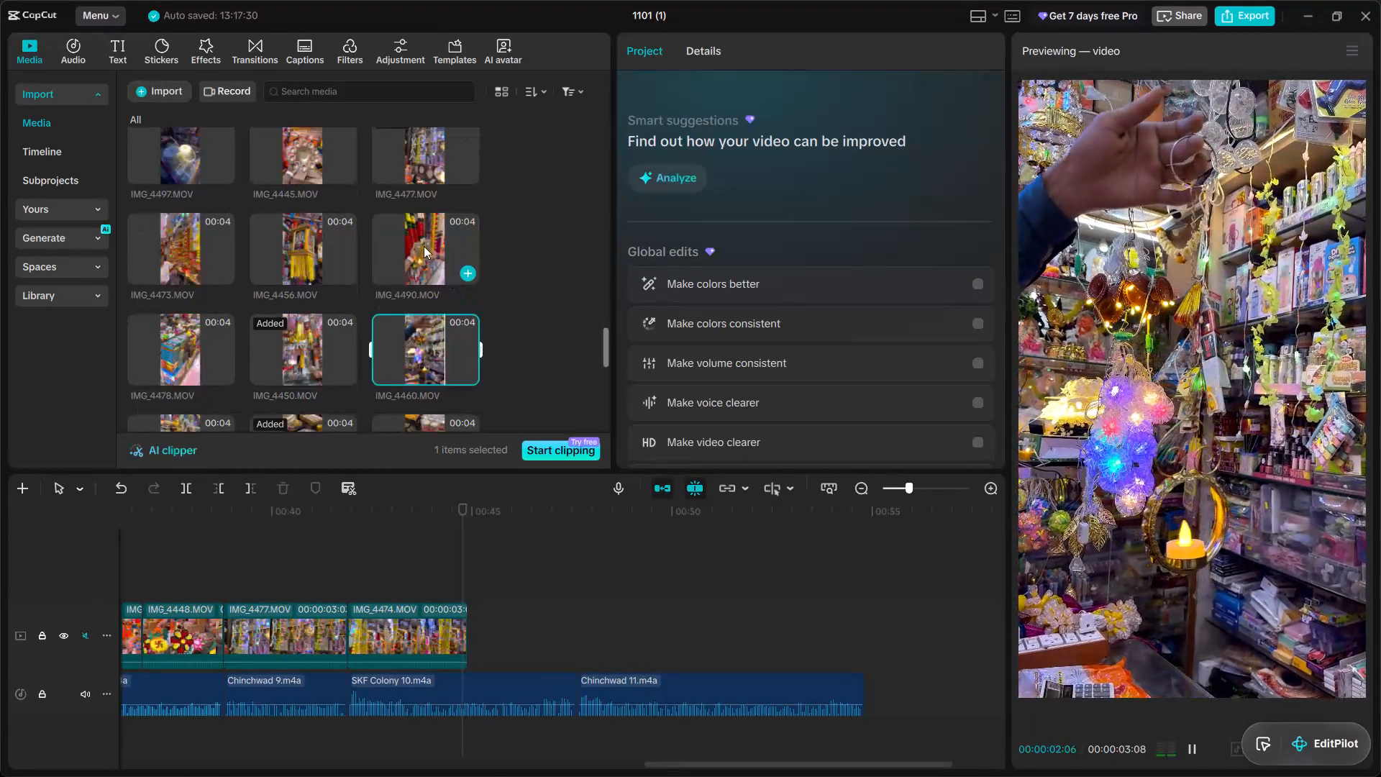
pyautogui.press('space')
pyautogui.click(322, 253)
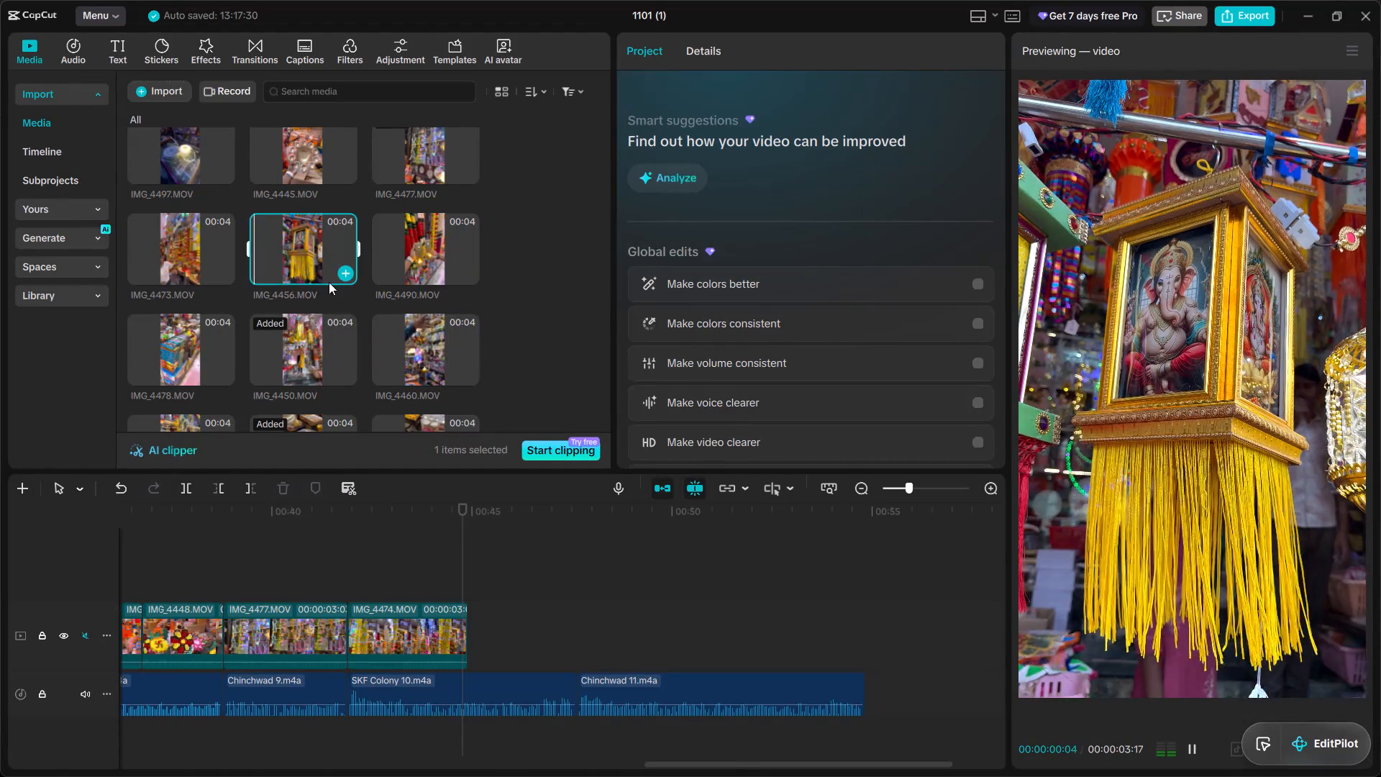
pyautogui.scroll(1, 329, 289)
pyautogui.click(168, 324)
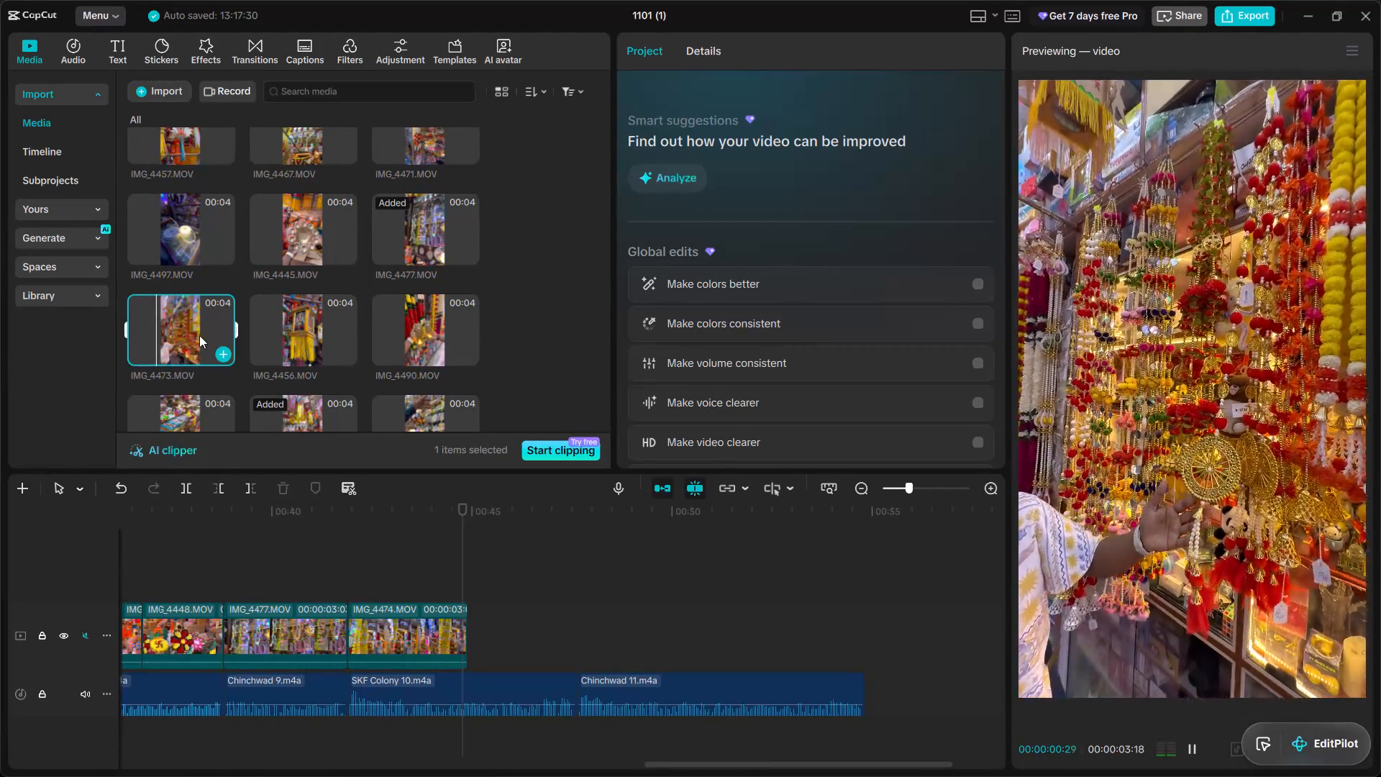
pyautogui.click(224, 353)
# Play IMG_4473.MOV against SKF Colony 10 and trim its end at 00:00:46:19.
pyautogui.press('space')
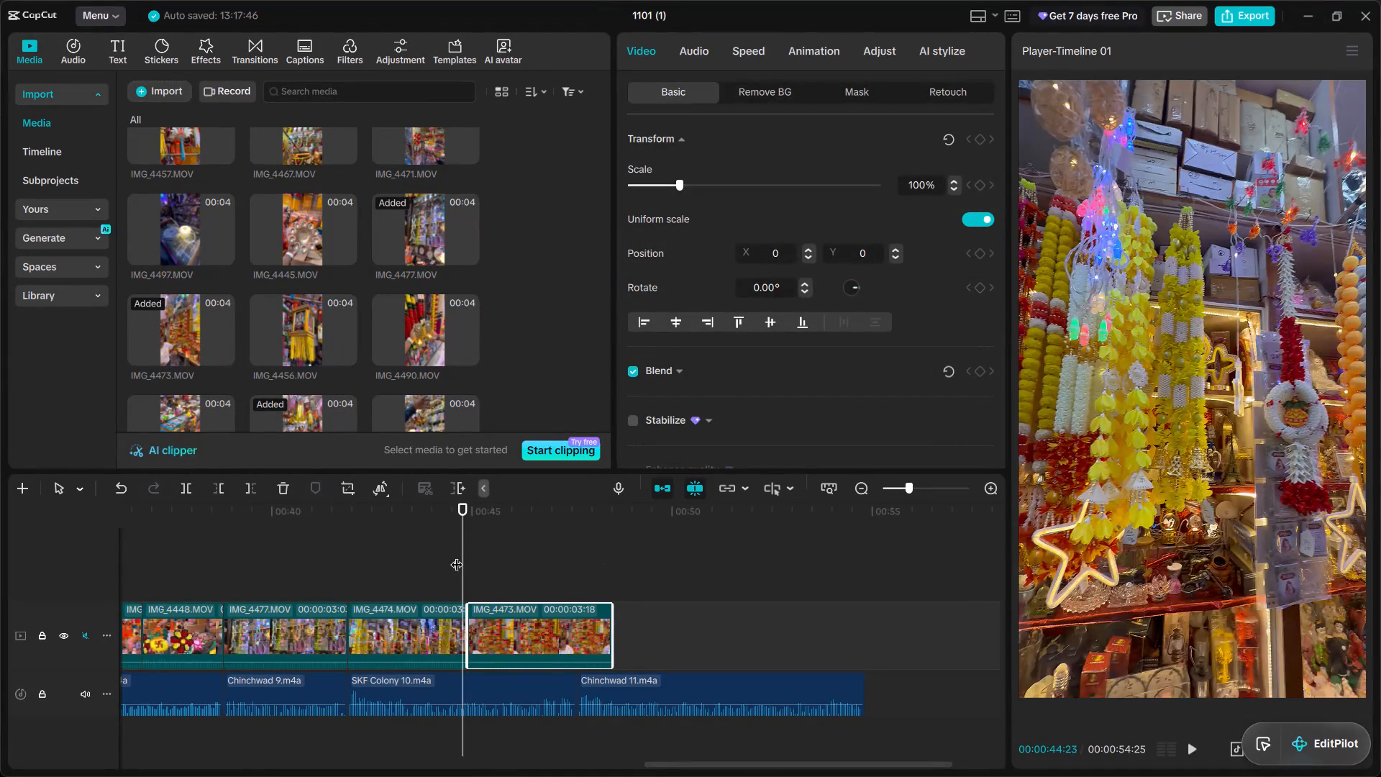
pyautogui.press('space')
pyautogui.press('space')
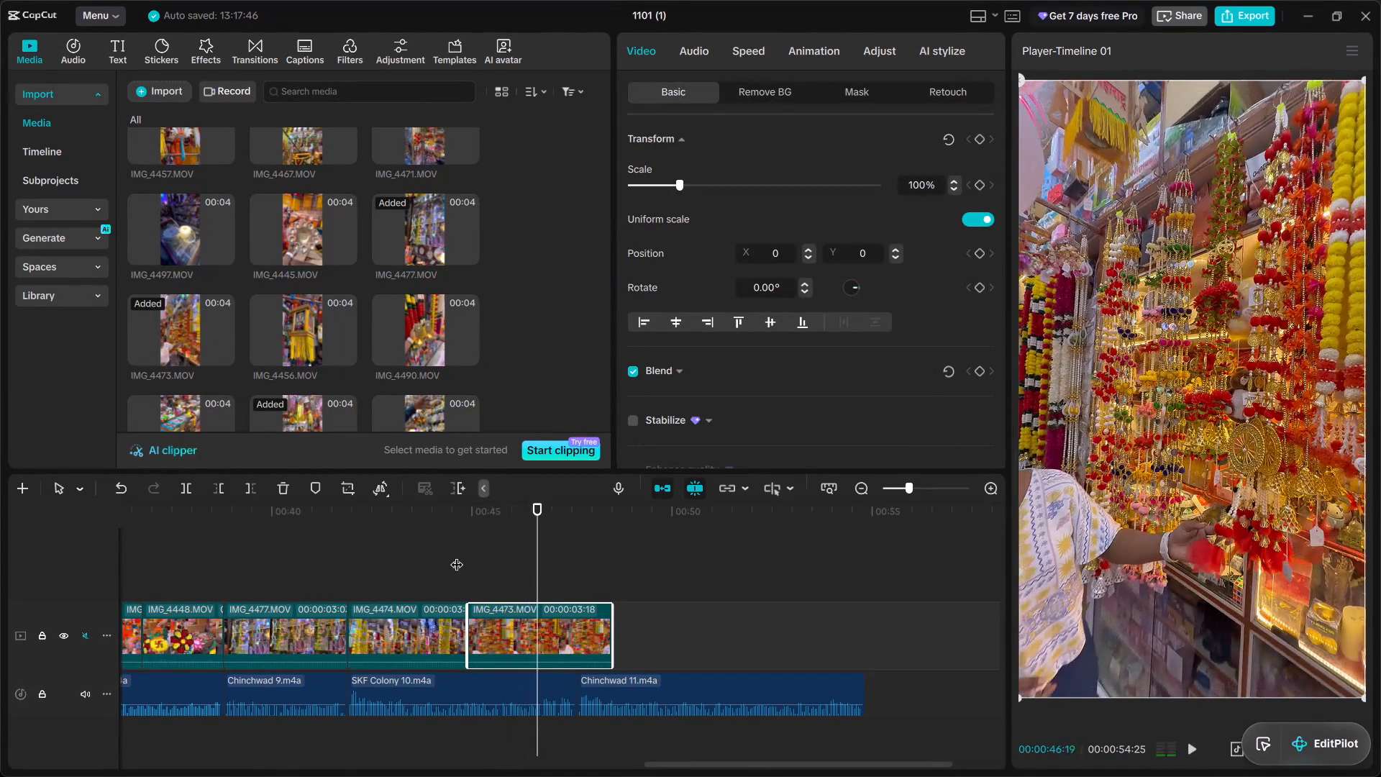
pyautogui.press('w')
# Listen to the voiceover past the end of IMG_4473.MOV, and replay IMG_4474.MOV against SKF Colony 10.
pyautogui.scroll(1, 347, 335)
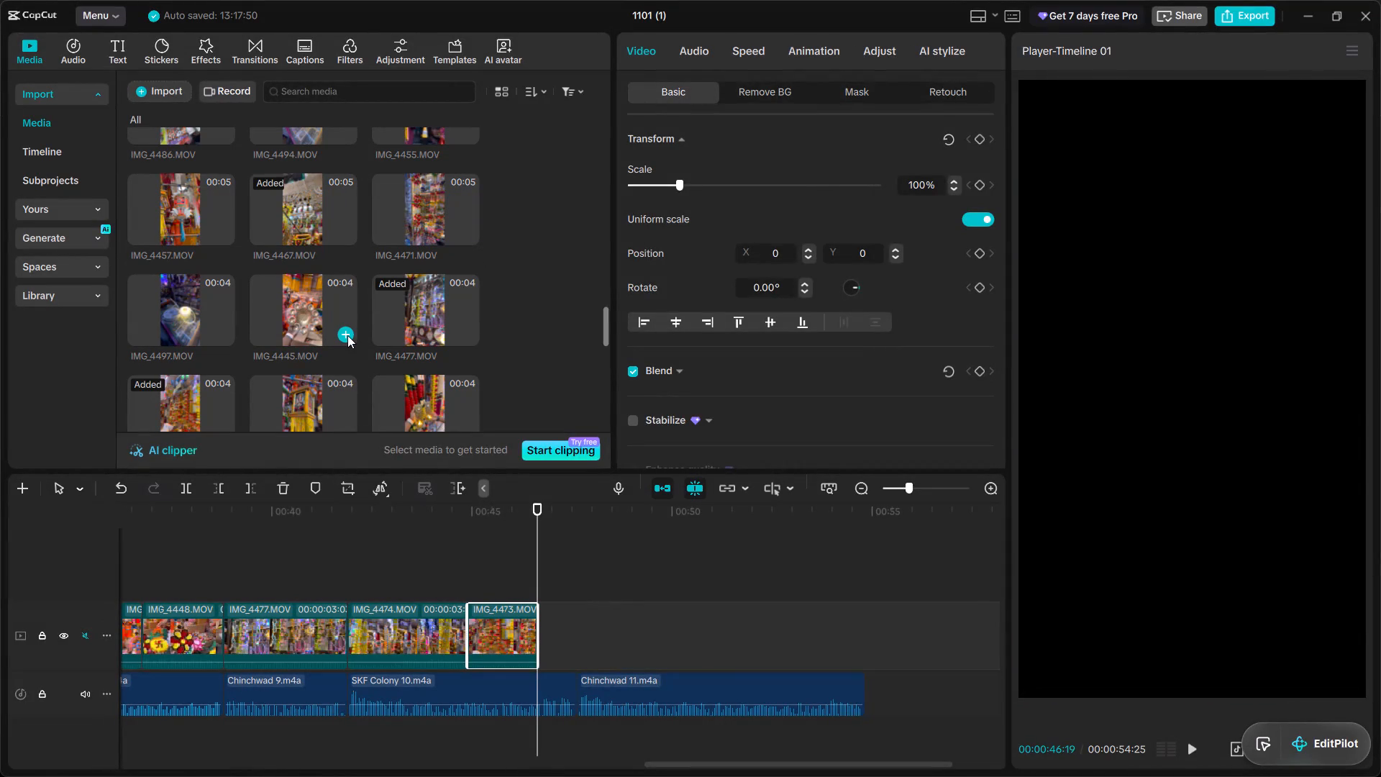
pyautogui.press('space')
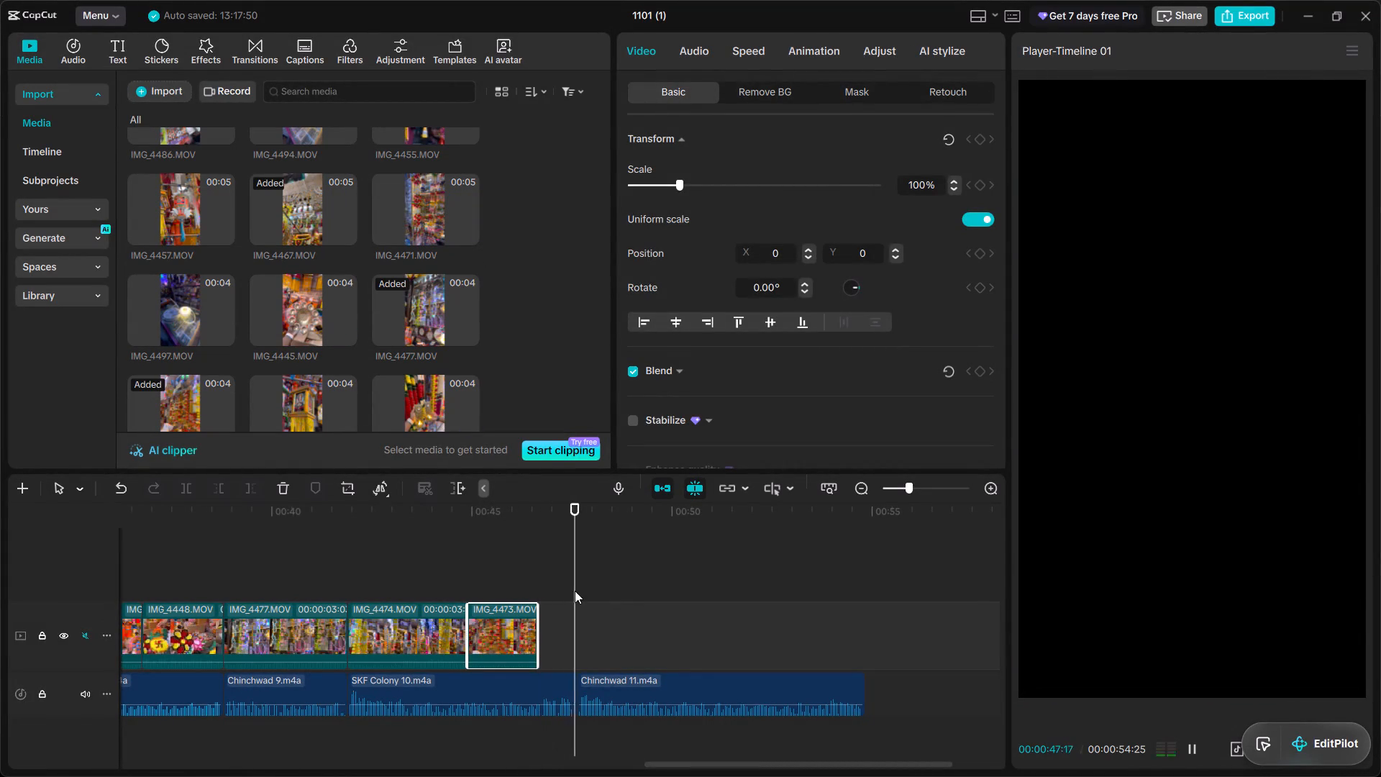
pyautogui.click(354, 558)
pyautogui.press('space')
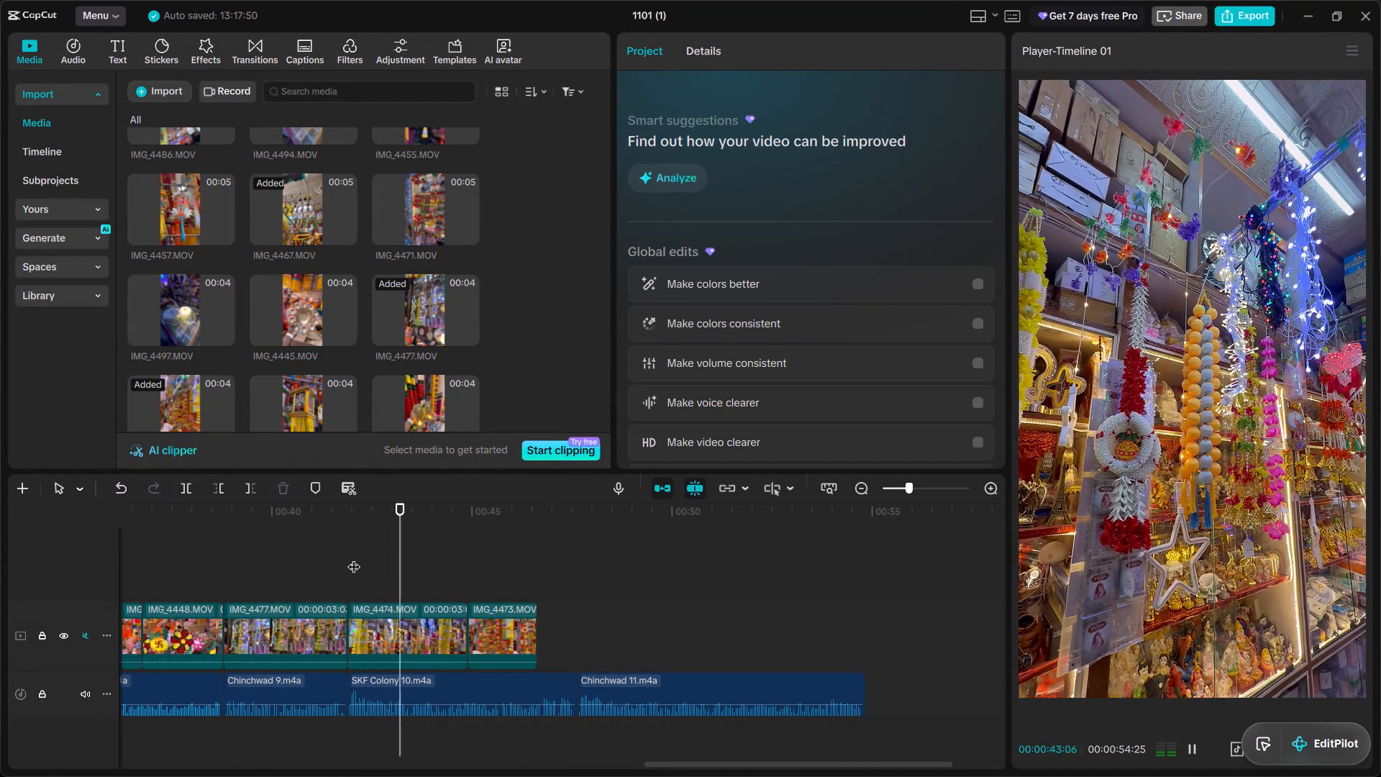
pyautogui.press('space')
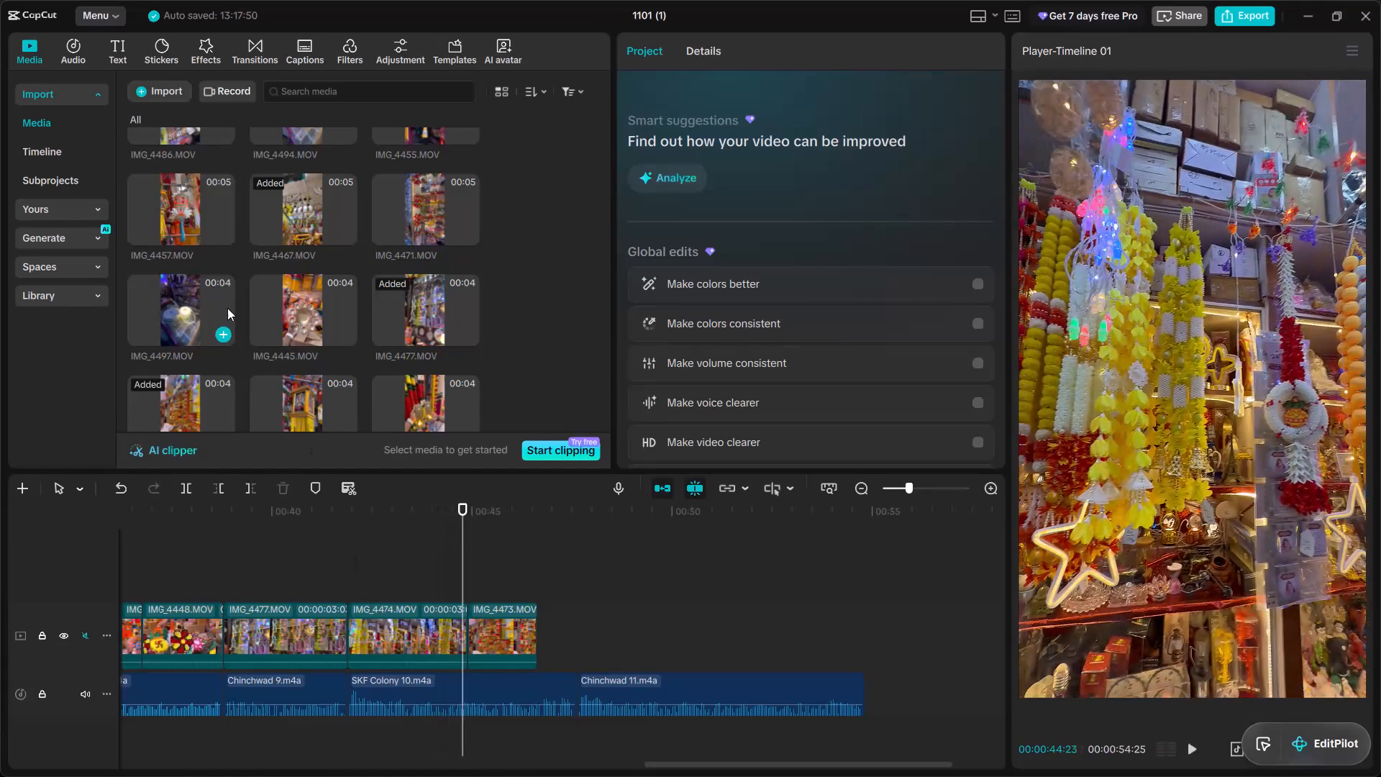
# Replace IMG_4473.MOV at the end of the video track with the eleven-second clip IMG_4511.MOV.
pyautogui.scroll(20, 227, 307)
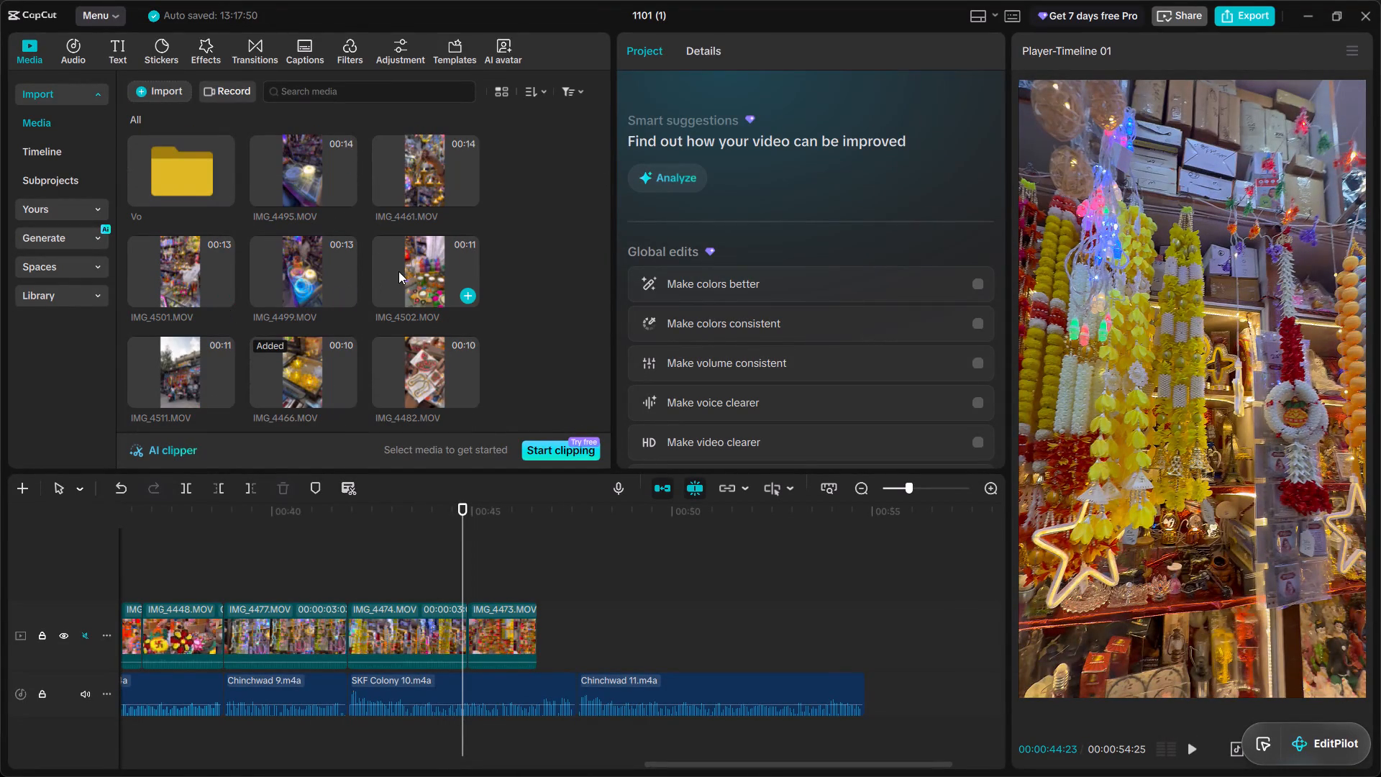
pyautogui.moveTo(209, 340); pyautogui.dragTo(479, 601)
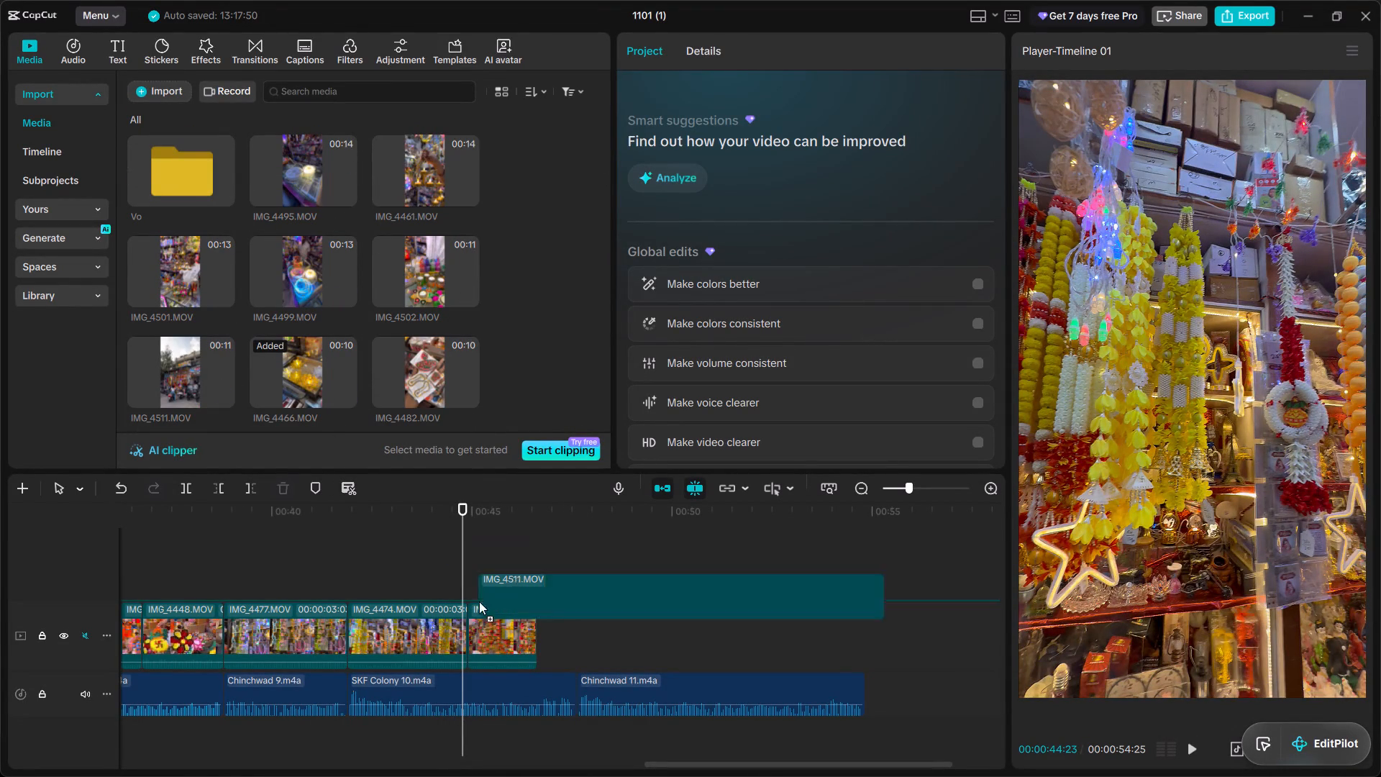
pyautogui.moveTo(479, 601); pyautogui.dragTo(486, 626)
pyautogui.click(743, 585)
# Play IMG_4511.MOV against SKF Colony 10 and trim its end at 00:00:45:24.
pyautogui.moveTo(533, 624); pyautogui.dragTo(542, 628)
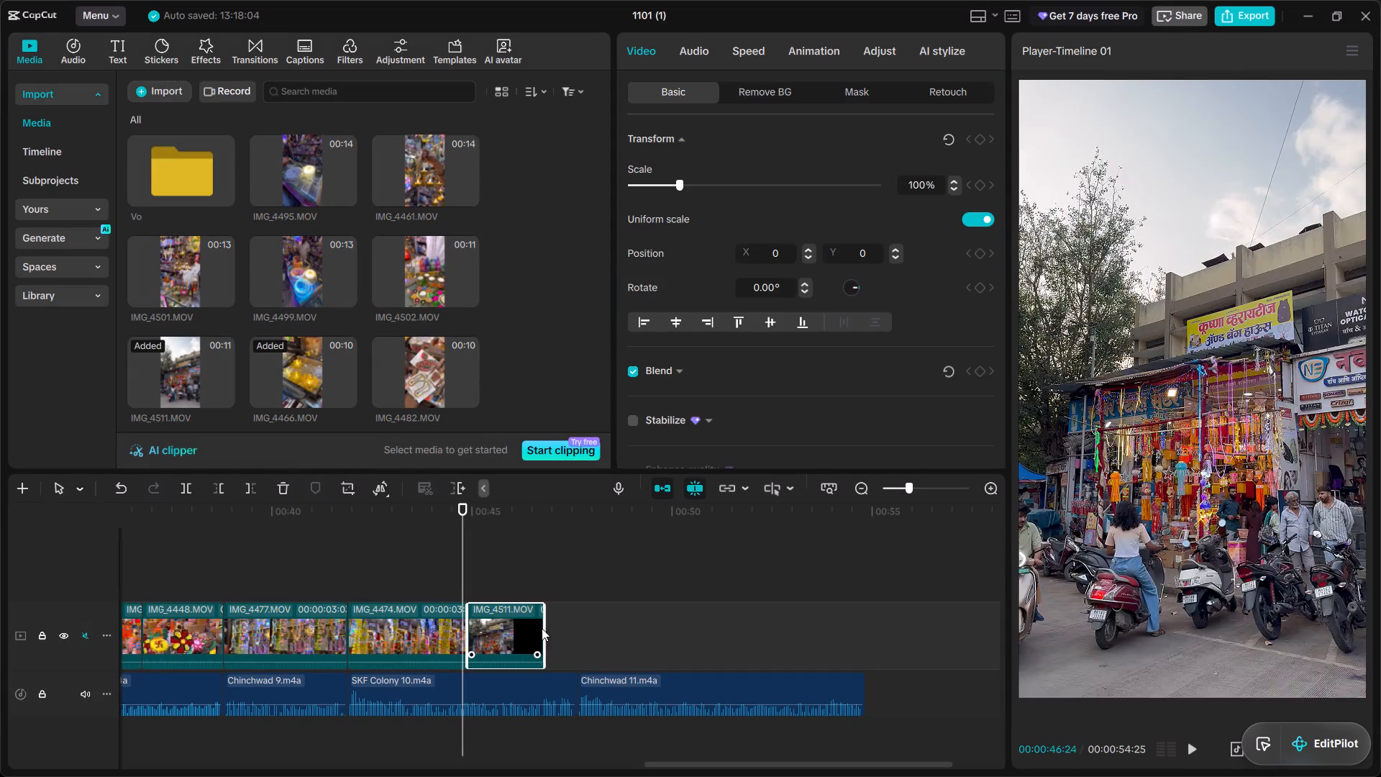
pyautogui.moveTo(542, 628); pyautogui.dragTo(574, 638)
pyautogui.press('space')
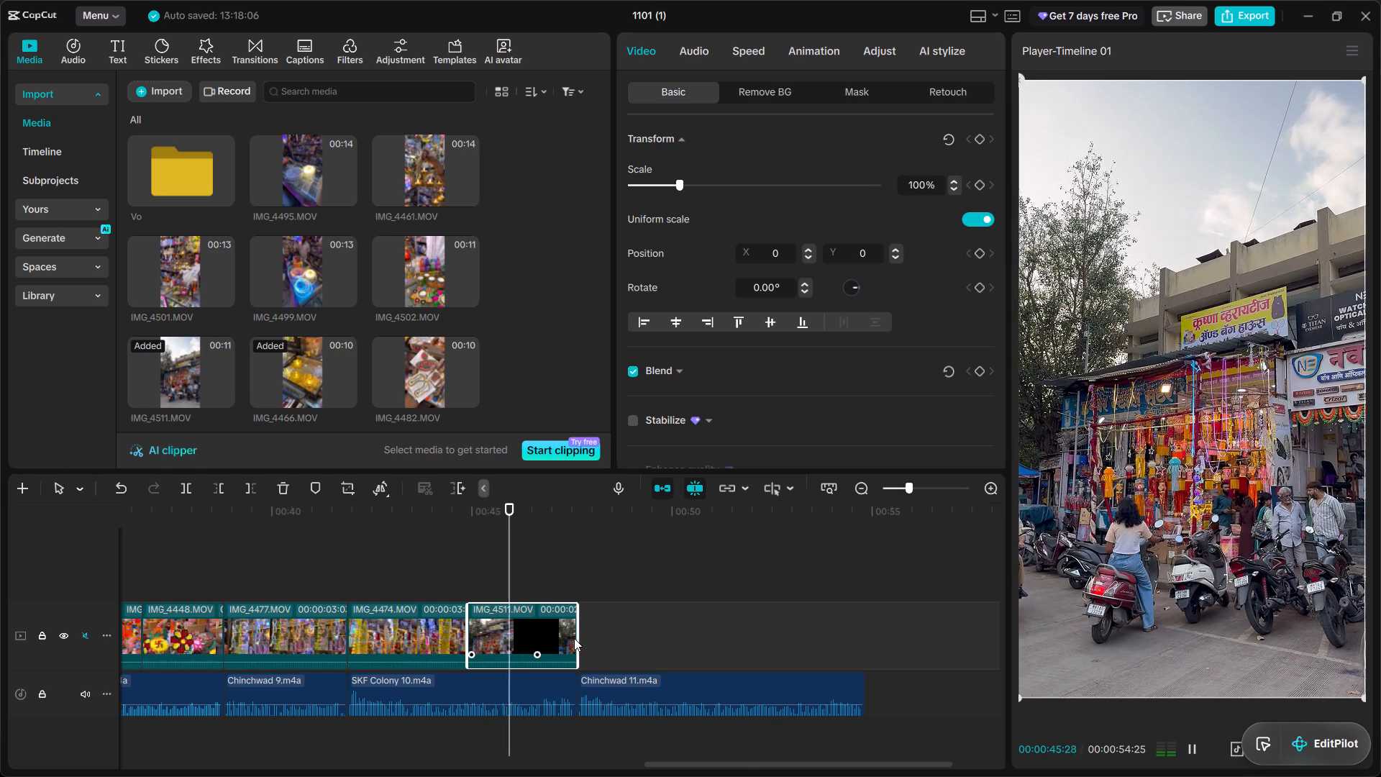
pyautogui.press('space')
pyautogui.click(463, 559)
pyautogui.press('space')
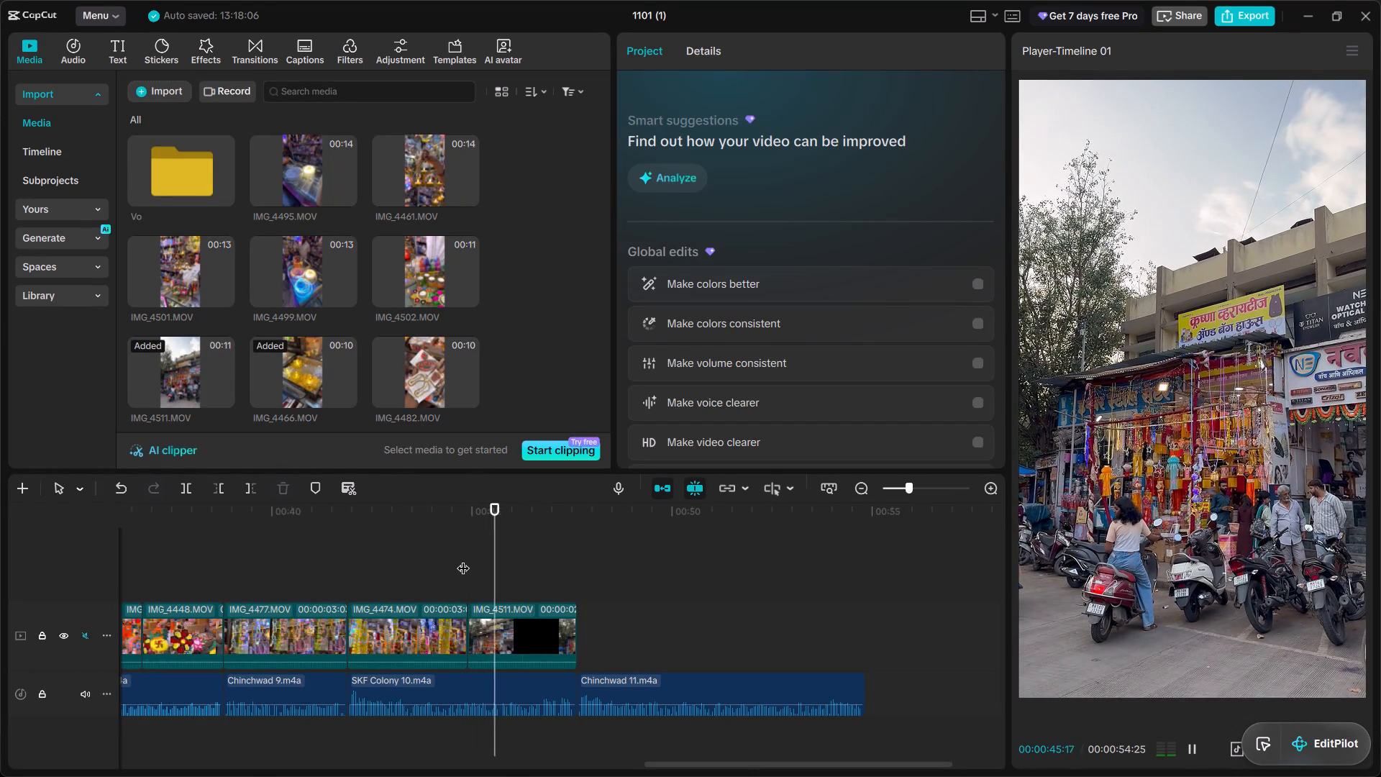
pyautogui.press('space')
pyautogui.press('w')
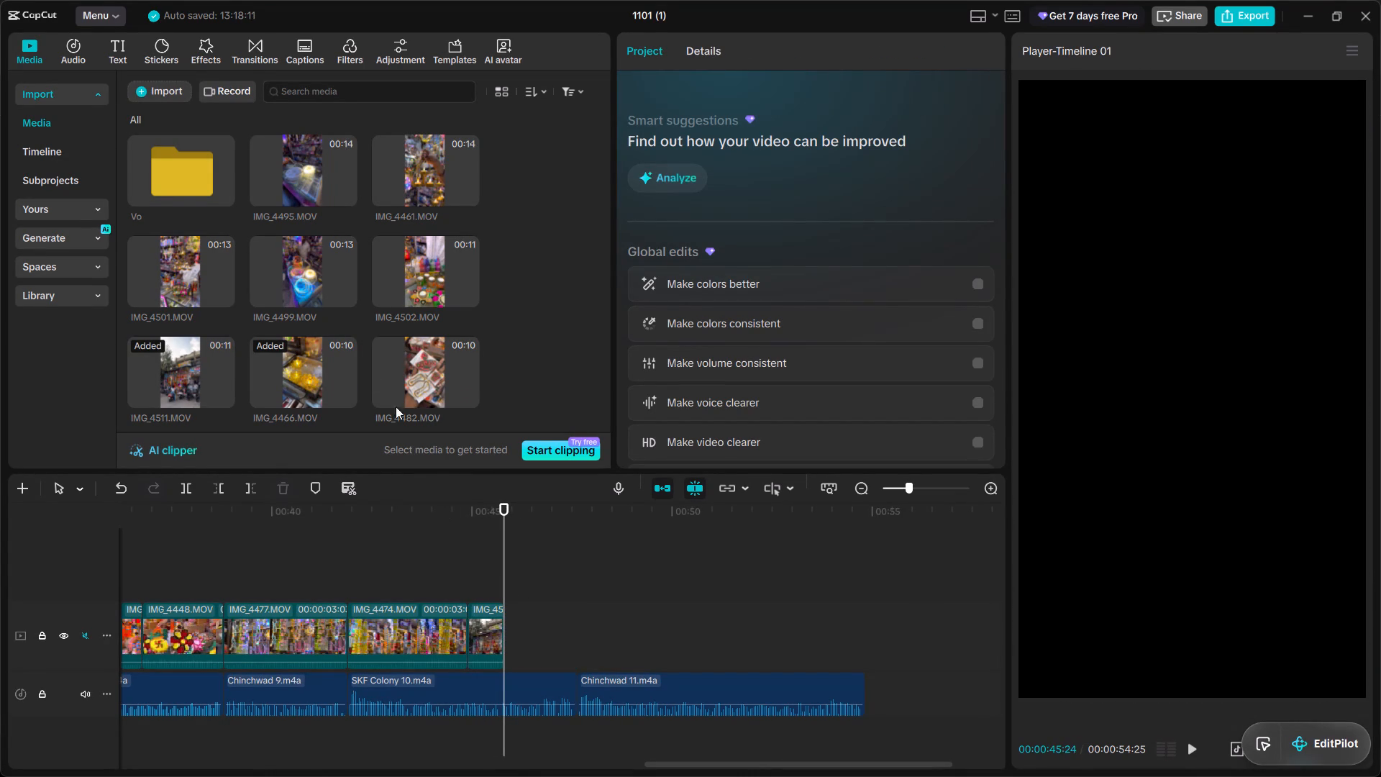
# Preview the eight- and seven-second clips, including IMG_4464.MOV, IMG_4506.MOV, IMG_4489.MOV, IMG_4449.MOV, IMG_4453.MOV, IMG_4463.MOV and IMG_4485.MOV.
pyautogui.scroll(-6, 320, 314)
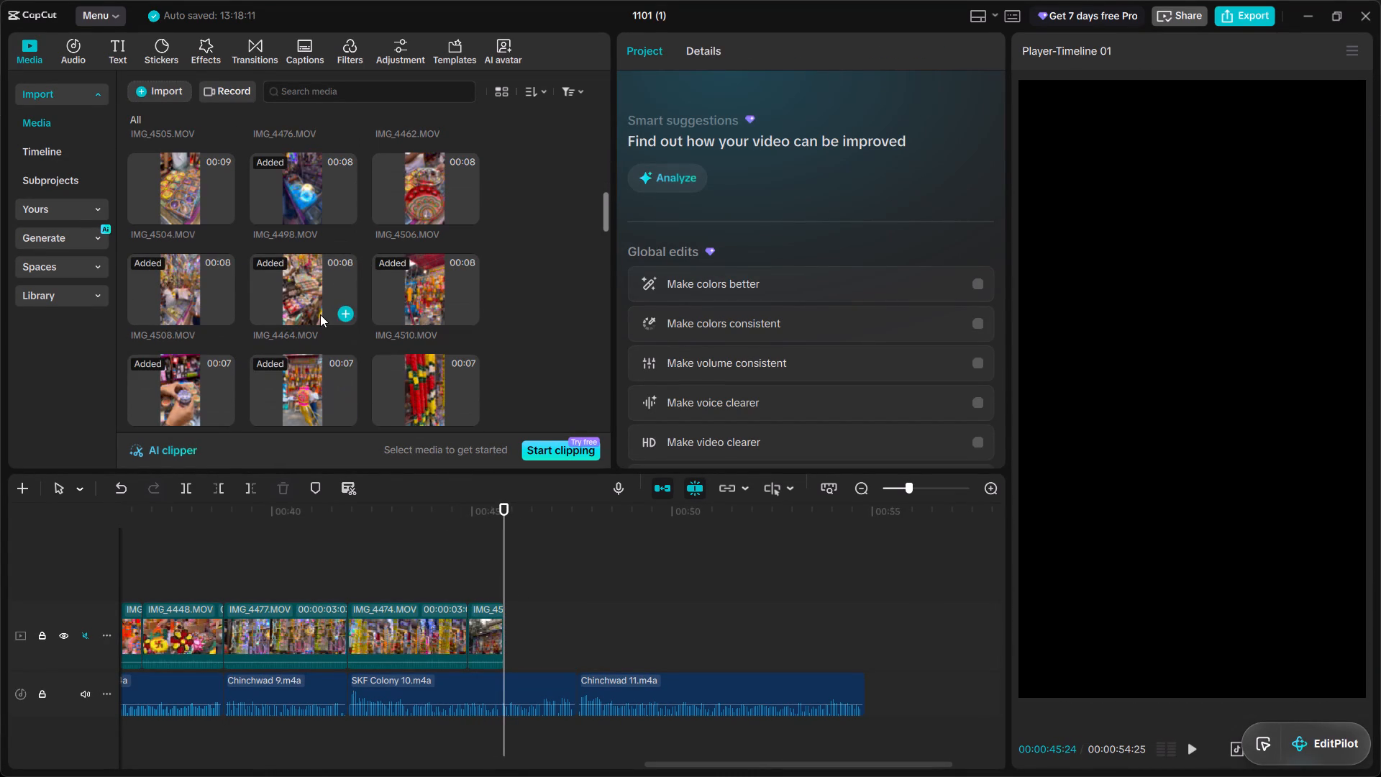
pyautogui.scroll(-1, 320, 314)
pyautogui.scroll(1, 320, 314)
pyautogui.click(307, 385)
pyautogui.click(315, 284)
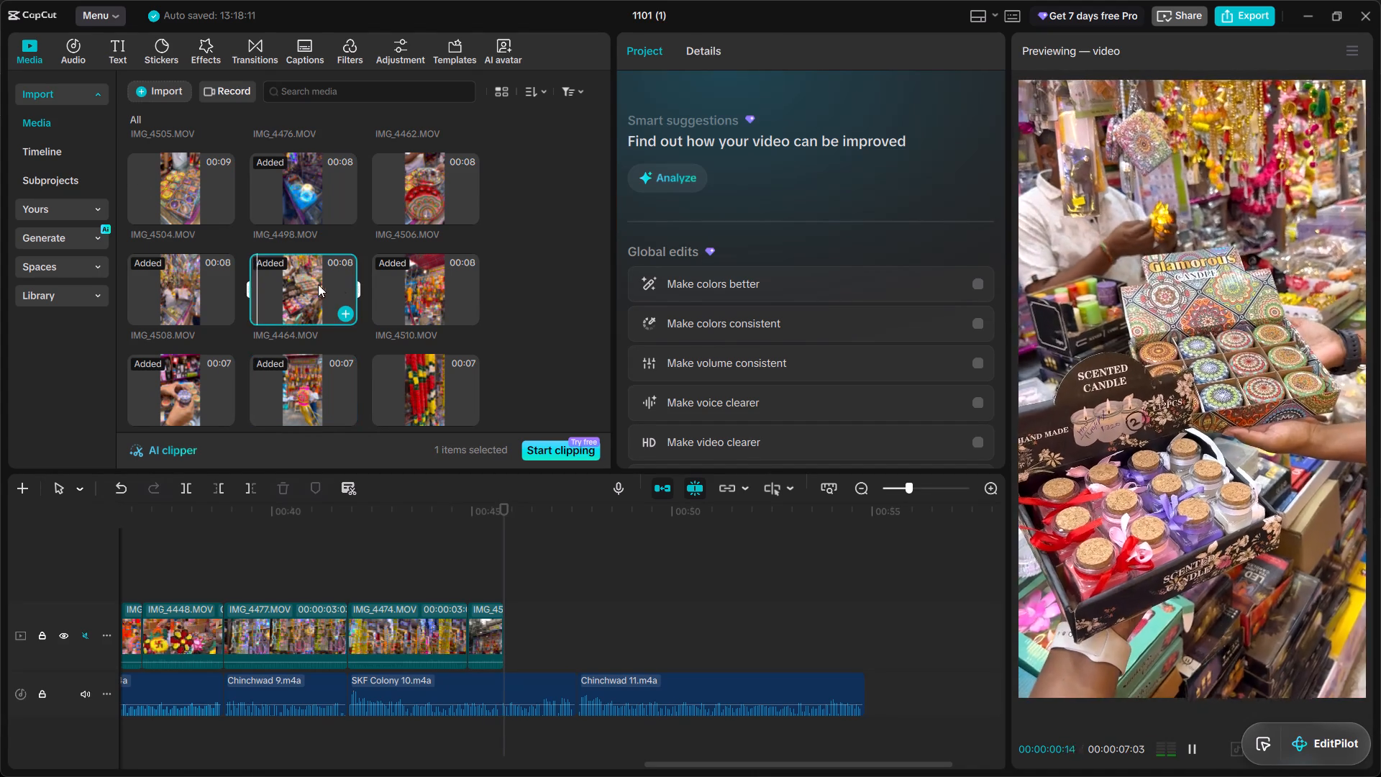
pyautogui.click(432, 178)
pyautogui.scroll(-2, 421, 275)
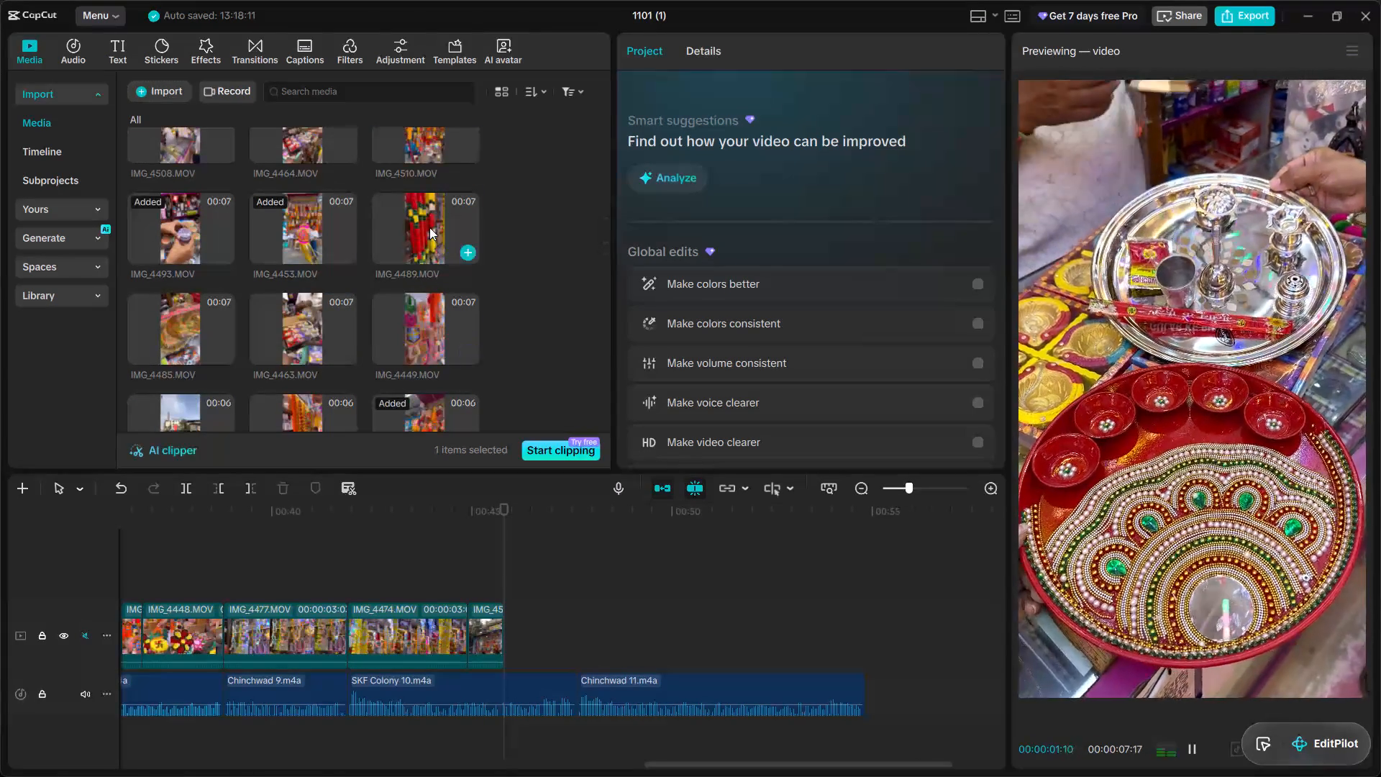
pyautogui.click(429, 227)
pyautogui.click(427, 323)
pyautogui.click(305, 222)
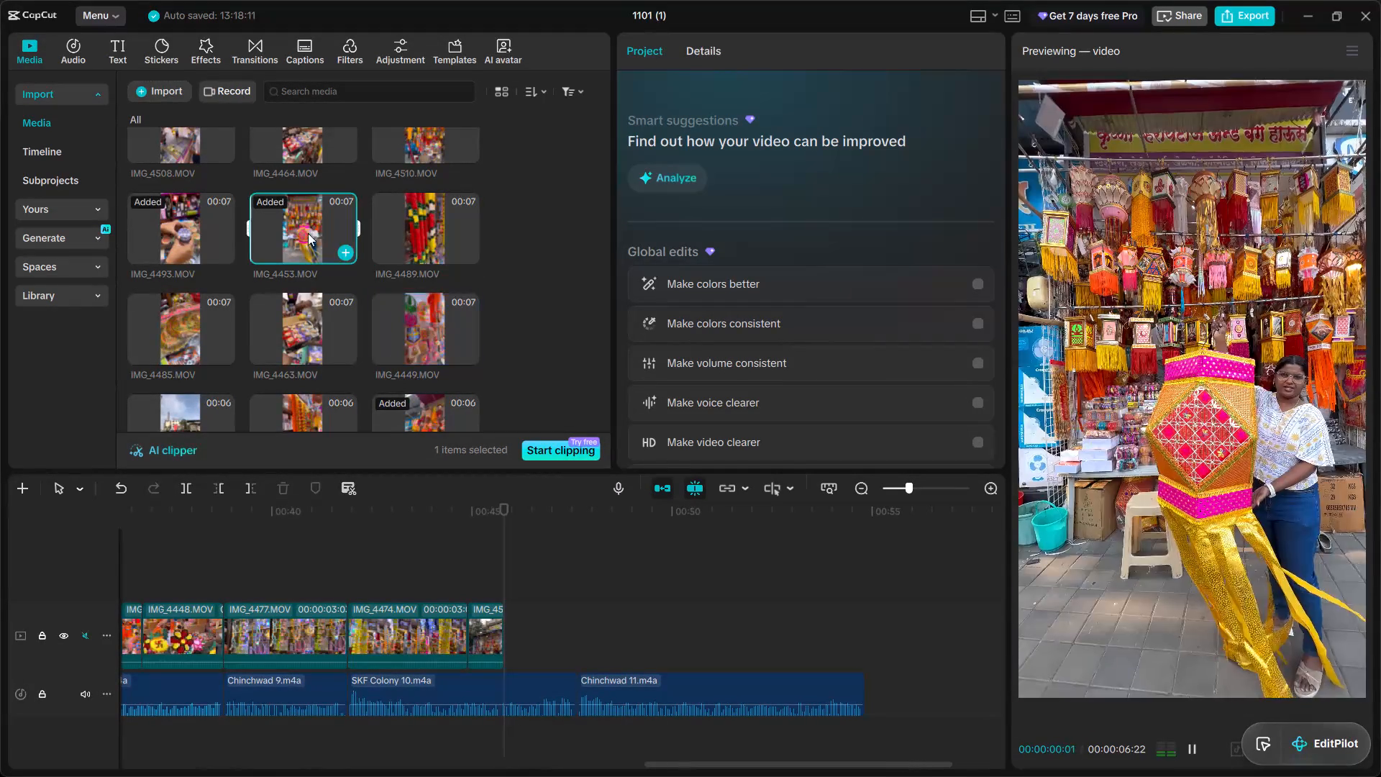
pyautogui.click(292, 335)
pyautogui.click(178, 313)
# Preview IMG_4470.MOV, IMG_4446.MOV and IMG_4444.MOV, and append IMG_4444.MOV after IMG_4511.MOV on the video track.
pyautogui.scroll(-1, 178, 313)
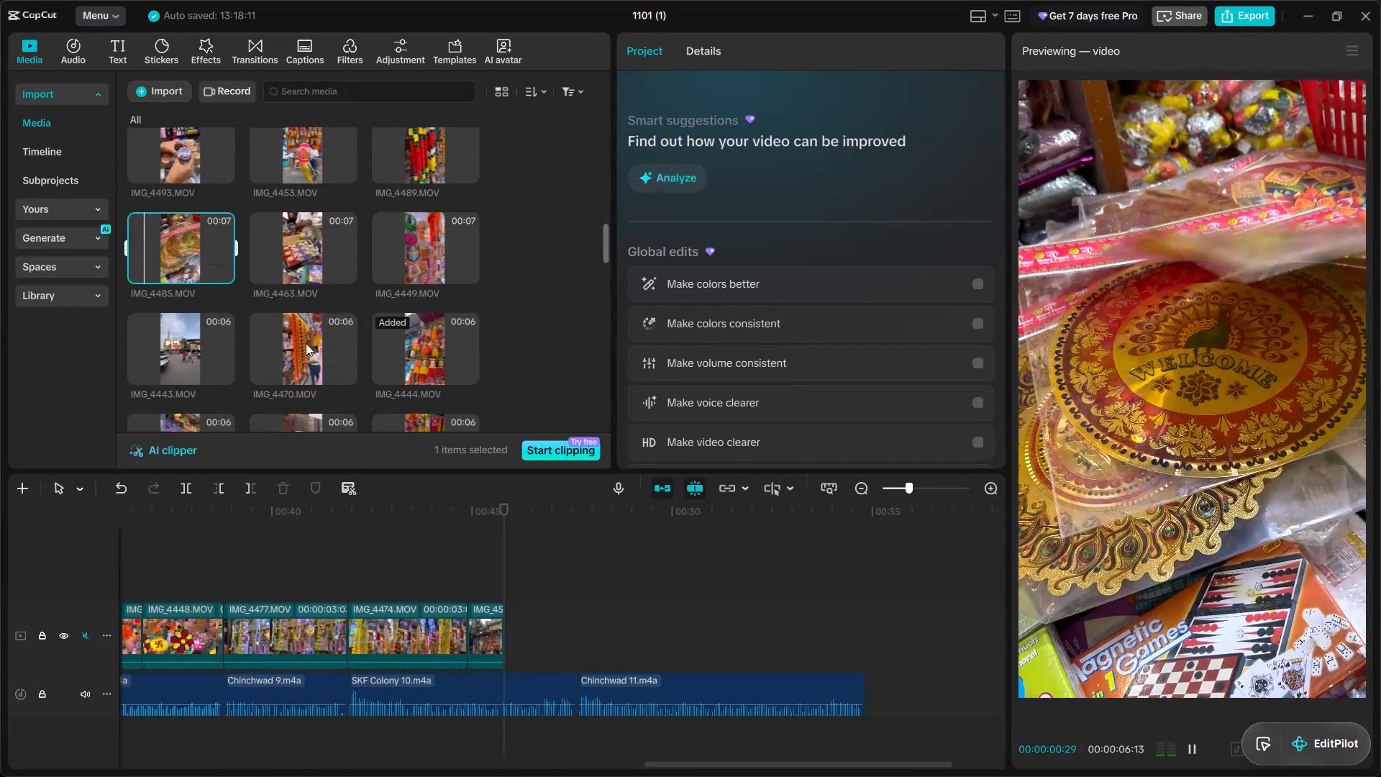
pyautogui.click(315, 340)
pyautogui.scroll(-2, 420, 347)
pyautogui.click(412, 263)
pyautogui.click(424, 181)
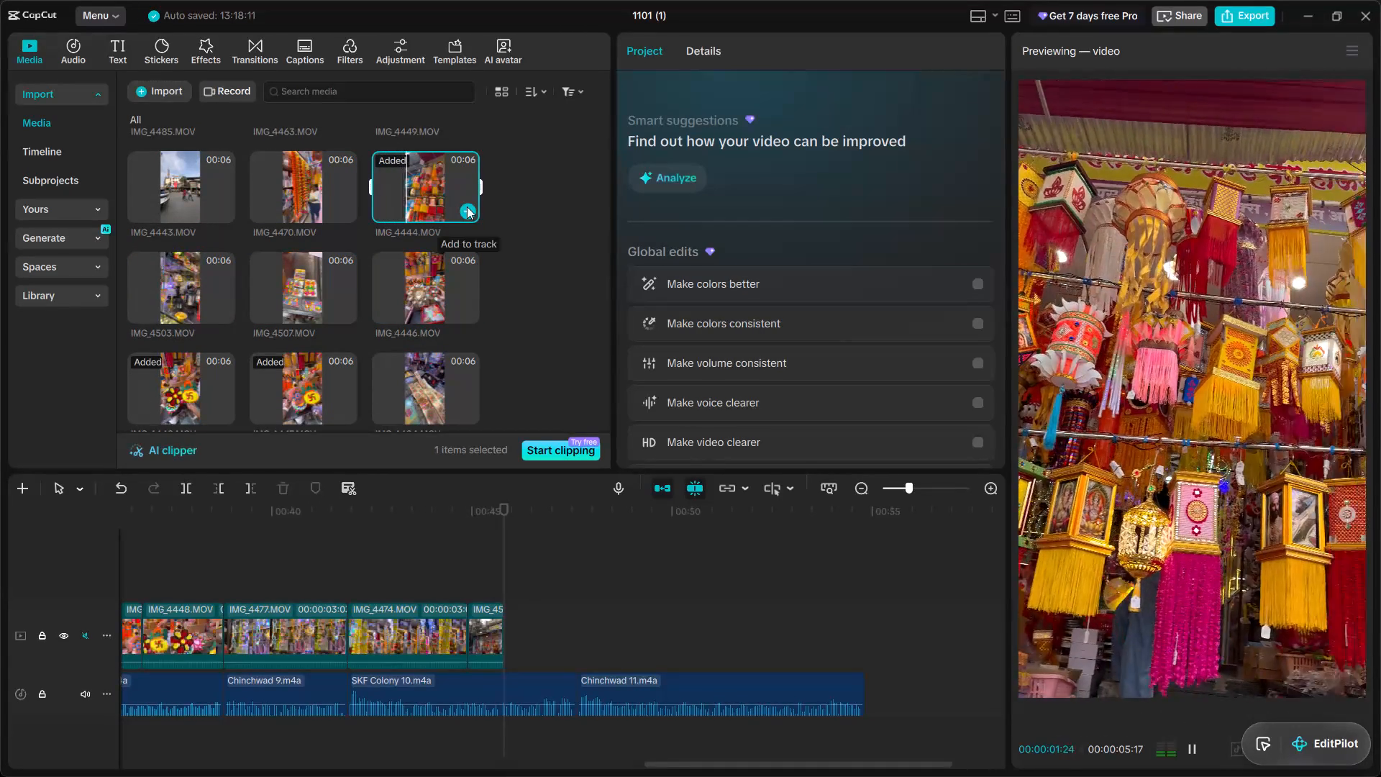
pyautogui.click(465, 210)
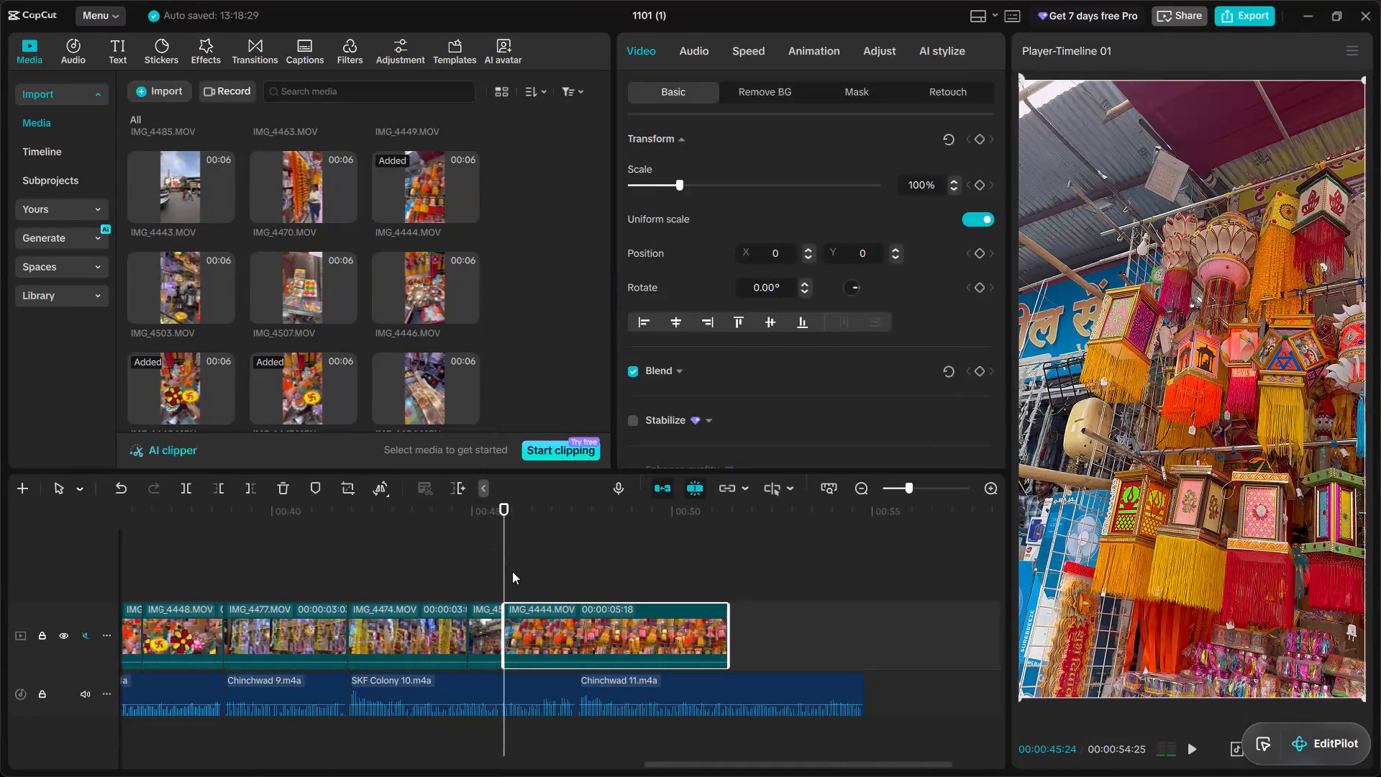
# Play IMG_4444.MOV against SKF Colony 10 and trim its end at 00:00:47:18.
pyautogui.press('space')
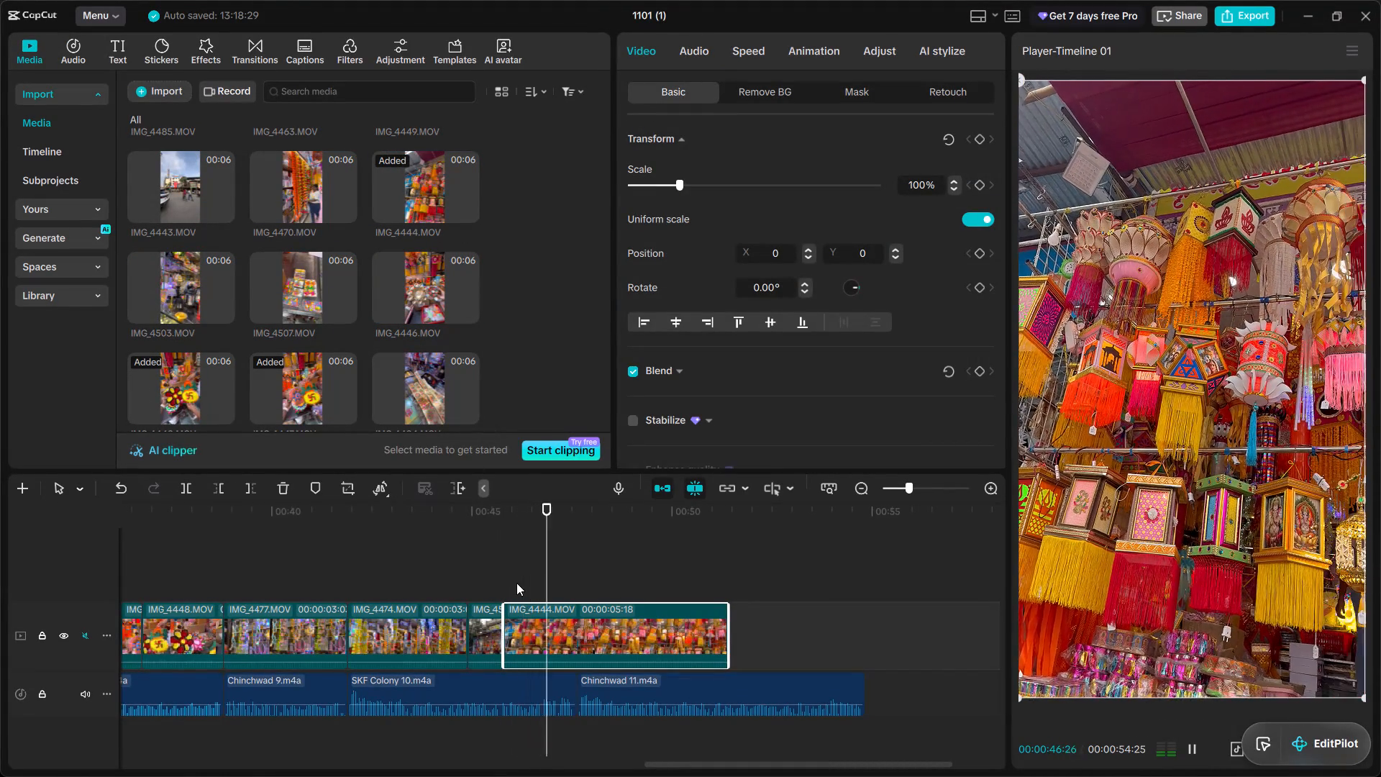
pyautogui.press('space')
pyautogui.write('w')
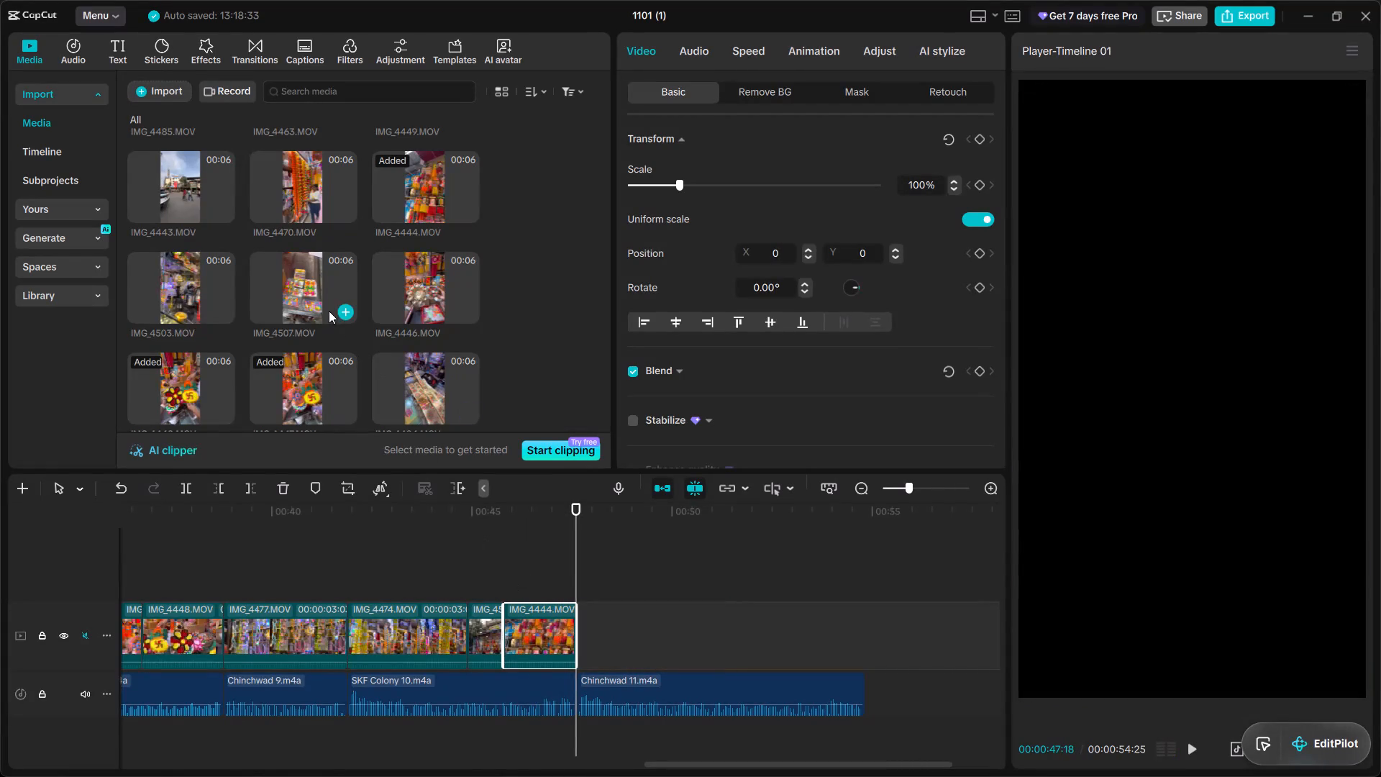
# Browse the longer clips, preview IMG_4489.MOV and IMG_4470.MOV, and append IMG_4470.MOV after IMG_4444.MOV on the video track.
pyautogui.scroll(6, 329, 311)
pyautogui.scroll(-2, 329, 311)
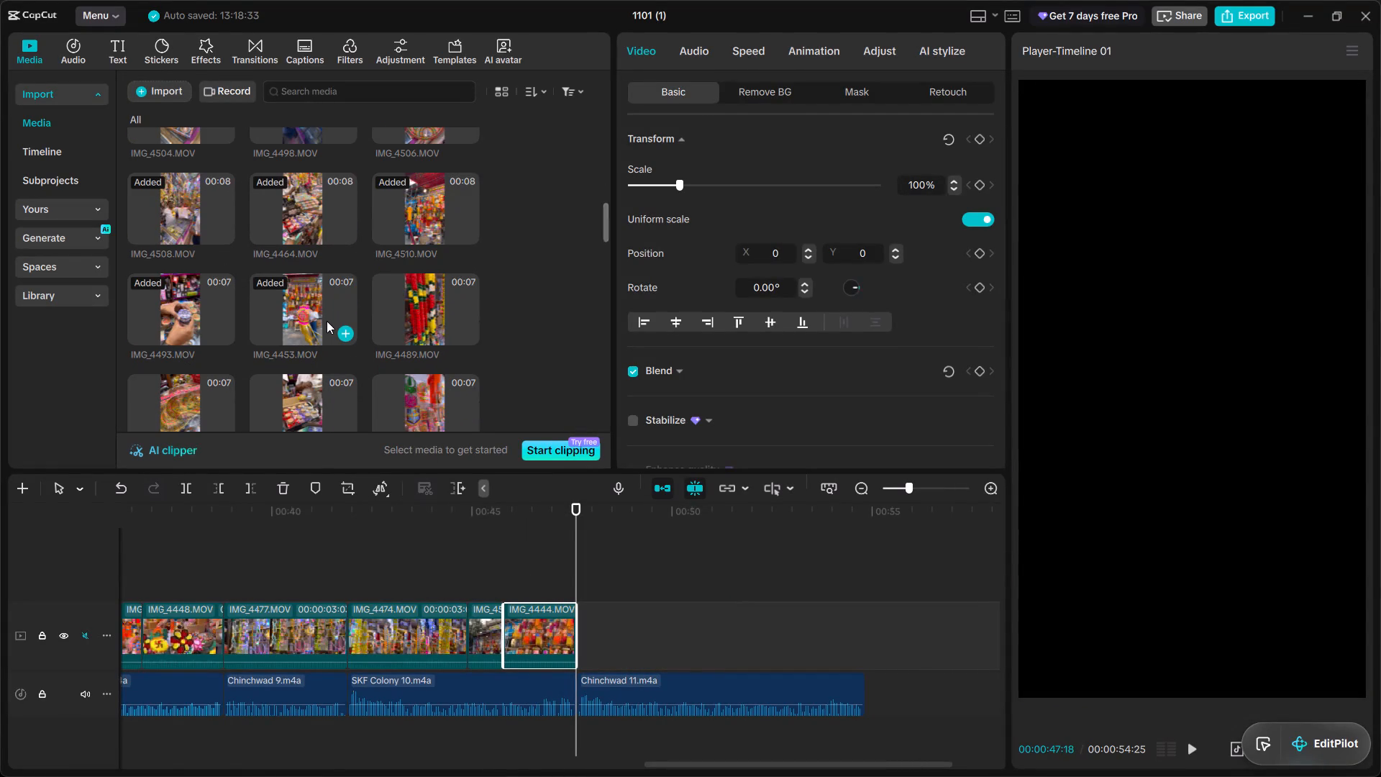
pyautogui.scroll(7, 327, 321)
pyautogui.scroll(-2, 270, 321)
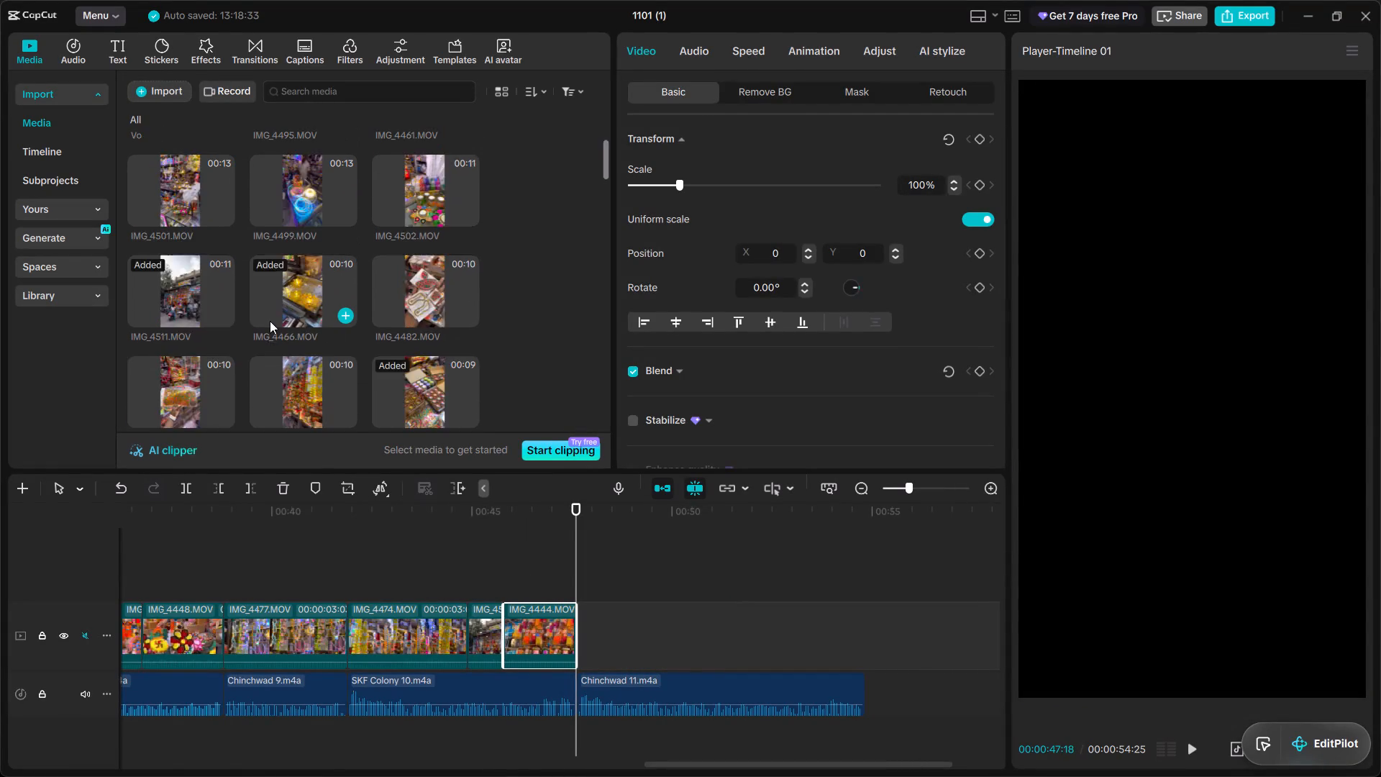
pyautogui.scroll(-3, 270, 321)
pyautogui.scroll(-1, 338, 321)
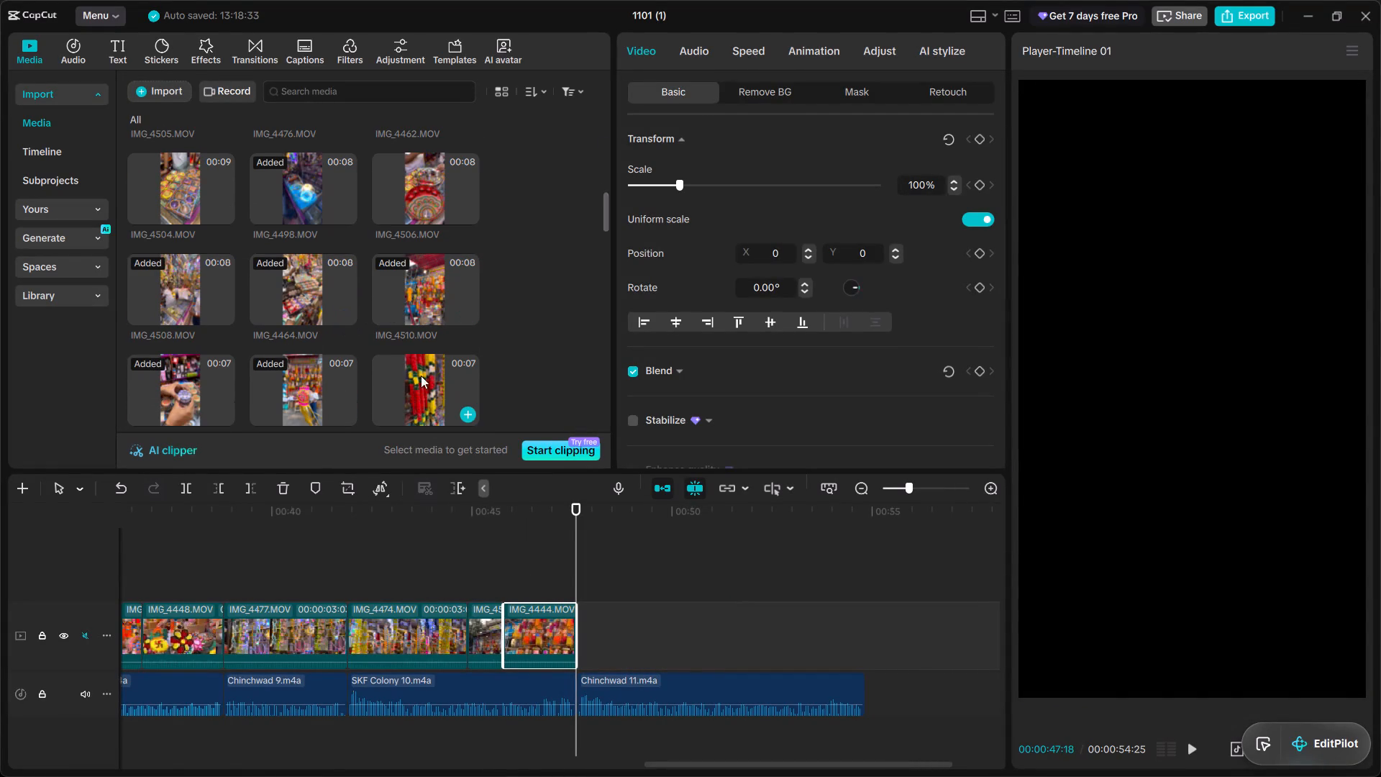
pyautogui.click(423, 383)
pyautogui.scroll(-1, 423, 383)
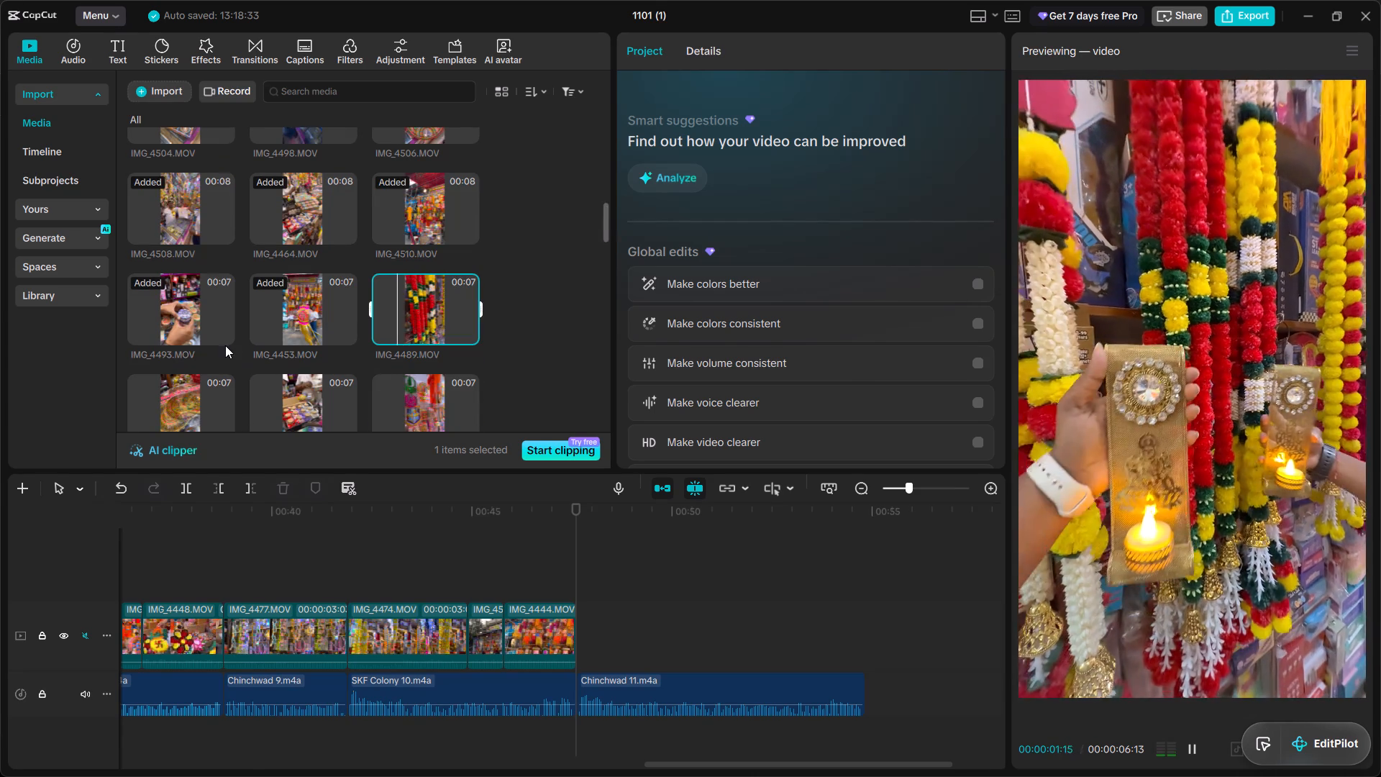
pyautogui.scroll(-2, 225, 345)
pyautogui.click(283, 345)
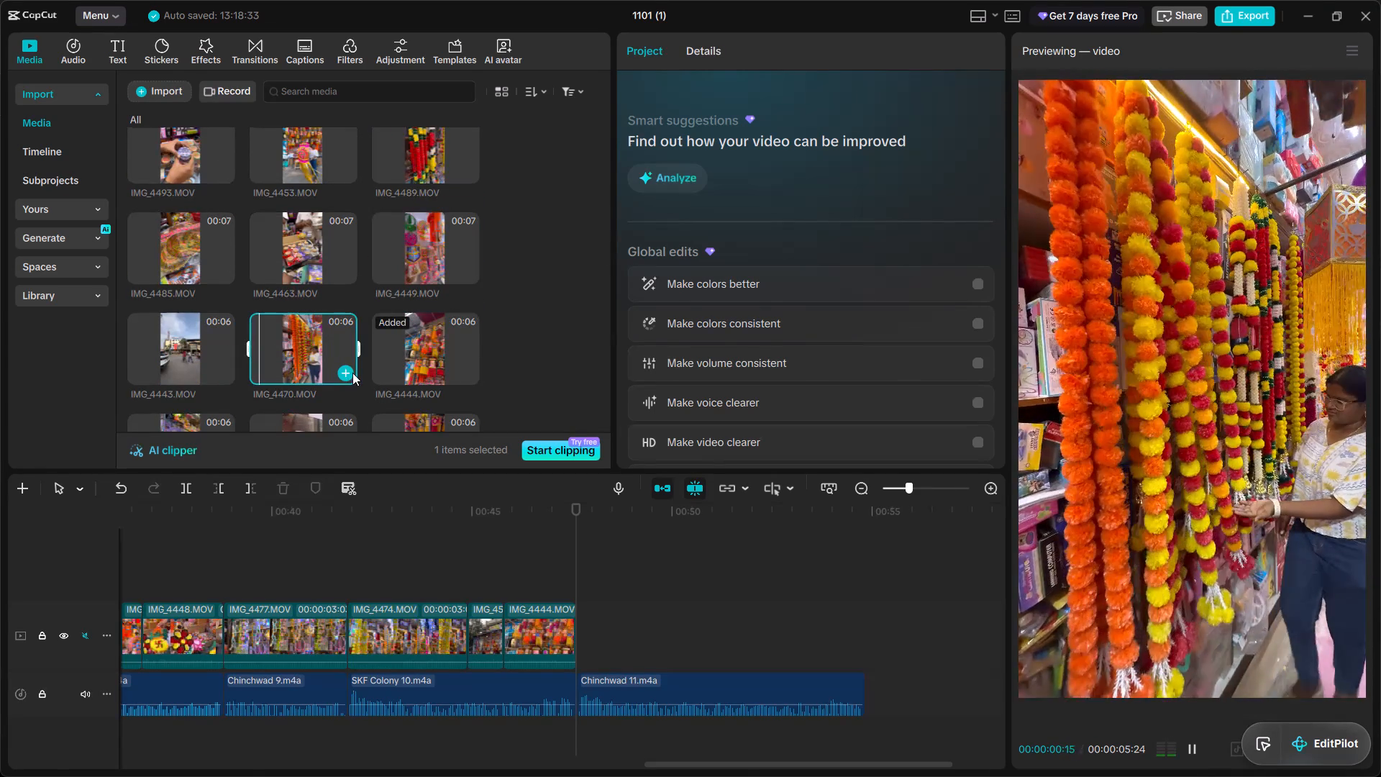
pyautogui.click(348, 373)
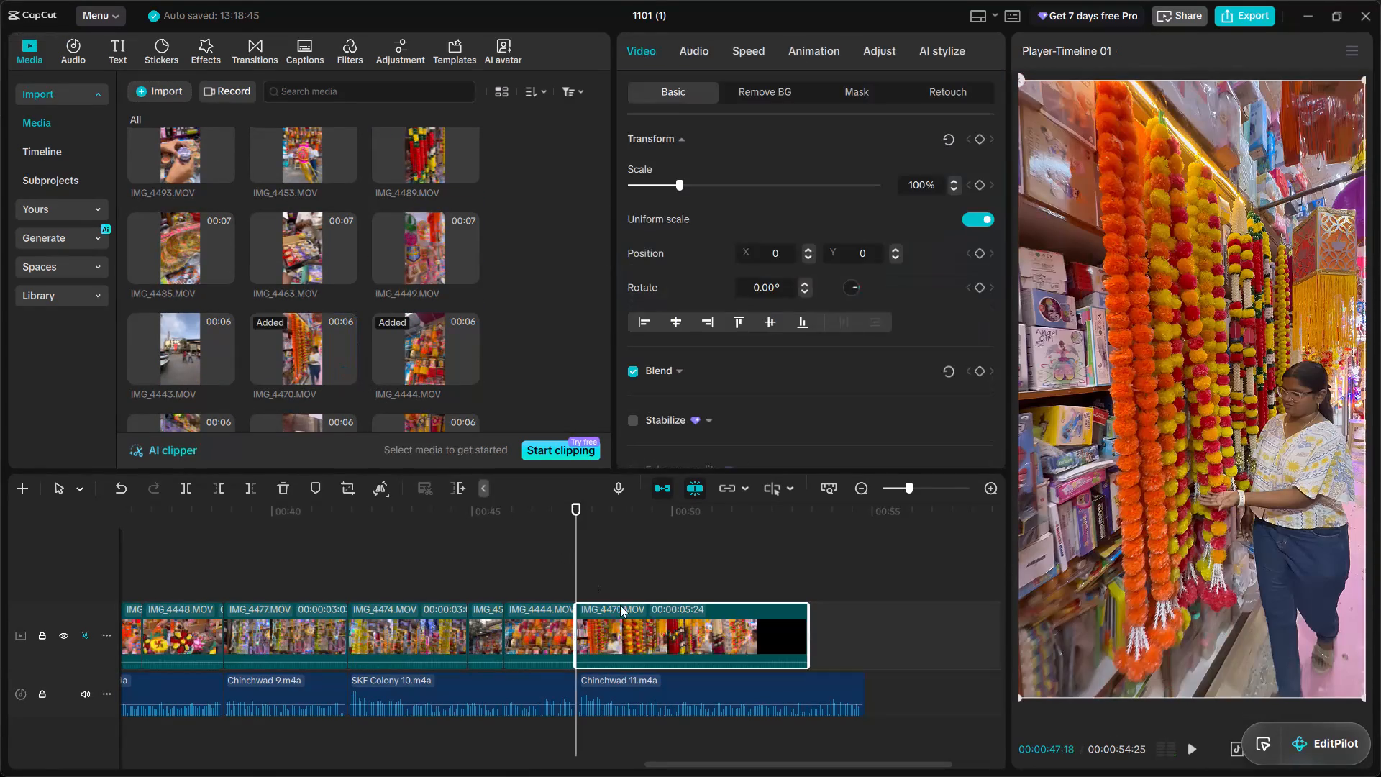
# Play IMG_4470.MOV against Chinchwad 11 and trim its end at 00:00:49:24.
pyautogui.click(579, 561)
pyautogui.press('space')
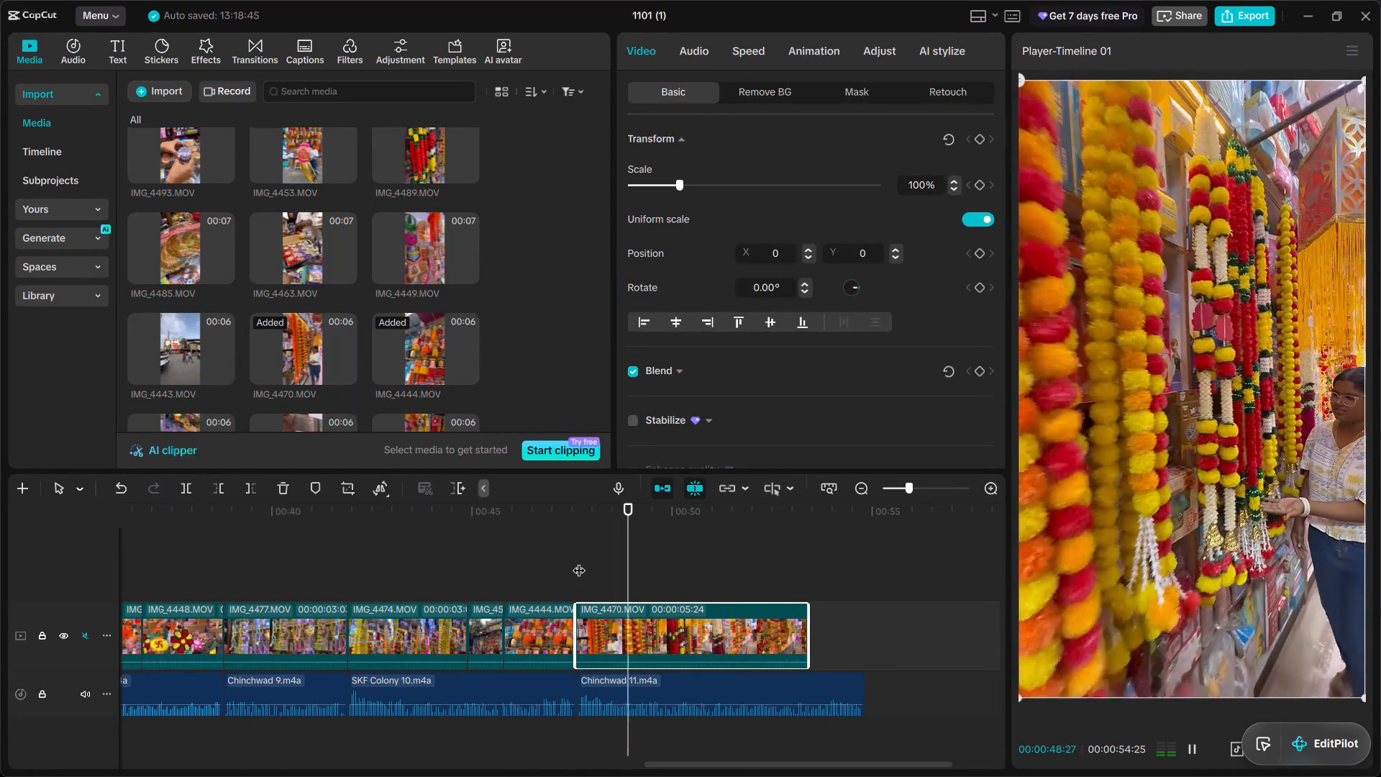
pyautogui.press('space')
pyautogui.press('w')
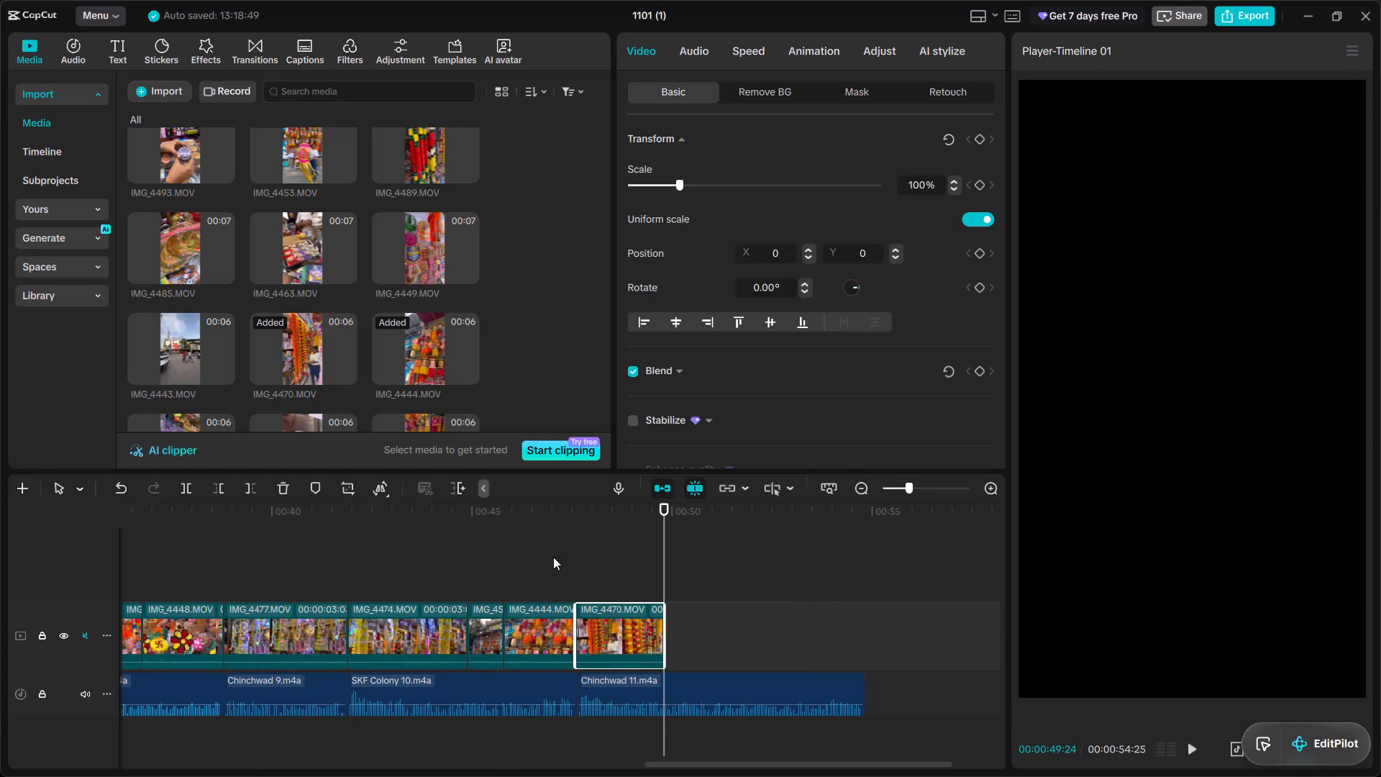
# Preview the six- and five-second clips, including IMG_4446.MOV, IMG_4507.MOV, IMG_4465.MOV, IMG_4447.MOV, IMG_4484.MOV, IMG_4459.MOV, IMG_4494.MOV and IMG_4452.MOV.
pyautogui.scroll(-2, 261, 322)
pyautogui.click(434, 276)
pyautogui.click(415, 178)
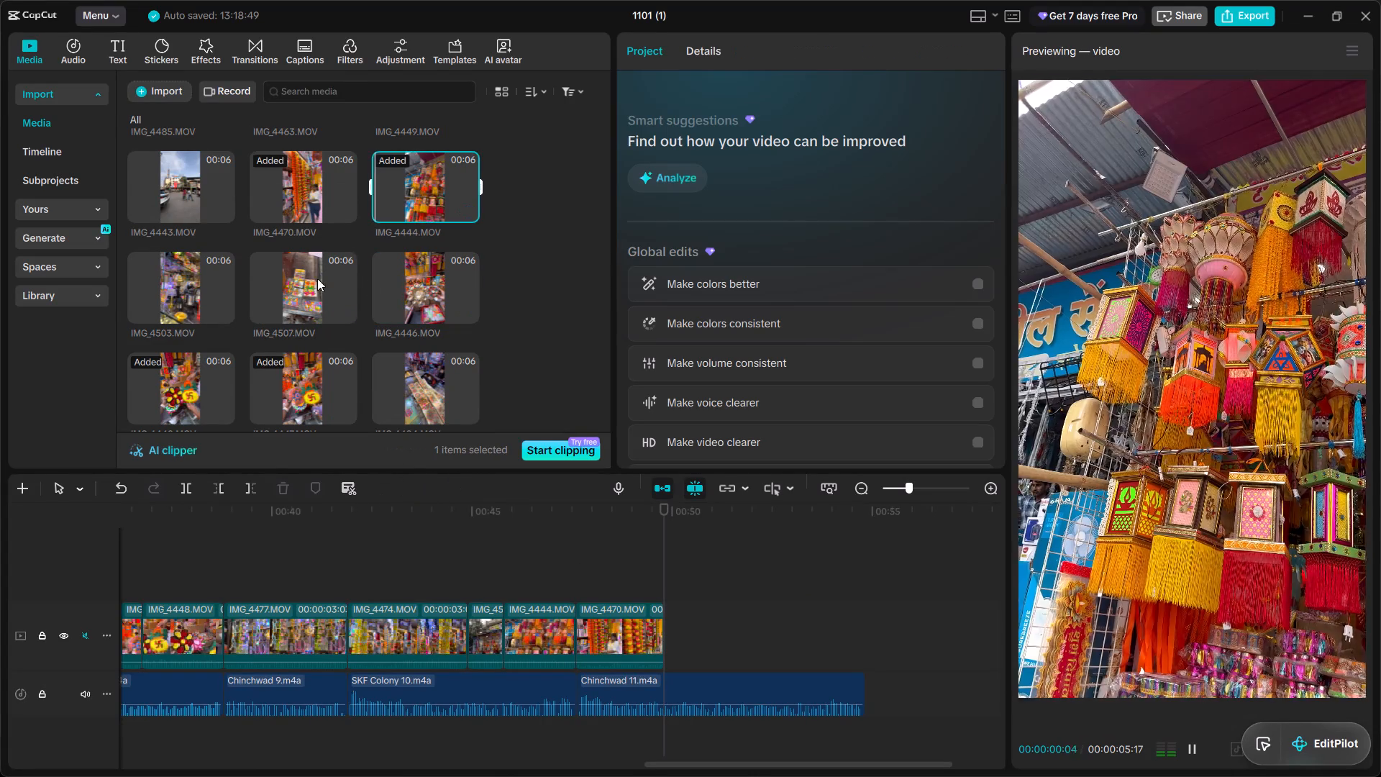
pyautogui.click(292, 302)
pyautogui.scroll(-2, 292, 302)
pyautogui.click(292, 302)
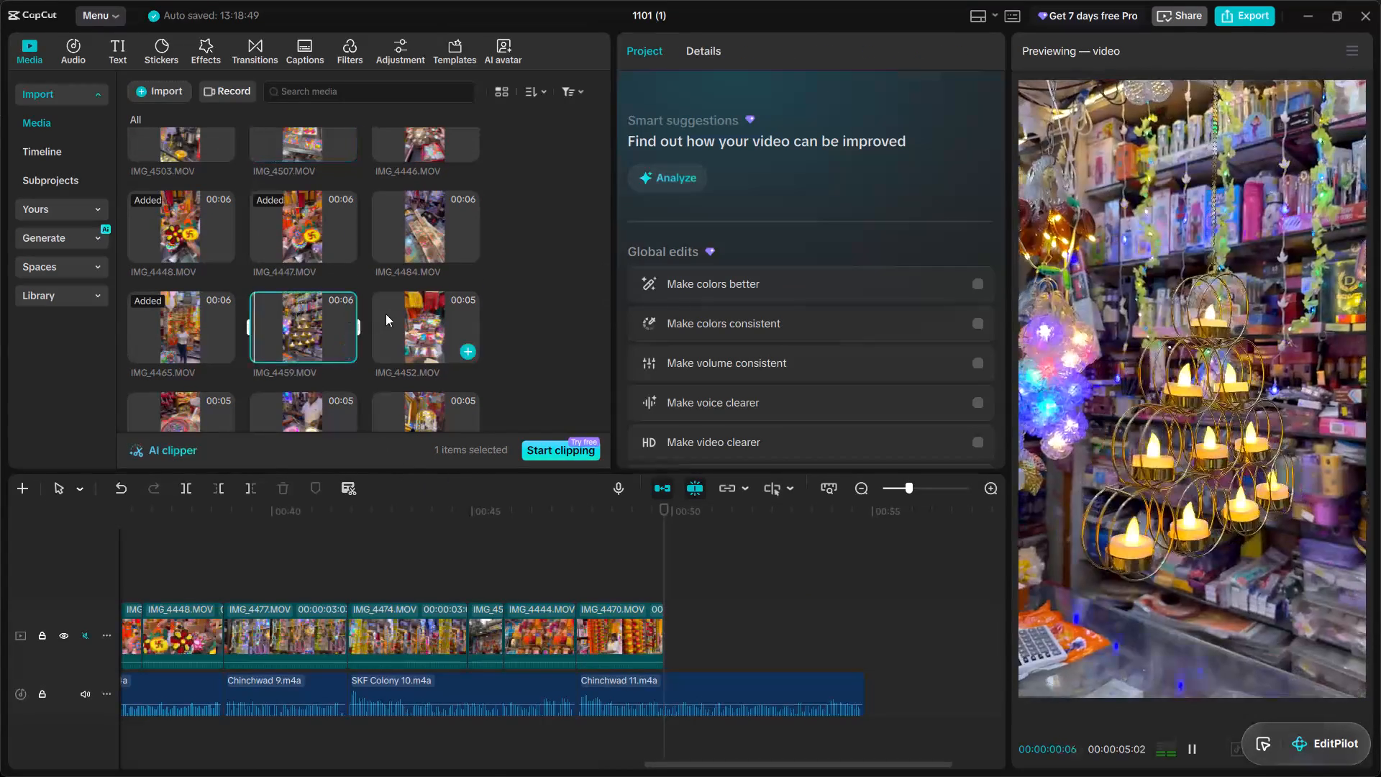
pyautogui.click(162, 319)
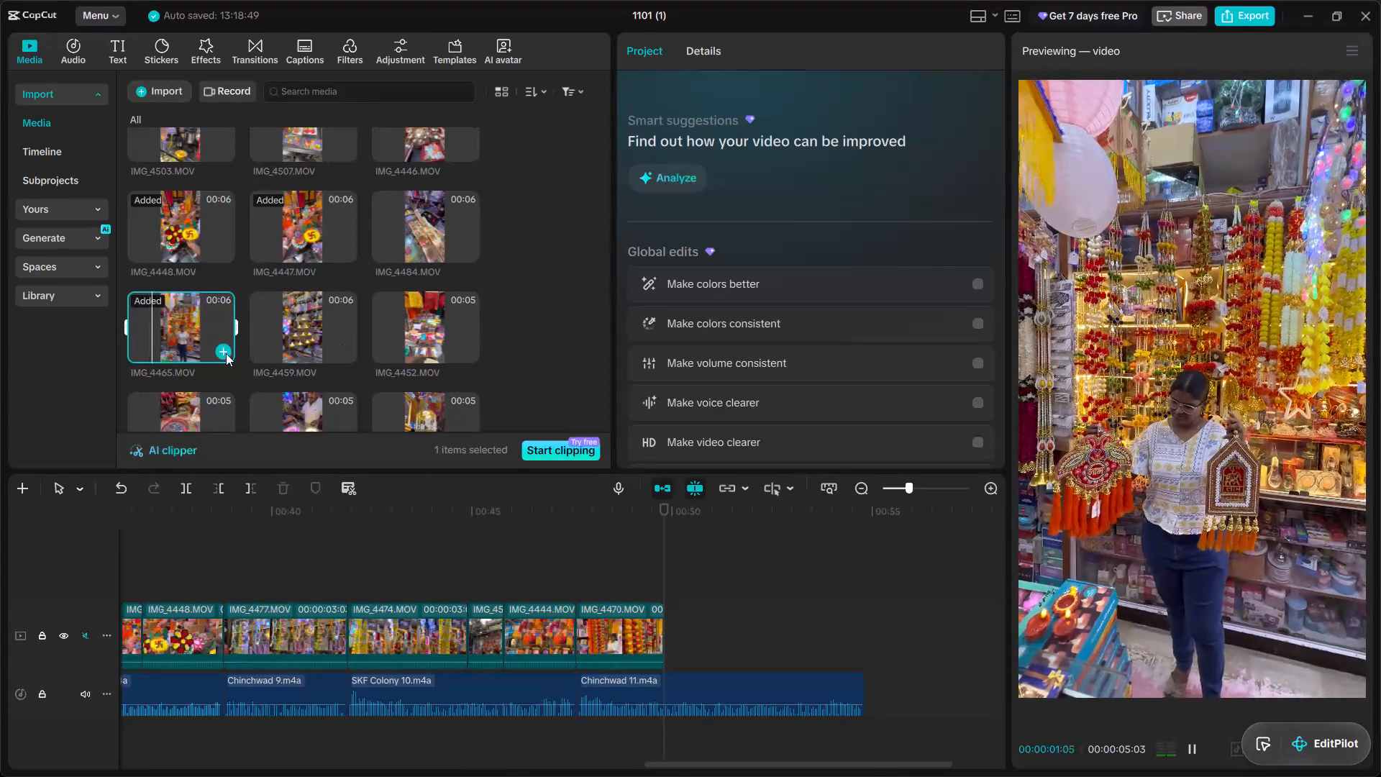
pyautogui.click(303, 231)
pyautogui.click(414, 224)
pyautogui.click(319, 328)
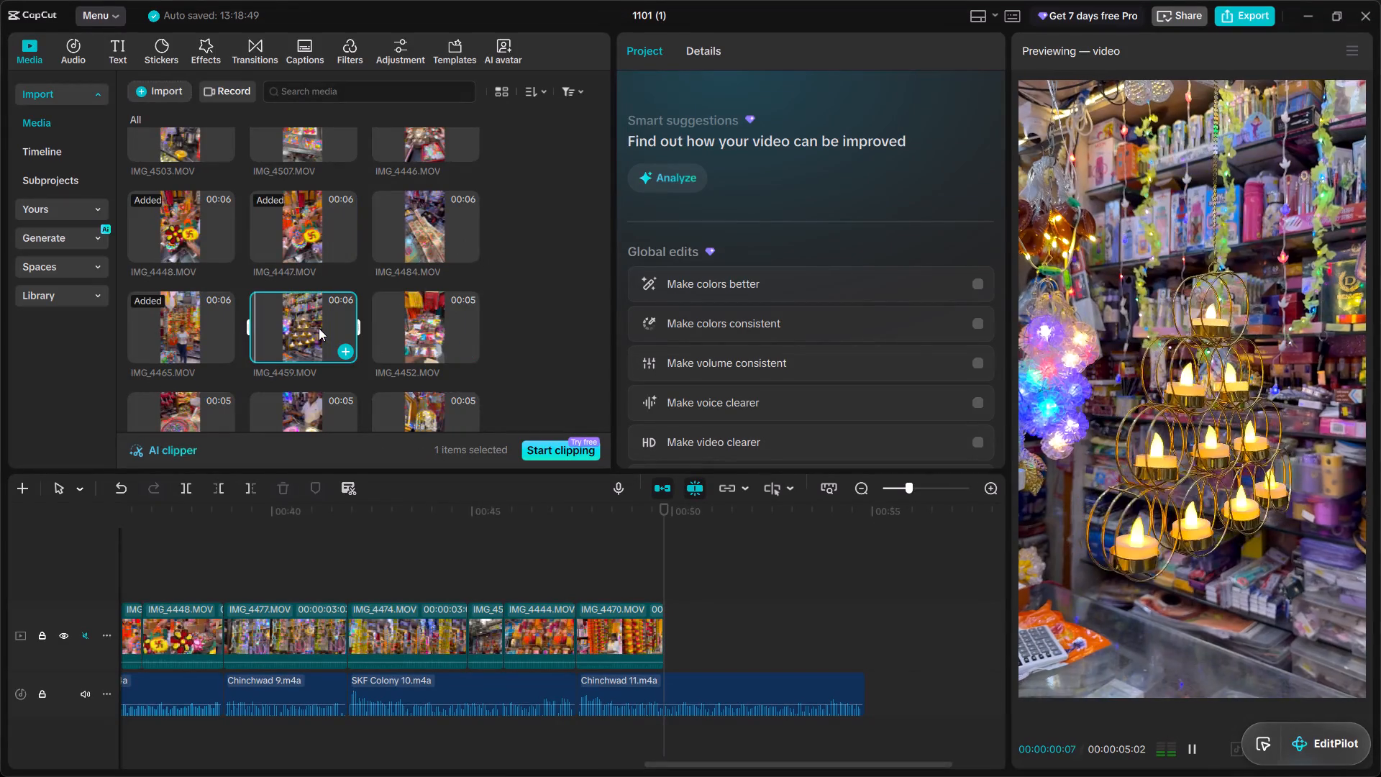
pyautogui.scroll(-1, 319, 328)
pyautogui.click(319, 328)
pyautogui.click(414, 251)
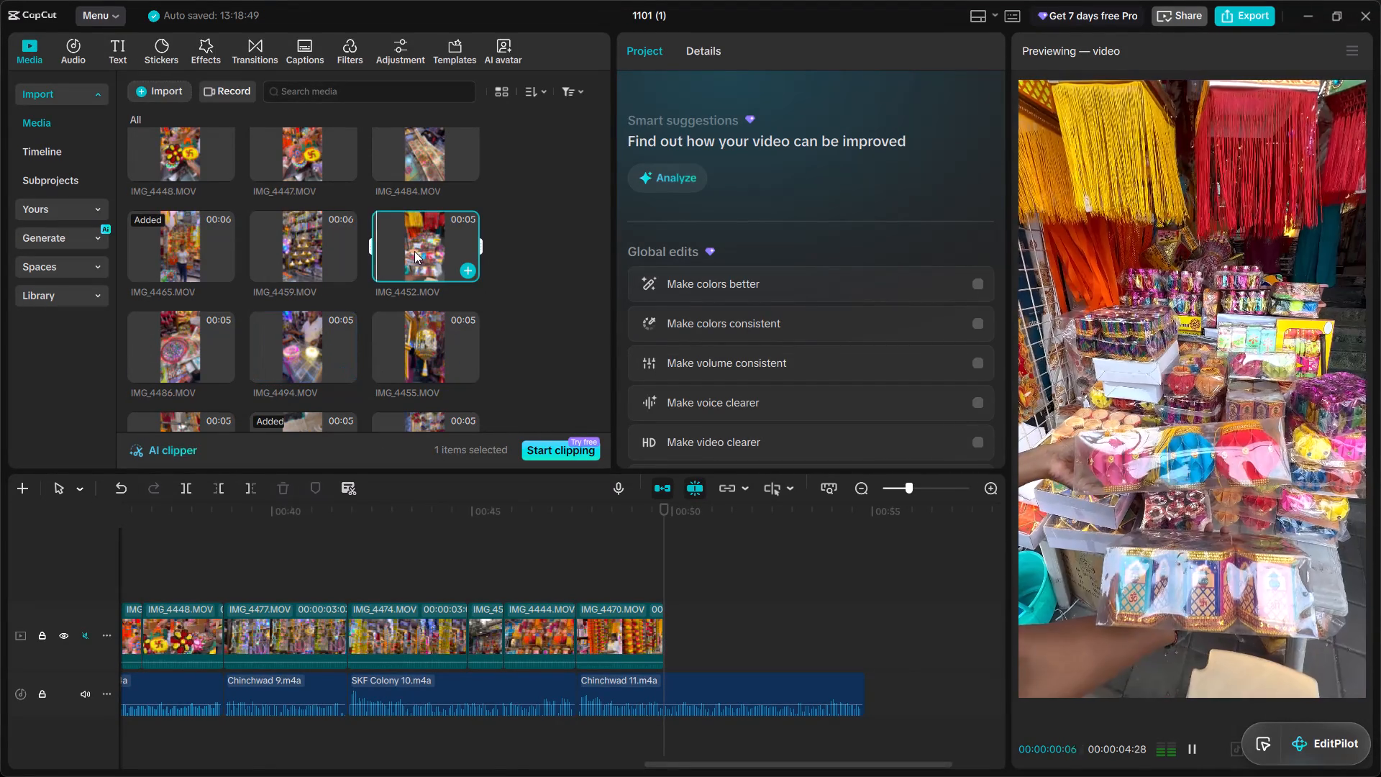
# Preview IMG_4457.MOV and IMG_4471.MOV, and append IMG_4471.MOV after IMG_4470.MOV on the video track.
pyautogui.scroll(-1, 432, 276)
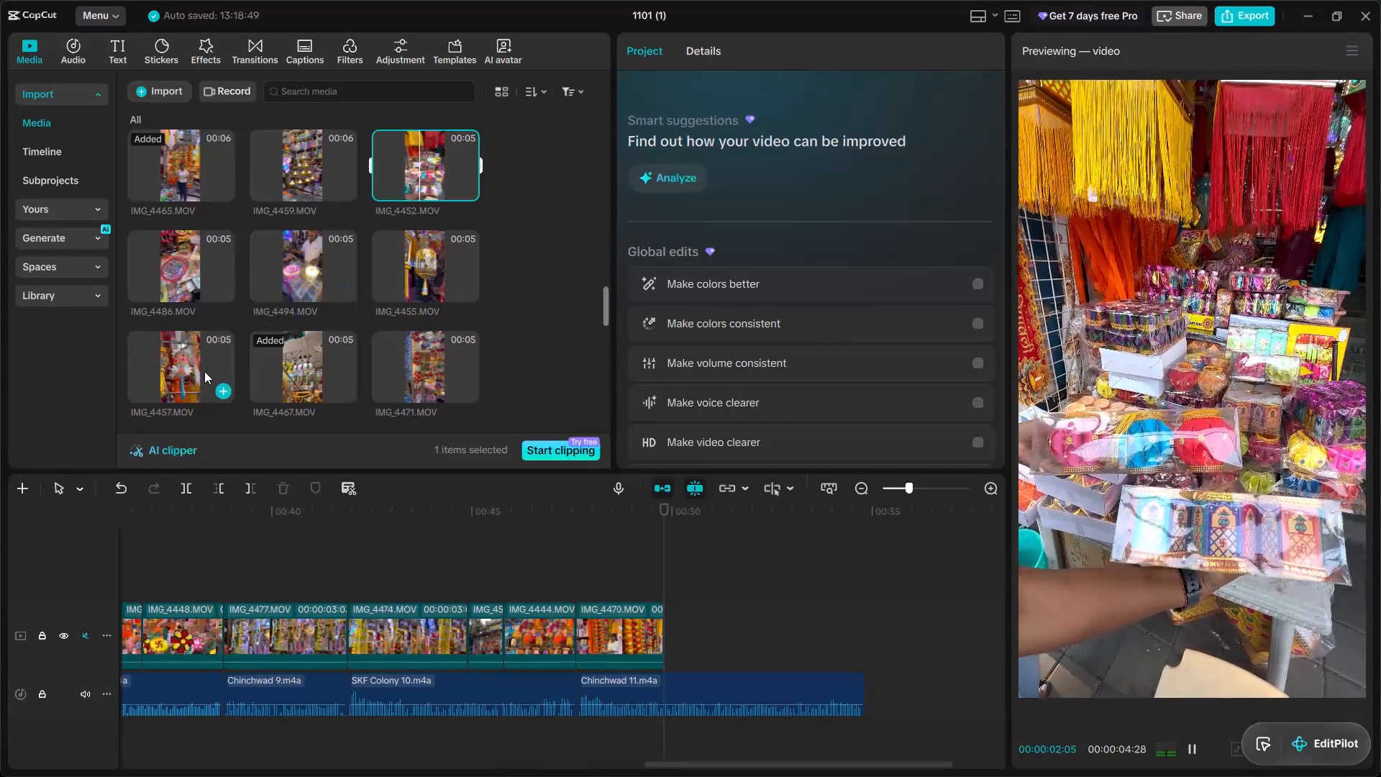
pyautogui.click(204, 371)
pyautogui.scroll(-1, 204, 371)
pyautogui.click(407, 291)
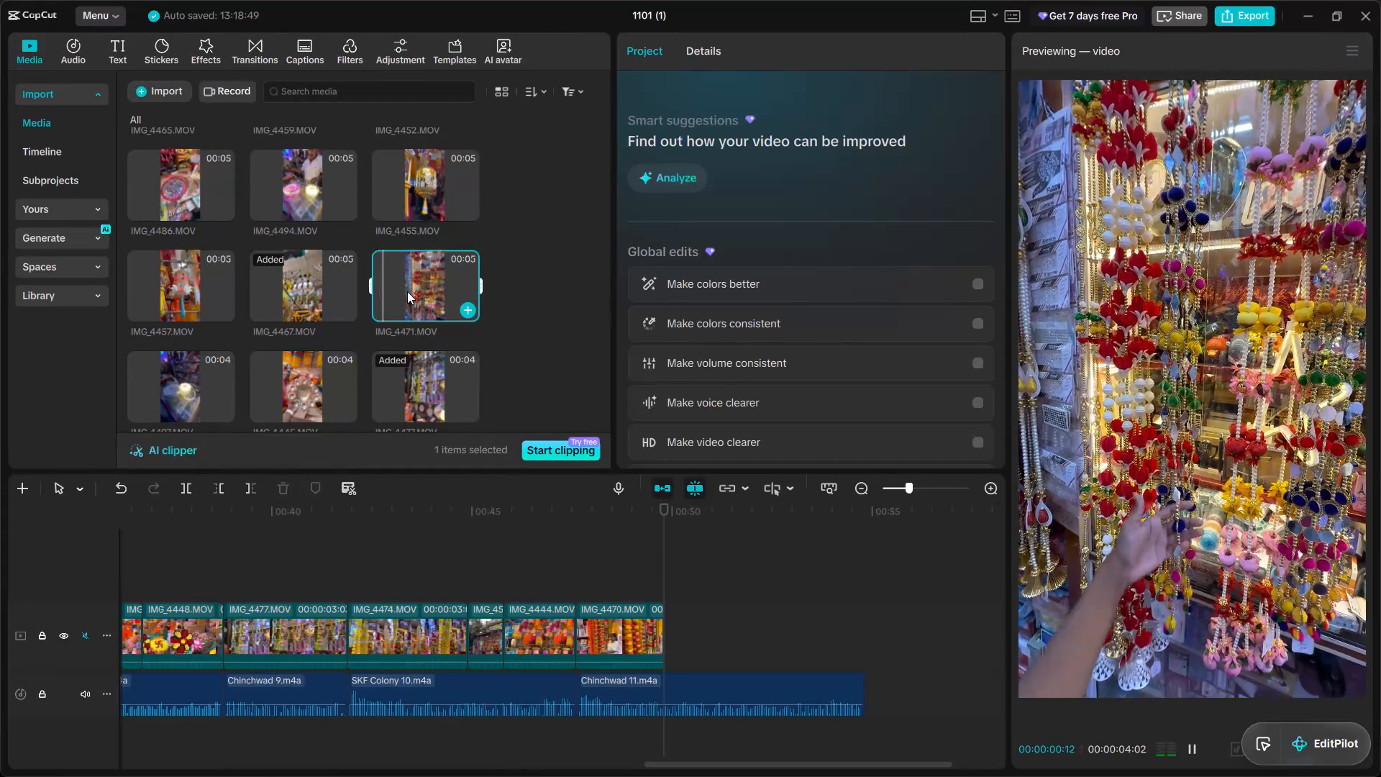
pyautogui.scroll(-1, 407, 296)
pyautogui.click(468, 228)
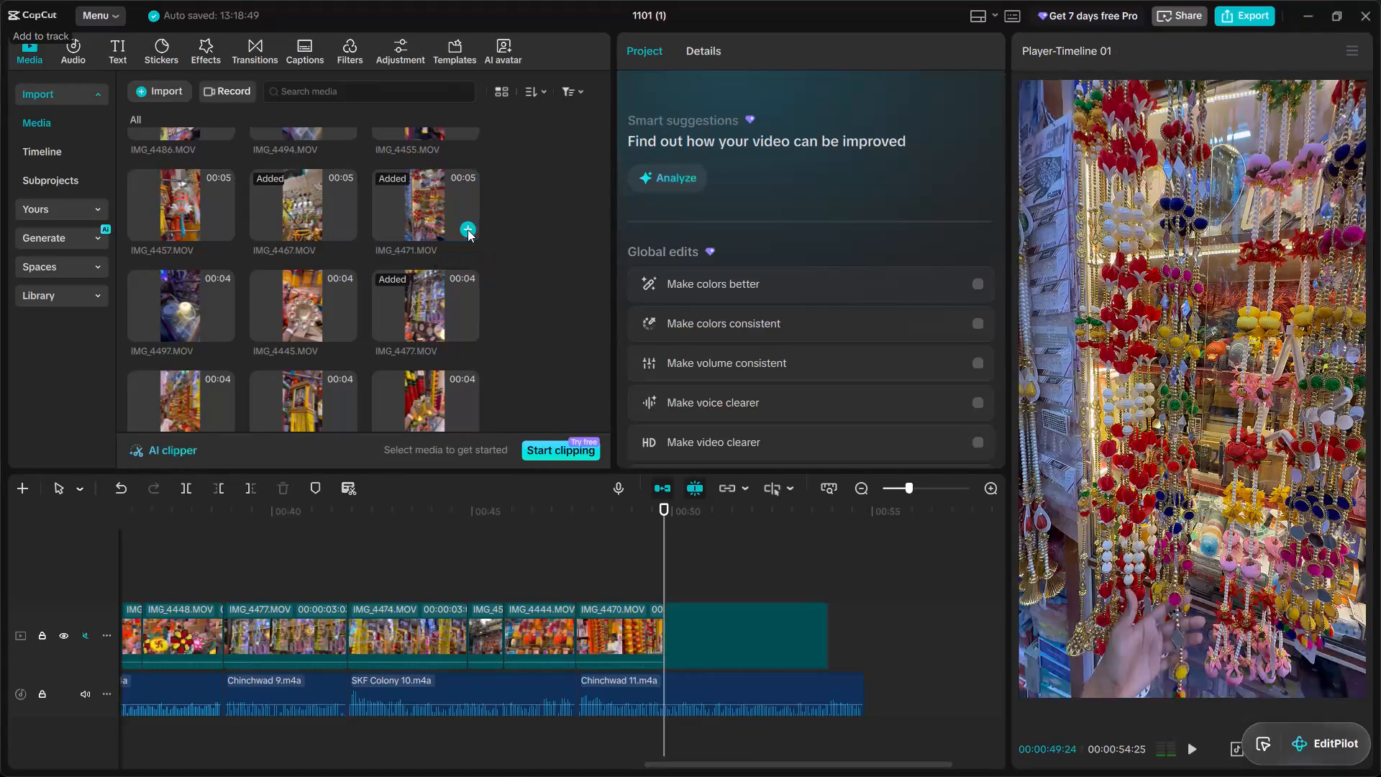
# Play IMG_4471.MOV against Chinchwad 11 and trim its end about midway through that voiceover clip.
pyautogui.press('space')
pyautogui.press('space')
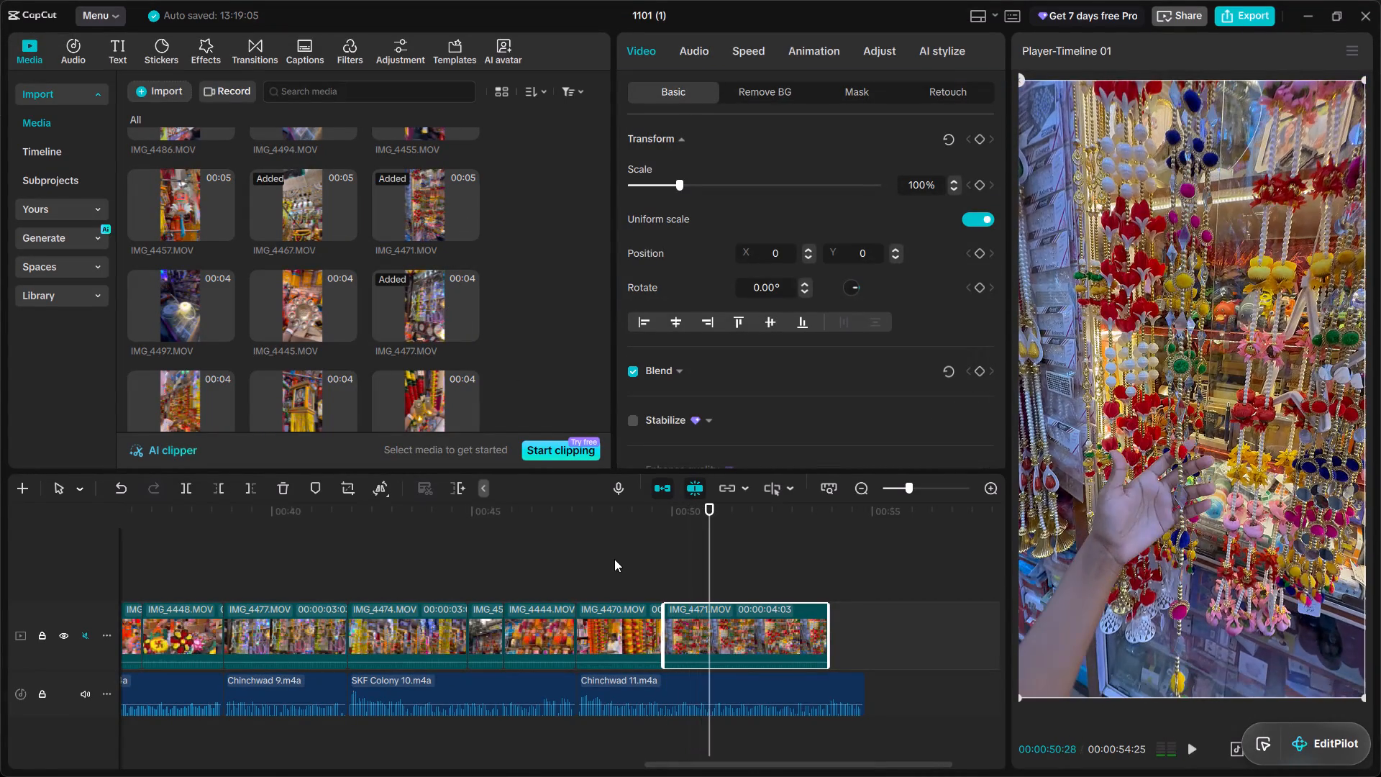
pyautogui.press('space')
pyautogui.press('space')
pyautogui.write('w')
# Preview the four-second clips IMG_4456.MOV, IMG_4473.MOV, IMG_4478.MOV, IMG_4479.MOV and IMG_4460.MOV in the imported media.
pyautogui.scroll(-1, 369, 345)
pyautogui.click(415, 319)
pyautogui.click(274, 319)
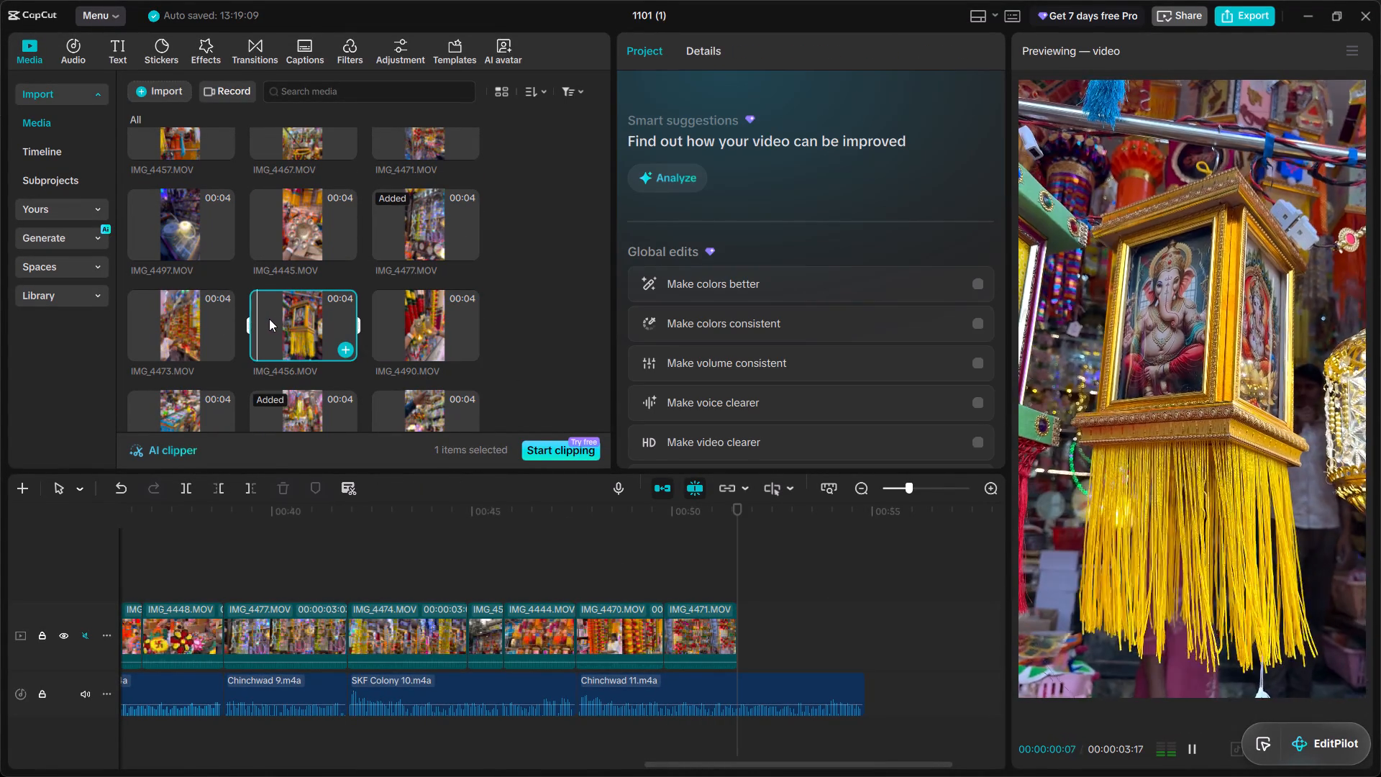
pyautogui.click(149, 314)
pyautogui.scroll(-1, 150, 314)
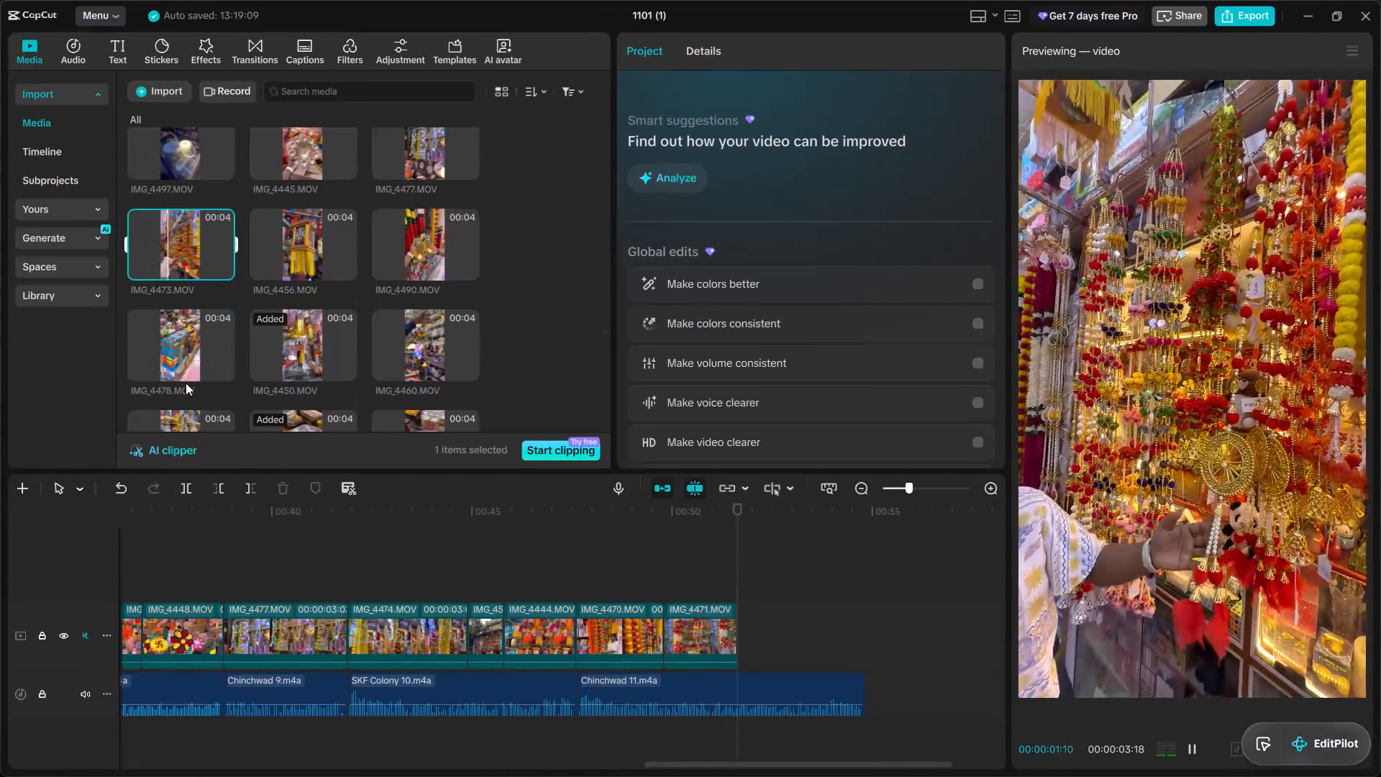
pyautogui.click(191, 346)
pyautogui.scroll(-1, 380, 345)
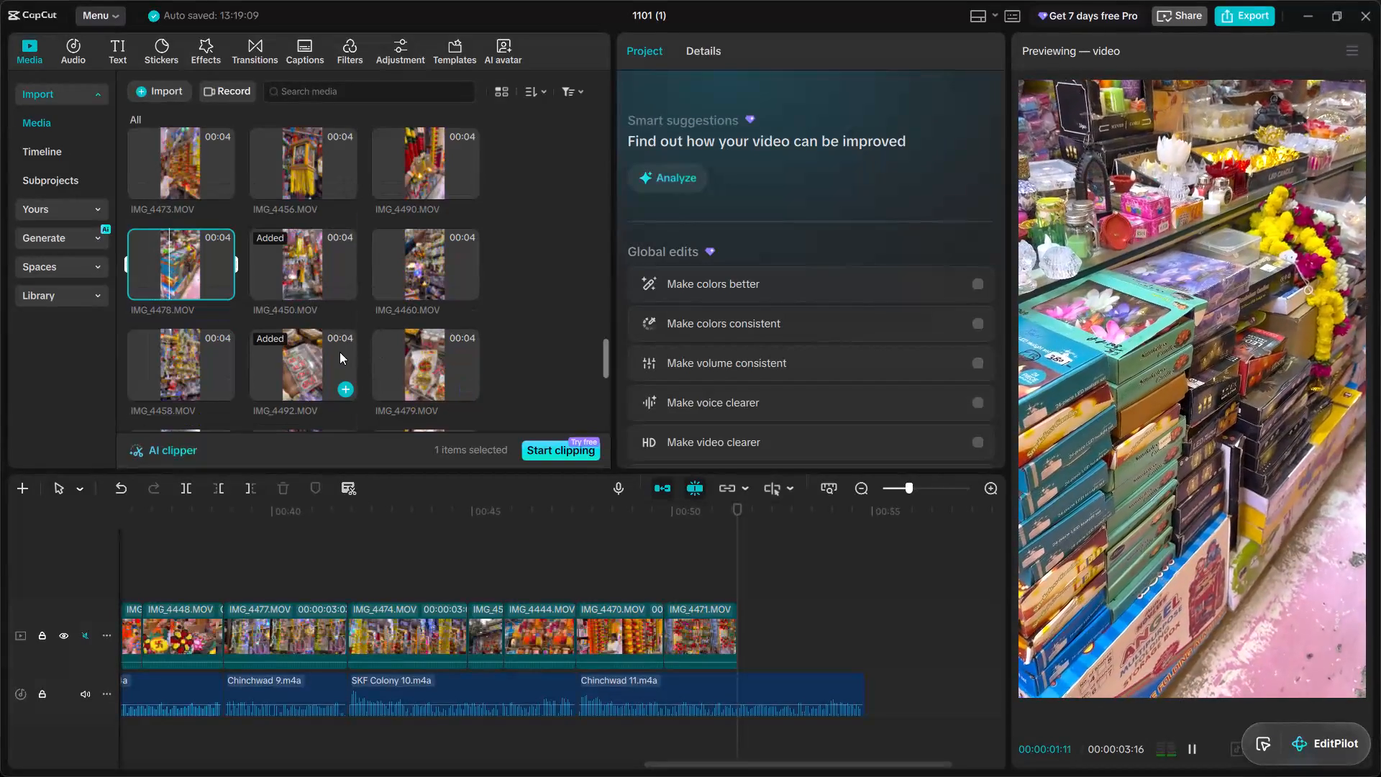
pyautogui.click(412, 350)
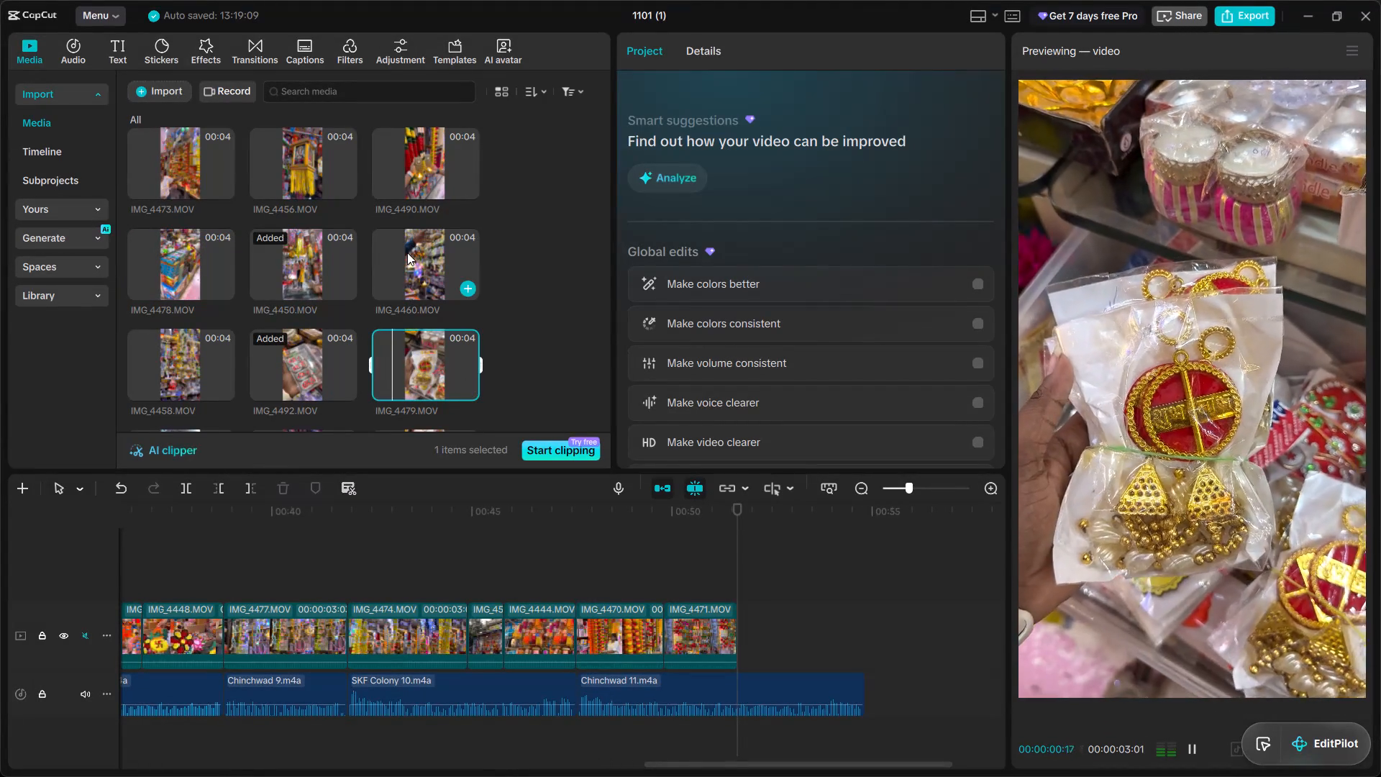
pyautogui.click(407, 253)
pyautogui.scroll(-2, 416, 294)
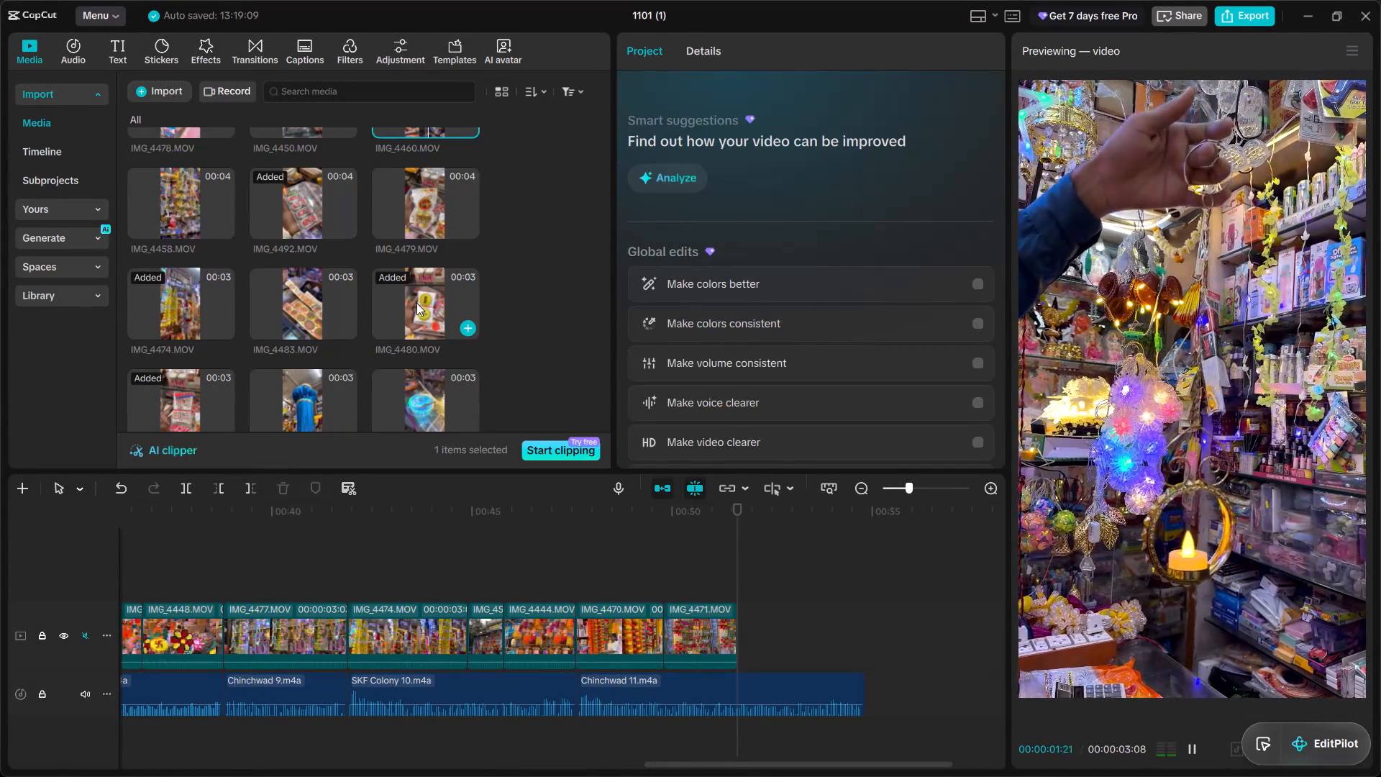
pyautogui.scroll(-2, 301, 319)
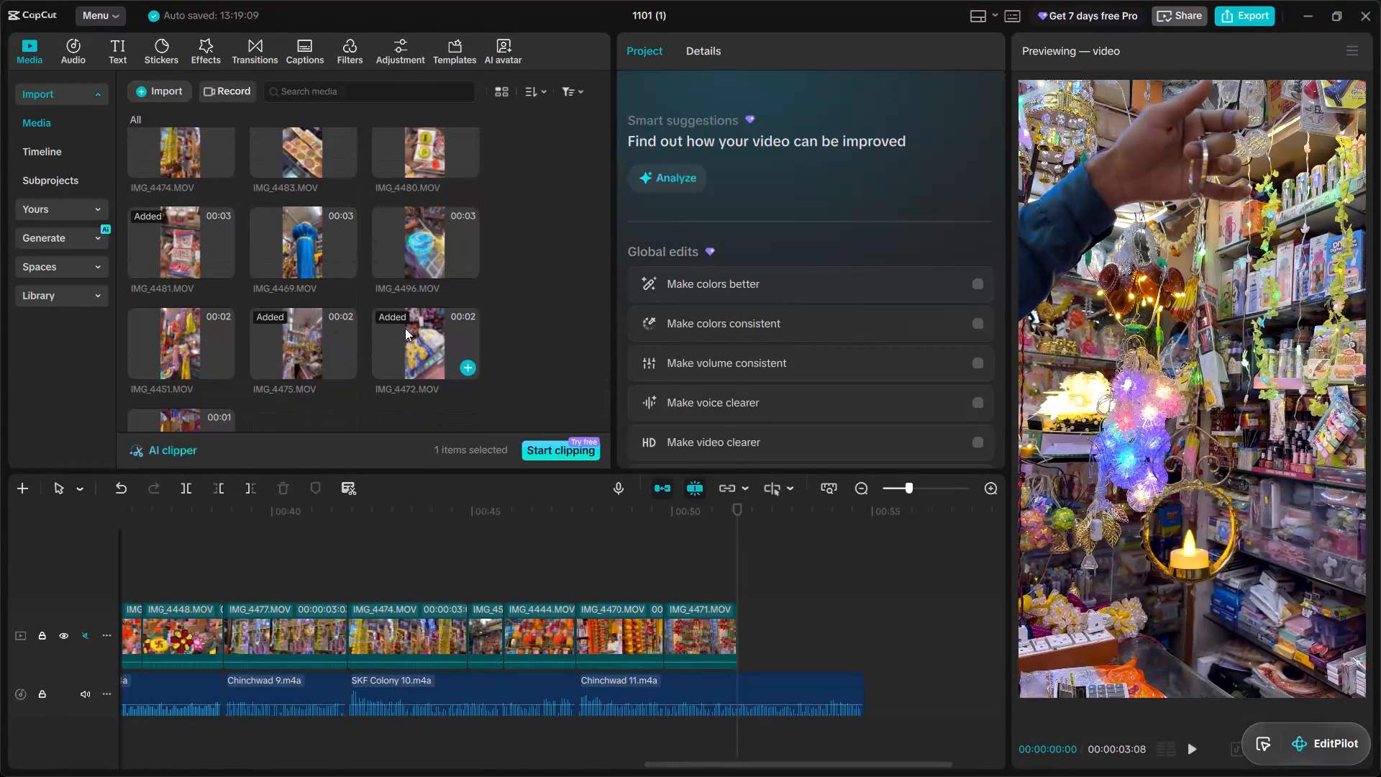
# Preview IMG_4496.MOV and delete it from the imported media.
pyautogui.click(424, 259)
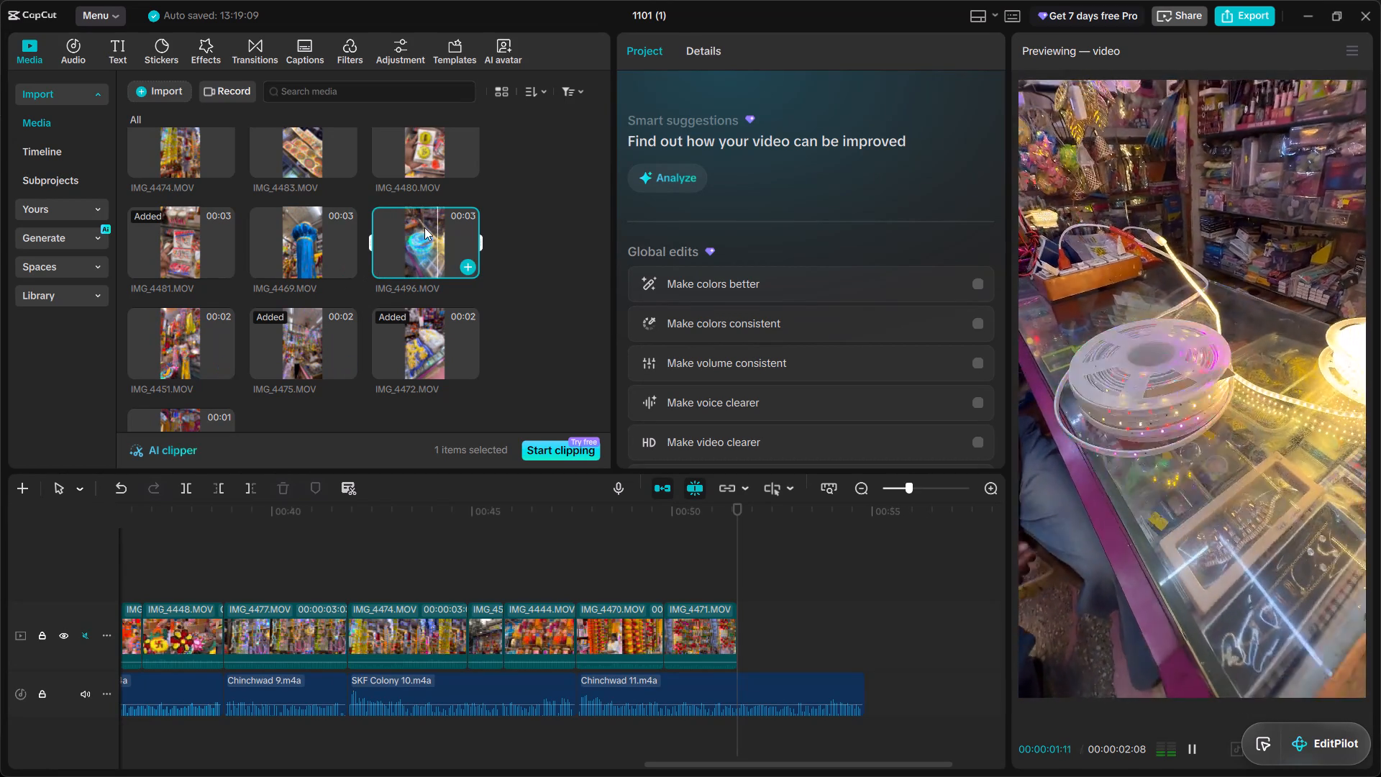
pyautogui.rightClick(424, 227)
pyautogui.click(437, 265)
# Preview the two- to four-second clips, including IMG_4469.MOV, IMG_4475.MOV, IMG_4483.MOV, IMG_4479.MOV, IMG_4458.MOV, IMG_4490.MOV and IMG_4456.MOV.
pyautogui.click(306, 249)
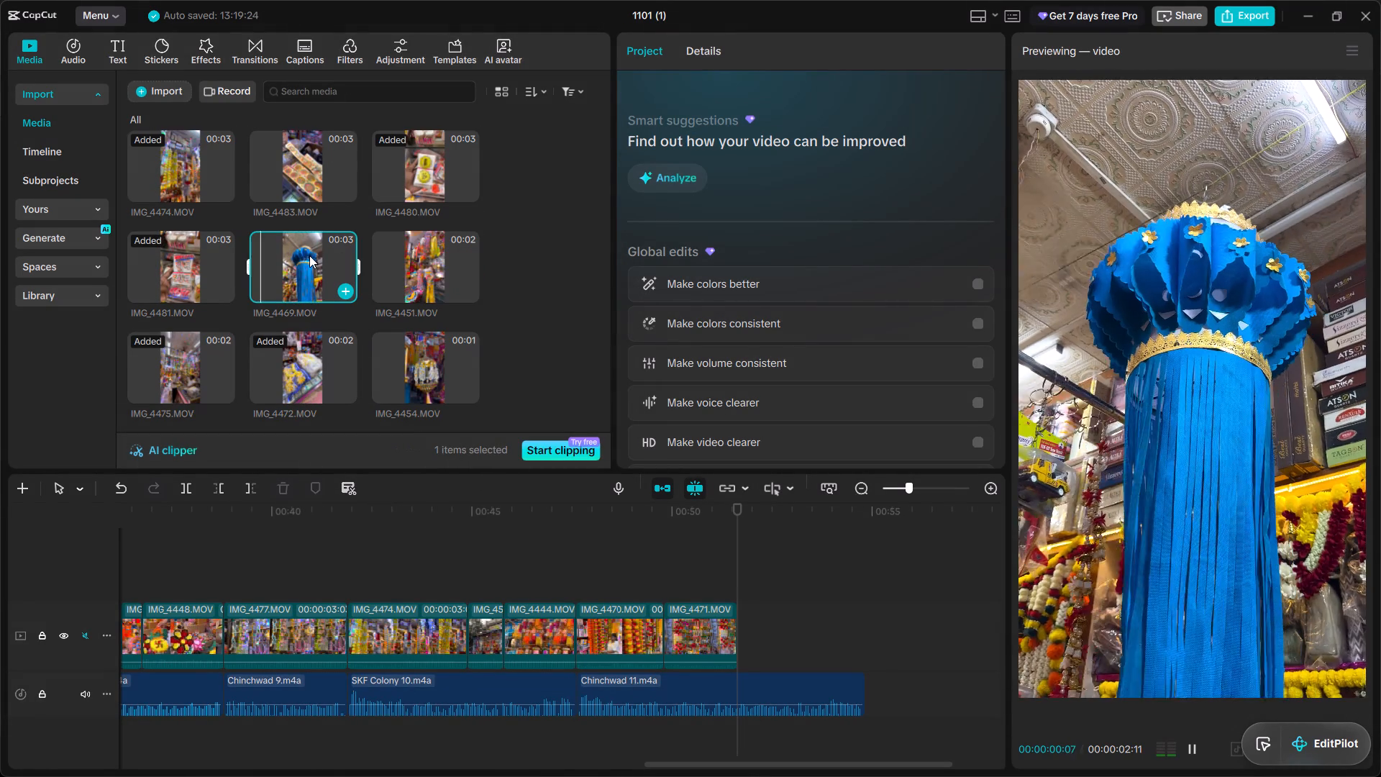
pyautogui.click(179, 389)
pyautogui.scroll(-1, 192, 386)
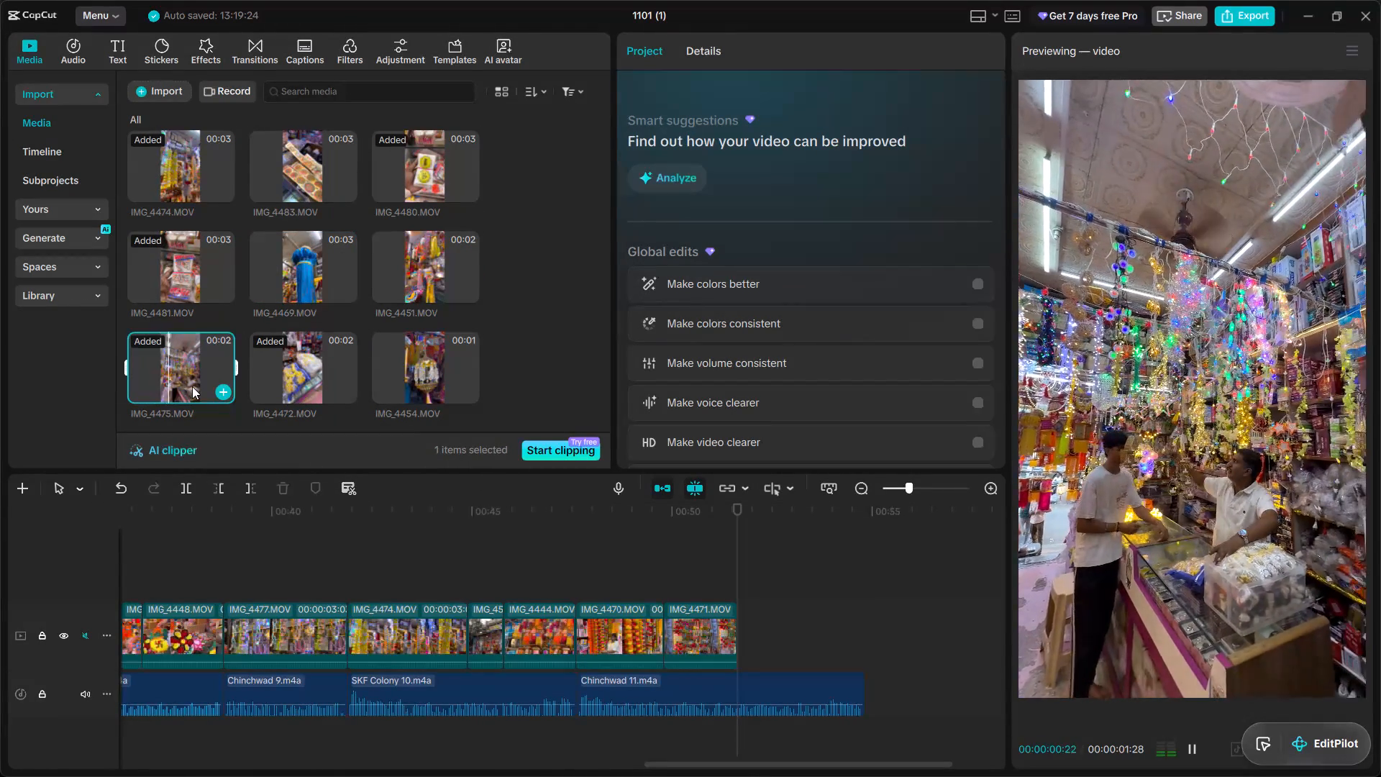
pyautogui.scroll(-1, 289, 378)
pyautogui.scroll(1, 343, 379)
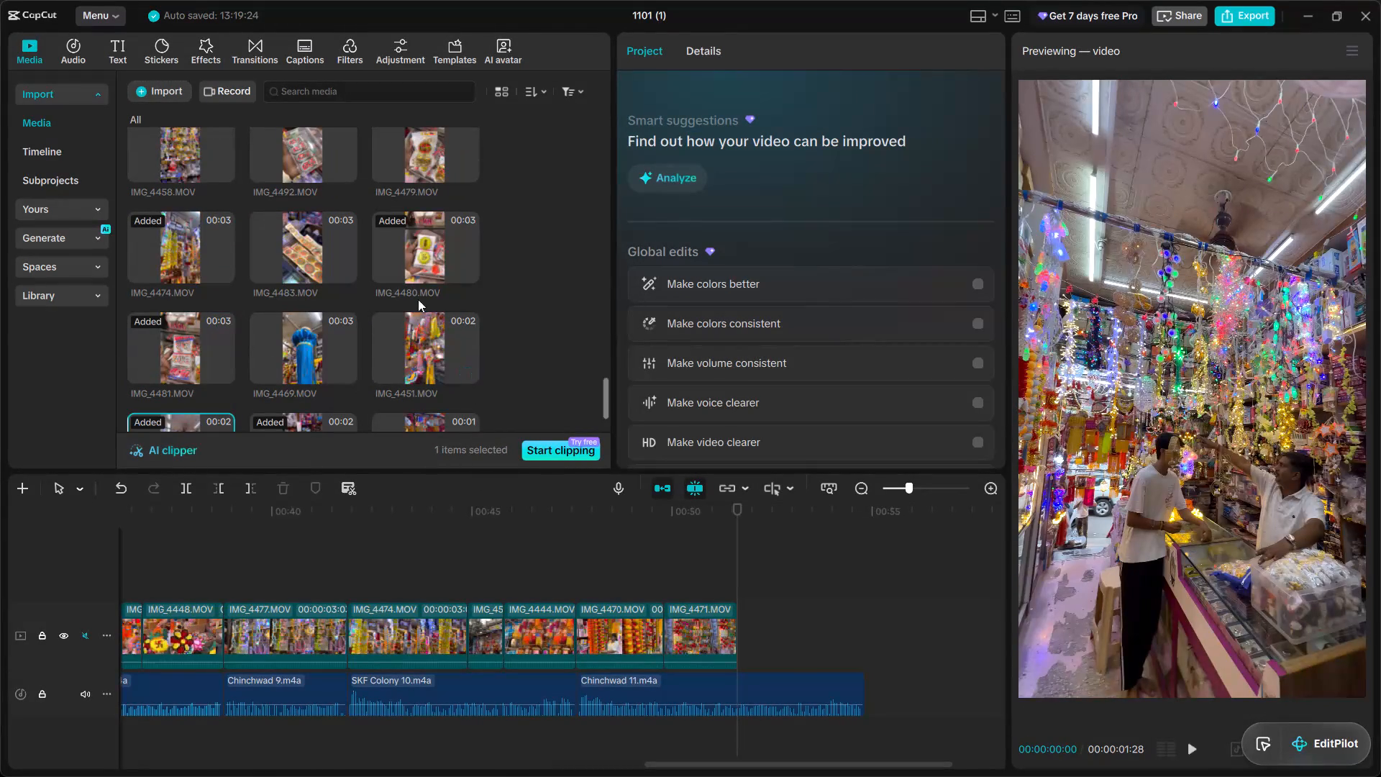
pyautogui.click(302, 243)
pyautogui.scroll(1, 302, 243)
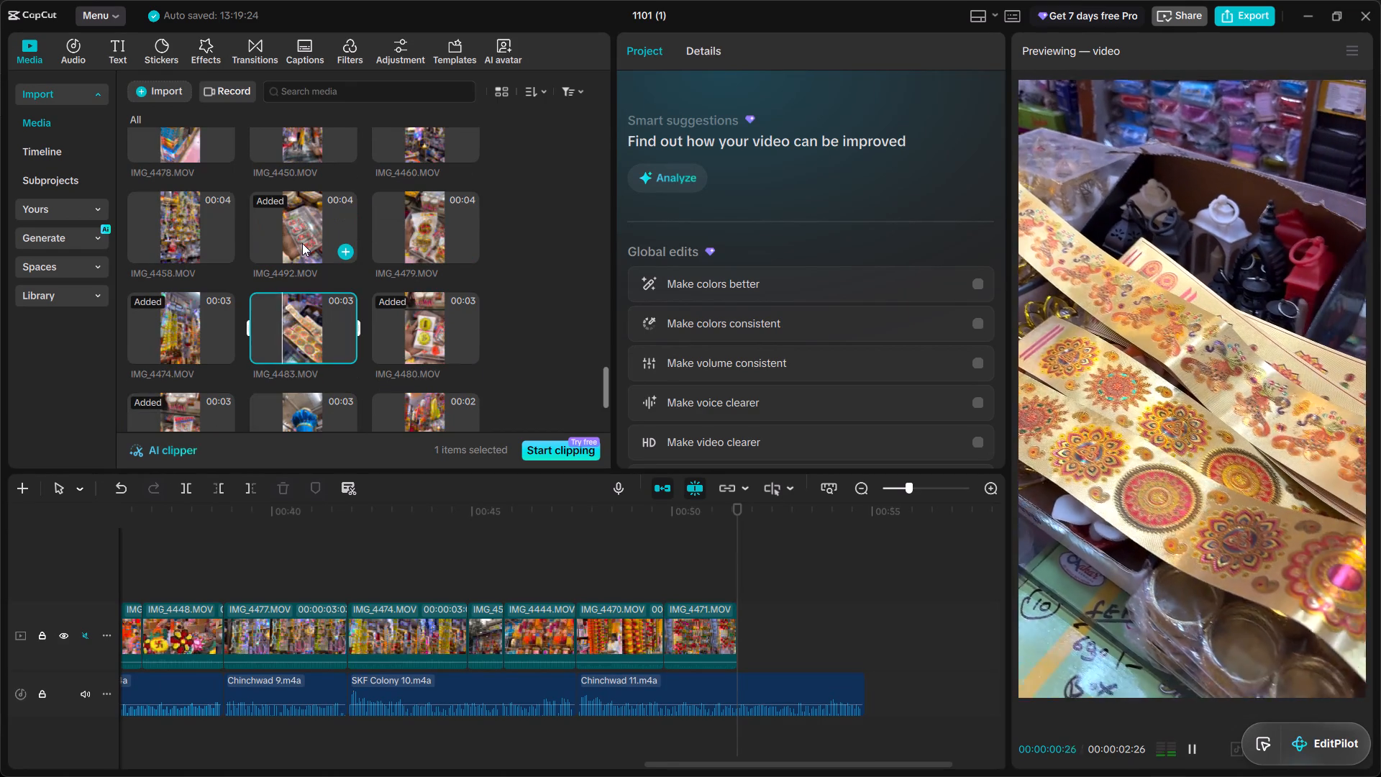
pyautogui.click(423, 223)
pyautogui.scroll(1, 424, 309)
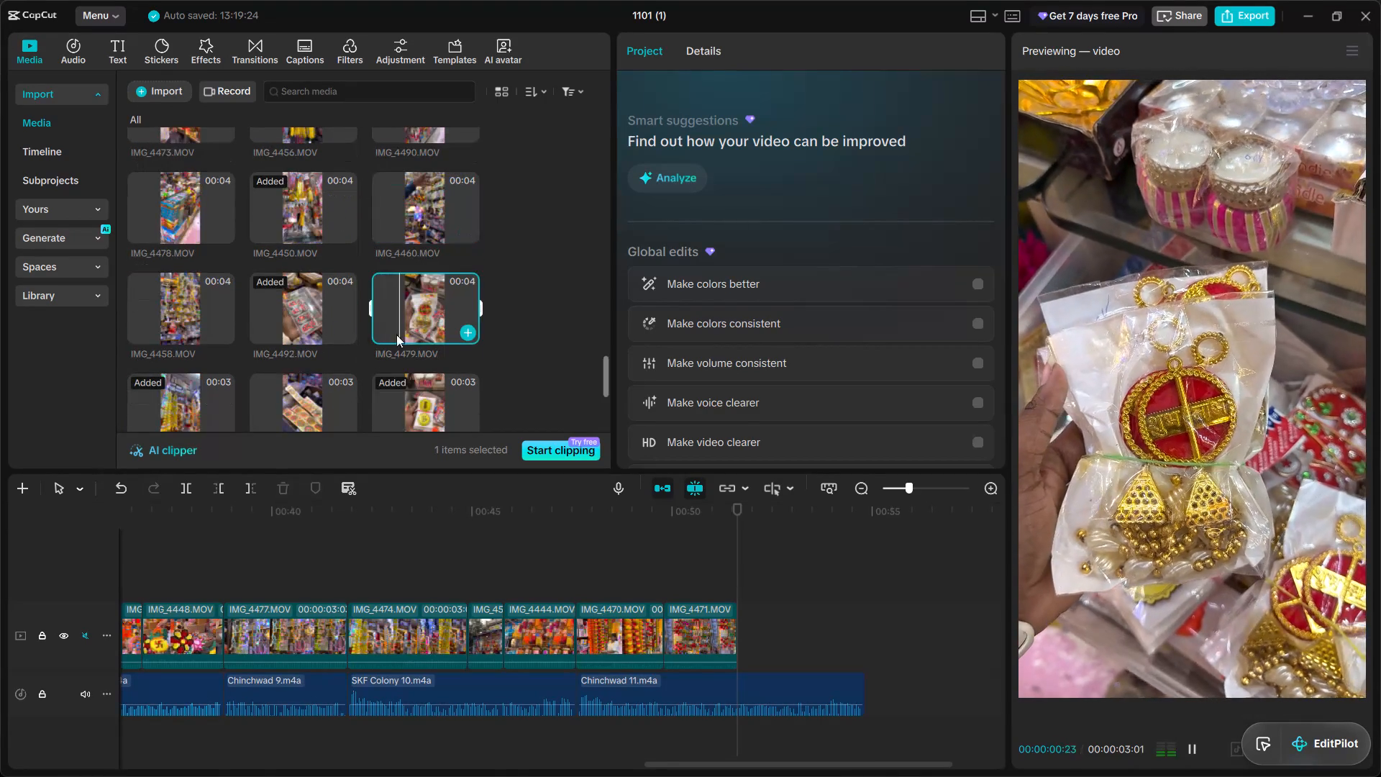
pyautogui.click(181, 303)
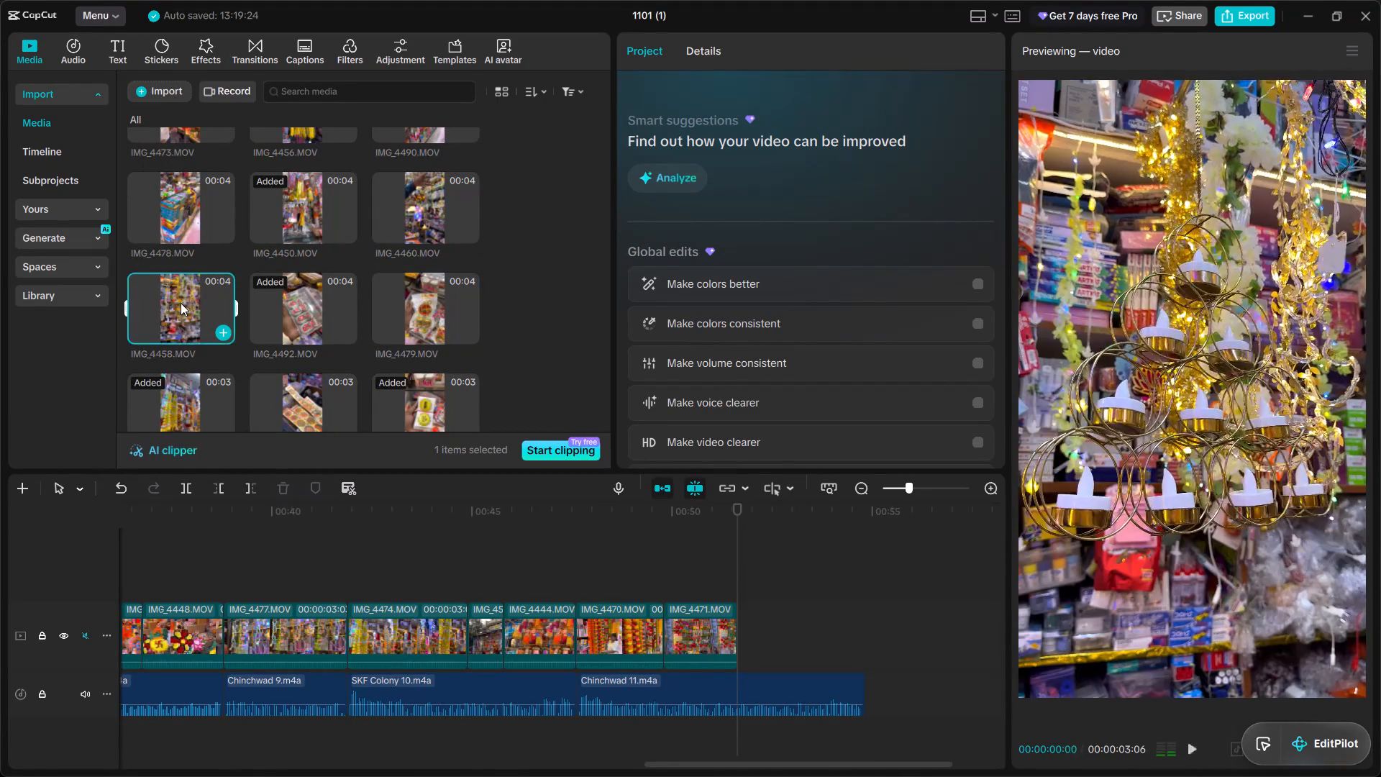
pyautogui.scroll(2, 283, 340)
pyautogui.click(177, 363)
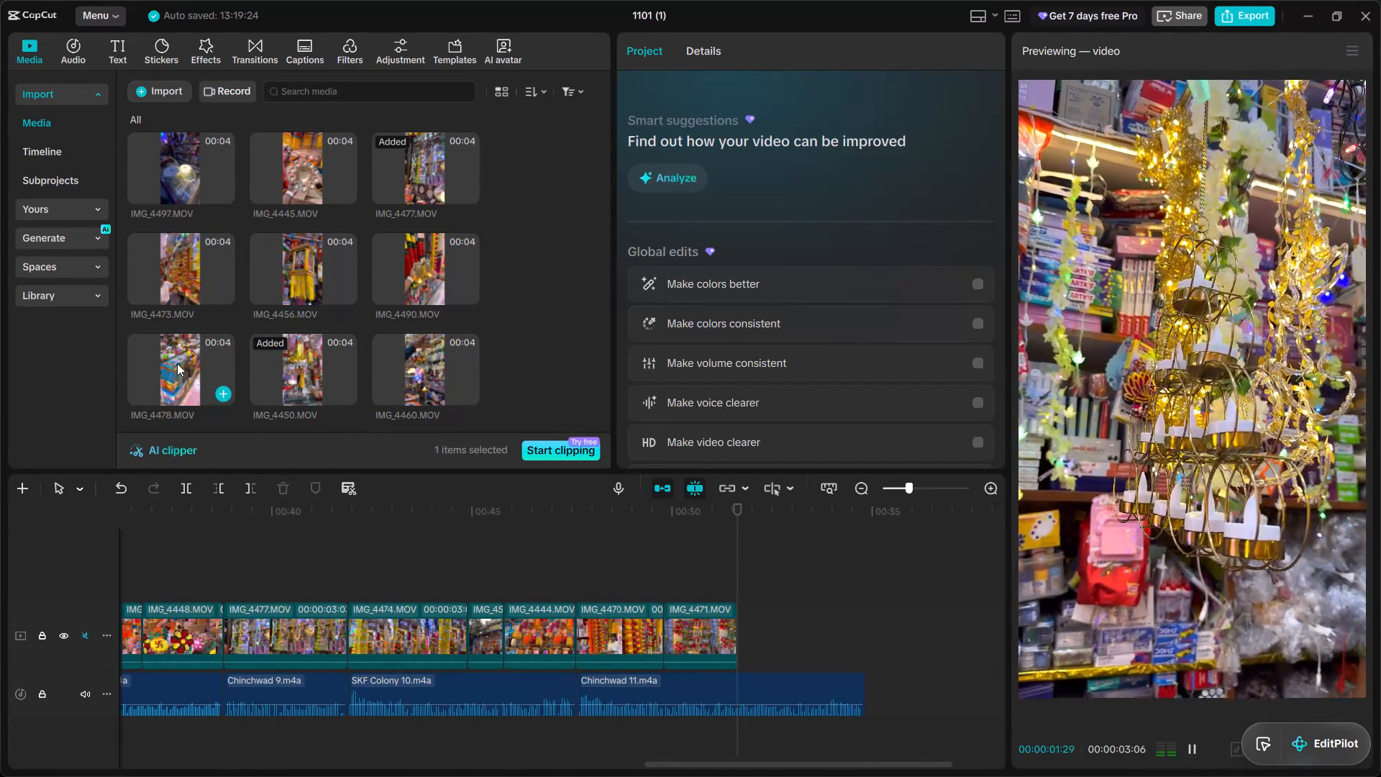
pyautogui.scroll(1, 439, 355)
pyautogui.click(428, 337)
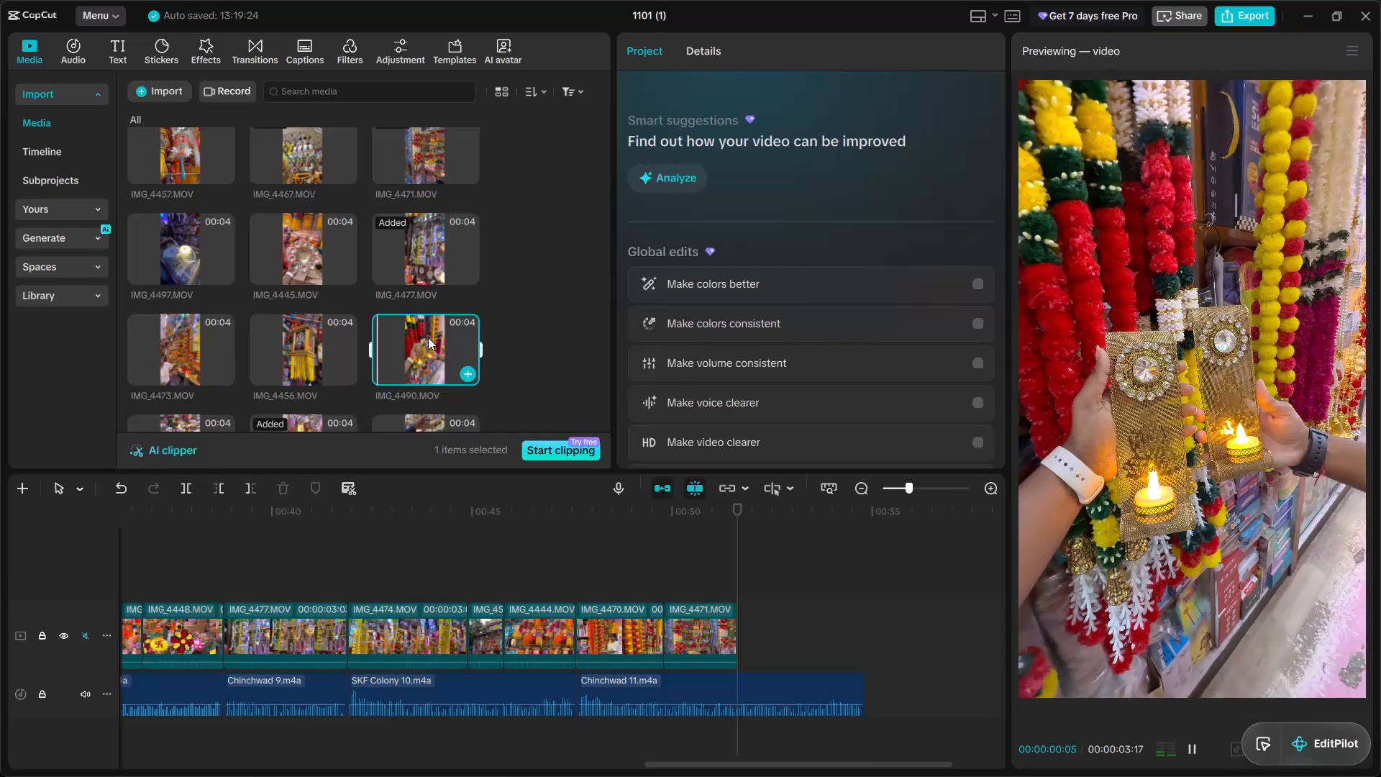
pyautogui.click(298, 347)
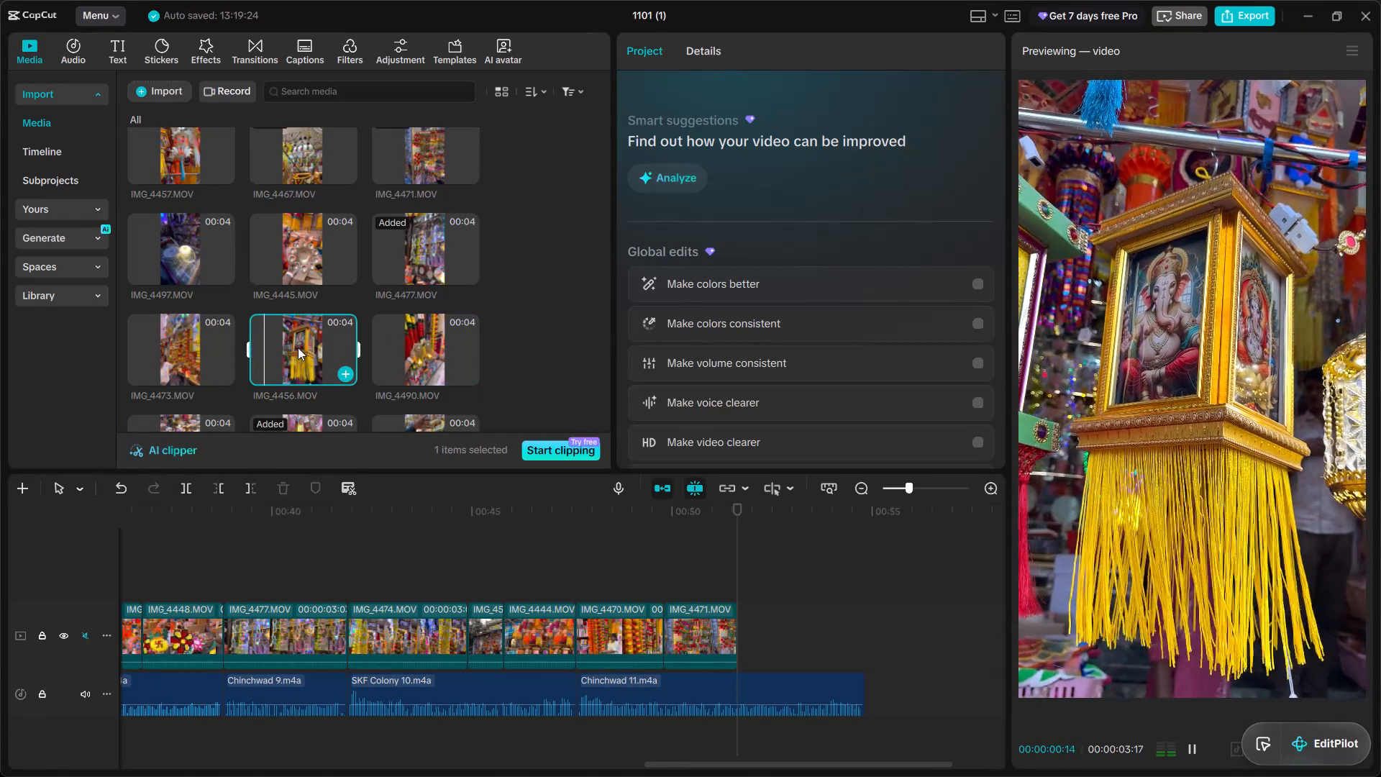
# Preview the four- to six-second clips, including IMG_4445.MOV, IMG_4471.MOV, IMG_4459.MOV, IMG_4484.MOV and IMG_4446.MOV.
pyautogui.scroll(1, 298, 349)
pyautogui.click(308, 330)
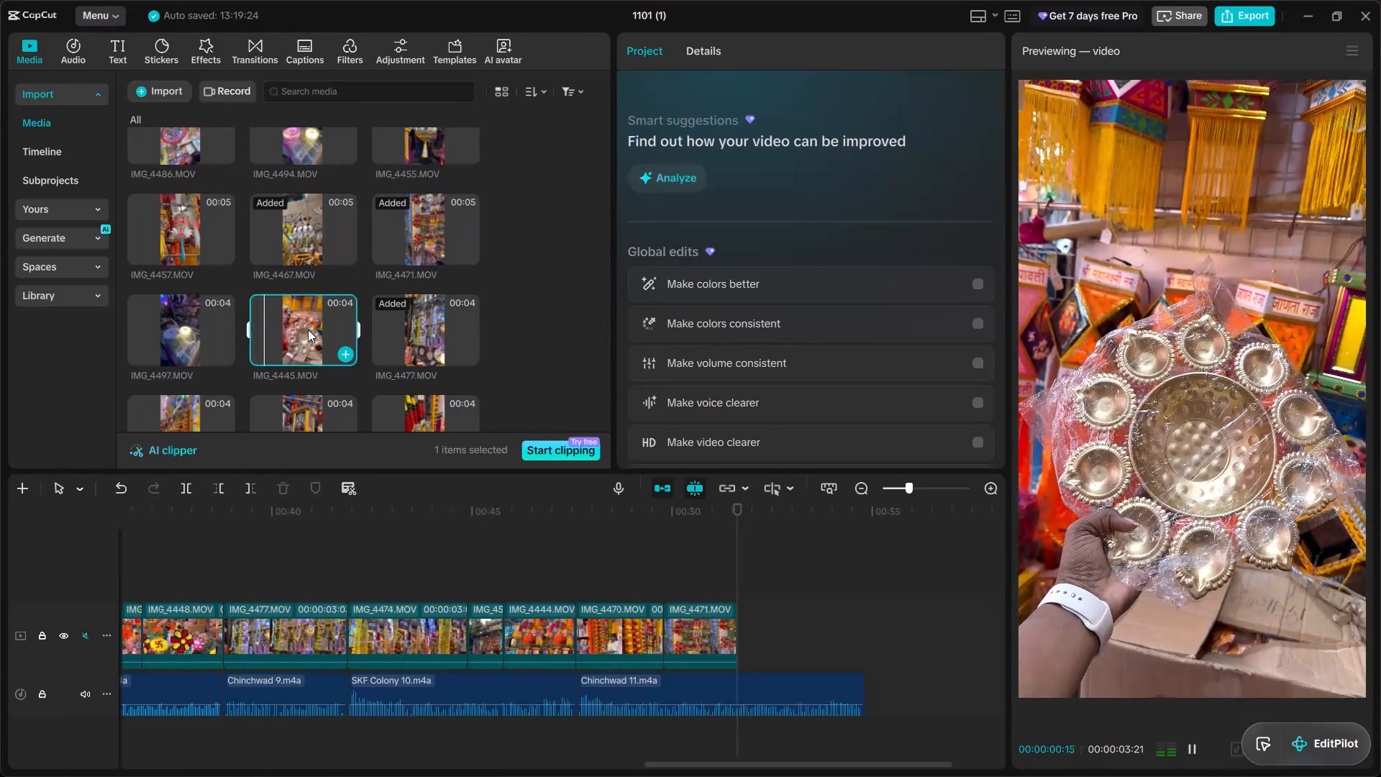
pyautogui.scroll(1, 308, 330)
pyautogui.click(308, 306)
pyautogui.click(410, 299)
pyautogui.click(316, 203)
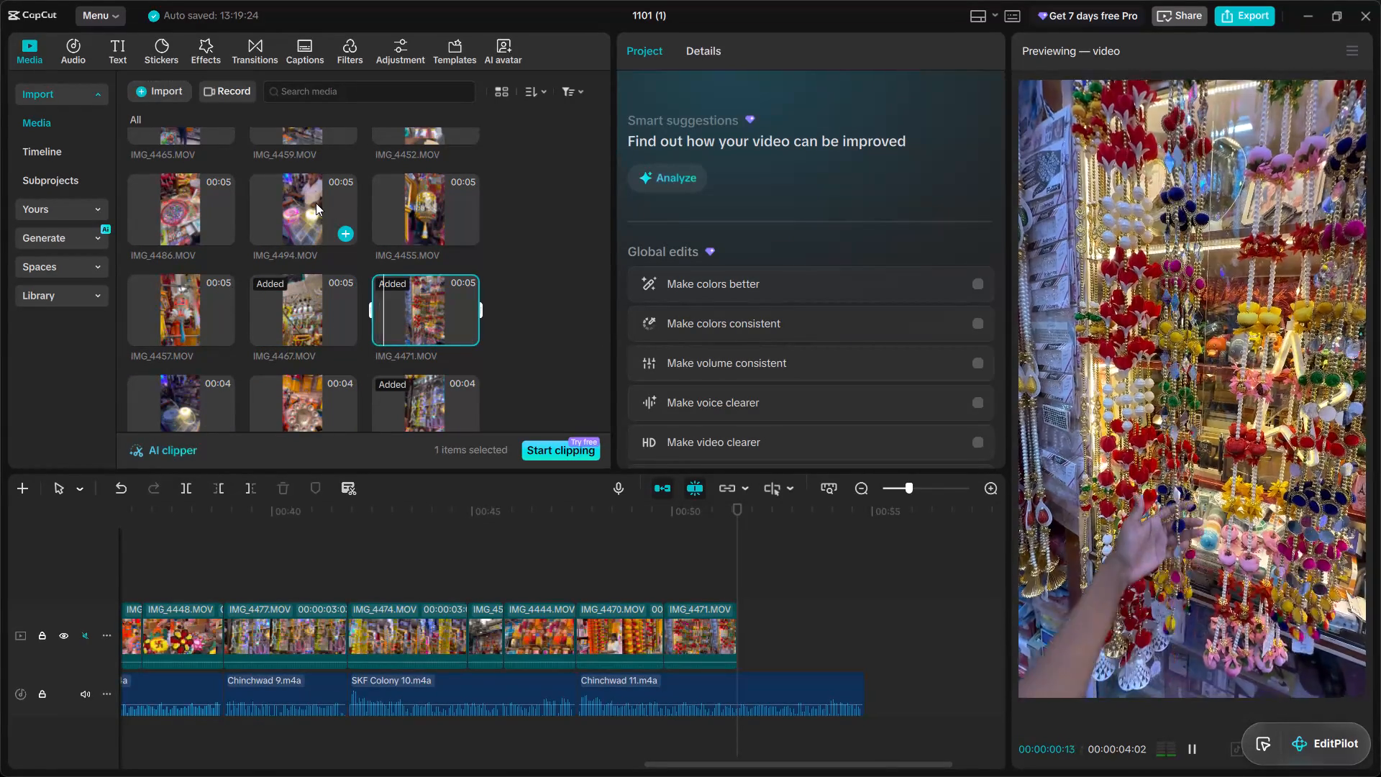
pyautogui.scroll(1, 316, 204)
pyautogui.click(306, 191)
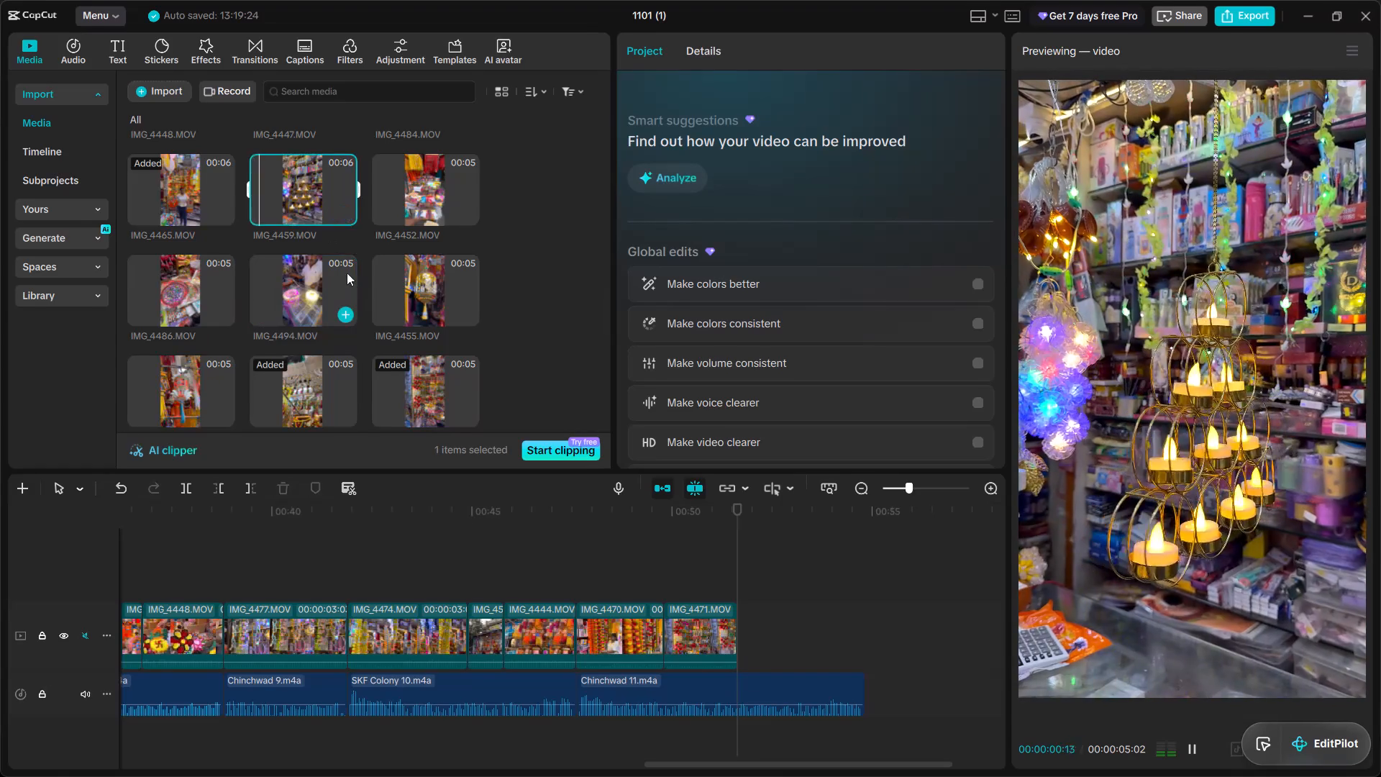
pyautogui.scroll(2, 348, 276)
pyautogui.click(308, 242)
pyautogui.click(418, 241)
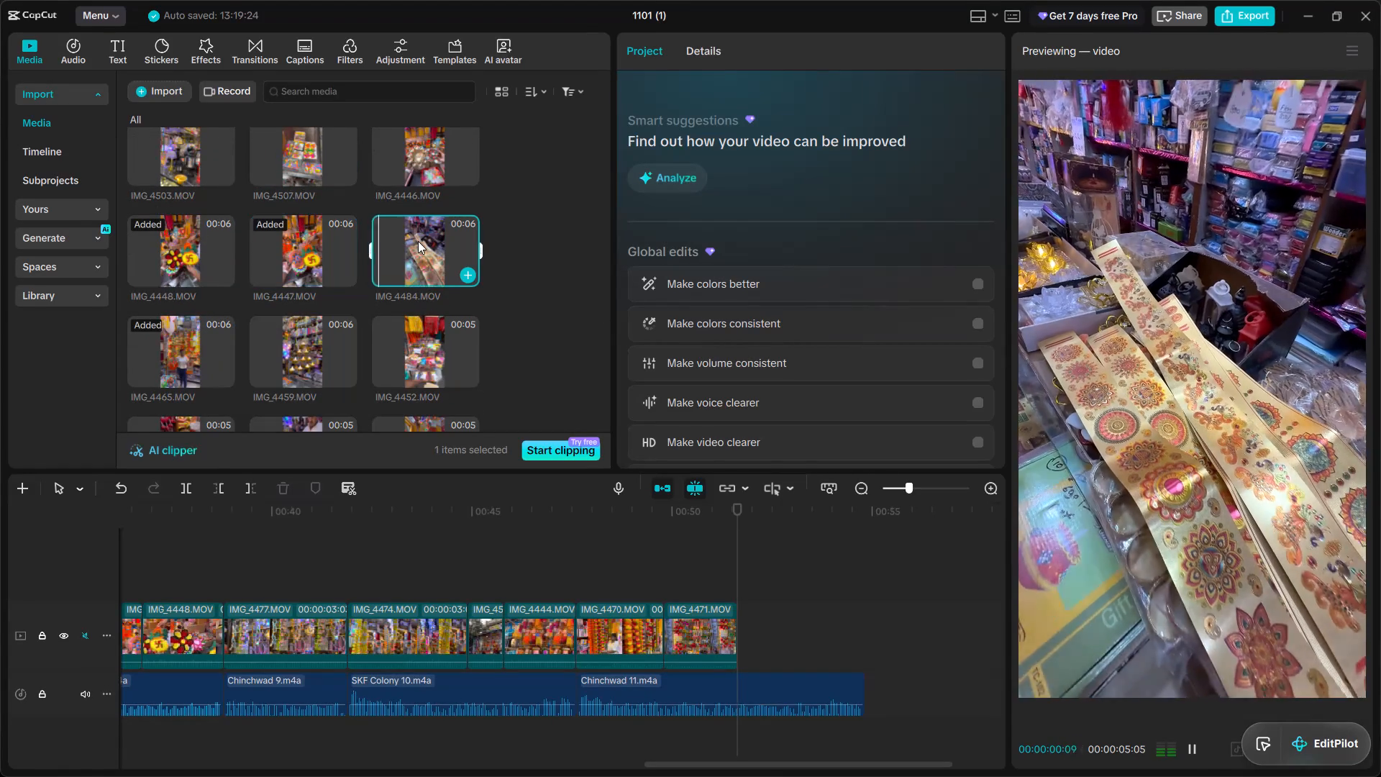
pyautogui.scroll(1, 418, 241)
pyautogui.click(418, 240)
pyautogui.scroll(1, 418, 240)
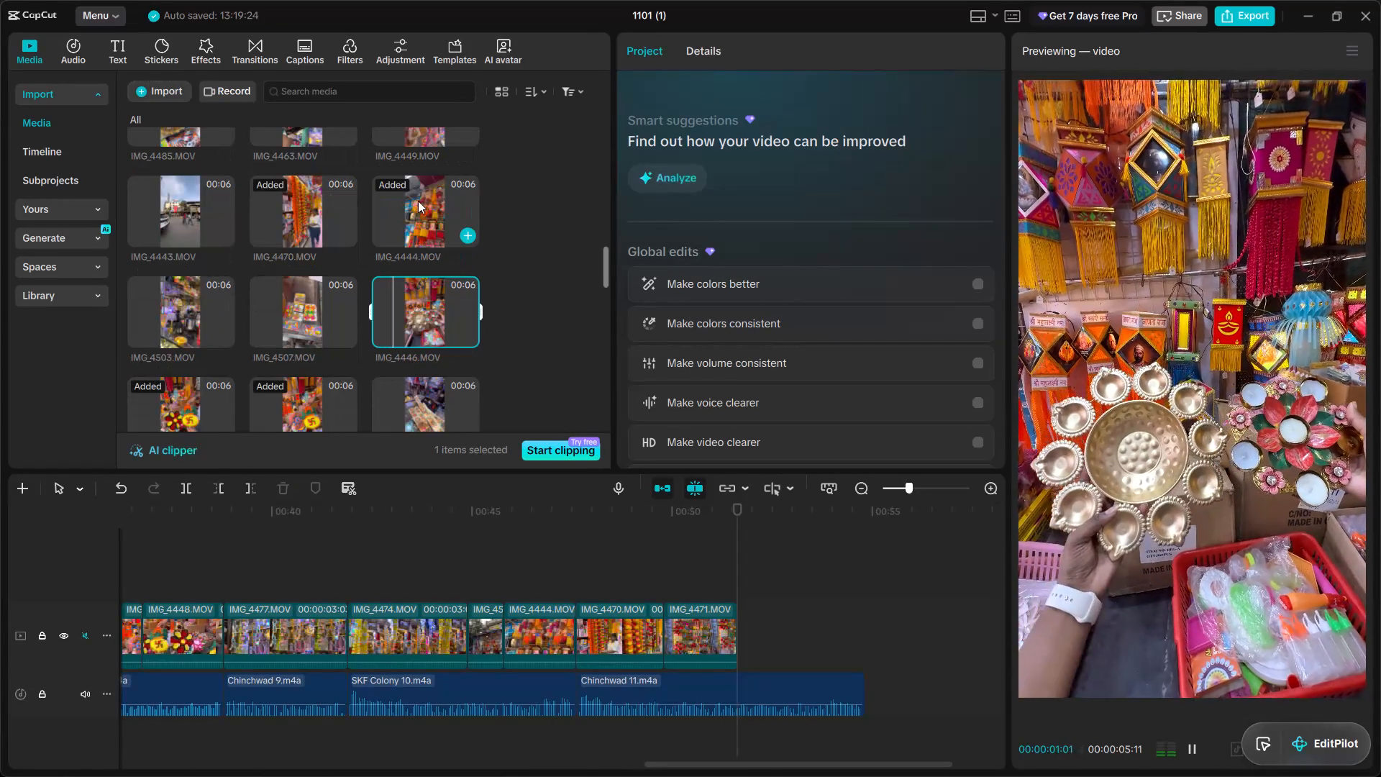
# Review the six- to nine-second clips in the imported media, including IMG_4444.MOV, IMG_4506.MOV and IMG_4488.MOV.
pyautogui.click(418, 201)
pyautogui.scroll(1, 419, 247)
pyautogui.click(424, 199)
pyautogui.scroll(2, 424, 214)
pyautogui.scroll(3, 305, 352)
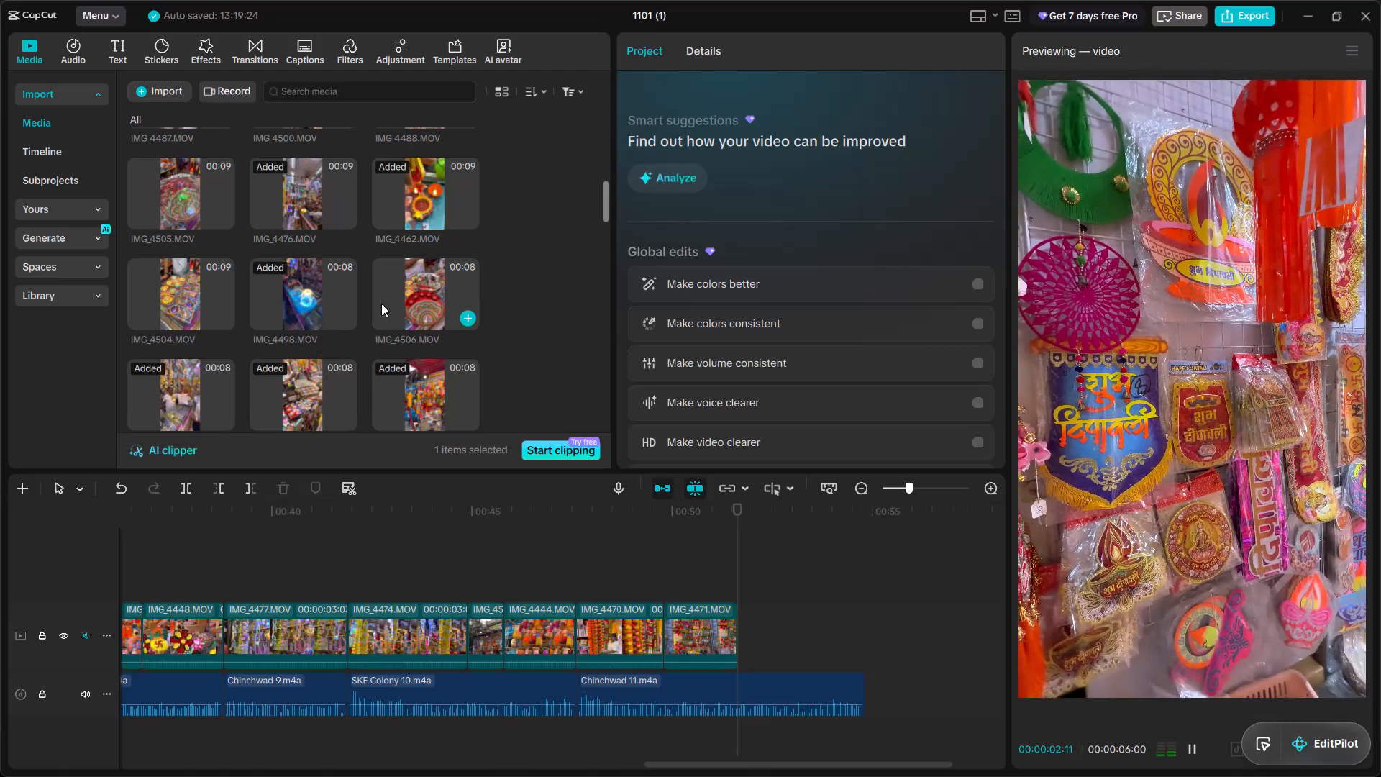
pyautogui.click(409, 290)
pyautogui.scroll(1, 409, 290)
pyautogui.click(414, 246)
pyautogui.click(414, 171)
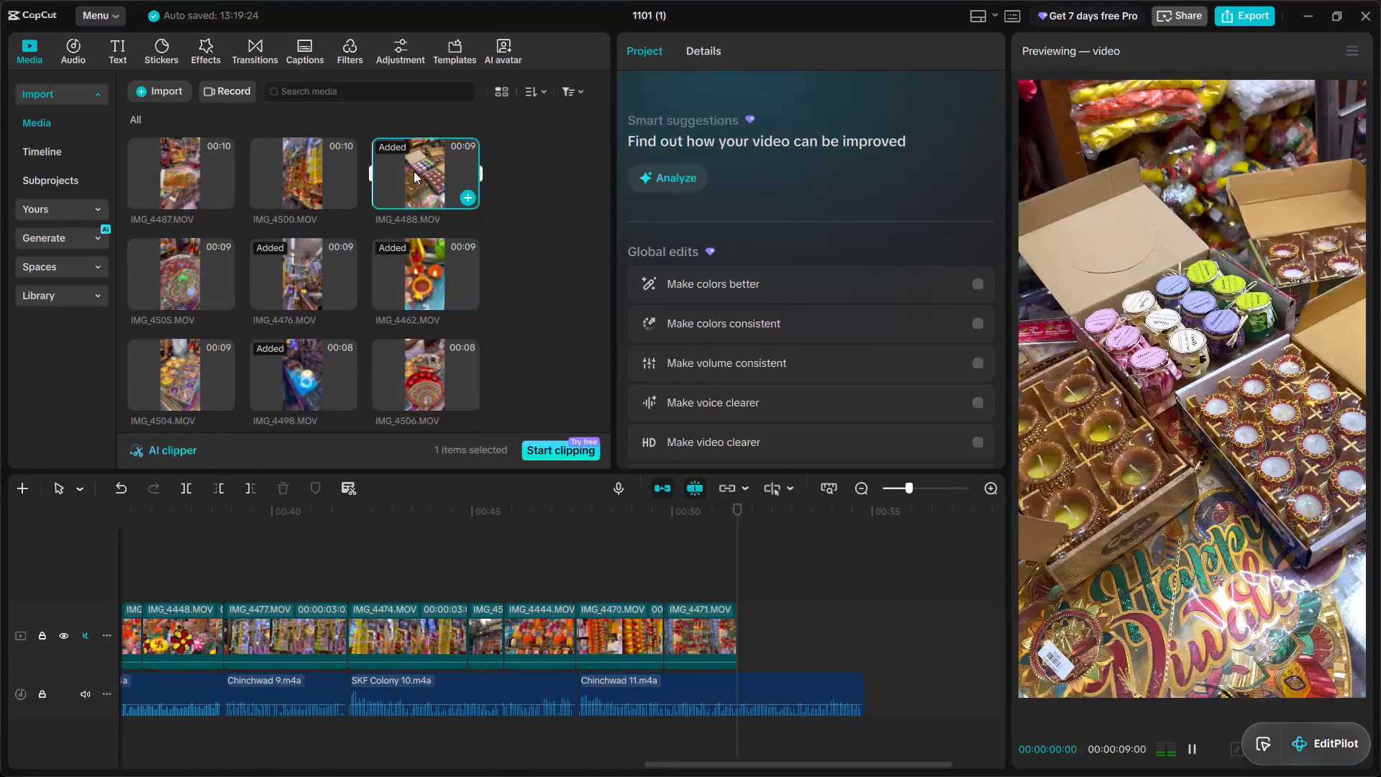
# Play the timeline from the beginning through SKF Colony 6 to review the cuts against the voiceover.
pyautogui.hscroll(11, 316, 568)
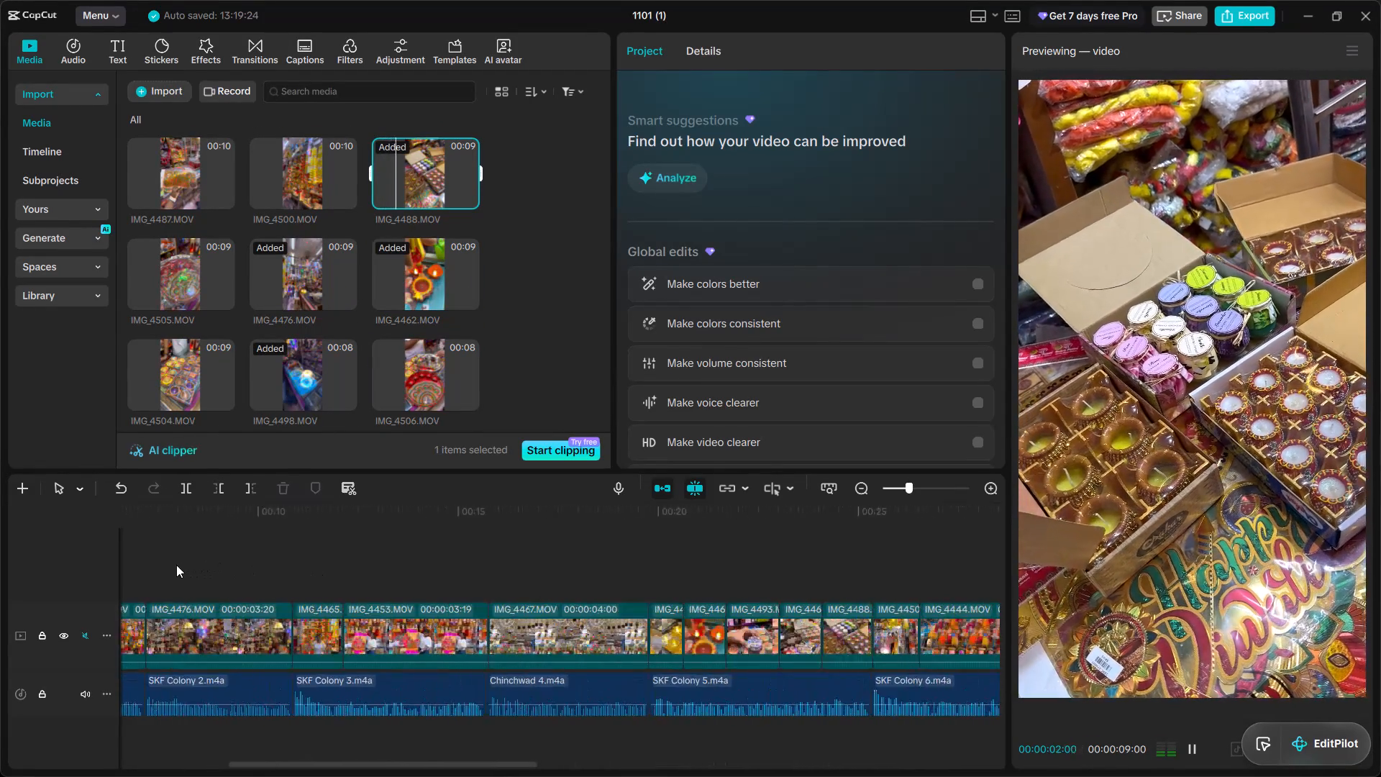
pyautogui.hscroll(6, 176, 565)
pyautogui.click(176, 565)
pyautogui.moveTo(176, 565); pyautogui.dragTo(138, 567)
pyautogui.press('space')
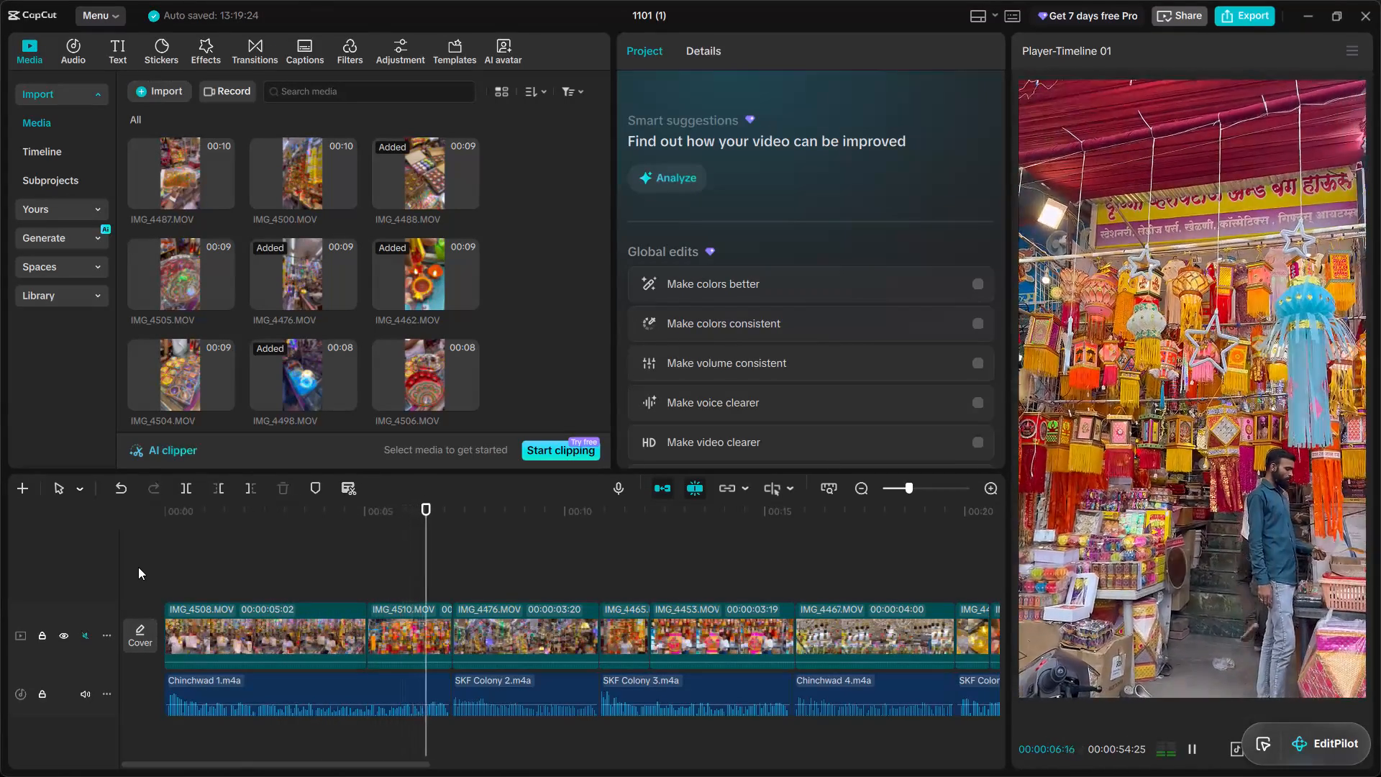
pyautogui.hscroll(-1, 282, 589)
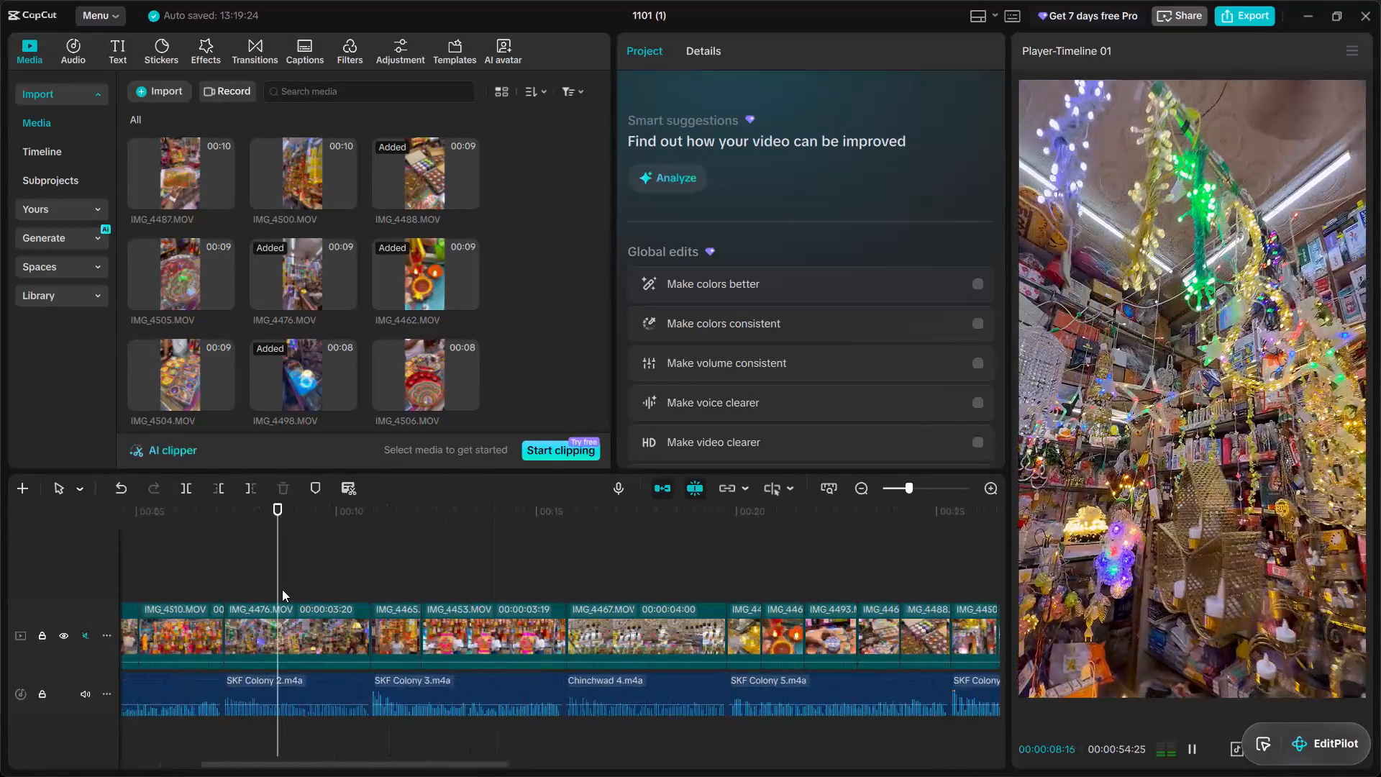
pyautogui.hscroll(-1, 282, 589)
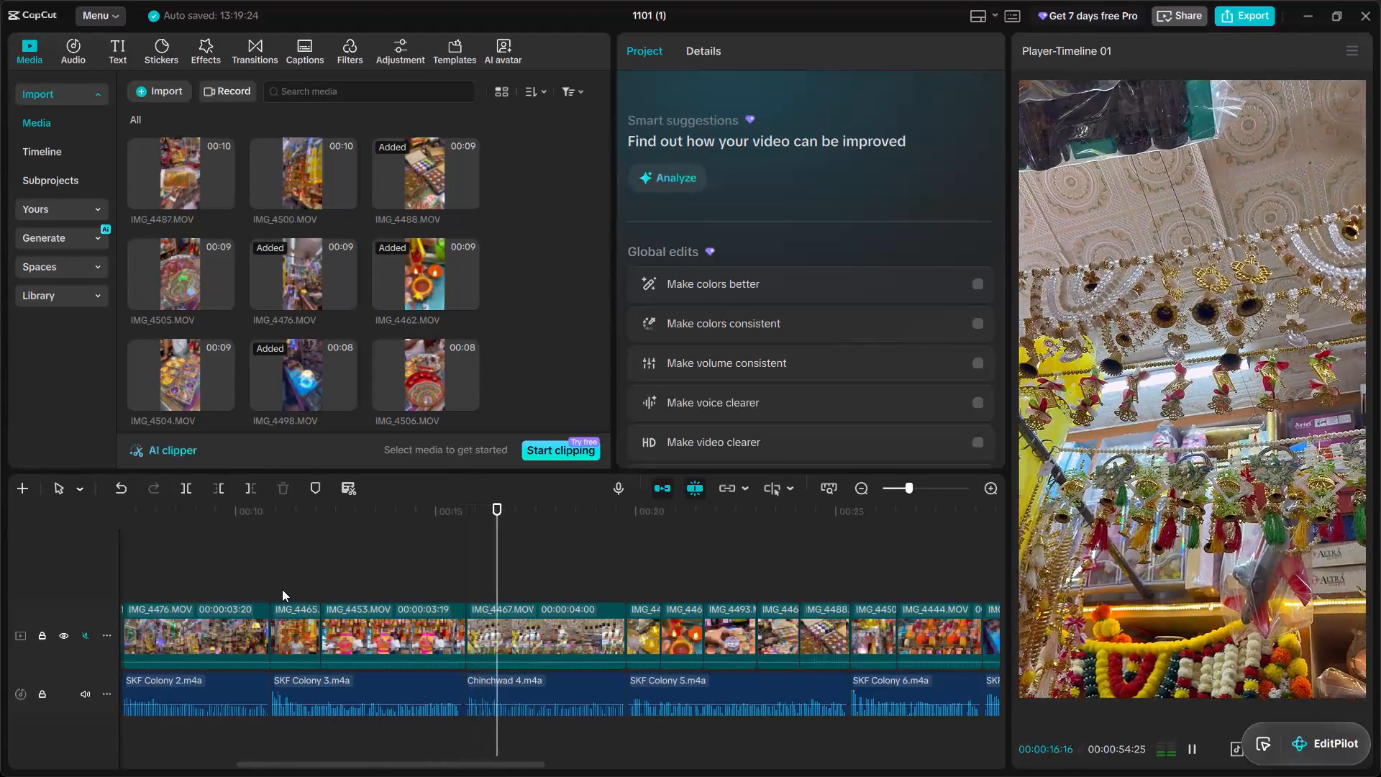
pyautogui.hscroll(-1, 282, 589)
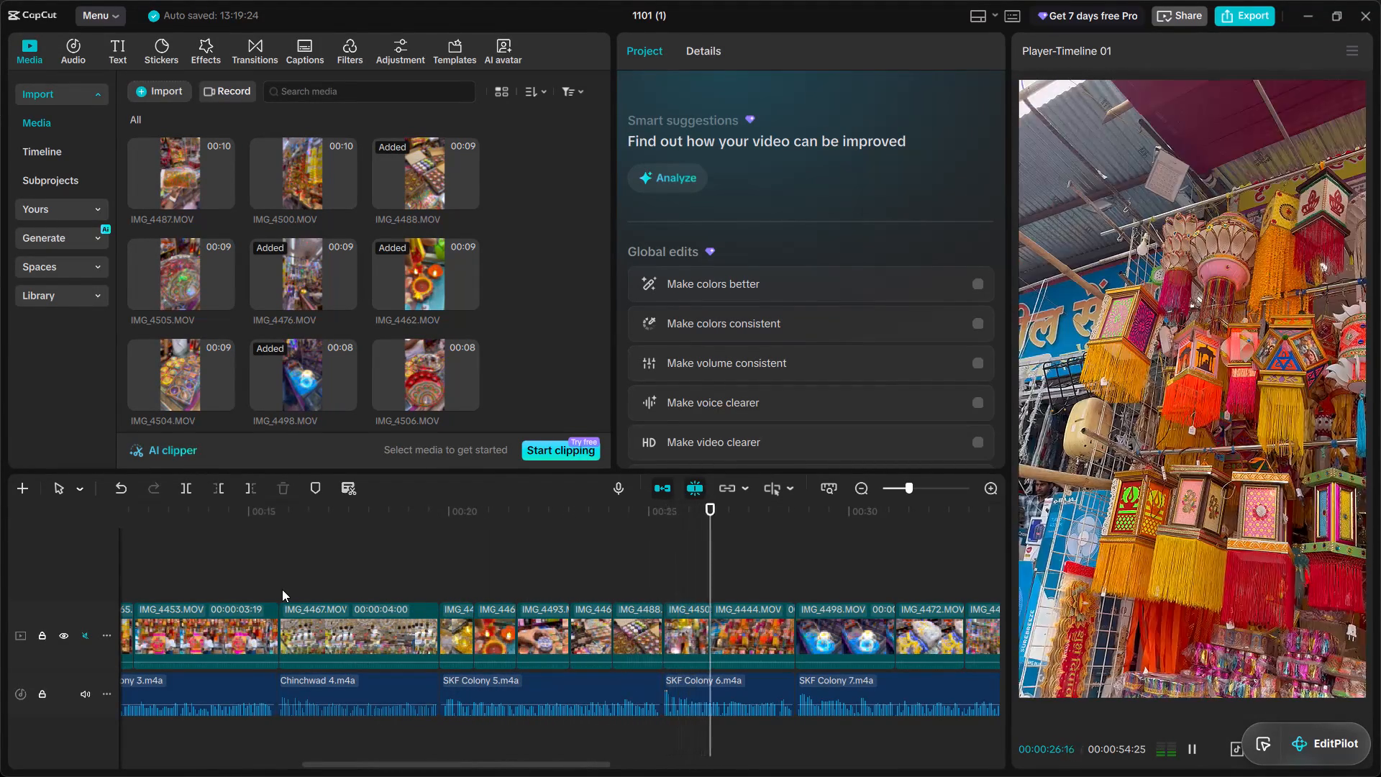
pyautogui.hscroll(-1, 282, 589)
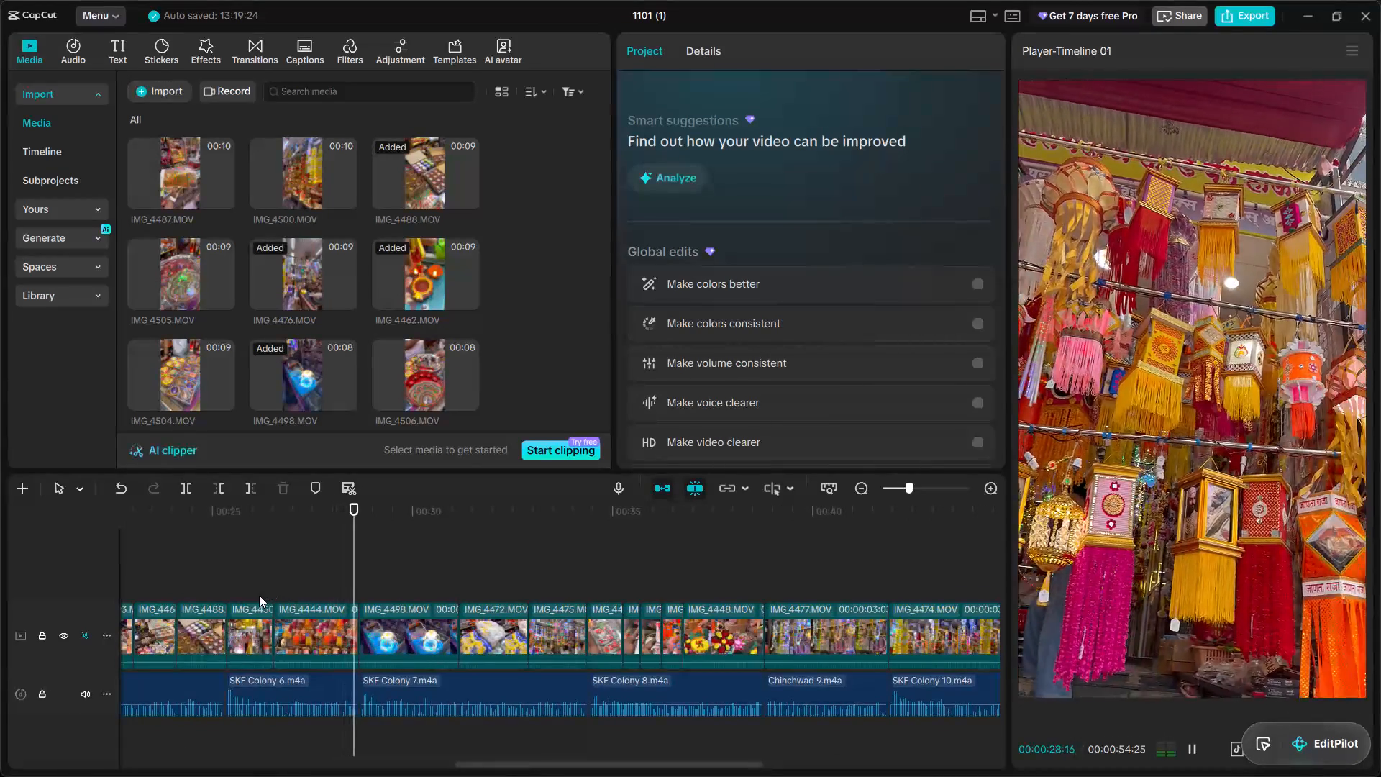
# Replay the SKF Colony 6 section and split its IMG_4444.MOV clip at 00:00:27:04.
pyautogui.press('space')
pyautogui.click(275, 556)
pyautogui.press('space')
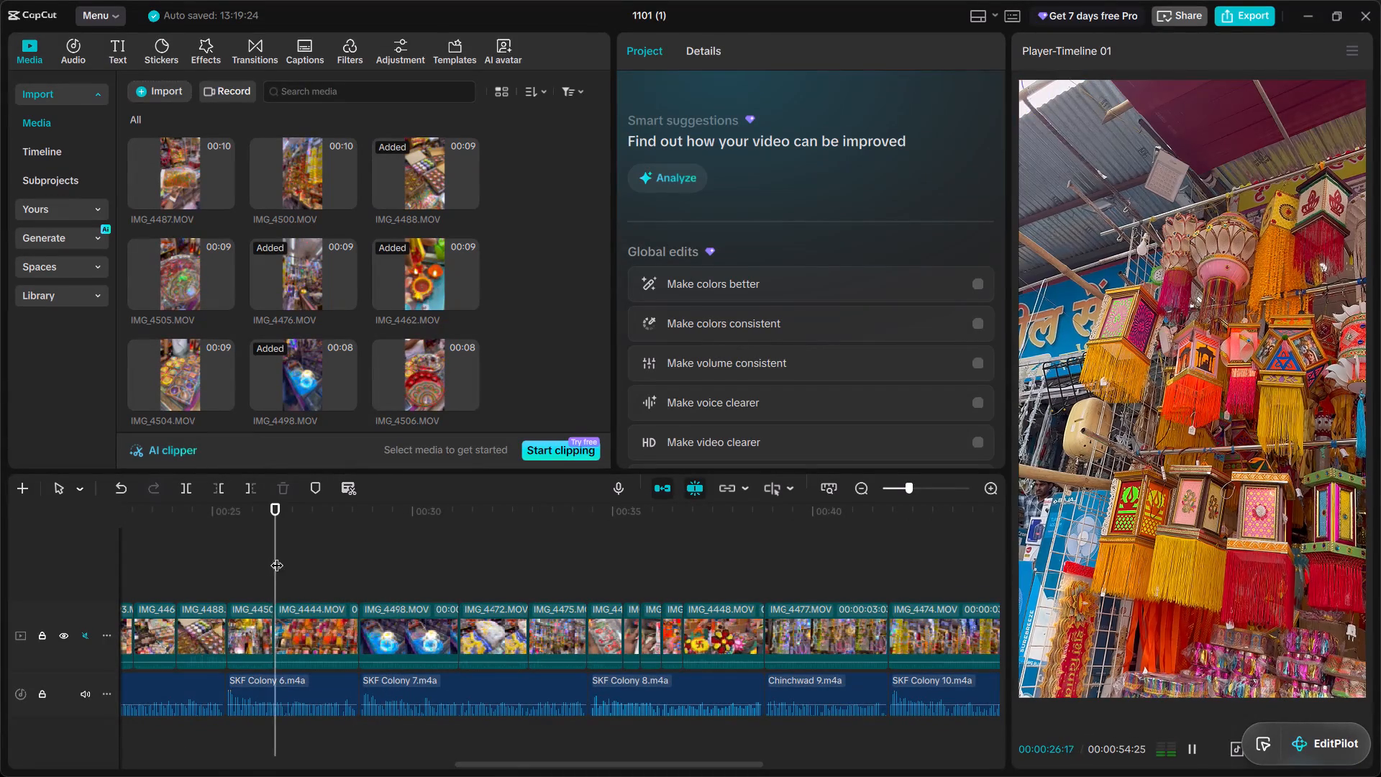
pyautogui.click(240, 558)
pyautogui.press('space')
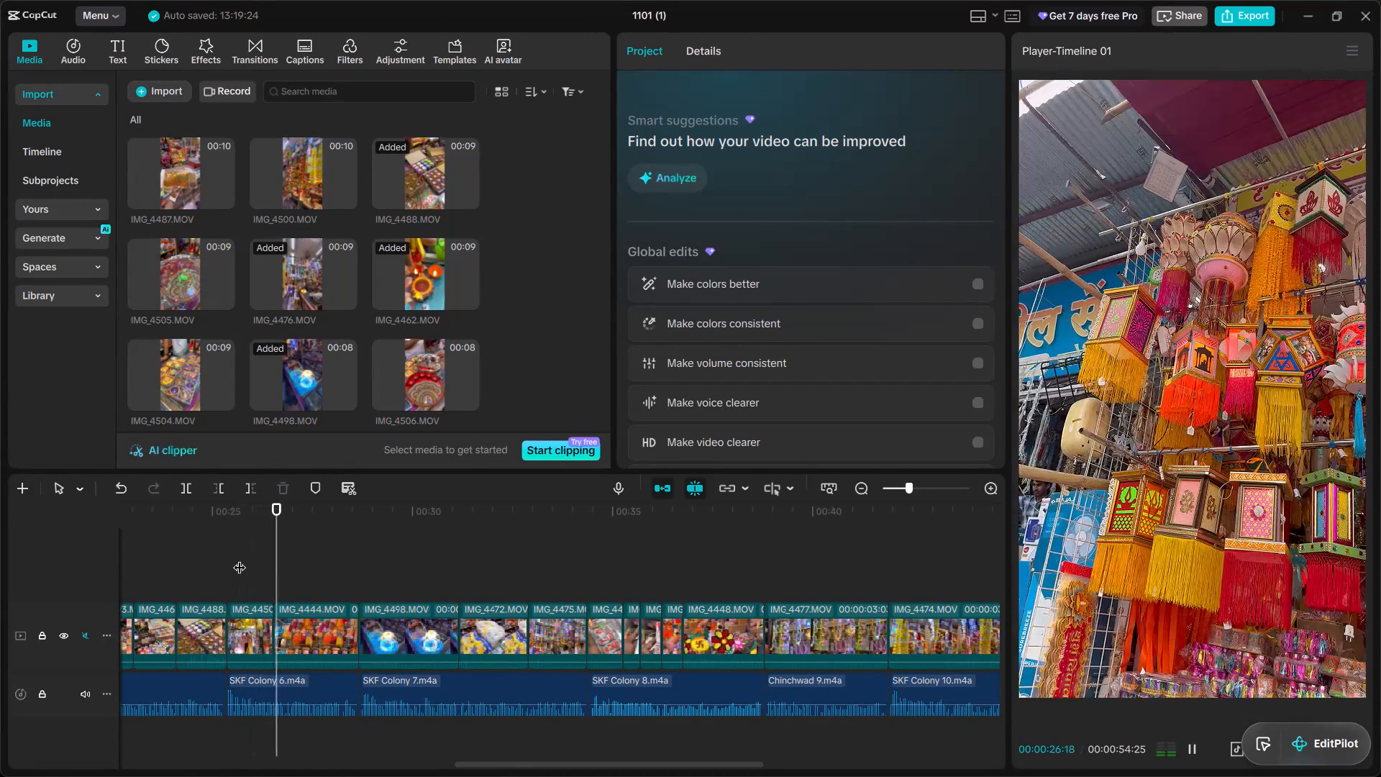
pyautogui.press('space')
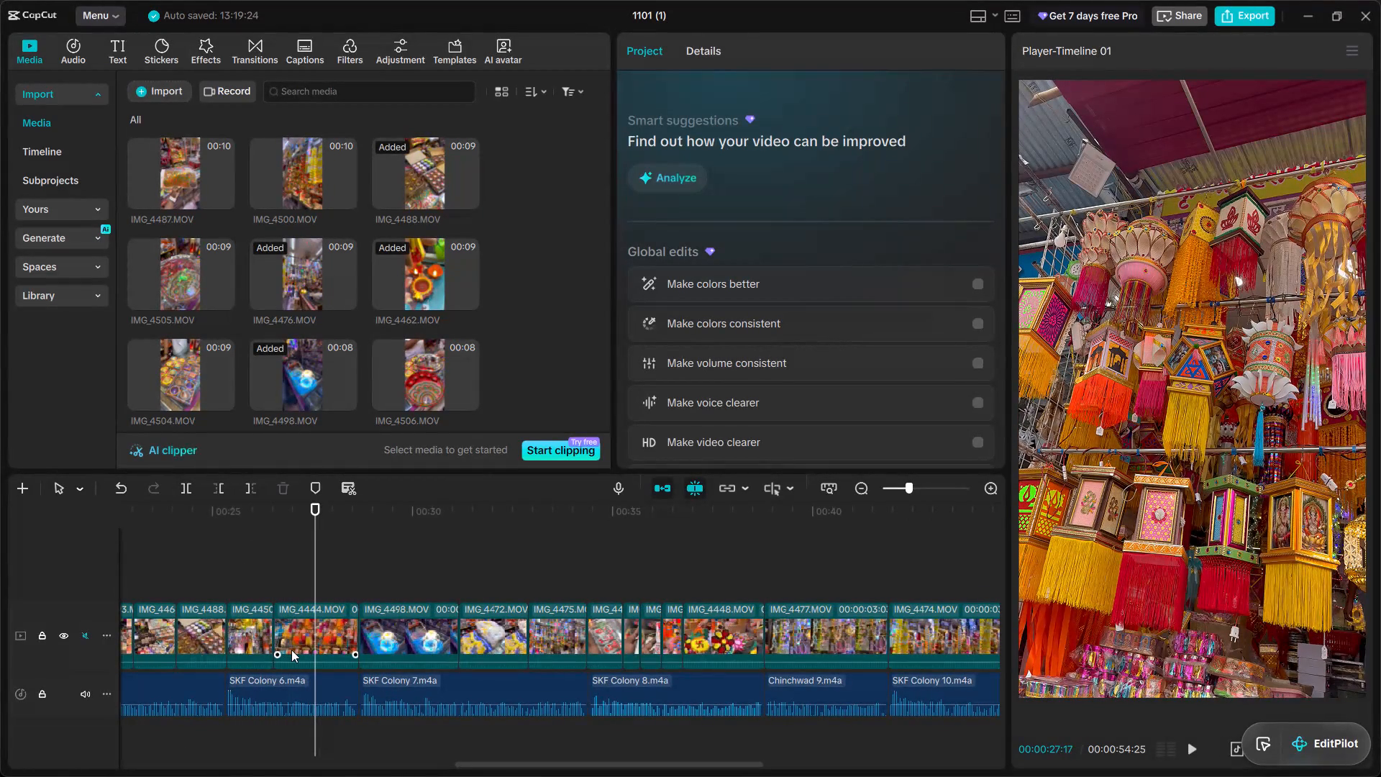
pyautogui.click(270, 576)
pyautogui.press('space')
pyautogui.press('space')
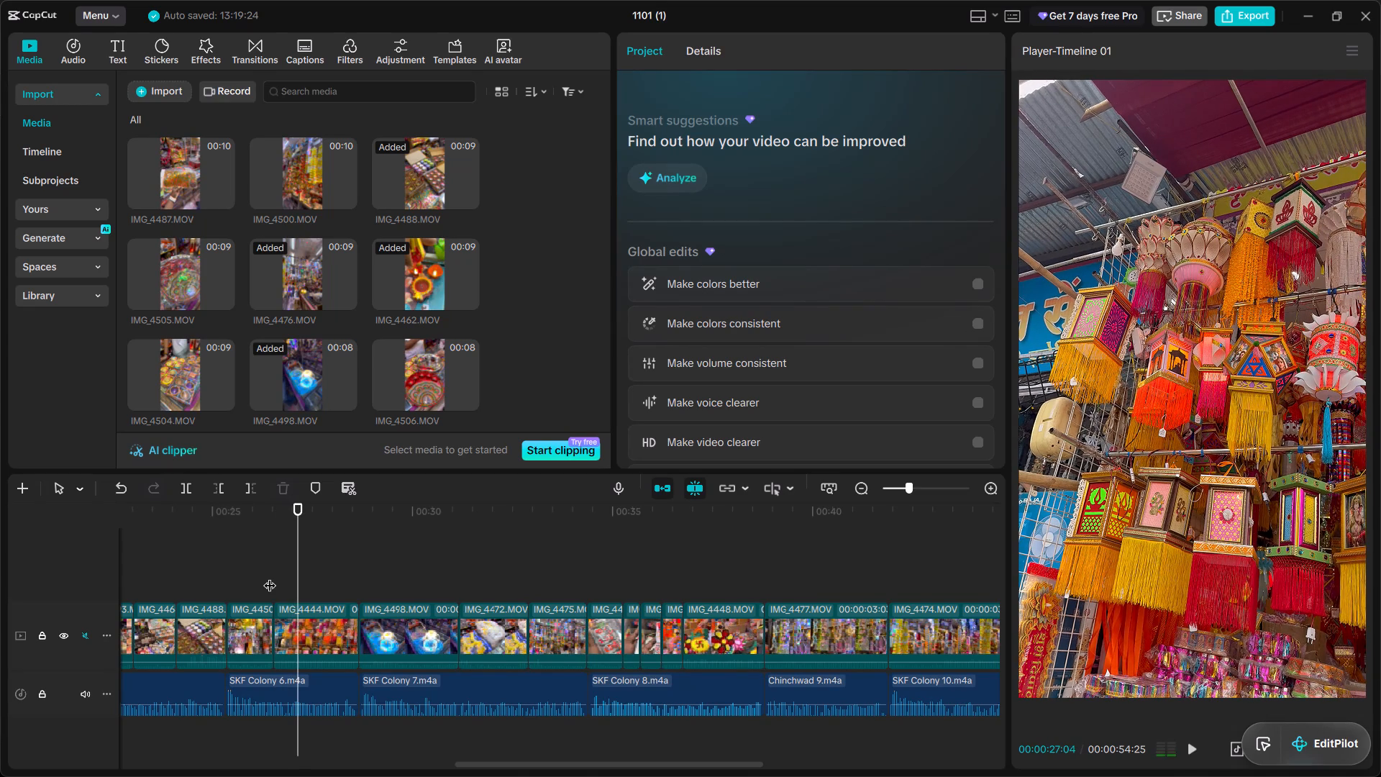
pyautogui.hotkey('ctrl', 'b')
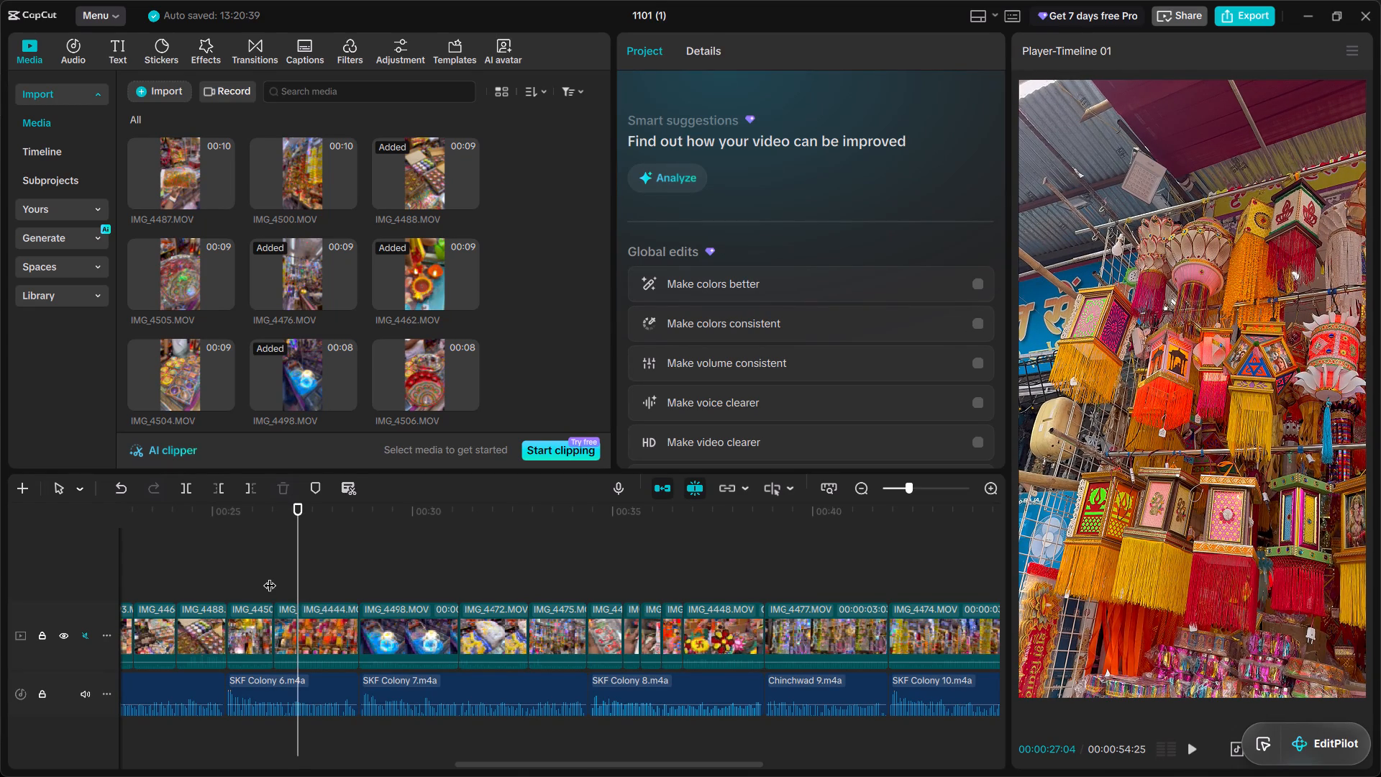
# Review the shortest imported clips, previewing IMG_4451.MOV and a four-second clip, for a shot to fit SKF Colony 6.
pyautogui.scroll(-11, 354, 388)
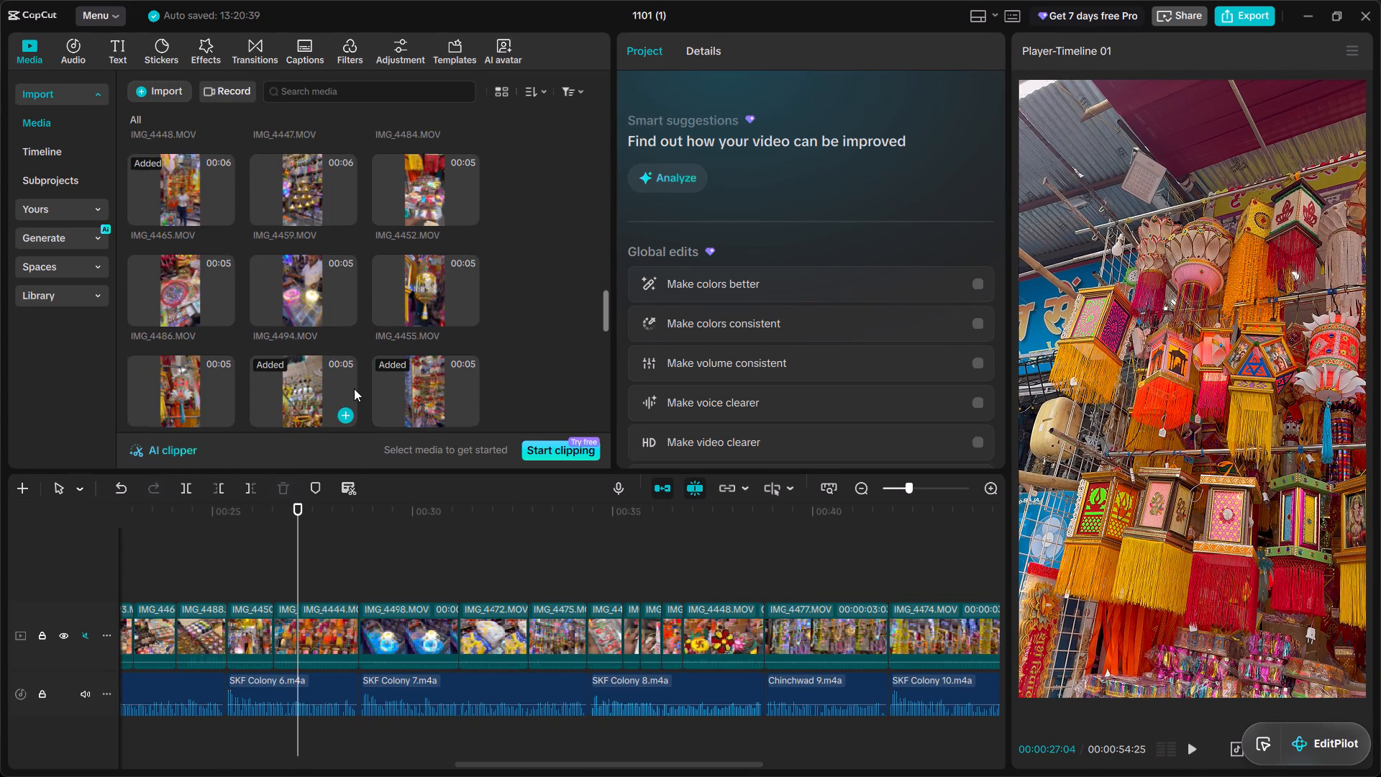
pyautogui.scroll(-4, 354, 388)
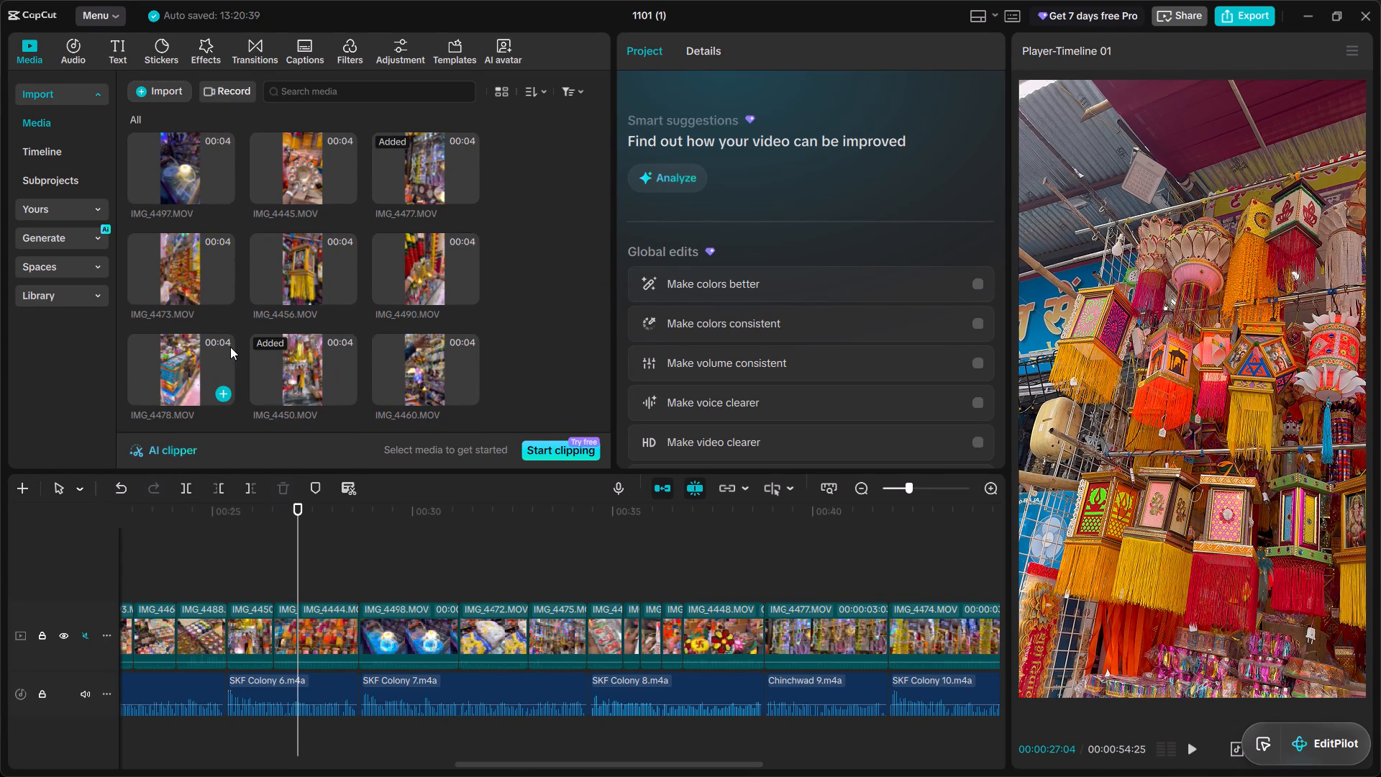
pyautogui.scroll(-5, 229, 346)
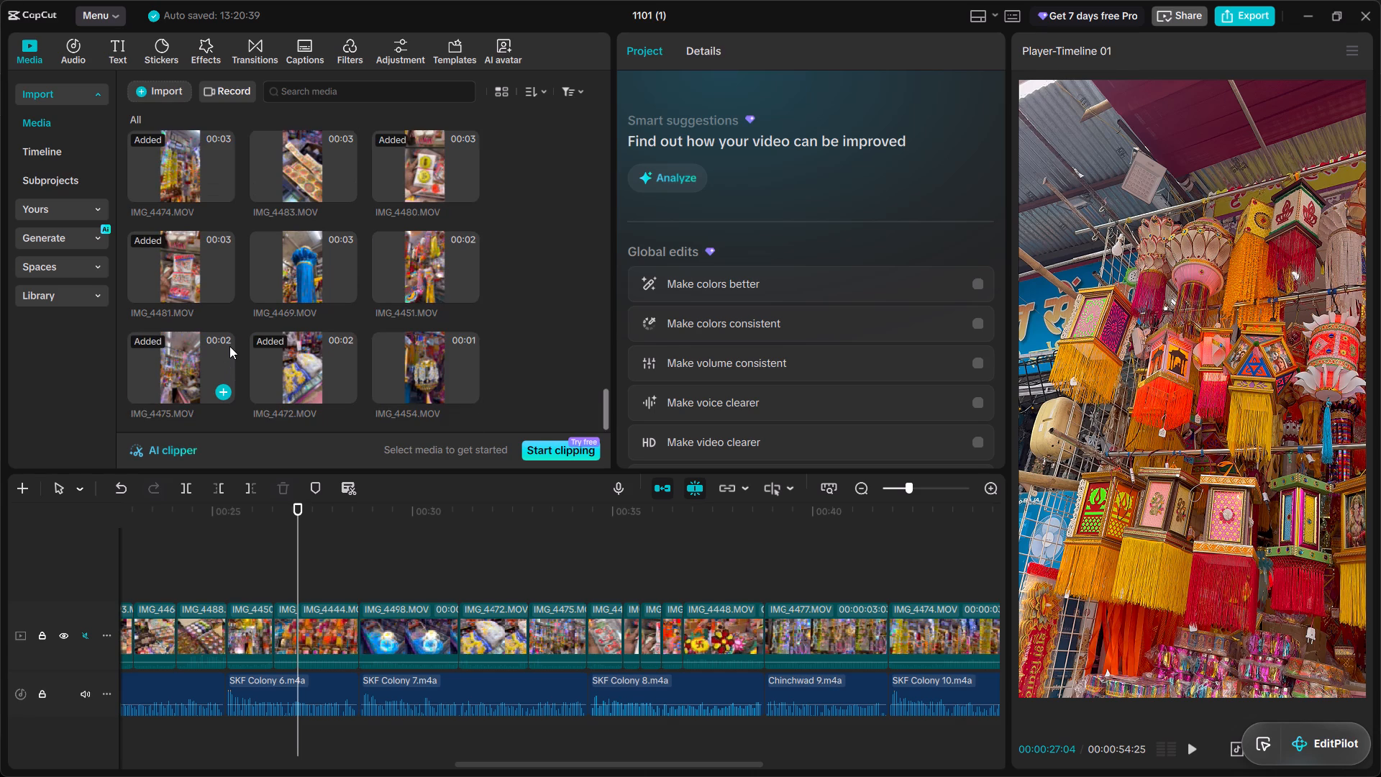
pyautogui.scroll(-2, 229, 346)
pyautogui.scroll(1, 229, 346)
pyautogui.scroll(-2, 231, 347)
pyautogui.scroll(2, 282, 368)
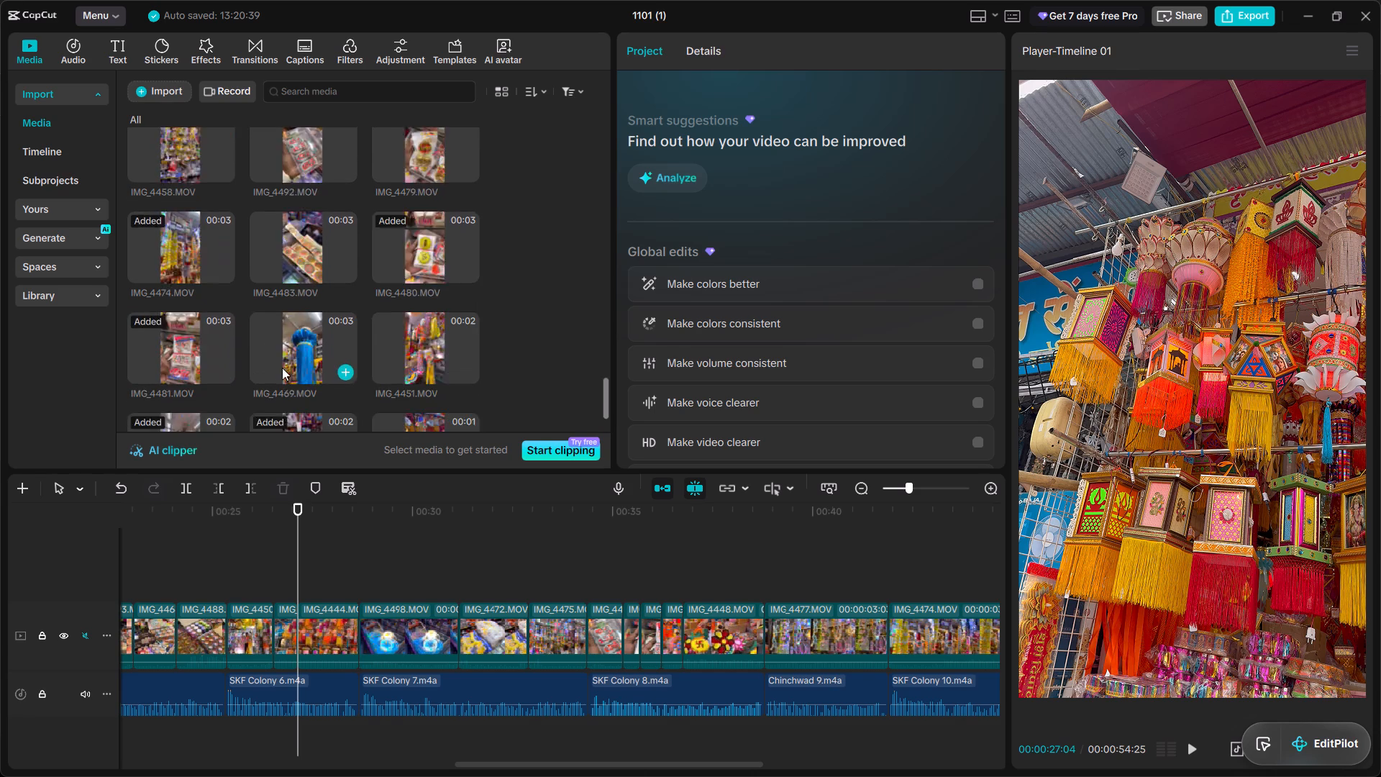
pyautogui.scroll(-1, 282, 368)
pyautogui.click(422, 353)
pyautogui.scroll(1, 374, 360)
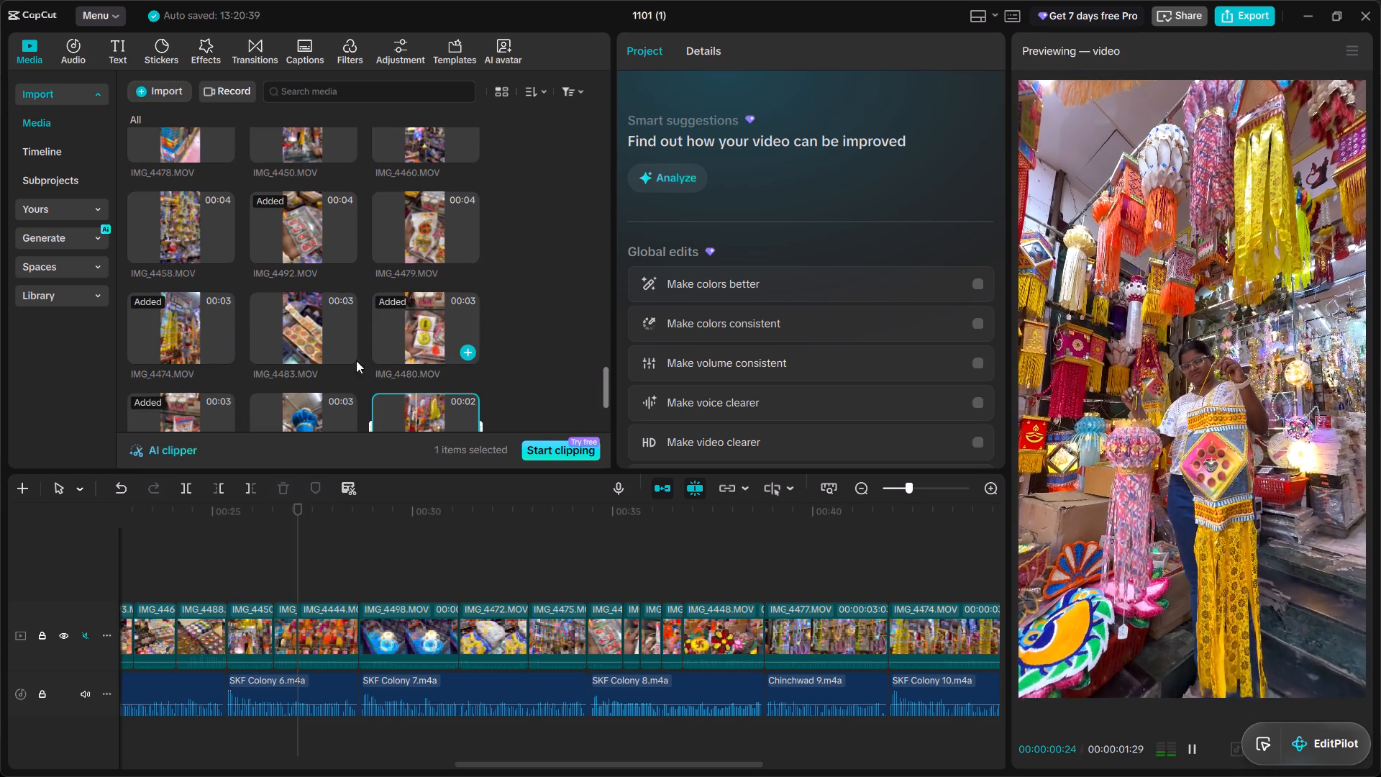
pyautogui.scroll(2, 281, 345)
pyautogui.click(171, 373)
pyautogui.scroll(1, 222, 364)
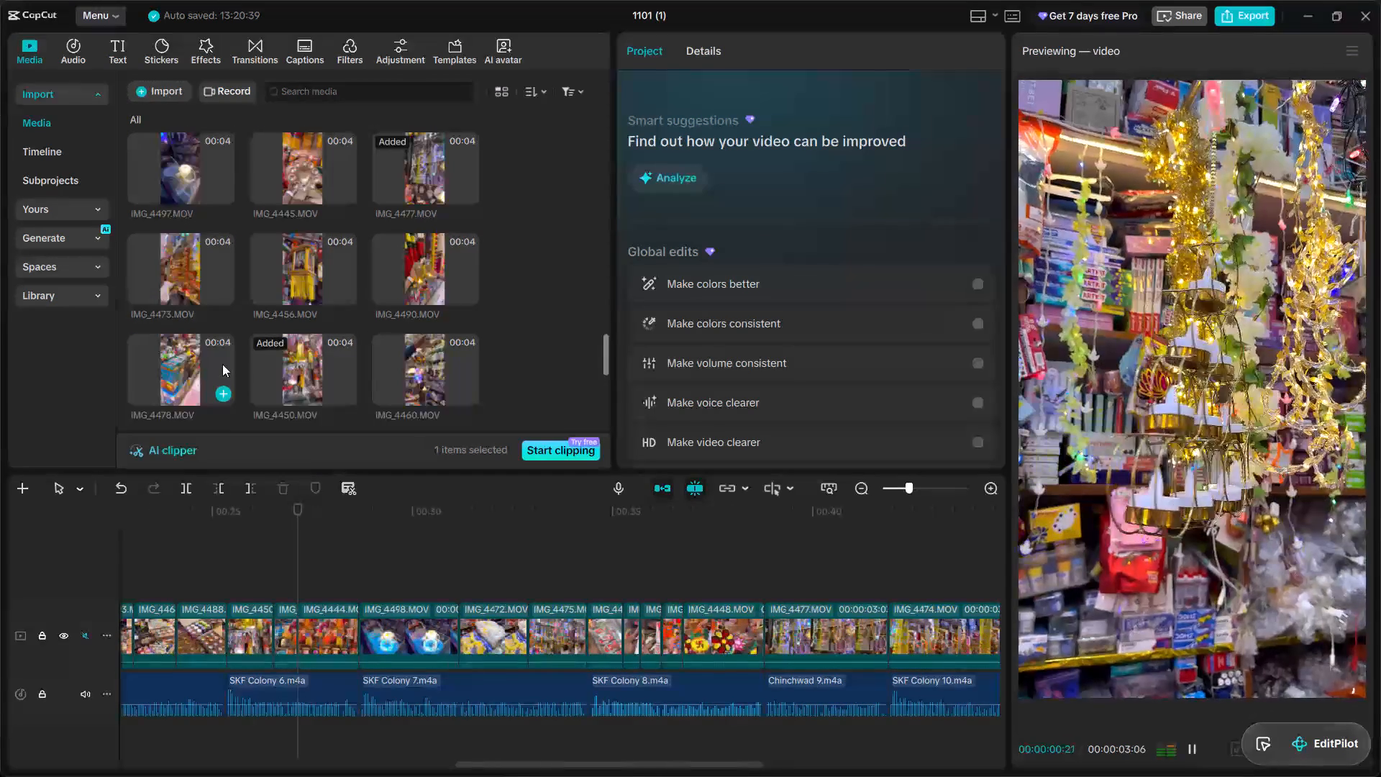
pyautogui.scroll(1, 222, 364)
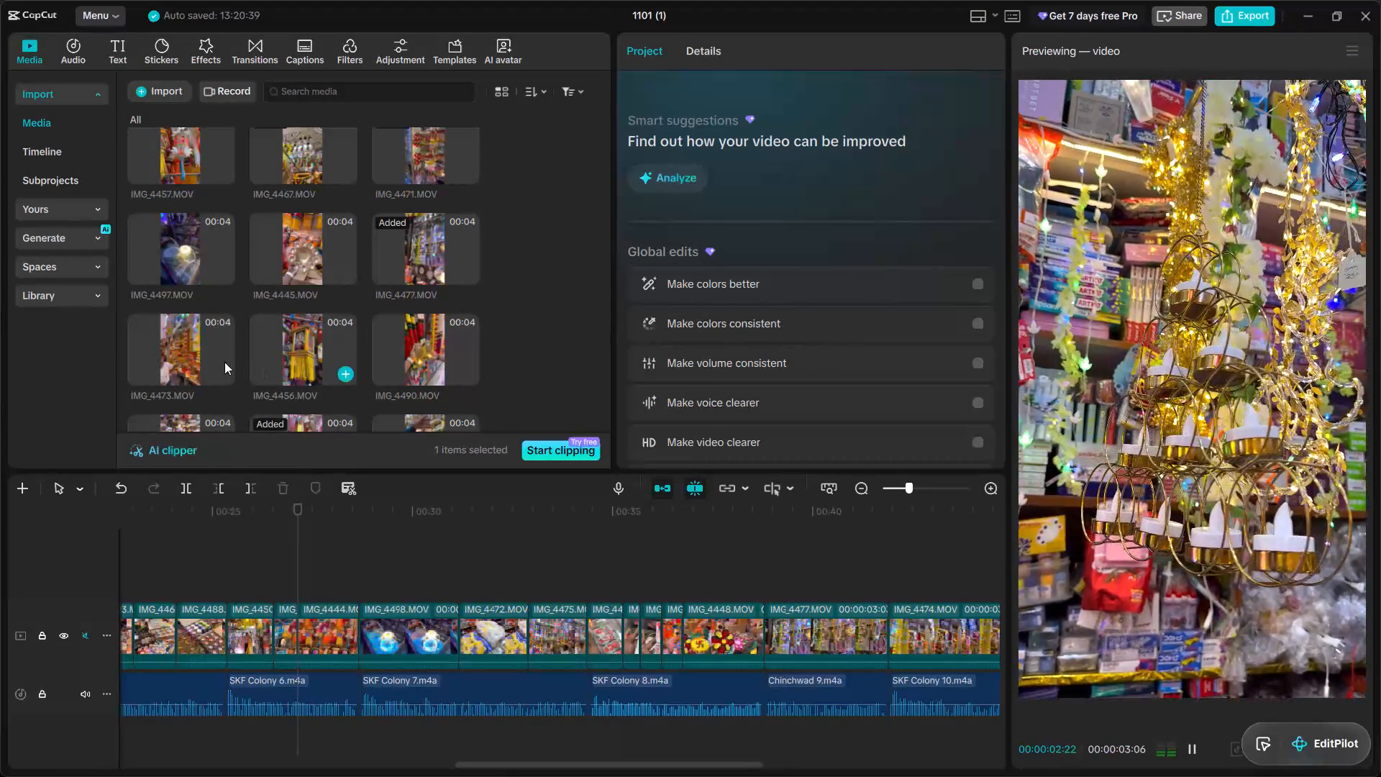
pyautogui.scroll(4, 275, 304)
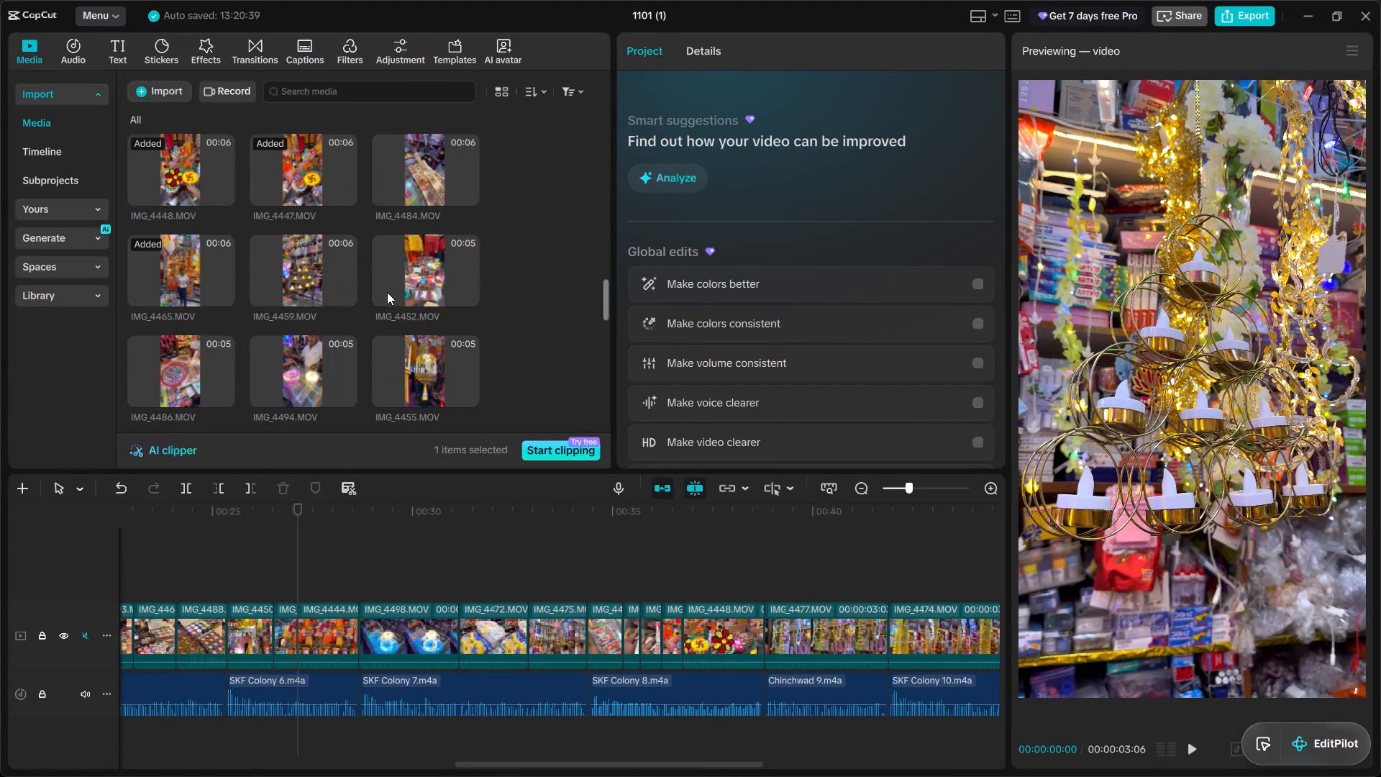
# Preview IMG_4455.MOV, IMG_4485.MOV, IMG_4443.MOV and IMG_4462.MOV among the five- to nine-second clips.
pyautogui.click(414, 358)
pyautogui.click(431, 360)
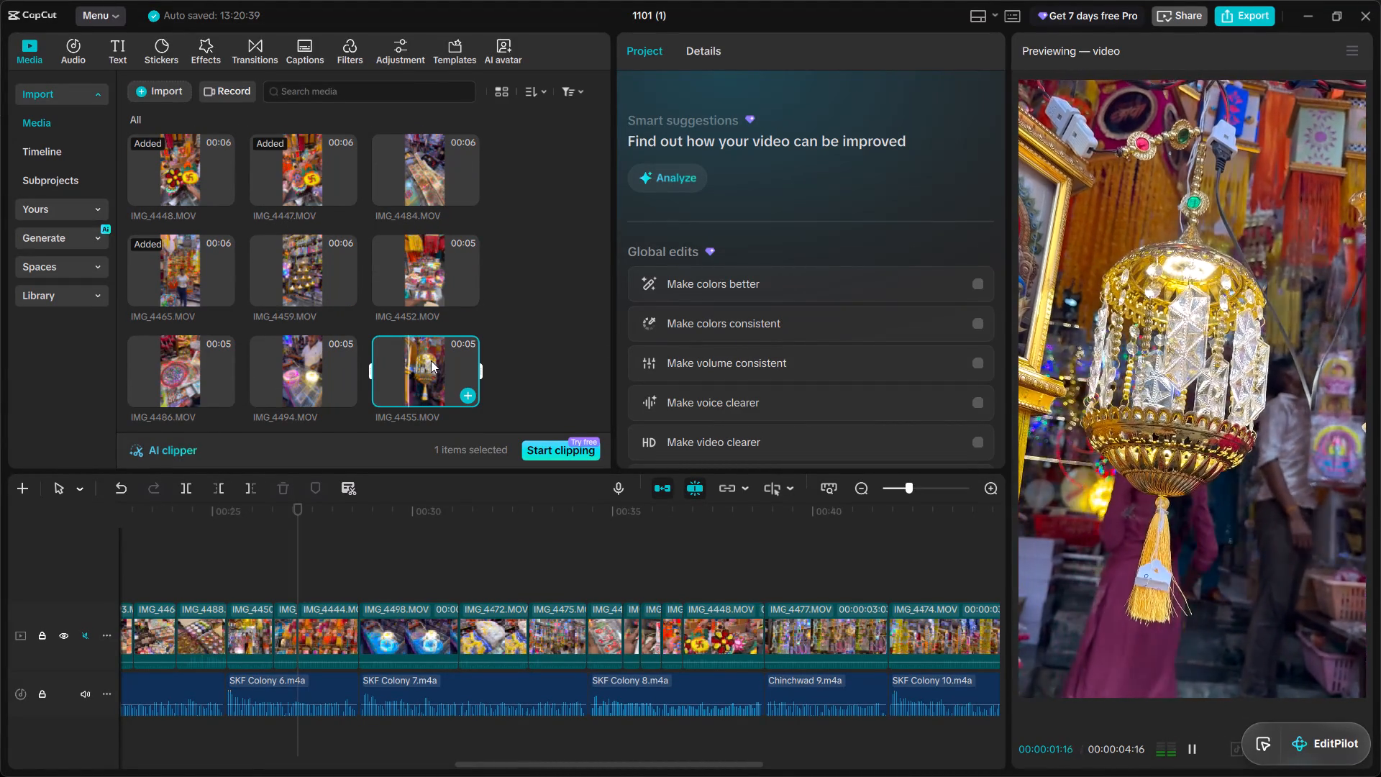
pyautogui.scroll(1, 431, 360)
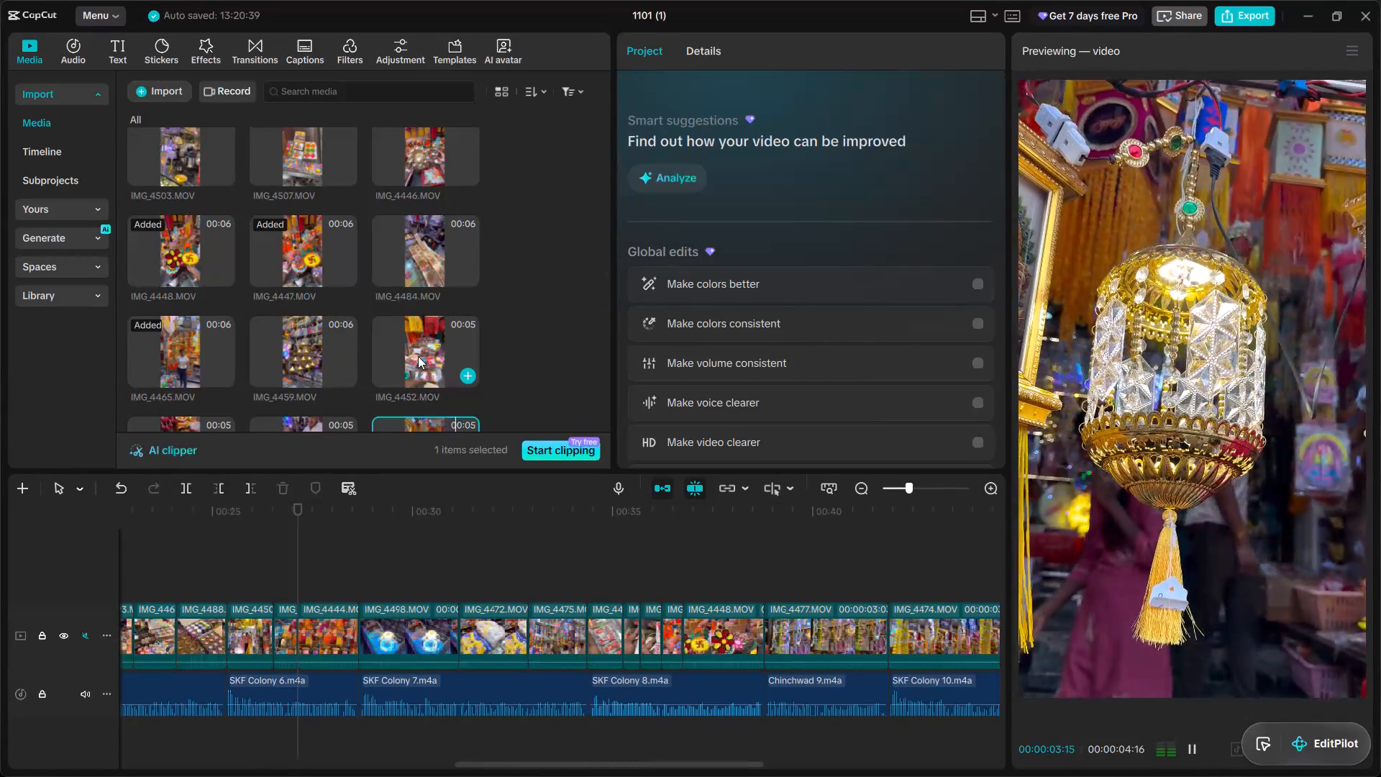
pyautogui.scroll(1, 365, 360)
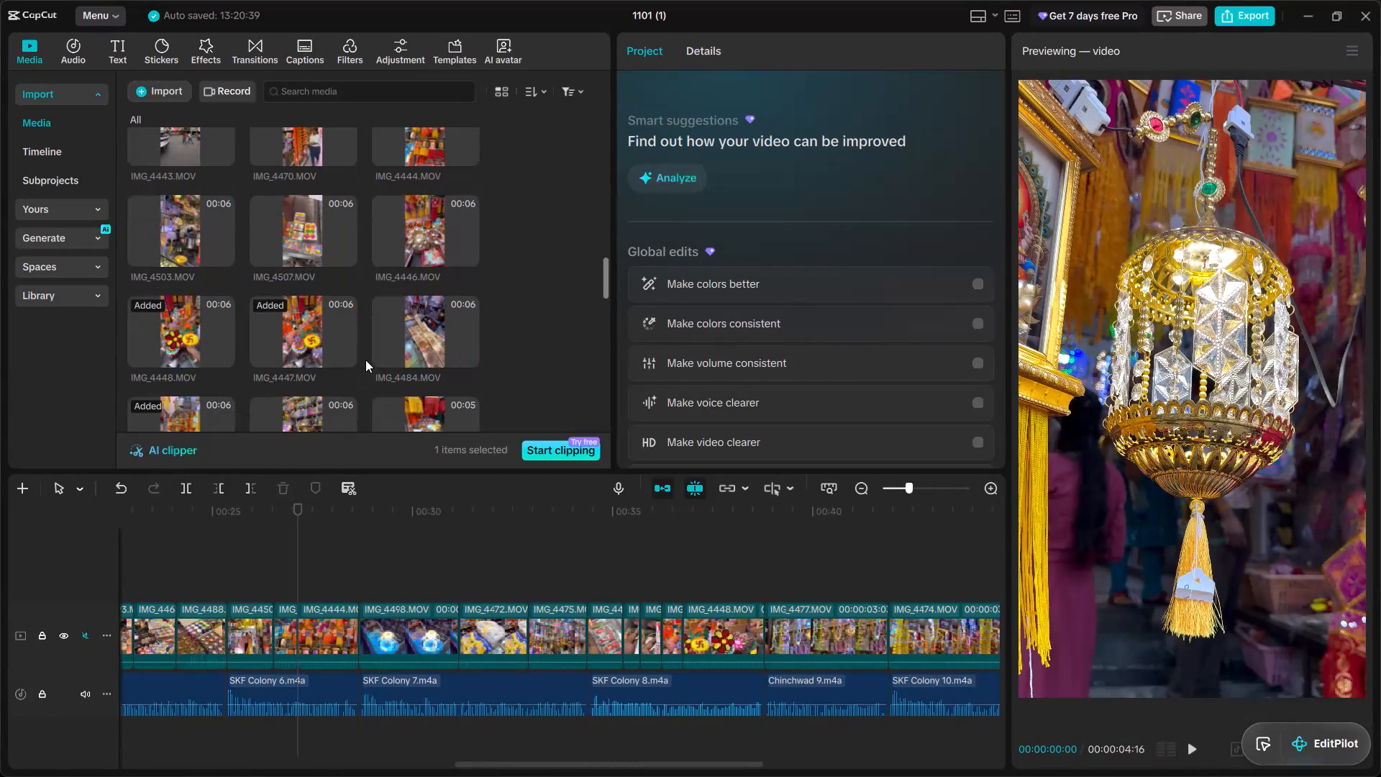
pyautogui.scroll(2, 365, 360)
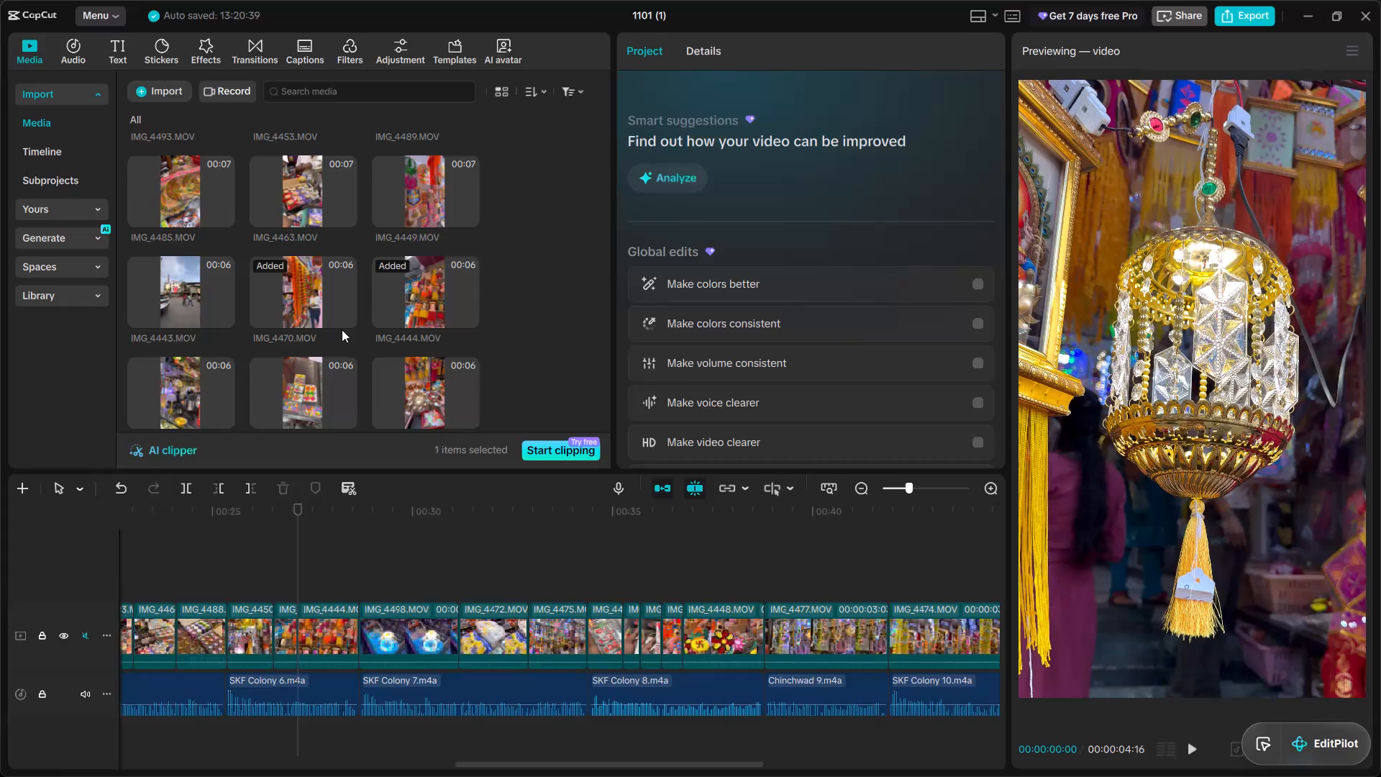
pyautogui.scroll(1, 342, 330)
pyautogui.click(183, 265)
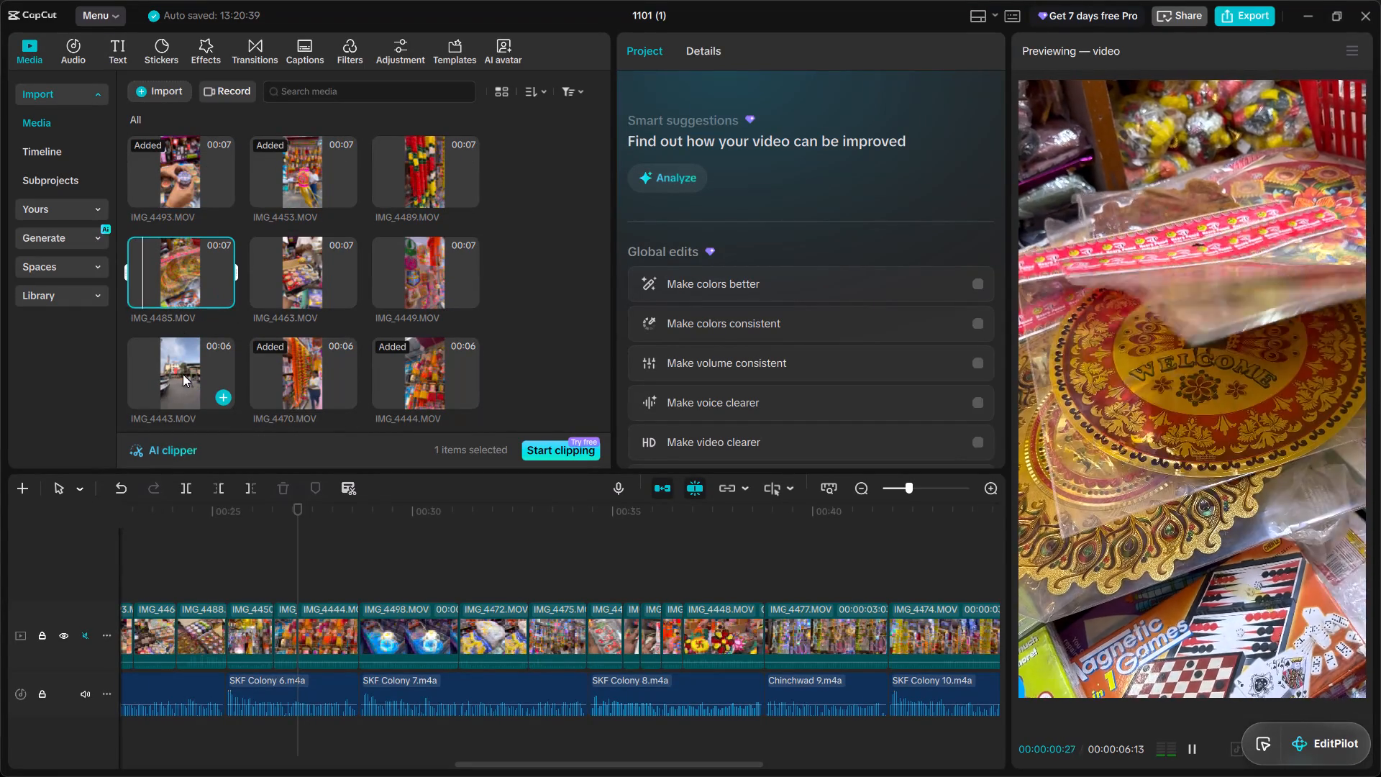
pyautogui.click(183, 374)
pyautogui.scroll(1, 183, 374)
pyautogui.scroll(2, 385, 245)
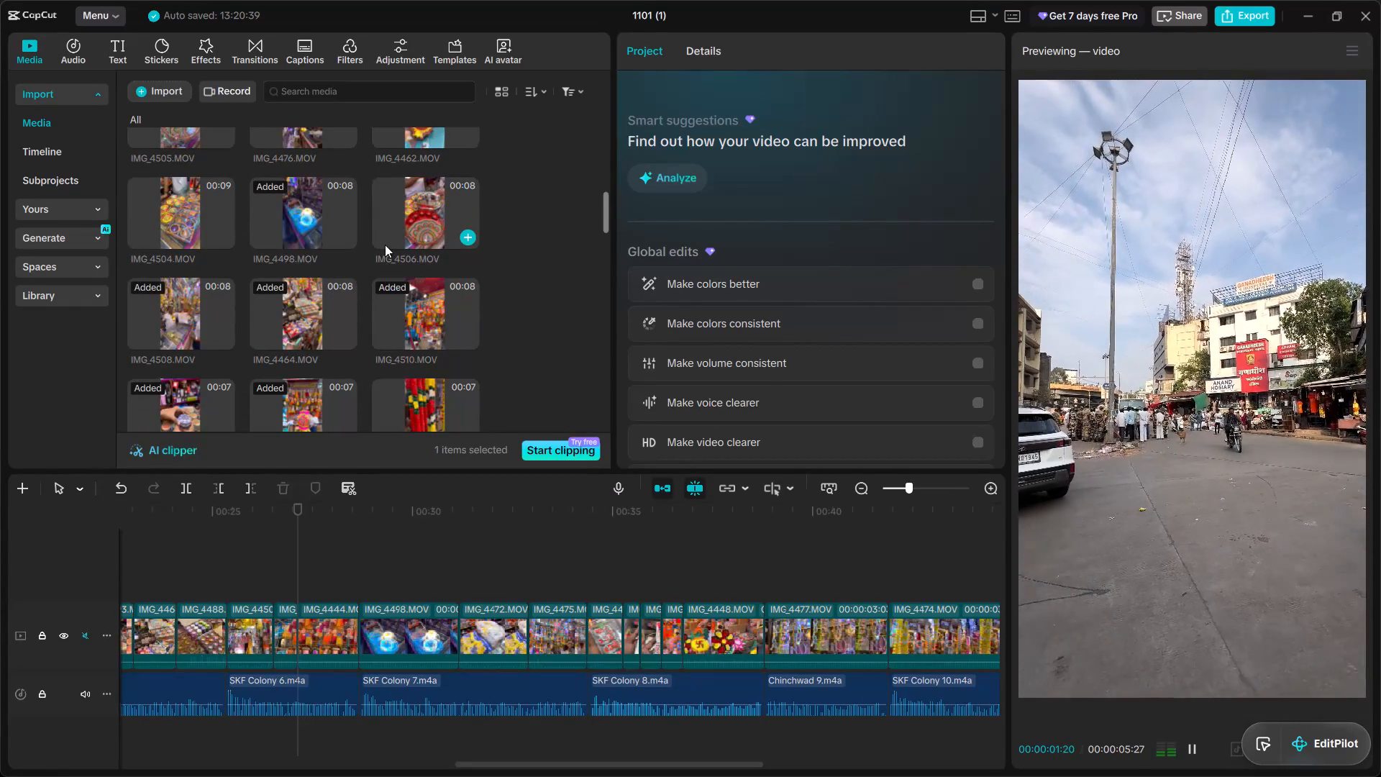
pyautogui.scroll(1, 287, 317)
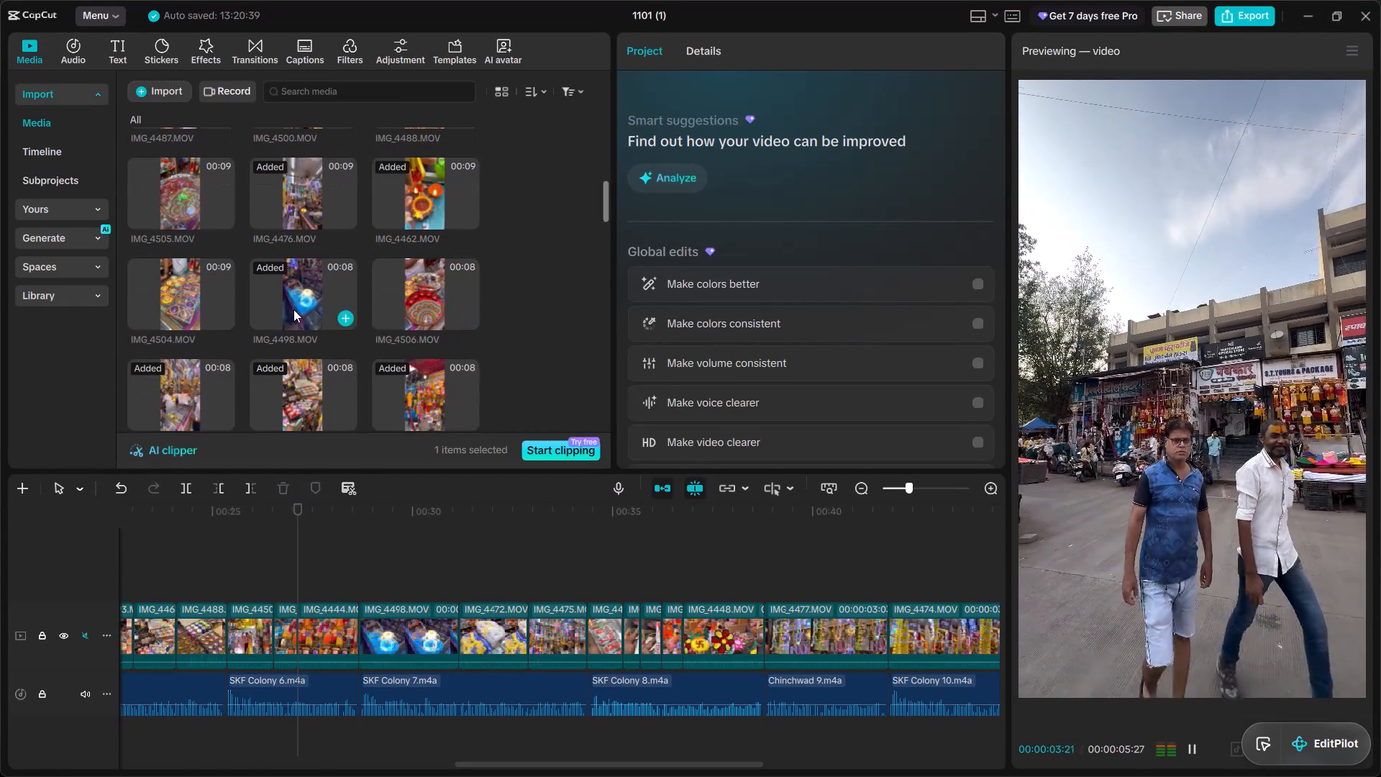
pyautogui.click(419, 193)
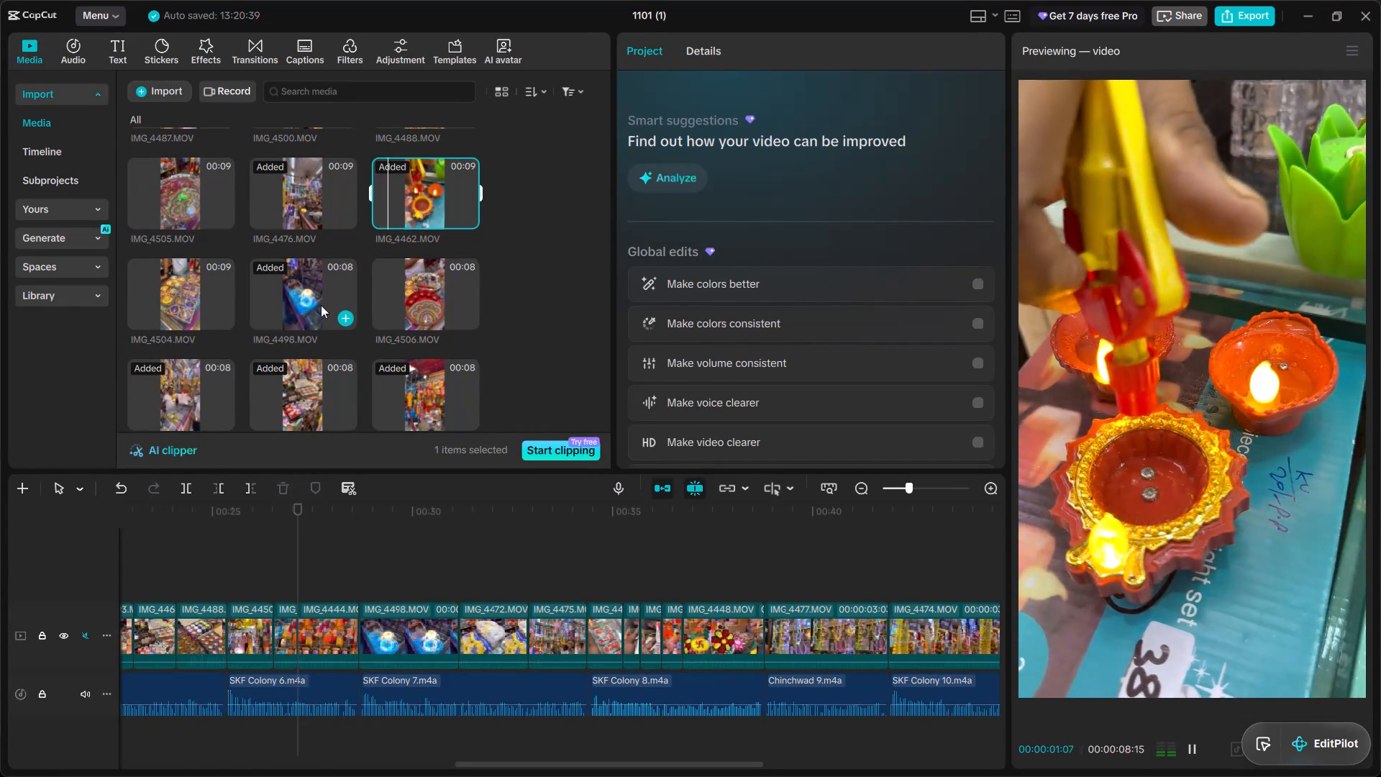
pyautogui.click(1231, 18)
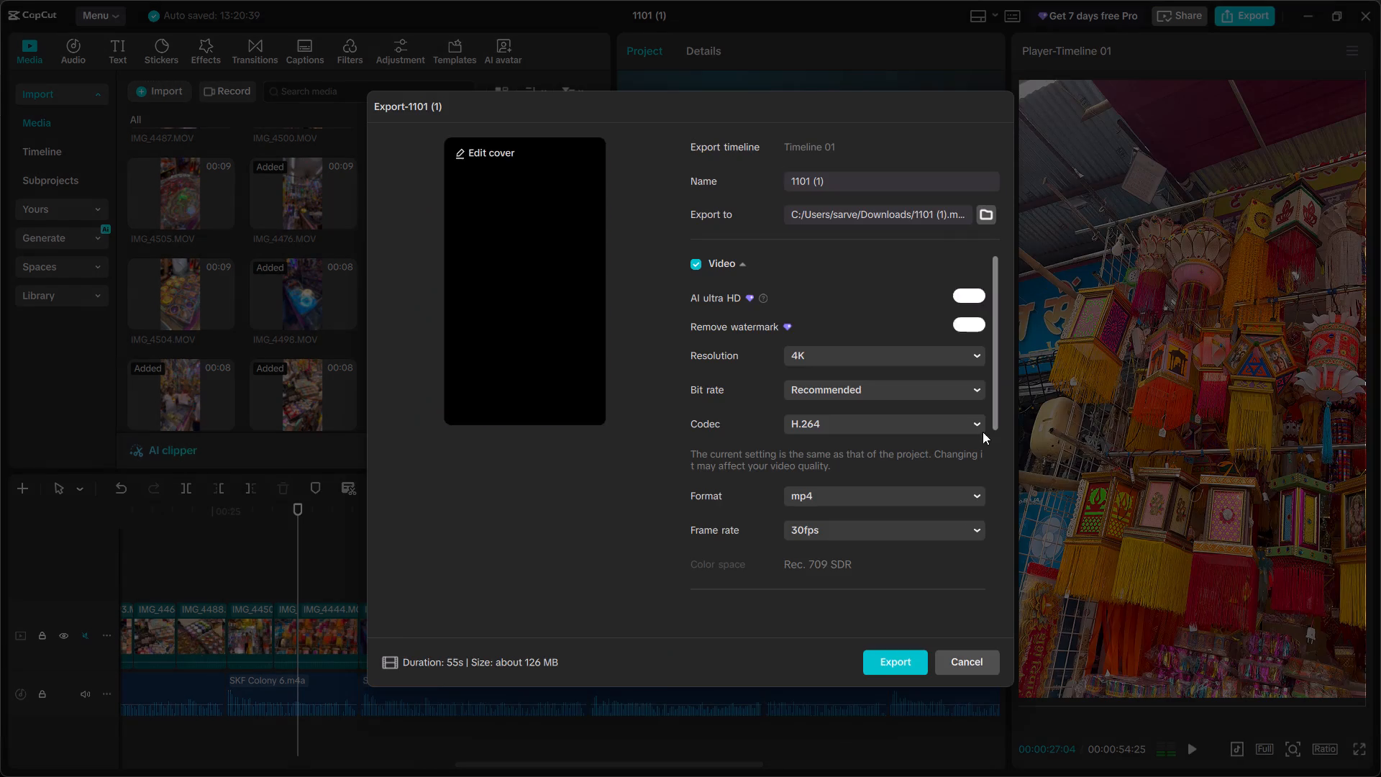
pyautogui.click(986, 663)
# Preview the longer imported clips, including IMG_4461.MOV, IMG_4499.MOV, IMG_4500.MOV and IMG_4498.MOV.
pyautogui.scroll(3, 437, 313)
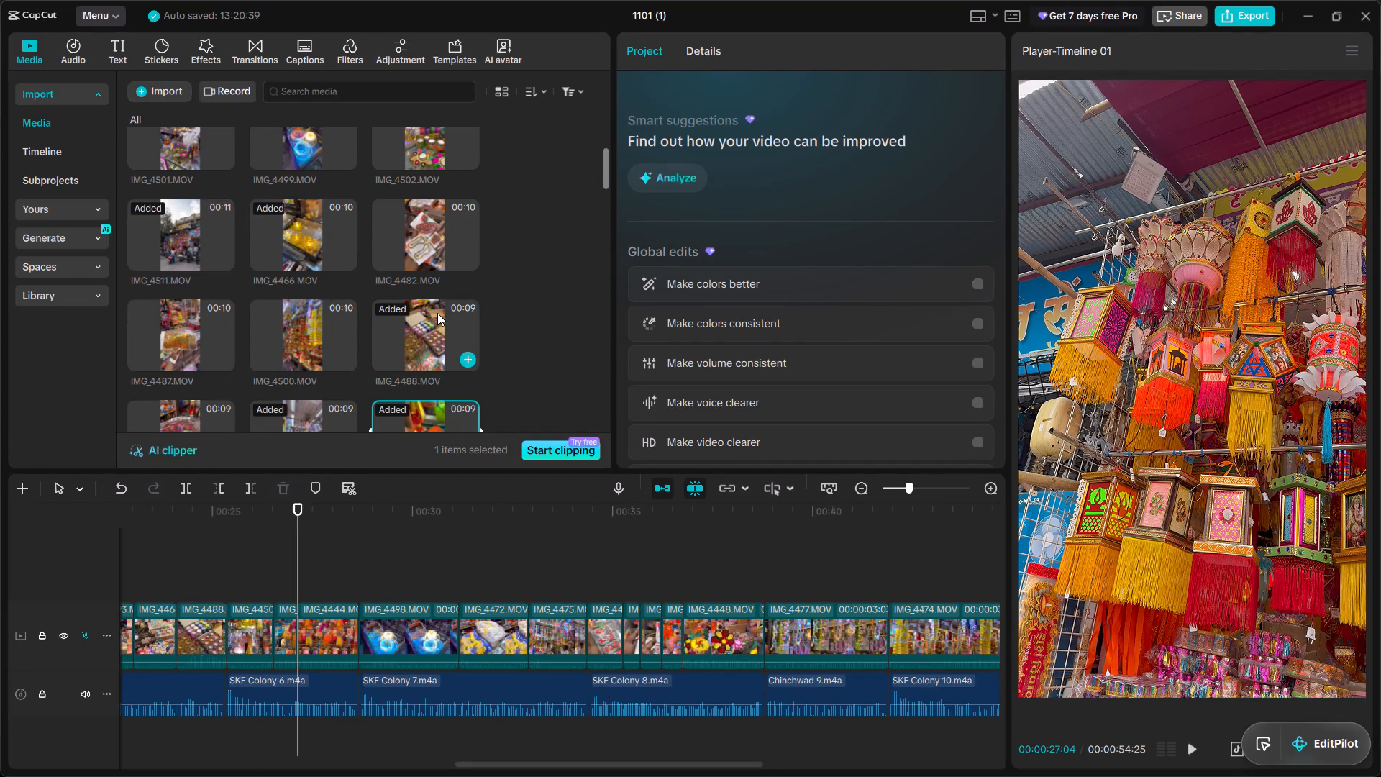
pyautogui.scroll(2, 437, 313)
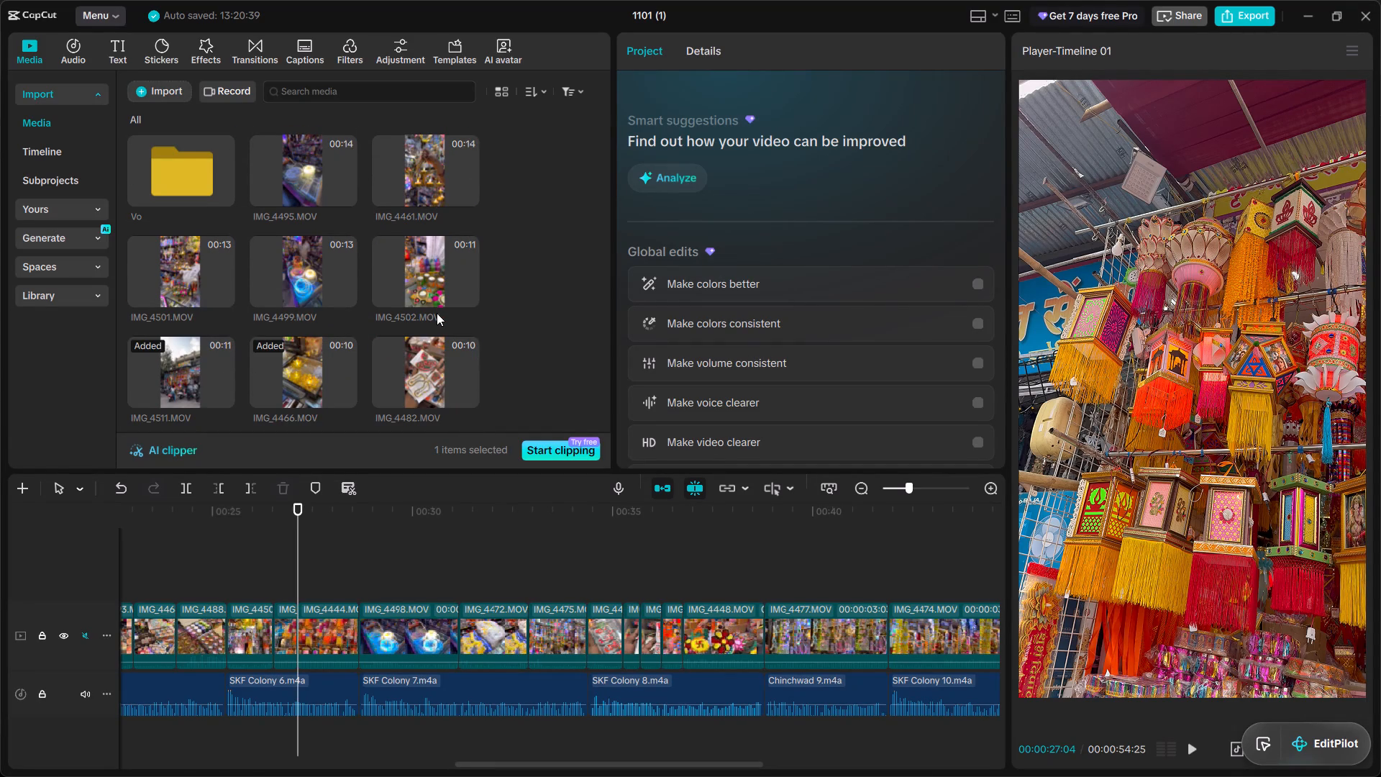
pyautogui.click(460, 168)
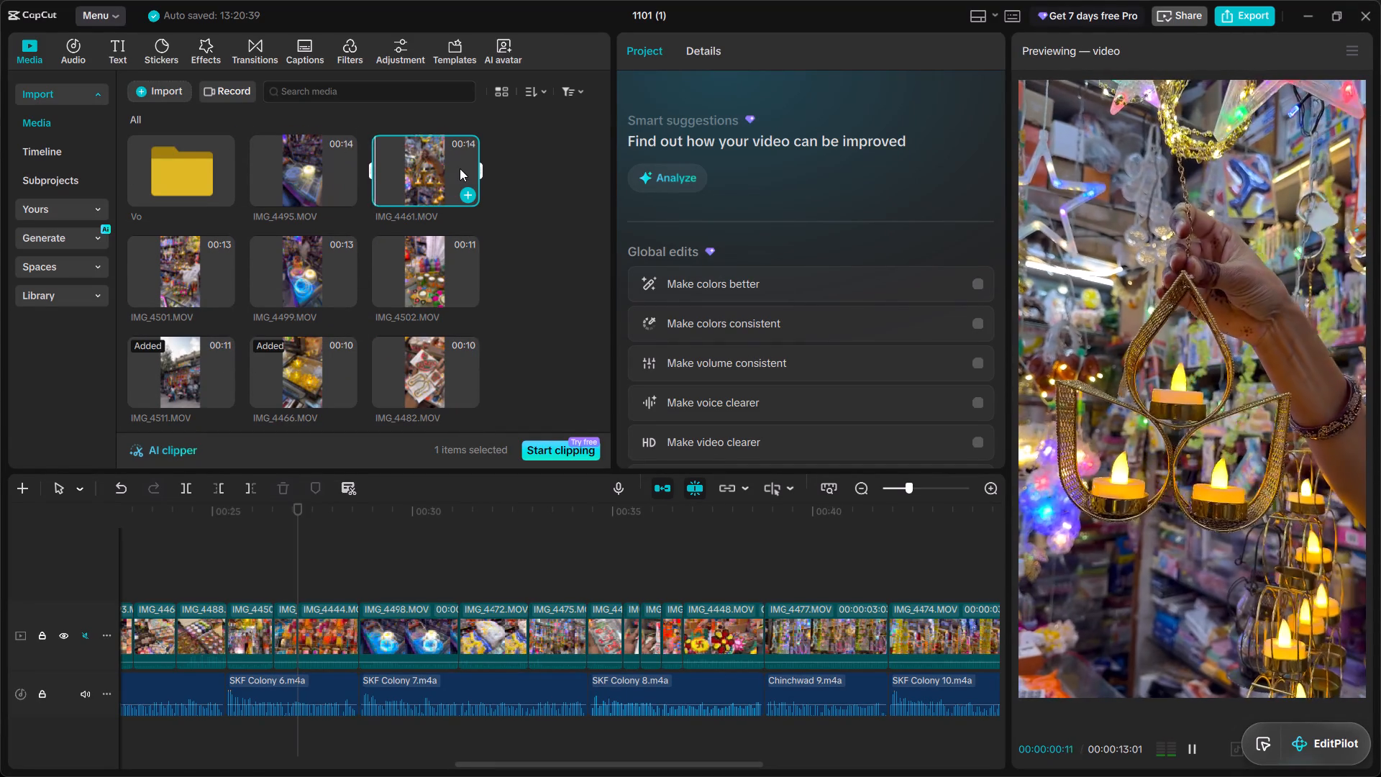
pyautogui.click(311, 253)
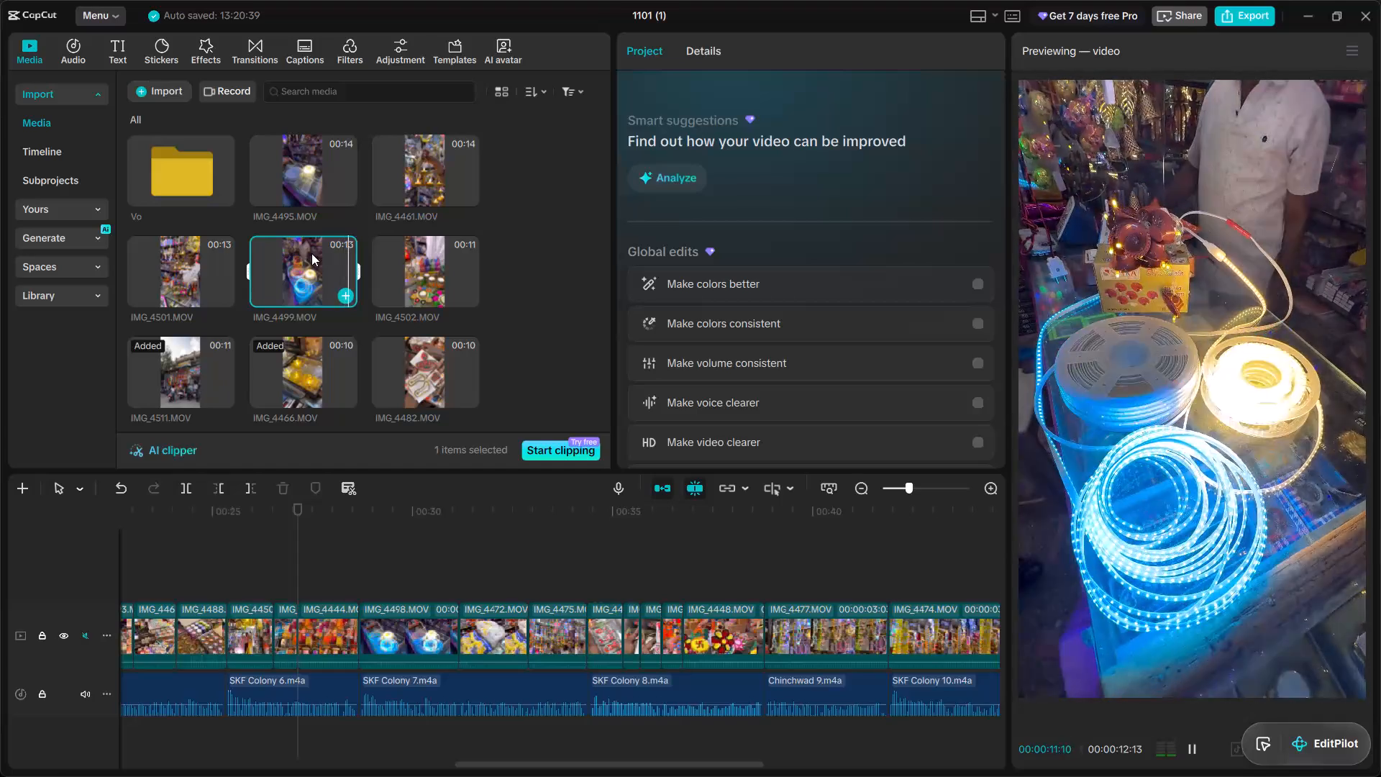
pyautogui.scroll(-1, 311, 253)
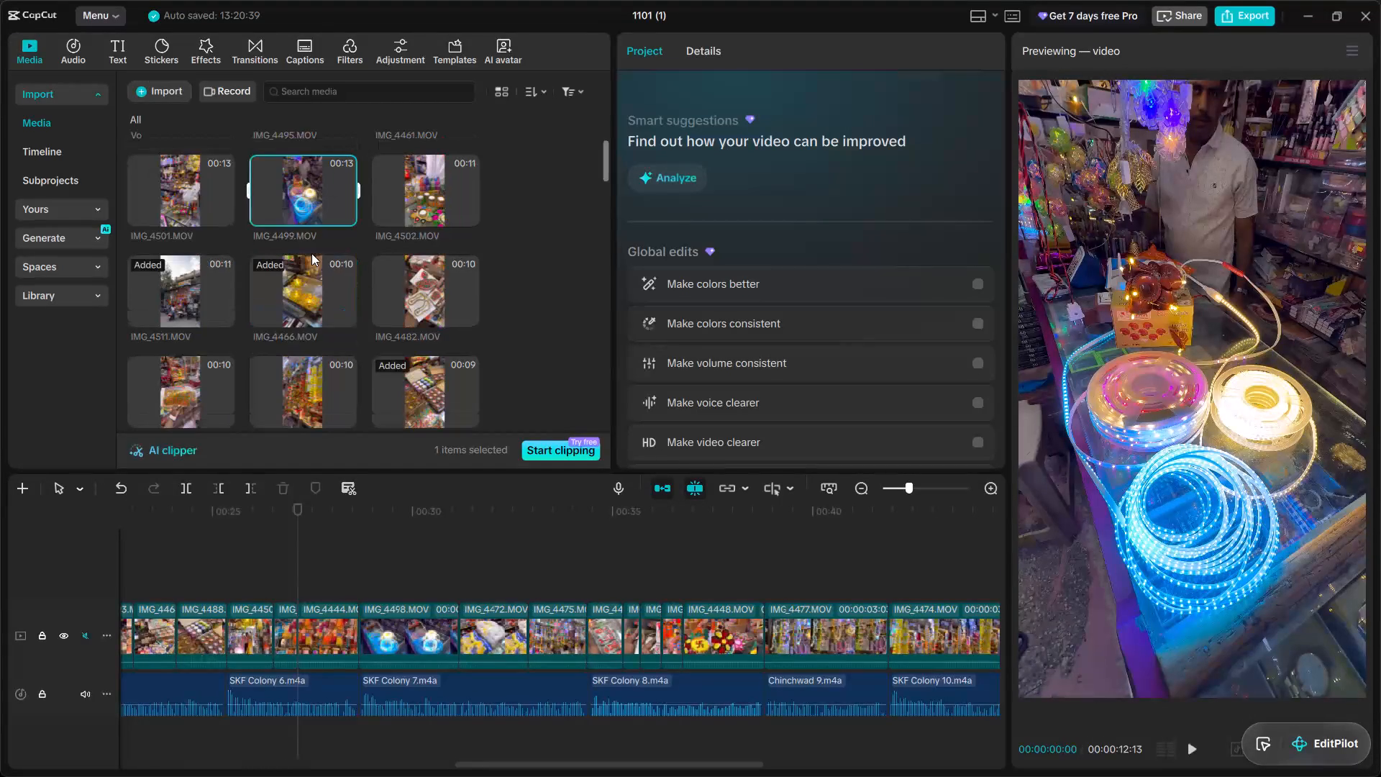
pyautogui.scroll(-1, 326, 273)
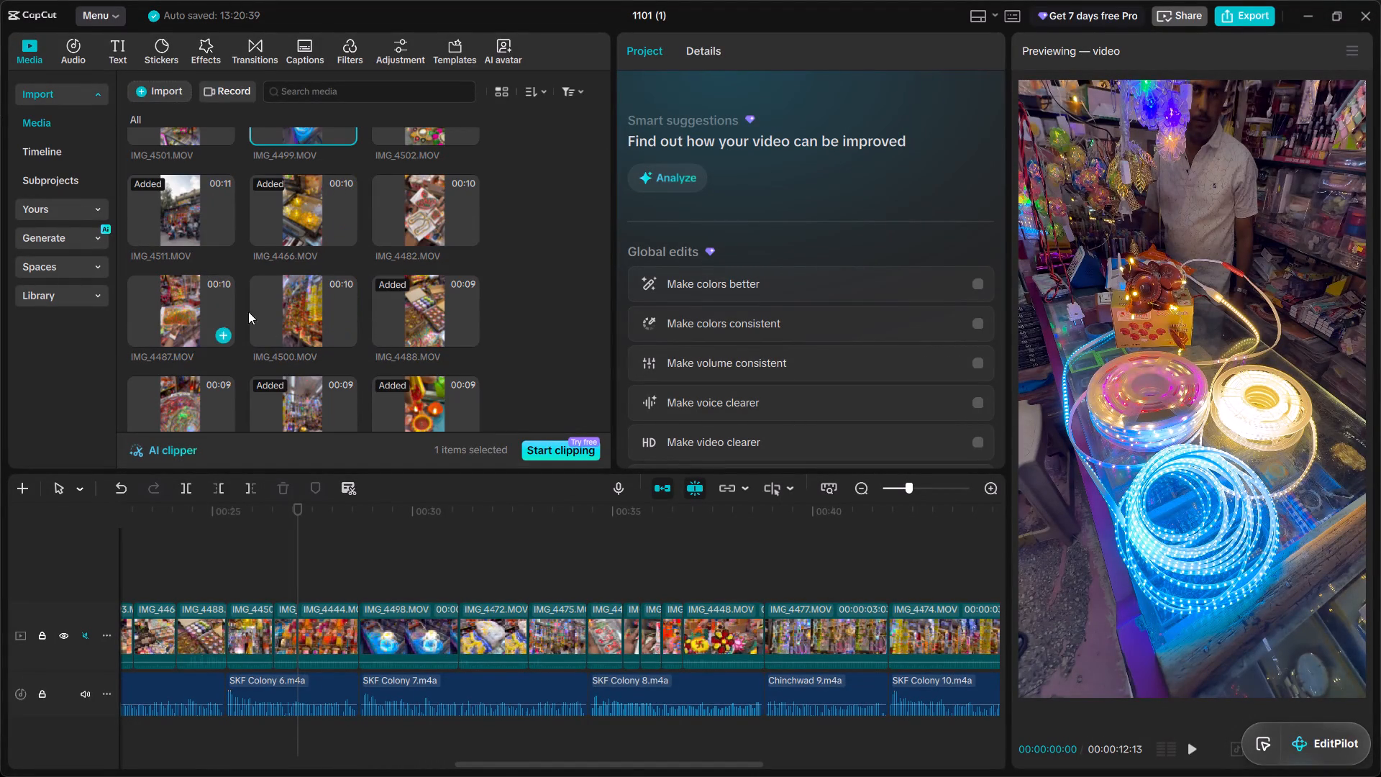
pyautogui.click(324, 307)
pyautogui.scroll(-1, 397, 304)
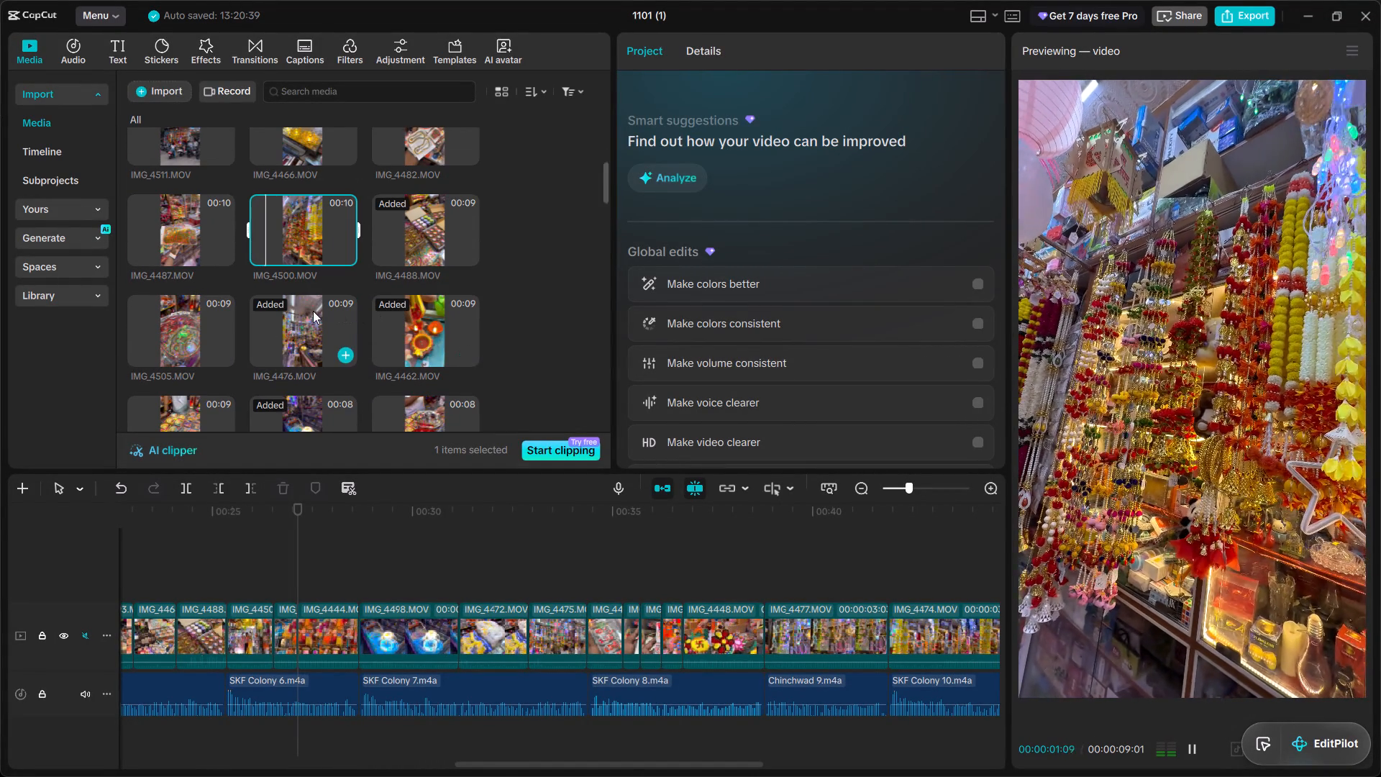
pyautogui.click(148, 337)
pyautogui.scroll(-1, 357, 325)
pyautogui.click(304, 339)
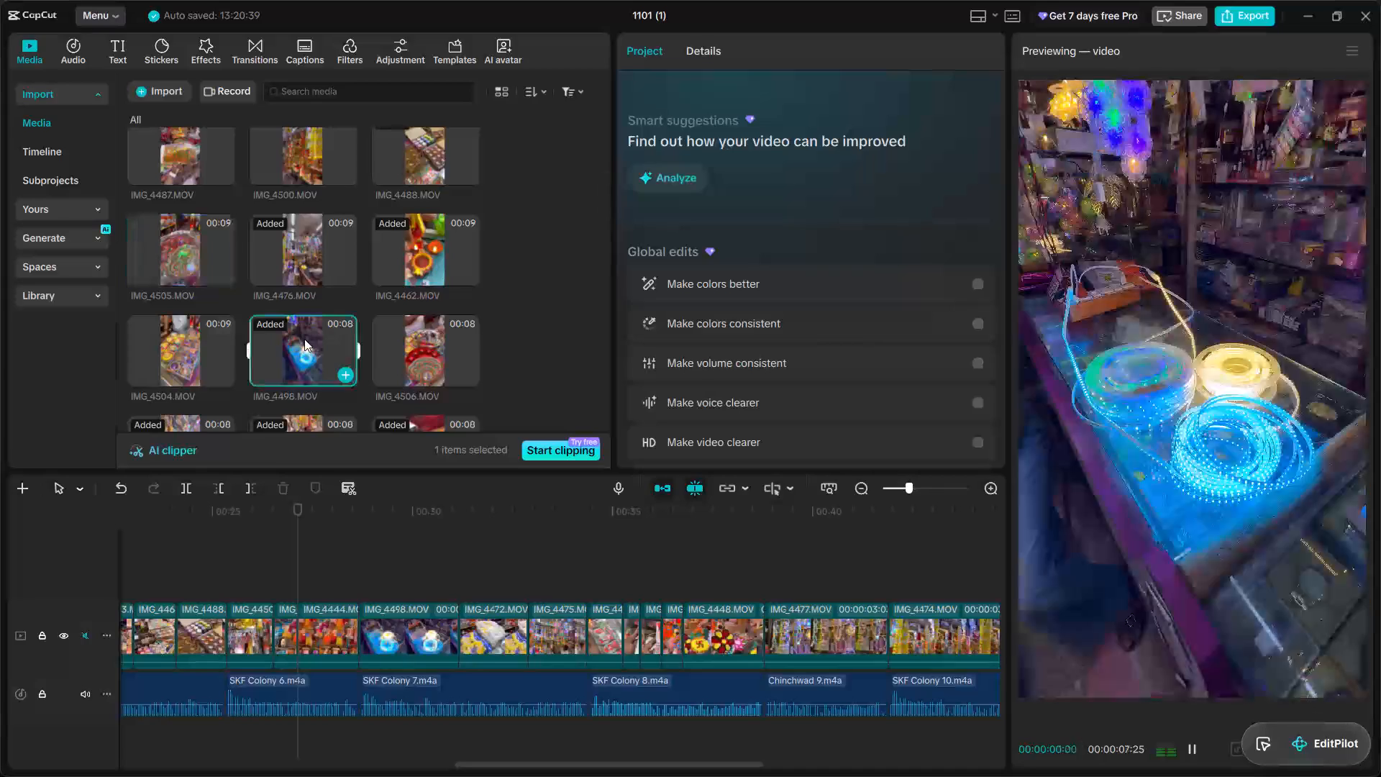
pyautogui.scroll(-3, 304, 339)
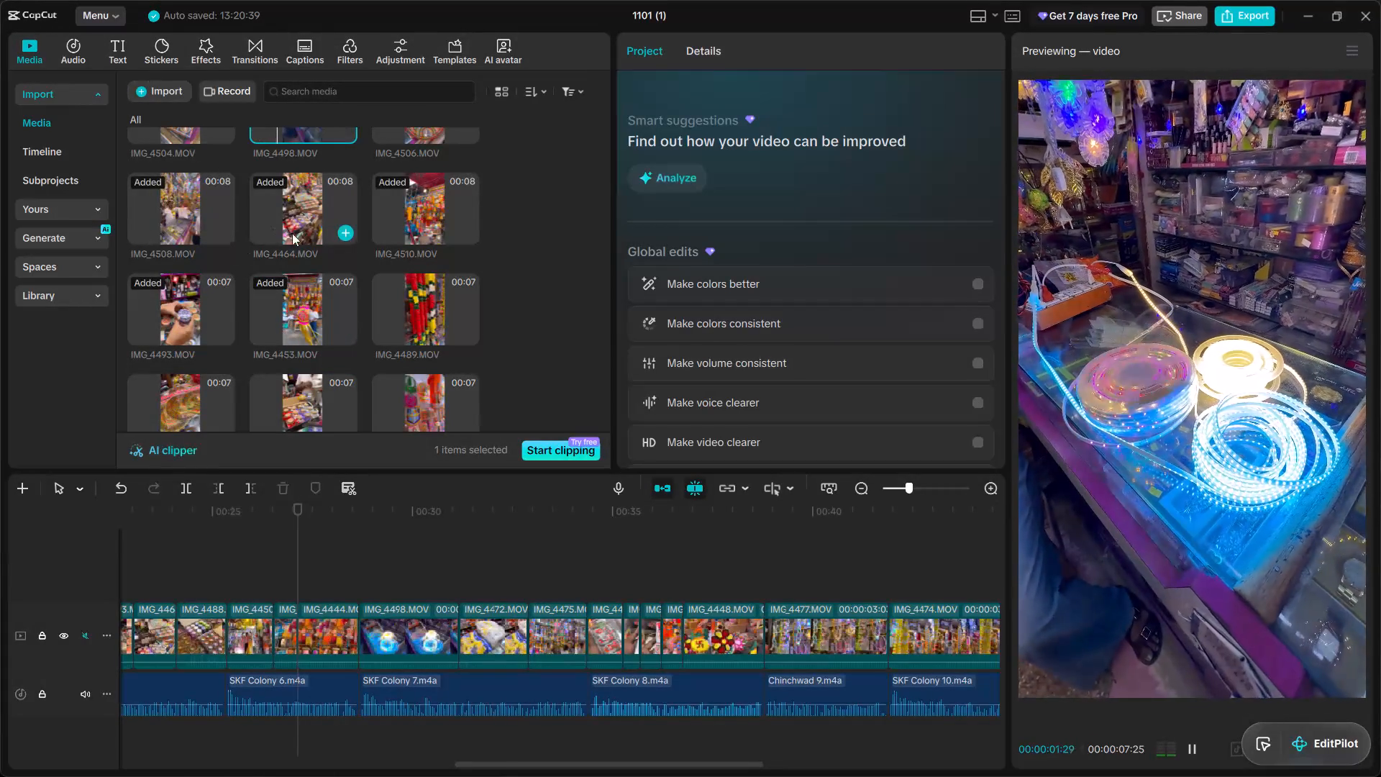
pyautogui.scroll(-1, 289, 257)
pyautogui.scroll(-2, 124, 316)
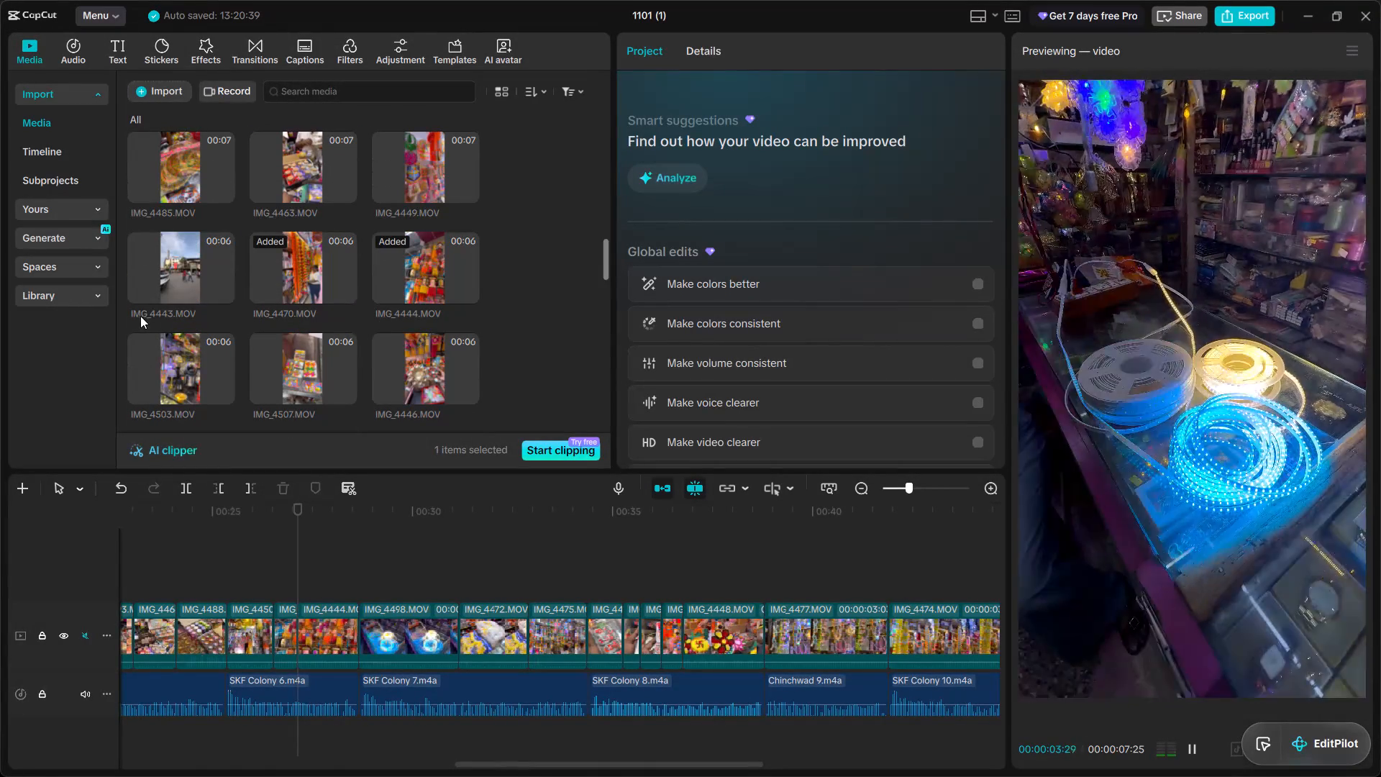
# Preview the five- and six-second clips, including IMG_4446.MOV, IMG_4443.MOV, IMG_4503.MOV and IMG_4452.MOV.
pyautogui.click(429, 357)
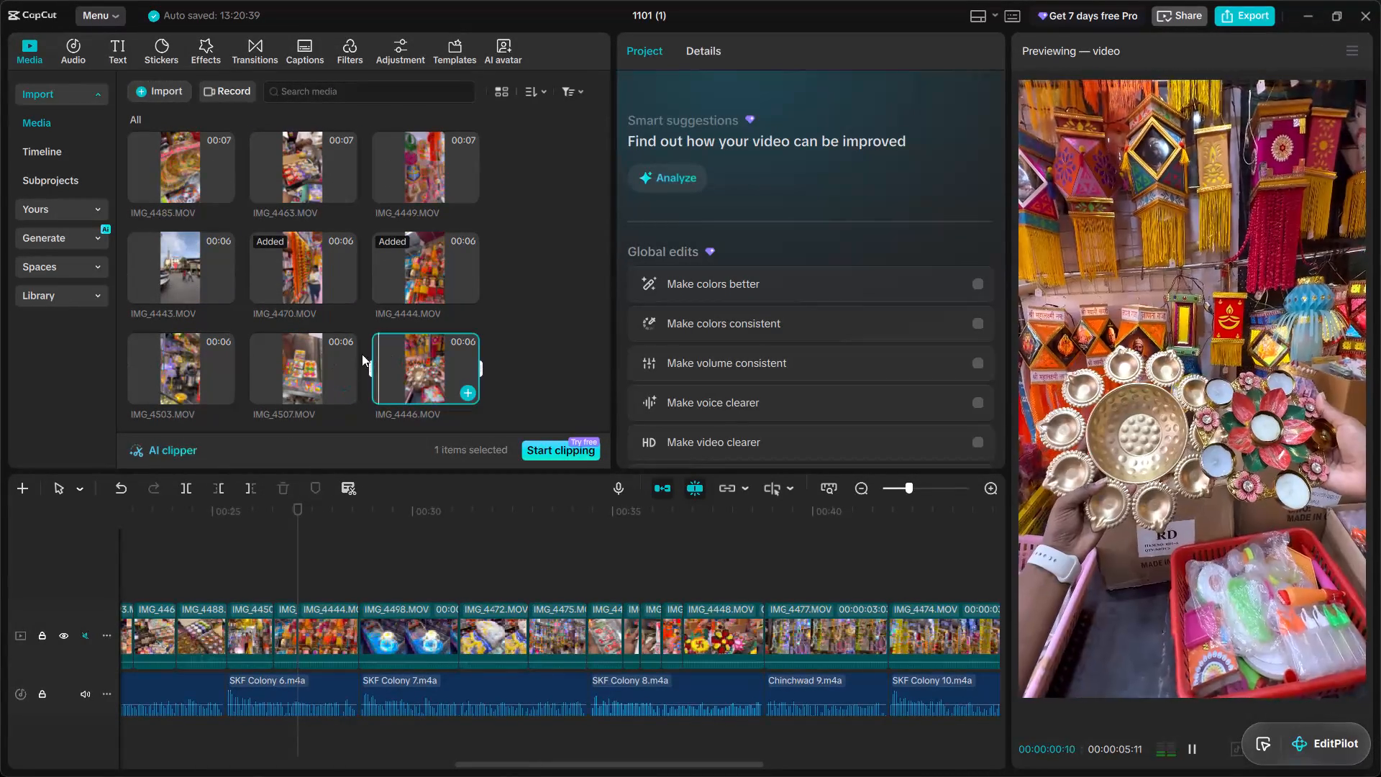
pyautogui.click(314, 363)
pyautogui.click(186, 260)
pyautogui.scroll(-1, 186, 260)
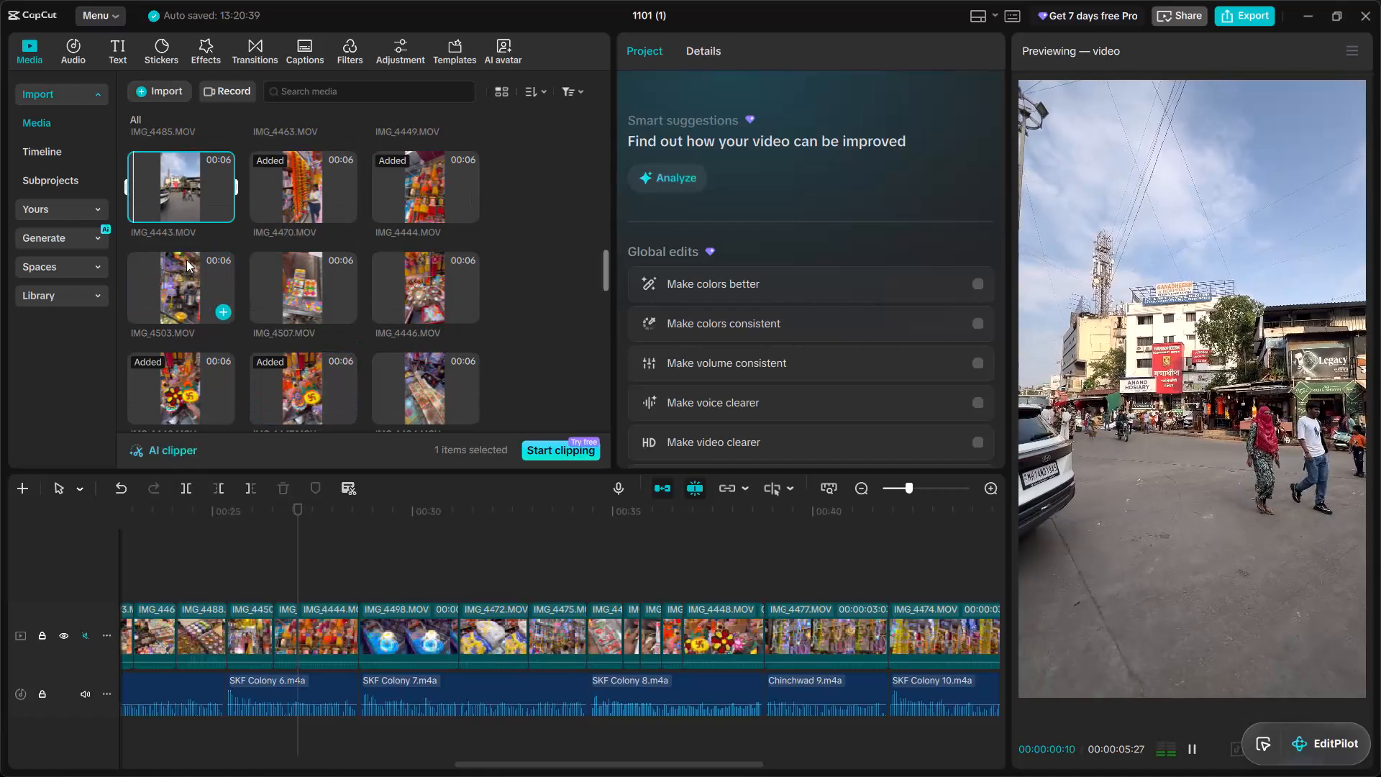
pyautogui.click(196, 291)
pyautogui.scroll(-1, 196, 291)
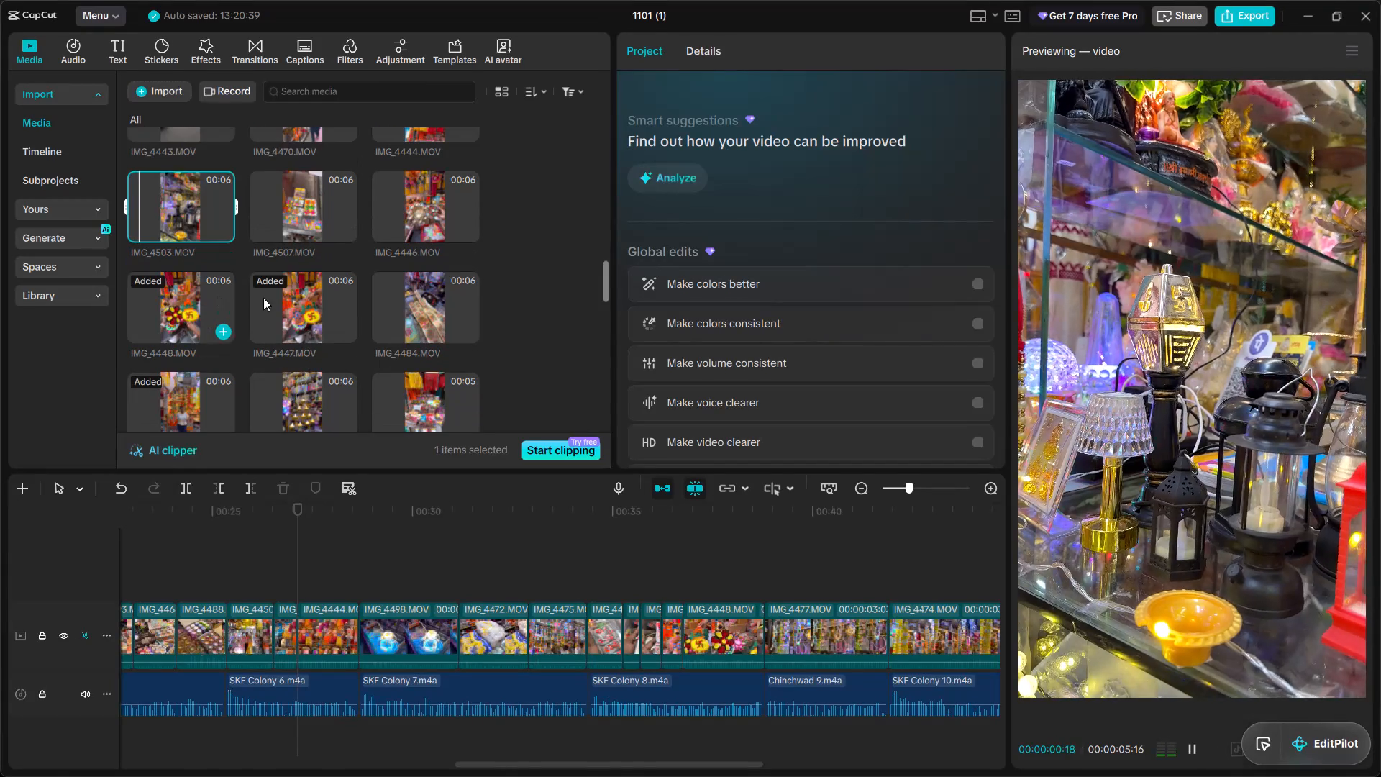
pyautogui.click(423, 302)
pyautogui.scroll(-1, 423, 302)
pyautogui.click(437, 329)
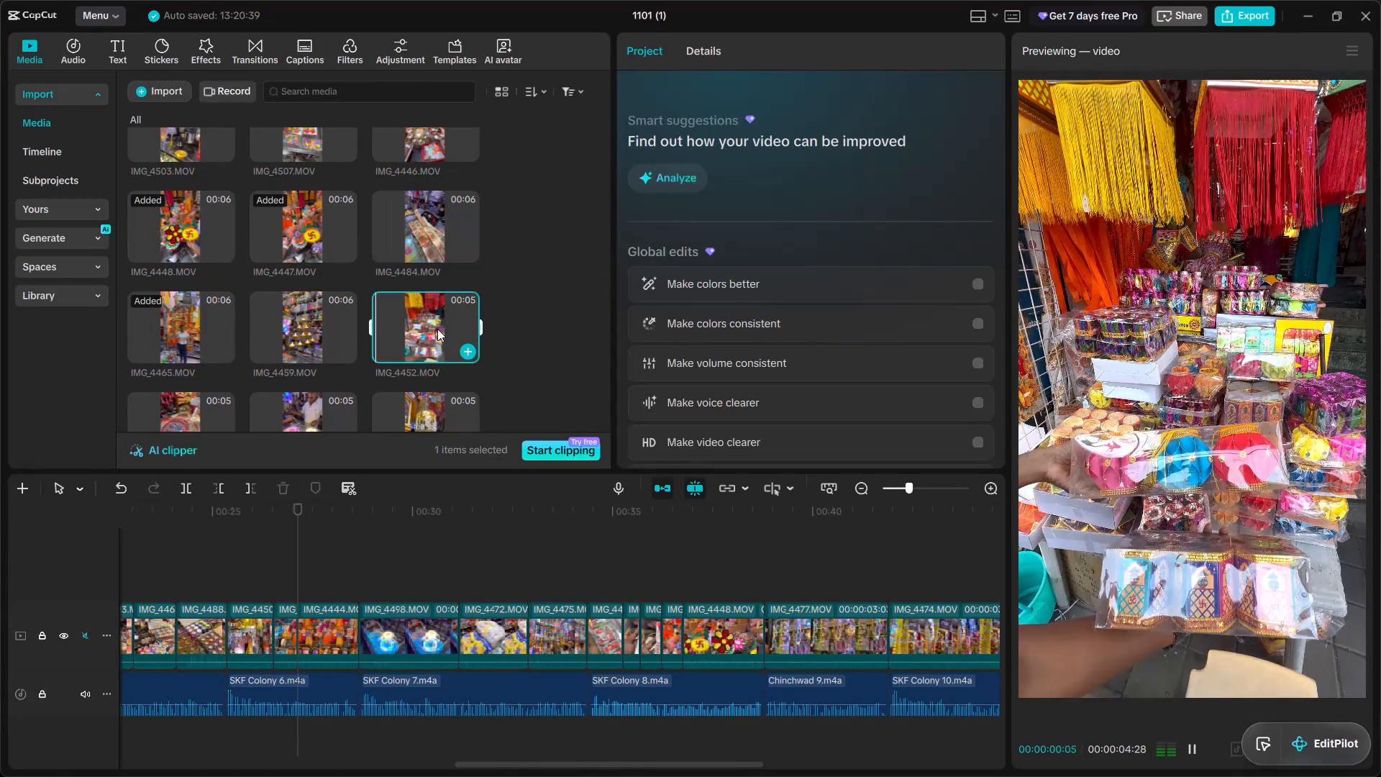
# Replace the IMG_4444.MOV segment after the 00:00:27:04 split with IMG_4457.MOV, above the SKF Colony 6 voiceover.
pyautogui.scroll(-2, 437, 329)
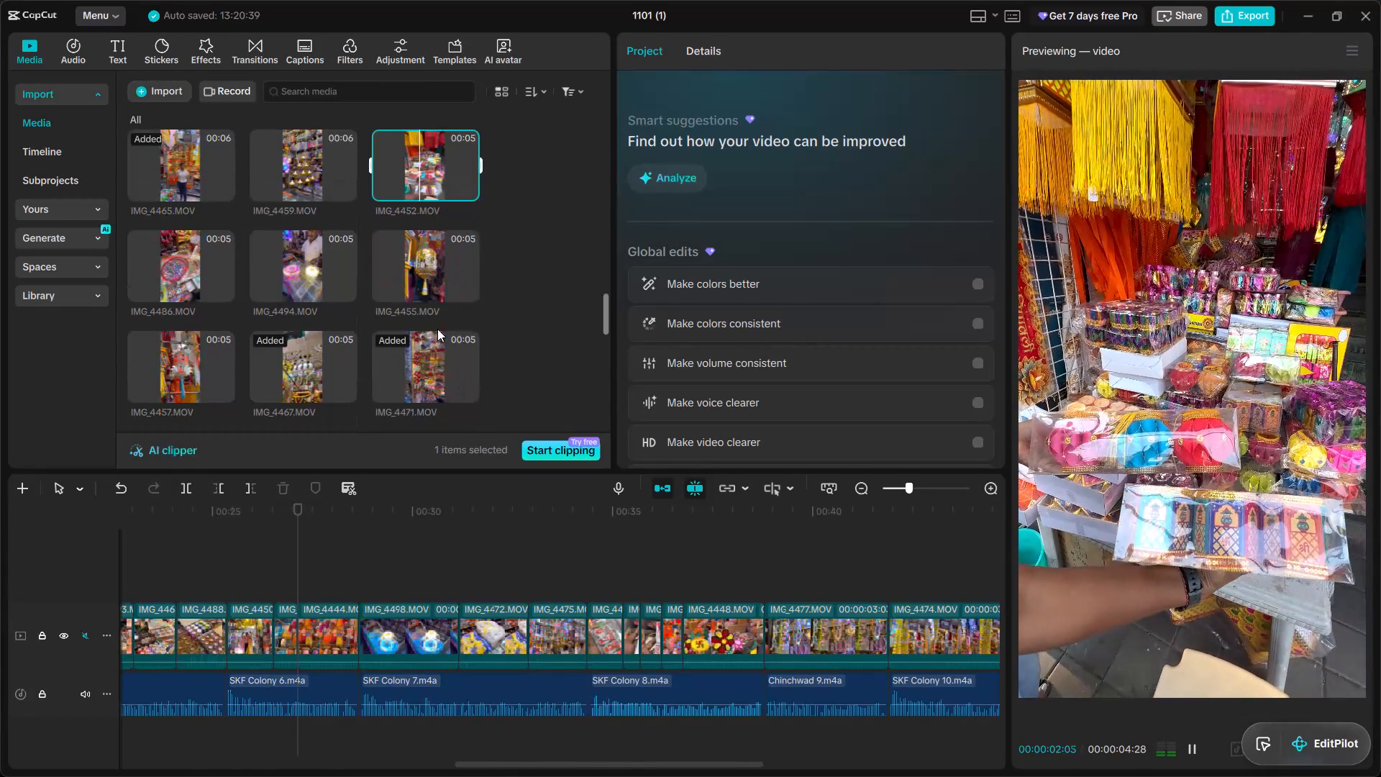
pyautogui.scroll(-1, 371, 294)
pyautogui.click(187, 272)
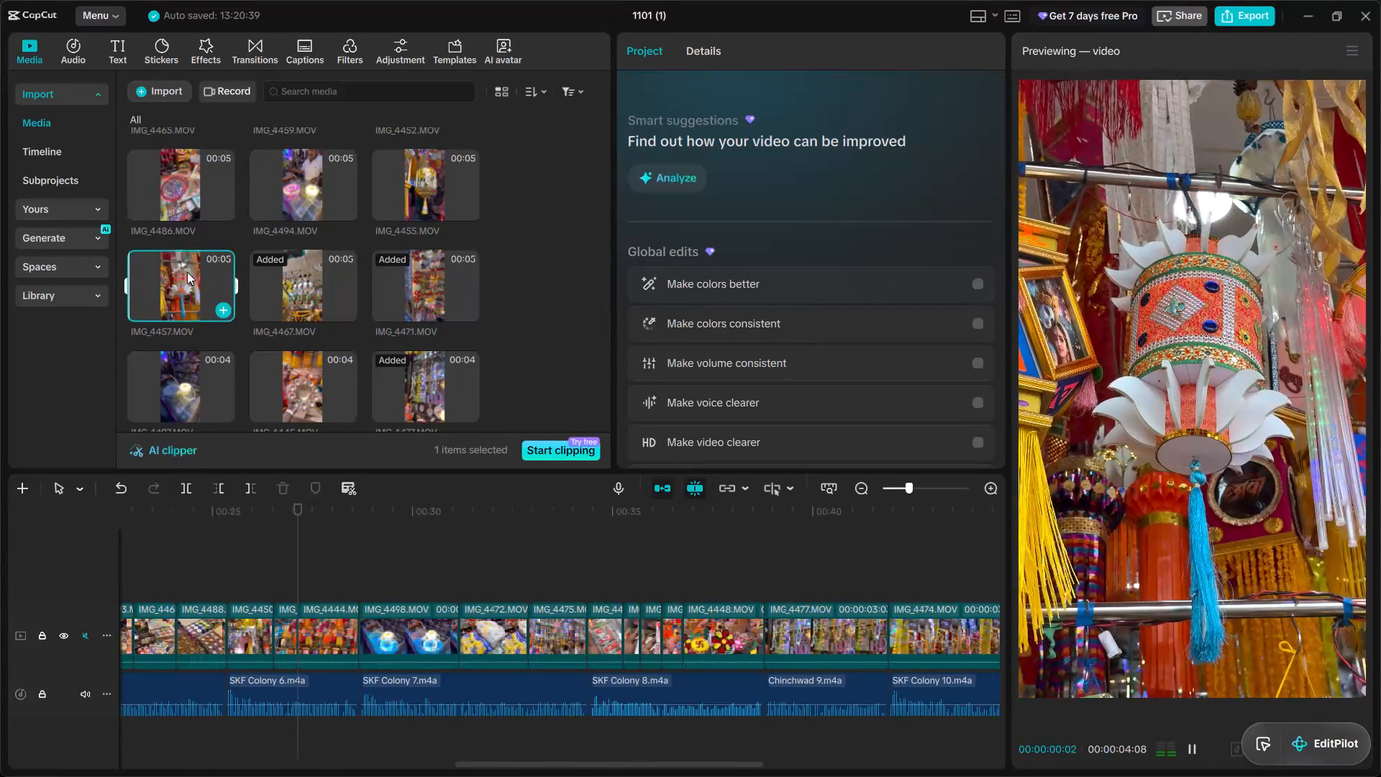
pyautogui.moveTo(186, 276); pyautogui.dragTo(324, 633)
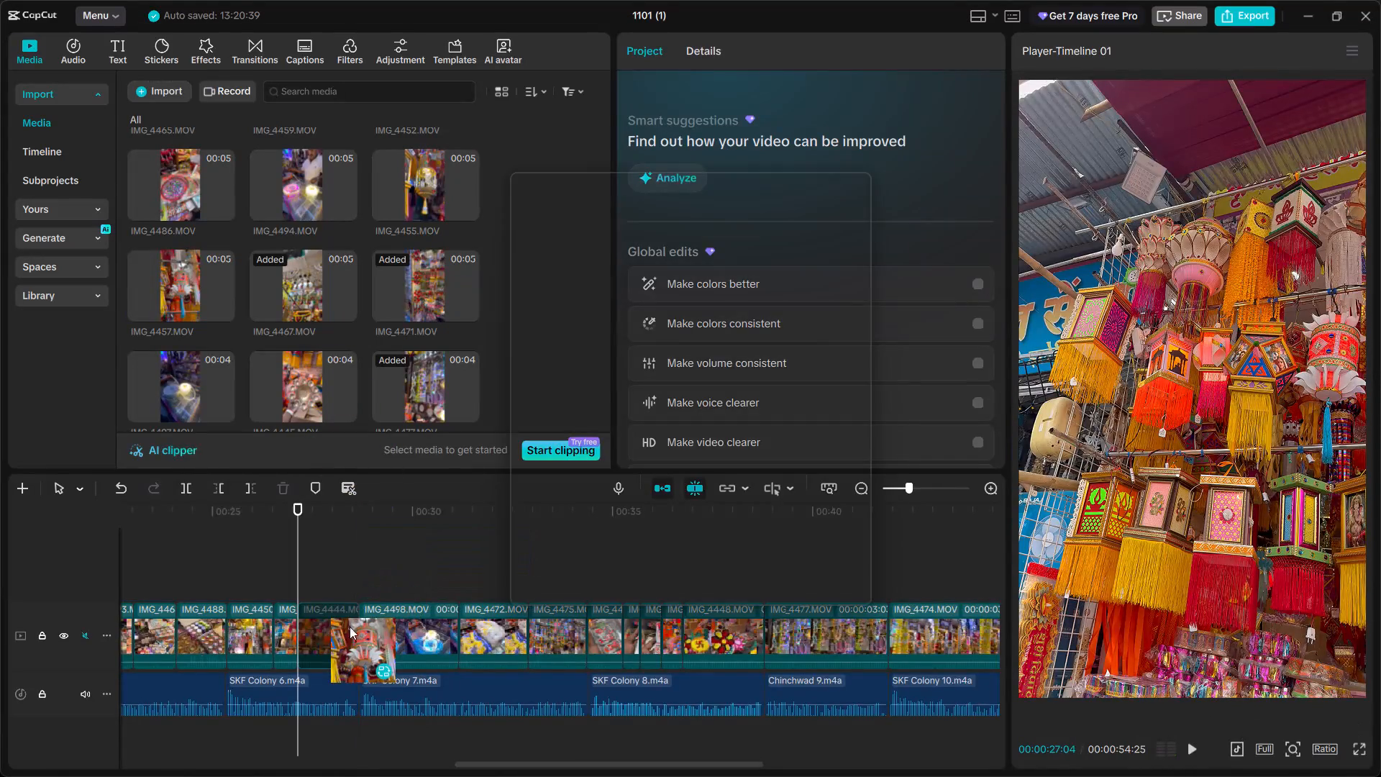
pyautogui.click(729, 584)
# Play the video from 00:00:26:03 and split the IMG_4457.MOV segment at 00:00:27:23.
pyautogui.click(257, 556)
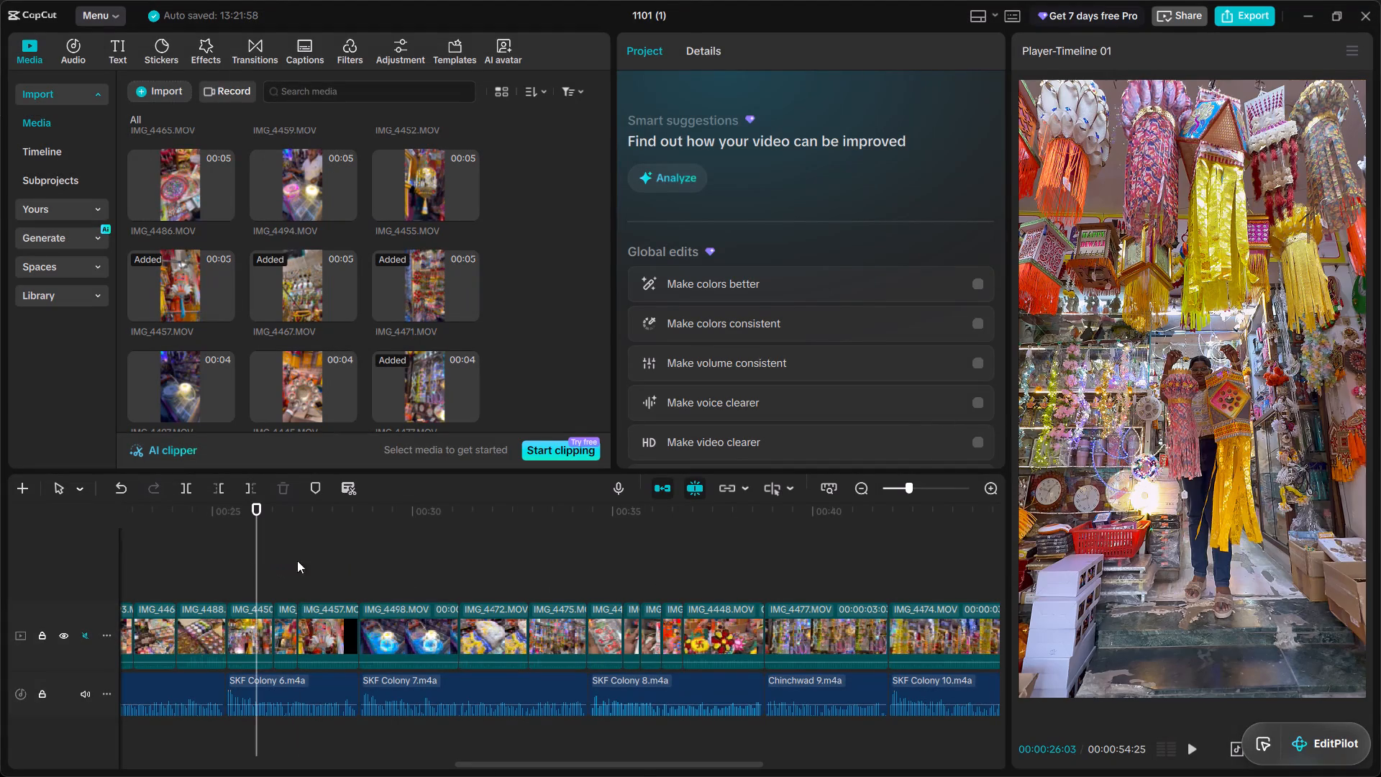
pyautogui.click(1195, 749)
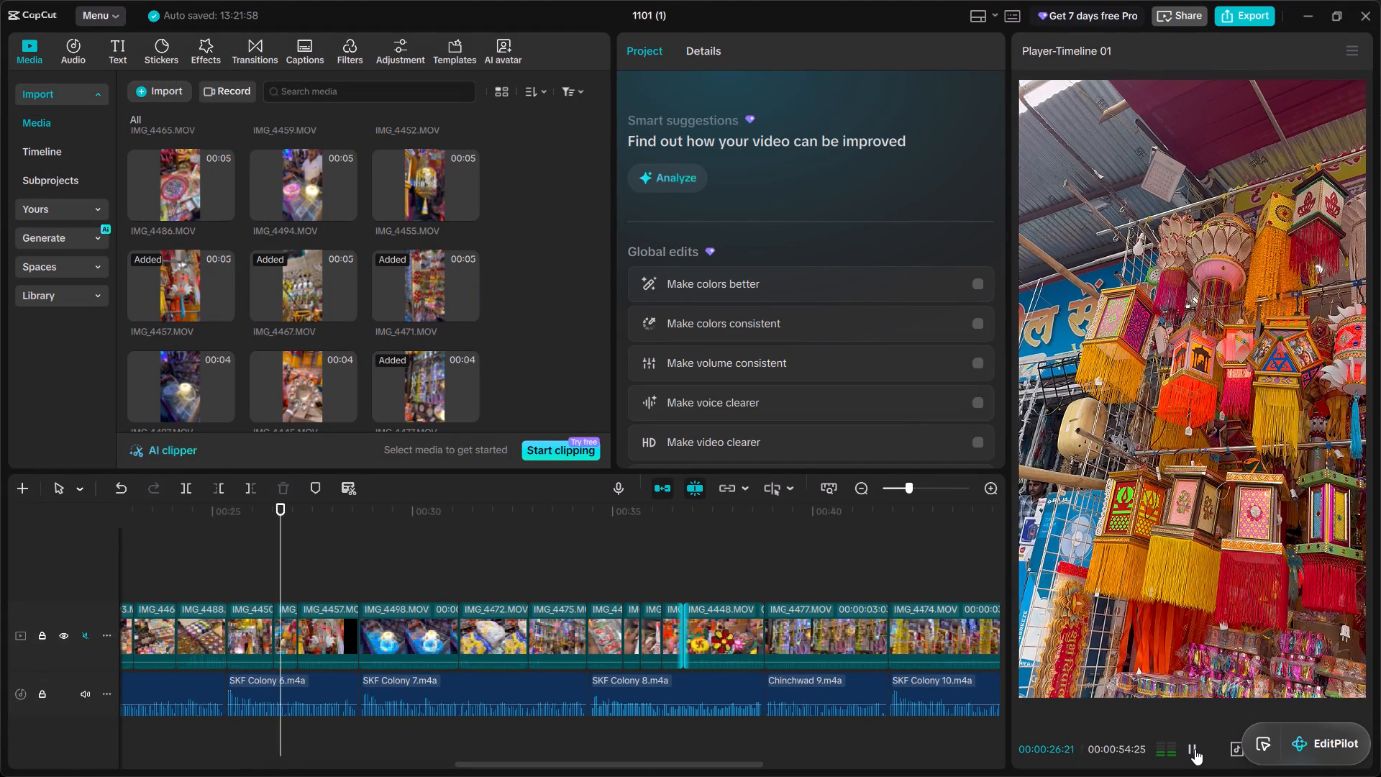
pyautogui.click(1195, 749)
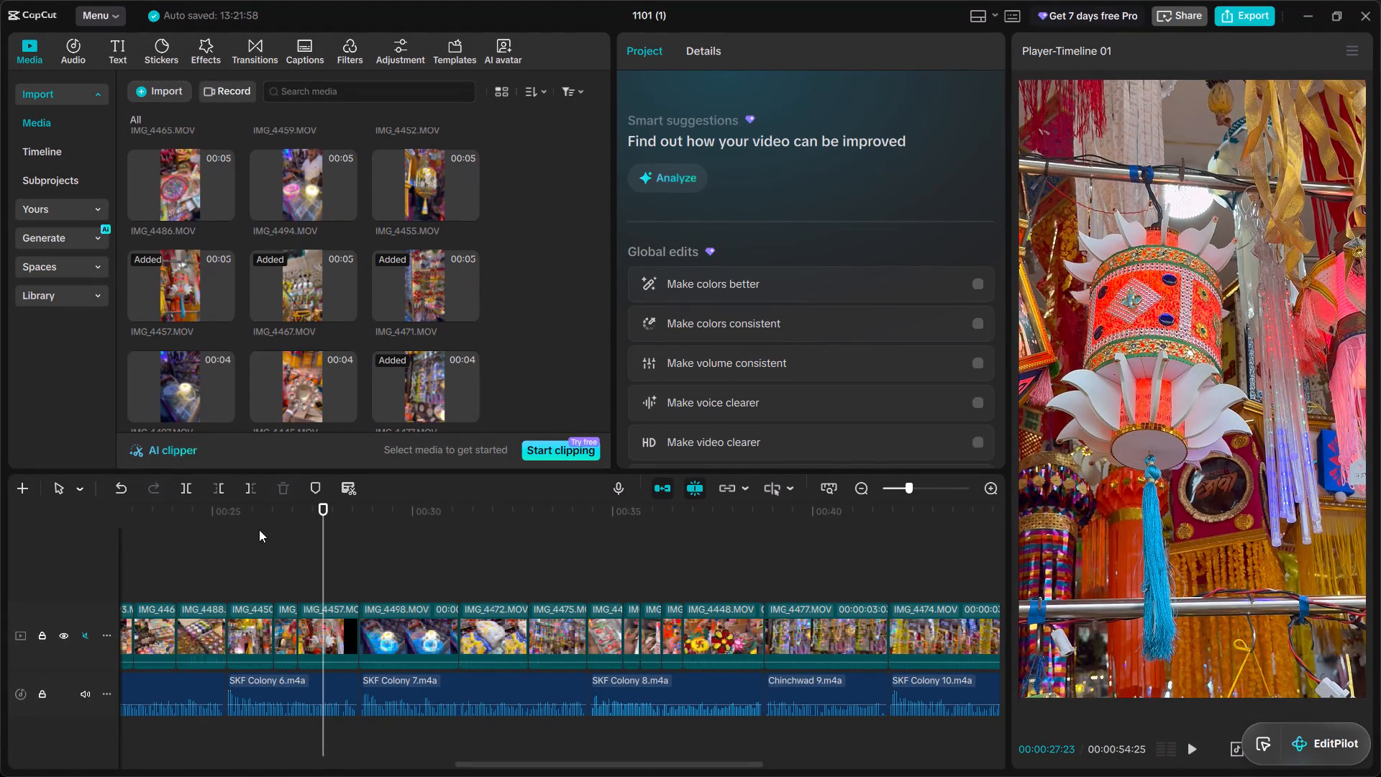
pyautogui.click(185, 490)
# Replace the segment after the 00:00:27:23 split with IMG_4455.MOV, using the original video effect.
pyautogui.scroll(1, 331, 350)
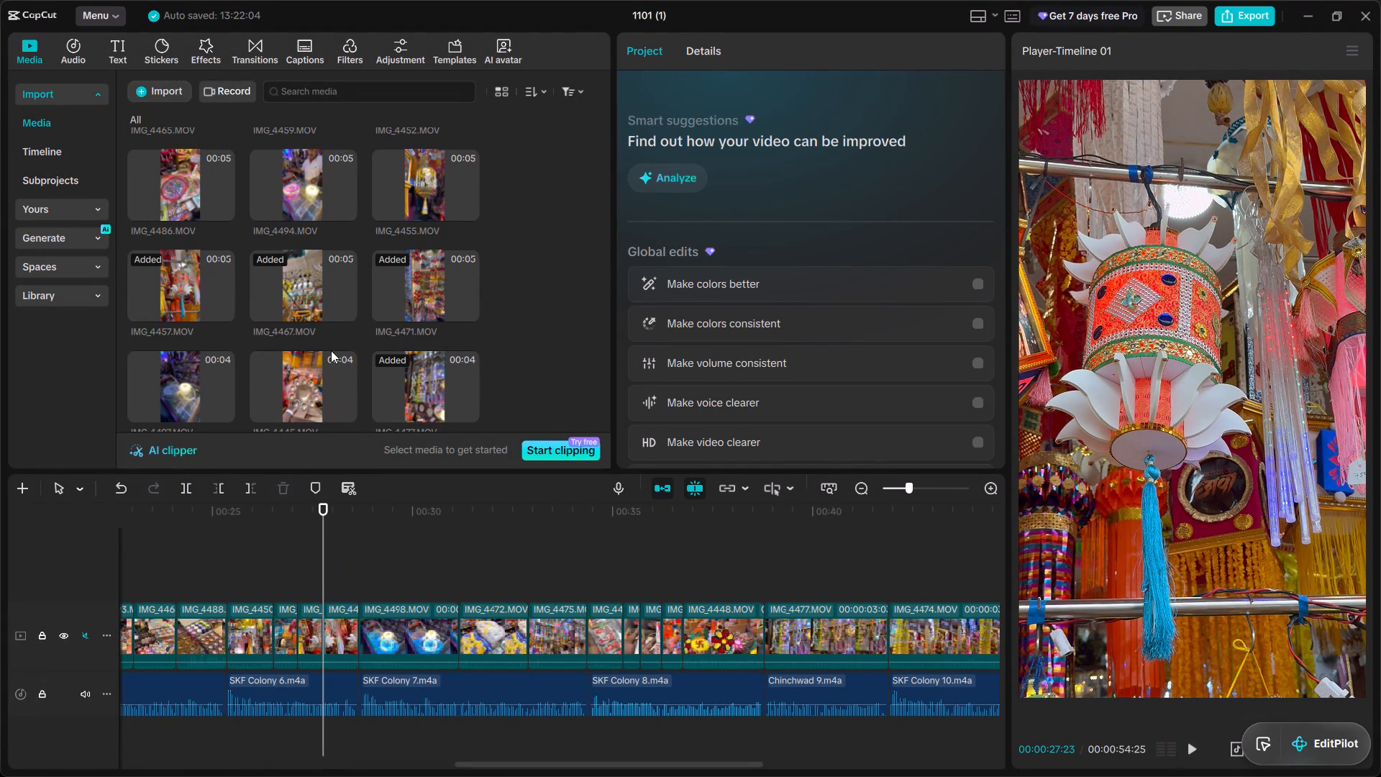
pyautogui.click(422, 268)
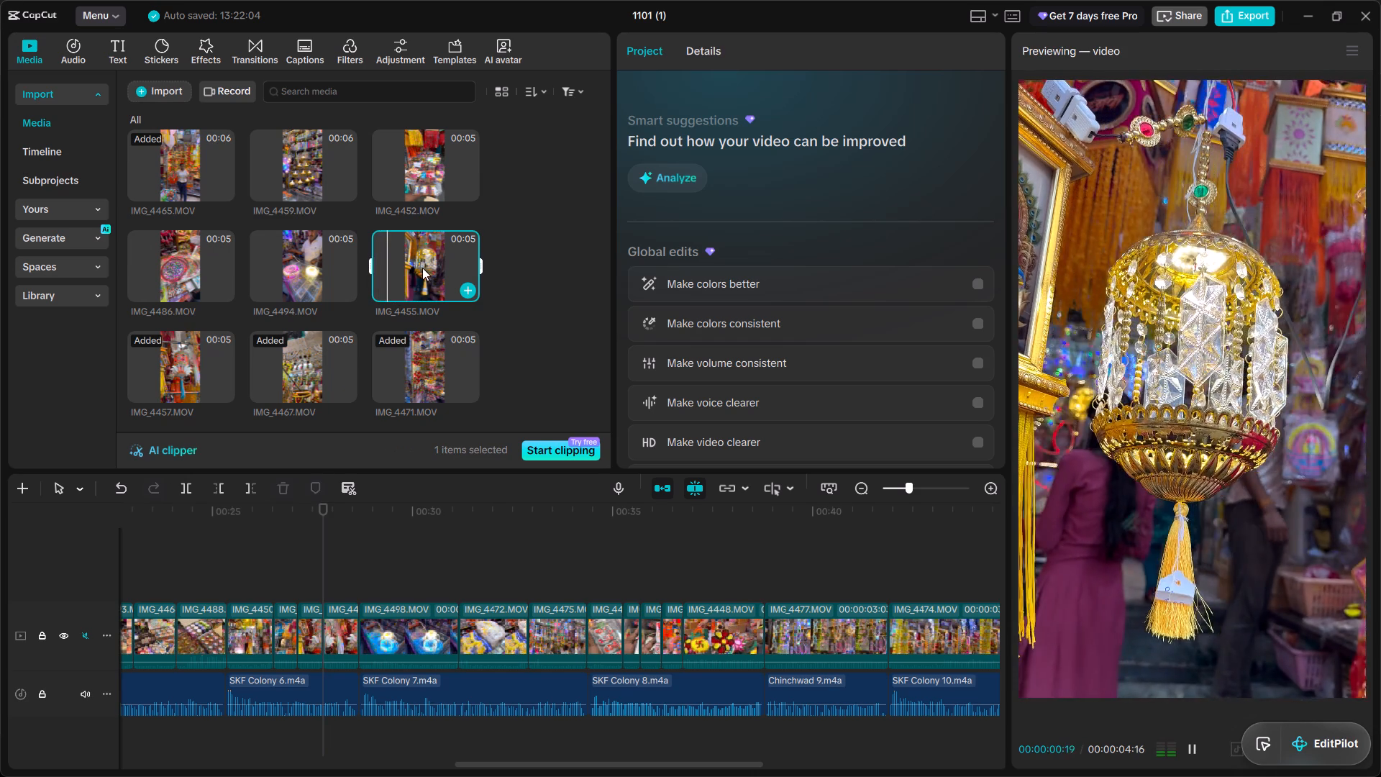
pyautogui.moveTo(419, 263); pyautogui.dragTo(338, 630)
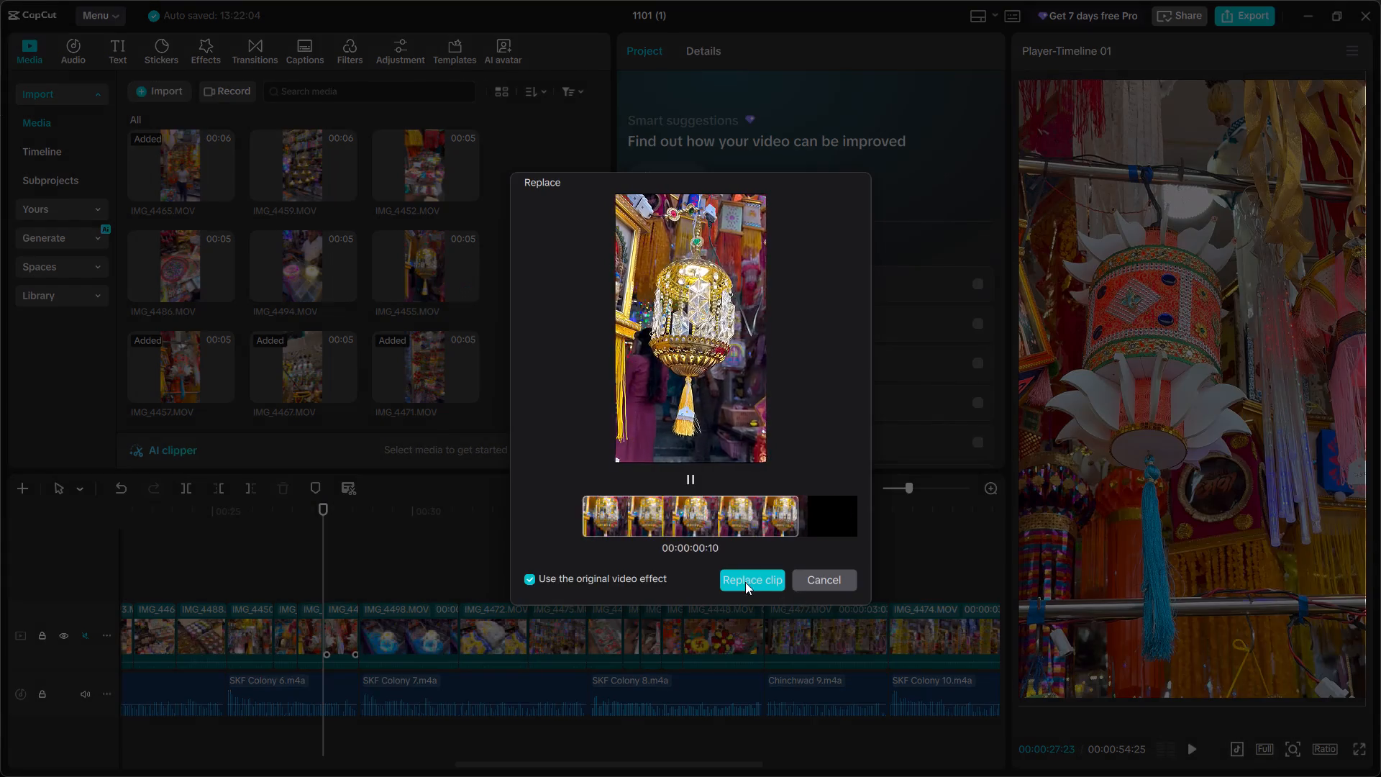
pyautogui.click(745, 582)
# Play back the newly replaced lantern segments and review IMG_4498.MOV and IMG_4472.MOV against the SKF Colony 7 voiceover.
pyautogui.click(292, 576)
pyautogui.click(1194, 748)
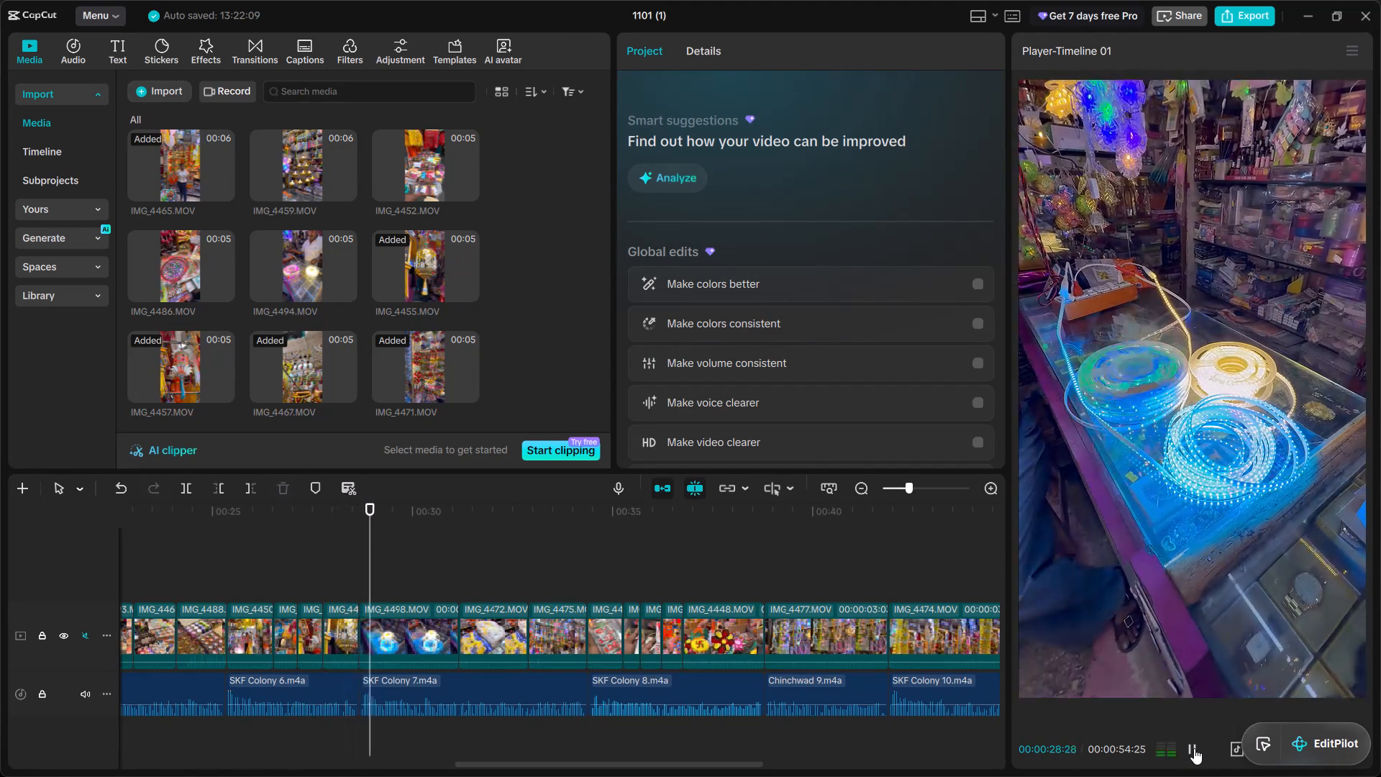
pyautogui.click(1194, 748)
pyautogui.click(1194, 748)
pyautogui.click(1194, 748)
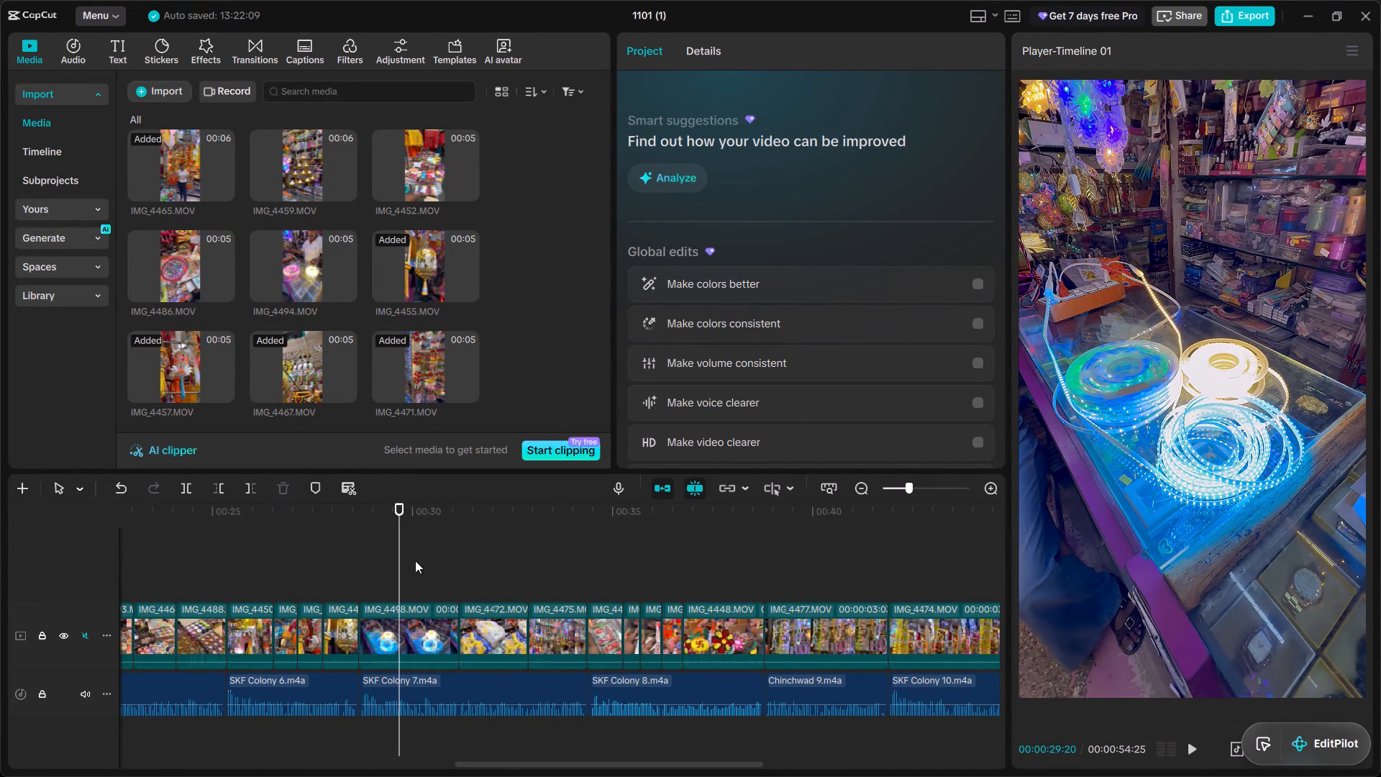
pyautogui.moveTo(399, 546); pyautogui.dragTo(496, 565)
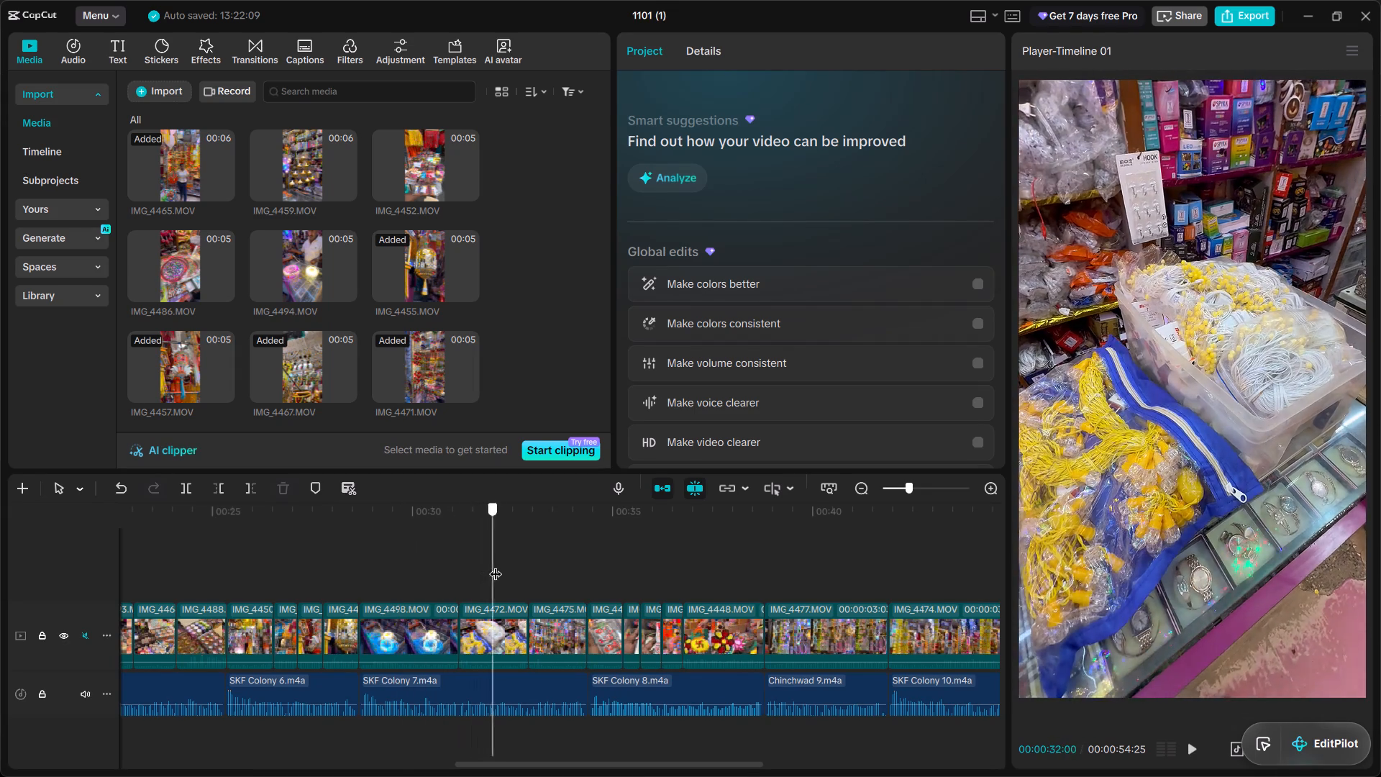
pyautogui.moveTo(496, 565); pyautogui.dragTo(470, 553)
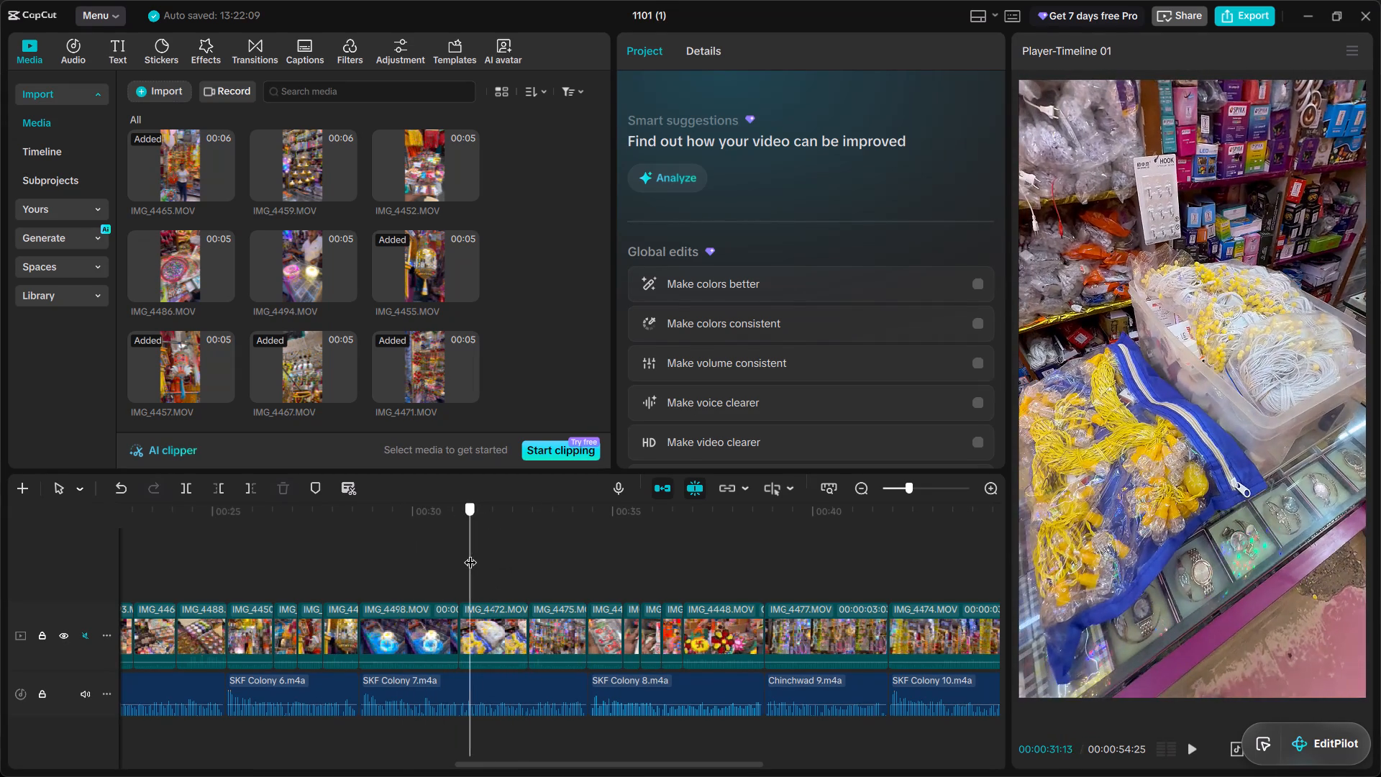
pyautogui.moveTo(470, 553); pyautogui.dragTo(378, 532)
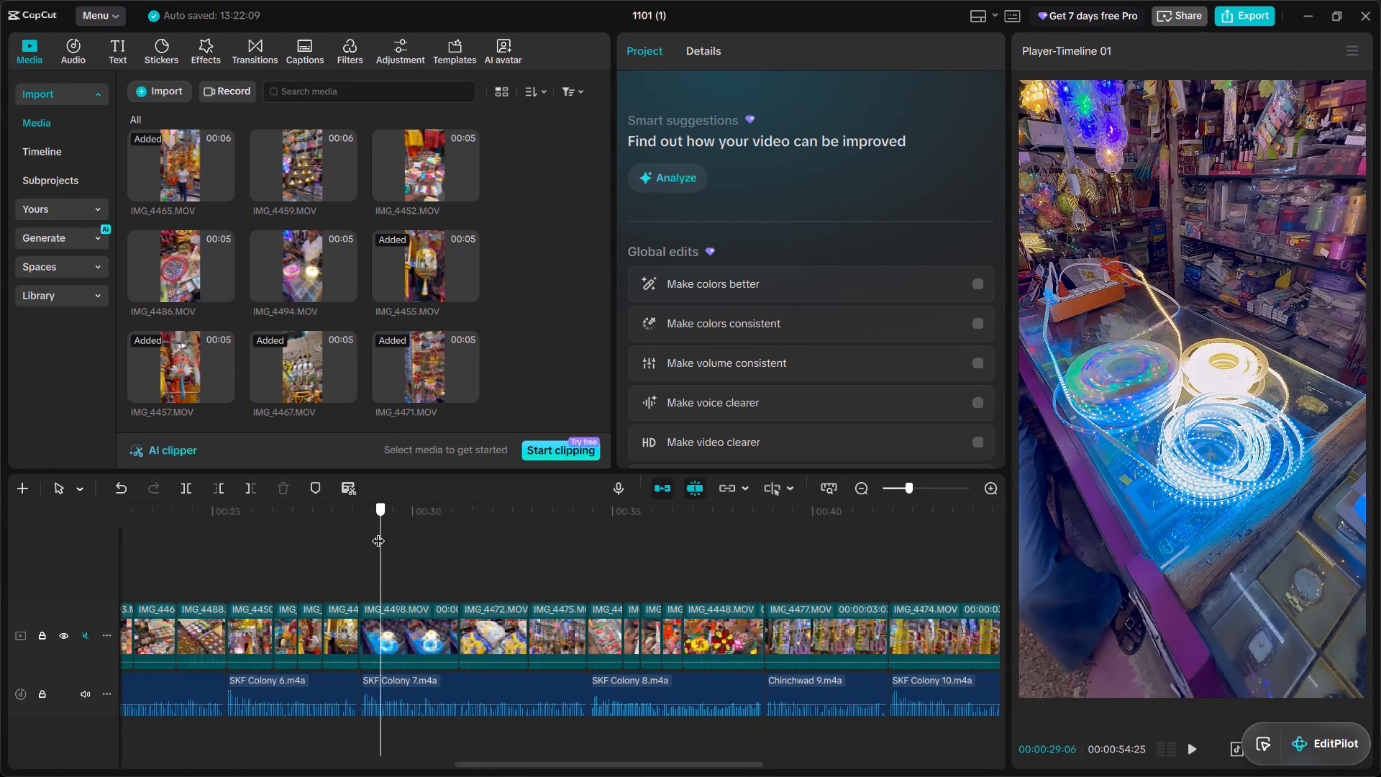
pyautogui.moveTo(378, 532); pyautogui.dragTo(361, 525)
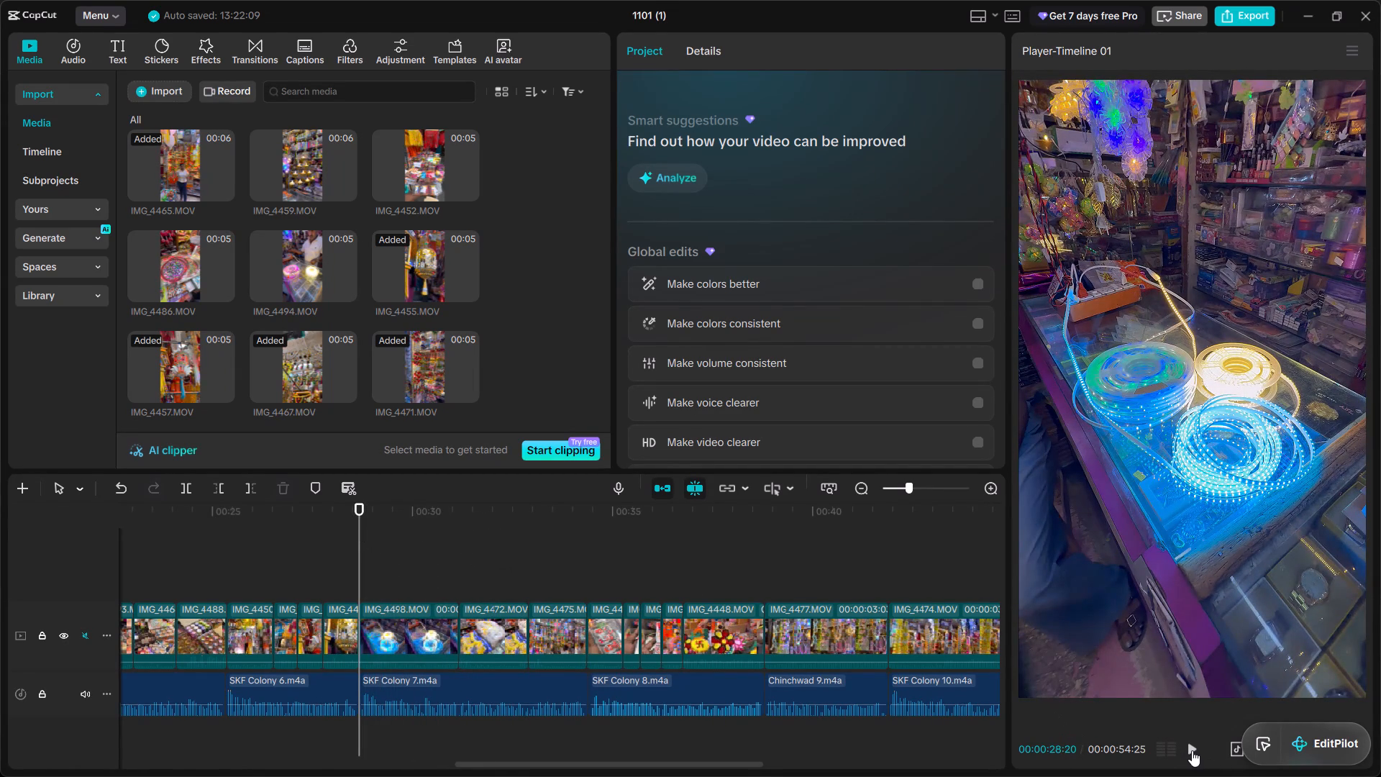
pyautogui.click(1192, 750)
pyautogui.click(1192, 750)
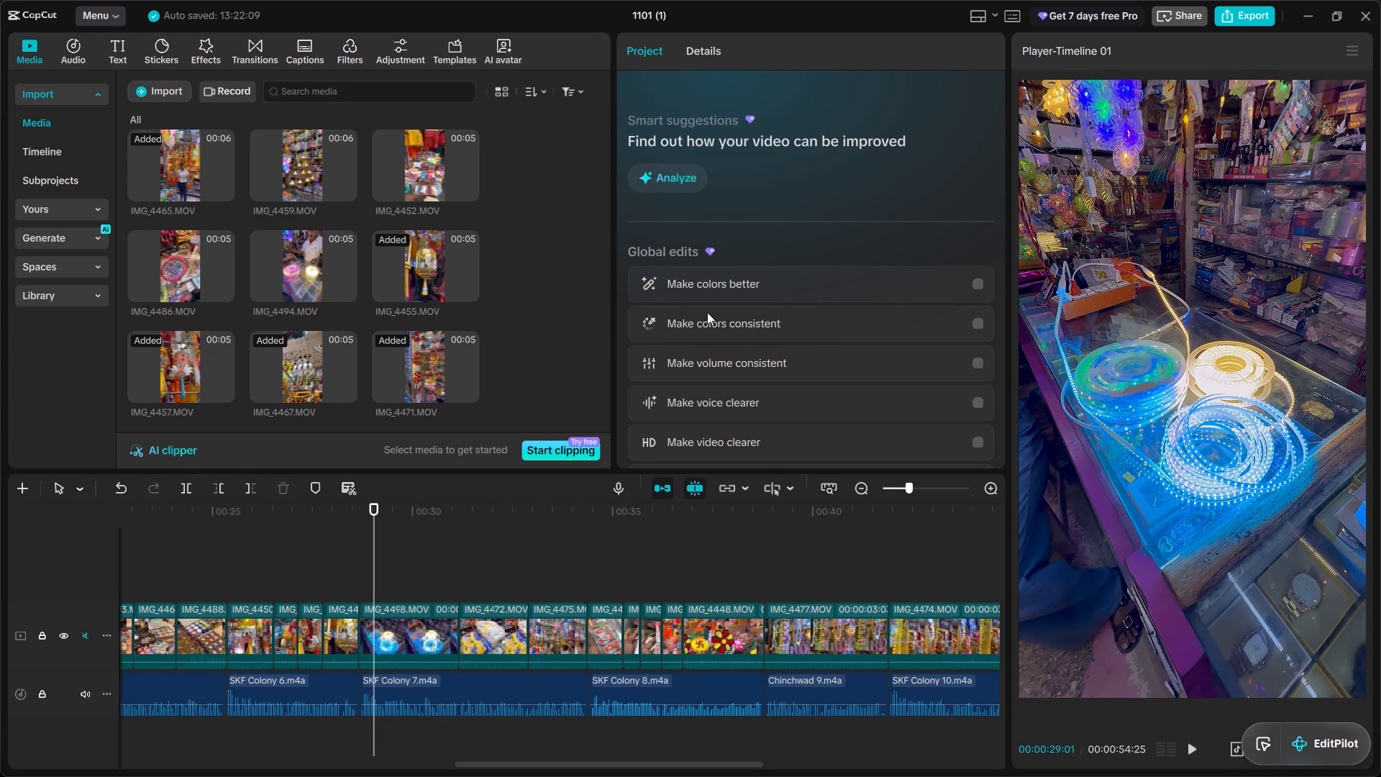
# Preview the longer imported clips, including IMG_4495.MOV, IMG_4499.MOV, IMG_4502.MOV, IMG_4482.MOV and IMG_4476.MOV.
pyautogui.scroll(-4, 535, 268)
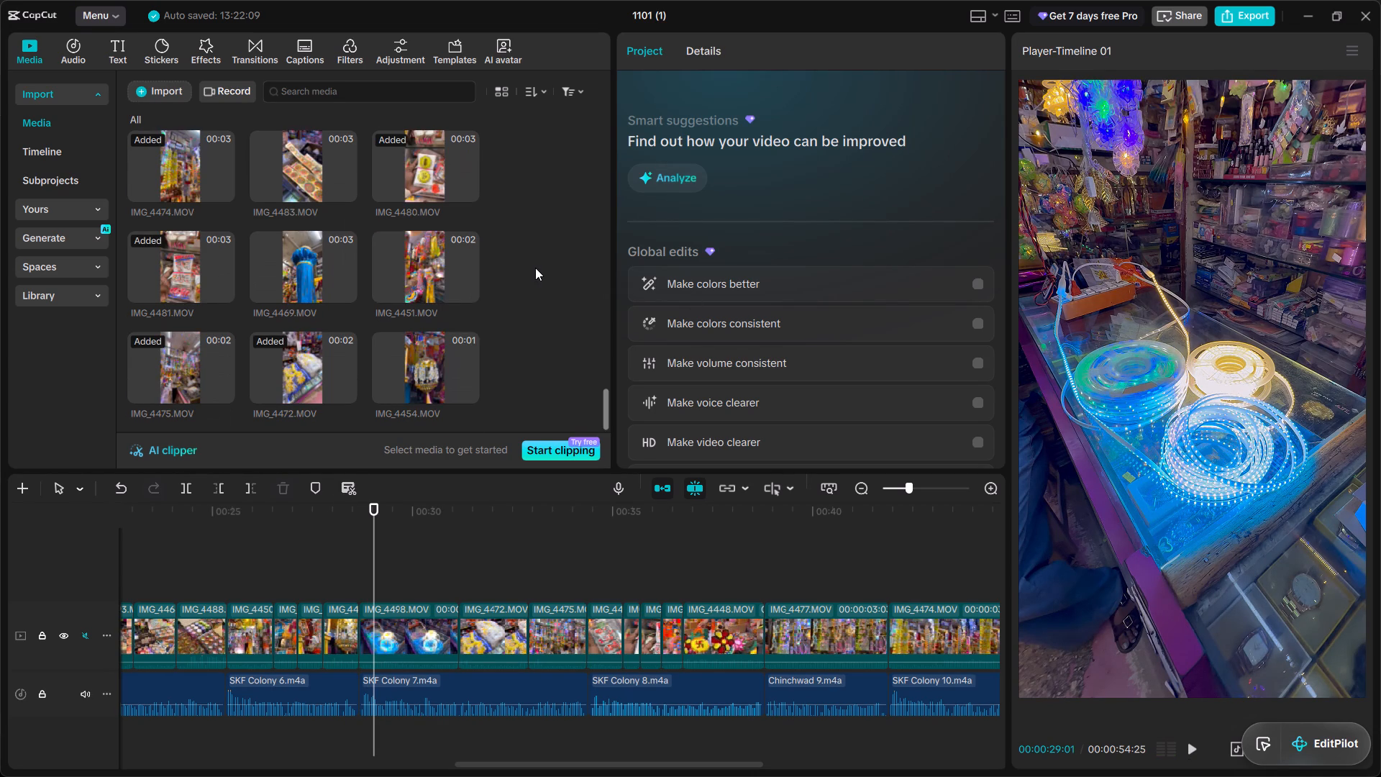
pyautogui.scroll(6, 535, 268)
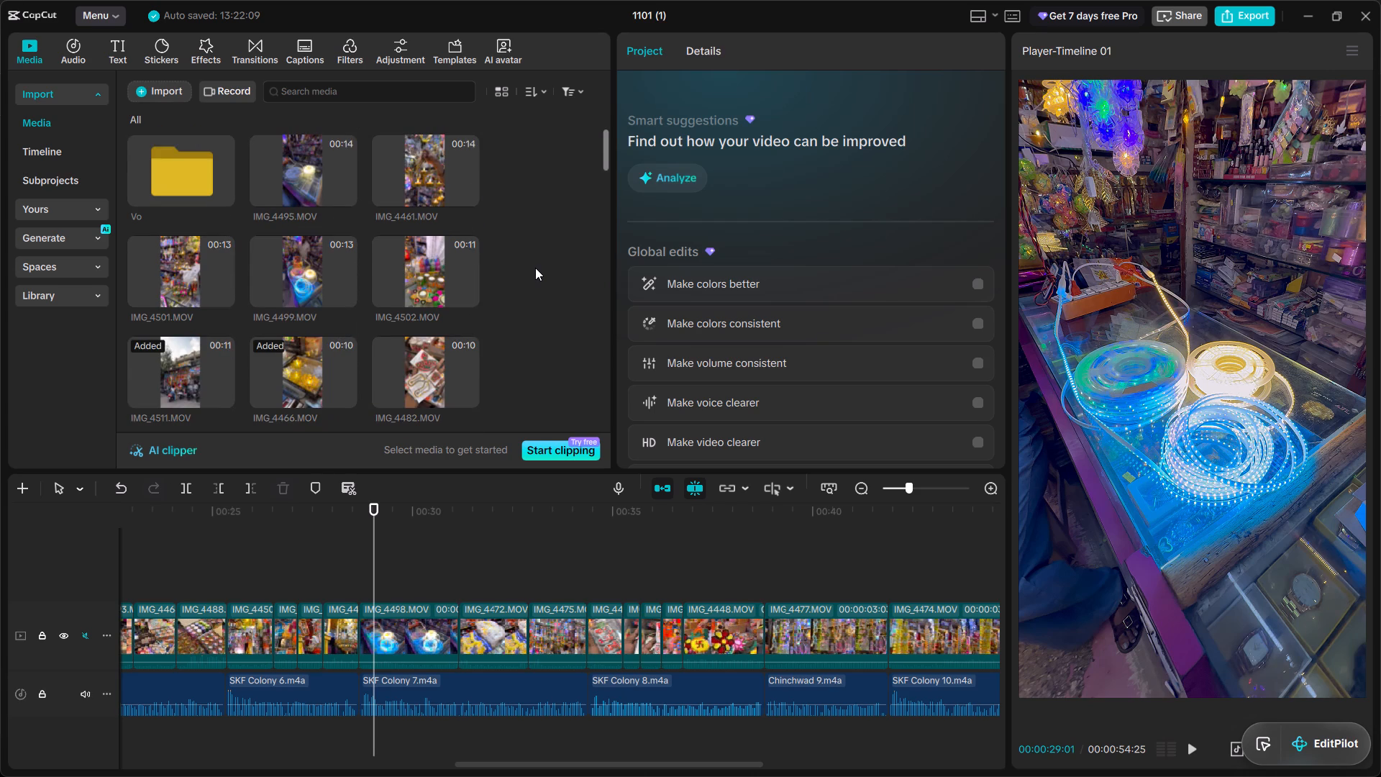
pyautogui.click(425, 162)
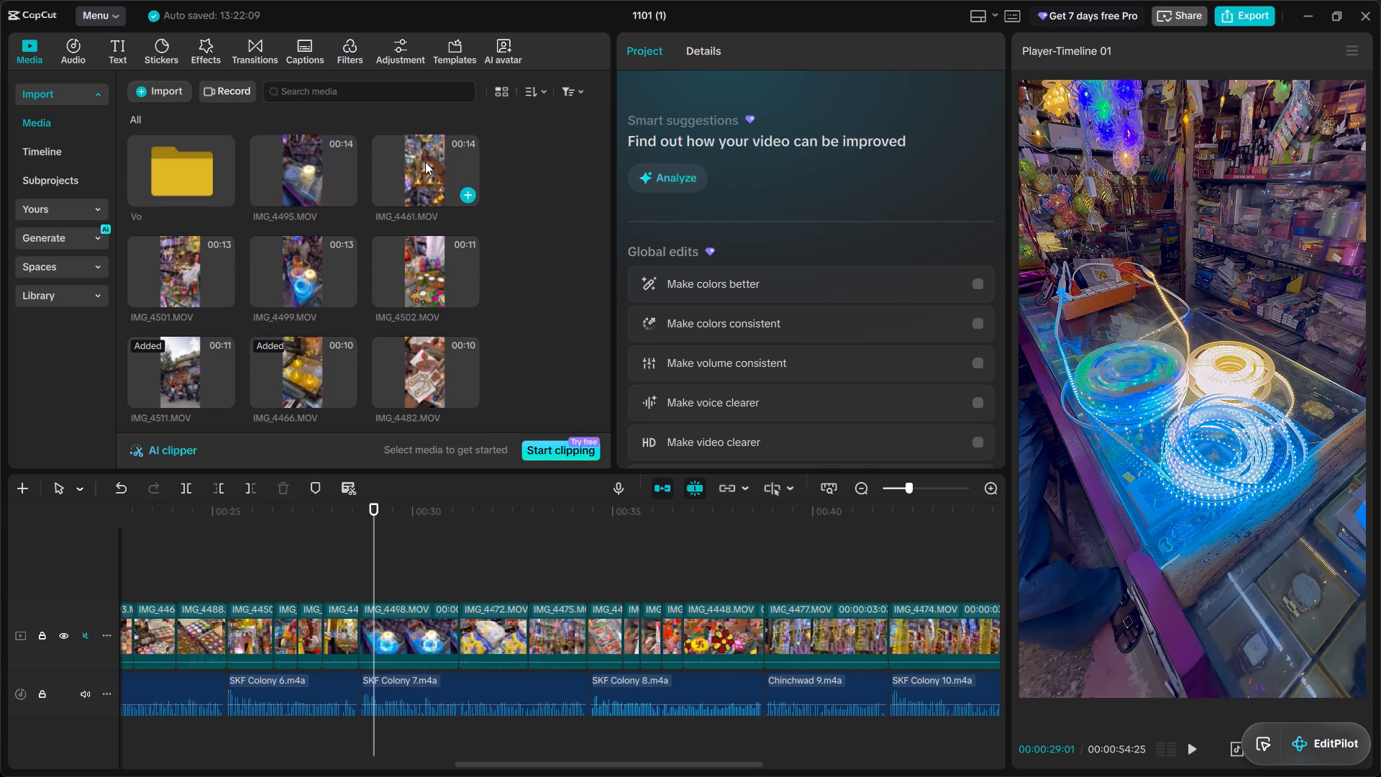
pyautogui.click(425, 162)
pyautogui.click(295, 158)
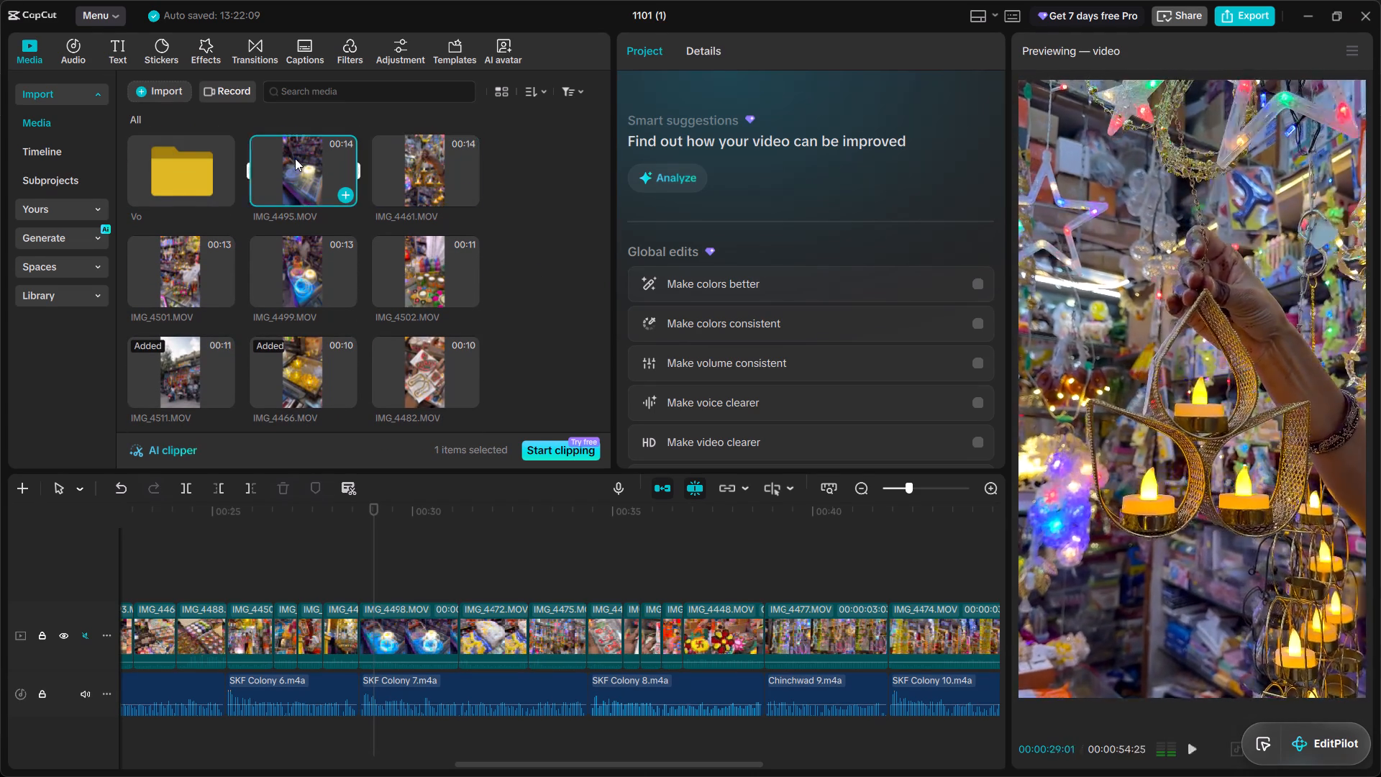
pyautogui.click(322, 271)
pyautogui.click(419, 268)
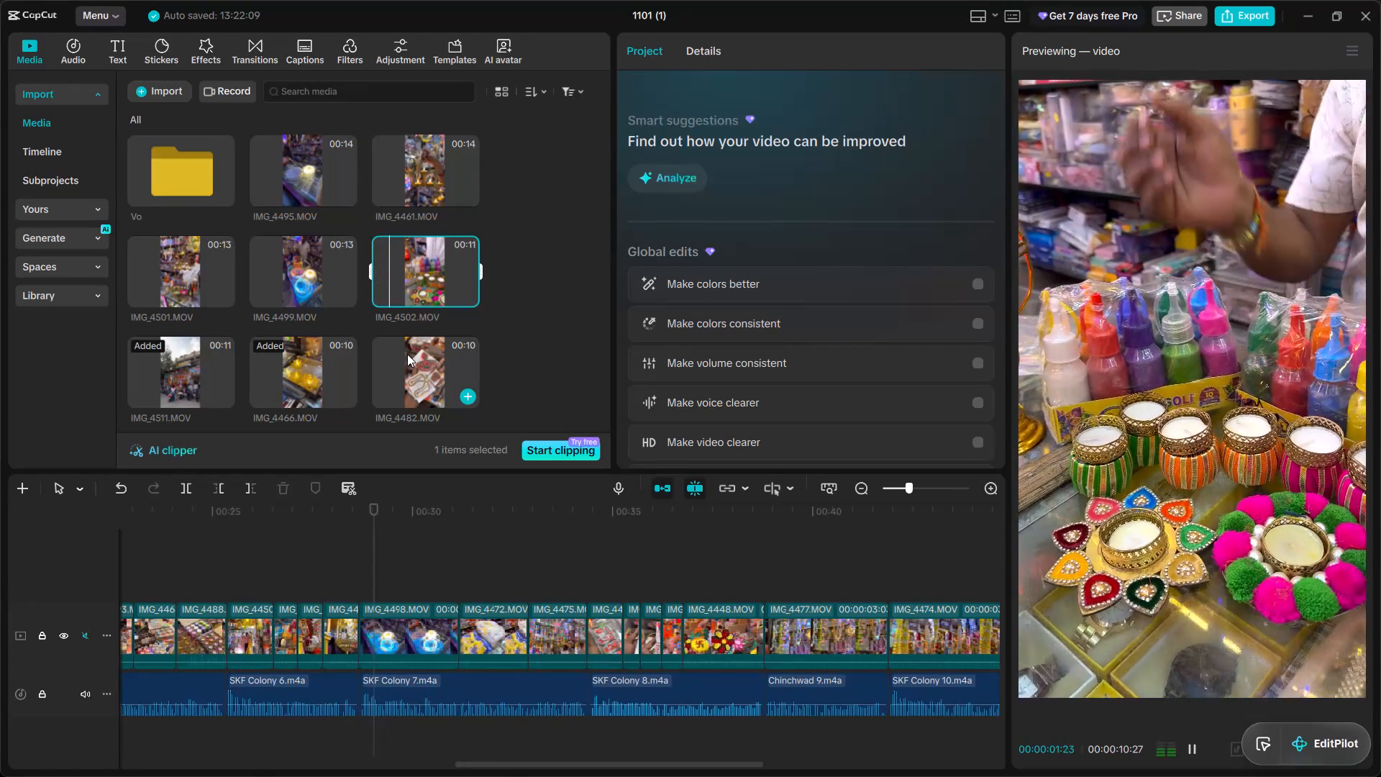
pyautogui.click(407, 354)
pyautogui.scroll(-2, 419, 336)
pyautogui.scroll(-1, 257, 314)
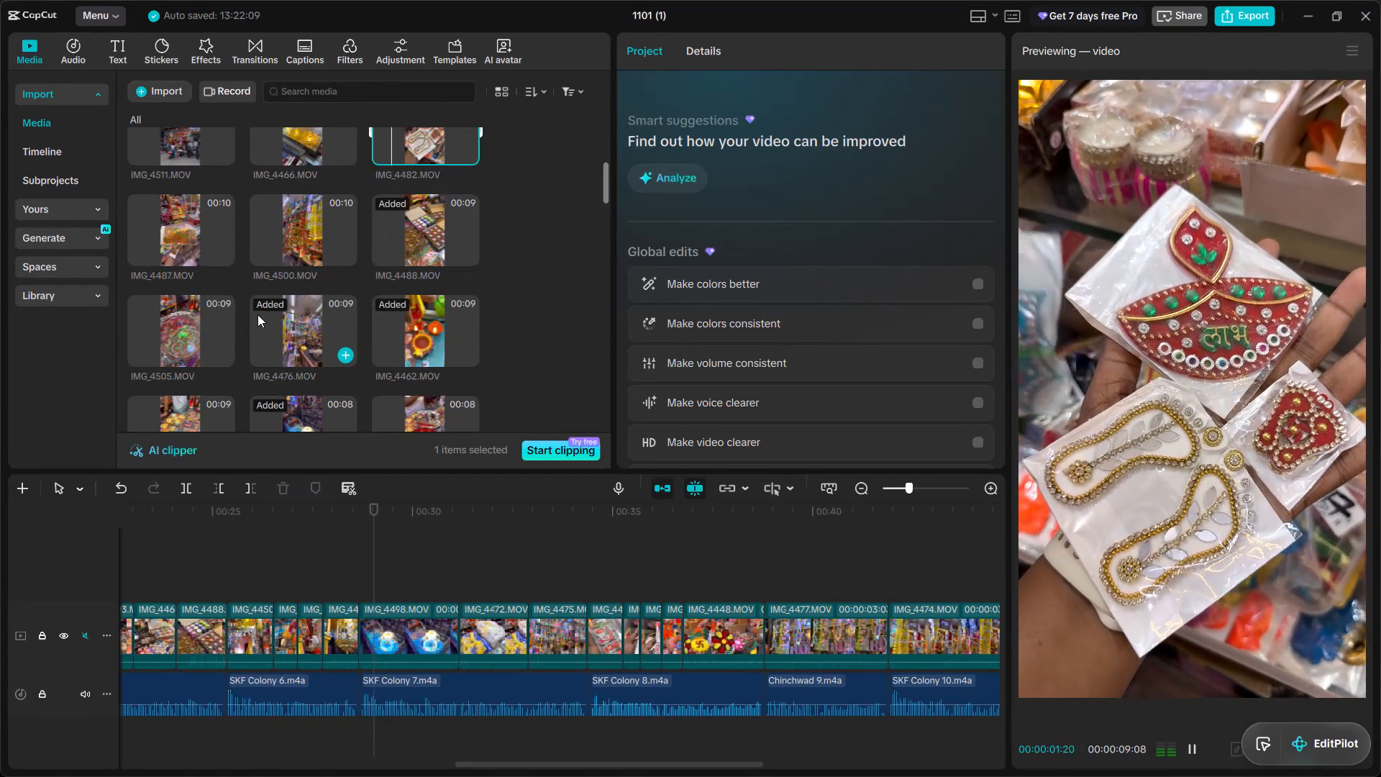
pyautogui.click(276, 314)
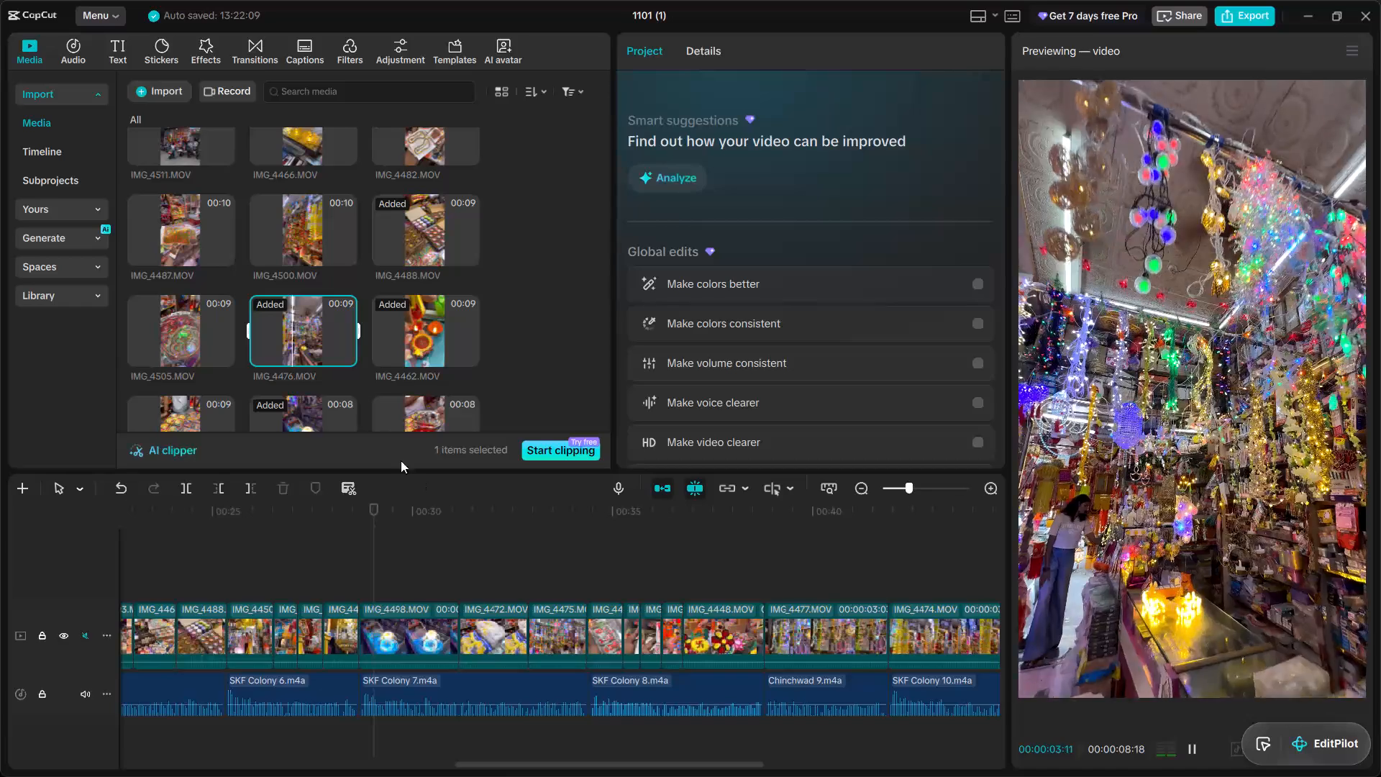
# Review the timeline segments from IMG_4498.MOV through IMG_4475.MOV above the SKF Colony 7 voiceover.
pyautogui.click(463, 564)
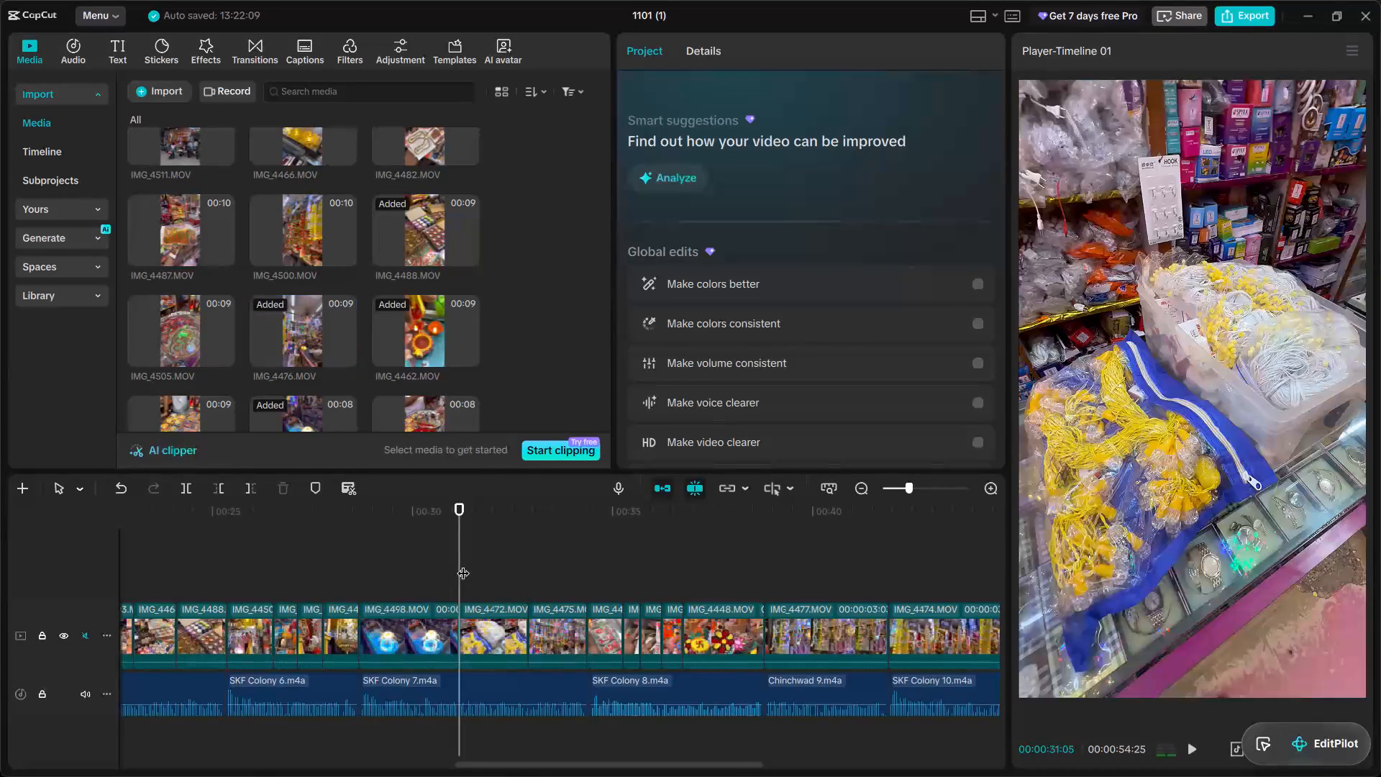
pyautogui.moveTo(463, 564); pyautogui.dragTo(364, 545)
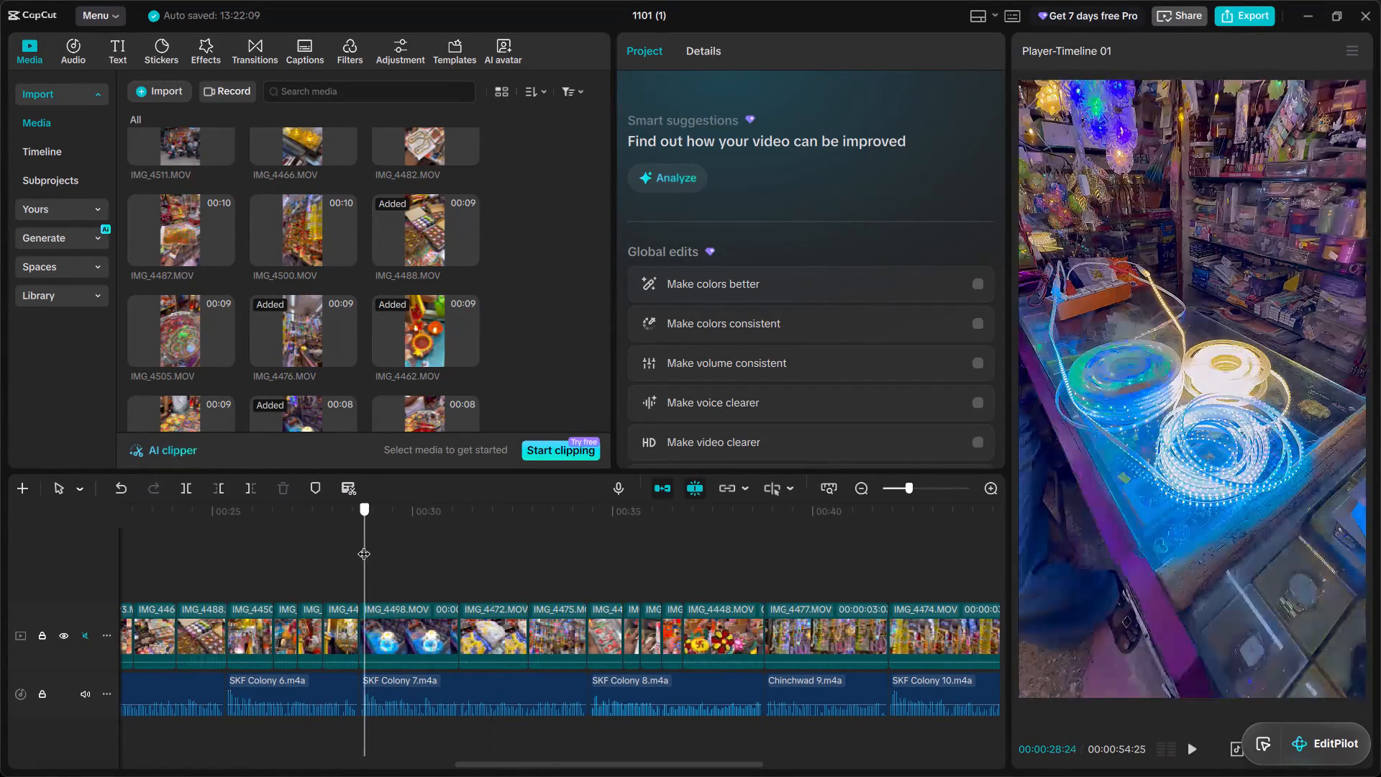
pyautogui.moveTo(364, 545); pyautogui.dragTo(554, 547)
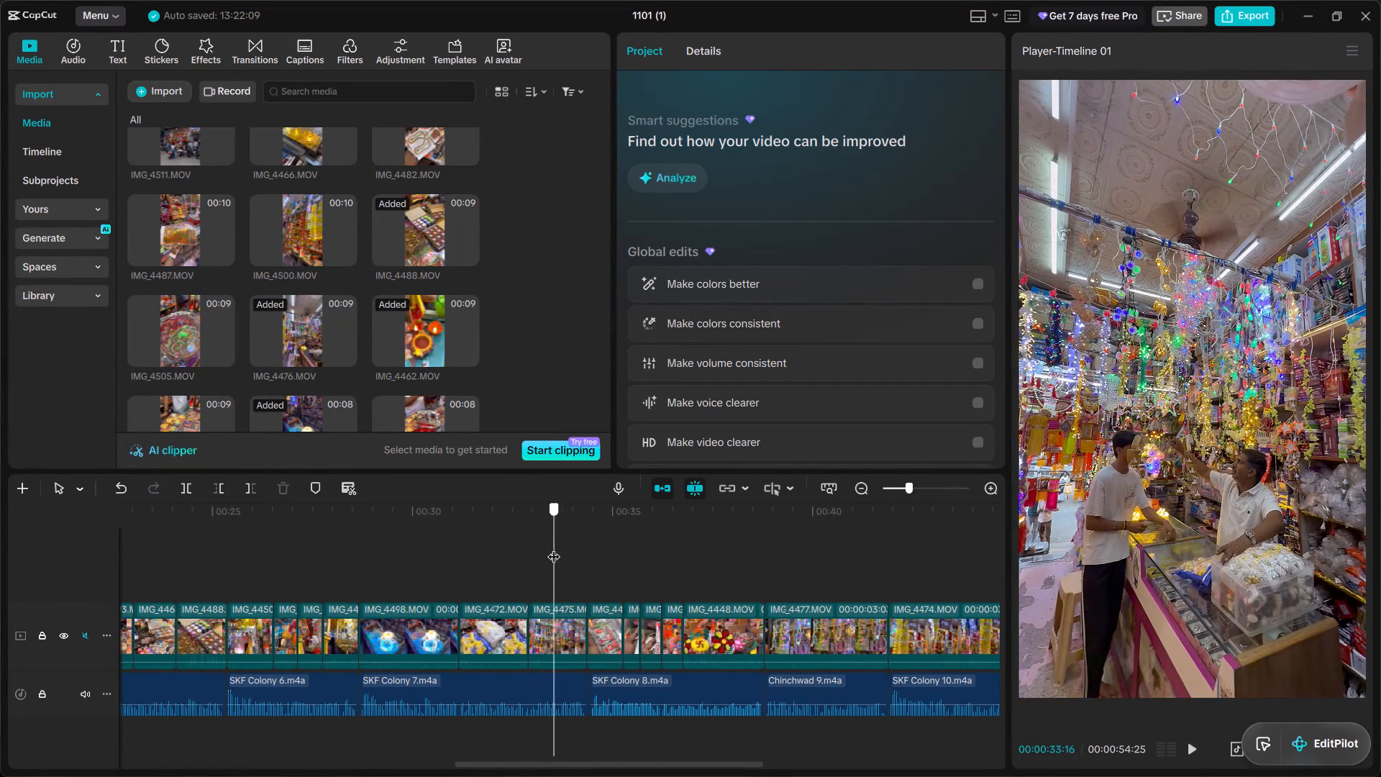
pyautogui.moveTo(554, 547); pyautogui.dragTo(363, 530)
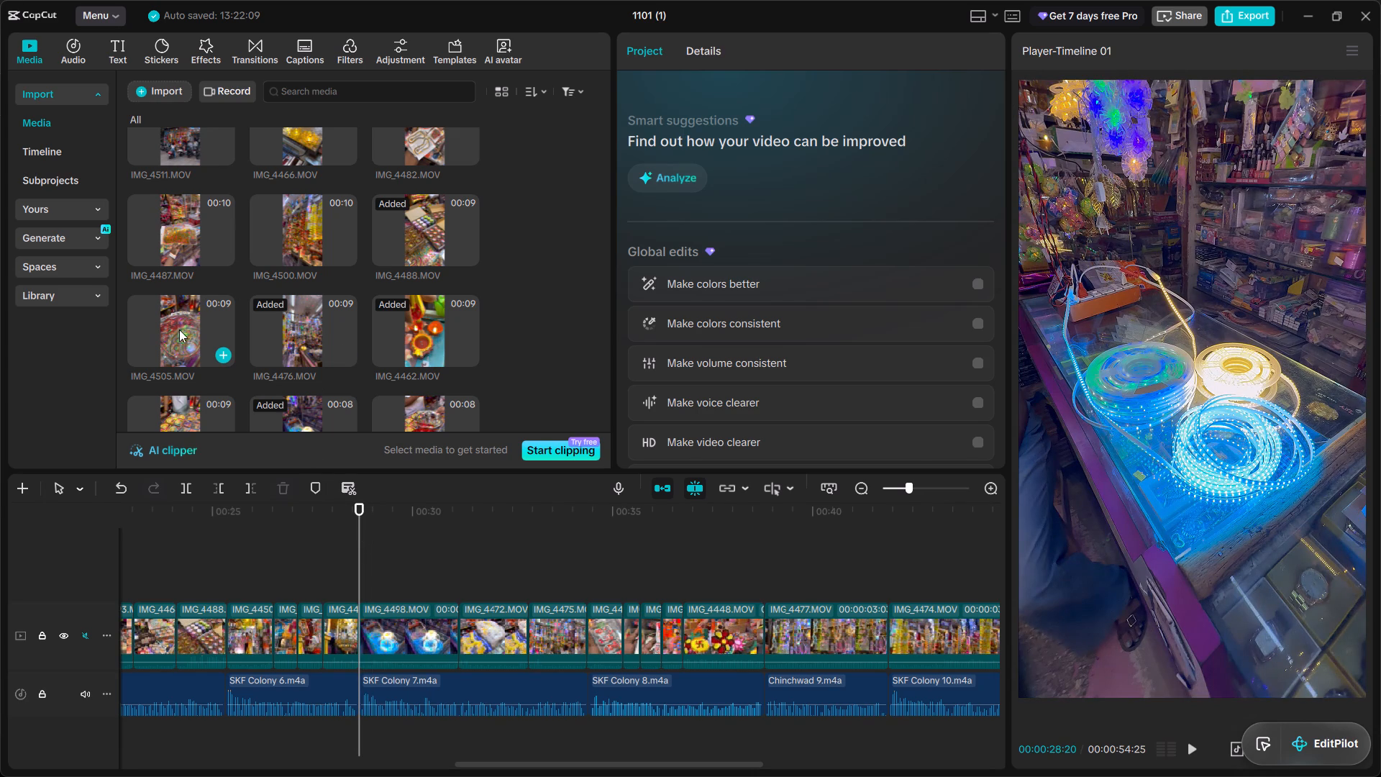
# Preview the seven- to ten-second clips IMG_4487.MOV, IMG_4504.MOV, IMG_4506.MOV, IMG_4510.MOV, IMG_4489.MOV and IMG_4453.MOV.
pyautogui.click(177, 217)
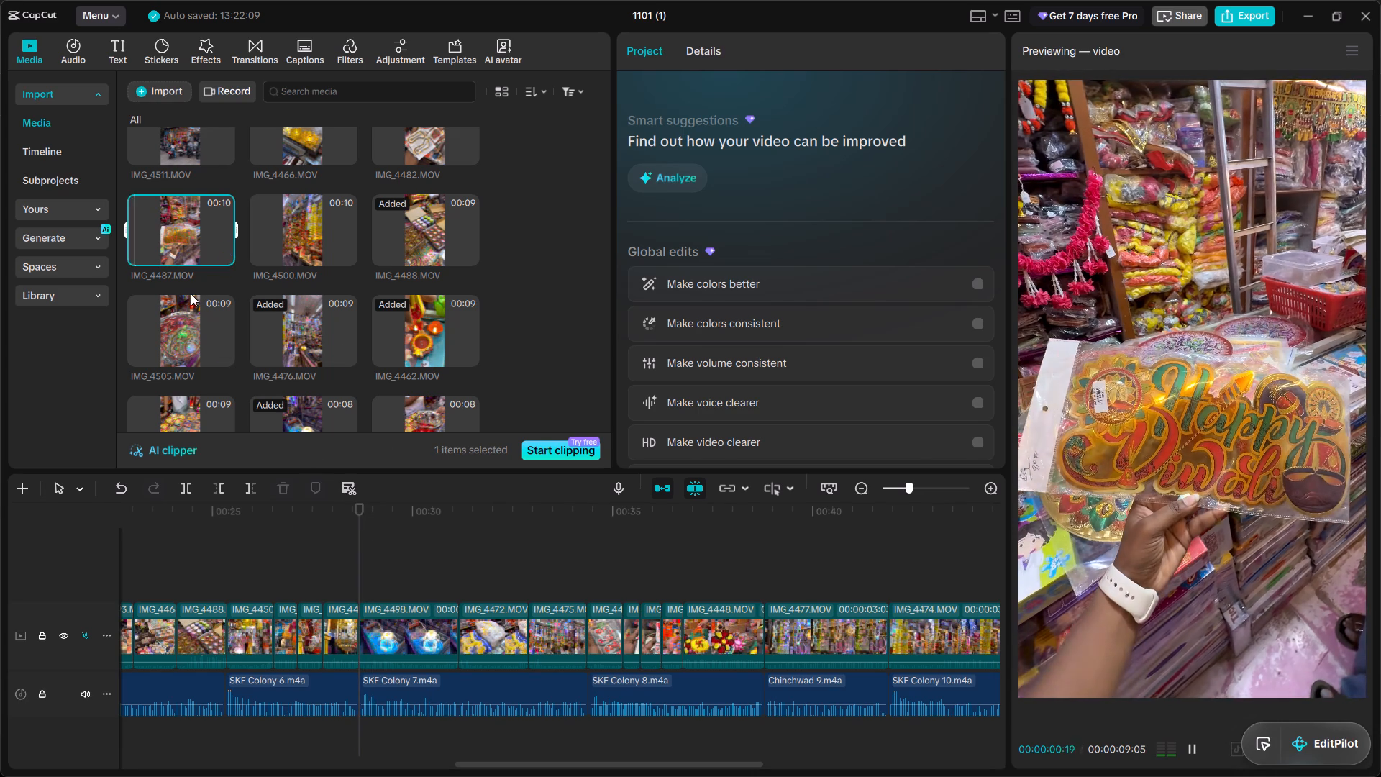
pyautogui.scroll(-1, 191, 294)
pyautogui.click(189, 338)
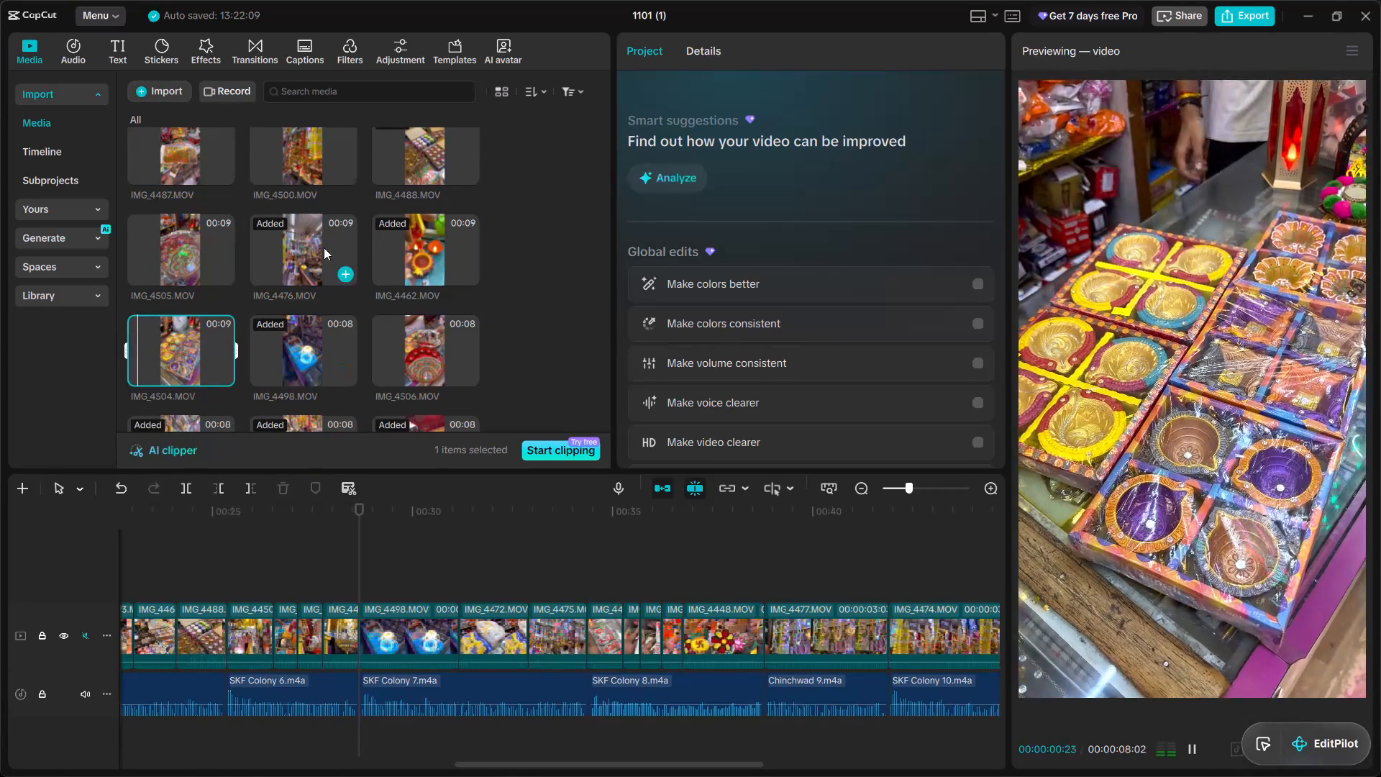
pyautogui.click(404, 346)
pyautogui.scroll(-1, 404, 346)
pyautogui.click(424, 377)
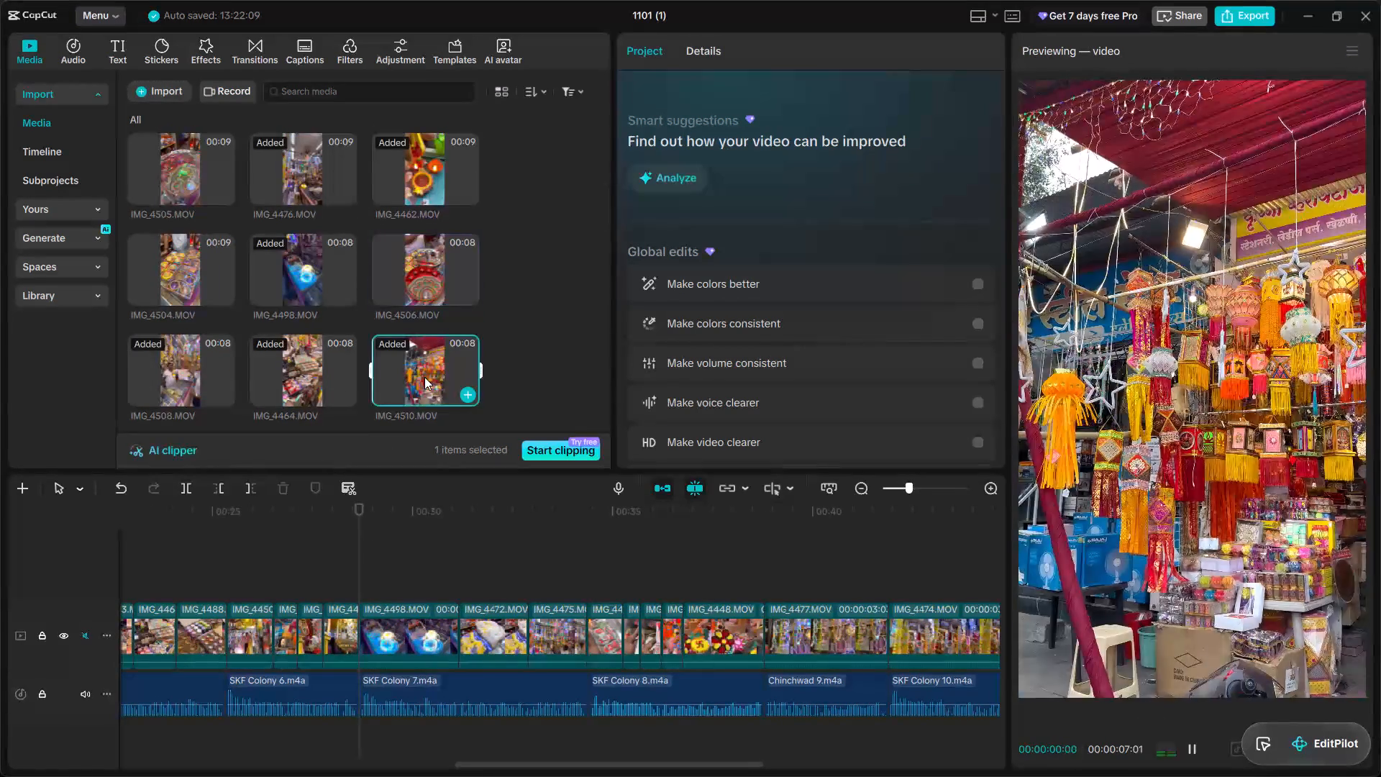
pyautogui.scroll(-1, 424, 377)
pyautogui.click(424, 377)
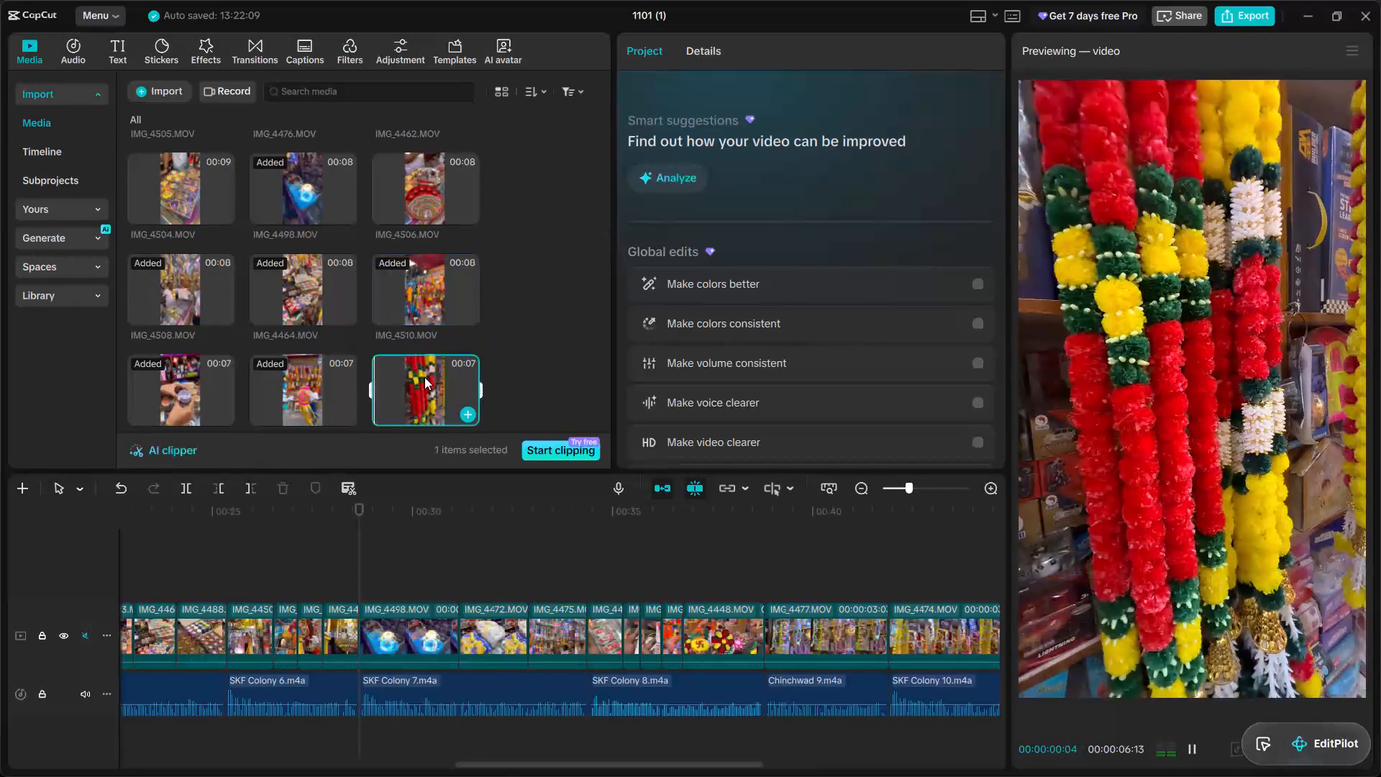
pyautogui.scroll(-1, 424, 377)
pyautogui.click(291, 295)
pyautogui.scroll(-2, 291, 295)
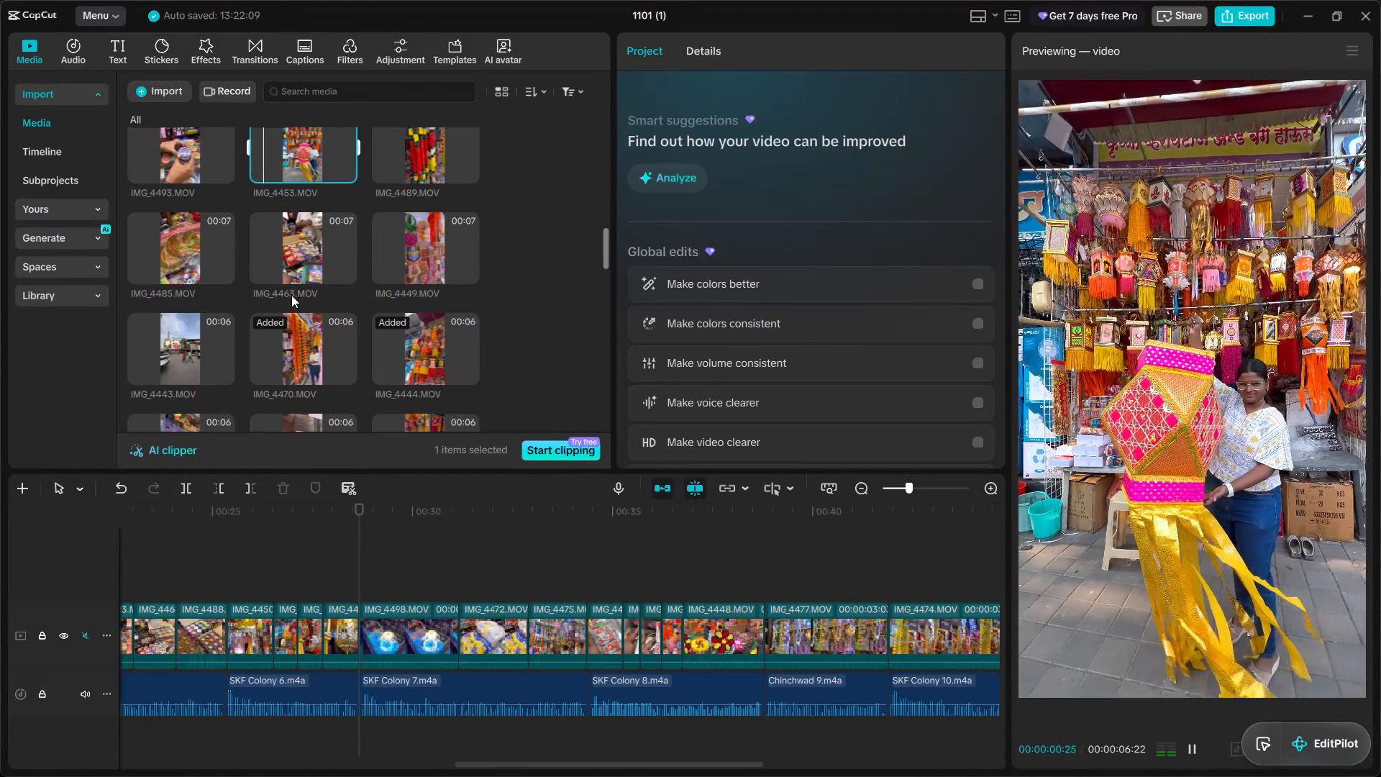
# Preview the six- to seven-second clips, including IMG_4449.MOV, IMG_4485.MOV, IMG_4443.MOV, IMG_4507.MOV, IMG_4446.MOV and IMG_4503.MOV.
pyautogui.click(398, 242)
pyautogui.click(332, 238)
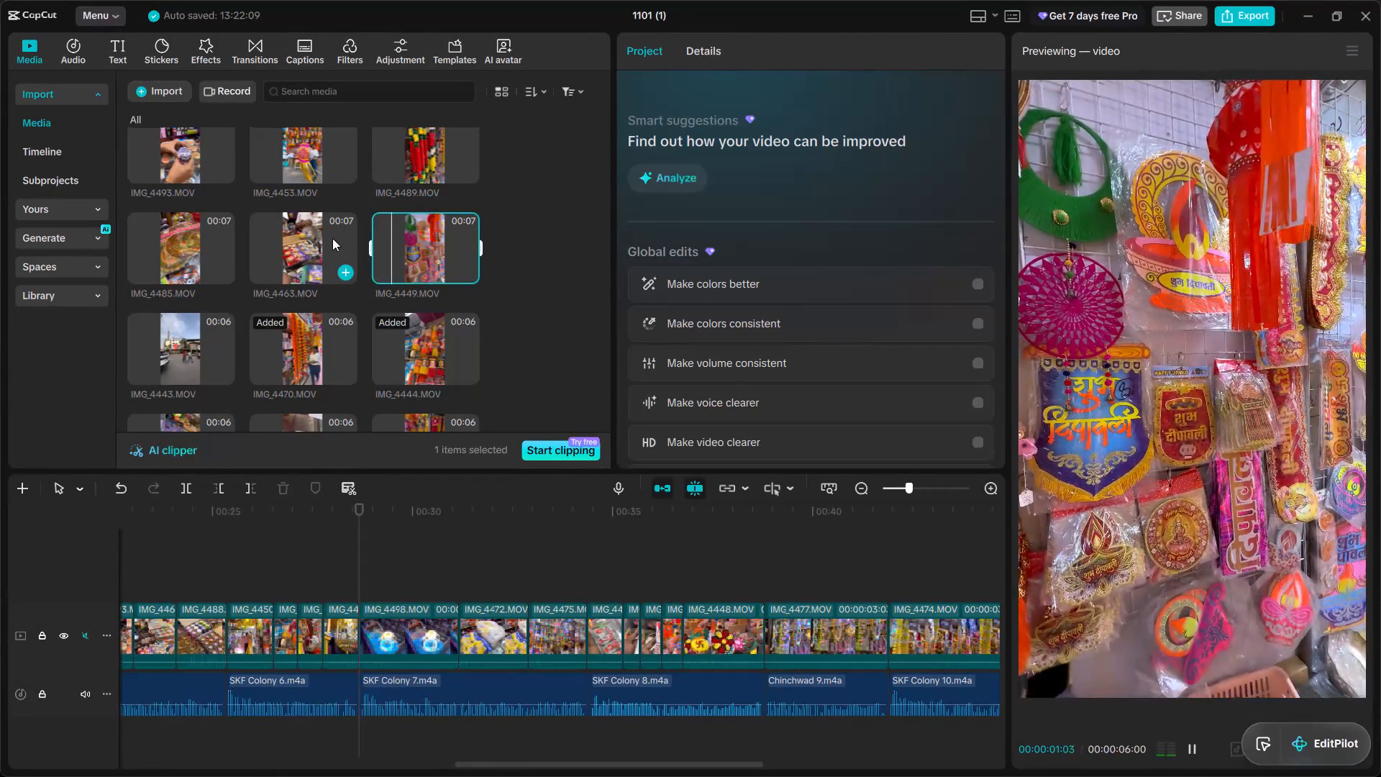
pyautogui.click(195, 254)
pyautogui.click(202, 345)
pyautogui.click(402, 345)
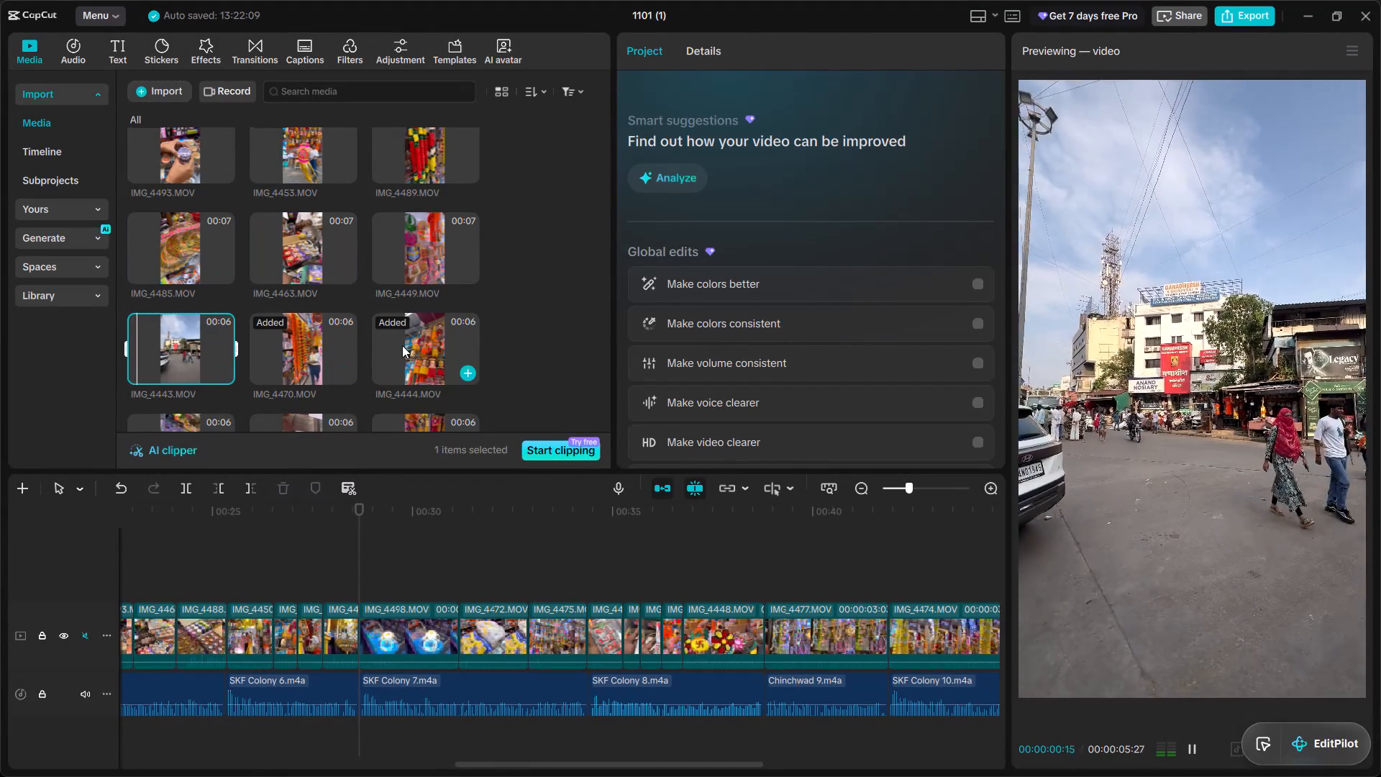
pyautogui.scroll(-2, 402, 345)
pyautogui.click(314, 264)
pyautogui.click(417, 282)
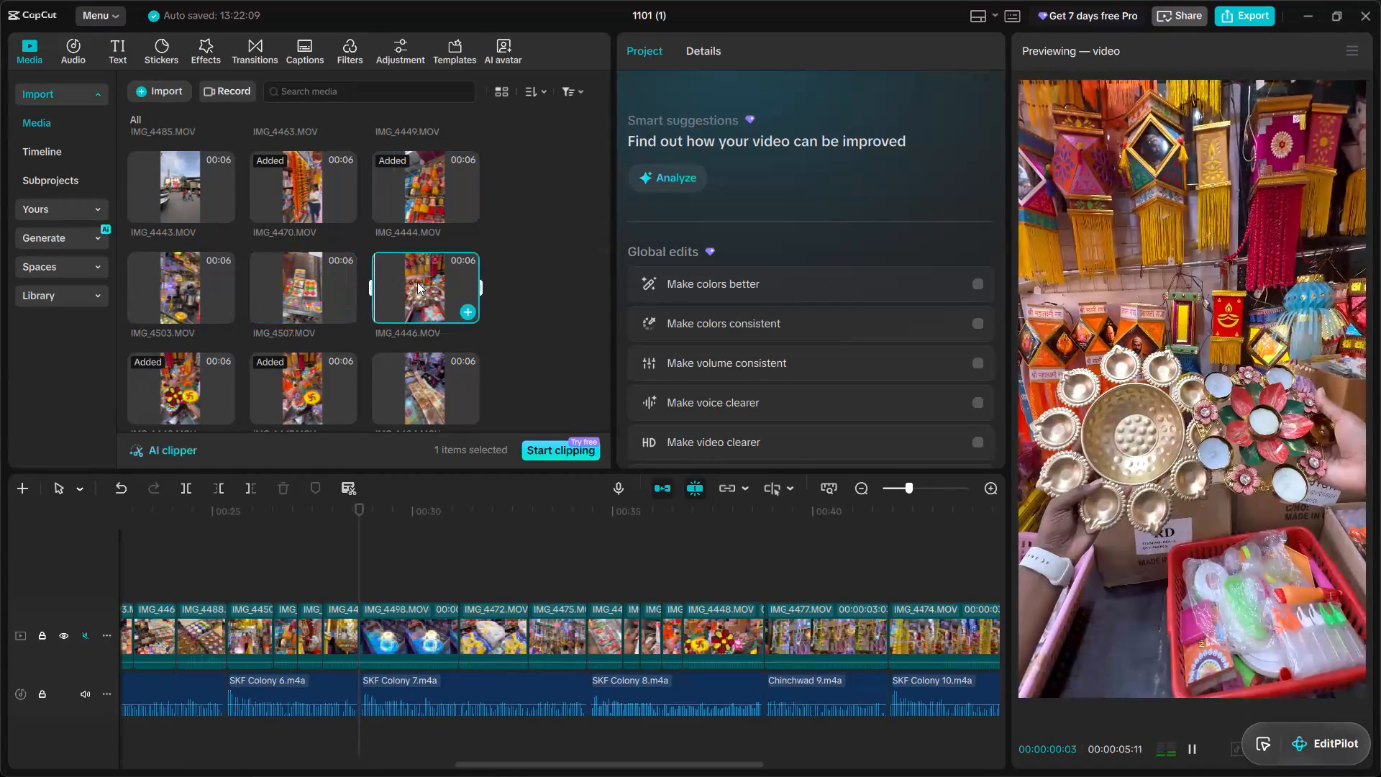
pyautogui.scroll(-1, 417, 282)
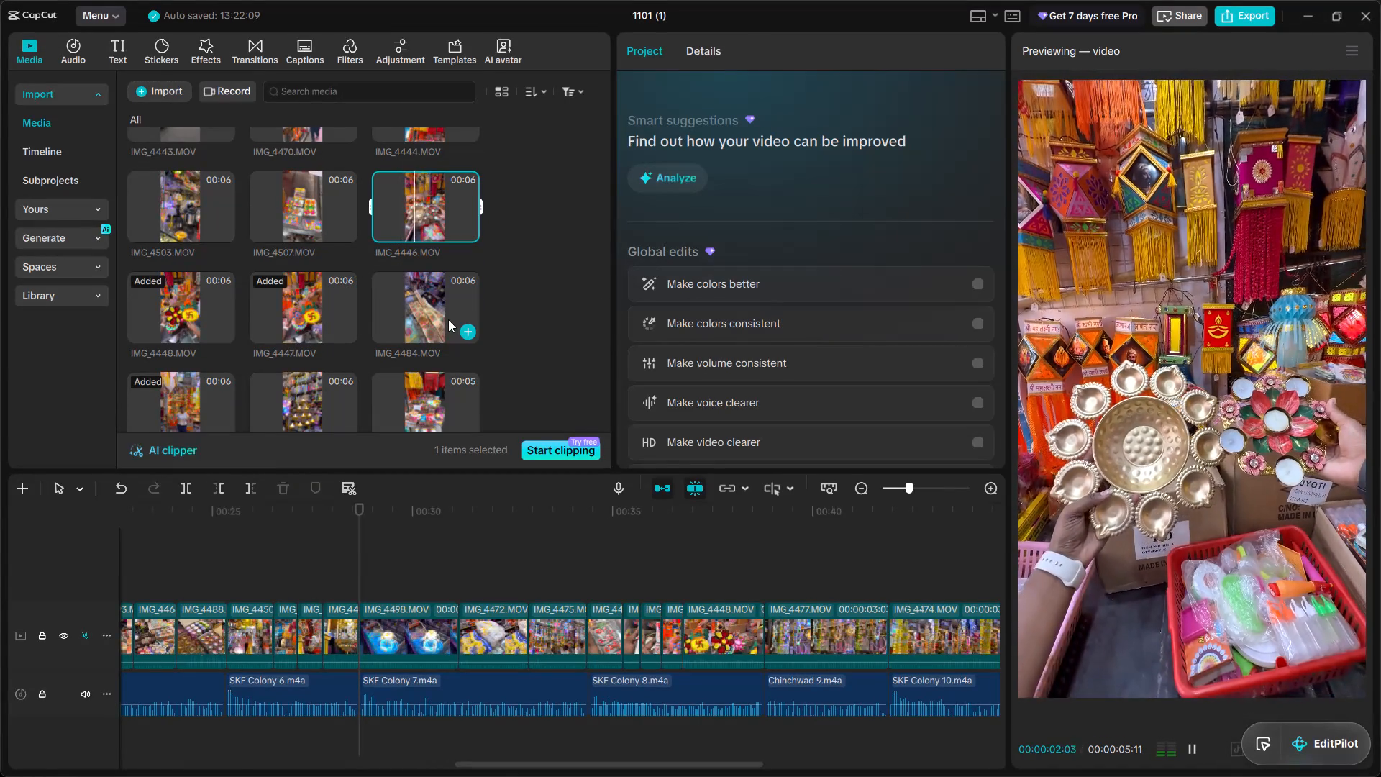
pyautogui.click(196, 196)
pyautogui.scroll(-1, 459, 283)
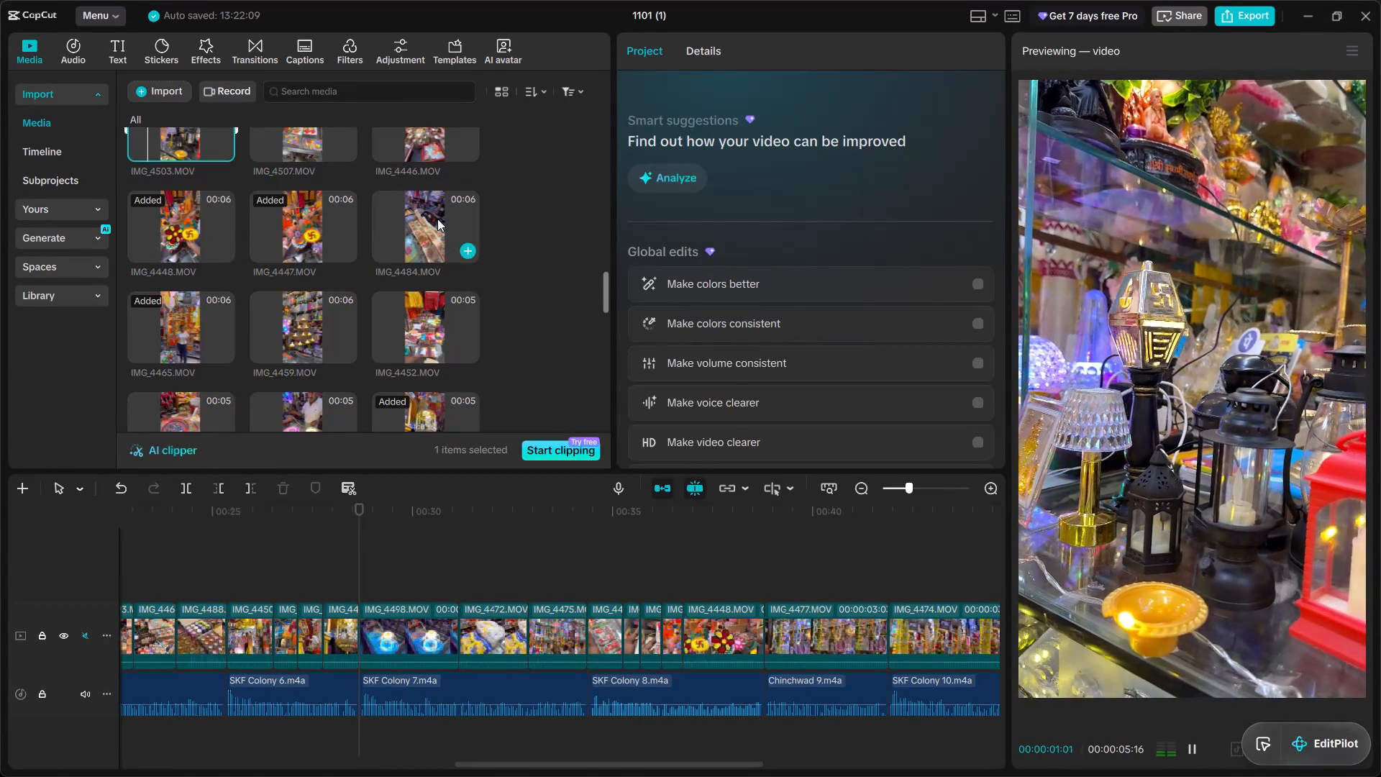
# Preview the four- to six-second clips, including IMG_4484.MOV, IMG_4459.MOV, IMG_4494.MOV, IMG_4467.MOV, IMG_4471.MOV, IMG_4497.MOV and IMG_4456.MOV.
pyautogui.click(437, 219)
pyautogui.scroll(-1, 437, 219)
pyautogui.click(314, 234)
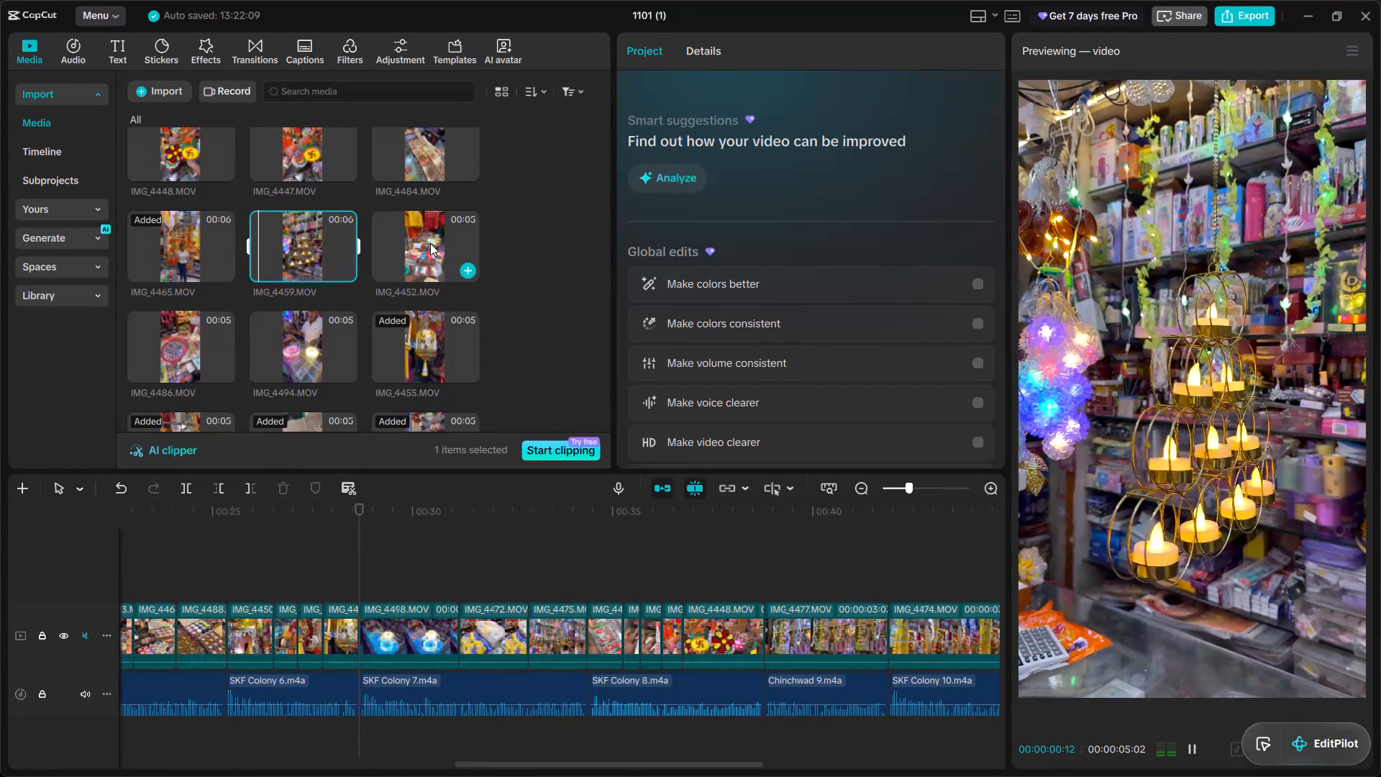
pyautogui.click(430, 243)
pyautogui.click(322, 332)
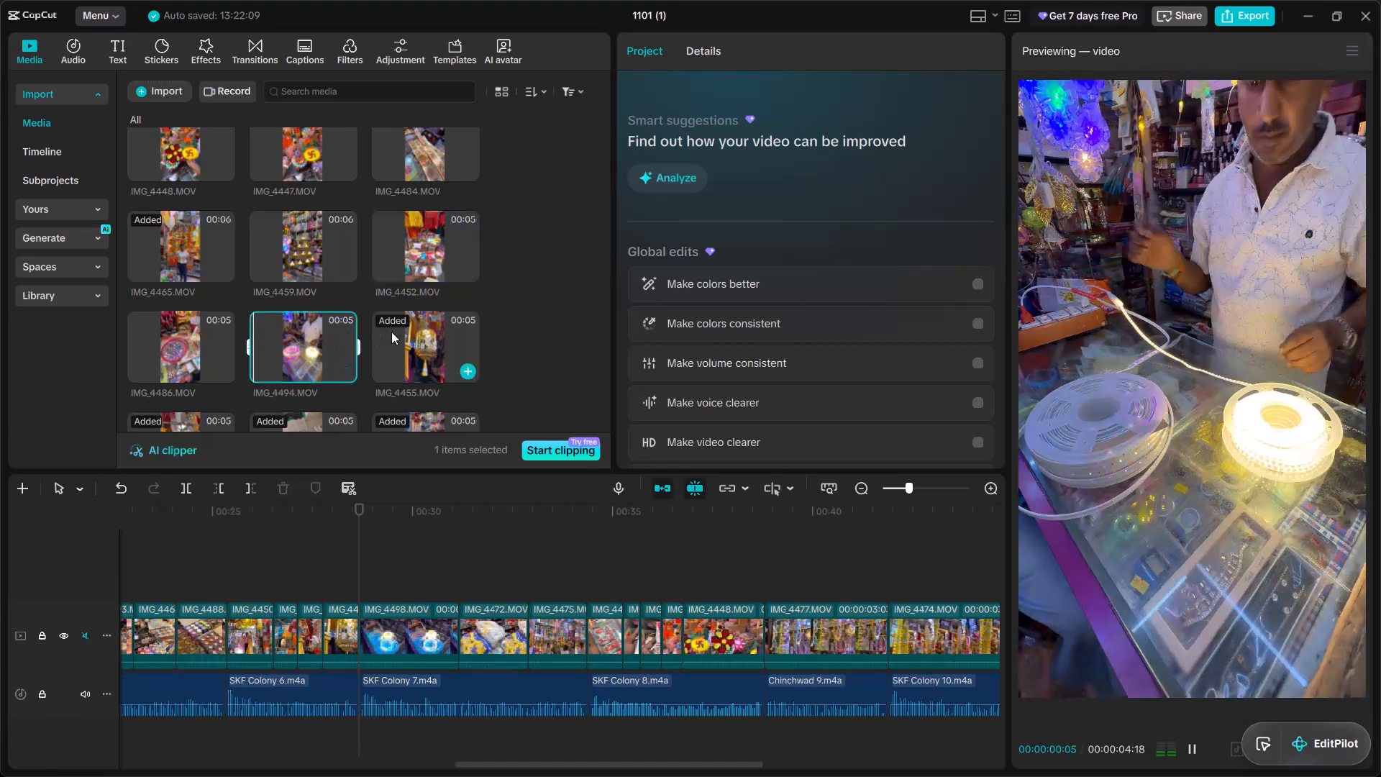
pyautogui.scroll(-1, 404, 330)
pyautogui.click(186, 273)
pyautogui.click(303, 369)
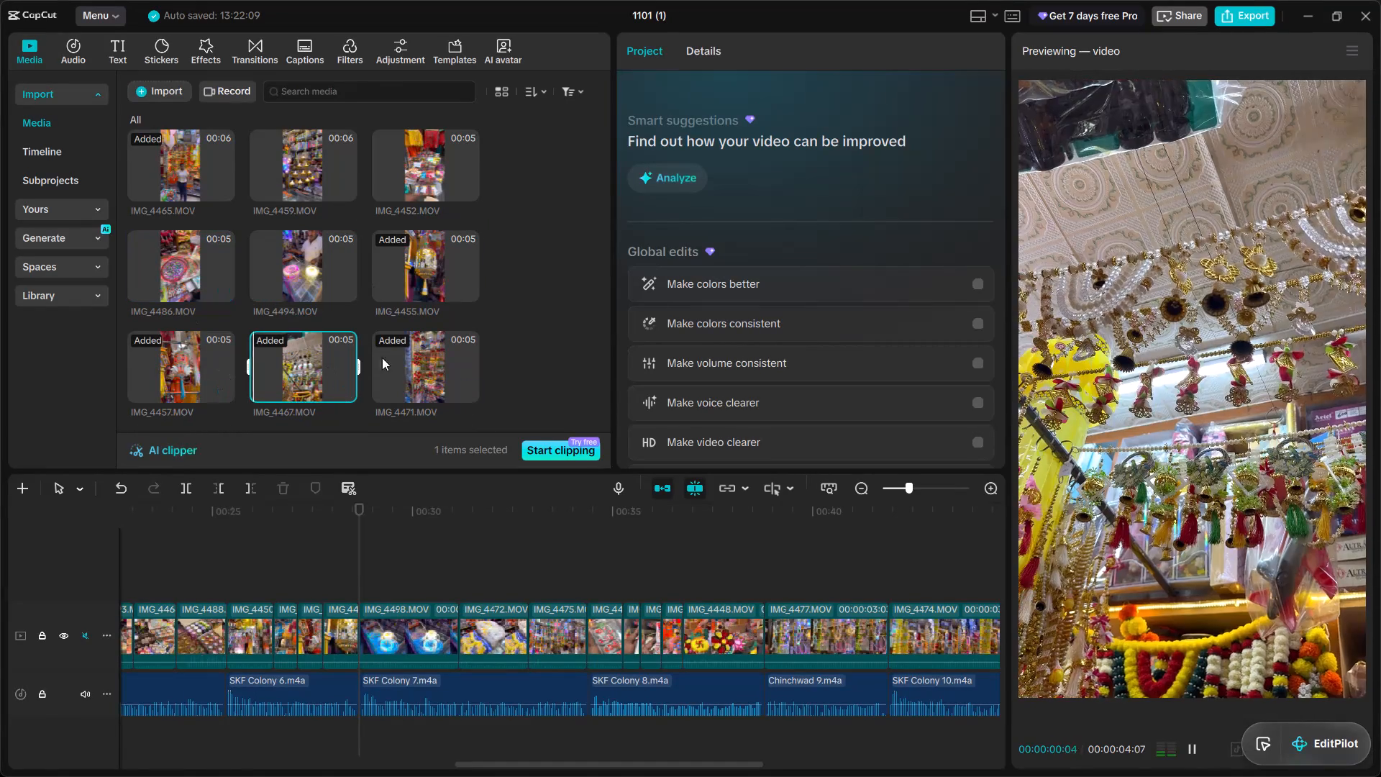
pyautogui.click(437, 363)
pyautogui.scroll(-1, 437, 363)
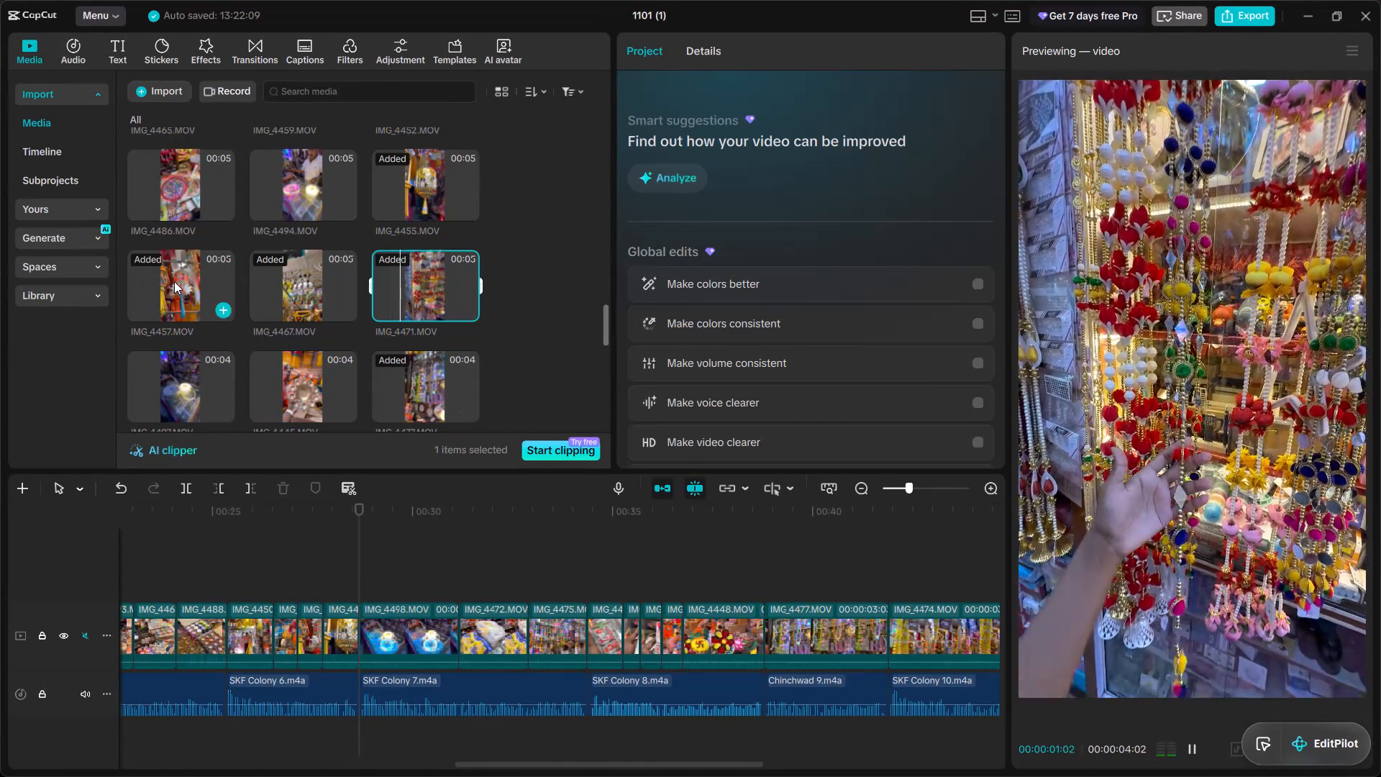
pyautogui.click(174, 281)
pyautogui.click(211, 367)
pyautogui.scroll(-1, 387, 368)
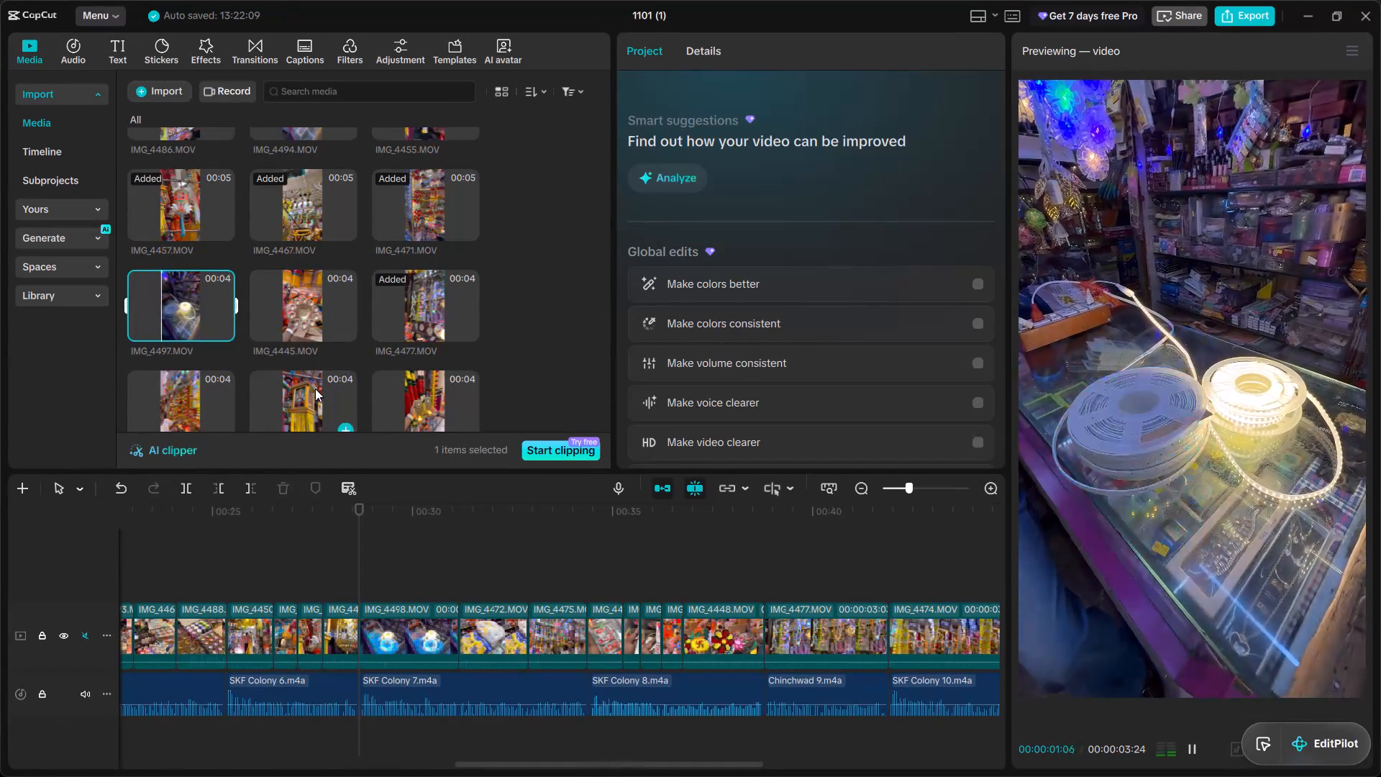
pyautogui.click(315, 388)
pyautogui.click(396, 386)
# Replace the IMG_4472.MOV segment above the SKF Colony 7 voiceover with IMG_4477.MOV.
pyautogui.click(396, 305)
pyautogui.scroll(-1, 396, 306)
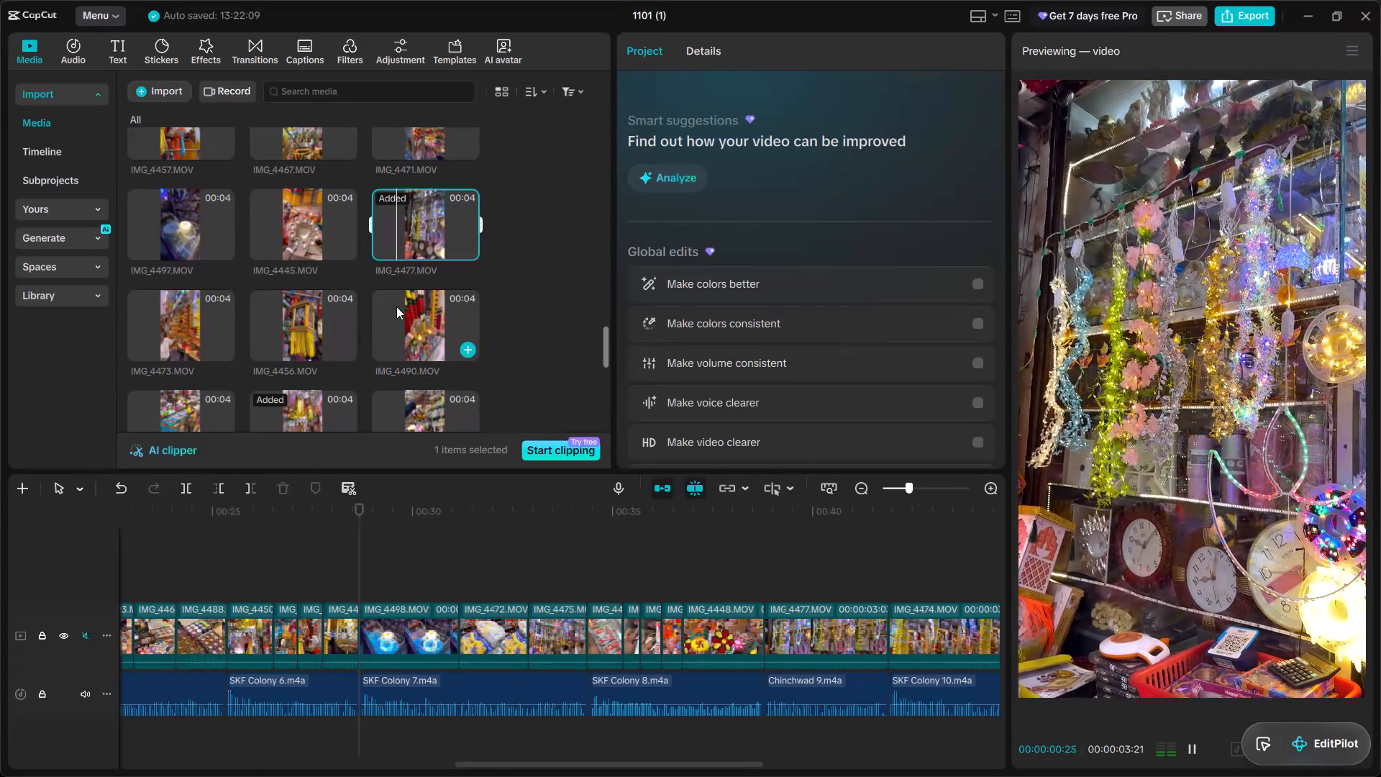
pyautogui.moveTo(421, 212); pyautogui.dragTo(493, 625)
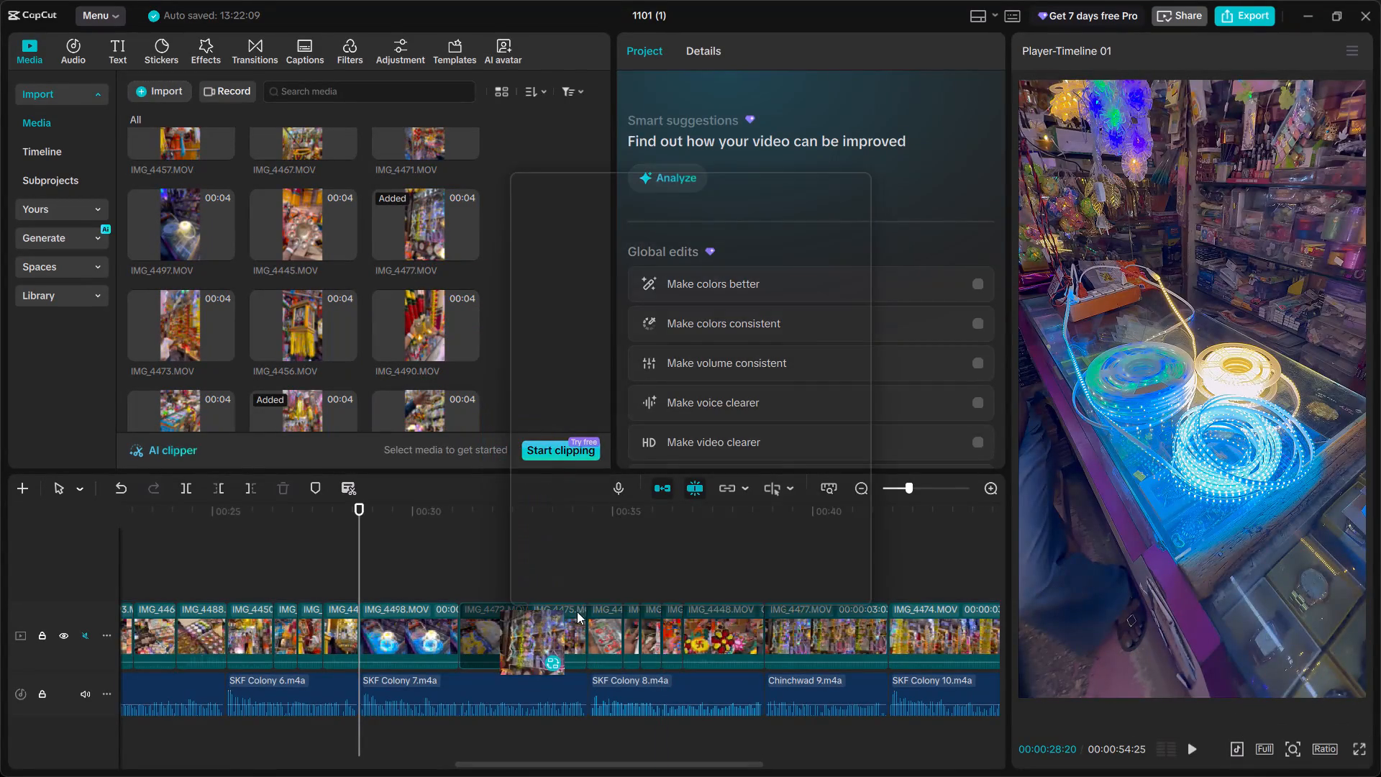
pyautogui.click(769, 583)
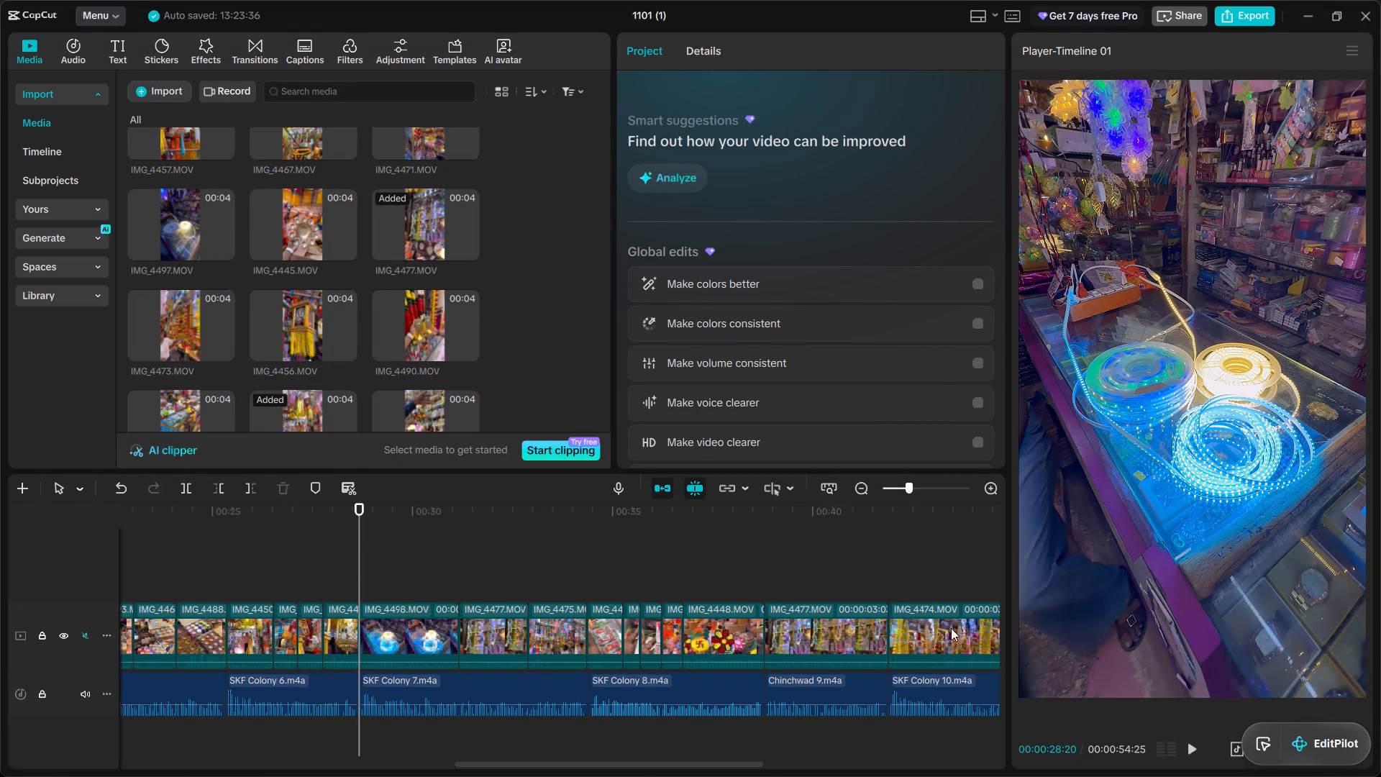
# Play back the edited section, and move the IMG_4475.MOV segment ahead of IMG_4477.MOV above the SKF Colony 7 voiceover.
pyautogui.click(1190, 755)
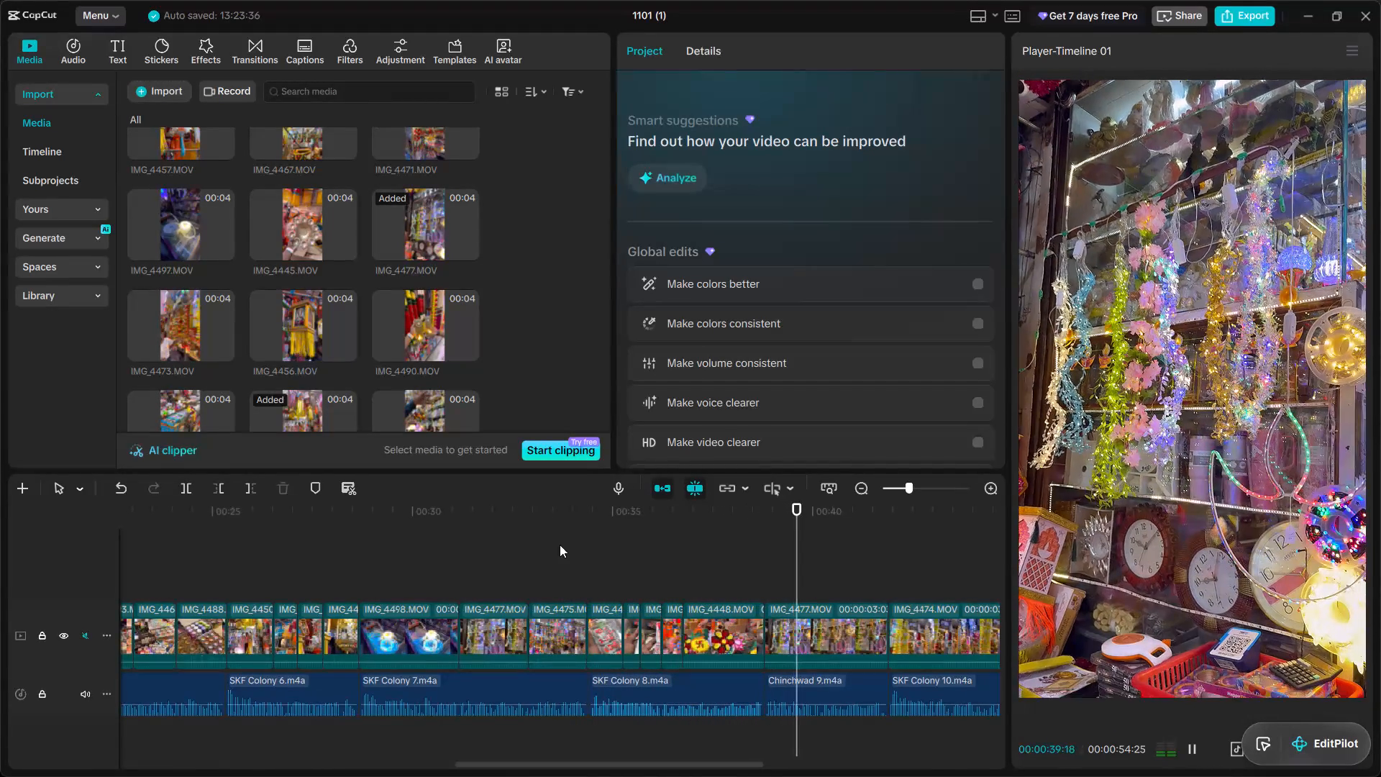
pyautogui.click(447, 545)
pyautogui.press('space')
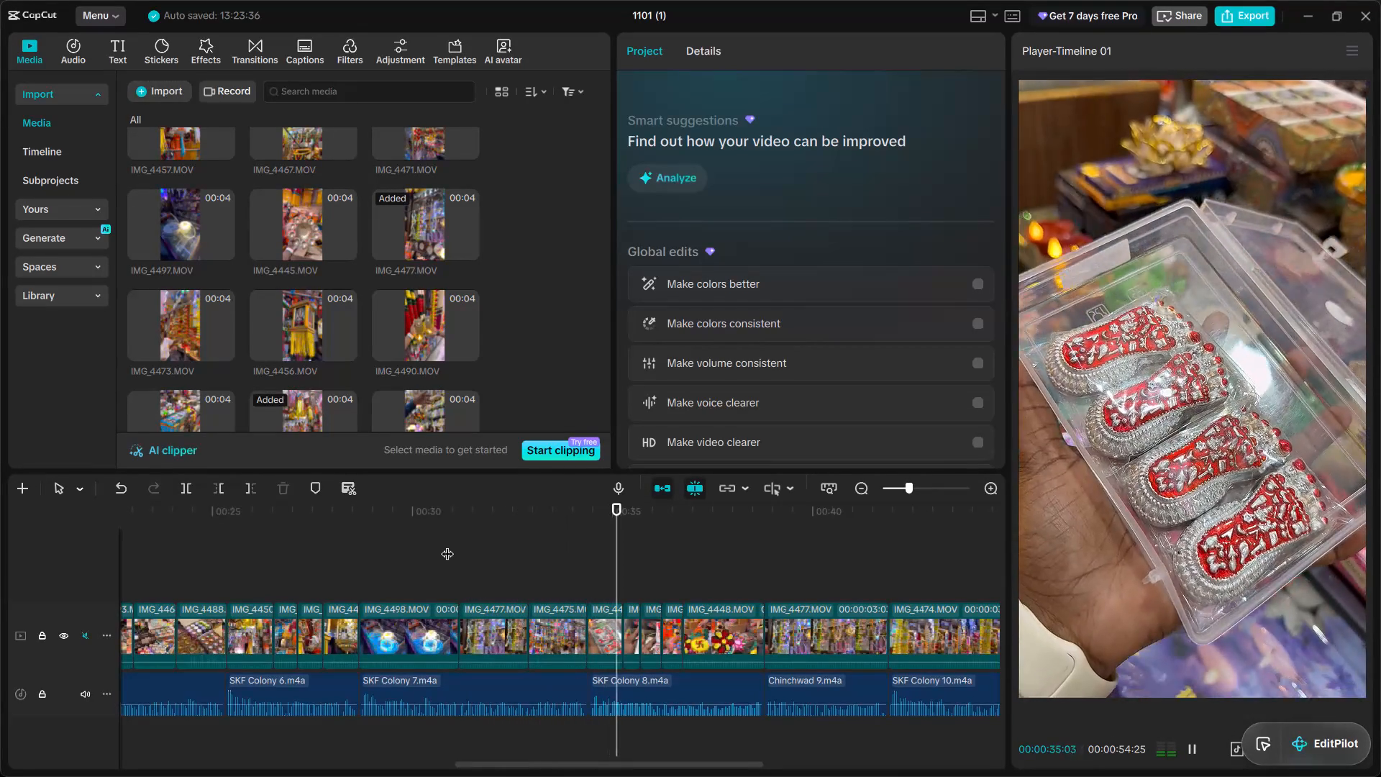
pyautogui.press('space')
pyautogui.moveTo(563, 628); pyautogui.dragTo(491, 624)
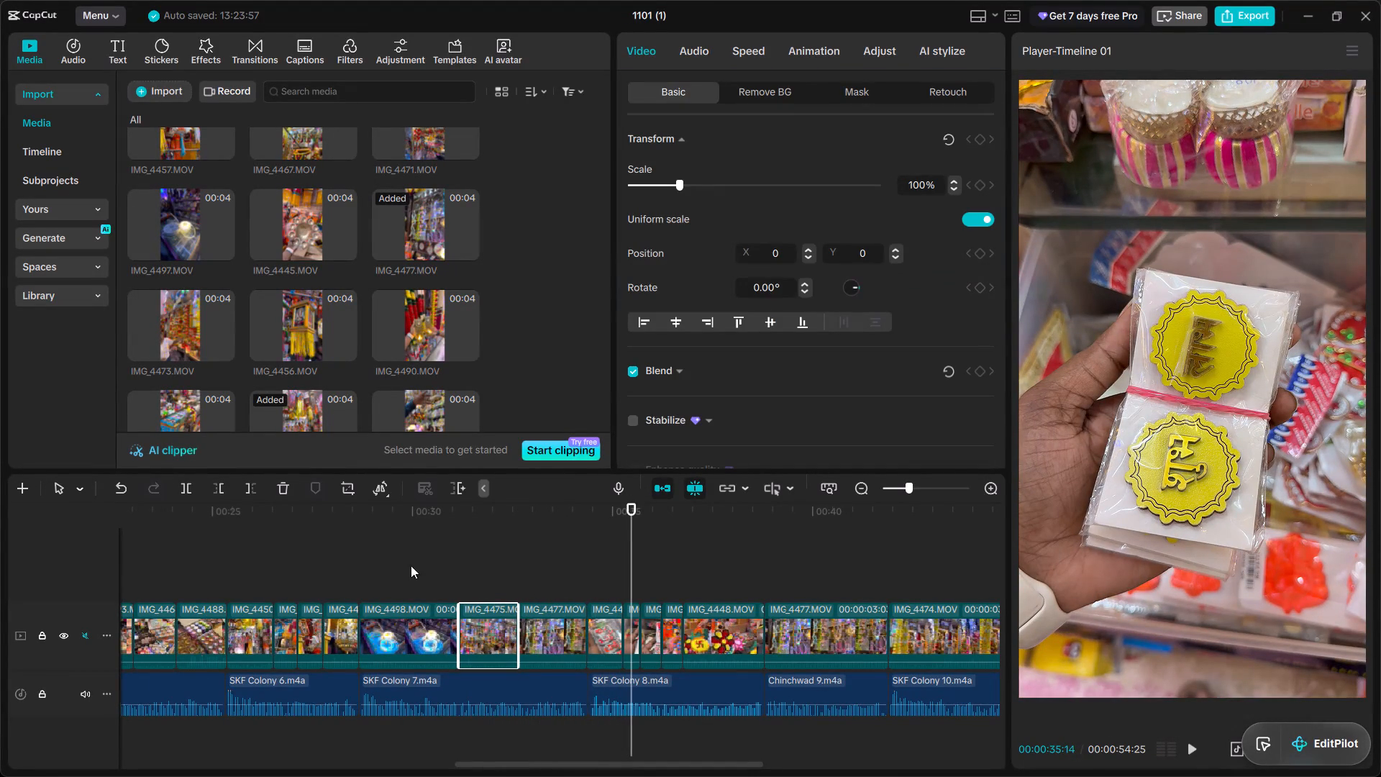
# Play through the reordered segments and split the IMG_4477.MOV segment above Chinchwad 9 at 00:00:40:14.
pyautogui.click(404, 569)
pyautogui.press('space')
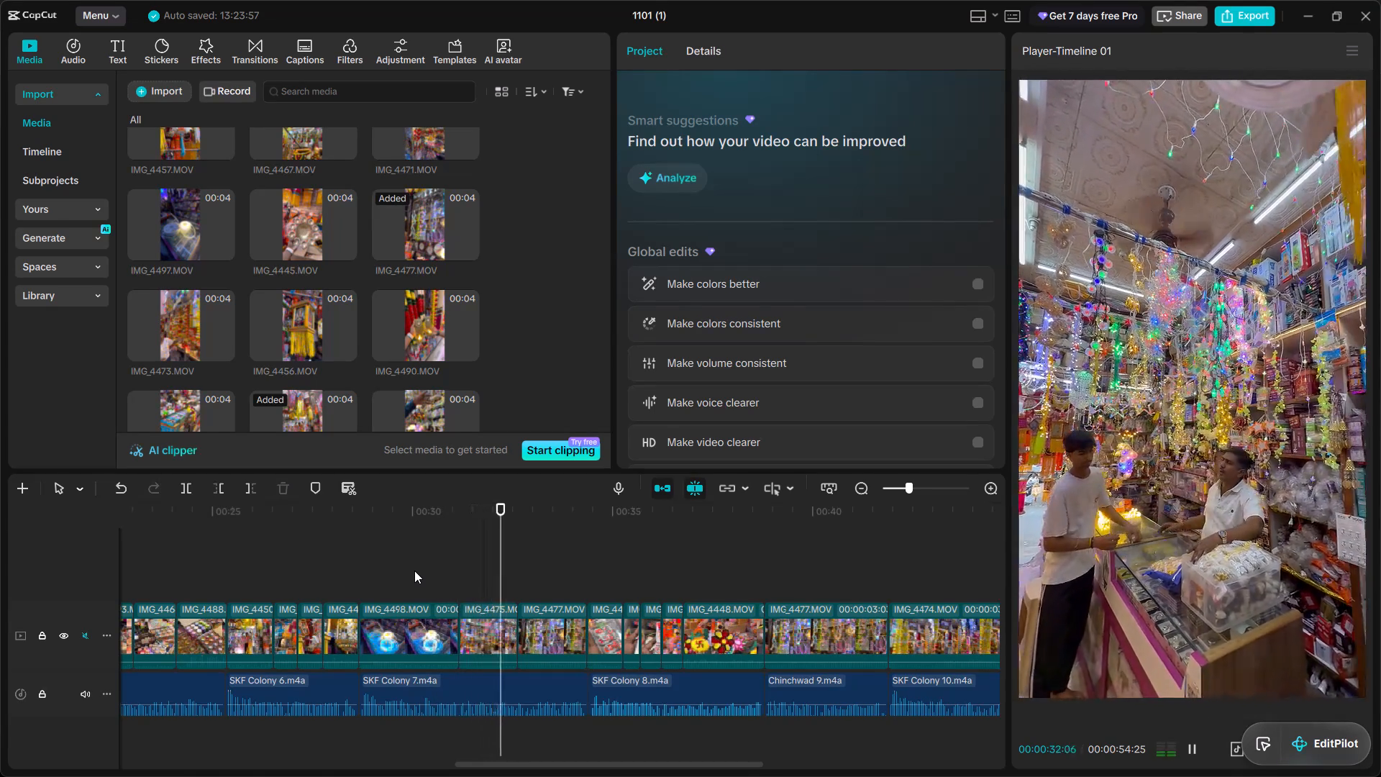
pyautogui.hscroll(-1, 419, 571)
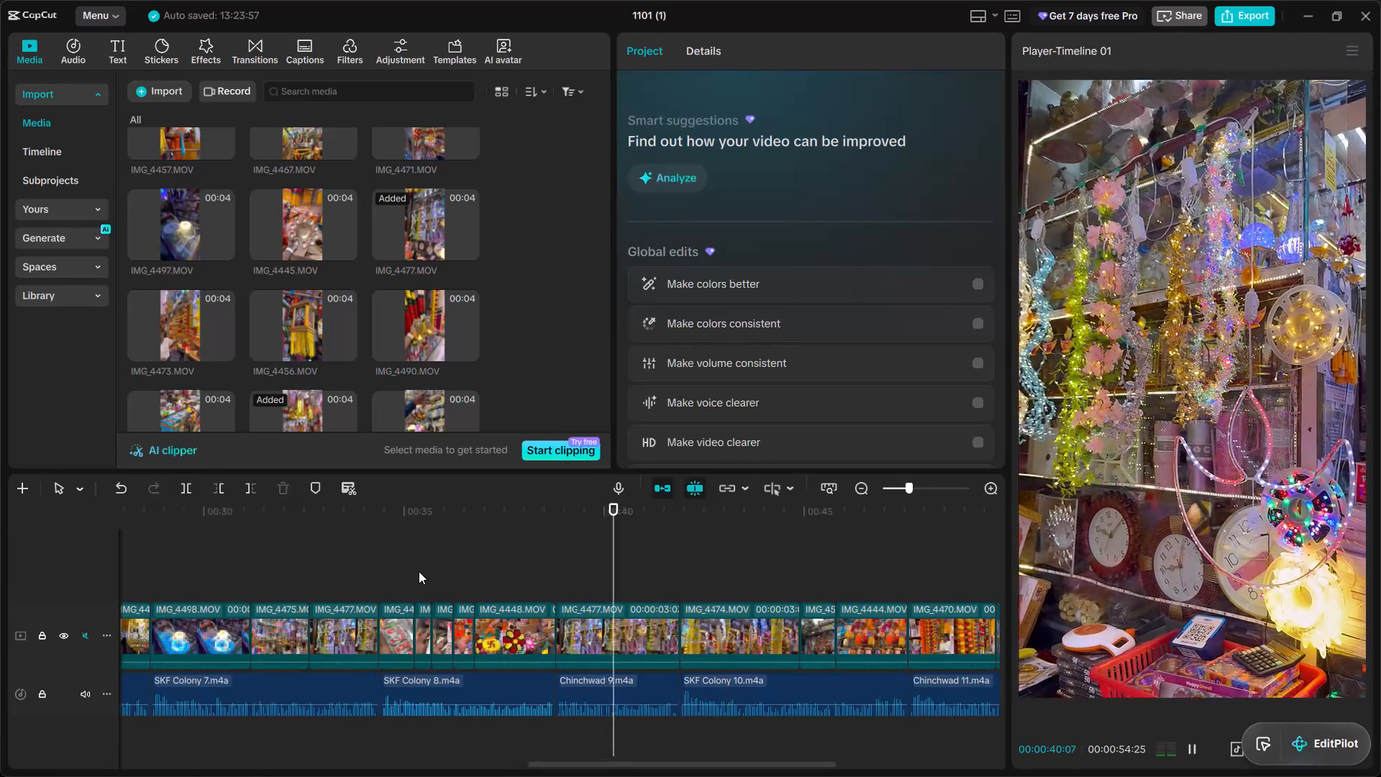
pyautogui.press('space')
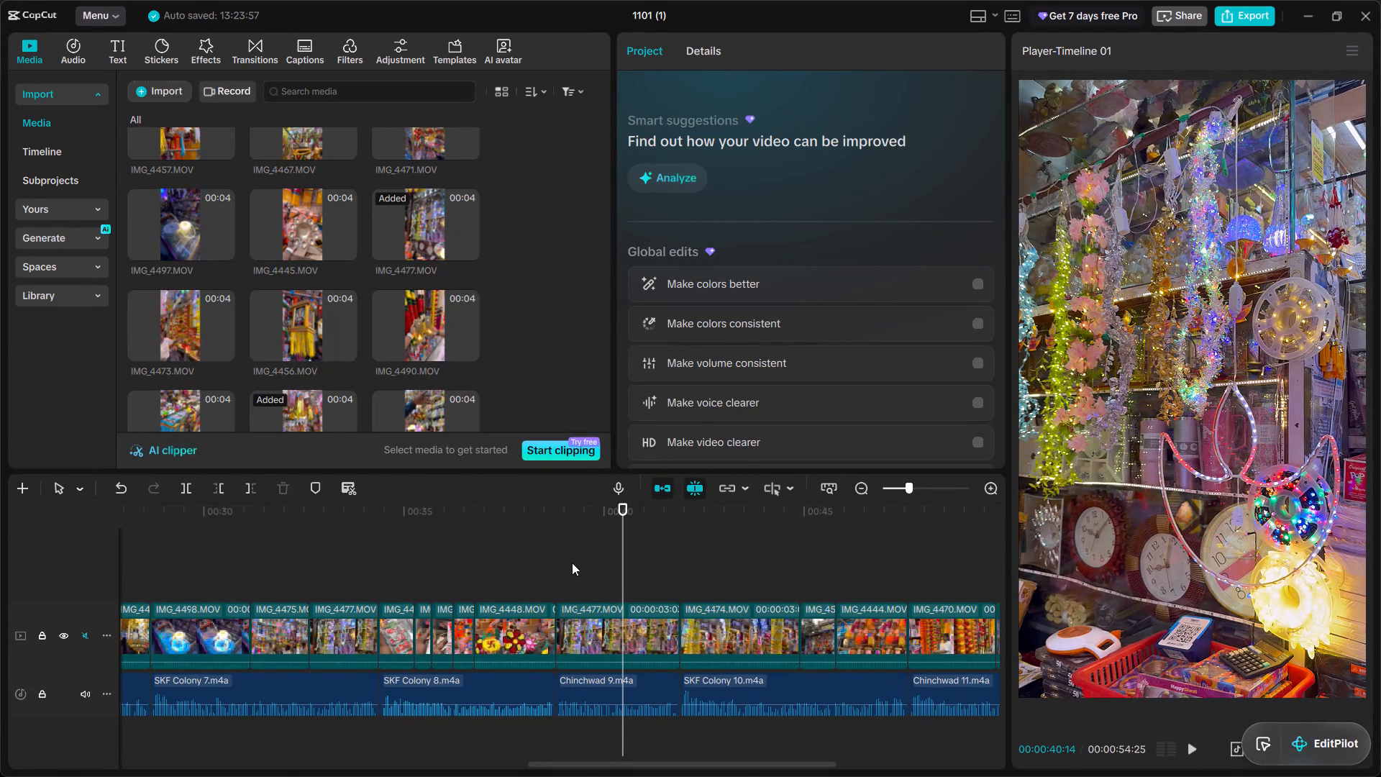
pyautogui.click(554, 555)
pyautogui.moveTo(554, 555); pyautogui.dragTo(621, 570)
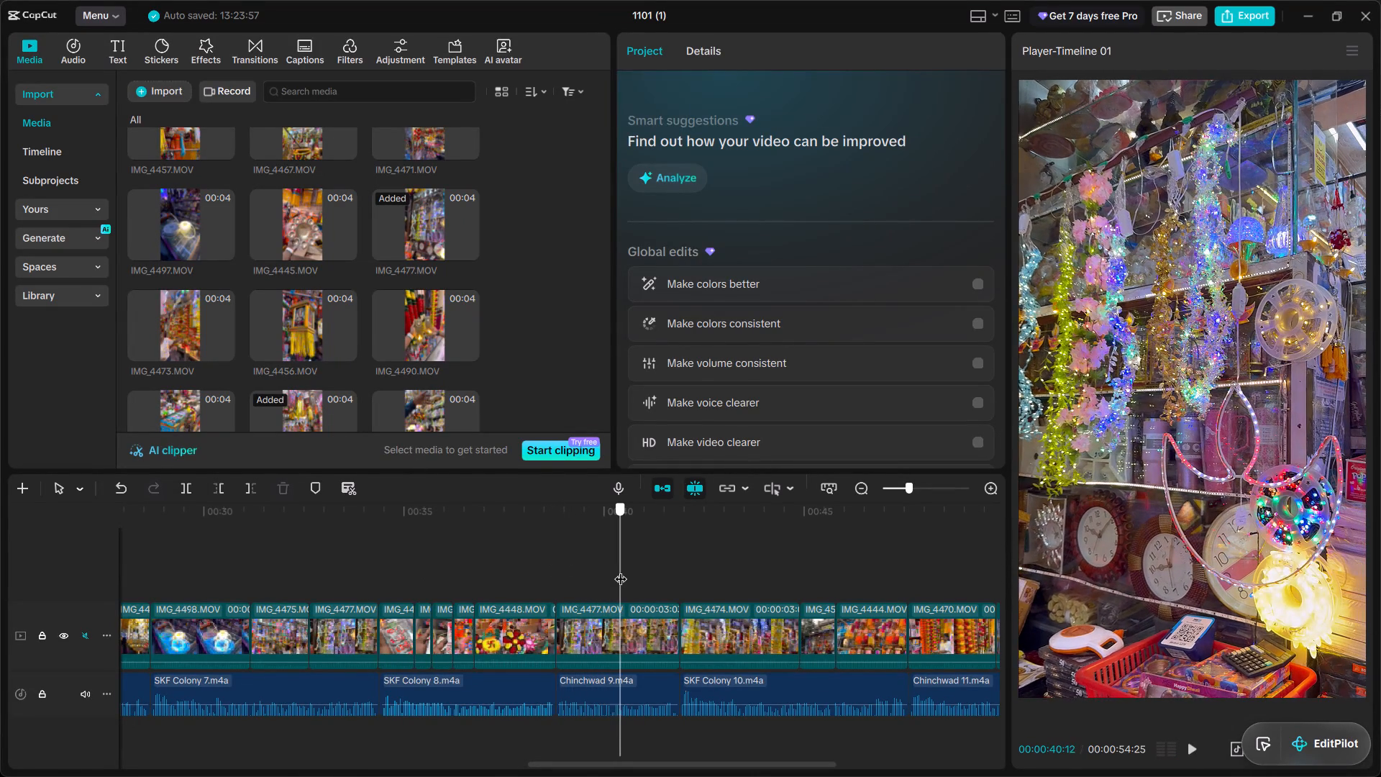
pyautogui.moveTo(621, 570); pyautogui.dragTo(622, 570)
pyautogui.hotkey('ctrl', 'b')
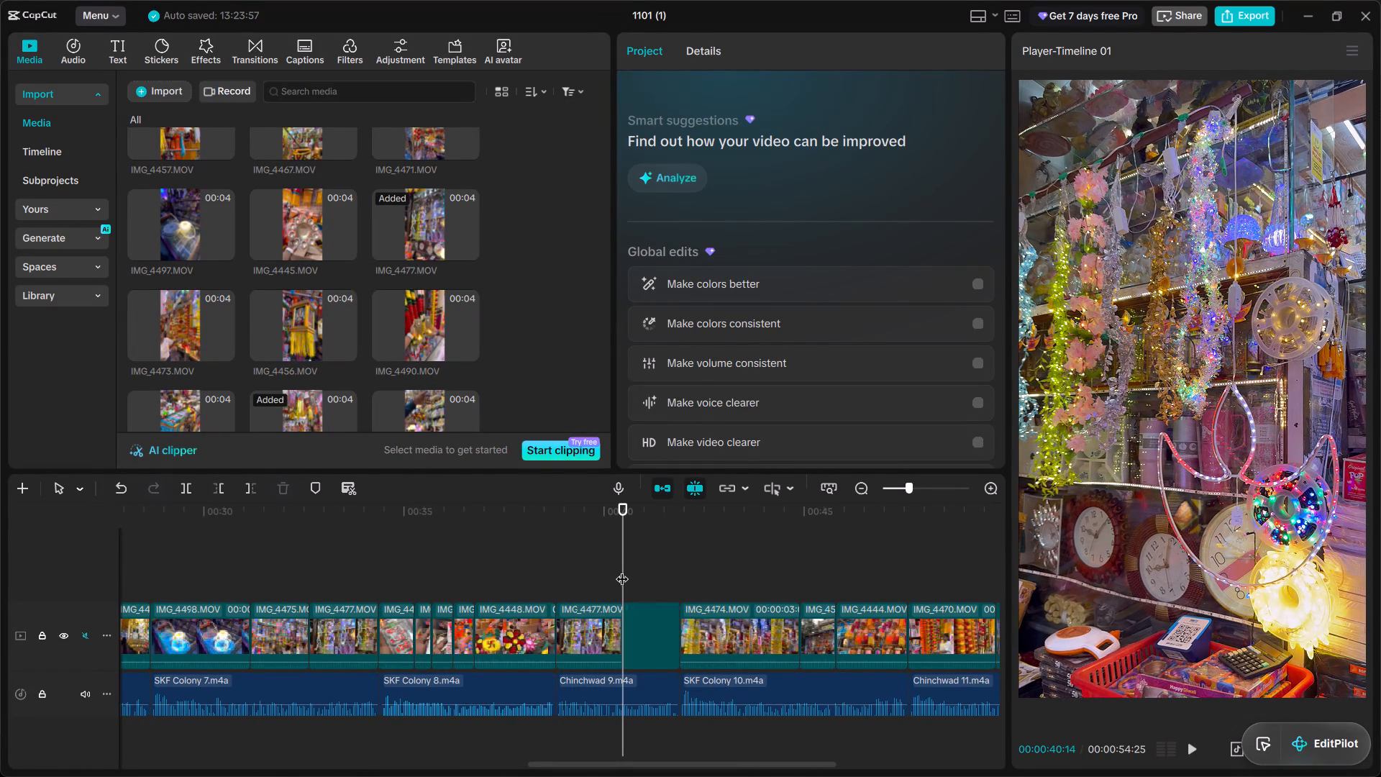
# Preview the one- to four-second clips, including IMG_4454.MOV, IMG_4472.MOV, IMG_4475.MOV, IMG_4480.MOV, IMG_4479.MOV and IMG_4458.MOV.
pyautogui.scroll(-1, 256, 366)
pyautogui.scroll(1, 256, 366)
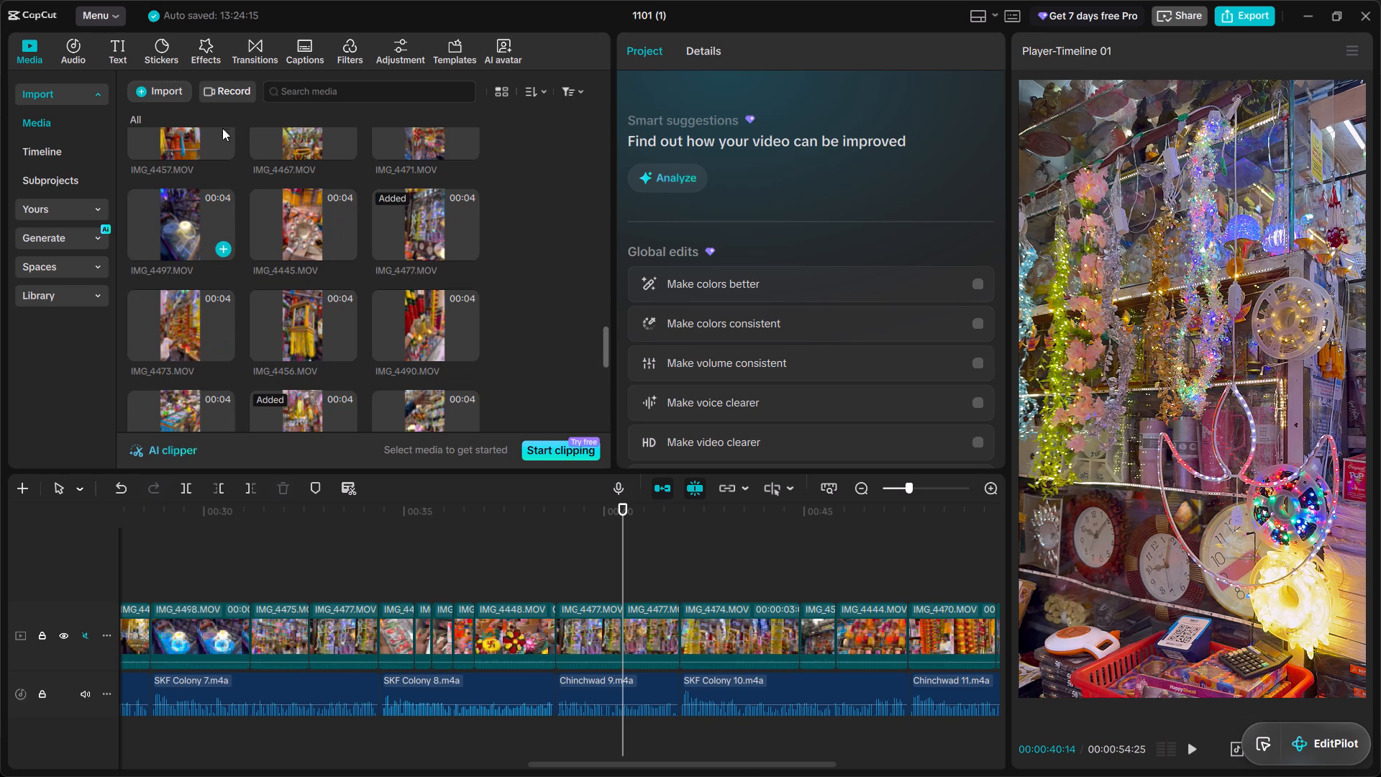
pyautogui.scroll(-2, 241, 148)
pyautogui.scroll(-6, 372, 184)
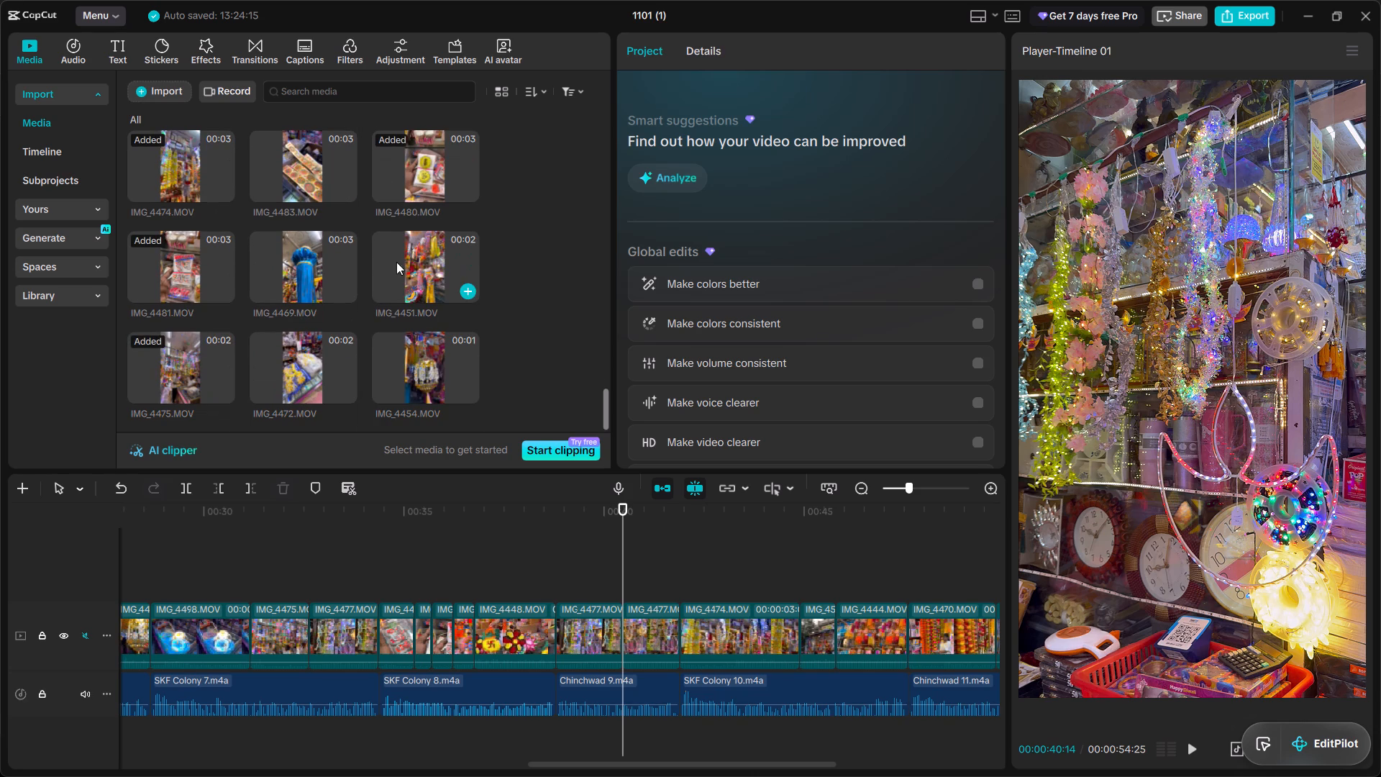
pyautogui.scroll(-1, 396, 262)
pyautogui.click(439, 362)
pyautogui.click(300, 350)
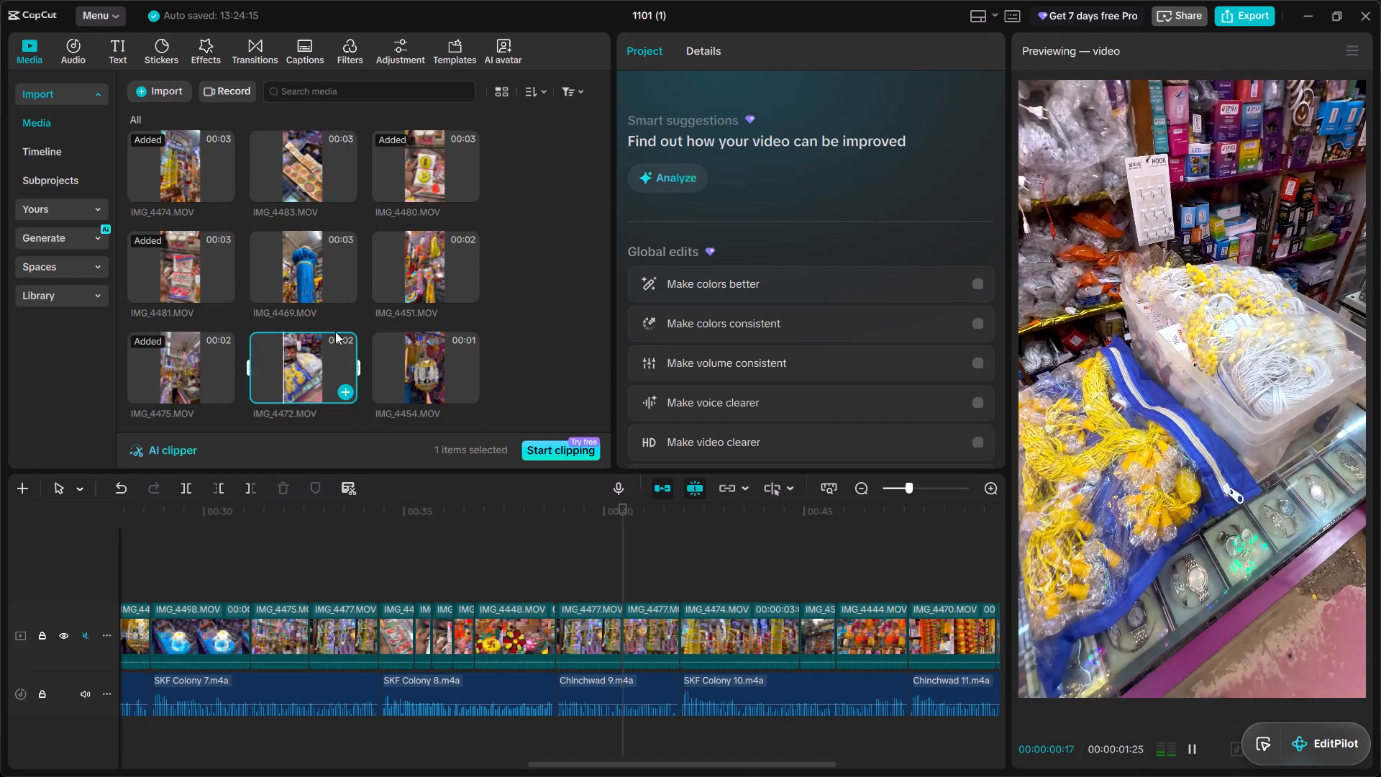
pyautogui.click(396, 271)
pyautogui.click(216, 341)
pyautogui.click(193, 251)
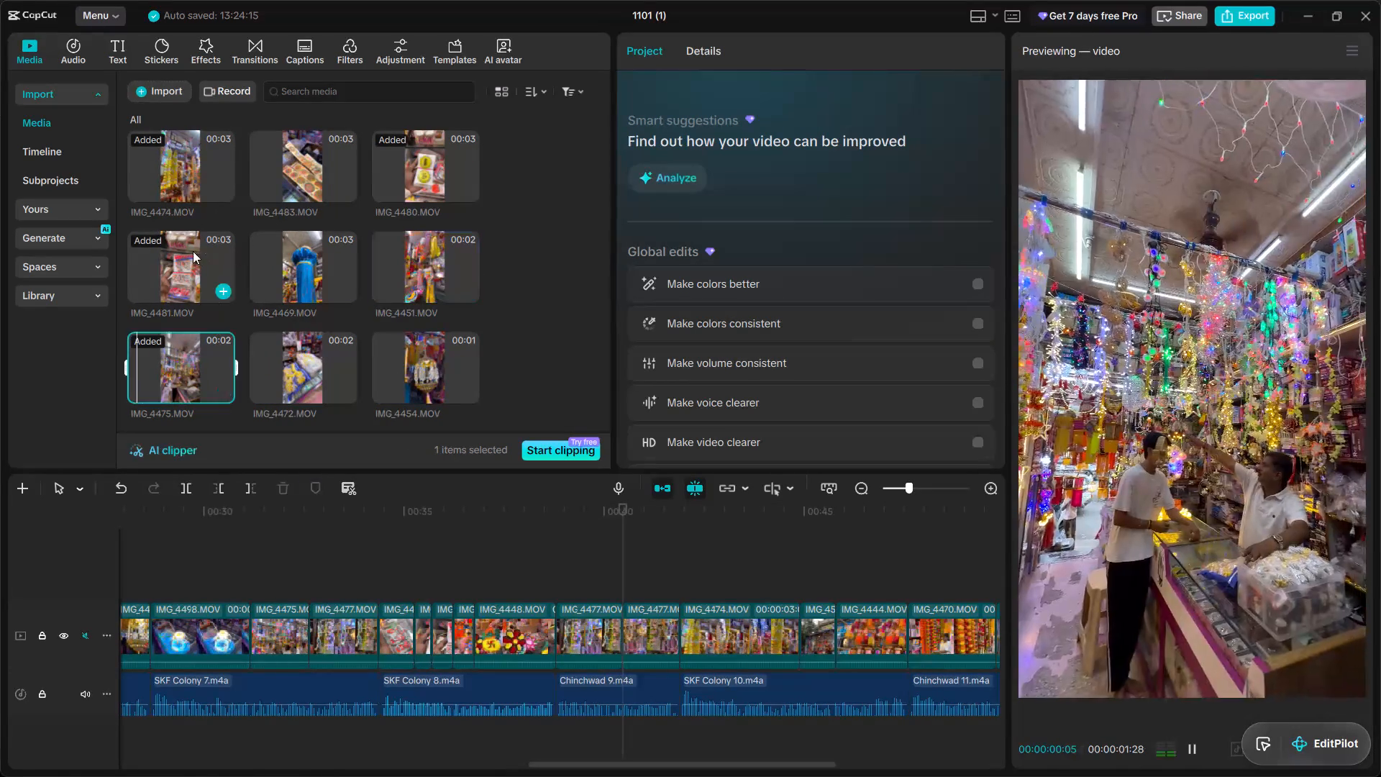
pyautogui.click(304, 255)
pyautogui.scroll(1, 304, 255)
pyautogui.click(304, 255)
pyautogui.click(189, 242)
pyautogui.click(388, 254)
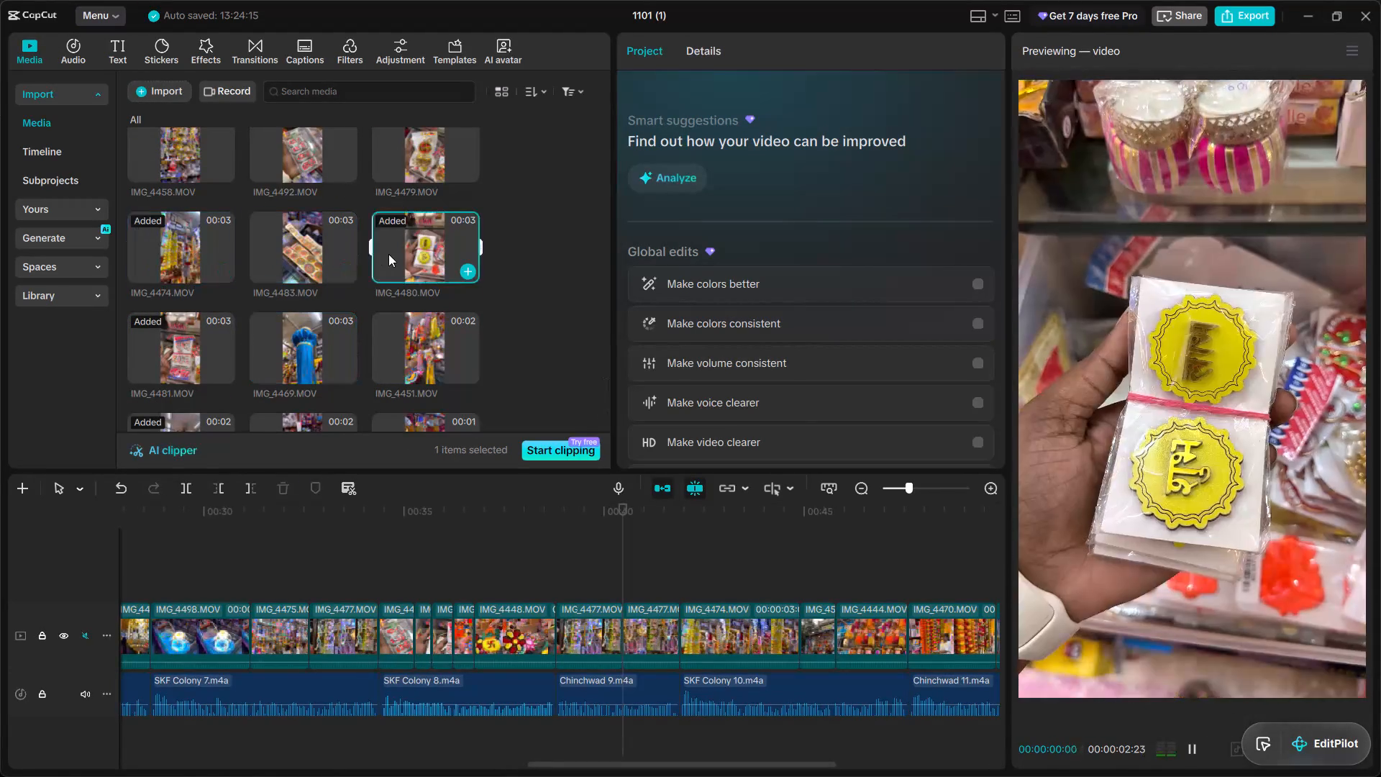
pyautogui.scroll(1, 388, 254)
pyautogui.click(390, 254)
pyautogui.scroll(1, 306, 237)
pyautogui.click(159, 299)
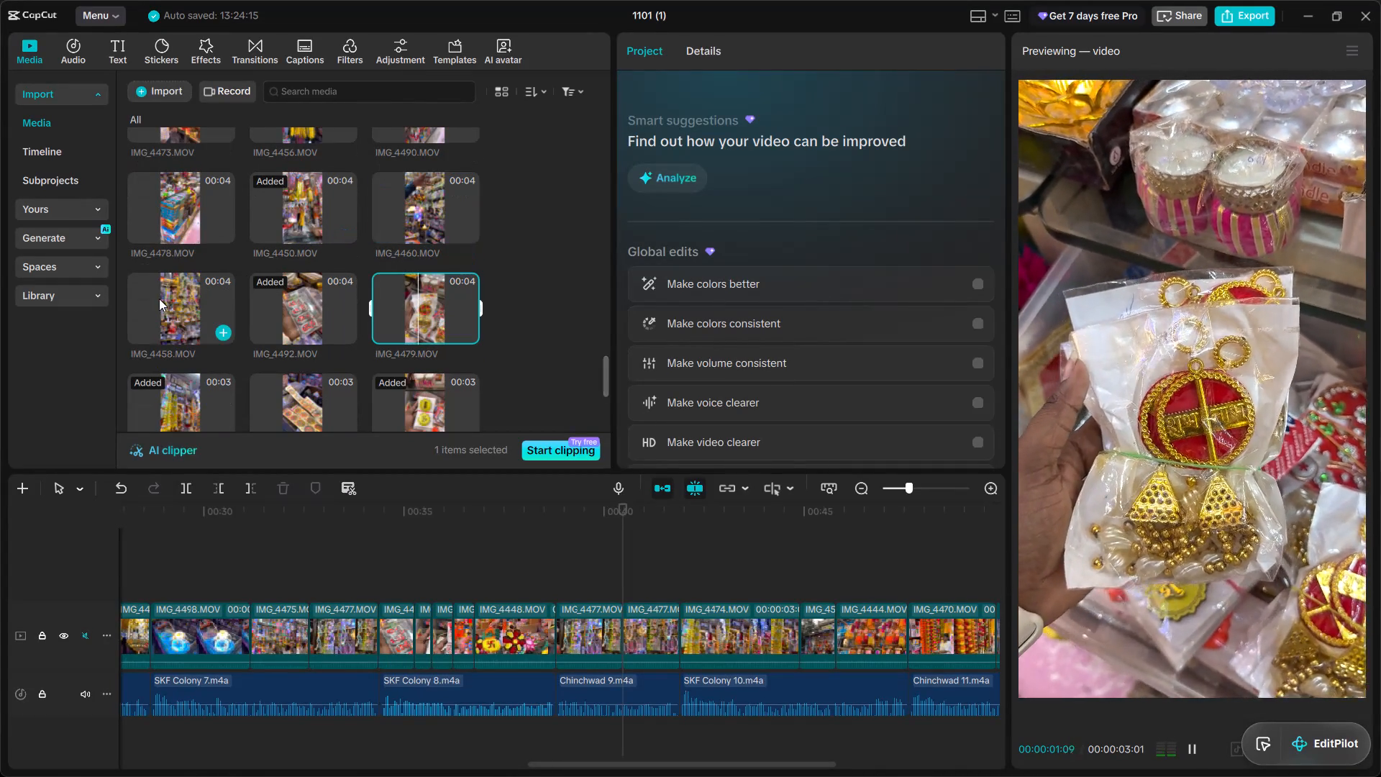
pyautogui.scroll(2, 232, 306)
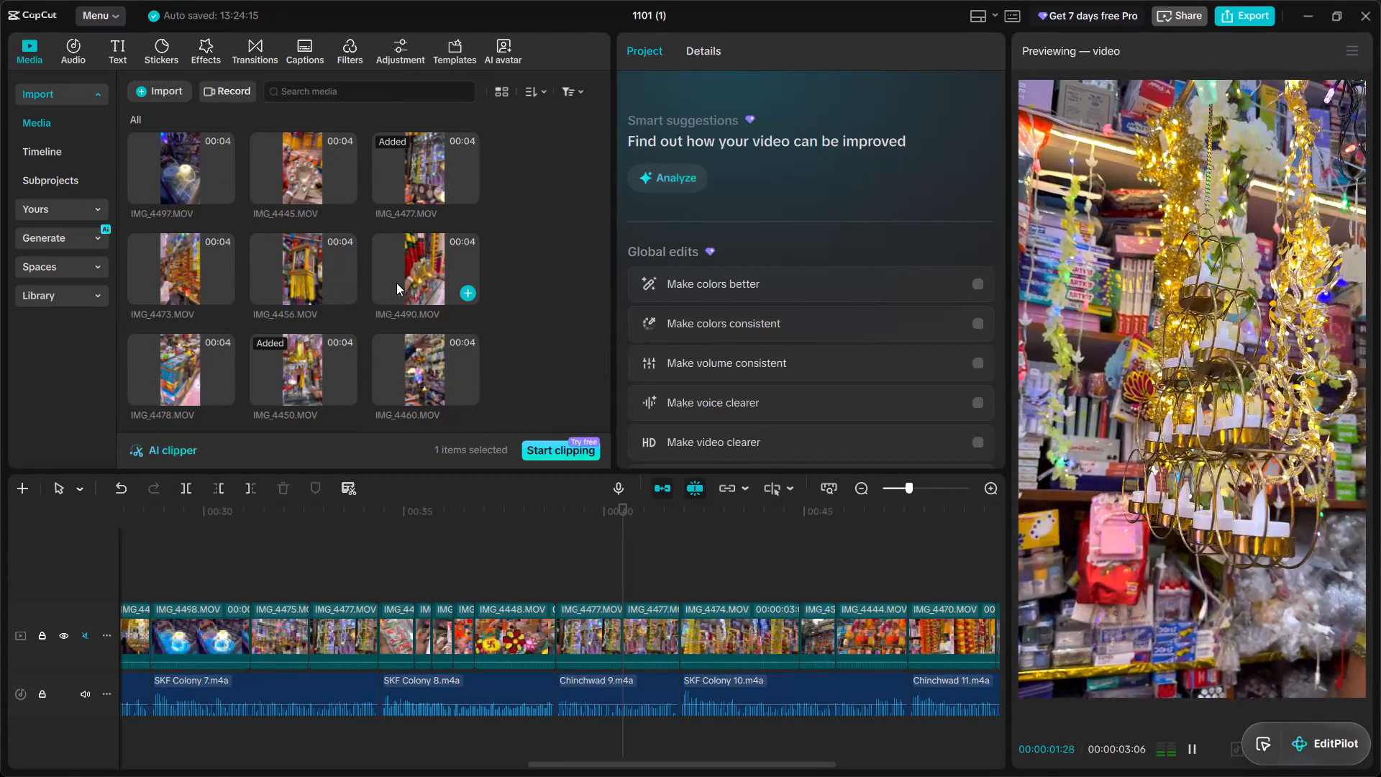
# Preview the four- to six-second clips, including IMG_4445.MOV, IMG_4477.MOV, IMG_4467.MOV, IMG_4459.MOV, IMG_4452.MOV, IMG_4446.MOV and IMG_4503.MOV.
pyautogui.scroll(-1, 417, 268)
pyautogui.scroll(1, 305, 275)
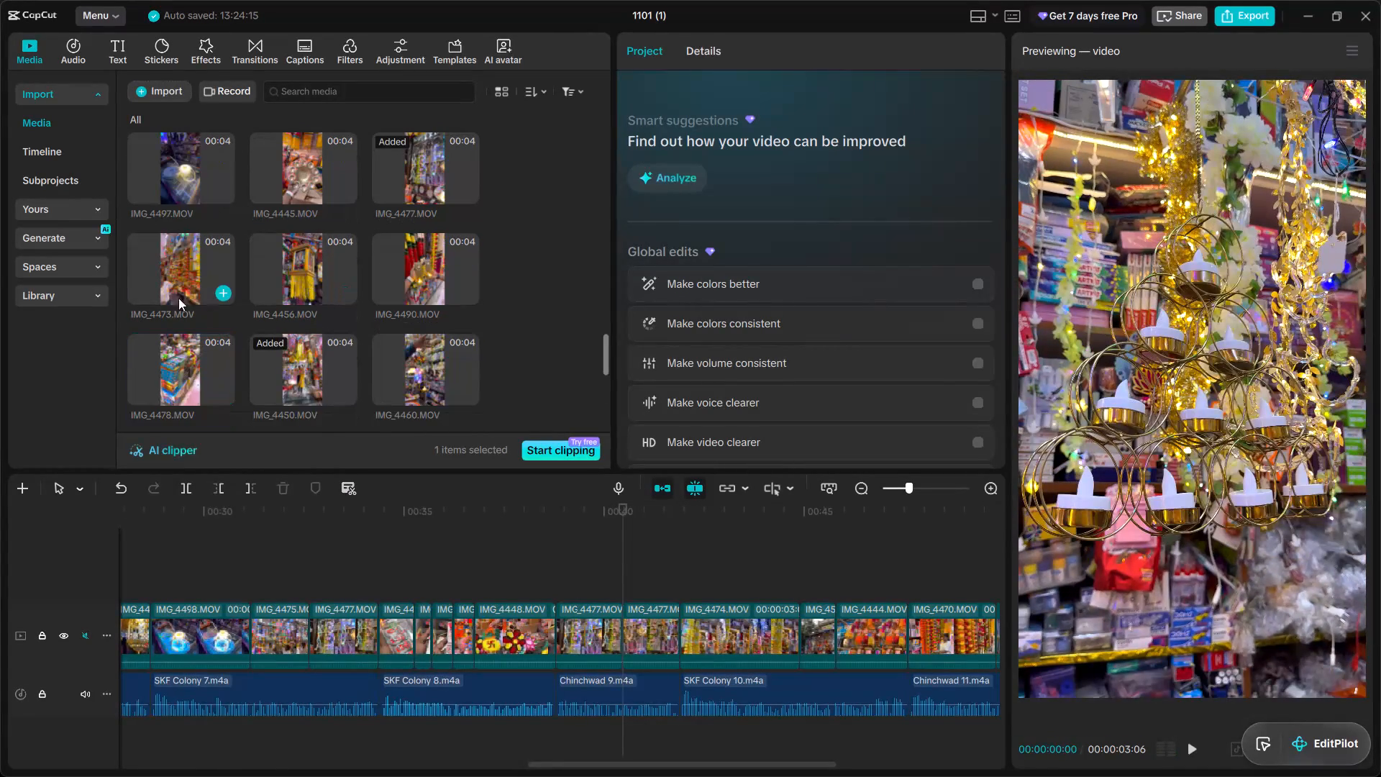
pyautogui.click(184, 270)
pyautogui.scroll(1, 197, 271)
pyautogui.click(313, 259)
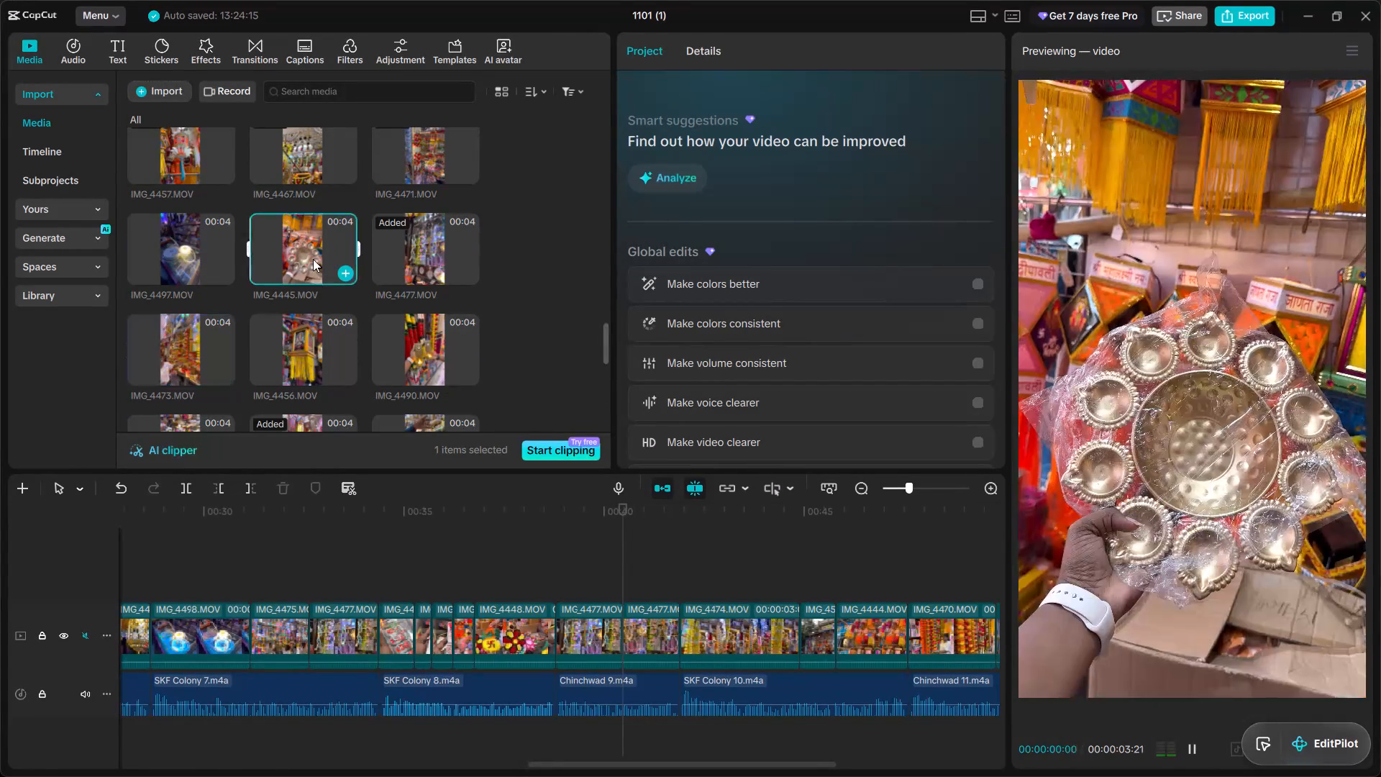
pyautogui.click(409, 263)
pyautogui.scroll(2, 409, 263)
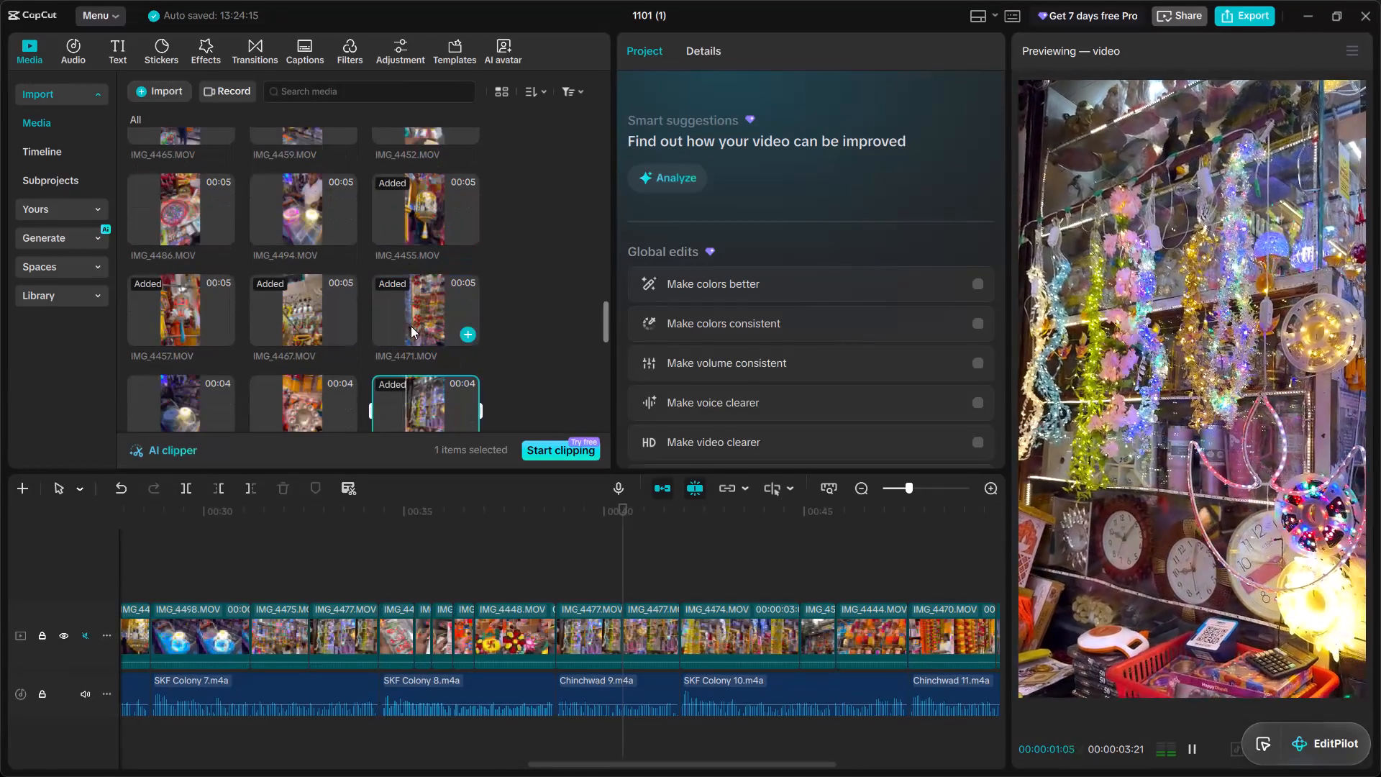
pyautogui.click(411, 326)
pyautogui.click(310, 319)
pyautogui.scroll(1, 310, 319)
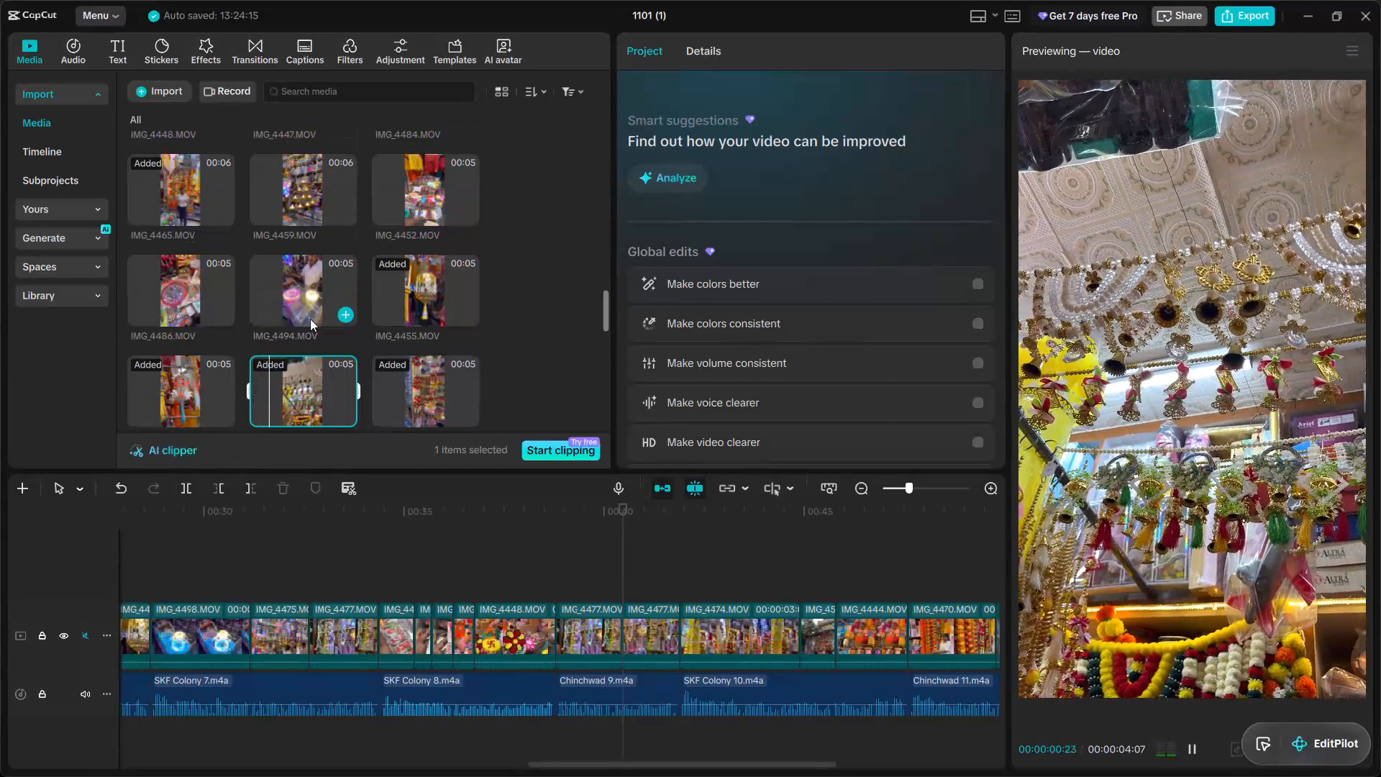
pyautogui.click(310, 319)
pyautogui.scroll(1, 307, 302)
pyautogui.click(298, 258)
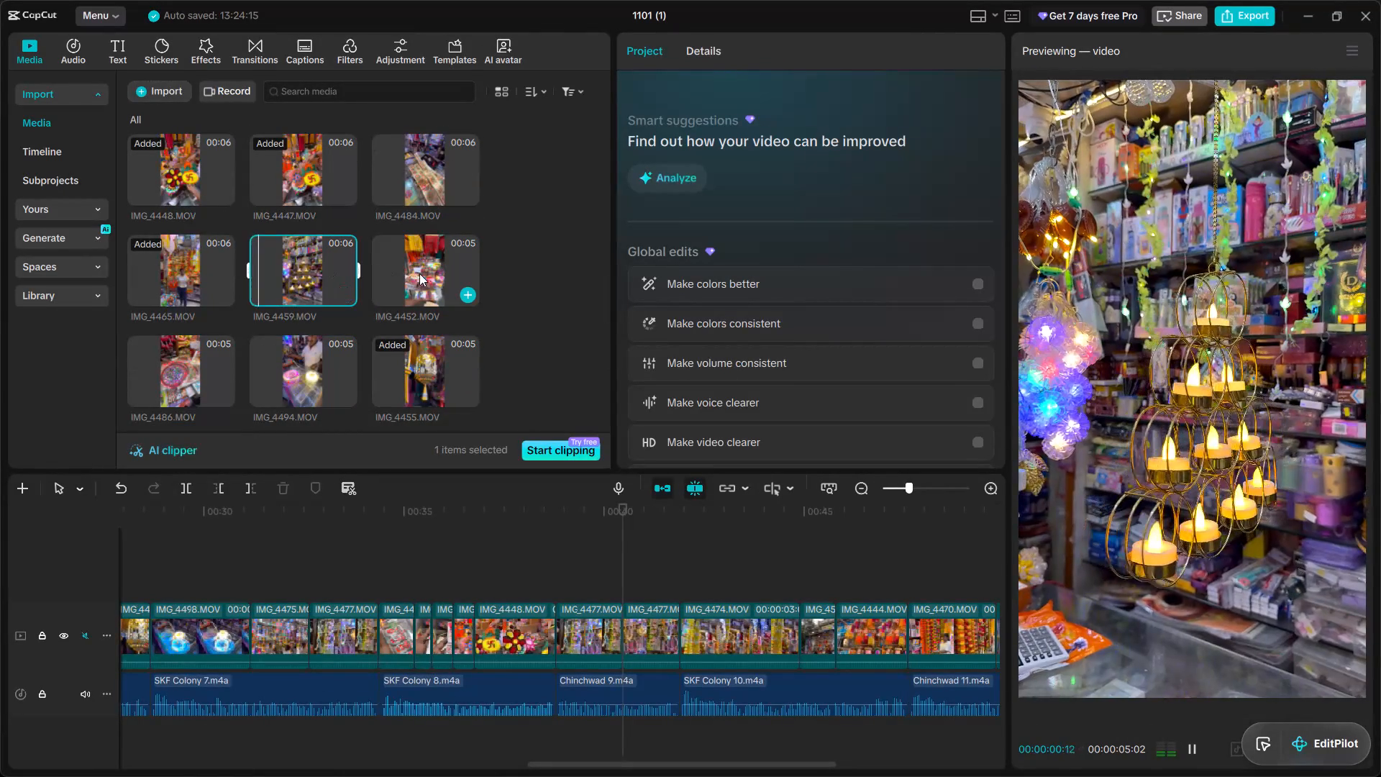
pyautogui.click(419, 273)
pyautogui.scroll(1, 419, 273)
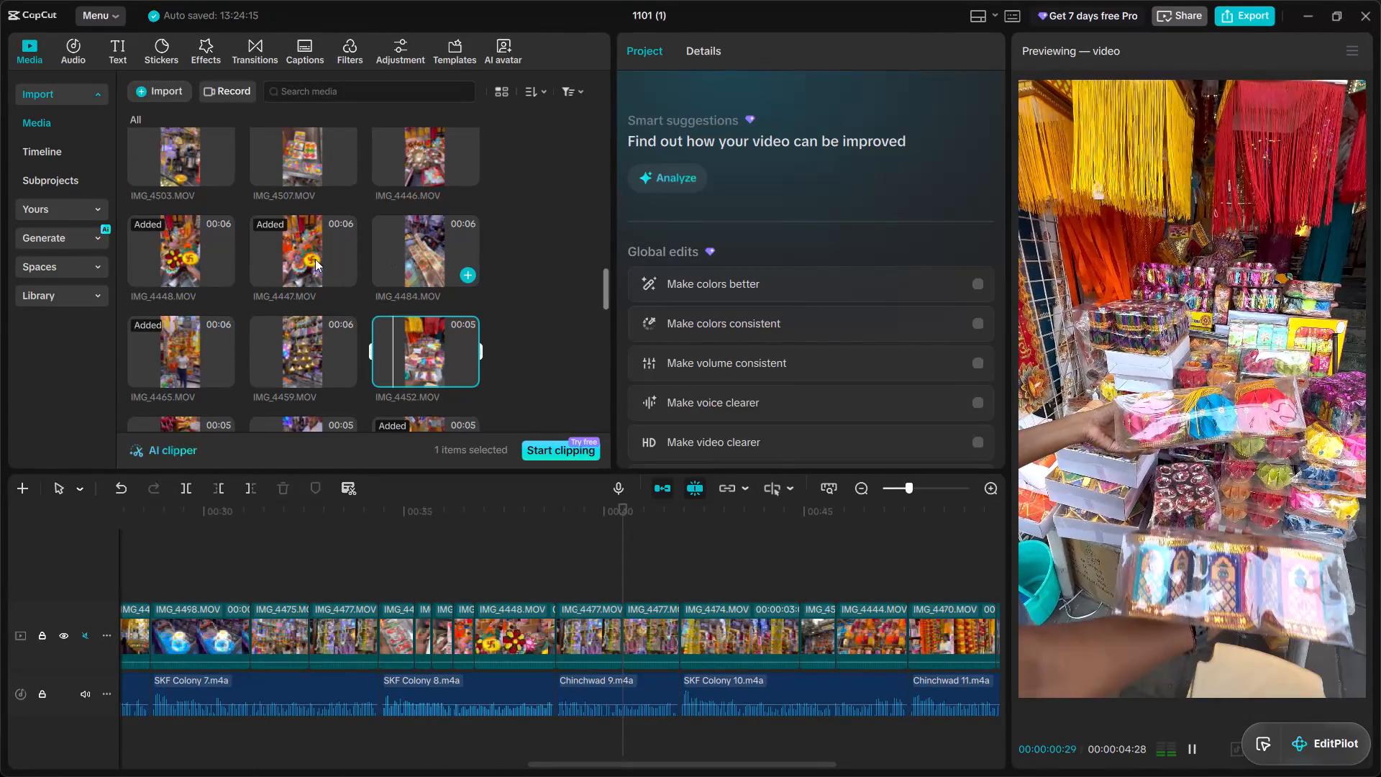
pyautogui.click(427, 155)
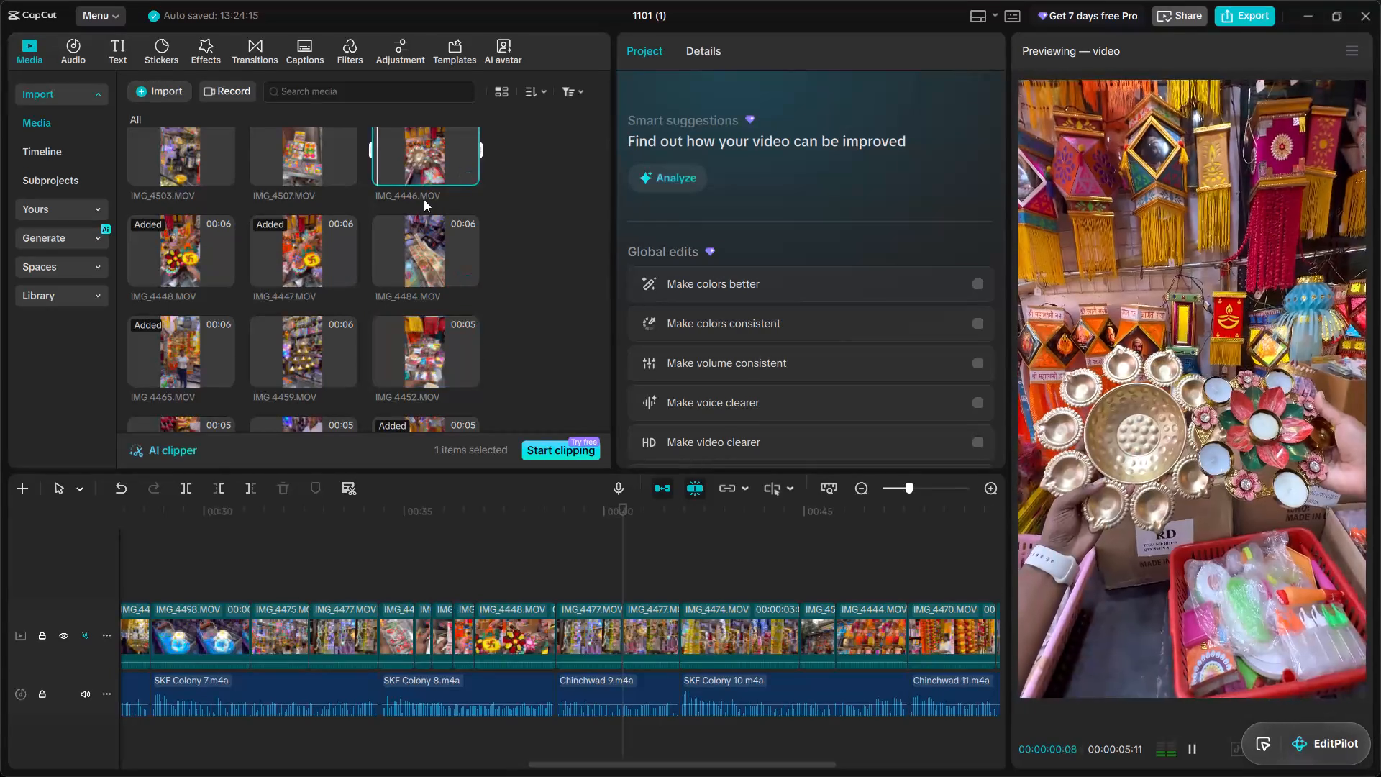
pyautogui.scroll(2, 423, 202)
pyautogui.click(214, 312)
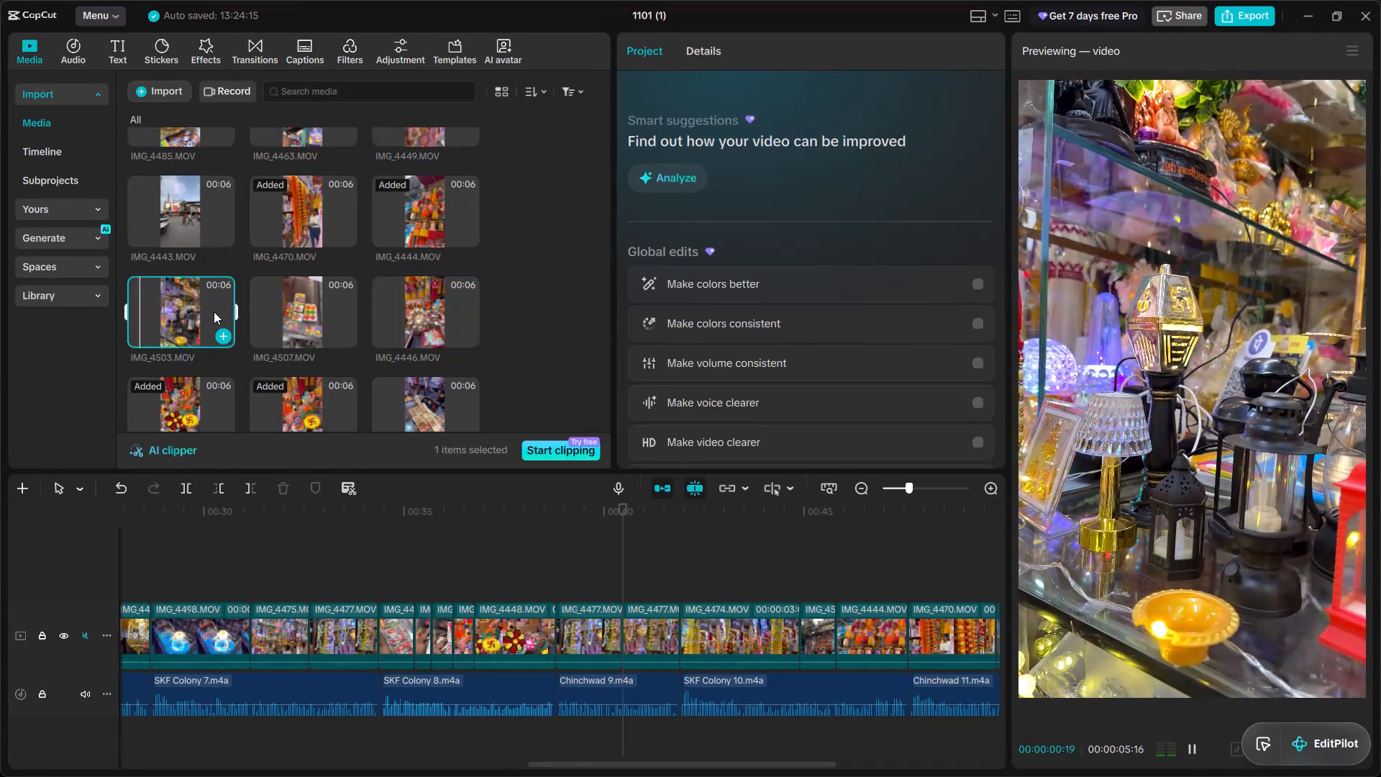
# Play back the two IMG_4477.MOV segments above the Chinchwad 9 voiceover.
pyautogui.click(548, 543)
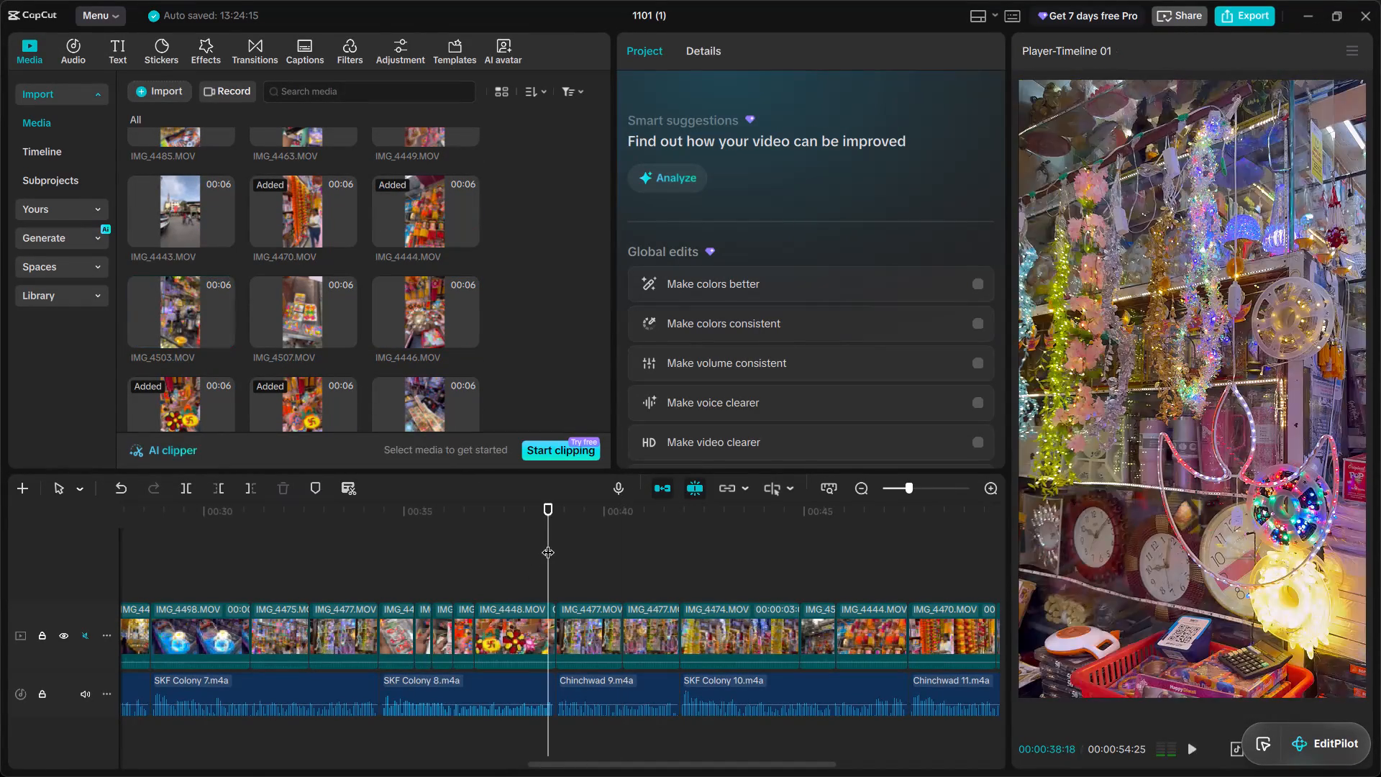
pyautogui.press('space')
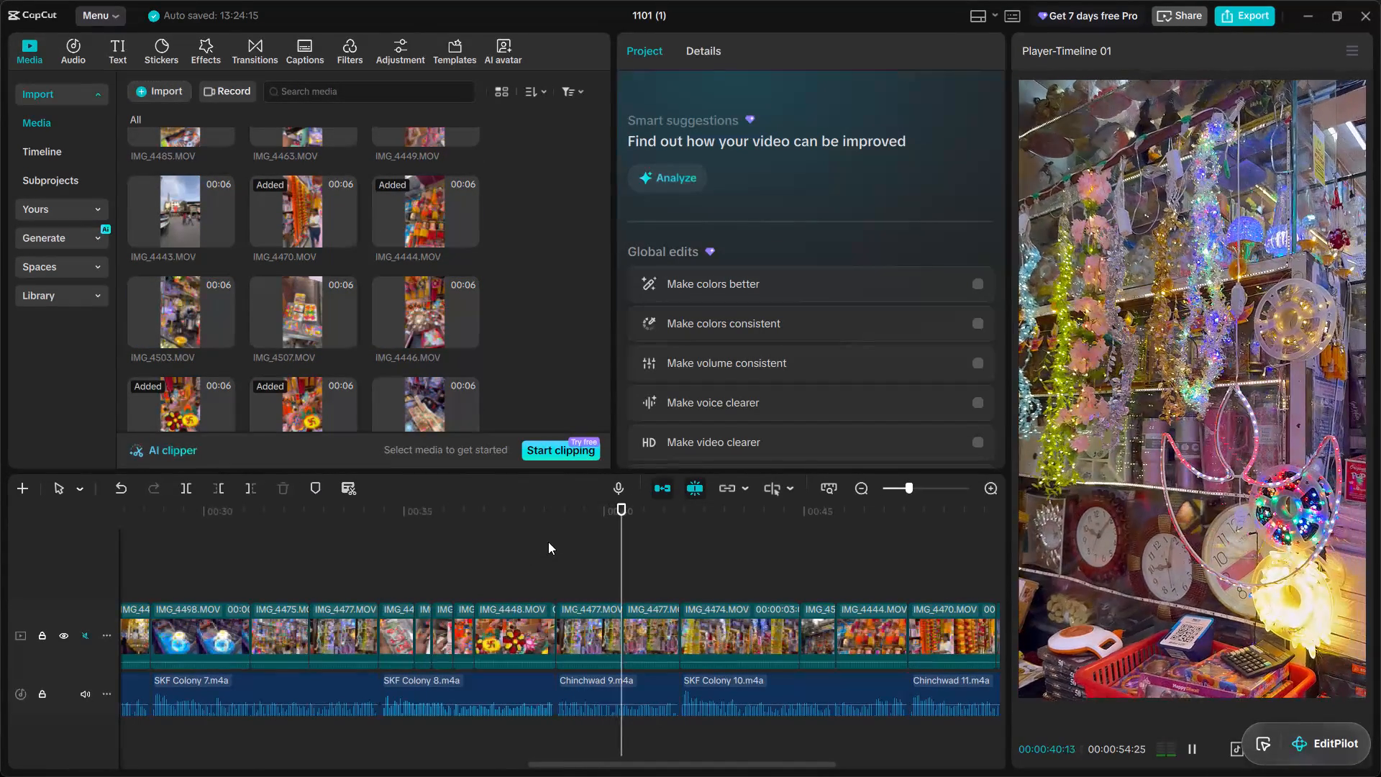
pyautogui.press('space')
# Preview the eight- to eleven-second clips, including IMG_4464.MOV, IMG_4498.MOV, IMG_4476.MOV, IMG_4488.MOV, IMG_4466.MOV and IMG_4502.MOV.
pyautogui.scroll(1, 307, 301)
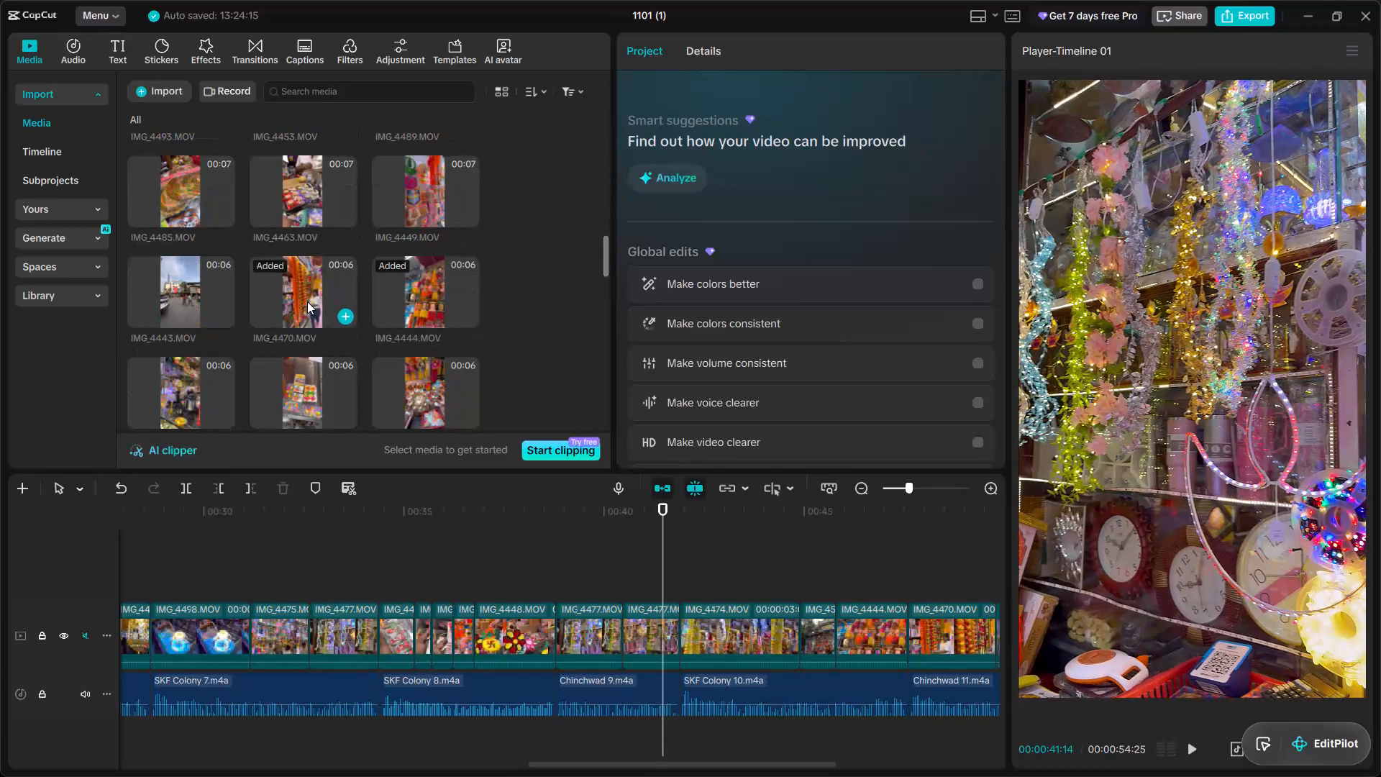
pyautogui.scroll(3, 307, 301)
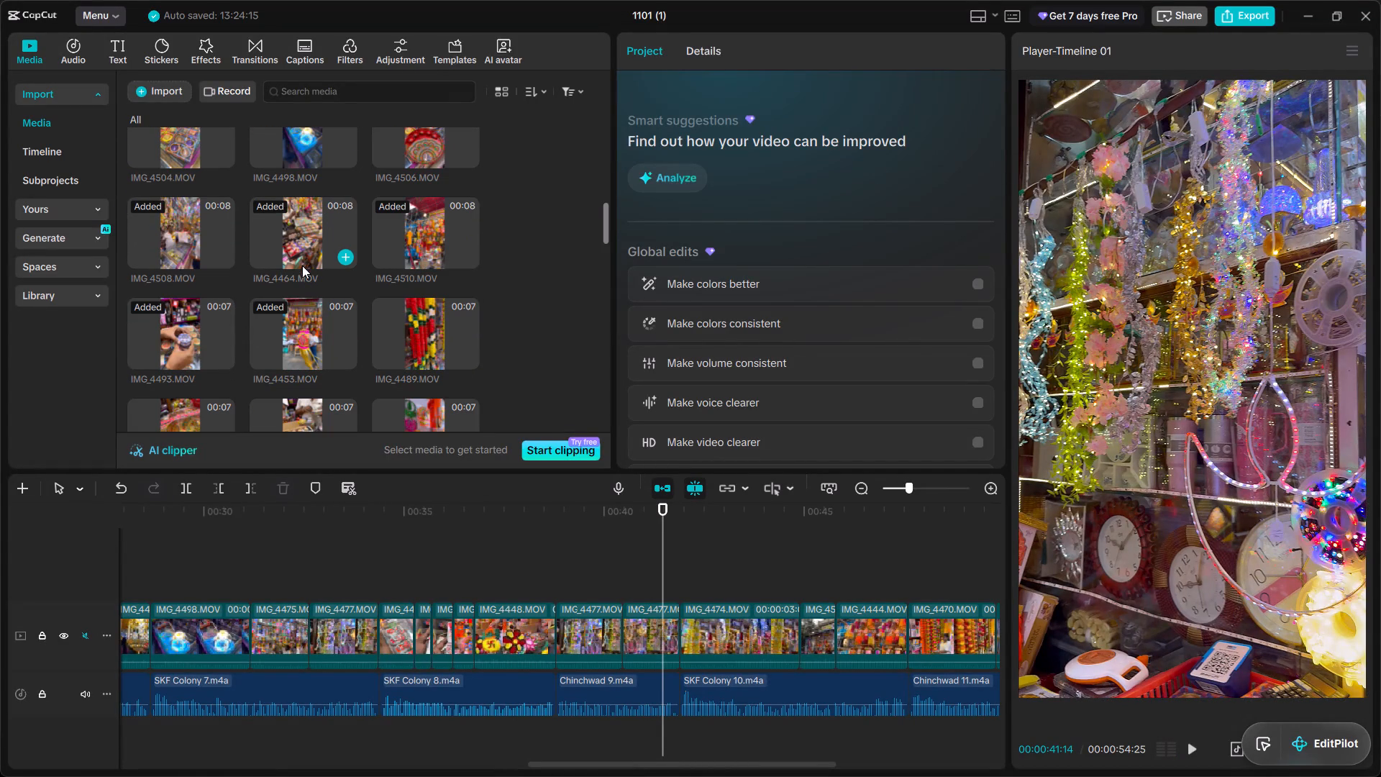
pyautogui.click(304, 253)
pyautogui.scroll(1, 304, 253)
pyautogui.click(196, 232)
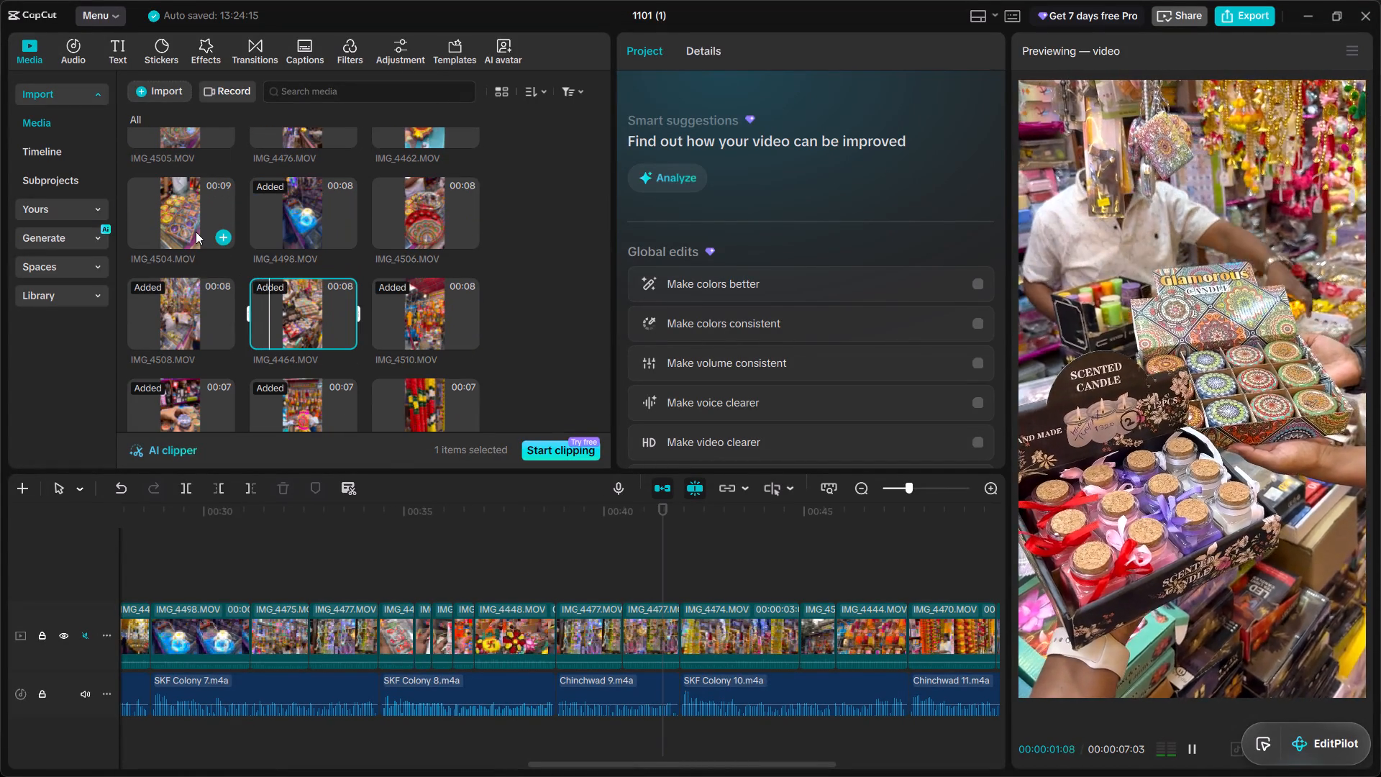
pyautogui.scroll(1, 196, 232)
pyautogui.click(289, 303)
pyautogui.scroll(1, 289, 303)
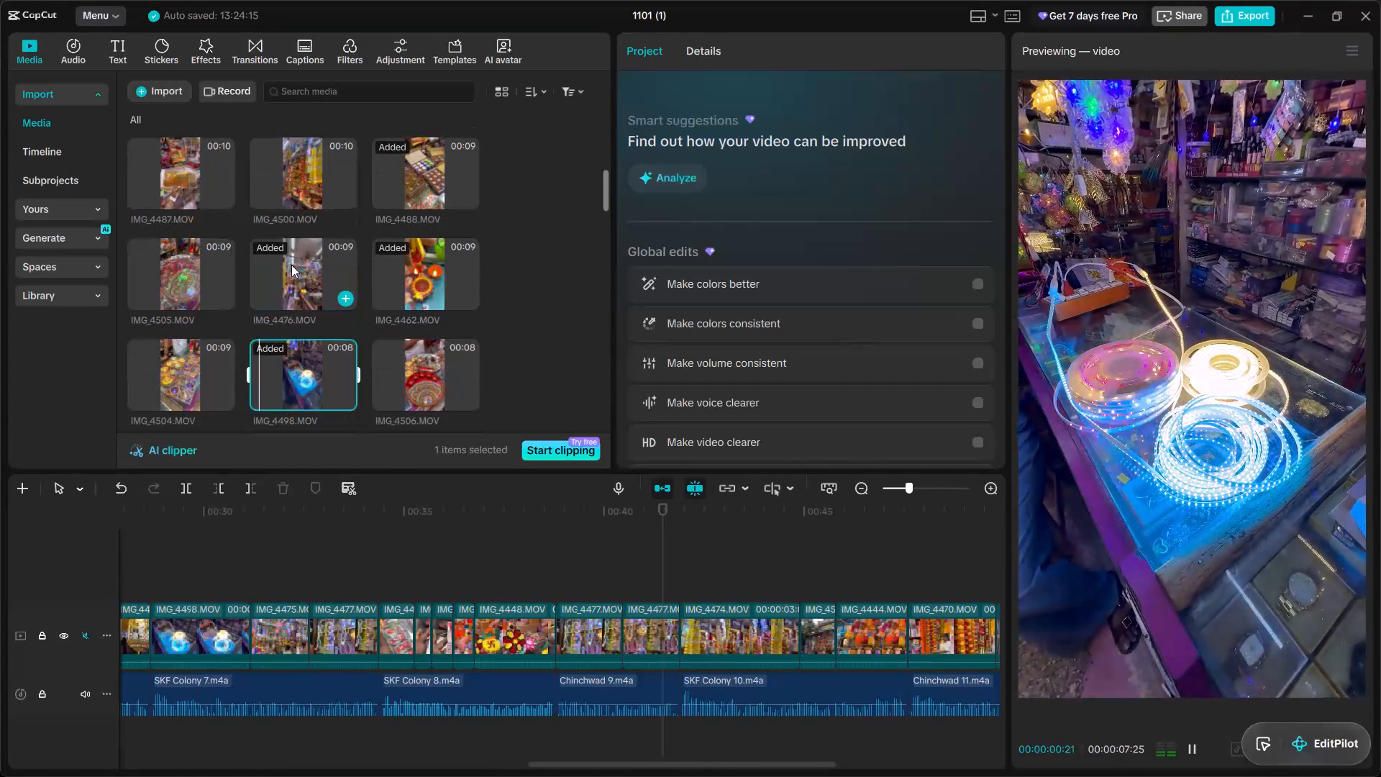
pyautogui.click(291, 265)
pyautogui.scroll(1, 404, 278)
pyautogui.click(396, 235)
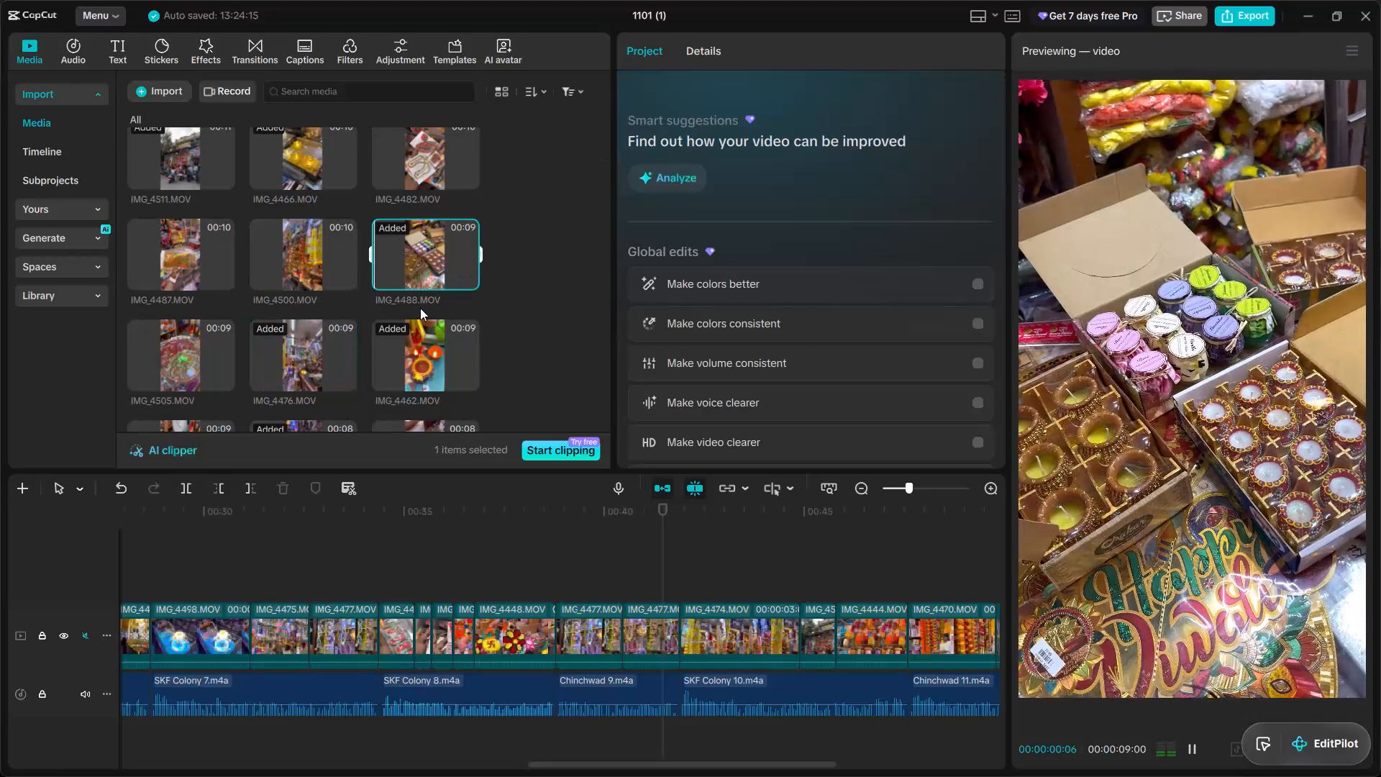
pyautogui.scroll(1, 425, 317)
pyautogui.click(404, 242)
pyautogui.click(296, 238)
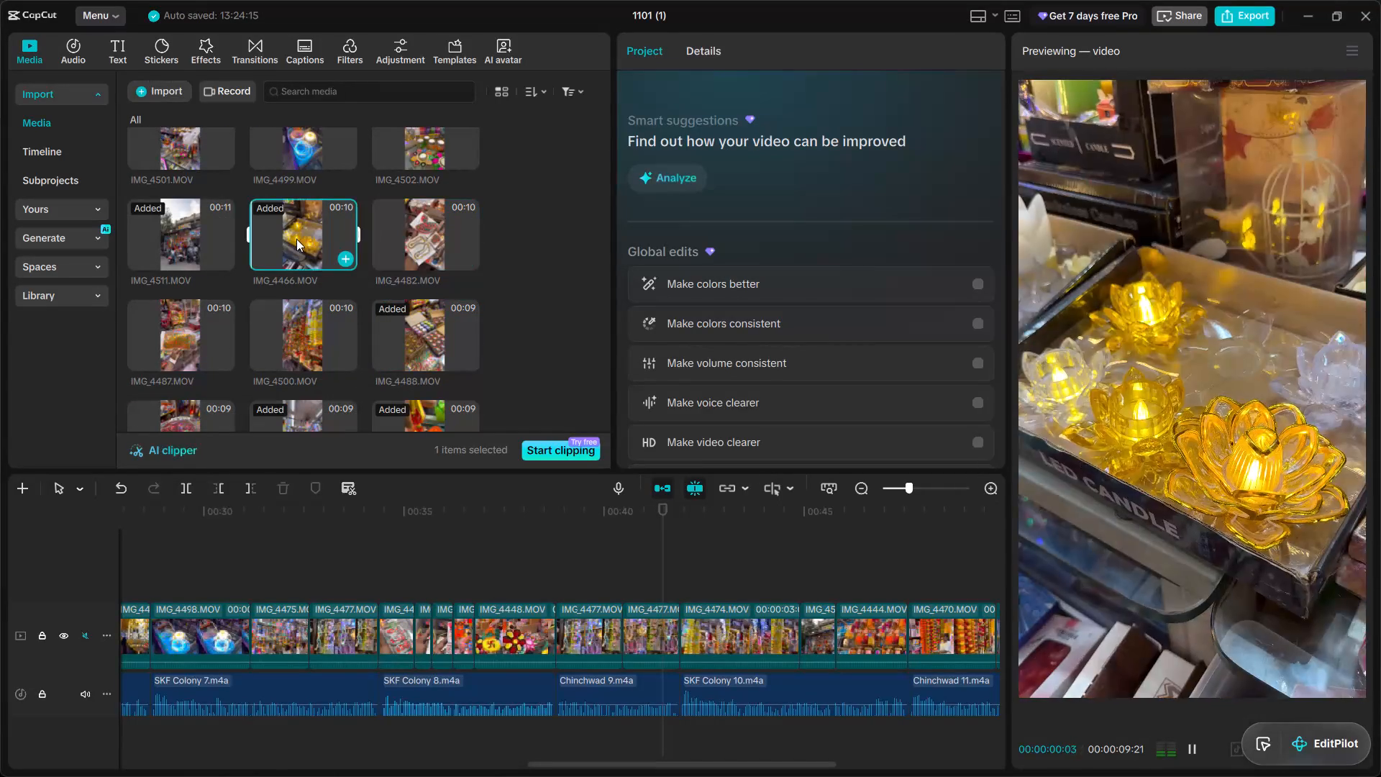
pyautogui.scroll(1, 324, 294)
pyautogui.click(404, 236)
pyautogui.scroll(2, 404, 237)
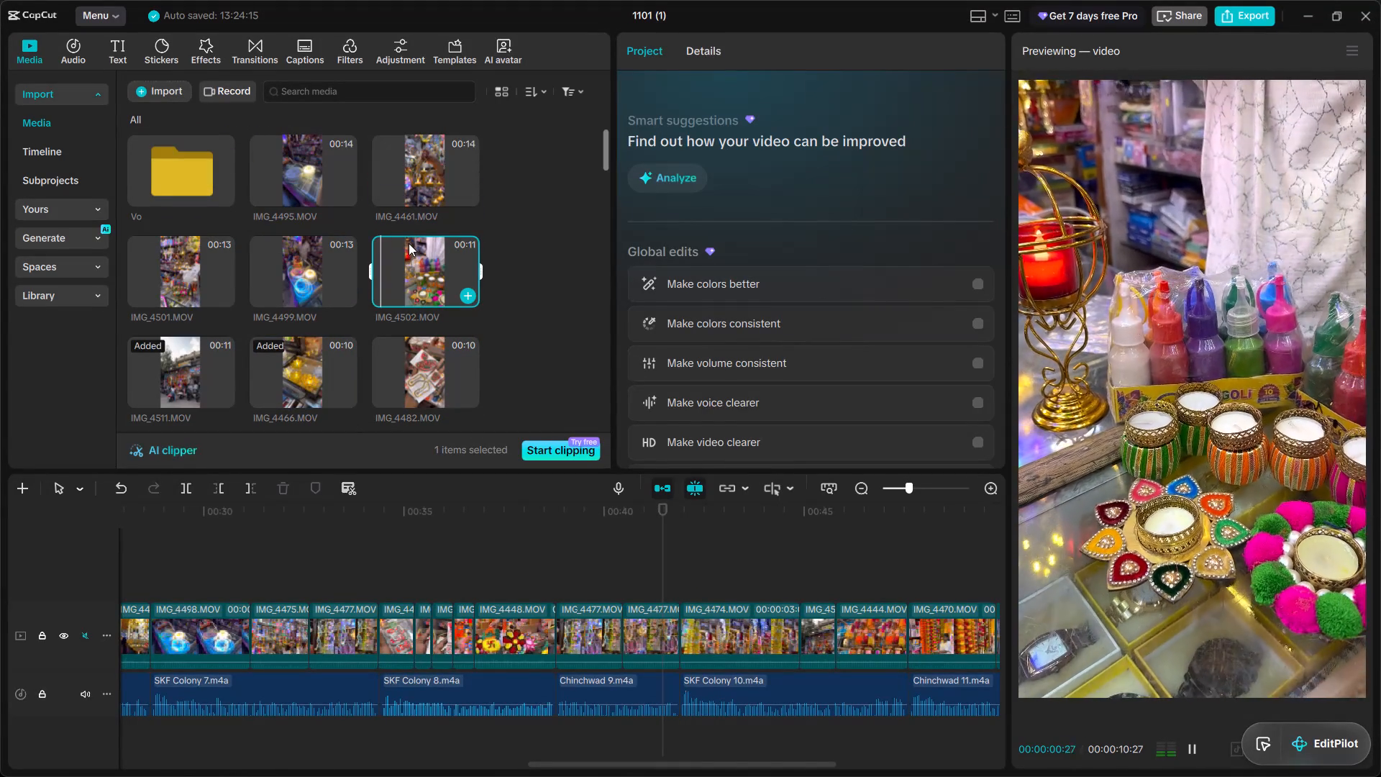
# Replace the first IMG_4477.MOV segment above the Chinchwad 9 voiceover with IMG_4461.MOV.
pyautogui.click(429, 183)
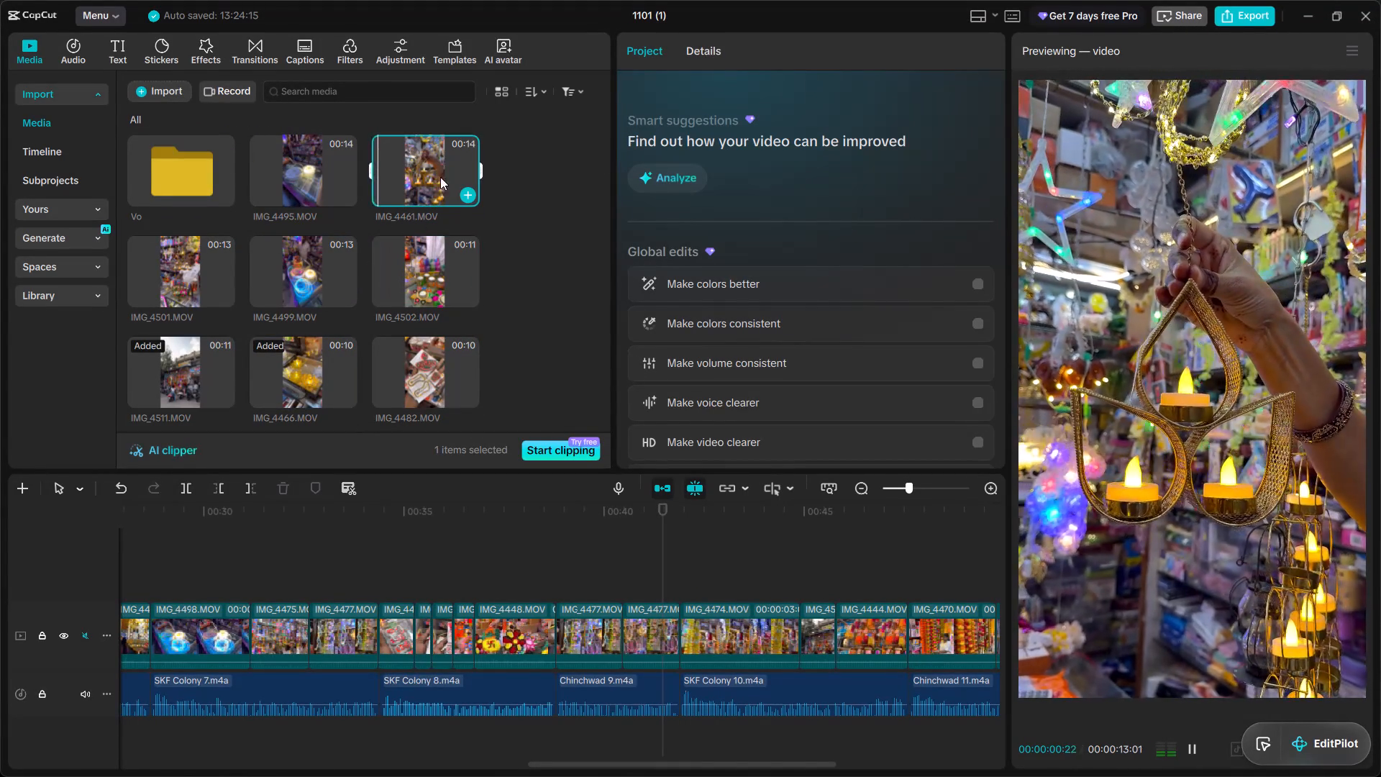
pyautogui.moveTo(453, 160); pyautogui.dragTo(578, 644)
pyautogui.click(767, 586)
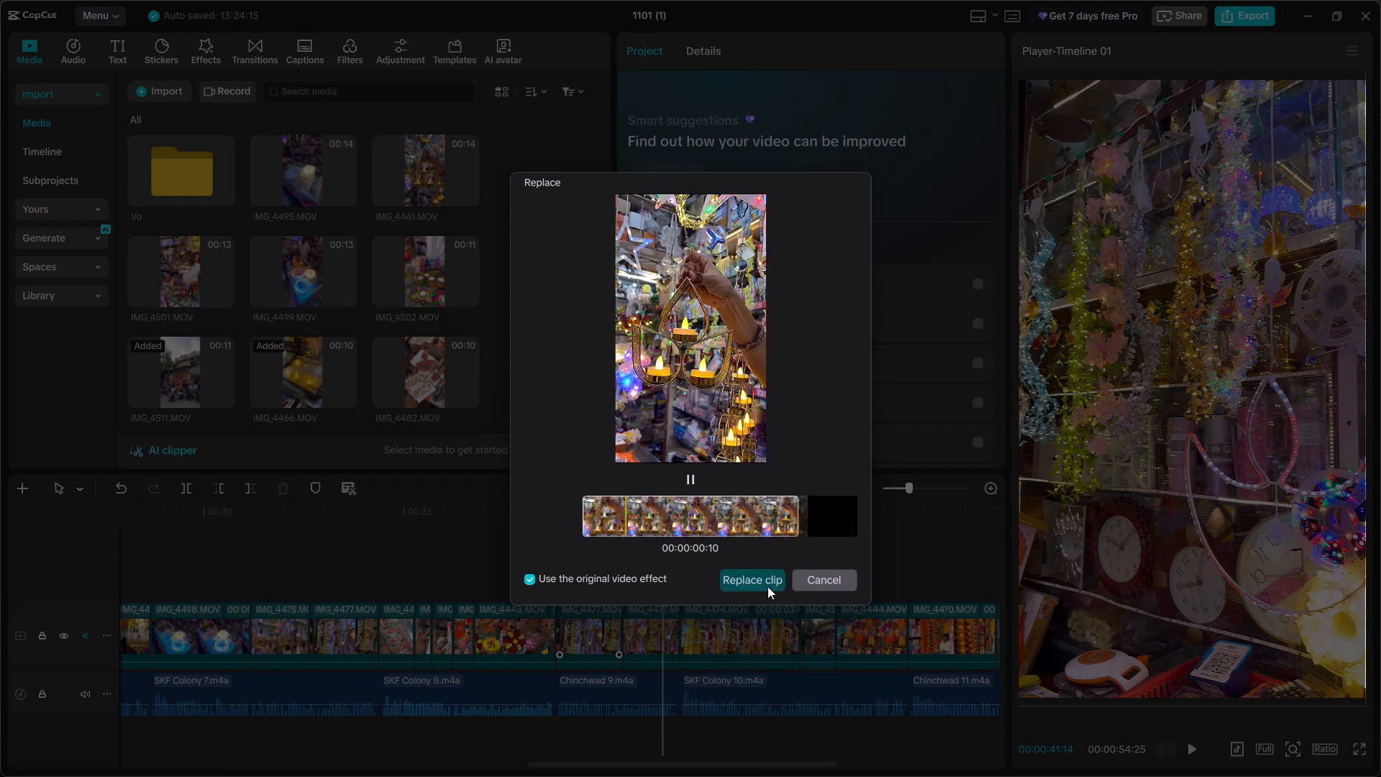
# Play back the replaced segment above Chinchwad 9, and preview IMG_4501.MOV among the imported clips.
pyautogui.click(542, 568)
pyautogui.press('space')
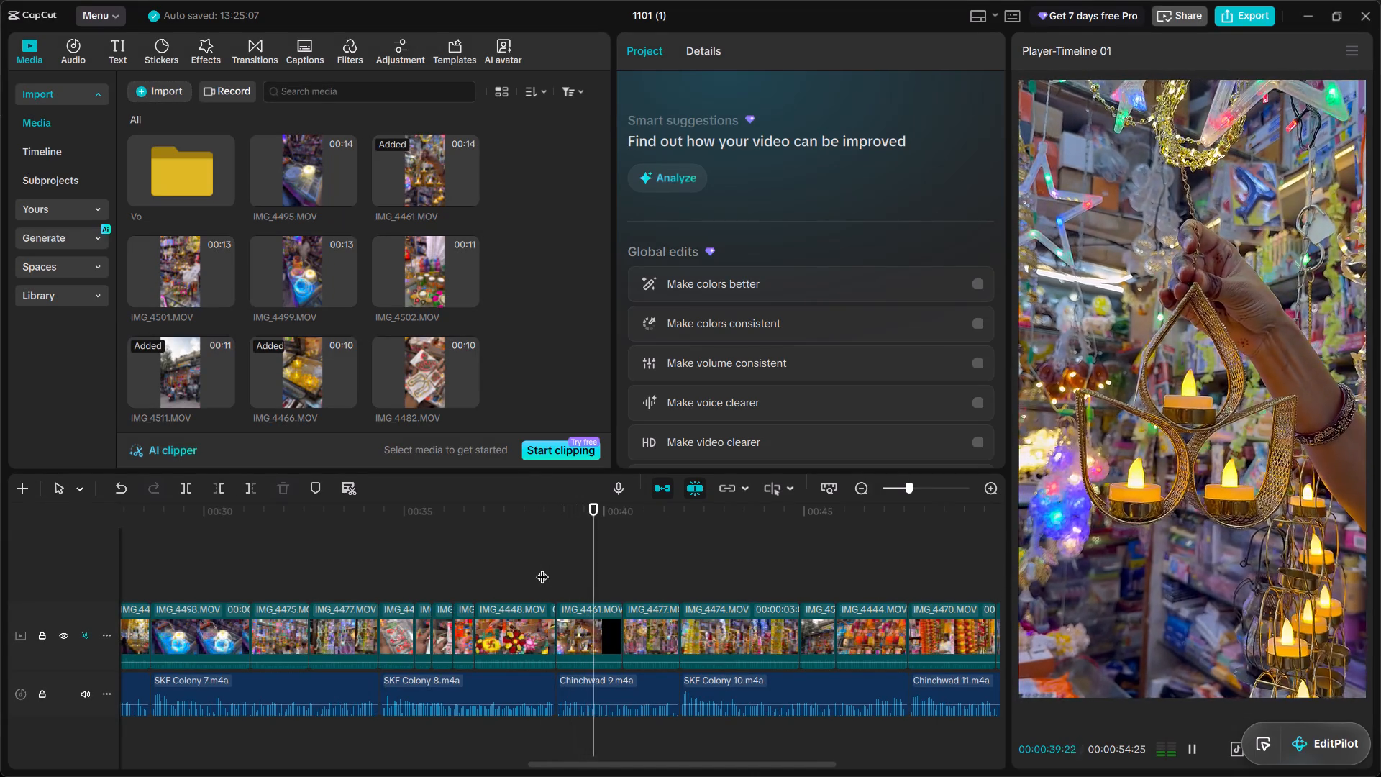
pyautogui.click(185, 293)
pyautogui.press('space')
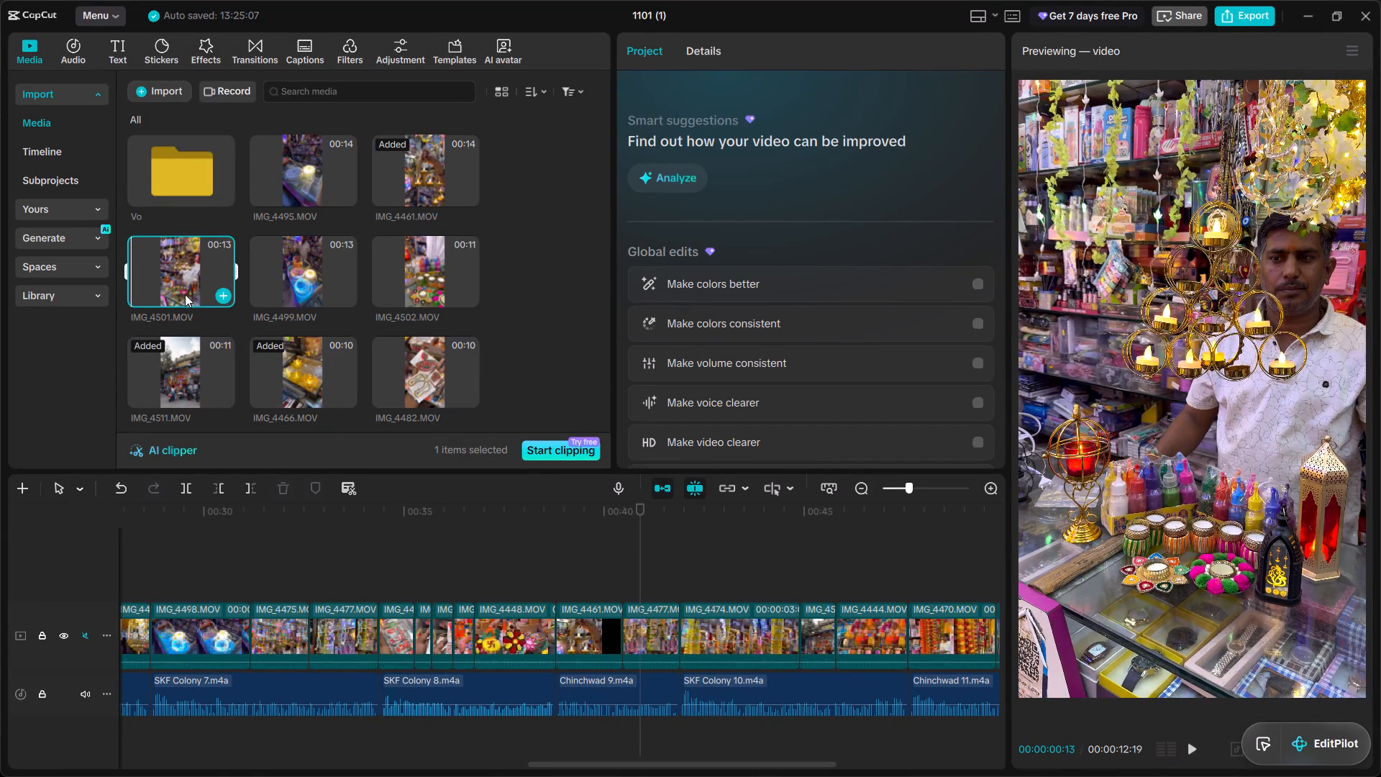
pyautogui.press('space')
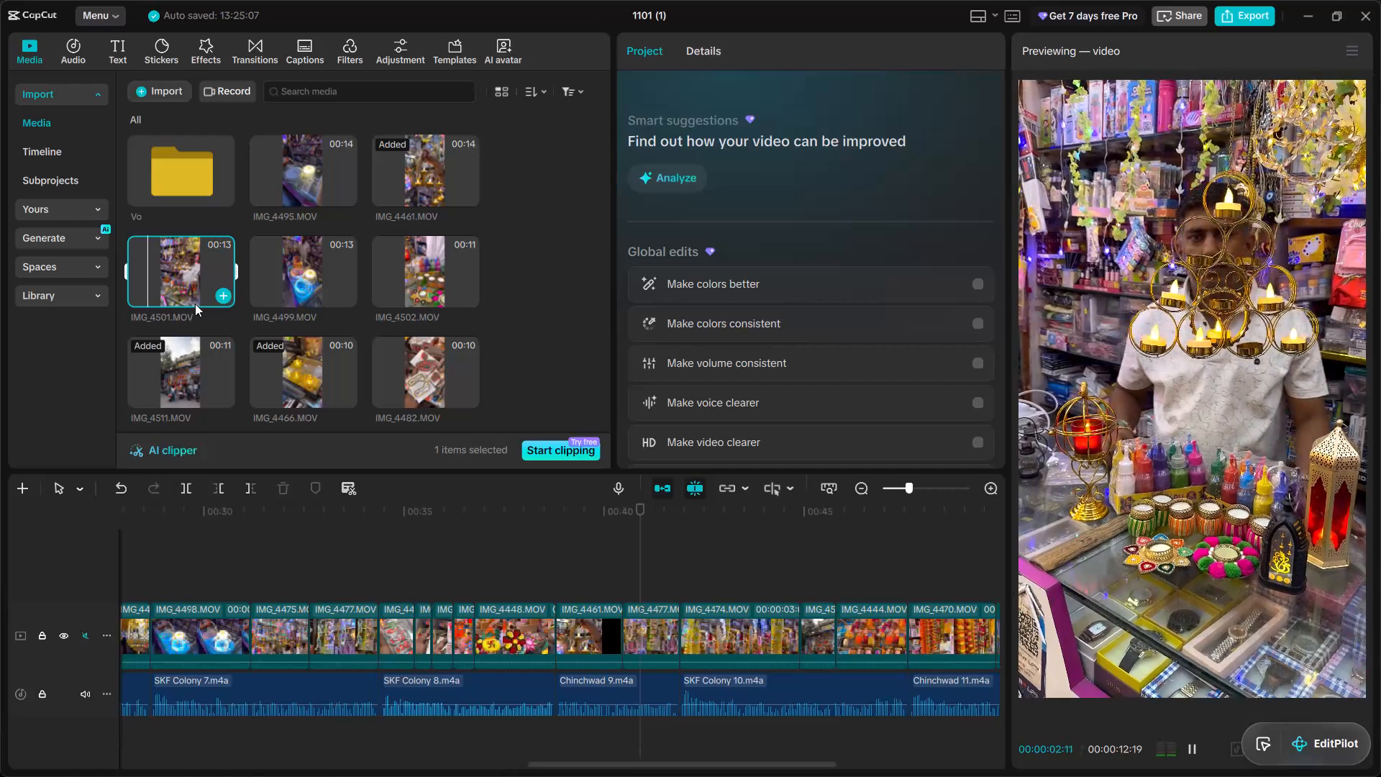
pyautogui.press('space')
# Play through the IMG_4461.MOV segment above Chinchwad 9 and split it at 00:00:39:20.
pyautogui.click(553, 542)
pyautogui.press('space')
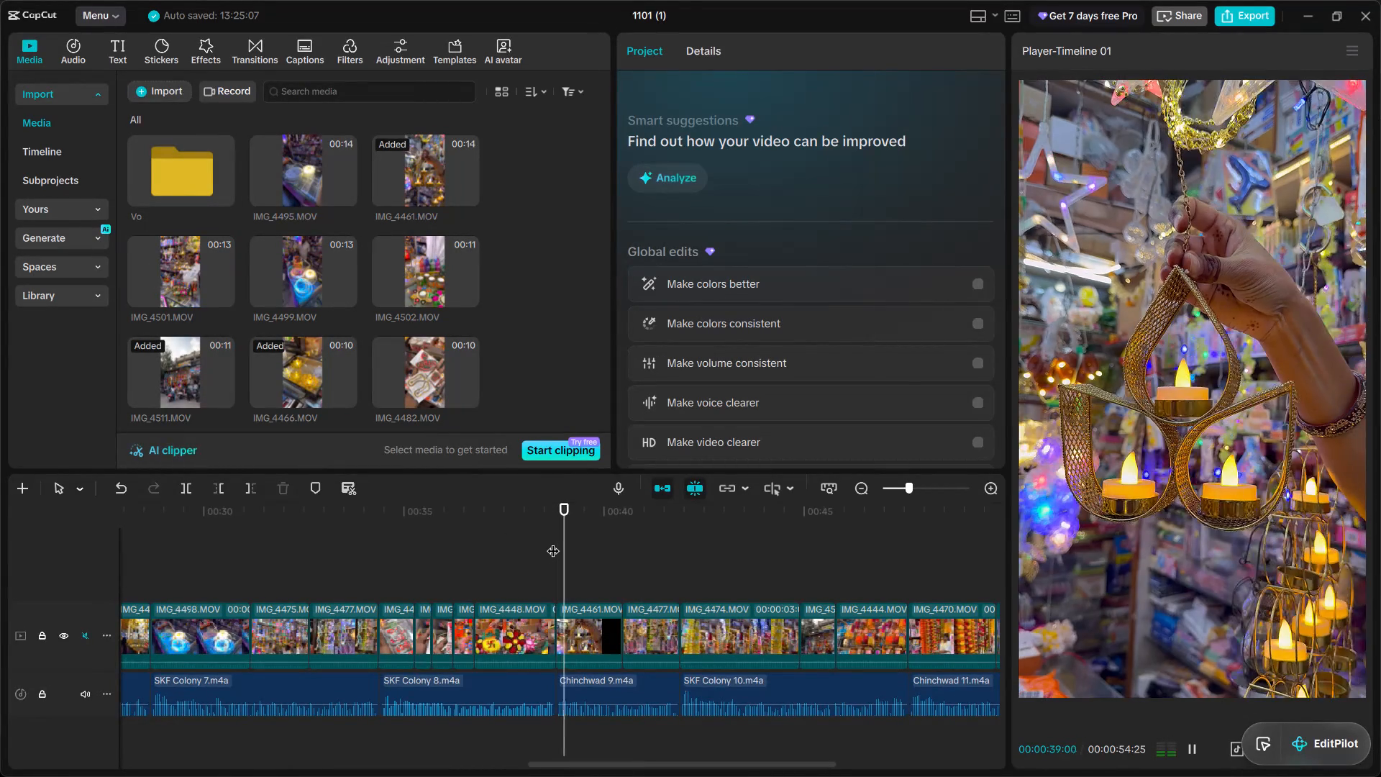
pyautogui.press('space')
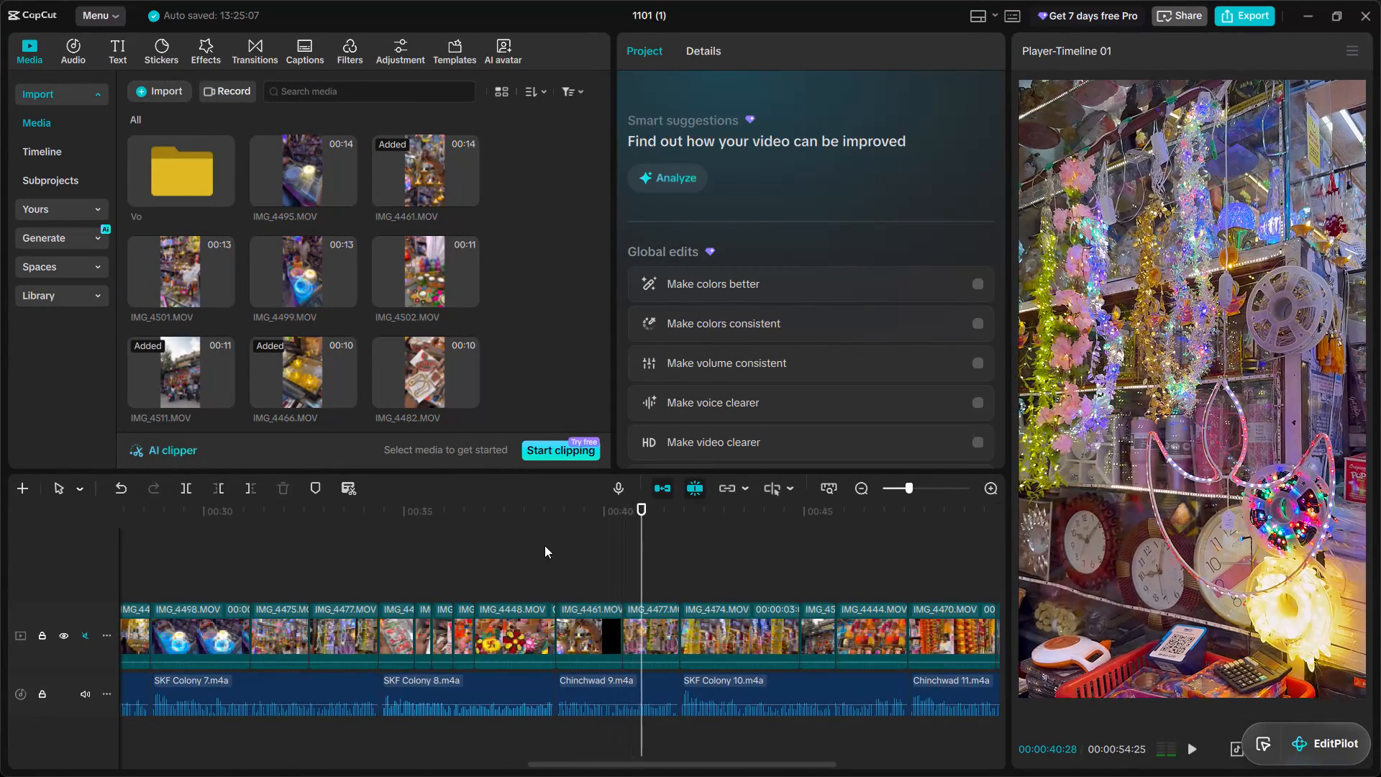
pyautogui.click(544, 545)
pyautogui.press('space')
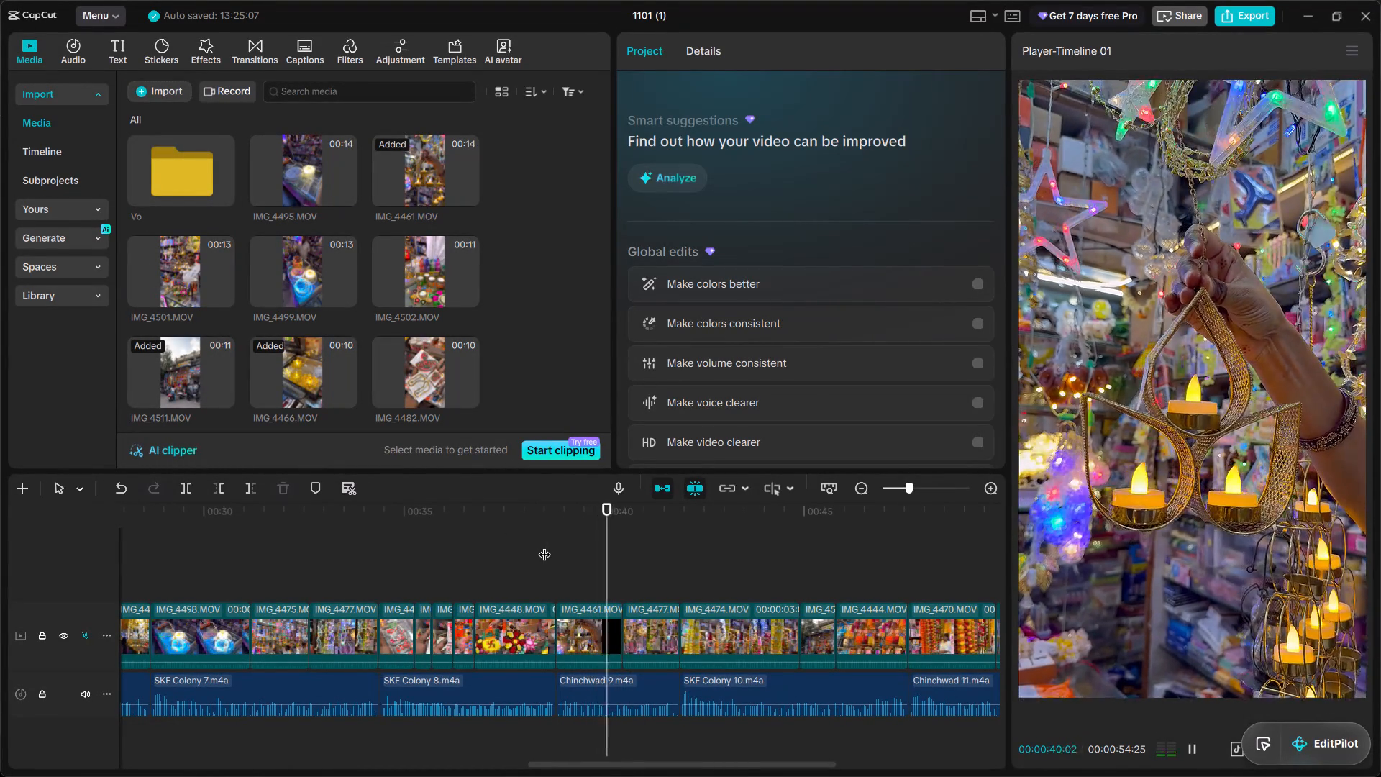
pyautogui.press('space')
pyautogui.click(551, 553)
pyautogui.press('space')
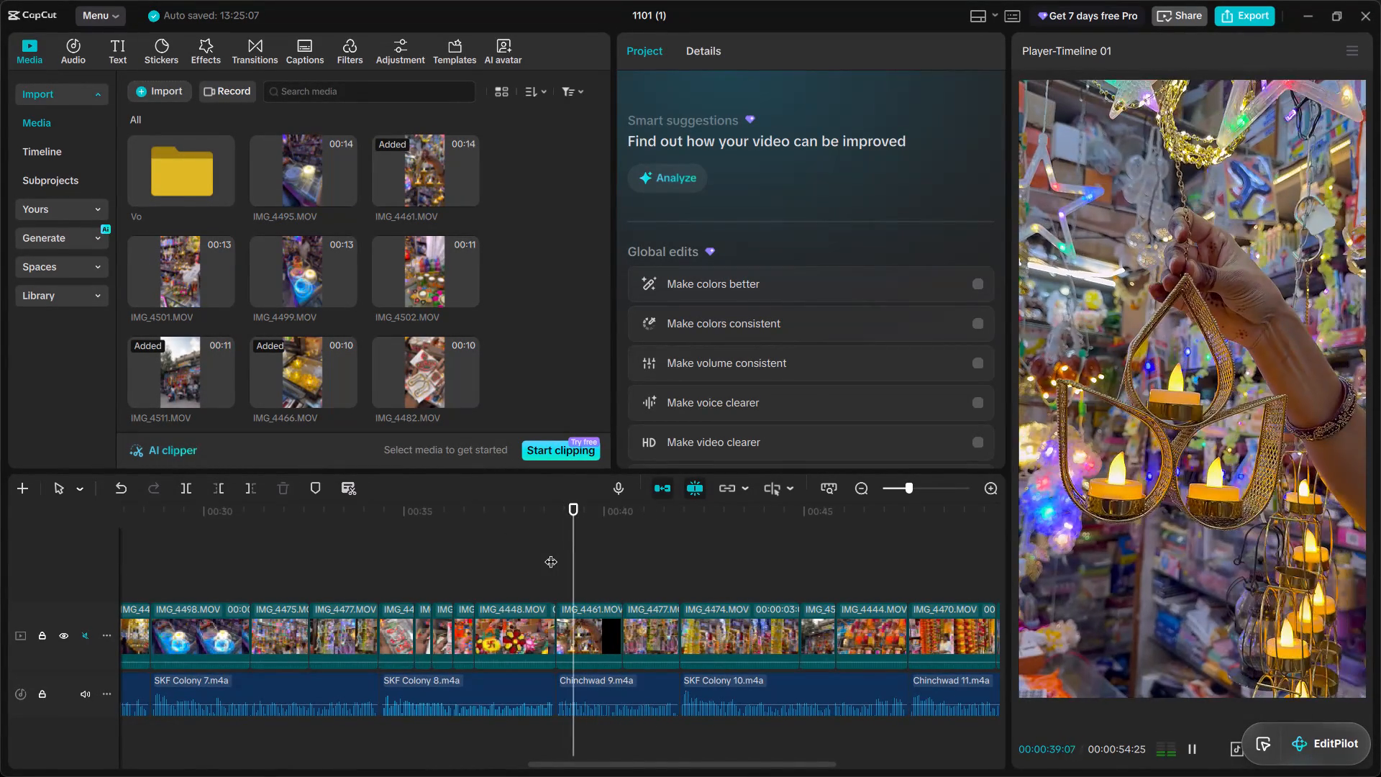
pyautogui.press('space')
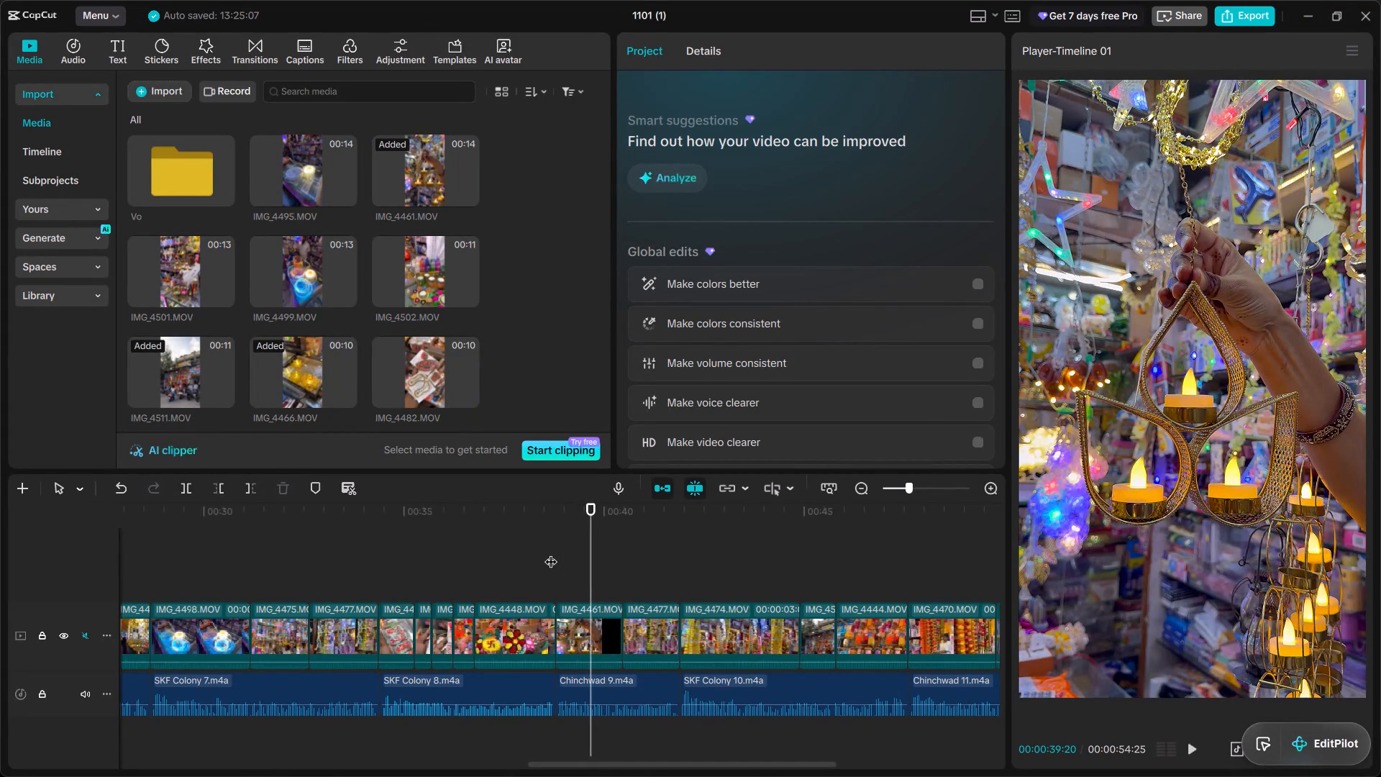
pyautogui.hotkey('ctrl', 'b')
# Replace the second IMG_4461.MOV segment above Chinchwad 9 with a later portion of IMG_4459.MOV, keeping the original video effect.
pyautogui.scroll(-6, 412, 322)
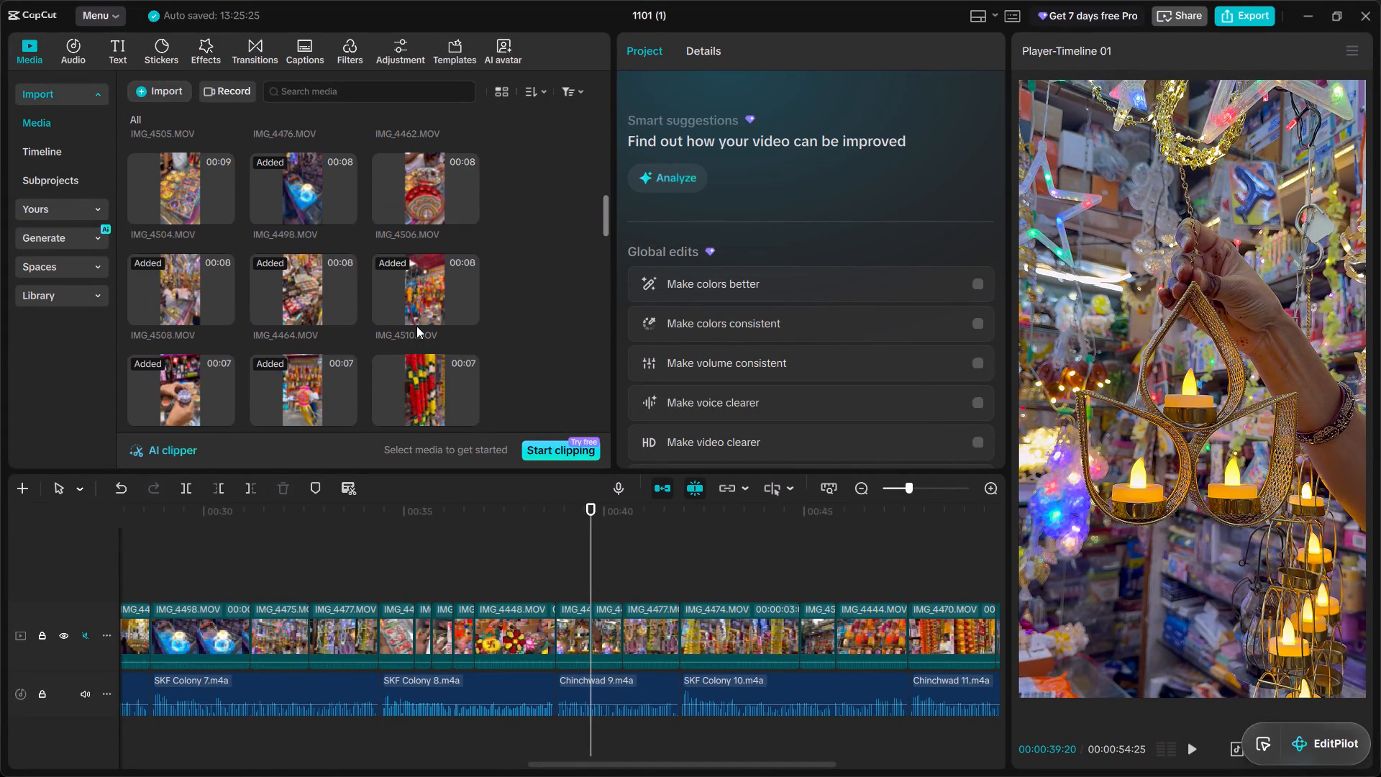
pyautogui.scroll(-7, 416, 326)
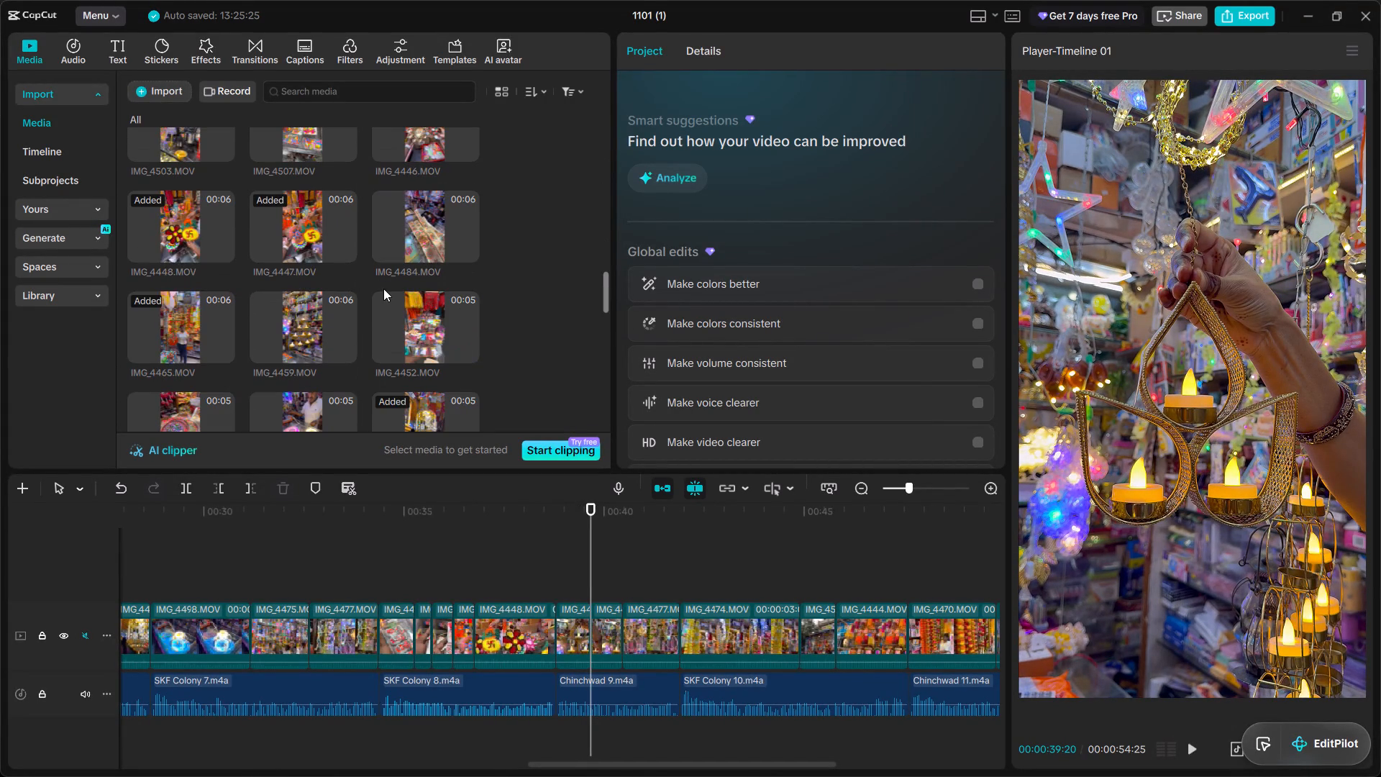
pyautogui.scroll(1, 312, 279)
pyautogui.click(390, 190)
pyautogui.scroll(-2, 324, 292)
pyautogui.click(312, 252)
pyautogui.moveTo(306, 241); pyautogui.dragTo(352, 268)
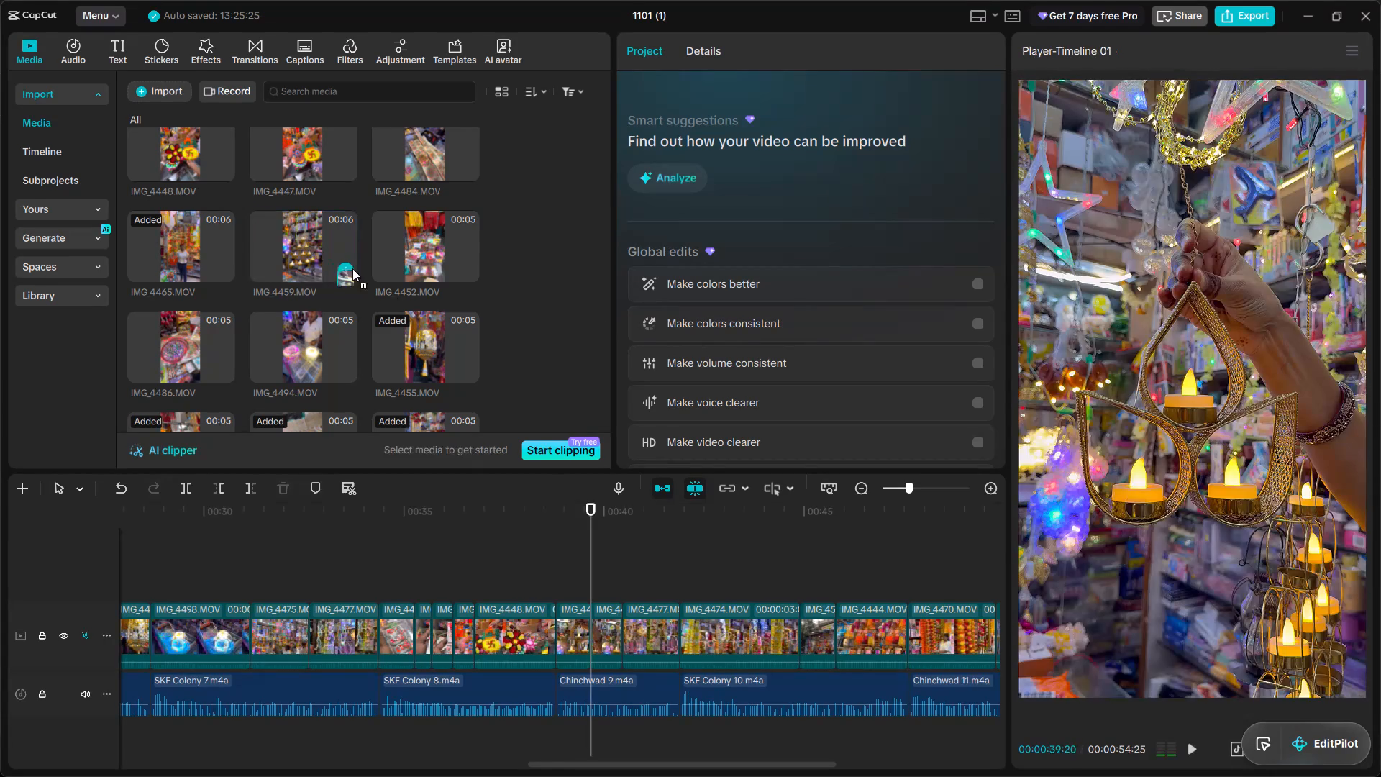
pyautogui.moveTo(352, 268); pyautogui.dragTo(617, 619)
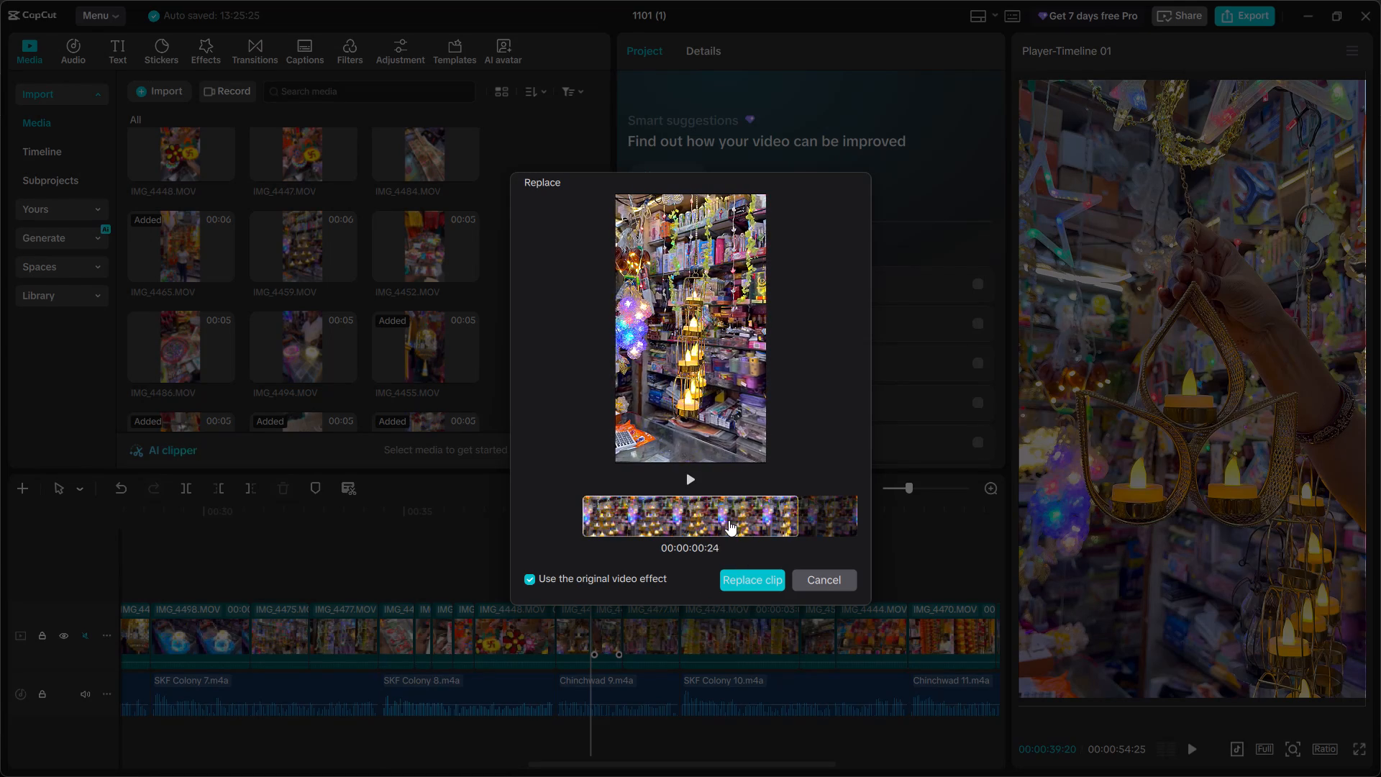
pyautogui.moveTo(729, 520); pyautogui.dragTo(334, 506)
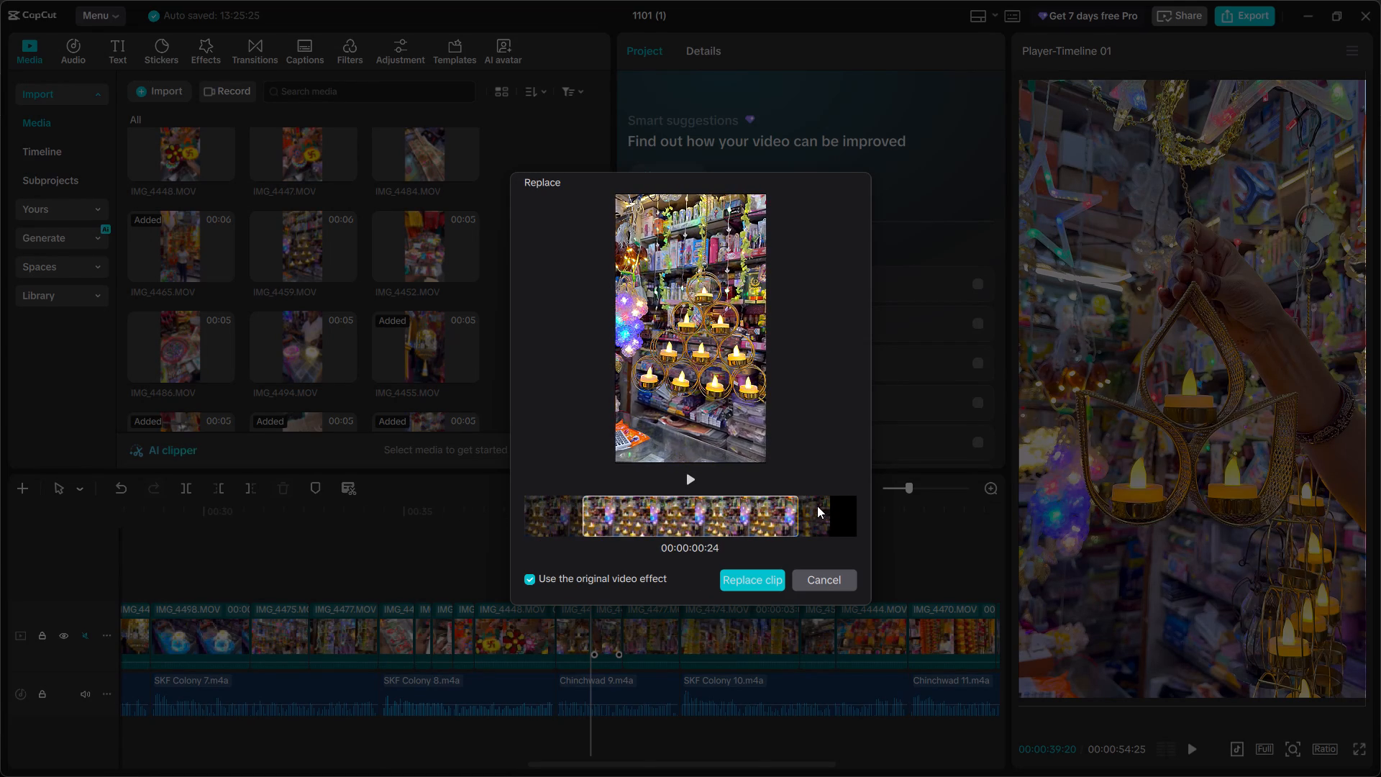
pyautogui.click(724, 580)
# Play back the edited clips above Chinchwad 9 and on into the IMG_4474.MOV segment above SKF Colony 10.
pyautogui.click(526, 543)
pyautogui.press('space')
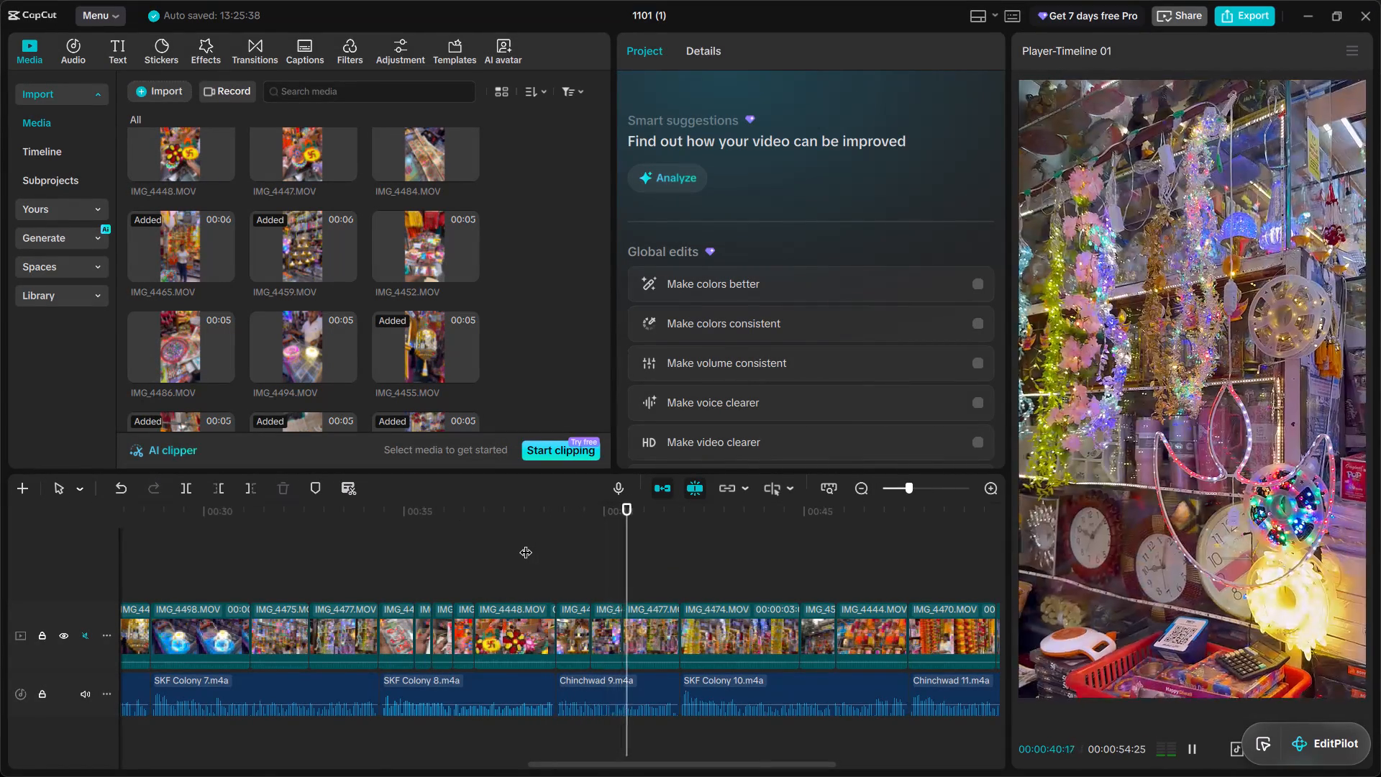
pyautogui.hscroll(-1, 650, 573)
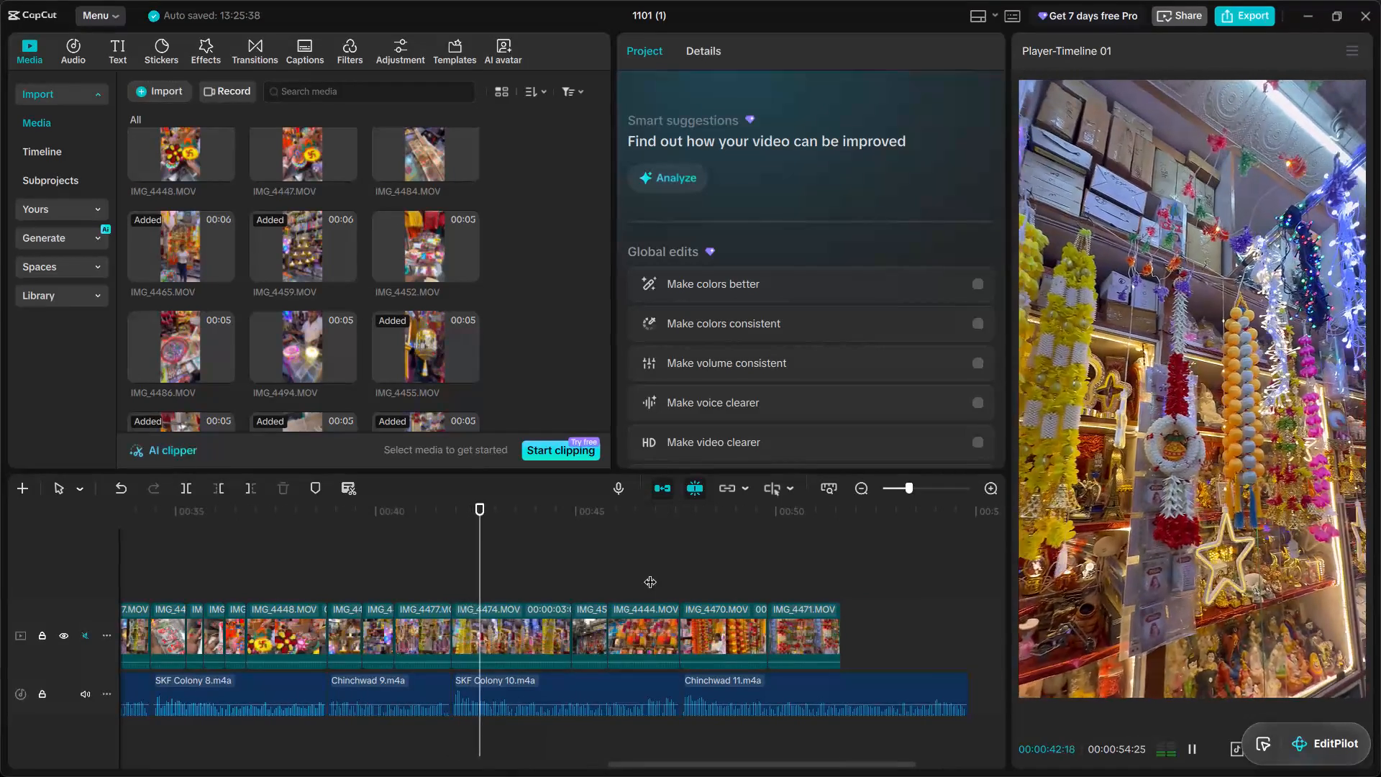
pyautogui.press('space')
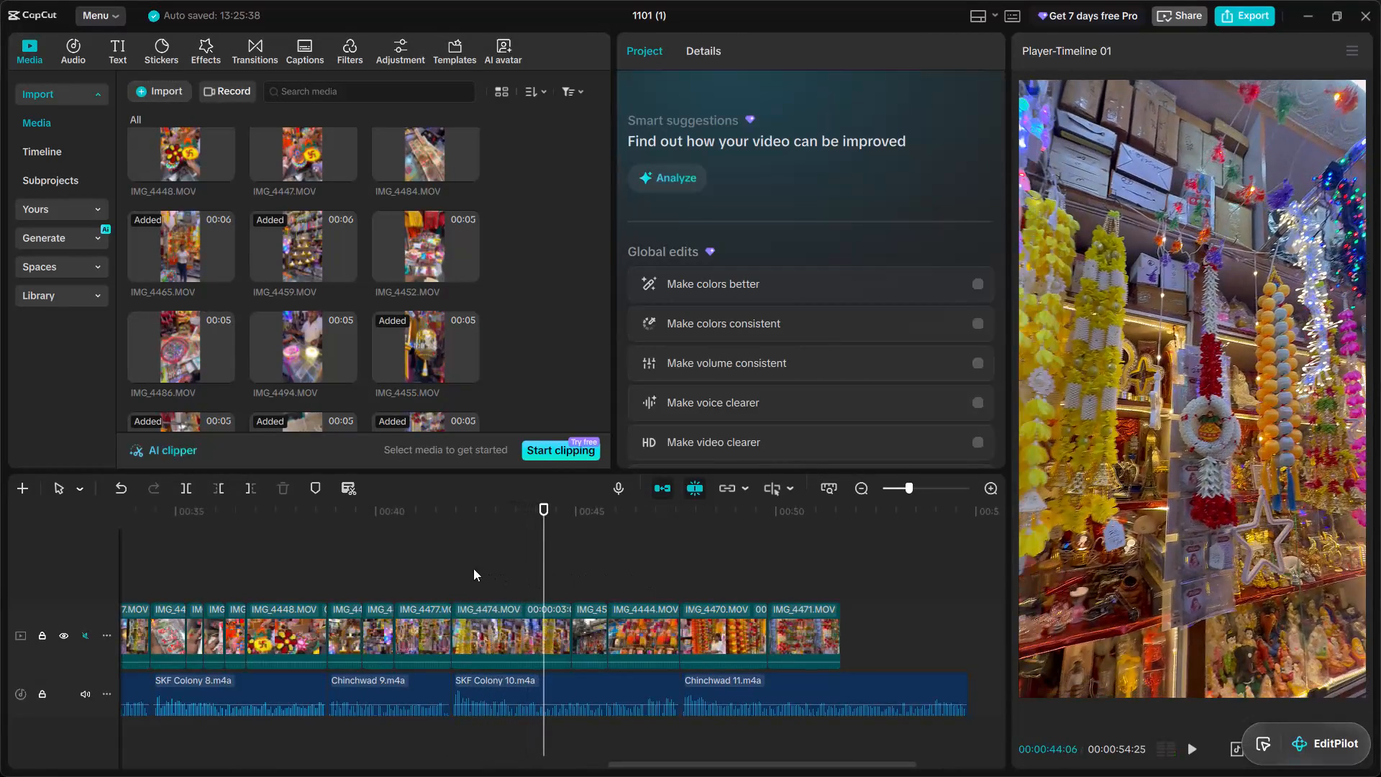
# Split the IMG_4474.MOV clip above SKF Colony 10 at 00:00:43:12.
pyautogui.click(455, 550)
pyautogui.moveTo(455, 550); pyautogui.dragTo(504, 564)
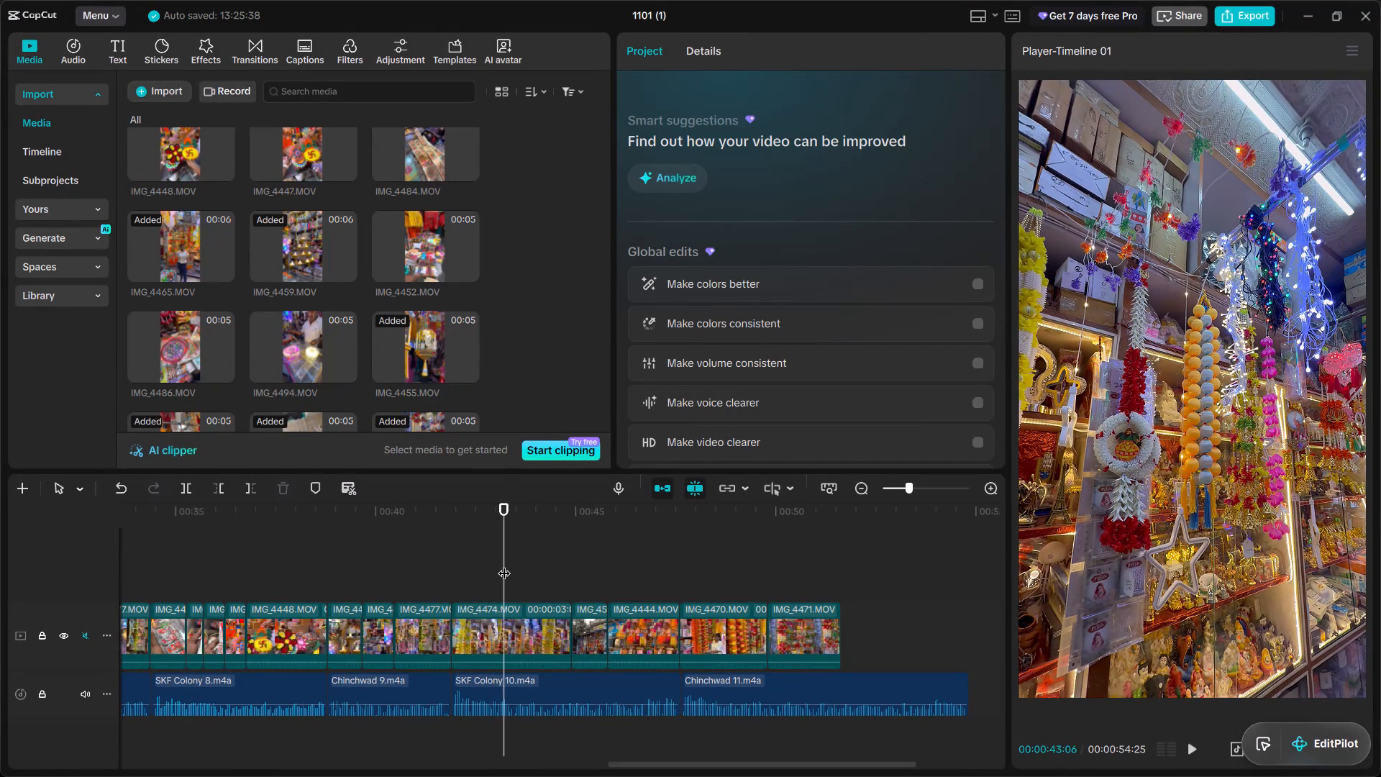
pyautogui.moveTo(504, 564); pyautogui.dragTo(511, 567)
pyautogui.hotkey('ctrl', 'b')
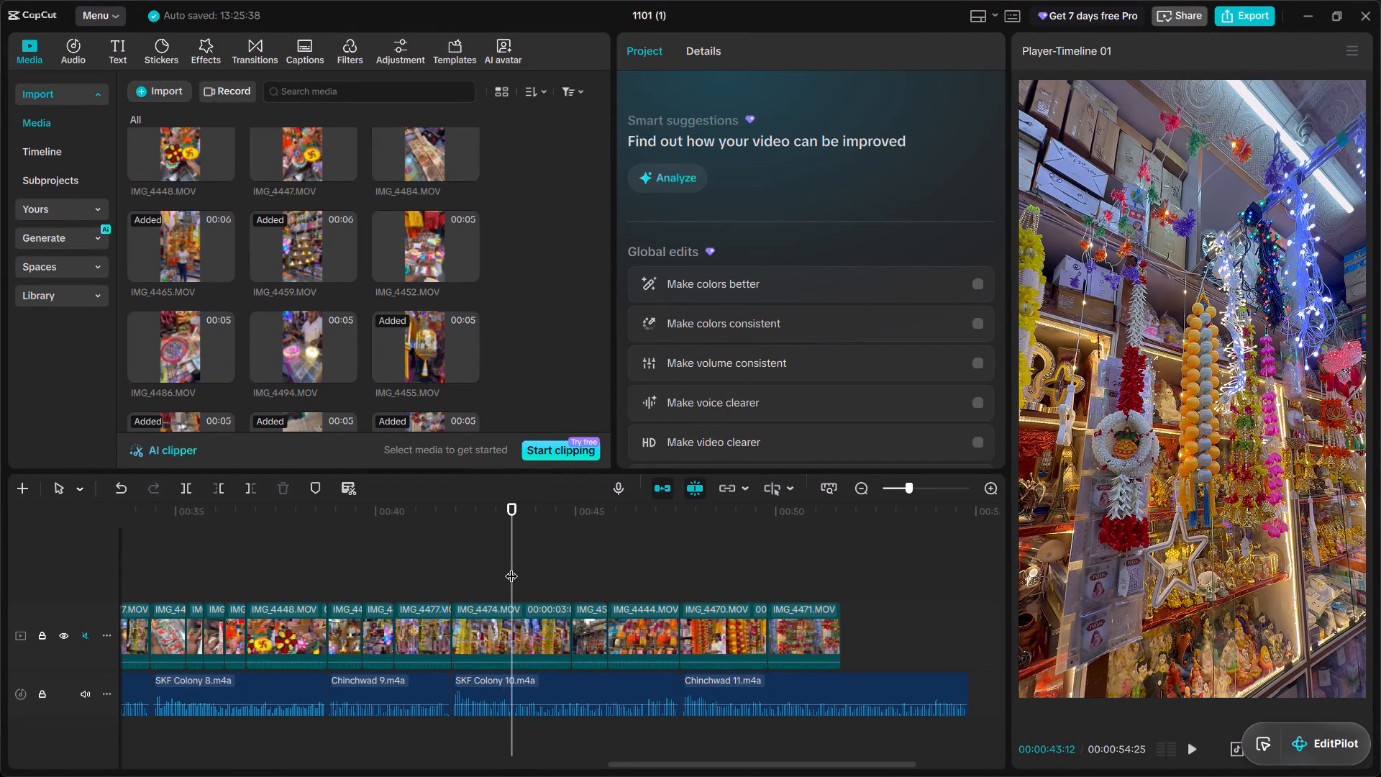
# Preview imported clips from IMG_4495.MOV and IMG_4501.MOV through IMG_4504.MOV and IMG_4506.MOV as candidates for the second IMG_4474.MOV segment.
pyautogui.scroll(7, 395, 318)
pyautogui.scroll(14, 395, 318)
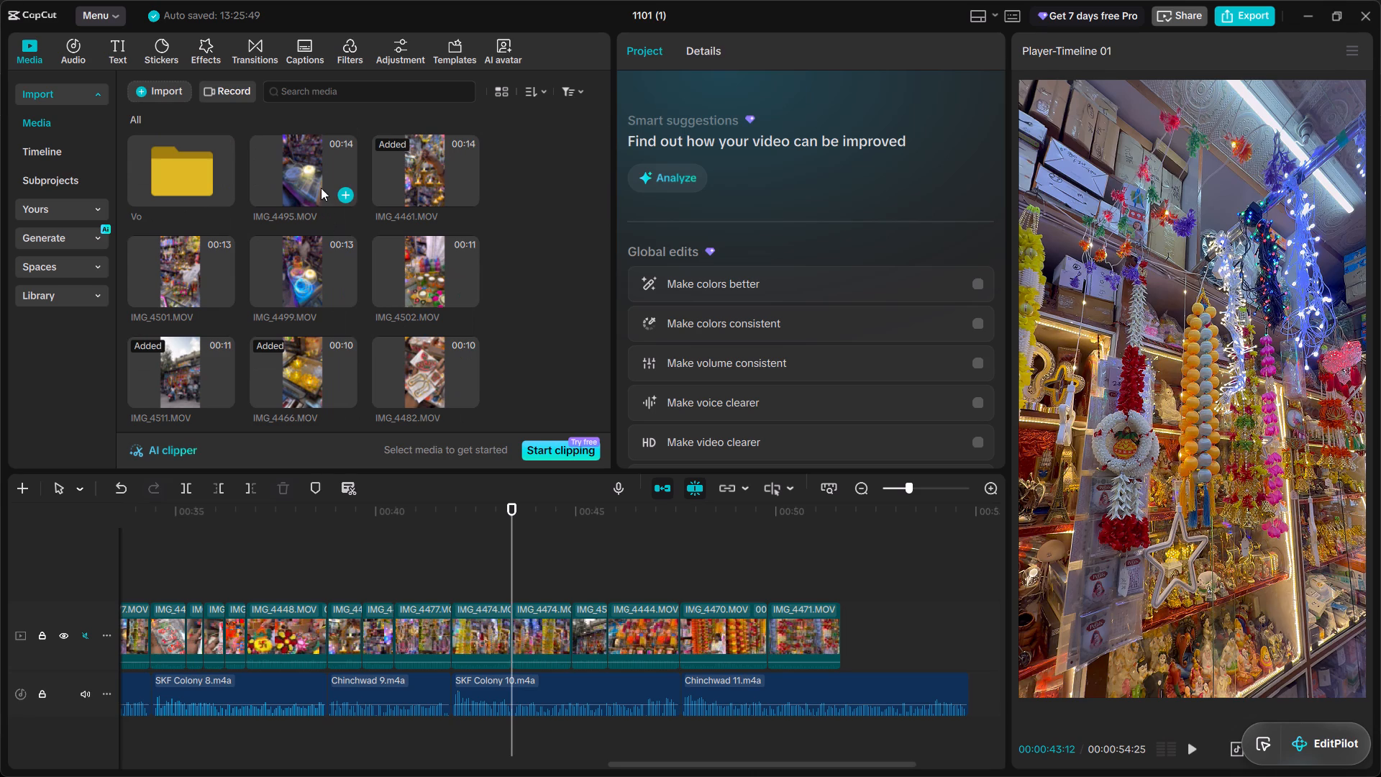
pyautogui.click(318, 170)
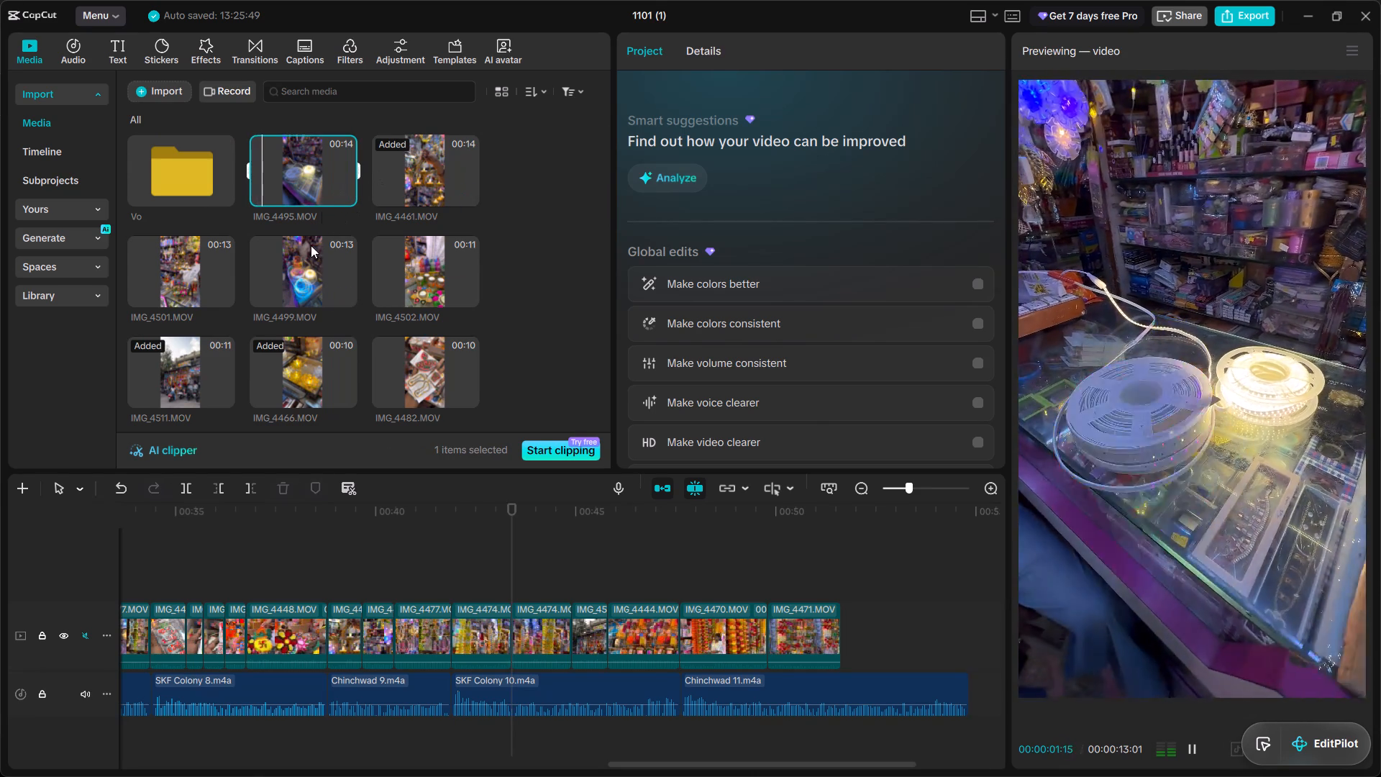
pyautogui.click(165, 279)
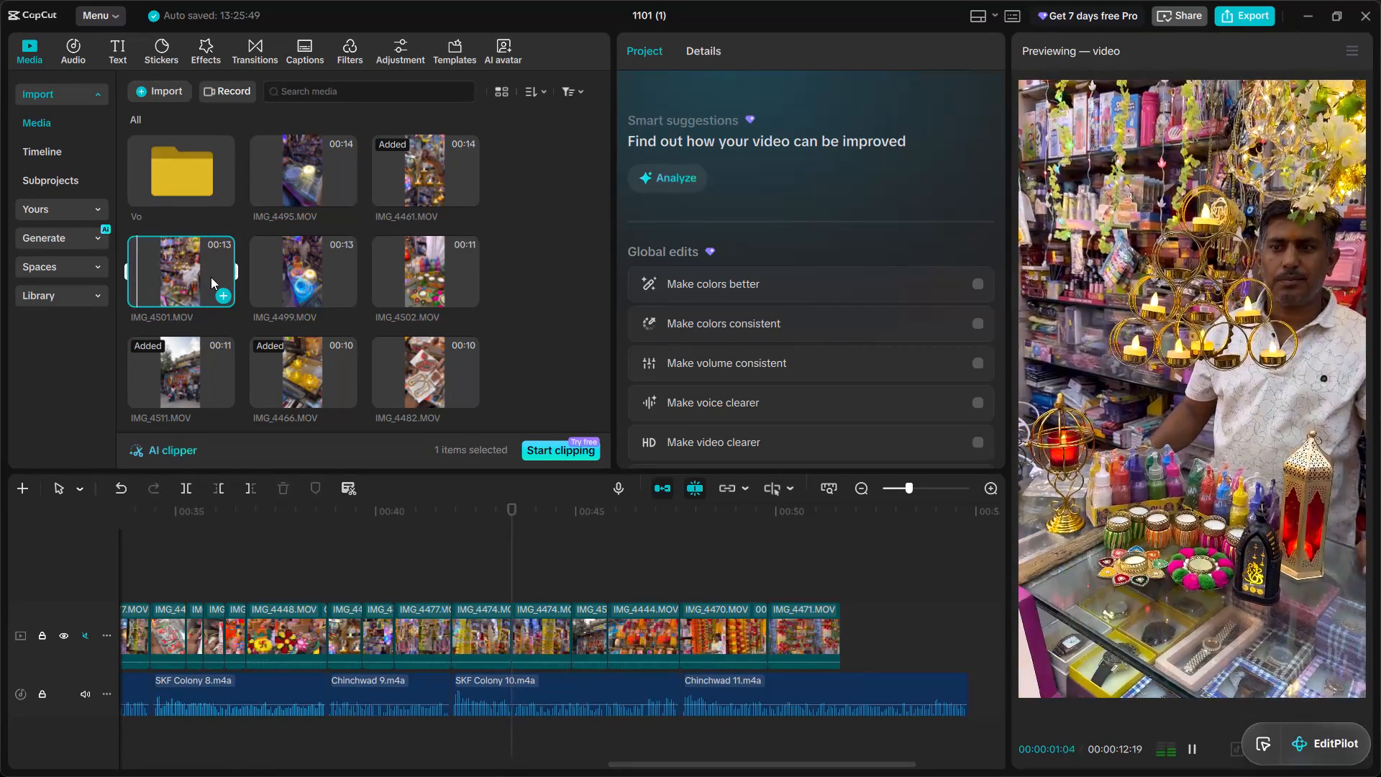
pyautogui.click(404, 277)
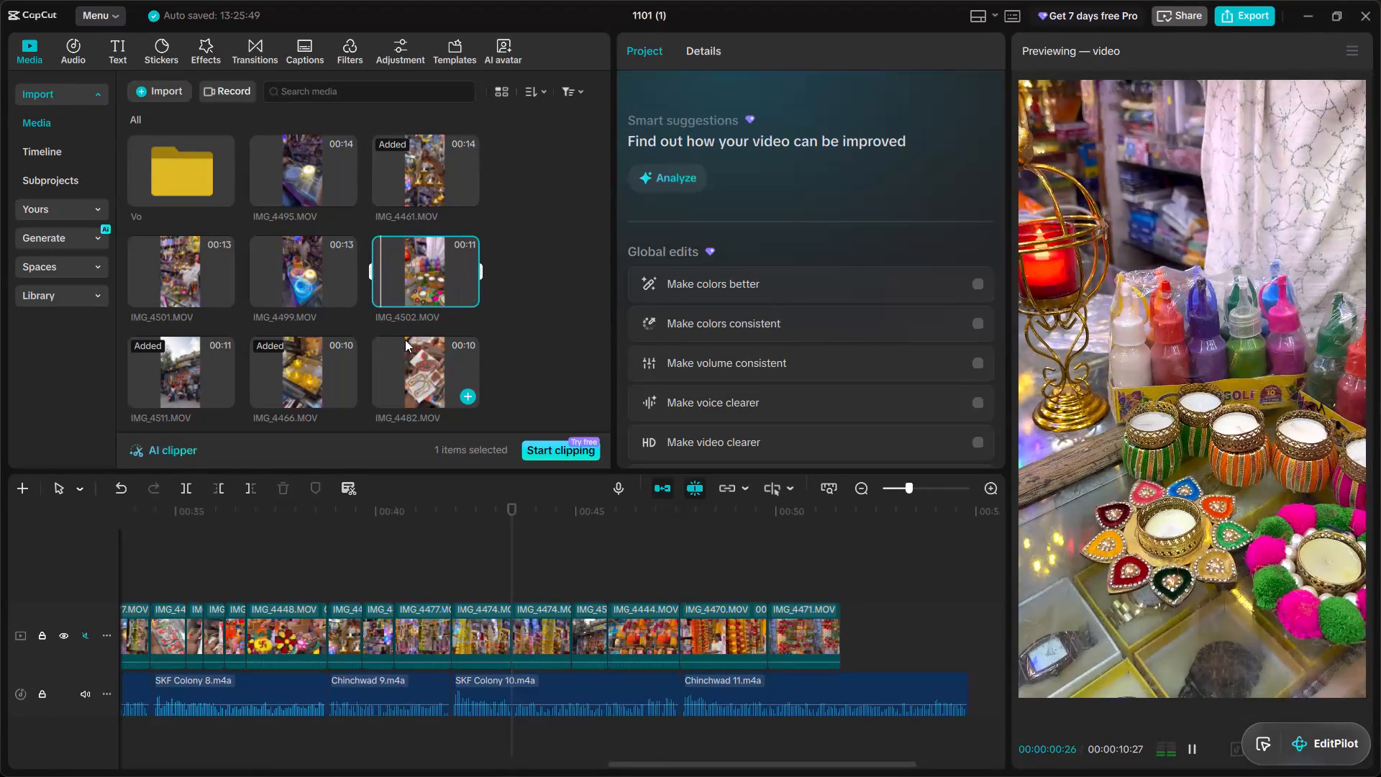
pyautogui.scroll(-1, 314, 345)
pyautogui.click(432, 275)
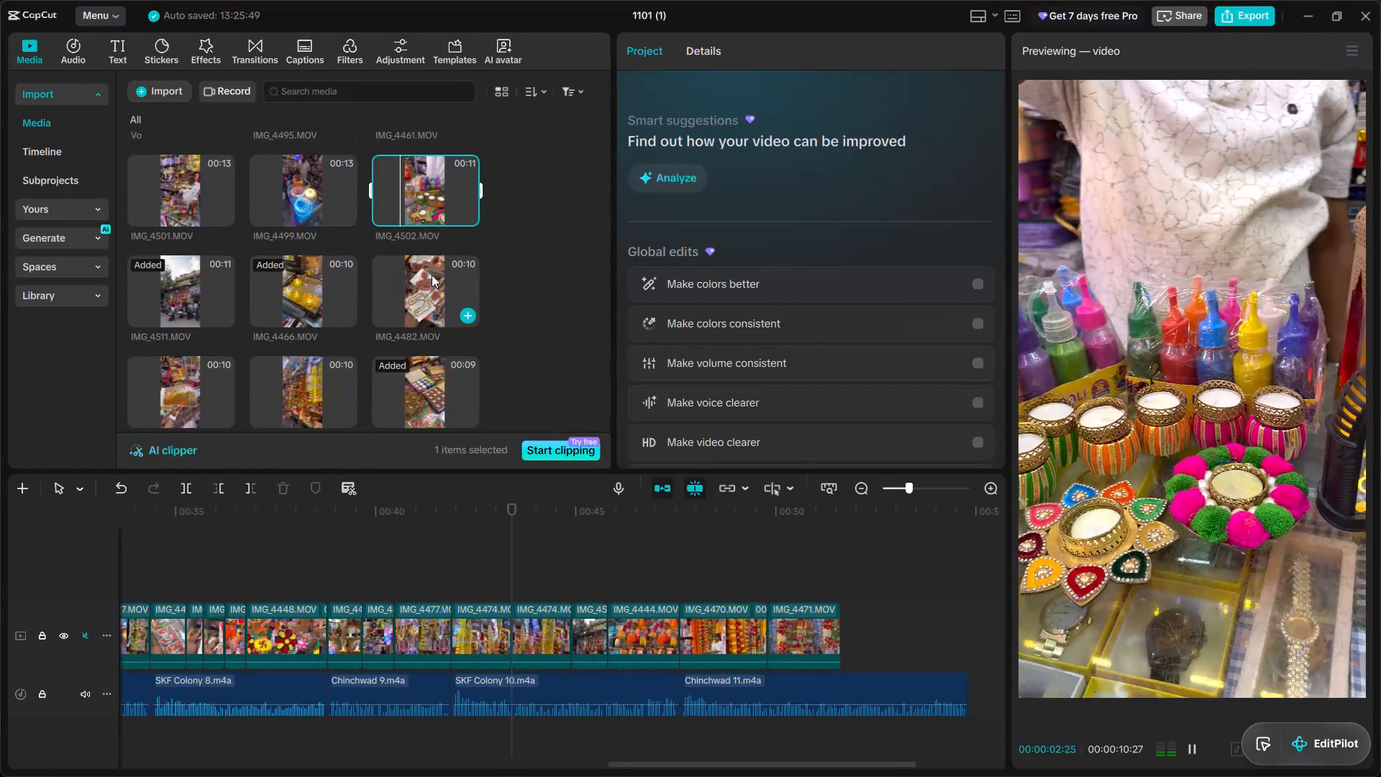
pyautogui.scroll(-2, 432, 275)
pyautogui.click(339, 218)
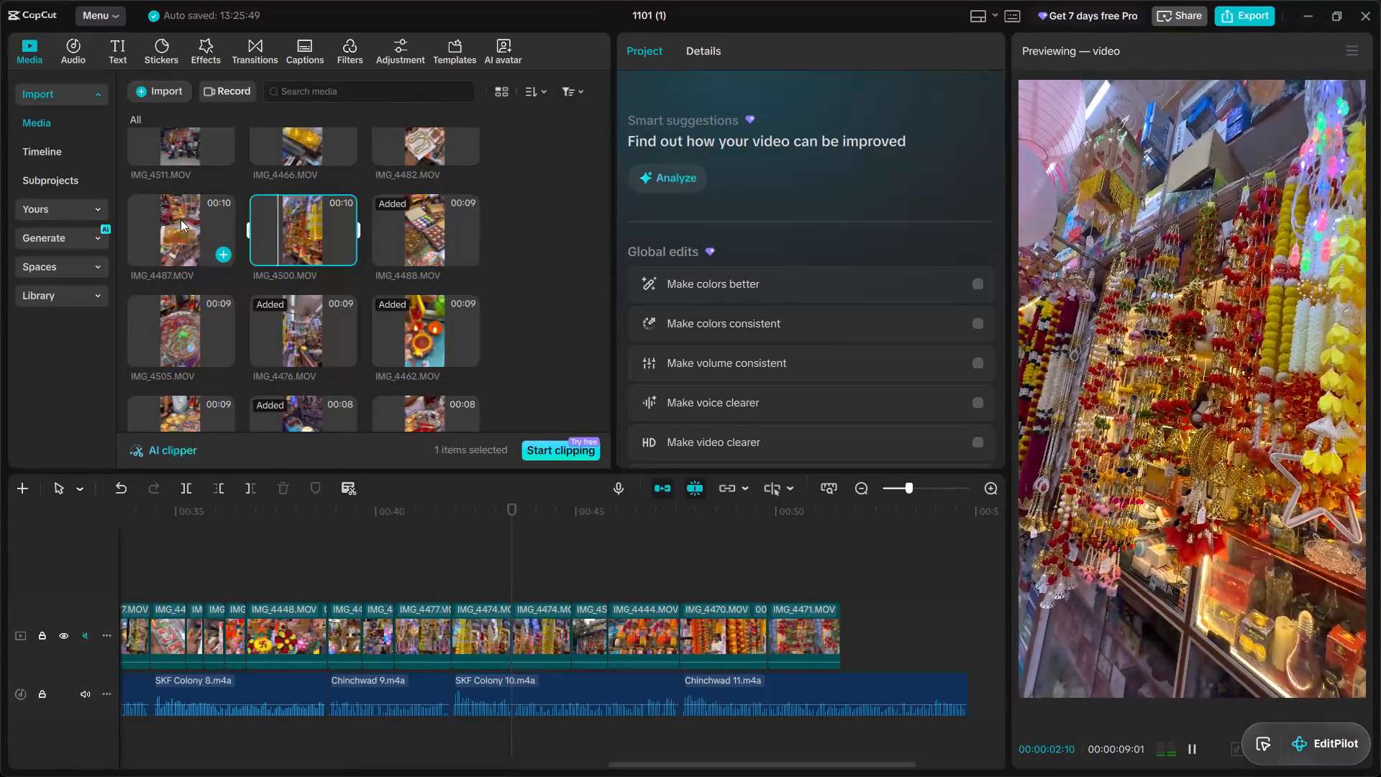
pyautogui.click(174, 215)
pyautogui.click(196, 311)
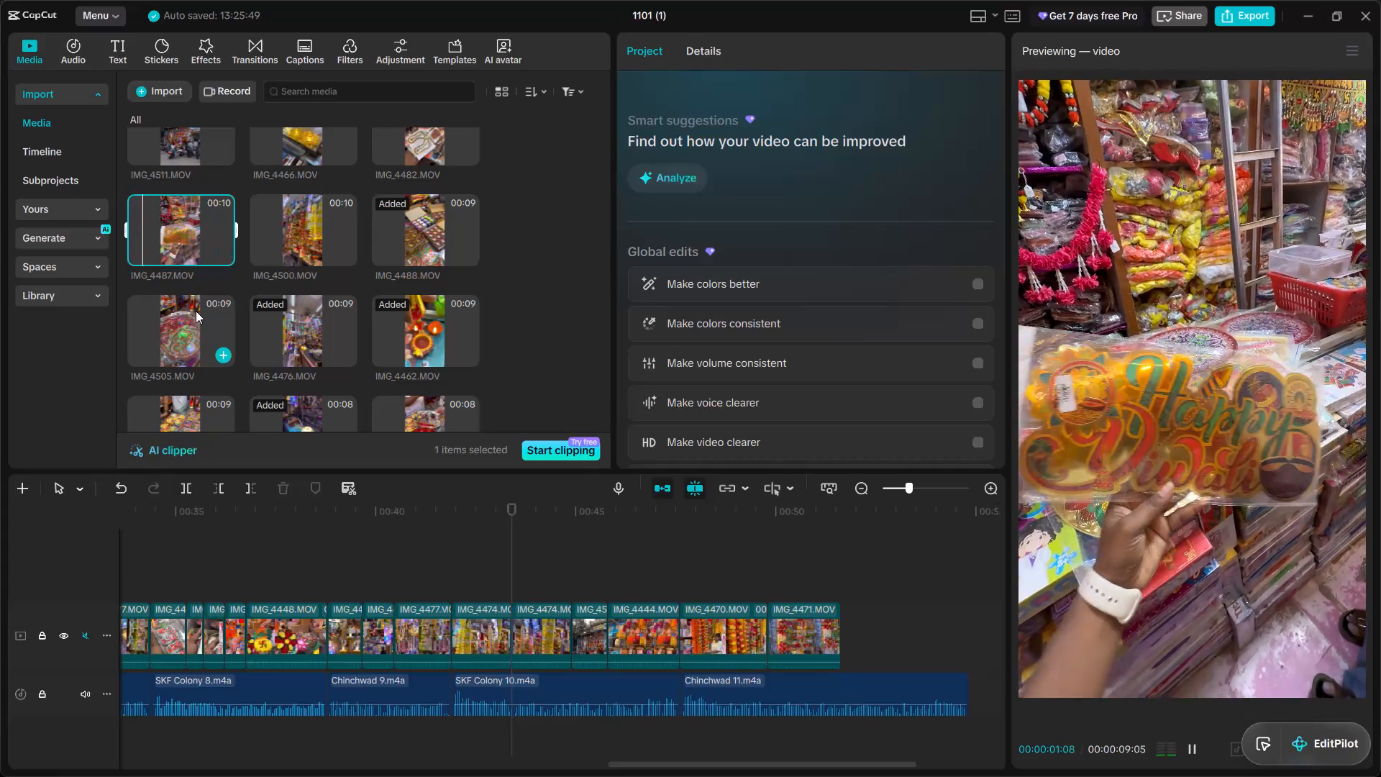
pyautogui.scroll(-1, 400, 328)
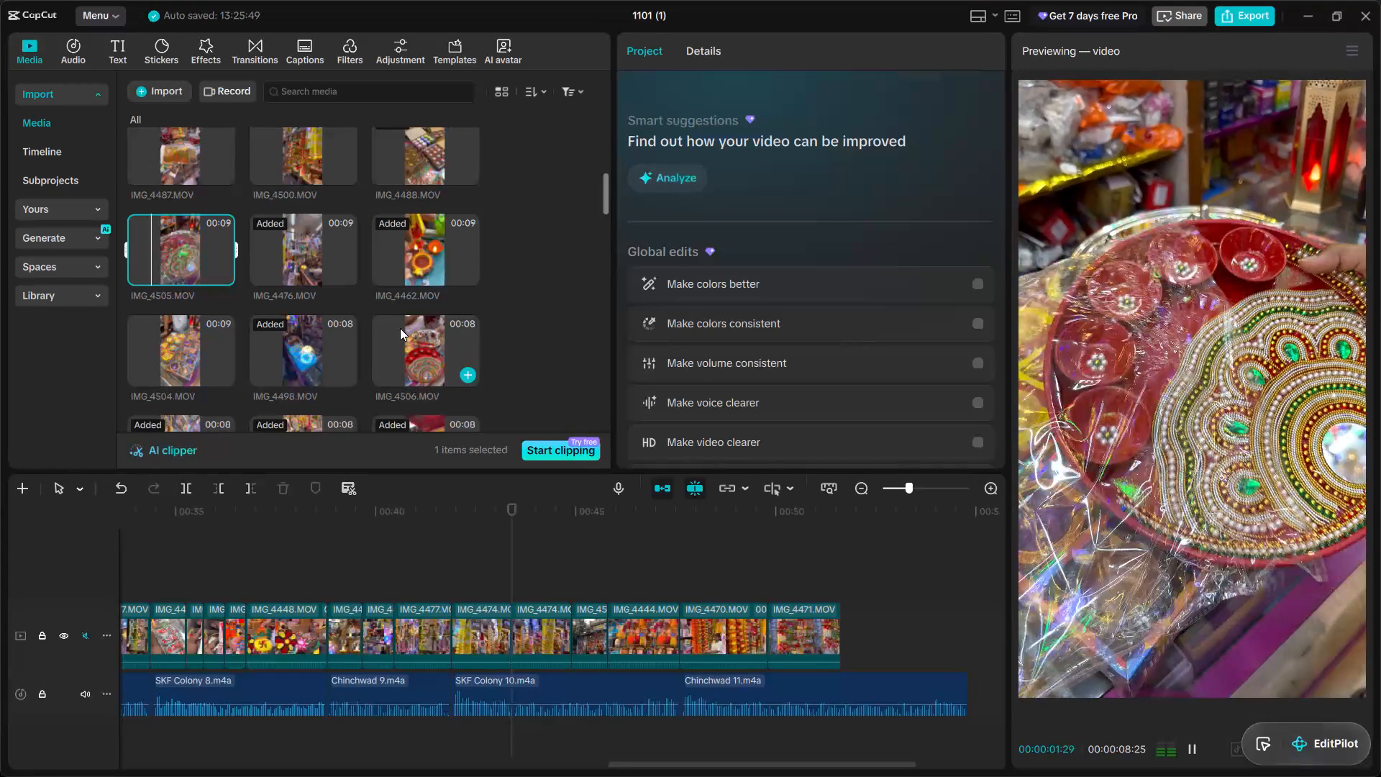
pyautogui.click(209, 328)
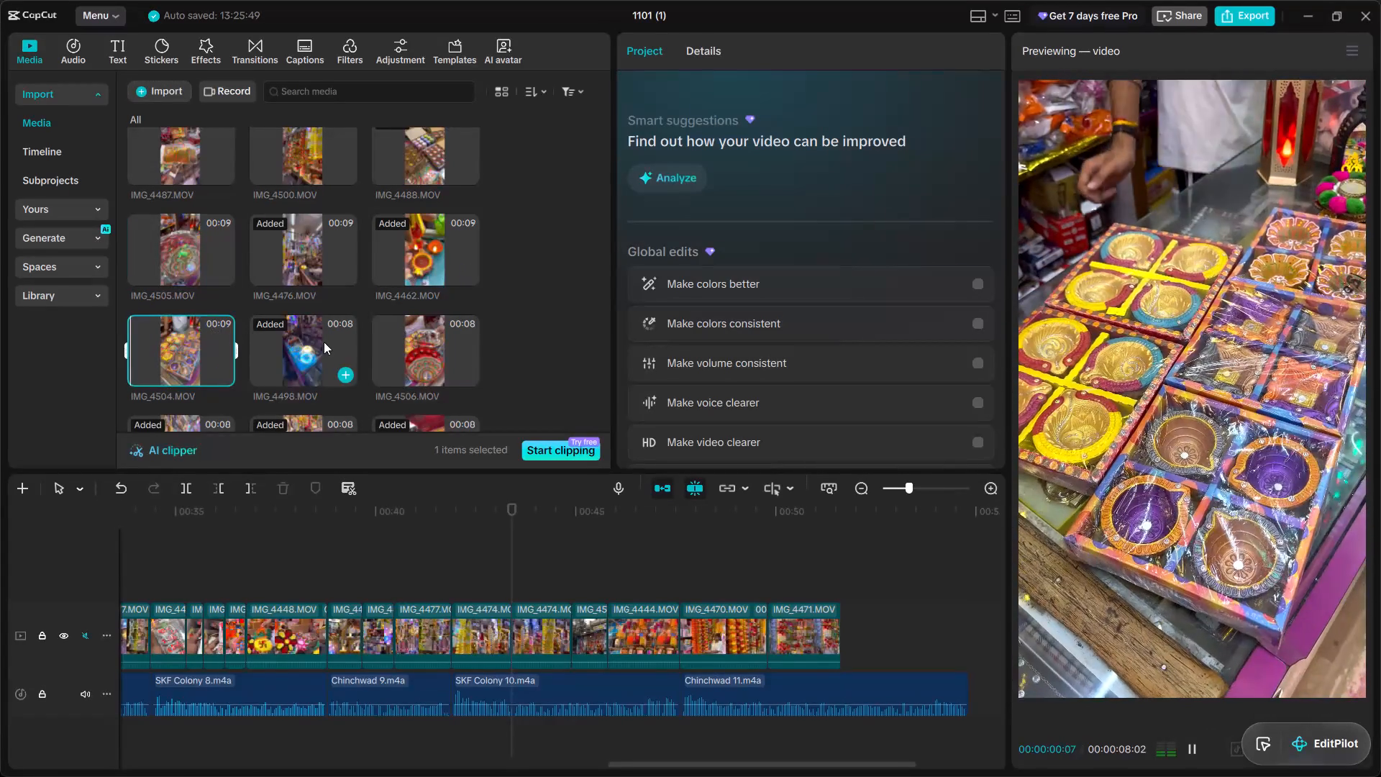
pyautogui.click(419, 342)
pyautogui.scroll(-1, 419, 342)
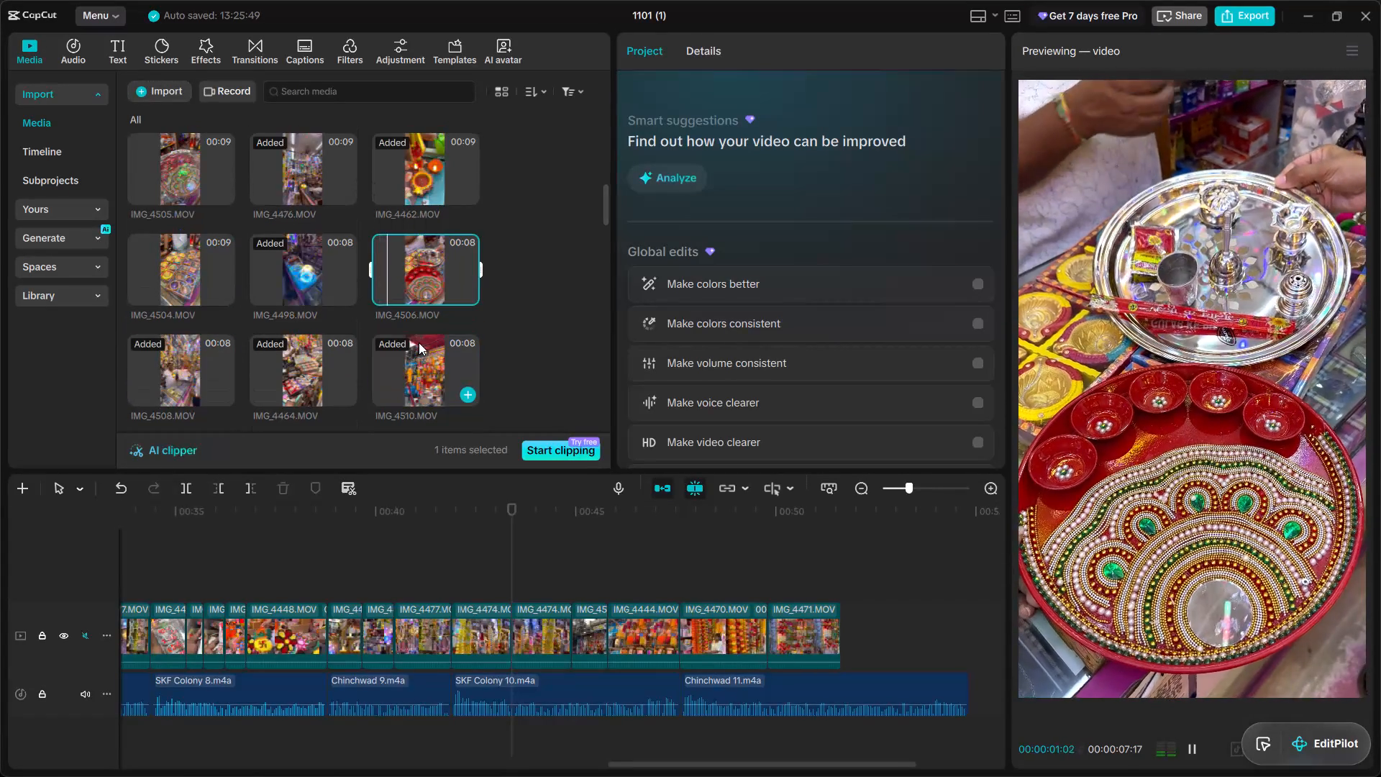
# Replace the second IMG_4474.MOV segment above SKF Colony 10 with IMG_4449.MOV, keeping the original video effect.
pyautogui.scroll(-1, 419, 342)
pyautogui.click(416, 314)
pyautogui.scroll(-1, 416, 314)
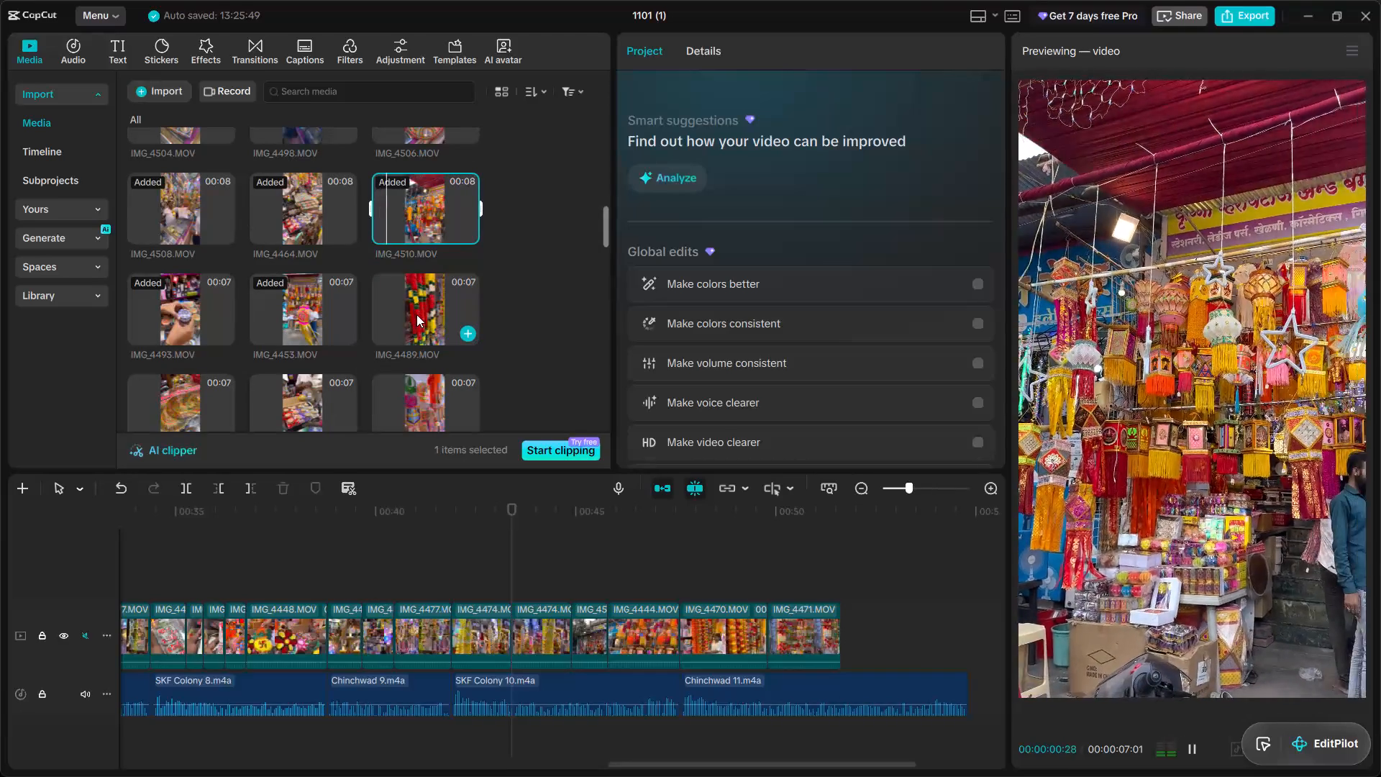
pyautogui.click(416, 314)
pyautogui.scroll(-1, 416, 315)
pyautogui.click(416, 315)
pyautogui.scroll(-1, 416, 315)
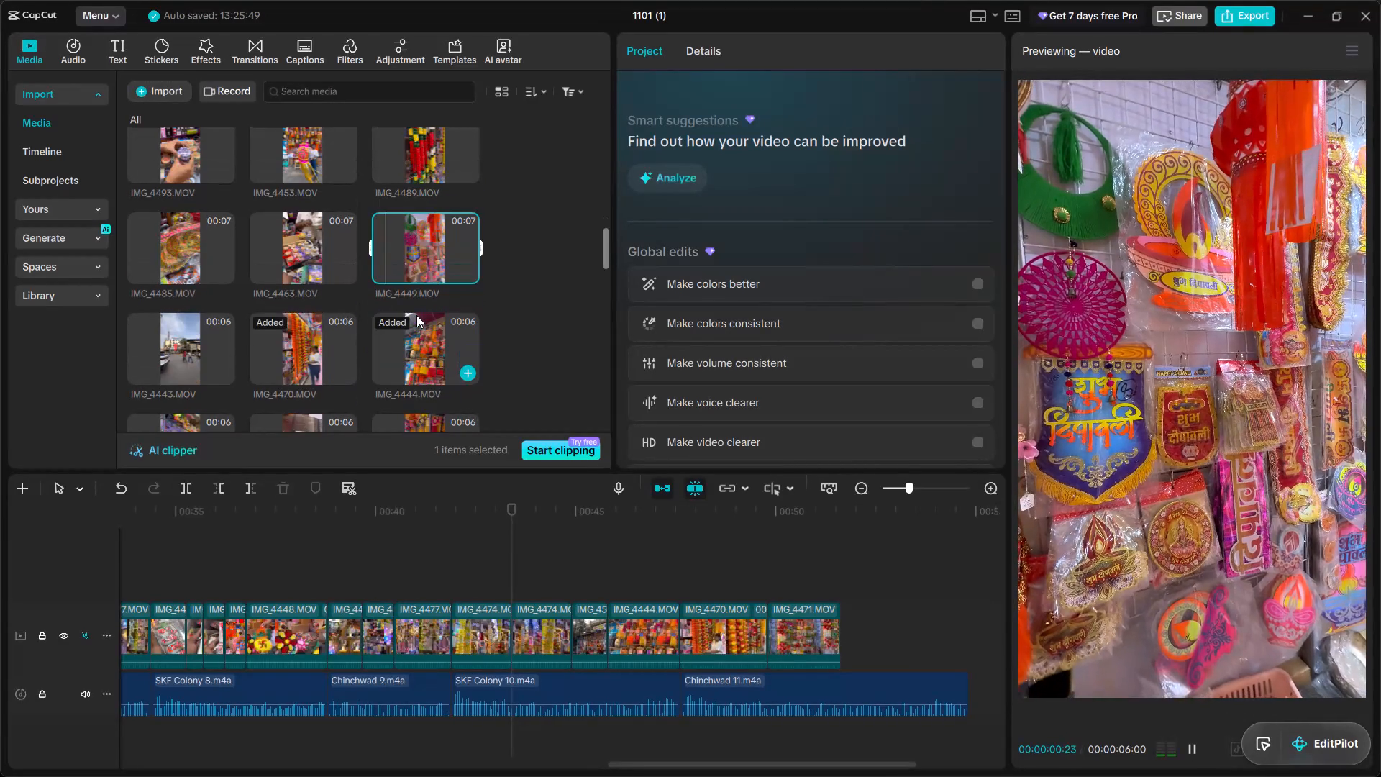
pyautogui.moveTo(408, 229); pyautogui.dragTo(536, 637)
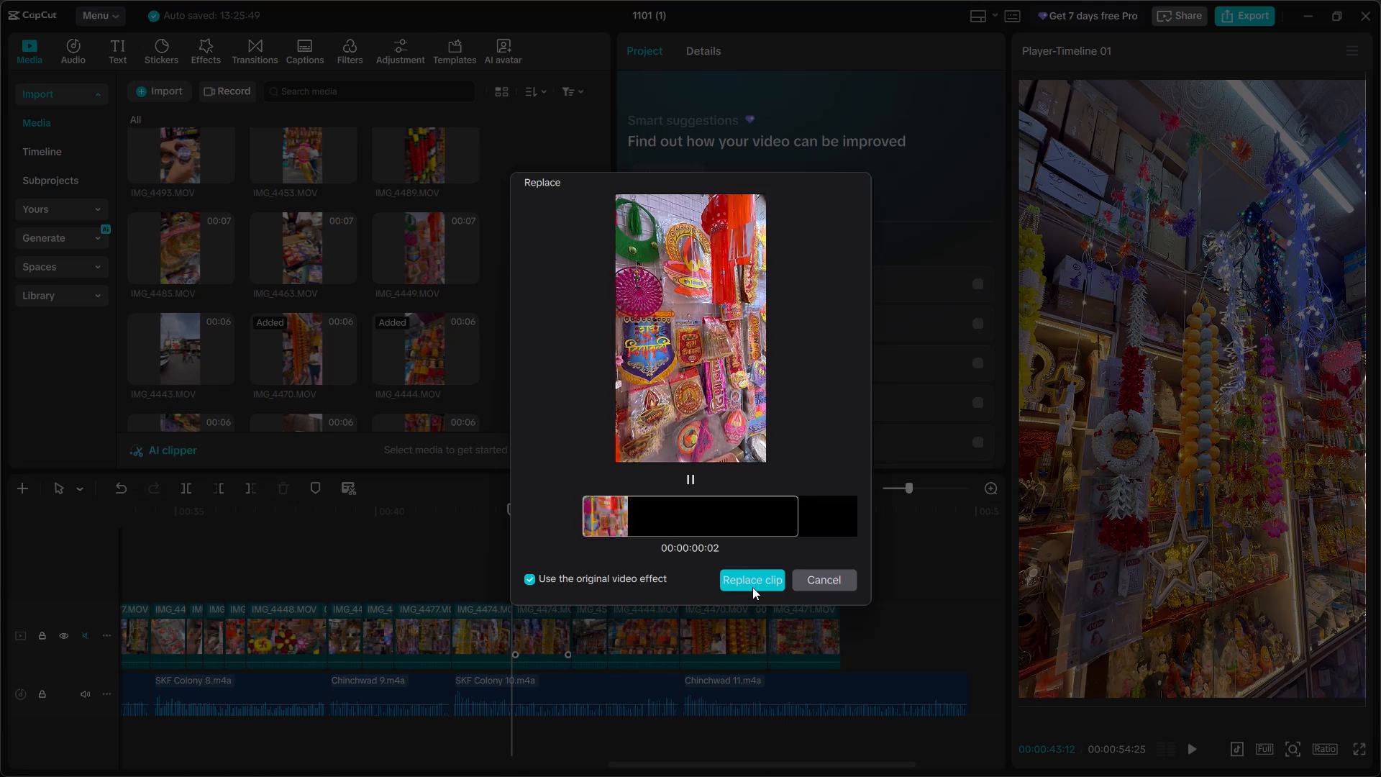
pyautogui.click(752, 587)
# Play back the timeline from the start of SKF Colony 10 through to the IMG_4471.MOV clip above Chinchwad 11.
pyautogui.click(462, 586)
pyautogui.press('space')
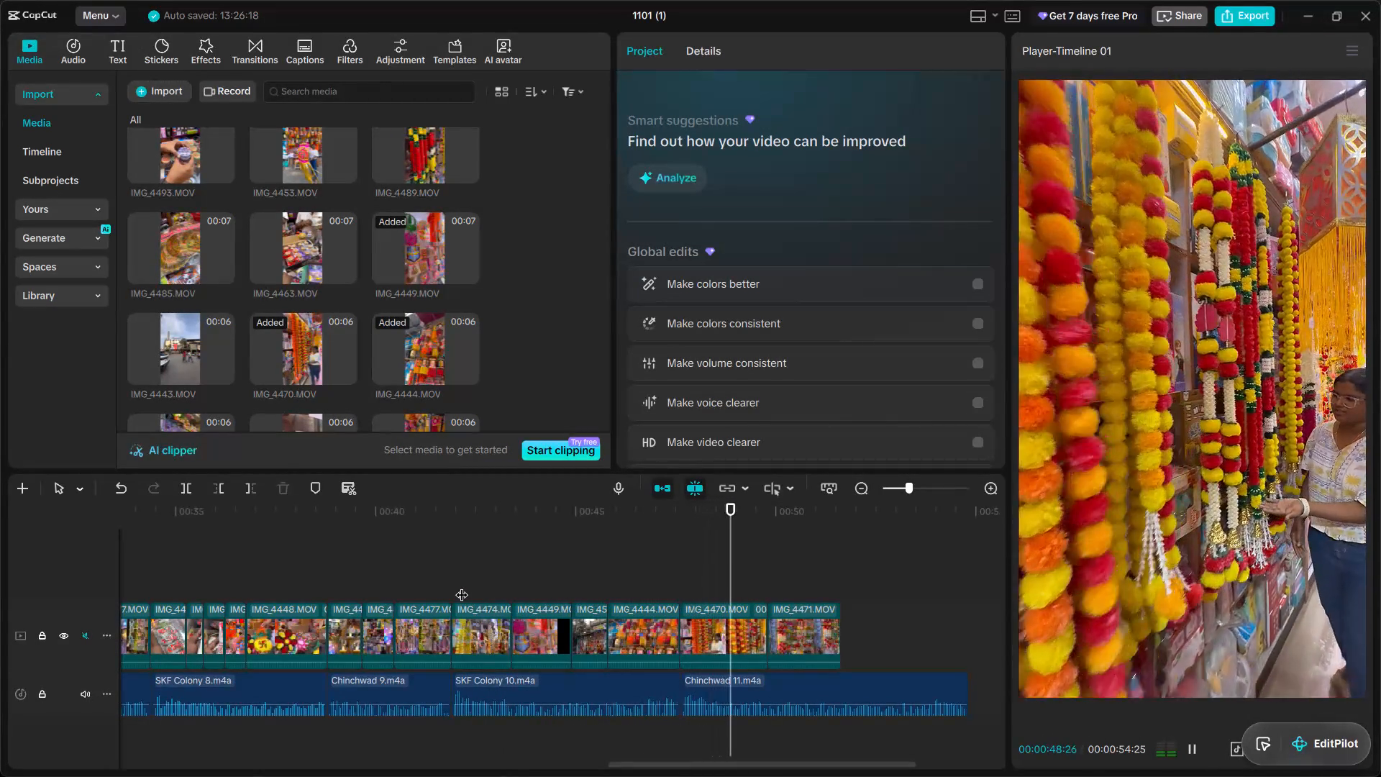
pyautogui.press('space')
pyautogui.hscroll(-1, 654, 613)
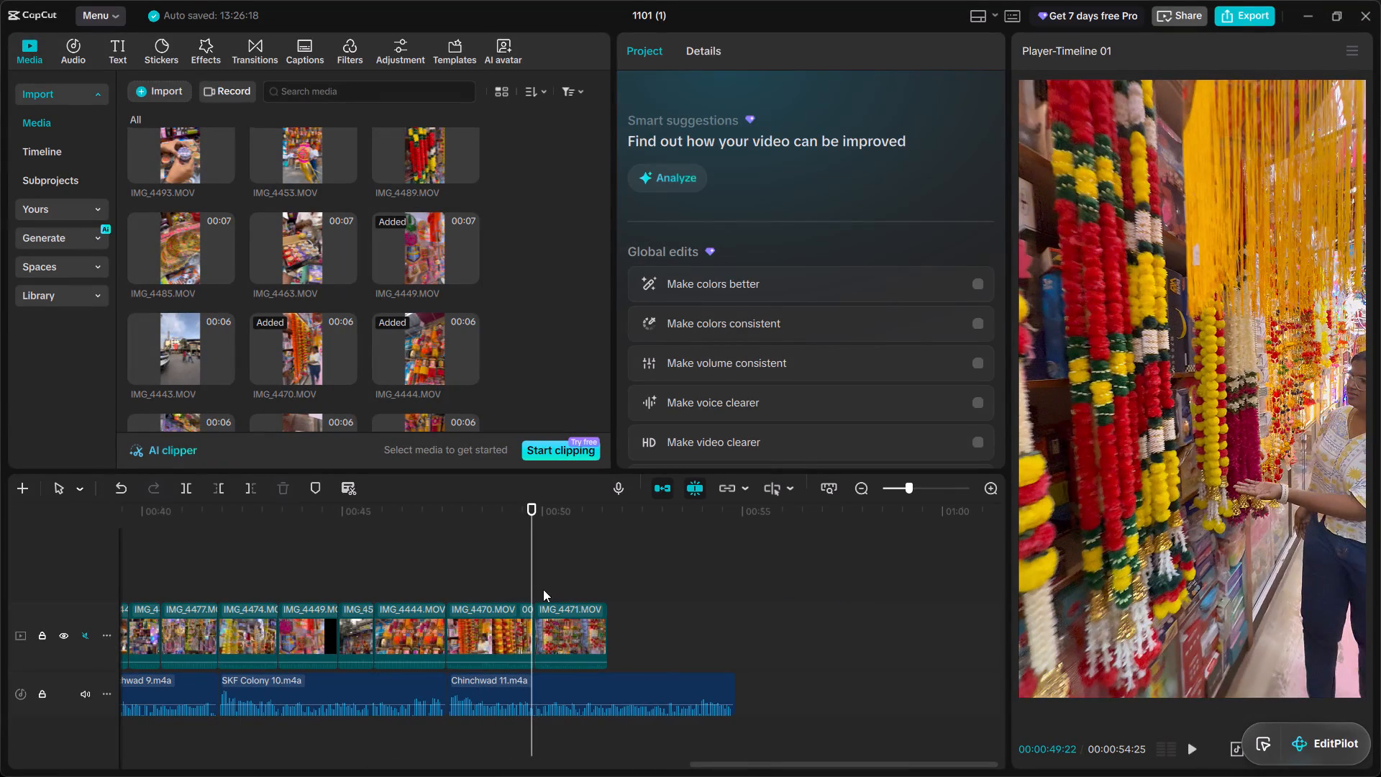
pyautogui.click(504, 568)
pyautogui.press('space')
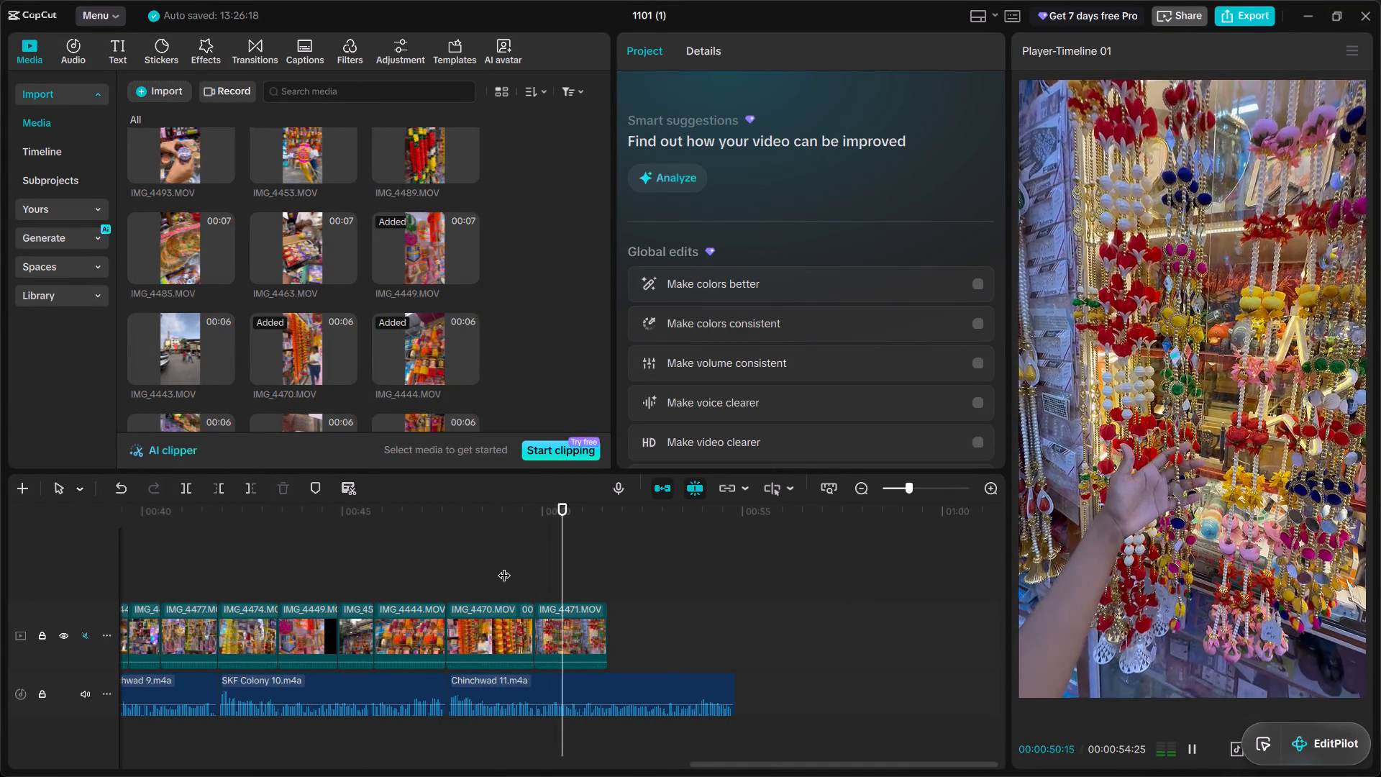
pyautogui.press('space')
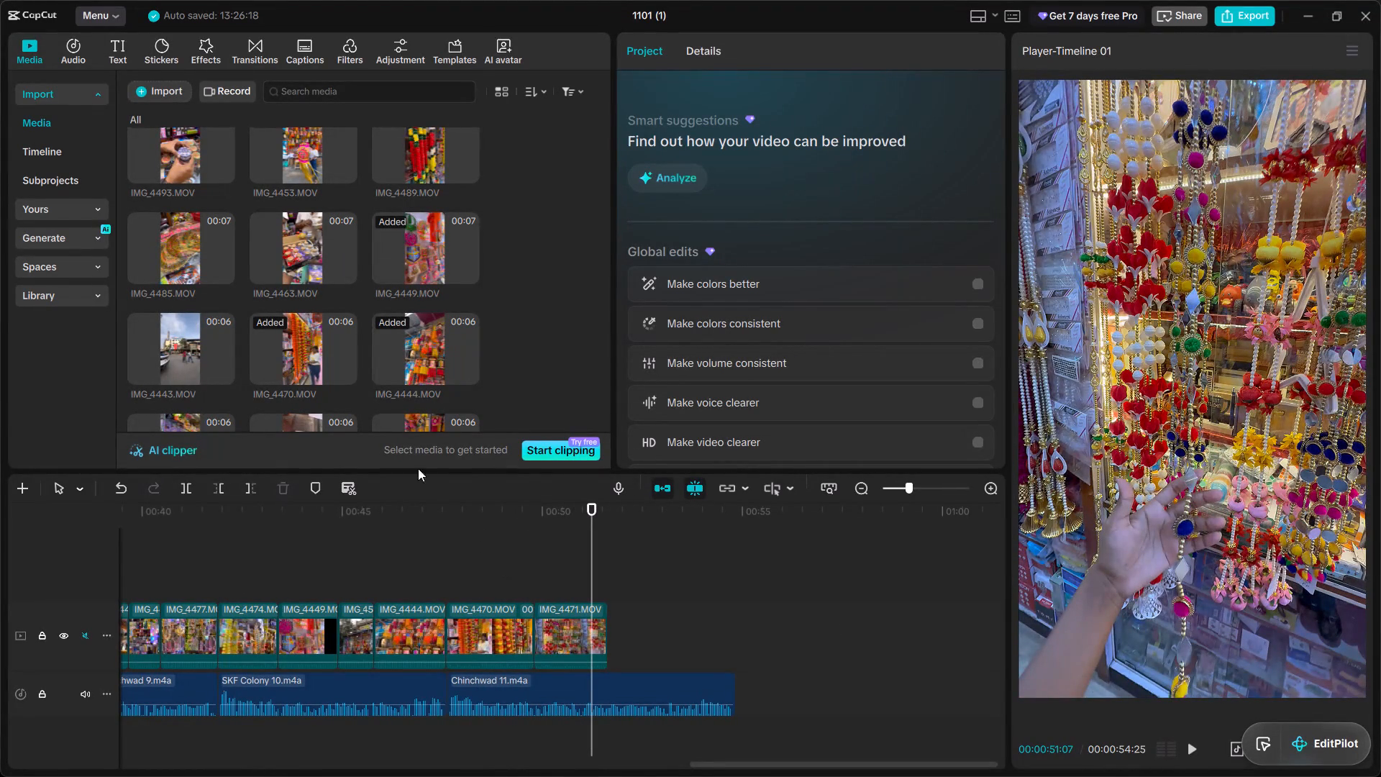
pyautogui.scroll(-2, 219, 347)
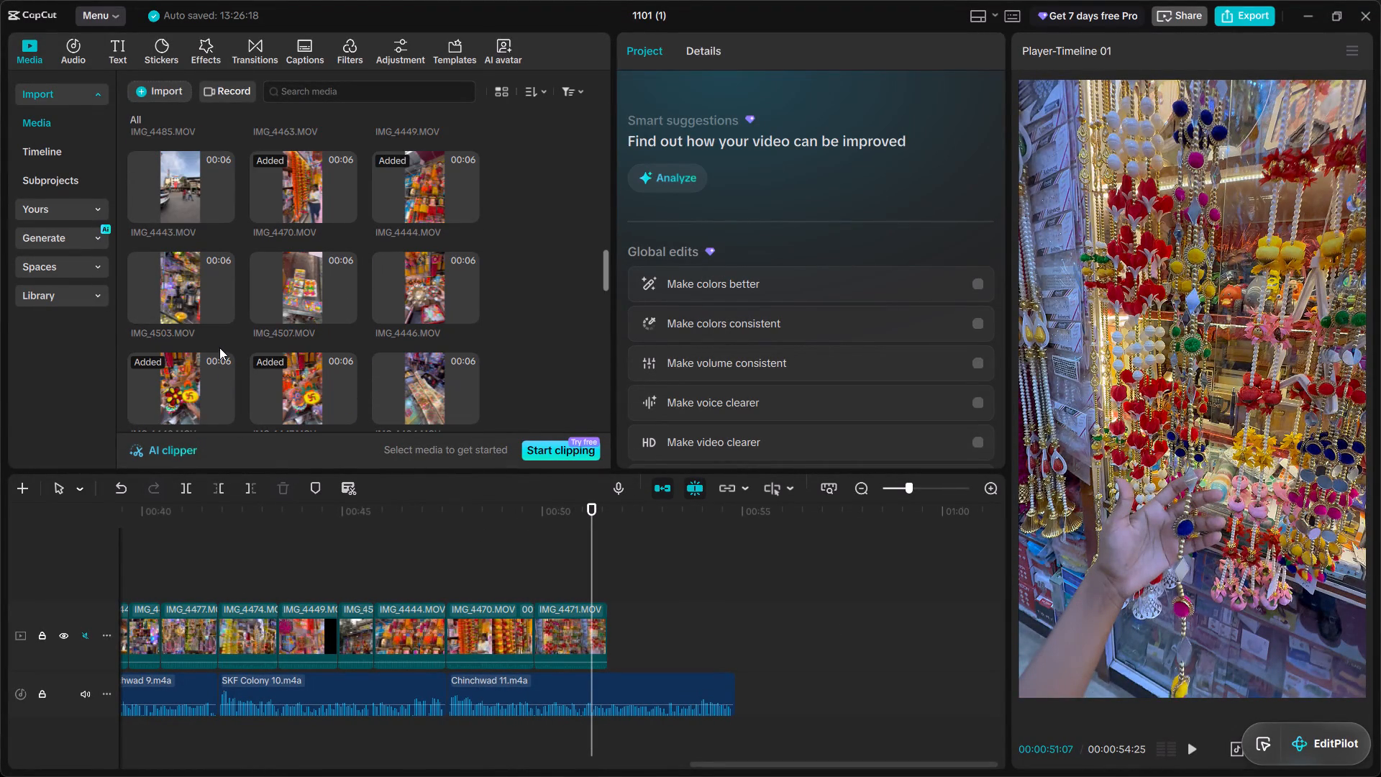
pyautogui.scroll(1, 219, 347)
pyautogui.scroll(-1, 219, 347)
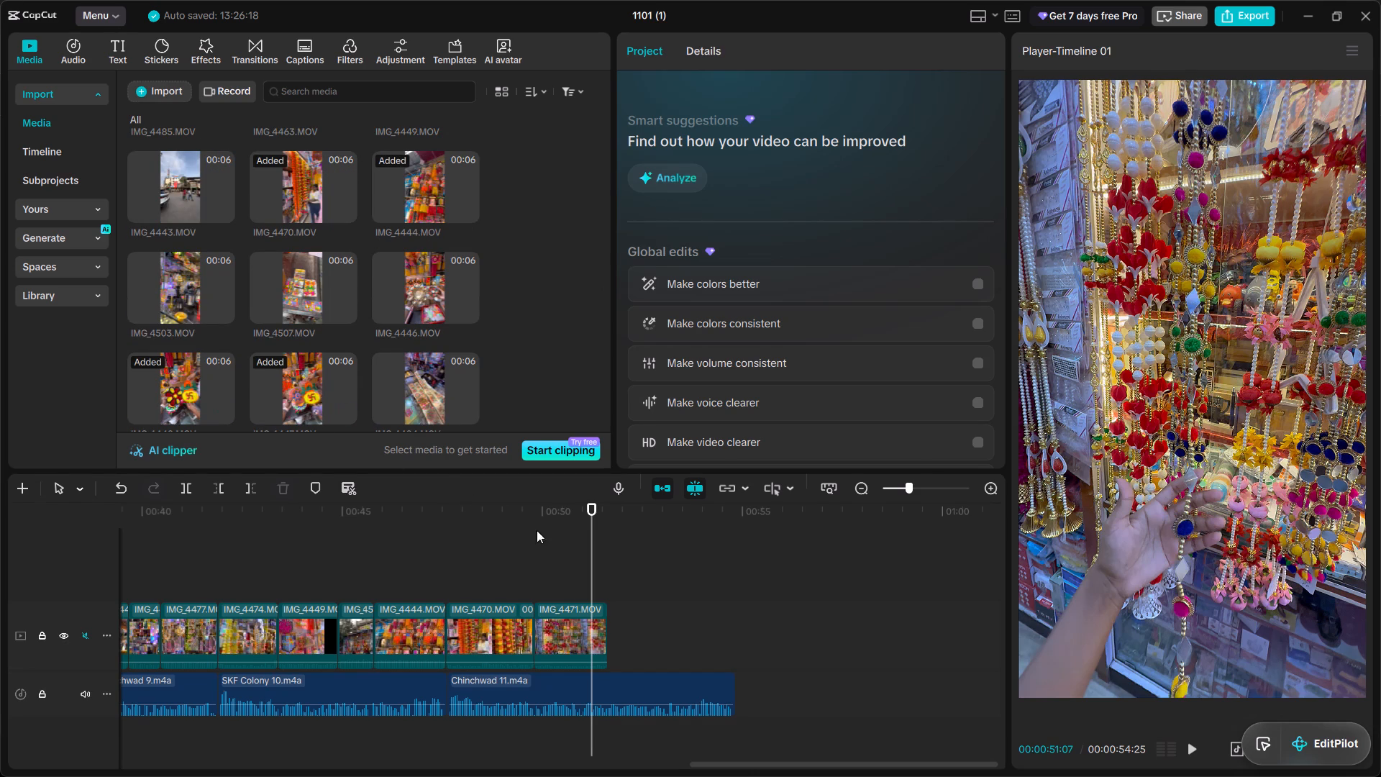
# Play back the video's opening, from IMG_4508.MOV into IMG_4510.MOV above Chinchwad 1.
pyautogui.hscroll(8, 391, 587)
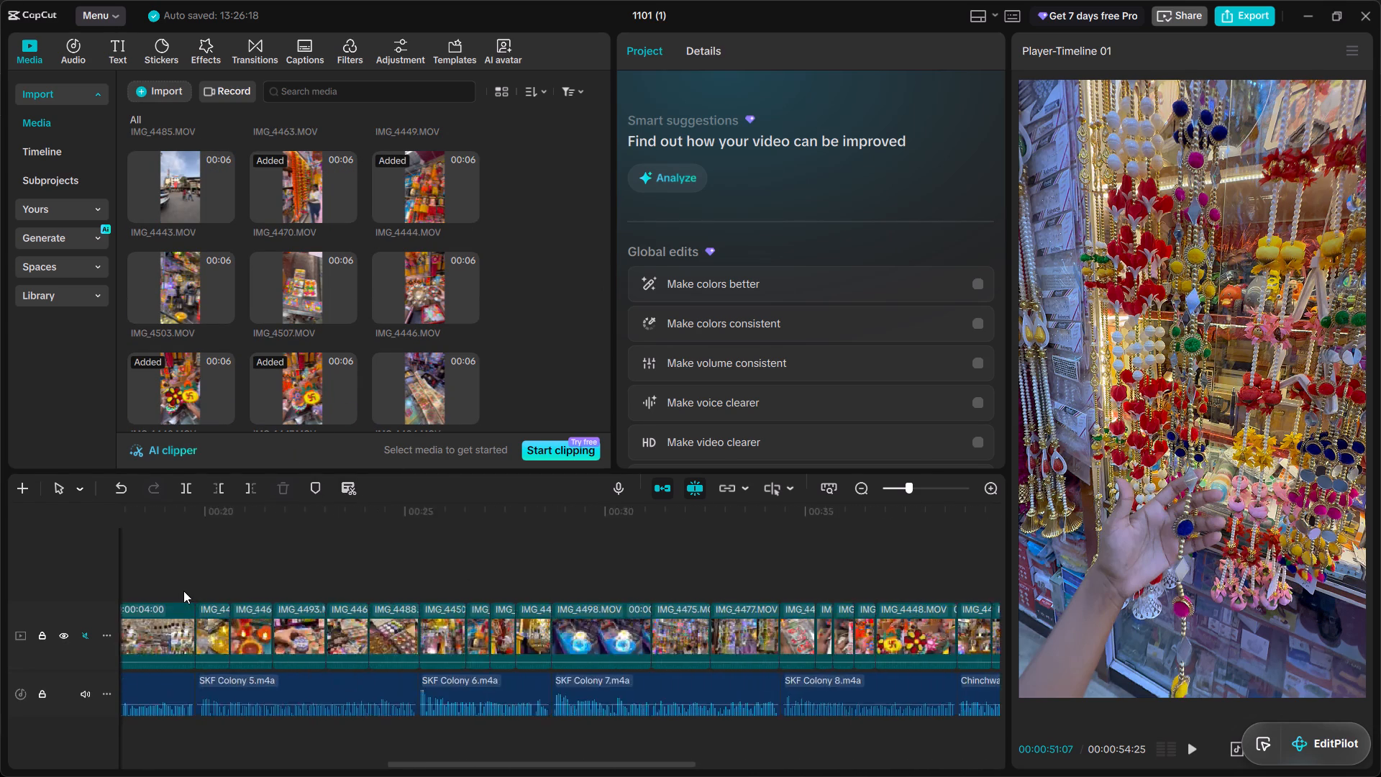
pyautogui.hscroll(10, 183, 591)
pyautogui.click(180, 562)
pyautogui.moveTo(180, 562); pyautogui.dragTo(140, 562)
pyautogui.press('space')
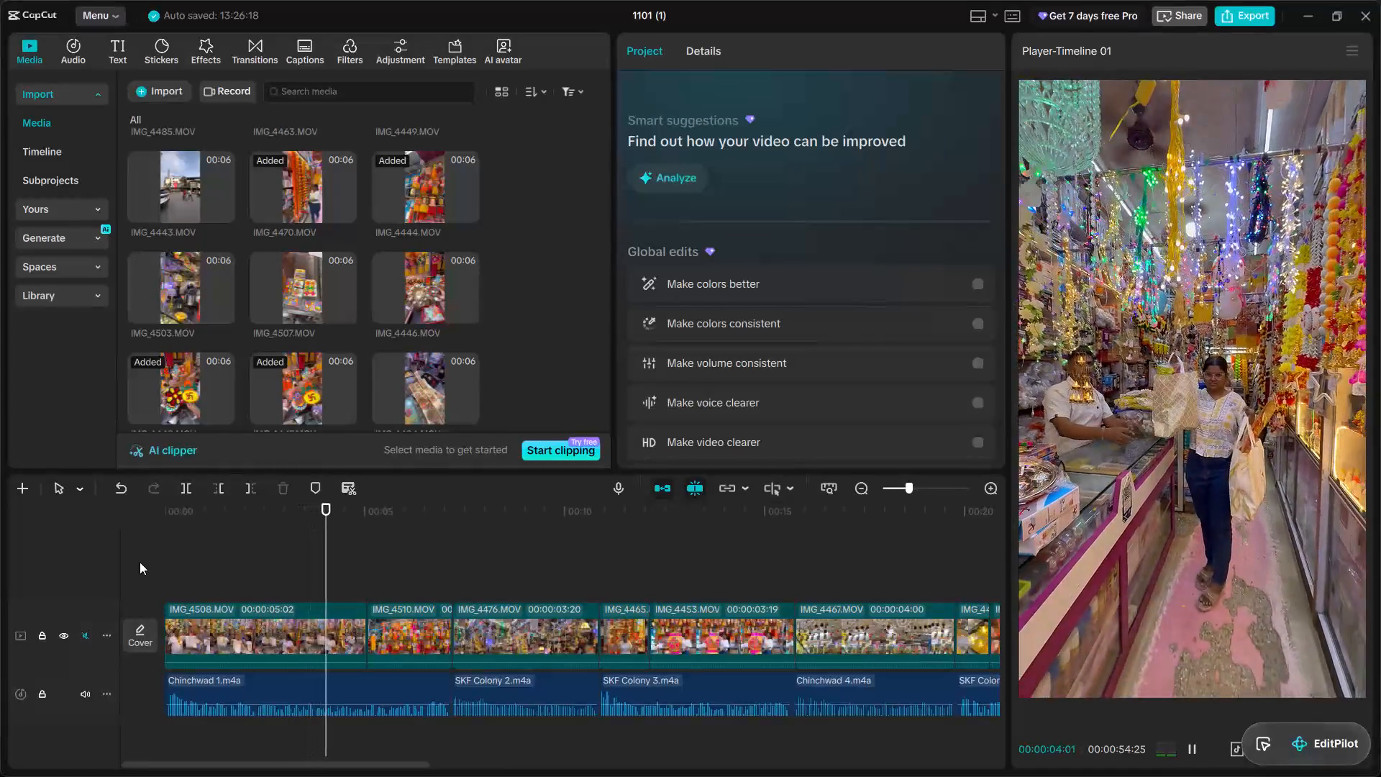
pyautogui.press('space')
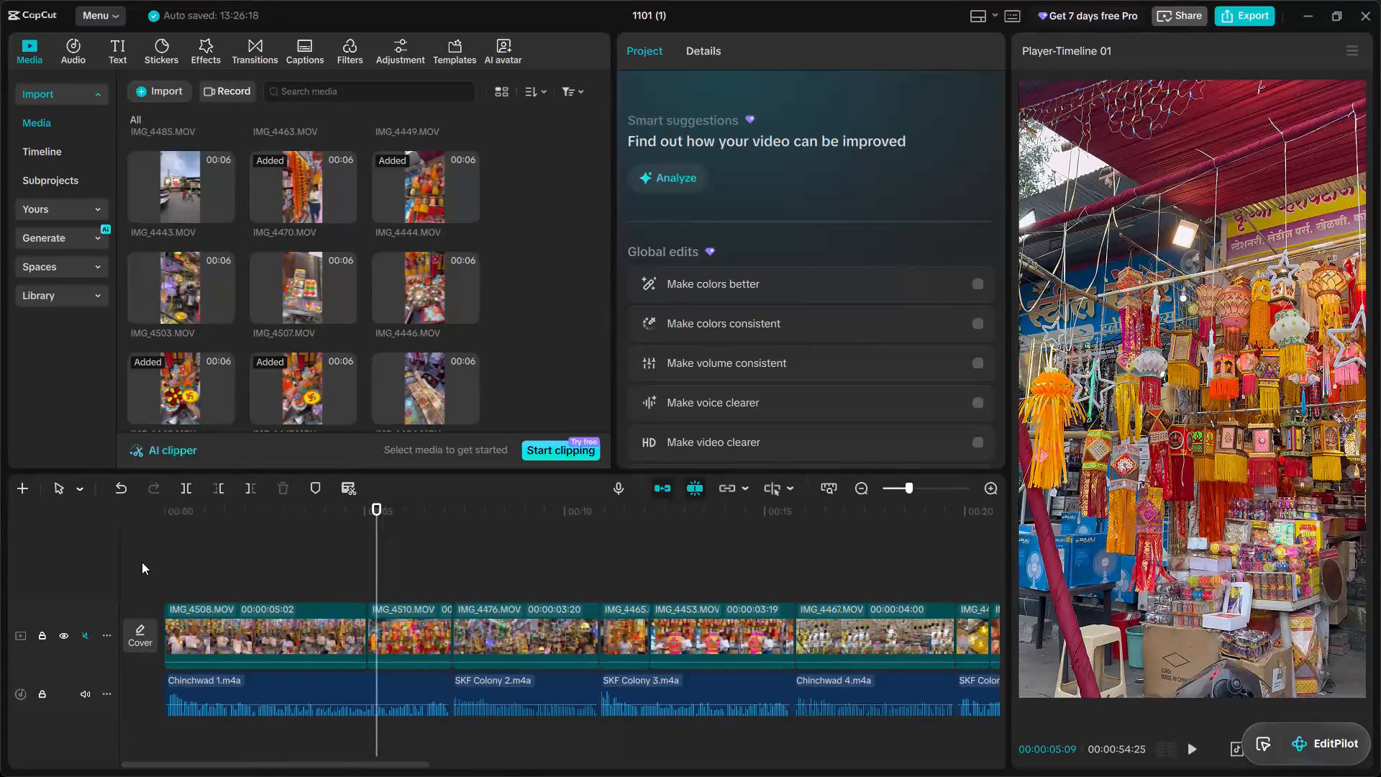
# Look through the imported media from the beginning and preview clips including IMG_4510.MOV, IMG_4453.MOV and IMG_4463.MOV.
pyautogui.scroll(12, 222, 273)
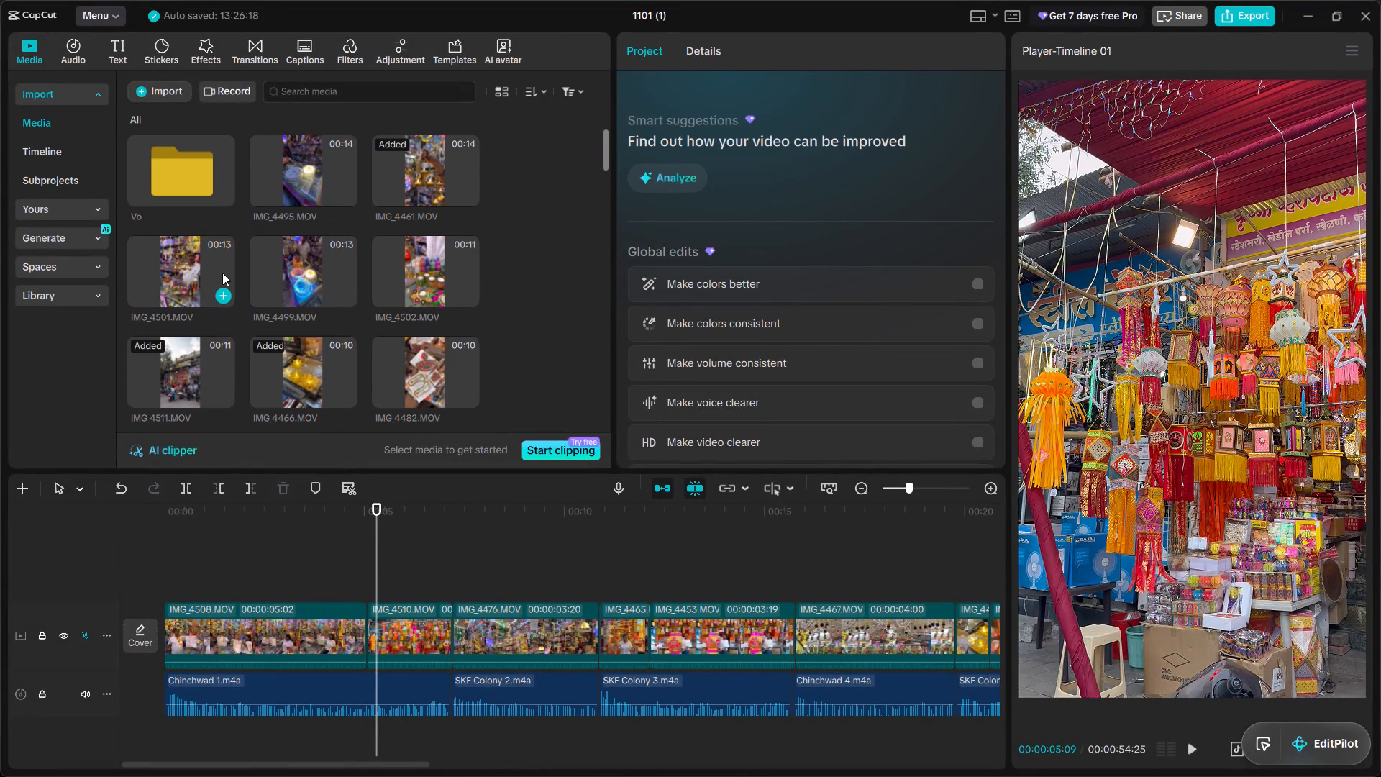
pyautogui.scroll(3, 222, 273)
pyautogui.scroll(-2, 222, 273)
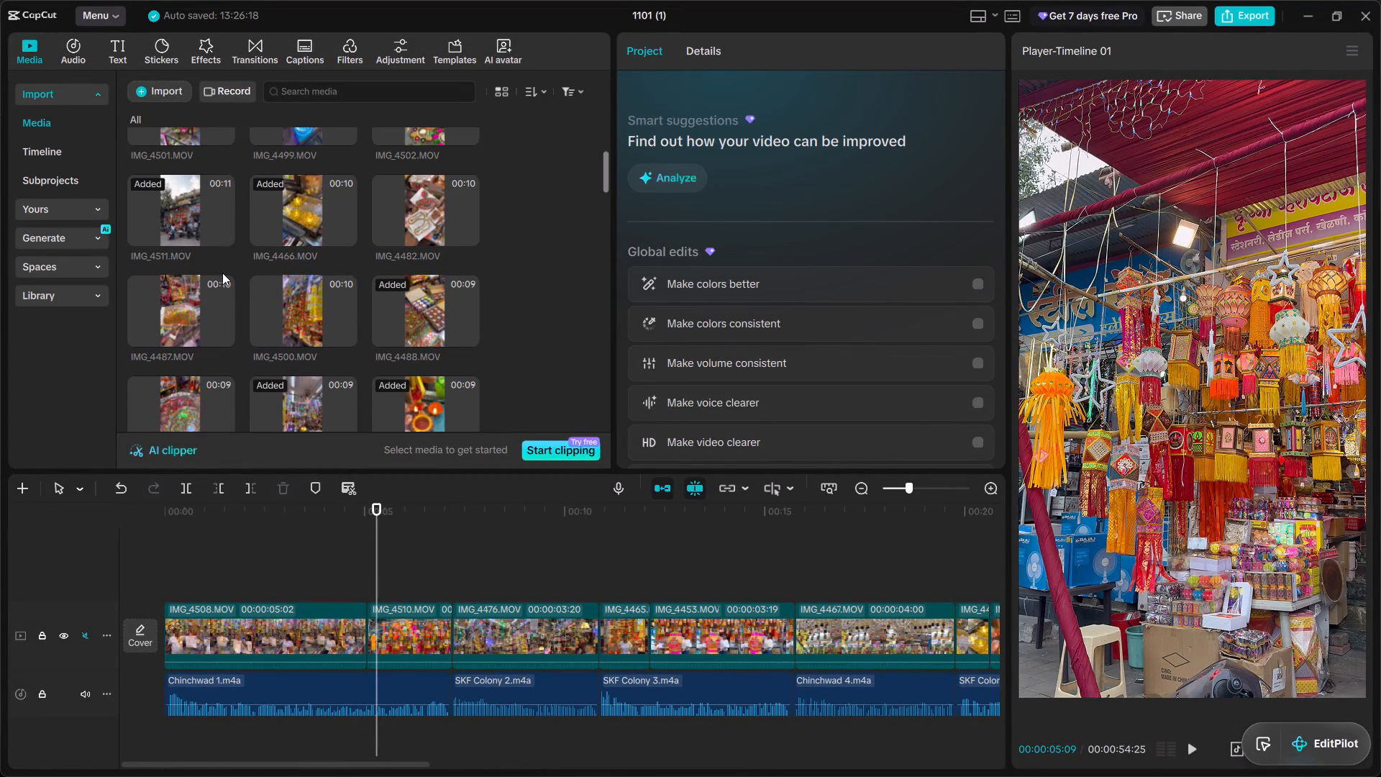
pyautogui.scroll(-4, 222, 273)
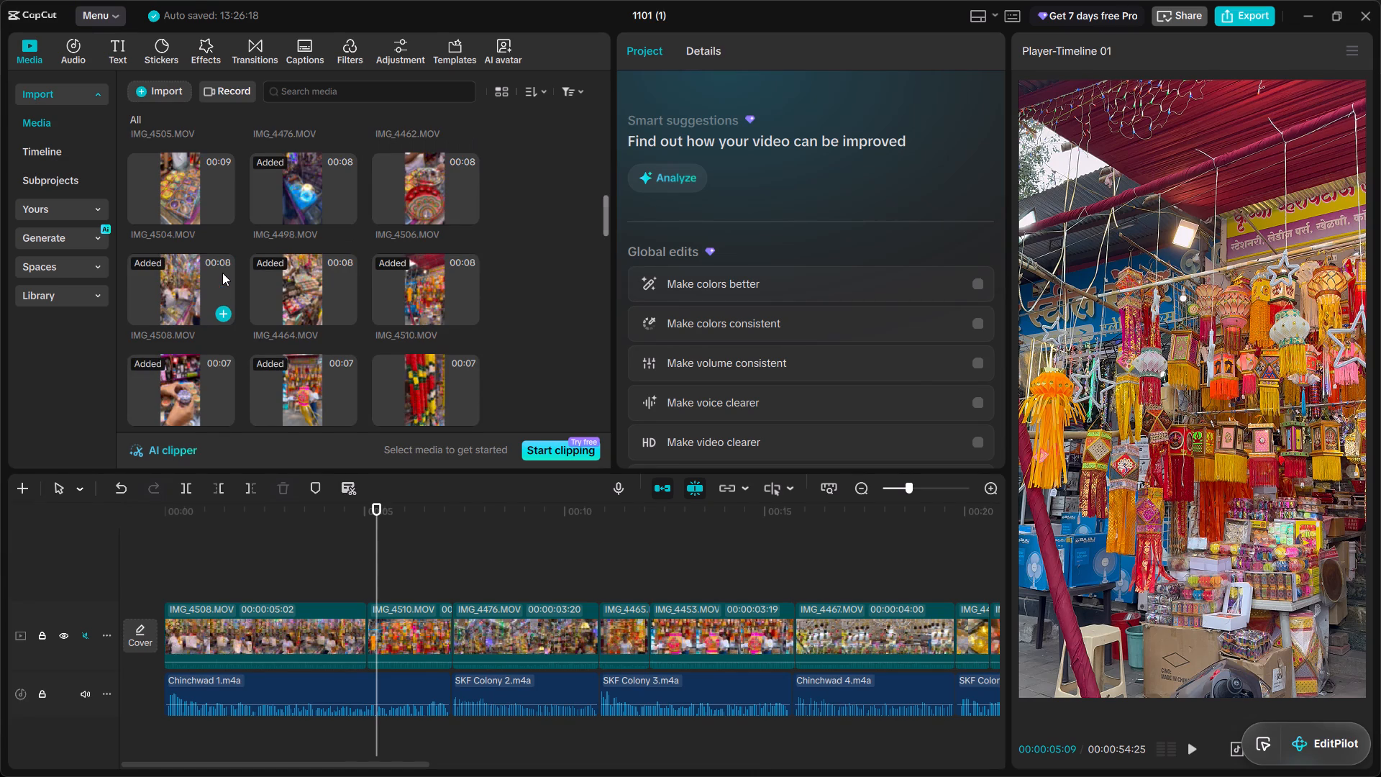
pyautogui.scroll(-1, 222, 273)
pyautogui.click(404, 207)
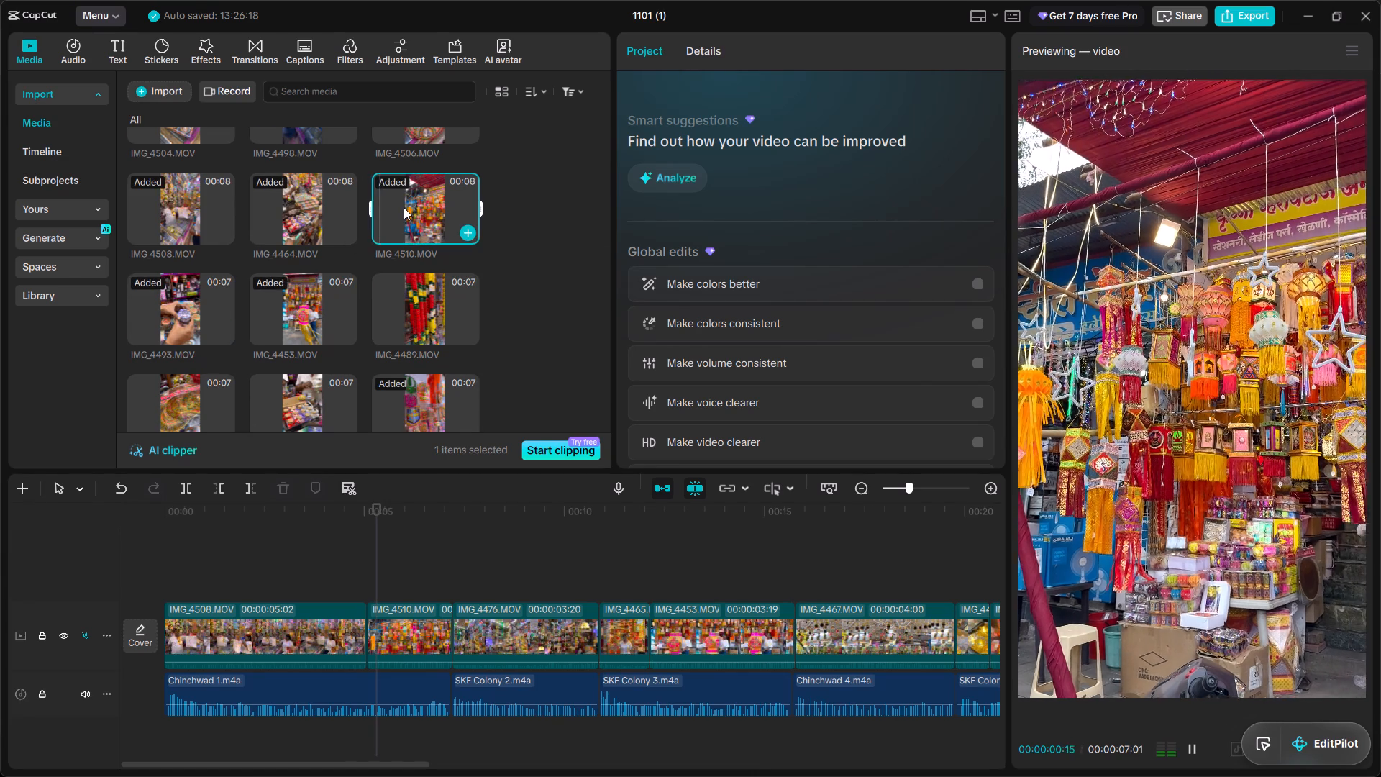
pyautogui.click(410, 279)
pyautogui.click(314, 305)
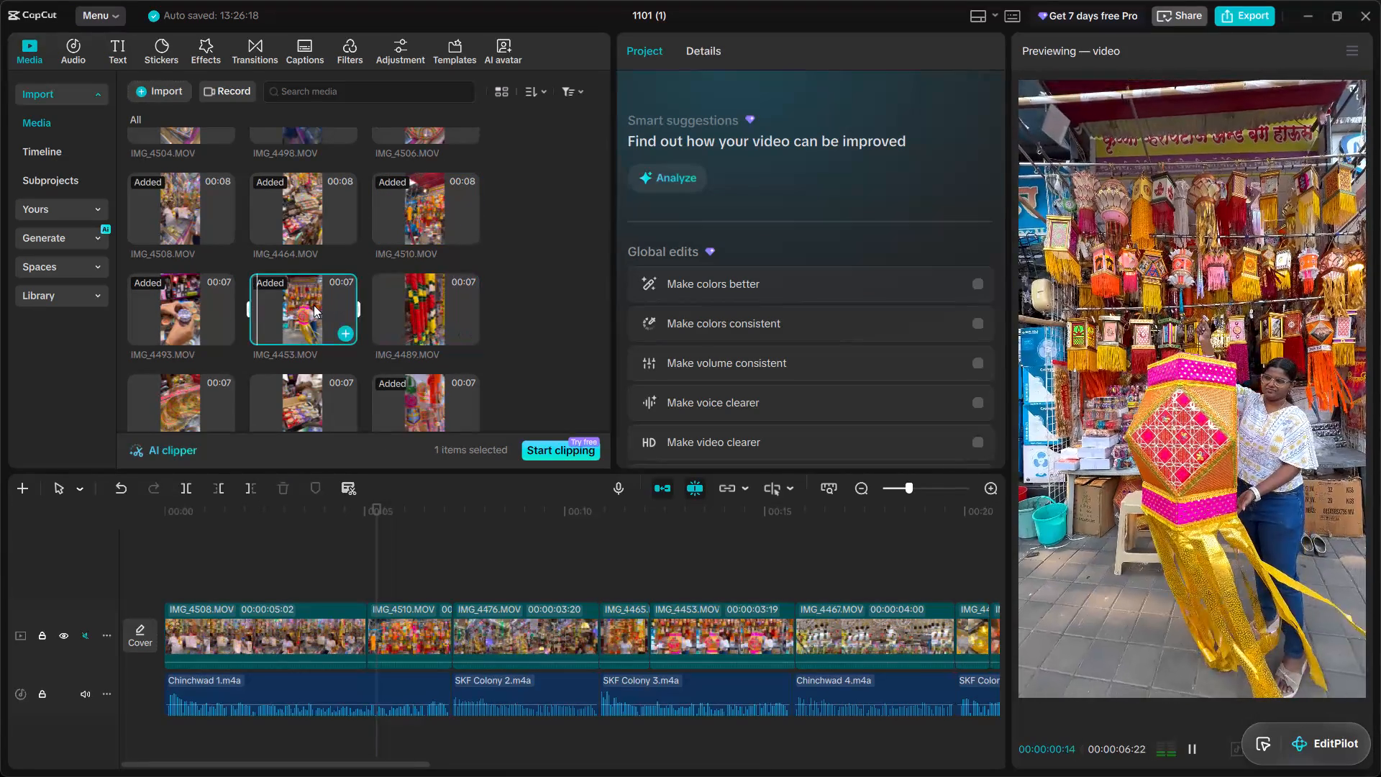
pyautogui.scroll(-1, 314, 305)
pyautogui.click(308, 330)
pyautogui.scroll(-1, 412, 329)
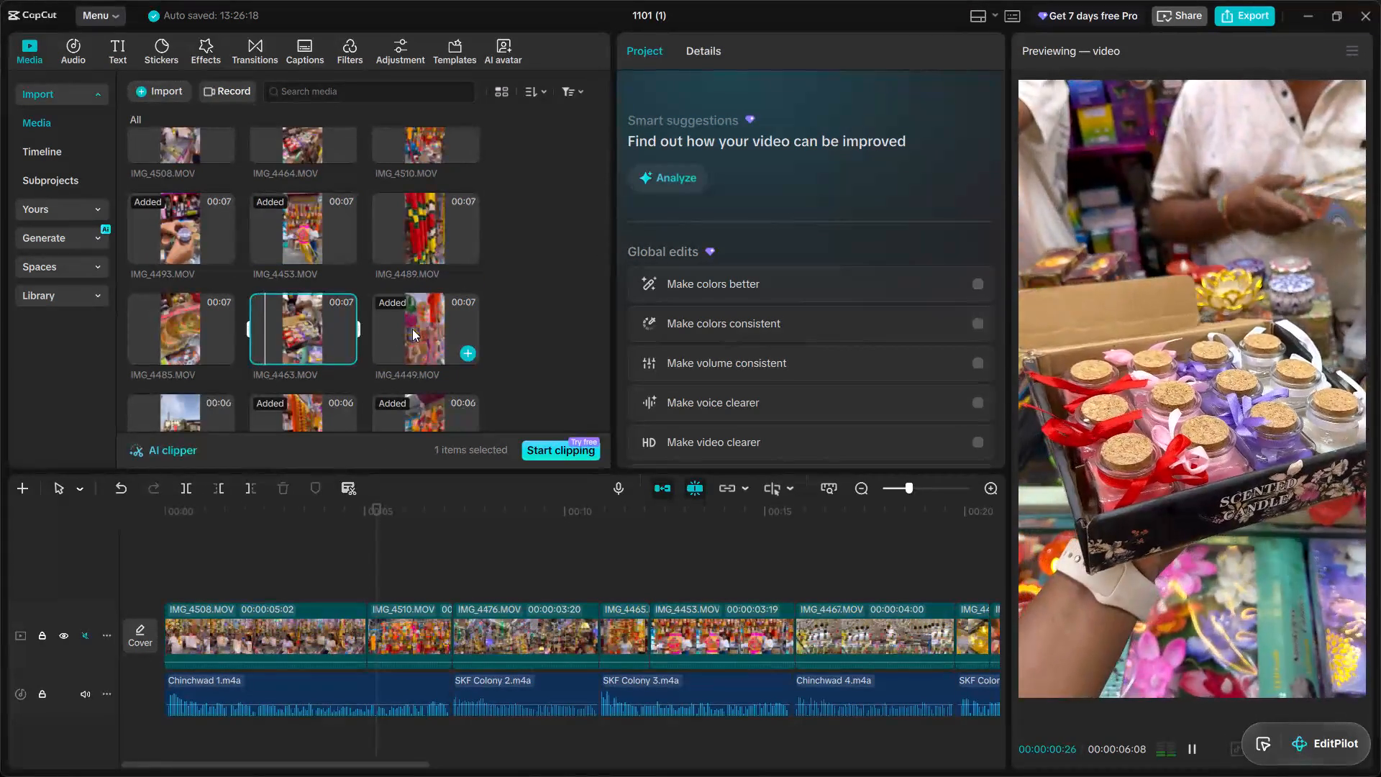
# Look through the six- and five-second imported clips, previewing ones such as IMG_4444.MOV, IMG_4447.MOV, IMG_4452.MOV and IMG_4471.MOV.
pyautogui.scroll(-2, 412, 329)
pyautogui.scroll(1, 406, 323)
pyautogui.click(417, 287)
pyautogui.scroll(-1, 417, 287)
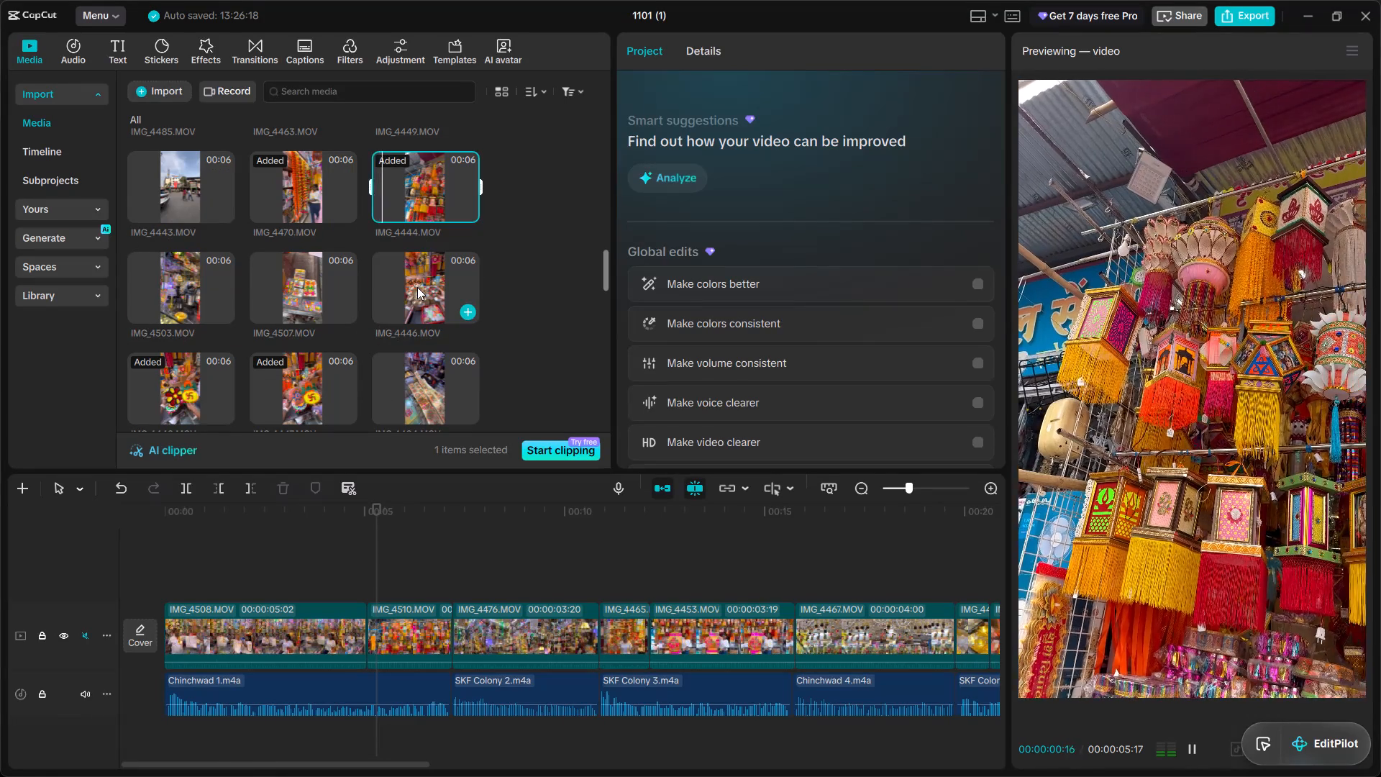
pyautogui.click(417, 287)
pyautogui.click(309, 291)
pyautogui.scroll(-1, 309, 291)
pyautogui.click(309, 291)
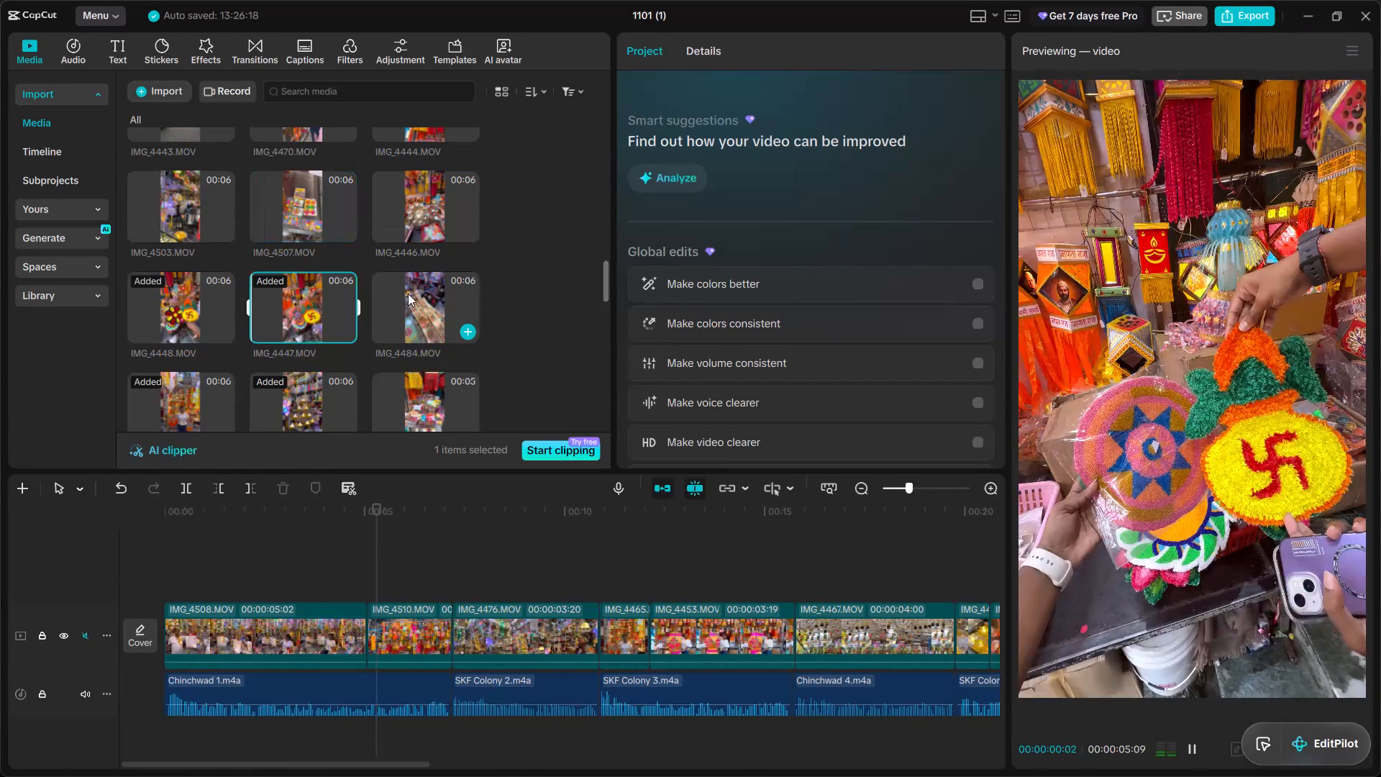
pyautogui.click(408, 294)
pyautogui.scroll(-1, 408, 294)
pyautogui.click(409, 315)
pyautogui.scroll(-1, 409, 315)
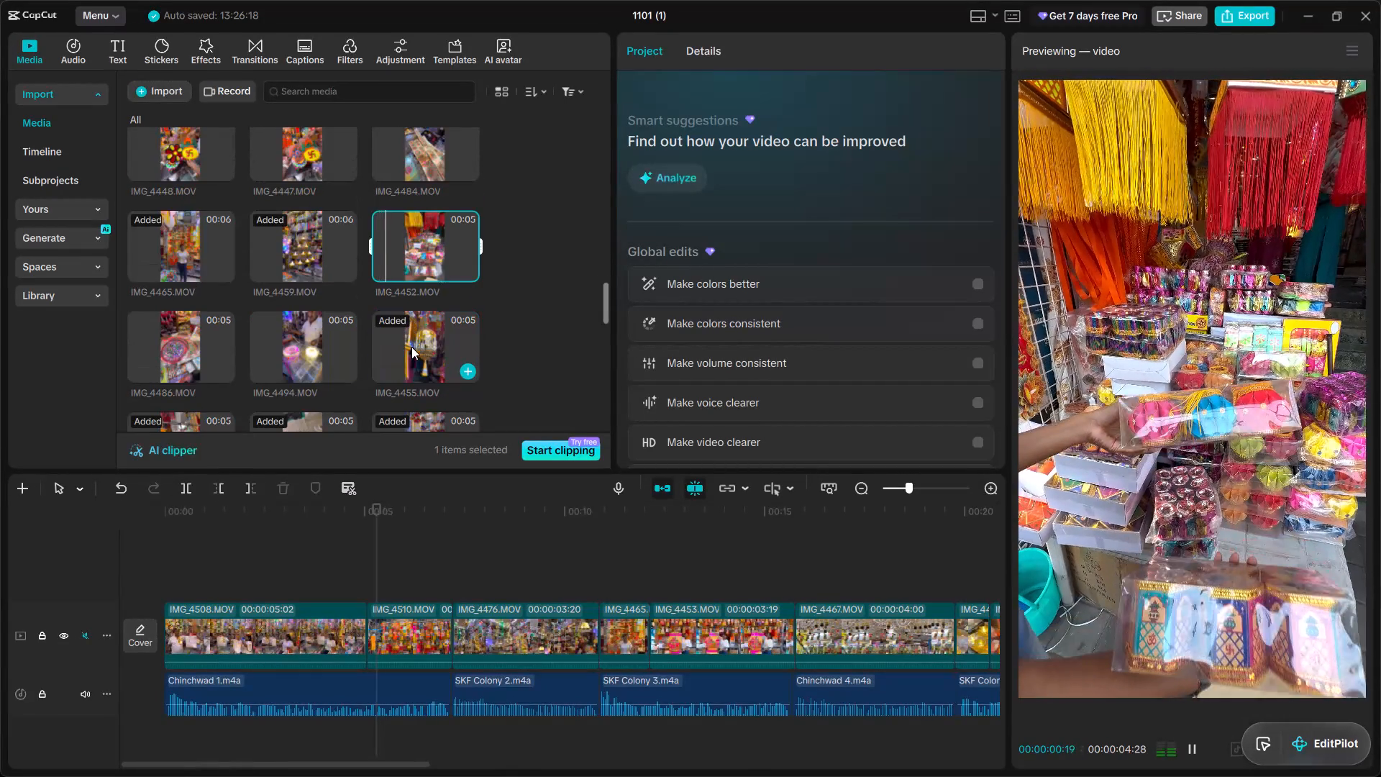
pyautogui.click(411, 347)
pyautogui.scroll(-1, 411, 347)
pyautogui.click(411, 347)
pyautogui.click(316, 357)
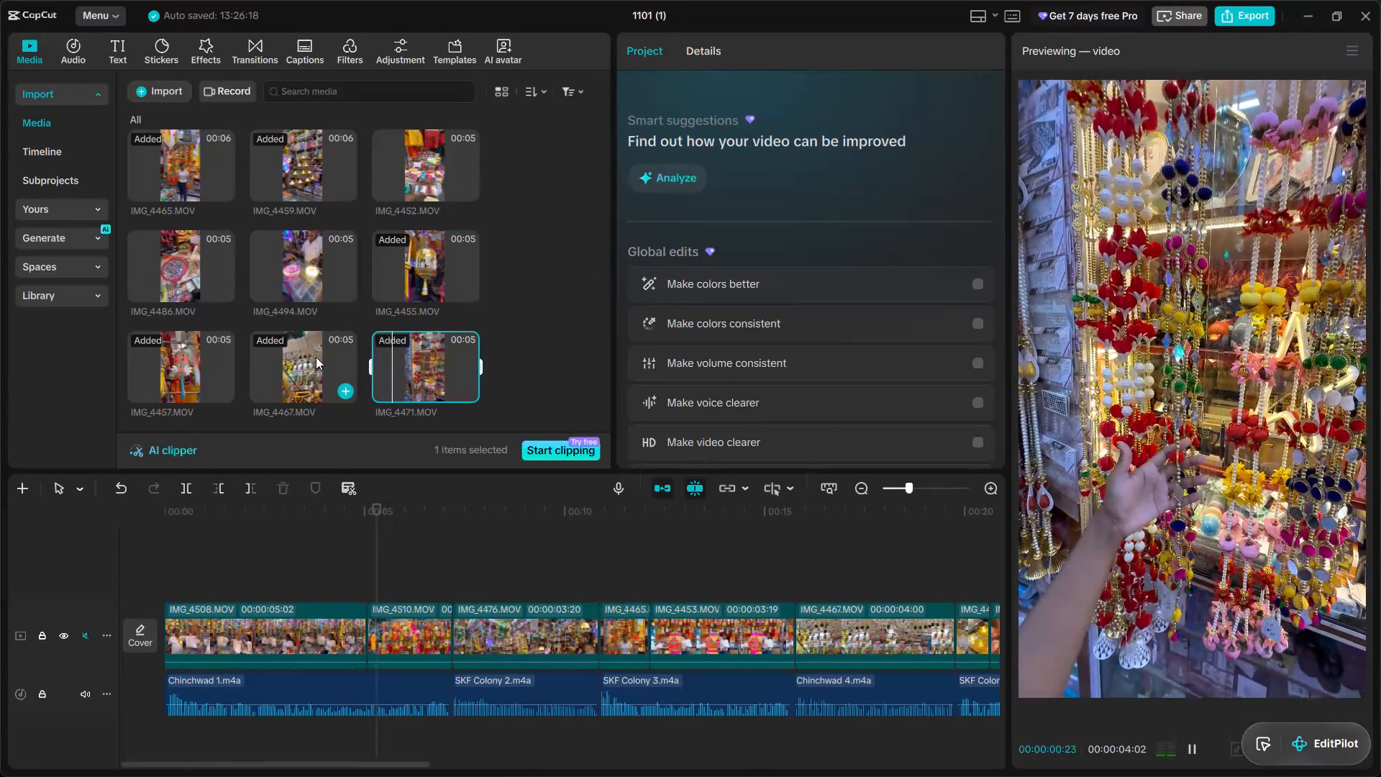
# Preview the shorter imported clips through the end of the media list, including IMG_4445.MOV, IMG_4456.MOV, IMG_4460.MOV, IMG_4469.MOV and IMG_4451.MOV.
pyautogui.scroll(-2, 316, 357)
pyautogui.click(303, 317)
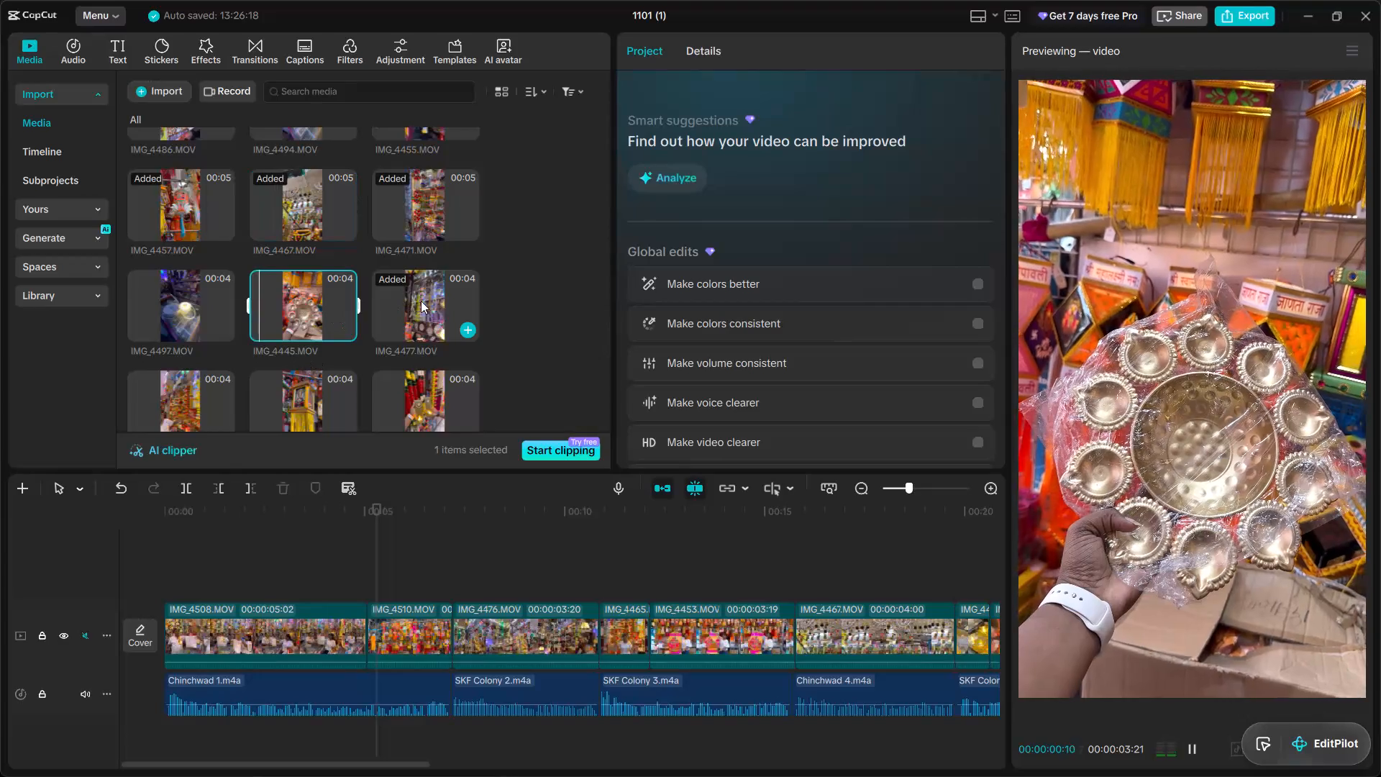
pyautogui.scroll(-1, 421, 327)
pyautogui.click(419, 328)
pyautogui.click(309, 325)
pyautogui.scroll(-1, 309, 325)
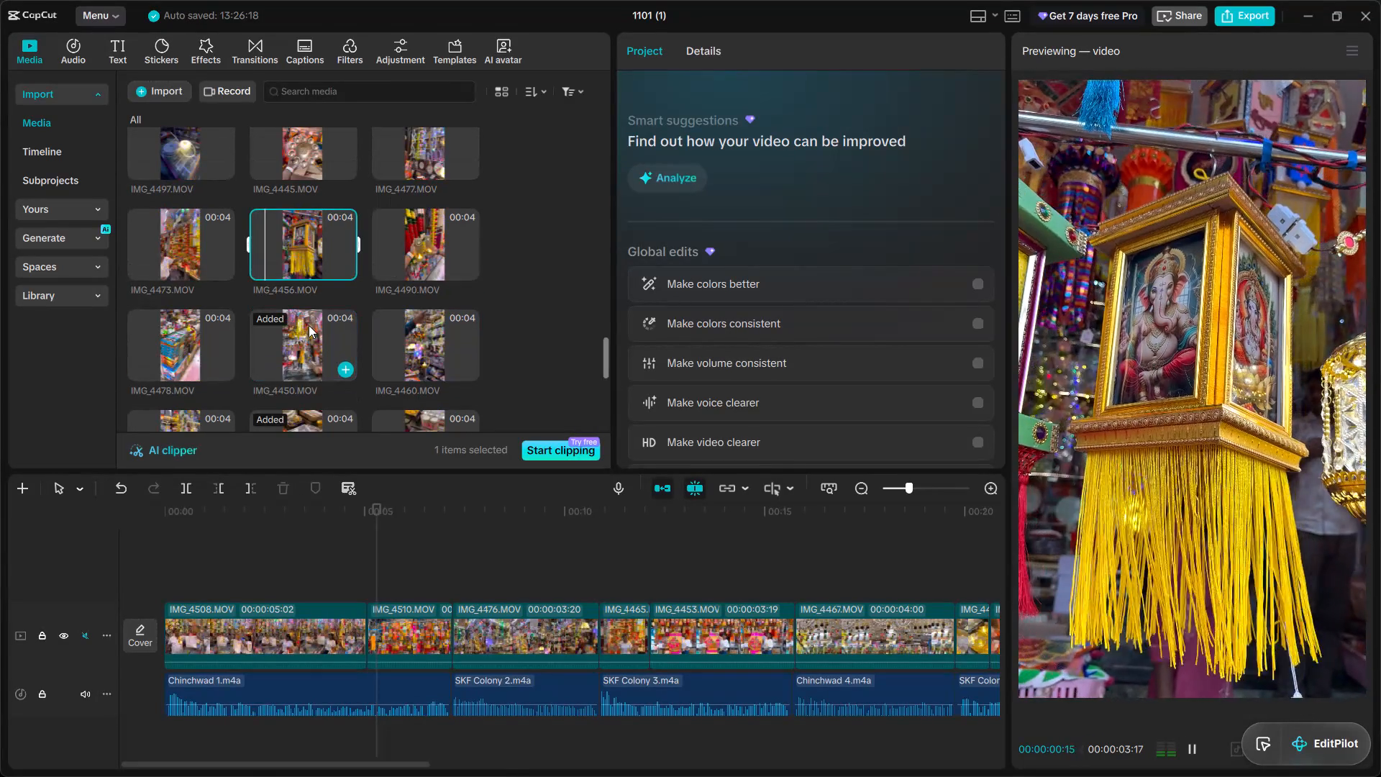
pyautogui.click(309, 325)
pyautogui.click(398, 329)
pyautogui.scroll(-1, 398, 329)
pyautogui.click(404, 357)
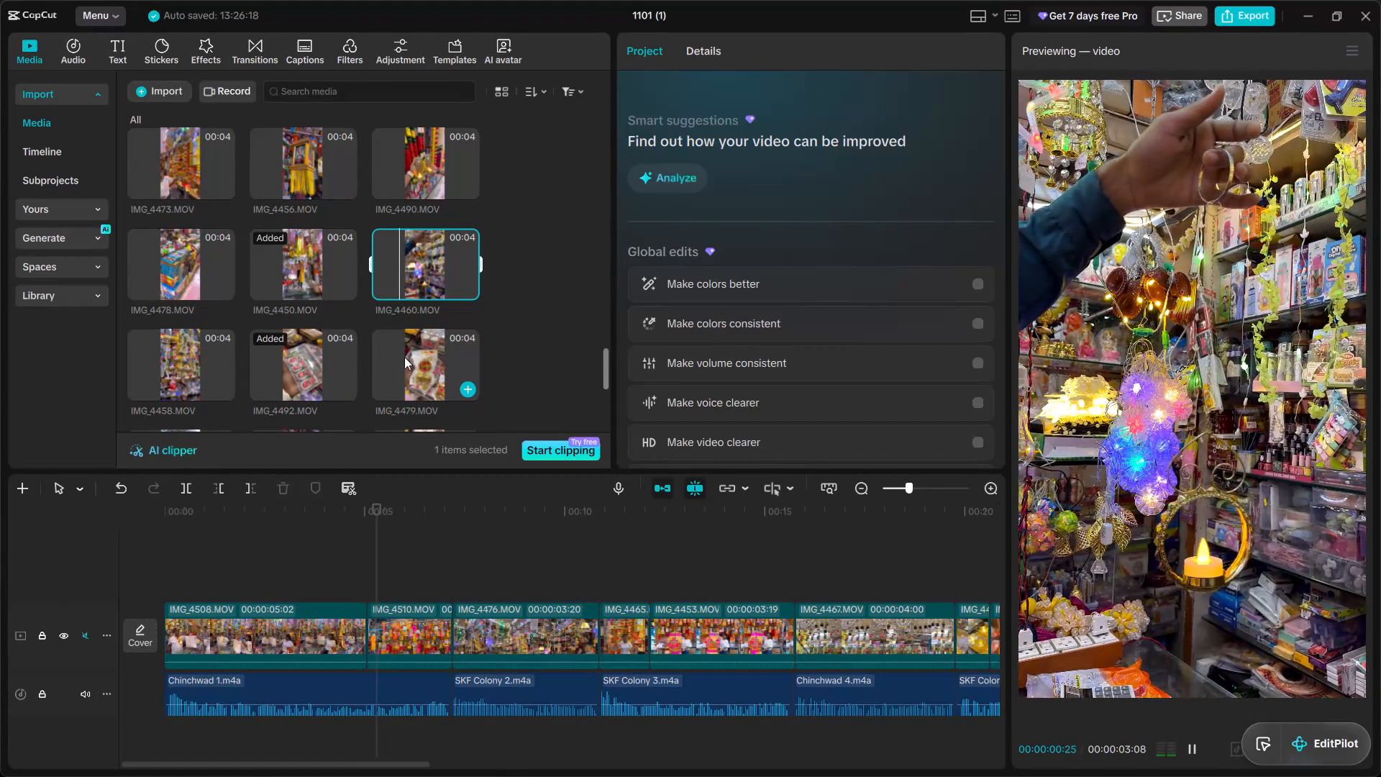
pyautogui.scroll(-1, 219, 379)
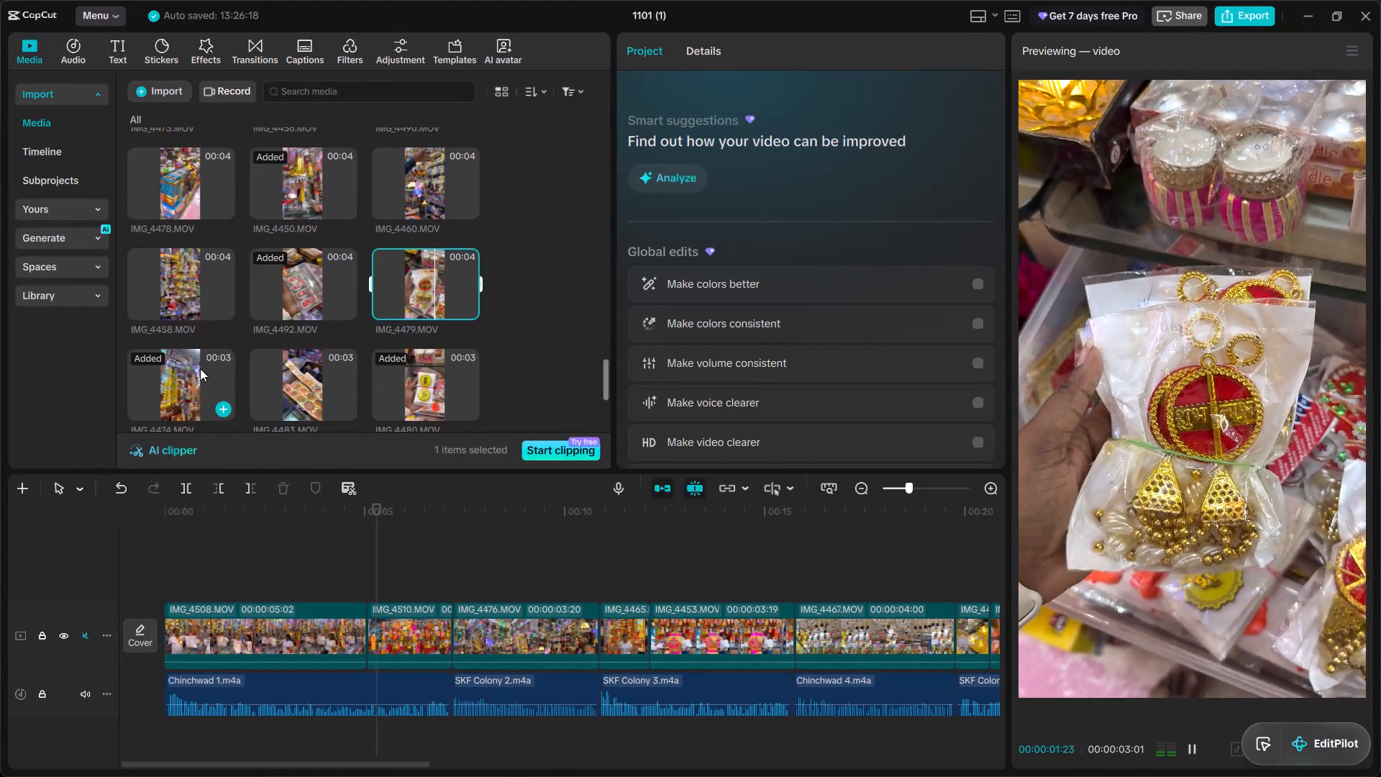
pyautogui.click(200, 368)
pyautogui.click(267, 370)
pyautogui.scroll(-2, 339, 367)
pyautogui.click(329, 328)
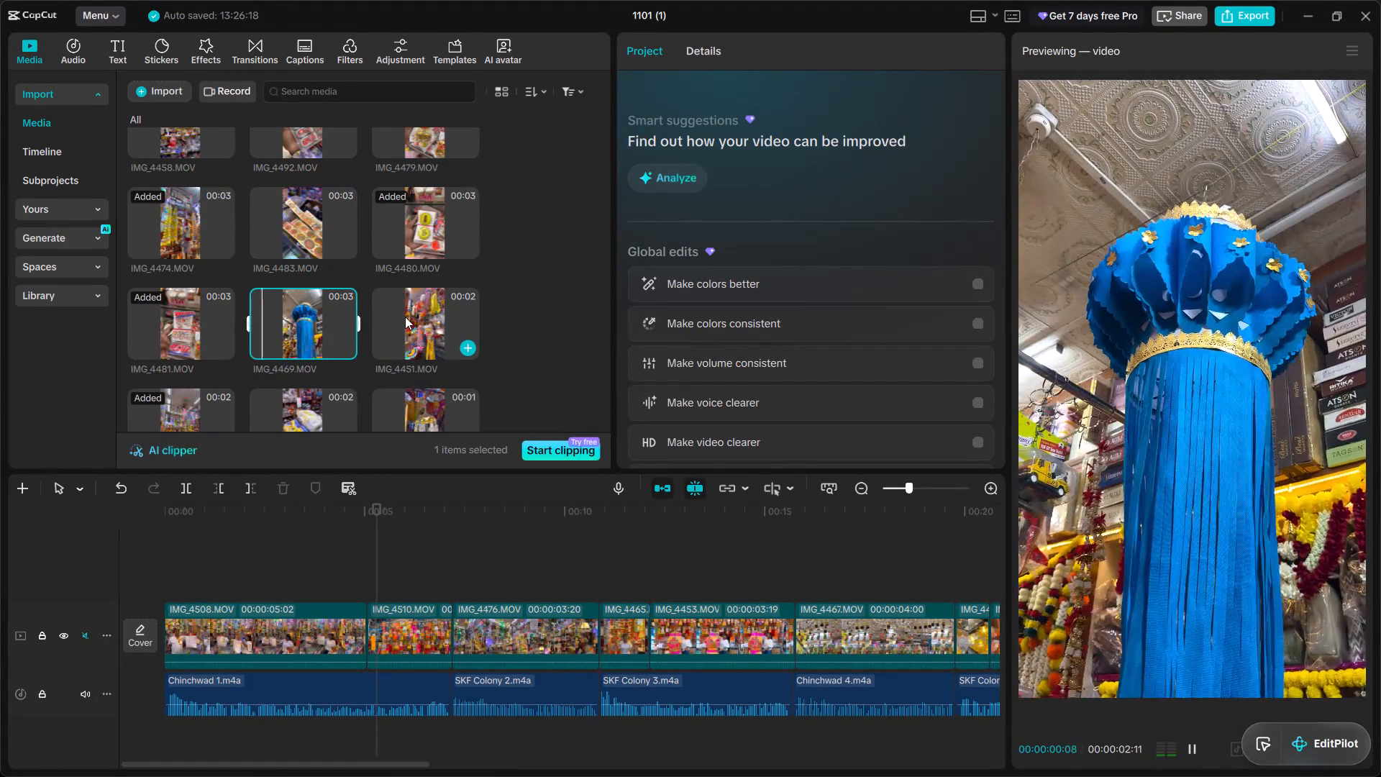
pyautogui.click(405, 317)
pyautogui.scroll(-1, 405, 317)
pyautogui.click(311, 348)
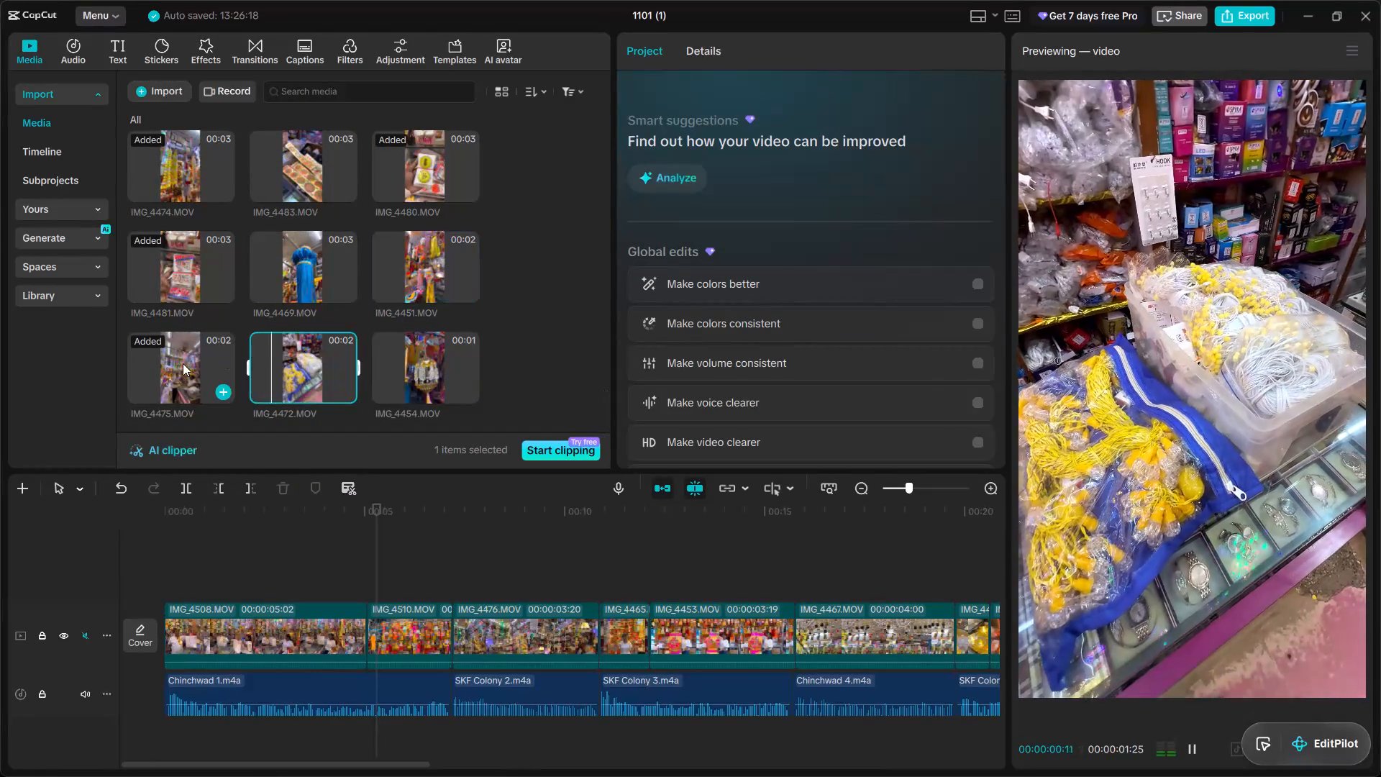
pyautogui.click(183, 258)
pyautogui.click(445, 364)
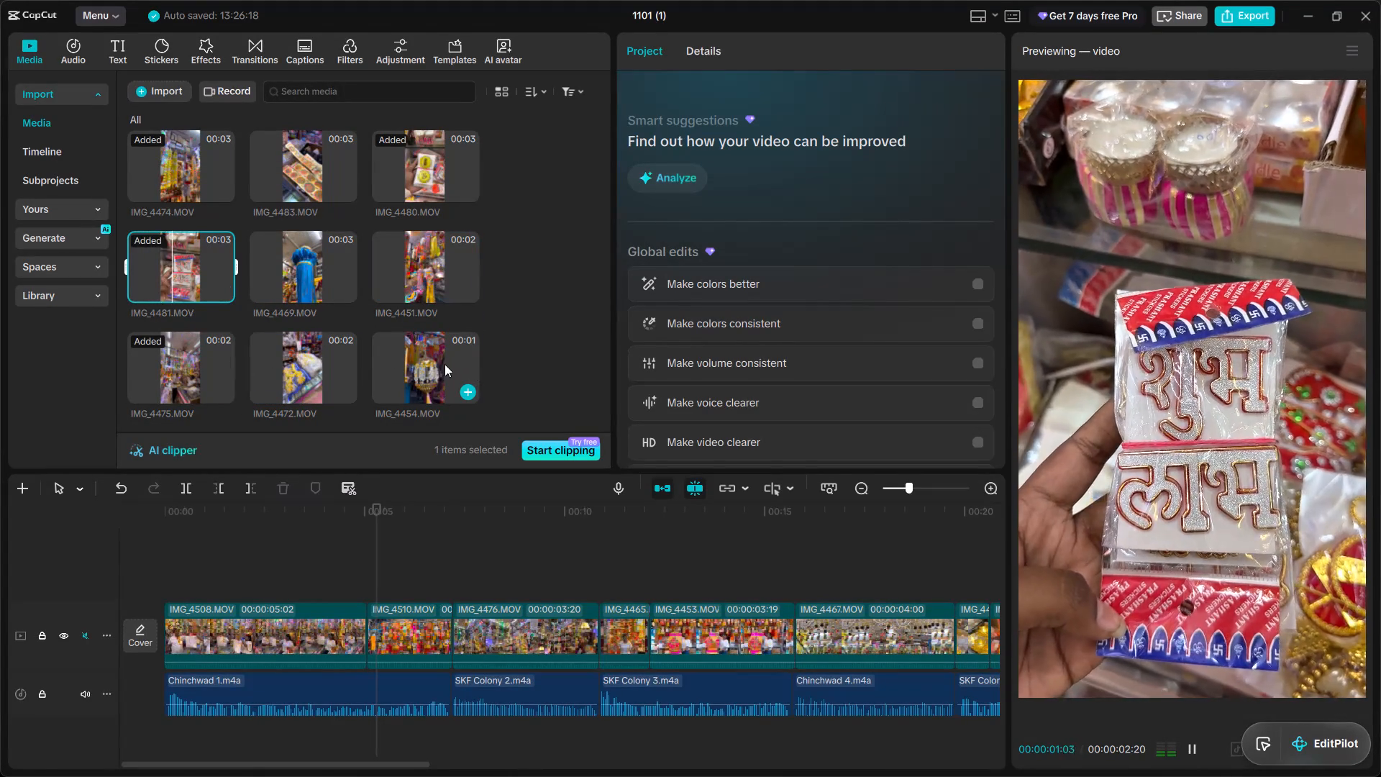
pyautogui.scroll(-1, 445, 364)
pyautogui.scroll(1, 445, 364)
pyautogui.click(424, 346)
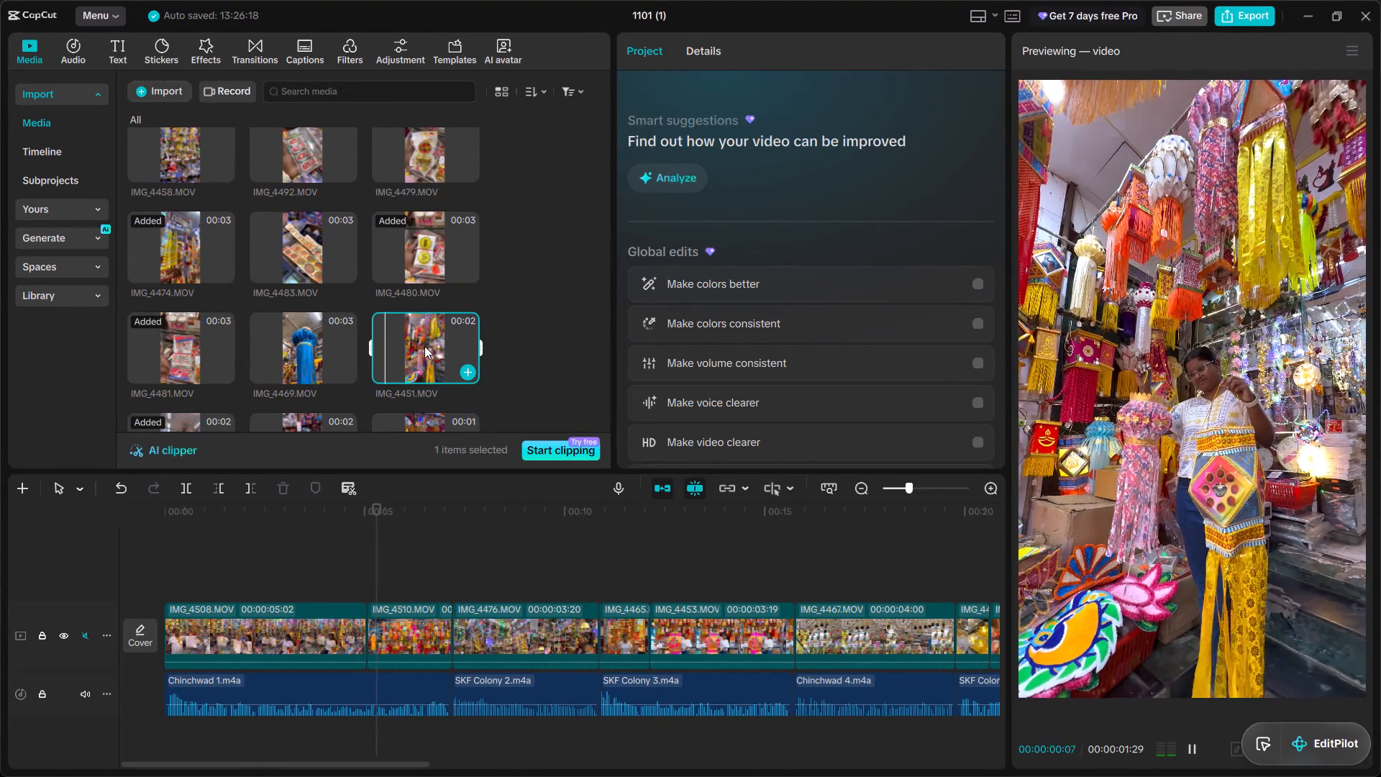
# Preview IMG_4458.MOV and delete it from the imported media.
pyautogui.scroll(1, 429, 348)
pyautogui.click(166, 218)
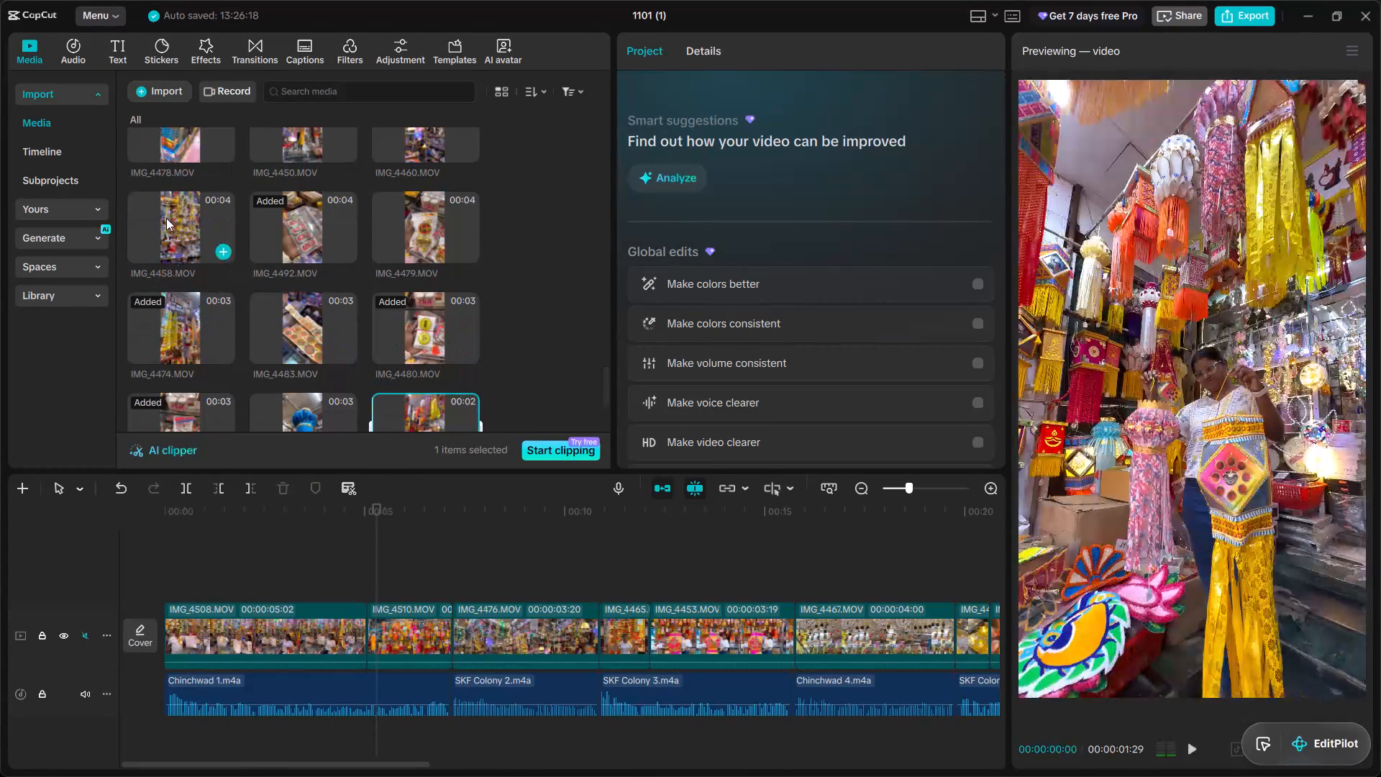
pyautogui.scroll(1, 183, 227)
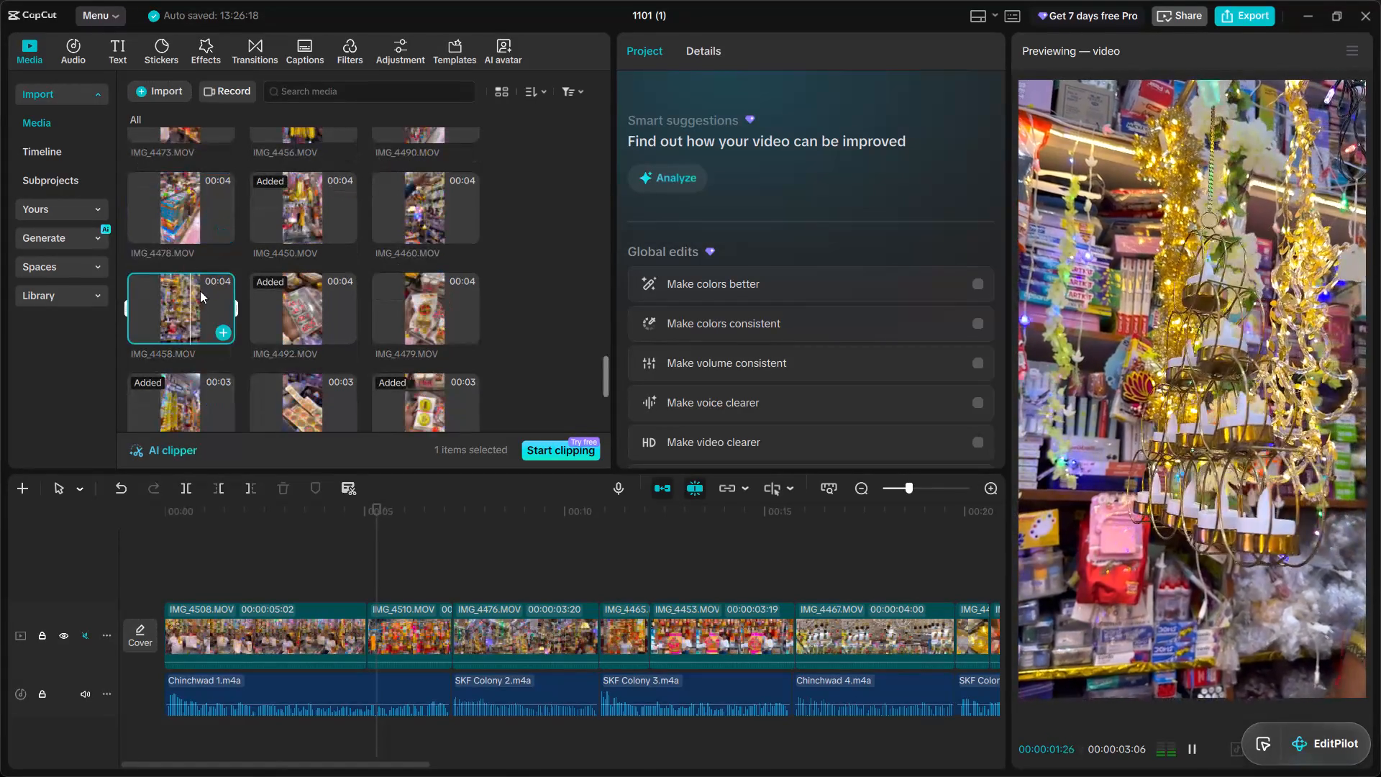
pyautogui.rightClick(200, 291)
pyautogui.click(242, 337)
# Preview IMG_4478.MOV and delete it from the imported media.
pyautogui.click(179, 202)
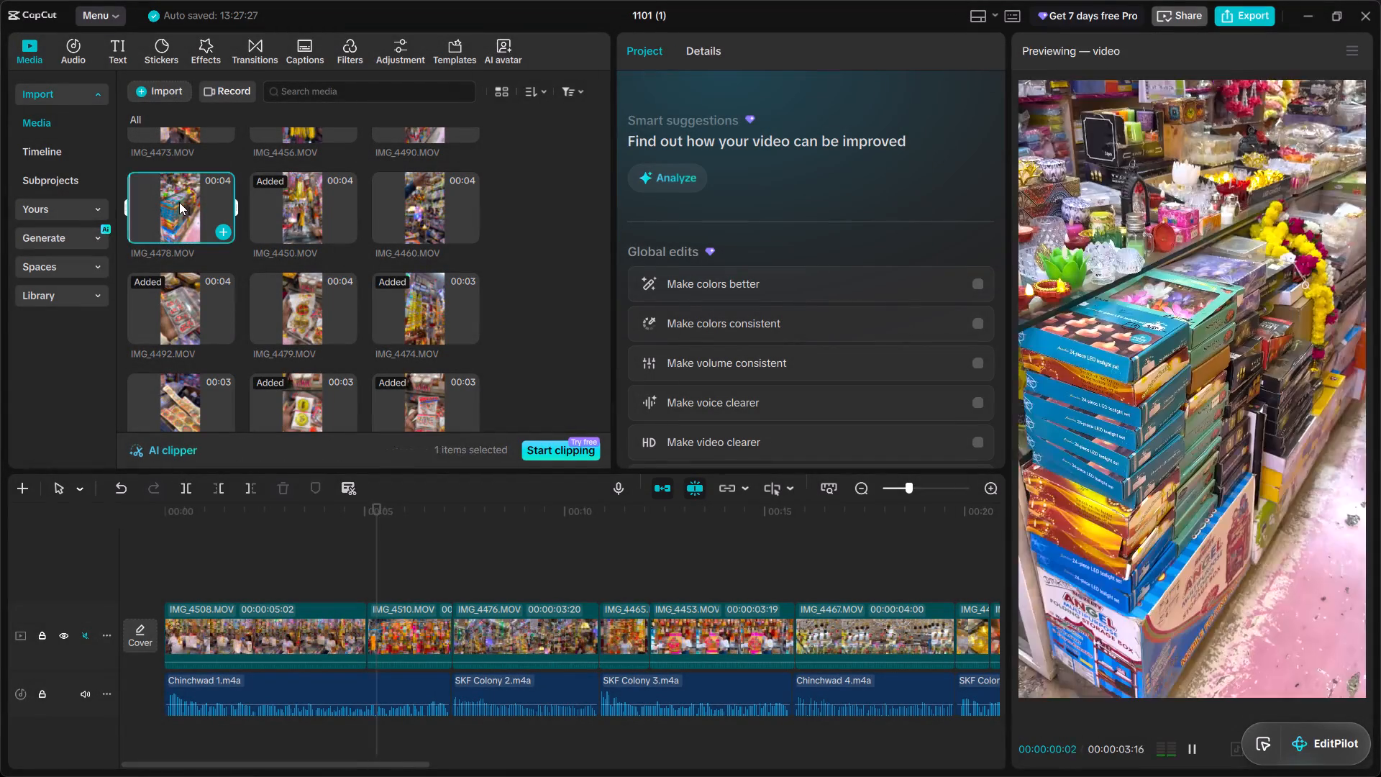
pyautogui.rightClick(179, 202)
pyautogui.click(171, 196)
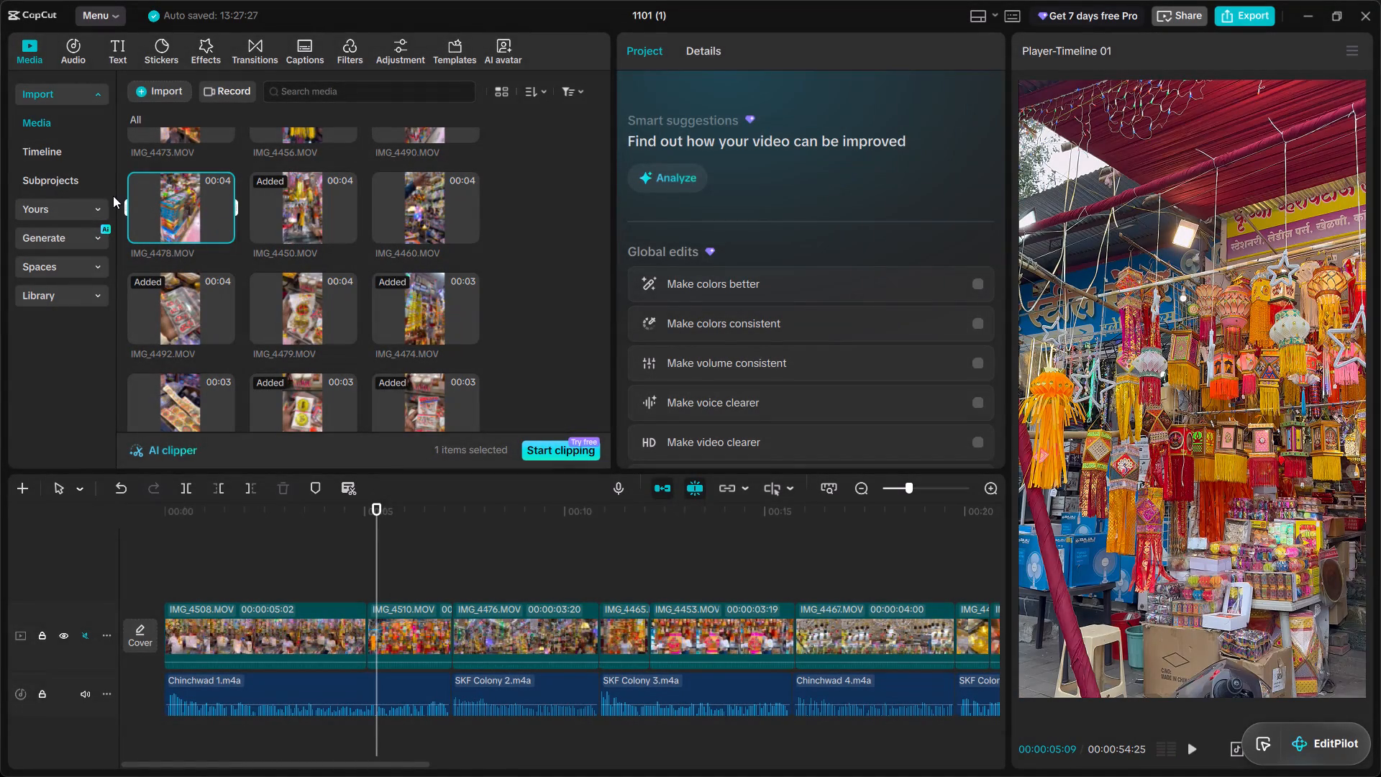
pyautogui.click(258, 215)
pyautogui.click(164, 198)
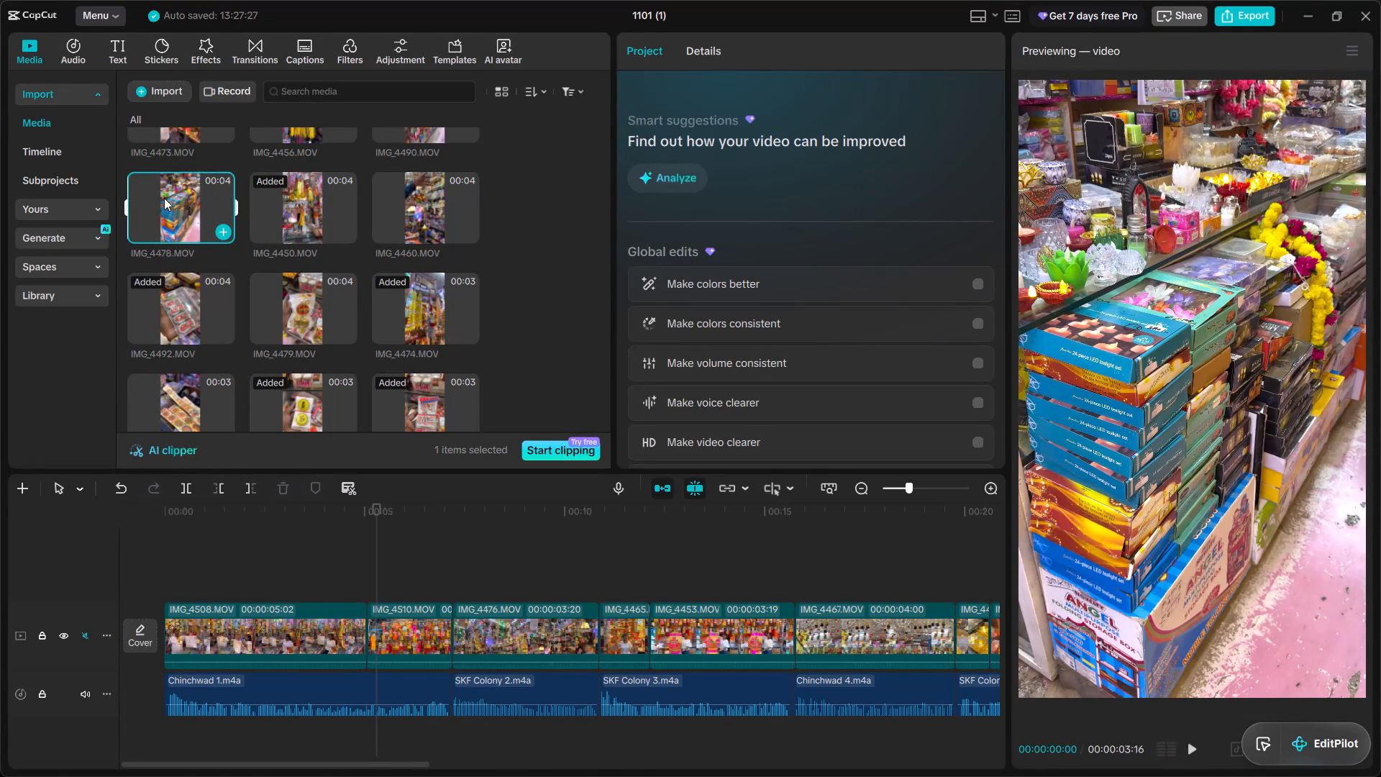
pyautogui.rightClick(164, 198)
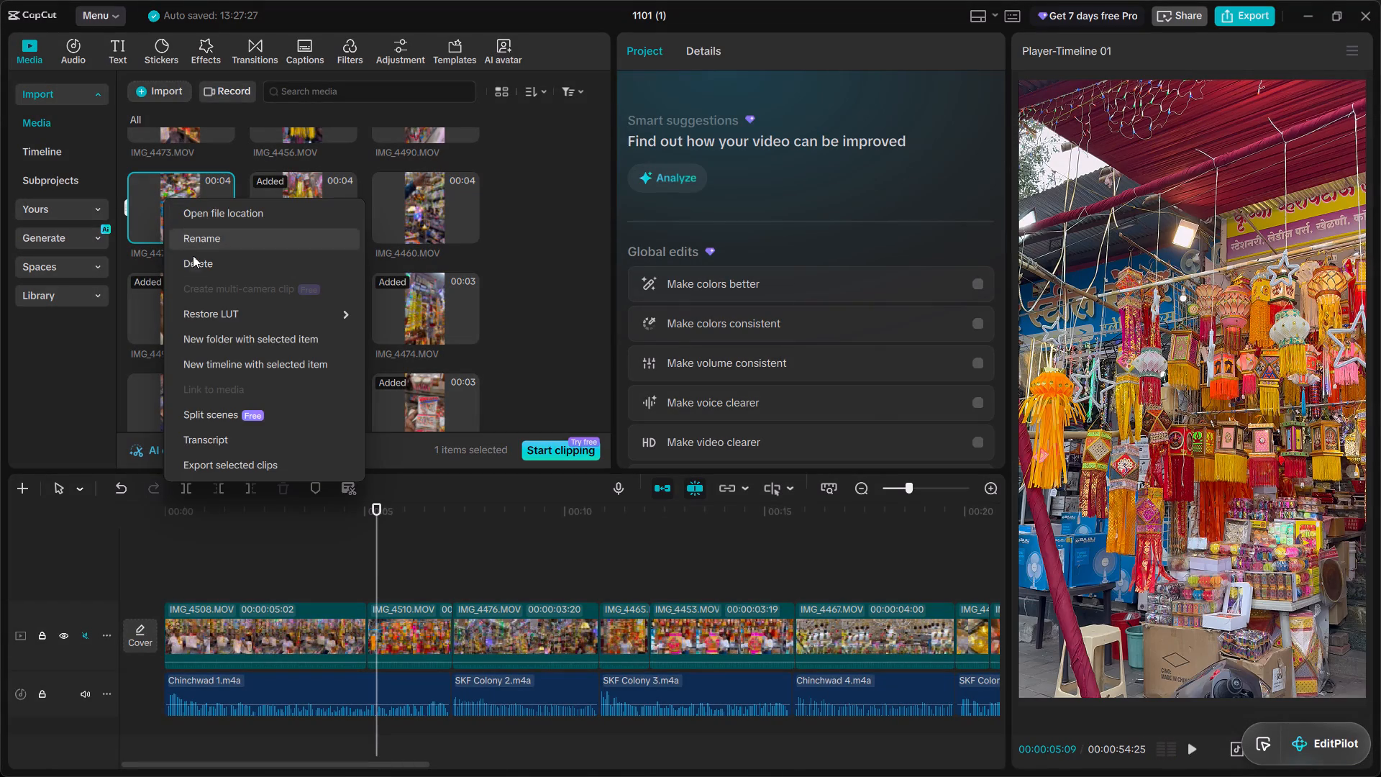
pyautogui.click(193, 259)
# Delete IMG_4479.MOV from the imported media.
pyautogui.scroll(2, 195, 259)
pyautogui.scroll(-2, 194, 316)
pyautogui.click(195, 289)
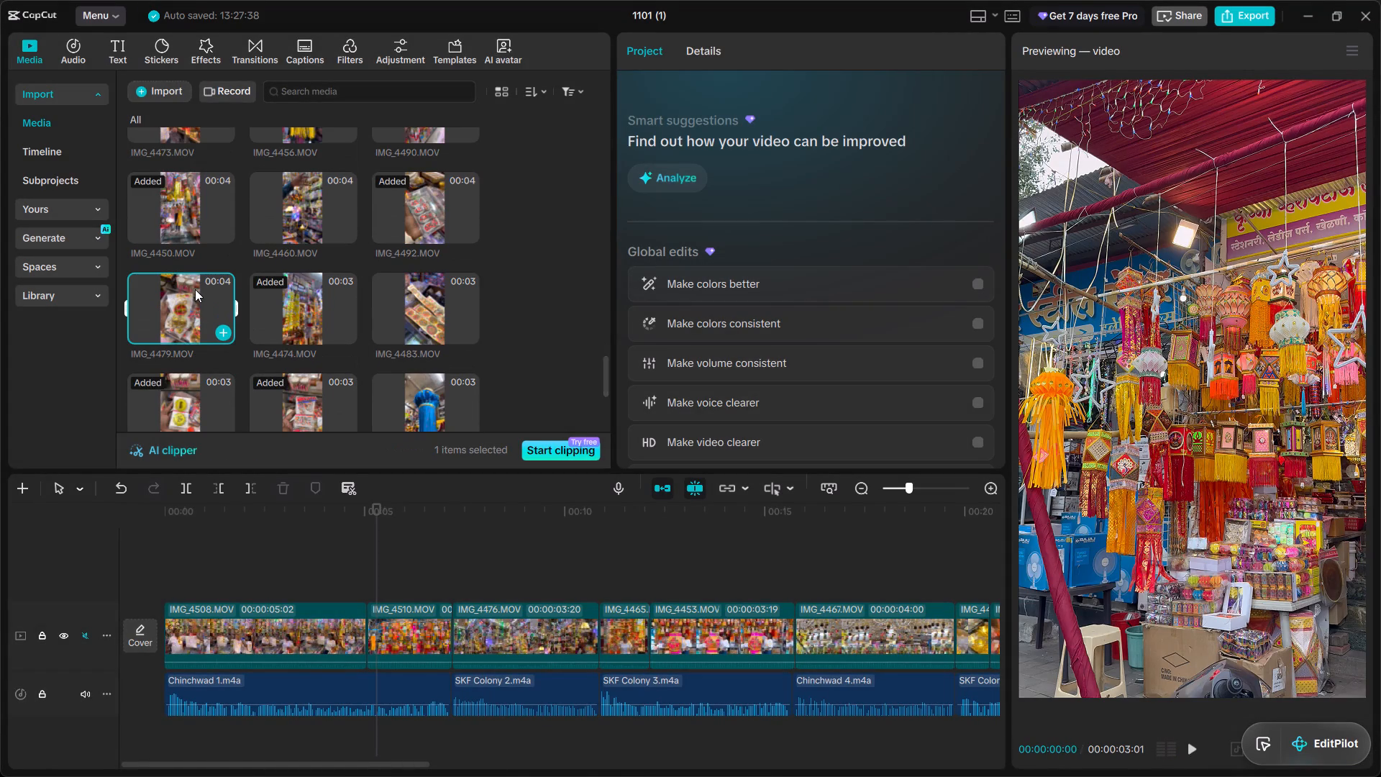
pyautogui.rightClick(195, 289)
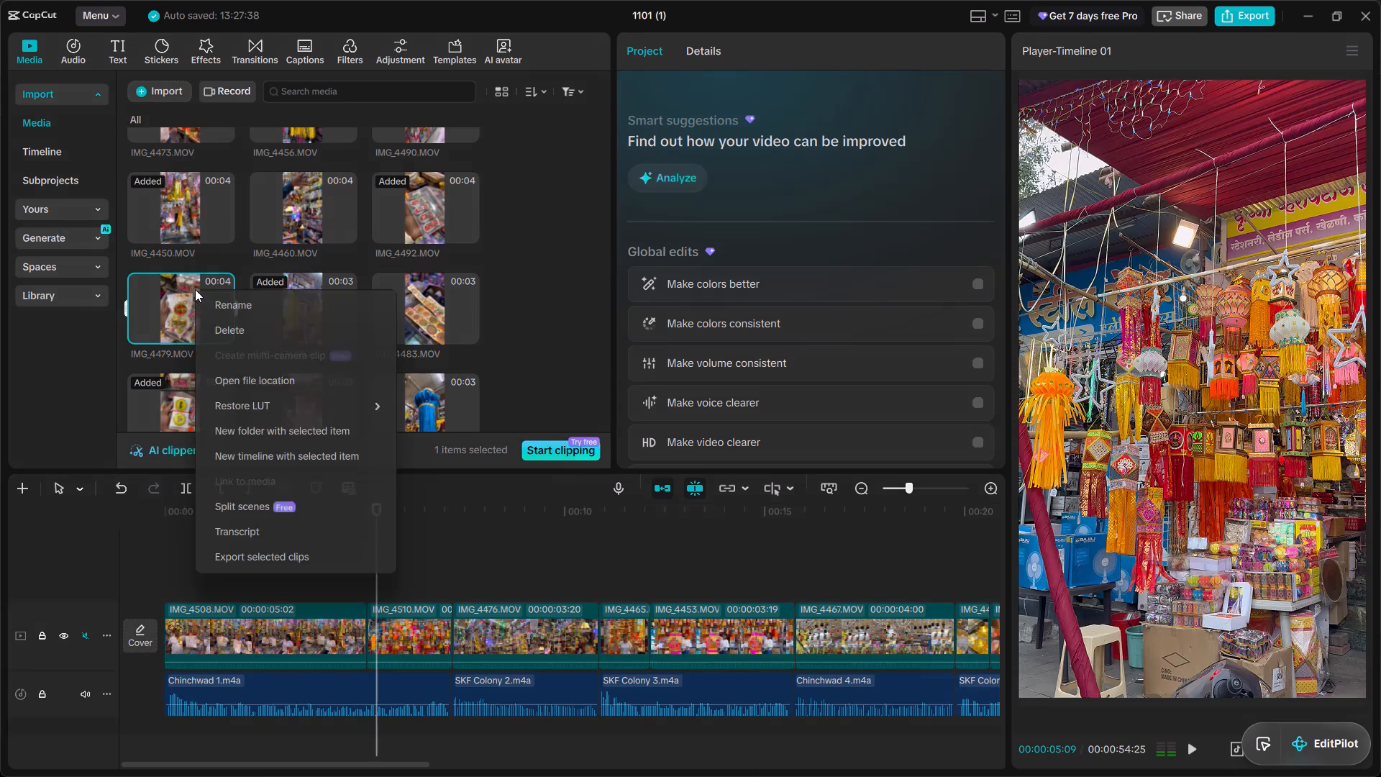
pyautogui.click(205, 327)
# Check IMG_4483.MOV, IMG_4469.MOV and IMG_4472.MOV, and delete IMG_4472.MOV from the imported media.
pyautogui.click(278, 318)
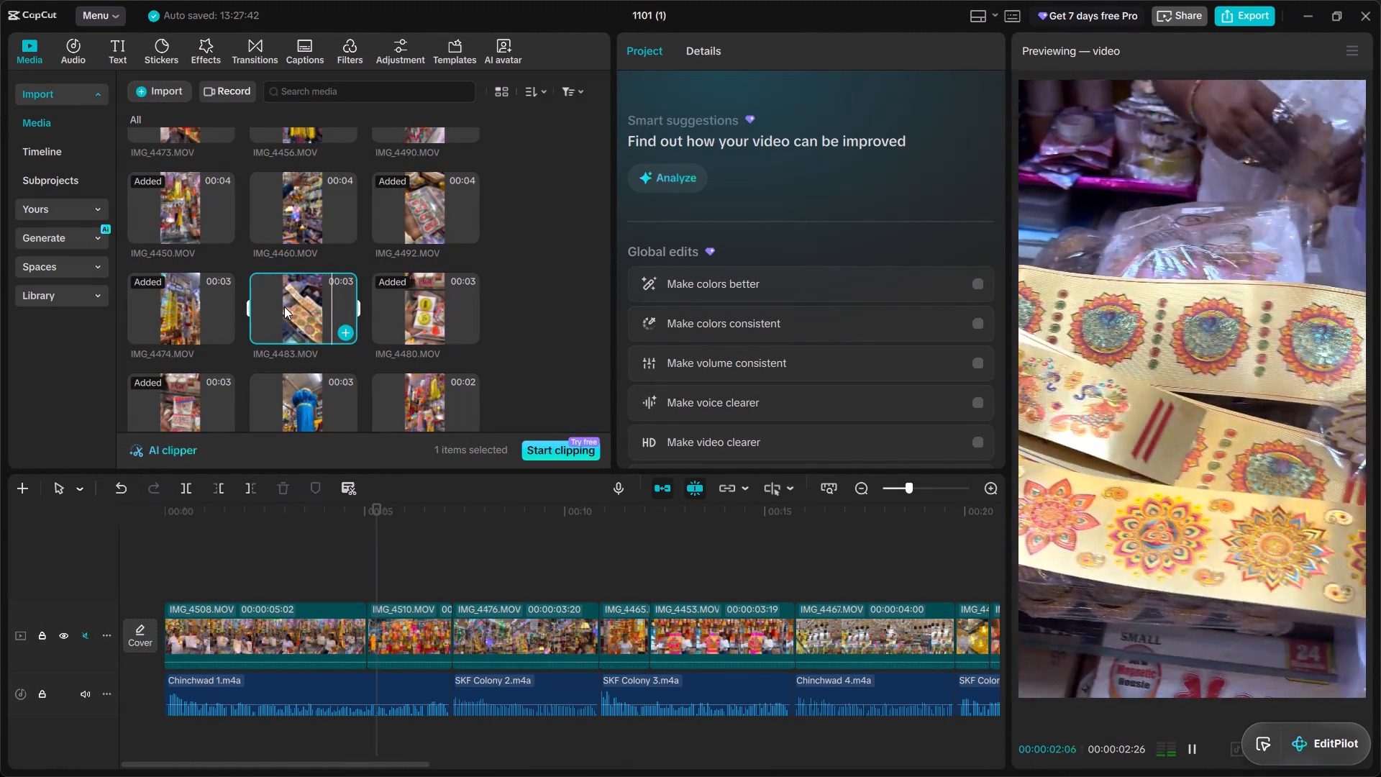
pyautogui.scroll(-2, 284, 306)
pyautogui.click(302, 265)
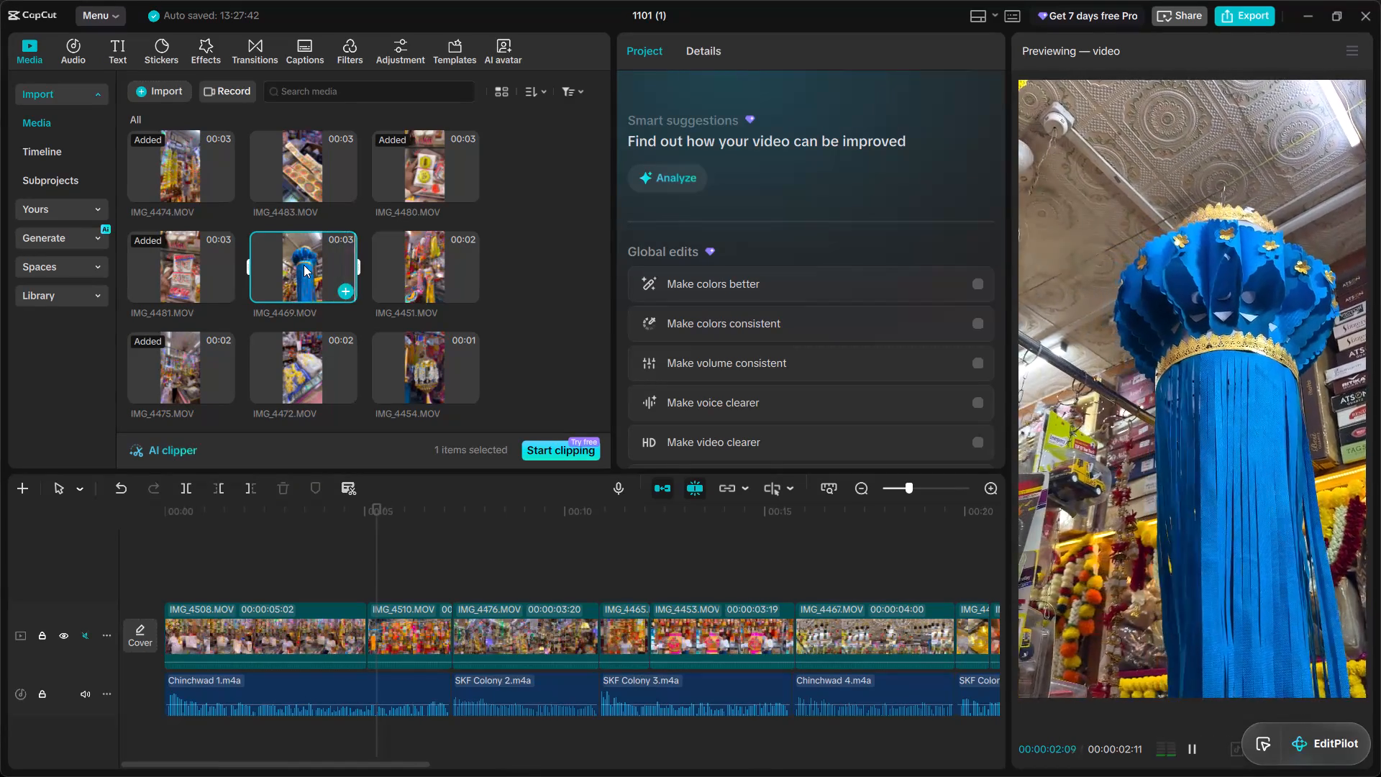
pyautogui.click(331, 353)
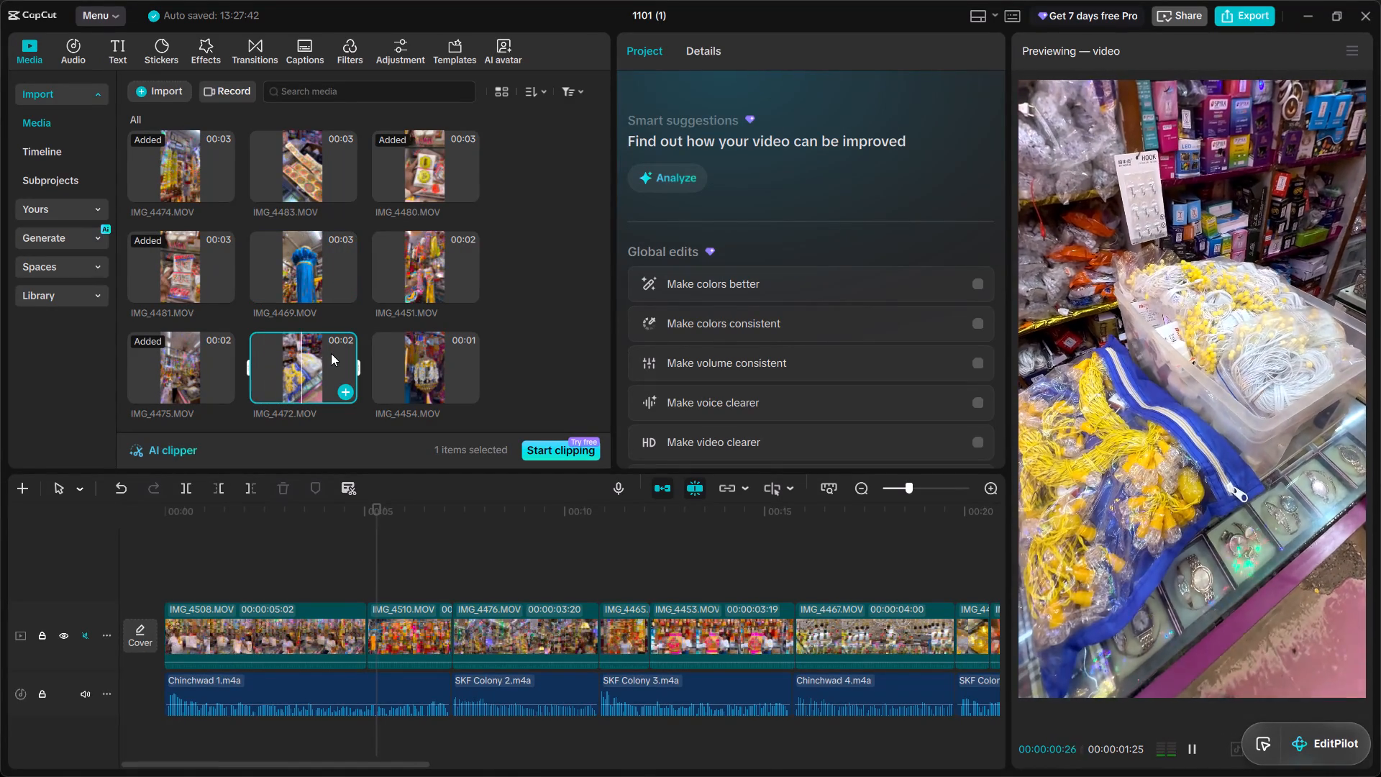
pyautogui.rightClick(331, 353)
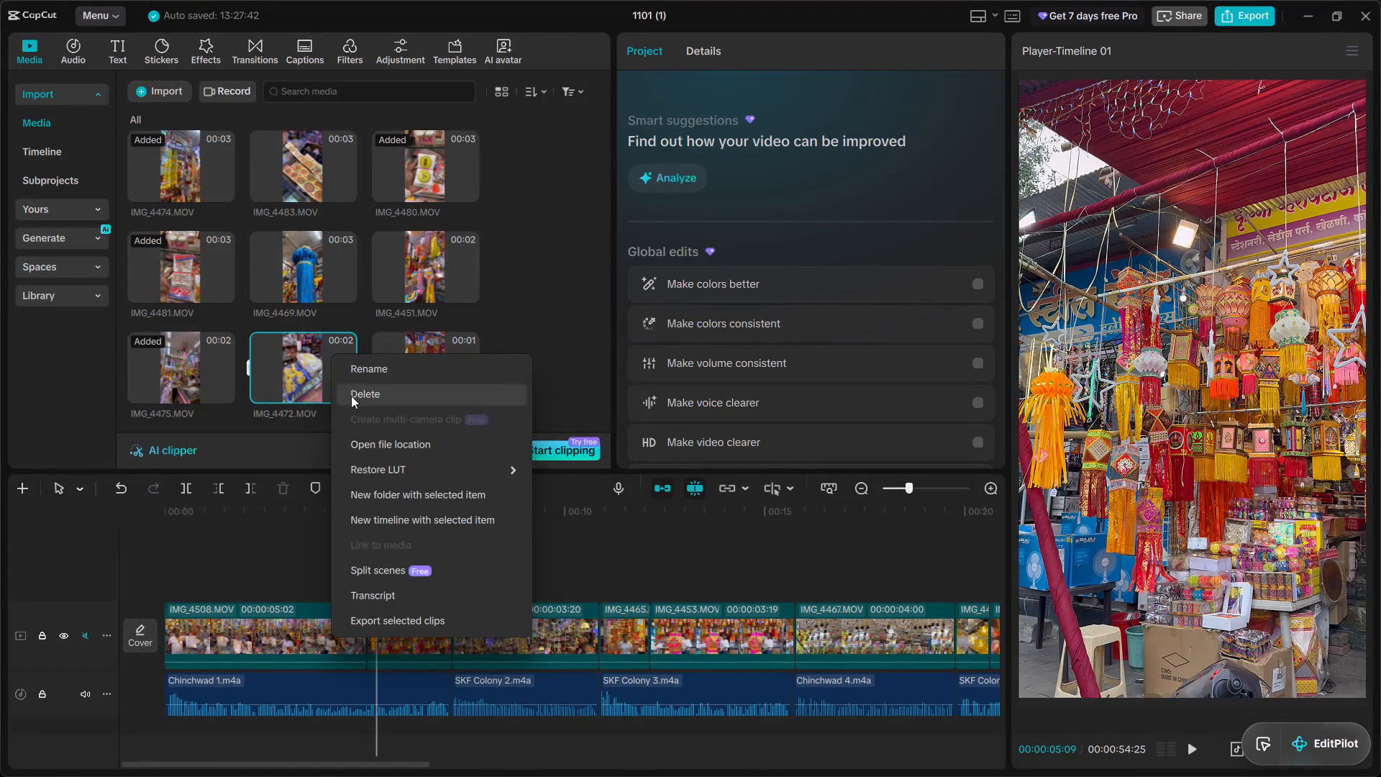
pyautogui.click(351, 396)
# Preview IMG_4454.MOV and delete it from the imported media.
pyautogui.click(324, 367)
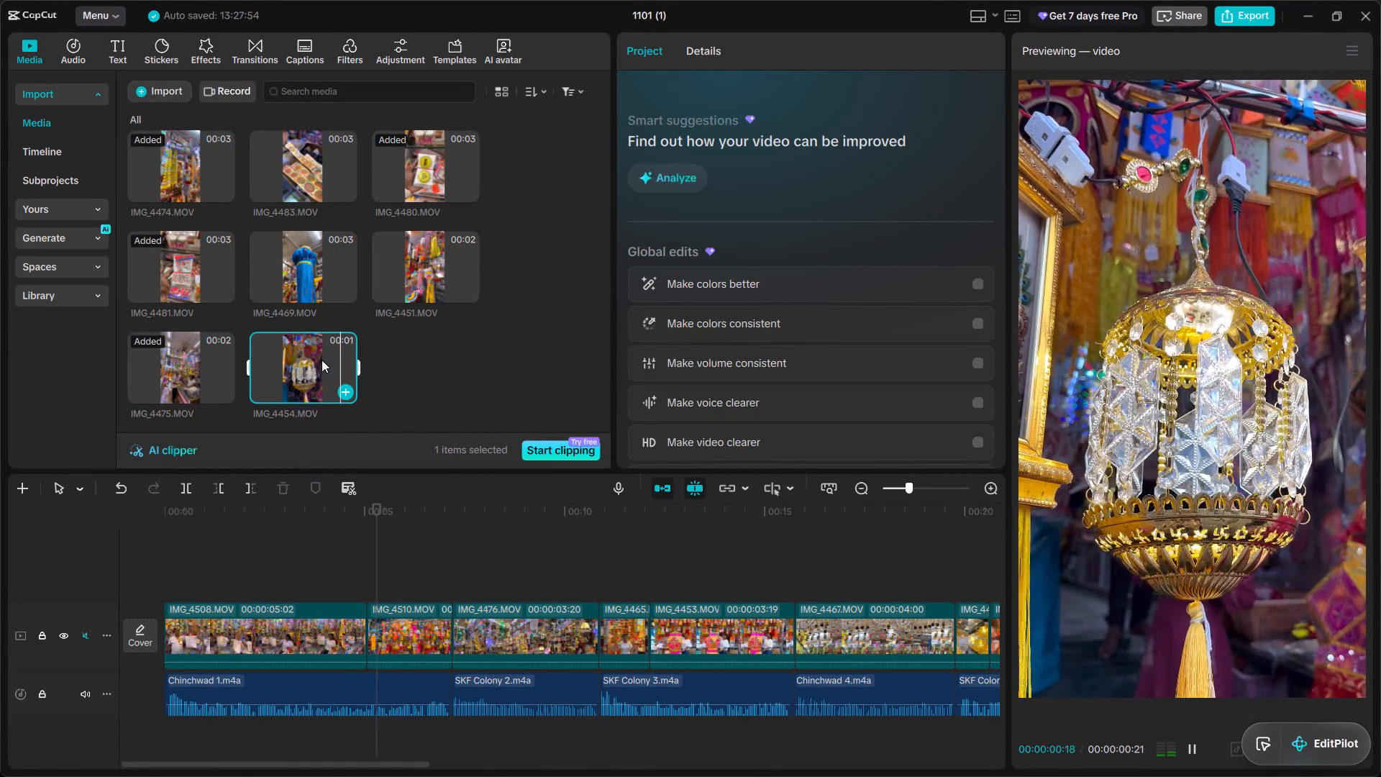
pyautogui.rightClick(320, 355)
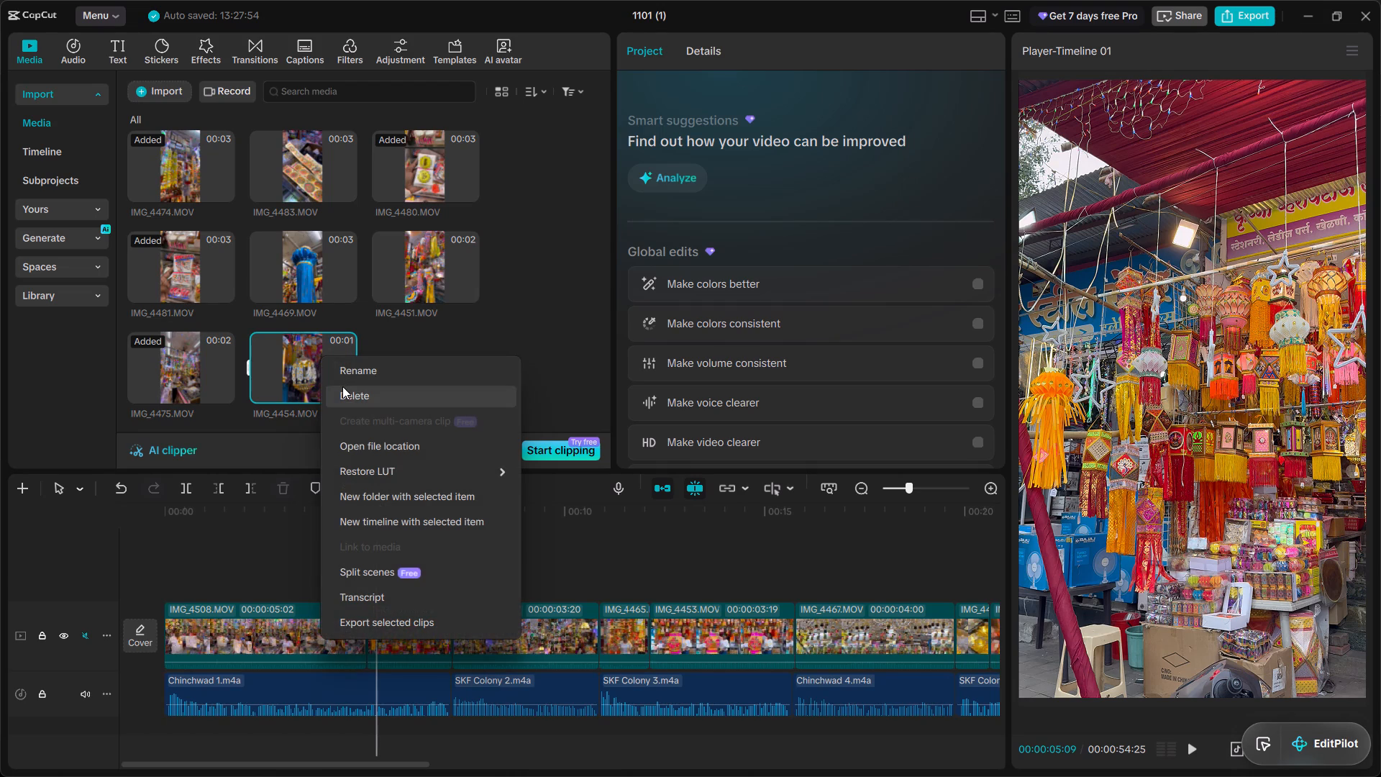
pyautogui.click(342, 386)
# Replace the opening IMG_4508.MOV clip above Chinchwad 1 with IMG_4465.MOV, keeping the original video effect.
pyautogui.click(418, 293)
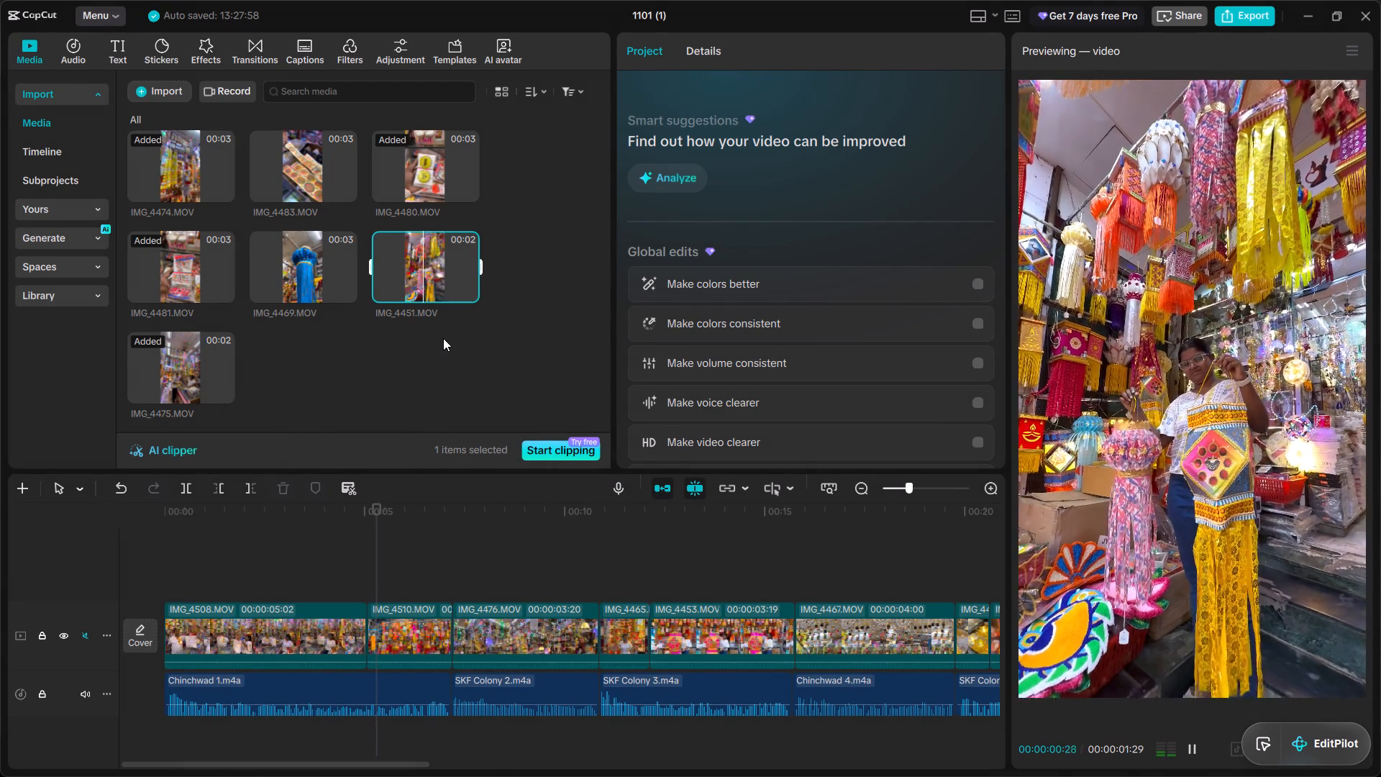
pyautogui.scroll(9, 388, 294)
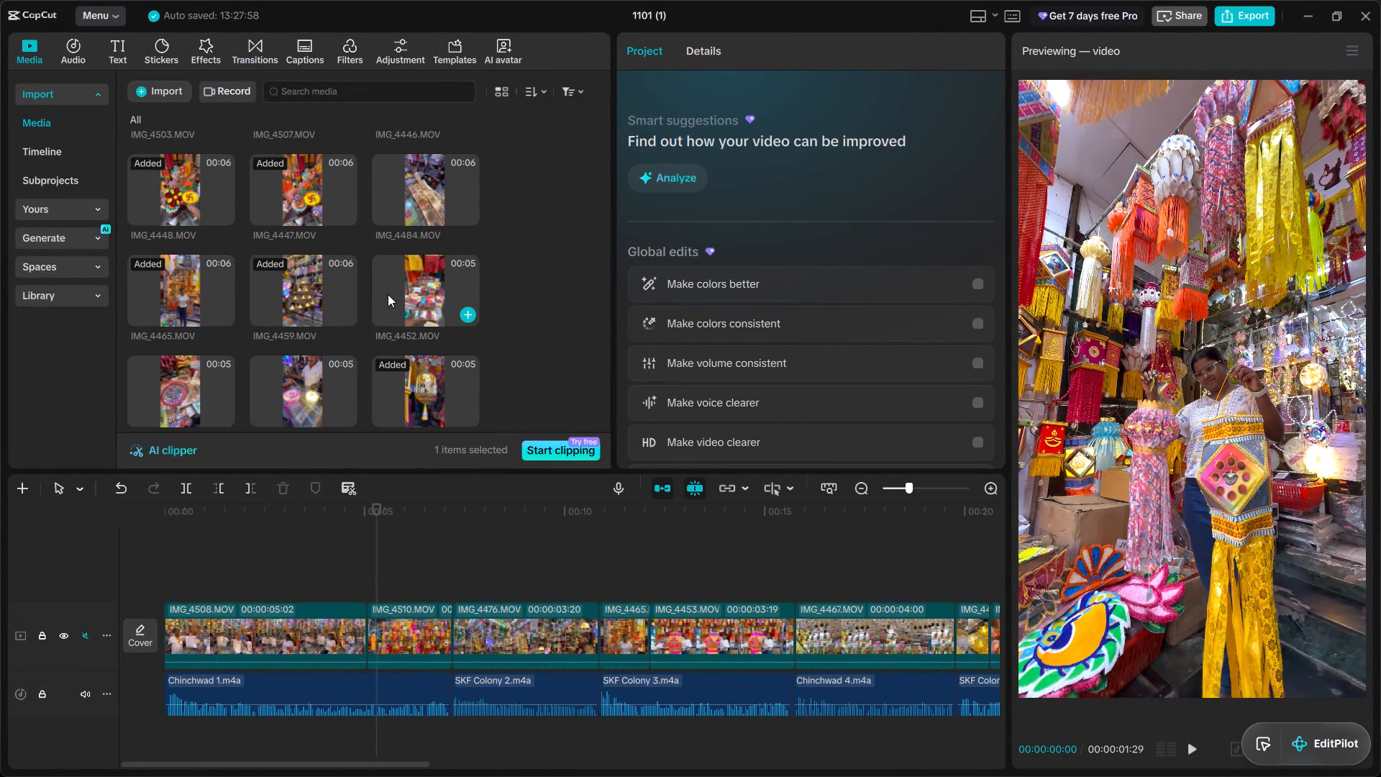
pyautogui.scroll(1, 388, 294)
pyautogui.click(186, 371)
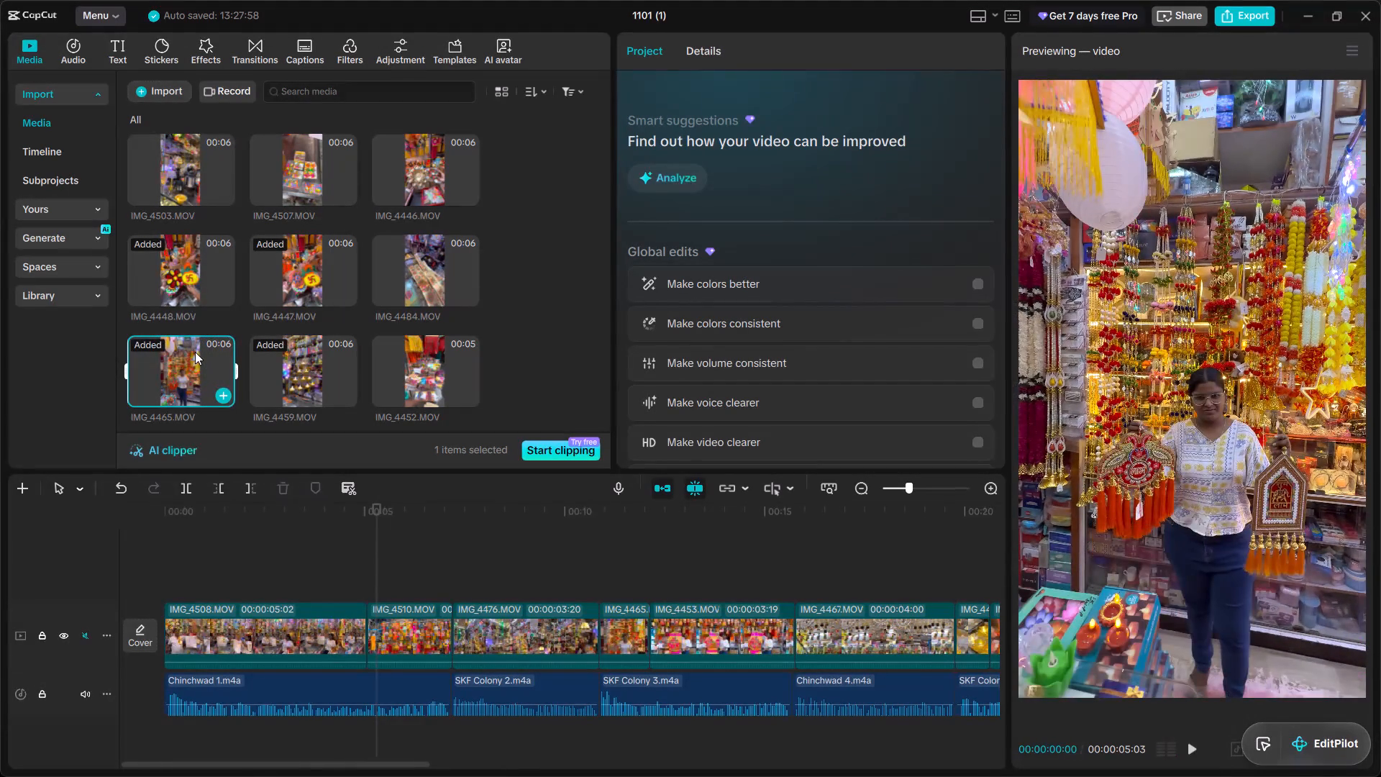
pyautogui.moveTo(195, 352); pyautogui.dragTo(240, 637)
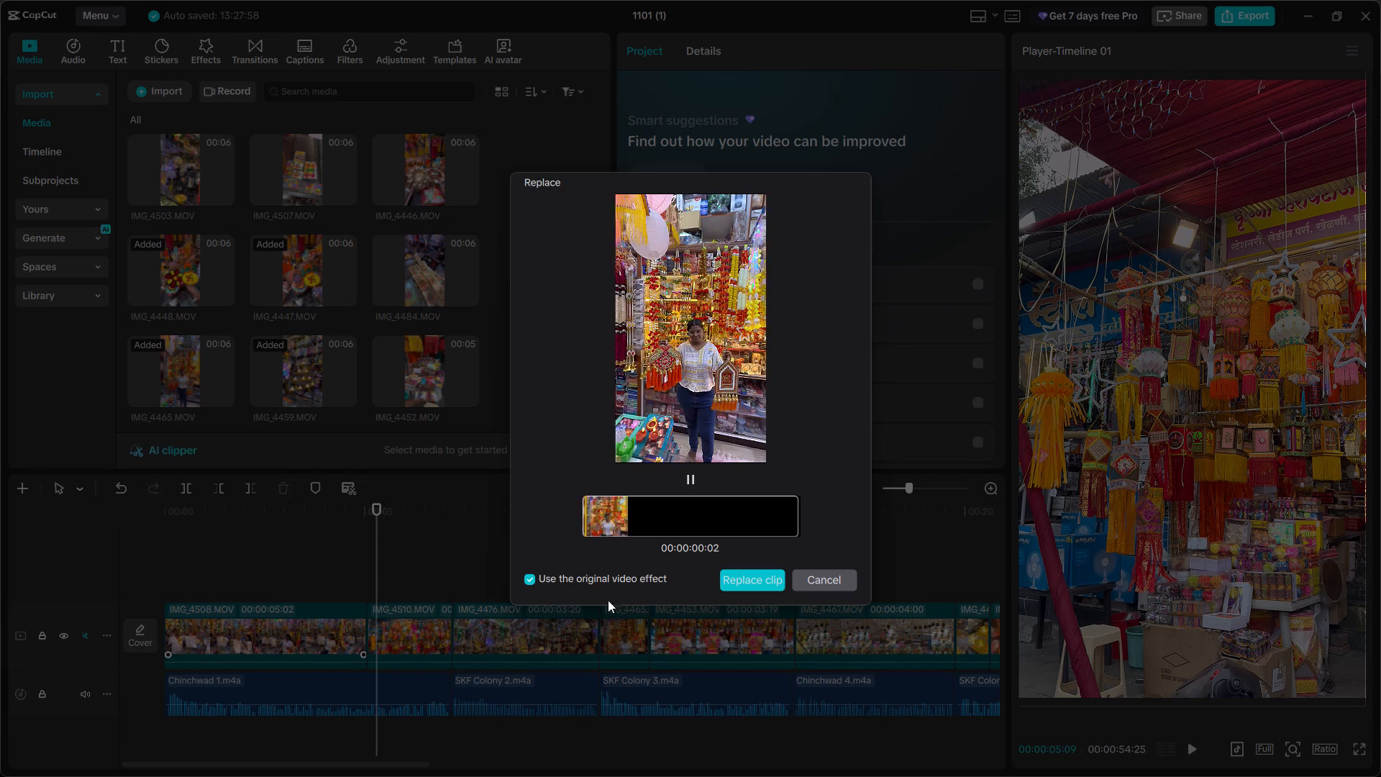
pyautogui.click(726, 576)
# Play the opening IMG_4465.MOV clip from the start of the timeline and split it at 00:00:01:17.
pyautogui.click(183, 572)
pyautogui.moveTo(183, 572); pyautogui.dragTo(133, 578)
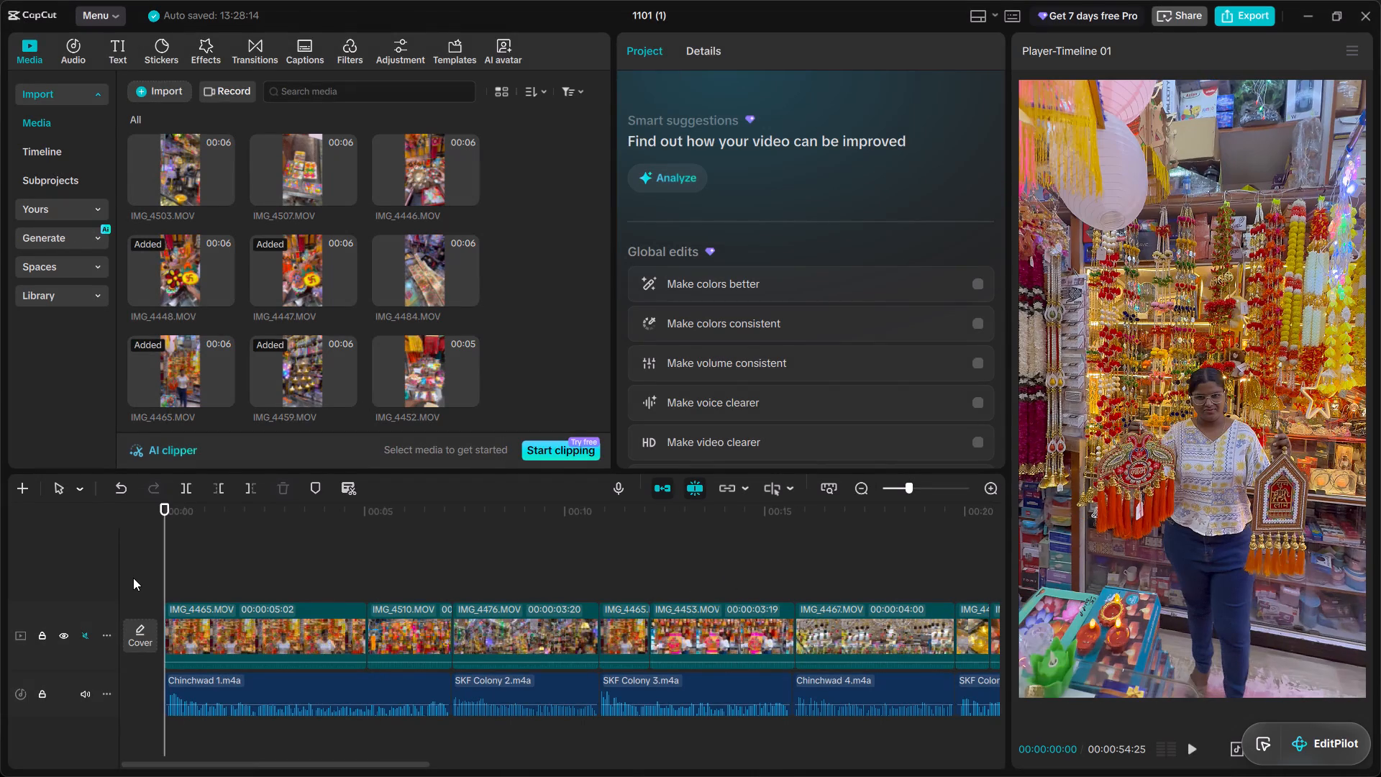
pyautogui.press('space')
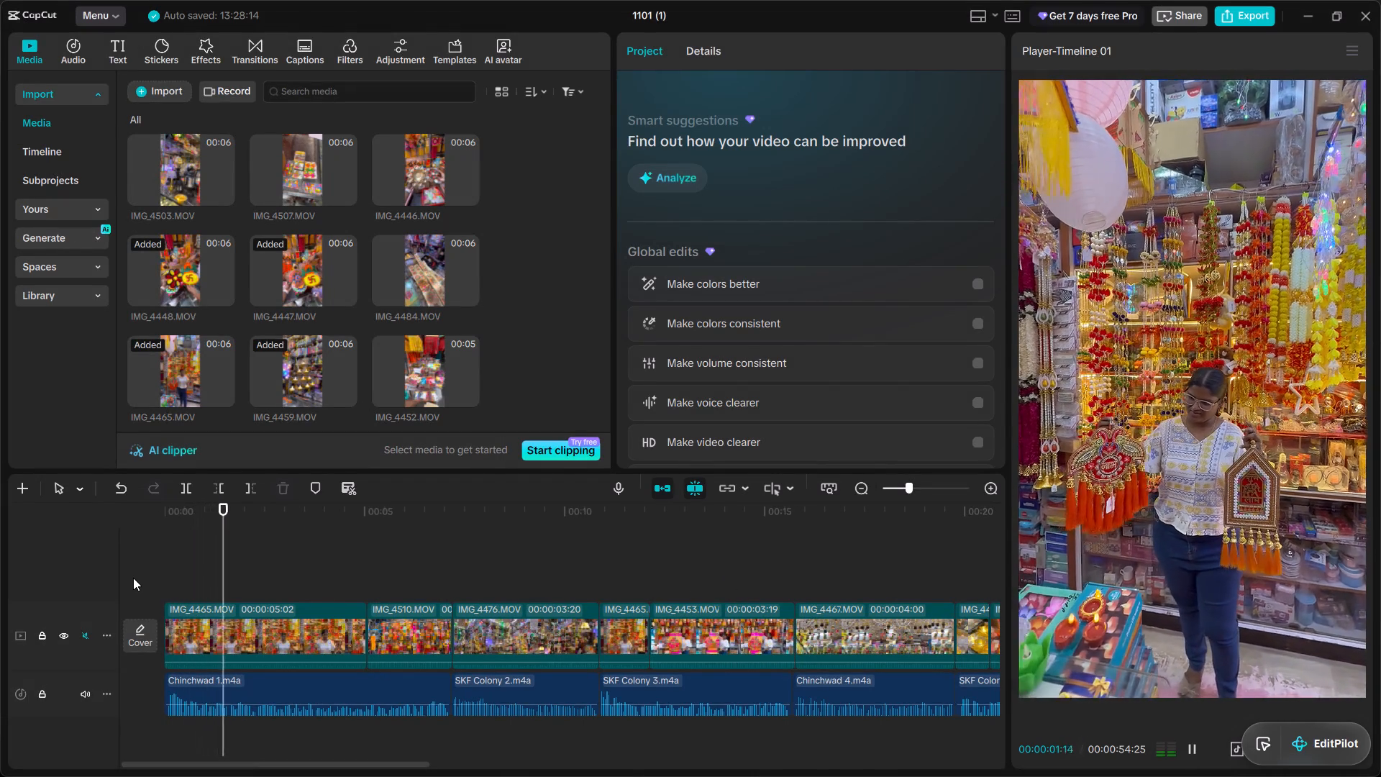
pyautogui.press('space')
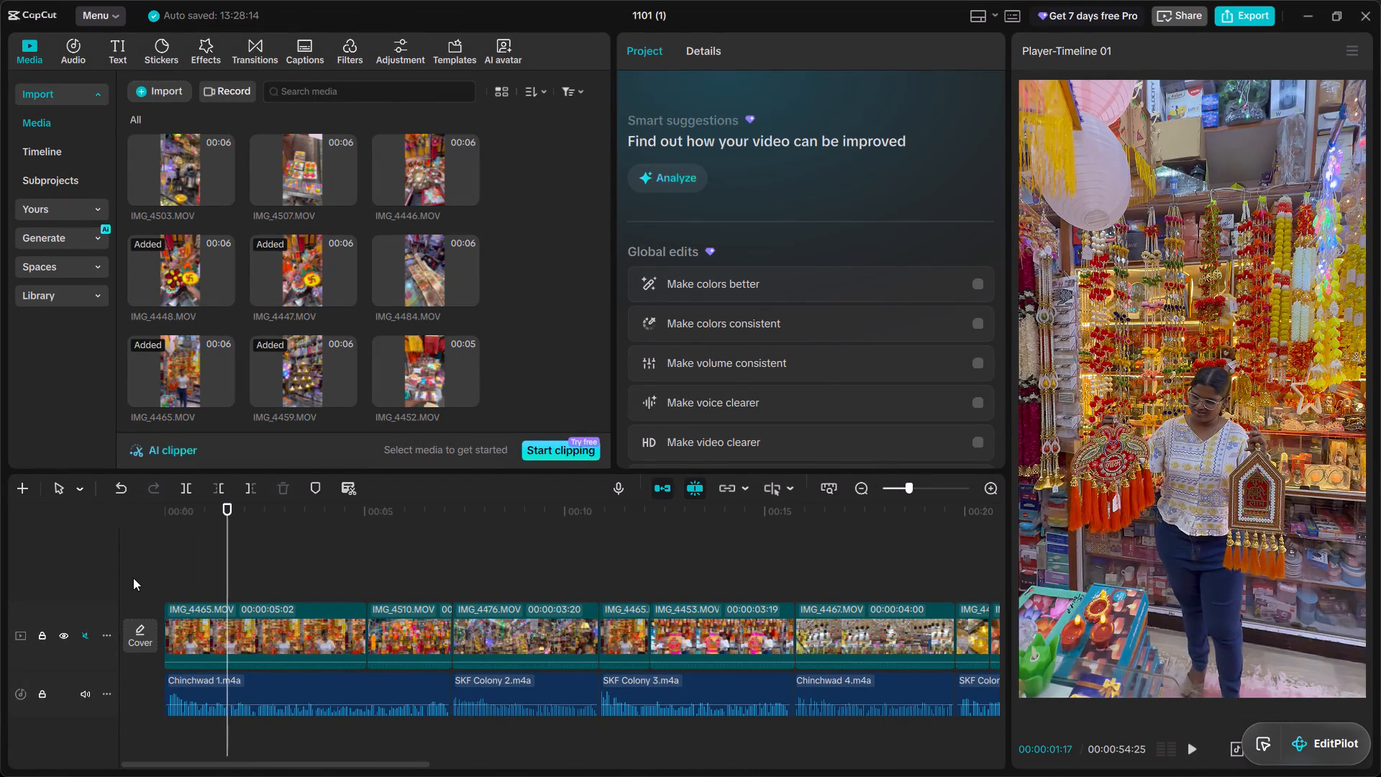
pyautogui.hotkey('ctrl', 'b')
# Preview IMG_4503.MOV, IMG_4443.MOV and IMG_4470.MOV as candidates for the second IMG_4465.MOV piece above Chinchwad 1.
pyautogui.scroll(1, 217, 363)
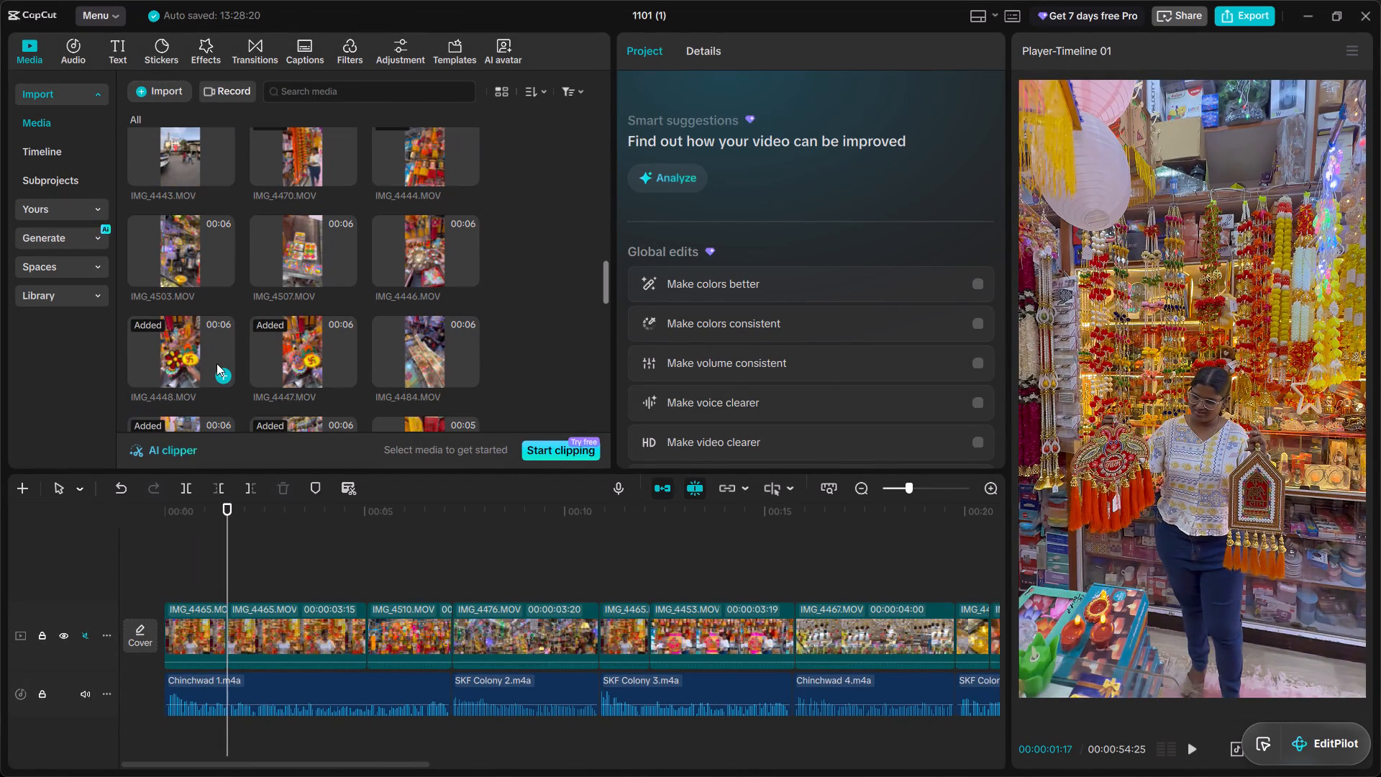
pyautogui.scroll(1, 217, 363)
pyautogui.click(200, 338)
pyautogui.scroll(1, 200, 338)
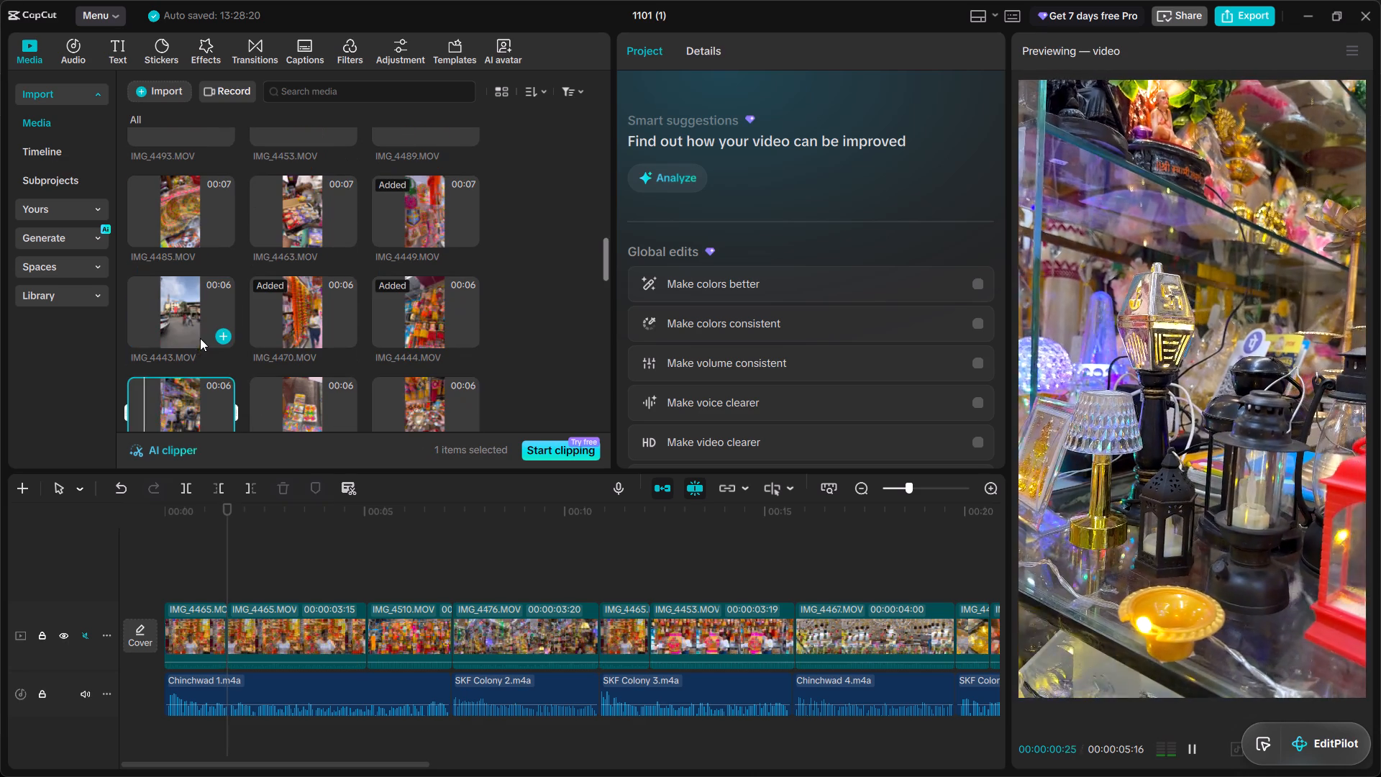
pyautogui.click(187, 303)
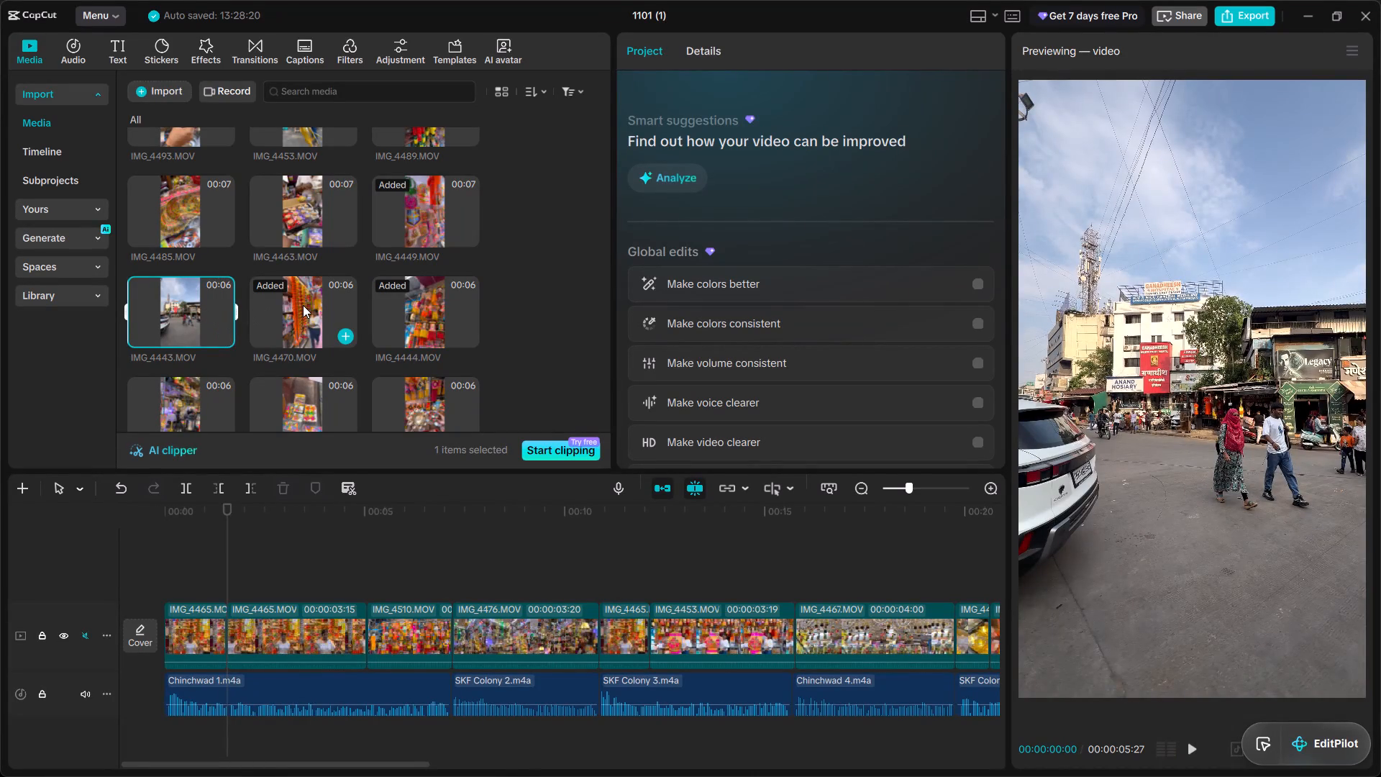
pyautogui.click(303, 305)
pyautogui.moveTo(303, 305); pyautogui.dragTo(298, 599)
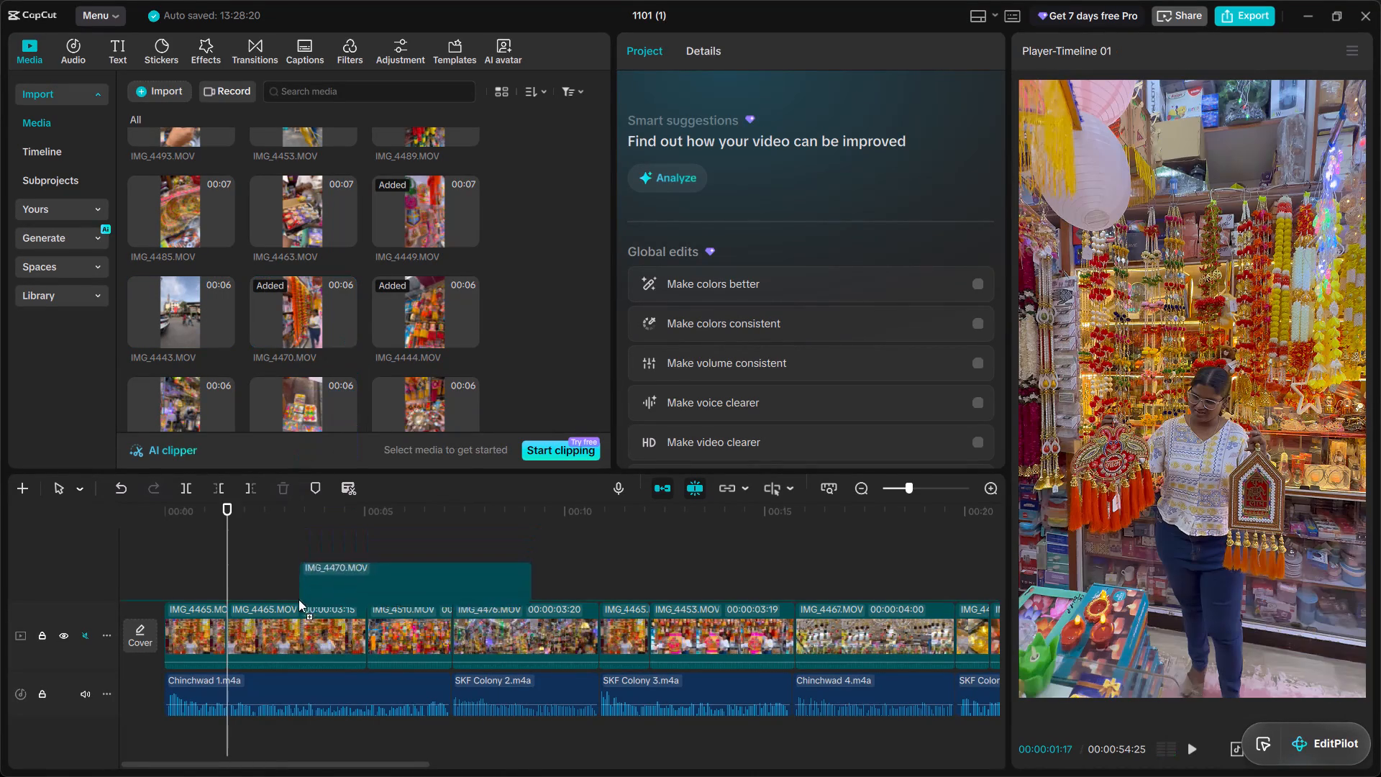
pyautogui.moveTo(298, 599); pyautogui.dragTo(291, 333)
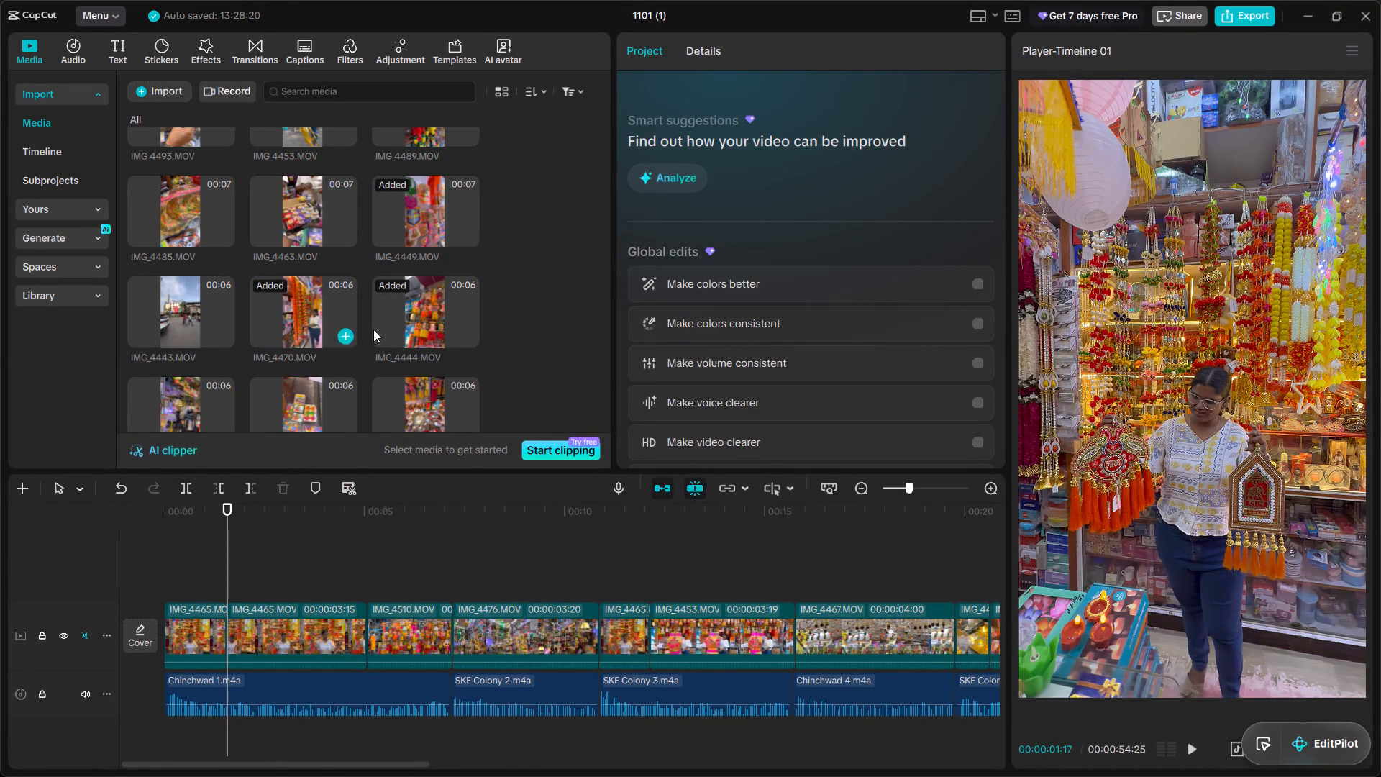
# Compare IMG_4453.MOV, IMG_4444.MOV and IMG_4446.MOV, and replace the second IMG_4465.MOV piece with IMG_4444.MOV, keeping the original video effect.
pyautogui.scroll(1, 425, 320)
pyautogui.click(342, 188)
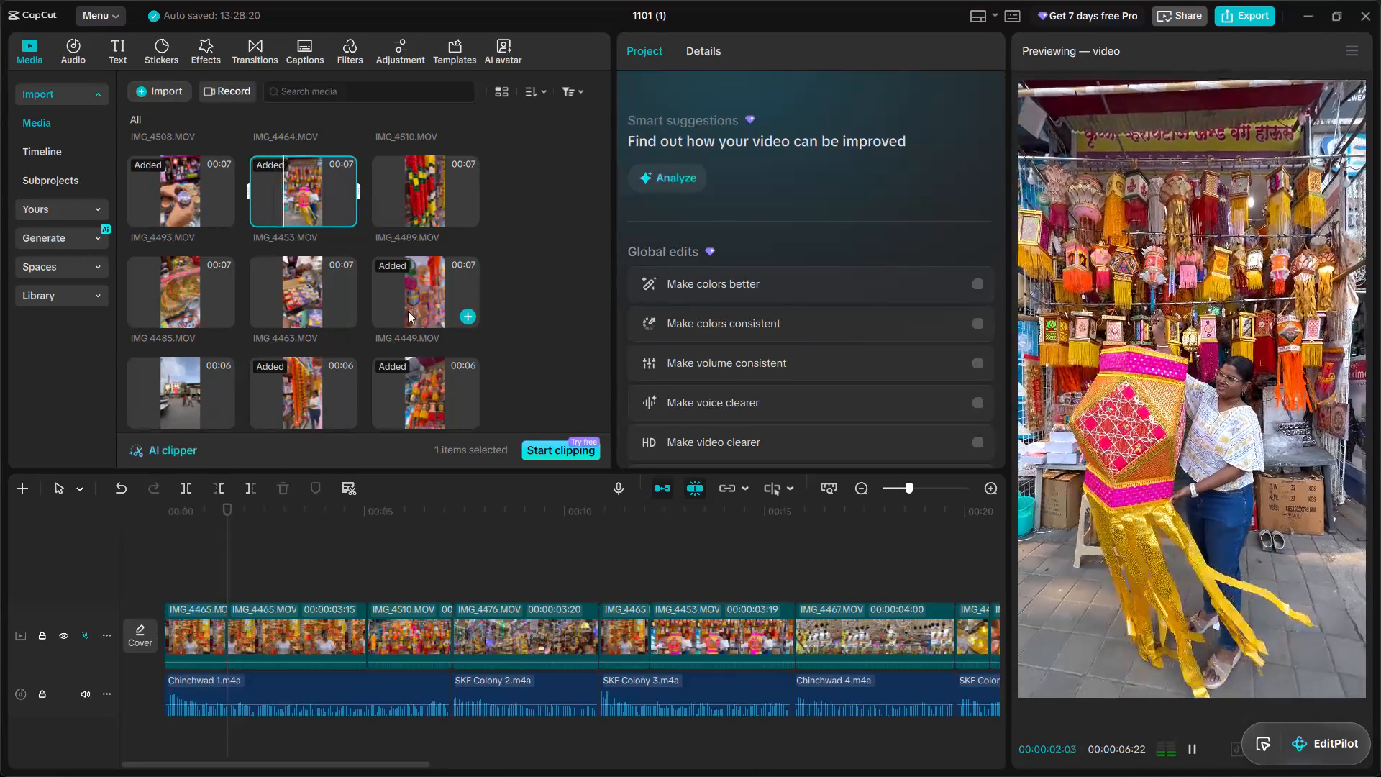
pyautogui.scroll(-1, 427, 342)
pyautogui.click(429, 299)
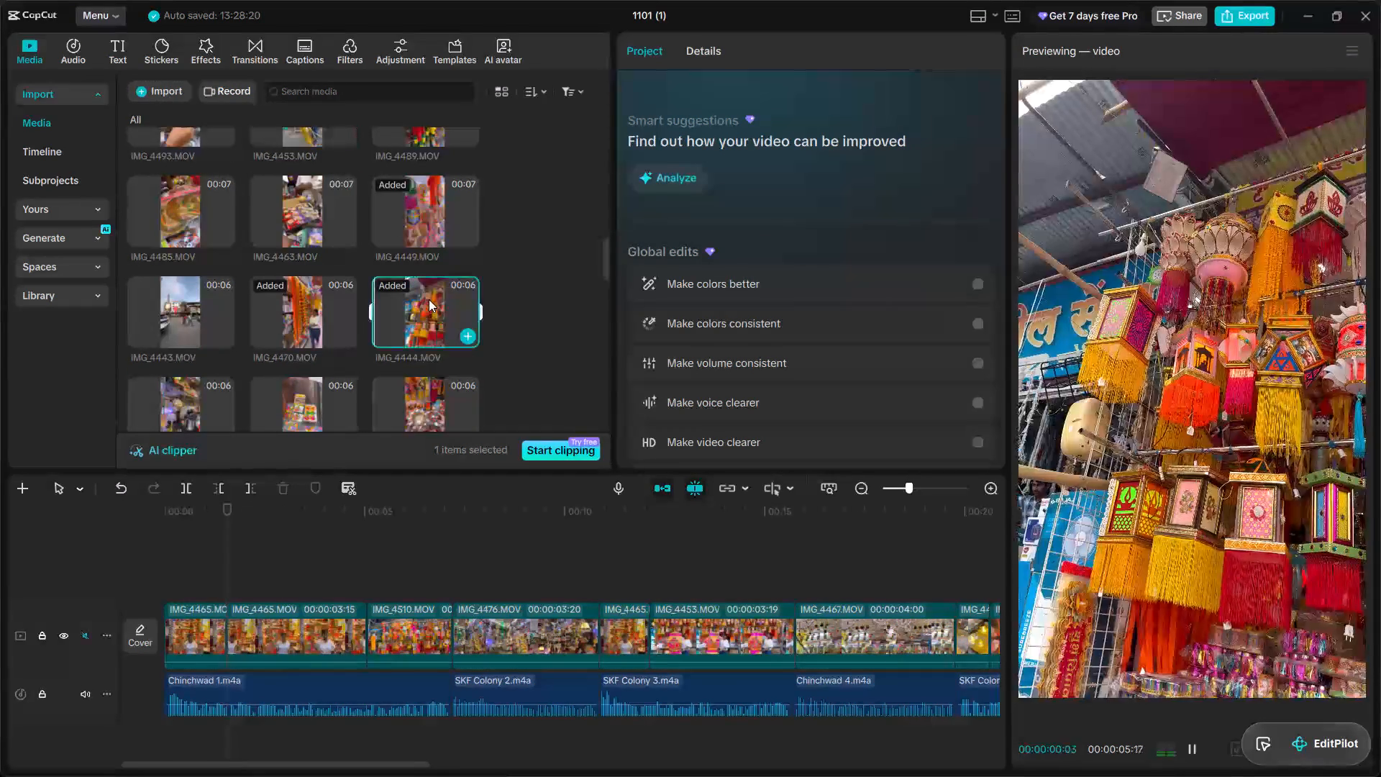
pyautogui.click(430, 409)
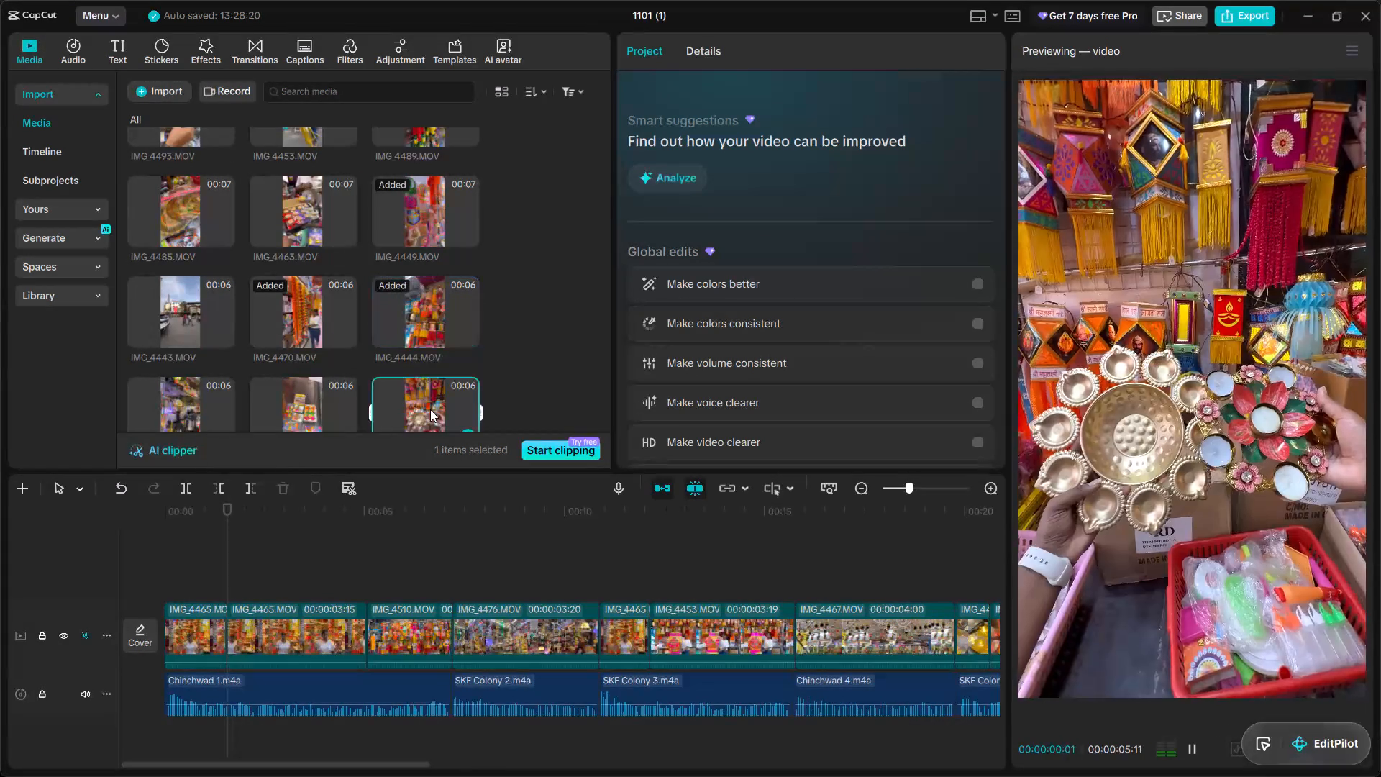
pyautogui.moveTo(415, 303); pyautogui.dragTo(311, 622)
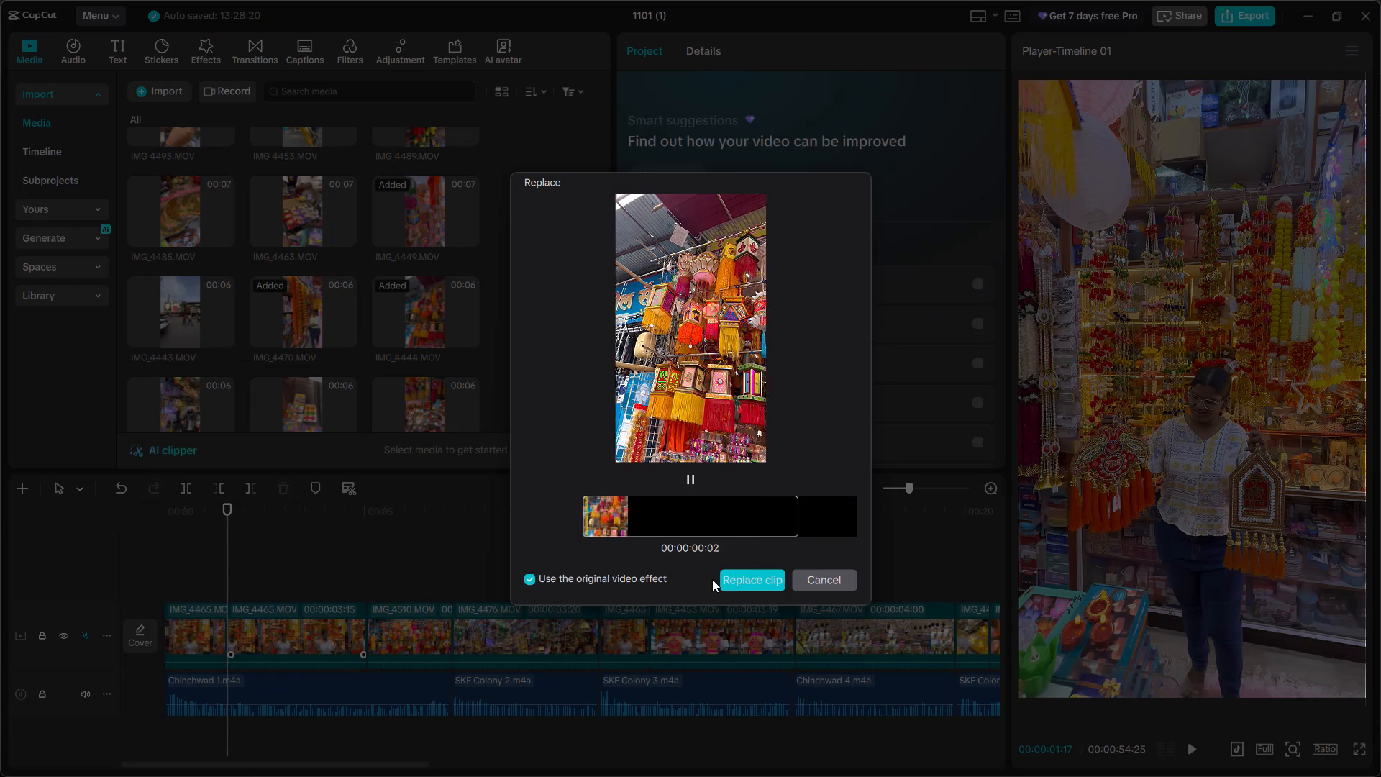
pyautogui.click(749, 576)
# Play the timeline over Chinchwad 1, SKF Colony 2 and the start of SKF Colony 3 to check the clip order.
pyautogui.press('space')
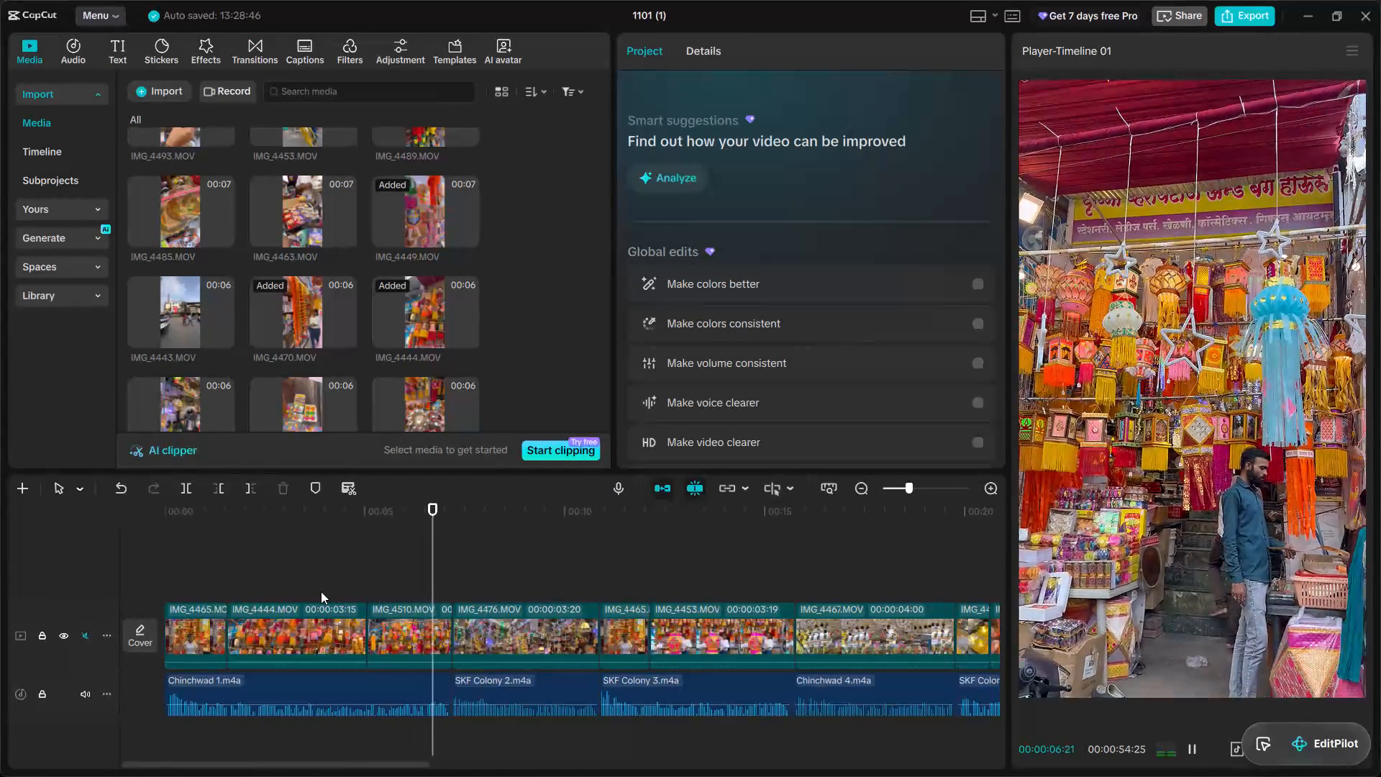
pyautogui.press('space')
pyautogui.press('space')
pyautogui.click(671, 571)
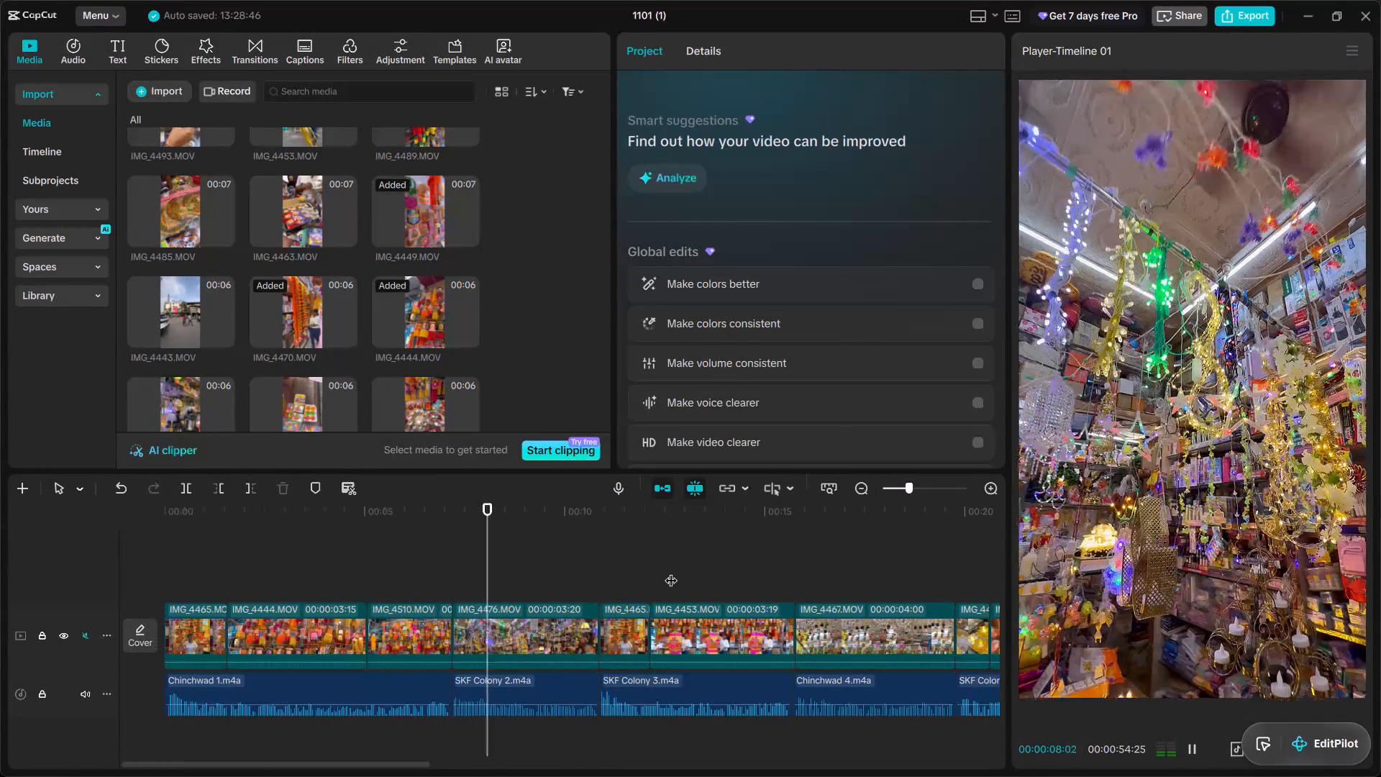
pyautogui.press('space')
pyautogui.click(614, 576)
pyautogui.press('space')
pyautogui.press('space')
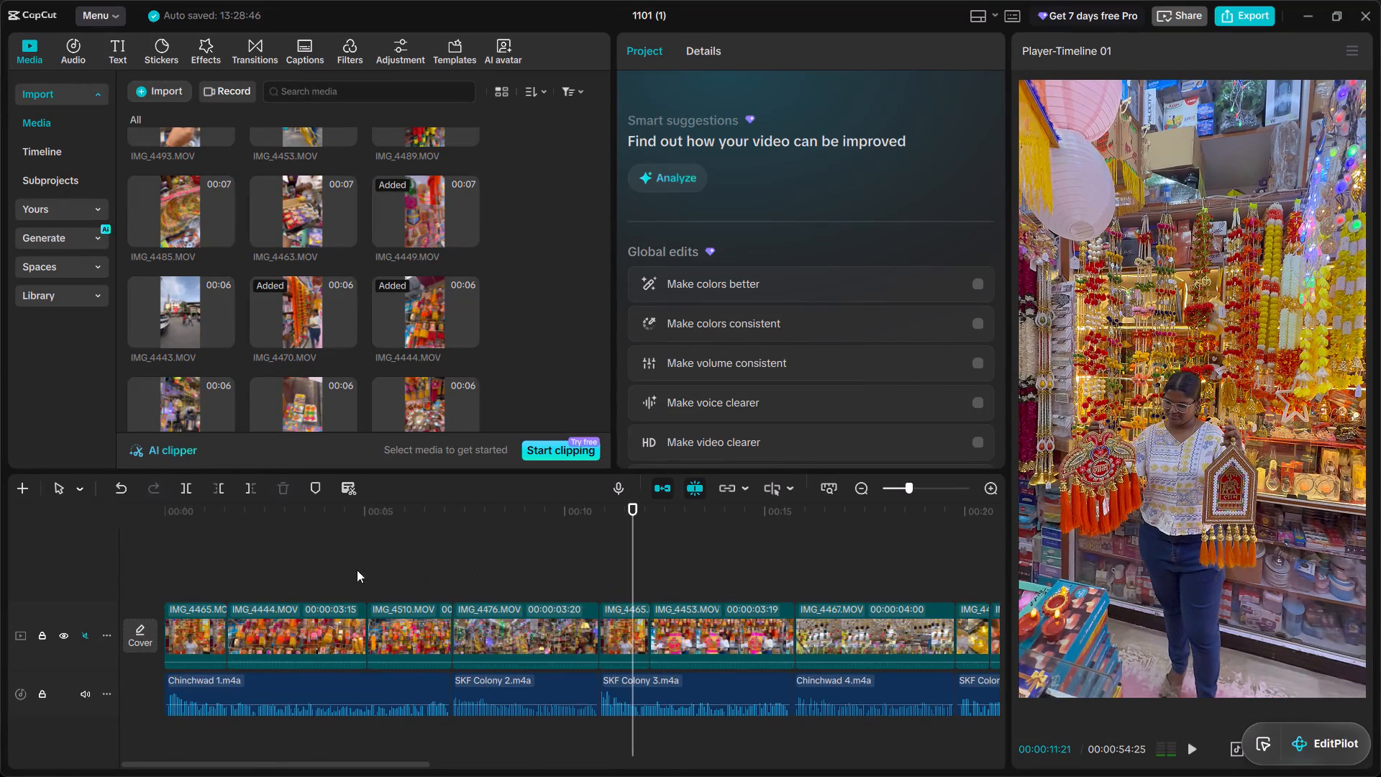
pyautogui.click(245, 560)
pyautogui.press('space')
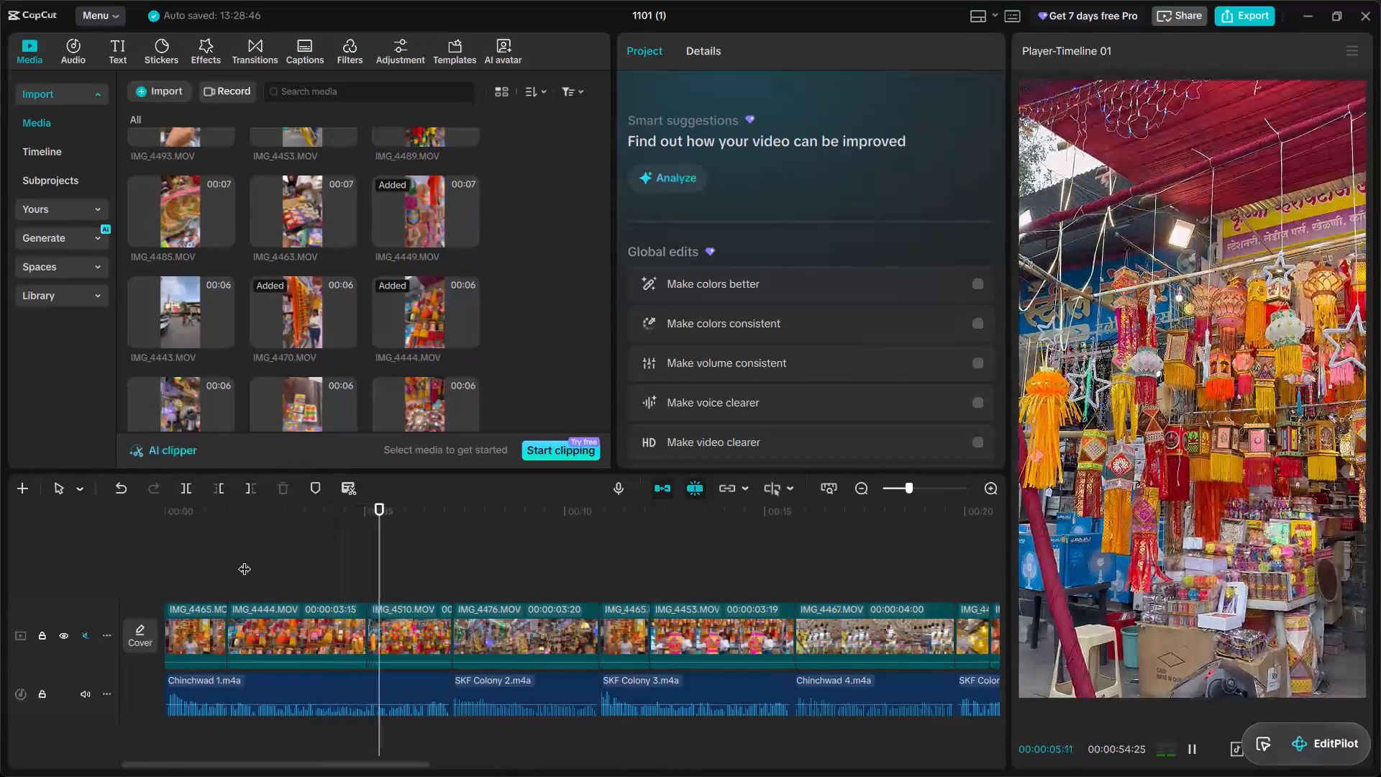
pyautogui.press('space')
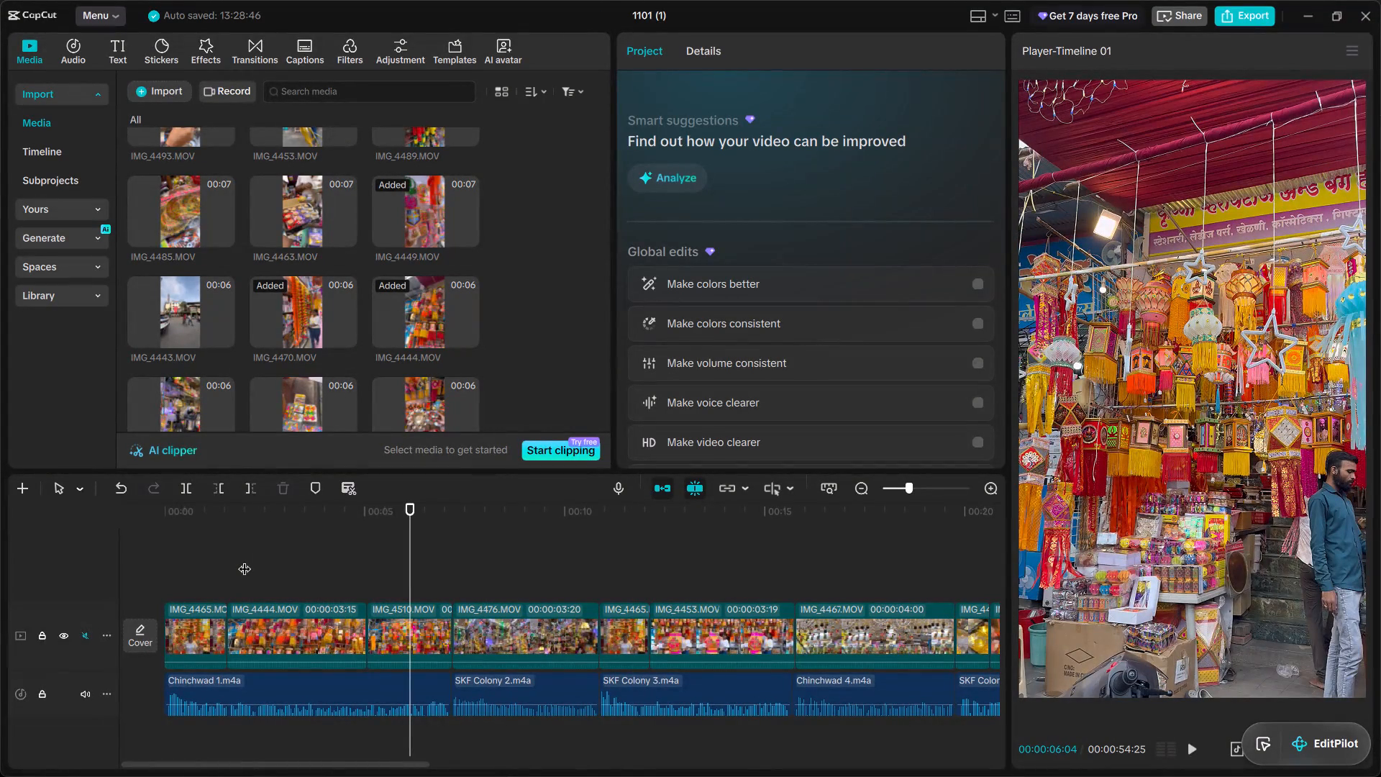
pyautogui.press('space')
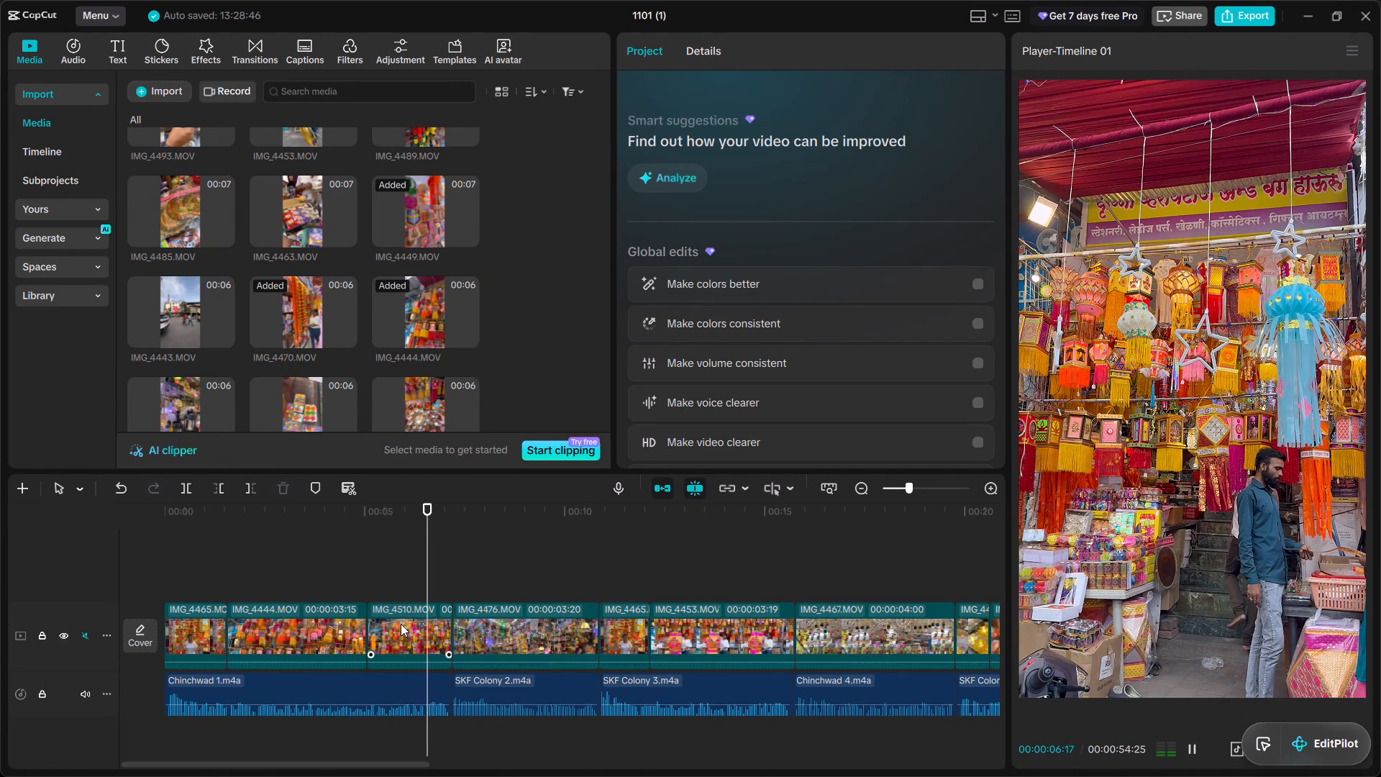
pyautogui.press('space')
# Add timeline markers at the start and end of the IMG_4510.MOV clip, at 00:00:05:02 and 00:00:07:05.
pyautogui.click(363, 550)
pyautogui.click(309, 480)
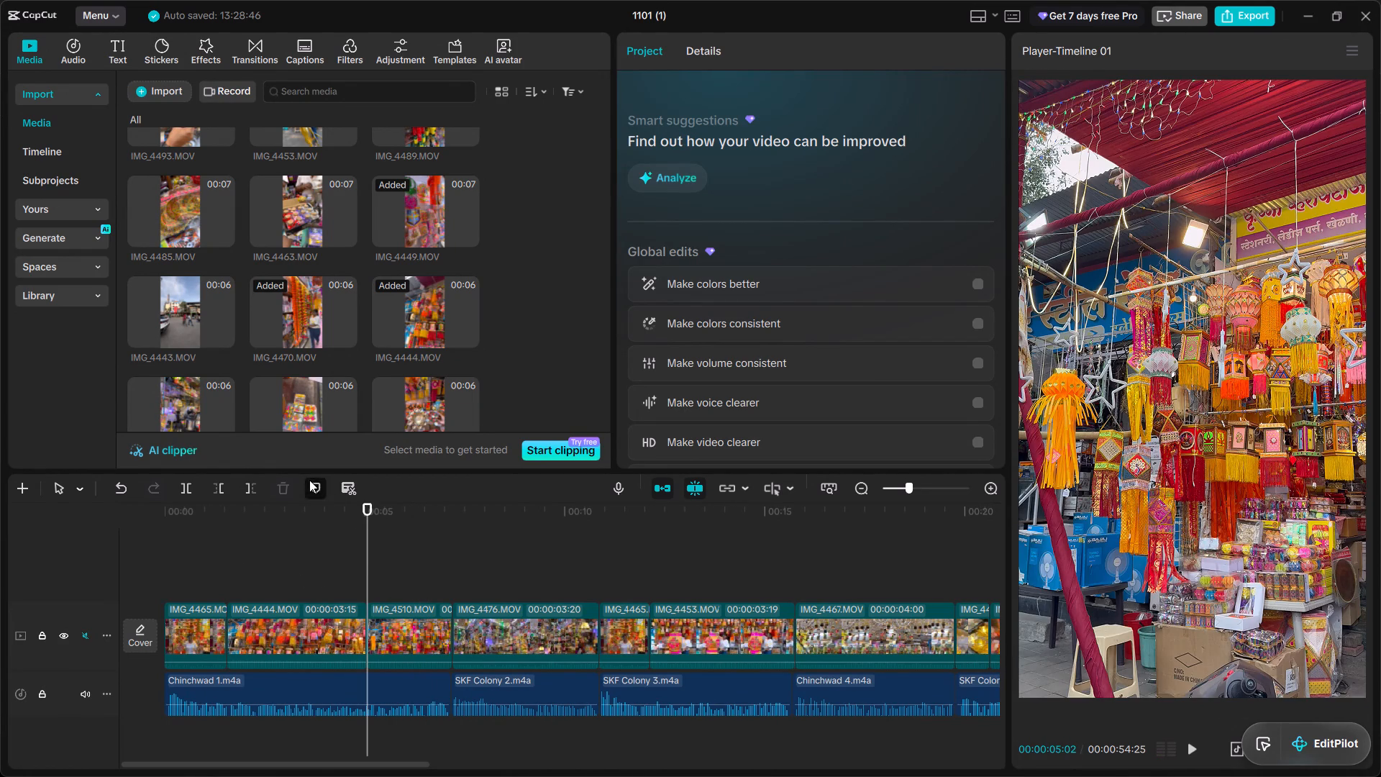
pyautogui.click(448, 547)
pyautogui.click(311, 489)
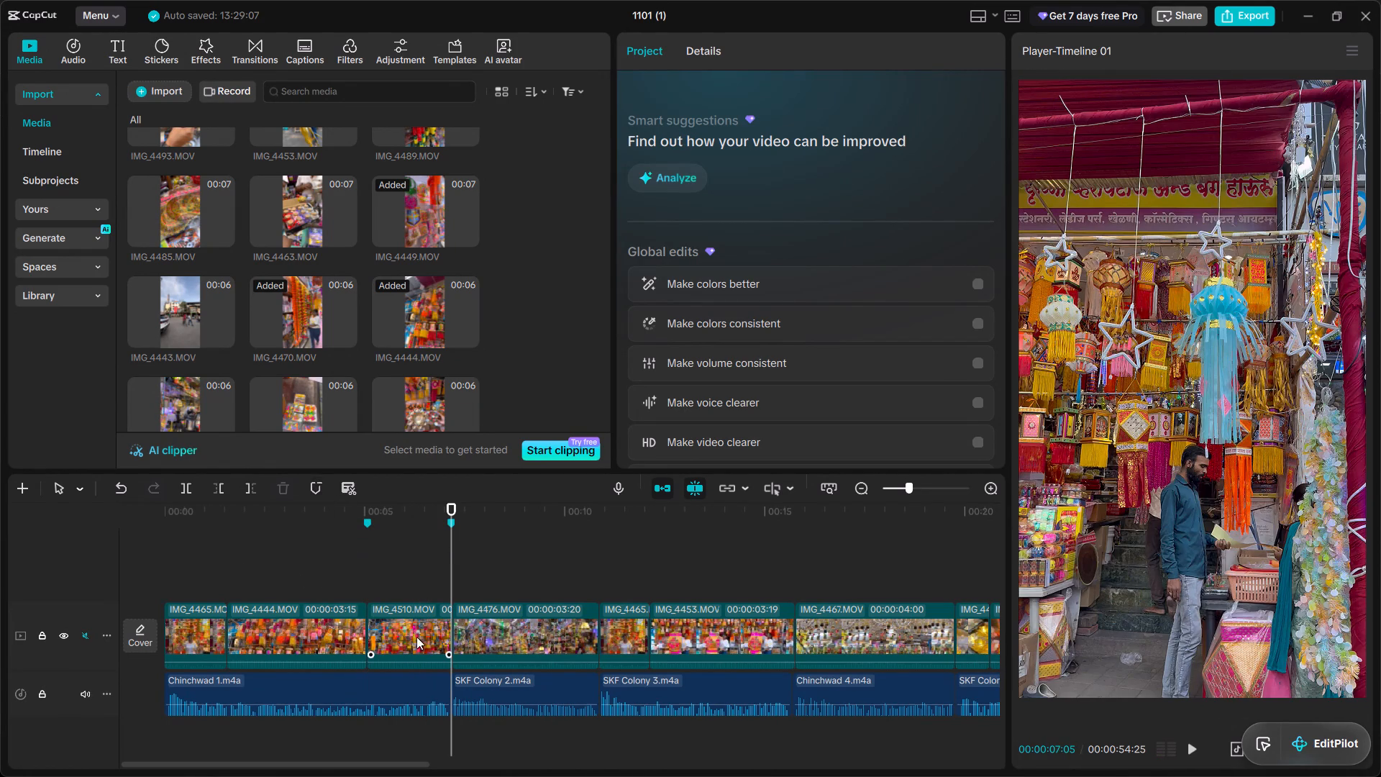
# Move IMG_4510.MOV ahead of IMG_4444.MOV and shift the cut between them to the first marker, giving IMG_4510.MOV a duration of 00:00:03:15.
pyautogui.moveTo(408, 637); pyautogui.dragTo(287, 625)
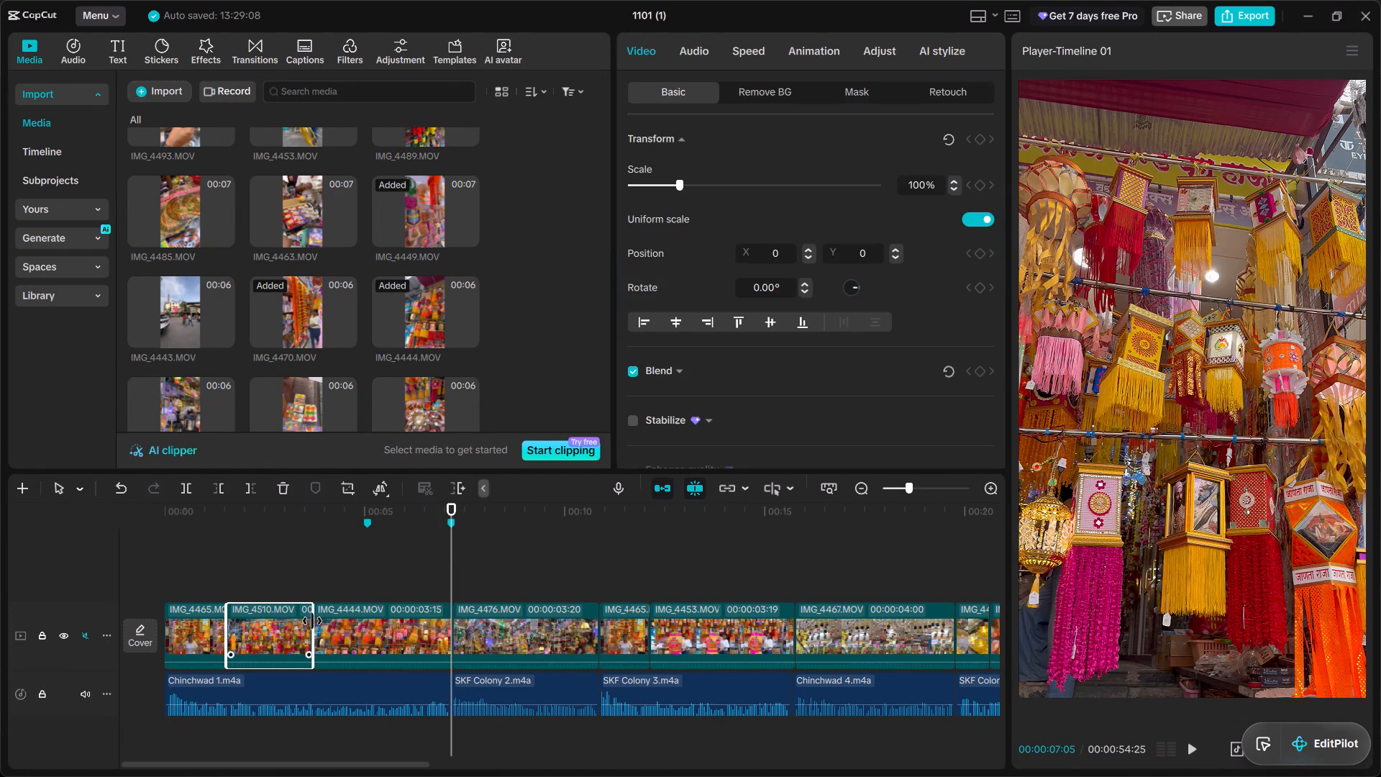
pyautogui.click(330, 623)
pyautogui.click(311, 563)
pyautogui.moveTo(310, 624); pyautogui.dragTo(354, 632)
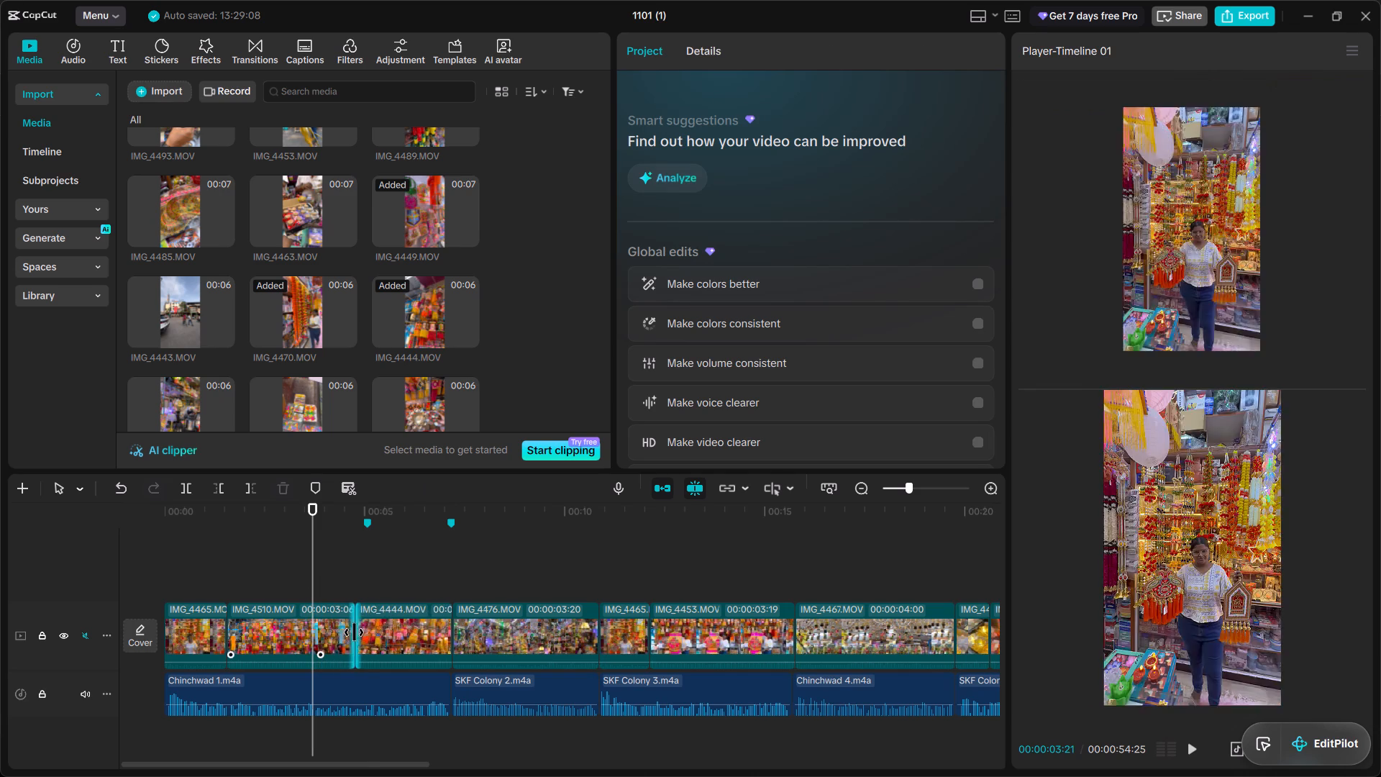
pyautogui.moveTo(354, 632); pyautogui.dragTo(360, 633)
# Play the reordered clips from the end of the opening clip into SKF Colony 3.
pyautogui.click(226, 586)
pyautogui.press('space')
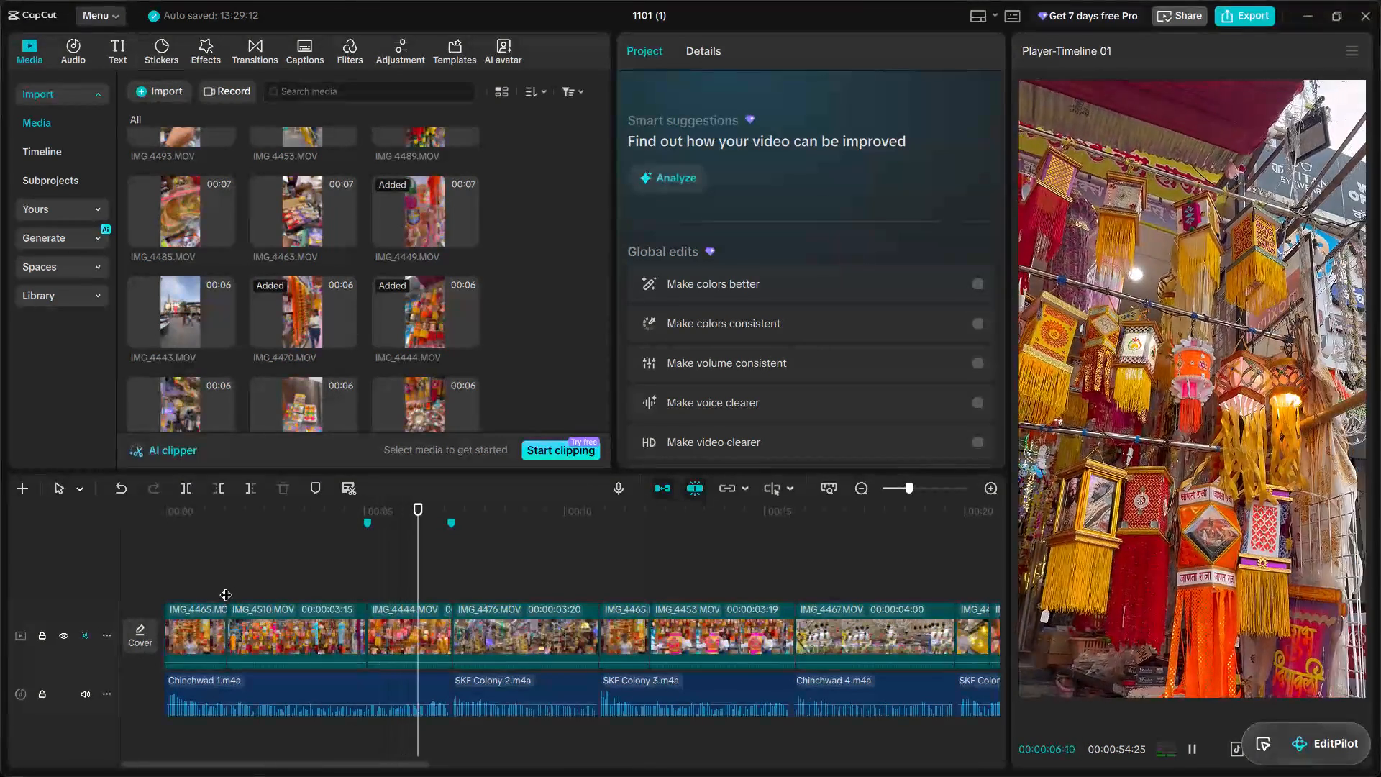
pyautogui.hscroll(-1, 376, 626)
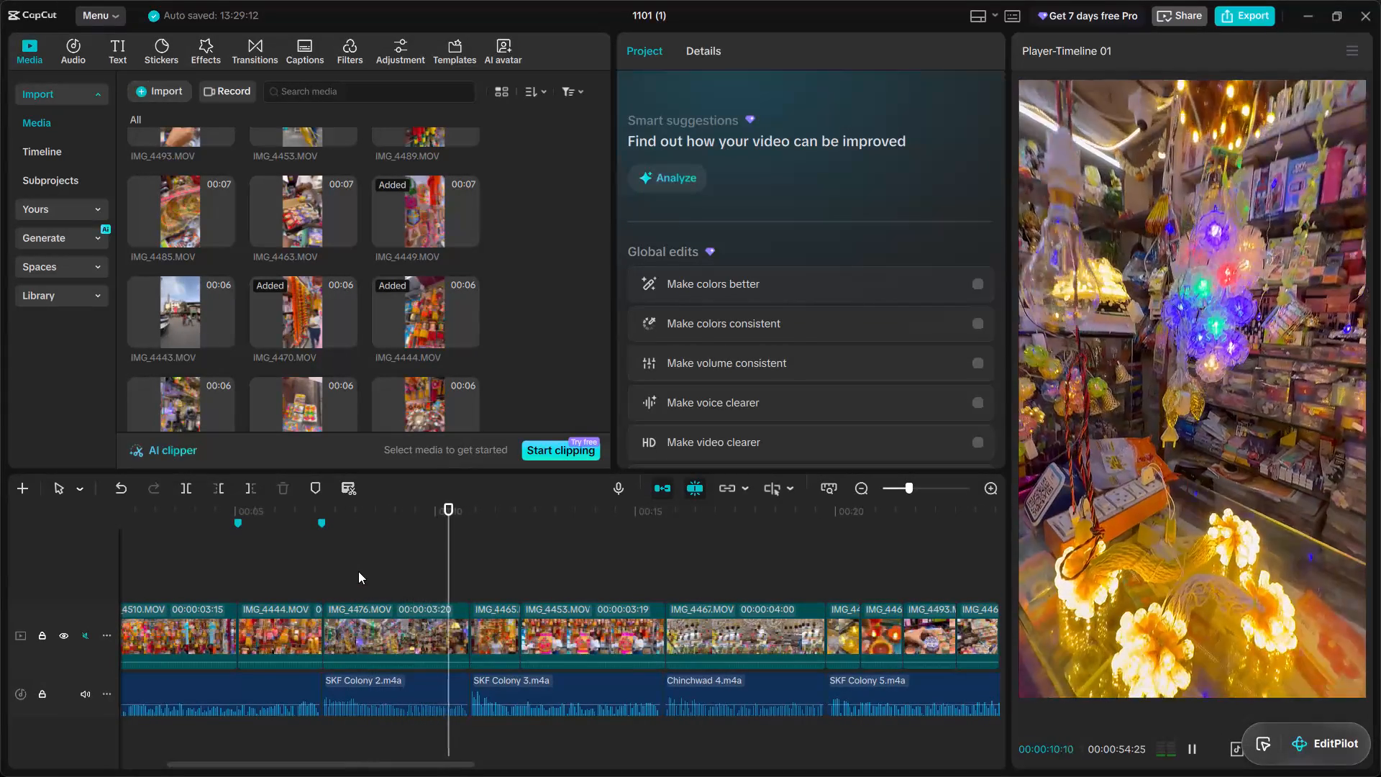
pyautogui.press('space')
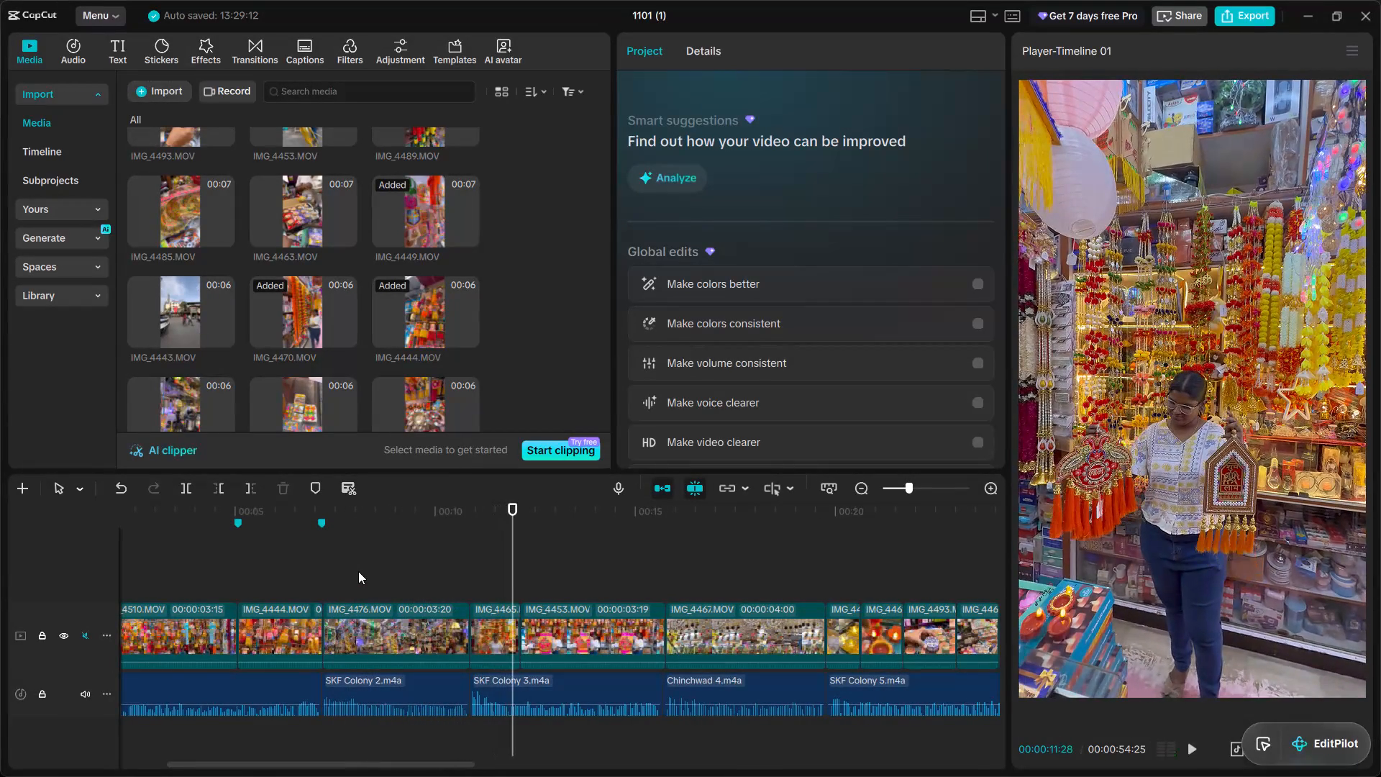
# Look through the longest media clips, previewing IMG_4502.MOV, IMG_4501.MOV, IMG_4500.MOV, IMG_4487.MOV and IMG_4505.MOV.
pyautogui.scroll(6, 311, 335)
pyautogui.scroll(3, 381, 293)
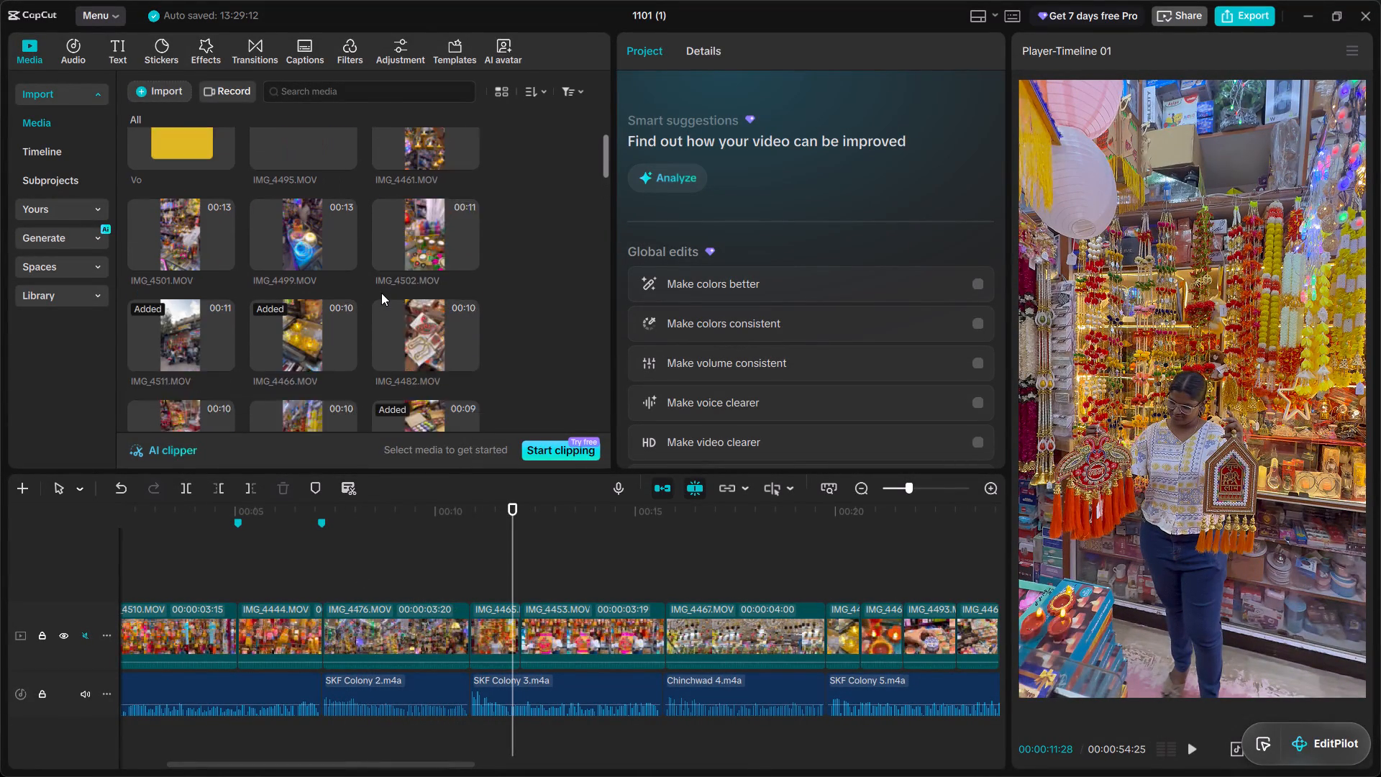
pyautogui.scroll(2, 381, 293)
pyautogui.click(408, 262)
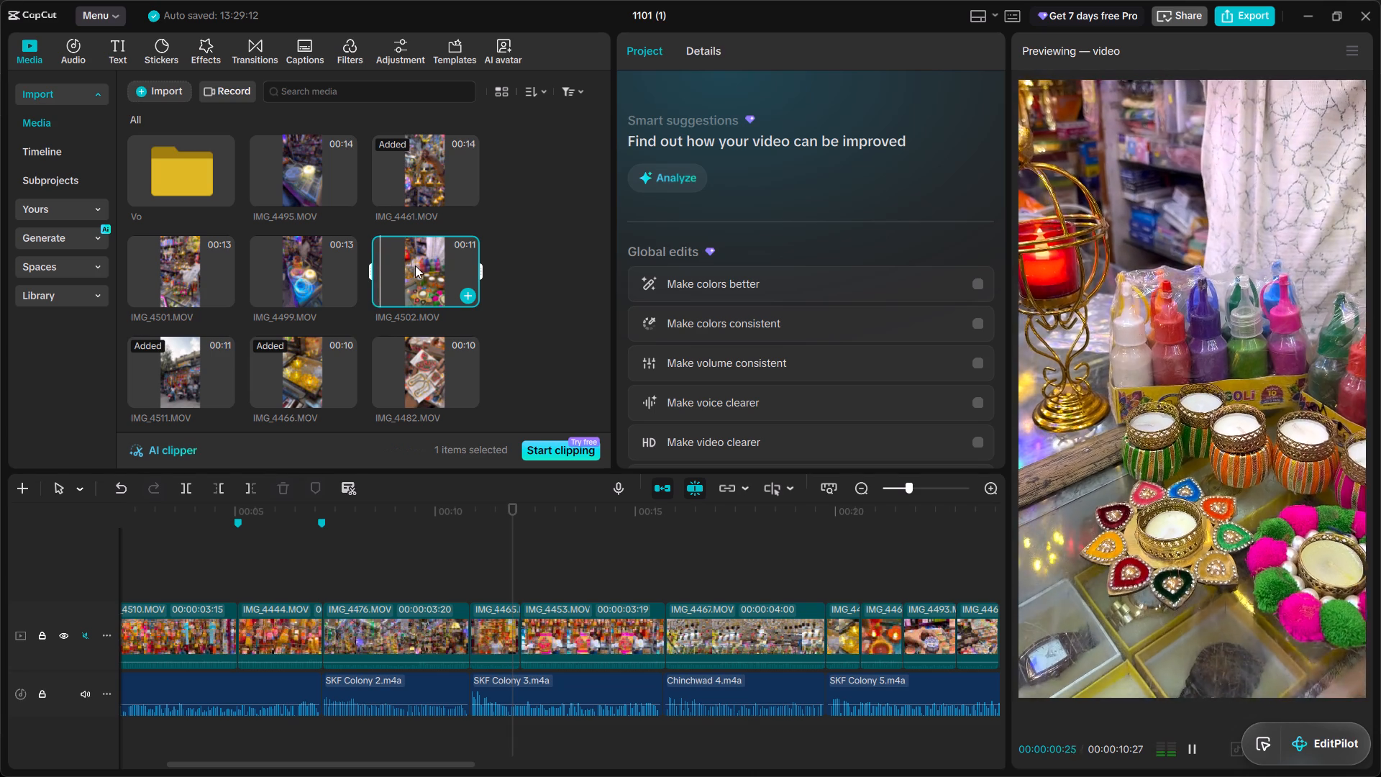
pyautogui.press('space')
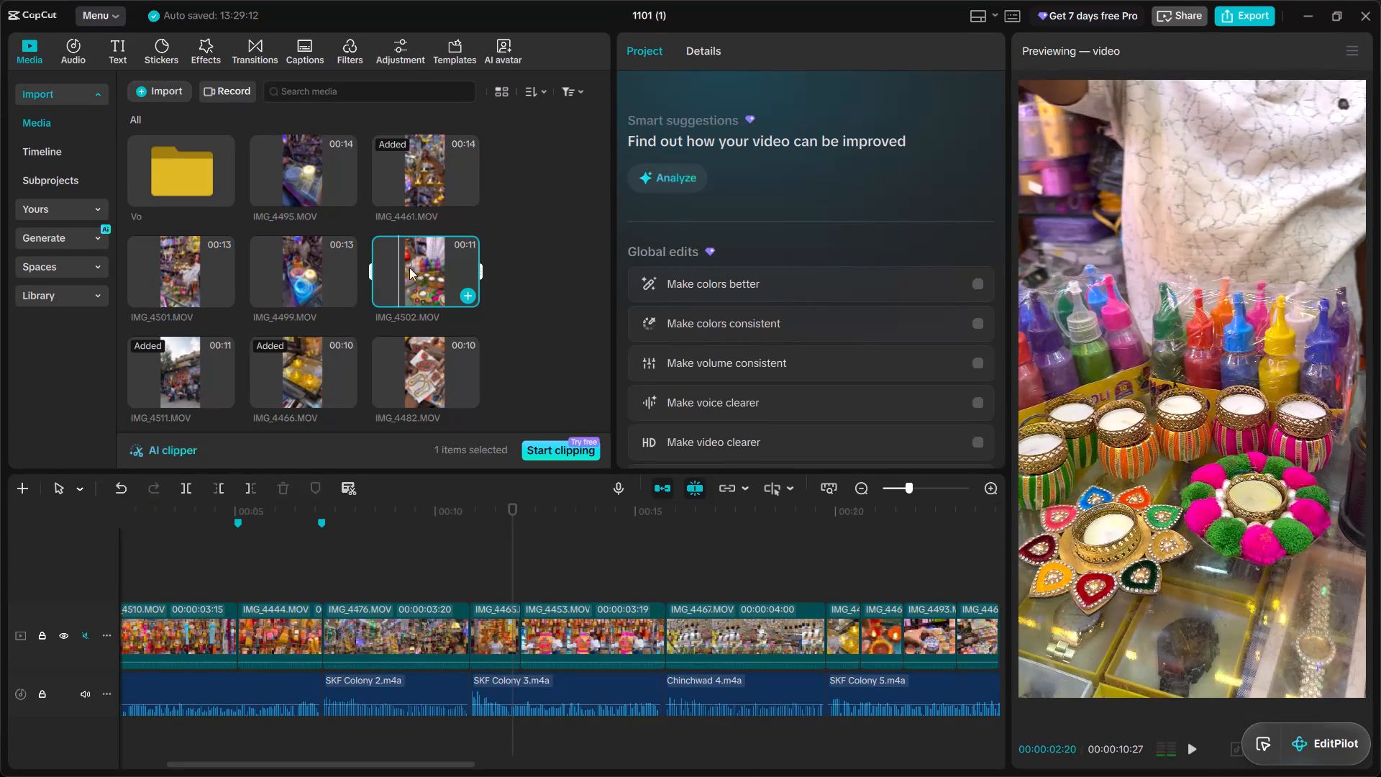
pyautogui.click(195, 272)
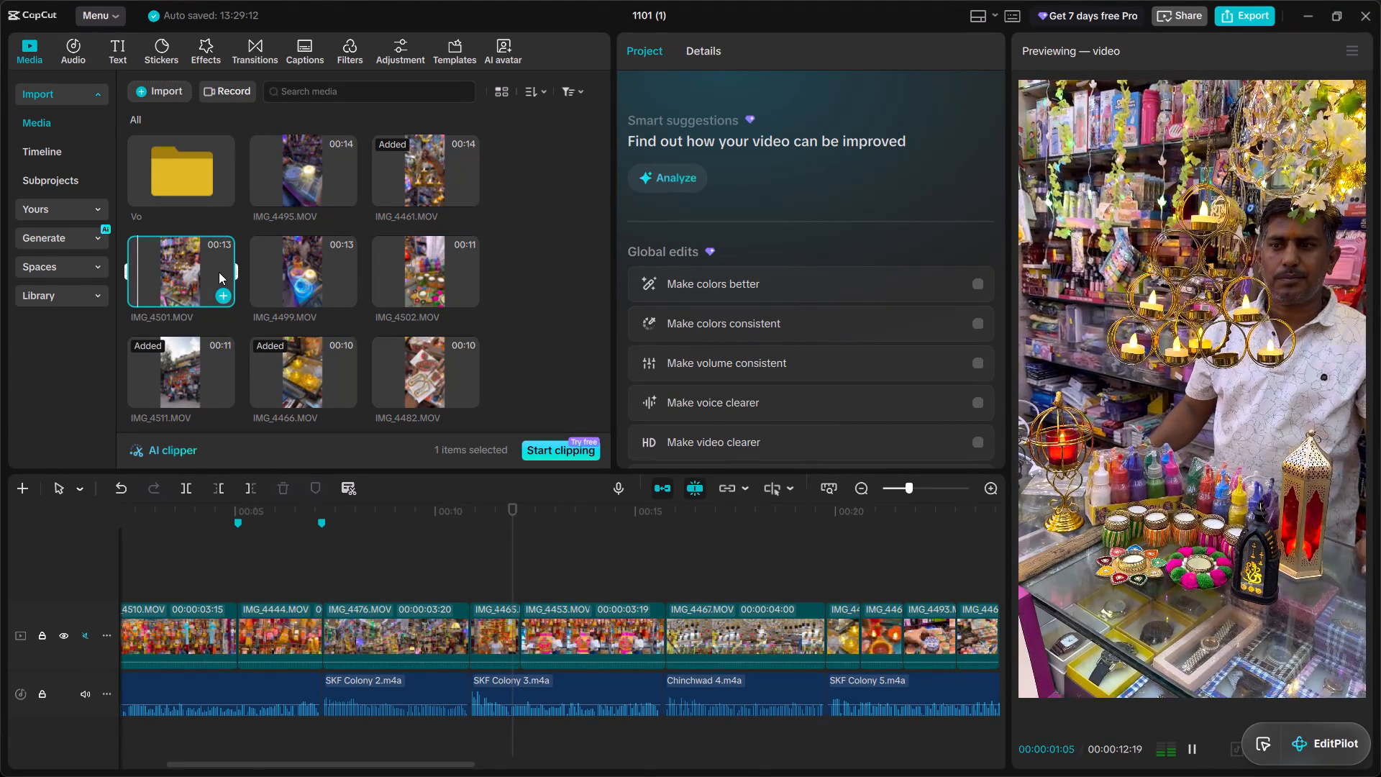
pyautogui.click(275, 264)
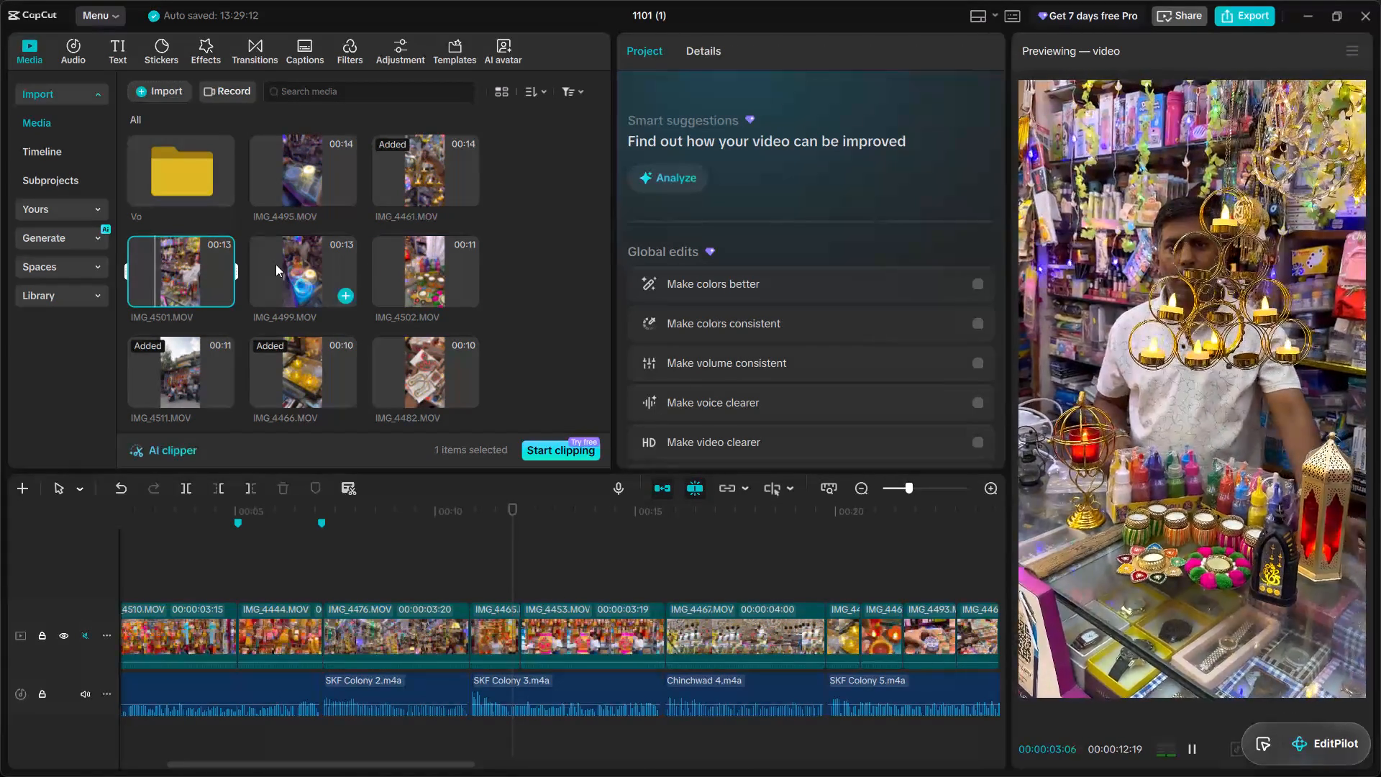
pyautogui.scroll(-2, 276, 285)
pyautogui.click(290, 309)
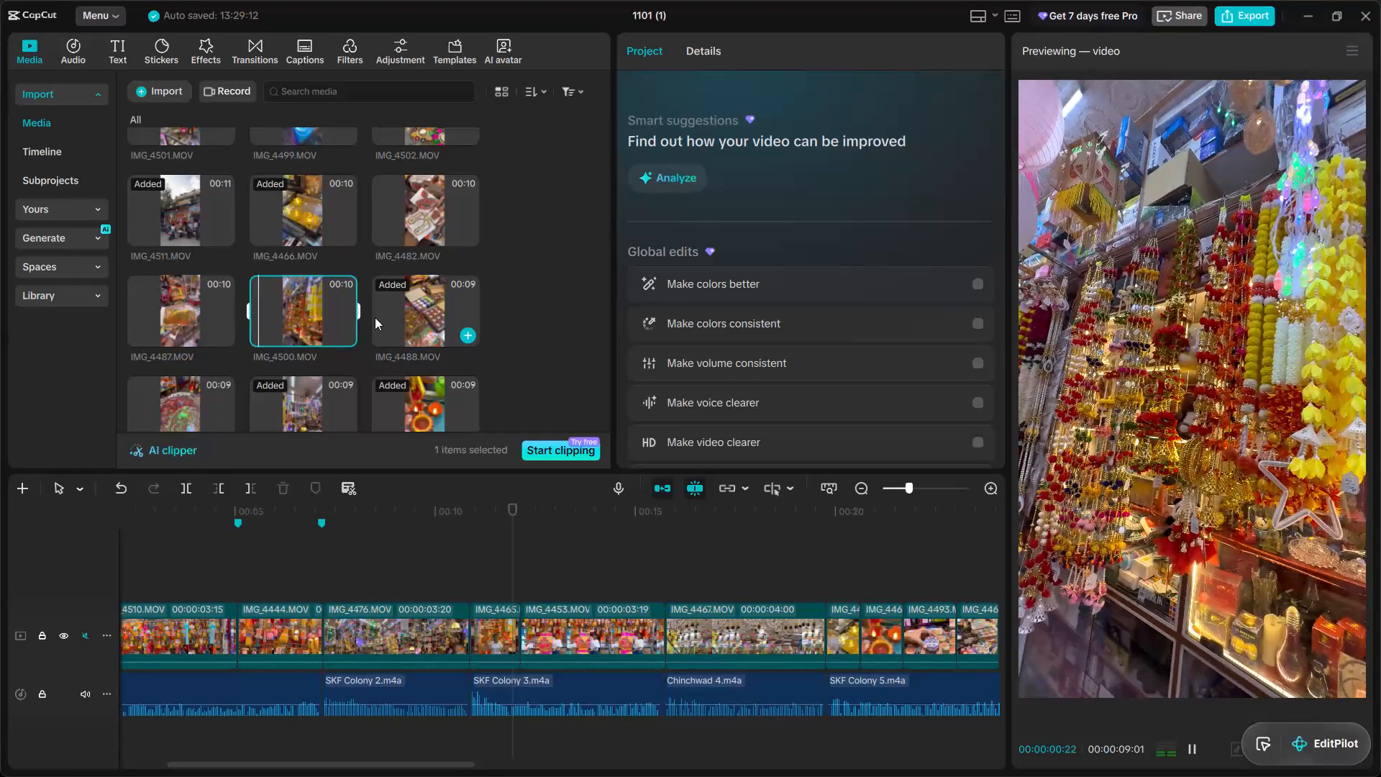
pyautogui.click(170, 296)
pyautogui.scroll(-1, 170, 296)
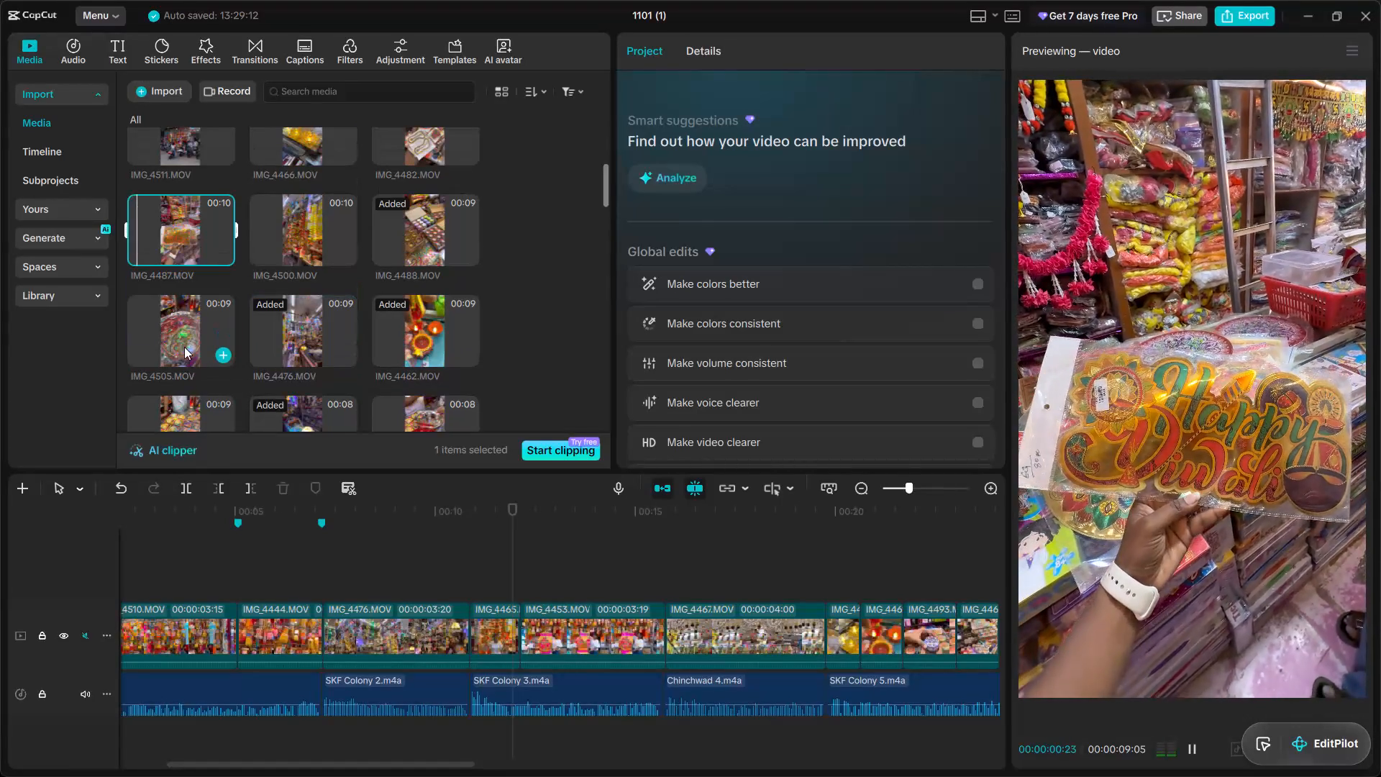
pyautogui.click(184, 347)
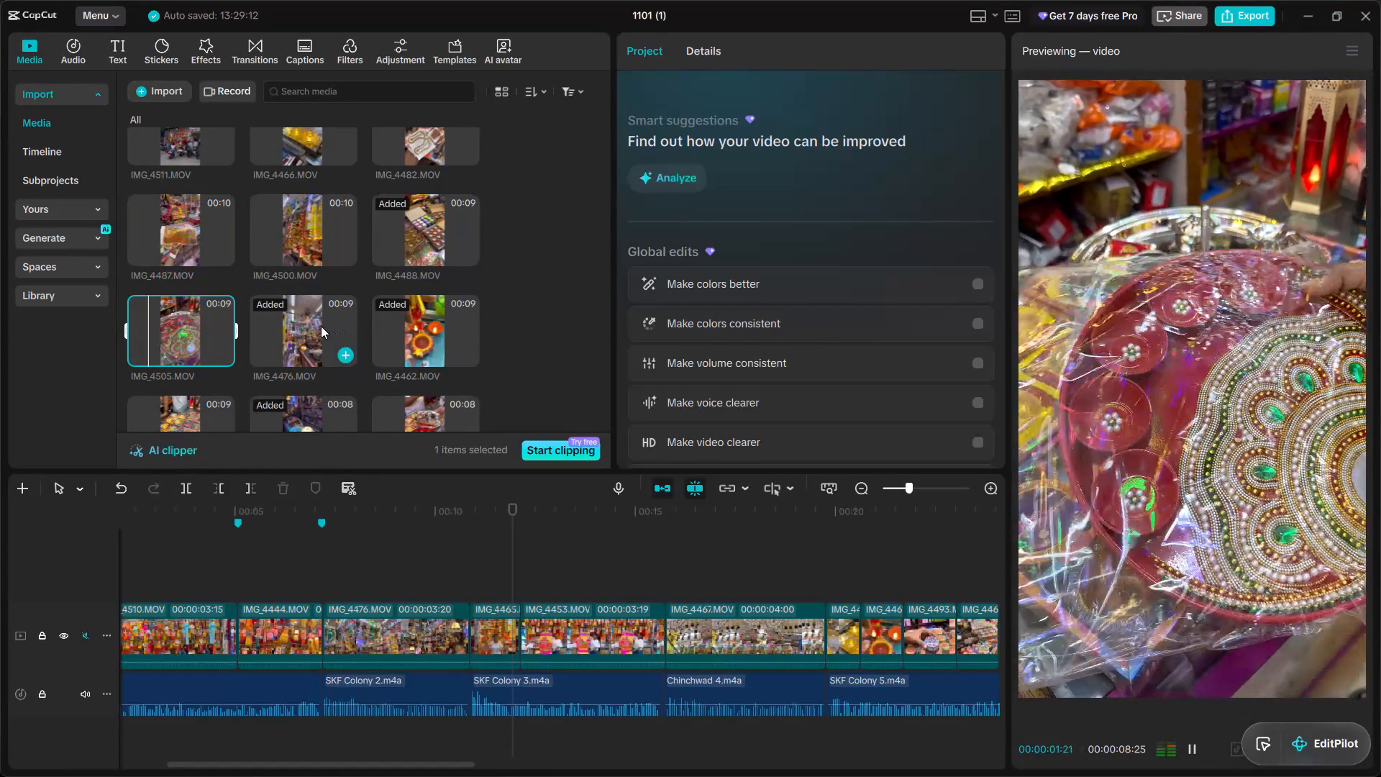
# Preview the eight- and nine-second media clips IMG_4506.MOV, IMG_4504.MOV, IMG_4464.MOV, IMG_4510.MOV and IMG_4508.MOV.
pyautogui.scroll(-1, 321, 326)
pyautogui.click(405, 342)
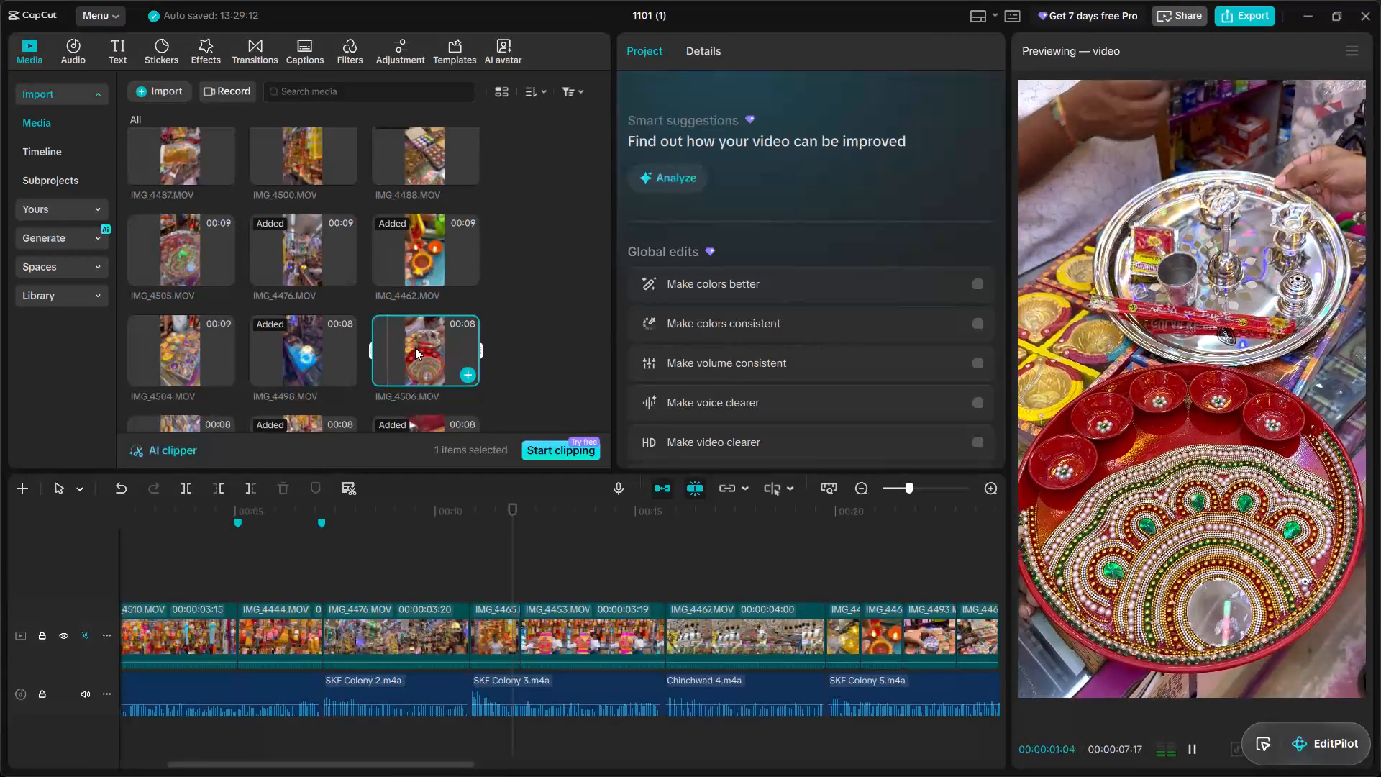
pyautogui.scroll(-1, 227, 355)
pyautogui.click(196, 278)
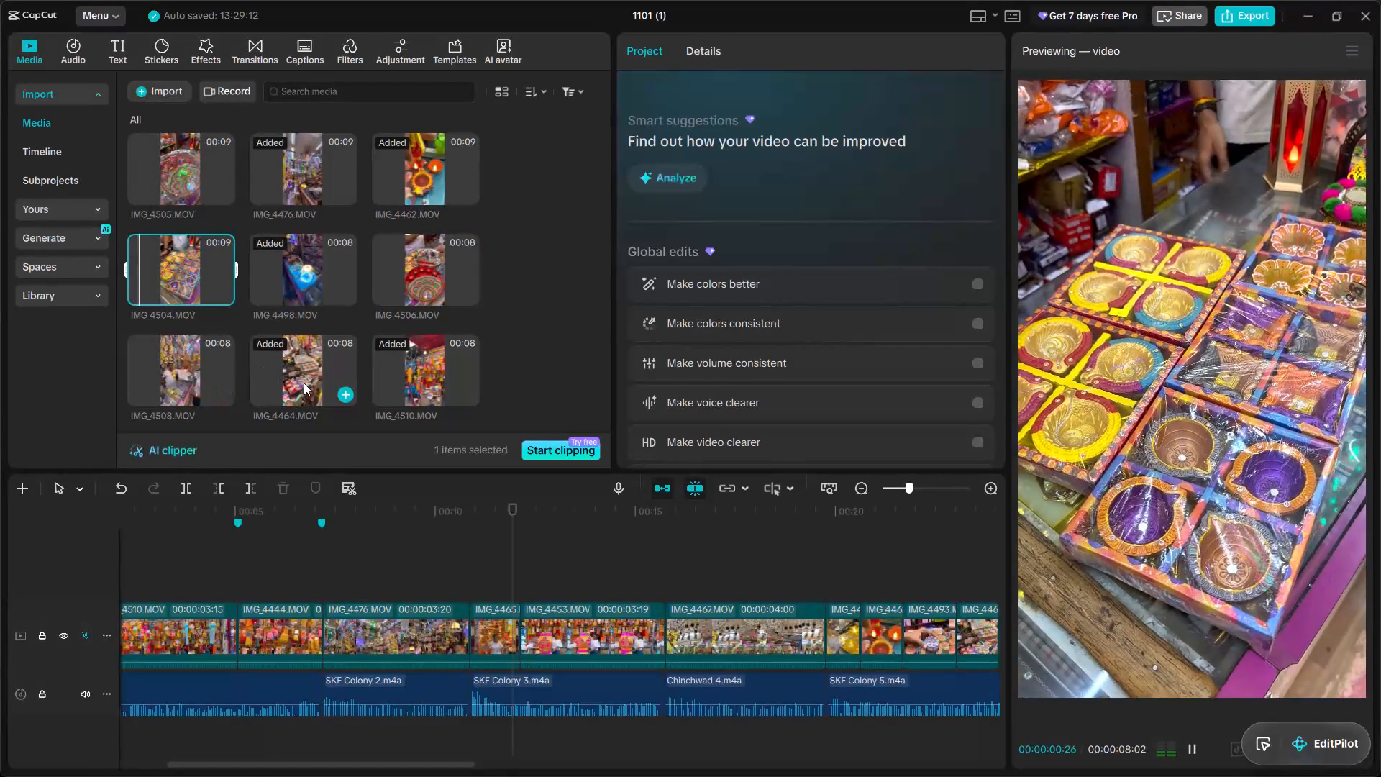
pyautogui.click(304, 383)
pyautogui.click(420, 369)
pyautogui.click(210, 363)
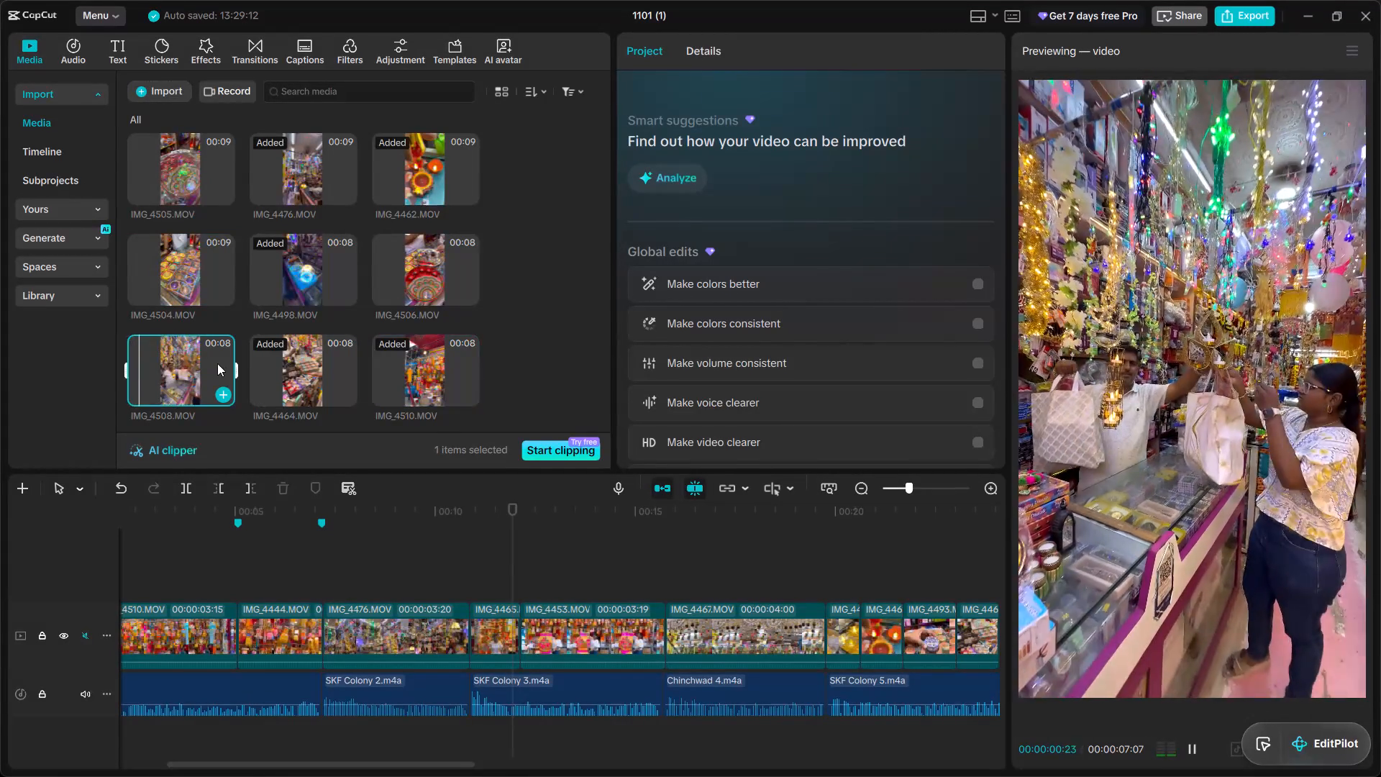
# Look through the six- and seven-second media clips for a replacement shot, previewing ones from IMG_4493.MOV and IMG_4453.MOV through IMG_4503.MOV and IMG_4507.MOV.
pyautogui.scroll(-1, 217, 363)
pyautogui.click(217, 363)
pyautogui.click(293, 378)
pyautogui.click(432, 378)
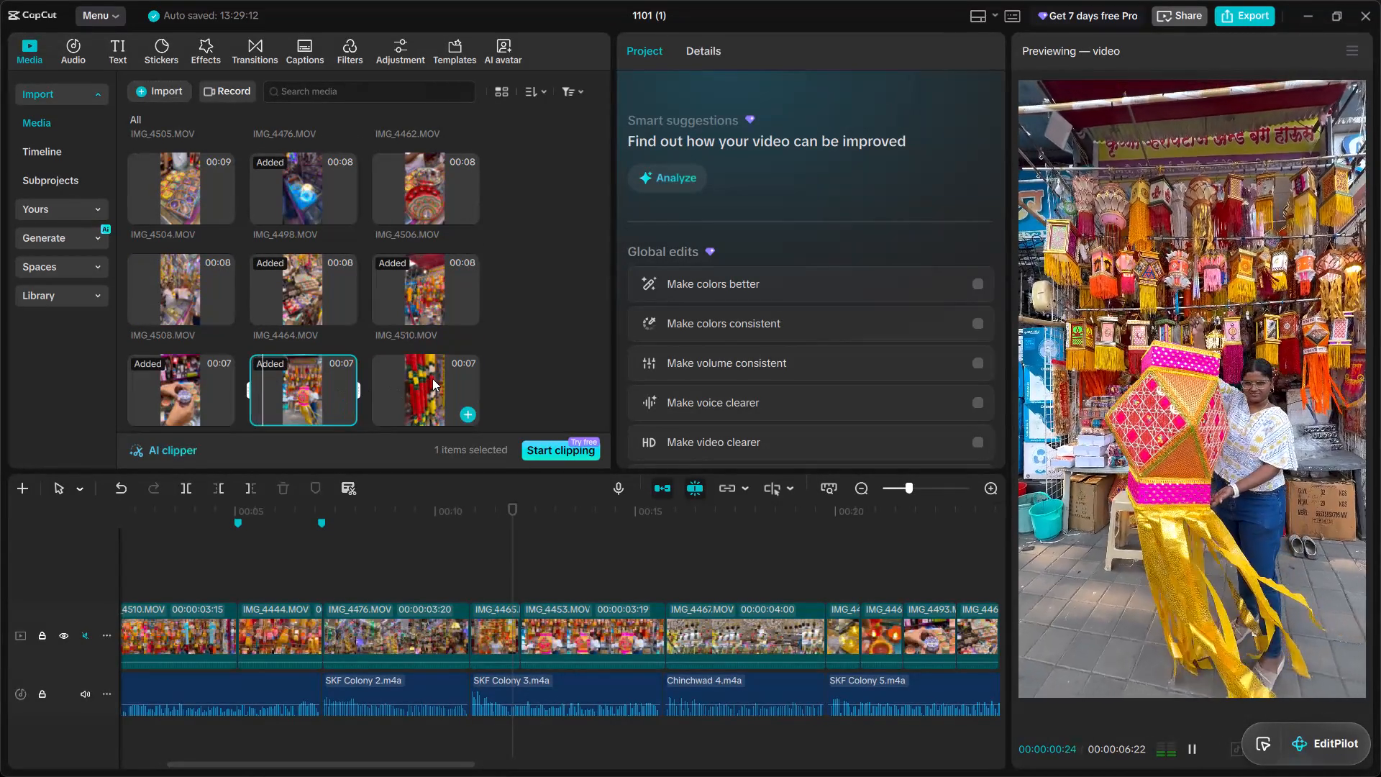
pyautogui.scroll(-2, 432, 378)
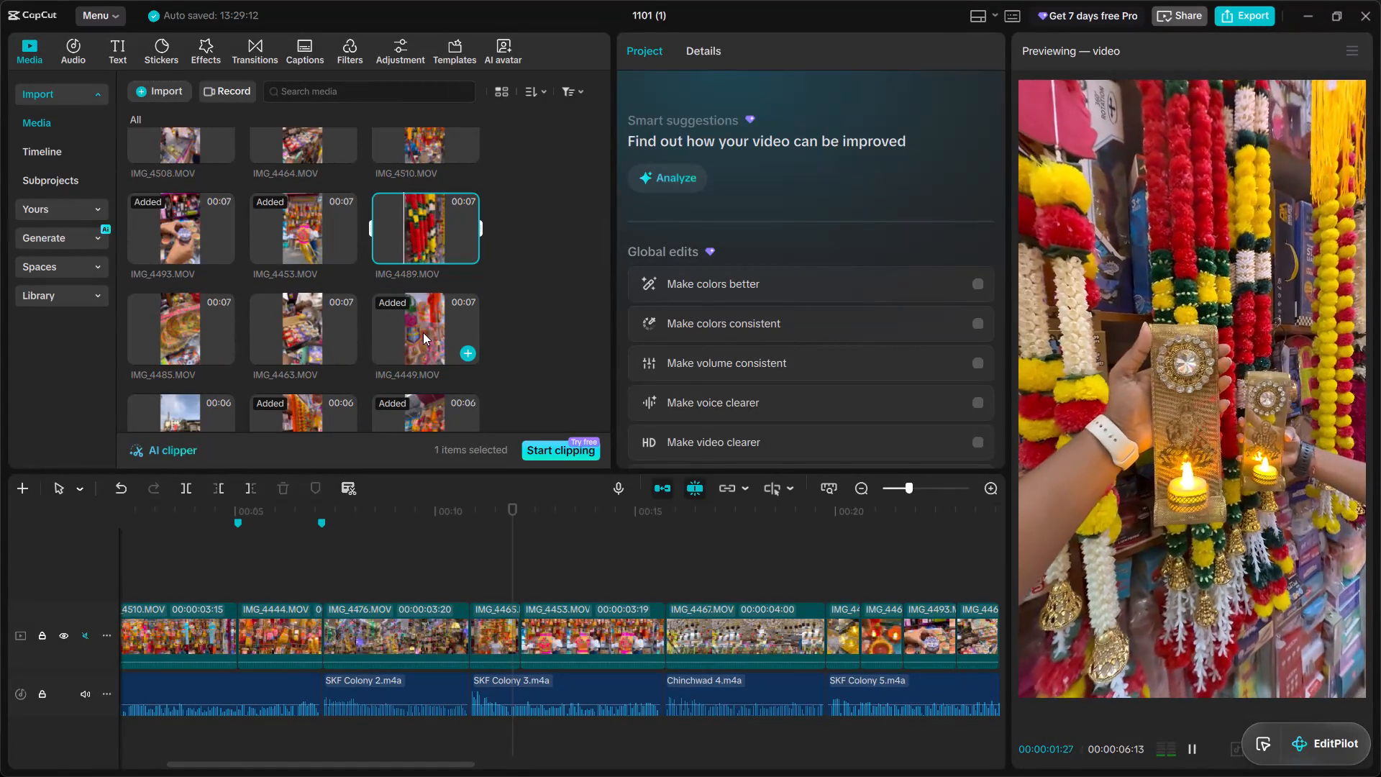
pyautogui.click(423, 332)
pyautogui.scroll(-1, 421, 332)
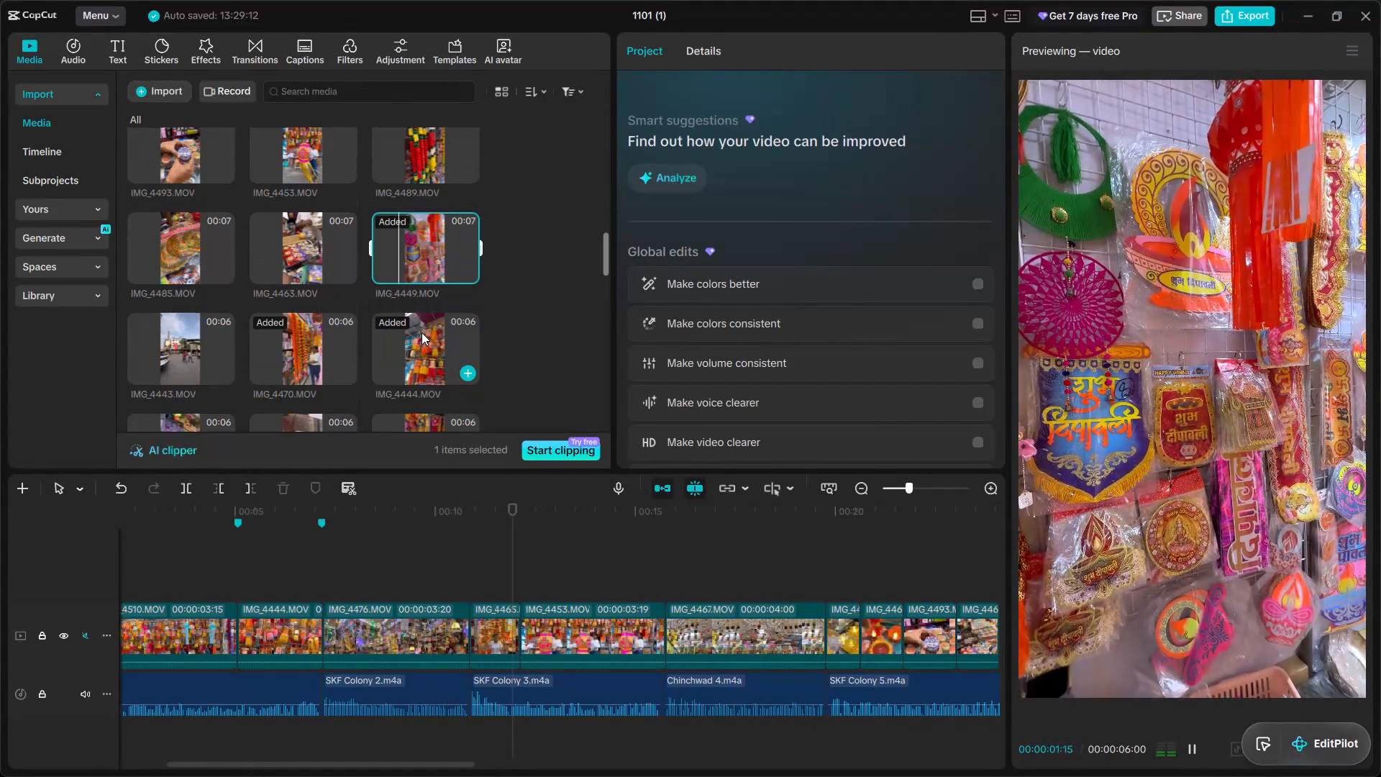
pyautogui.click(414, 334)
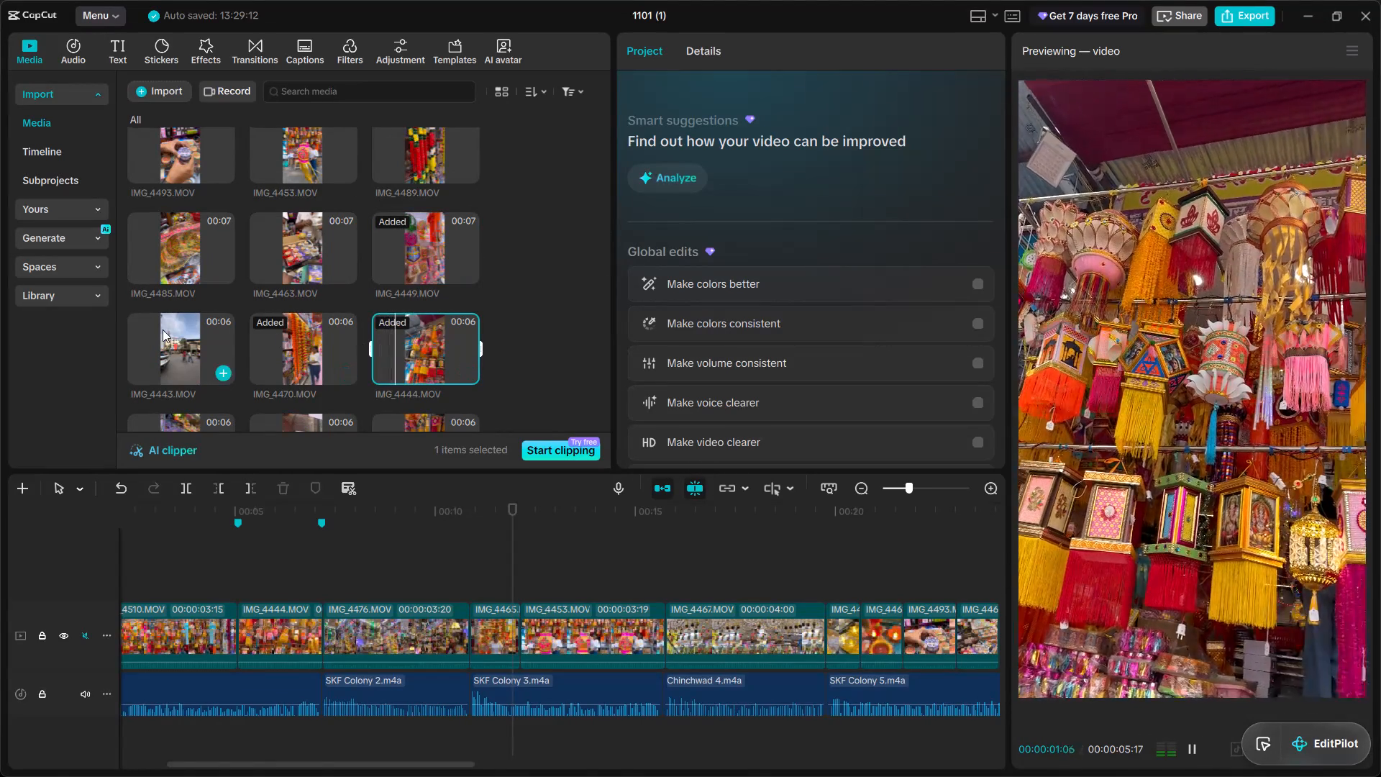
pyautogui.click(179, 348)
pyautogui.click(302, 237)
pyautogui.scroll(-2, 302, 237)
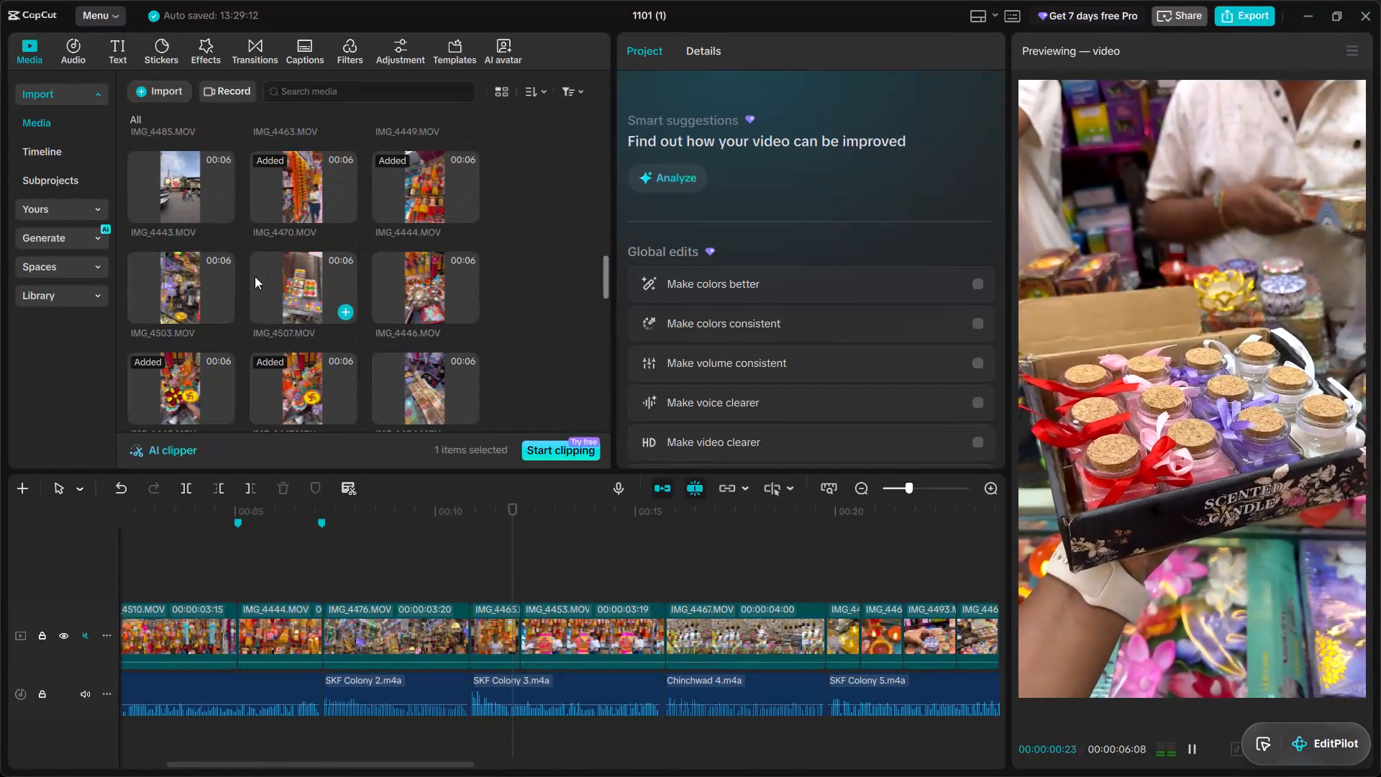
pyautogui.click(209, 281)
pyautogui.click(338, 300)
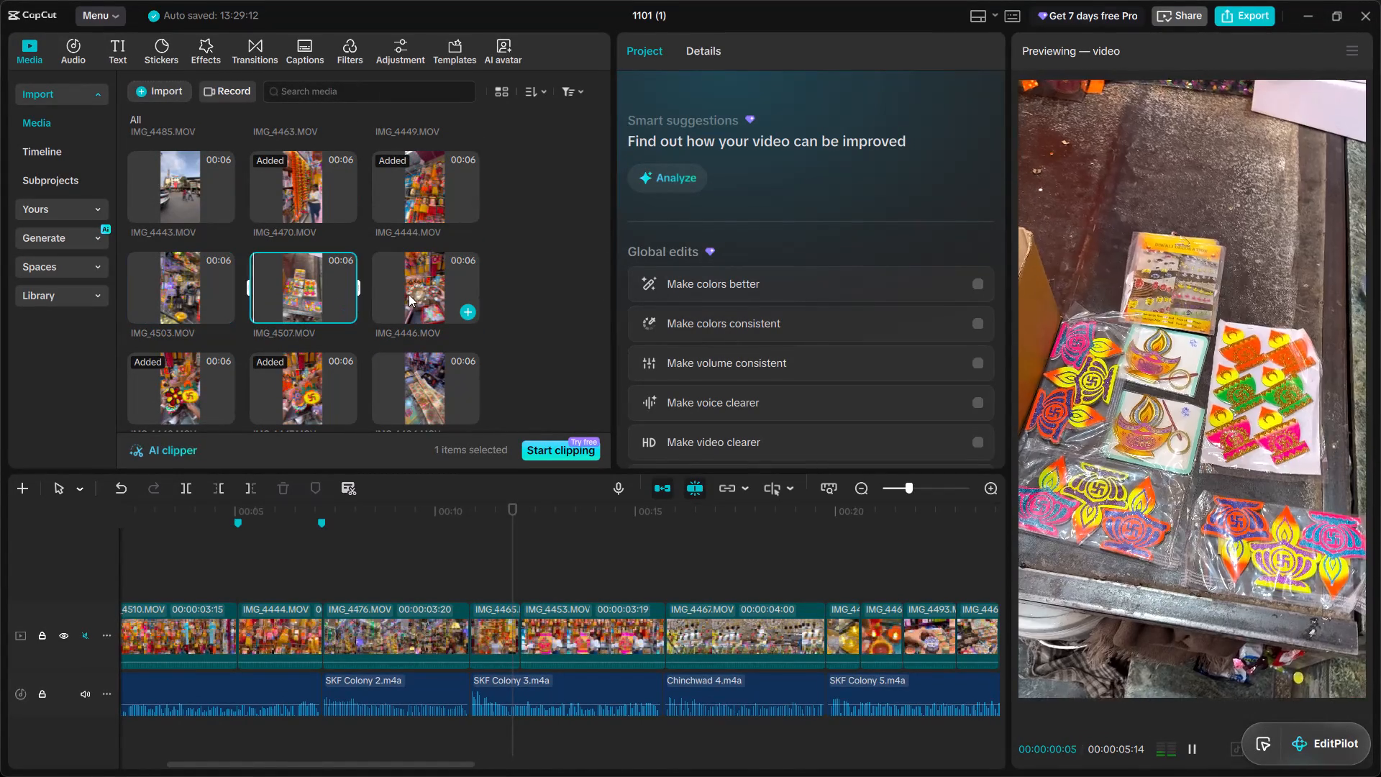
# Replace the IMG_4465.MOV clip at the start of SKF Colony 3 with IMG_4446.MOV from the media.
pyautogui.click(409, 294)
pyautogui.moveTo(407, 286); pyautogui.dragTo(419, 464)
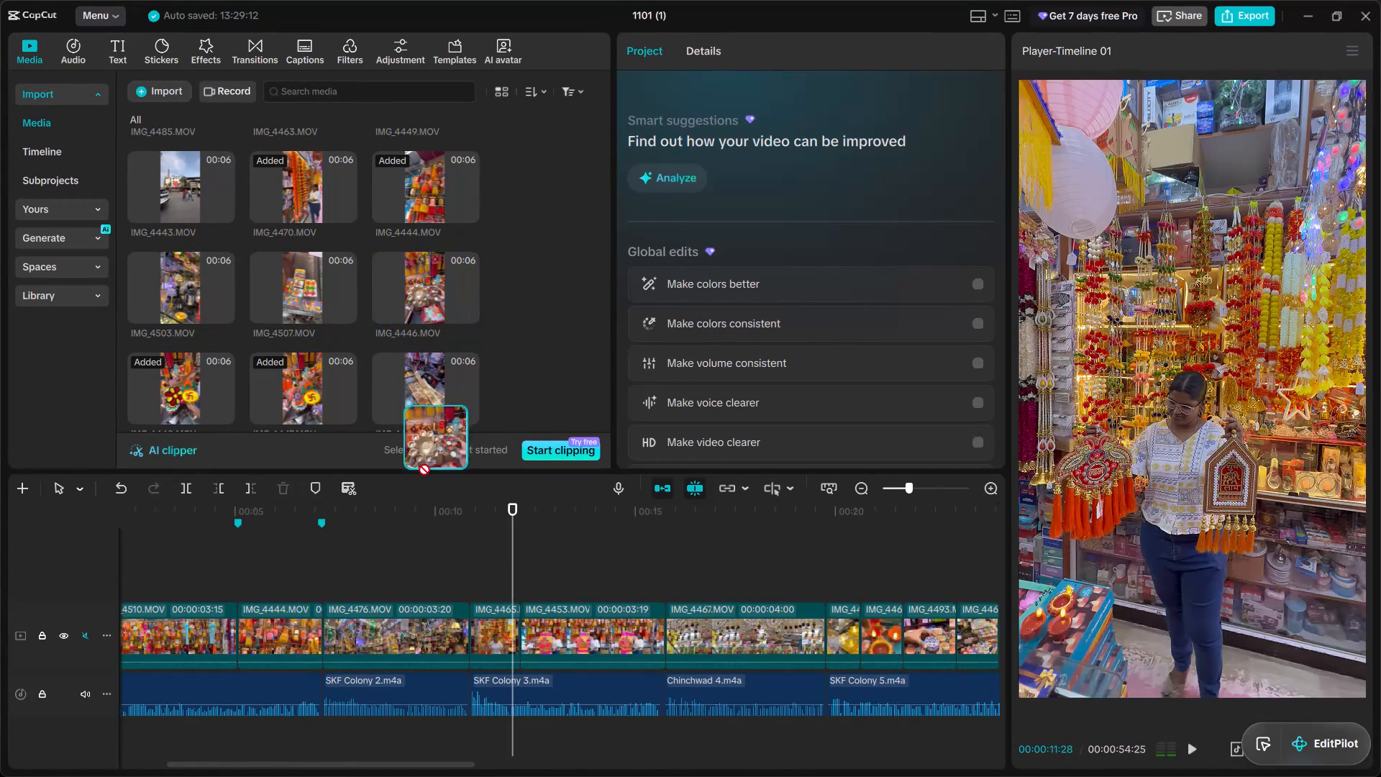
pyautogui.moveTo(419, 464); pyautogui.dragTo(494, 623)
pyautogui.click(762, 583)
# Play the timeline from the end of IMG_4476.MOV through SKF Colony 3 and most of Chinchwad 4.
pyautogui.click(467, 571)
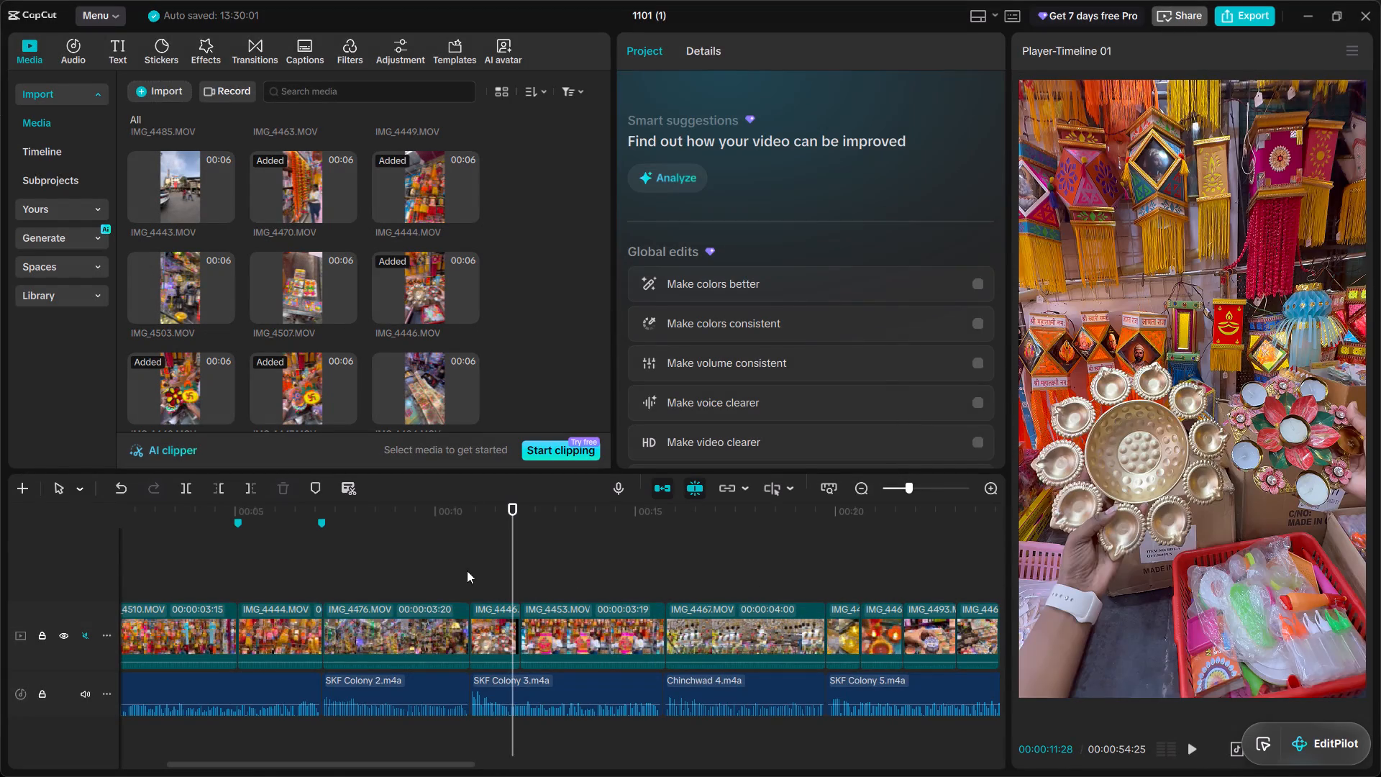
pyautogui.press('space')
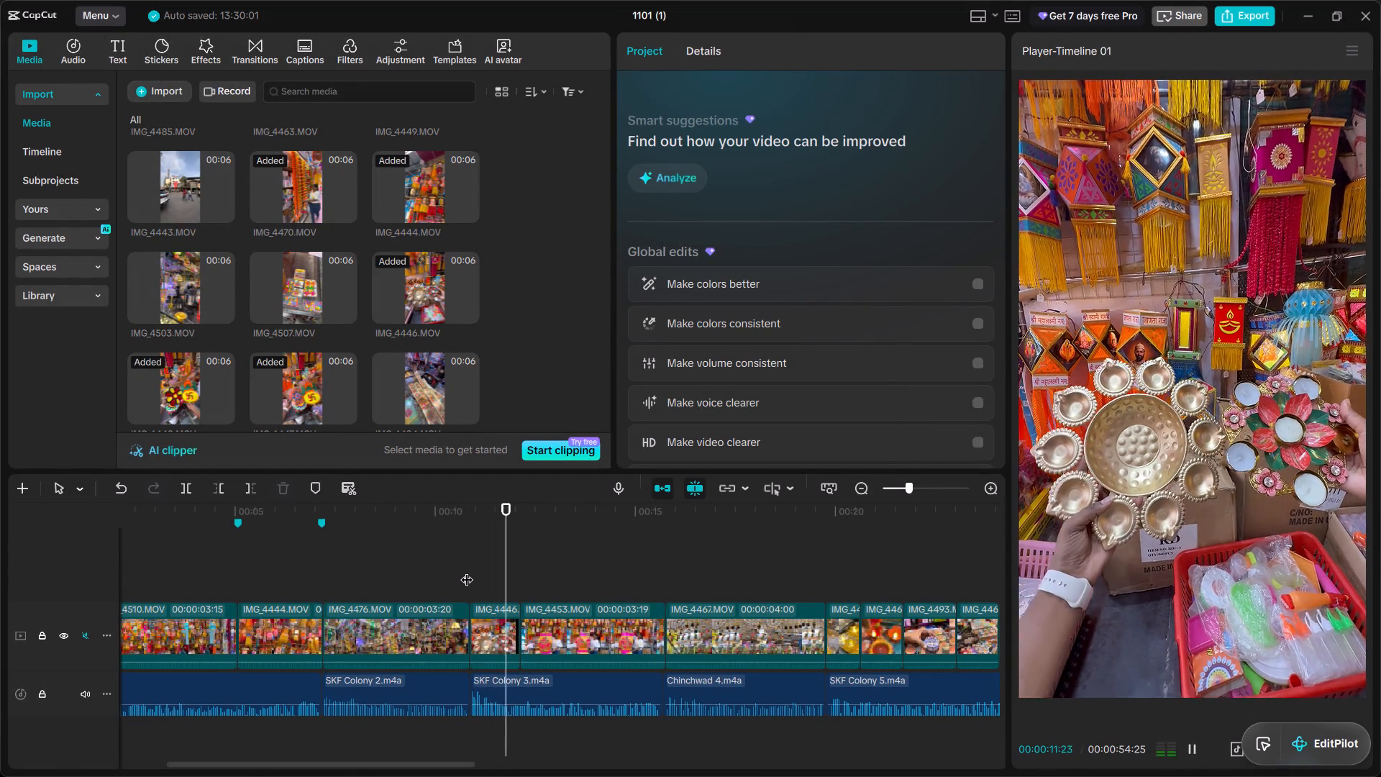
pyautogui.hscroll(-1, 467, 571)
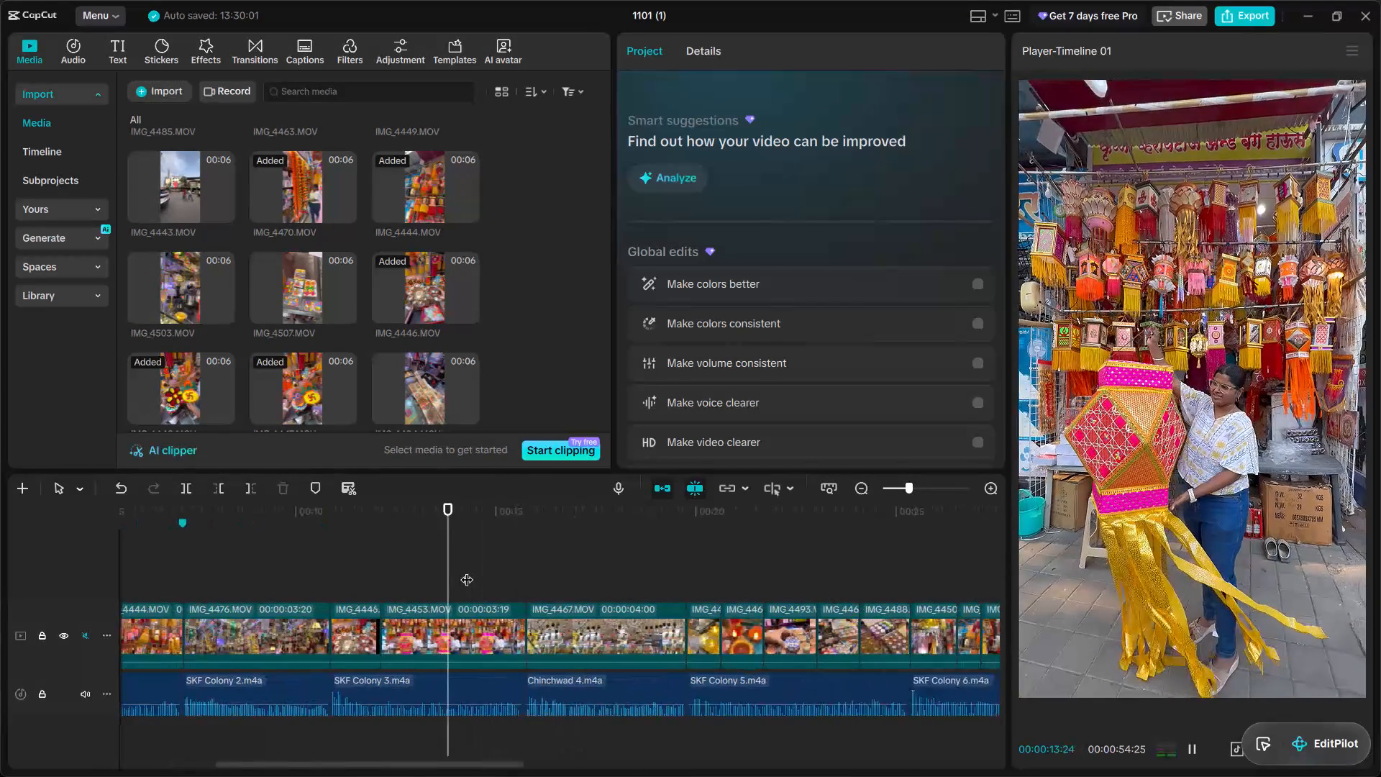
pyautogui.hscroll(-1, 467, 571)
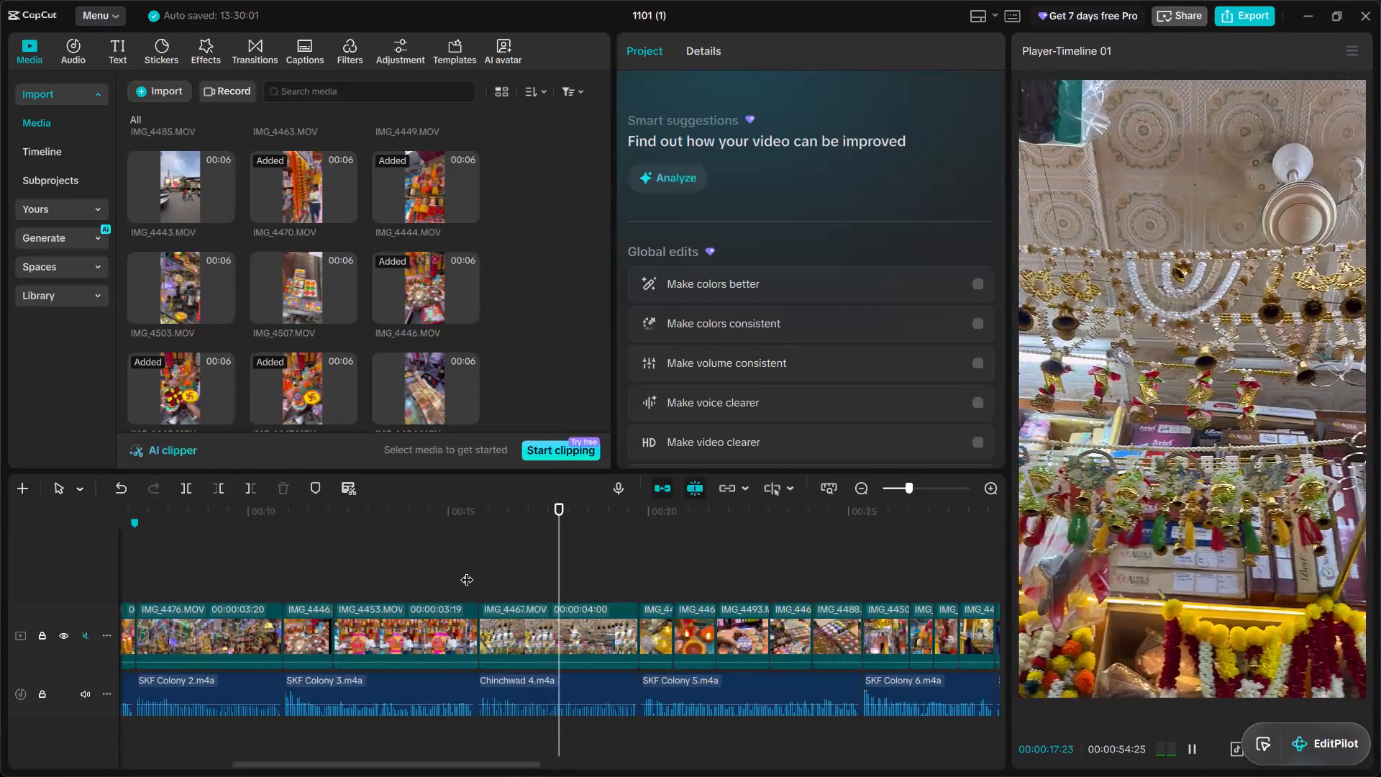
pyautogui.press('space')
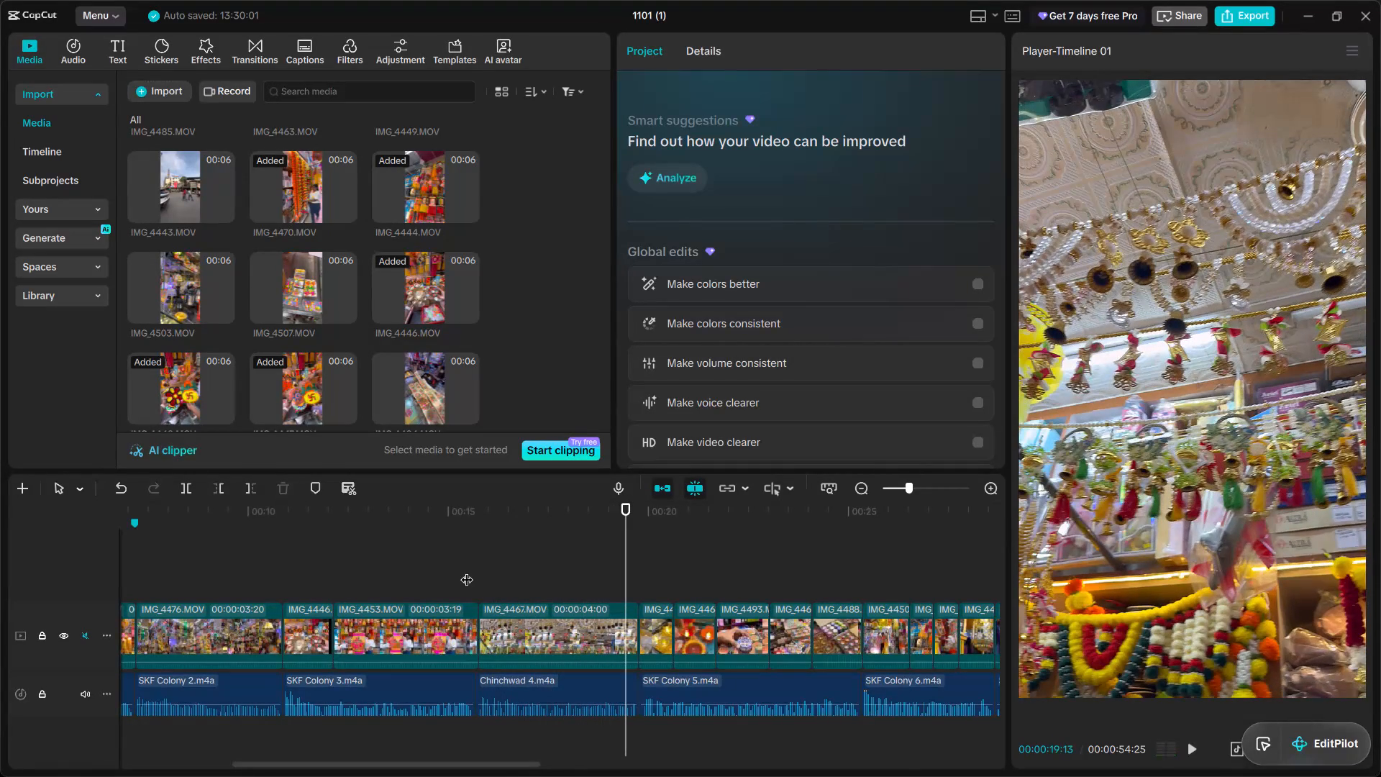
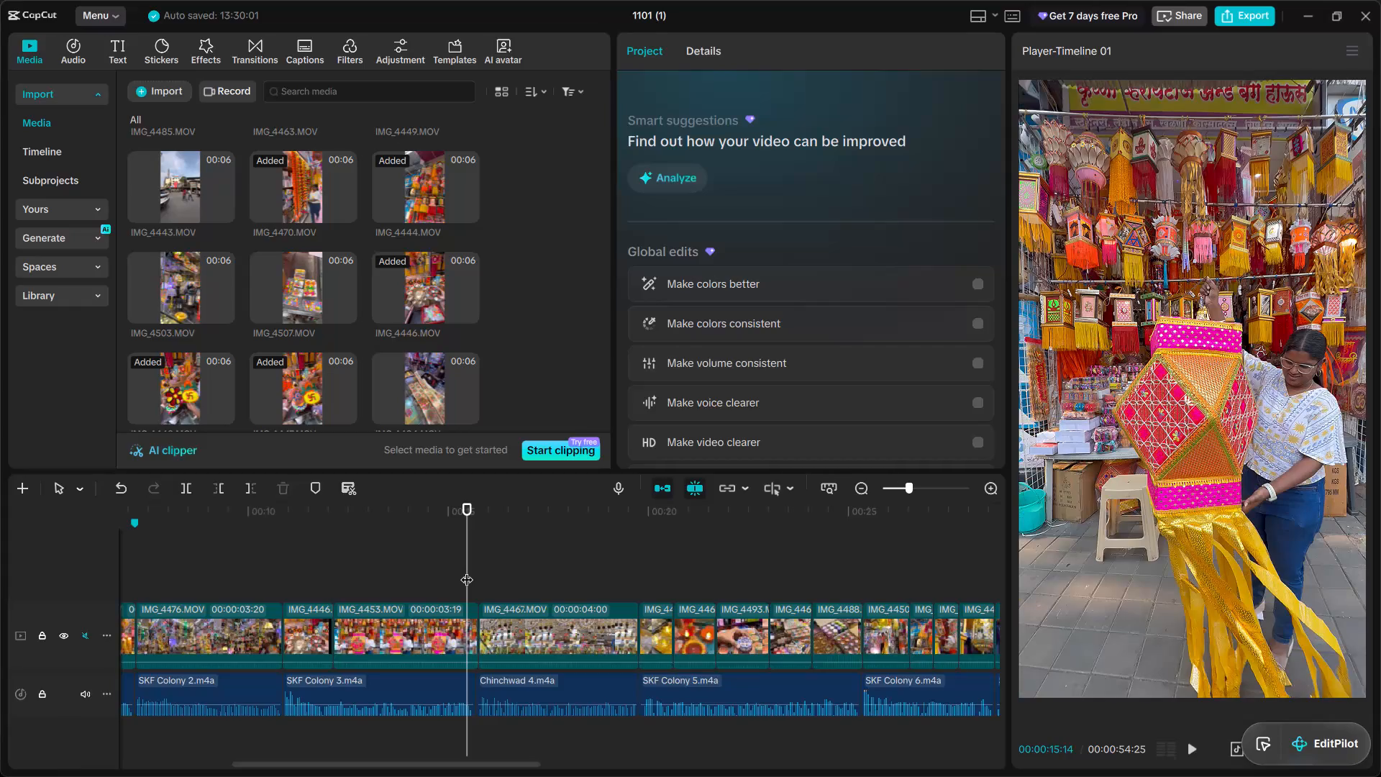
# Play the timeline from the end of SKF Colony 3 through SKF Colony 5, rechecking the shots around IMG_4493.MOV.
pyautogui.press('space')
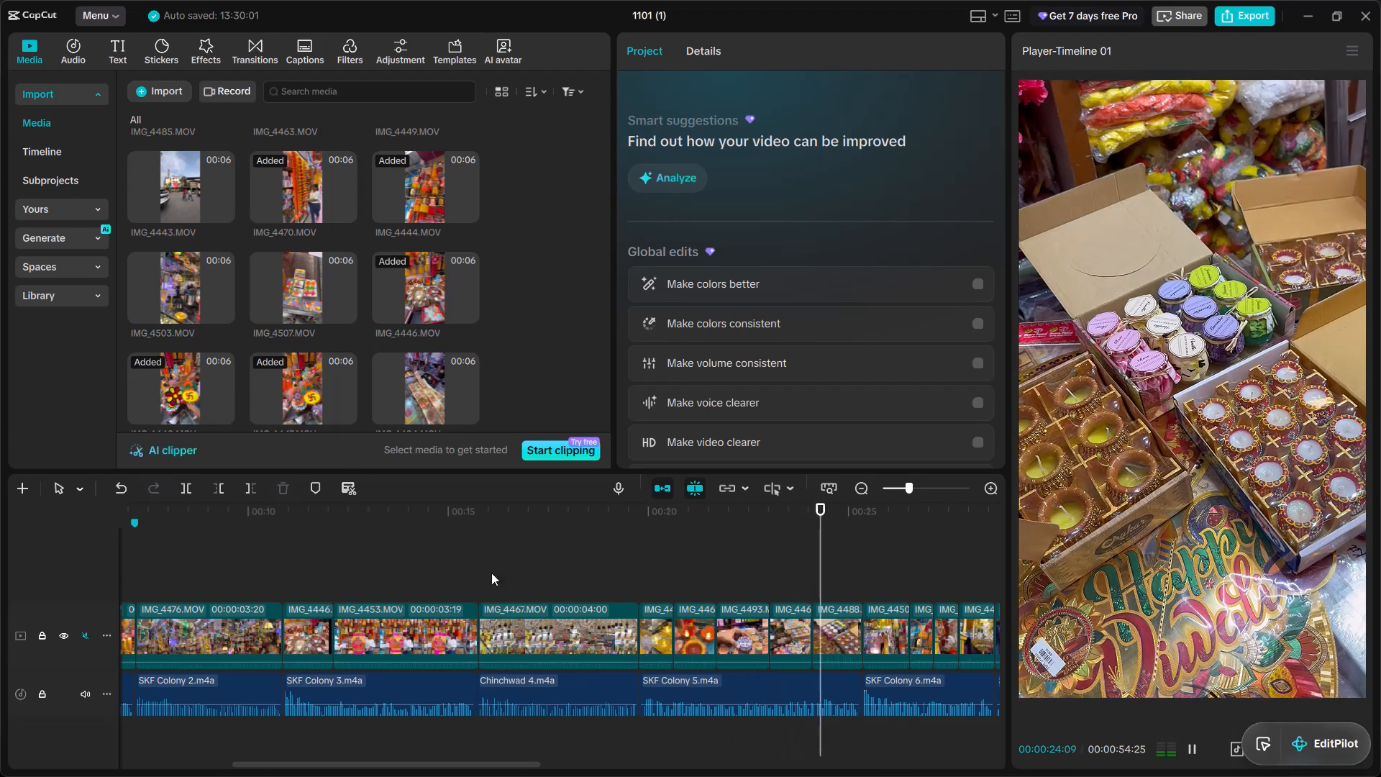
pyautogui.press('space')
pyautogui.click(726, 550)
pyautogui.press('space')
pyautogui.press('space')
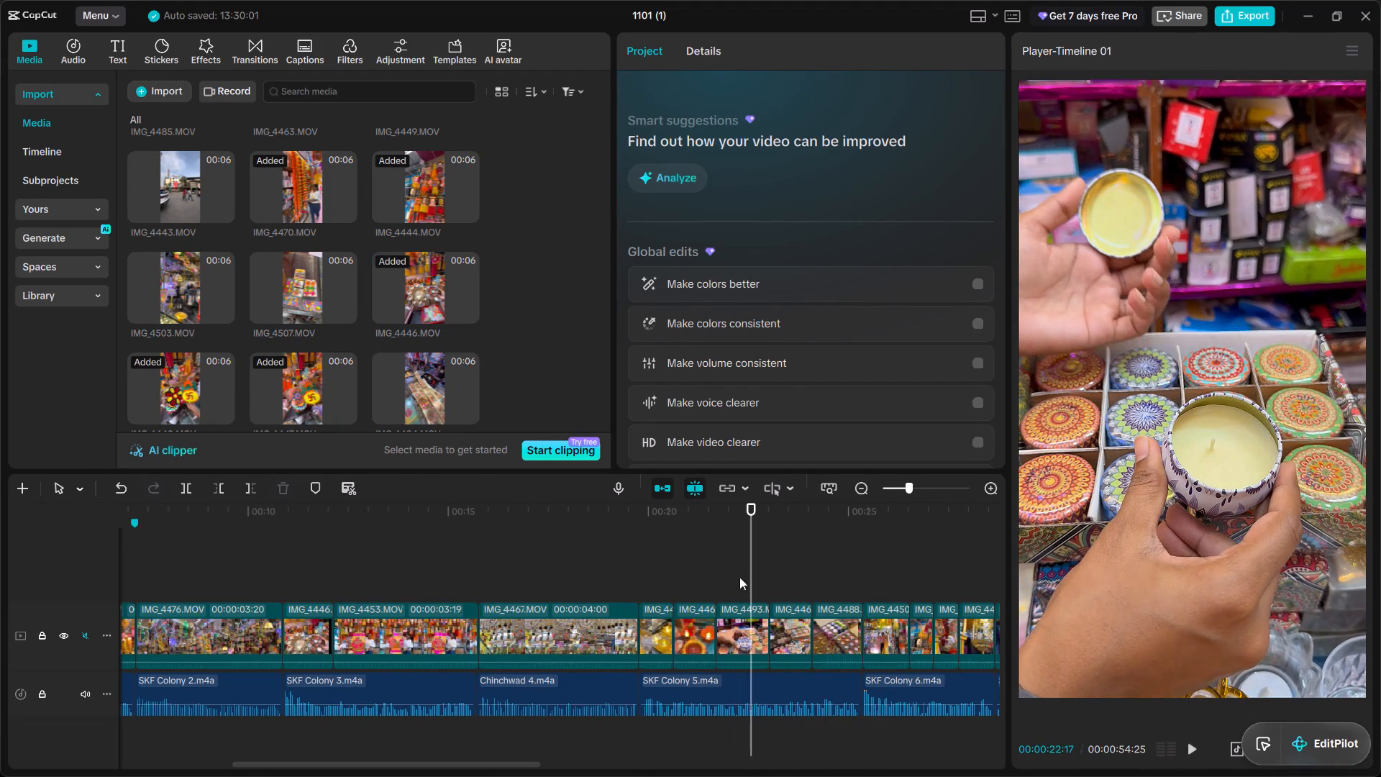
pyautogui.click(757, 618)
pyautogui.click(770, 558)
pyautogui.click(724, 562)
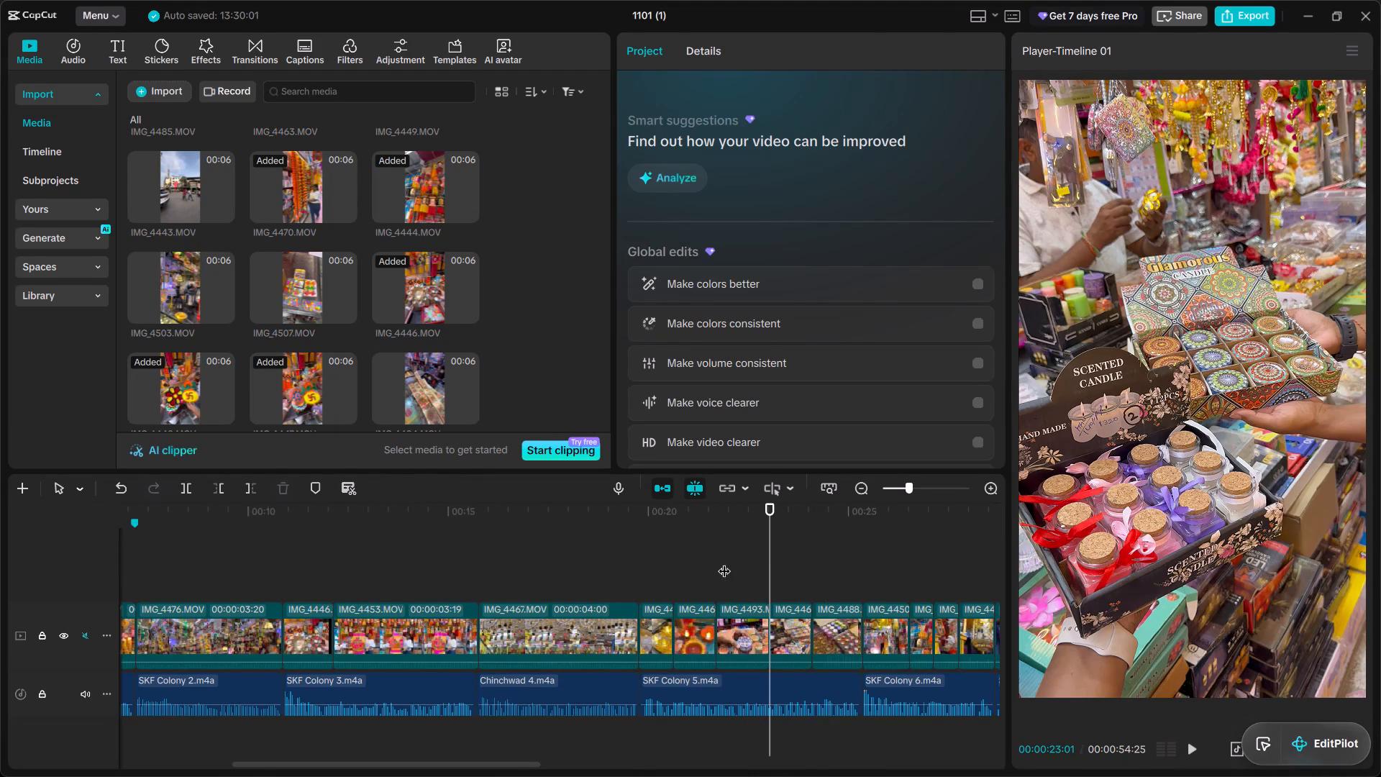
pyautogui.press('space')
pyautogui.press('space')
# Mark the new cut points in SKF Colony 5: a marker on IMG_4493.MOV at 00:00:22:17 and a timeline marker at 00:00:24:03.
pyautogui.moveTo(771, 634); pyautogui.dragTo(763, 634)
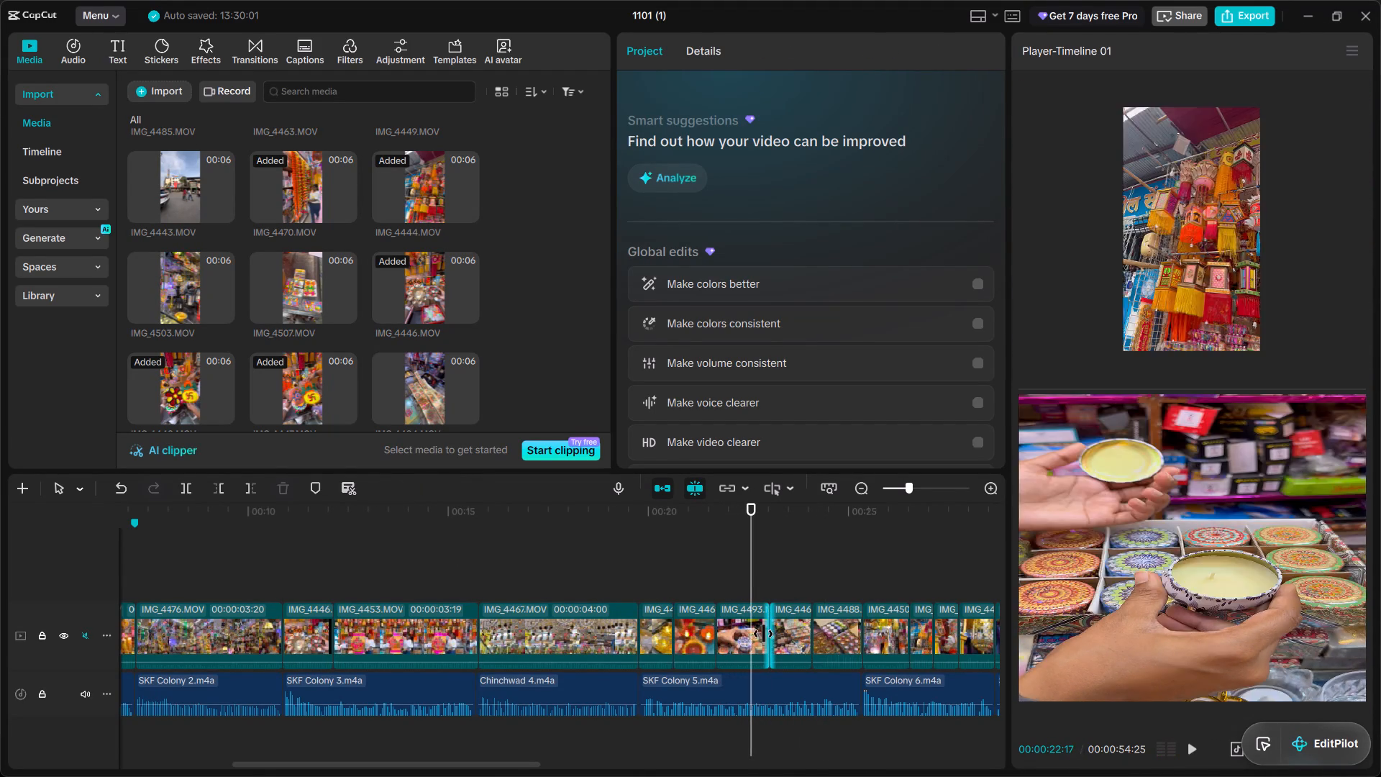
pyautogui.moveTo(763, 634); pyautogui.dragTo(739, 634)
pyautogui.click(750, 637)
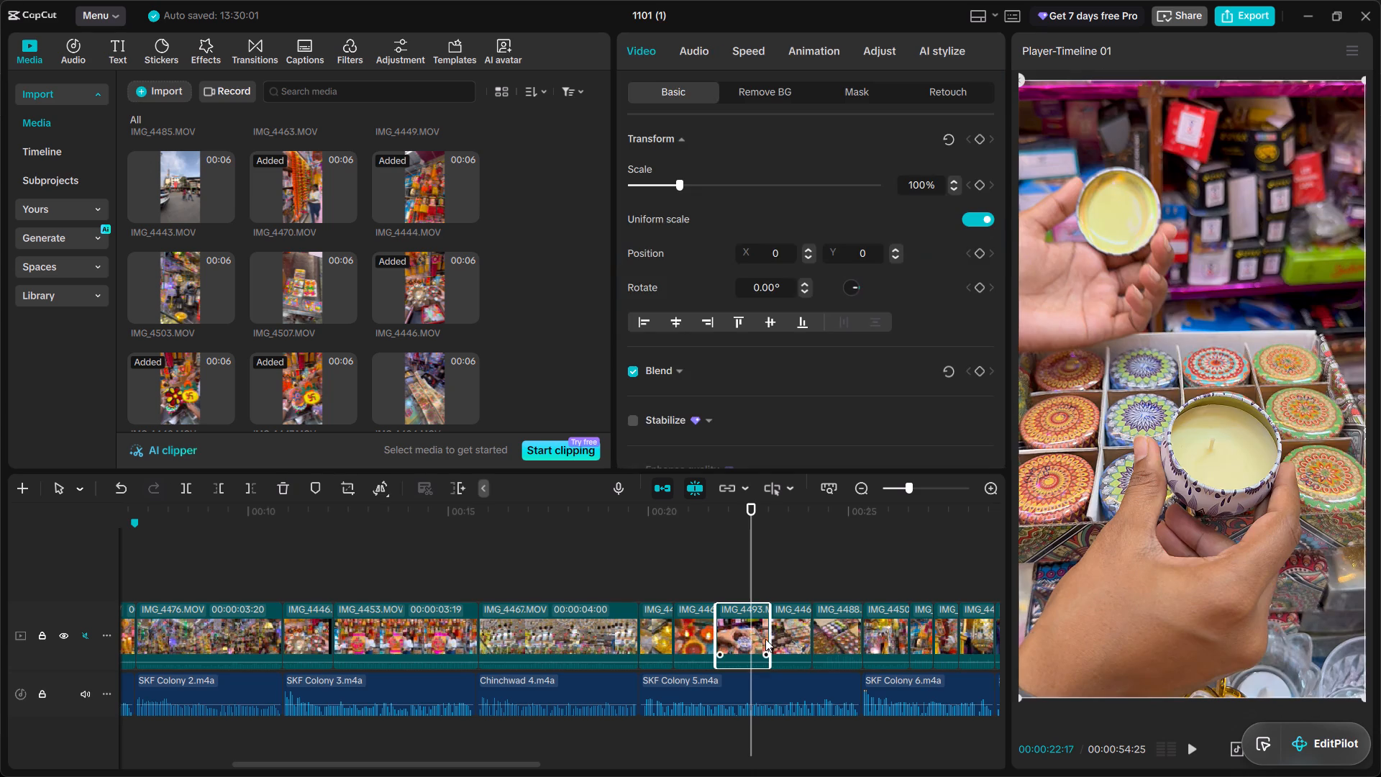
pyautogui.click(309, 490)
pyautogui.click(809, 552)
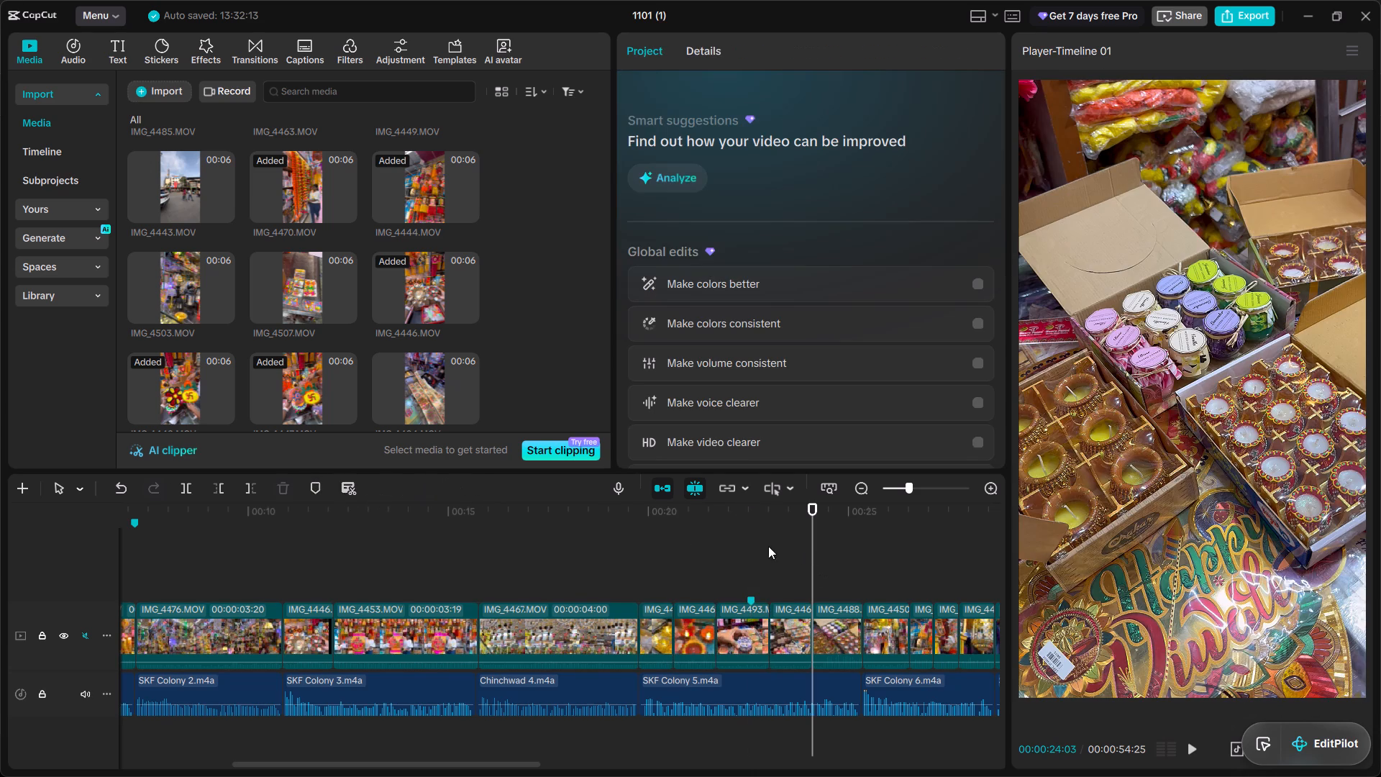
pyautogui.click(307, 488)
# Trim the end of IMG_4493.MOV to its marker and extend the end of IMG_4464.MOV to the 00:00:24:03 marker.
pyautogui.click(740, 627)
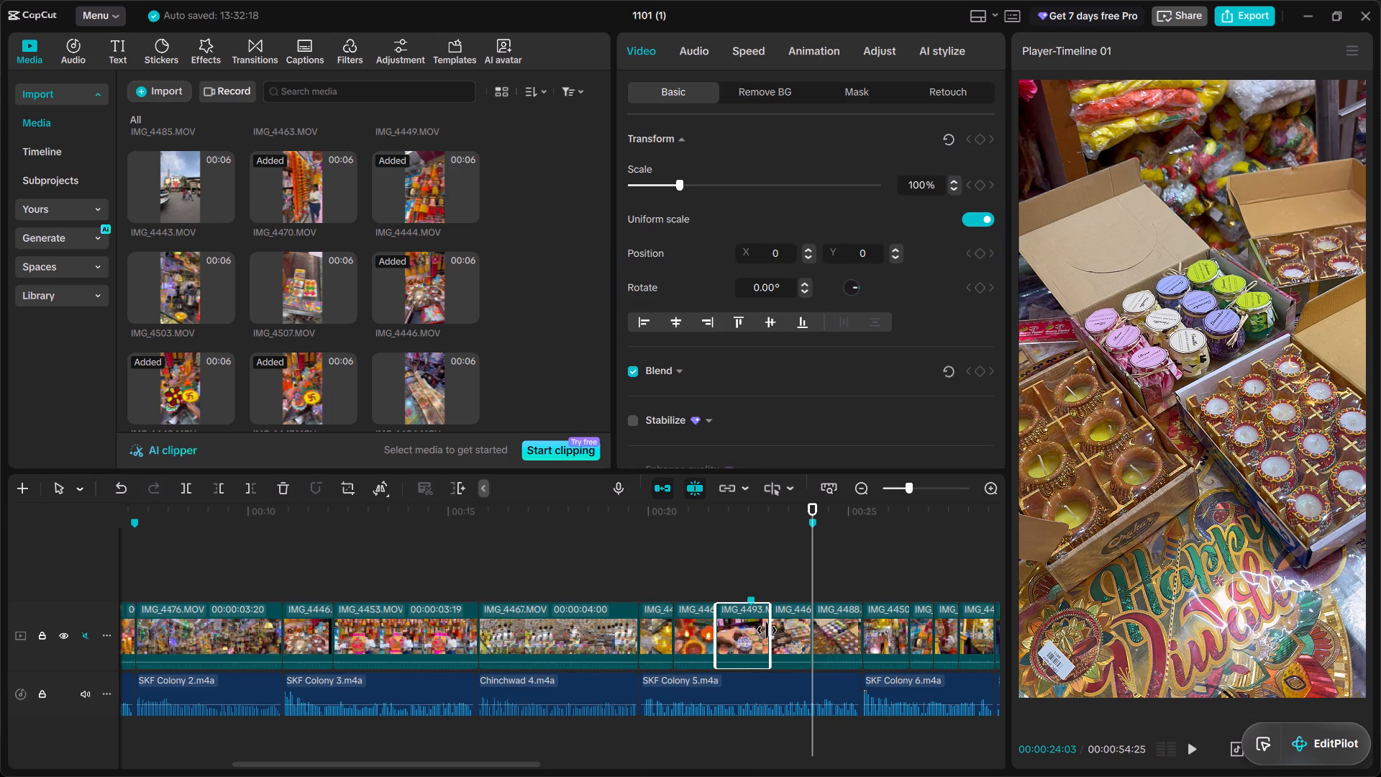
pyautogui.moveTo(767, 630); pyautogui.dragTo(748, 630)
pyautogui.click(773, 630)
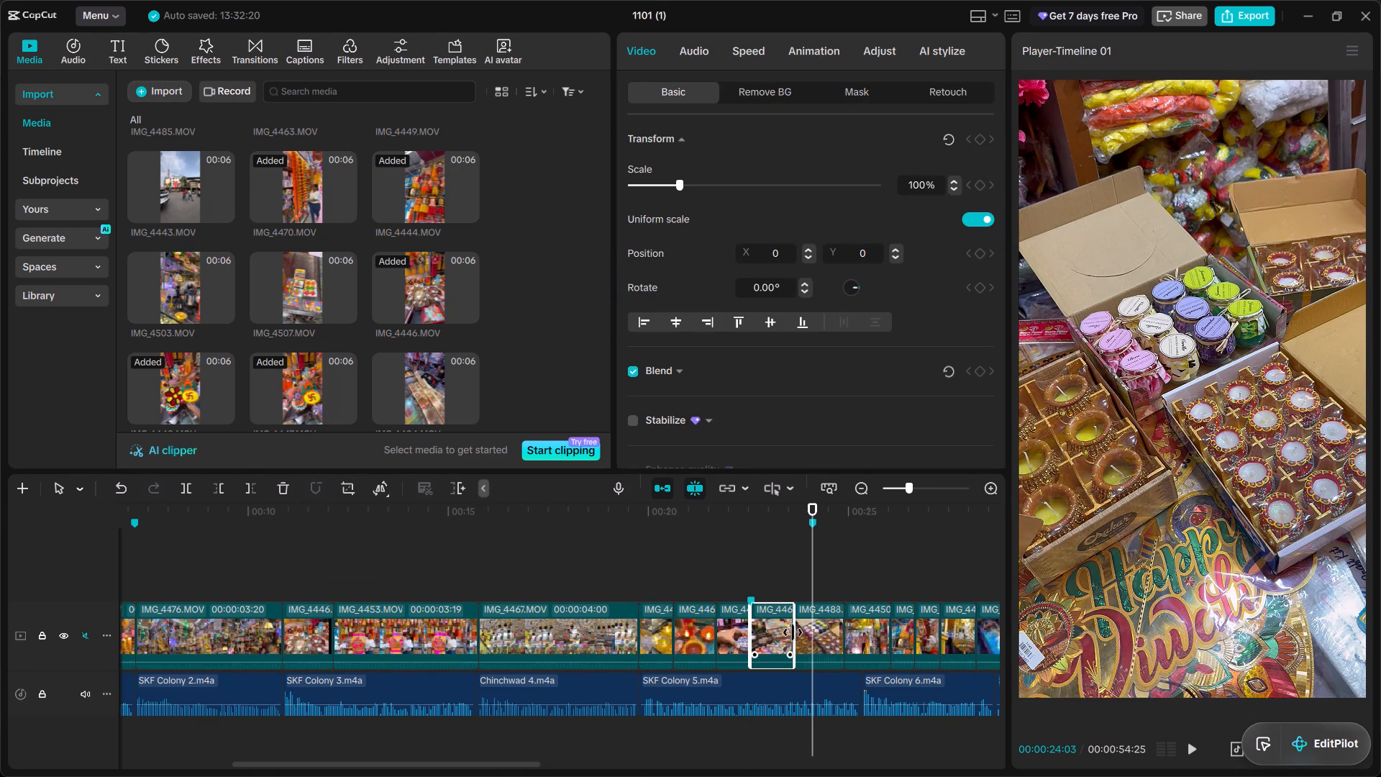
pyautogui.moveTo(793, 632); pyautogui.dragTo(806, 637)
# Play the timeline from SKF Colony 5 to the start of Chinchwad 11.
pyautogui.click(696, 560)
pyautogui.press('space')
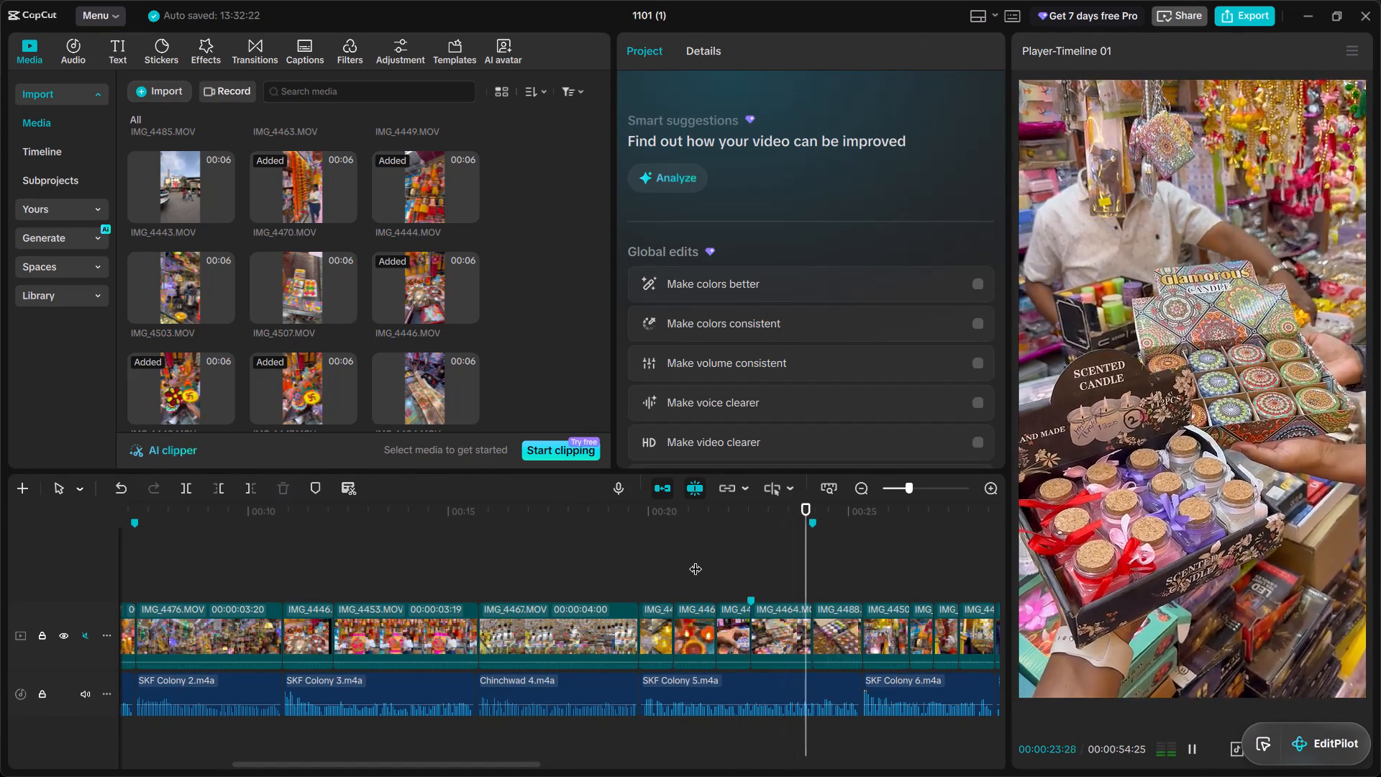
pyautogui.hscroll(-1, 696, 560)
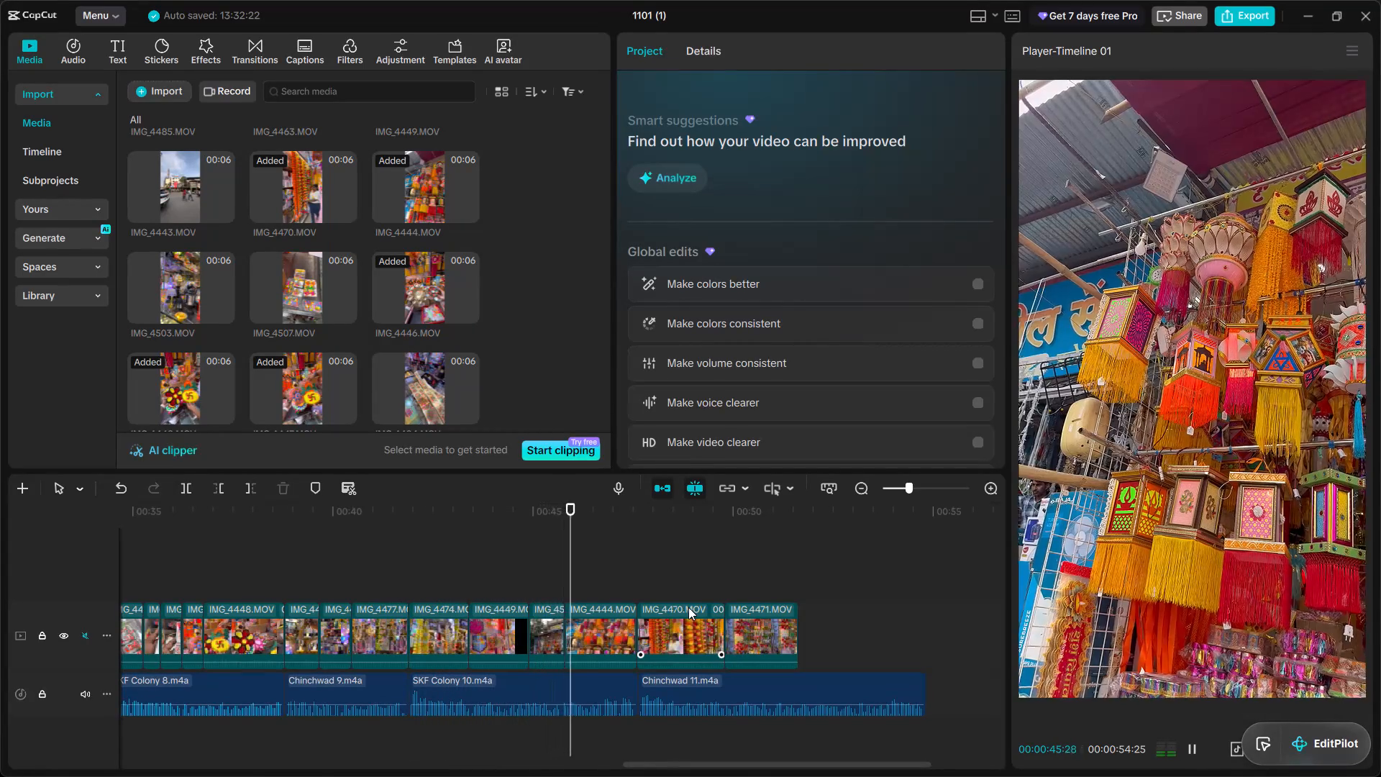
pyautogui.press('space')
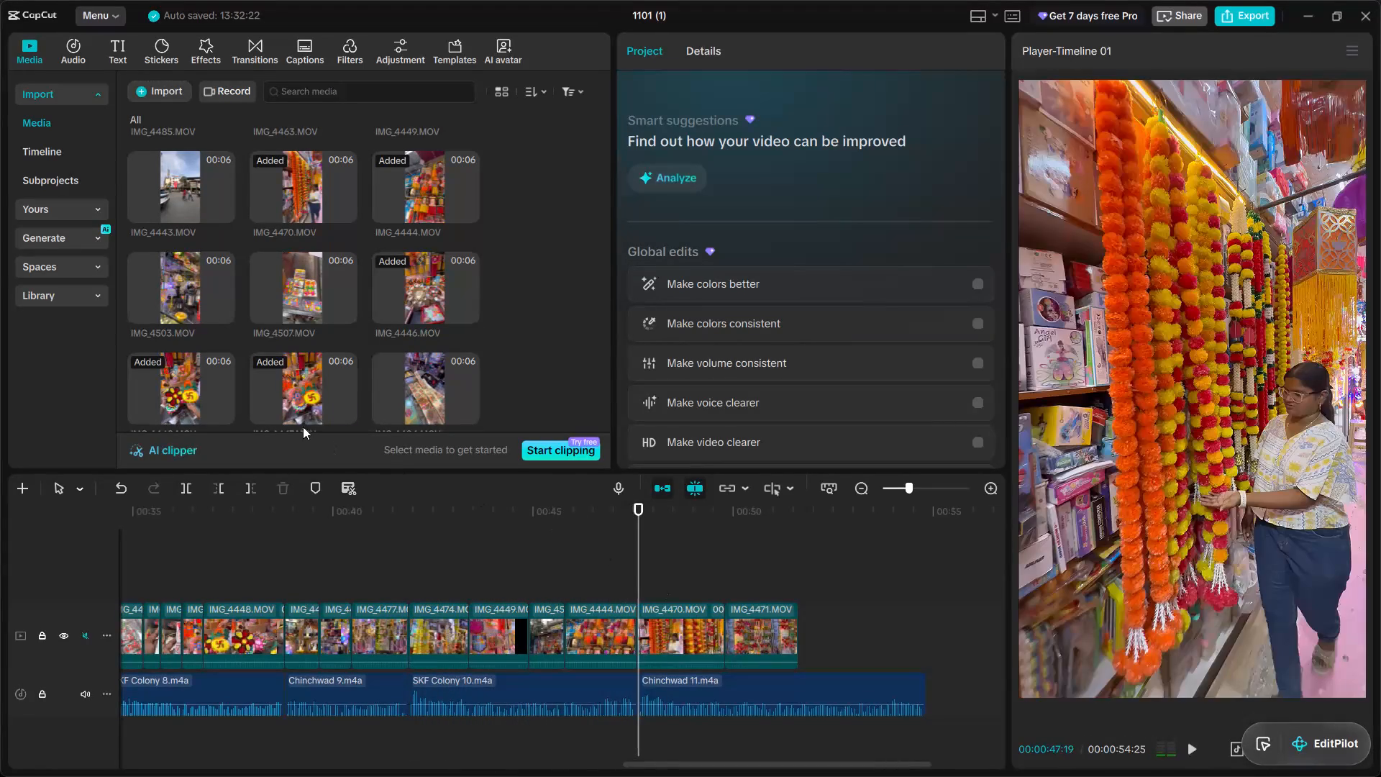
# Replace the IMG_4470.MOV clip at the start of Chinchwad 11 with IMG_4508.MOV from the media.
pyautogui.scroll(9, 234, 350)
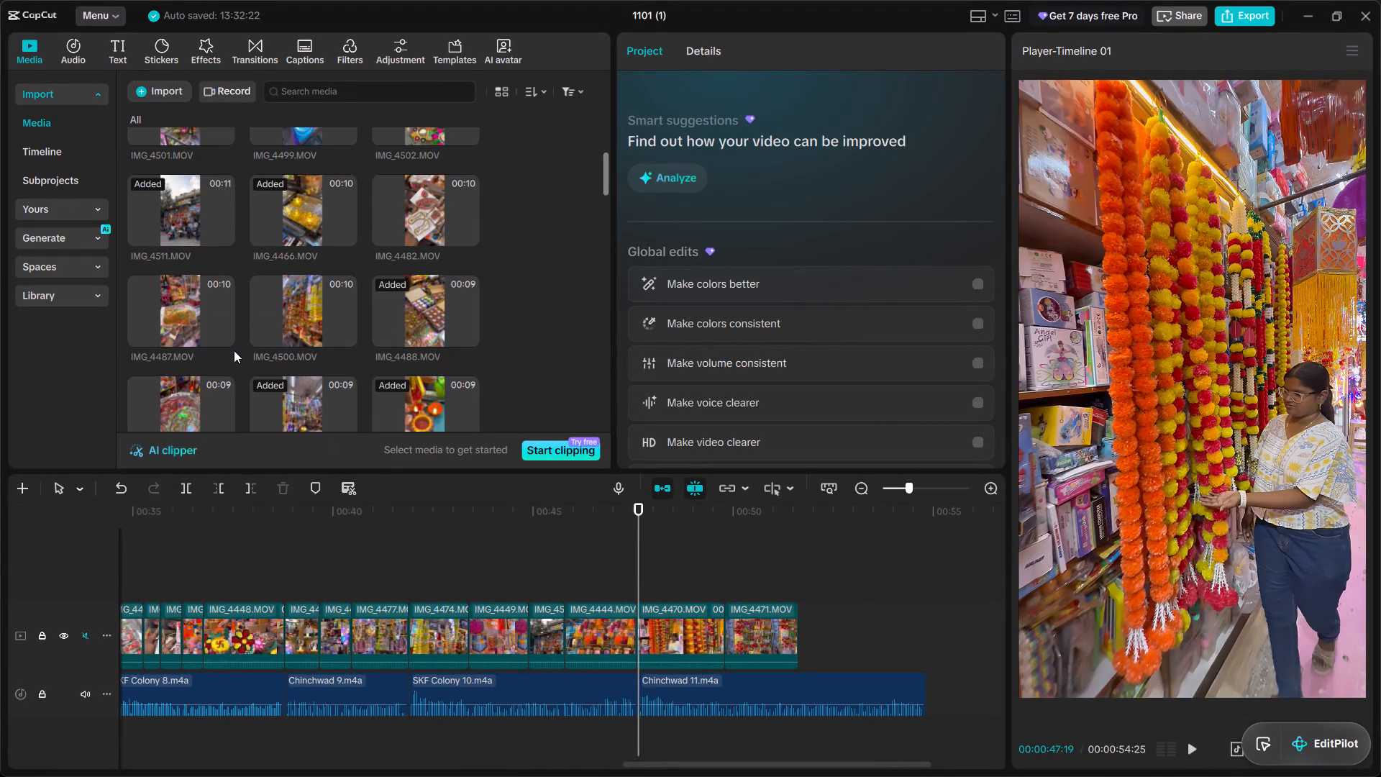
pyautogui.scroll(1, 234, 350)
pyautogui.scroll(-4, 234, 350)
pyautogui.scroll(1, 234, 350)
pyautogui.scroll(-1, 234, 350)
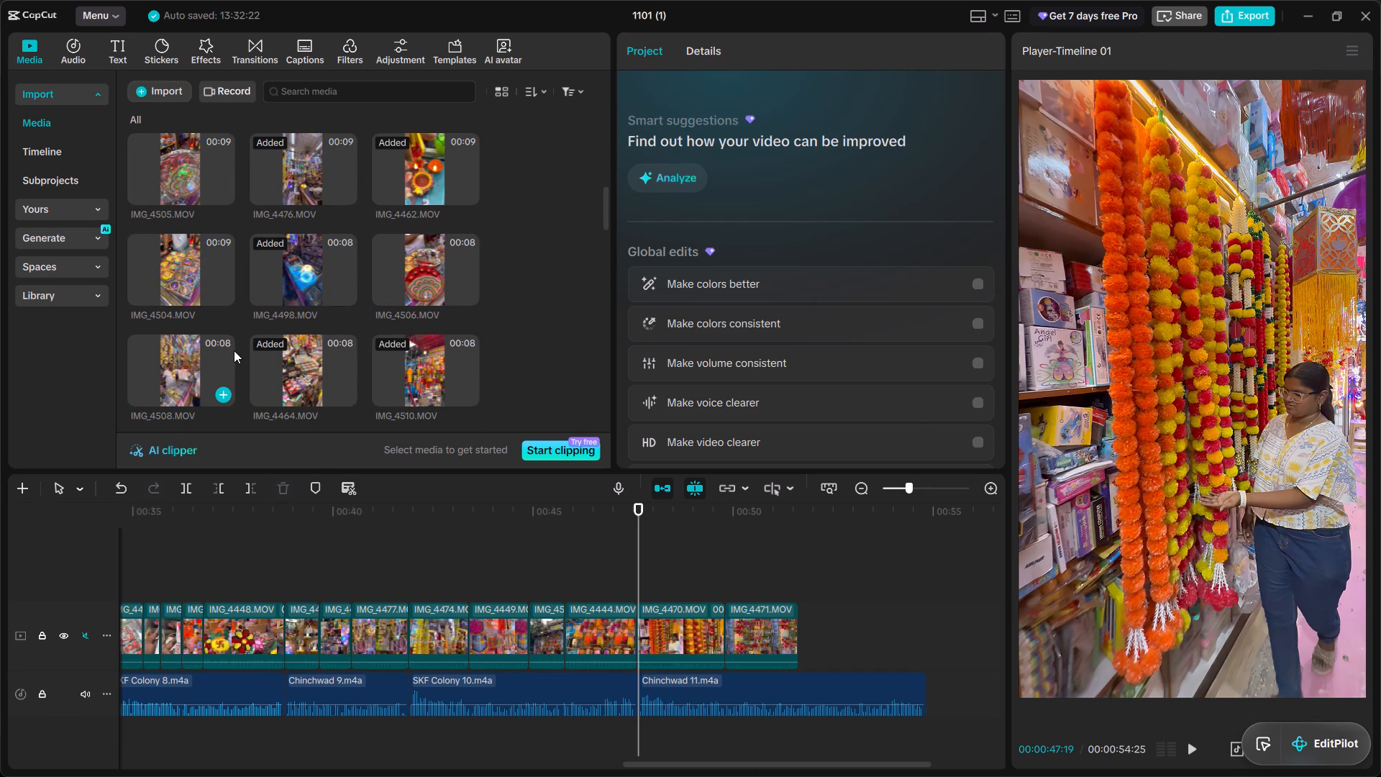
pyautogui.click(230, 350)
pyautogui.moveTo(189, 352); pyautogui.dragTo(681, 605)
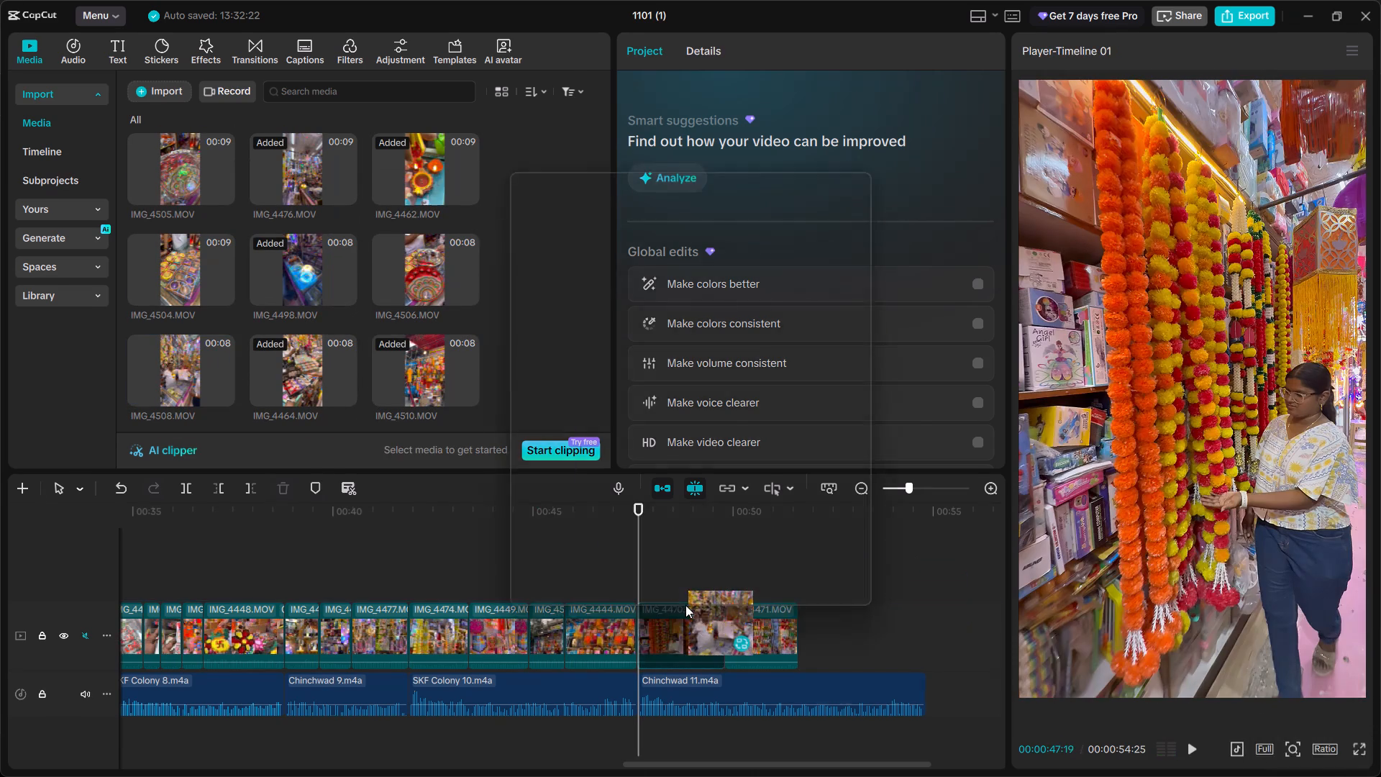
pyautogui.click(775, 578)
# Extend the end of the IMG_4508.MOV clip over Chinchwad 11 to a duration of 00:00:05:12.
pyautogui.click(708, 624)
pyautogui.moveTo(727, 627); pyautogui.dragTo(738, 630)
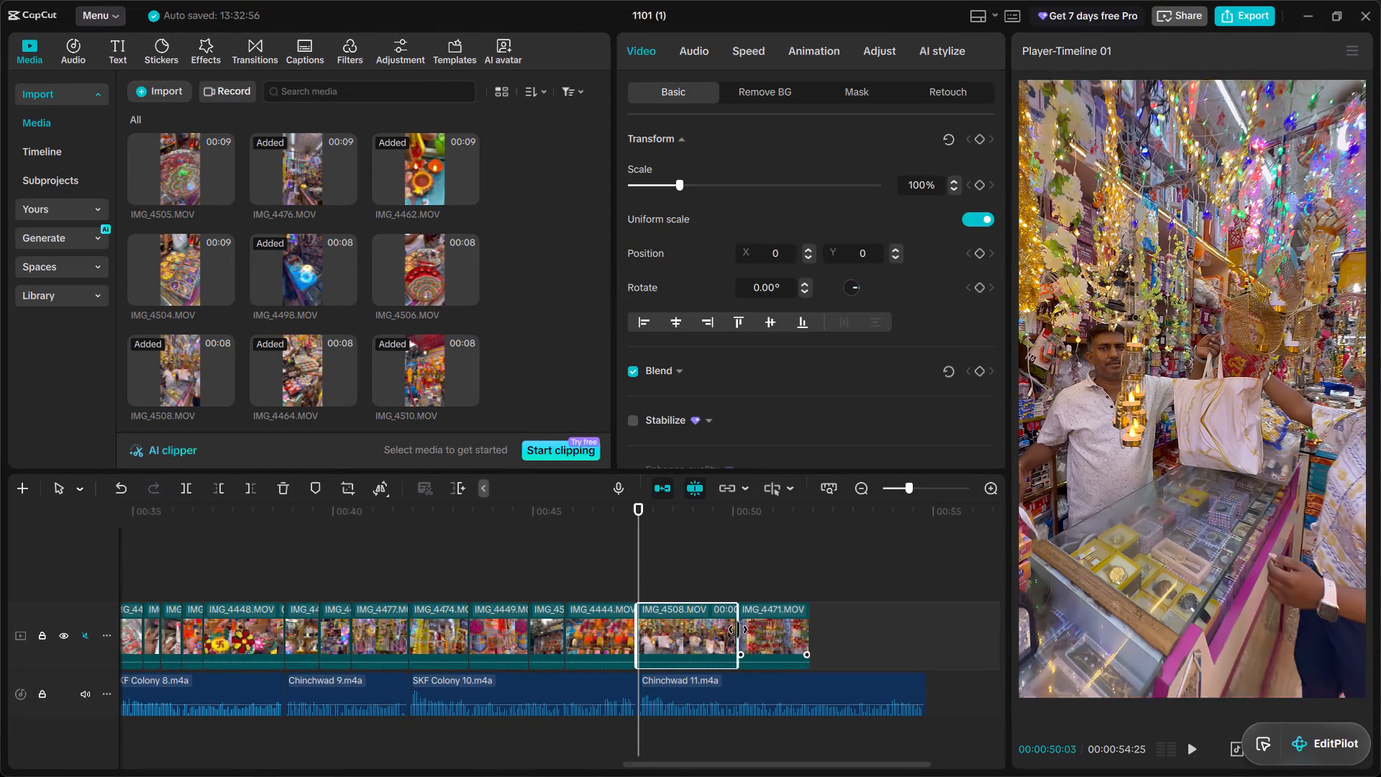
pyautogui.moveTo(738, 630); pyautogui.dragTo(842, 651)
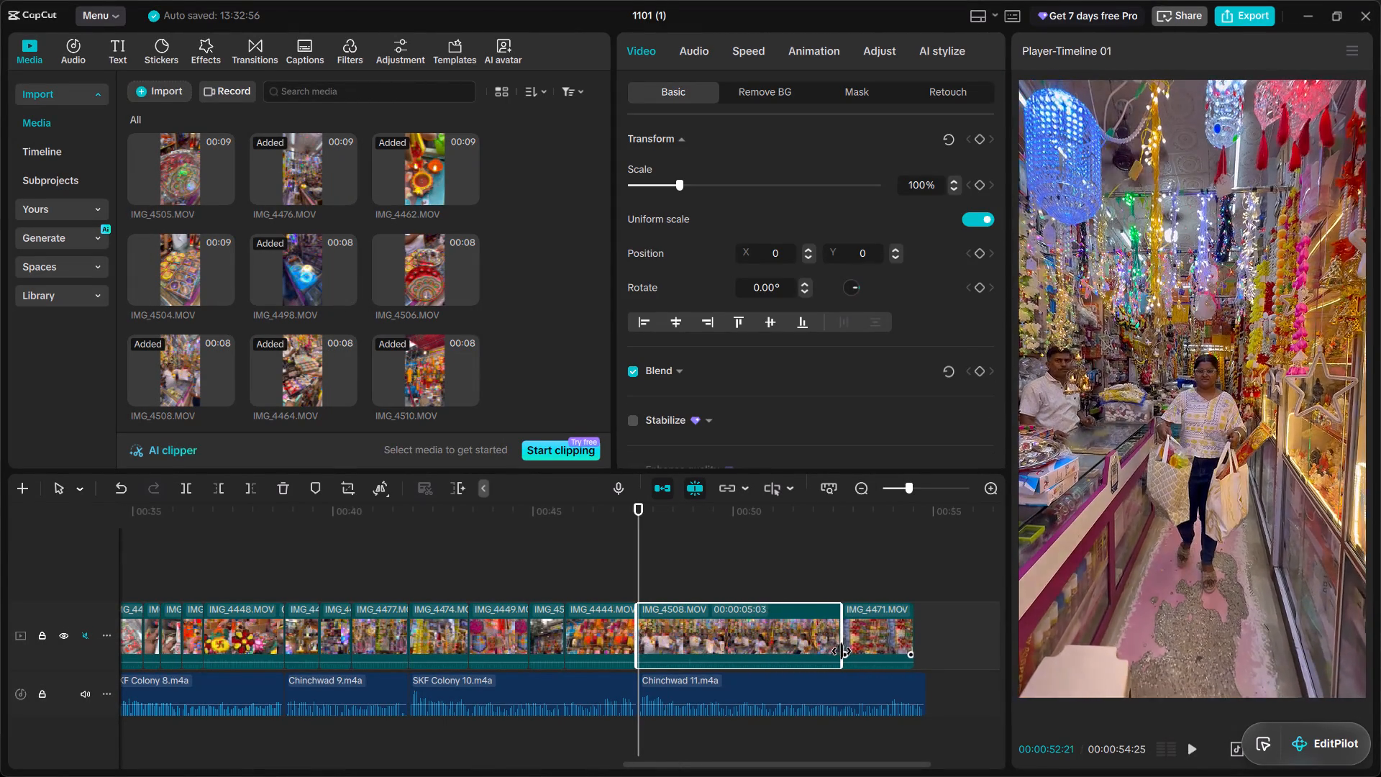
pyautogui.moveTo(842, 651); pyautogui.dragTo(850, 656)
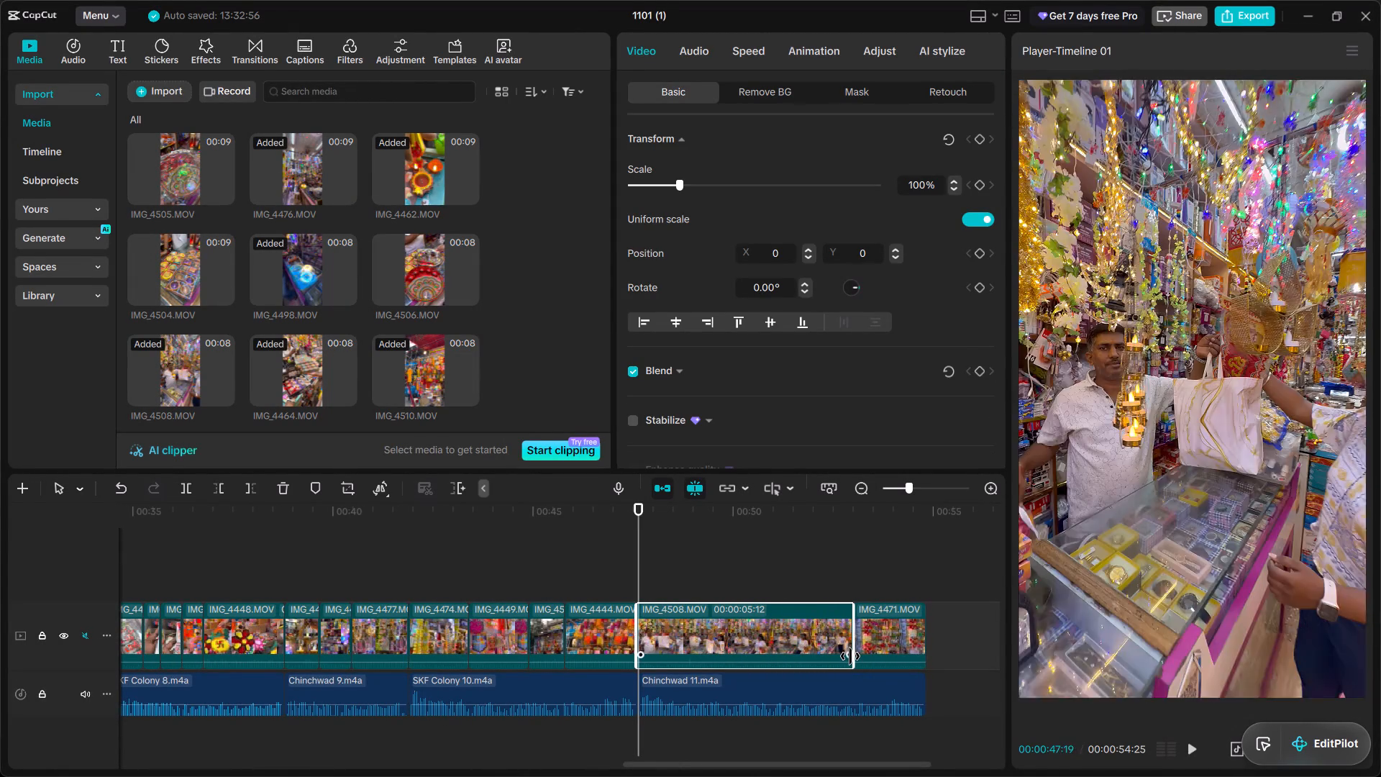
# Play the Chinchwad 11 section and delete the closing IMG_4471.MOV clip from the timeline.
pyautogui.press('space')
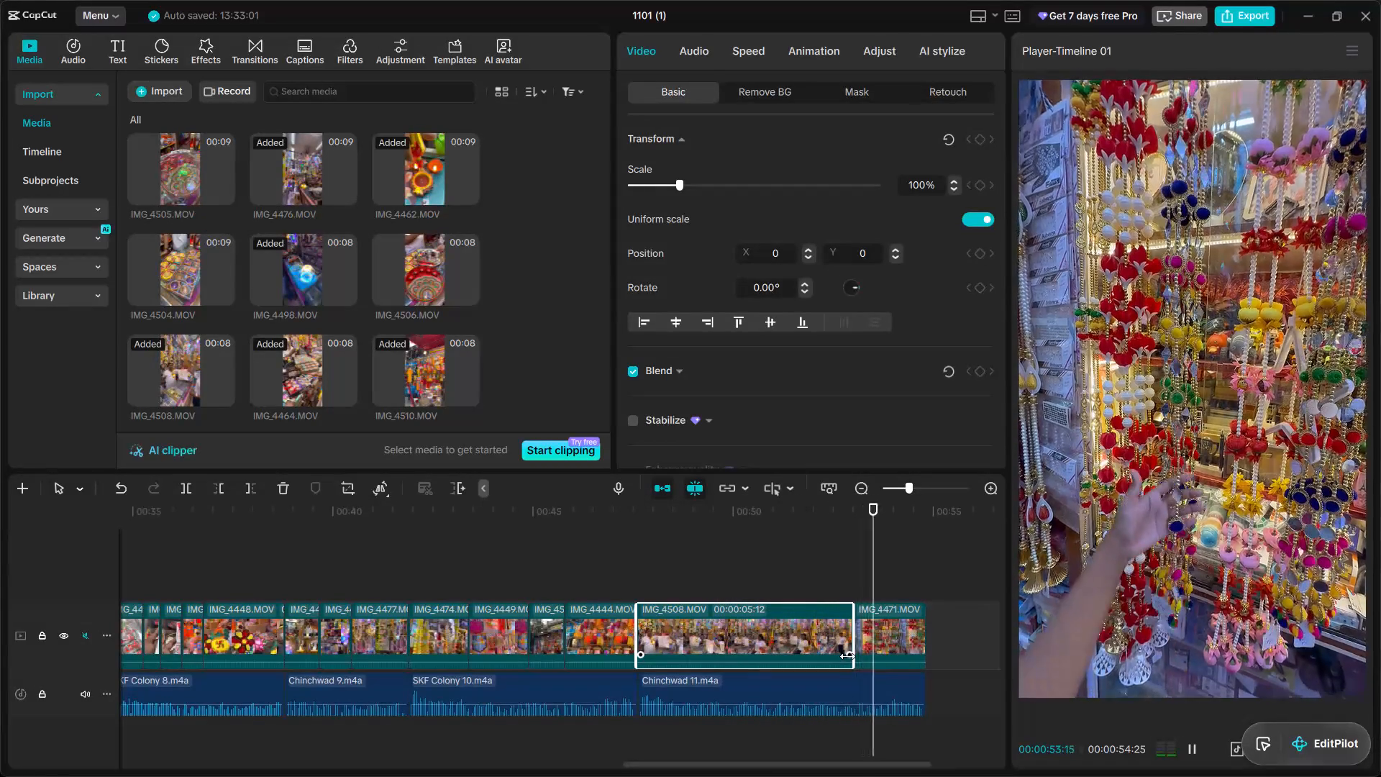
pyautogui.press('space')
pyautogui.click(889, 630)
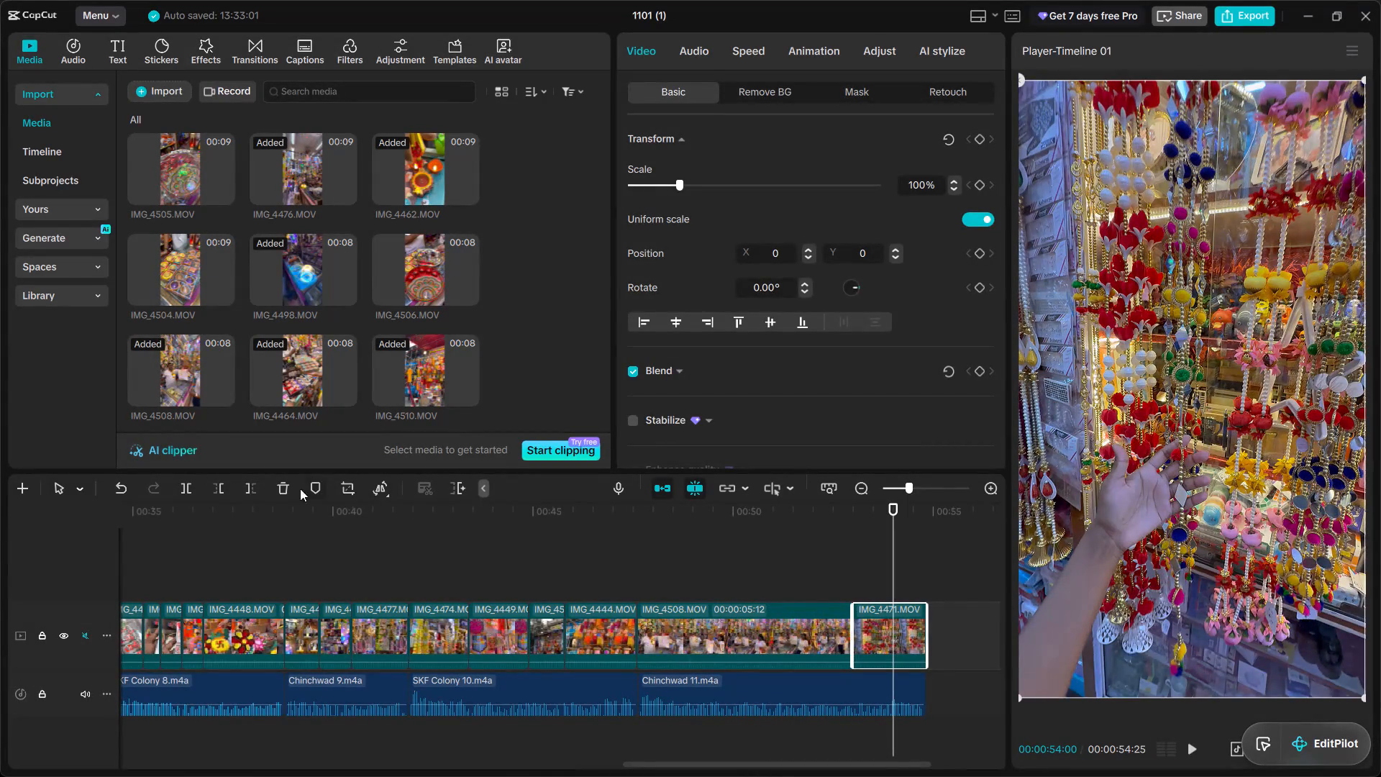
pyautogui.click(285, 485)
# Look through the six- to two-second media clips for a new closing shot, previewing IMG_4507.MOV, IMG_4465.MOV, IMG_4497.MOV, IMG_4451.MOV and IMG_4475.MOV.
pyautogui.scroll(-5, 334, 309)
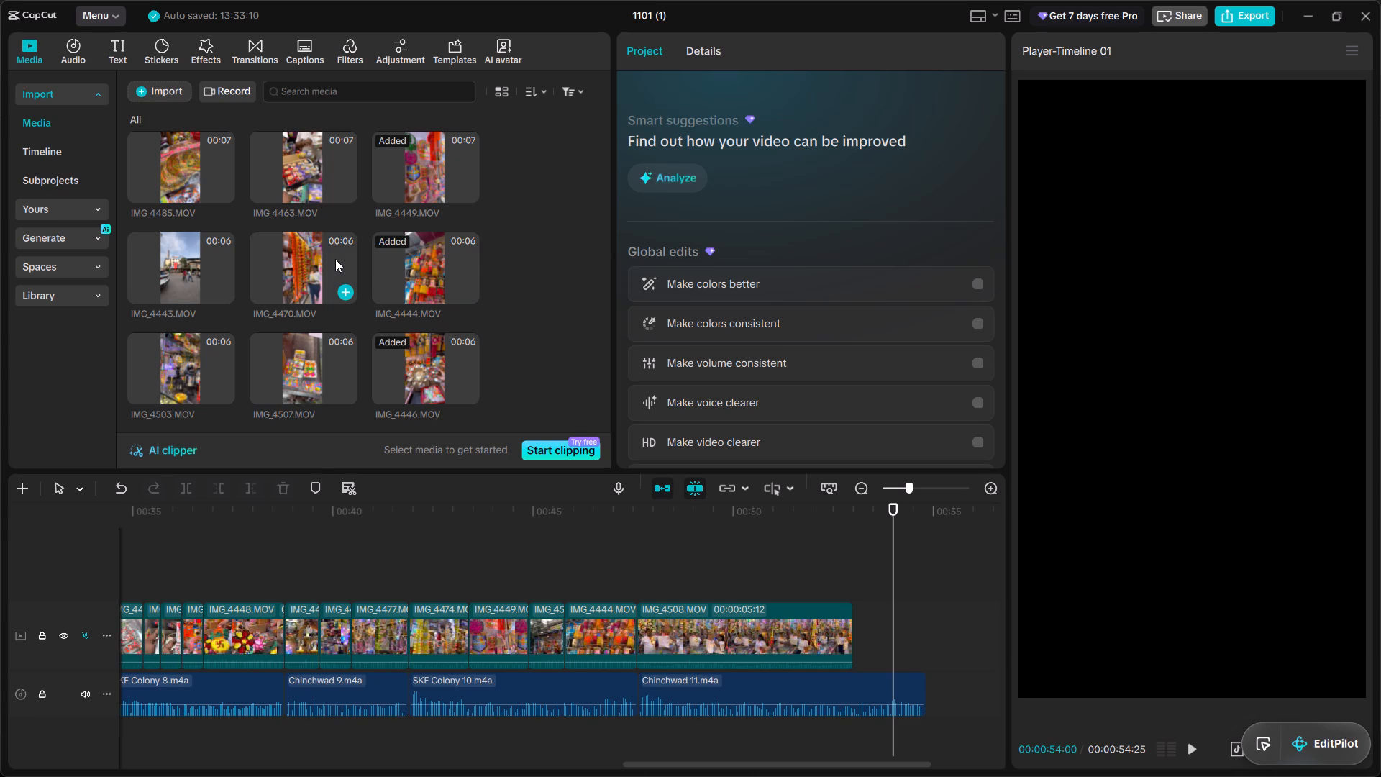
pyautogui.scroll(-2, 335, 259)
pyautogui.click(407, 201)
pyautogui.click(297, 196)
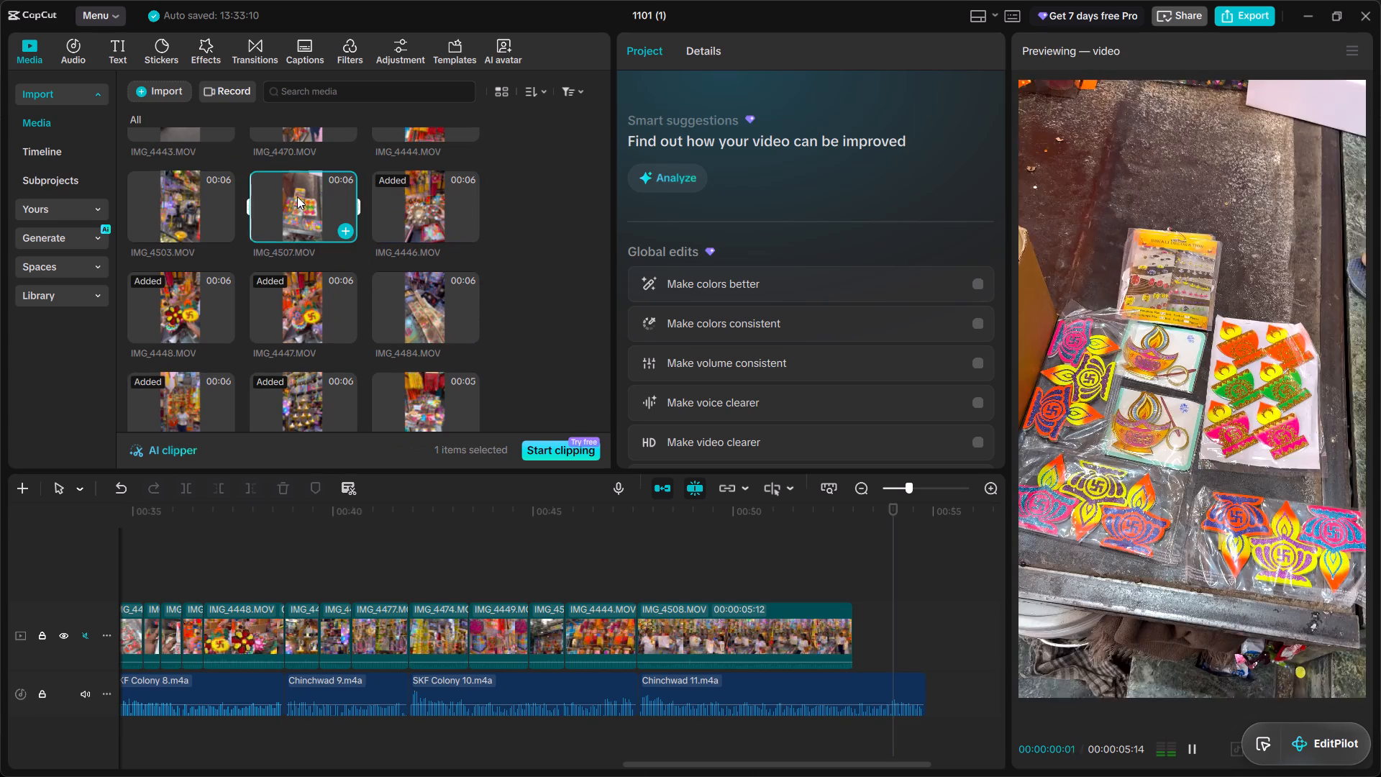
pyautogui.scroll(-2, 309, 212)
pyautogui.scroll(-1, 353, 294)
pyautogui.scroll(1, 345, 294)
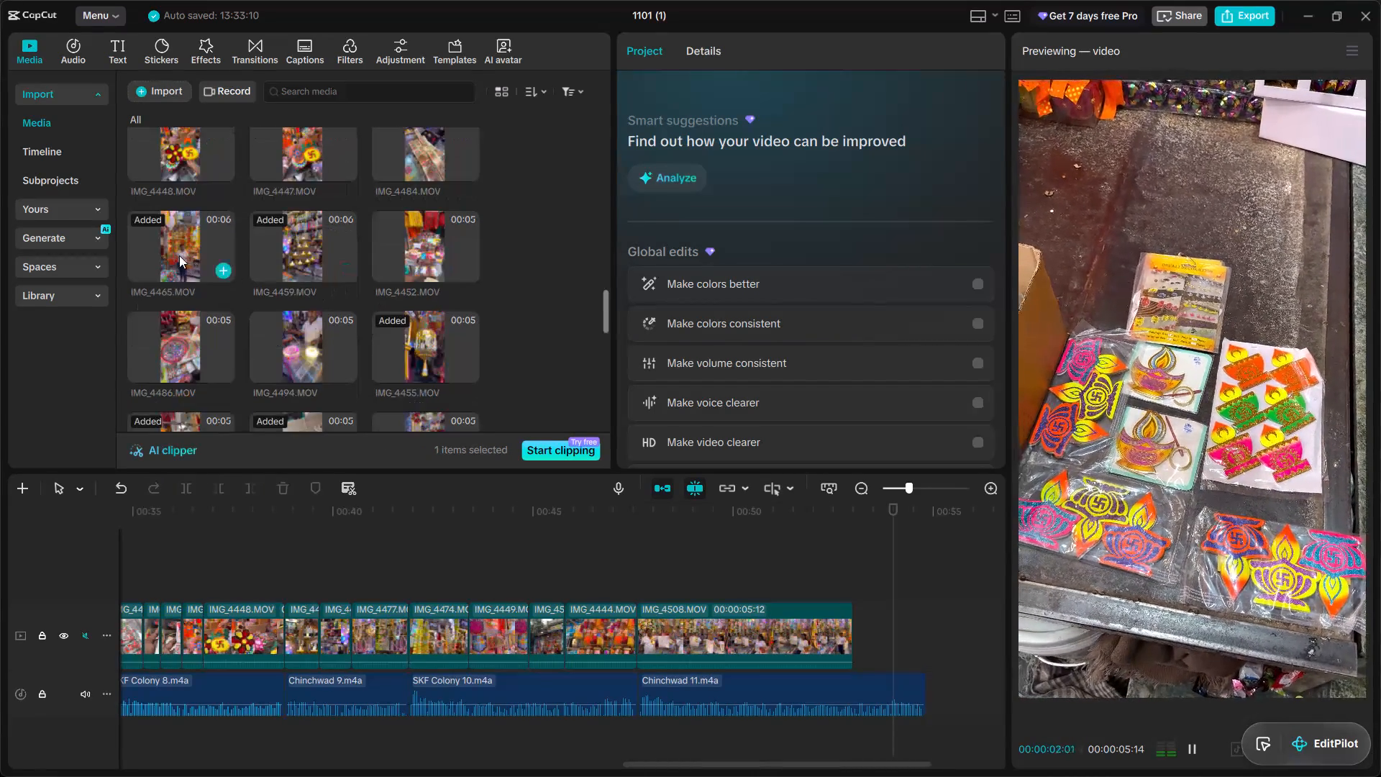
pyautogui.click(179, 255)
pyautogui.scroll(-3, 179, 255)
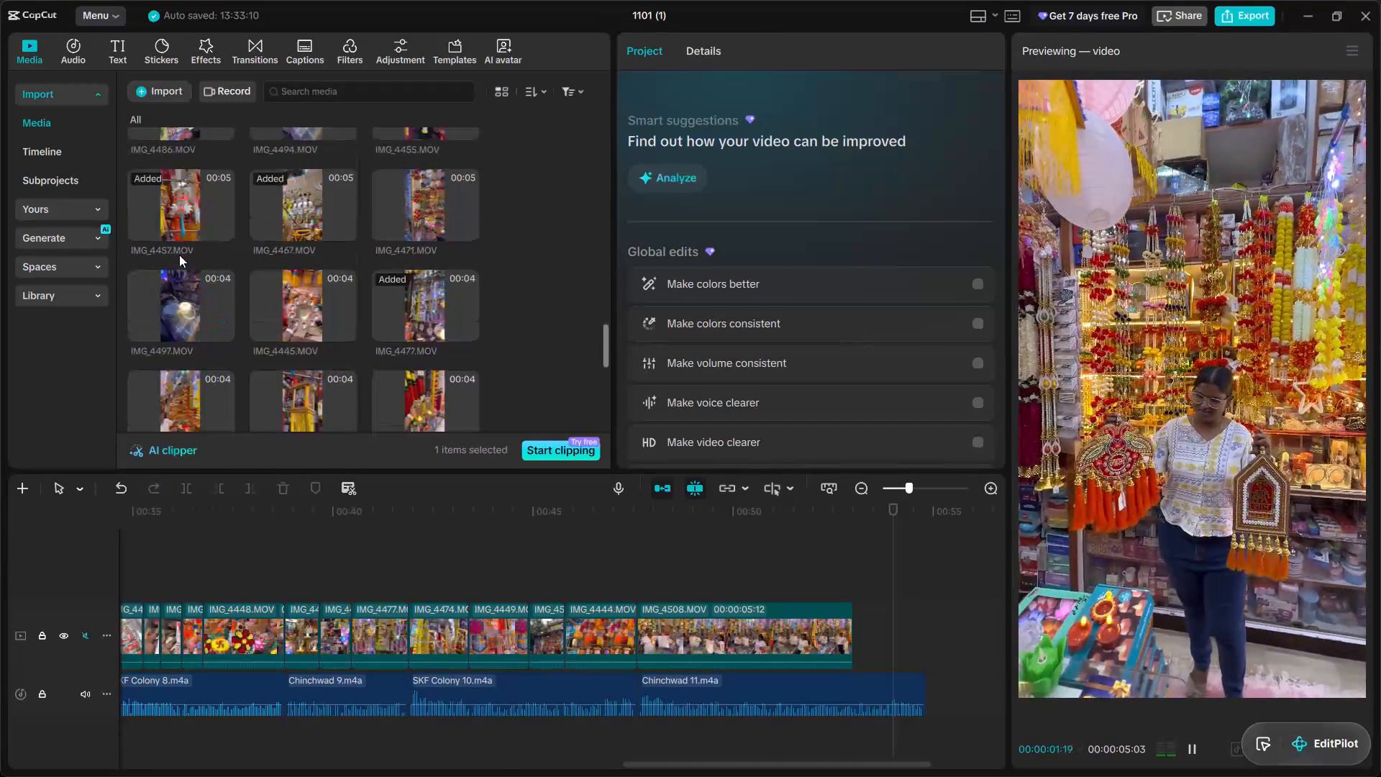
pyautogui.scroll(-1, 179, 255)
pyautogui.click(157, 219)
pyautogui.scroll(-1, 158, 223)
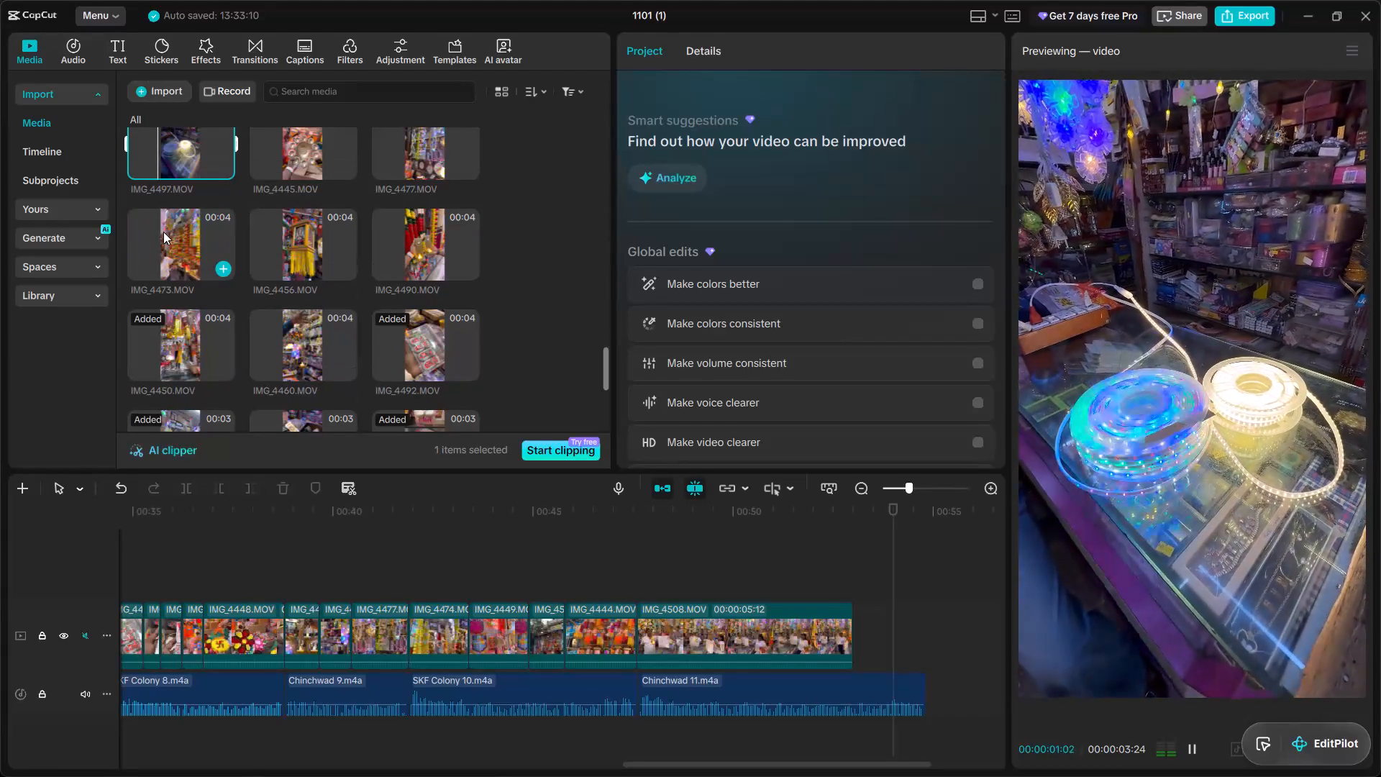
pyautogui.scroll(-1, 163, 232)
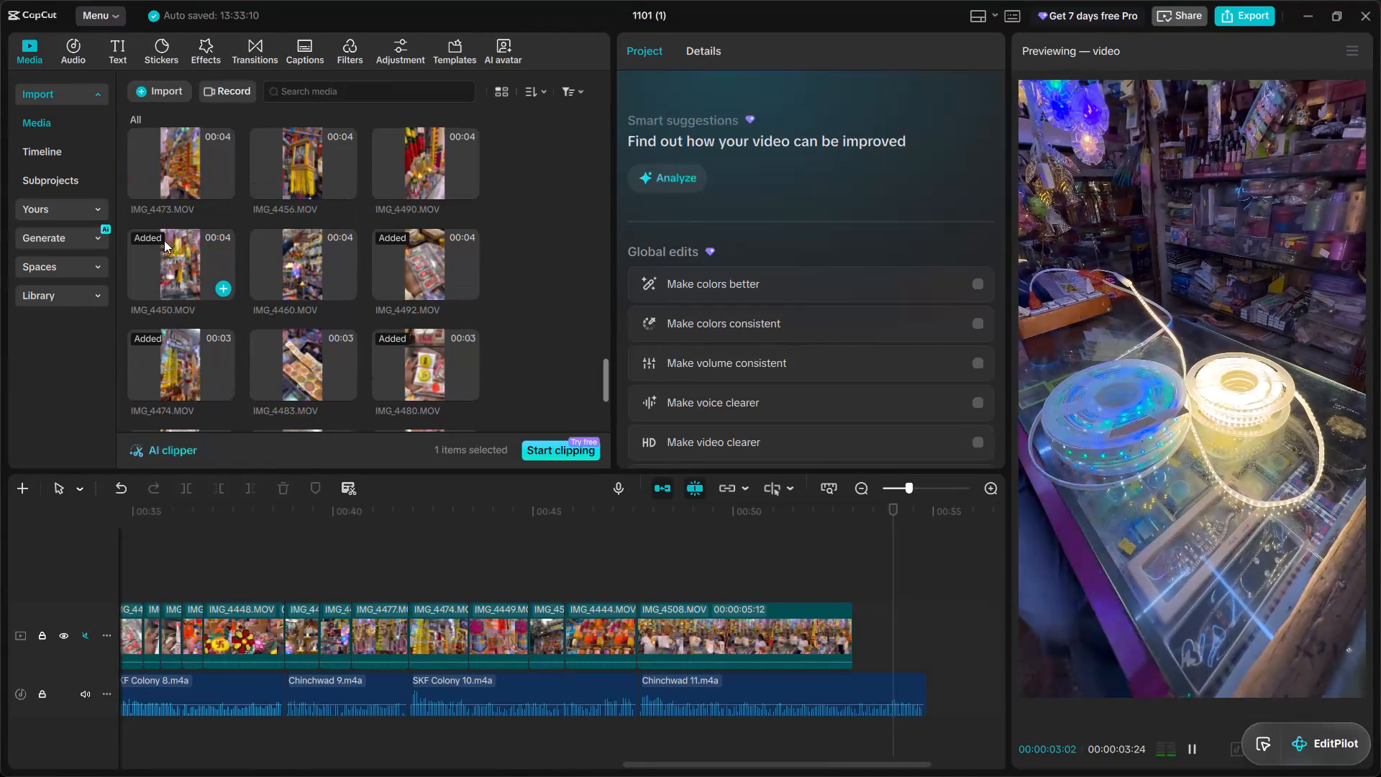
pyautogui.scroll(-3, 193, 274)
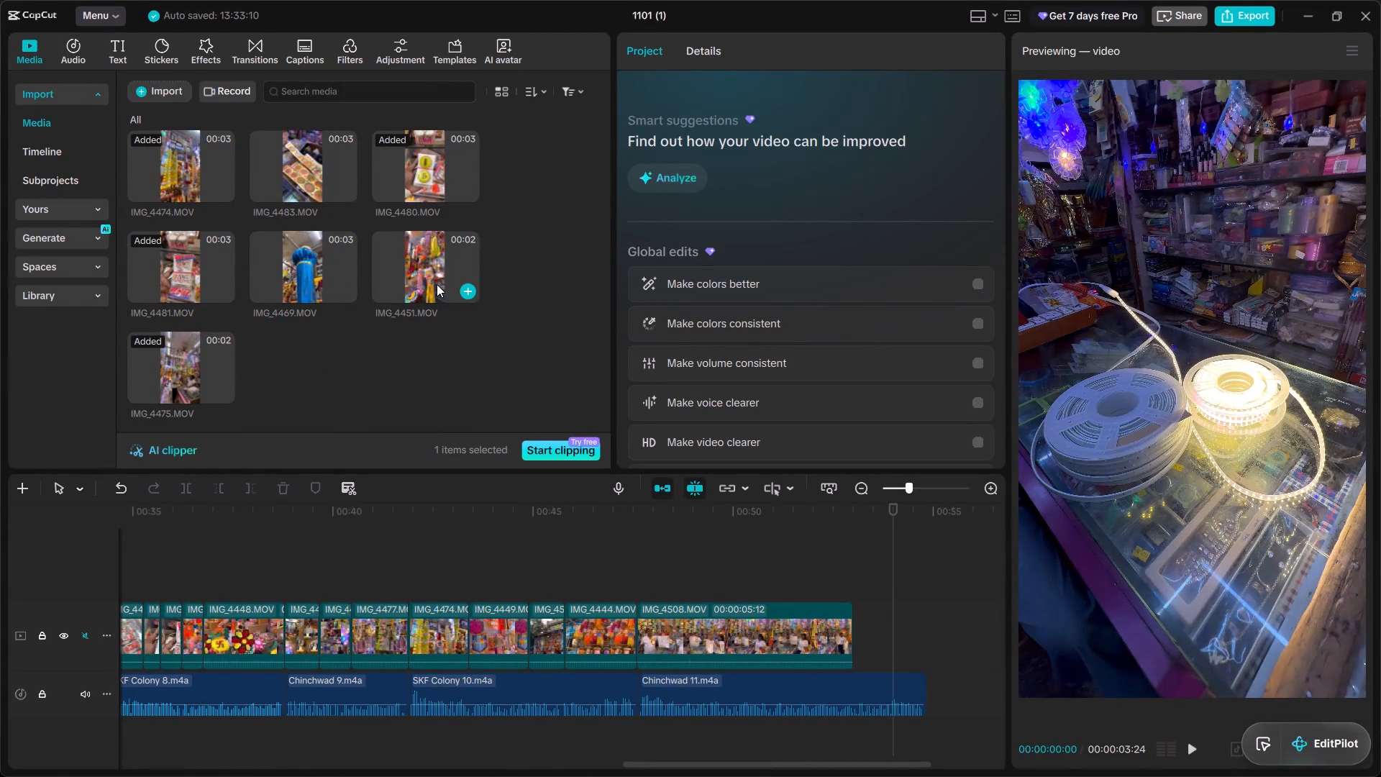
pyautogui.click(437, 284)
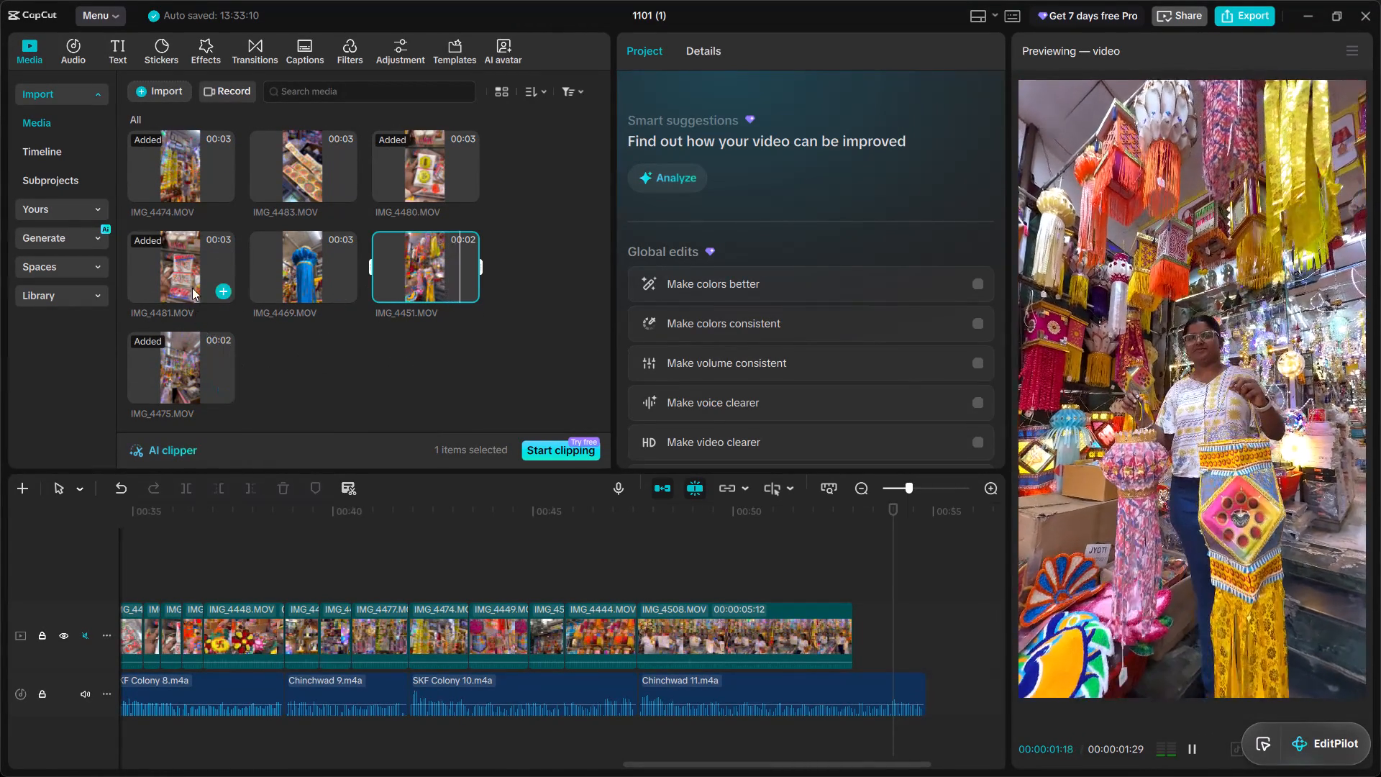
pyautogui.click(190, 365)
# Look through the three- to five-second media clips for a closing shot, previewing IMG_4460.MOV, IMG_4490.MOV, IMG_4445.MOV, IMG_4471.MOV and IMG_4494.MOV.
pyautogui.scroll(1, 276, 341)
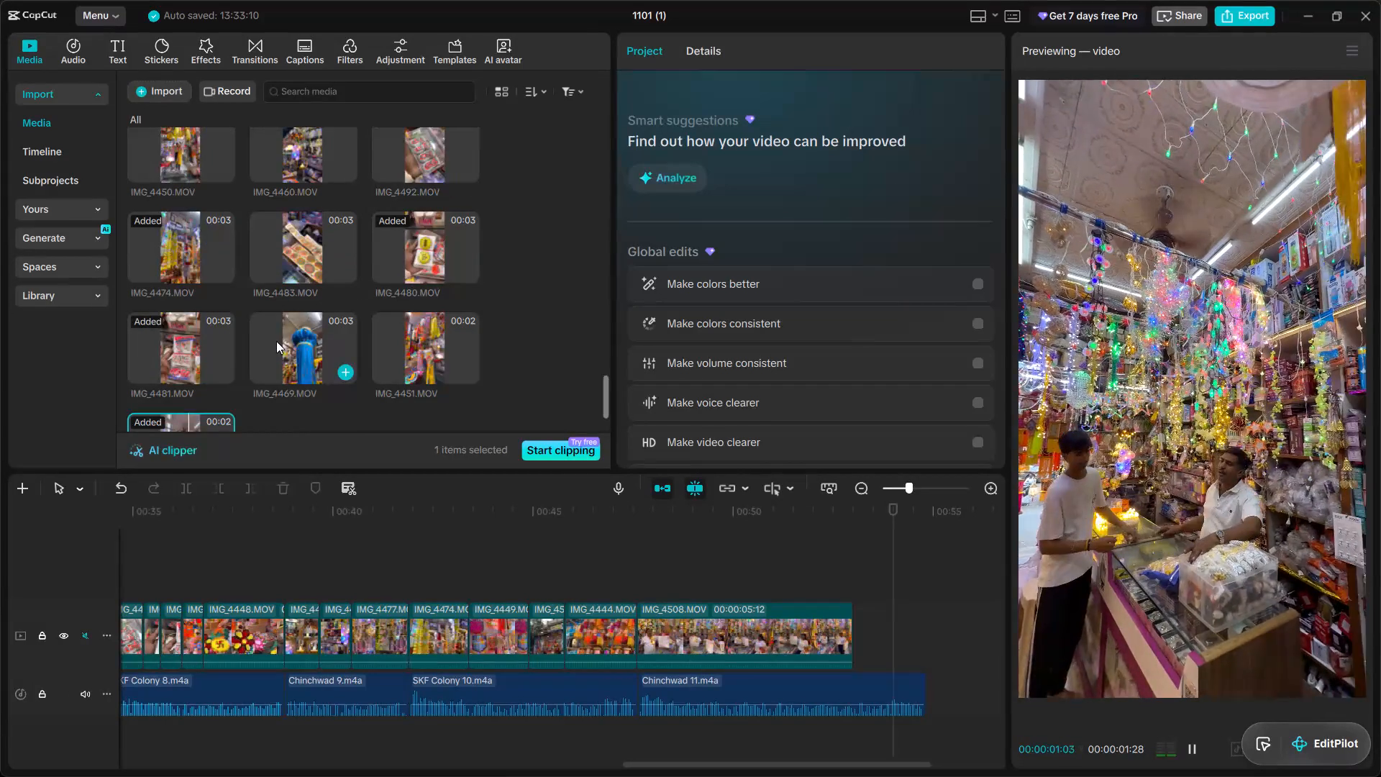
pyautogui.scroll(1, 283, 316)
pyautogui.scroll(1, 342, 272)
pyautogui.click(313, 311)
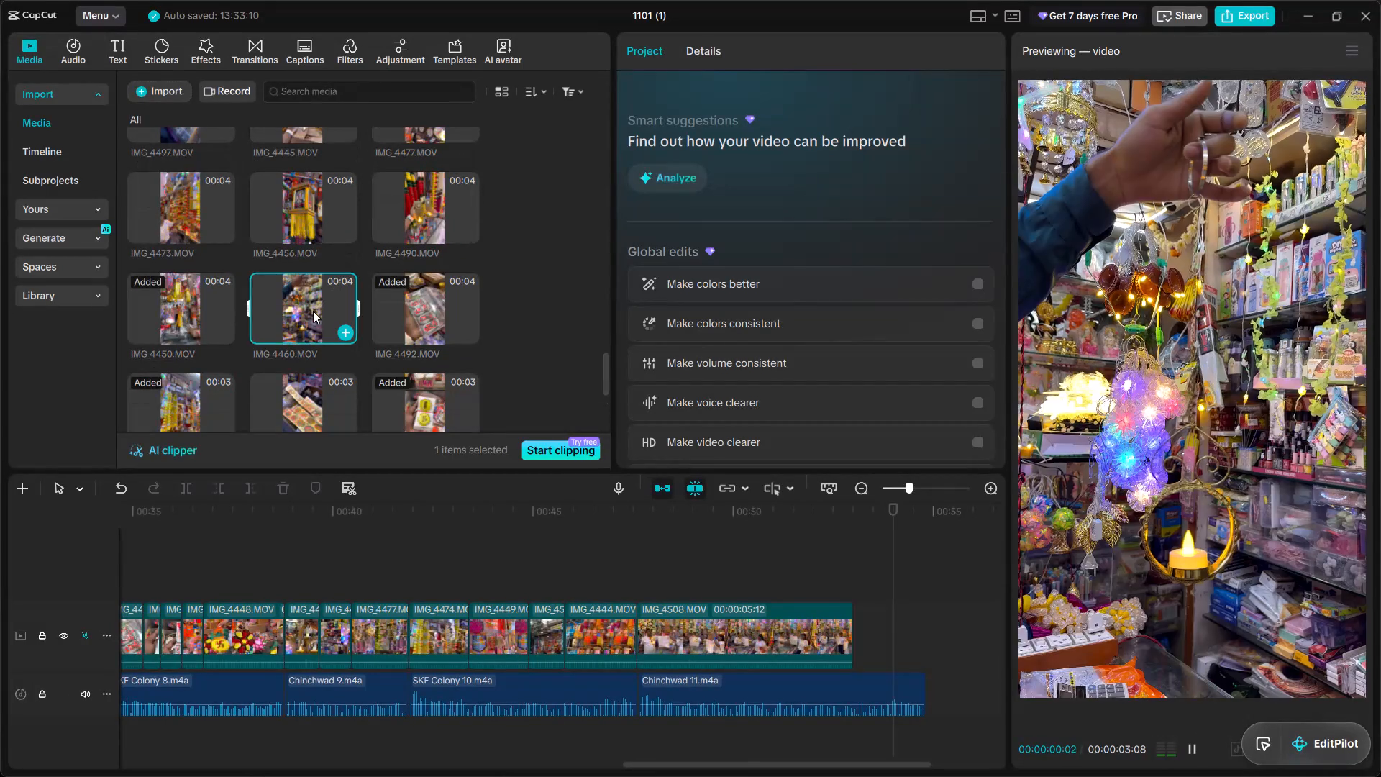
pyautogui.scroll(1, 313, 311)
pyautogui.click(304, 275)
pyautogui.click(444, 286)
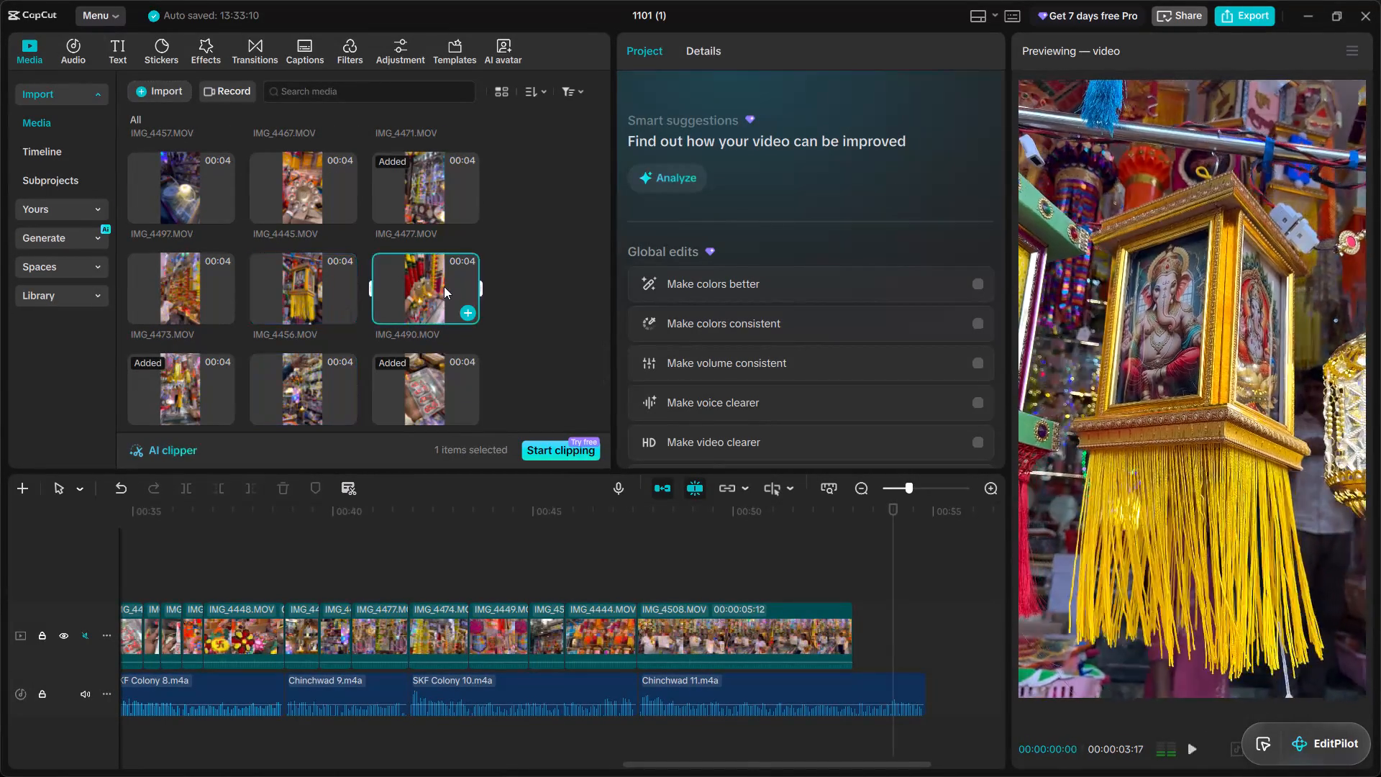
pyautogui.scroll(1, 444, 286)
pyautogui.click(429, 257)
pyautogui.click(314, 255)
pyautogui.scroll(1, 314, 255)
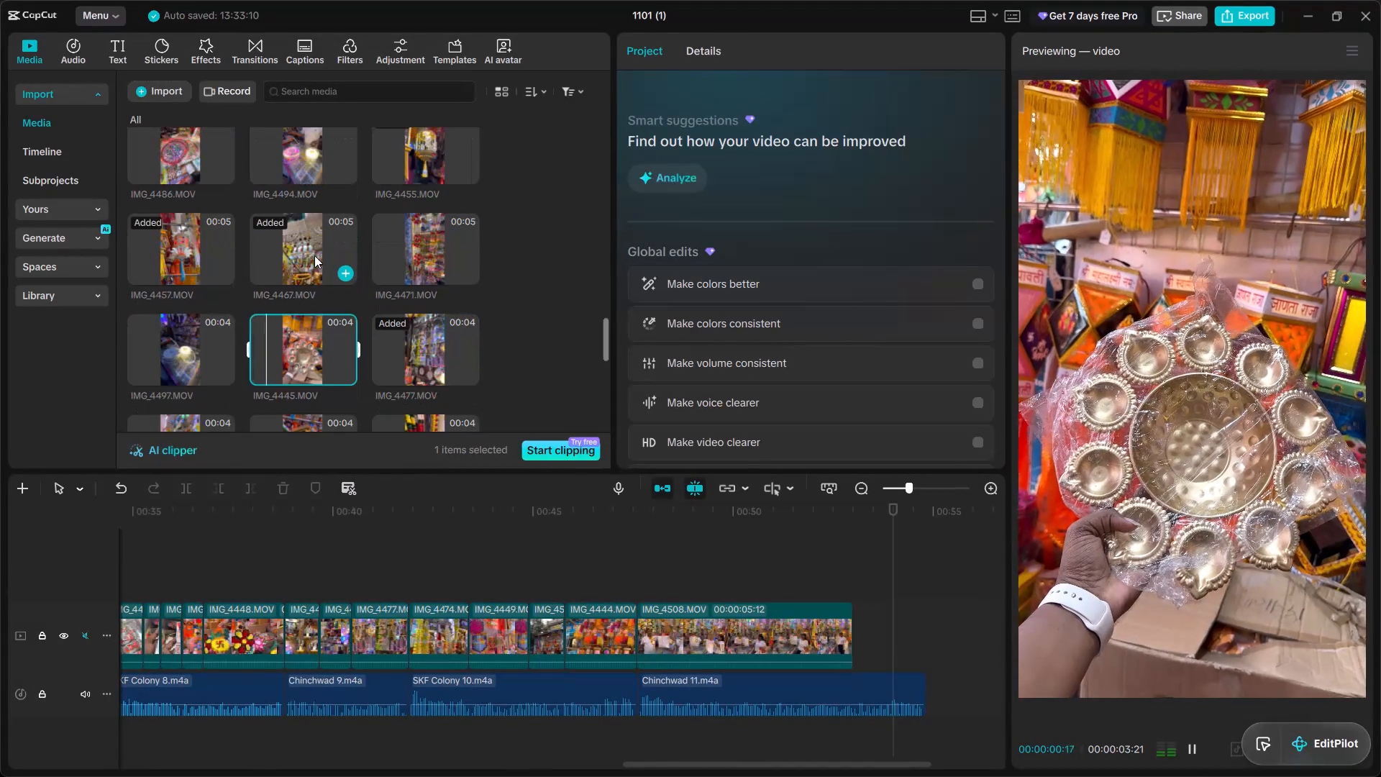
pyautogui.click(312, 237)
pyautogui.click(431, 240)
pyautogui.scroll(1, 431, 240)
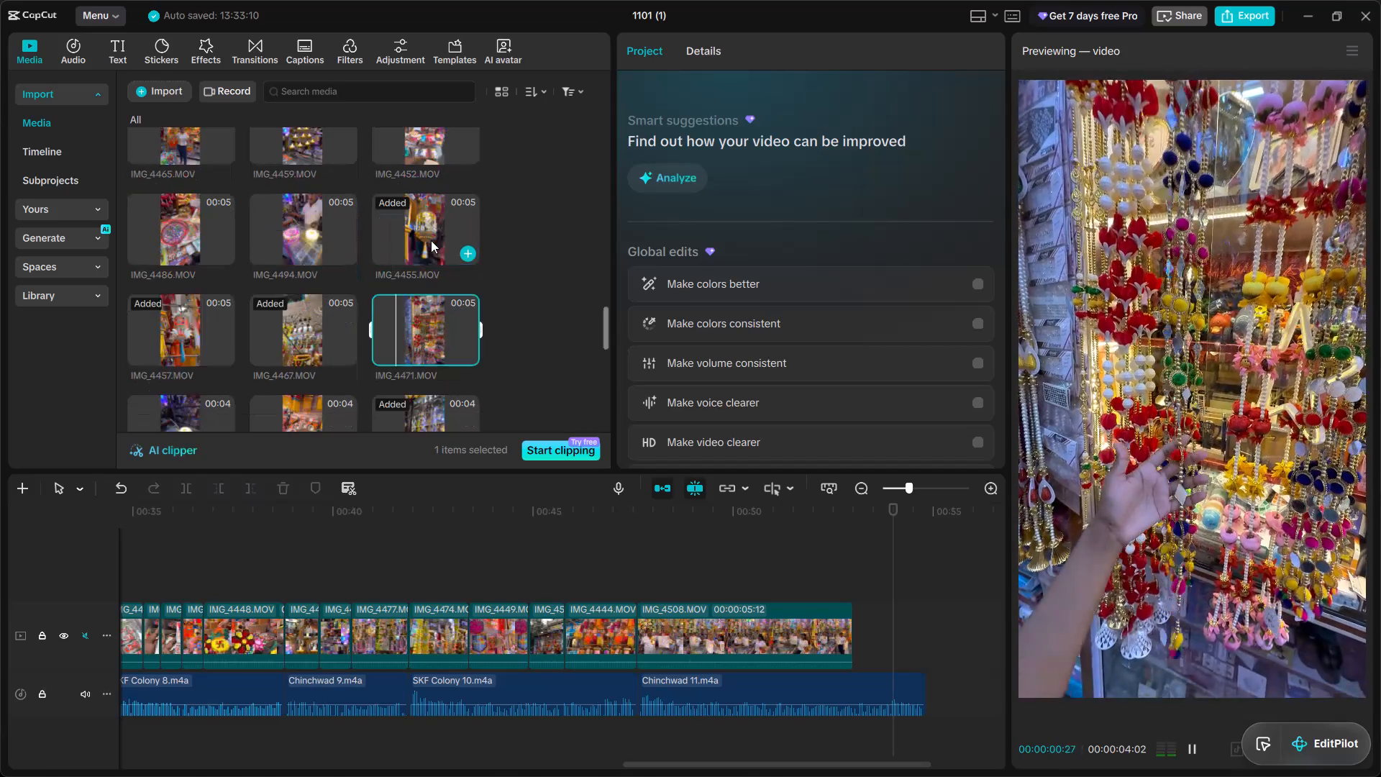
pyautogui.click(431, 240)
pyautogui.click(296, 226)
# Examine the five- and six-second media clips for a closing shot, previewing IMG_4459.MOV, IMG_4465.MOV, IMG_4452.MOV, IMG_4503.MOV and IMG_4470.MOV.
pyautogui.scroll(2, 296, 226)
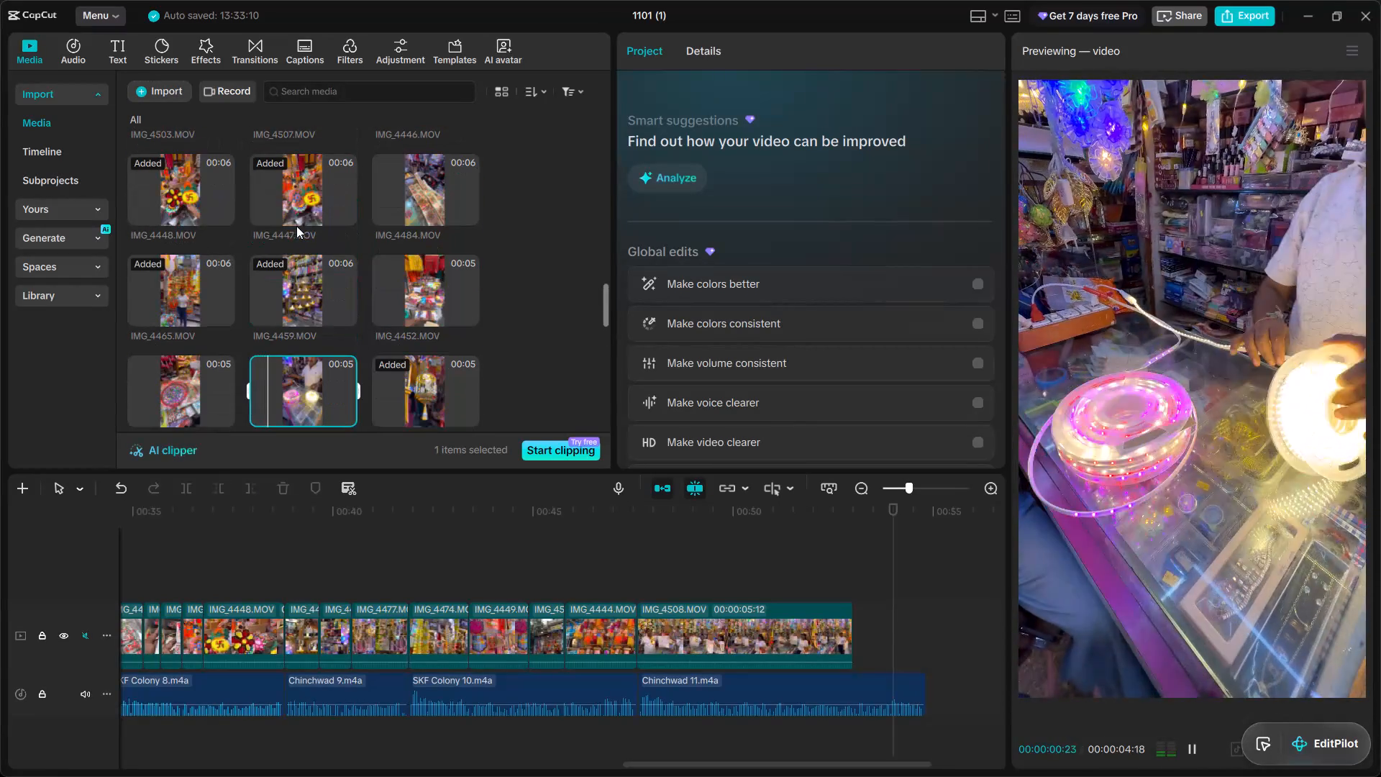
pyautogui.click(306, 202)
pyautogui.click(419, 187)
pyautogui.click(317, 278)
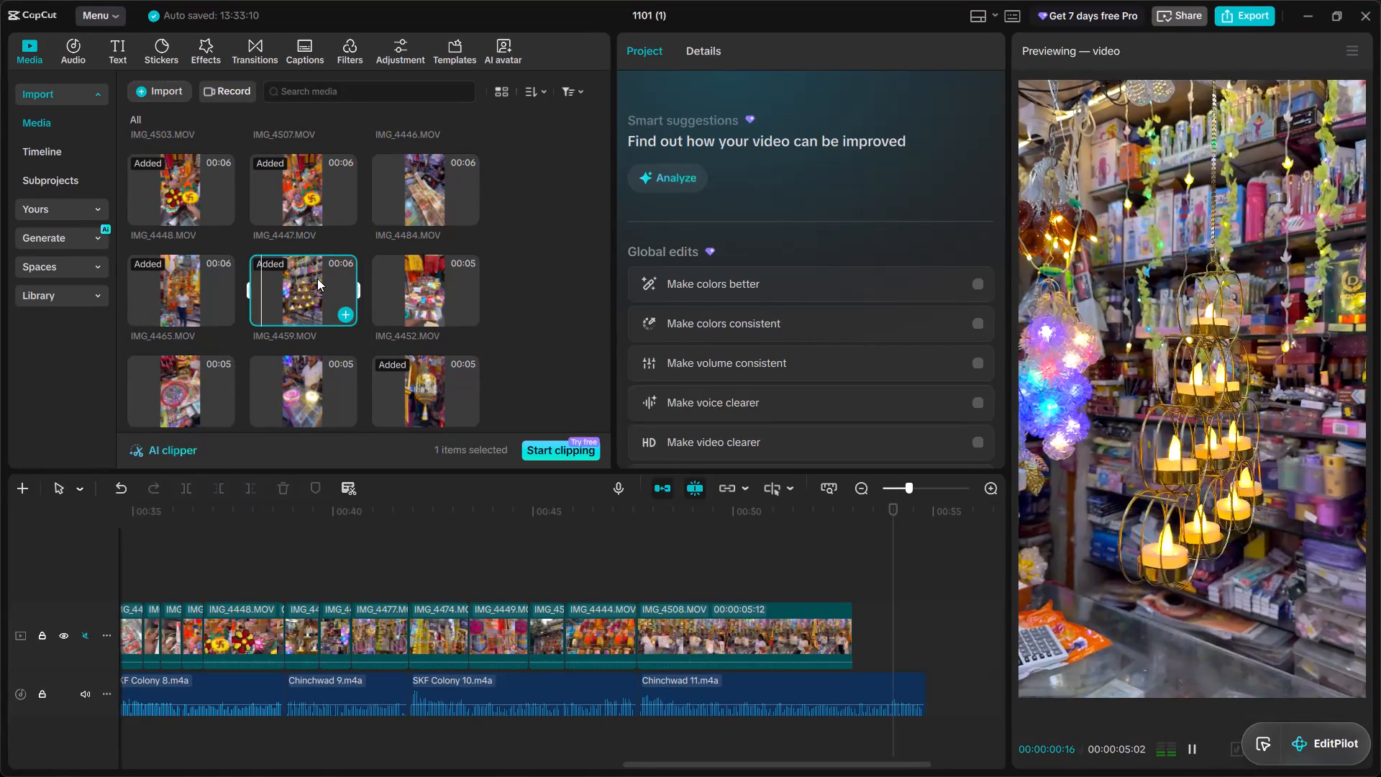
pyautogui.click(183, 301)
pyautogui.scroll(1, 183, 301)
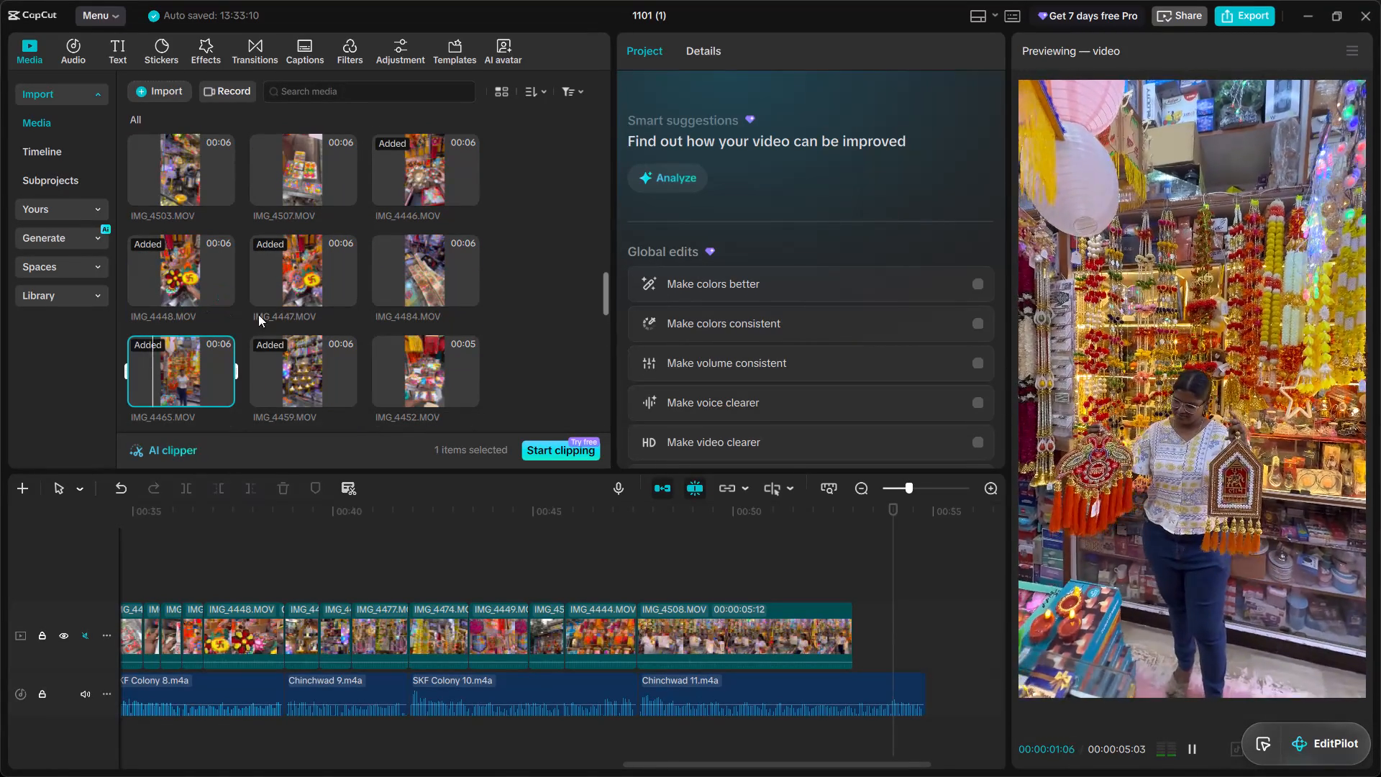
pyautogui.click(467, 348)
pyautogui.scroll(1, 409, 335)
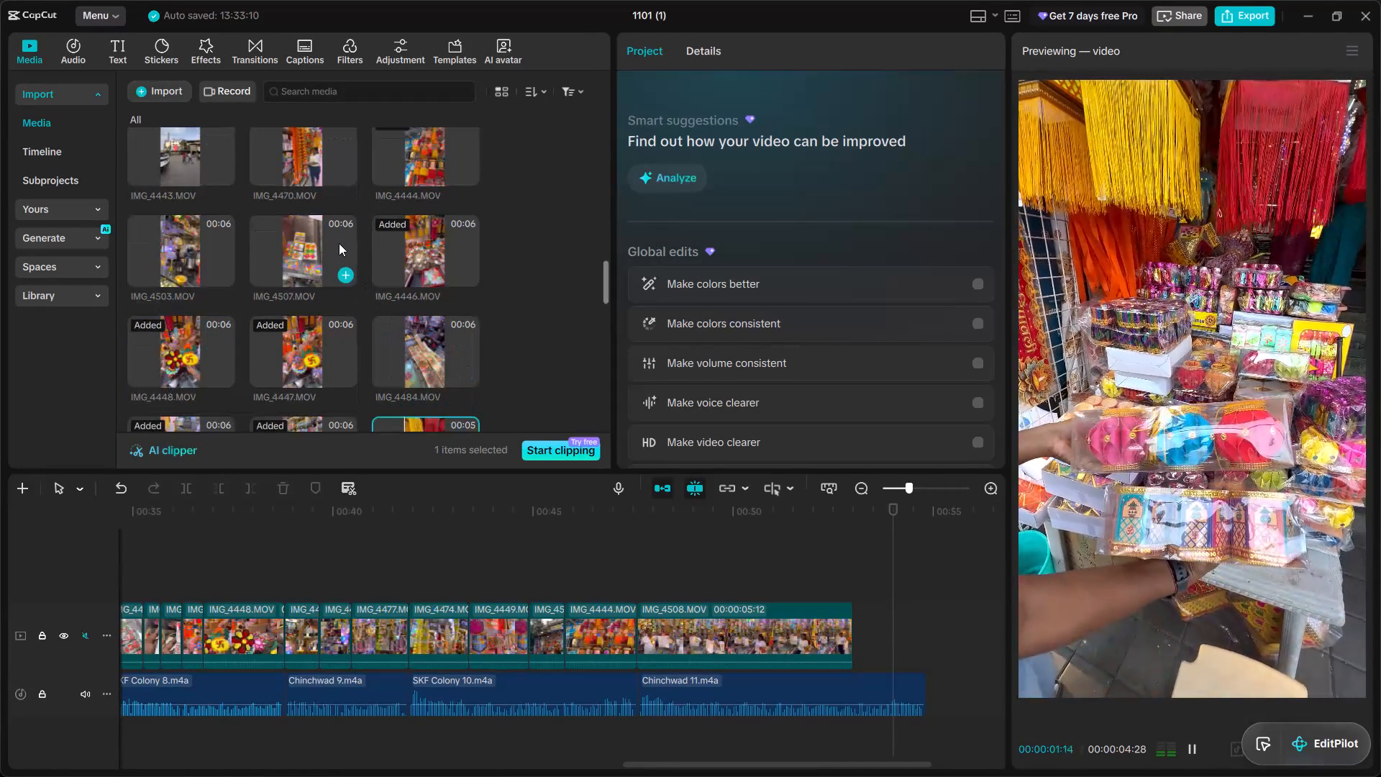
pyautogui.click(335, 237)
pyautogui.click(215, 241)
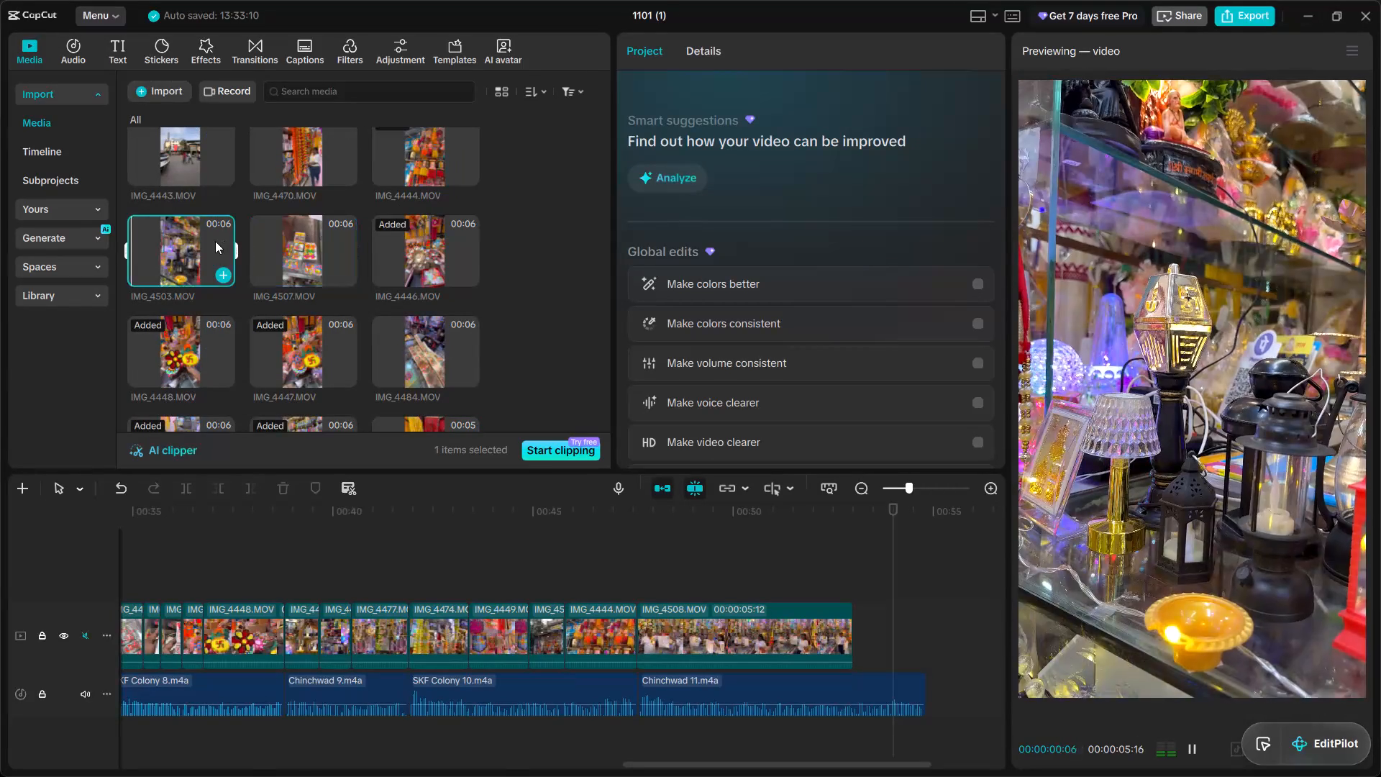
pyautogui.scroll(1, 215, 241)
pyautogui.click(331, 228)
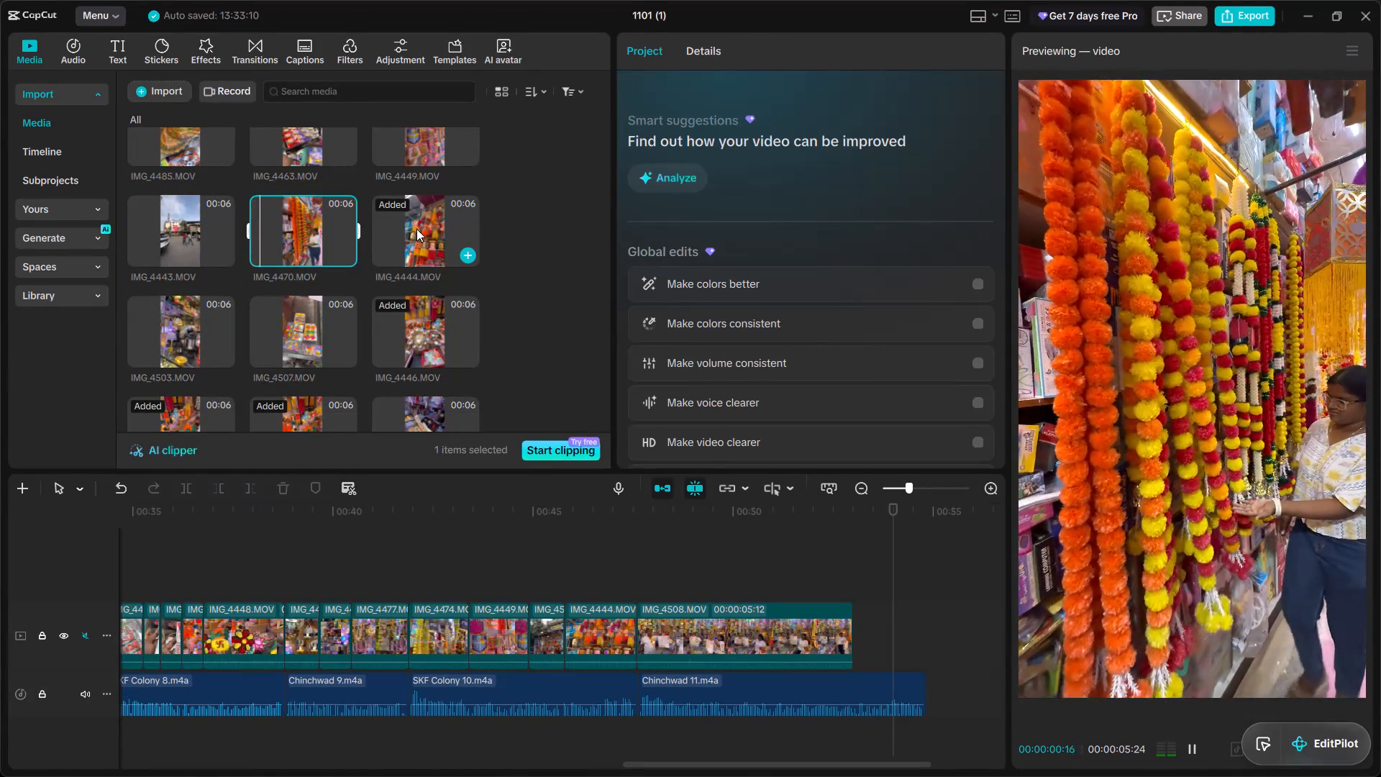
# Check the seven- and eight-second media clips for a closing shot, previewing IMG_4463.MOV, IMG_4449.MOV, IMG_4489.MOV and IMG_4510.MOV.
pyautogui.scroll(1, 416, 229)
pyautogui.click(316, 221)
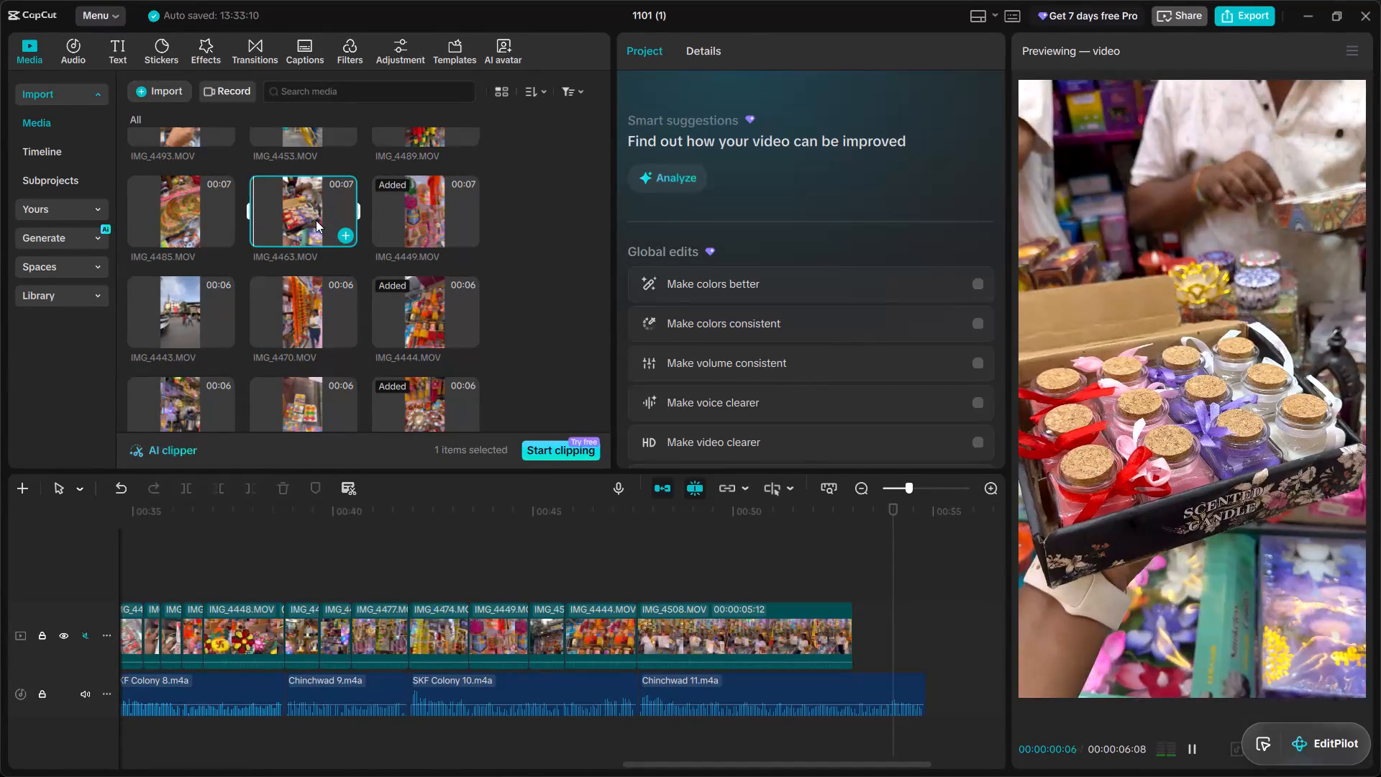
pyautogui.scroll(1, 316, 220)
pyautogui.click(417, 297)
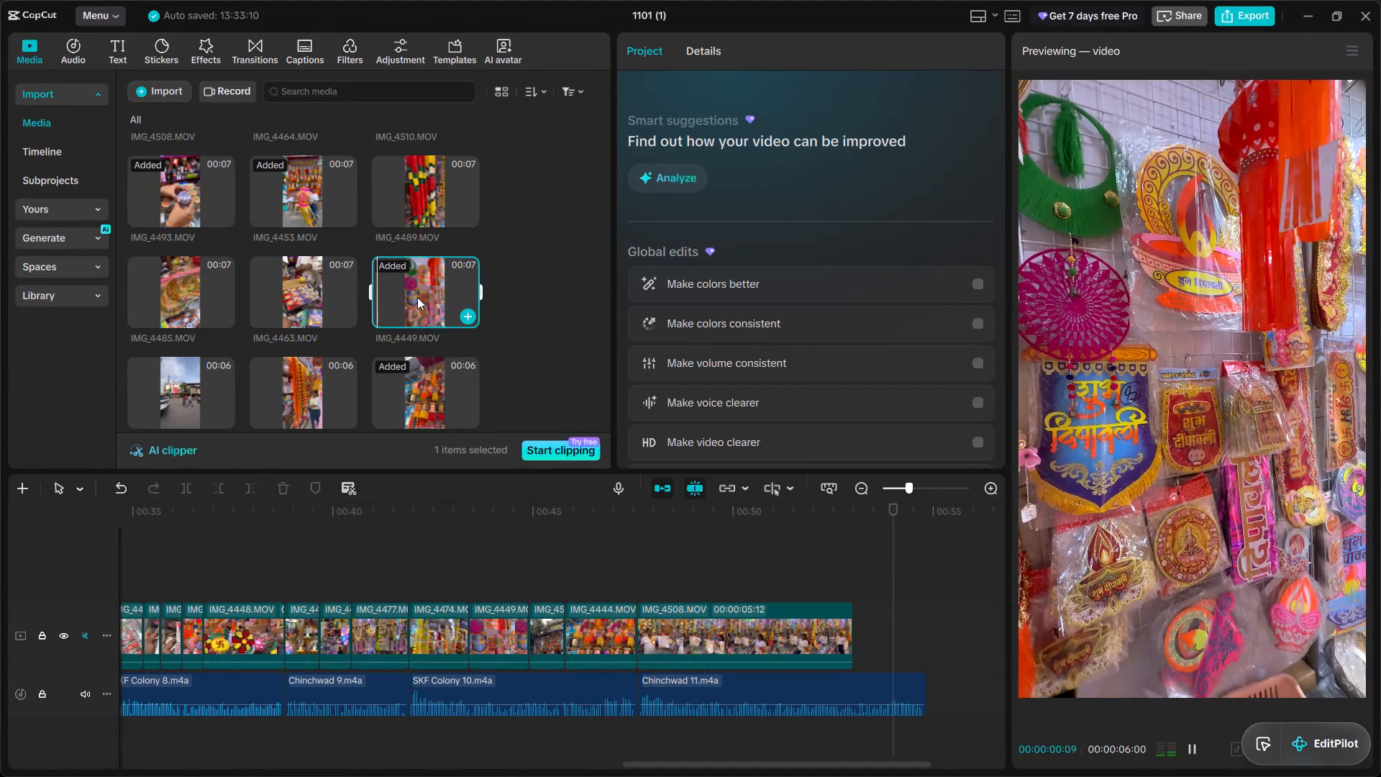
pyautogui.scroll(1, 417, 297)
pyautogui.click(421, 290)
pyautogui.scroll(1, 421, 290)
pyautogui.click(419, 249)
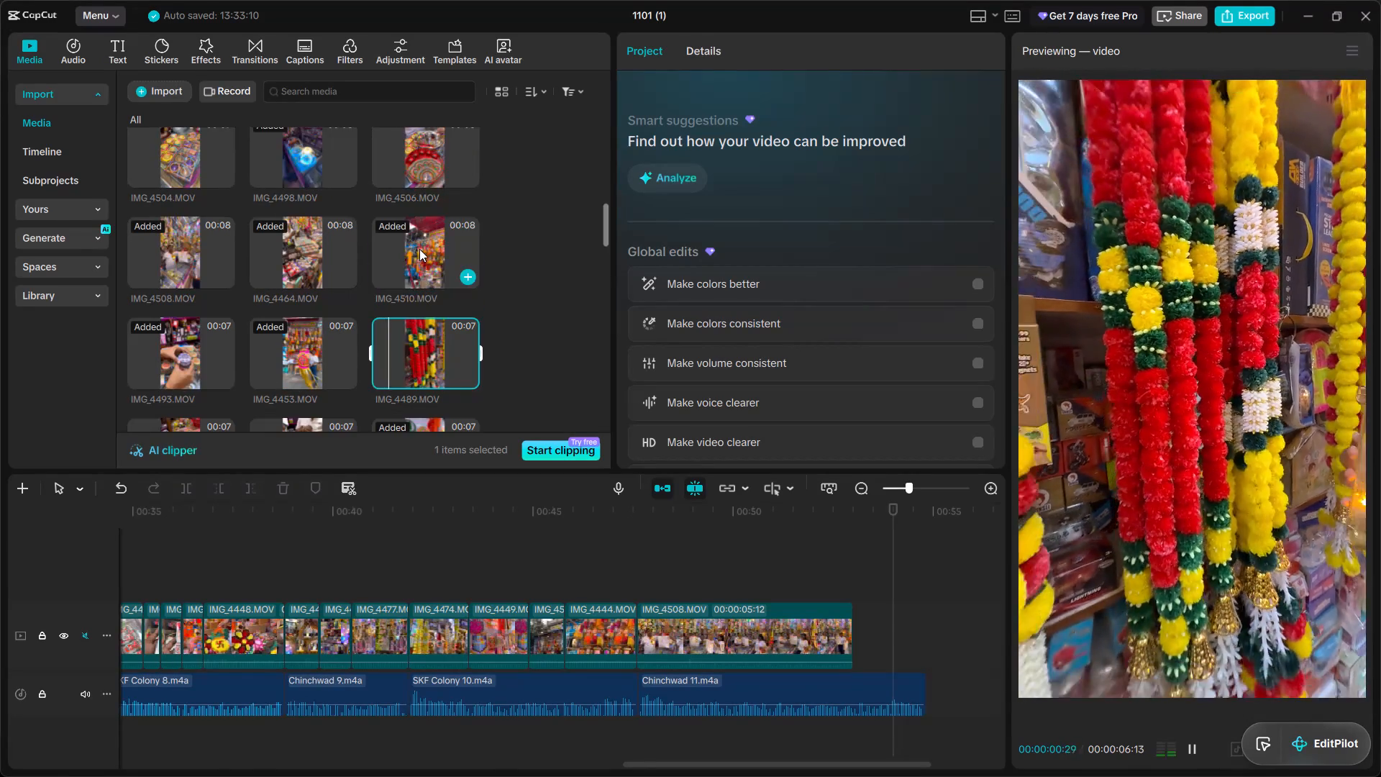
# Add IMG_4510.MOV to the end of the video track, directly after the IMG_4508.MOV clip.
pyautogui.scroll(1, 419, 249)
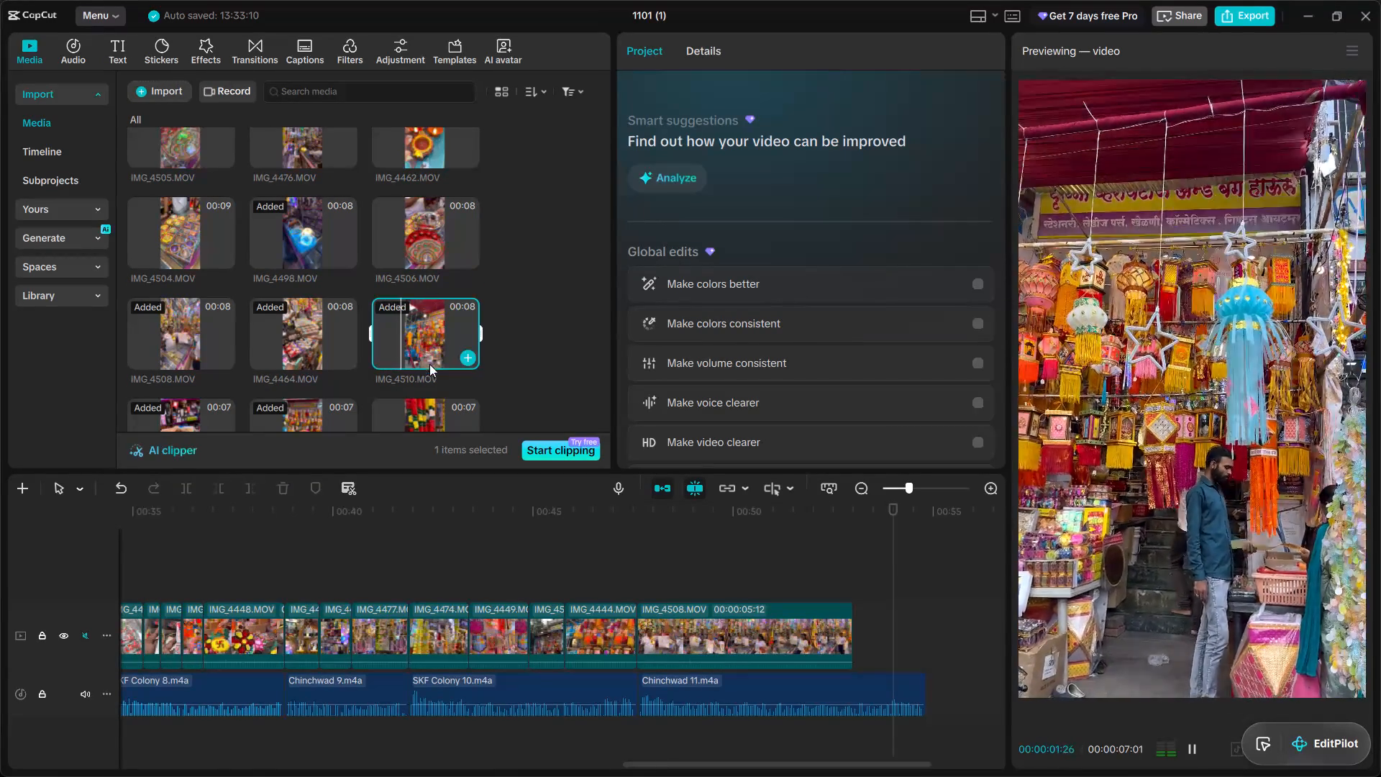
pyautogui.moveTo(428, 345); pyautogui.dragTo(867, 624)
pyautogui.click(853, 592)
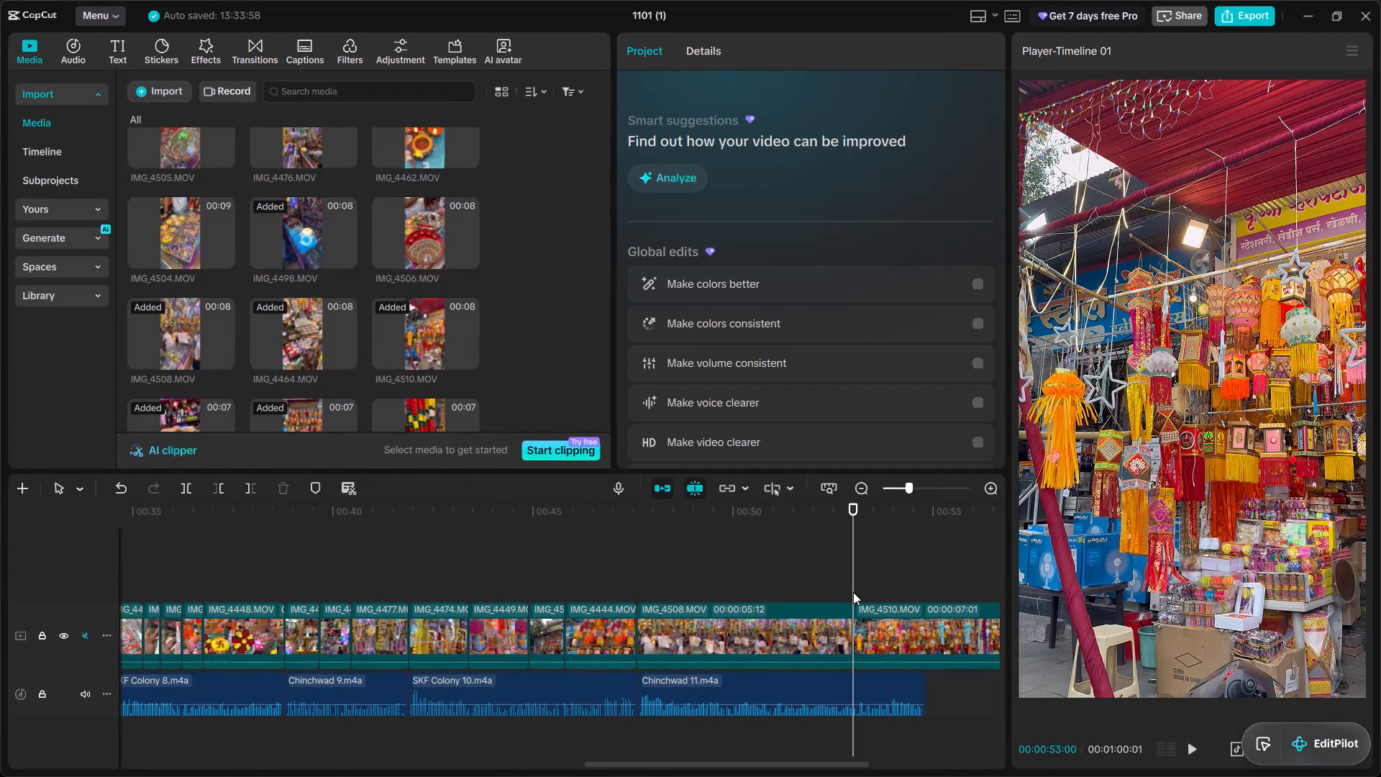
# Play the closing clip and trim the end of IMG_4510.MOV at 00:00:54:25, where Chinchwad 11 ends.
pyautogui.press('space')
pyautogui.hscroll(-1, 853, 592)
pyautogui.press('space')
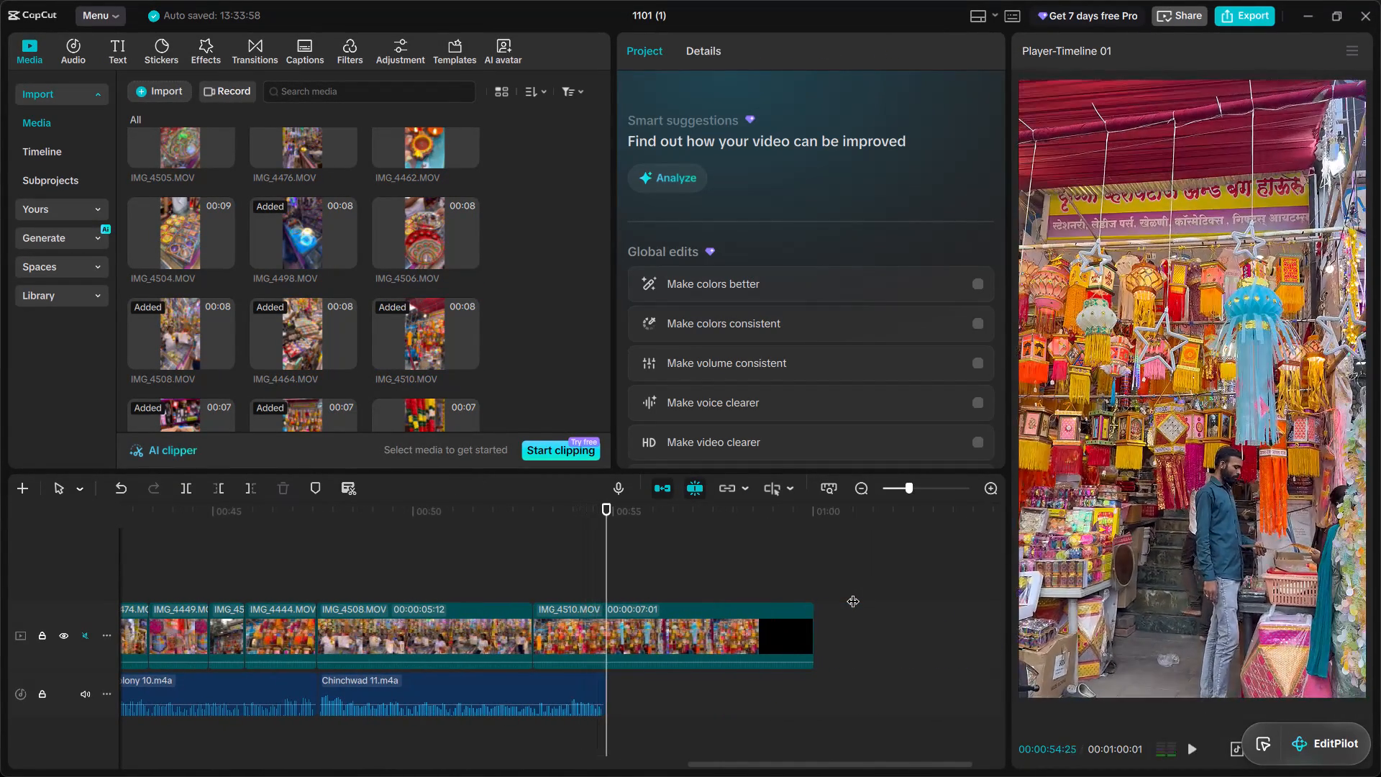
pyautogui.press('w')
# Play the video from the beginning to review the opening Chinchwad 1 and SKF Colony 2 sections.
pyautogui.hscroll(2, 626, 617)
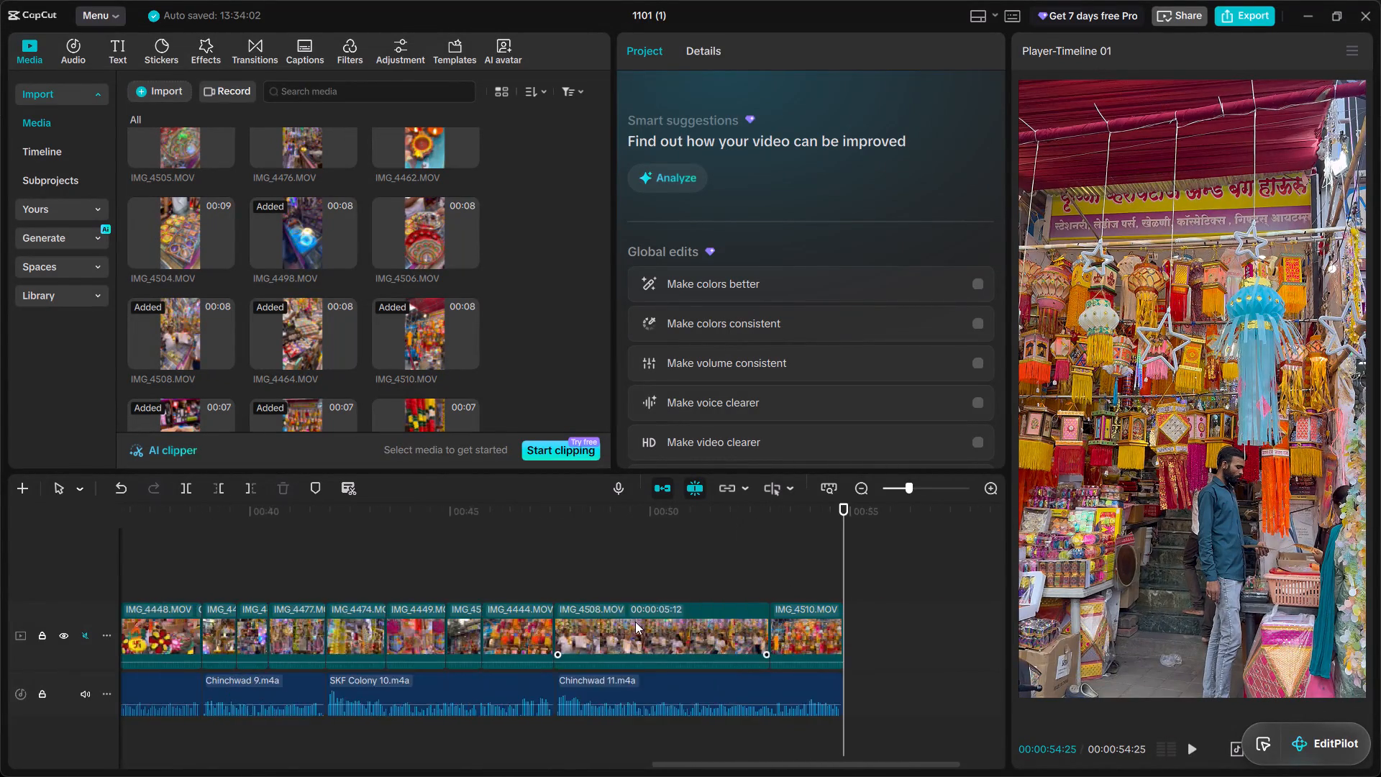
pyautogui.hscroll(15, 635, 622)
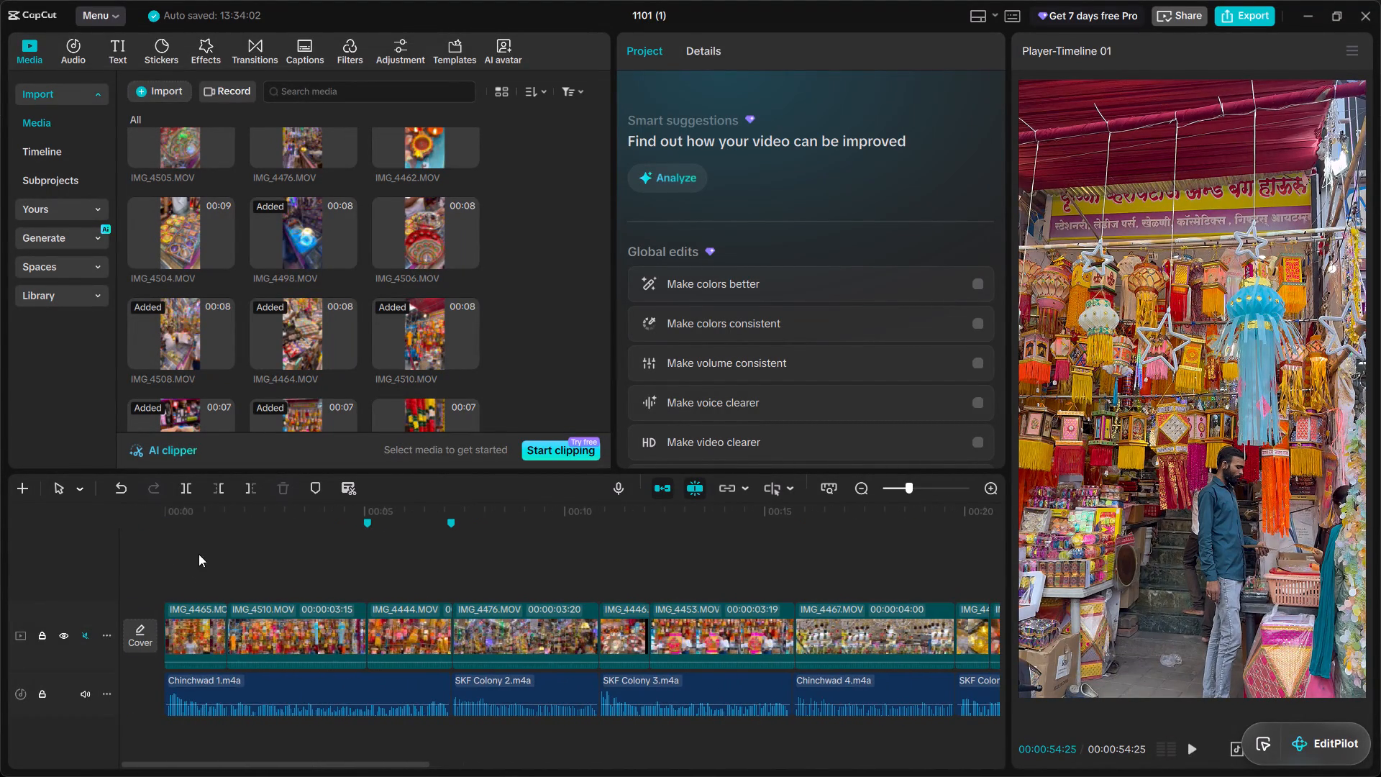
pyautogui.click(199, 554)
pyautogui.moveTo(199, 554); pyautogui.dragTo(125, 560)
pyautogui.press('space')
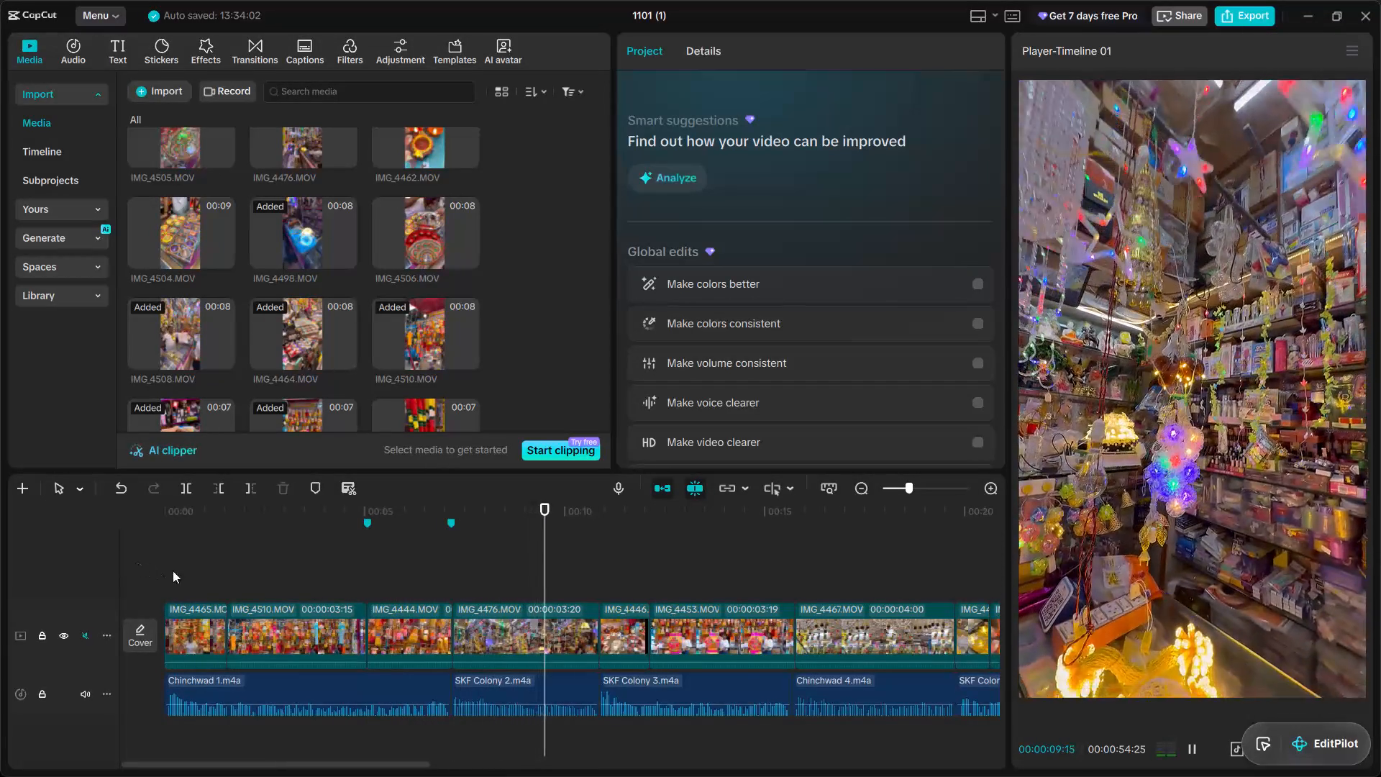
# Replay the SKF Colony 2 section and split its IMG_4476.MOV clip at 00:00:09:04.
pyautogui.click(458, 568)
pyautogui.press('space')
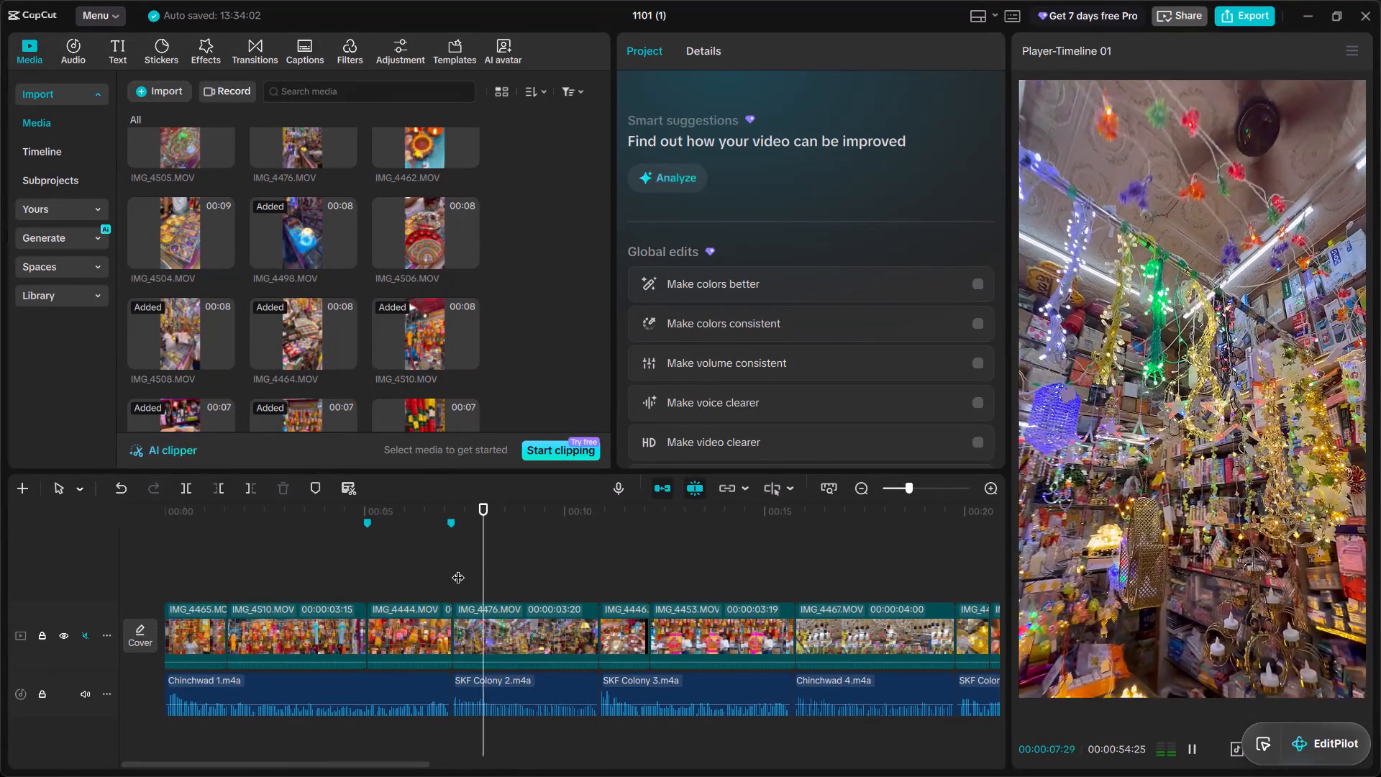
pyautogui.press('space')
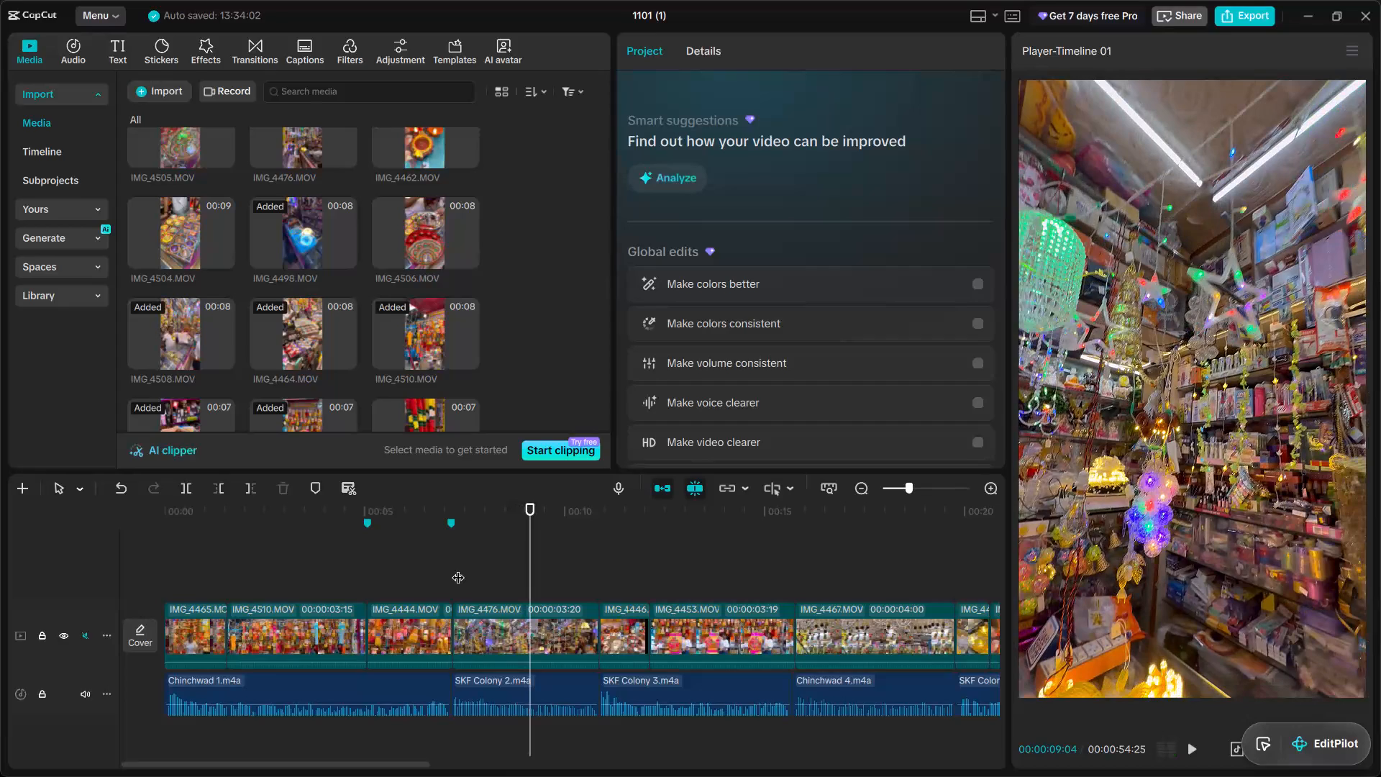
pyautogui.hotkey('ctrl', 'b')
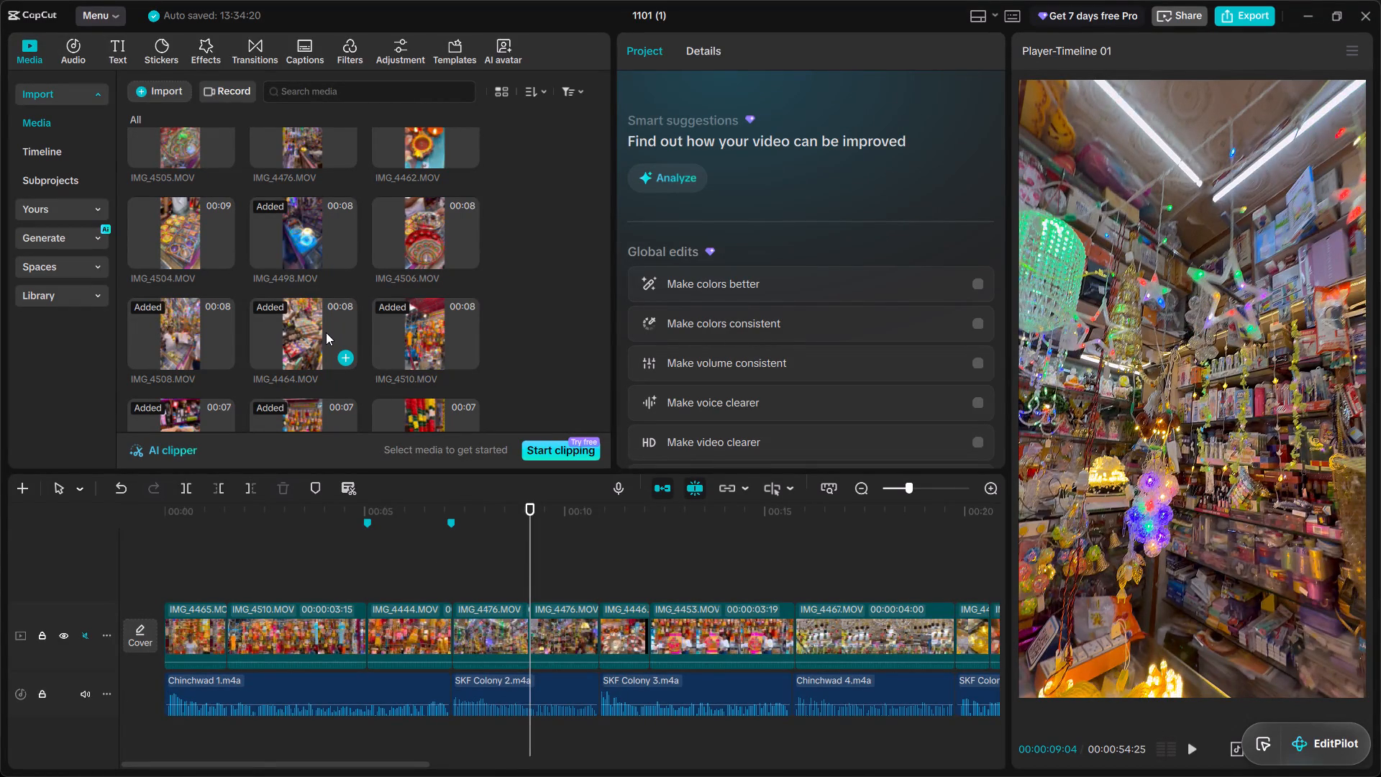
# Replace the second part of the split IMG_4476.MOV clip with IMG_4500.MOV from the media.
pyautogui.scroll(3, 326, 332)
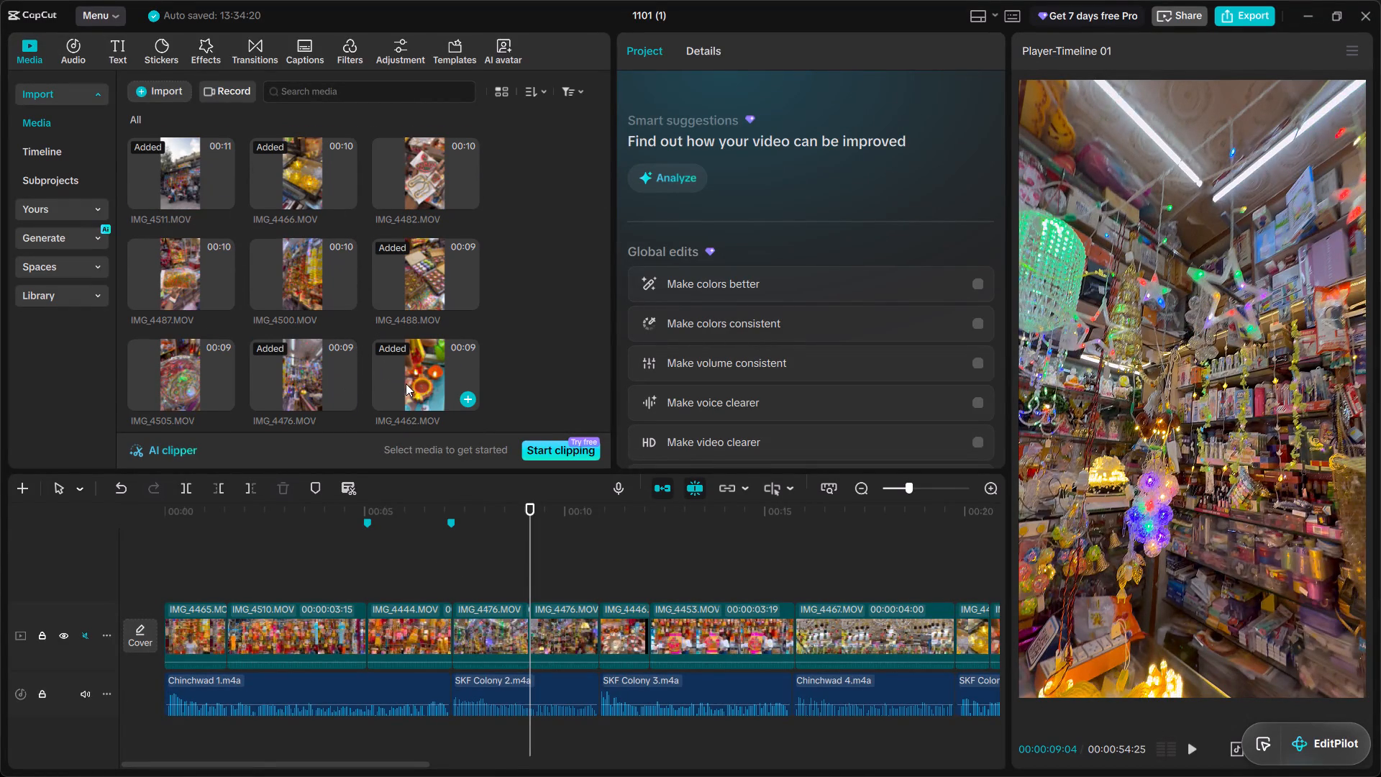
pyautogui.scroll(1, 406, 383)
pyautogui.click(321, 350)
pyautogui.moveTo(309, 344); pyautogui.dragTo(576, 553)
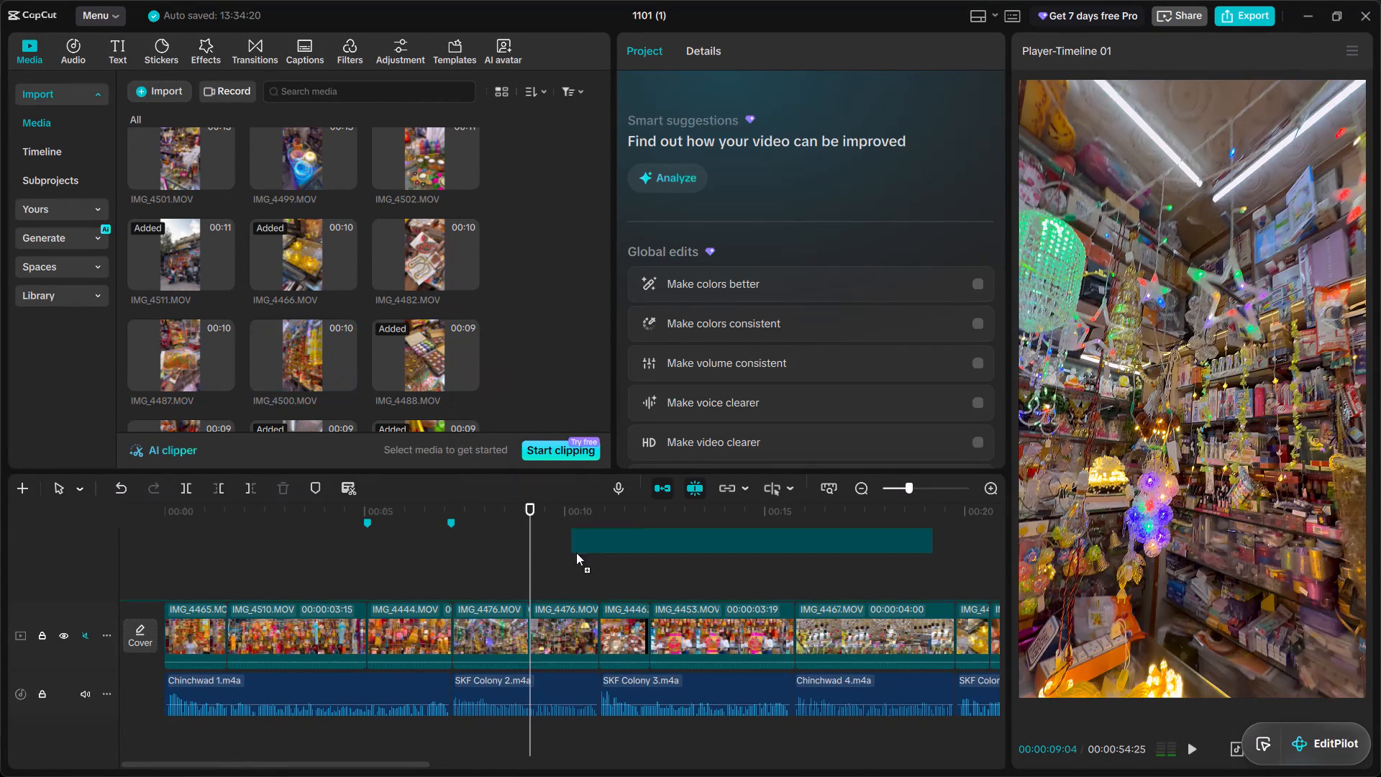
pyautogui.moveTo(576, 553); pyautogui.dragTo(562, 619)
# Play the SKF Colony 2 section to review the cut from IMG_4476.MOV to IMG_4500.MOV.
pyautogui.click(765, 583)
pyautogui.click(486, 563)
pyautogui.press('space')
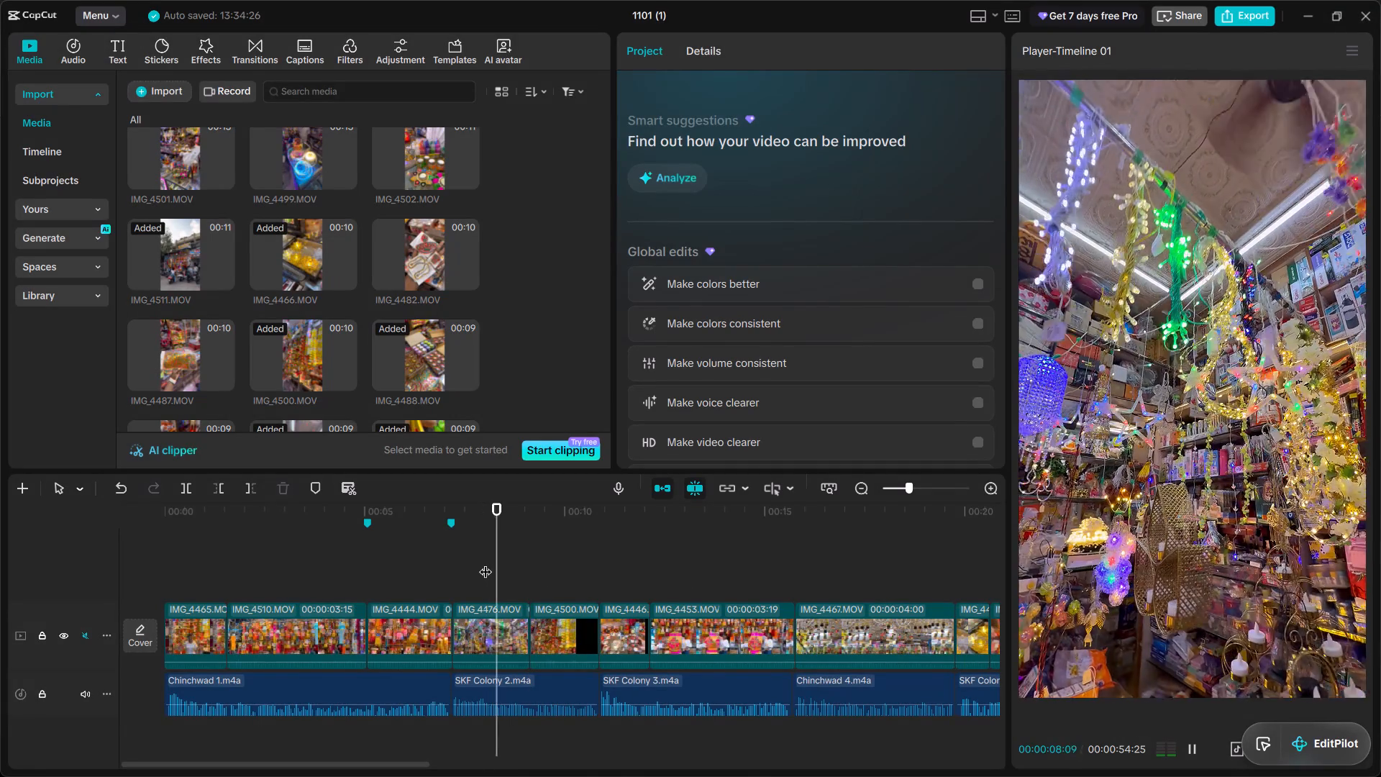
pyautogui.click(475, 558)
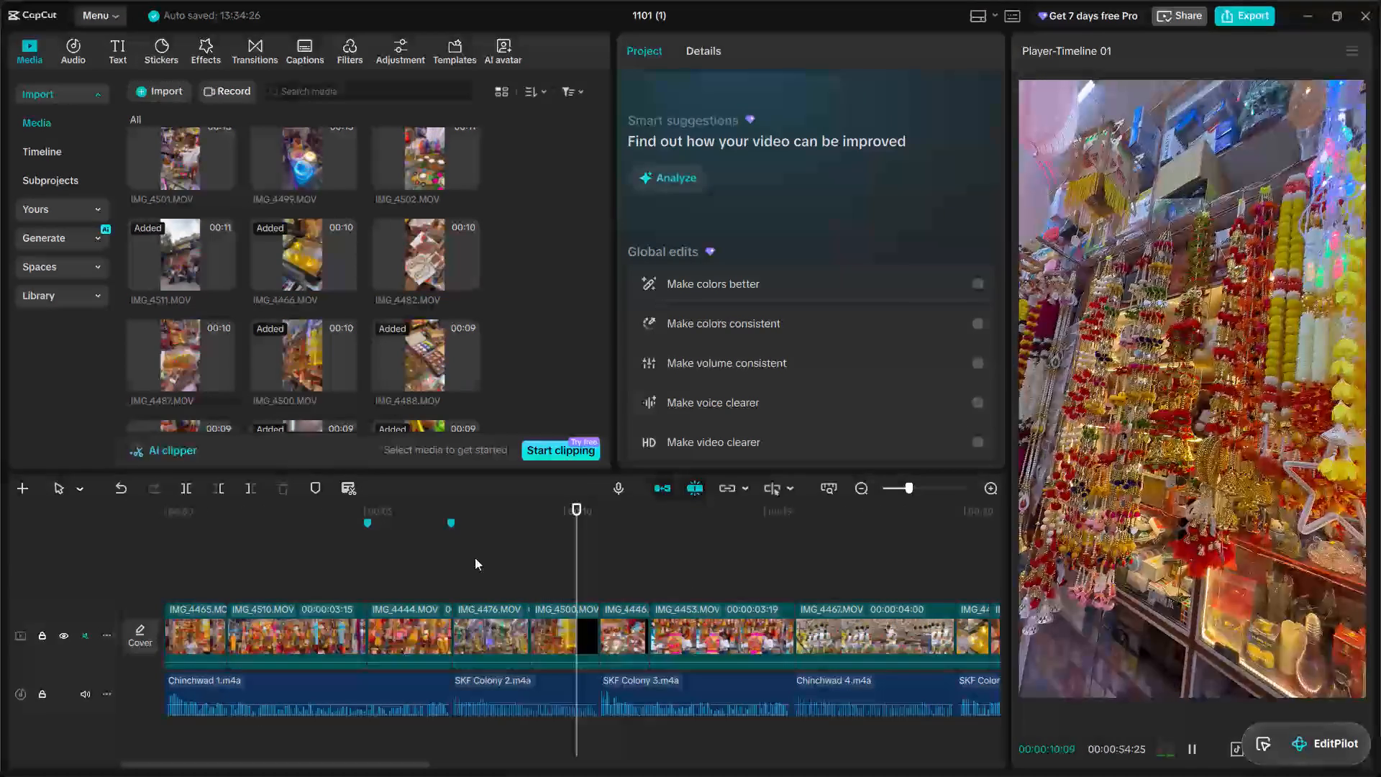
# Add a timeline marker at 00:00:09:04, where the IMG_4476.MOV clip meets IMG_4500.MOV.
pyautogui.click(496, 627)
pyautogui.click(524, 558)
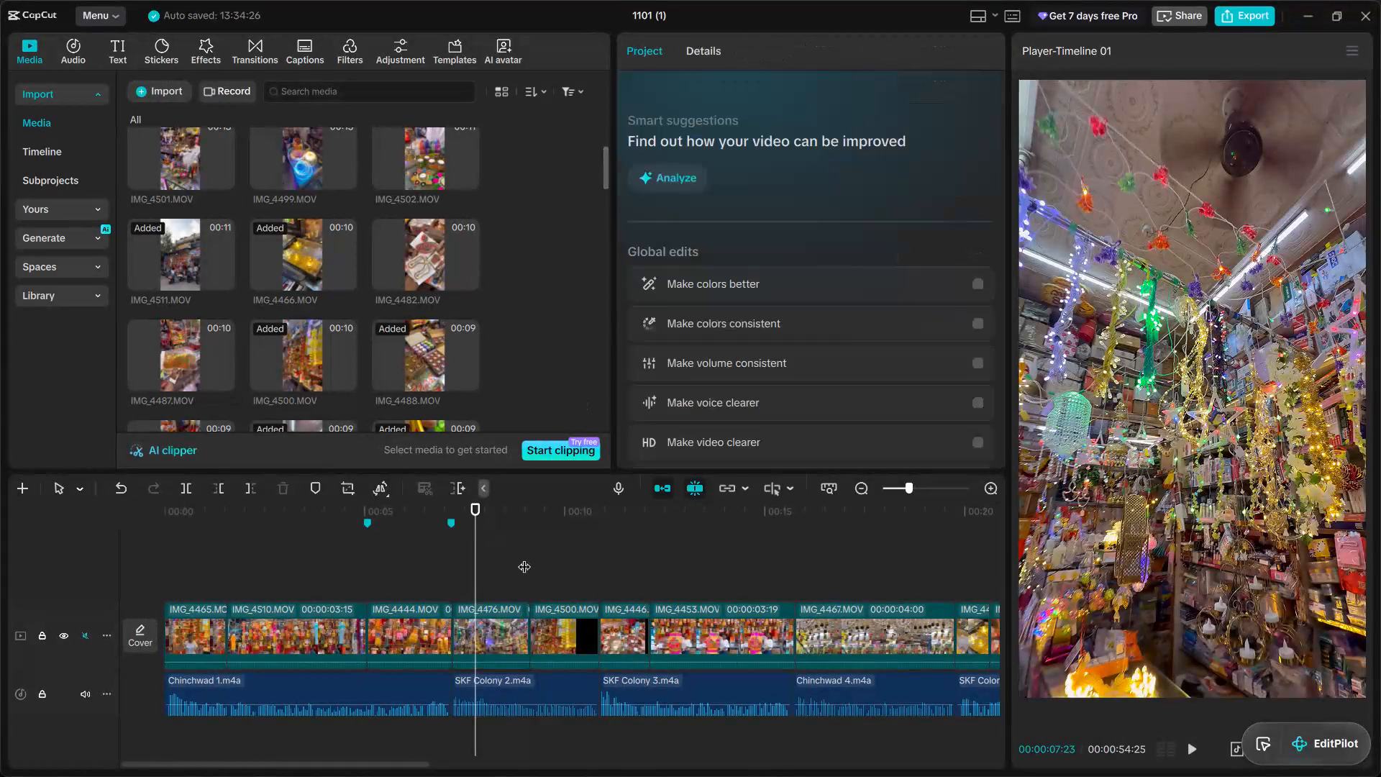
pyautogui.moveTo(524, 558); pyautogui.dragTo(533, 560)
pyautogui.click(311, 483)
# Slow the IMG_4476.MOV clip over SKF Colony 2 to 0.80x and trim its end back to the 00:00:09:04 marker.
pyautogui.click(502, 629)
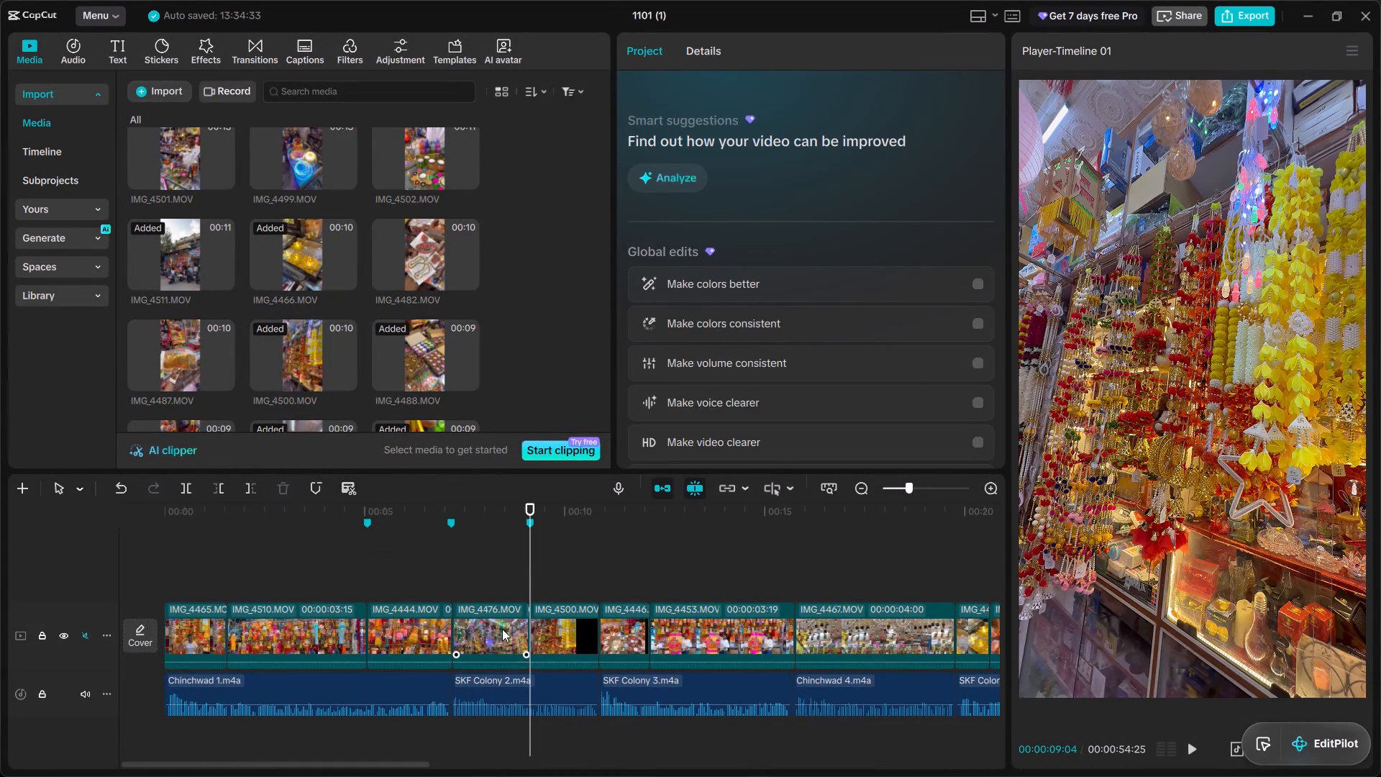
pyautogui.click(757, 54)
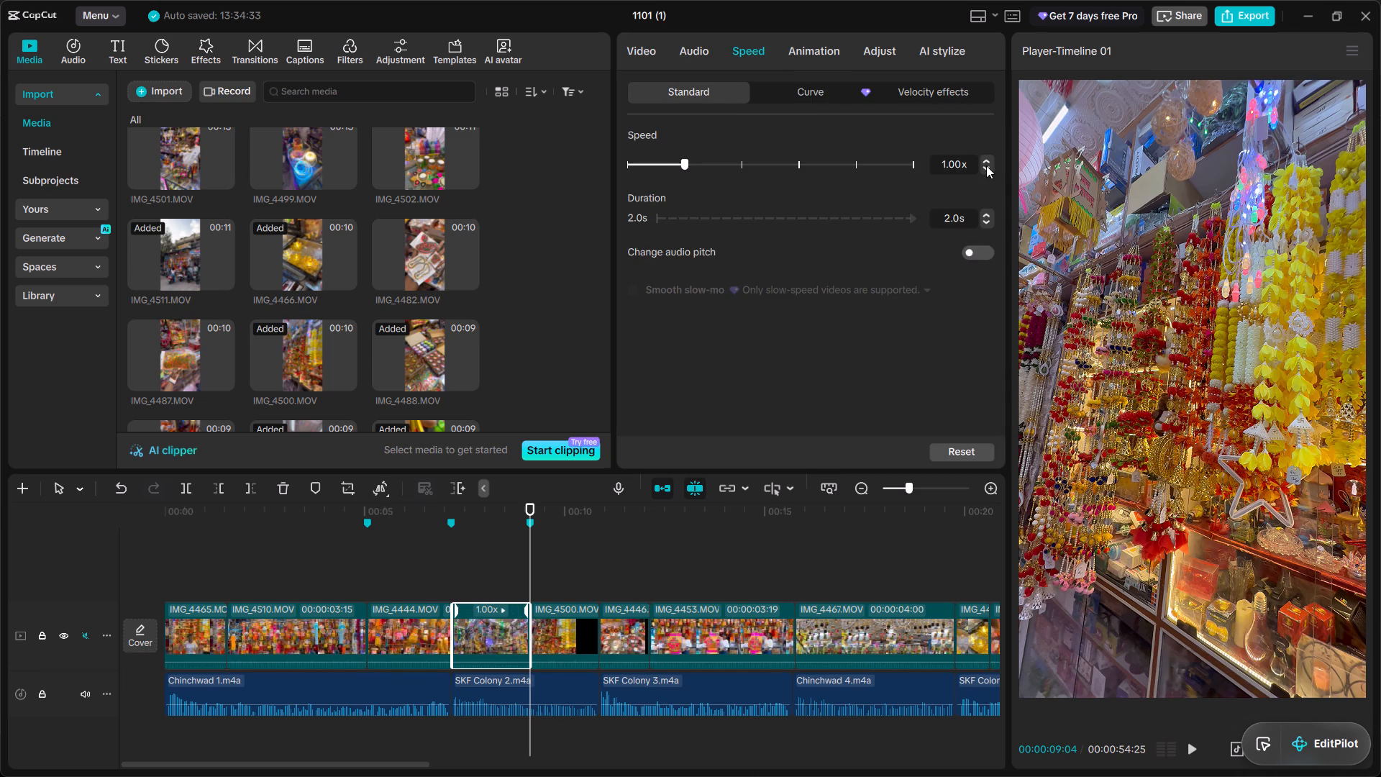
pyautogui.click(986, 168)
pyautogui.click(986, 168)
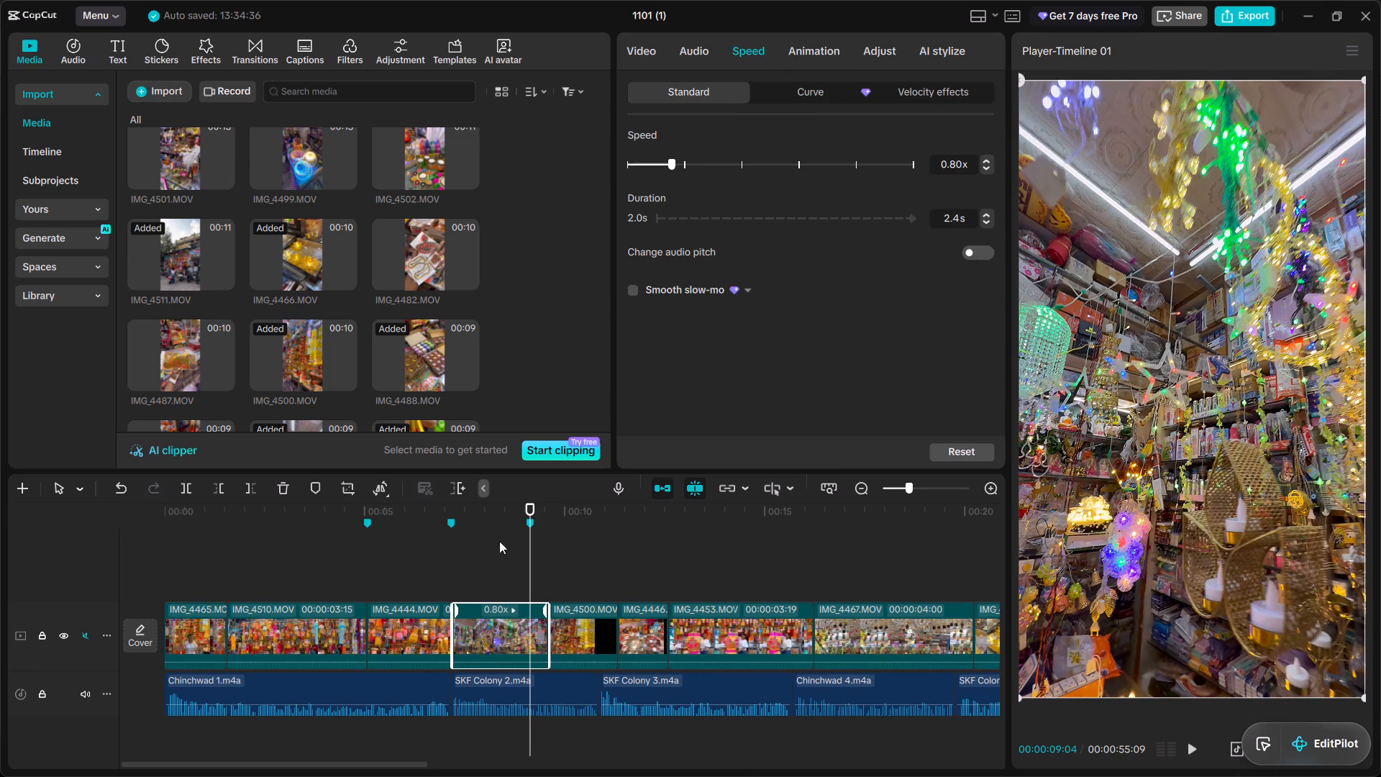
pyautogui.click(261, 486)
# Play from just before SKF Colony 2 into SKF Colony 3 to review the slowed clip.
pyautogui.click(432, 542)
pyautogui.press('space')
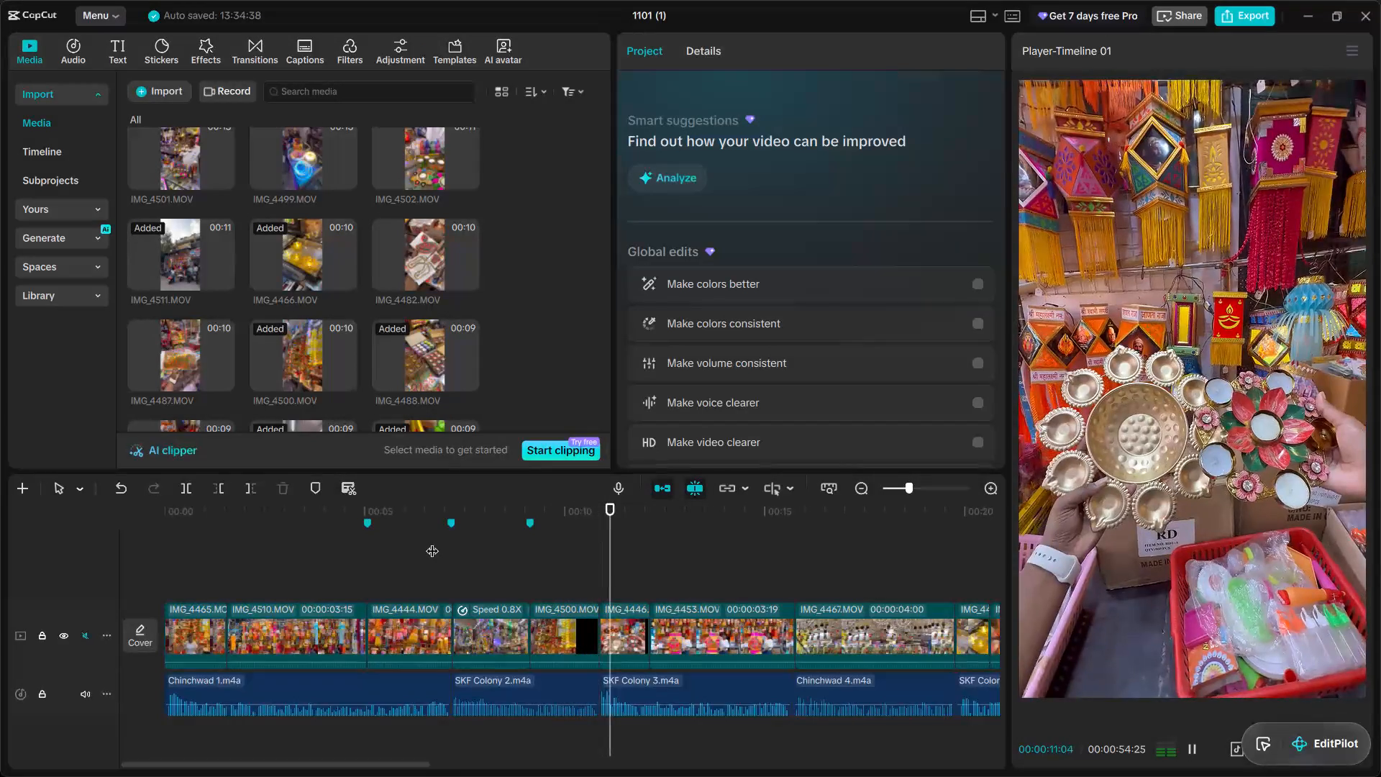
pyautogui.hscroll(-1, 432, 542)
pyautogui.press('space')
# Play the start of SKF Colony 3 and split its first clip, IMG_4446.MOV, at 00:00:11:13.
pyautogui.click(462, 550)
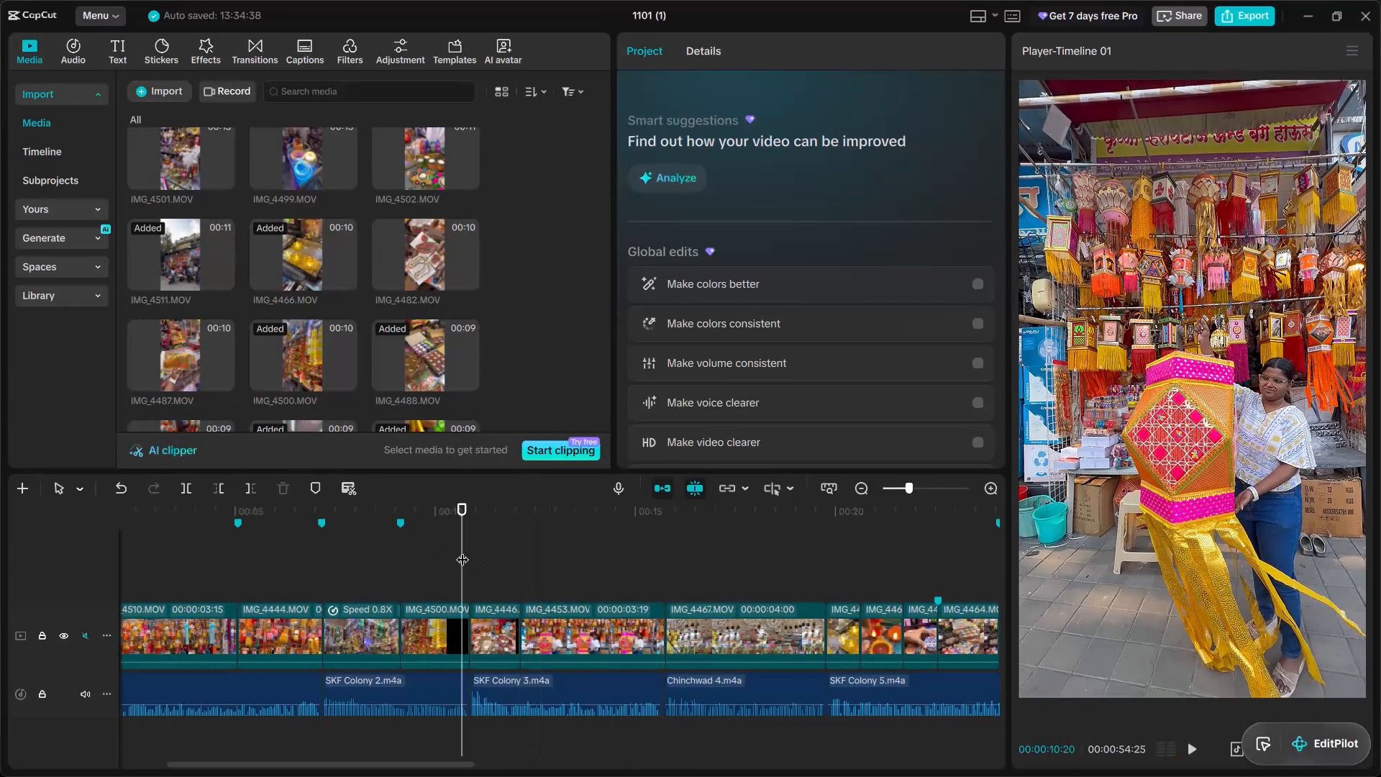
pyautogui.press('space')
pyautogui.press('space')
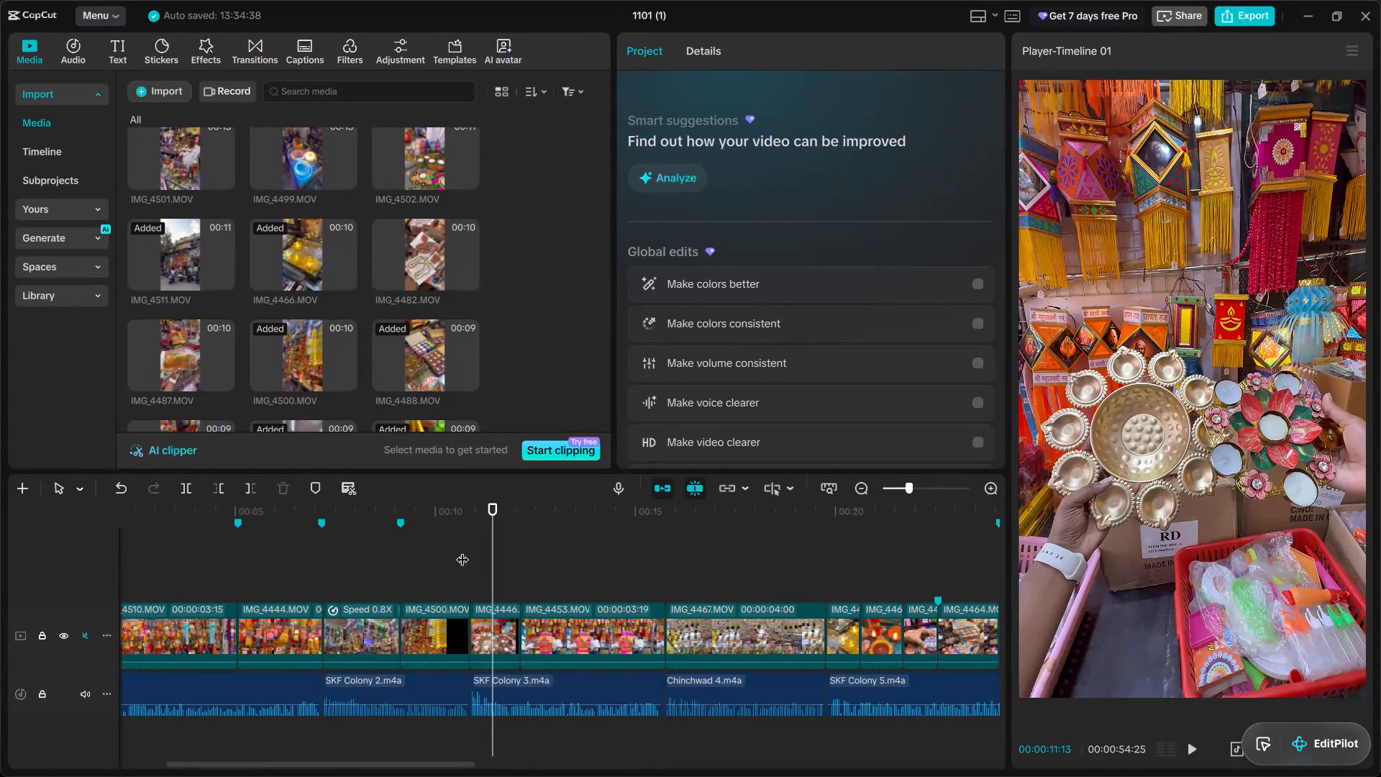
pyautogui.hotkey('ctrl', 'b')
# Preview imported market clips in the media library to find a replacement shot for the second part of the split IMG_4446.MOV clip.
pyautogui.click(191, 347)
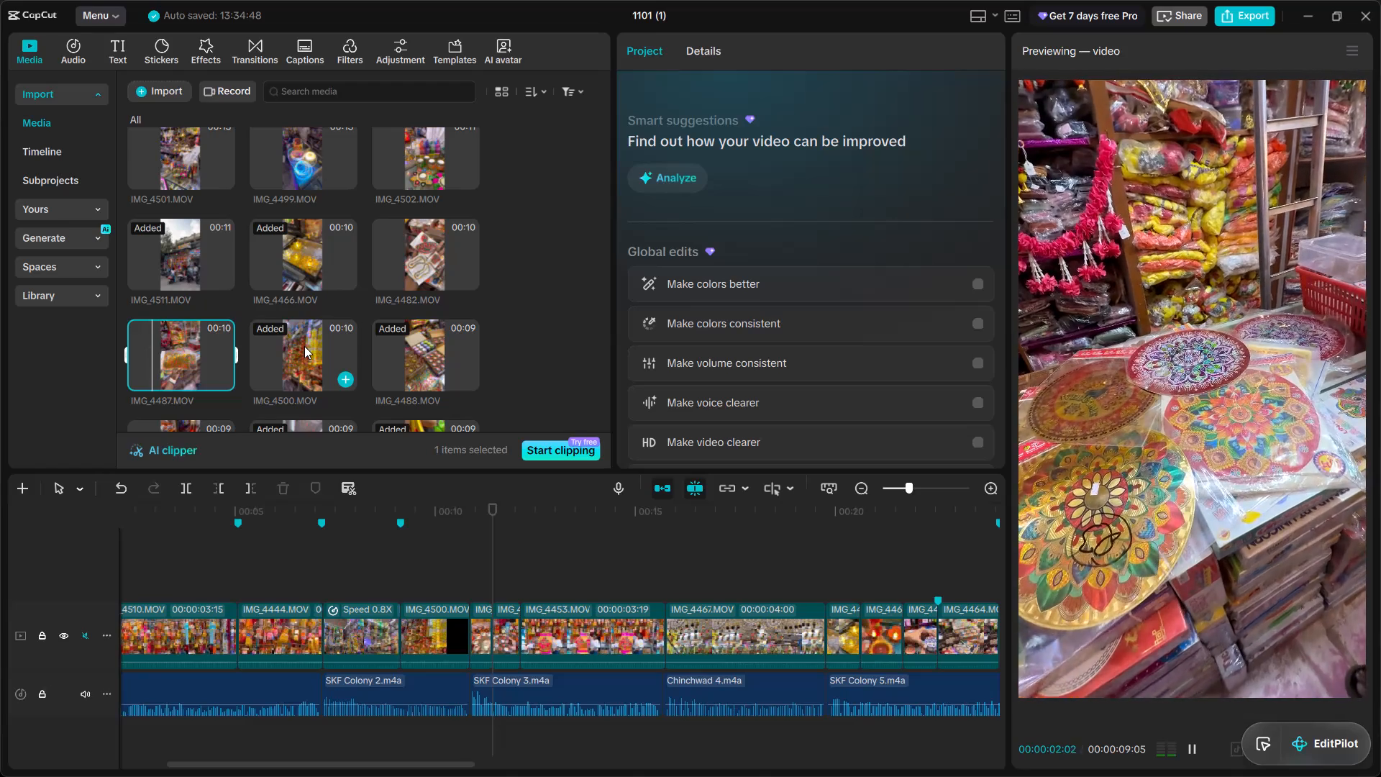
pyautogui.click(304, 346)
pyautogui.scroll(-1, 304, 346)
pyautogui.click(304, 346)
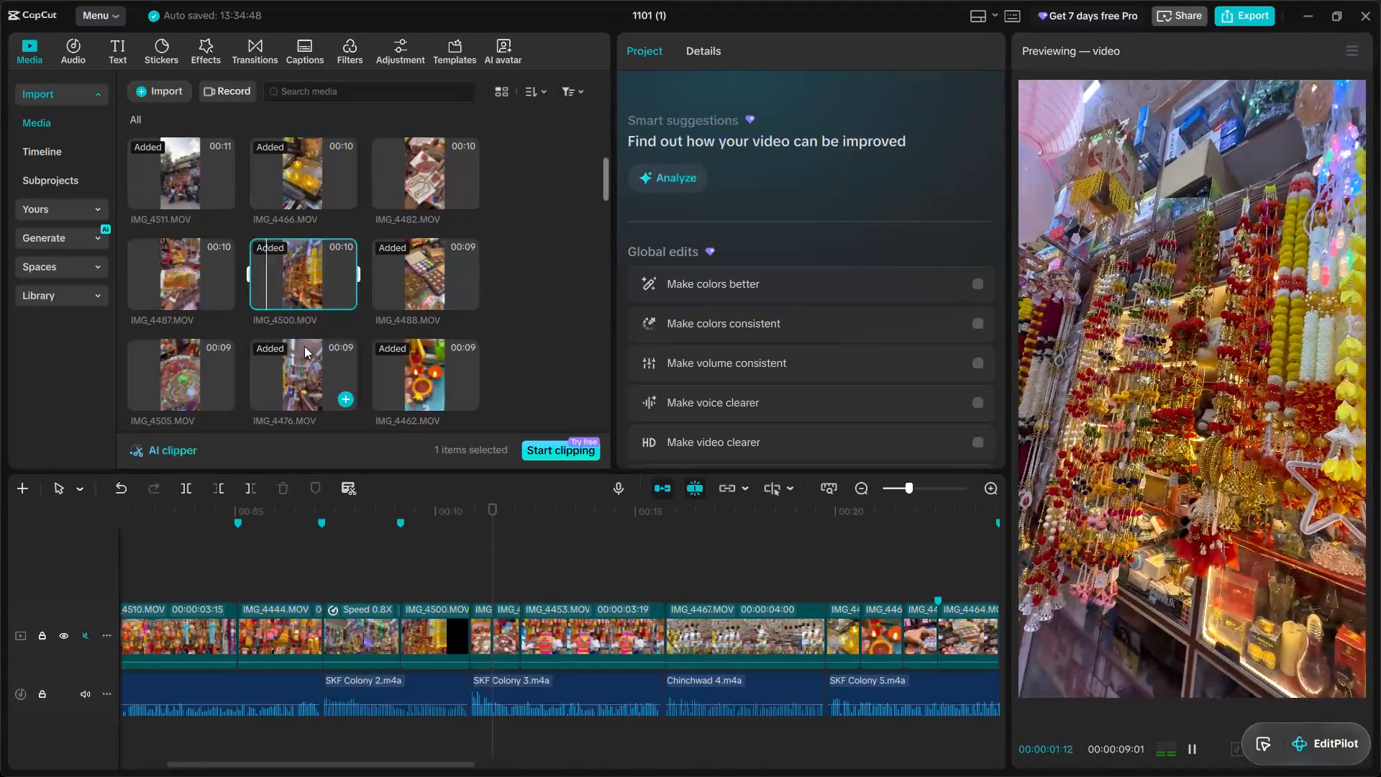
pyautogui.click(421, 360)
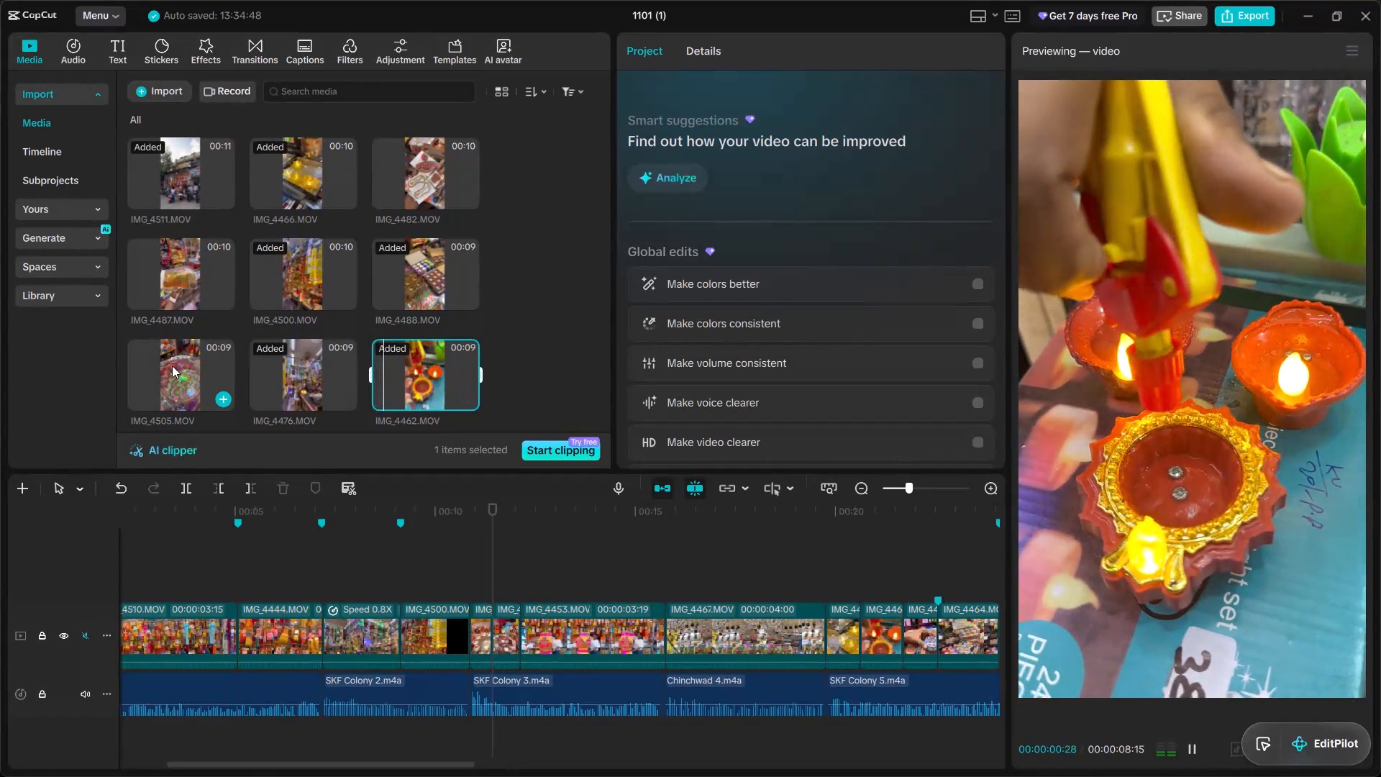
pyautogui.click(172, 365)
pyautogui.scroll(-2, 172, 365)
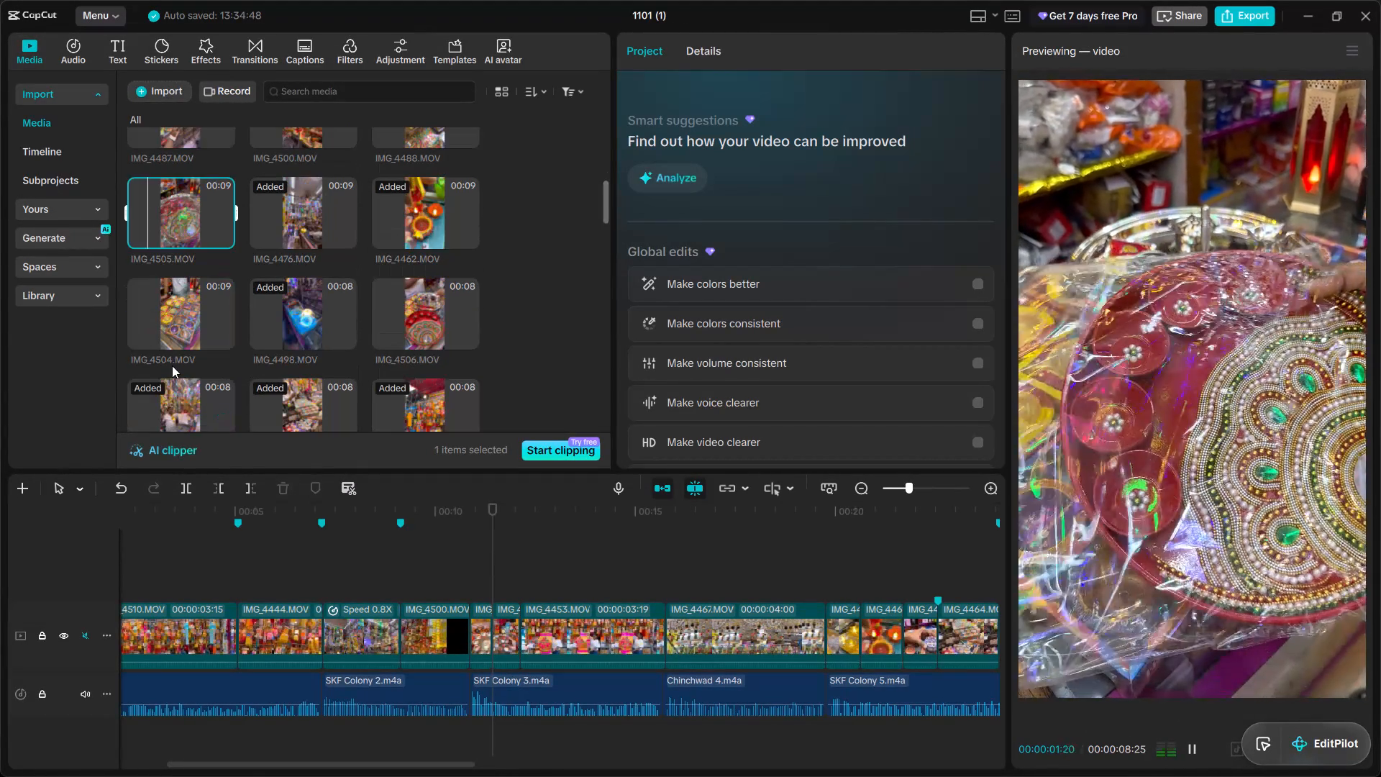
pyautogui.click(416, 322)
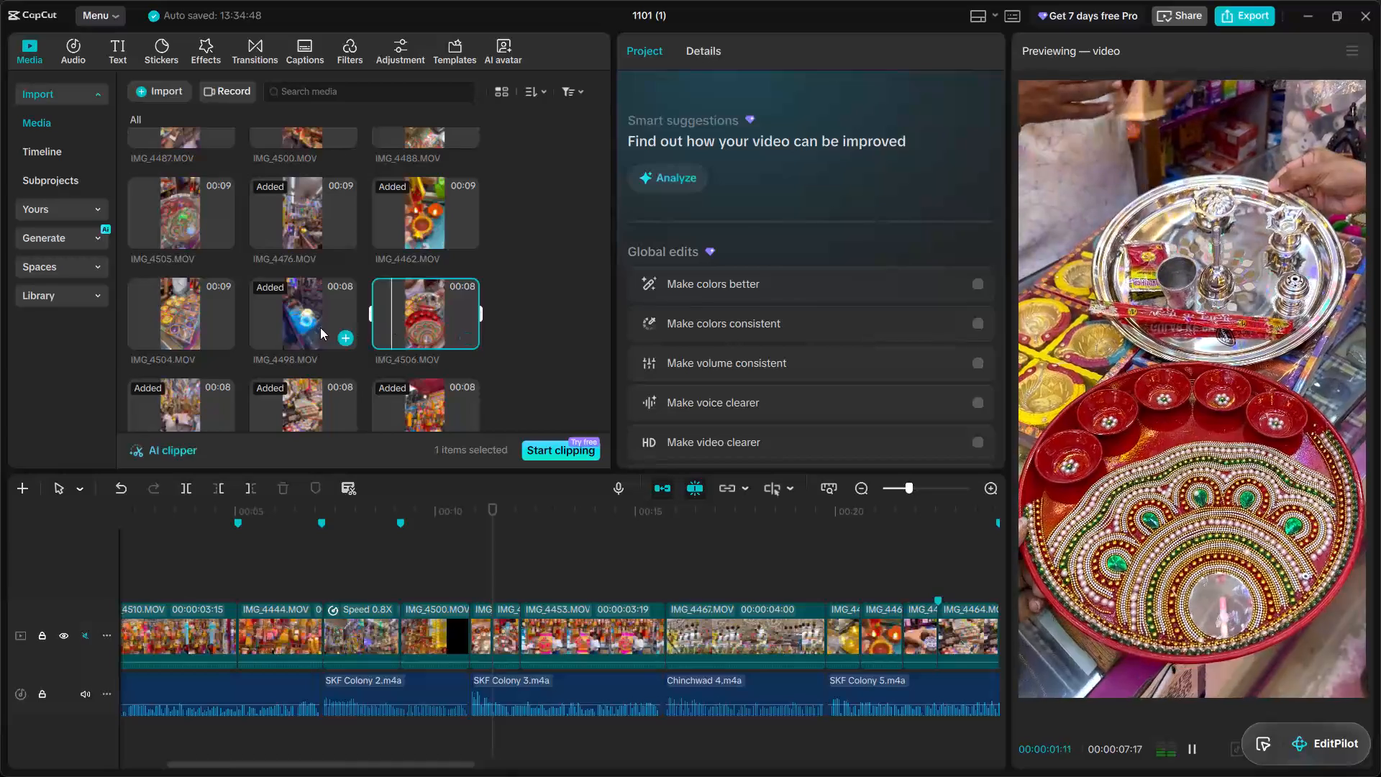
pyautogui.scroll(-1, 320, 327)
pyautogui.click(312, 321)
pyautogui.click(411, 322)
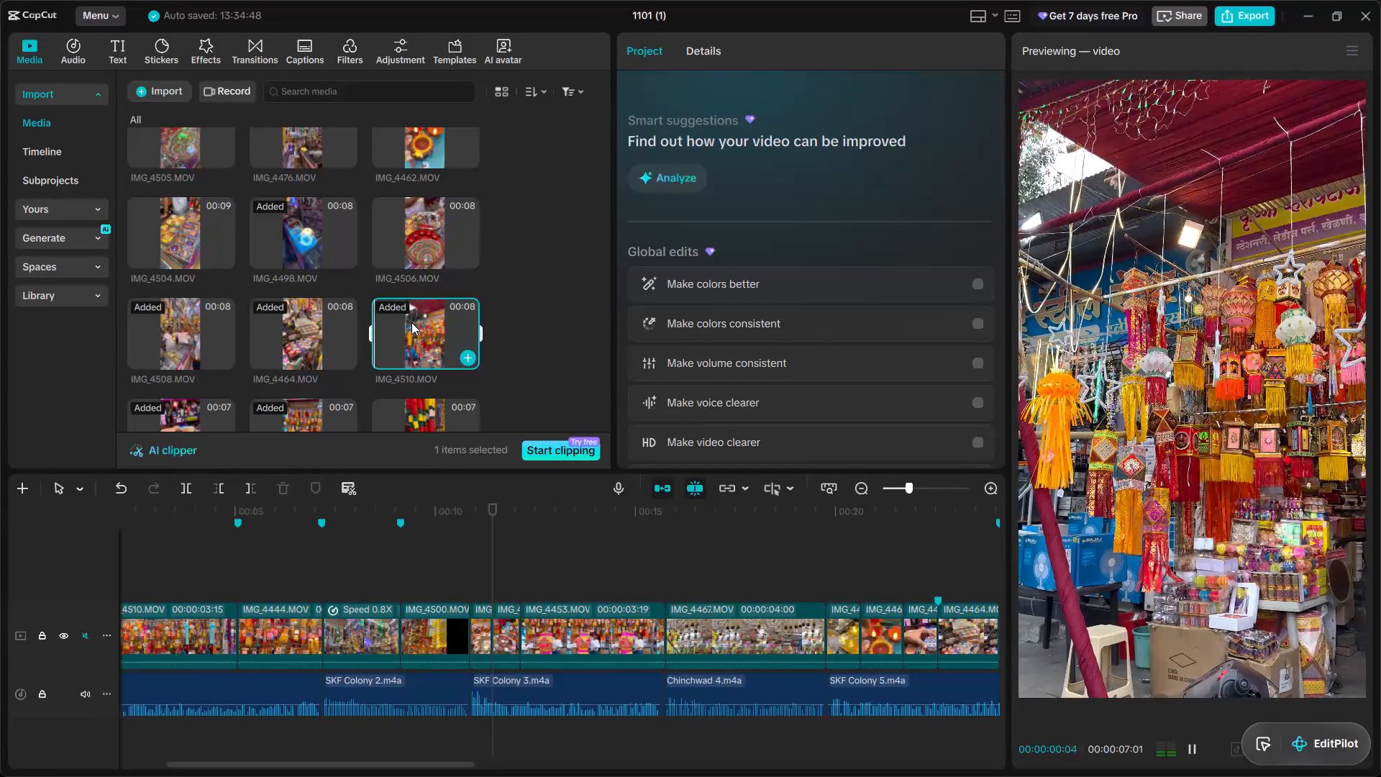
pyautogui.click(168, 233)
pyautogui.scroll(-2, 214, 279)
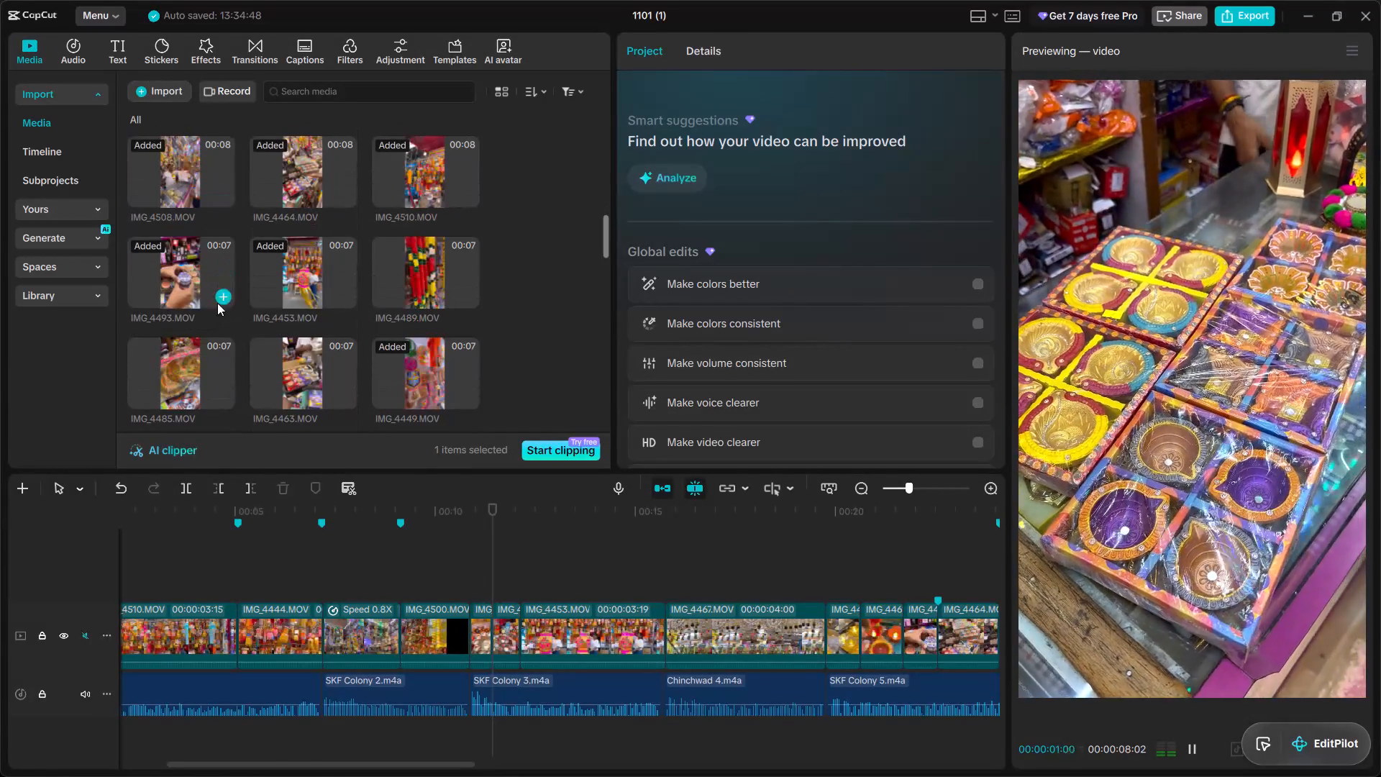
pyautogui.click(201, 382)
pyautogui.scroll(14, 294, 382)
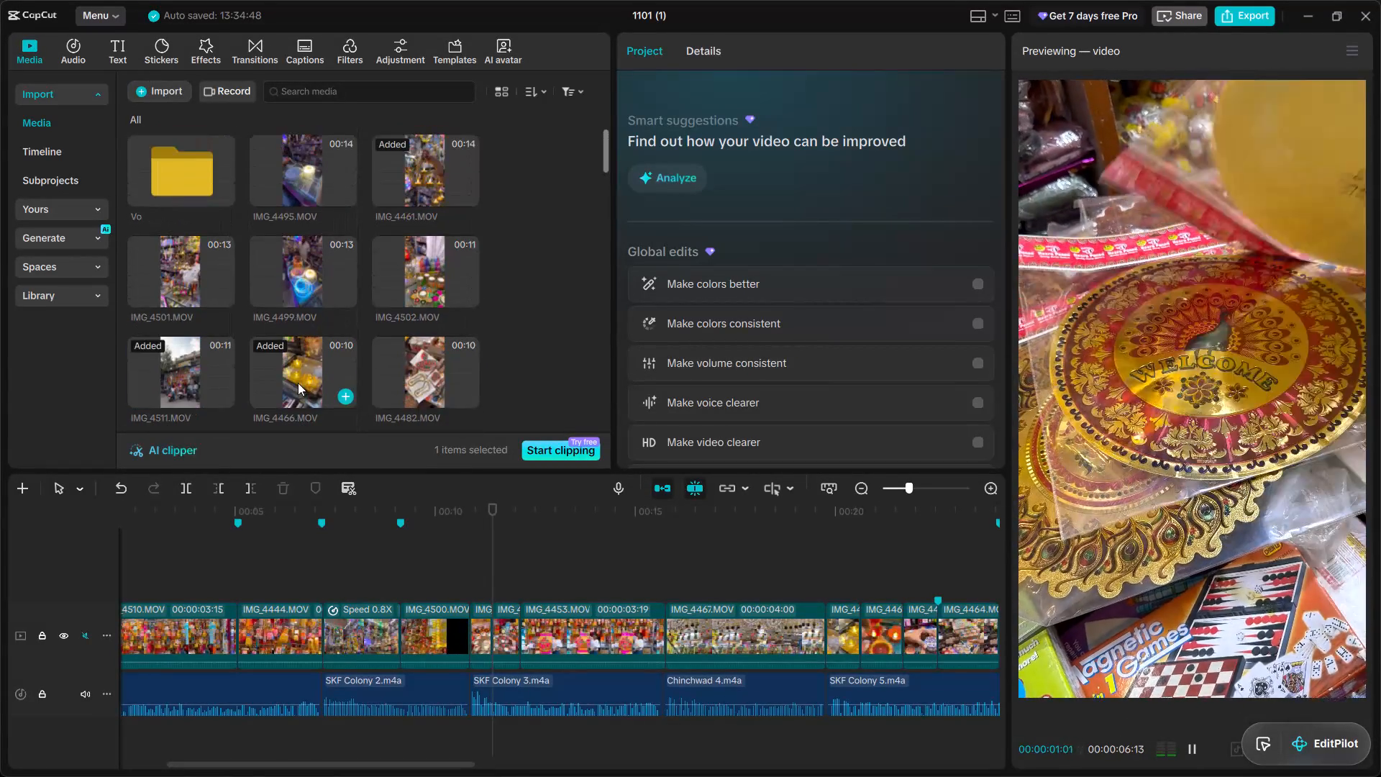
pyautogui.click(419, 181)
pyautogui.click(429, 250)
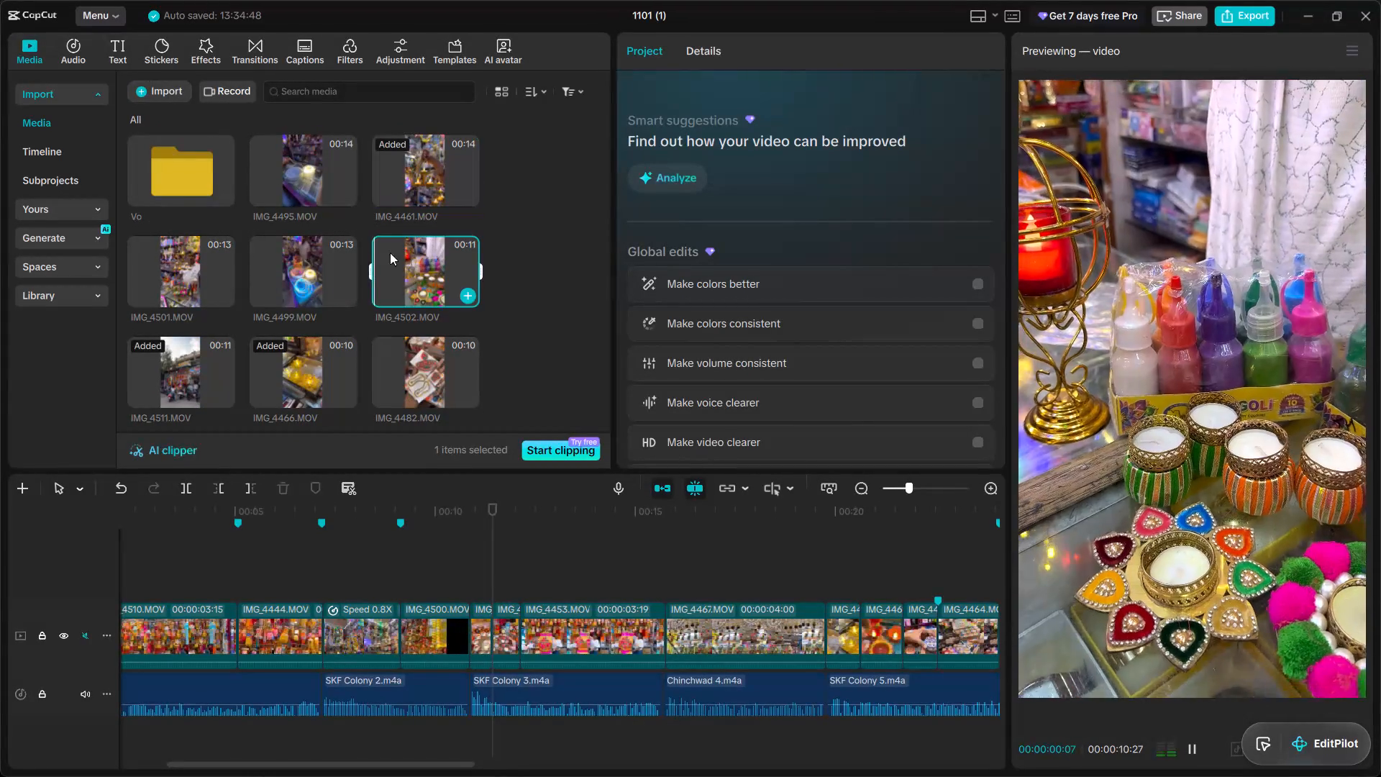
pyautogui.click(298, 254)
pyautogui.click(308, 349)
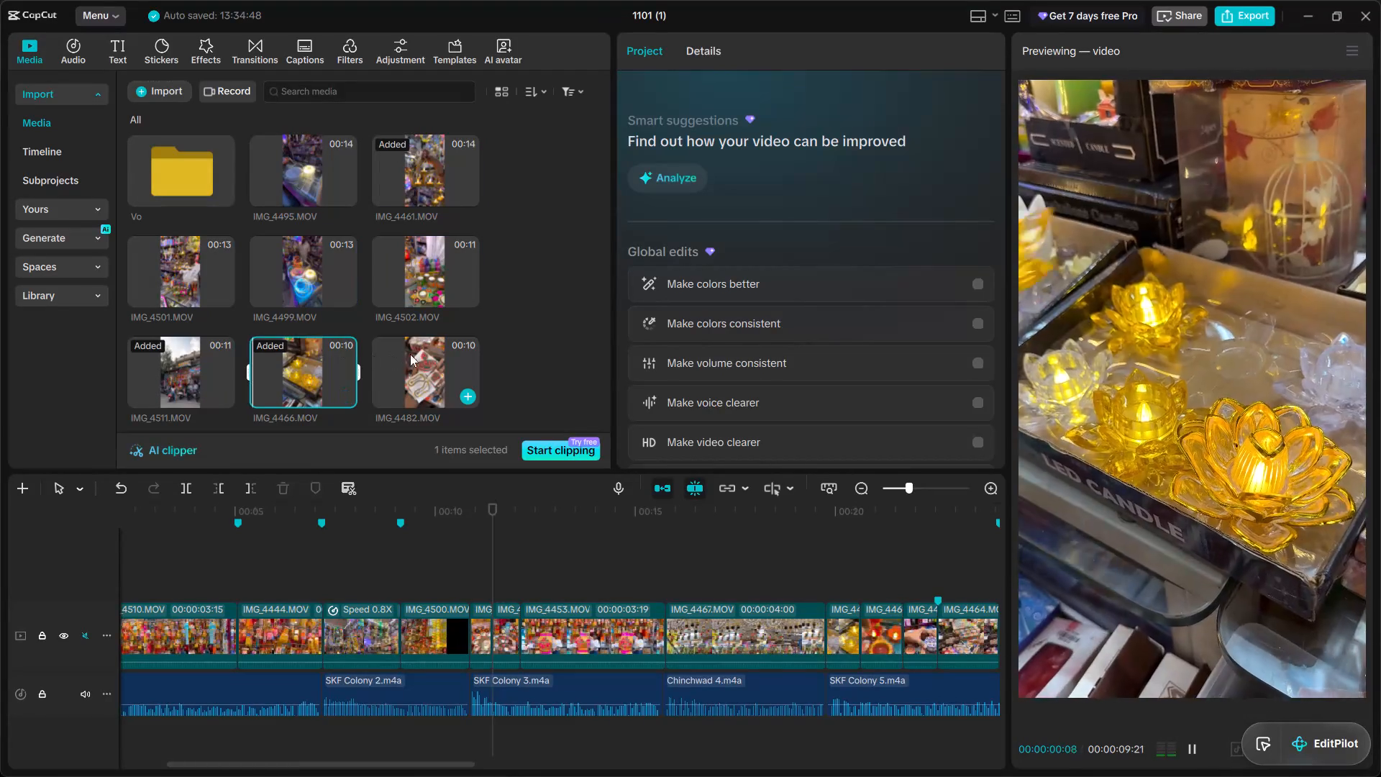
pyautogui.click(419, 352)
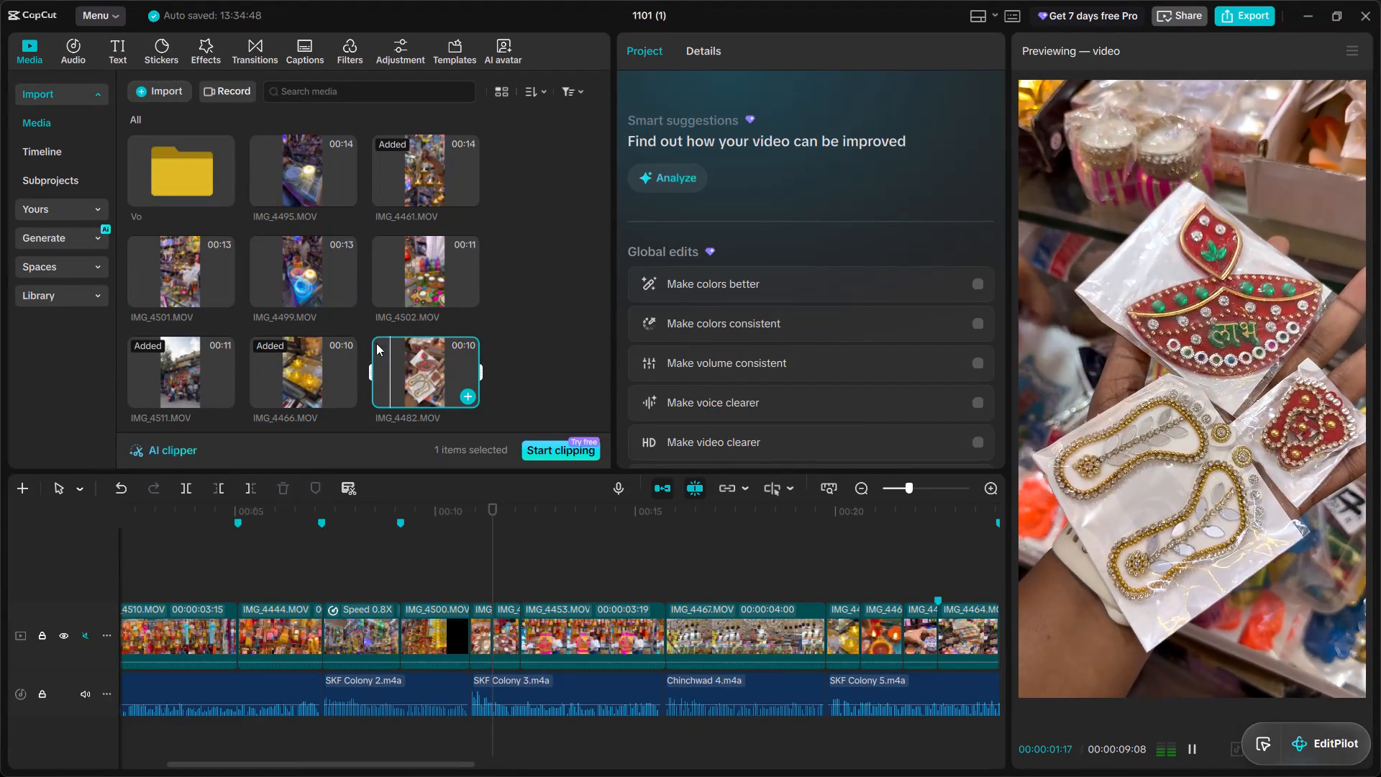
# Replace the second part of the split IMG_4446.MOV clip at 00:00:11:13 with a chosen portion of IMG_4501.MOV, keeping the original video effect.
pyautogui.click(181, 271)
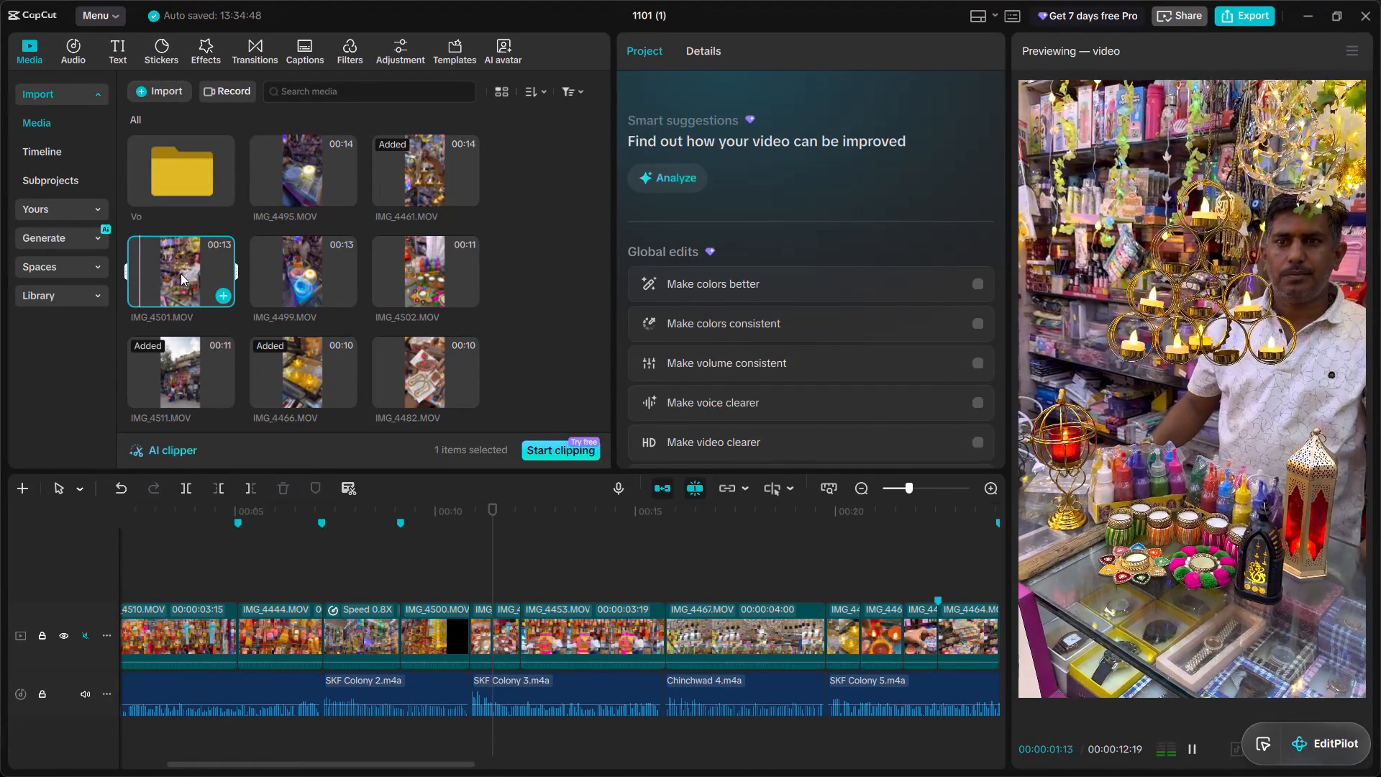
pyautogui.moveTo(181, 263); pyautogui.dragTo(509, 621)
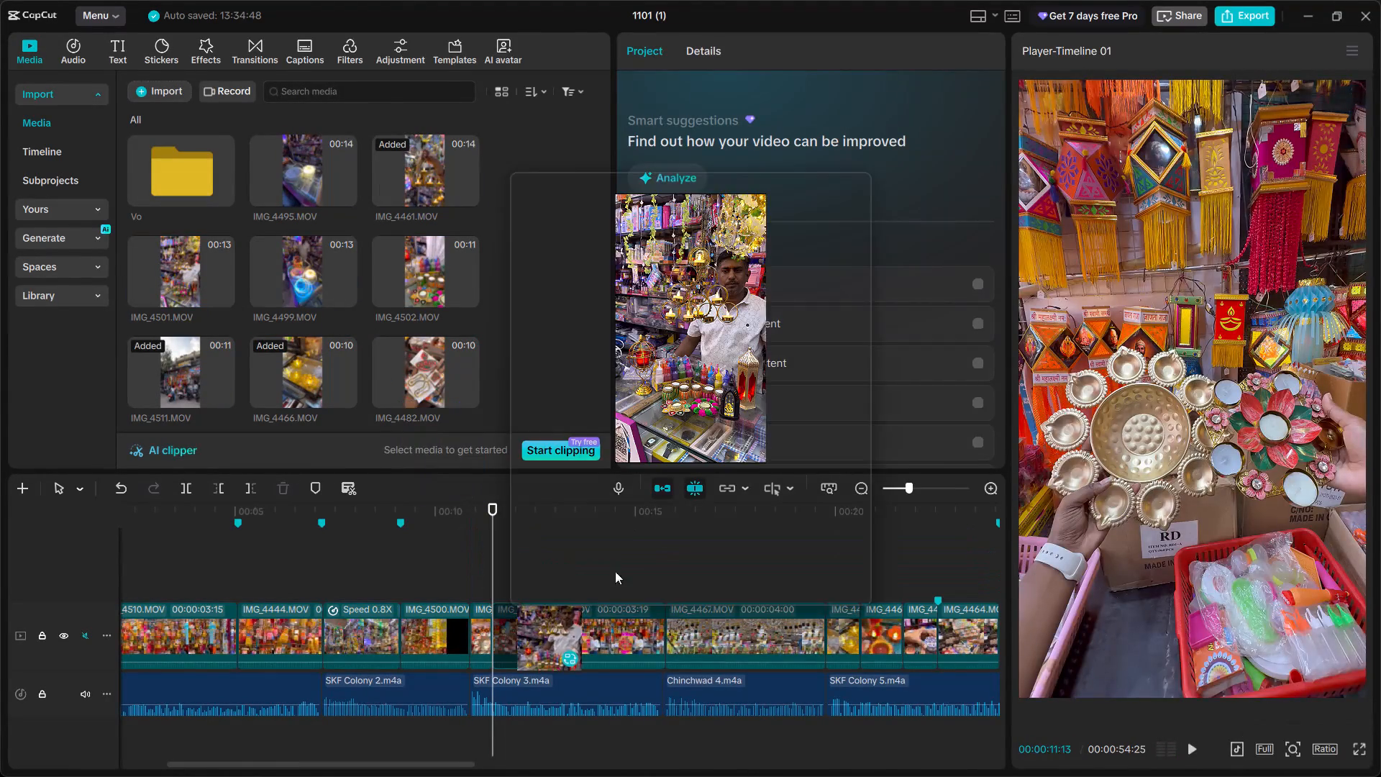
pyautogui.moveTo(713, 527); pyautogui.dragTo(114, 523)
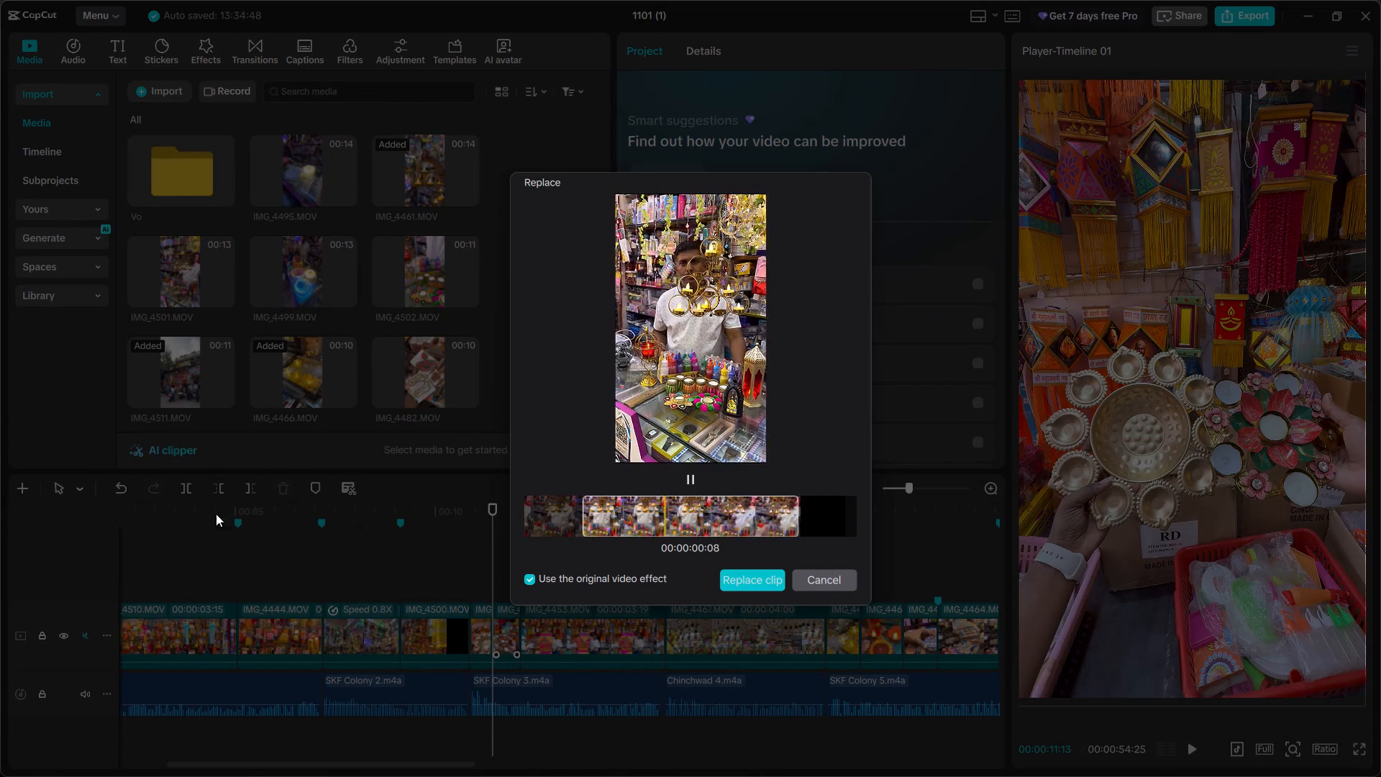
pyautogui.moveTo(656, 518); pyautogui.dragTo(365, 524)
pyautogui.moveTo(650, 504); pyautogui.dragTo(1197, 504)
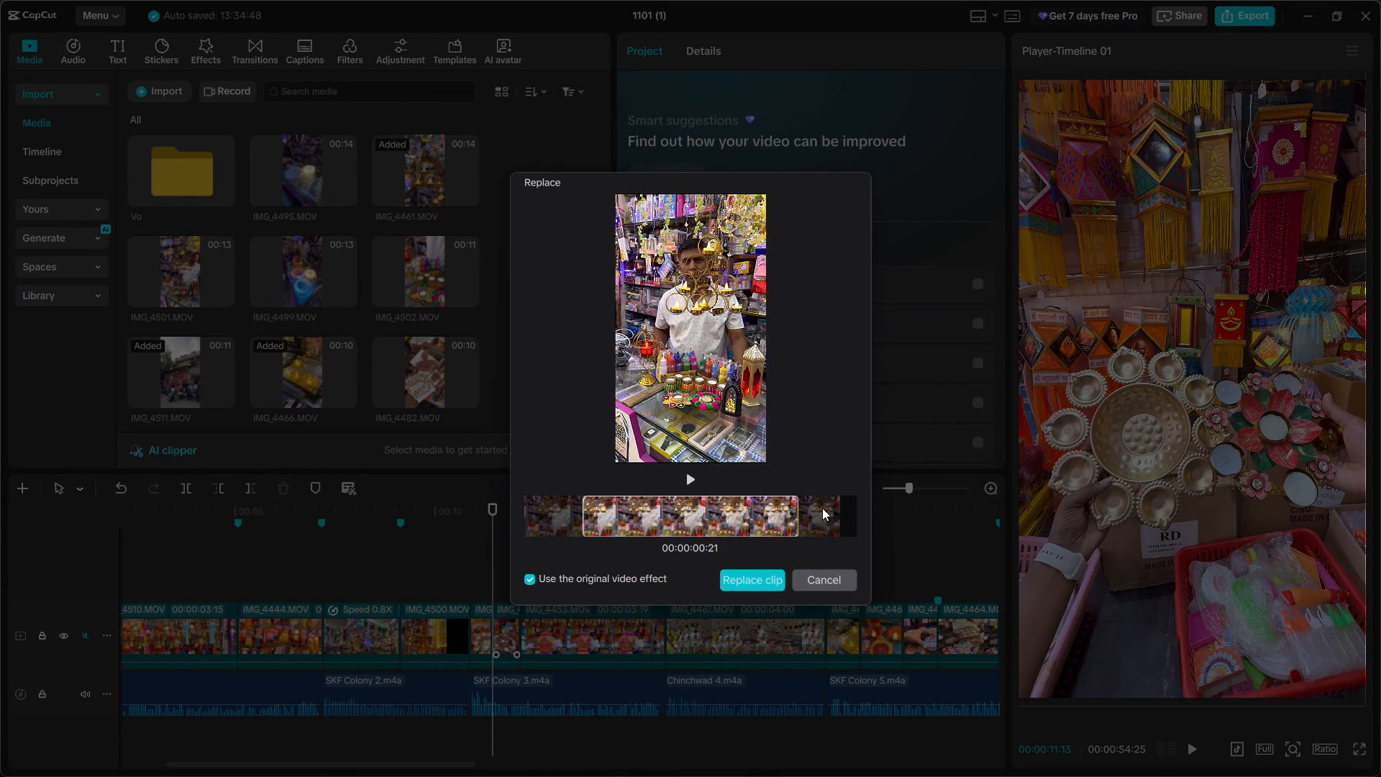
pyautogui.moveTo(701, 509); pyautogui.dragTo(1142, 493)
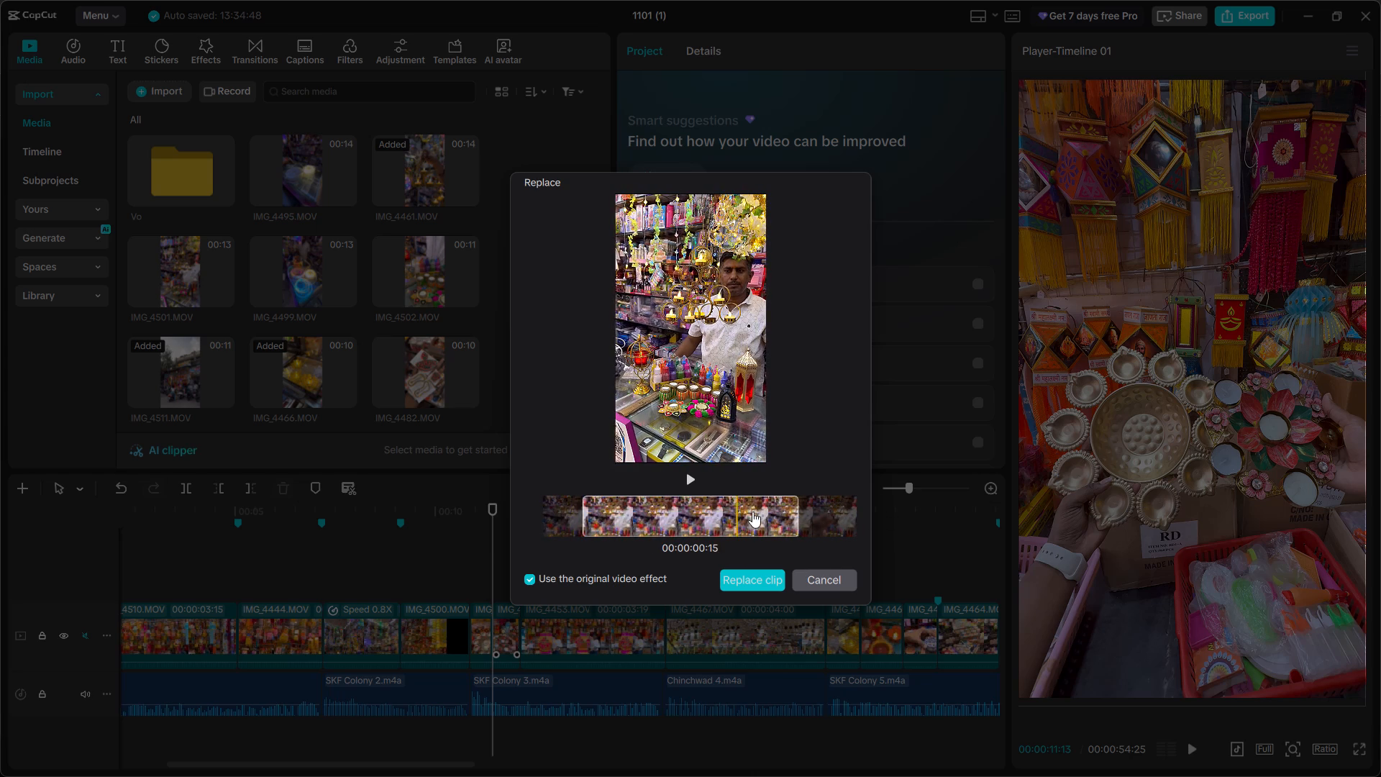
pyautogui.click(779, 574)
# Play from just before SKF Colony 3 to the start of SKF Colony 8 to review the replacement and the following clips.
pyautogui.click(453, 573)
pyautogui.press('space')
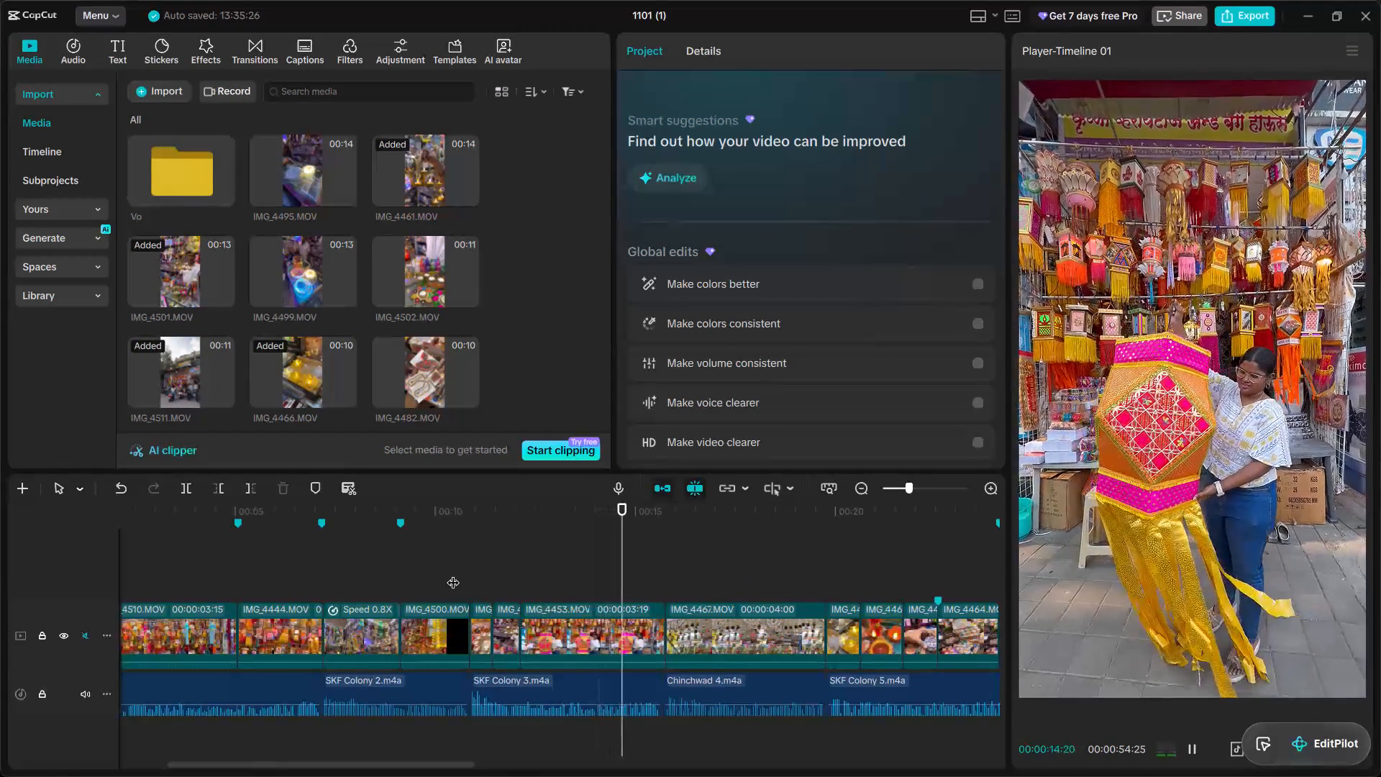
pyautogui.hscroll(-1, 453, 573)
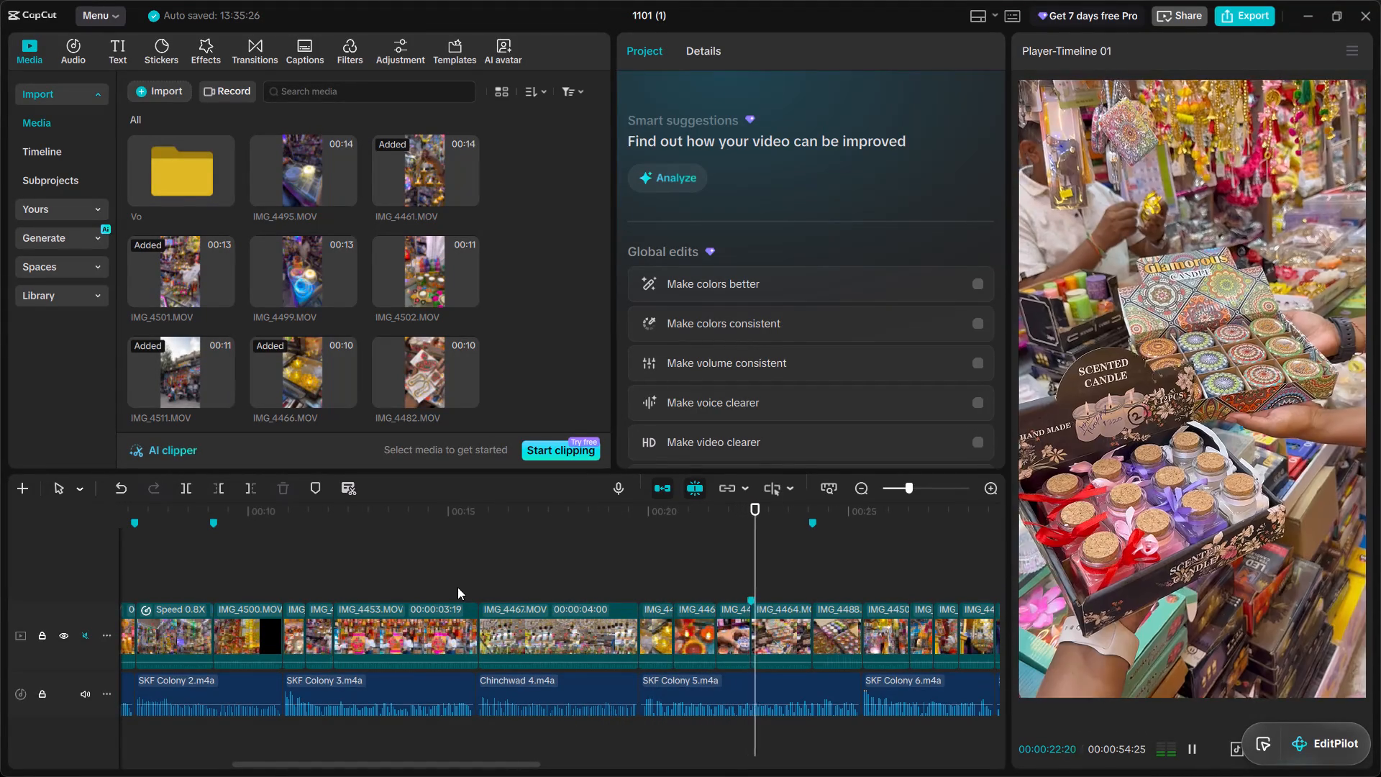
pyautogui.hscroll(-1, 629, 573)
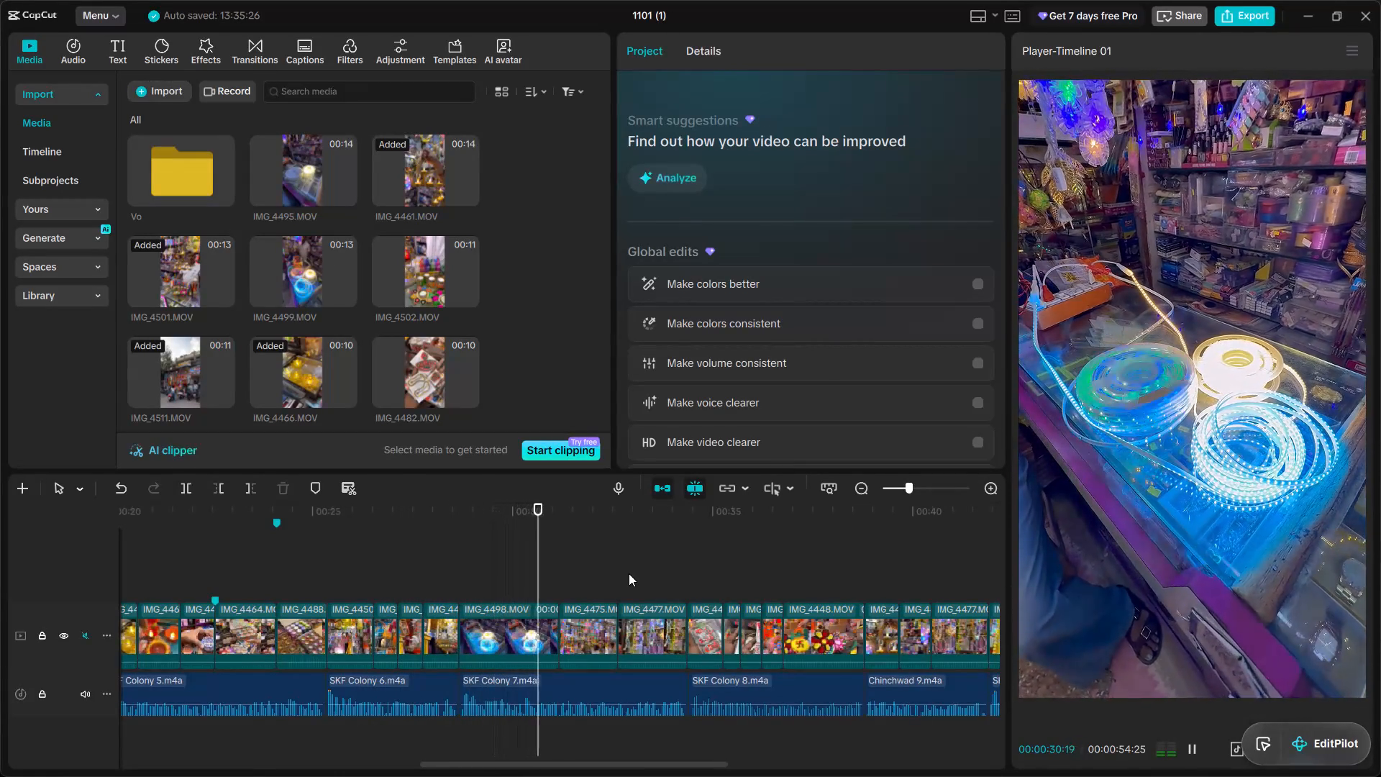
pyautogui.press('space')
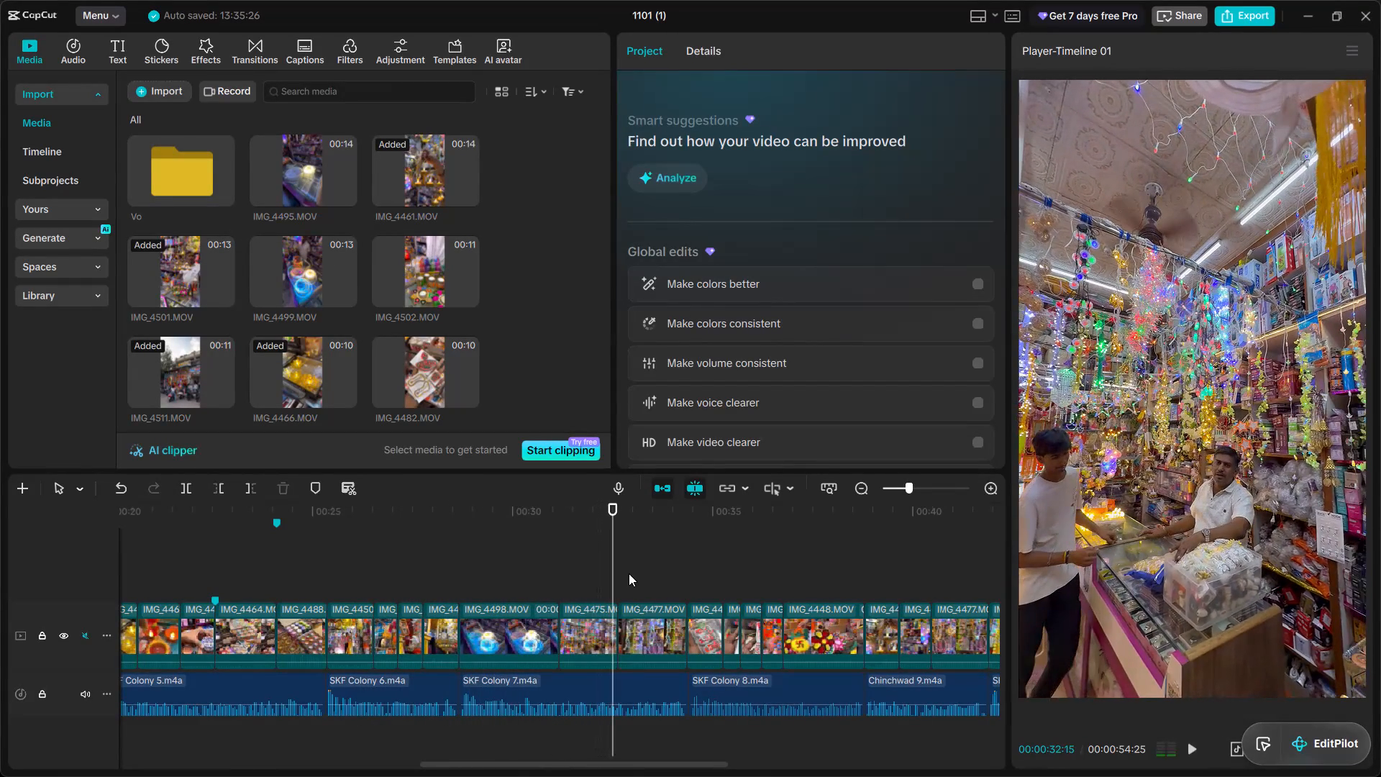
pyautogui.press('space')
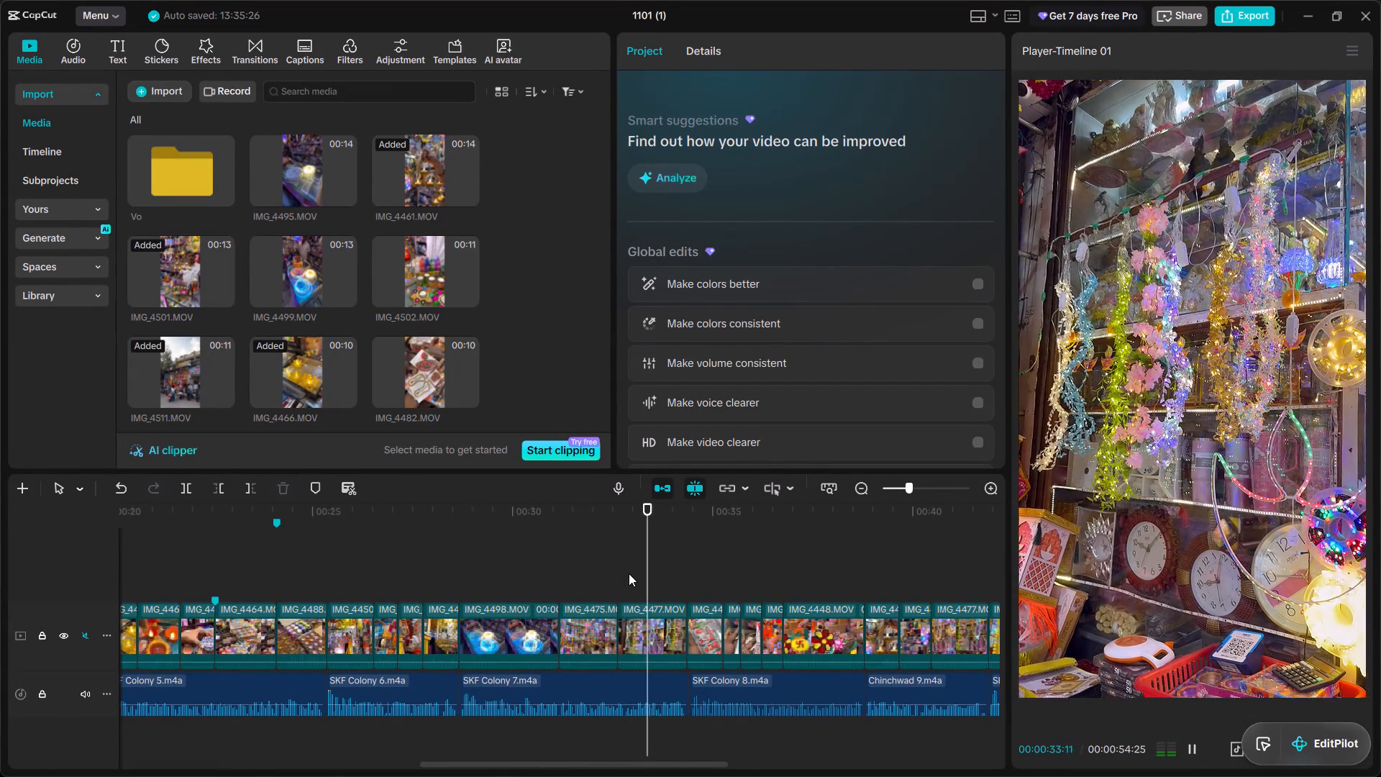
pyautogui.press('space')
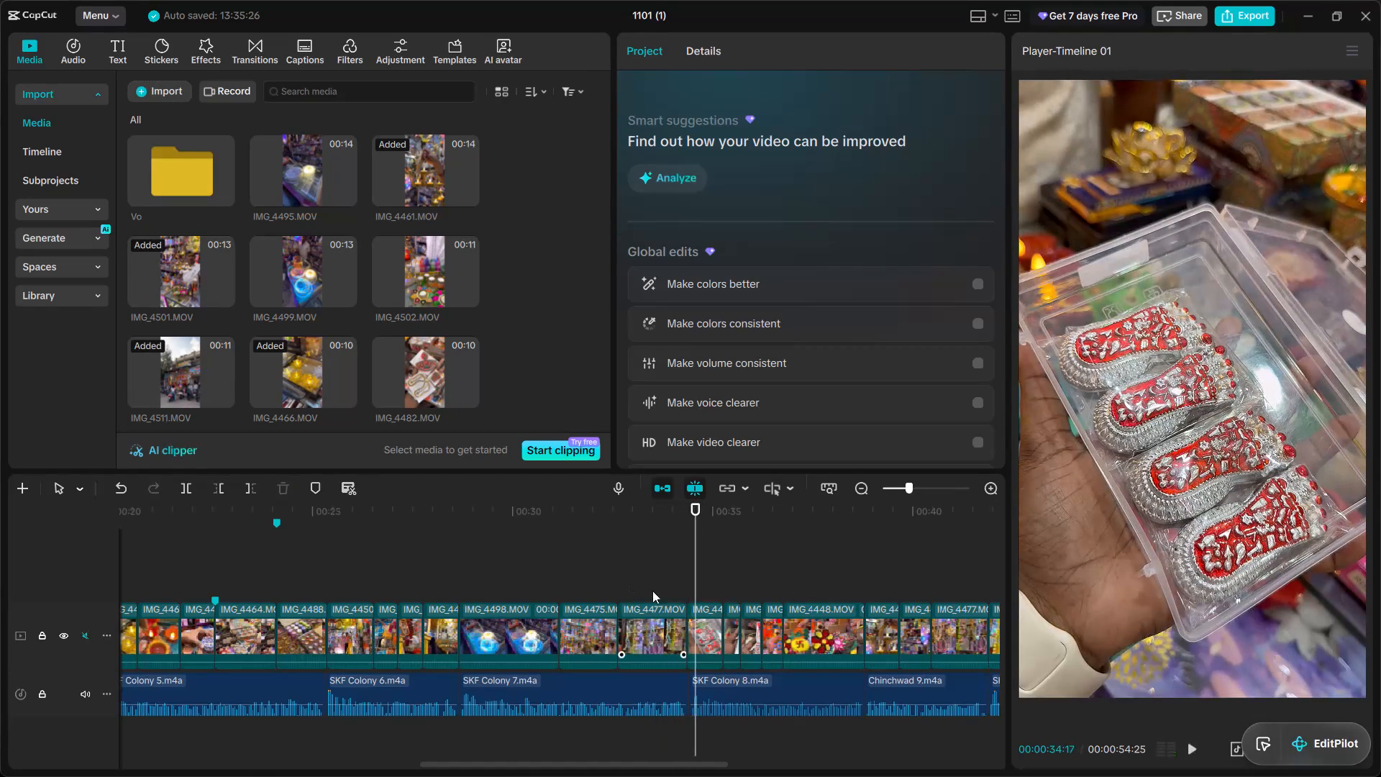
# Add a timeline marker at 00:00:34:12, where the IMG_4477.MOV clip ends before SKF Colony 8.
pyautogui.click(690, 555)
pyautogui.click(690, 555)
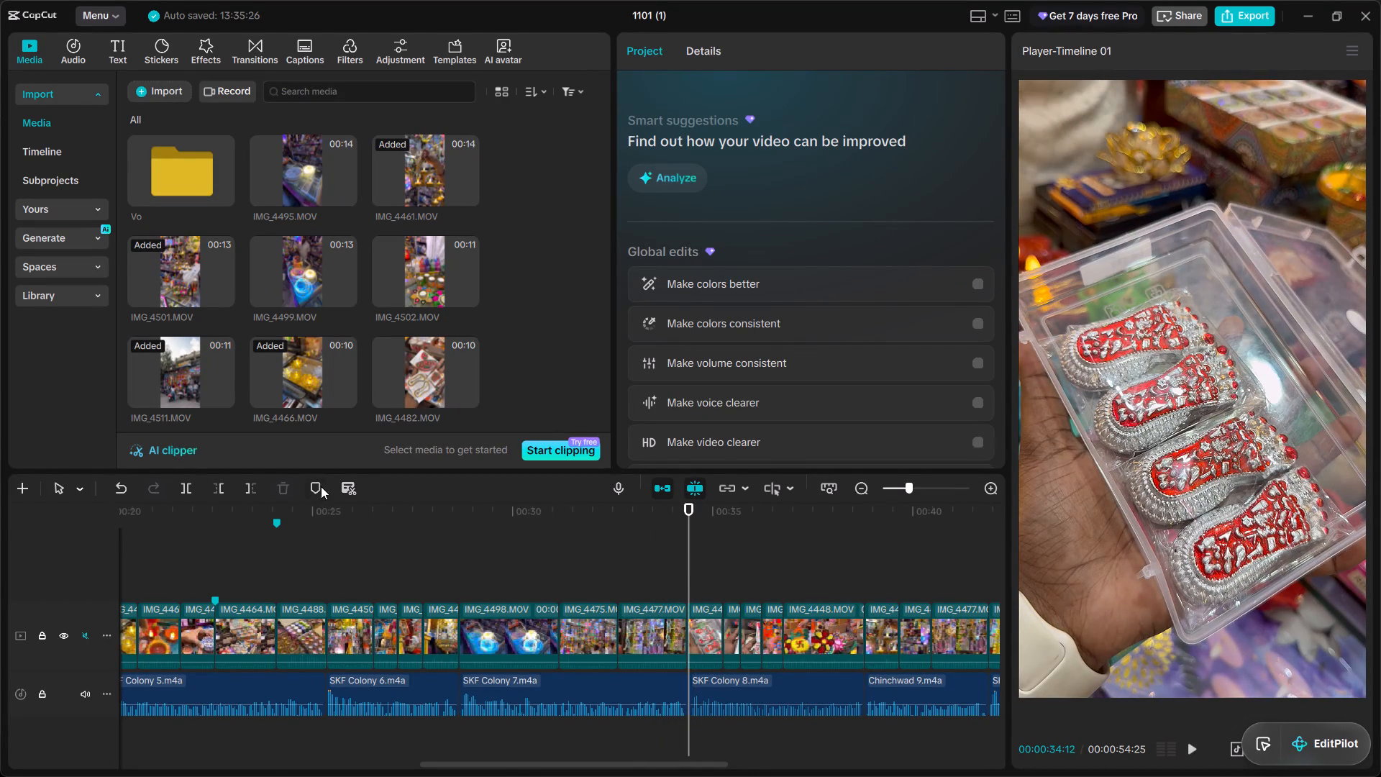
pyautogui.click(314, 481)
# Move the IMG_4477.MOV clip over SKF Colony 7 ahead of the IMG_4475.MOV clip.
pyautogui.moveTo(675, 627); pyautogui.dragTo(614, 624)
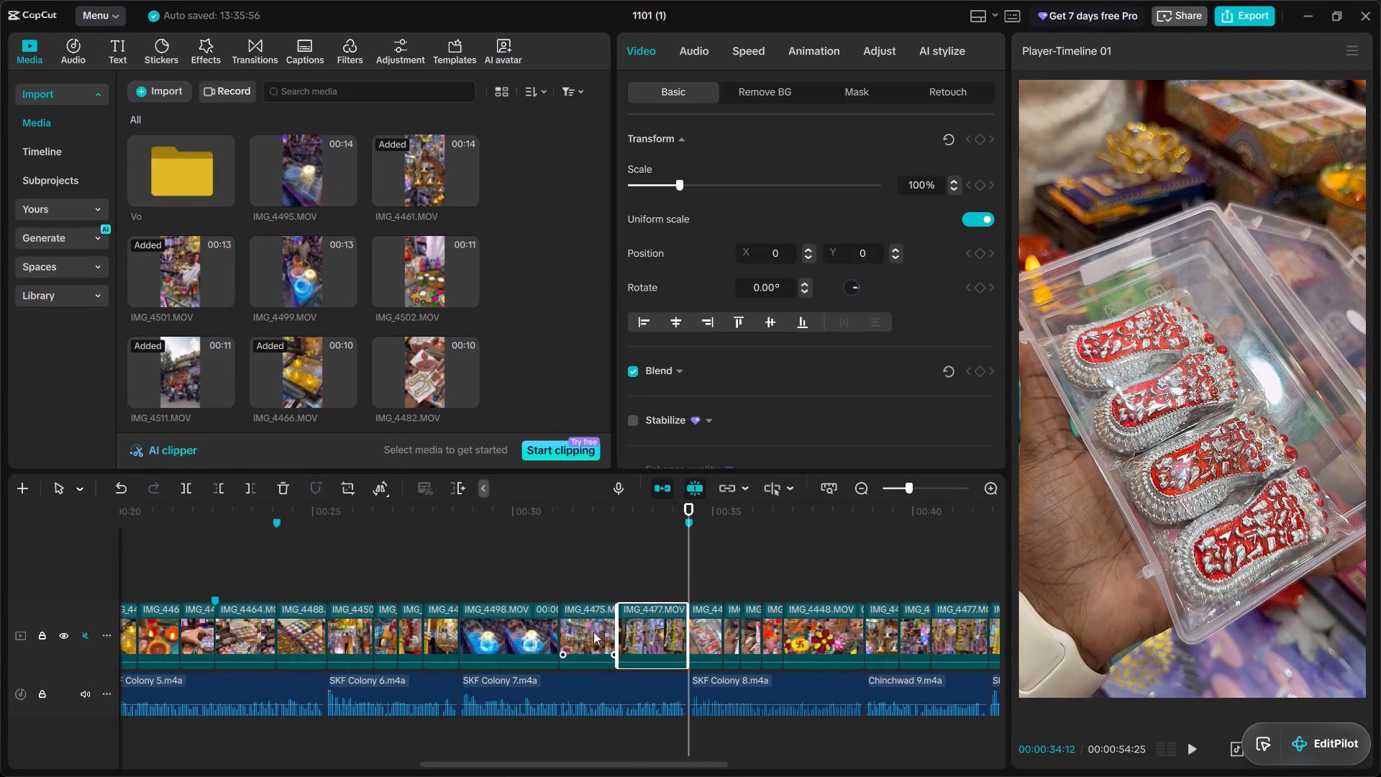
pyautogui.moveTo(644, 631); pyautogui.dragTo(575, 629)
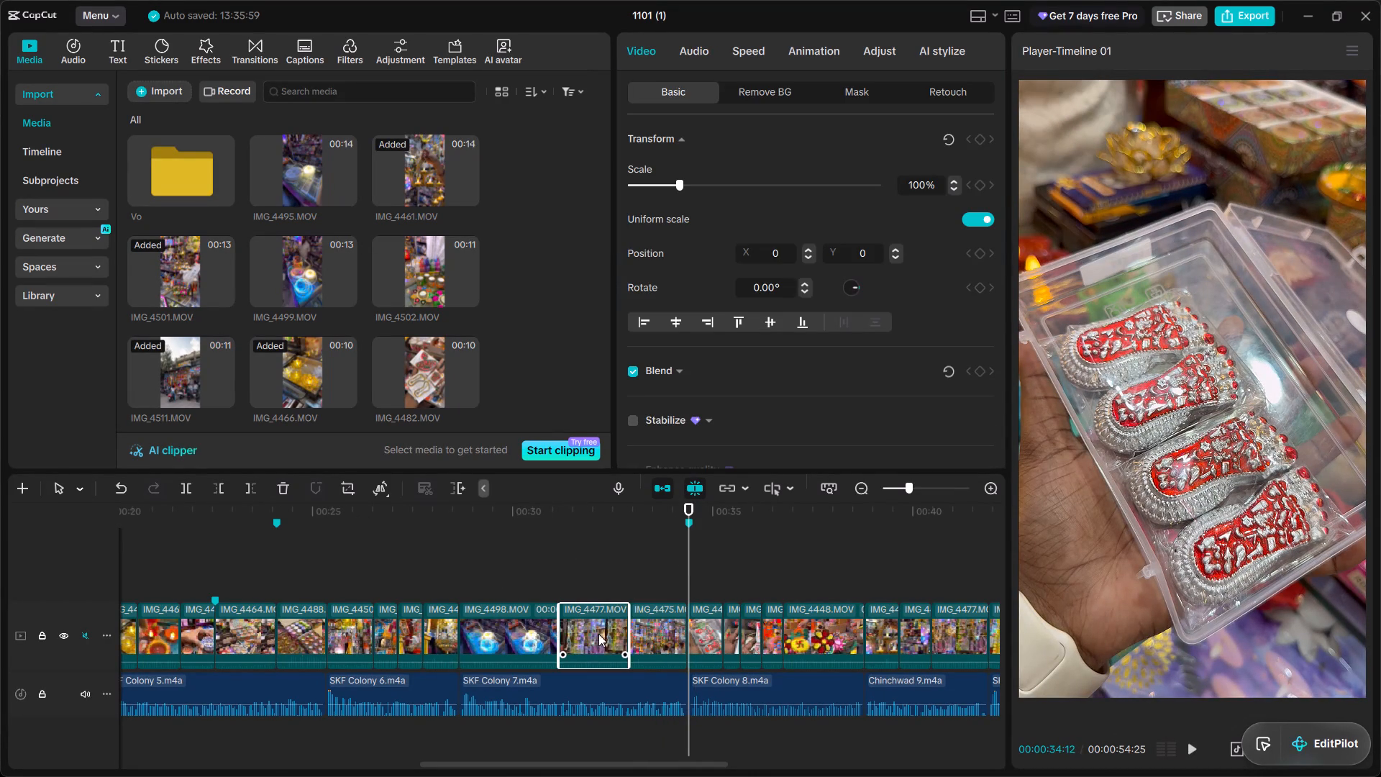
# Play from SKF Colony 7 into SKF Colony 10 to review the reordered clips and the sections after them.
pyautogui.click(531, 547)
pyautogui.press('space')
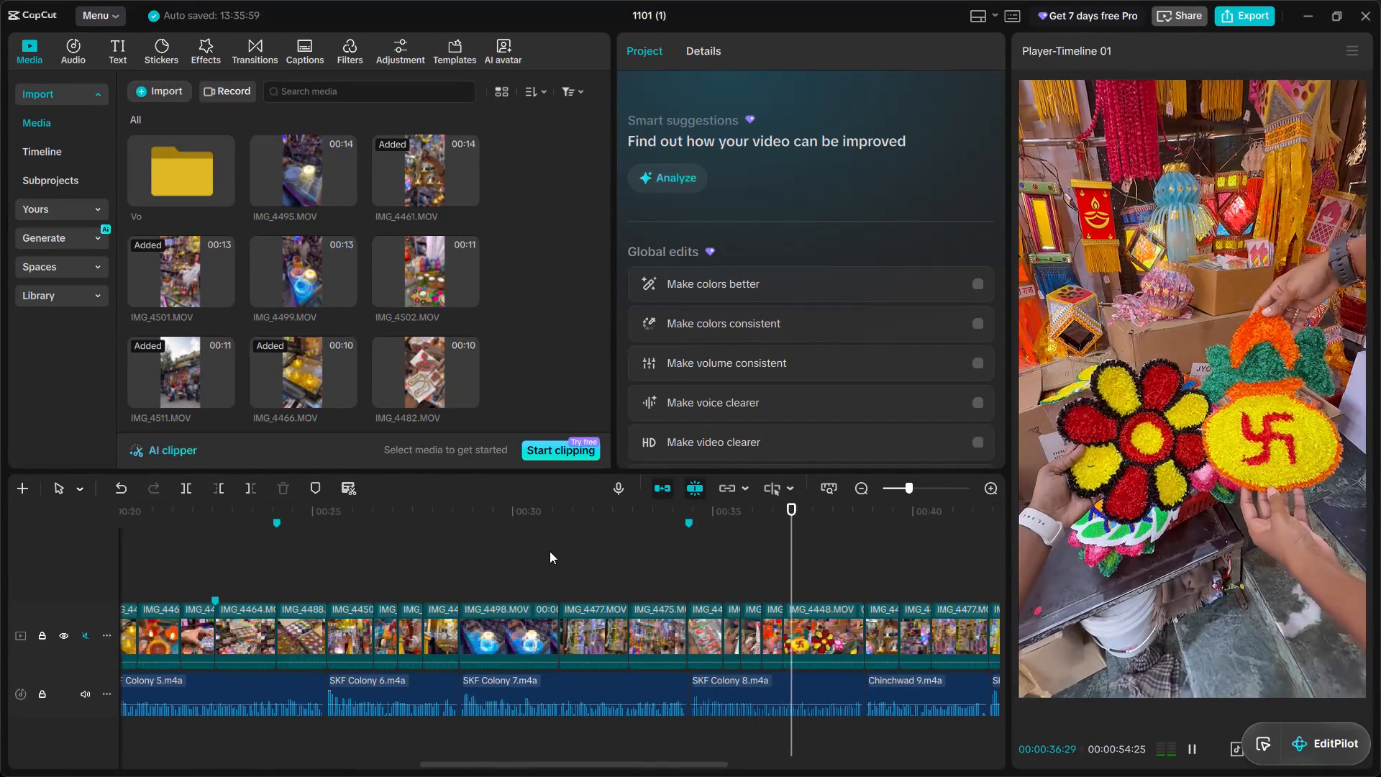
pyautogui.hscroll(-1, 550, 552)
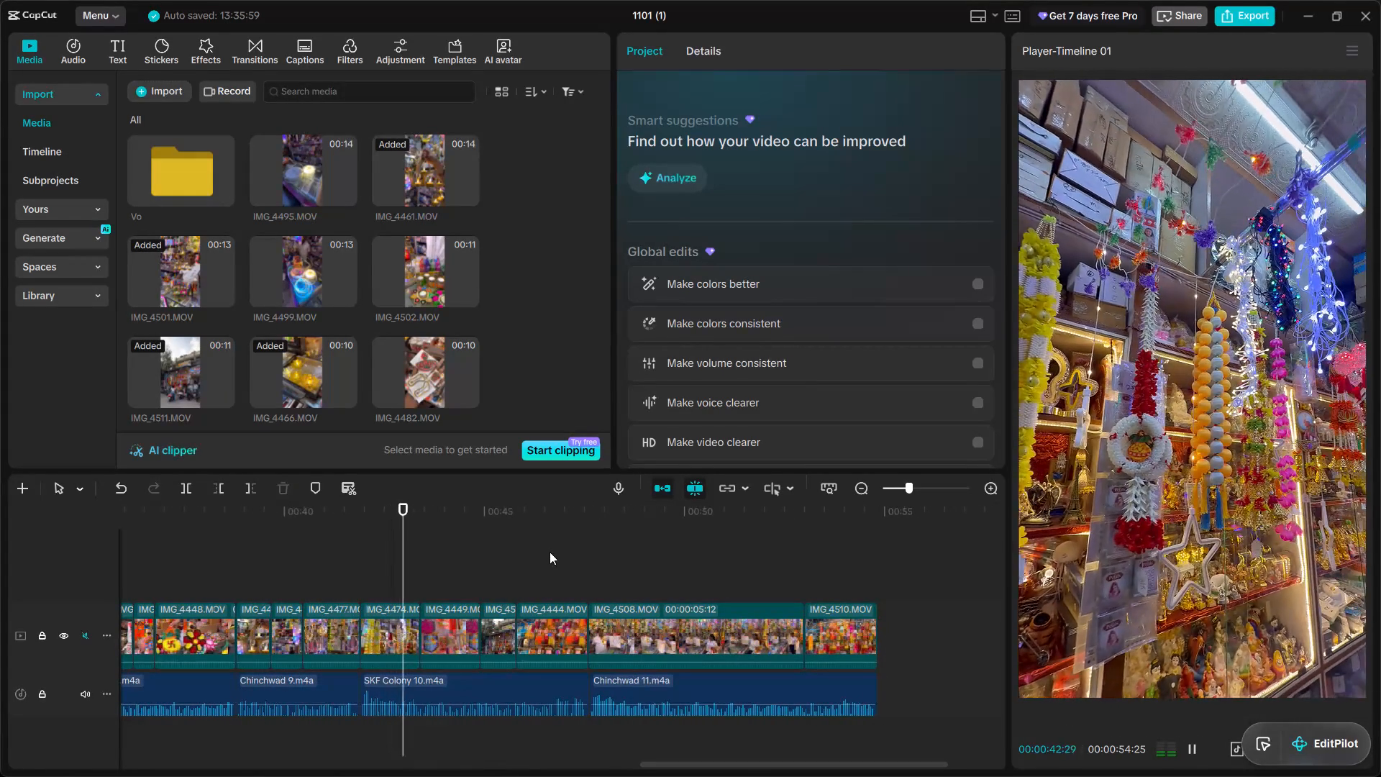
# Replay from SKF Colony 8 through Chinchwad 9 and into the IMG_4444.MOV clip over SKF Colony 10 to check the clip timing.
pyautogui.click(150, 574)
pyautogui.press('space')
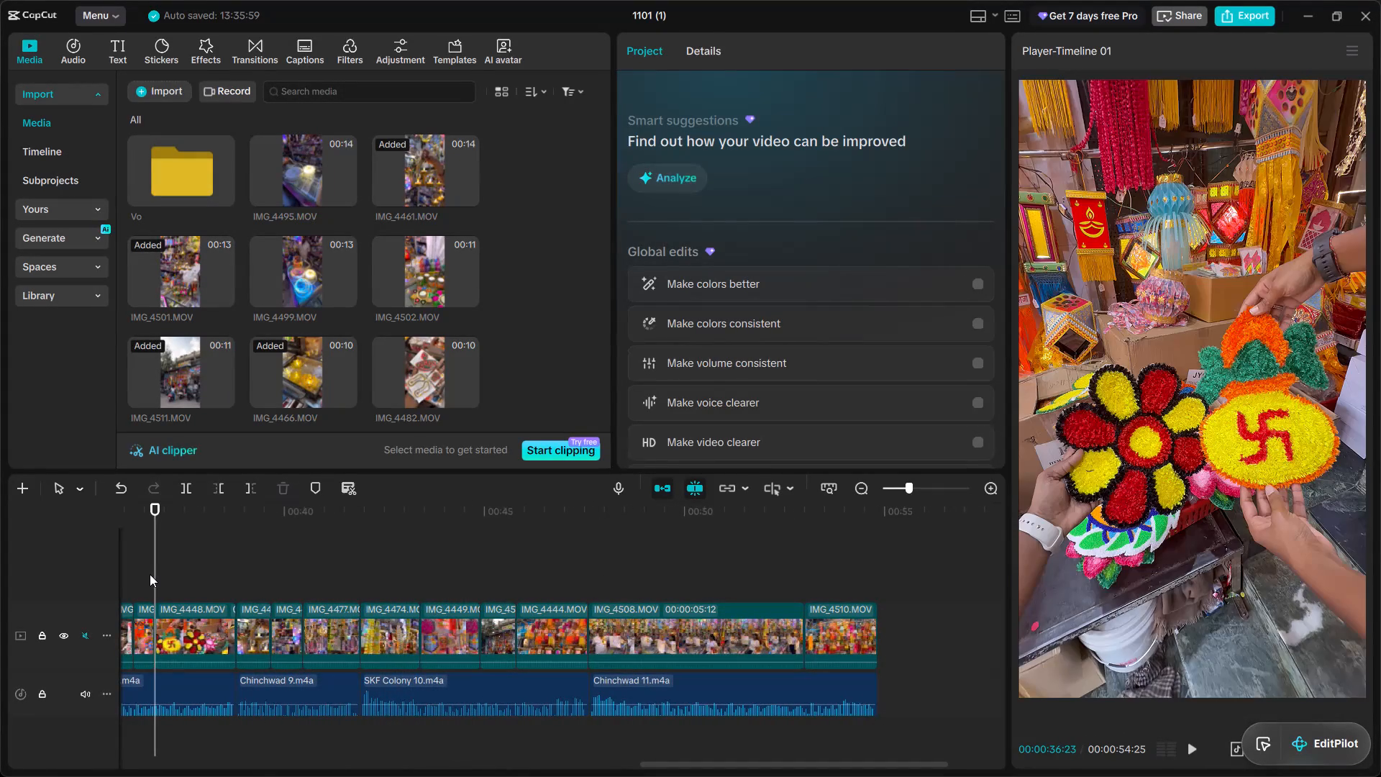
pyautogui.hscroll(1, 150, 574)
pyautogui.click(181, 554)
pyautogui.press('space')
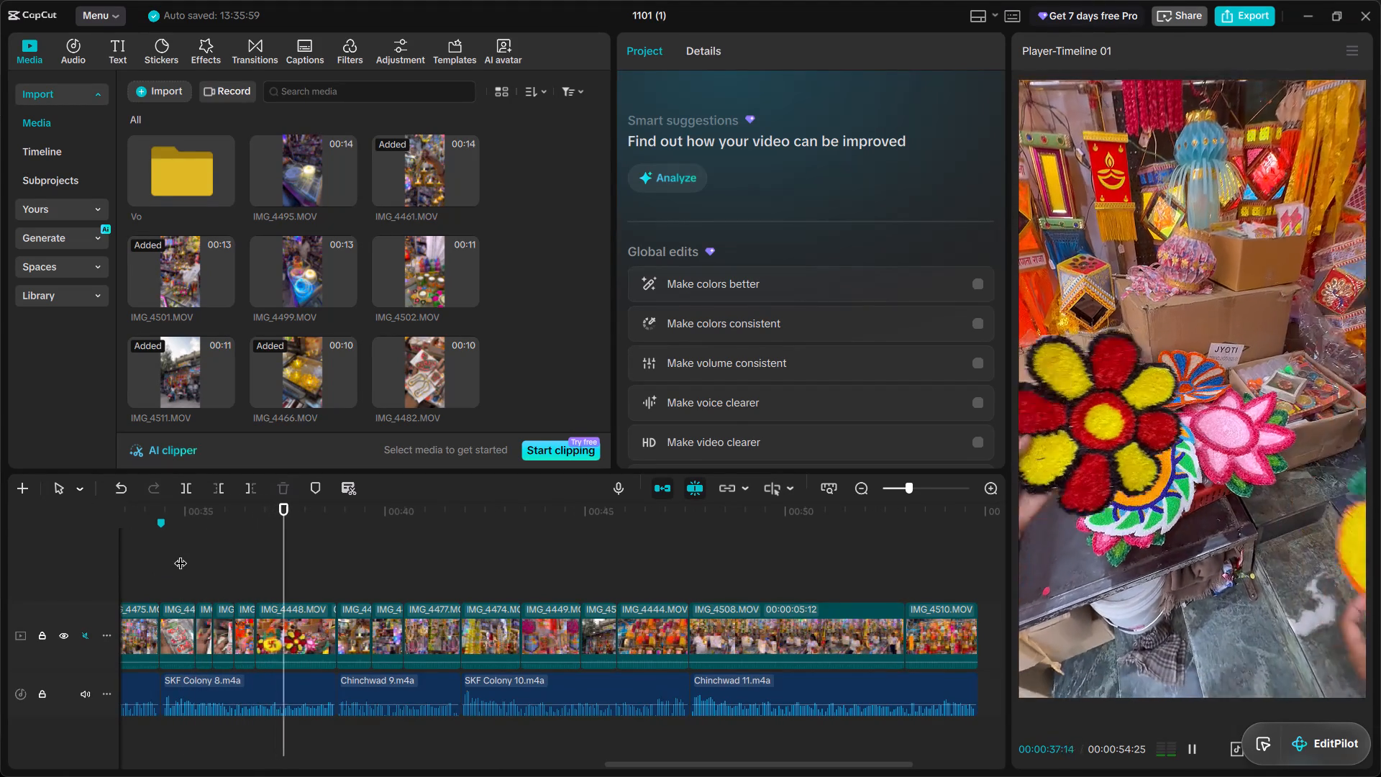
pyautogui.press('space')
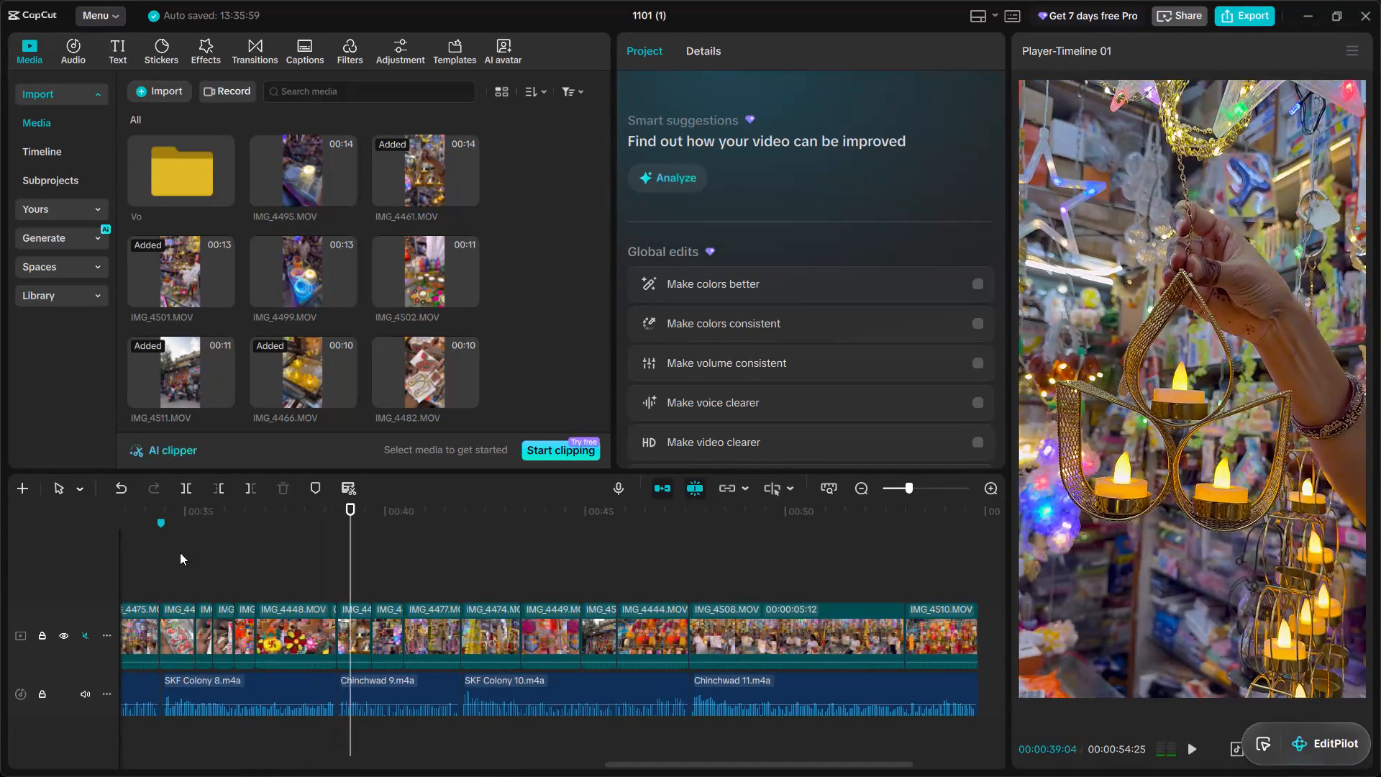
pyautogui.click(217, 548)
pyautogui.press('space')
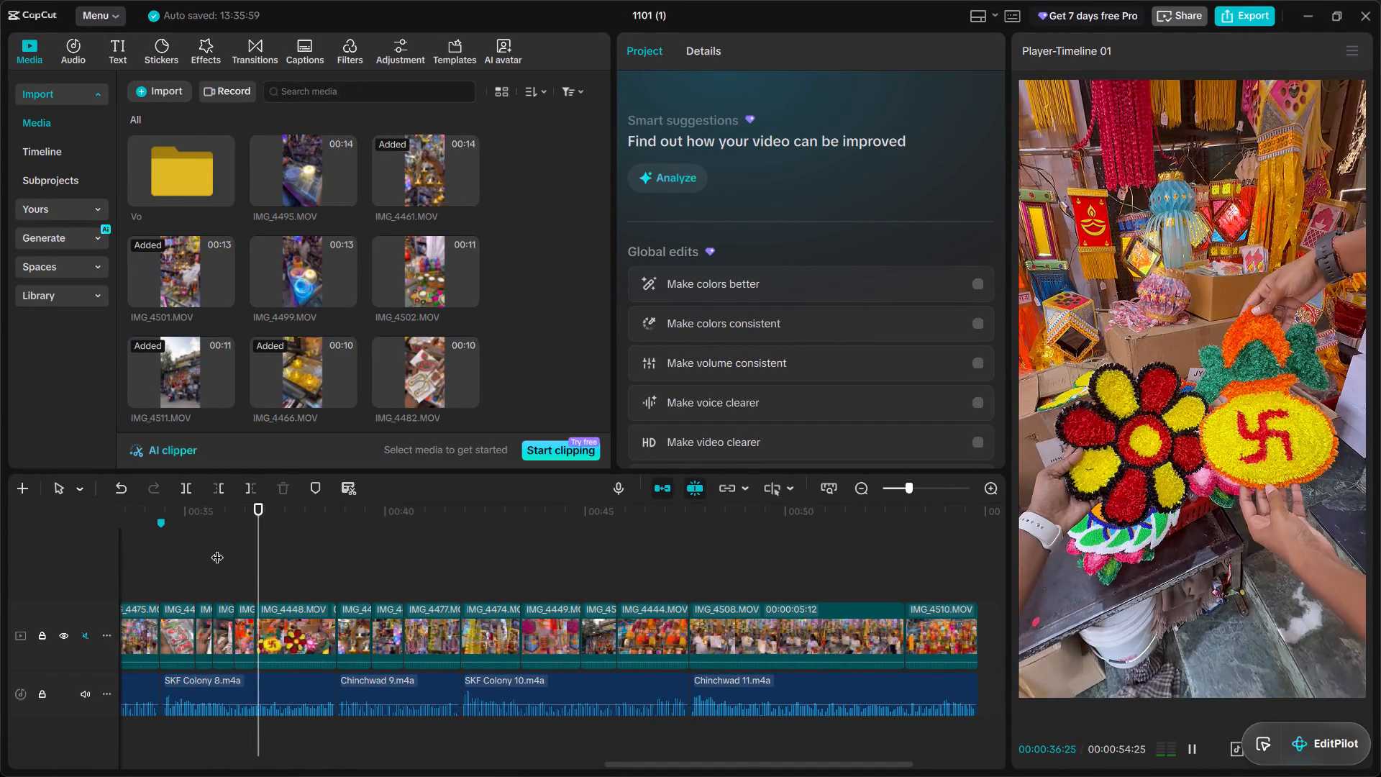
pyautogui.press('space')
pyautogui.press('space')
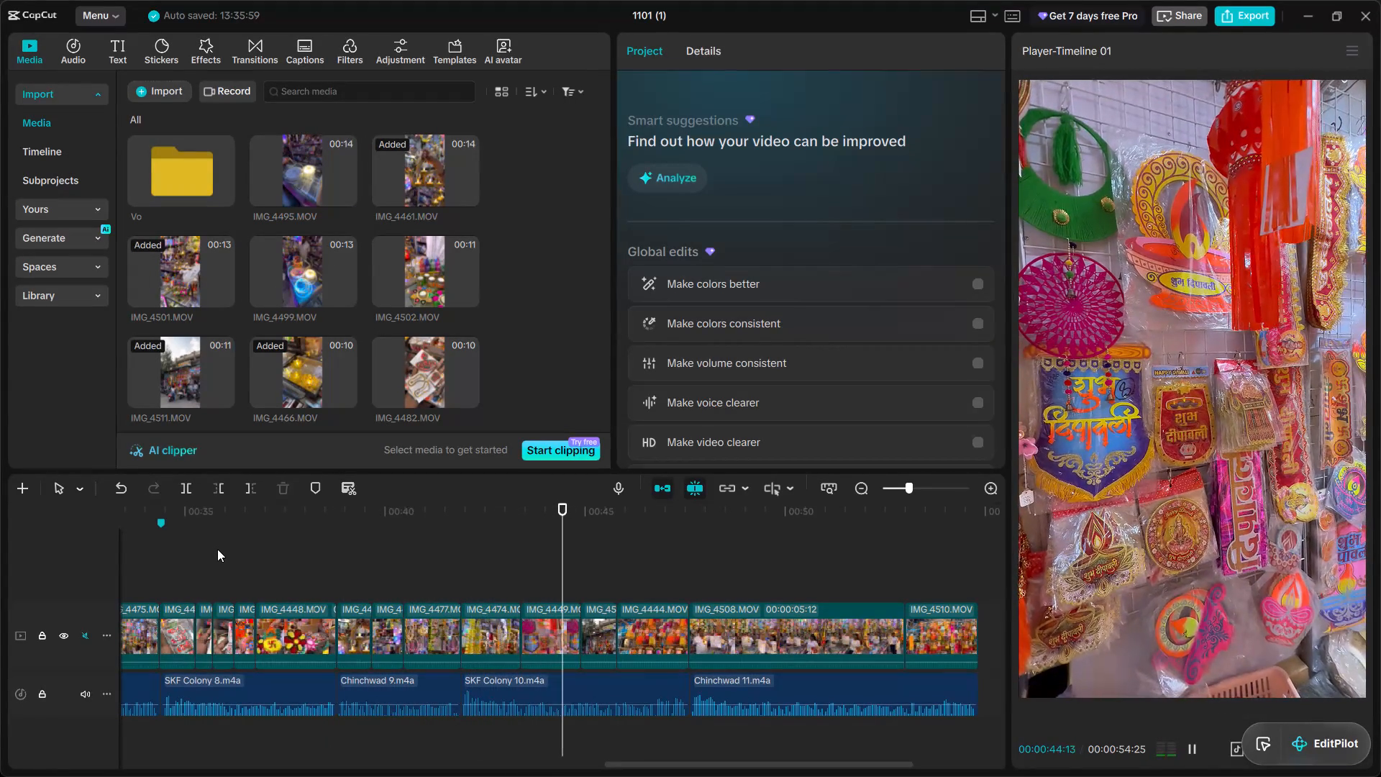
pyautogui.press('space')
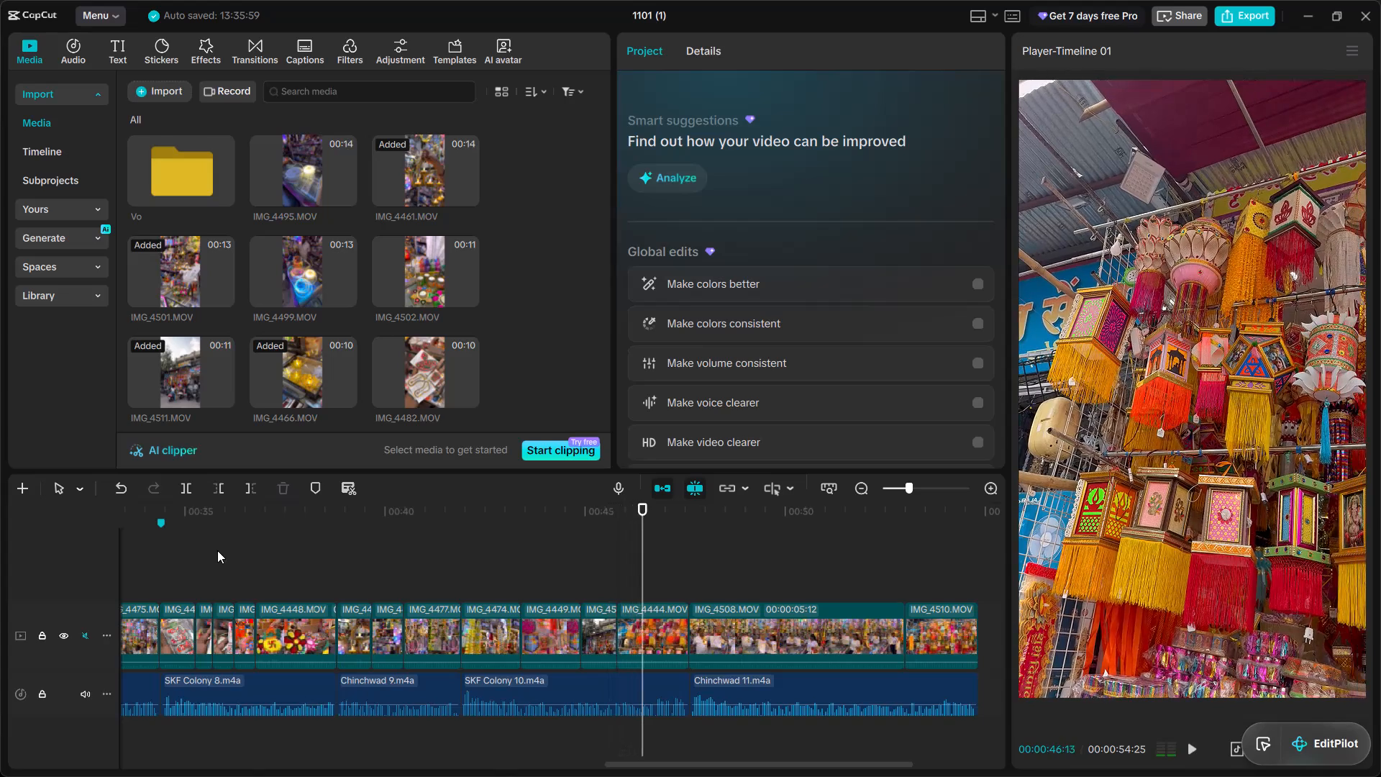
# Replay the end section from SKF Colony 10 through Chinchwad 11 into the final IMG_4510.MOV clip to check the clip timing.
pyautogui.click(588, 558)
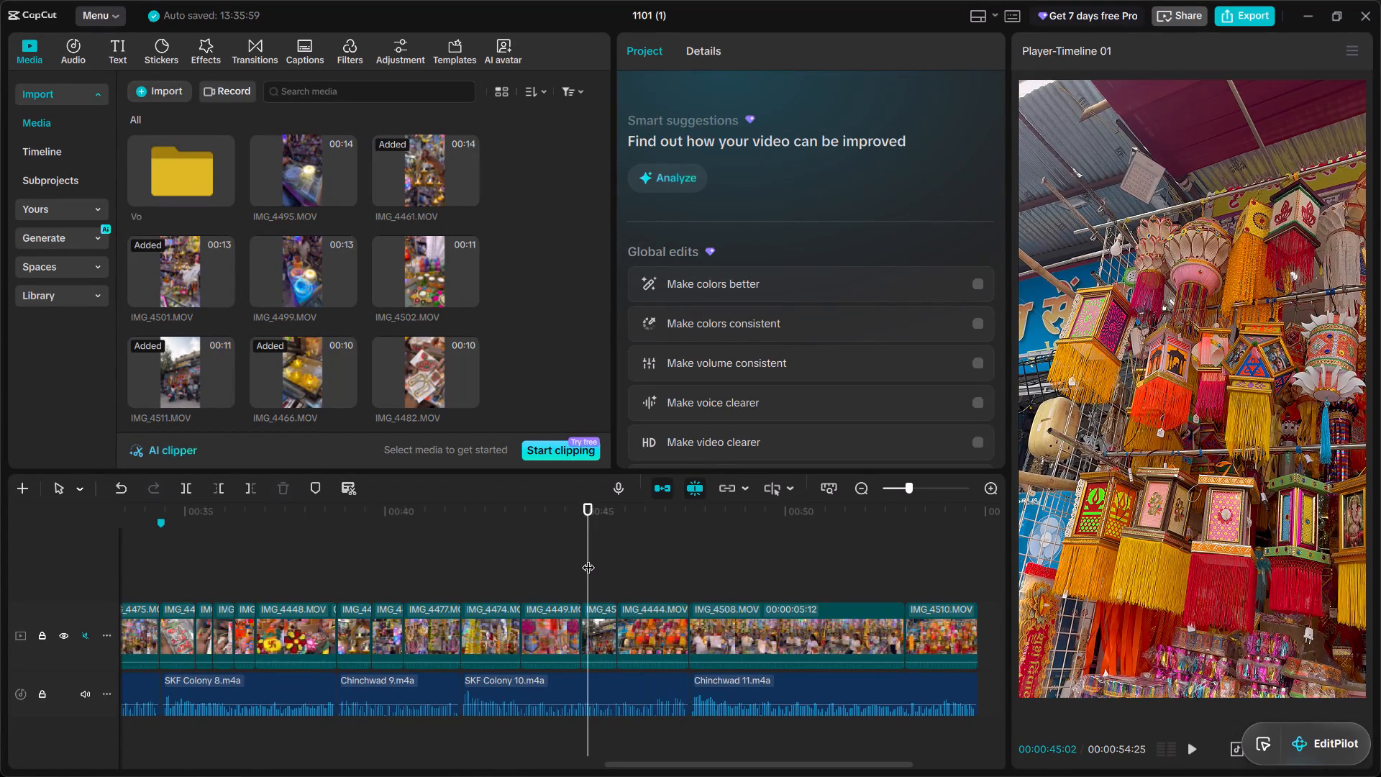
pyautogui.press('space')
pyautogui.click(553, 544)
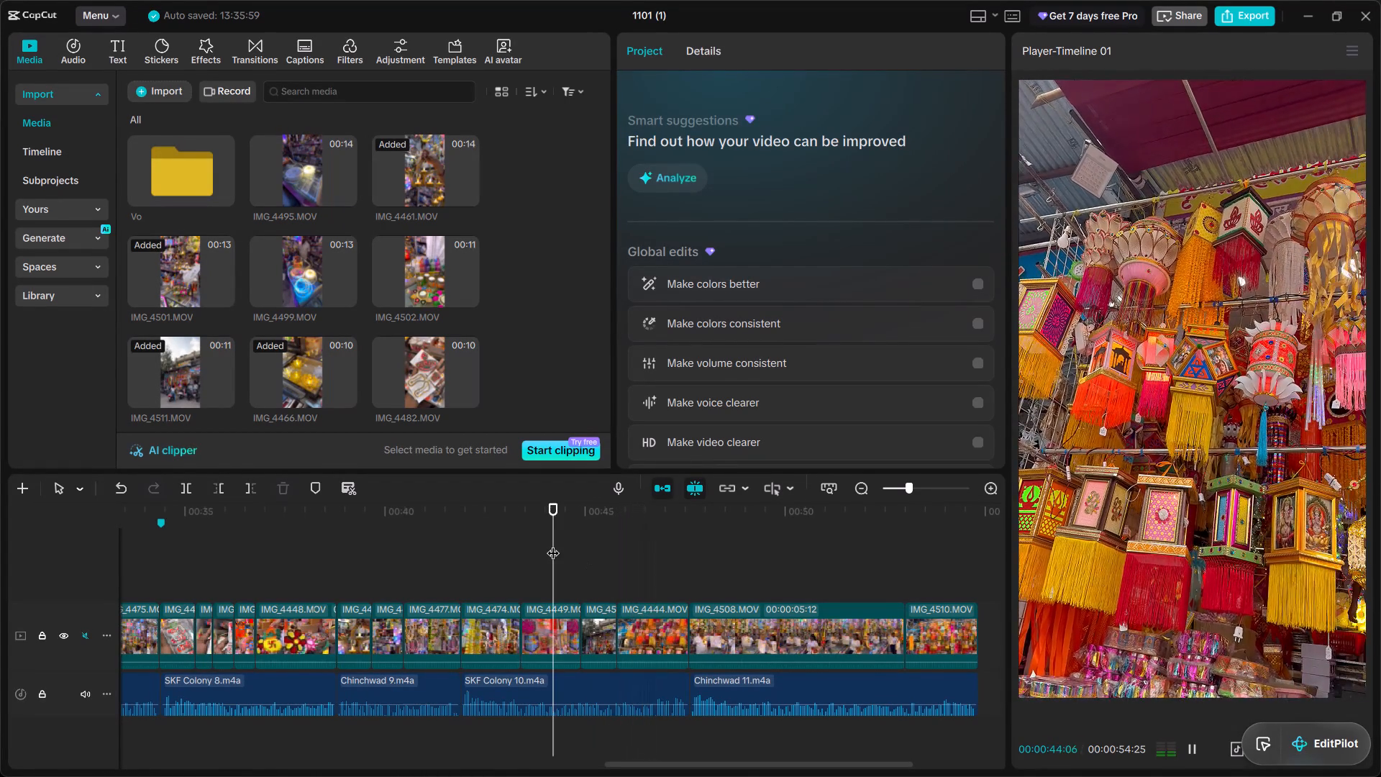
pyautogui.press('space')
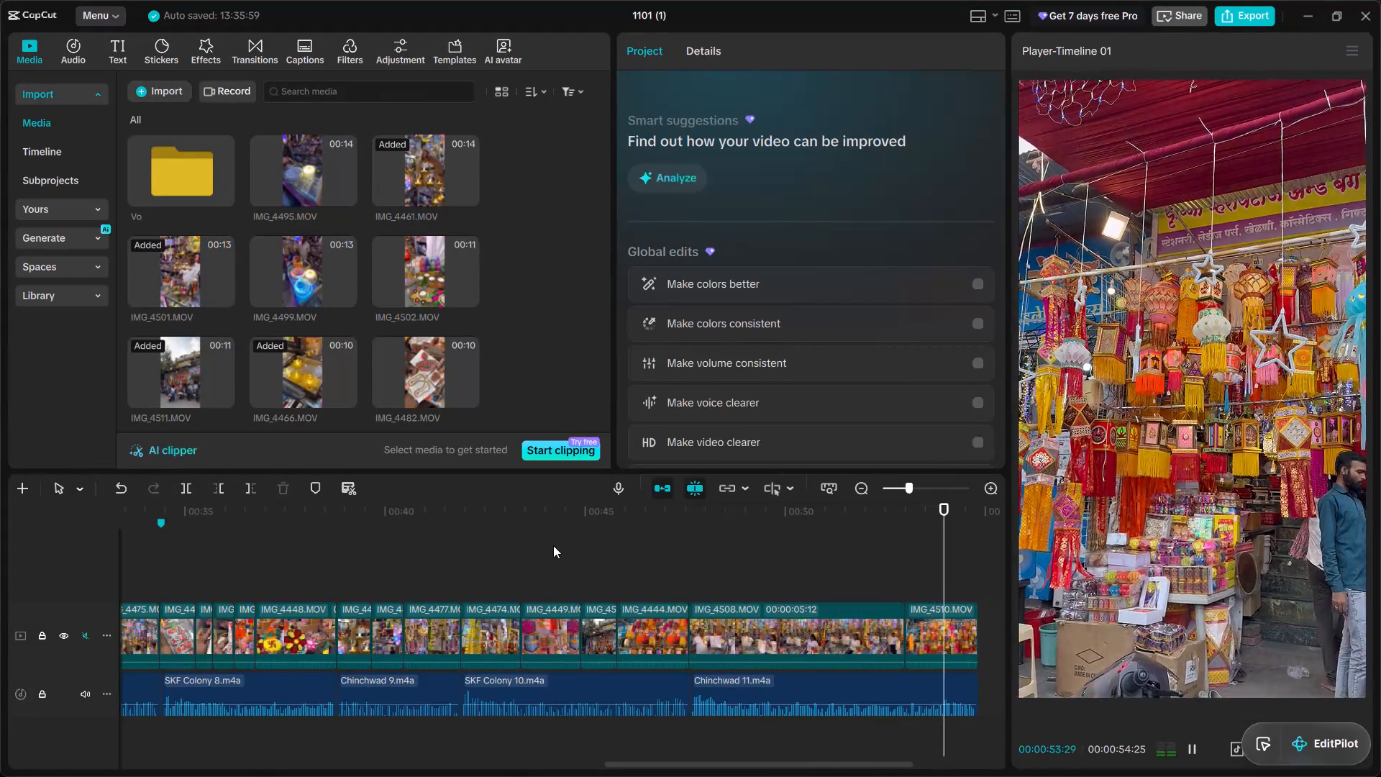
pyautogui.click(649, 559)
pyautogui.moveTo(649, 559); pyautogui.dragTo(550, 570)
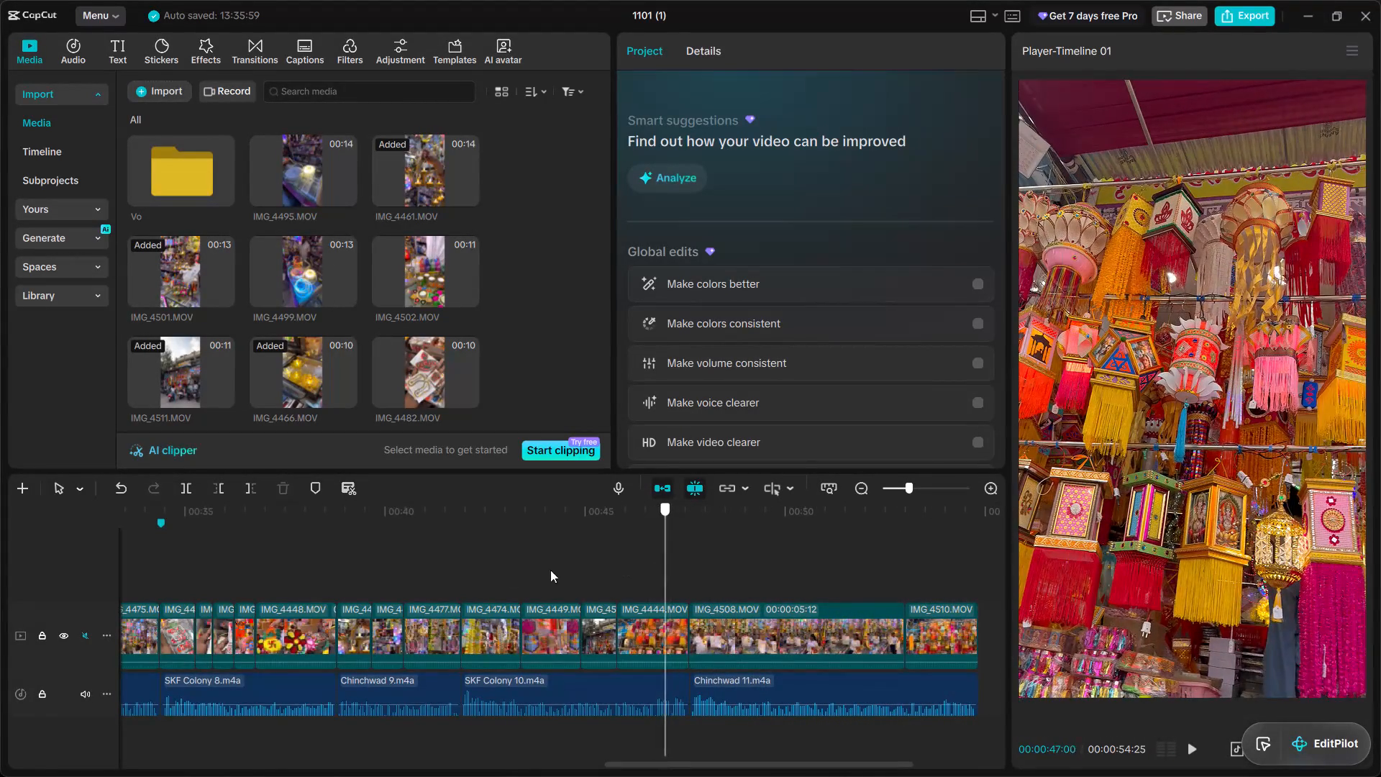
# Play the opening IMG_4465.MOV clip over Chinchwad 1 from the beginning of the timeline.
pyautogui.moveTo(550, 570); pyautogui.dragTo(0, 547)
pyautogui.press('space')
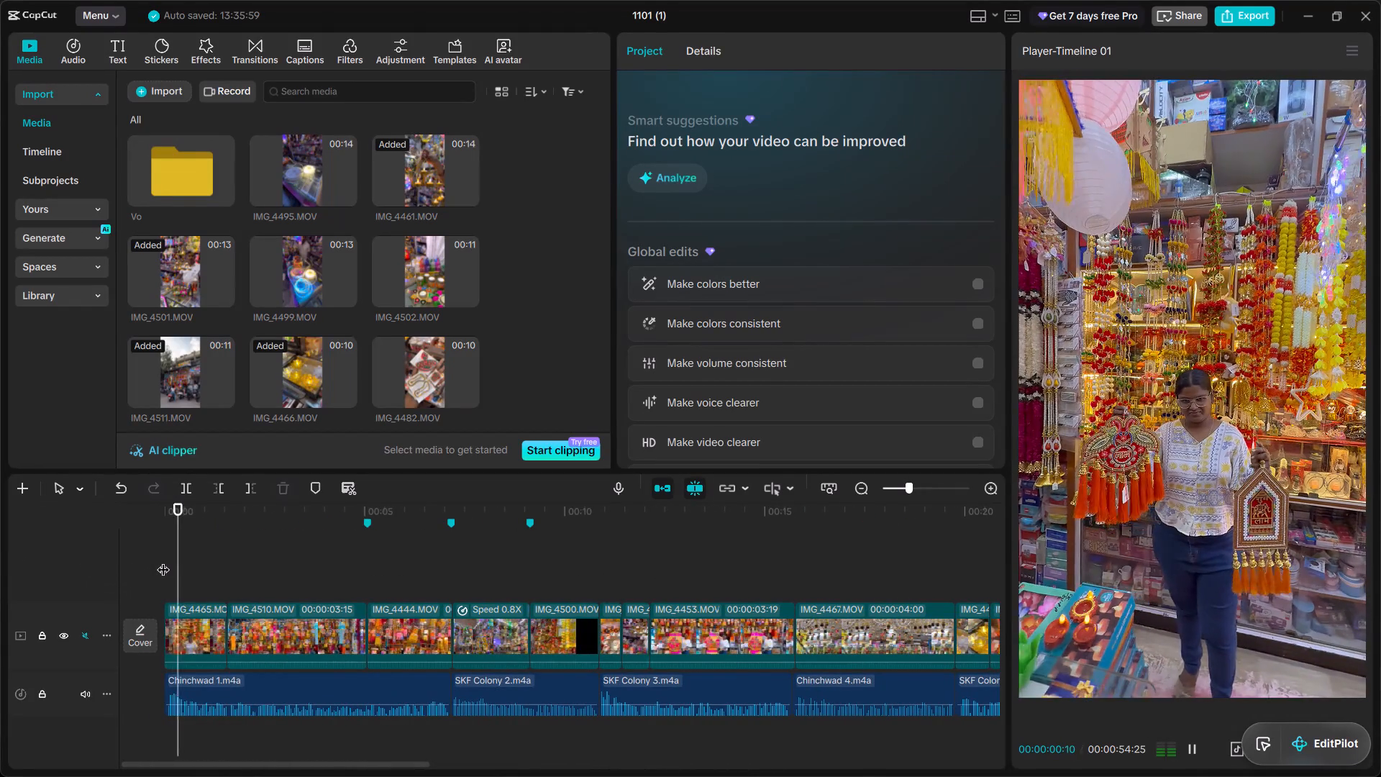
pyautogui.press('space')
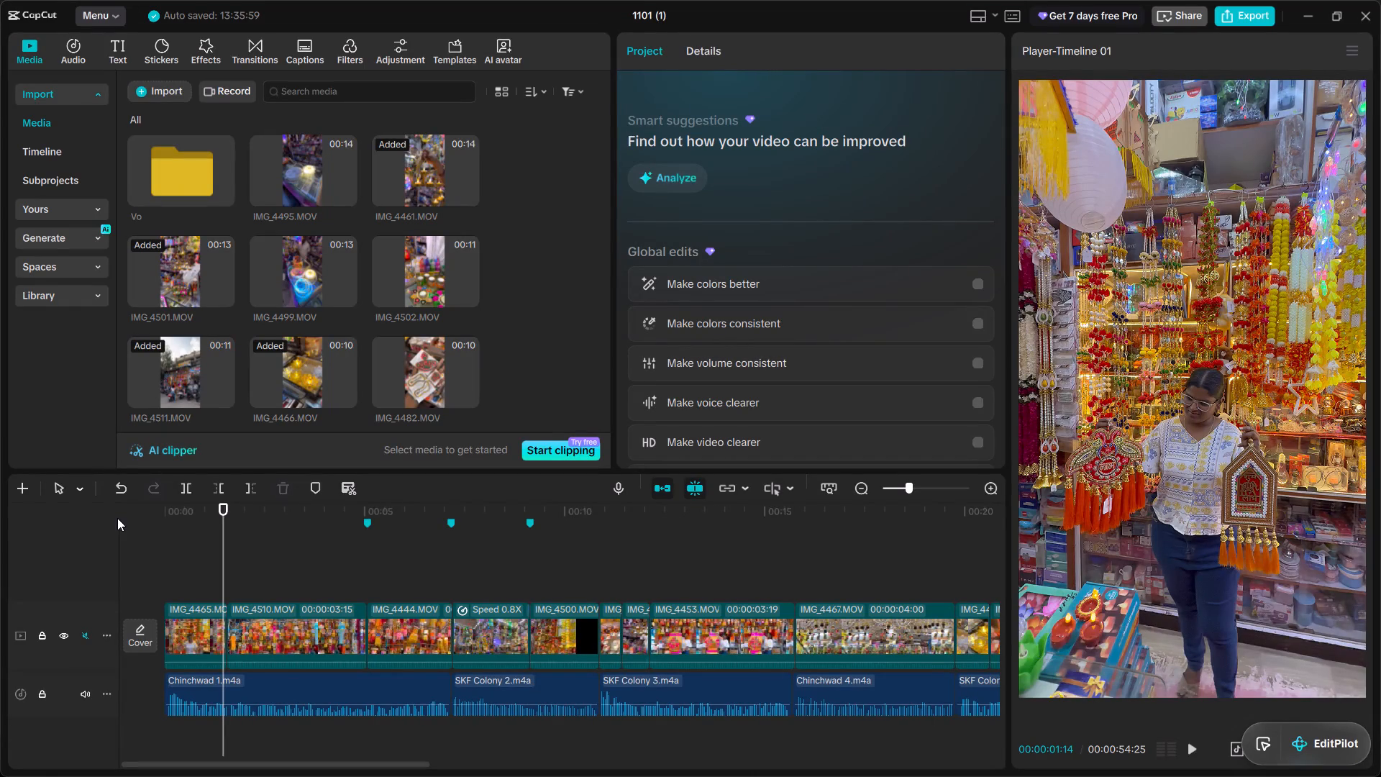
# Search the text templates for "diwali".
pyautogui.click(120, 47)
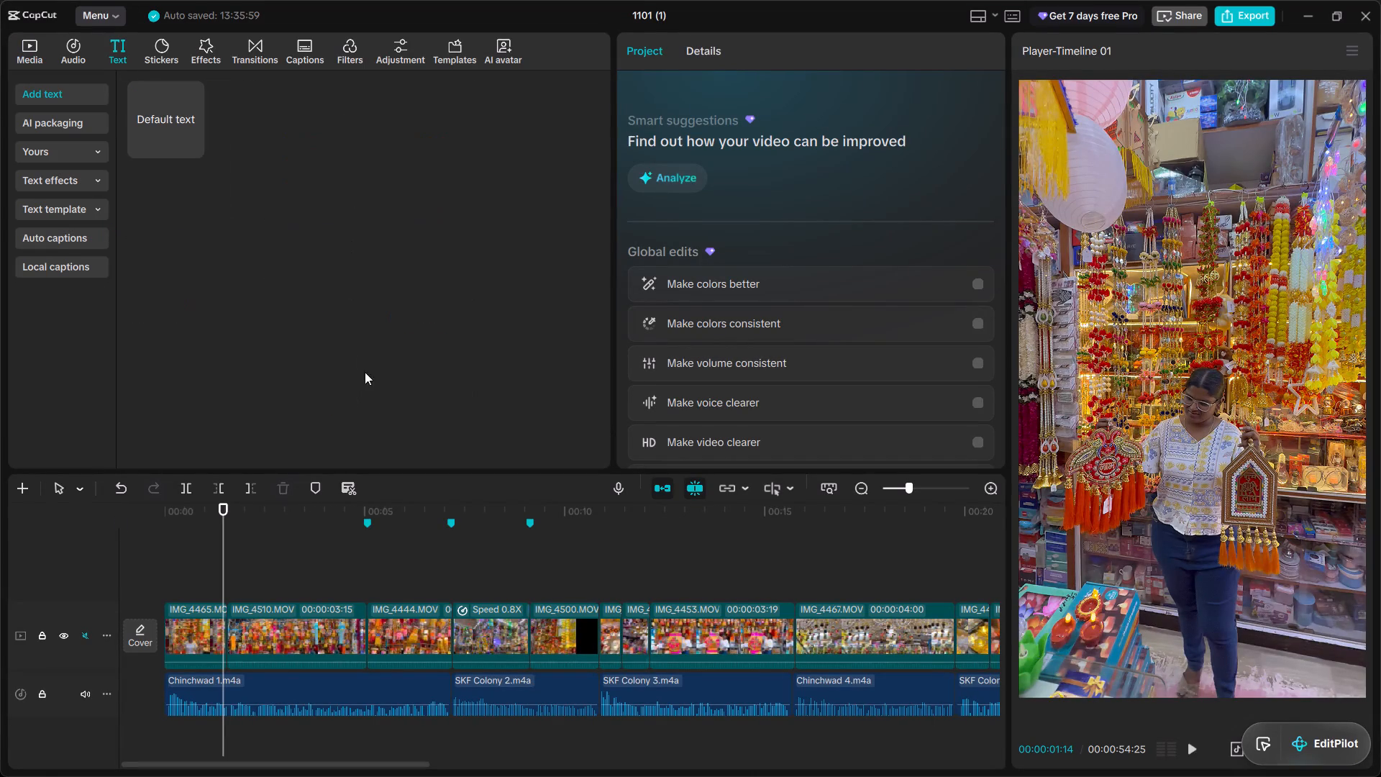
pyautogui.click(89, 206)
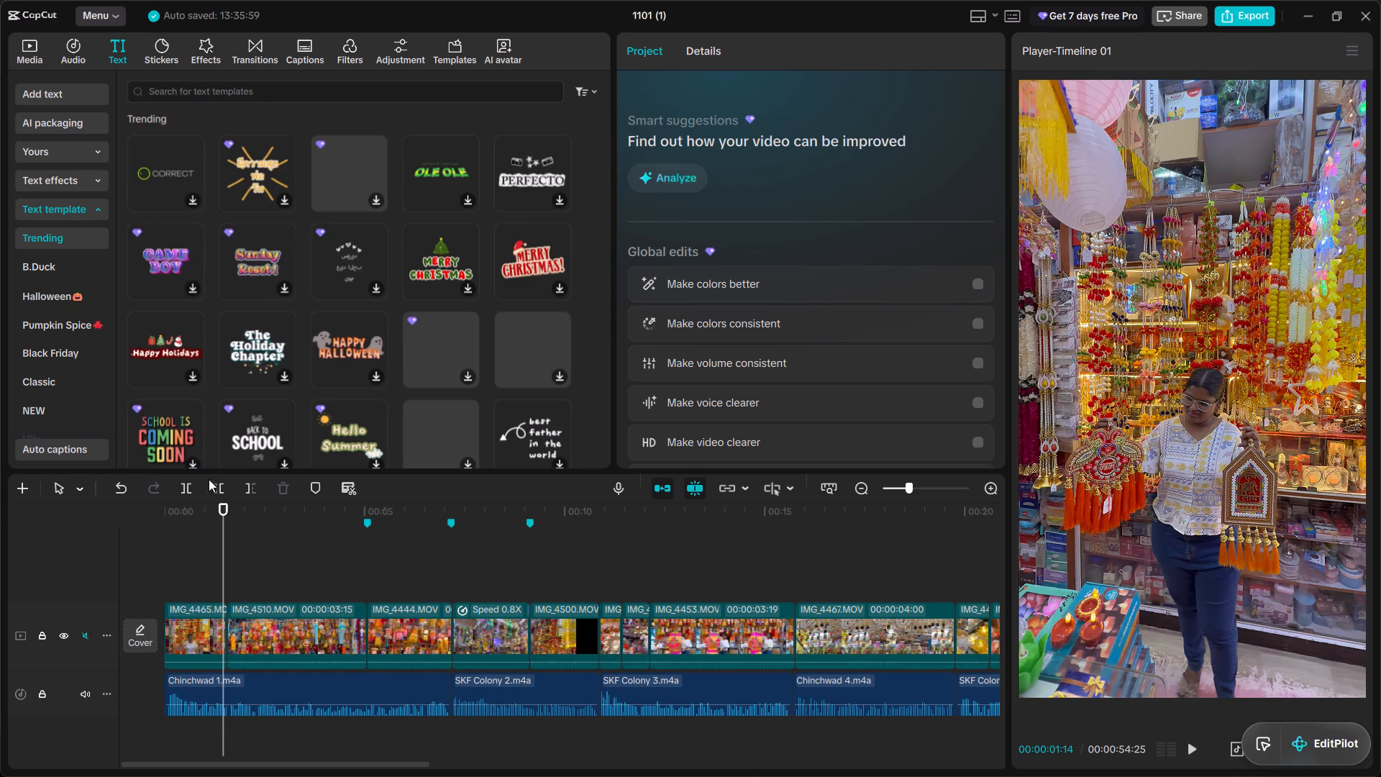
pyautogui.click(234, 101)
pyautogui.write('diwali')
pyautogui.press('Return')
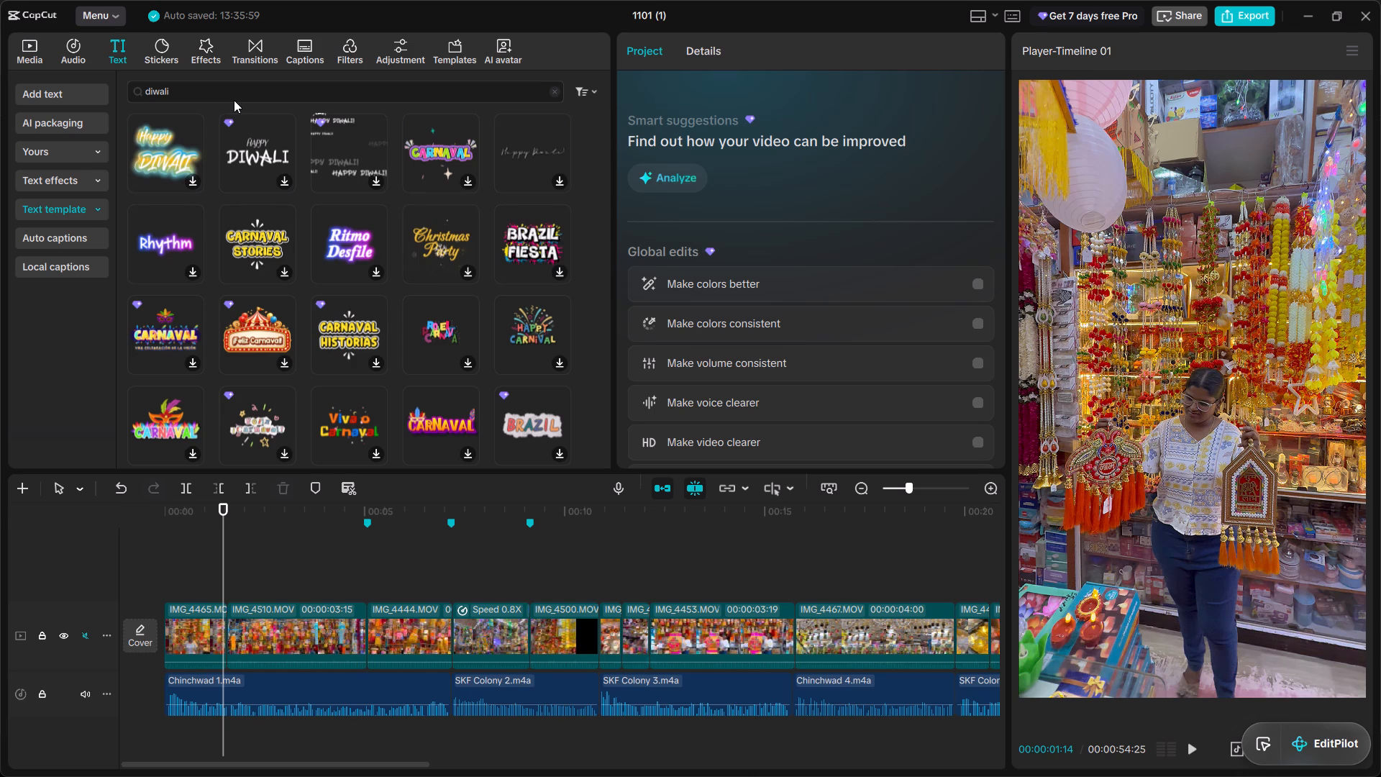
# Replay the opening from the IMG_4465.MOV clip into IMG_4510.MOV over Chinchwad 1 to judge where a title fits.
pyautogui.click(203, 551)
pyautogui.moveTo(203, 551); pyautogui.dragTo(124, 561)
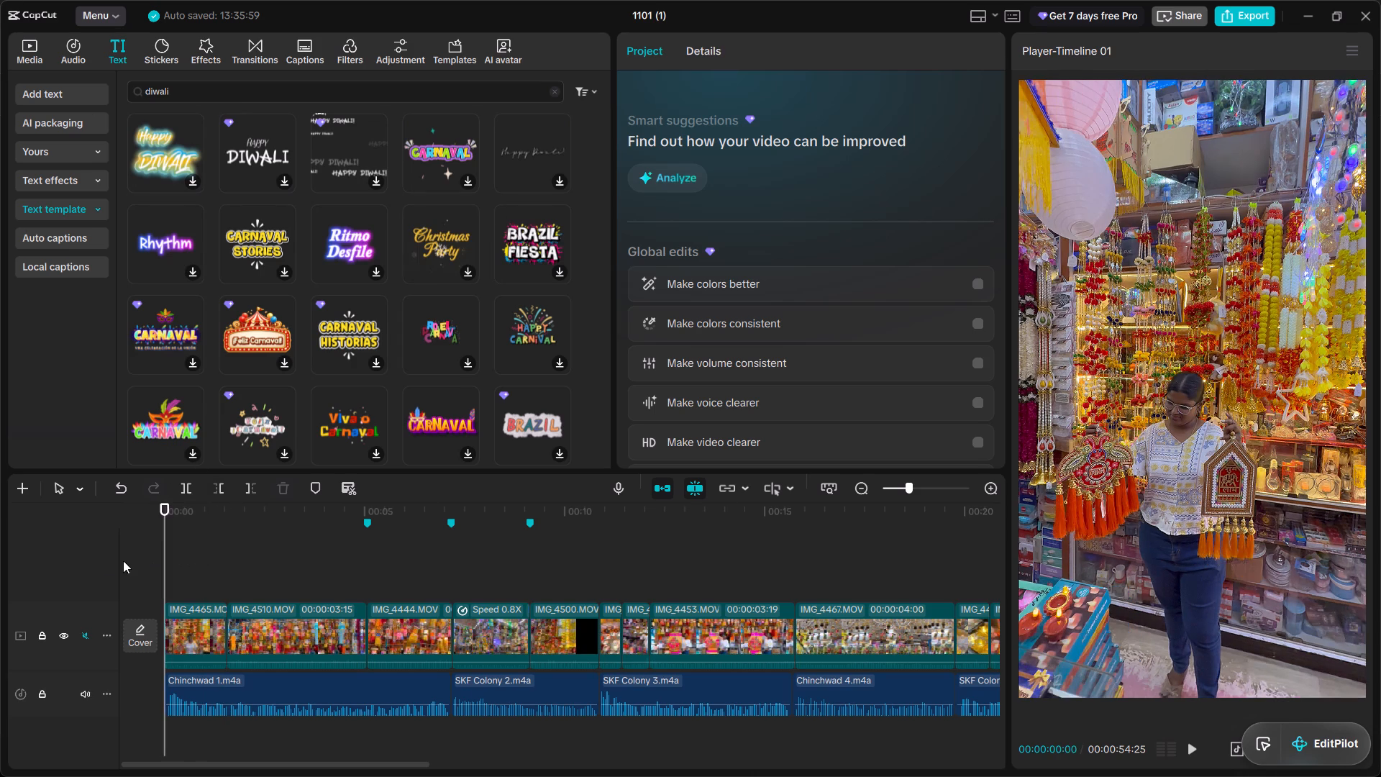
pyautogui.press('space')
pyautogui.press('space')
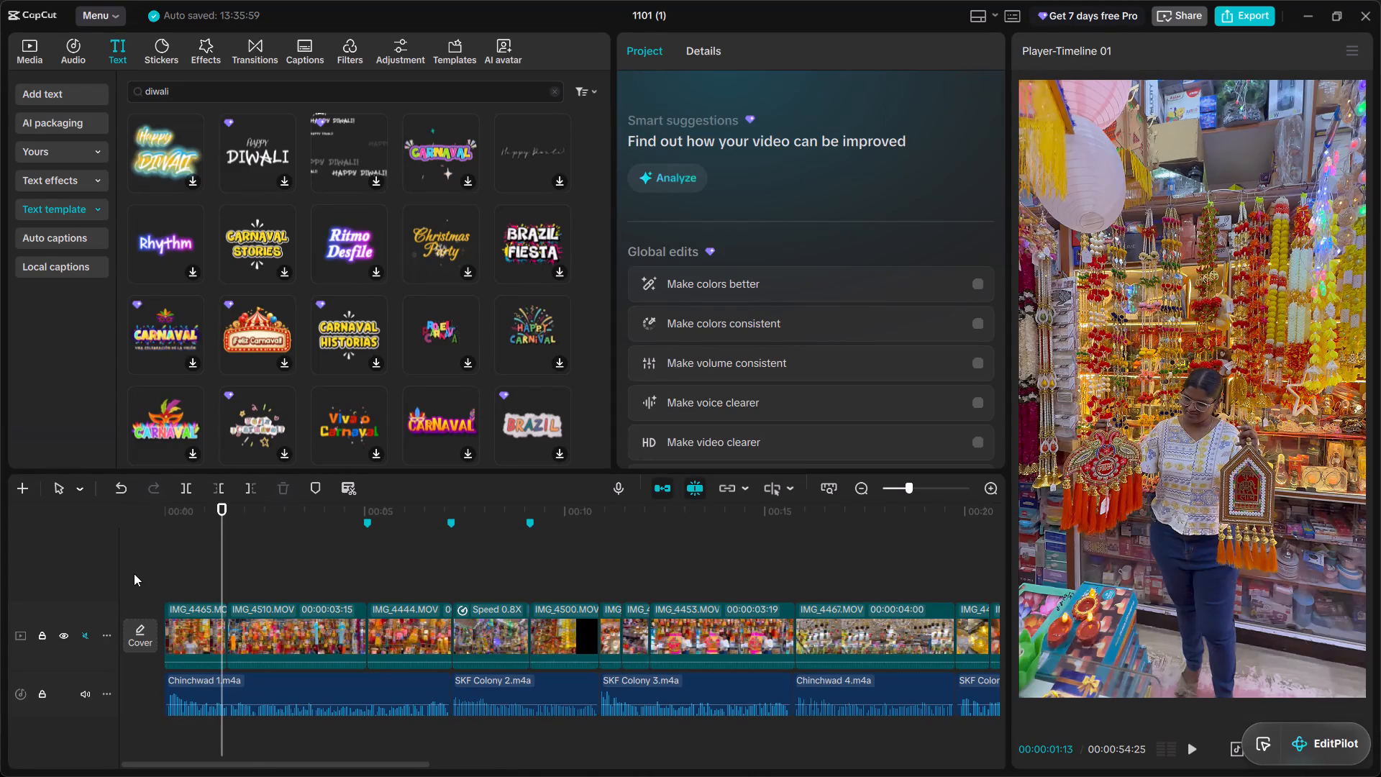
pyautogui.scroll(-2, 288, 391)
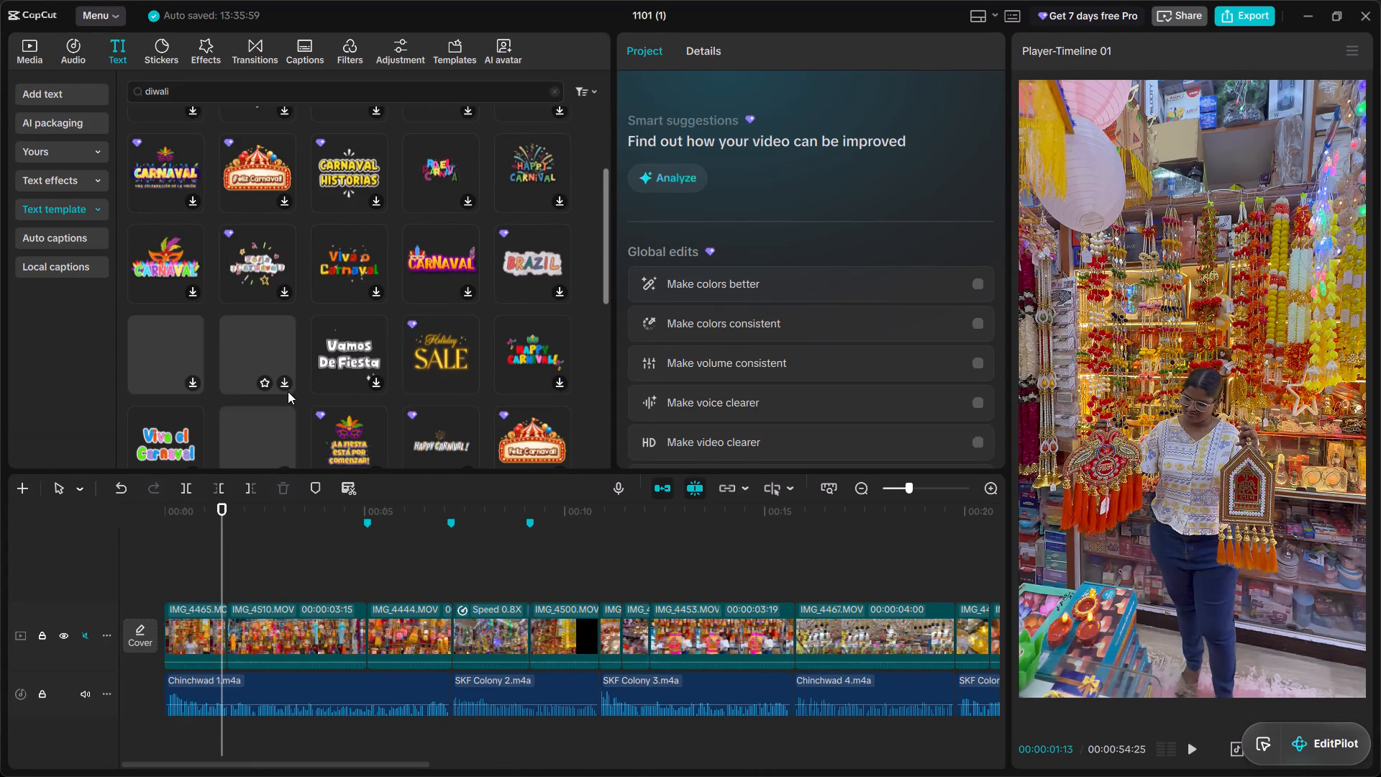
pyautogui.click(183, 549)
pyautogui.moveTo(183, 549); pyautogui.dragTo(134, 548)
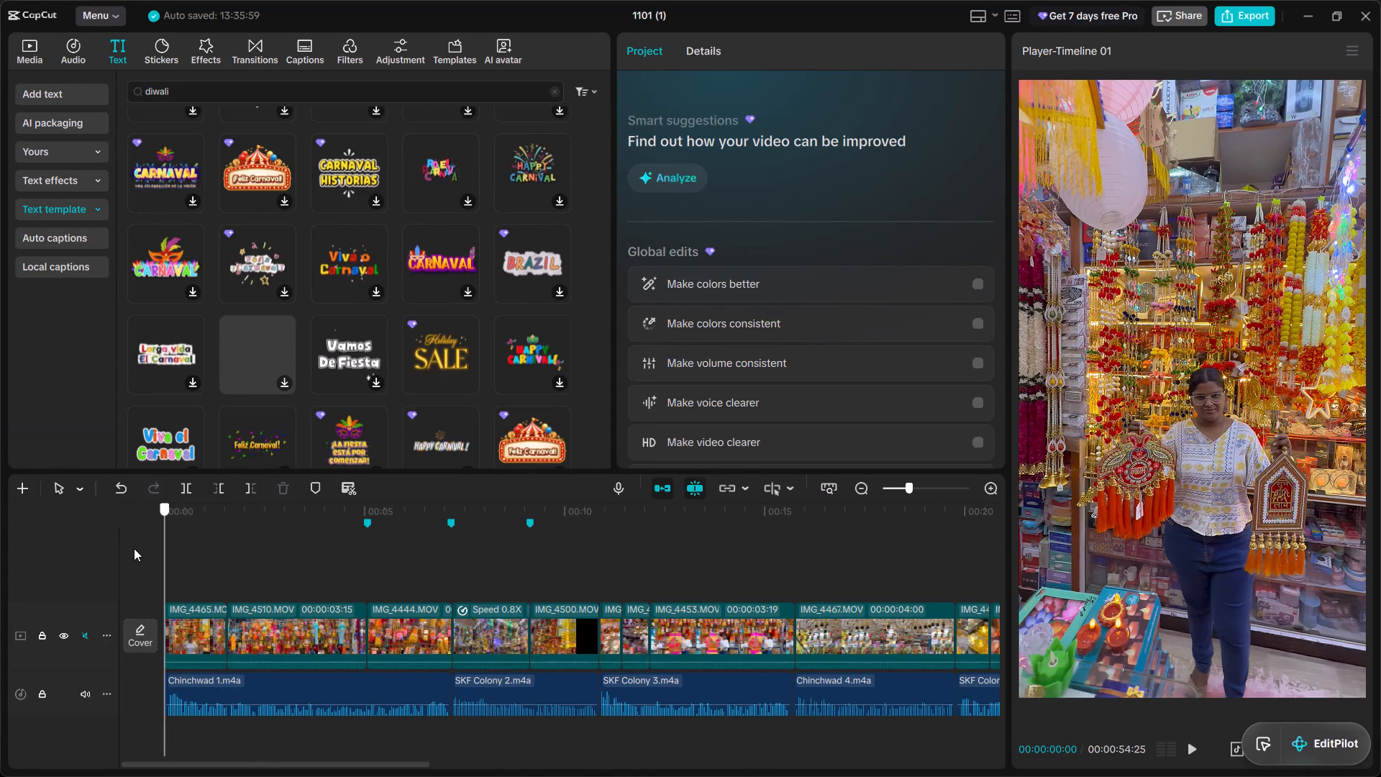
pyautogui.moveTo(134, 548); pyautogui.dragTo(133, 548)
pyautogui.press('space')
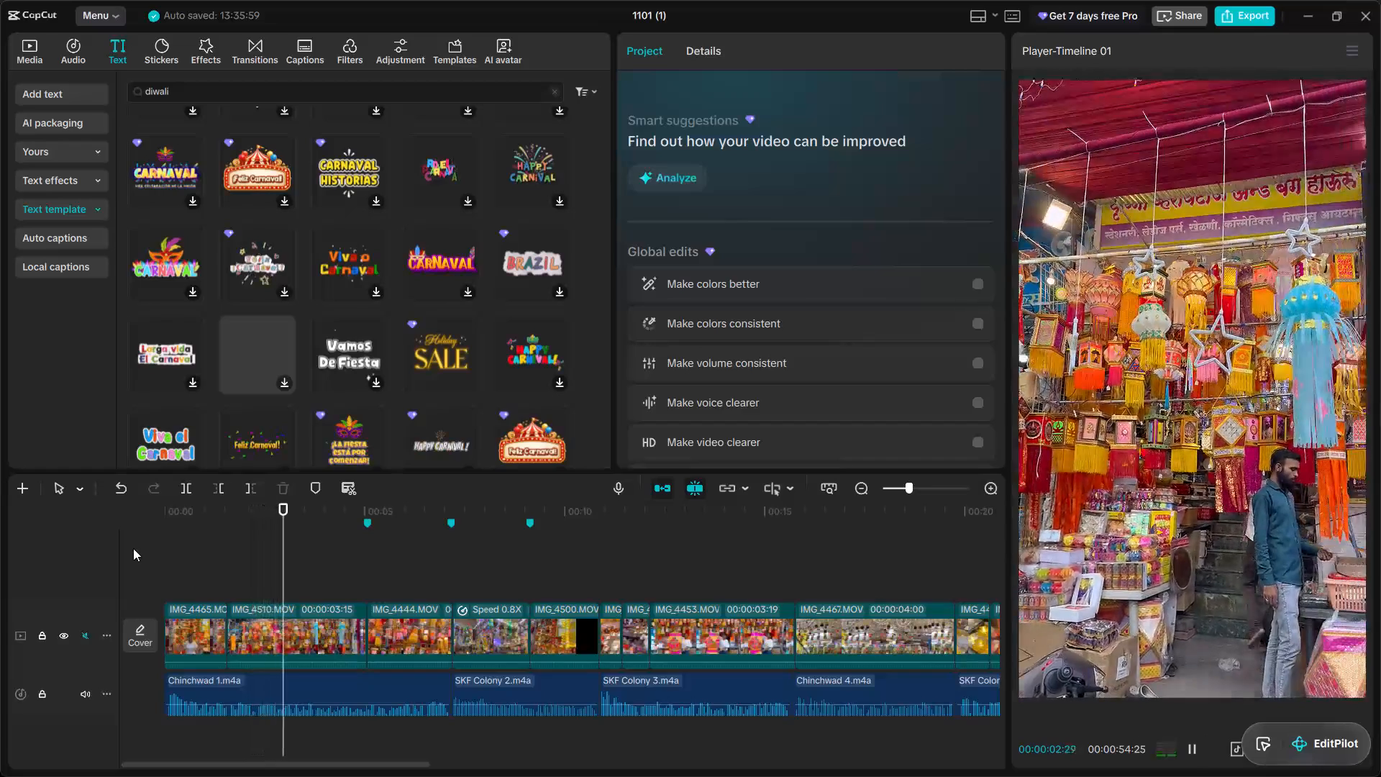
pyautogui.press('space')
pyautogui.doubleClick(166, 560)
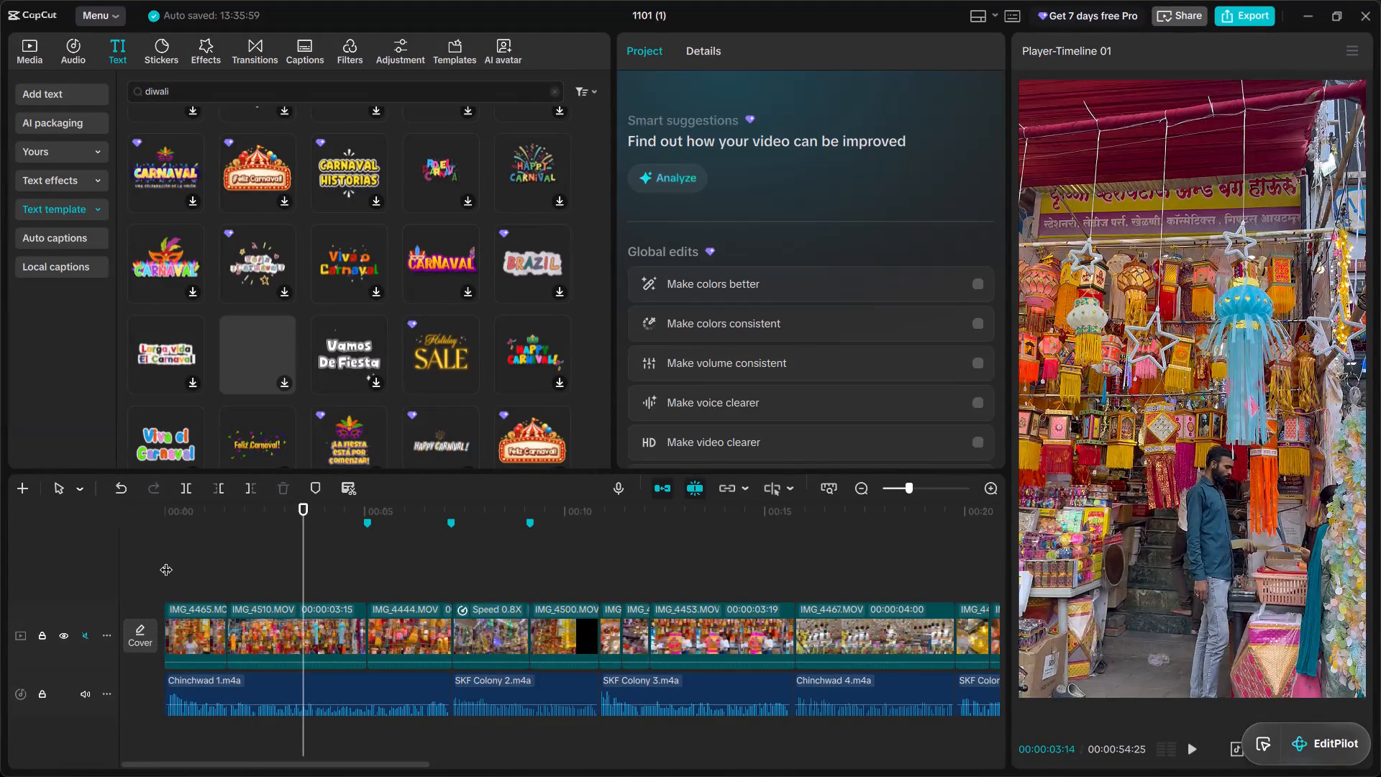
pyautogui.press('space')
pyautogui.press('space')
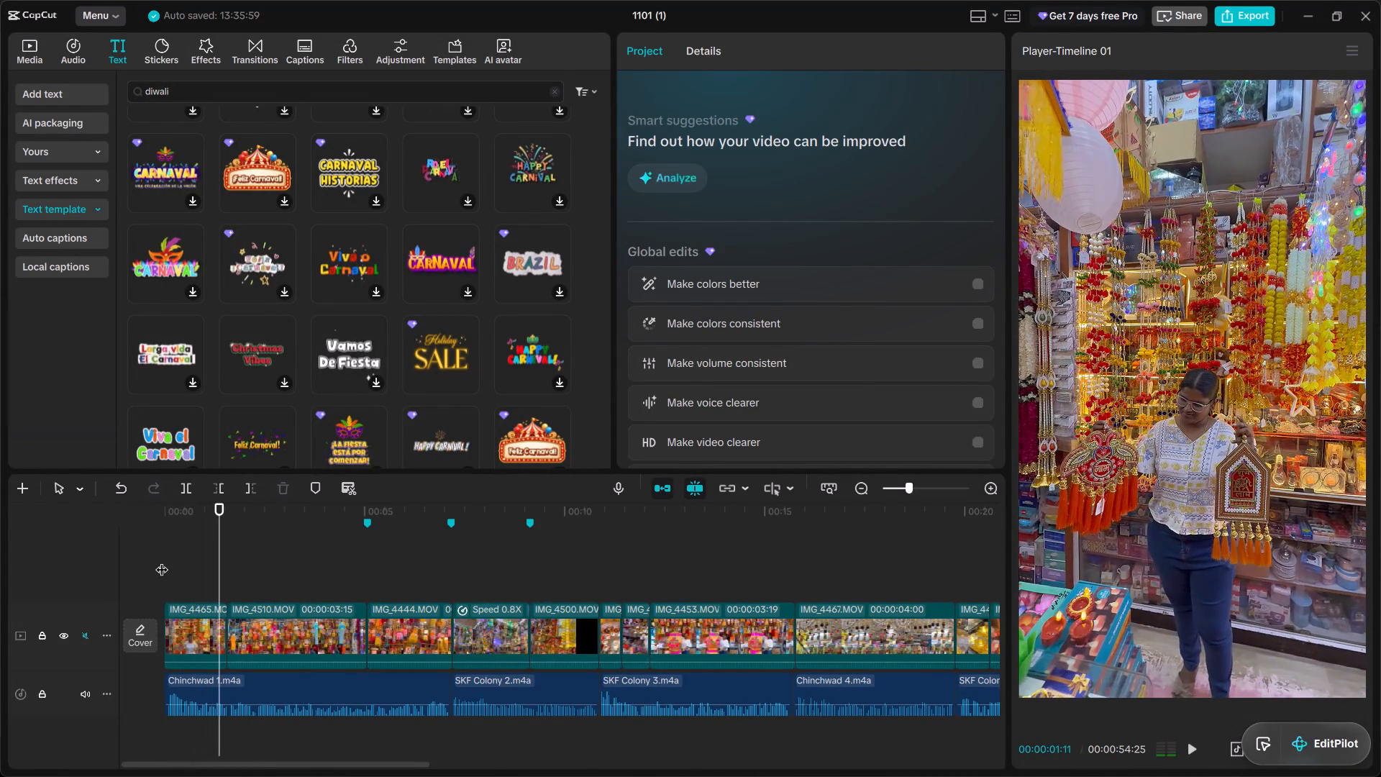
# Review the opening again from 00:00:00:00 through IMG_4510.MOV into IMG_4444.MOV, then recheck the IMG_4465.MOV clip.
pyautogui.click(179, 571)
pyautogui.moveTo(179, 571); pyautogui.dragTo(153, 571)
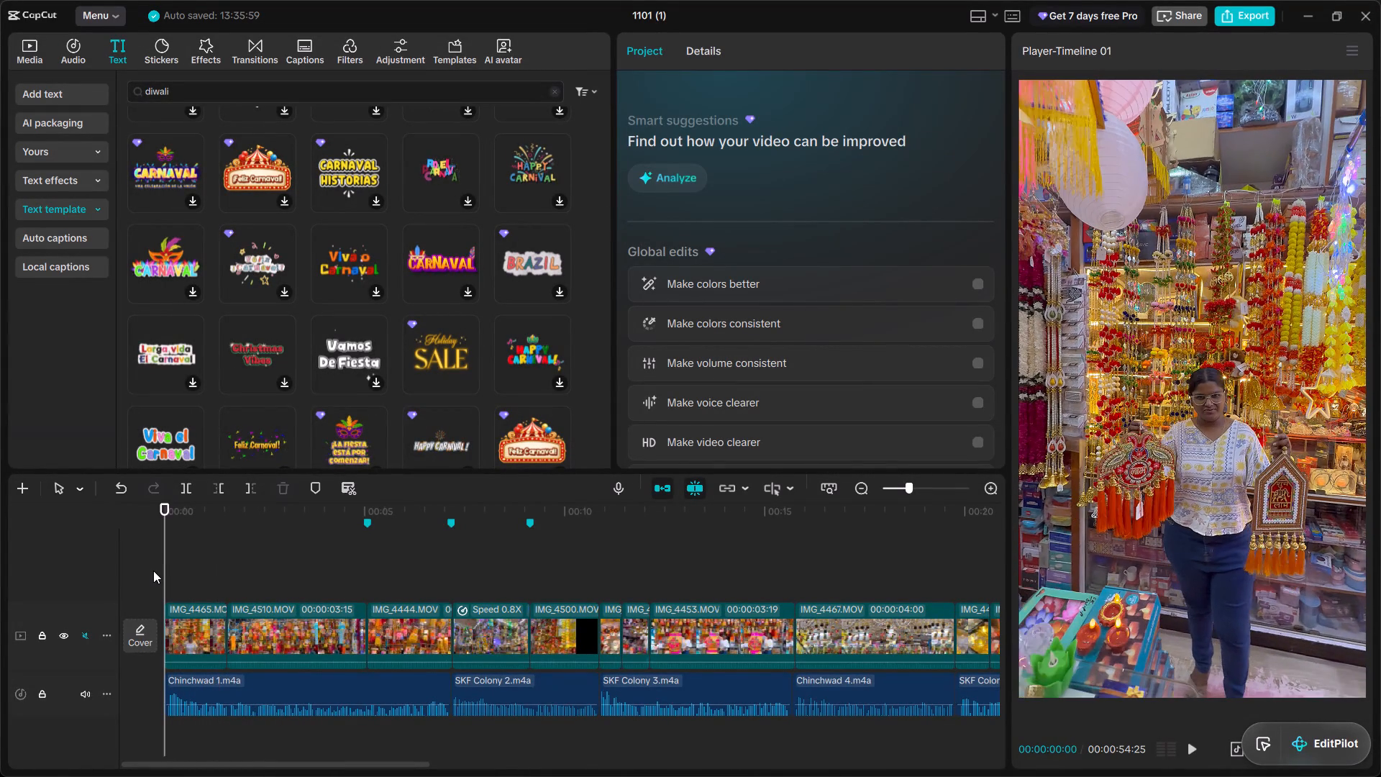
pyautogui.press('space')
pyautogui.press('space')
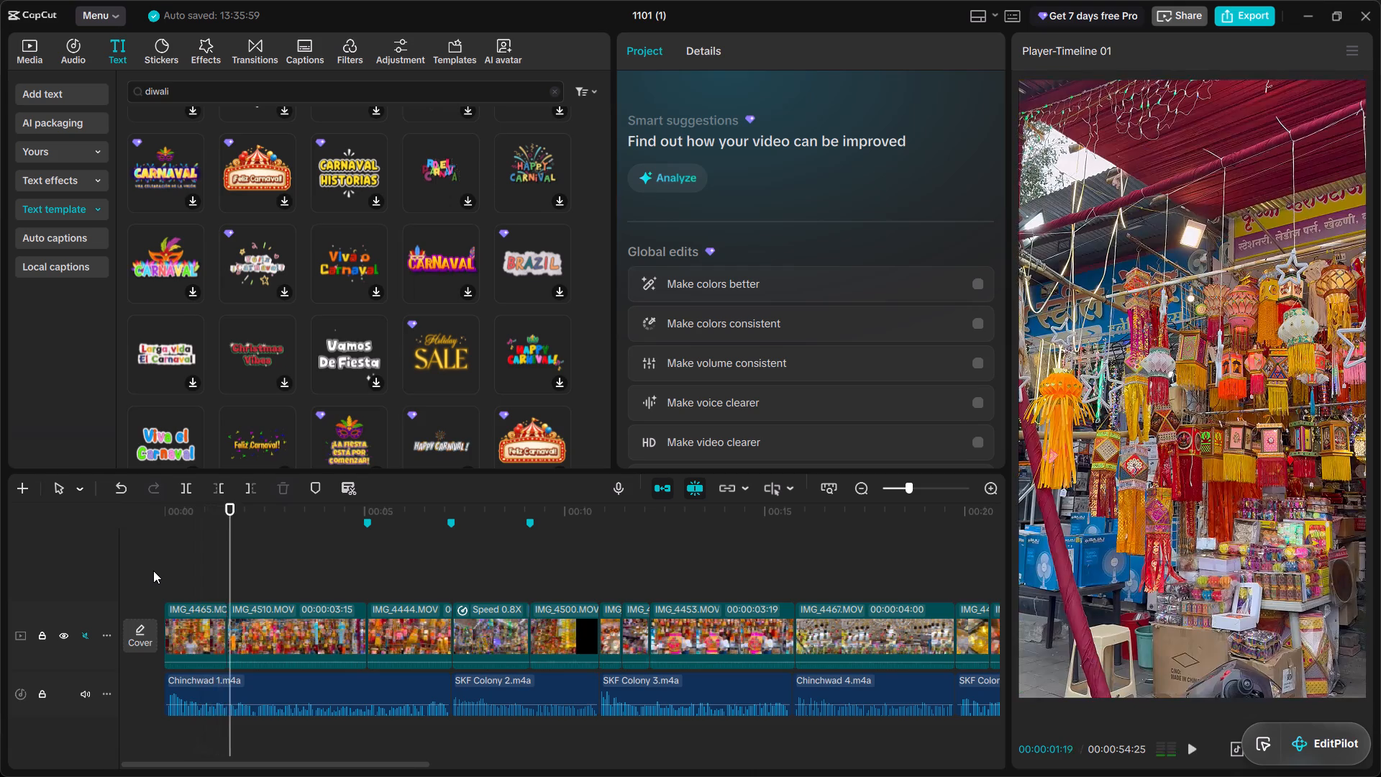
pyautogui.press('space')
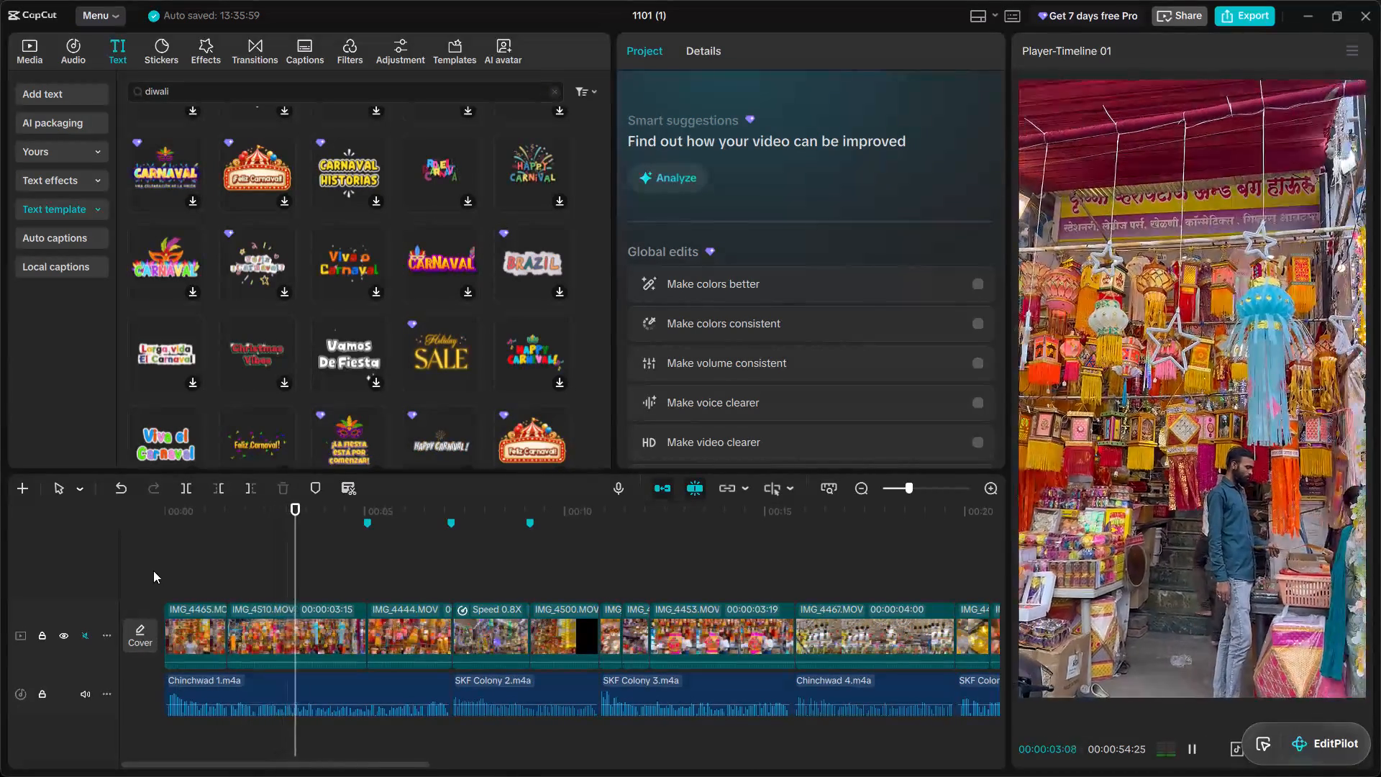
pyautogui.press('space')
pyautogui.press('space')
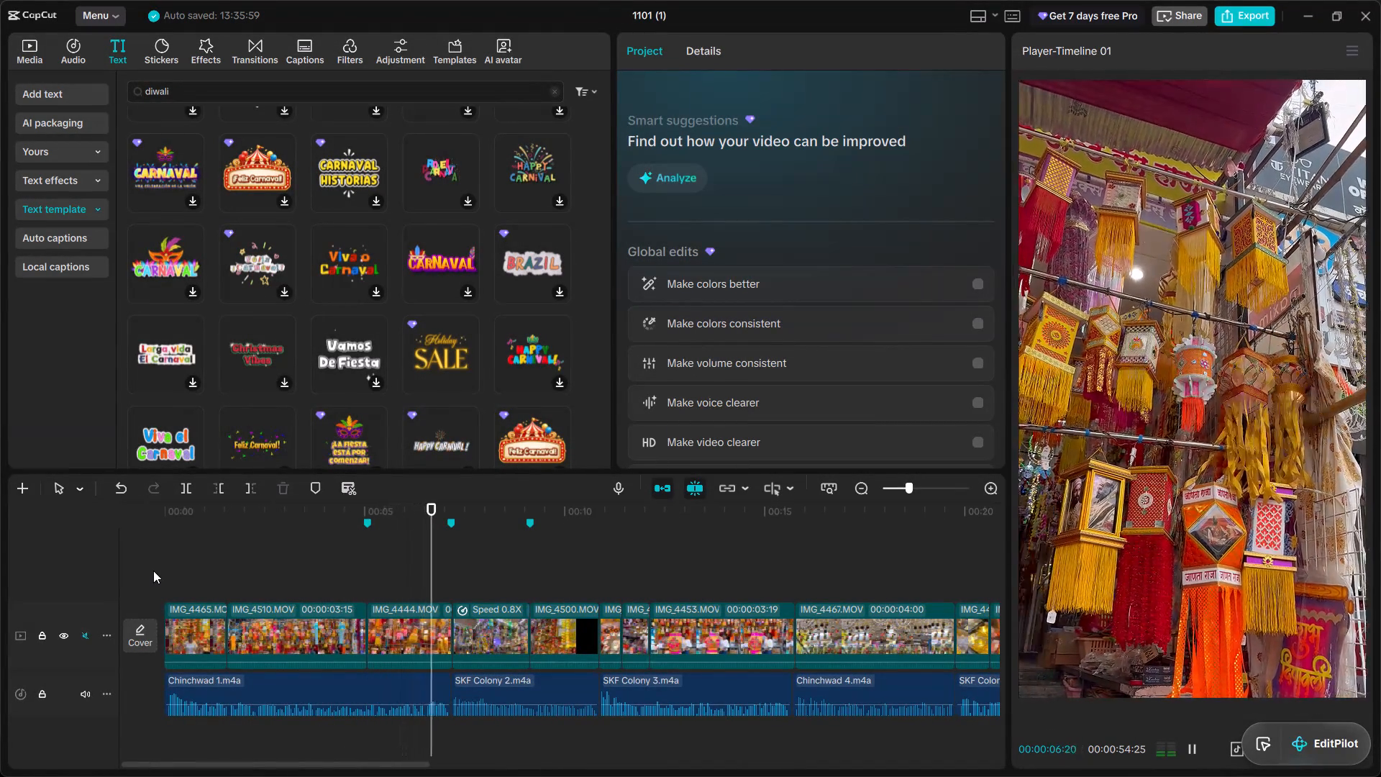
pyautogui.press('space')
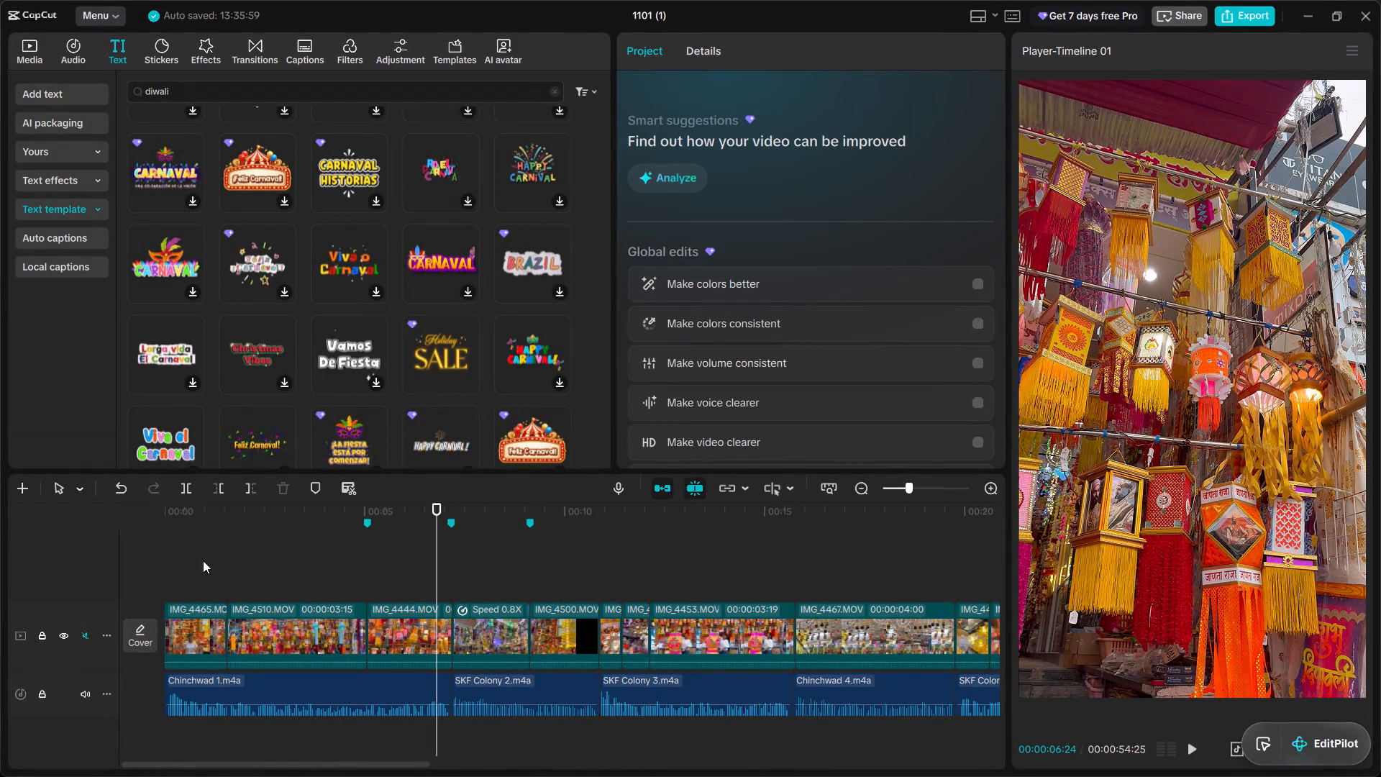
pyautogui.click(203, 560)
pyautogui.moveTo(203, 560); pyautogui.dragTo(165, 560)
pyautogui.press('space')
pyautogui.press('space')
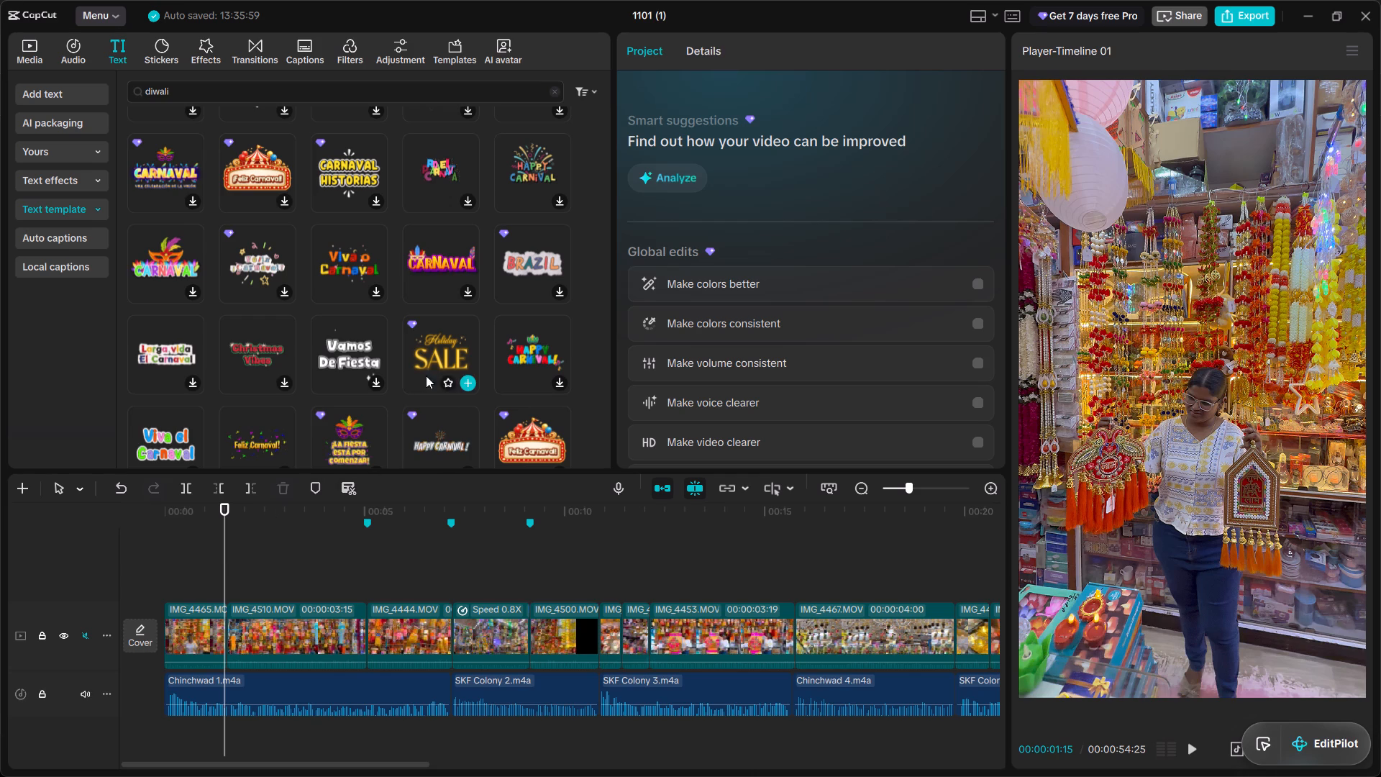
# Browse the "diwali" text template results for a festive title style that suits the opening clip.
pyautogui.scroll(-2, 432, 338)
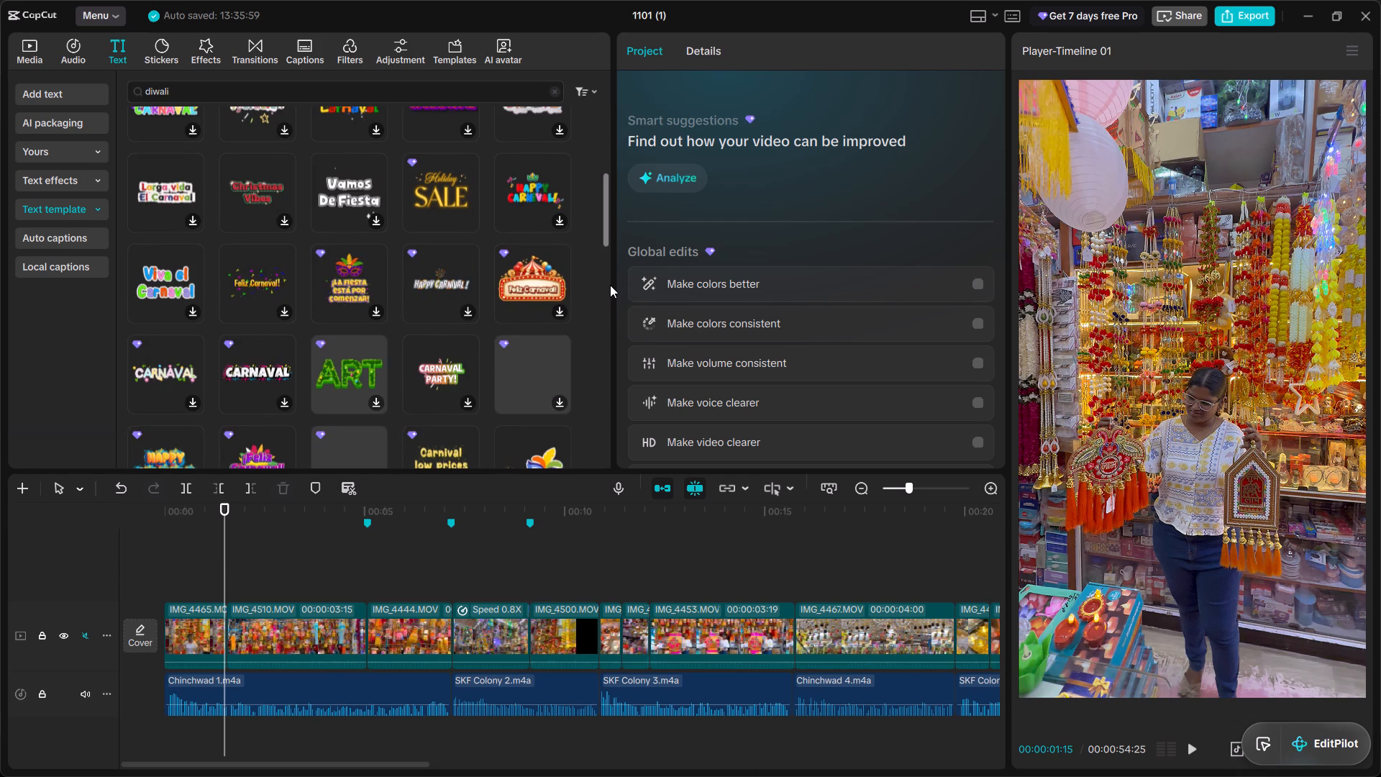
pyautogui.scroll(-1, 610, 285)
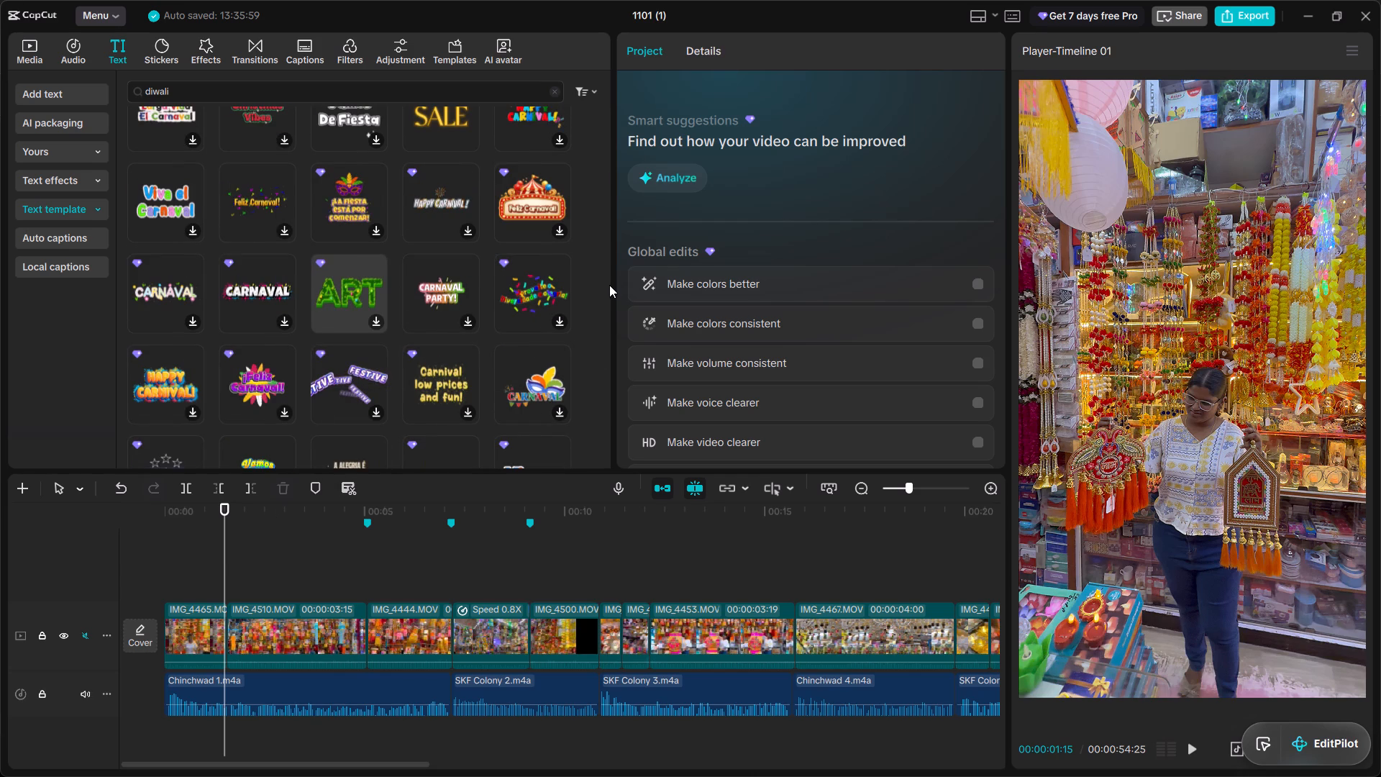
pyautogui.scroll(-1, 609, 285)
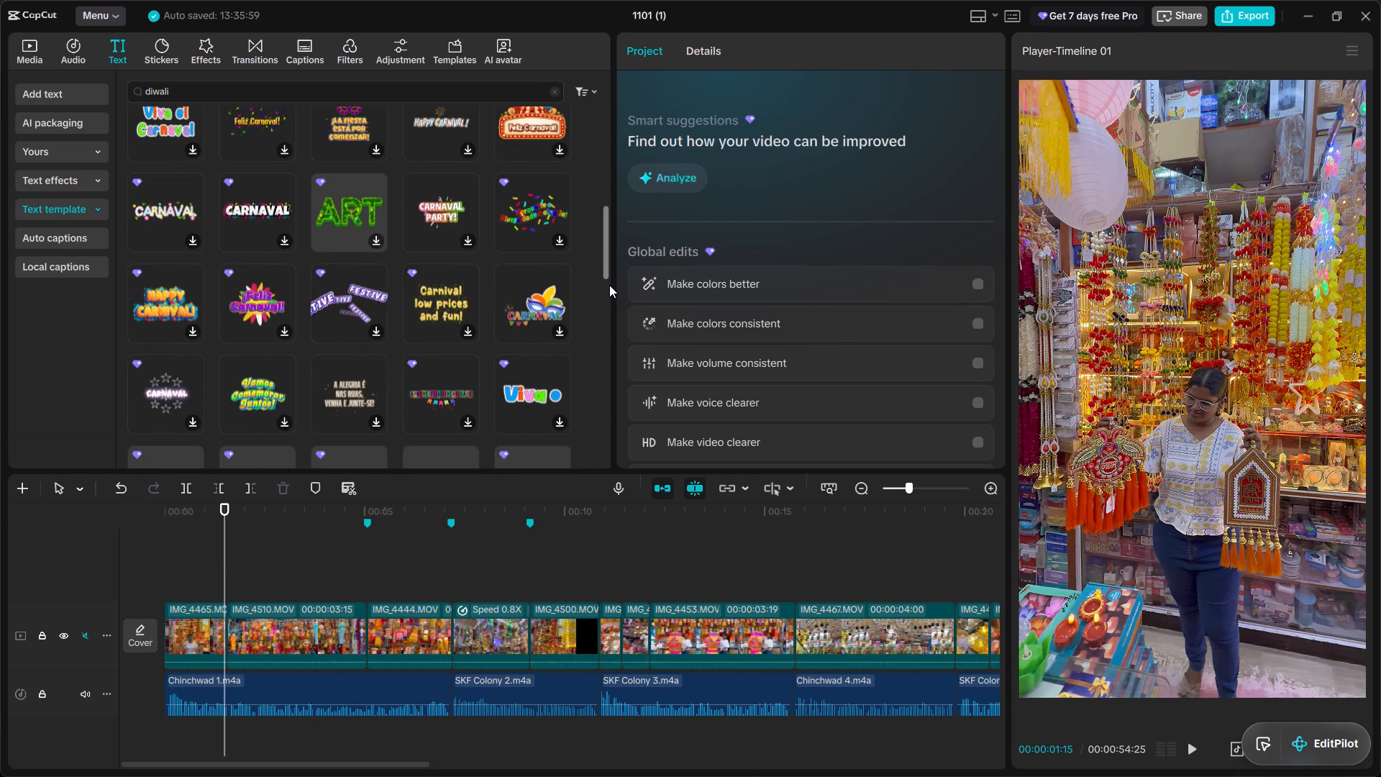
pyautogui.scroll(-1, 609, 285)
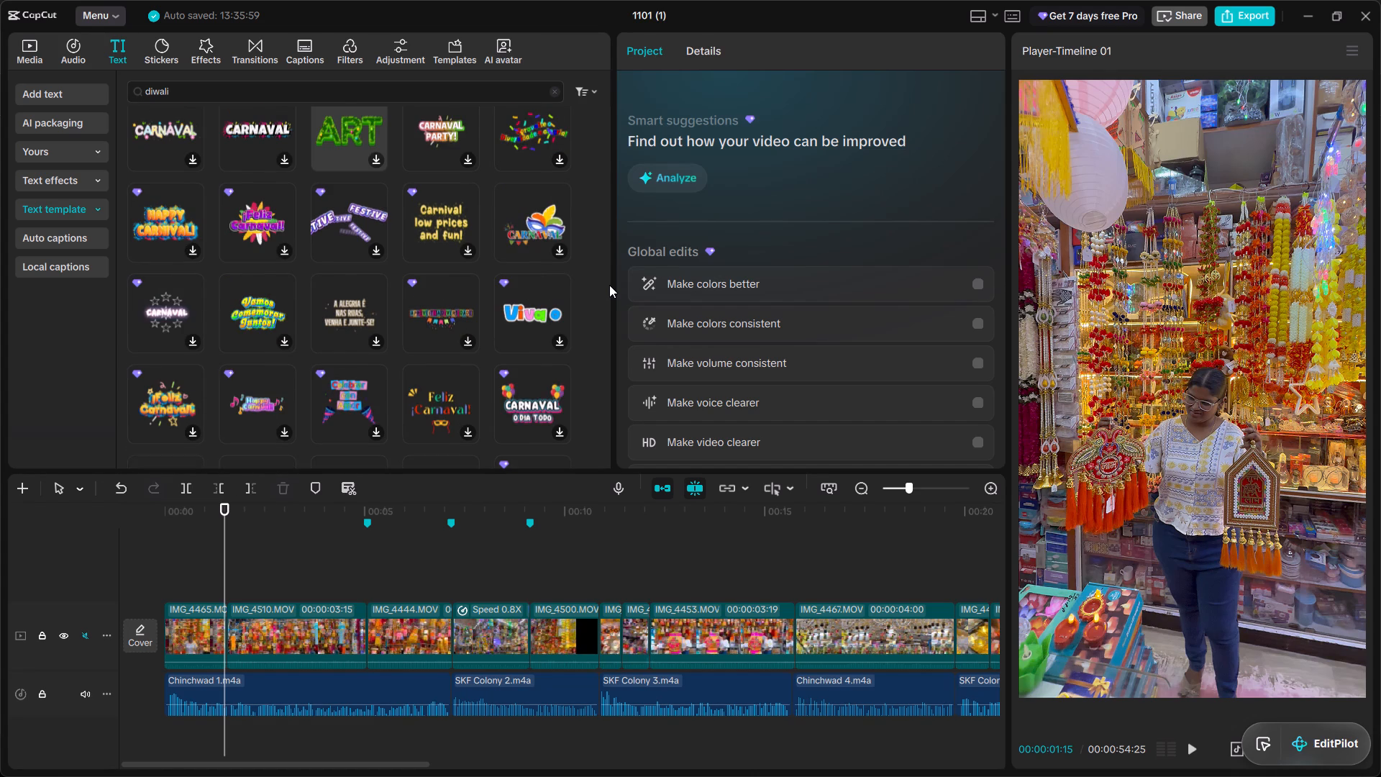
pyautogui.scroll(-2, 609, 285)
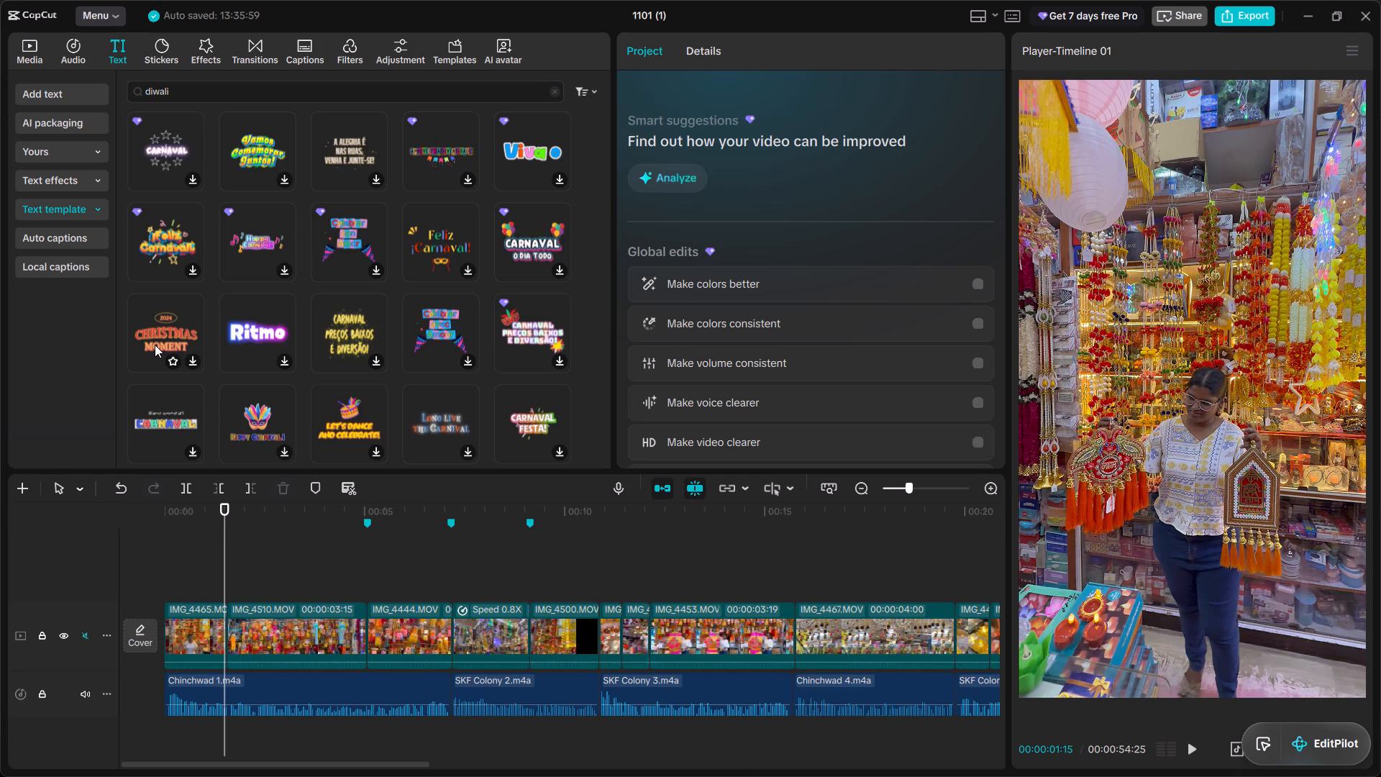
pyautogui.scroll(-1, 155, 345)
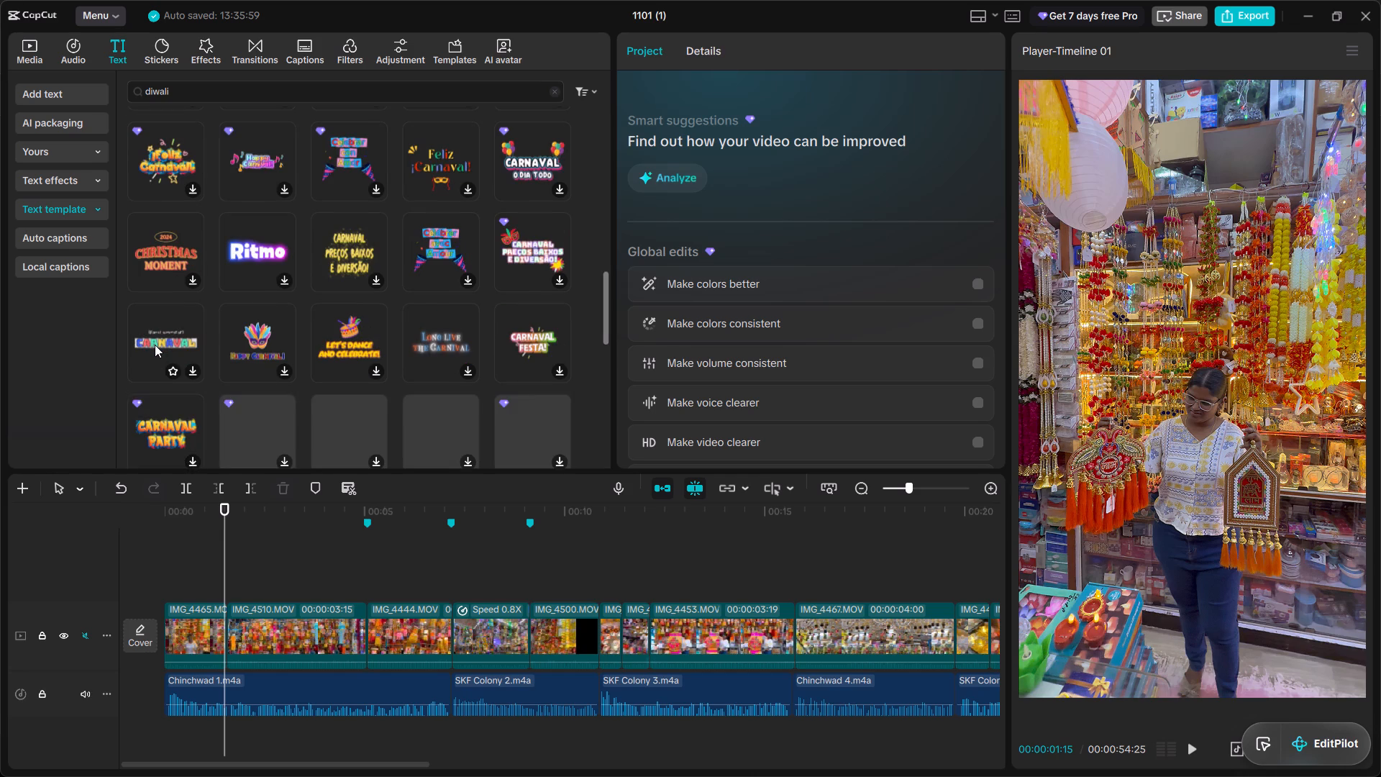
pyautogui.scroll(-1, 155, 345)
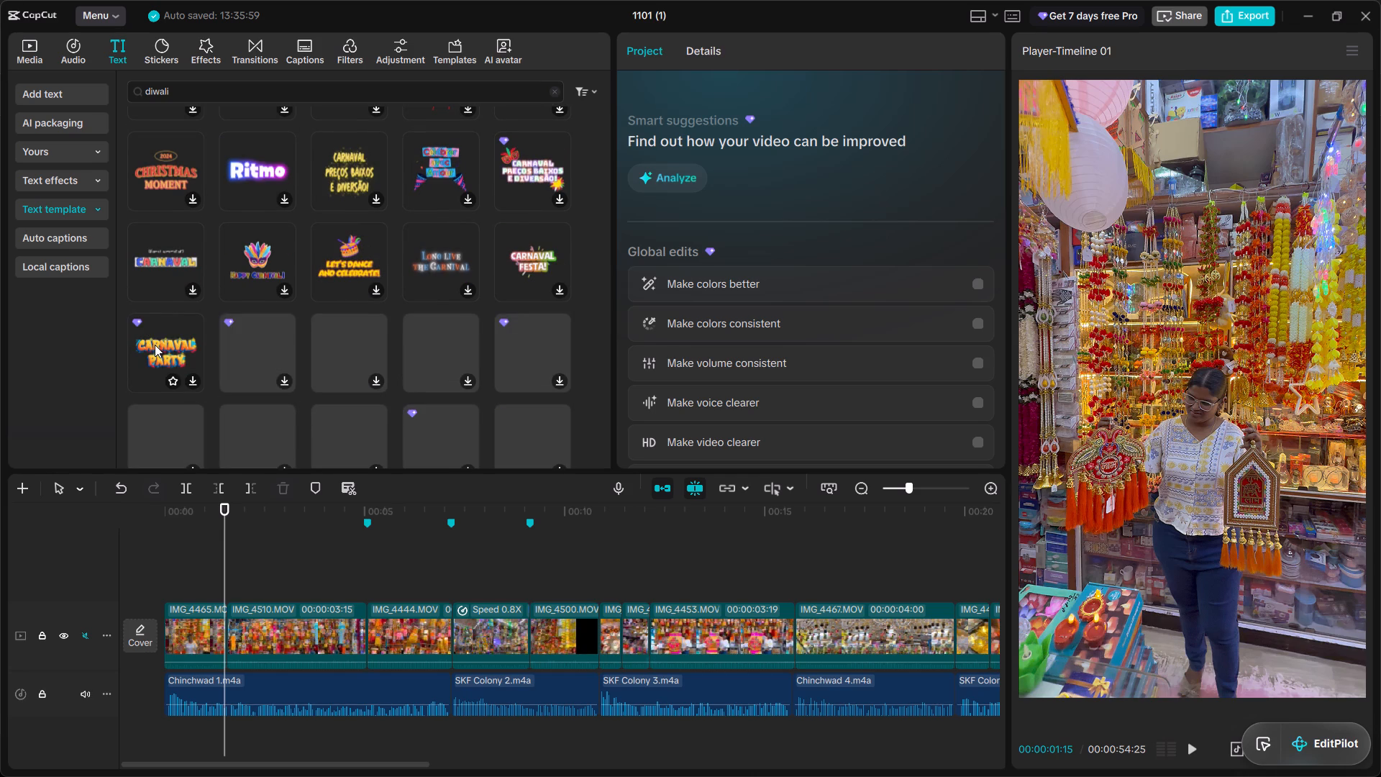
pyautogui.scroll(5, 155, 345)
pyautogui.scroll(3, 270, 330)
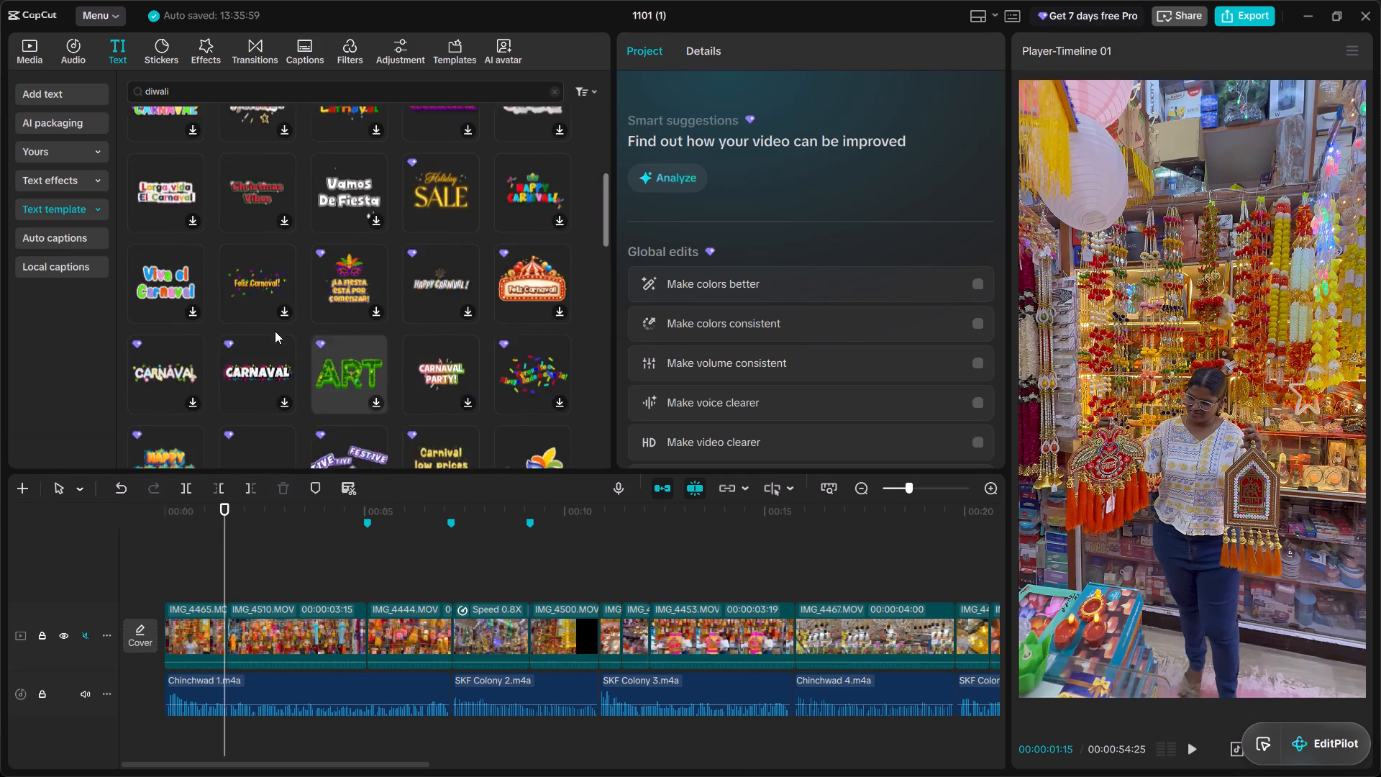
pyautogui.scroll(5, 275, 331)
pyautogui.scroll(-2, 453, 256)
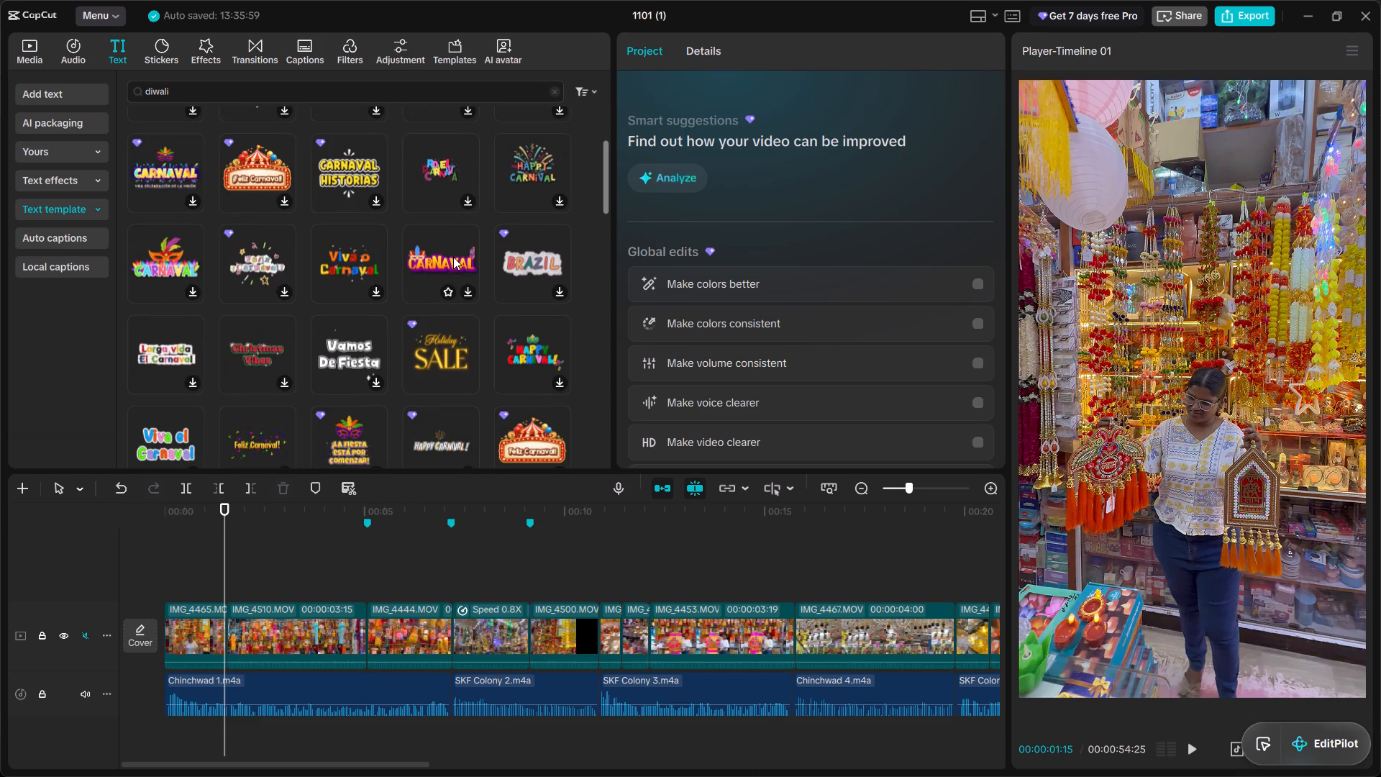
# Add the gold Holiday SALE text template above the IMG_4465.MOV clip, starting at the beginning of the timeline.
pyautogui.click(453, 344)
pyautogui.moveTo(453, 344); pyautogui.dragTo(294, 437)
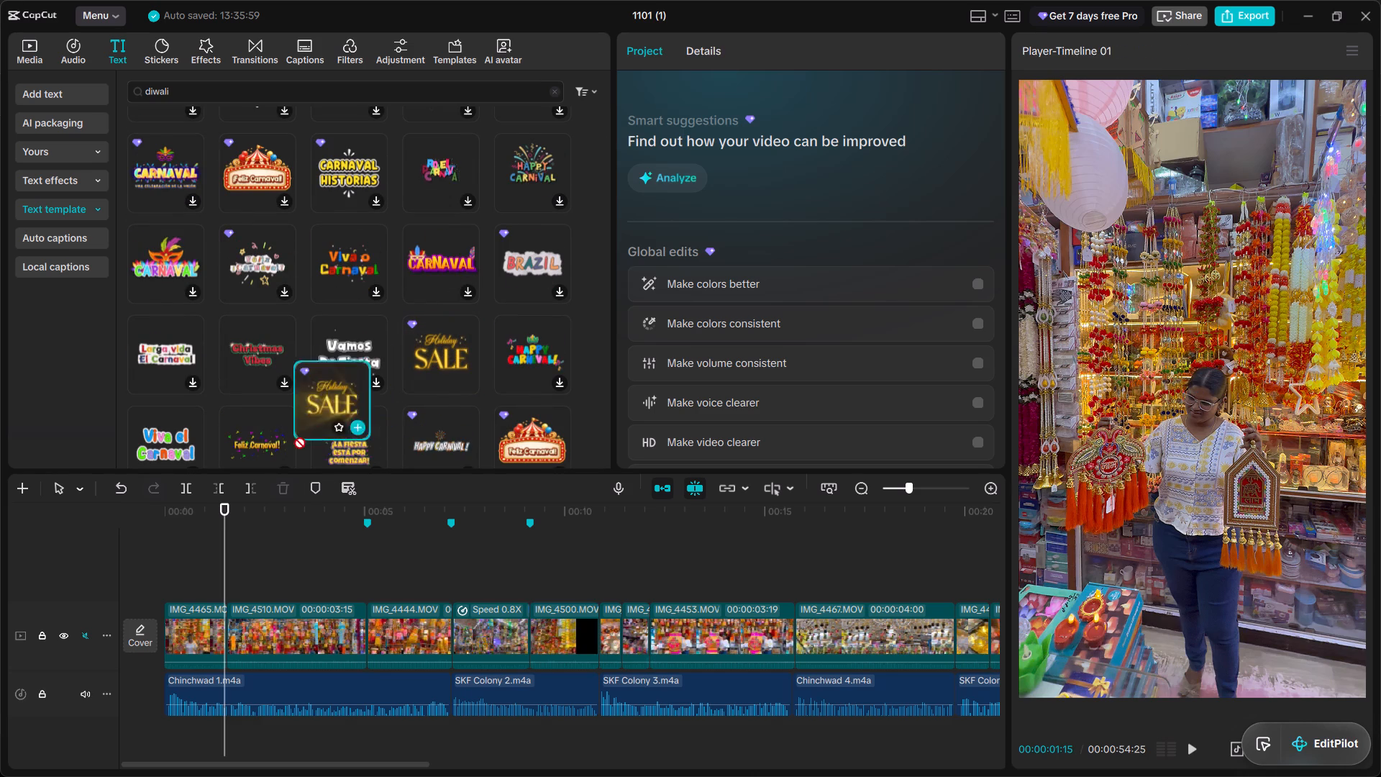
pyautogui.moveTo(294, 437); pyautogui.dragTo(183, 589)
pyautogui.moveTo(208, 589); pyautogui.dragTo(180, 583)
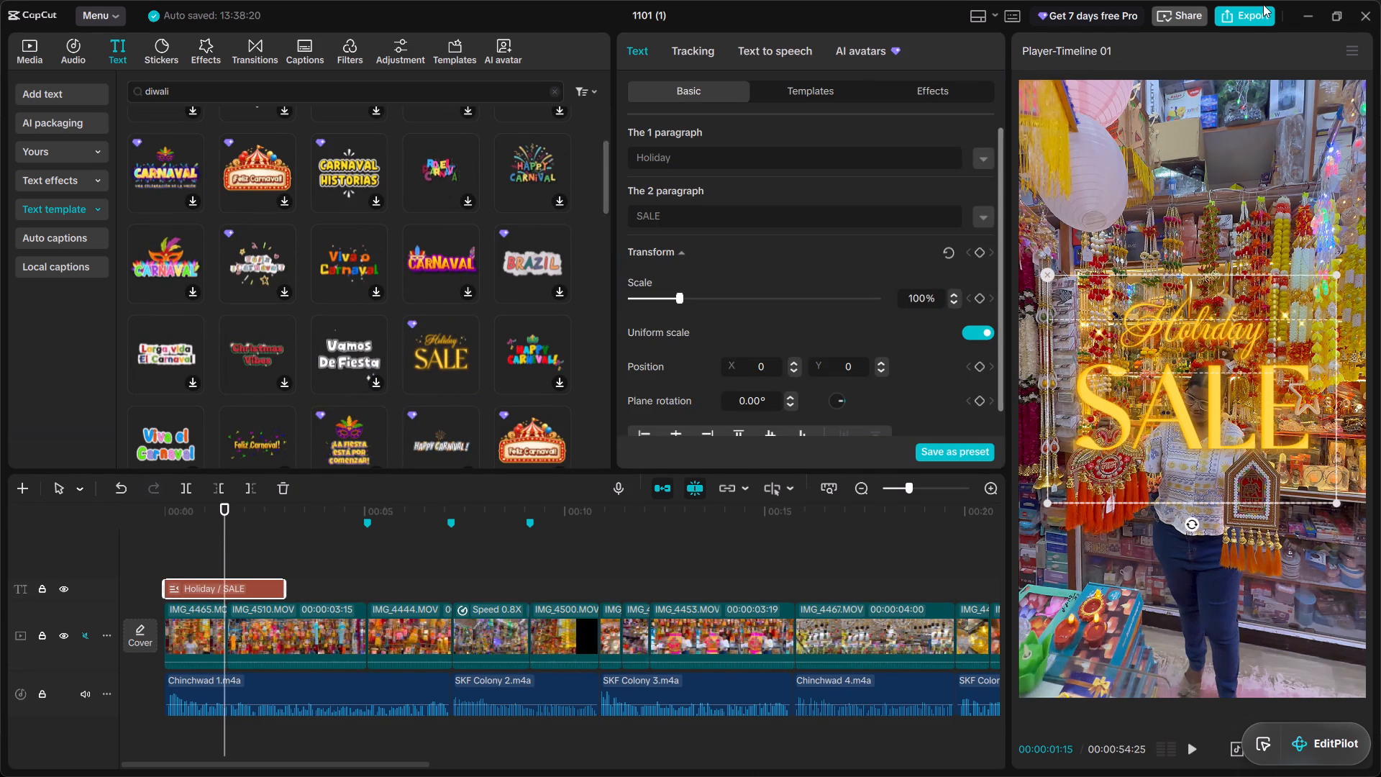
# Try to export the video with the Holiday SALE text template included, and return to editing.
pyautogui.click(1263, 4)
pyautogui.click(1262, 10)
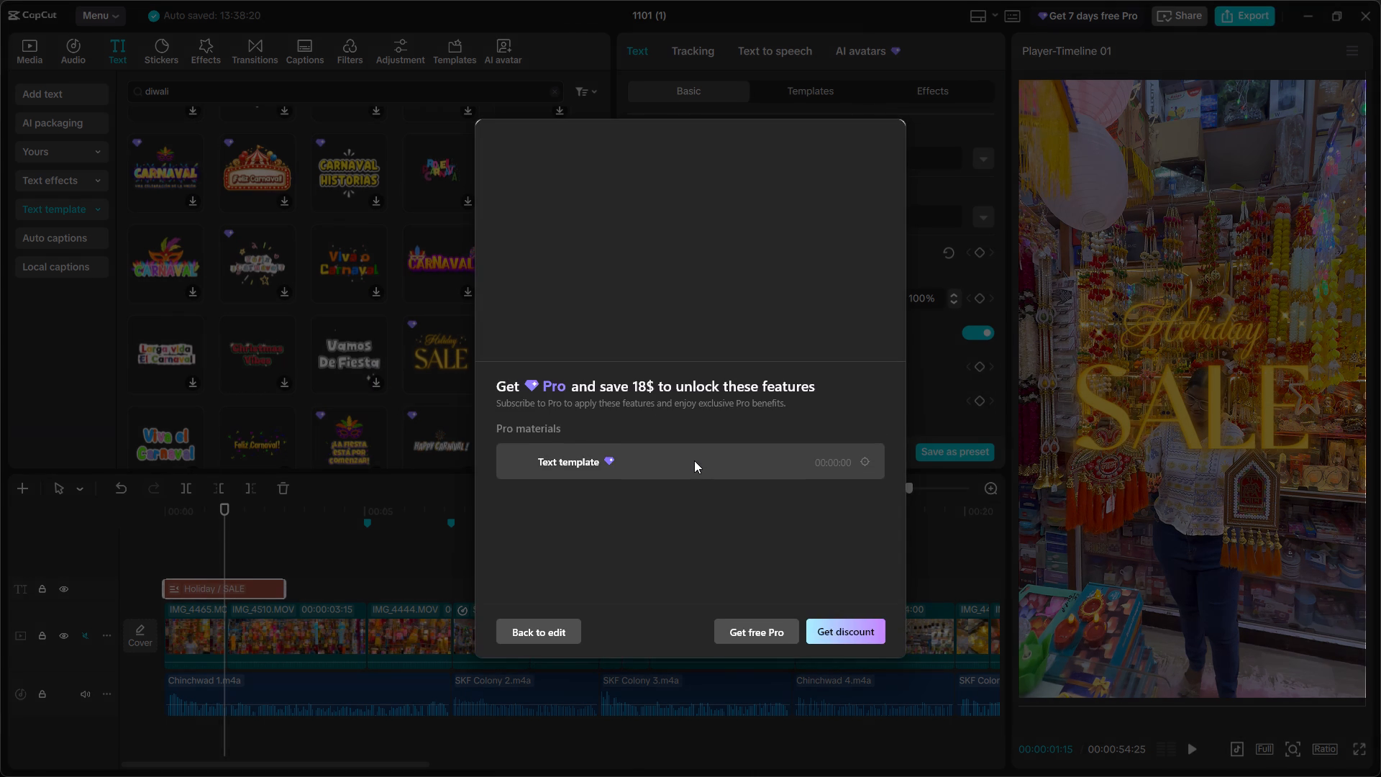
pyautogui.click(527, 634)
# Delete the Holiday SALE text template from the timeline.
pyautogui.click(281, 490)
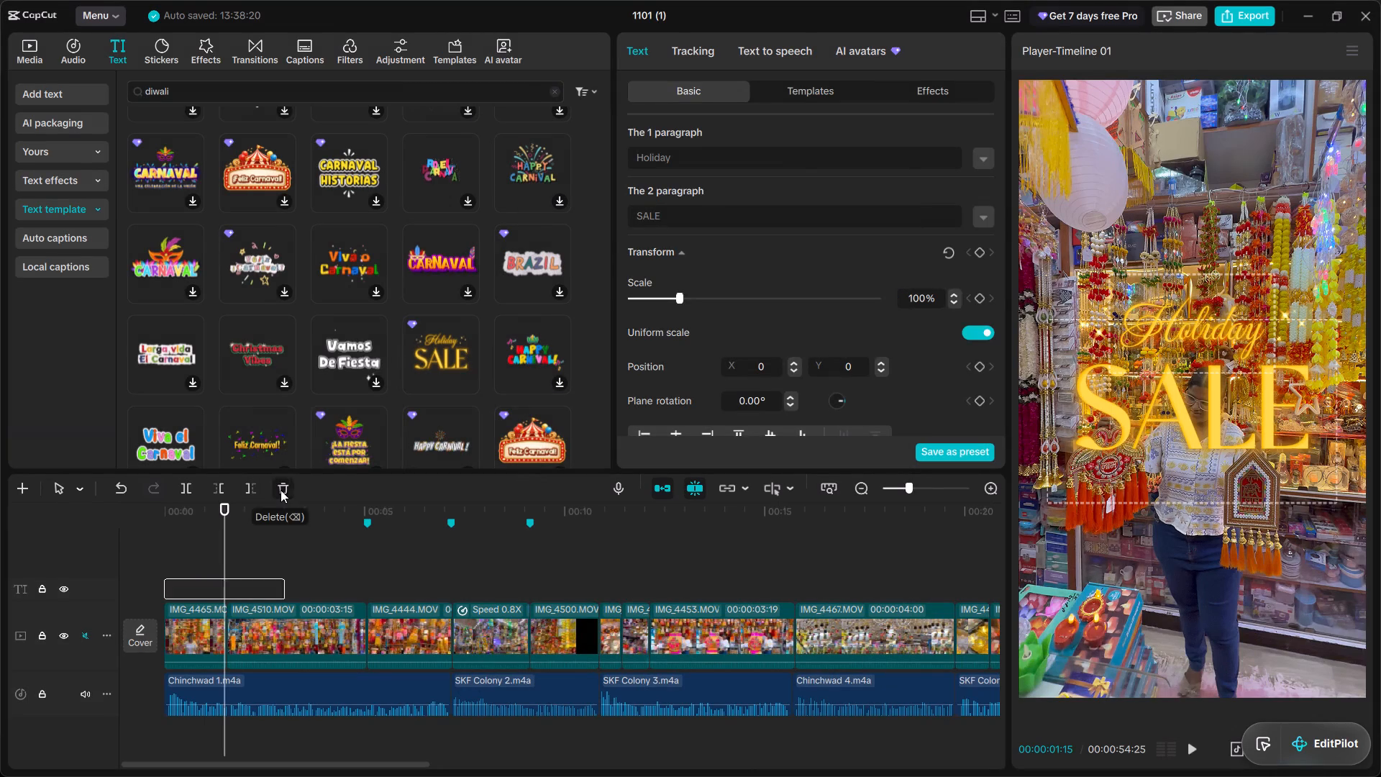
# Browse the text template categories from B.Duck through Title for a style that suits the opening clip.
pyautogui.click(64, 207)
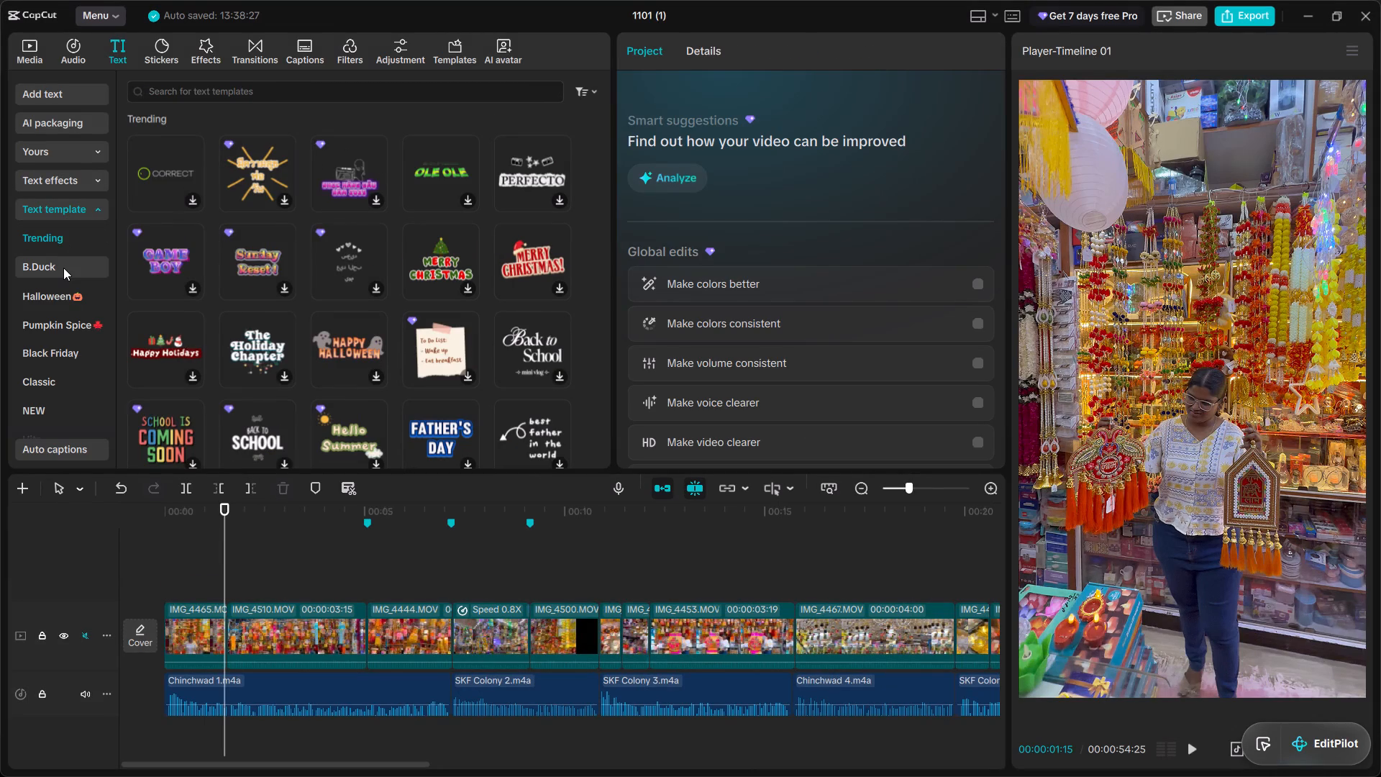
pyautogui.click(63, 268)
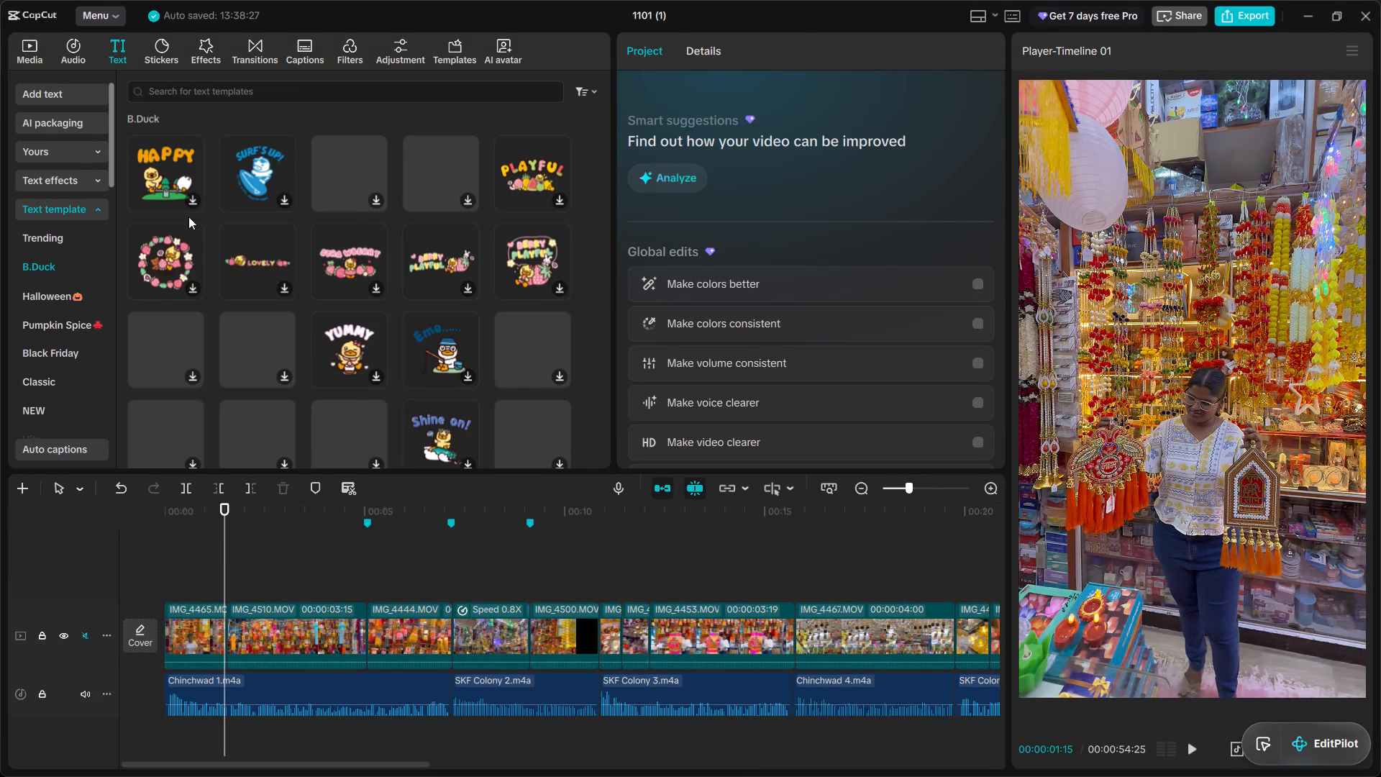
pyautogui.scroll(-1, 243, 280)
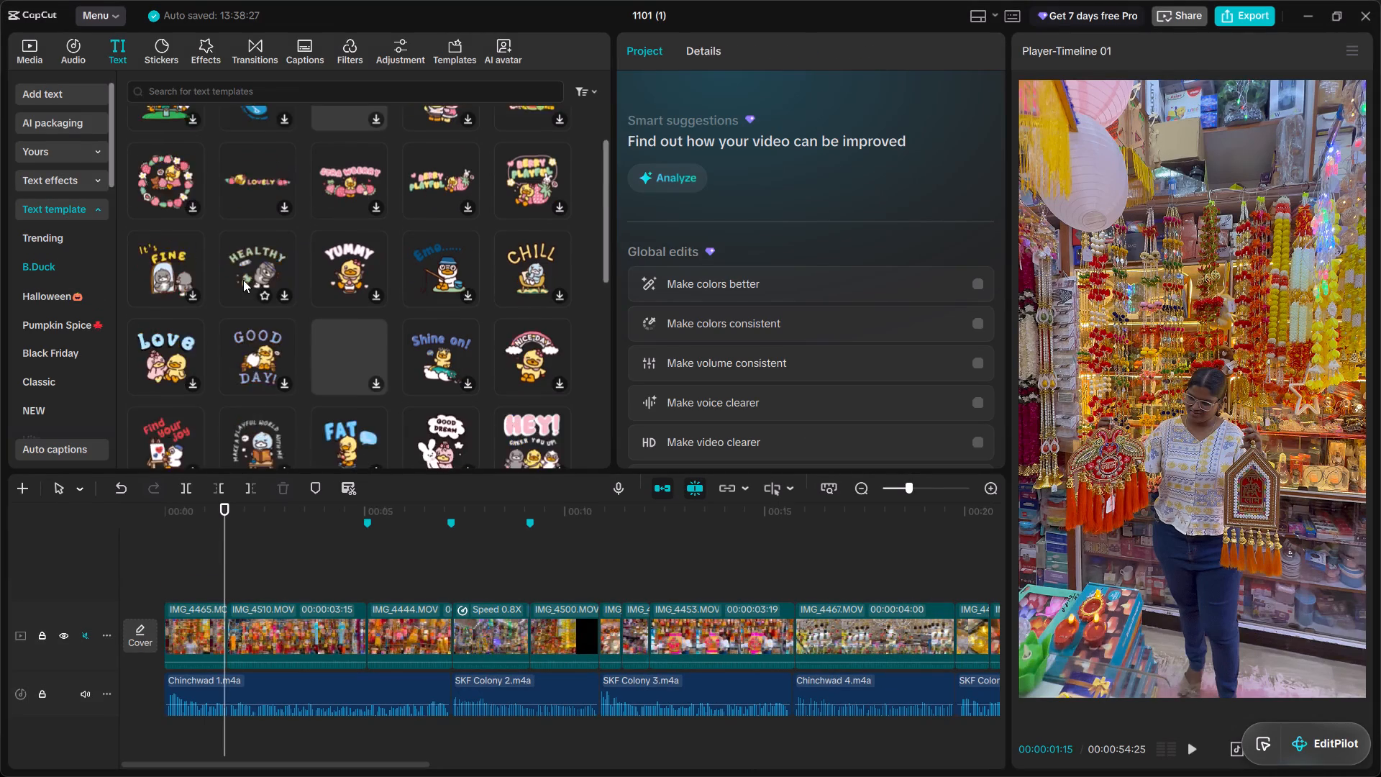
pyautogui.scroll(-2, 243, 280)
pyautogui.click(61, 300)
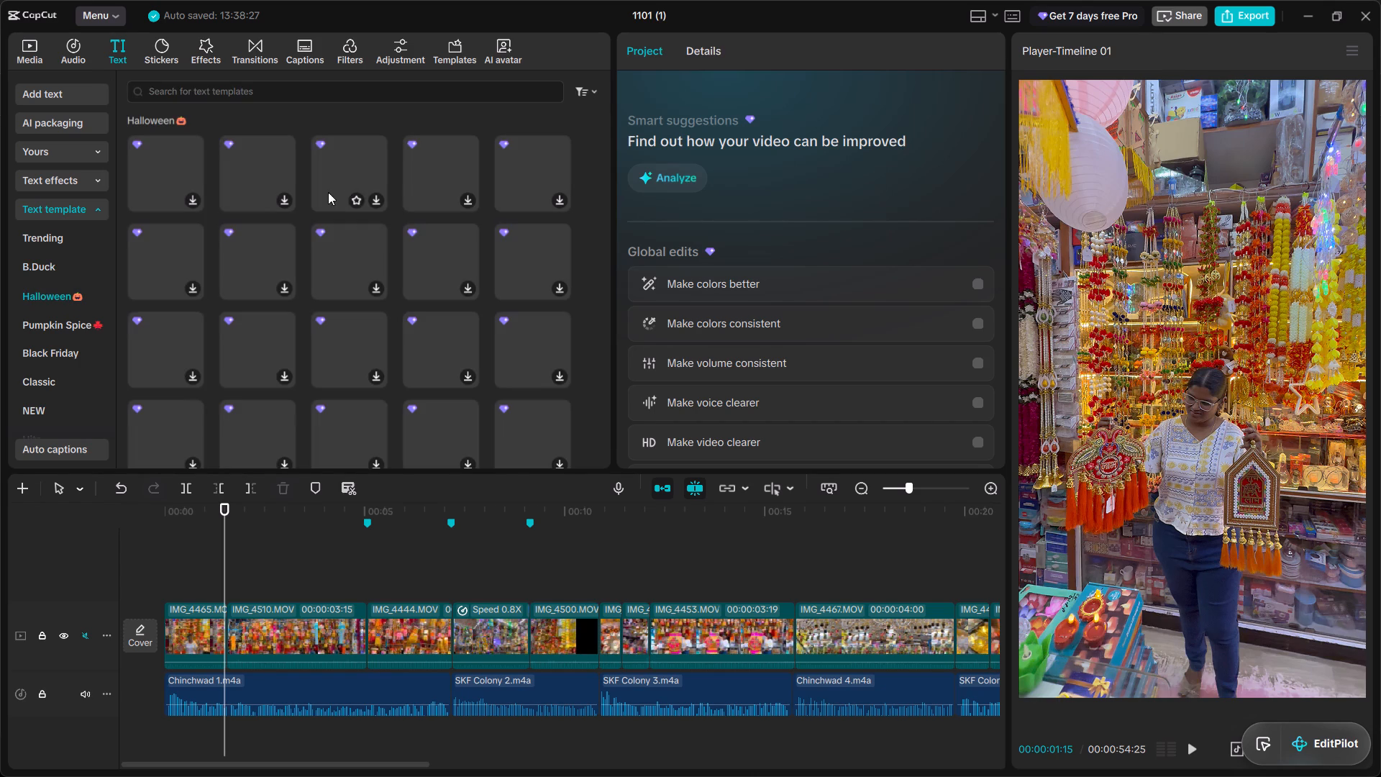
pyautogui.click(82, 321)
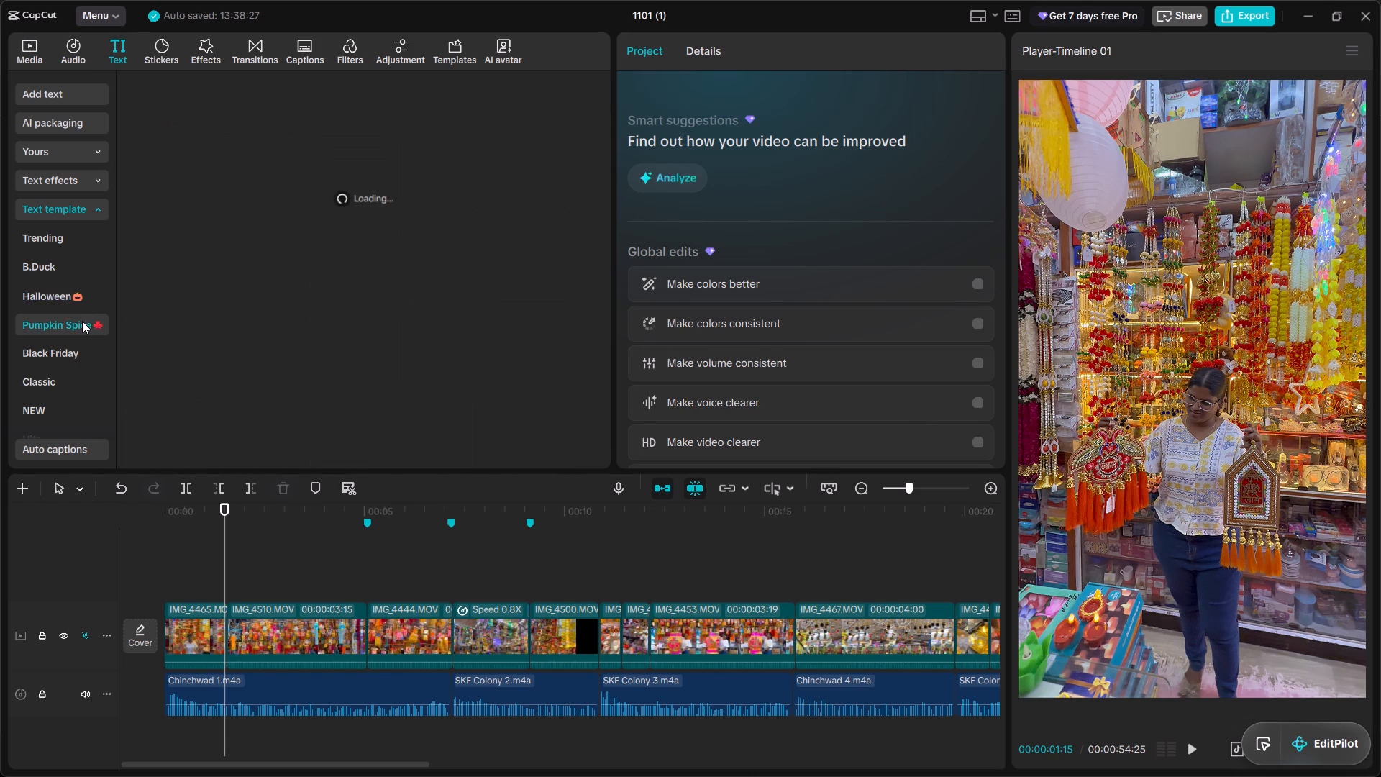
pyautogui.scroll(-1, 87, 291)
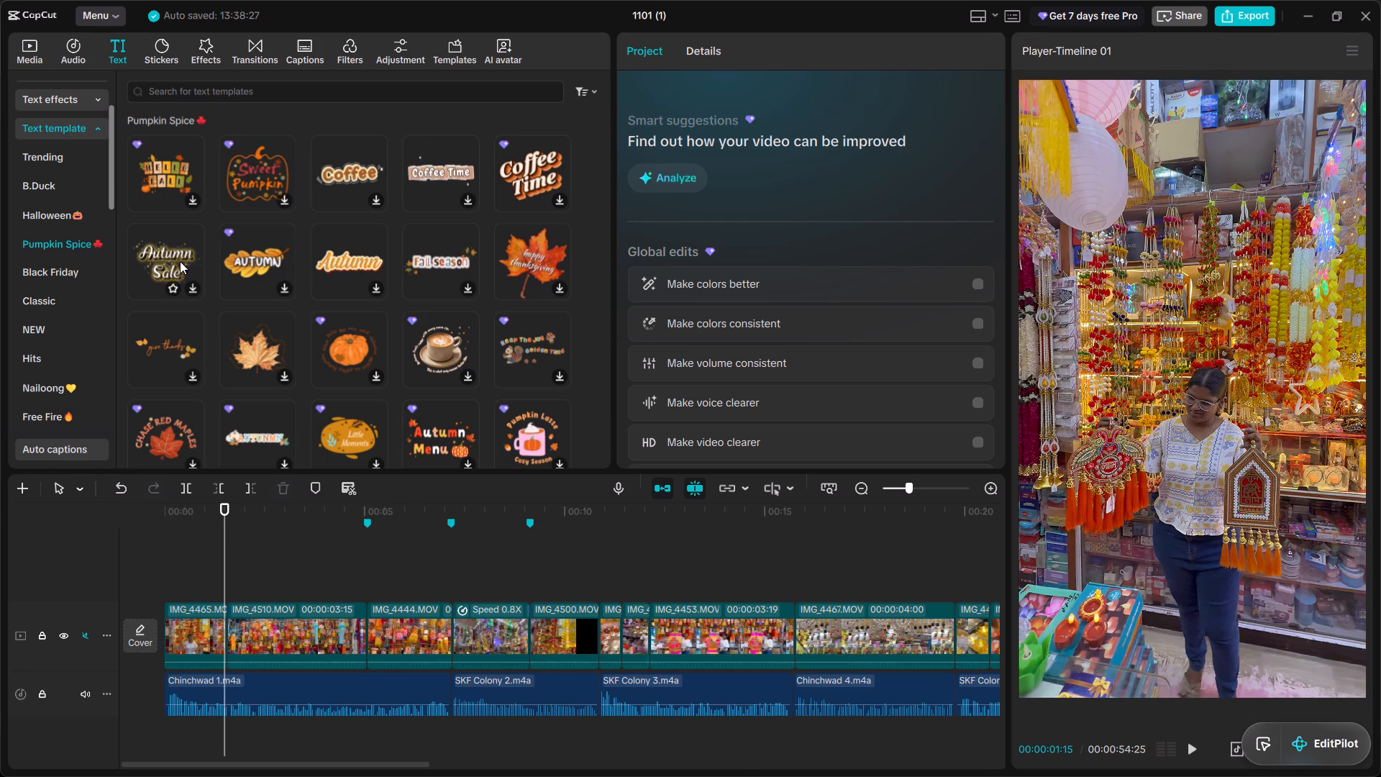
pyautogui.scroll(-2, 180, 261)
pyautogui.click(68, 278)
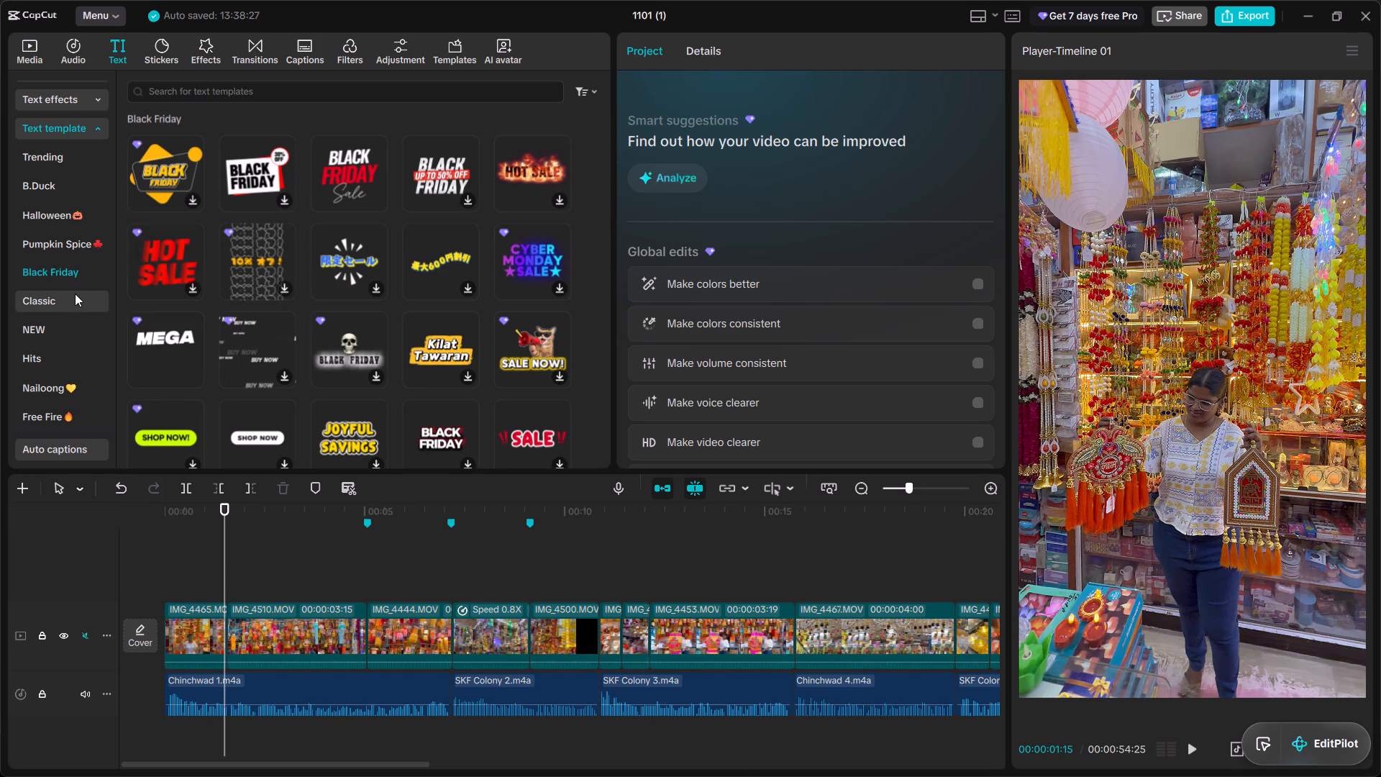
pyautogui.click(75, 294)
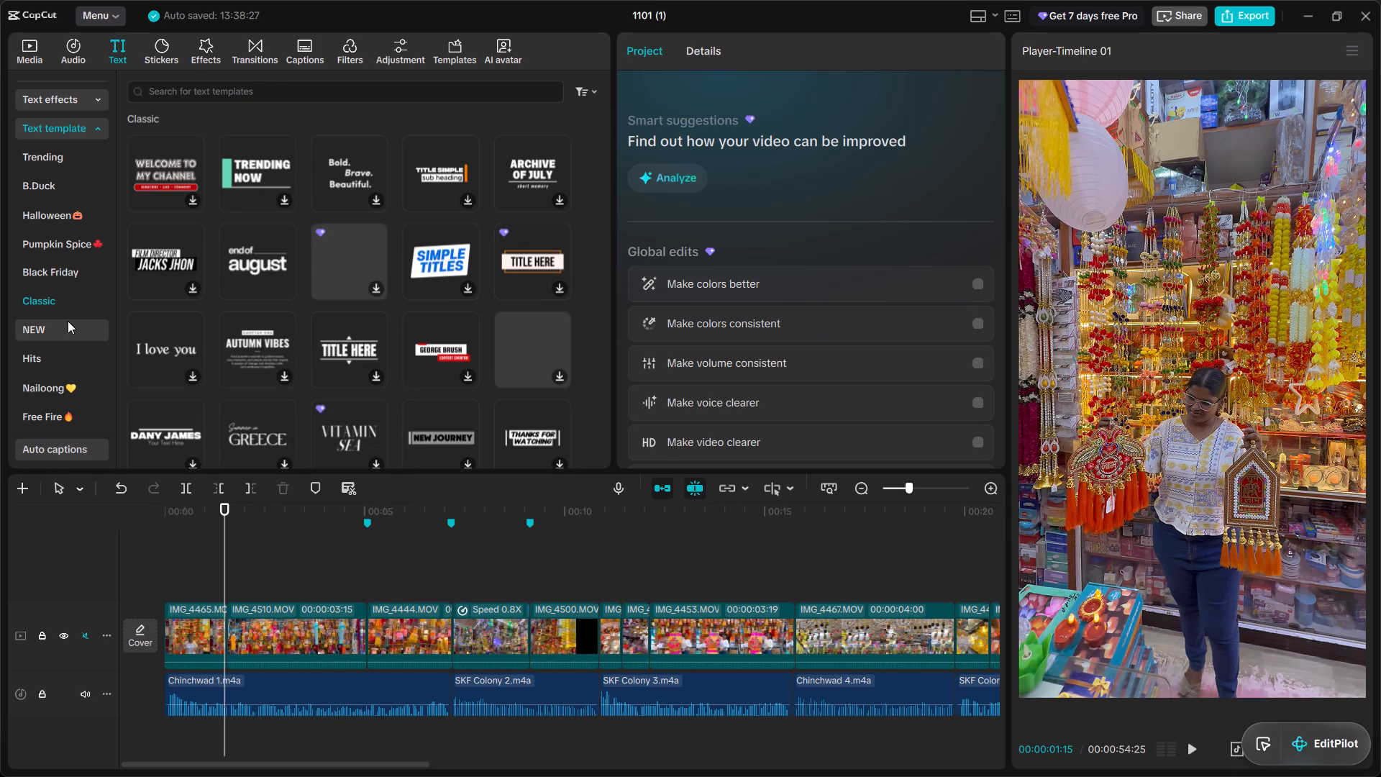
pyautogui.click(68, 321)
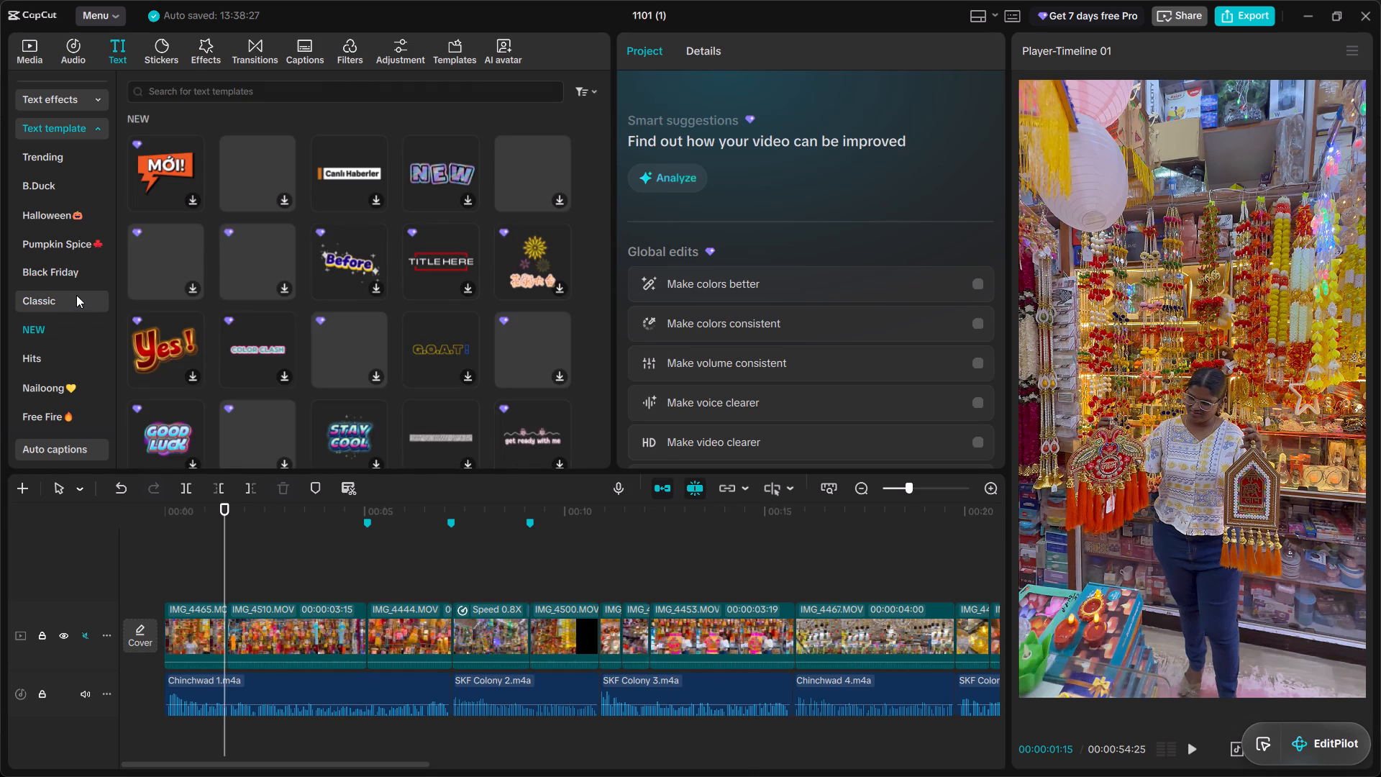
pyautogui.scroll(-1, 76, 295)
pyautogui.click(76, 271)
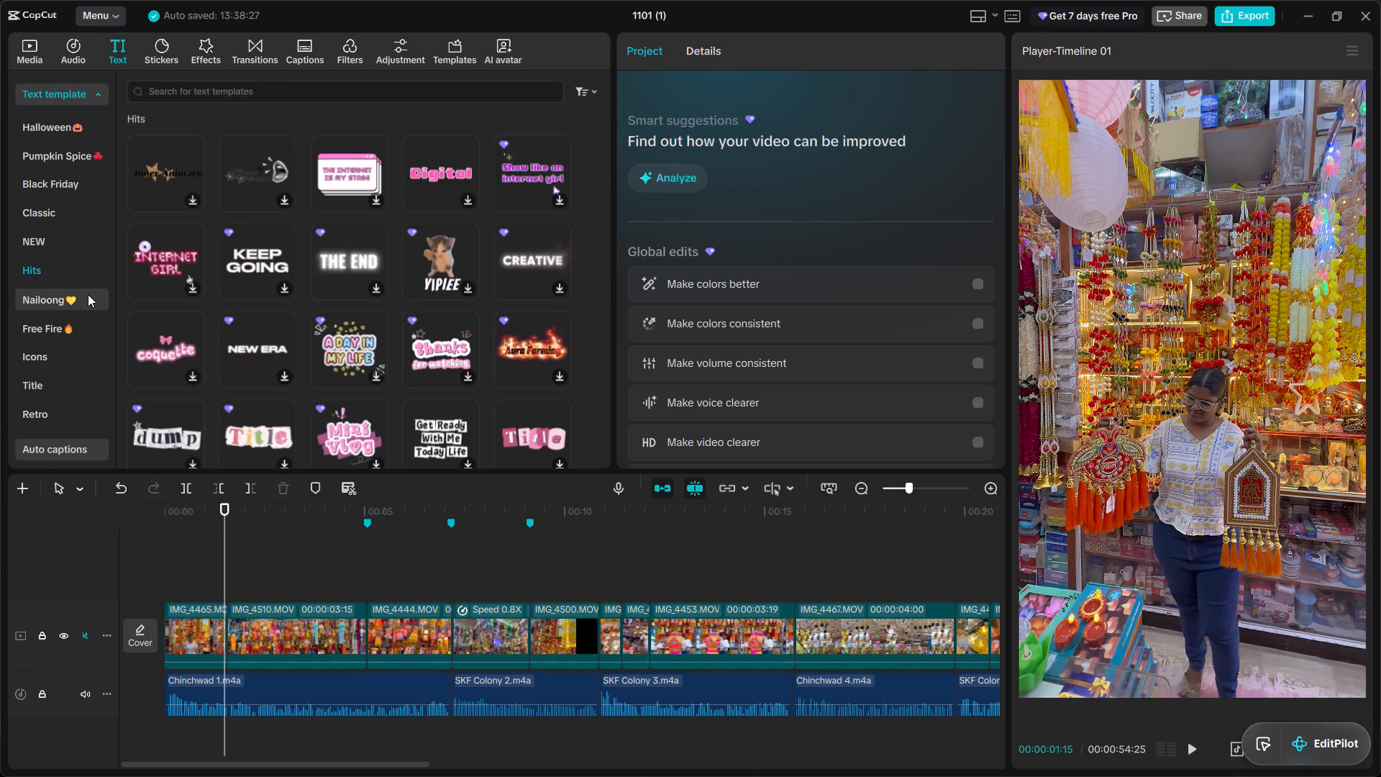
pyautogui.click(88, 294)
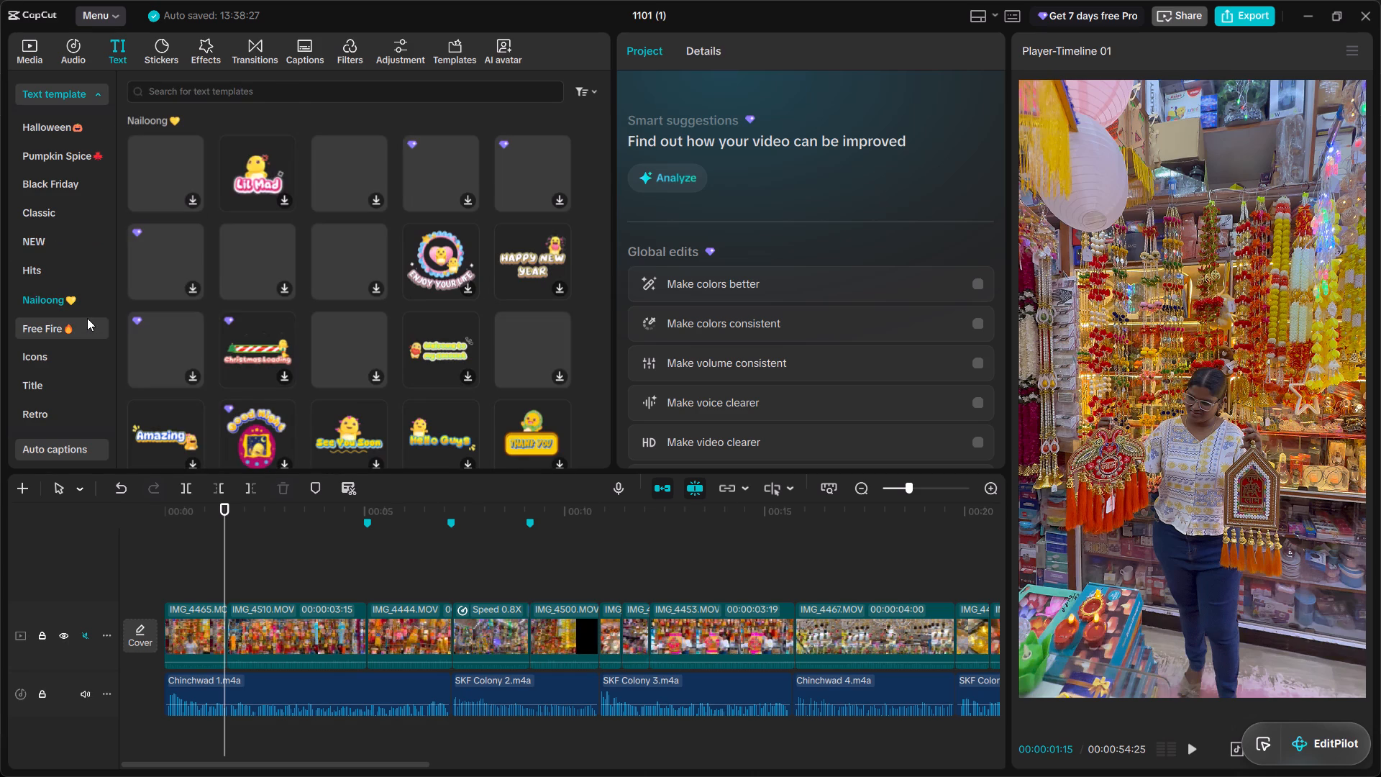
pyautogui.click(87, 318)
pyautogui.click(84, 352)
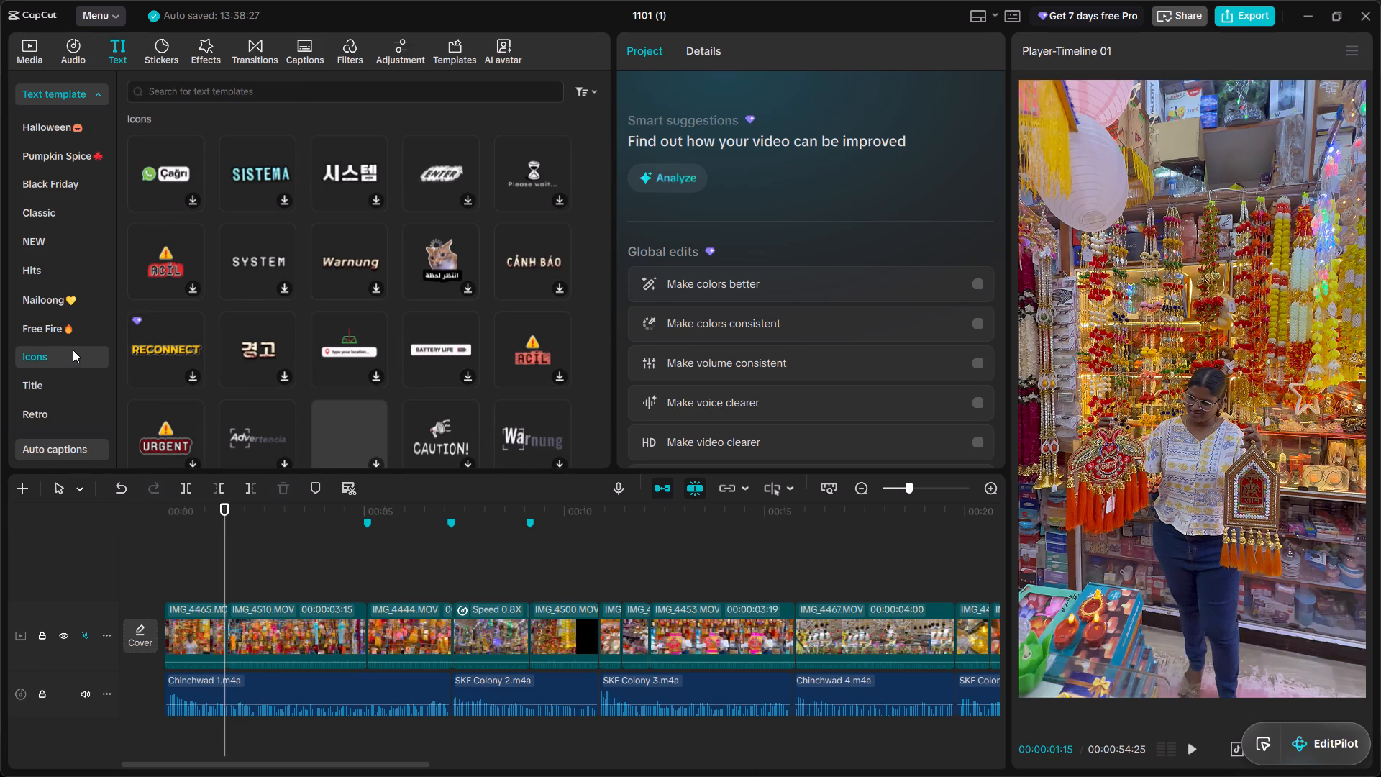
pyautogui.scroll(-1, 73, 350)
pyautogui.click(63, 294)
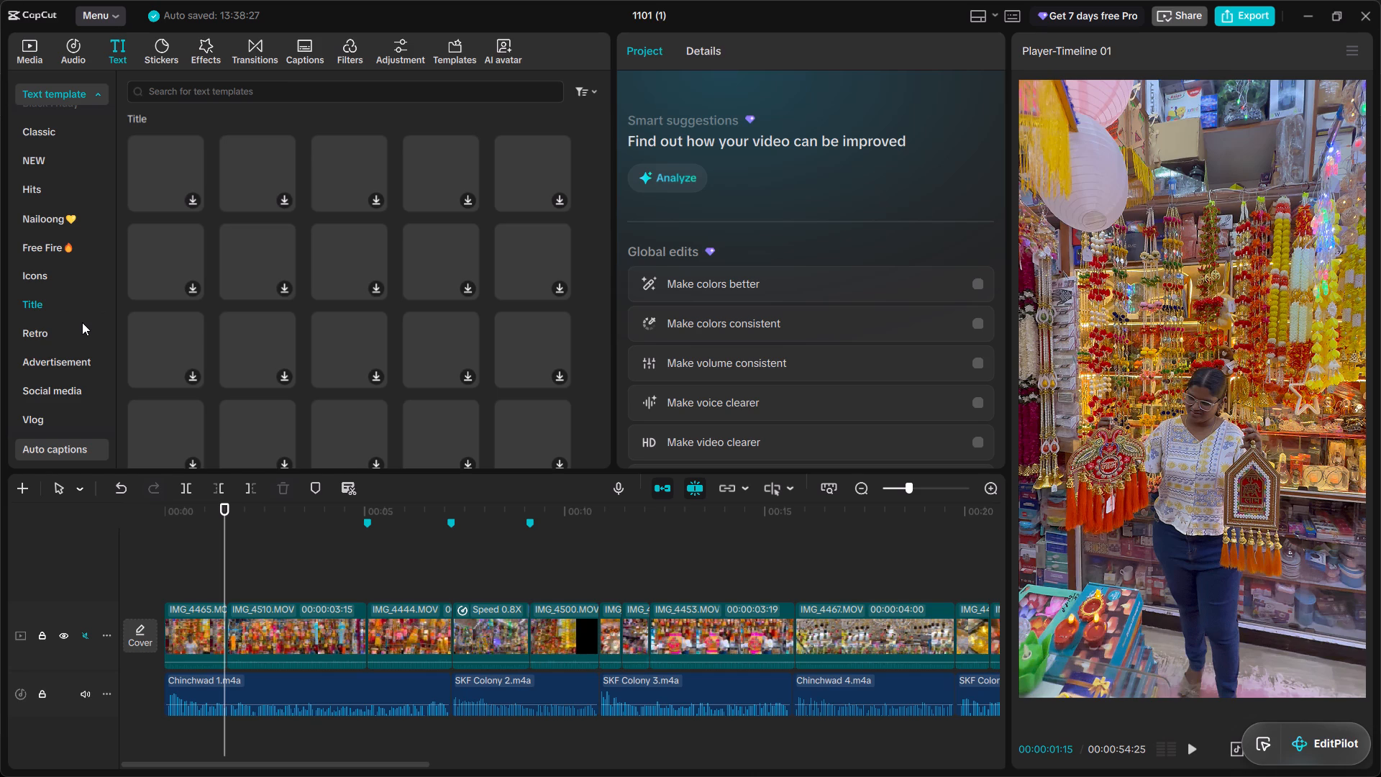
# Examine the Retro text templates and preview the Vintage days design as a possible opening title.
pyautogui.click(84, 326)
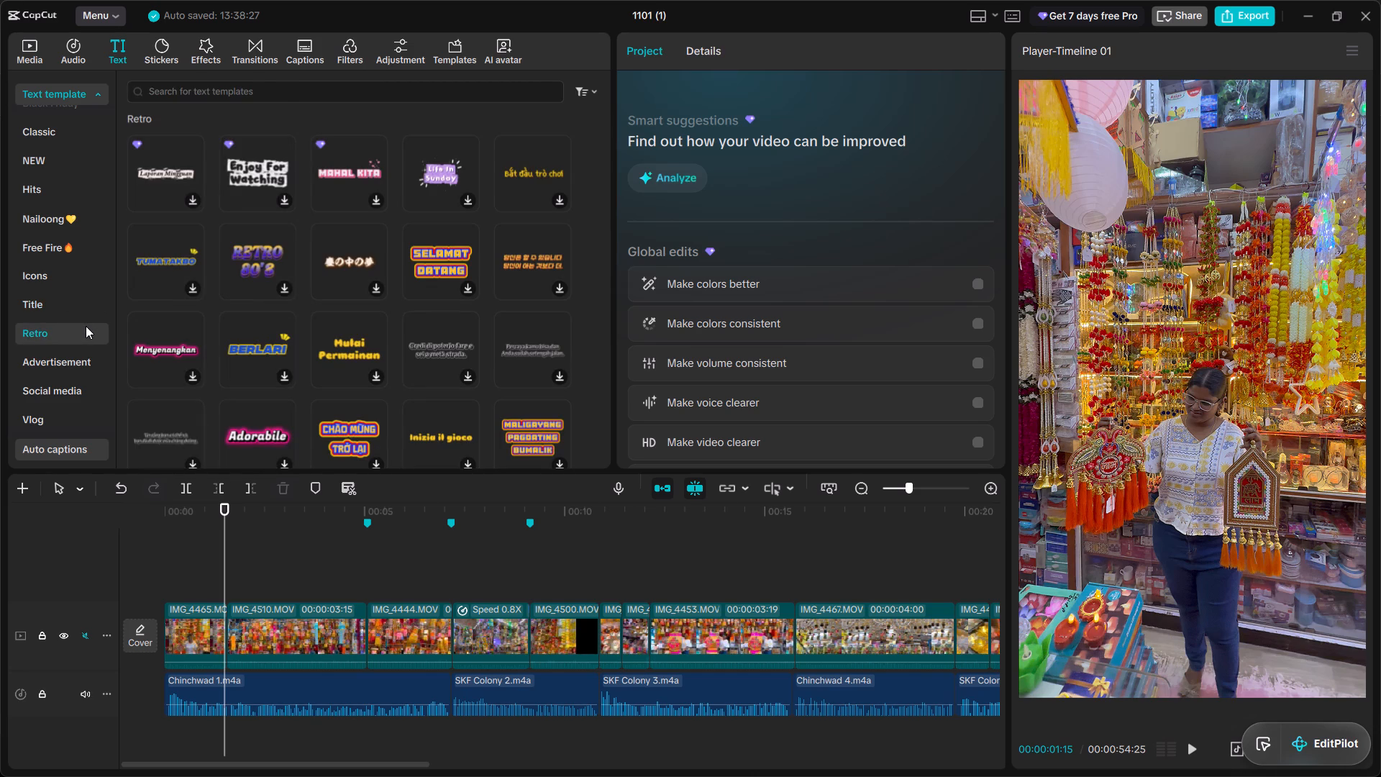
pyautogui.scroll(-2, 219, 296)
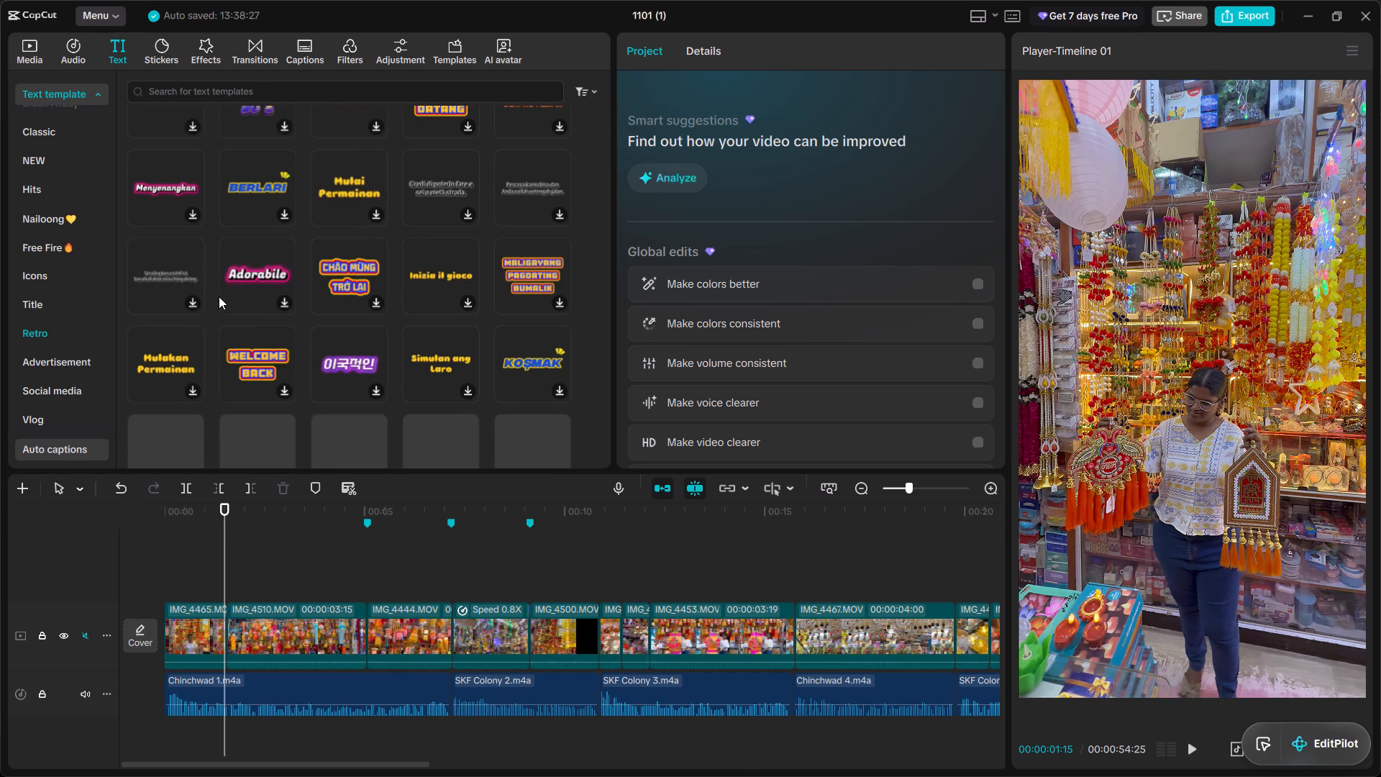
pyautogui.scroll(-4, 219, 296)
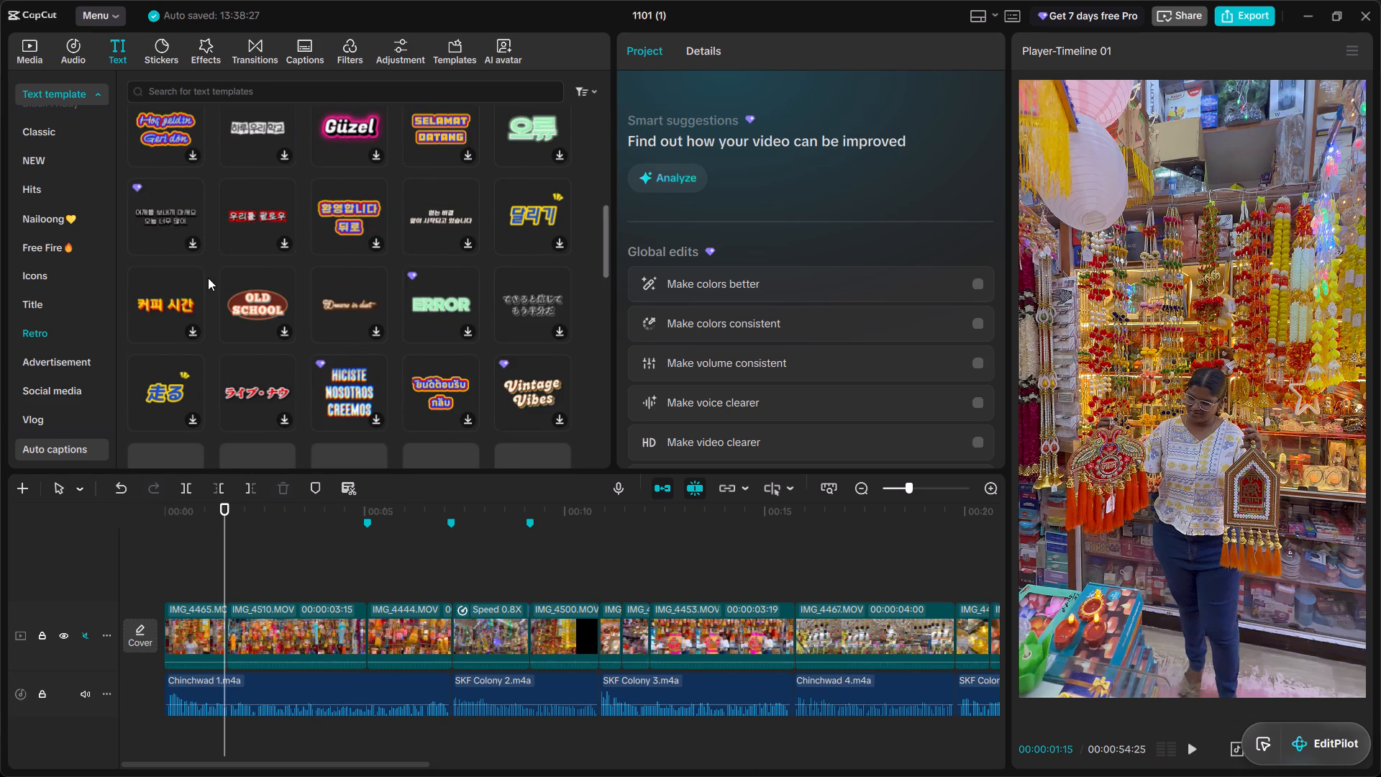
pyautogui.scroll(-3, 208, 278)
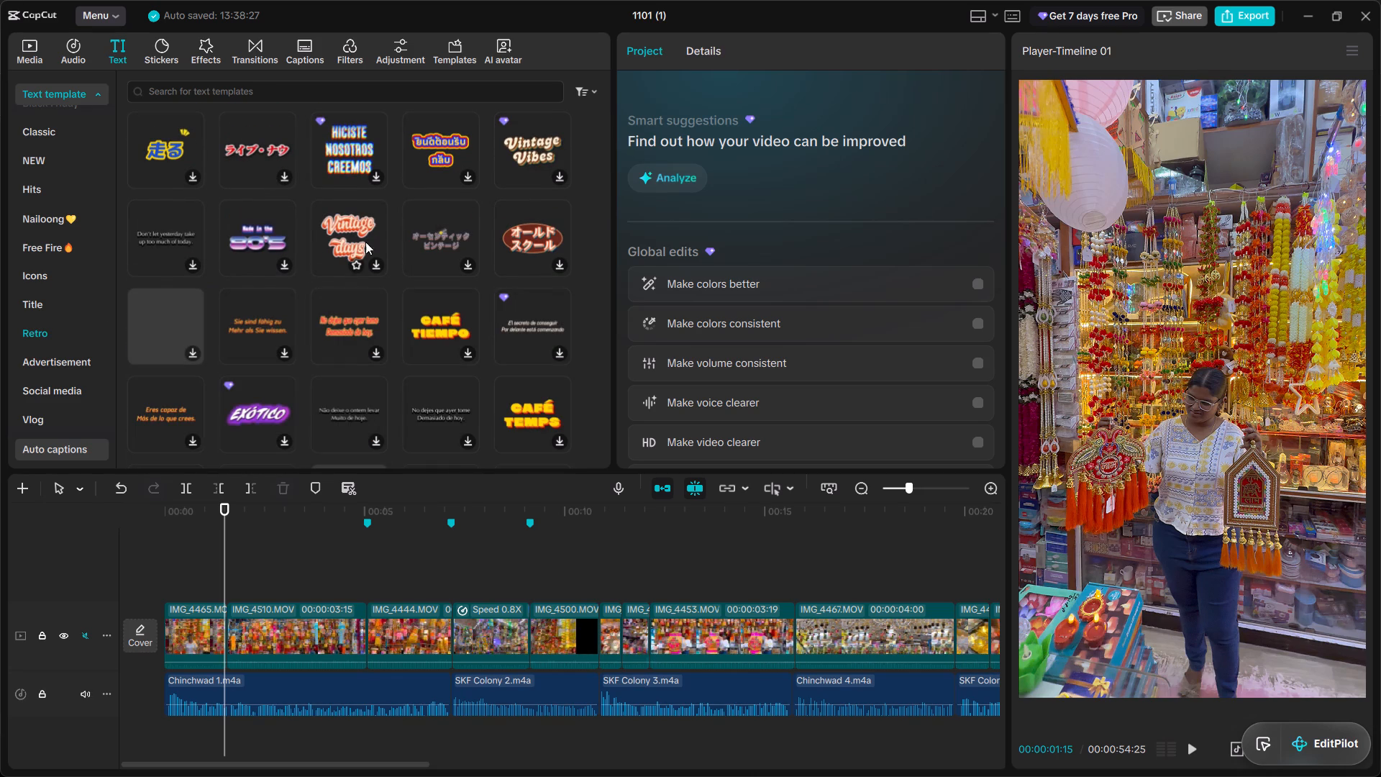
pyautogui.click(373, 240)
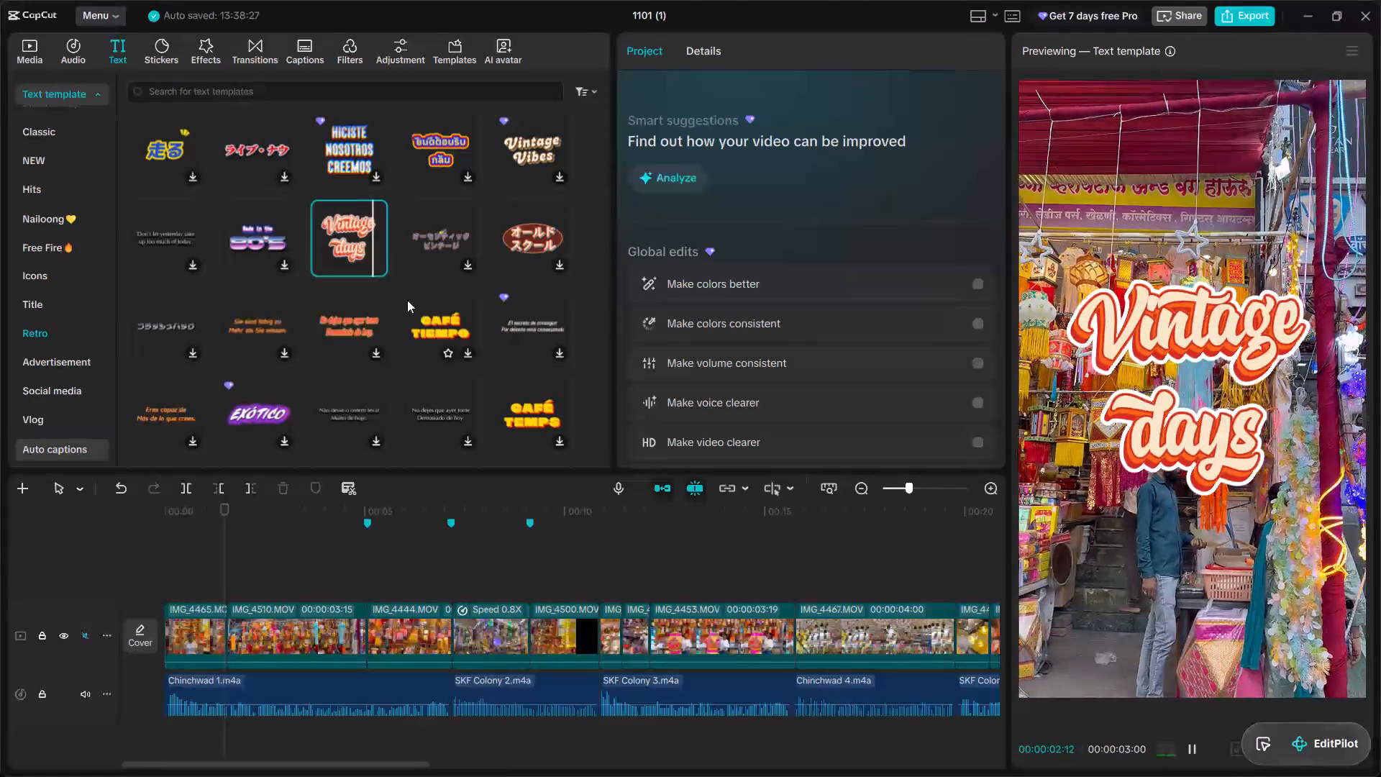
pyautogui.scroll(-3, 407, 300)
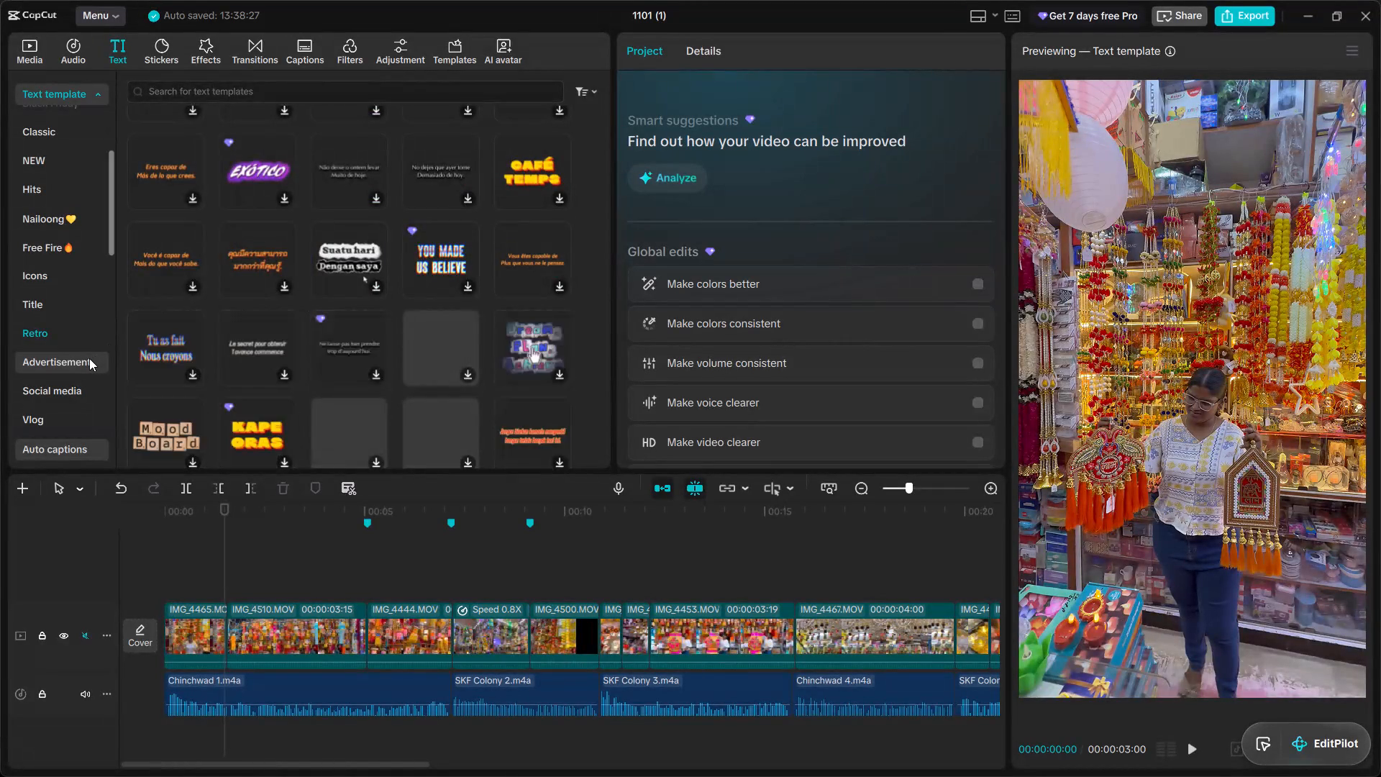
pyautogui.click(89, 358)
pyautogui.click(84, 333)
pyautogui.scroll(-2, 304, 327)
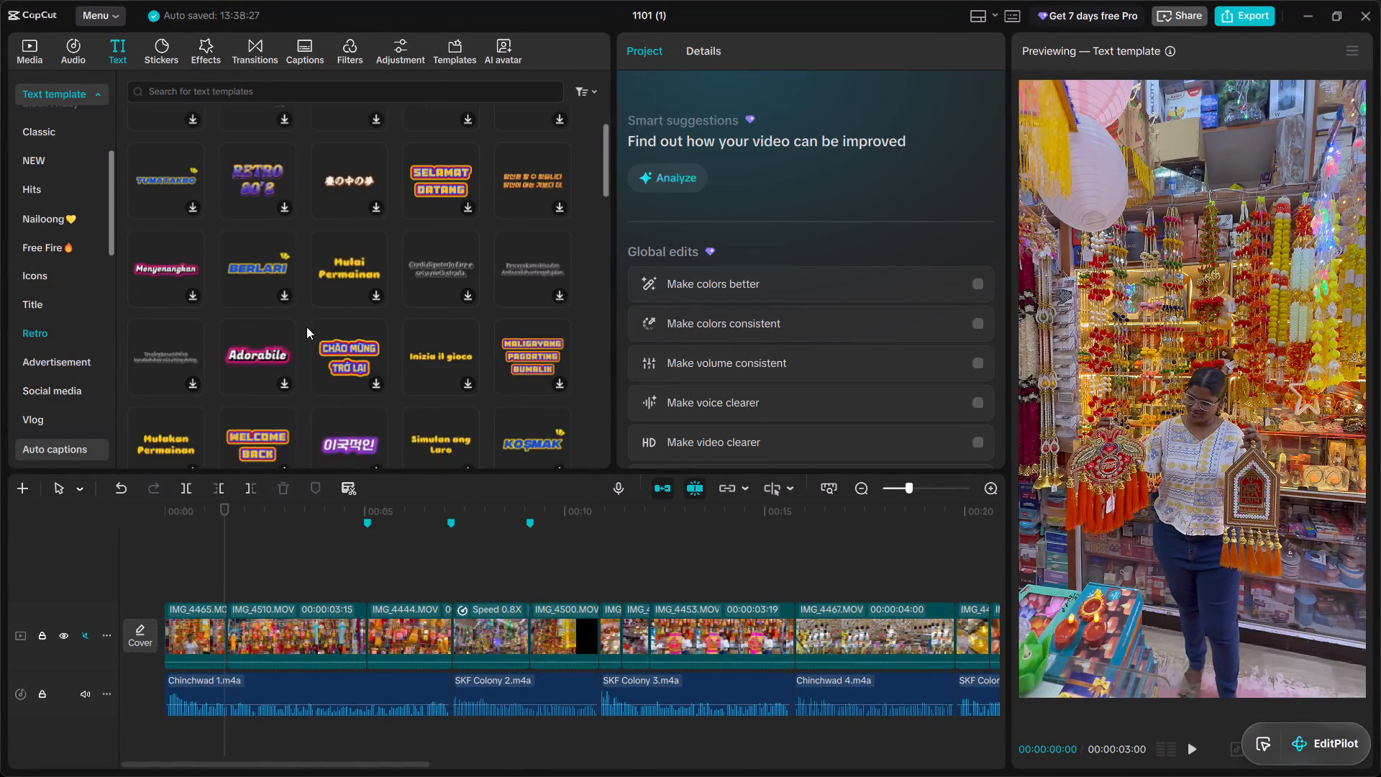
pyautogui.scroll(-5, 306, 327)
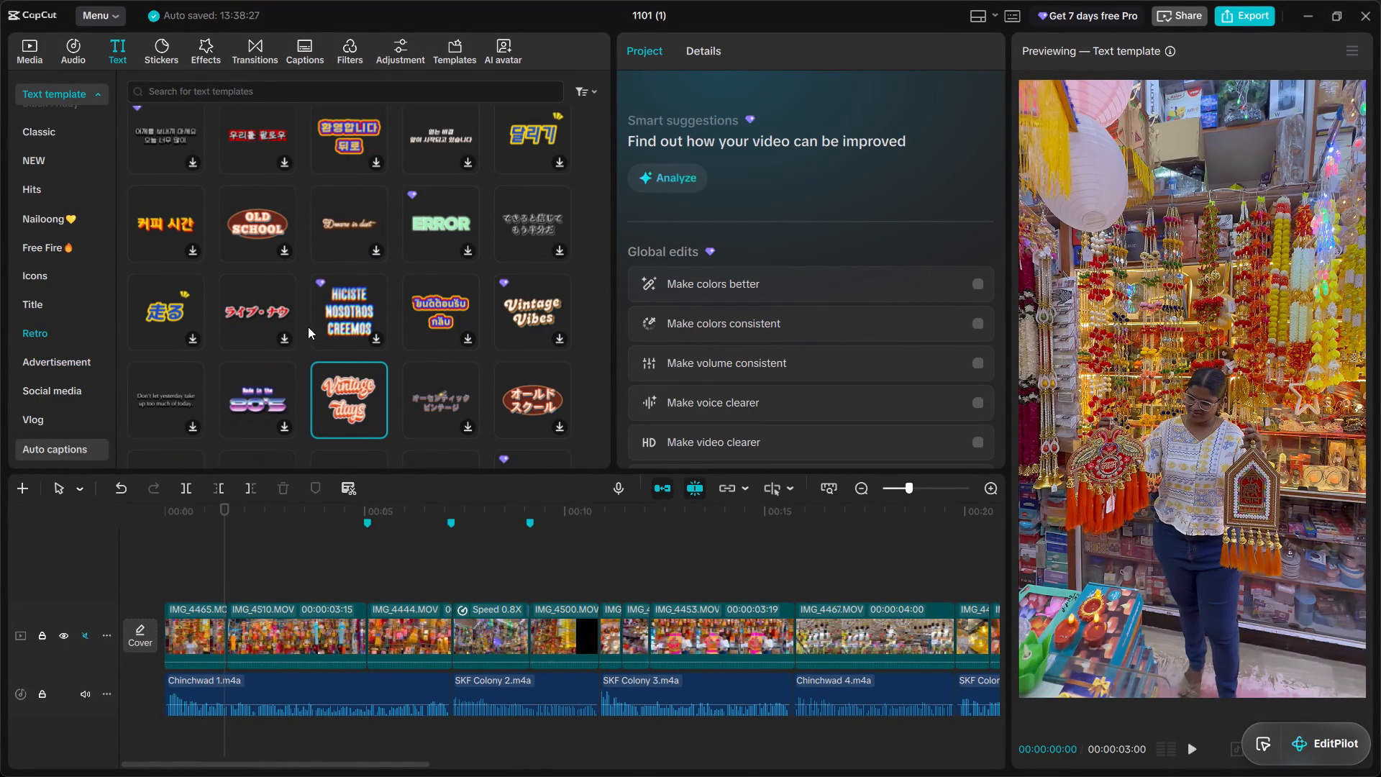
pyautogui.scroll(-9, 308, 327)
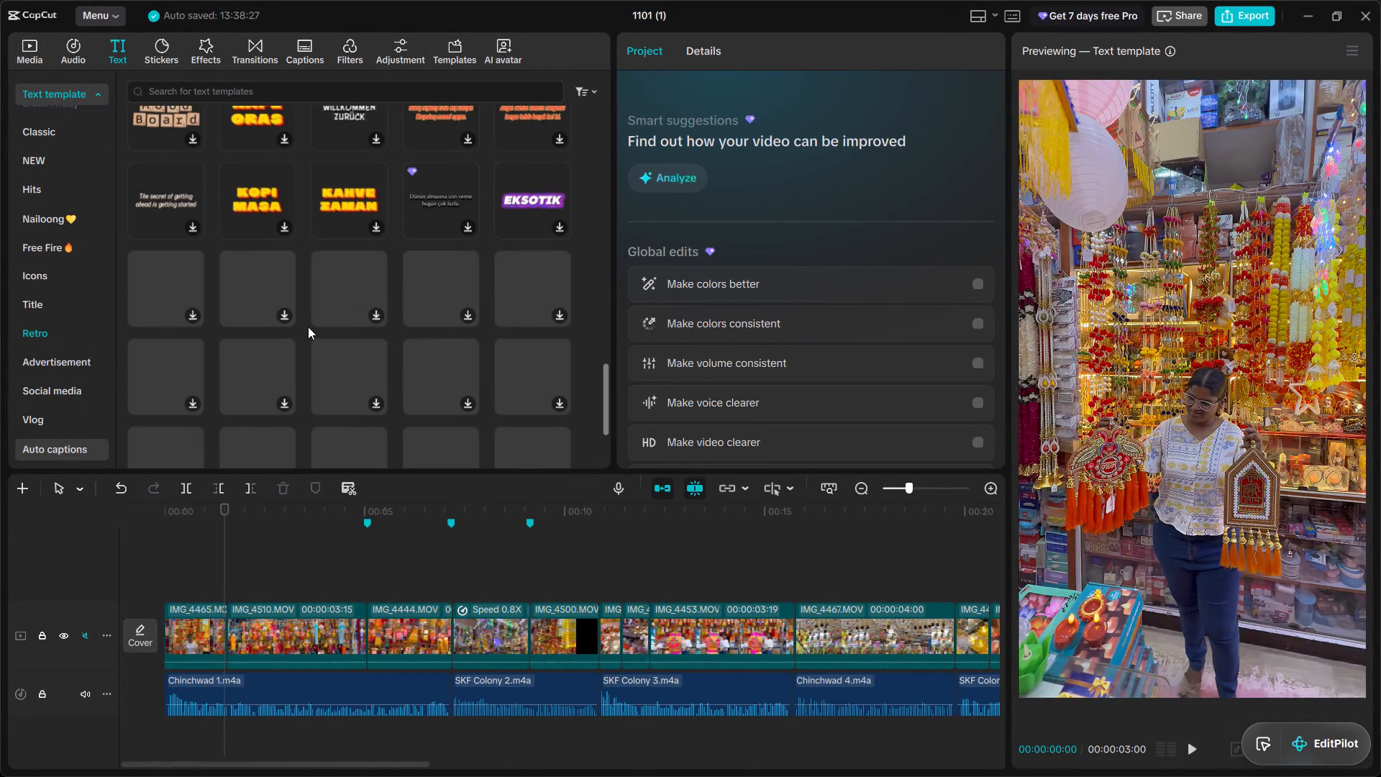
# Add the yellow comic-style YES! text template from the Social media category above the IMG_4465.MOV clip at the start of the timeline.
pyautogui.click(81, 358)
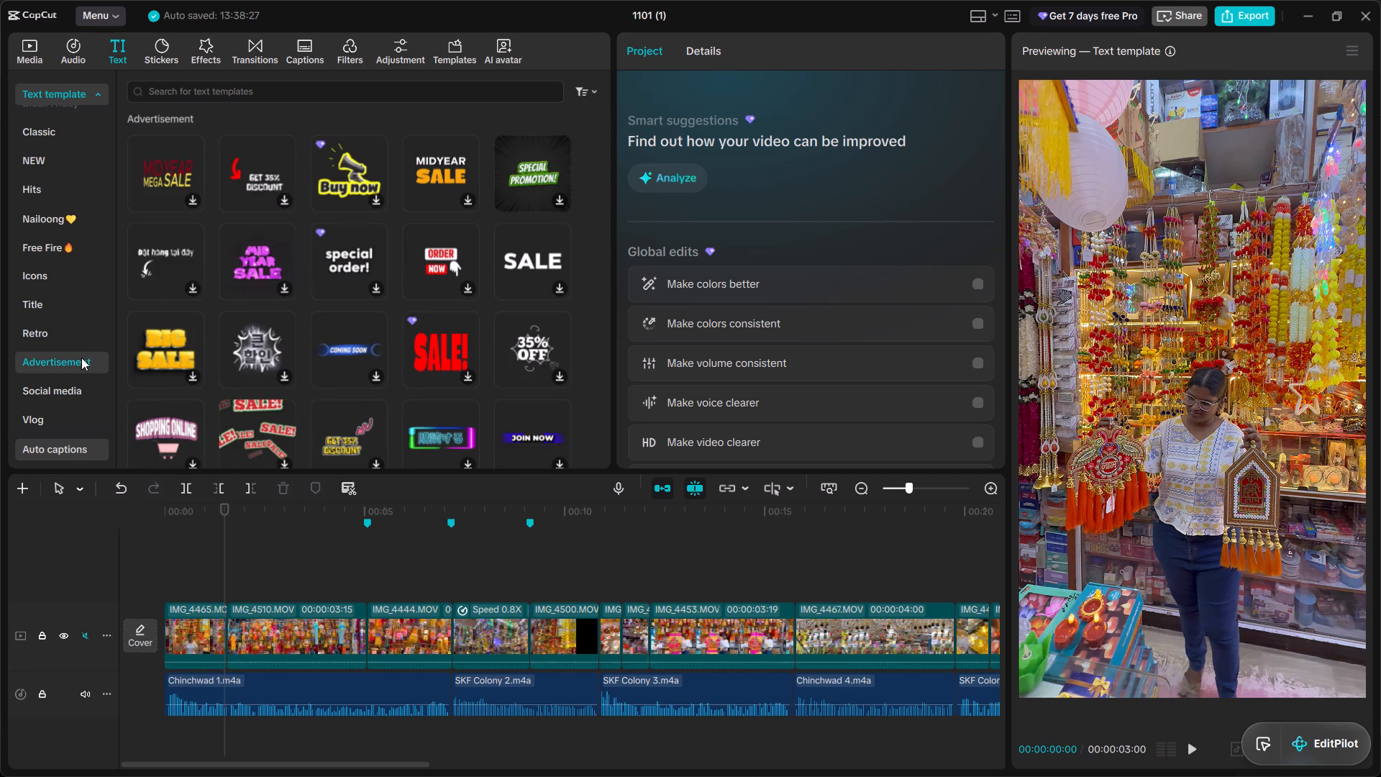
pyautogui.click(83, 391)
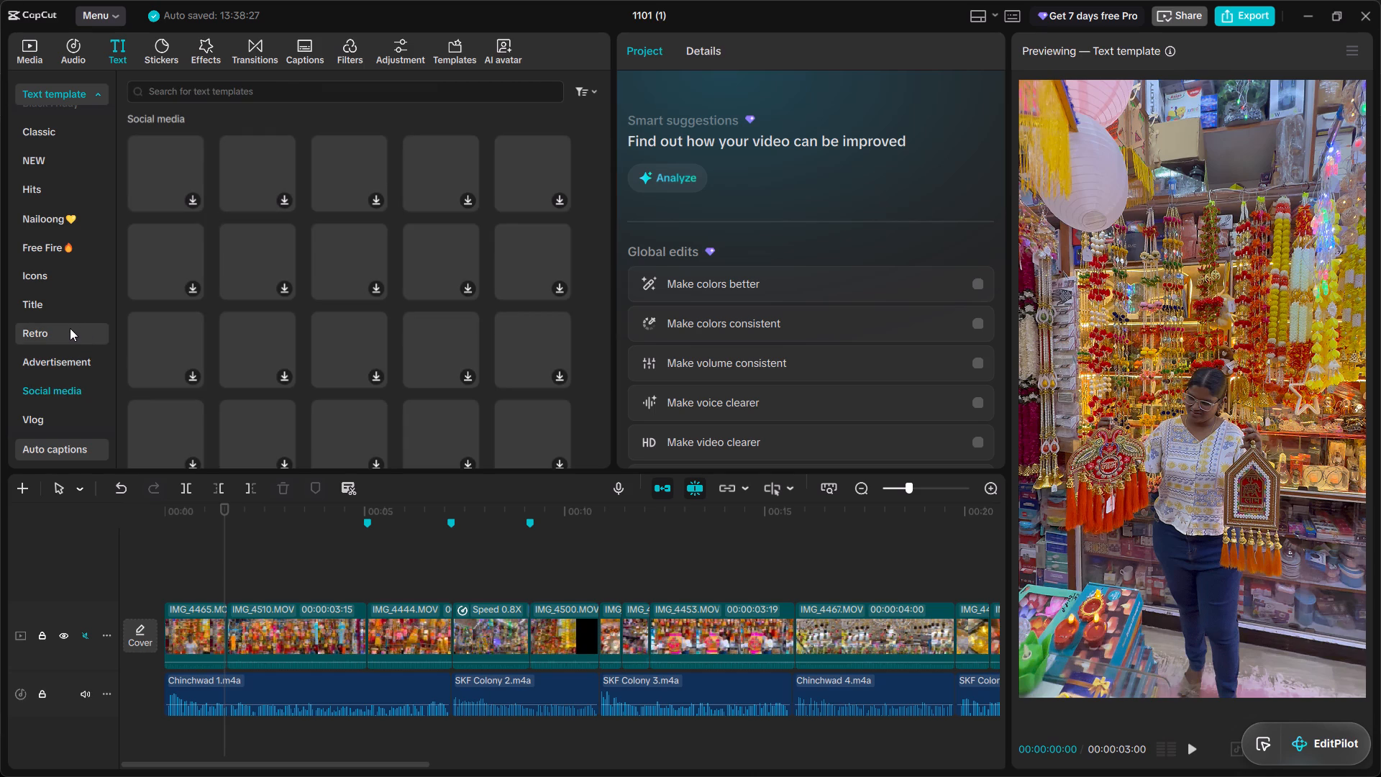
pyautogui.scroll(-1, 260, 319)
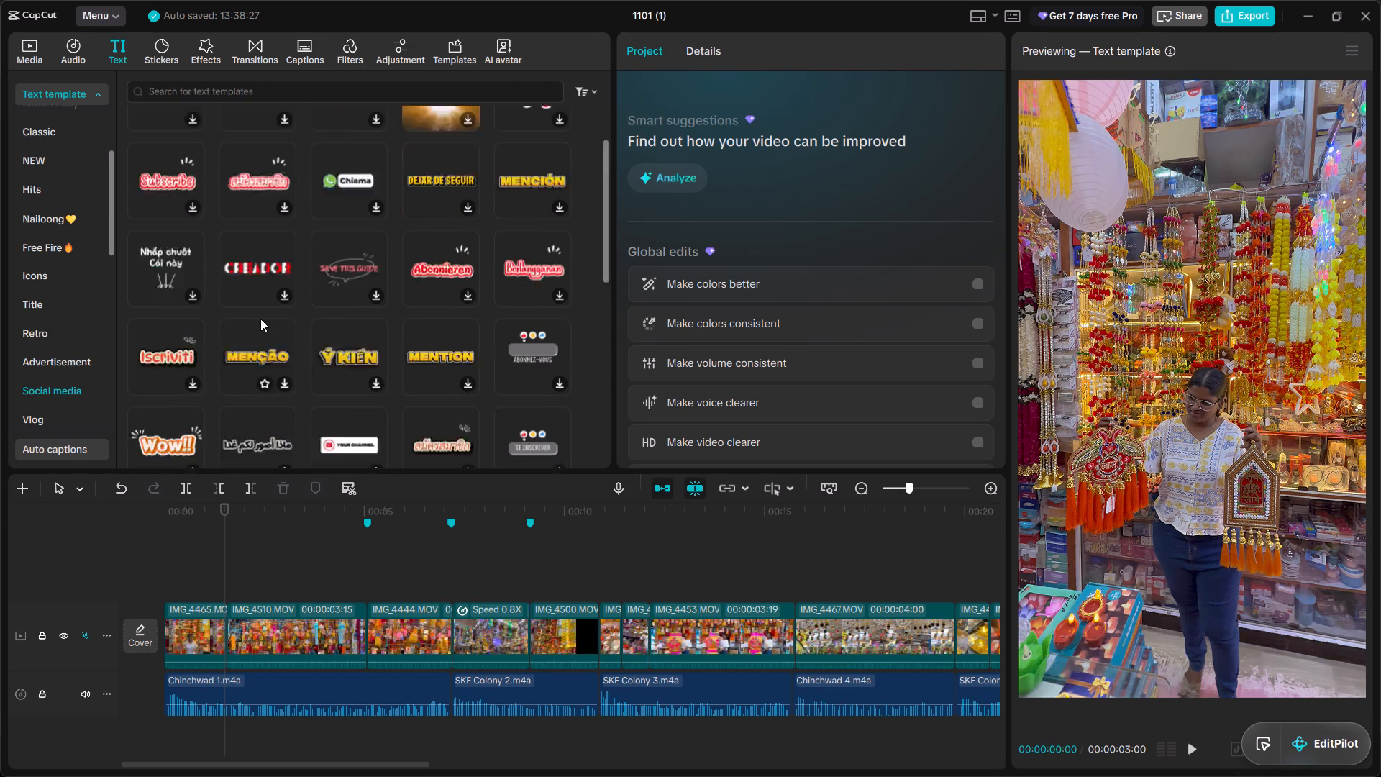
pyautogui.scroll(-2, 260, 319)
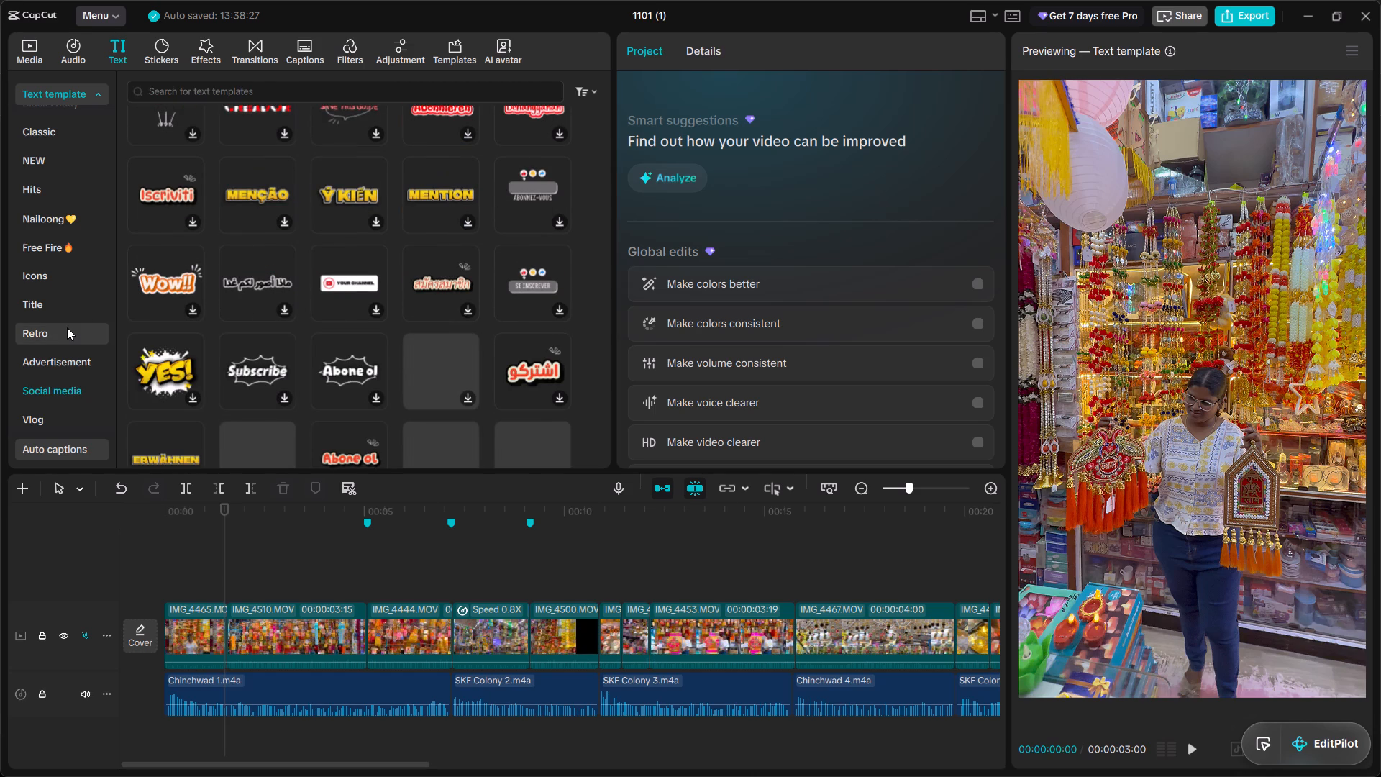
pyautogui.scroll(-1, 67, 327)
pyautogui.scroll(-1, 217, 335)
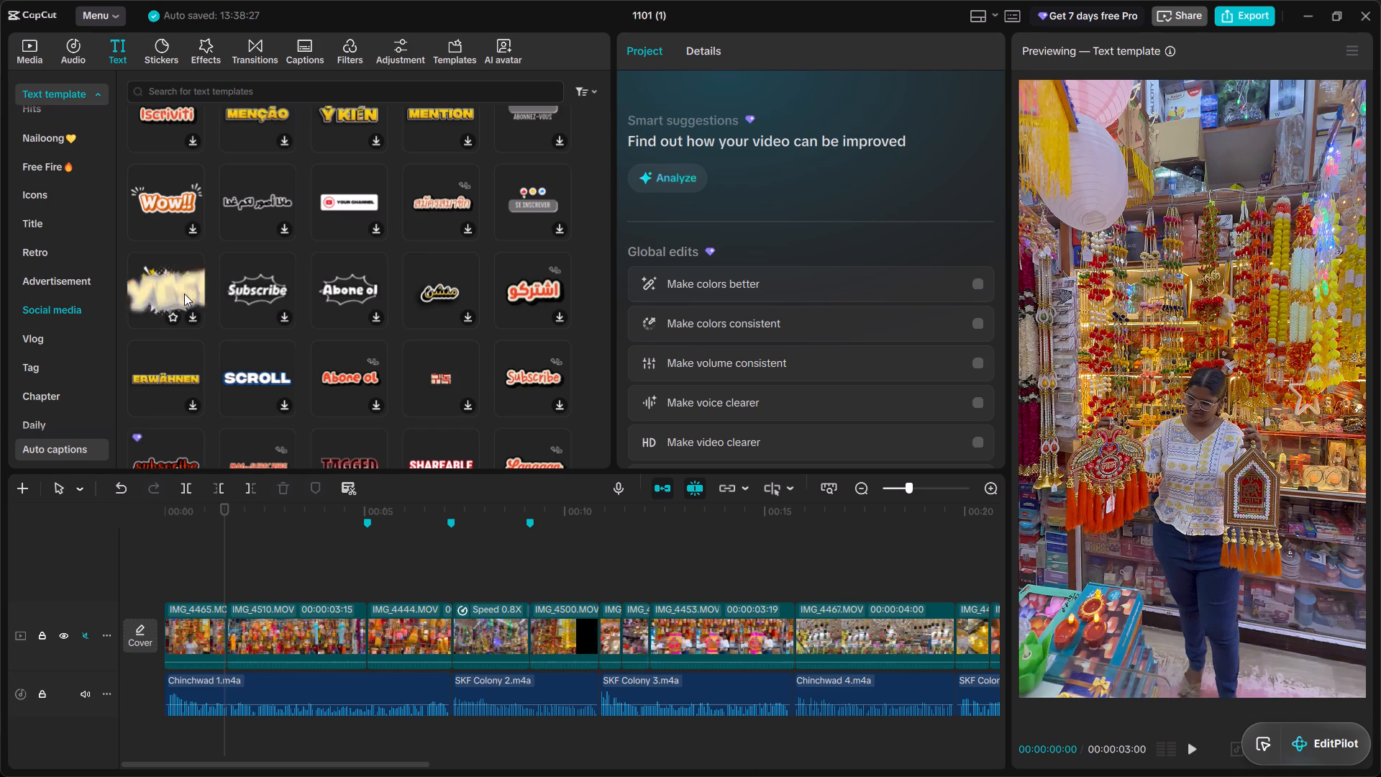
pyautogui.click(184, 294)
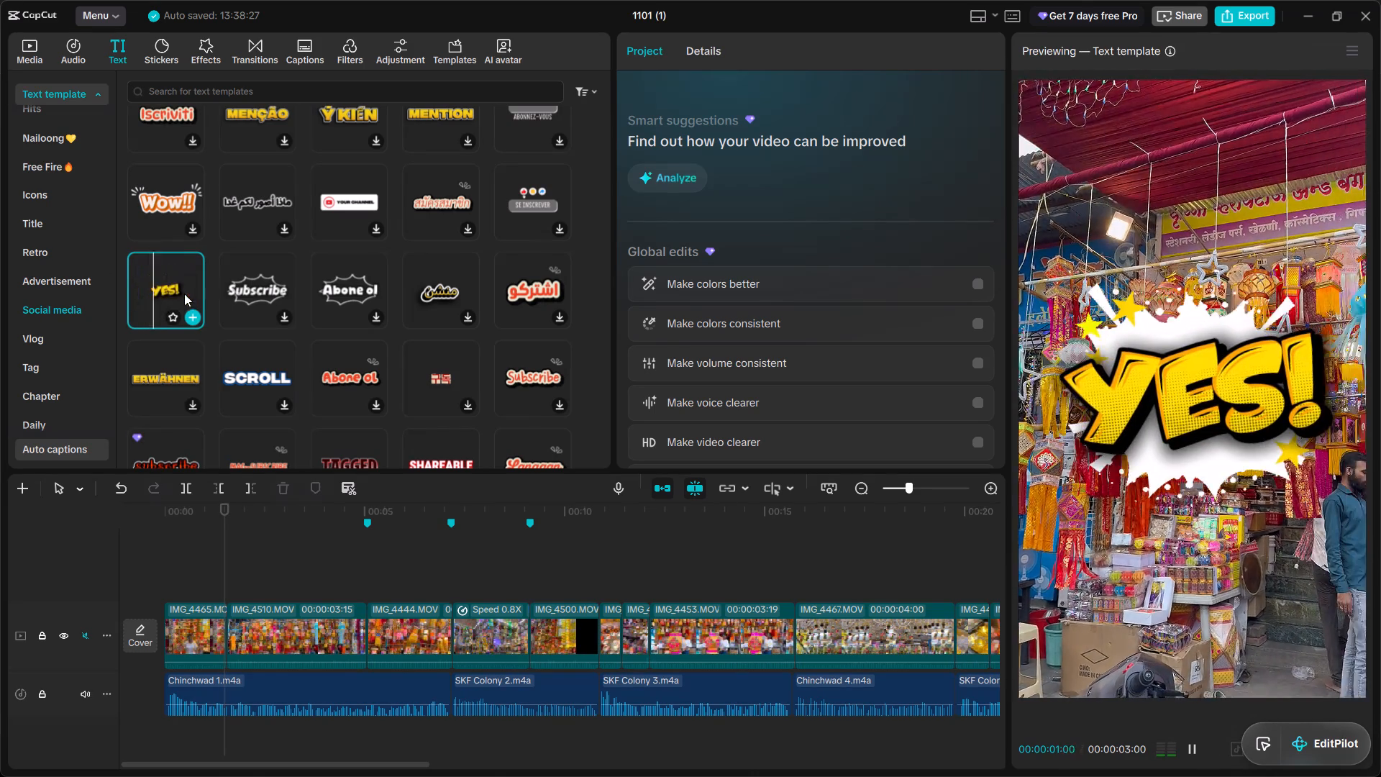
pyautogui.moveTo(184, 280); pyautogui.dragTo(144, 571)
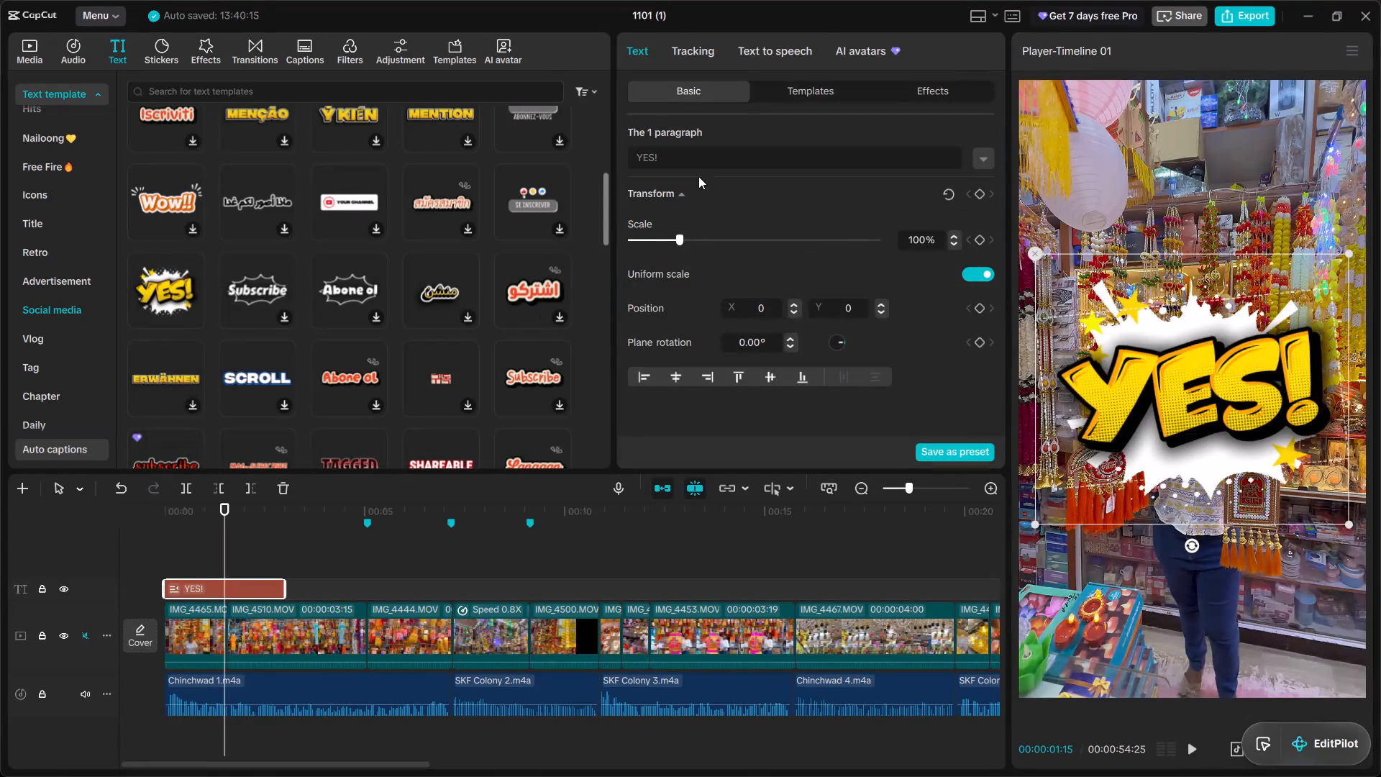
# Replace the YES! template's text with "Diwali Shopping", putting each word on its own line.
pyautogui.moveTo(700, 160); pyautogui.dragTo(637, 158)
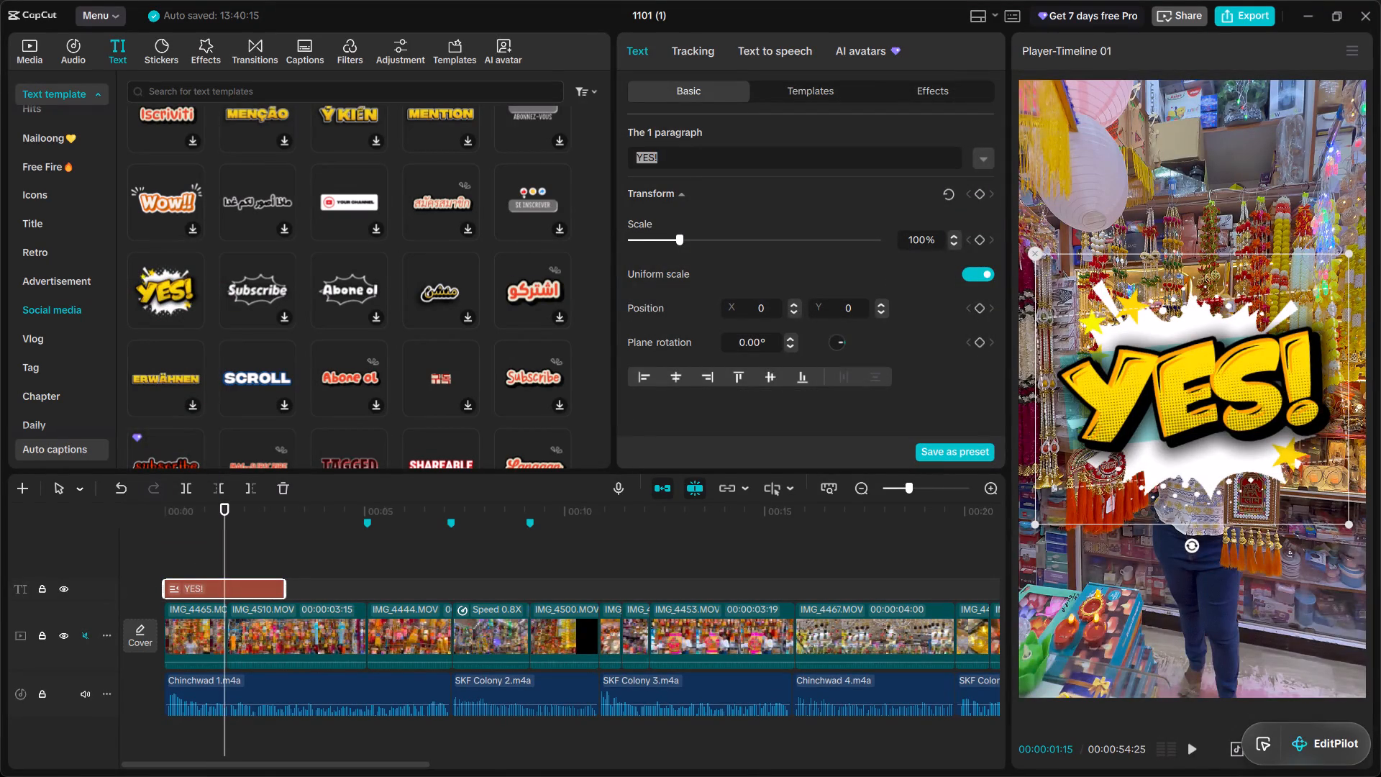
pyautogui.press('Return')
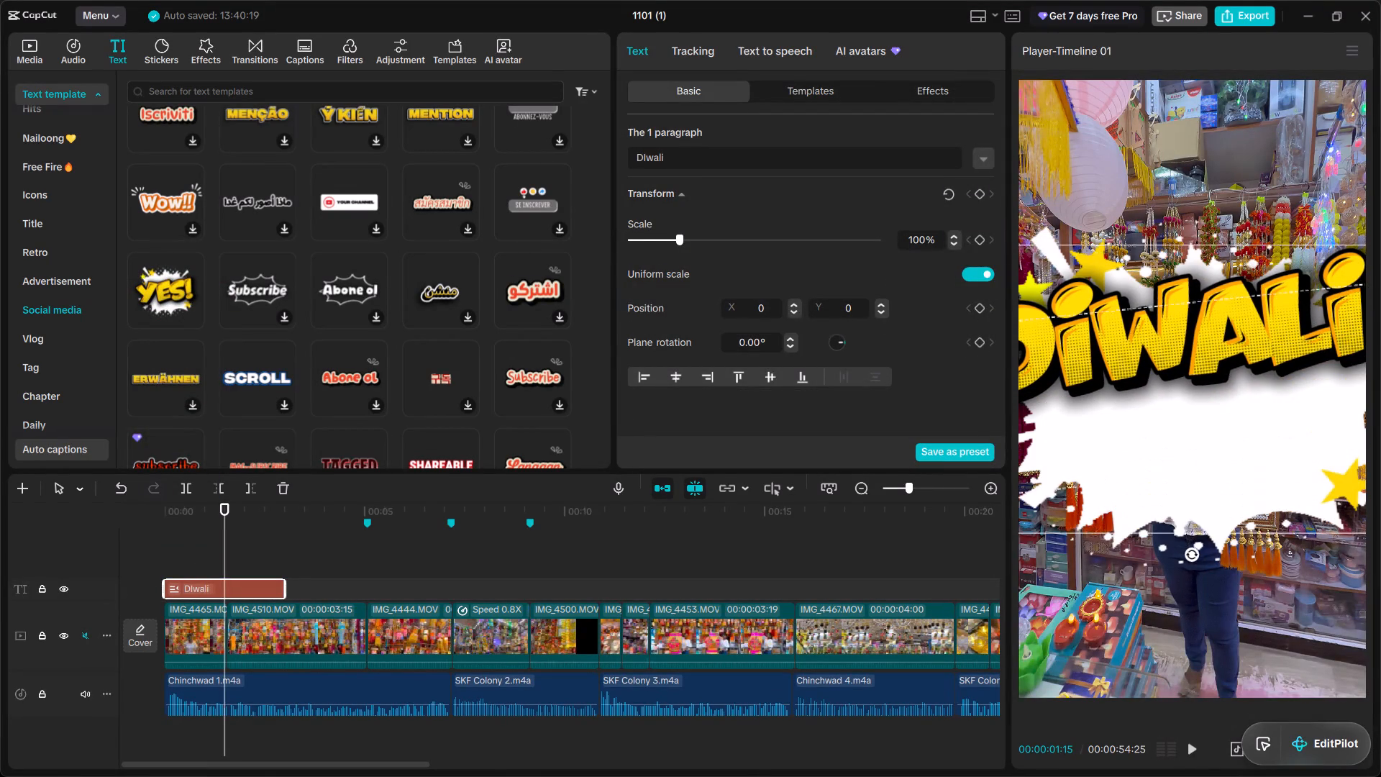
pyautogui.write('opping')
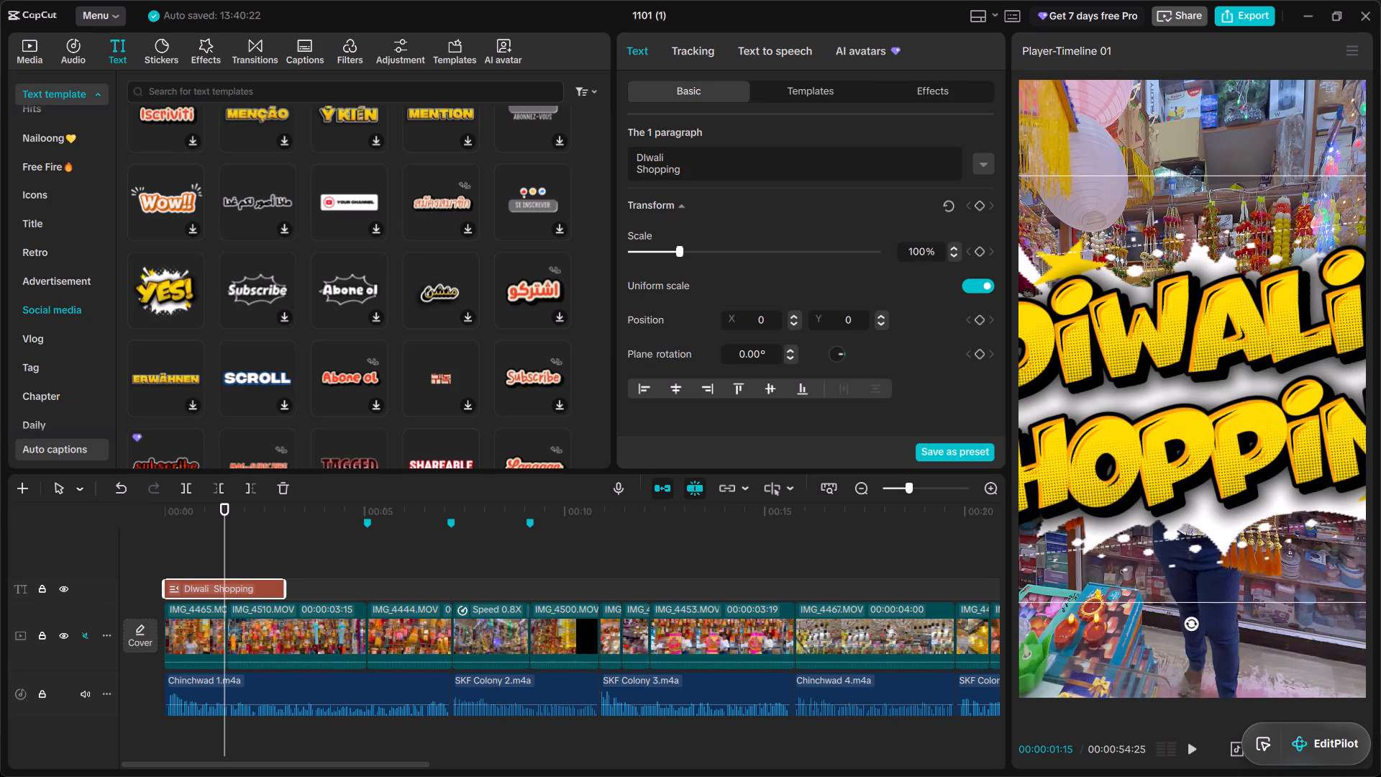
# Reduce the font size of the Diwali Shopping title so both lines fit comfortably within the vertical frame.
pyautogui.click(982, 165)
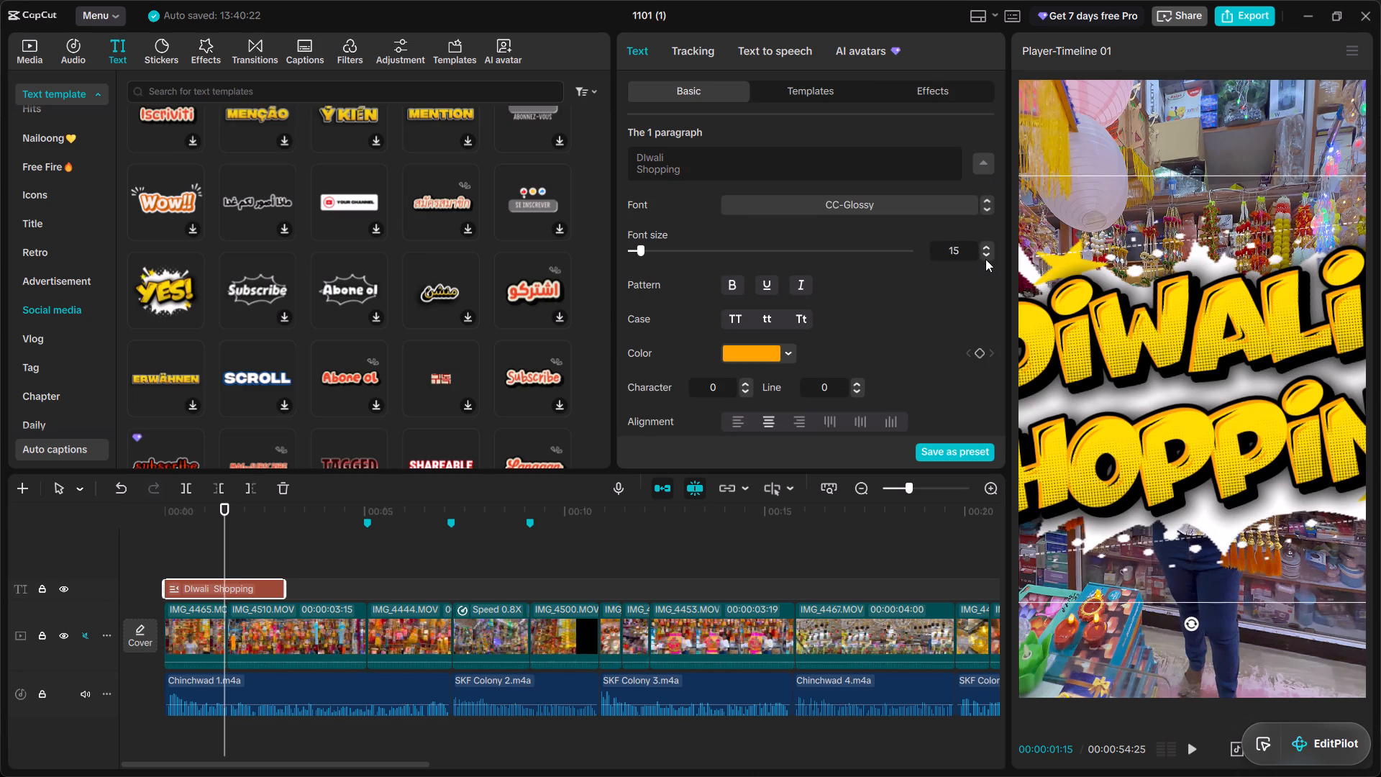
pyautogui.tripleClick(983, 252)
pyautogui.tripleClick(983, 252)
pyautogui.tripleClick(983, 253)
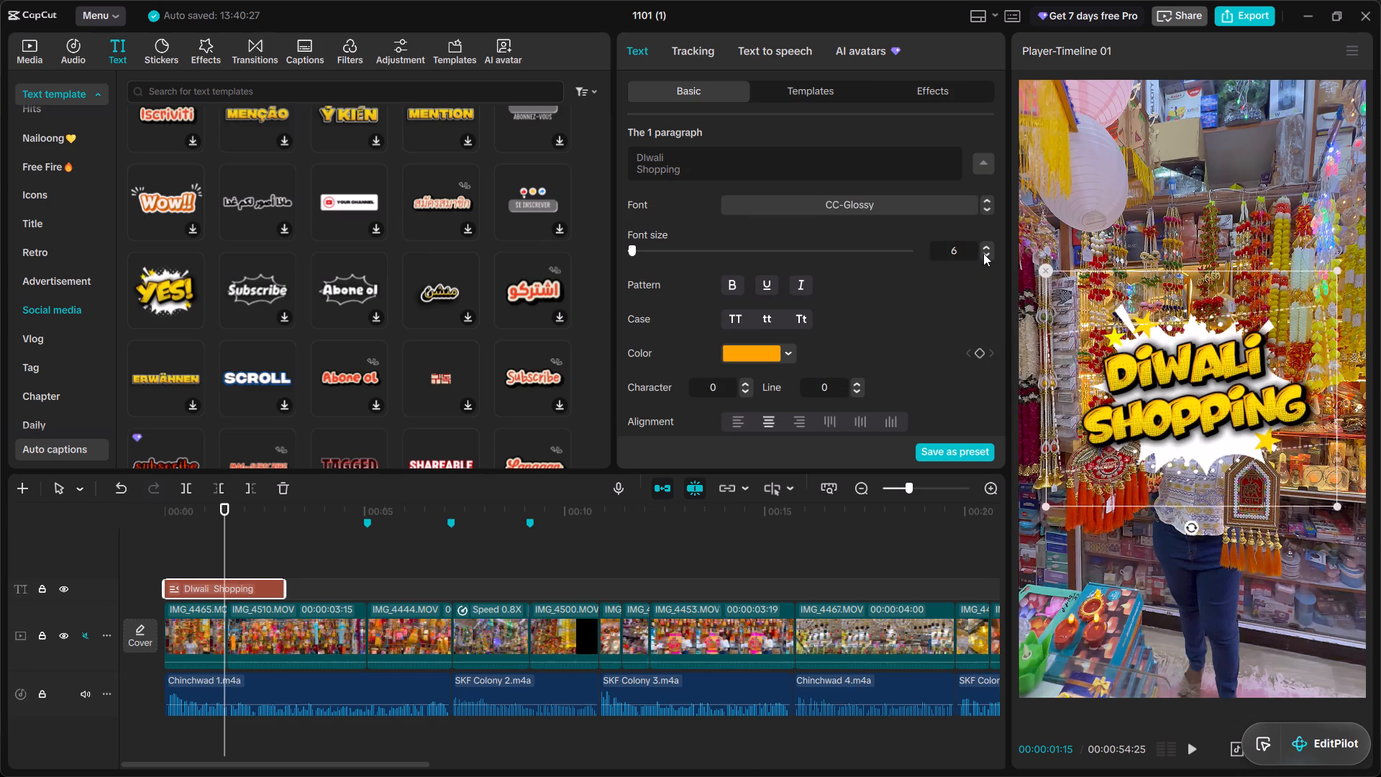
pyautogui.click(983, 253)
# Position the Diwali Shopping title above the woman's head and trim it to end with the IMG_4465.MOV clip.
pyautogui.moveTo(1212, 422); pyautogui.dragTo(1218, 593)
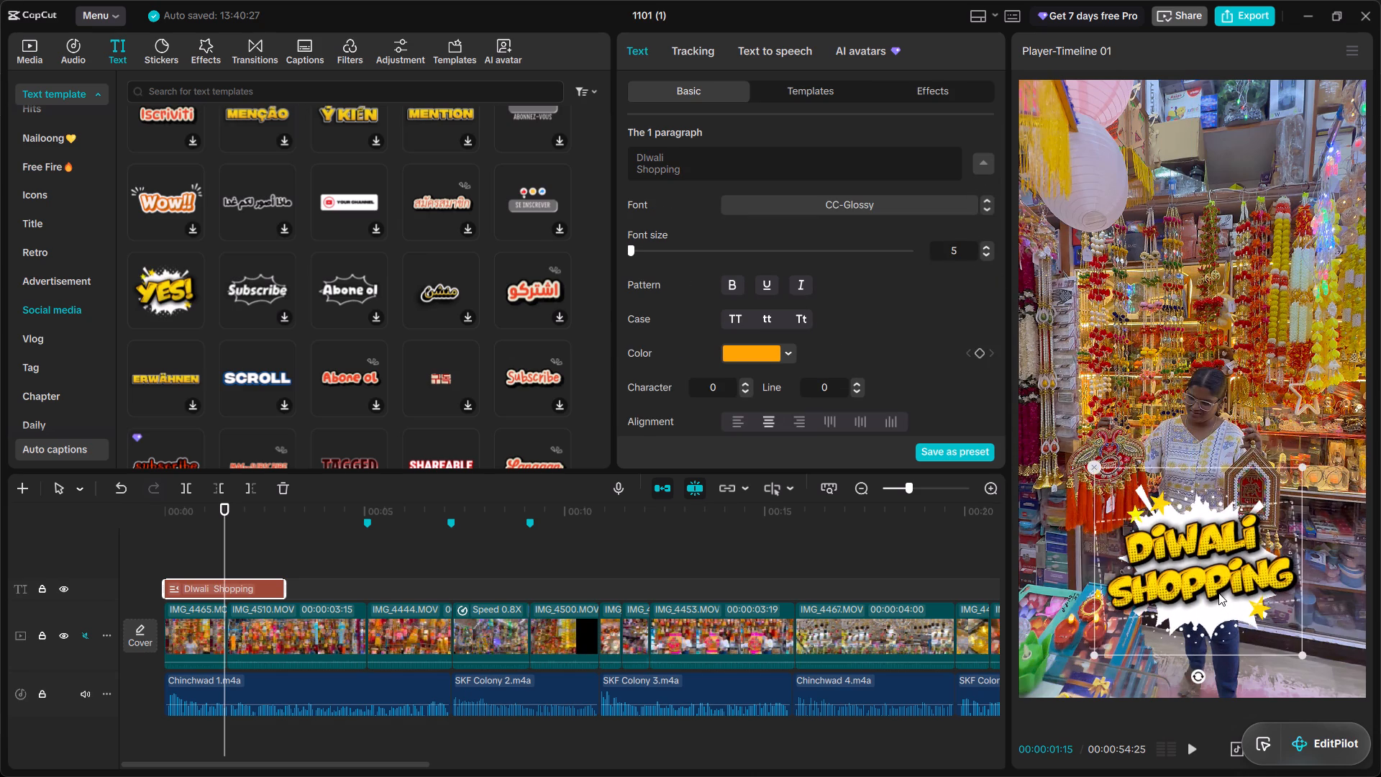
# Overlay the Instagram Reels social media preview on the player and play the opening to check the title's placement.
pyautogui.moveTo(1218, 593); pyautogui.dragTo(1216, 577)
pyautogui.moveTo(1262, 751); pyautogui.dragTo(975, 52)
pyautogui.click(1237, 748)
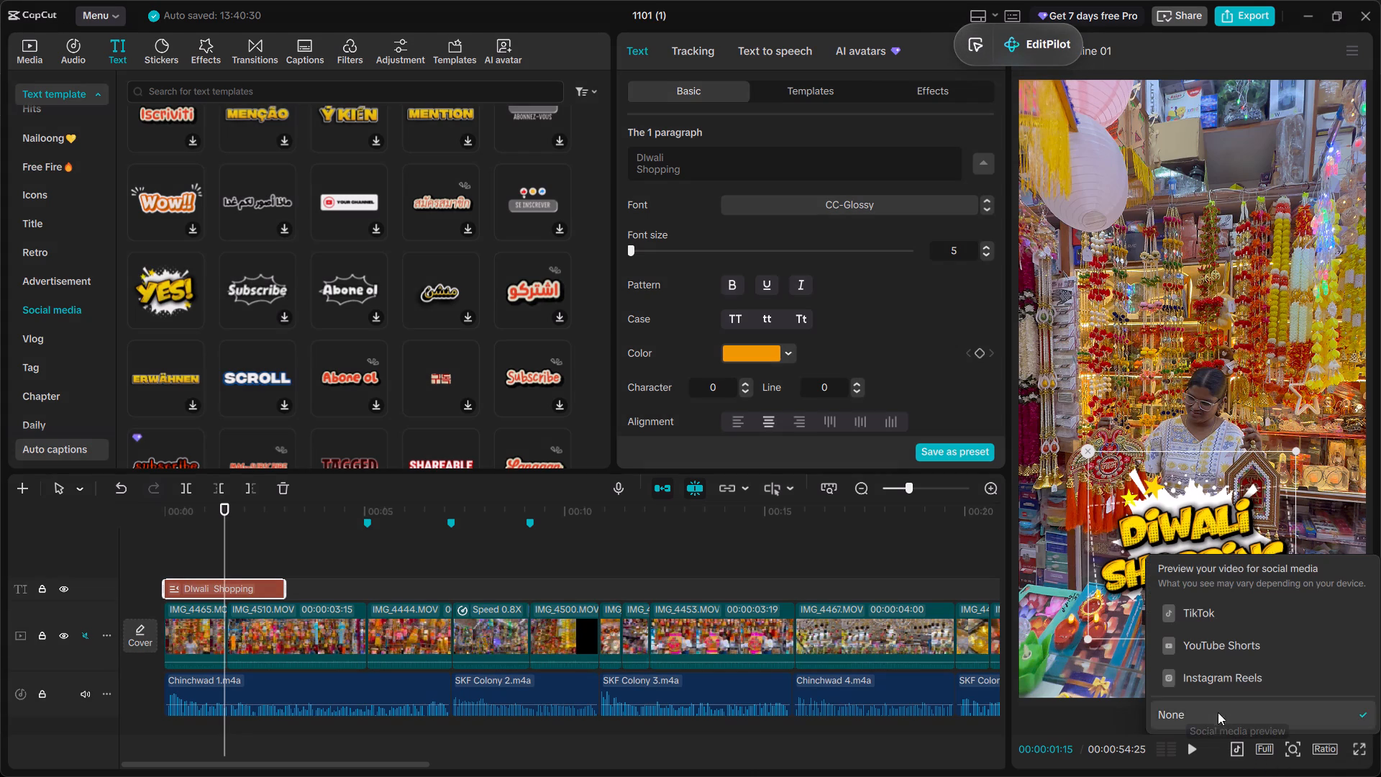
pyautogui.click(1221, 682)
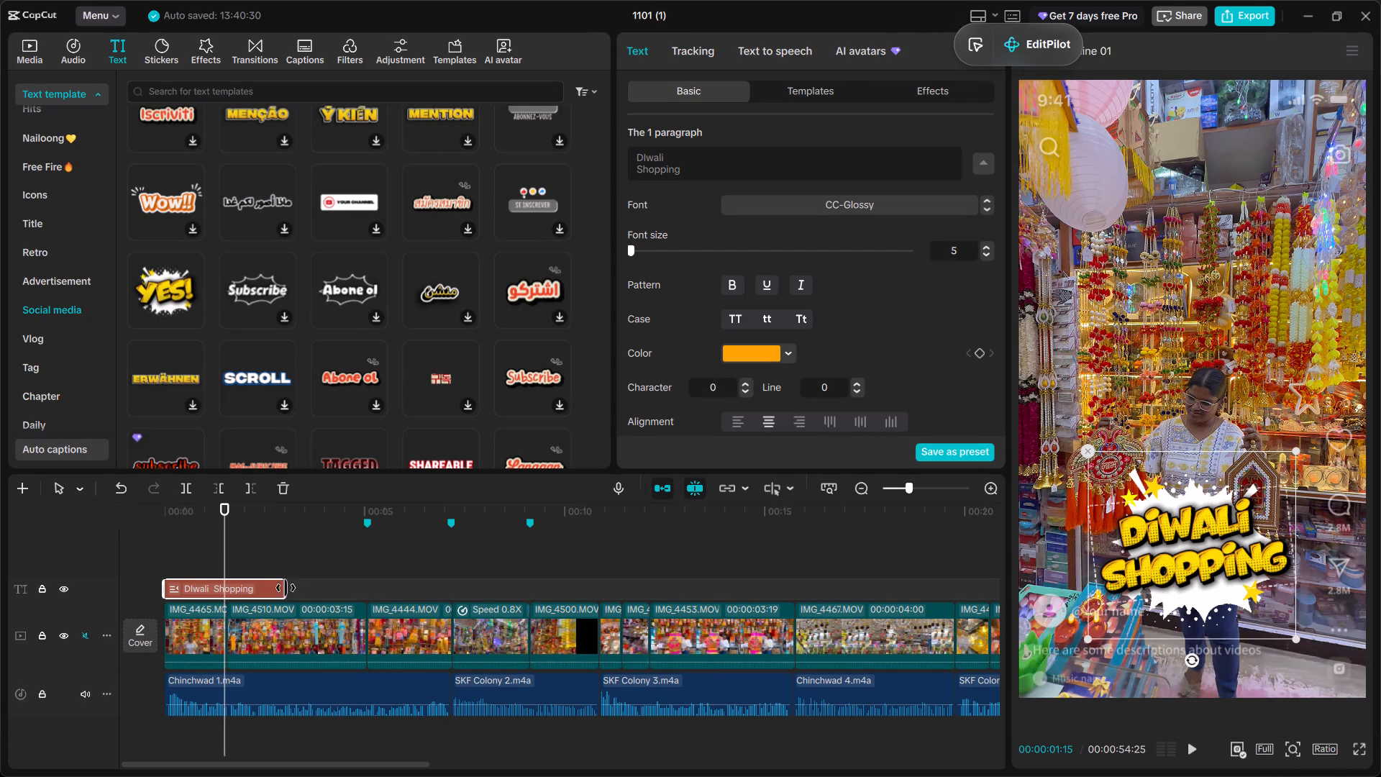
pyautogui.doubleClick(190, 547)
pyautogui.moveTo(190, 547); pyautogui.dragTo(134, 551)
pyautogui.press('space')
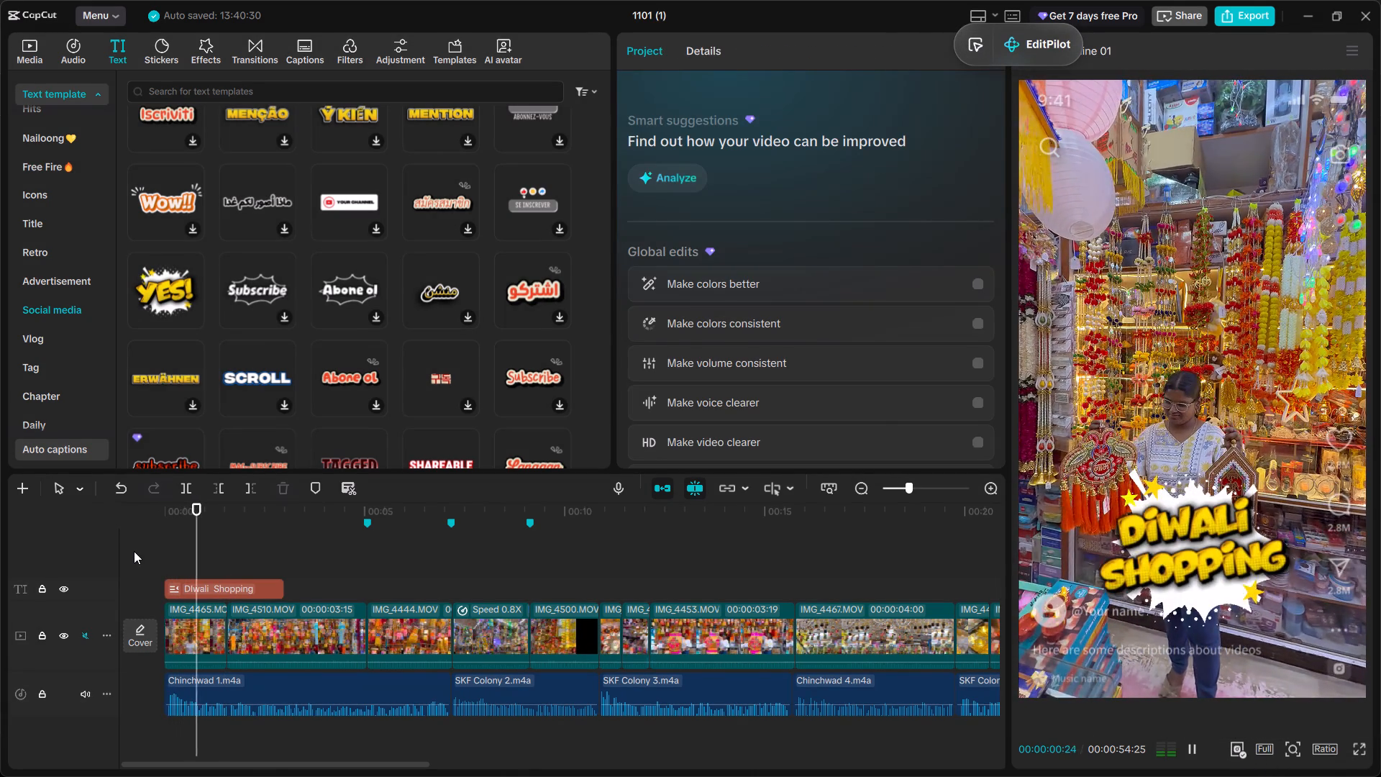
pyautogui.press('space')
# Move the Diwali Shopping title up to just above the woman's head and play the opening to check it.
pyautogui.click(218, 595)
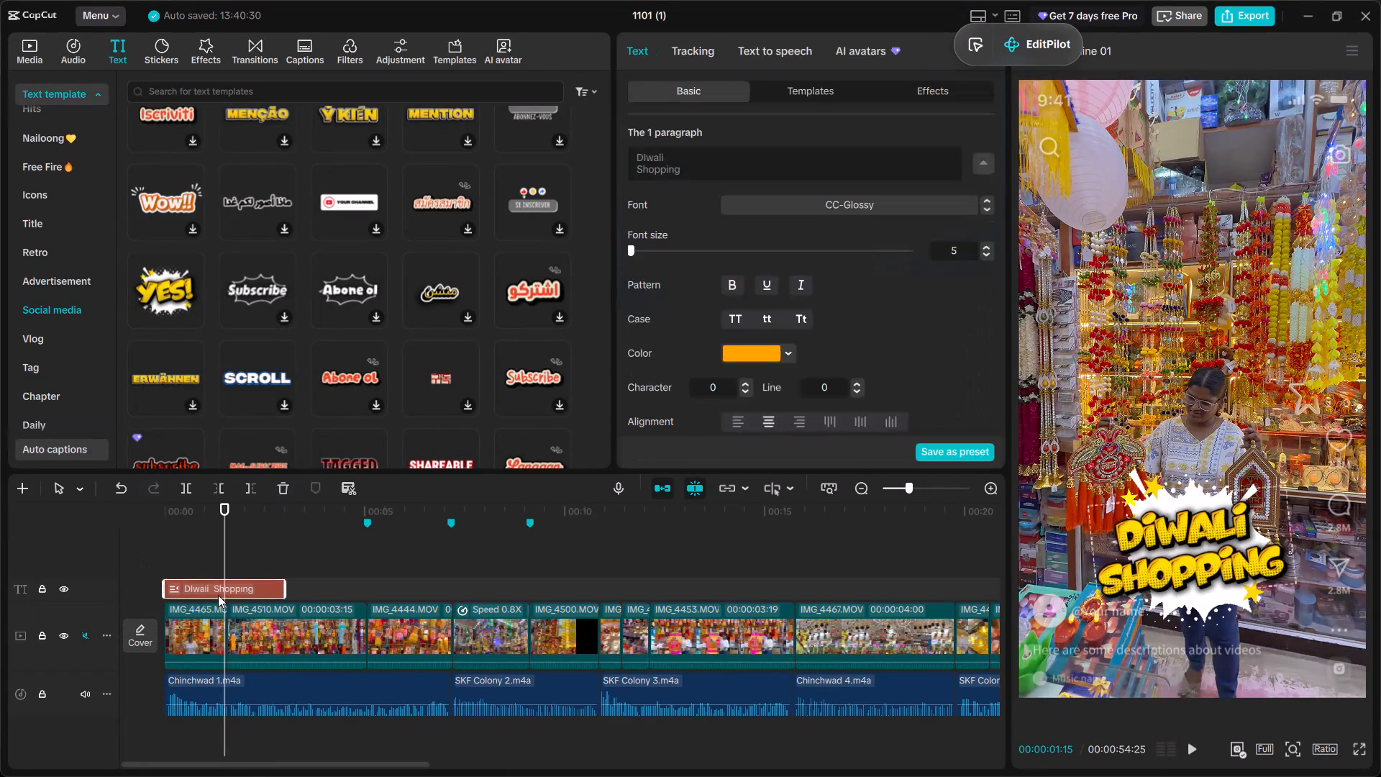
pyautogui.moveTo(1177, 560); pyautogui.dragTo(1167, 250)
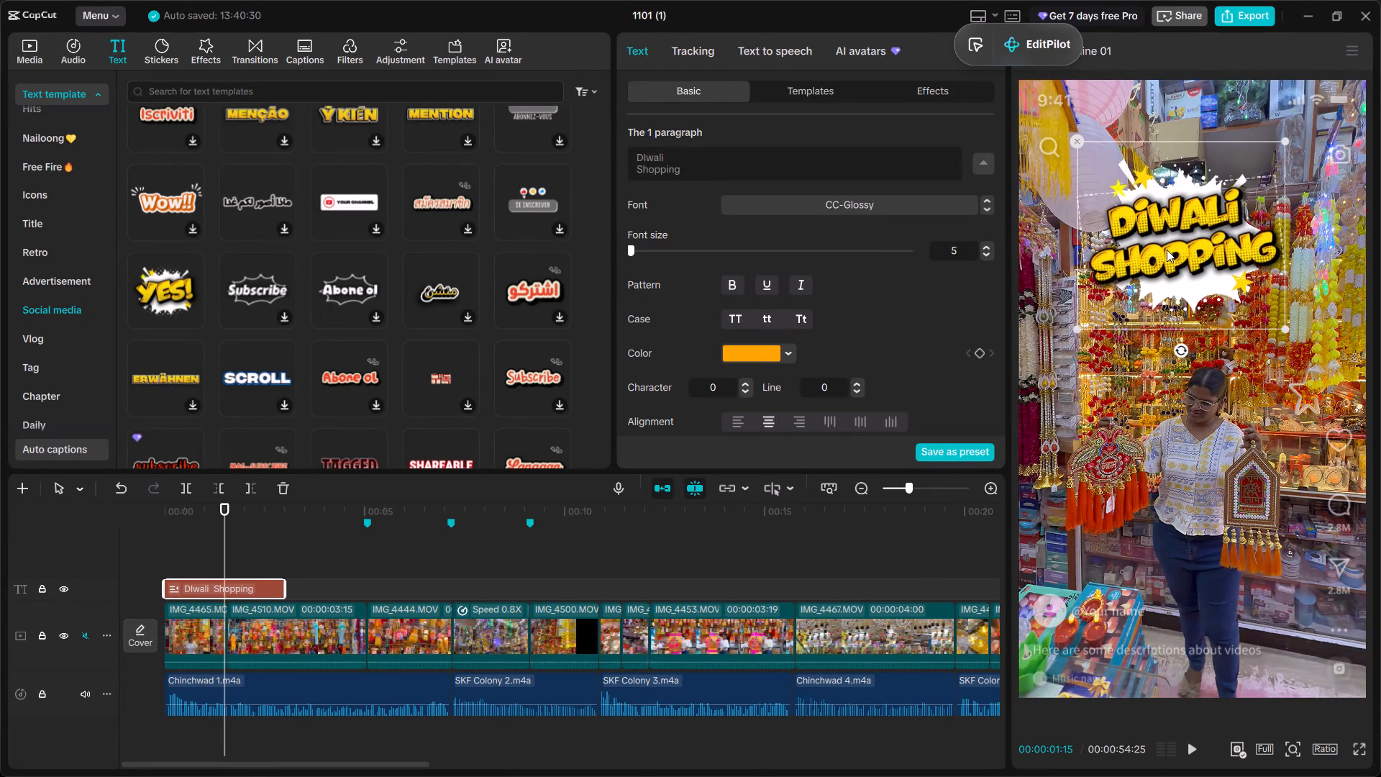
pyautogui.moveTo(1167, 250); pyautogui.dragTo(1176, 286)
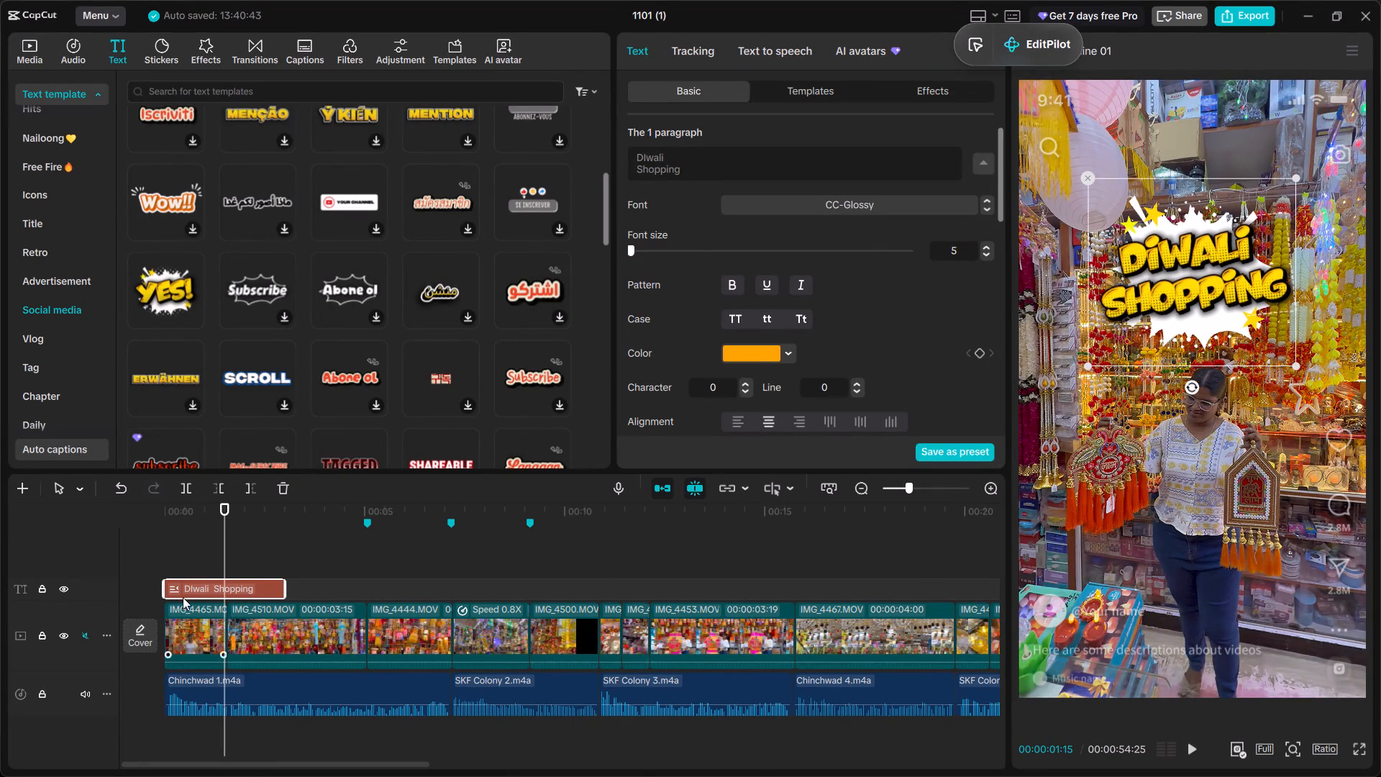
pyautogui.click(186, 534)
pyautogui.moveTo(186, 534); pyautogui.dragTo(113, 537)
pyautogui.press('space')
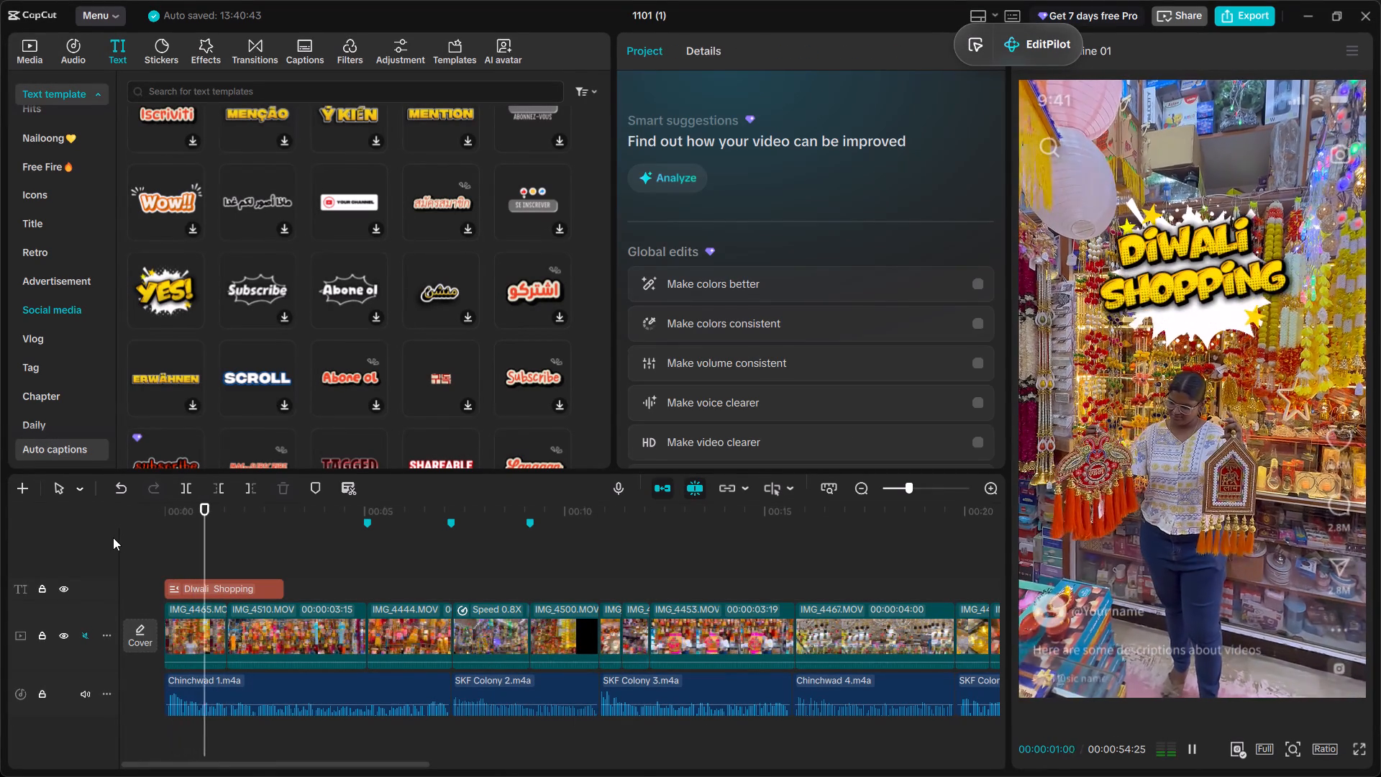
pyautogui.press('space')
# Trim the end of the Diwali Shopping title to the cut between IMG_4465.MOV and IMG_4510.MOV, and replay the opening.
pyautogui.click(227, 553)
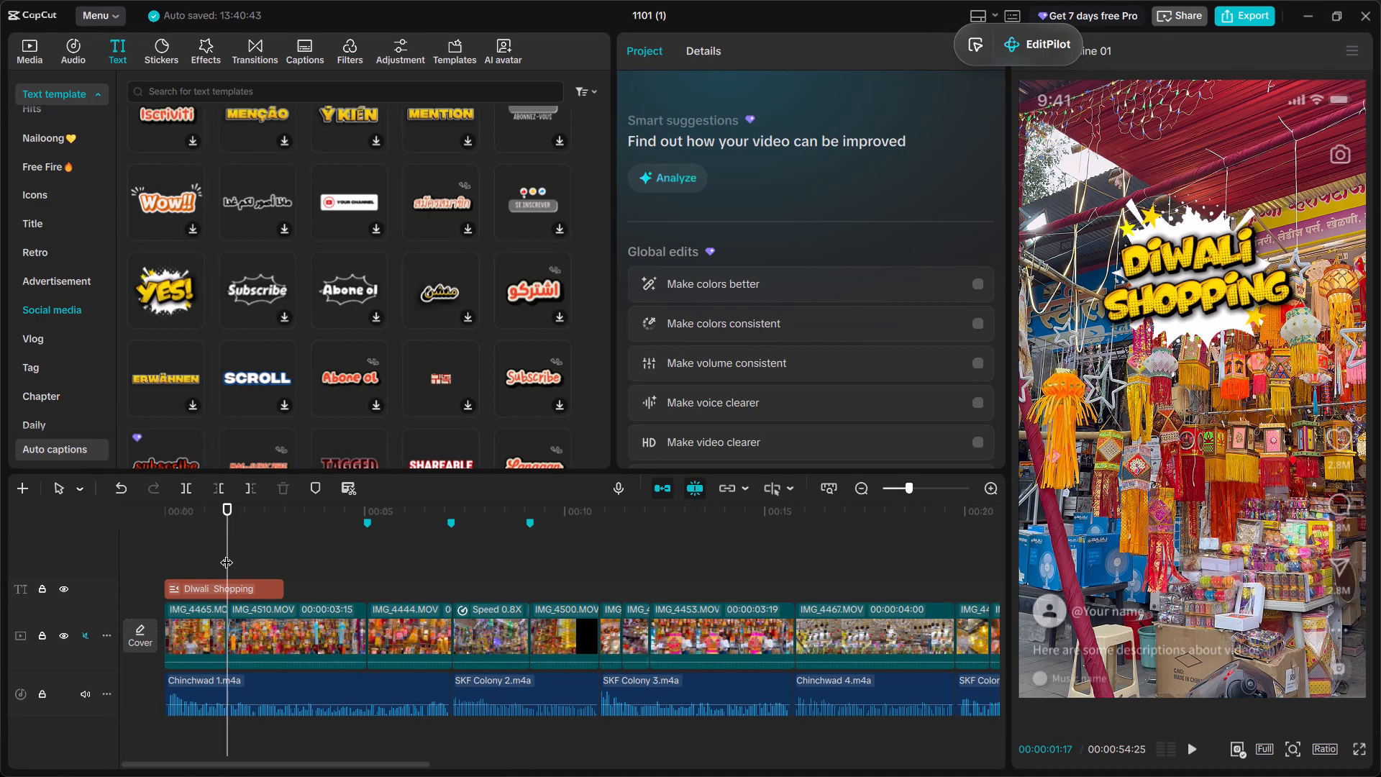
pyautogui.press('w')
pyautogui.click(236, 594)
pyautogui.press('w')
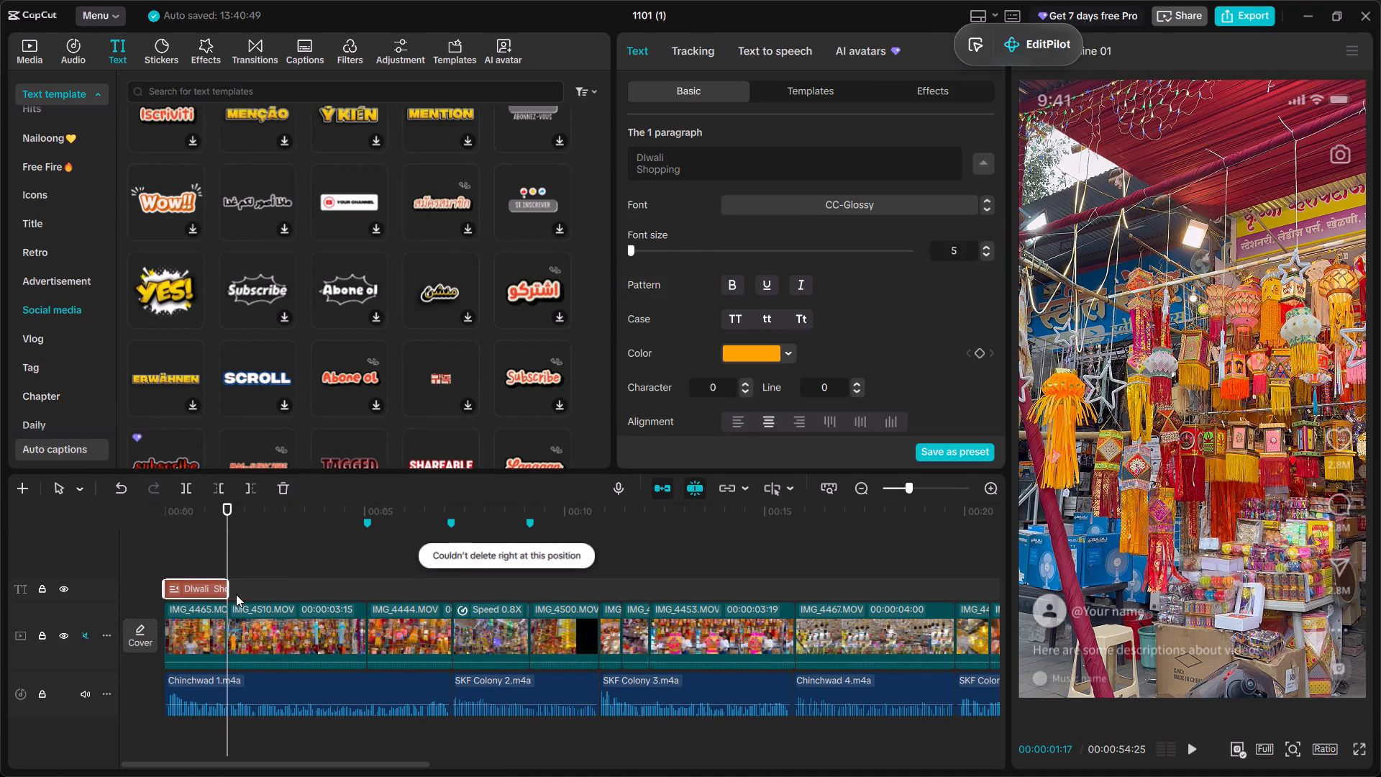
pyautogui.click(183, 558)
pyautogui.moveTo(183, 558); pyautogui.dragTo(116, 558)
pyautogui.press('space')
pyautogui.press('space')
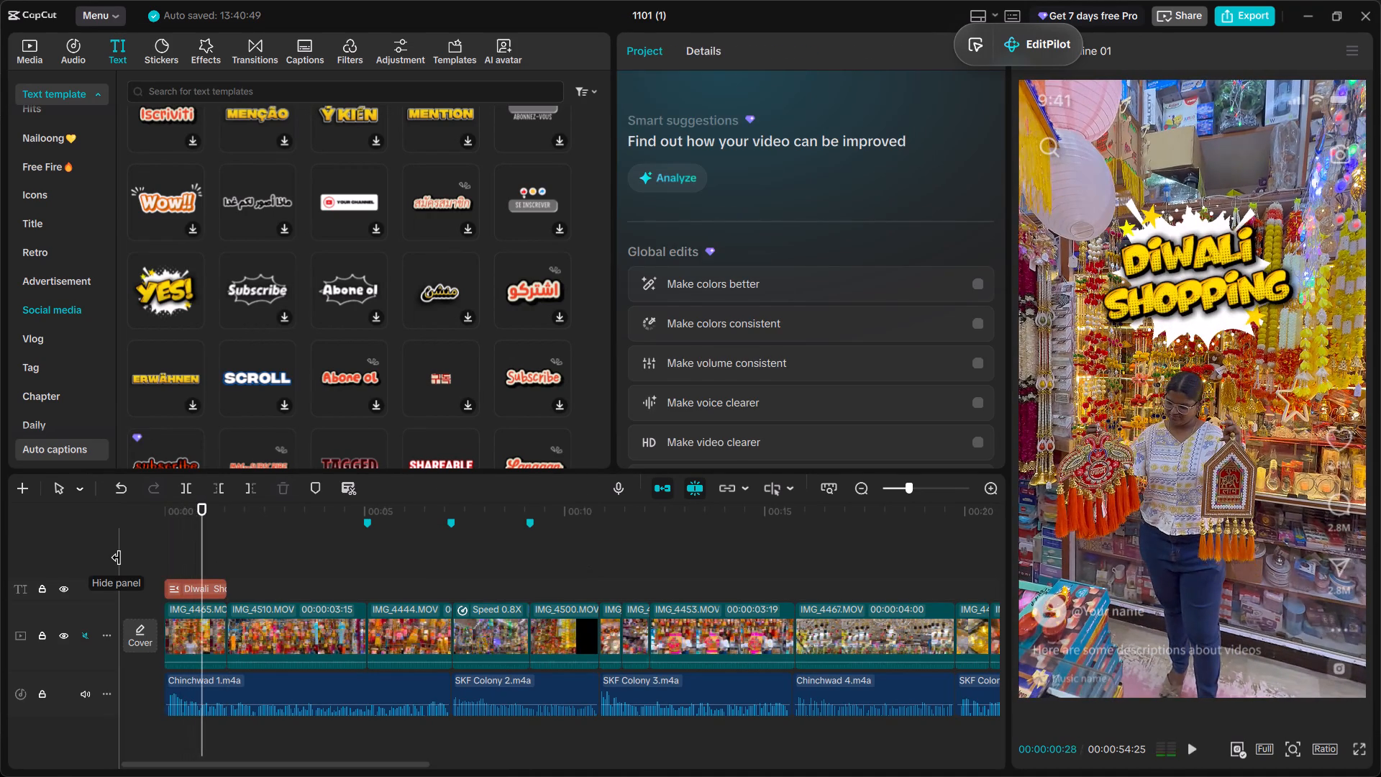
# Search the text templates for "location" and browse the map-pin designs.
pyautogui.click(193, 88)
pyautogui.write('location')
pyautogui.press('Return')
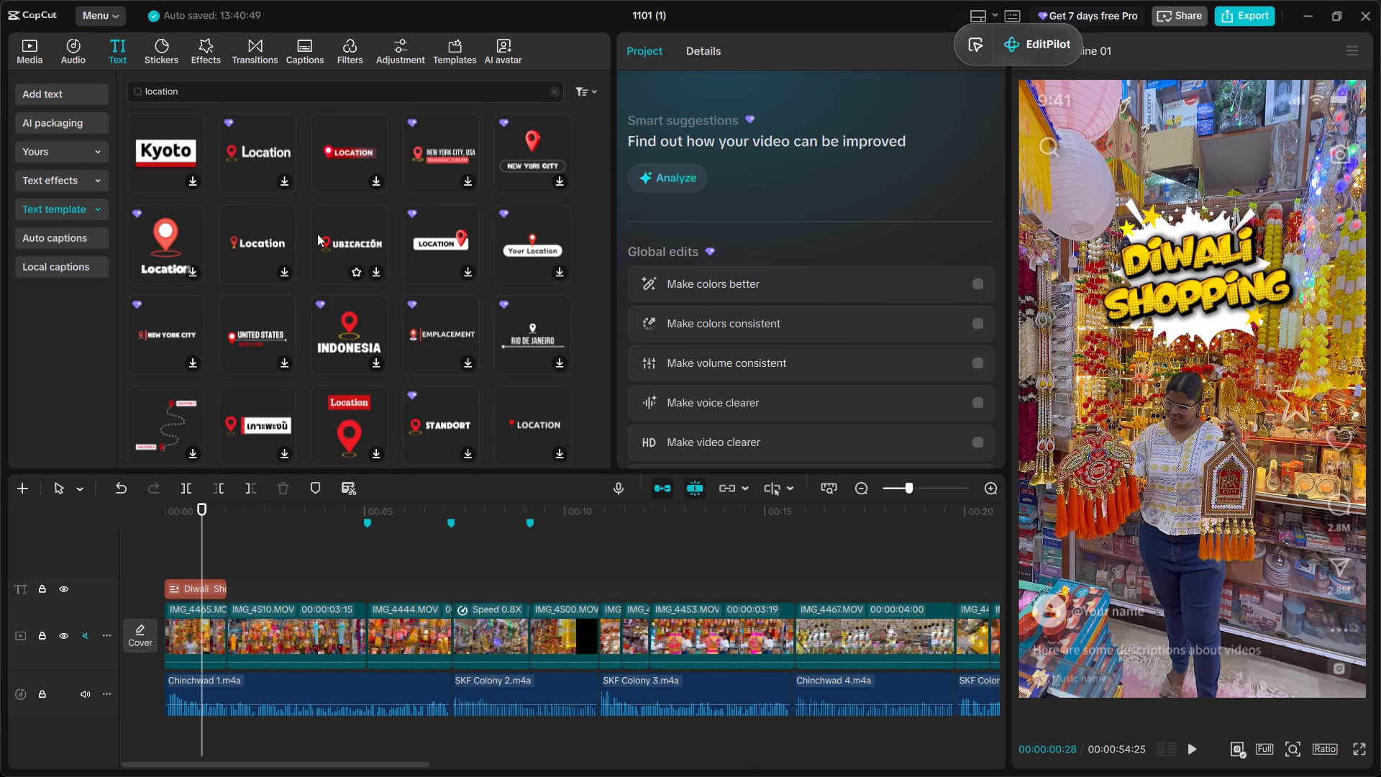
pyautogui.scroll(-2, 367, 319)
pyautogui.scroll(1, 367, 319)
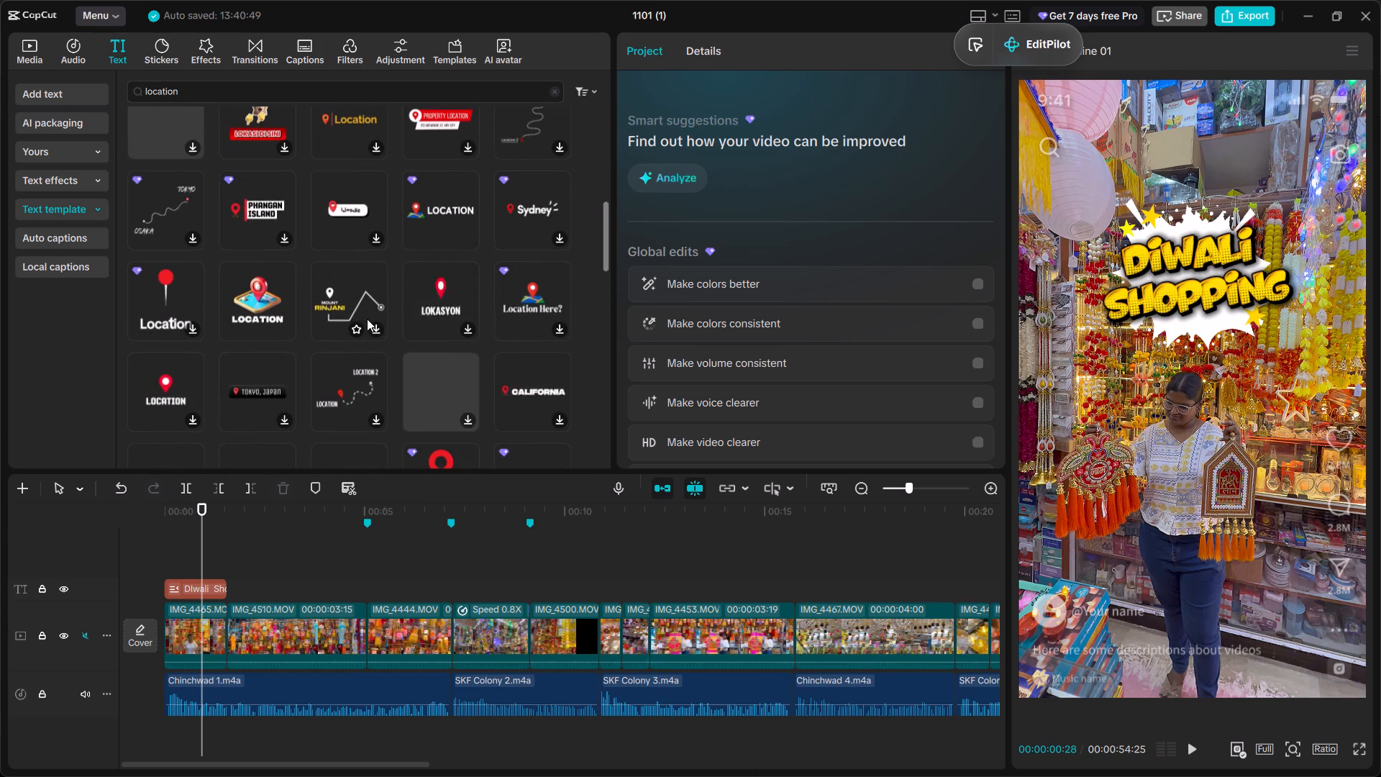
pyautogui.scroll(1, 367, 319)
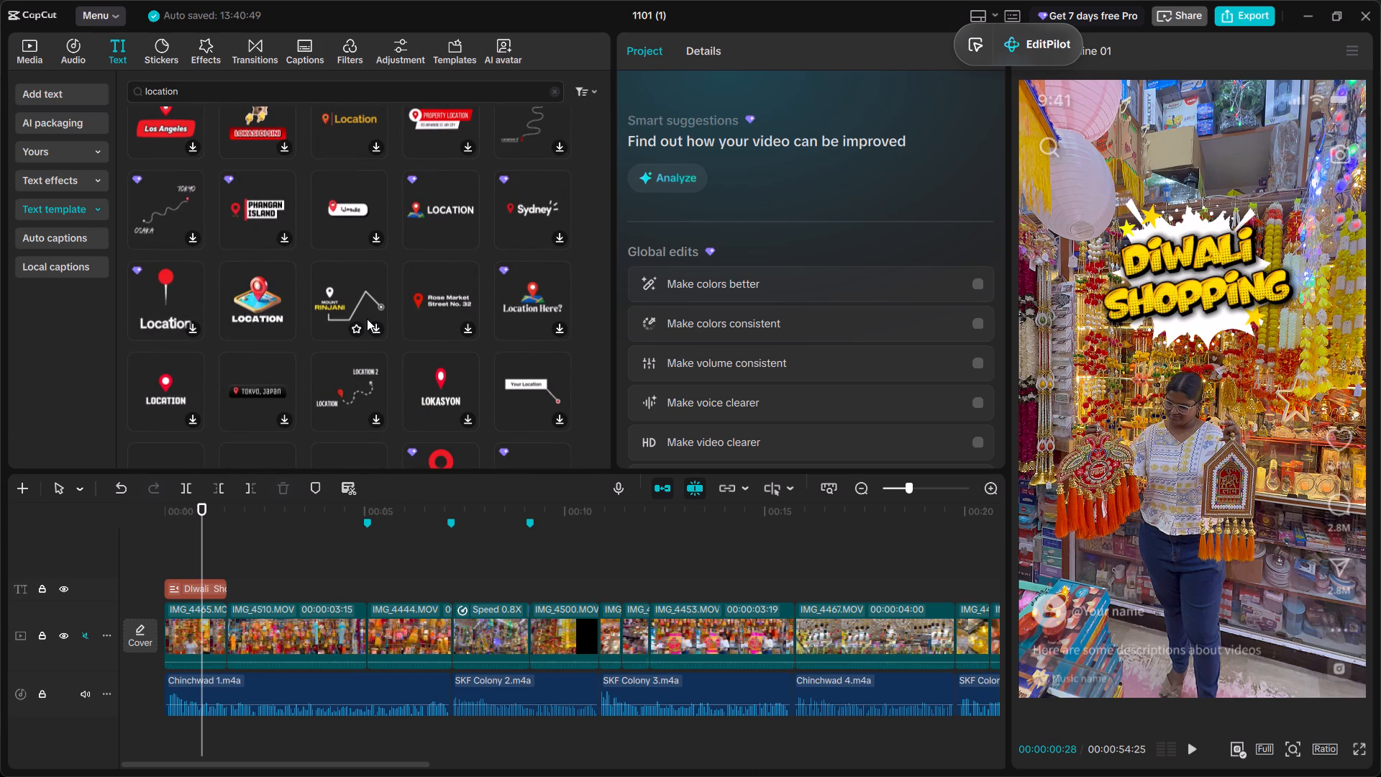
# Play back the opening clips to review the Diwali Shopping title and the voiceover at the start of the IMG_4510.MOV clip.
pyautogui.click(192, 552)
pyautogui.moveTo(192, 552); pyautogui.dragTo(161, 550)
pyautogui.press('space')
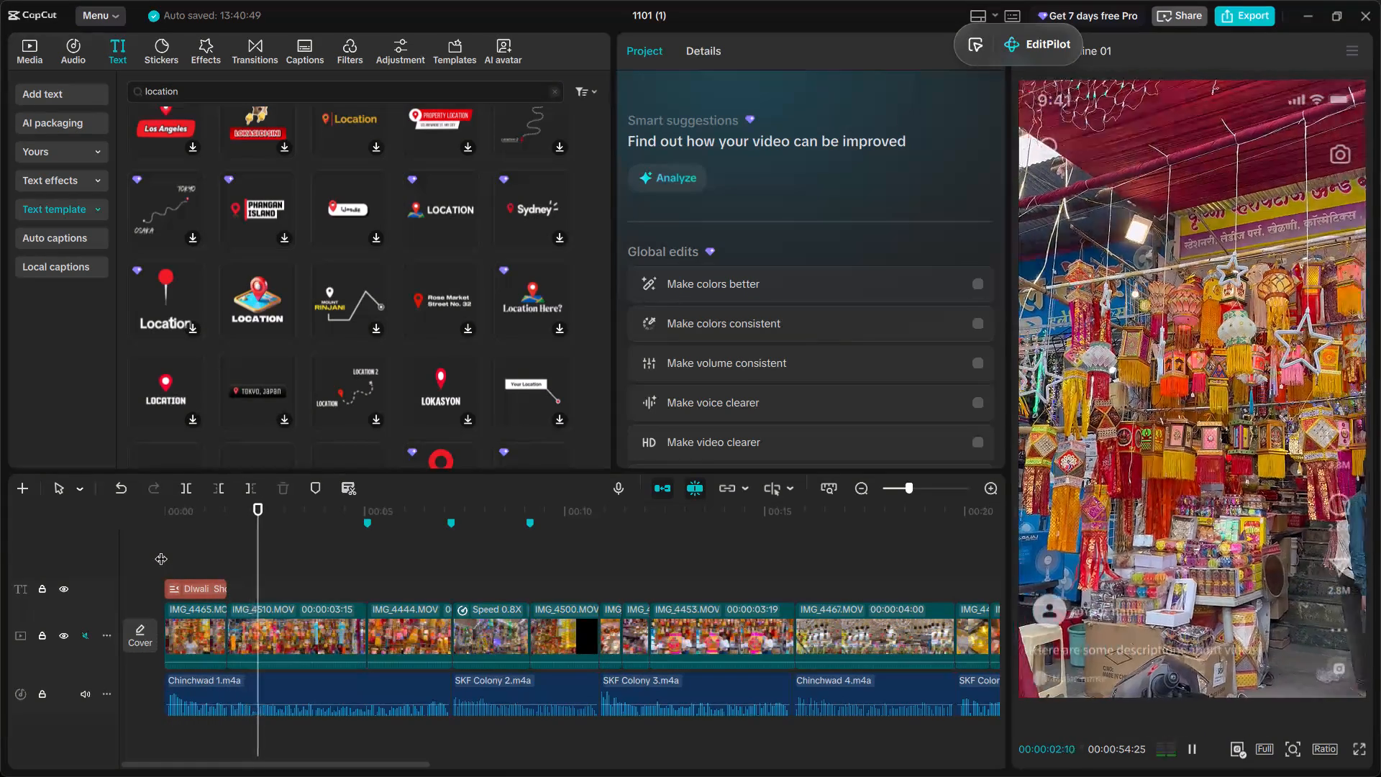
pyautogui.press('space')
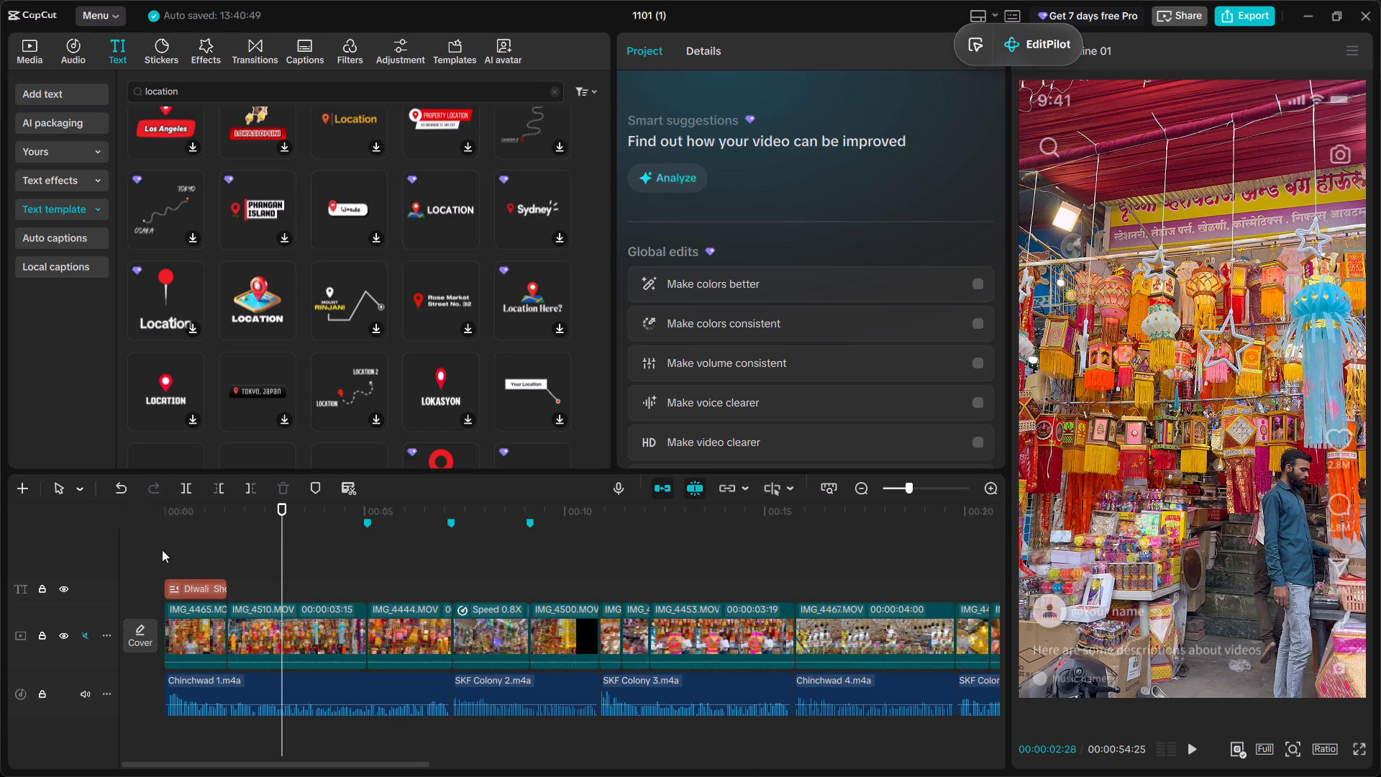
pyautogui.click(197, 535)
pyautogui.moveTo(197, 535); pyautogui.dragTo(146, 535)
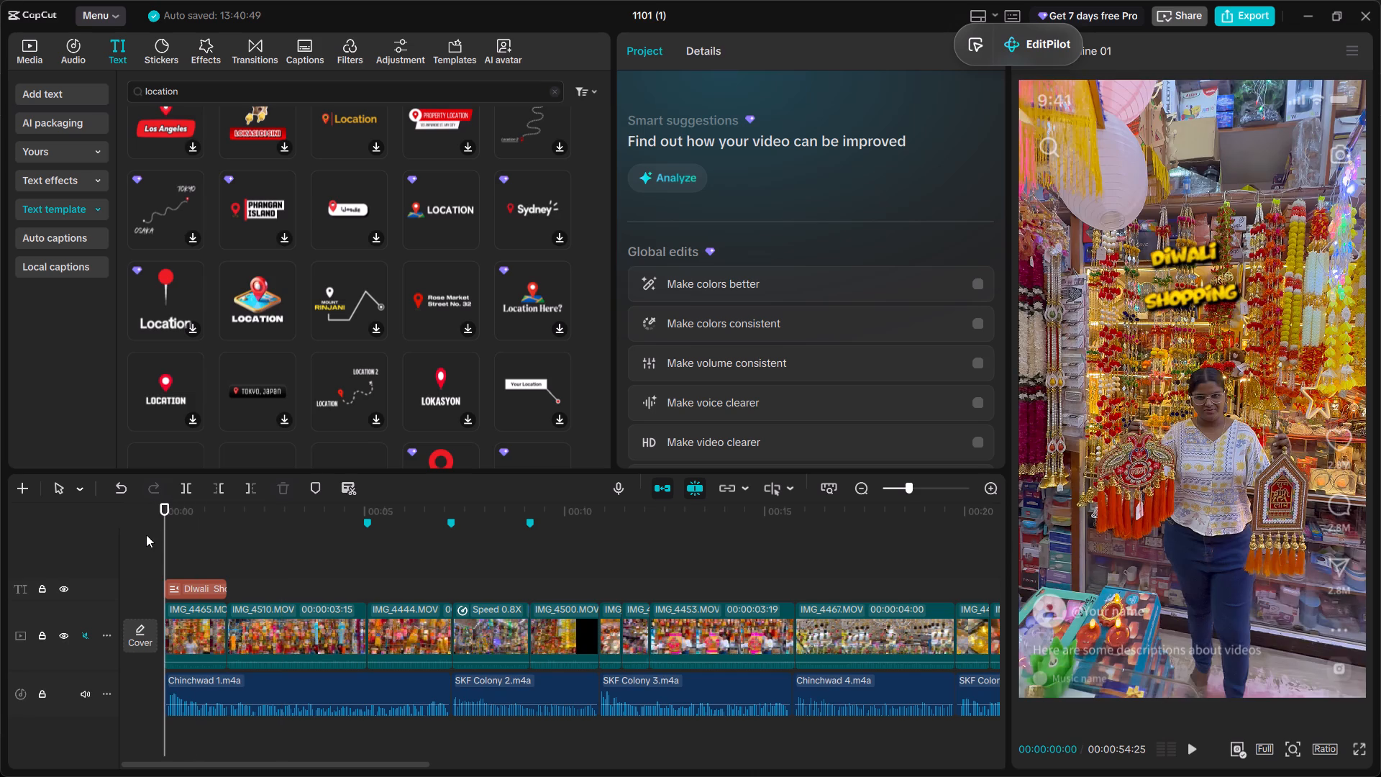
pyautogui.press('space')
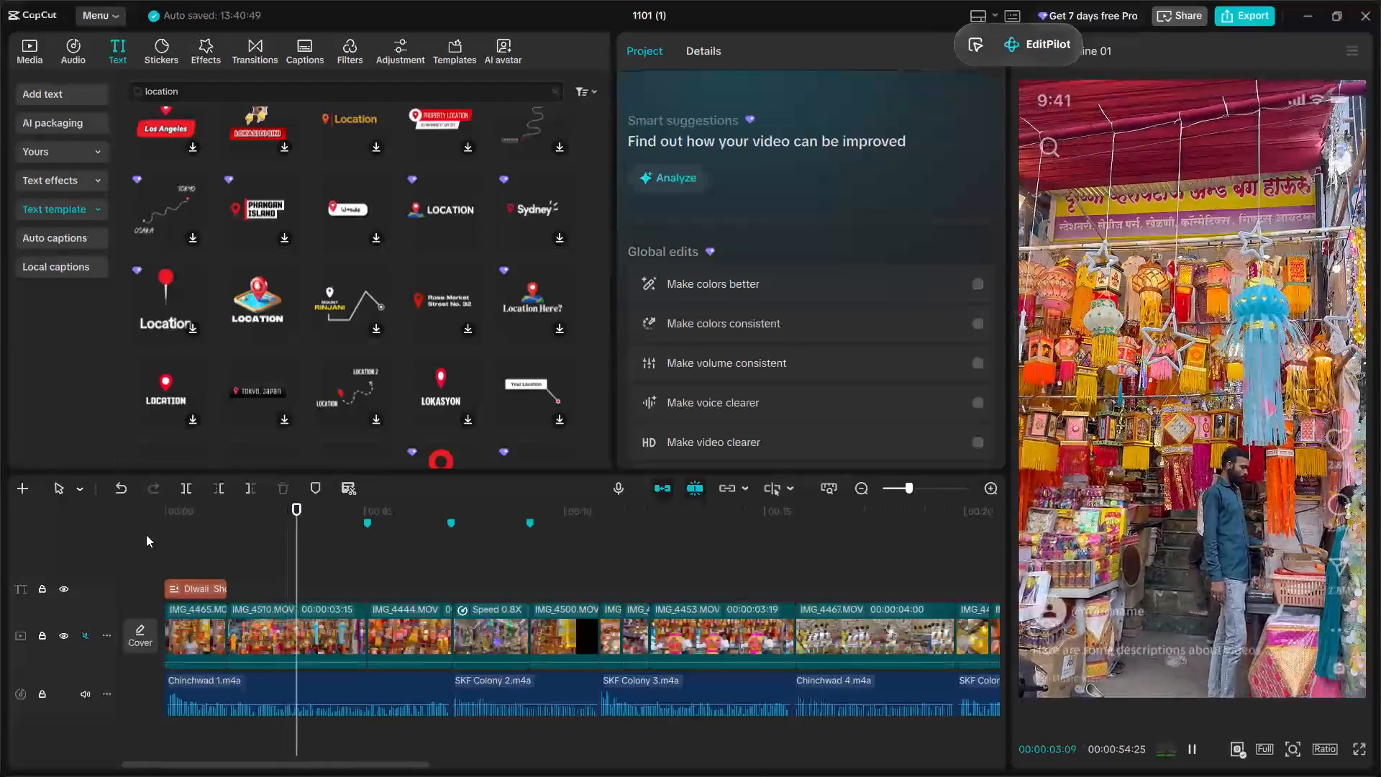
pyautogui.press('space')
pyautogui.click(1270, 16)
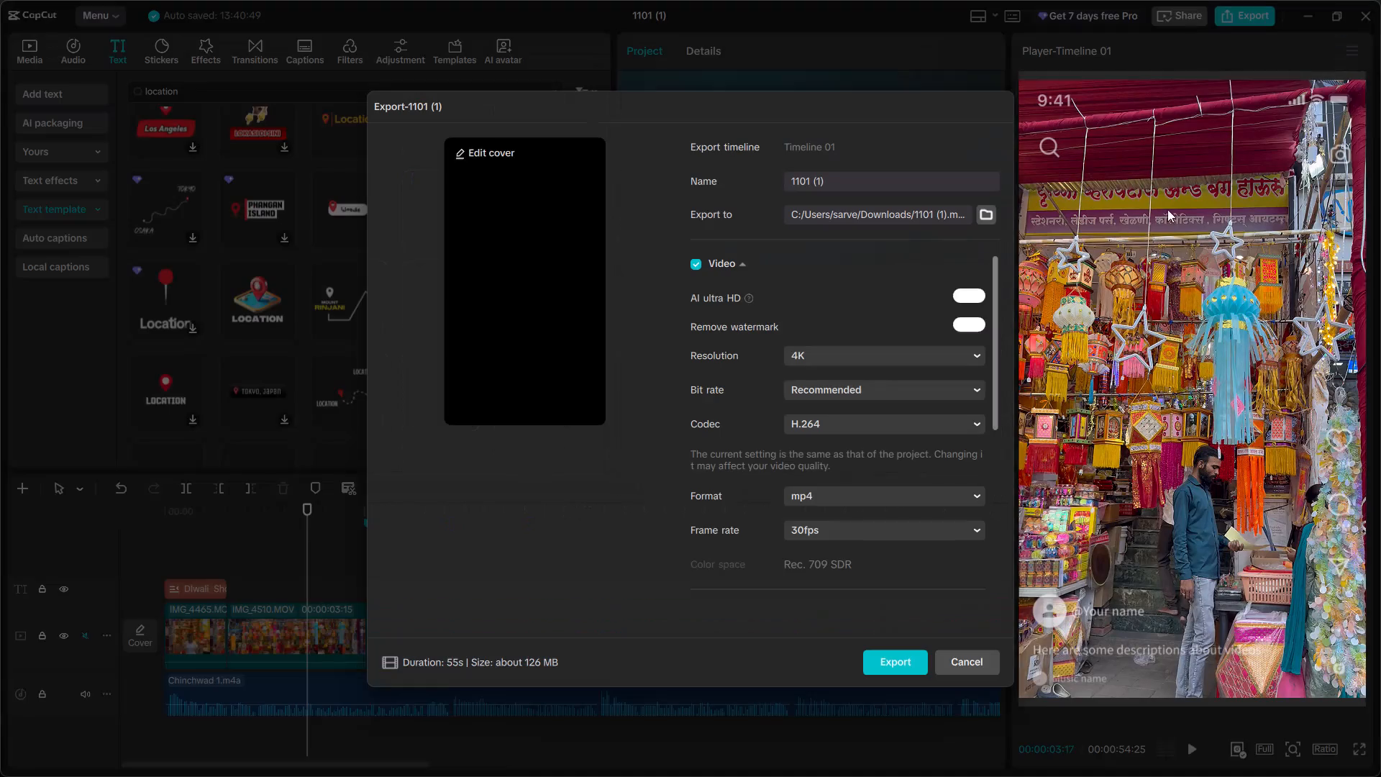
pyautogui.click(968, 670)
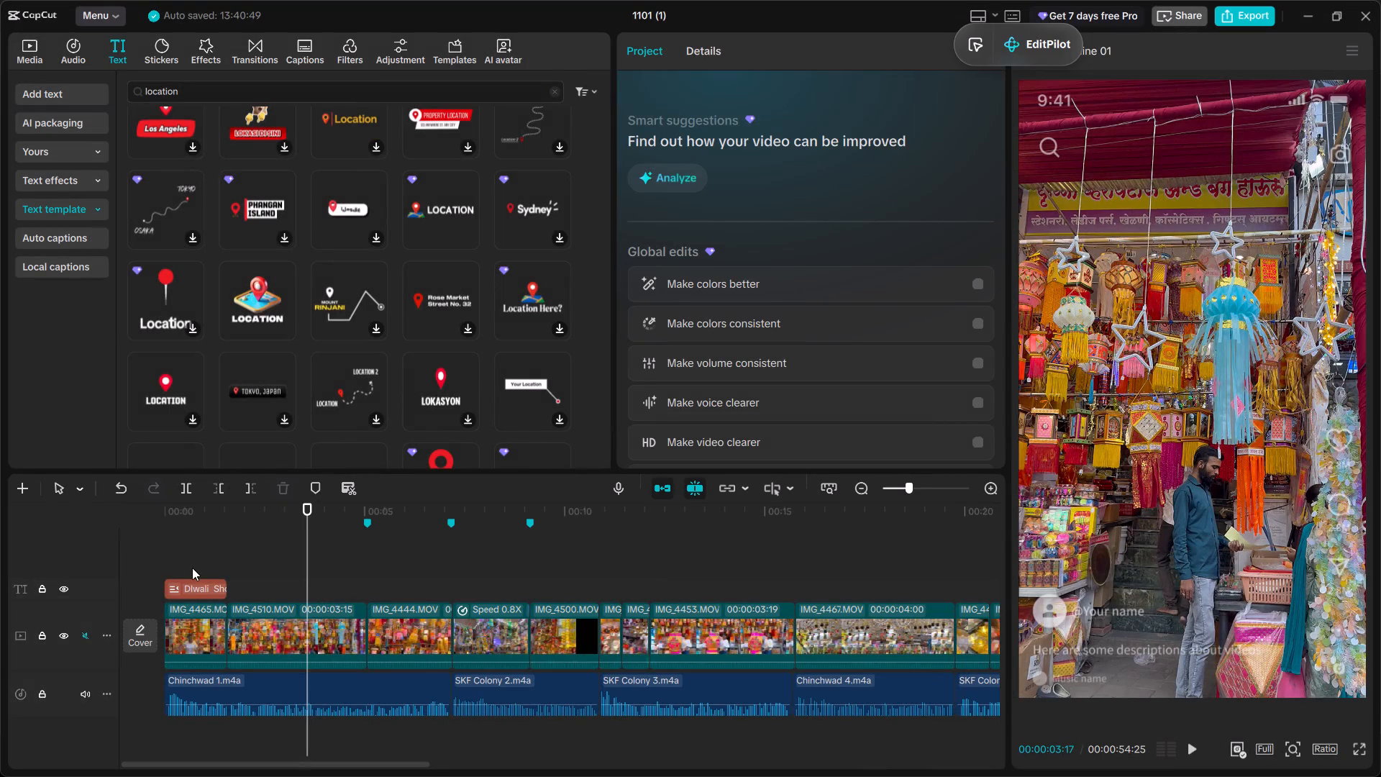
pyautogui.click(192, 568)
pyautogui.moveTo(192, 568); pyautogui.dragTo(159, 568)
pyautogui.press('space')
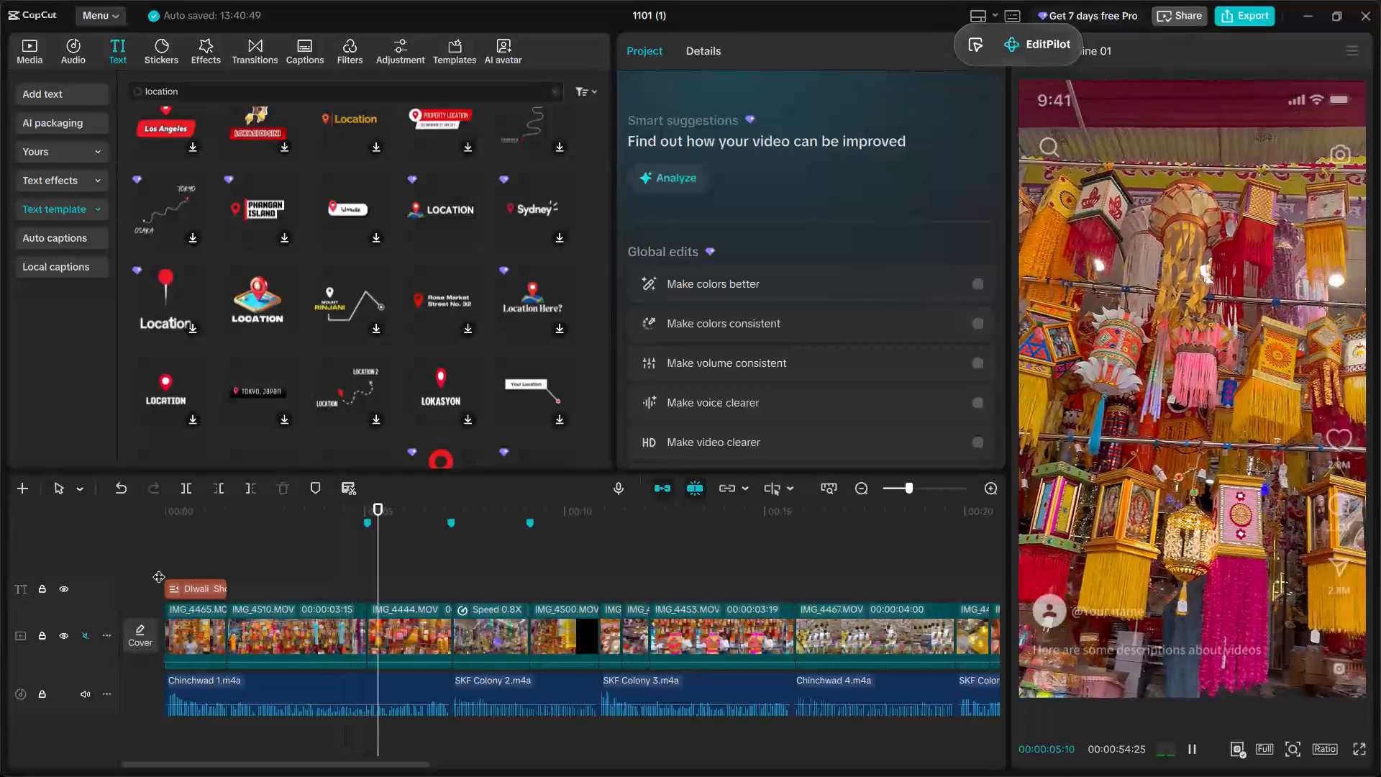
pyautogui.press('space')
pyautogui.click(228, 554)
pyautogui.press('space')
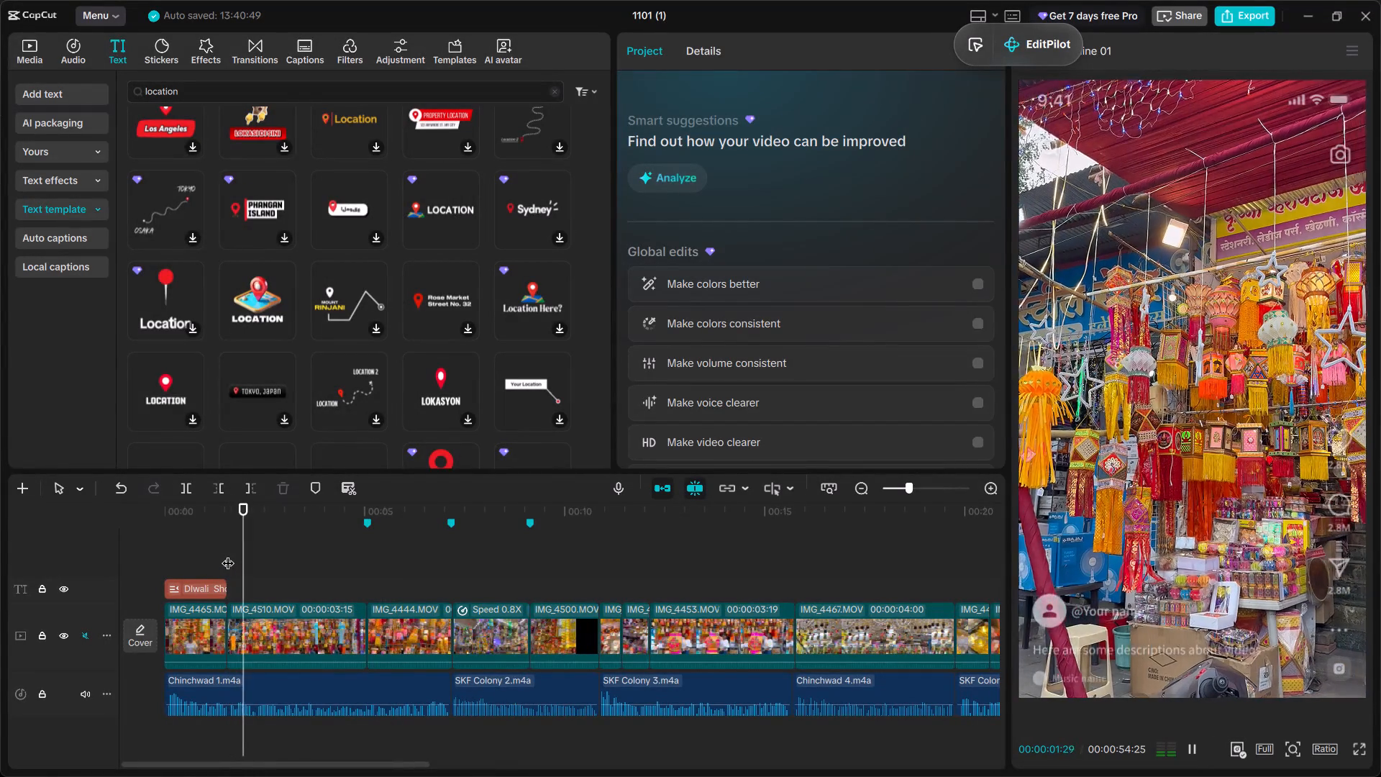
pyautogui.press('space')
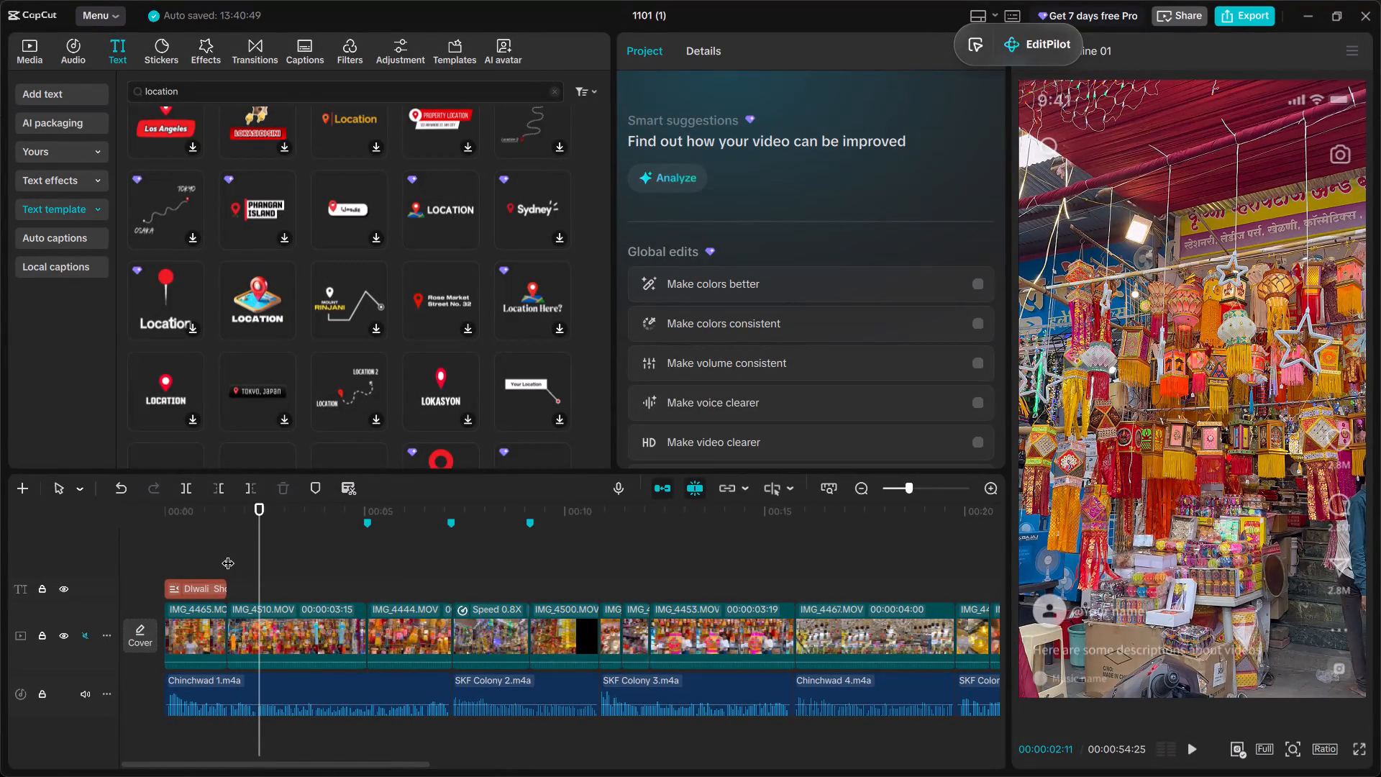
pyautogui.press('space')
pyautogui.press('space')
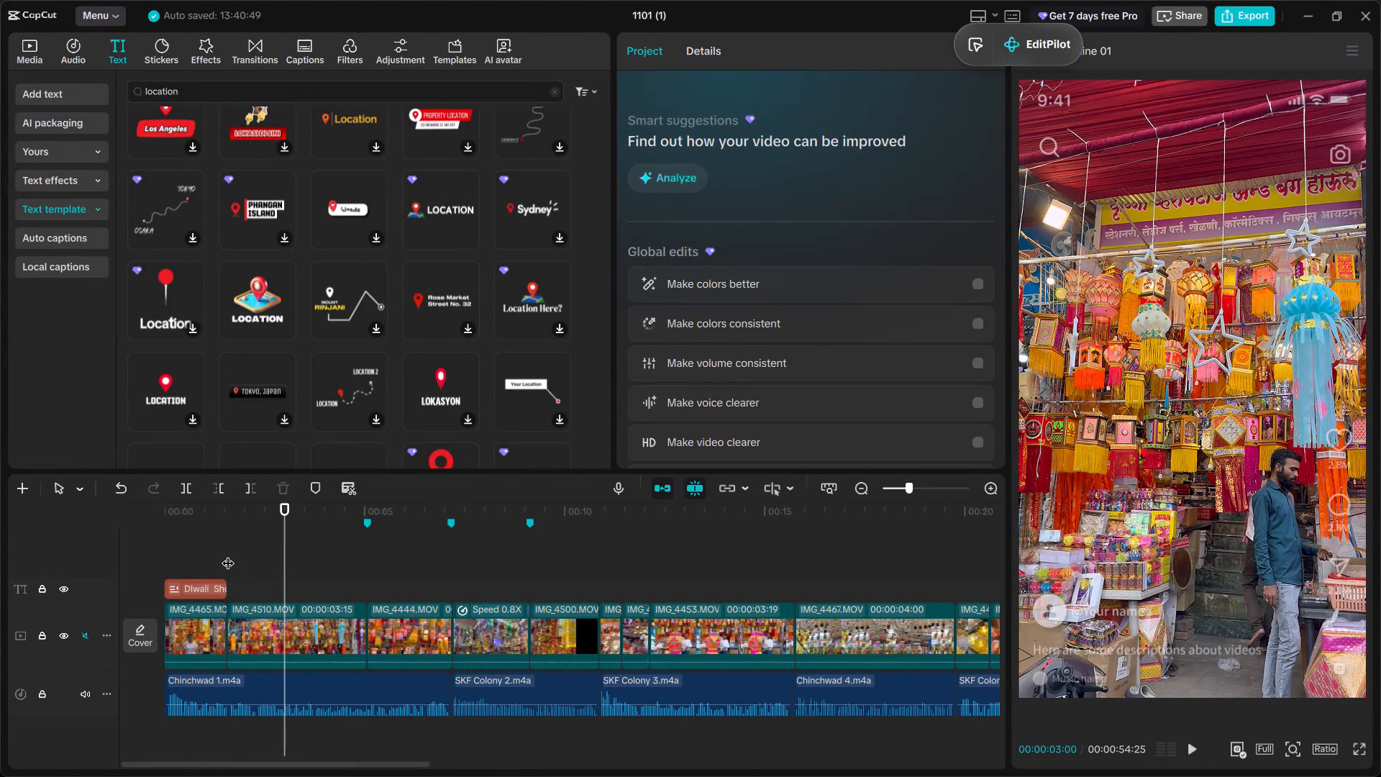
# Add the LOCATION text template with the 3D map and red pin directly after the Diwali Shopping title, above IMG_4510.MOV.
pyautogui.moveTo(263, 289); pyautogui.dragTo(227, 587)
pyautogui.click(1249, 12)
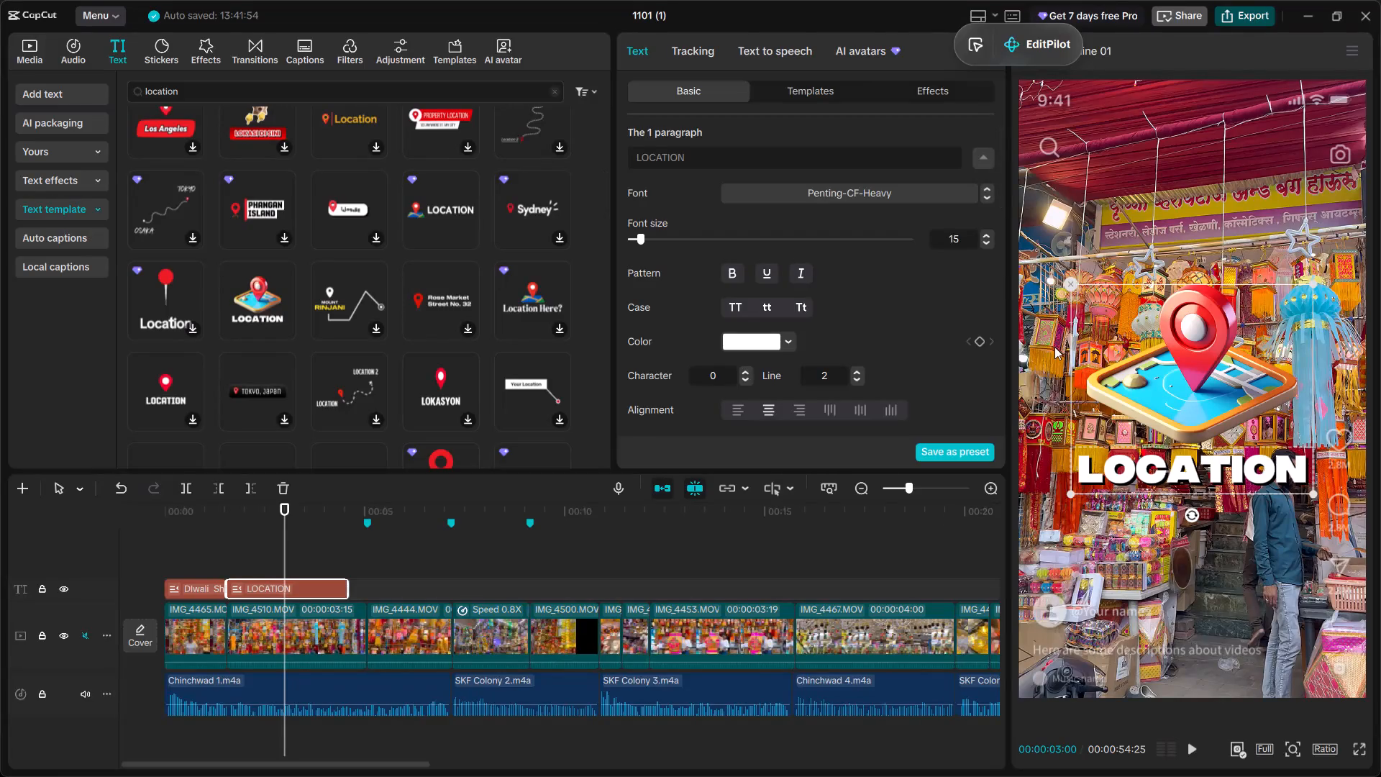
pyautogui.click(972, 658)
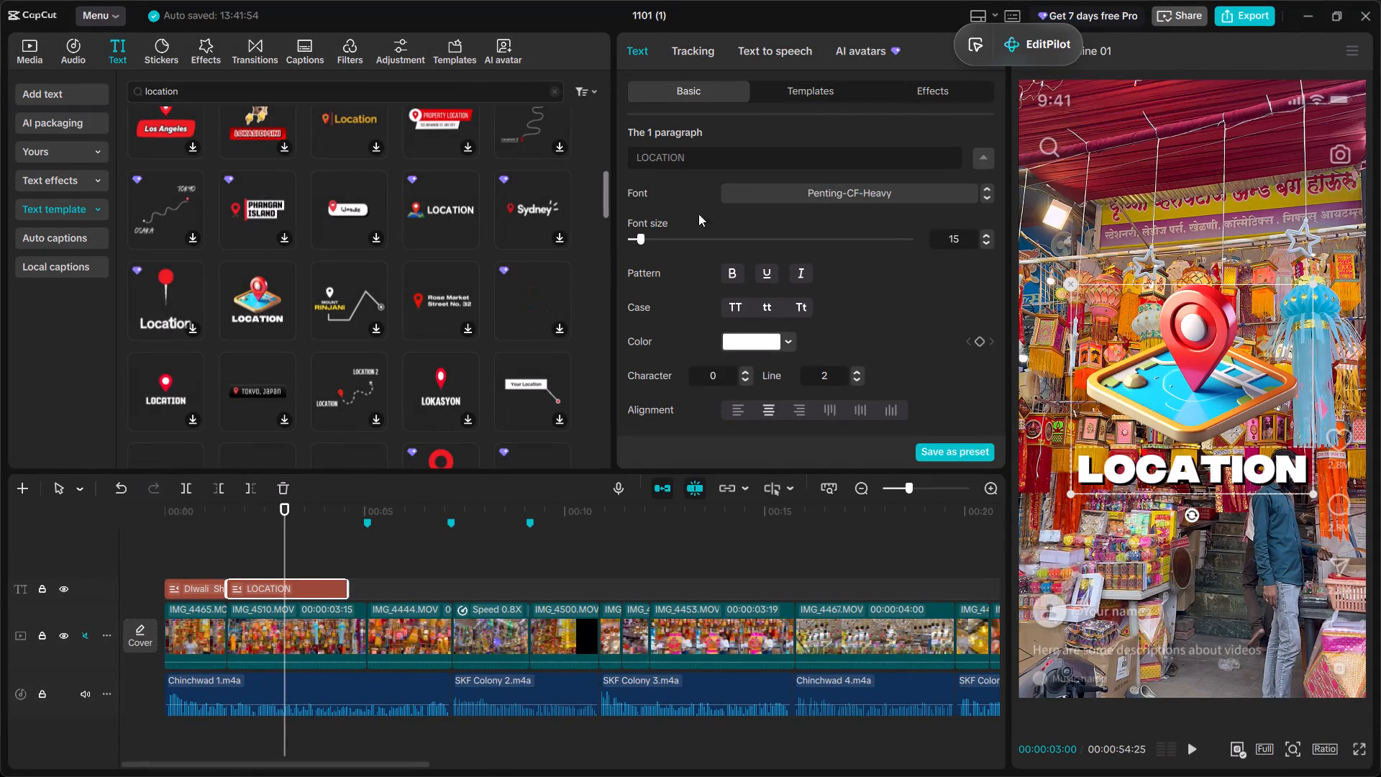
# Replace the LOCATION template's text with "Pimpri".
pyautogui.moveTo(711, 163); pyautogui.dragTo(602, 155)
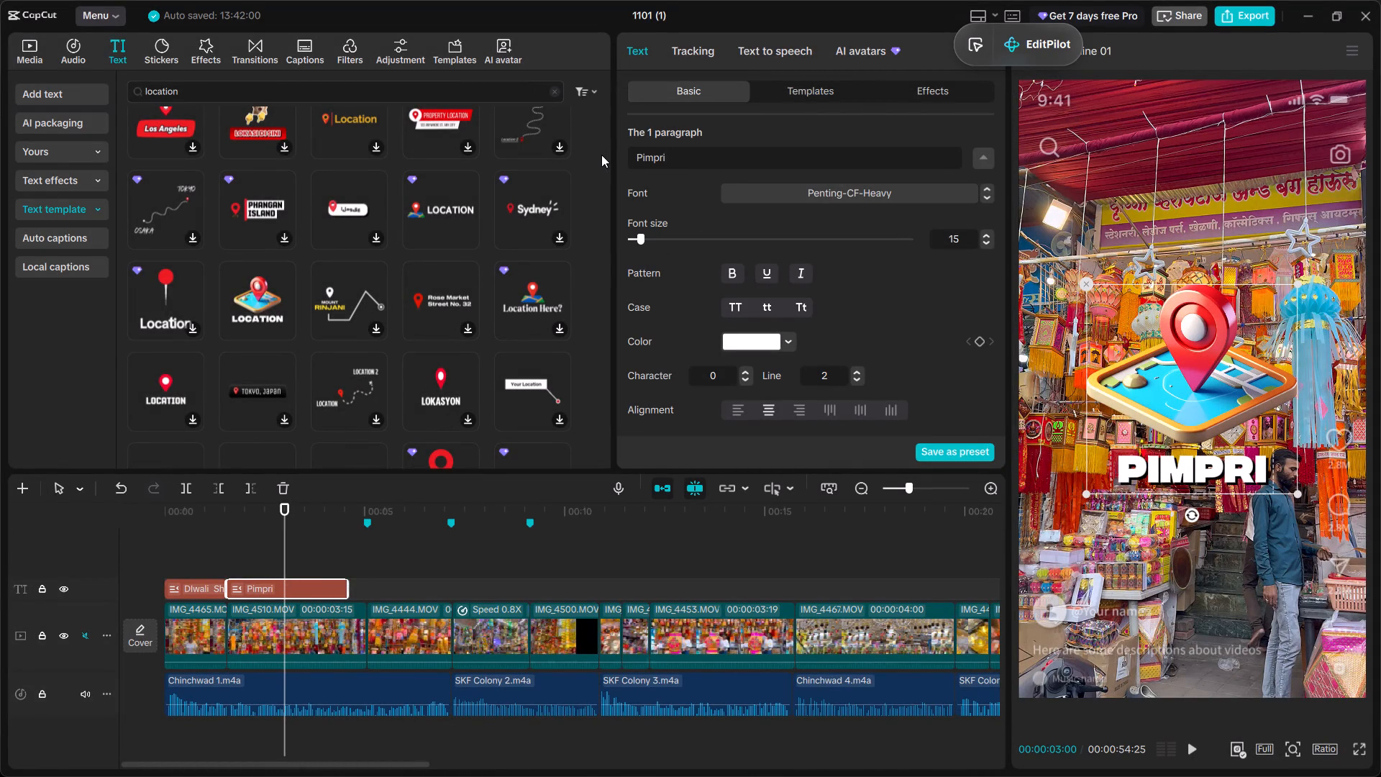
# Scale the Pimpri location graphic down to about half size and place it centred in the lower part of the video frame.
pyautogui.click(226, 563)
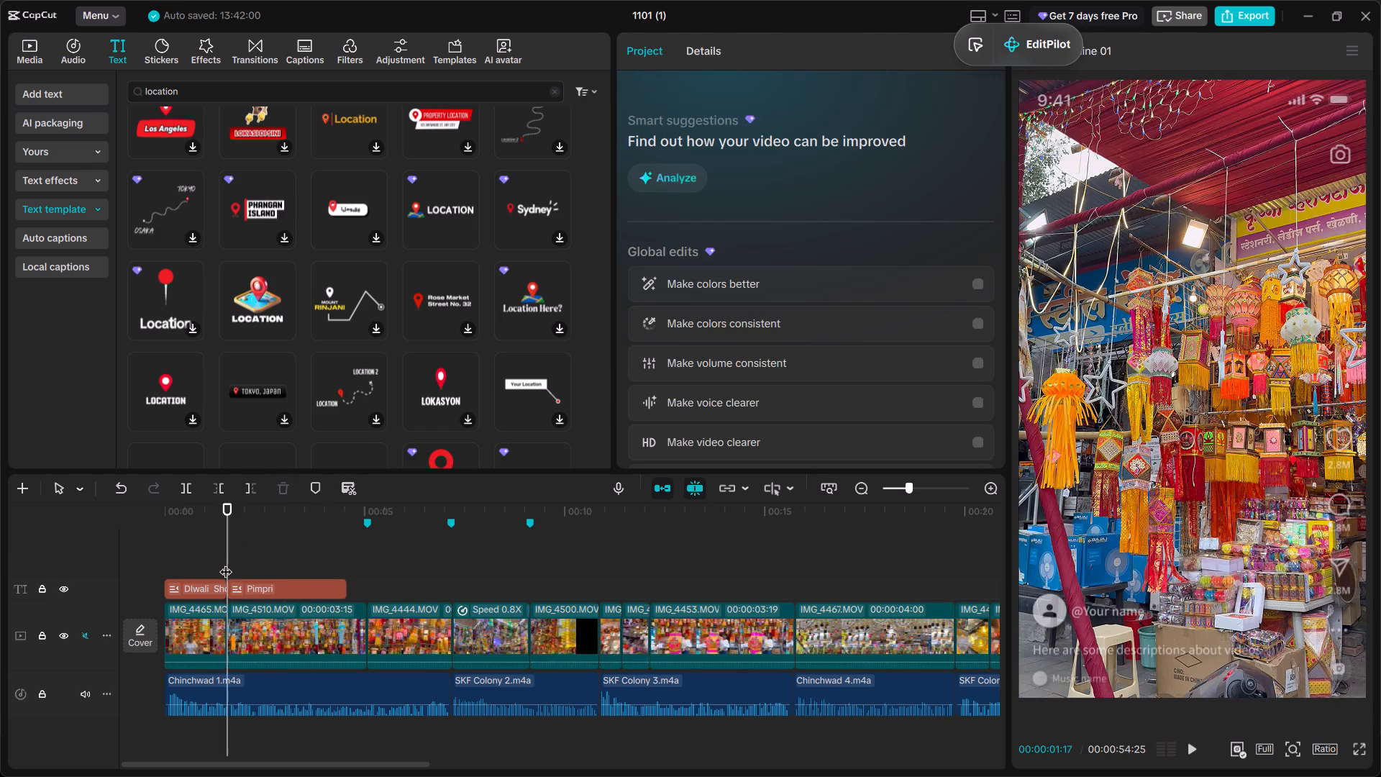
pyautogui.press('space')
pyautogui.press('space')
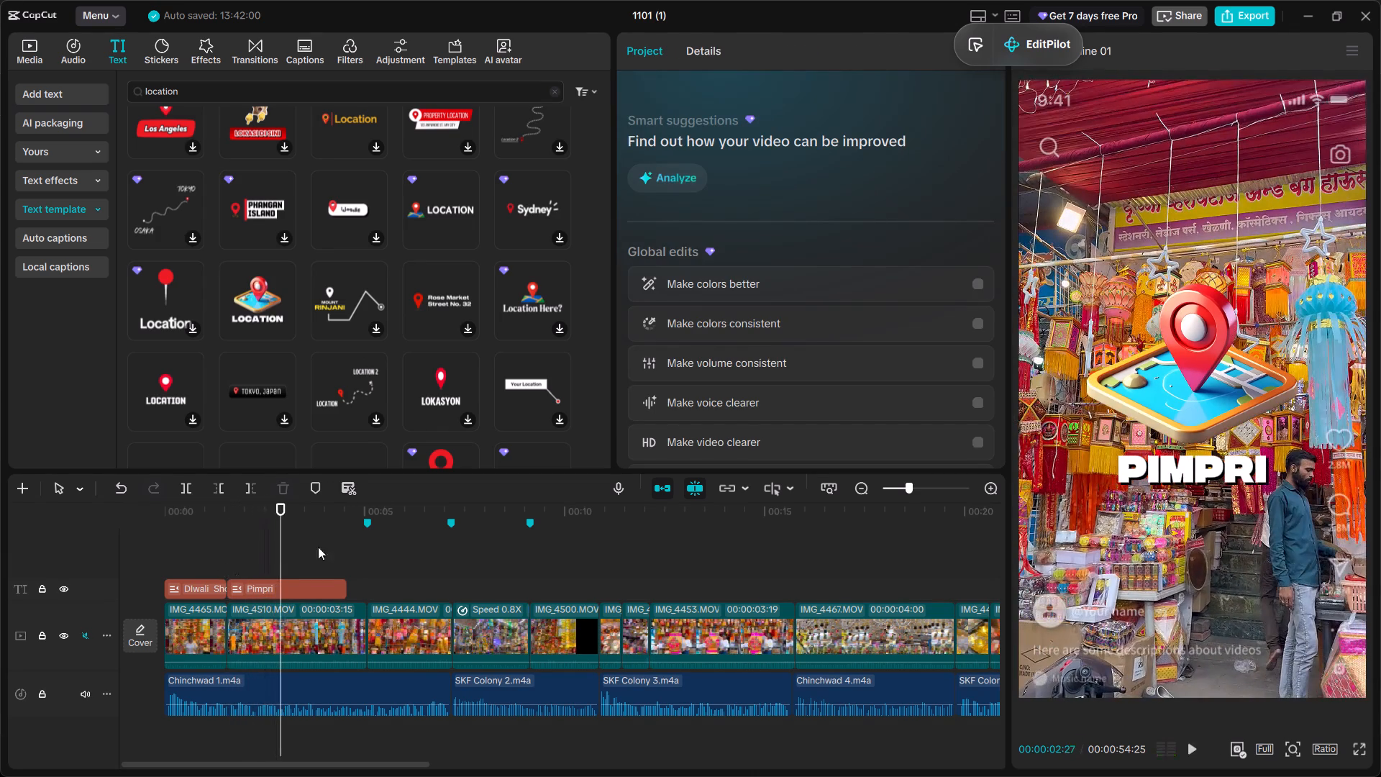
pyautogui.click(1165, 347)
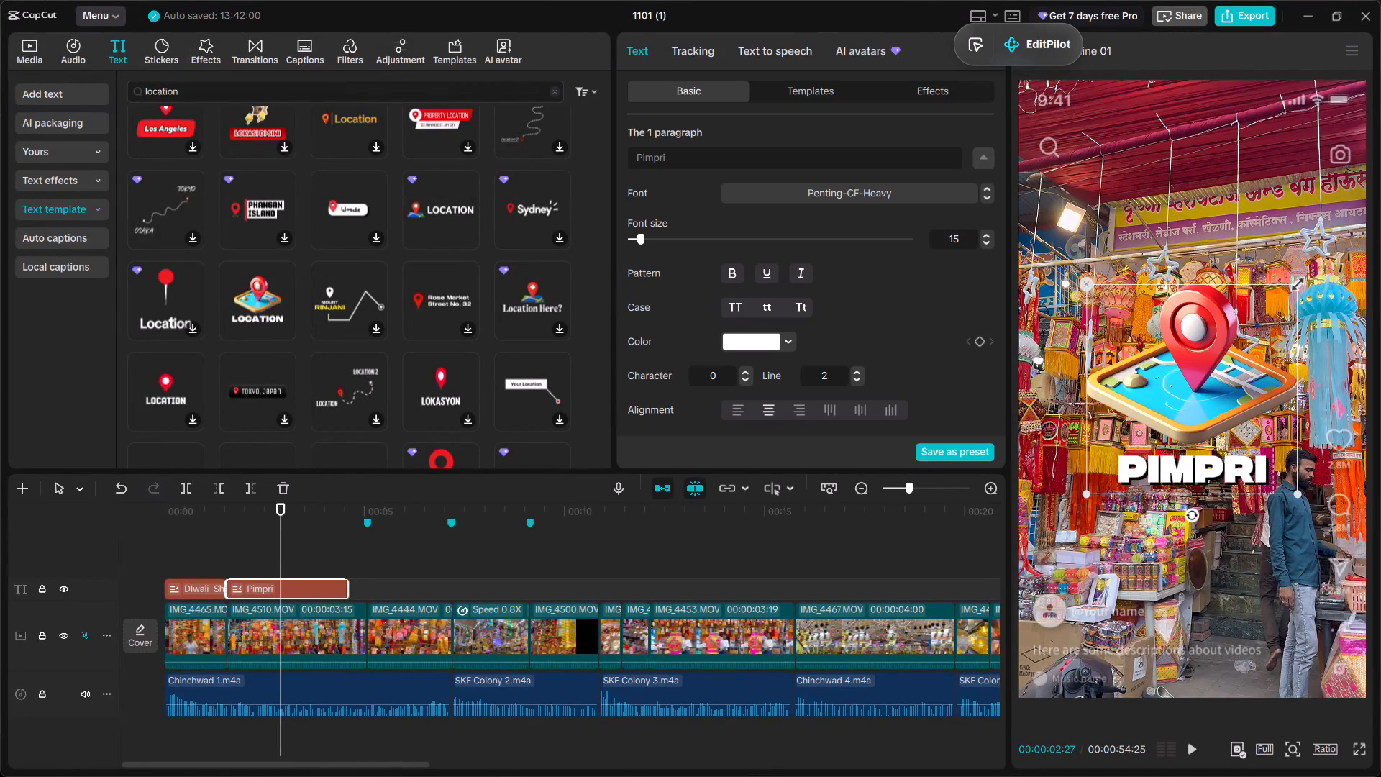
pyautogui.moveTo(1293, 279); pyautogui.dragTo(1243, 345)
pyautogui.moveTo(1190, 395); pyautogui.dragTo(1187, 475)
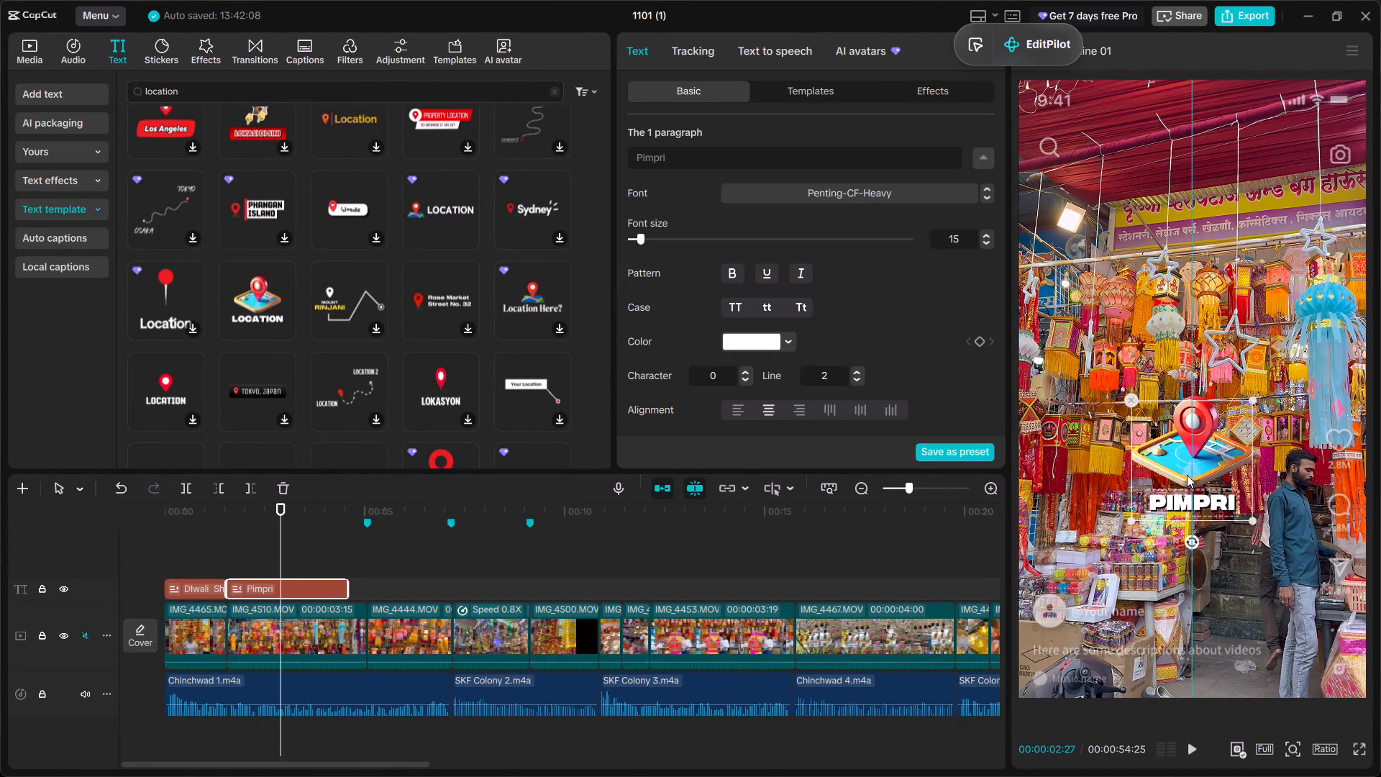
pyautogui.moveTo(1187, 475); pyautogui.dragTo(1189, 549)
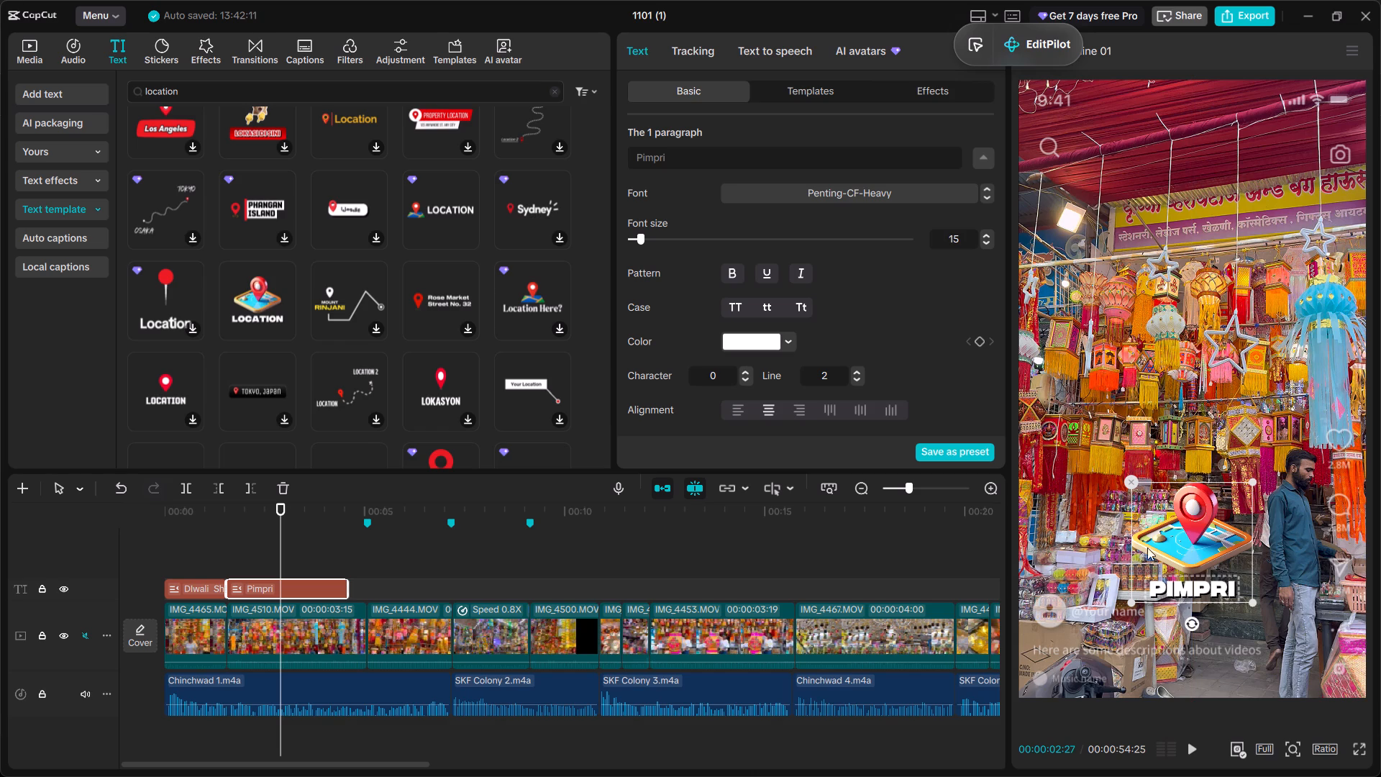
# Replay the change from the Diwali Shopping title to the Pimpri graphic to check its timing against the Chinchwad 1.m4a voiceover.
pyautogui.click(216, 541)
pyautogui.press('space')
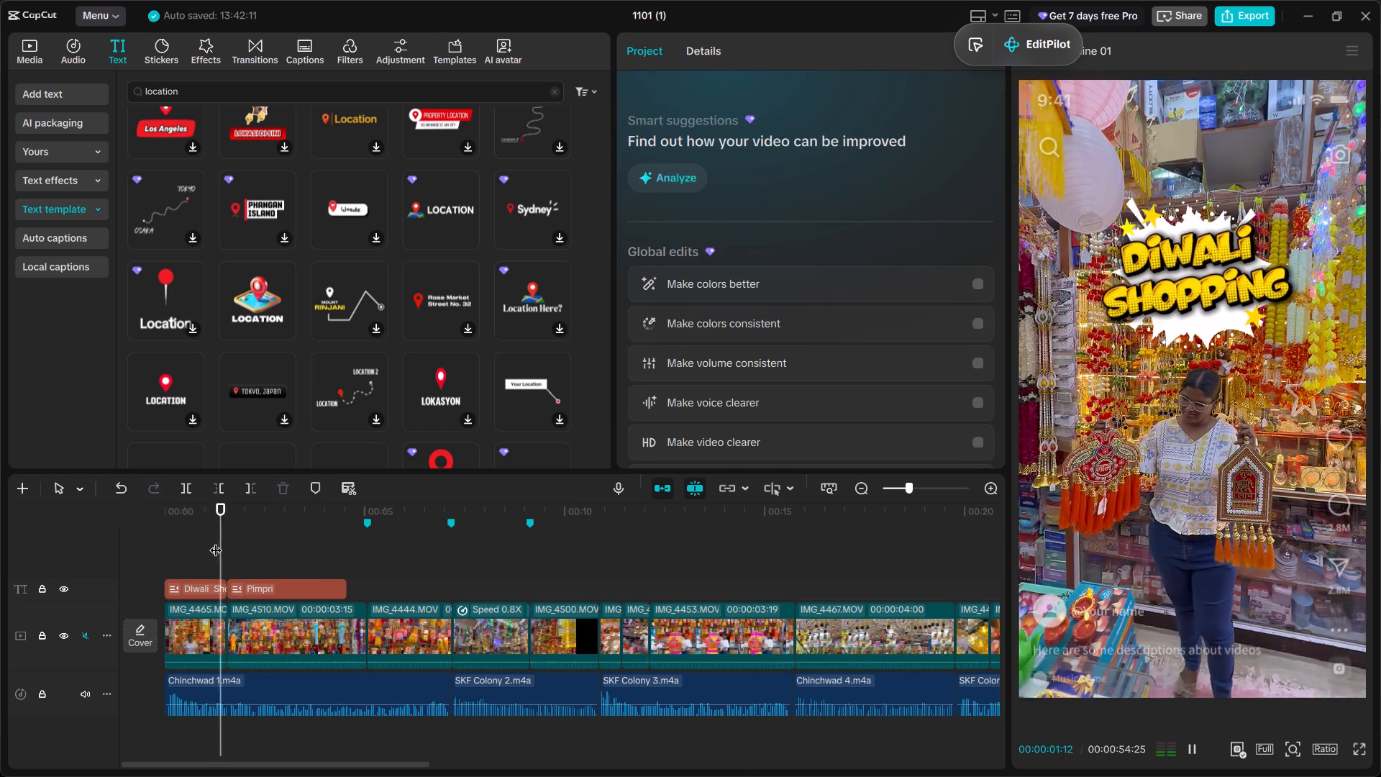
pyautogui.press('space')
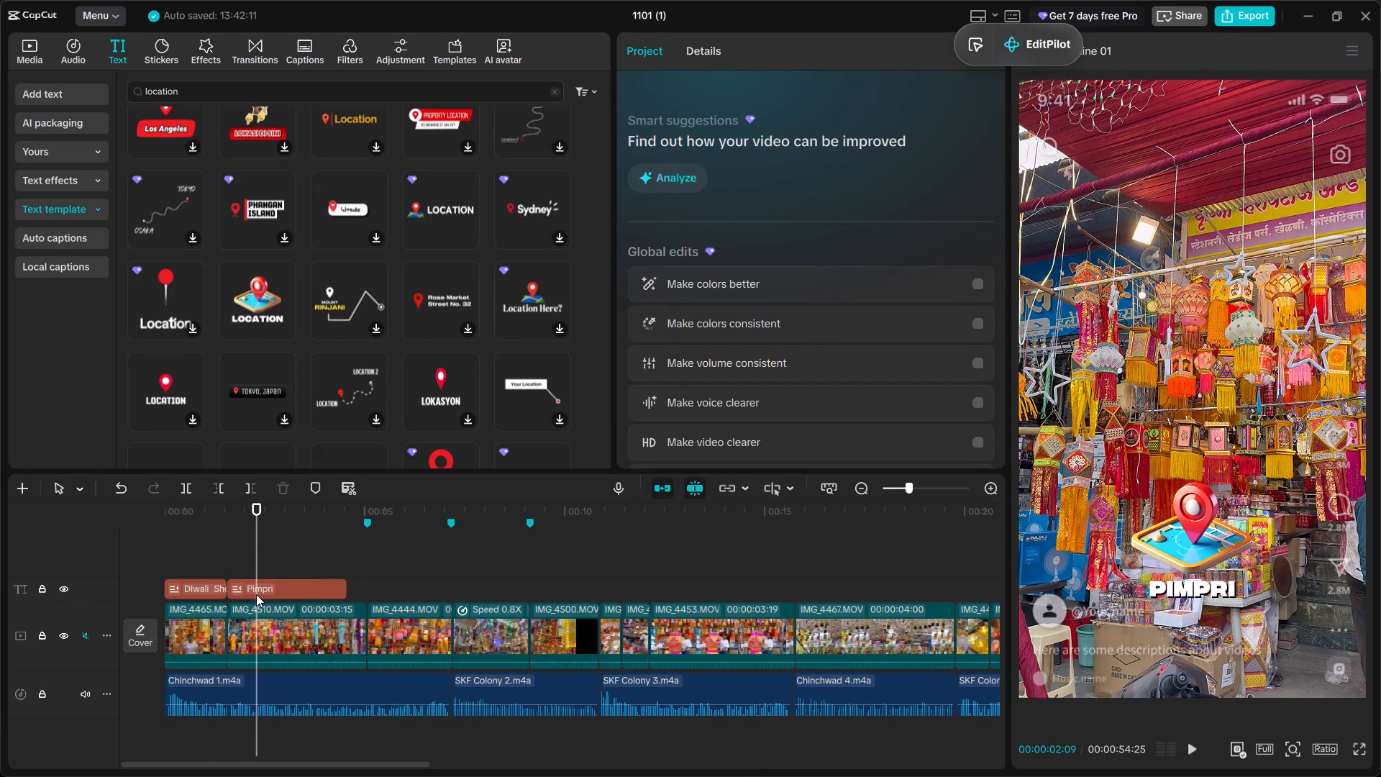
pyautogui.click(221, 553)
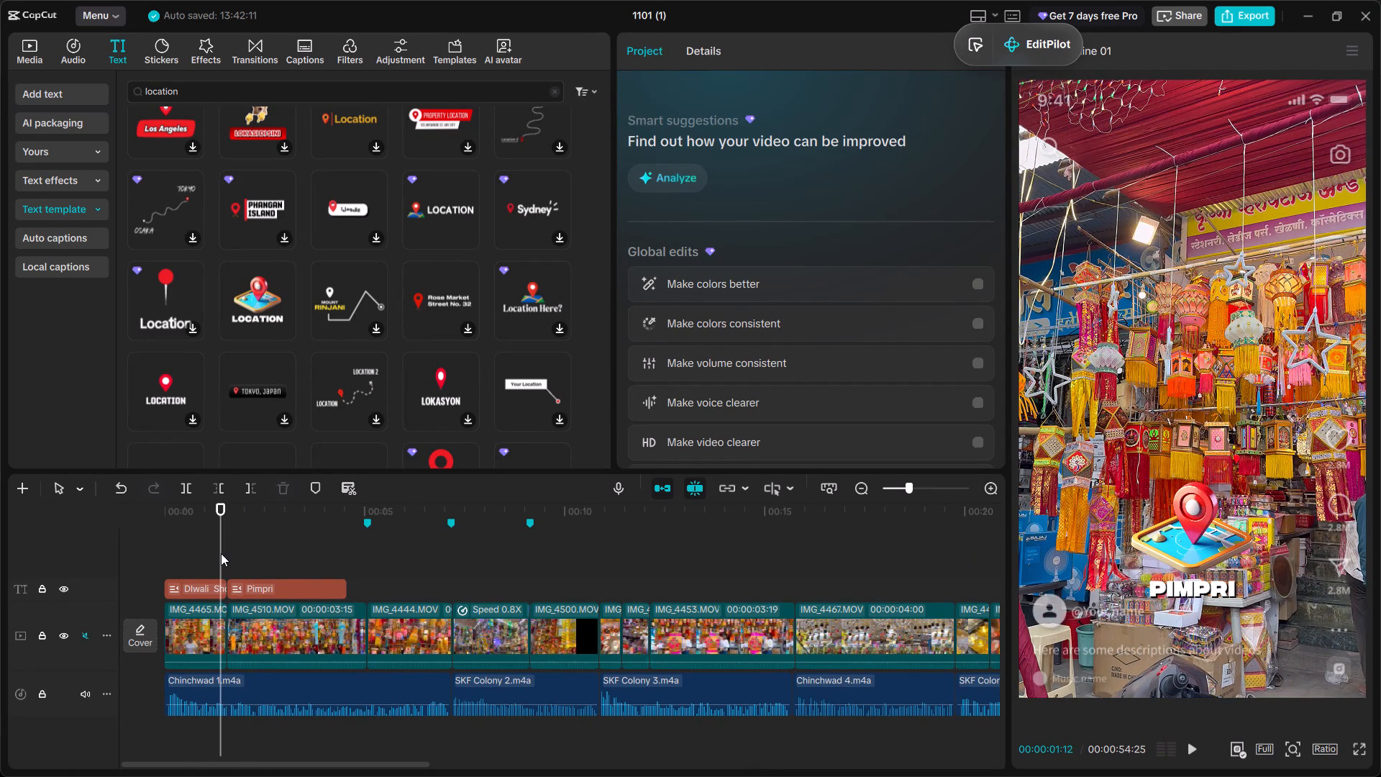
pyautogui.press('space')
pyautogui.press('space')
pyautogui.click(205, 537)
pyautogui.press('space')
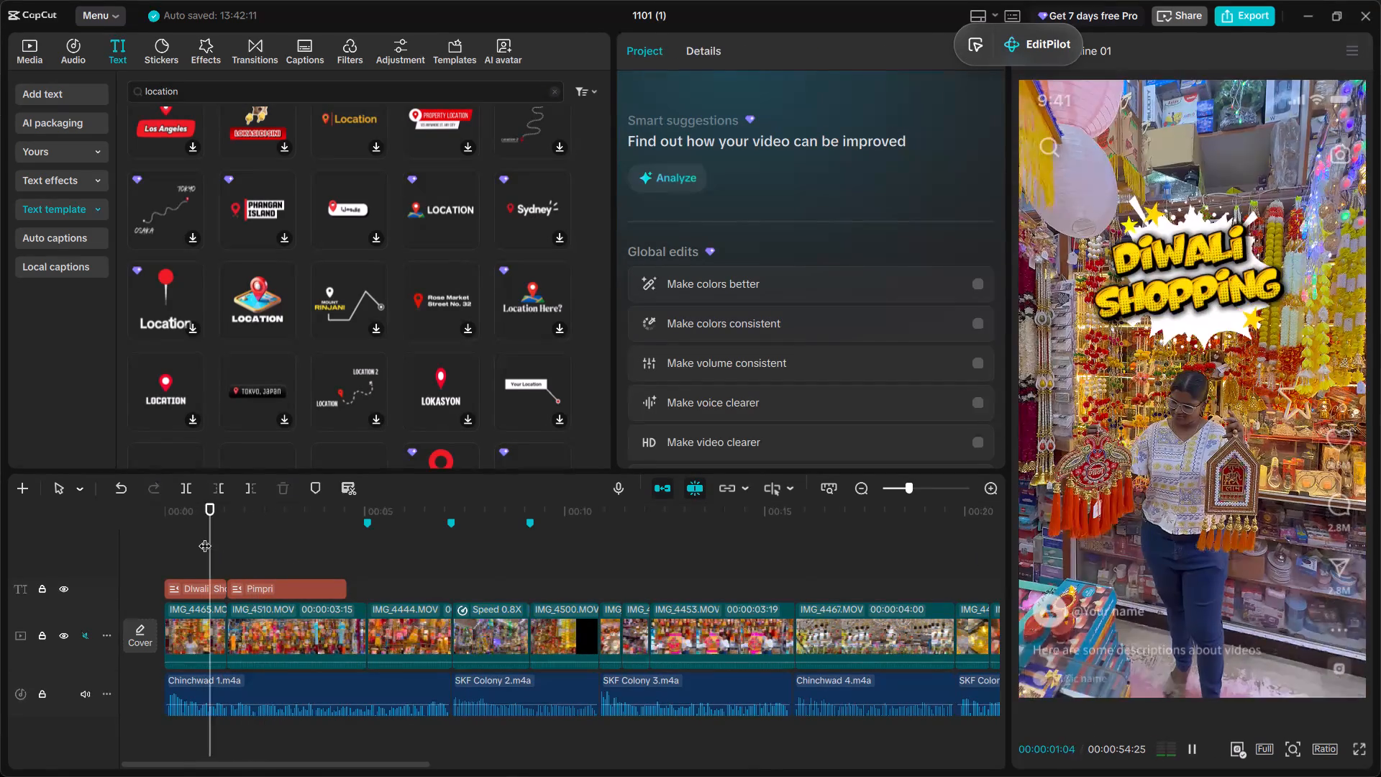
pyautogui.press('space')
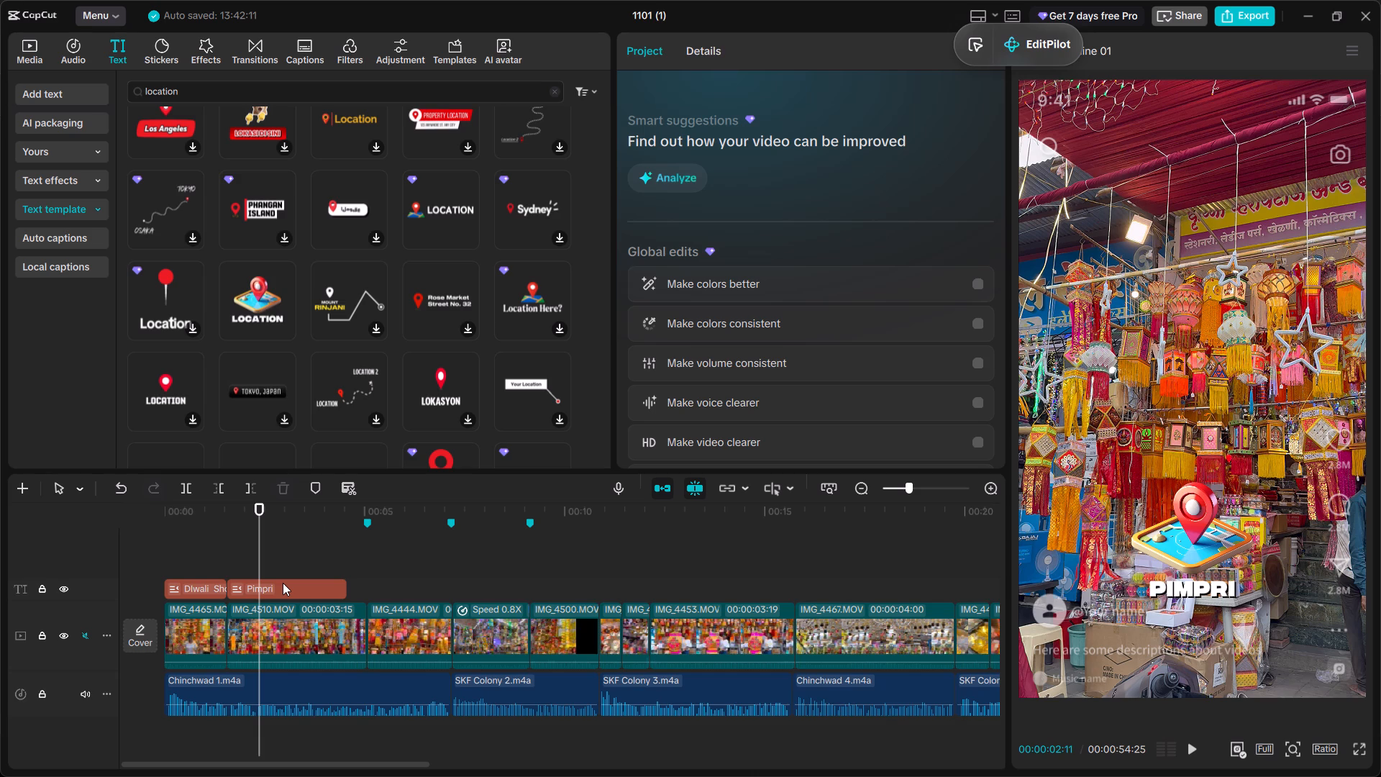
pyautogui.click(224, 547)
pyautogui.press('space')
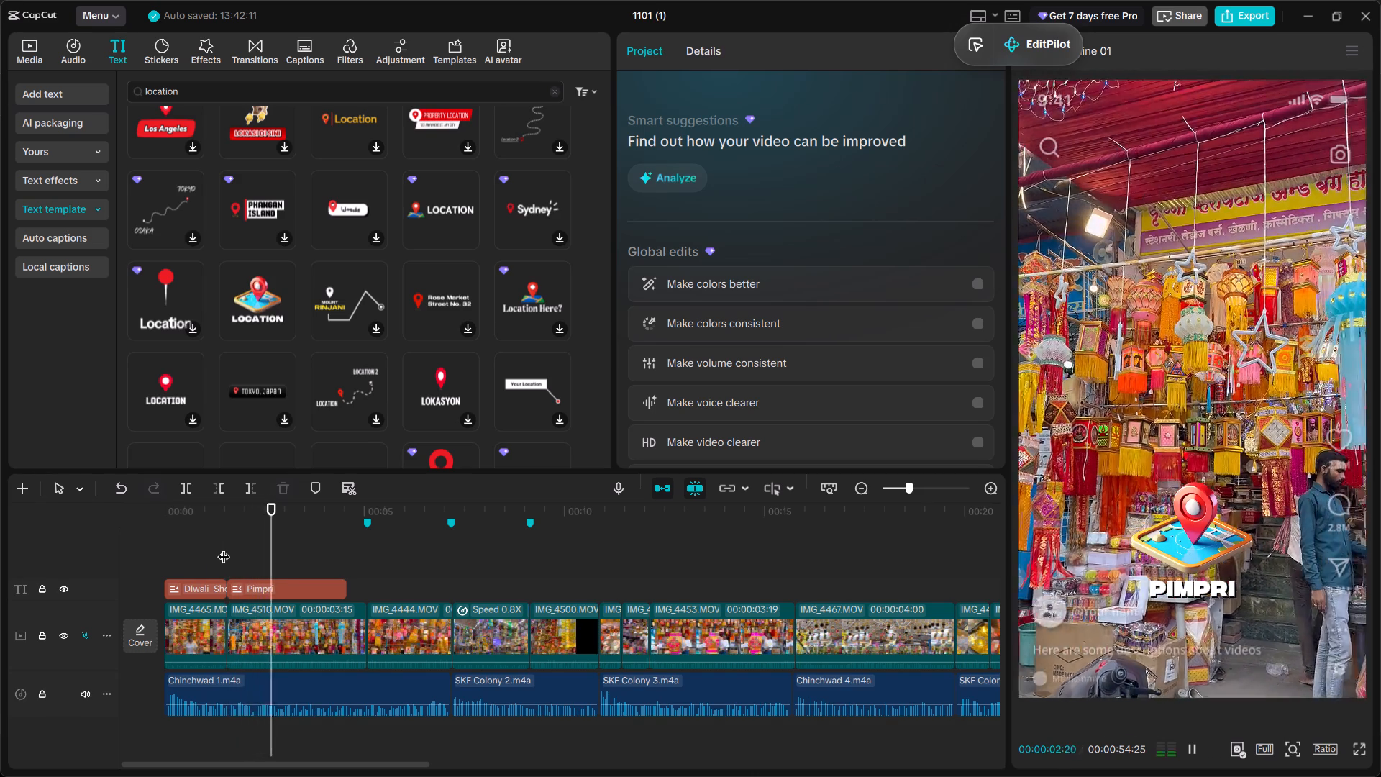
pyautogui.press('space')
pyautogui.click(224, 547)
pyautogui.press('space')
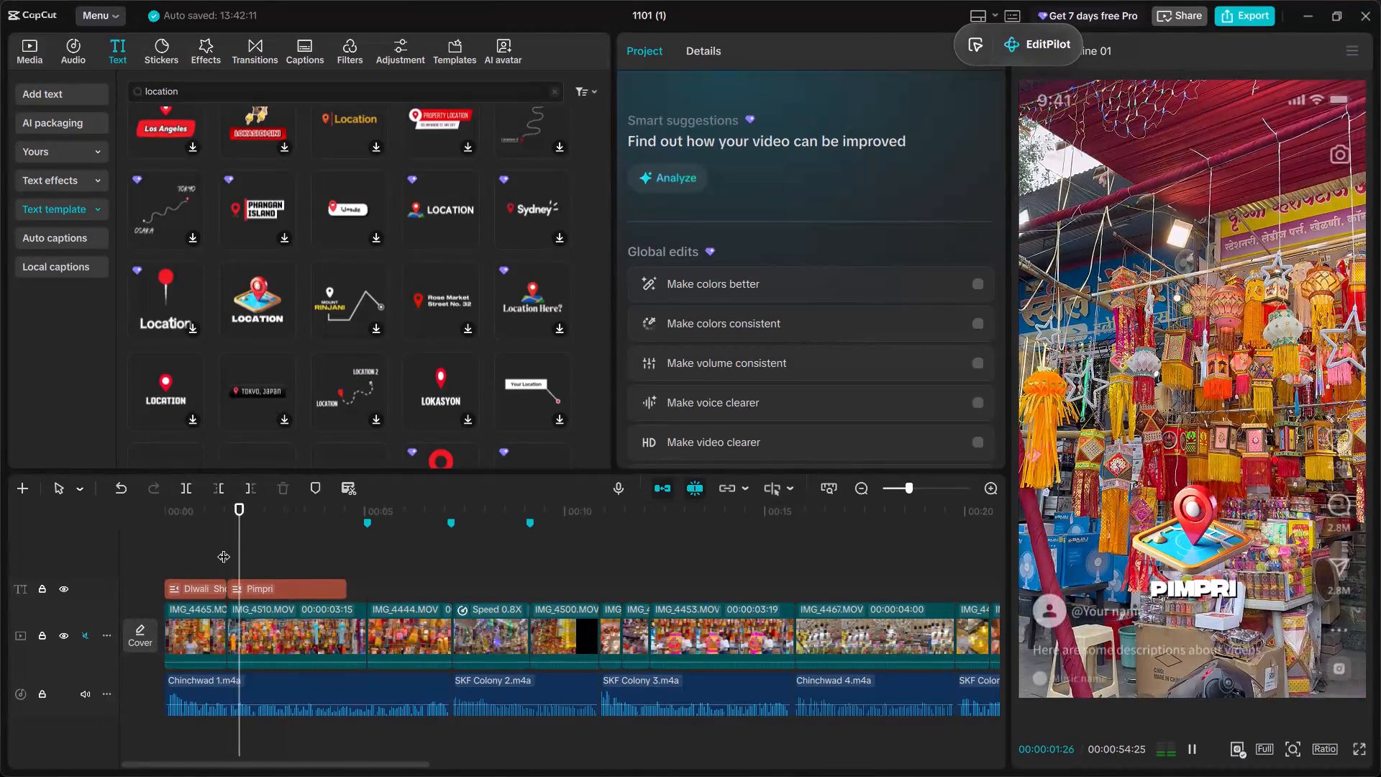
pyautogui.press('space')
pyautogui.click(224, 547)
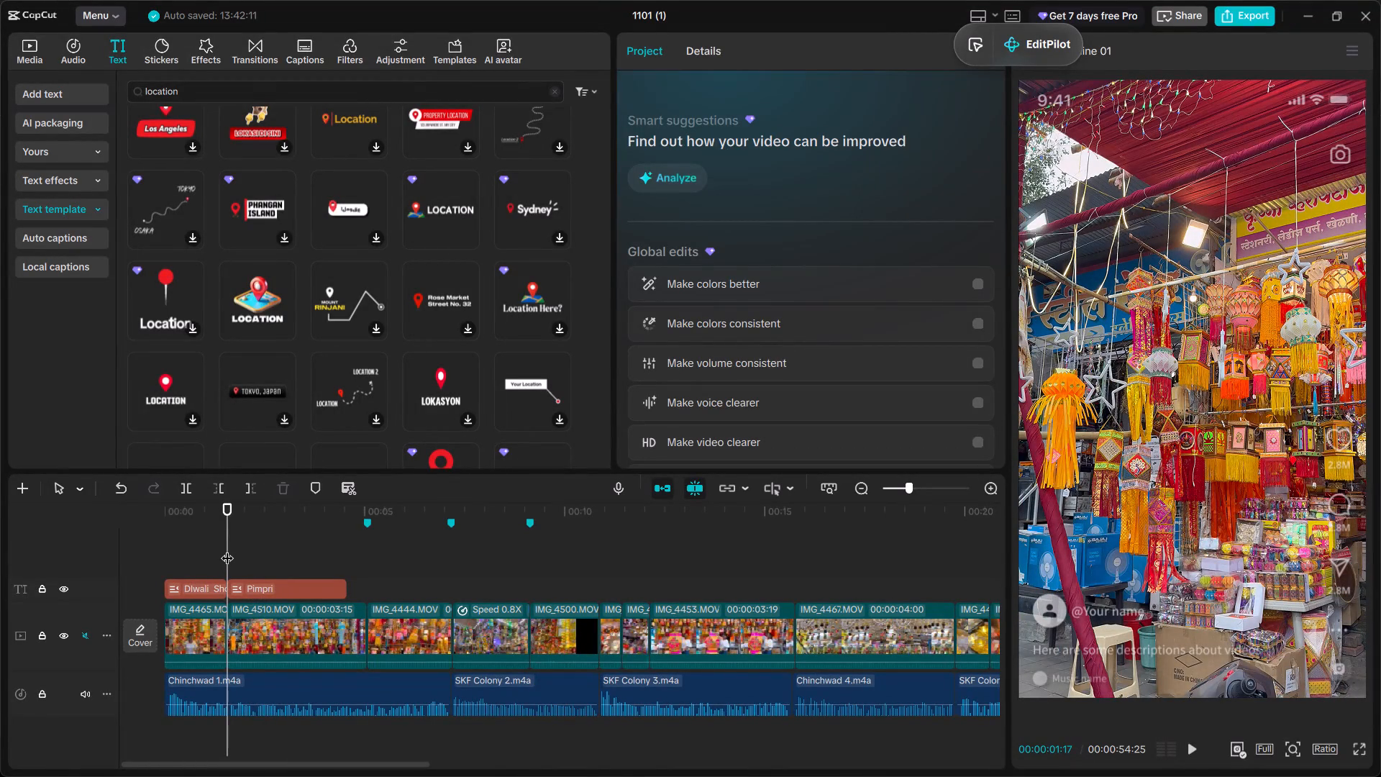
pyautogui.moveTo(227, 549); pyautogui.dragTo(215, 544)
pyautogui.press('space')
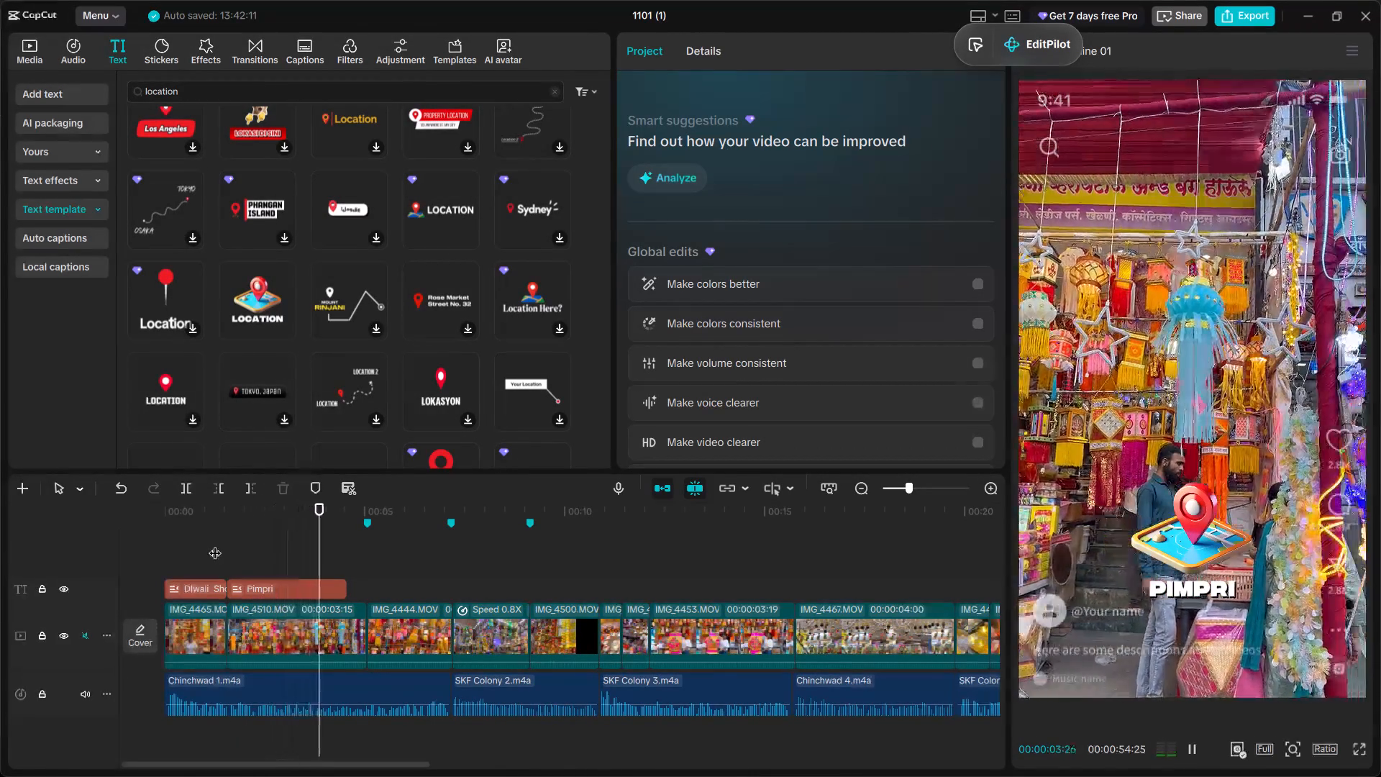
pyautogui.press('space')
pyautogui.press('space')
pyautogui.press('space')
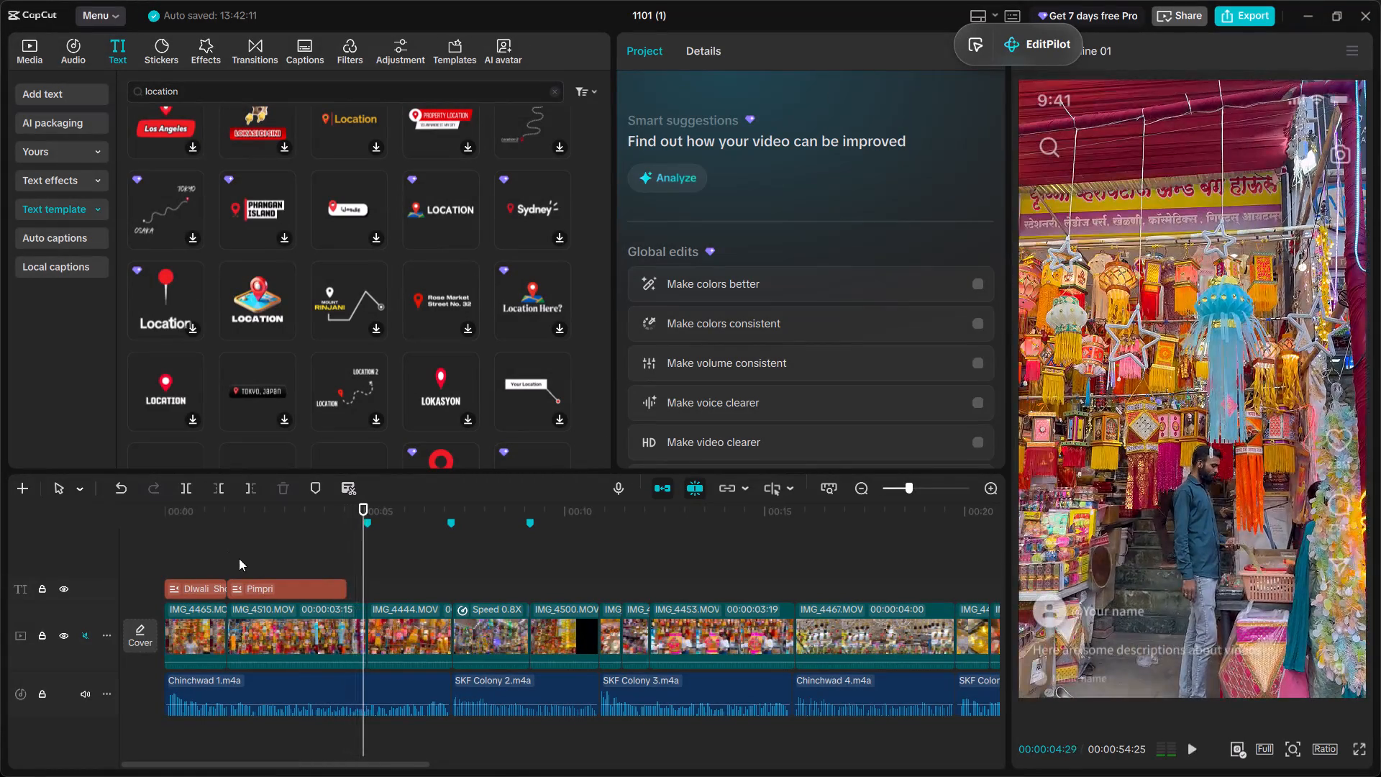
pyautogui.click(226, 552)
pyautogui.press('space')
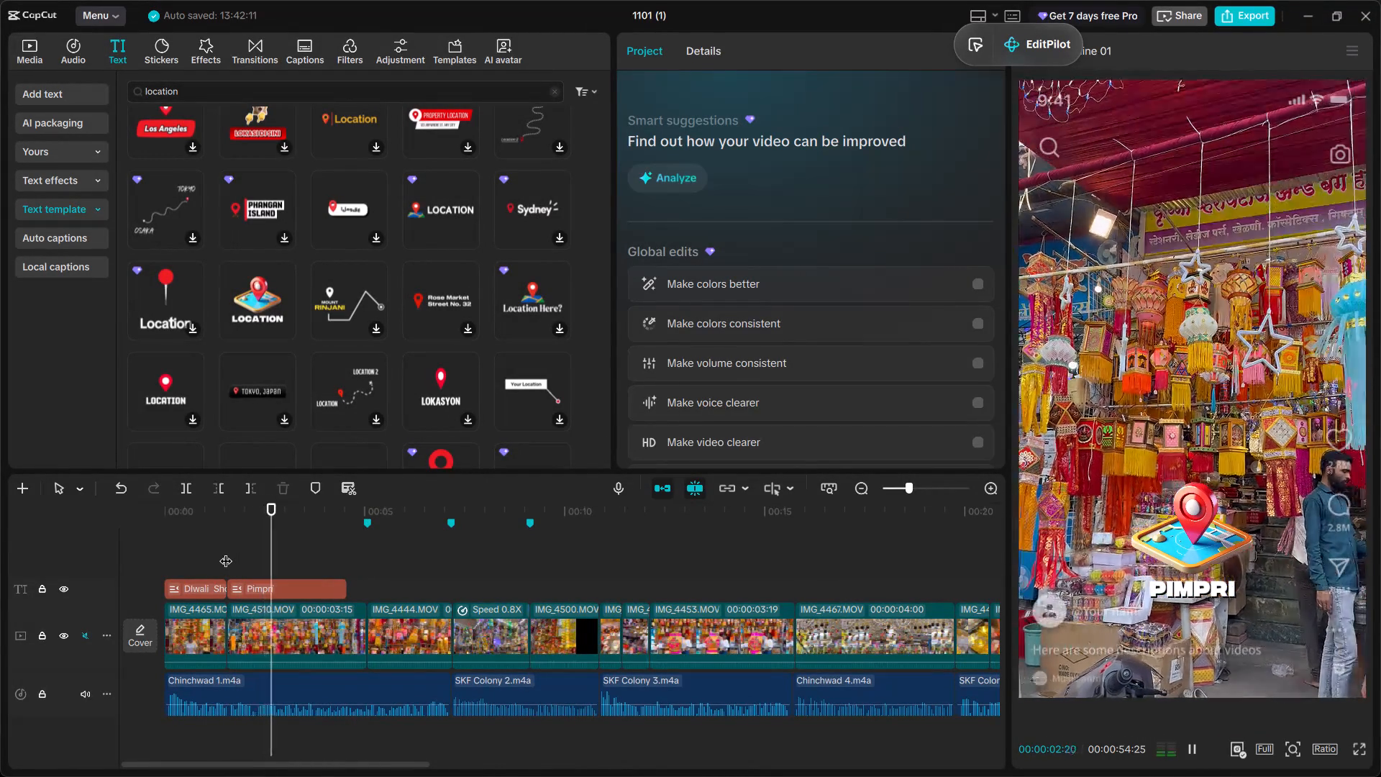
pyautogui.press('space')
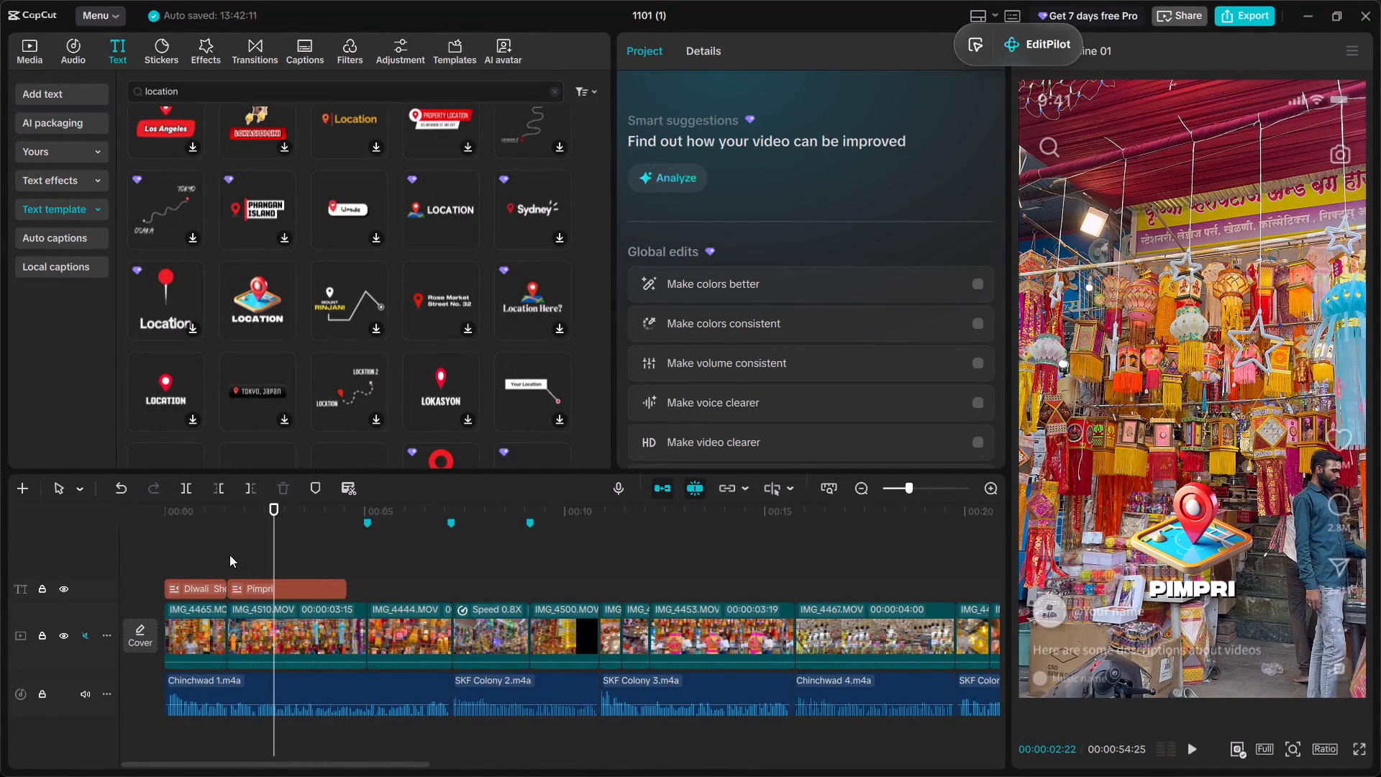
pyautogui.click(225, 552)
pyautogui.press('space')
pyautogui.press('space')
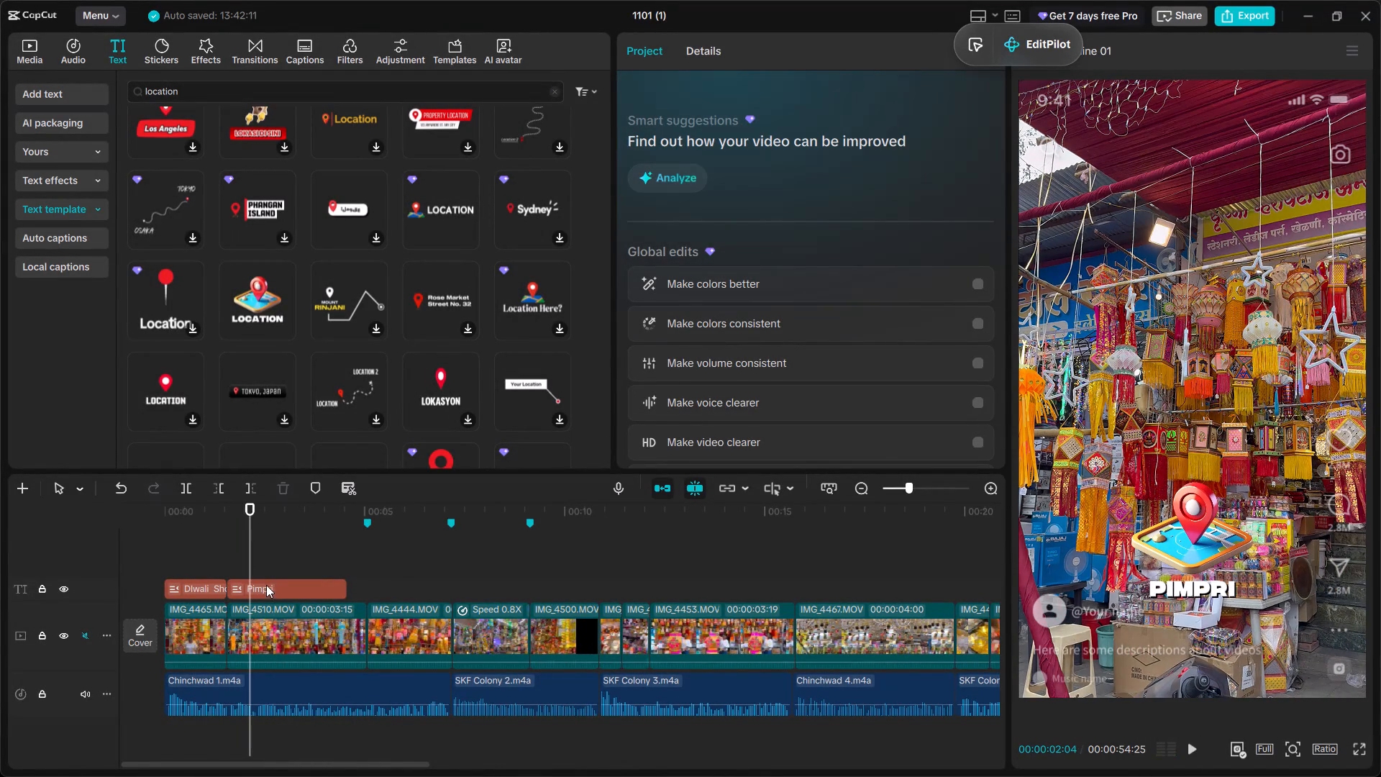
# Trim the end of the Pimpri location graphic back to 00:00:02:04.
pyautogui.click(268, 586)
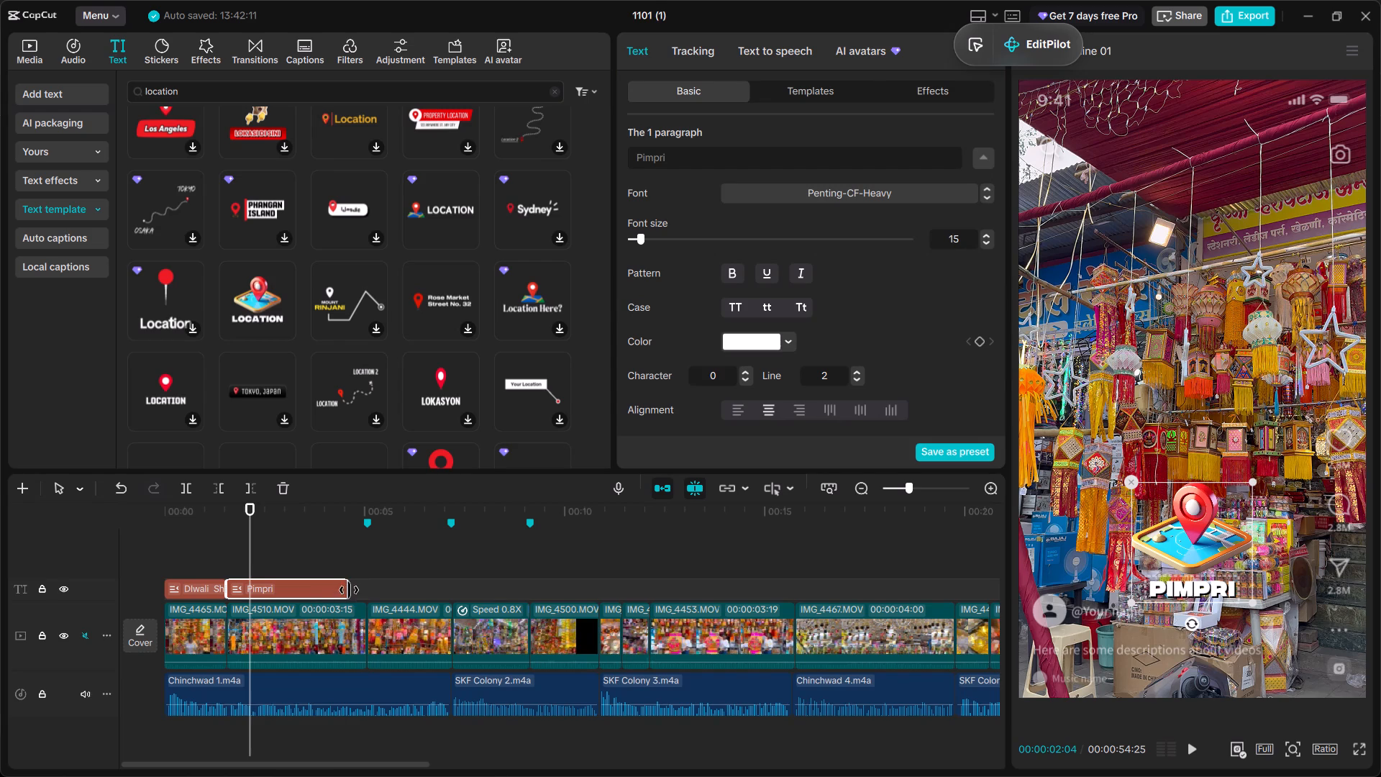
pyautogui.moveTo(344, 589); pyautogui.dragTo(247, 581)
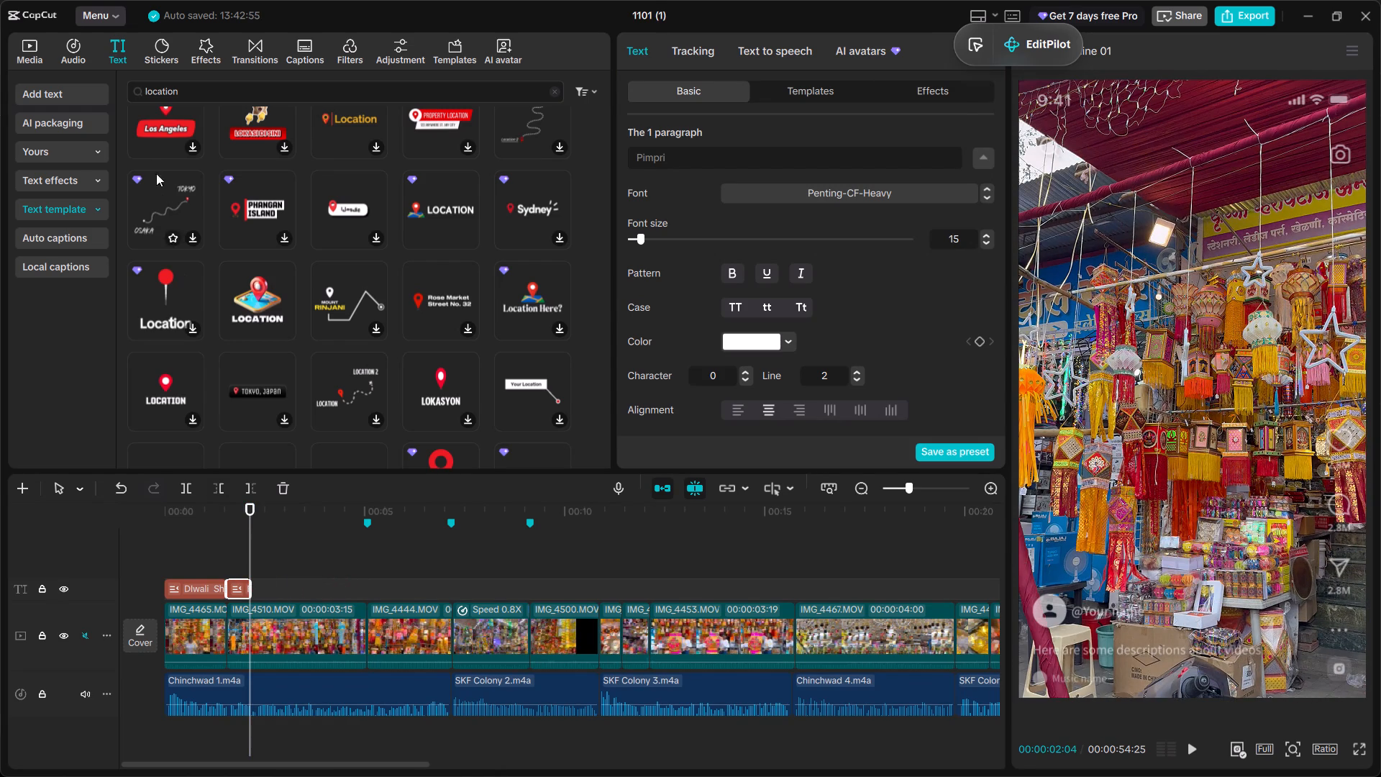
# Add a default text clip to the text track directly after the Pimpri graphic.
pyautogui.click(65, 88)
pyautogui.moveTo(163, 126); pyautogui.dragTo(242, 503)
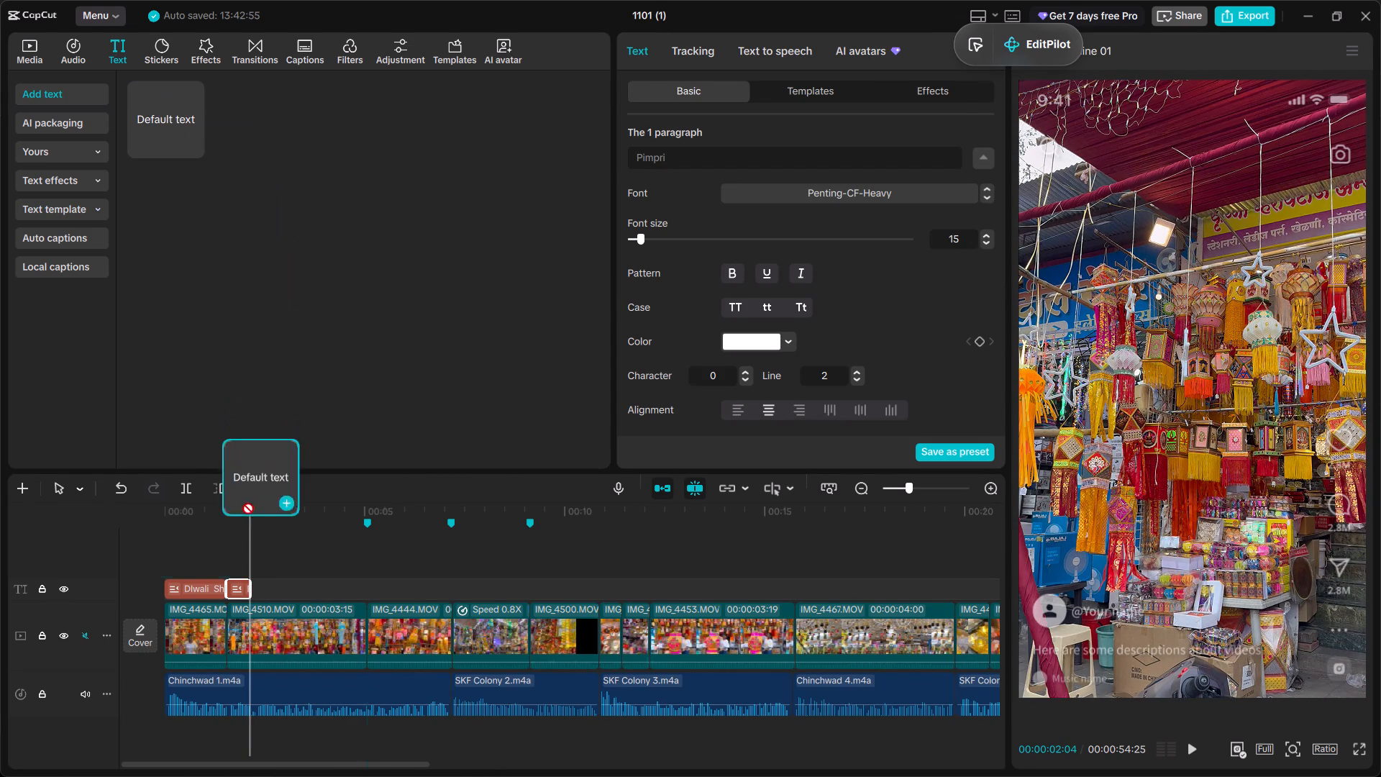
pyautogui.moveTo(242, 503); pyautogui.dragTo(252, 594)
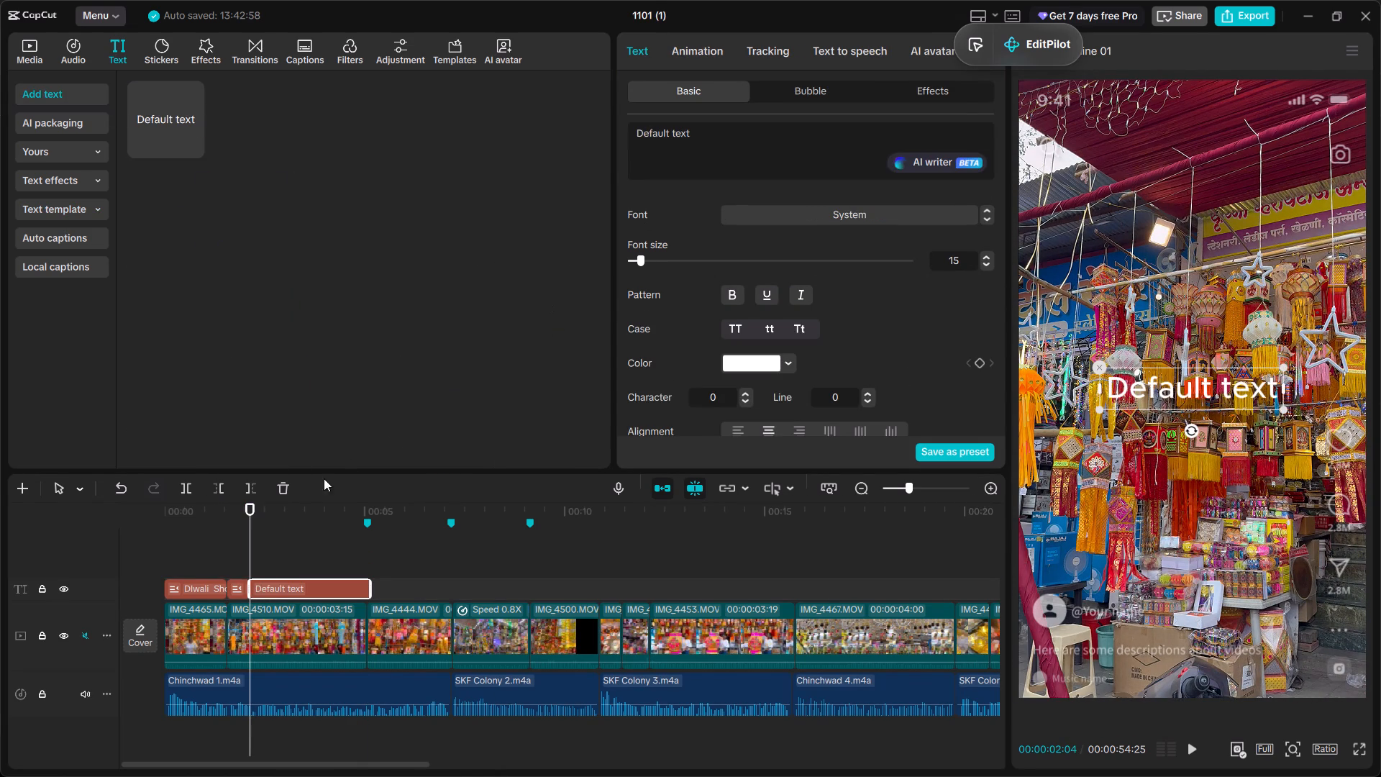
# Replay the passage from the Diwali Shopping title to the default text to check the text timing against the voiceover.
pyautogui.click(205, 544)
pyautogui.press('space')
pyautogui.press('space')
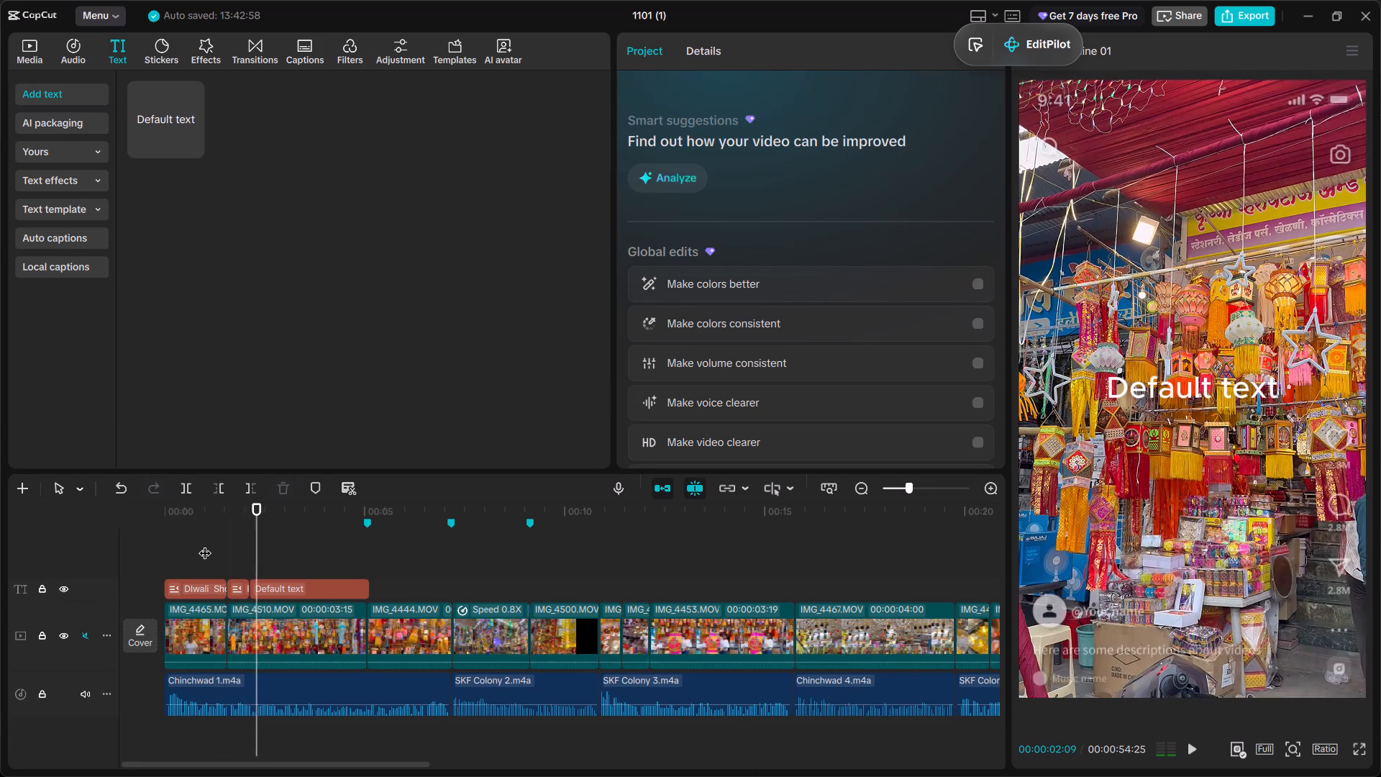
pyautogui.click(221, 554)
pyautogui.press('space')
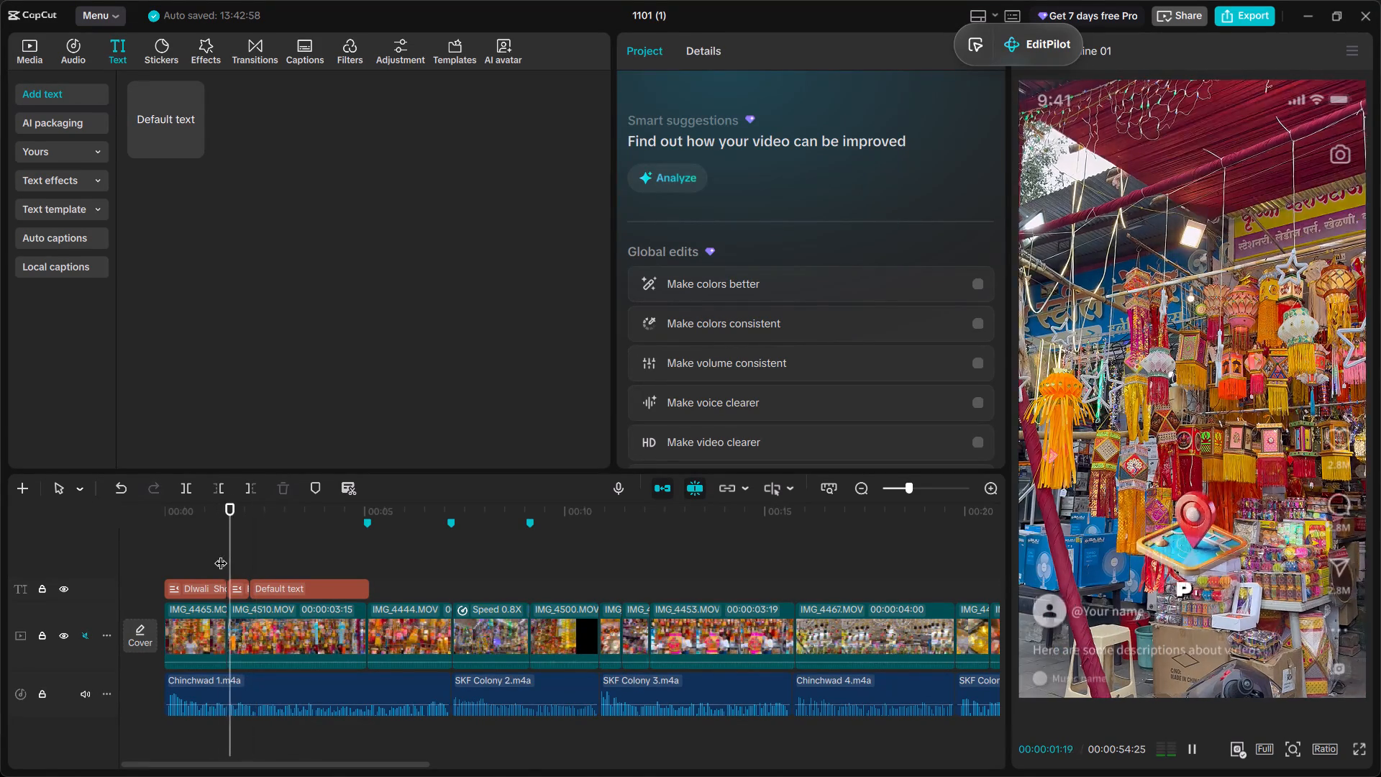
pyautogui.press('space')
pyautogui.press('space')
pyautogui.press('space')
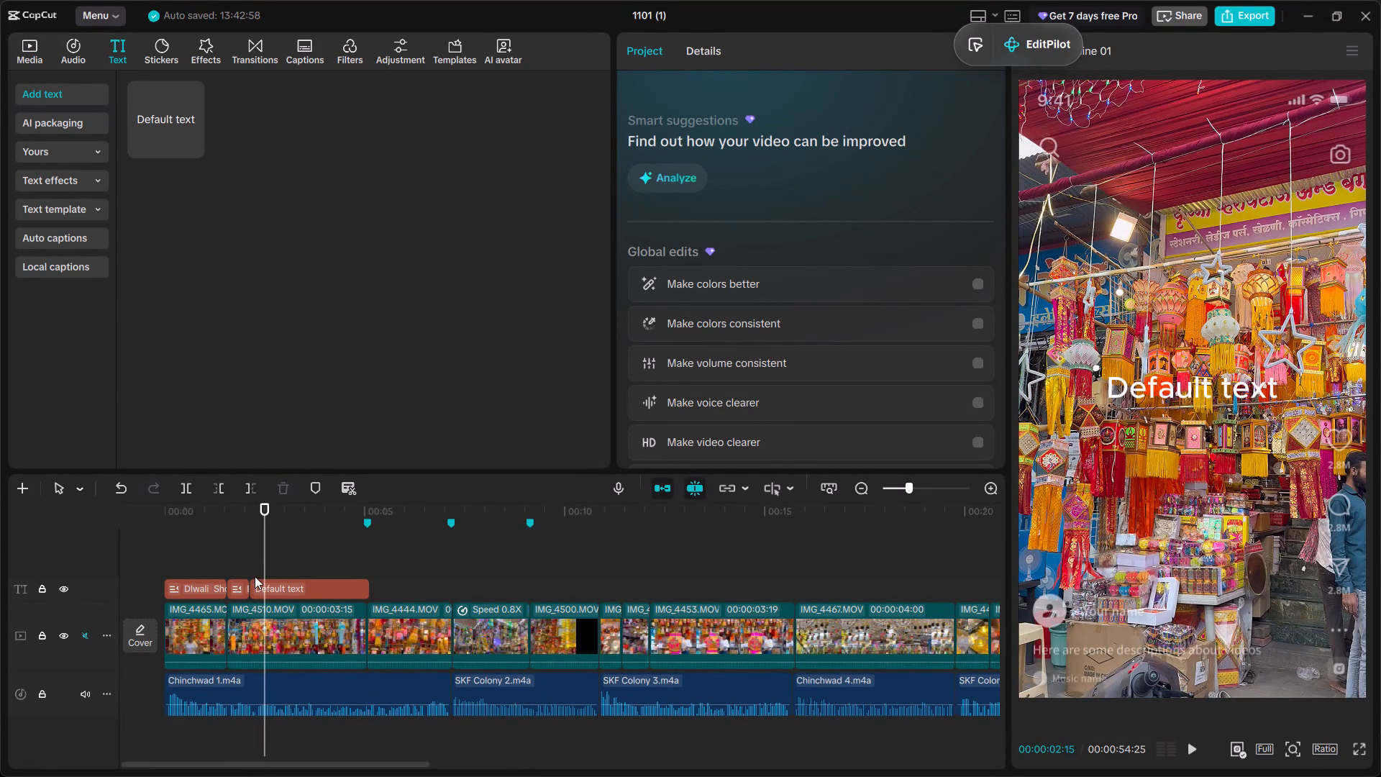
pyautogui.click(236, 564)
pyautogui.press('space')
pyautogui.press('space')
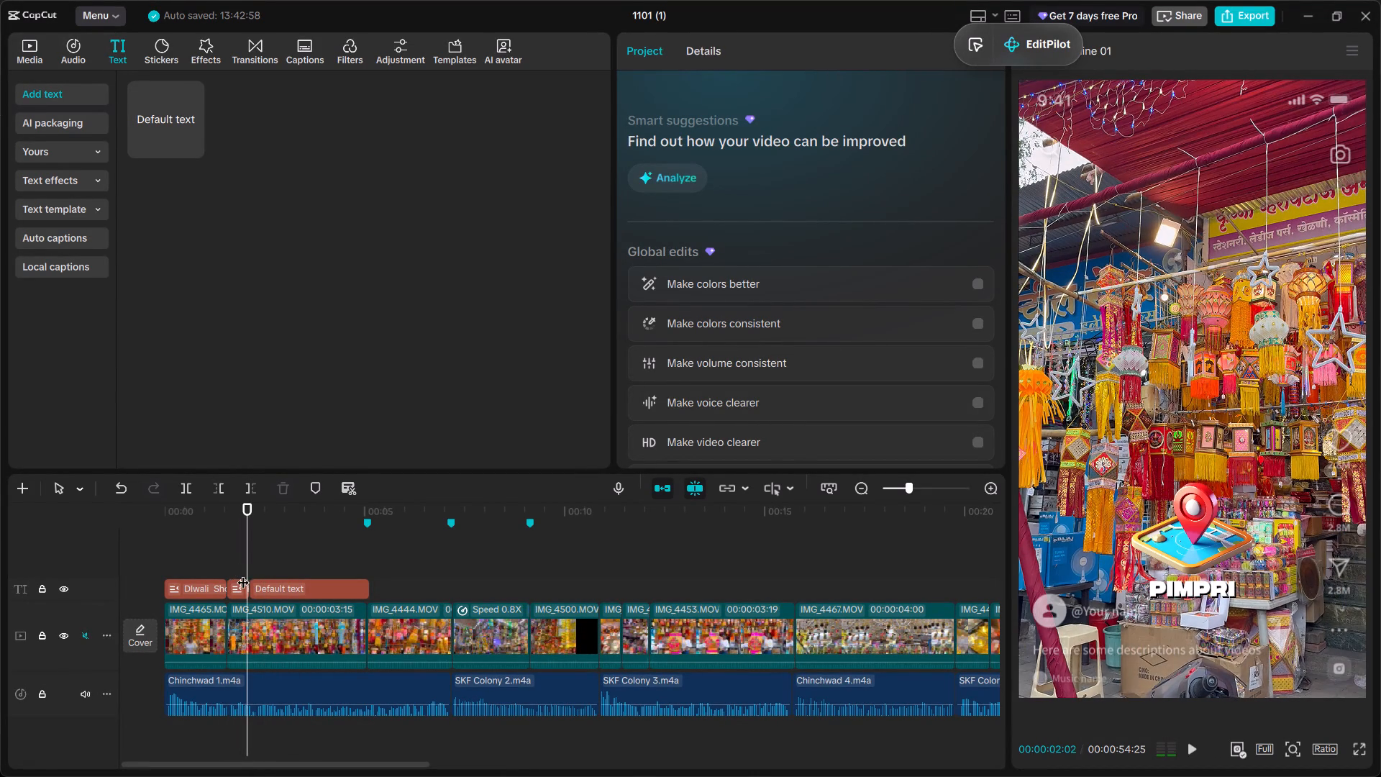
pyautogui.click(228, 555)
pyautogui.press('space')
pyautogui.press('space')
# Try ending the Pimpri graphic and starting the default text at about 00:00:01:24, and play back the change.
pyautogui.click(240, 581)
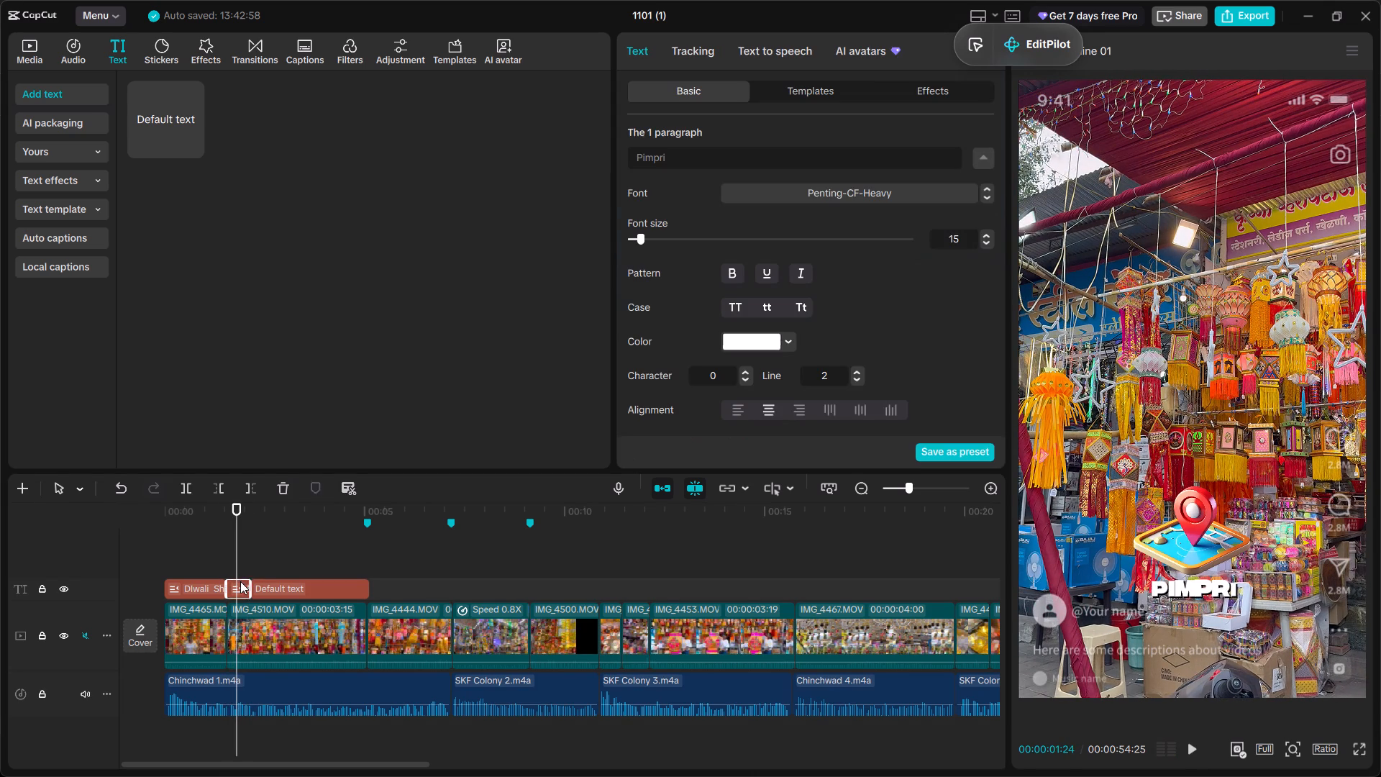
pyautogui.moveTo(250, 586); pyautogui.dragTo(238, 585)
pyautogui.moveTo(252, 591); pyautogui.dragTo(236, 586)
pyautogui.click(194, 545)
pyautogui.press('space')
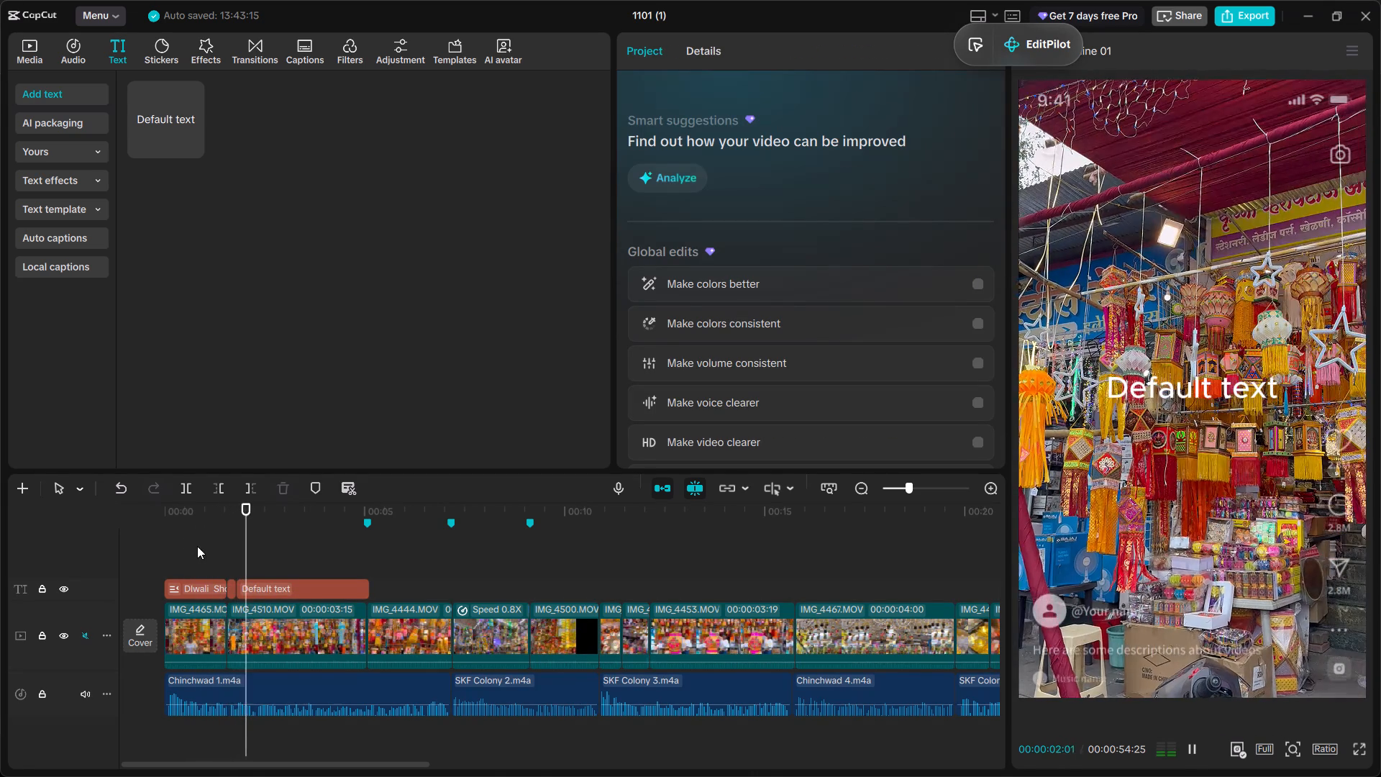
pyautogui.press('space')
# Move the default text's start to 00:00:02:02 and extend the Pimpri graphic's end to about 00:00:02:00.
pyautogui.moveTo(240, 585); pyautogui.dragTo(241, 585)
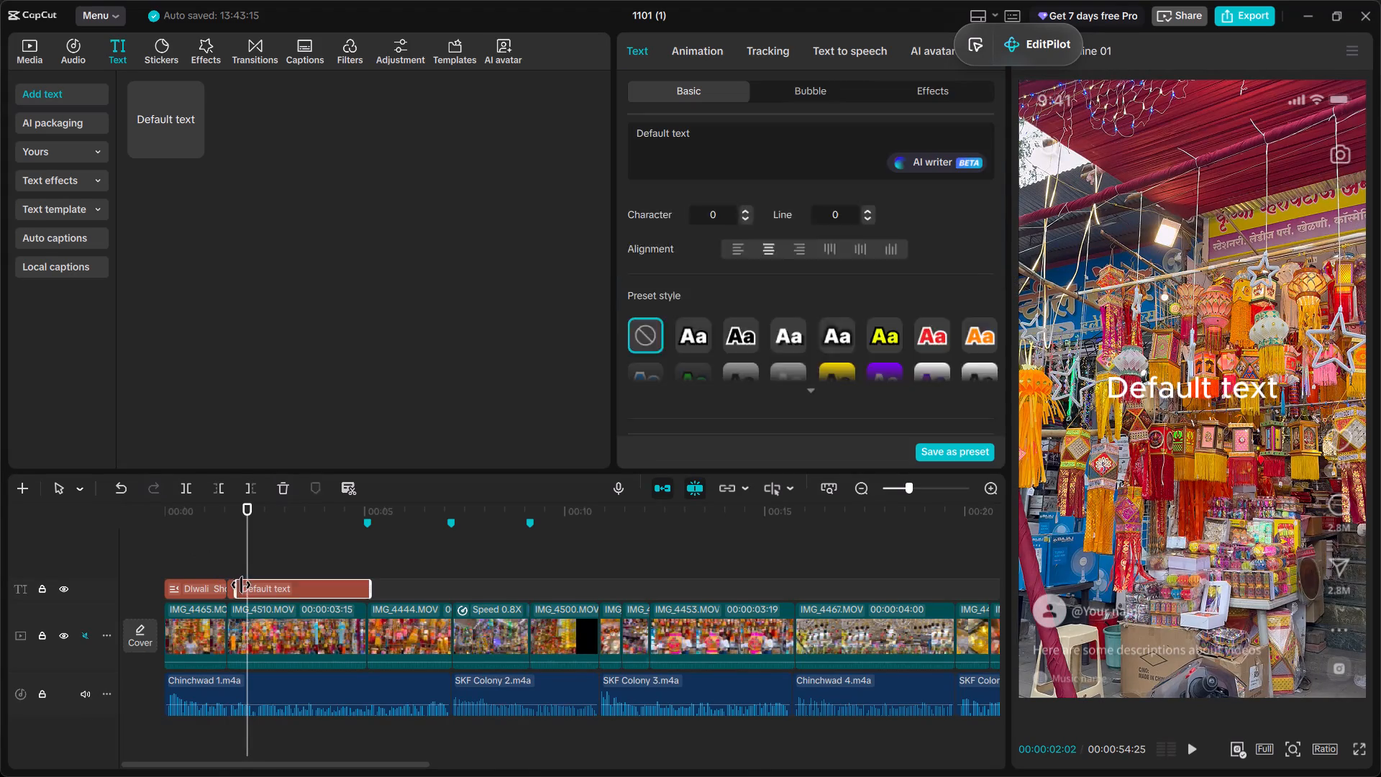
pyautogui.moveTo(241, 585); pyautogui.dragTo(247, 586)
pyautogui.click(234, 584)
pyautogui.click(237, 585)
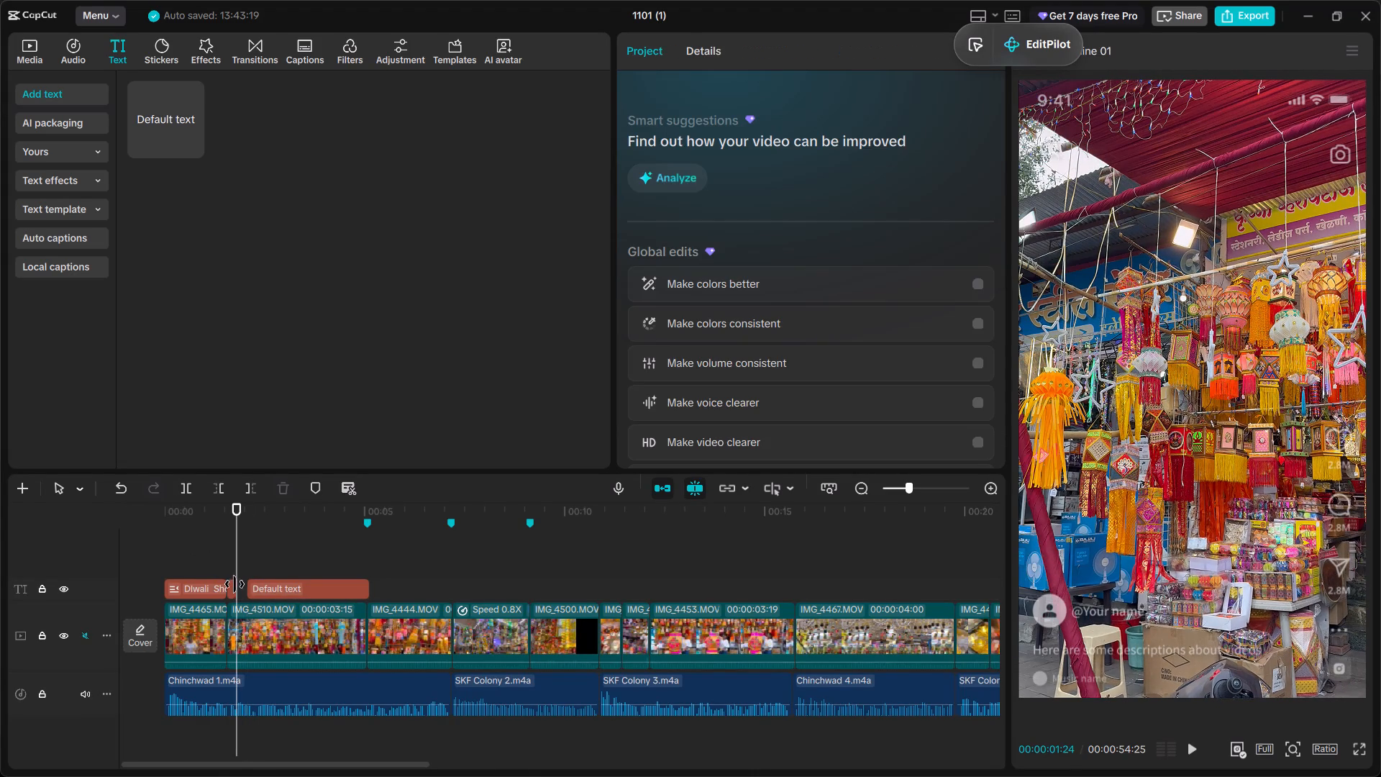
pyautogui.click(233, 583)
pyautogui.click(235, 585)
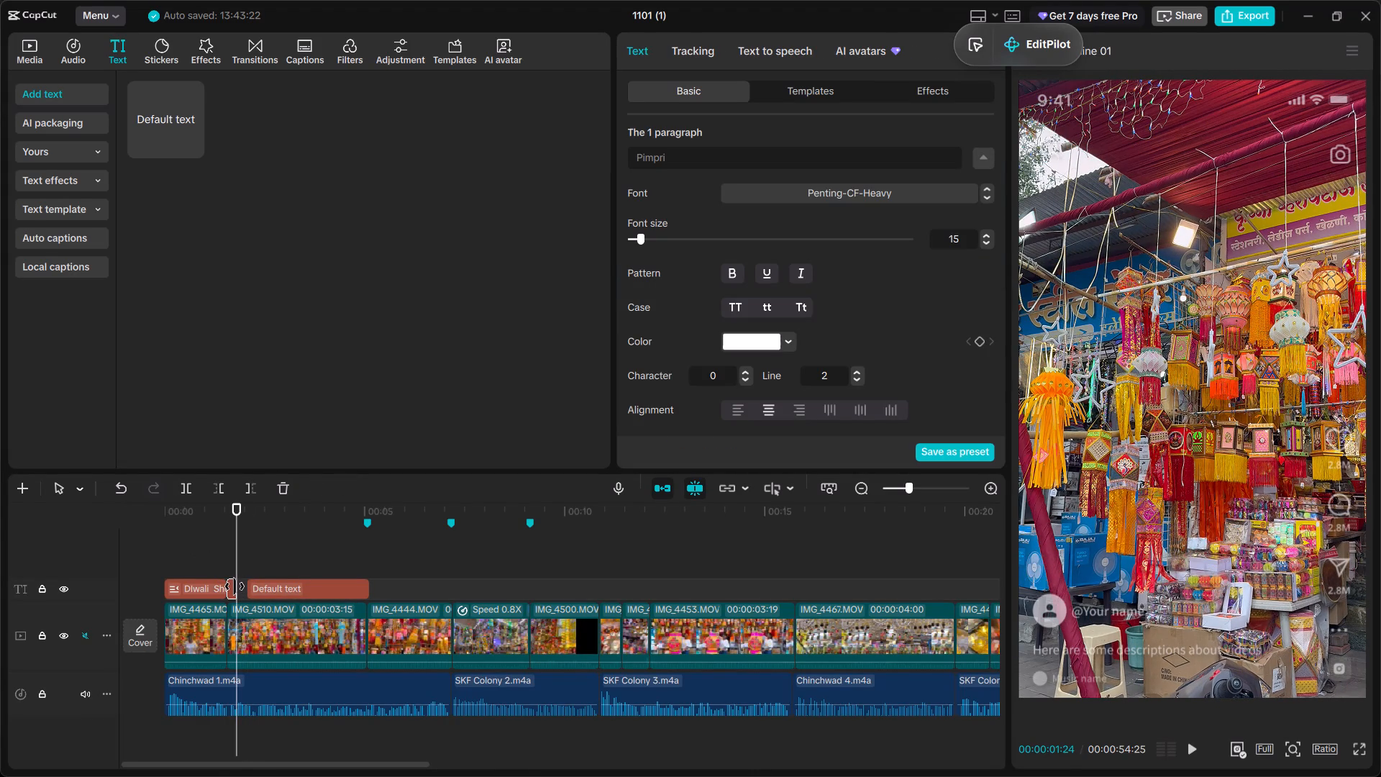
pyautogui.moveTo(234, 586); pyautogui.dragTo(243, 589)
# Replay the Pimpri graphic and its change to the default text to check the new timing against the voiceover.
pyautogui.click(214, 573)
pyautogui.press('space')
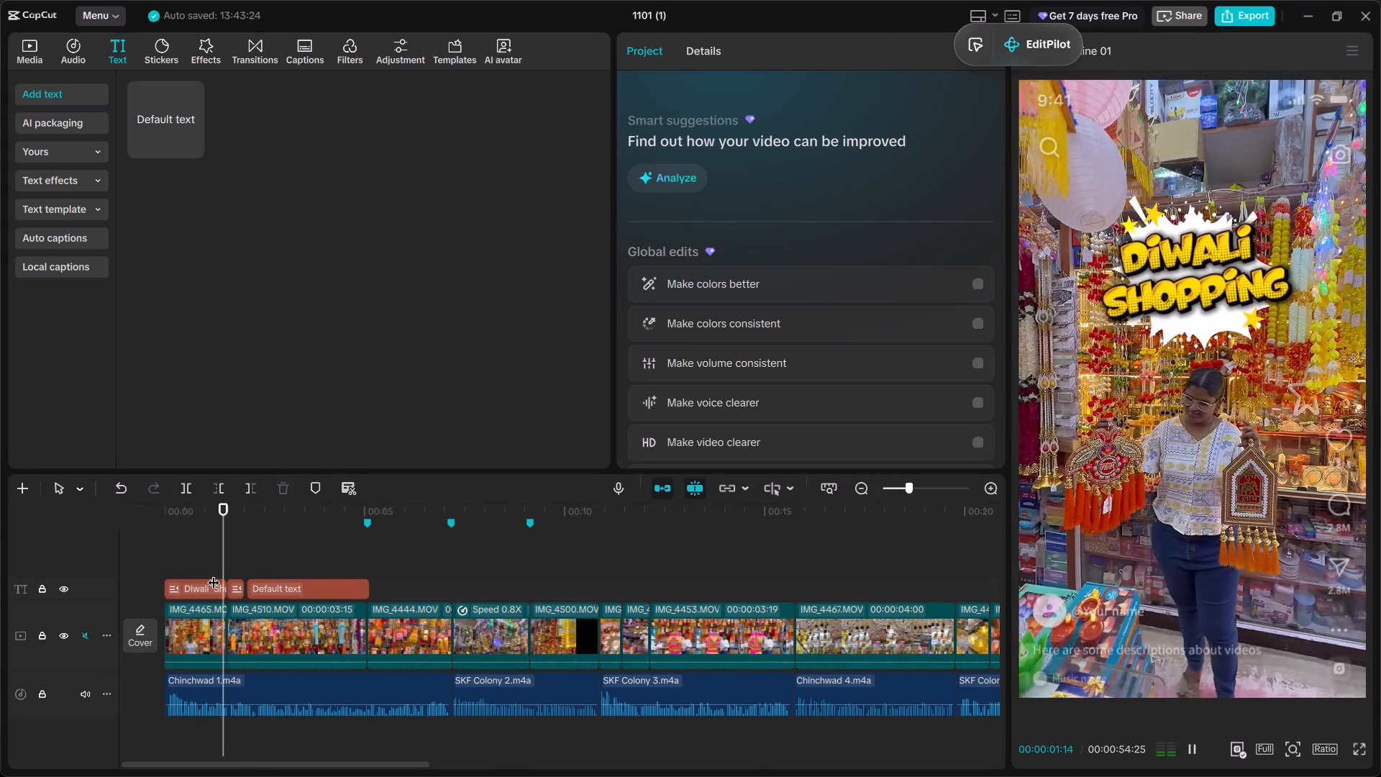
pyautogui.press('space')
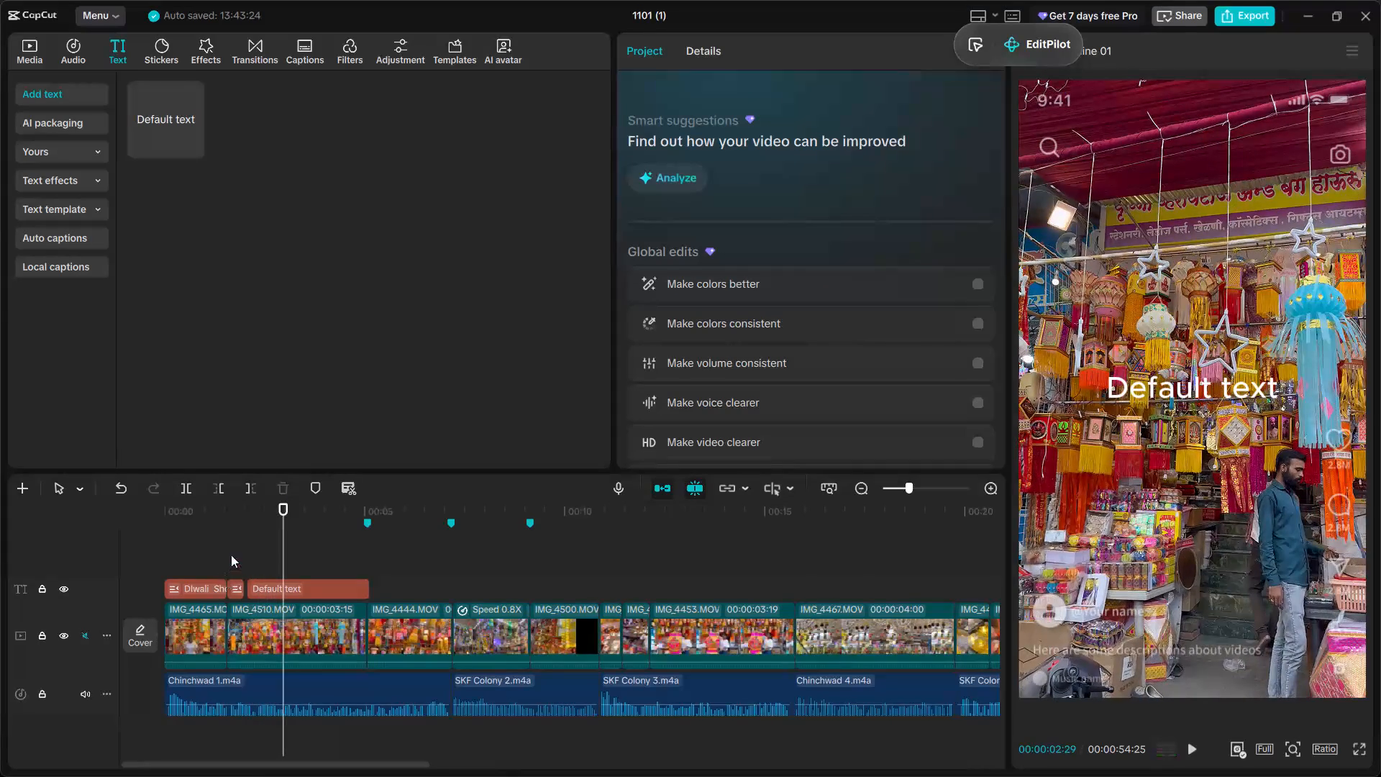
pyautogui.click(231, 555)
pyautogui.press('space')
pyautogui.press('space')
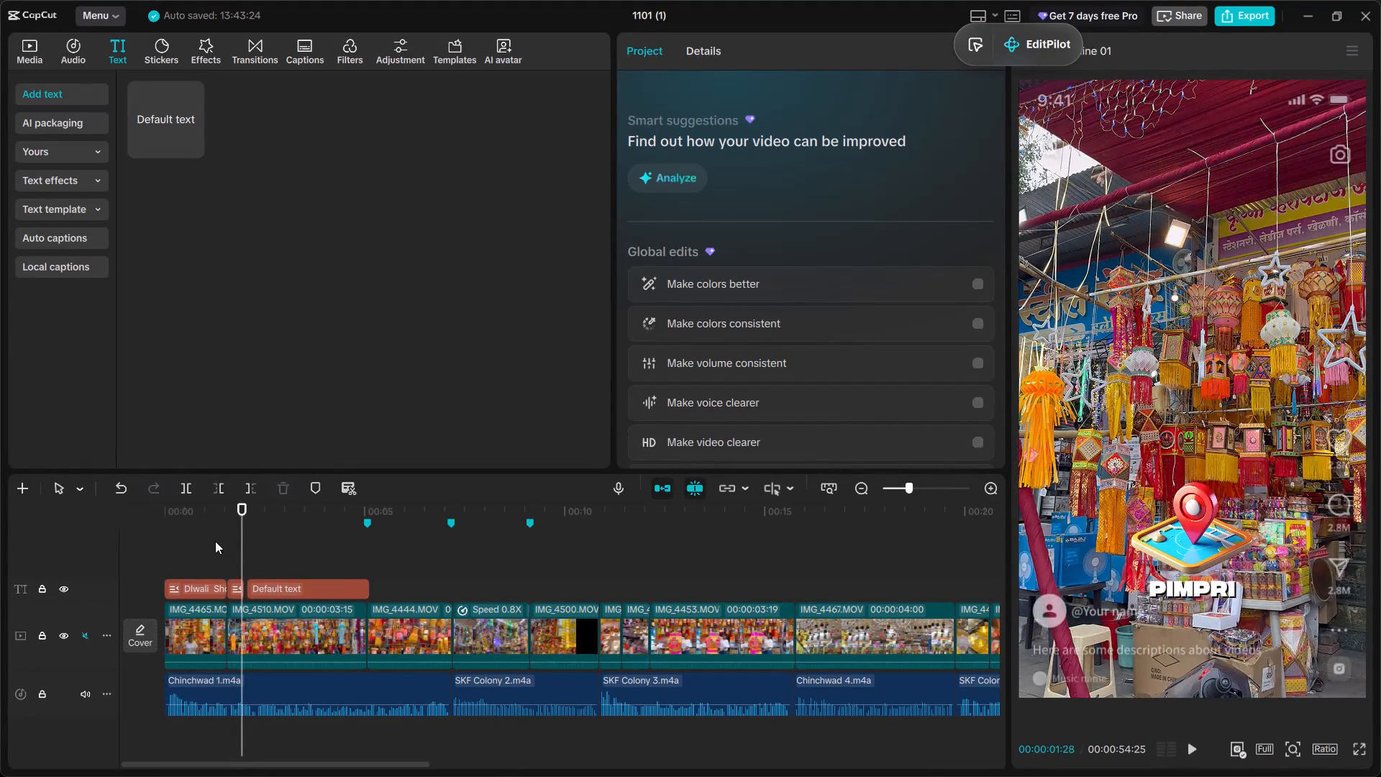
pyautogui.click(215, 541)
pyautogui.press('space')
pyautogui.press('space')
pyautogui.press('space')
pyautogui.press('space')
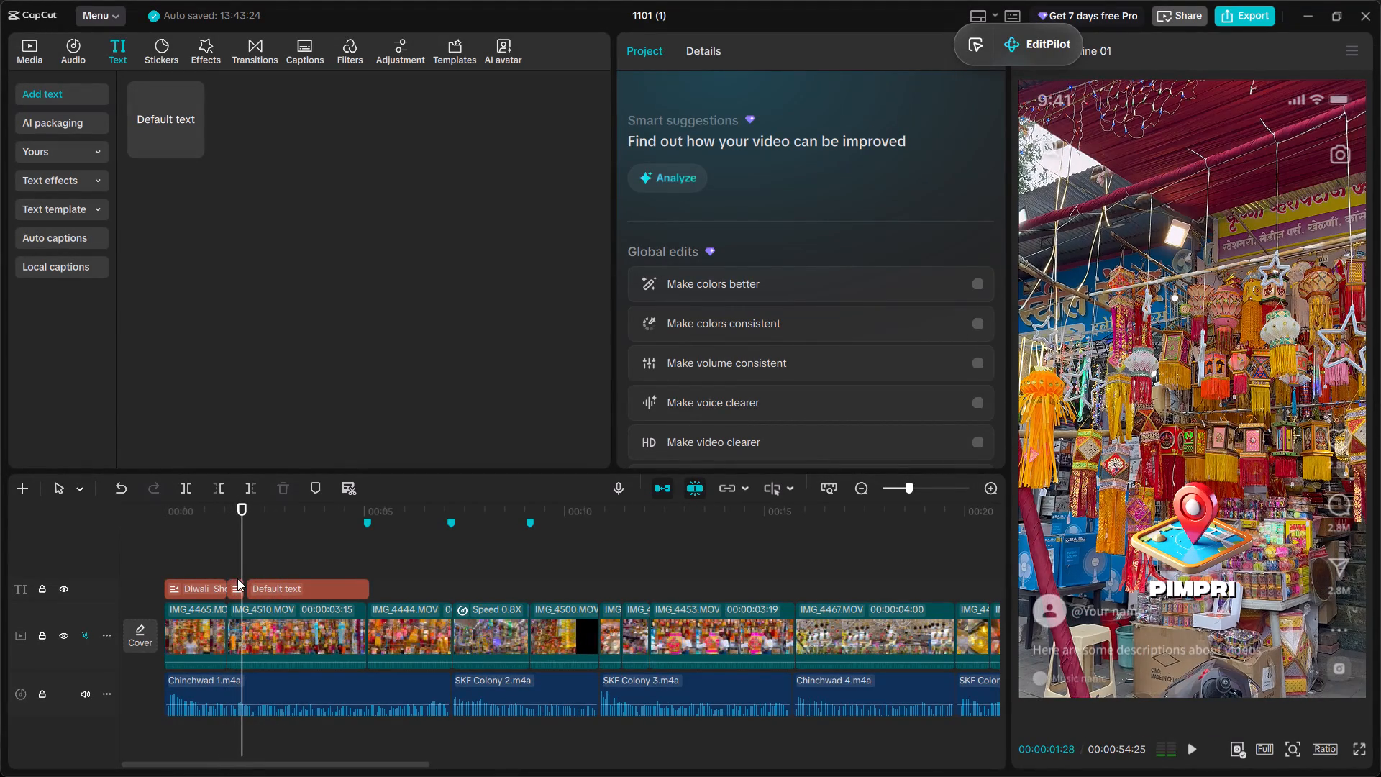
# Extend the default text's start back so it meets the end of the Pimpri graphic.
pyautogui.moveTo(252, 586); pyautogui.dragTo(241, 586)
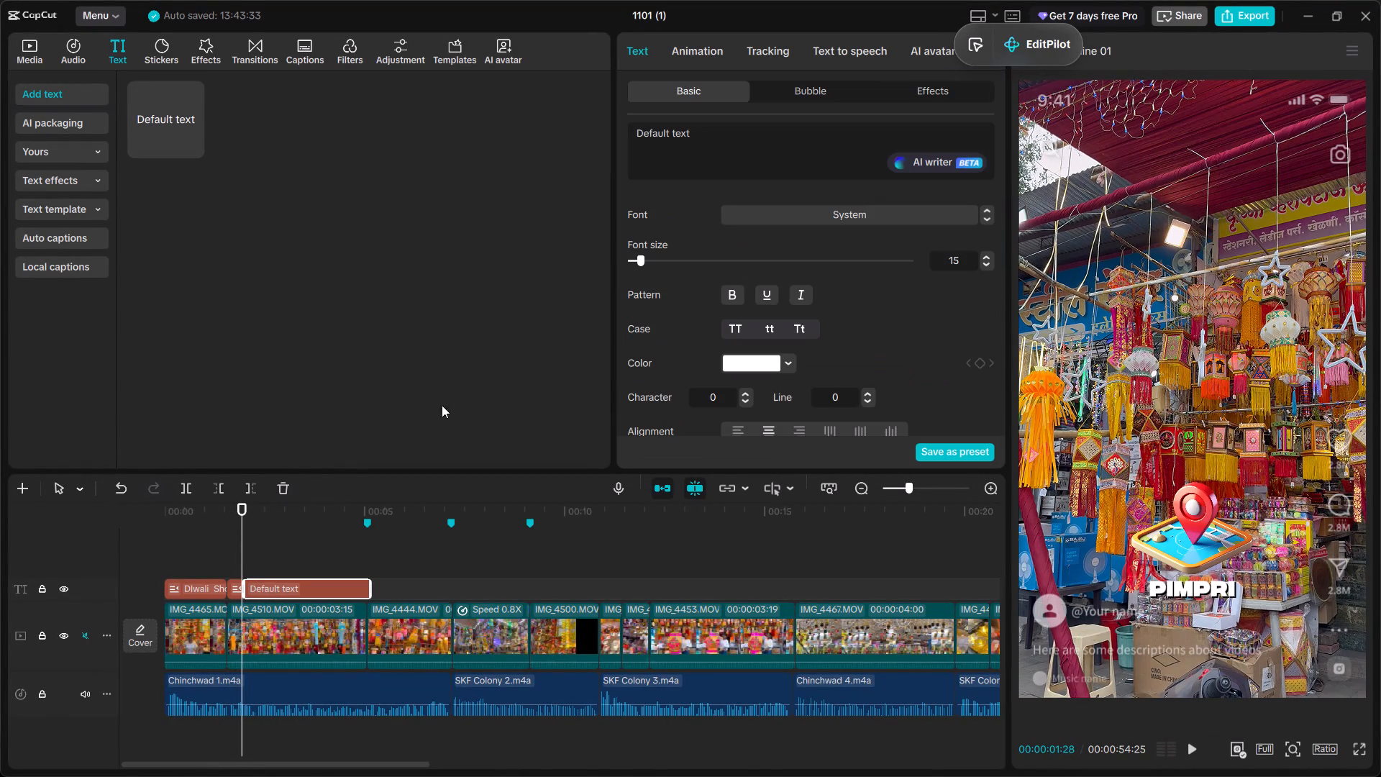
# Replace the default text with "Jaychi kahi garaj nahi".
pyautogui.moveTo(704, 144); pyautogui.dragTo(607, 119)
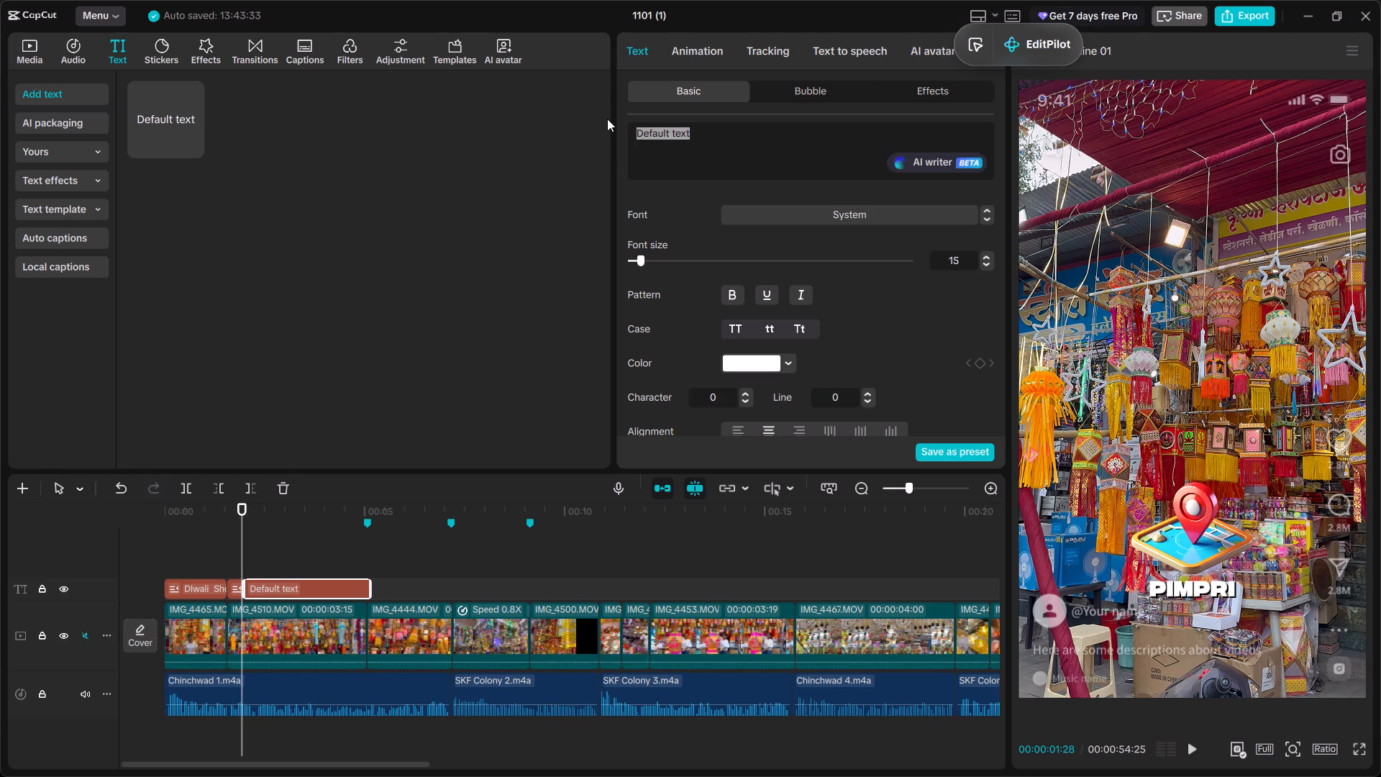
pyautogui.write('aychi kahi garaj nahi')
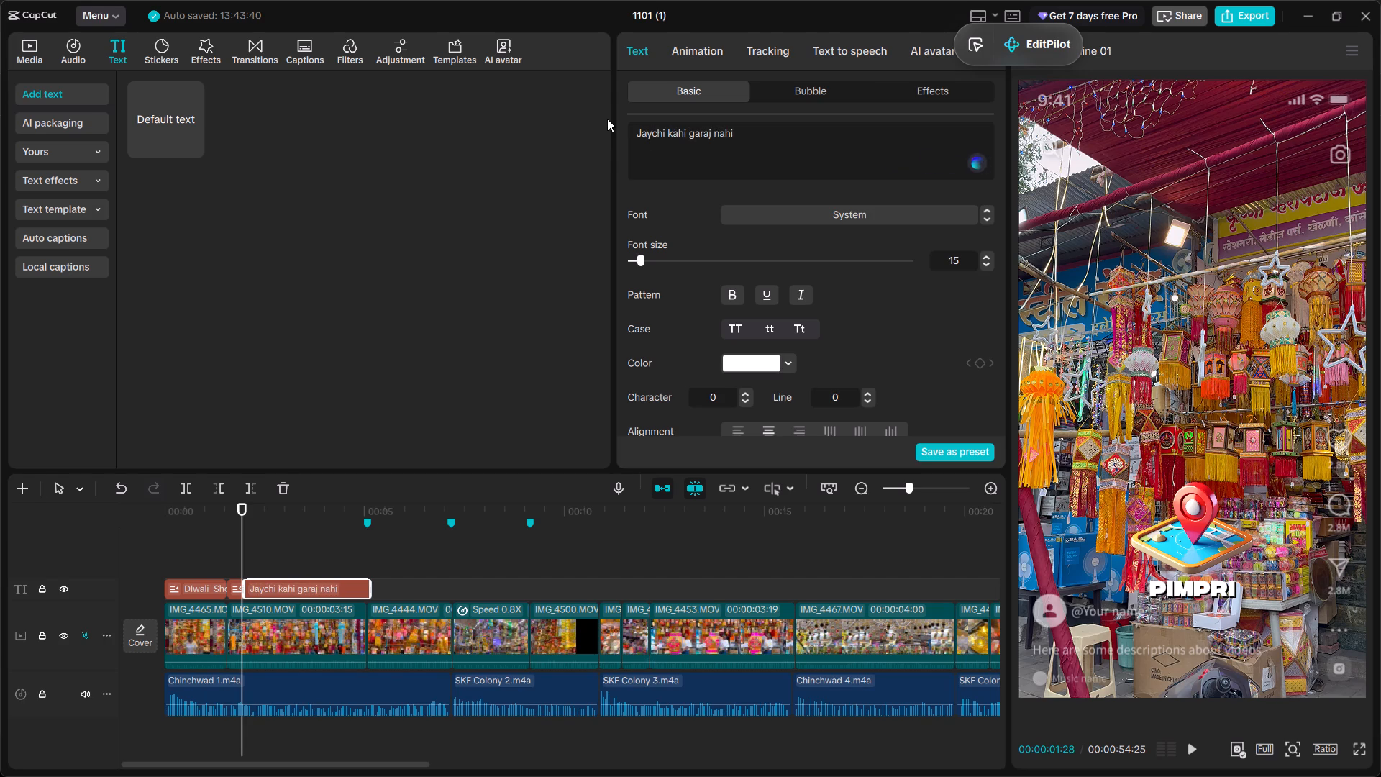
# Browse the fonts and set the "Jaychi kahi garaj nahi" caption's font to Rubik-Bold.
pyautogui.click(823, 210)
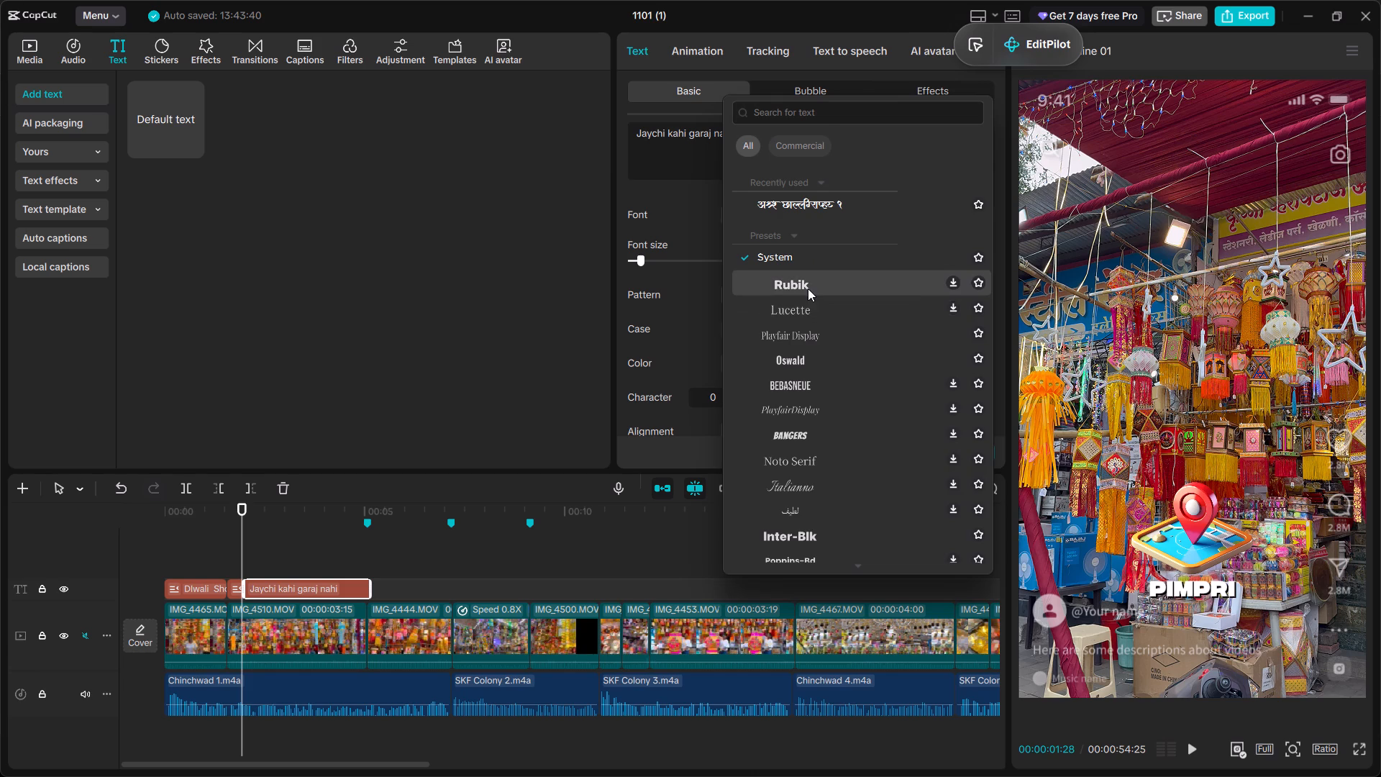
pyautogui.scroll(-2, 820, 356)
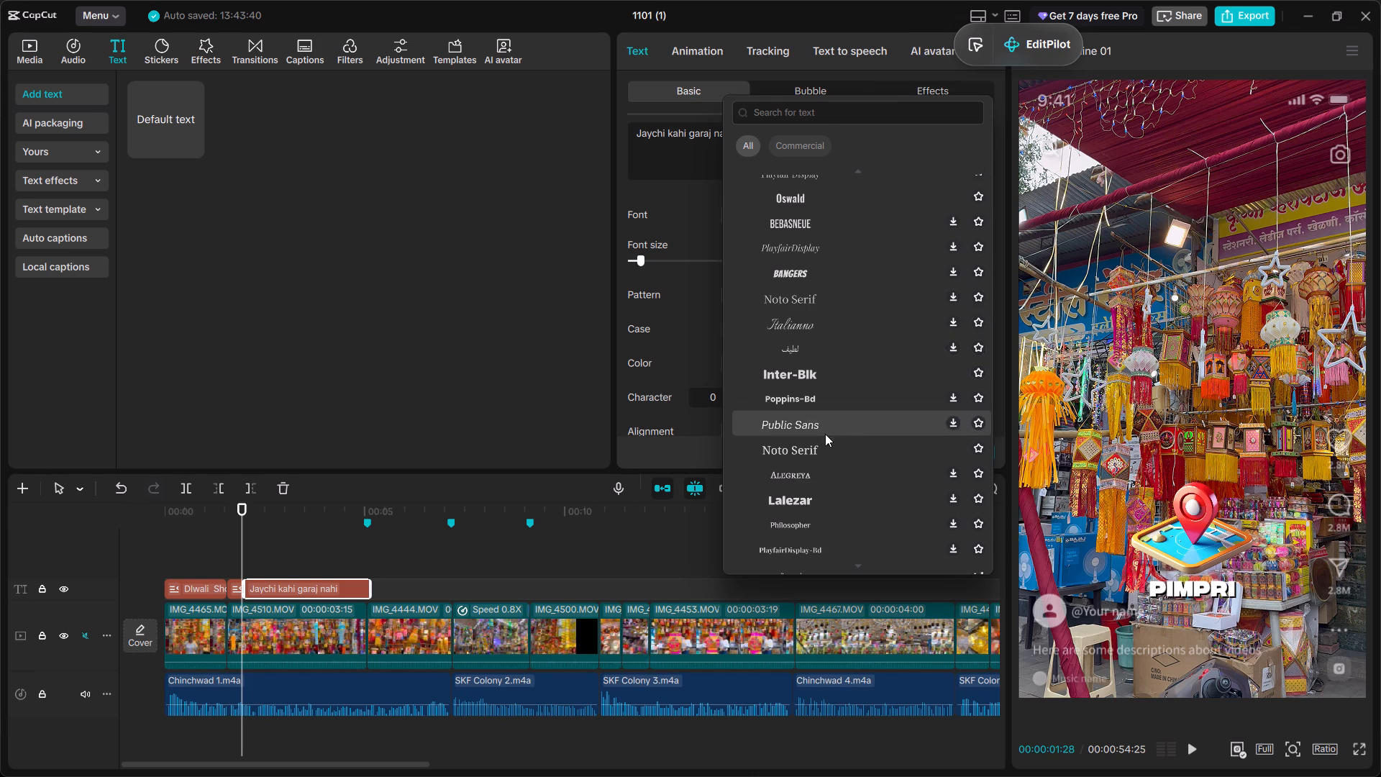
pyautogui.scroll(-5, 829, 470)
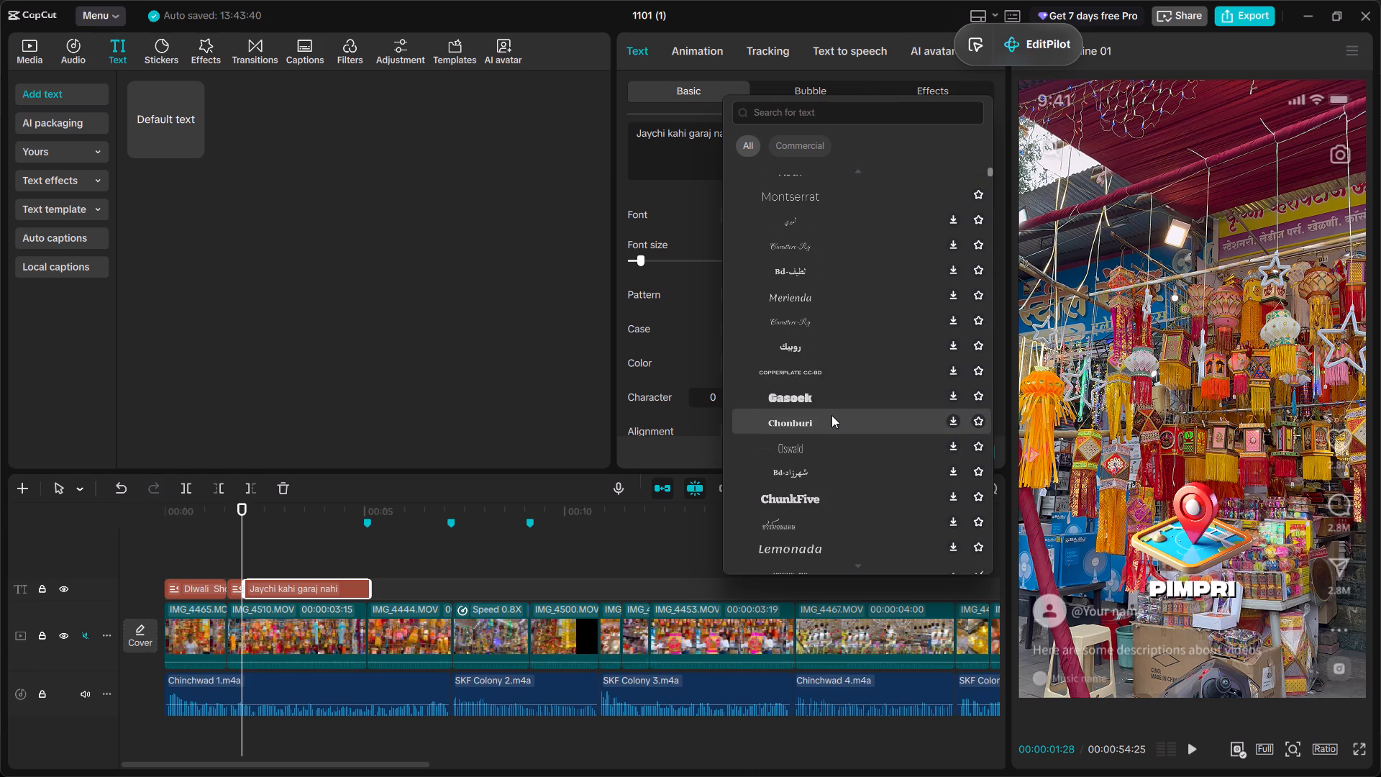
pyautogui.scroll(-11, 831, 415)
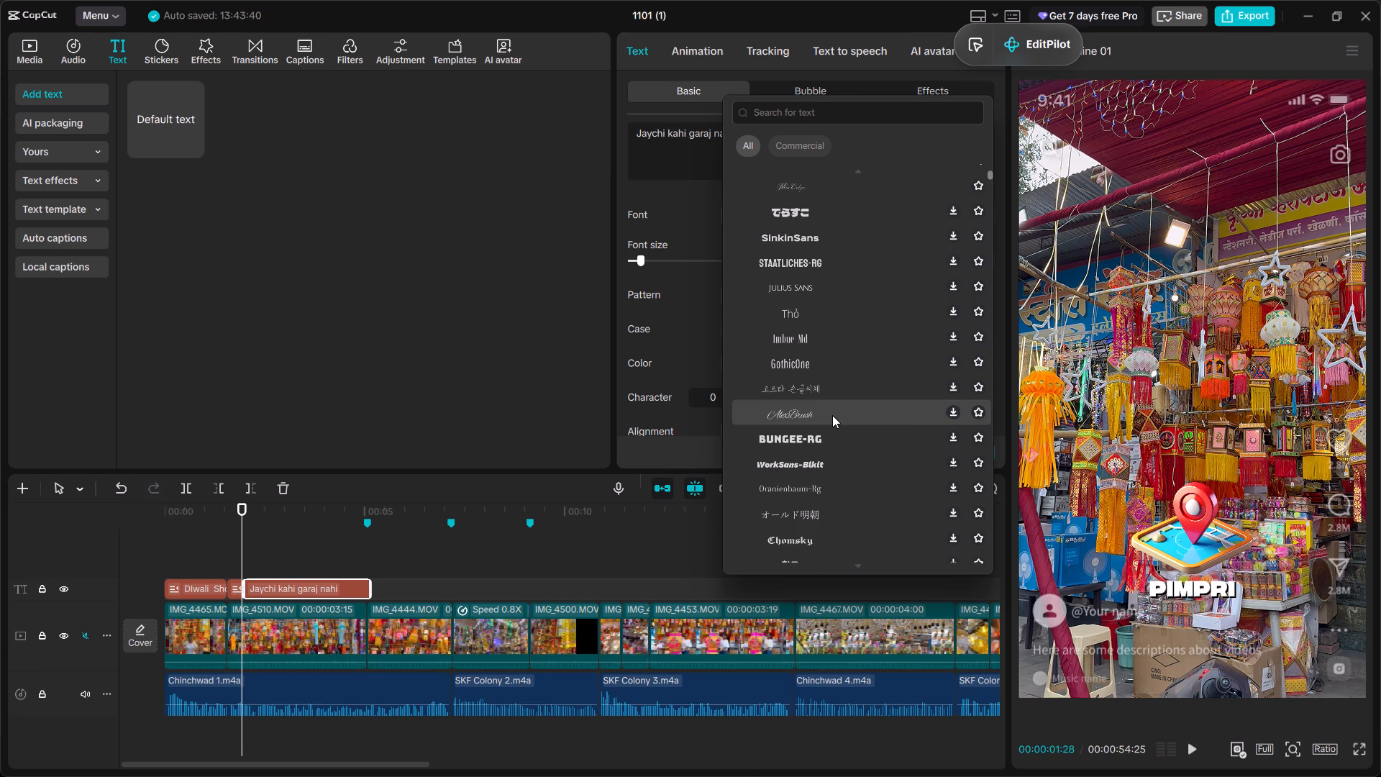
pyautogui.scroll(-5, 832, 415)
pyautogui.scroll(-13, 841, 313)
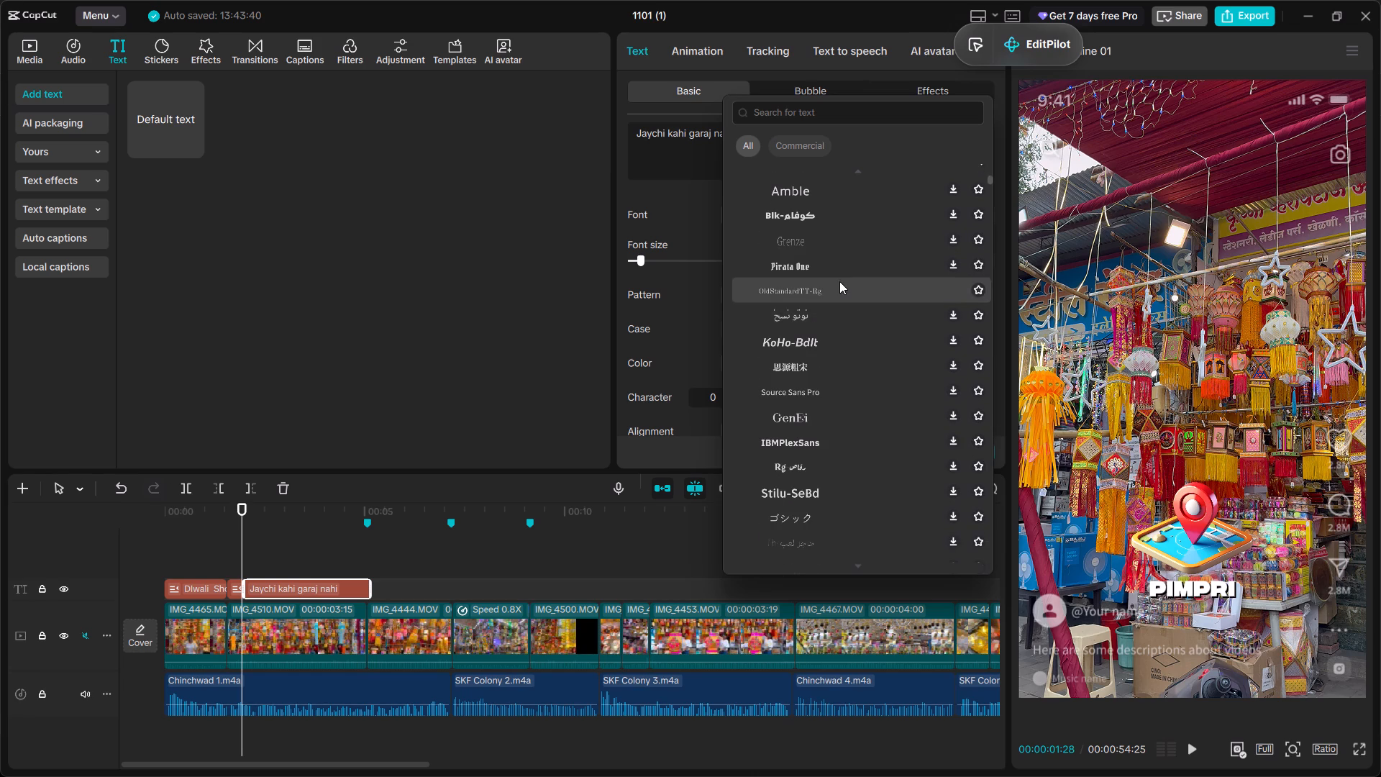
pyautogui.scroll(-6, 839, 280)
pyautogui.scroll(2, 846, 291)
pyautogui.scroll(-5, 847, 291)
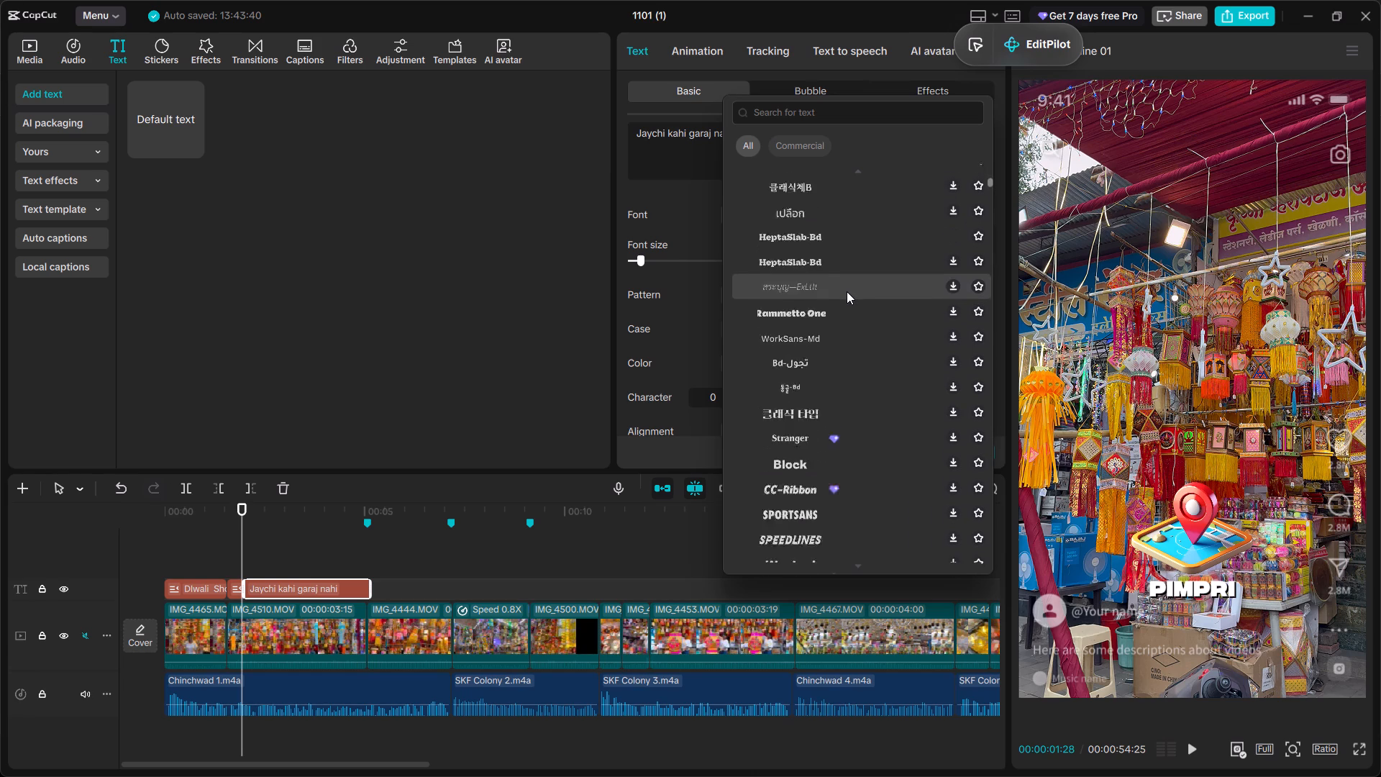
pyautogui.scroll(-5, 847, 291)
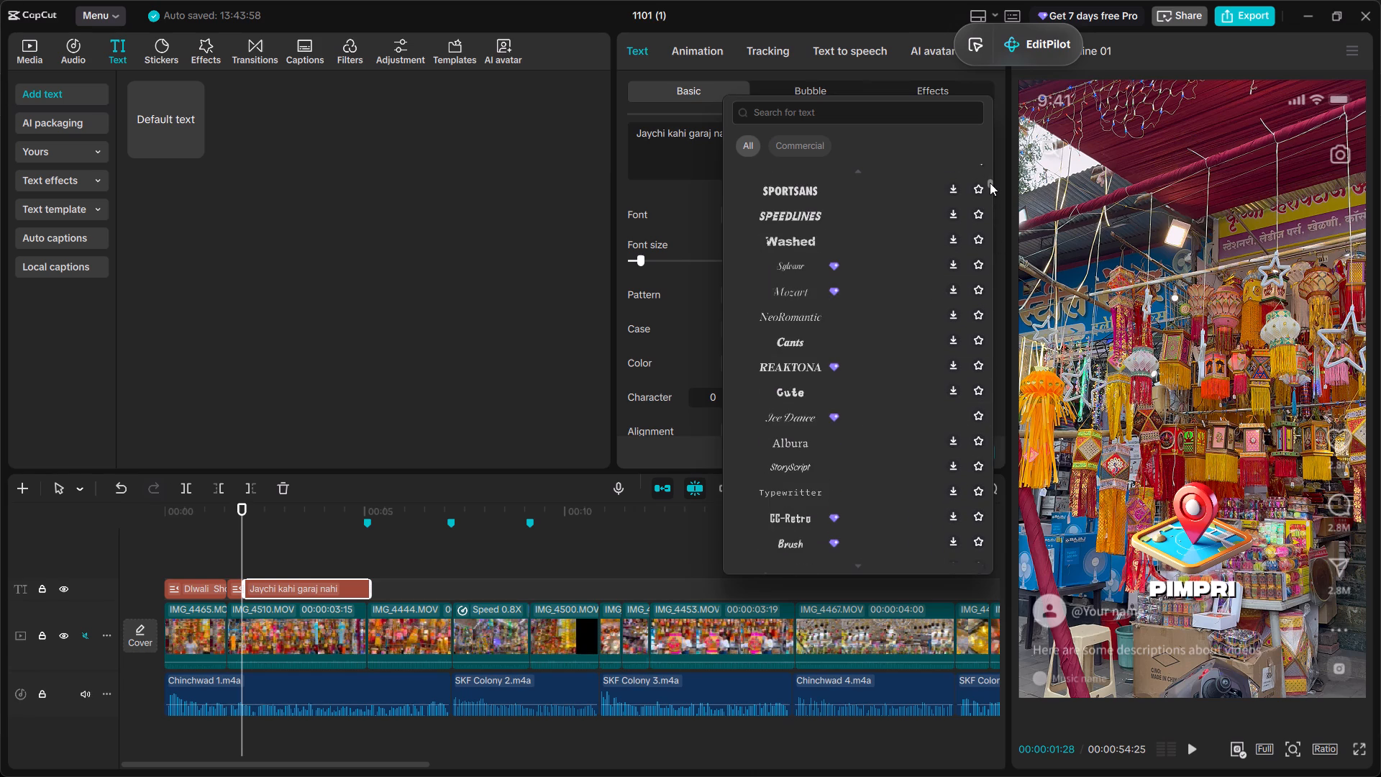
pyautogui.moveTo(990, 183); pyautogui.dragTo(989, 155)
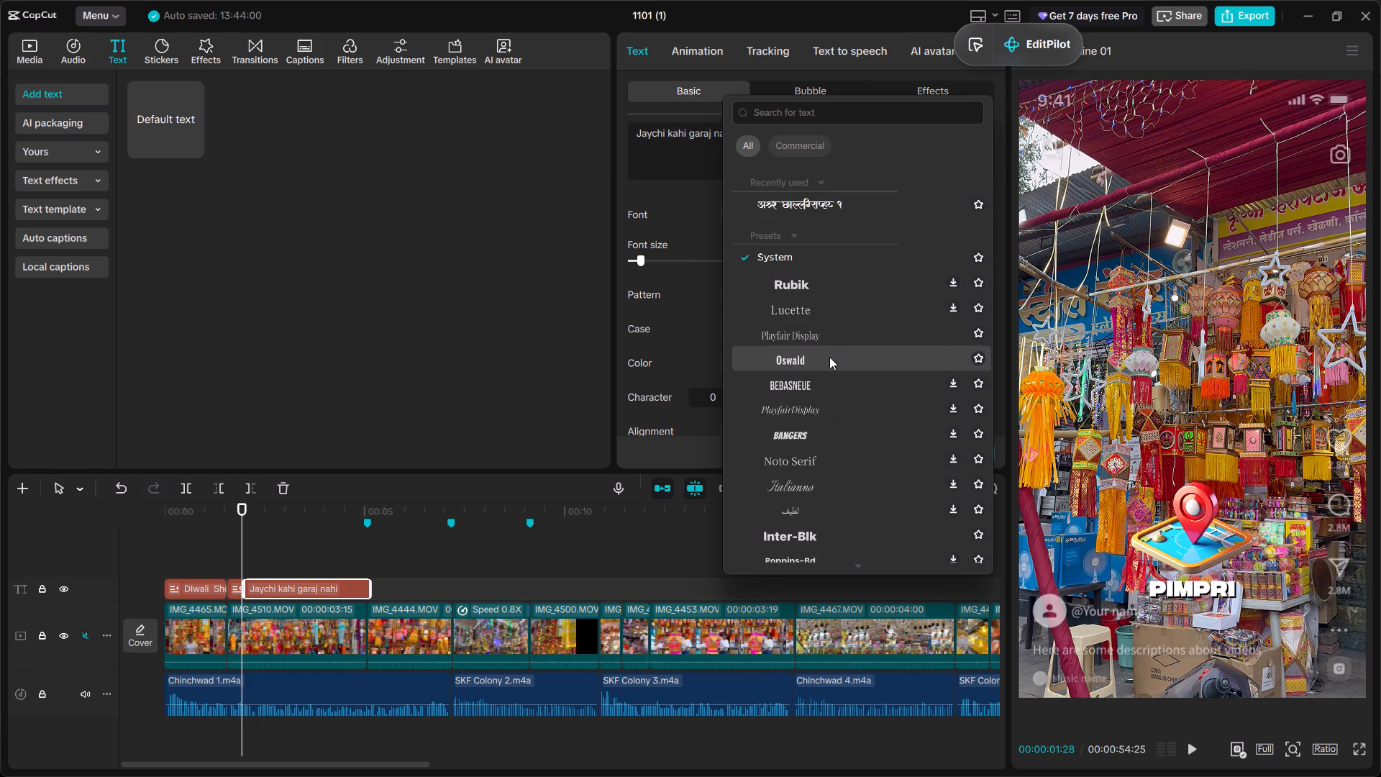
pyautogui.click(831, 285)
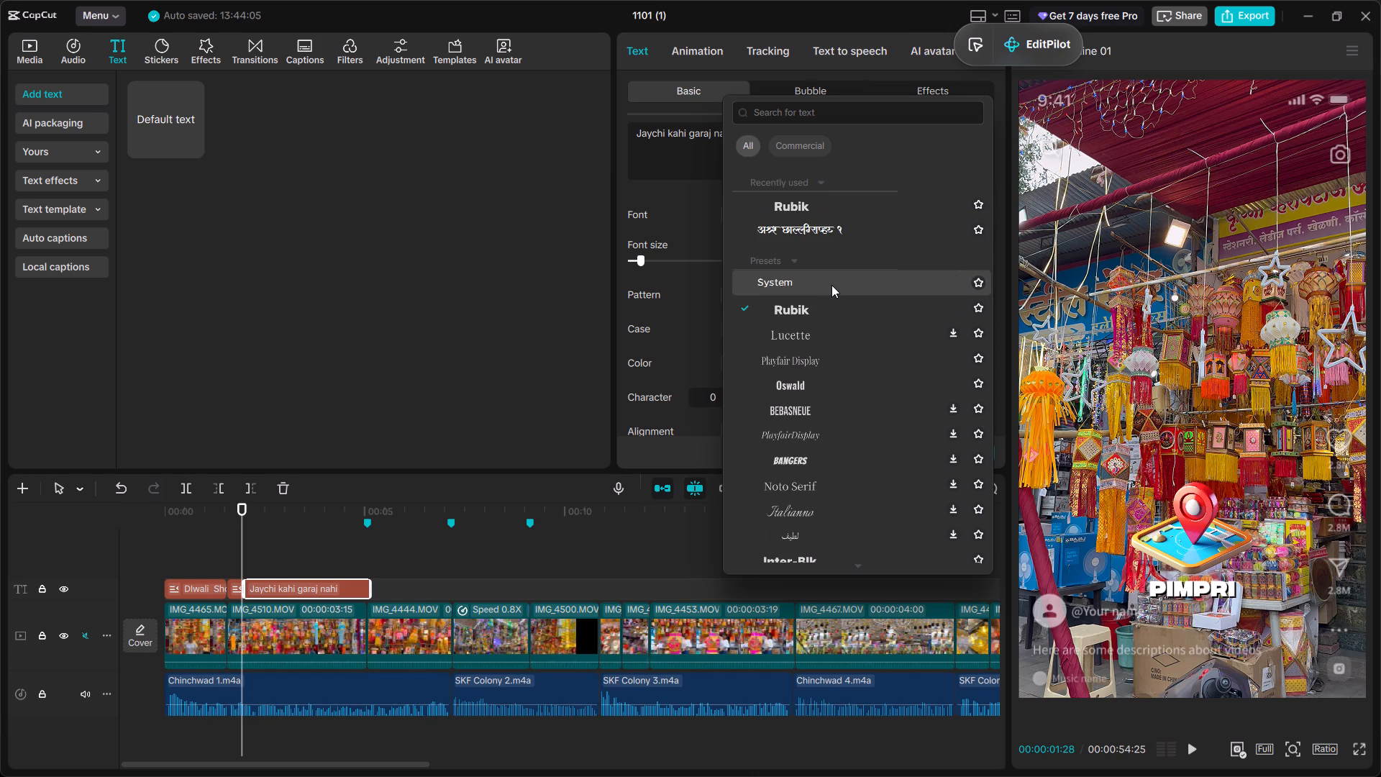
pyautogui.click(814, 198)
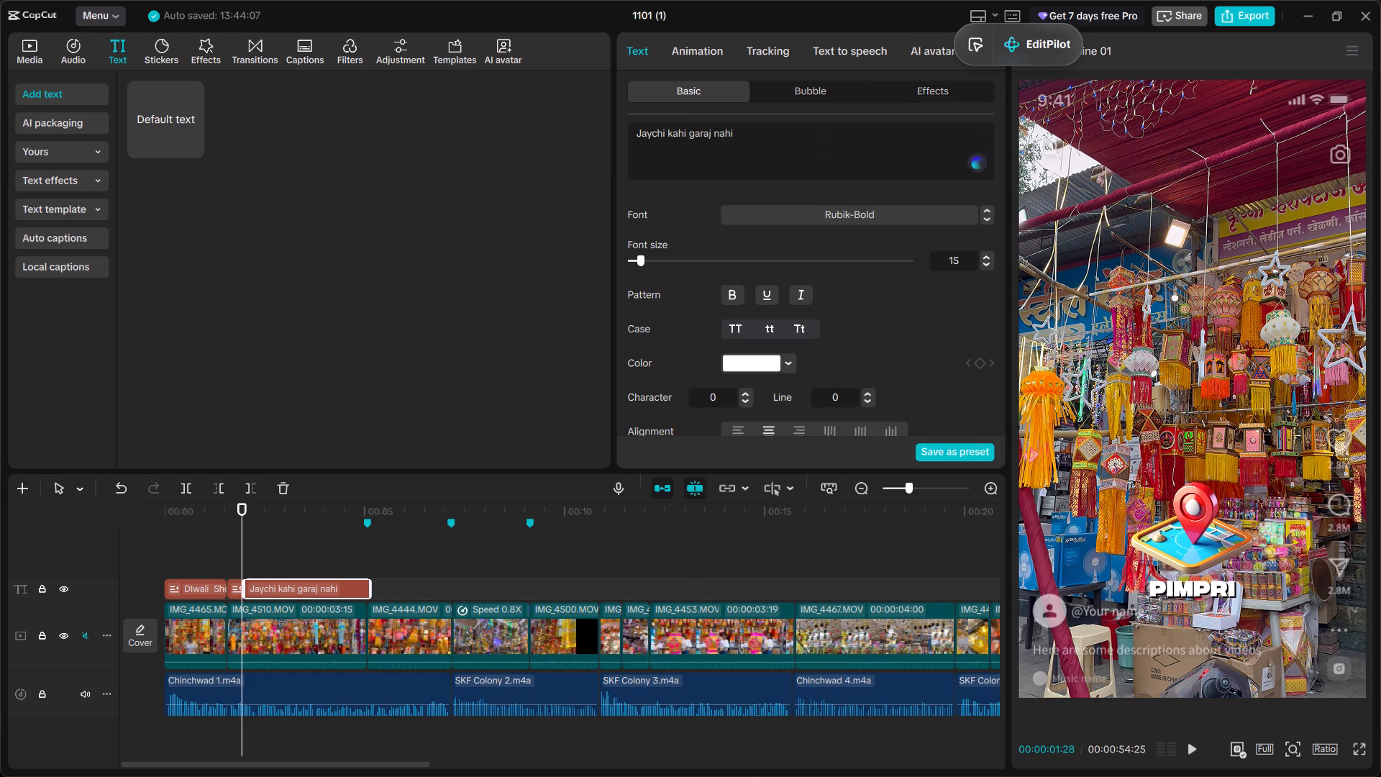
# Preview the "Jaychi kahi garaj nahi" caption at 00:00:03:08 and set its font size to 10.
pyautogui.moveTo(252, 545); pyautogui.dragTo(283, 550)
pyautogui.moveTo(244, 531); pyautogui.dragTo(296, 545)
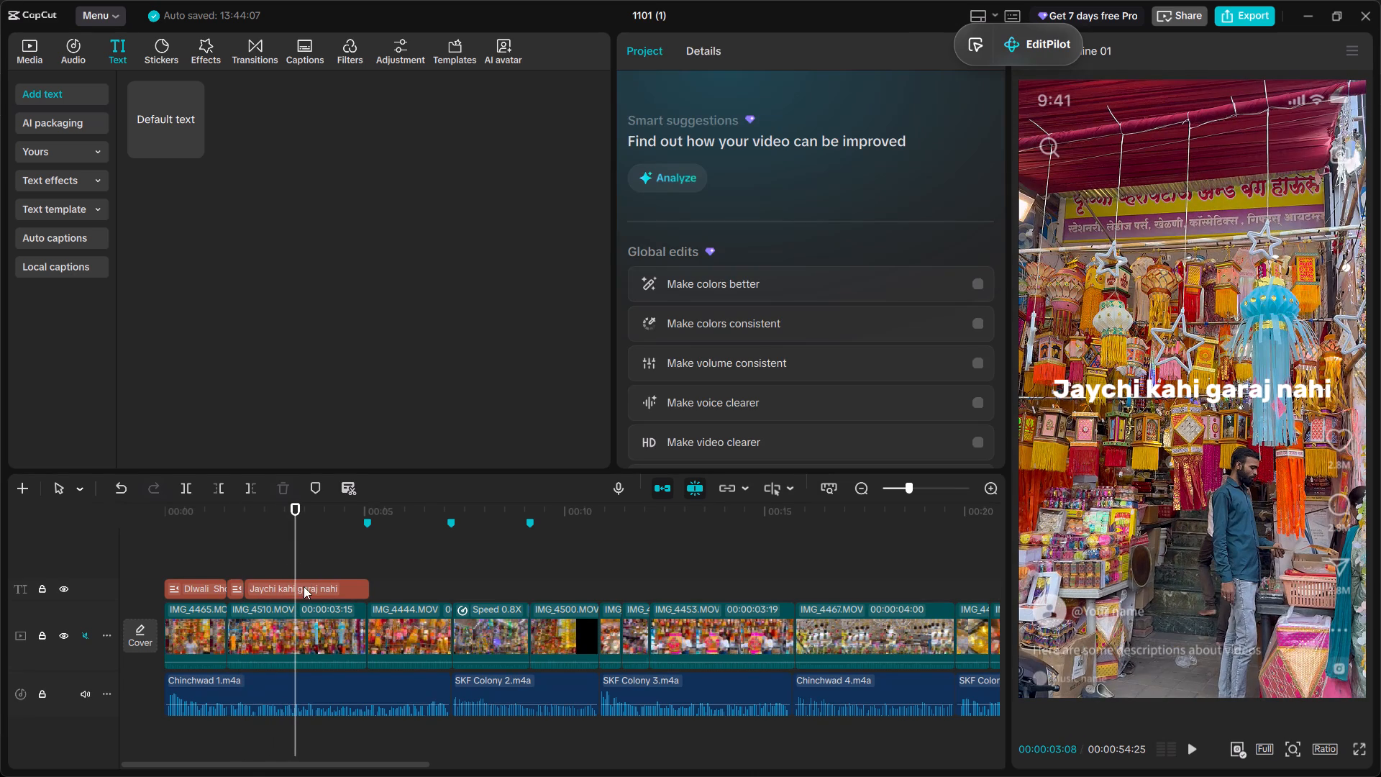
pyautogui.click(304, 589)
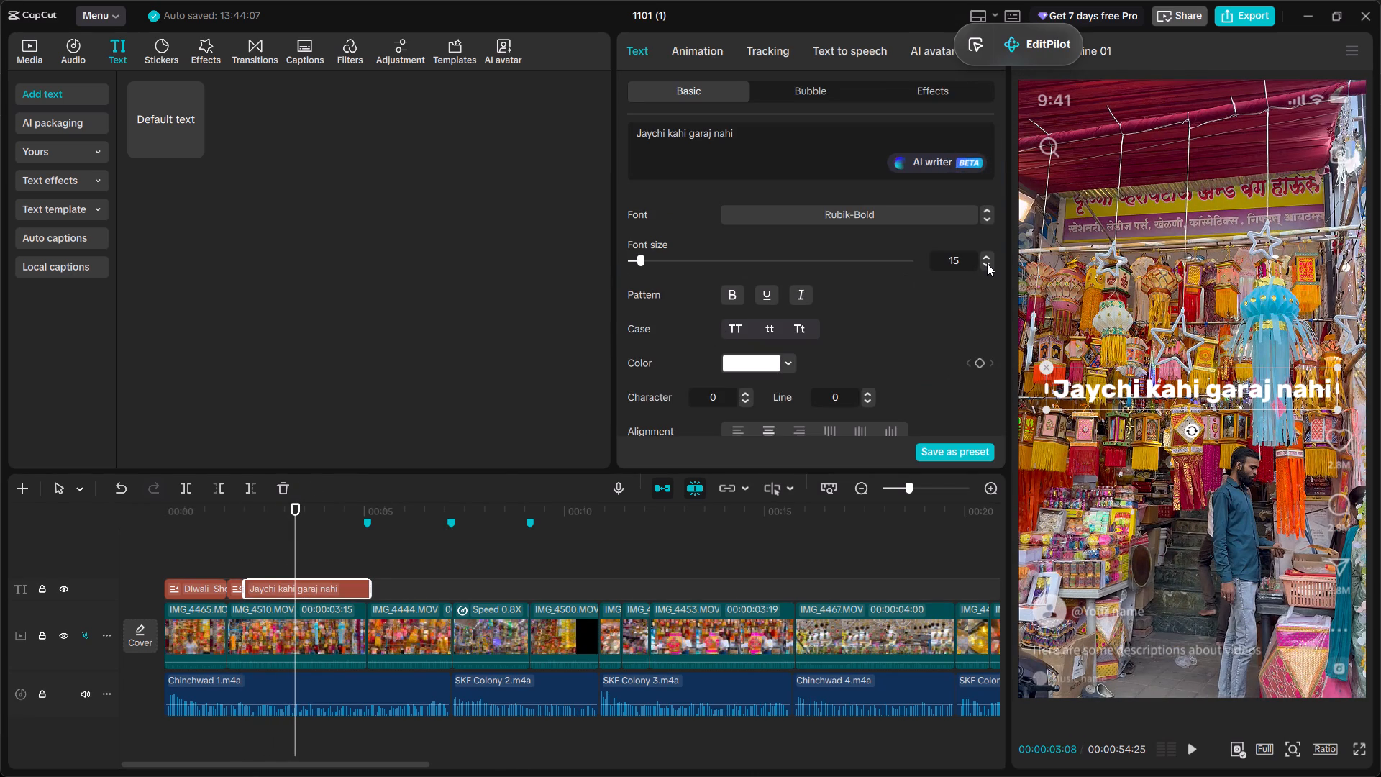
pyautogui.click(987, 263)
pyautogui.tripleClick(987, 263)
pyautogui.click(987, 263)
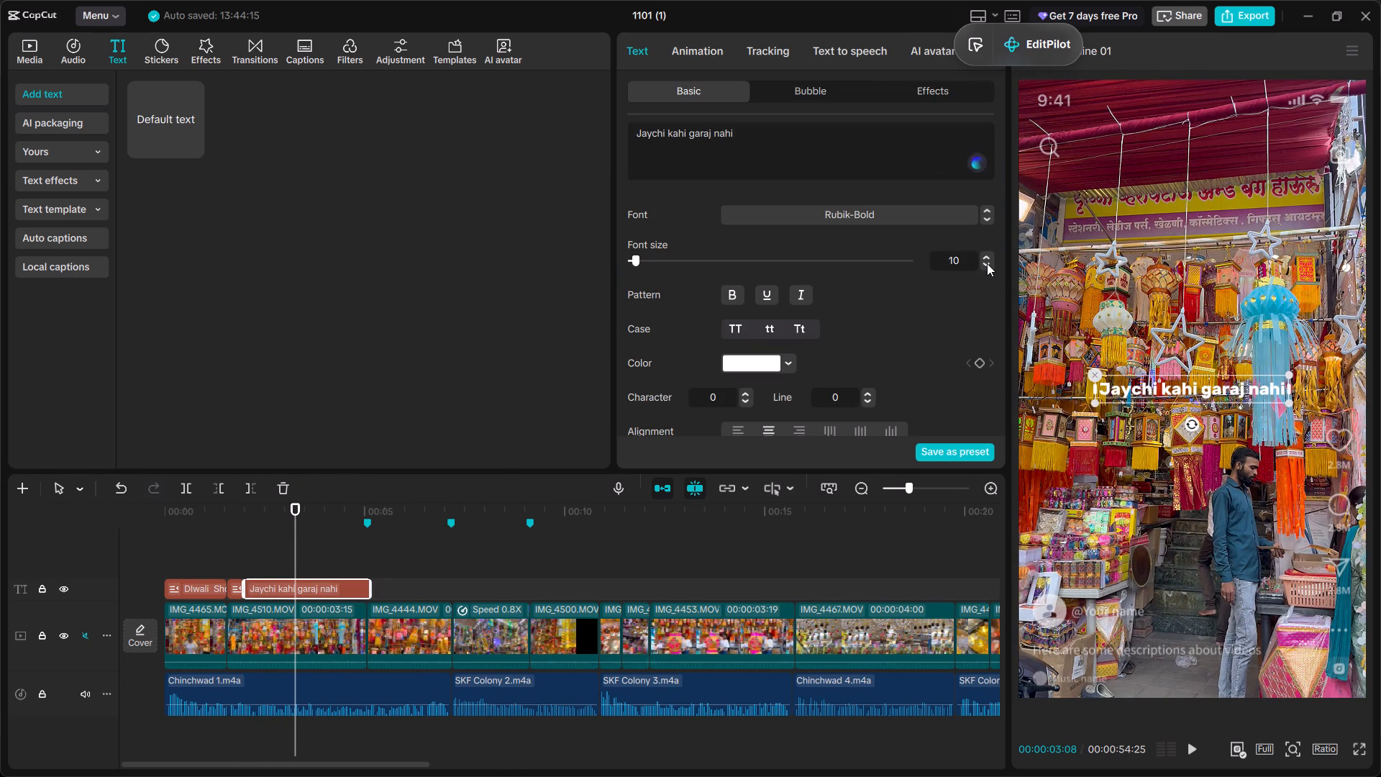
# Place the "Jaychi kahi garaj nahi" caption horizontally centred in the lower part of the video frame.
pyautogui.moveTo(1174, 384); pyautogui.dragTo(1170, 569)
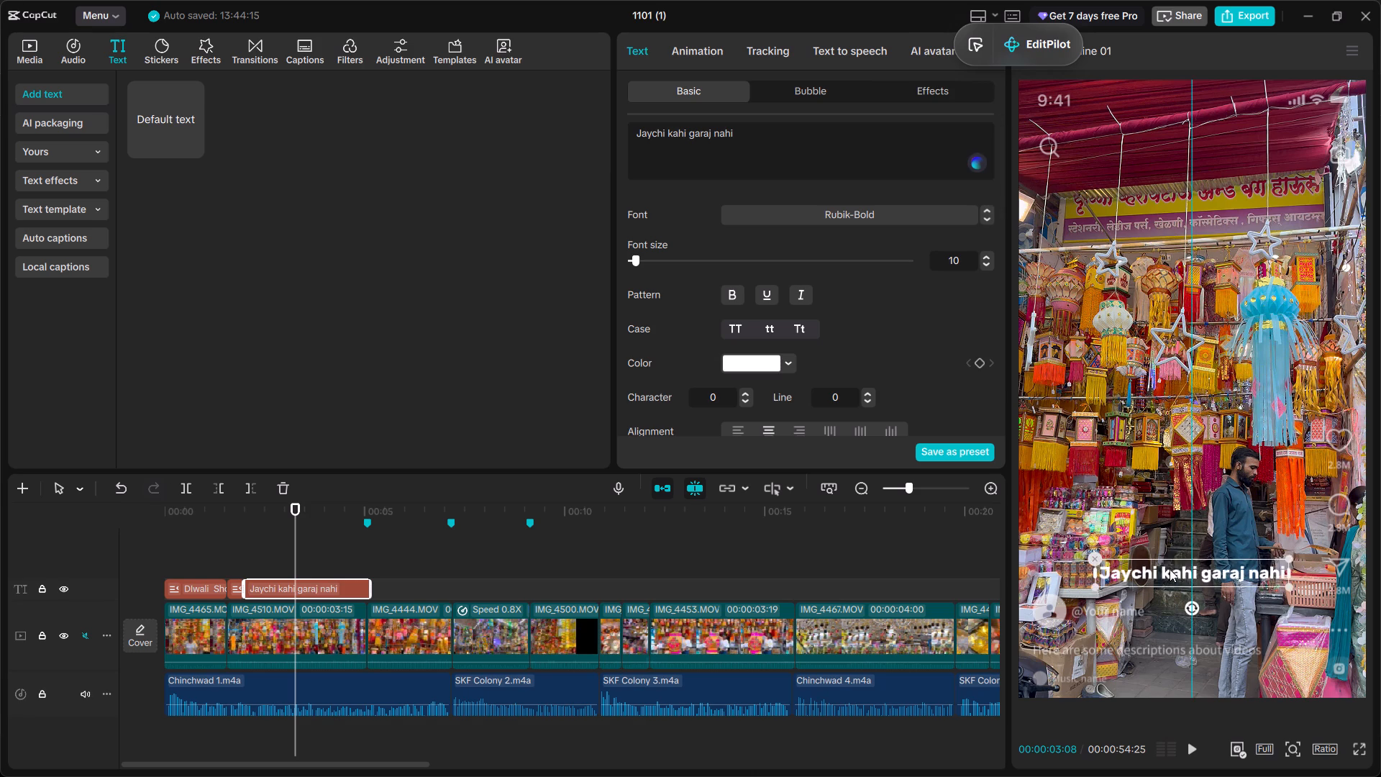
pyautogui.moveTo(1170, 569); pyautogui.dragTo(1170, 575)
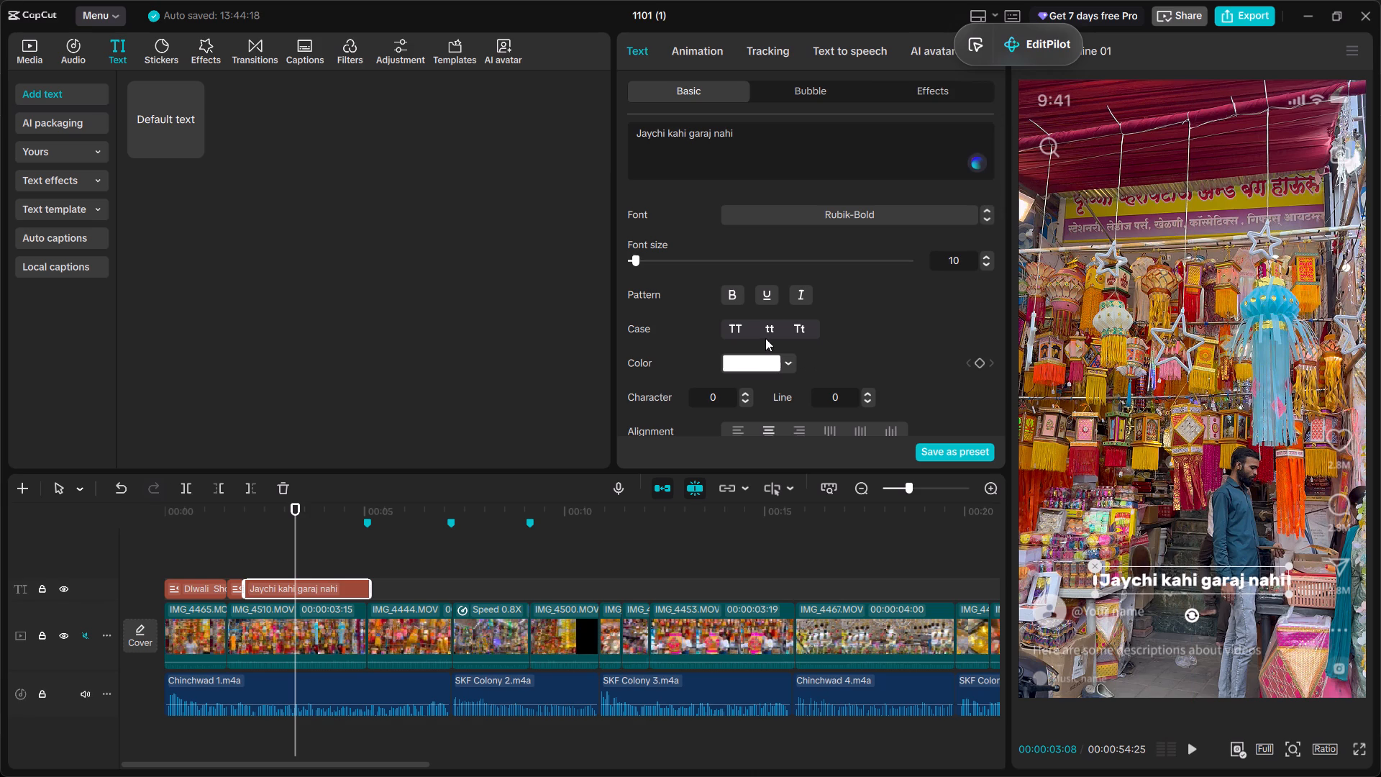
# Make the "Jaychi kahi garaj nahi" caption italic.
pyautogui.click(798, 284)
pyautogui.click(798, 286)
# Add a black shadow to the "Jaychi kahi garaj nahi" caption with 0% blurriness and opacity raised to its maximum.
pyautogui.scroll(-10, 798, 286)
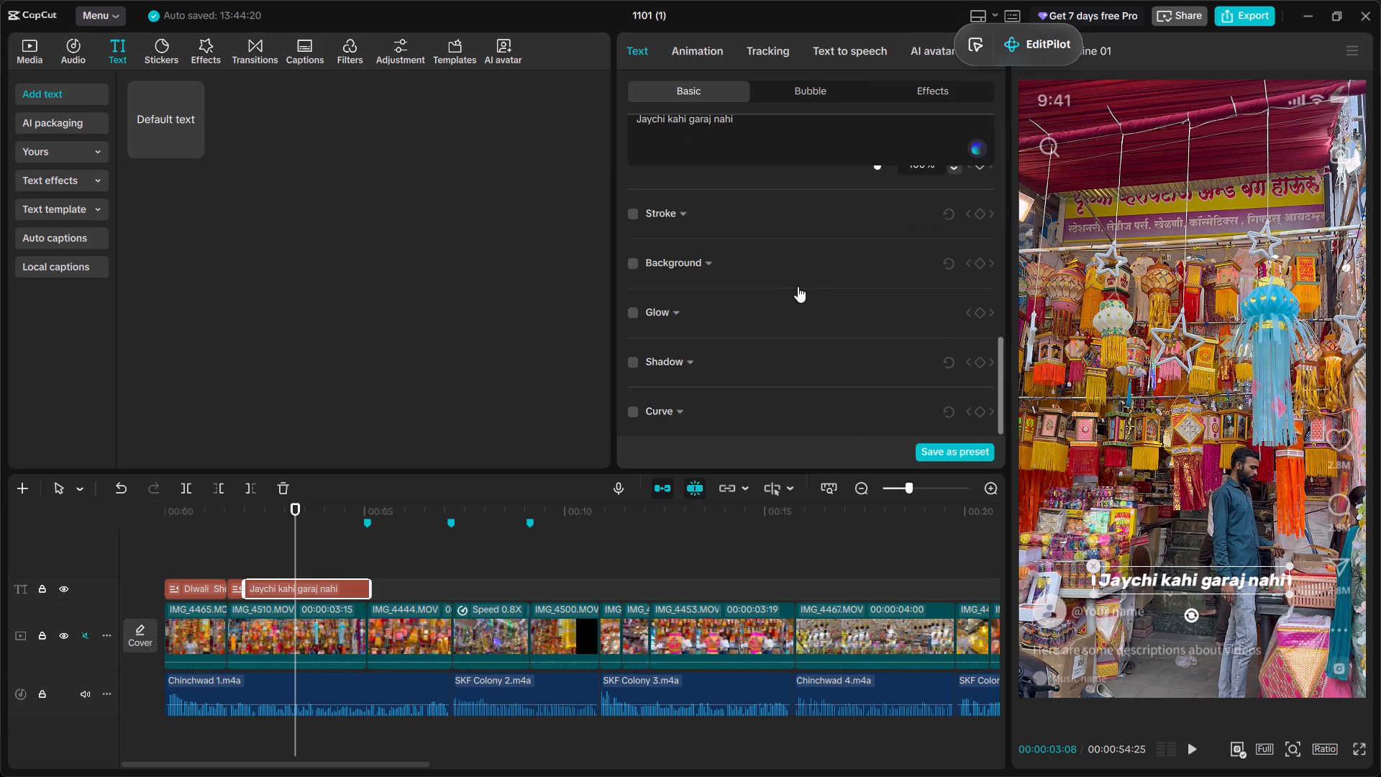
pyautogui.scroll(-4, 798, 286)
pyautogui.click(633, 364)
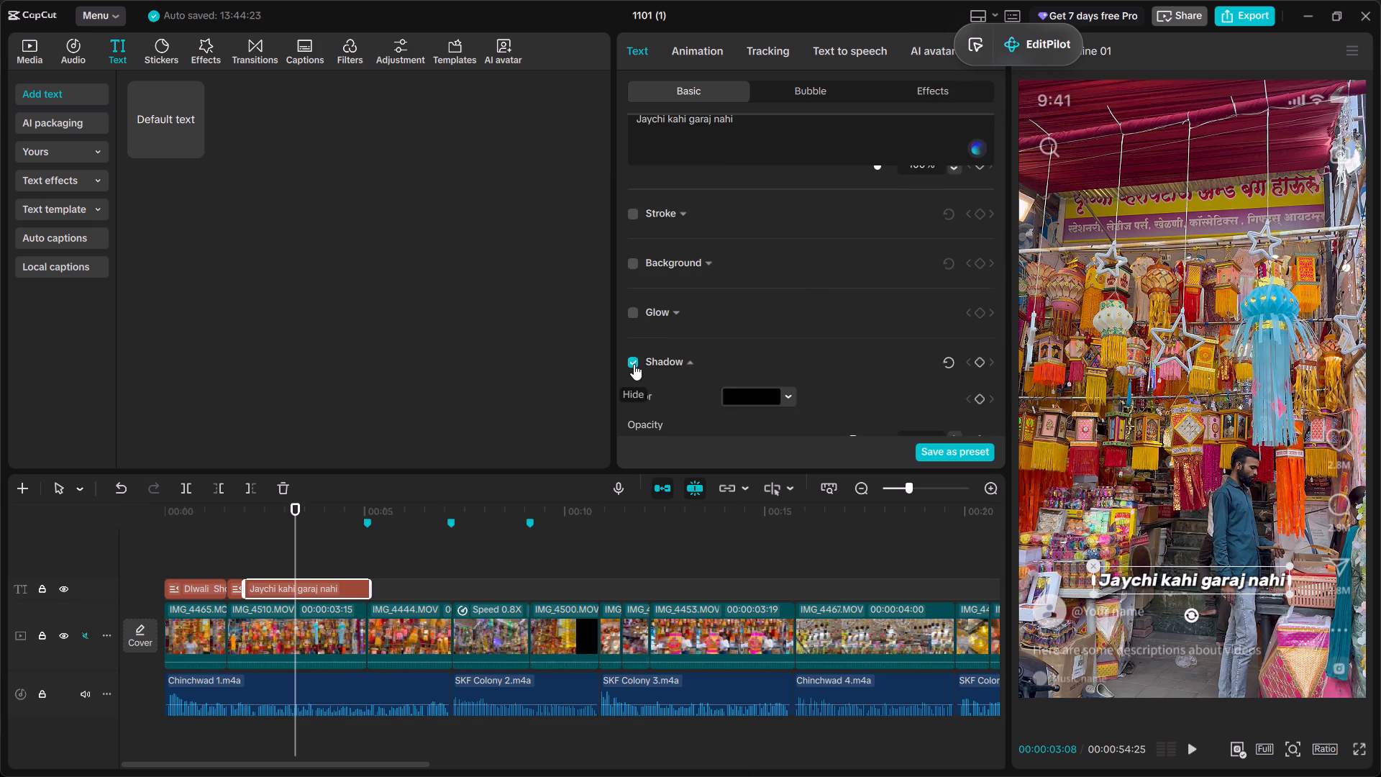
pyautogui.scroll(-3, 634, 364)
pyautogui.moveTo(644, 282); pyautogui.dragTo(599, 283)
pyautogui.scroll(1, 706, 300)
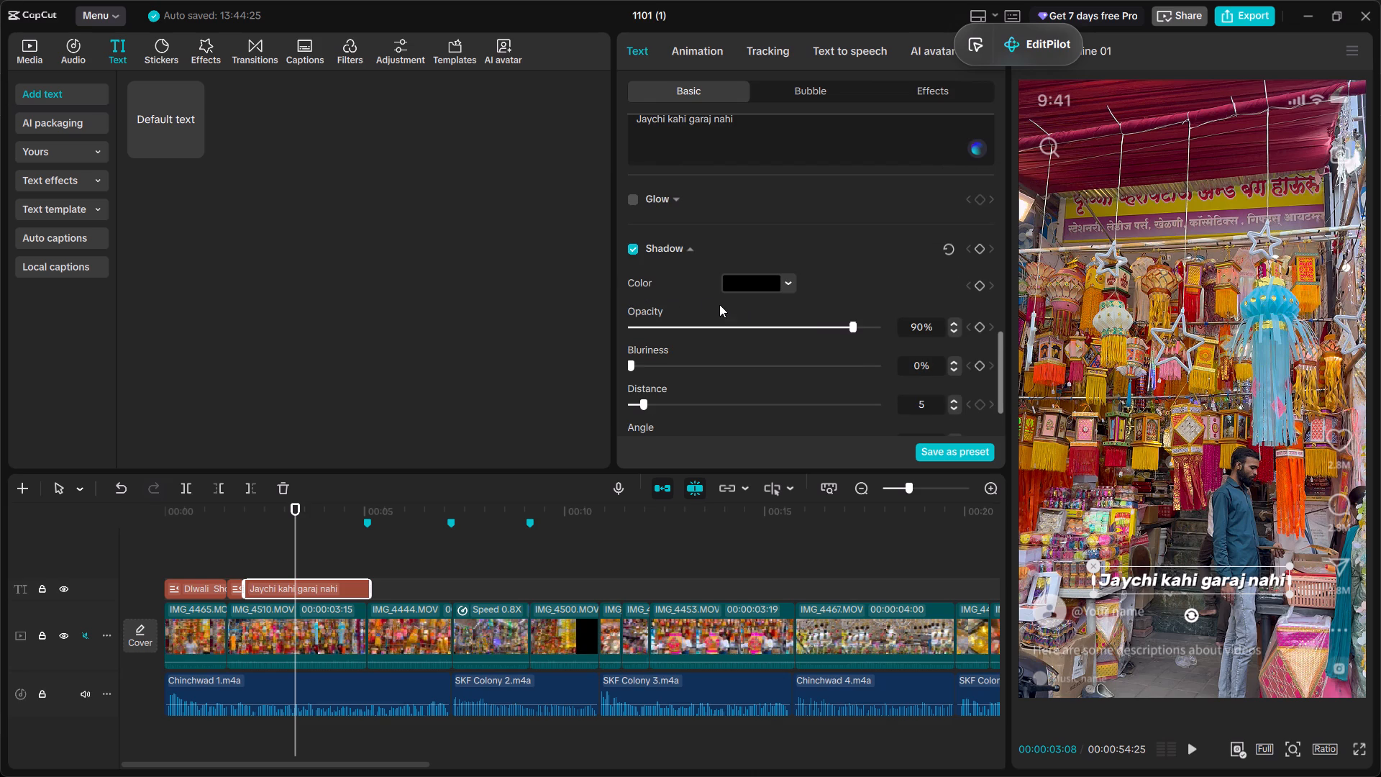
pyautogui.moveTo(853, 326); pyautogui.dragTo(899, 342)
pyautogui.scroll(12, 830, 365)
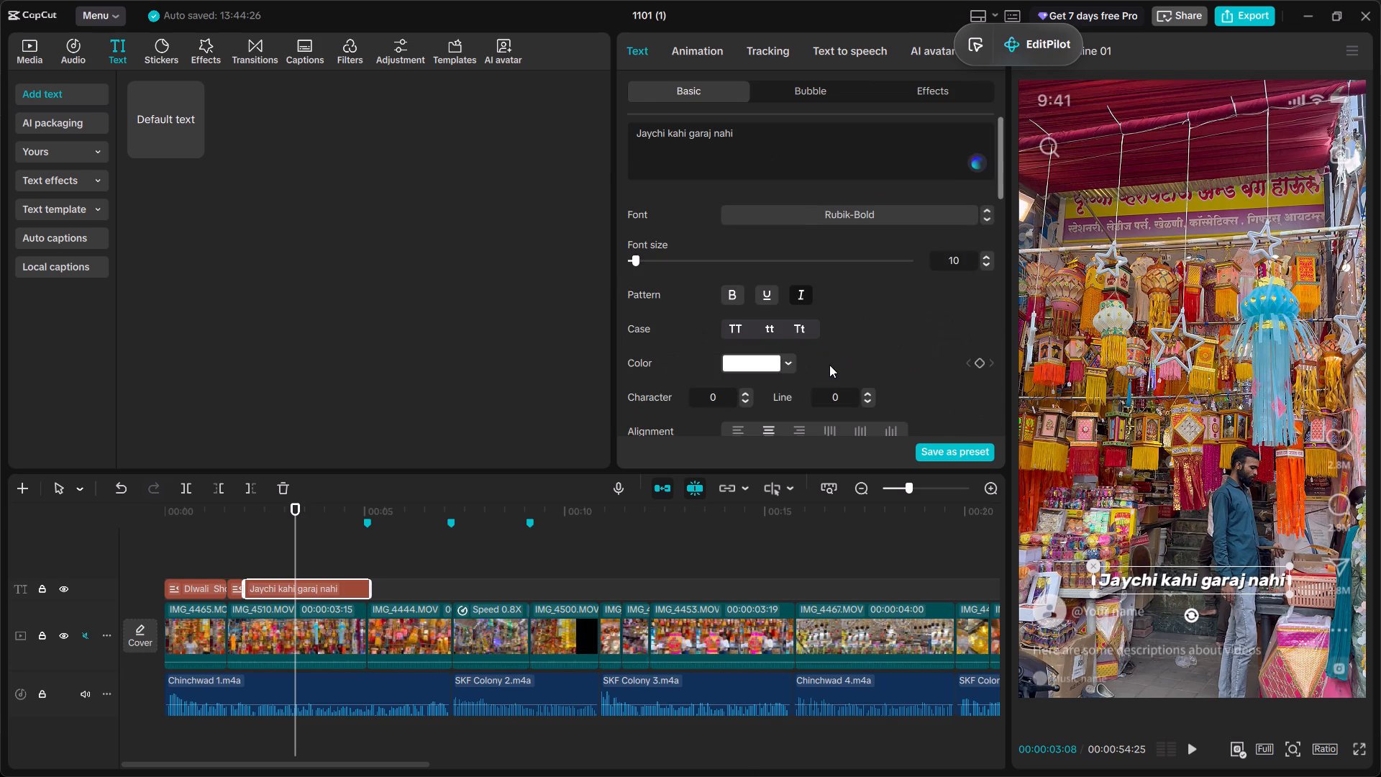
# Make the "Jaychi kahi garaj nahi" caption bold.
pyautogui.scroll(5, 829, 365)
pyautogui.click(725, 293)
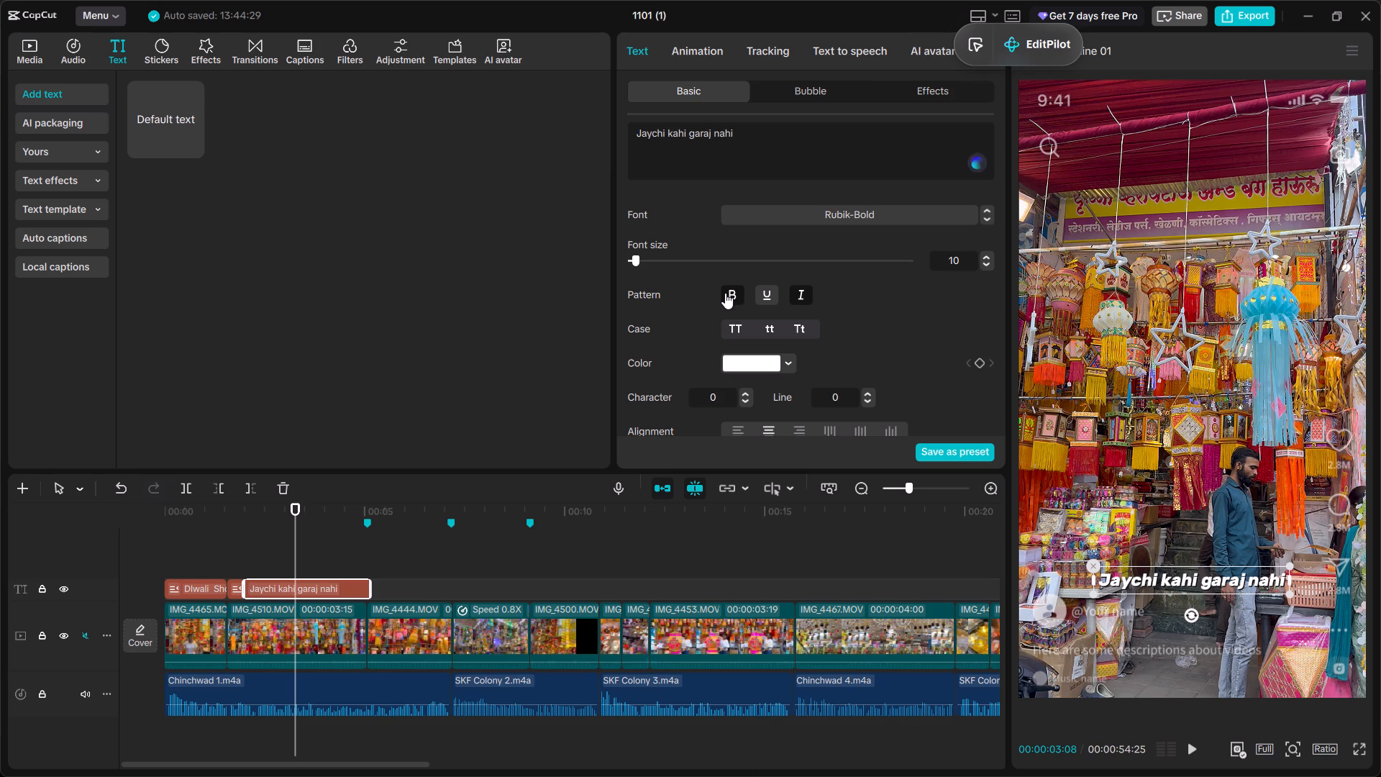
# Play back the opening seconds repeatedly to check the Pimpri graphic and "Jaychi kahi garaj nahi" caption timing against the voiceover.
pyautogui.click(243, 560)
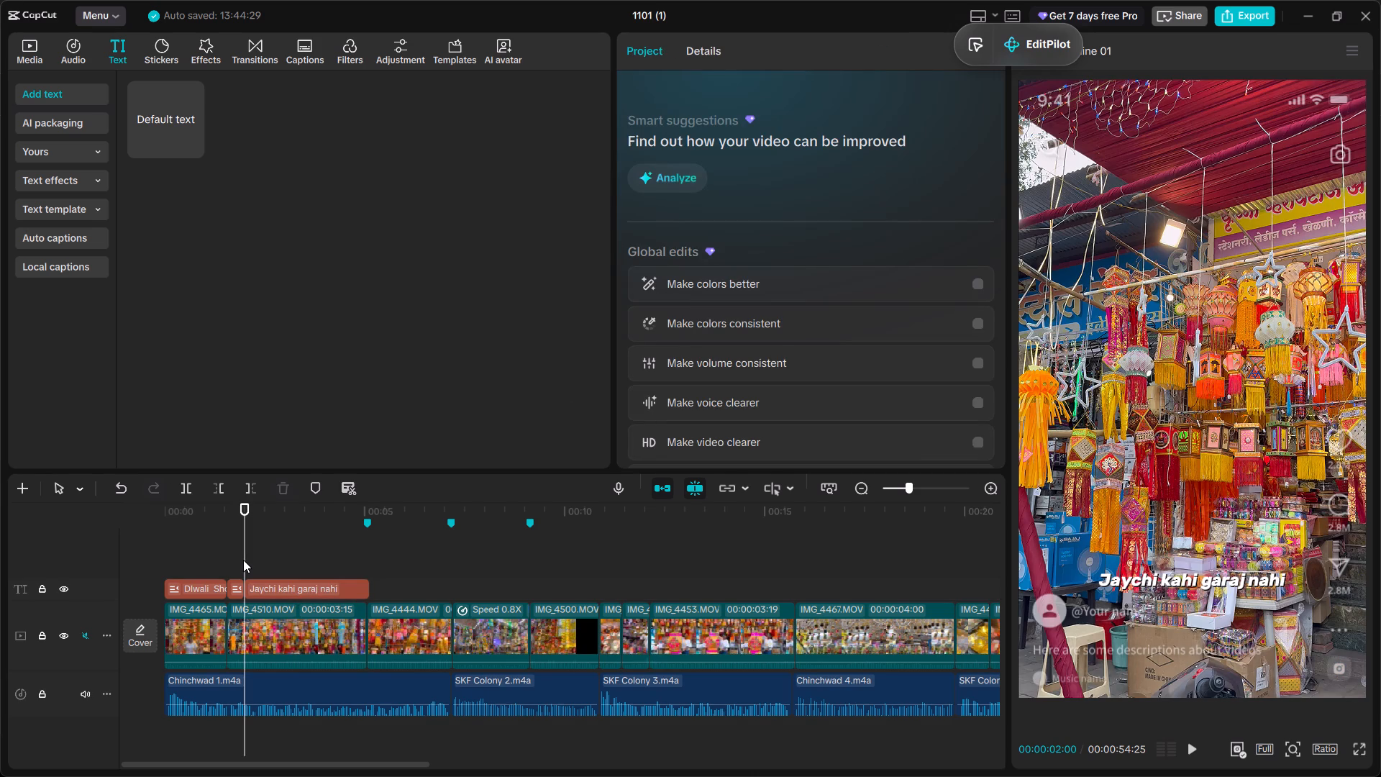
pyautogui.click(214, 553)
pyautogui.press('space')
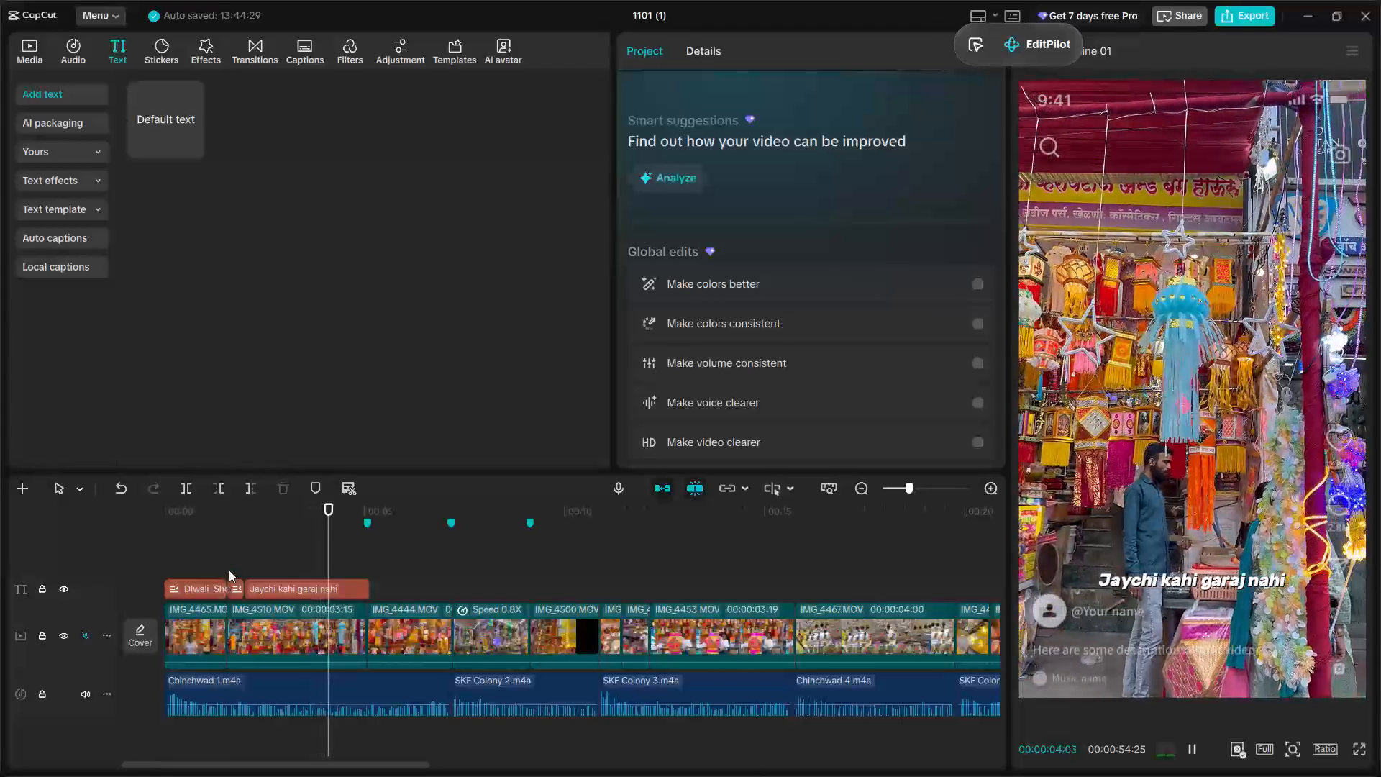
pyautogui.click(221, 550)
pyautogui.press('space')
pyautogui.press('space')
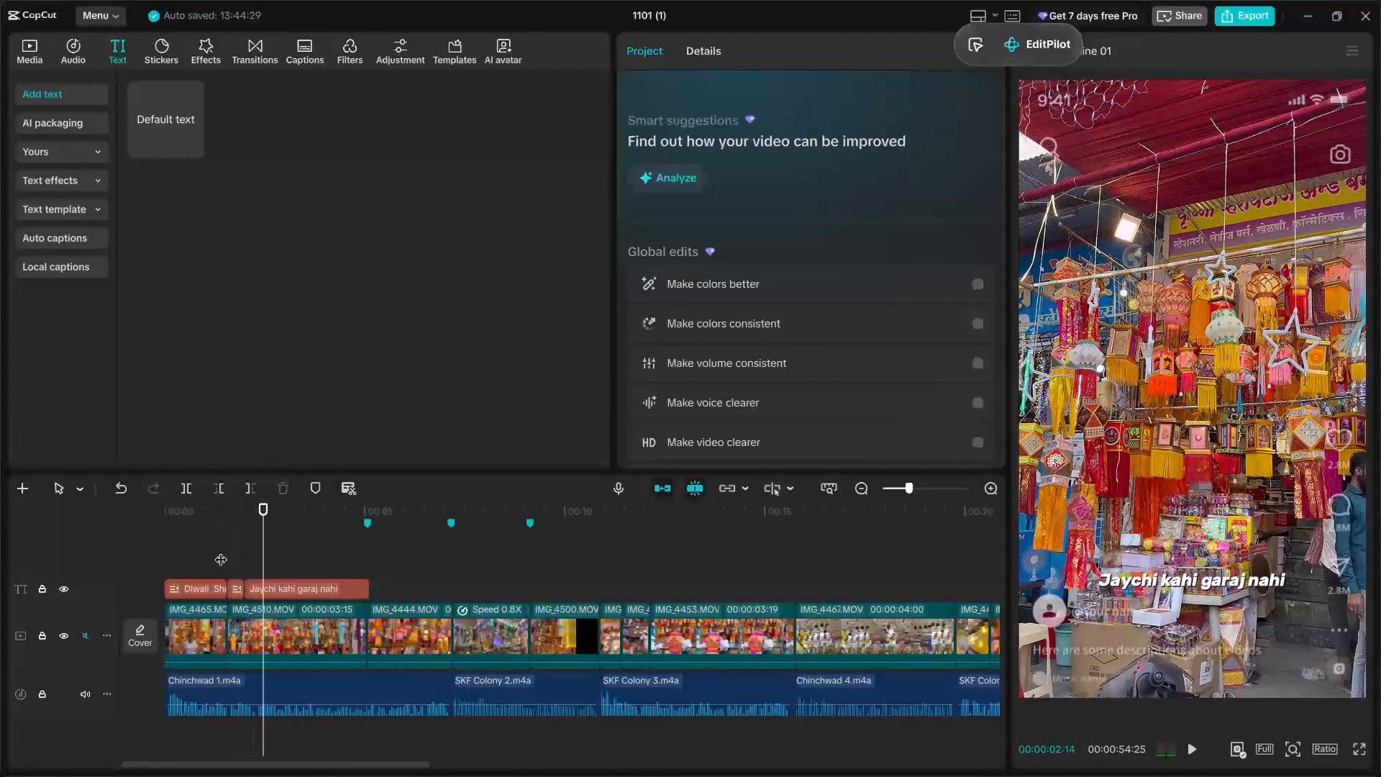
pyautogui.click(198, 545)
pyautogui.press('space')
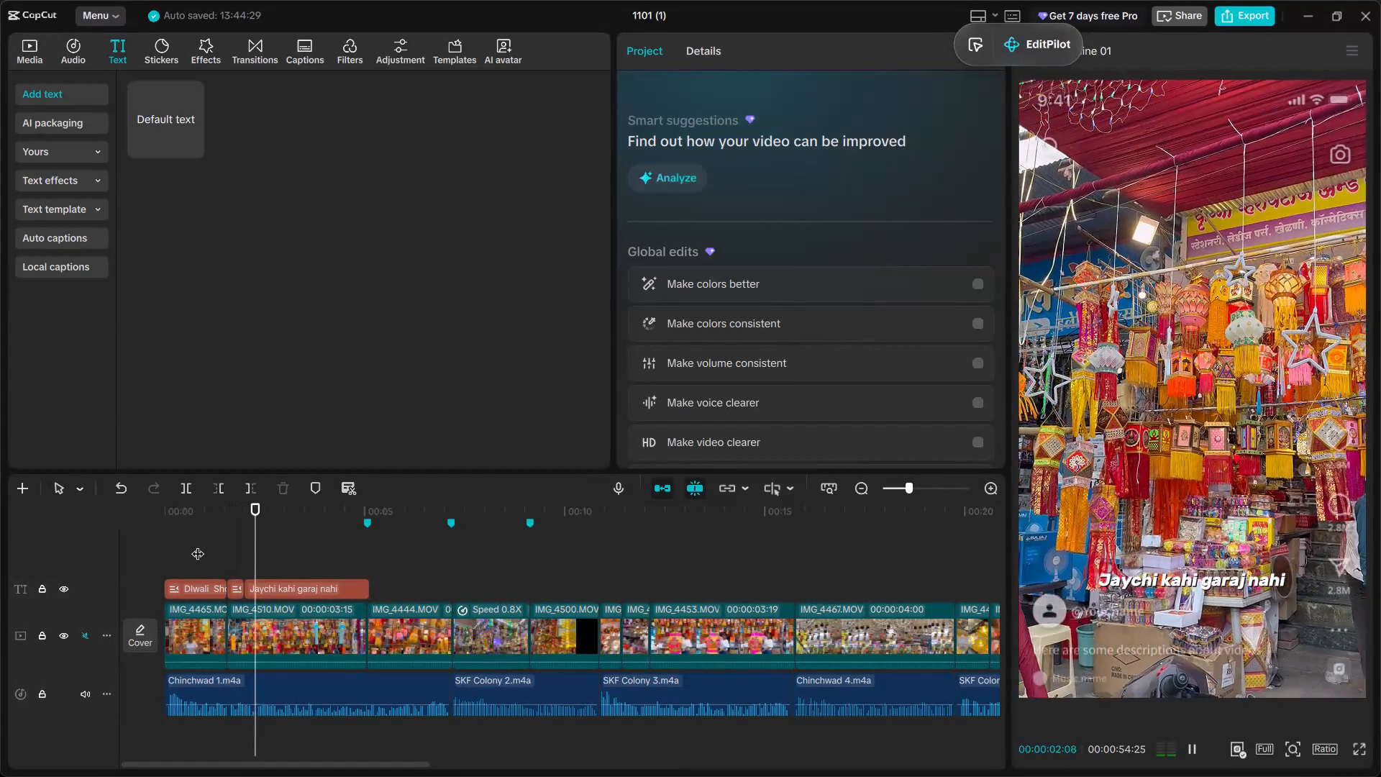
pyautogui.press('space')
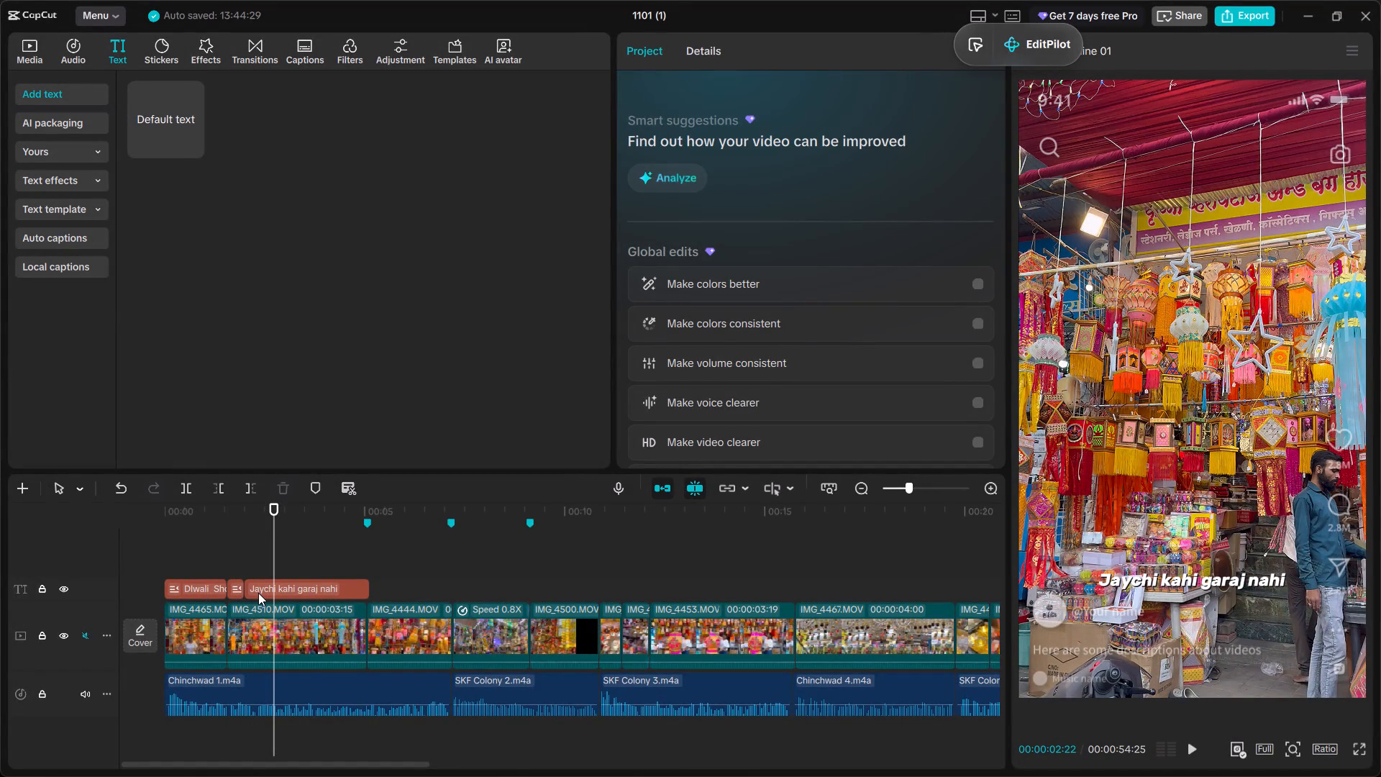
pyautogui.click(222, 564)
pyautogui.press('space')
pyautogui.press('space')
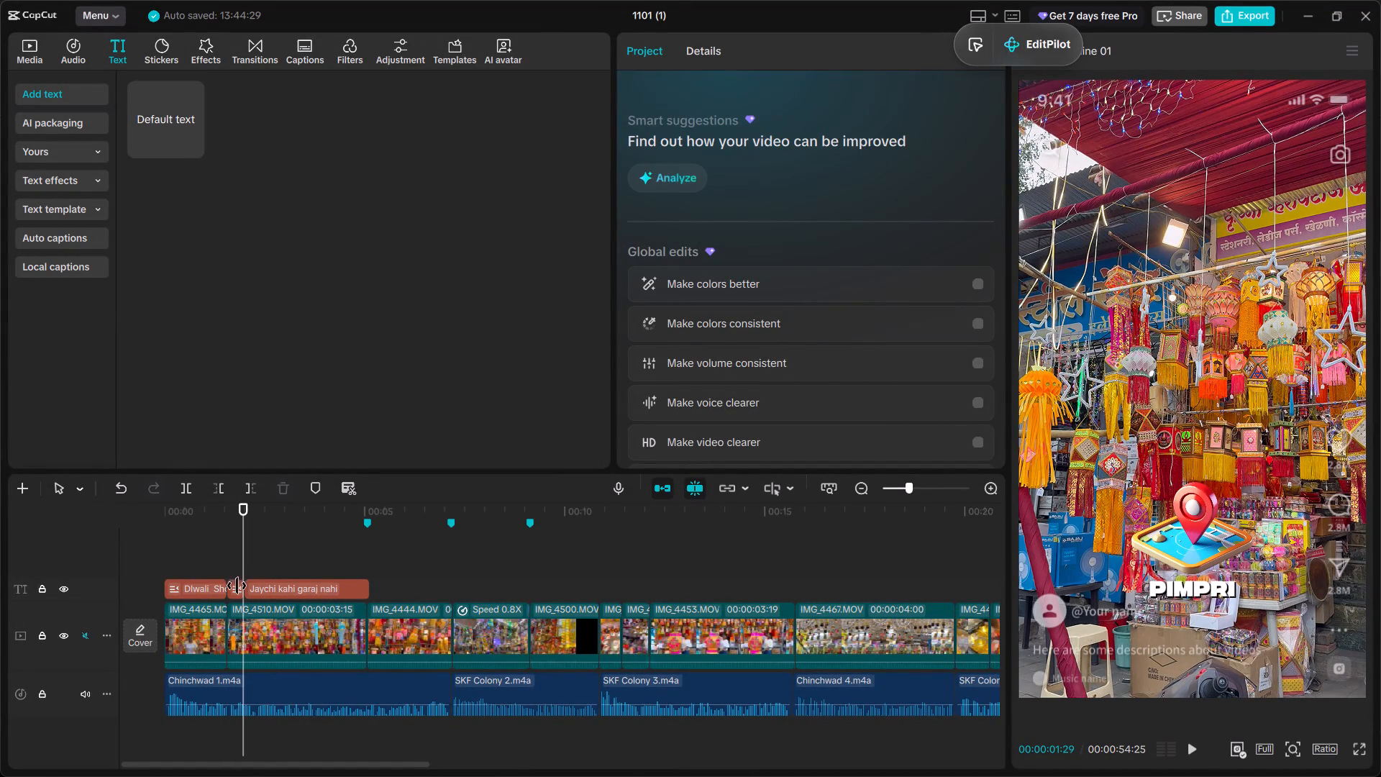
# Move the short Pimpri location graphic onto its own text track above the captions, keeping its timing.
pyautogui.click(234, 591)
pyautogui.moveTo(232, 589); pyautogui.dragTo(232, 567)
pyautogui.click(220, 542)
pyautogui.moveTo(234, 588); pyautogui.dragTo(233, 570)
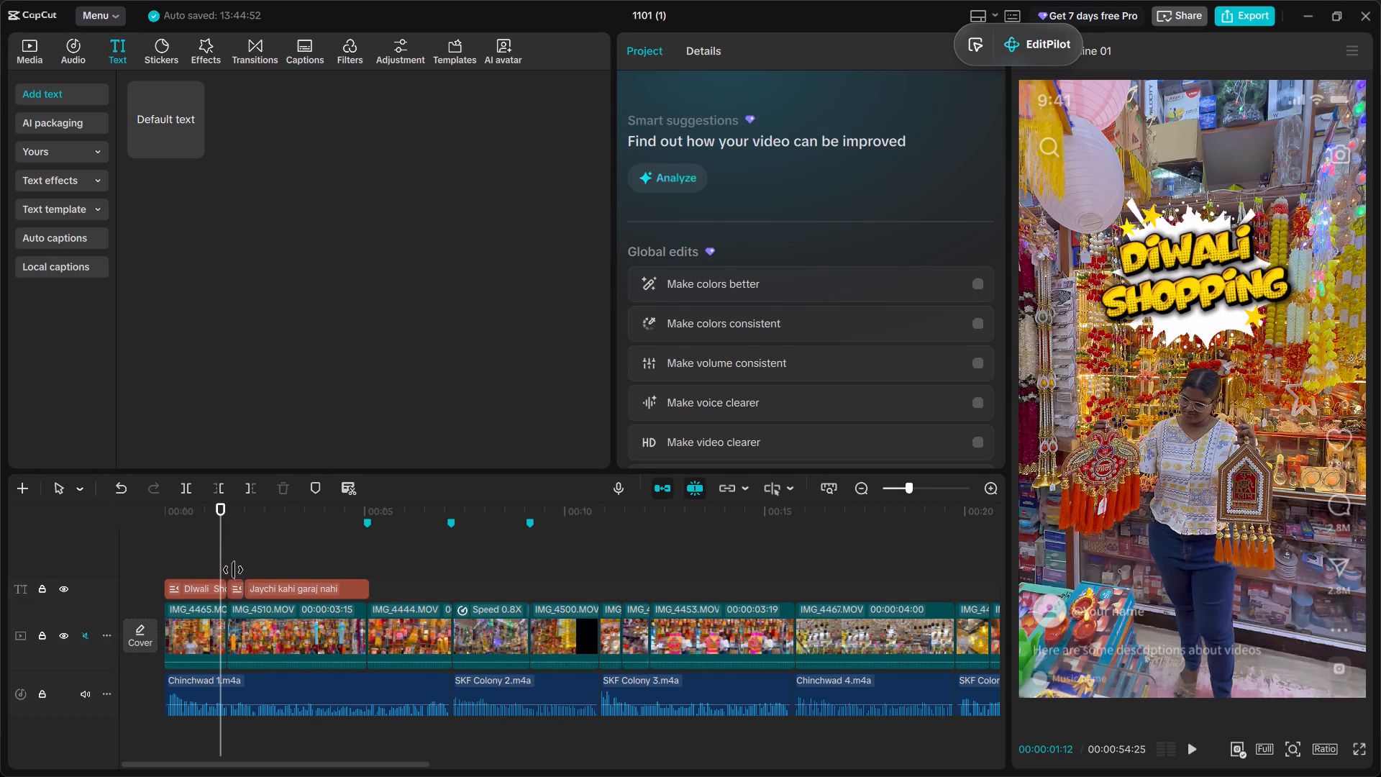
pyautogui.moveTo(233, 570); pyautogui.dragTo(233, 568)
# Shift the "Jaychi kahi garaj nahi" caption along its track to start at about 00:00:02, and check it against the voiceover.
pyautogui.moveTo(260, 609); pyautogui.dragTo(240, 612)
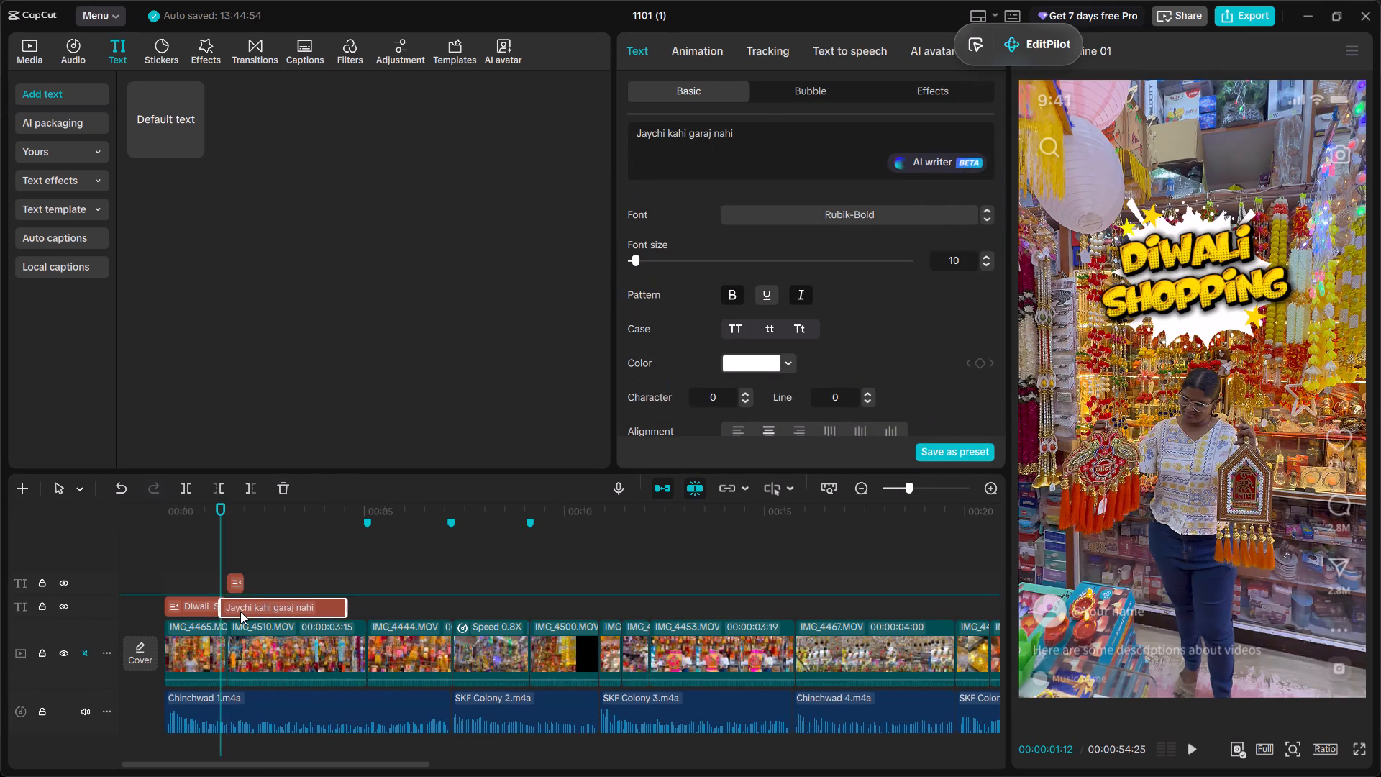
pyautogui.moveTo(240, 612); pyautogui.dragTo(248, 611)
pyautogui.press('space')
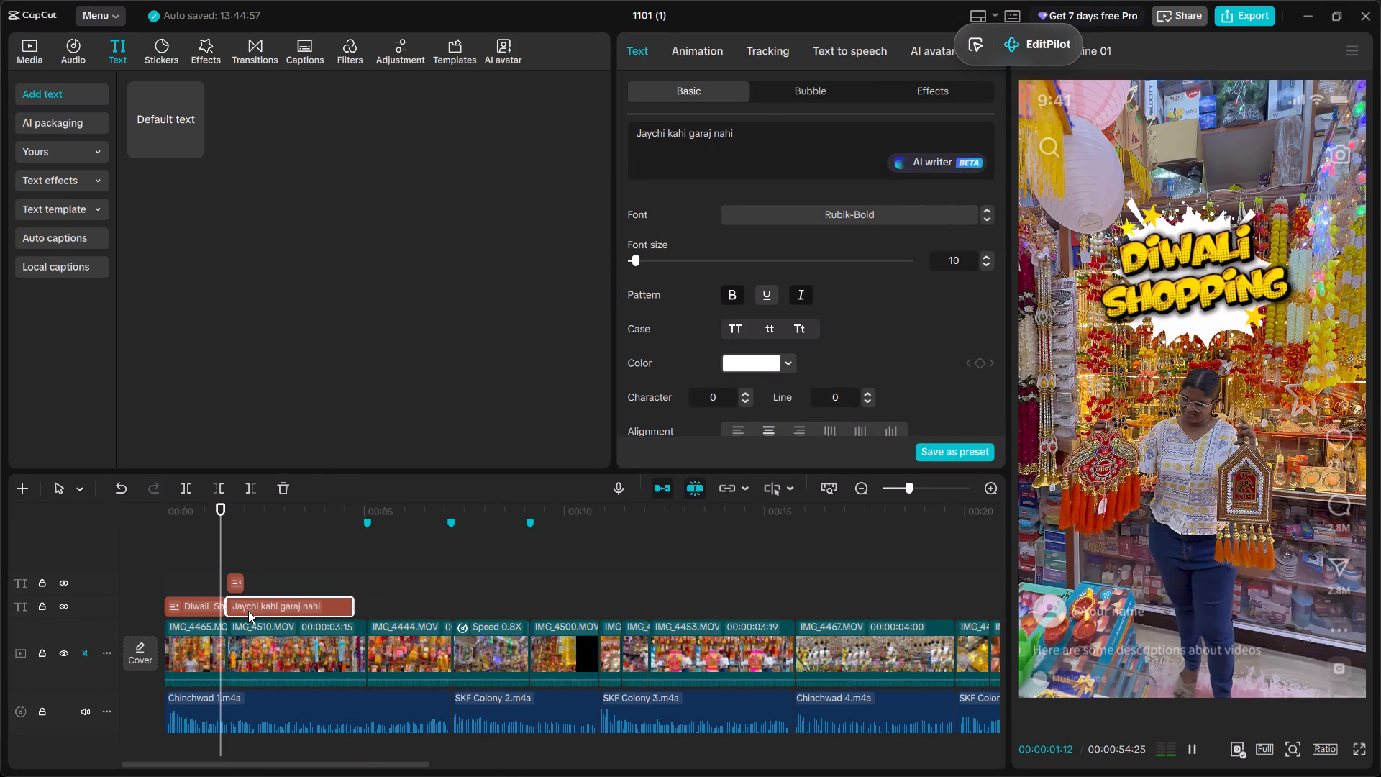
pyautogui.press('space')
pyautogui.moveTo(248, 611); pyautogui.dragTo(265, 612)
pyautogui.click(210, 558)
pyautogui.press('space')
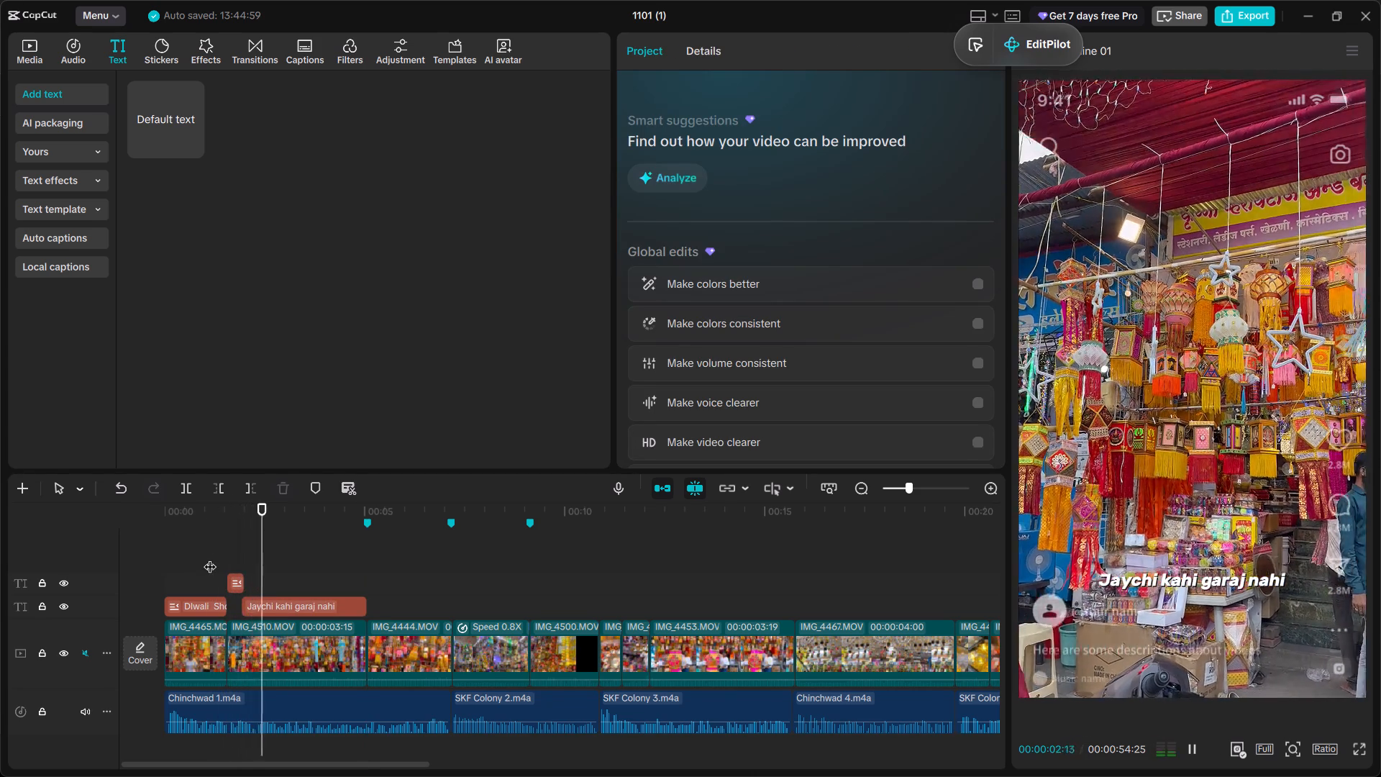
pyautogui.press('space')
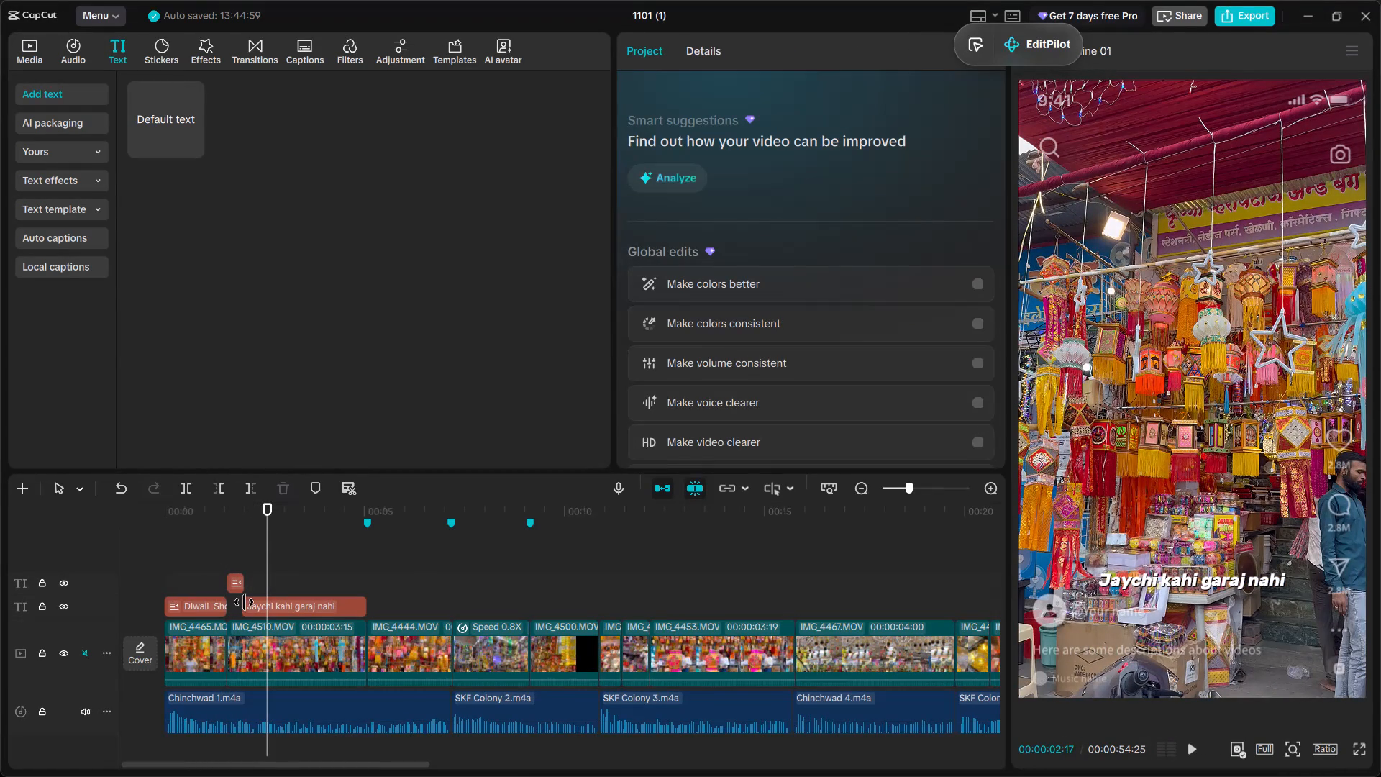
pyautogui.click(244, 602)
pyautogui.click(214, 548)
pyautogui.press('space')
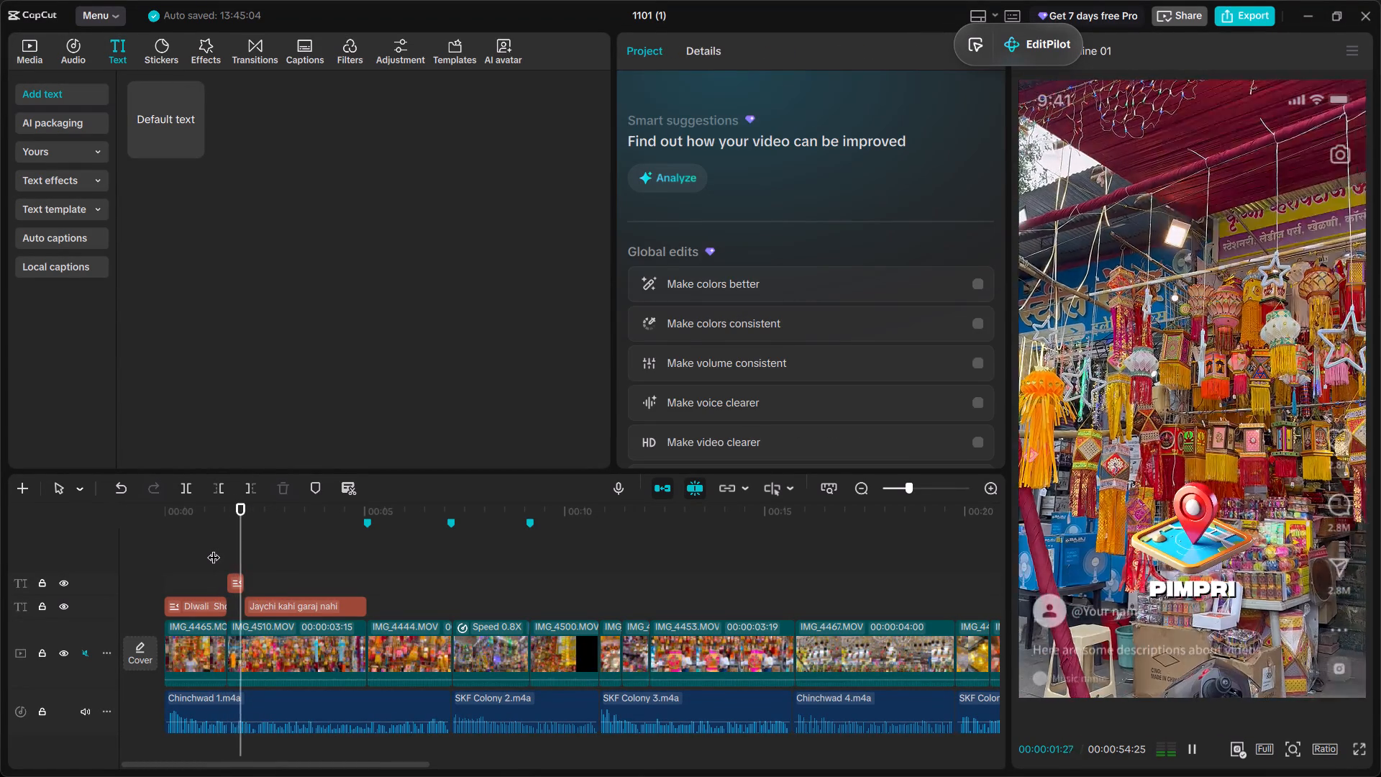
pyautogui.press('space')
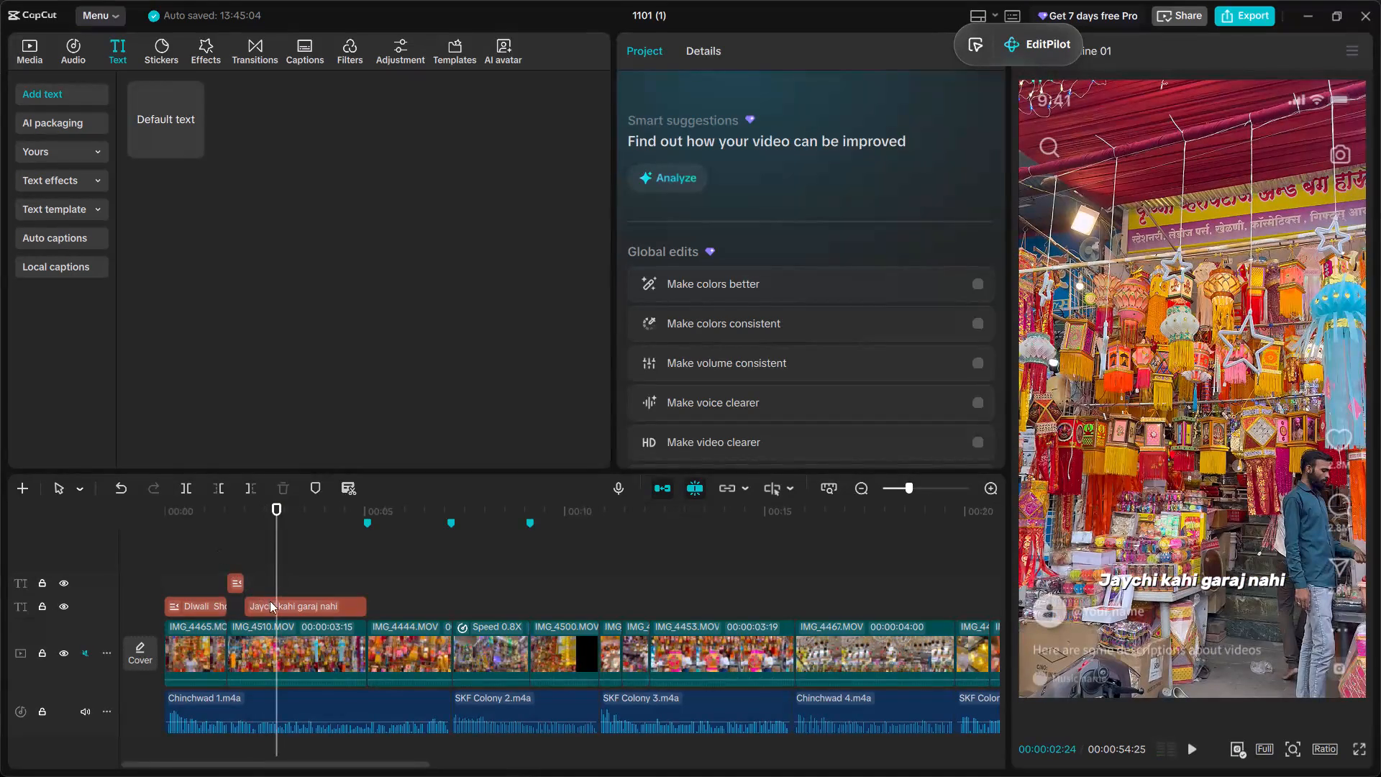
# Set the "Jaychi kahi garaj nahi" caption's font size to 8.
pyautogui.click(273, 610)
pyautogui.doubleClick(985, 264)
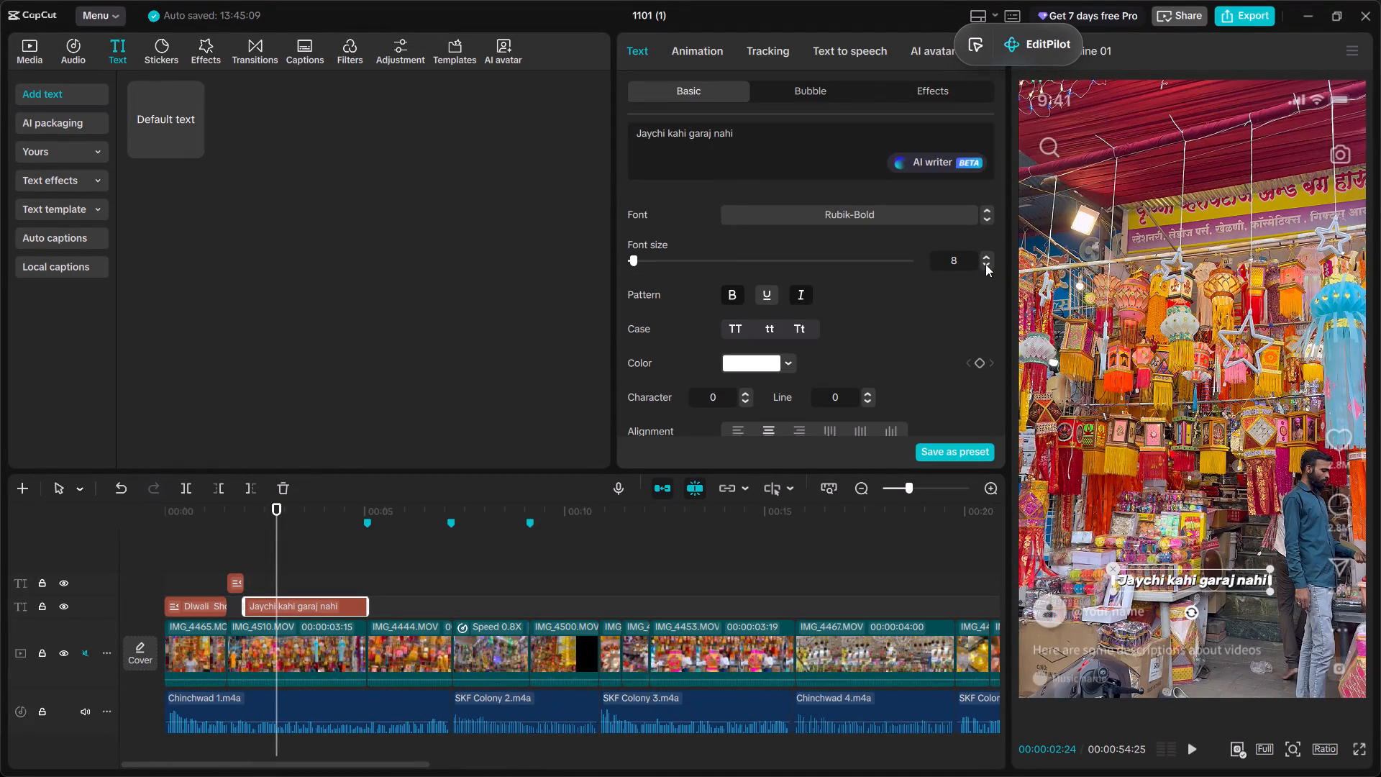
# Play up to the end of the spoken phrase and split the "Jaychi kahi garaj nahi" caption at 00:00:03:00.
pyautogui.click(218, 538)
pyautogui.press('space')
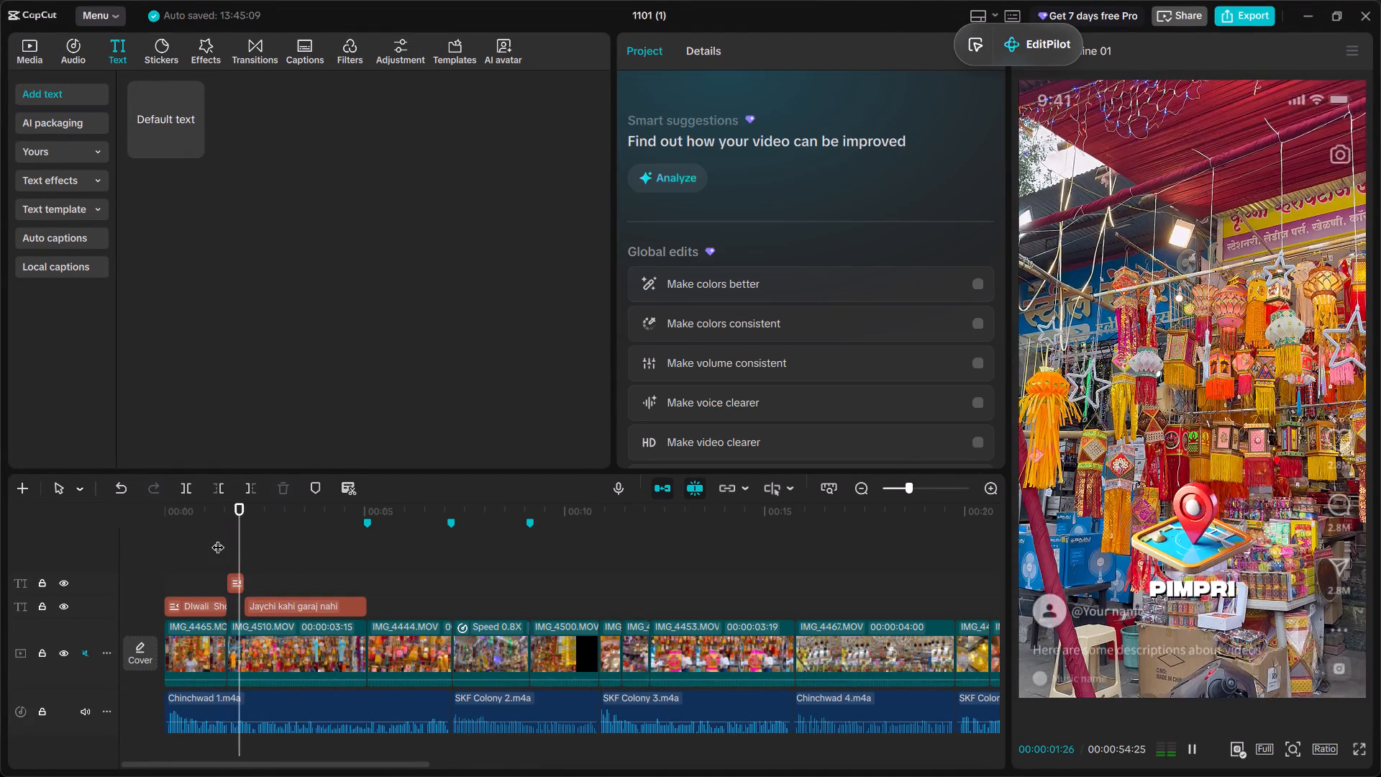
pyautogui.press('space')
pyautogui.click(293, 606)
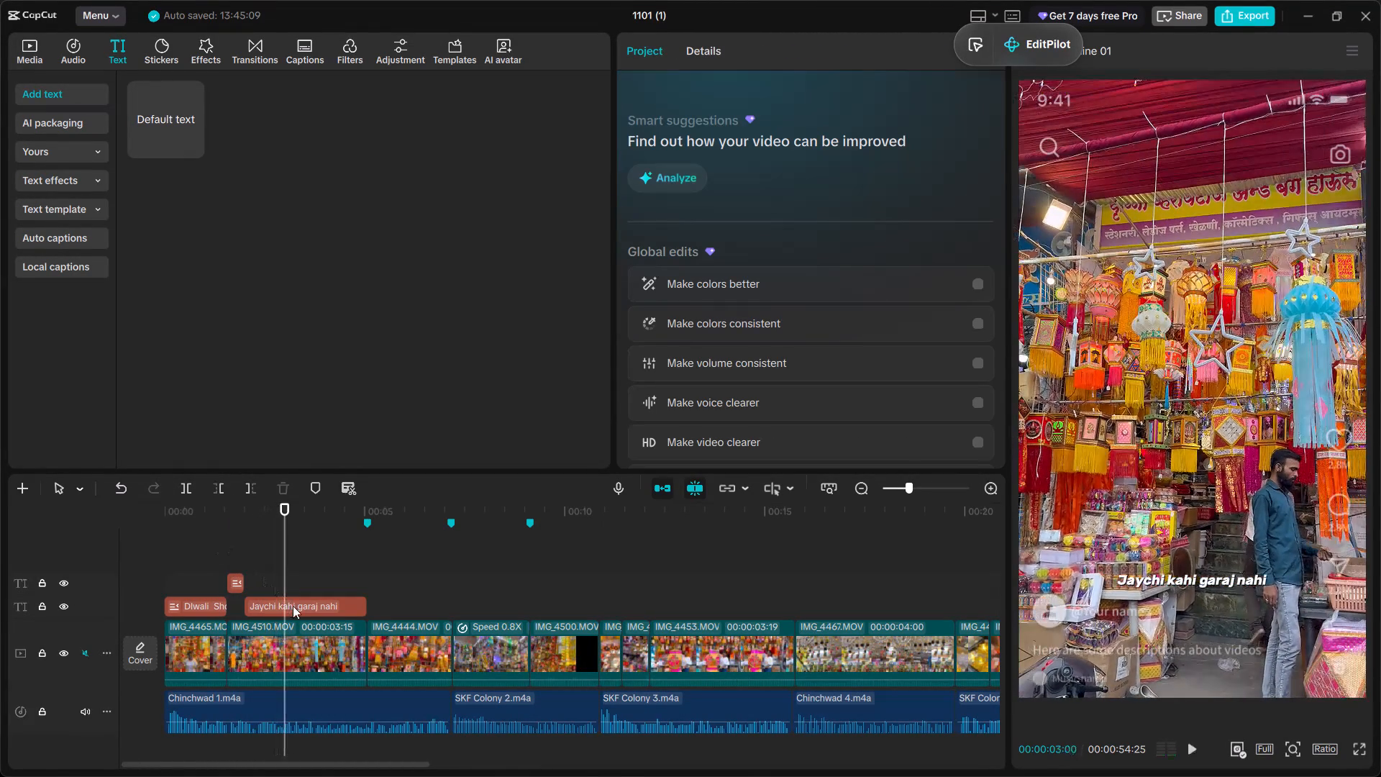
pyautogui.hotkey('ctrl', 'b')
# Listen to the following voiceover phrase and replace the second caption segment's text with "Pimprit bhetnara sagla chota motha saman".
pyautogui.press('space')
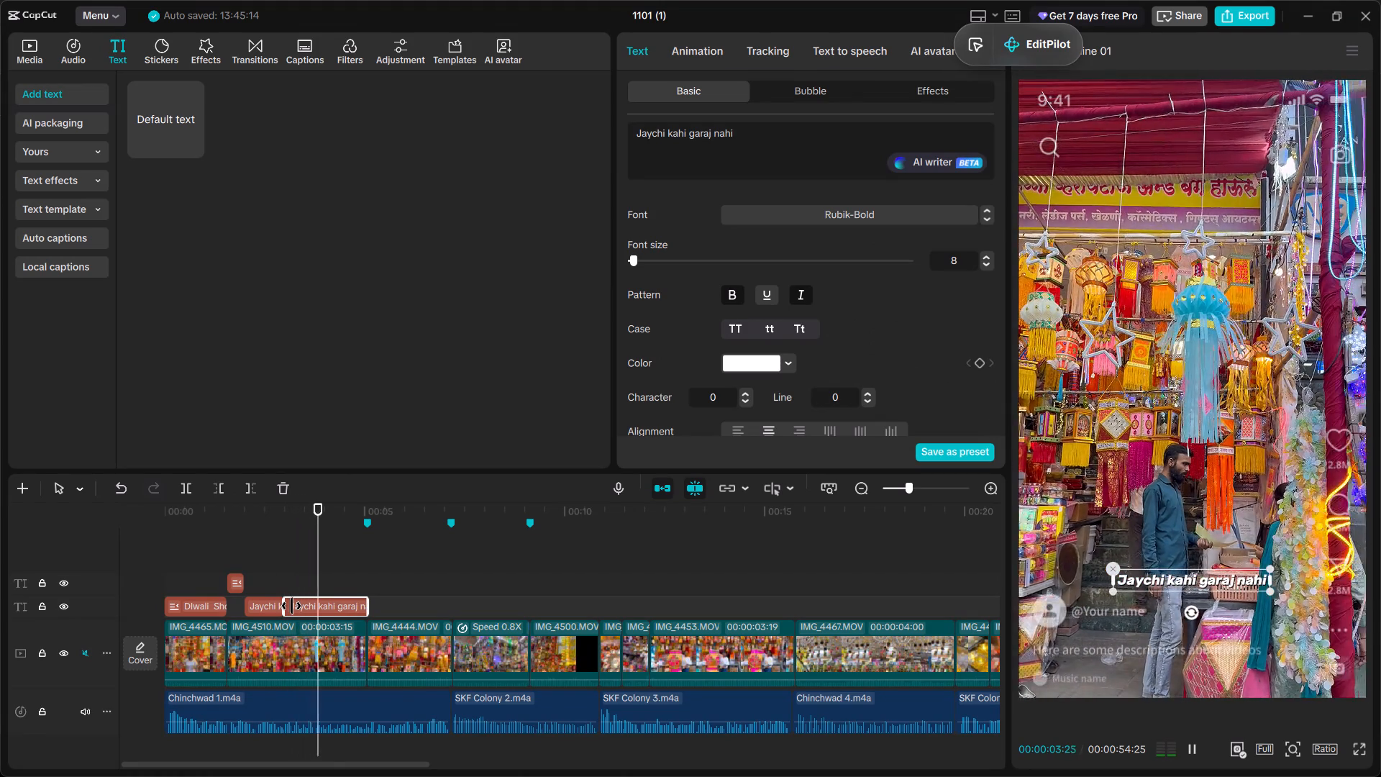
pyautogui.press('space')
pyautogui.moveTo(775, 153); pyautogui.dragTo(739, 153)
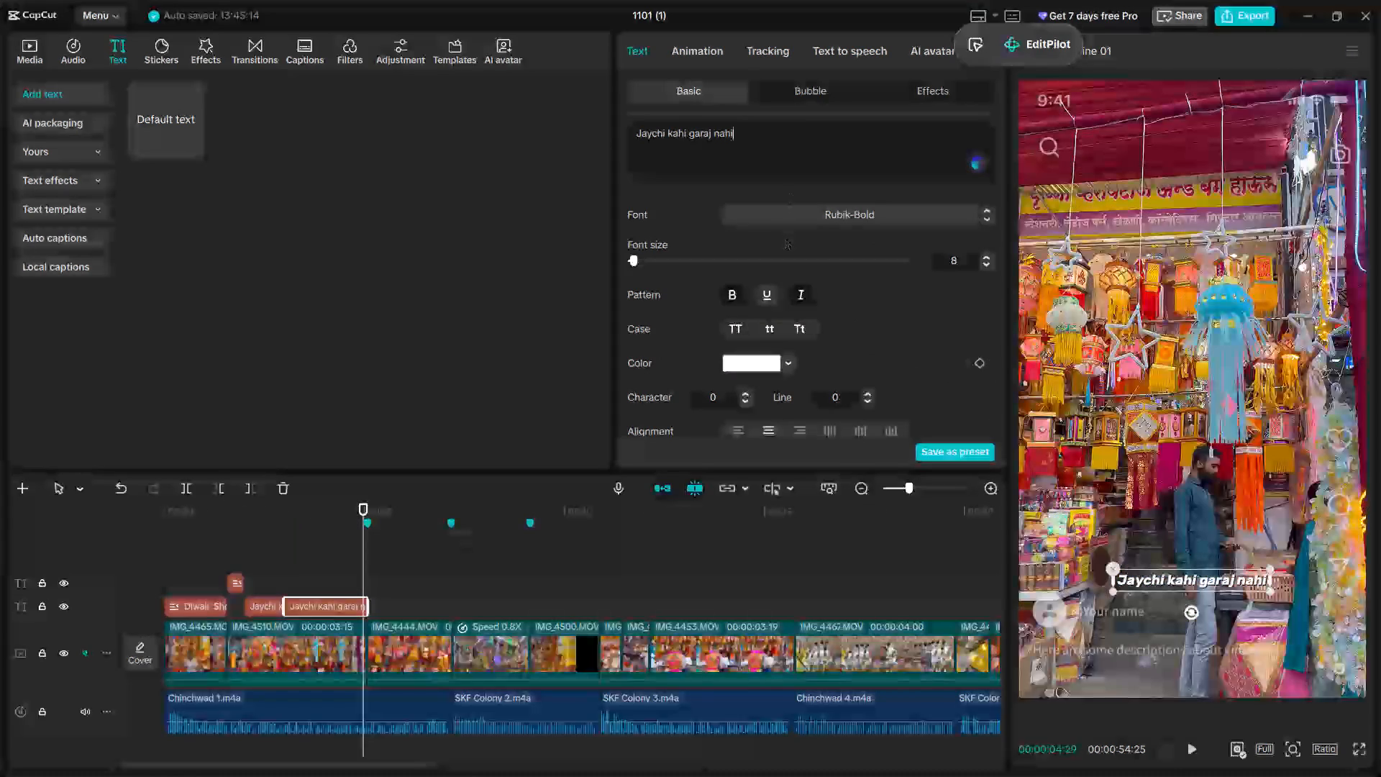
pyautogui.moveTo(739, 153); pyautogui.dragTo(526, 127)
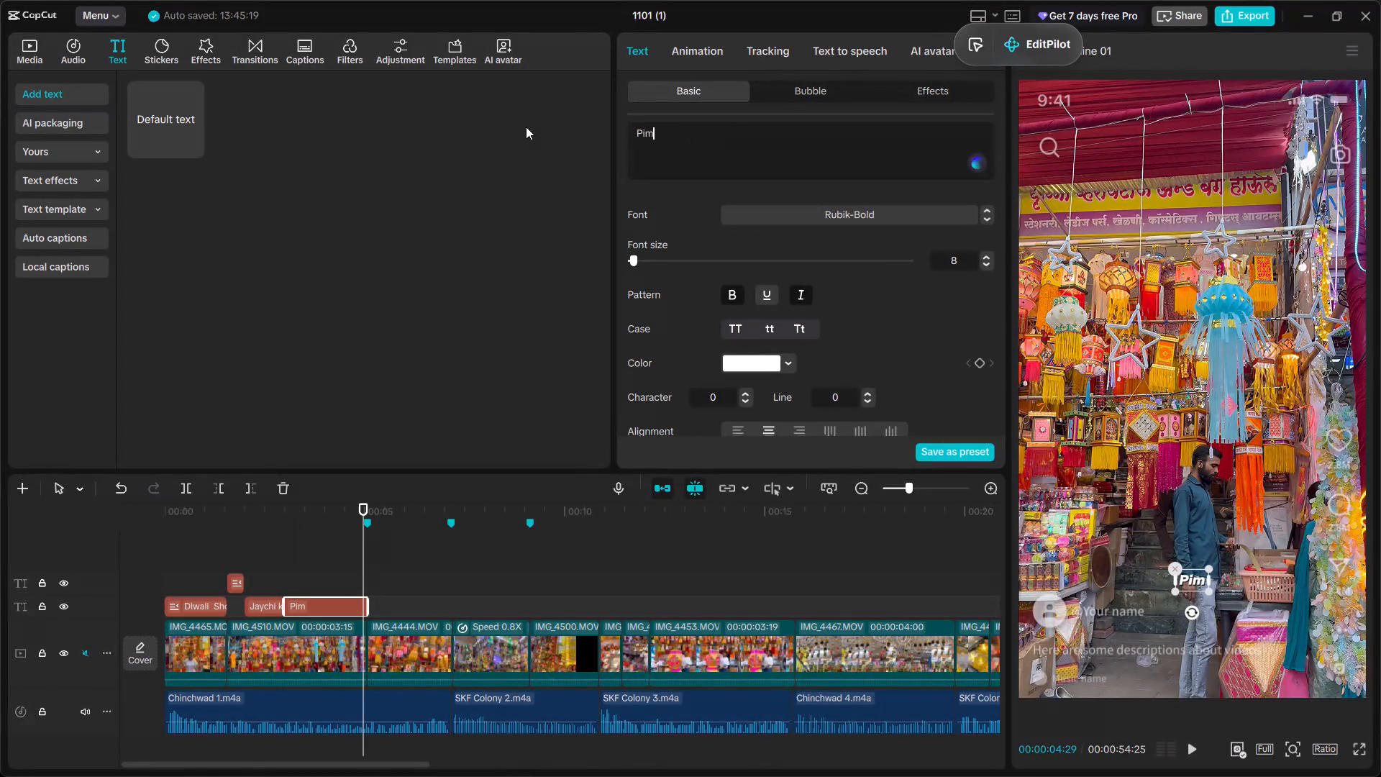
pyautogui.press('p')
pyautogui.press('BackSpace')
pyautogui.write('prit')
pyautogui.press('space')
pyautogui.write('bhetnara sa')
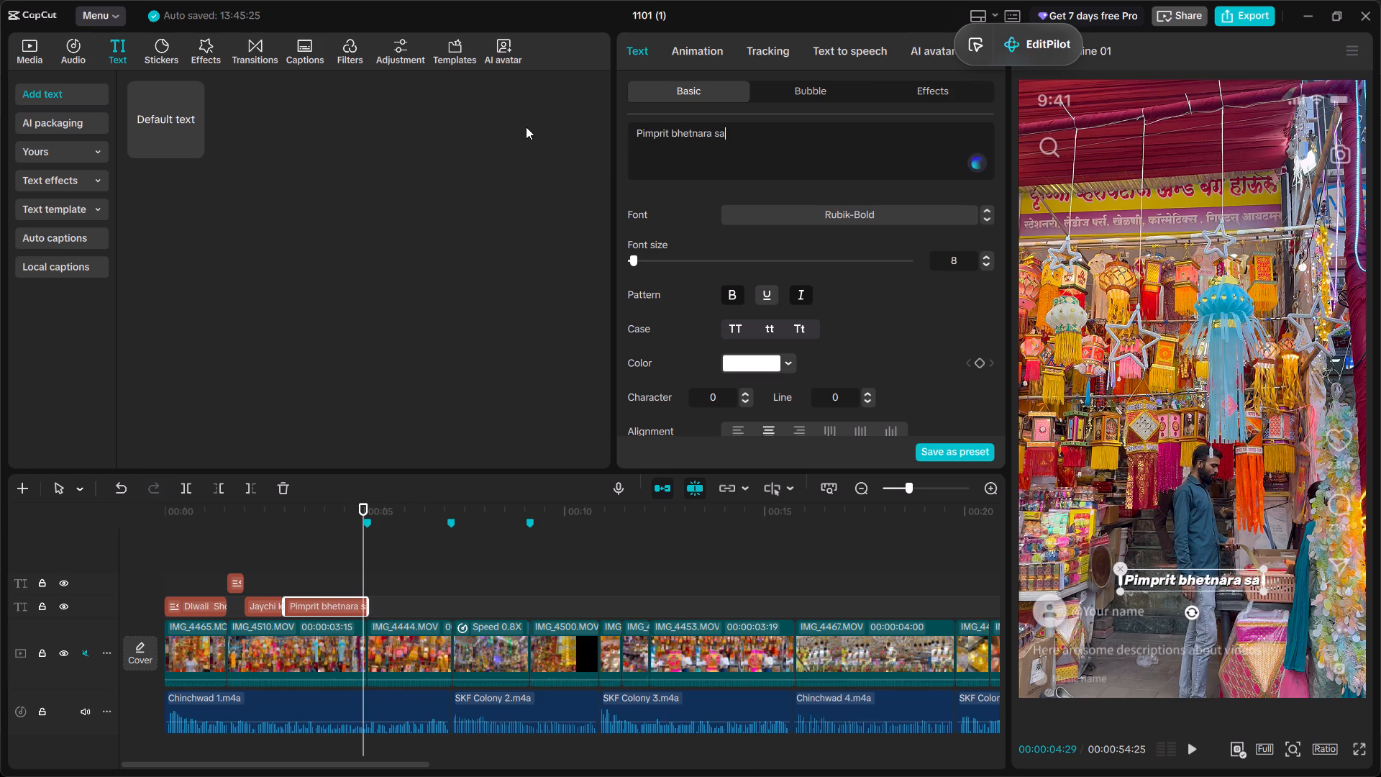
pyautogui.write('r=gla')
pyautogui.press('space')
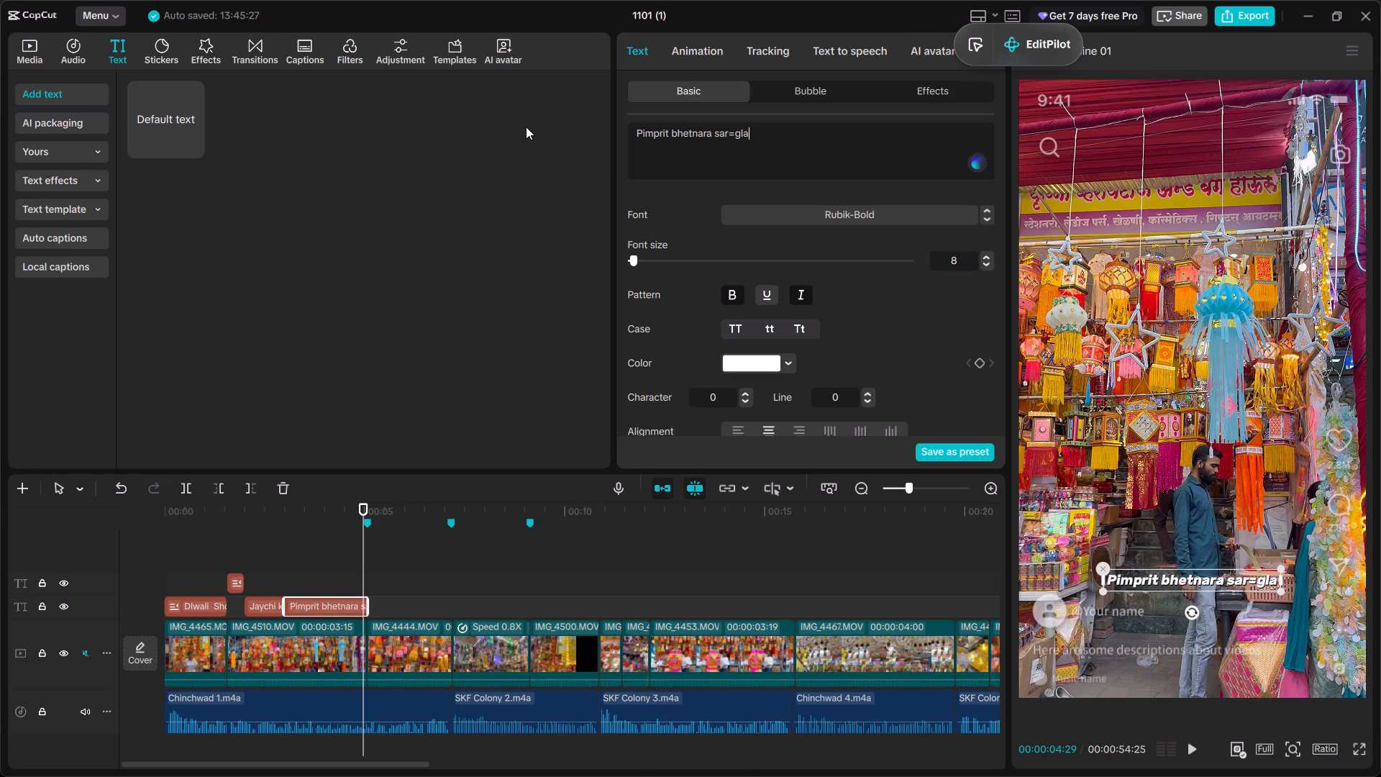
pyautogui.press('BackSpace')
pyautogui.press('BackSpace')
pyautogui.press('BackSpace')
pyautogui.press('BackSpace')
pyautogui.press('BackSpace')
pyautogui.press('BackSpace')
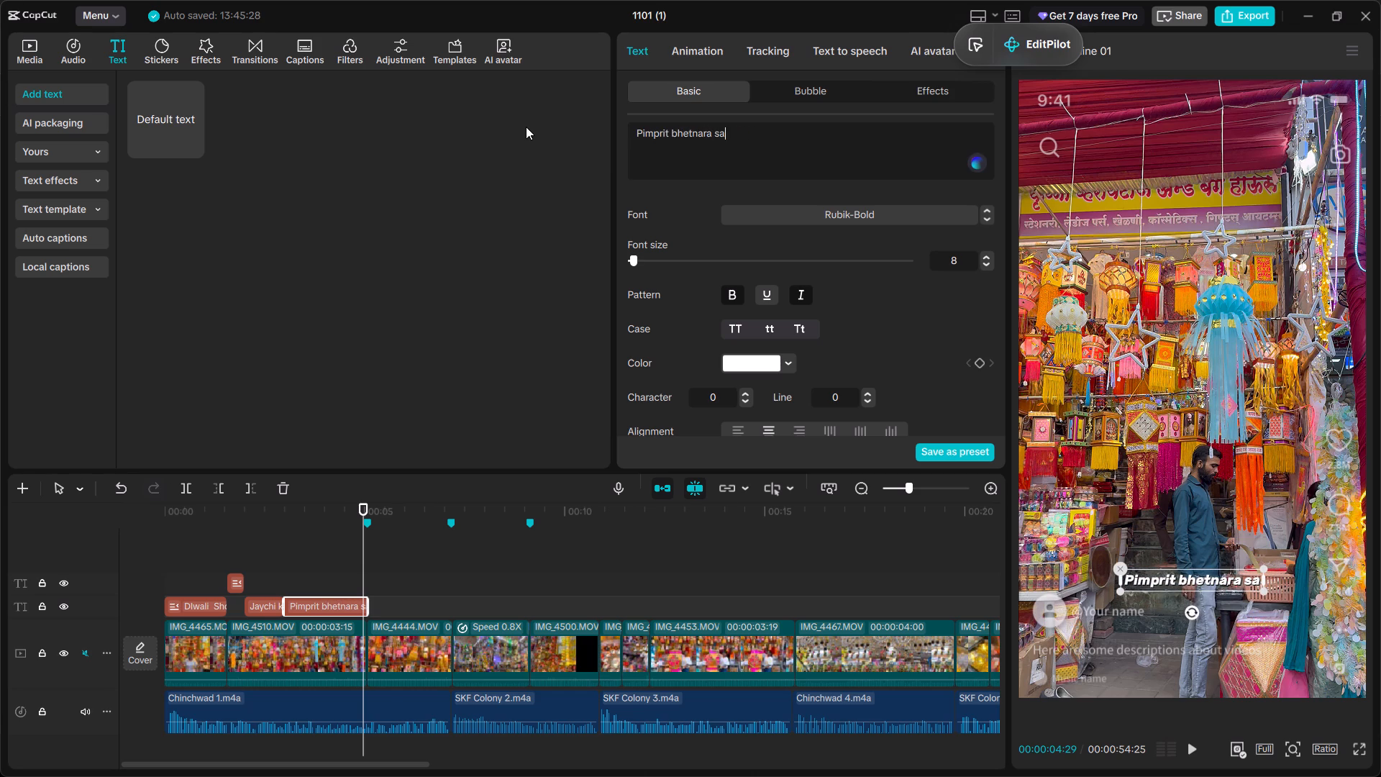
pyautogui.write('gla chota mothe')
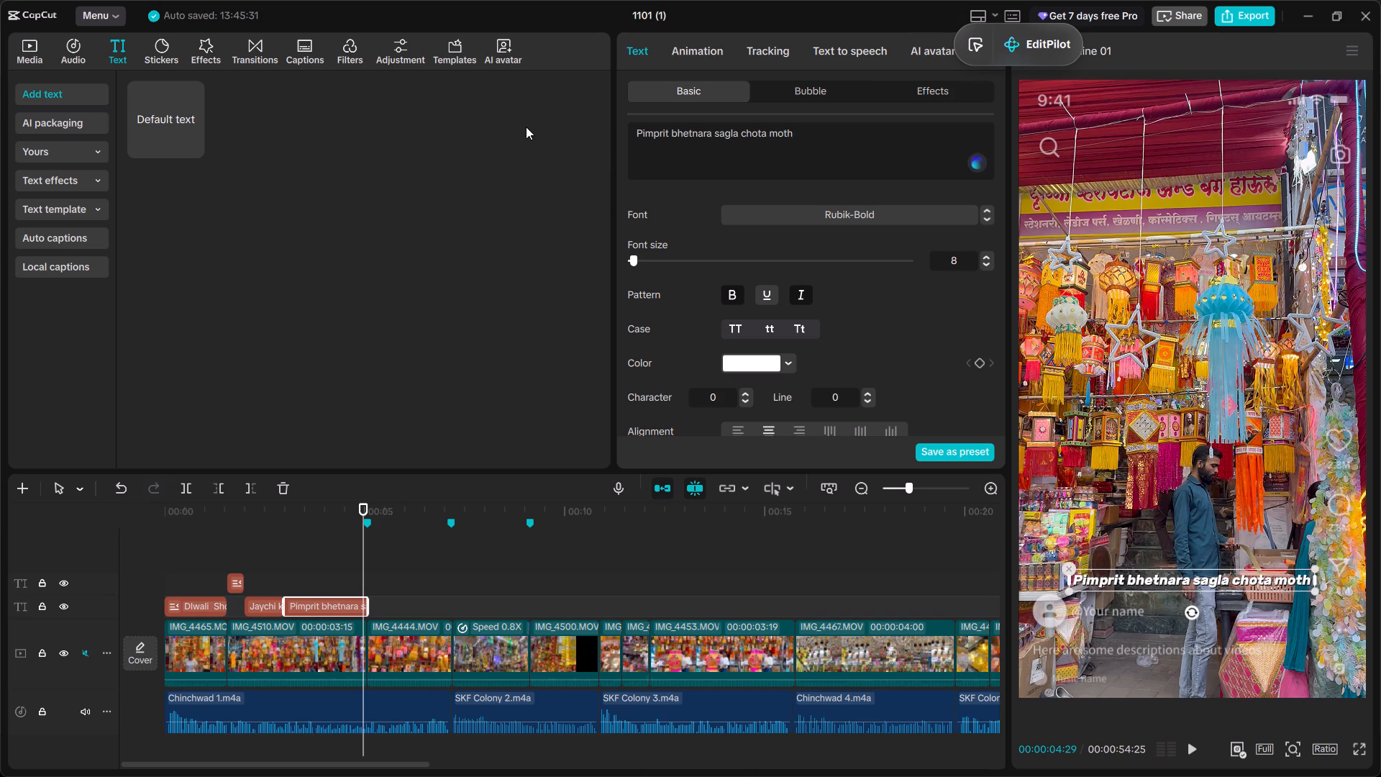
pyautogui.press('space')
pyautogui.press('BackSpace')
pyautogui.press('BackSpace')
pyautogui.press('BackSpace')
pyautogui.press('a')
pyautogui.press('BackSpace')
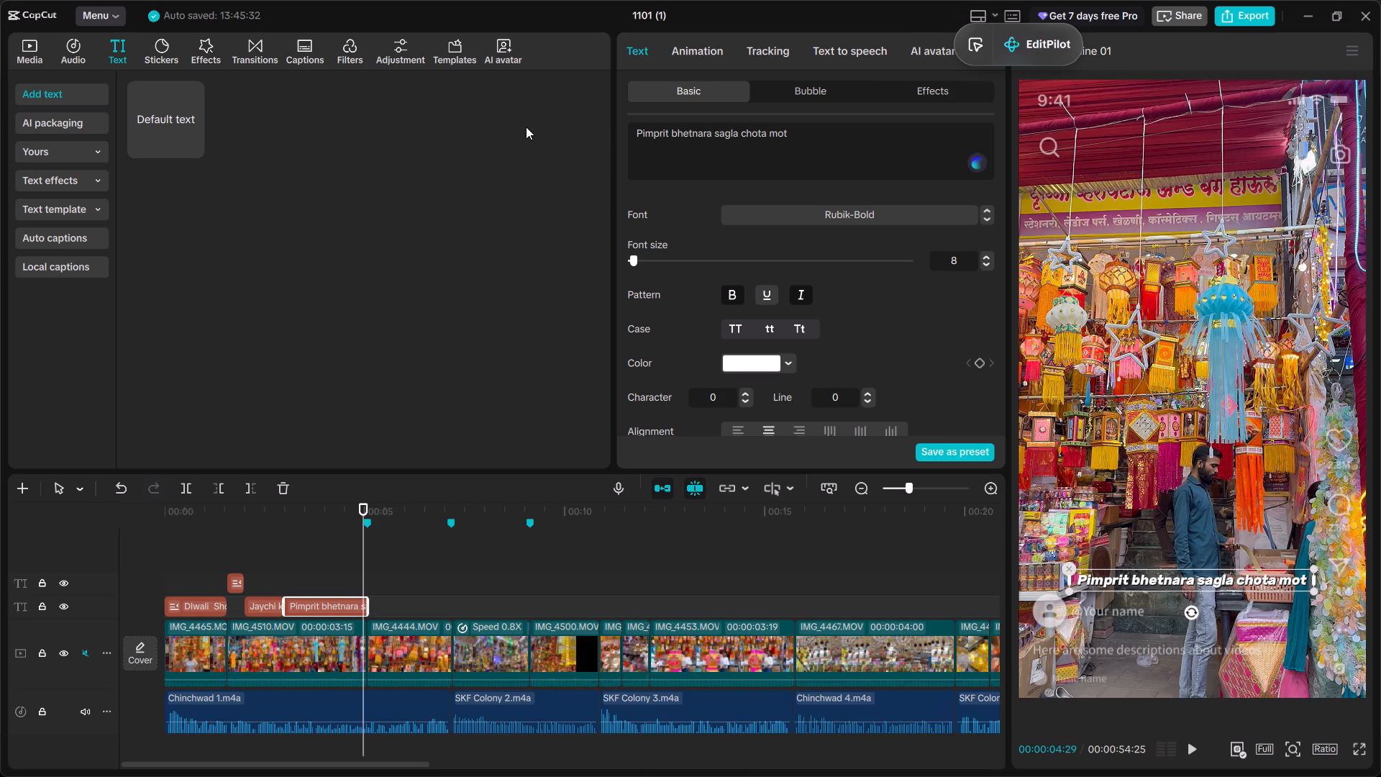
pyautogui.write('ha')
pyautogui.press('space')
pyautogui.write('saman')
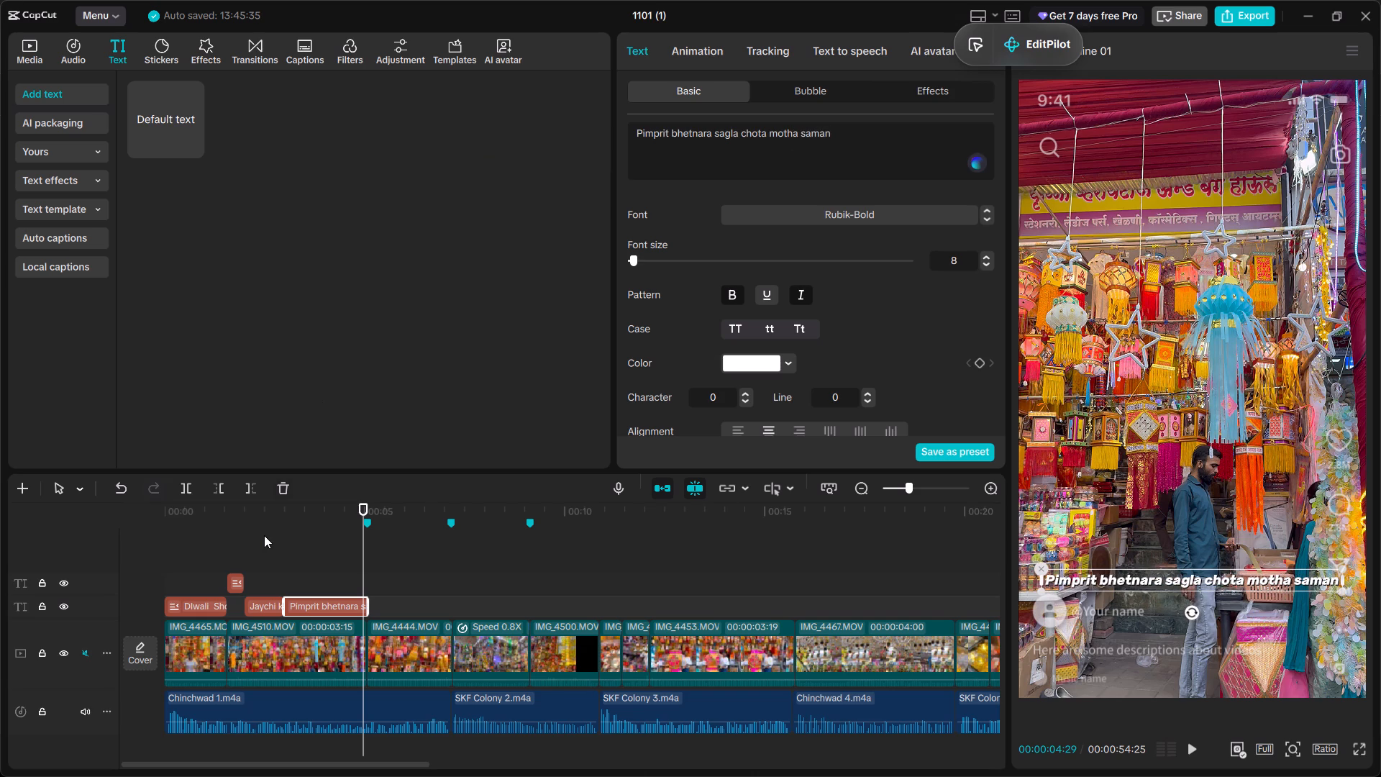
# Play back from the "Pimprit bhetnara sagla chota motha saman" caption into the following clips to check its timing.
pyautogui.click(268, 535)
pyautogui.press('space')
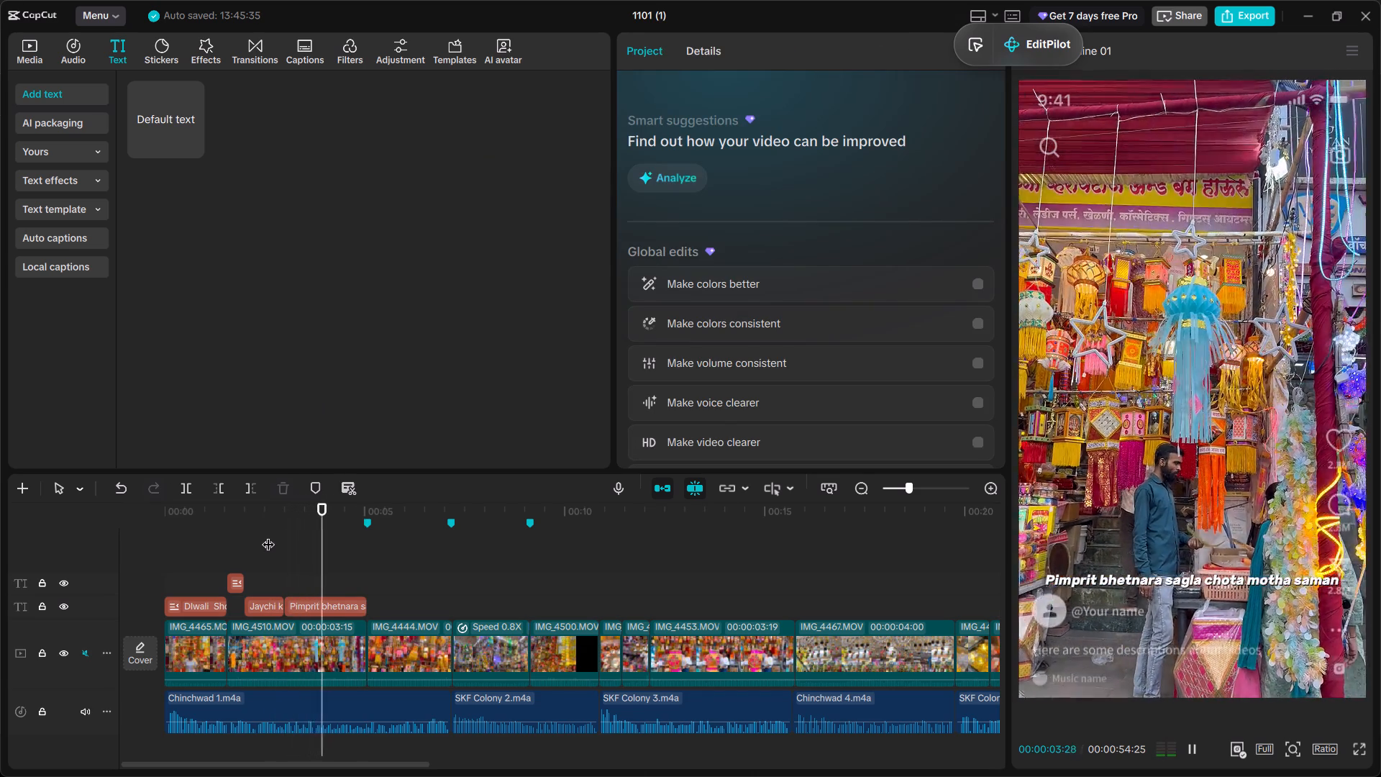
pyautogui.press('space')
pyautogui.press('space')
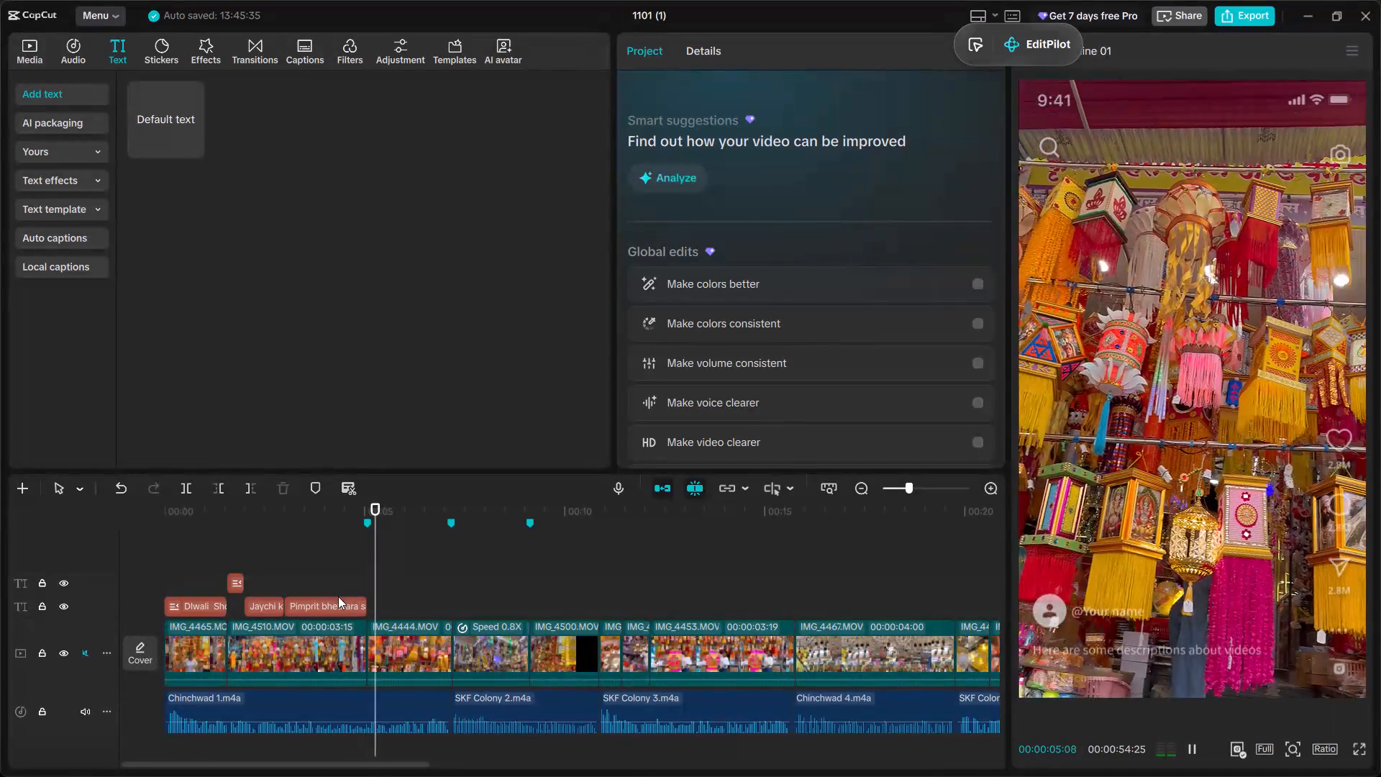
pyautogui.press('space')
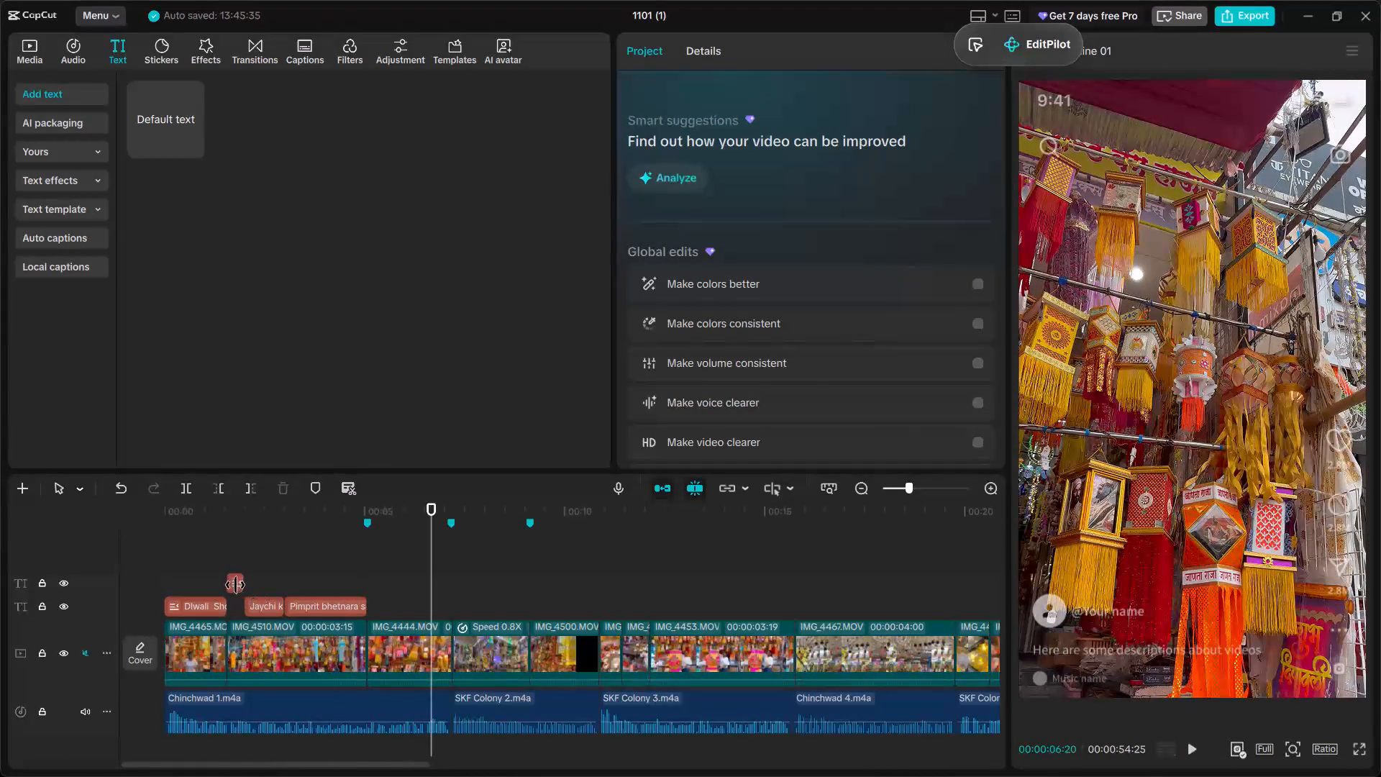
# Duplicate the Pimpri location graphic to about 00:00:05, at the start of the IMG_4444 clip.
pyautogui.click(235, 585)
pyautogui.hotkey('ctrl', 'c')
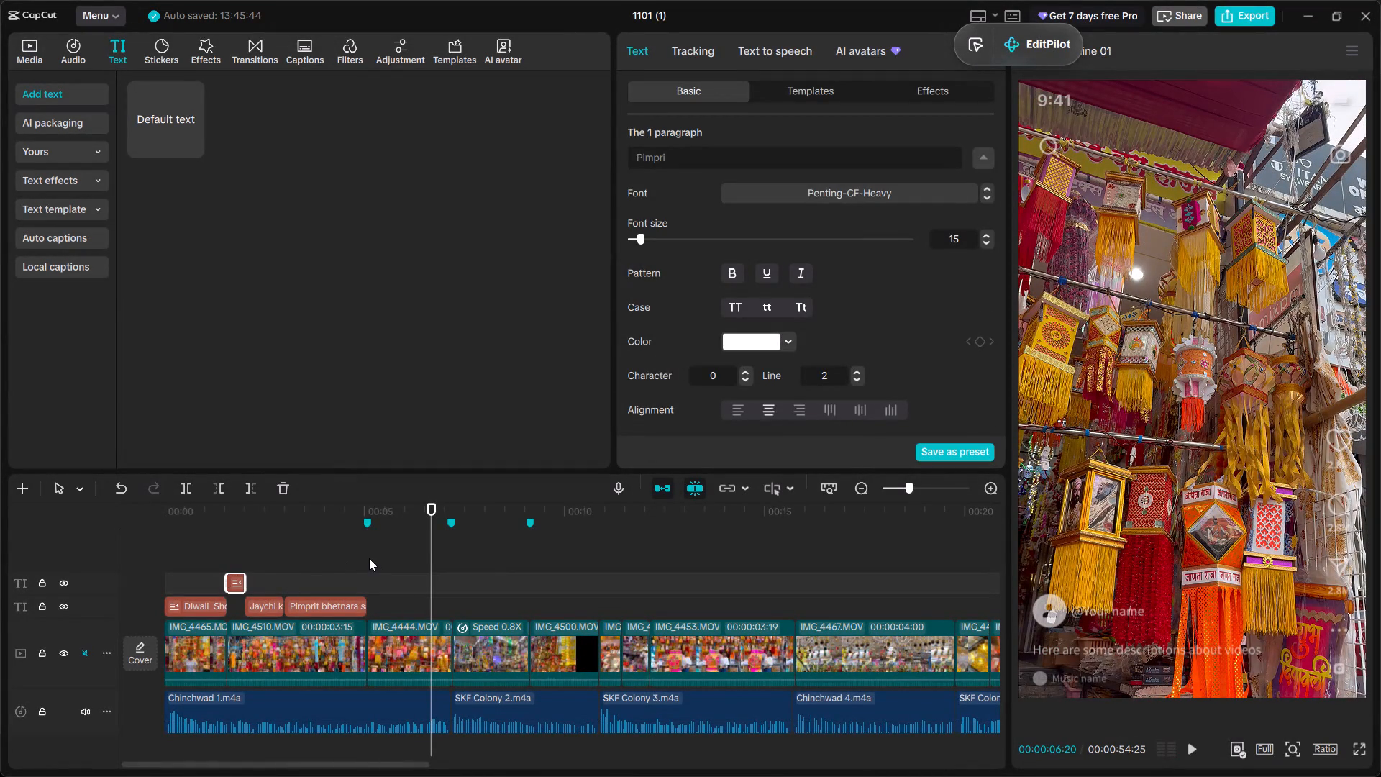
pyautogui.click(369, 558)
pyautogui.hotkey('ctrl', 'v')
pyautogui.click(337, 556)
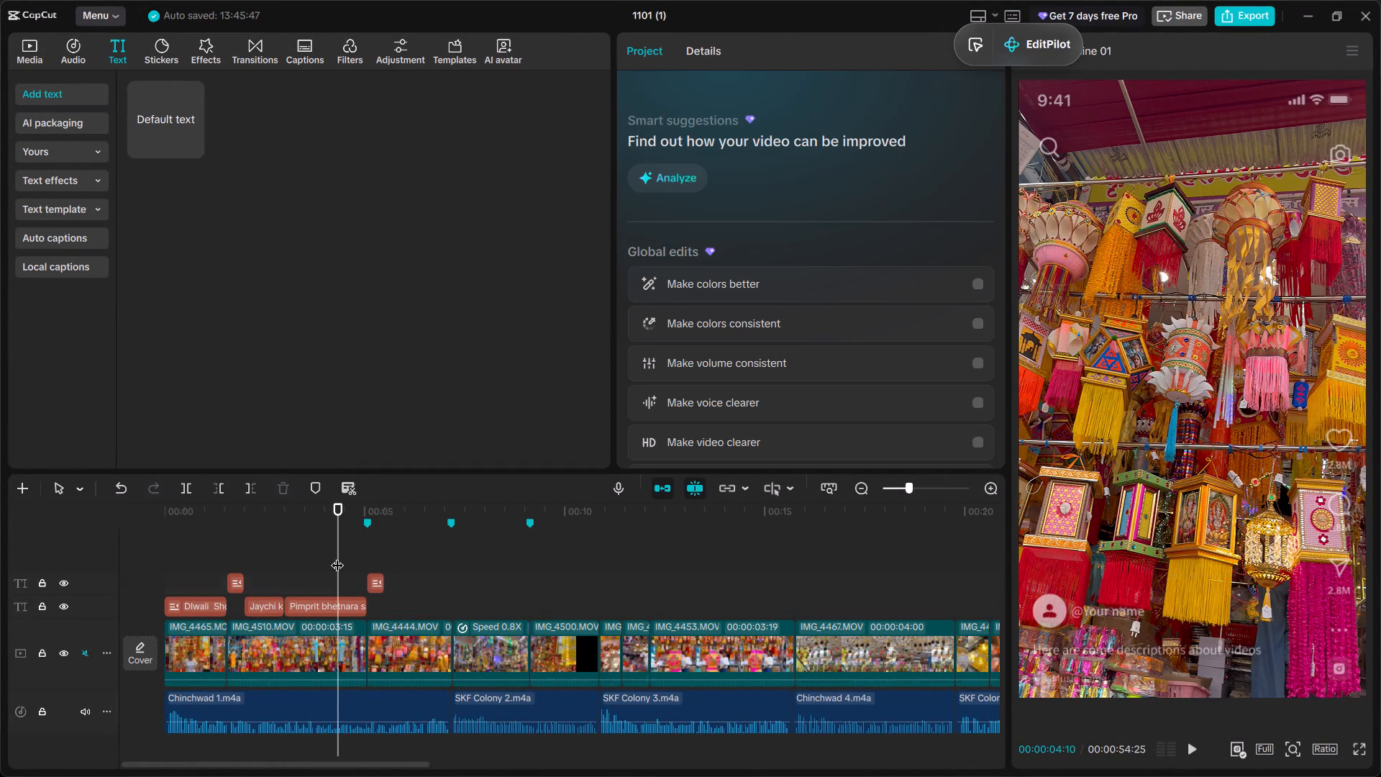
# Lengthen the duplicated Pimpri location graphic over the IMG_4444 clip to about 00:00:06 and replace its text with "Chinchwad".
pyautogui.press('space')
pyautogui.press('space')
pyautogui.press('space')
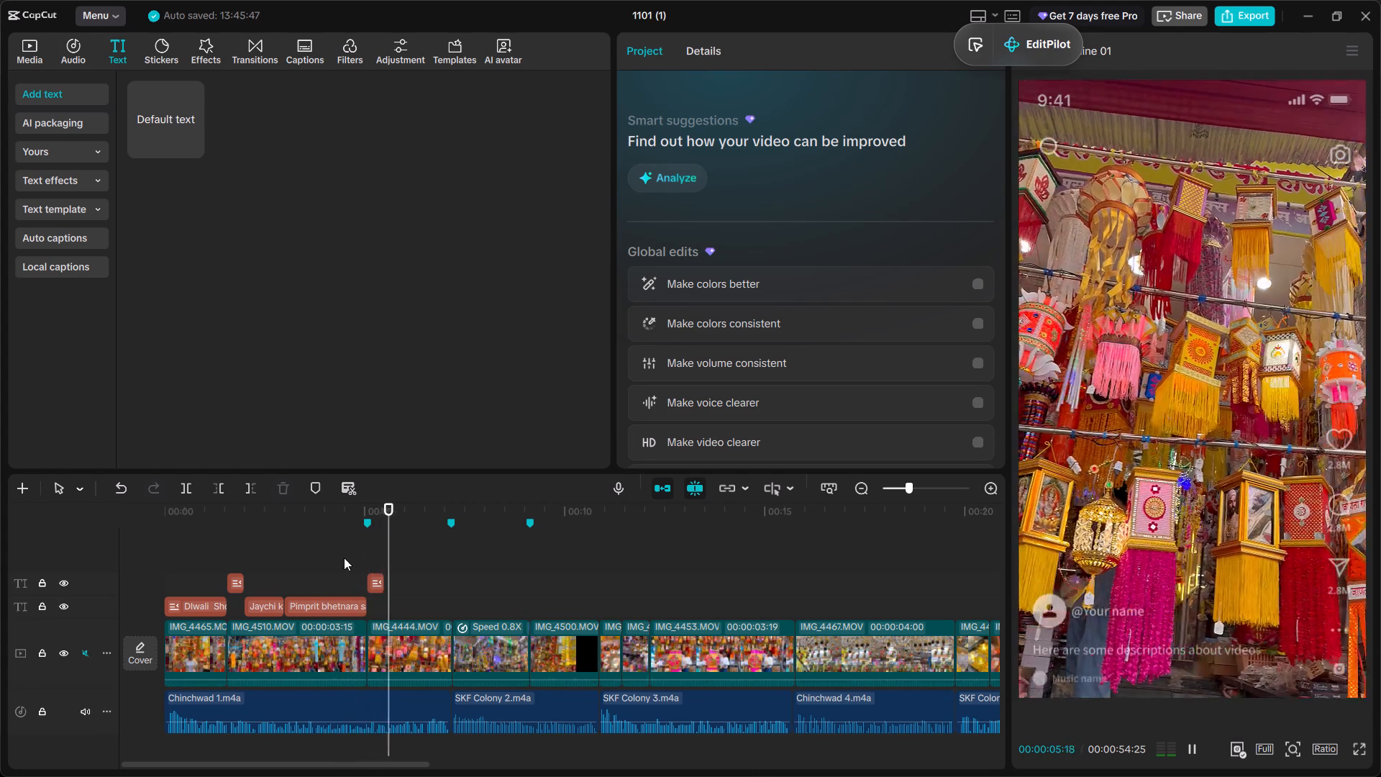
pyautogui.press('space')
pyautogui.click(378, 581)
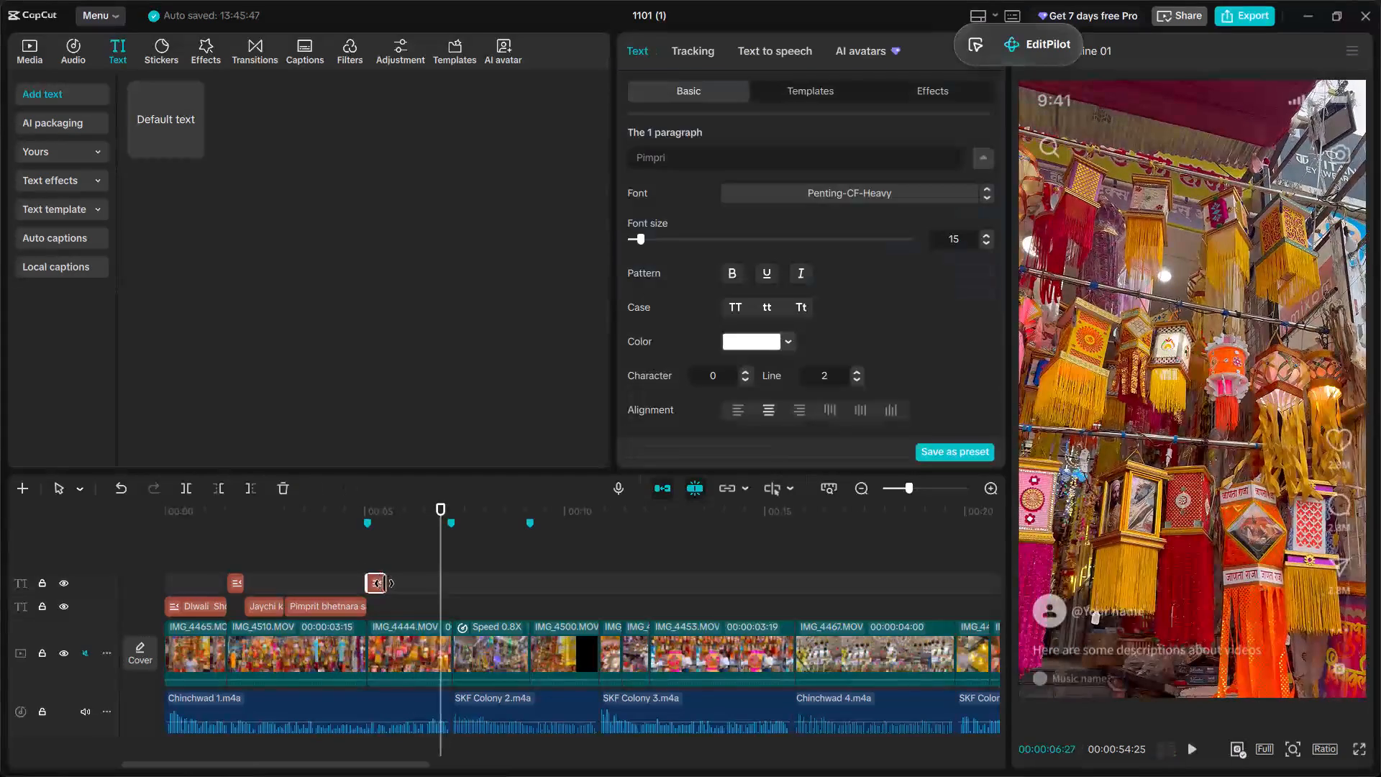
pyautogui.moveTo(386, 586); pyautogui.dragTo(400, 586)
pyautogui.moveTo(706, 158); pyautogui.dragTo(617, 153)
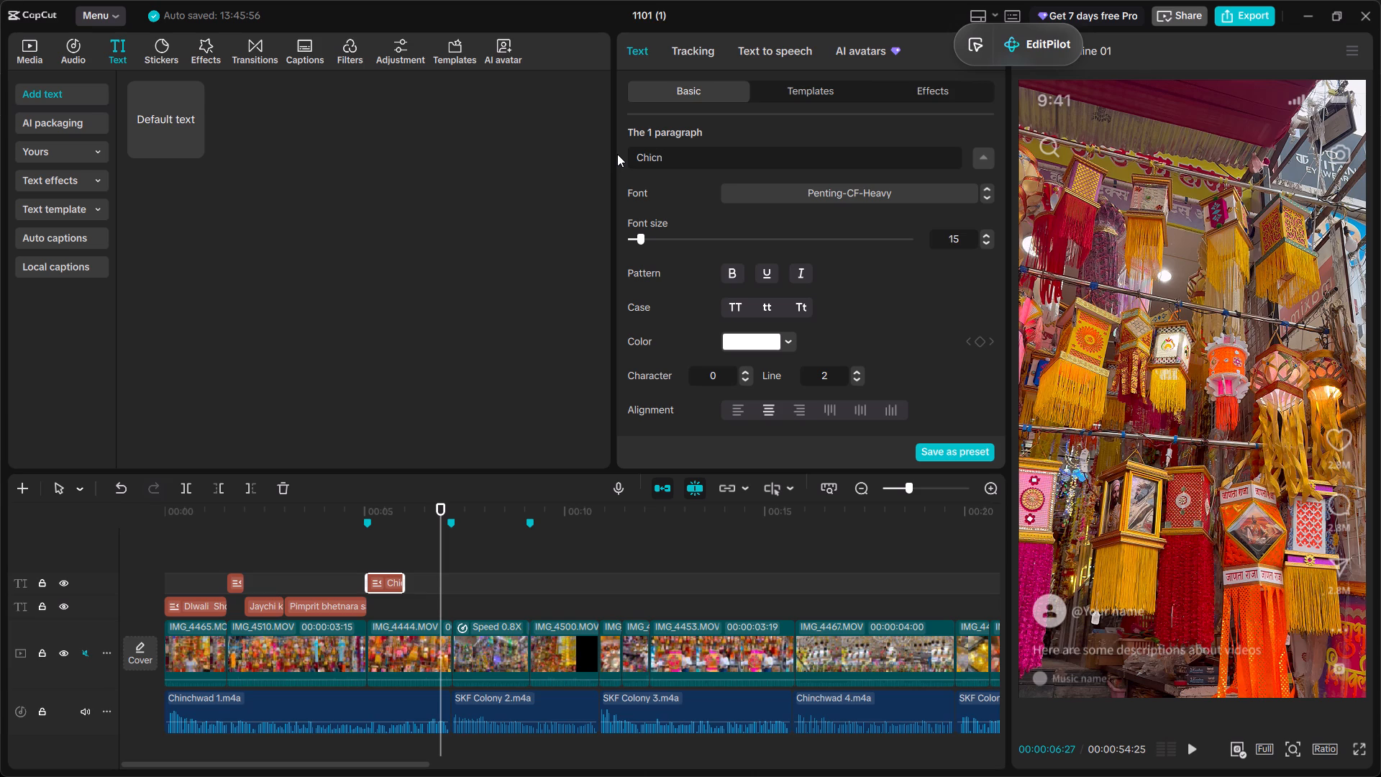
pyautogui.press('BackSpace')
pyautogui.press('BackSpace')
pyautogui.write('nchwad')
# Play back the Chinchwad graphic's section and extend the graphic to the end of the IMG_4444 clip, at about 00:00:07.
pyautogui.click(342, 542)
pyautogui.press('space')
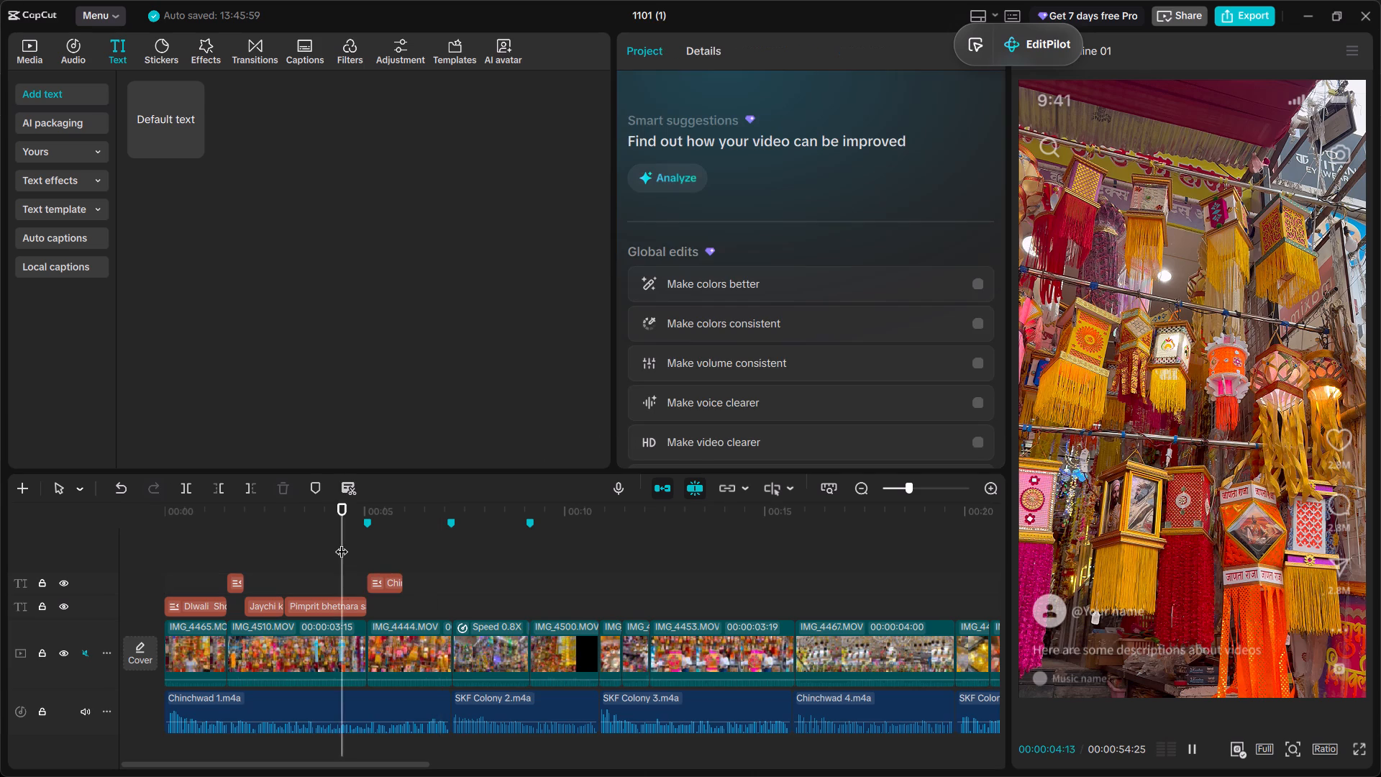
pyautogui.press('space')
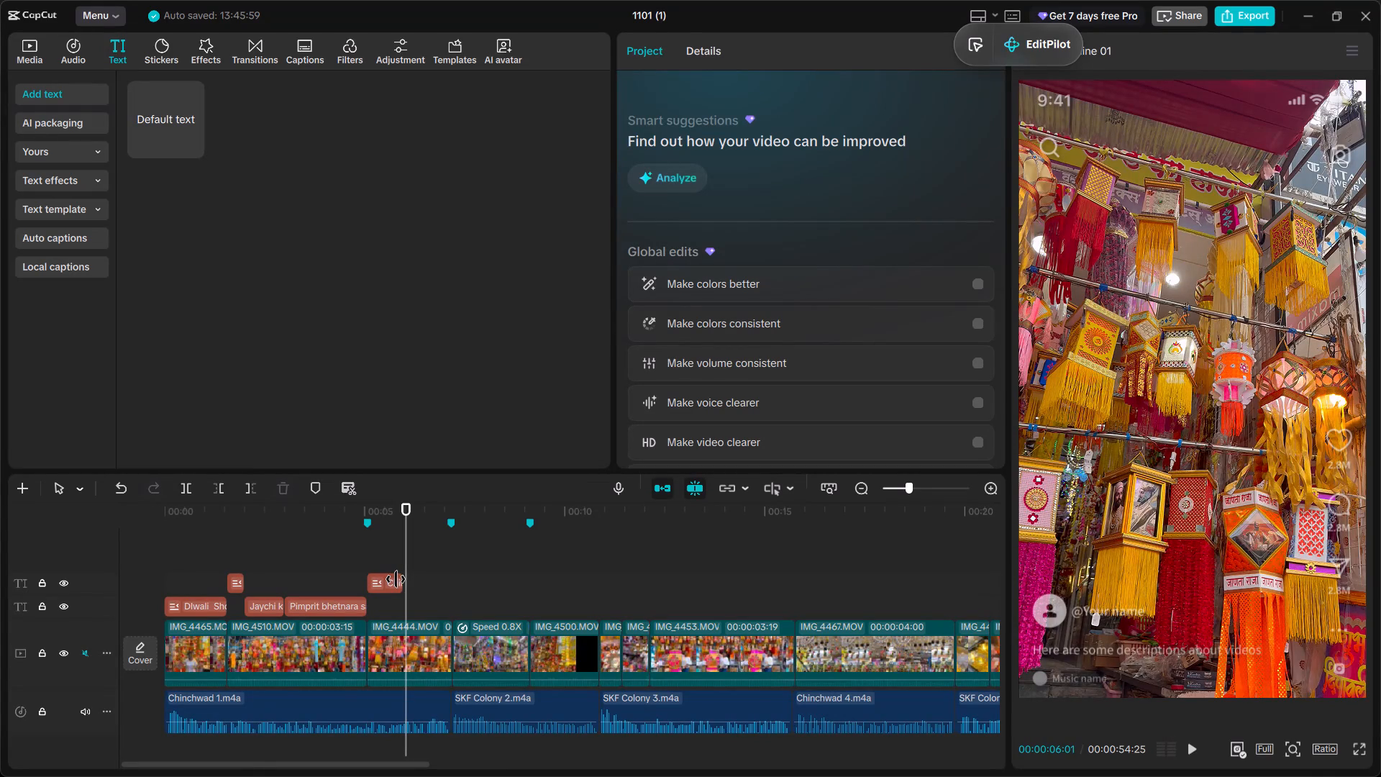
pyautogui.click(403, 545)
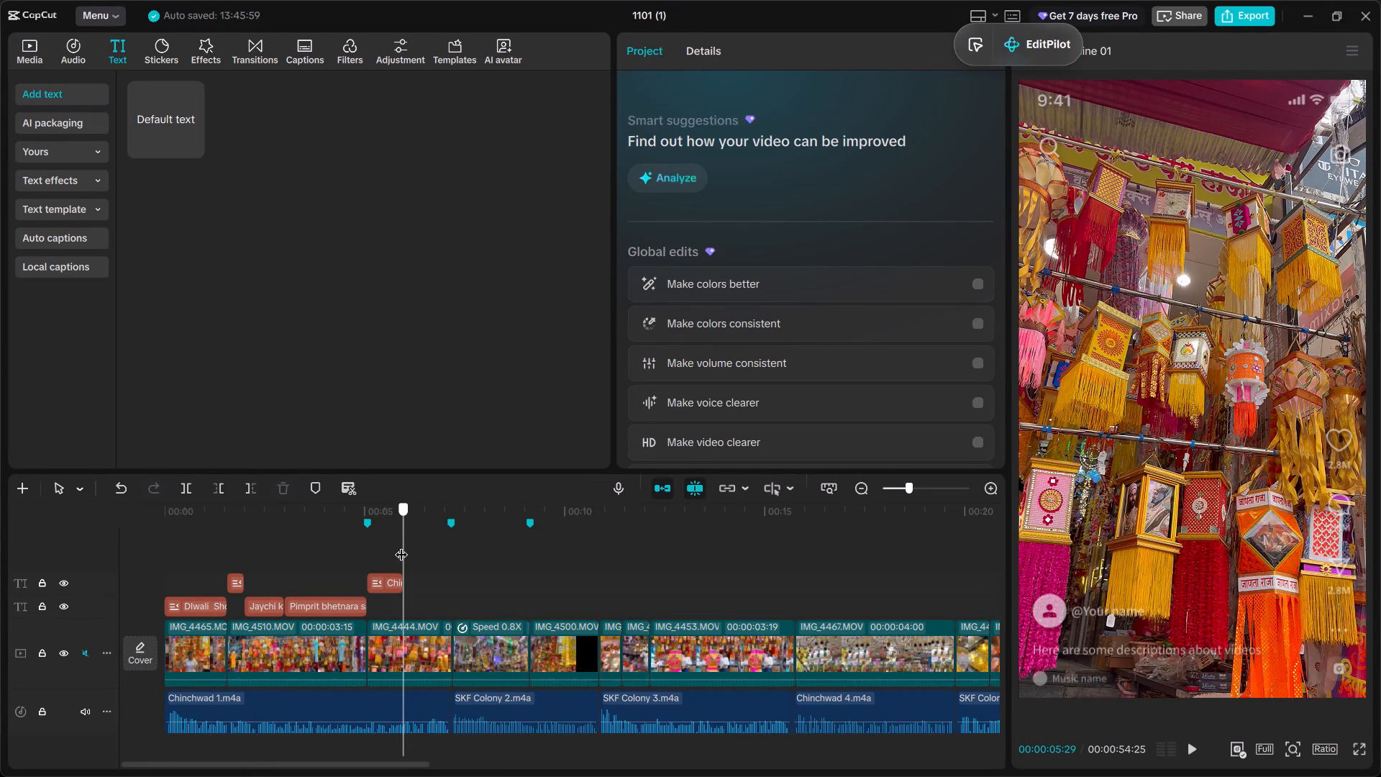
pyautogui.click(360, 542)
pyautogui.press('space')
pyautogui.press('space')
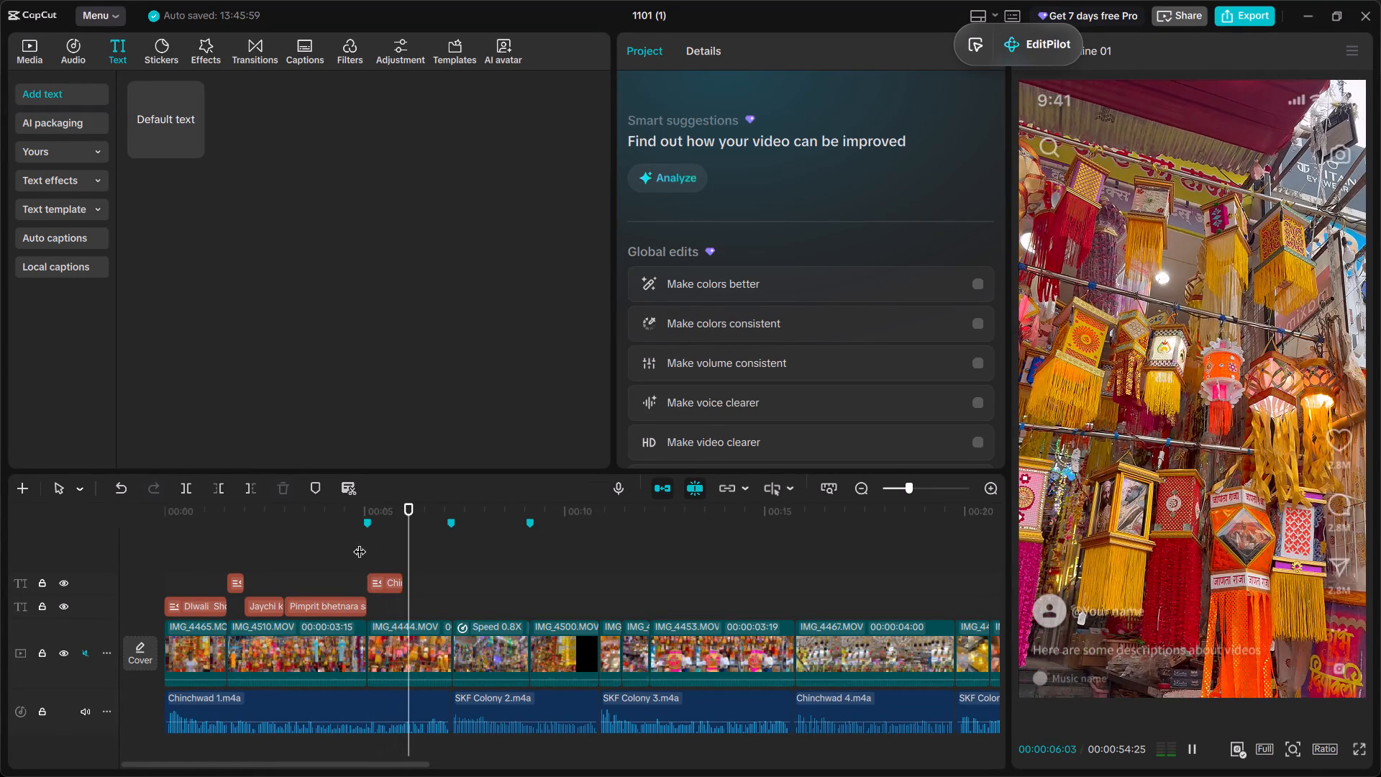
pyautogui.click(393, 586)
pyautogui.moveTo(401, 578); pyautogui.dragTo(408, 579)
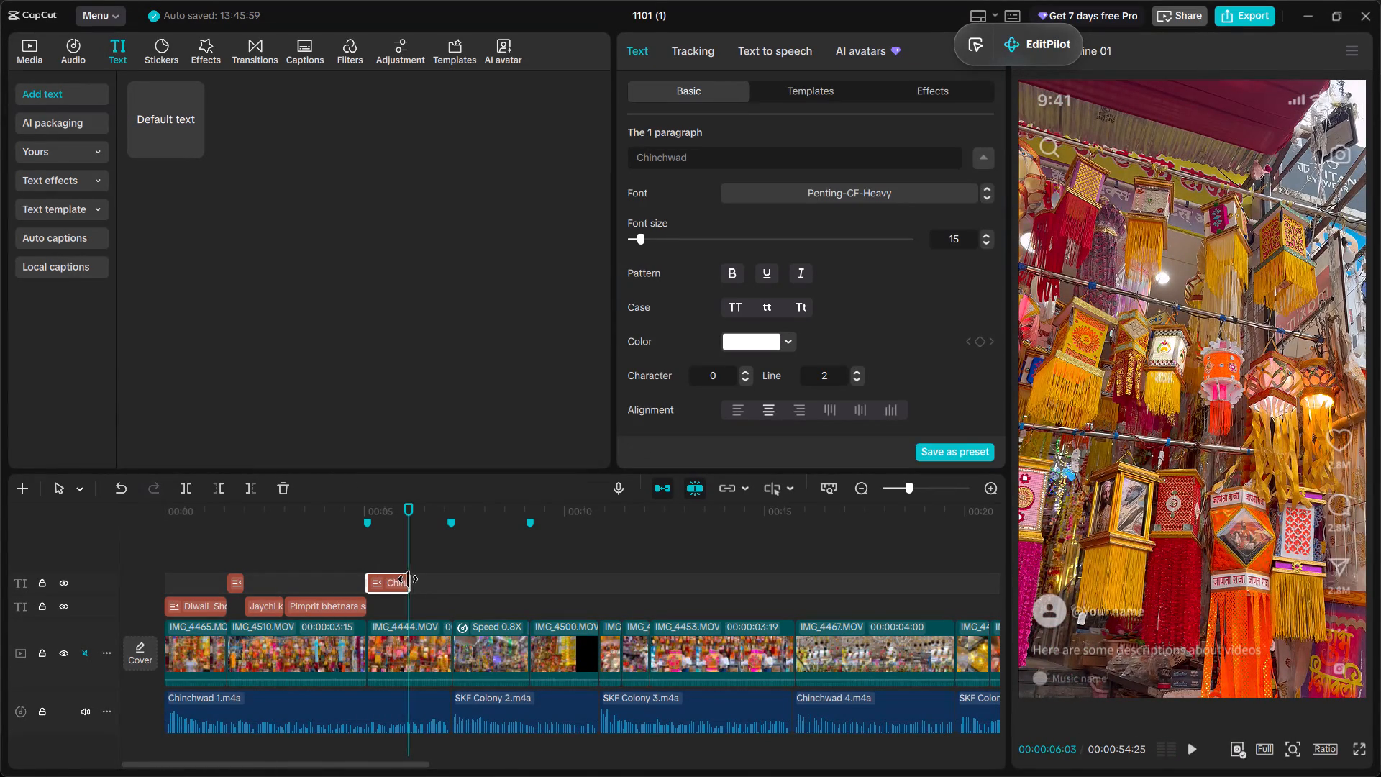
pyautogui.moveTo(408, 579); pyautogui.dragTo(444, 589)
# Play back from the end of the Diwali Shopping title through the first captions to check their timing and look.
pyautogui.press('space')
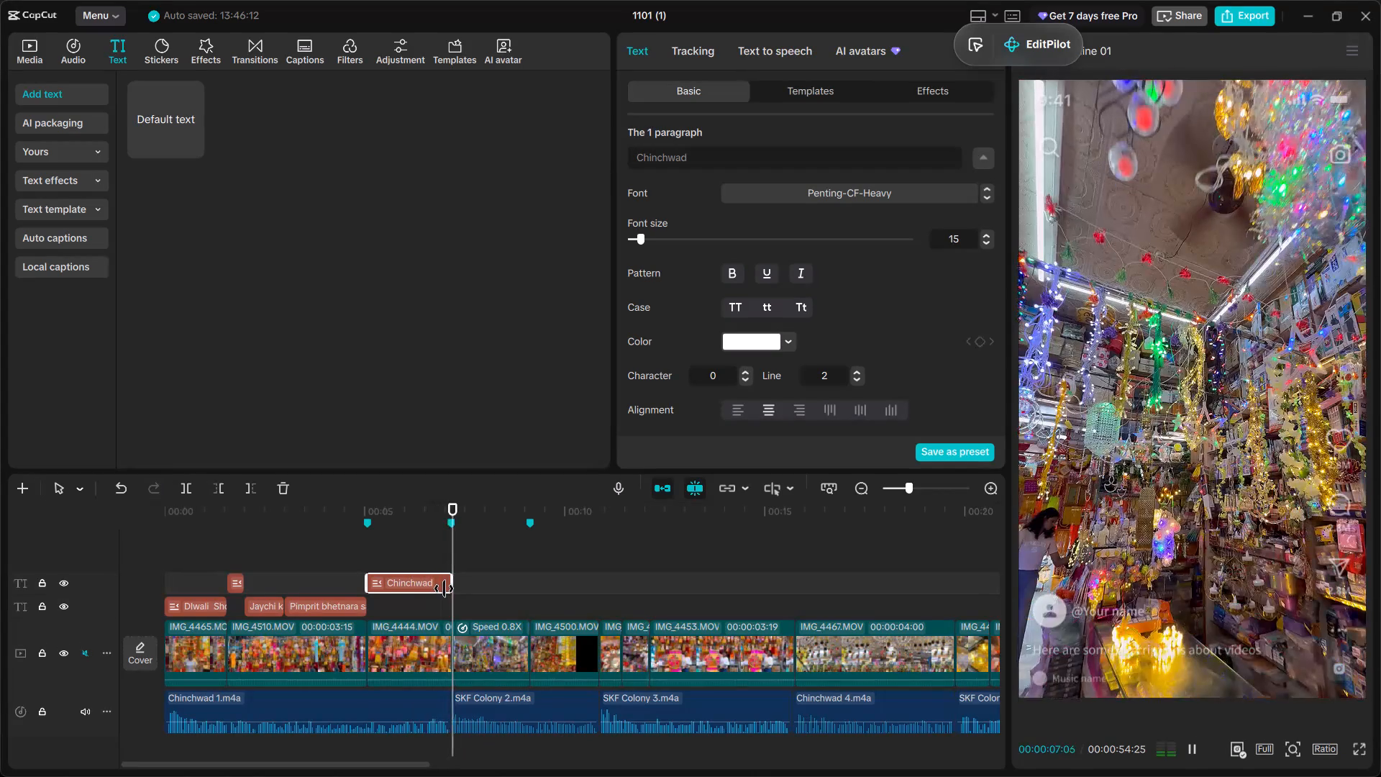
pyautogui.press('space')
pyautogui.click(265, 558)
pyautogui.click(219, 540)
pyautogui.press('space')
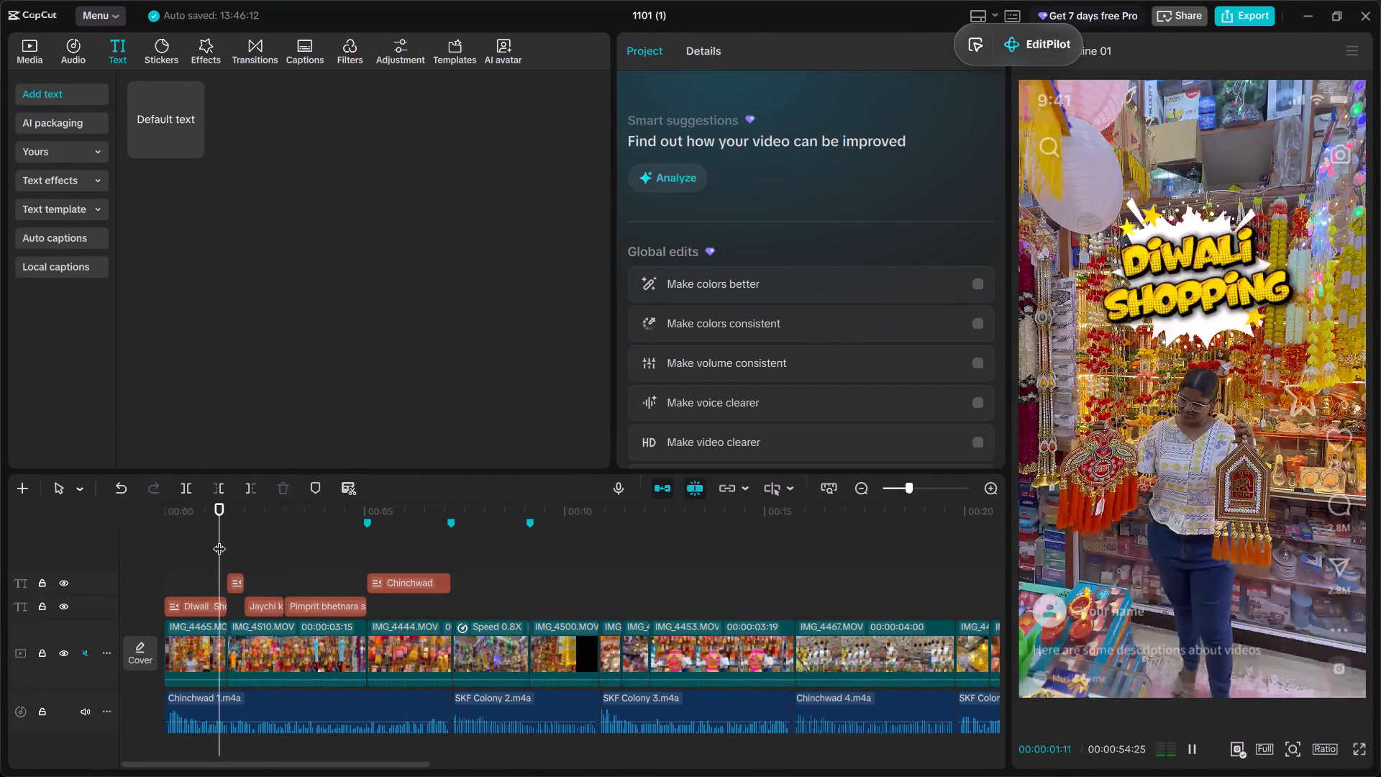
pyautogui.press('space')
pyautogui.click(207, 543)
pyautogui.press('space')
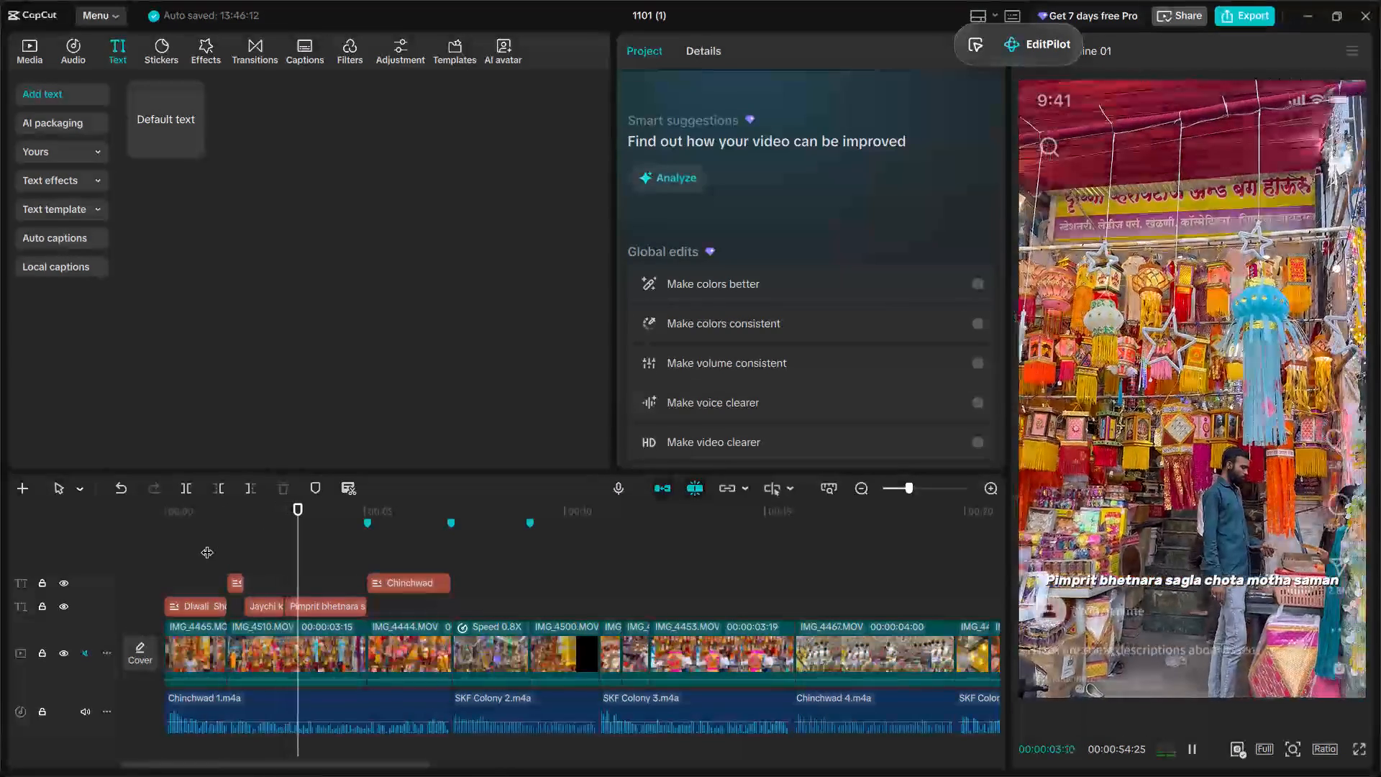
pyautogui.press('space')
pyautogui.press('space')
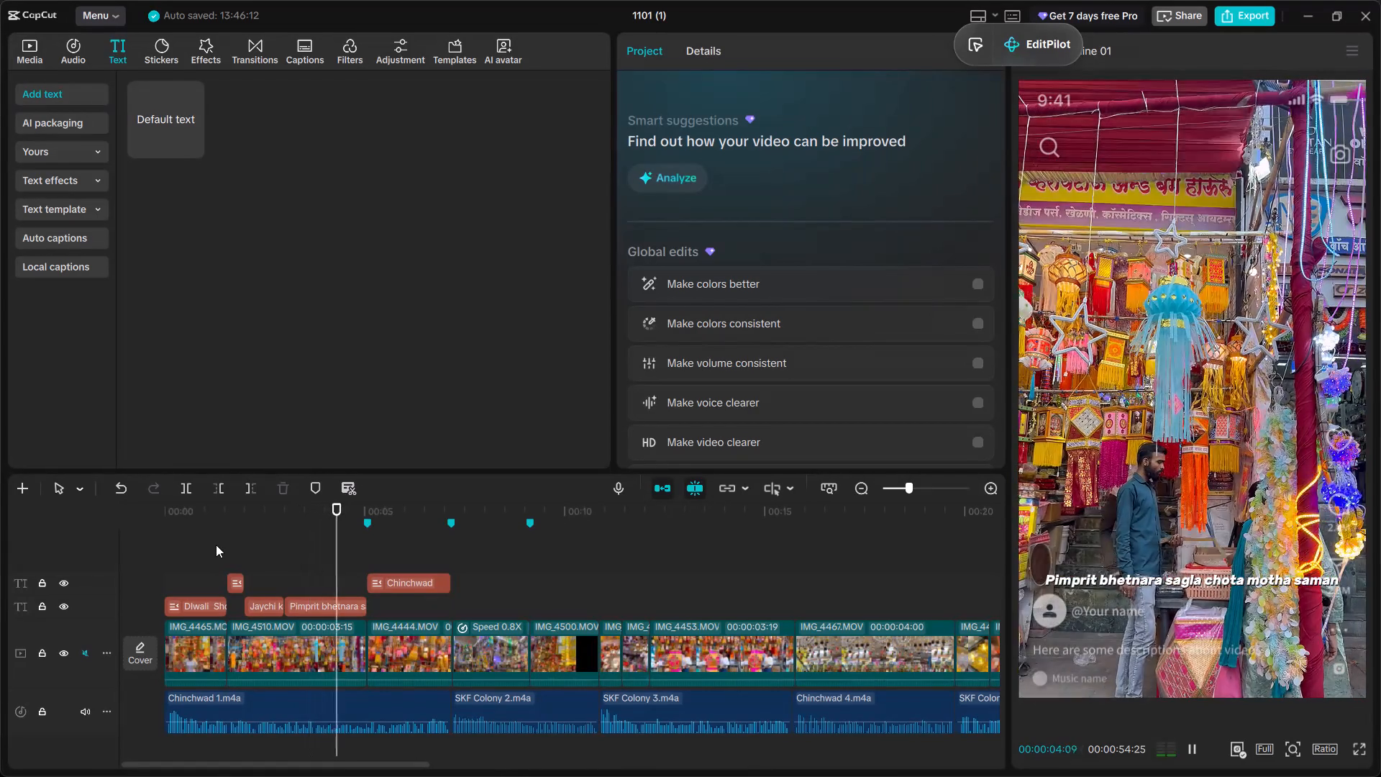
pyautogui.press('space')
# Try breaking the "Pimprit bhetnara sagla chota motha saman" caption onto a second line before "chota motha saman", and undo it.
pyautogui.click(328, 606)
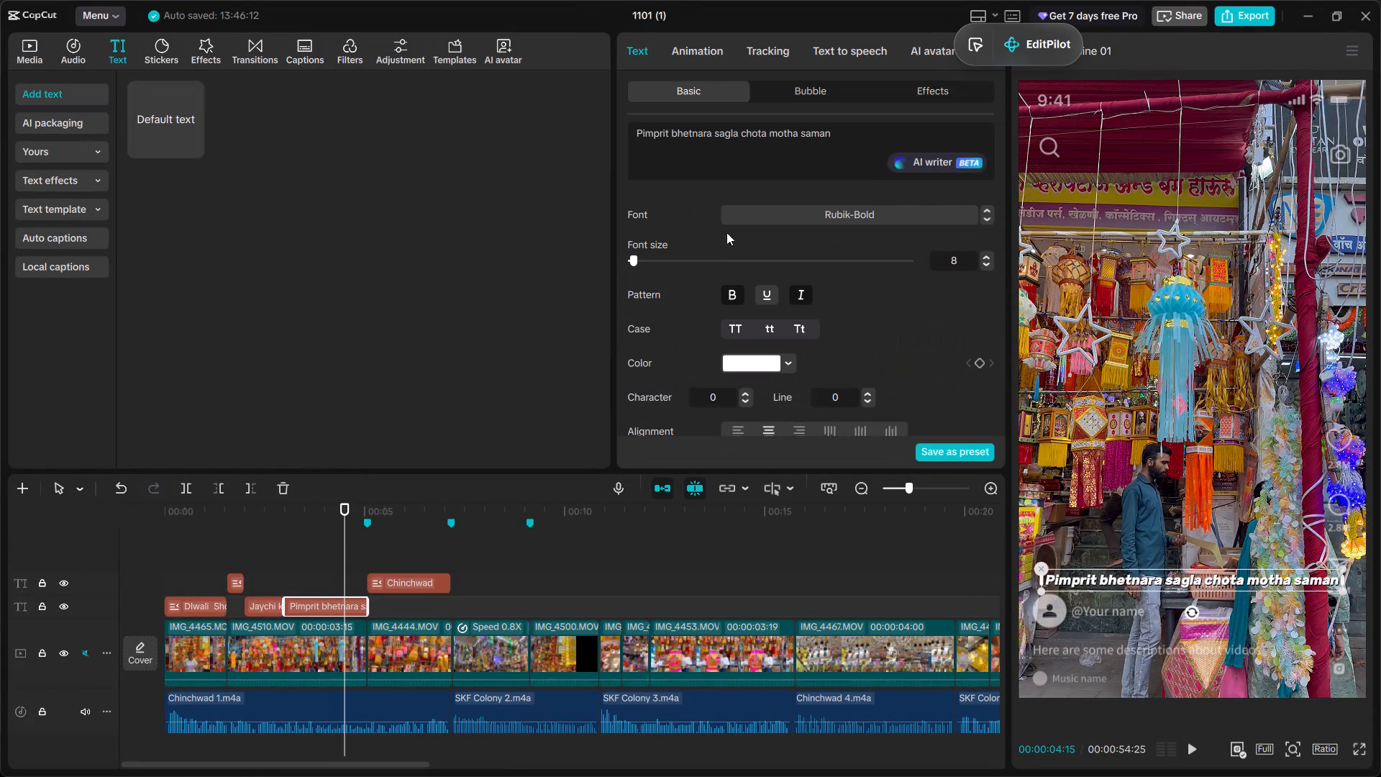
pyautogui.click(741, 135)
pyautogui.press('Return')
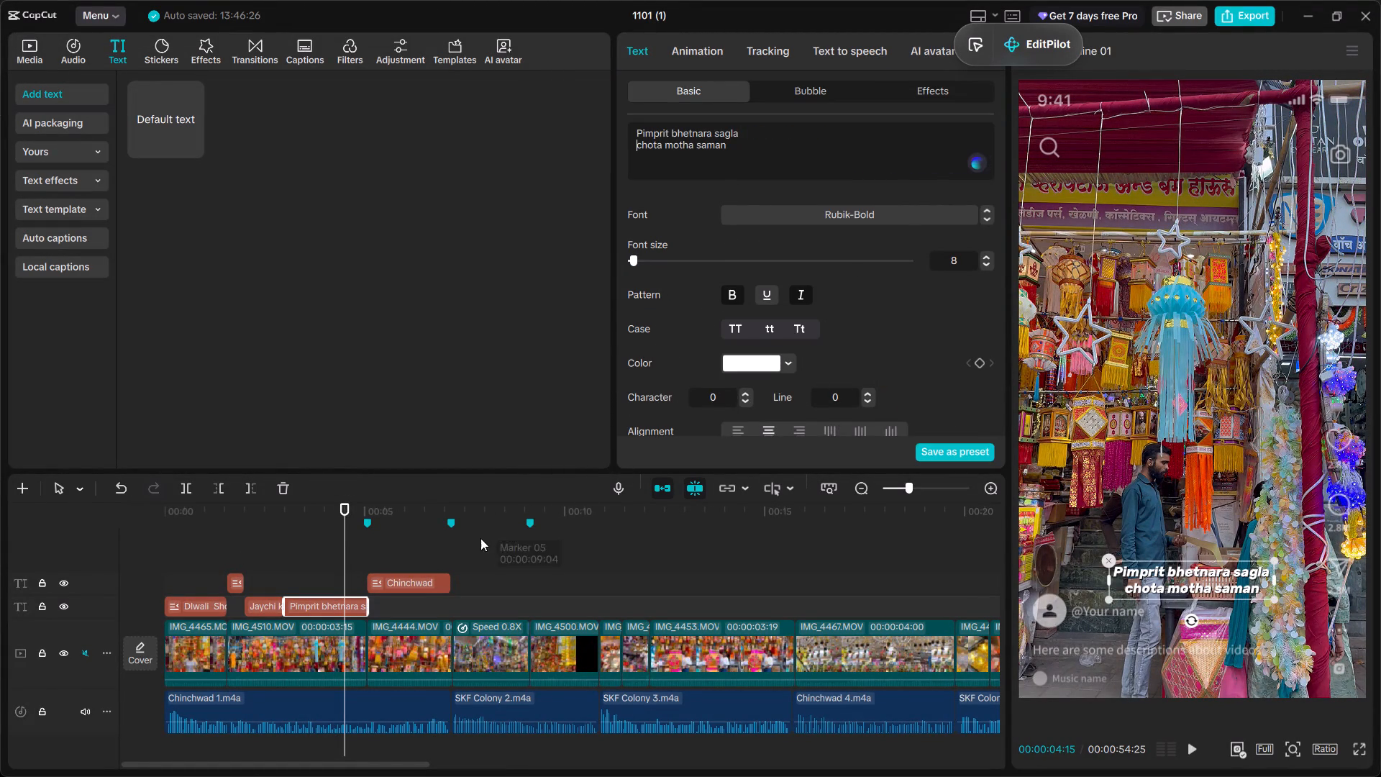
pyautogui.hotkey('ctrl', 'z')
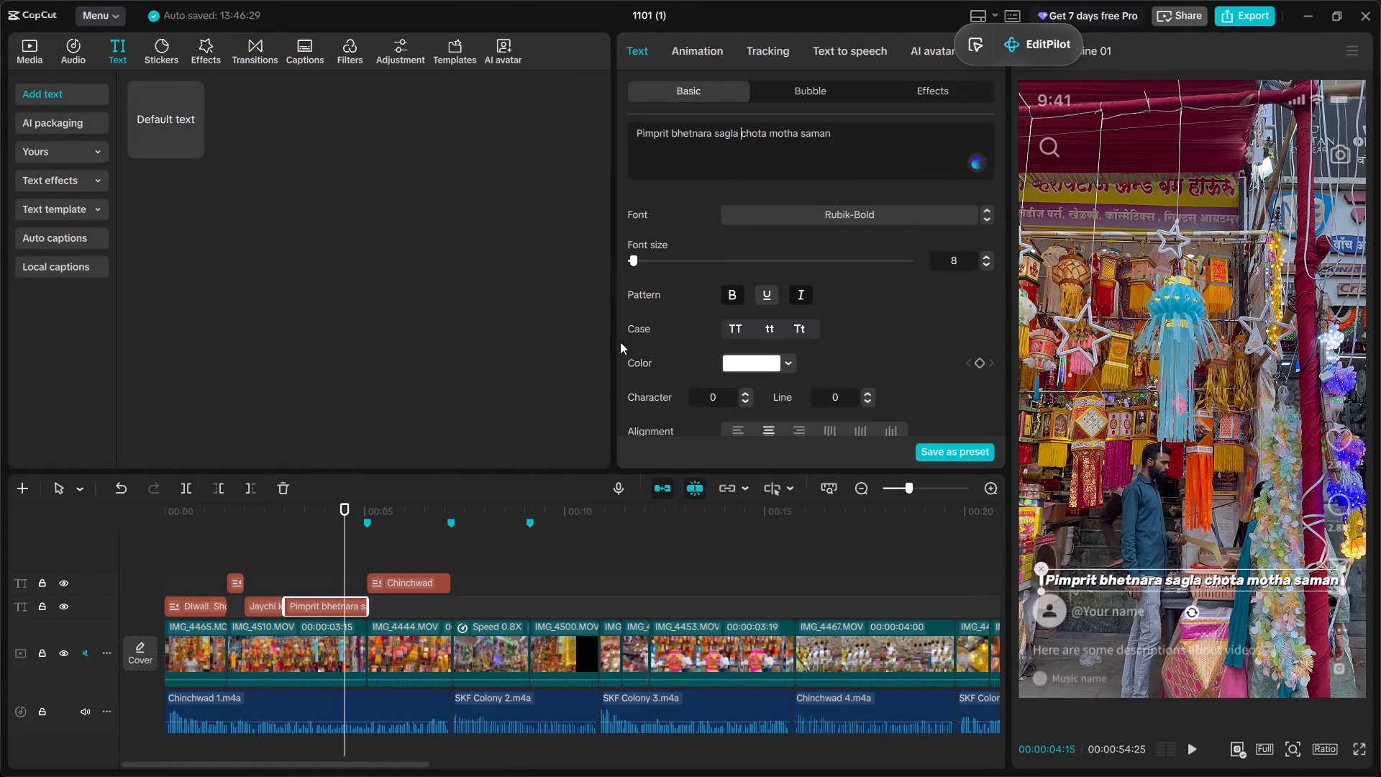
# Set the font size of the "Pimprit bhetnara sagla chota motha saman" and "Jaychi kahi garaj nahi" captions to 7.
pyautogui.click(987, 265)
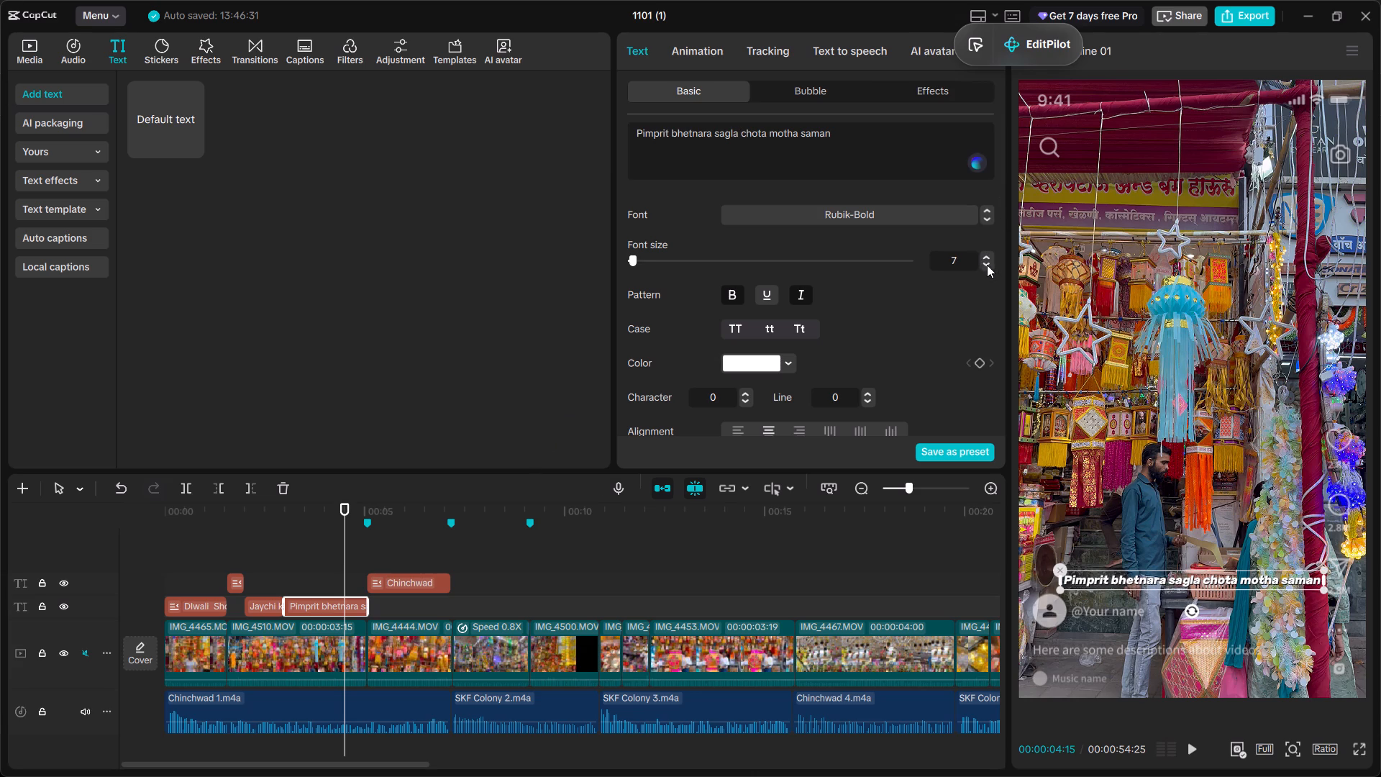
pyautogui.click(263, 609)
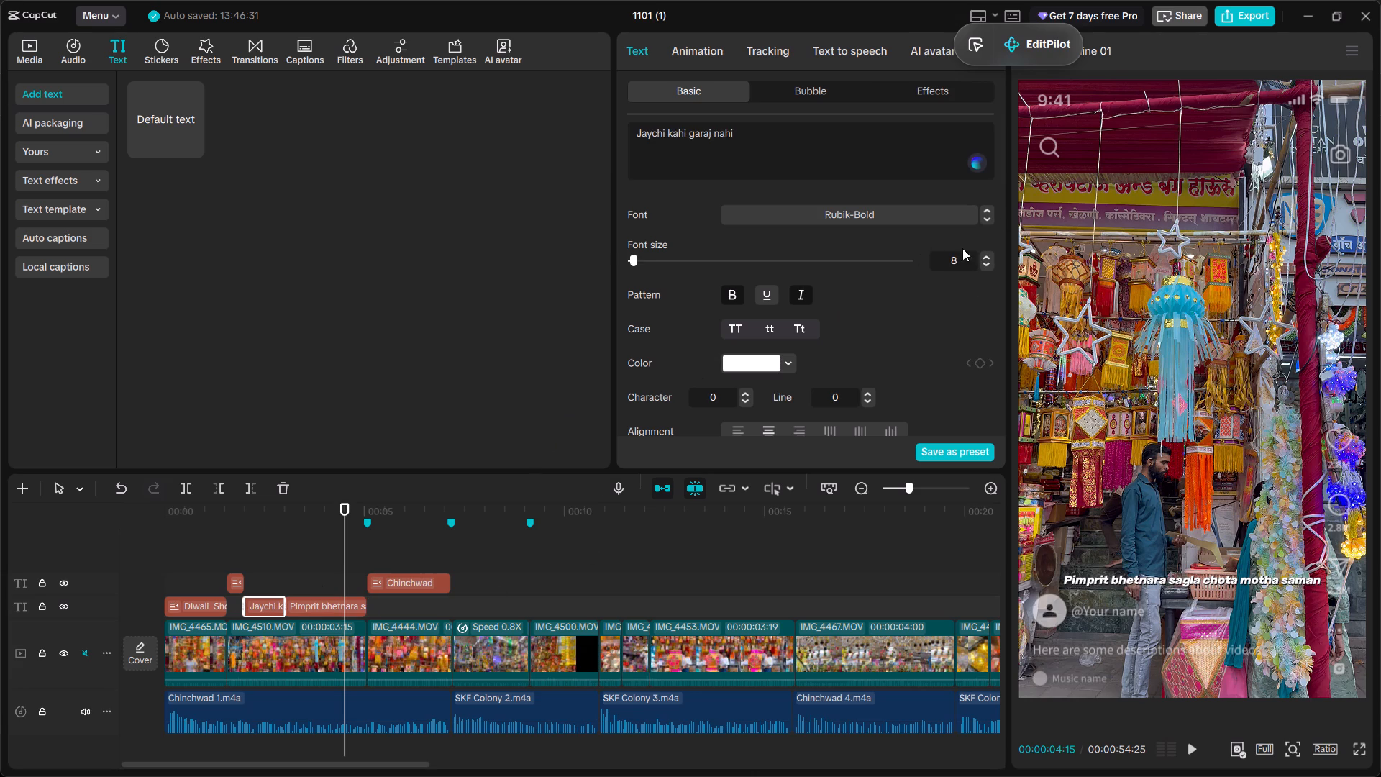
pyautogui.click(256, 548)
pyautogui.press('space')
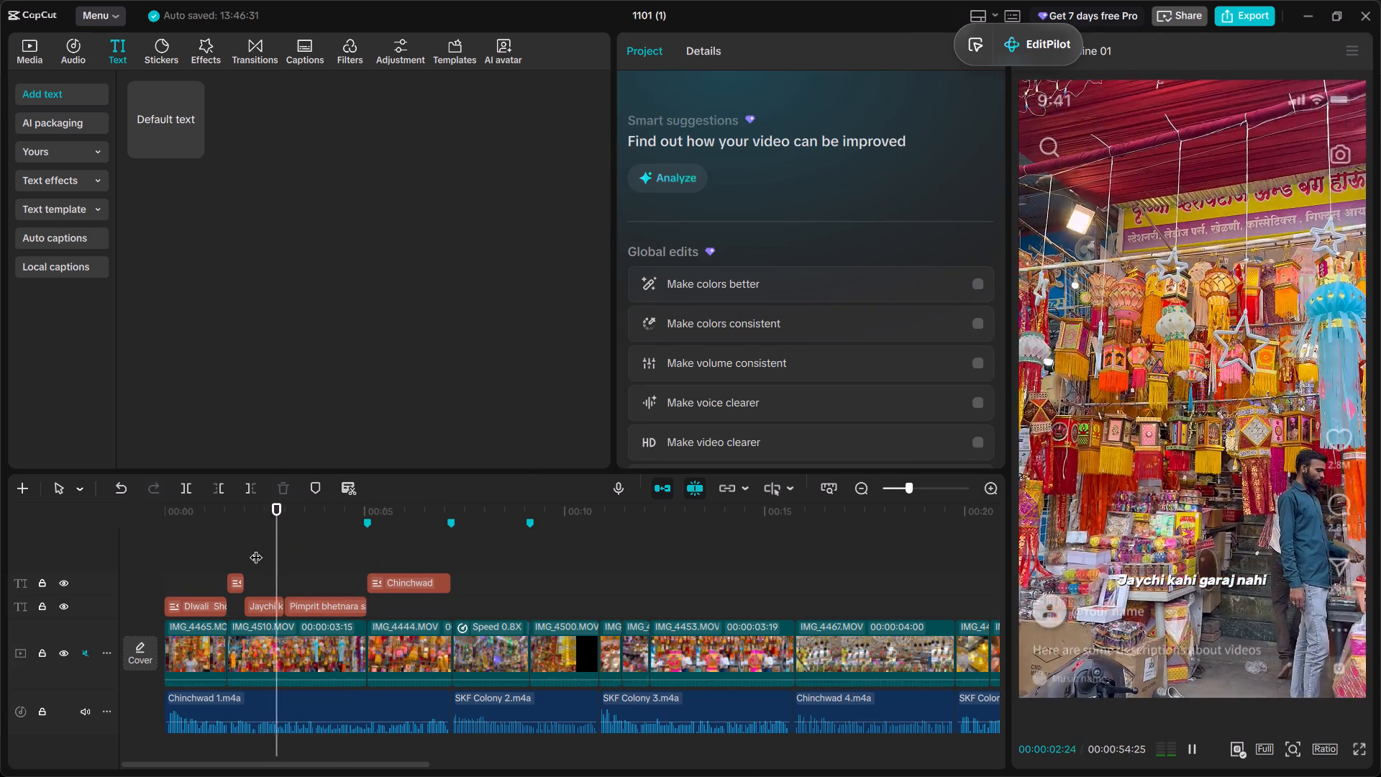
pyautogui.press('space')
pyautogui.click(257, 611)
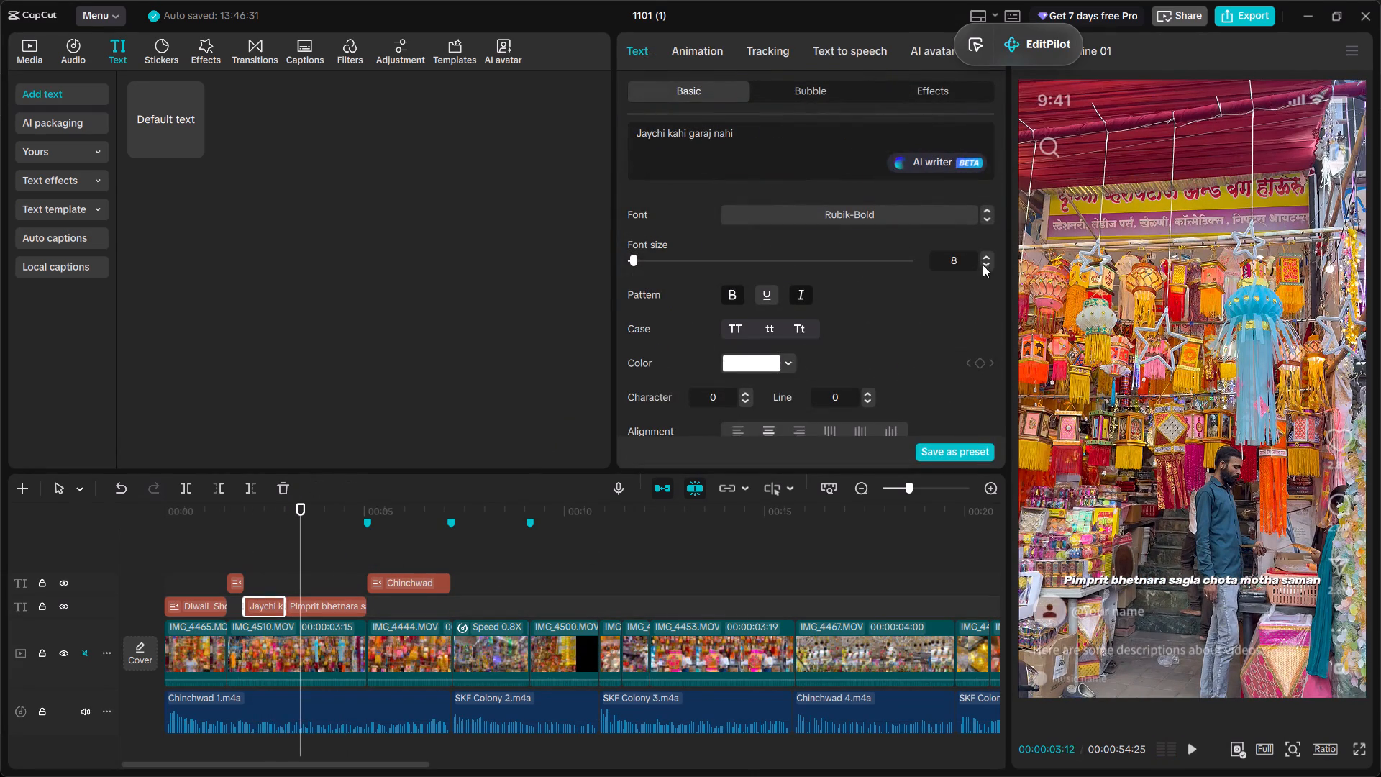
pyautogui.click(984, 266)
# Play through to the SKF Colony 2 voiceover and duplicate the "Pimprit bhetnara sagla chota motha saman" caption at 00:00:07:05.
pyautogui.click(248, 547)
pyautogui.press('space')
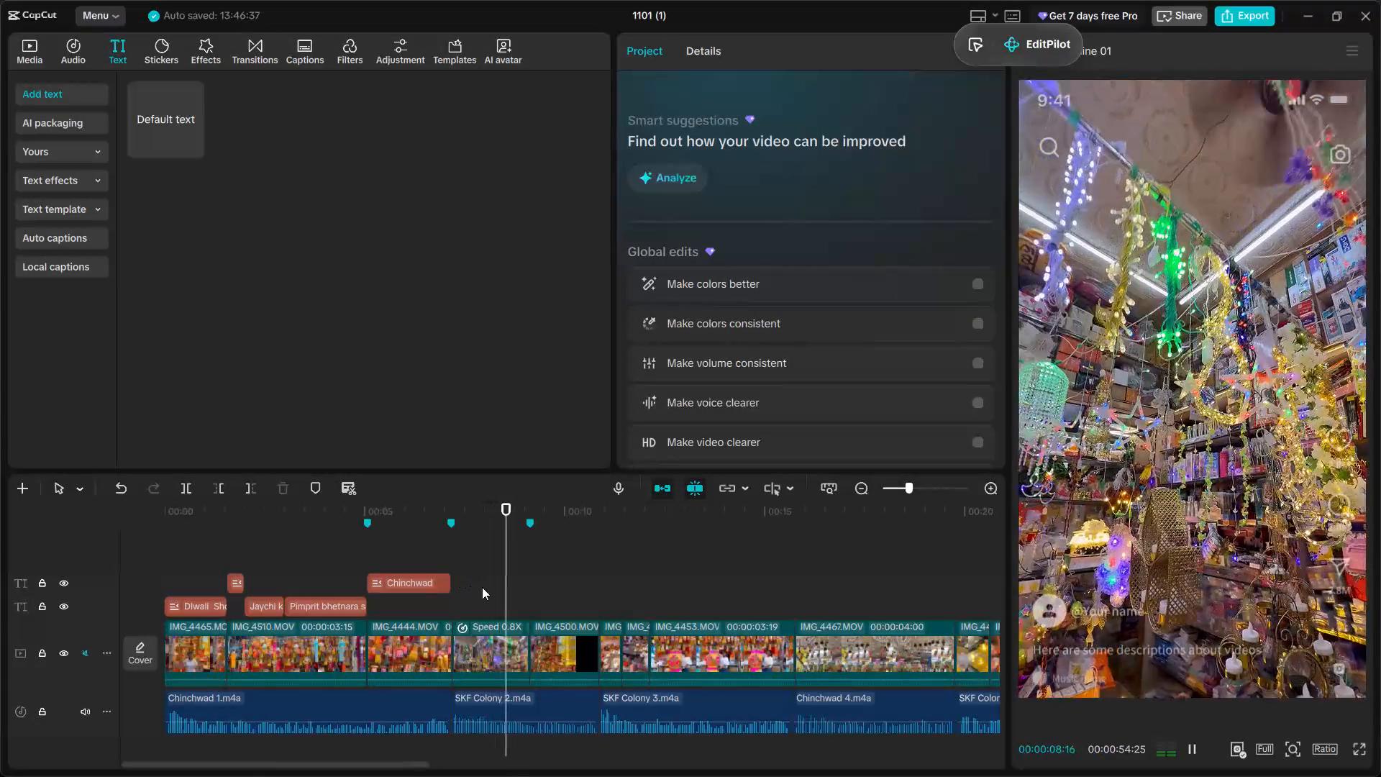
pyautogui.press('space')
pyautogui.click(449, 558)
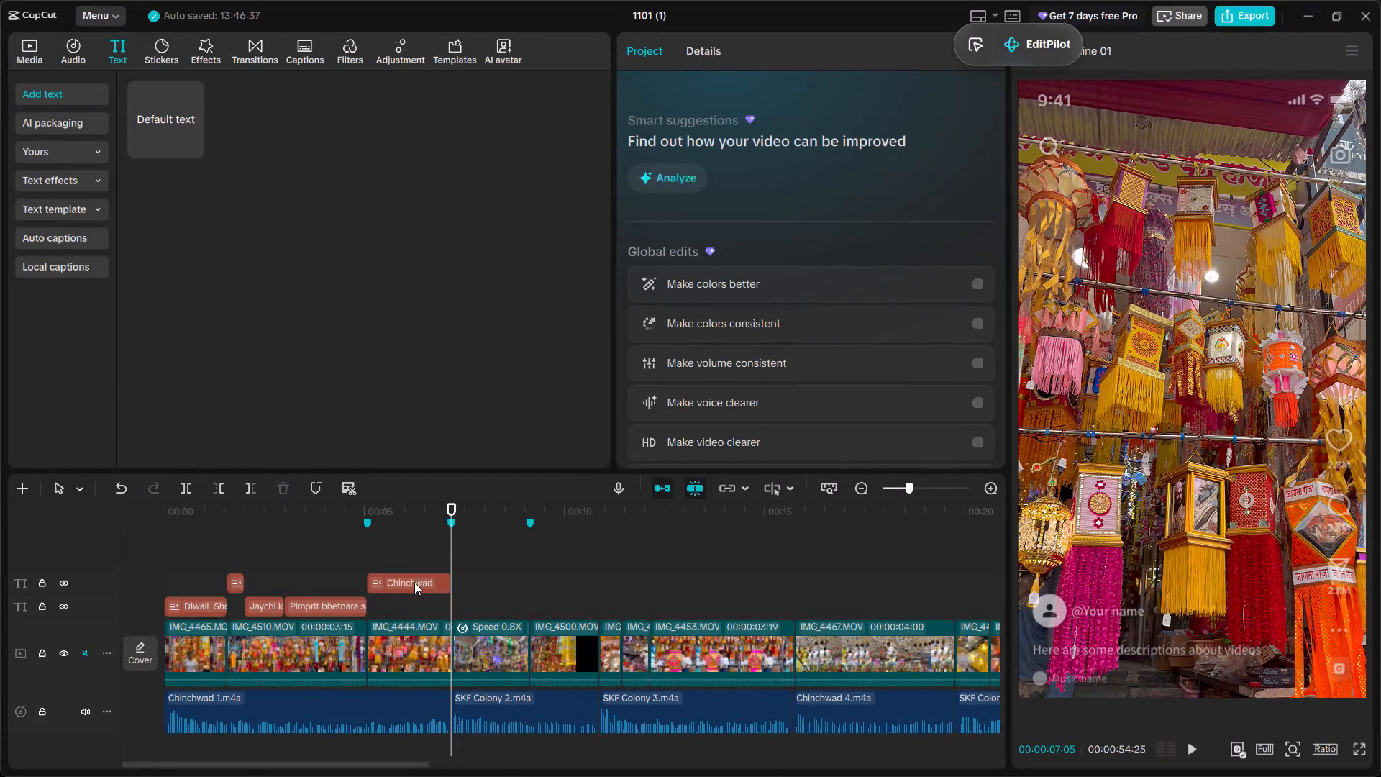
pyautogui.click(346, 612)
pyautogui.hotkey('ctrl', 'c')
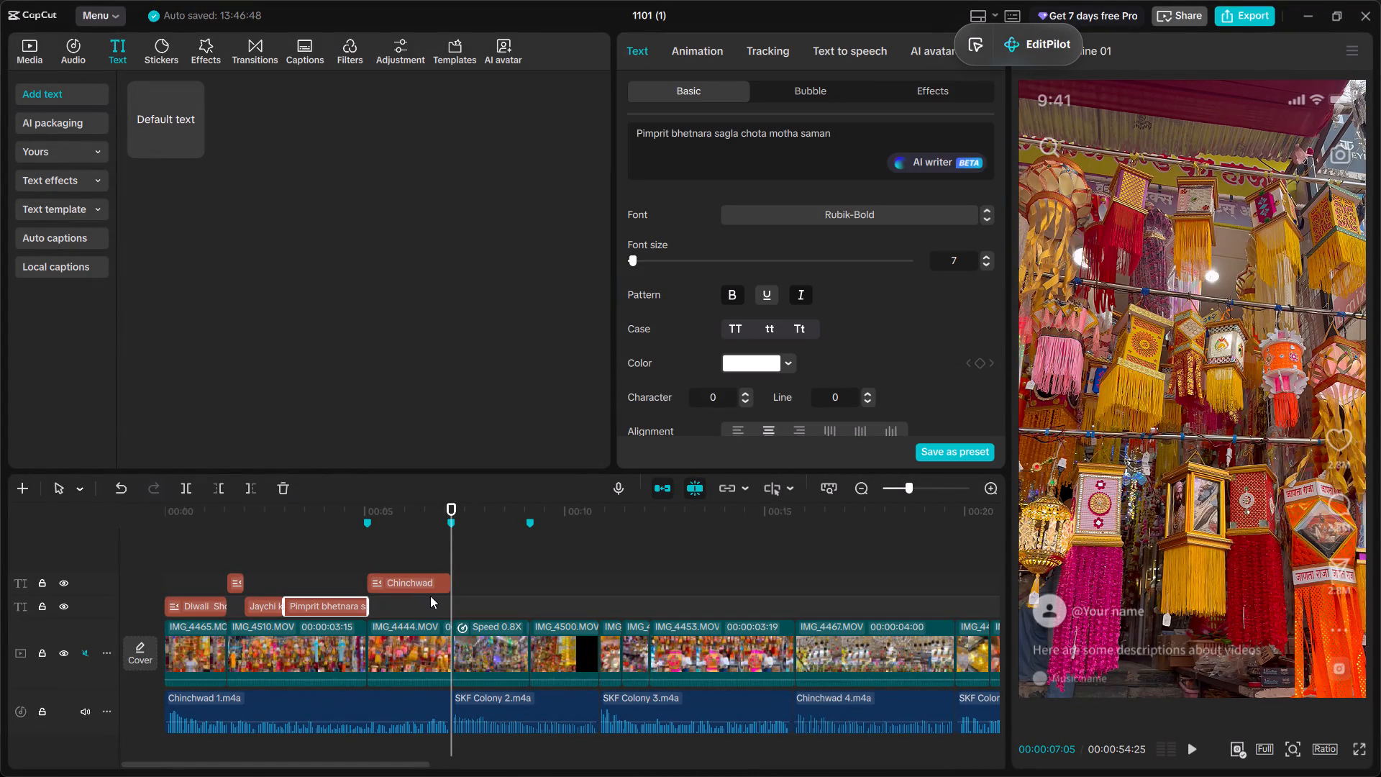
pyautogui.hotkey('ctrl', 'v')
# Listen to the voiceover phrase and replace the duplicated caption's text with "Ithe tumhala Diwali la lagnara" followed by a line break.
pyautogui.click(452, 544)
pyautogui.press('space')
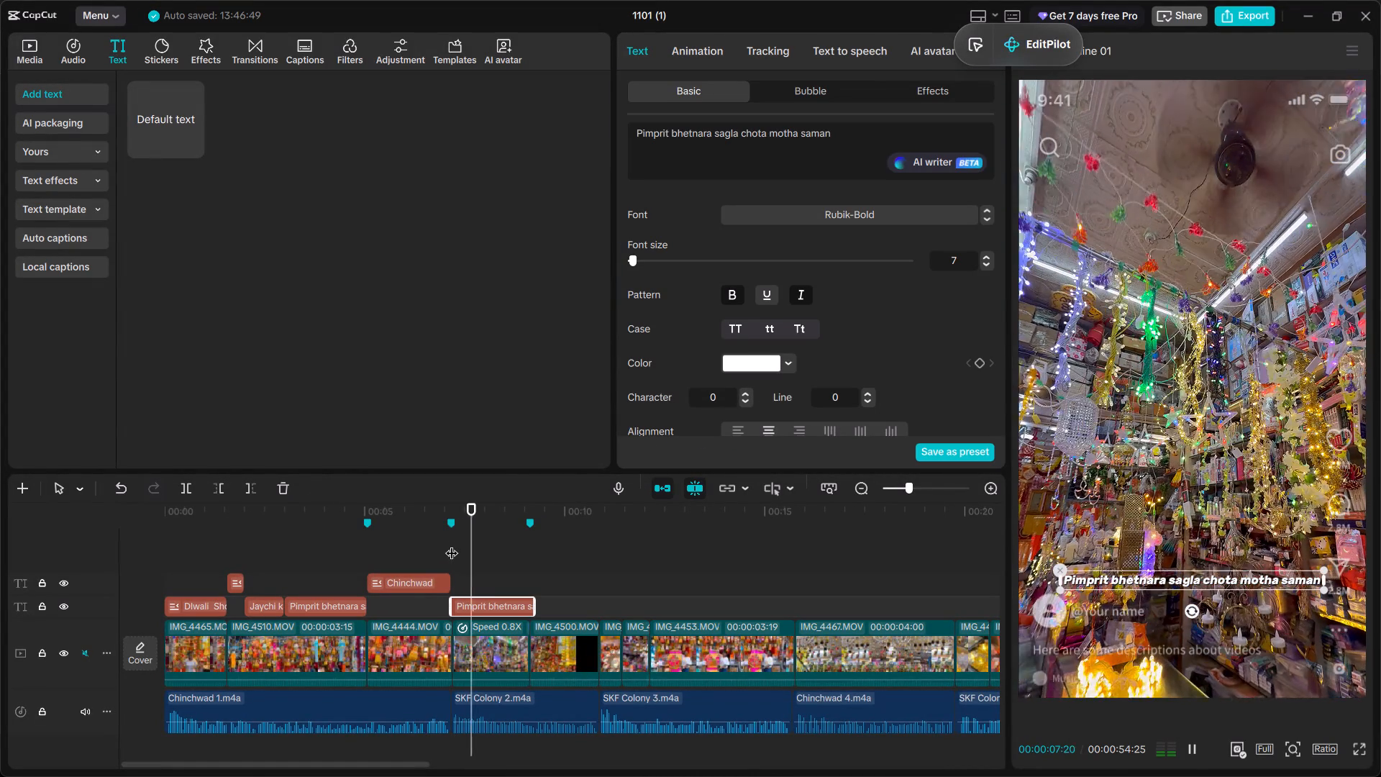
pyautogui.press('space')
pyautogui.moveTo(894, 145); pyautogui.dragTo(603, 144)
pyautogui.moveTo(839, 140); pyautogui.dragTo(644, 119)
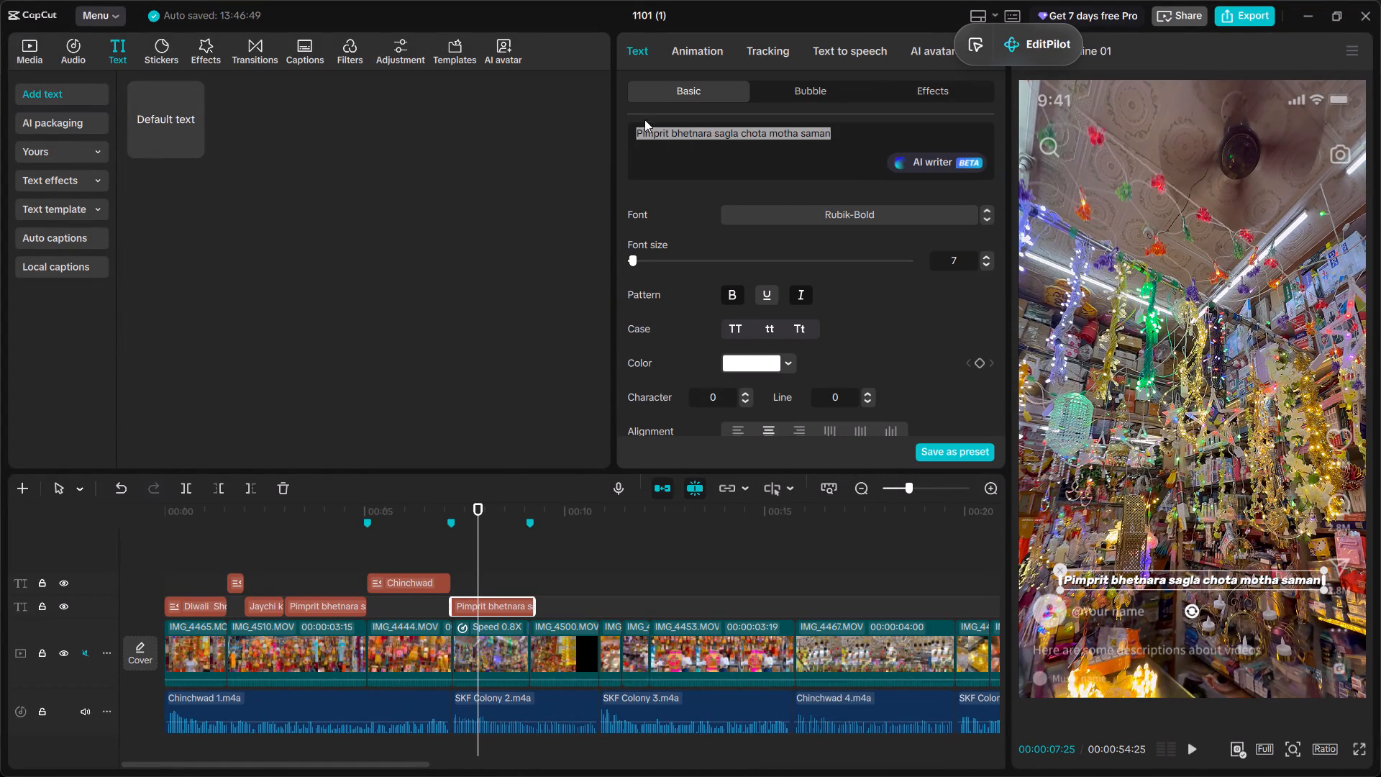
pyautogui.moveTo(644, 119); pyautogui.dragTo(575, 118)
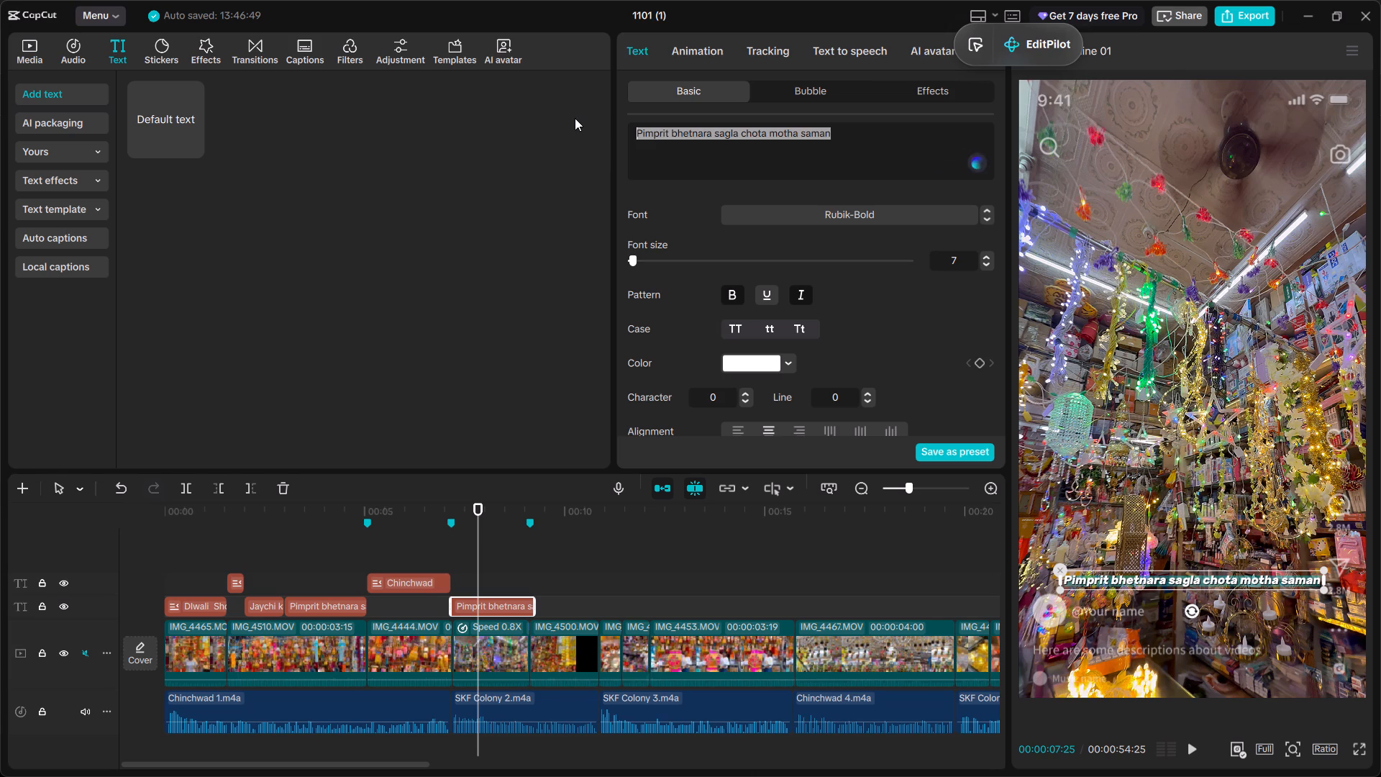
pyautogui.write('the tumhala')
pyautogui.press('space')
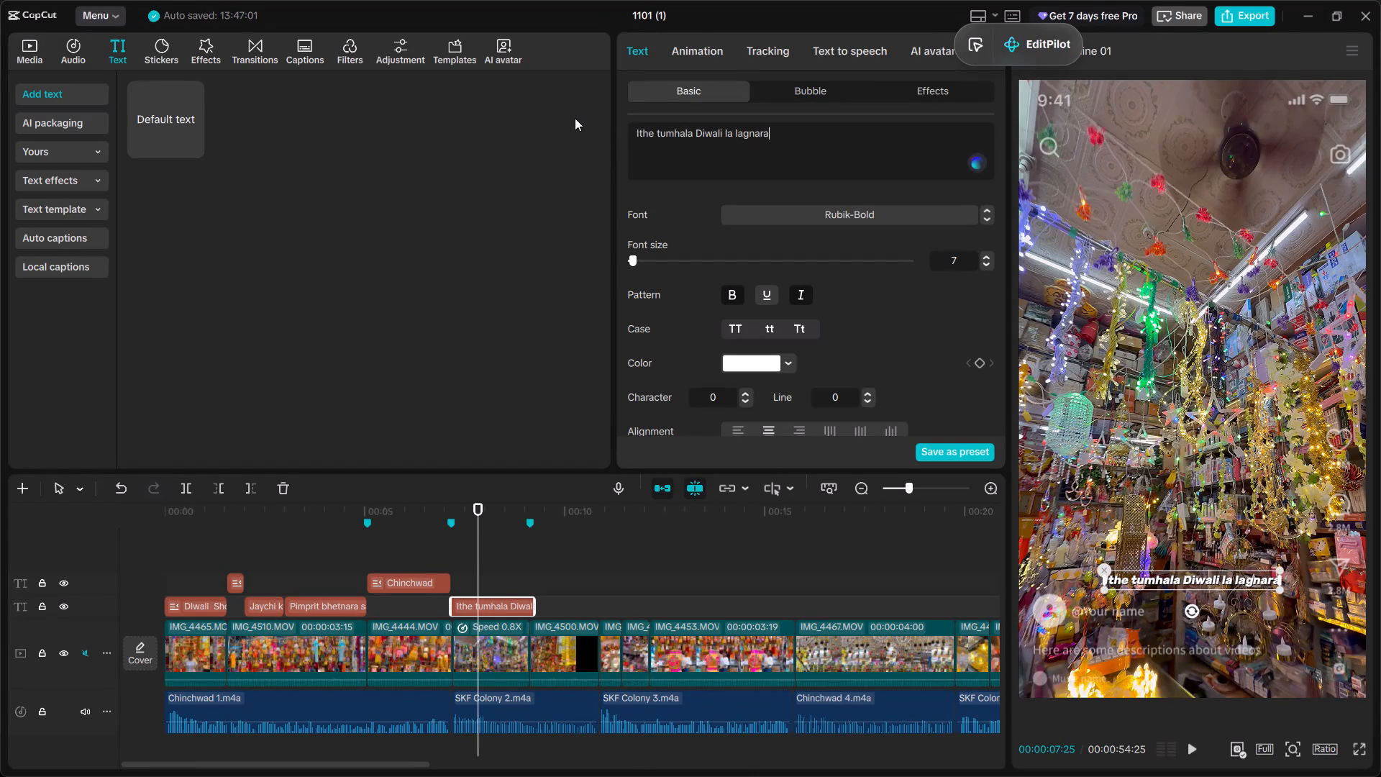
pyautogui.hotkey('shift', 'Return')
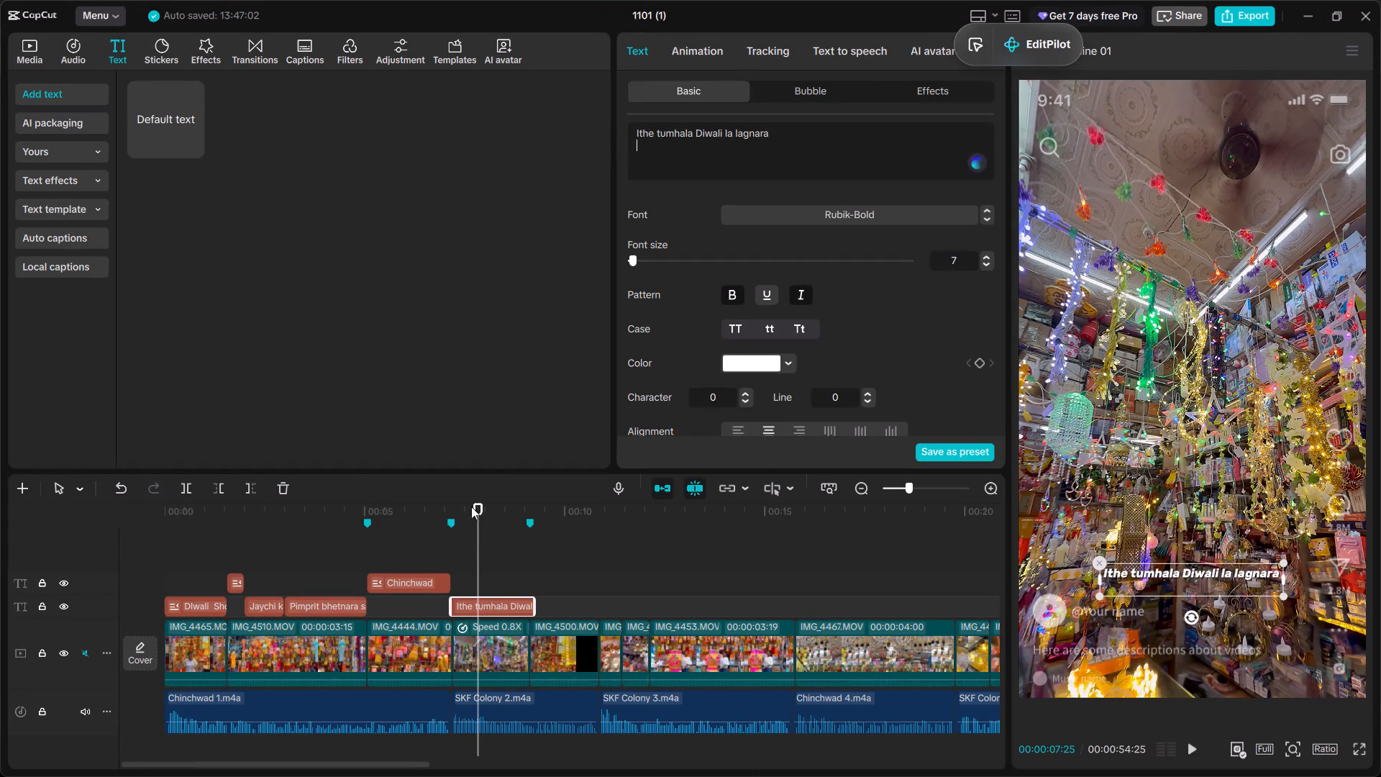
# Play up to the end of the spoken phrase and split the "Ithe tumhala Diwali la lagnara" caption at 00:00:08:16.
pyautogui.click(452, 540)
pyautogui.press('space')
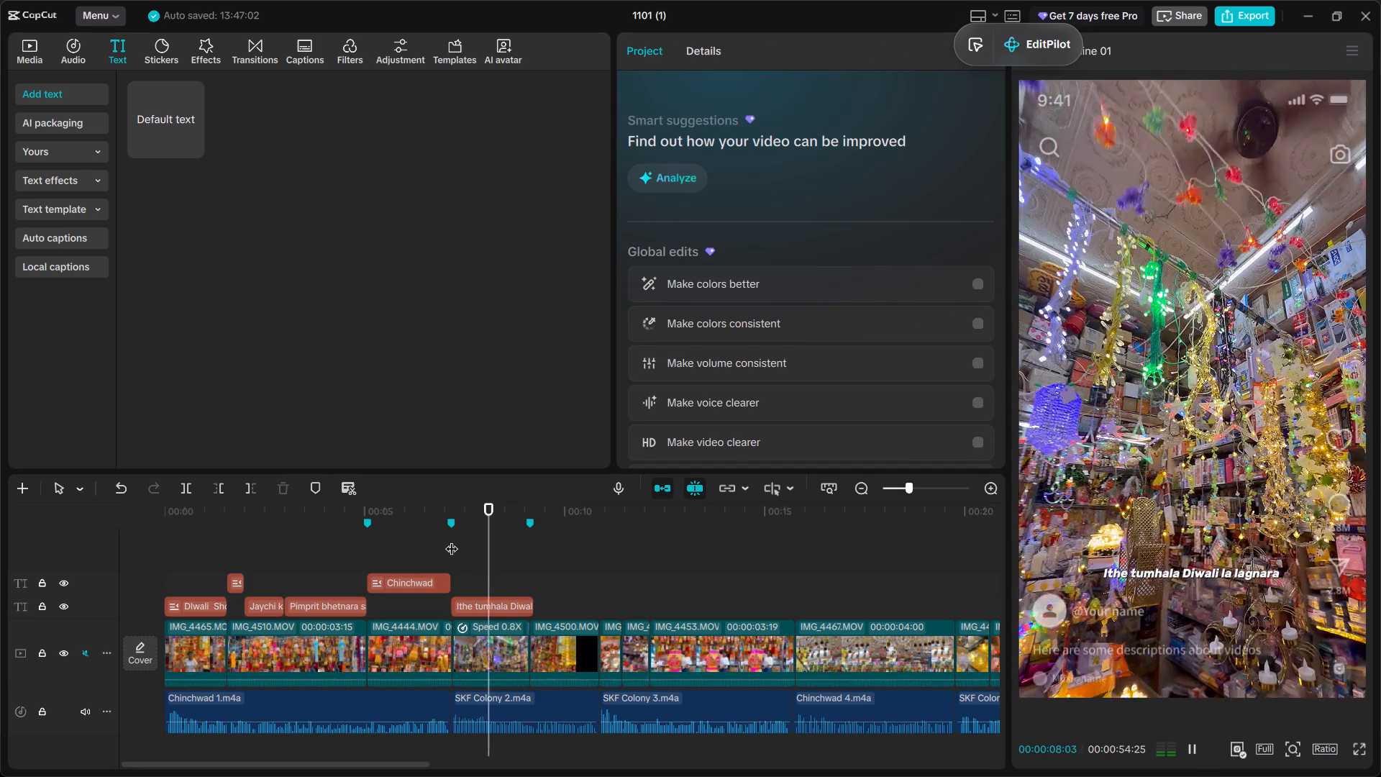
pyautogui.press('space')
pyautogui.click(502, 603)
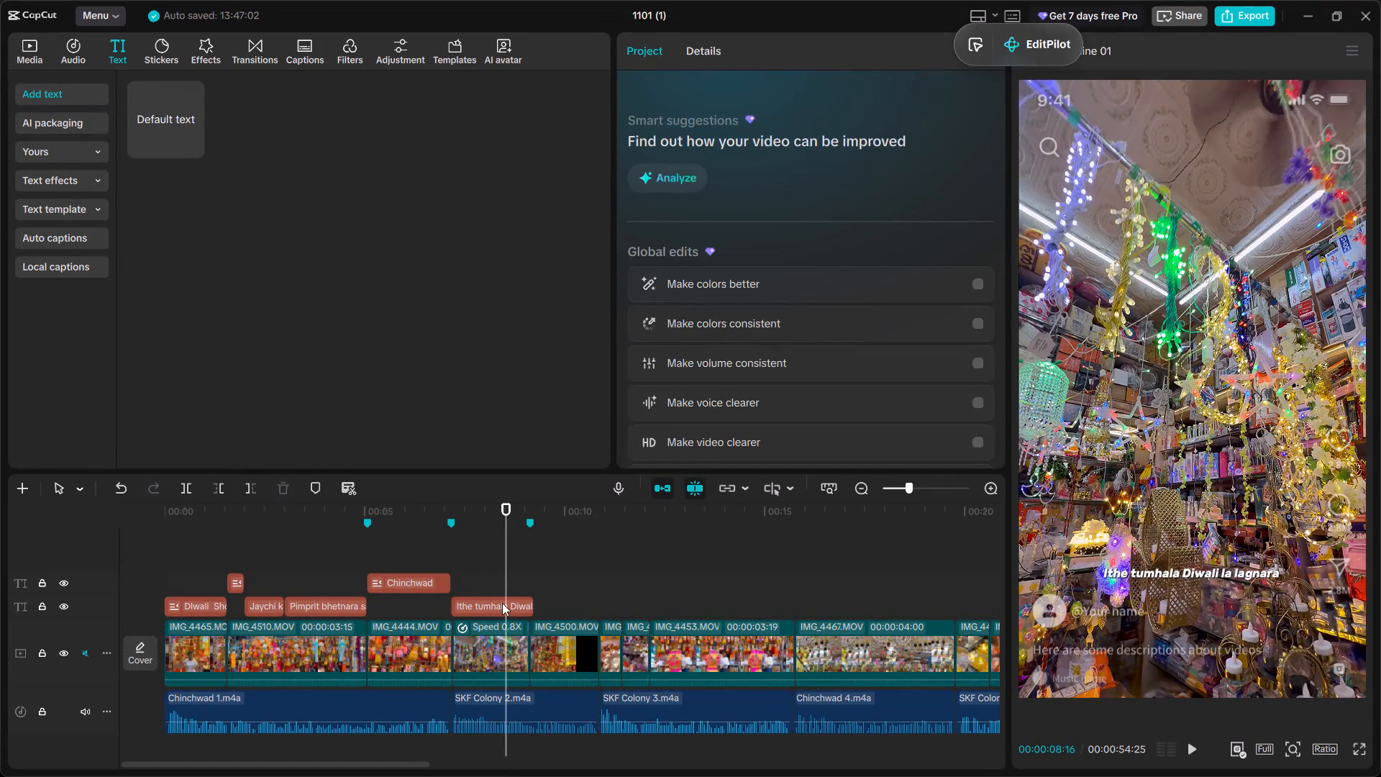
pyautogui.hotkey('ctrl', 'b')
# Listen to the voiceover across the split caption and the IMG_4500 clip to check the wording and timing.
pyautogui.press('space')
pyautogui.press('space')
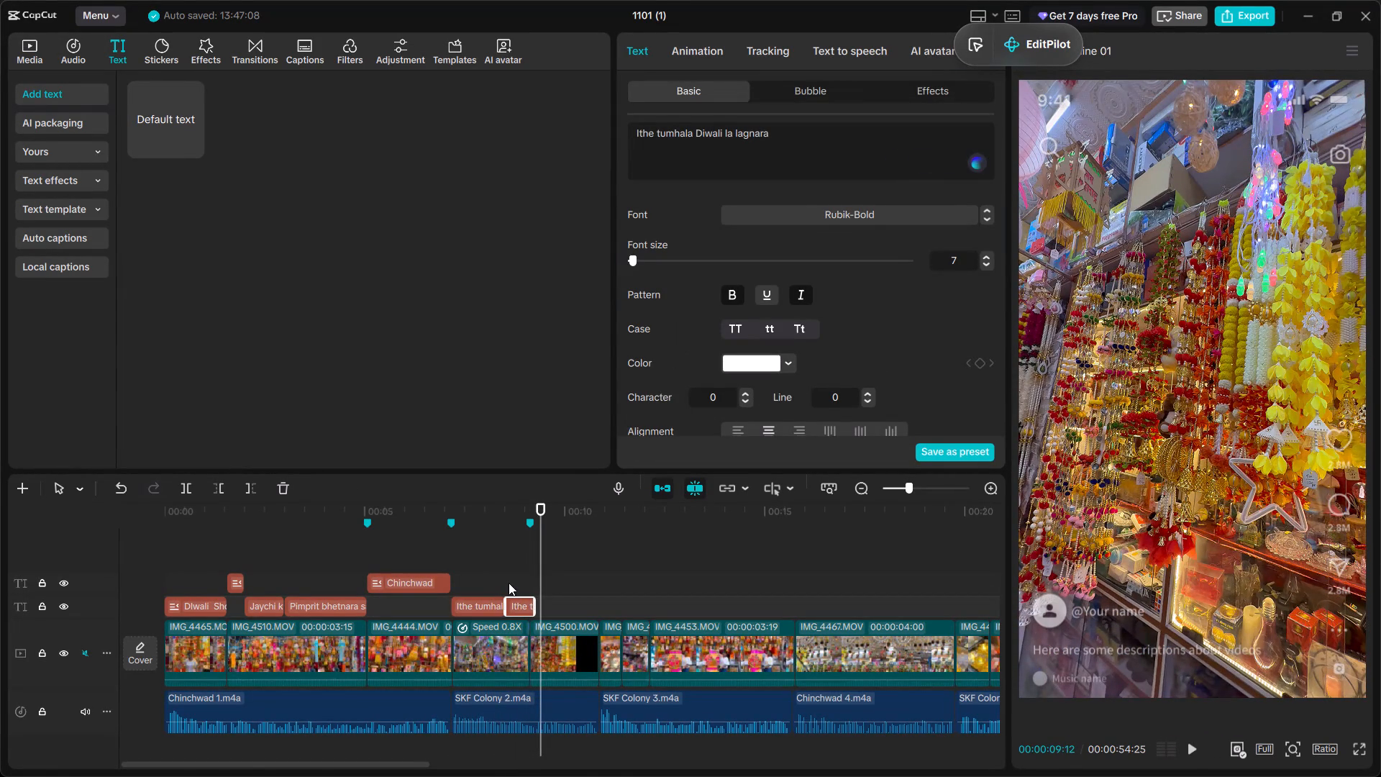
pyautogui.press('space')
pyautogui.press('space')
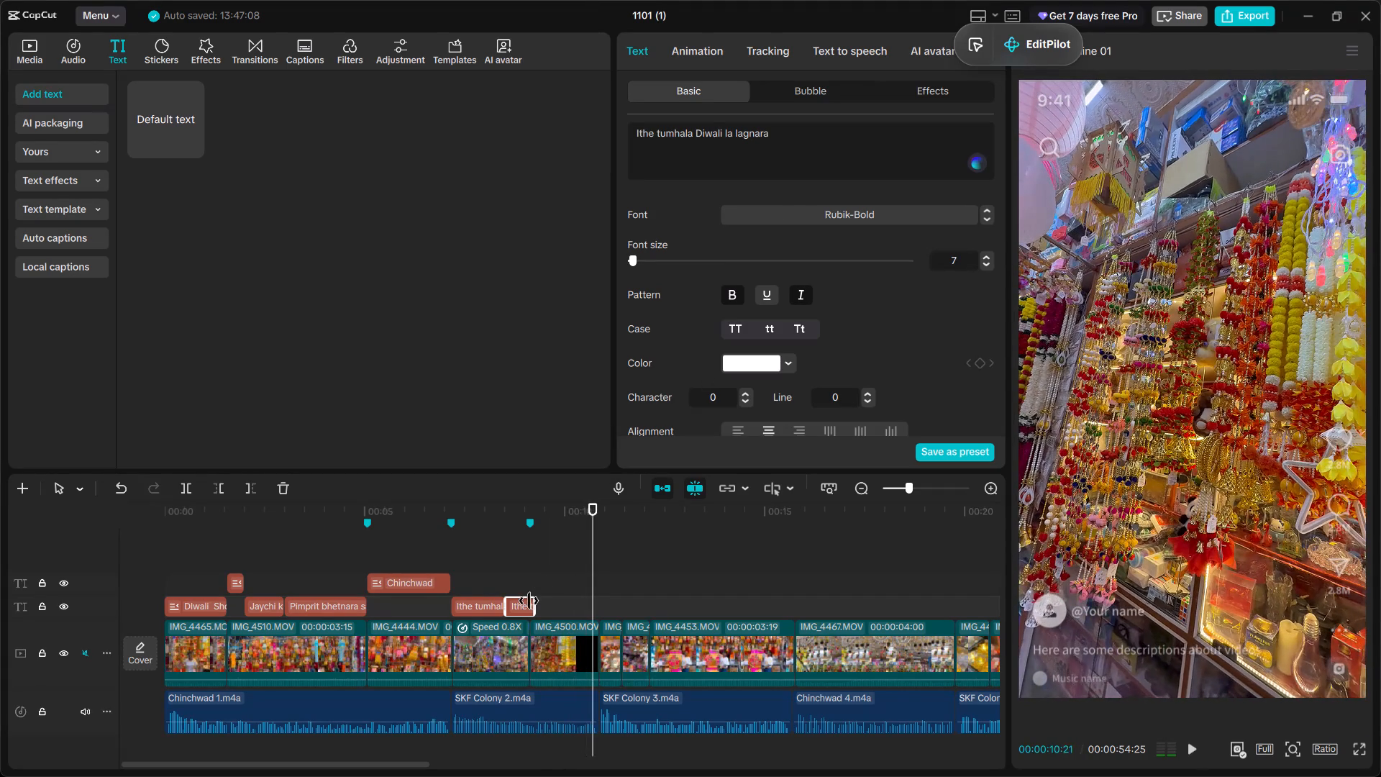
pyautogui.click(447, 555)
pyautogui.press('space')
pyautogui.press('space')
pyautogui.press('space')
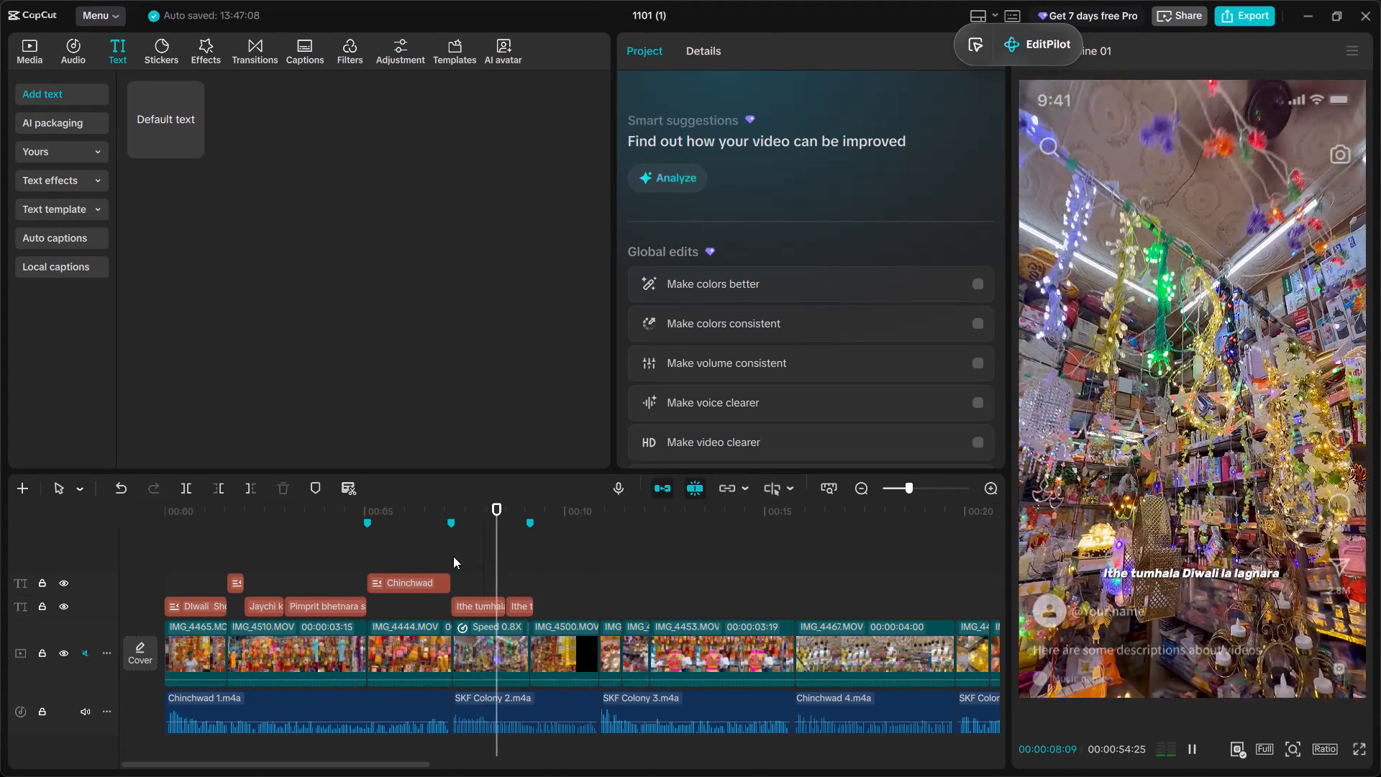
pyautogui.press('space')
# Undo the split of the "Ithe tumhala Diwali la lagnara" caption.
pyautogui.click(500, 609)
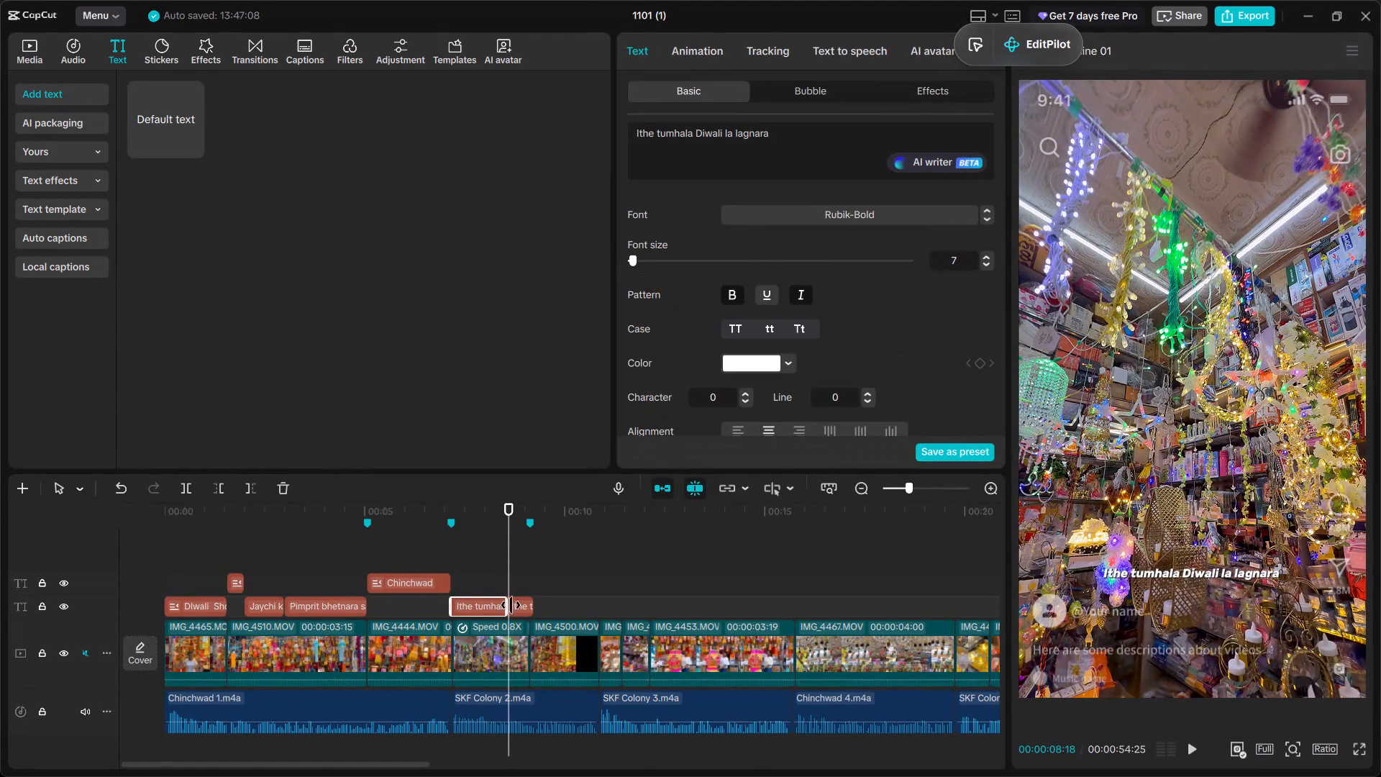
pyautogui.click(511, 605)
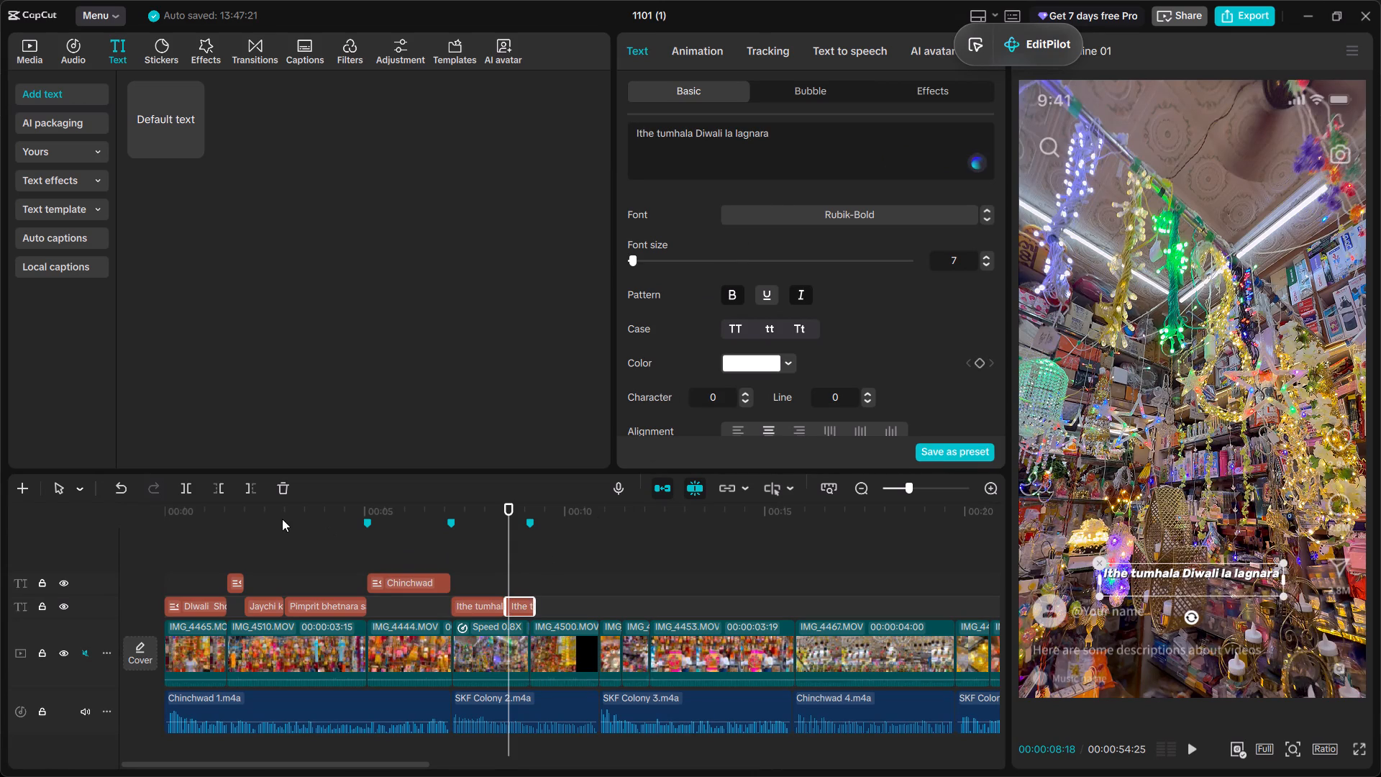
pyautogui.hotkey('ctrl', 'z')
# Add a second line "sagla saman" to the "Ithe tumhala Diwali la lagnara" caption and play it against the voiceover.
pyautogui.click(844, 145)
pyautogui.write('sagla saman')
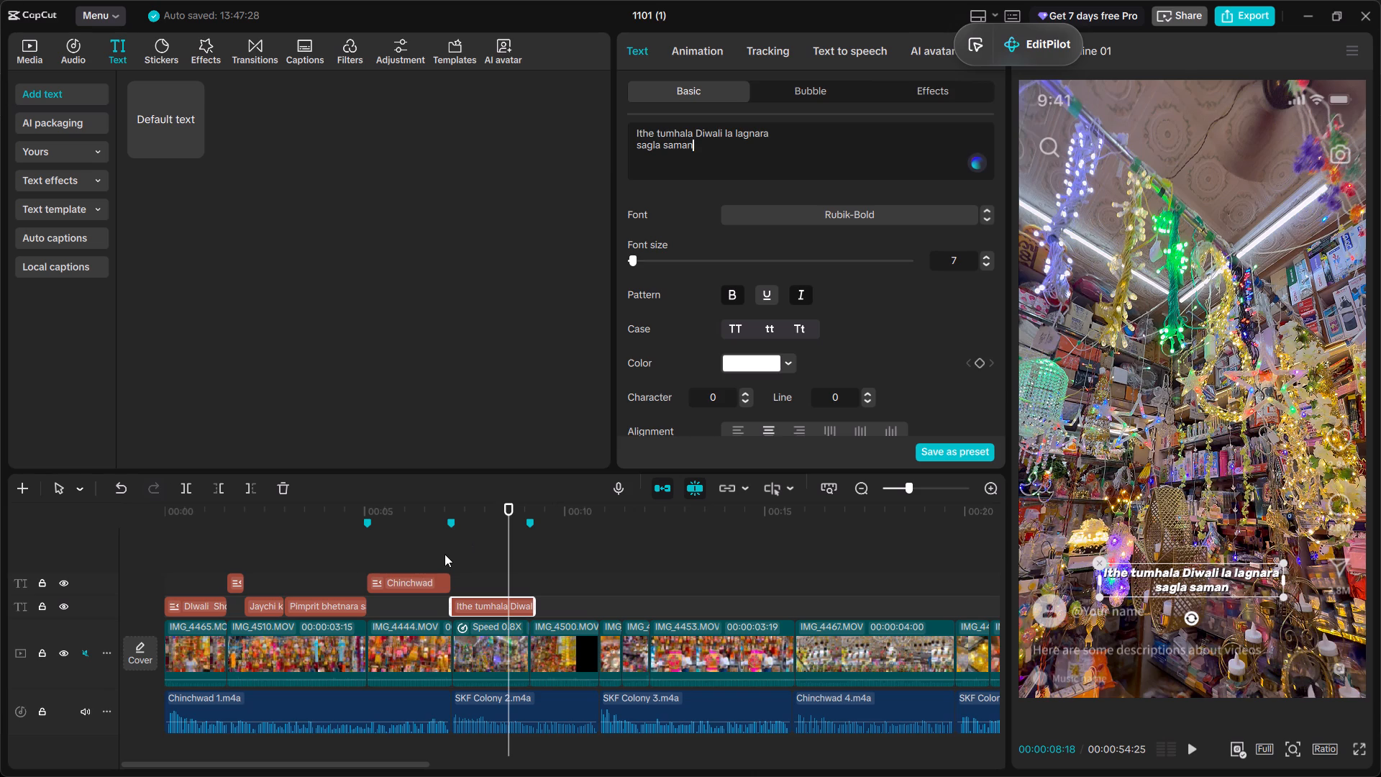
pyautogui.click(447, 554)
pyautogui.press('space')
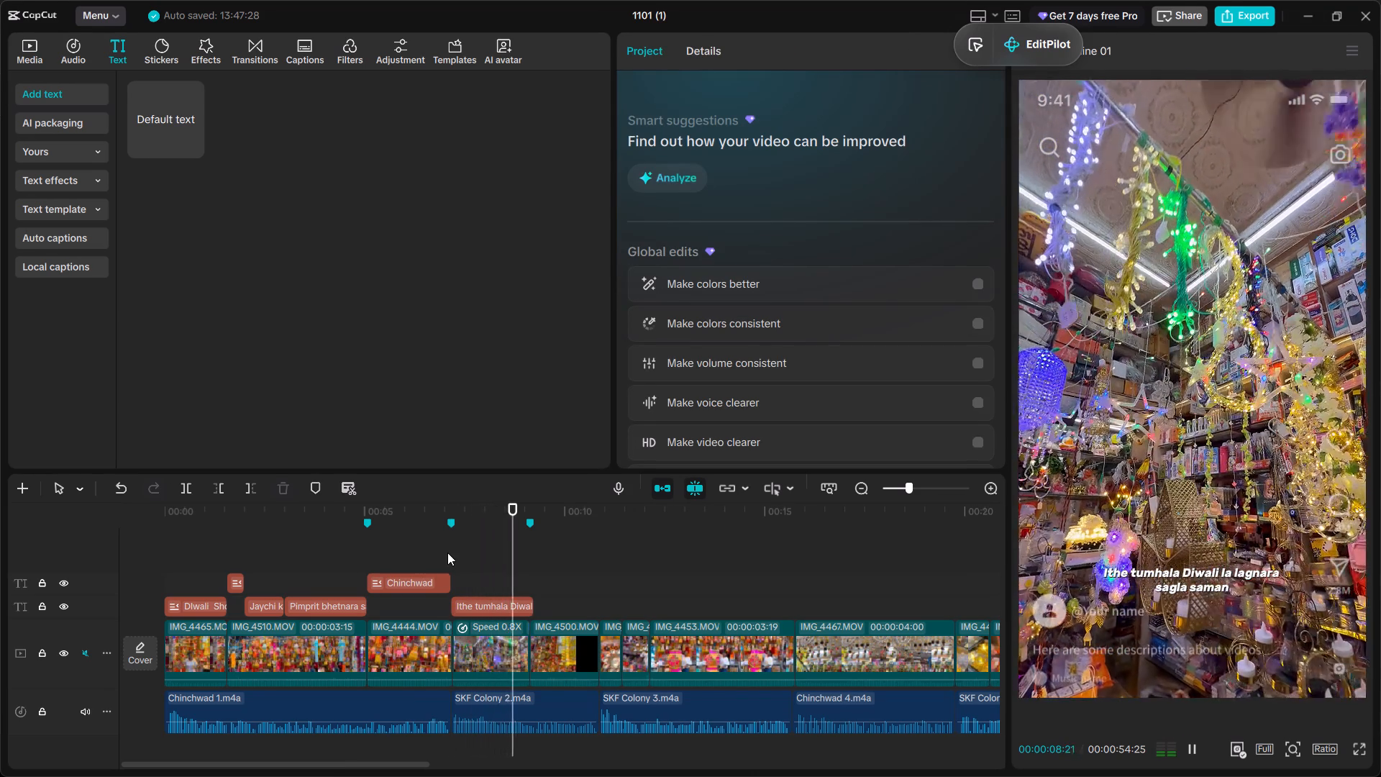
pyautogui.press('space')
# Rebreak the caption so its first line is "Ithe tumhala Diwali la" and its second line is "lagnara sagla saman".
pyautogui.click(497, 606)
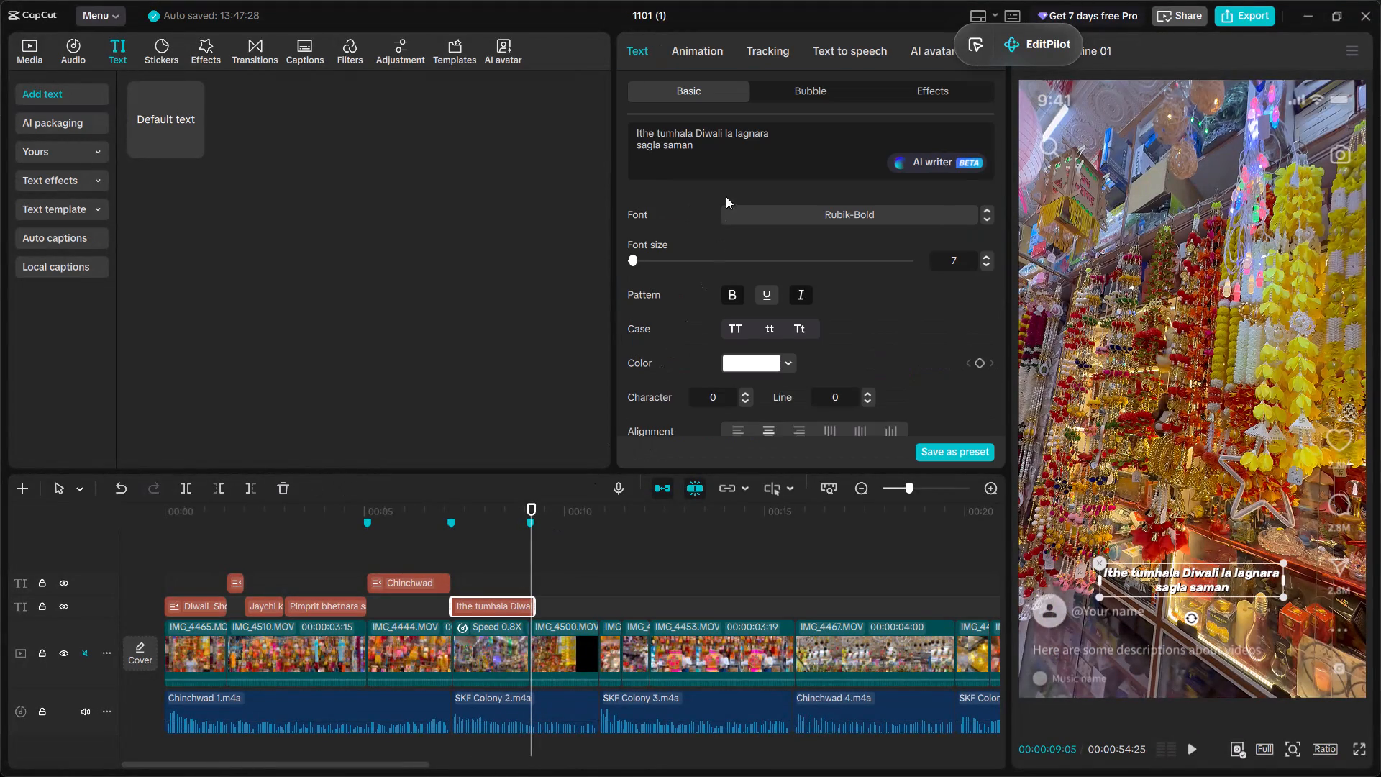
pyautogui.click(735, 129)
pyautogui.press('Return')
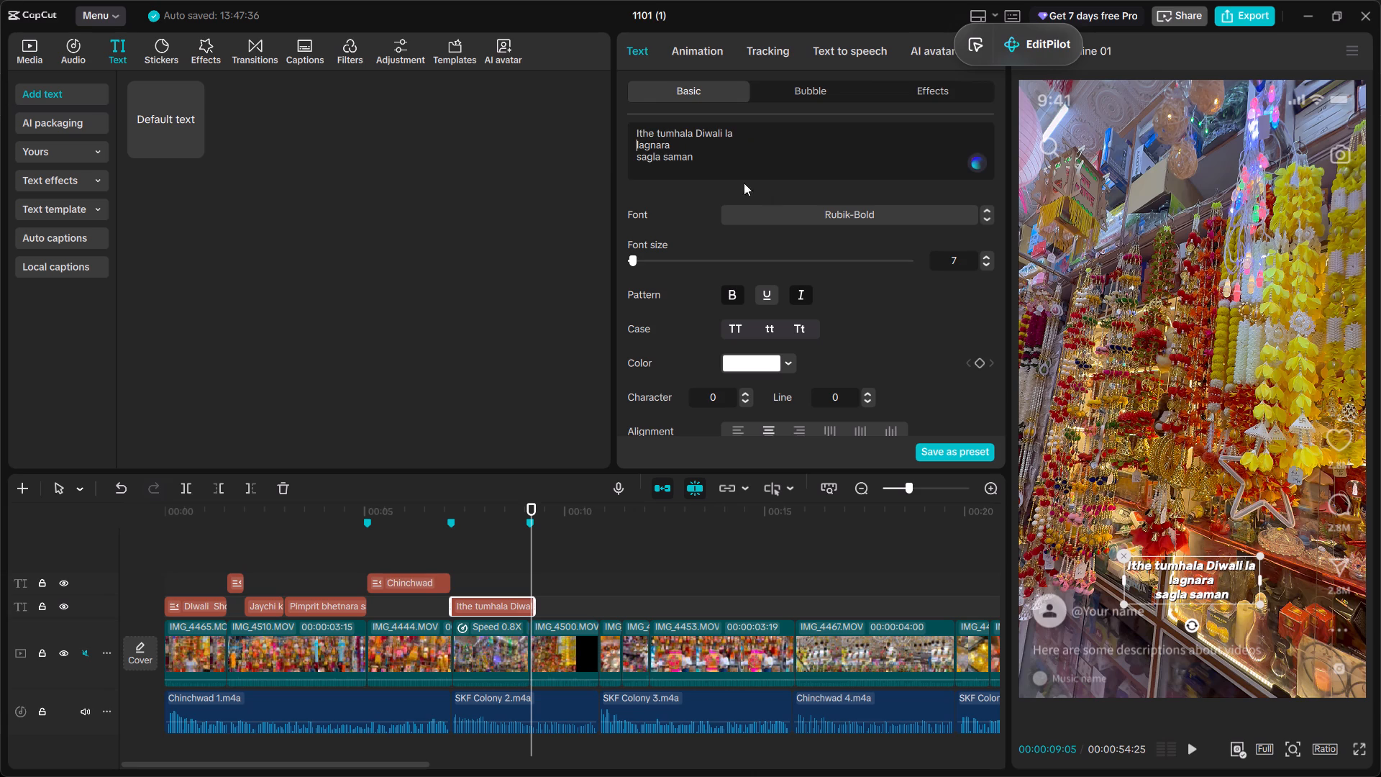
pyautogui.click(633, 163)
pyautogui.press('pageup')
pyautogui.press('Left')
pyautogui.press('Left')
pyautogui.press('Left')
pyautogui.press('Left')
pyautogui.press('Left')
pyautogui.press('Left')
pyautogui.press('Left')
pyautogui.press('Left')
pyautogui.press('Left')
pyautogui.press('Left')
pyautogui.press('Left')
pyautogui.press('Left')
pyautogui.press('Left')
pyautogui.press('Left')
pyautogui.press('Left')
pyautogui.press('Left')
pyautogui.press('Right')
pyautogui.press('Right')
pyautogui.press('Right')
pyautogui.press('Right')
pyautogui.press('Down')
pyautogui.press('Left')
pyautogui.press('Left')
pyautogui.press('Left')
pyautogui.press('Left')
pyautogui.press('Left')
pyautogui.press('Left')
pyautogui.press('Left')
pyautogui.press('Left')
pyautogui.press('=')
pyautogui.press('BackSpace')
pyautogui.press('BackSpace')
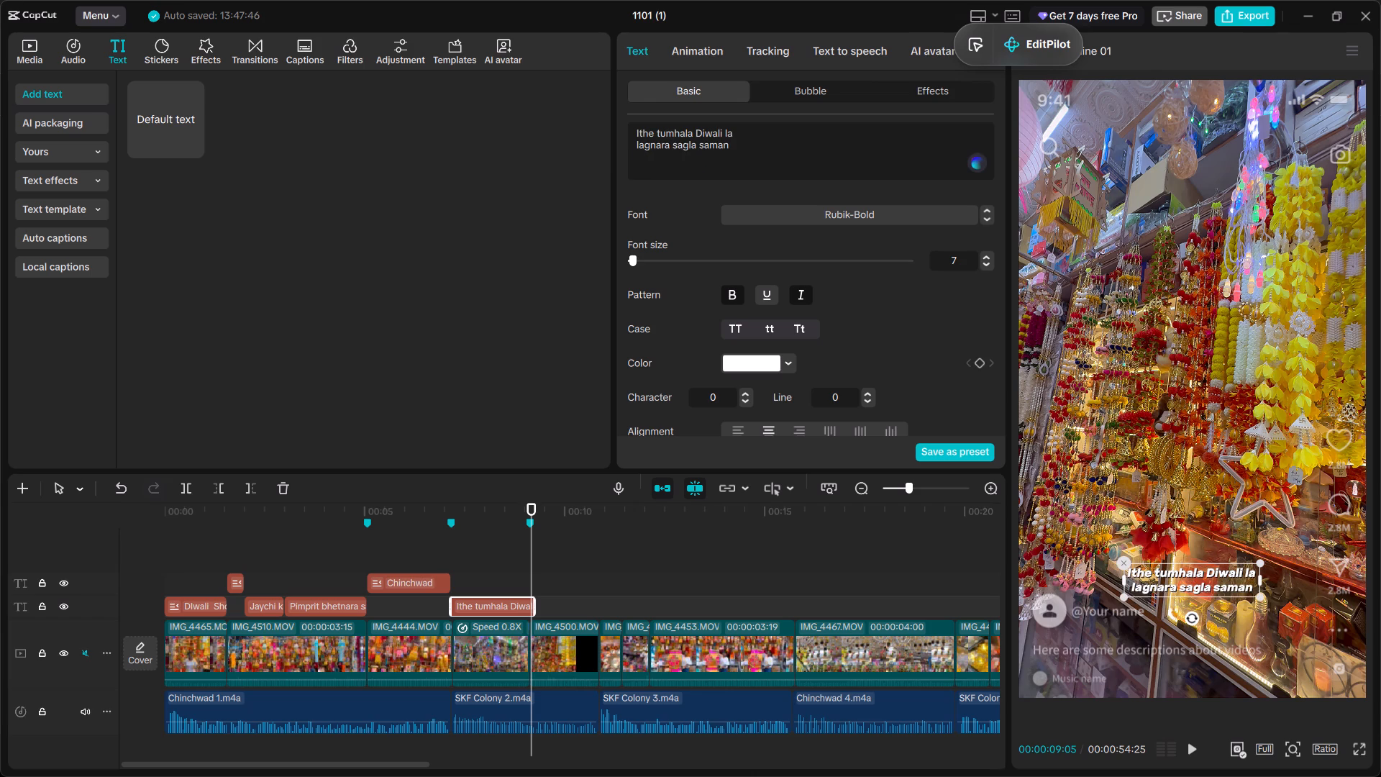
# Listen to the following phrase and trim the "Ithe tumhala" caption's end to the start of the IMG_4500 clip.
pyautogui.click(457, 549)
pyautogui.press('space')
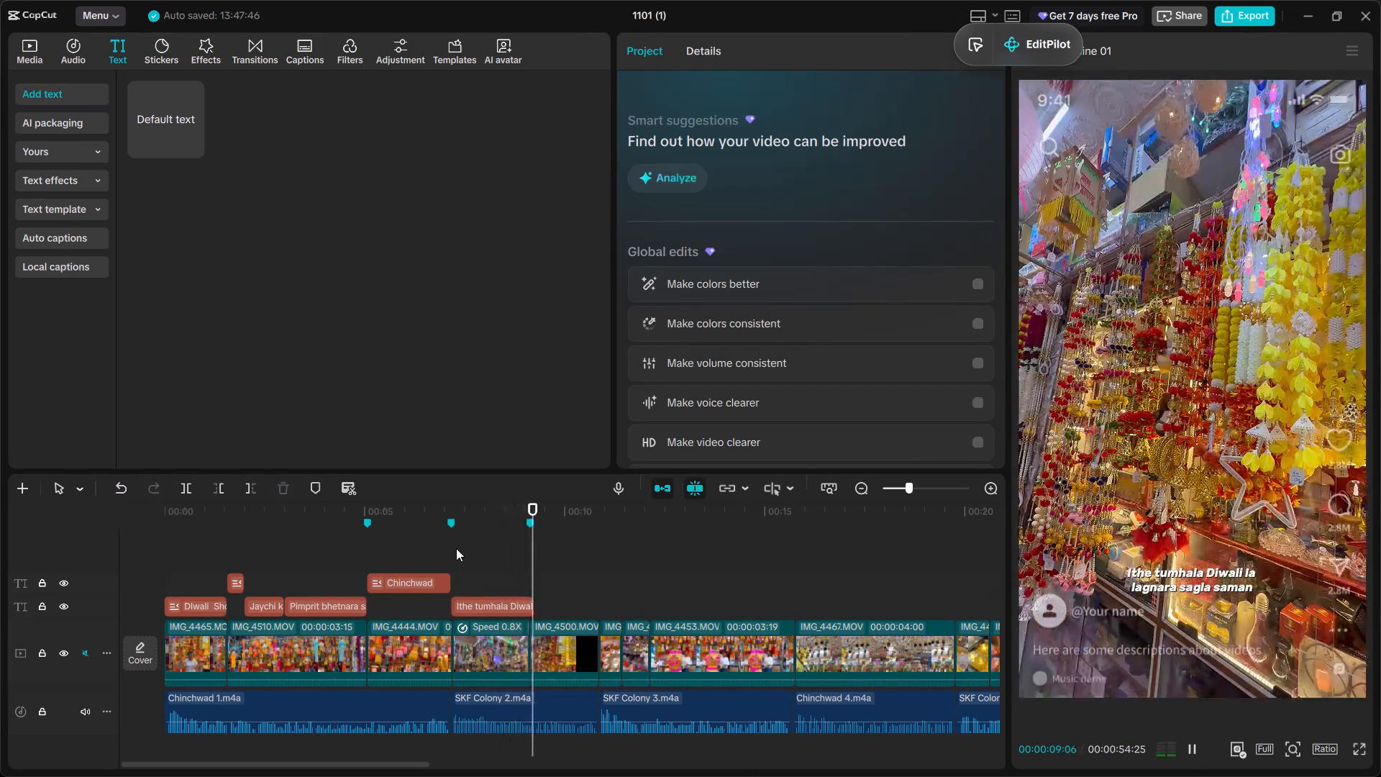
pyautogui.press('space')
pyautogui.click(519, 599)
pyautogui.click(531, 601)
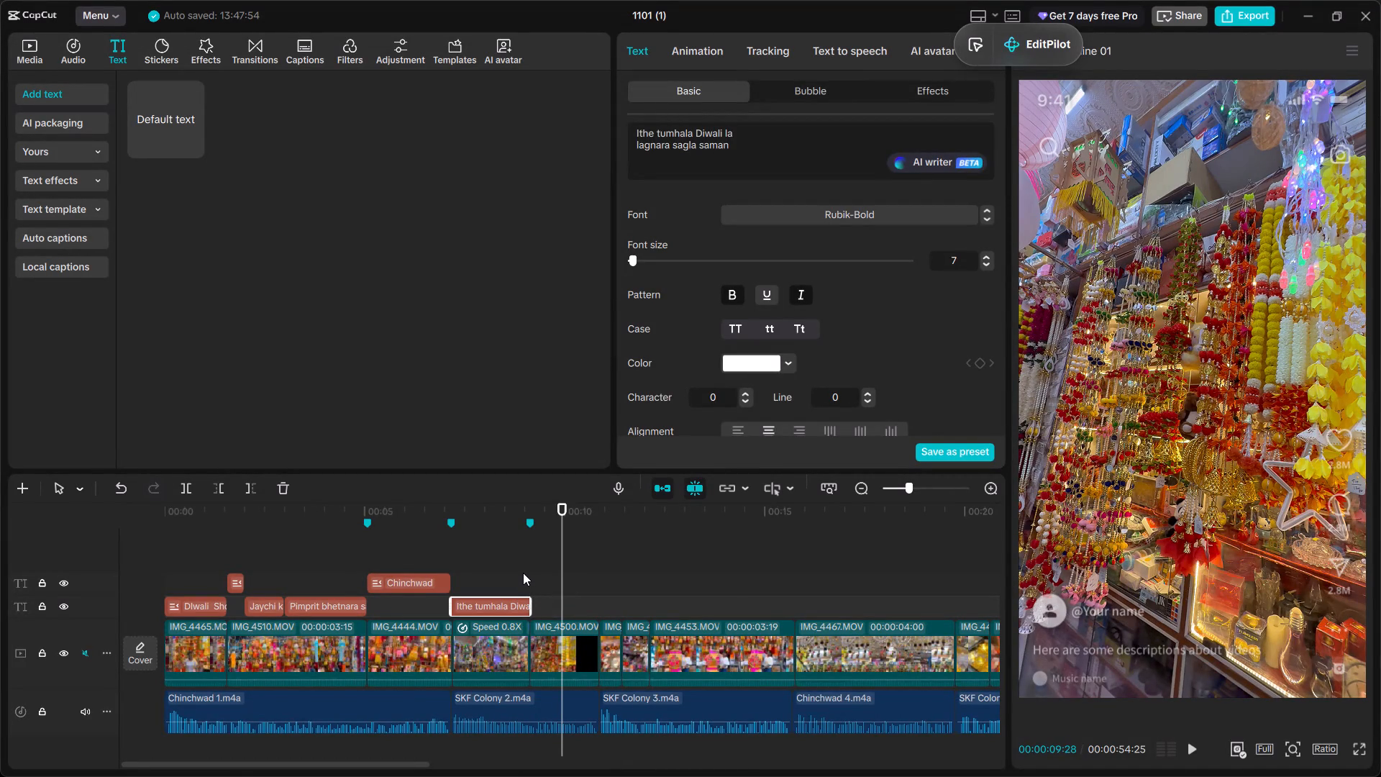
# Paste a caption copy directly after the "Ithe tumhala" caption and replace its text with "Ekcah Dukana madhe bhetun jail".
pyautogui.hotkey('ctrl', 'v')
pyautogui.moveTo(577, 599); pyautogui.dragTo(548, 601)
pyautogui.click(510, 580)
pyautogui.press('space')
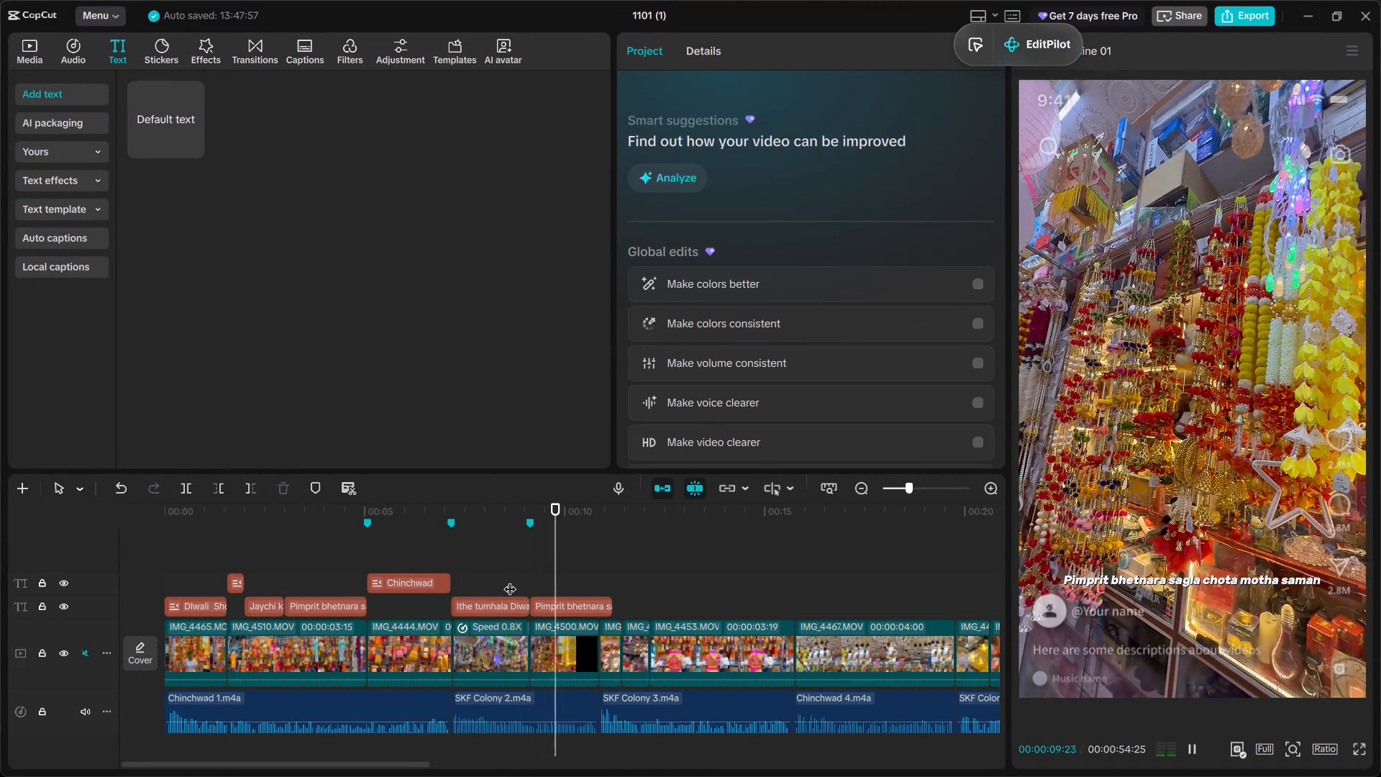
pyautogui.press('space')
pyautogui.click(543, 606)
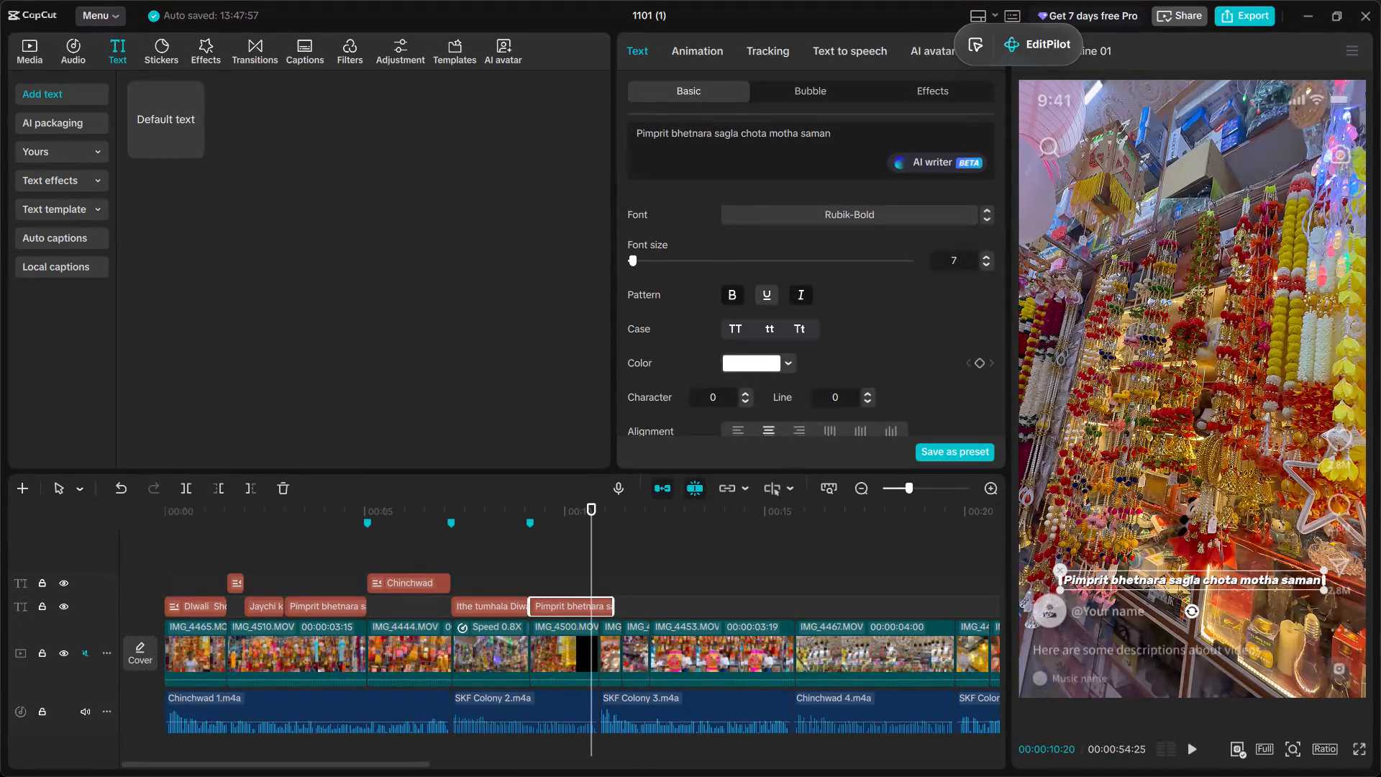
pyautogui.moveTo(851, 133); pyautogui.dragTo(609, 135)
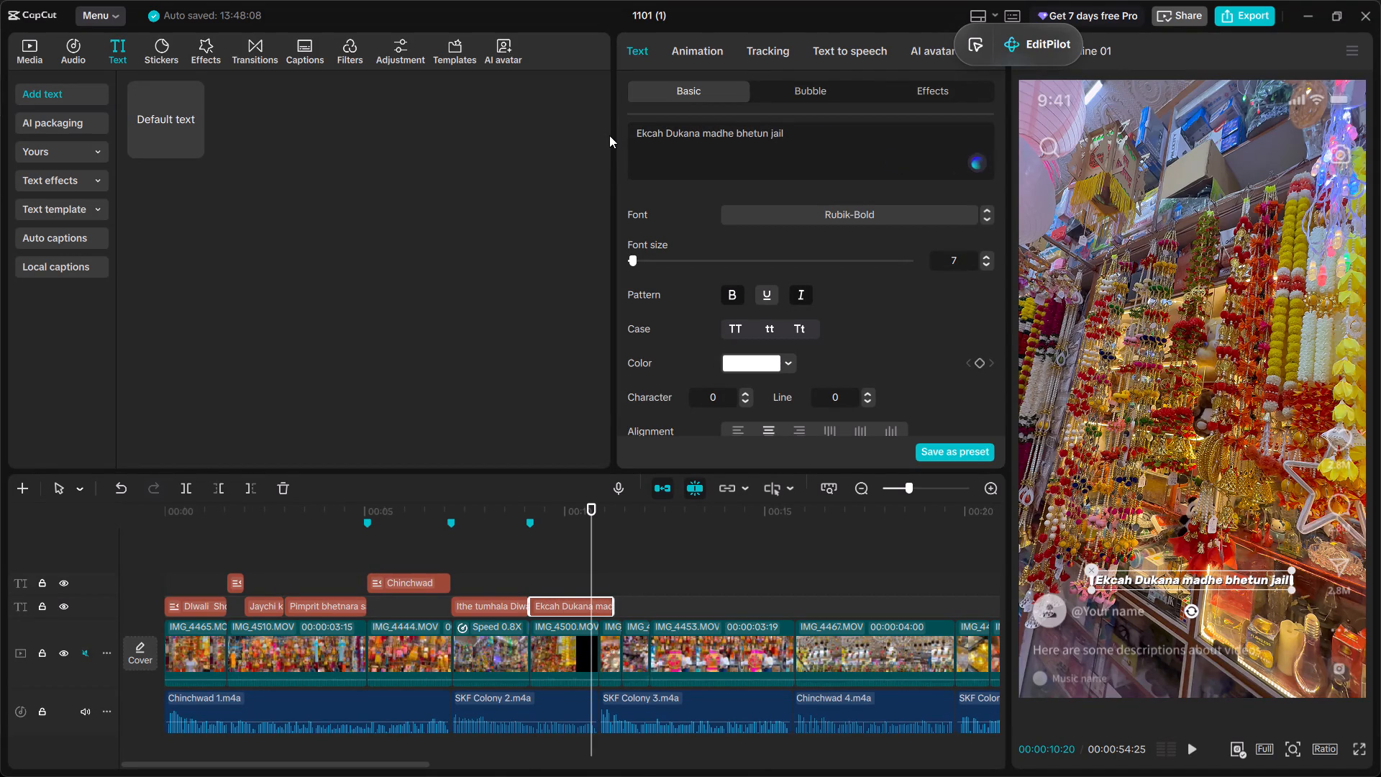
# Play the new caption against the voiceover and correct its first word to "Ekach".
pyautogui.click(529, 556)
pyautogui.press('space')
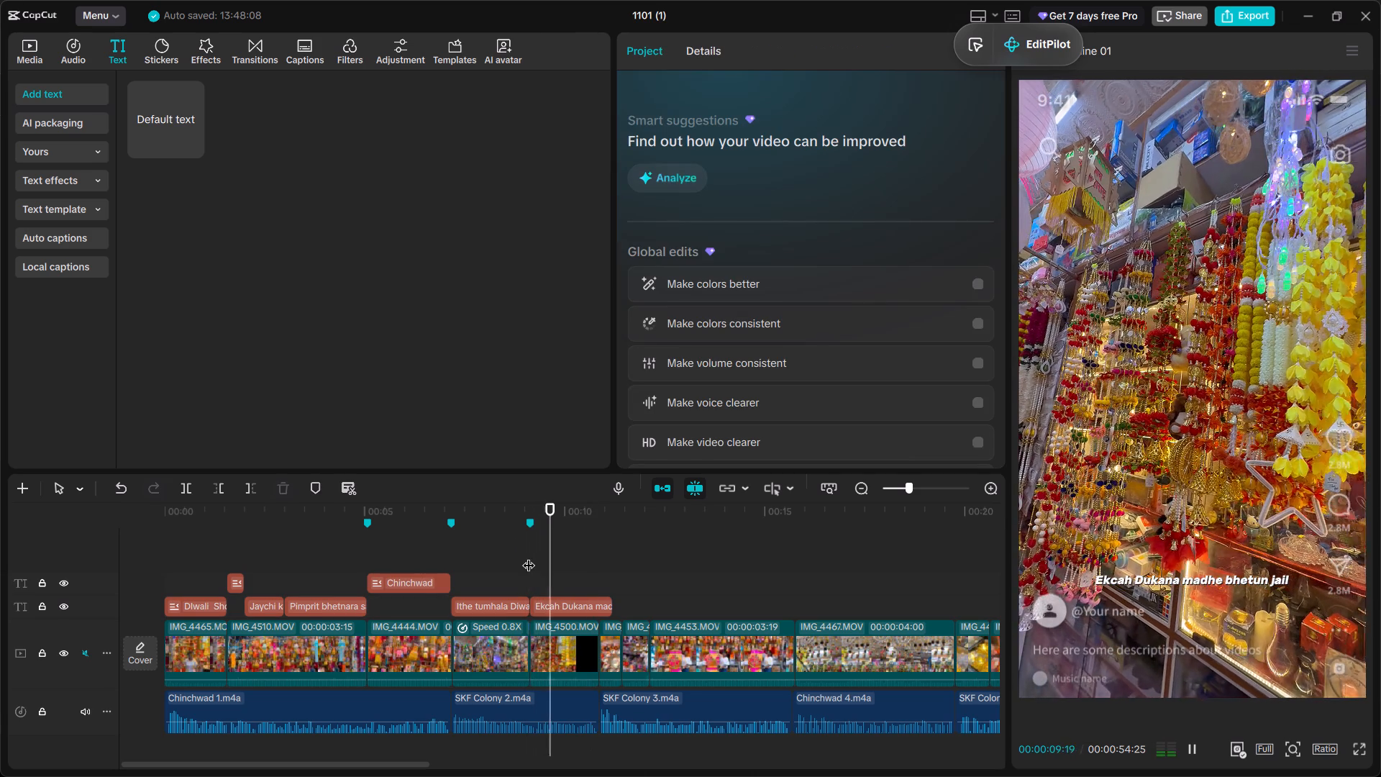
pyautogui.press('space')
pyautogui.click(544, 608)
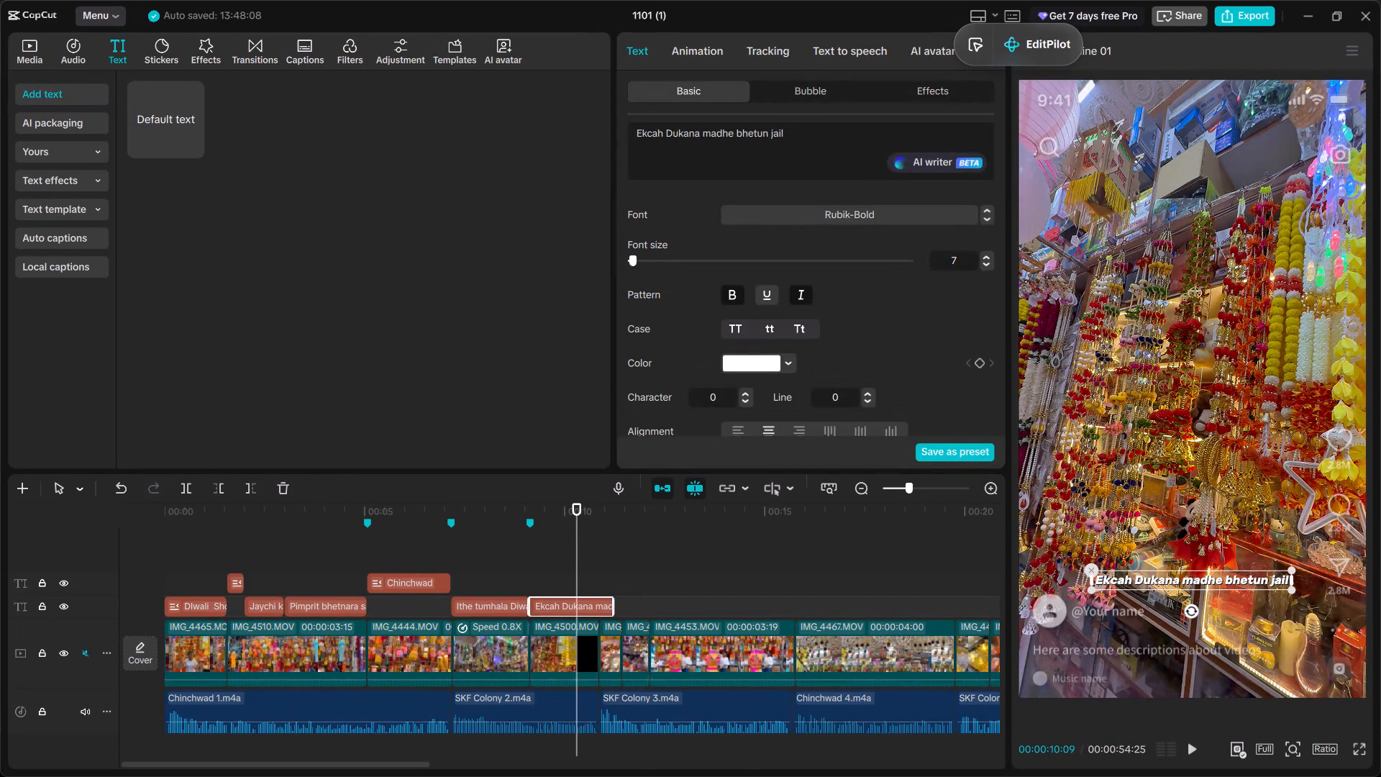
pyautogui.click(656, 141)
pyautogui.click(657, 130)
pyautogui.press('BackSpace')
pyautogui.press('BackSpace')
pyautogui.write('ac')
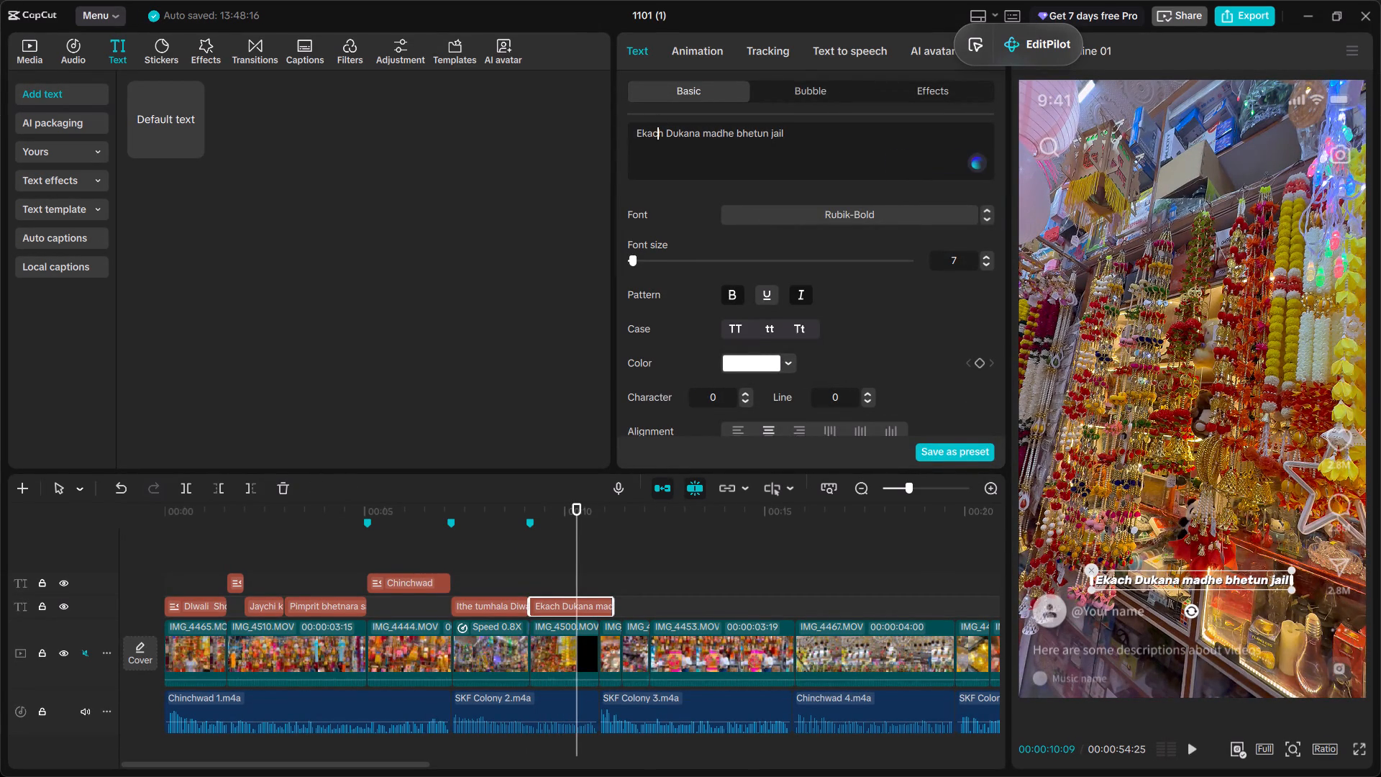
# Play to the phrase's end and shorten the "Ekach Dukana madhe bhetun jail" caption to end with the IMG_4500 clip.
pyautogui.click(538, 557)
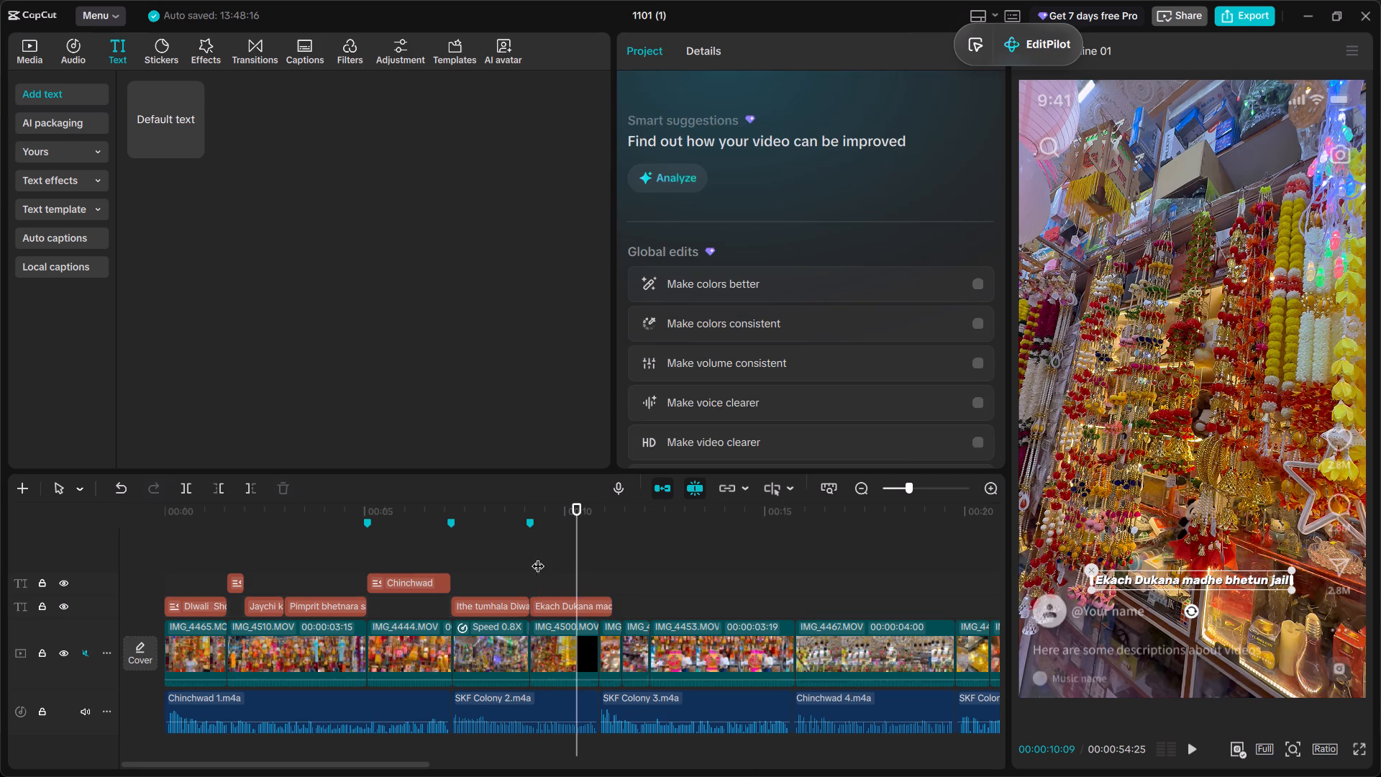
pyautogui.press('space')
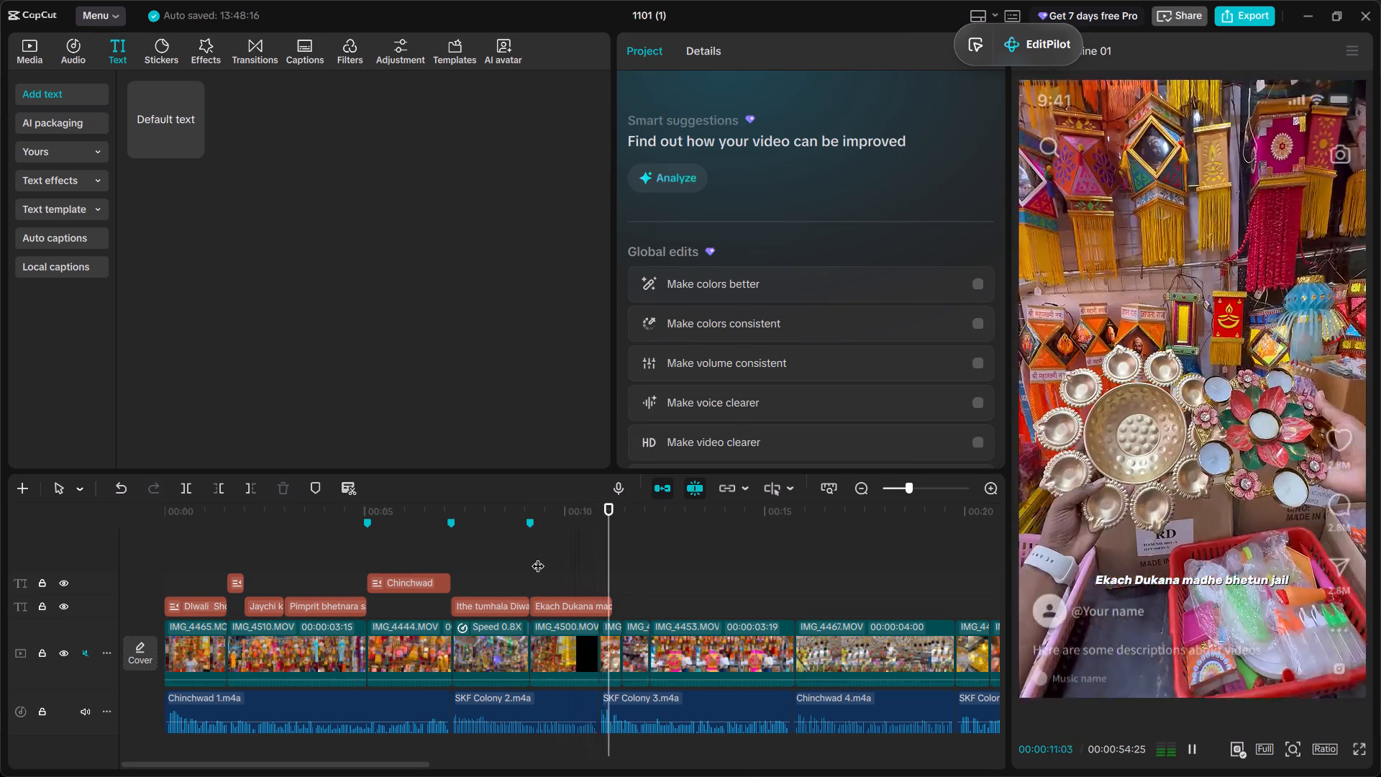
pyautogui.press('space')
pyautogui.click(588, 603)
pyautogui.moveTo(617, 606); pyautogui.dragTo(598, 606)
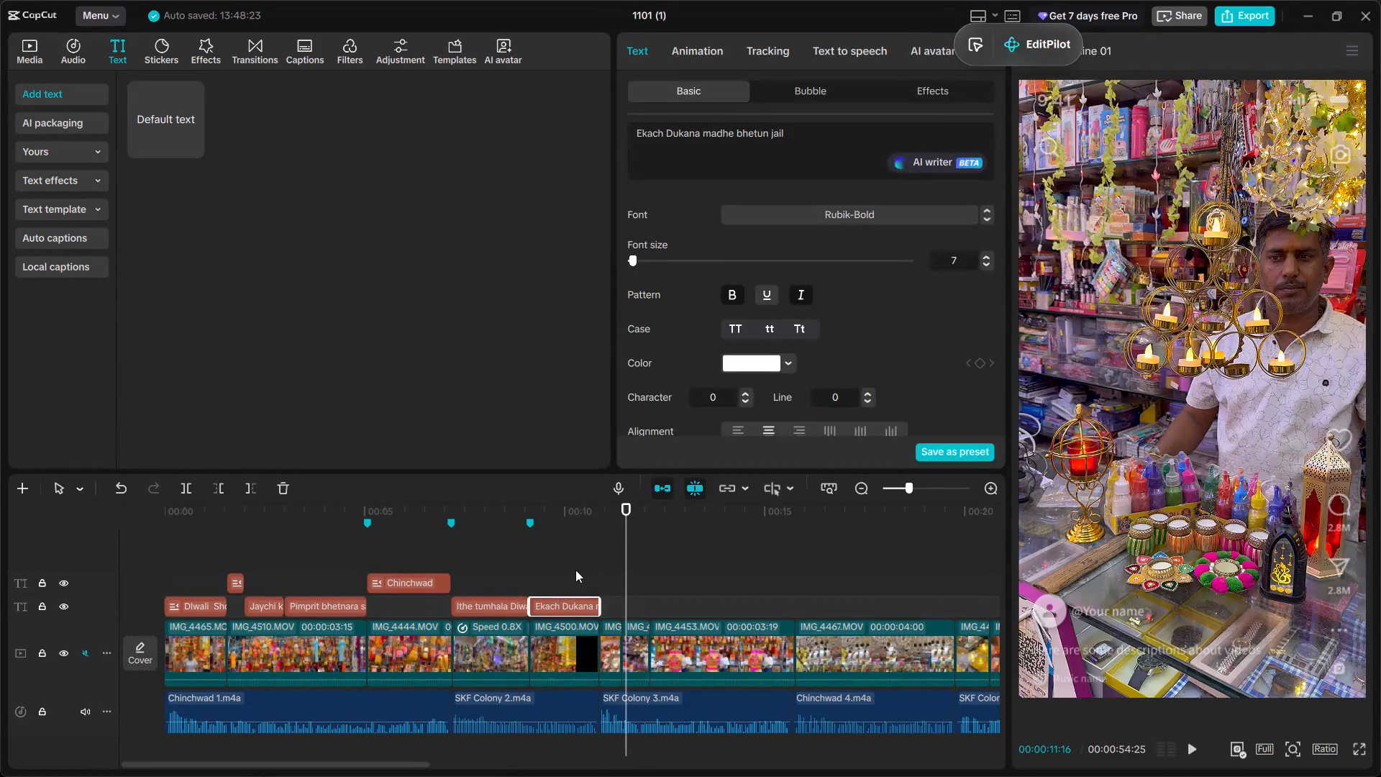
# Listen to the next phrase, paste a caption copy at 00:00:10:26 and replace its text with "Ekdum chotya chotya vastu".
pyautogui.click(575, 570)
pyautogui.press('space')
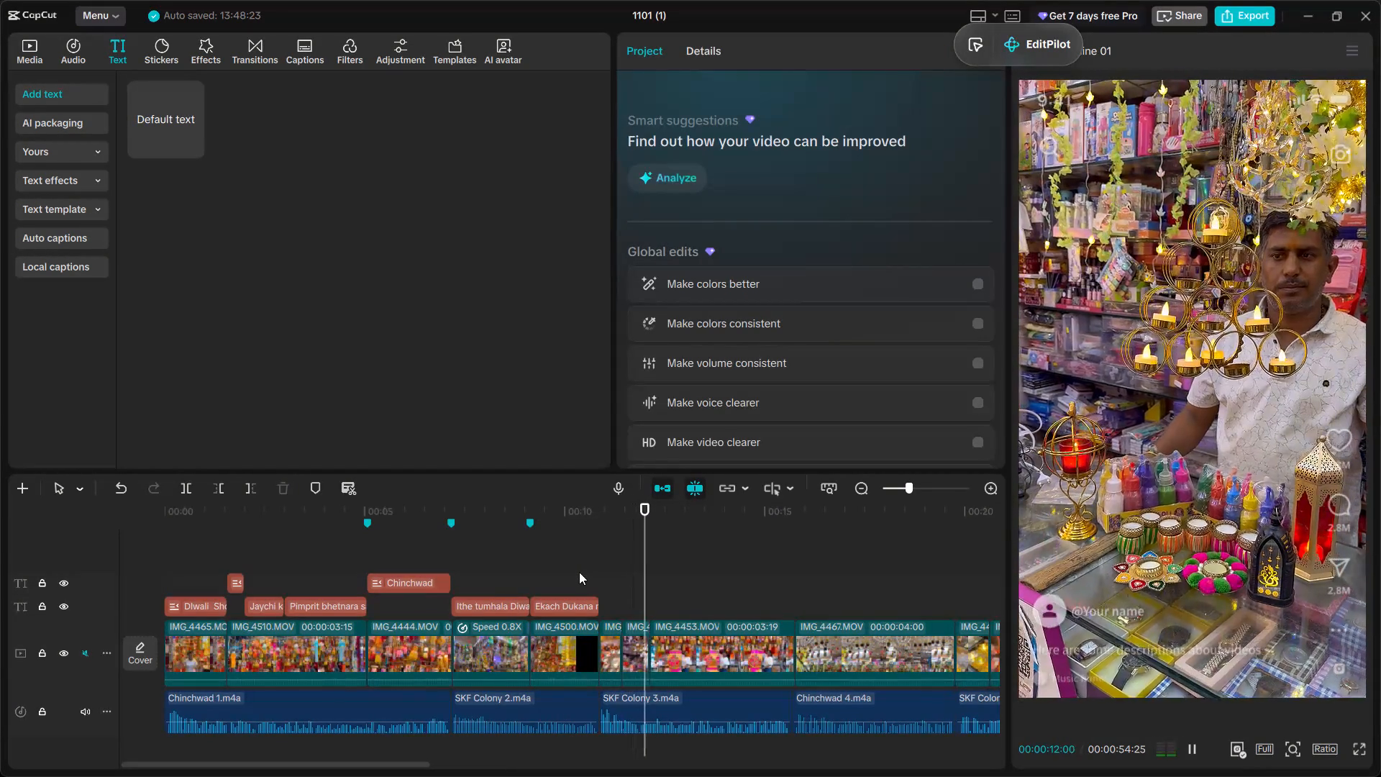
pyautogui.press('space')
pyautogui.press('space')
pyautogui.press('space')
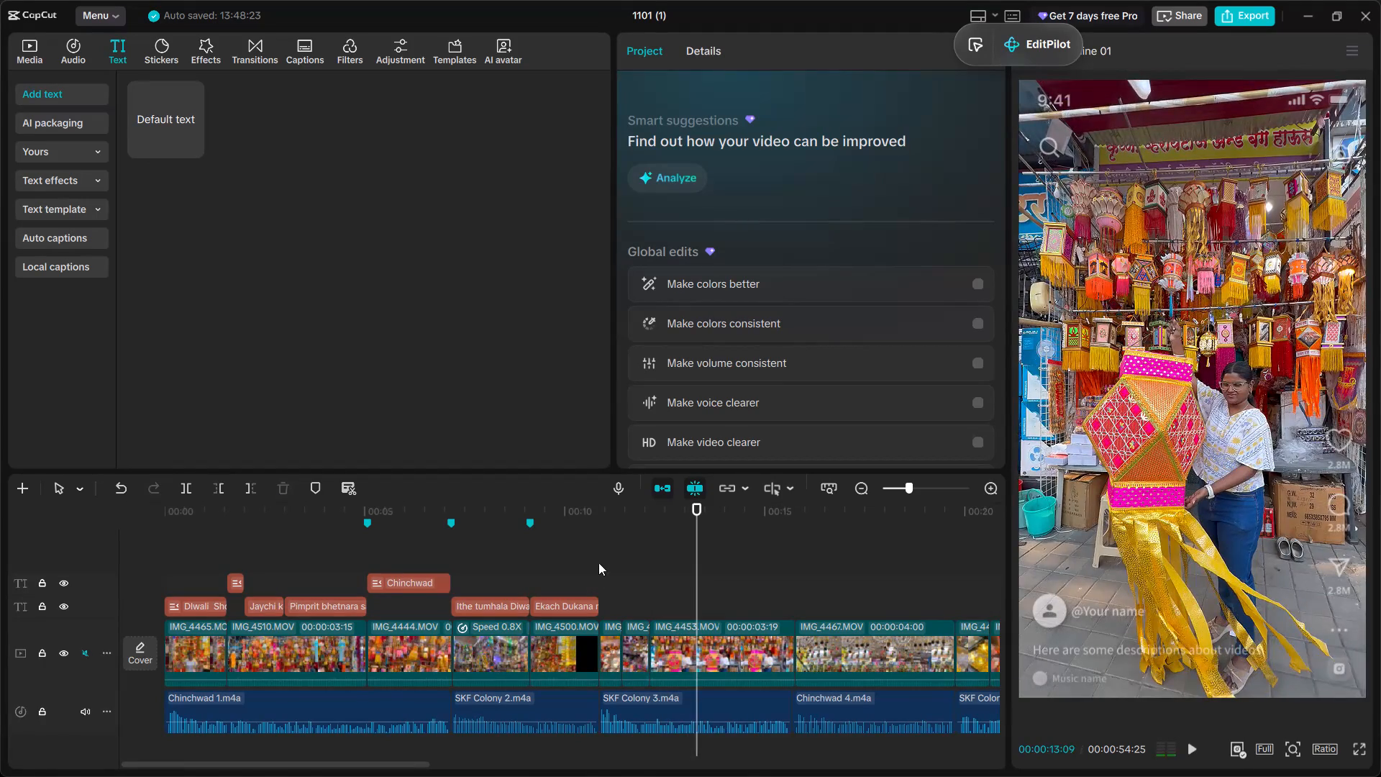
pyautogui.click(598, 563)
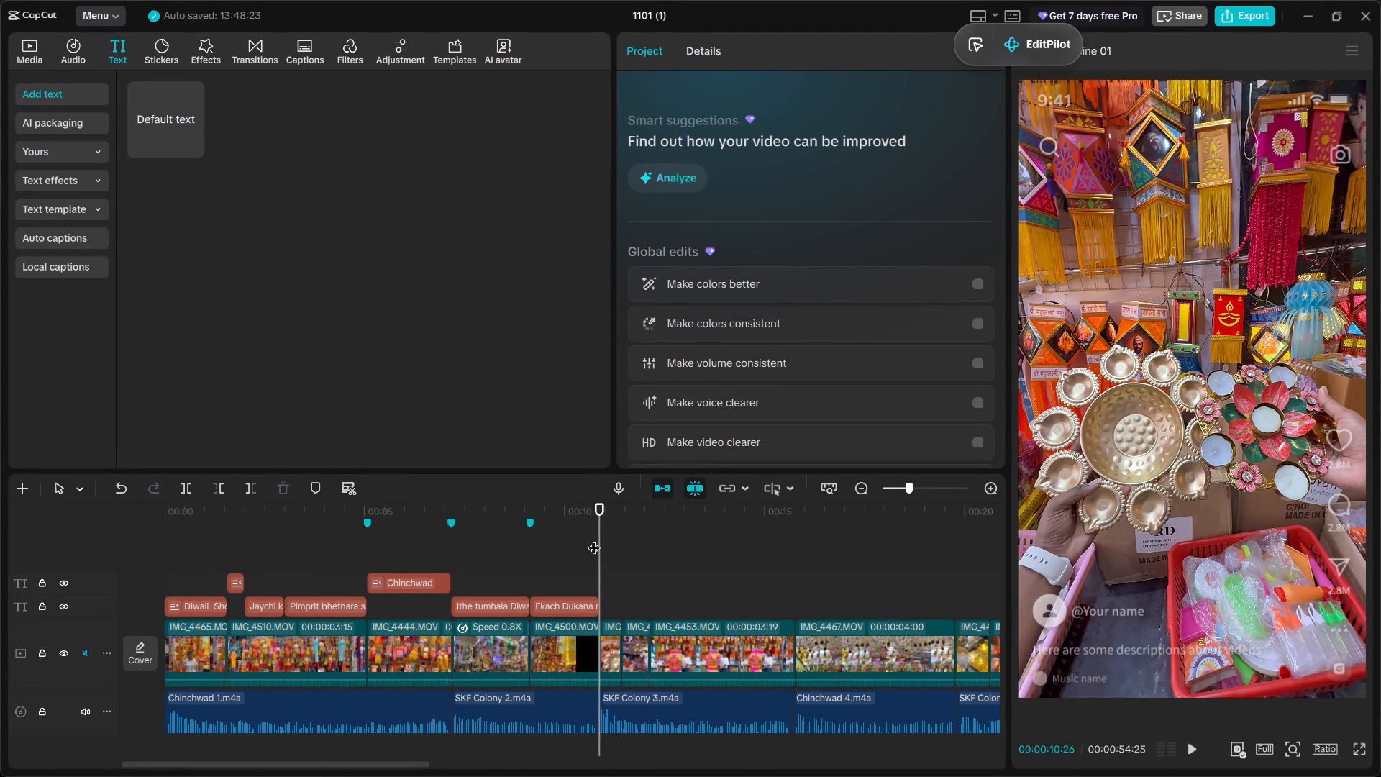
pyautogui.hotkey('ctrl', 'v')
pyautogui.click(551, 574)
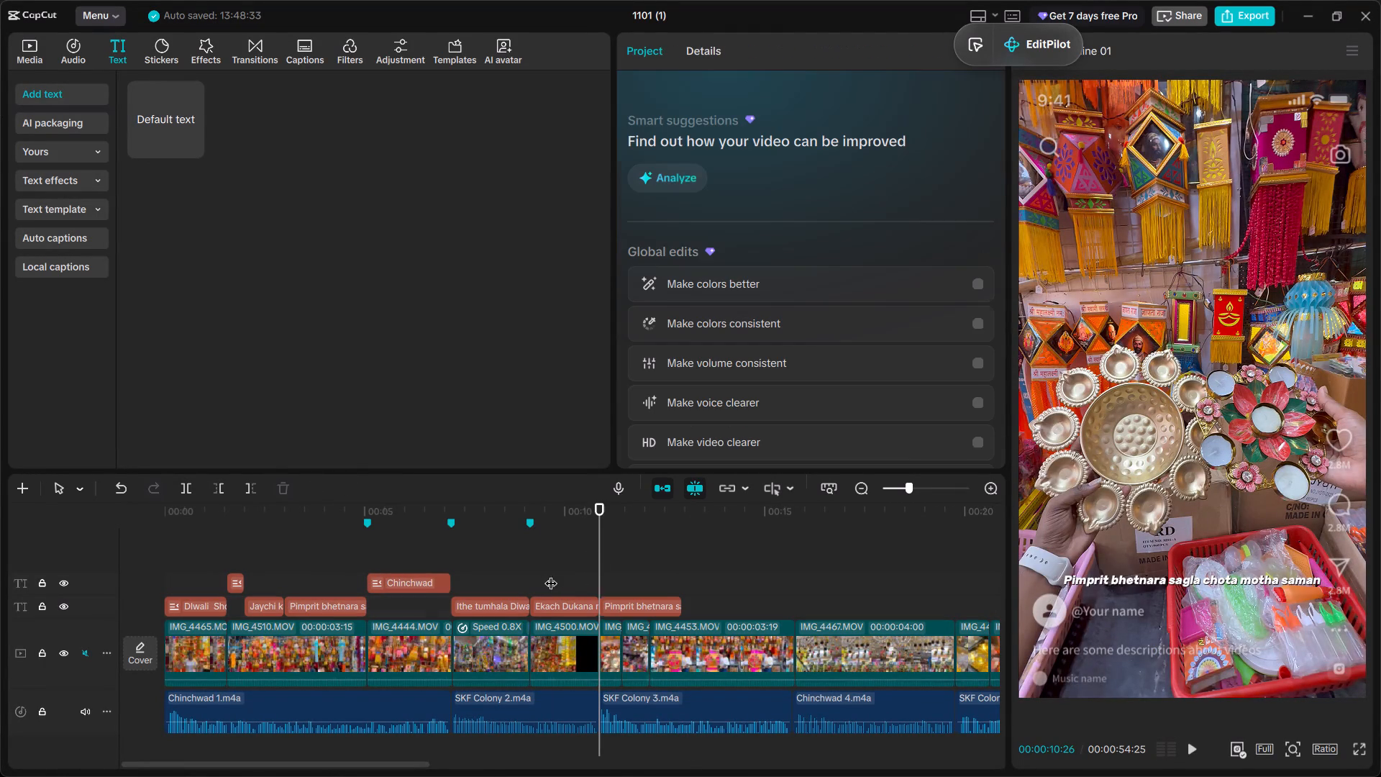
pyautogui.press('space')
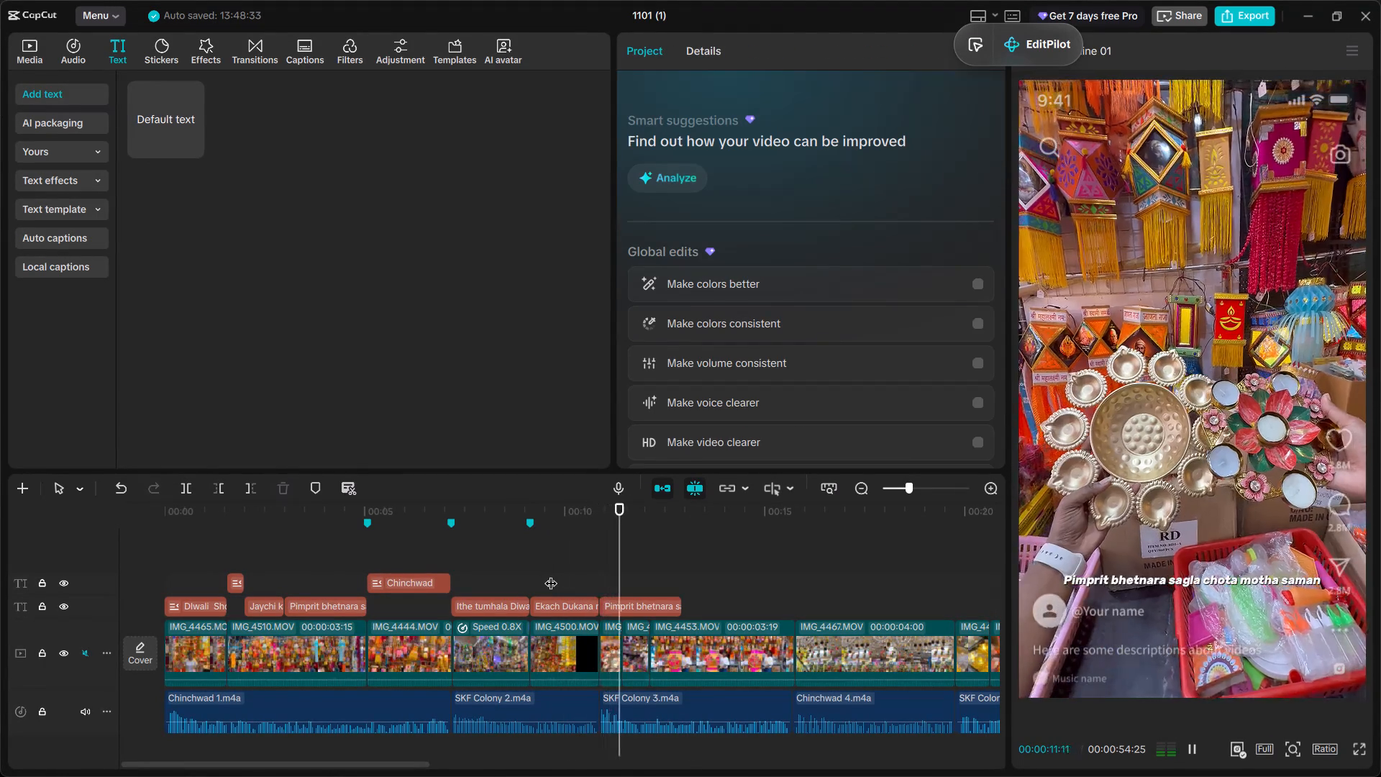
pyautogui.press('space')
pyautogui.click(610, 602)
pyautogui.moveTo(844, 140); pyautogui.dragTo(767, 136)
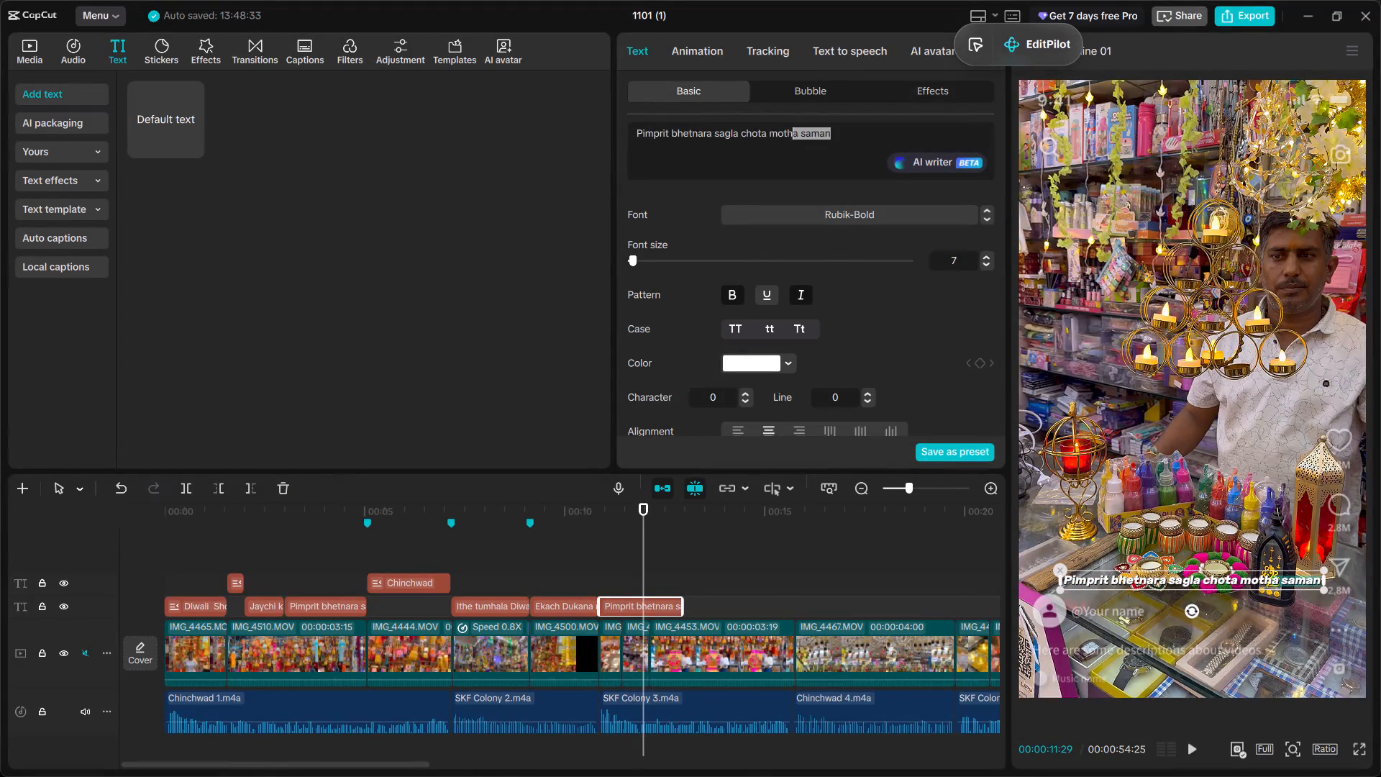
pyautogui.moveTo(767, 136); pyautogui.dragTo(587, 126)
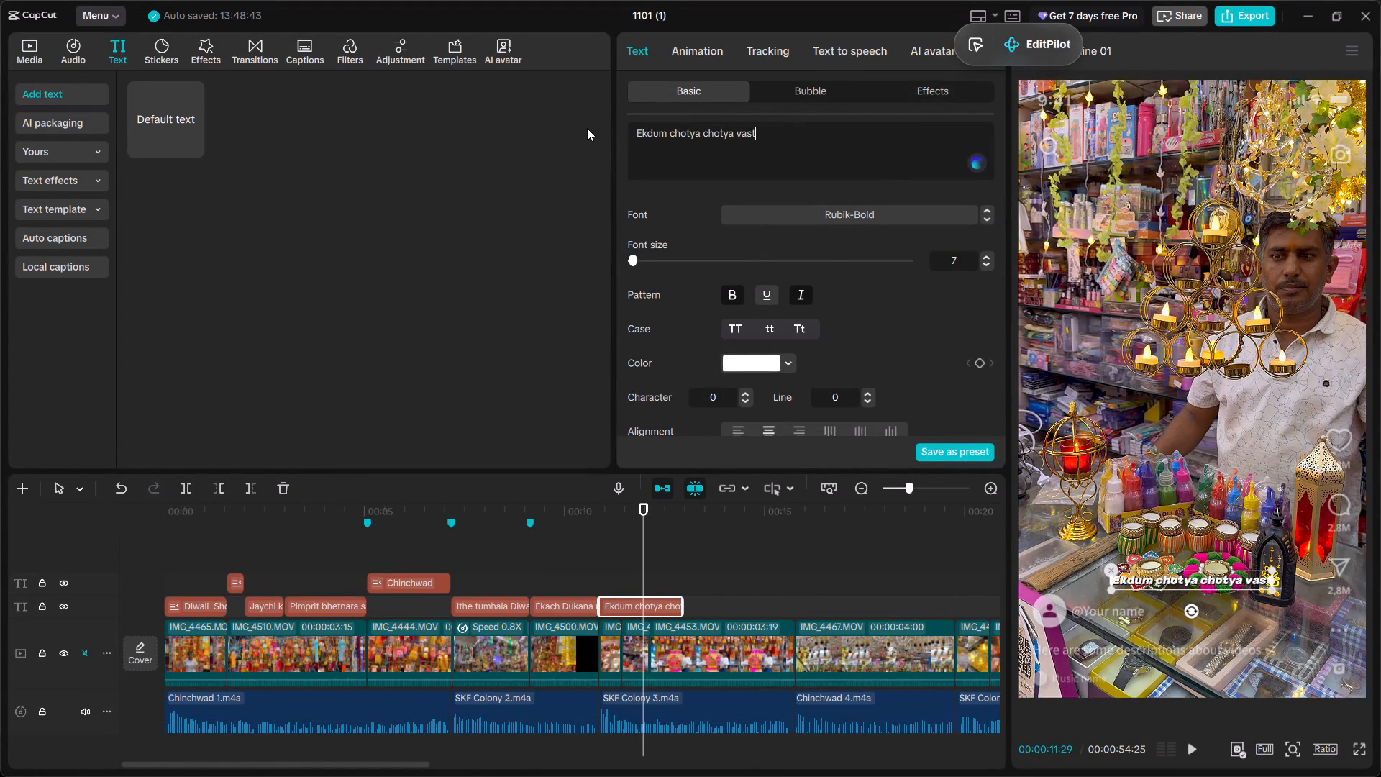
# Check the "Ekdum chotya chotya vastu" caption against the voiceover and trim its end at 00:00:12:04.
pyautogui.click(595, 557)
pyautogui.press('space')
pyautogui.press('space')
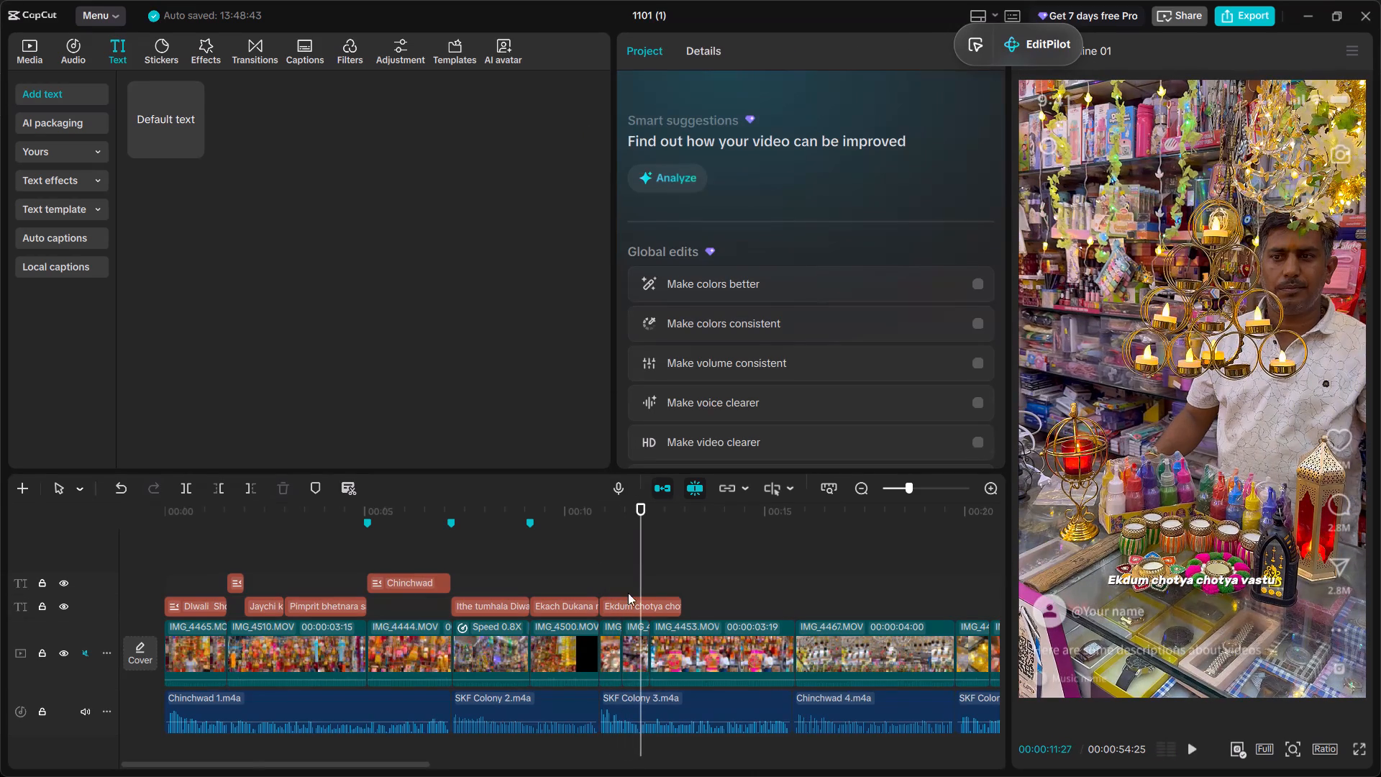
pyautogui.moveTo(640, 571); pyautogui.dragTo(649, 573)
pyautogui.click(646, 606)
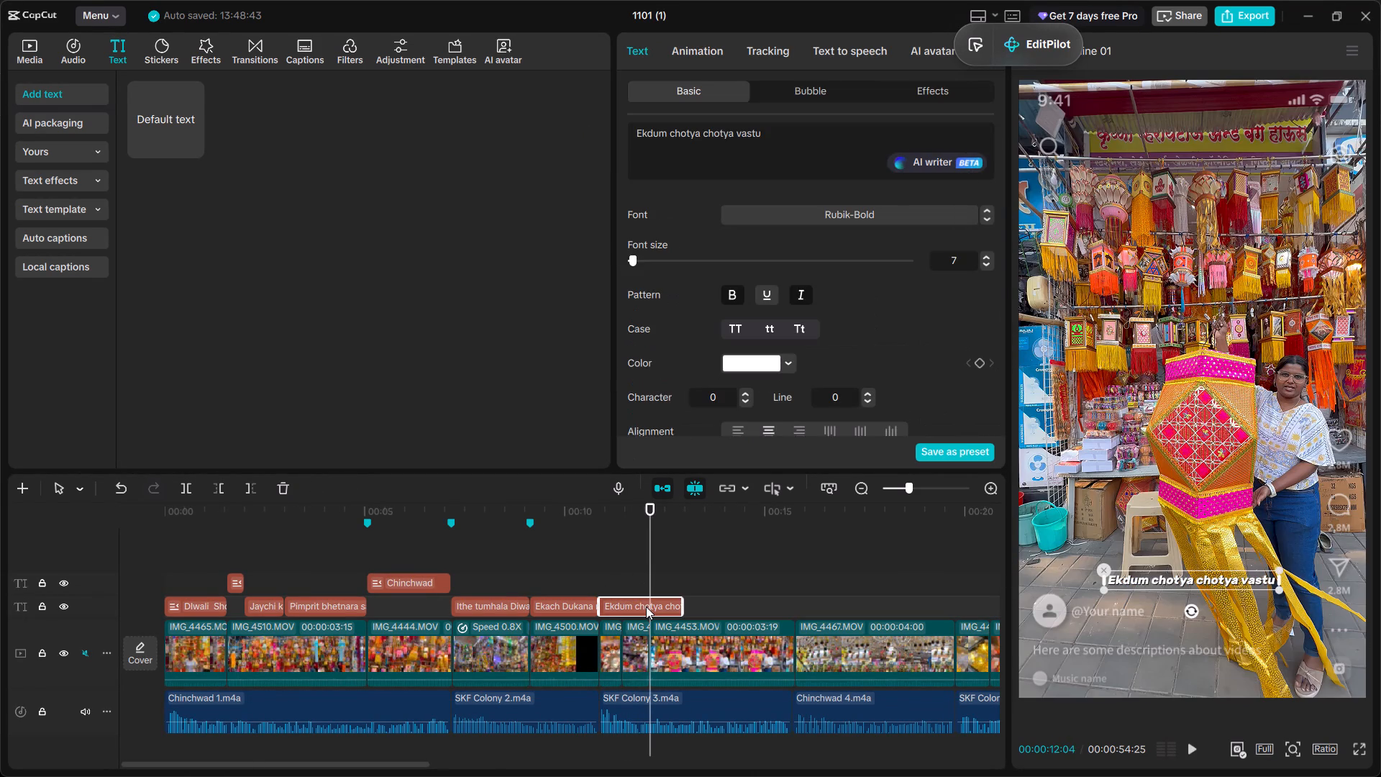
pyautogui.press('w')
# Listen to the voiceover over the IMG_4453 lantern clip and search the text templates for "lantern".
pyautogui.click(601, 569)
pyautogui.press('space')
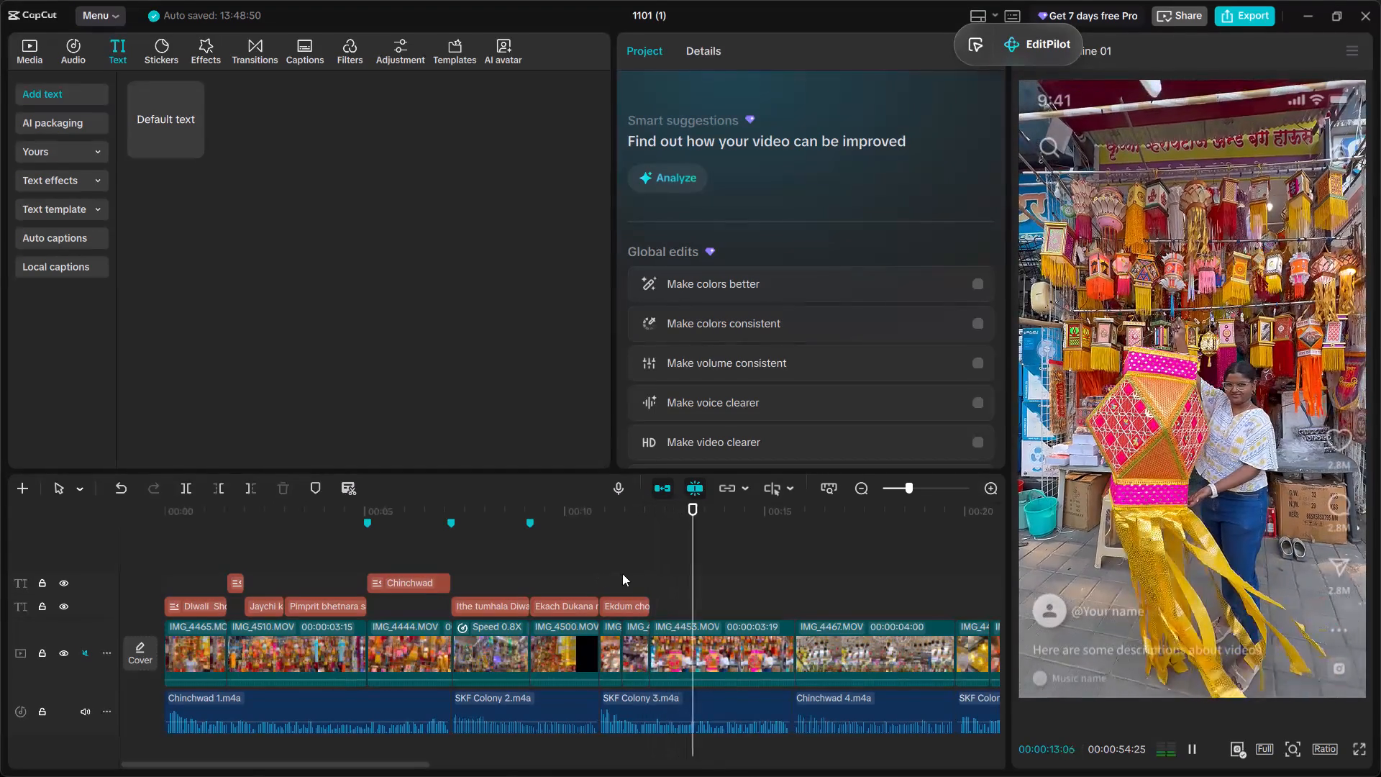
pyautogui.press('space')
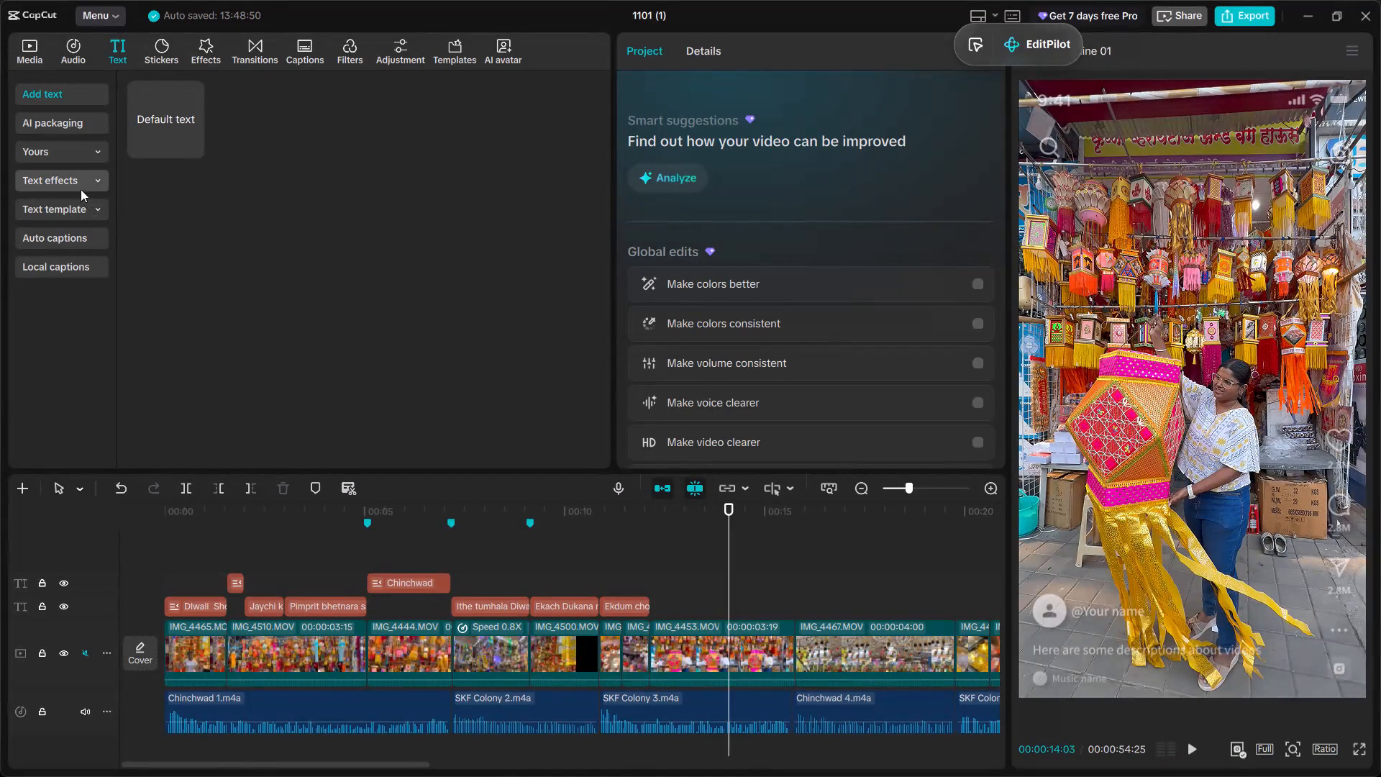
pyautogui.click(83, 208)
pyautogui.doubleClick(183, 92)
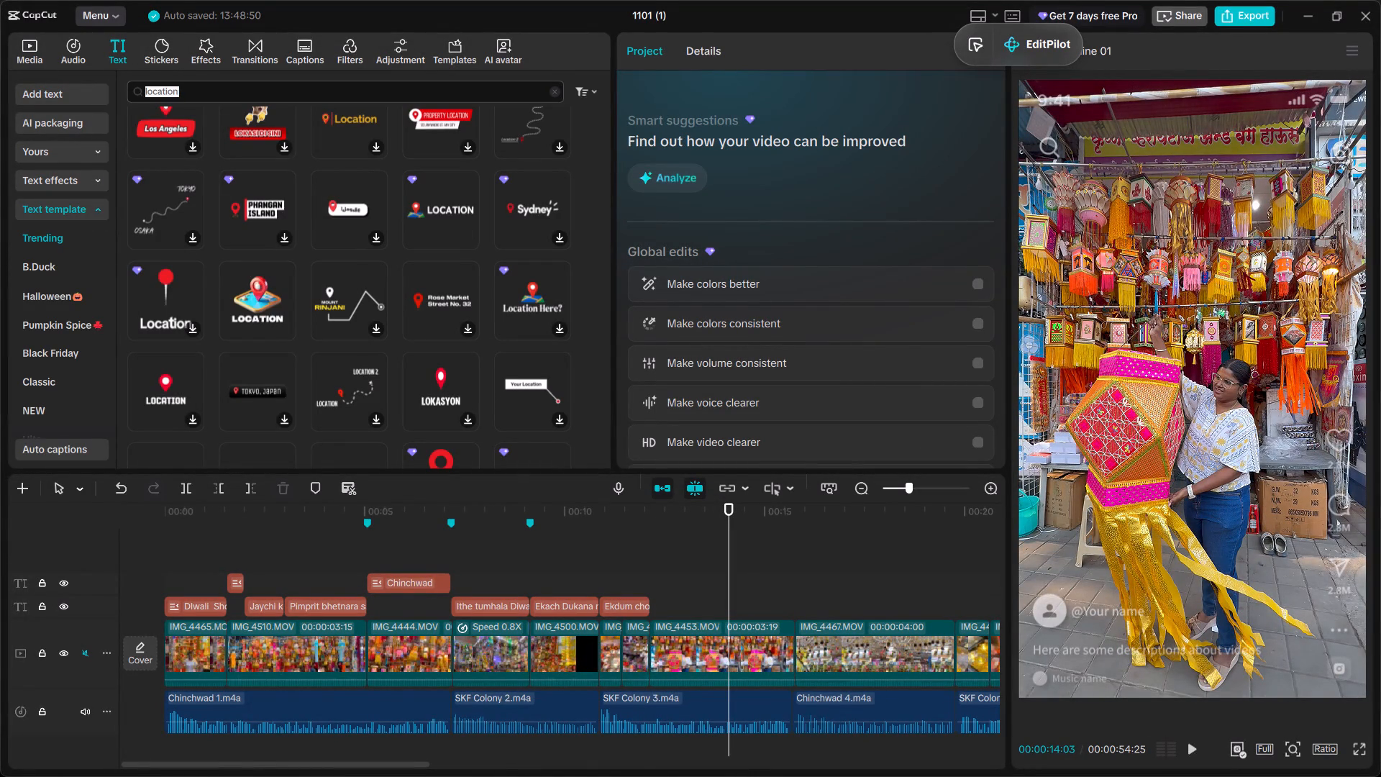
pyautogui.write('lant')
pyautogui.write('ern')
pyautogui.press('Return')
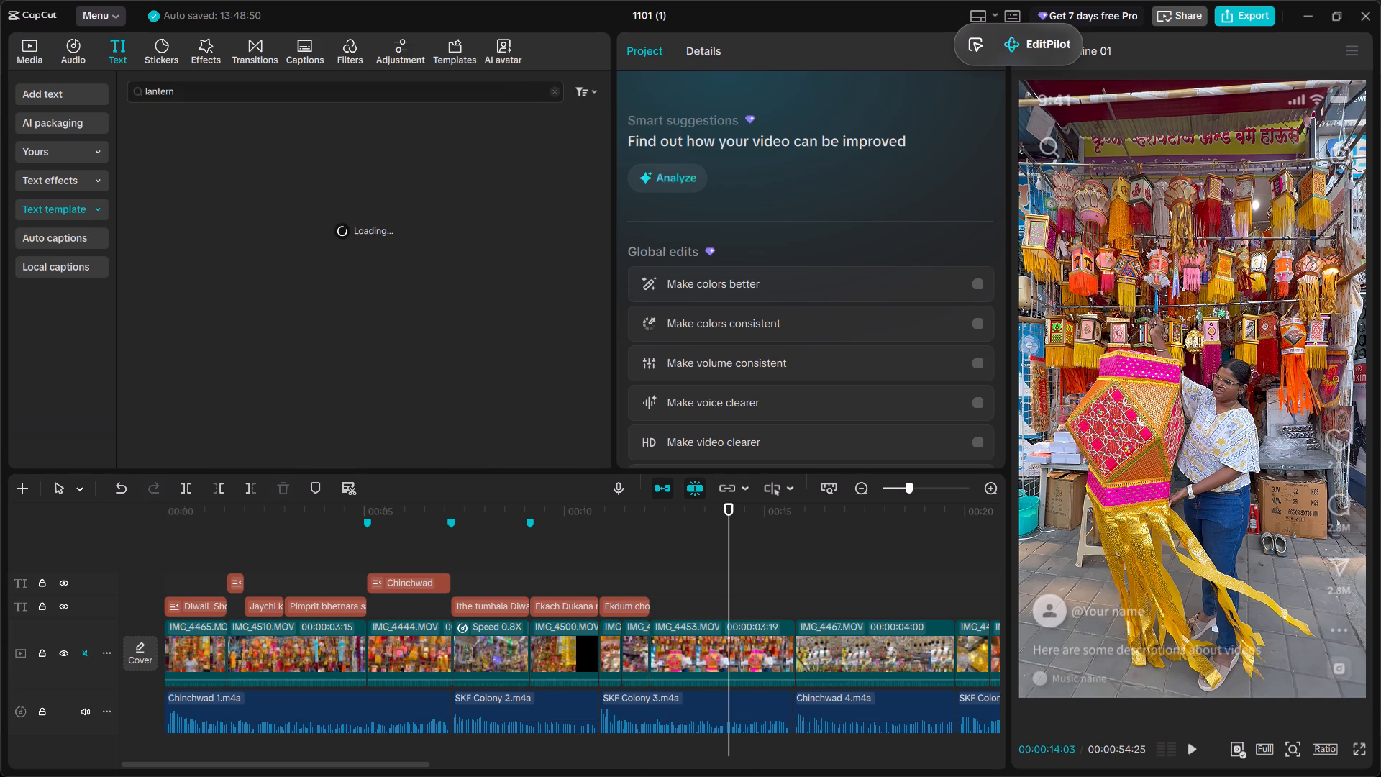
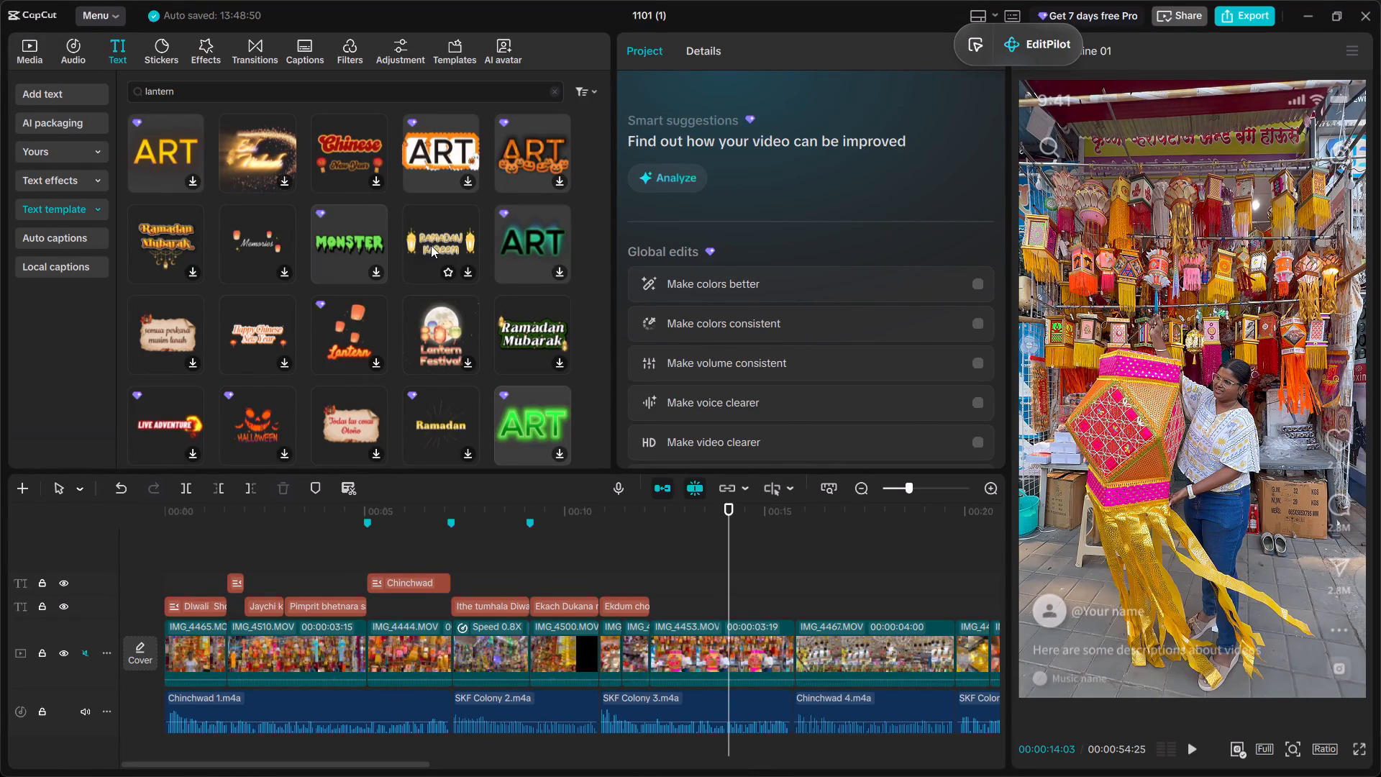
# Play back the section from the "Ekdum chotya chotya vastu" caption through the big lantern shot to about 15 seconds.
pyautogui.scroll(-2, 431, 245)
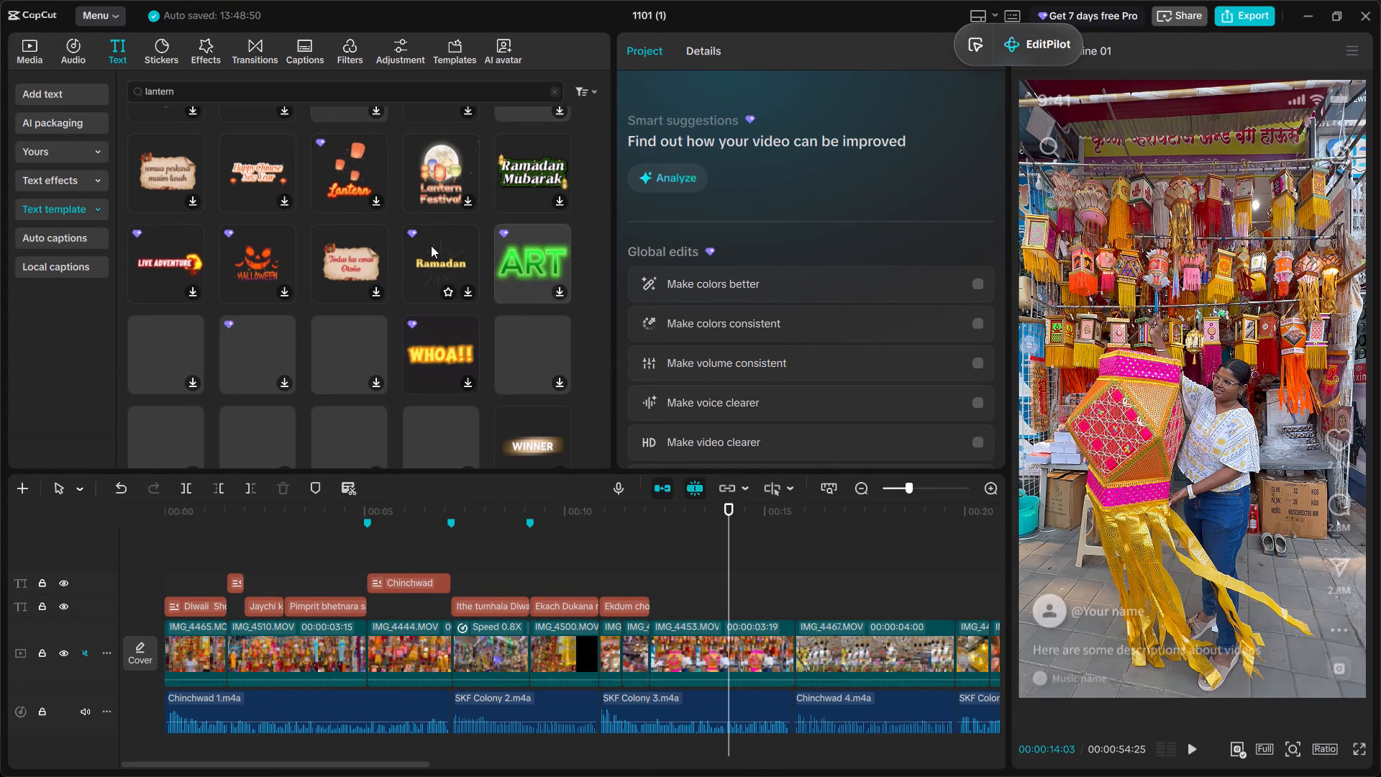
pyautogui.click(600, 545)
pyautogui.press('space')
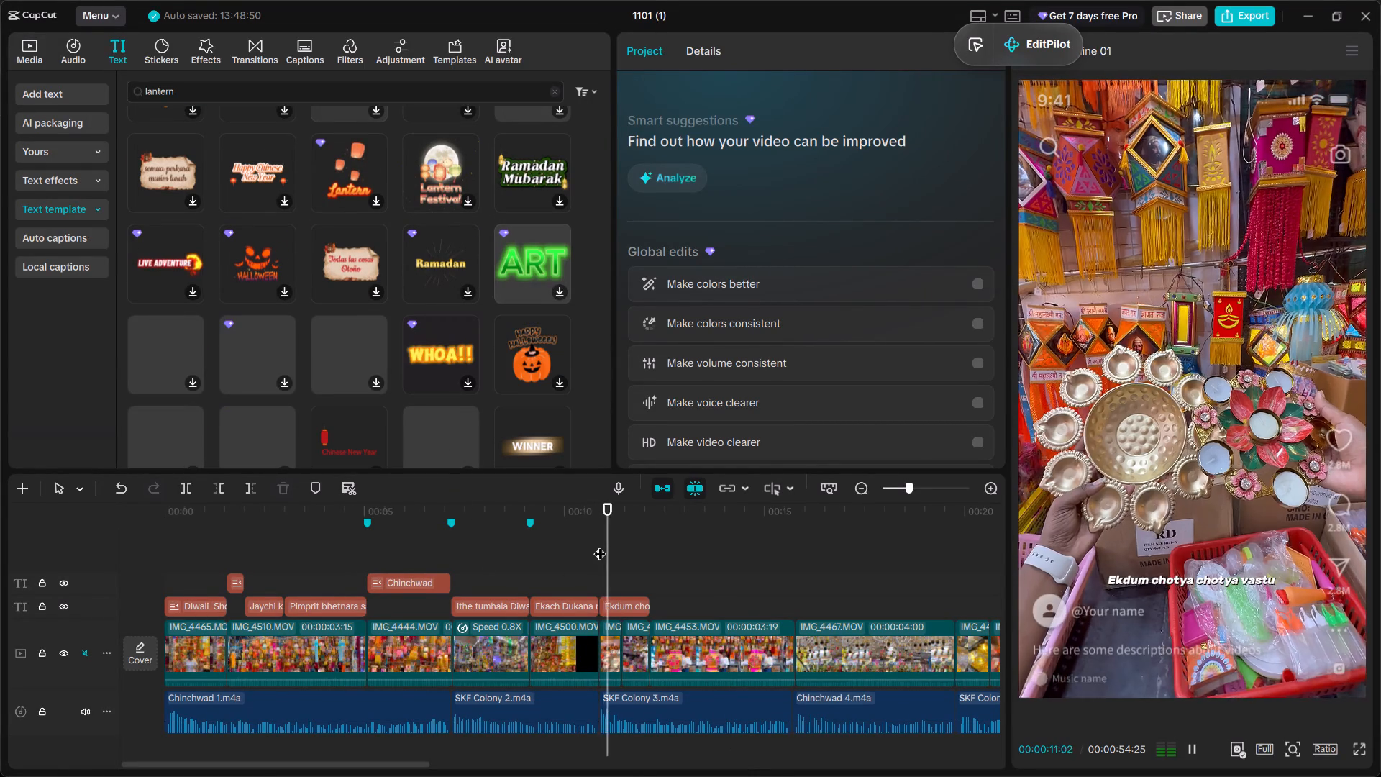
pyautogui.press('space')
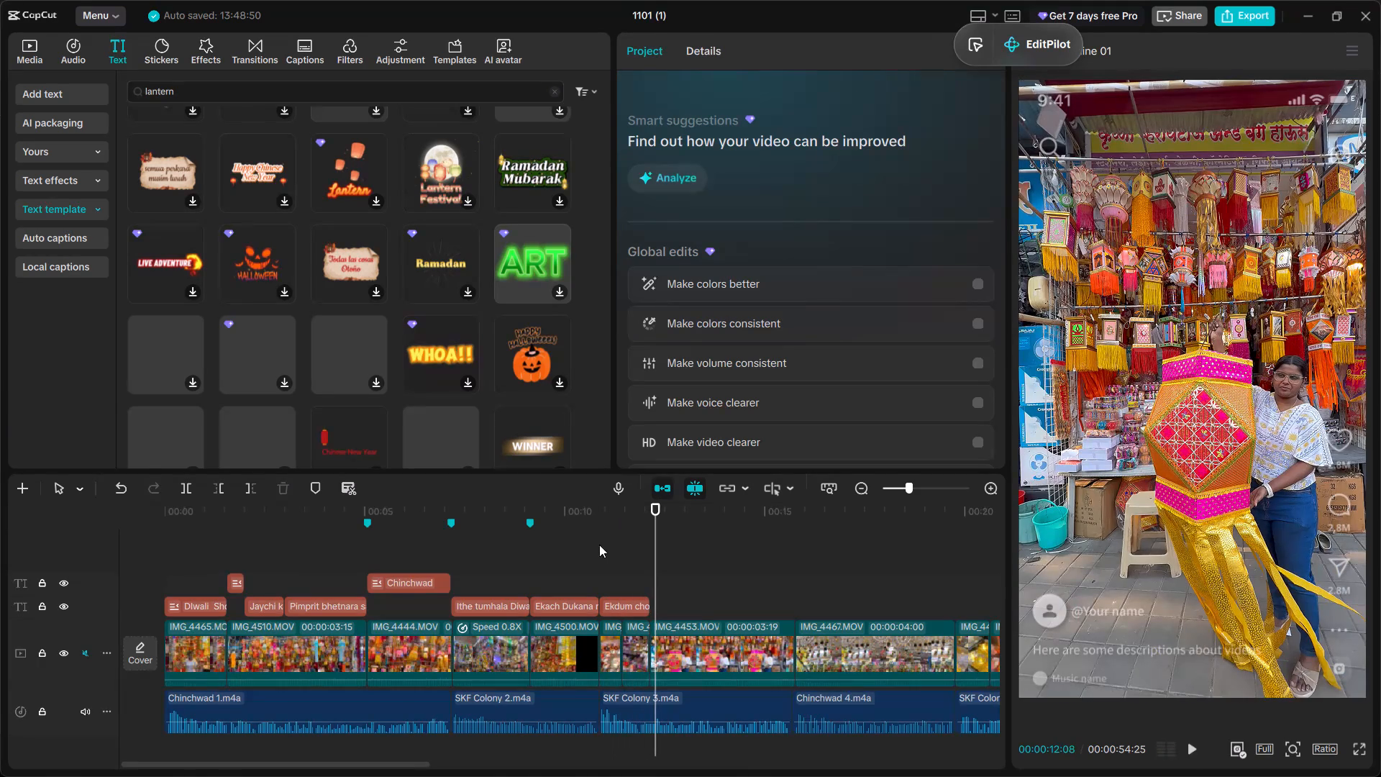
pyautogui.click(600, 551)
pyautogui.press('space')
pyautogui.press('space')
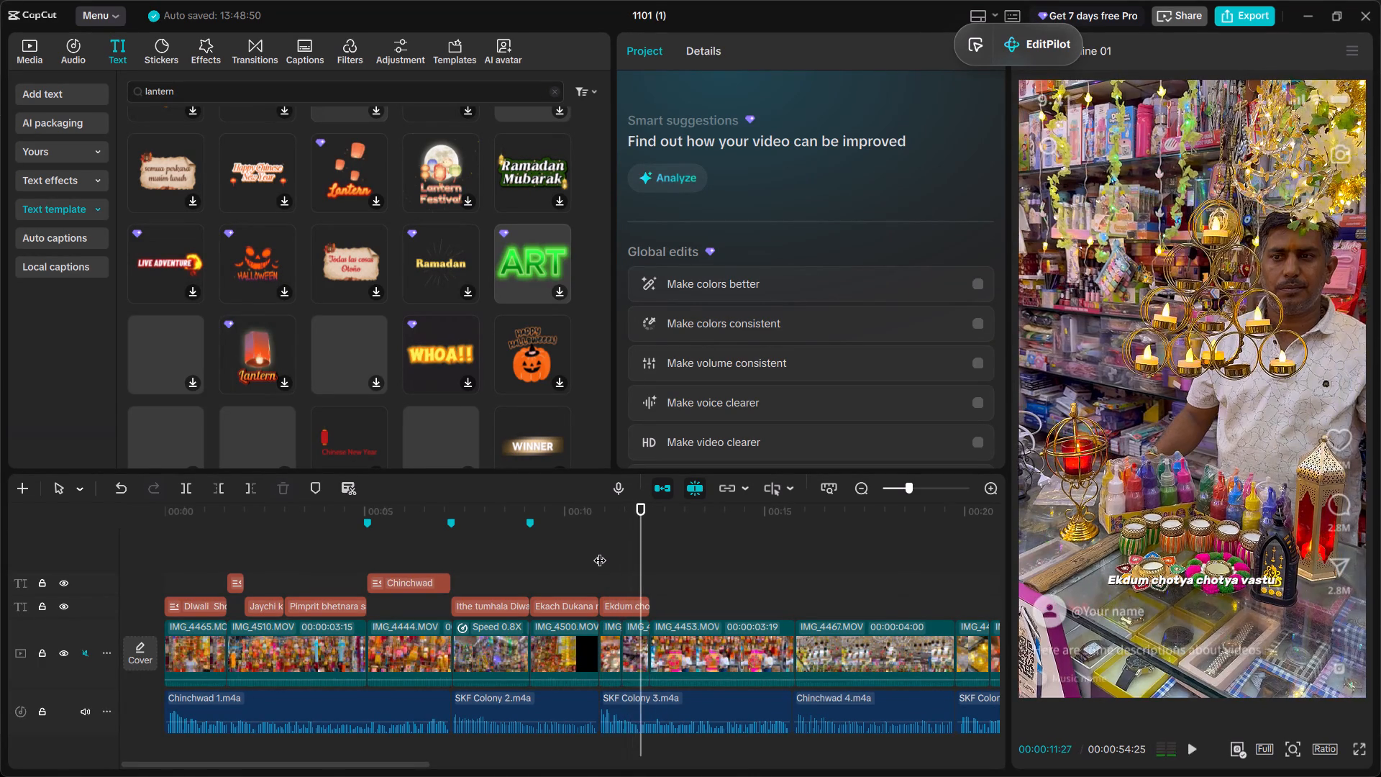
pyautogui.press('space')
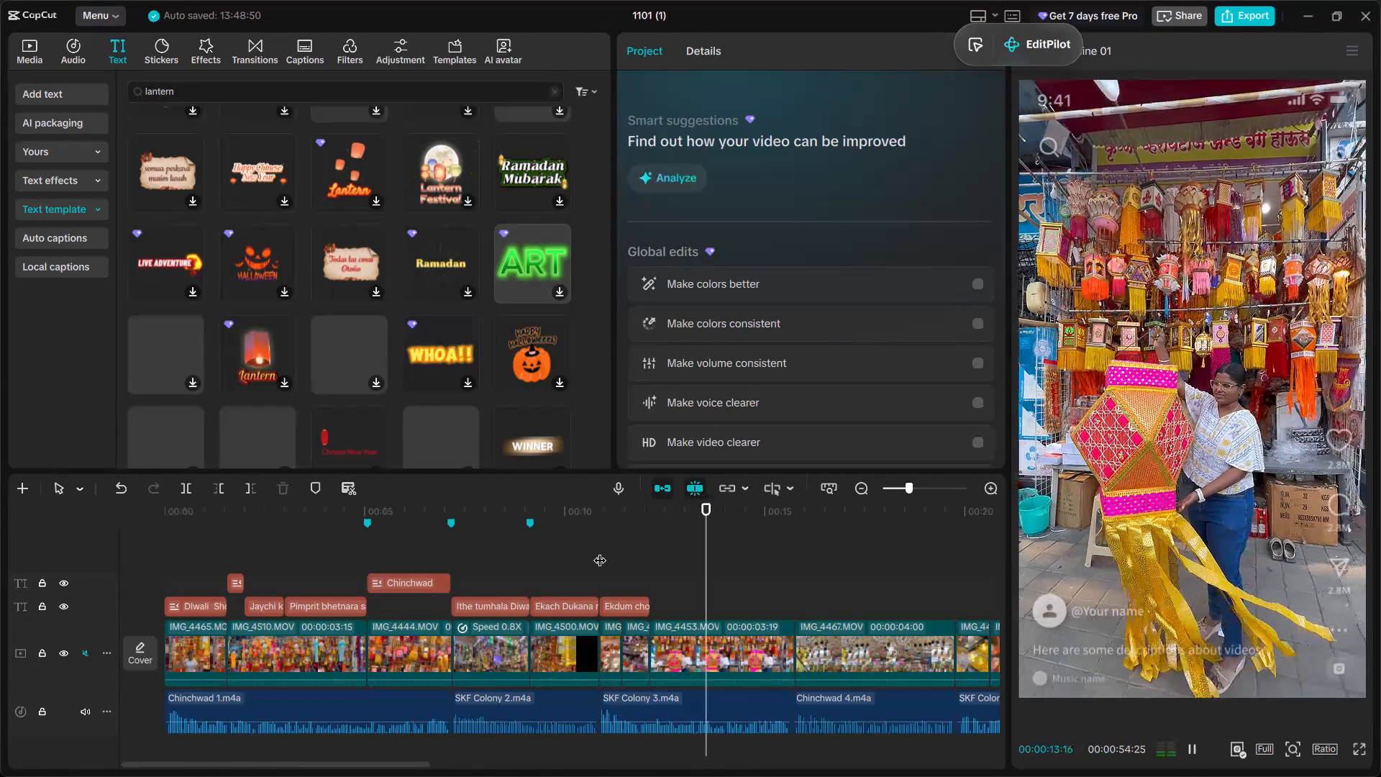
pyautogui.hscroll(-1, 600, 551)
pyautogui.press('space')
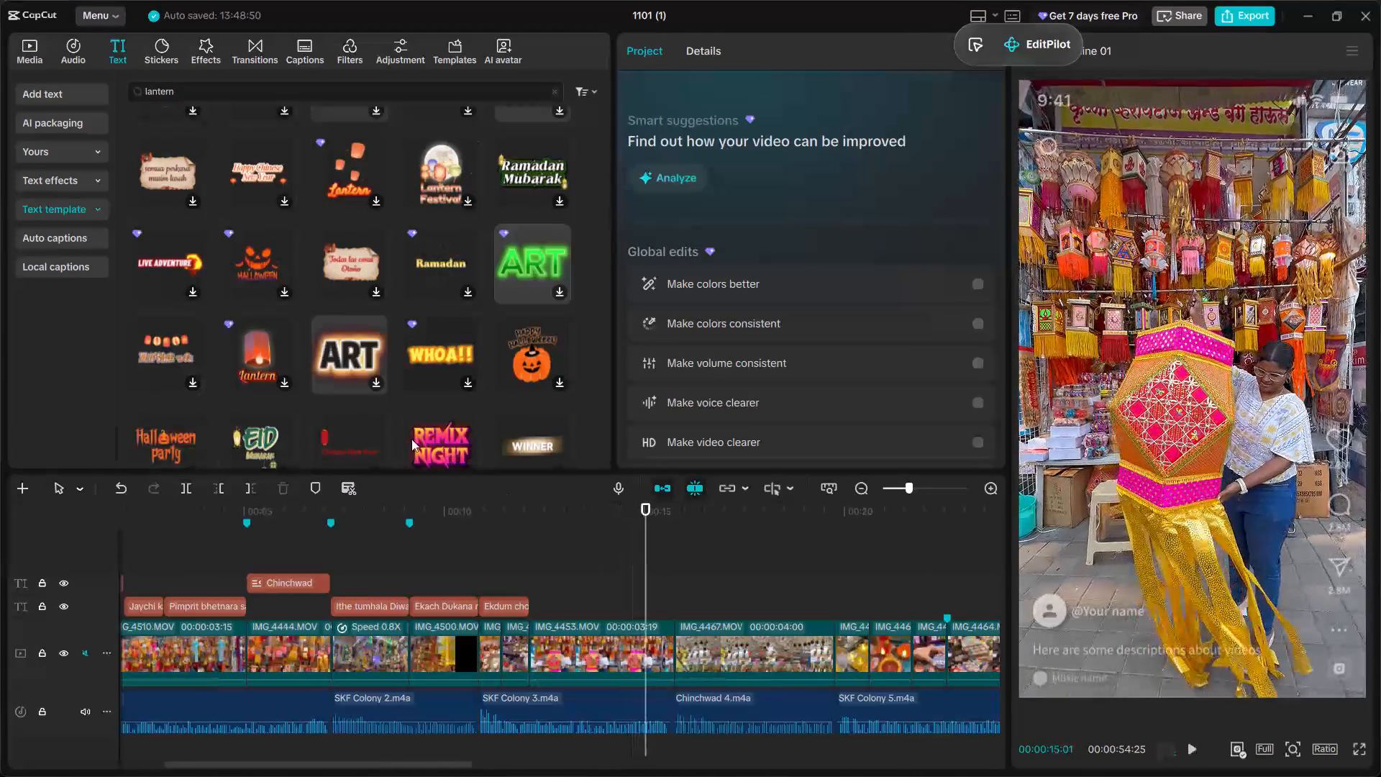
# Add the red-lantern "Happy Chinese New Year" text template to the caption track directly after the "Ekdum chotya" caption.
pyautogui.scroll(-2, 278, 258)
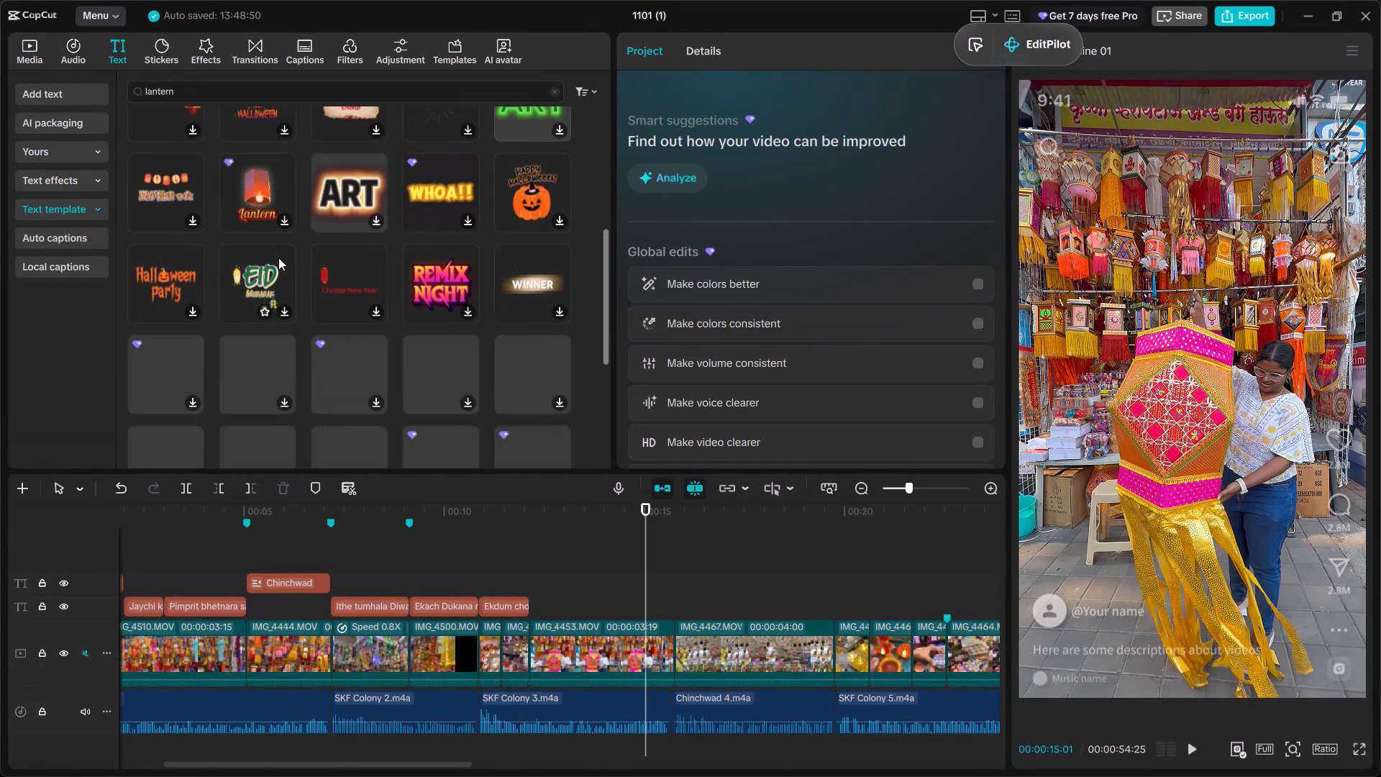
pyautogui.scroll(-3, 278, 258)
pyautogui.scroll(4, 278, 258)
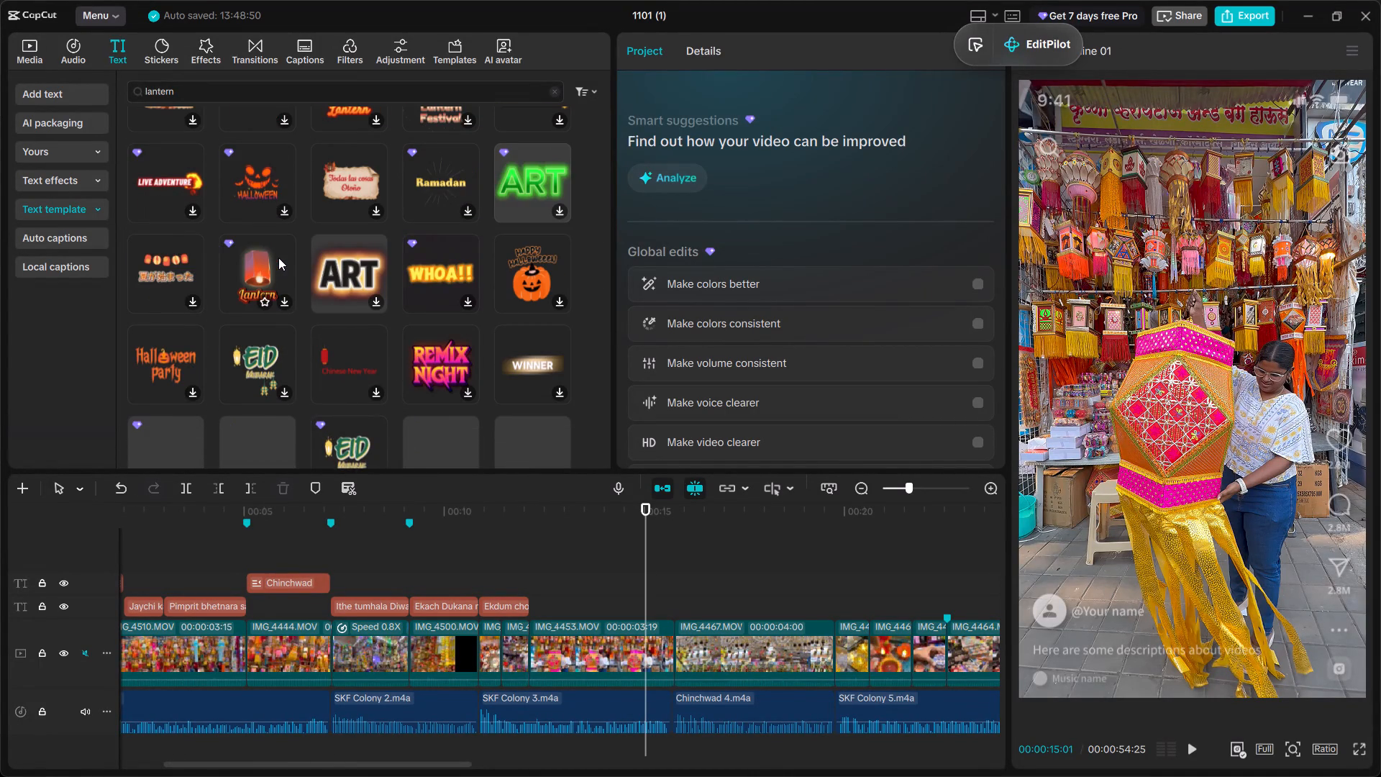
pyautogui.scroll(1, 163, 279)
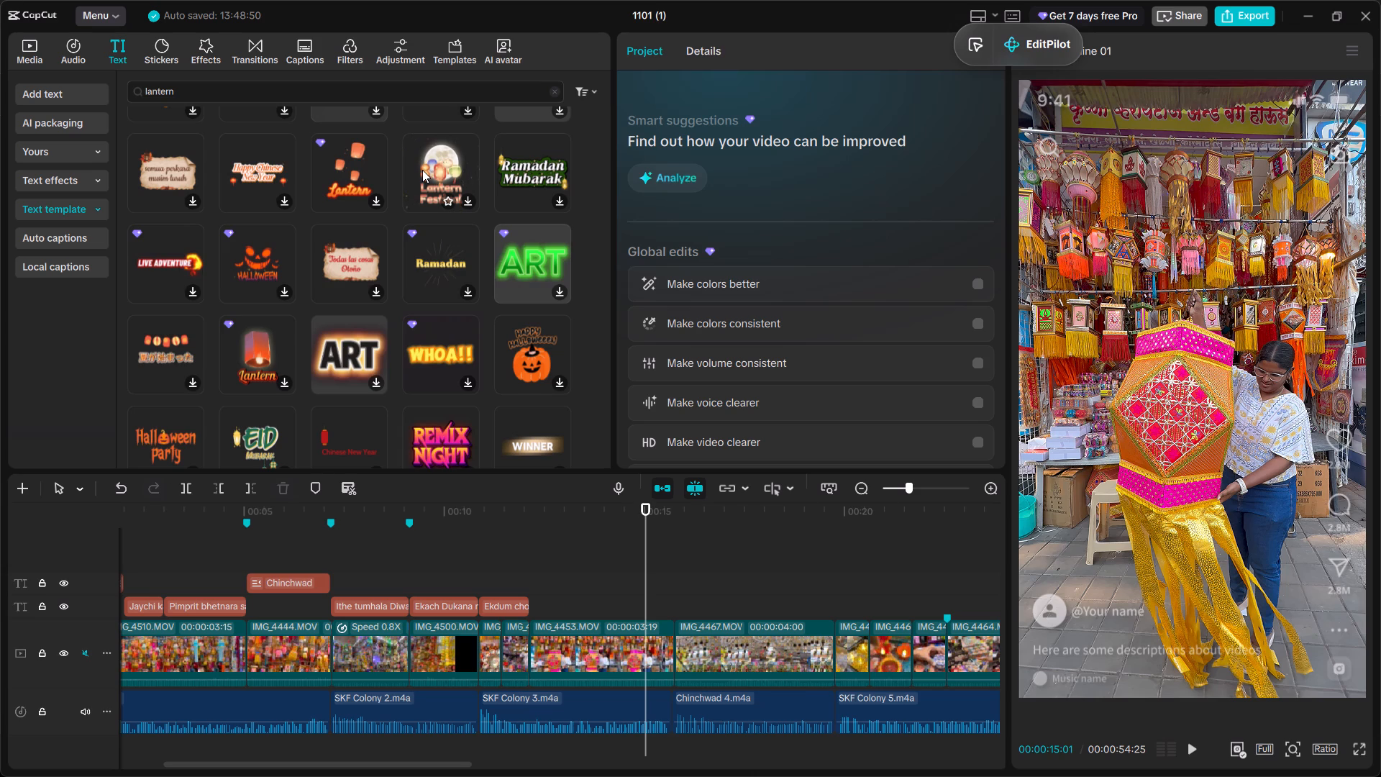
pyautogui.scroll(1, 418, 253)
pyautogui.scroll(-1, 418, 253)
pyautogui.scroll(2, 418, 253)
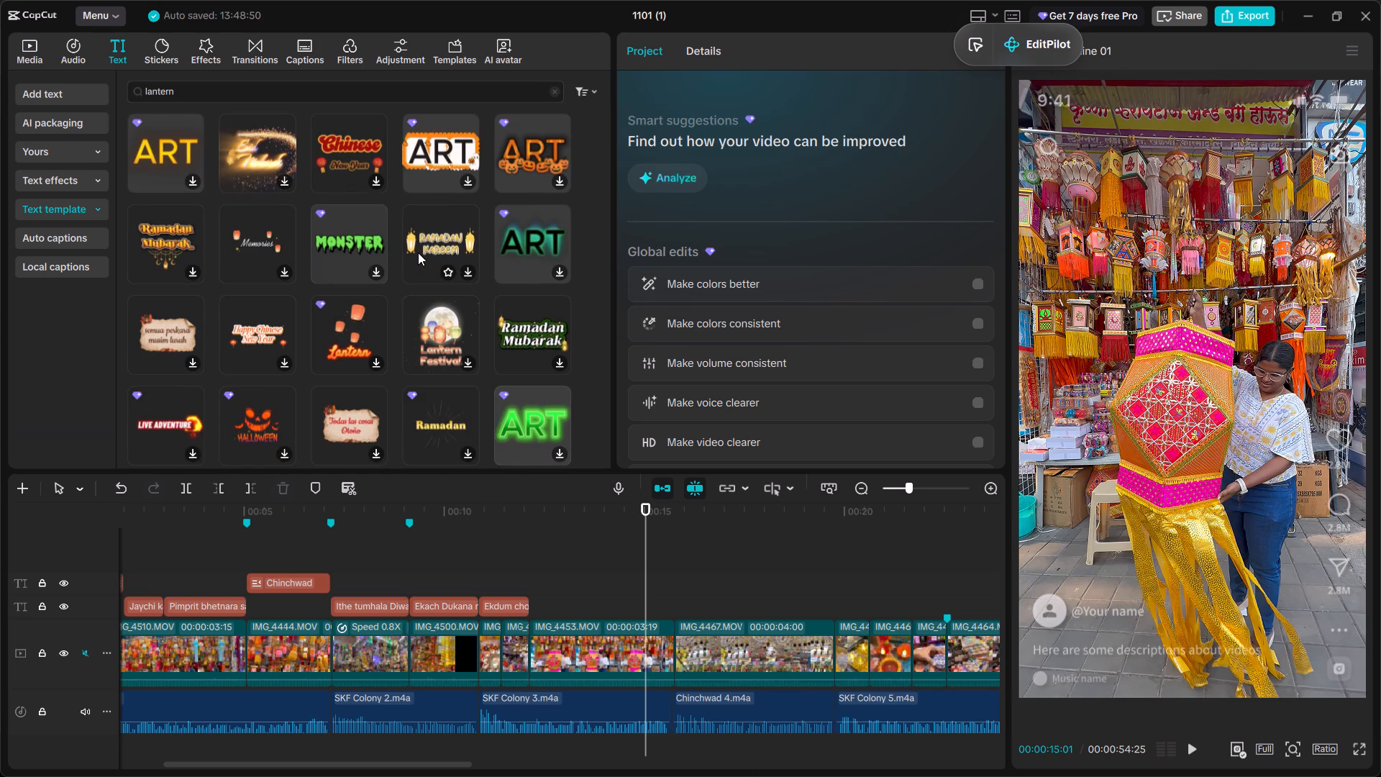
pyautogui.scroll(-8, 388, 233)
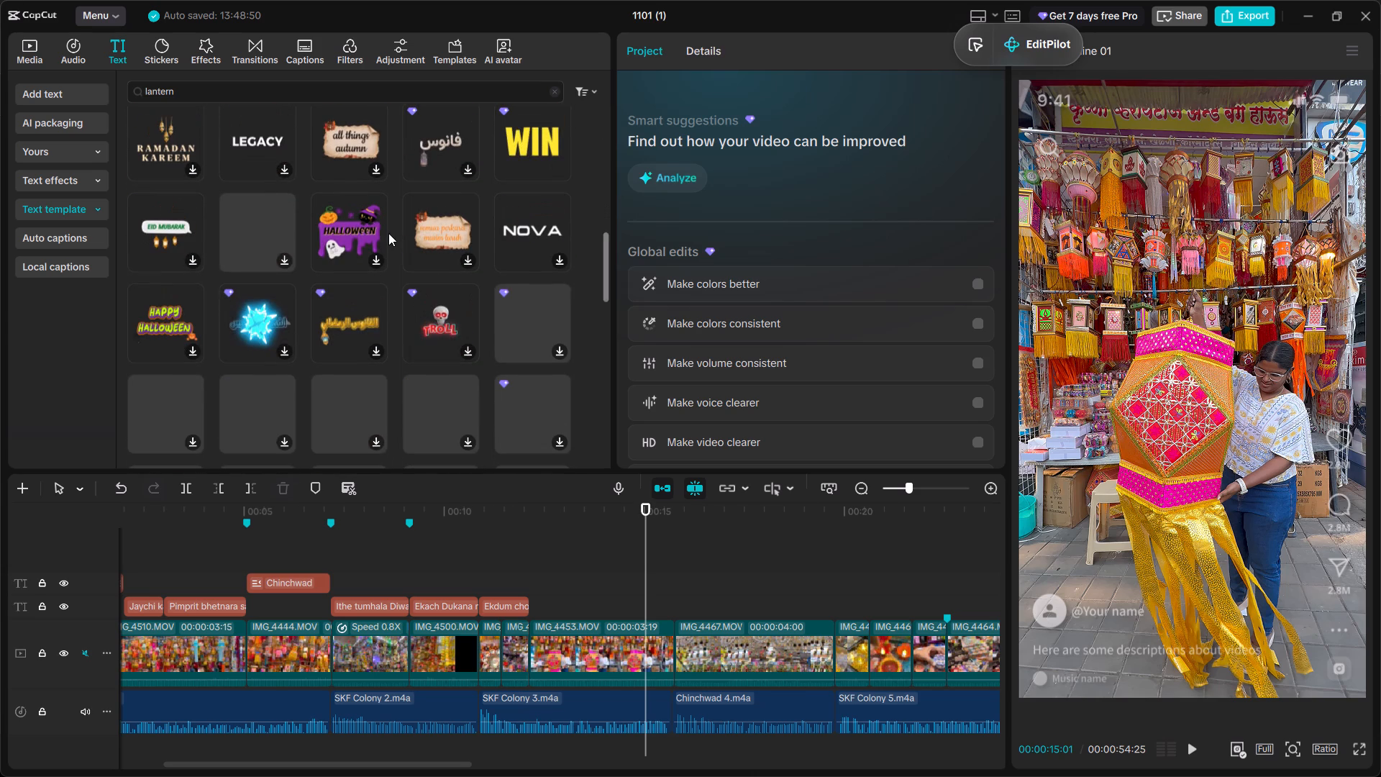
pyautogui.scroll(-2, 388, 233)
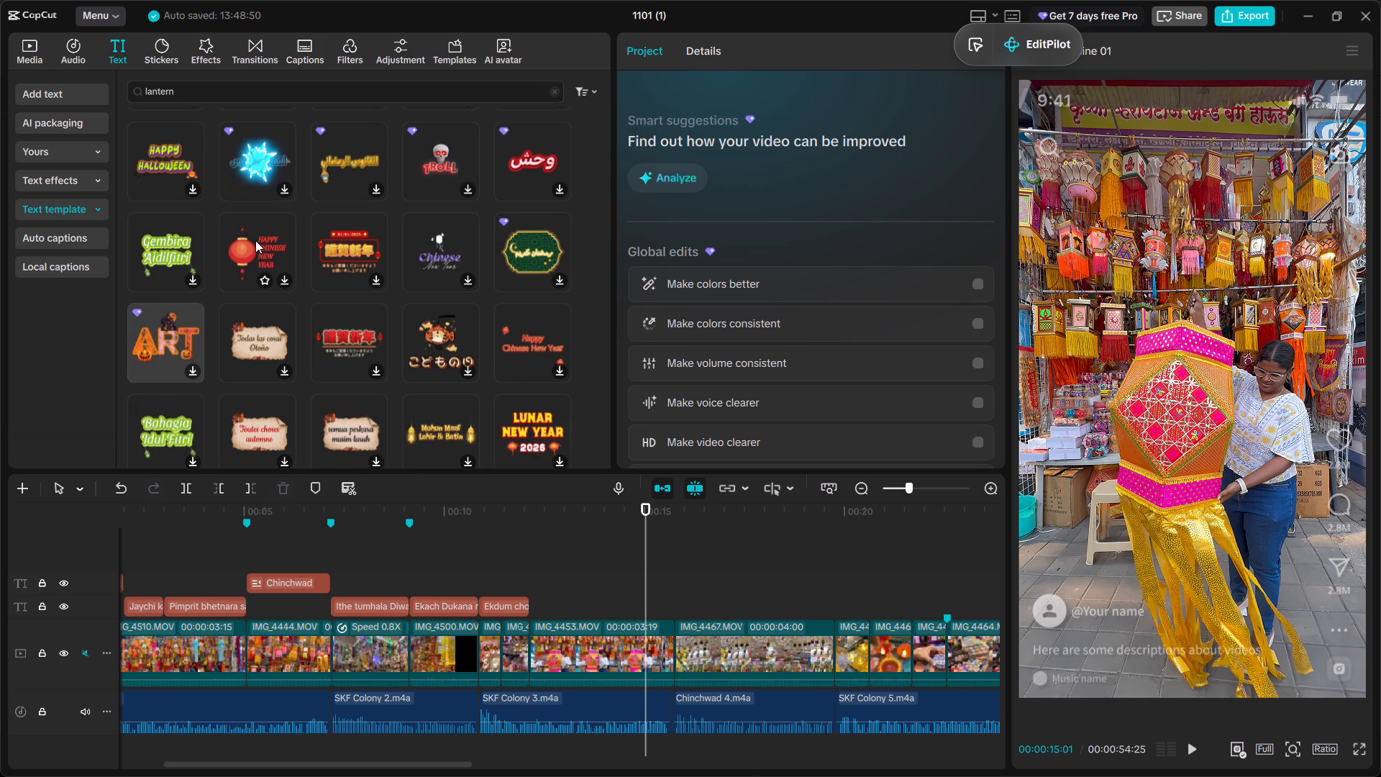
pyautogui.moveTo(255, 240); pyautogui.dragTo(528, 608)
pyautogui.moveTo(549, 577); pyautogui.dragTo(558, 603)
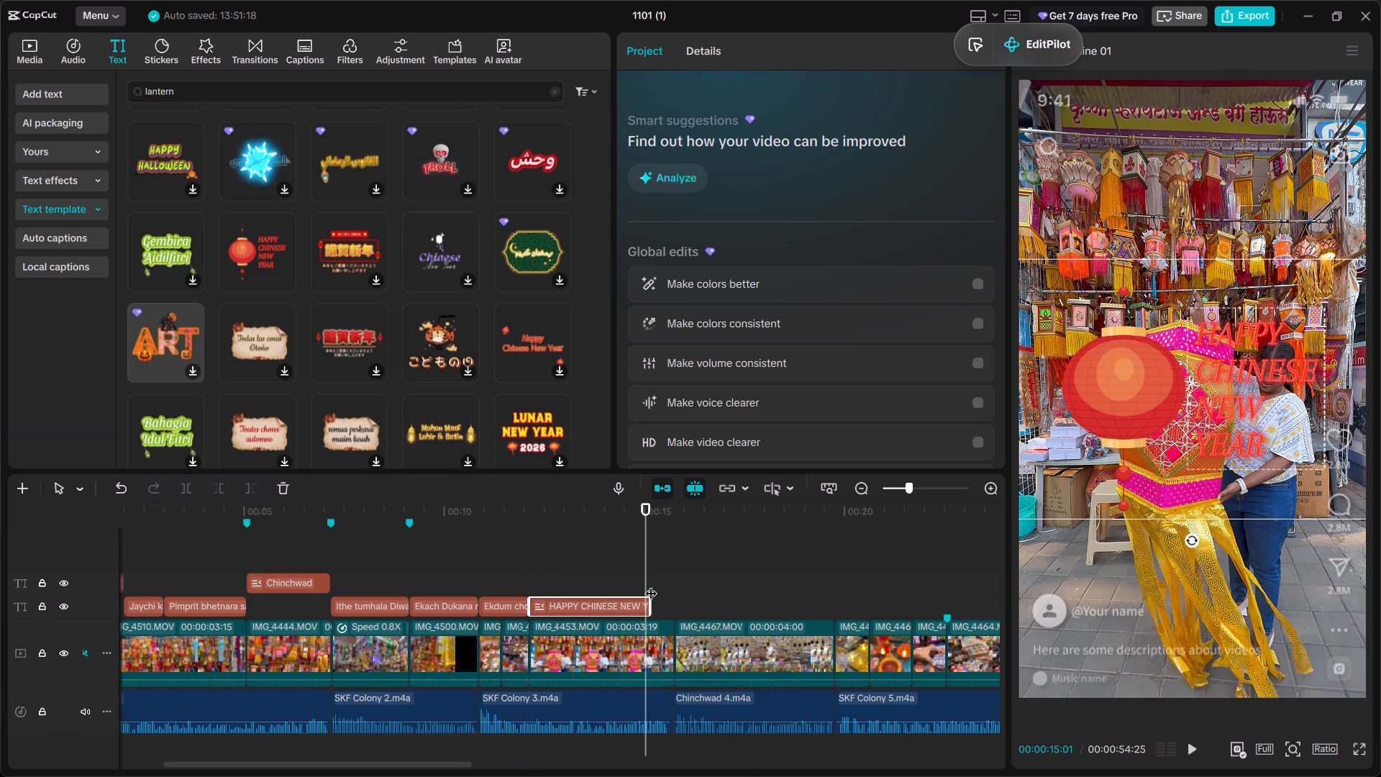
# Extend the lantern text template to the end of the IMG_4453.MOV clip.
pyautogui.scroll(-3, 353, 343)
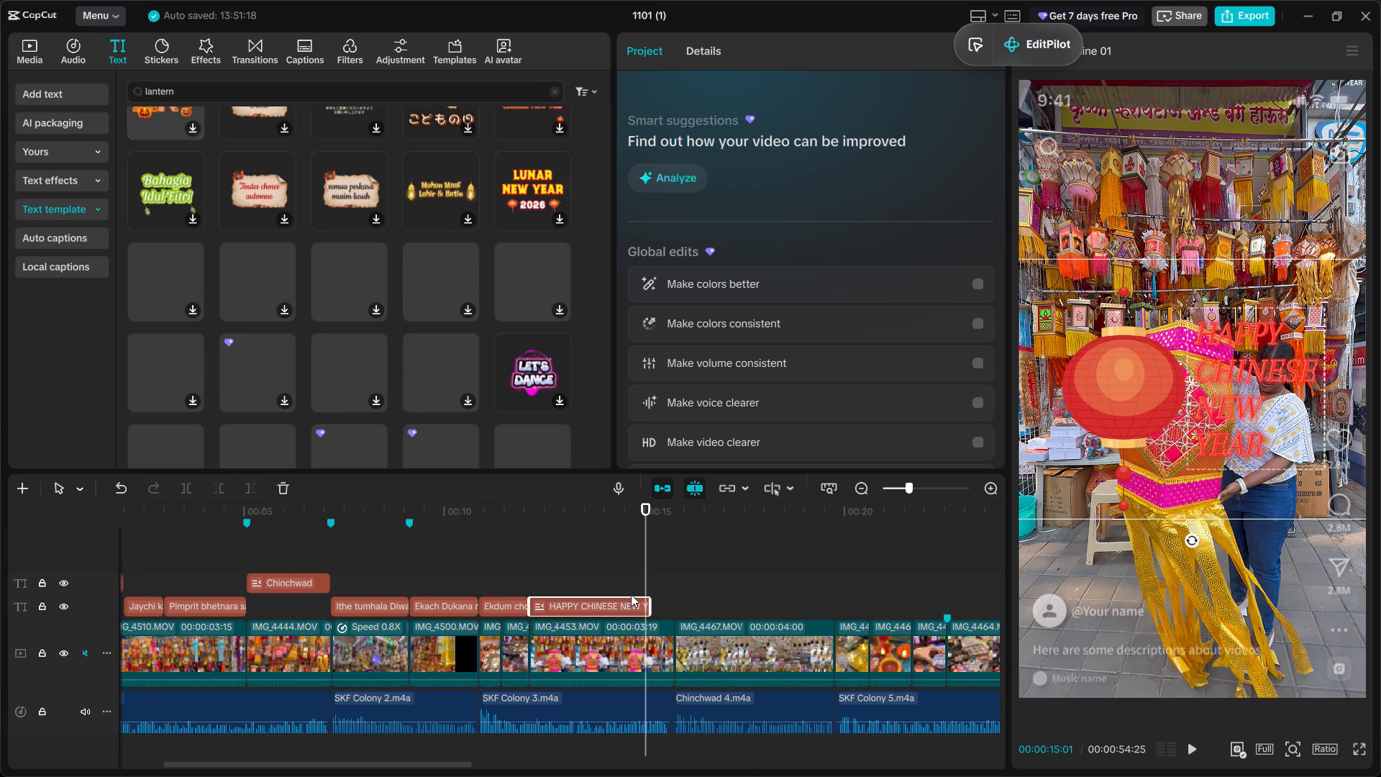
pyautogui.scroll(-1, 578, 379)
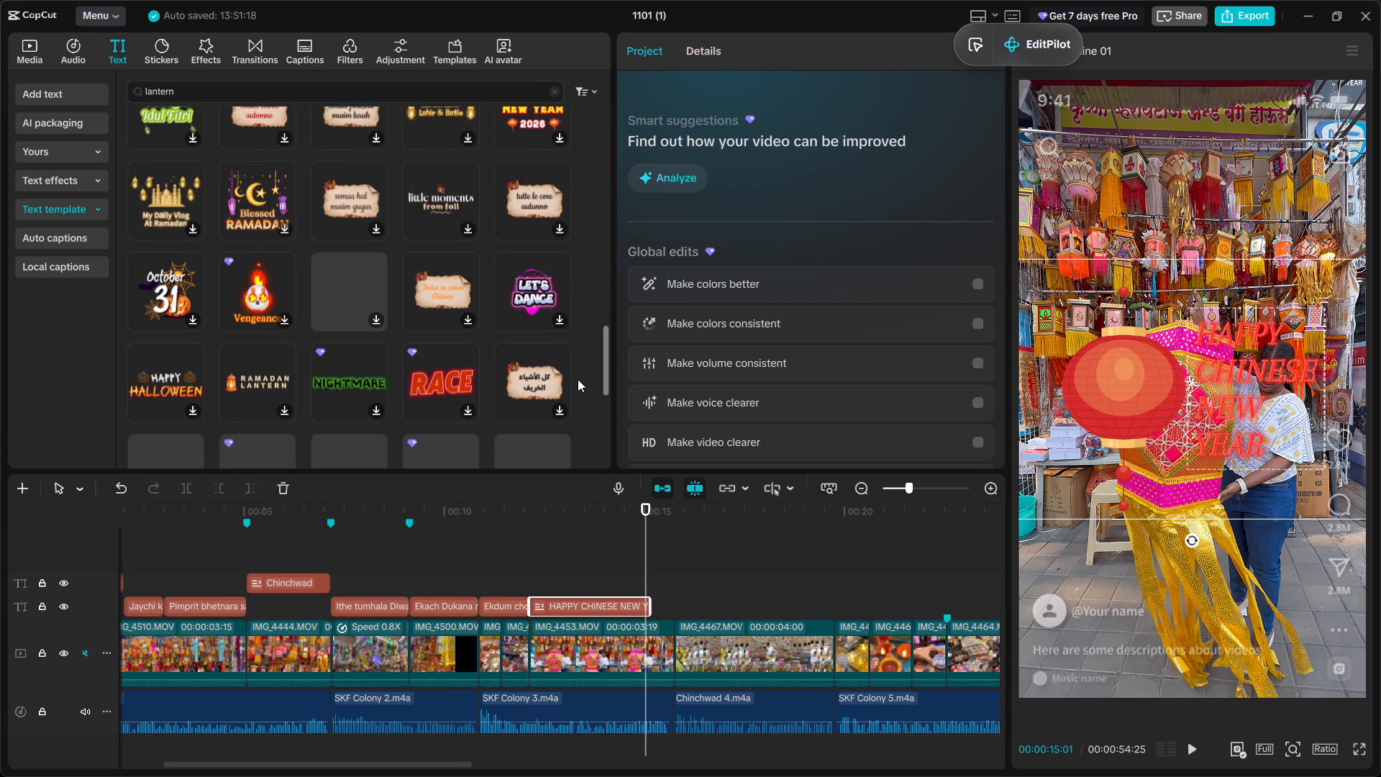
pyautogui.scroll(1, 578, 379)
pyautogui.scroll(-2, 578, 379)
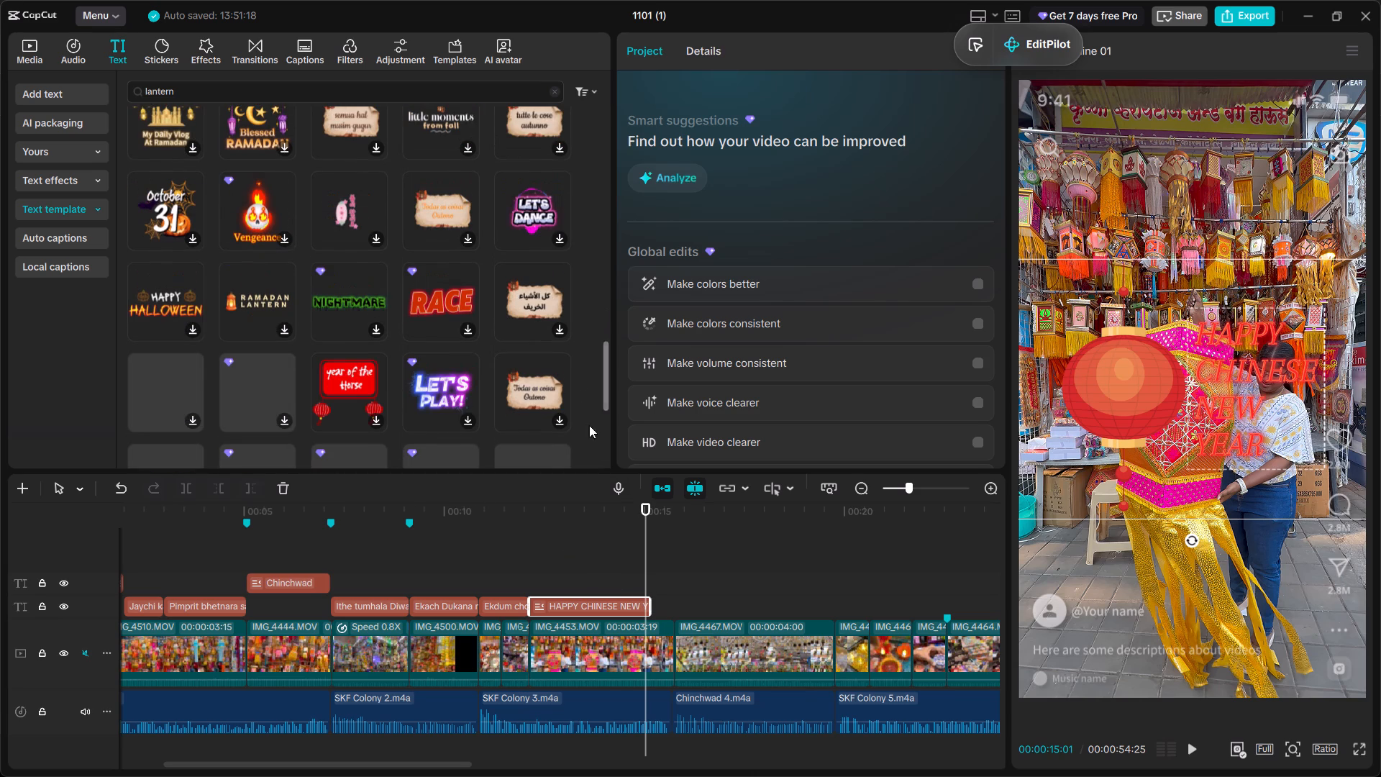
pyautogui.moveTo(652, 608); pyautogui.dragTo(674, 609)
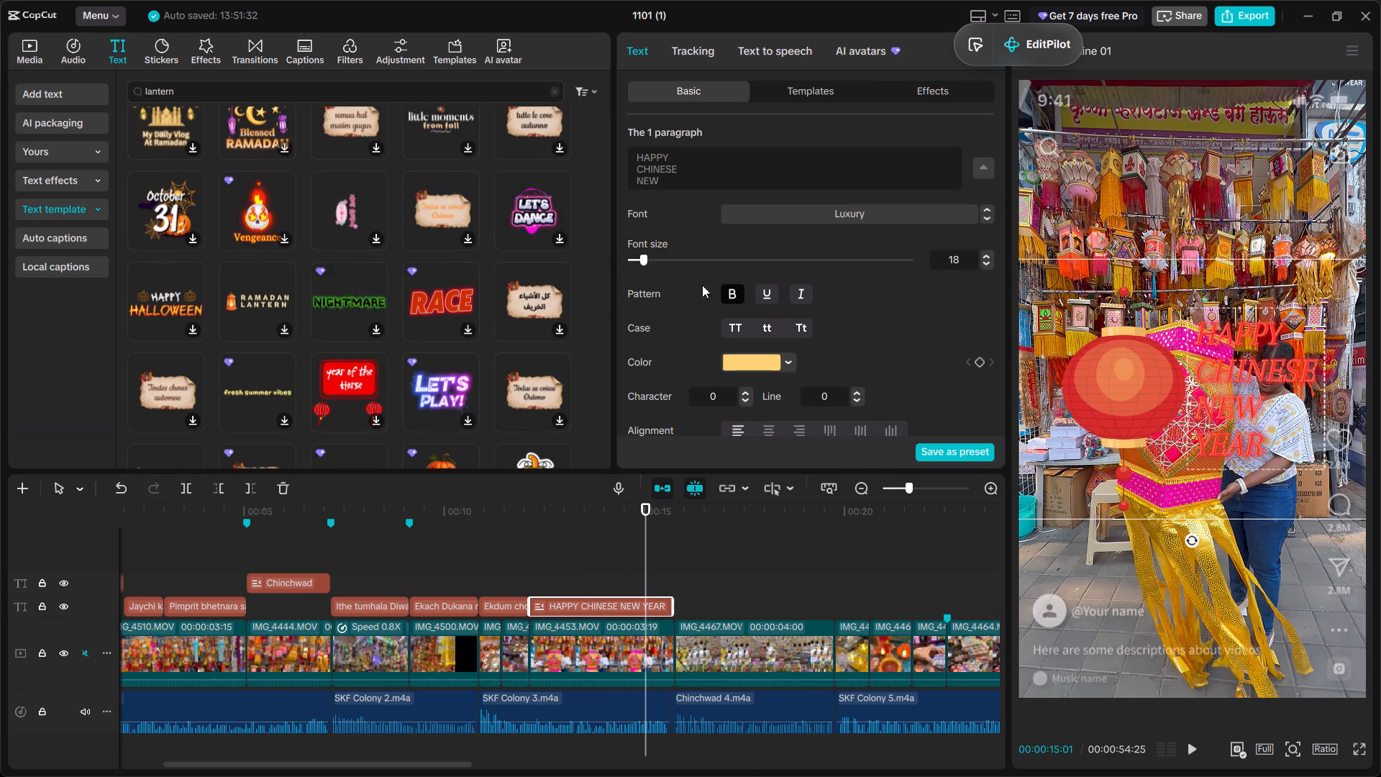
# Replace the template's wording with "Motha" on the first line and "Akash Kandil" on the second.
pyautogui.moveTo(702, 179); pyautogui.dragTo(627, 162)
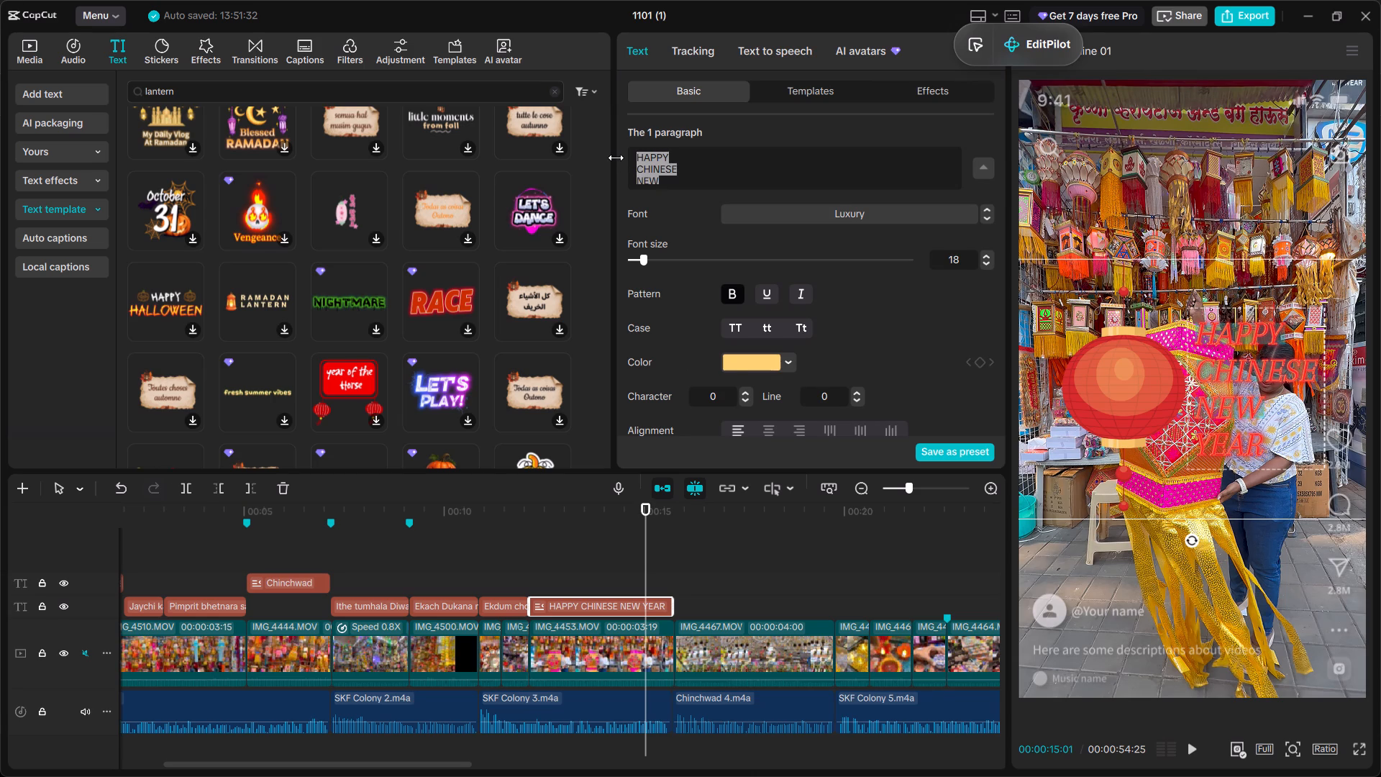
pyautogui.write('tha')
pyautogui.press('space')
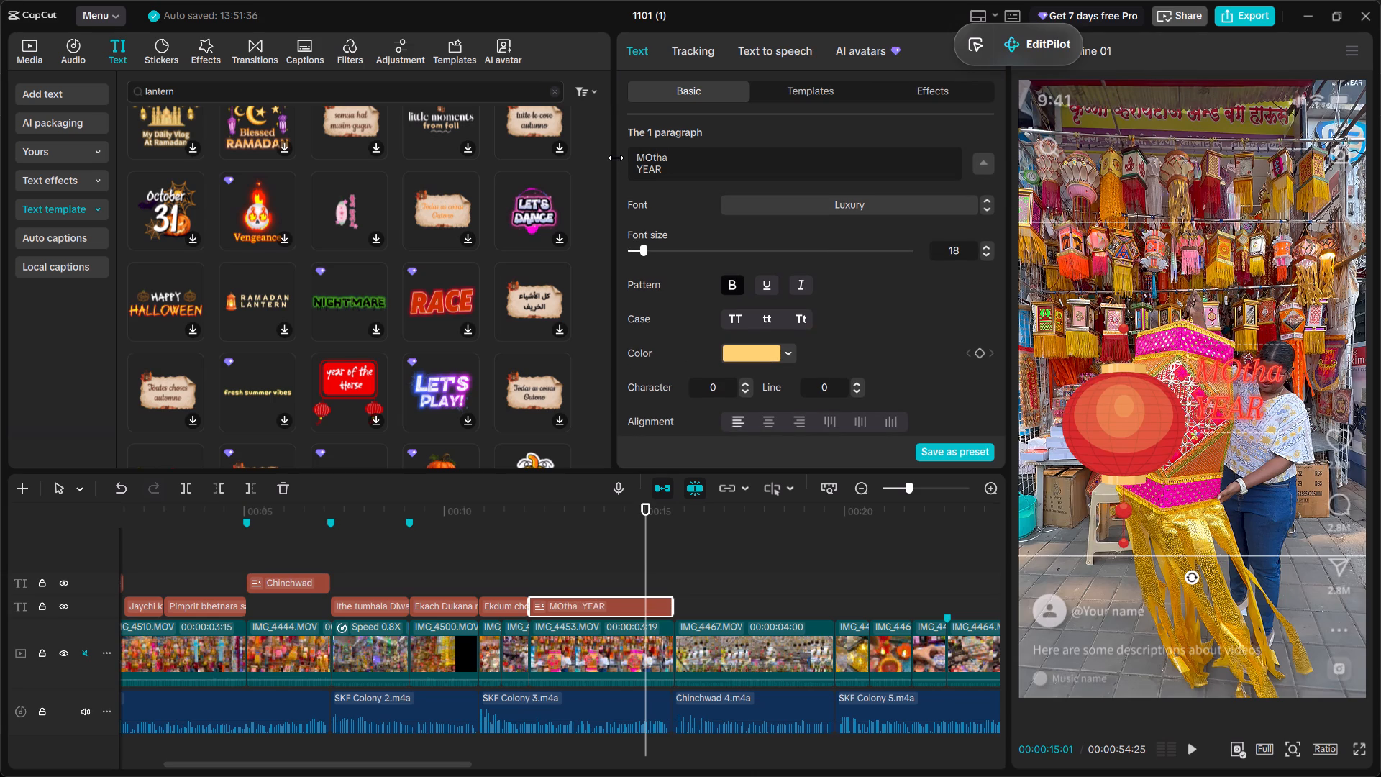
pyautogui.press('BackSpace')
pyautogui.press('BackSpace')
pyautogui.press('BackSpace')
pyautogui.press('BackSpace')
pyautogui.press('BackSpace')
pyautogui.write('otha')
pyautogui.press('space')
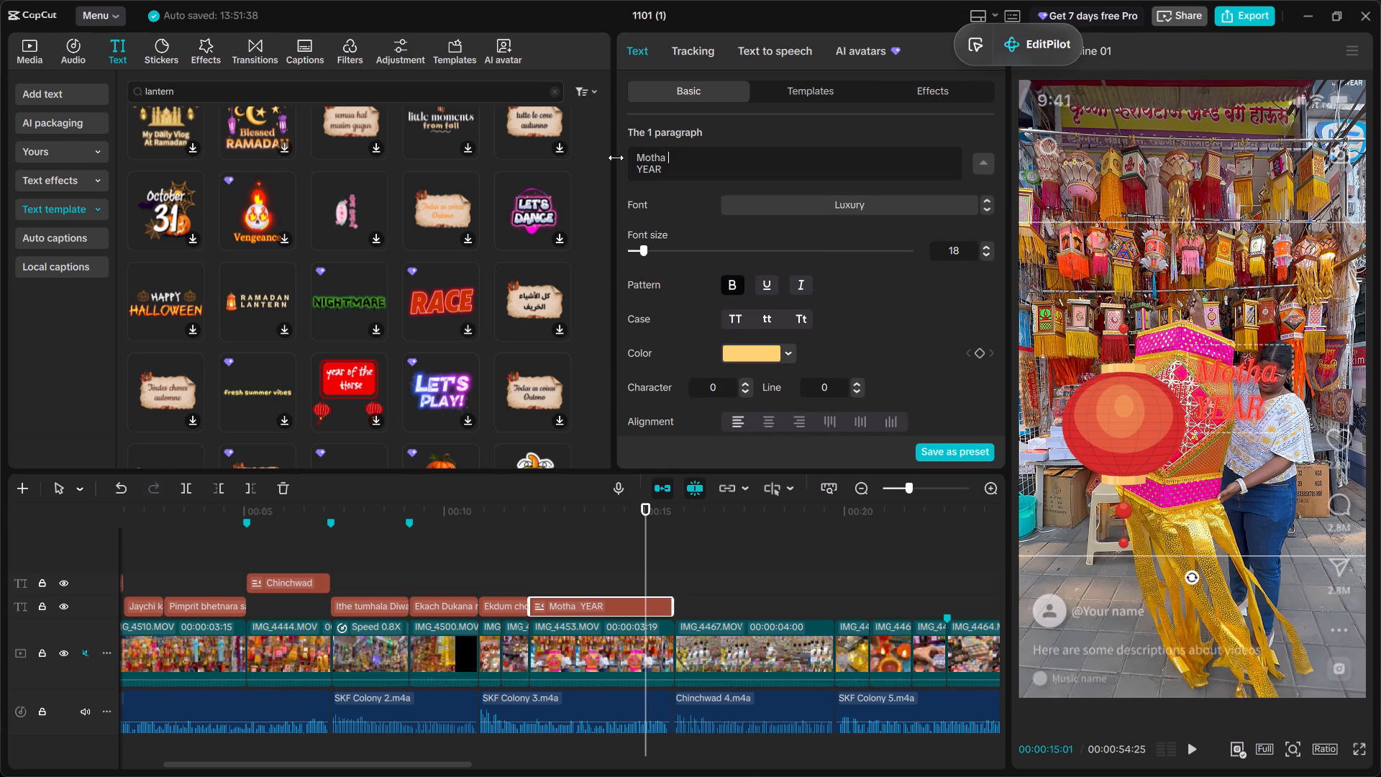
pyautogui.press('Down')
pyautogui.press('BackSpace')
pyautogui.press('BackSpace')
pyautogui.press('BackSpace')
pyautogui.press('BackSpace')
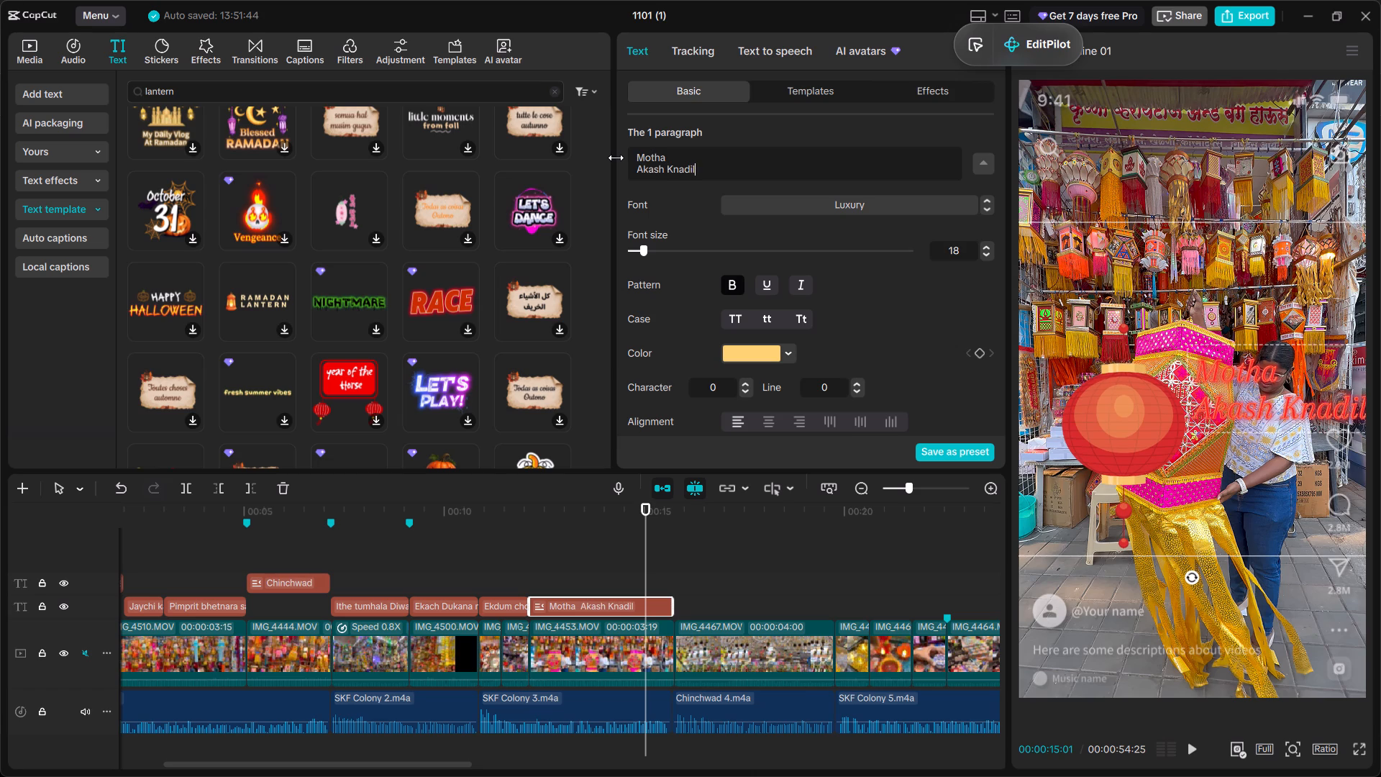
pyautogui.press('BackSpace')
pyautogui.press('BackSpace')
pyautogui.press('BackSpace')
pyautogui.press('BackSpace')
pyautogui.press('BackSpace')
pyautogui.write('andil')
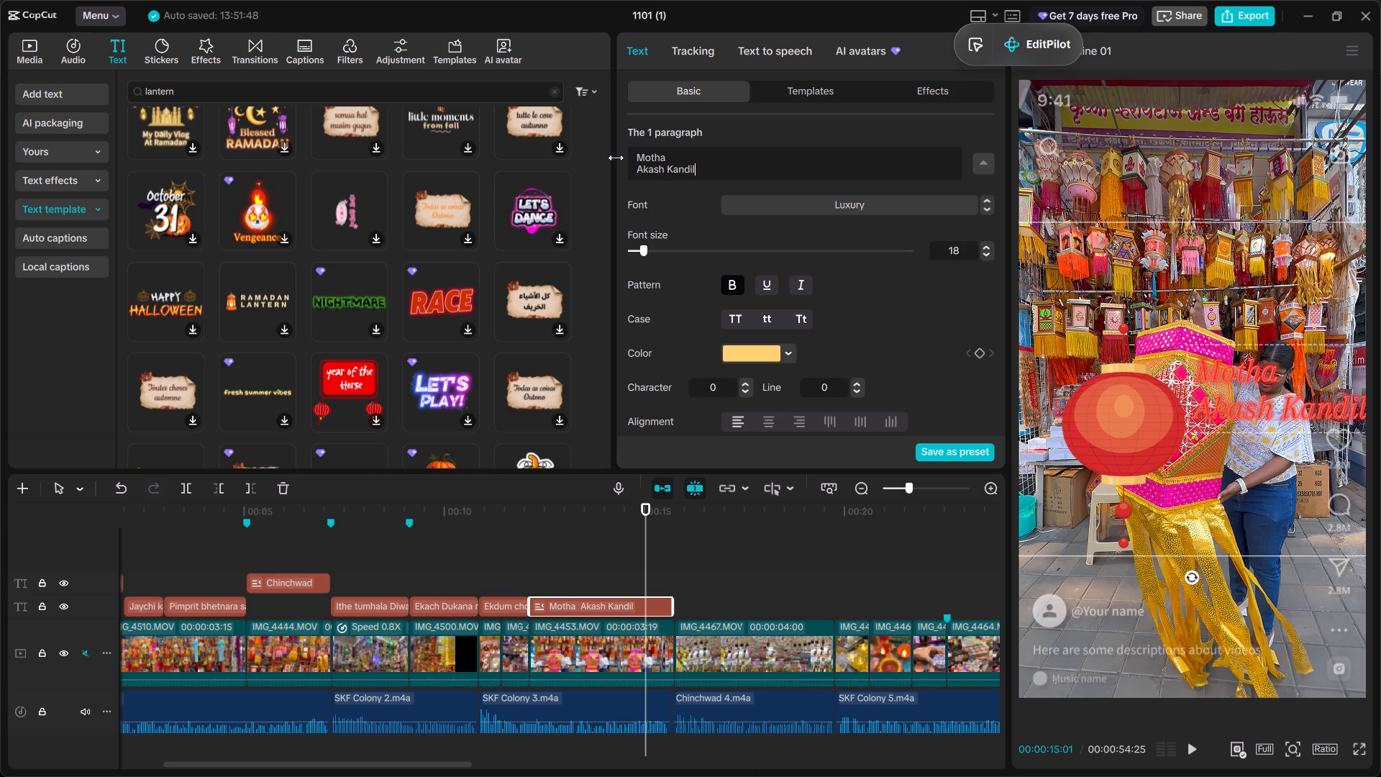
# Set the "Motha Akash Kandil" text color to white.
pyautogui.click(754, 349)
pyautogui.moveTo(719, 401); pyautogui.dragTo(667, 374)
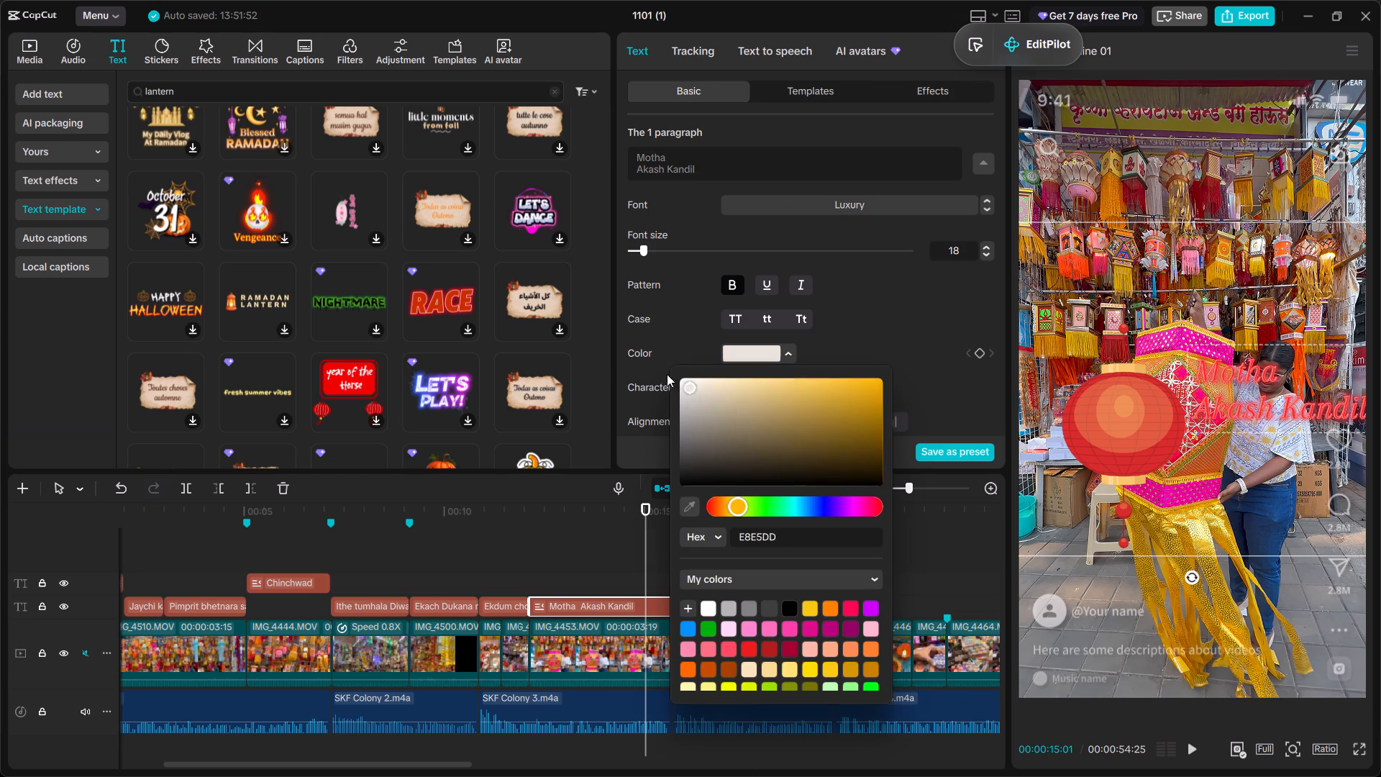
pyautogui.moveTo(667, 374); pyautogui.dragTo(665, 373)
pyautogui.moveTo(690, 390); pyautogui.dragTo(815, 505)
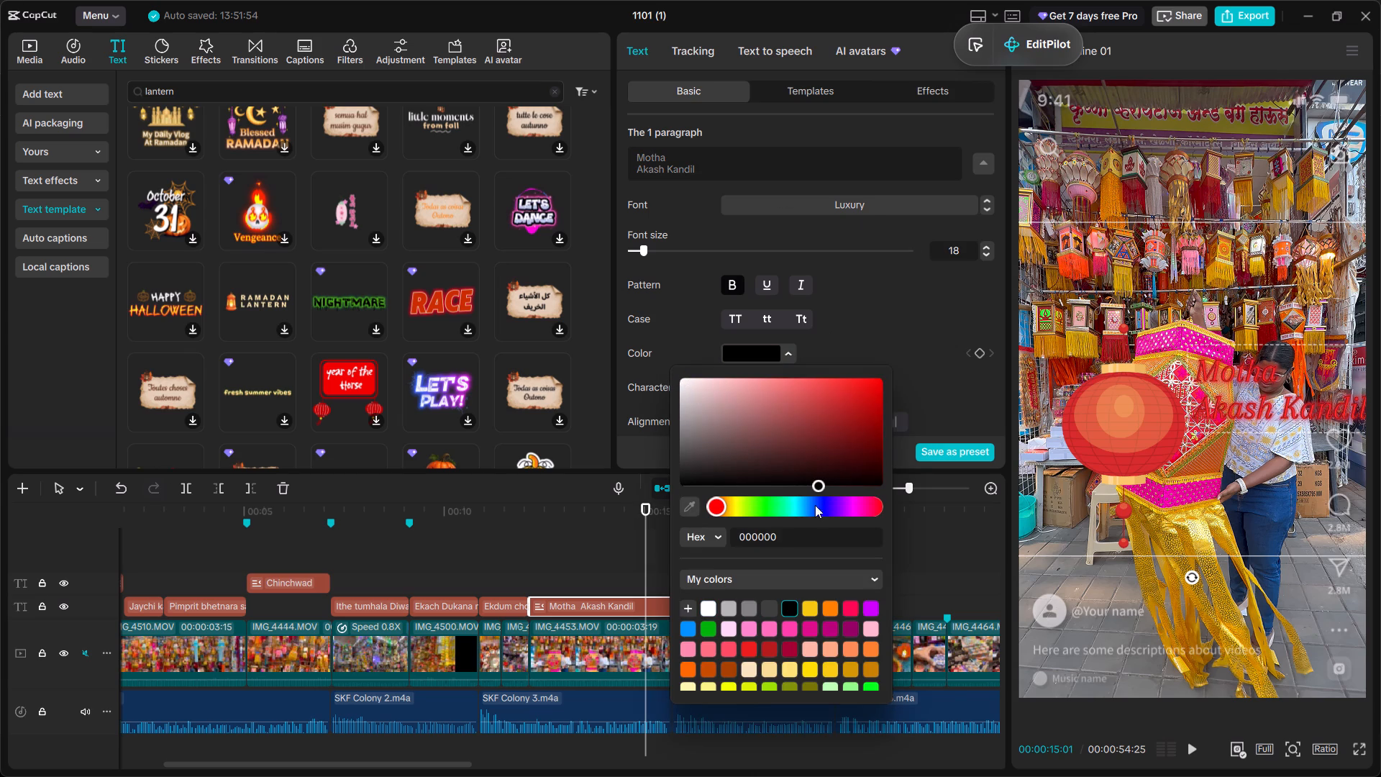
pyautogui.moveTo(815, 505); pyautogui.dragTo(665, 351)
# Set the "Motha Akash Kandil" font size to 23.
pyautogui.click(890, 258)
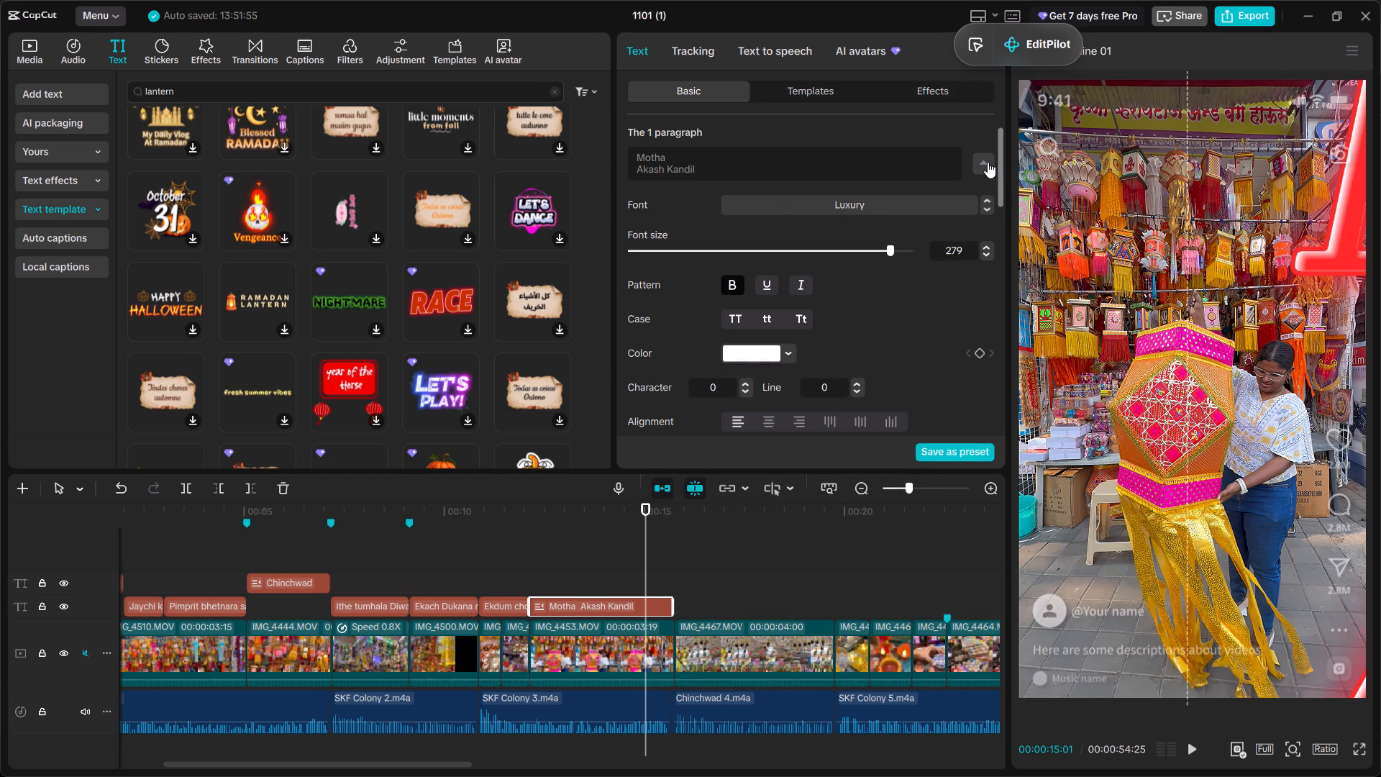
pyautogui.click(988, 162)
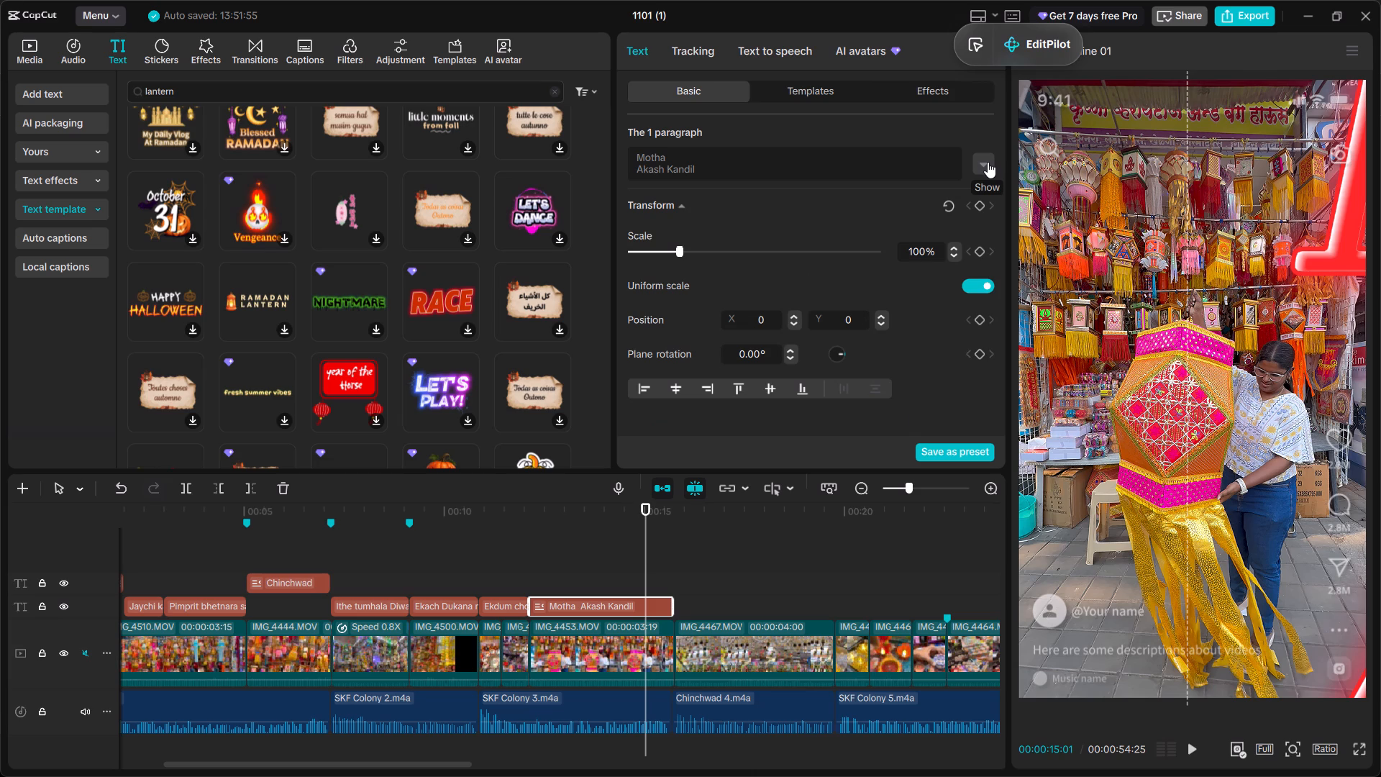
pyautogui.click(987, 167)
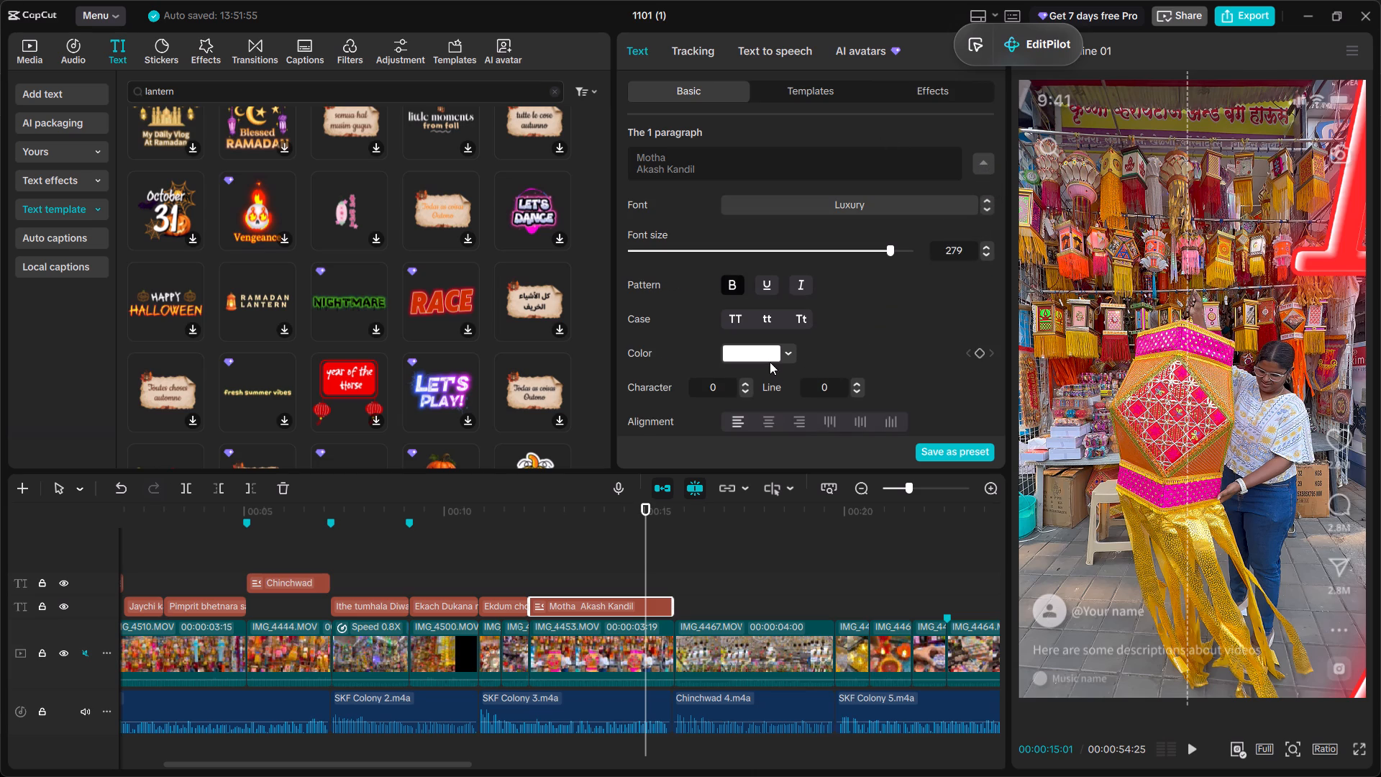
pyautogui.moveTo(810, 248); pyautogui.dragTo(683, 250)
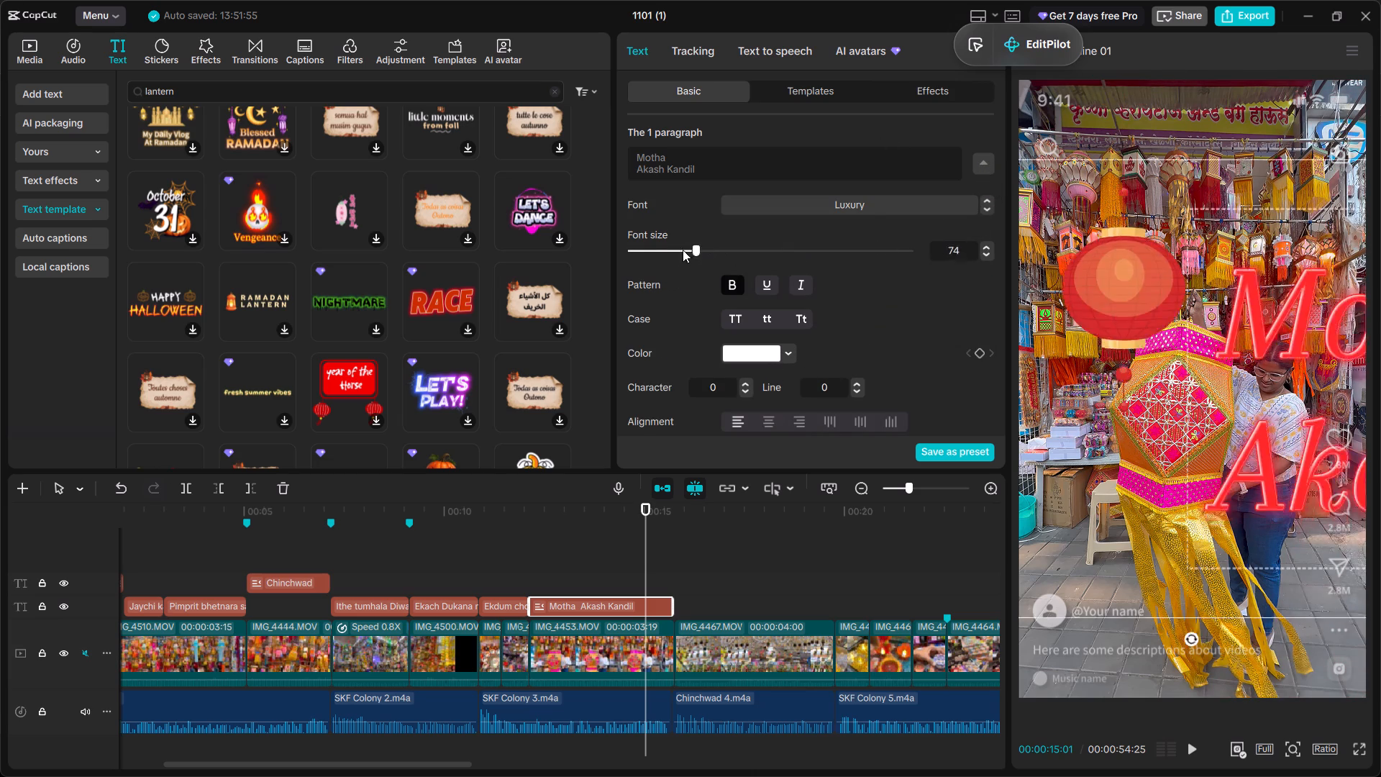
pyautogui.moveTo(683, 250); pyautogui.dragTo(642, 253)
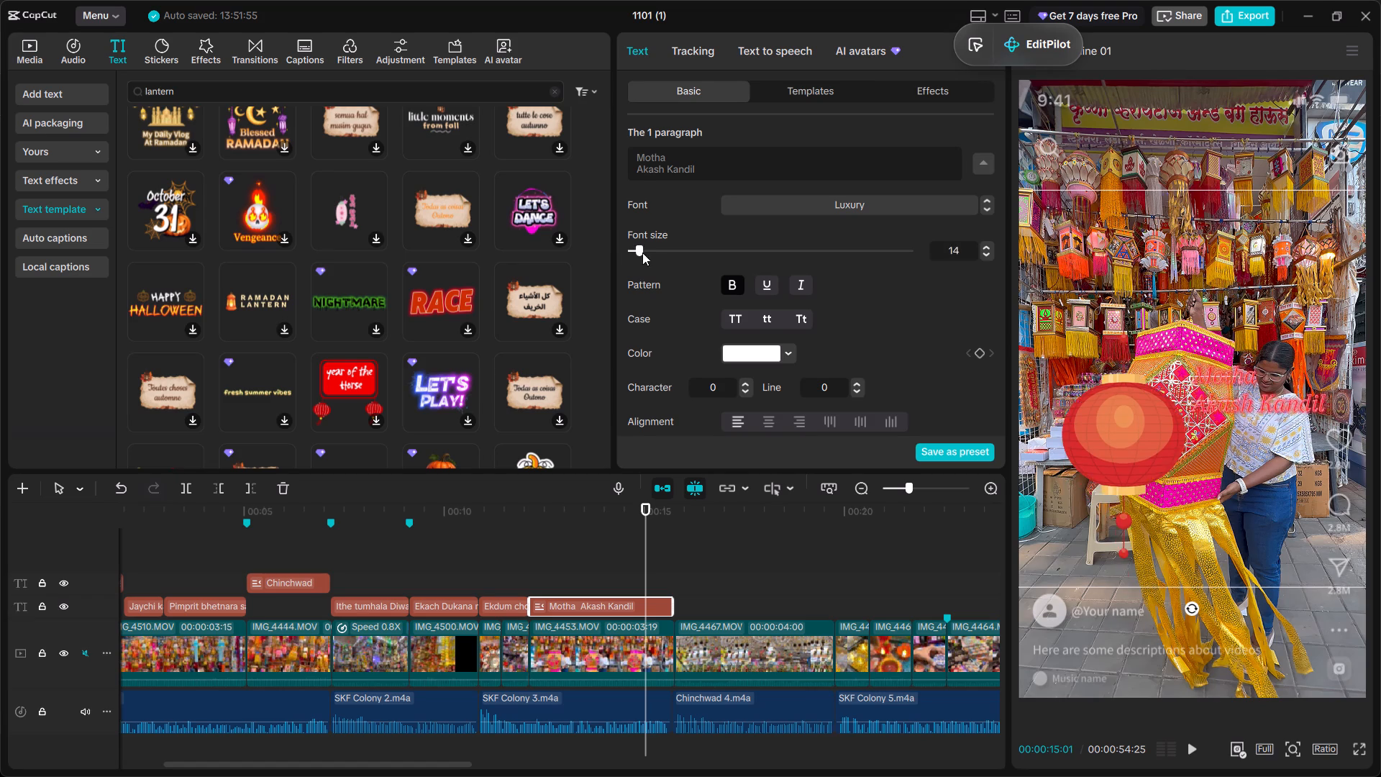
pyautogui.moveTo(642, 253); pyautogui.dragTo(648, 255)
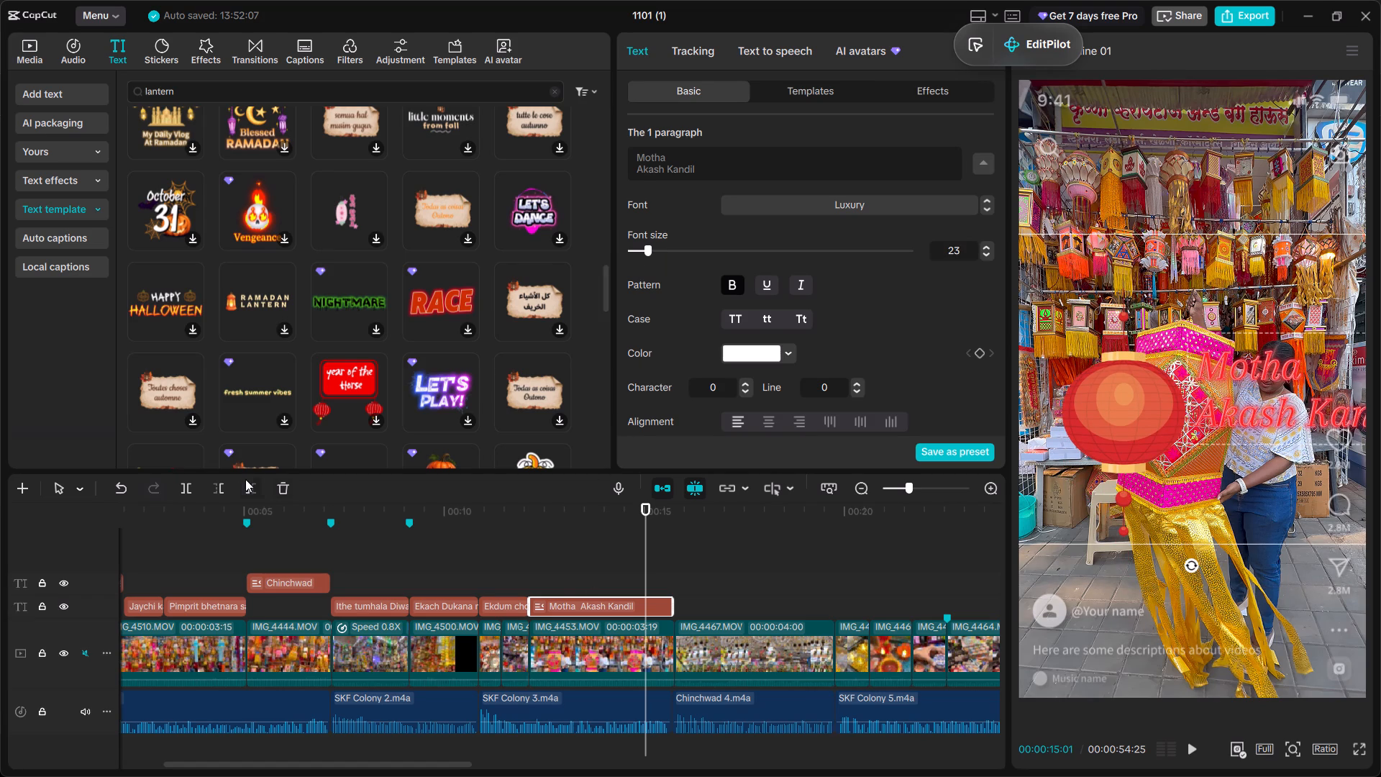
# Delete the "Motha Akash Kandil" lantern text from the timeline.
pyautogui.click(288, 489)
# Paste the copied caption at the start of the IMG_4453 clip and extend it to that clip's end.
pyautogui.click(529, 557)
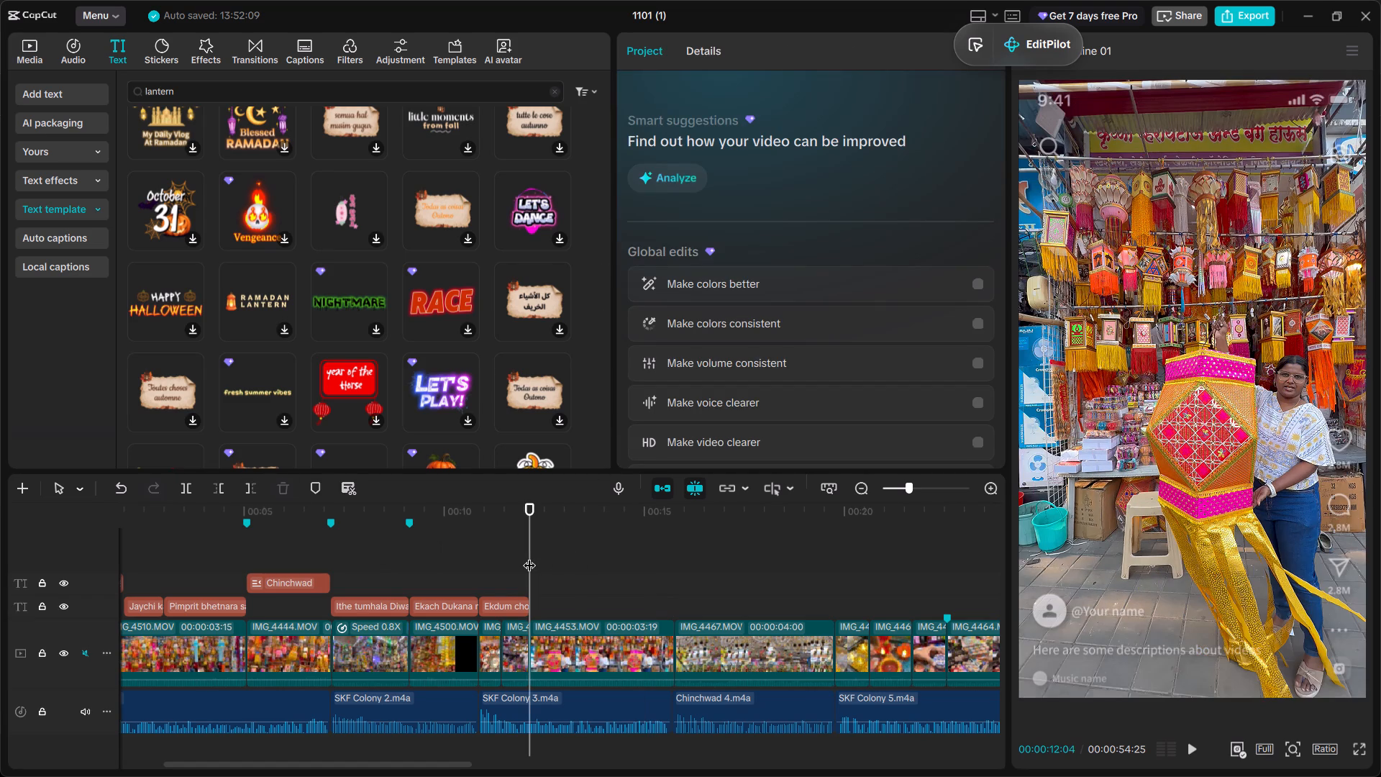
pyautogui.press('space')
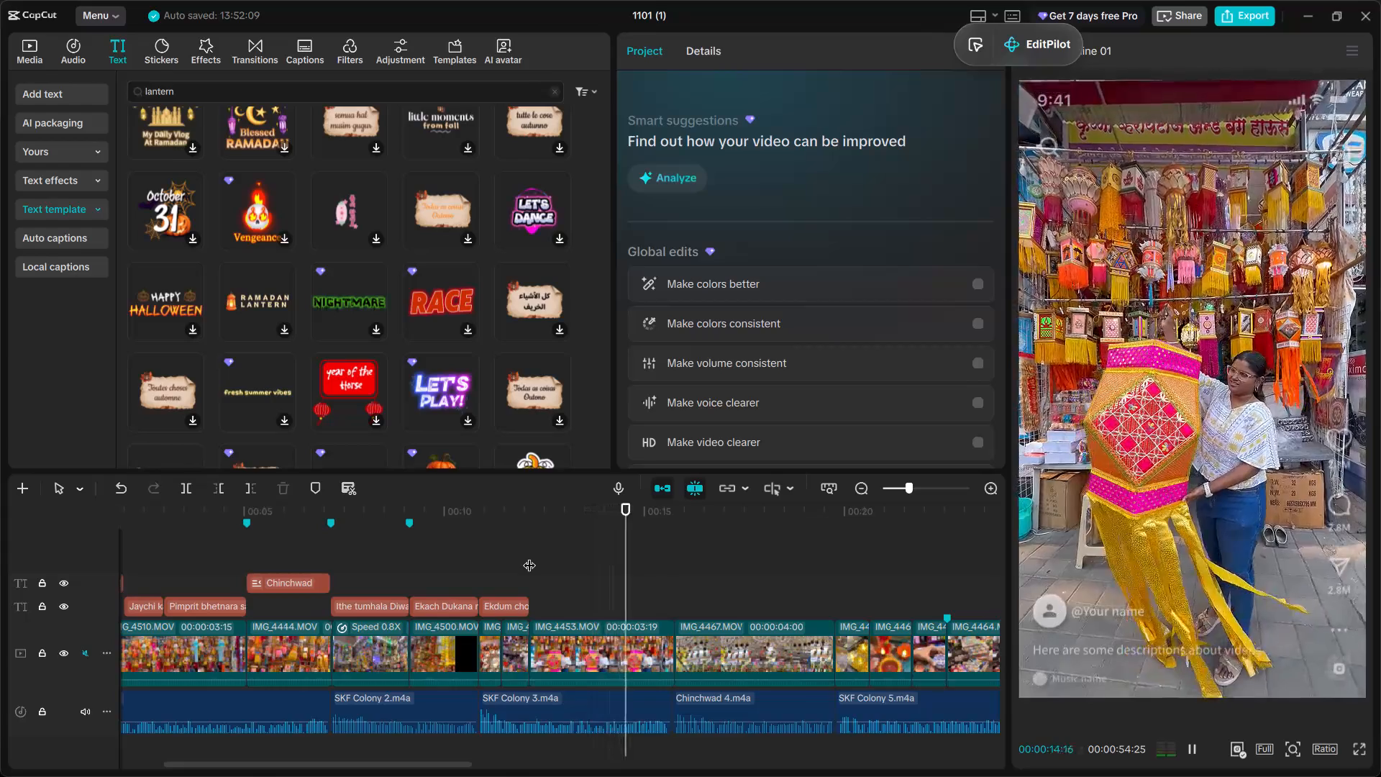
pyautogui.press('space')
pyautogui.click(467, 540)
pyautogui.press('space')
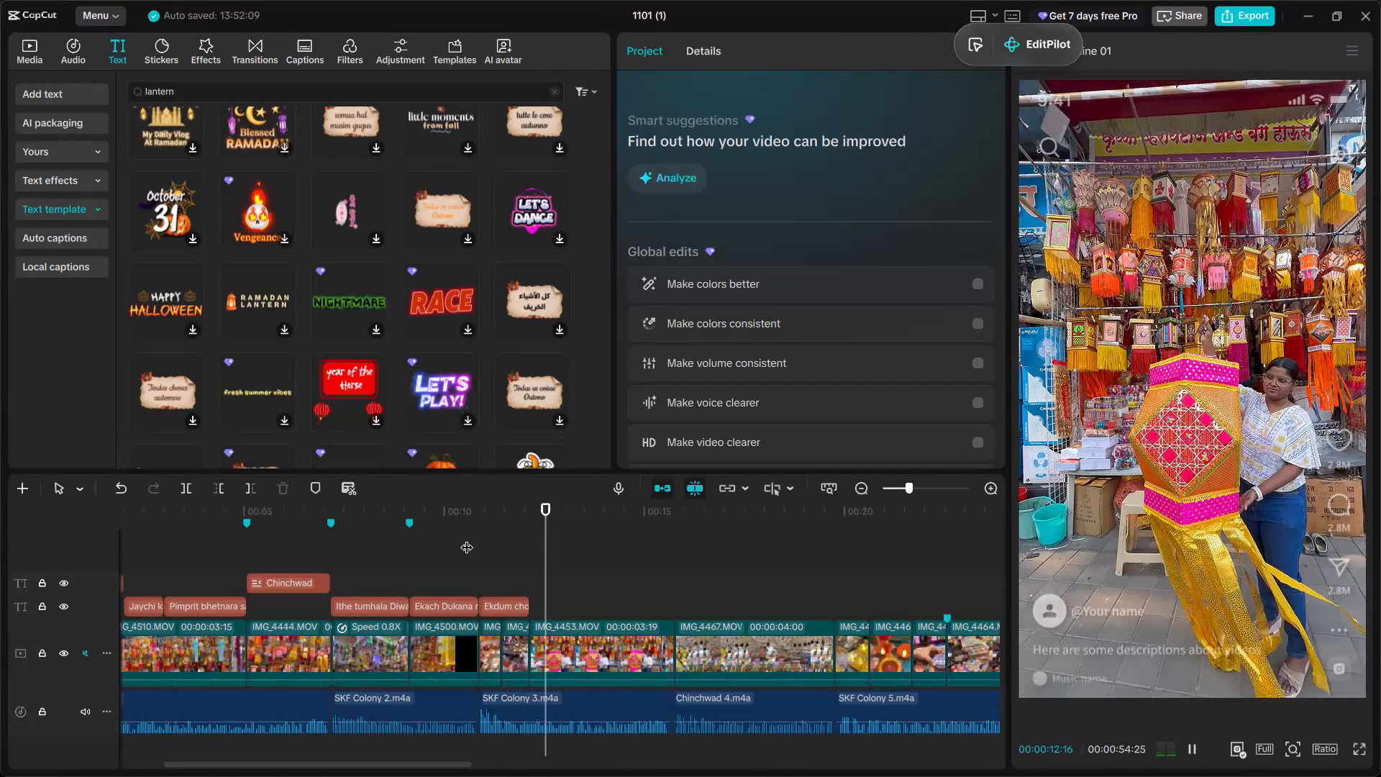
pyautogui.press('space')
pyautogui.click(529, 558)
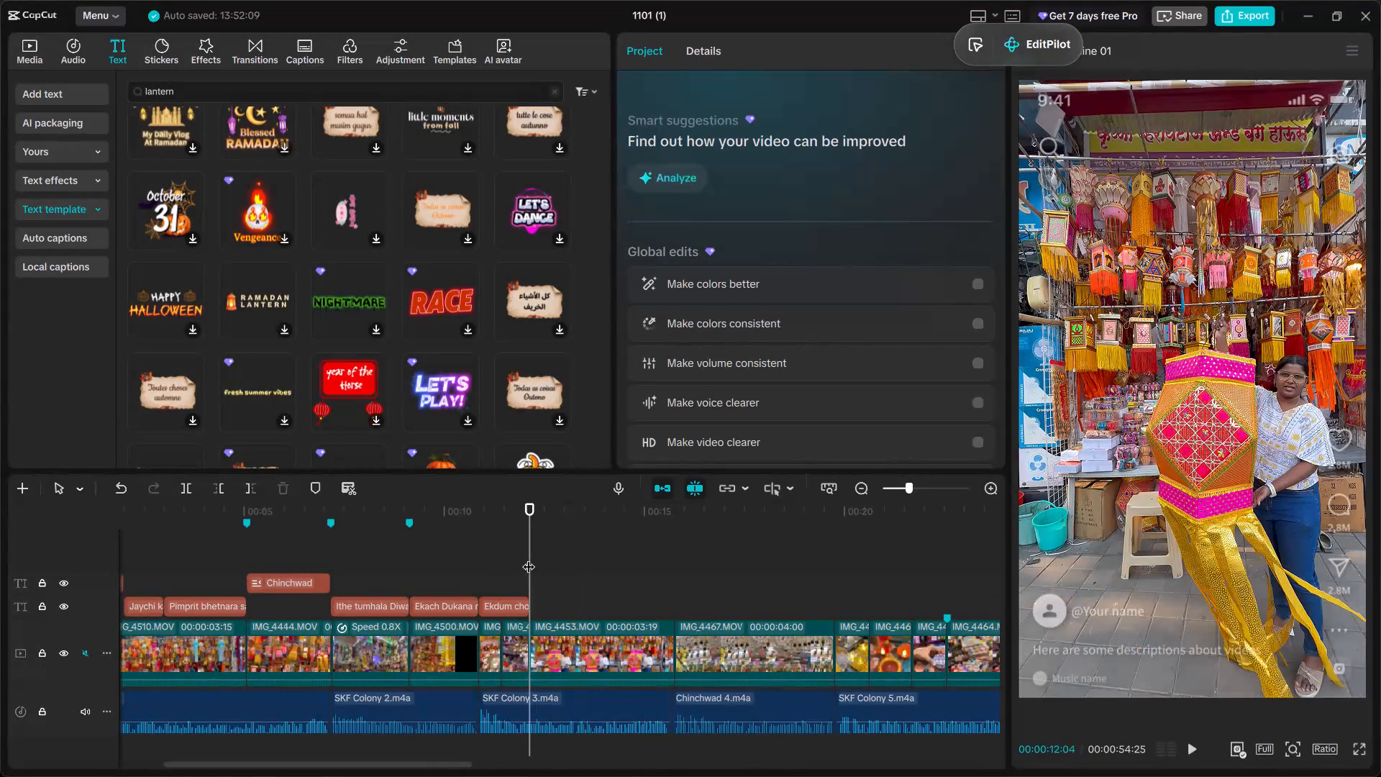
pyautogui.hotkey('ctrl', 'v')
pyautogui.moveTo(611, 608); pyautogui.dragTo(670, 608)
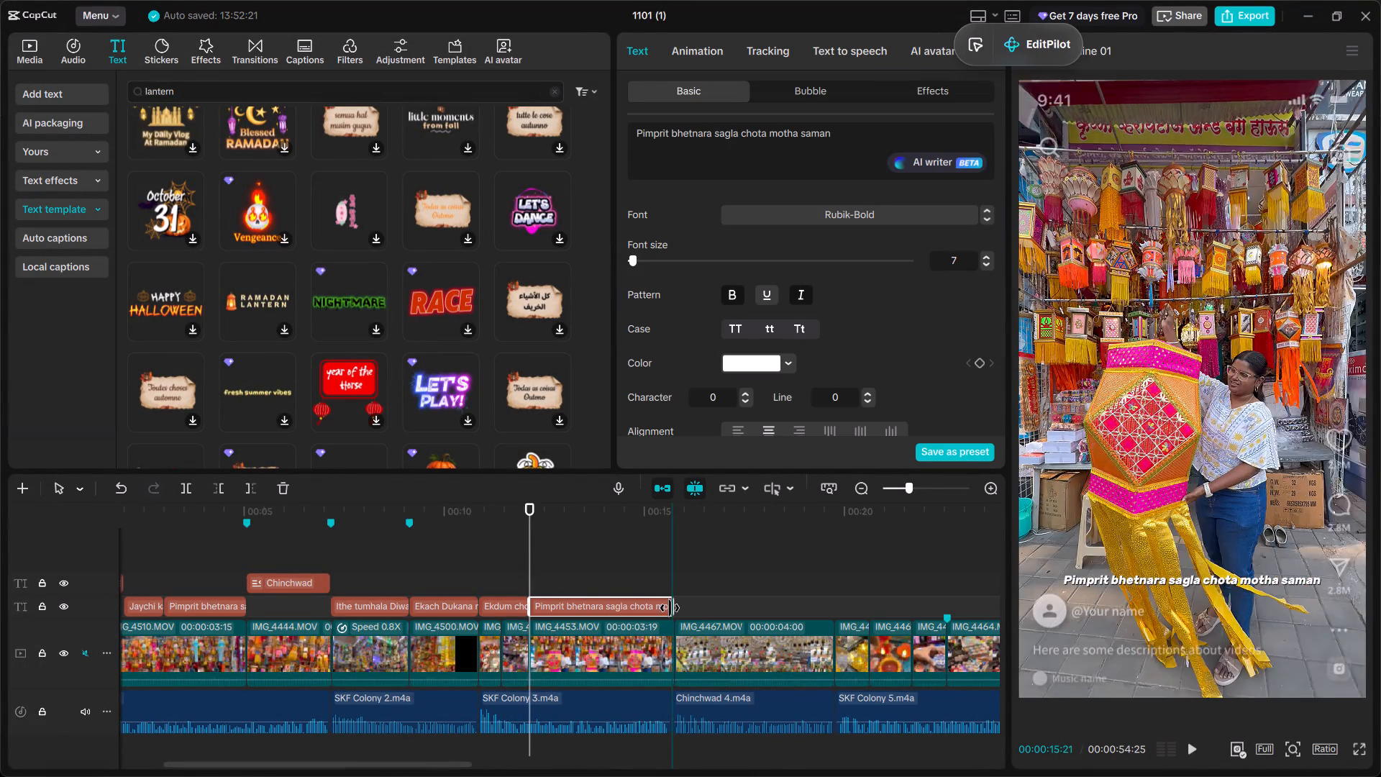
pyautogui.moveTo(670, 608); pyautogui.dragTo(671, 608)
# Replace the pasted caption's wording with "Society la lagnara Motha Akash Kandil" to match the voice-over.
pyautogui.press('space')
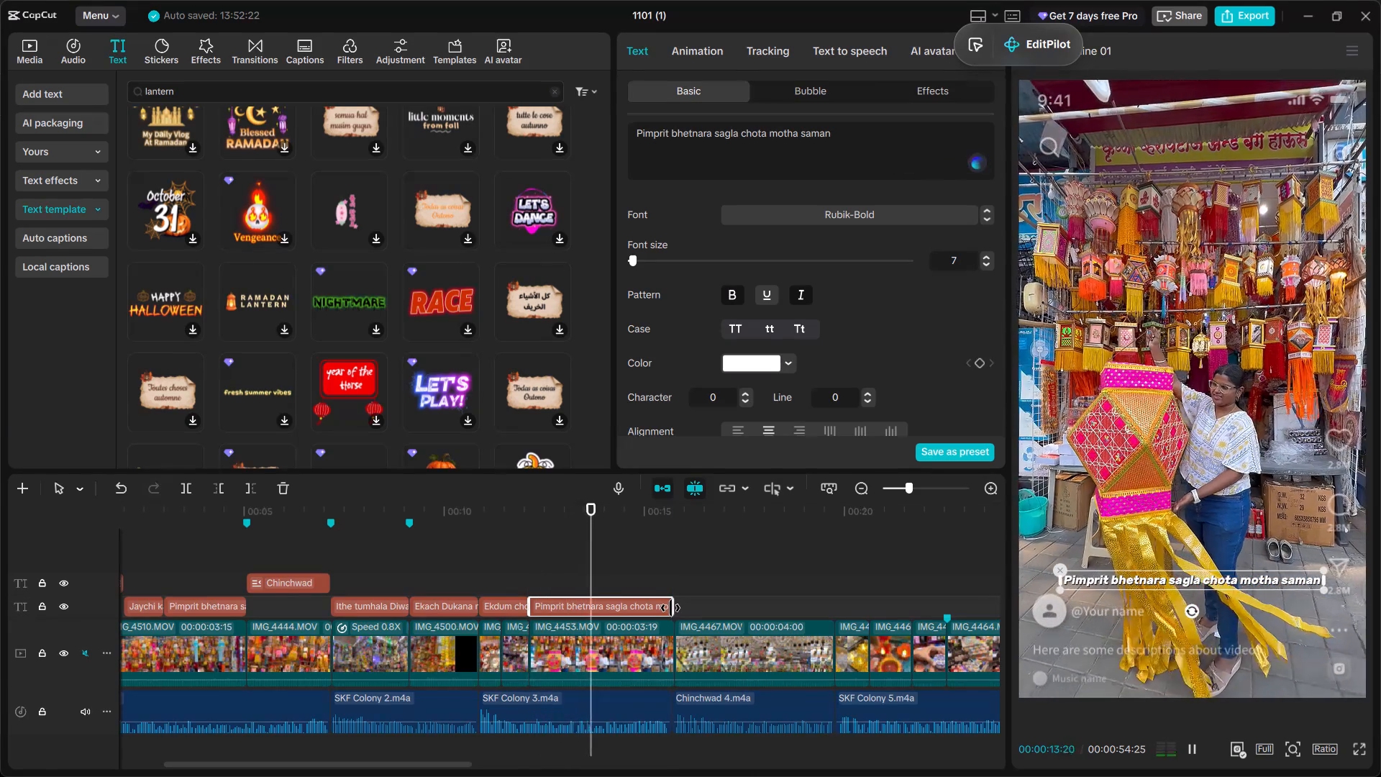
pyautogui.press('space')
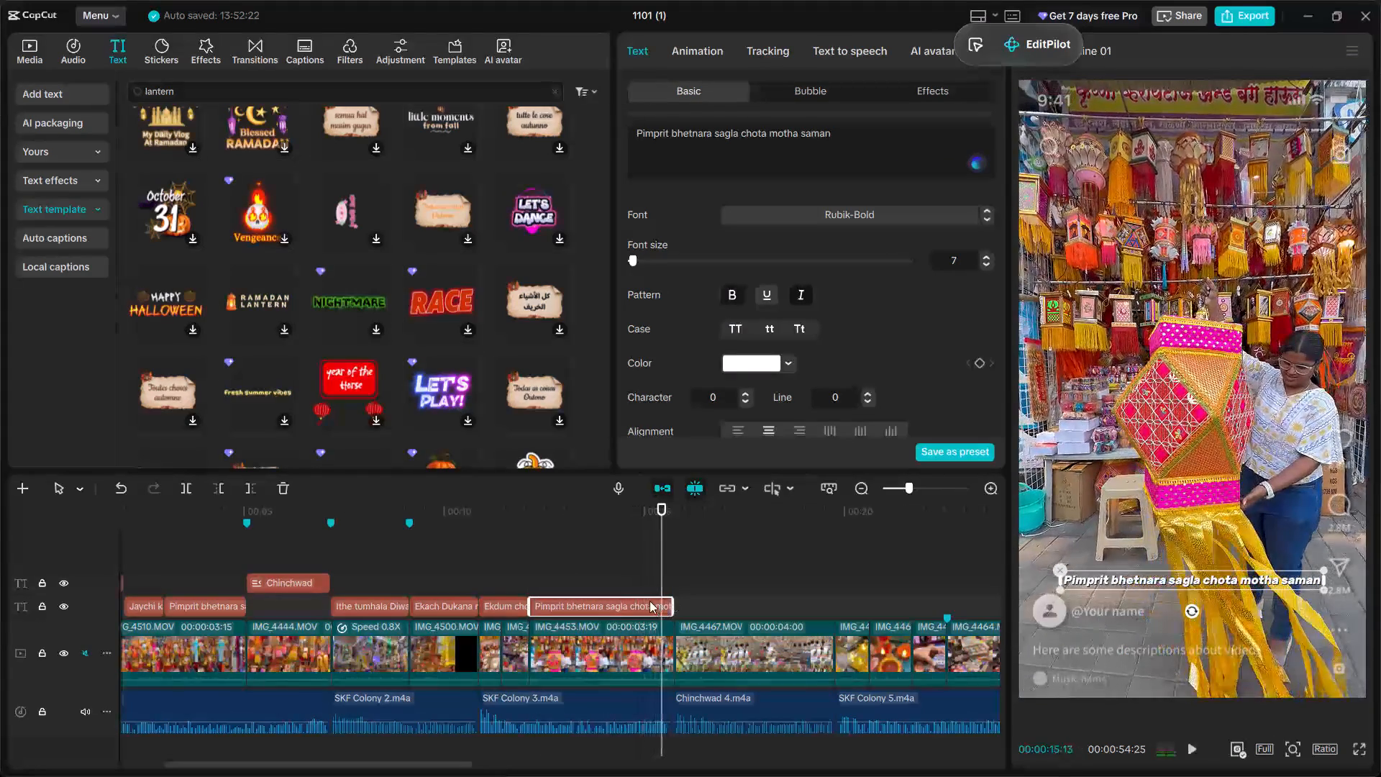
pyautogui.moveTo(844, 152); pyautogui.dragTo(604, 131)
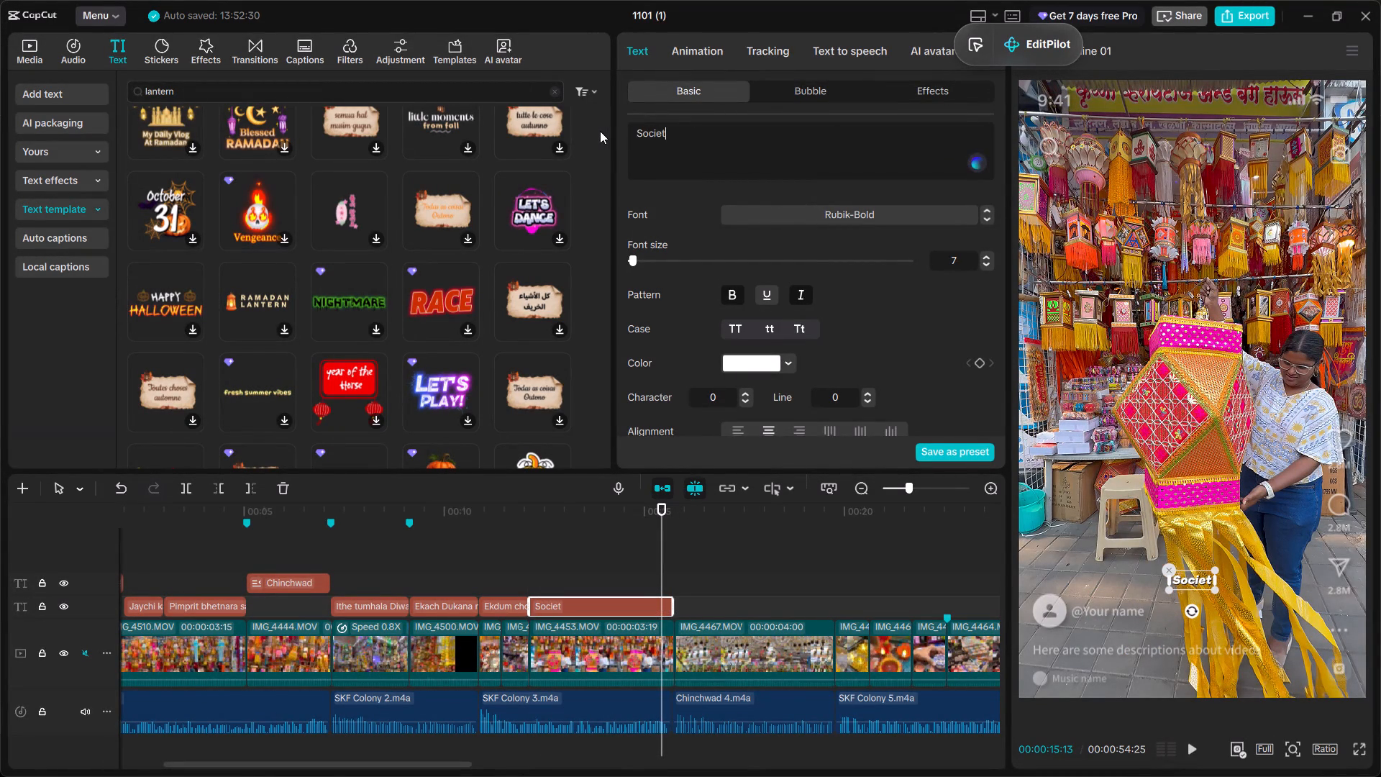
pyautogui.write('y la lagnara mo')
pyautogui.press('BackSpace')
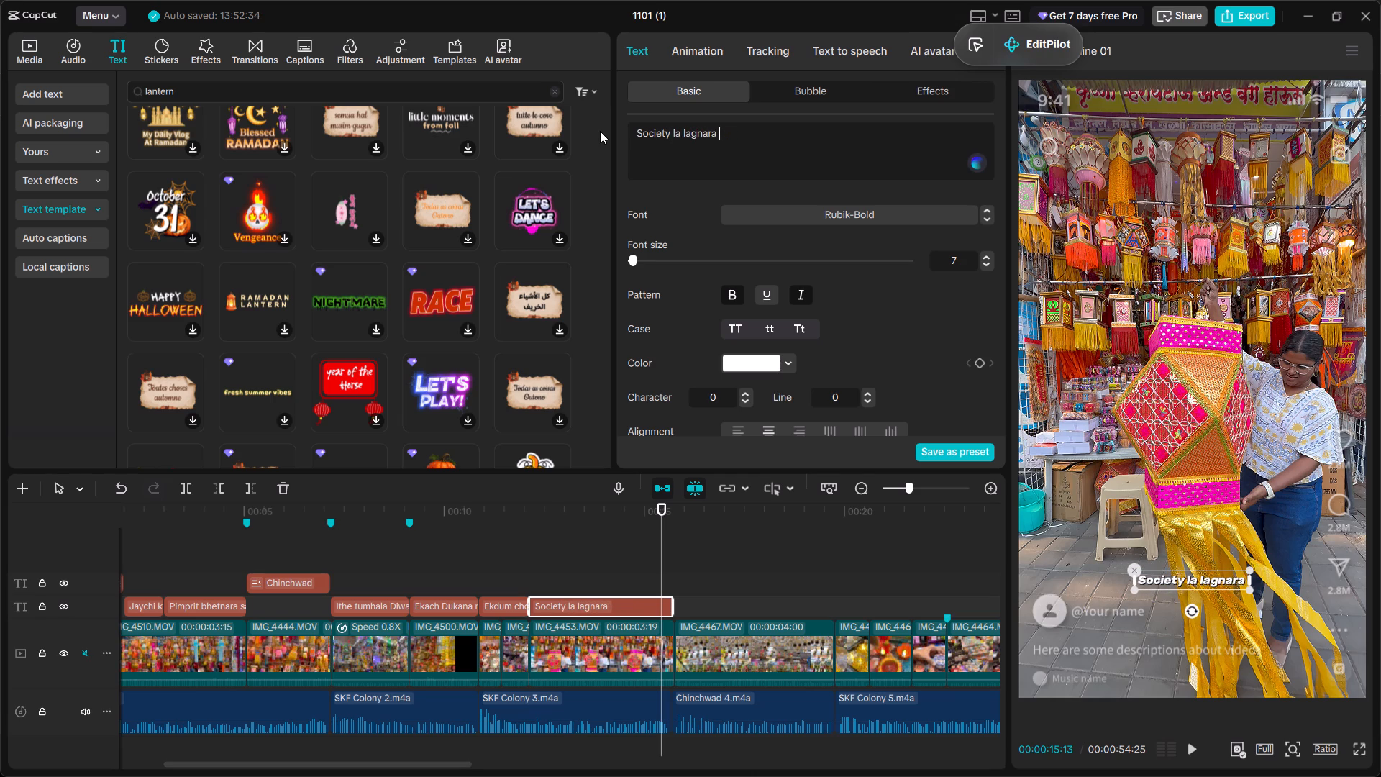
pyautogui.write('th')
pyautogui.press('BackSpace')
pyautogui.press('BackSpace')
pyautogui.press('BackSpace')
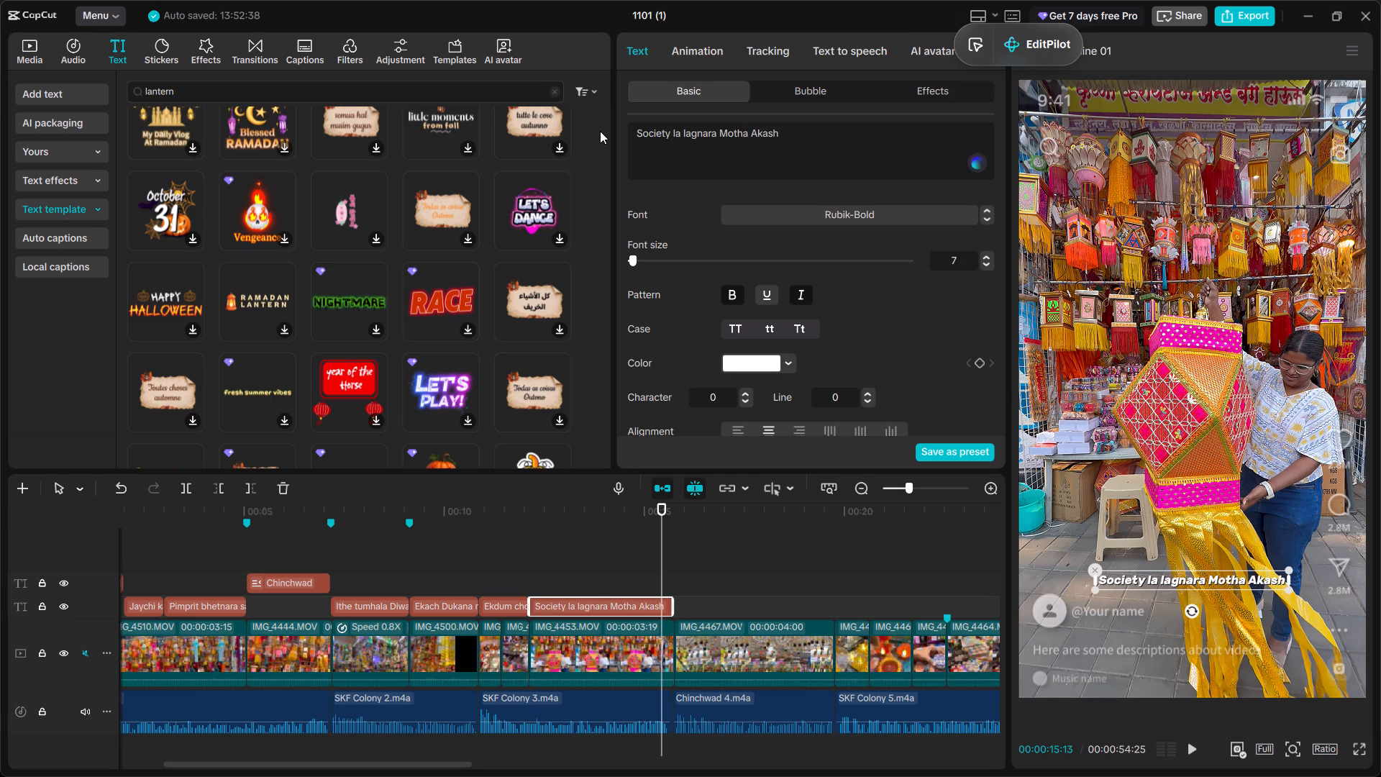
pyautogui.press('BackSpace')
pyautogui.press('BackSpace')
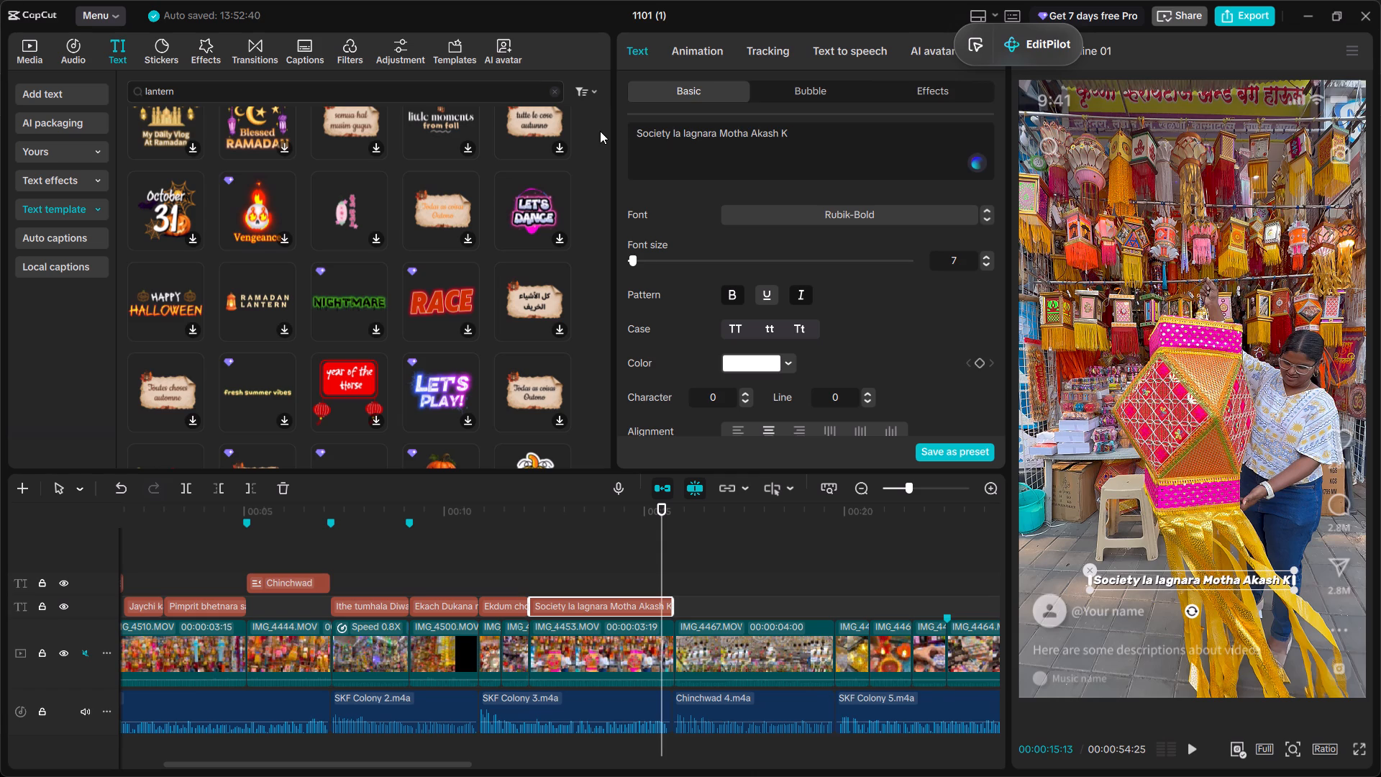
pyautogui.write('andil')
pyautogui.press('space')
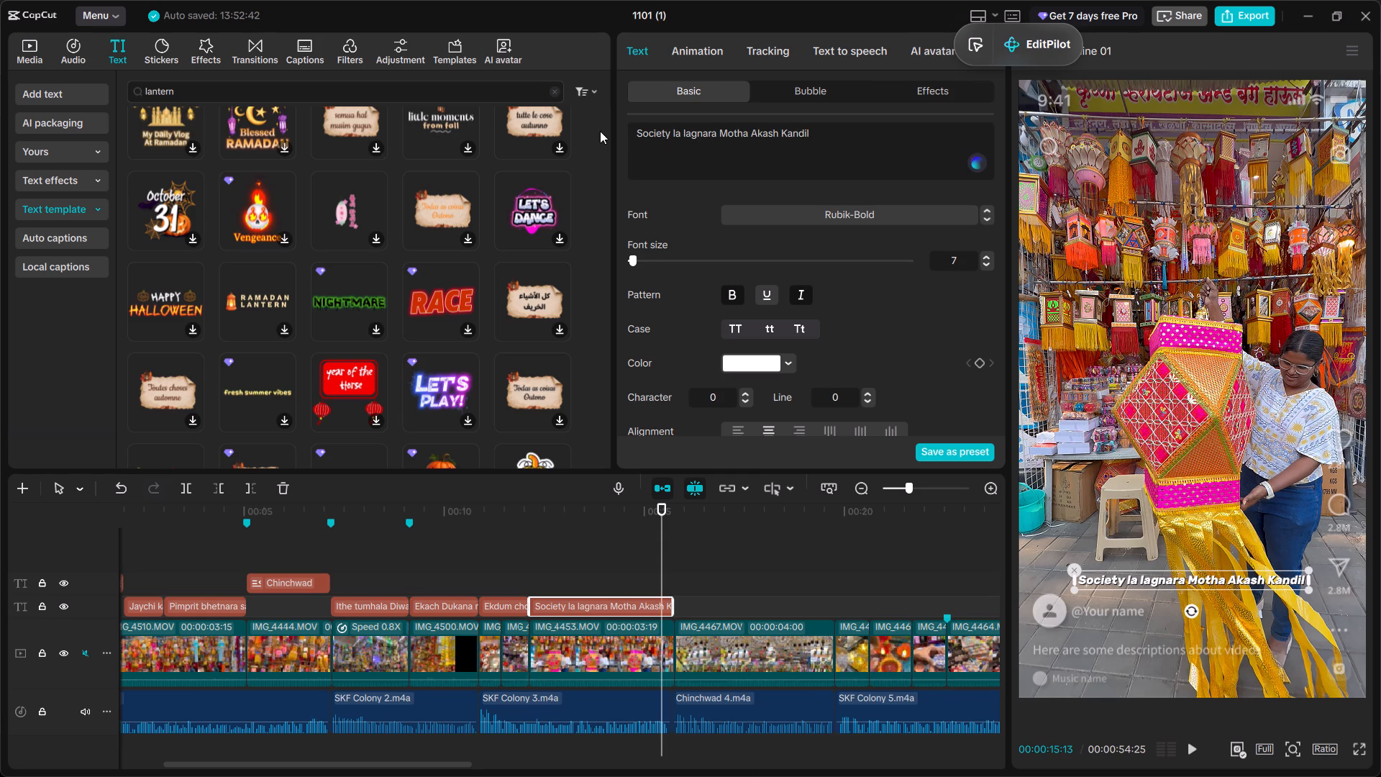
# Split the "Society la lagnara Motha Akash Kandil" caption at about 00:00:13:26, where the spoken phrase ends.
pyautogui.click(537, 529)
pyautogui.press('space')
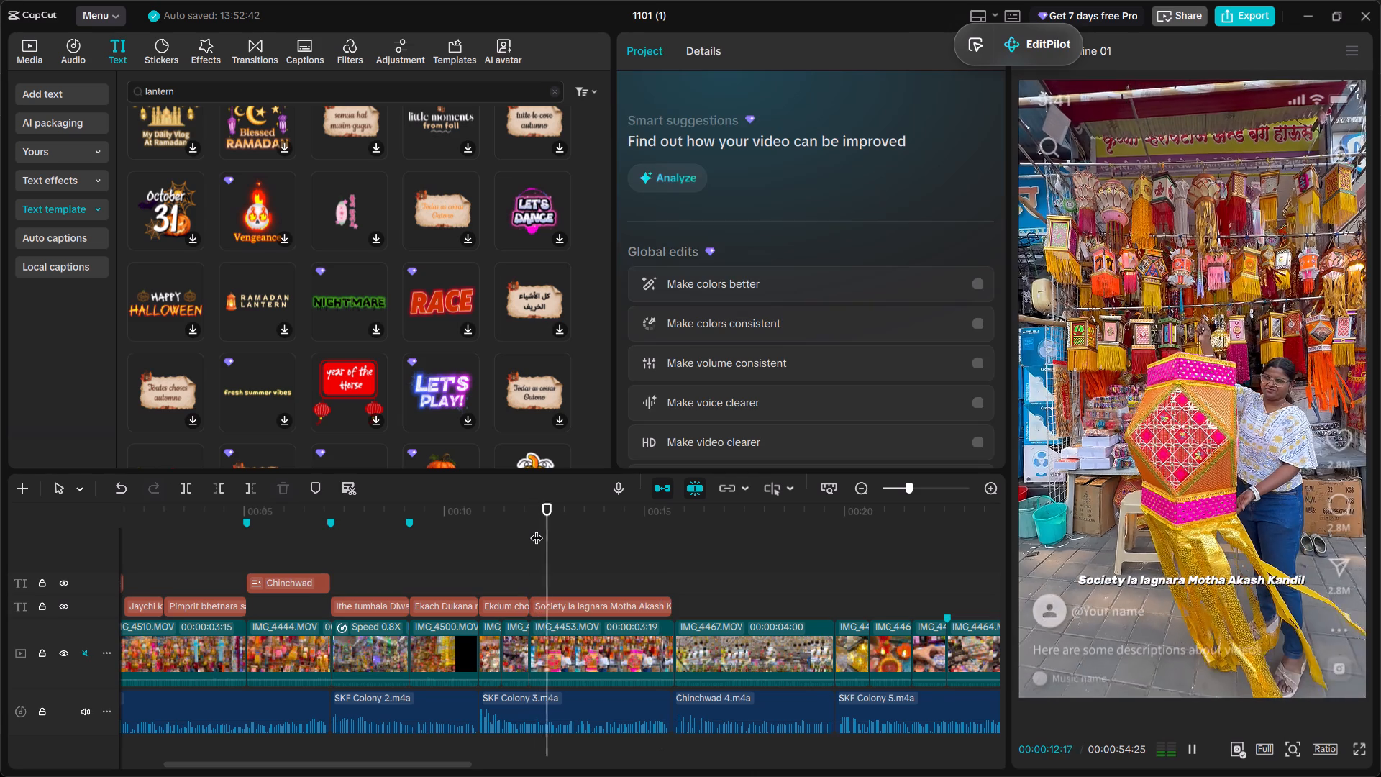
pyautogui.press('space')
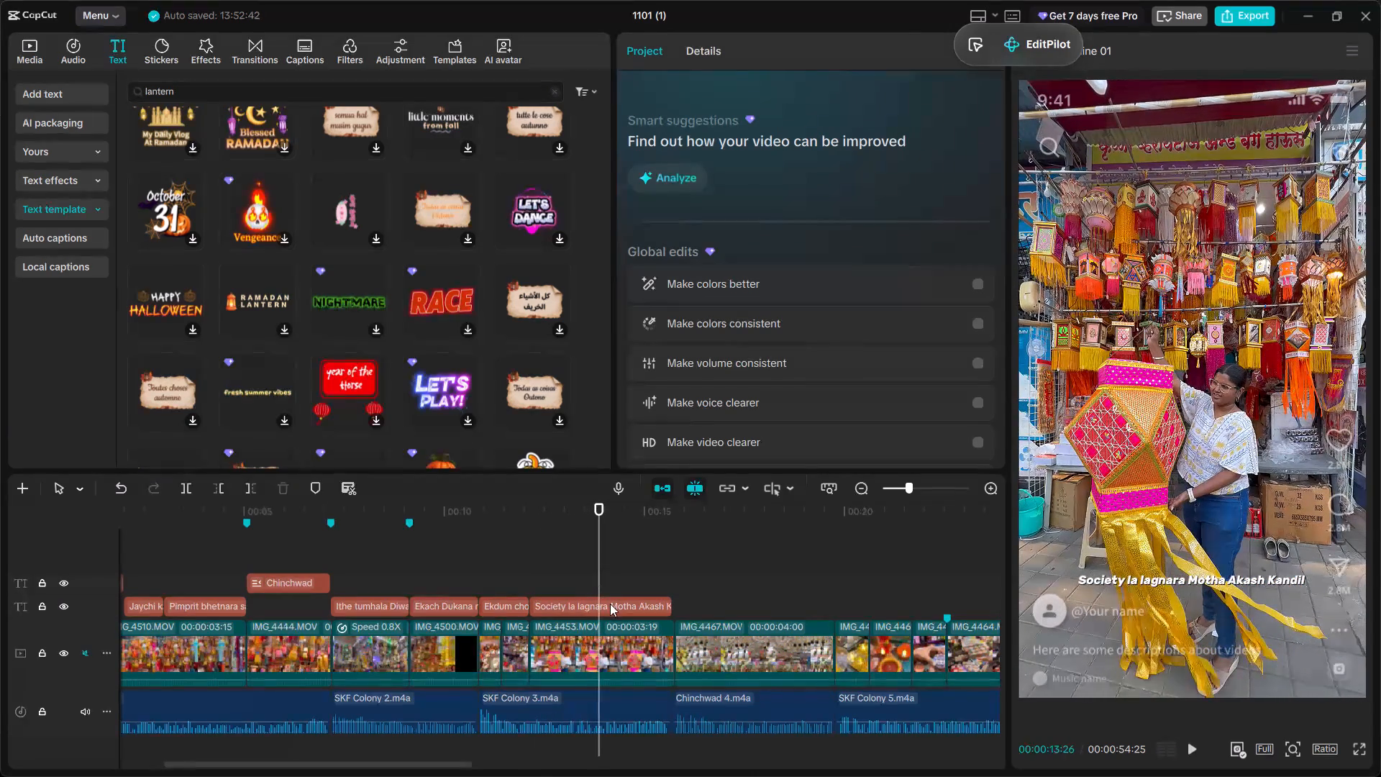
pyautogui.keyDown('ctrl'); pyautogui.click(610, 604); pyautogui.keyUp('ctrl')
pyautogui.hotkey('ctrl', 'b')
# Replace the second half's wording with "to suddha tumhala ithe bhetun jail" to match the voice-over.
pyautogui.press('space')
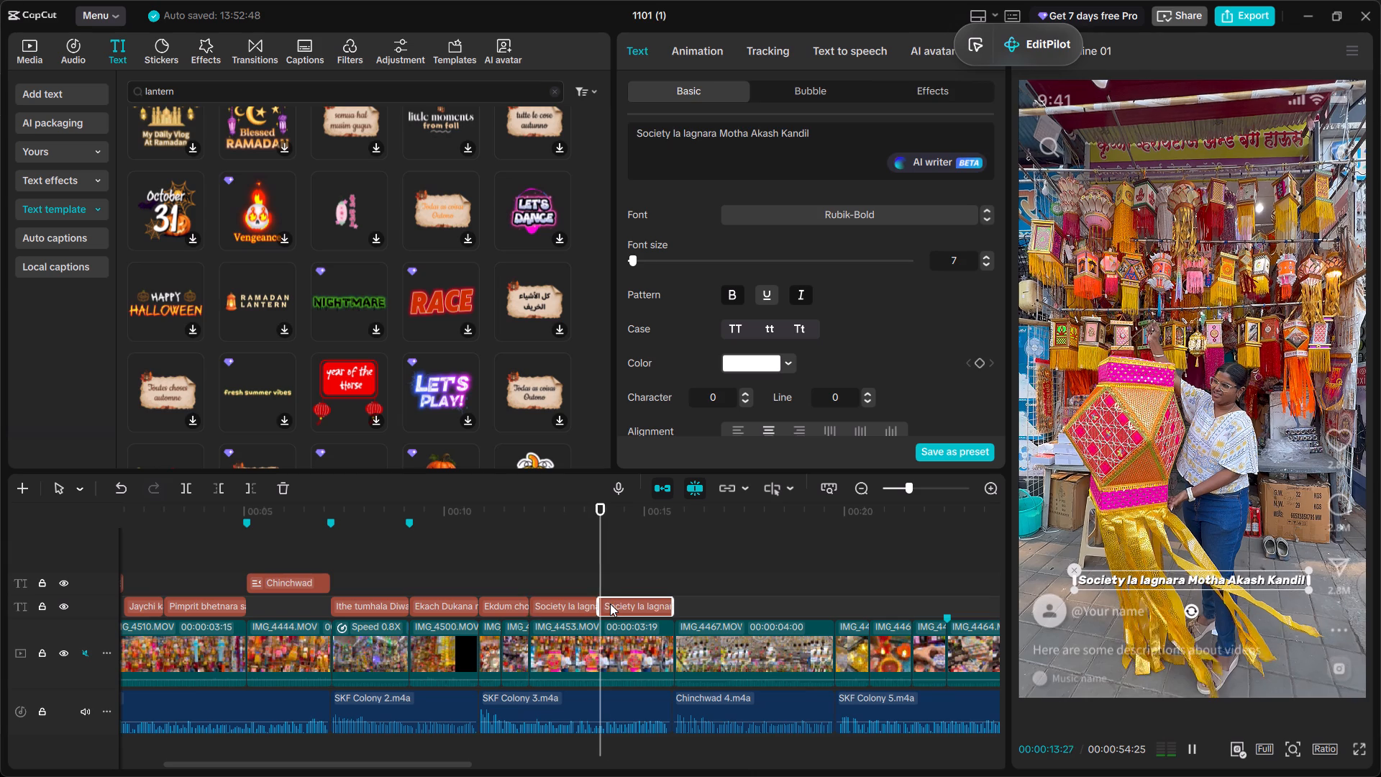
pyautogui.press('space')
pyautogui.moveTo(849, 135); pyautogui.dragTo(578, 122)
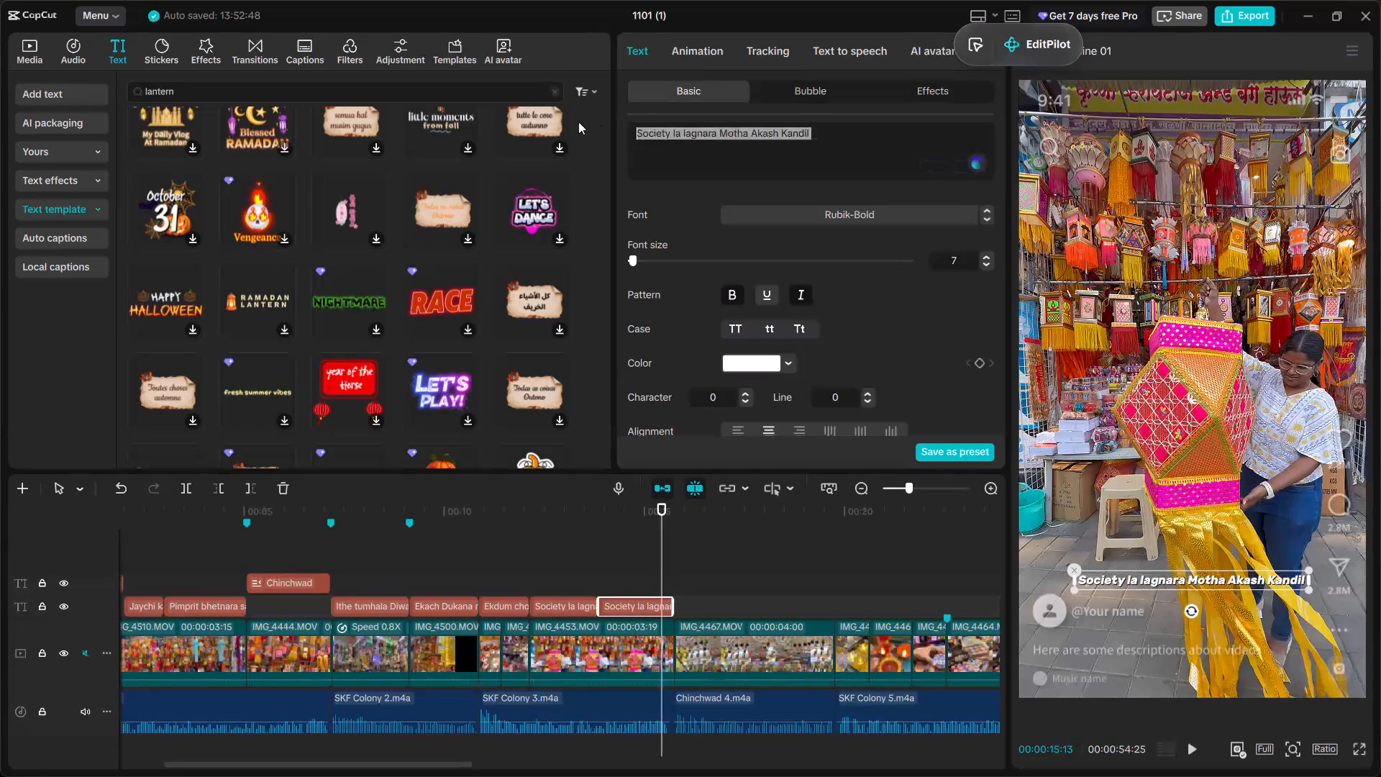
pyautogui.moveTo(578, 122); pyautogui.dragTo(575, 122)
pyautogui.write('to suddha tumhala ithe bhetun jaik=')
pyautogui.press('BackSpace')
pyautogui.press('BackSpace')
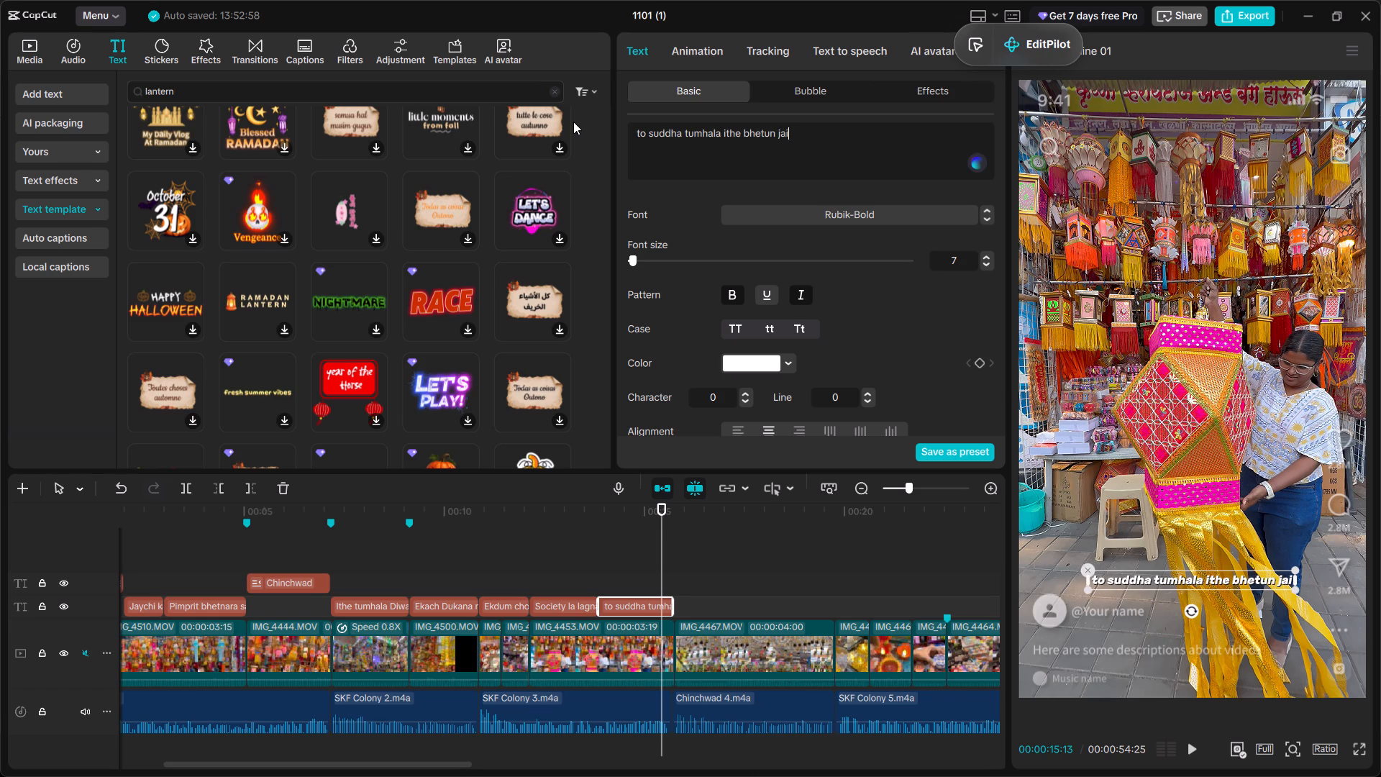
pyautogui.press('l')
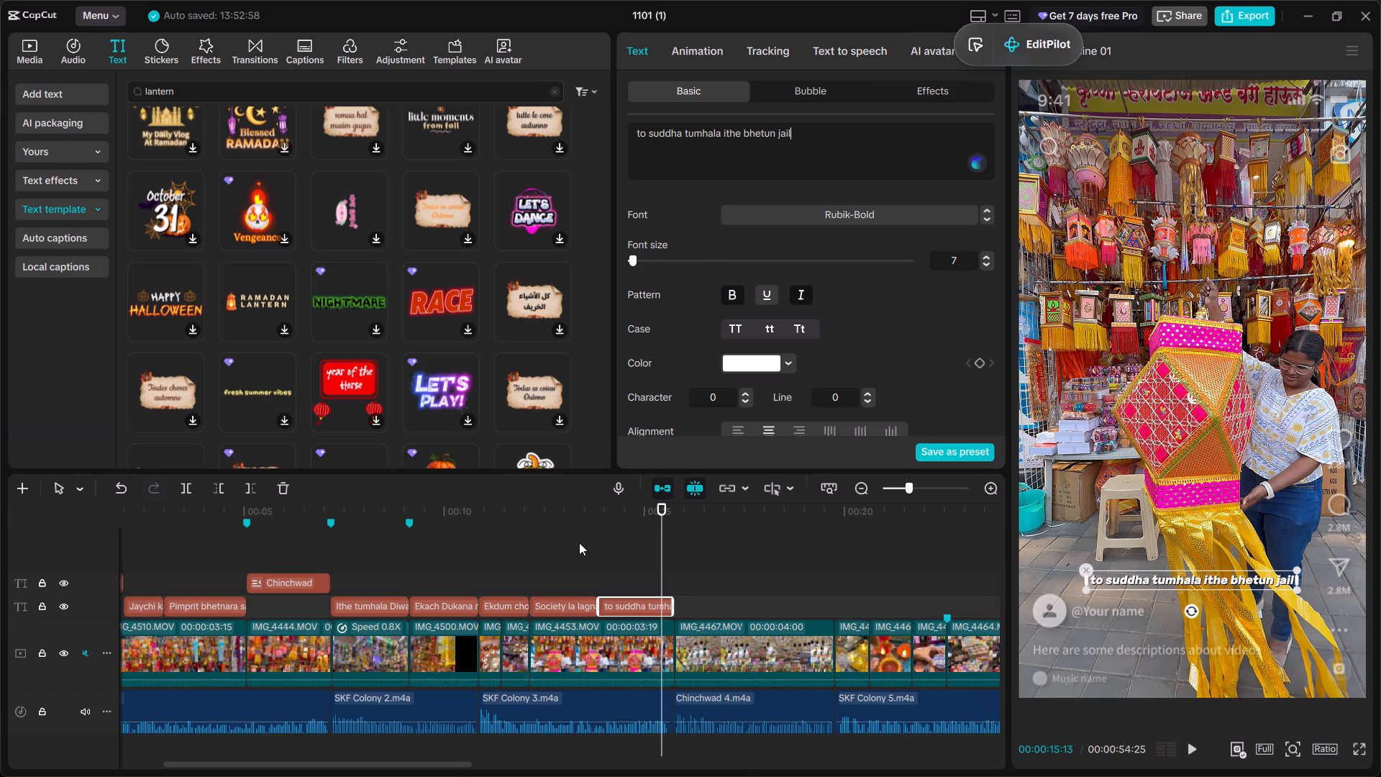
# Paste the copied caption at 00:00:15:21, directly after the "to suddha tumhala ithe bhetun jail" caption.
pyautogui.click(579, 542)
pyautogui.press('space')
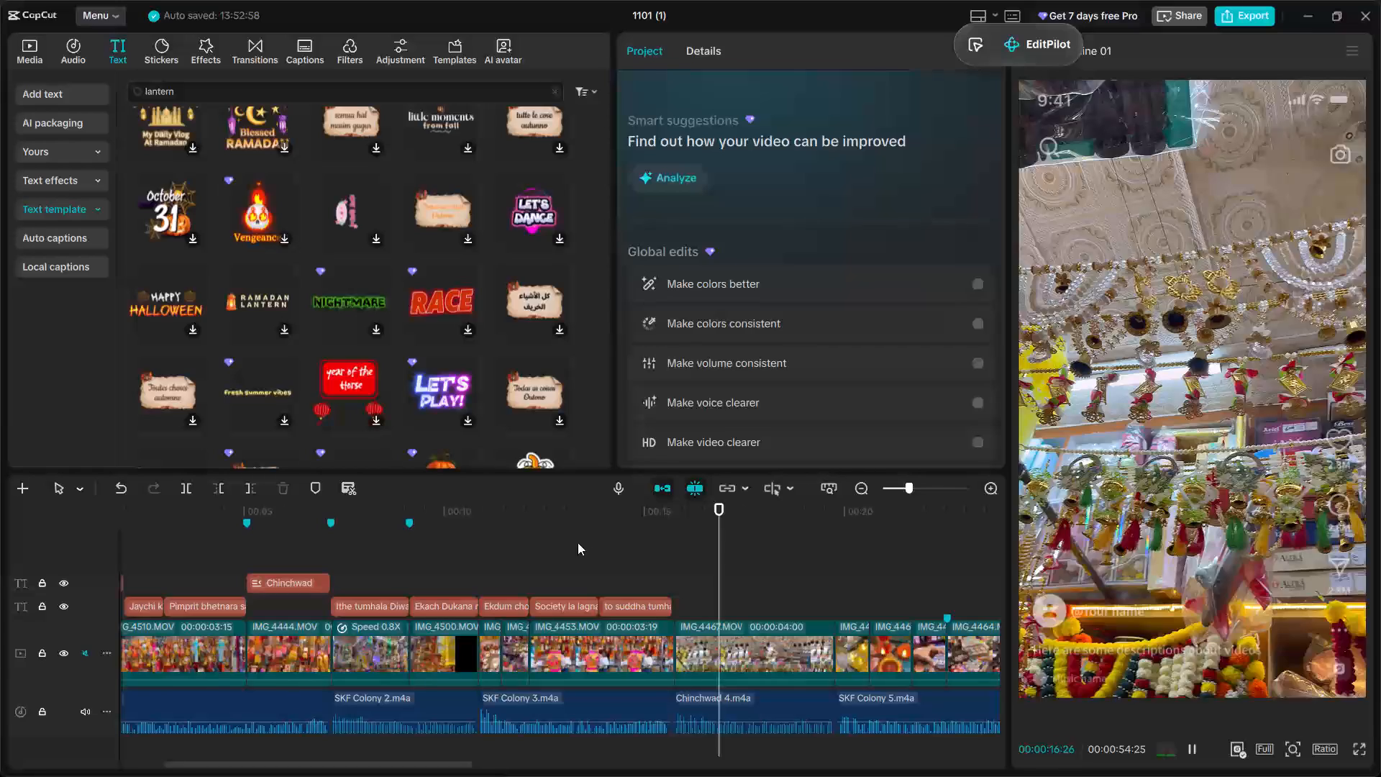
pyautogui.press('space')
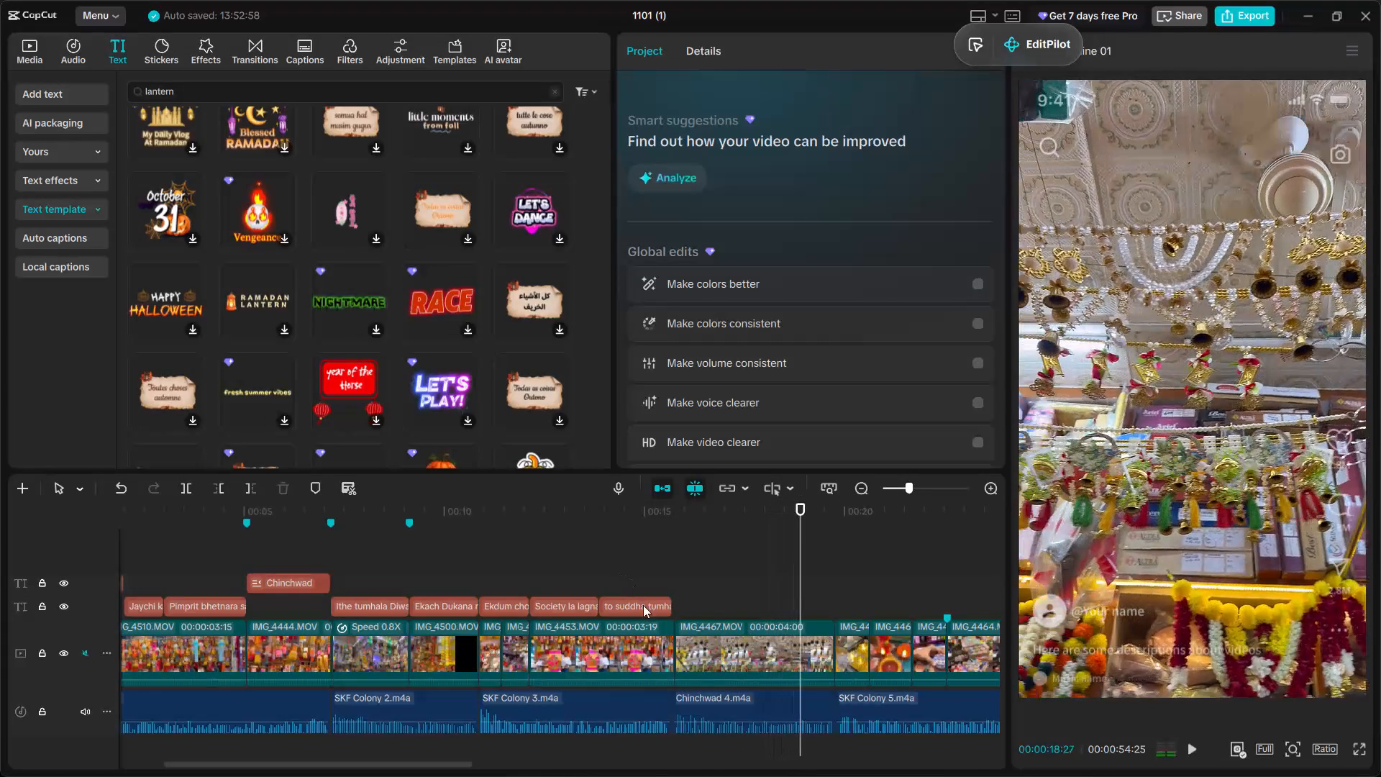
pyautogui.click(671, 608)
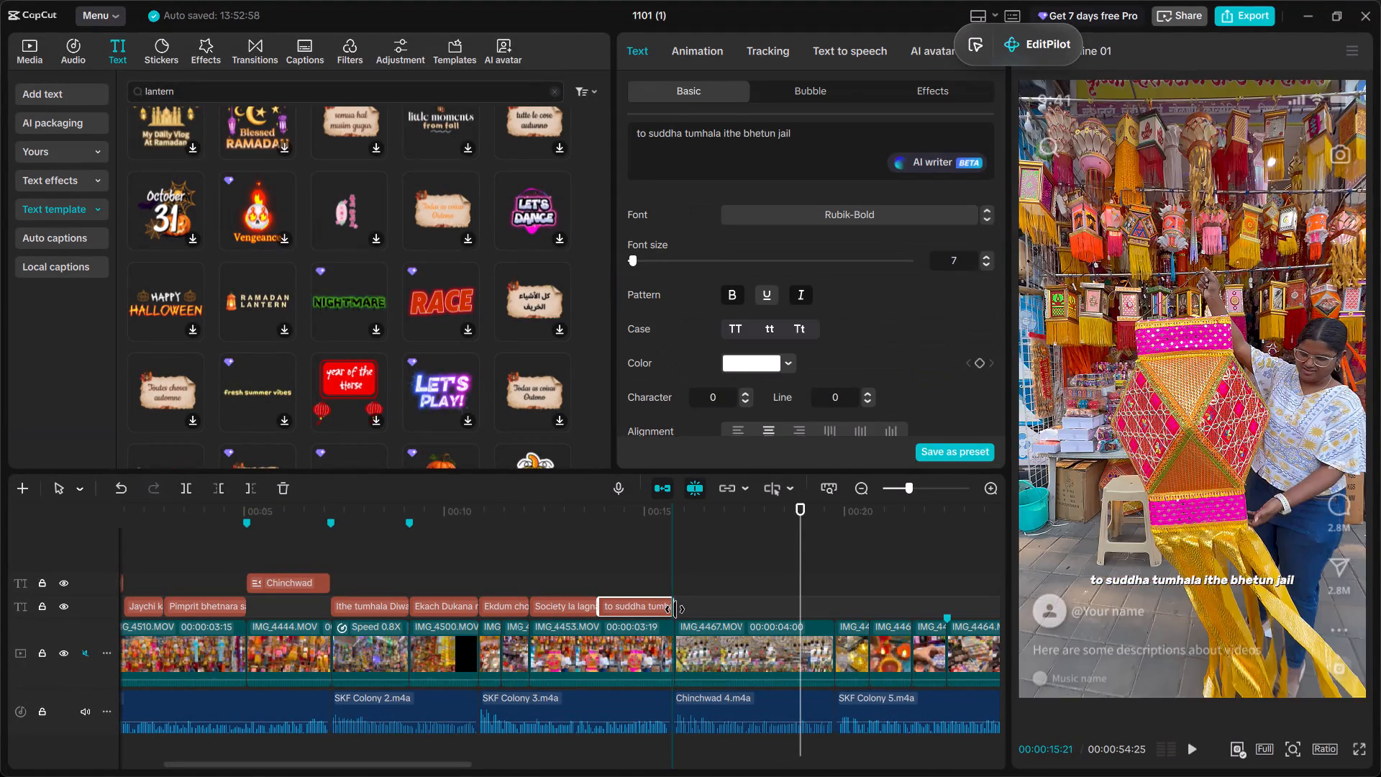
pyautogui.click(645, 574)
pyautogui.click(676, 557)
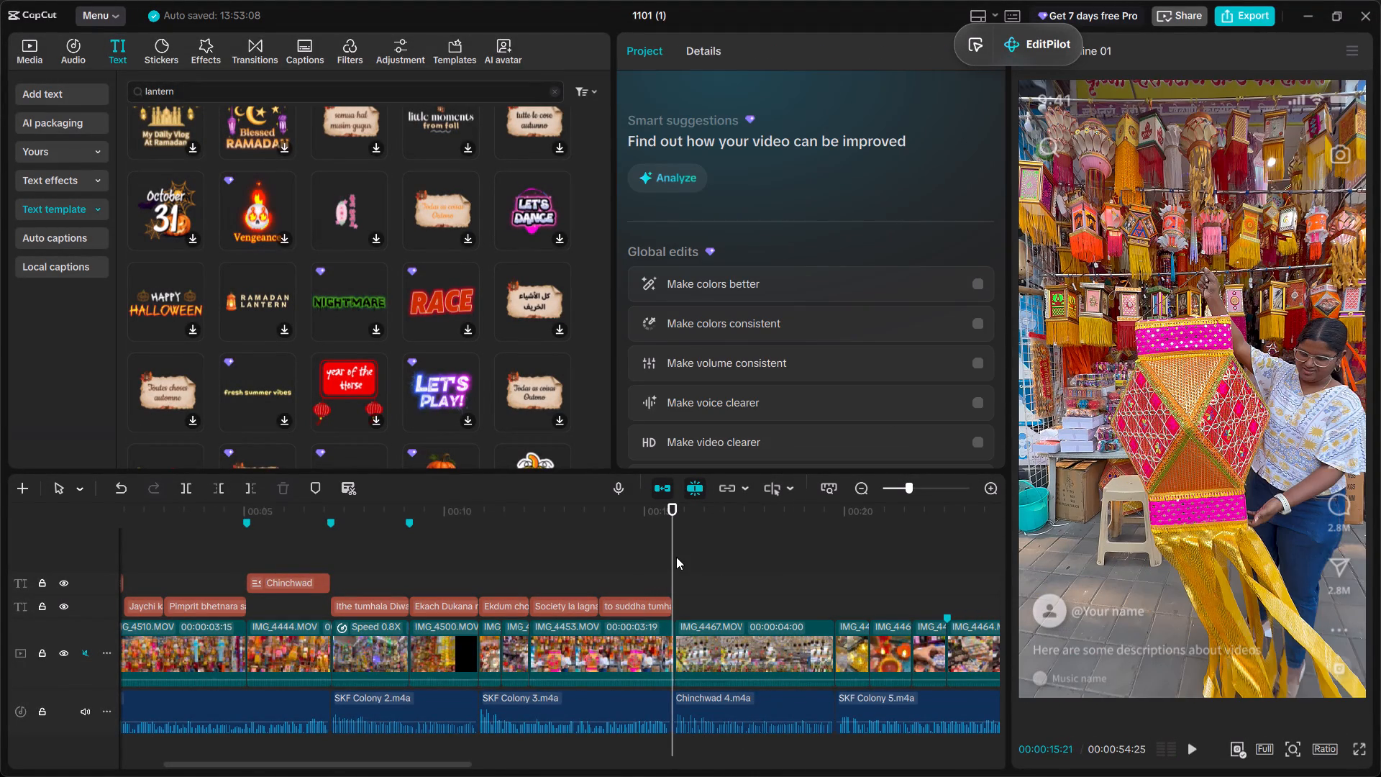
pyautogui.hotkey('ctrl', 'v')
# Replace the pasted caption's wording over the IMG_4467 clip with "Ithe jitke pan Toran ahet".
pyautogui.press('space')
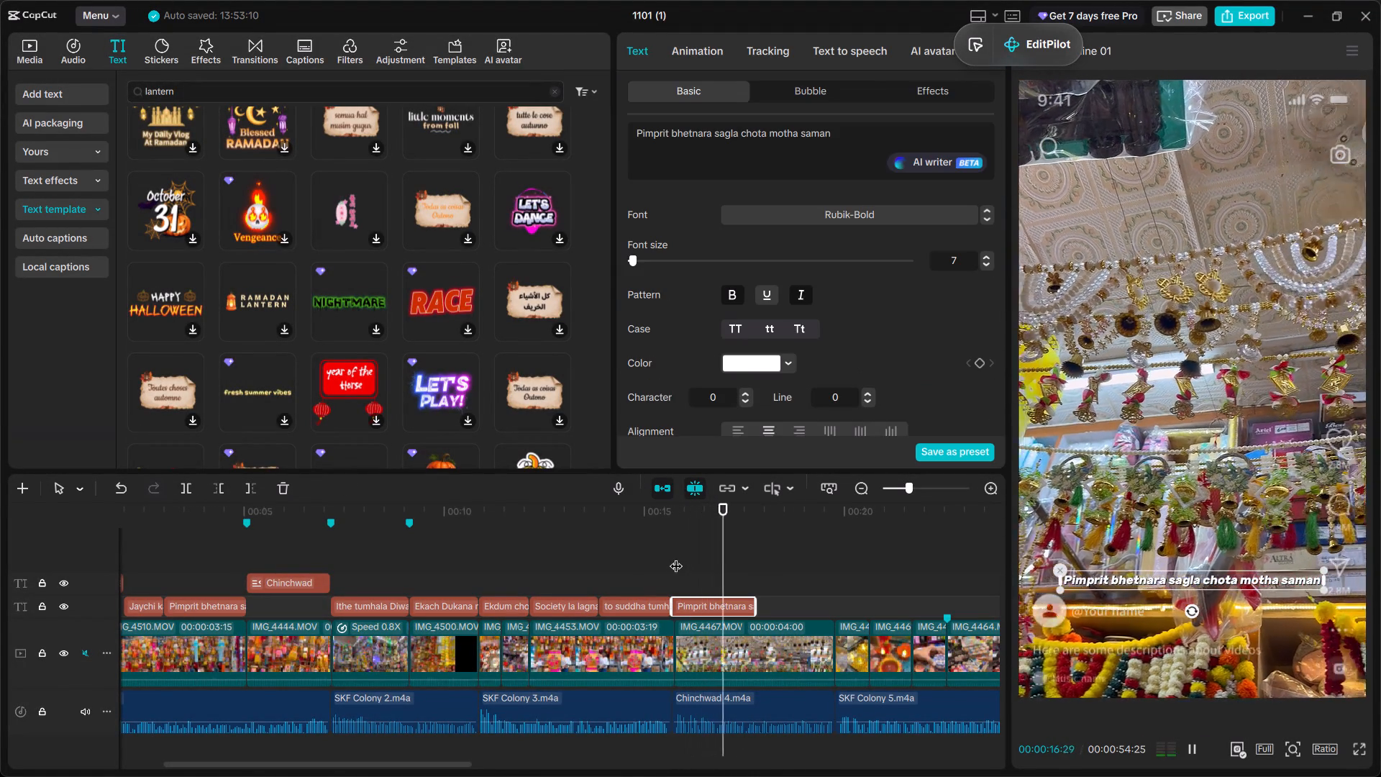
pyautogui.press('space')
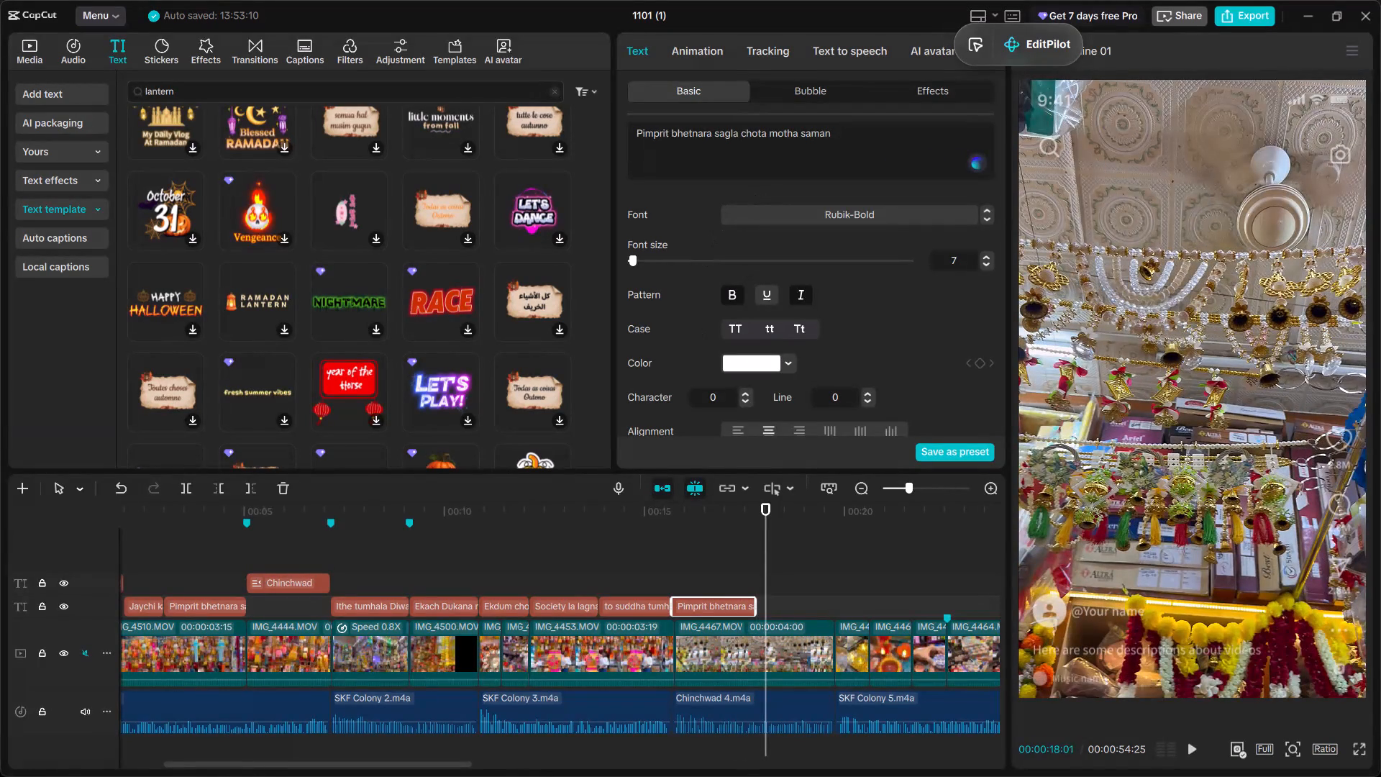
pyautogui.moveTo(857, 139); pyautogui.dragTo(563, 129)
pyautogui.write('the jitke pan')
pyautogui.press('space')
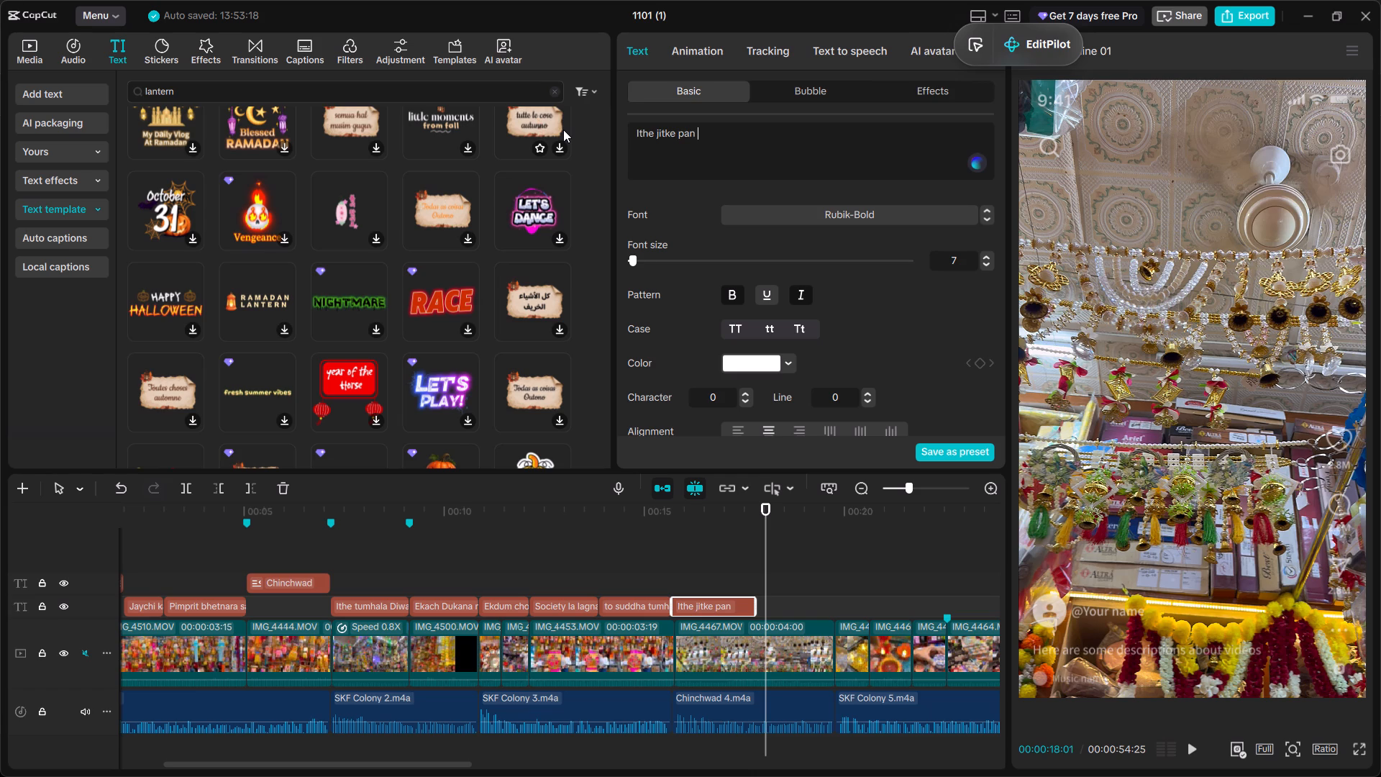
pyautogui.press('t')
# Check the toran caption against the voice-over and add "na" at the end of its wording.
pyautogui.click(673, 554)
pyautogui.press('space')
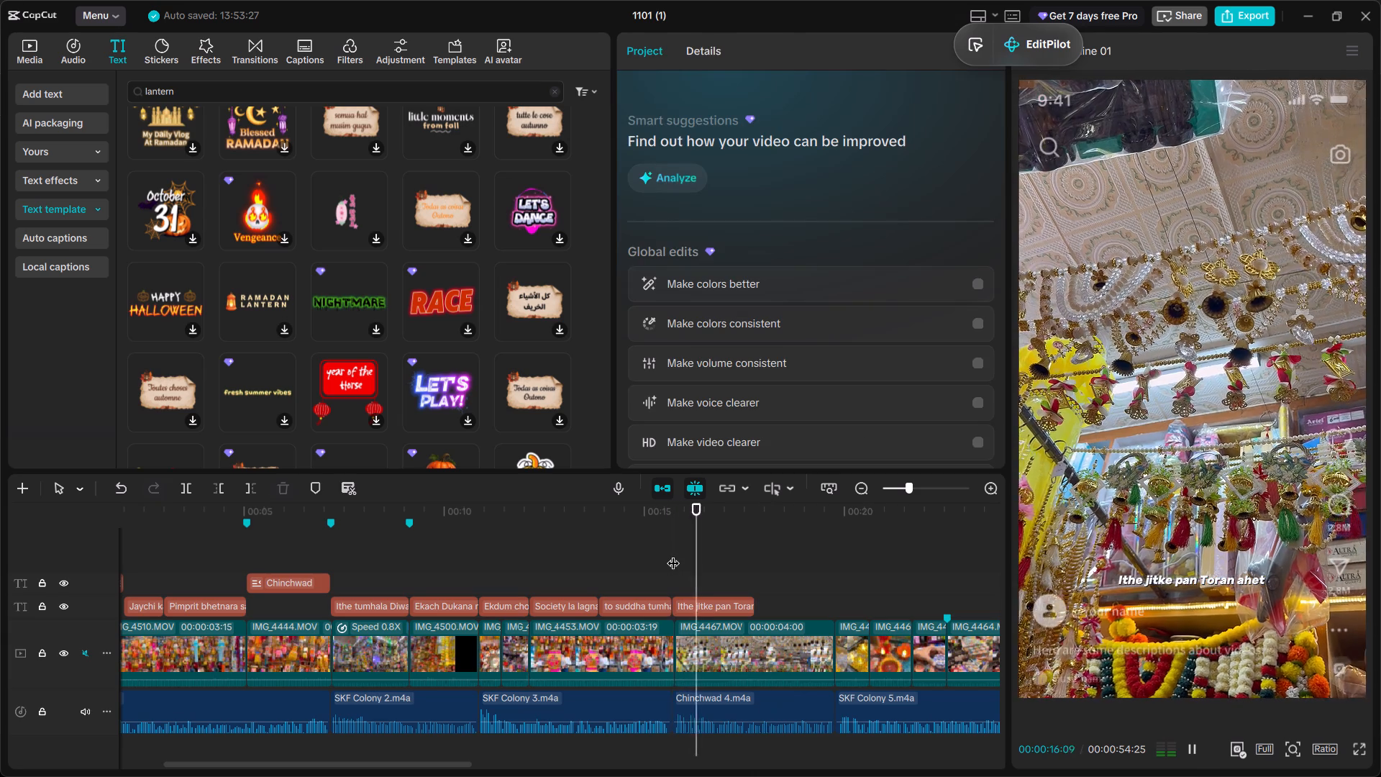
pyautogui.press('space')
pyautogui.click(711, 606)
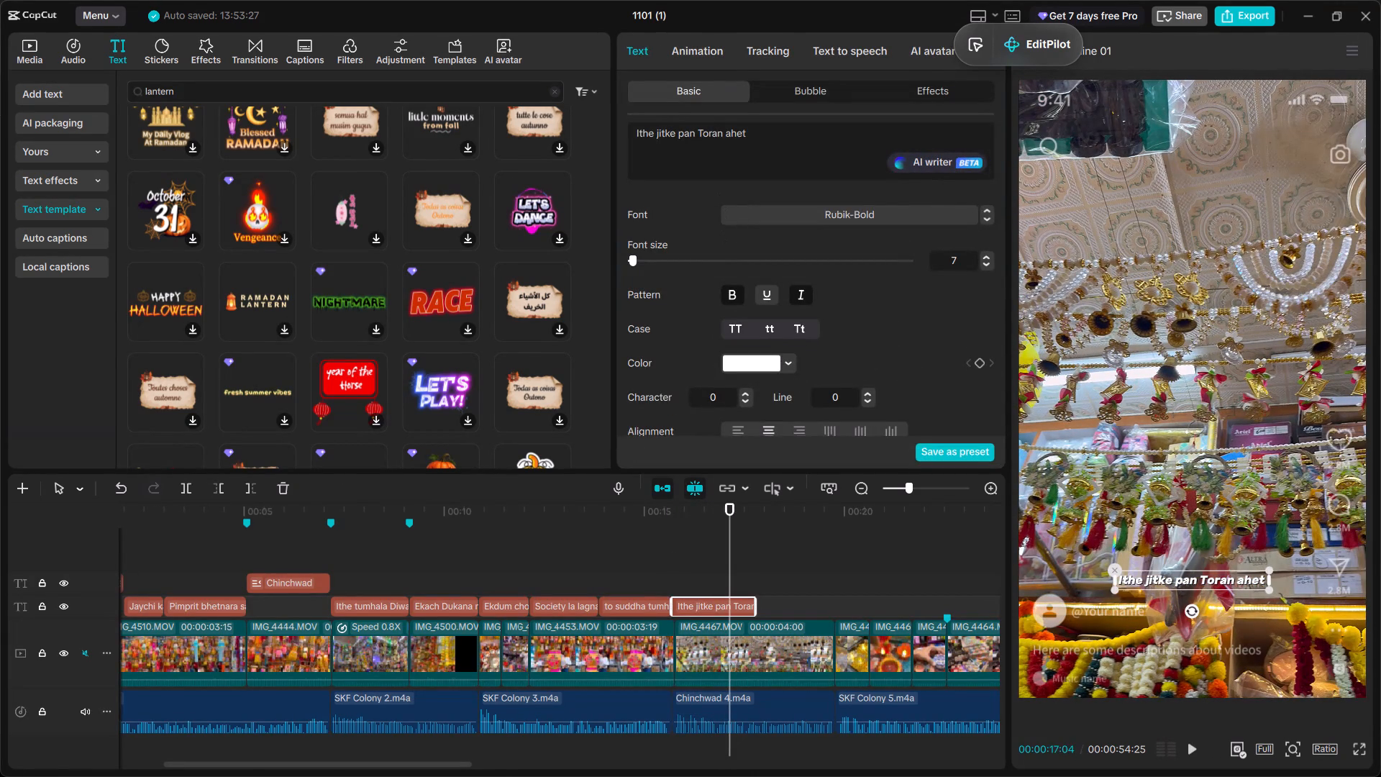
pyautogui.click(759, 133)
pyautogui.write('na')
pyautogui.press('BackSpace')
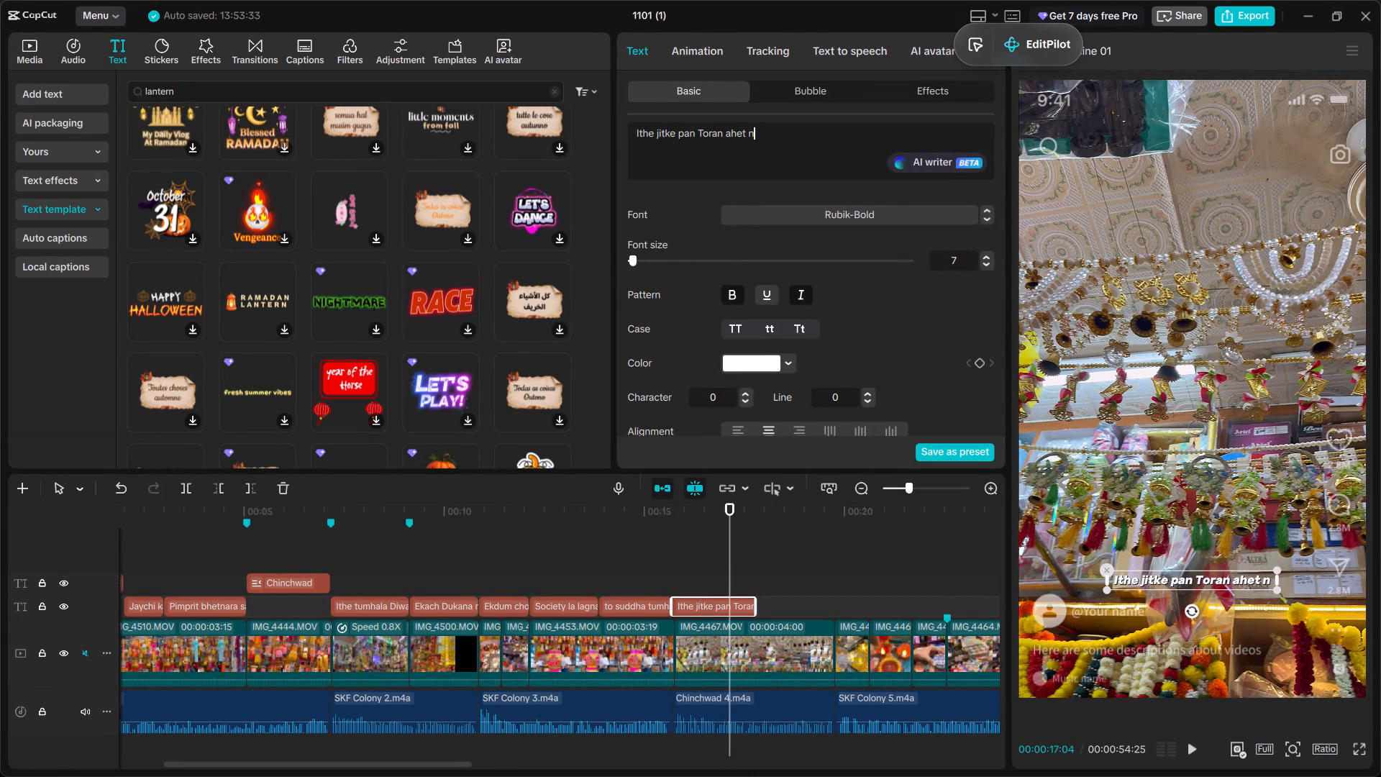
pyautogui.write('a')
pyautogui.press('space')
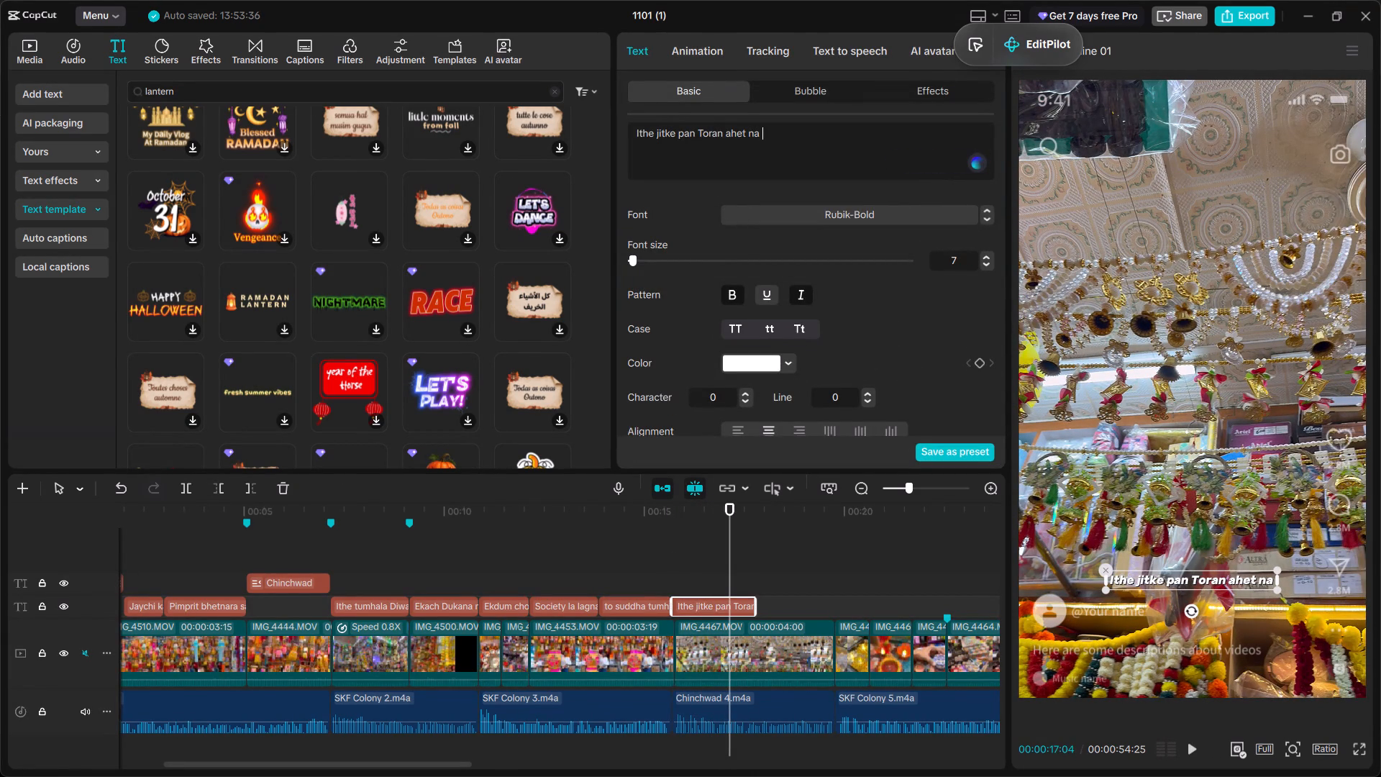
# Split the "Ithe jitke pan Toran ahet na" caption at 00:00:16:29, where the spoken phrase ends.
pyautogui.click(675, 556)
pyautogui.press('space')
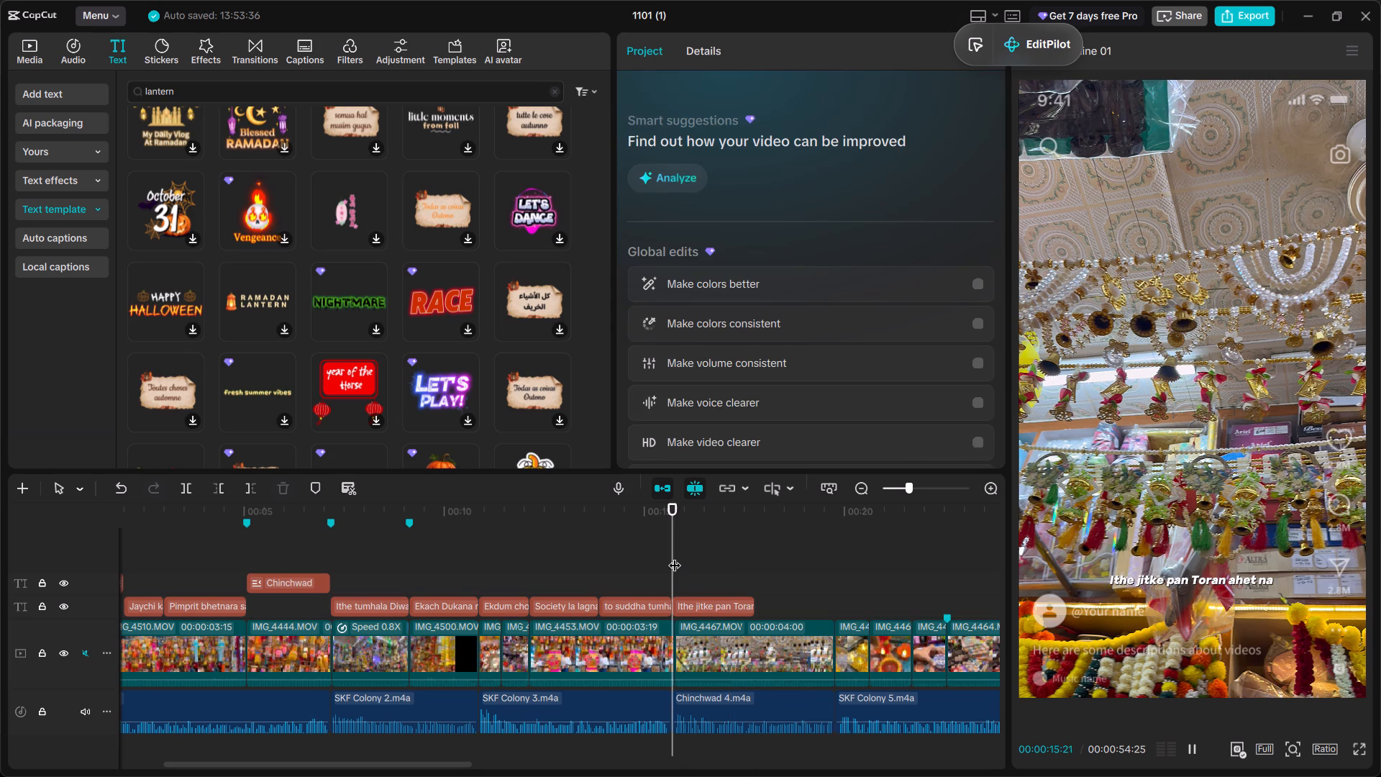
pyautogui.press('space')
pyautogui.click(697, 610)
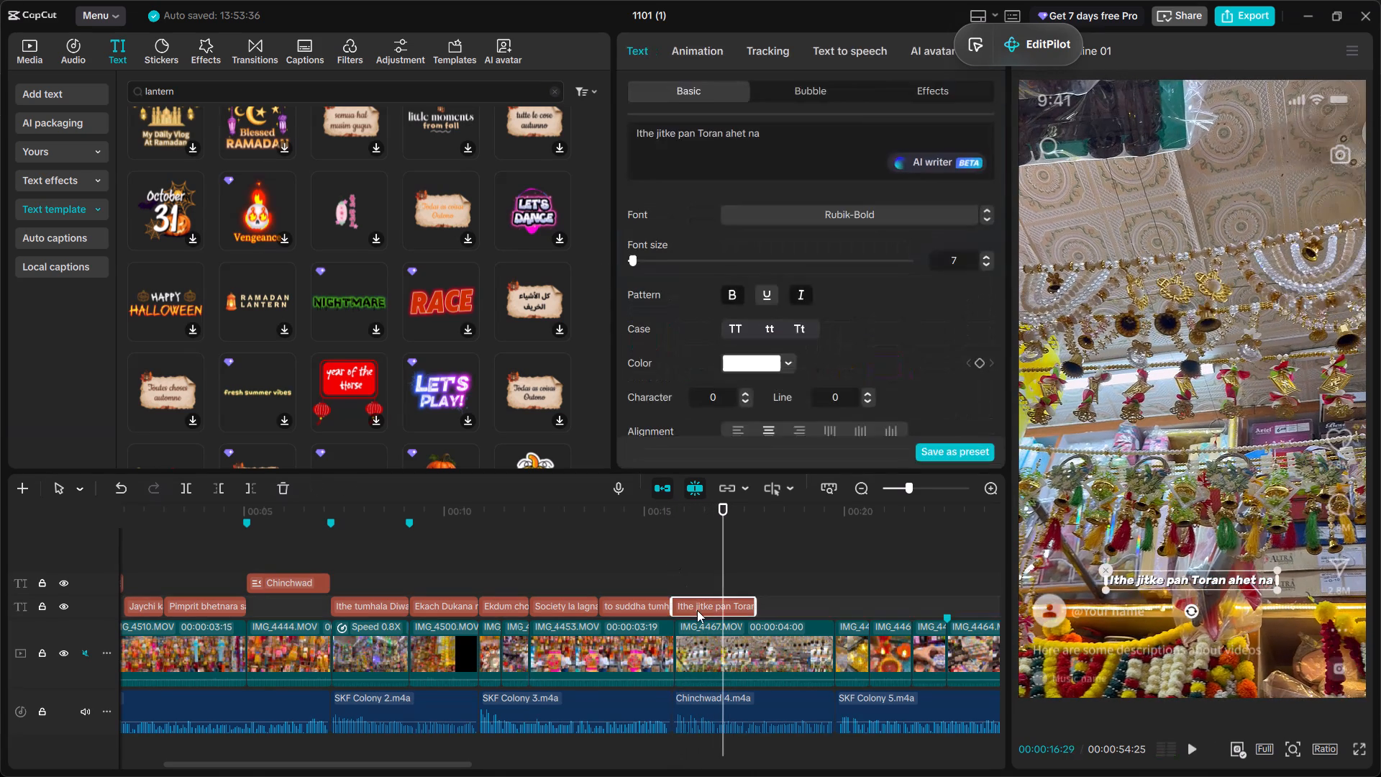
pyautogui.hotkey('ctrl', 'b')
# Extend the second piece of the split toran caption to end at 00:00:18:04, following the voice-over.
pyautogui.press('space')
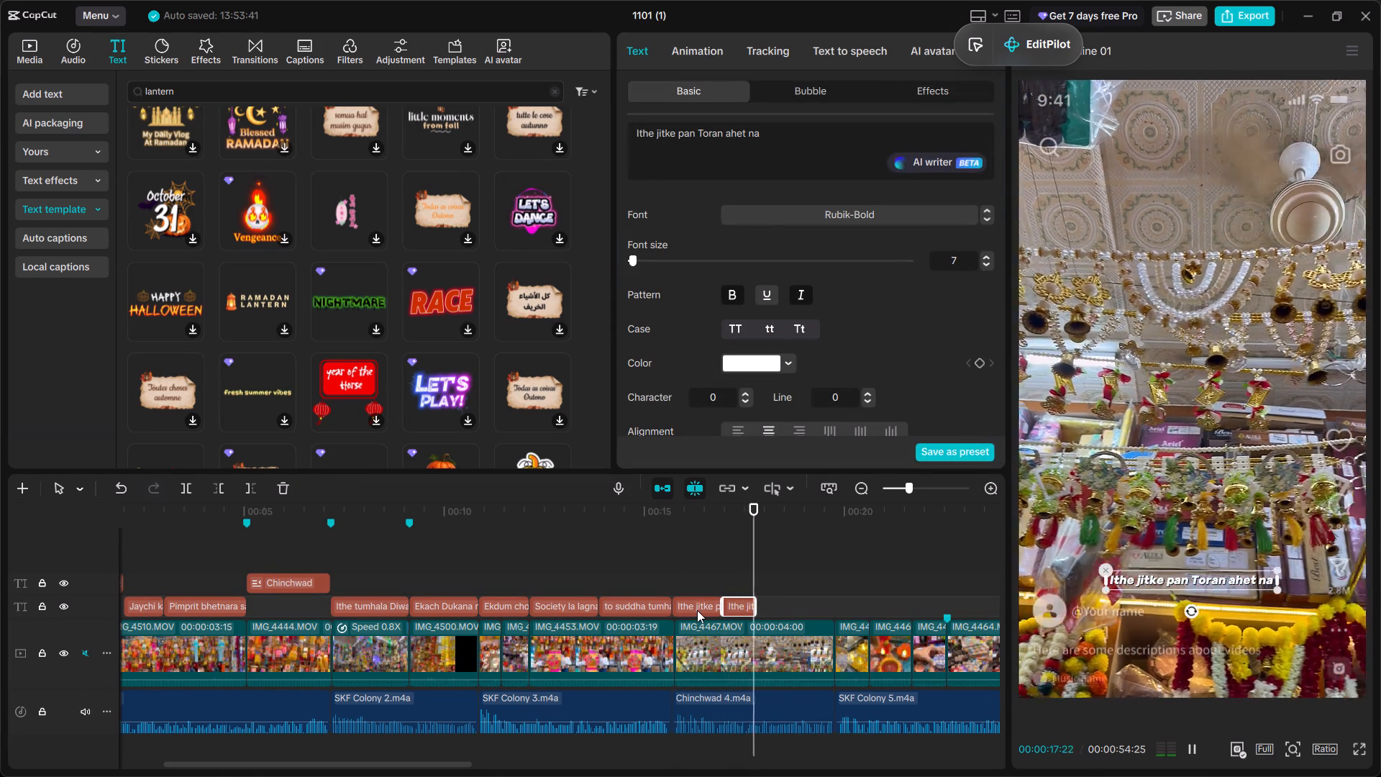
pyautogui.press('space')
pyautogui.moveTo(753, 612); pyautogui.dragTo(770, 614)
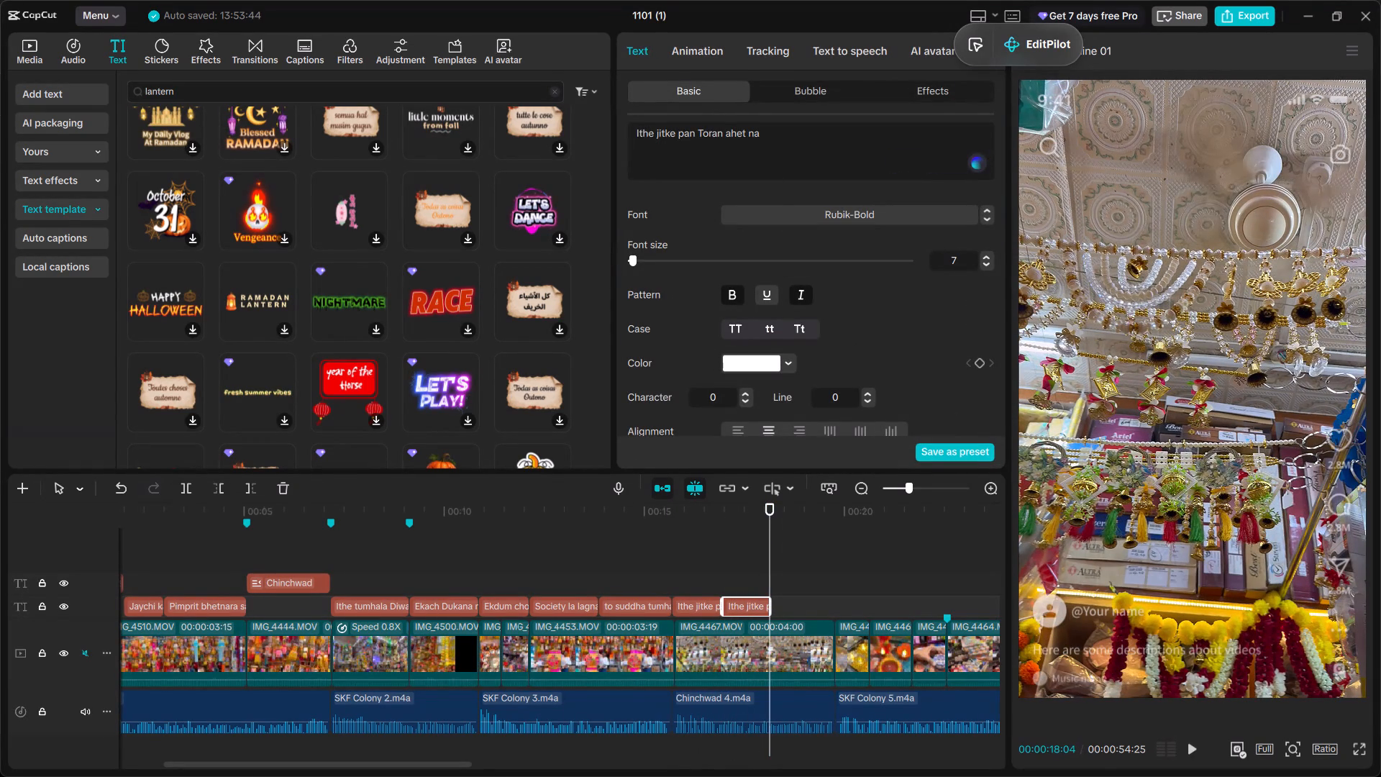
# Replace the wording of the second split toran caption with "Sagle henche khasiyat ahe".
pyautogui.moveTo(760, 163); pyautogui.dragTo(575, 124)
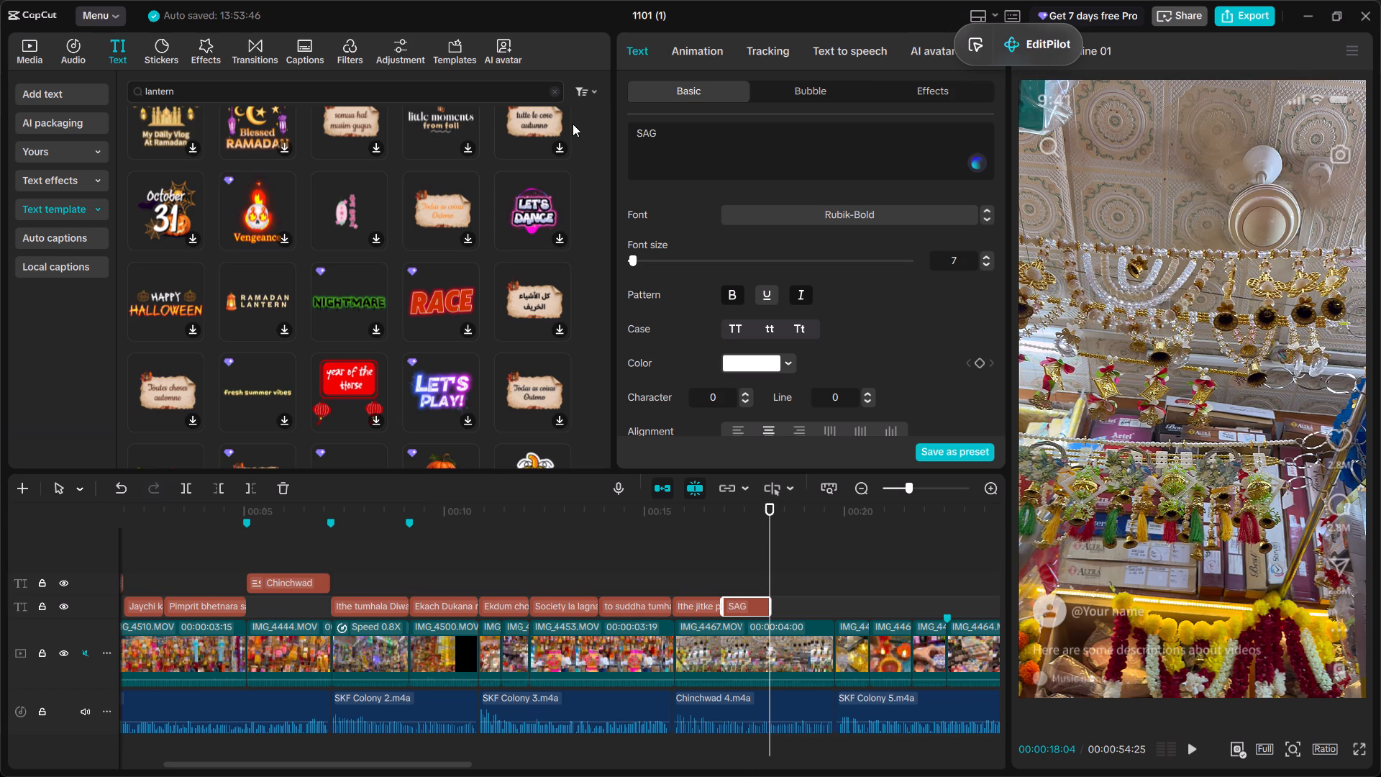
pyautogui.press('BackSpace')
pyautogui.press('BackSpace')
pyautogui.press('BackSpace')
pyautogui.press('a')
pyautogui.write('agle hec')
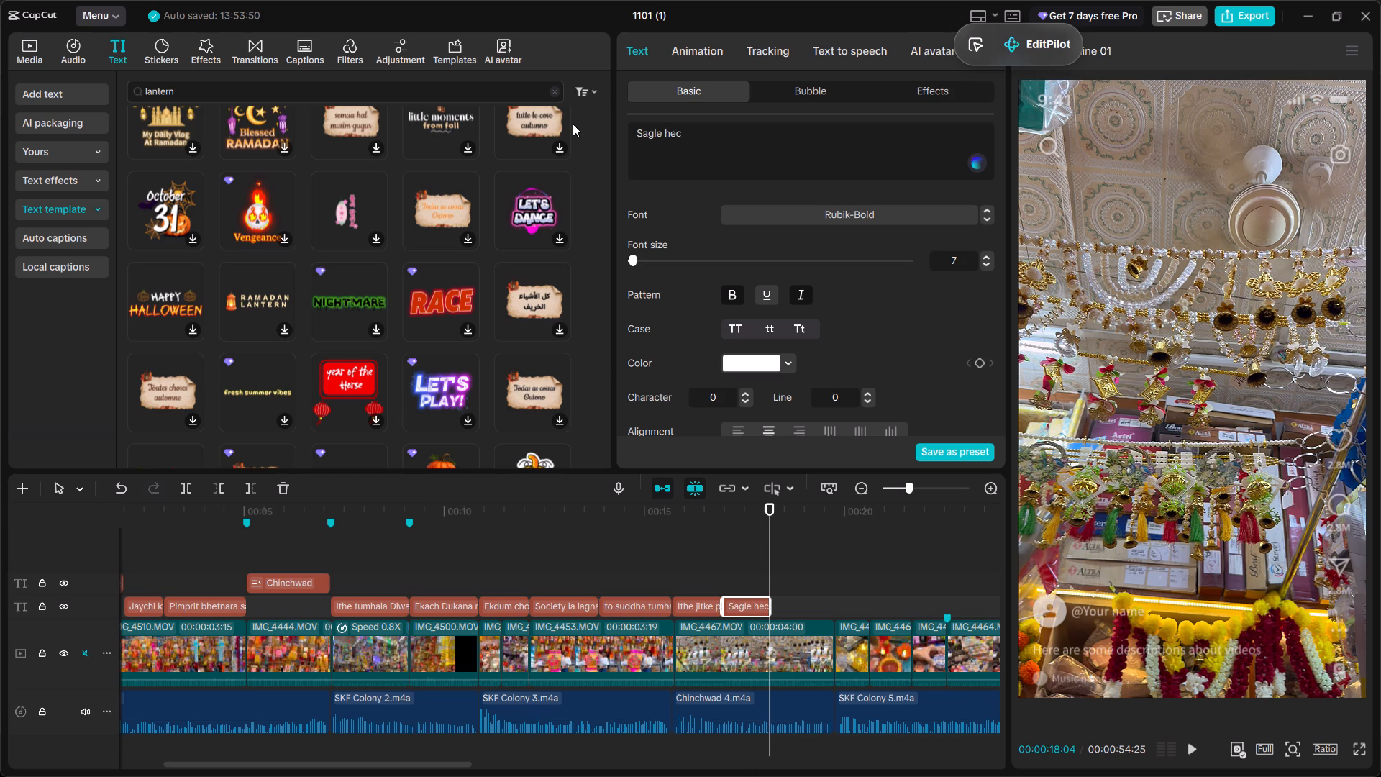
pyautogui.press('BackSpace')
pyautogui.write('nche')
pyautogui.press('space')
pyautogui.press('BackSpace')
pyautogui.press('BackSpace')
pyautogui.press('BackSpace')
pyautogui.press('BackSpace')
pyautogui.press('BackSpace')
pyautogui.press('BackSpace')
pyautogui.press('BackSpace')
pyautogui.press('BackSpace')
pyautogui.press('BackSpace')
pyautogui.press('BackSpace')
pyautogui.press('BackSpace')
pyautogui.press('BackSpace')
pyautogui.press('BackSpace')
pyautogui.write('khasiyat ahe')
pyautogui.press('space')
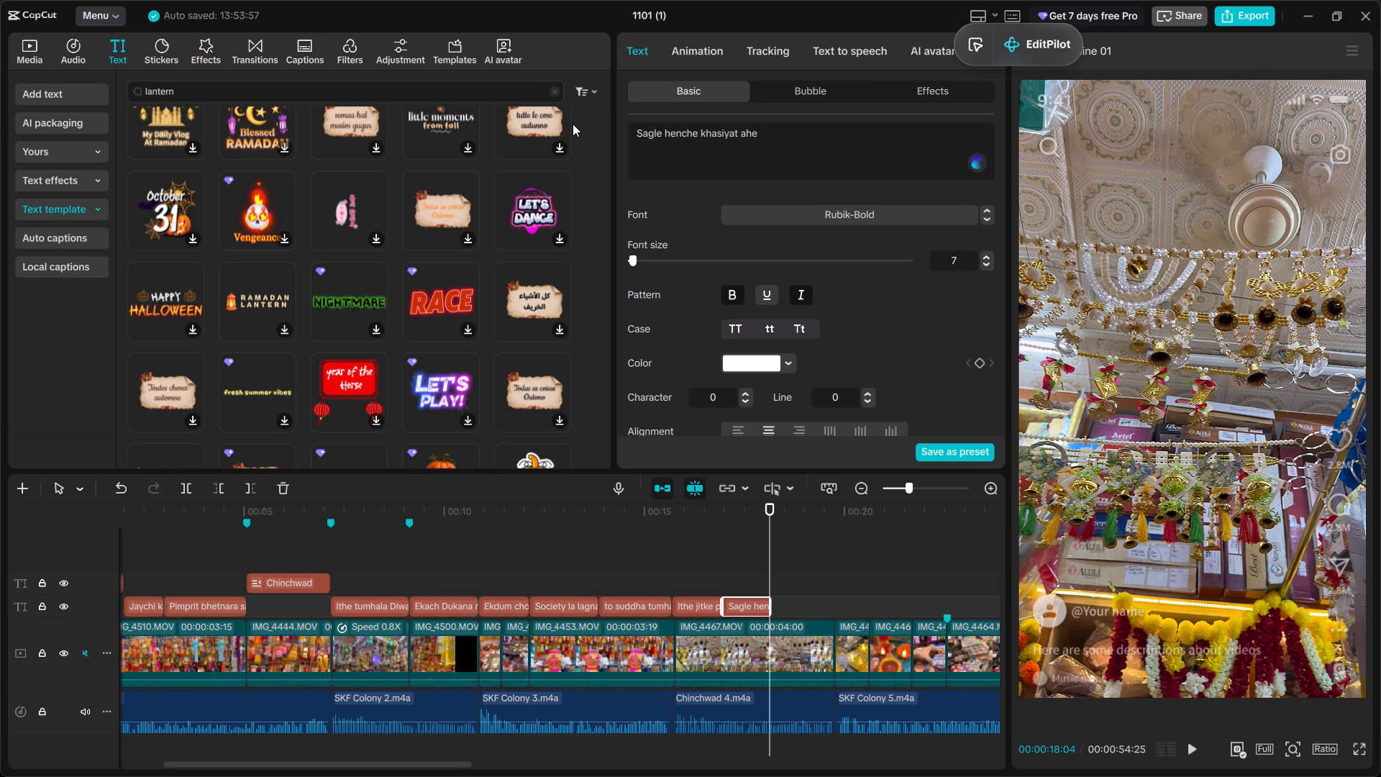
# Following the voice-over, paste a caption at 00:00:18:04 and change its wording to "karan he sagle Mumbai varun yetat".
pyautogui.click(720, 570)
pyautogui.press('space')
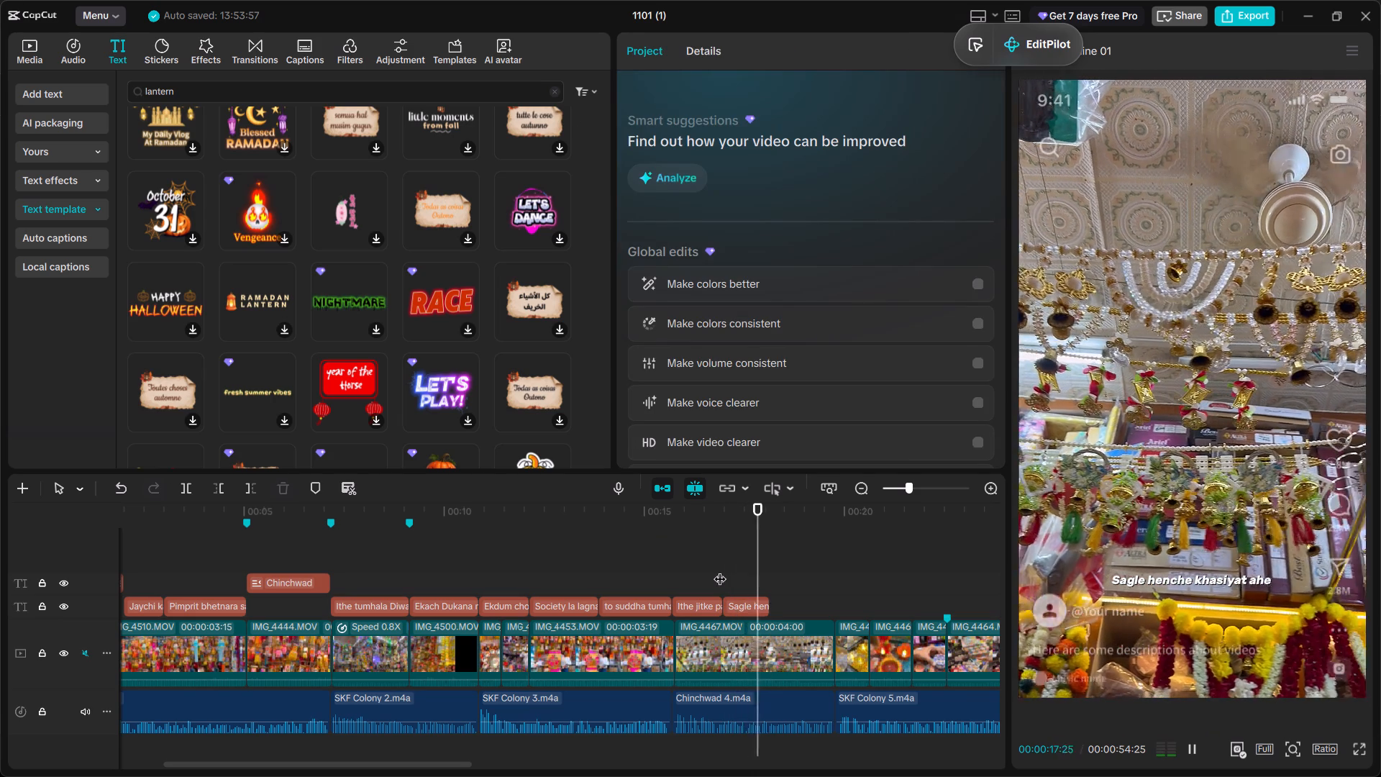
pyautogui.press('space')
pyautogui.press('space')
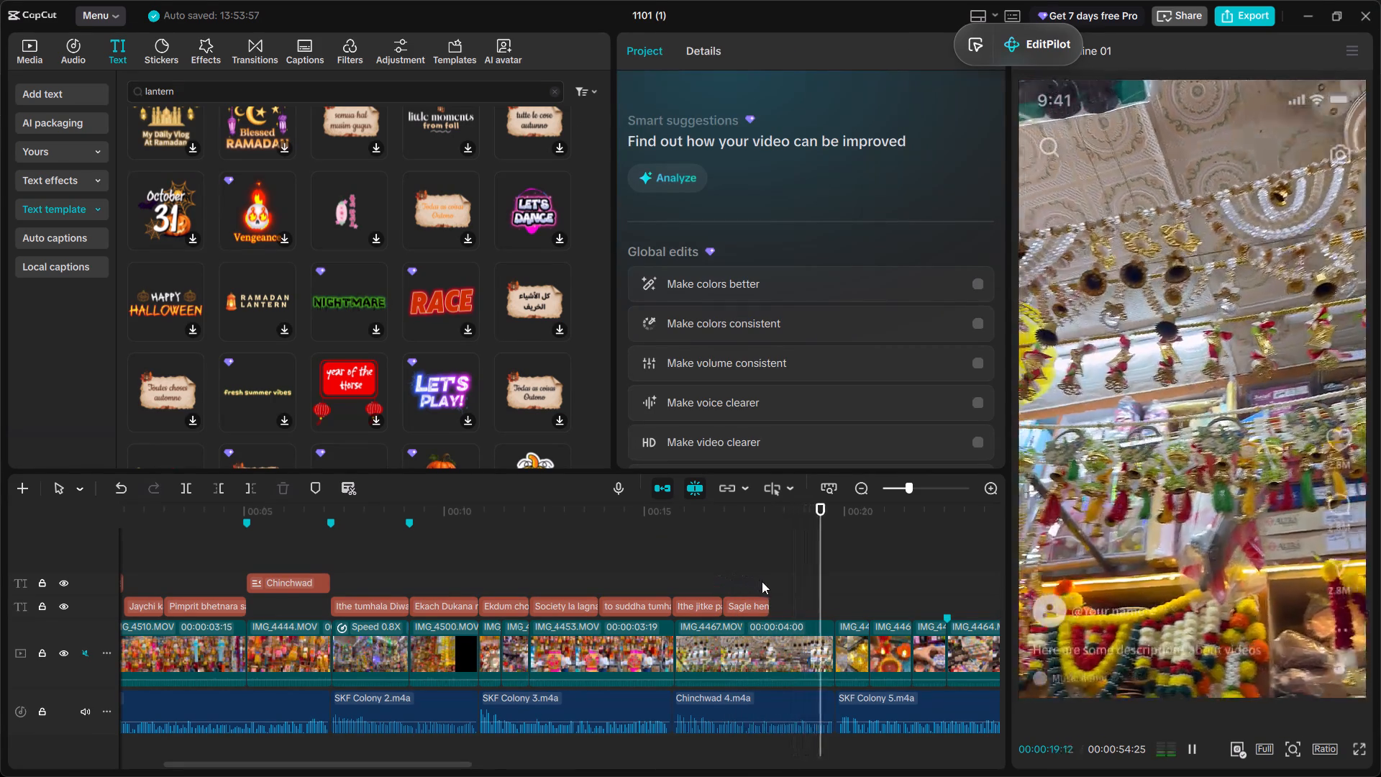
pyautogui.press('space')
pyautogui.click(773, 571)
pyautogui.hotkey('ctrl', 'v')
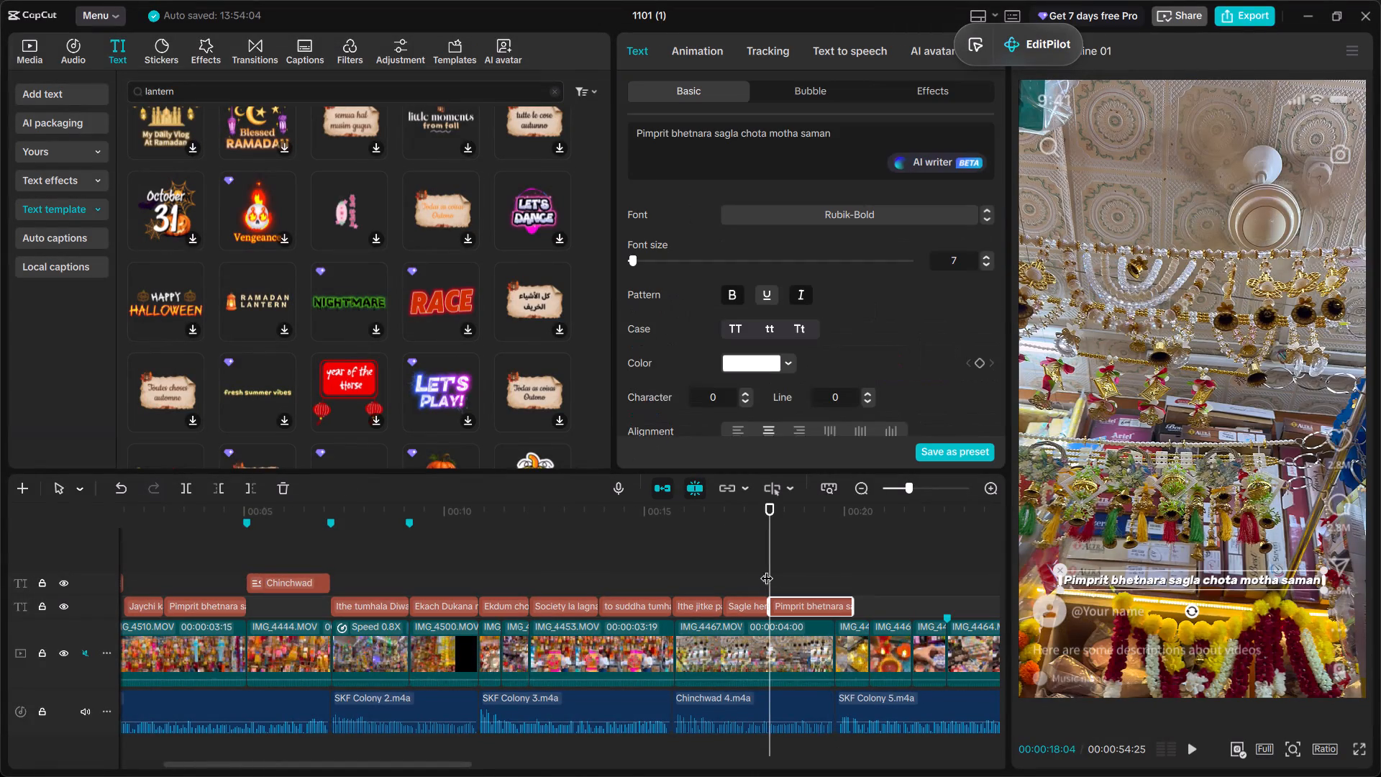
pyautogui.moveTo(846, 139); pyautogui.dragTo(538, 143)
pyautogui.moveTo(861, 137); pyautogui.dragTo(604, 135)
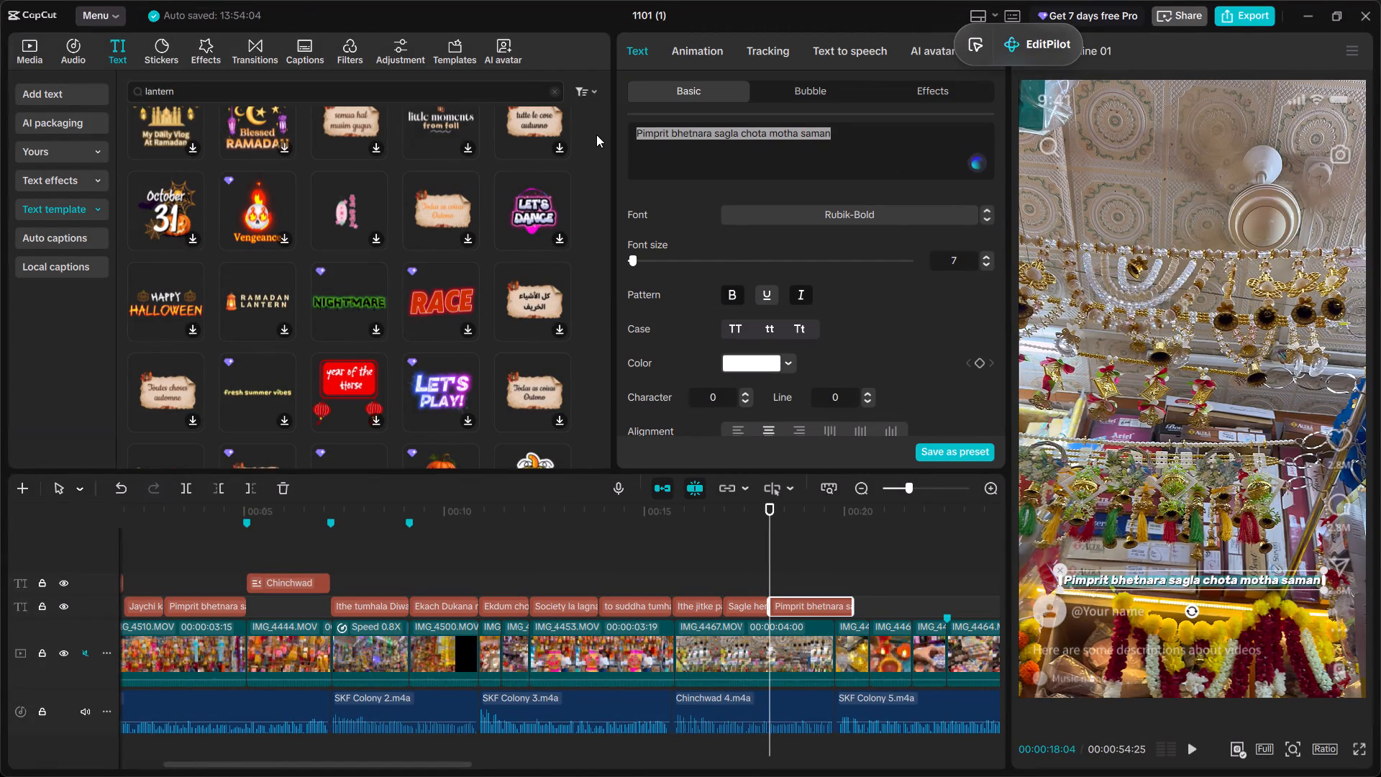
pyautogui.write('karan he sagle')
pyautogui.press('space')
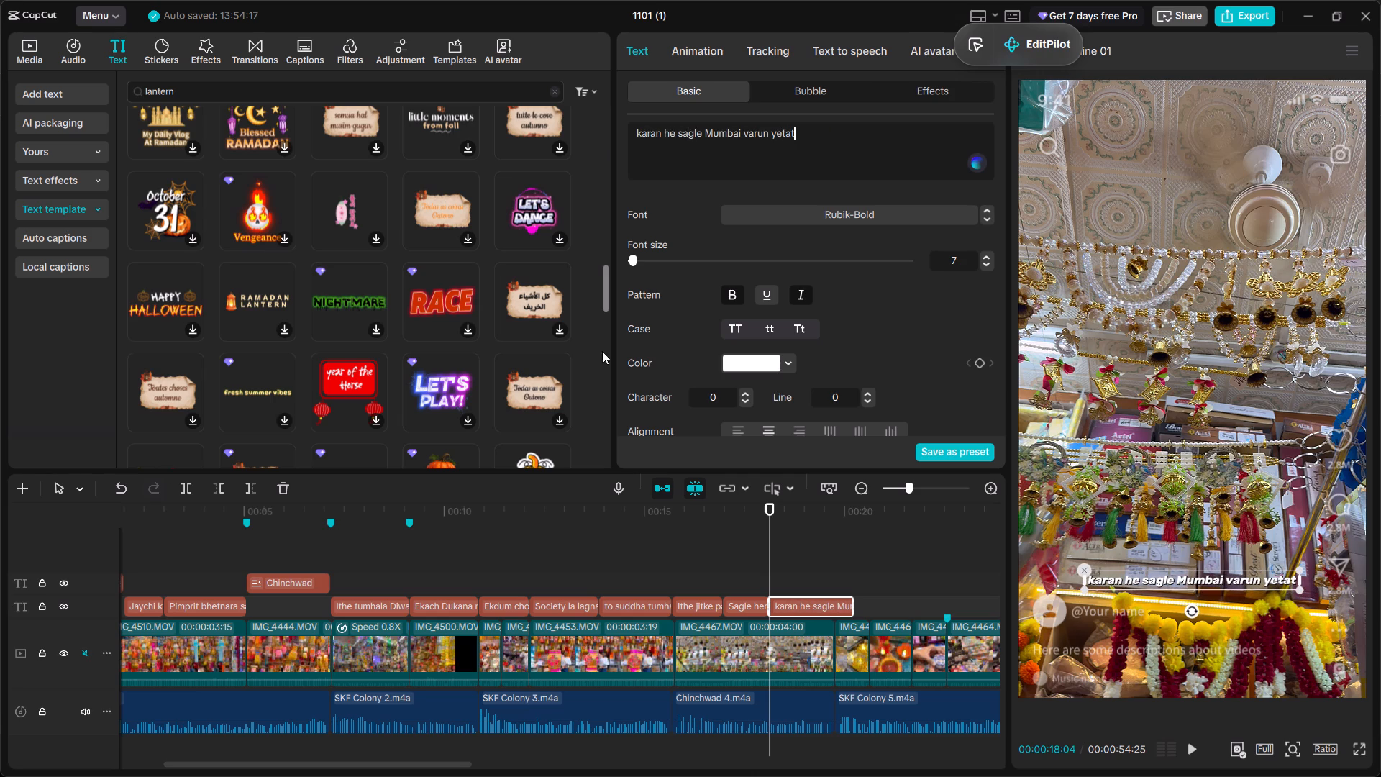
# Shorten the "karan he sagle Mumbai varun yetat" caption to end at 00:00:19:23, following the voice-over.
pyautogui.click(749, 556)
pyautogui.press('space')
pyautogui.hscroll(-1, 749, 556)
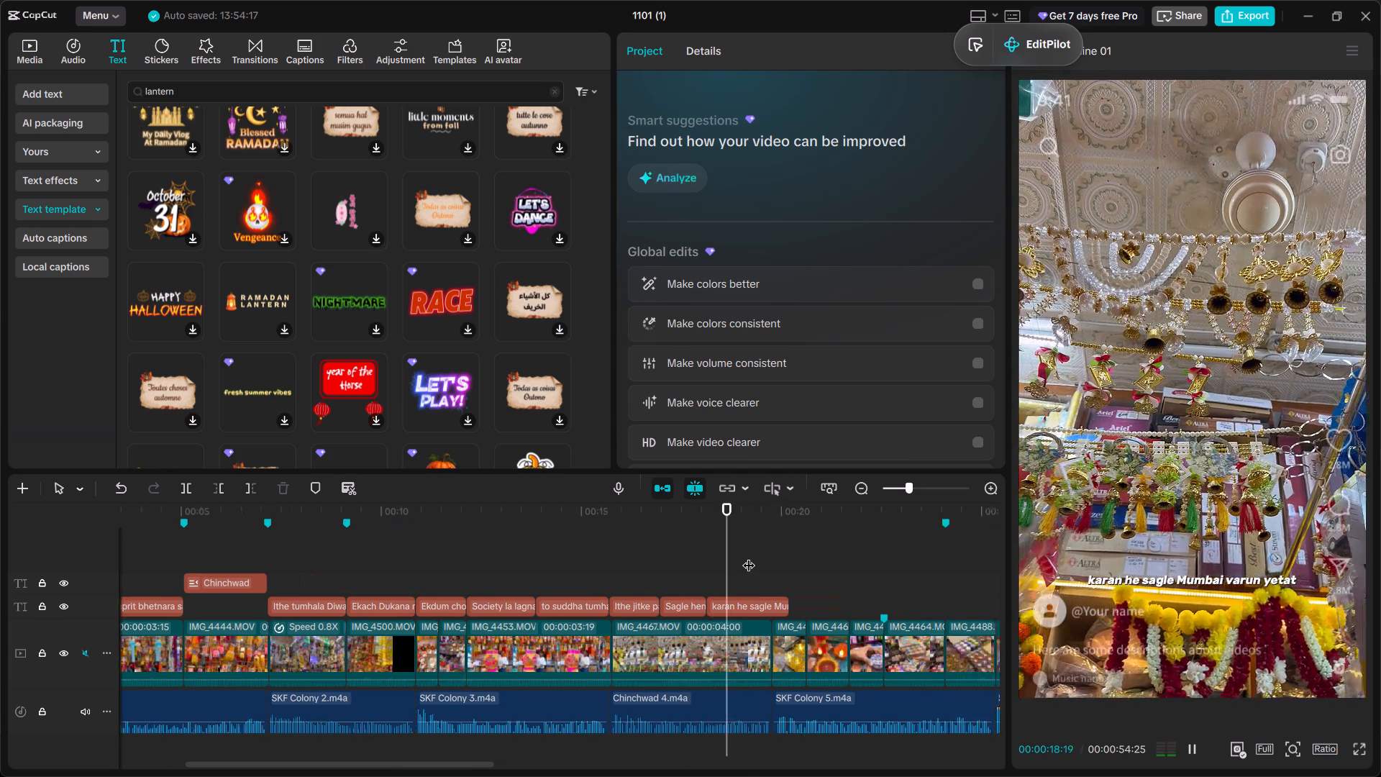
pyautogui.hscroll(-1, 749, 556)
pyautogui.press('space')
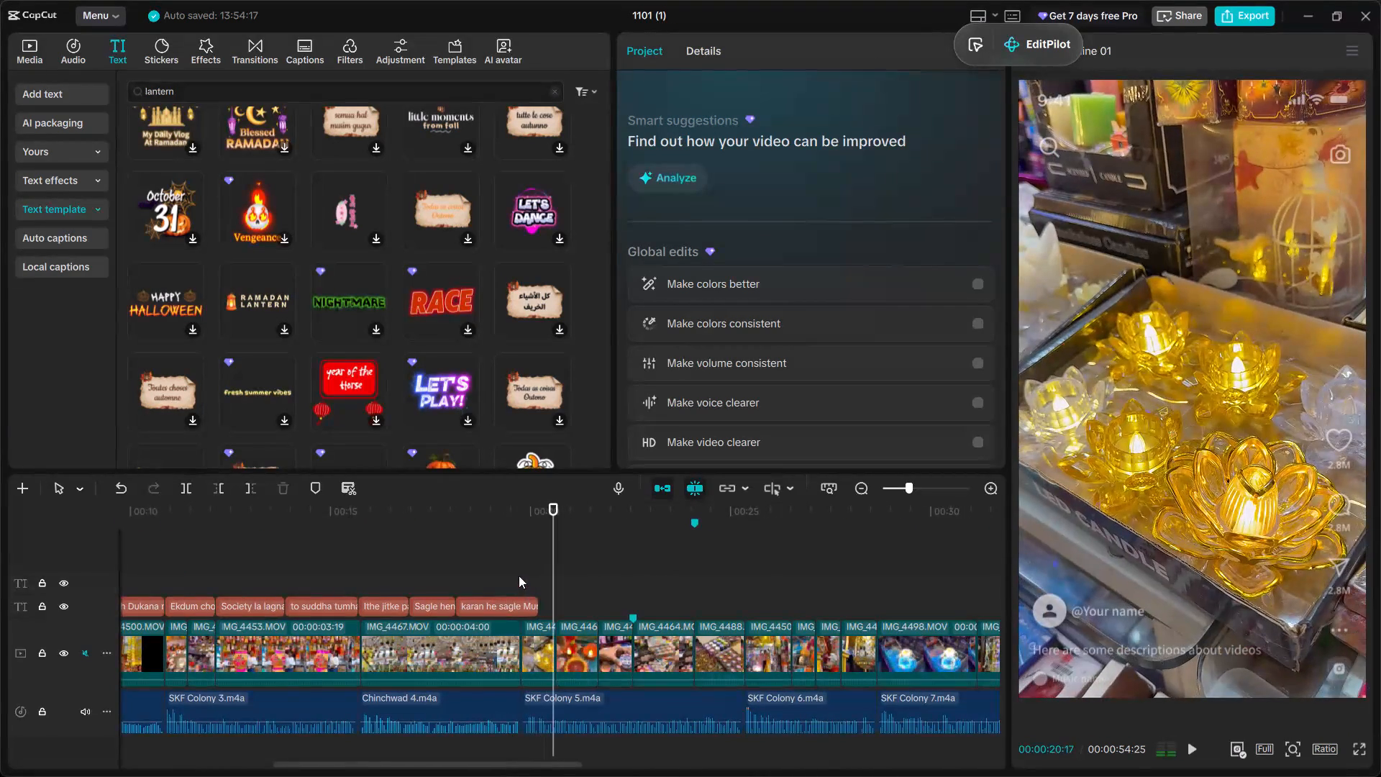
pyautogui.click(521, 568)
pyautogui.moveTo(535, 607); pyautogui.dragTo(517, 605)
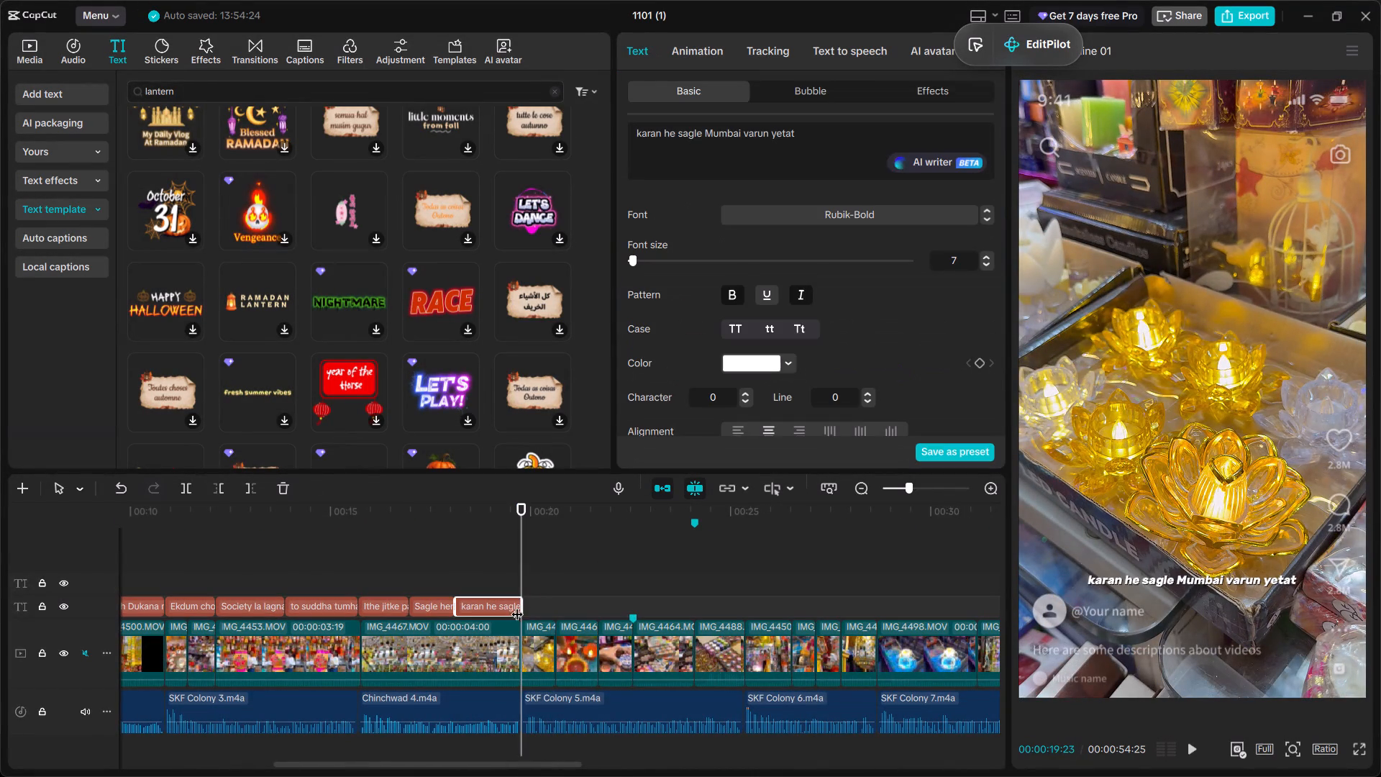
# Search the text templates for "diwali".
pyautogui.click(57, 211)
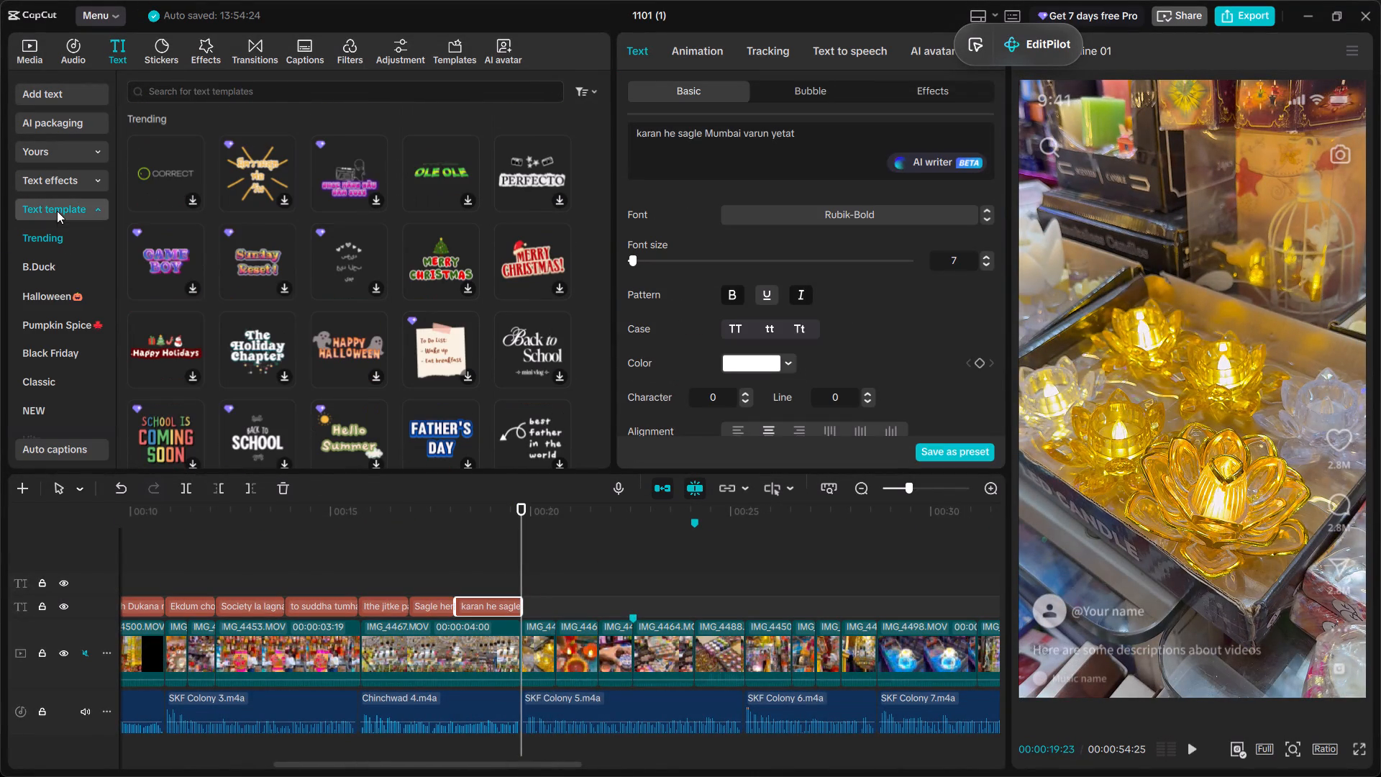
pyautogui.scroll(-2, 74, 268)
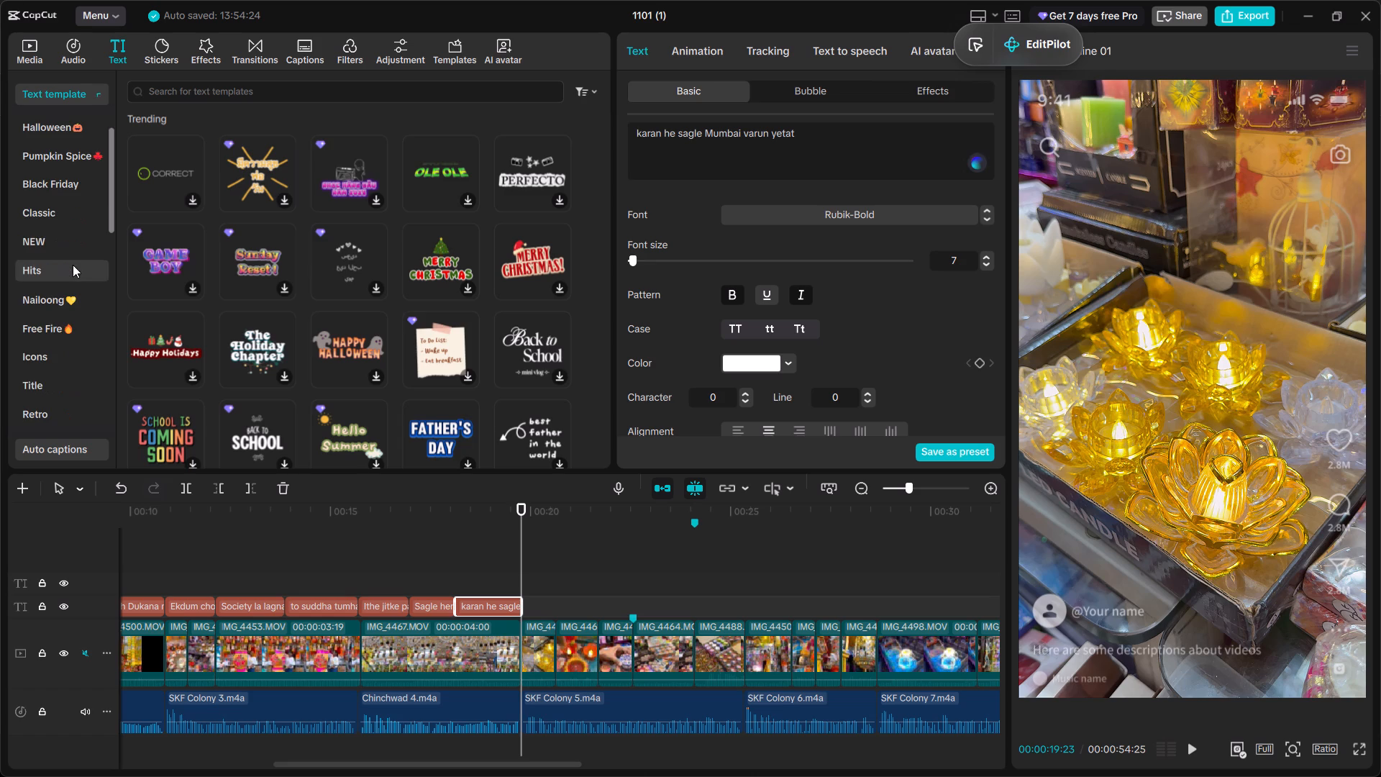
pyautogui.click(197, 81)
pyautogui.click(201, 87)
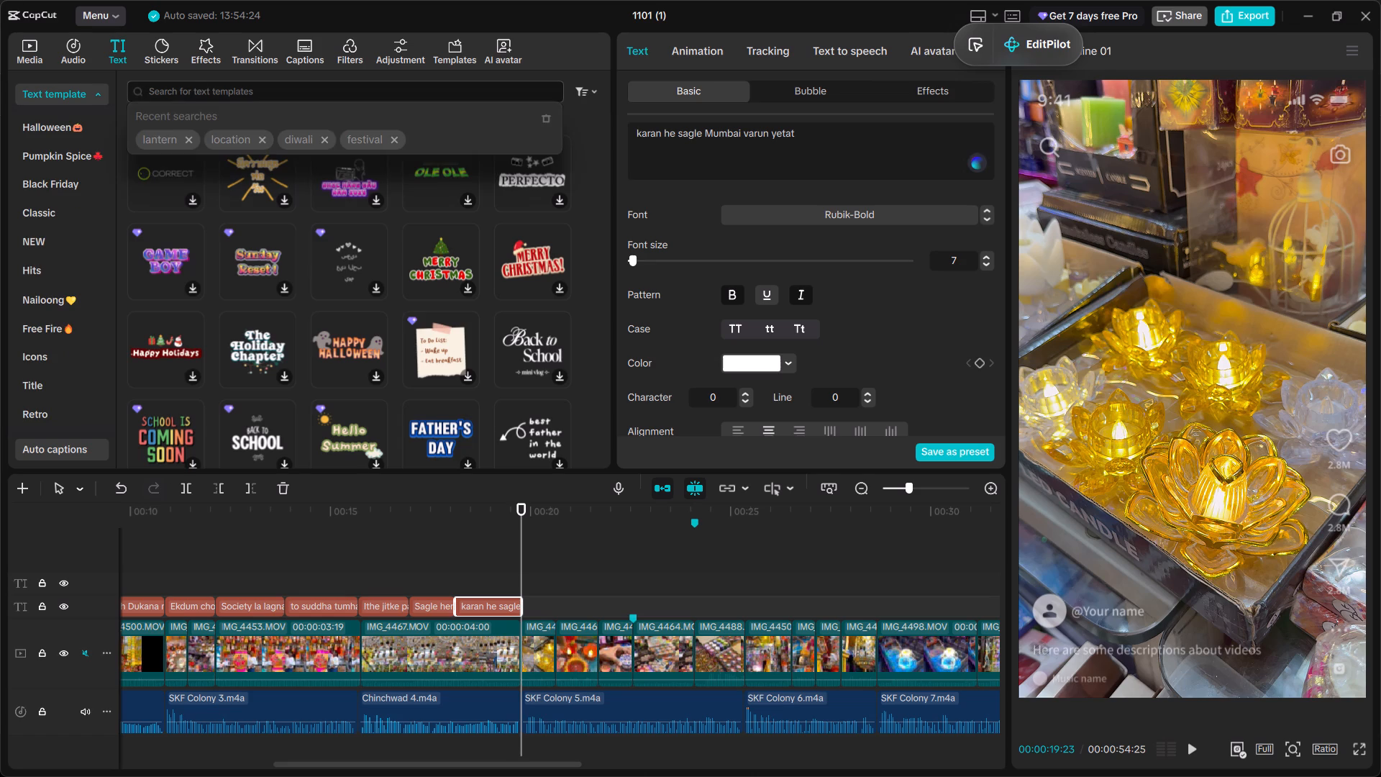
pyautogui.write('dilwali')
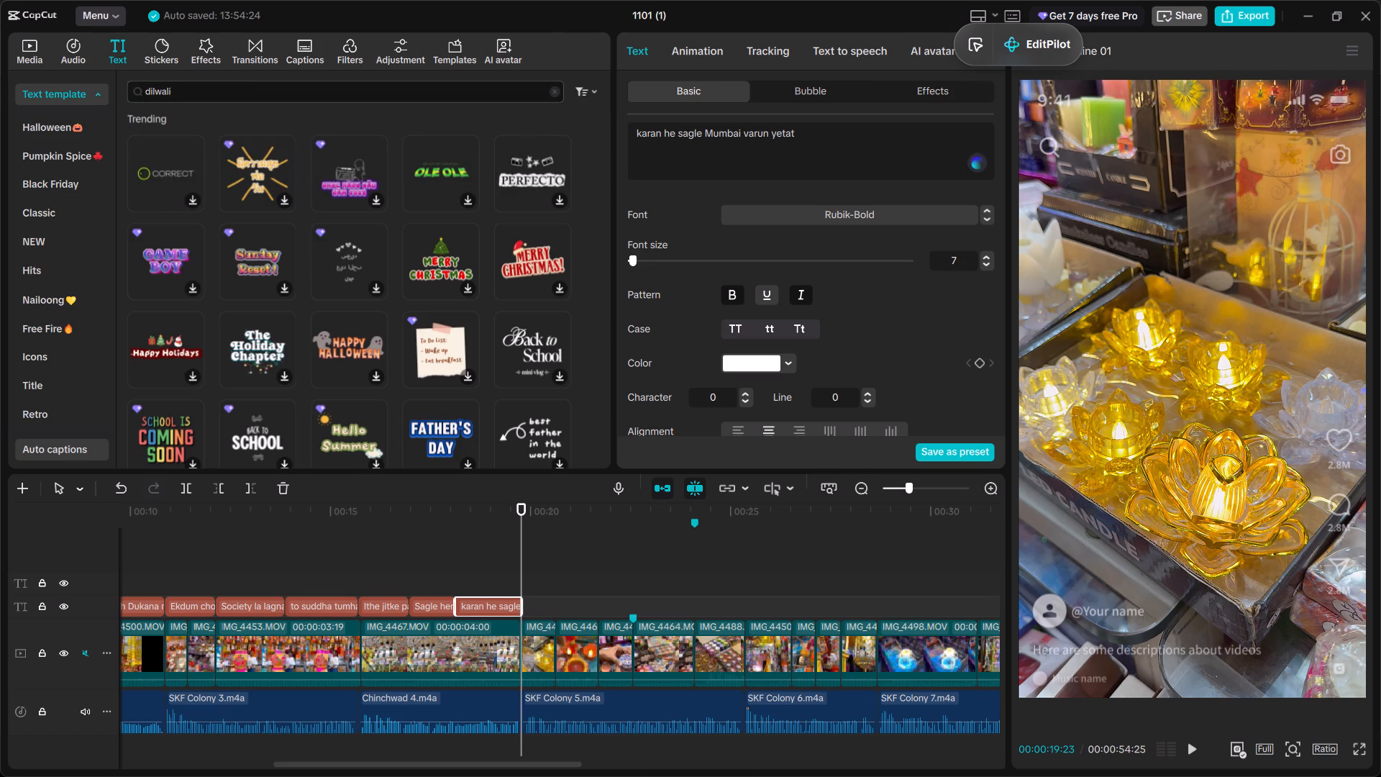
pyautogui.press('BackSpace')
pyautogui.press('BackSpace')
pyautogui.press('BackSpace')
pyautogui.press('BackSpace')
pyautogui.press('BackSpace')
pyautogui.write('wali')
pyautogui.press('Return')
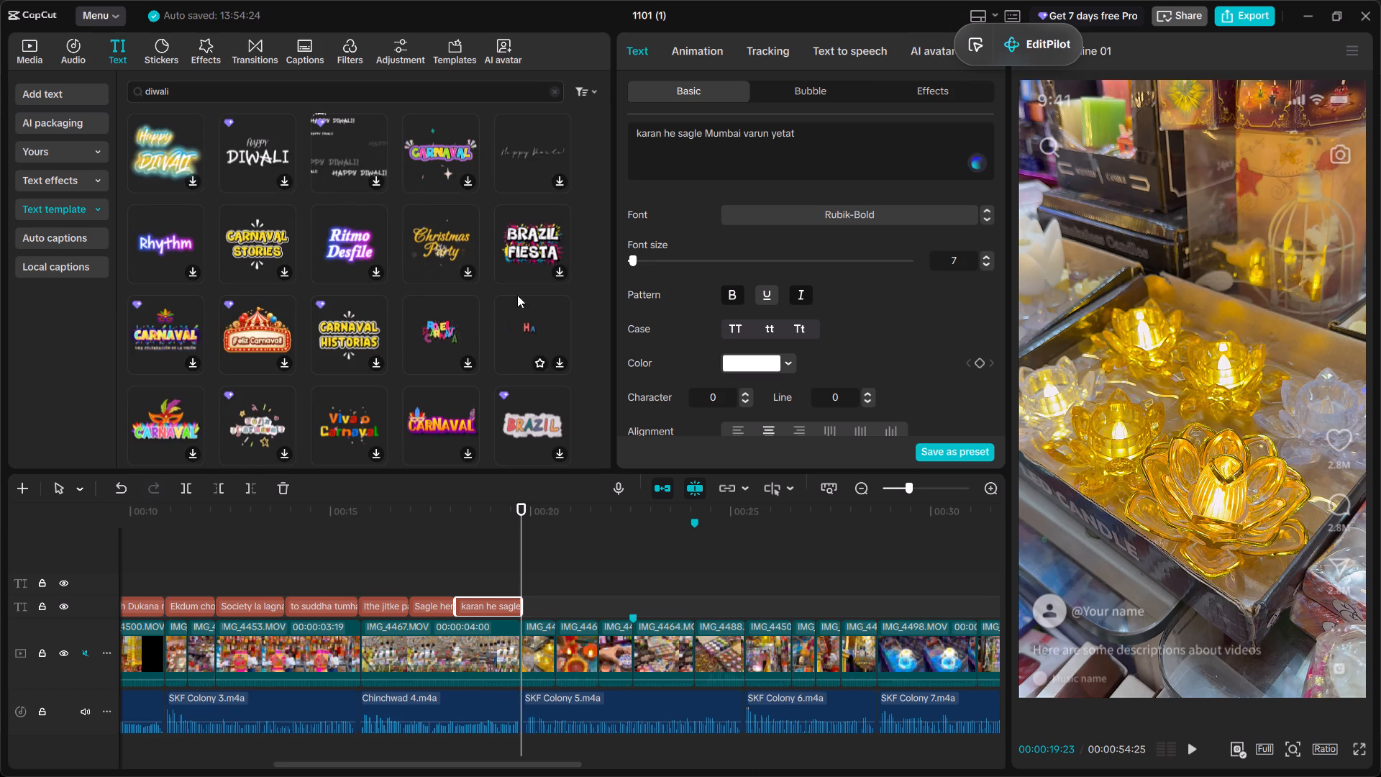
# Place the "2024 Christmas Moment" text template on the caption track at 00:00:19:23, directly after the Mumbai caption.
pyautogui.scroll(-2, 460, 266)
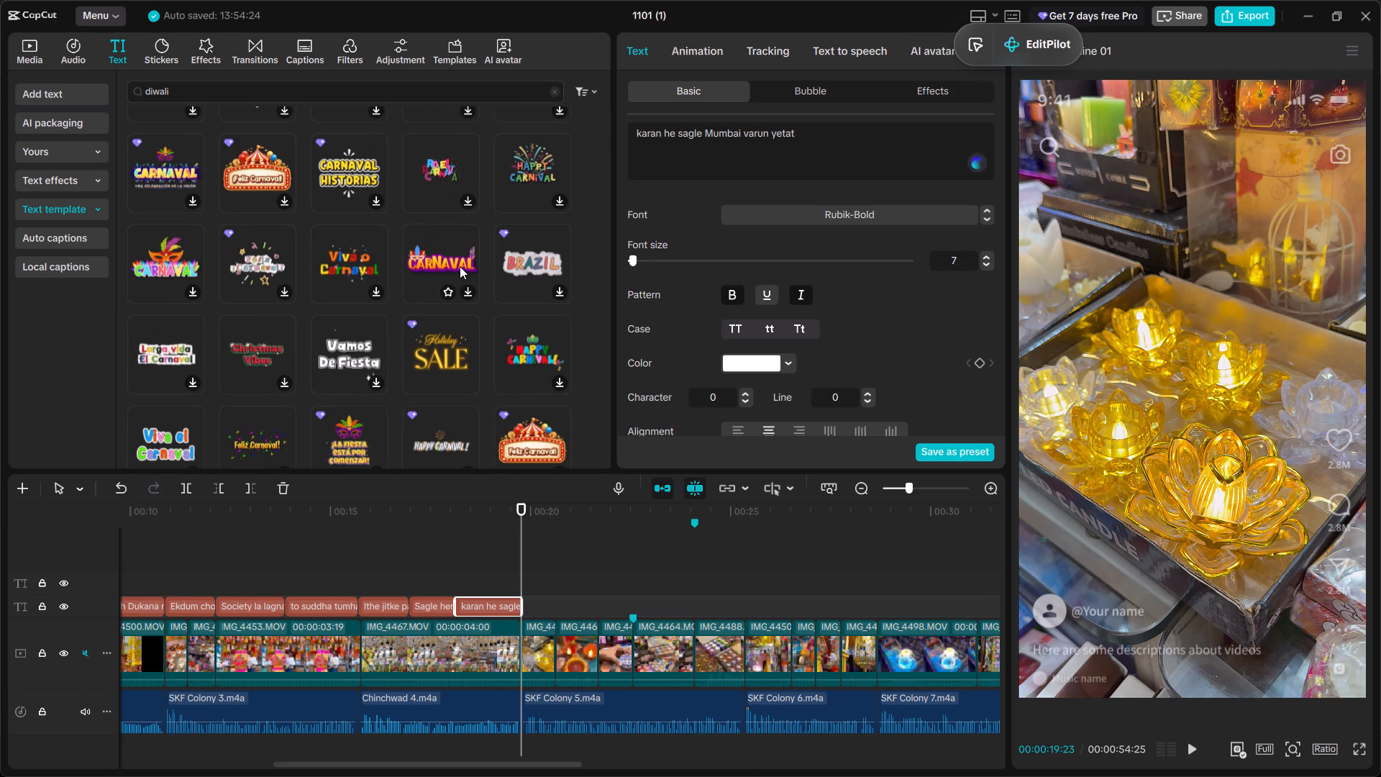
pyautogui.scroll(-1, 561, 337)
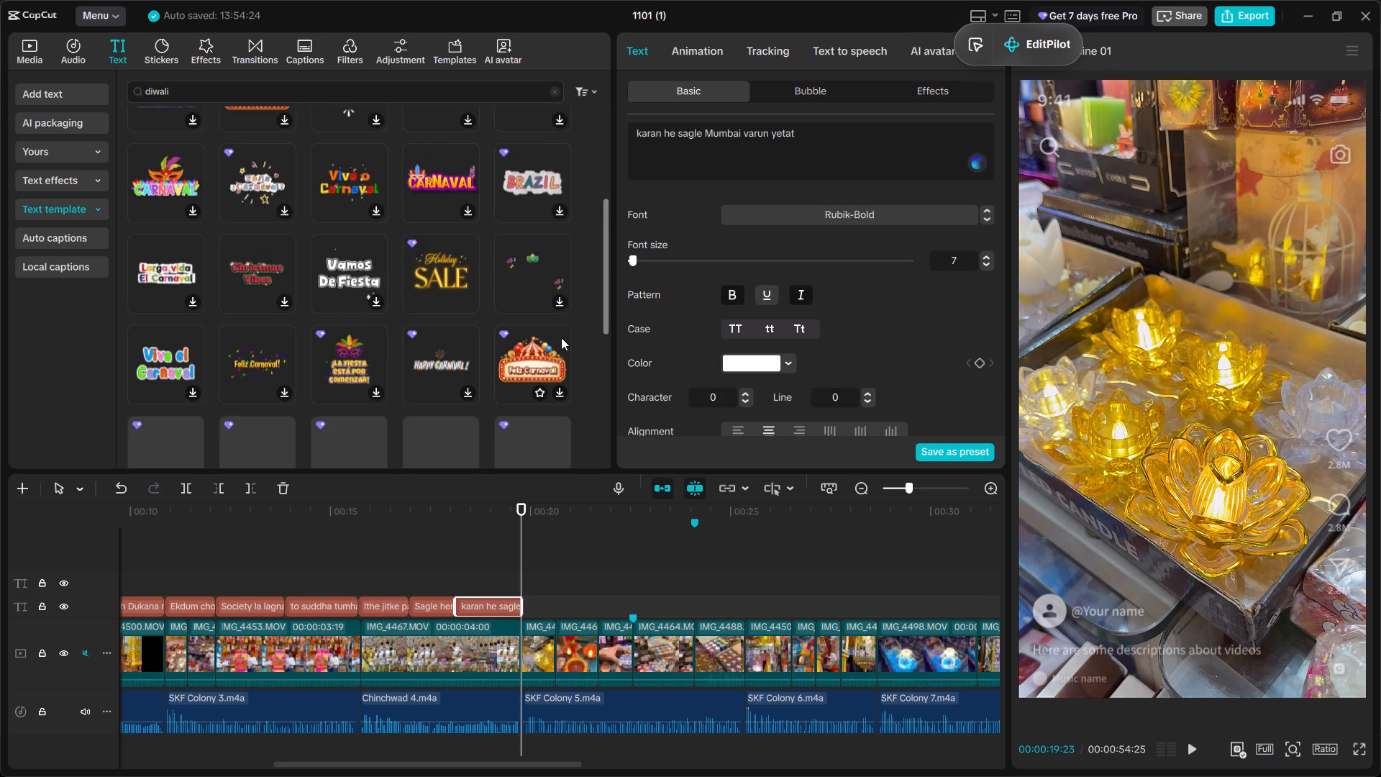
pyautogui.scroll(-3, 561, 337)
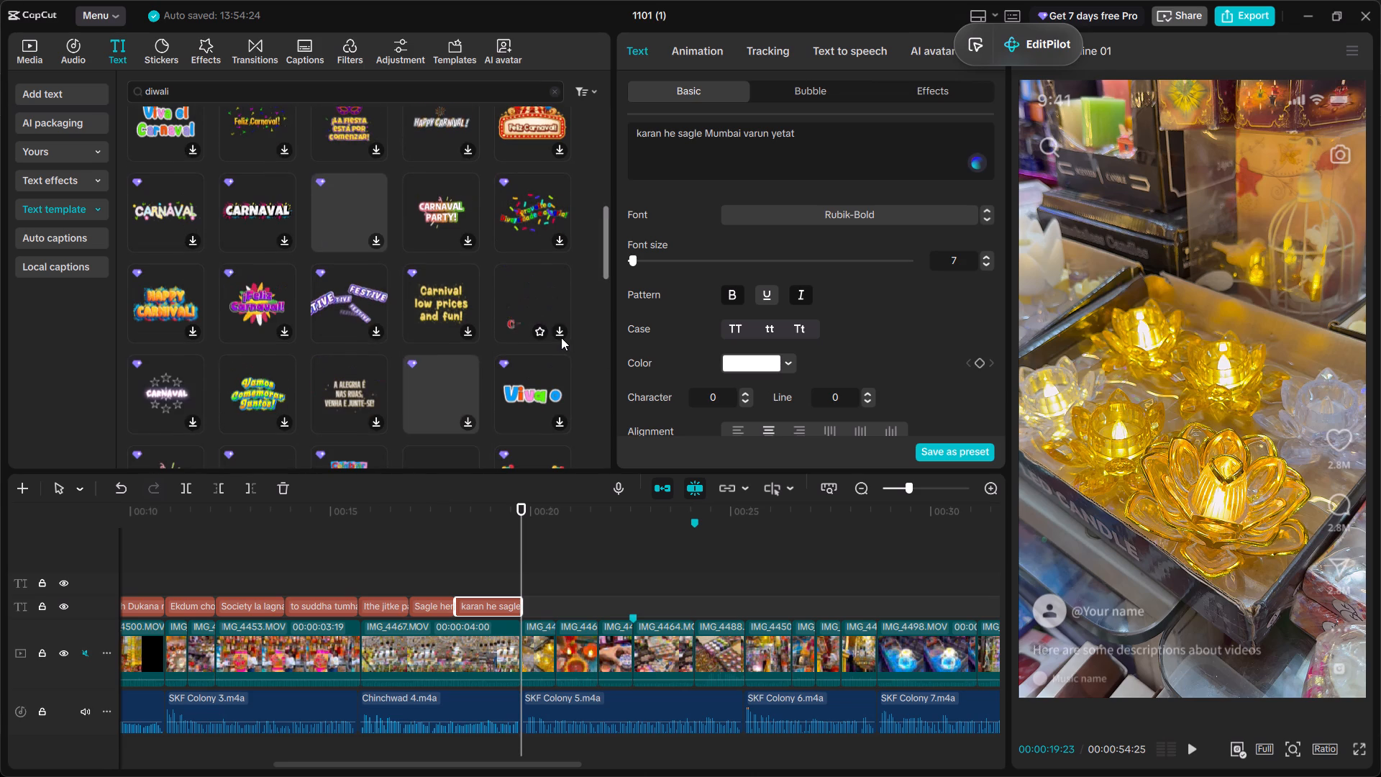
pyautogui.scroll(-1, 561, 337)
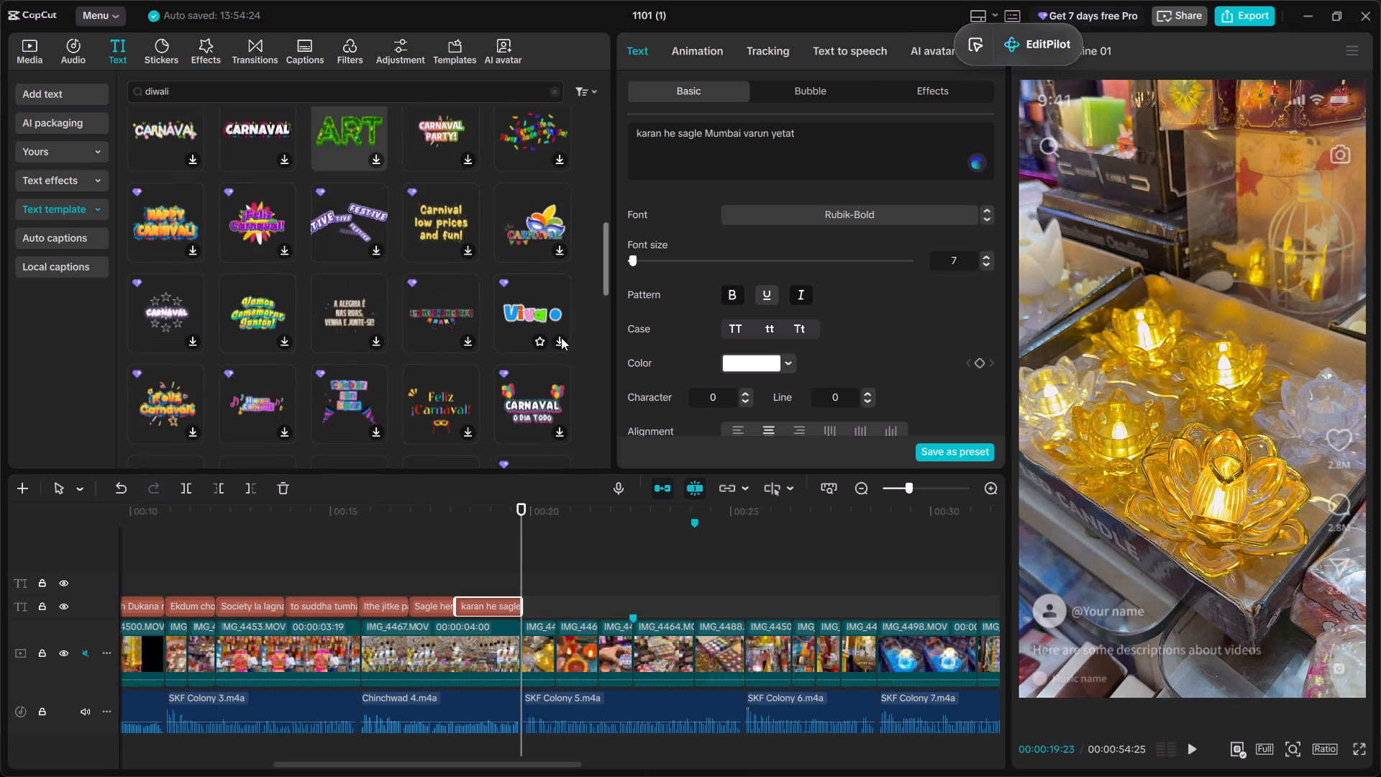
pyautogui.scroll(-2, 561, 337)
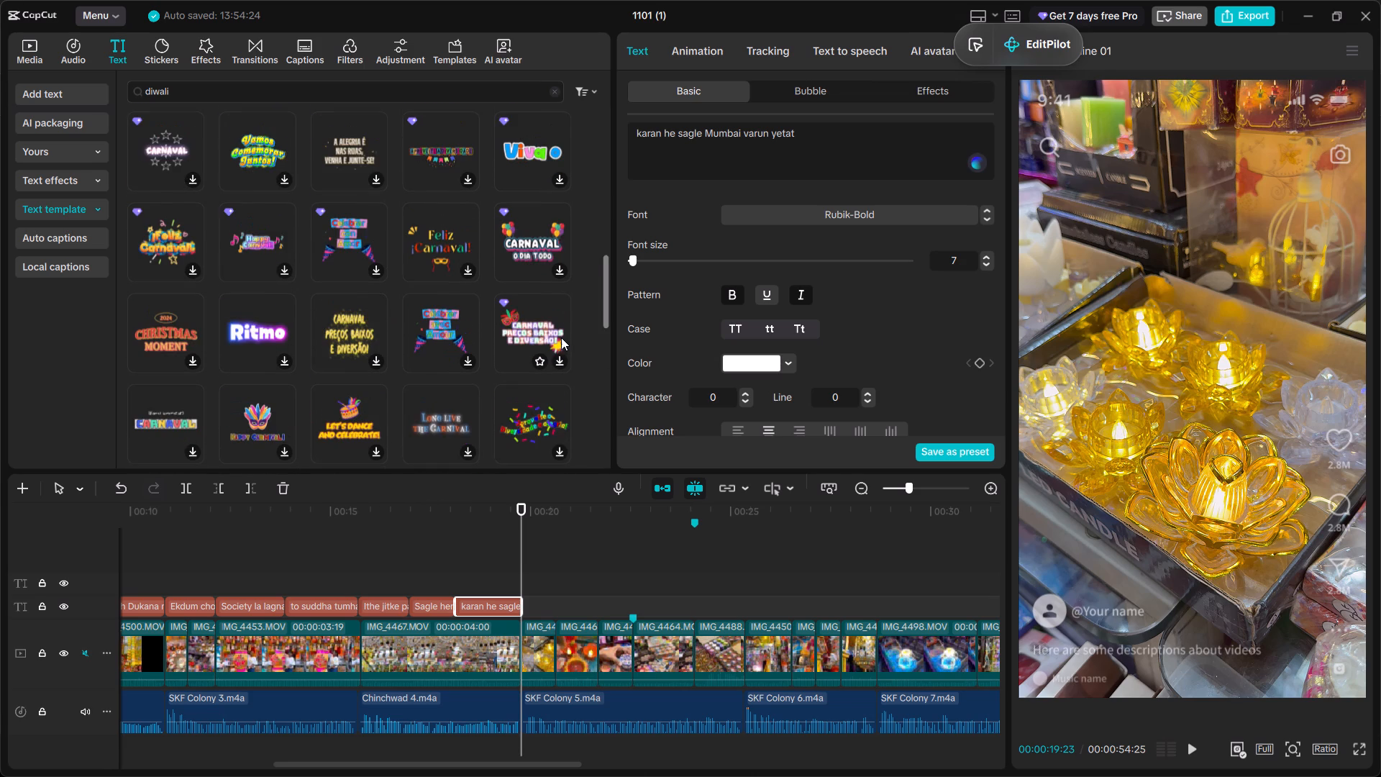
pyautogui.click(165, 336)
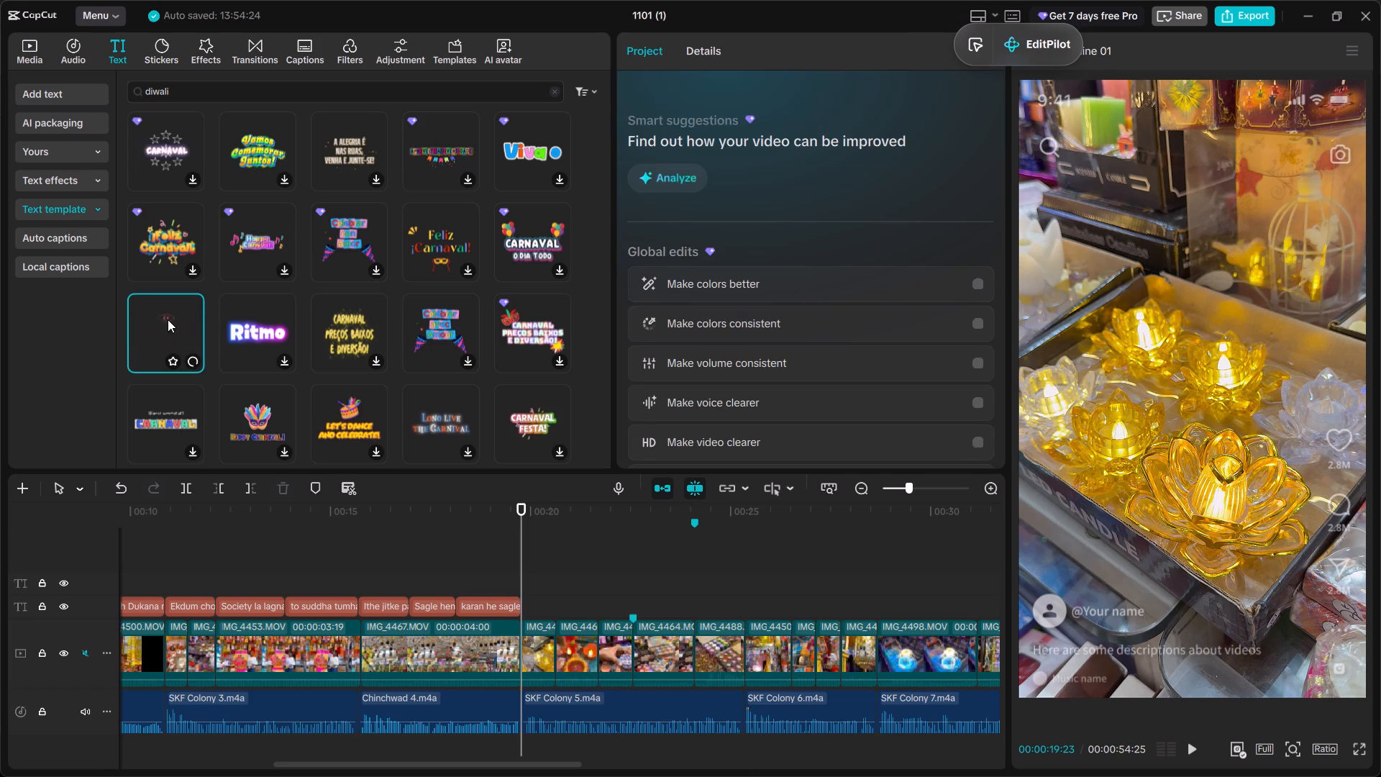
pyautogui.scroll(-2, 170, 322)
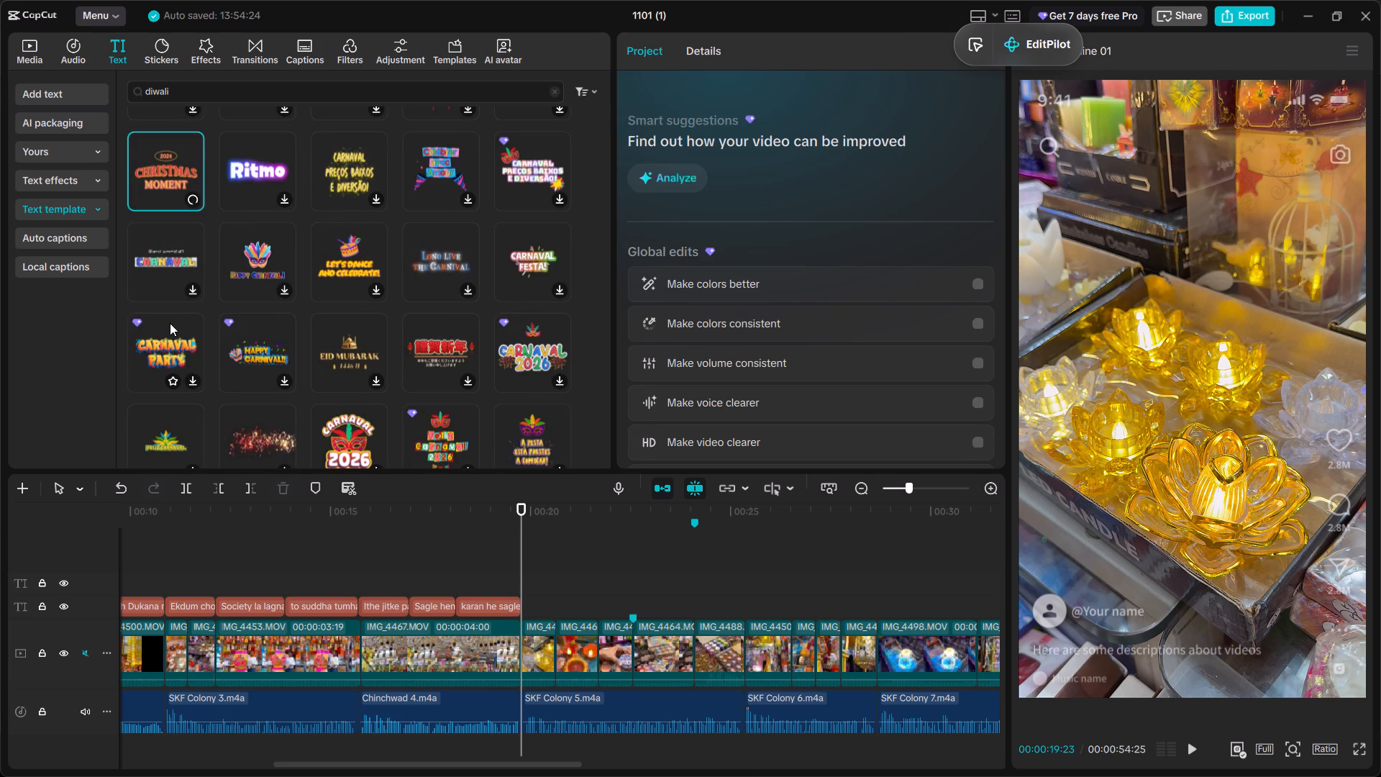
pyautogui.scroll(-1, 170, 323)
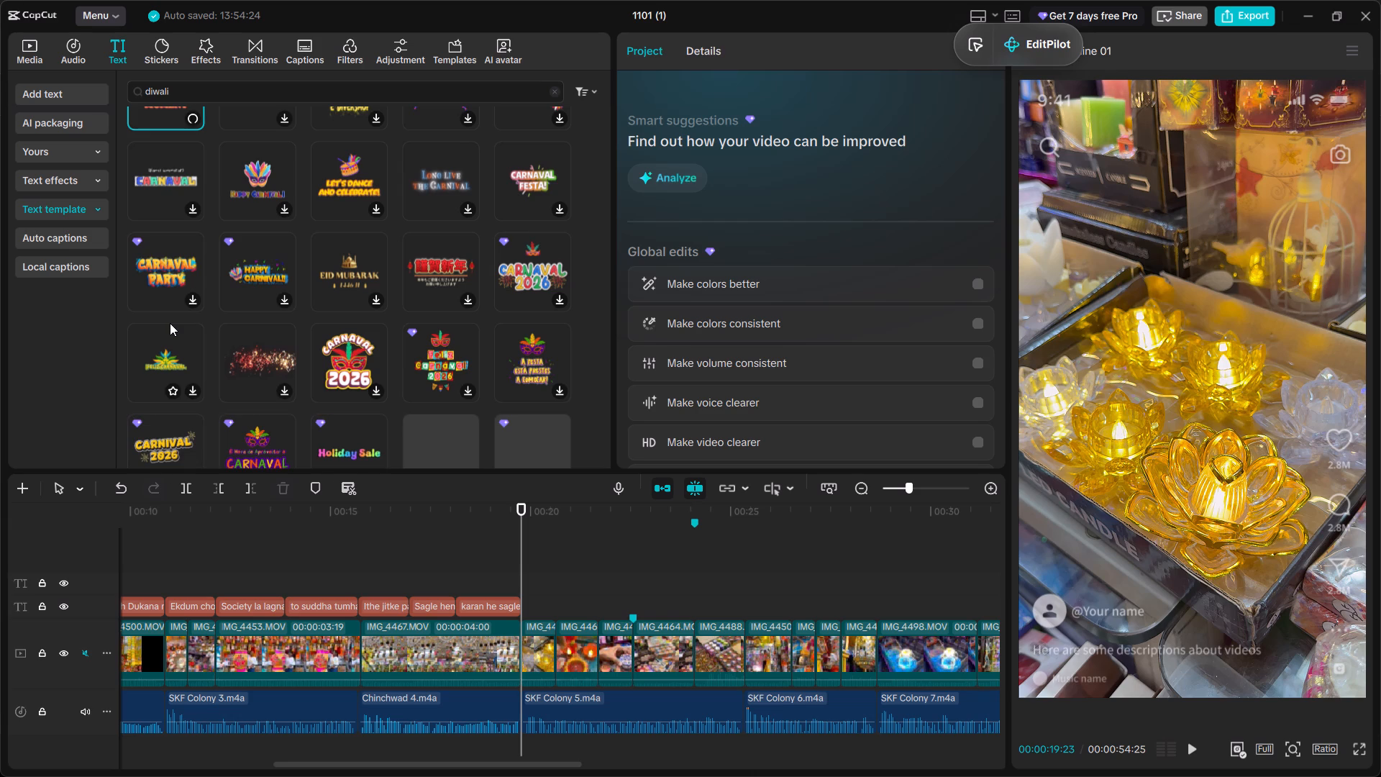
pyautogui.scroll(-1, 170, 323)
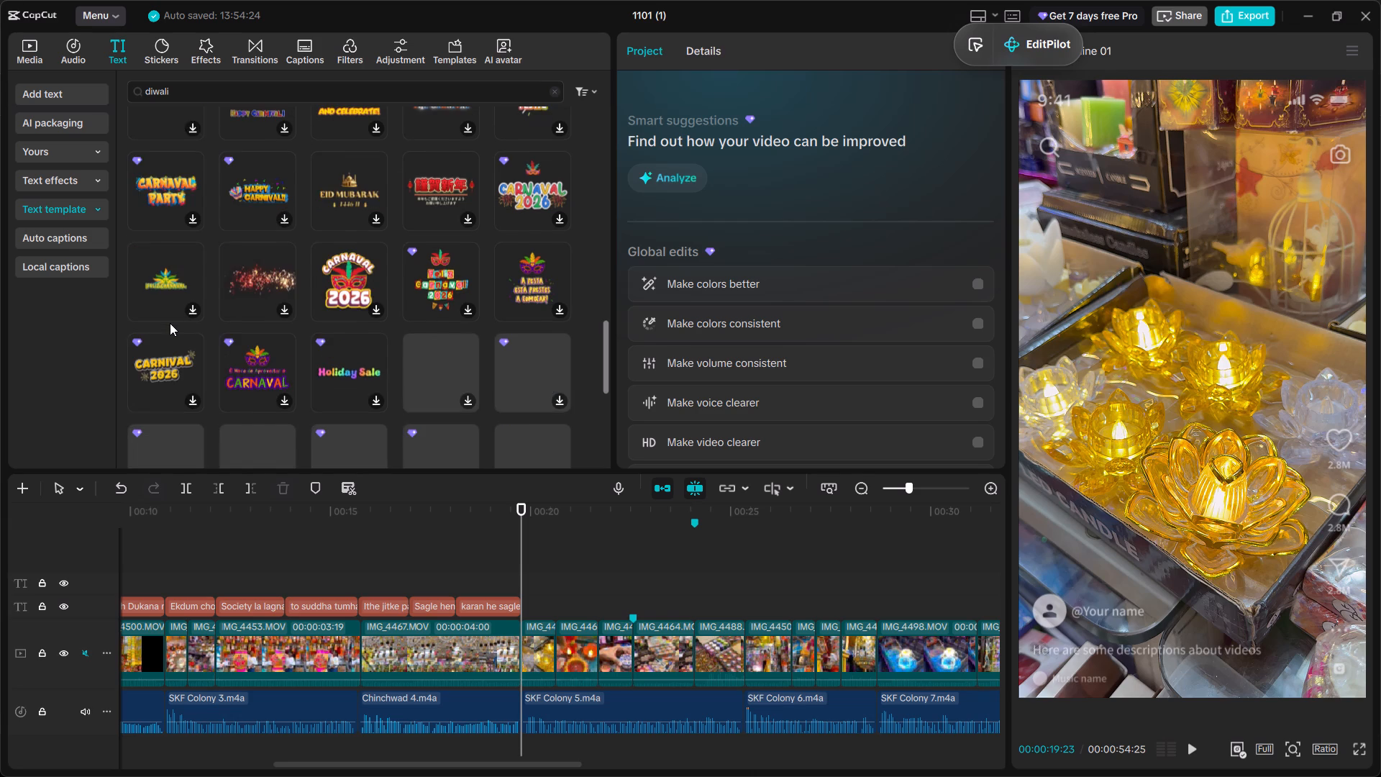
pyautogui.scroll(2, 170, 323)
pyautogui.moveTo(158, 162); pyautogui.dragTo(536, 599)
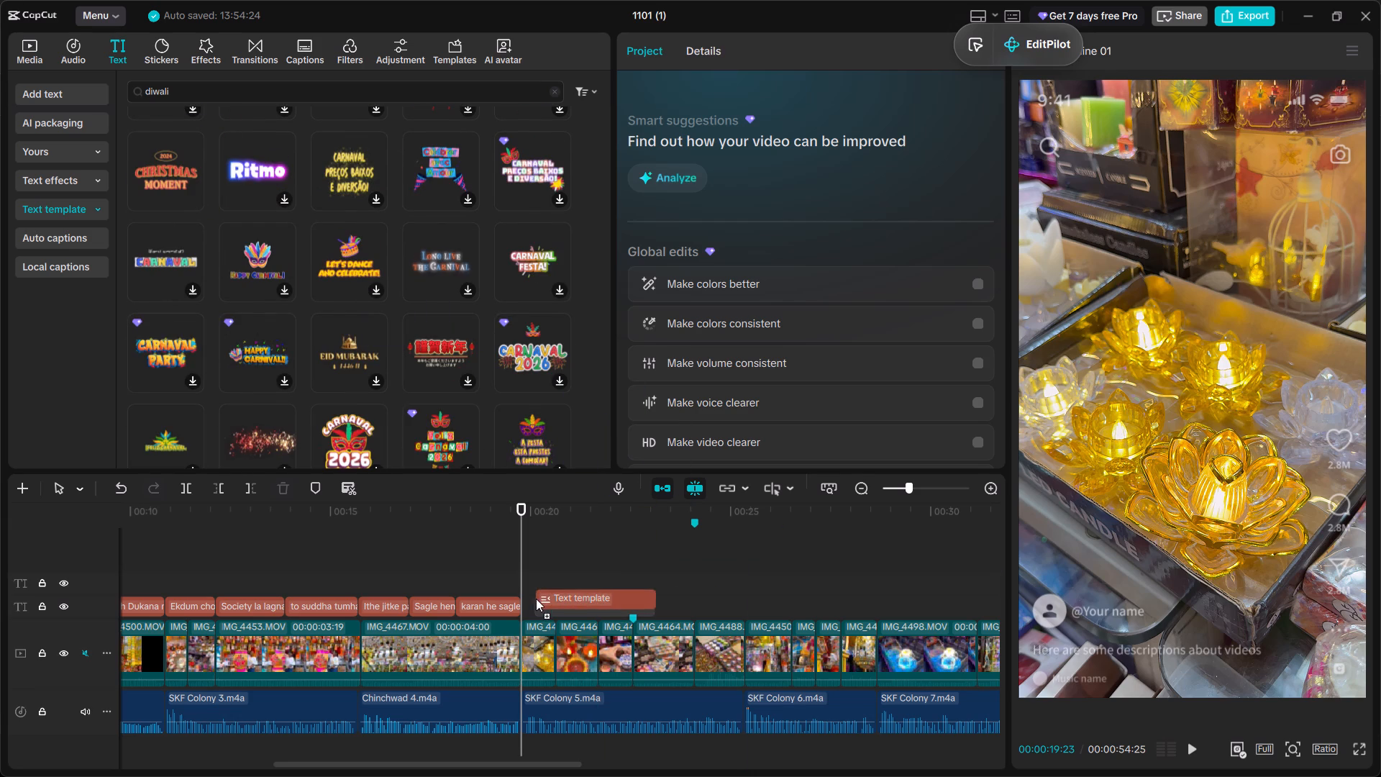
pyautogui.moveTo(536, 599); pyautogui.dragTo(521, 605)
pyautogui.scroll(-3, 359, 358)
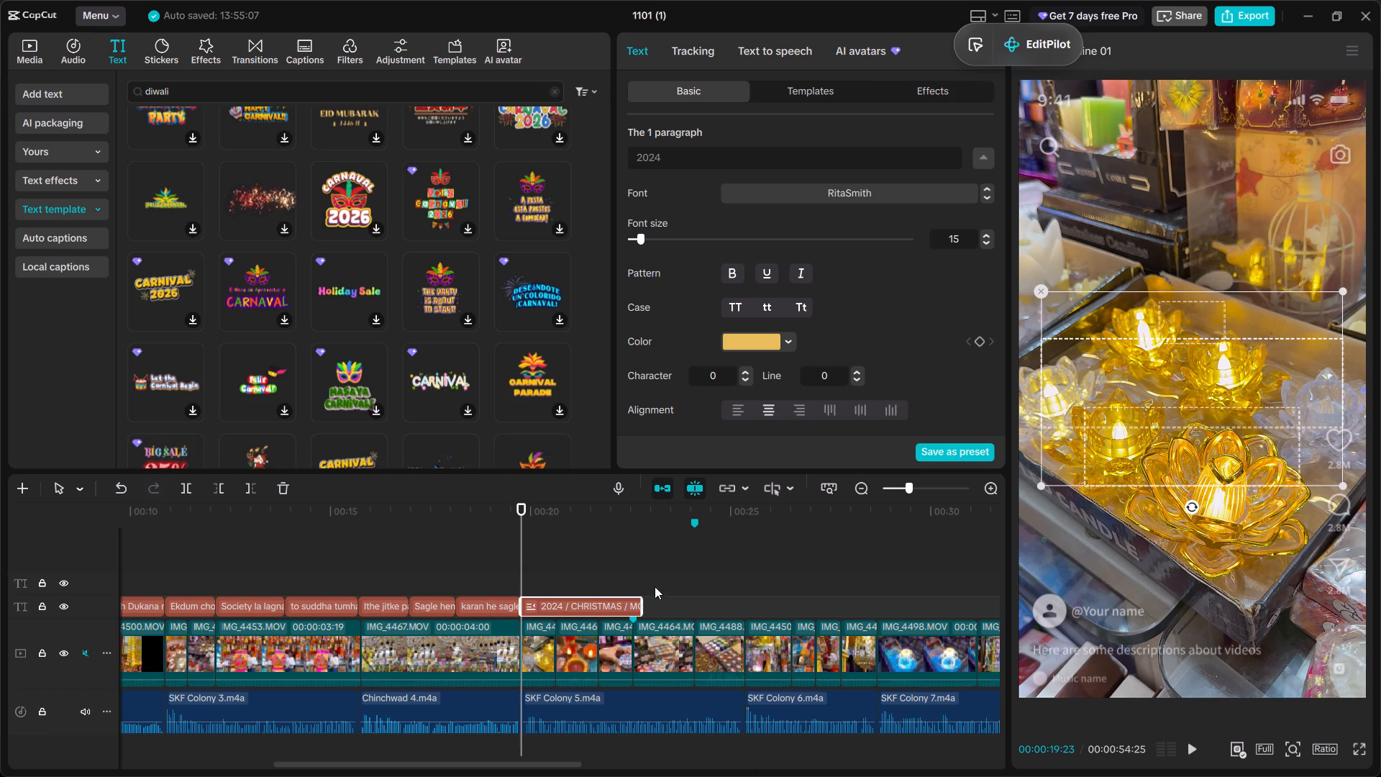
# Shorten the Christmas text template to end where the IMG_4464 clip begins, and preview its opening with the voice-over.
pyautogui.click(639, 602)
pyautogui.moveTo(519, 544); pyautogui.dragTo(535, 558)
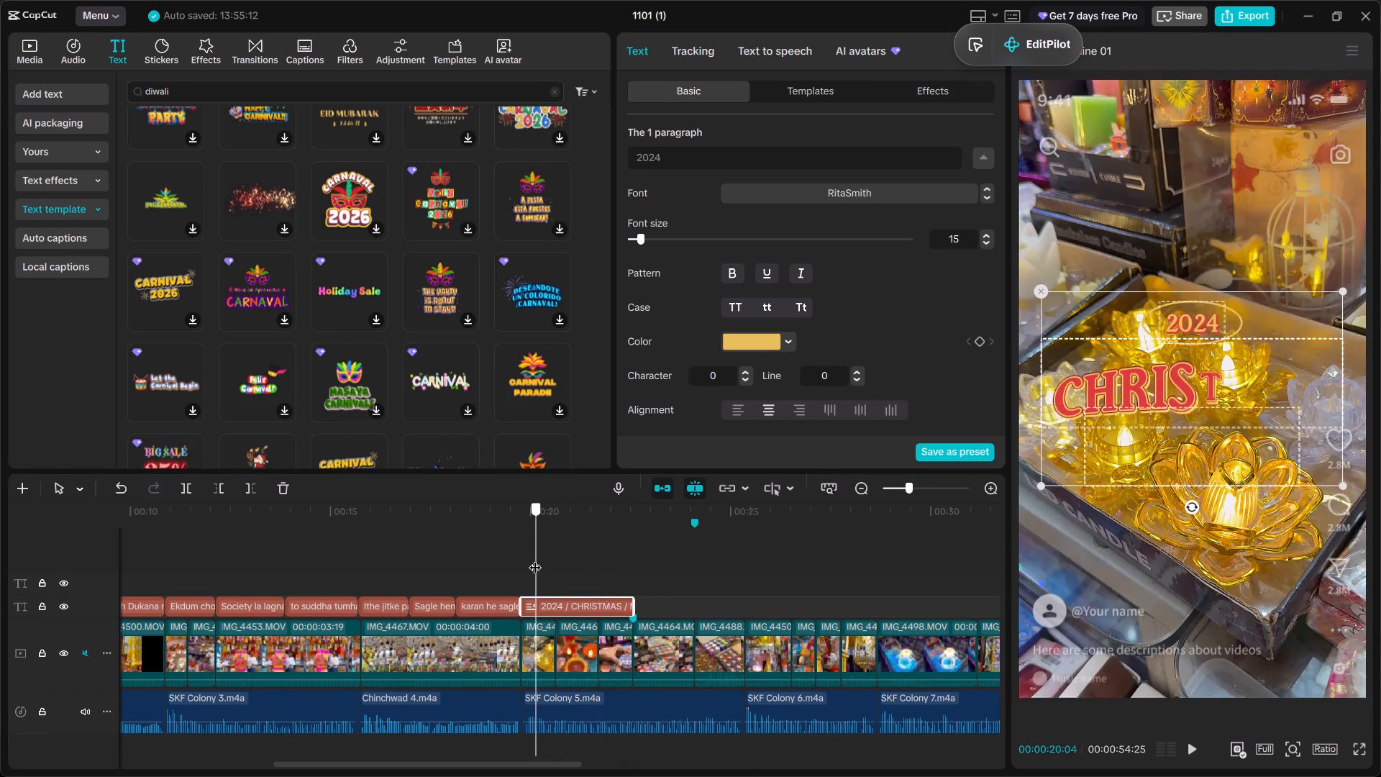
pyautogui.moveTo(535, 558); pyautogui.dragTo(524, 555)
pyautogui.press('space')
pyautogui.press('space')
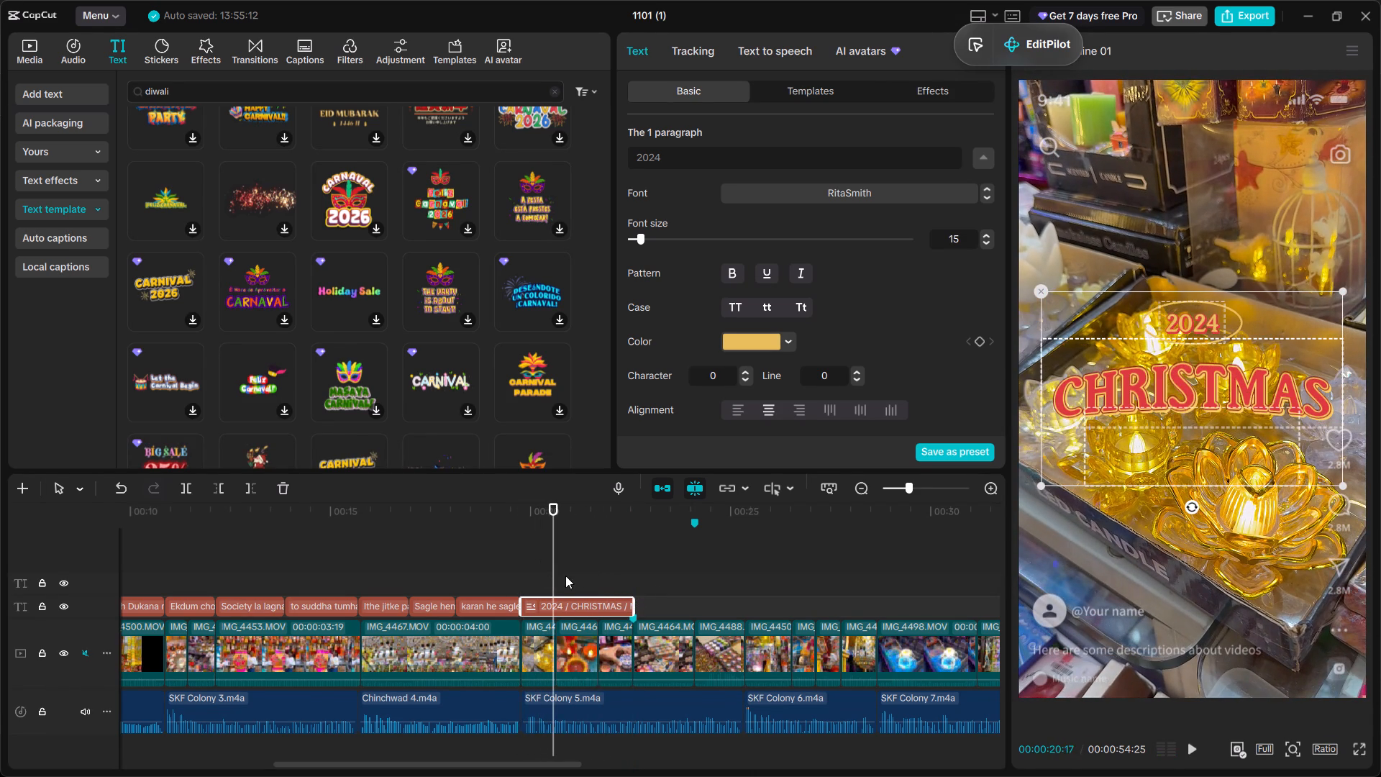
# Split the Christmas text template at 00:00:20:19, where the red diya shot begins.
pyautogui.moveTo(550, 574); pyautogui.dragTo(556, 576)
pyautogui.hotkey('ctrl', 'v')
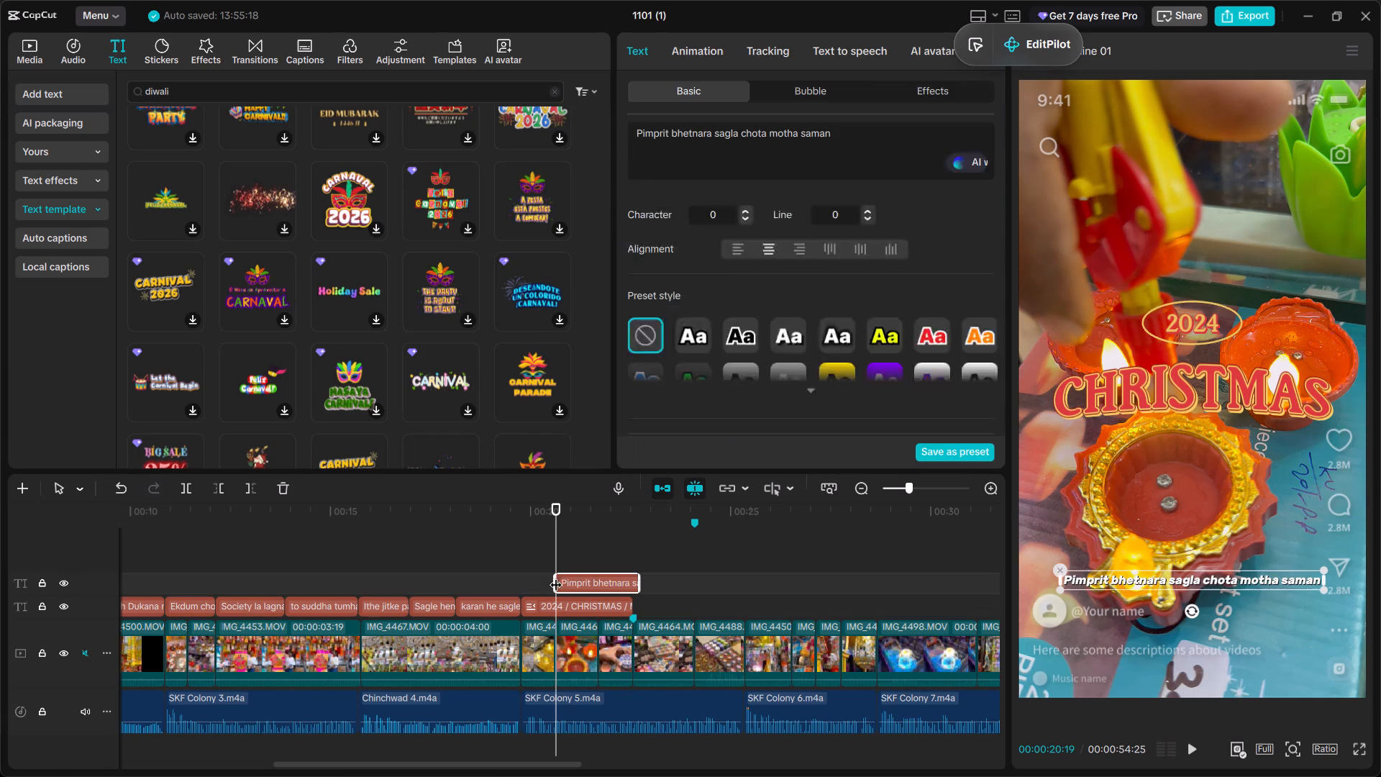
pyautogui.hotkey('ctrl', 'z')
pyautogui.hotkey('ctrl', 'b')
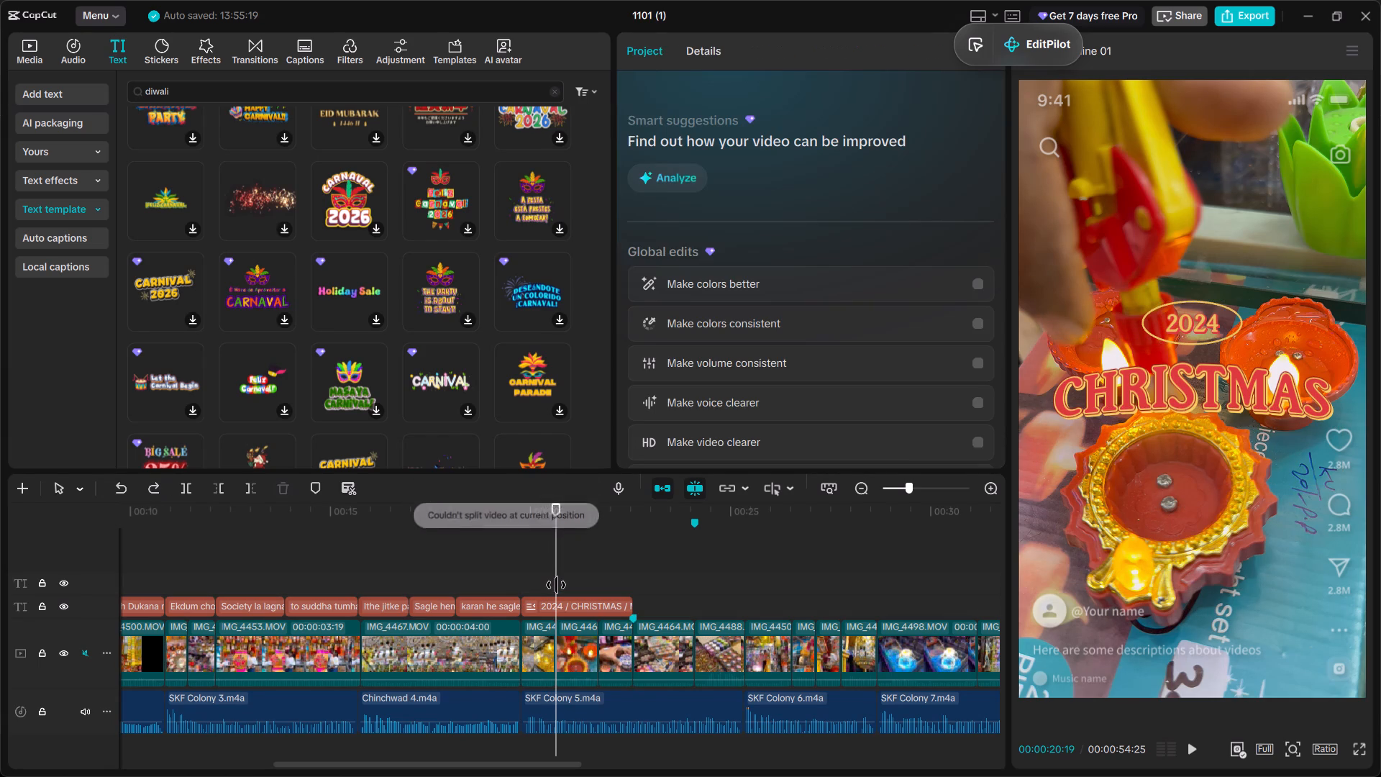
pyautogui.click(566, 609)
pyautogui.hotkey('ctrl', 'b')
pyautogui.click(529, 586)
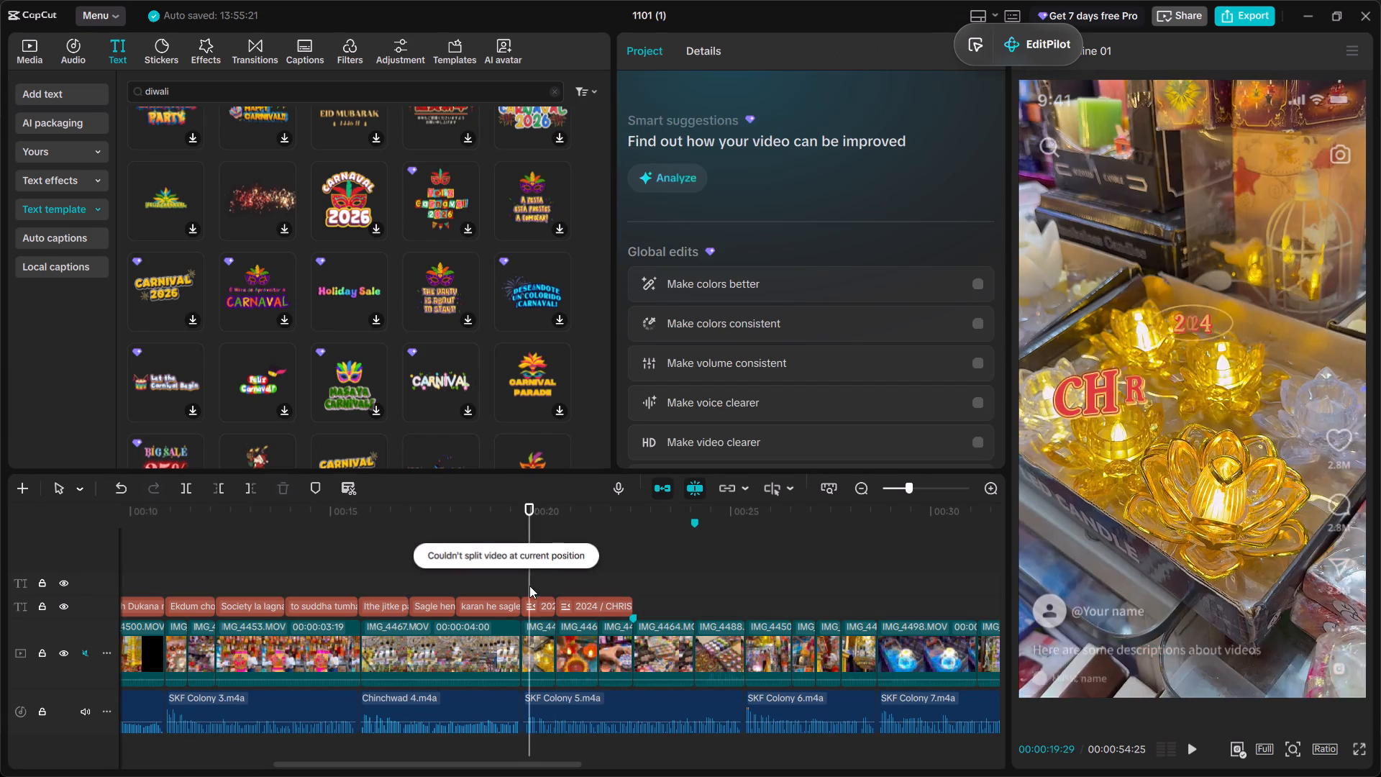
pyautogui.press('space')
pyautogui.press('space')
# In the first template piece, clear the "2024" line and replace "CHRISTMAS" with "LIGHT".
pyautogui.click(548, 600)
pyautogui.moveTo(685, 162); pyautogui.dragTo(623, 157)
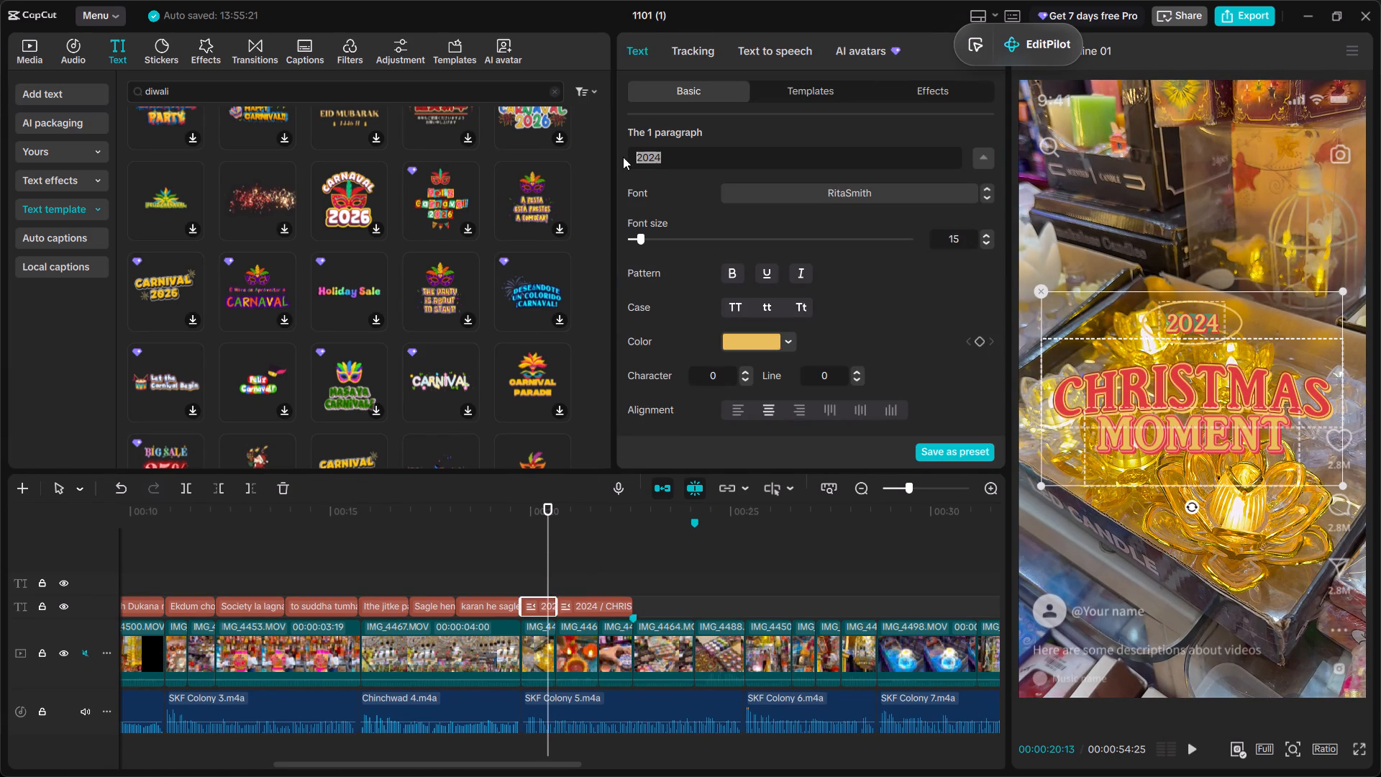
pyautogui.moveTo(623, 157); pyautogui.dragTo(624, 157)
pyautogui.press('BackSpace')
pyautogui.scroll(4, 750, 234)
pyautogui.scroll(-5, 751, 234)
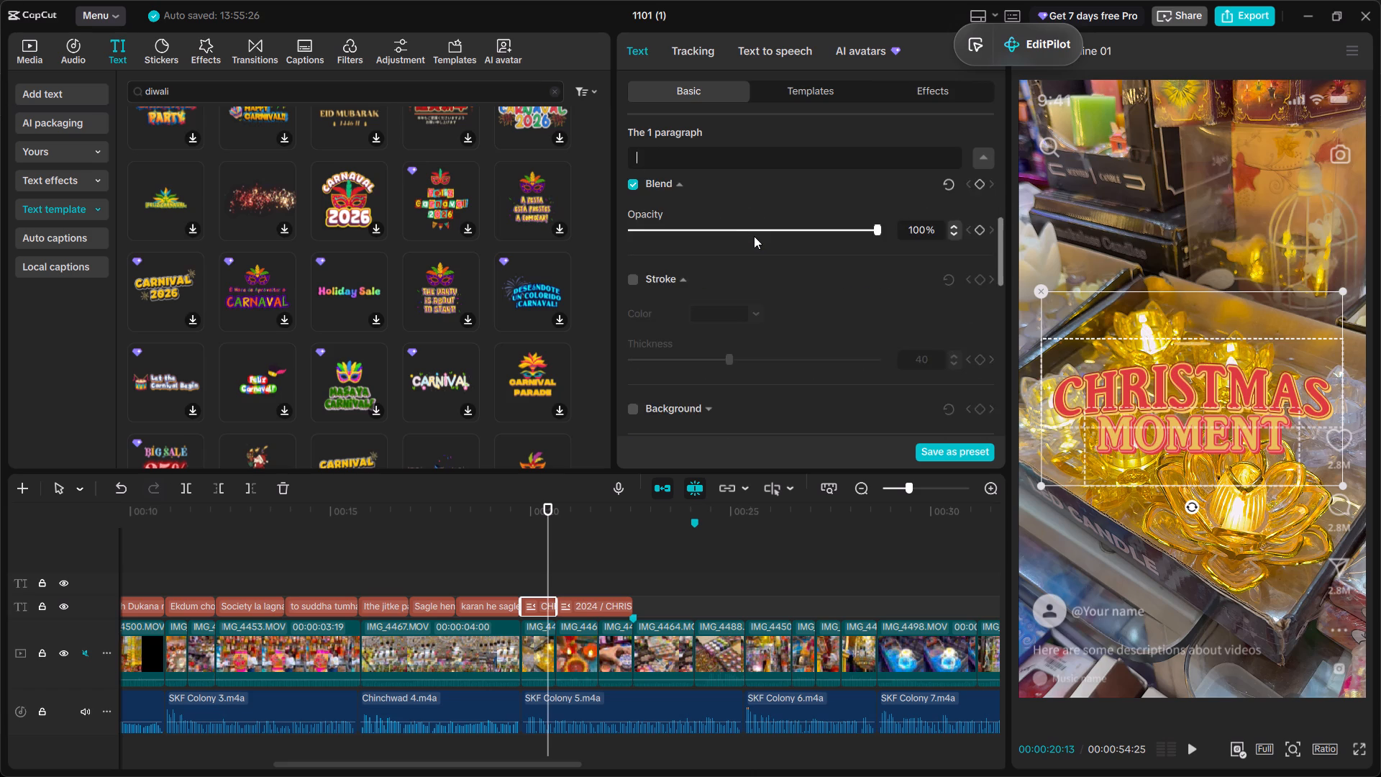
pyautogui.scroll(-6, 755, 237)
pyautogui.click(983, 159)
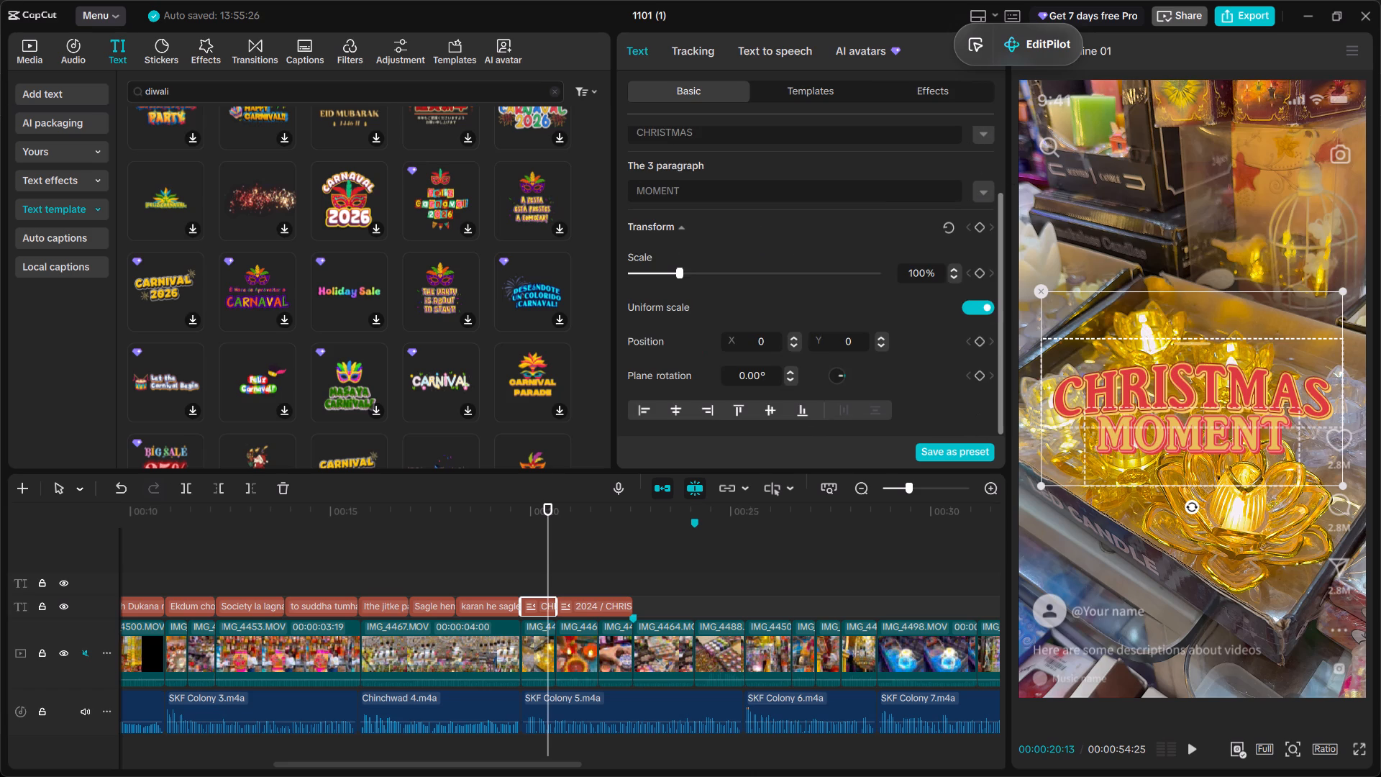
pyautogui.moveTo(706, 127); pyautogui.dragTo(565, 128)
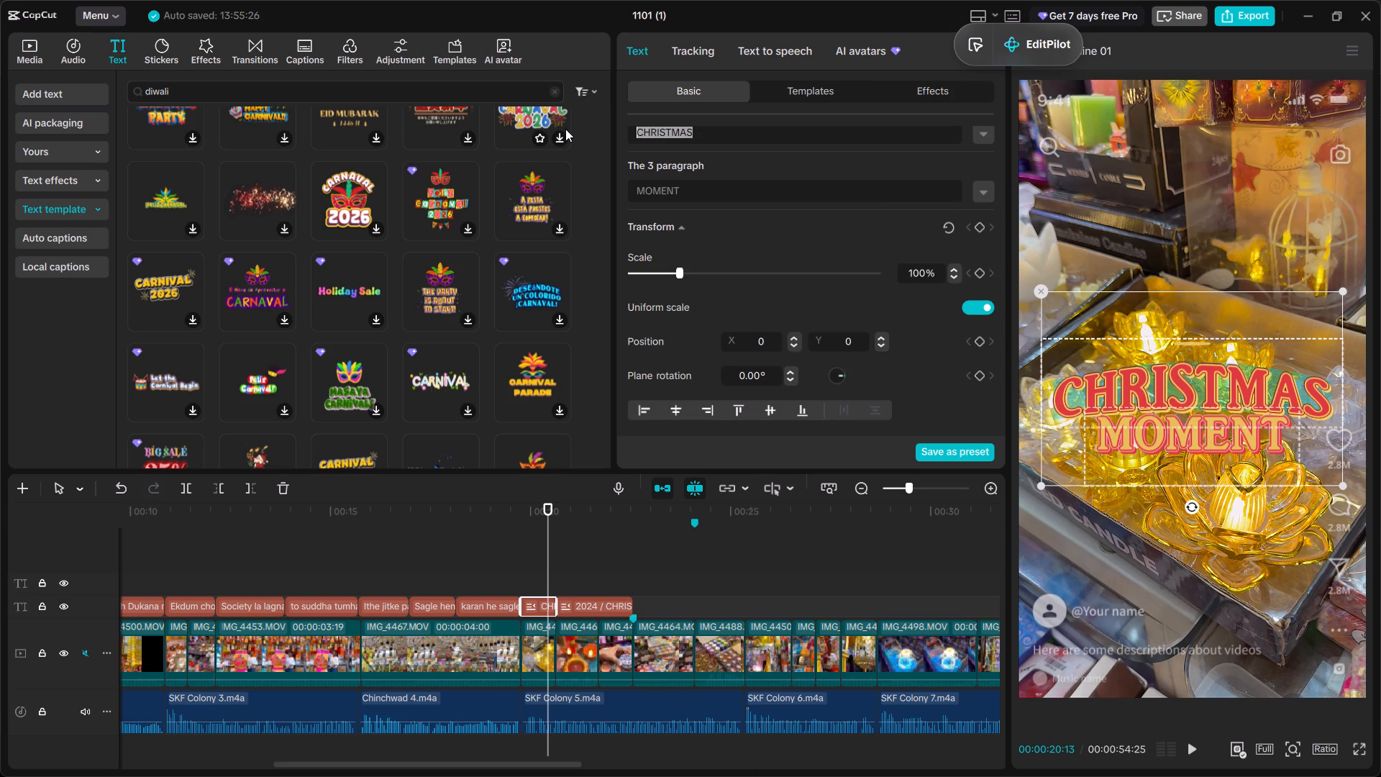
pyautogui.write('LIGHT')
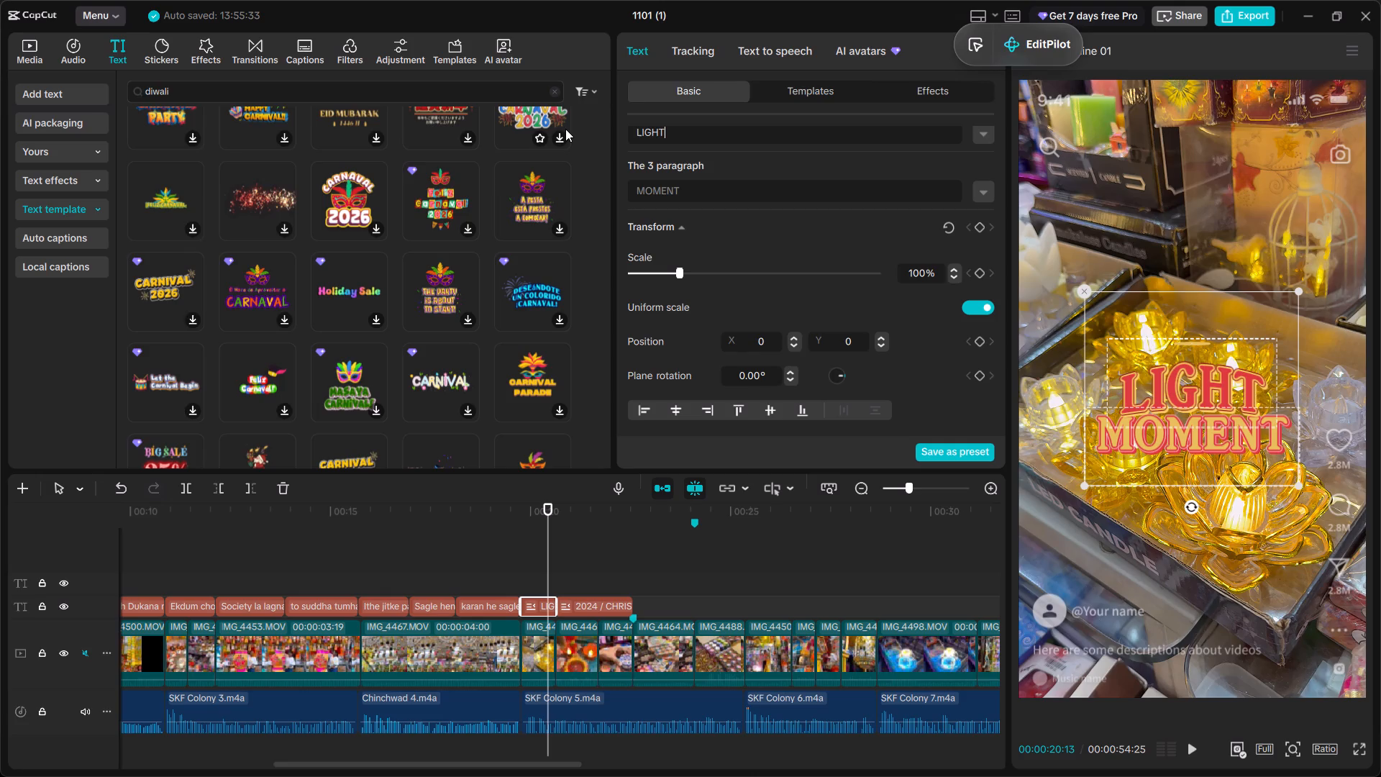
# Replace "MOMENT" with "PANTI" in the first template piece.
pyautogui.click(698, 184)
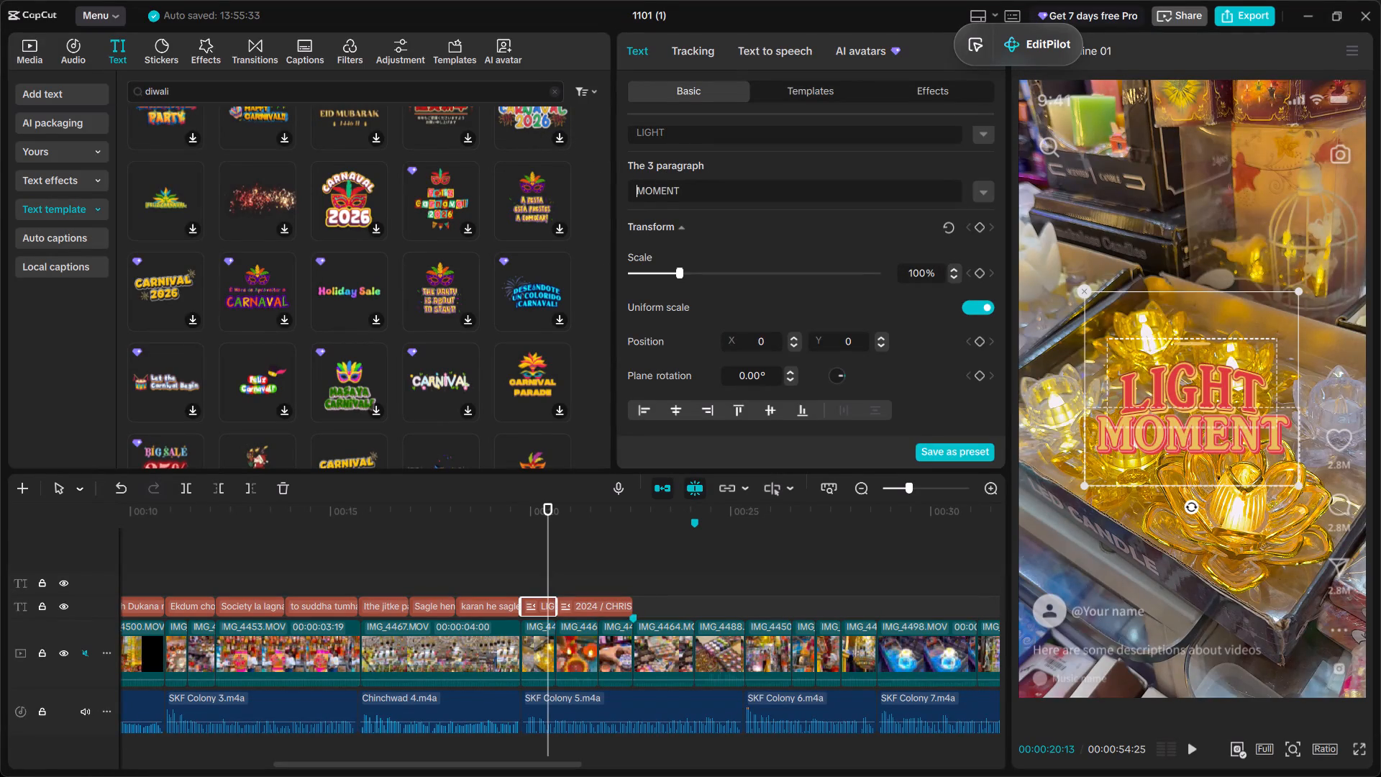
pyautogui.press('BackSpace')
pyautogui.press('BackSpace')
pyautogui.hotkey('ctrl', 'a')
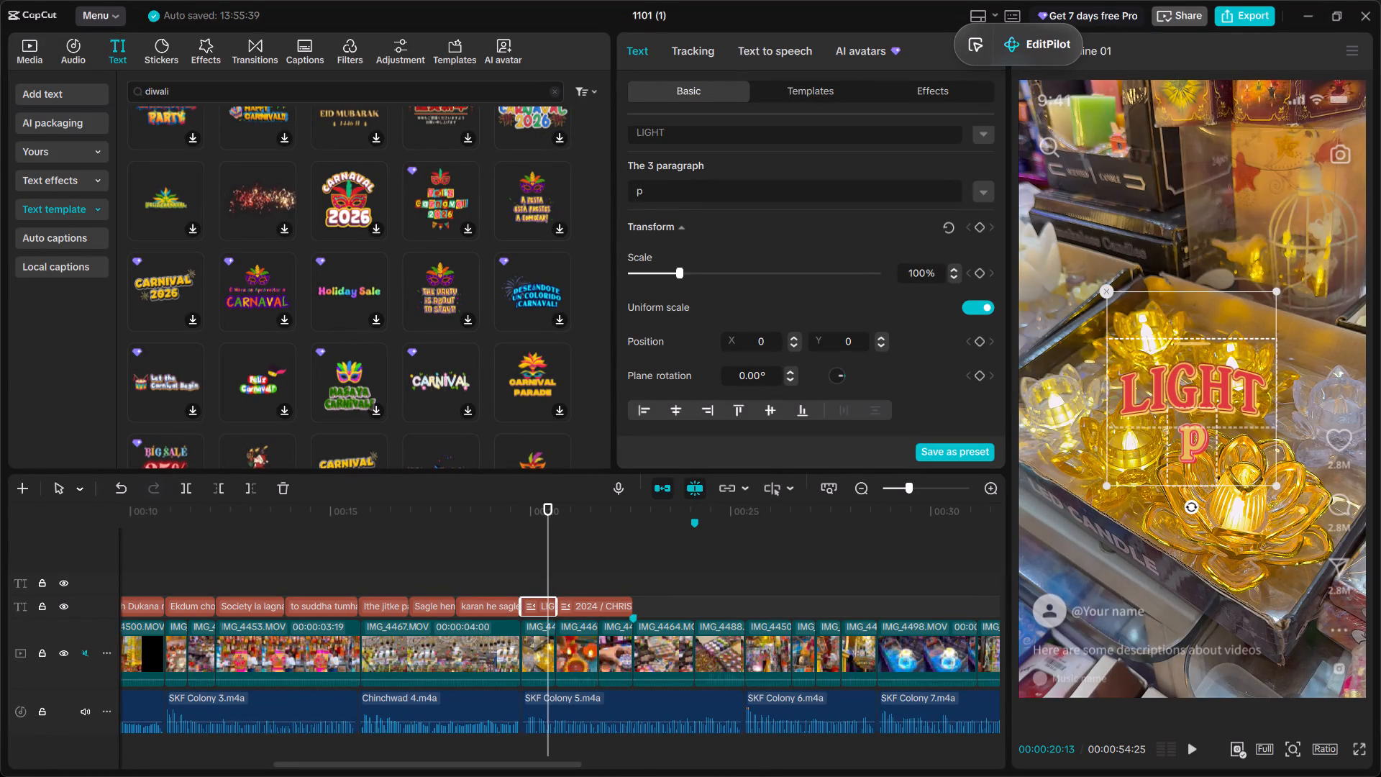
pyautogui.press('BackSpace')
pyautogui.press('p')
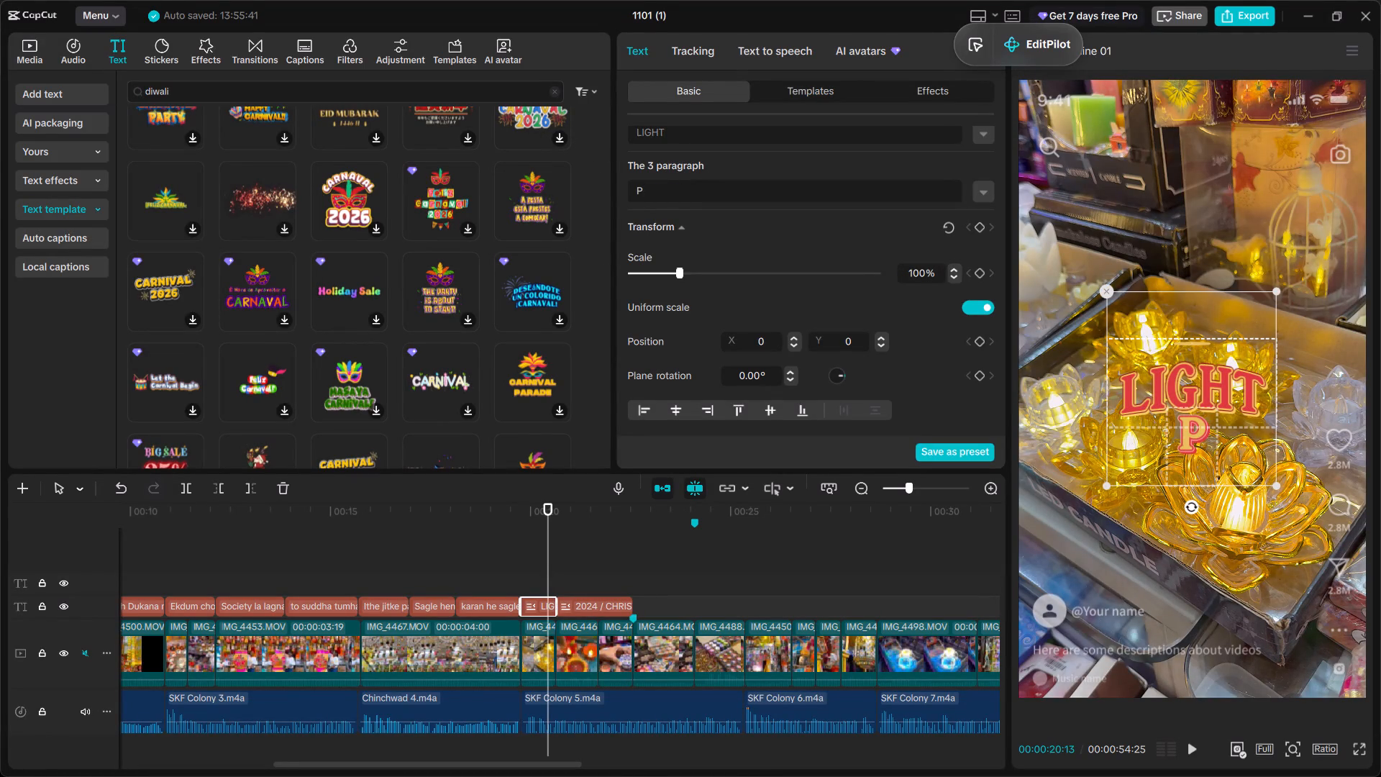
pyautogui.write('an')
pyautogui.press('BackSpace')
pyautogui.press('BackSpace')
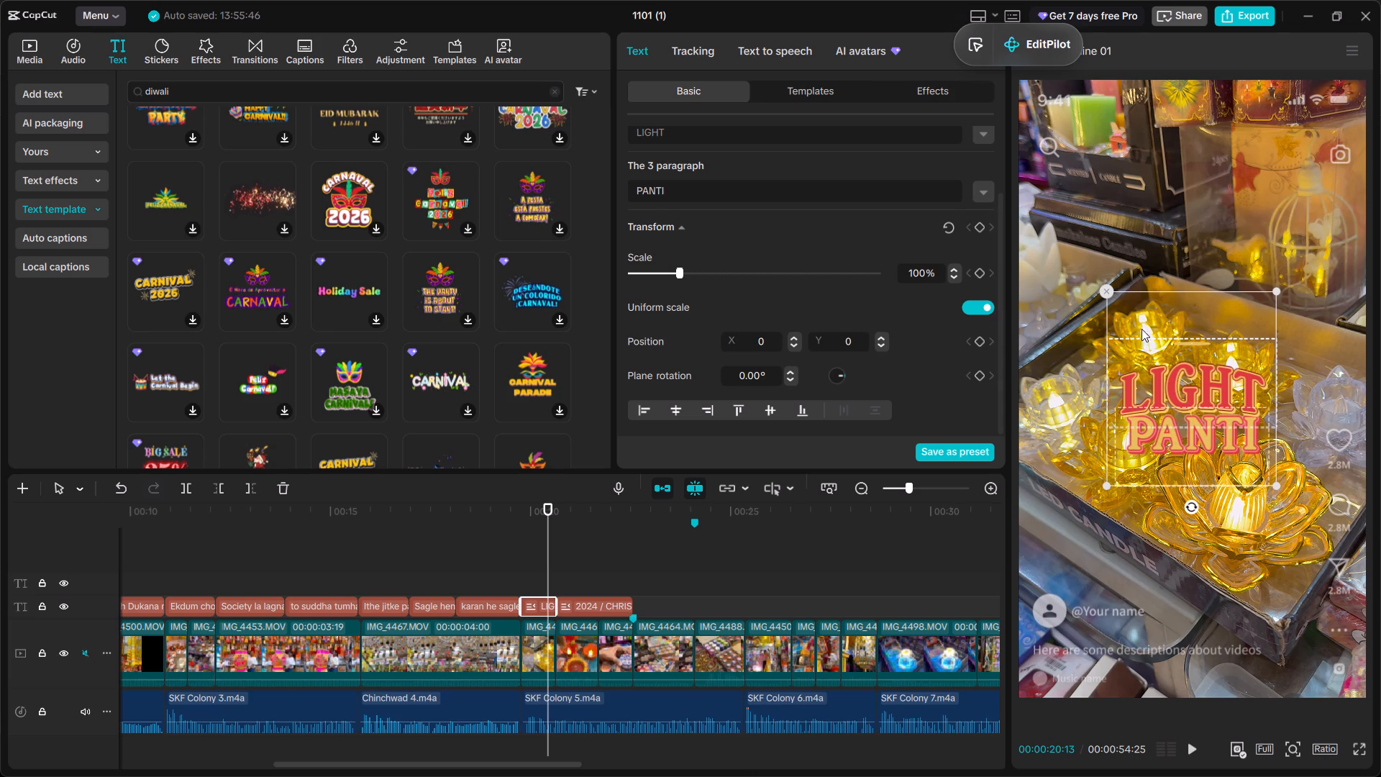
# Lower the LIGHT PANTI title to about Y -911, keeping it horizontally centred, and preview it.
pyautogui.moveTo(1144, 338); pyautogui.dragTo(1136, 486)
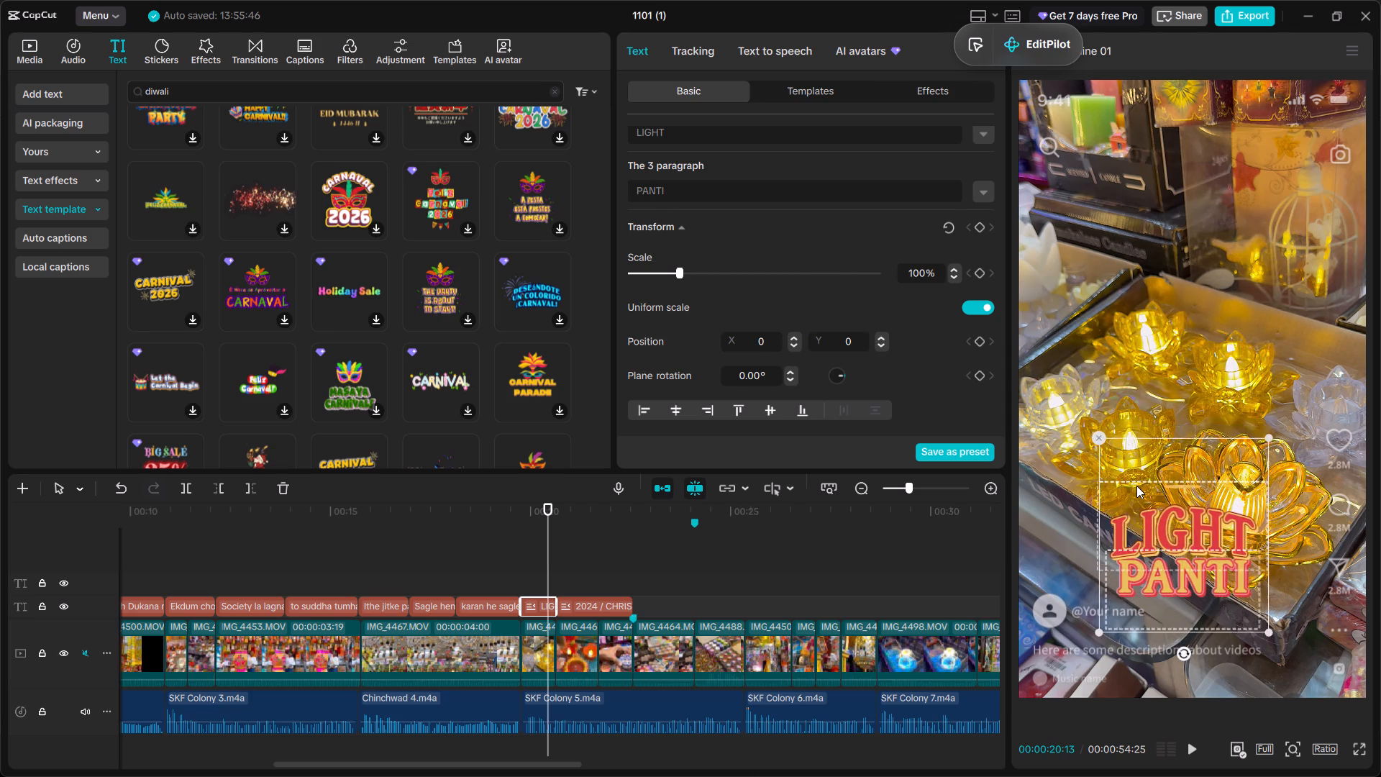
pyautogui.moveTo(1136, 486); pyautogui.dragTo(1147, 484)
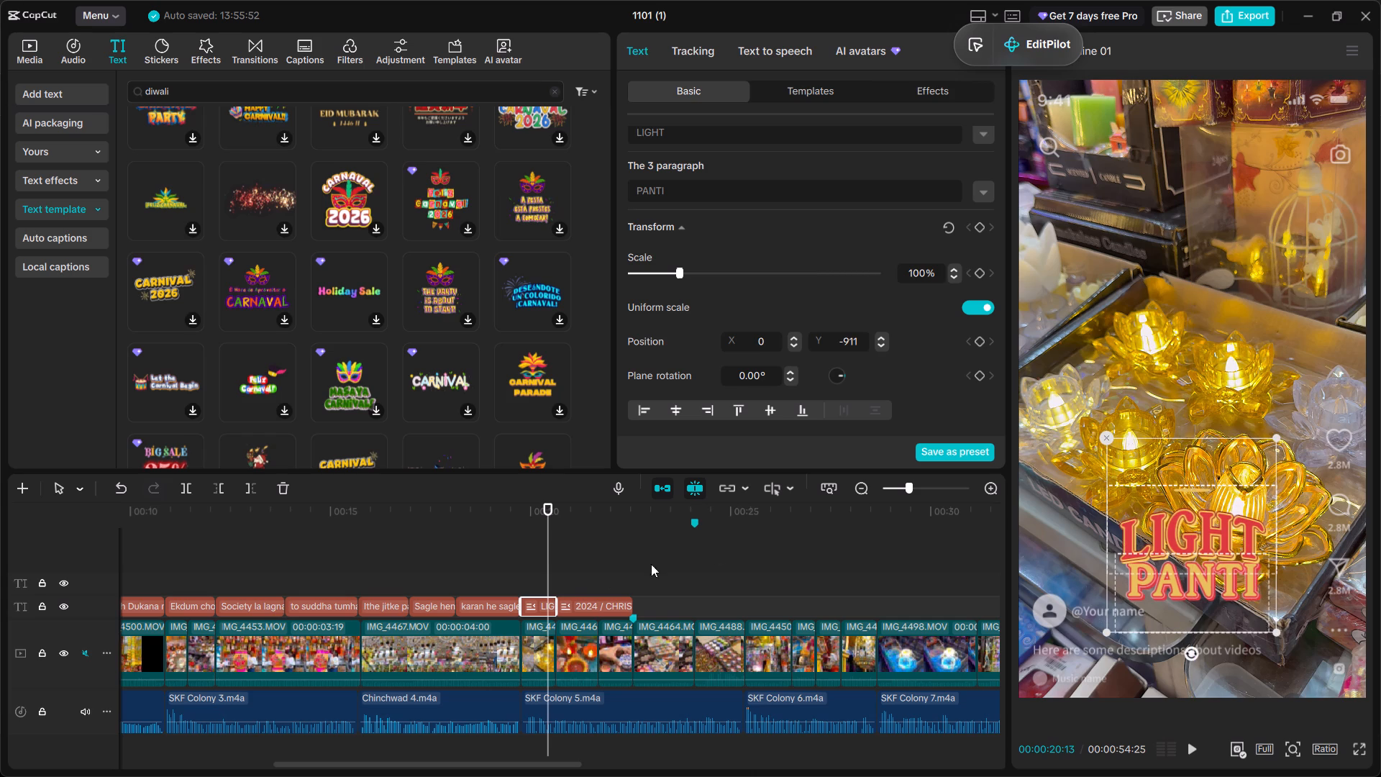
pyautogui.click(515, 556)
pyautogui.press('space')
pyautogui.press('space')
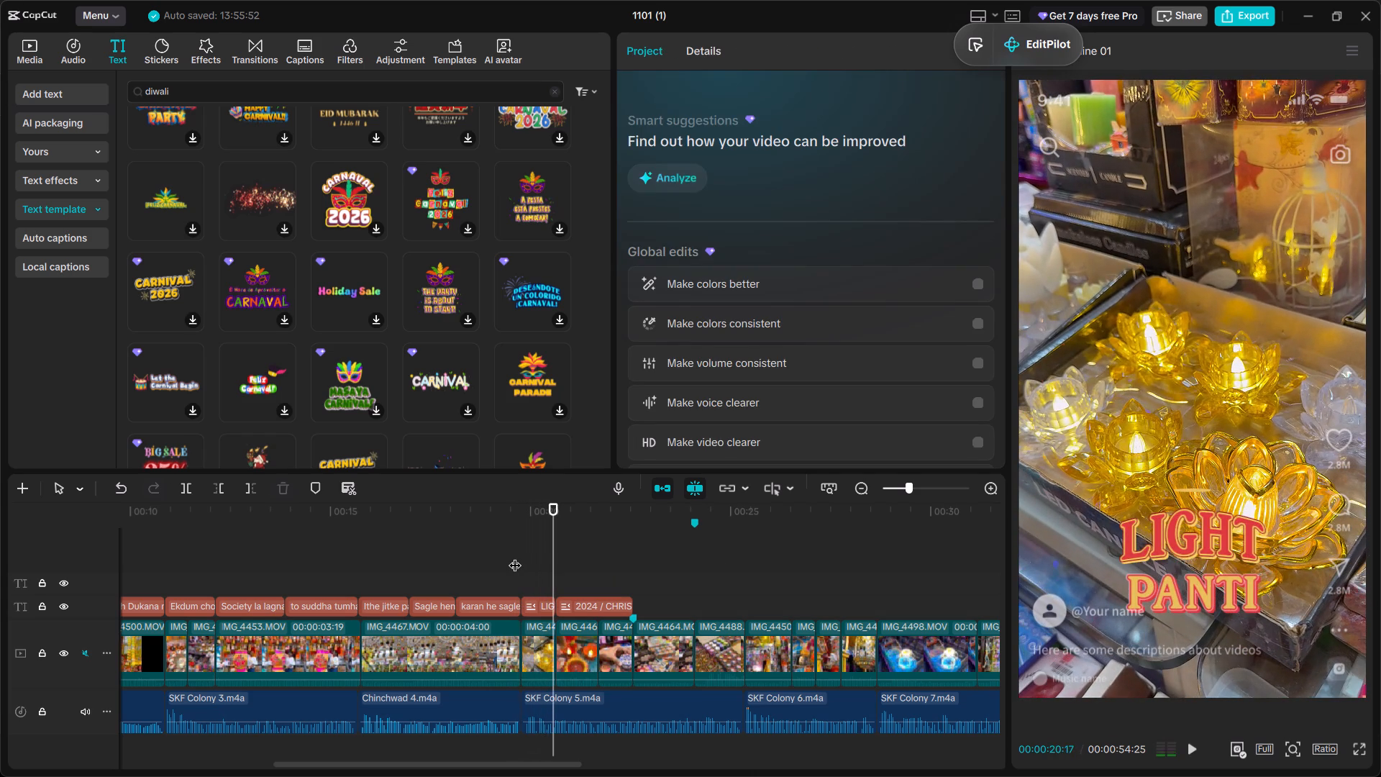
# Following the voice-over, split the remaining Christmas template at 00:00:21:21, where the decorated candle tin shot begins.
pyautogui.press('space')
pyautogui.press('space')
pyautogui.press('space')
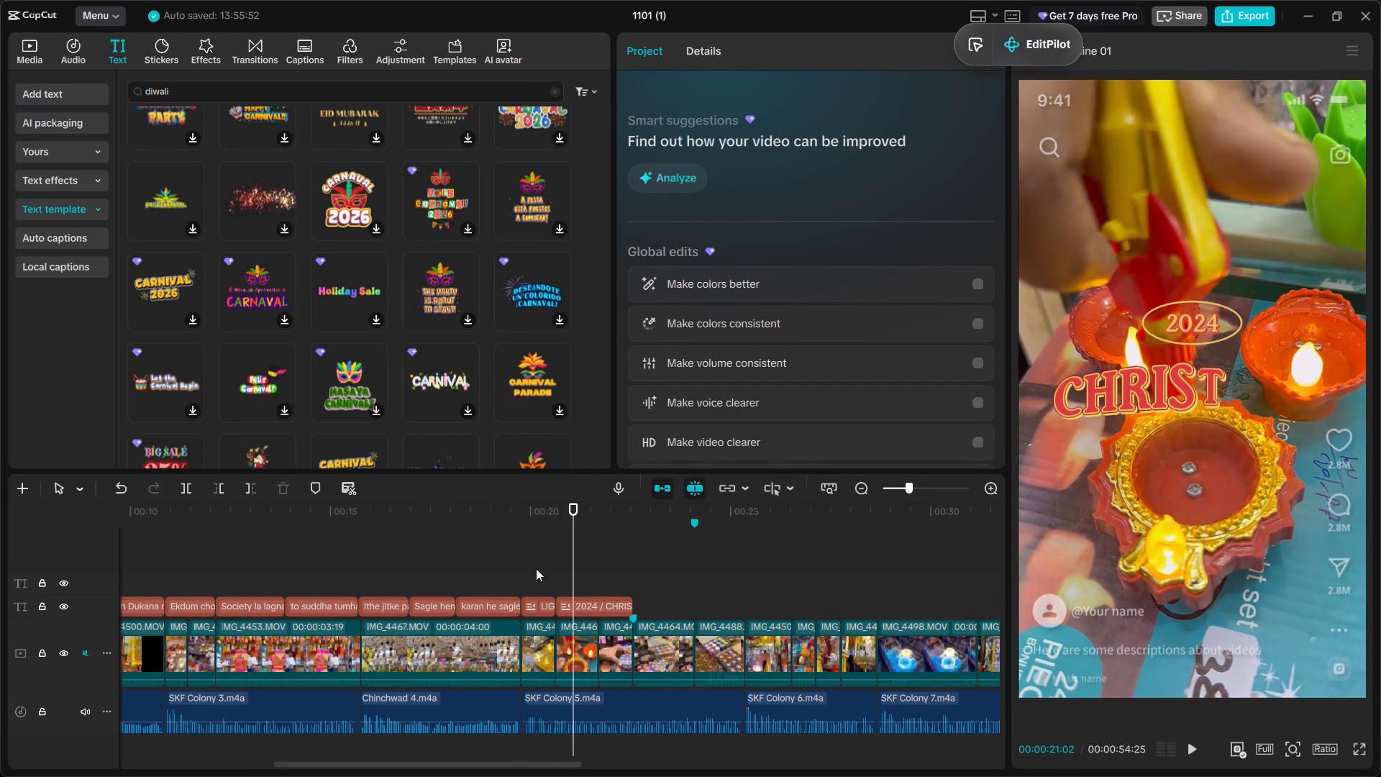
pyautogui.press('space')
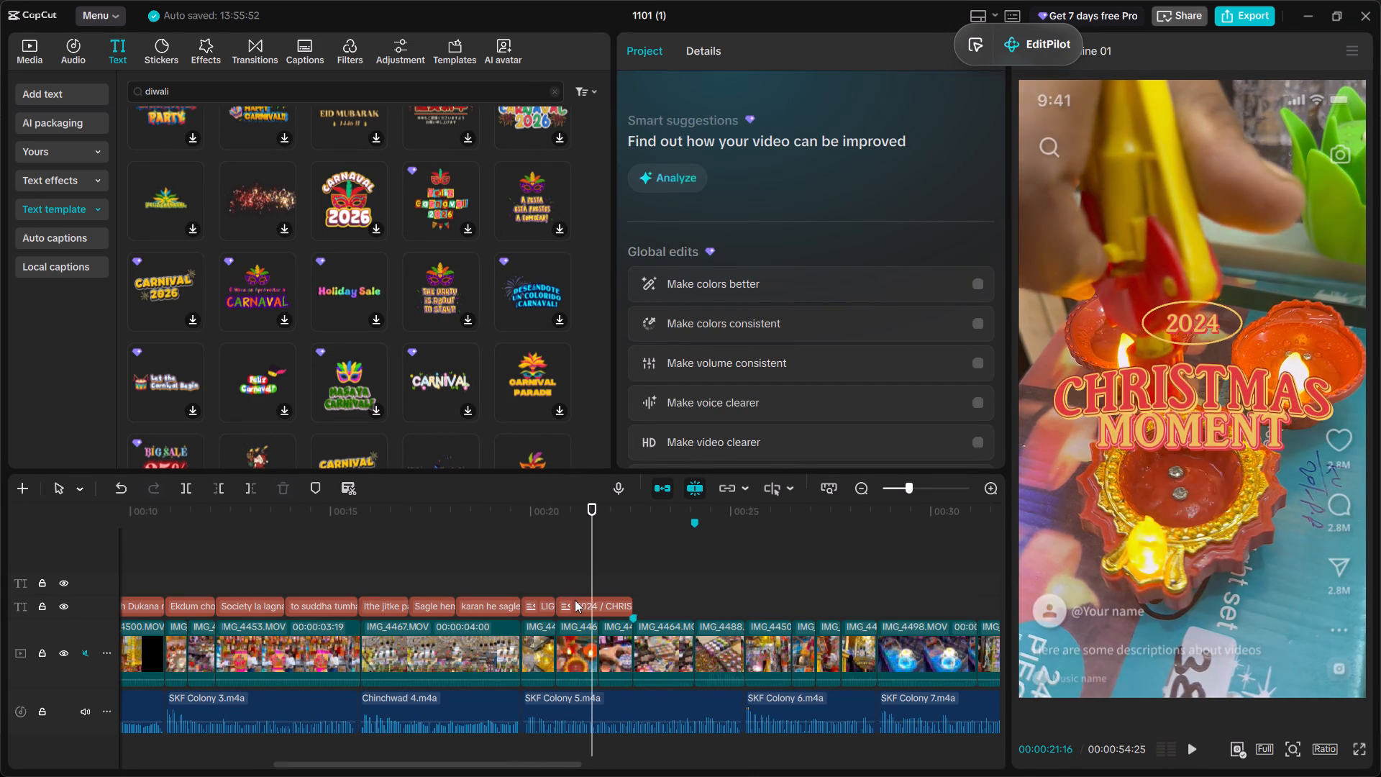
pyautogui.press('space')
pyautogui.press('space')
pyautogui.press('space')
pyautogui.press('space')
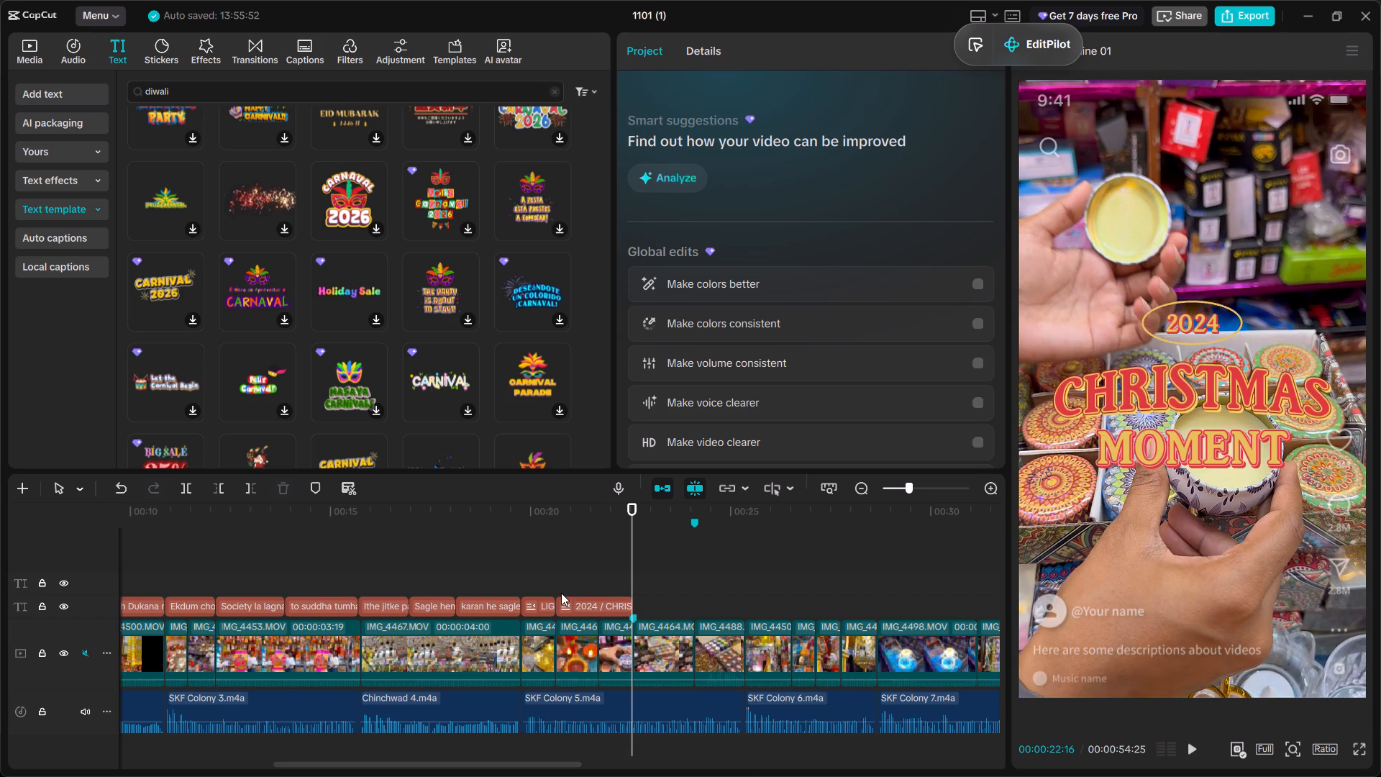
pyautogui.click(559, 574)
pyautogui.press('space')
pyautogui.press('space')
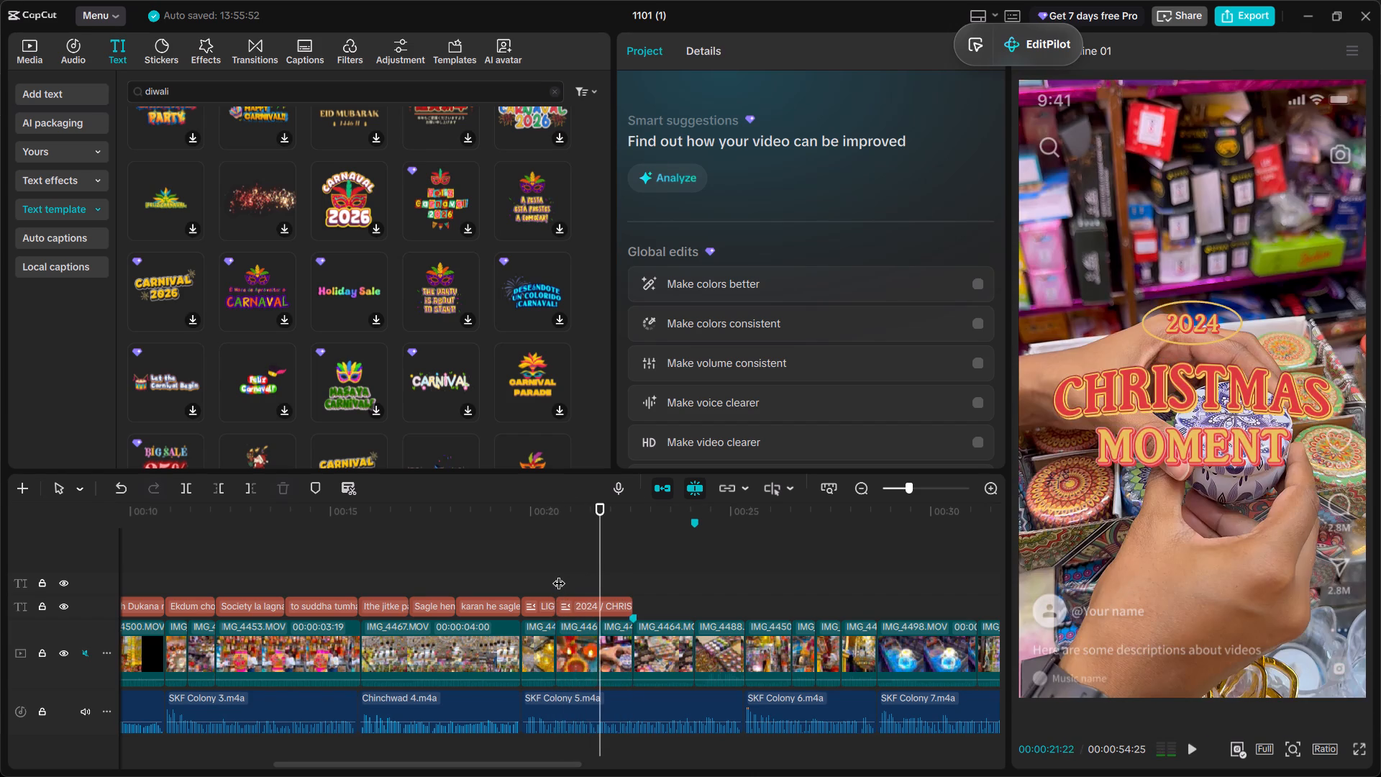
pyautogui.click(599, 550)
pyautogui.click(597, 614)
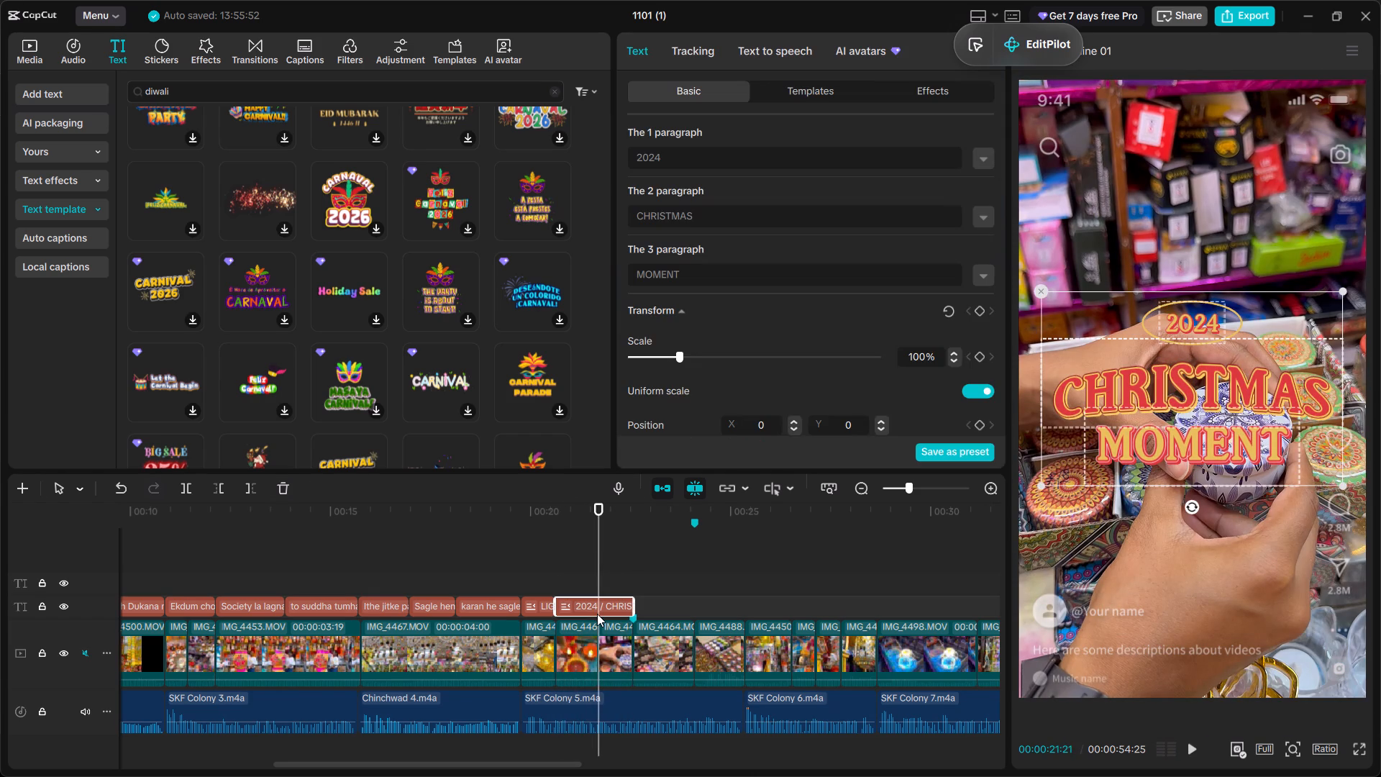
pyautogui.hotkey('ctrl', 'b')
# Reword the middle template piece to "WATER" and "PANTI", and clear its "2024" line.
pyautogui.click(583, 610)
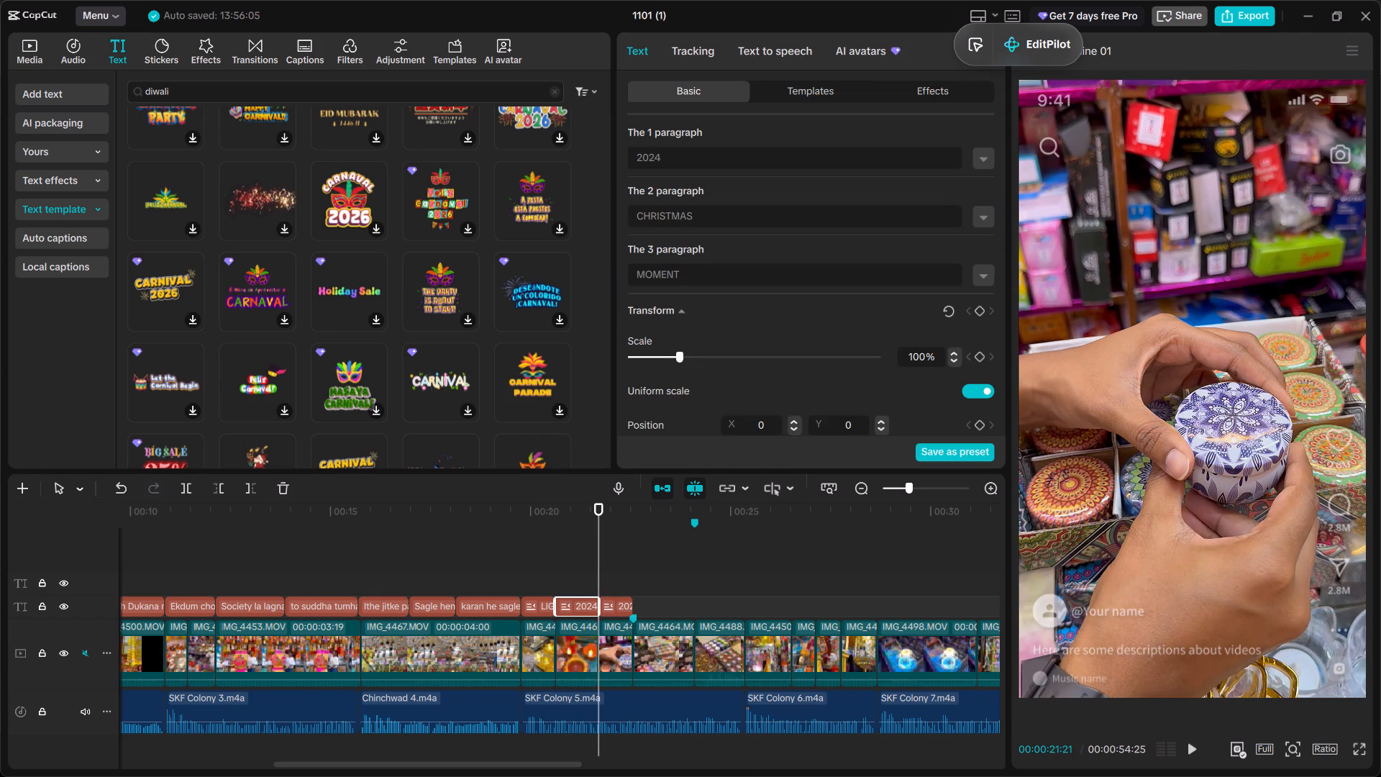
pyautogui.moveTo(701, 282); pyautogui.dragTo(624, 276)
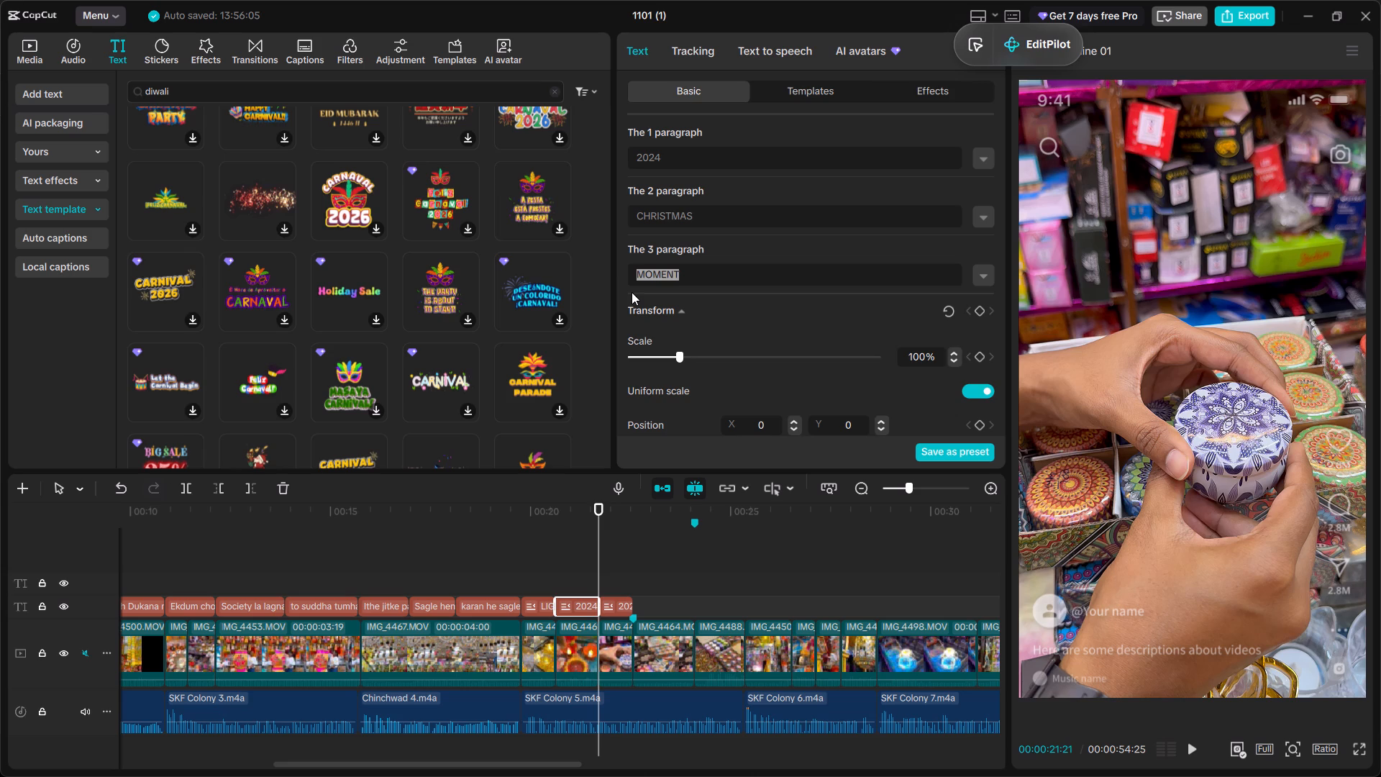
pyautogui.write('PANTI')
pyautogui.moveTo(706, 224); pyautogui.dragTo(635, 223)
pyautogui.moveTo(700, 212); pyautogui.dragTo(614, 214)
pyautogui.write('WATER')
pyautogui.moveTo(675, 153); pyautogui.dragTo(619, 167)
pyautogui.press('BackSpace')
pyautogui.press('BackSpace')
pyautogui.press('BackSpace')
pyautogui.press('BackSpace')
pyautogui.press('BackSpace')
pyautogui.press('BackSpace')
pyautogui.press('BackSpace')
pyautogui.press('BackSpace')
pyautogui.press('BackSpace')
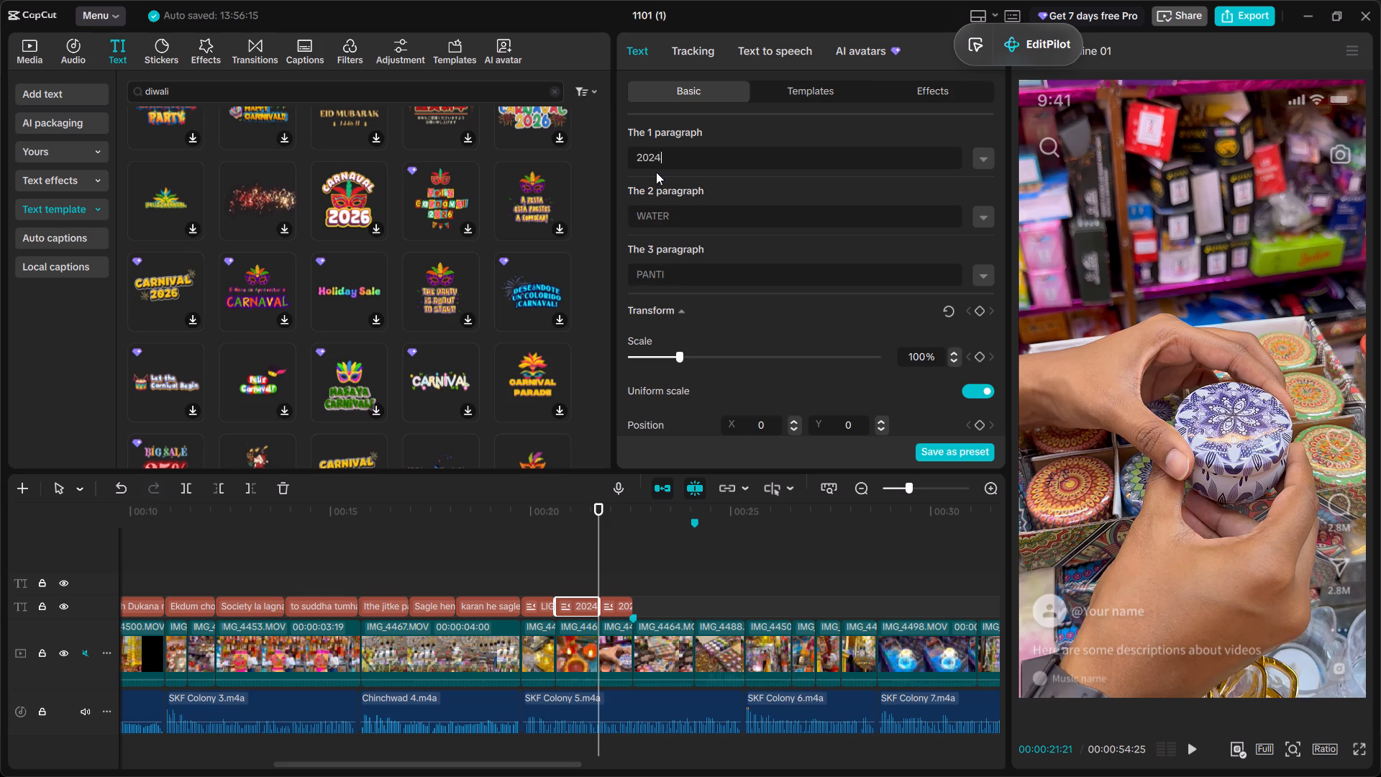
# Move the WATER PANTI title to the upper part of the frame, above the diyas.
pyautogui.click(499, 542)
pyautogui.press('space')
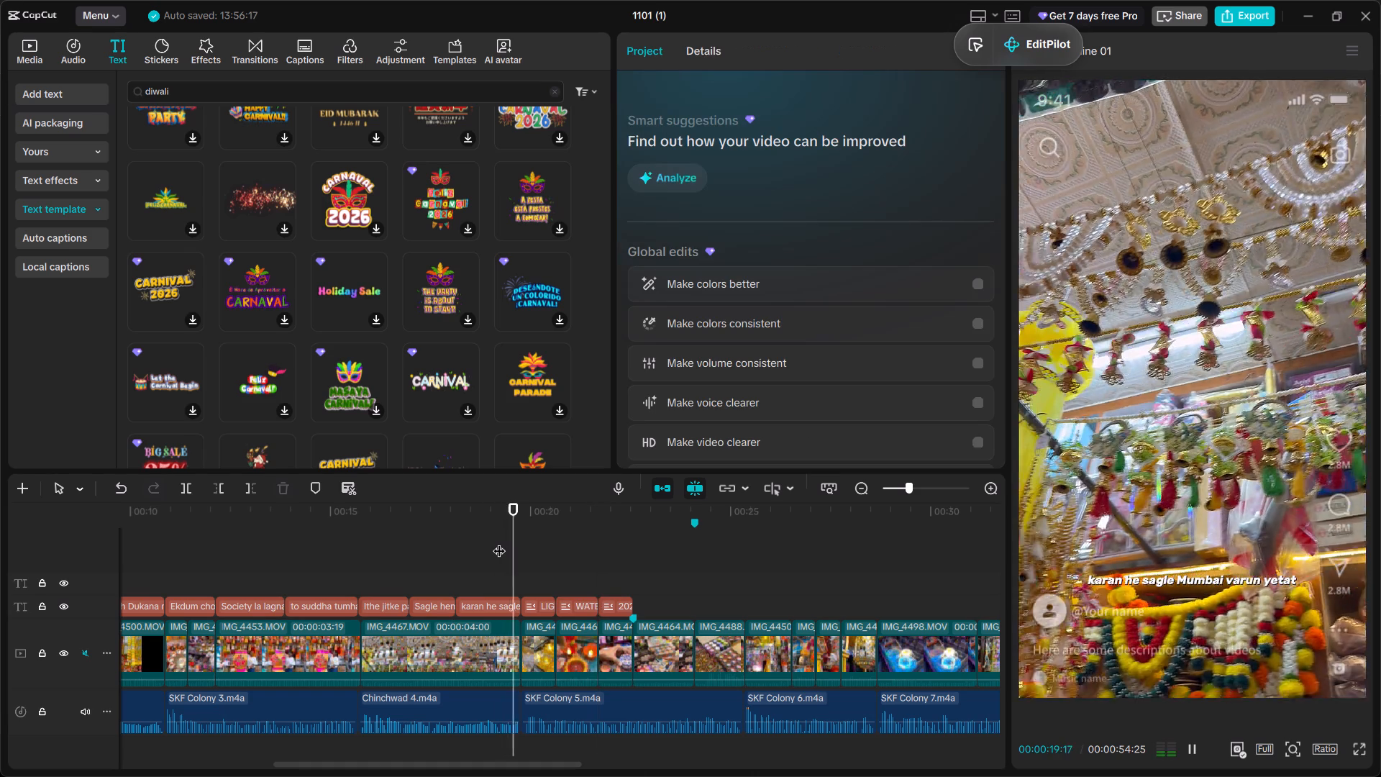
pyautogui.press('space')
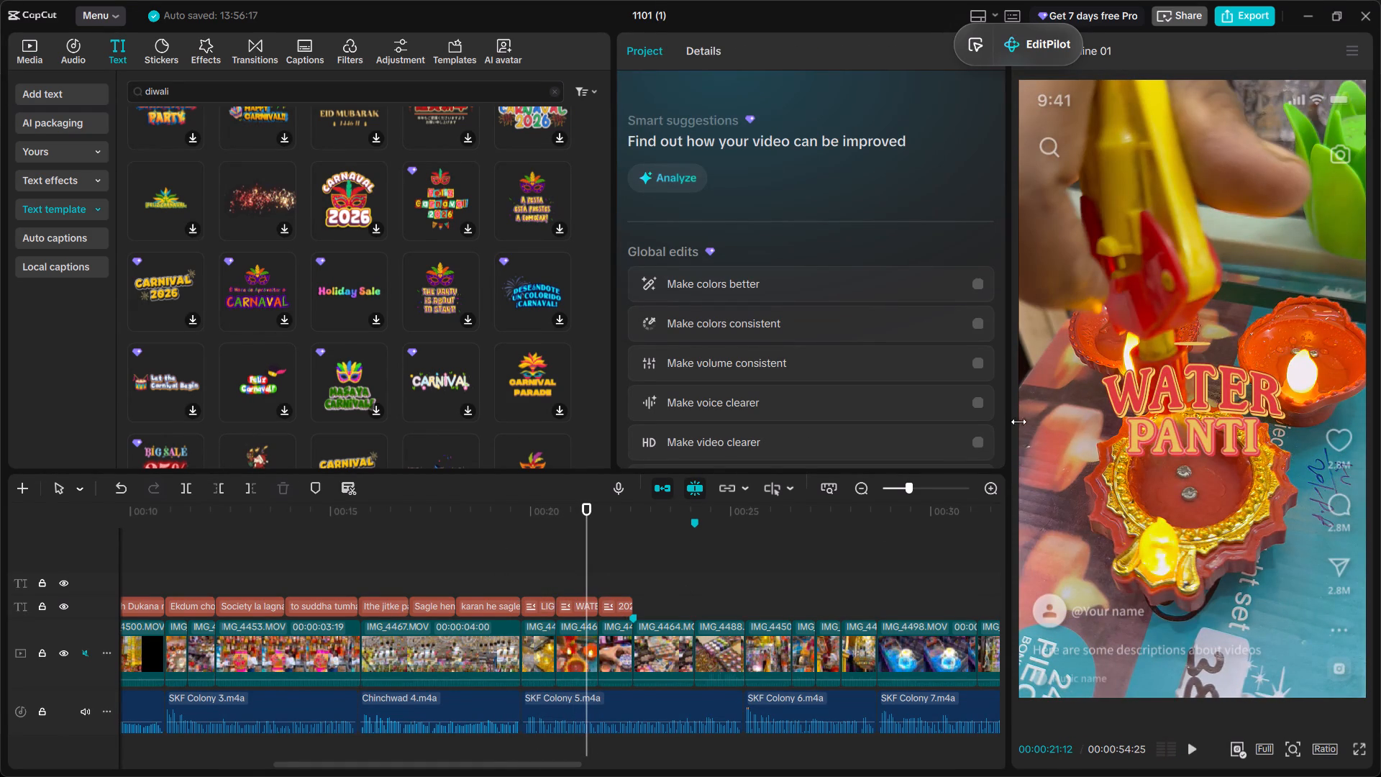
pyautogui.click(1143, 411)
pyautogui.moveTo(1167, 414); pyautogui.dragTo(1169, 560)
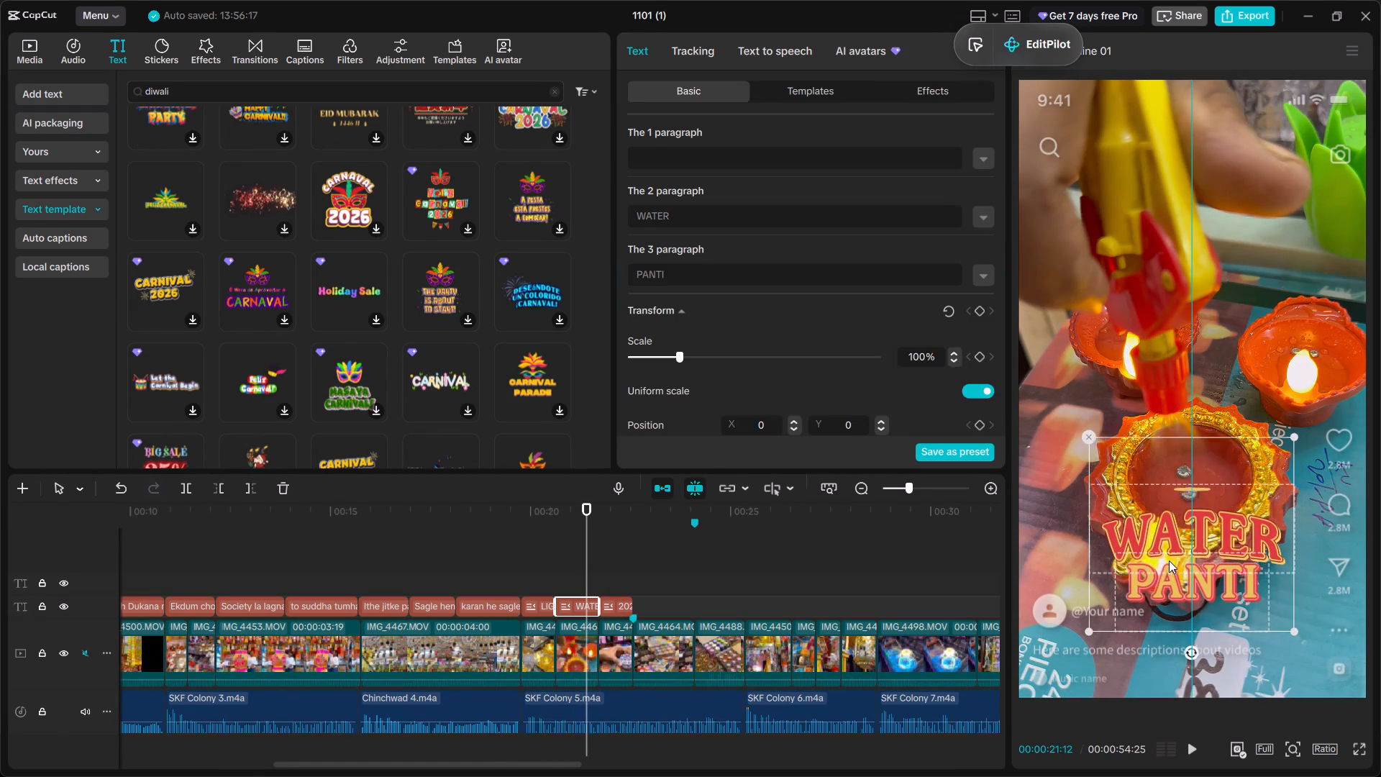
pyautogui.moveTo(1169, 560); pyautogui.dragTo(1166, 218)
# Move the LIGHT PANTI title to the upper part of the frame, level with the WATER PANTI title.
pyautogui.click(507, 550)
pyautogui.press('space')
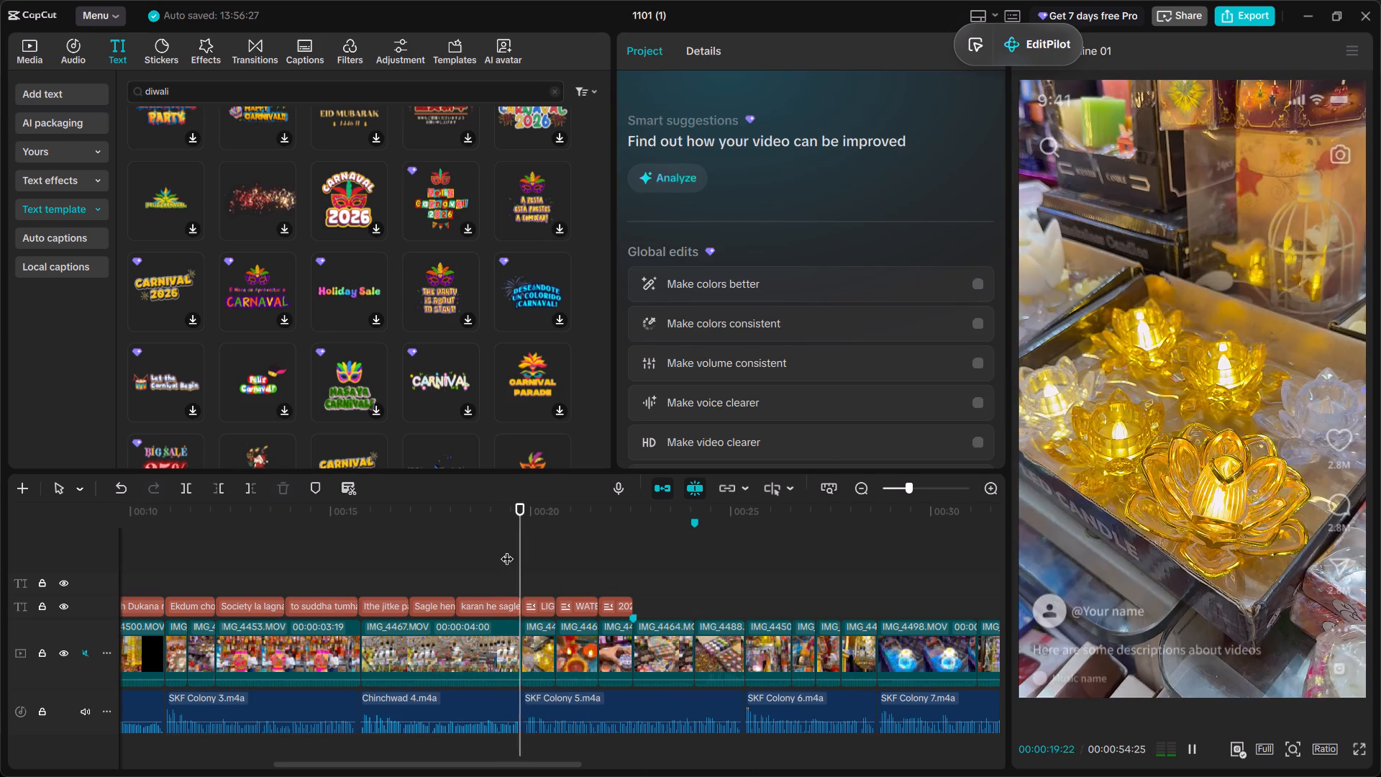
pyautogui.press('space')
pyautogui.click(538, 604)
pyautogui.moveTo(1157, 554); pyautogui.dragTo(1157, 378)
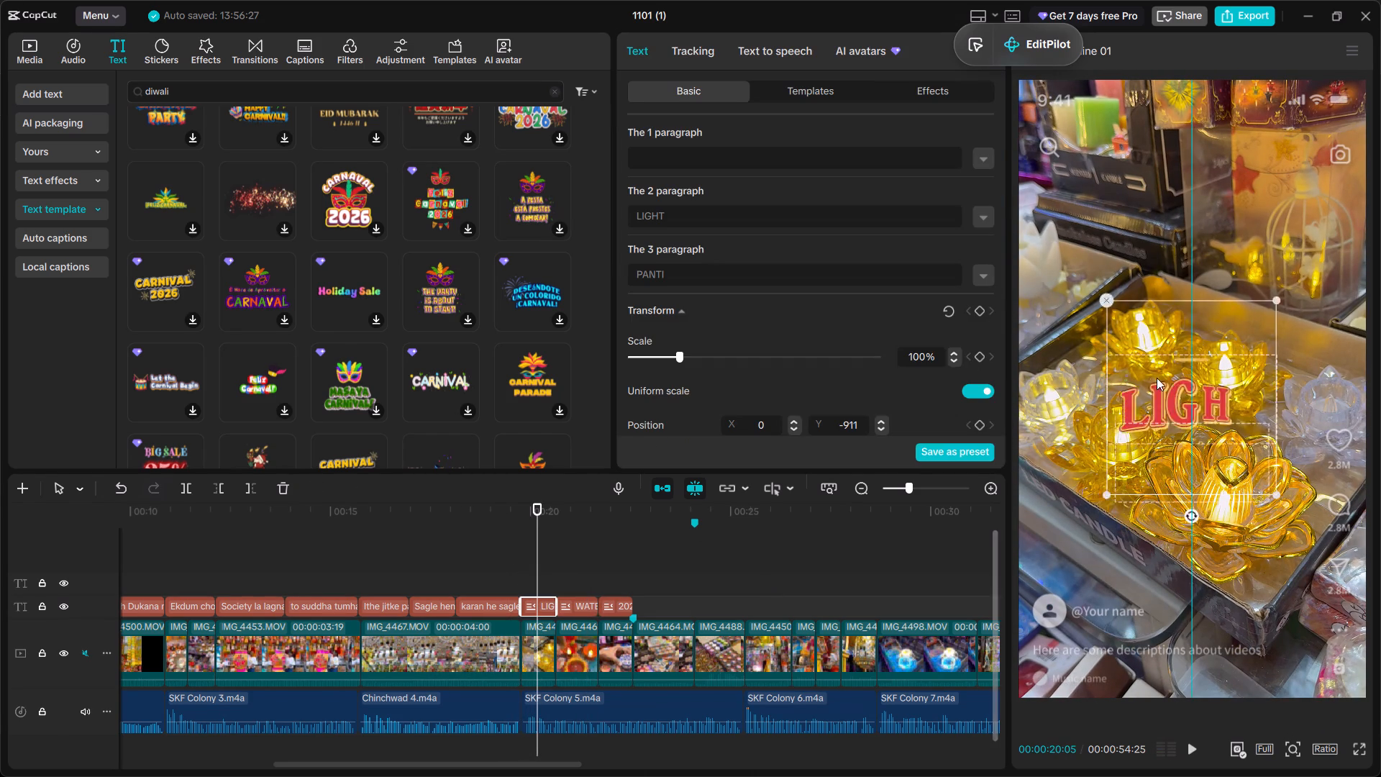
pyautogui.moveTo(1157, 378); pyautogui.dragTo(1159, 219)
# Play back the LIGHT PANTI and WATER PANTI titles through the candle tin shot, checking timing and placement against the voice-over.
pyautogui.click(514, 566)
pyautogui.press('space')
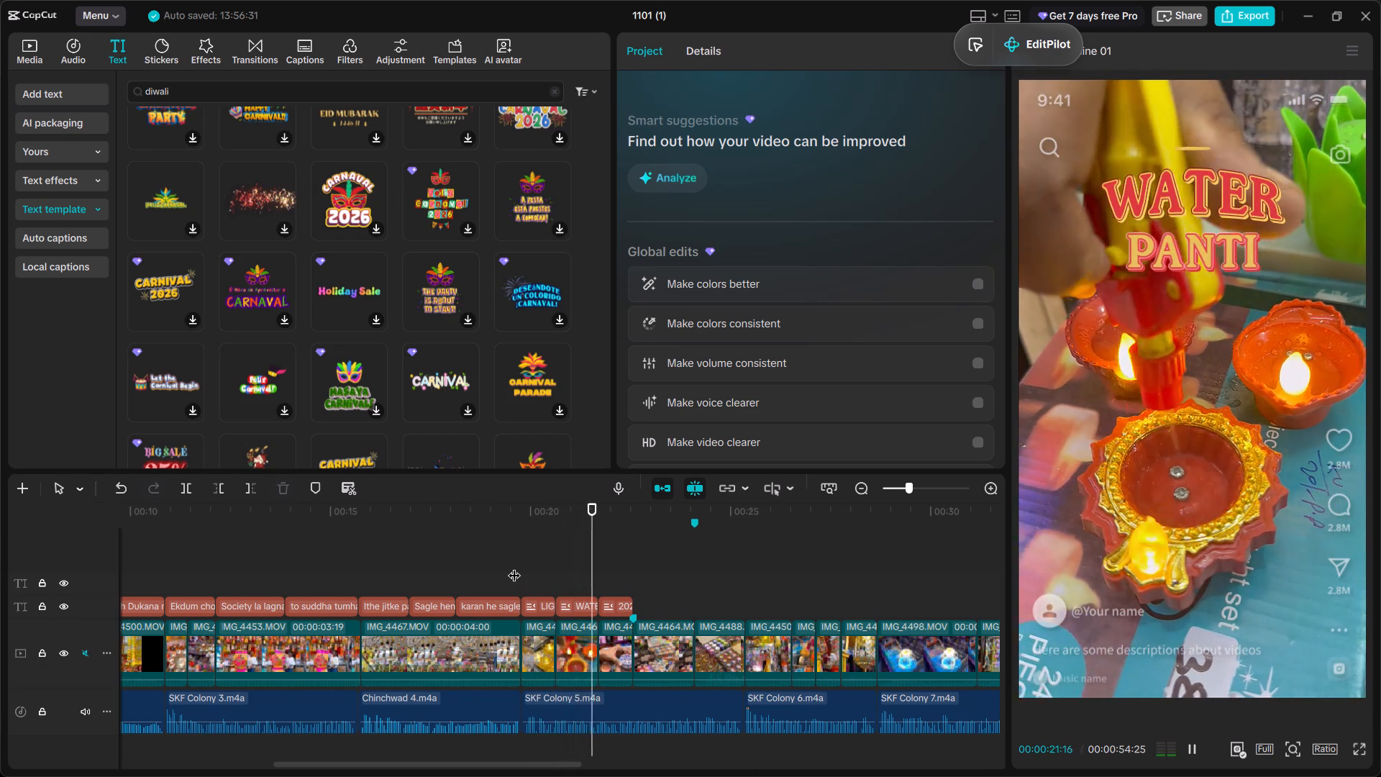
pyautogui.press('space')
pyautogui.click(531, 572)
pyautogui.press('space')
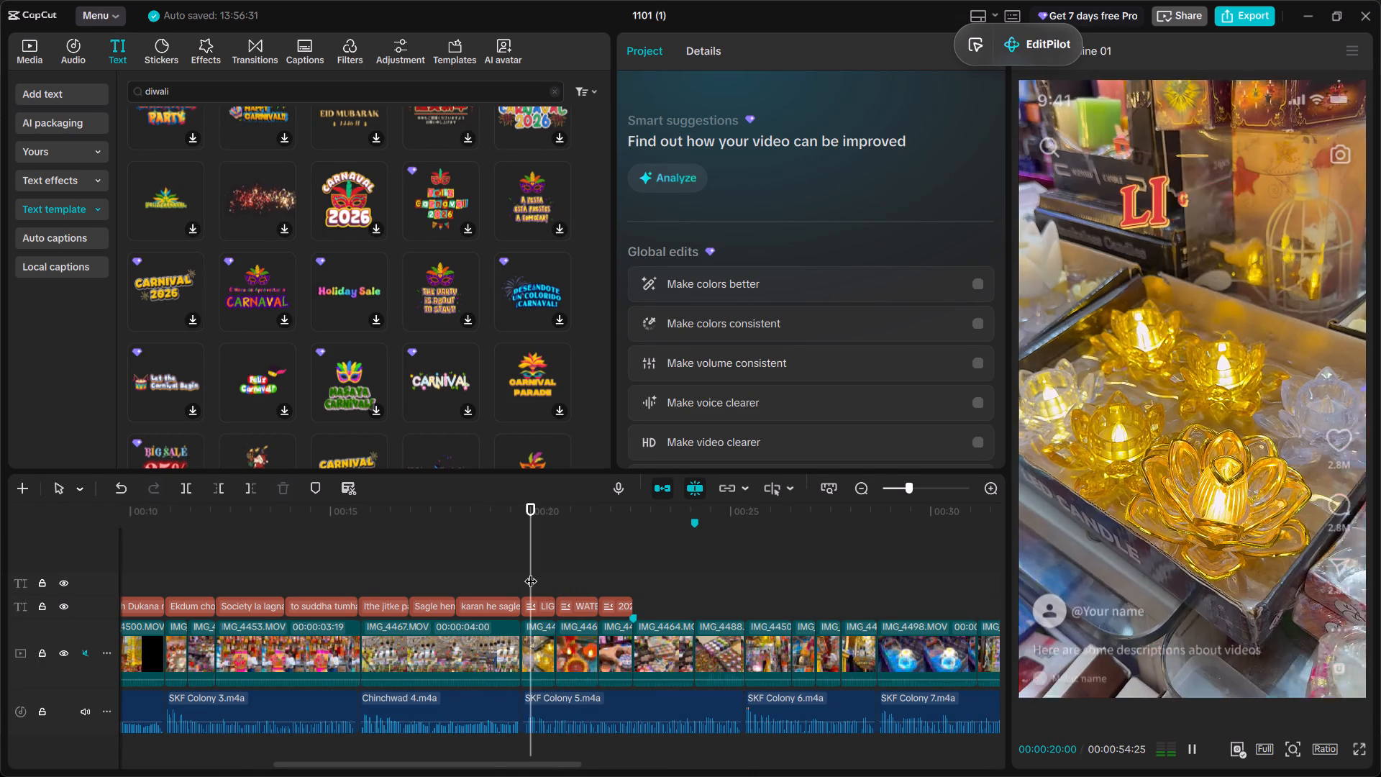
pyautogui.press('space')
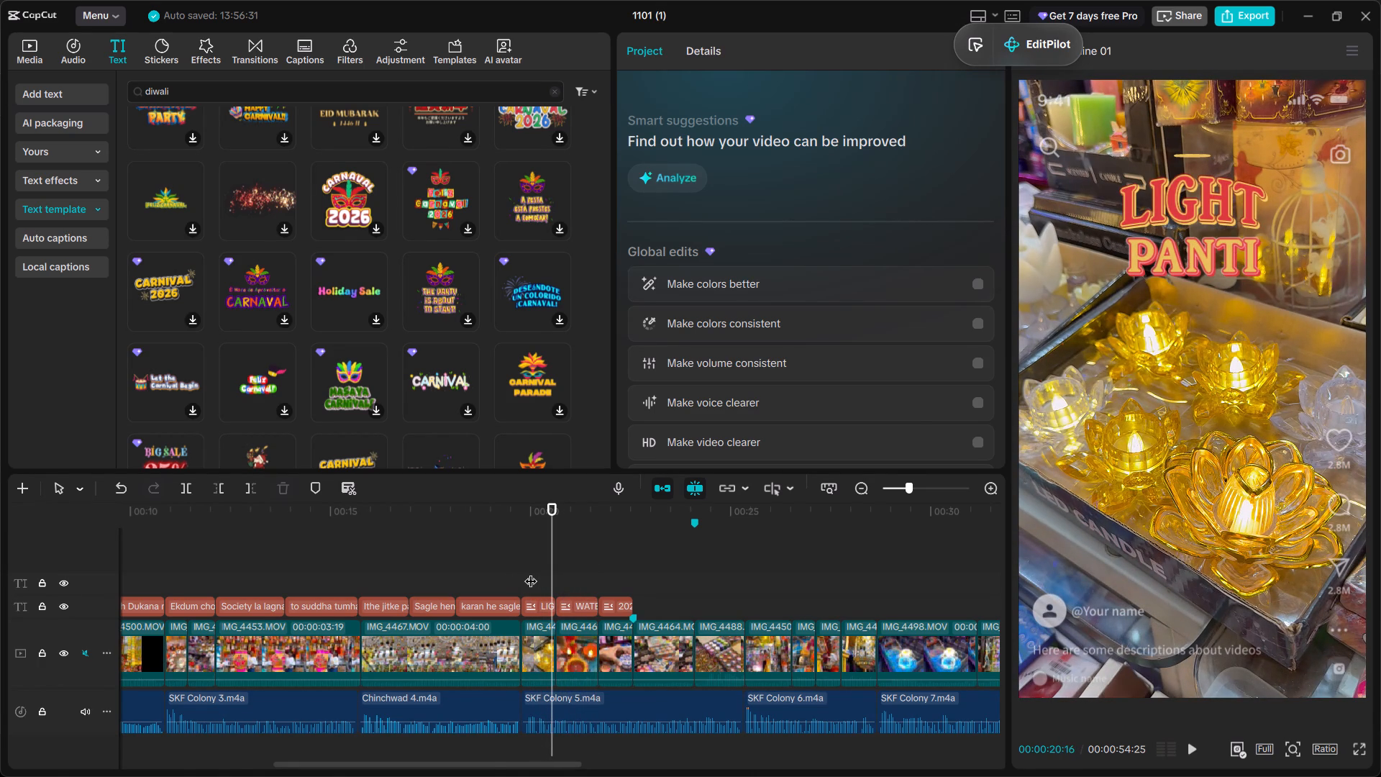
pyautogui.press('space')
pyautogui.press('space')
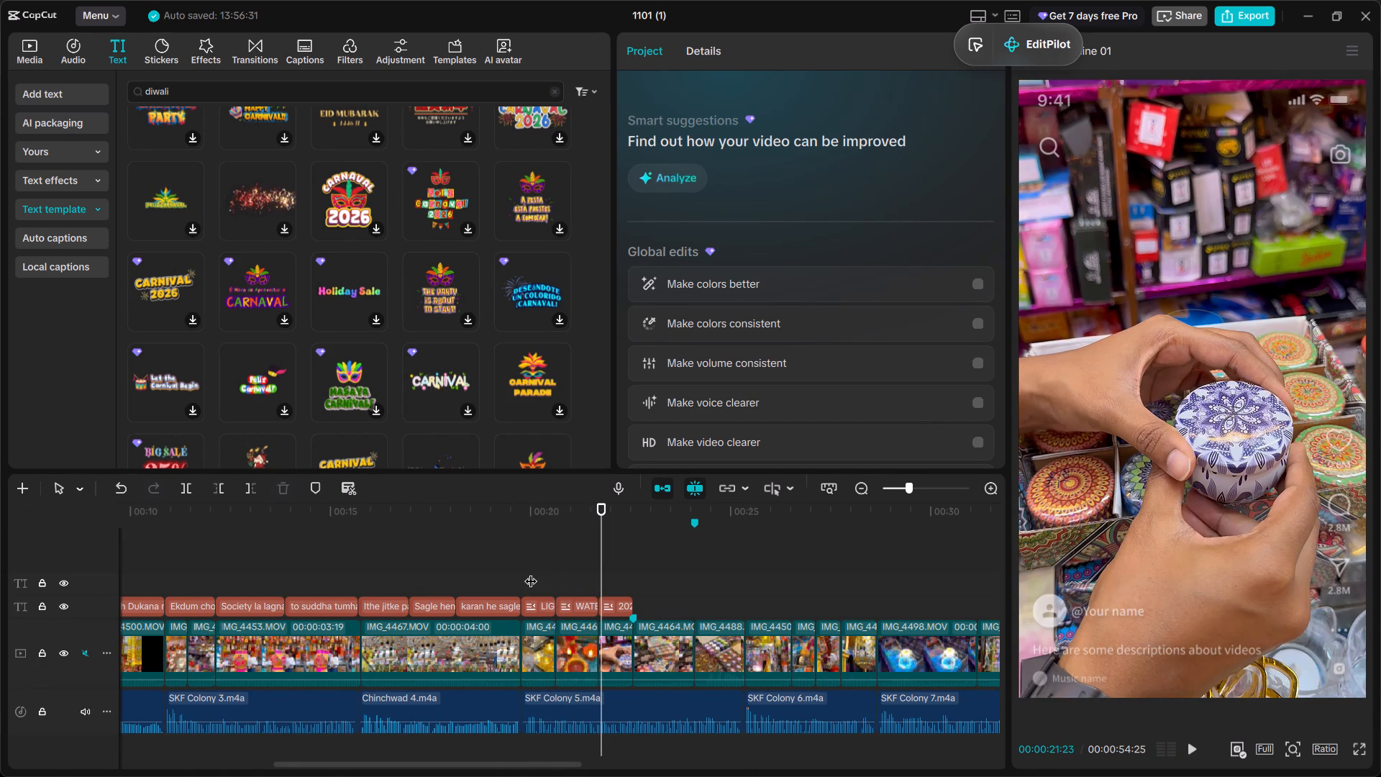
pyautogui.click(531, 572)
pyautogui.press('space')
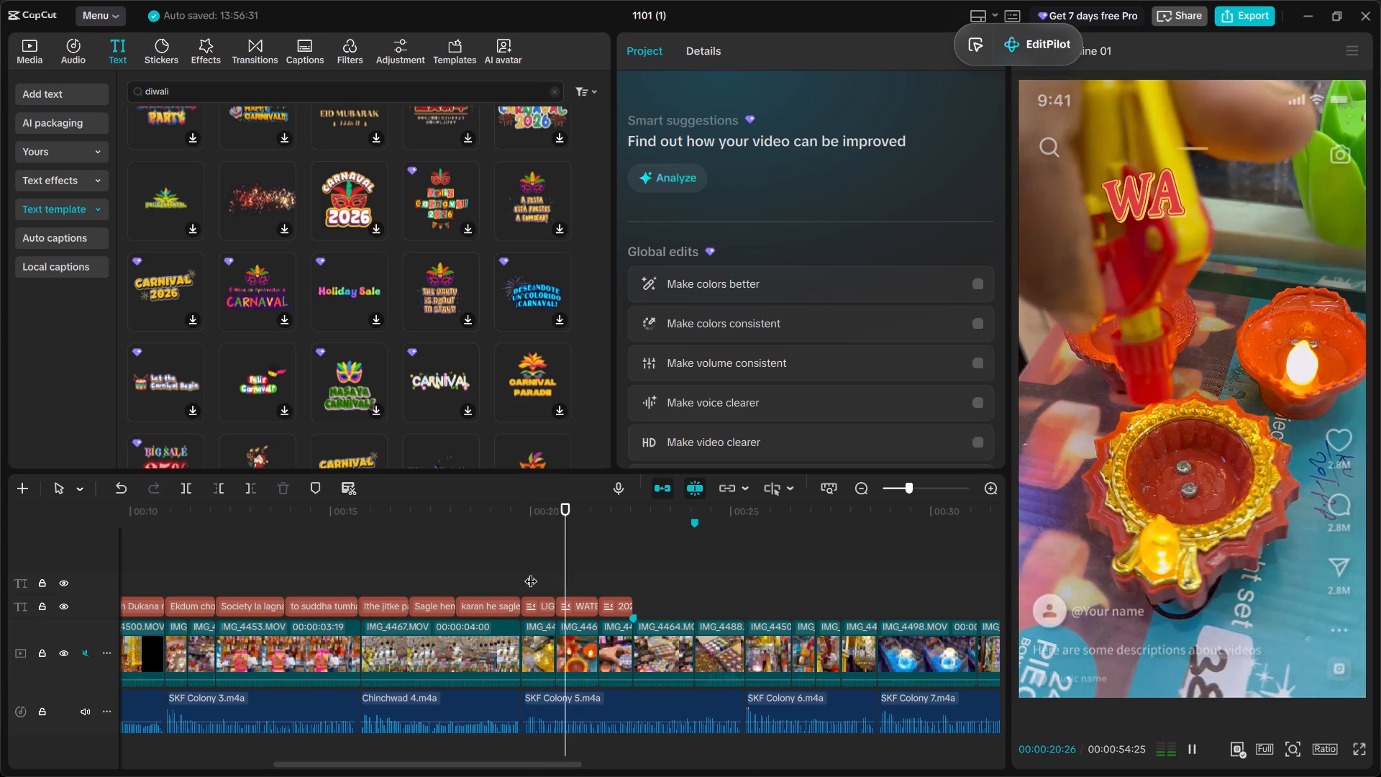
pyautogui.press('space')
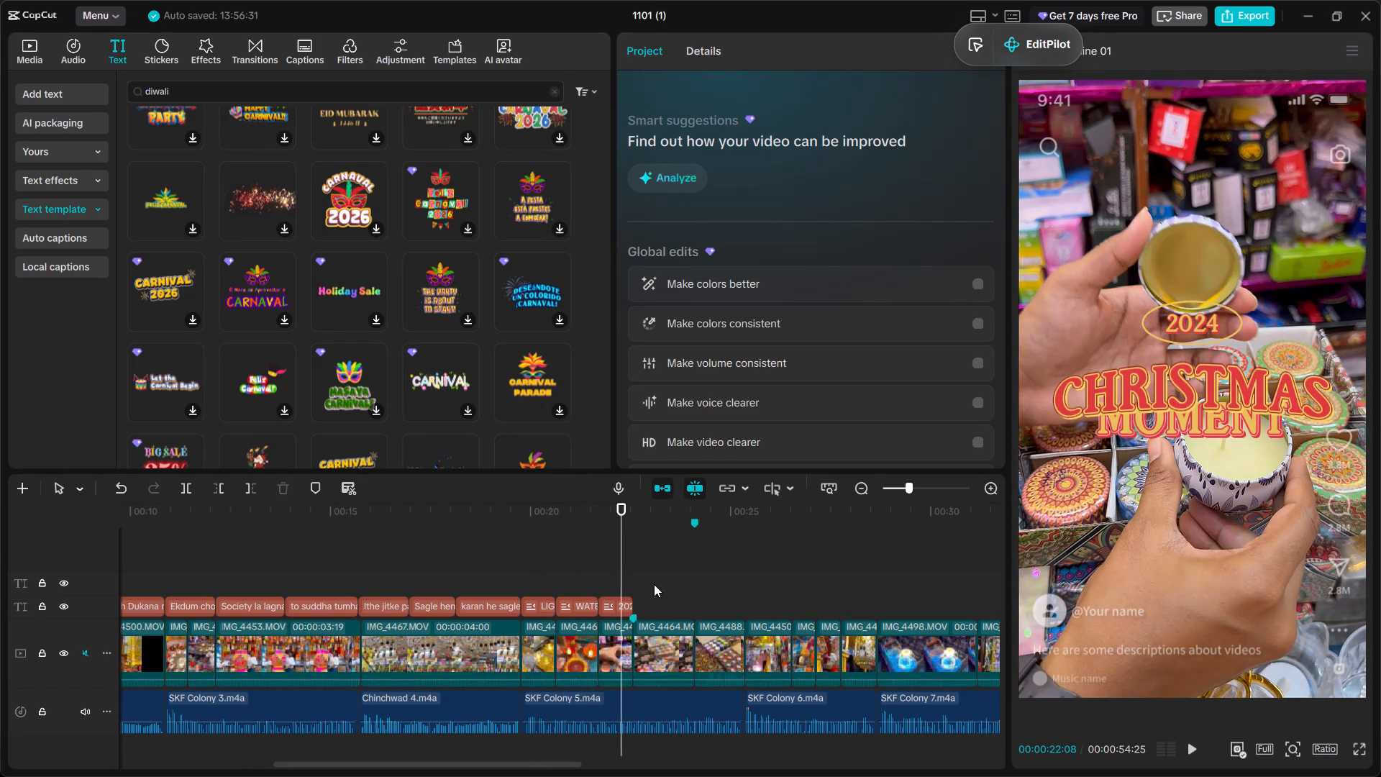
# Reword the last template piece, over the candle tin shot, to "SCENTED" and "CANDLES", and clear its "2024" line.
pyautogui.click(610, 599)
pyautogui.moveTo(716, 218); pyautogui.dragTo(591, 211)
pyautogui.write('SCENTED')
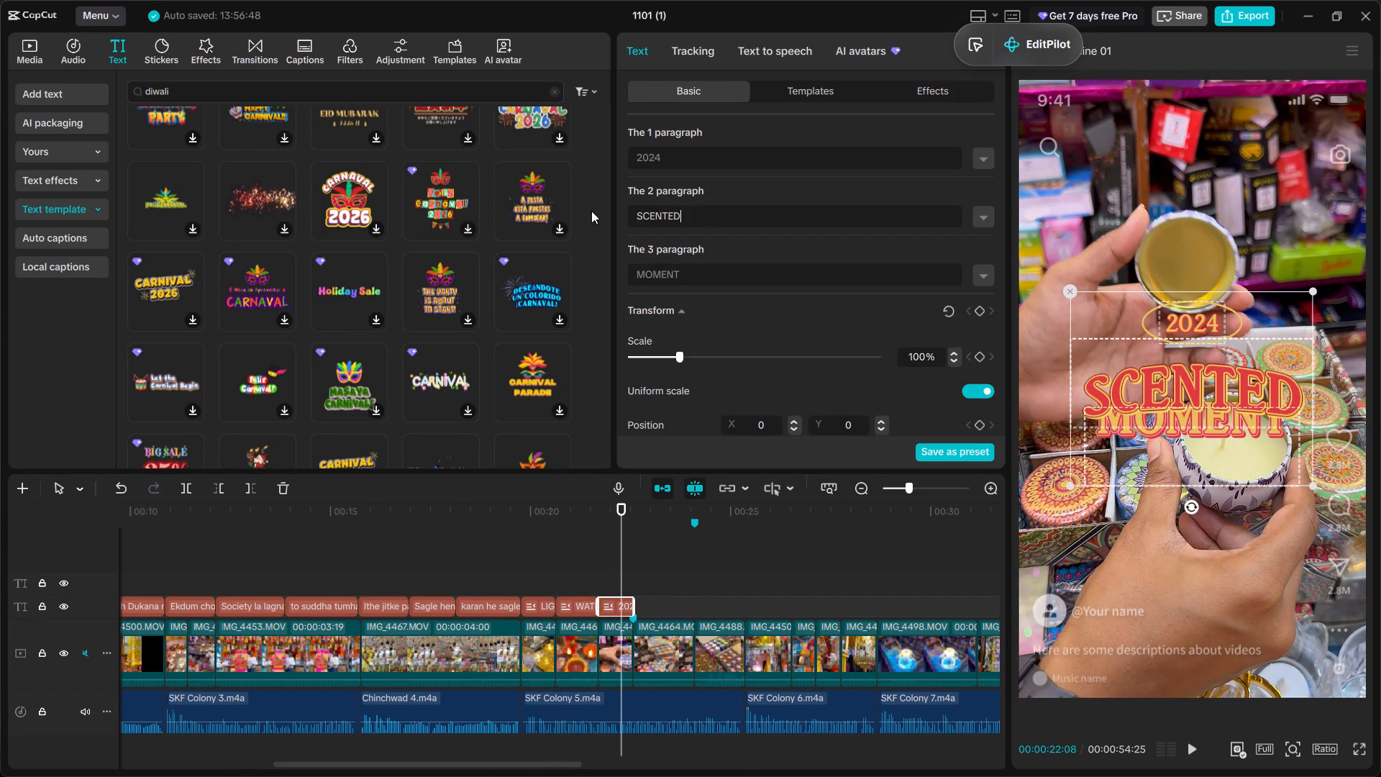
pyautogui.tripleClick(701, 267)
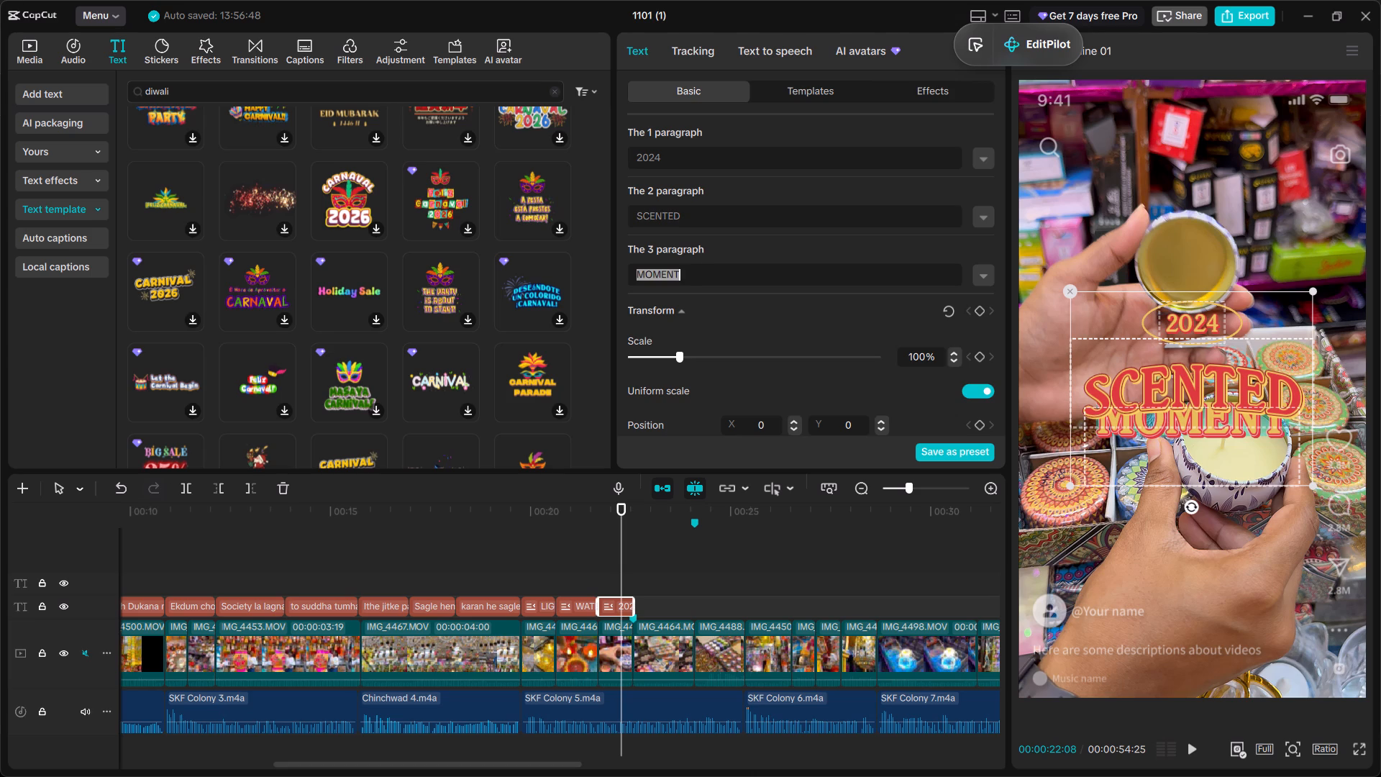
pyautogui.write('CANDLES')
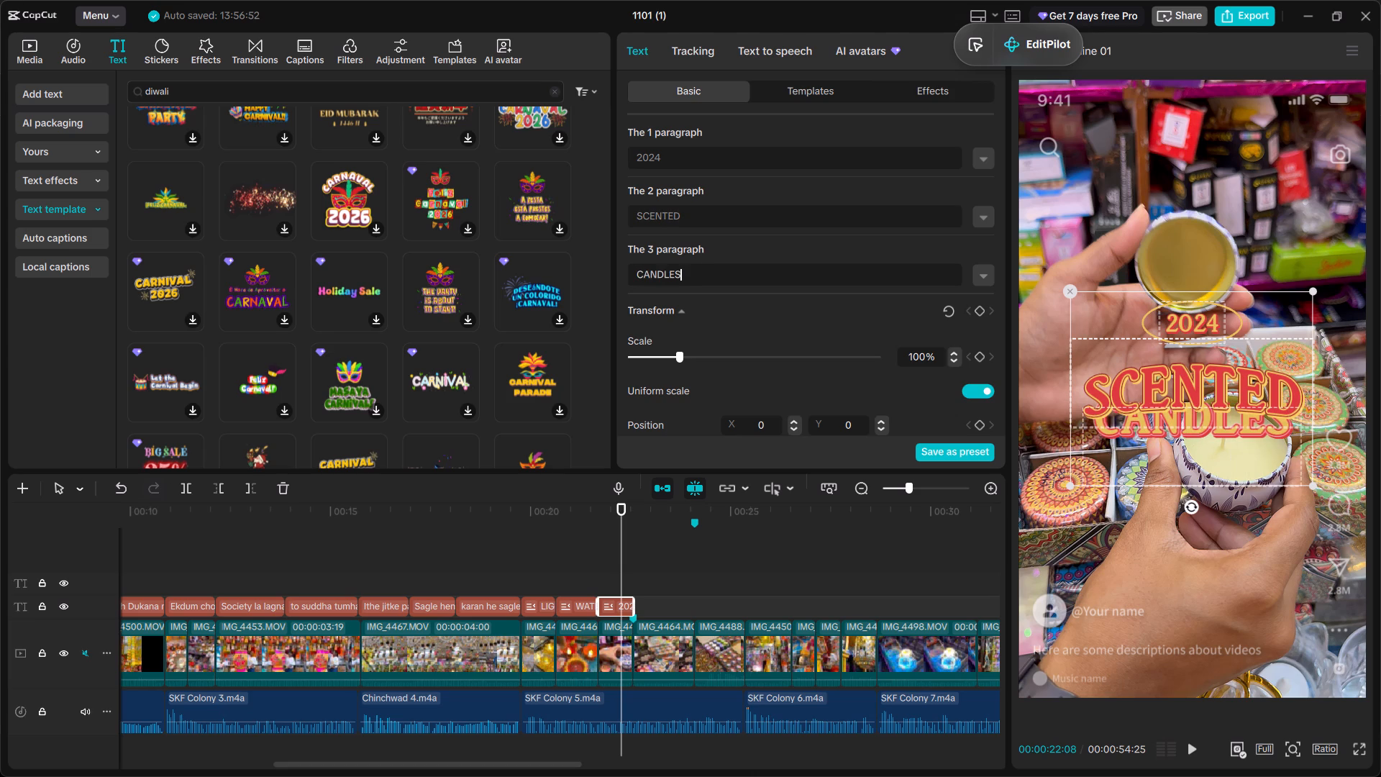
pyautogui.moveTo(680, 160); pyautogui.dragTo(644, 161)
pyautogui.press('BackSpace')
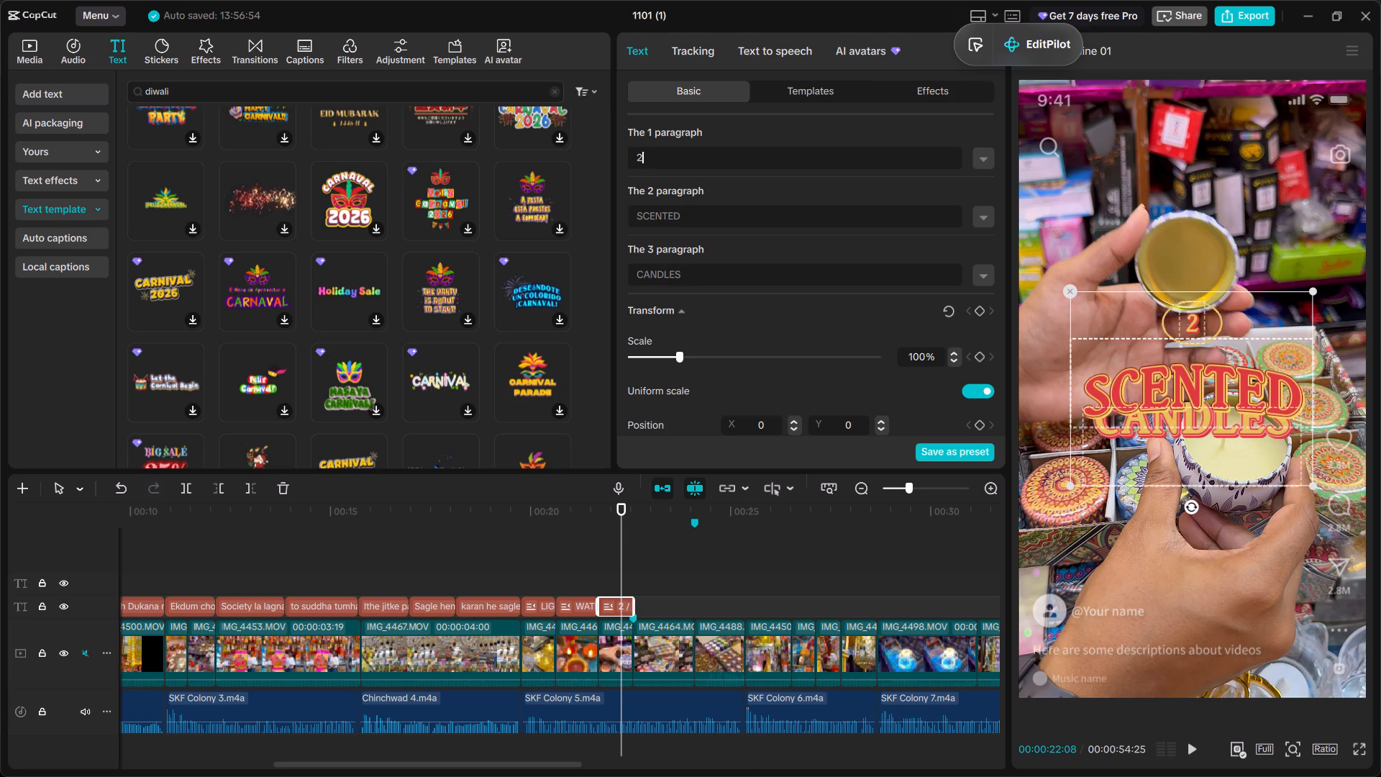
pyautogui.press('BackSpace')
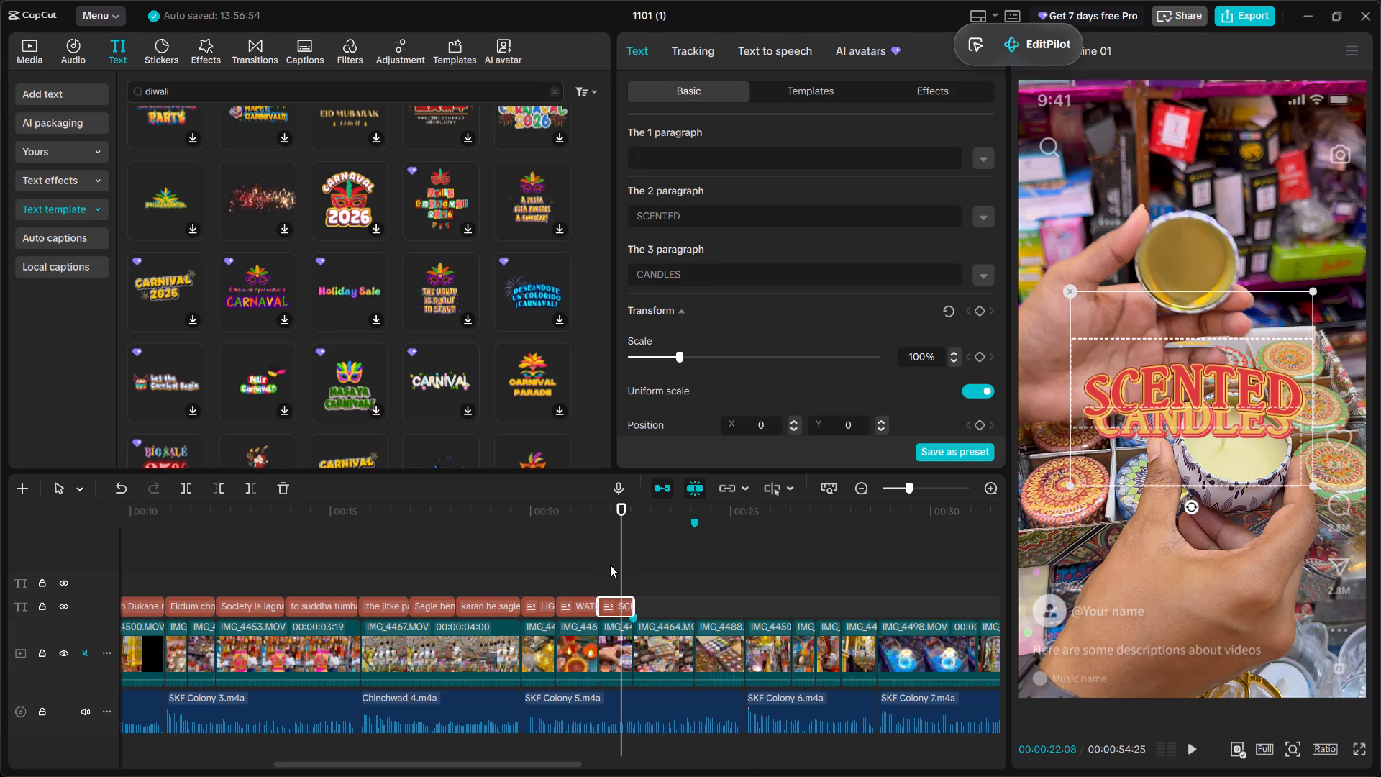
# Move the SCENTED CANDLES title straight up to the top of the frame, at Y position 1316.
pyautogui.moveTo(1161, 418); pyautogui.dragTo(1162, 260)
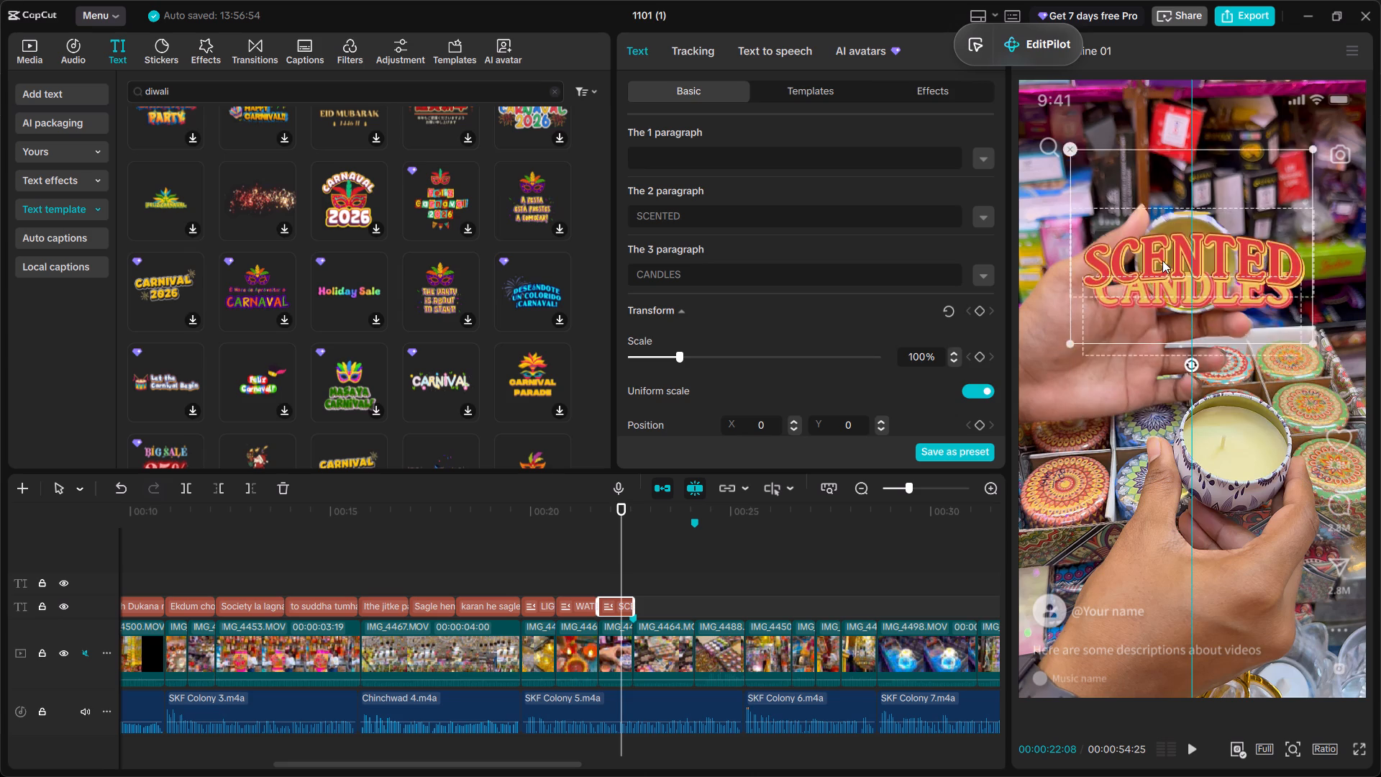
pyautogui.moveTo(1162, 260); pyautogui.dragTo(1164, 215)
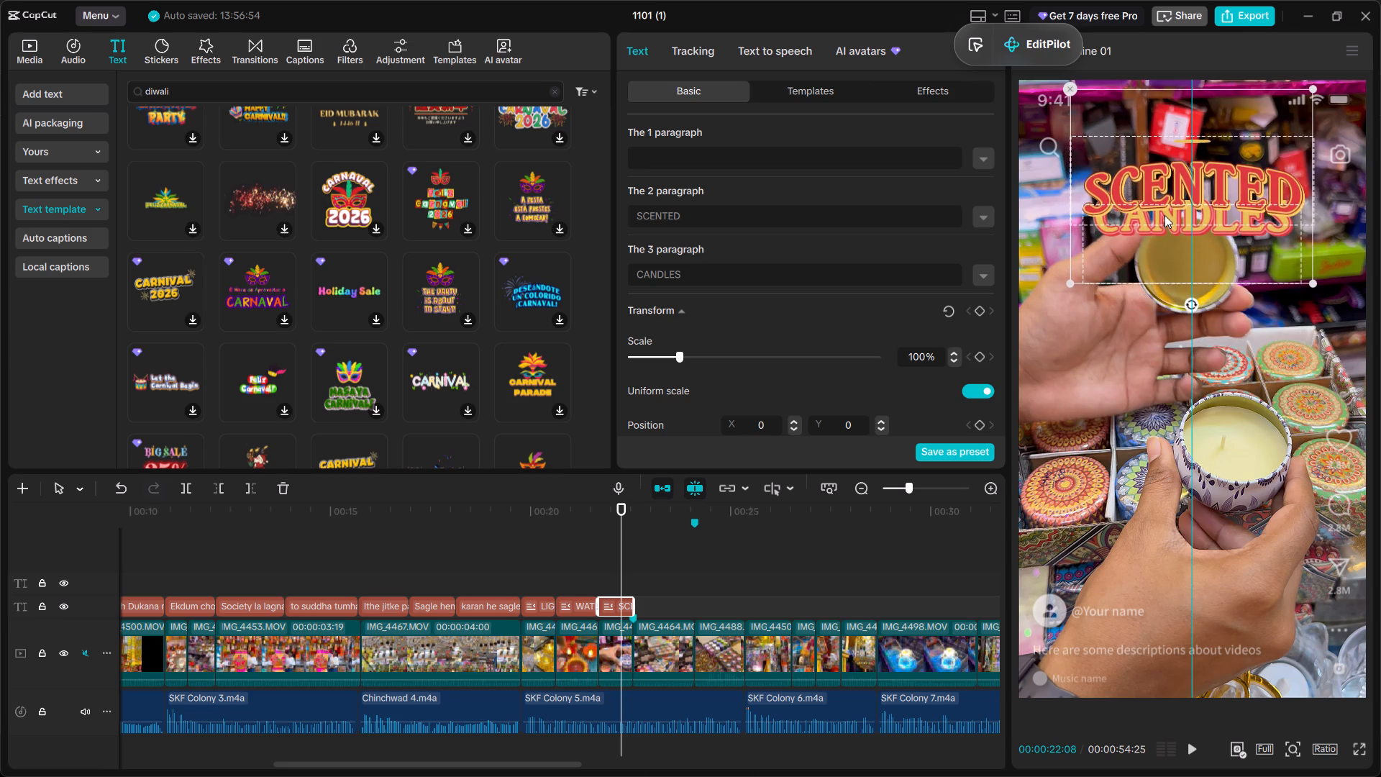
pyautogui.moveTo(1164, 215); pyautogui.dragTo(1163, 206)
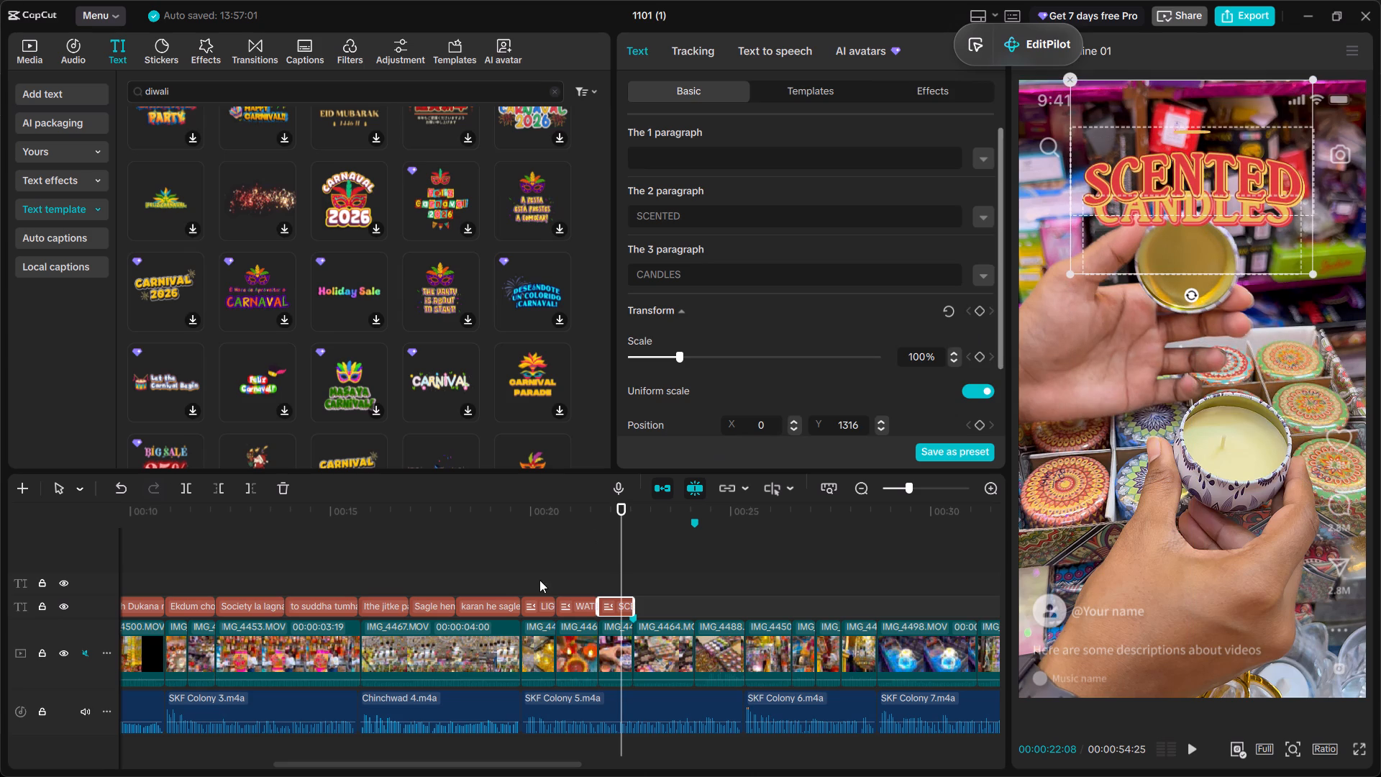
# Raise the WATER PANTI title higher in the frame, keeping it centred and level with the SCENTED CANDLES title.
pyautogui.click(575, 607)
pyautogui.click(594, 560)
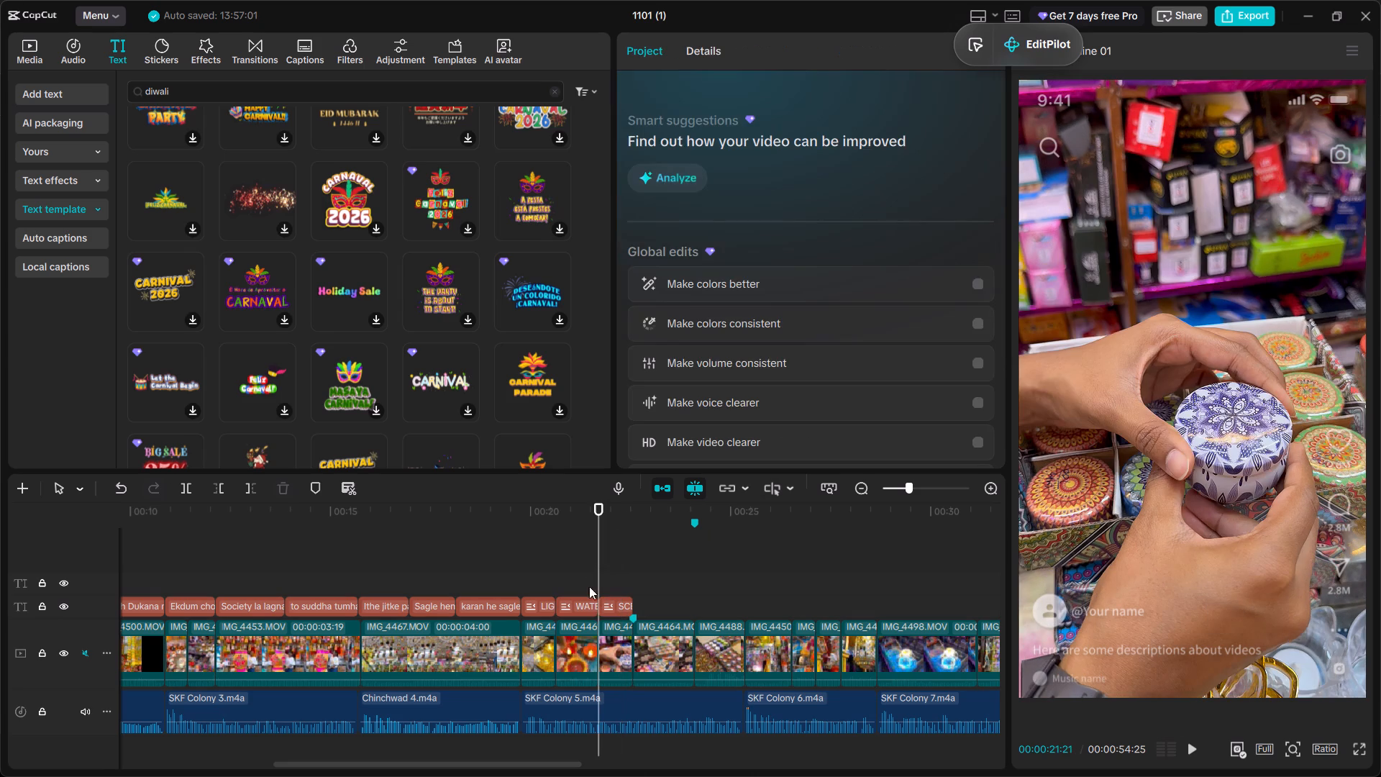
pyautogui.click(583, 602)
pyautogui.click(586, 576)
pyautogui.click(580, 599)
pyautogui.moveTo(1159, 239); pyautogui.dragTo(1159, 238)
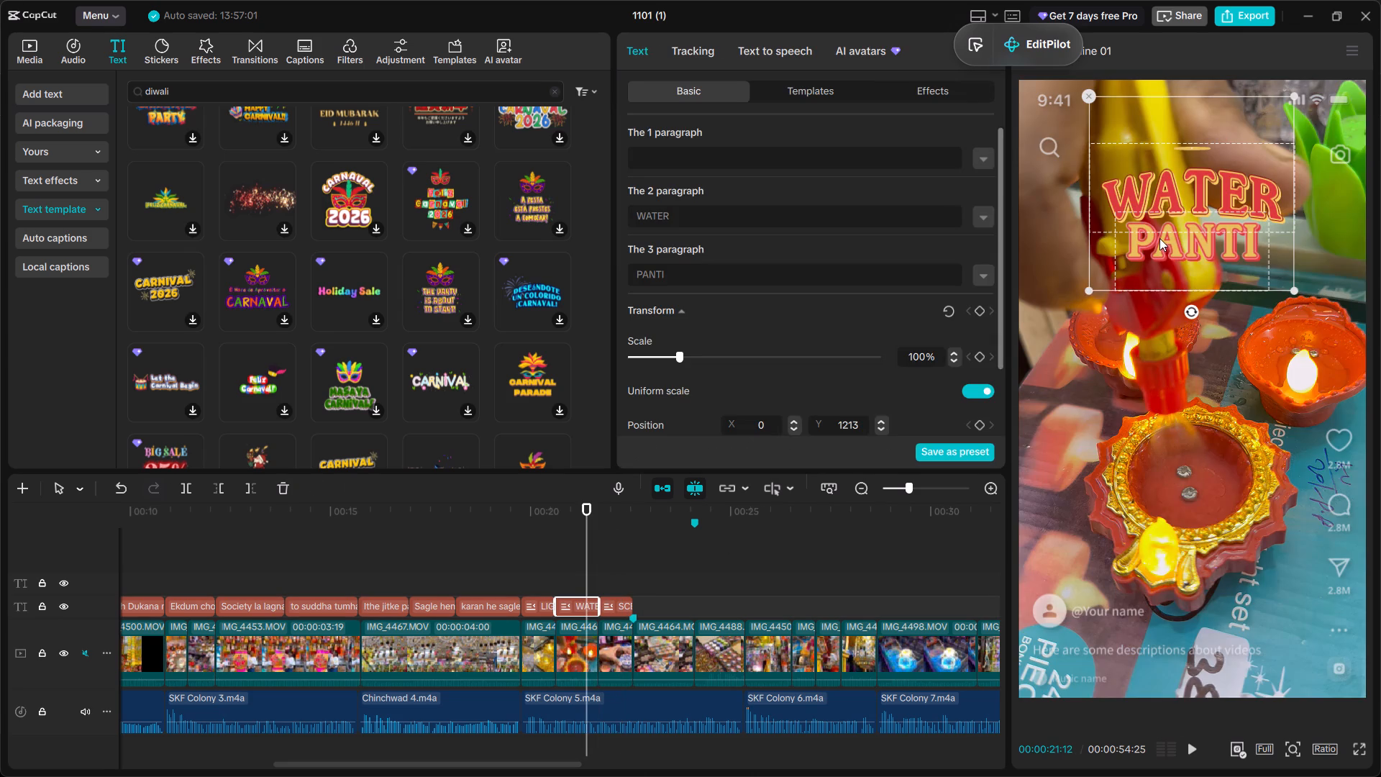
pyautogui.moveTo(1159, 238); pyautogui.dragTo(1159, 190)
pyautogui.moveTo(1161, 189); pyautogui.dragTo(1157, 176)
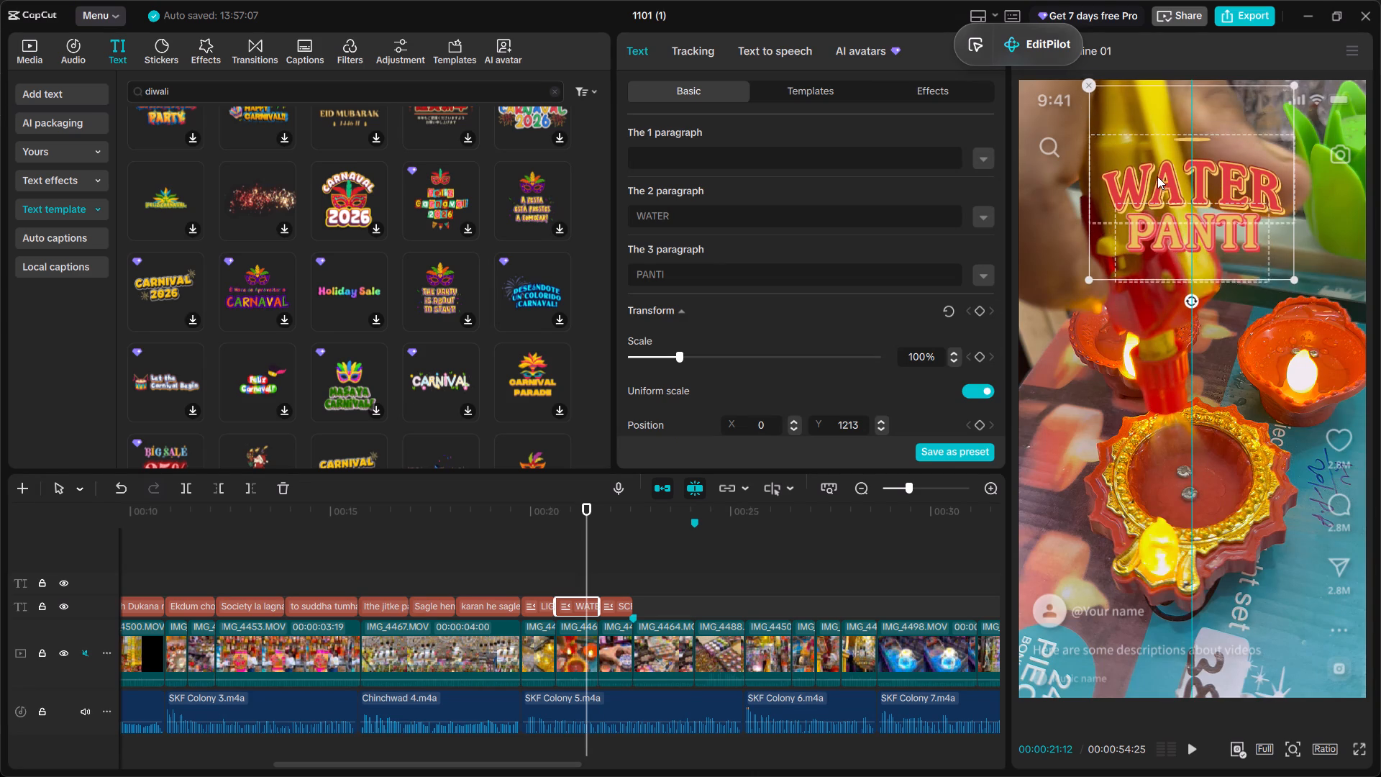
pyautogui.moveTo(1157, 176); pyautogui.dragTo(1158, 171)
# Raise the LIGHT PANTI title to Y position 1316, level with the other product titles.
pyautogui.click(542, 565)
pyautogui.click(537, 606)
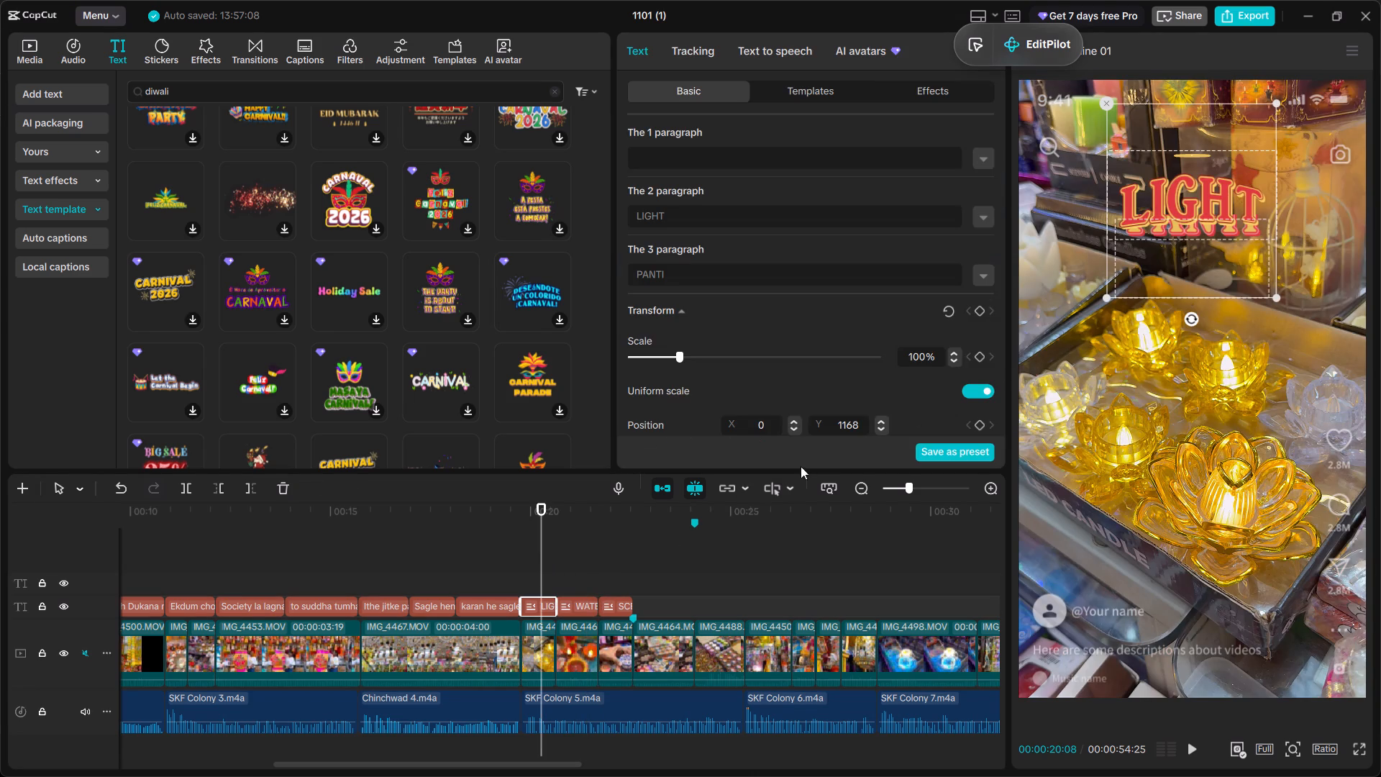
pyautogui.moveTo(1212, 242); pyautogui.dragTo(1211, 215)
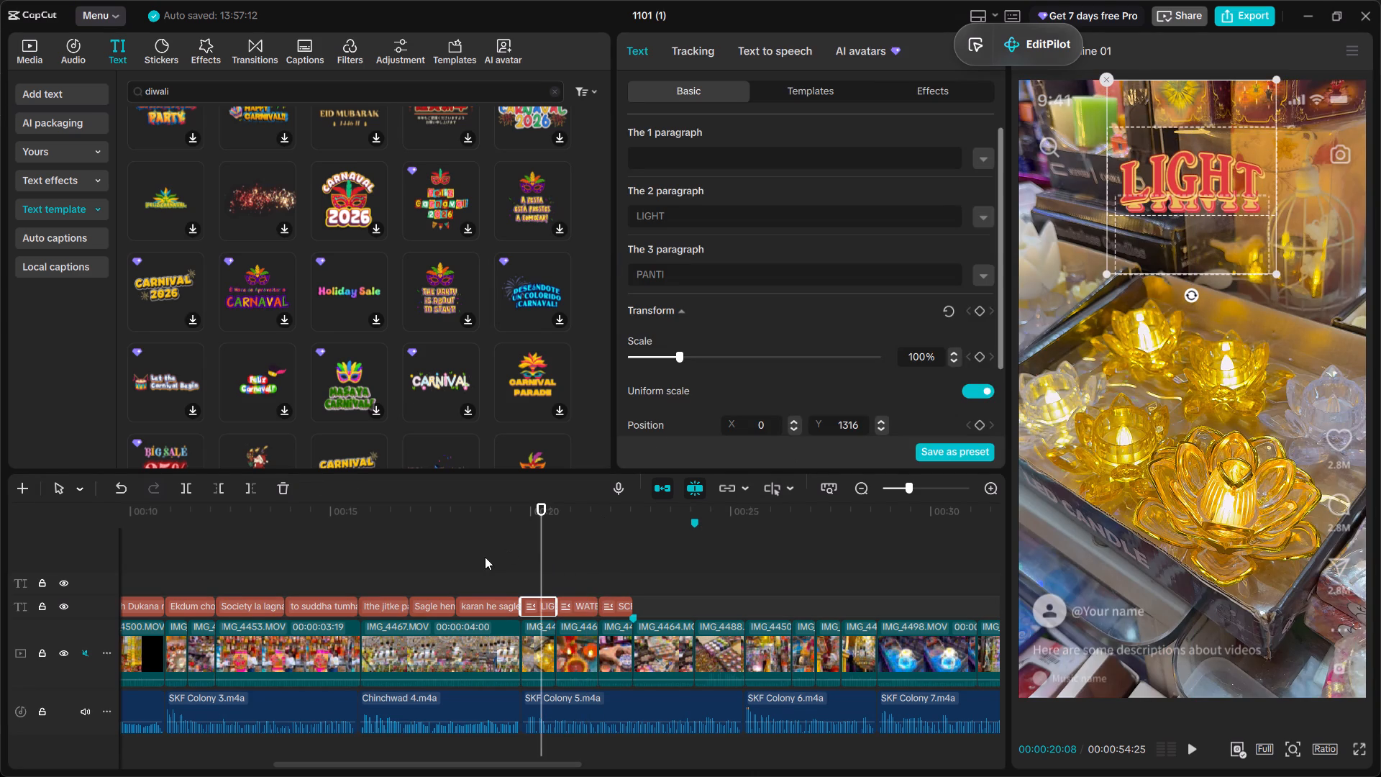
# Play back the three product titles and on into the scented candle display shot, checking placement and listening to the voice-over.
pyautogui.click(516, 553)
pyautogui.press('space')
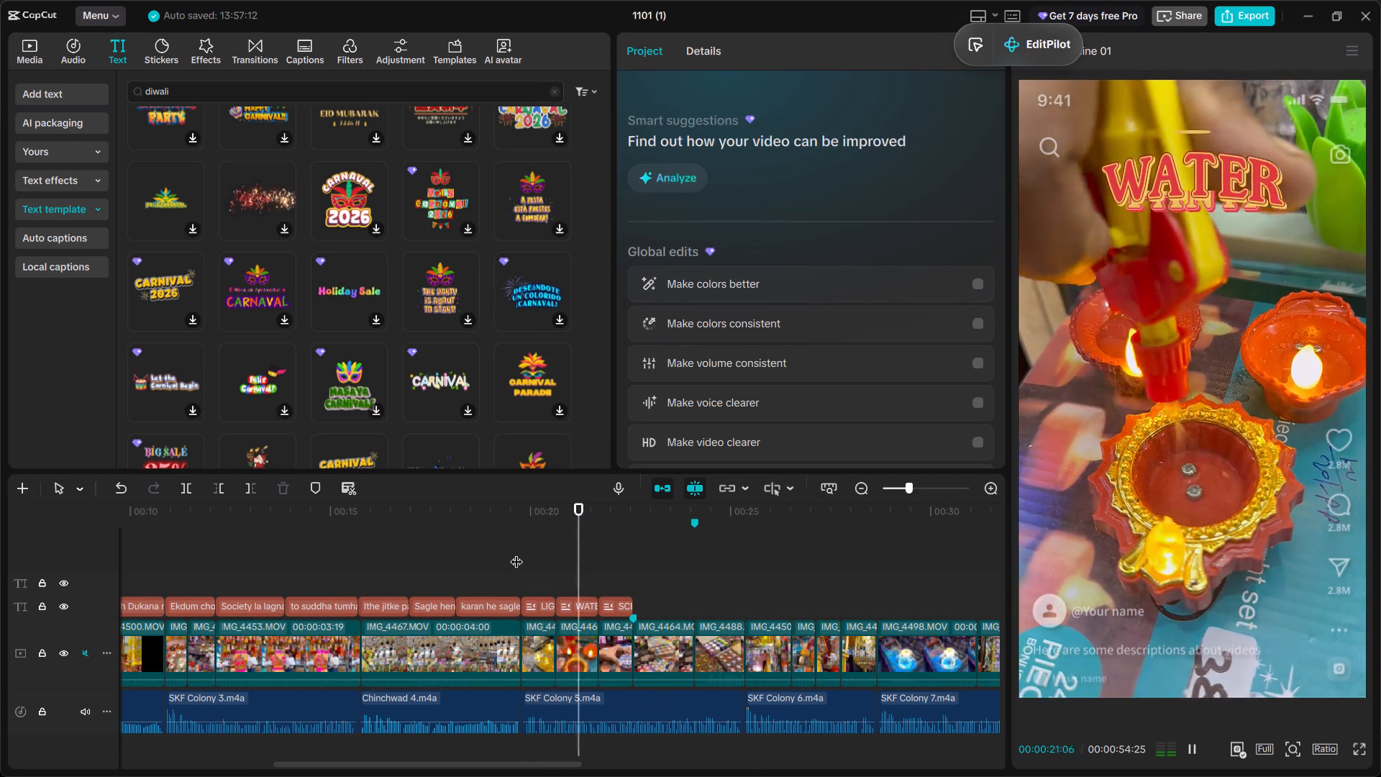
pyautogui.press('space')
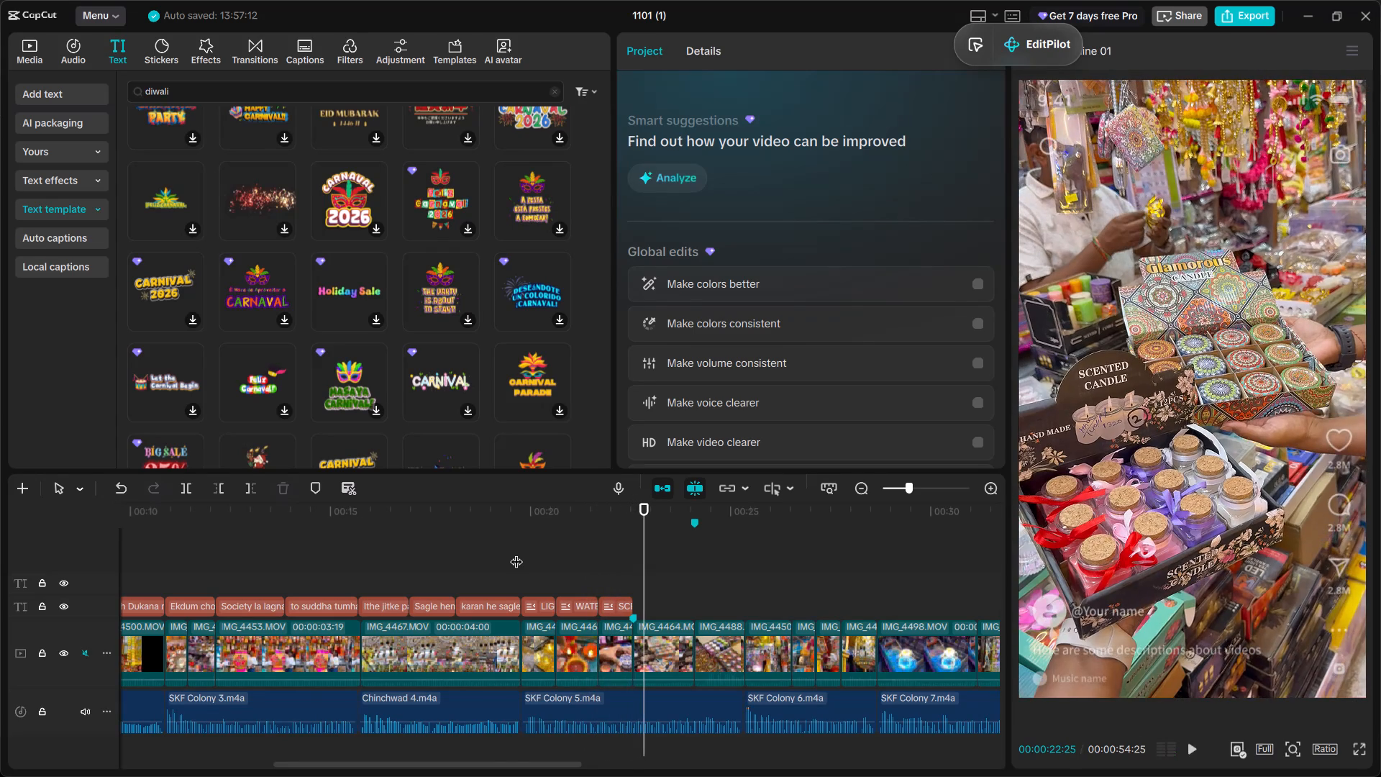
pyautogui.press('space')
pyautogui.press('space')
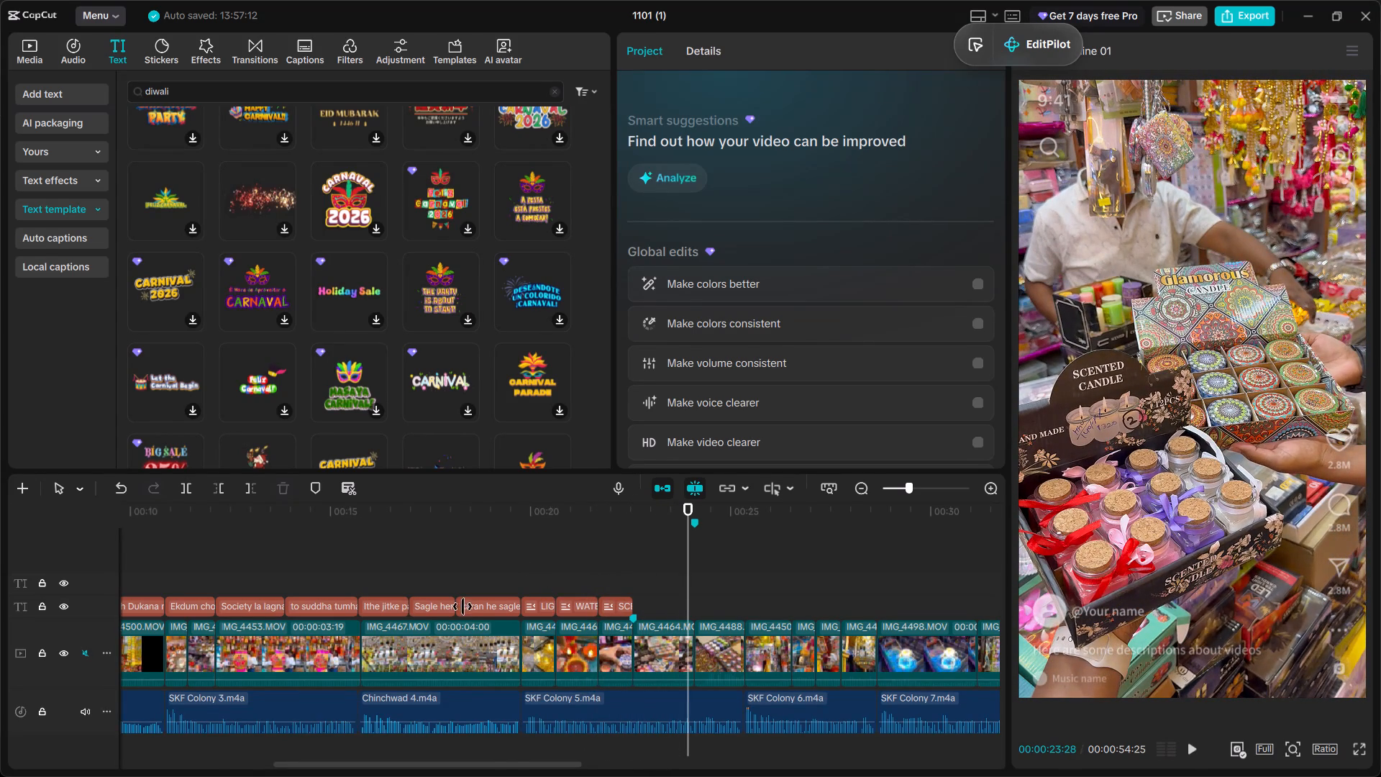
# Copy the "karan he sagle" caption to directly after the SCENTED CANDLES title and reword it as "He sagle tumhala ithe bhetun jail".
pyautogui.click(465, 606)
pyautogui.hotkey('ctrl', 'c')
pyautogui.click(636, 540)
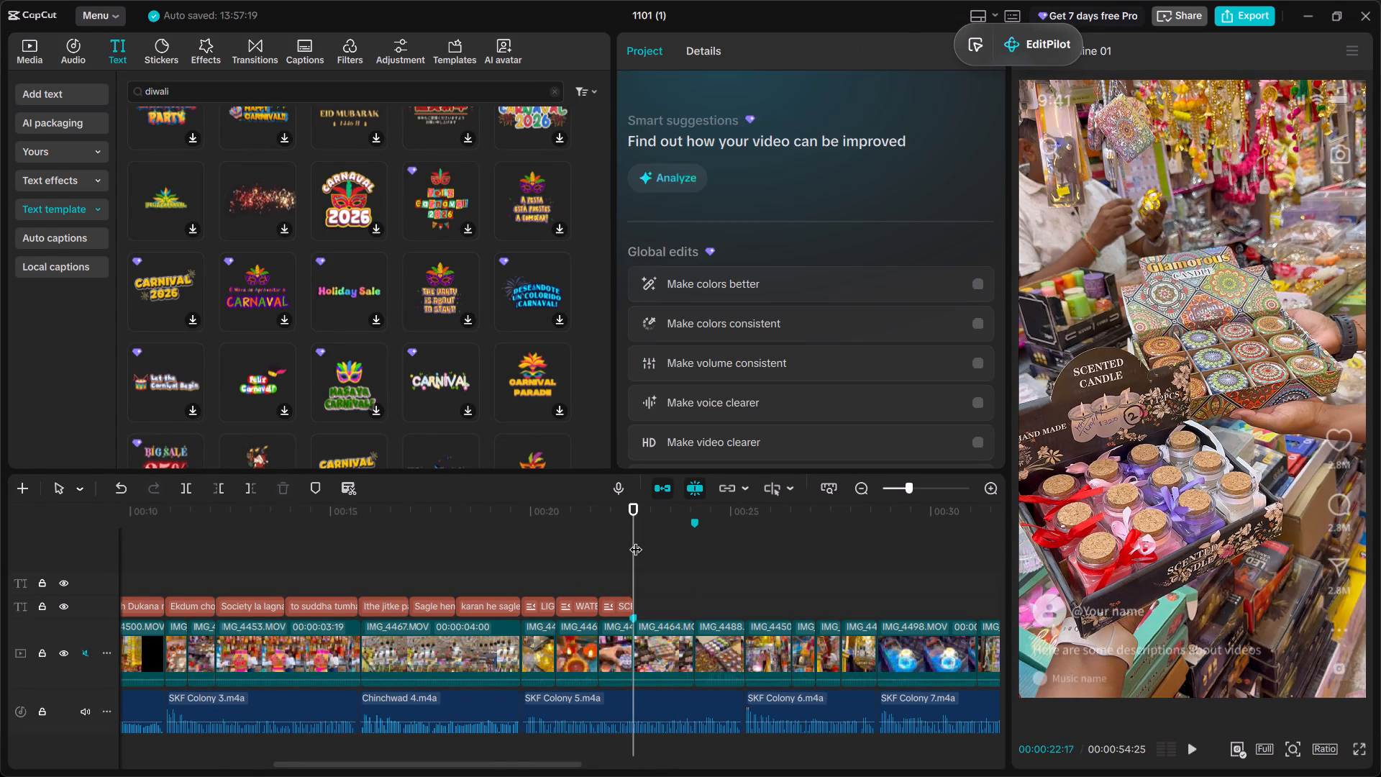
pyautogui.hotkey('ctrl', 'v')
pyautogui.moveTo(824, 150); pyautogui.dragTo(652, 142)
pyautogui.moveTo(828, 129); pyautogui.dragTo(630, 140)
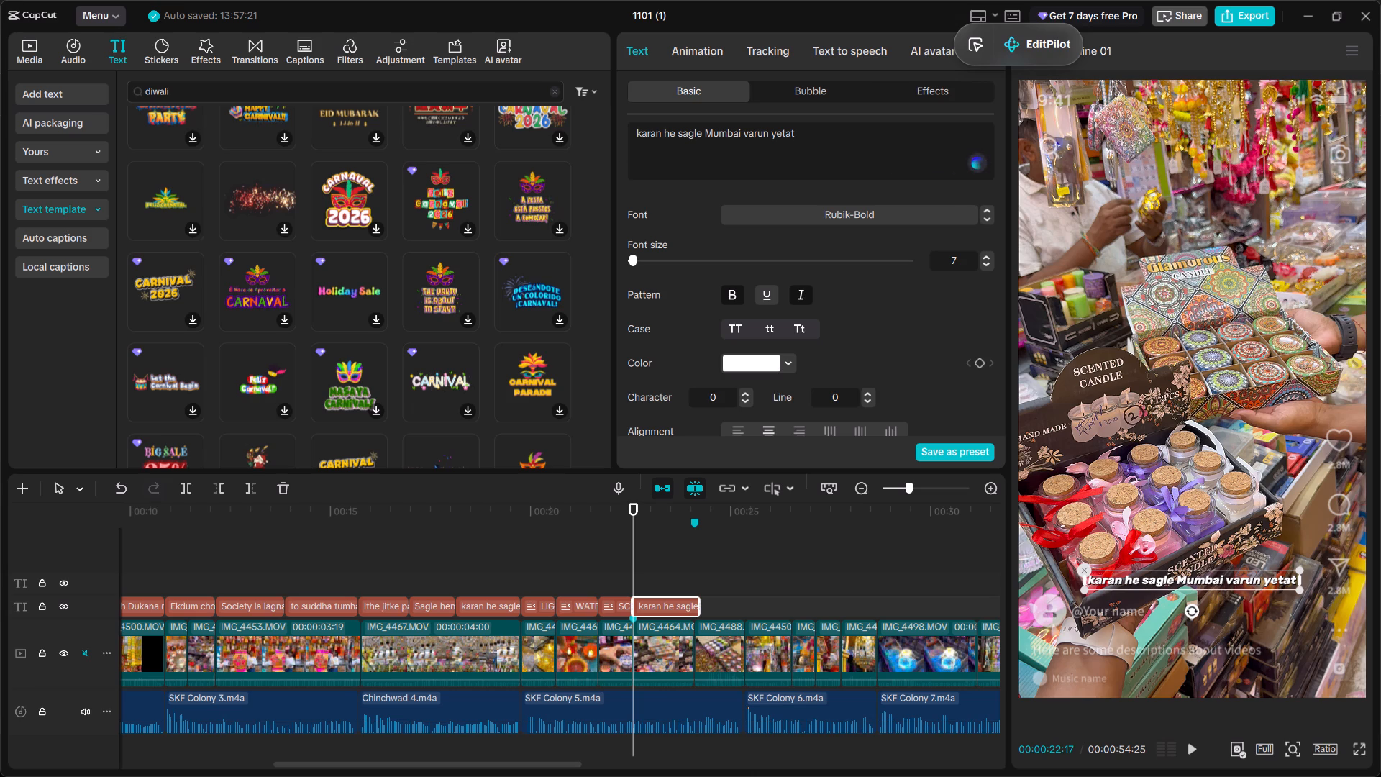
pyautogui.hotkey('ctrl', 'a')
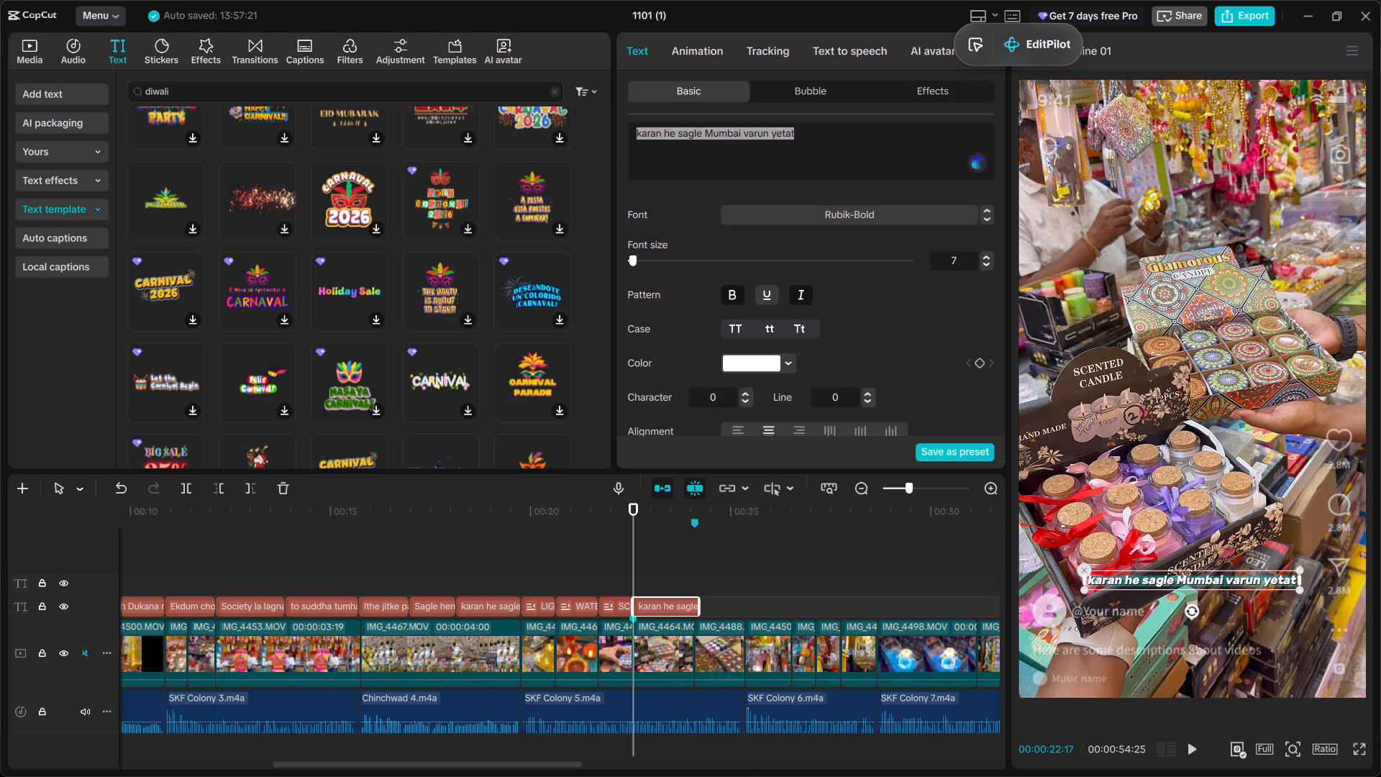
pyautogui.write('he sagle')
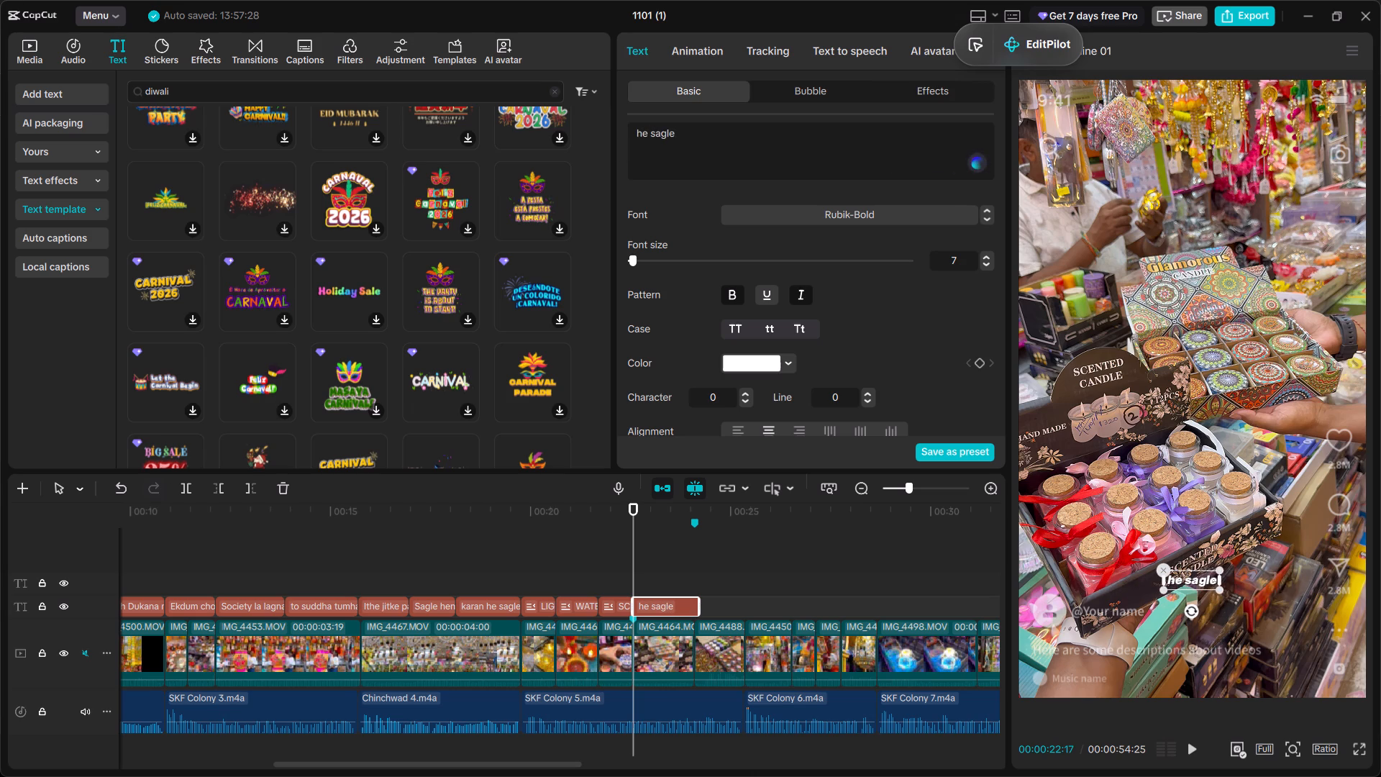
pyautogui.press('BackSpace')
pyautogui.press('BackSpace')
pyautogui.press('BackSpace')
pyautogui.press('BackSpace')
pyautogui.press('BackSpace')
pyautogui.press('BackSpace')
pyautogui.press('BackSpace')
pyautogui.press('BackSpace')
pyautogui.press('BackSpace')
pyautogui.press('BackSpace')
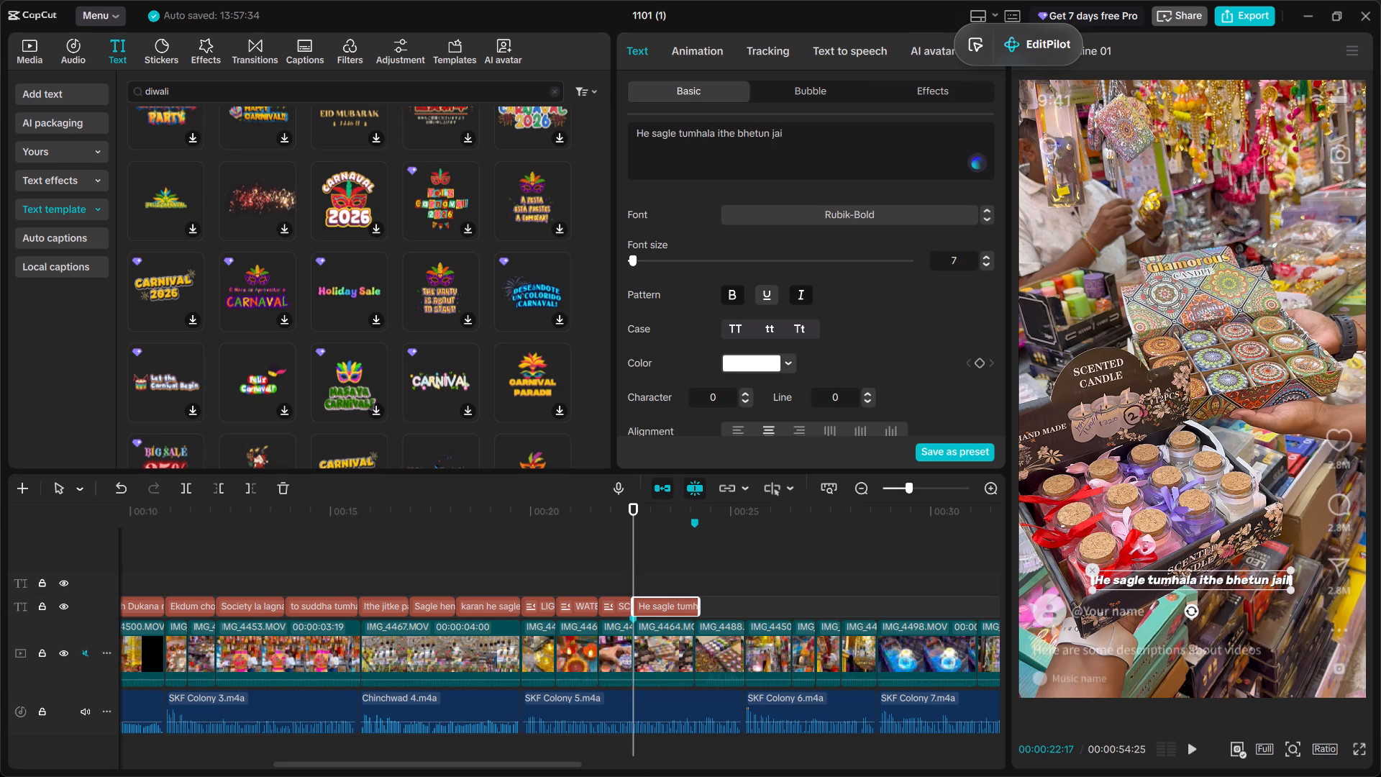
# Play back the new caption against the voice-over and trim its end to the end of the scented candle display clip.
pyautogui.click(603, 566)
pyautogui.press('space')
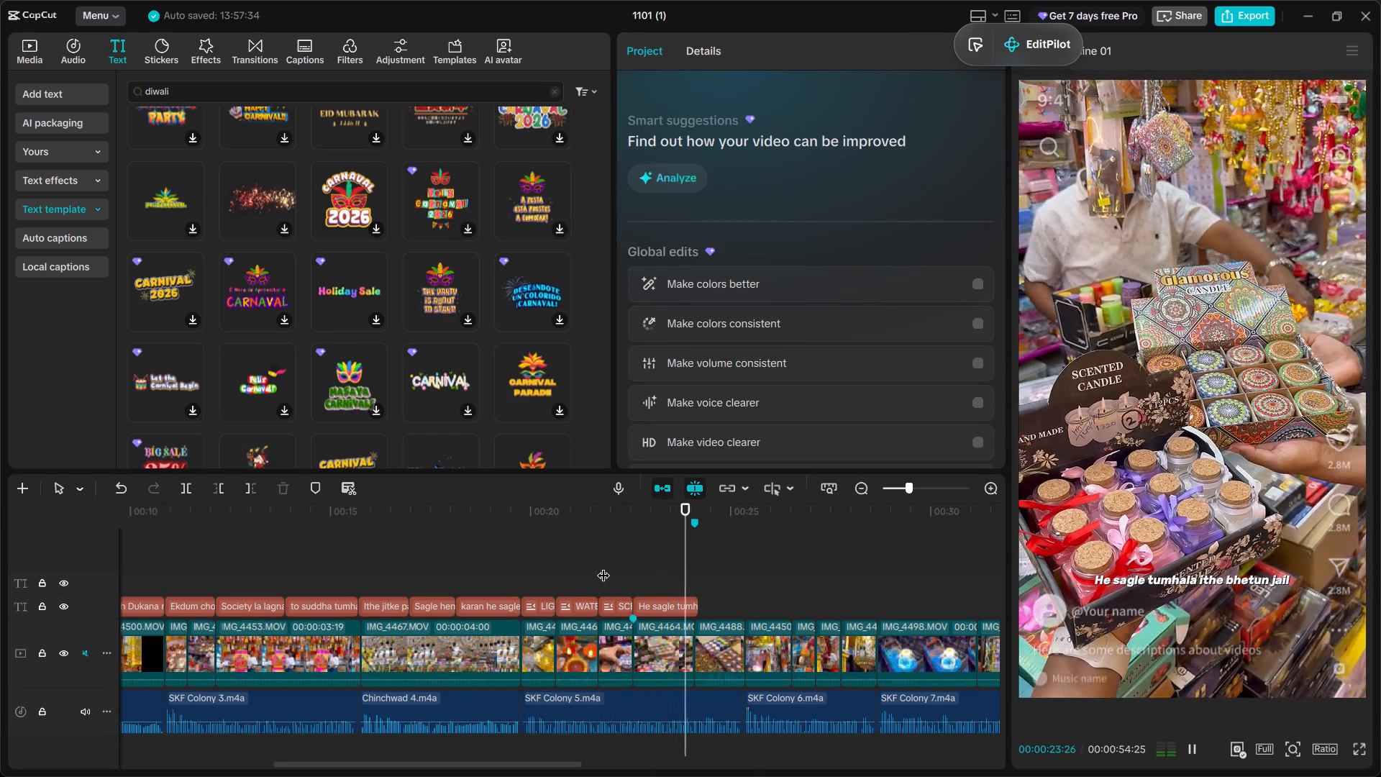
pyautogui.click(684, 604)
pyautogui.press('space')
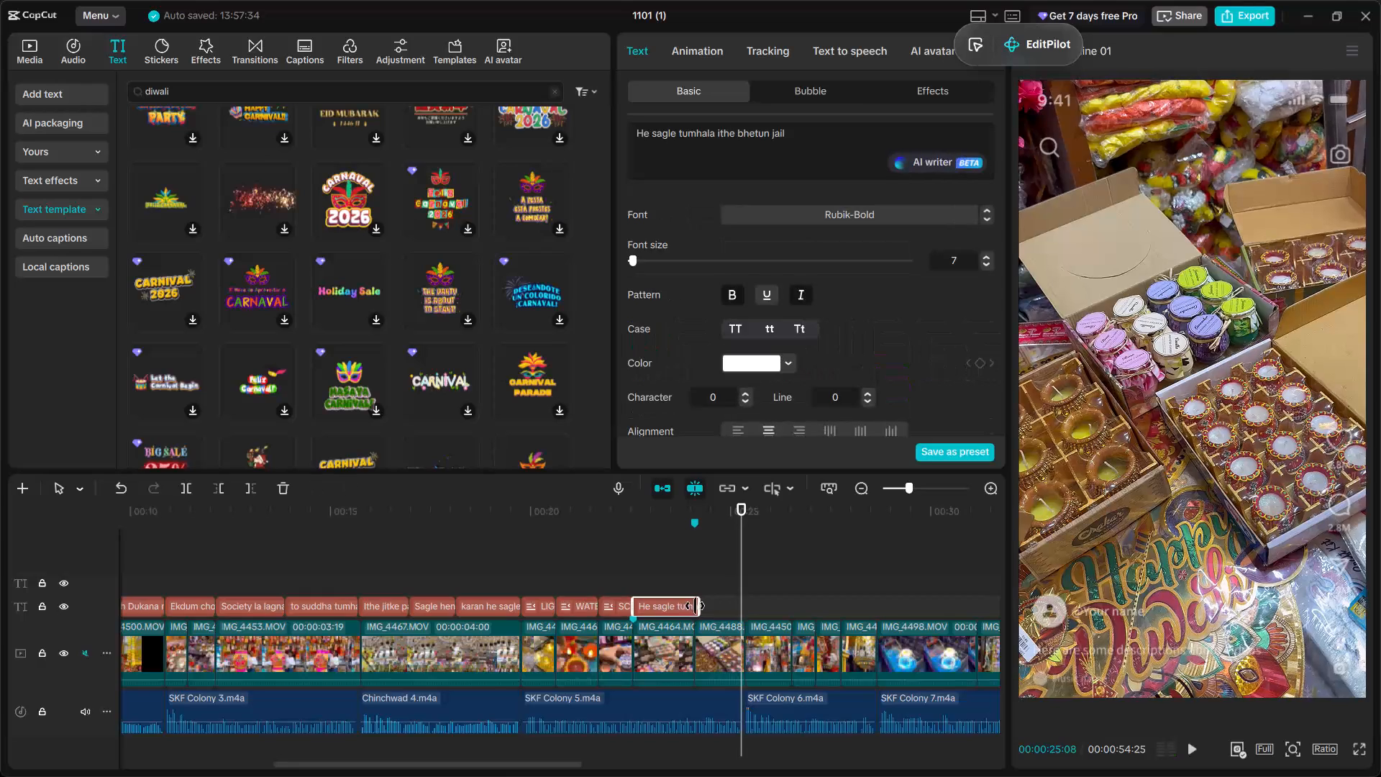
pyautogui.click(697, 606)
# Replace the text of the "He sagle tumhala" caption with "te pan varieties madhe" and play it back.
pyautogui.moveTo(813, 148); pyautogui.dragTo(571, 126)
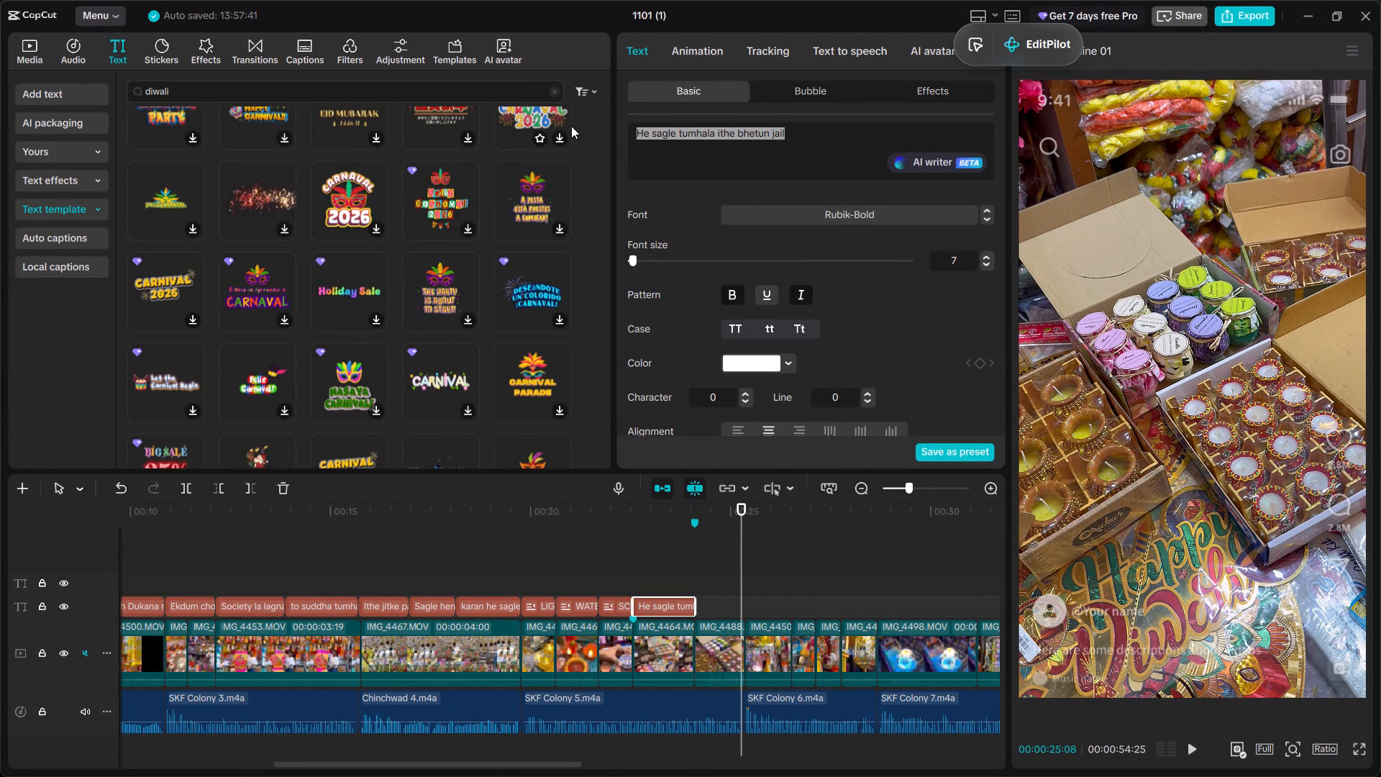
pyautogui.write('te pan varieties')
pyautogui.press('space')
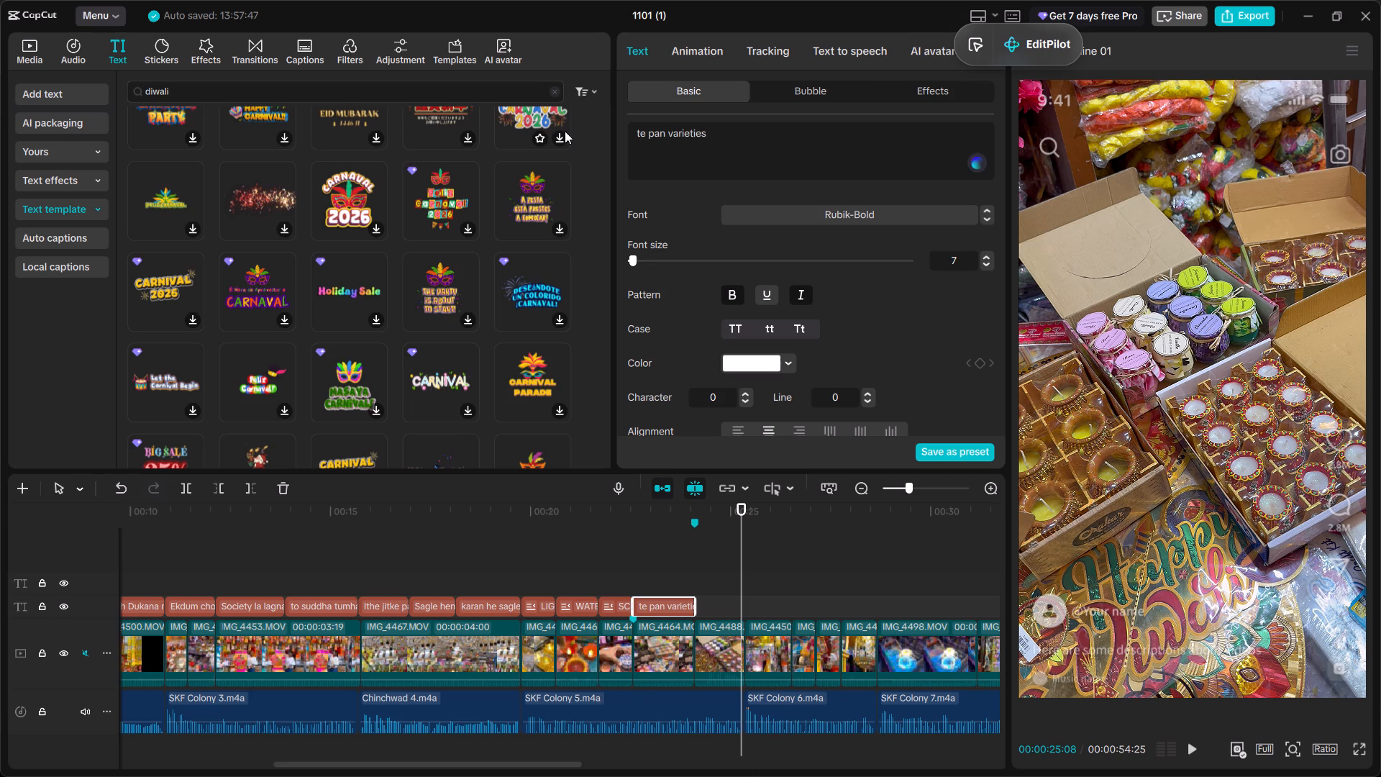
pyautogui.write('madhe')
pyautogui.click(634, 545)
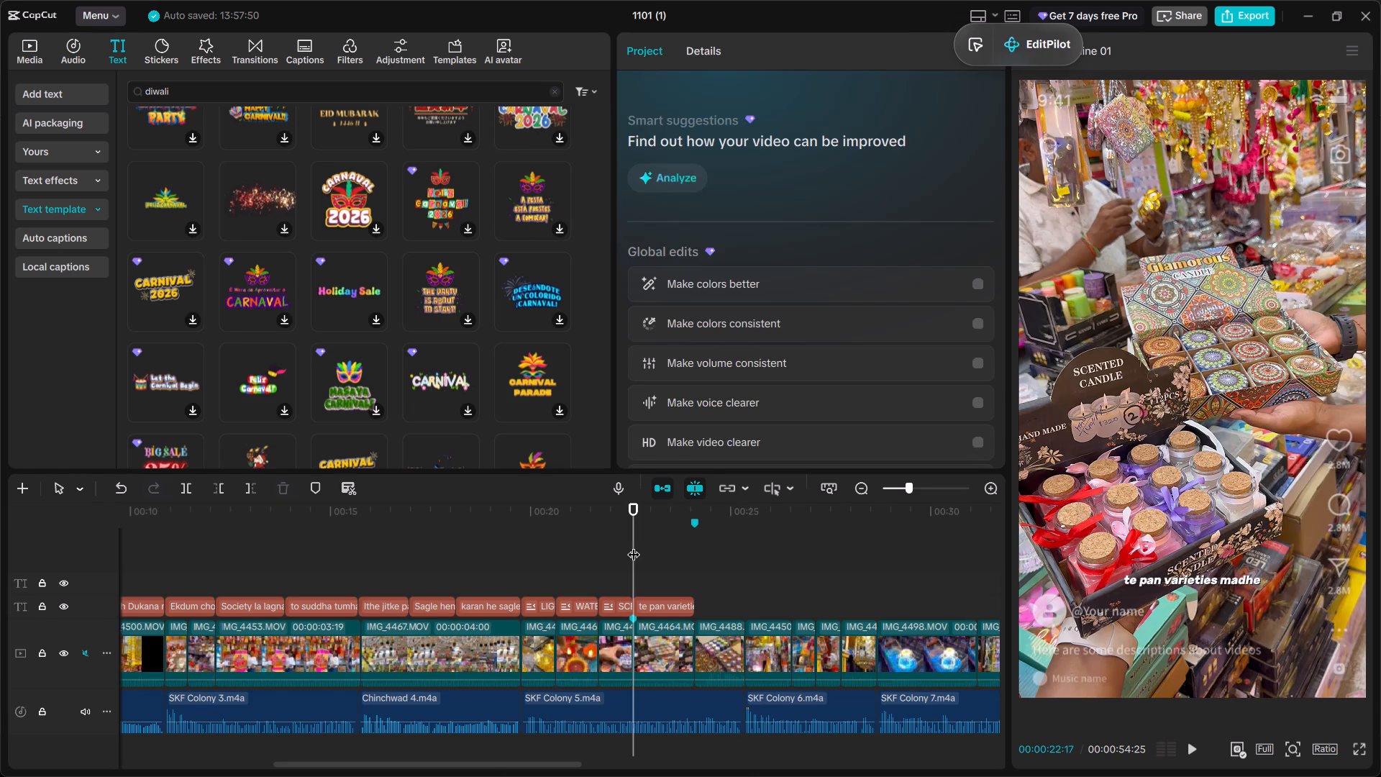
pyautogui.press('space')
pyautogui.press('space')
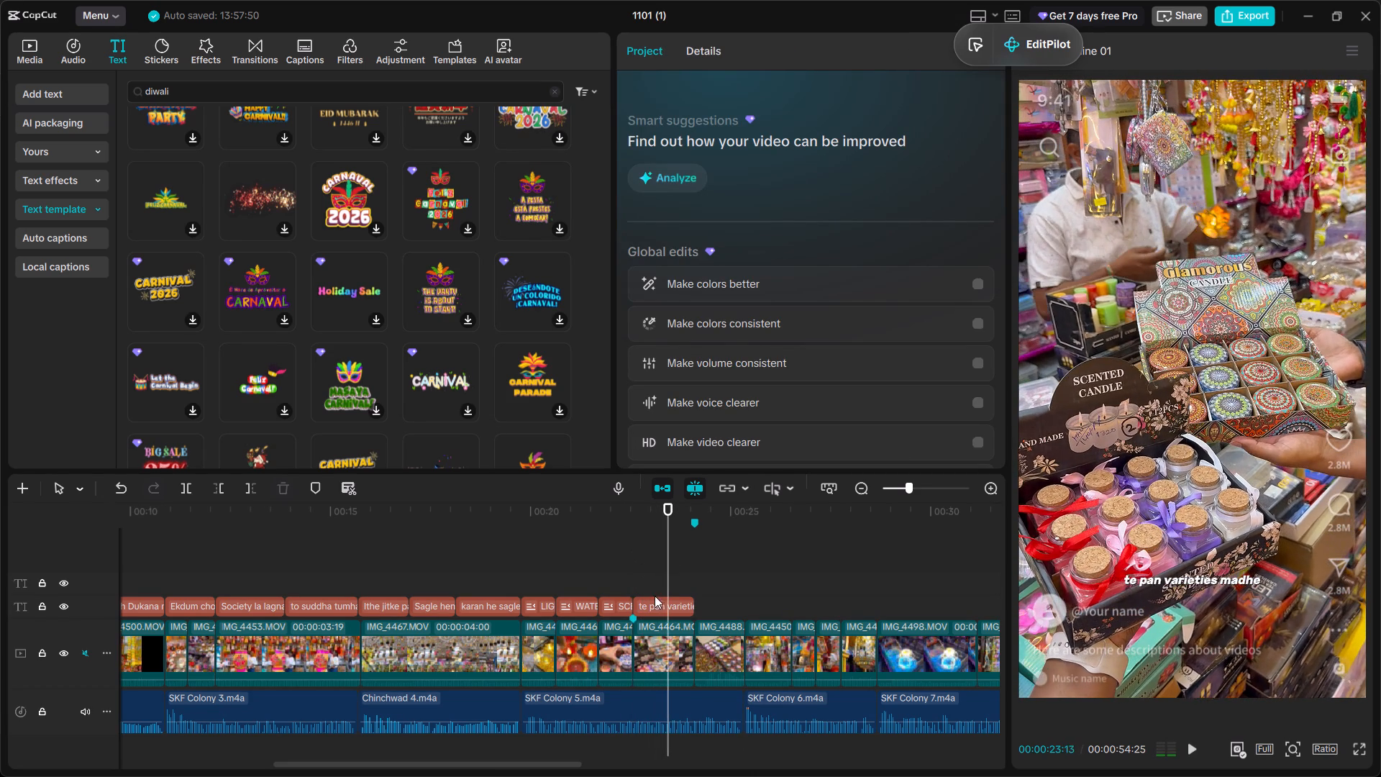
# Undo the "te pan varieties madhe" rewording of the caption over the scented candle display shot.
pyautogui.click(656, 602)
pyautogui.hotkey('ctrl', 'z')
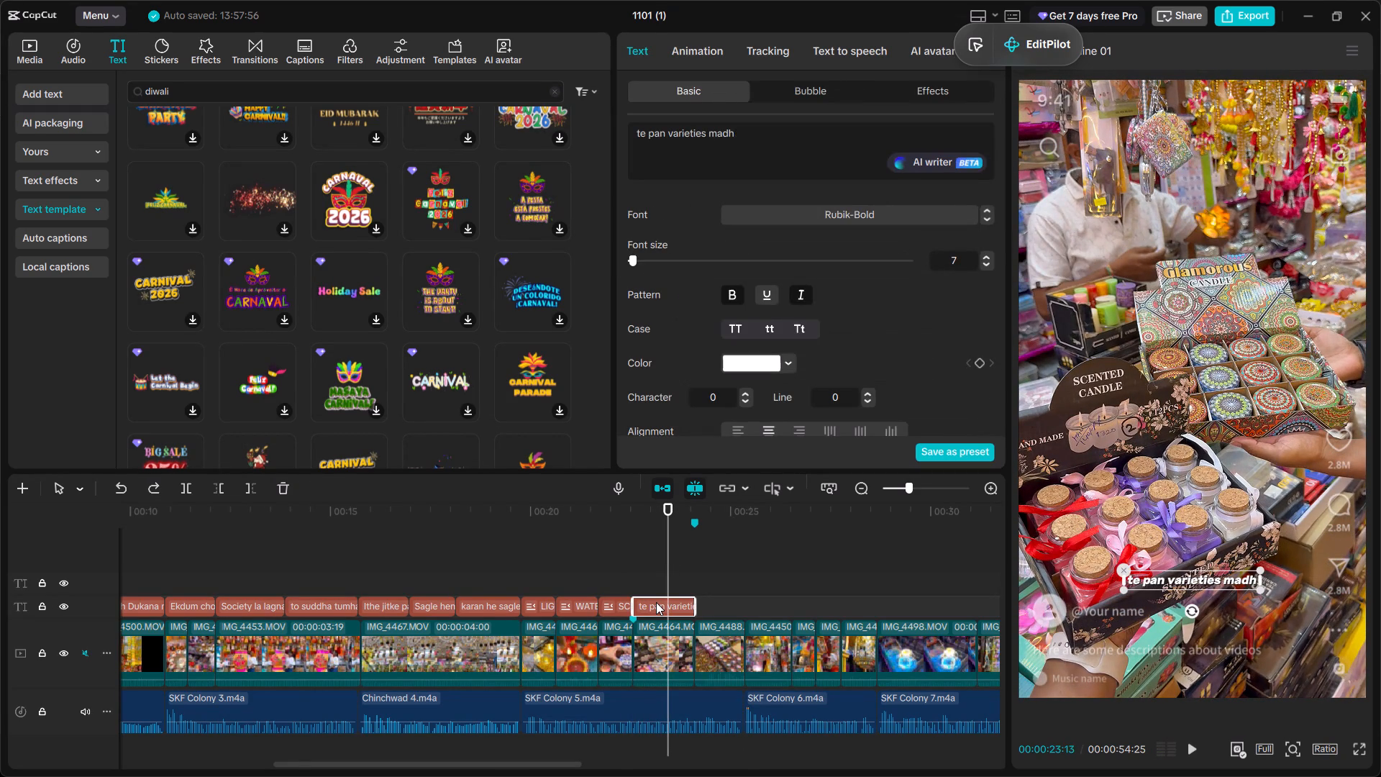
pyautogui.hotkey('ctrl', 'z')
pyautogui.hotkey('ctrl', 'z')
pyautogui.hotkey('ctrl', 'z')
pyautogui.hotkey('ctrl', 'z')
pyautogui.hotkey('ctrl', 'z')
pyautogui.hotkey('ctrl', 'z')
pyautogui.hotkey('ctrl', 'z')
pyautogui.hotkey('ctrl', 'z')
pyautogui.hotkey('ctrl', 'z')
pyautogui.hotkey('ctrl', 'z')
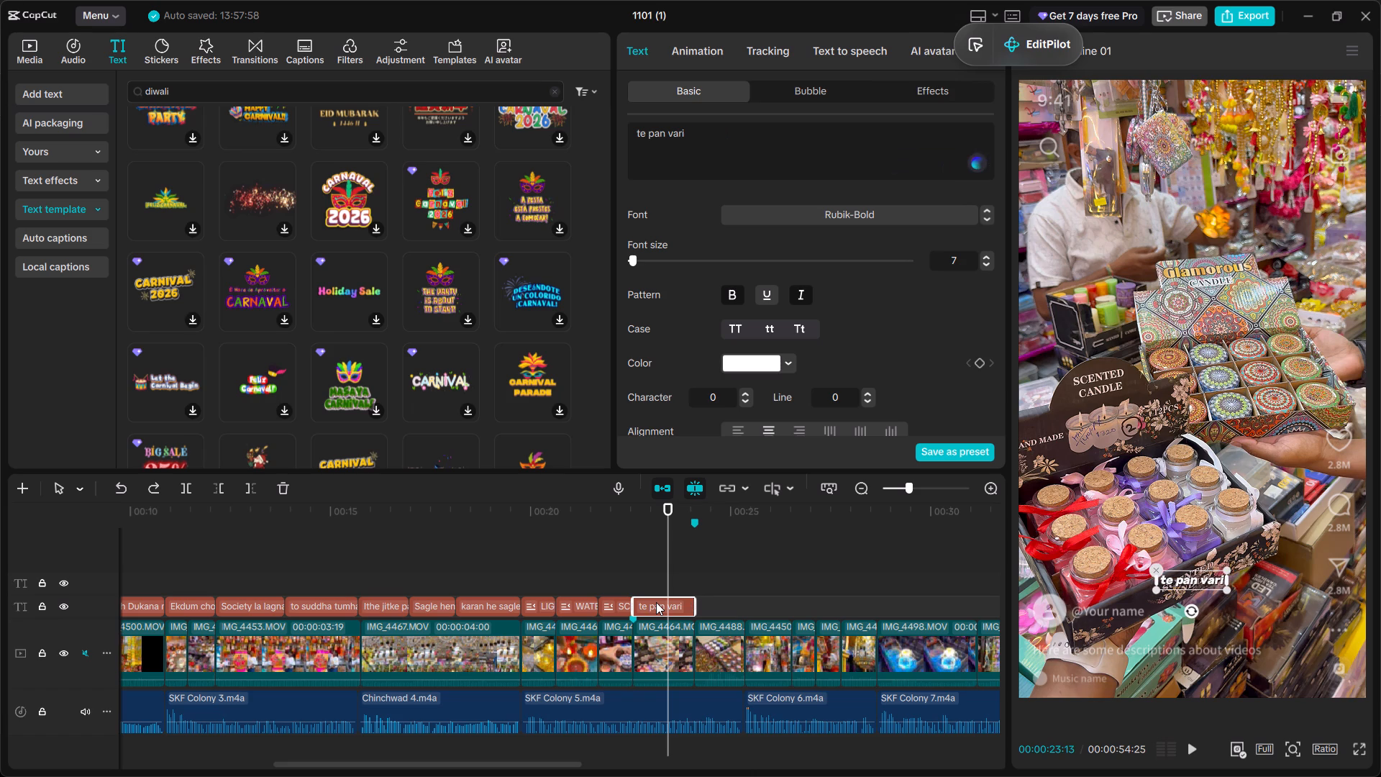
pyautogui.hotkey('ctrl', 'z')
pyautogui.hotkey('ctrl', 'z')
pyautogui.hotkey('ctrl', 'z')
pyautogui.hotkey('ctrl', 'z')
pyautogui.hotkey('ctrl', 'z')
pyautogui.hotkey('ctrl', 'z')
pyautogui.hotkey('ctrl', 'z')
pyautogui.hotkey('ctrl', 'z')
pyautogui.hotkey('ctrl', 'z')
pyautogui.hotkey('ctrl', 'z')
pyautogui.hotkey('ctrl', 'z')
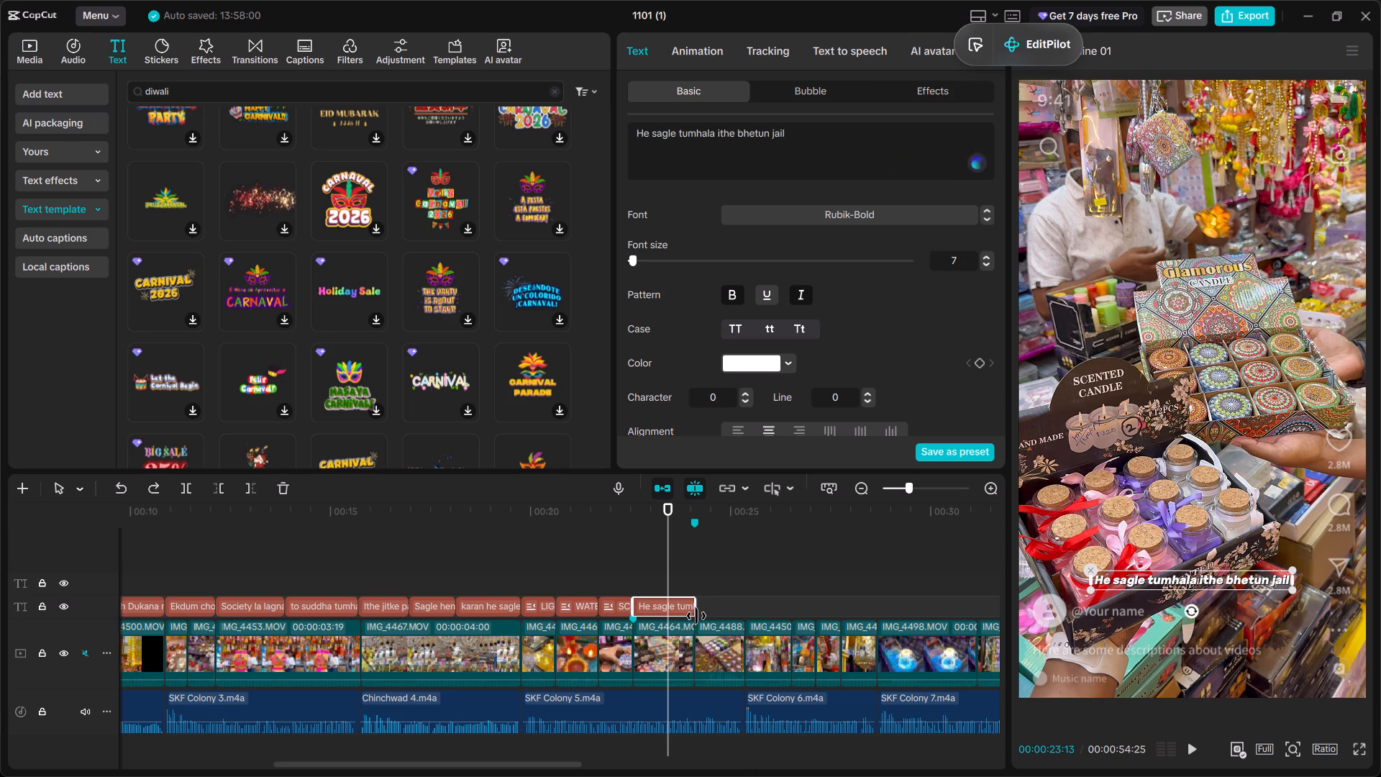
# Duplicate the "He sagle tumhala" caption onto the start of the boxed candles clip and reword the copy as "te pan varieties madhe".
pyautogui.hotkey('ctrl', 'c')
pyautogui.click(692, 575)
pyautogui.hotkey('ctrl', 'v')
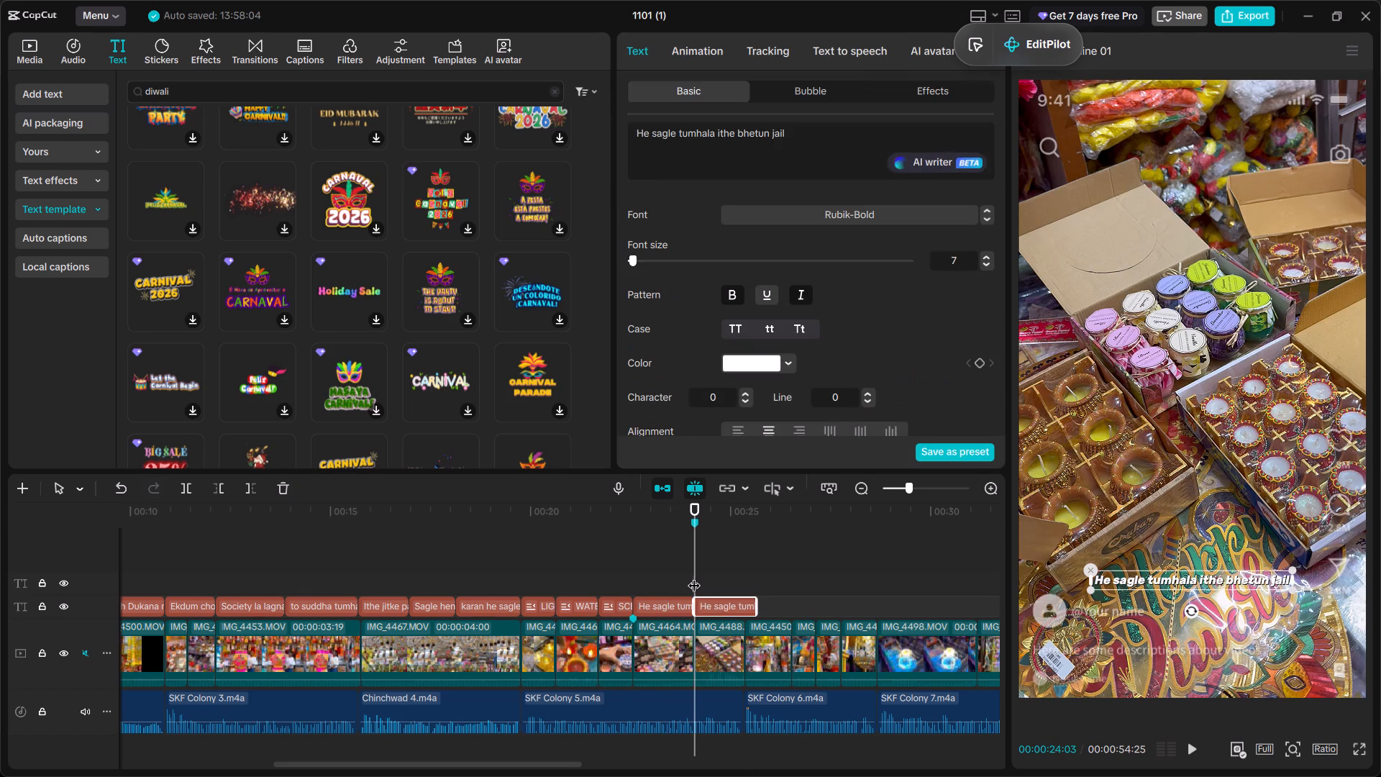
pyautogui.press('space')
pyautogui.press('space')
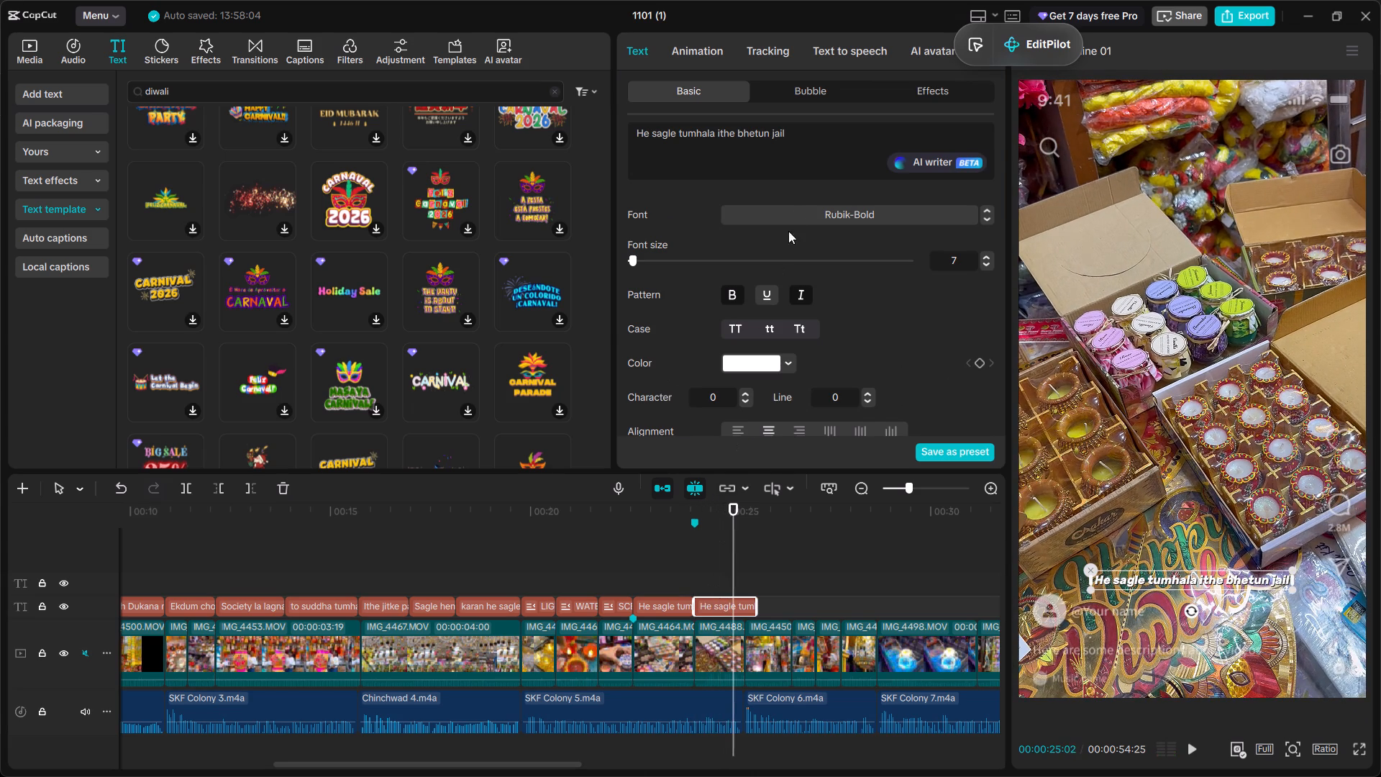
pyautogui.moveTo(821, 155); pyautogui.dragTo(580, 115)
pyautogui.write('te pan varieties madhe')
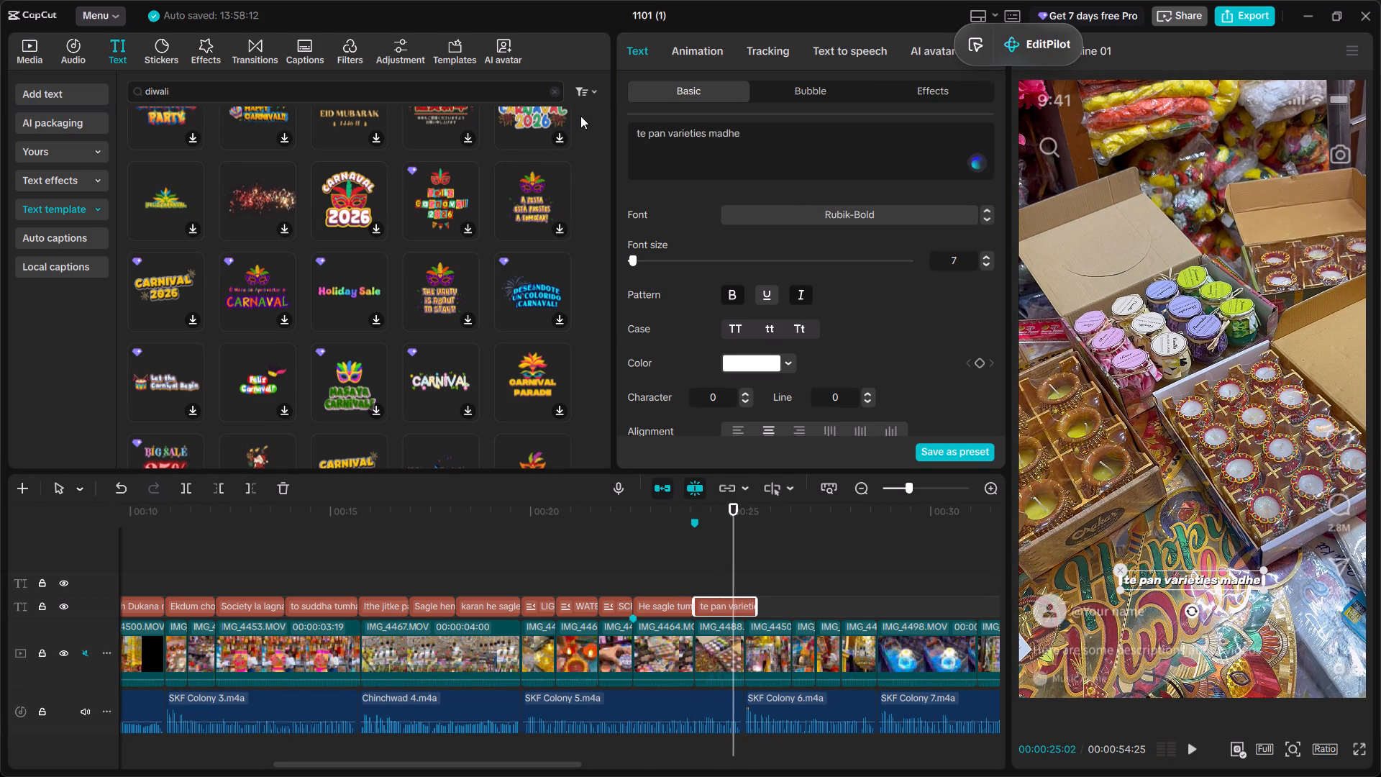
pyautogui.rightClick(578, 116)
pyautogui.click(702, 545)
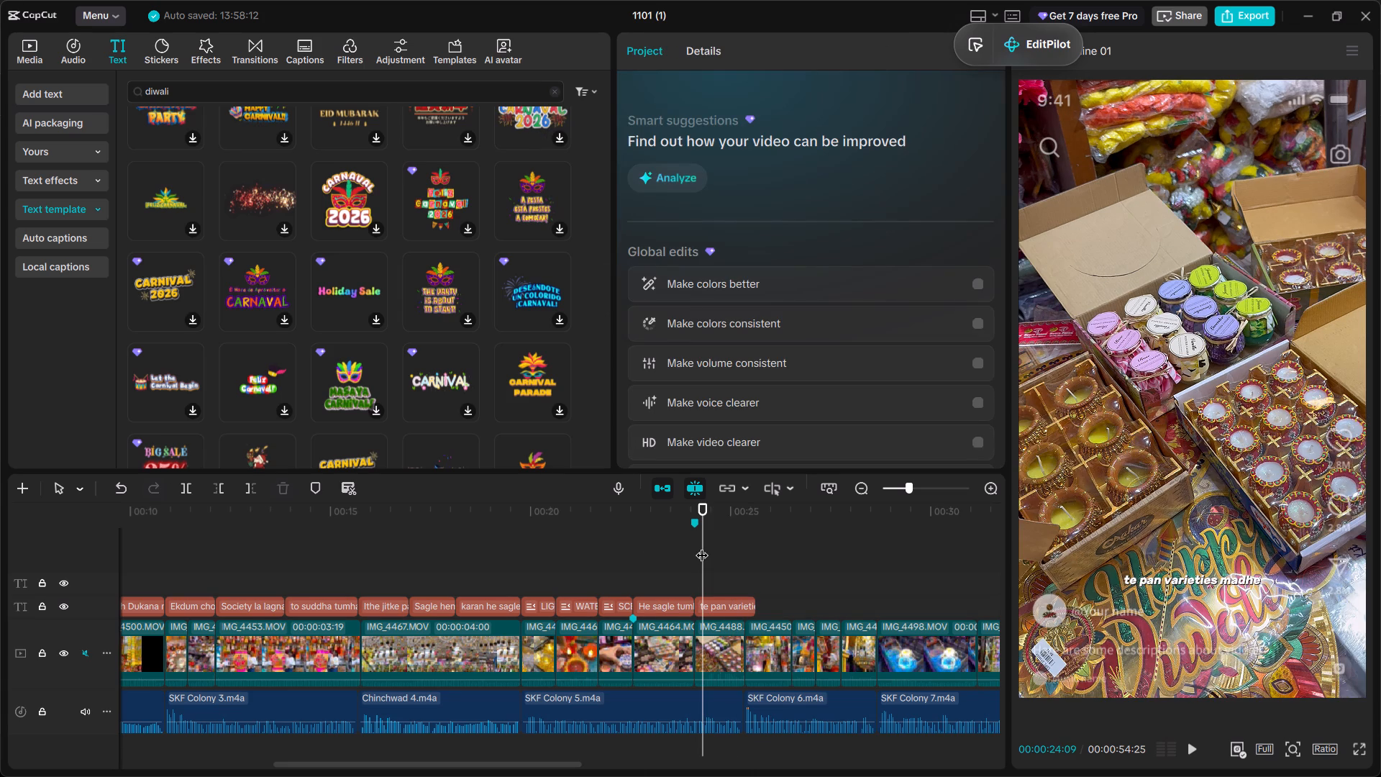
# Play back the "te pan varieties madhe" caption and trim its end to the end of the boxed candles clip.
pyautogui.press('space')
pyautogui.press('space')
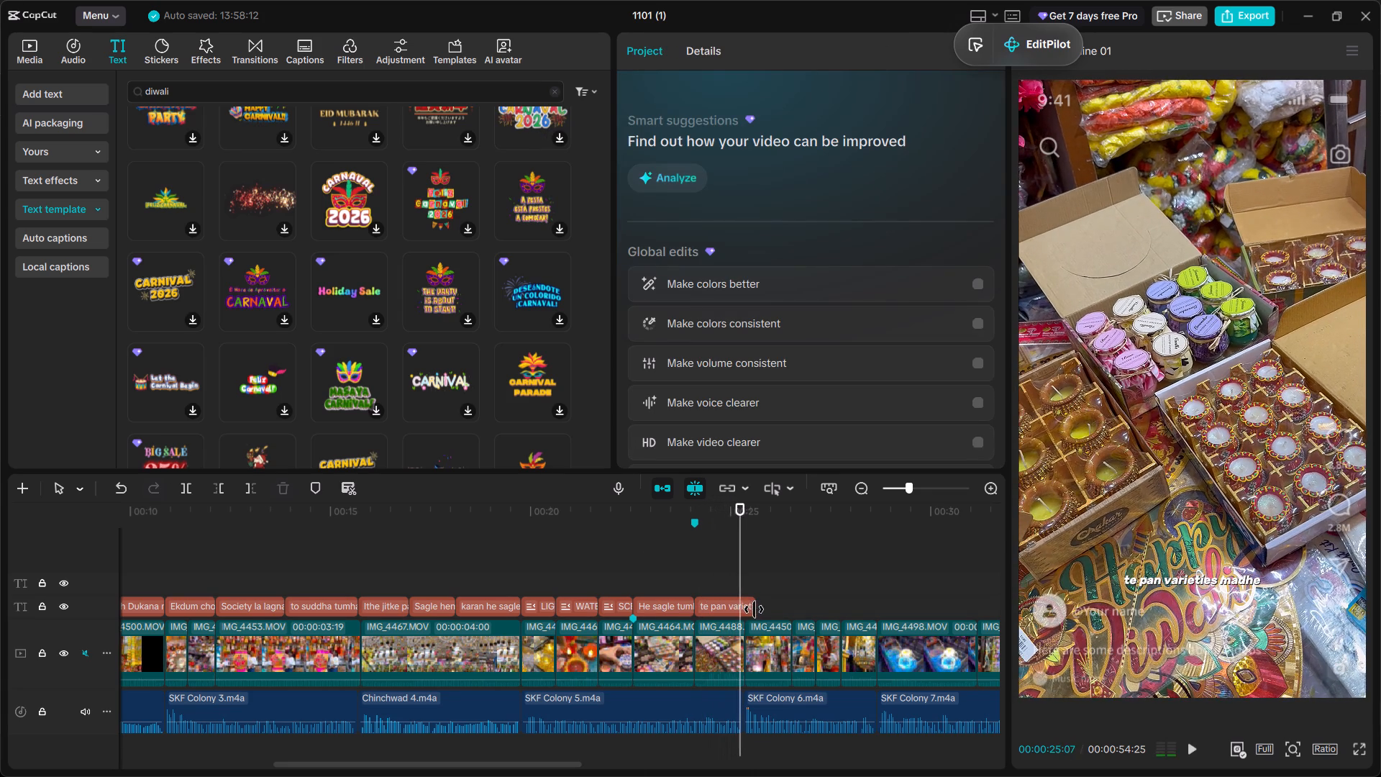
pyautogui.click(754, 609)
pyautogui.moveTo(756, 607); pyautogui.dragTo(744, 604)
pyautogui.press('space')
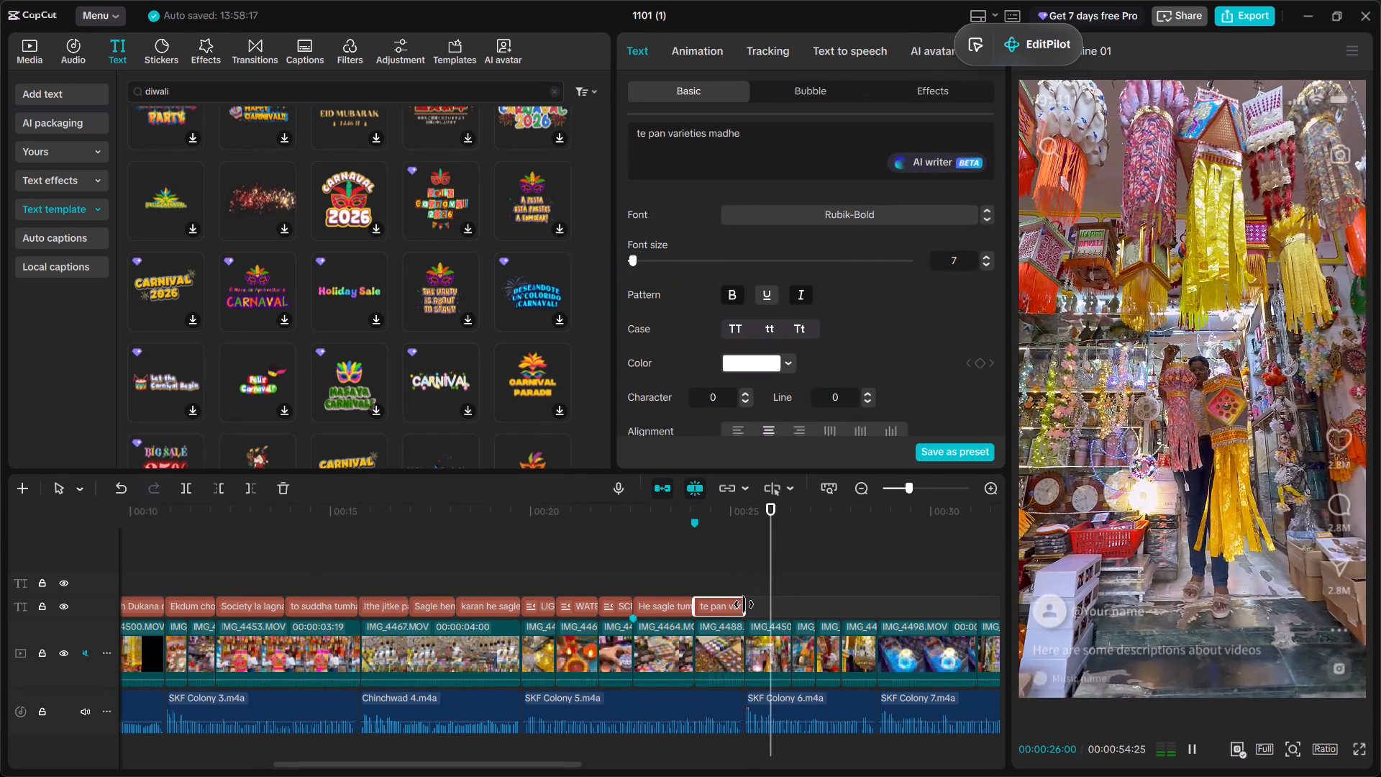
pyautogui.press('space')
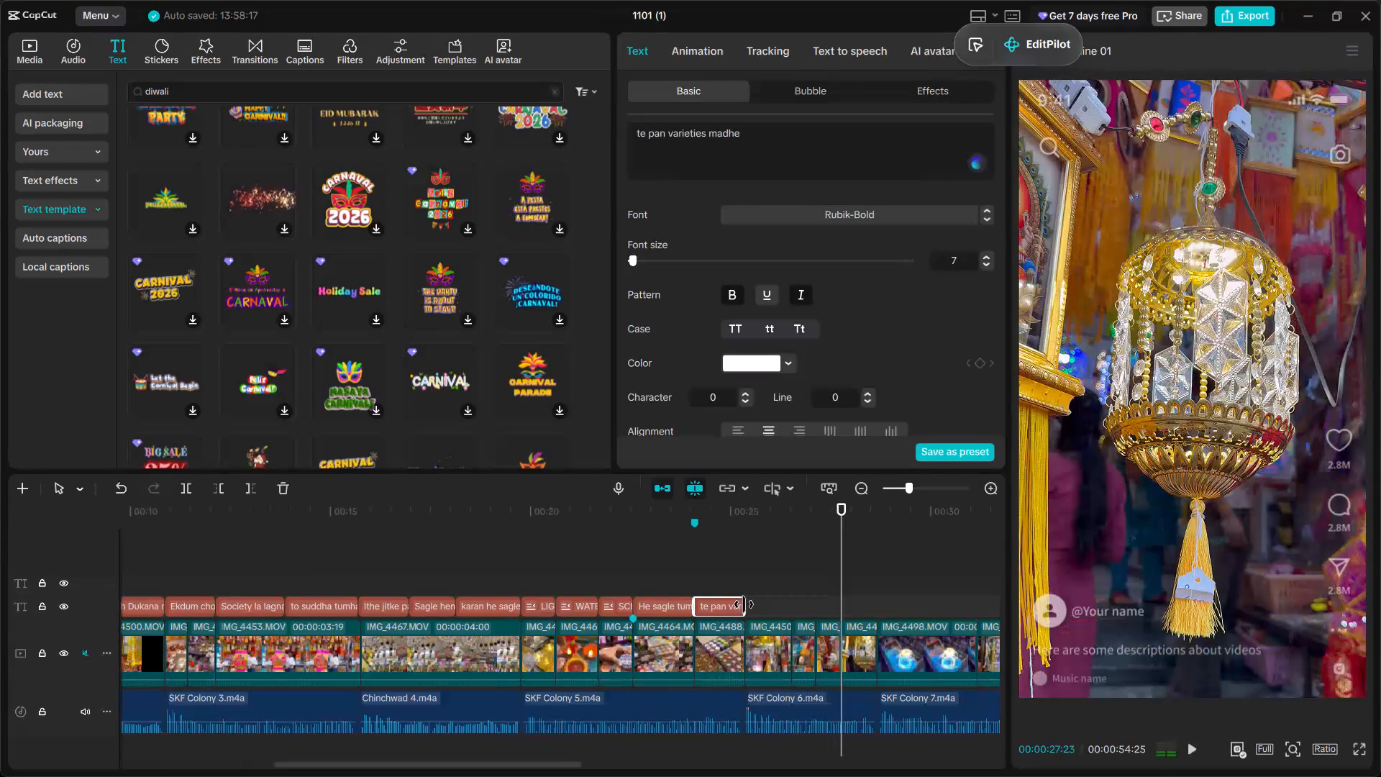
# Look through the text template results for "diwali" for a suitable title style.
pyautogui.hscroll(-1, 744, 604)
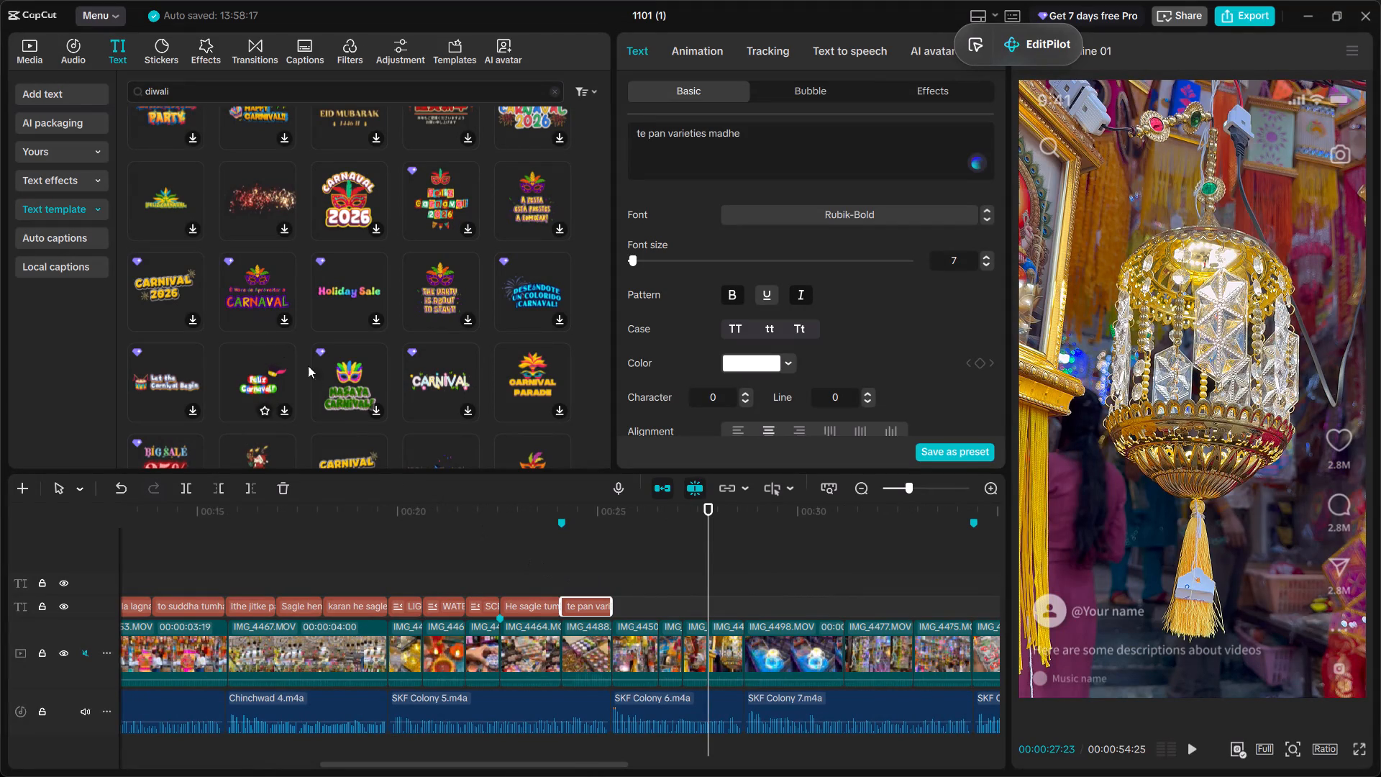
pyautogui.scroll(-3, 304, 368)
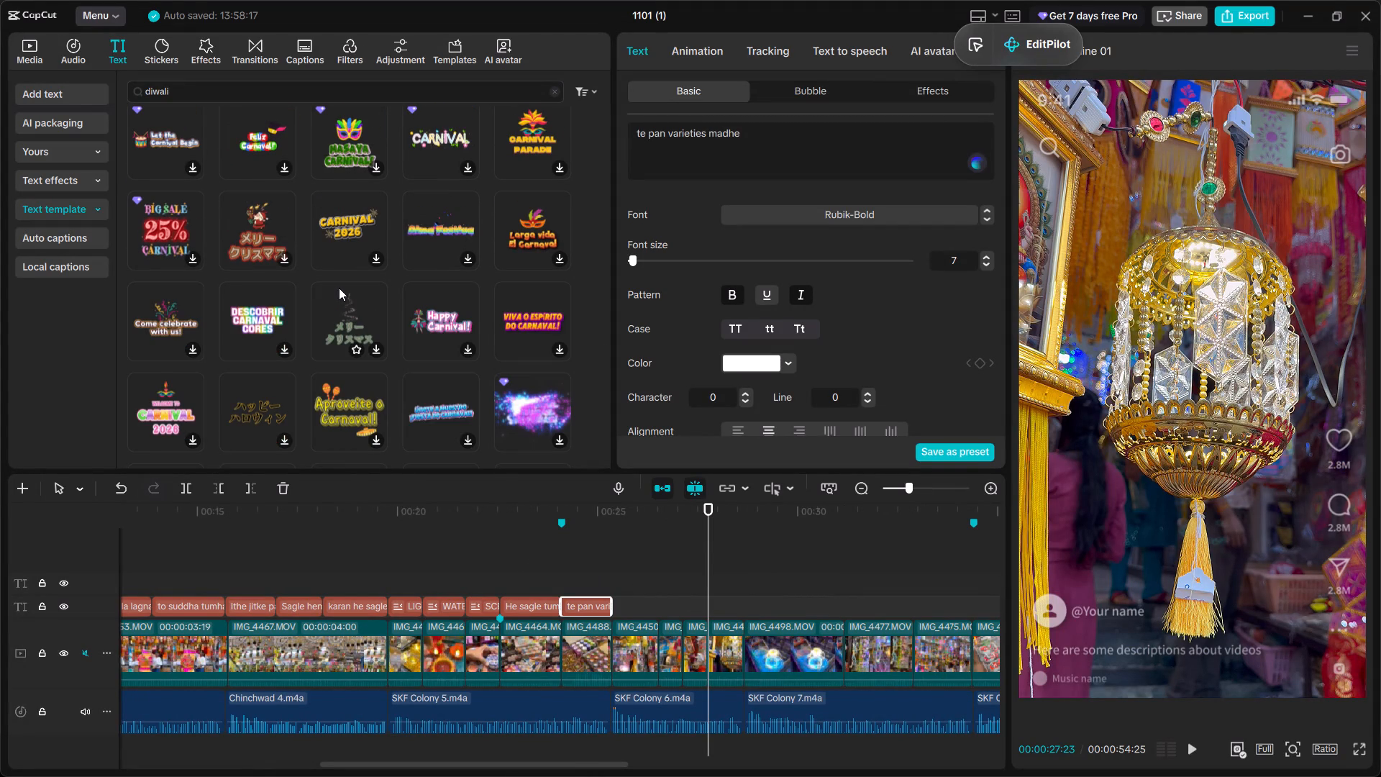
pyautogui.scroll(-2, 339, 288)
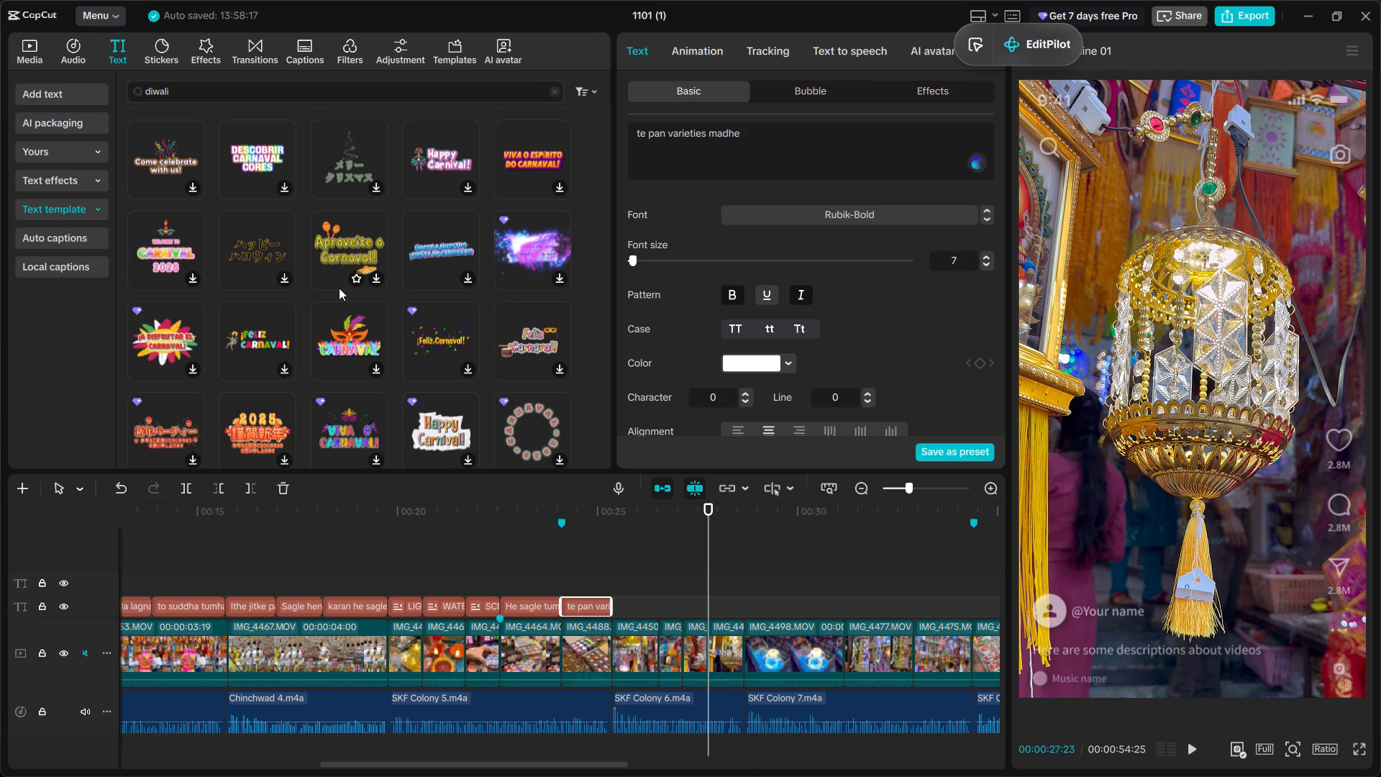
pyautogui.scroll(-2, 339, 288)
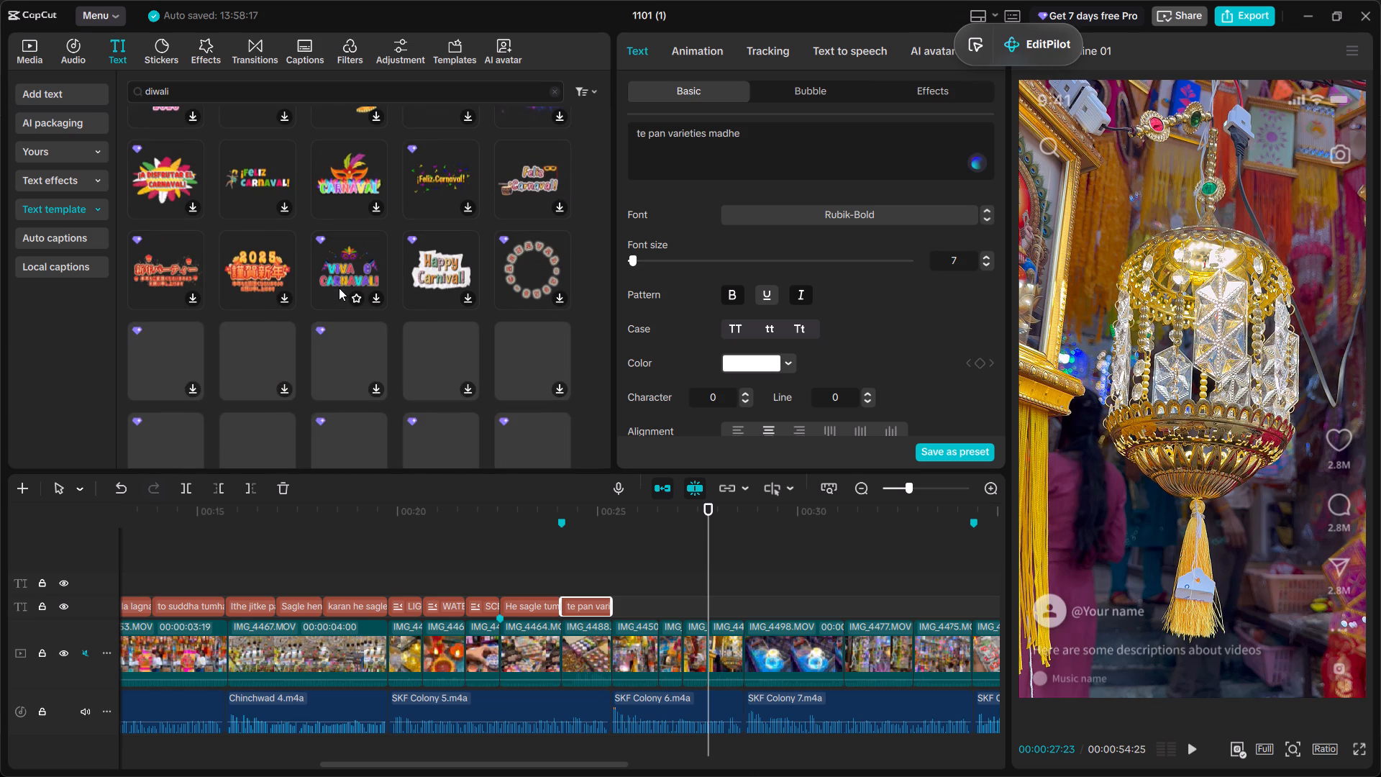
pyautogui.scroll(-2, 326, 306)
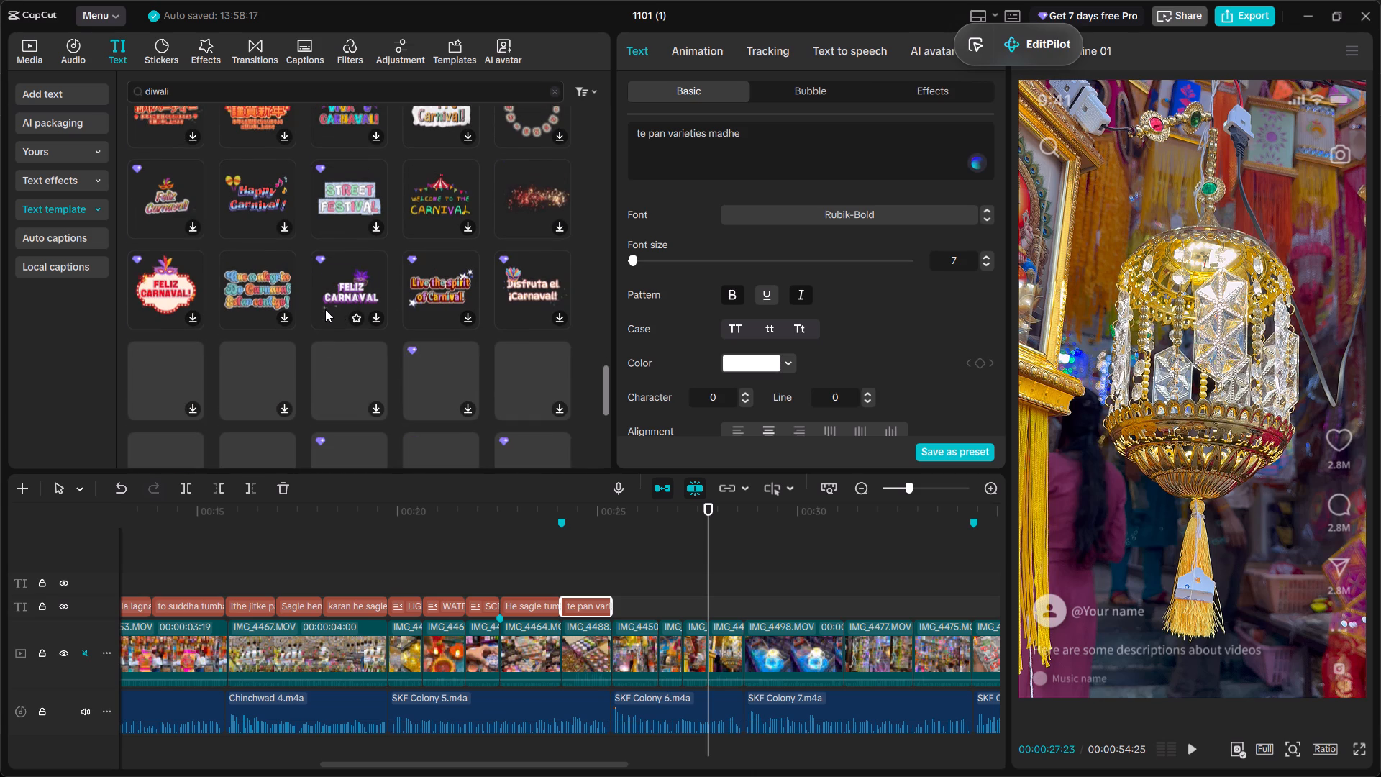
pyautogui.scroll(-1, 325, 413)
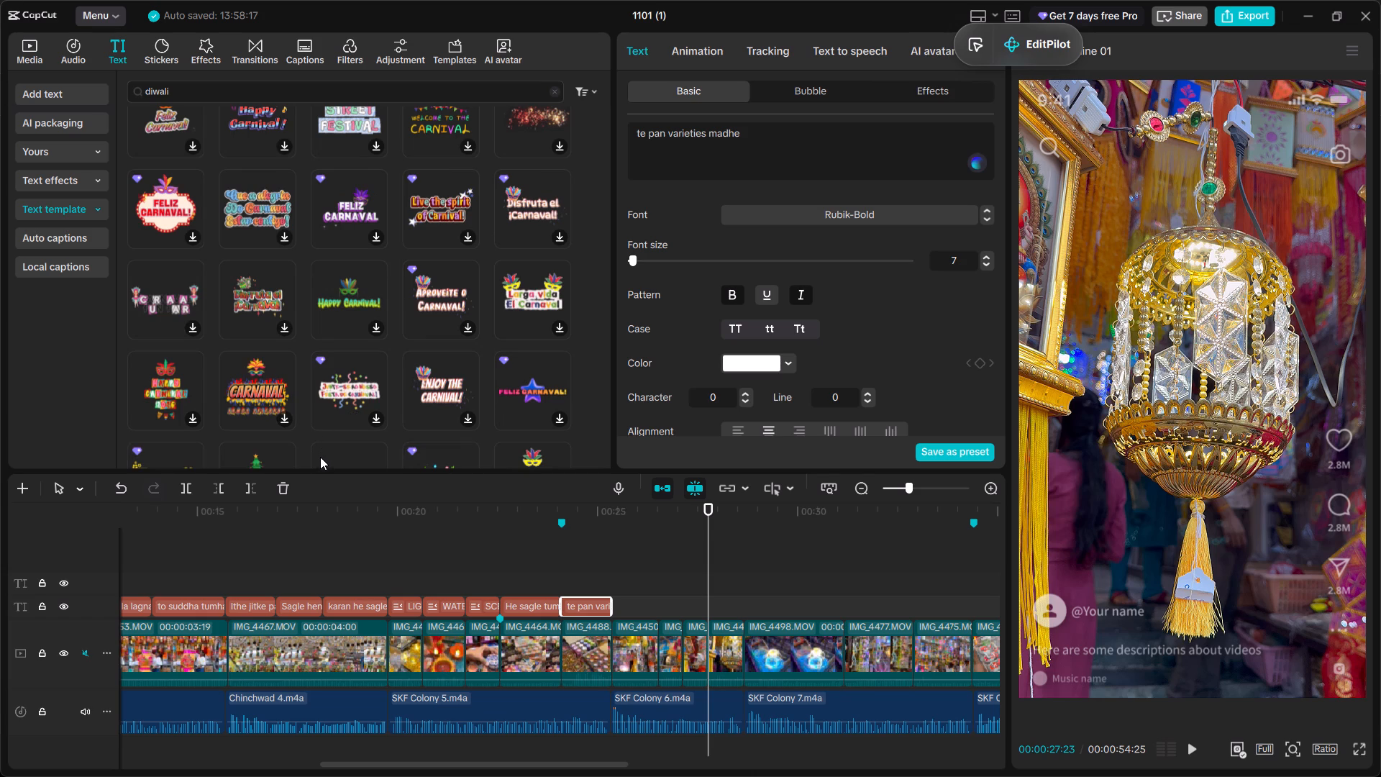
pyautogui.scroll(-2, 318, 476)
pyautogui.scroll(-2, 339, 384)
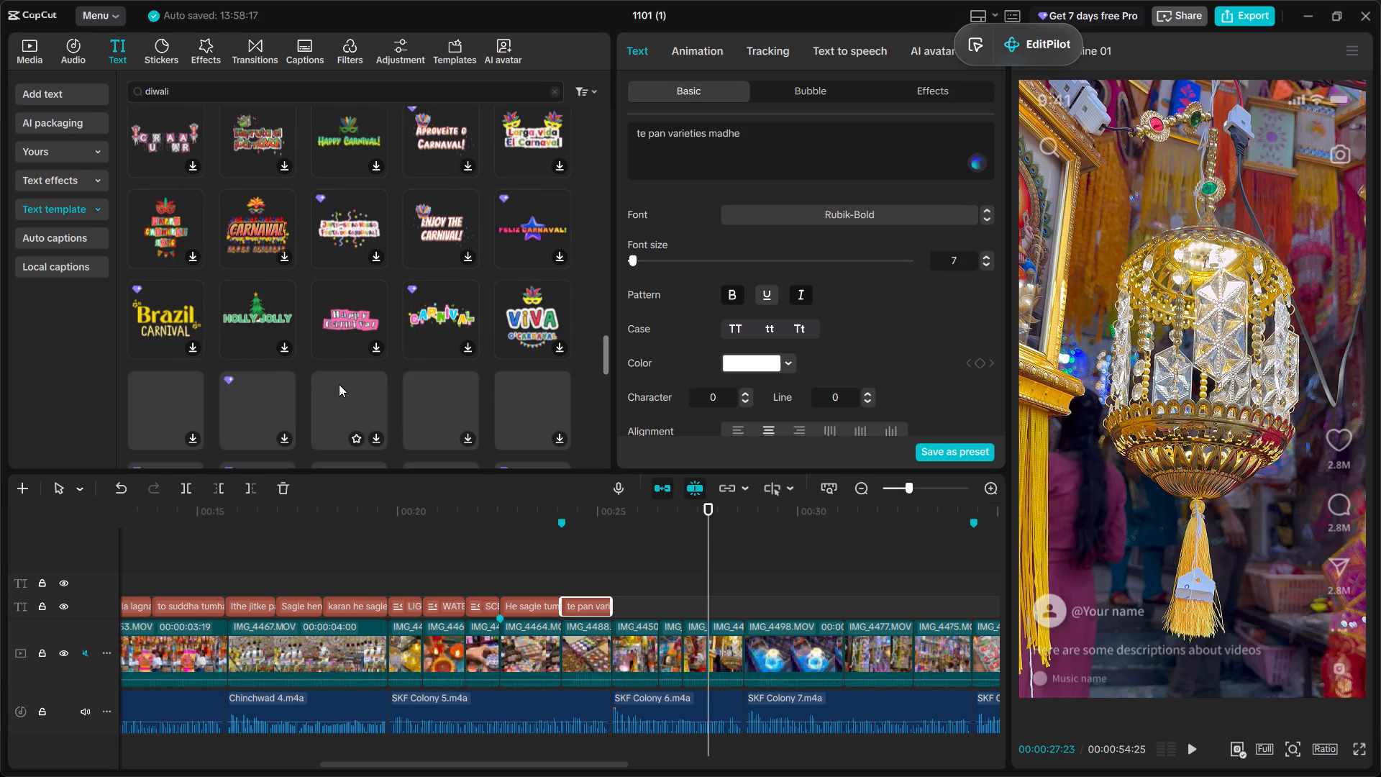
pyautogui.scroll(10, 339, 384)
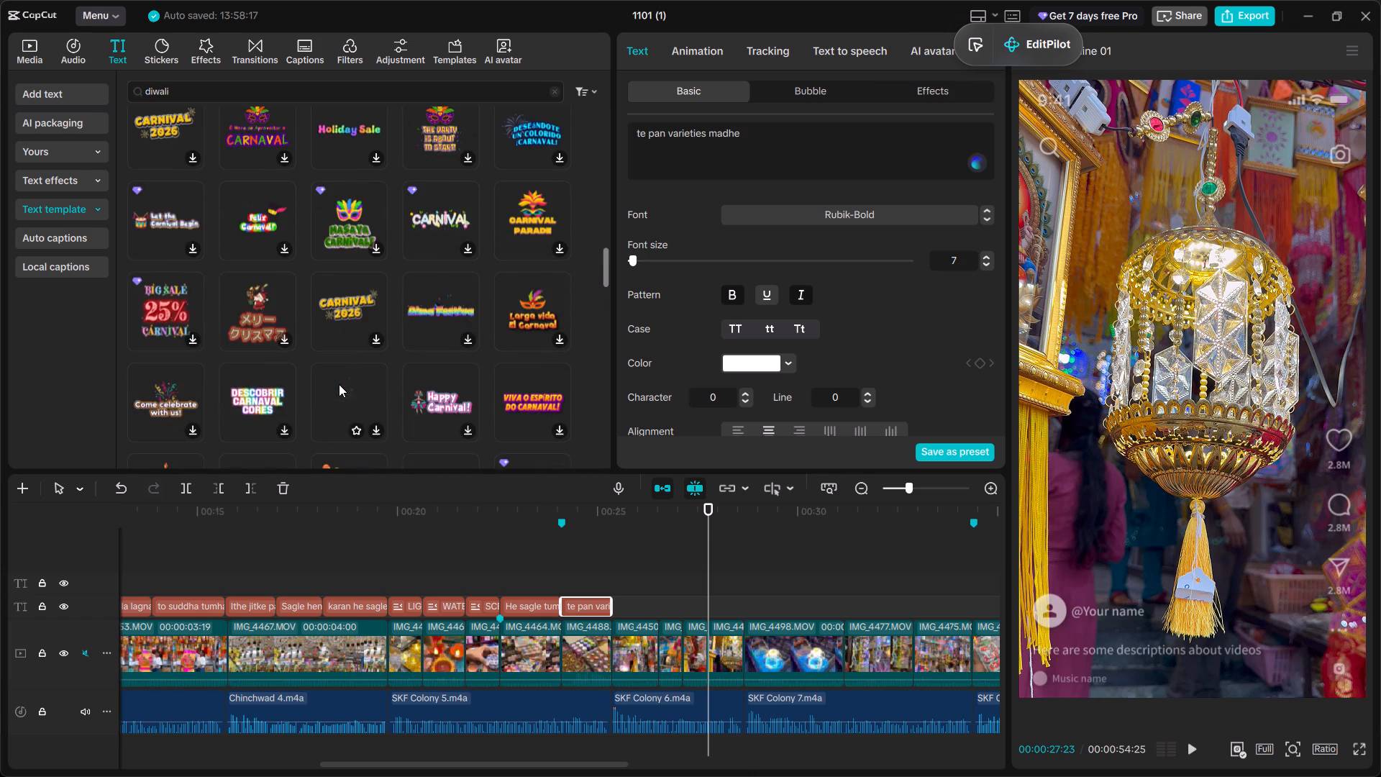
pyautogui.scroll(9, 339, 384)
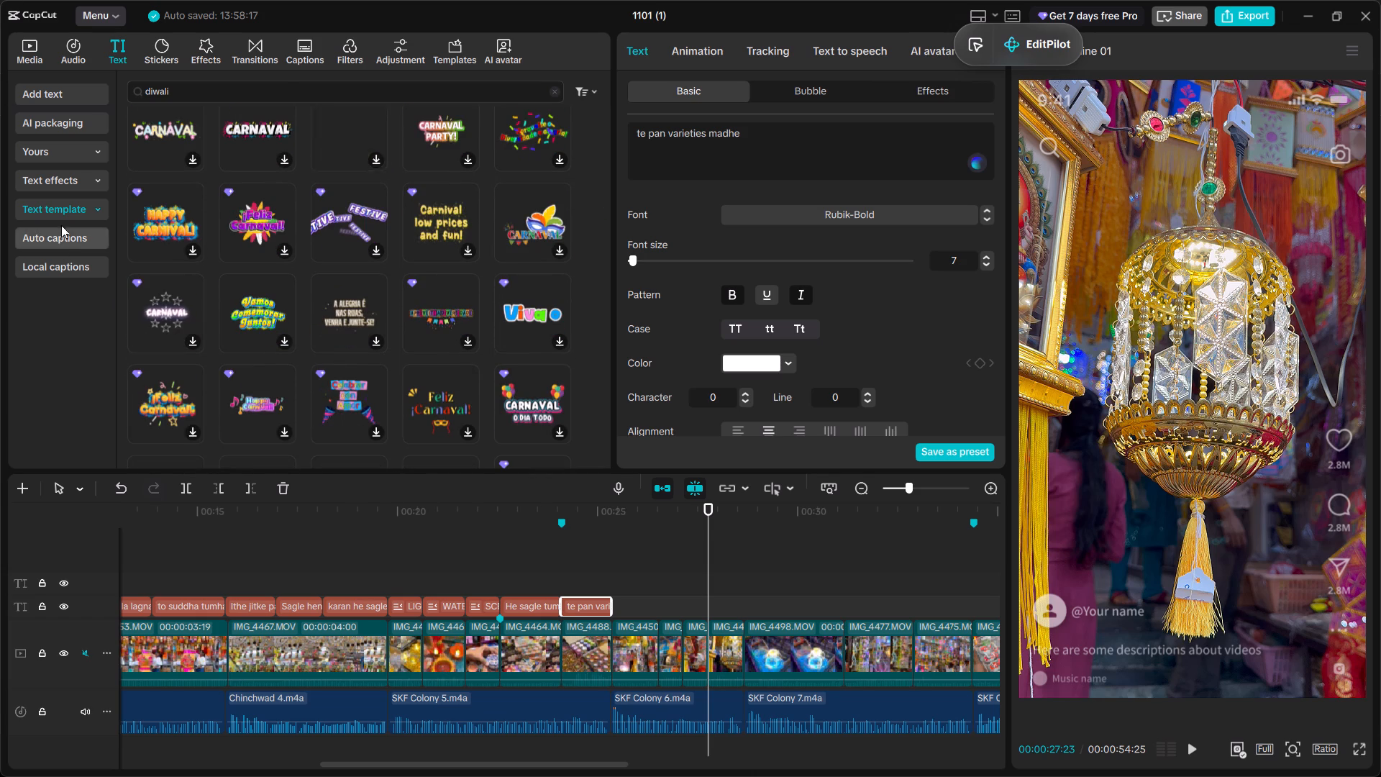
# Look through the Retro category of text templates for a suitable title style.
pyautogui.click(60, 217)
pyautogui.scroll(-5, 96, 351)
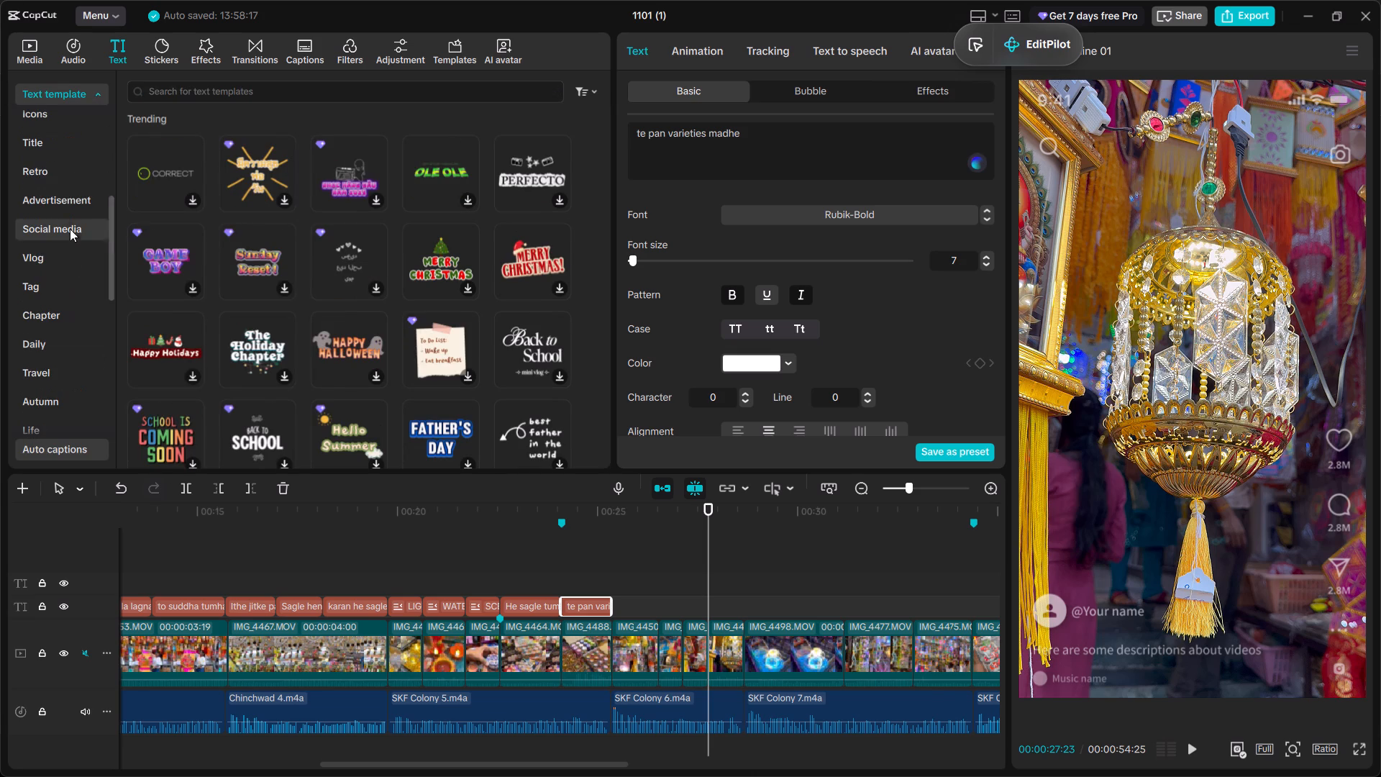
pyautogui.click(76, 176)
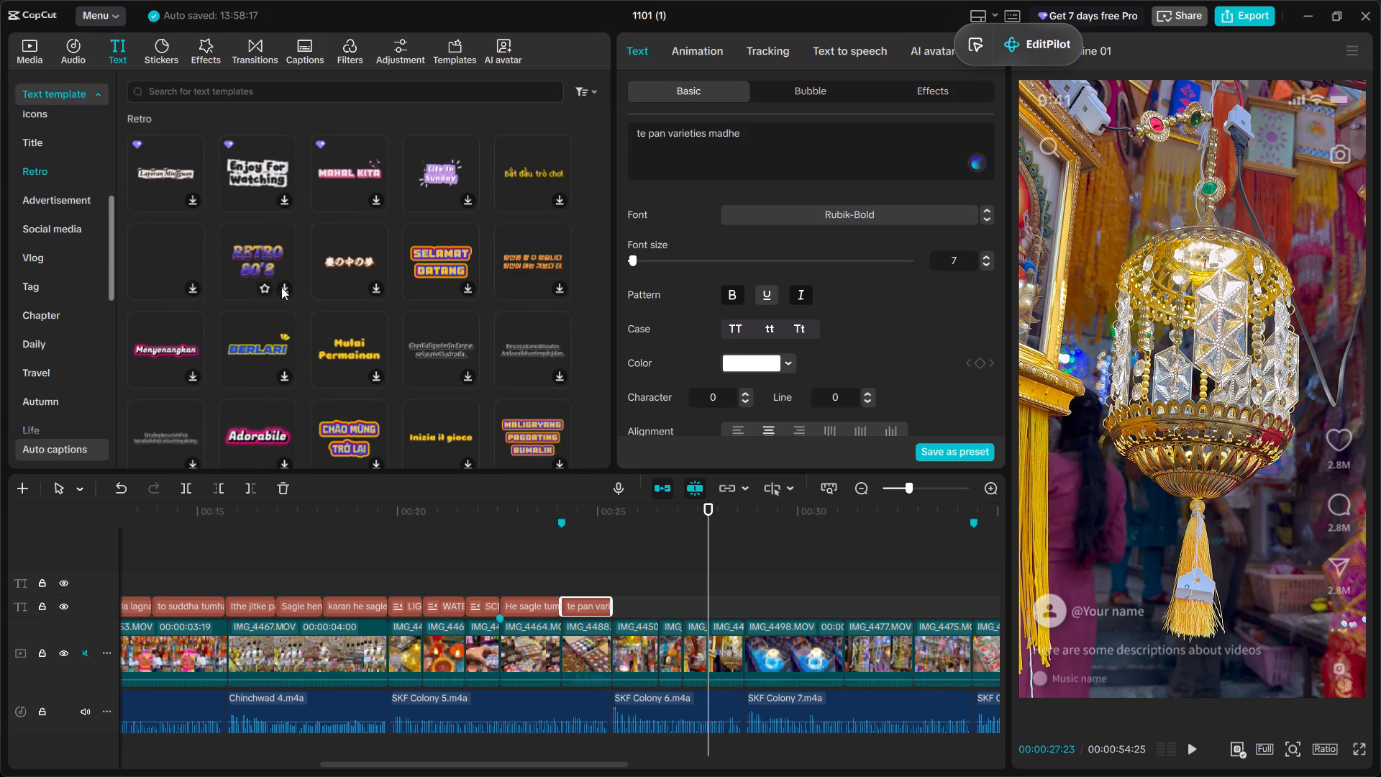
pyautogui.scroll(-1, 392, 327)
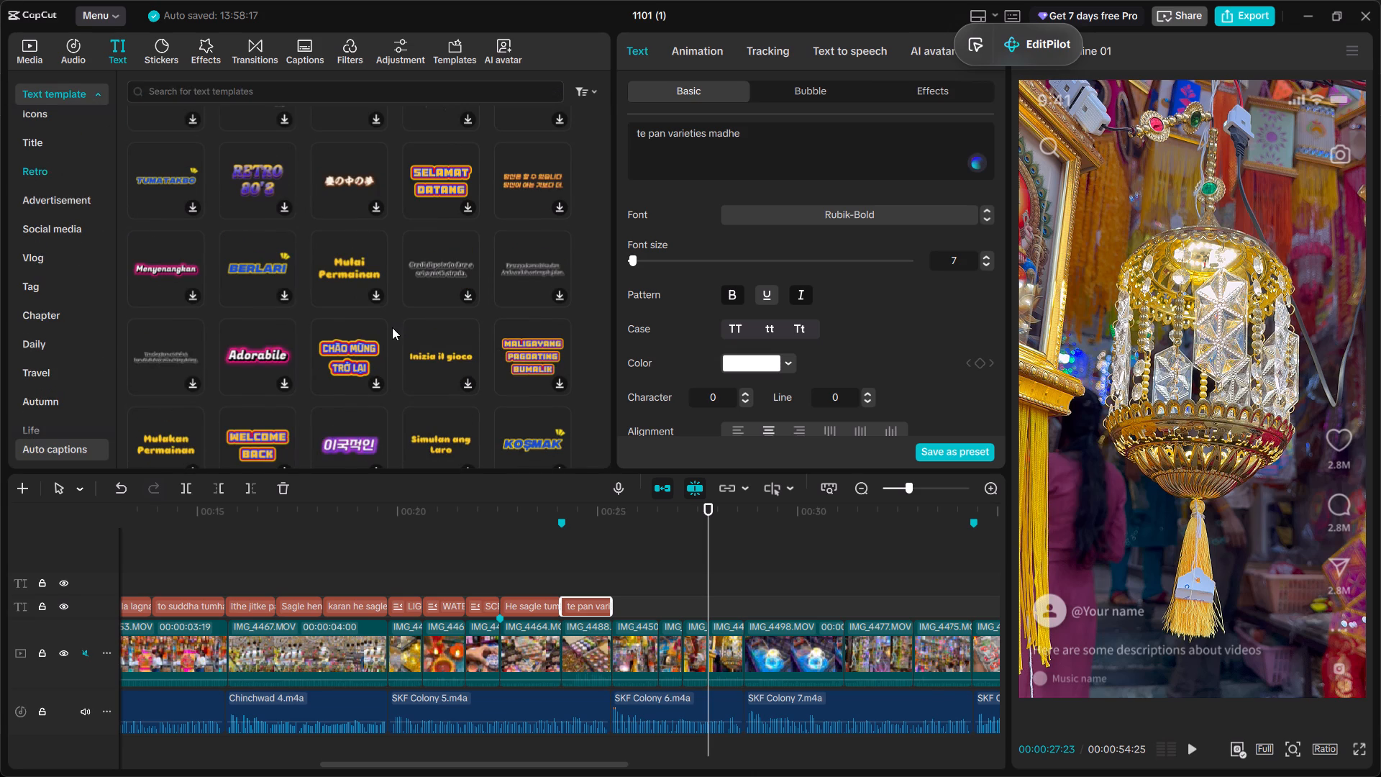
pyautogui.scroll(-3, 392, 327)
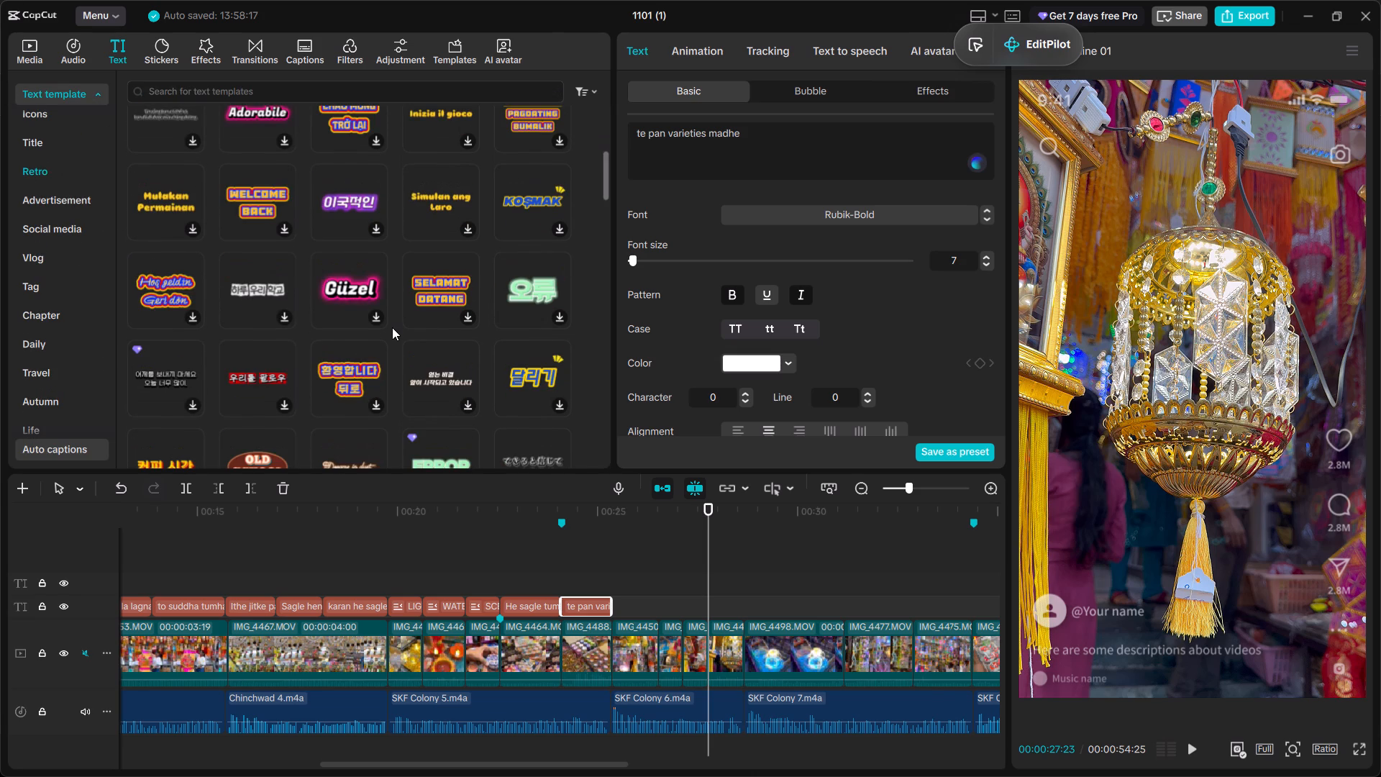
pyautogui.scroll(-3, 392, 327)
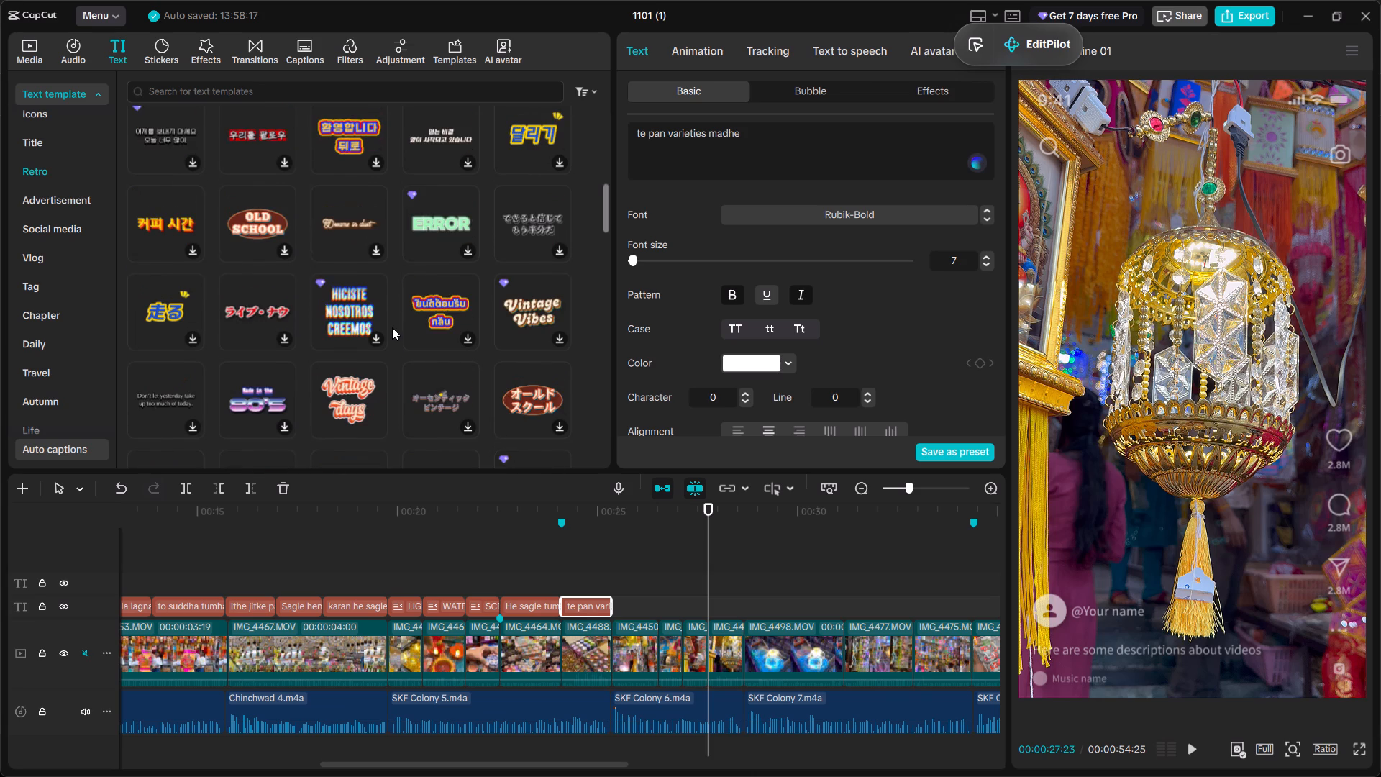
pyautogui.scroll(-2, 392, 327)
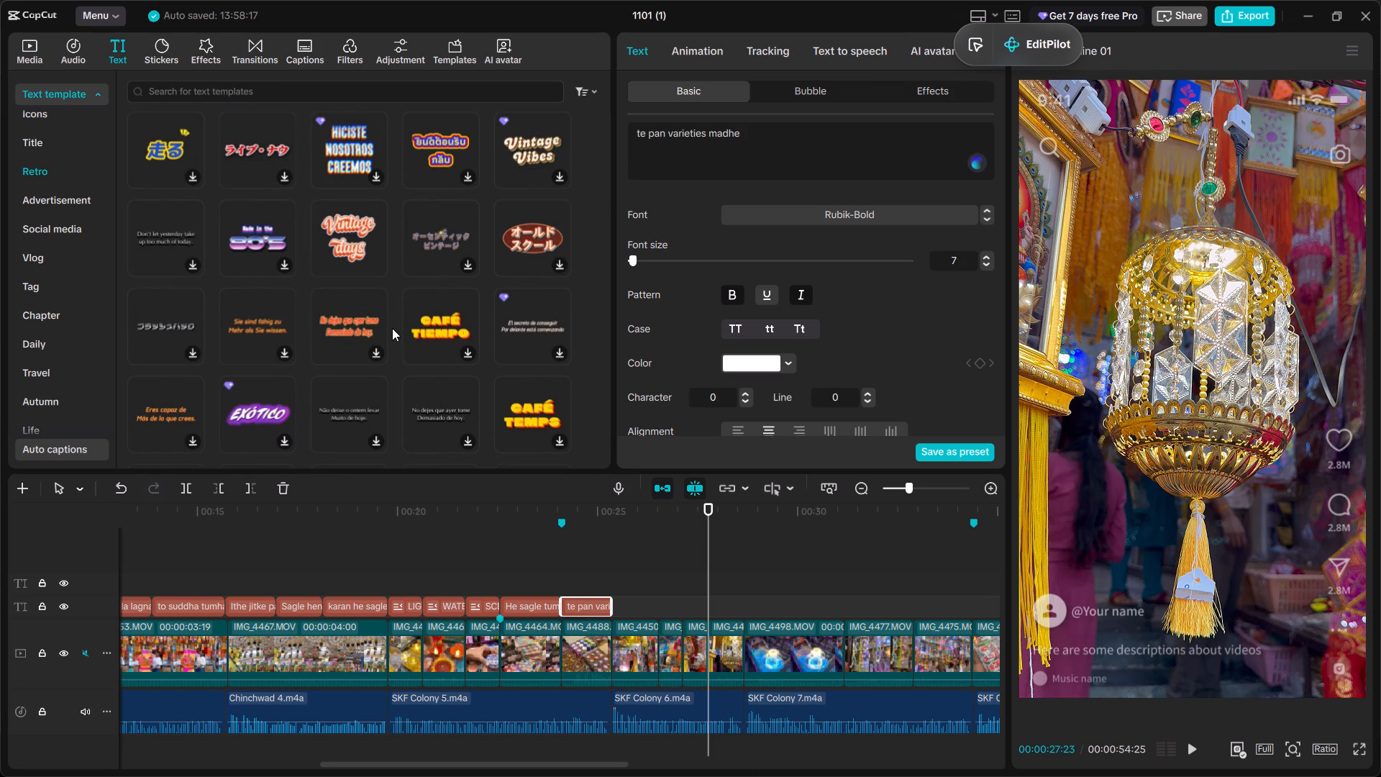
pyautogui.scroll(-4, 392, 328)
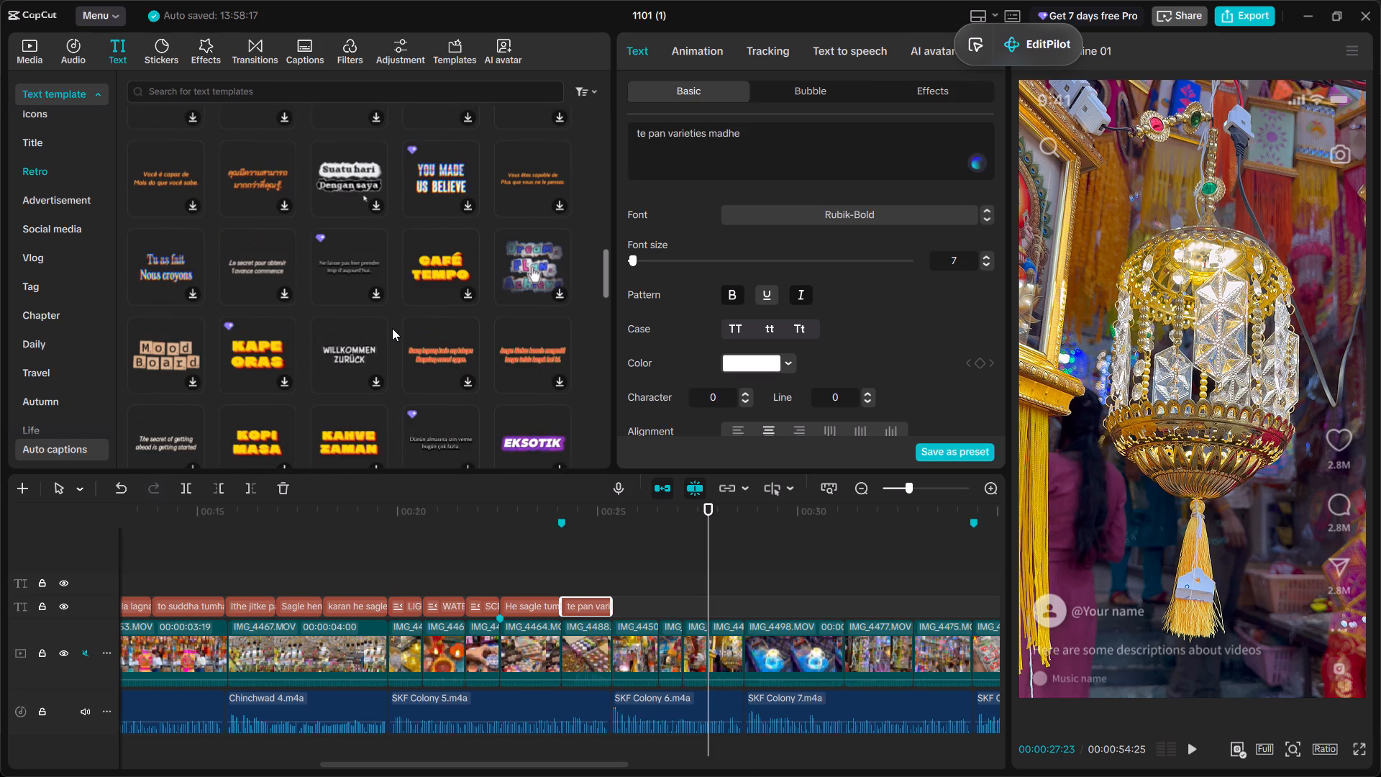
pyautogui.scroll(-5, 392, 328)
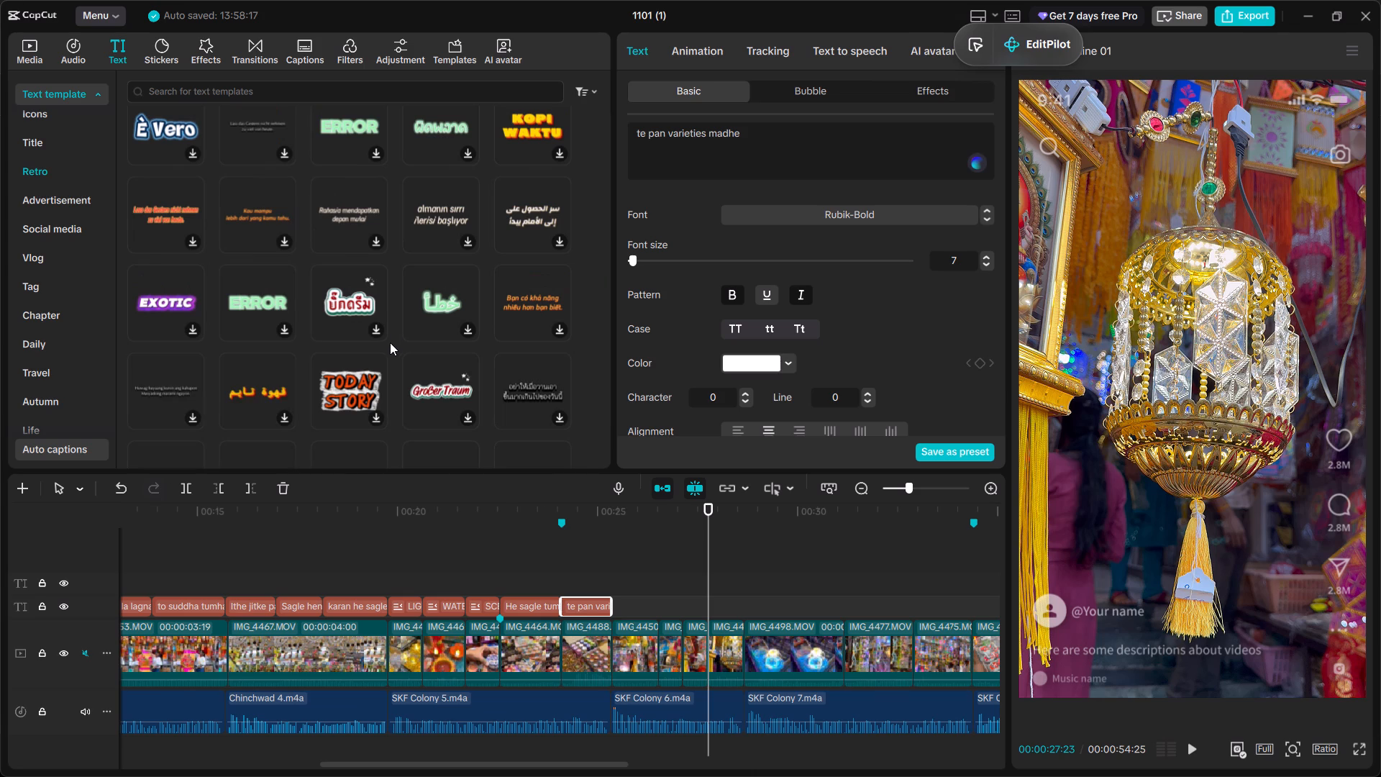
pyautogui.scroll(-2, 391, 340)
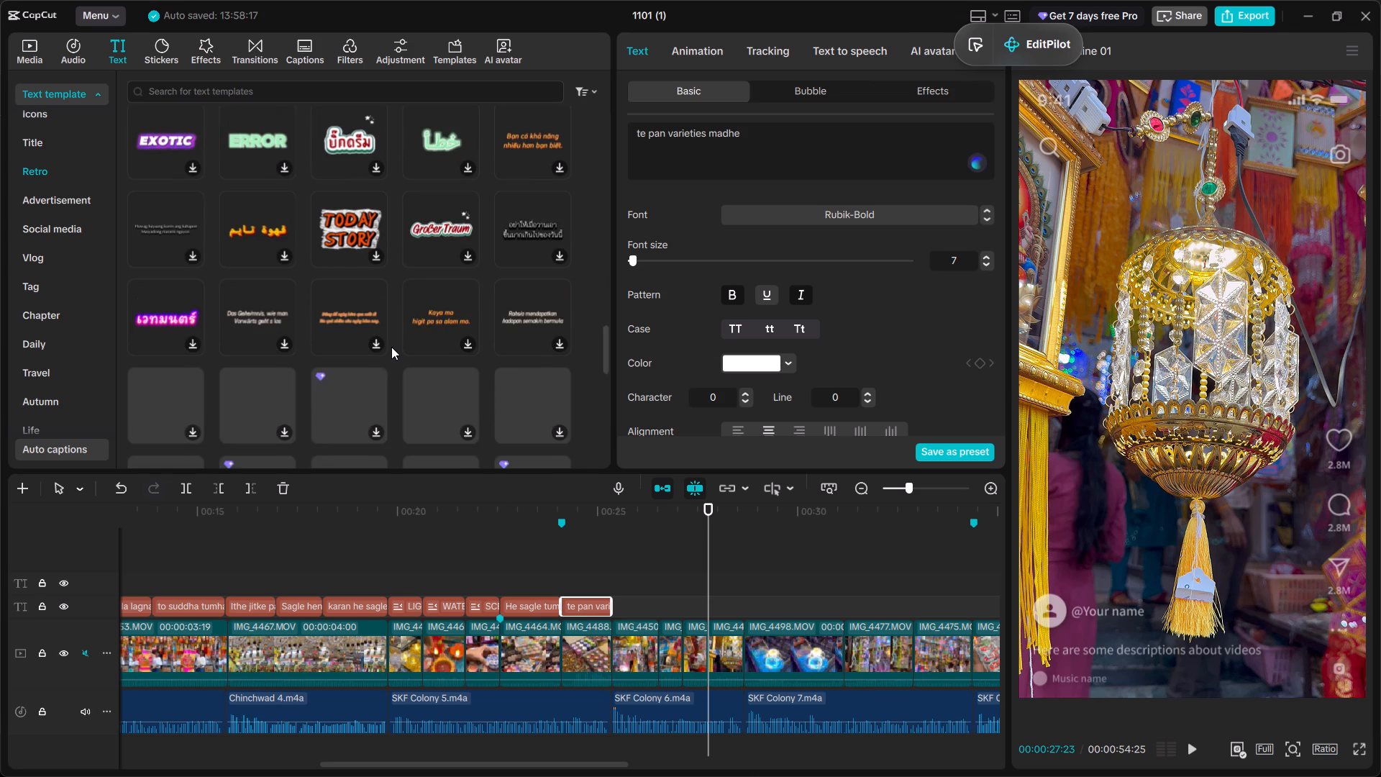
pyautogui.scroll(-2, 391, 357)
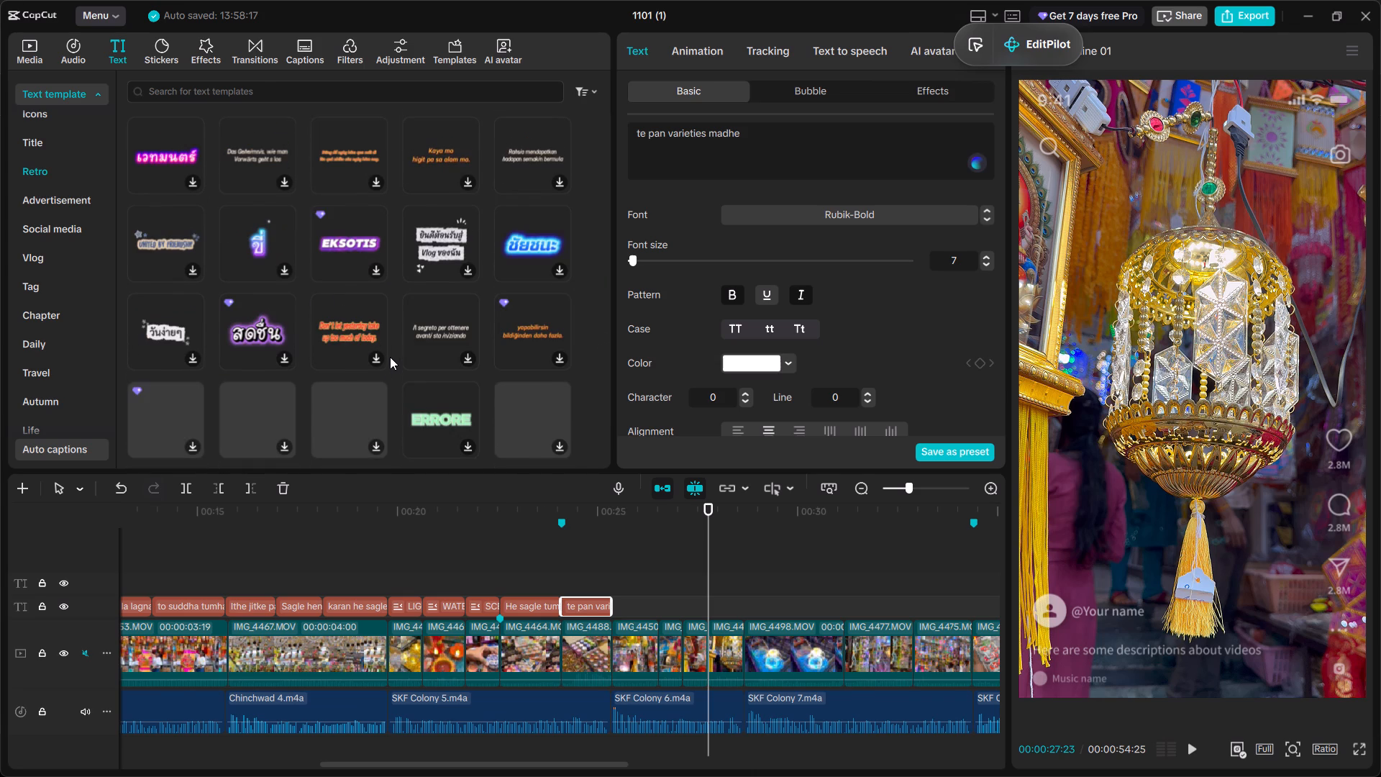
pyautogui.scroll(-2, 390, 357)
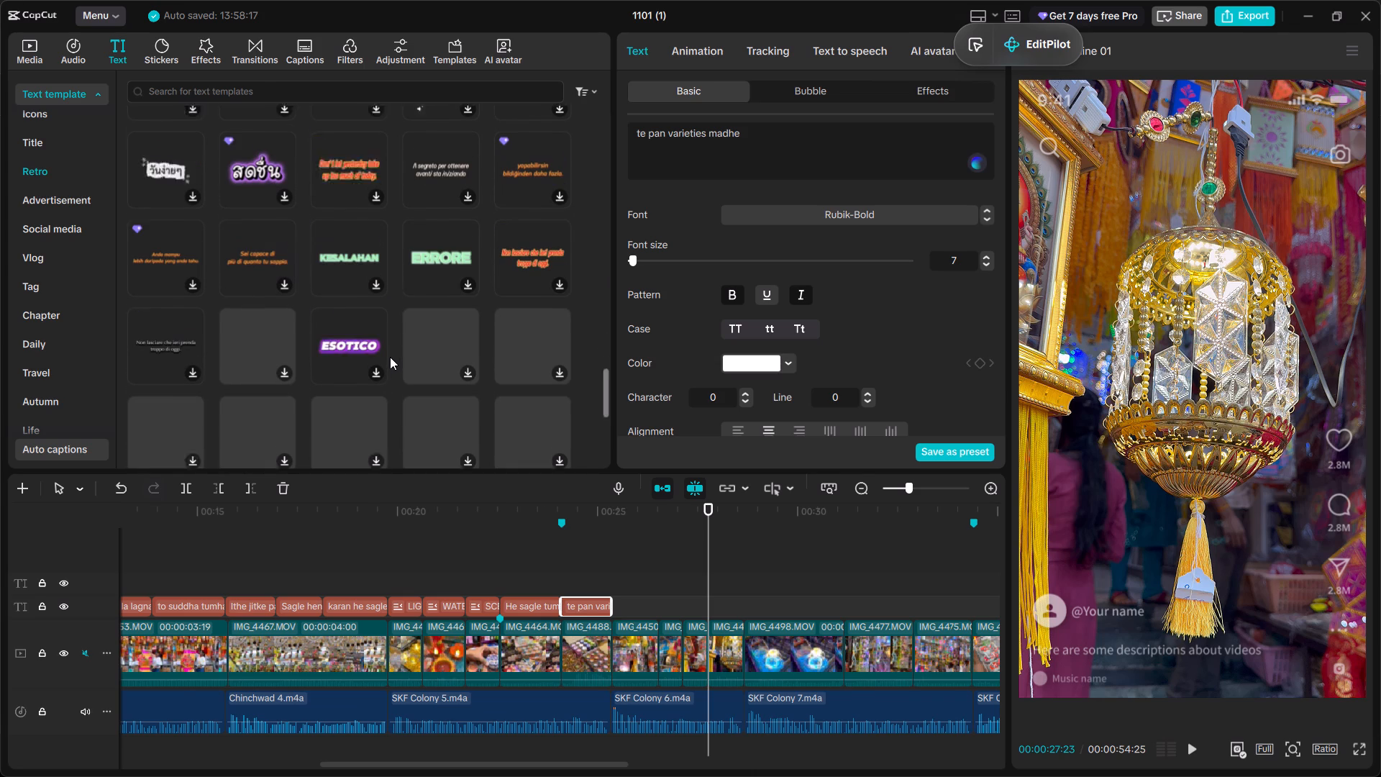
pyautogui.scroll(-2, 390, 357)
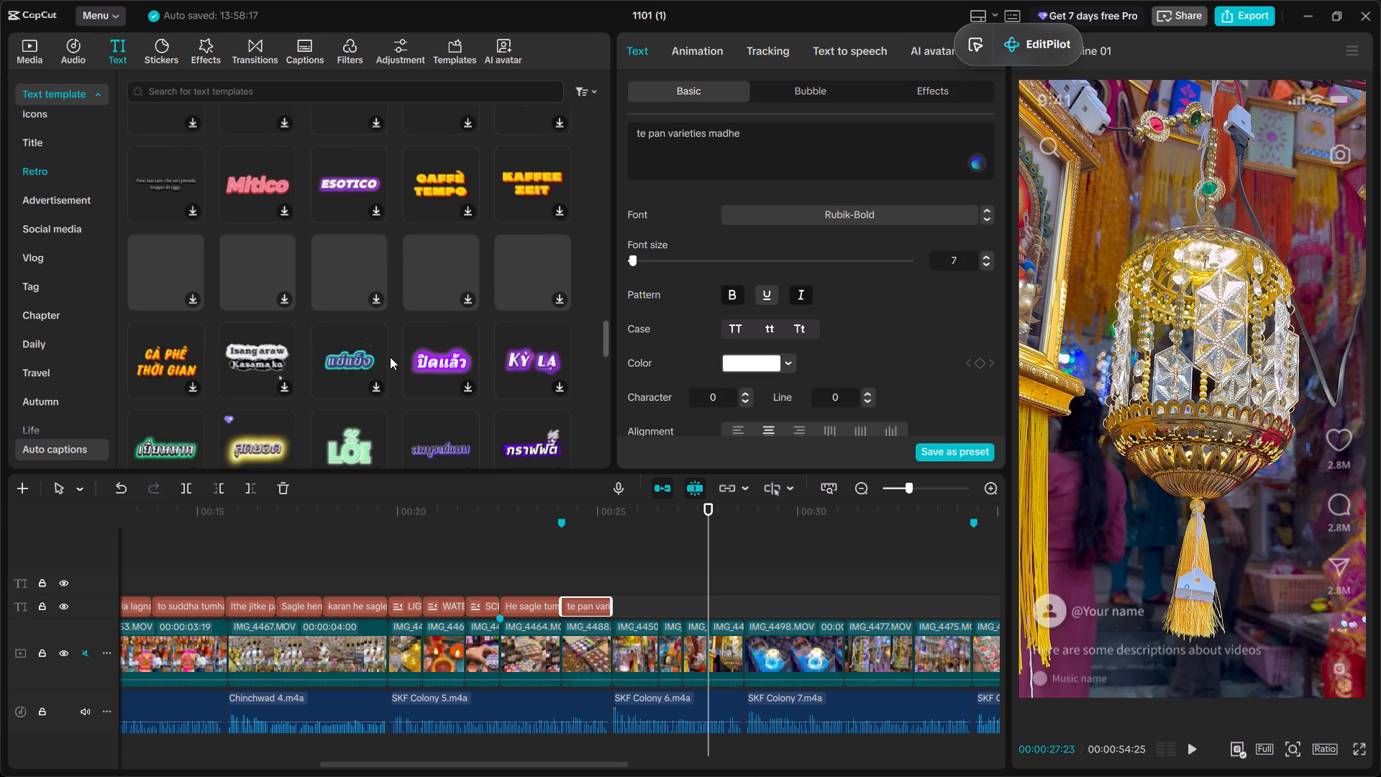
pyautogui.scroll(-2, 390, 357)
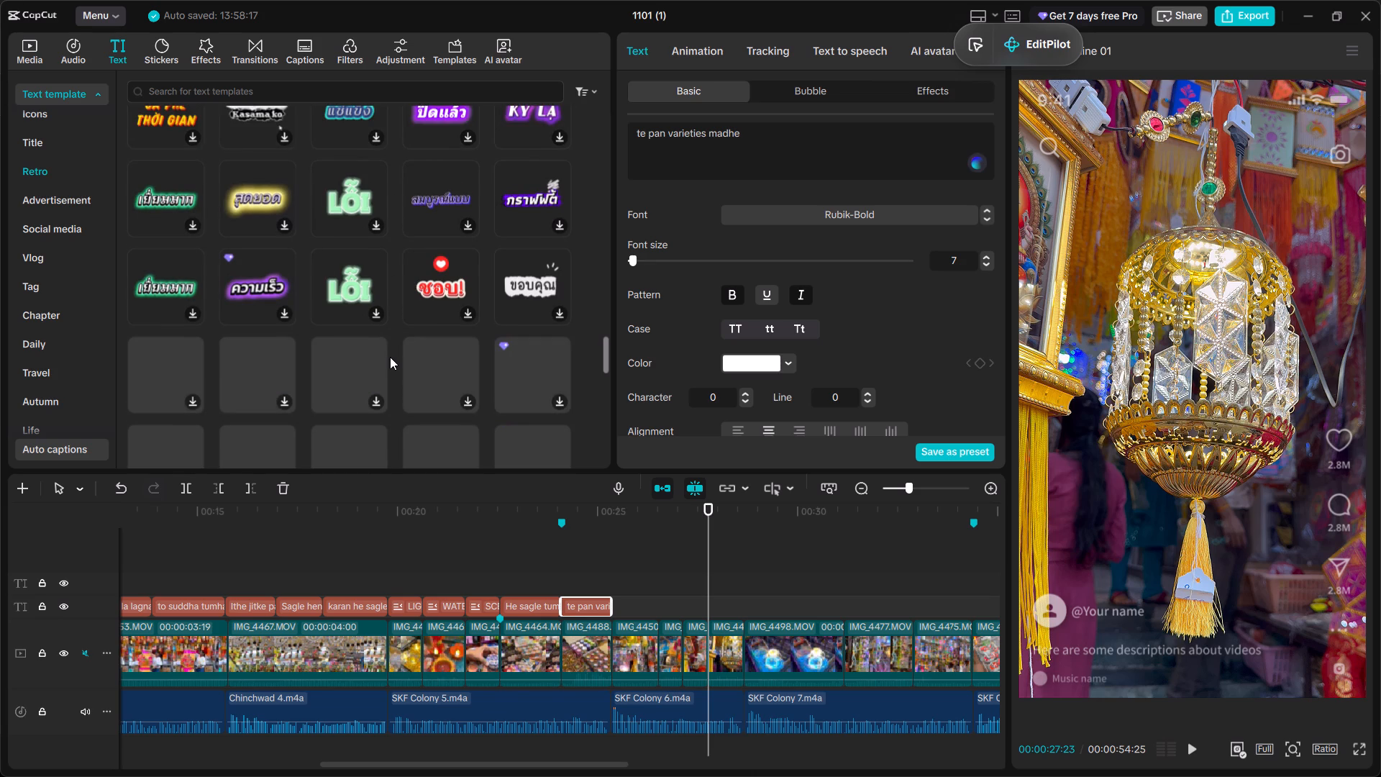
pyautogui.scroll(-2, 390, 357)
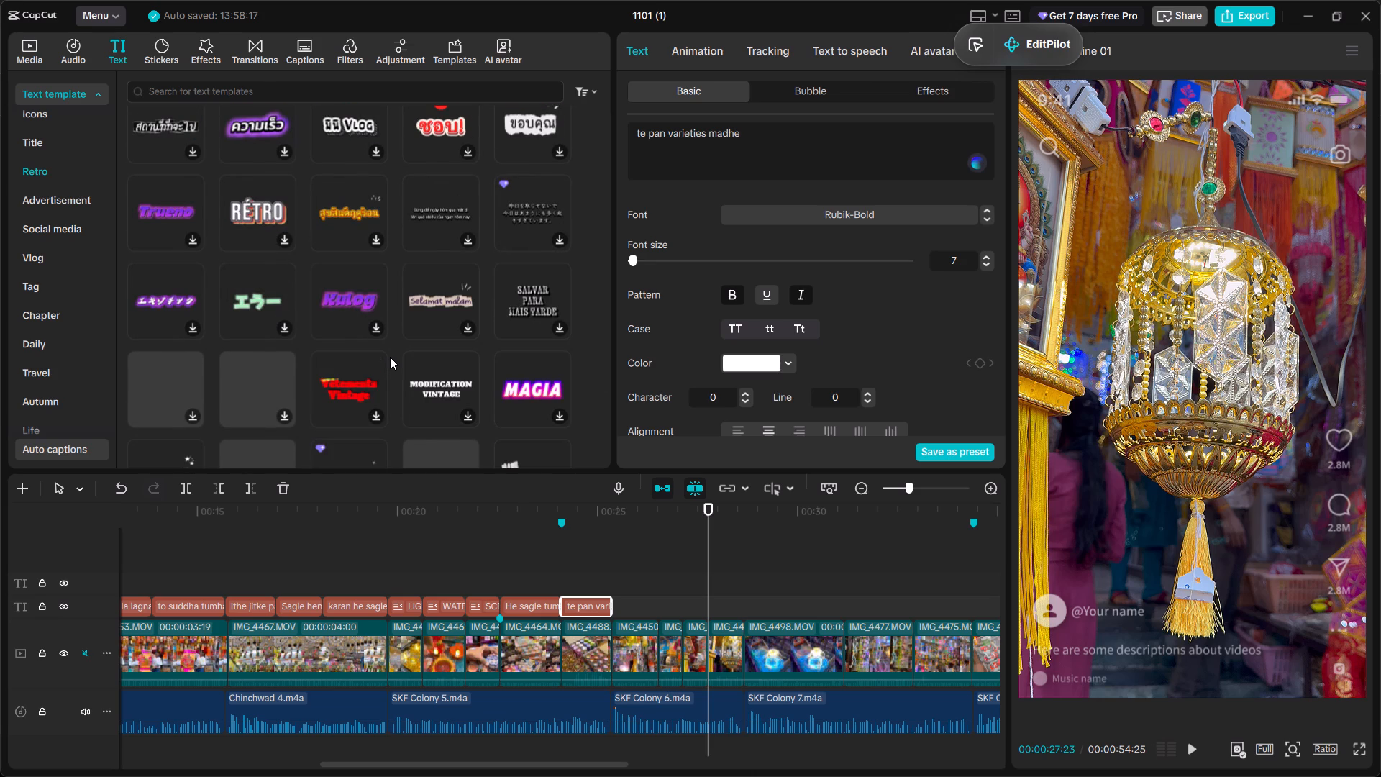
pyautogui.scroll(-2, 390, 357)
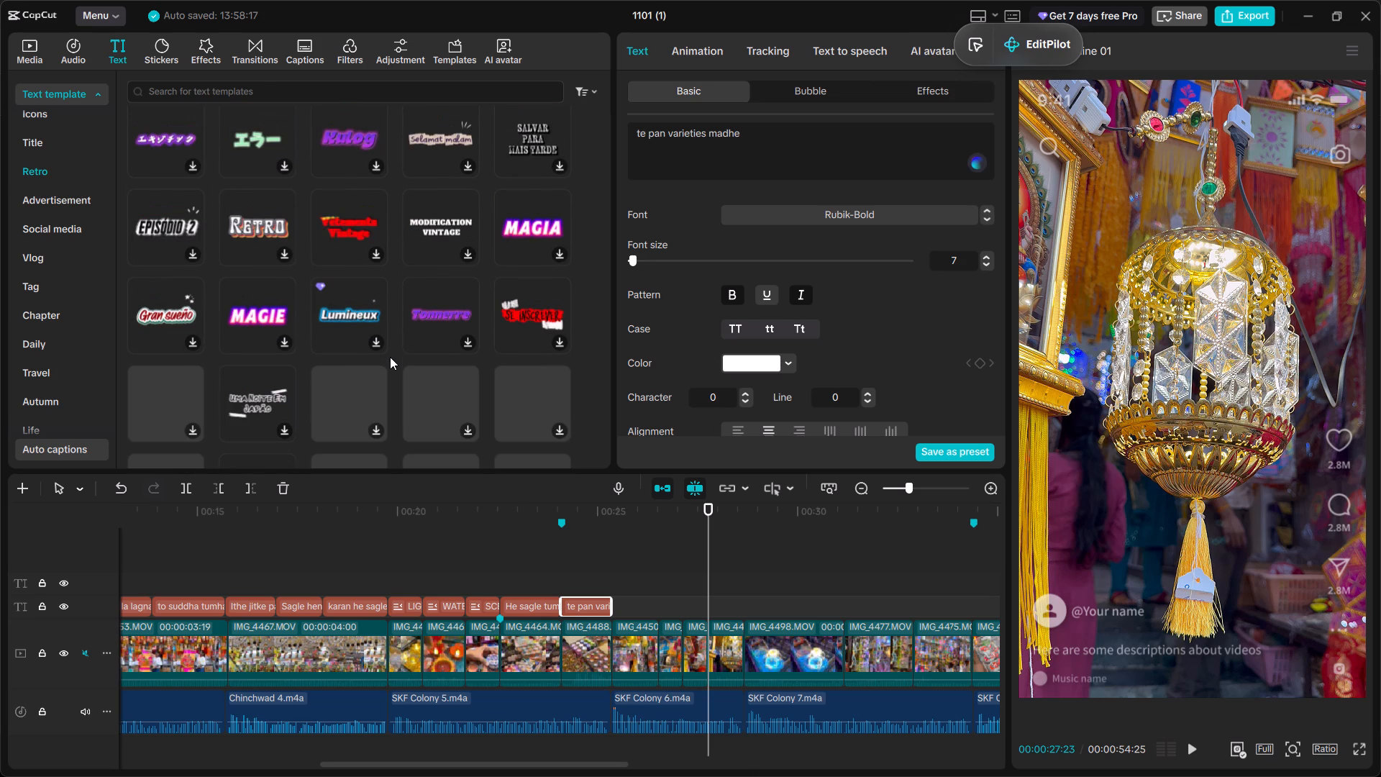
pyautogui.scroll(-2, 390, 357)
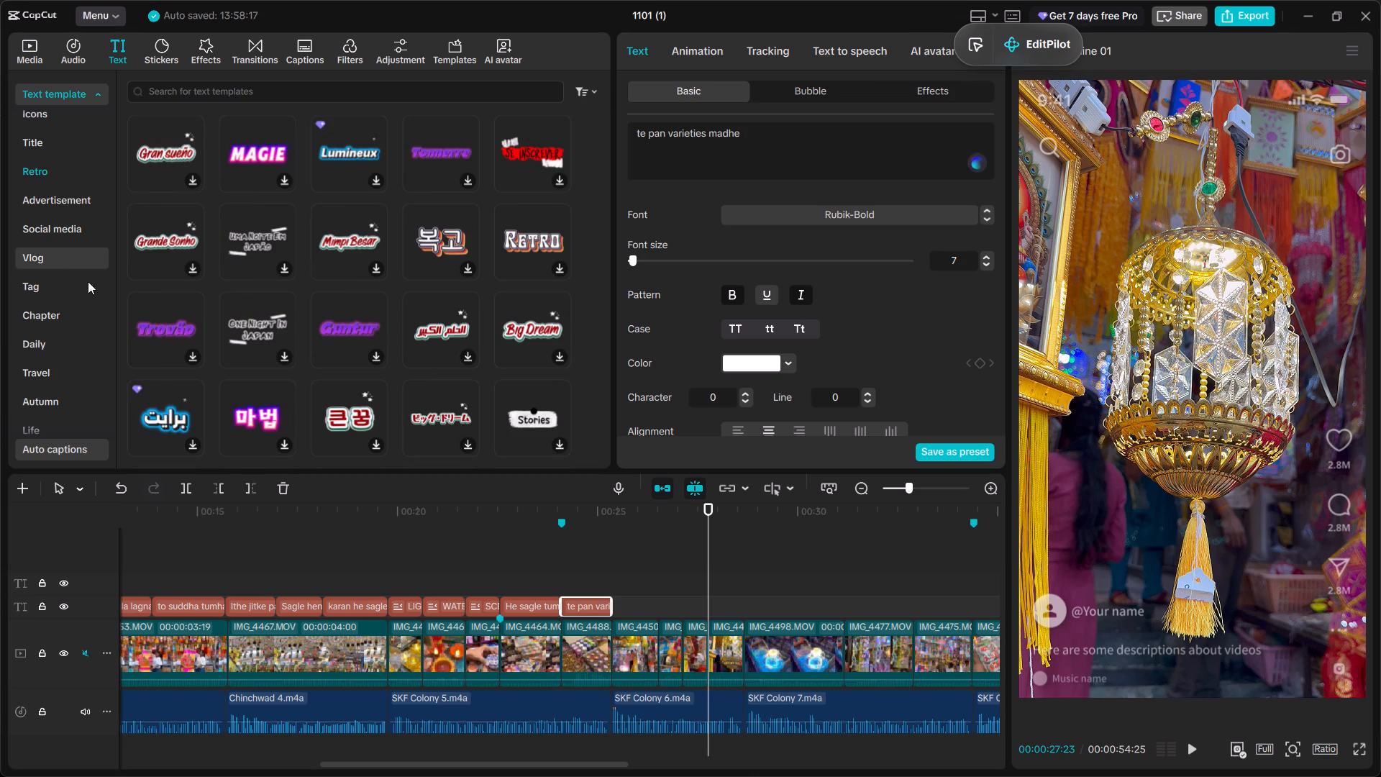
pyautogui.scroll(-3, 246, 368)
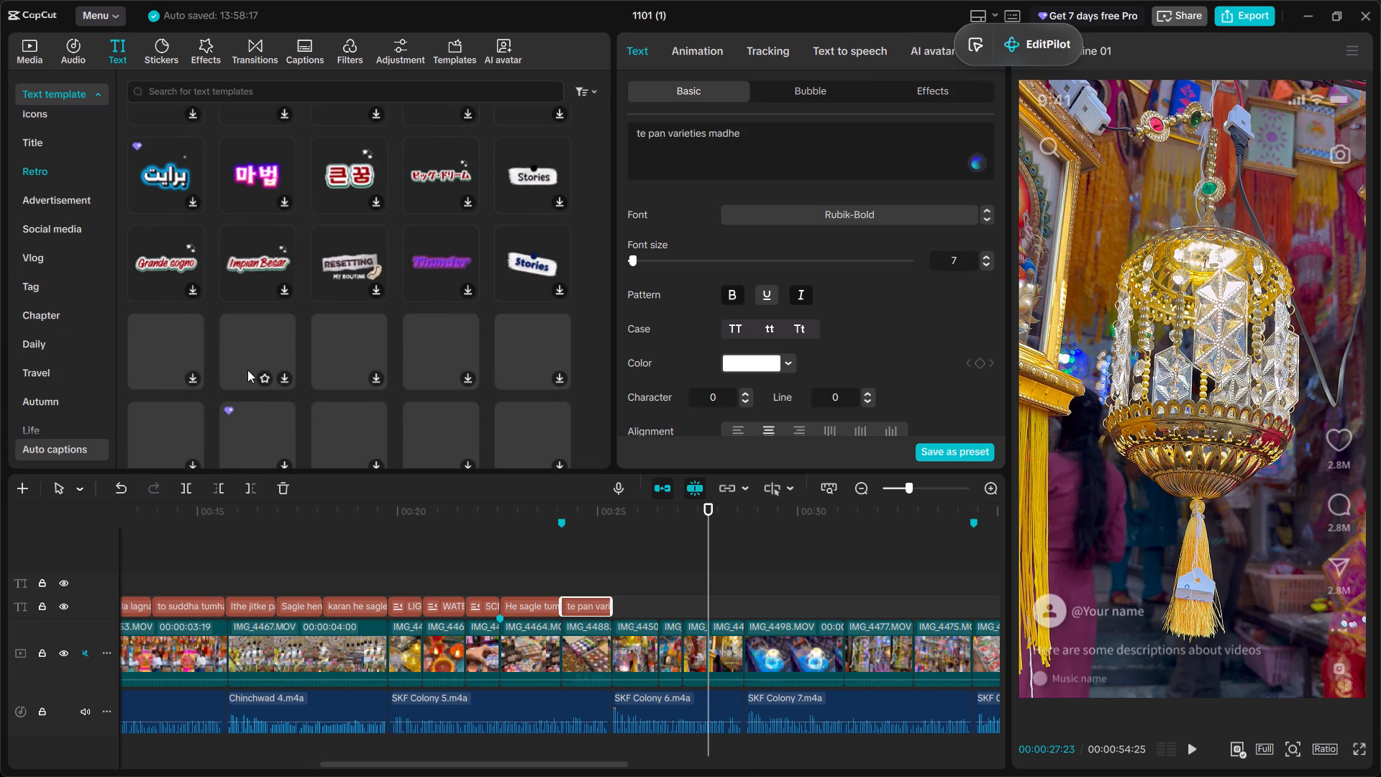
pyautogui.scroll(-1, 247, 370)
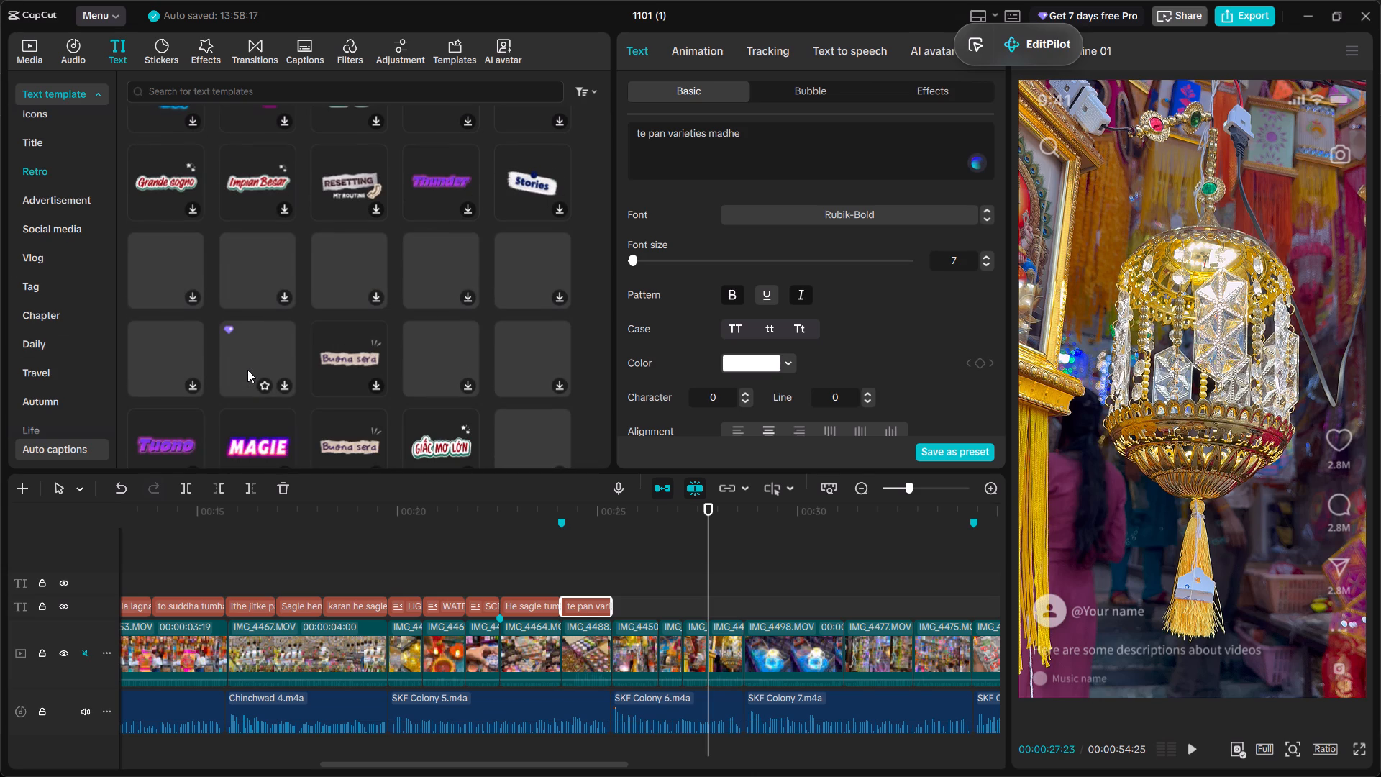
pyautogui.scroll(-2, 247, 370)
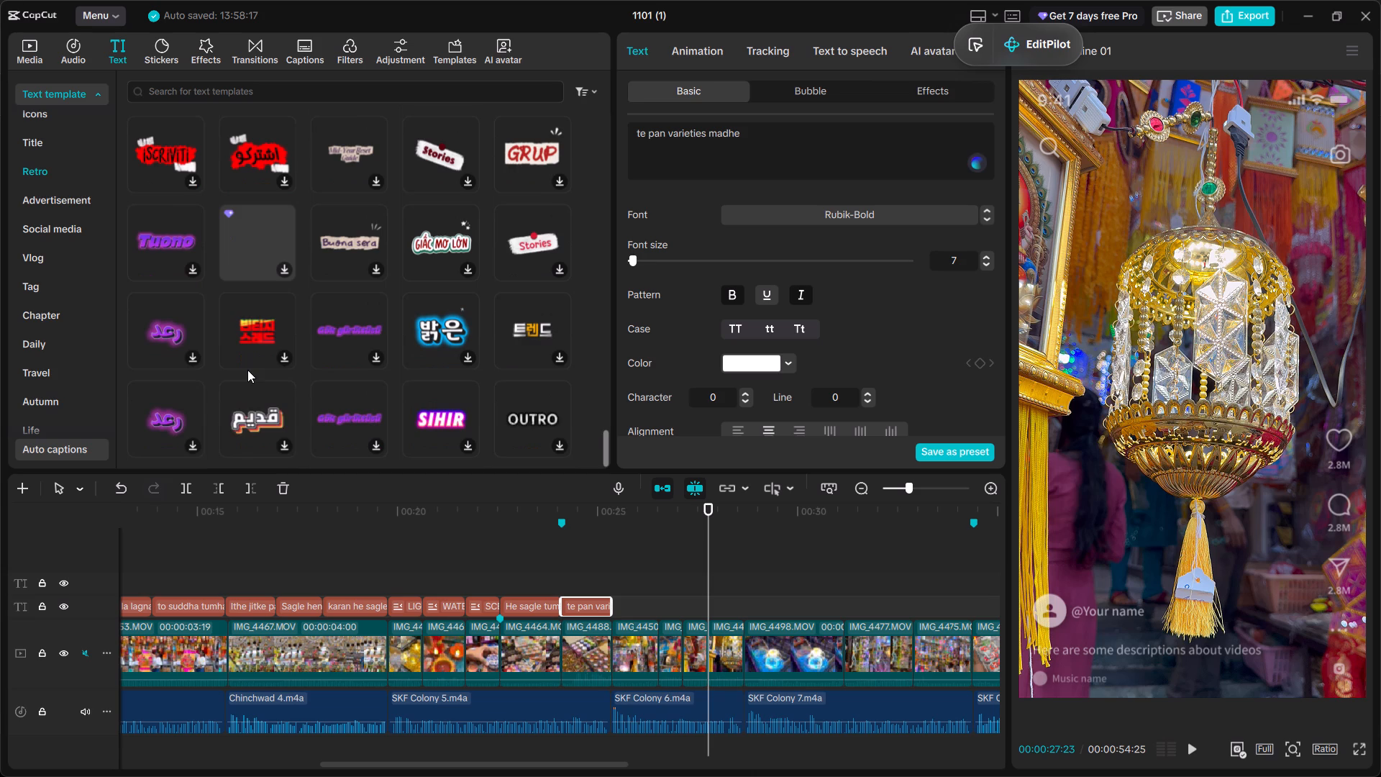
pyautogui.scroll(-2, 247, 370)
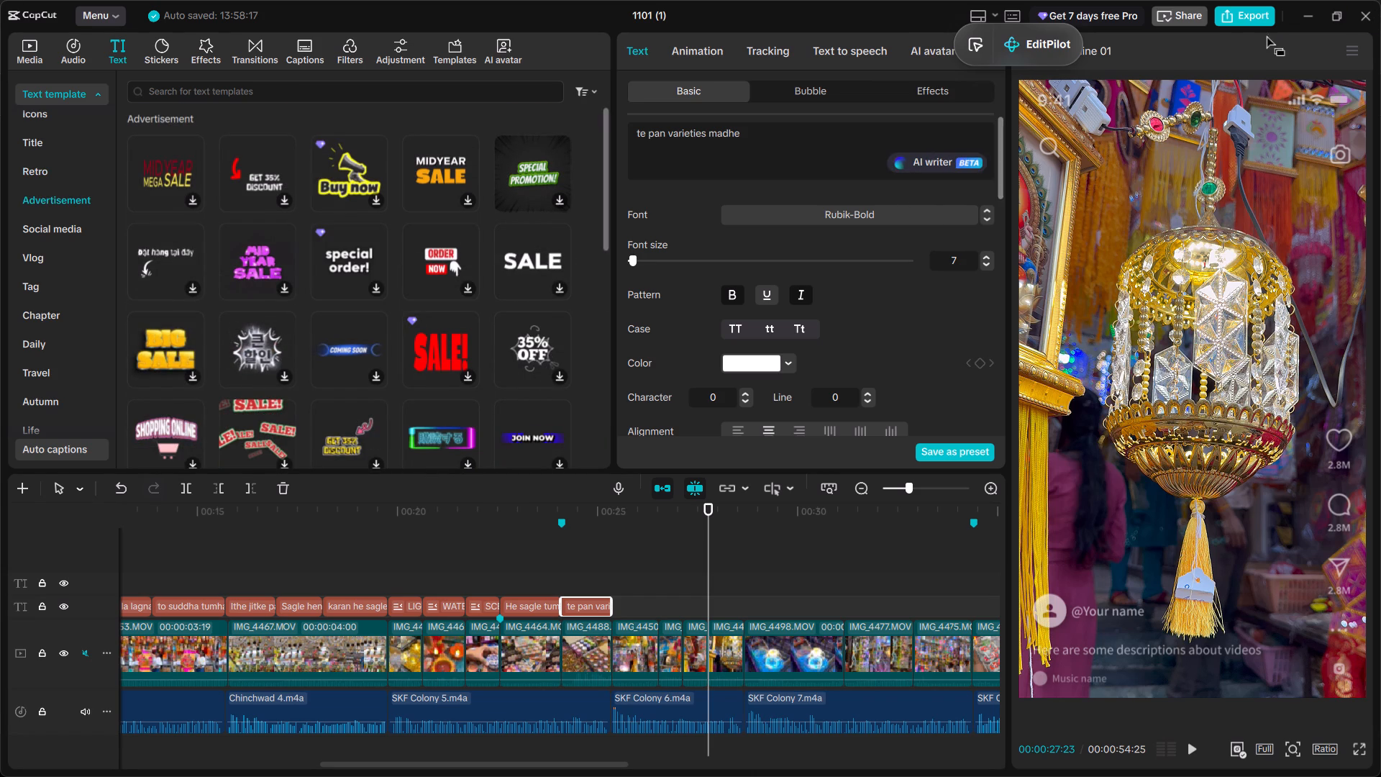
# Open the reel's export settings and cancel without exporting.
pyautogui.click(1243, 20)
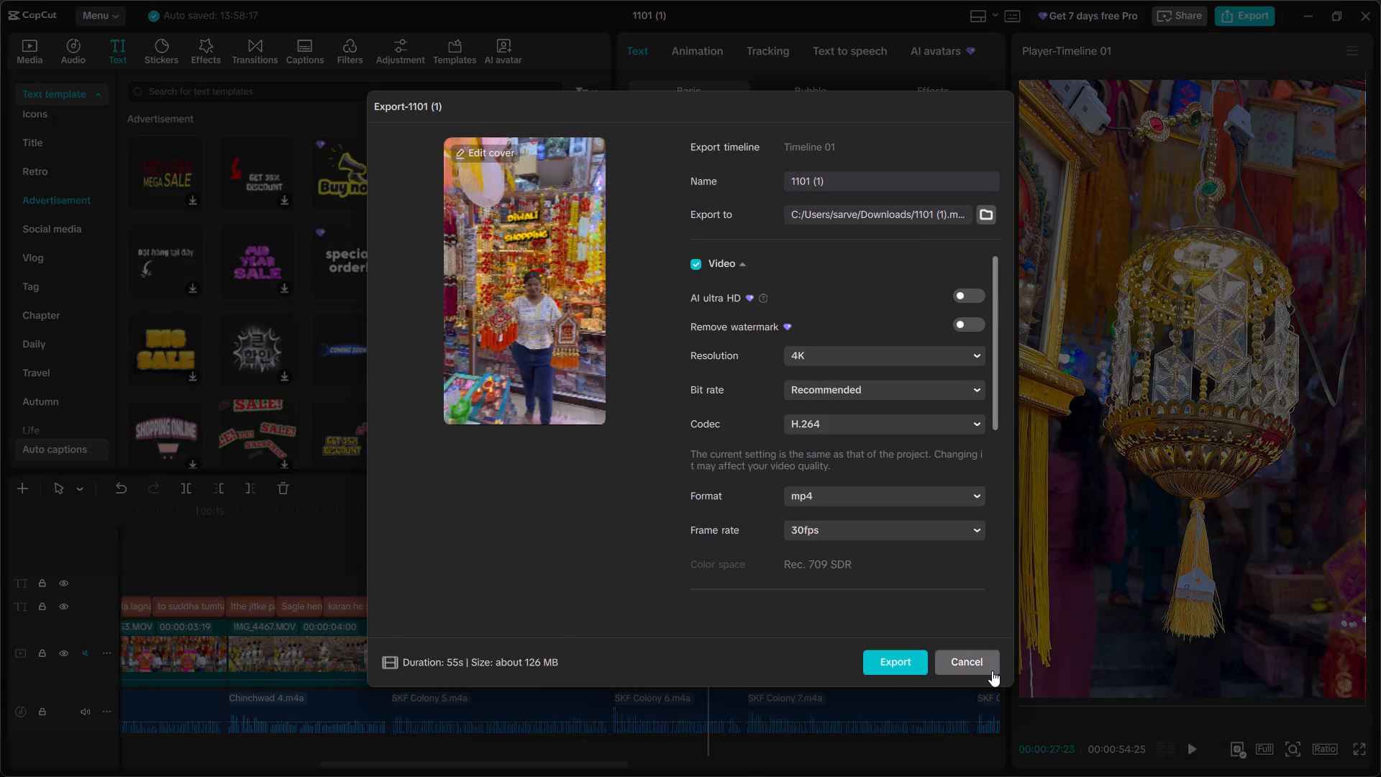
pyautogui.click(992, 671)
# Look through the Advertisement and Social media categories of text templates for a title style that suits the lantern shots.
pyautogui.scroll(-2, 490, 324)
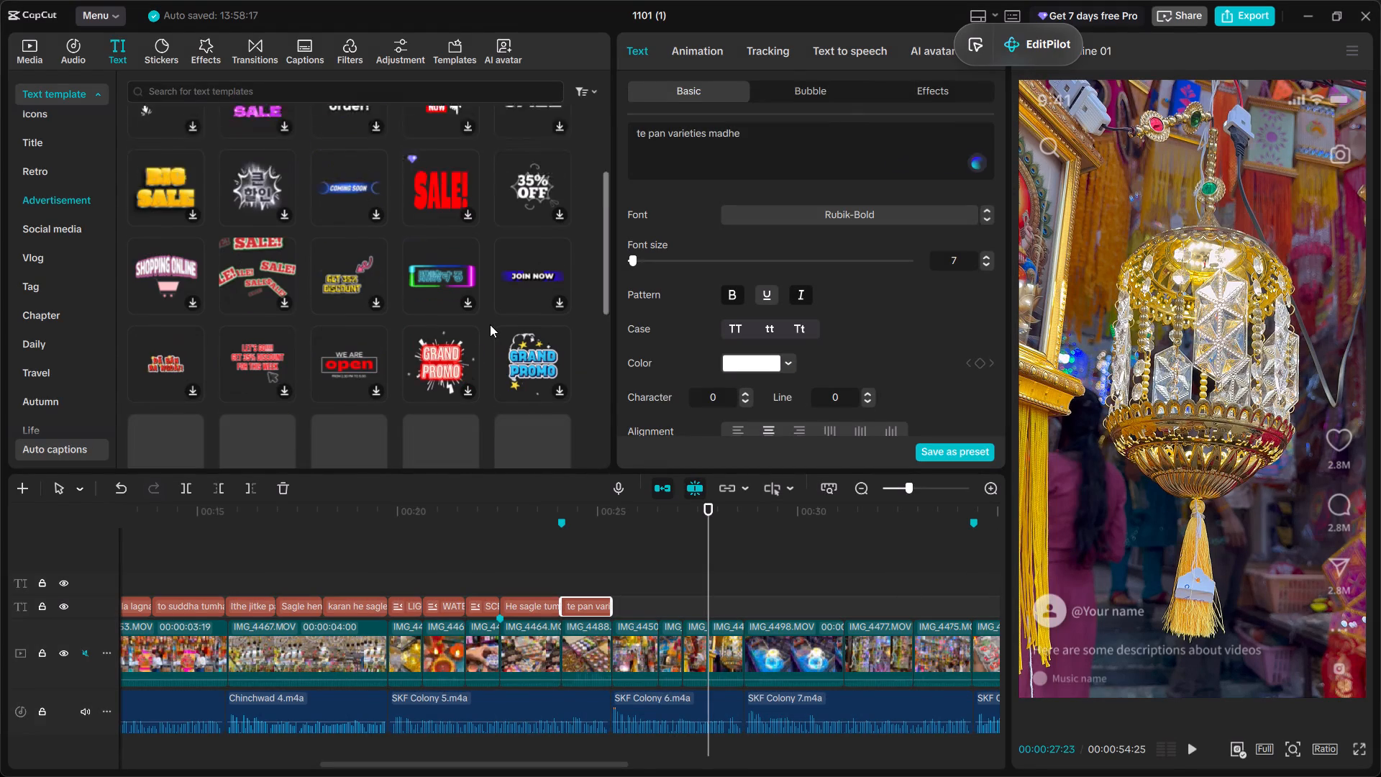
pyautogui.scroll(-3, 490, 324)
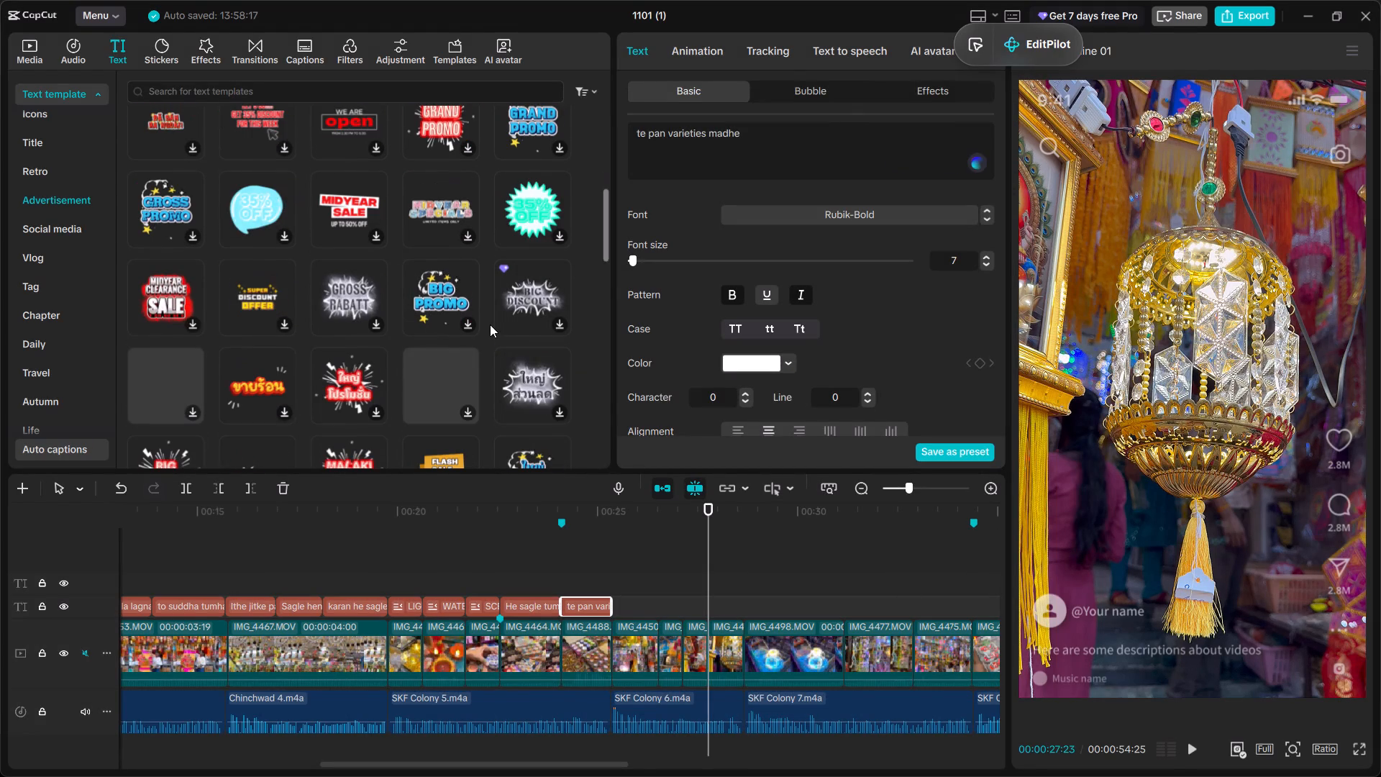
pyautogui.scroll(-1, 490, 324)
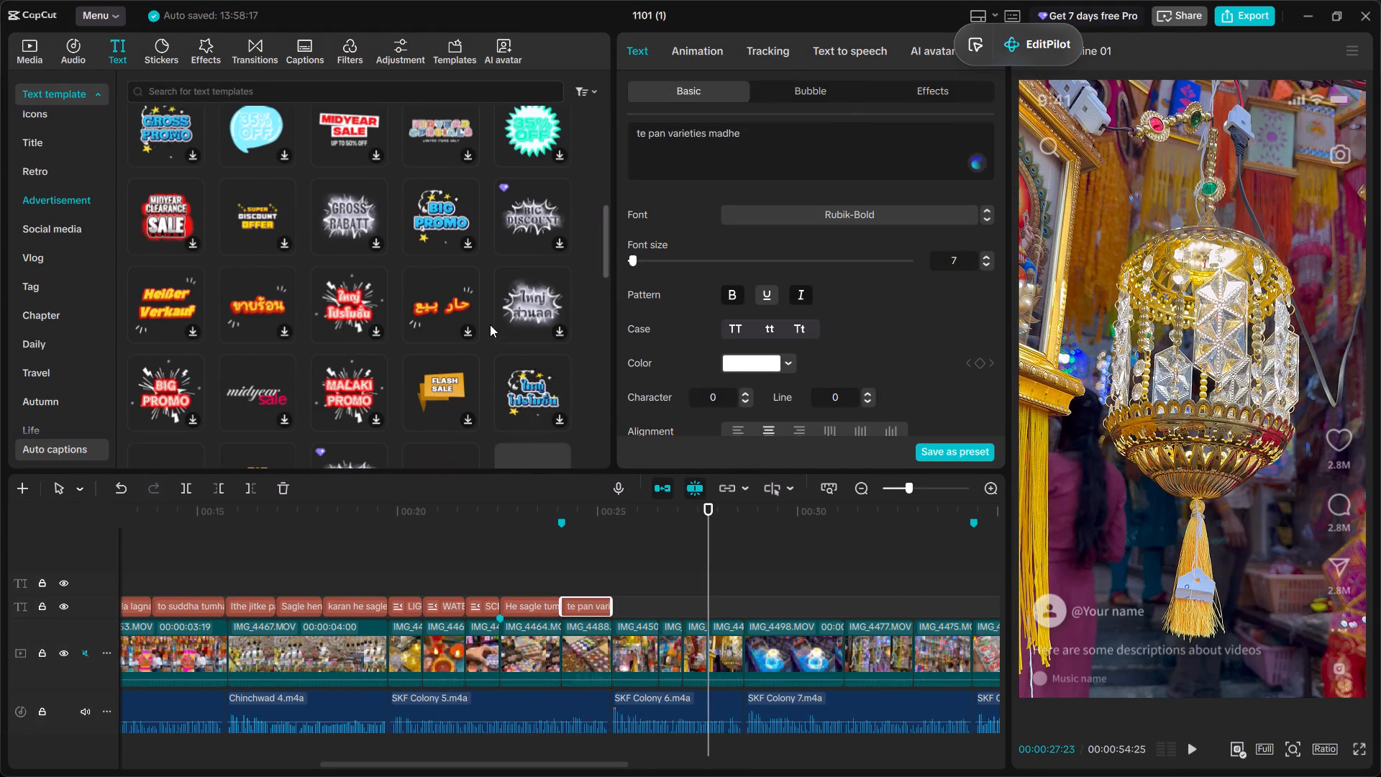
pyautogui.scroll(-2, 490, 324)
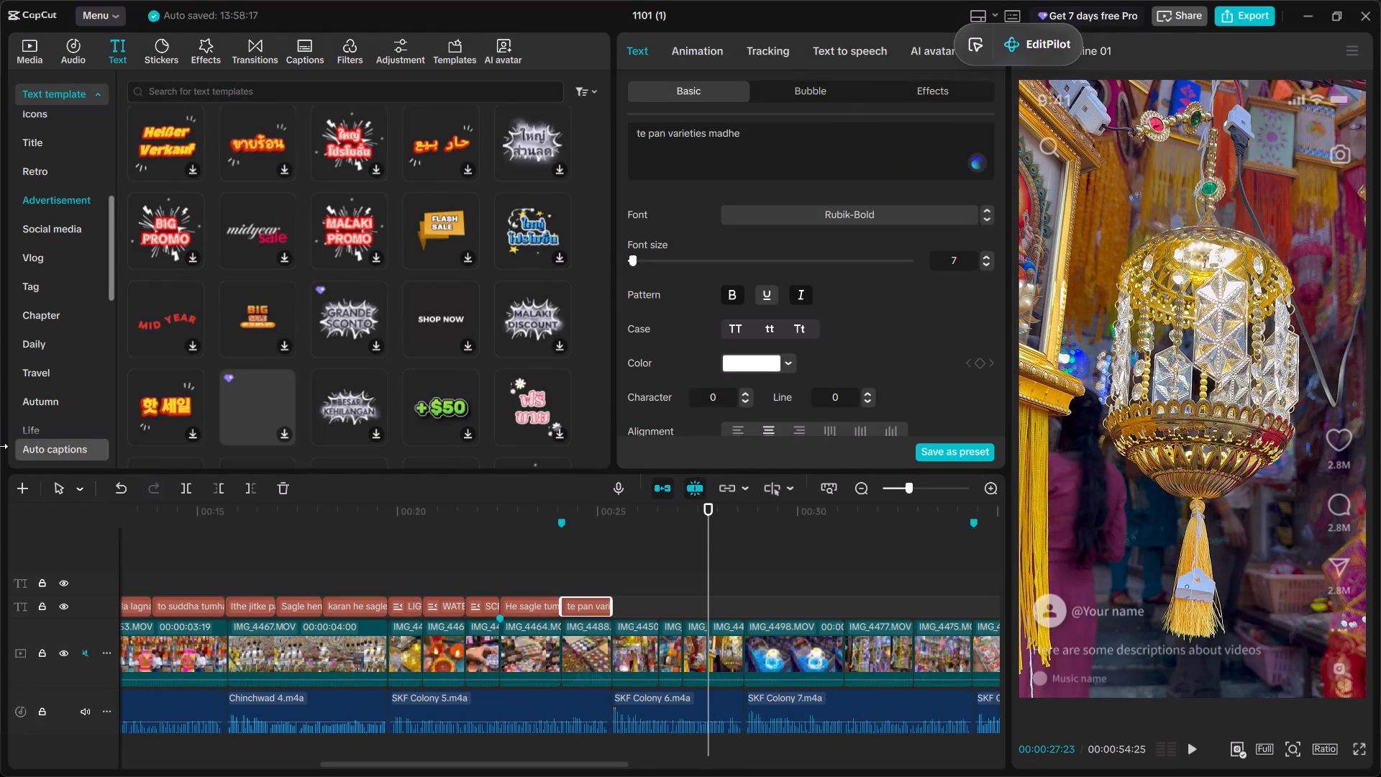
pyautogui.click(88, 233)
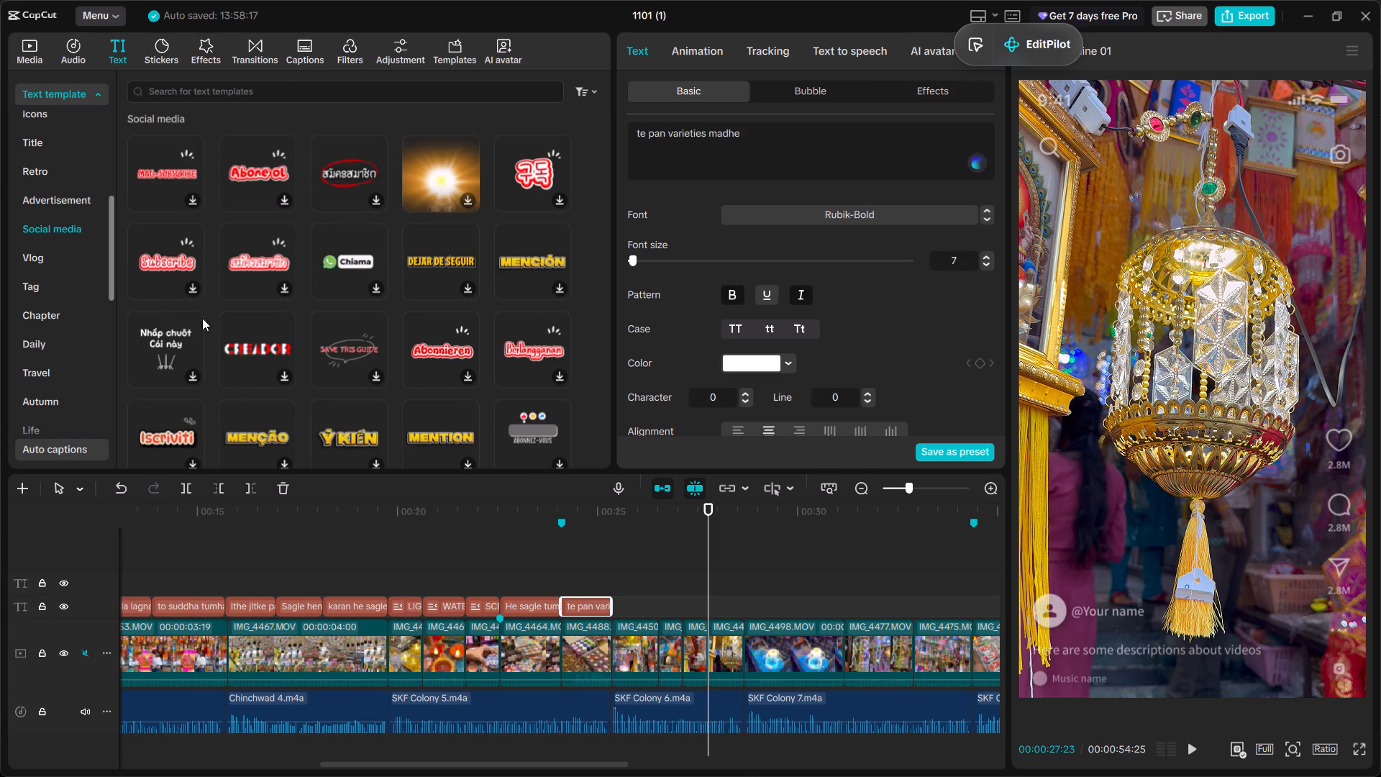
pyautogui.scroll(-4, 232, 331)
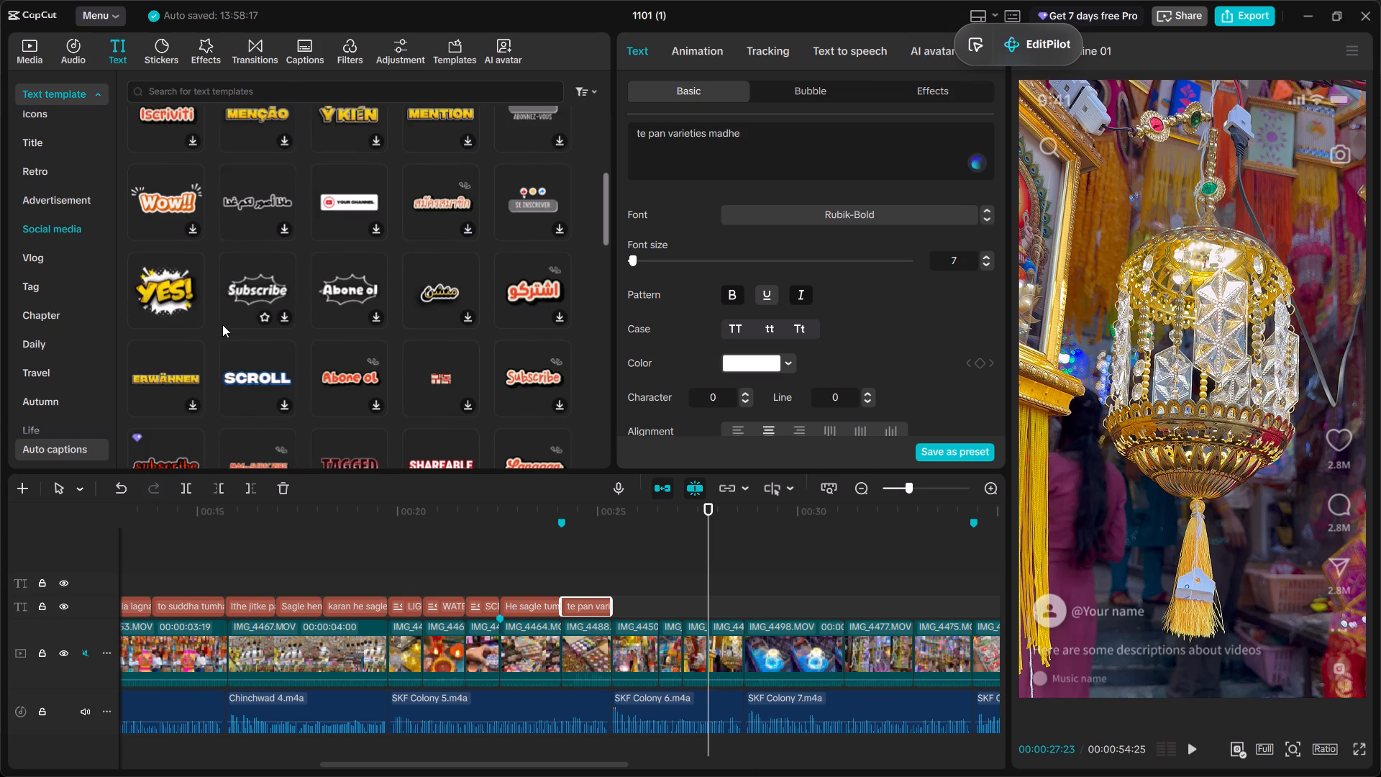
pyautogui.scroll(-3, 214, 312)
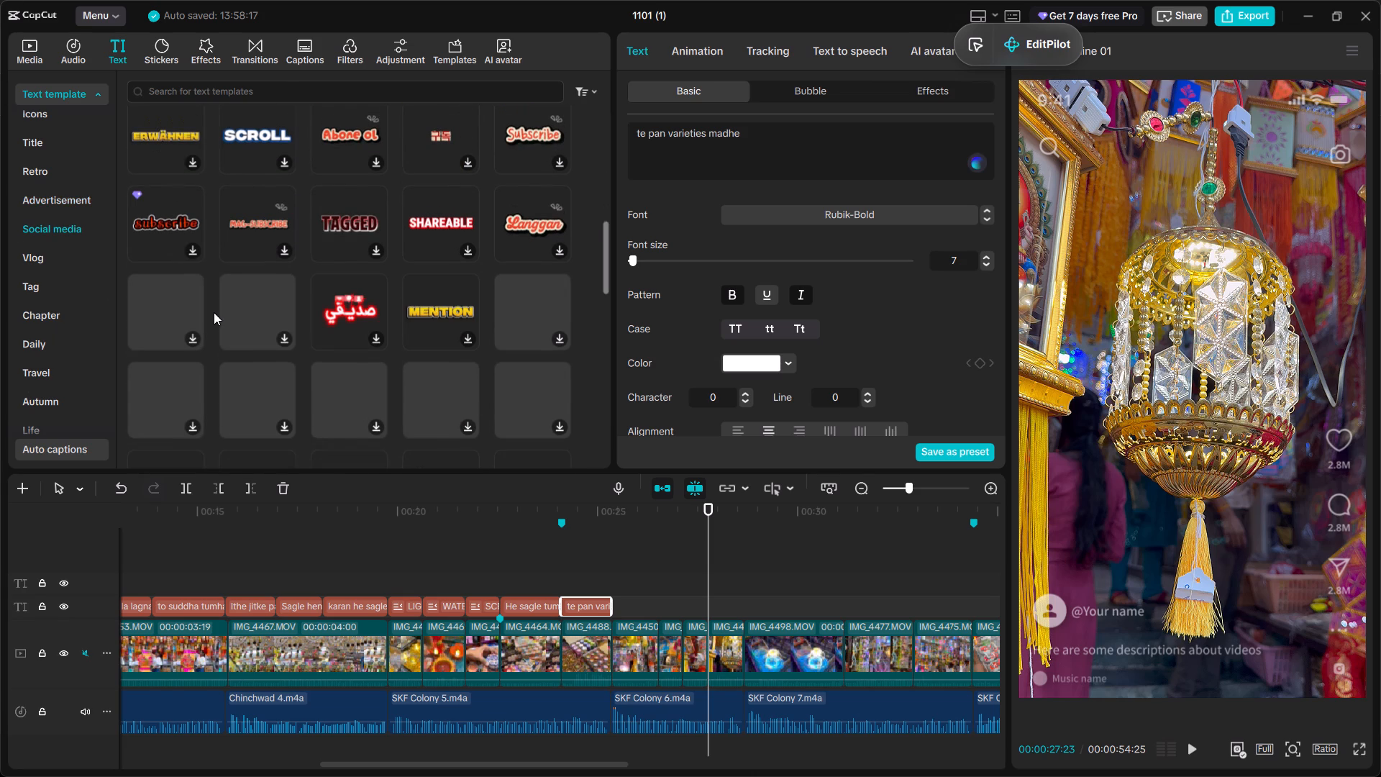
pyautogui.scroll(1, 214, 312)
pyautogui.scroll(-2, 214, 312)
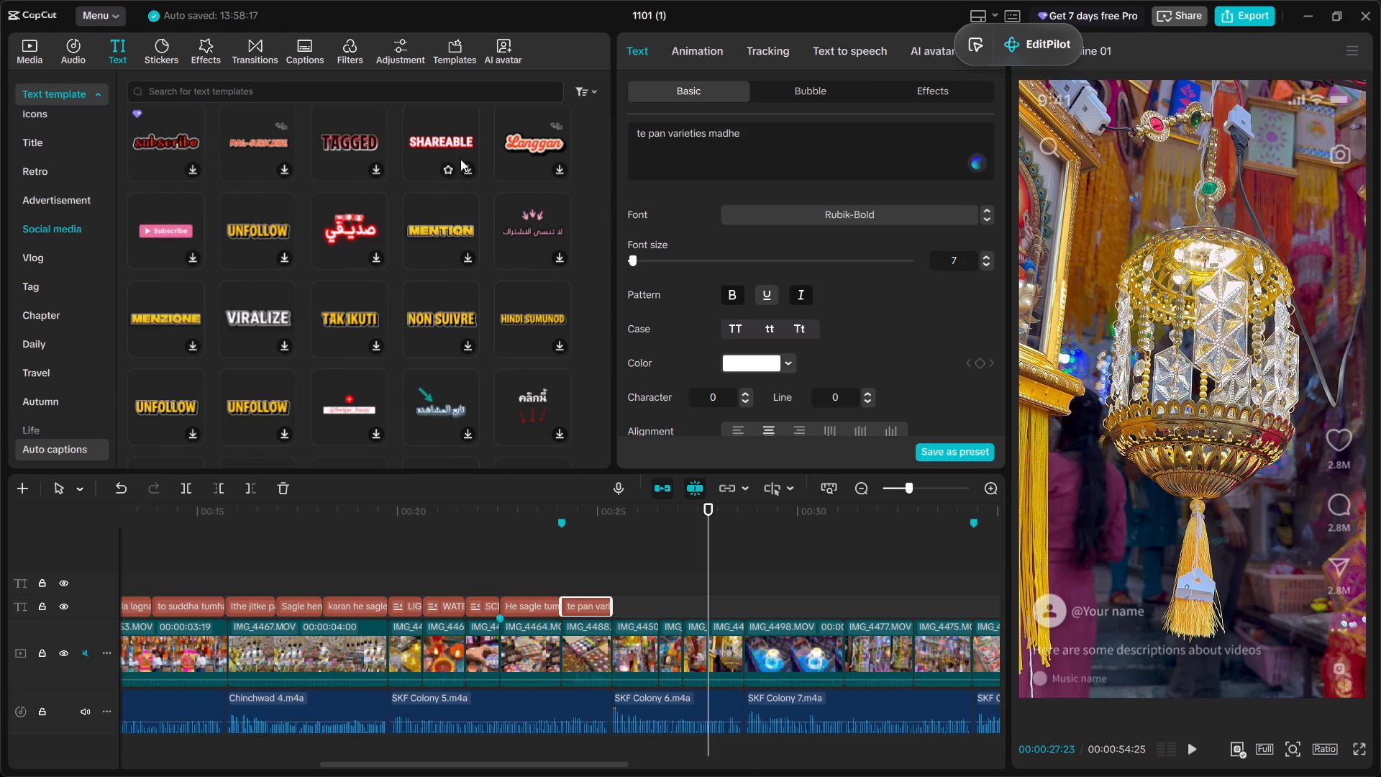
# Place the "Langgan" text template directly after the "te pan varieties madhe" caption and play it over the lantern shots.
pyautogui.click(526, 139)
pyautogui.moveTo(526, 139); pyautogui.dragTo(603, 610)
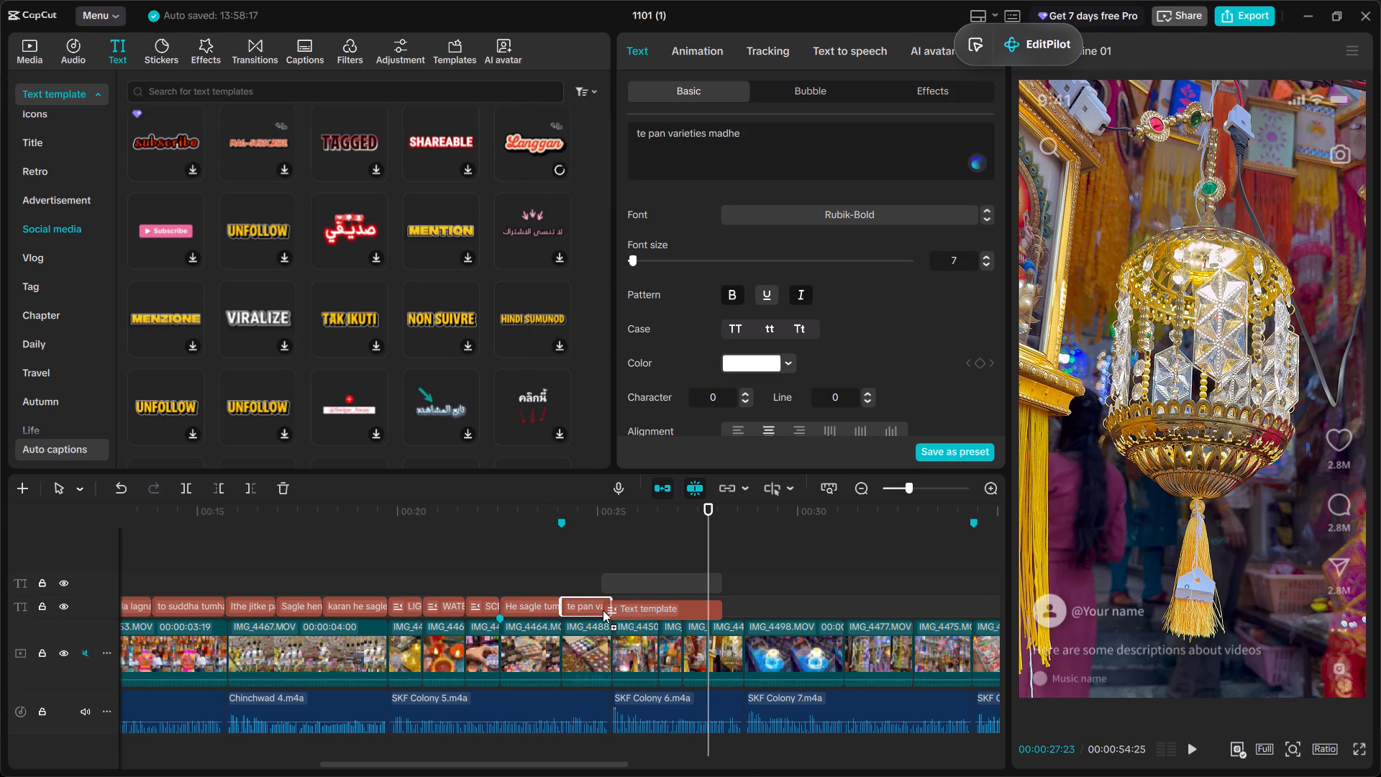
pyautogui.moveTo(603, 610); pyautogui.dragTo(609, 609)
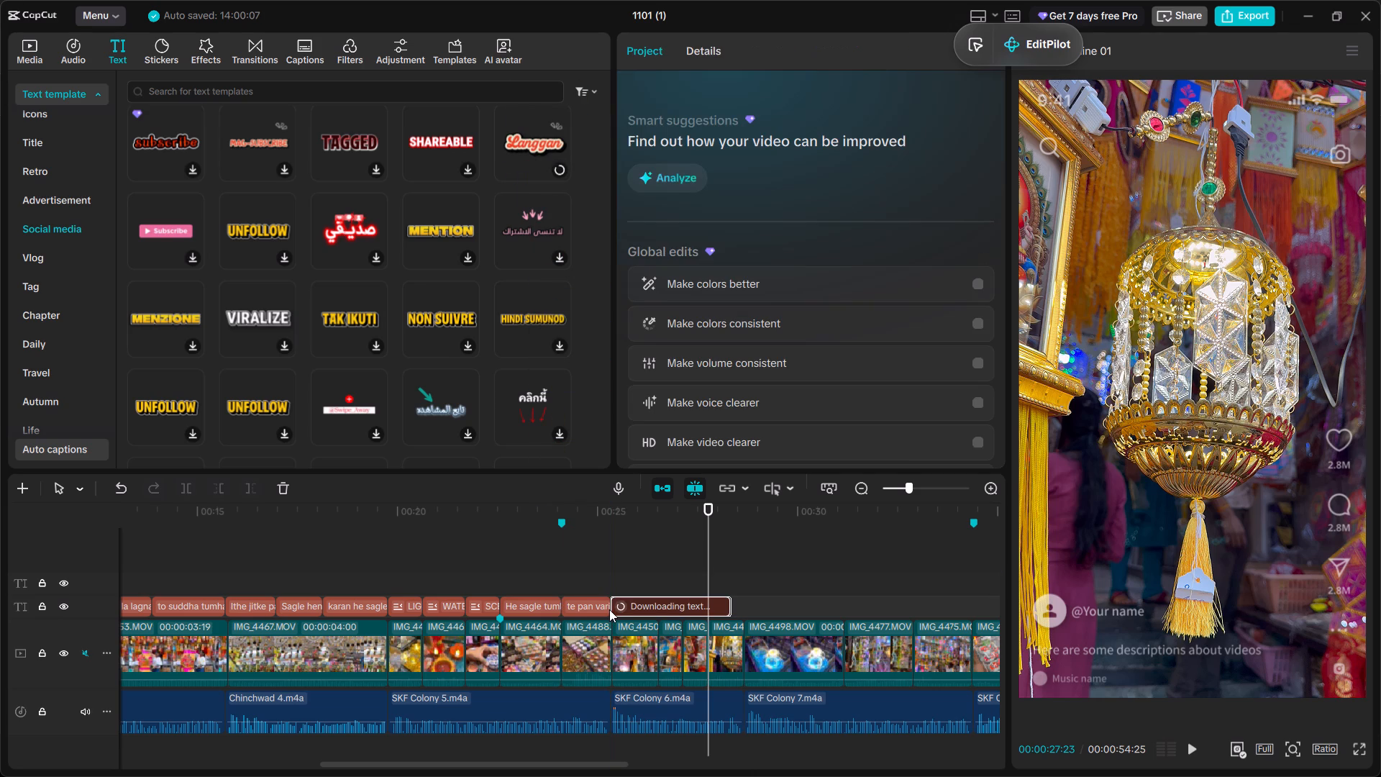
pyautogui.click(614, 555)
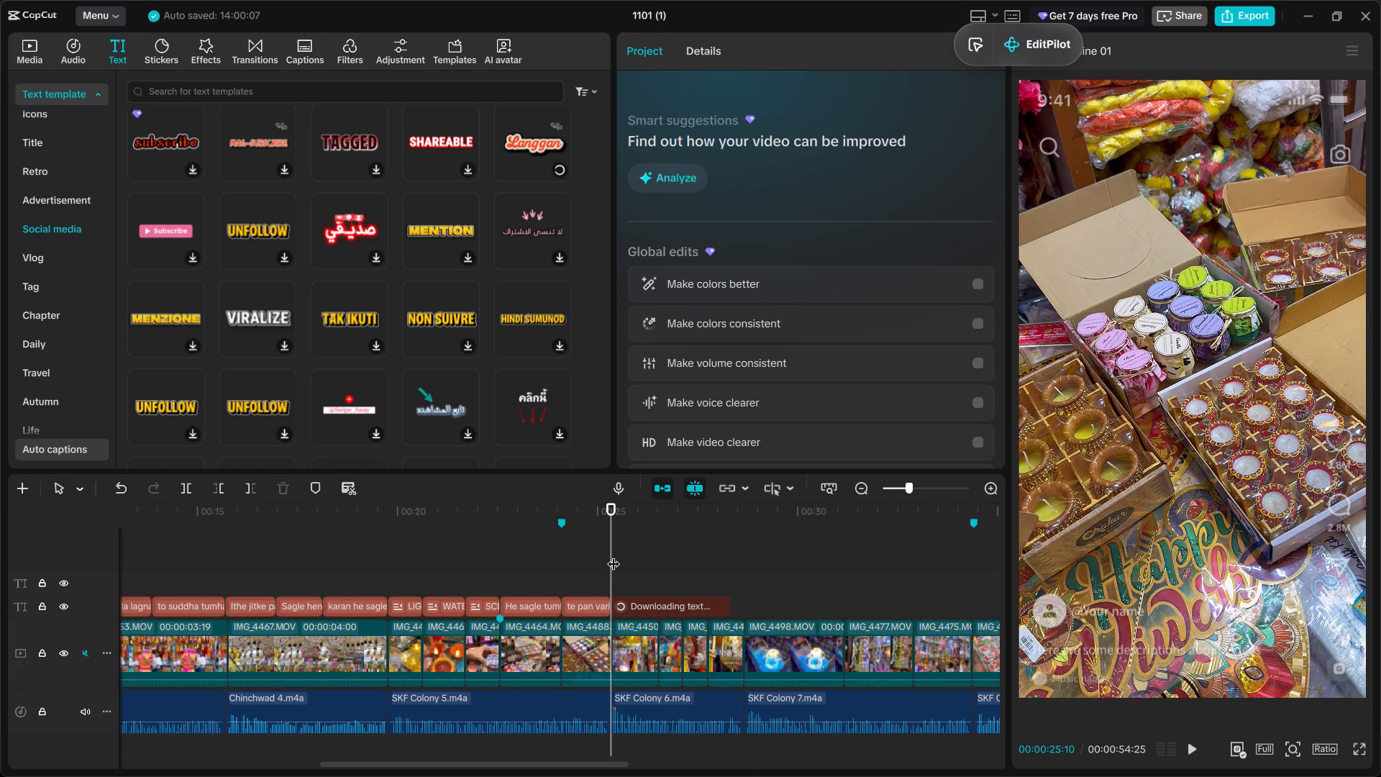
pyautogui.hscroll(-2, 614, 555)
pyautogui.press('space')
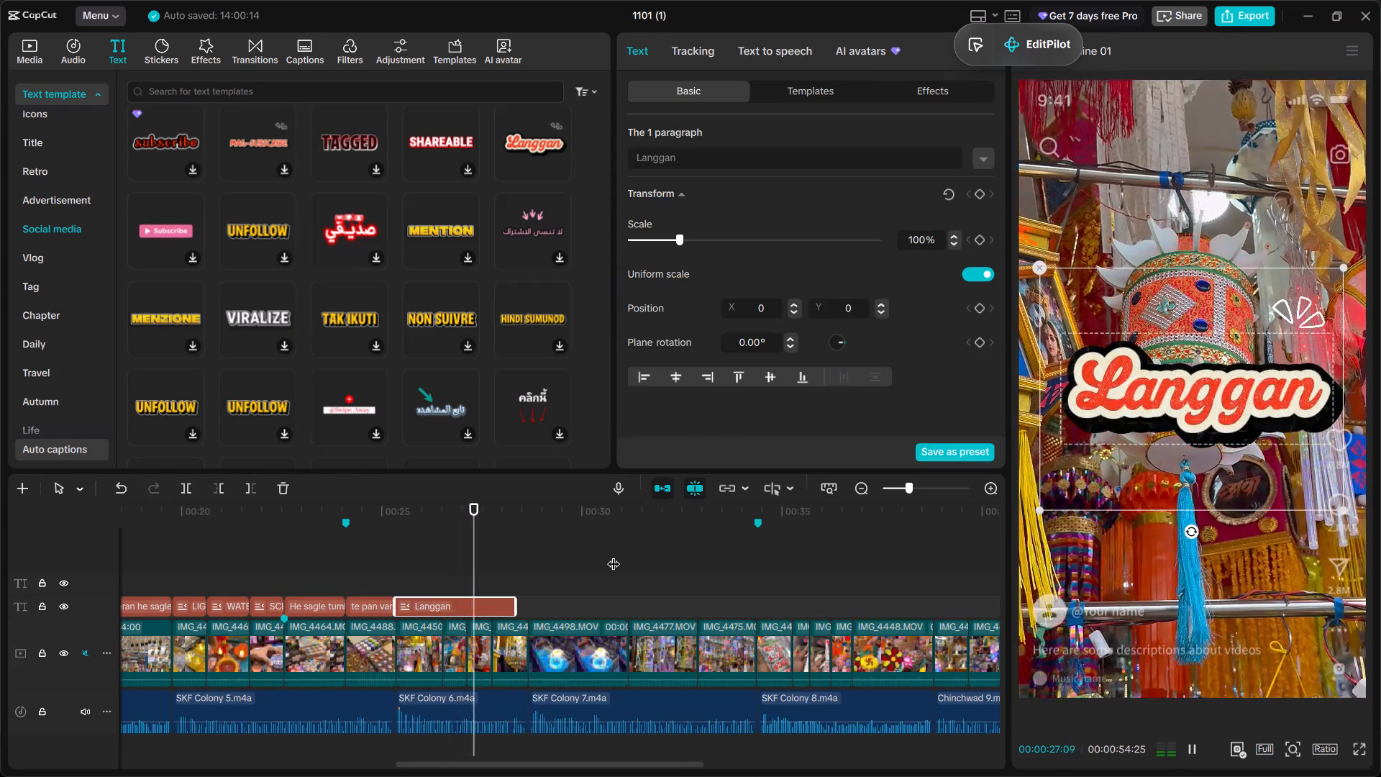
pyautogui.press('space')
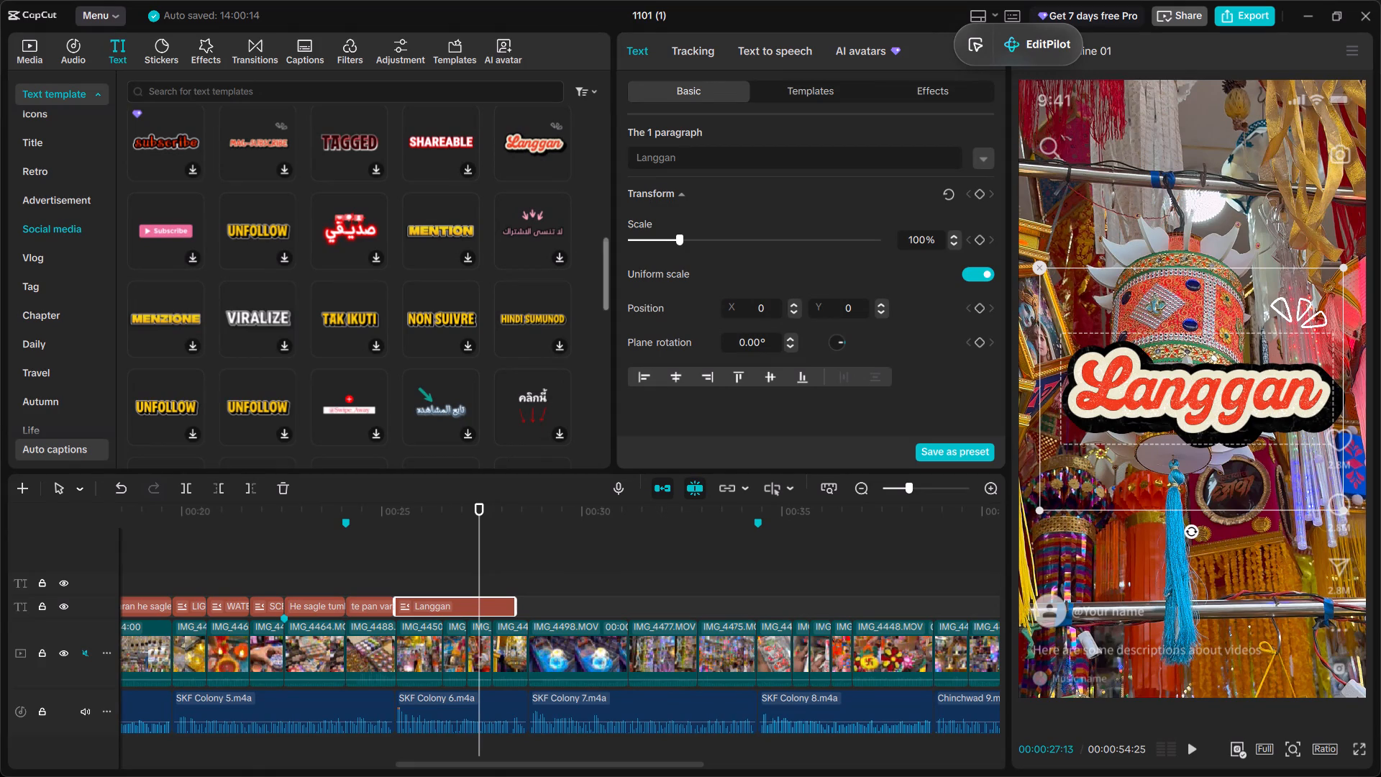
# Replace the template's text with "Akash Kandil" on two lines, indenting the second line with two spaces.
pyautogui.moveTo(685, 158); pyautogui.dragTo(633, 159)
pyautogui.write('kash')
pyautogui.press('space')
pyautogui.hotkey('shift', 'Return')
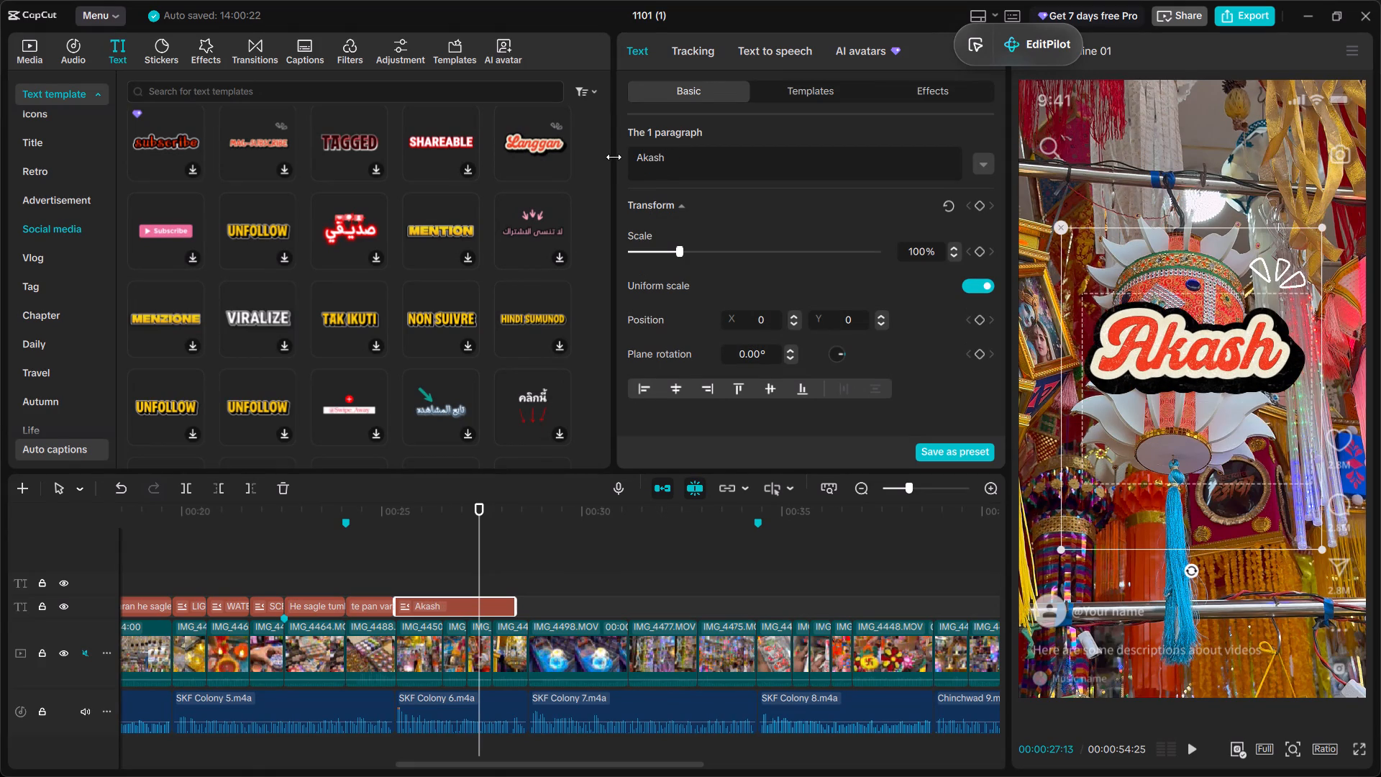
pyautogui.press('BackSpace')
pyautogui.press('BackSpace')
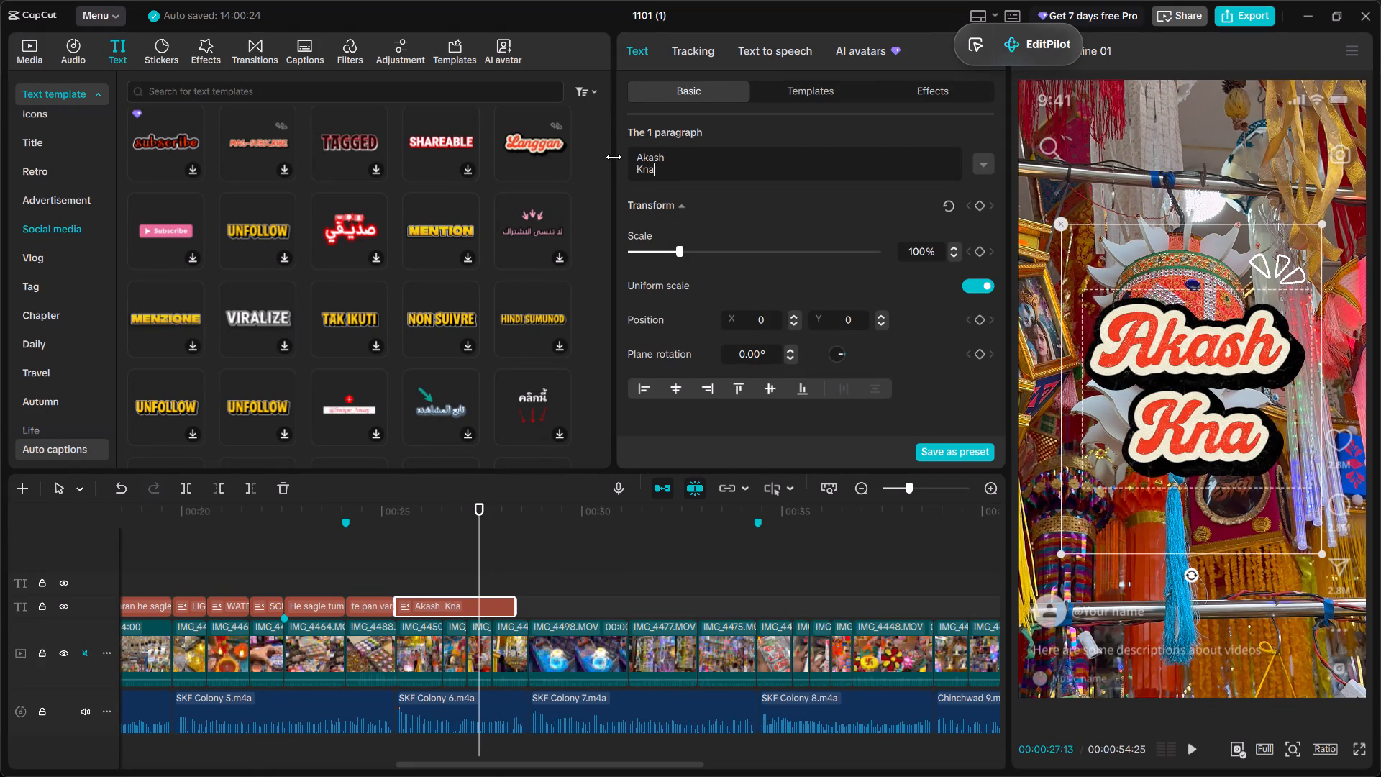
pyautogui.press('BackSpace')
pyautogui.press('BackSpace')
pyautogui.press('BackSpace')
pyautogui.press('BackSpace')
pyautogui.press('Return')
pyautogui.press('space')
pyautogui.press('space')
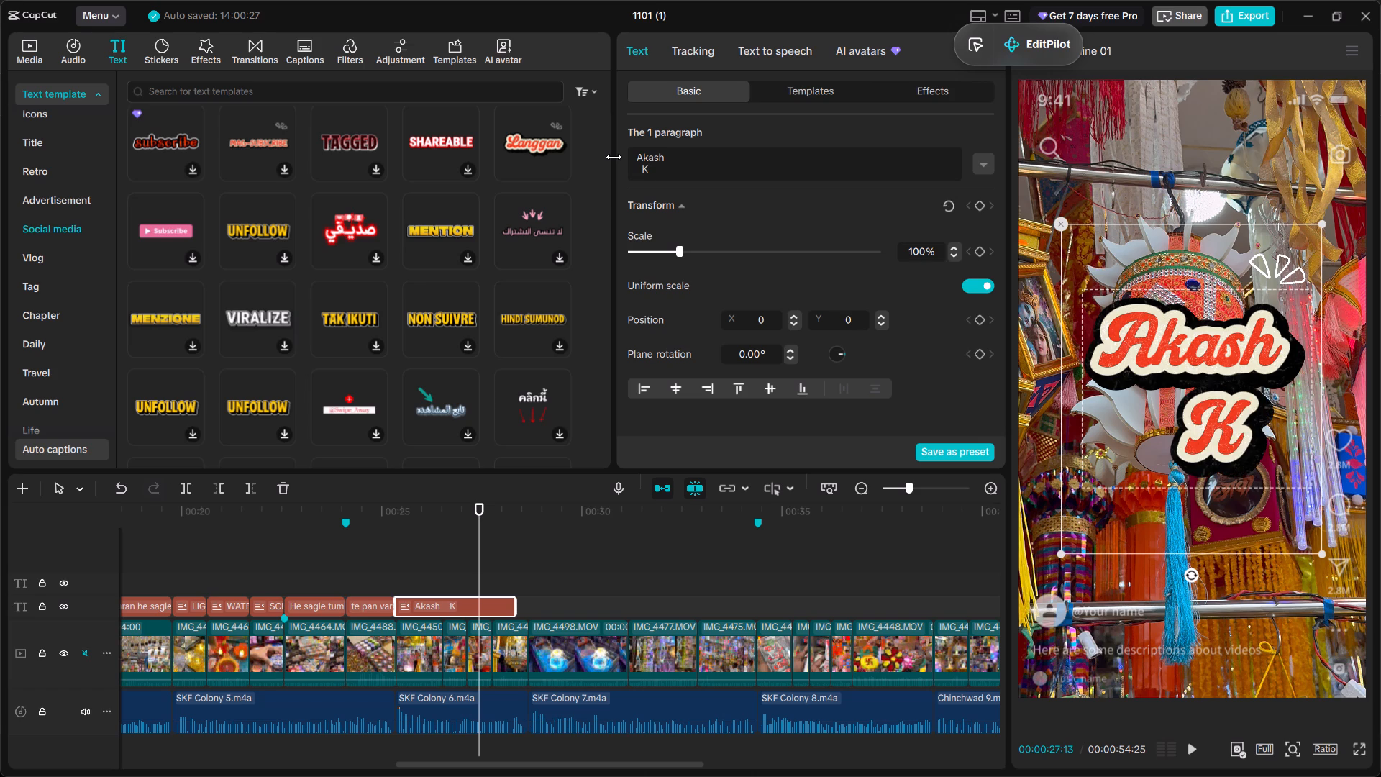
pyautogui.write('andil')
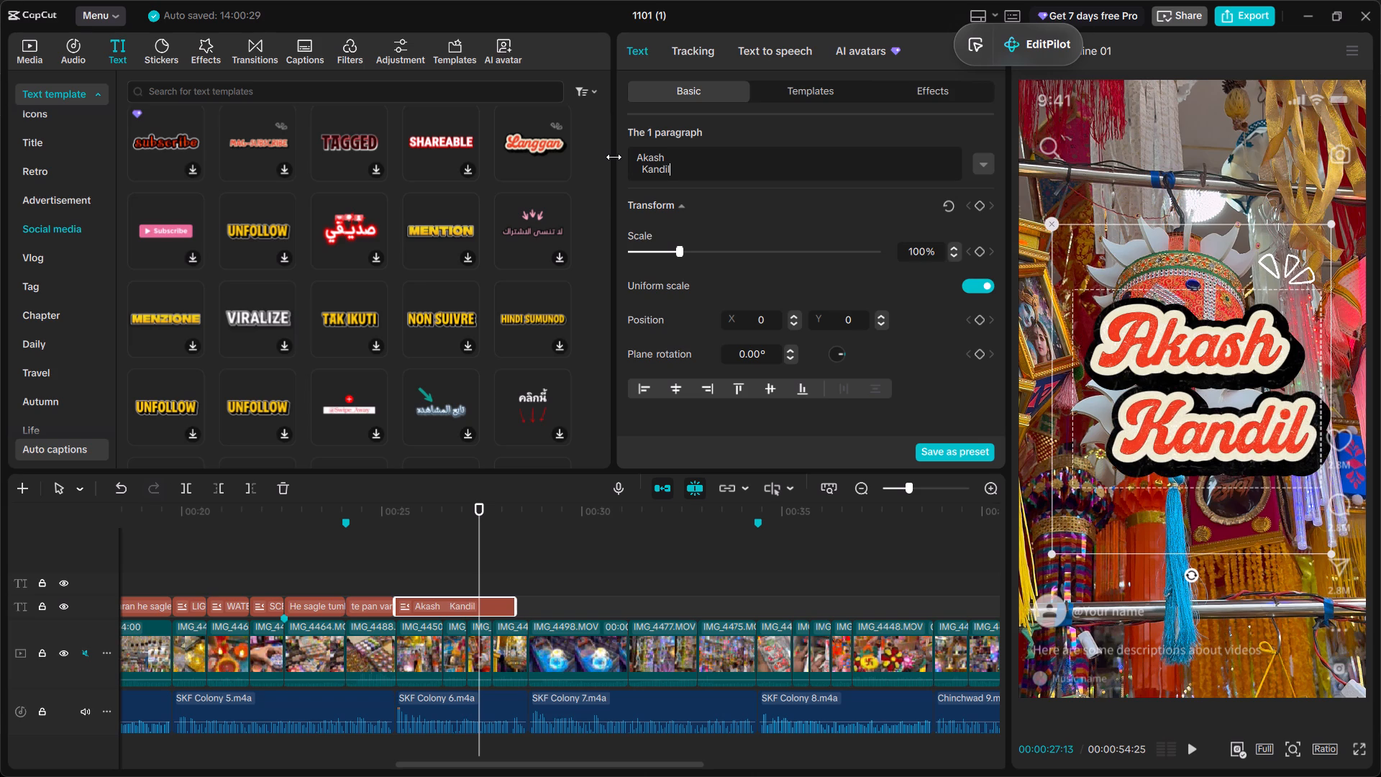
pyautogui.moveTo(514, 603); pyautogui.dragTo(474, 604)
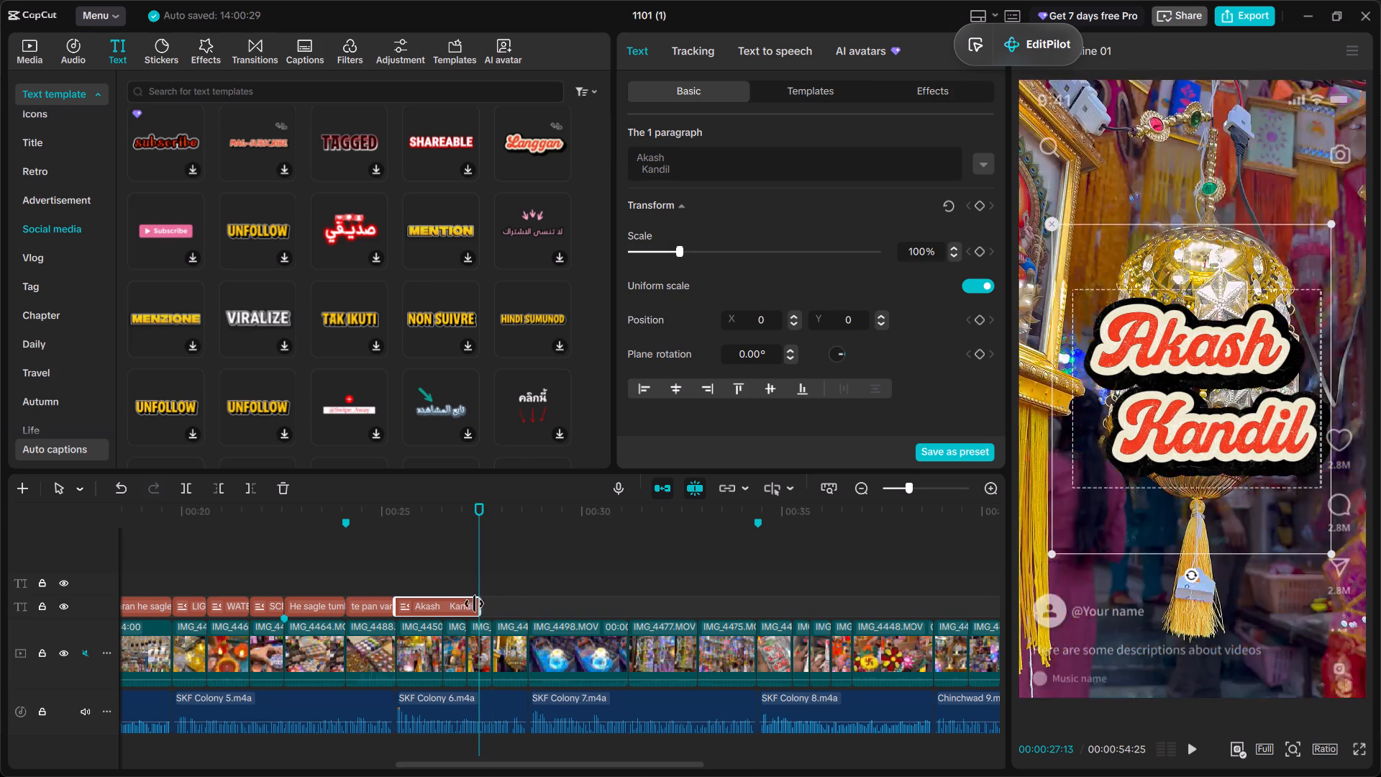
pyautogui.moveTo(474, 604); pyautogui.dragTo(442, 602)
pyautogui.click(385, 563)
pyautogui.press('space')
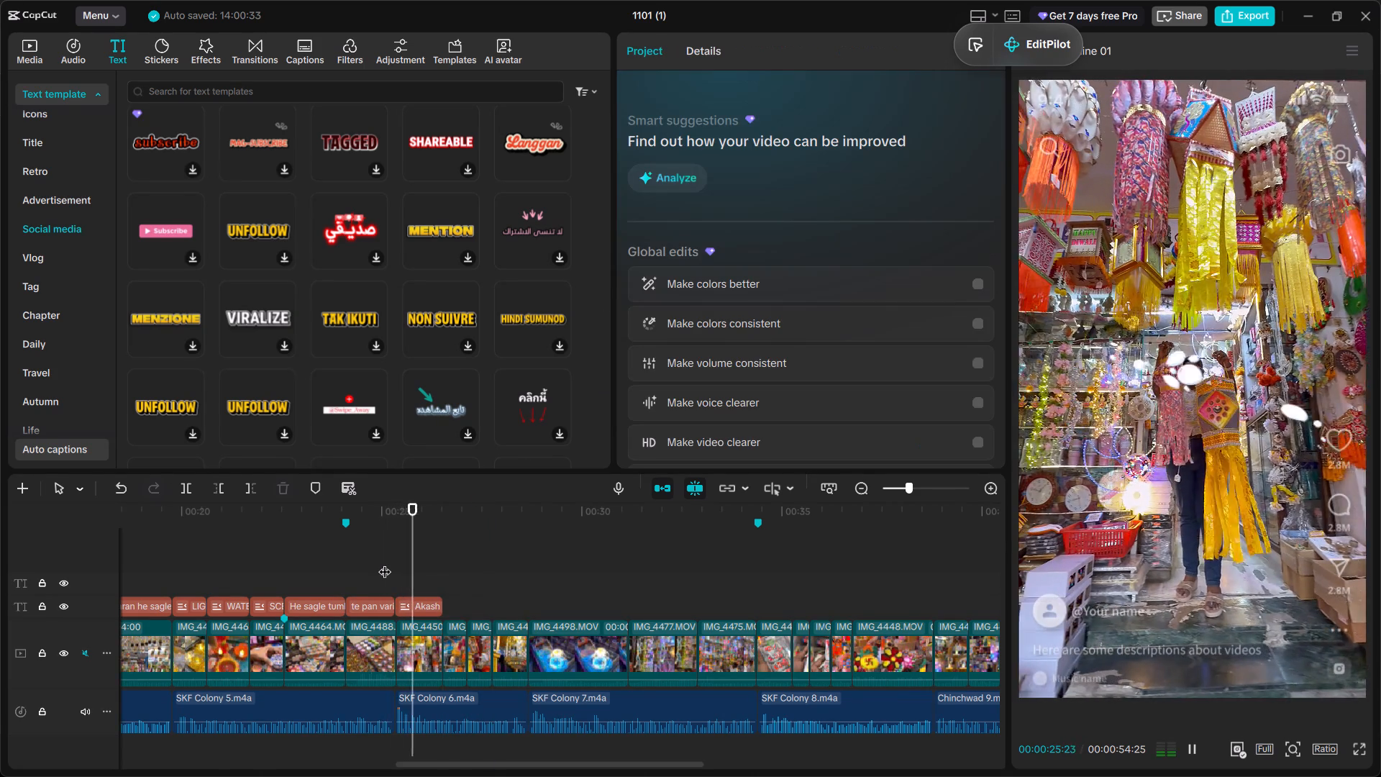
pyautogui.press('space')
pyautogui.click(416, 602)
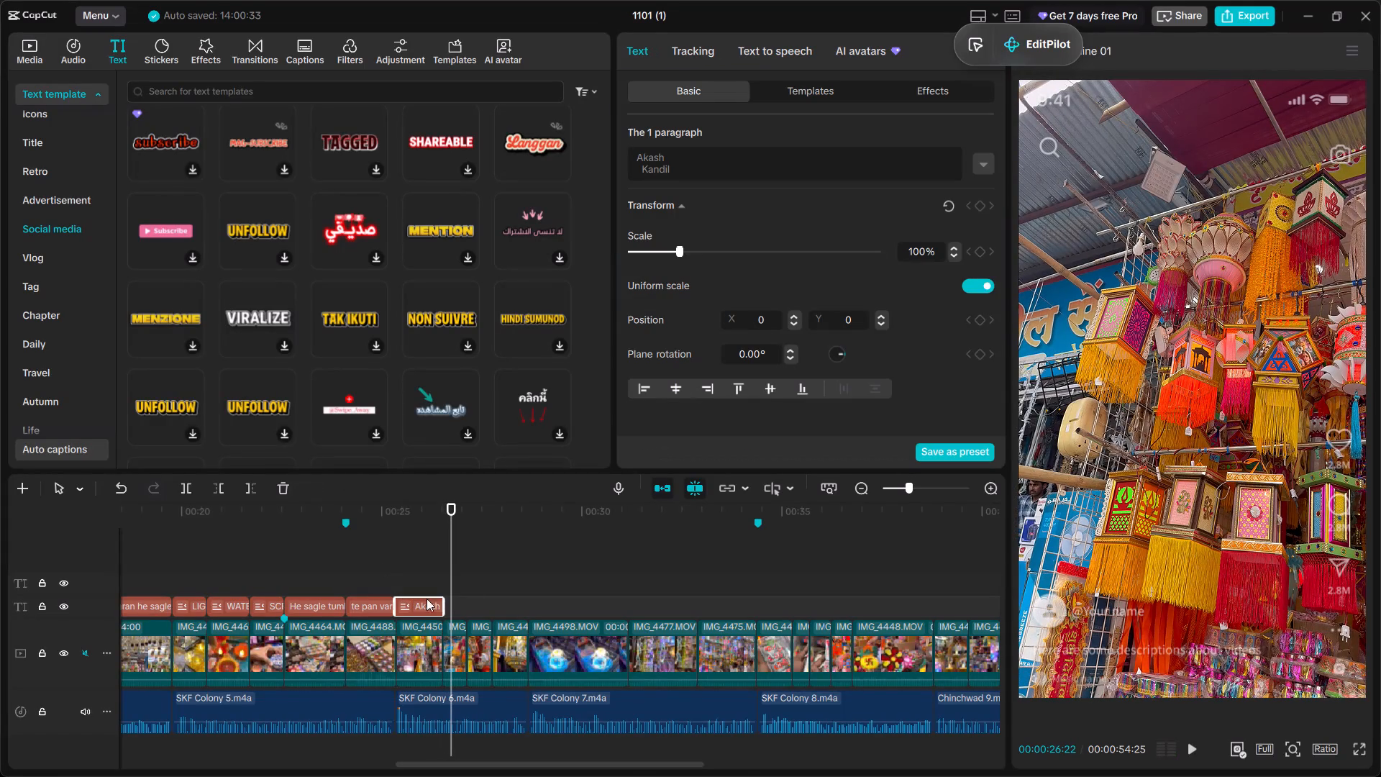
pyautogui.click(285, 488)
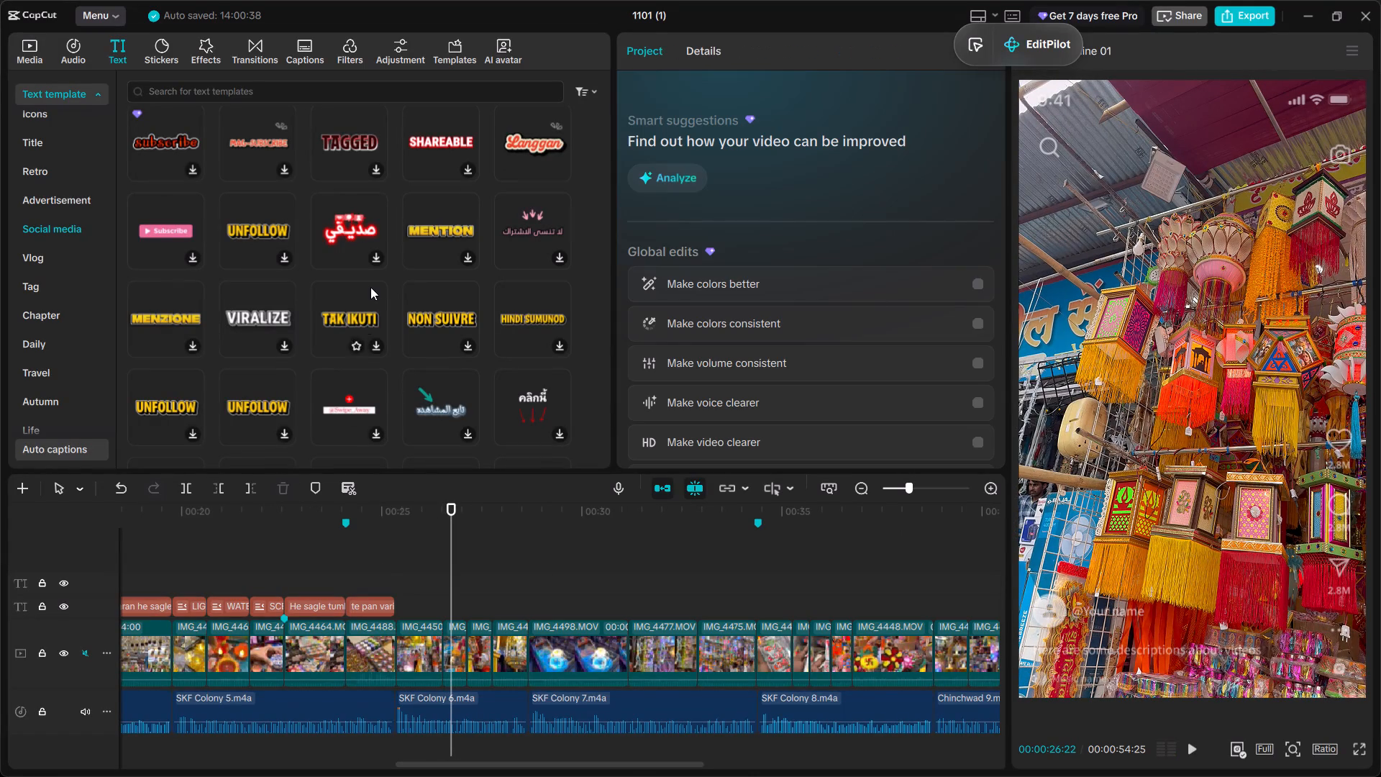
# Play the reel from the beginning through the "te pan varieties madhe" caption to review the captions and titles.
pyautogui.scroll(-4, 370, 287)
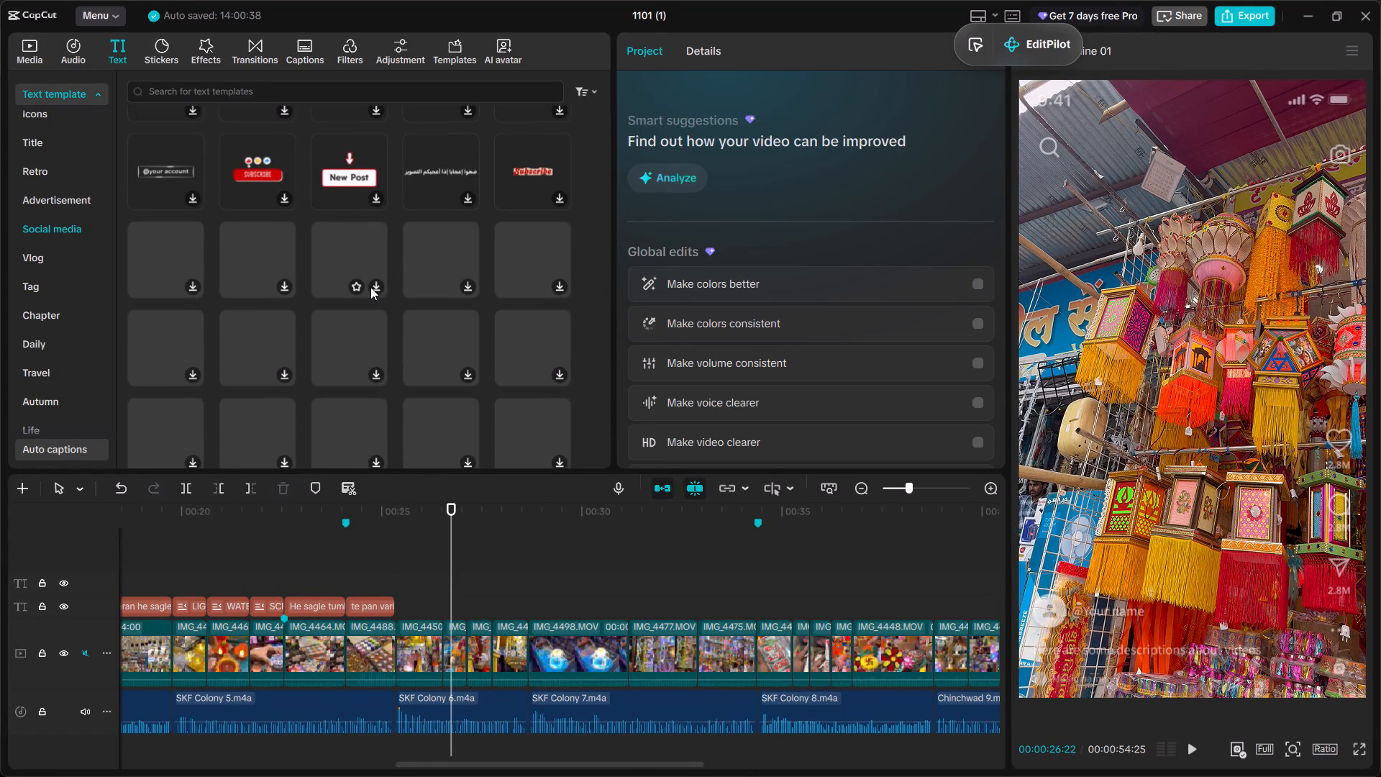
pyautogui.hscroll(10, 304, 609)
pyautogui.click(180, 550)
pyautogui.moveTo(180, 550); pyautogui.dragTo(172, 553)
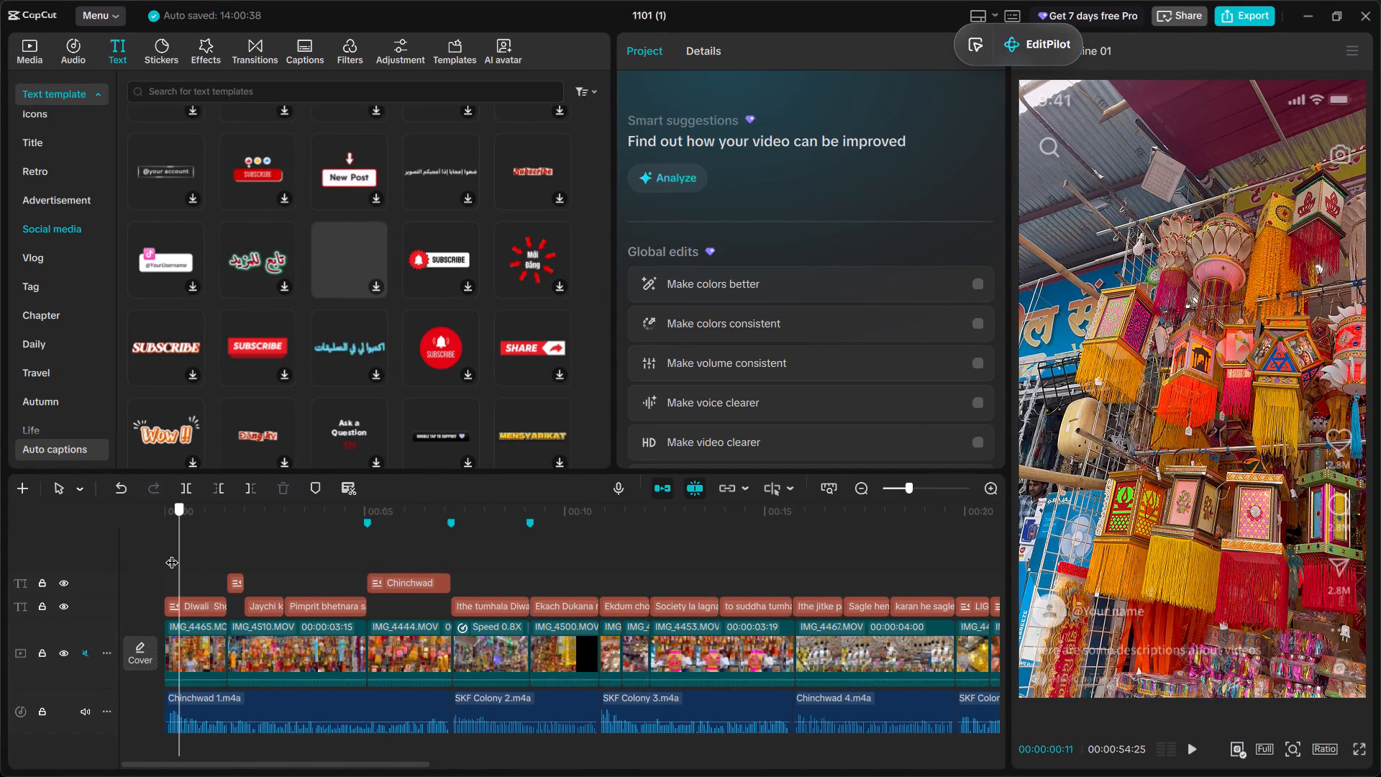
pyautogui.moveTo(172, 553); pyautogui.dragTo(160, 553)
pyautogui.press('space')
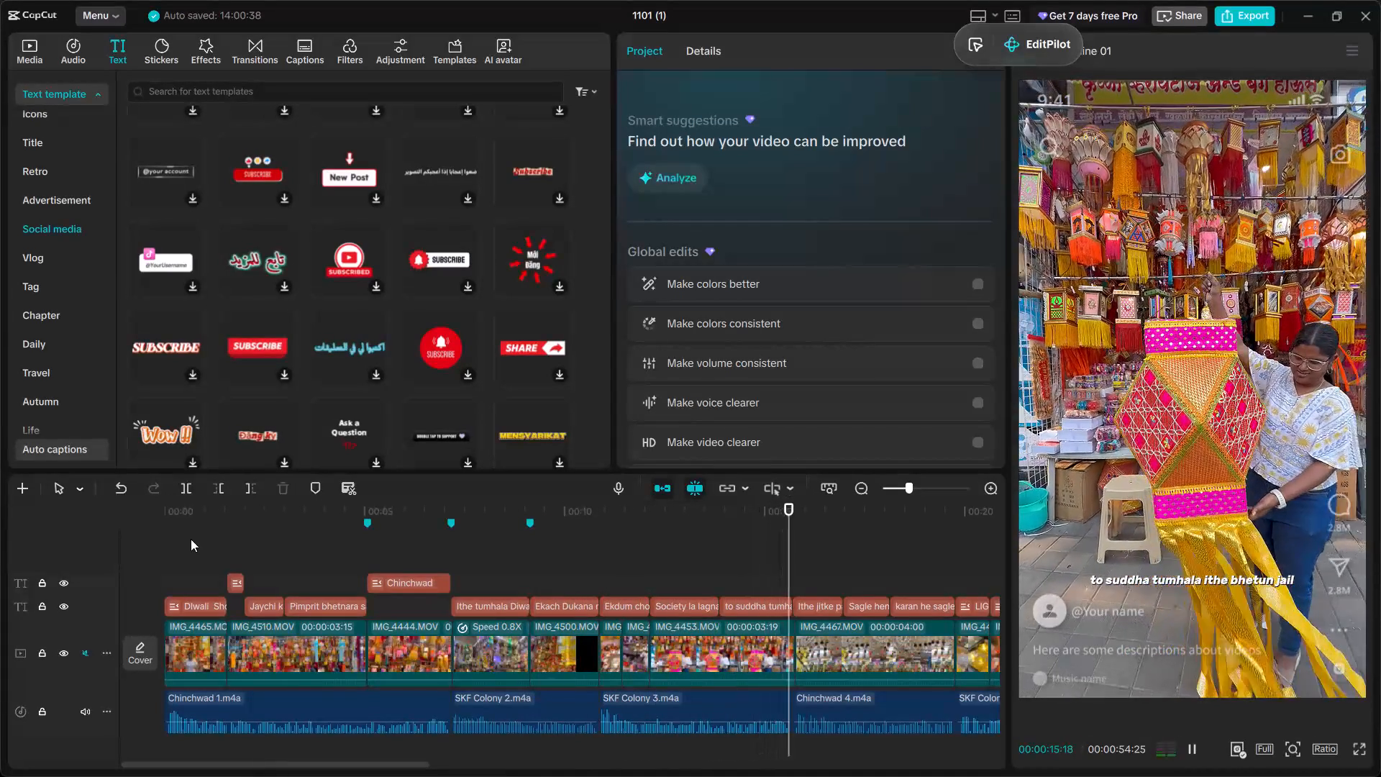
pyautogui.hscroll(-2, 191, 539)
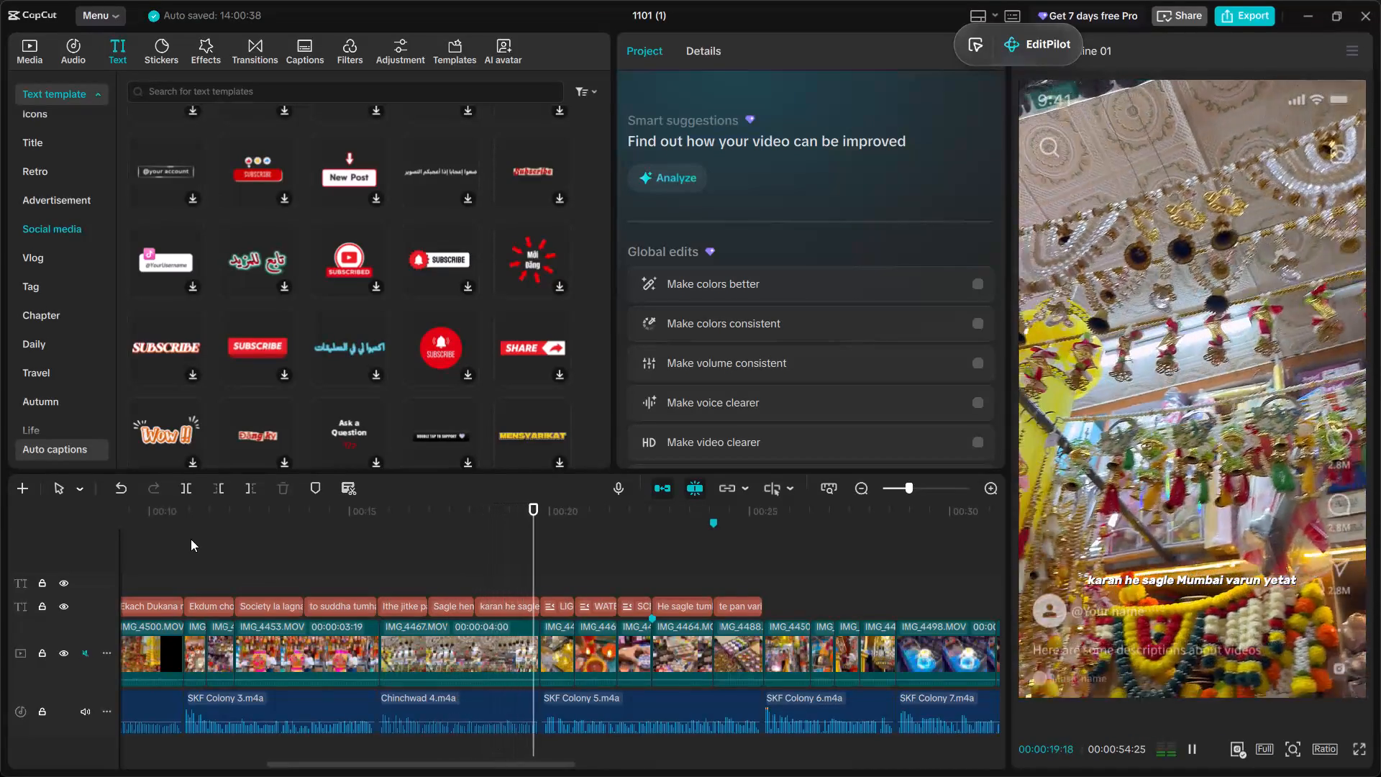
pyautogui.hscroll(-1, 191, 539)
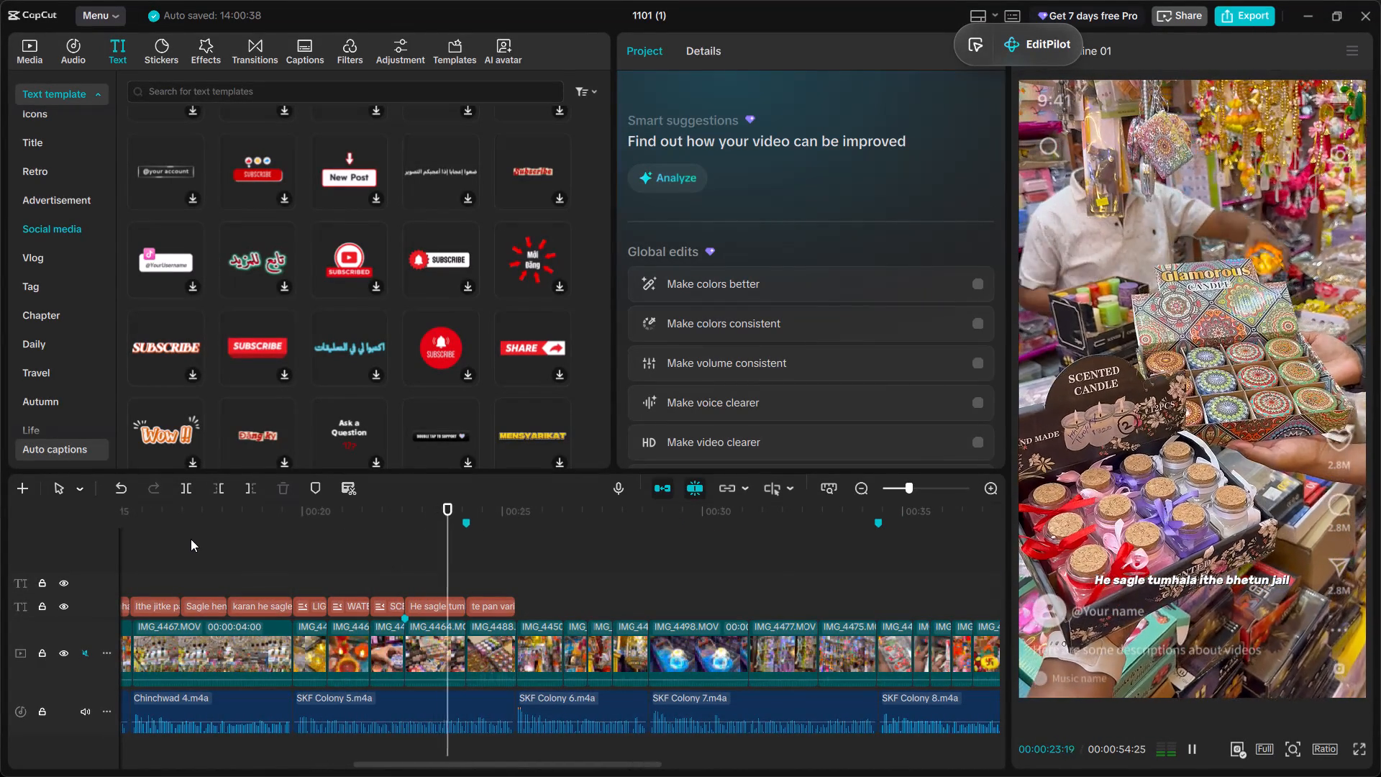
pyautogui.hscroll(-1, 191, 539)
pyautogui.press('space')
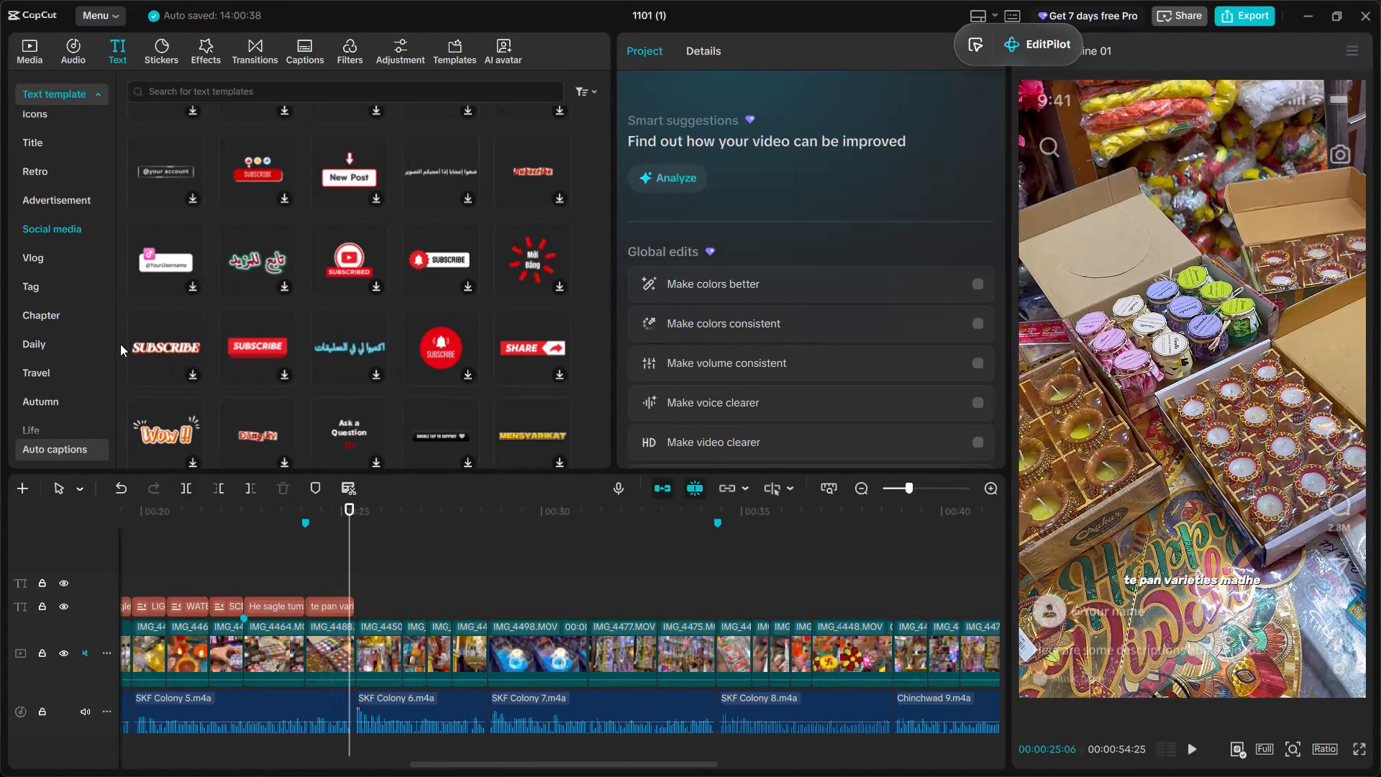
# Browse the Social media, Vlog and Tag text templates for a suitable lantern title style.
pyautogui.scroll(-2, 182, 359)
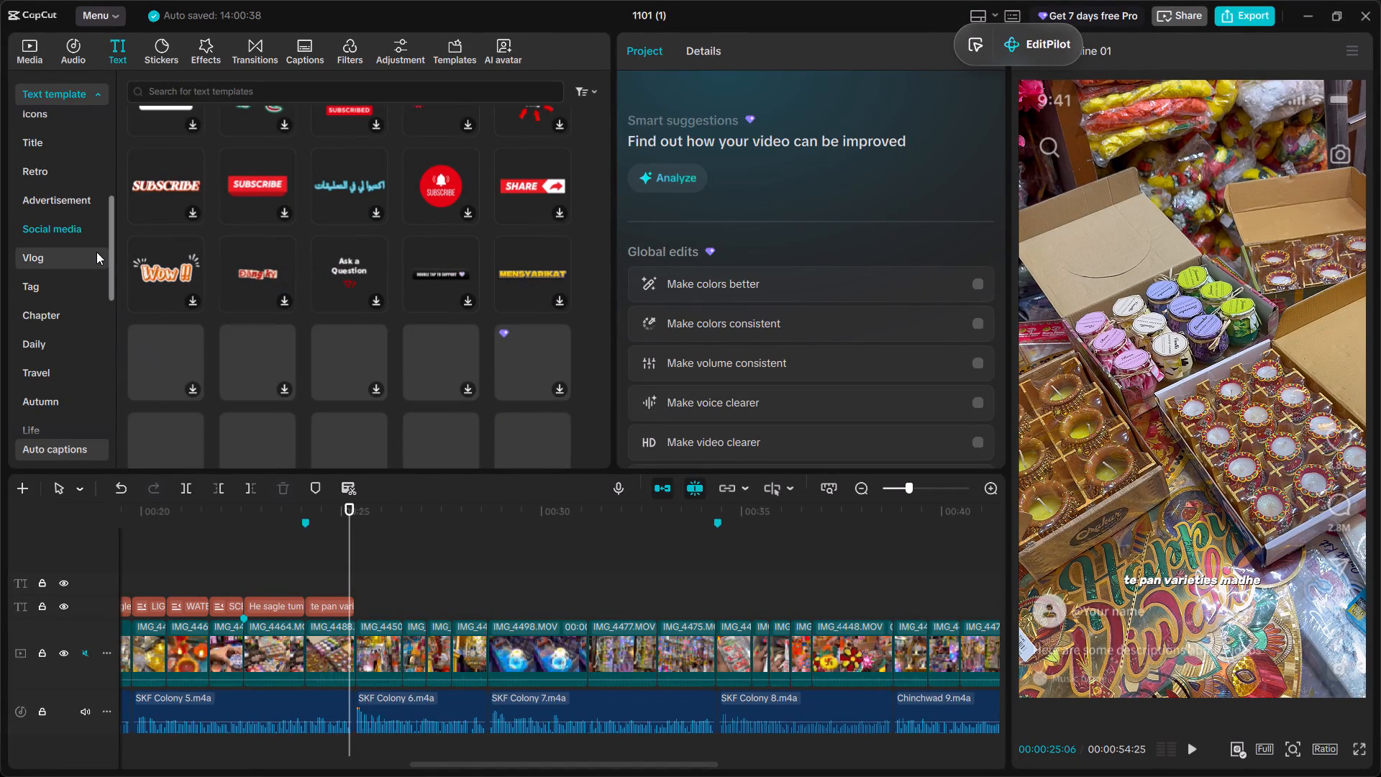
pyautogui.click(96, 252)
pyautogui.click(86, 276)
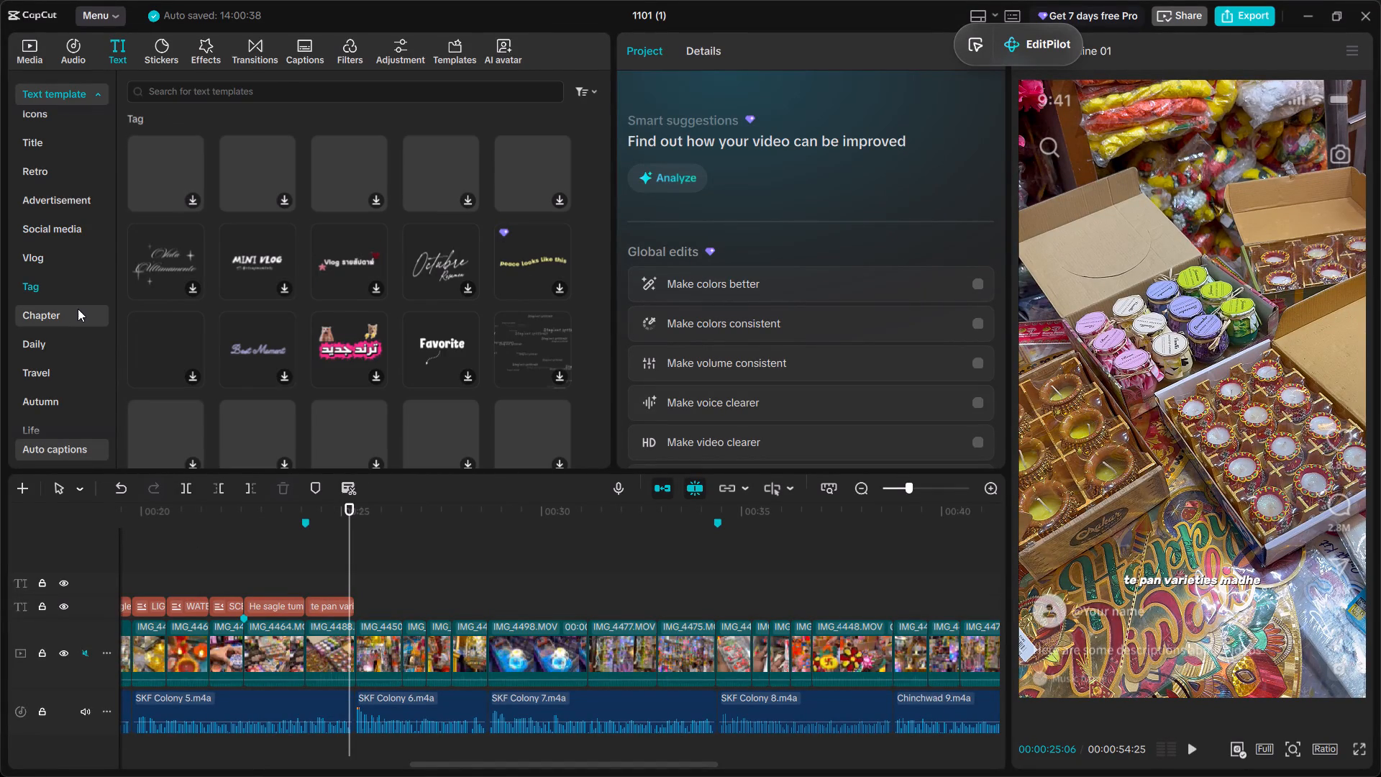
pyautogui.scroll(-2, 178, 278)
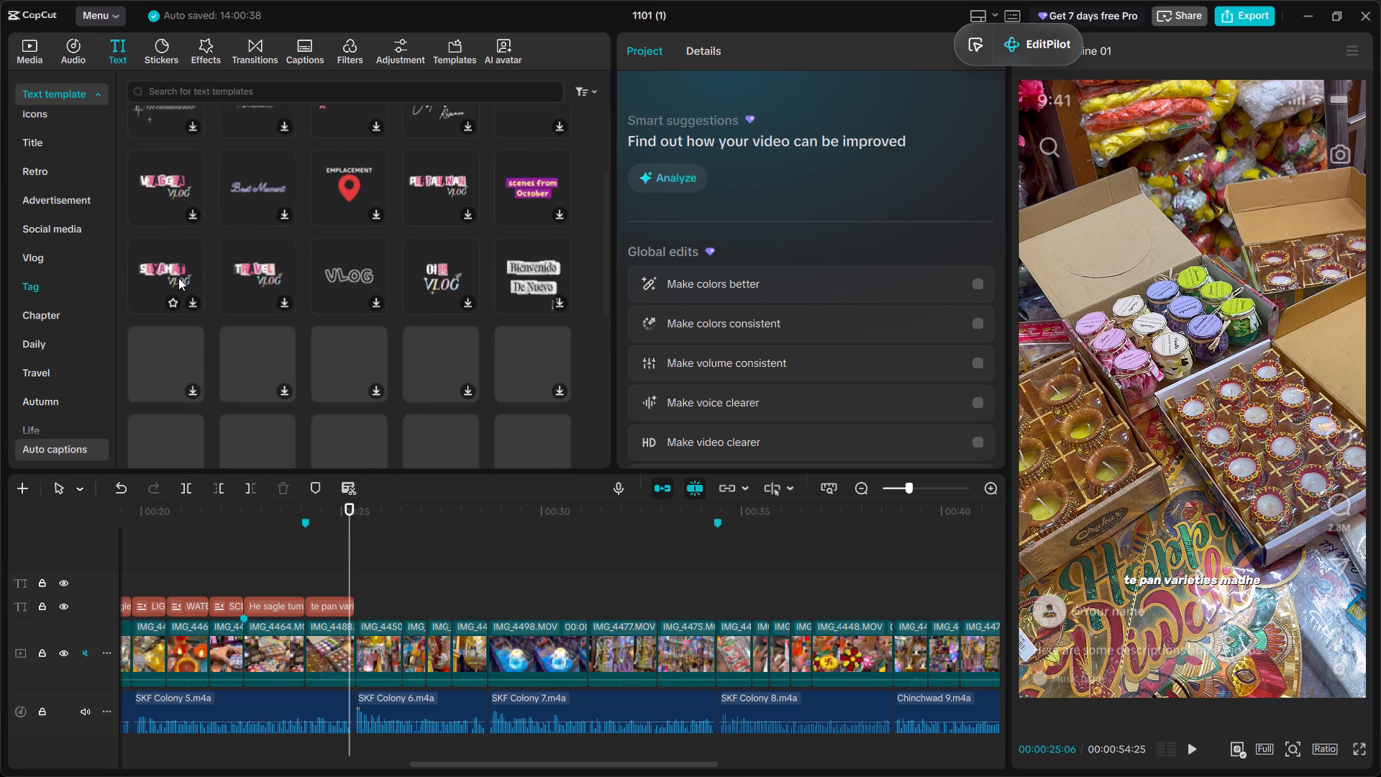
pyautogui.scroll(-2, 178, 278)
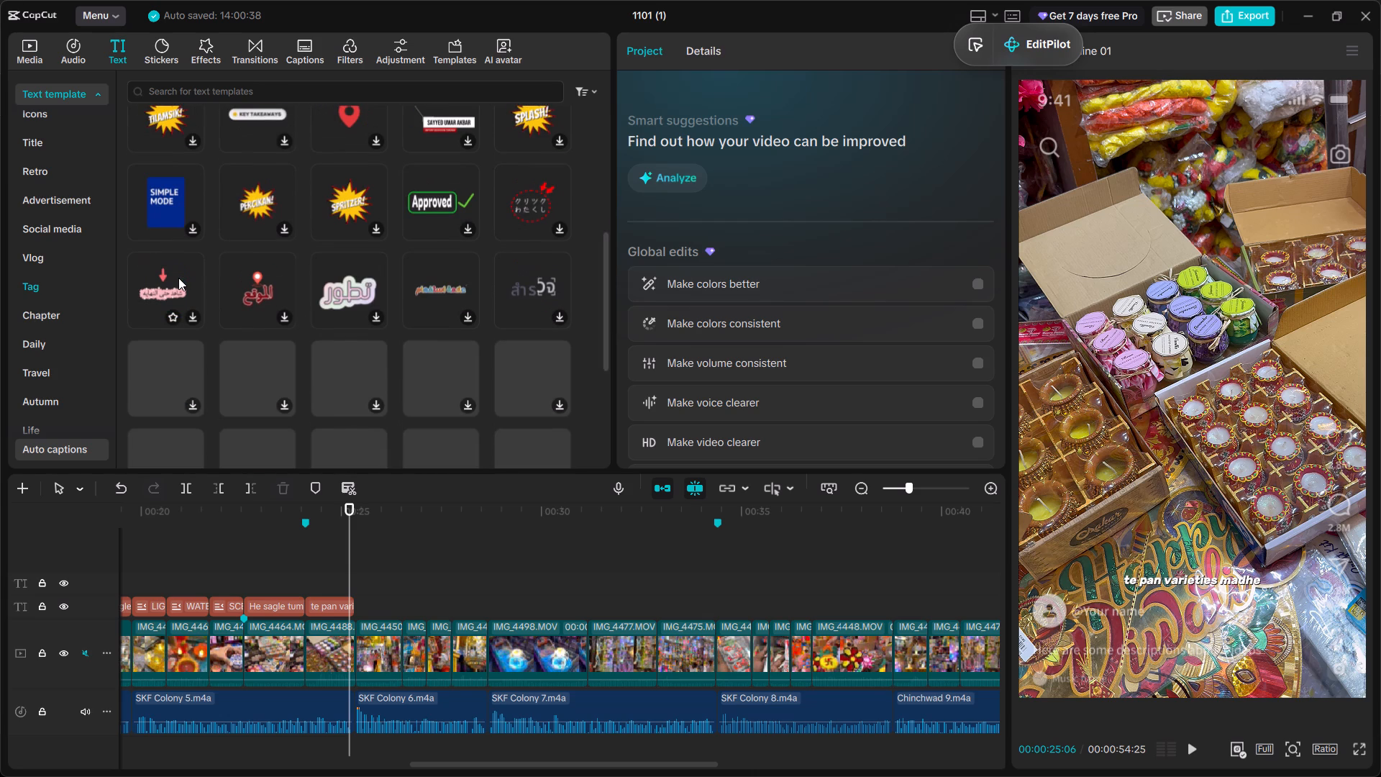
pyautogui.scroll(-5, 178, 278)
pyautogui.scroll(6, 69, 317)
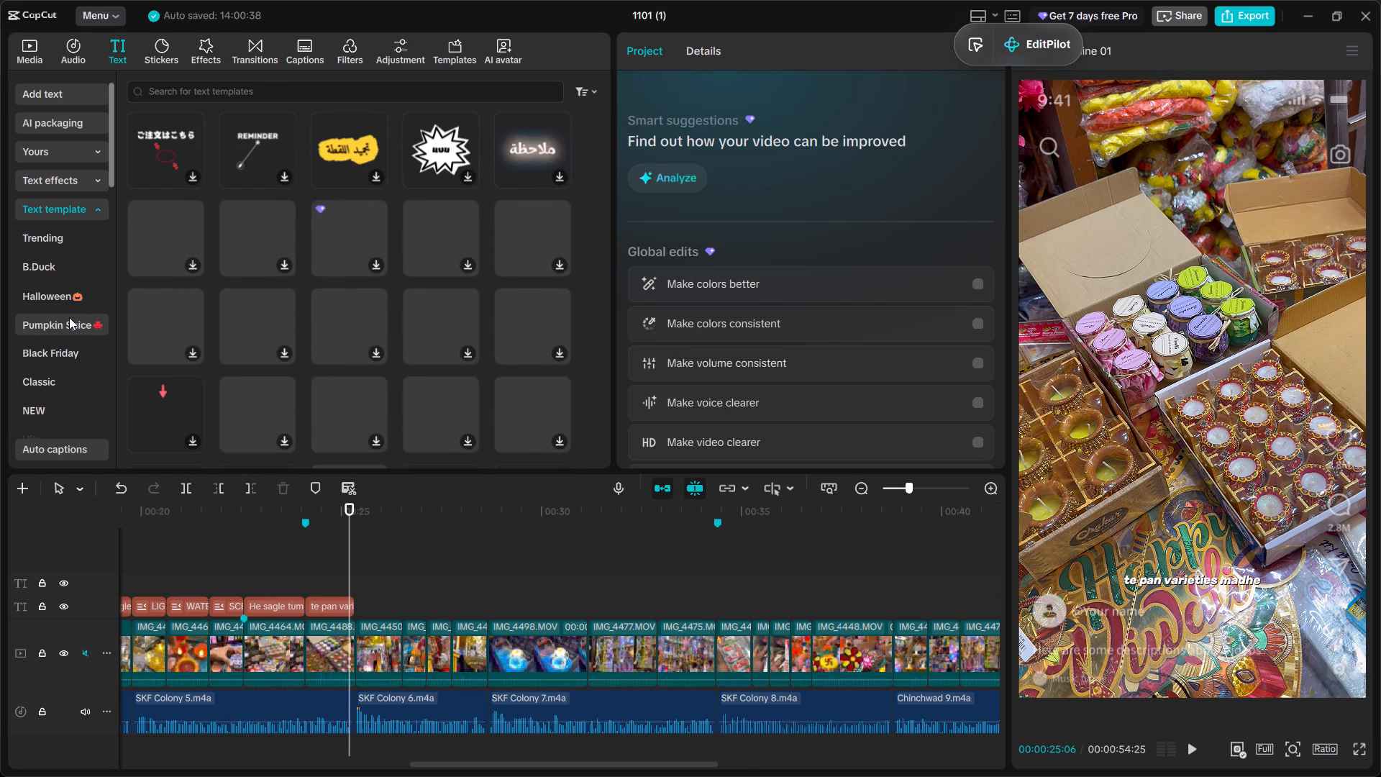
# Look through the Trending text templates, on into the B.Duck set, for a suitable title style.
pyautogui.click(67, 239)
pyautogui.scroll(-3, 235, 264)
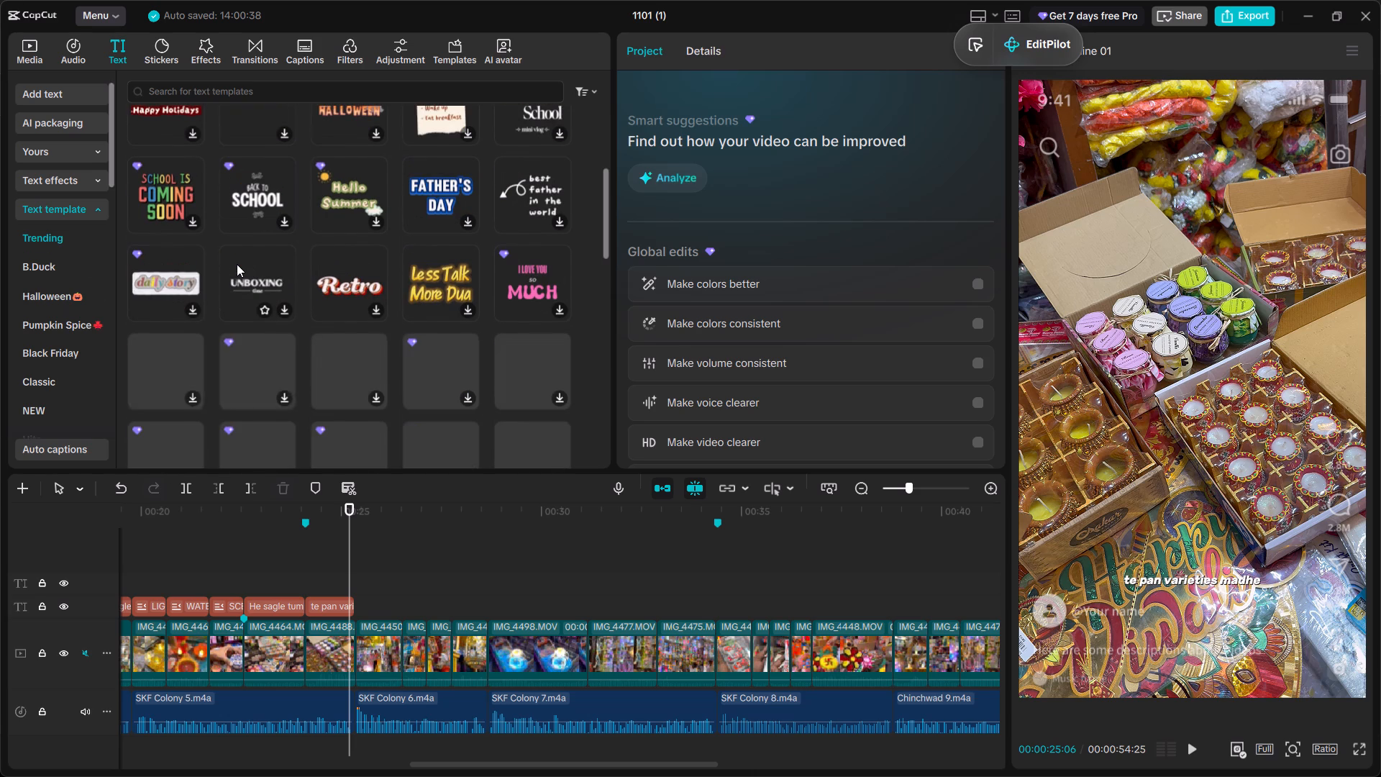
pyautogui.scroll(-1, 237, 264)
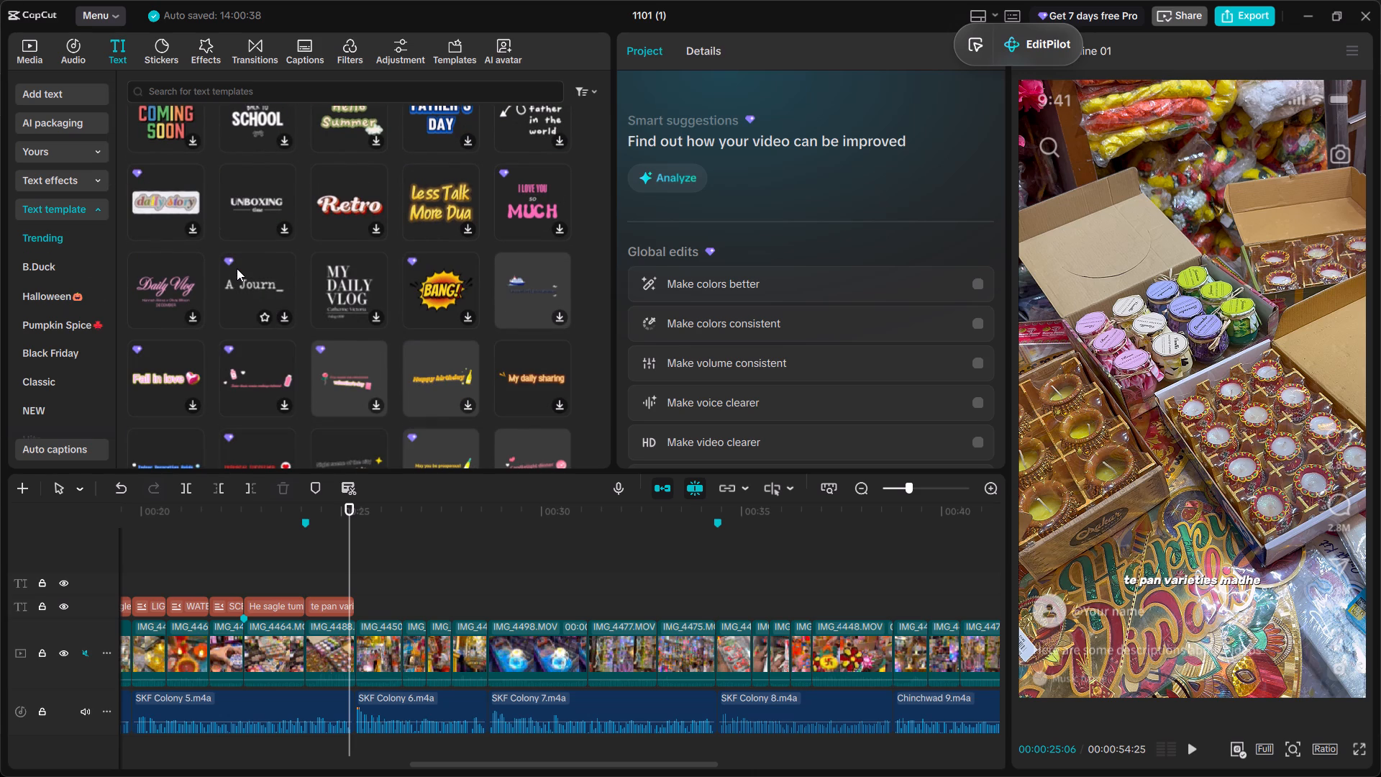
pyautogui.scroll(-2, 237, 270)
pyautogui.scroll(1, 237, 270)
pyautogui.scroll(-4, 237, 271)
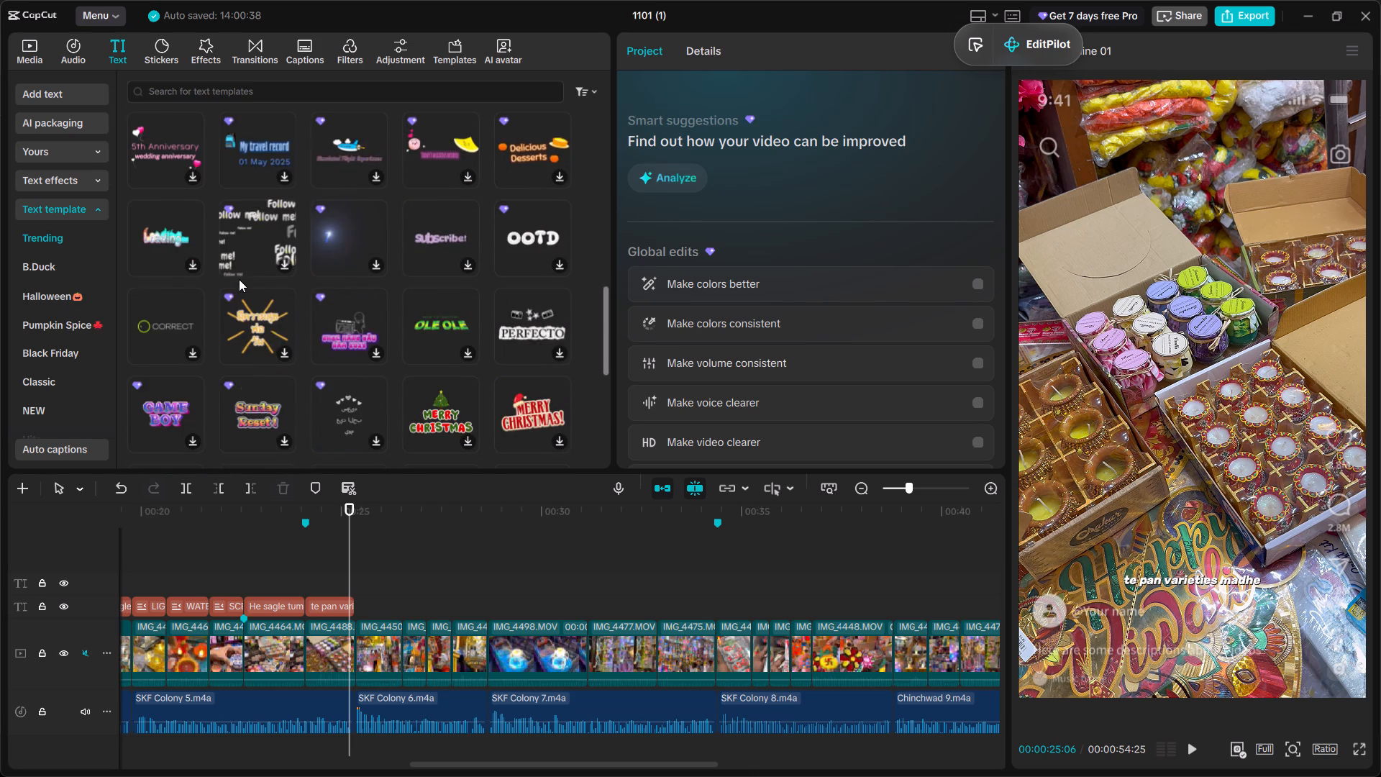
pyautogui.scroll(-4, 239, 279)
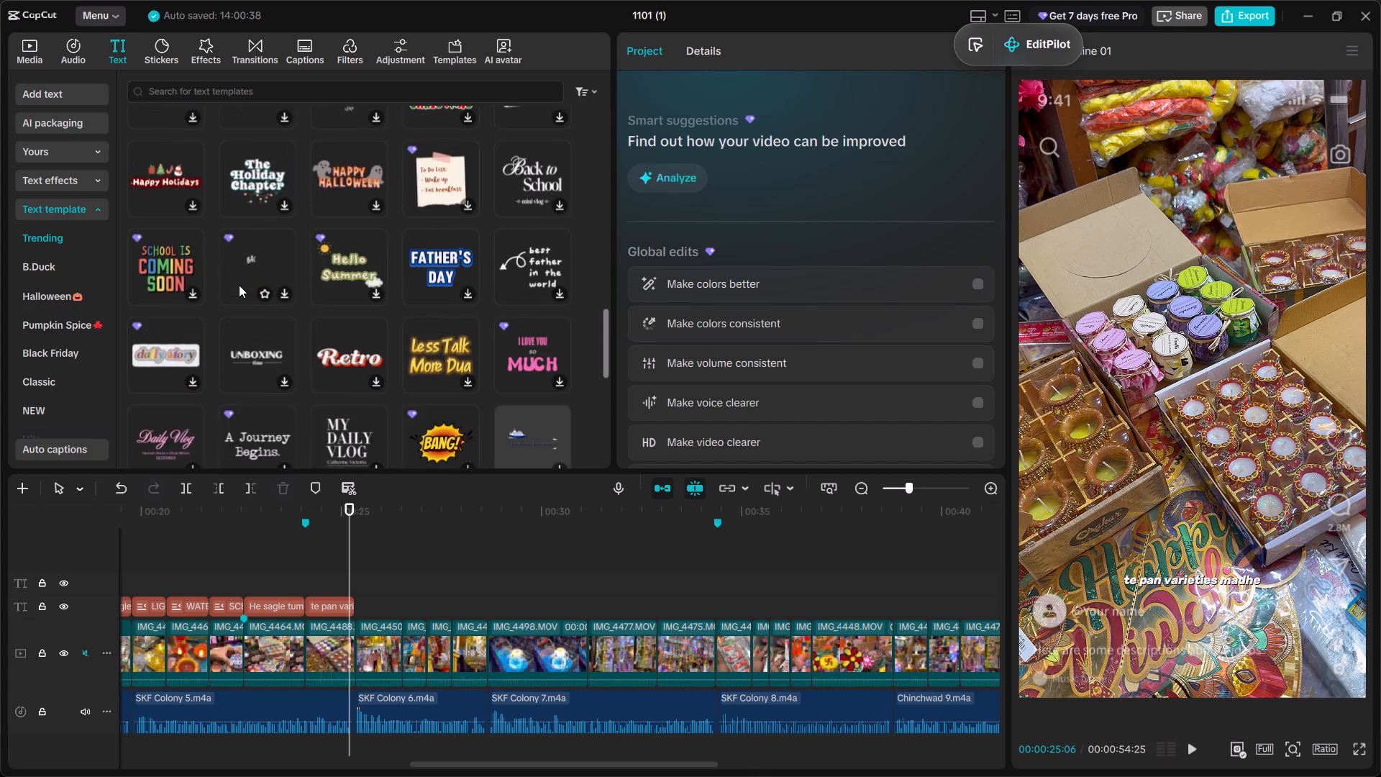
pyautogui.scroll(-3, 239, 285)
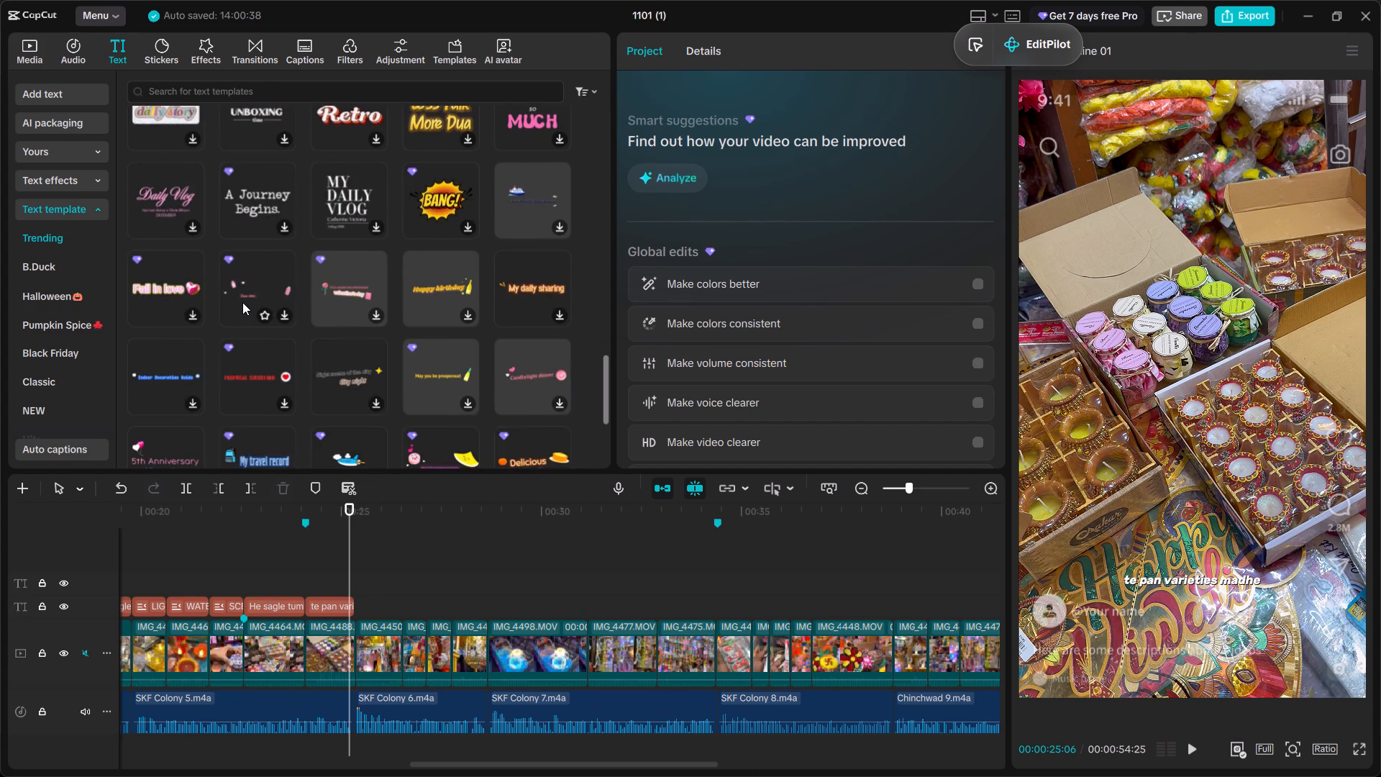
pyautogui.scroll(-4, 242, 302)
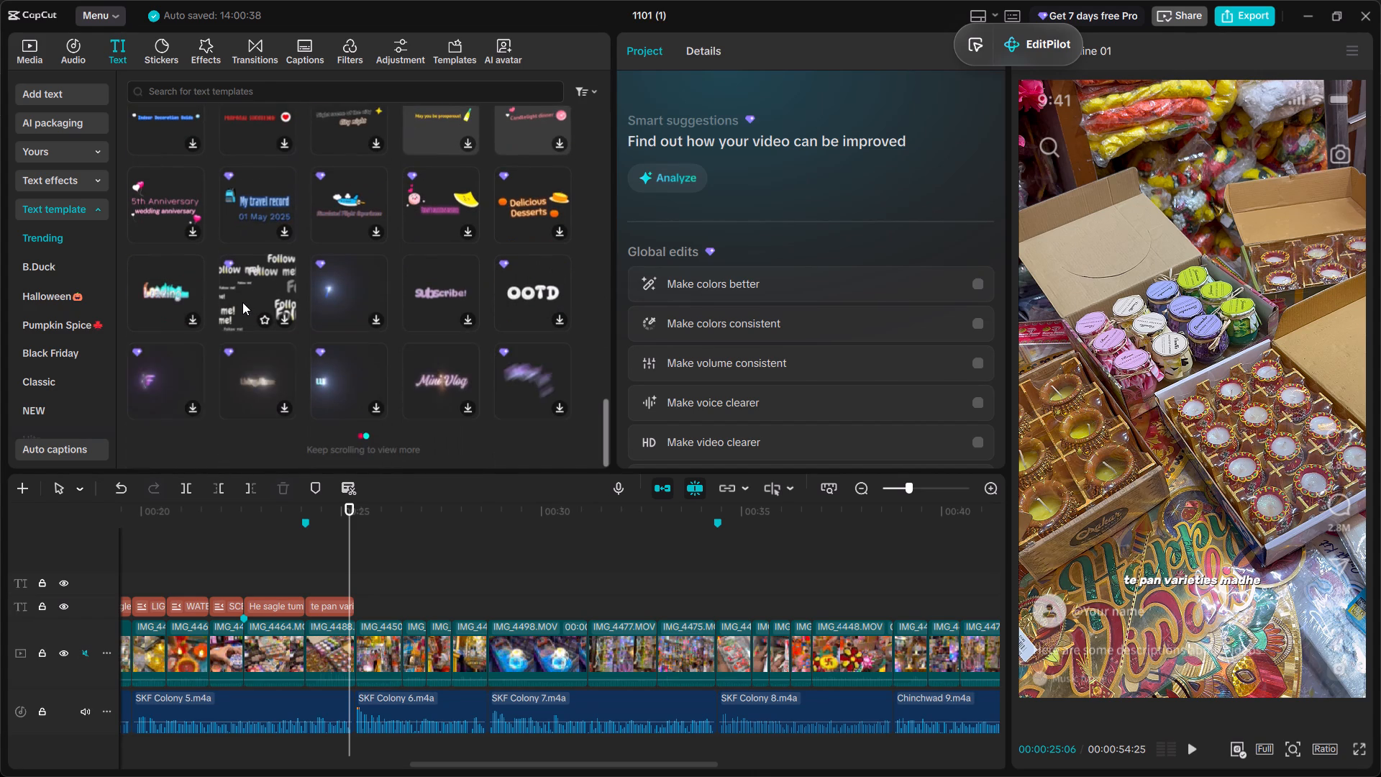
pyautogui.scroll(-6, 242, 302)
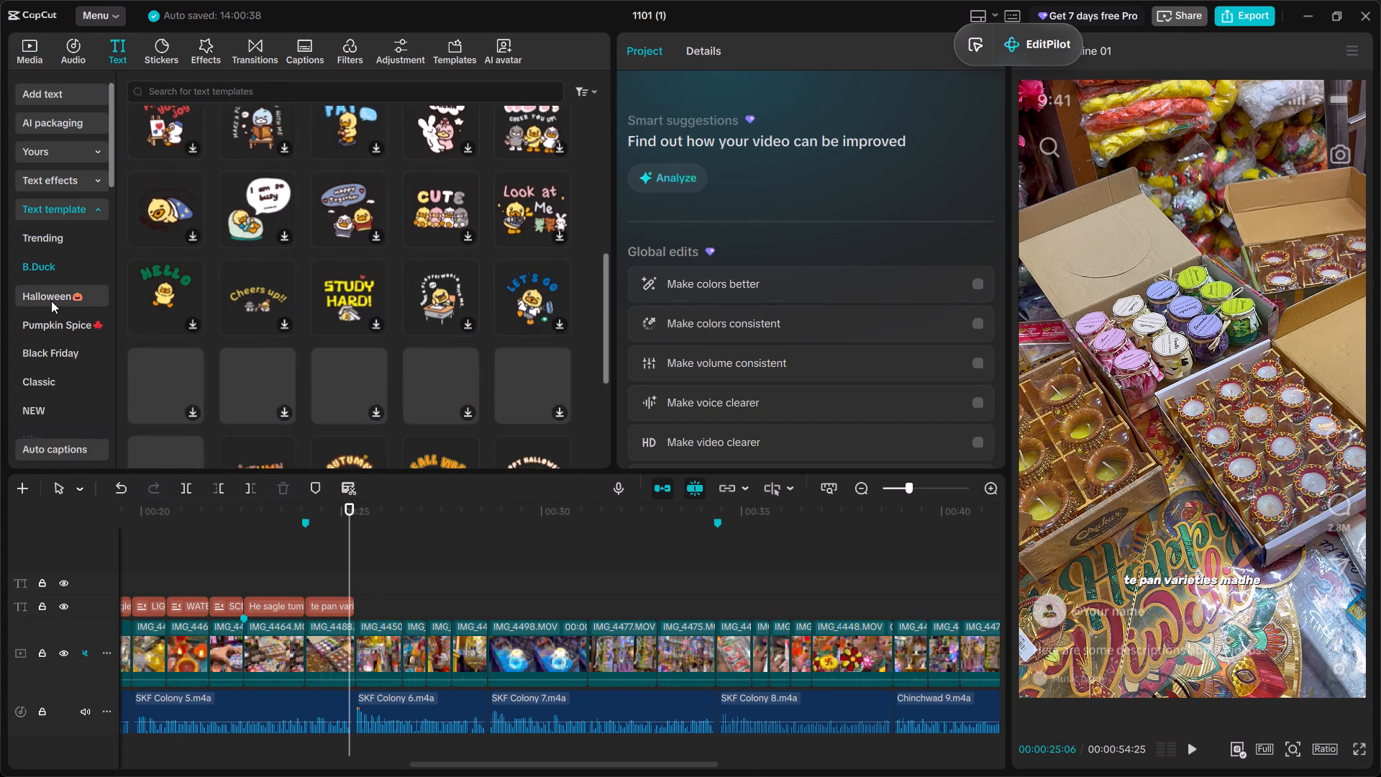
# Browse the Halloween, Black Friday and Classic text templates for a suitable title style.
pyautogui.click(51, 301)
pyautogui.scroll(-5, 261, 294)
pyautogui.click(67, 332)
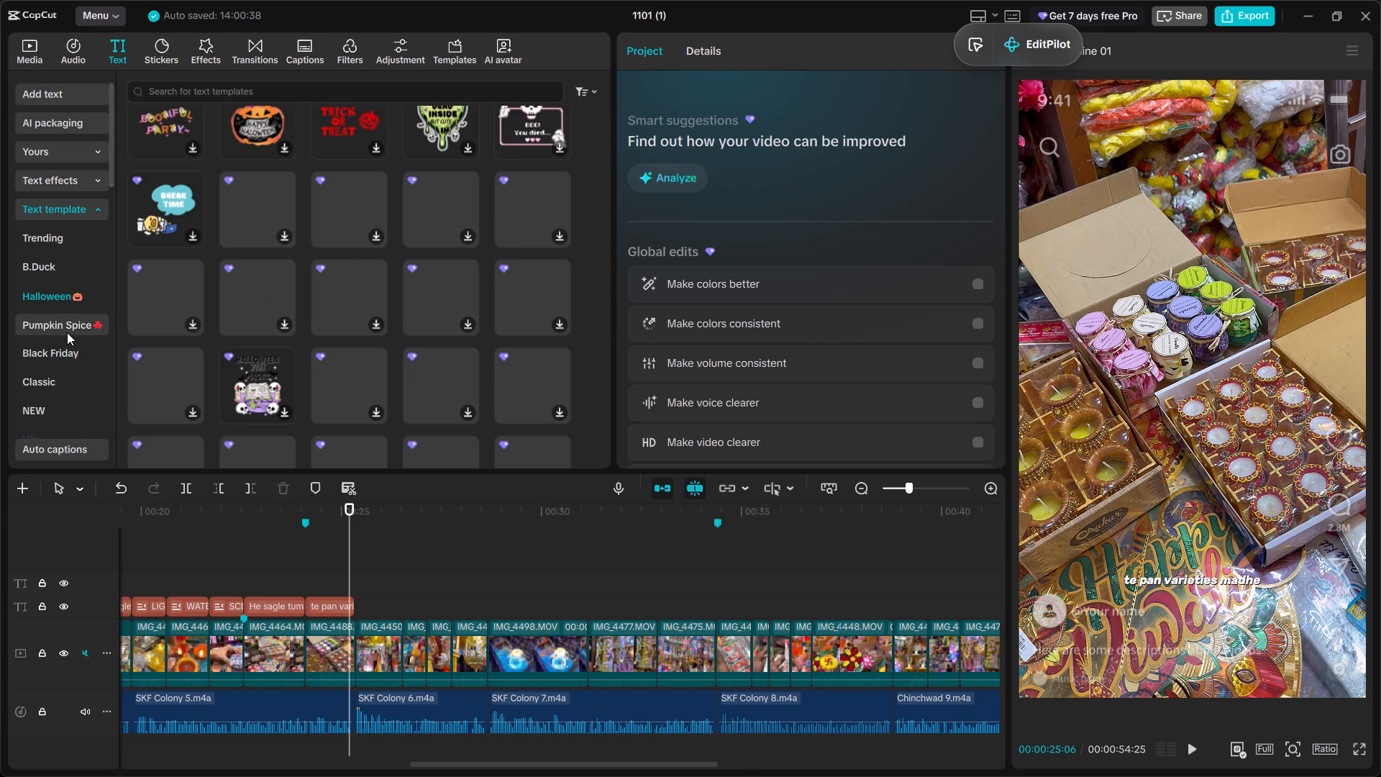
pyautogui.click(73, 357)
pyautogui.click(78, 386)
pyautogui.scroll(-1, 266, 349)
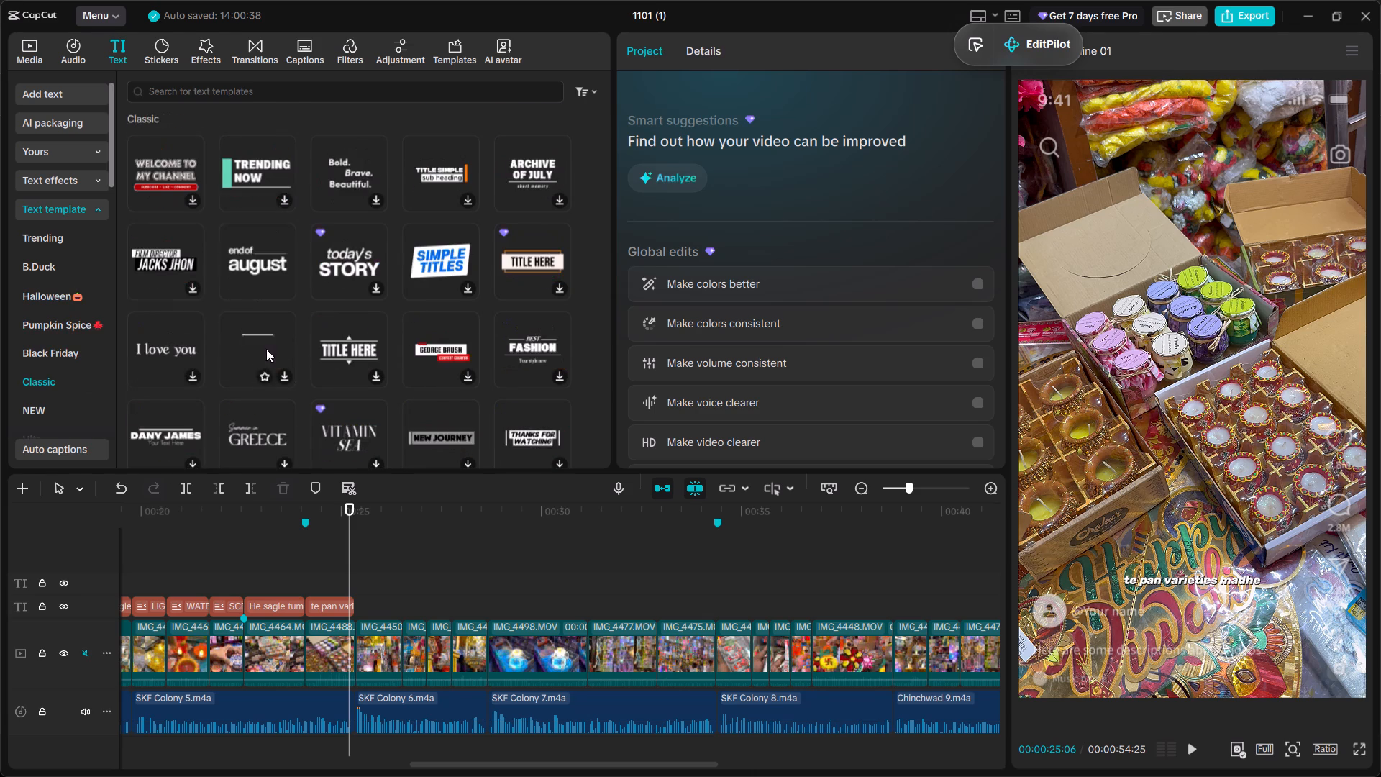
pyautogui.scroll(-10, 266, 349)
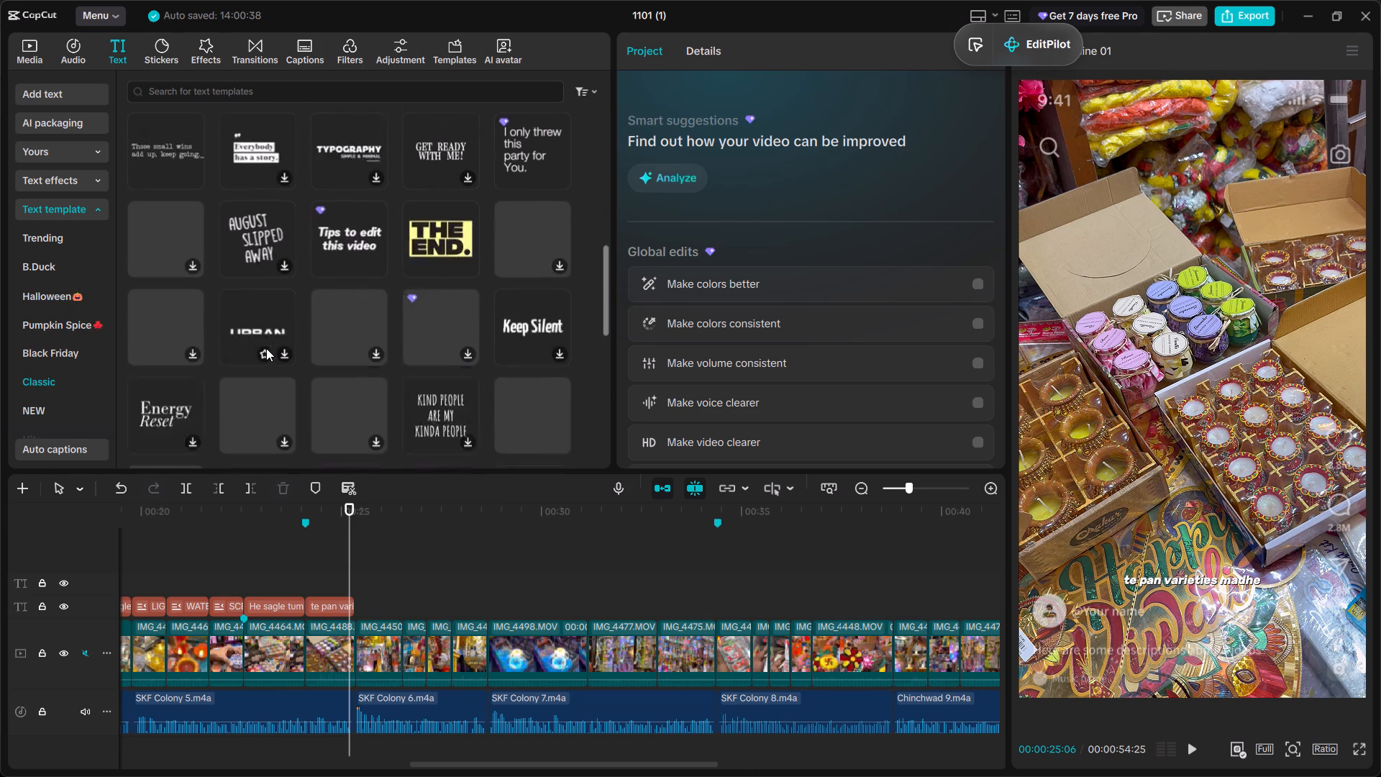
pyautogui.scroll(-3, 266, 348)
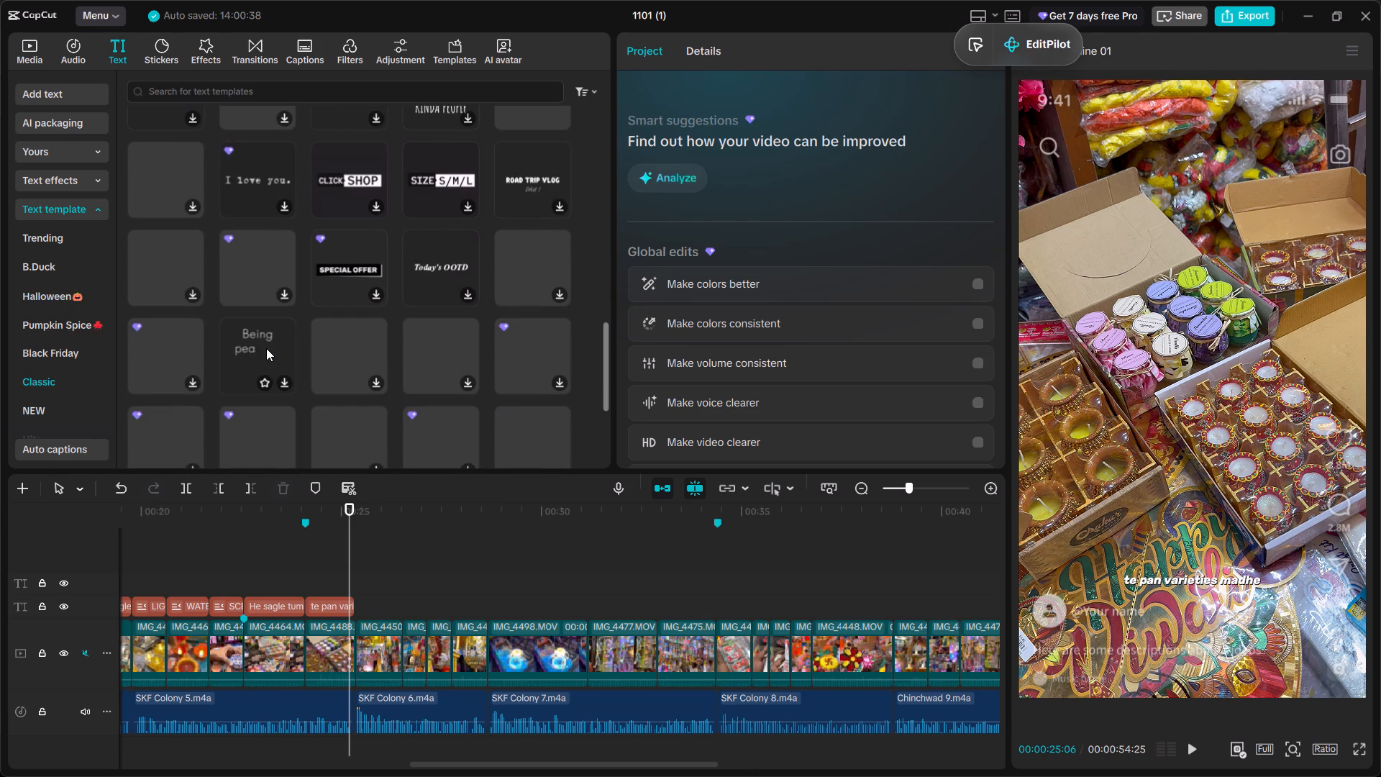
pyautogui.scroll(-3, 266, 348)
# Look through the NEW text templates for a suitable title style.
pyautogui.click(56, 401)
pyautogui.scroll(-1, 53, 368)
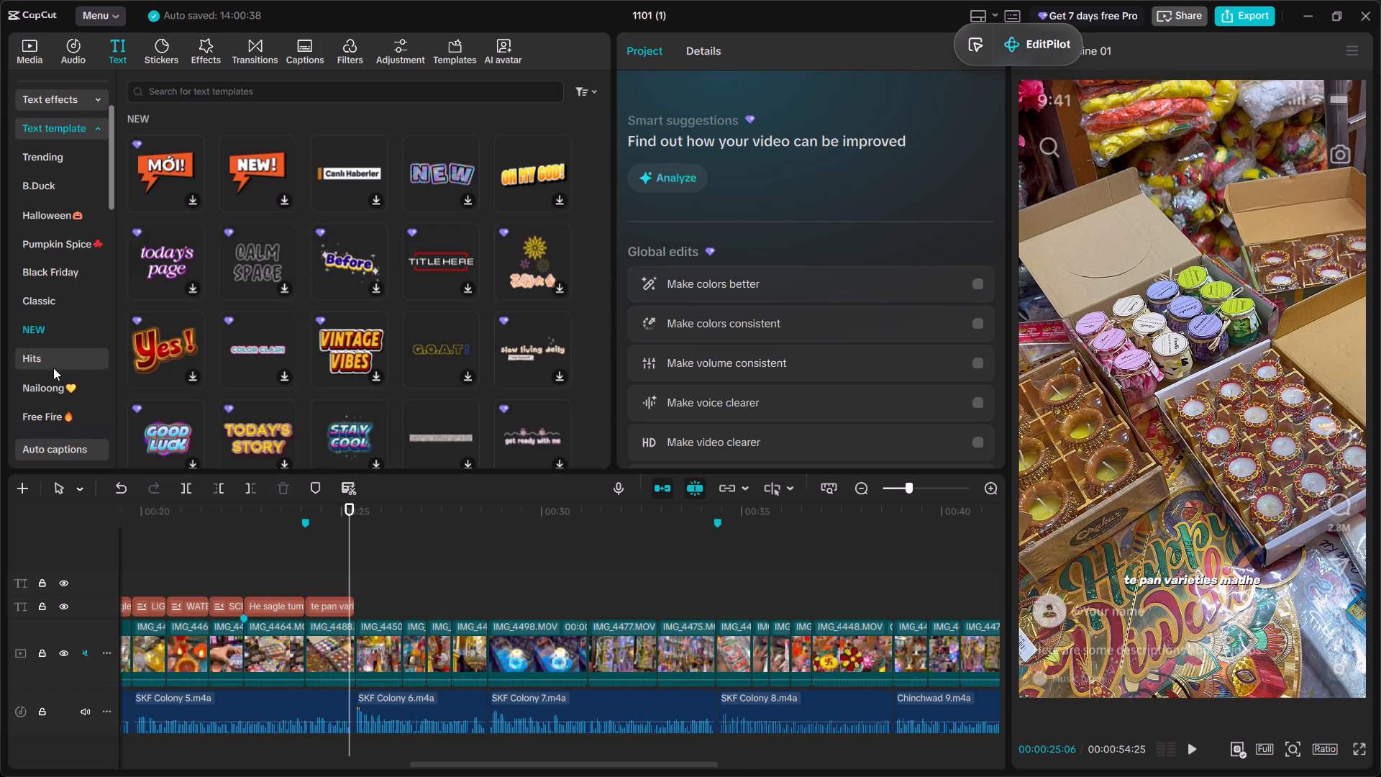
pyautogui.scroll(-1, 283, 323)
pyautogui.scroll(-2, 54, 317)
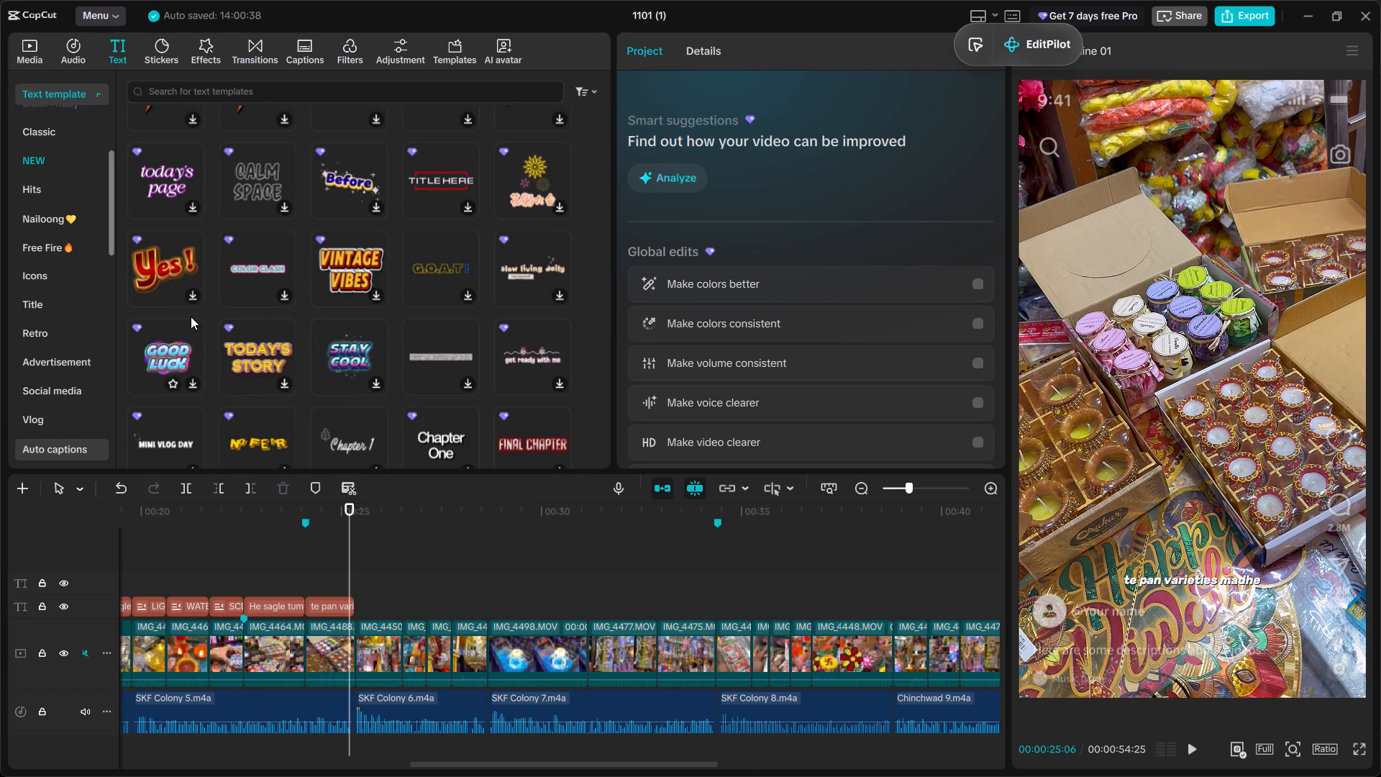
pyautogui.scroll(-3, 268, 305)
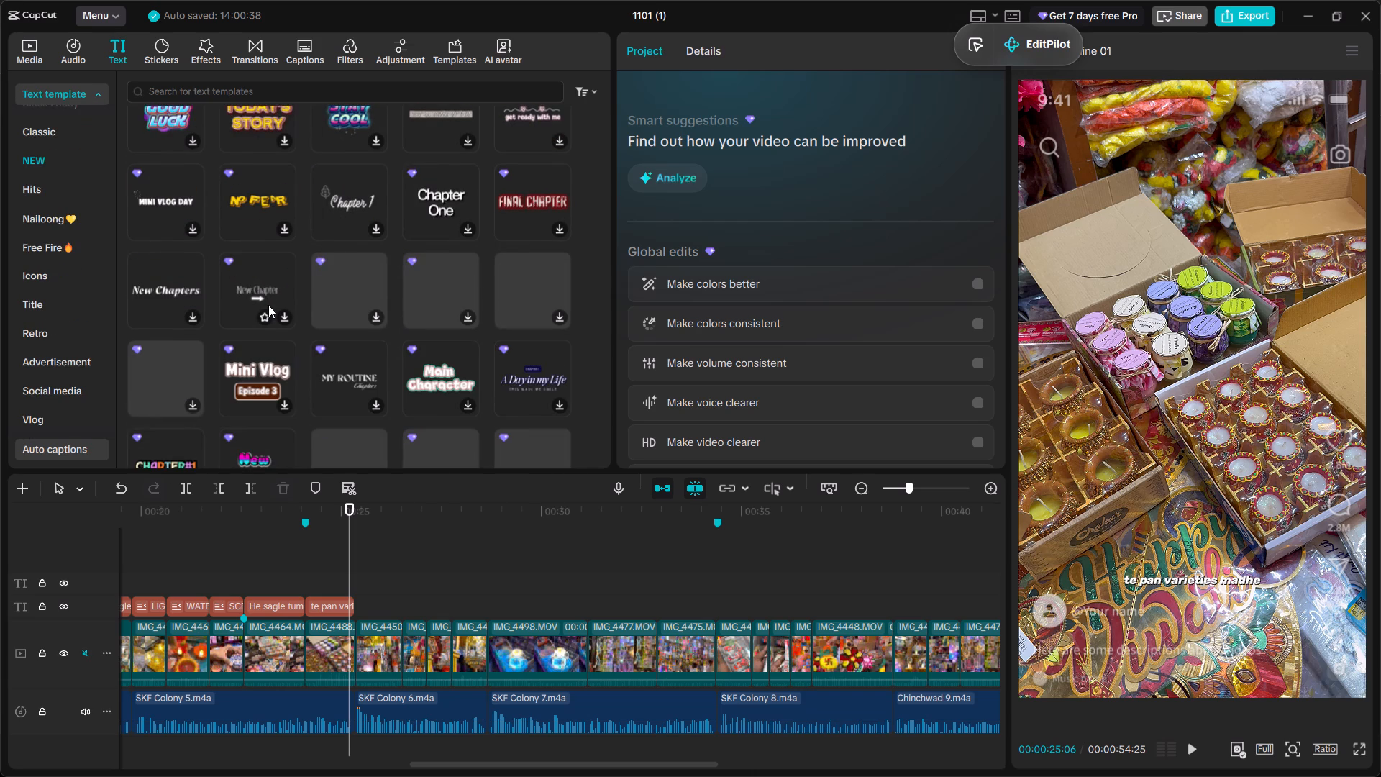
pyautogui.scroll(-4, 268, 305)
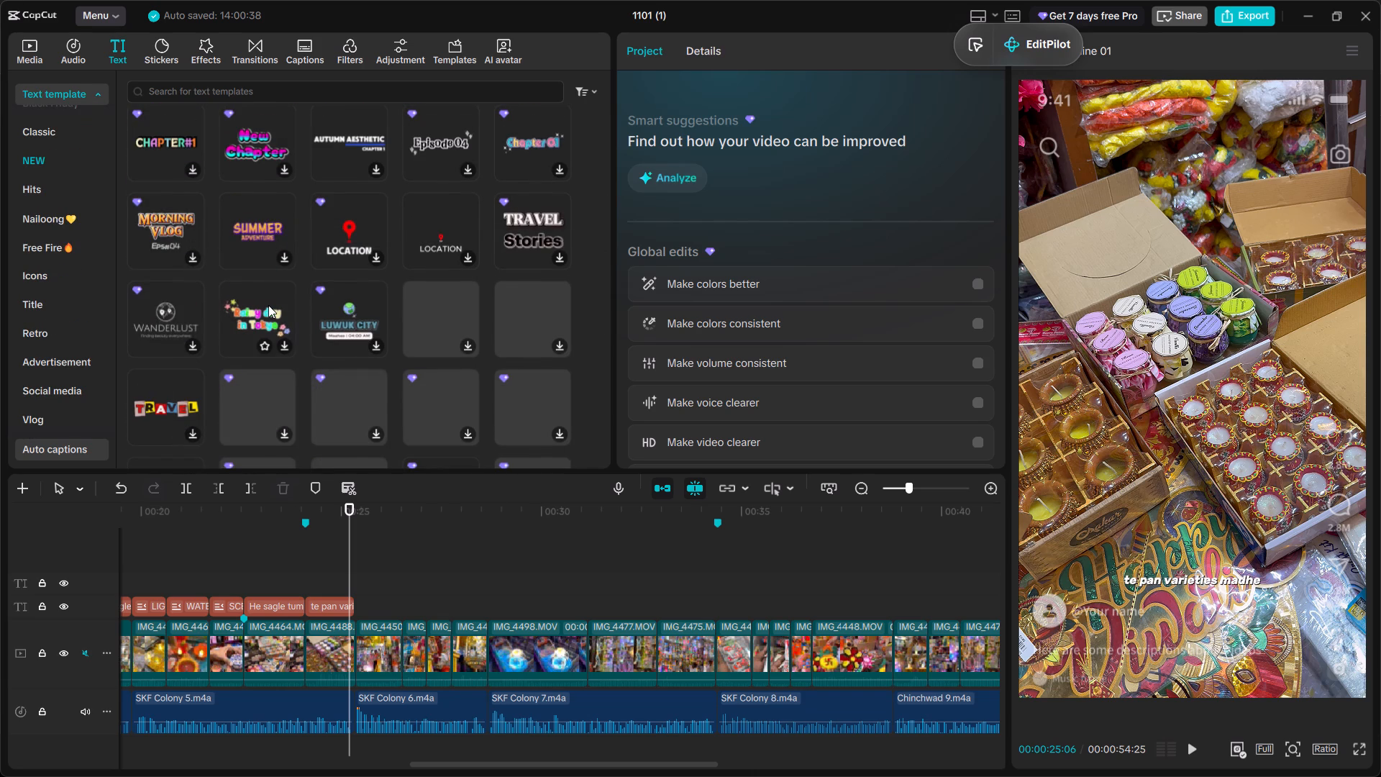
pyautogui.scroll(-4, 268, 305)
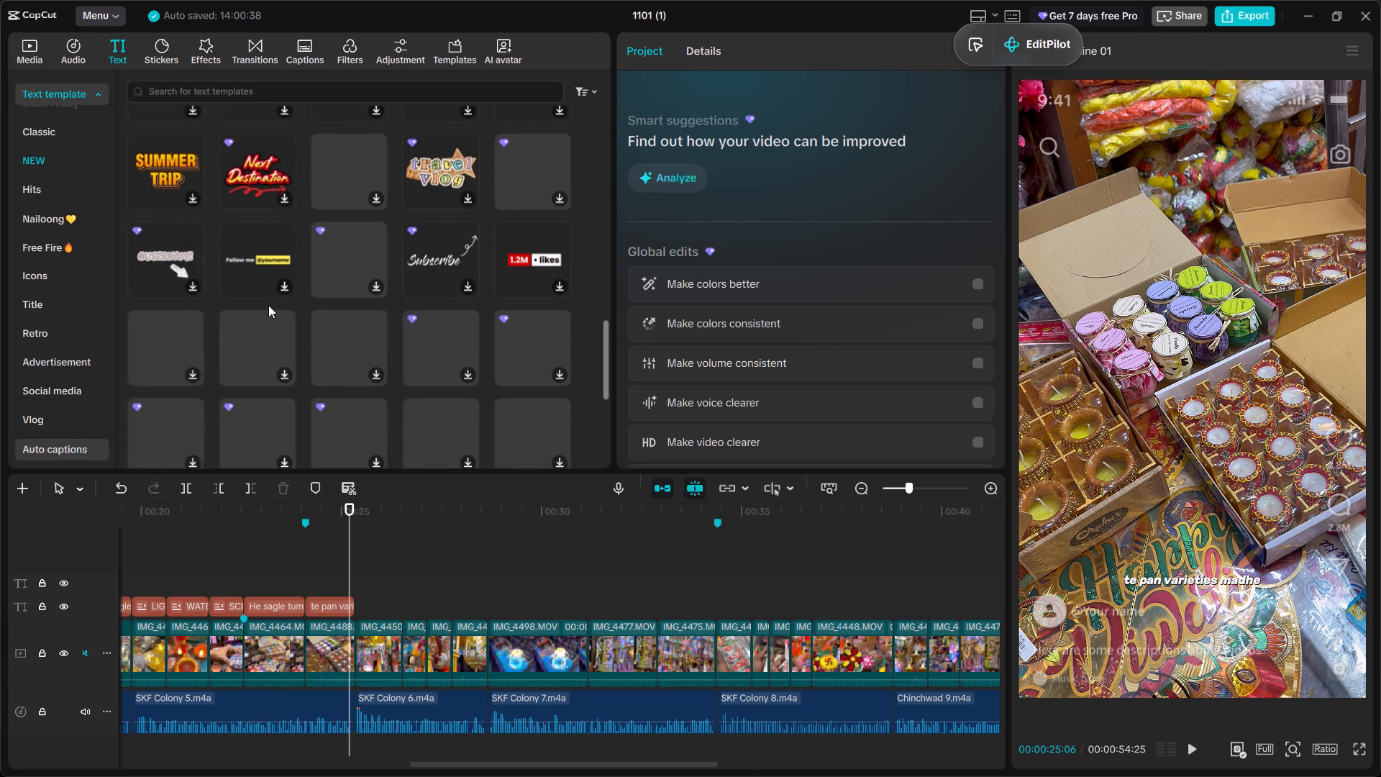
pyautogui.scroll(-2, 268, 305)
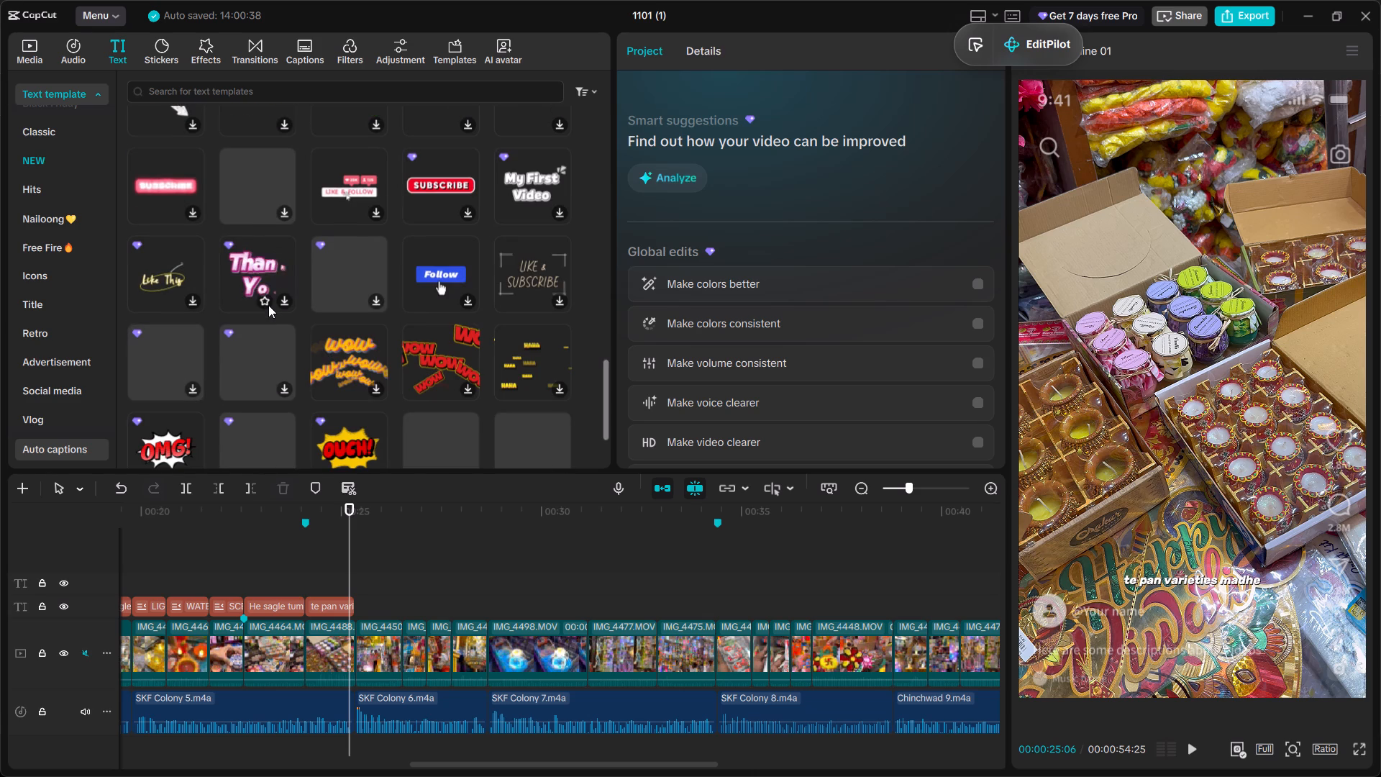
# Search the text templates for "festival".
pyautogui.click(262, 86)
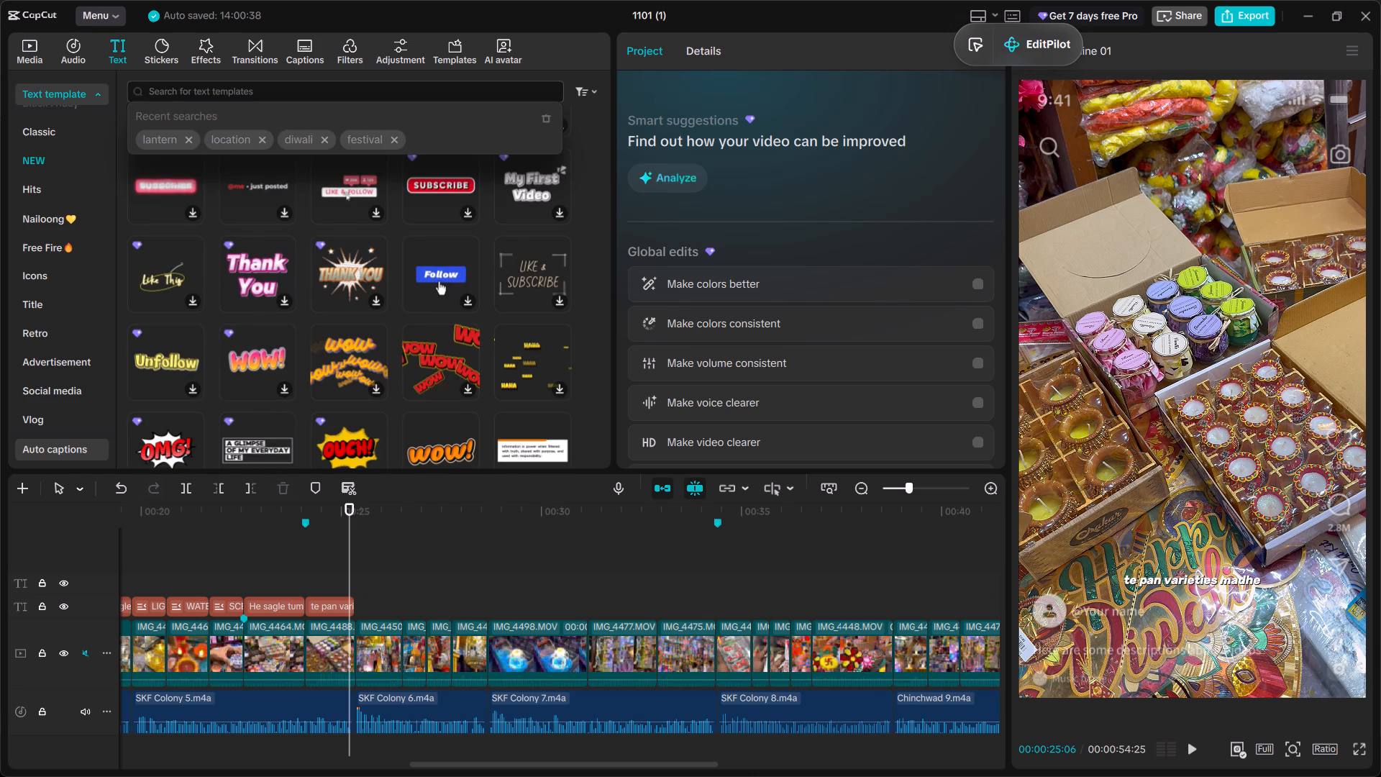
pyautogui.write('festival')
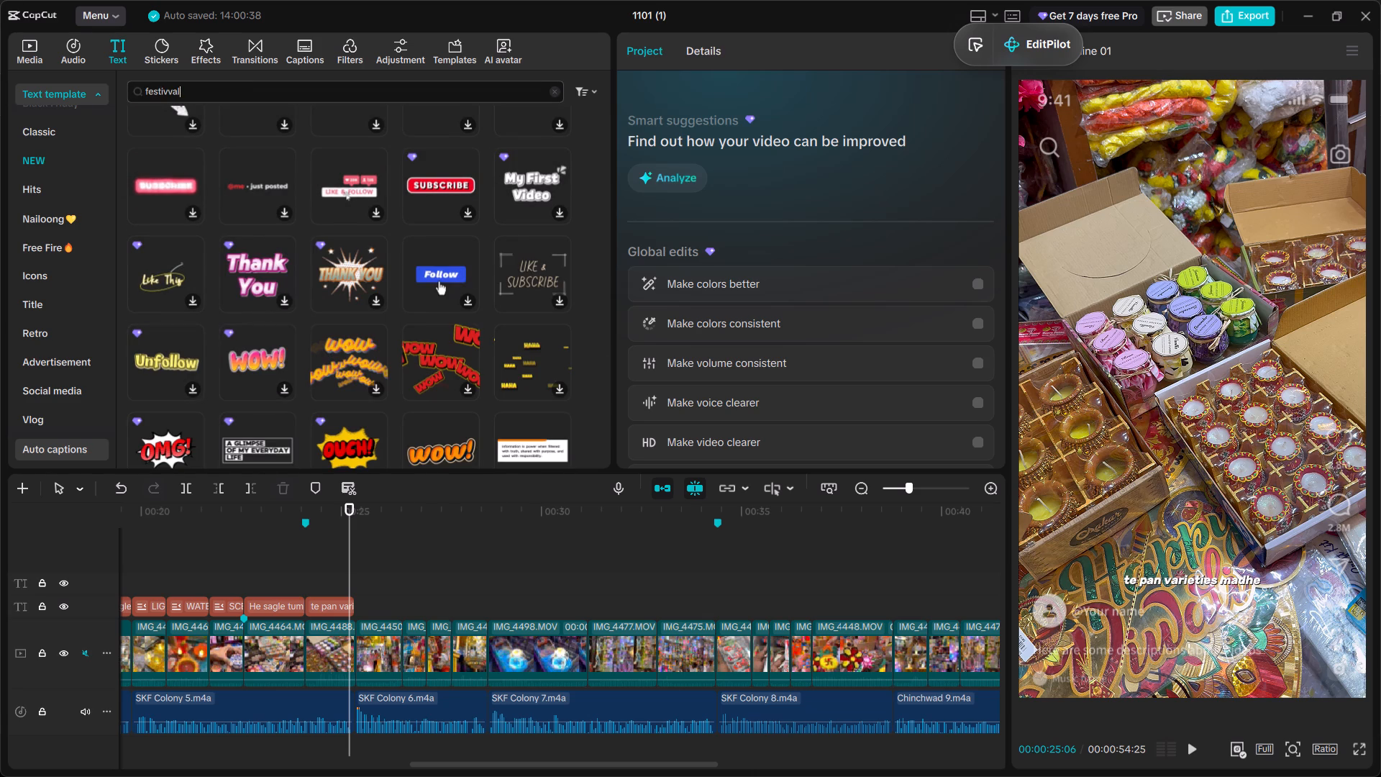
pyautogui.press('BackSpace')
pyautogui.press('BackSpace')
pyautogui.press('BackSpace')
pyautogui.write('al')
pyautogui.press('Return')
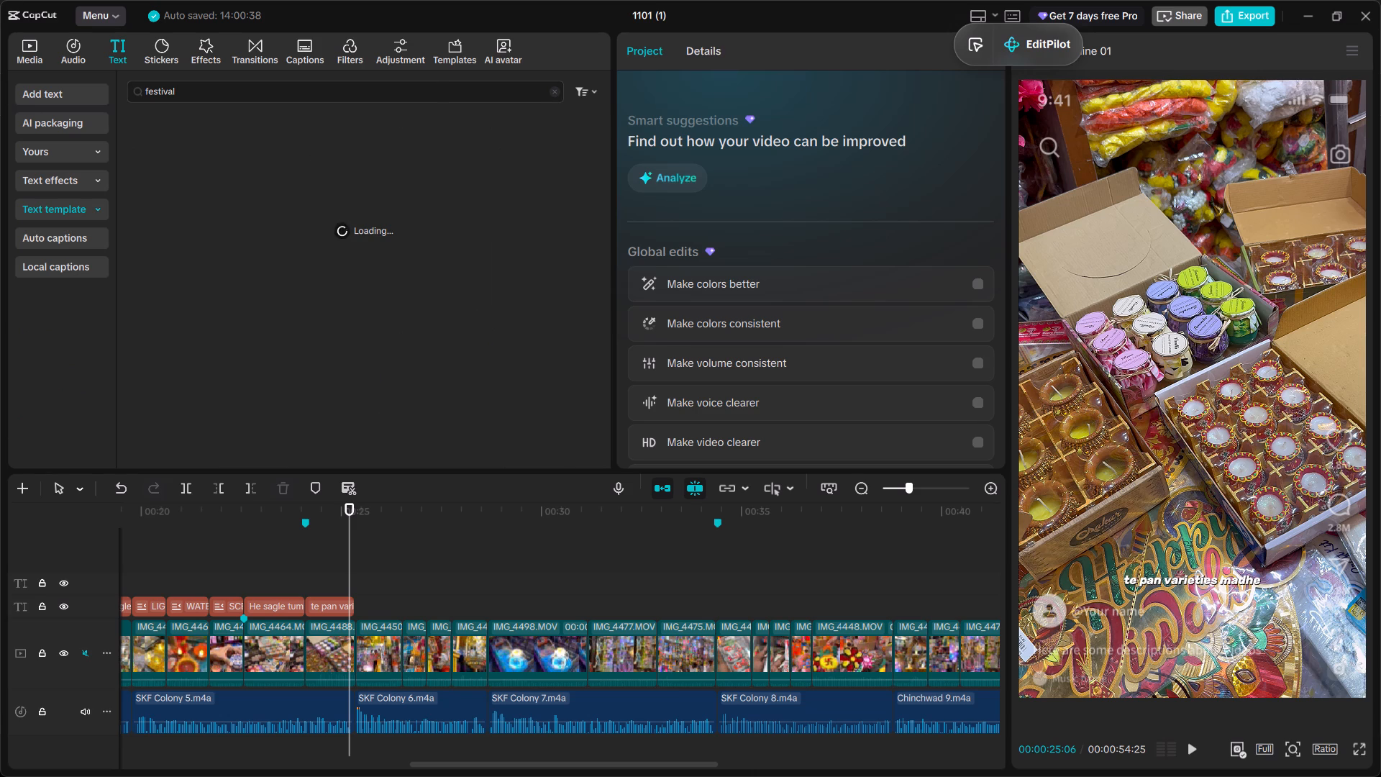
pyautogui.click(418, 232)
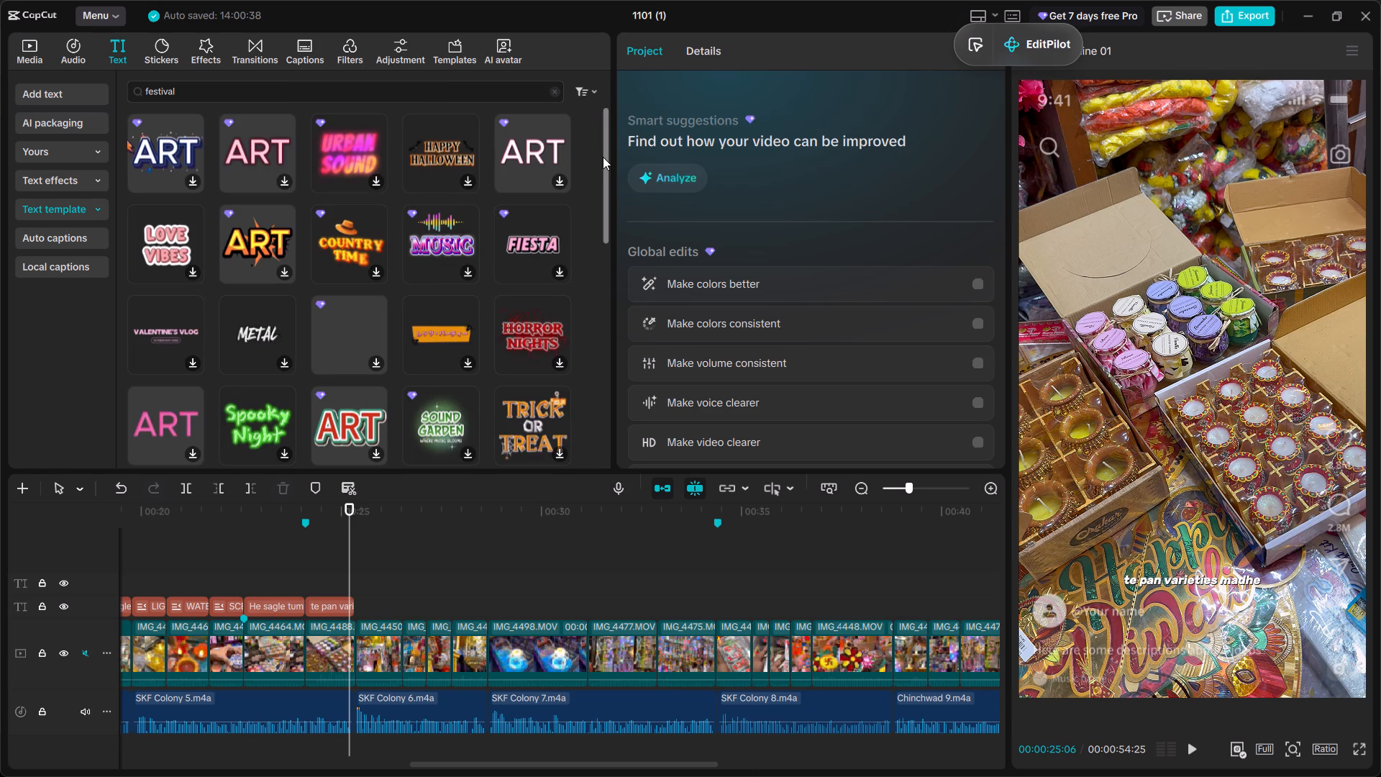
# Add the "Carnival Festival" text template on the track above the captions, starting near the end of the "te pan varieties madhe" caption.
pyautogui.scroll(-3, 603, 157)
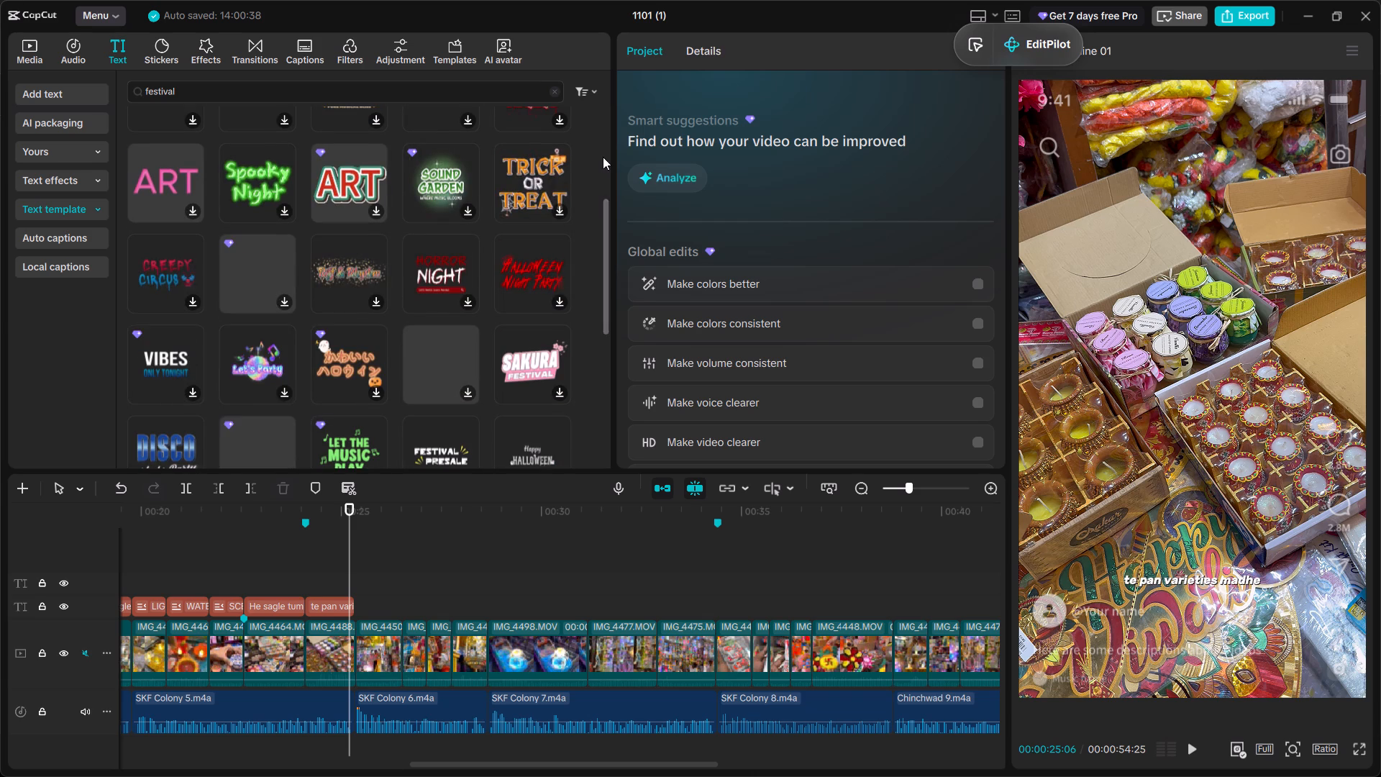
pyautogui.scroll(-2, 603, 157)
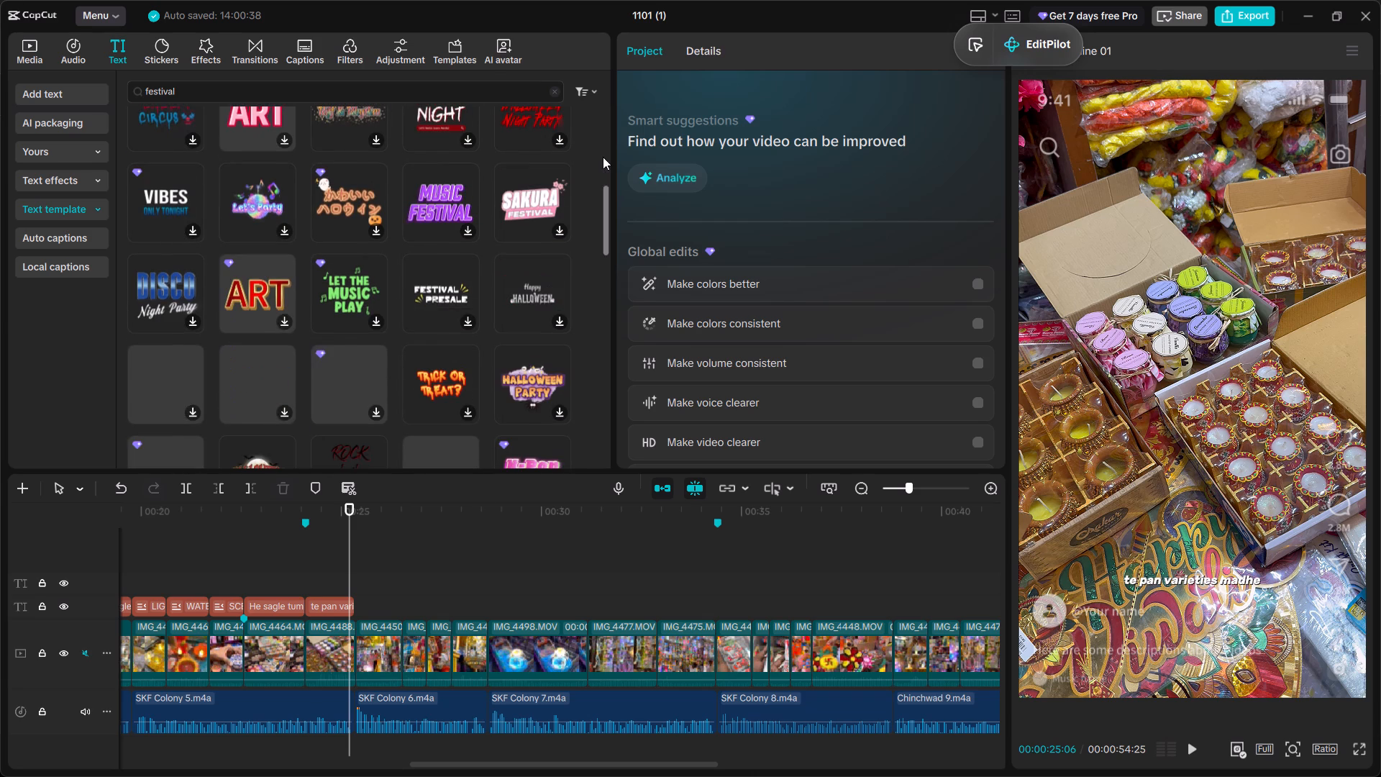
pyautogui.scroll(-3, 603, 157)
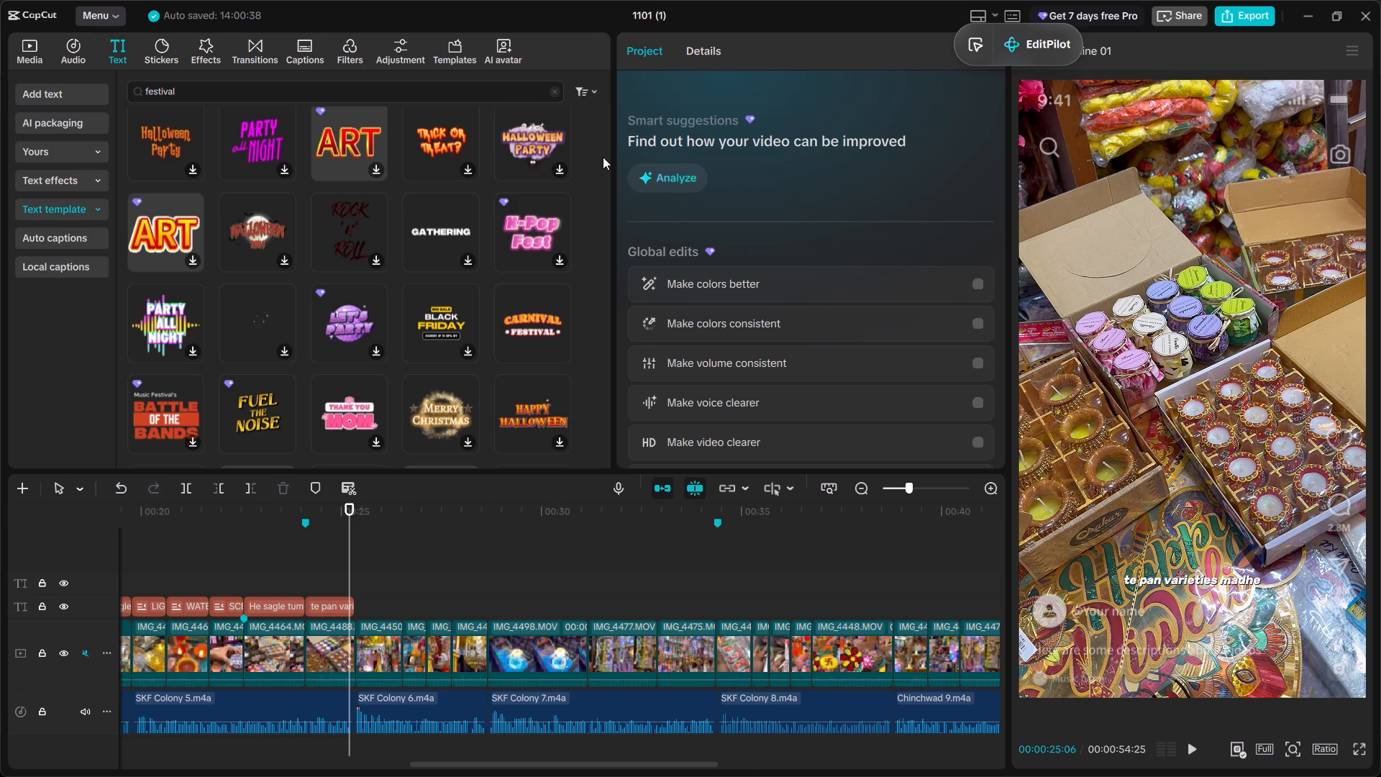
pyautogui.scroll(-1, 603, 157)
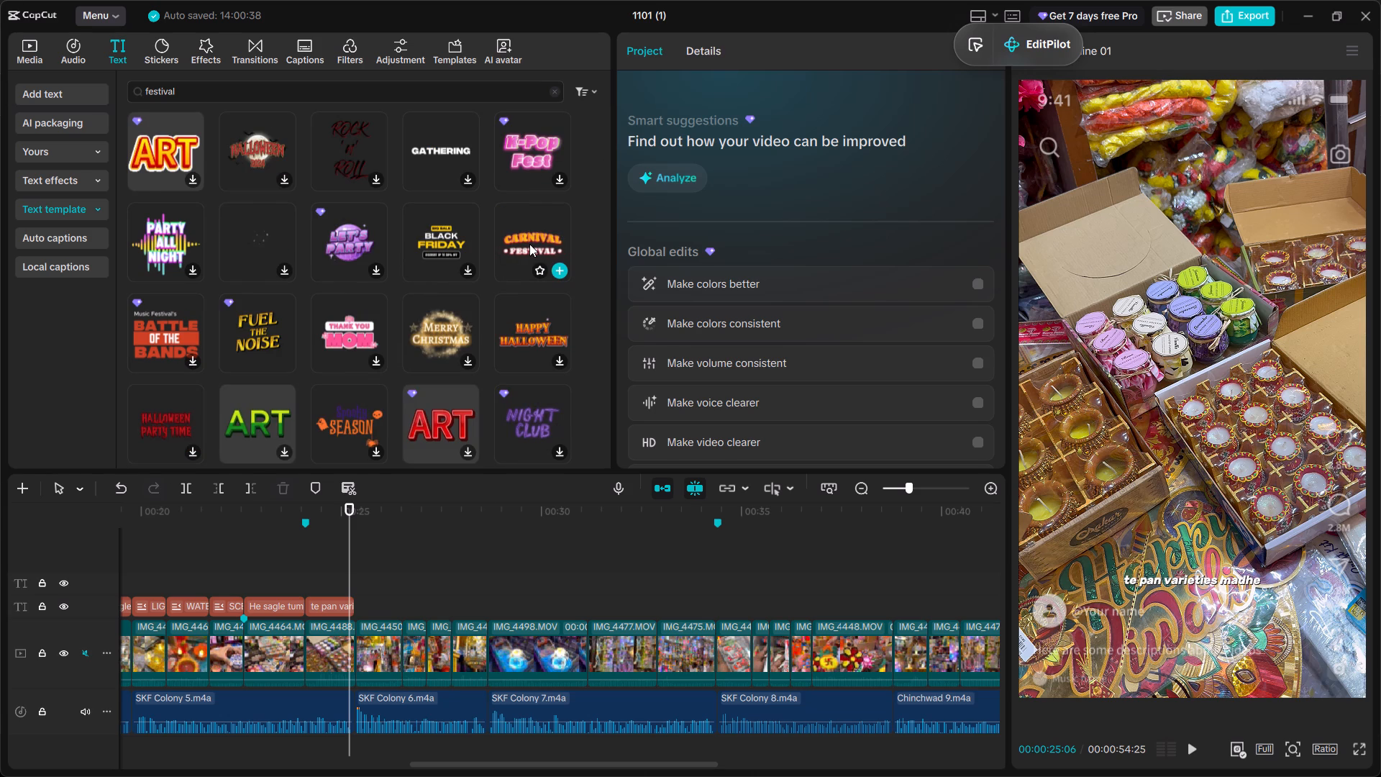
pyautogui.scroll(-2, 529, 244)
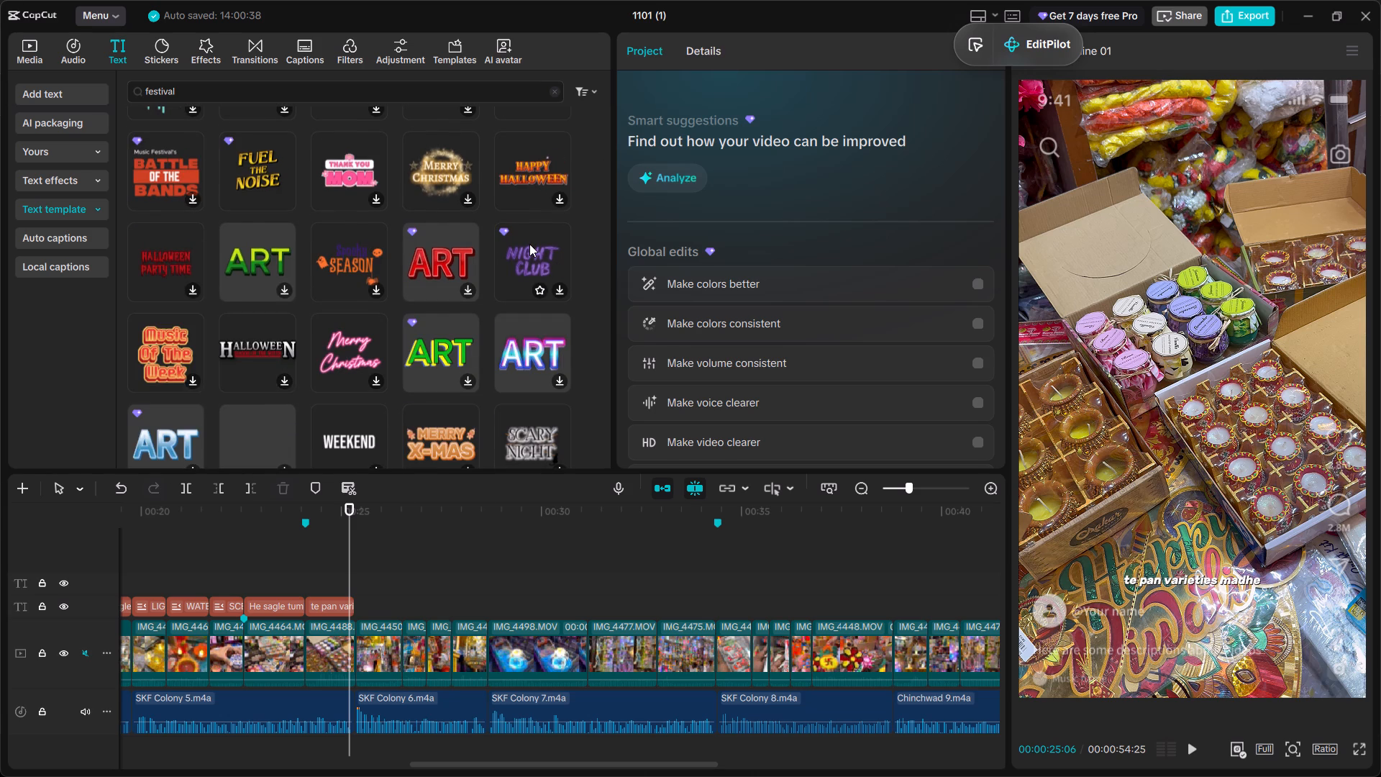
pyautogui.scroll(-2, 529, 244)
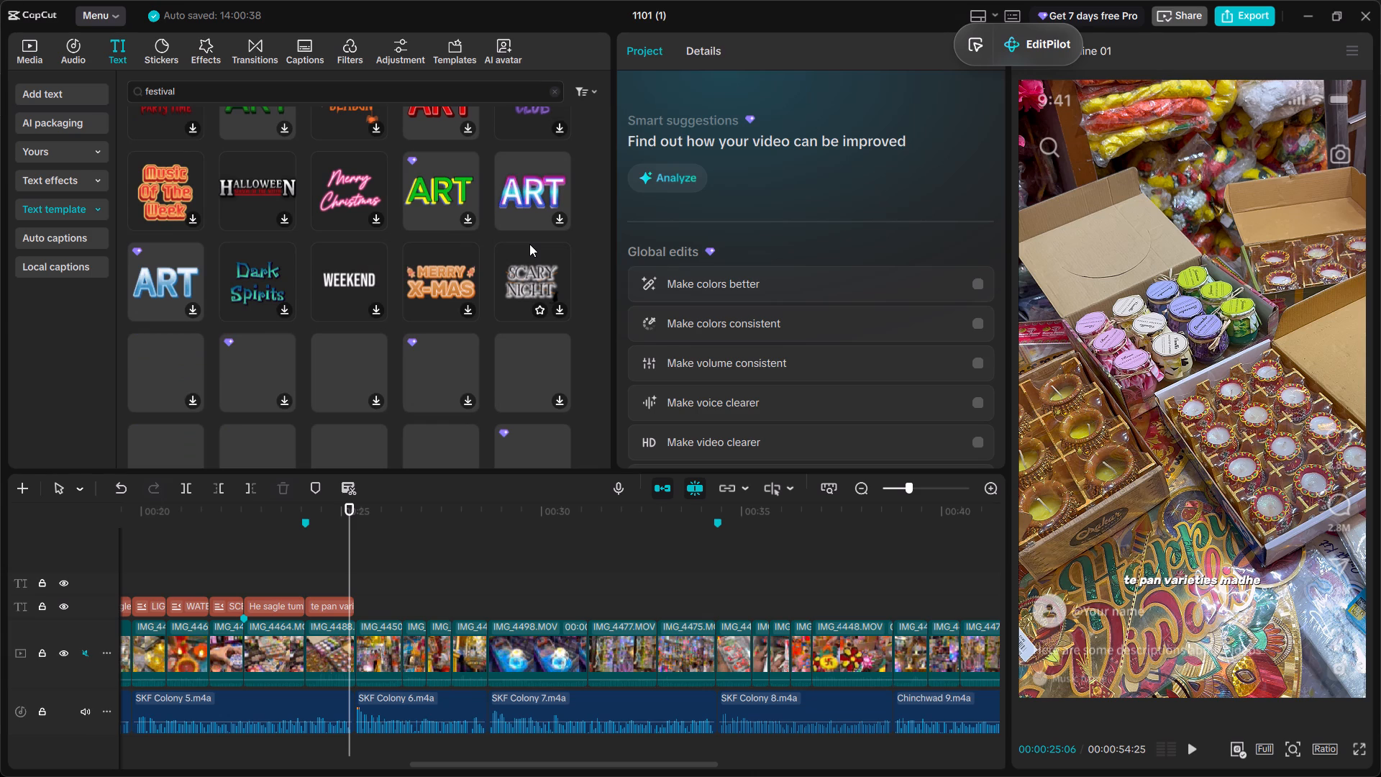
pyautogui.scroll(3, 529, 244)
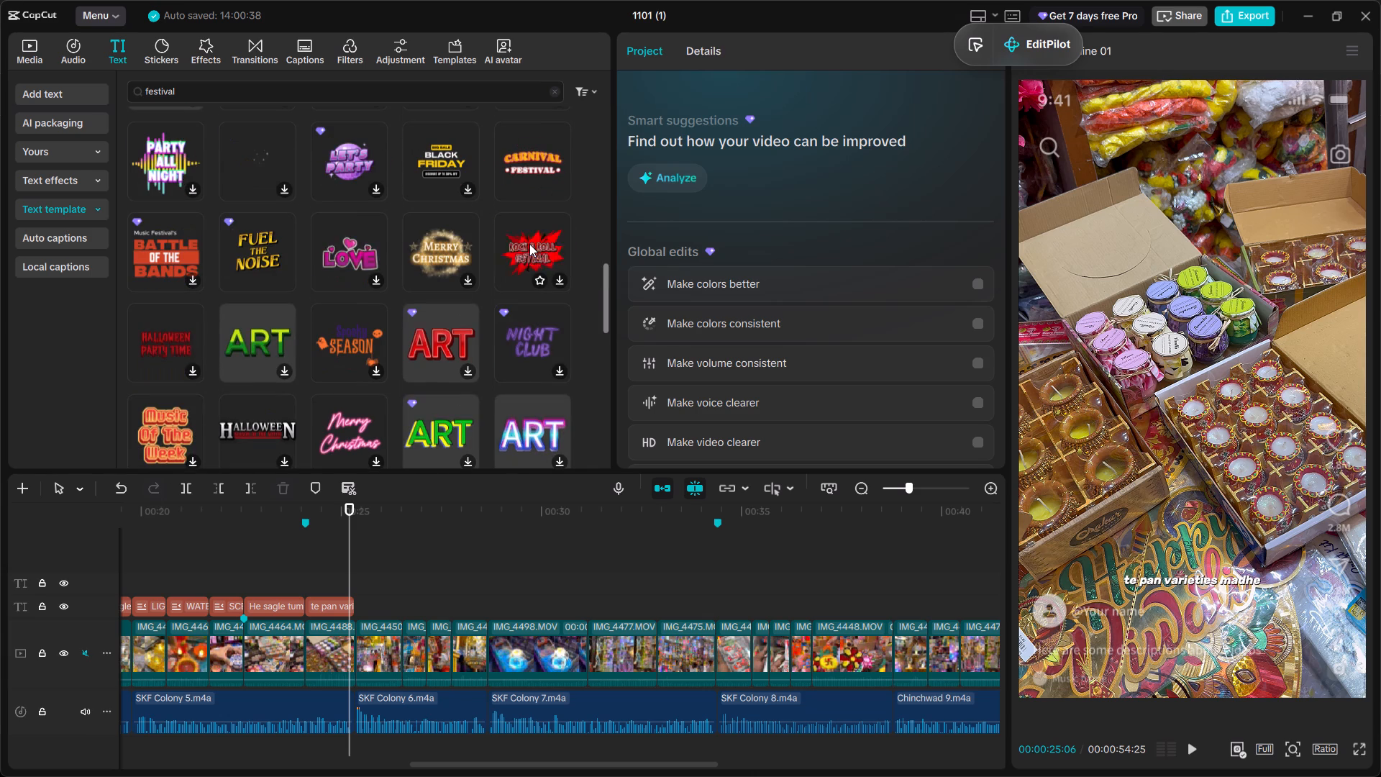
pyautogui.moveTo(529, 163); pyautogui.dragTo(357, 603)
pyautogui.moveTo(350, 580); pyautogui.dragTo(355, 580)
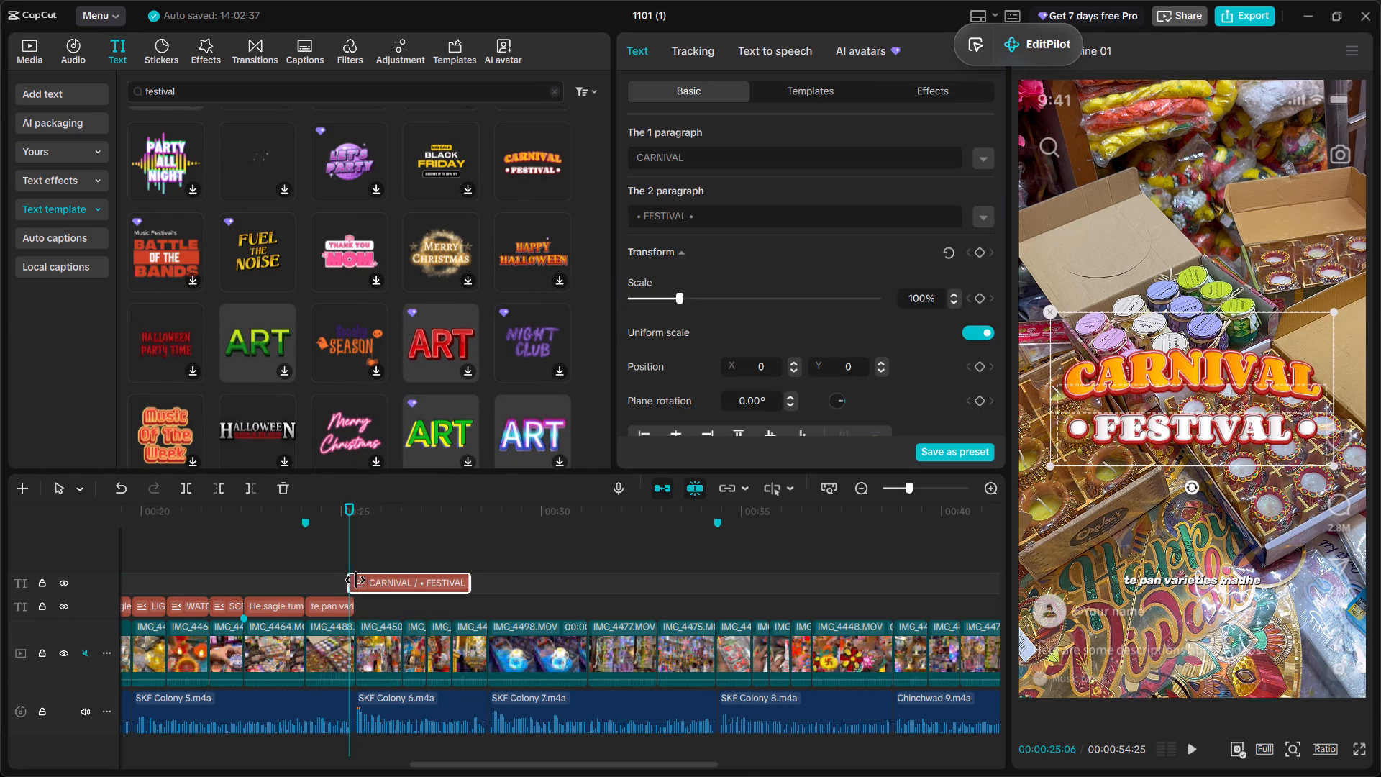
# Move the "Carnival Festival" title down onto the caption track, directly after the "te pan varieties madhe" caption.
pyautogui.moveTo(355, 580); pyautogui.dragTo(359, 581)
pyautogui.moveTo(391, 581); pyautogui.dragTo(394, 604)
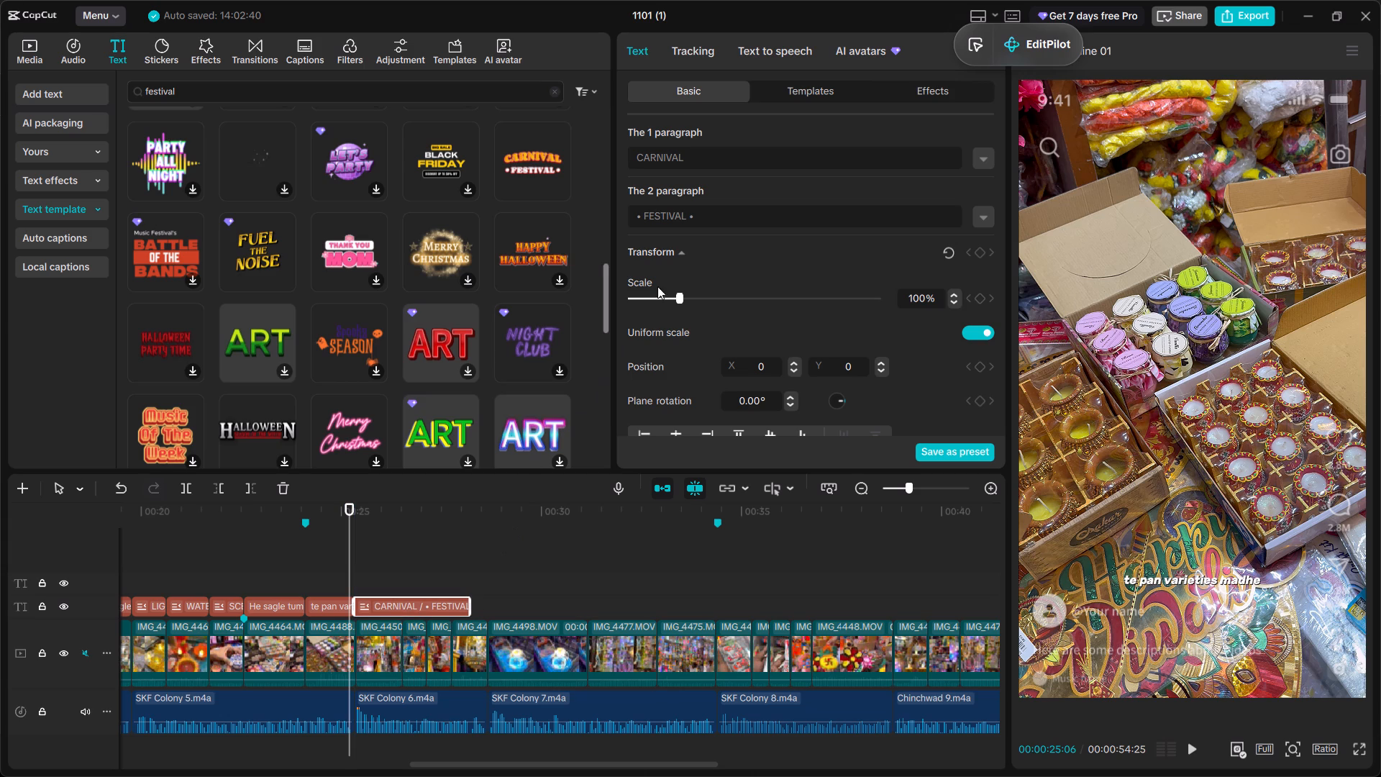
pyautogui.moveTo(693, 155); pyautogui.dragTo(635, 152)
pyautogui.write('kash')
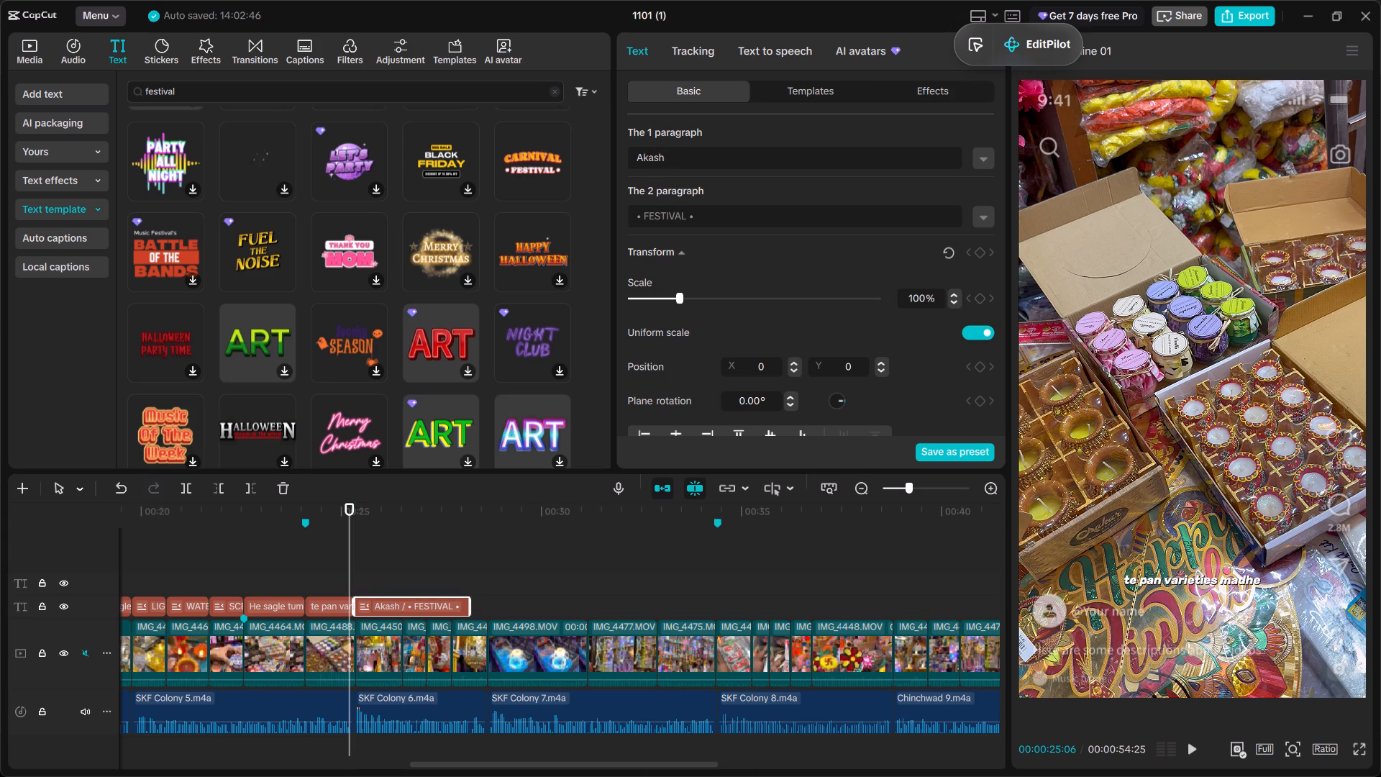
pyautogui.moveTo(687, 218); pyautogui.dragTo(646, 219)
pyautogui.press('BackSpace')
pyautogui.write('andil')
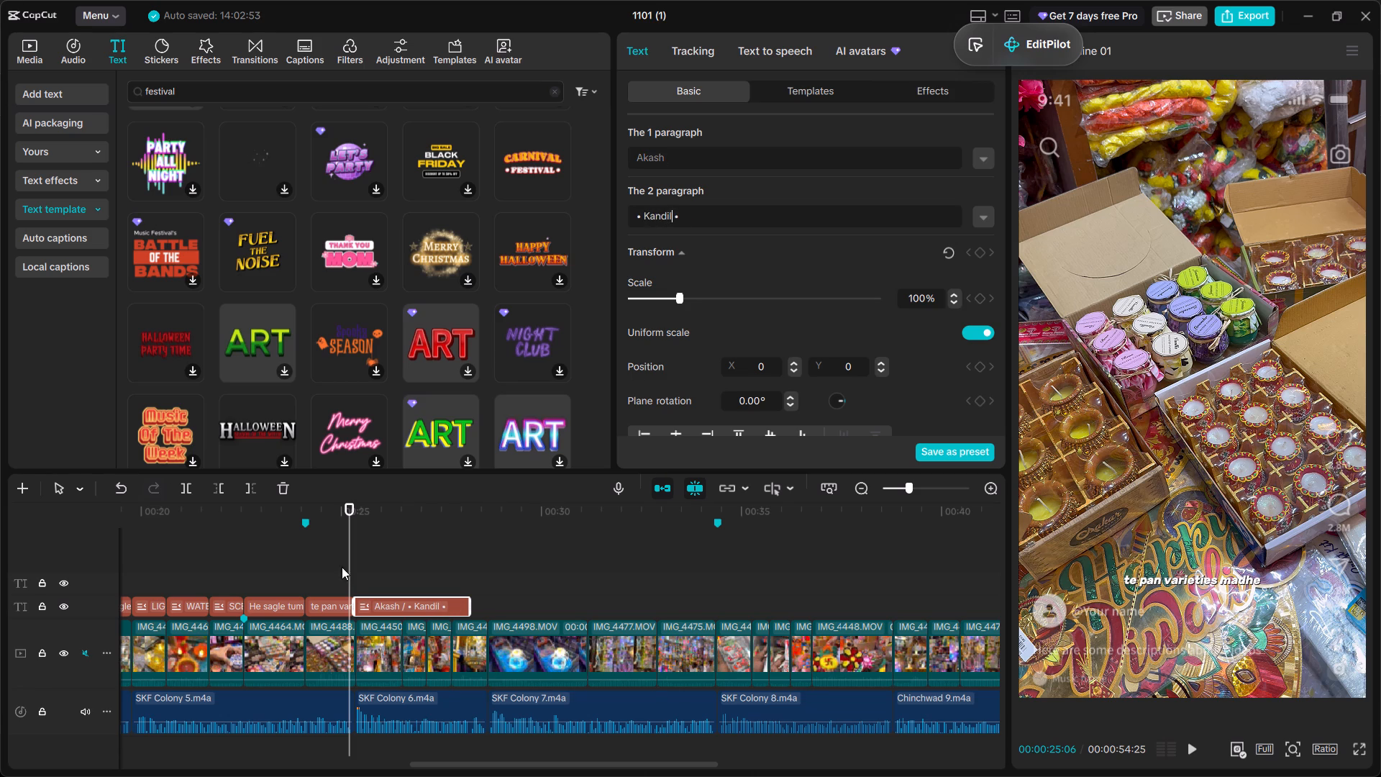
# Preview the "Akash Kandil" title and move it to the lower part of the frame, at X 0, Y -875.
pyautogui.click(347, 570)
pyautogui.press('space')
pyautogui.press('space')
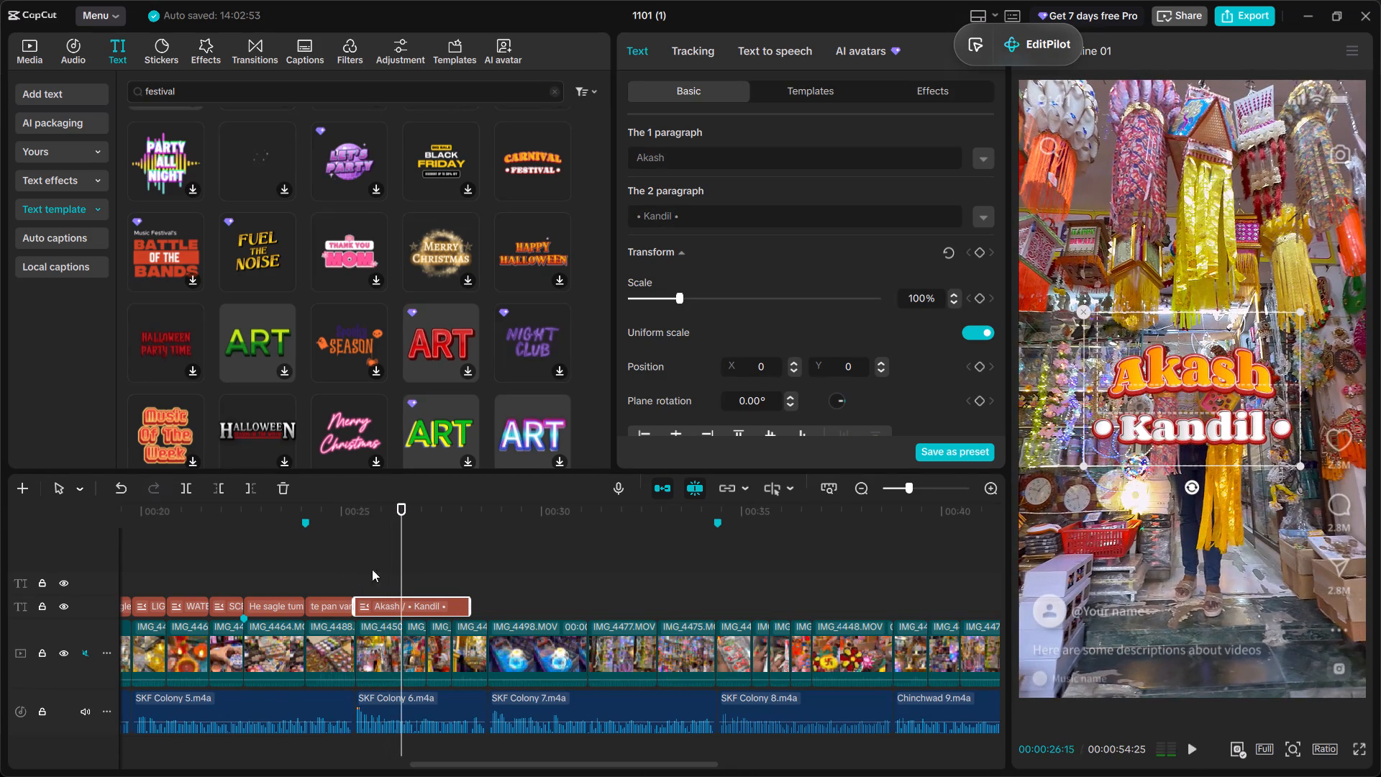
pyautogui.moveTo(1189, 402); pyautogui.dragTo(1192, 543)
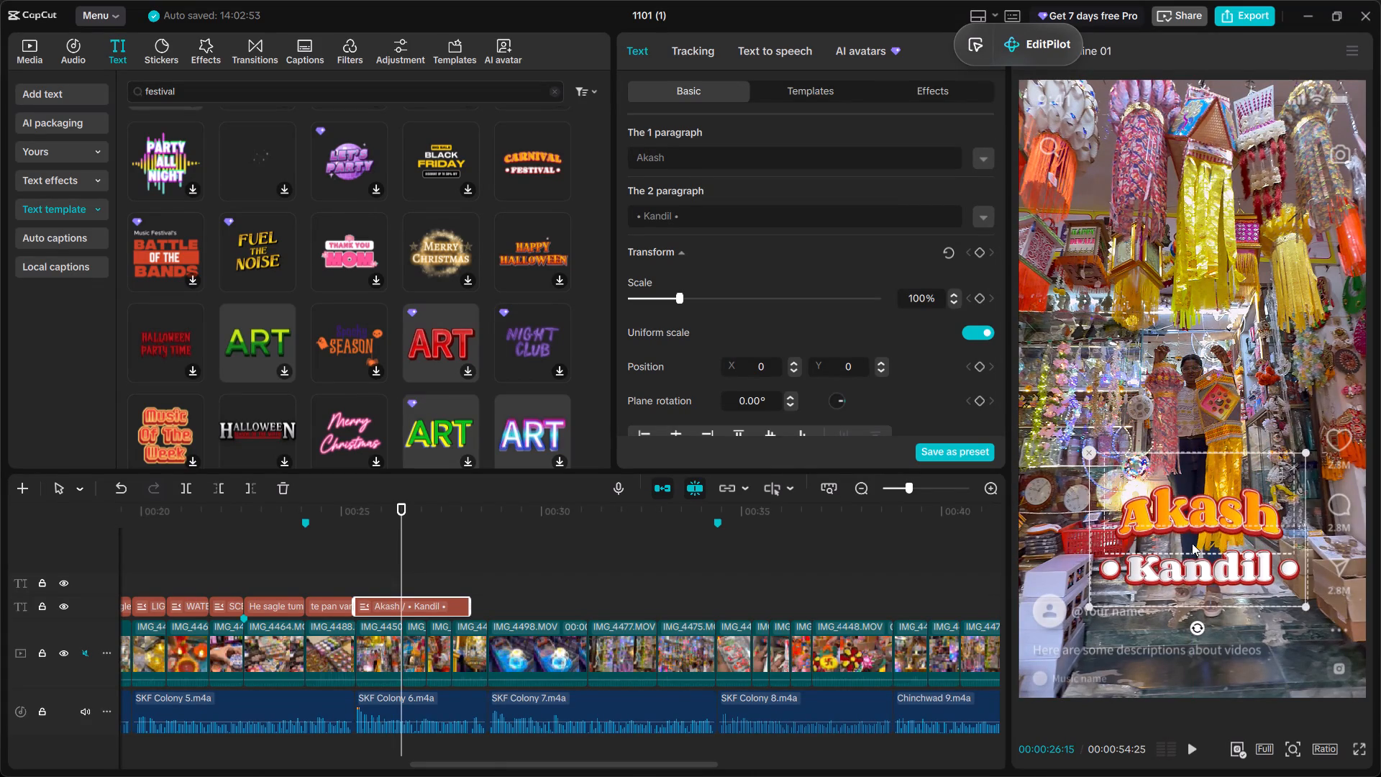
pyautogui.moveTo(1192, 543); pyautogui.dragTo(1188, 543)
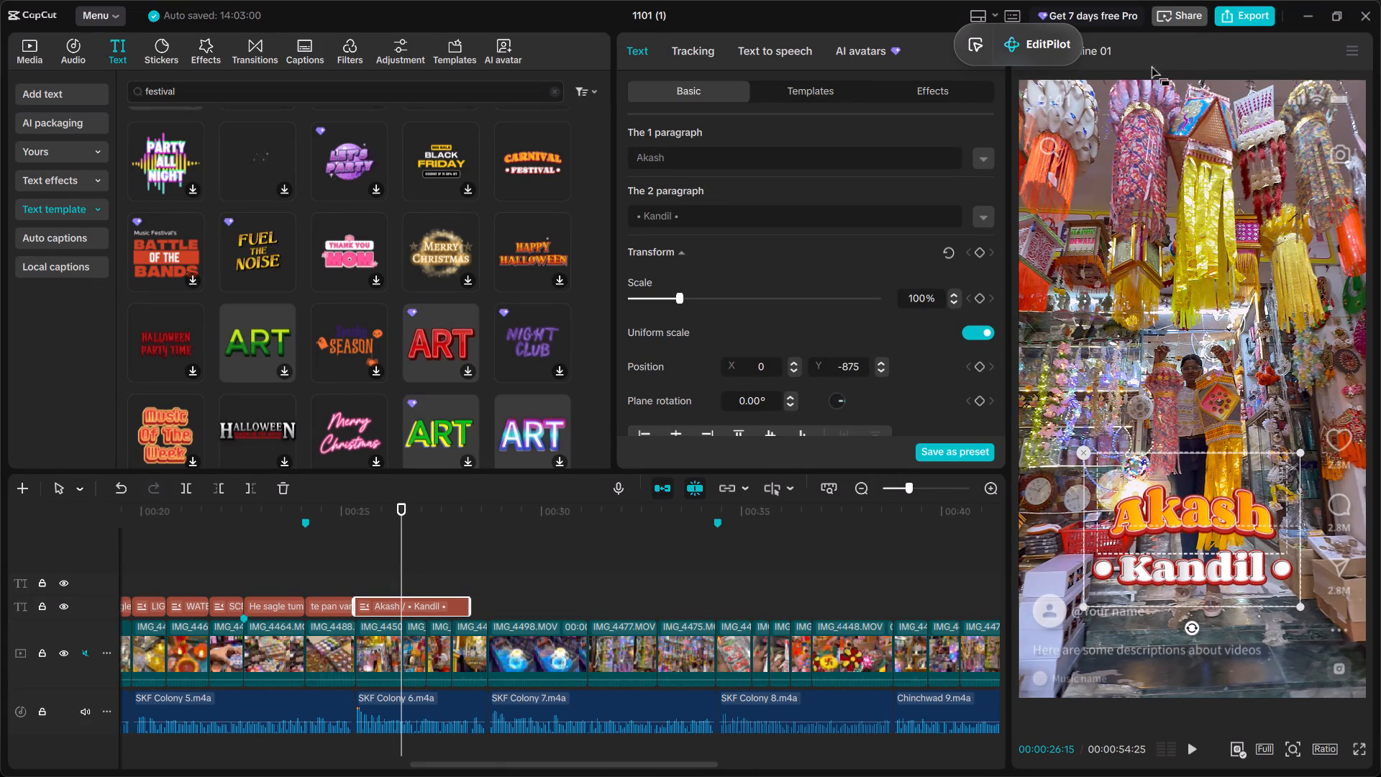
pyautogui.click(1244, 10)
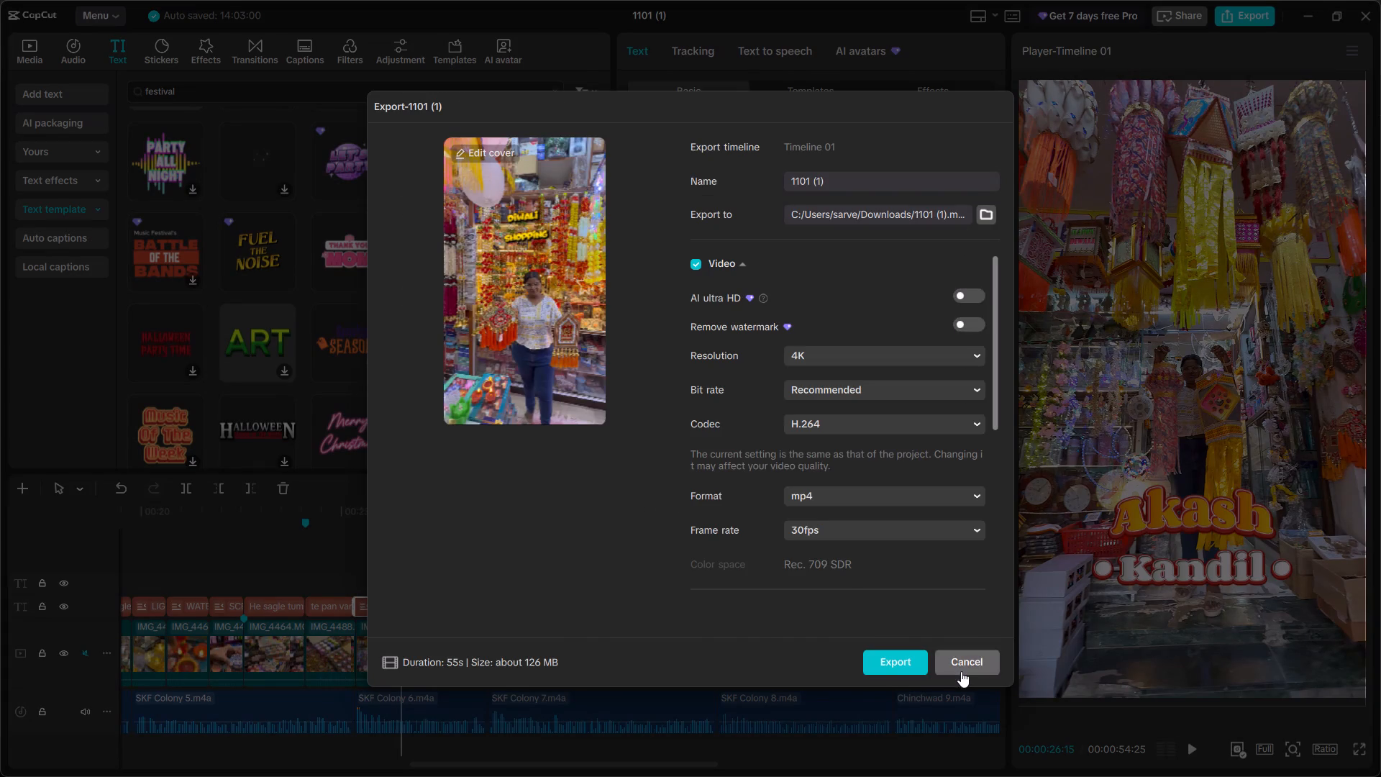
pyautogui.click(961, 671)
# Play the "Akash Kandil" title and extend its end to where the SKF Colony 6 audio clip finishes.
pyautogui.click(350, 578)
pyautogui.press('space')
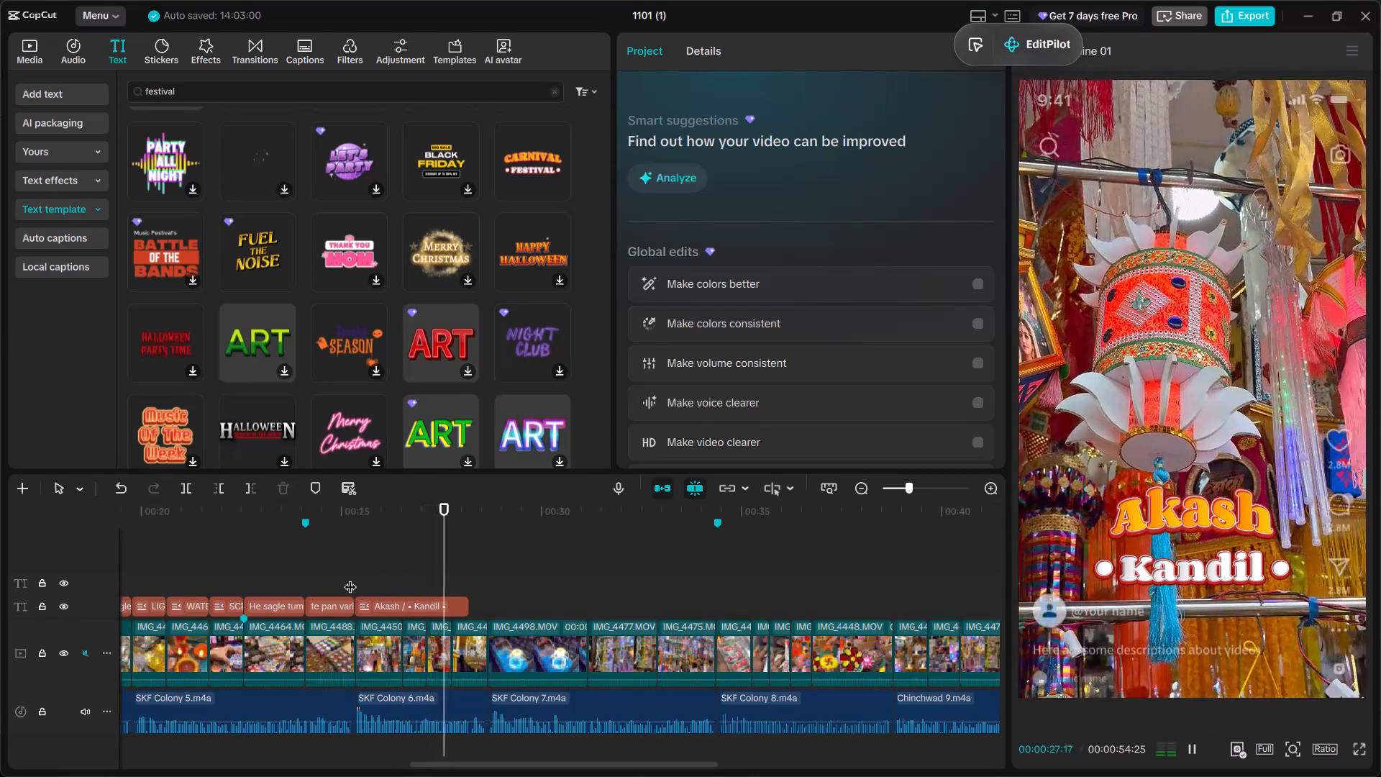
pyautogui.press('space')
pyautogui.click(454, 604)
pyautogui.moveTo(470, 606); pyautogui.dragTo(480, 609)
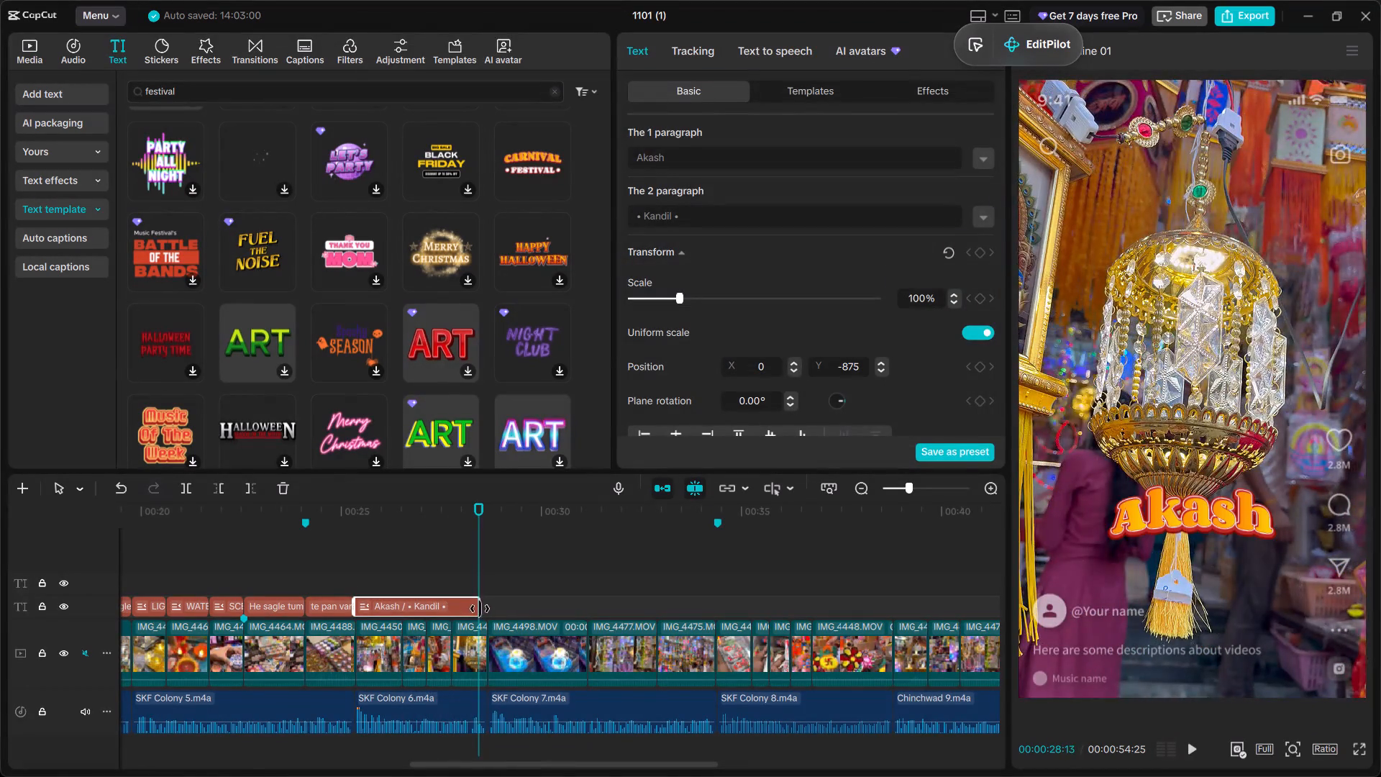
pyautogui.moveTo(480, 609); pyautogui.dragTo(488, 611)
# Play the start of the SKF Colony 7 voice-over, and in Brave search the web for "lighting wires diwali" and skim the results.
pyautogui.press('space')
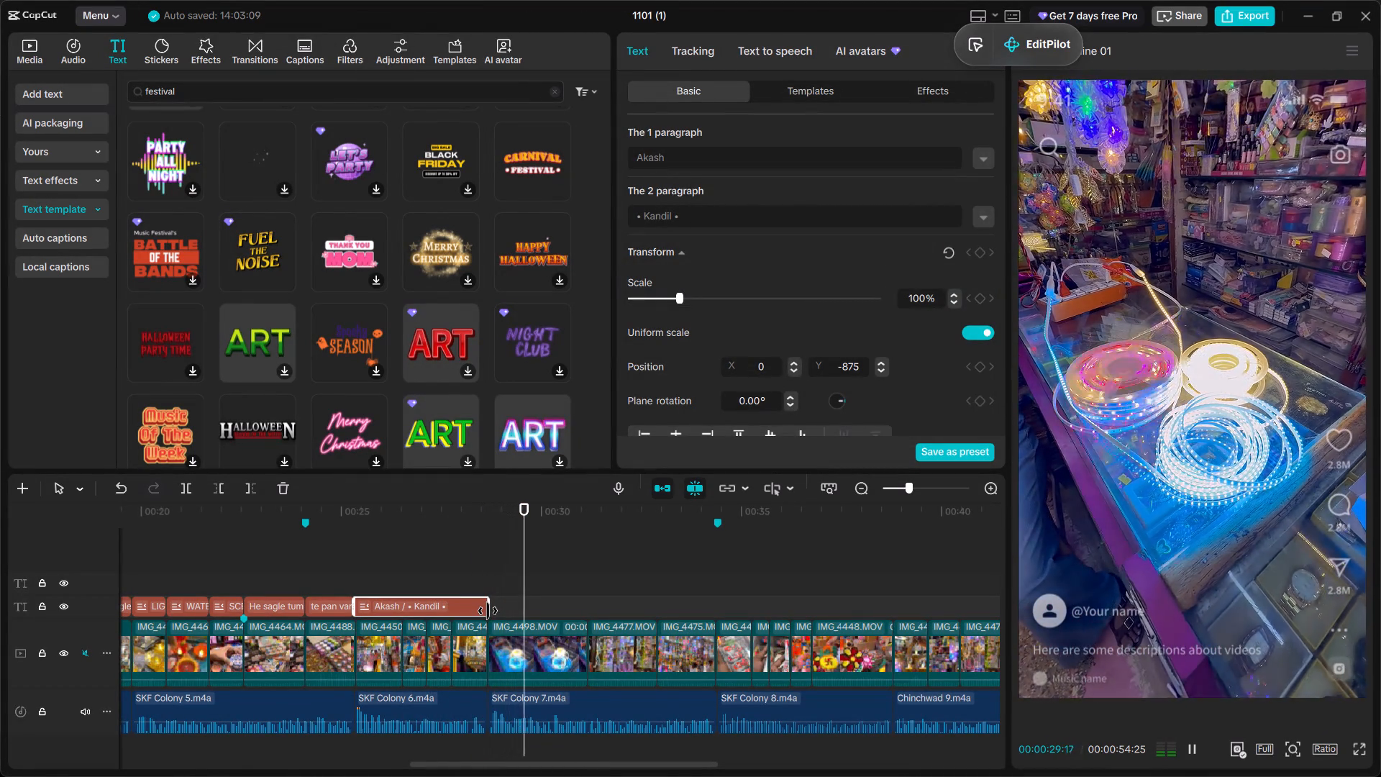
pyautogui.press('space')
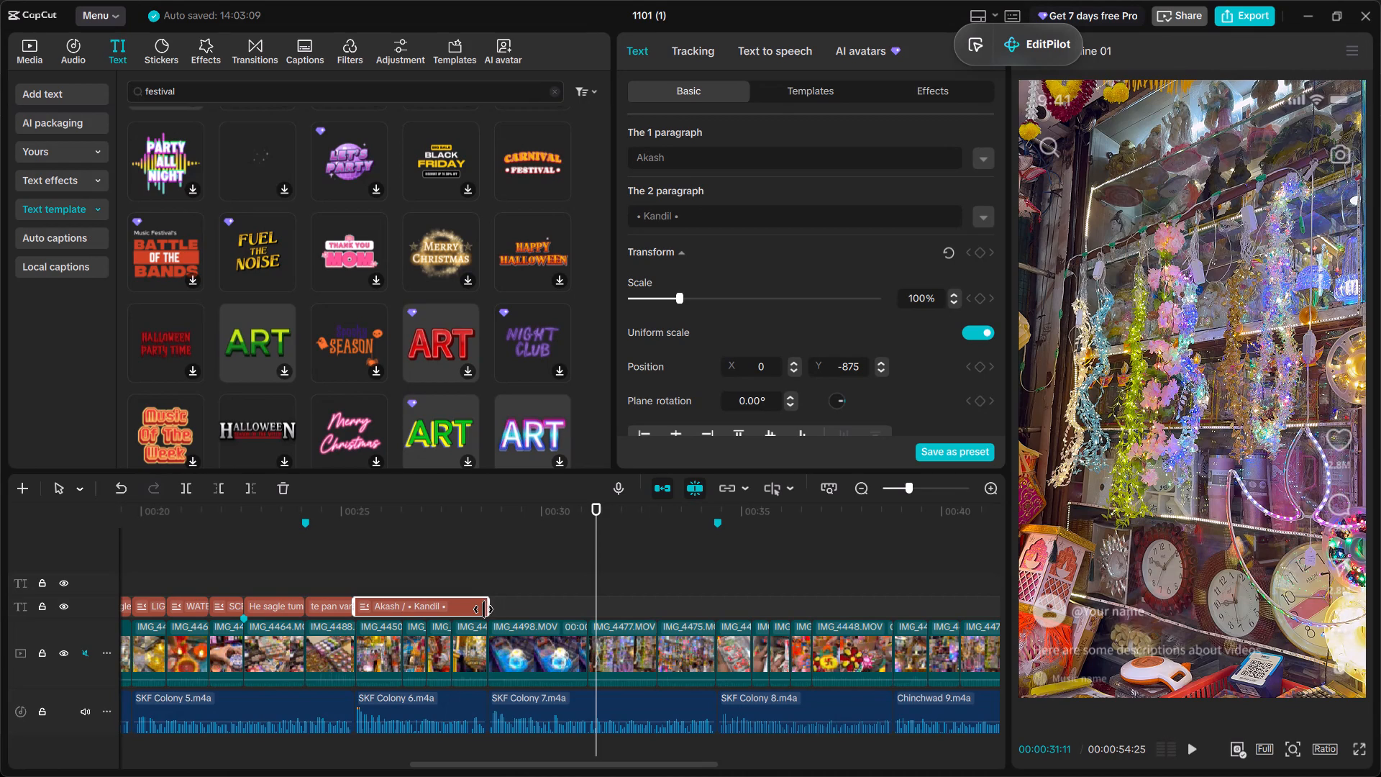
pyautogui.hotkey('alt', 'Tab')
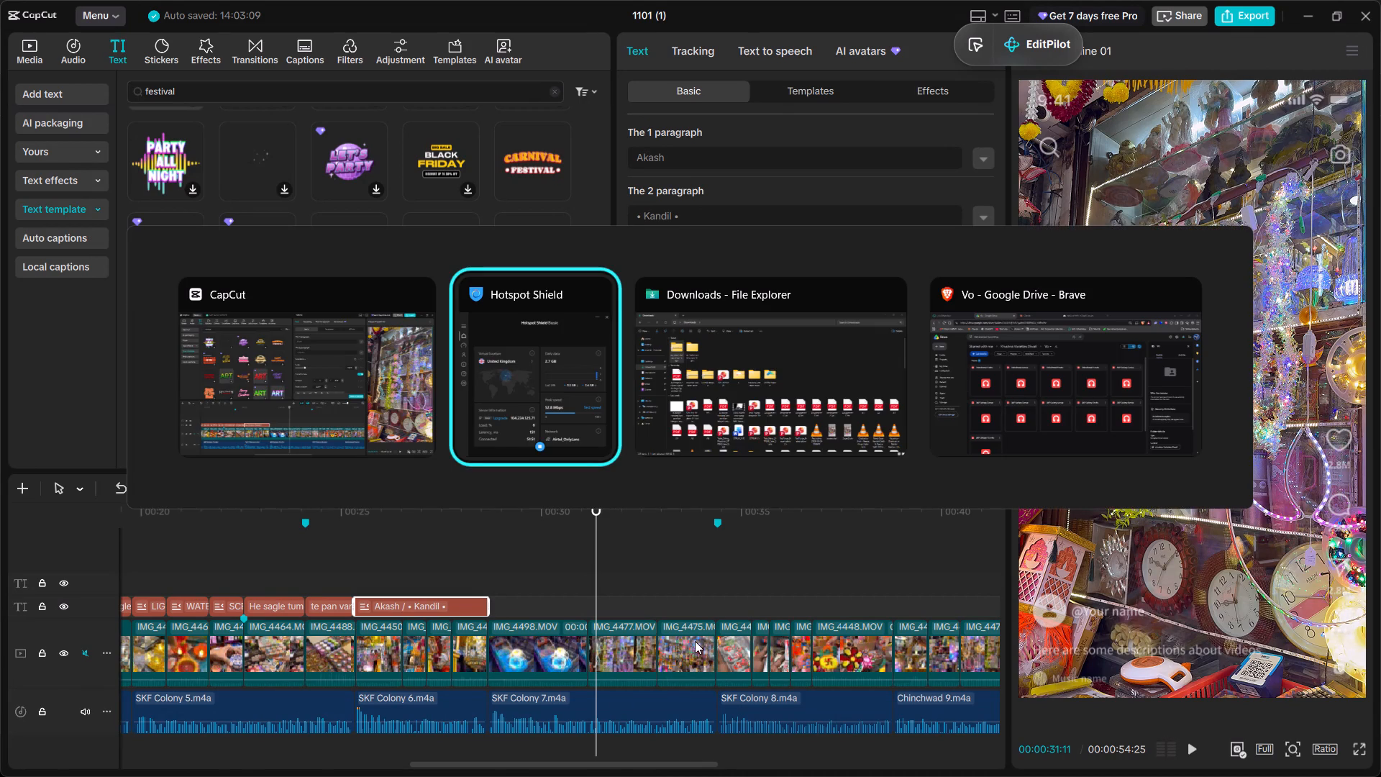
pyautogui.hotkey('alt', 'Tab')
pyautogui.hotkey('alt', 'Tab')
pyautogui.click(901, 20)
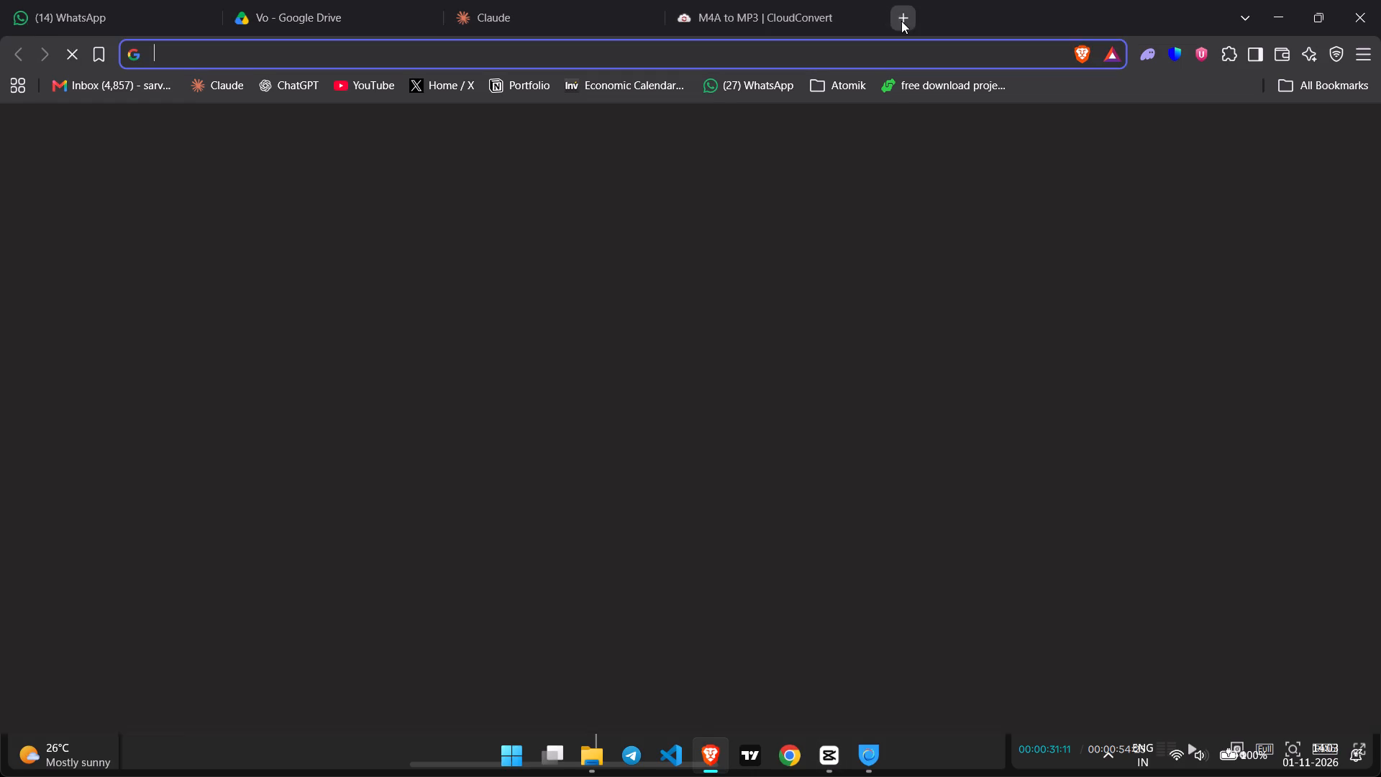
pyautogui.write('lig')
pyautogui.write('htin')
pyautogui.write('g wires')
pyautogui.press('space')
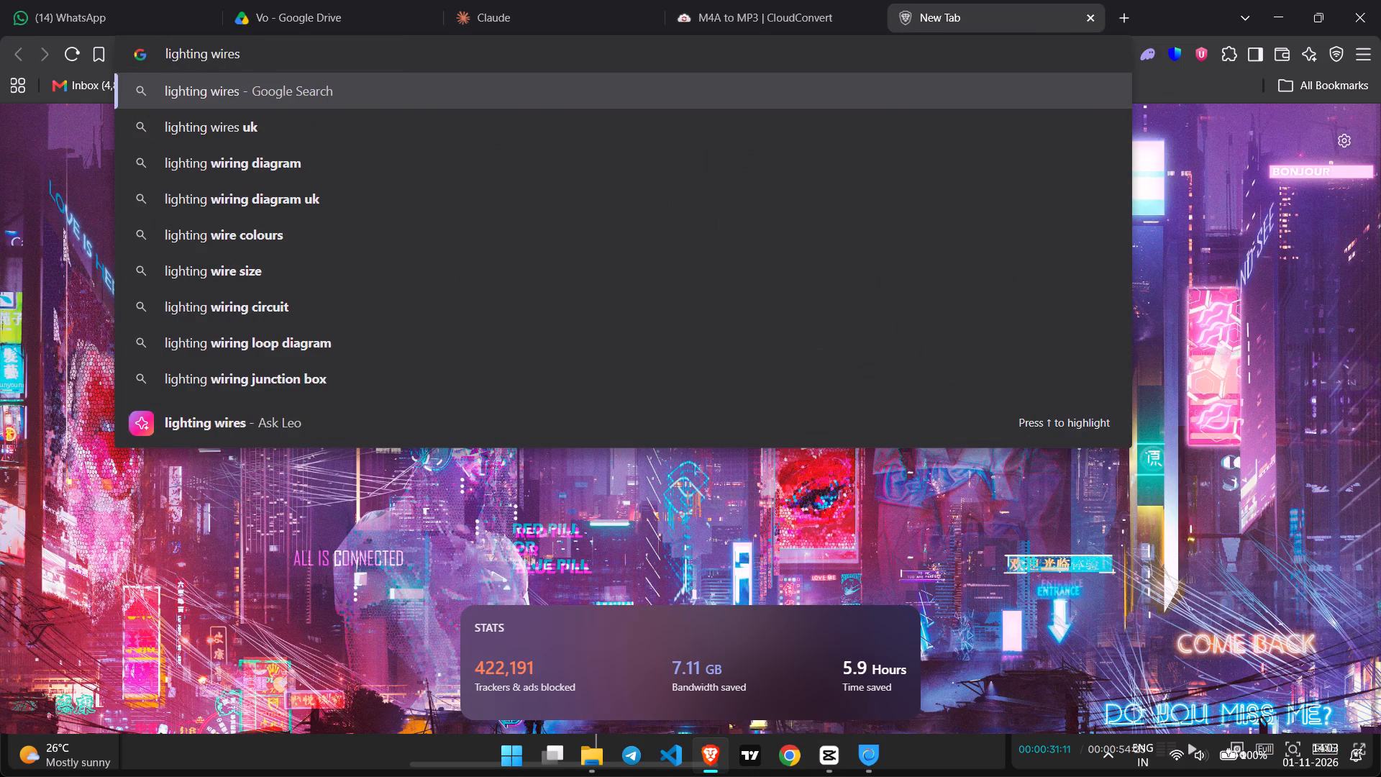
pyautogui.write('diwali')
pyautogui.press('Return')
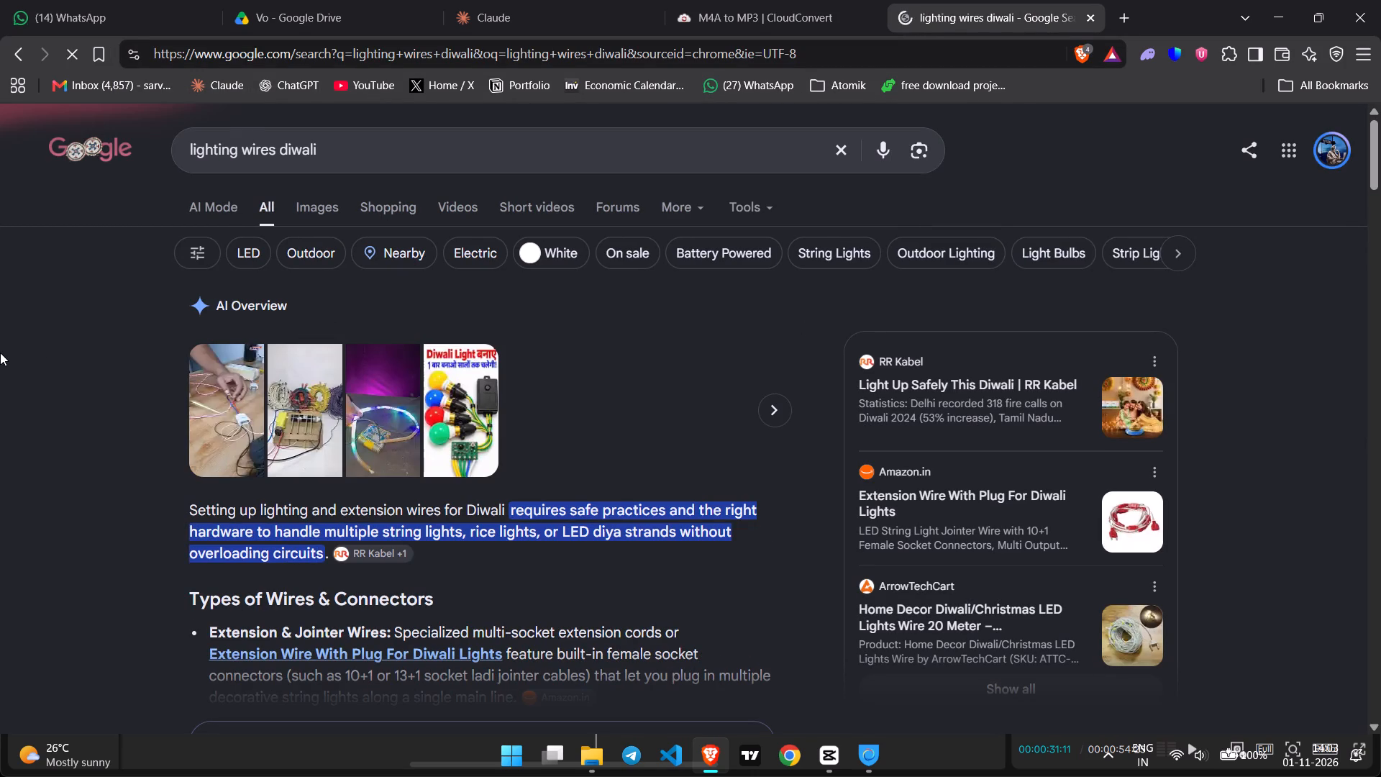
pyautogui.scroll(-3, 0, 353)
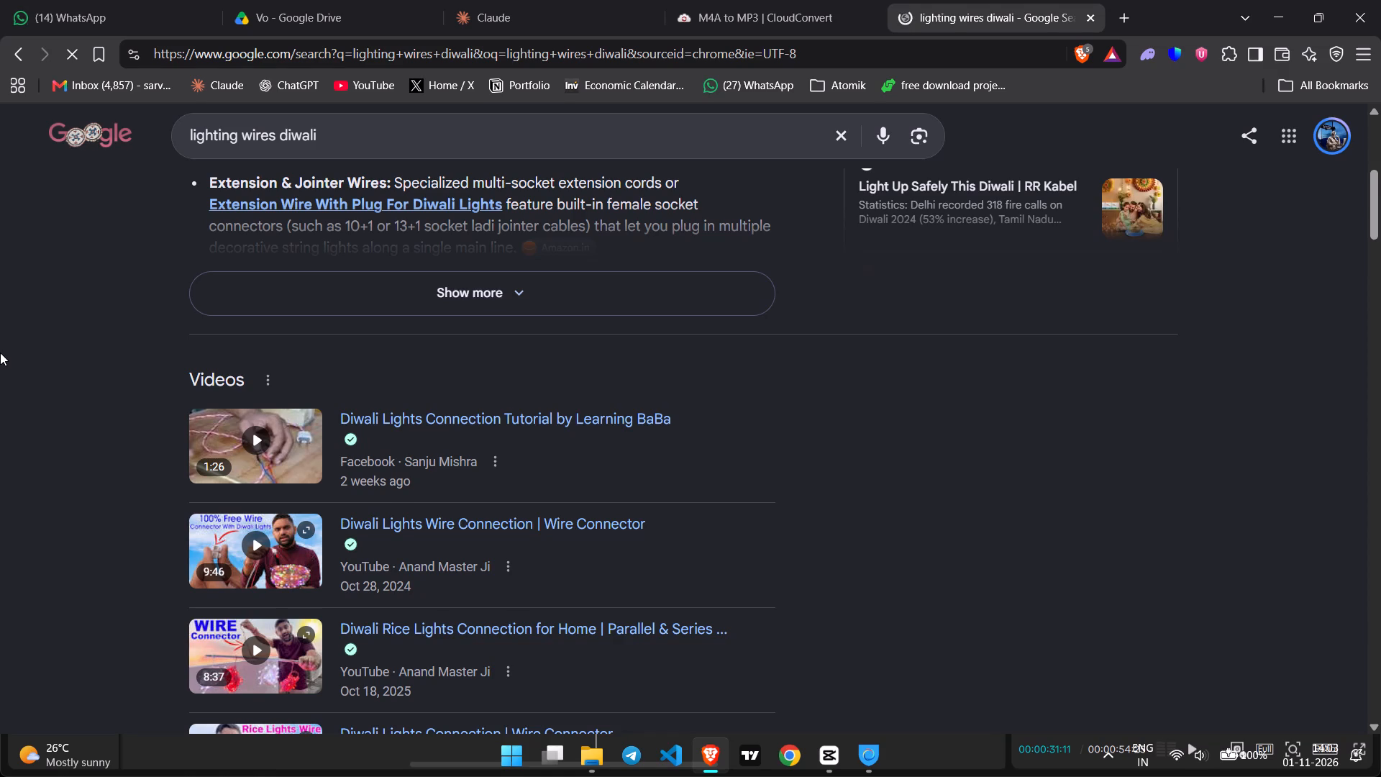
pyautogui.scroll(-2, 0, 353)
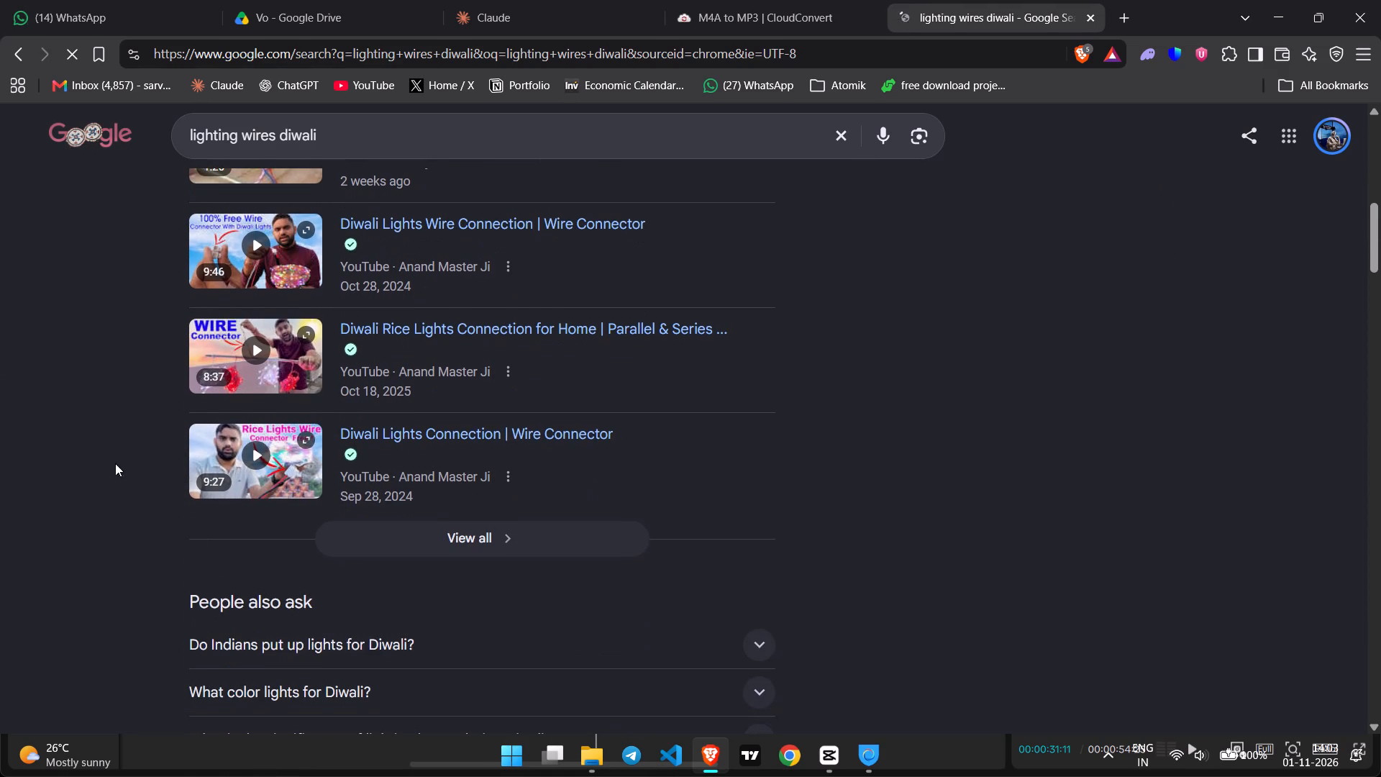
# Back in CapCut, replay the lights footage briefly and browse the "festival" text templates for a style suiting the lighting section.
pyautogui.click(842, 758)
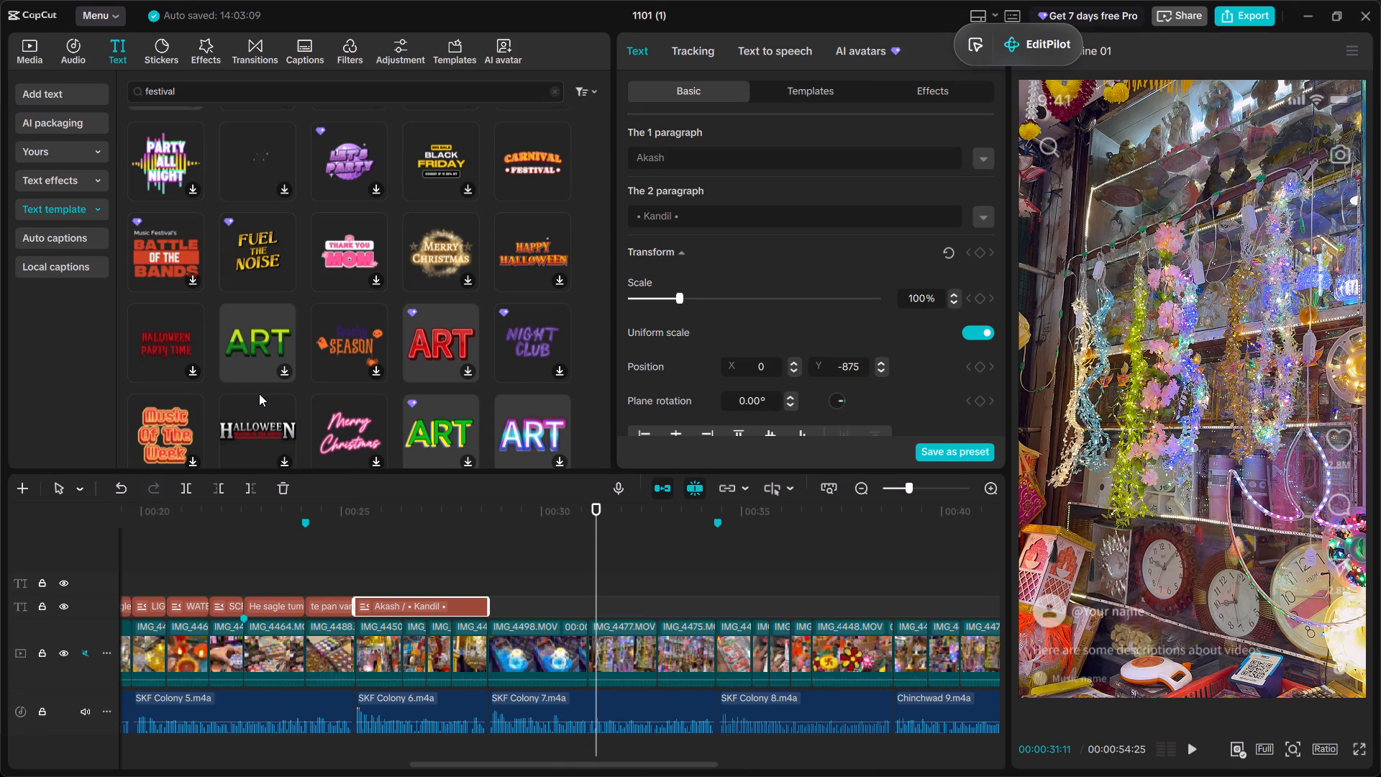
pyautogui.scroll(-3, 257, 391)
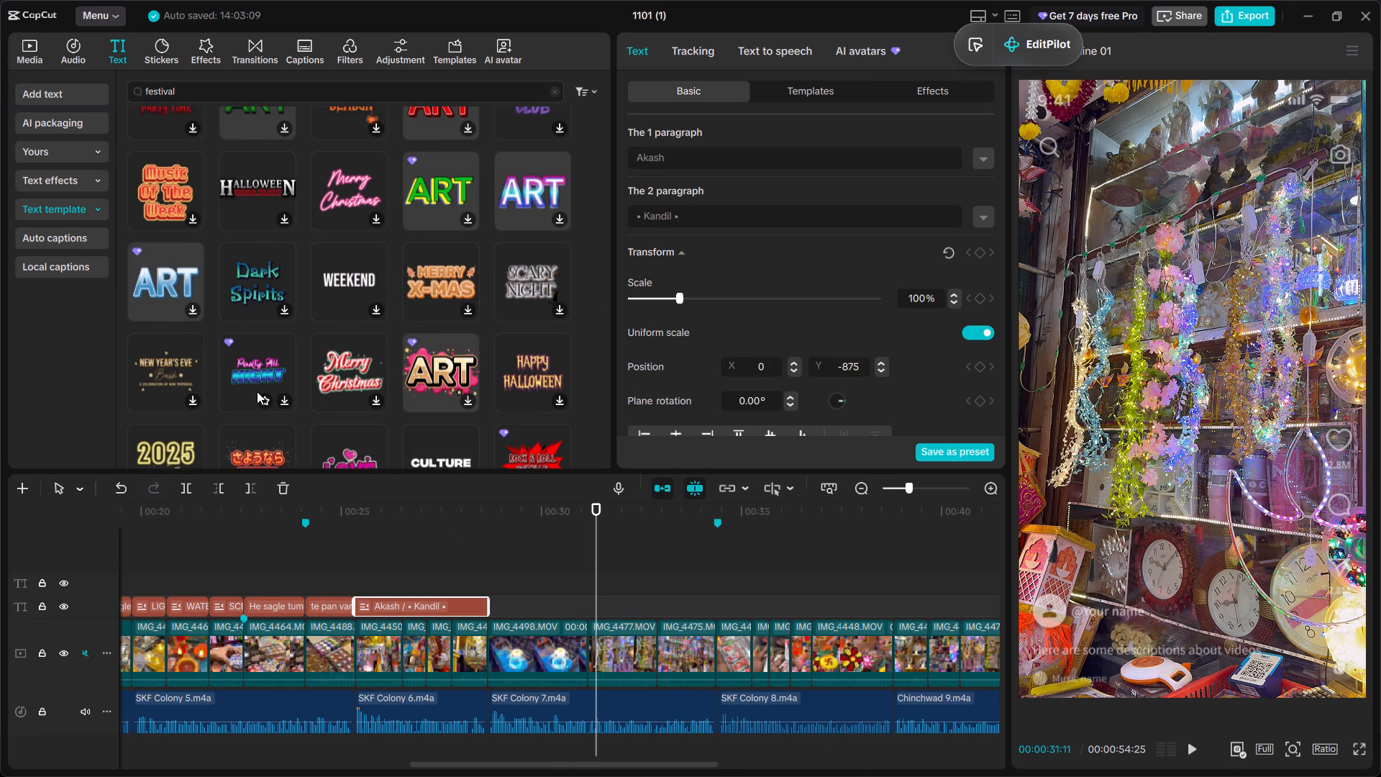
pyautogui.scroll(-1, 351, 358)
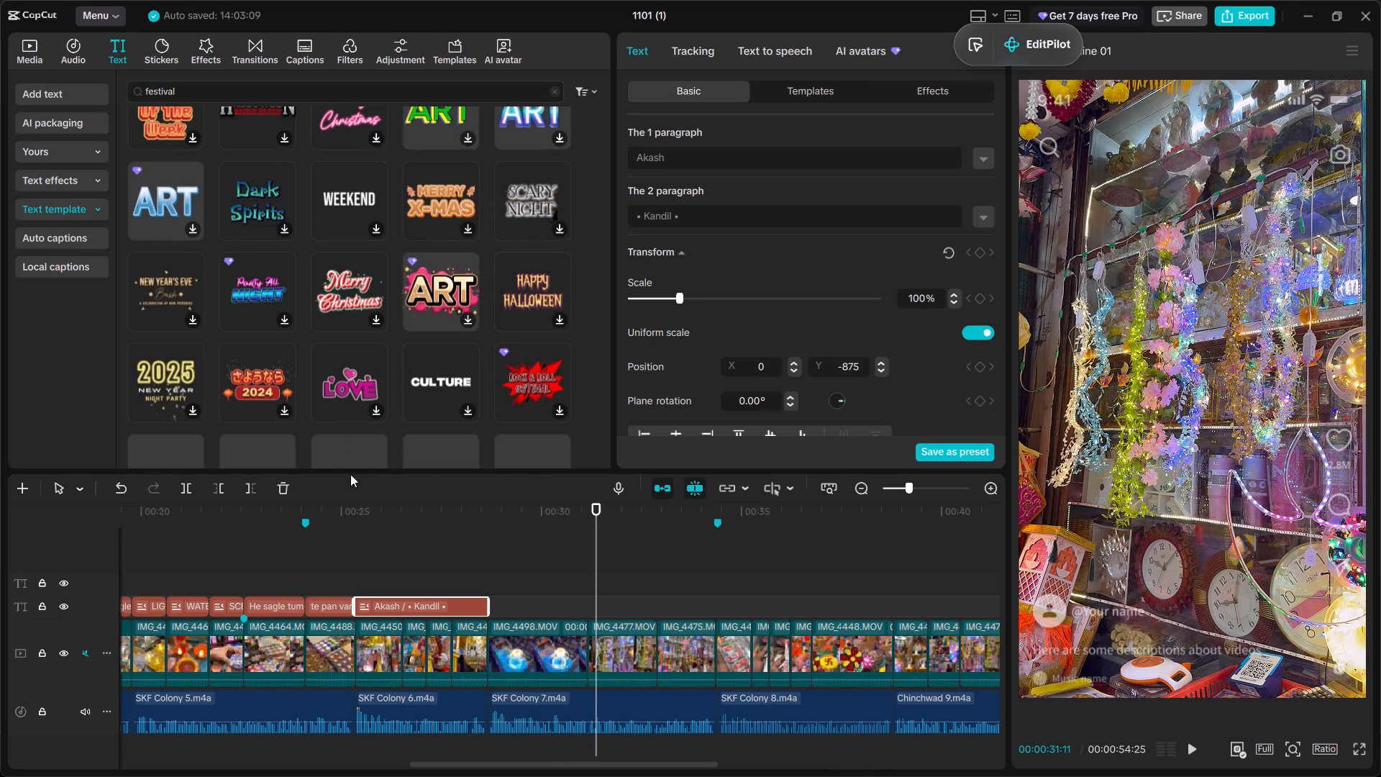
pyautogui.click(501, 561)
pyautogui.click(486, 555)
pyautogui.press('space')
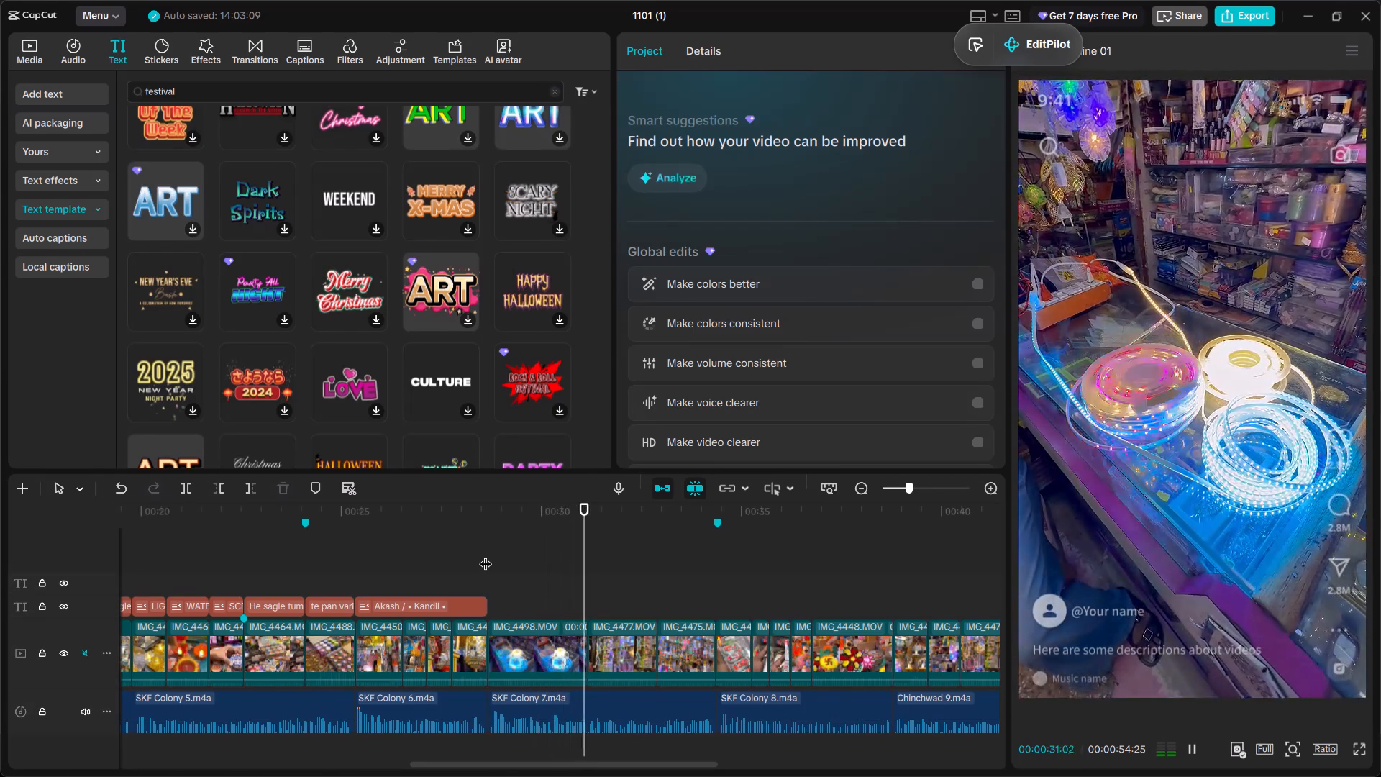
pyautogui.press('space')
pyautogui.scroll(-2, 411, 417)
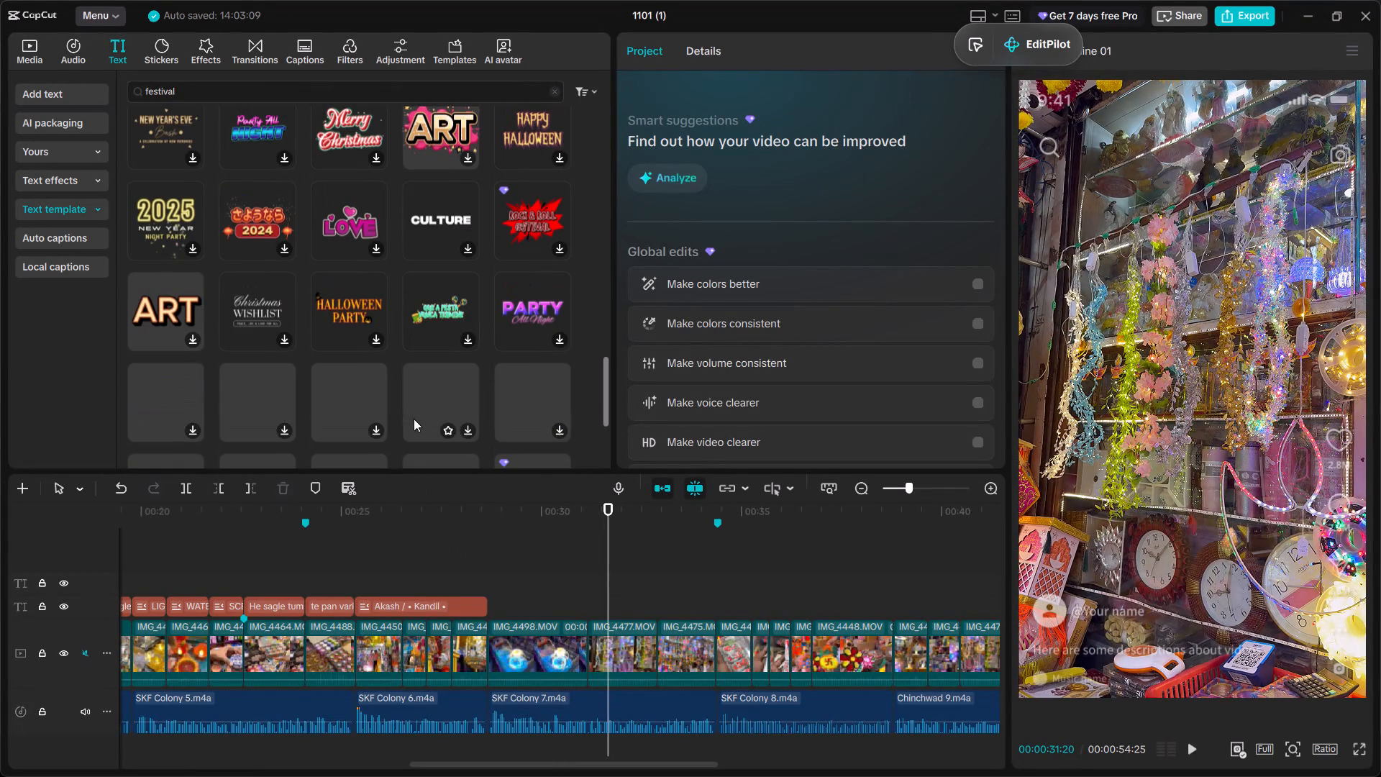
pyautogui.scroll(2, 411, 415)
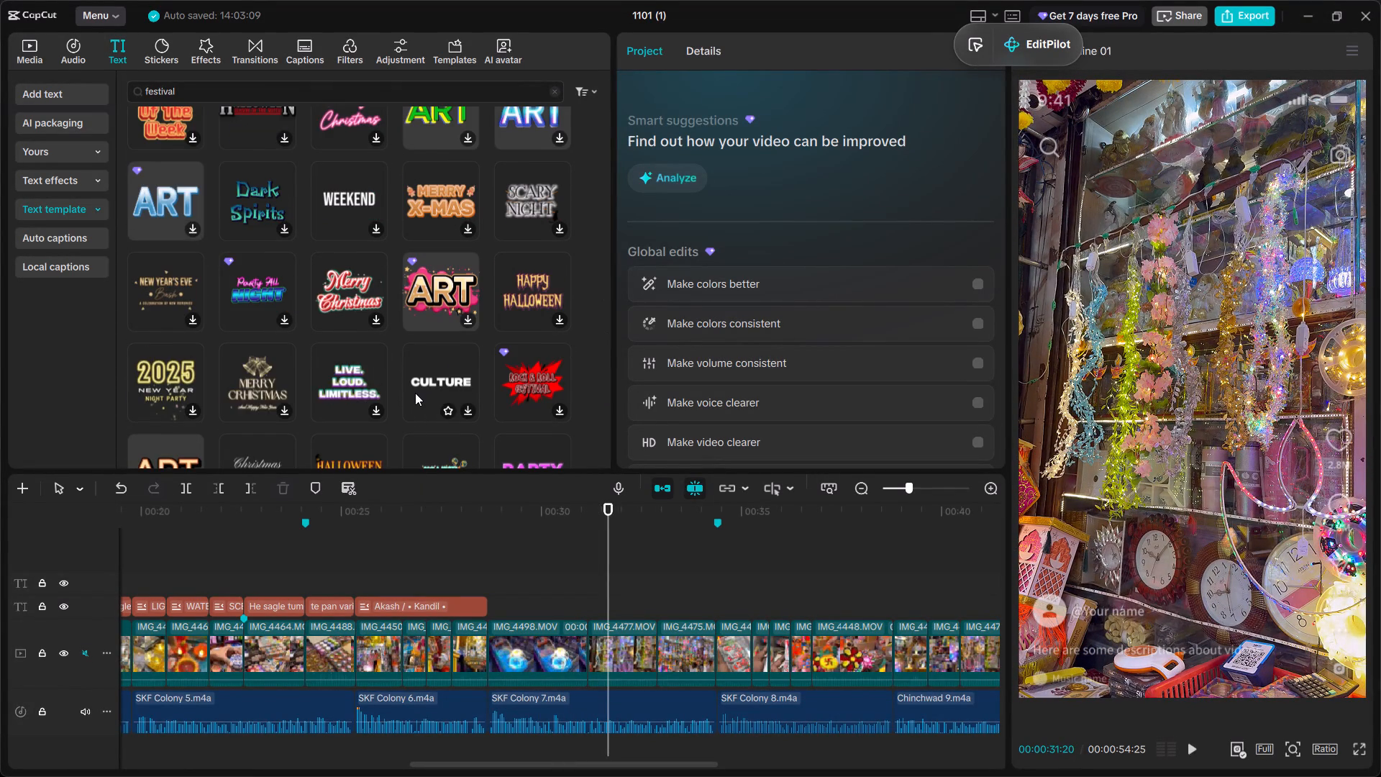
pyautogui.scroll(2, 415, 393)
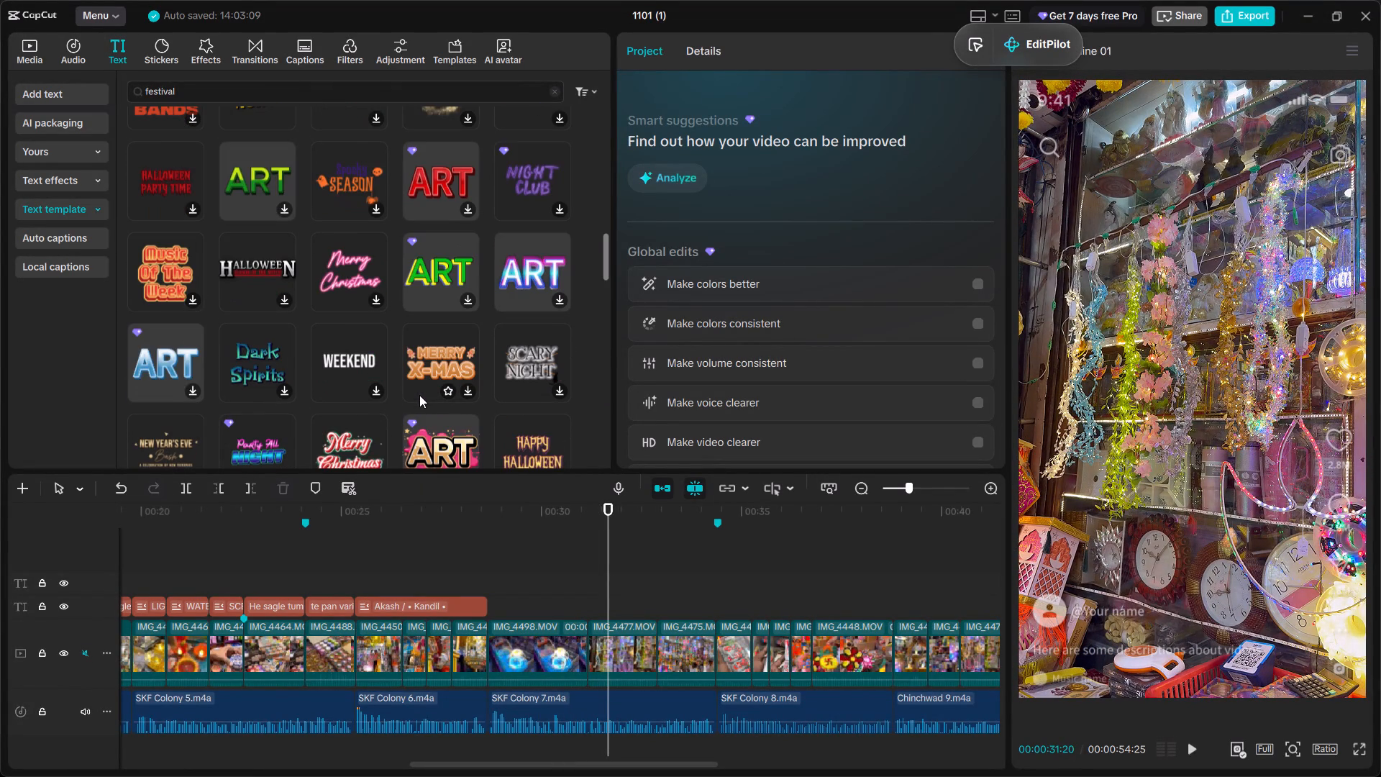
pyautogui.scroll(2, 419, 395)
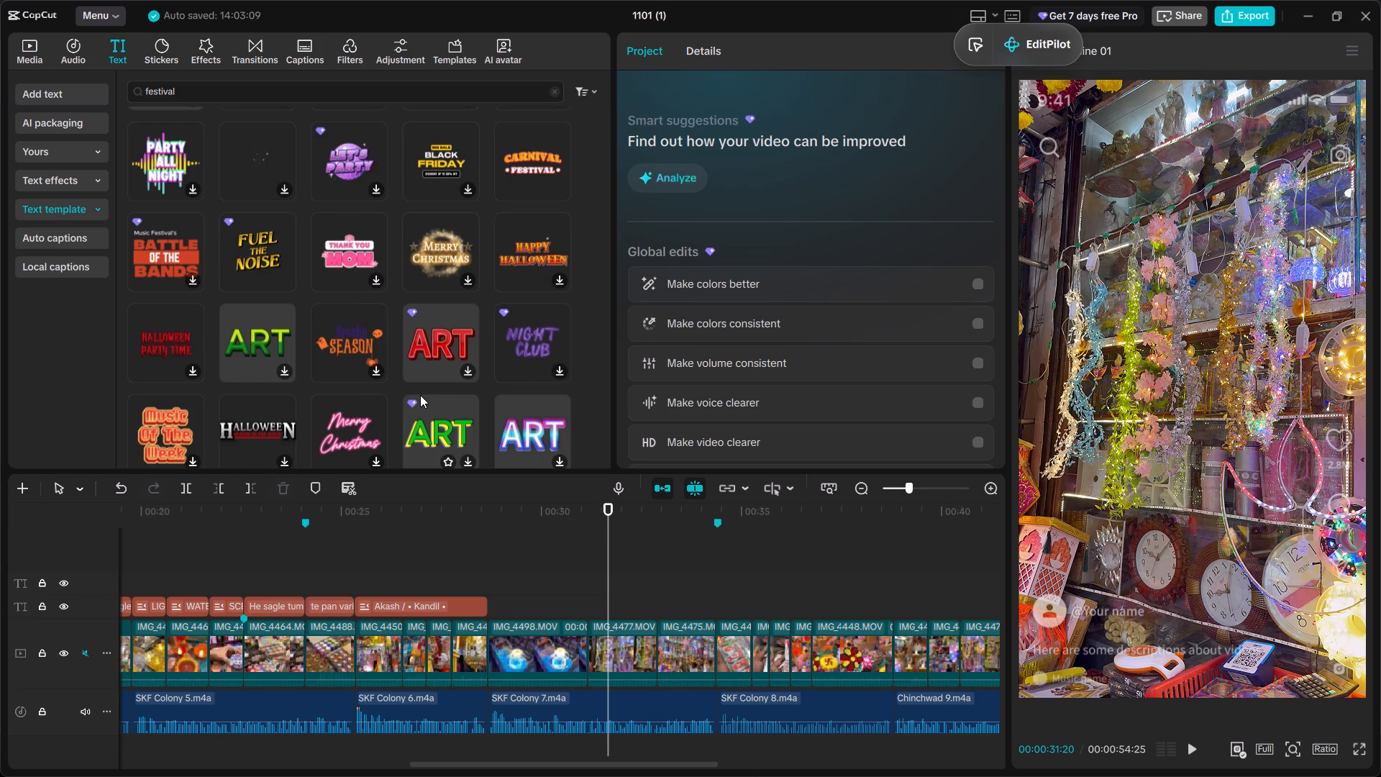
pyautogui.scroll(-3, 420, 395)
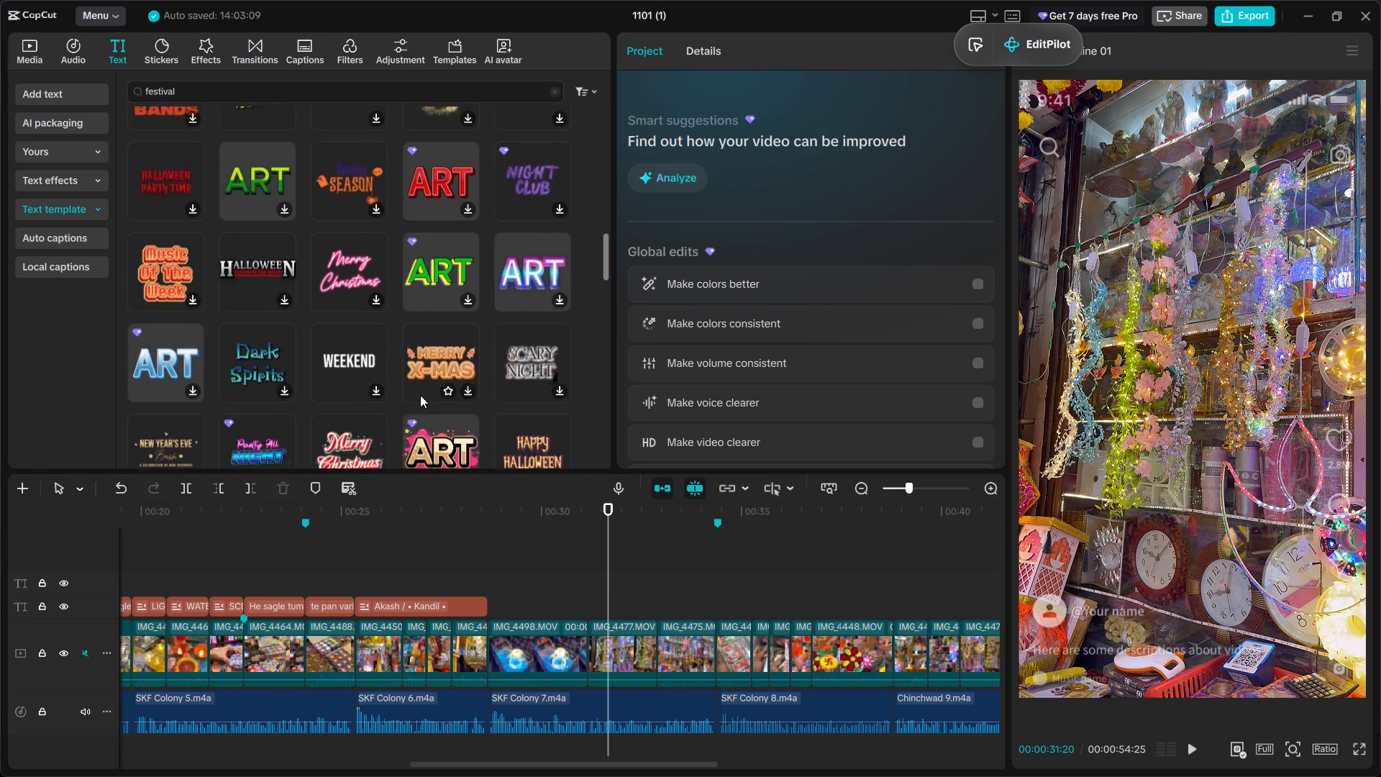
pyautogui.scroll(-4, 421, 395)
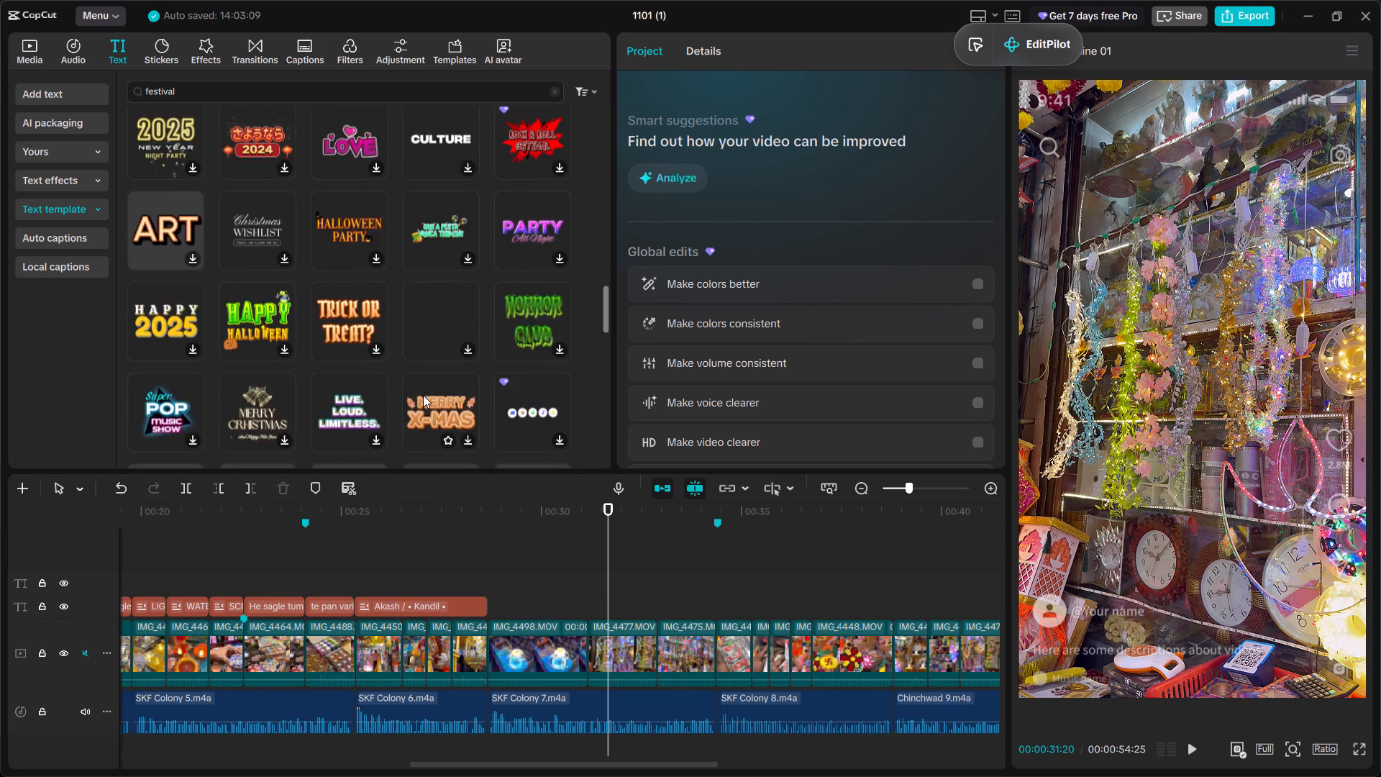
pyautogui.scroll(-2, 423, 395)
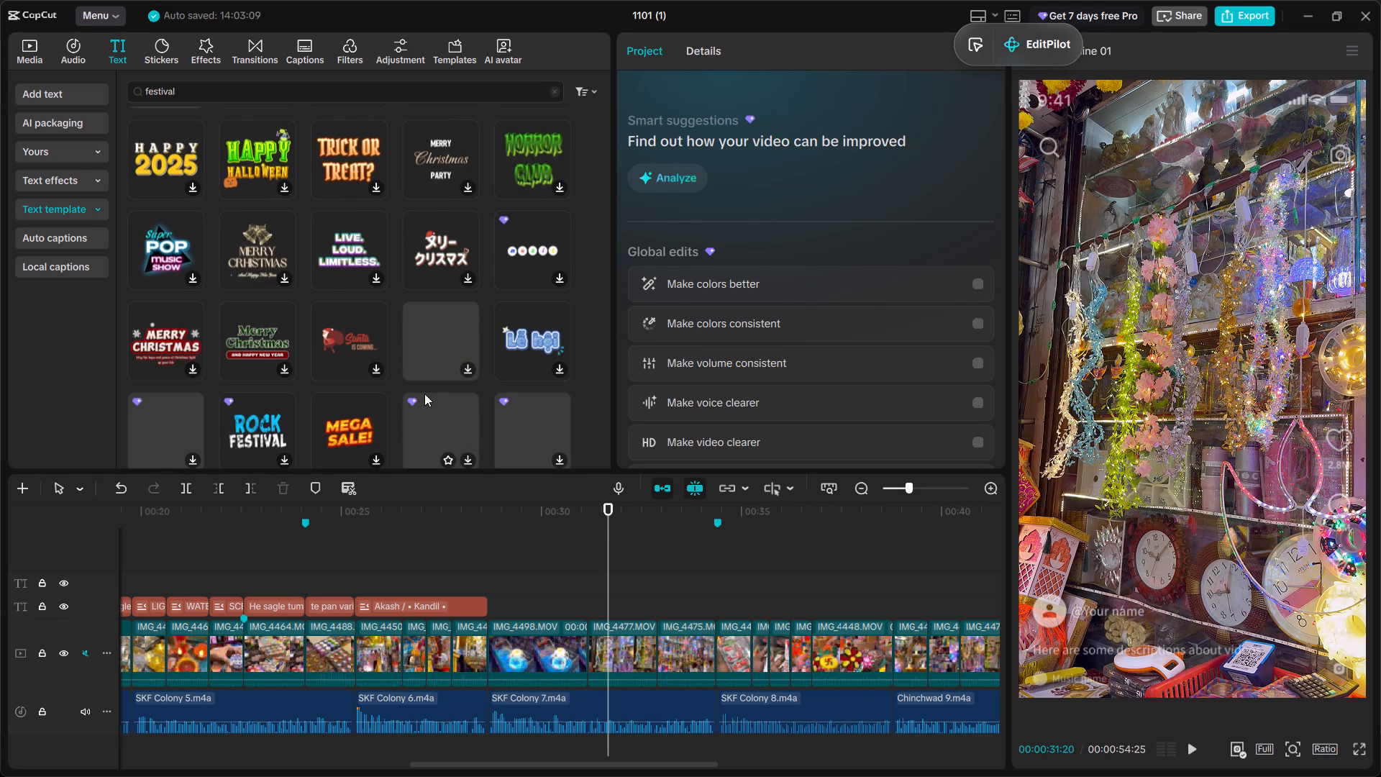
pyautogui.scroll(-2, 424, 394)
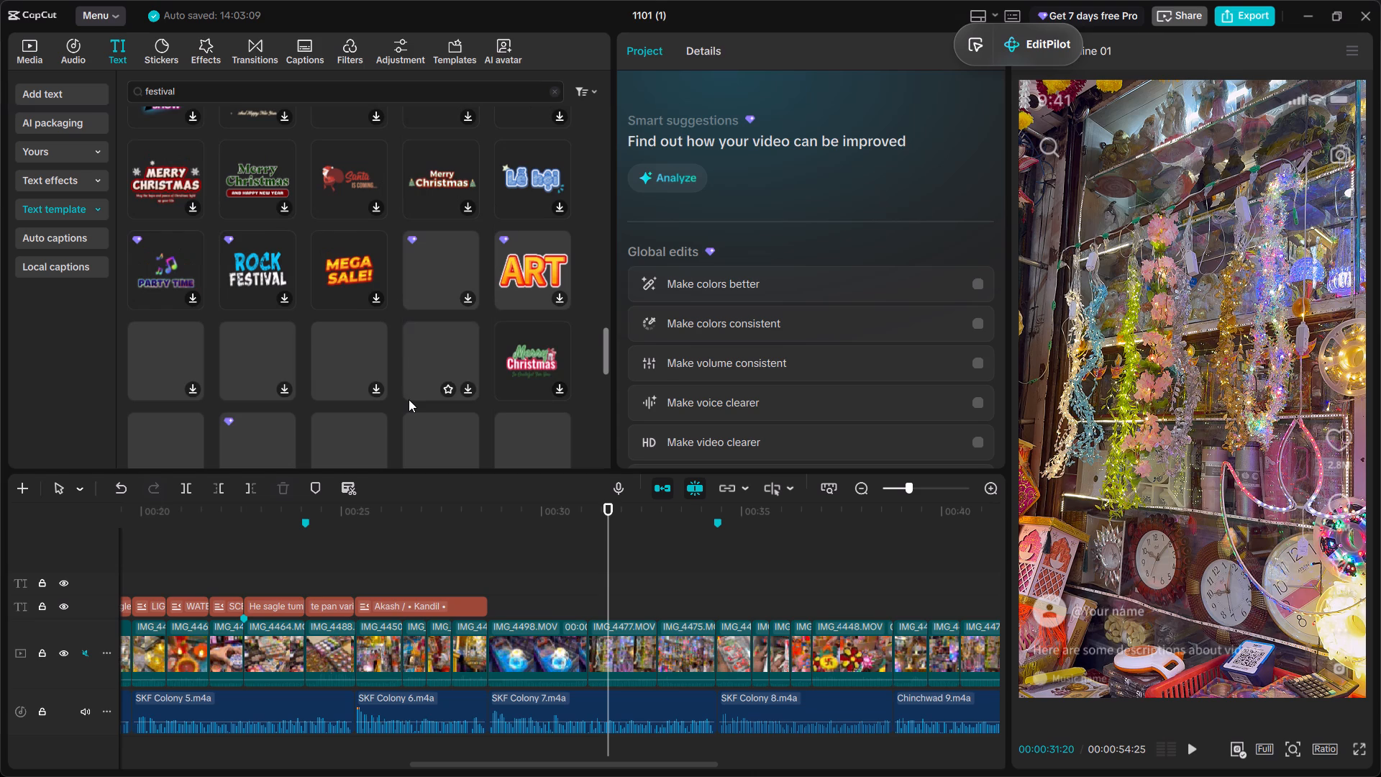
pyautogui.scroll(-2, 409, 399)
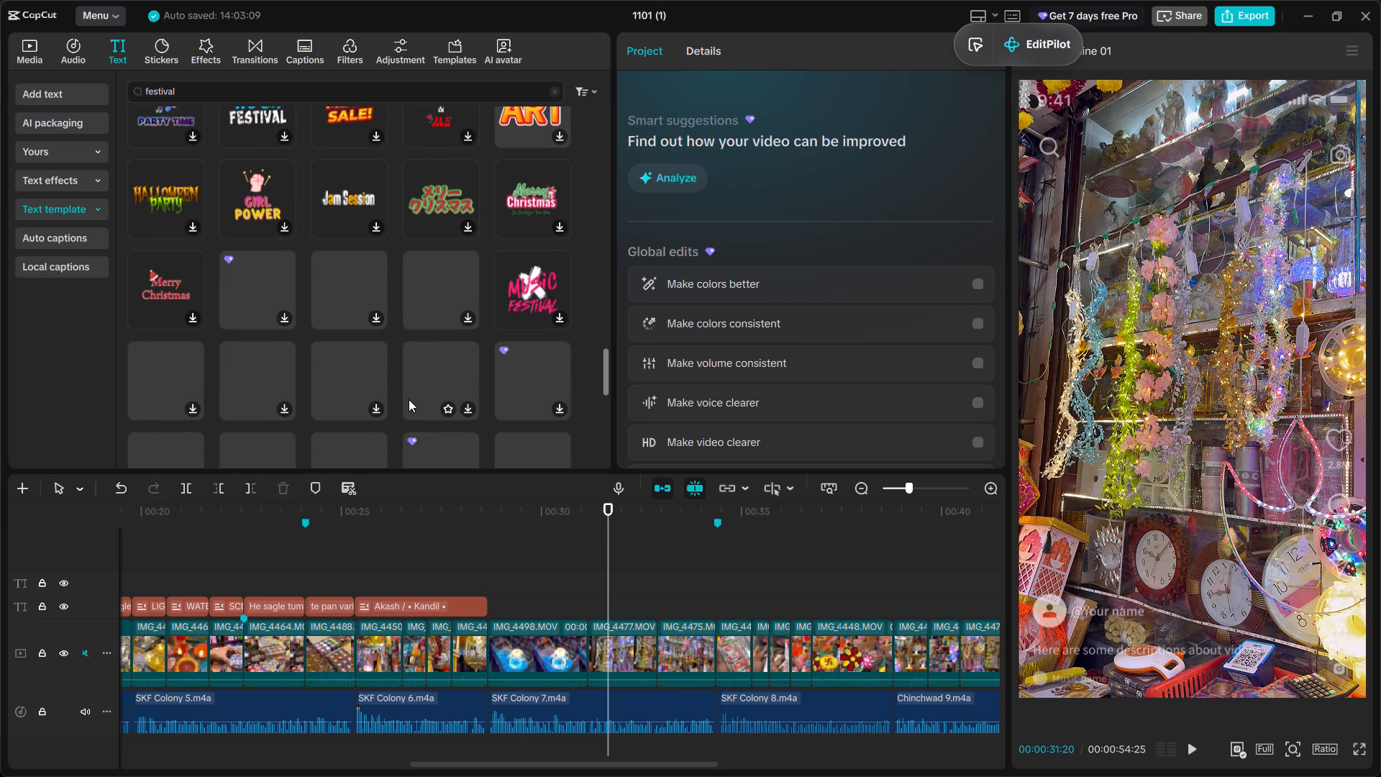
pyautogui.scroll(-1, 390, 393)
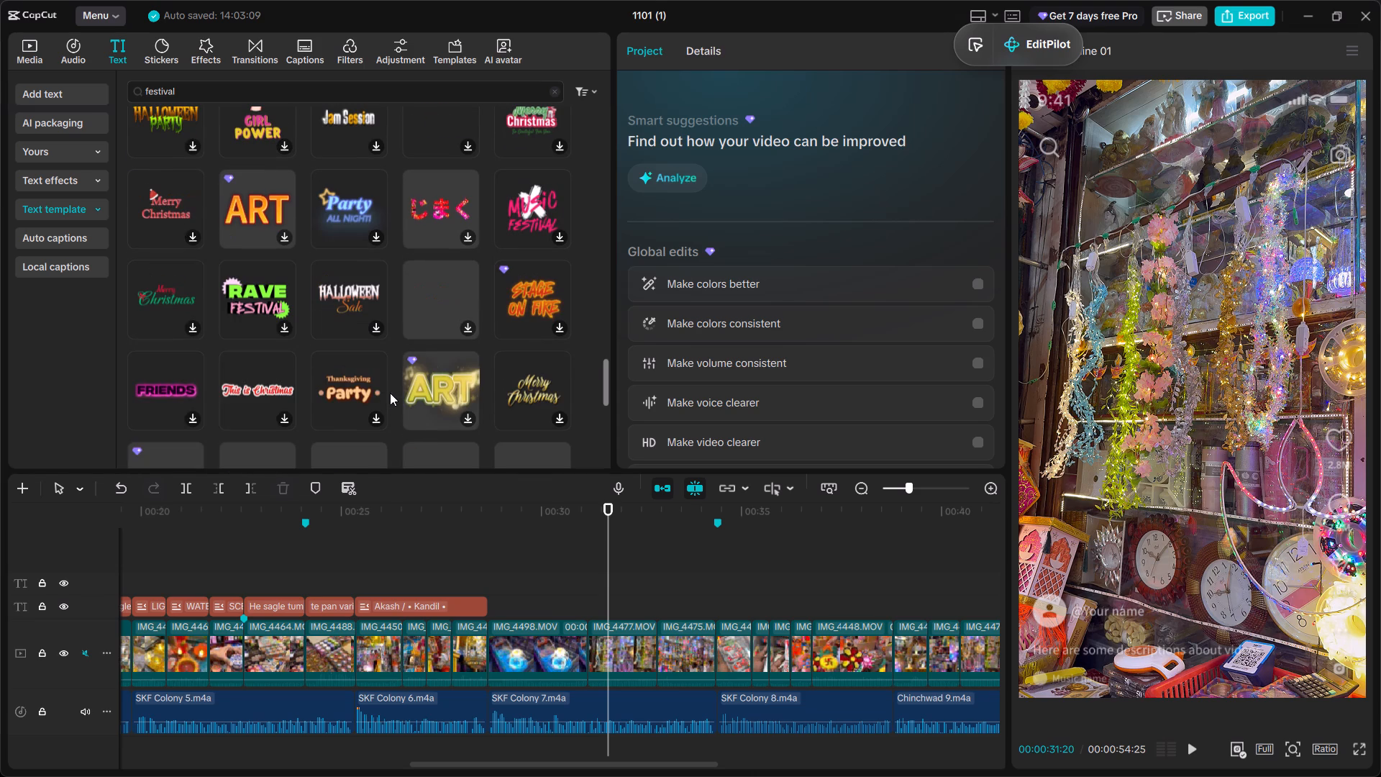
pyautogui.scroll(-2, 390, 393)
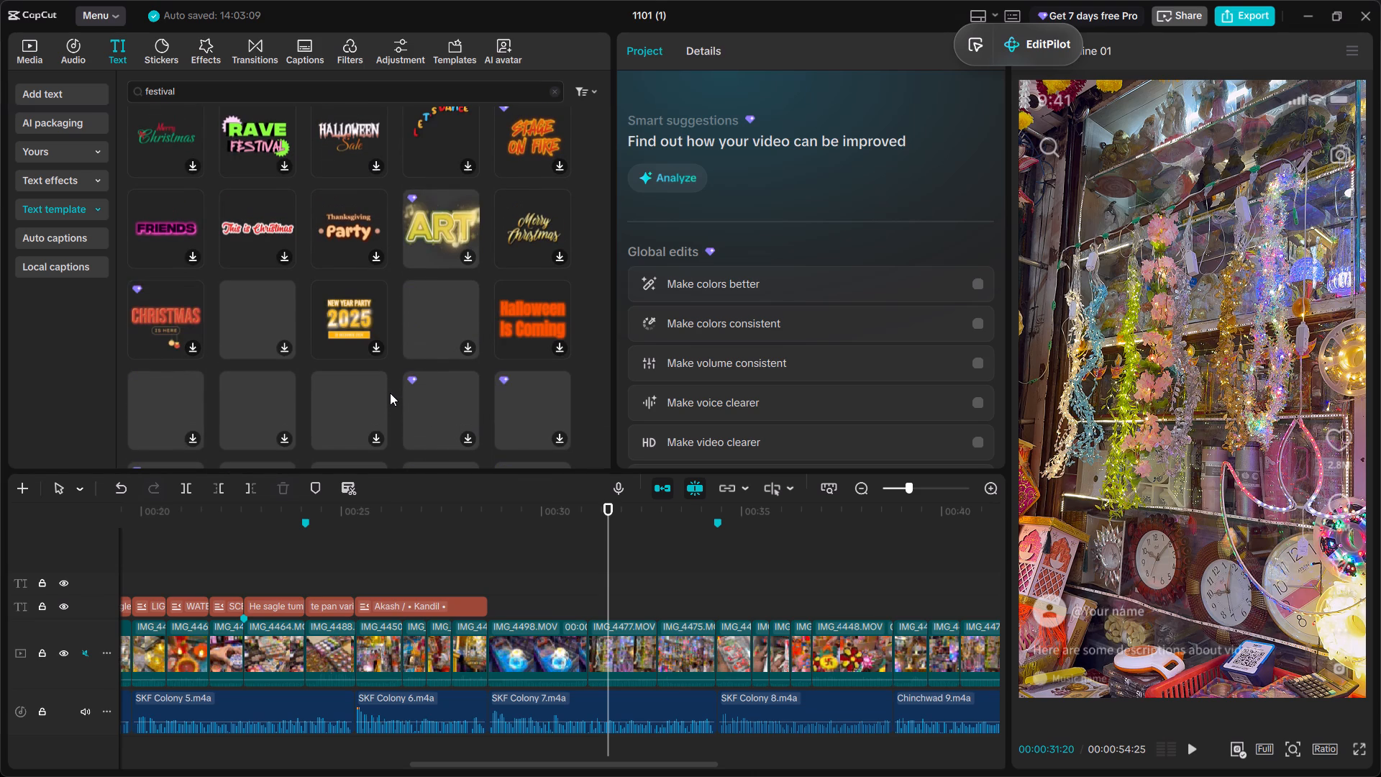
pyautogui.scroll(-1, 390, 393)
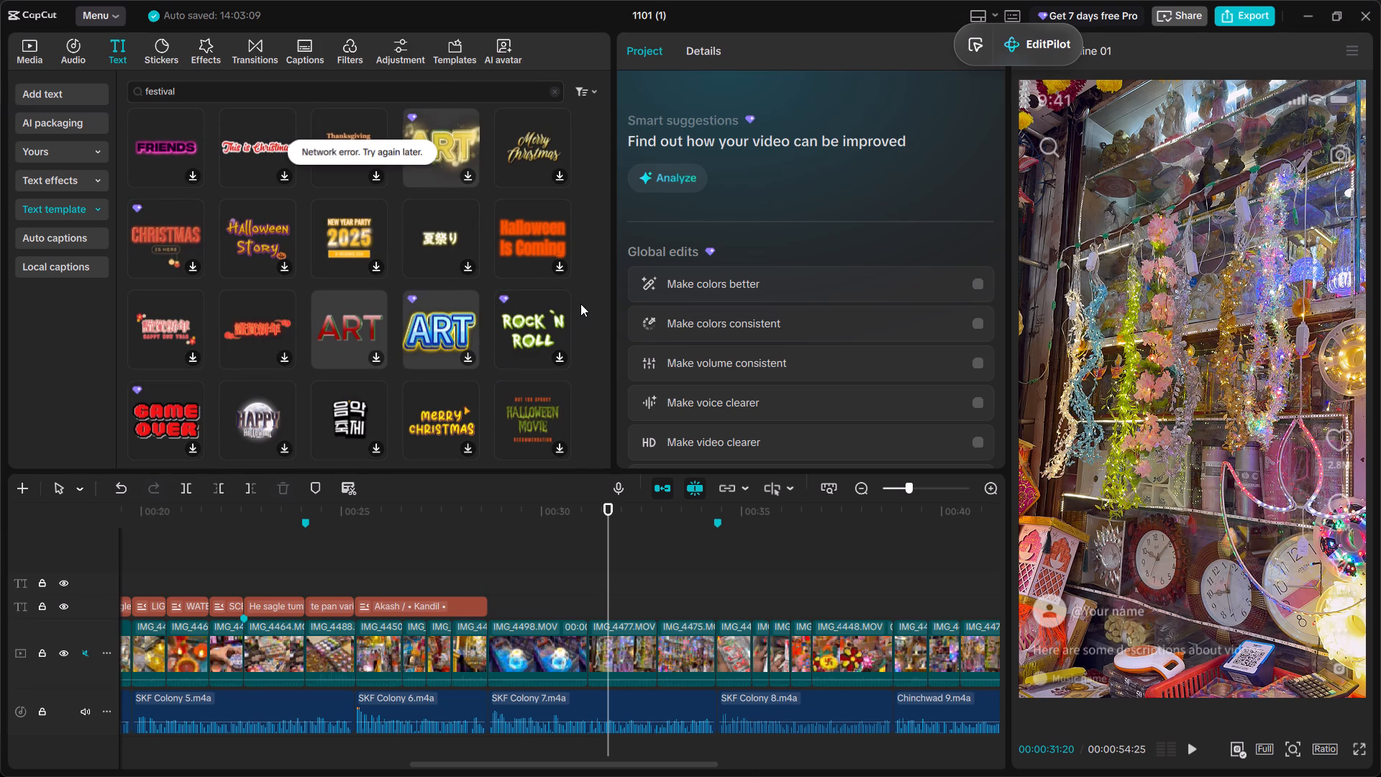
pyautogui.scroll(-2, 582, 319)
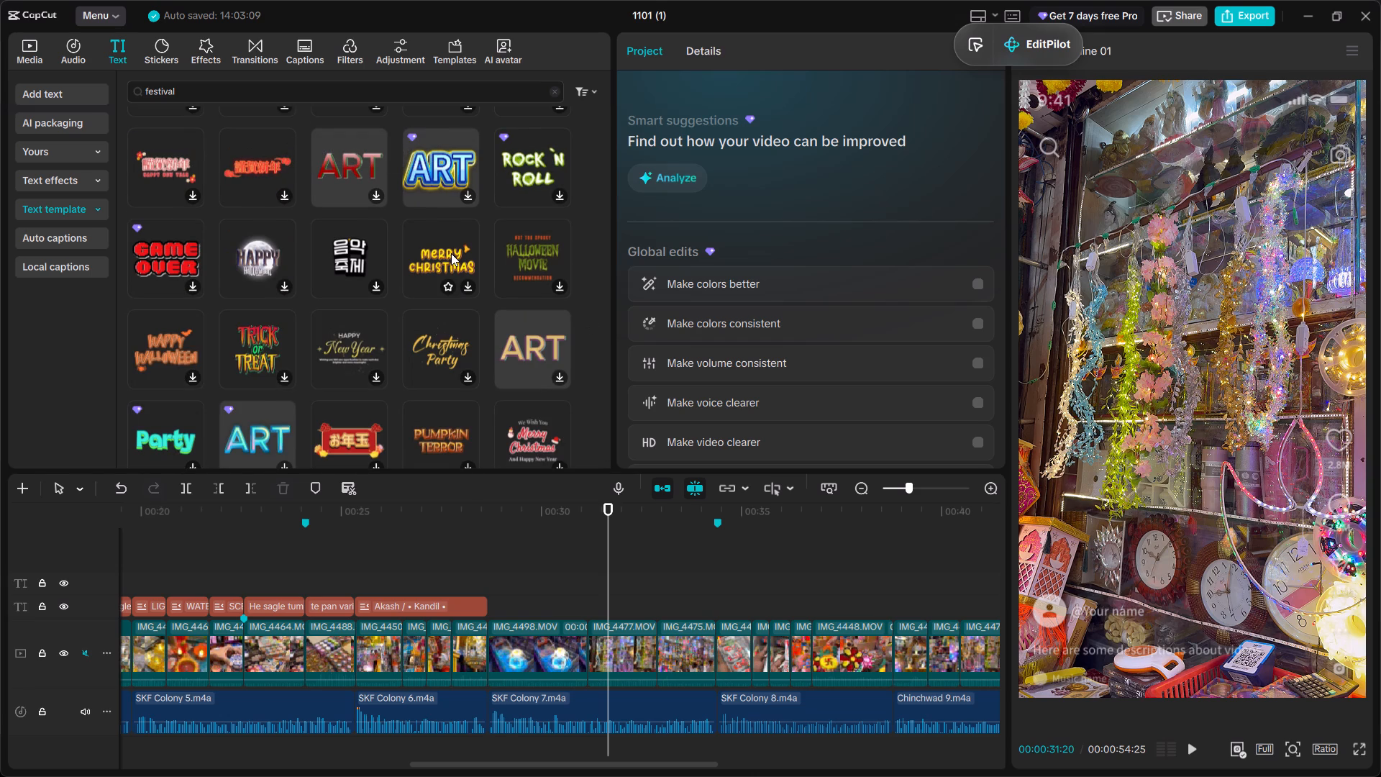
pyautogui.moveTo(448, 341); pyautogui.dragTo(491, 603)
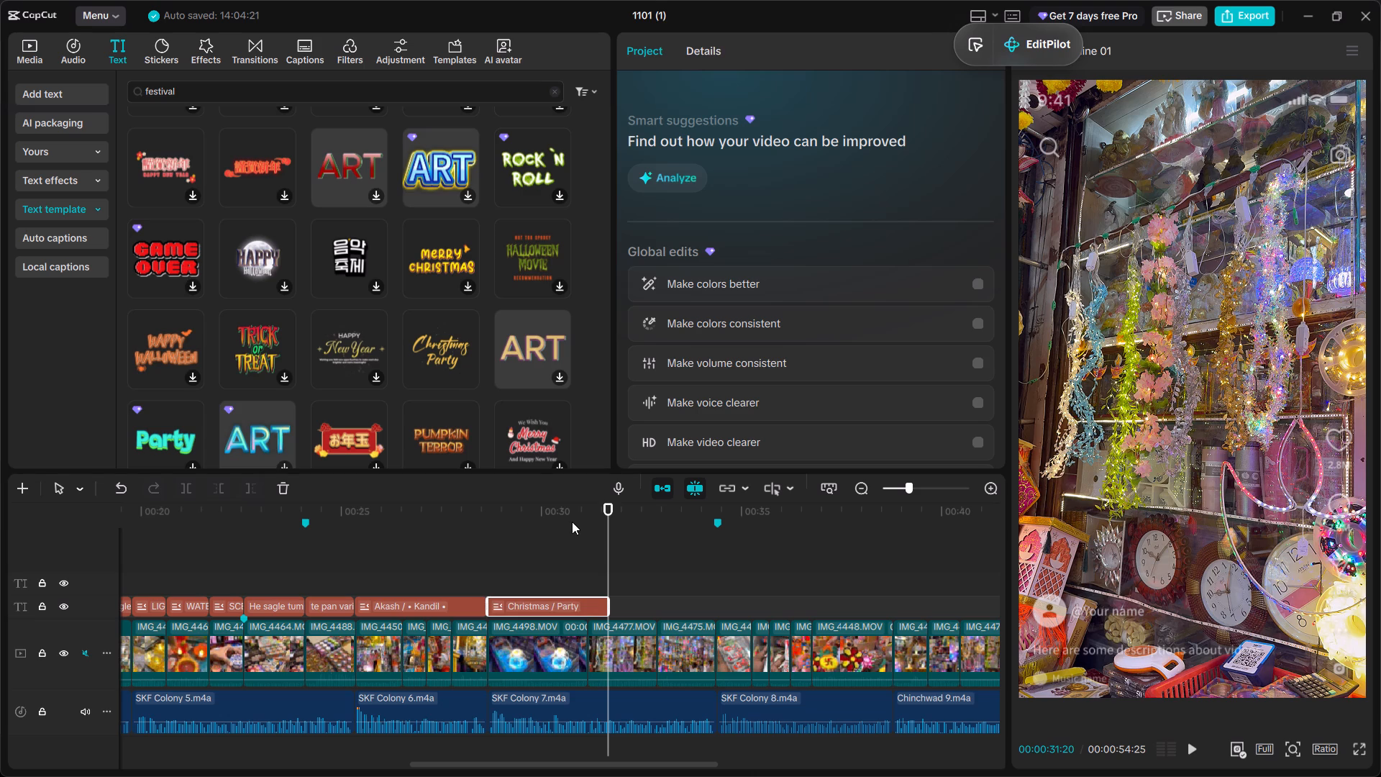
pyautogui.click(519, 603)
pyautogui.click(542, 581)
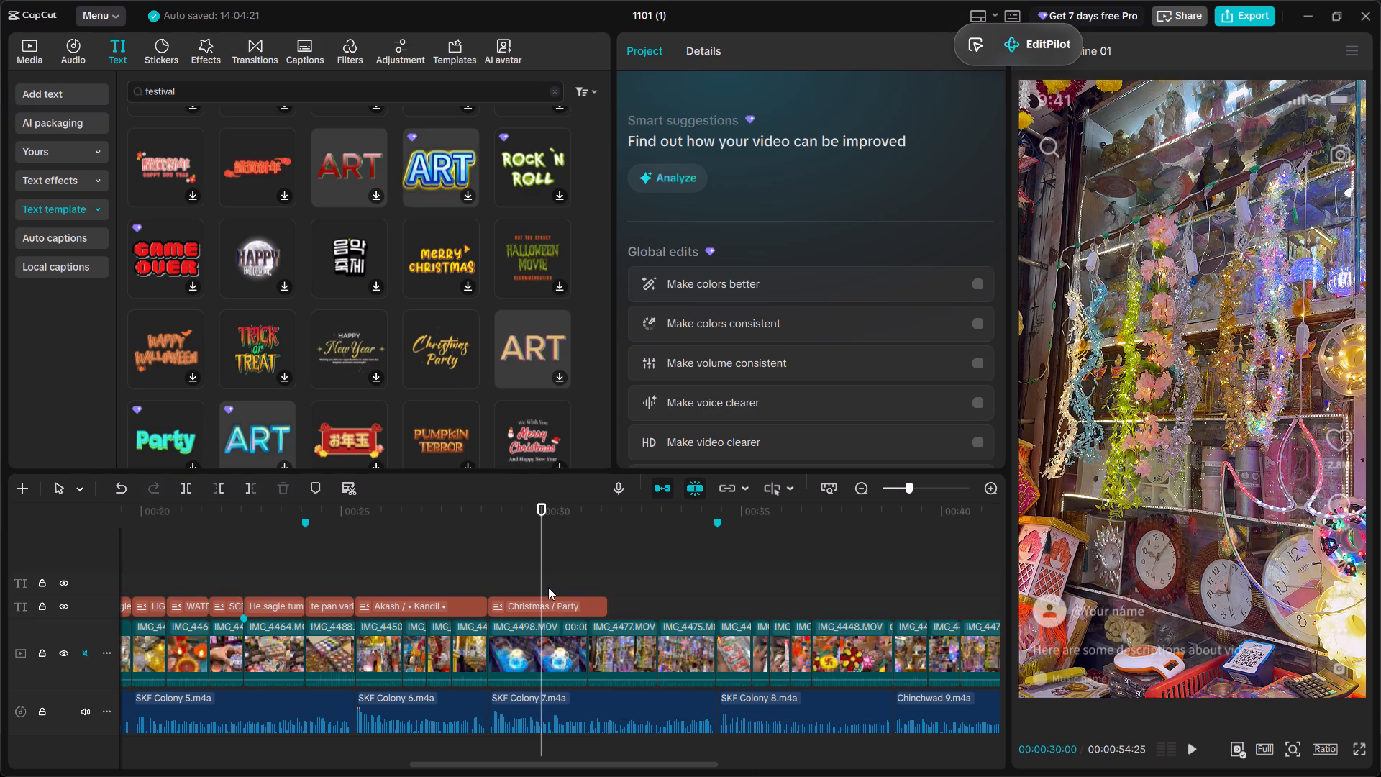
# Change the new title's first paragraph to "Diwali" and its second paragraph to "Lights".
pyautogui.click(554, 604)
pyautogui.moveTo(703, 161); pyautogui.dragTo(601, 150)
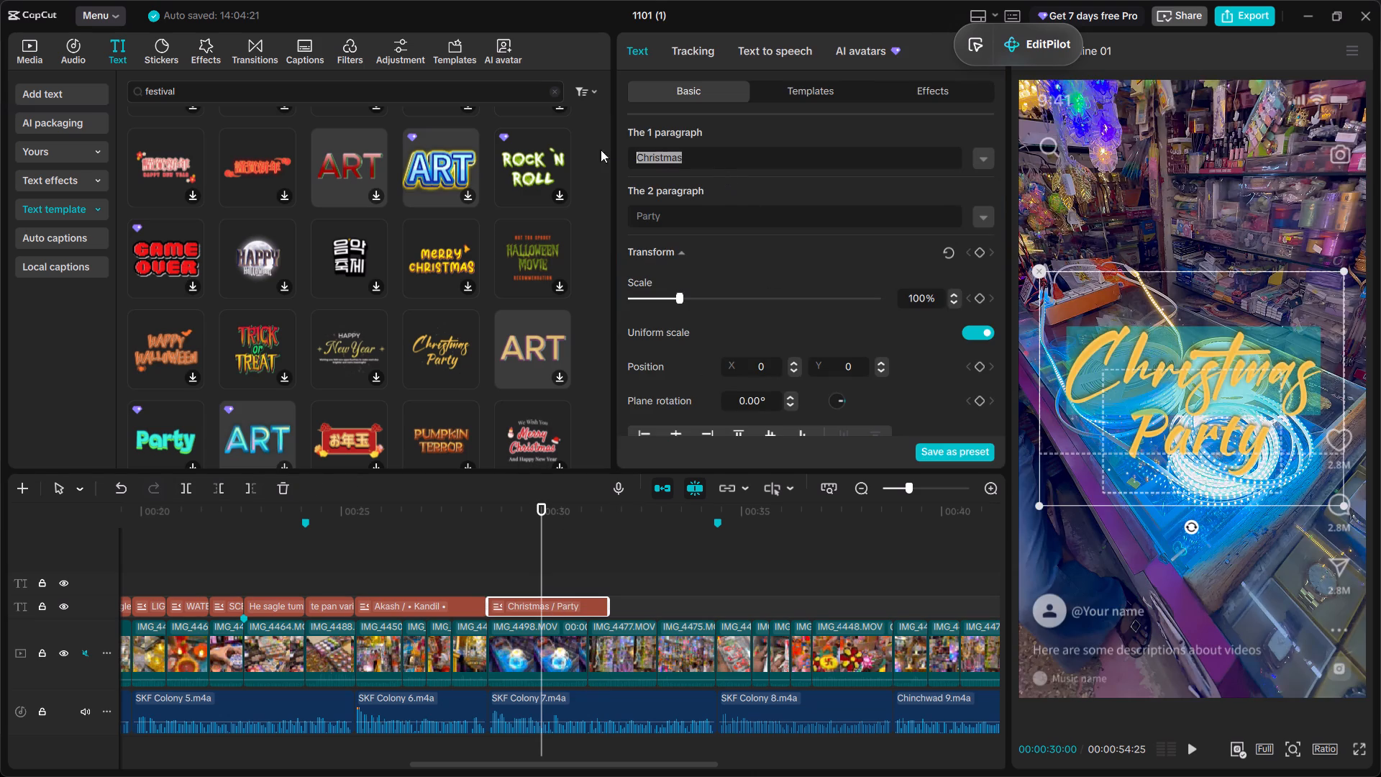
pyautogui.moveTo(601, 150); pyautogui.dragTo(594, 150)
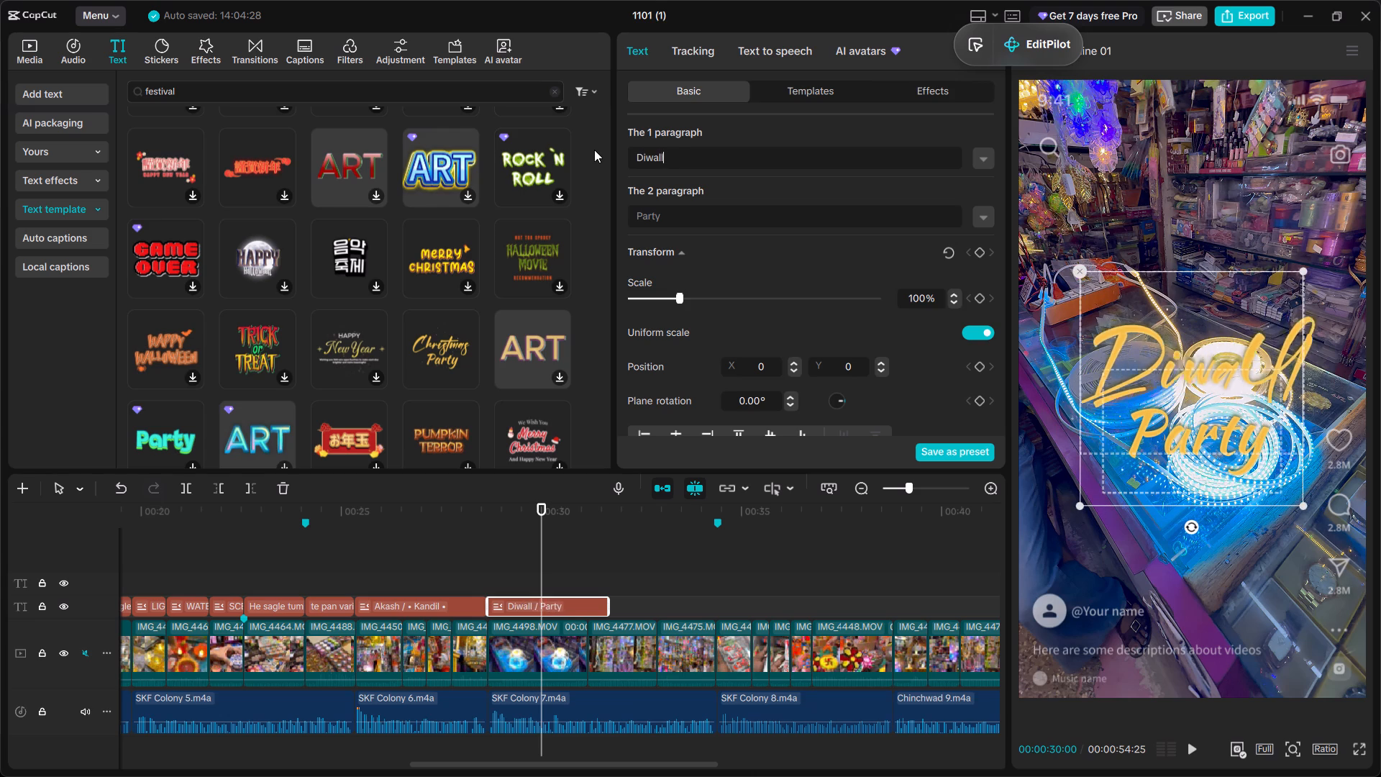
pyautogui.press('BackSpace')
pyautogui.press('BackSpace')
pyautogui.press('BackSpace')
pyautogui.press('i')
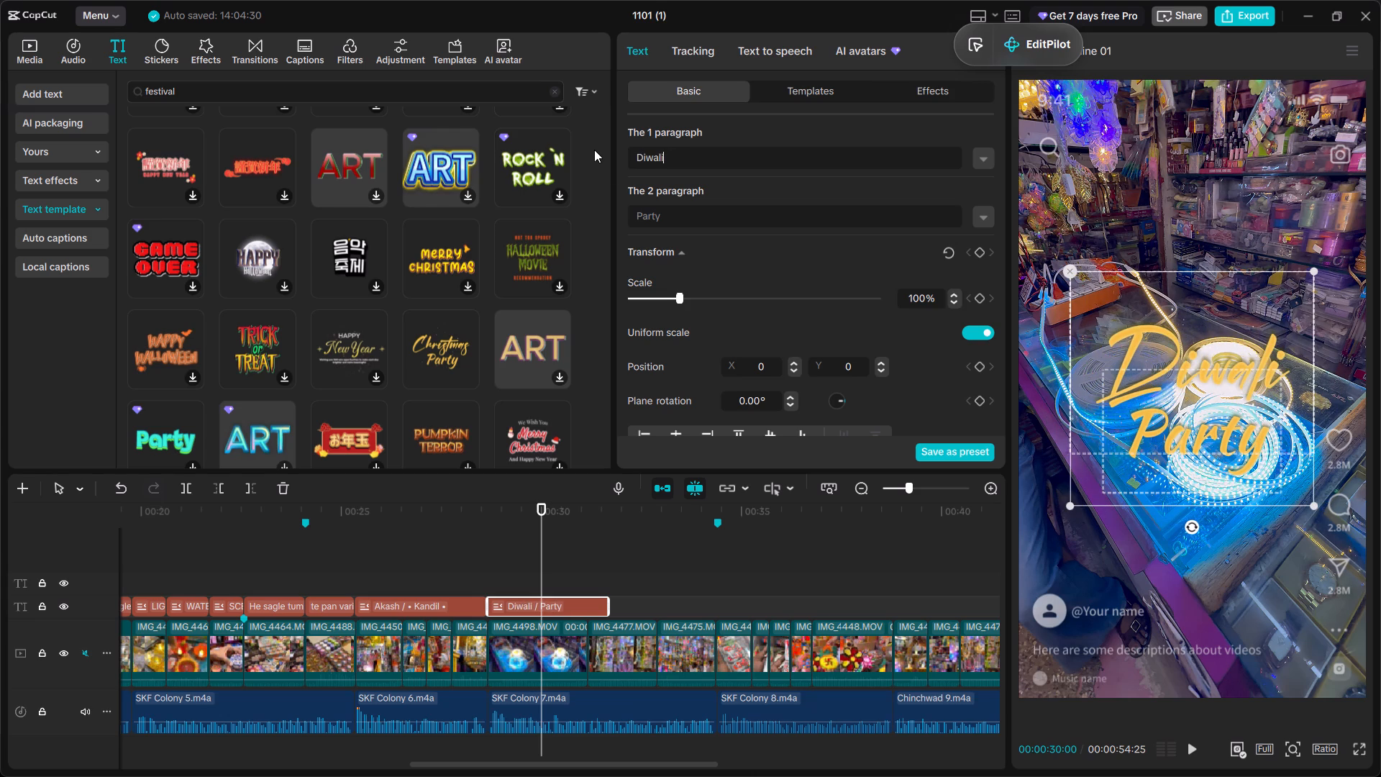
pyautogui.click(676, 209)
pyautogui.press('BackSpace')
pyautogui.press('BackSpace')
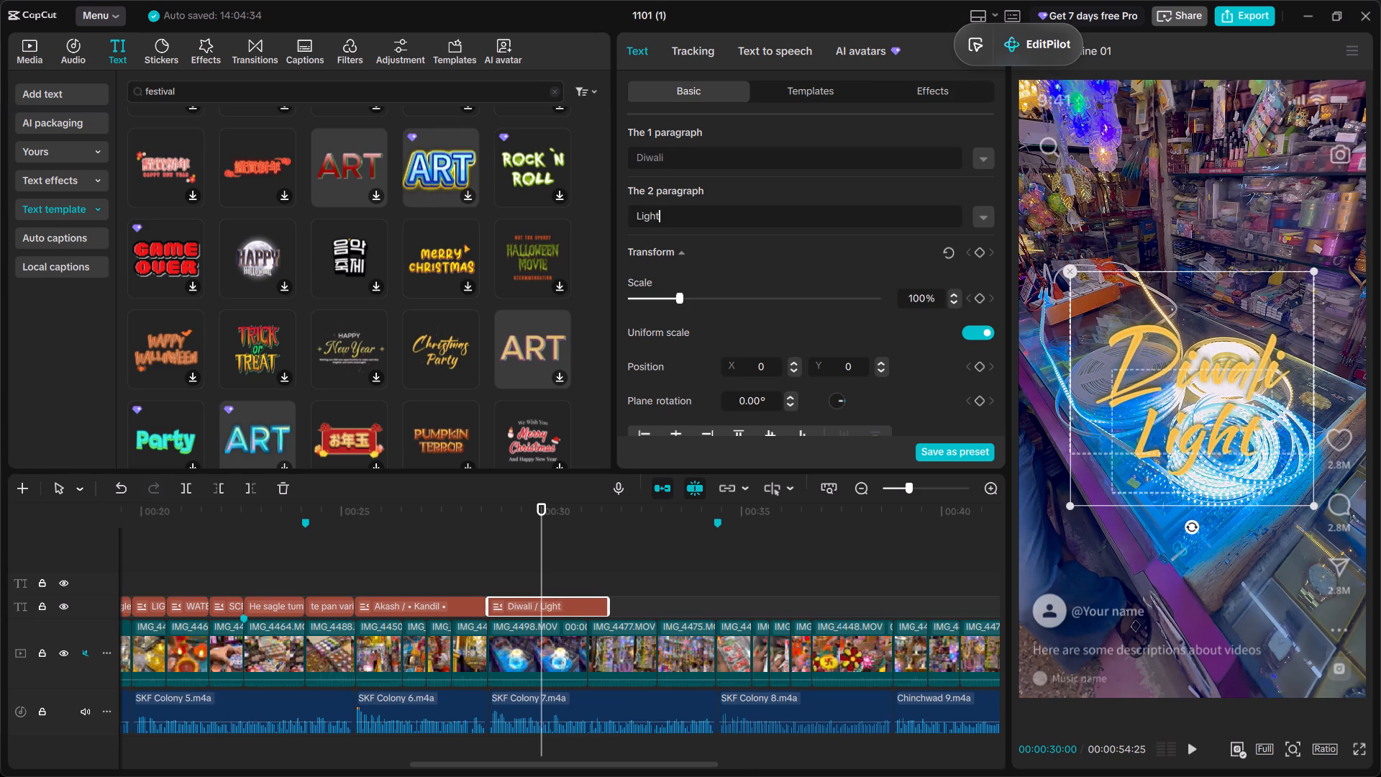
pyautogui.press('BackSpace')
pyautogui.press('s')
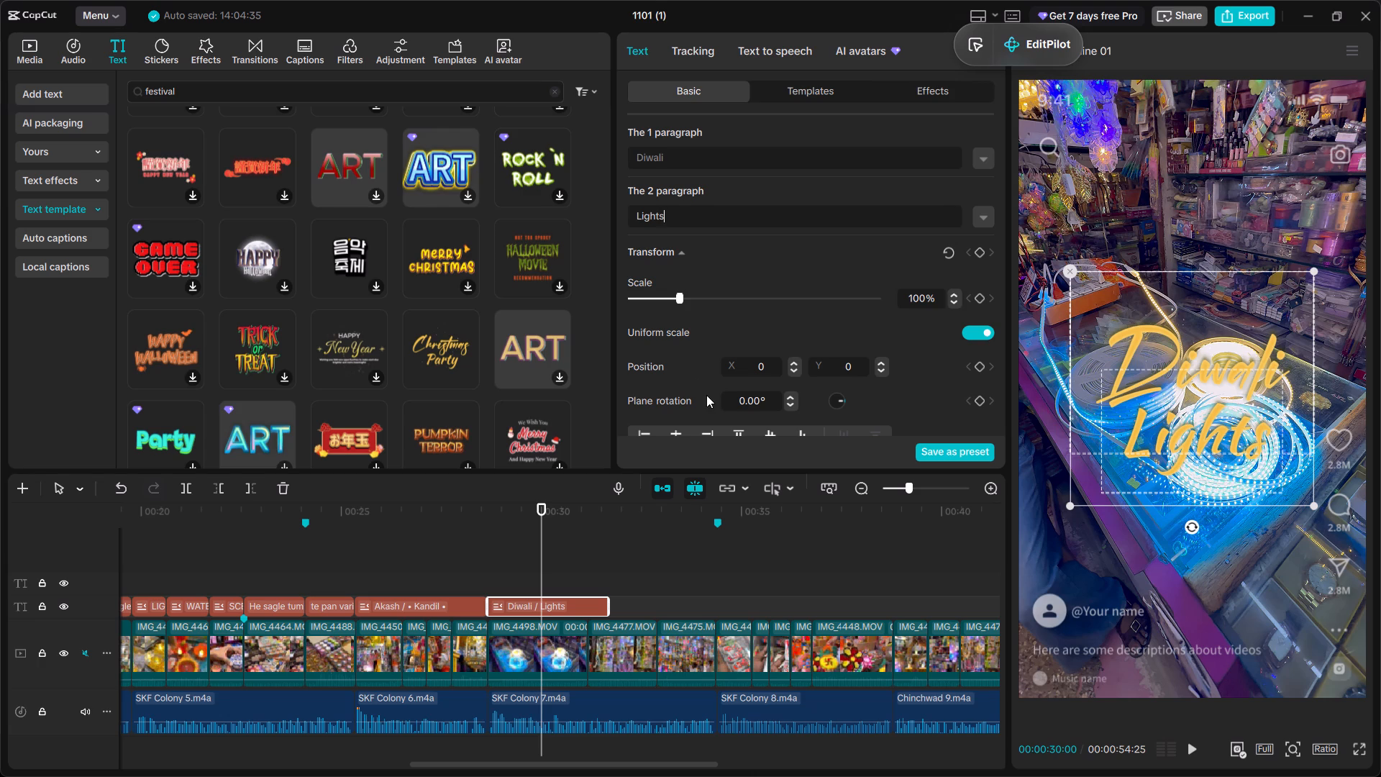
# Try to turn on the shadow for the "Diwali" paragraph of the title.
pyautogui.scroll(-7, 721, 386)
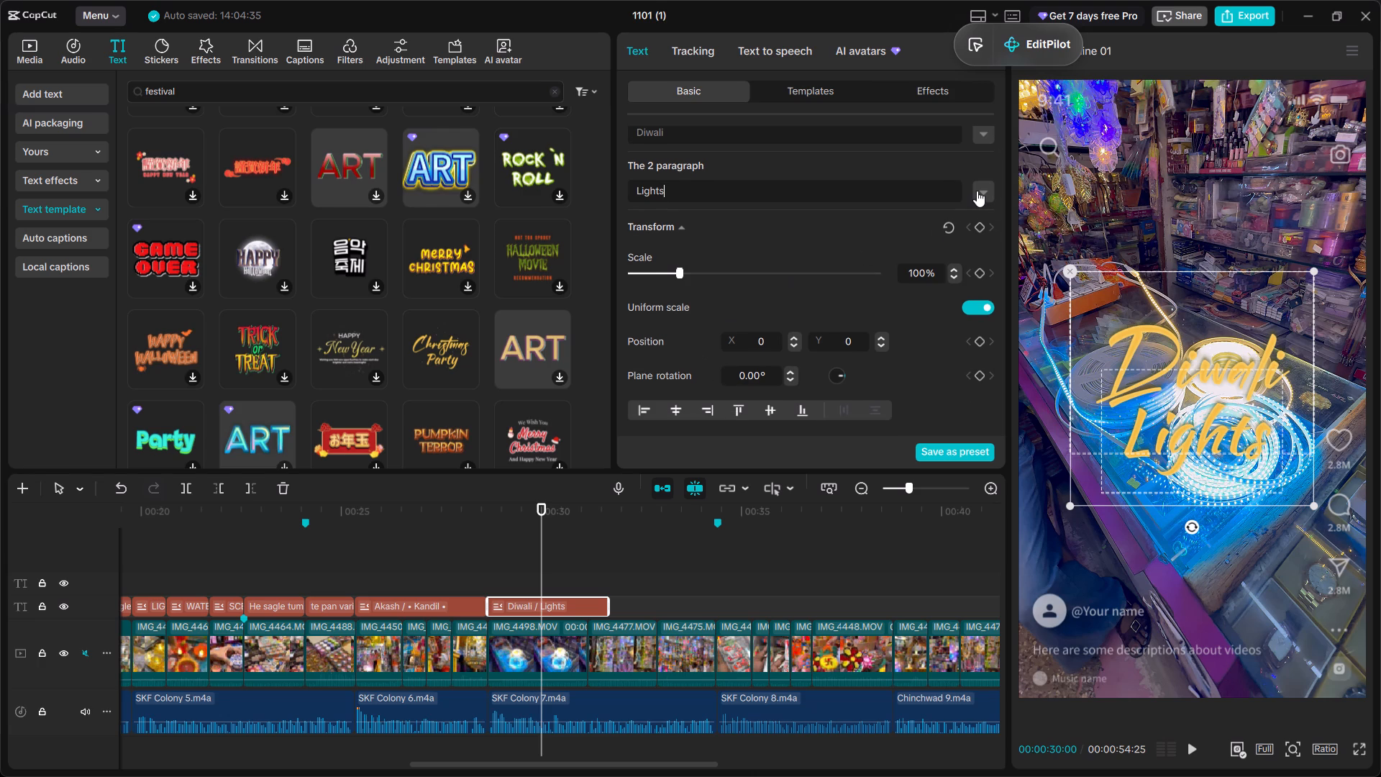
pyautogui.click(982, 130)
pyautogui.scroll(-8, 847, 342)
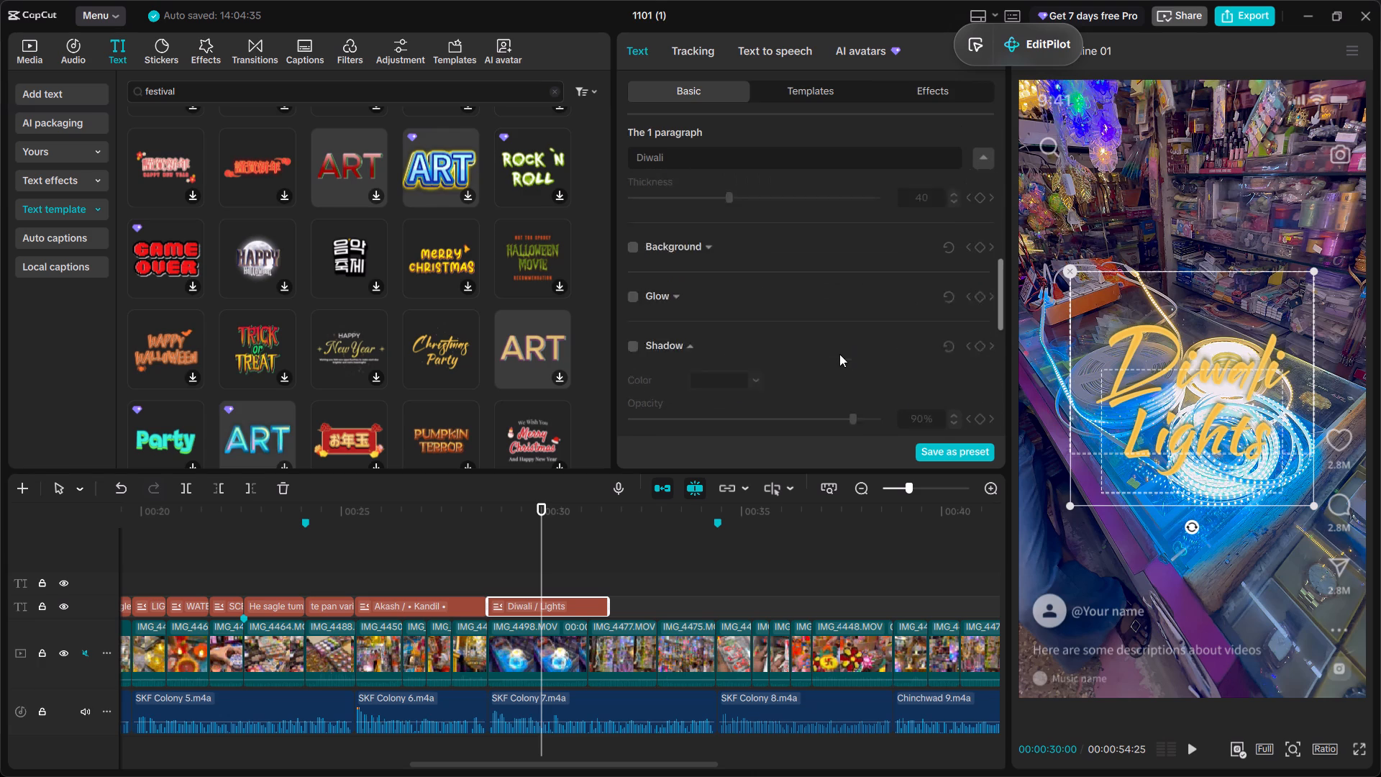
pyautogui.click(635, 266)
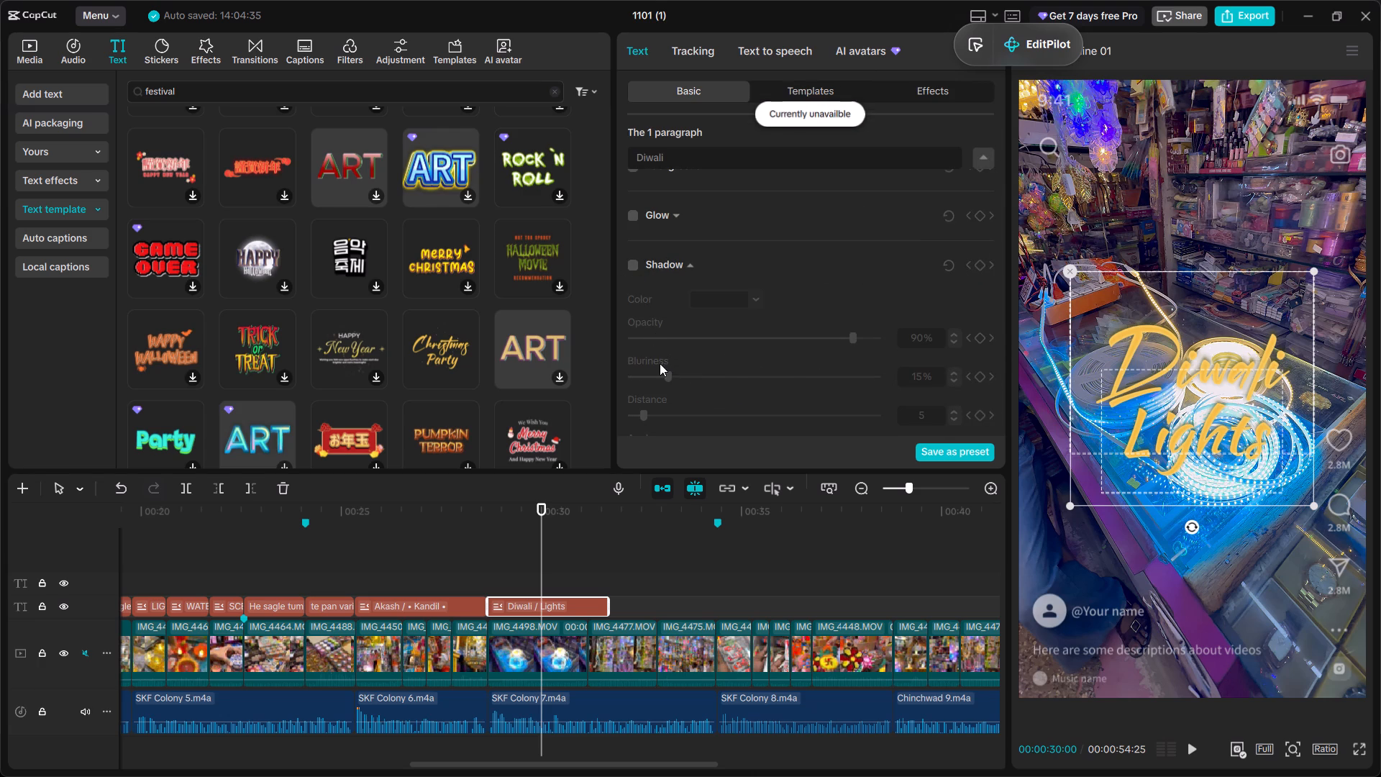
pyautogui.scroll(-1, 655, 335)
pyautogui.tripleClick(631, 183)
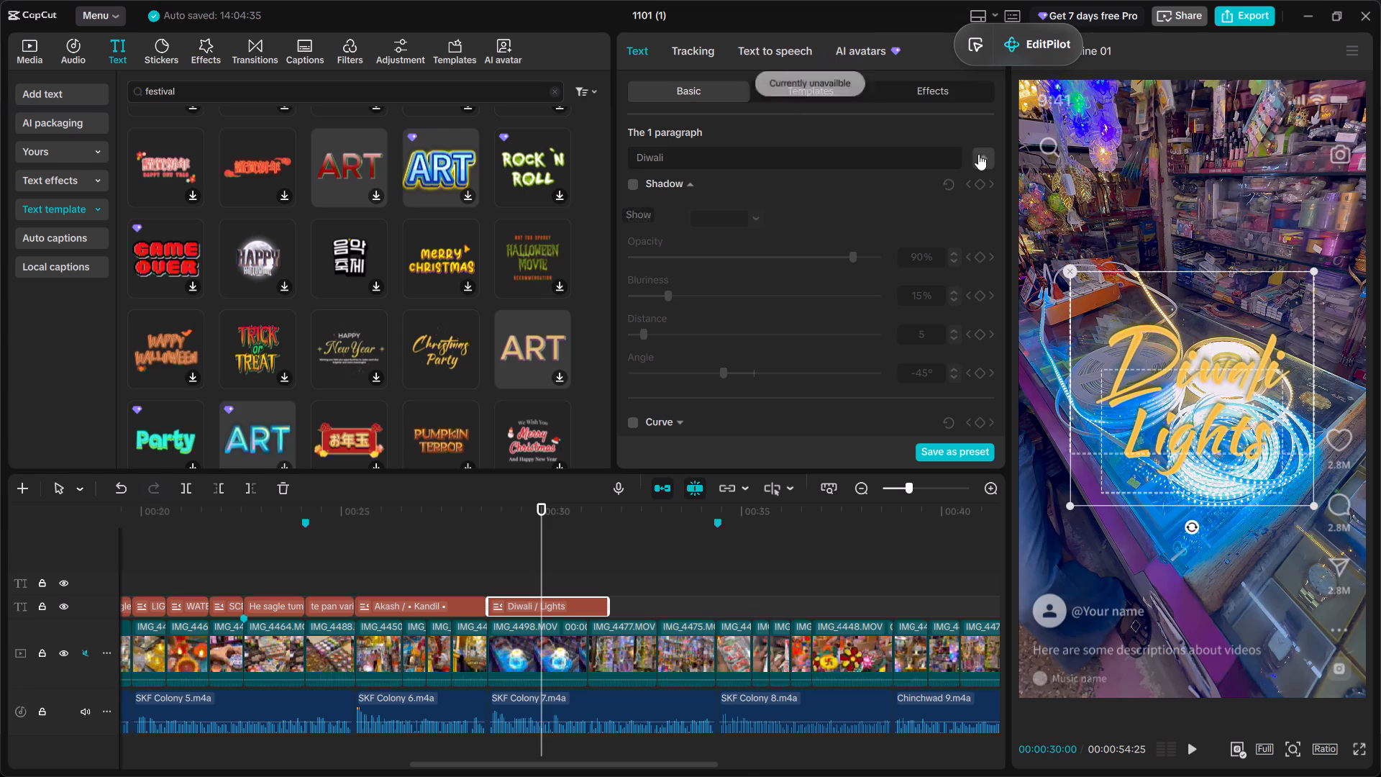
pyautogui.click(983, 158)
# Play the changeover from the "Akash Kandil" title into the "Diwali Lights" title.
pyautogui.click(471, 537)
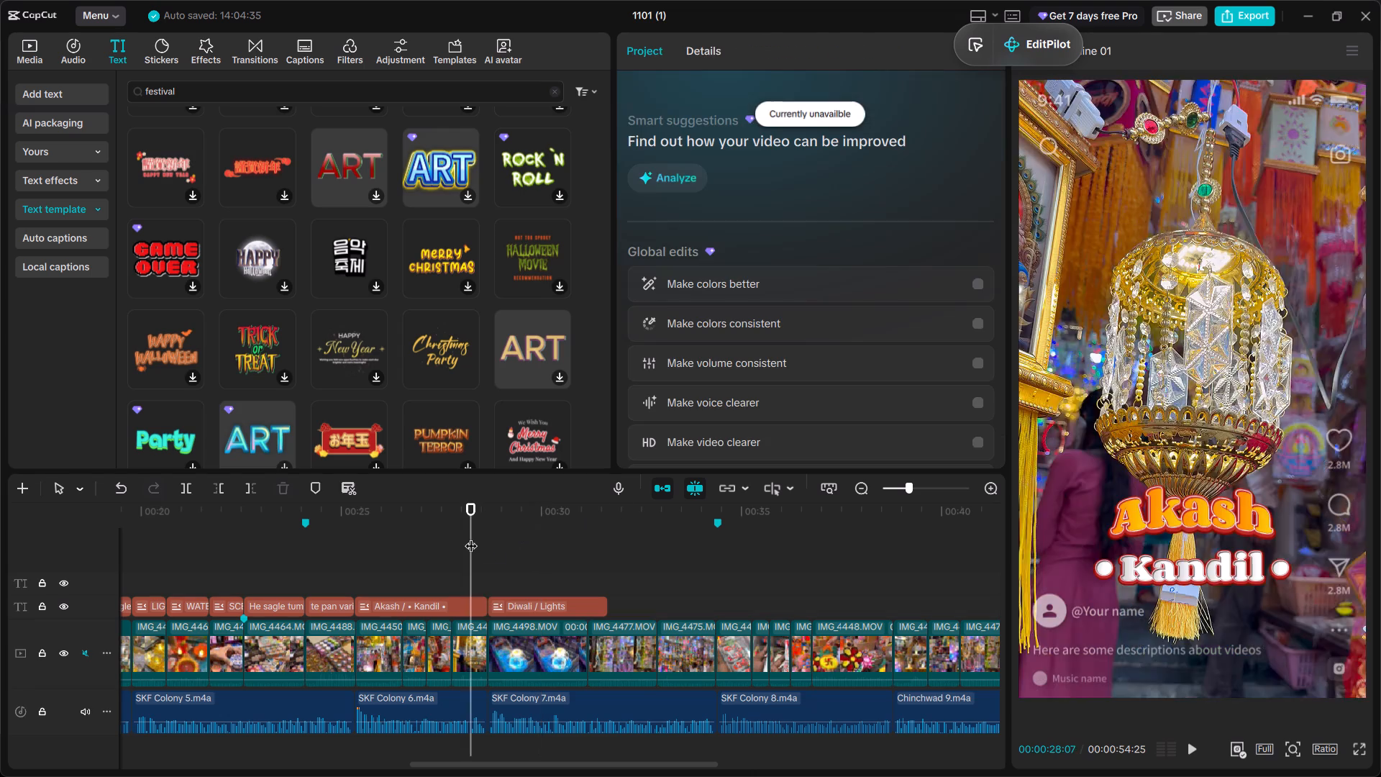
pyautogui.press('space')
pyautogui.press('space')
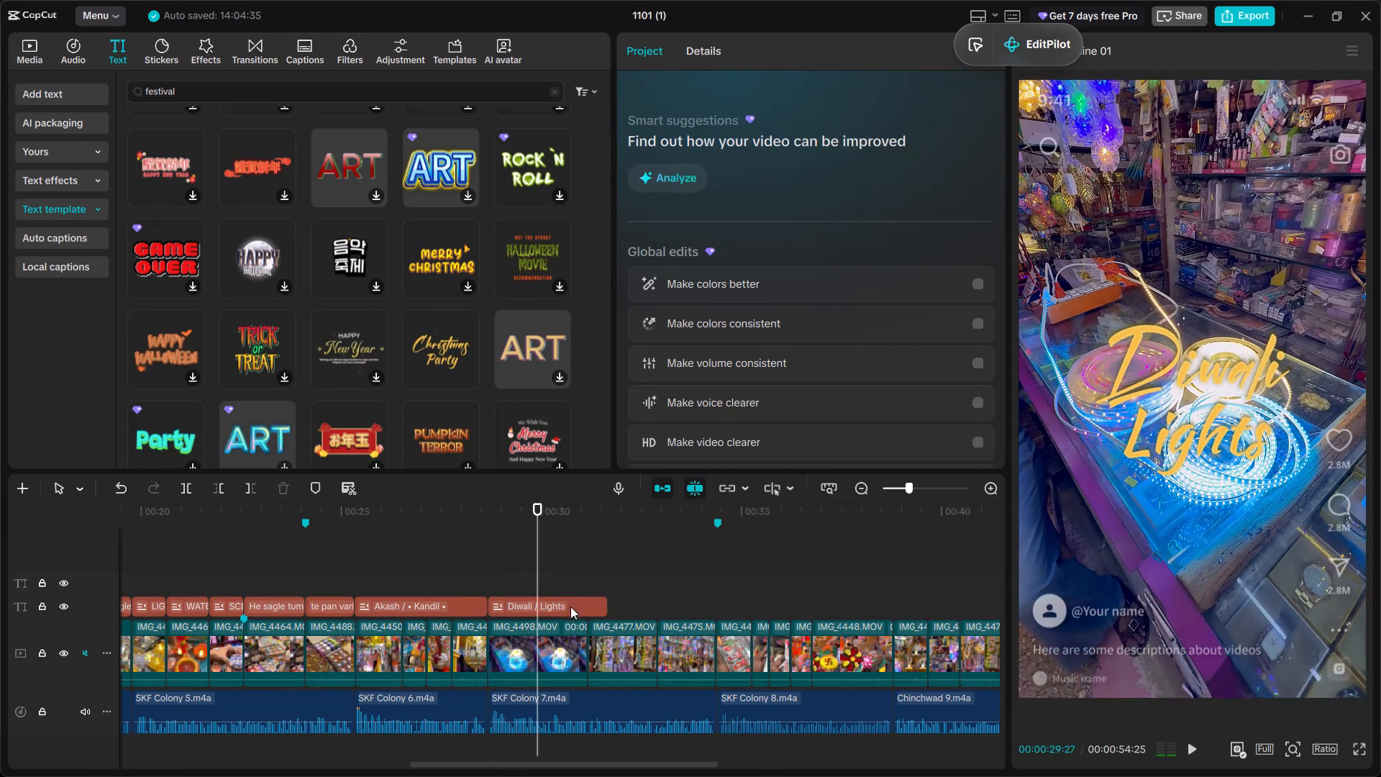
# Scale the "Diwali Lights" title to 58% and move it to the lower part of the frame, at X 0, Y -1062.
pyautogui.click(570, 614)
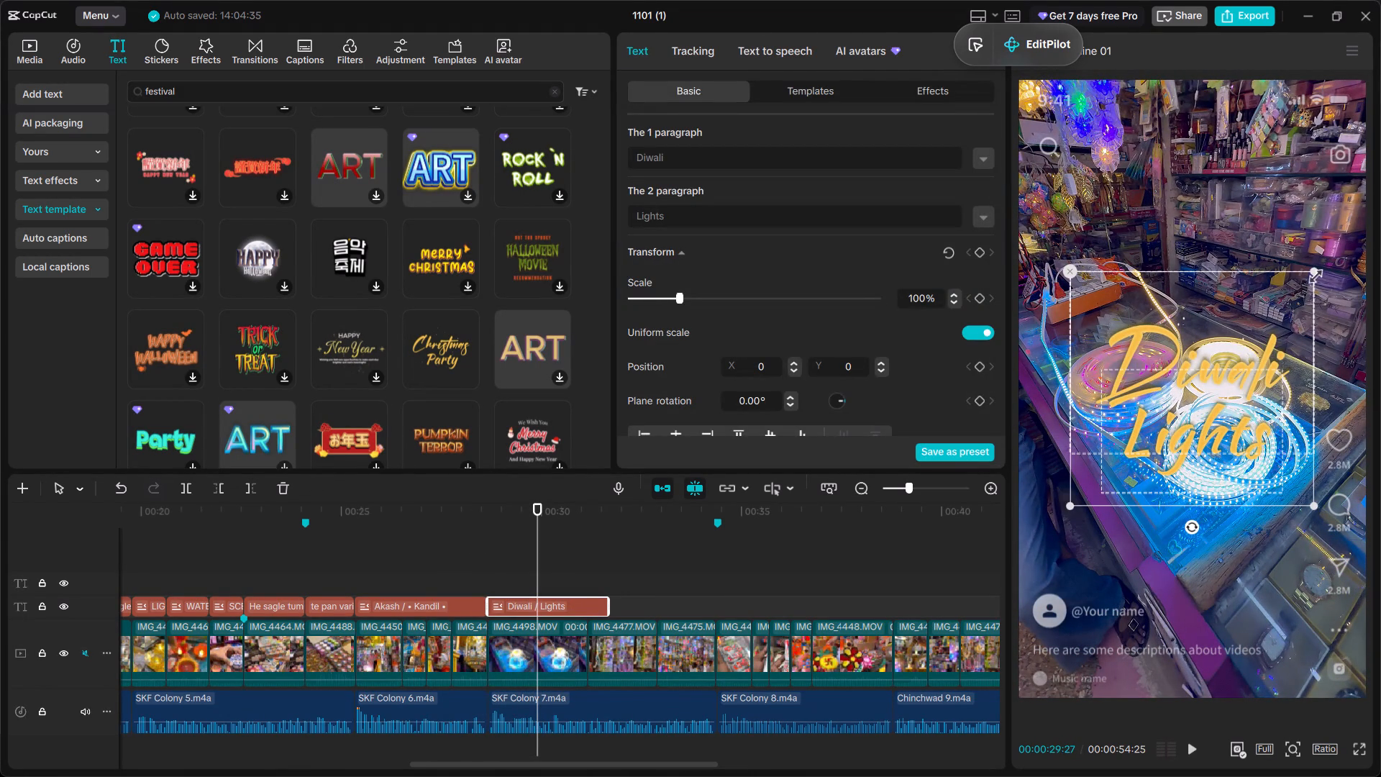
pyautogui.moveTo(1313, 273); pyautogui.dragTo(1257, 367)
pyautogui.moveTo(1219, 401); pyautogui.dragTo(1223, 564)
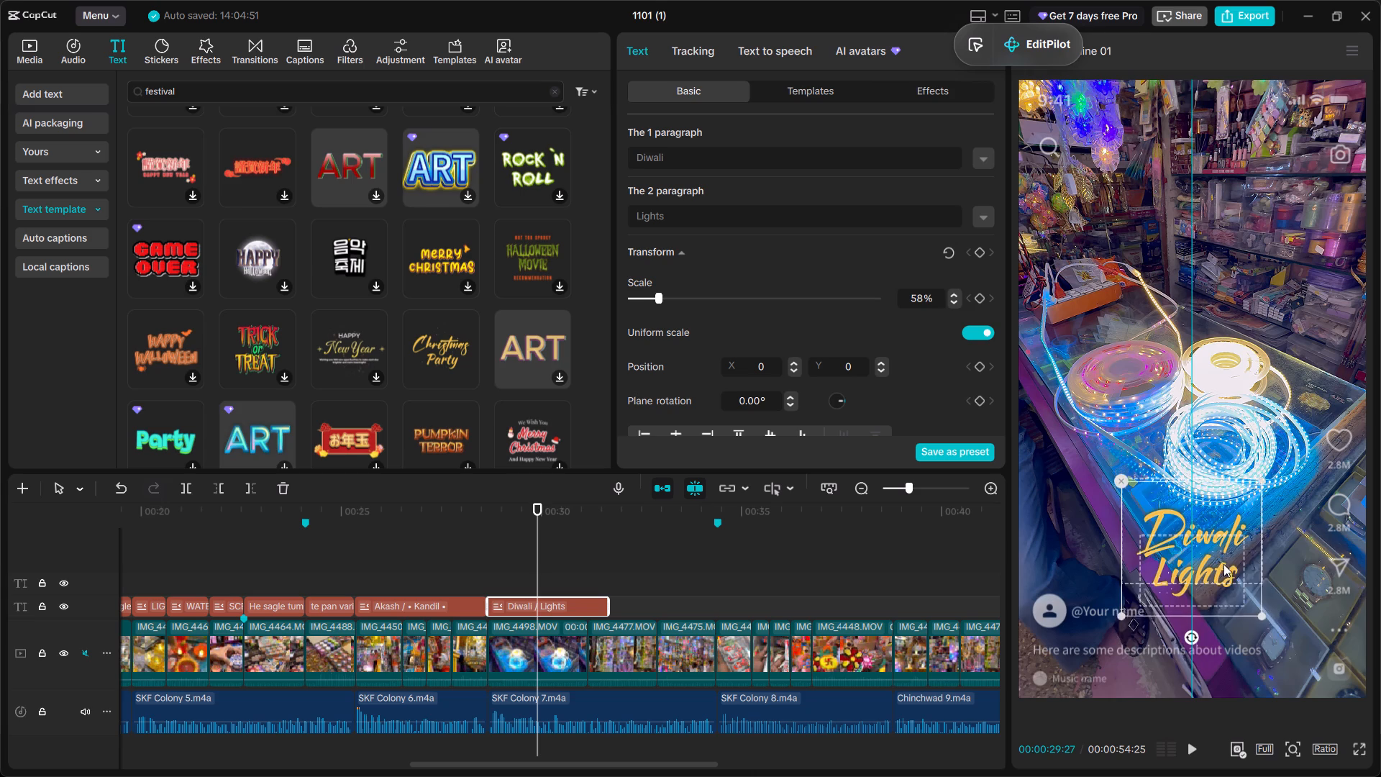
pyautogui.moveTo(1223, 564); pyautogui.dragTo(1219, 571)
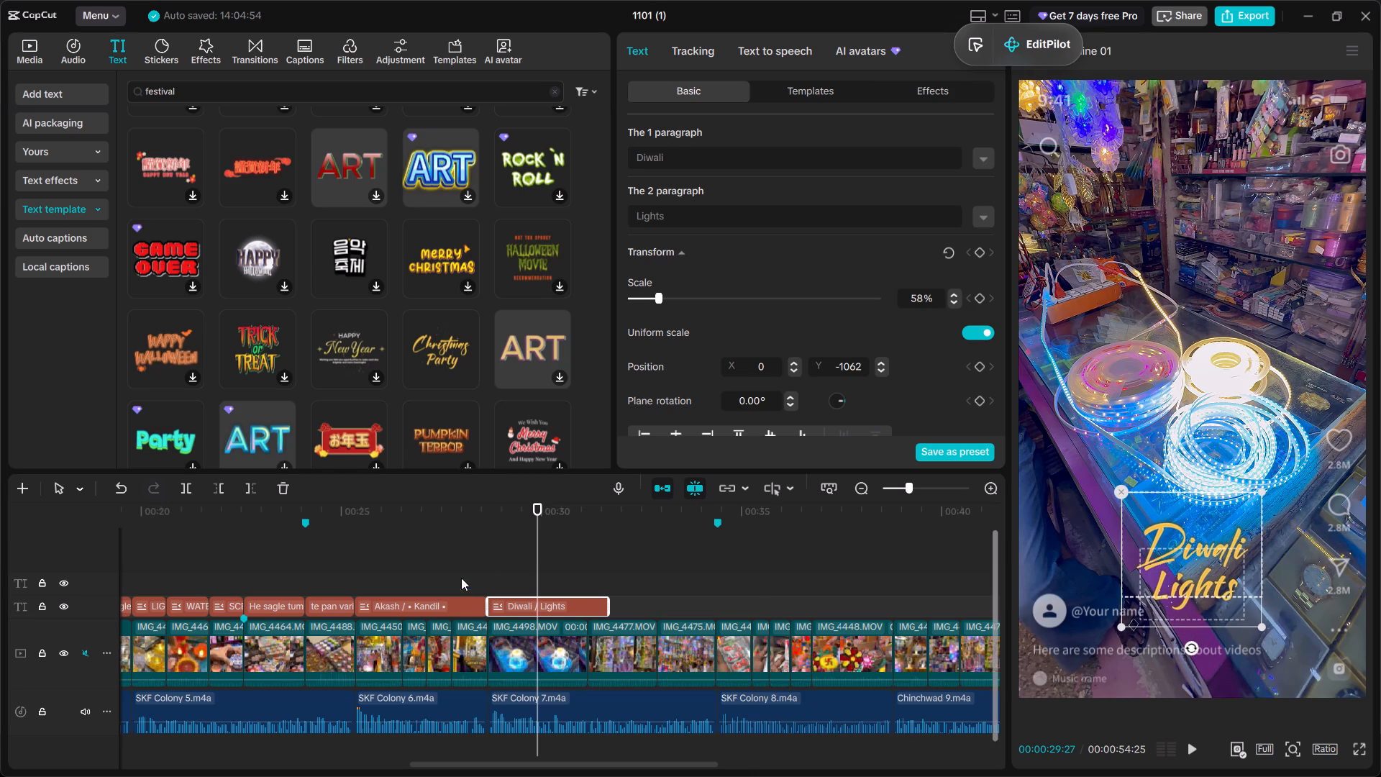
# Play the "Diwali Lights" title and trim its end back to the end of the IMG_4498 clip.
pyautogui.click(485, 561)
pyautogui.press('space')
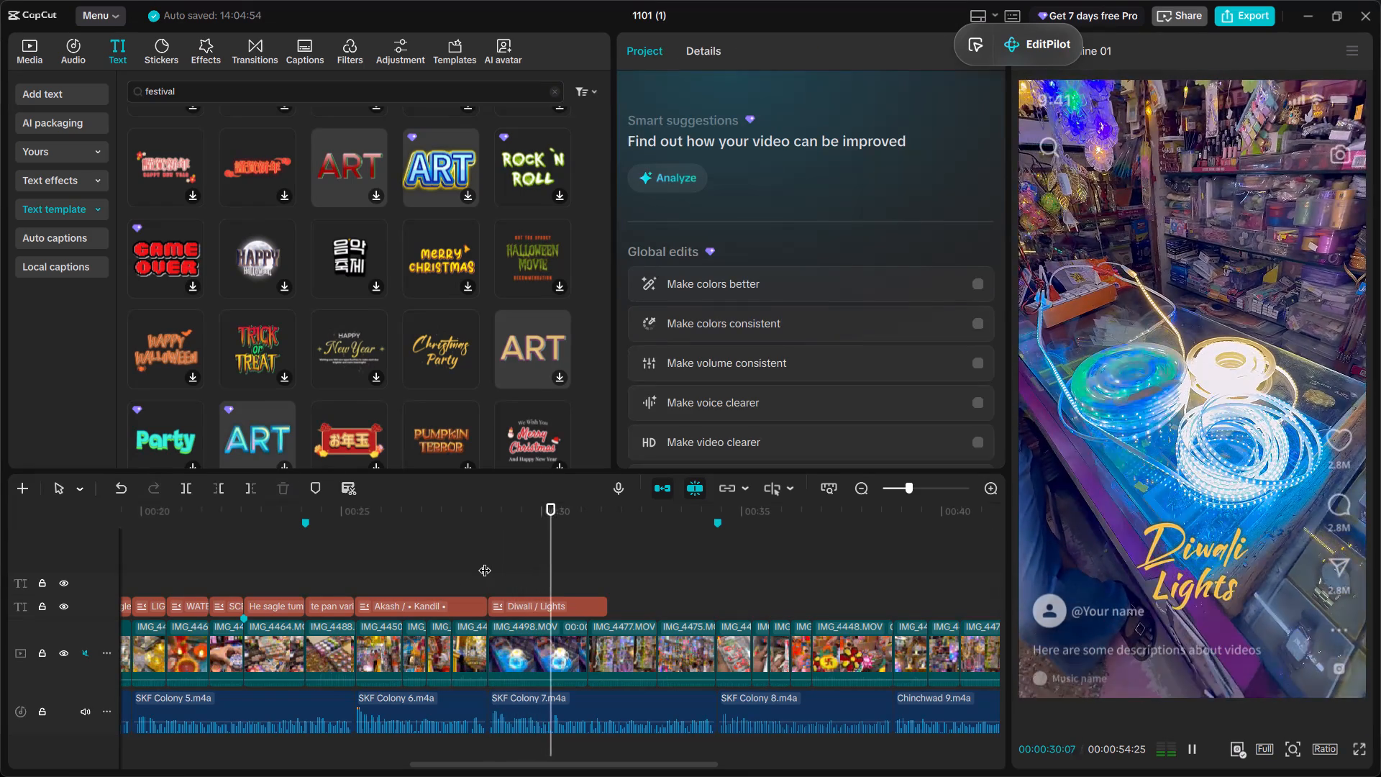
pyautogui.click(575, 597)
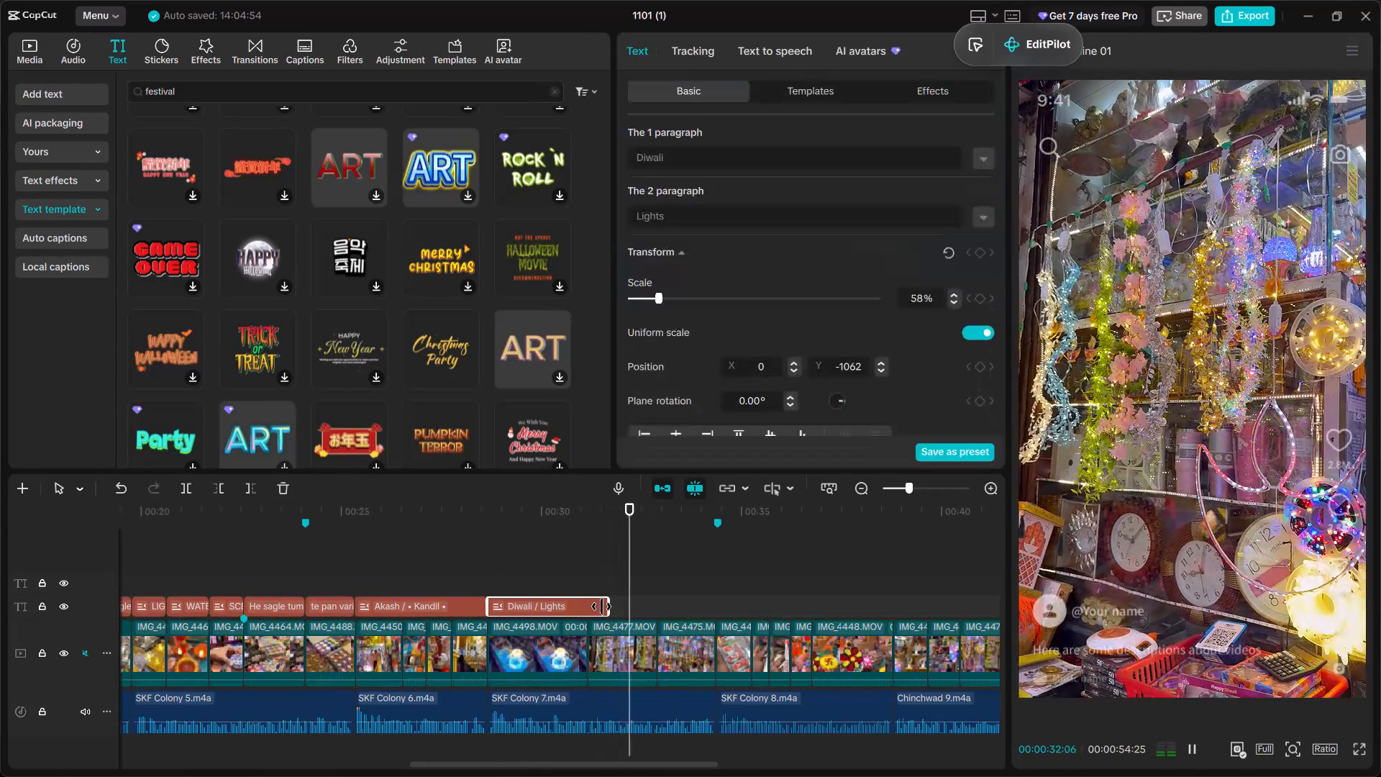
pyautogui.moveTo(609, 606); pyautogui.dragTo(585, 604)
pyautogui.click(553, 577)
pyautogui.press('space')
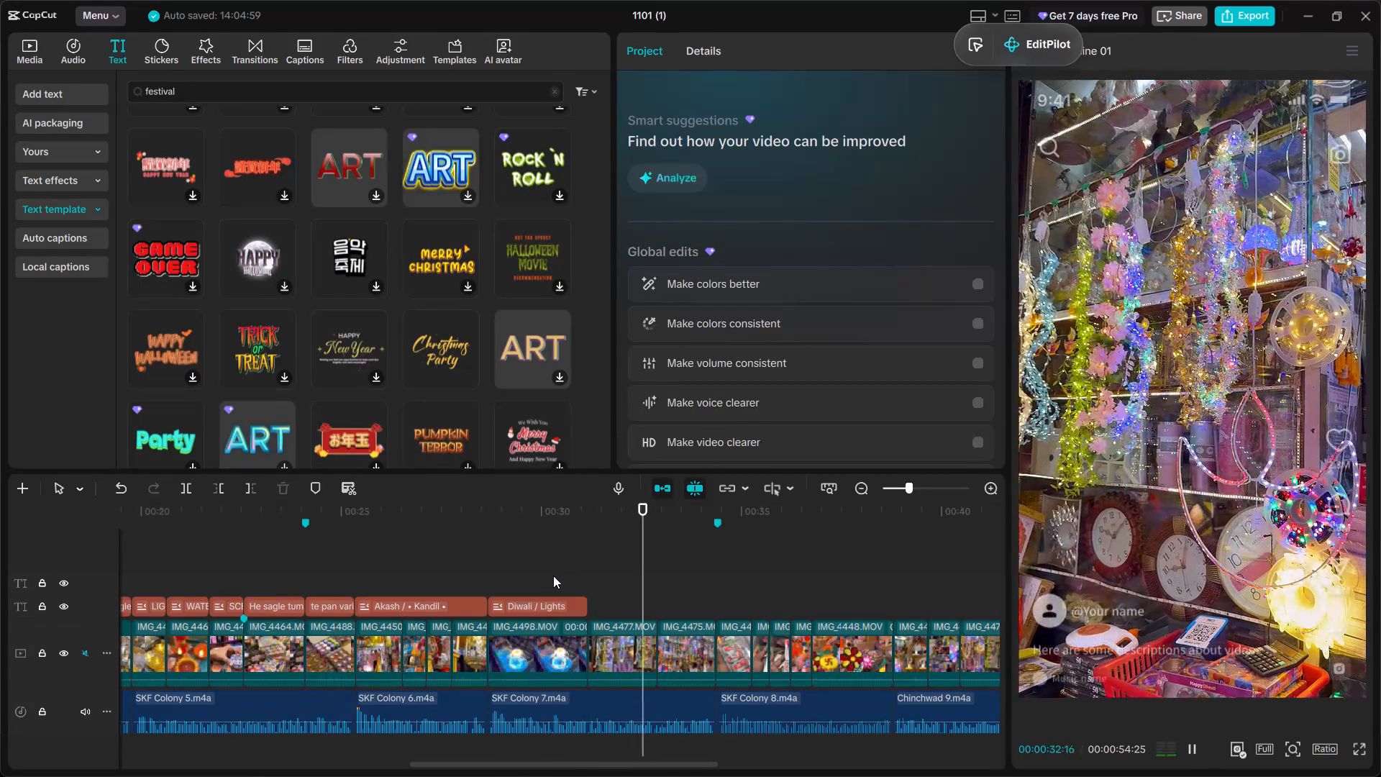
# Replay the "Diwali Lights" title from its start and extend its end to the end of the IMG_4477 clip.
pyautogui.click(489, 571)
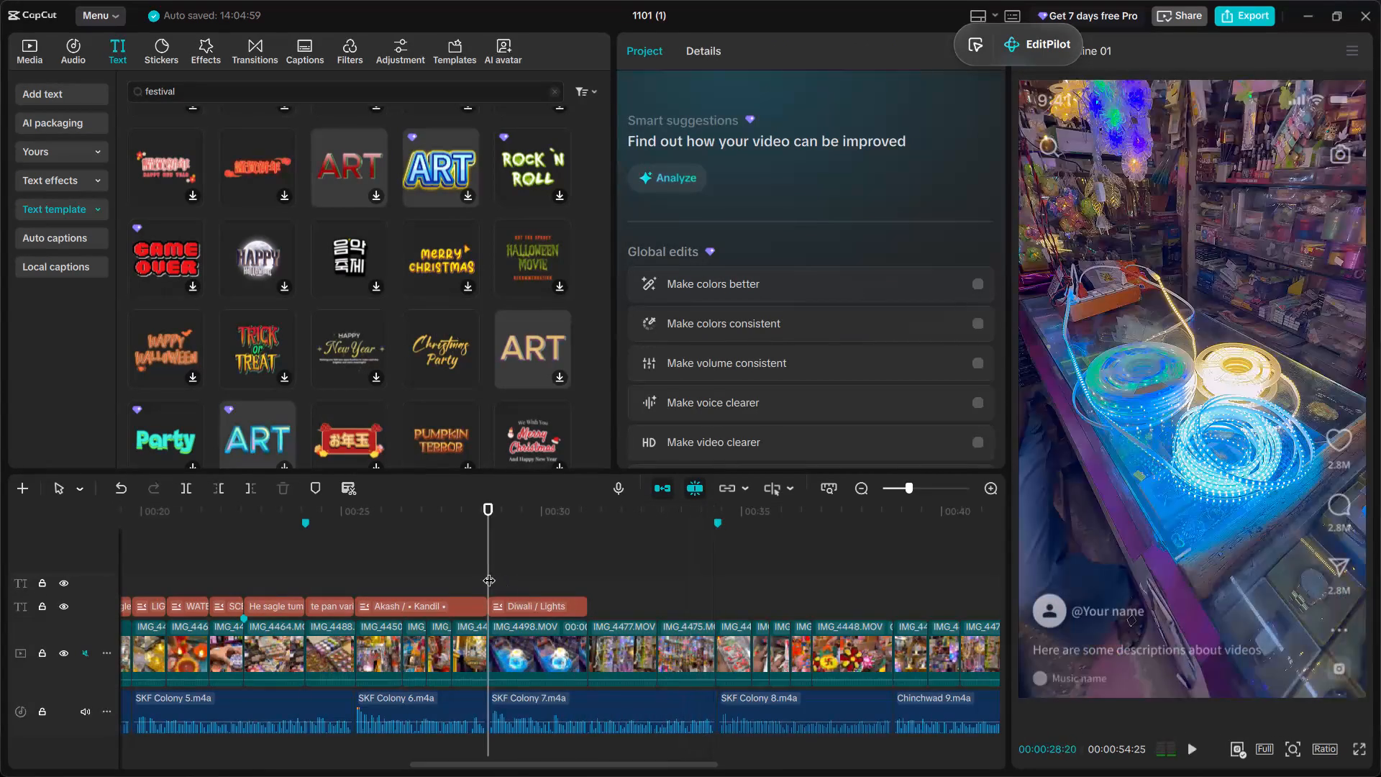
pyautogui.press('space')
pyautogui.press('space')
pyautogui.click(552, 603)
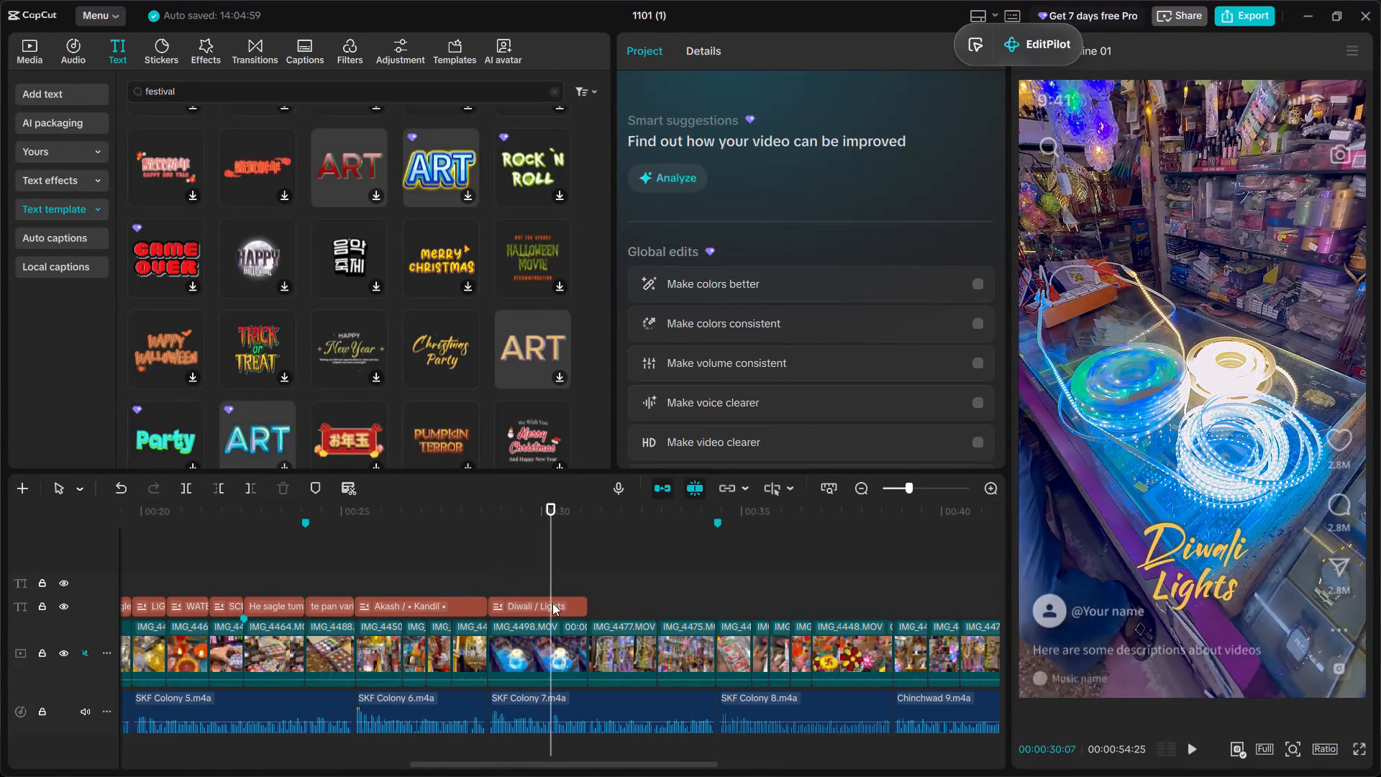
pyautogui.moveTo(589, 601); pyautogui.dragTo(655, 605)
pyautogui.press('space')
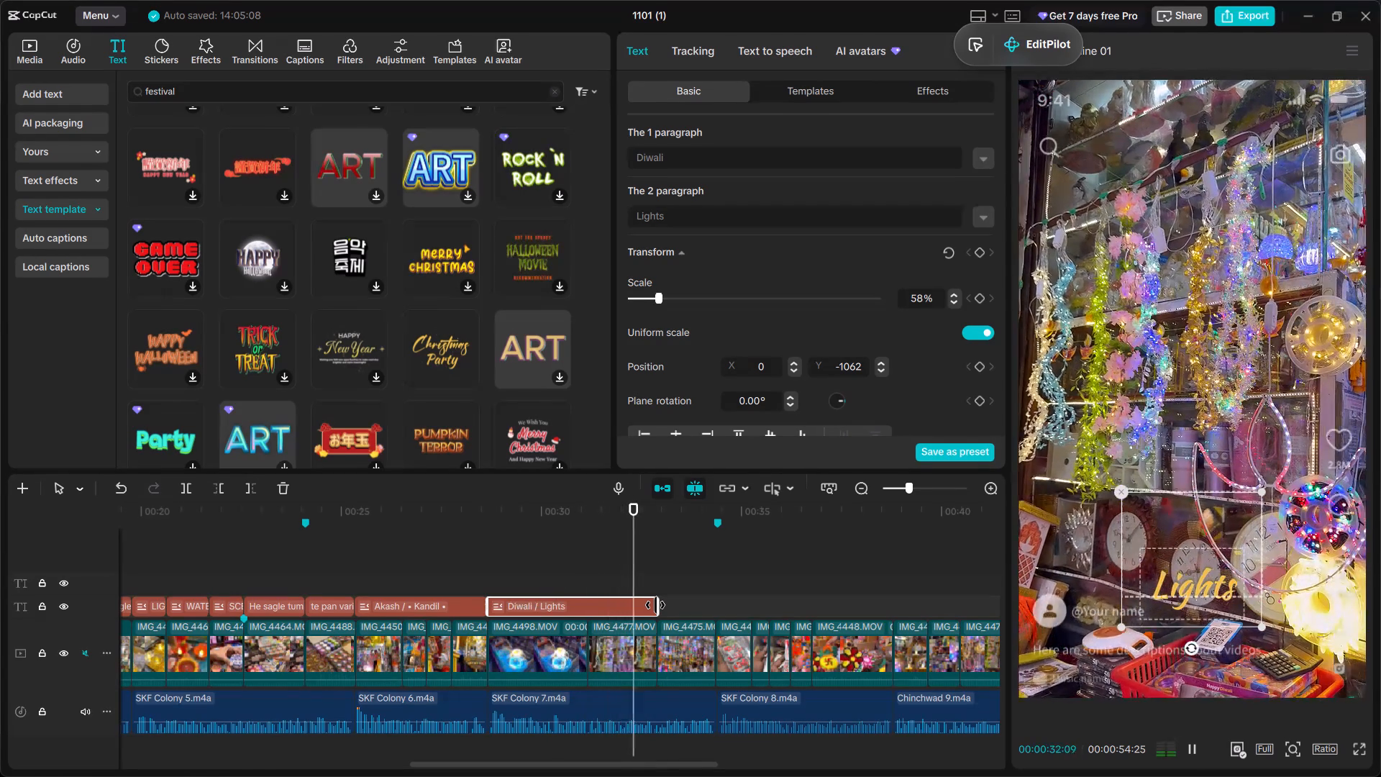
# Play through the "Diwali Lights" title and past its end to check its timing against the voice-over.
pyautogui.press('space')
pyautogui.click(580, 569)
pyautogui.press('space')
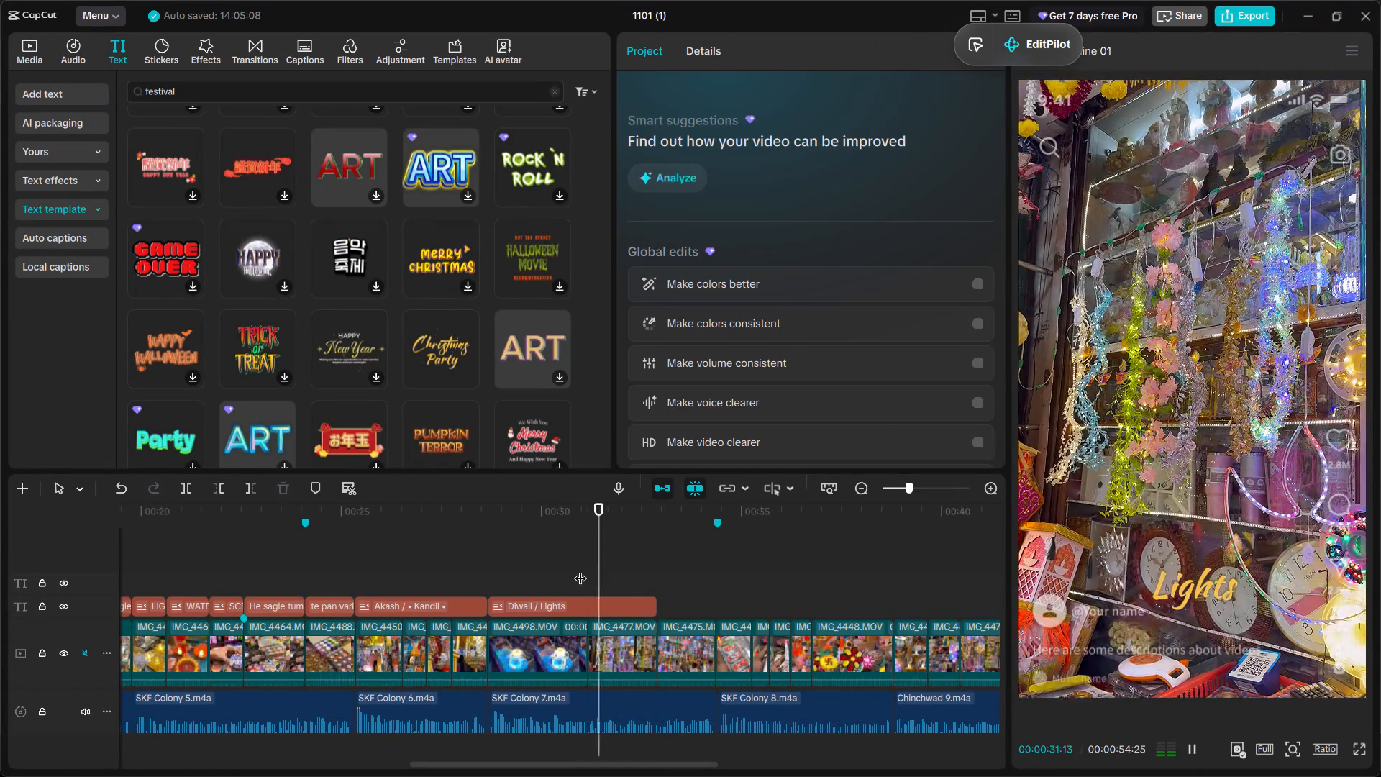
pyautogui.press('space')
pyautogui.click(599, 606)
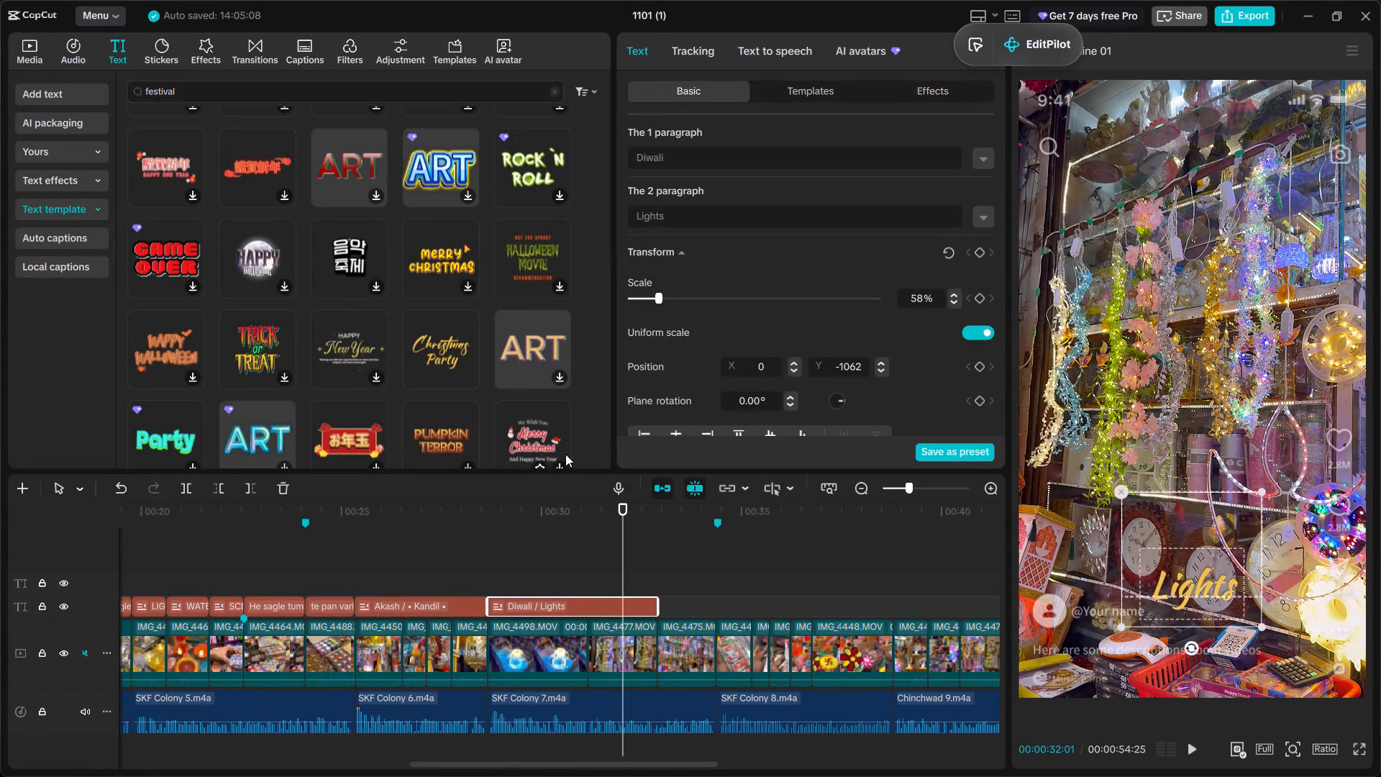
pyautogui.click(493, 569)
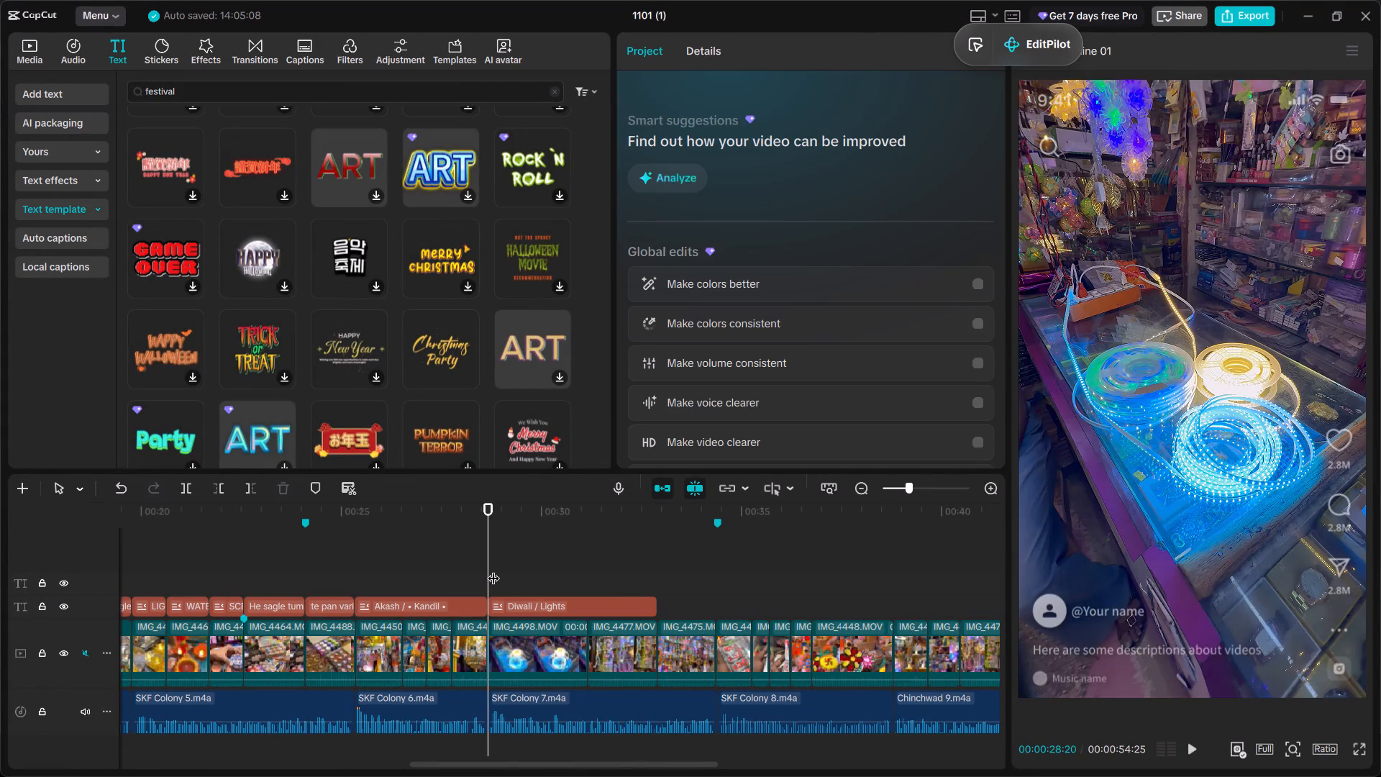
pyautogui.press('space')
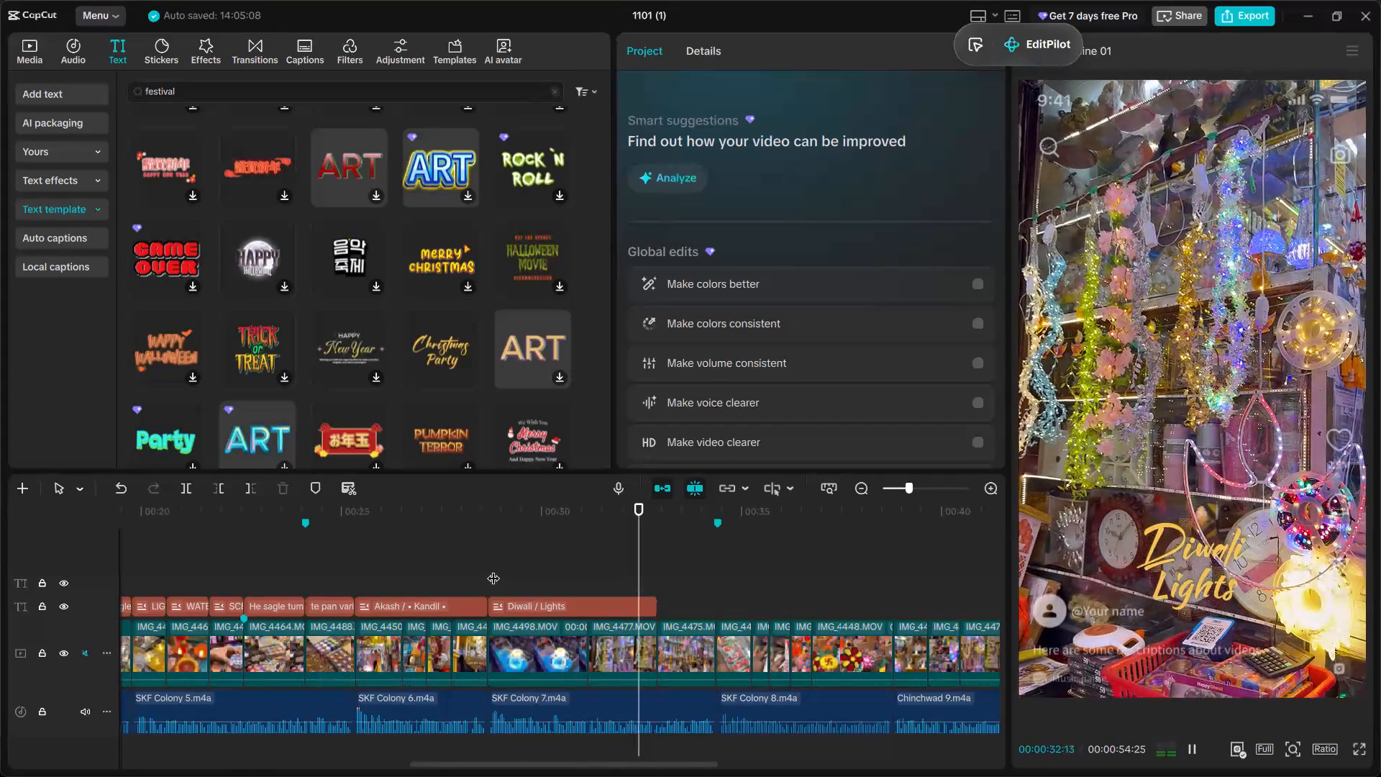
pyautogui.click(632, 608)
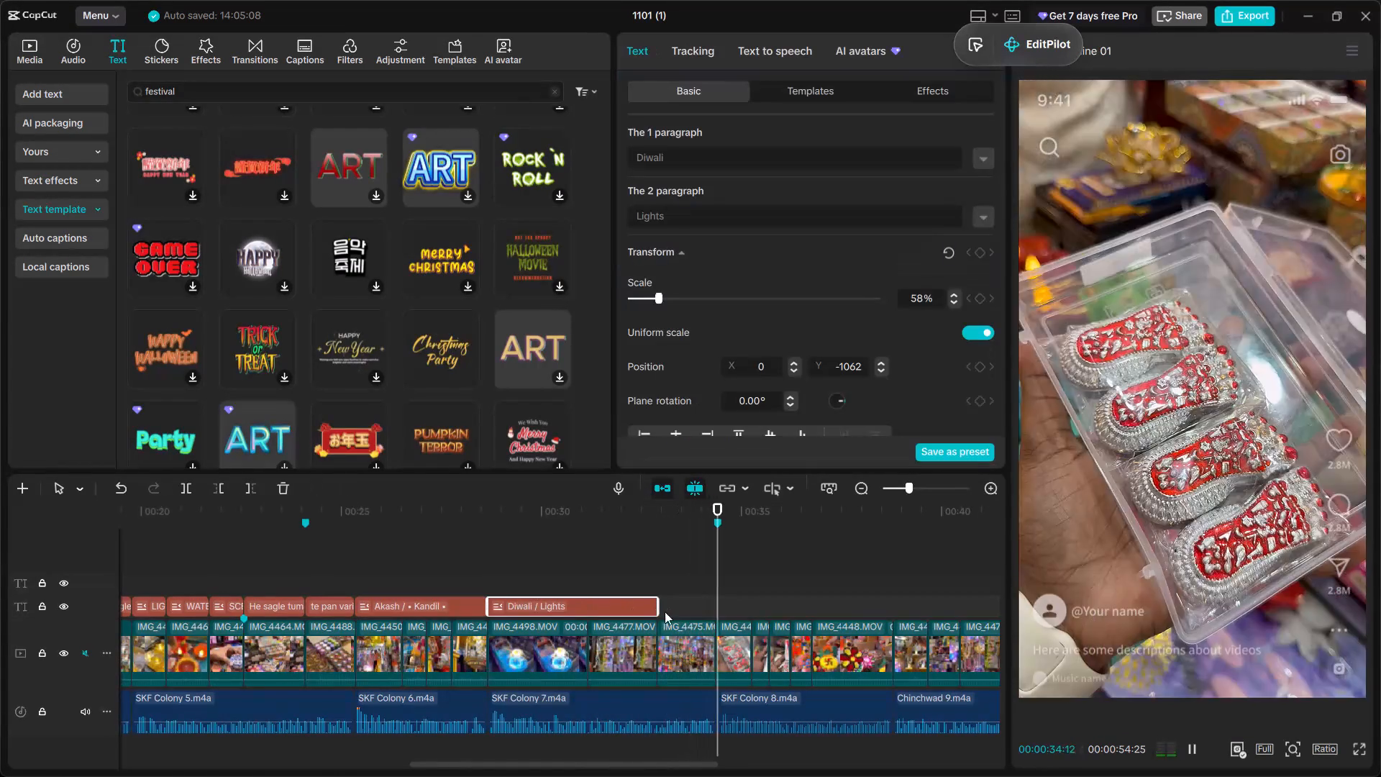
pyautogui.click(657, 575)
pyautogui.press('space')
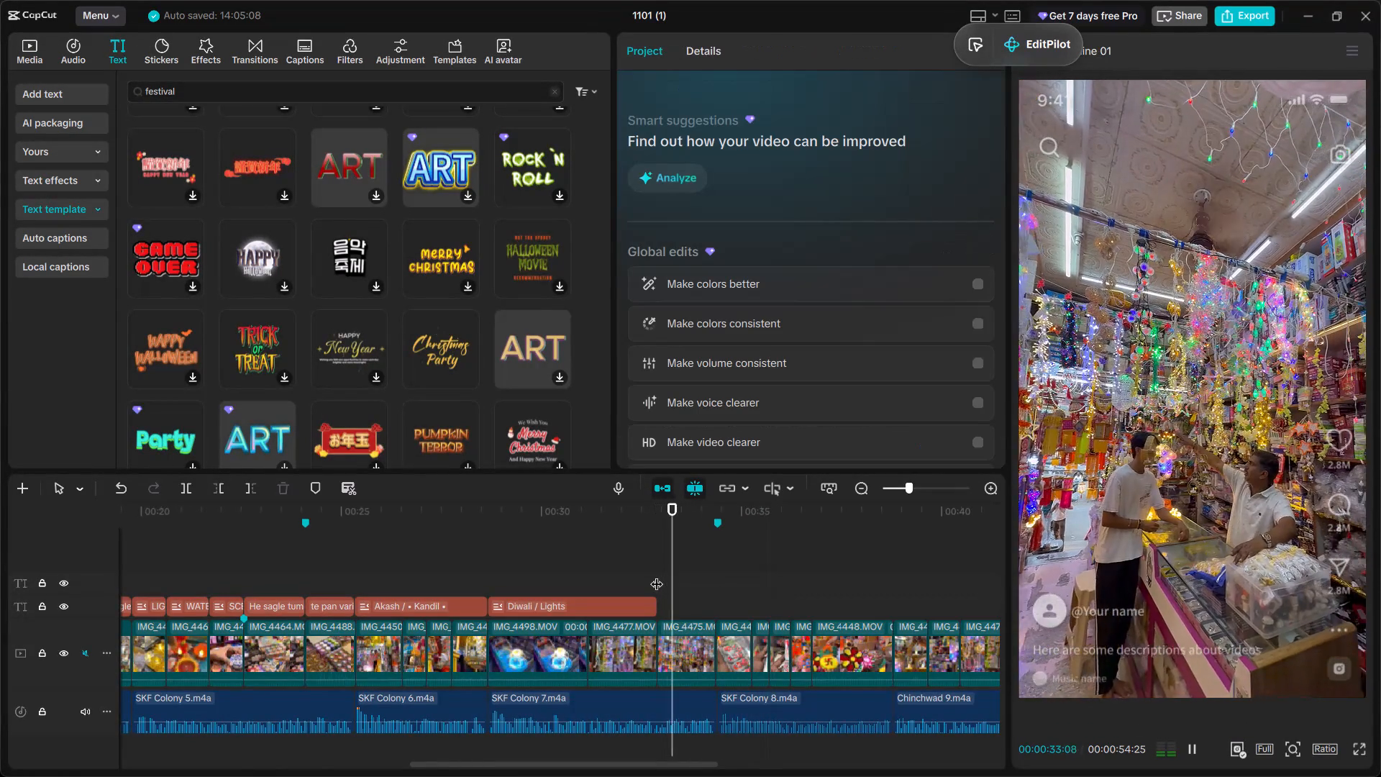
pyautogui.press('space')
# Paste a copy of the "He sagle tumhala ithe bhetun jail" caption after the "Diwali Lights" title and change its text to "te pan veg veglya style madhe".
pyautogui.click(657, 575)
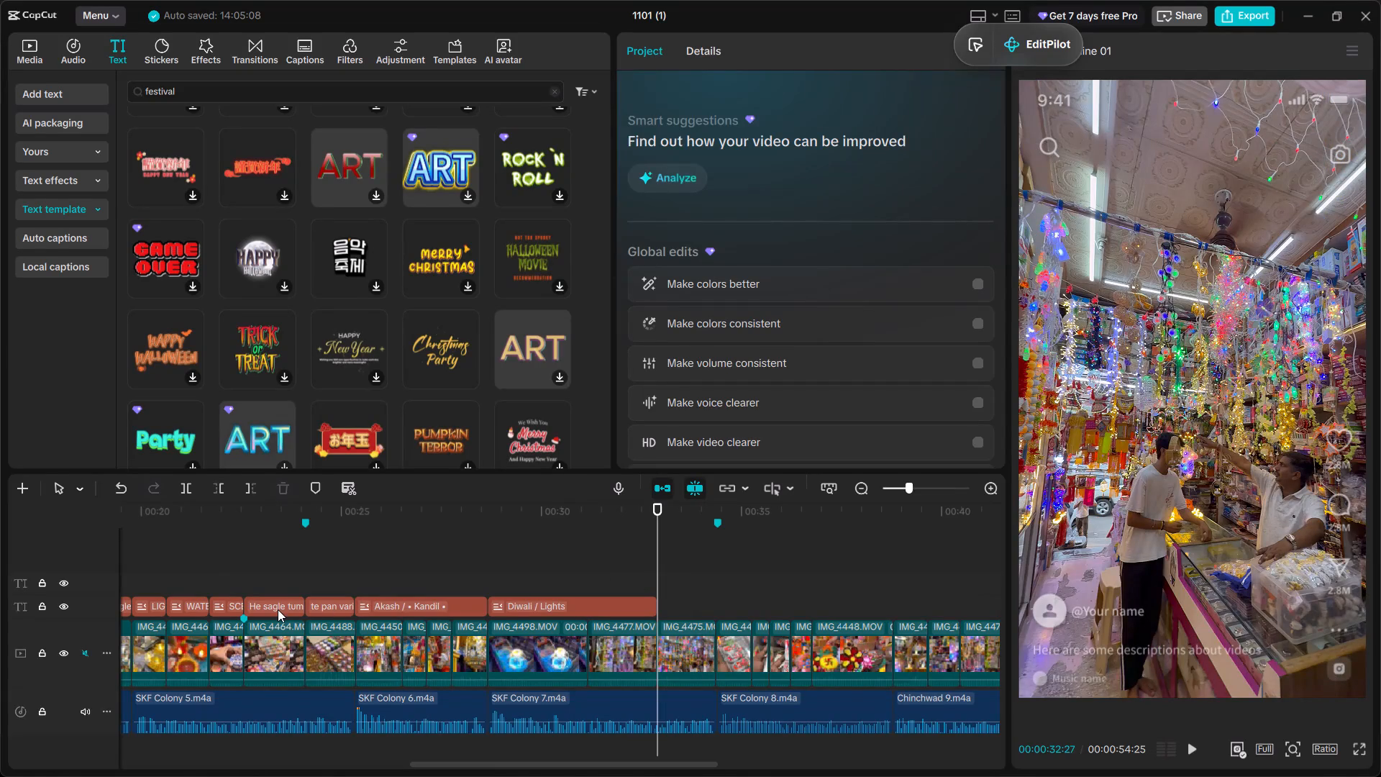
pyautogui.click(278, 609)
pyautogui.hotkey('ctrl', 'c')
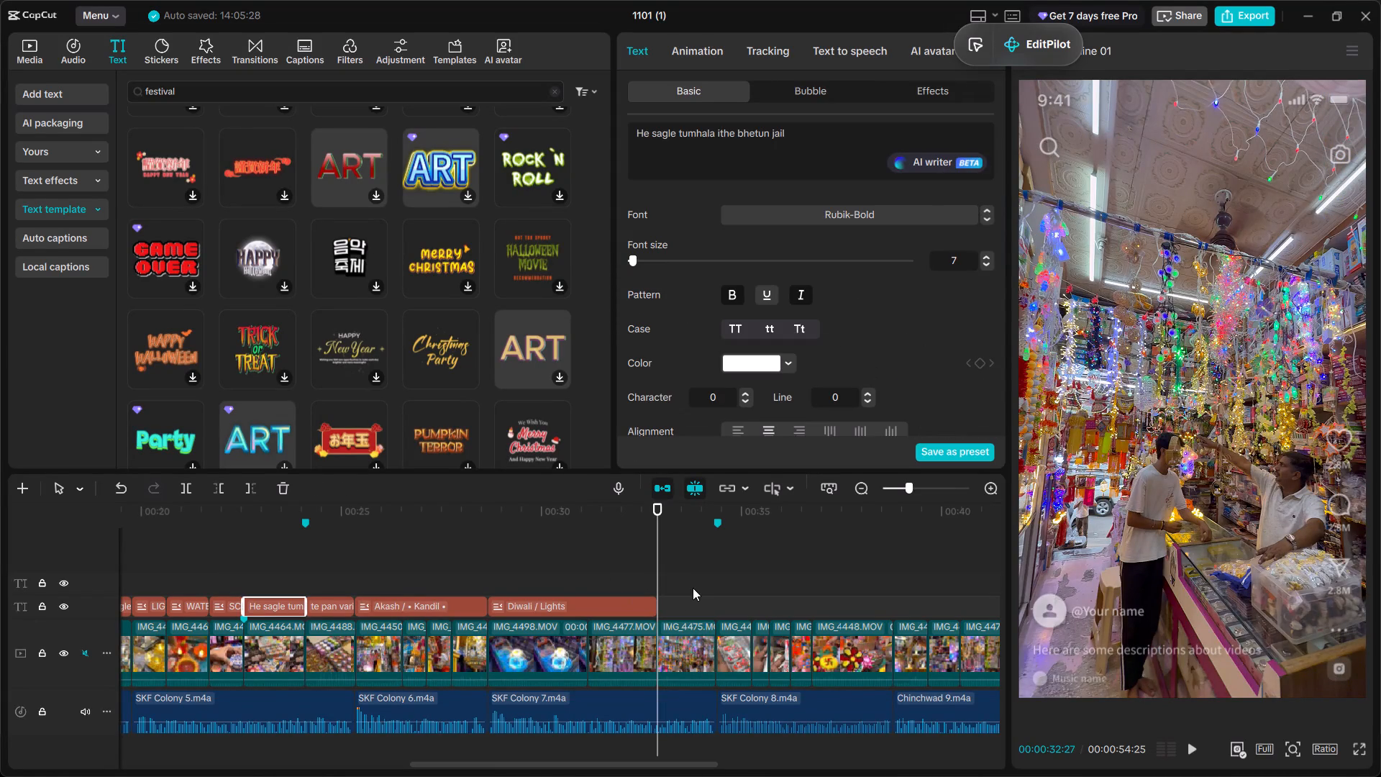
pyautogui.hotkey('ctrl', 'v')
pyautogui.moveTo(826, 141); pyautogui.dragTo(686, 134)
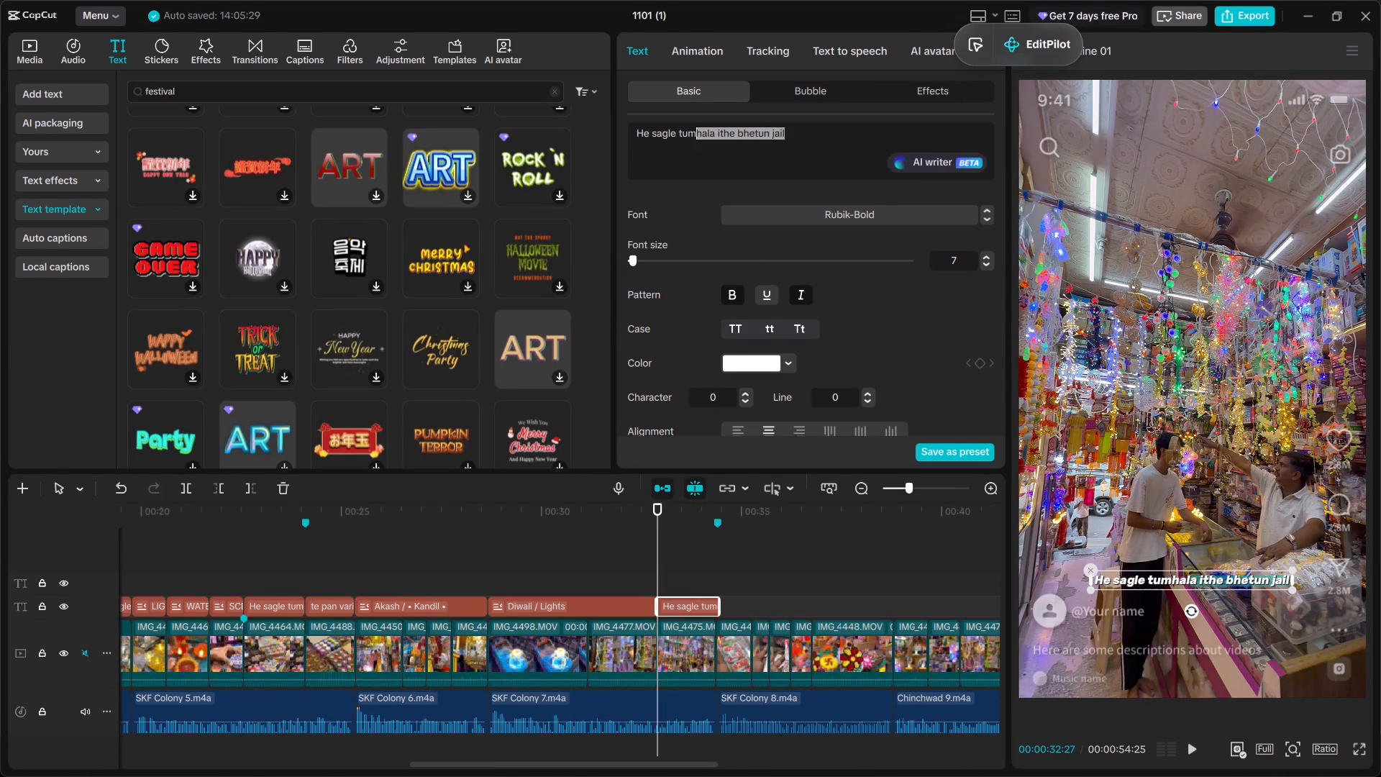
pyautogui.moveTo(686, 134); pyautogui.dragTo(619, 131)
pyautogui.write('te pan veg vg')
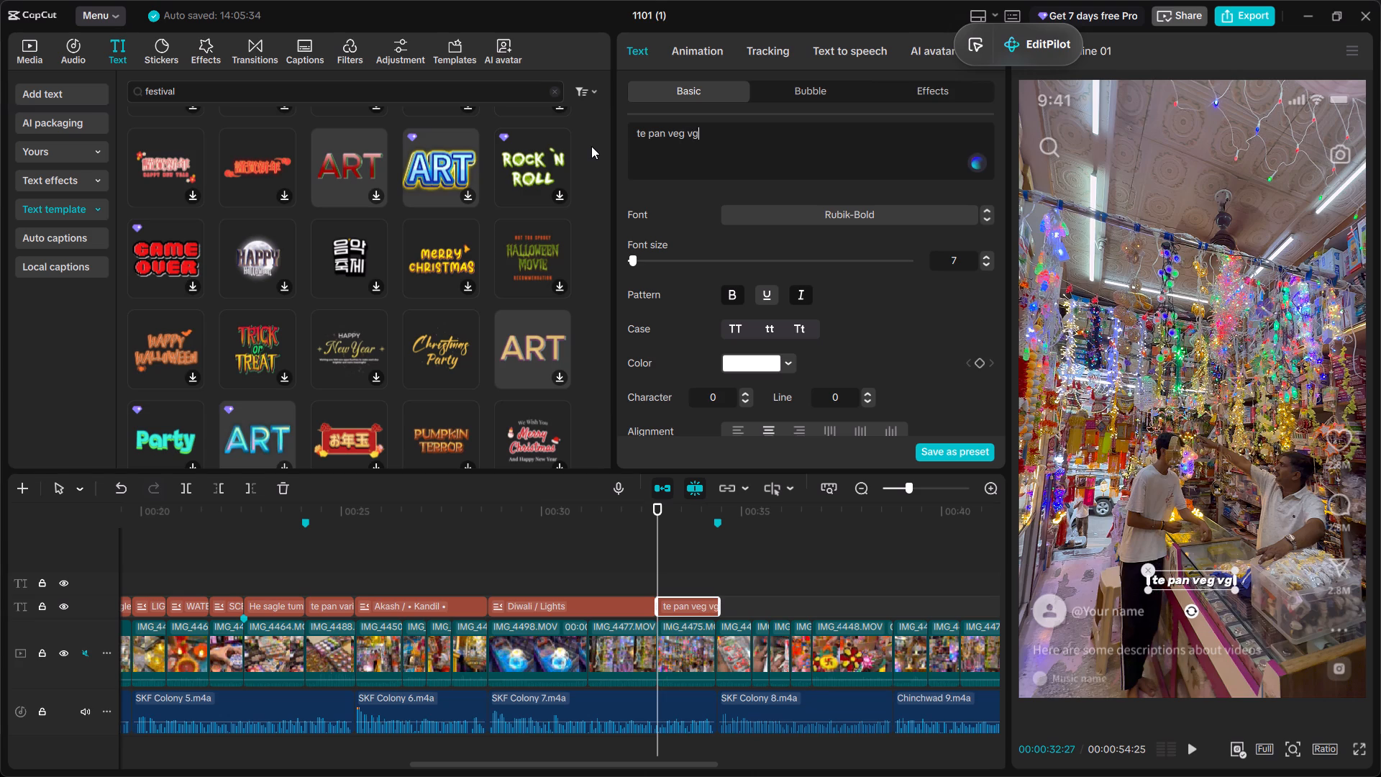
pyautogui.press('BackSpace')
pyautogui.write('eglya')
pyautogui.press('space')
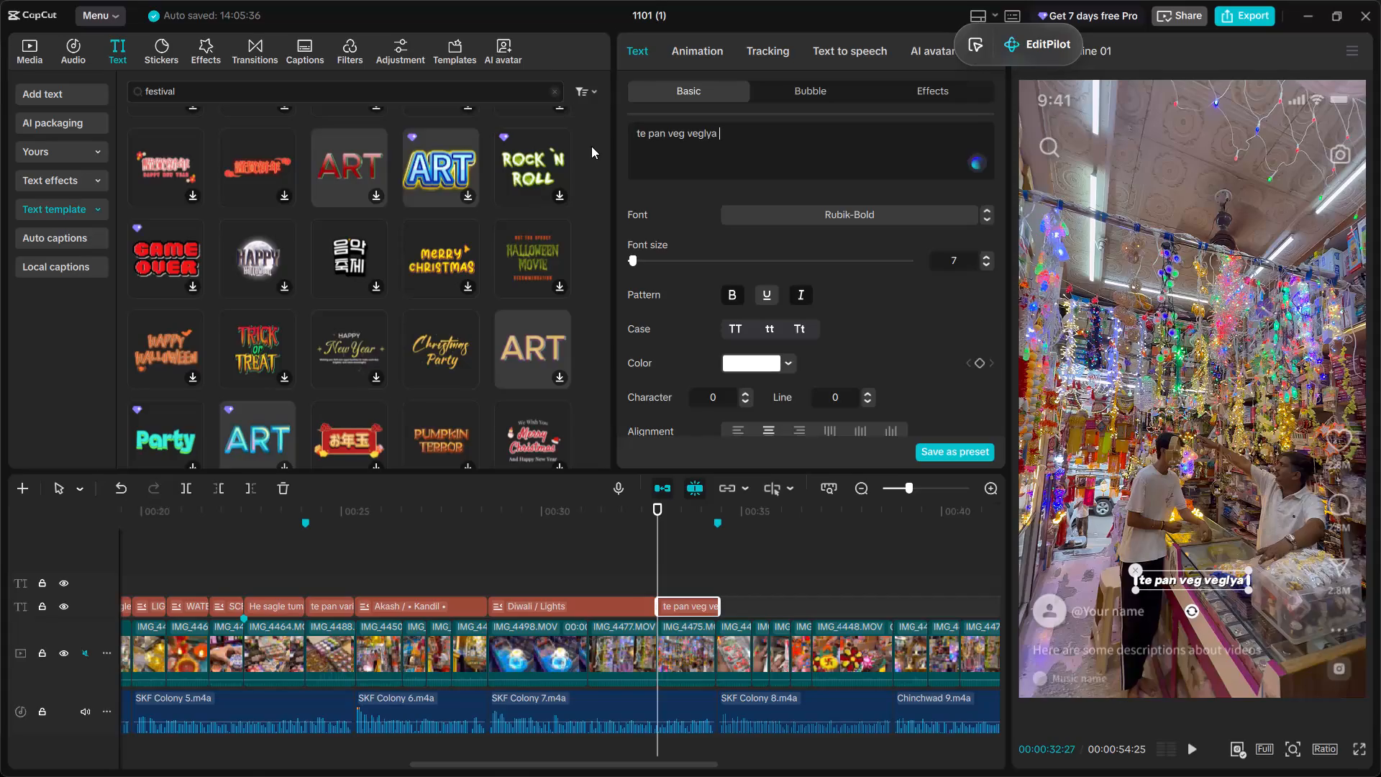
pyautogui.write('style madhe')
# Play the new "te pan veg veglya style madhe" caption and trim its end to the end of the IMG_4475 clip.
pyautogui.click(655, 573)
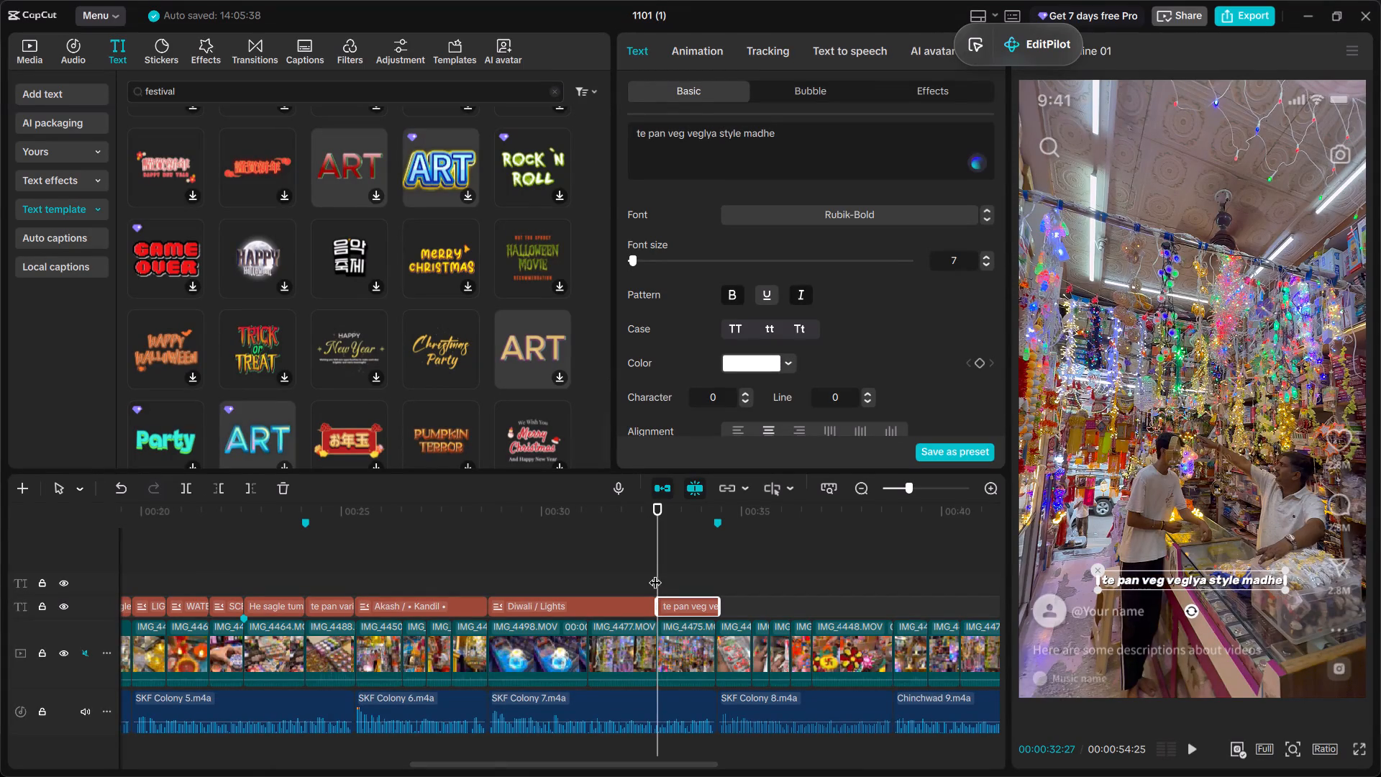
pyautogui.press('space')
pyautogui.press('space')
pyautogui.moveTo(719, 607); pyautogui.dragTo(716, 607)
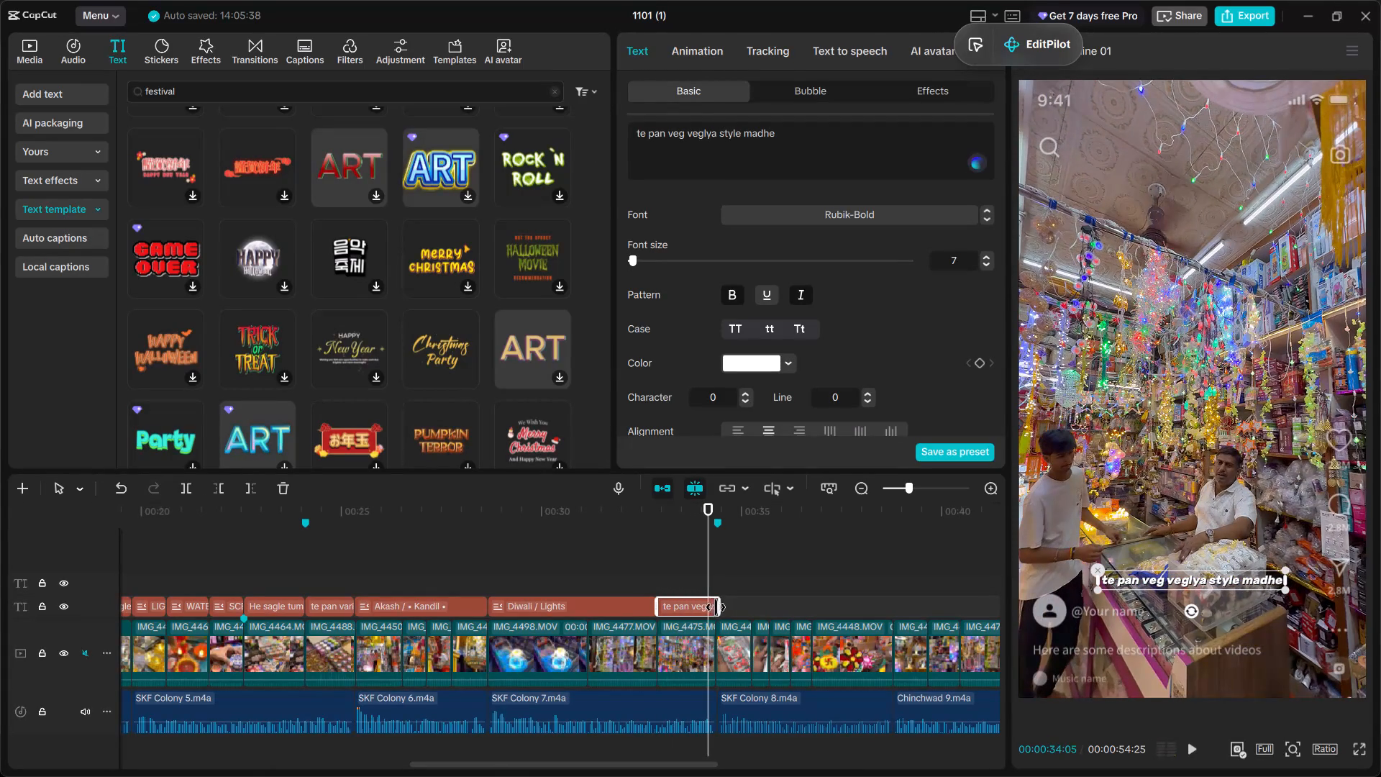
pyautogui.moveTo(716, 607); pyautogui.dragTo(712, 607)
pyautogui.press('space')
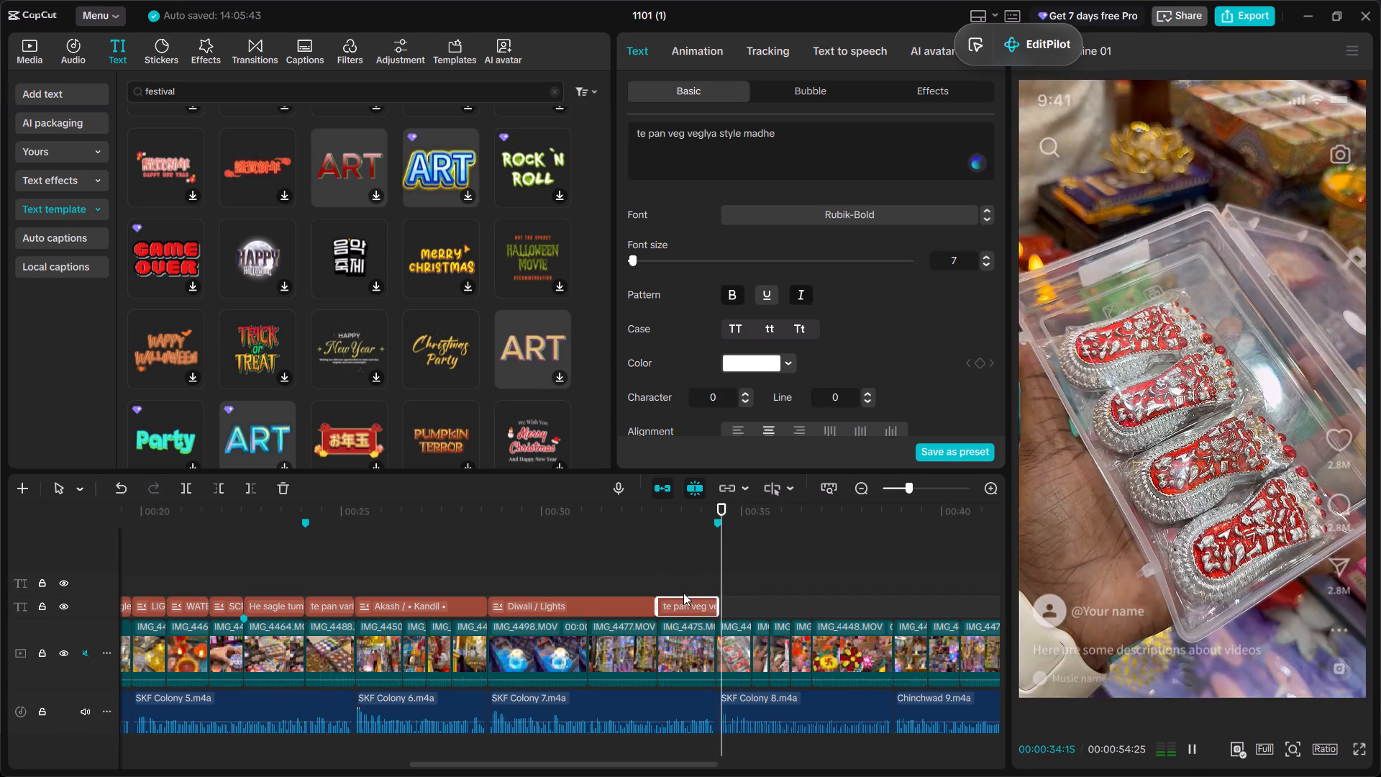
pyautogui.press('space')
# Browse the "festival" text template results for a title style suited to the next product section.
pyautogui.scroll(-5, 391, 363)
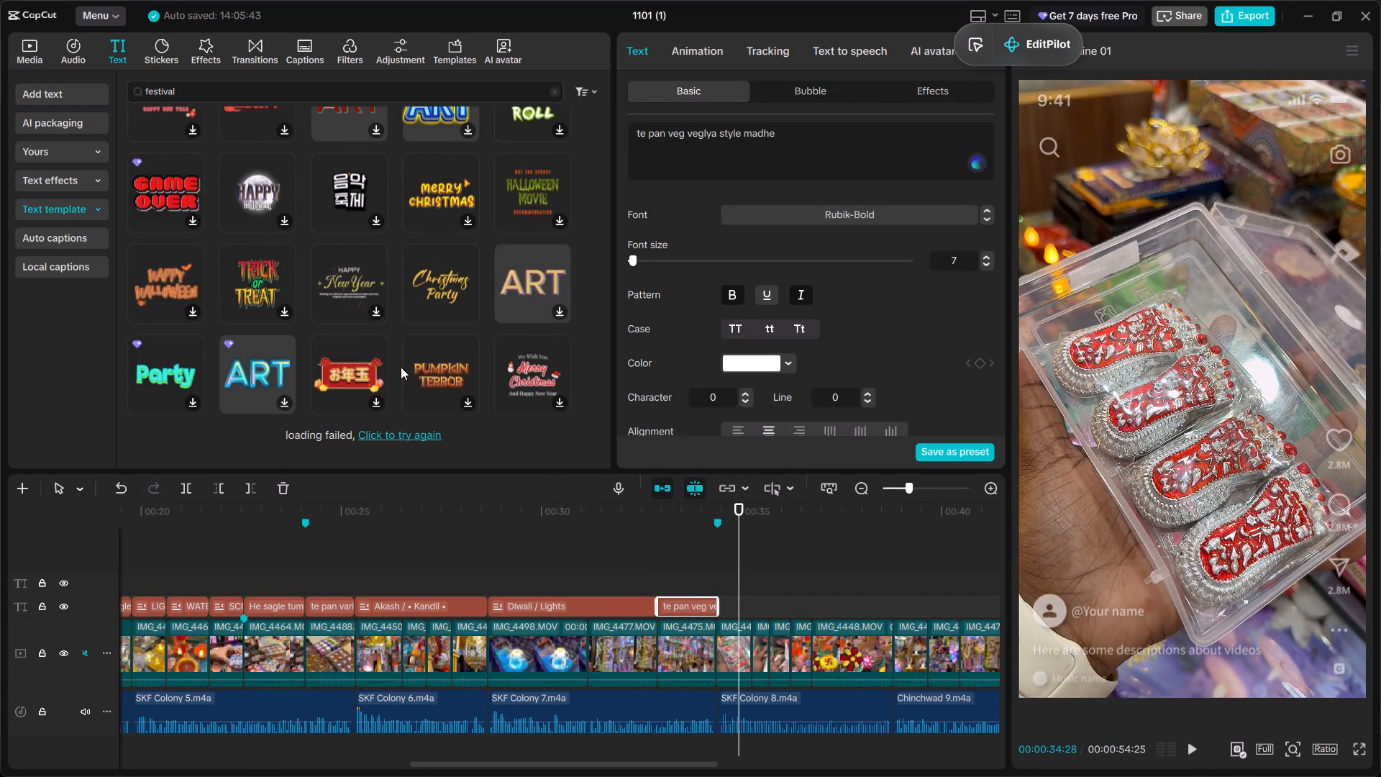
pyautogui.scroll(8, 401, 367)
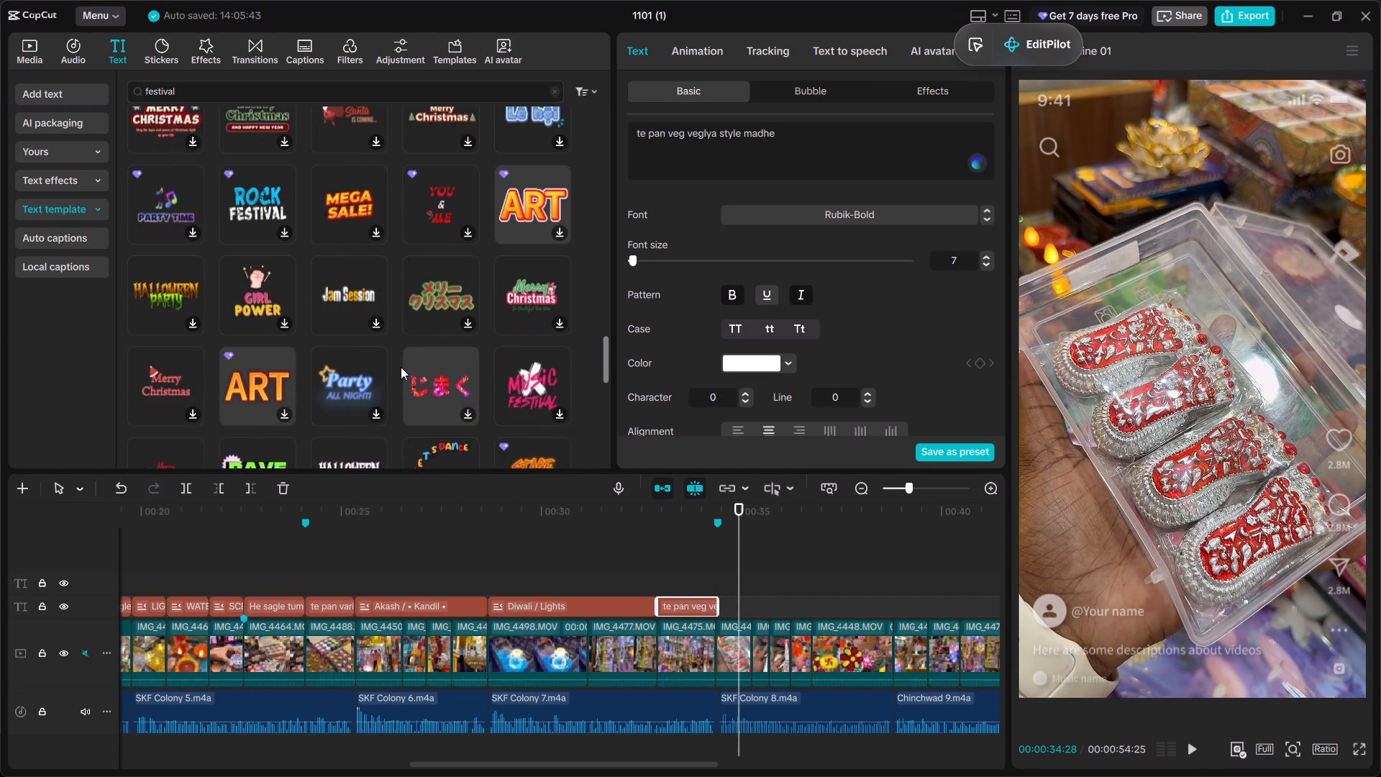
pyautogui.scroll(7, 401, 367)
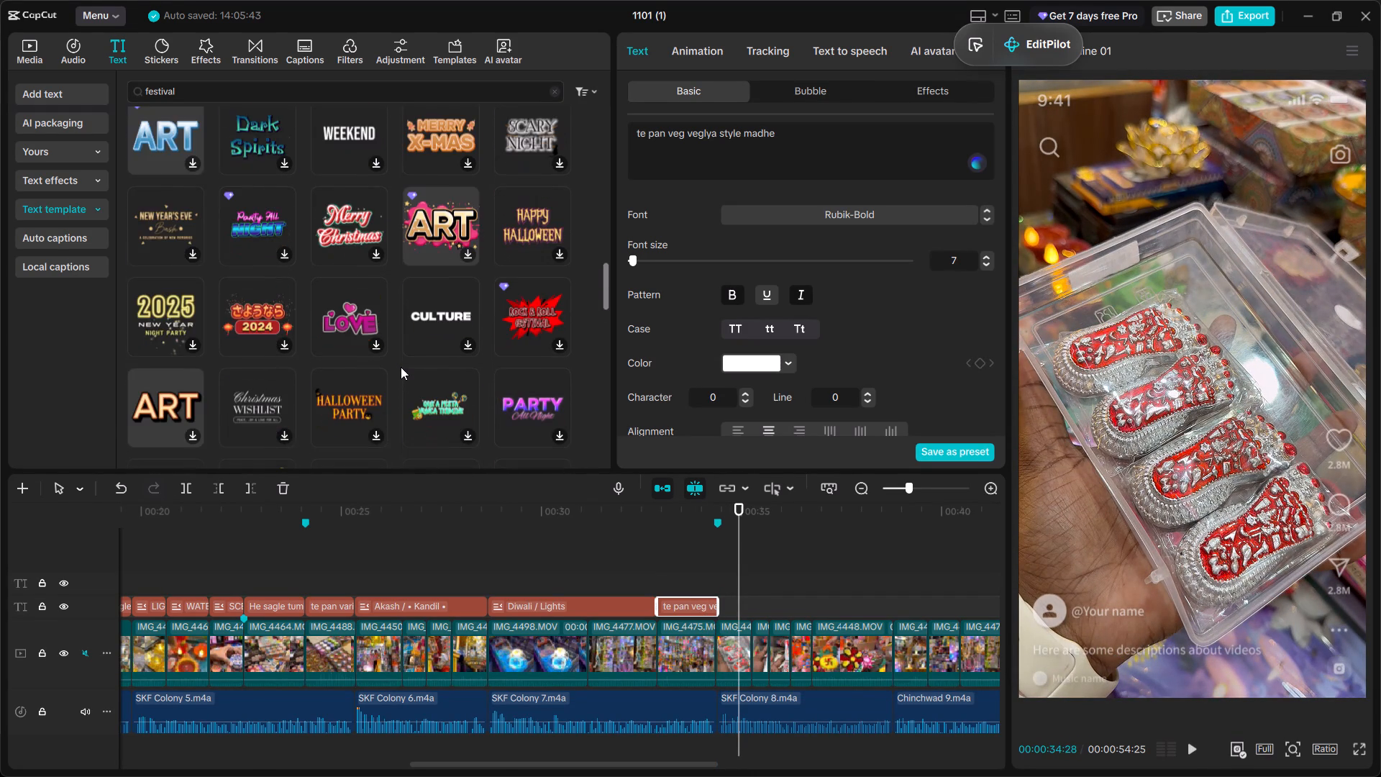
pyautogui.scroll(7, 401, 367)
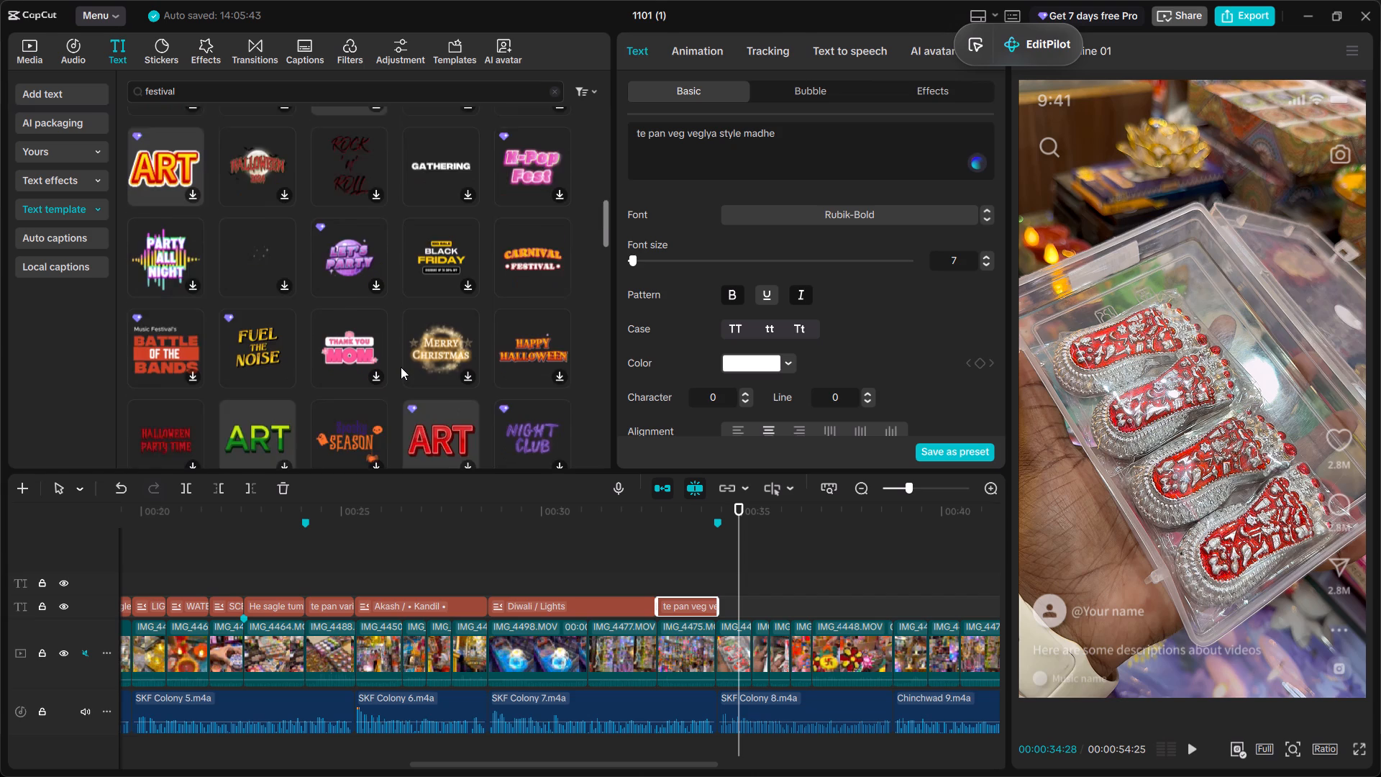
pyautogui.scroll(4, 401, 367)
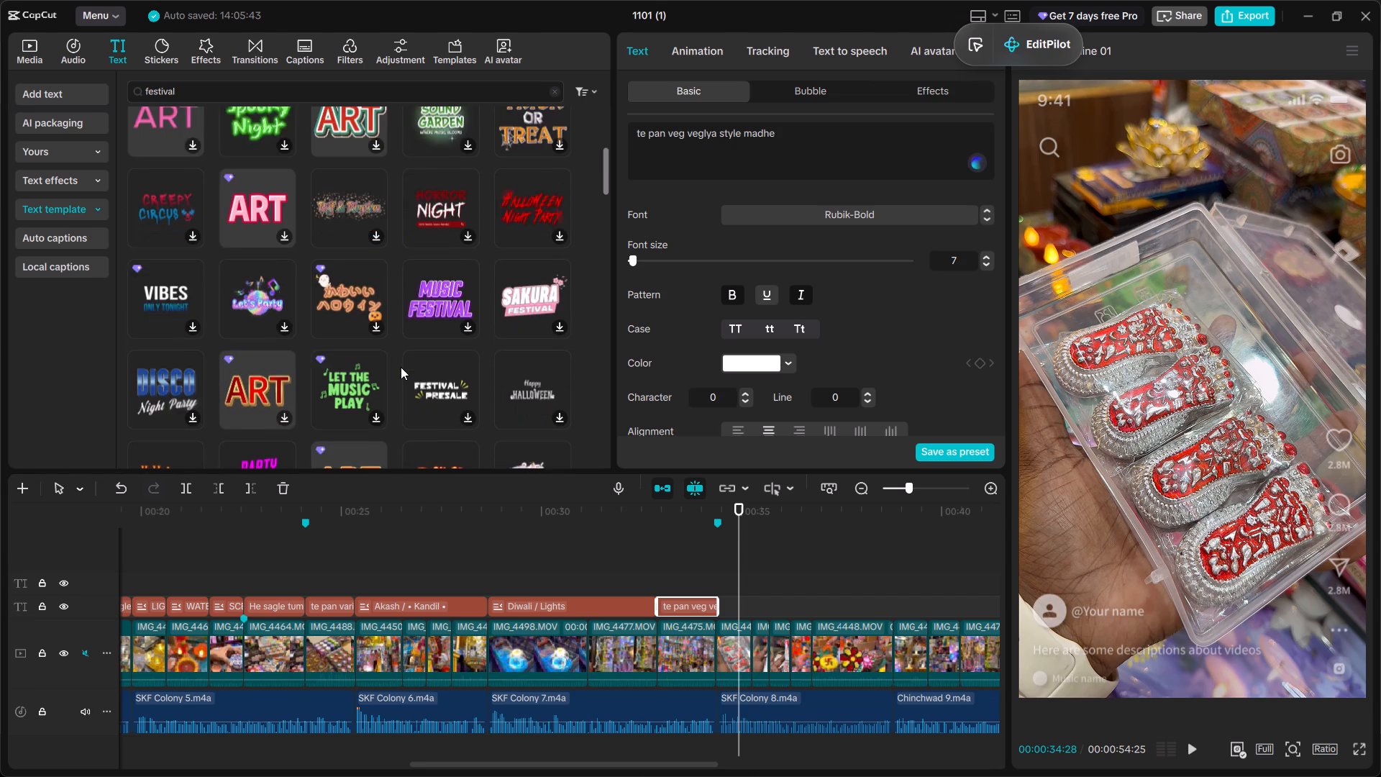
pyautogui.scroll(-1, 401, 367)
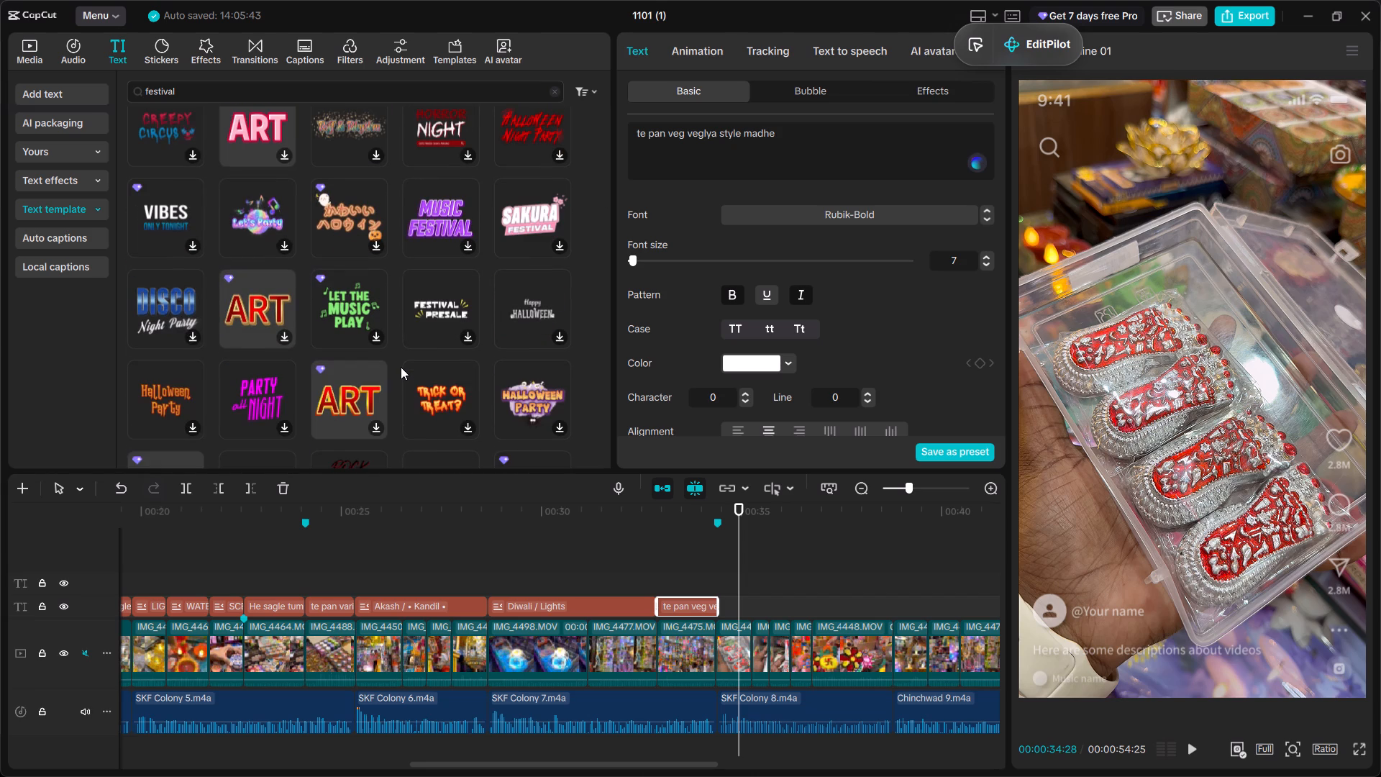
pyautogui.scroll(2, 401, 367)
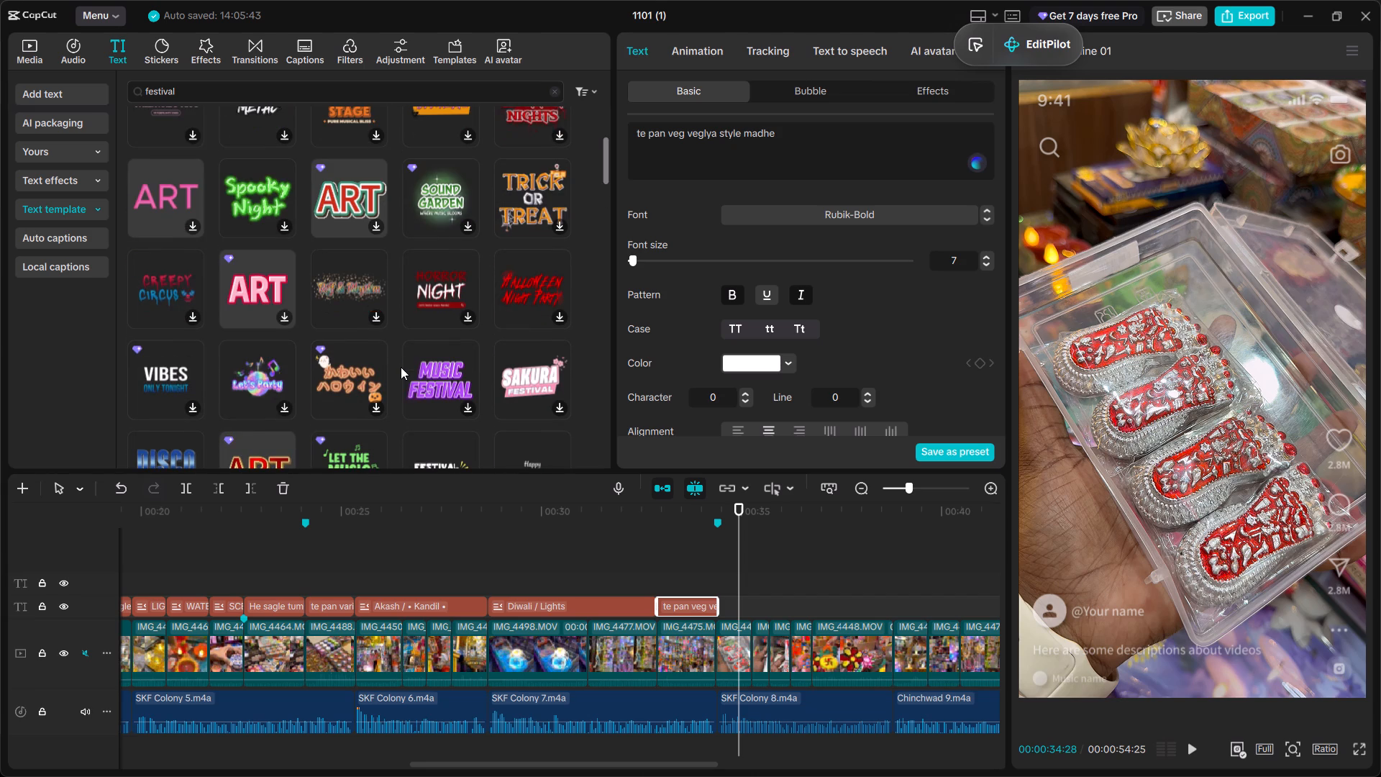
pyautogui.scroll(2, 401, 367)
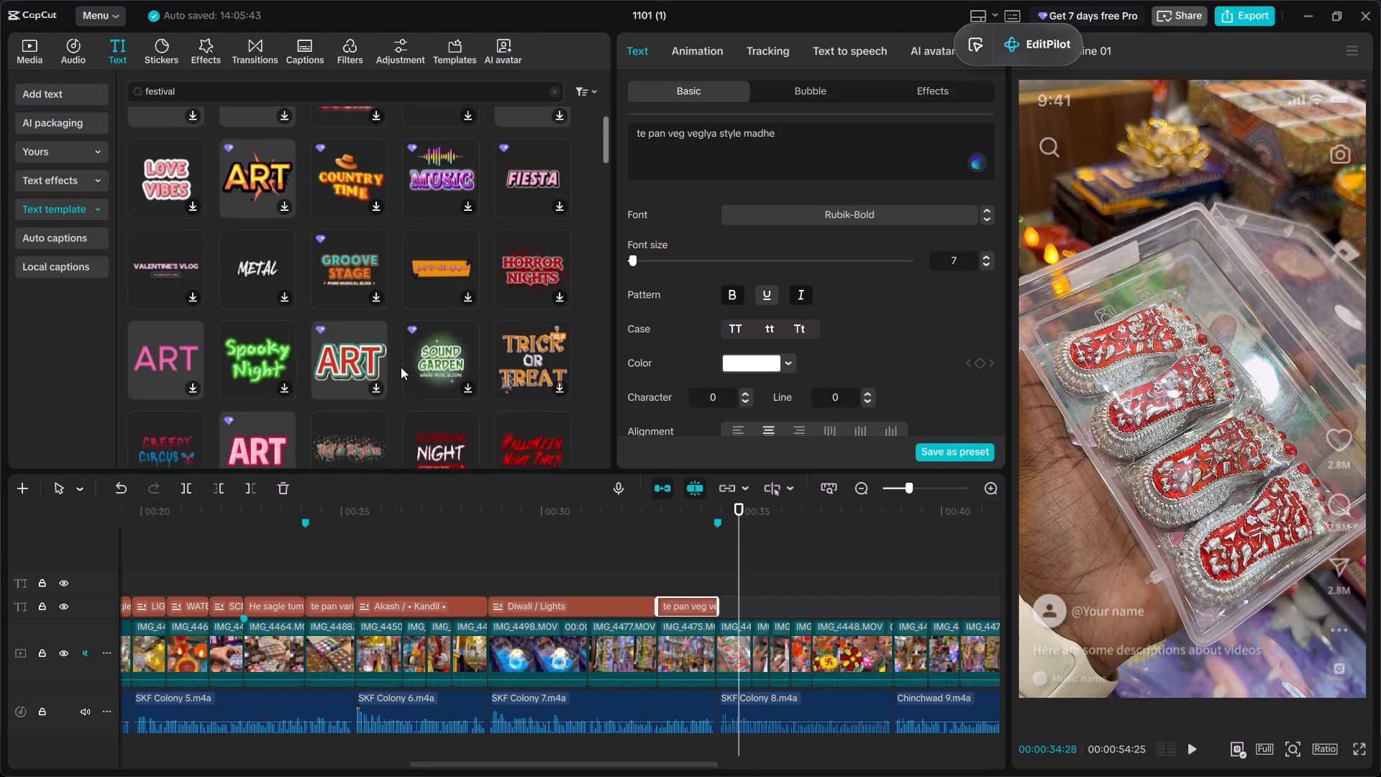
pyautogui.scroll(2, 401, 367)
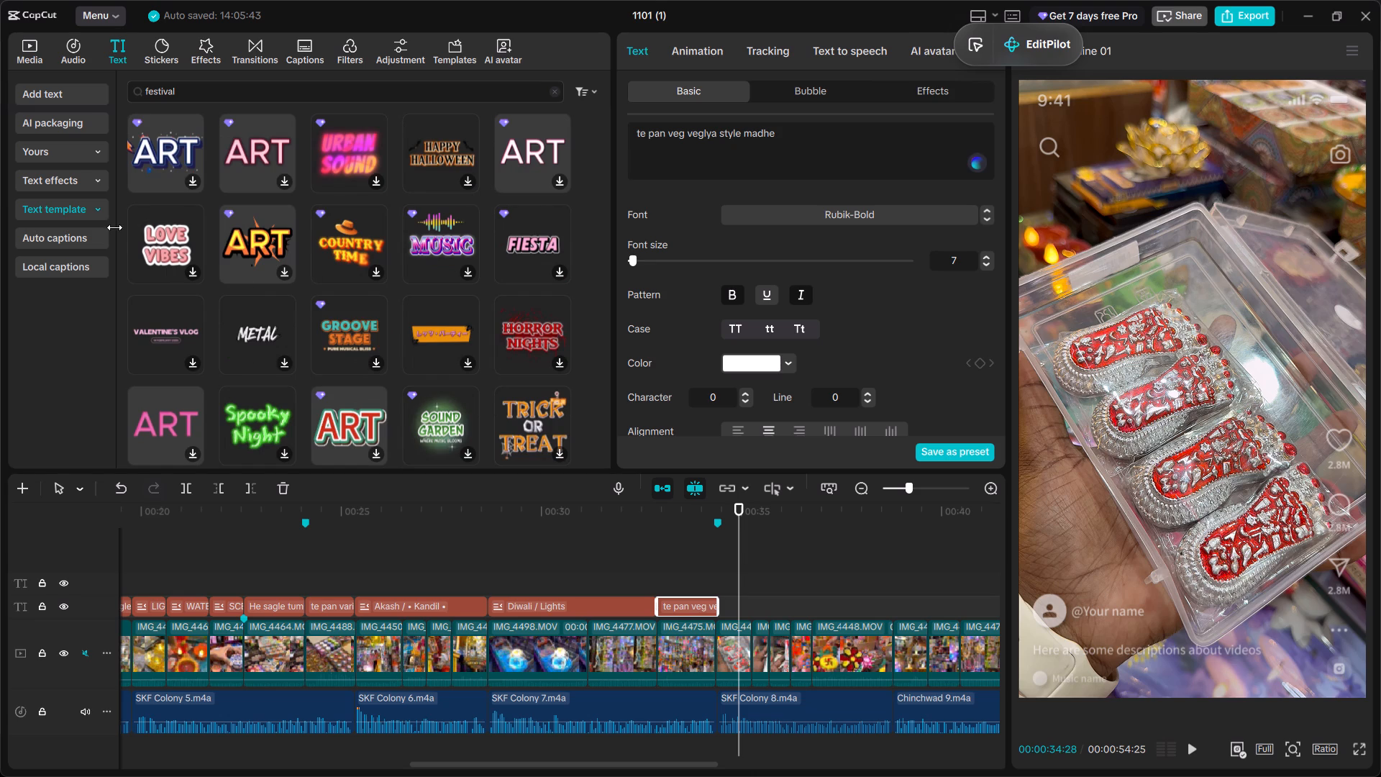
pyautogui.scroll(3, 451, 218)
# Browse the general text template library, including the newest designs, for a title style suited to the next product section.
pyautogui.click(73, 214)
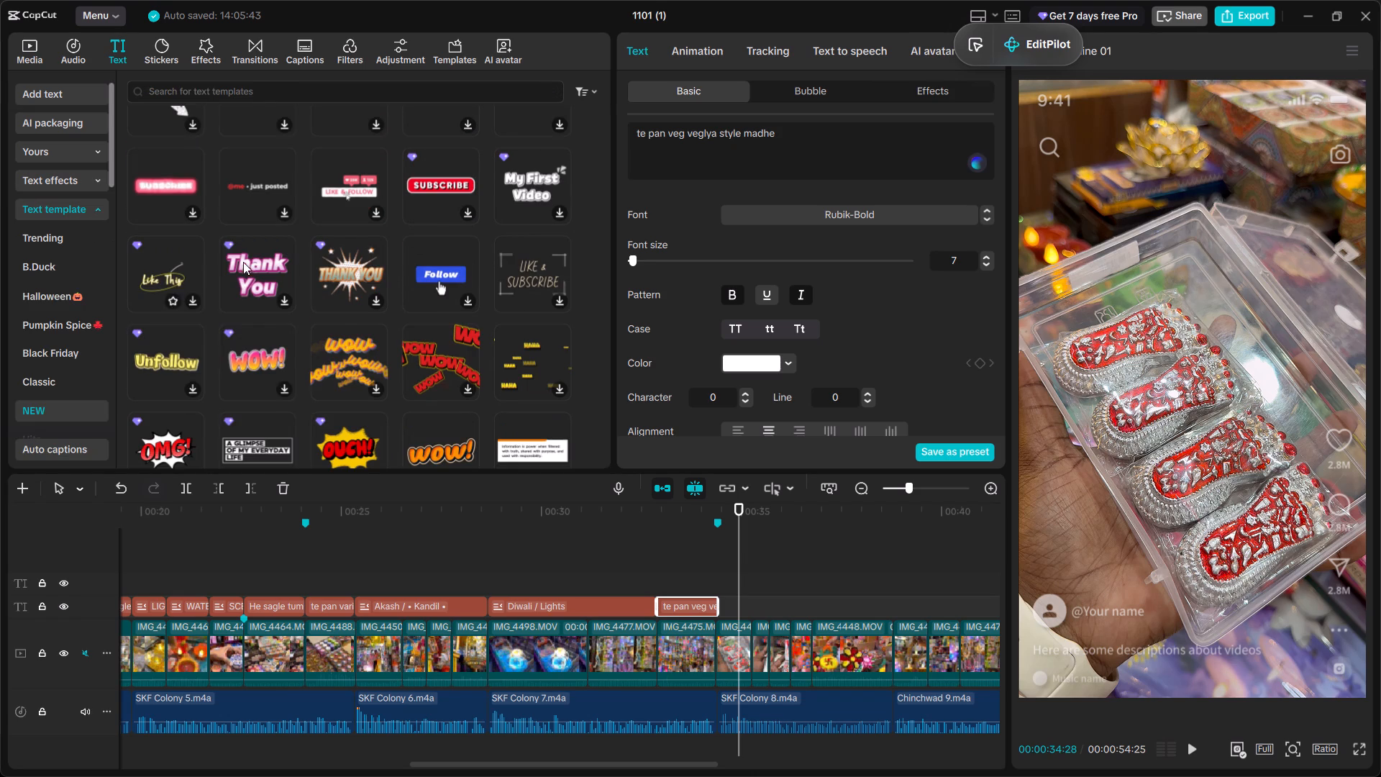
pyautogui.scroll(-5, 406, 276)
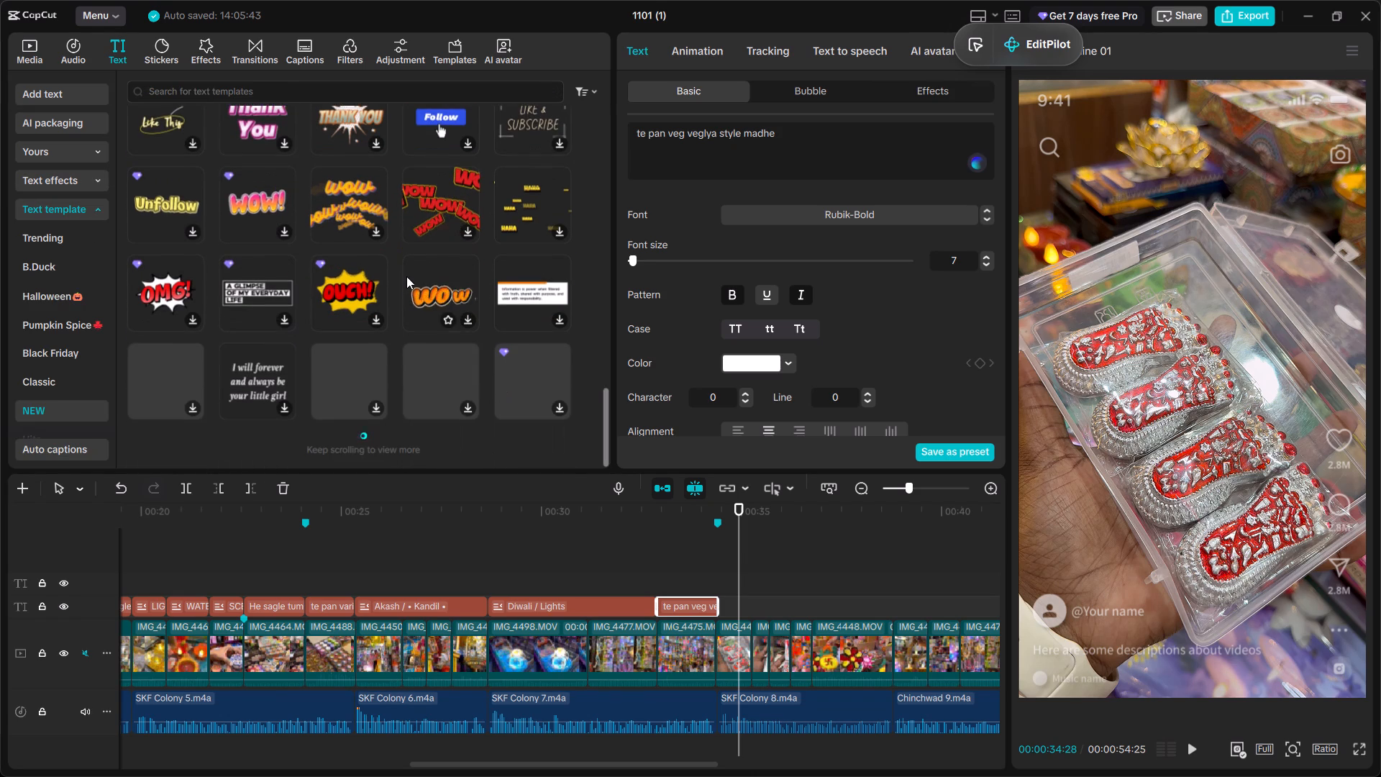
pyautogui.scroll(-3, 367, 276)
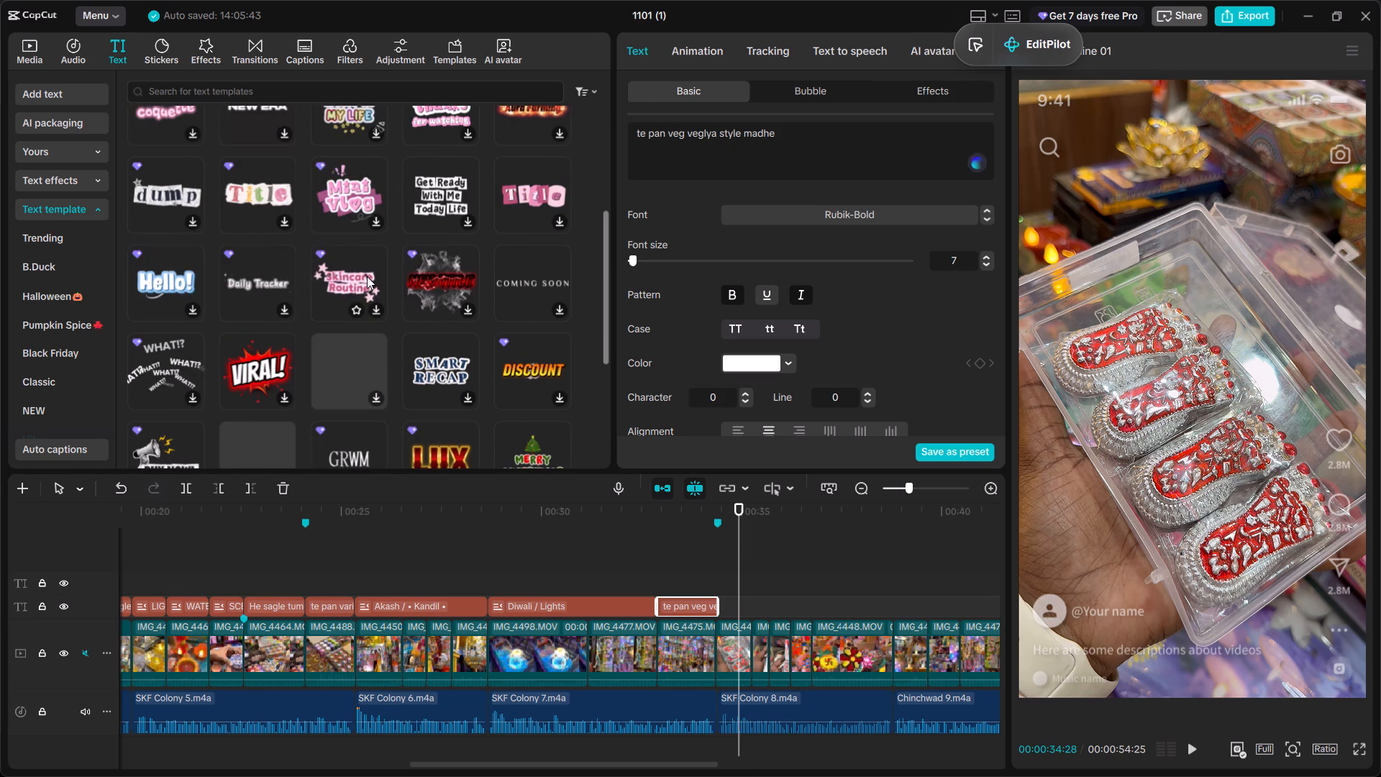
pyautogui.scroll(-2, 367, 276)
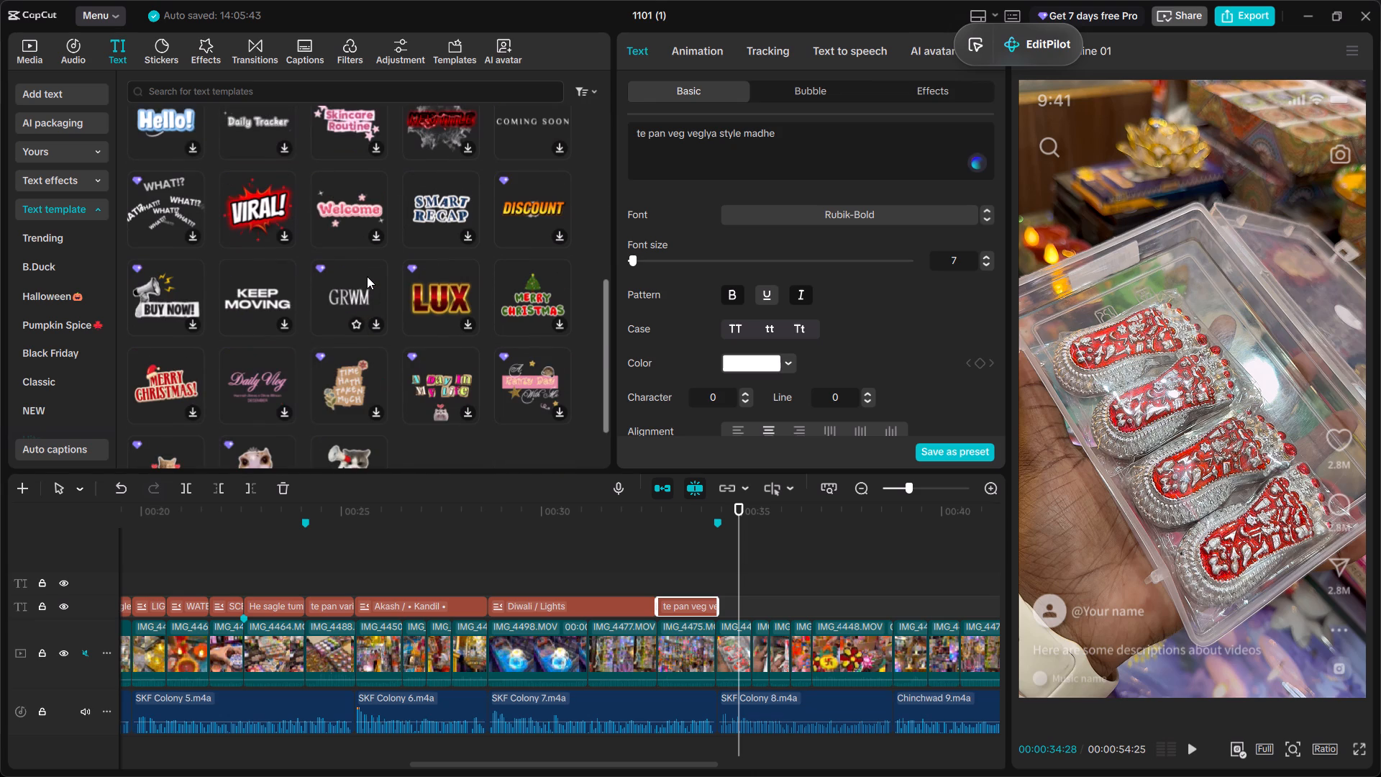
pyautogui.scroll(-5, 367, 276)
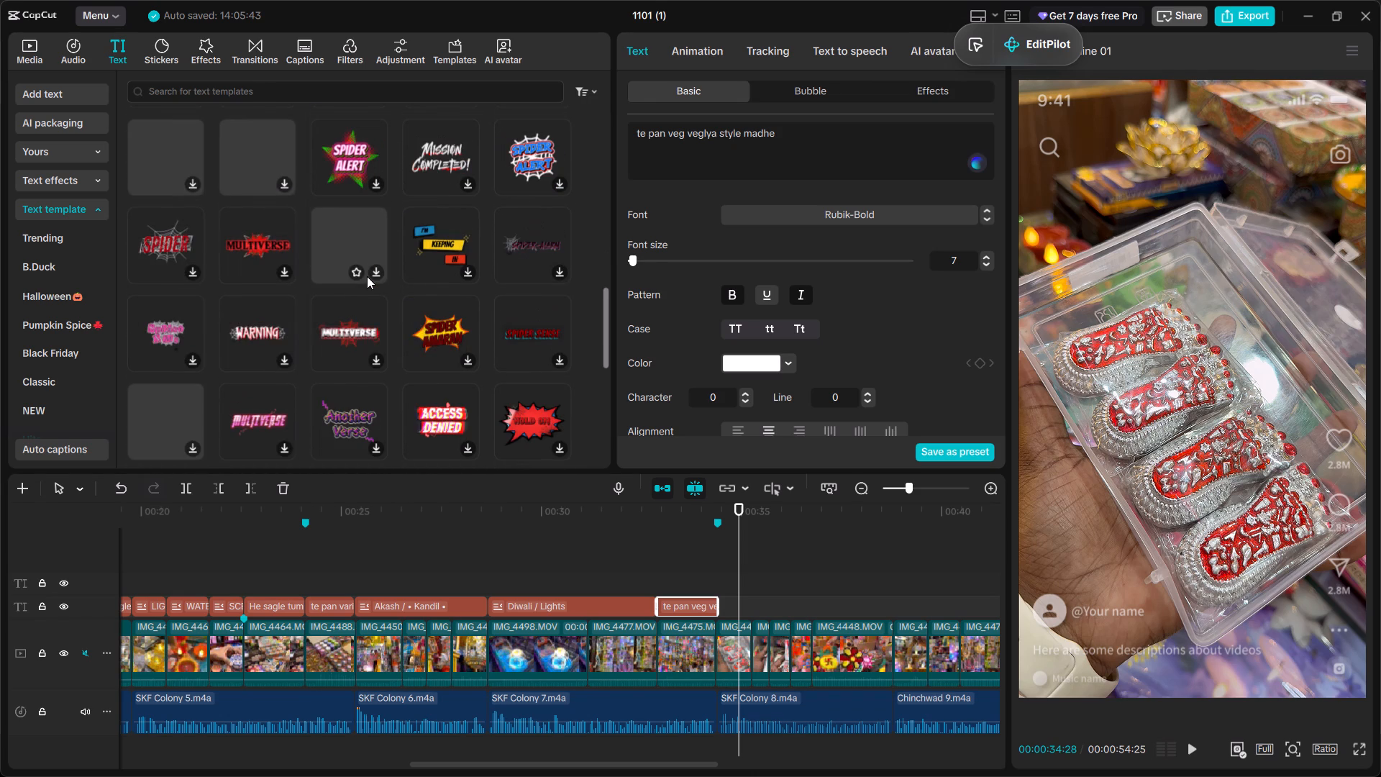
pyautogui.scroll(-3, 367, 276)
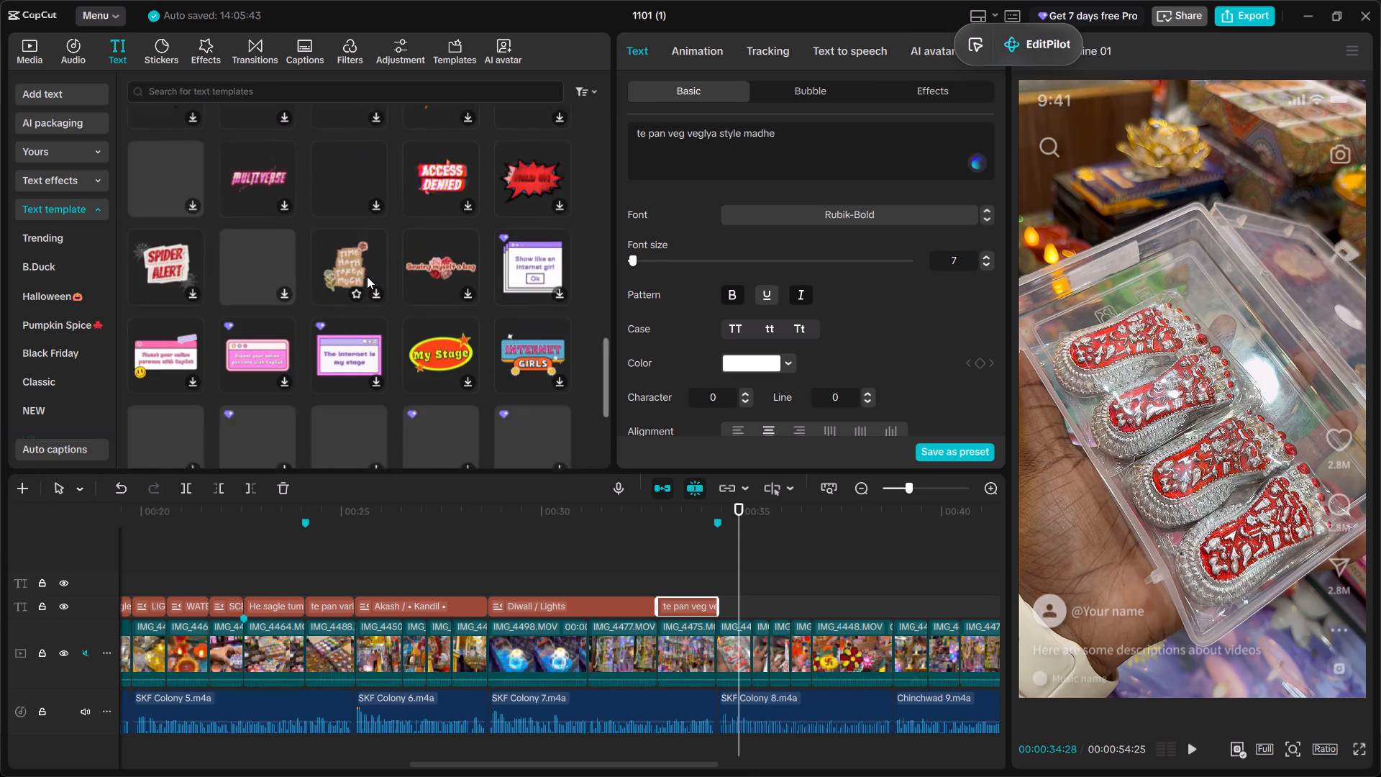
pyautogui.scroll(-5, 367, 276)
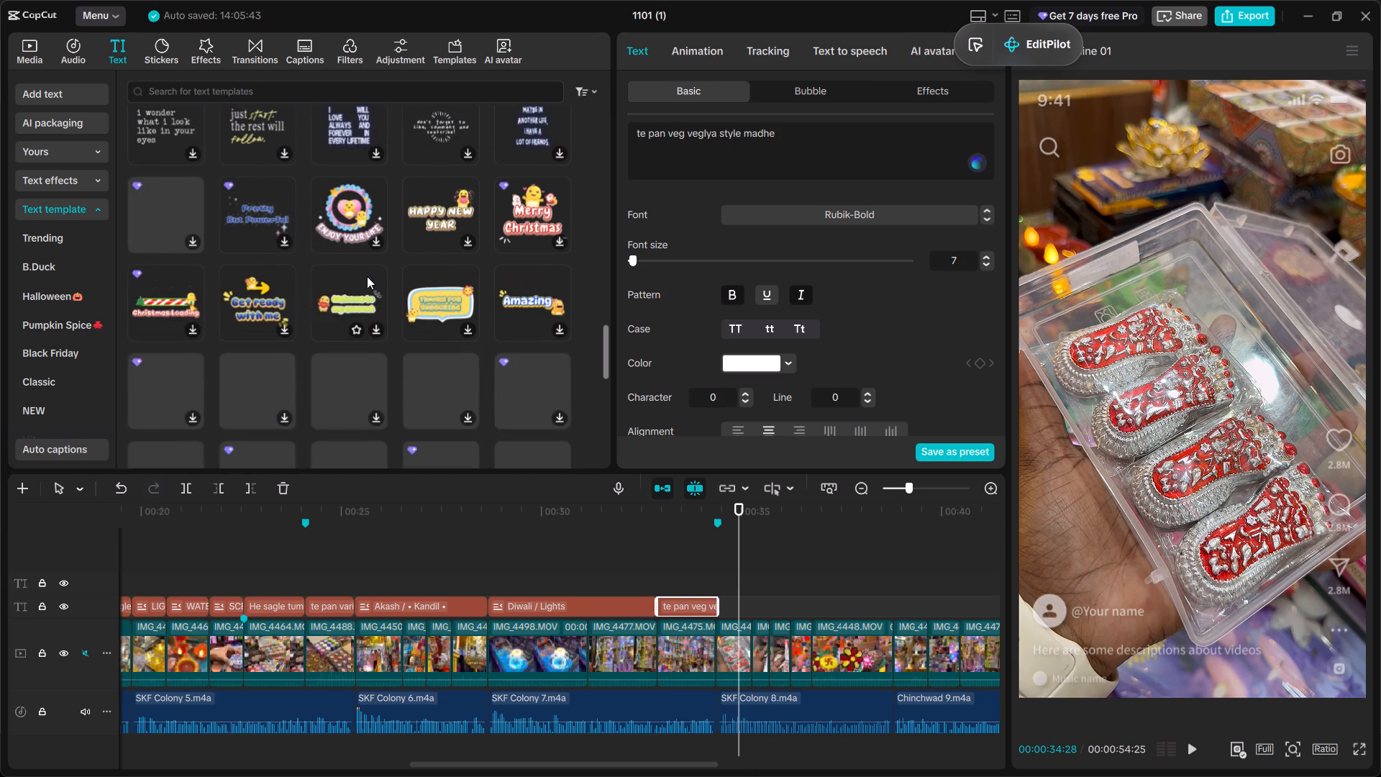
pyautogui.scroll(-4, 367, 276)
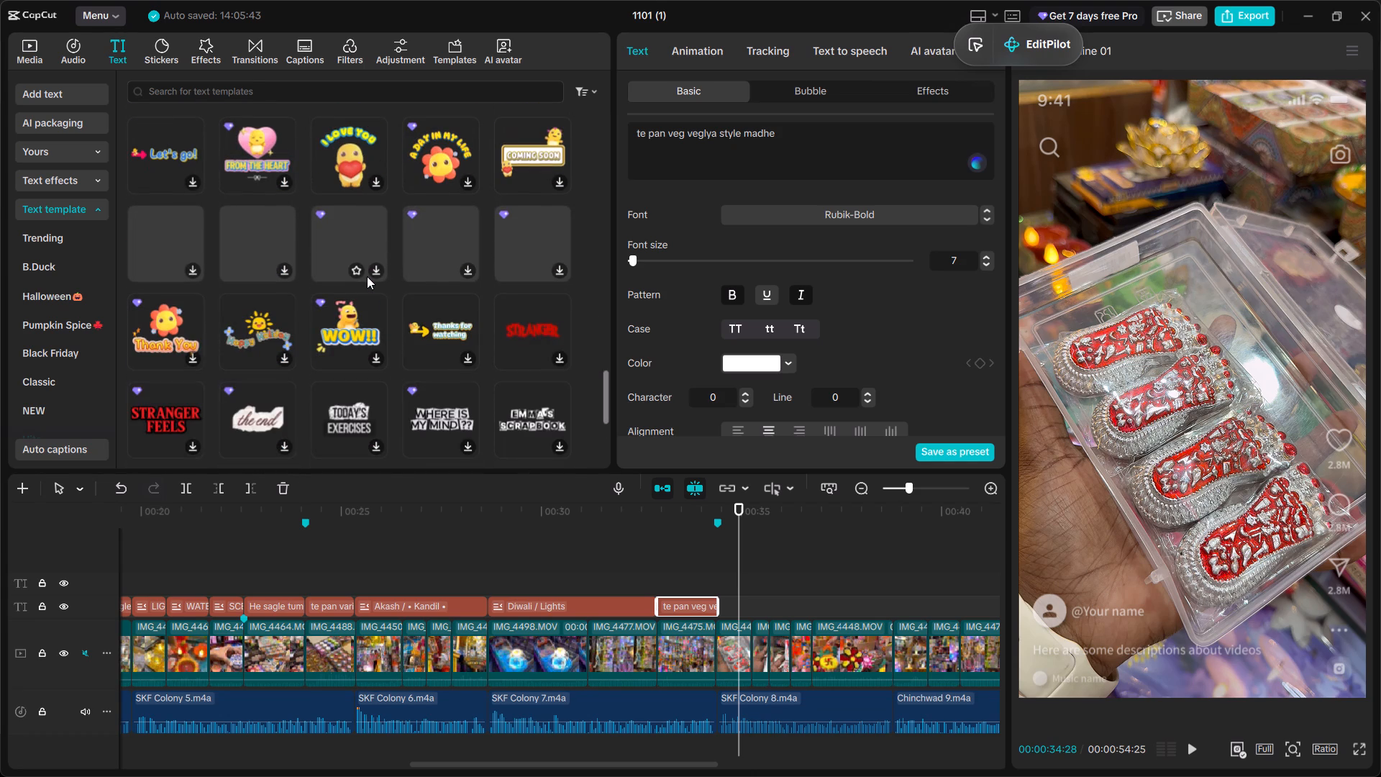
pyautogui.scroll(-2, 367, 276)
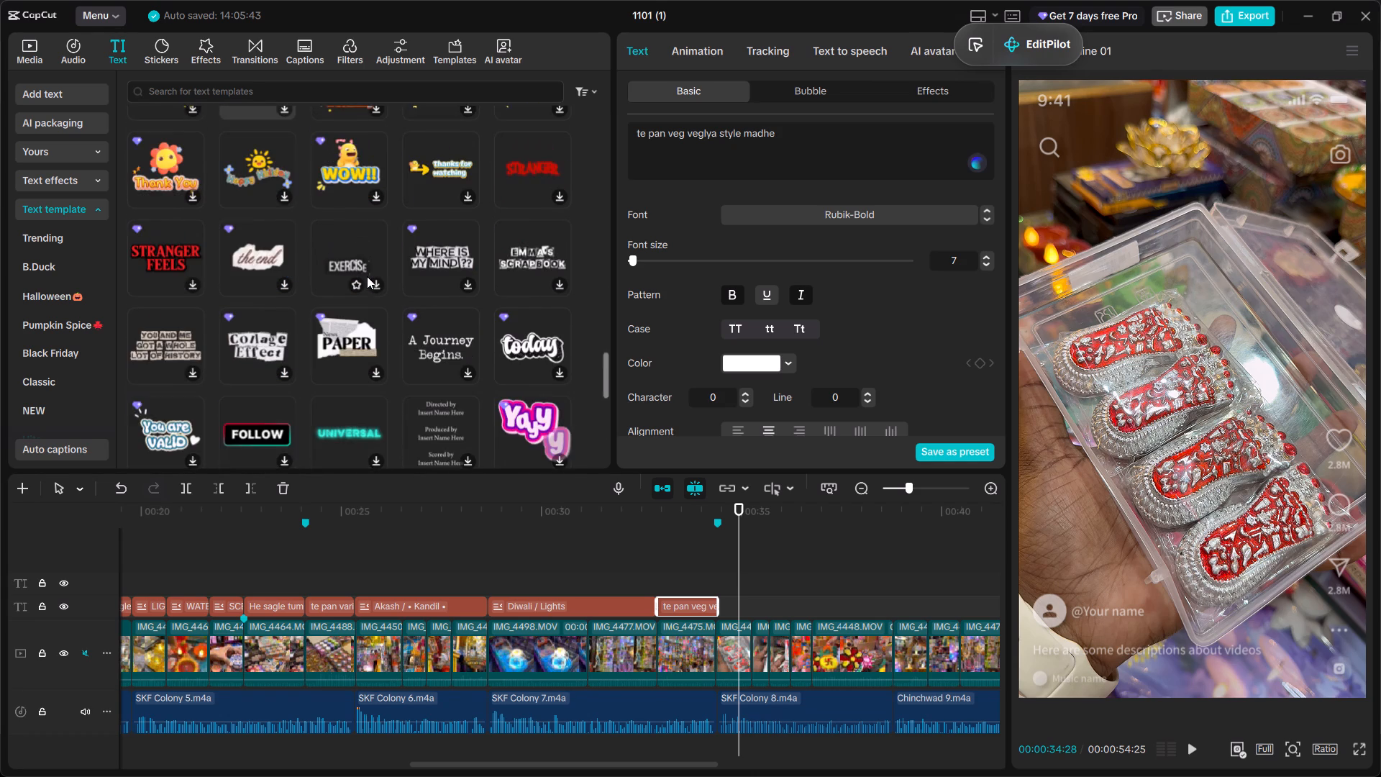
pyautogui.scroll(-6, 367, 276)
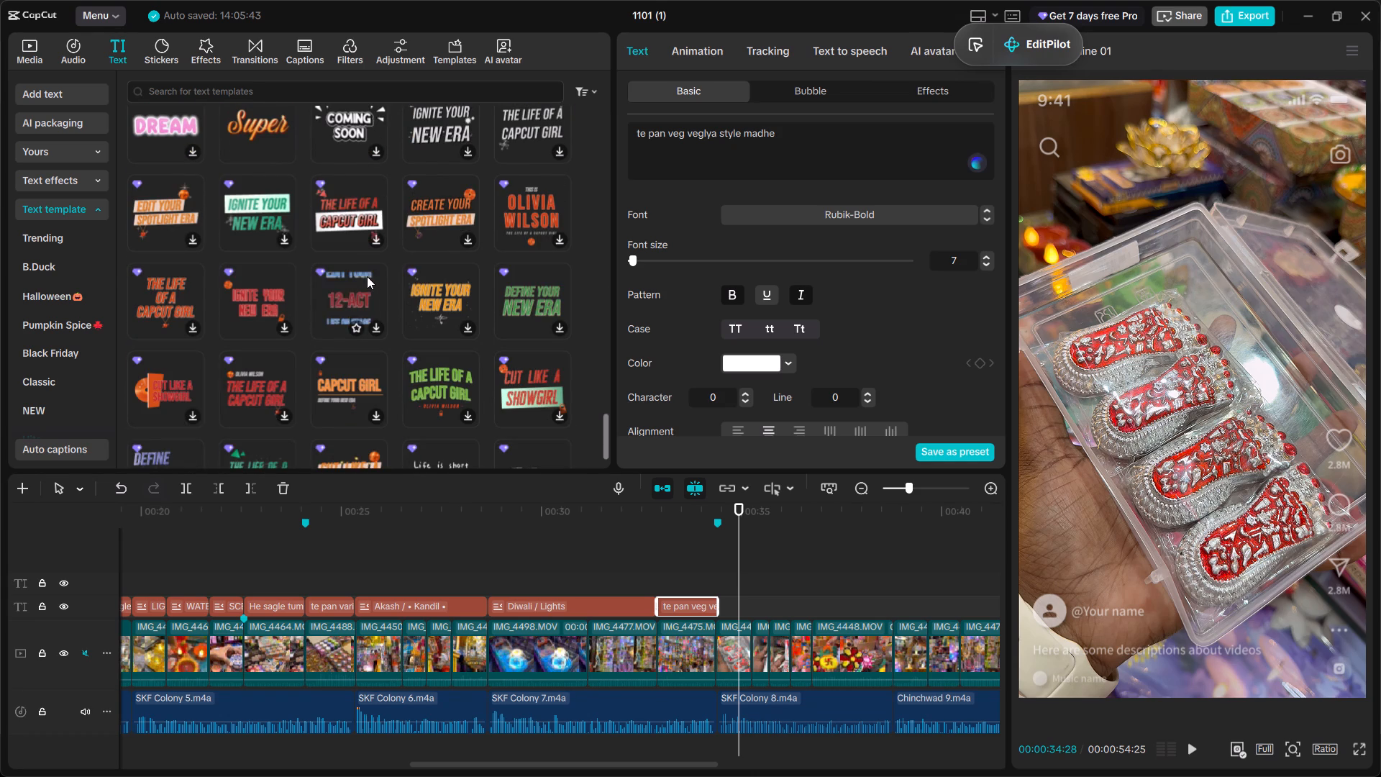
pyautogui.scroll(1, 367, 276)
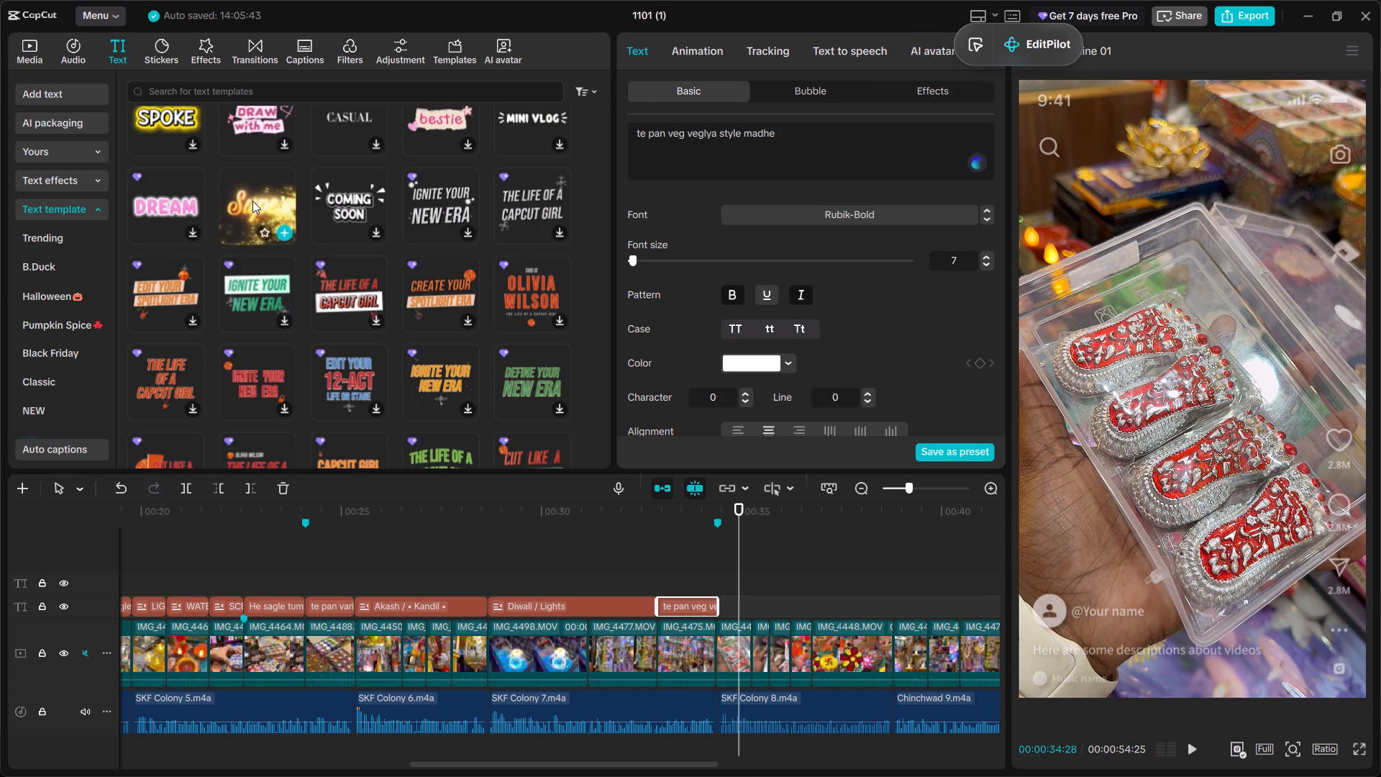
# Add the "Super" text template above the opening "Diwali Shopping" title and trim its end to the end of the IMG_4465 clip.
pyautogui.hscroll(4, 395, 623)
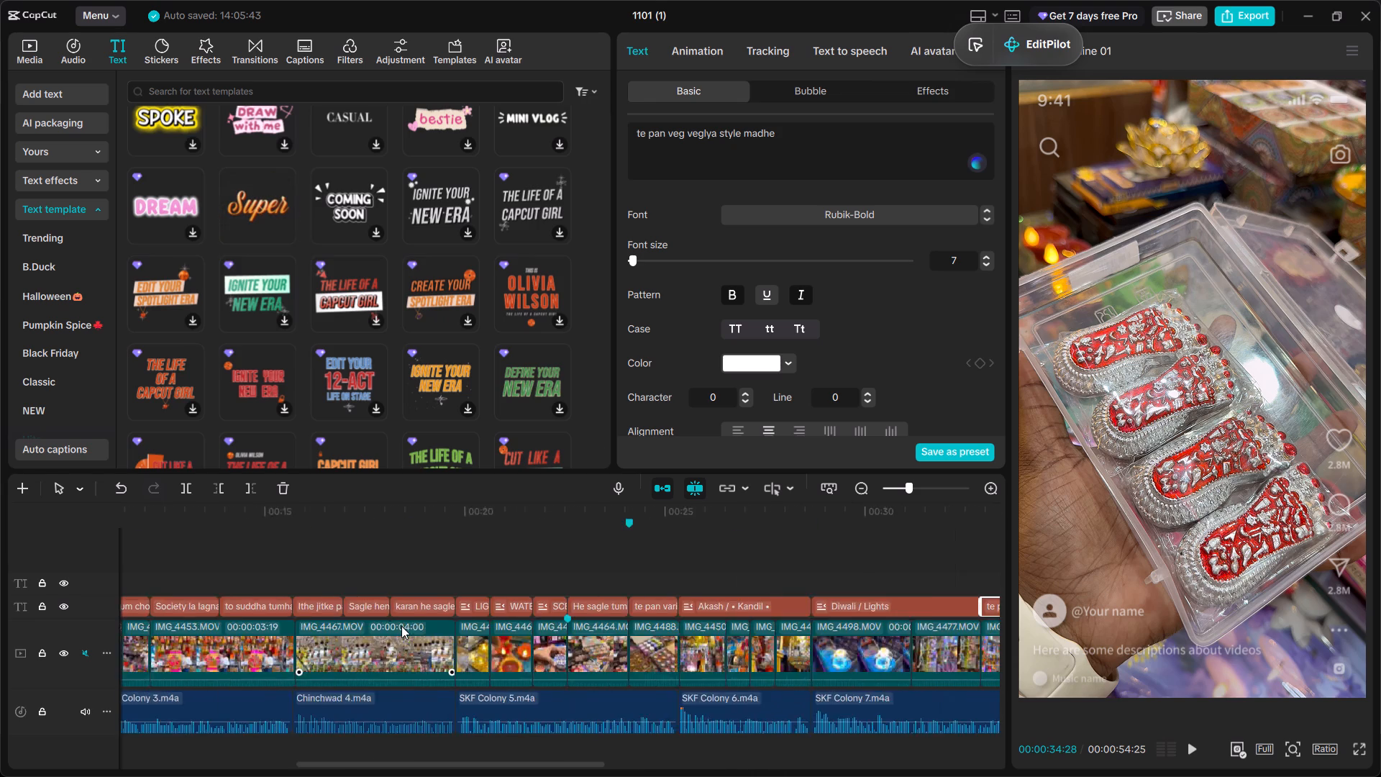
pyautogui.hscroll(7, 401, 626)
pyautogui.click(173, 551)
pyautogui.moveTo(173, 551); pyautogui.dragTo(152, 546)
pyautogui.press('space')
pyautogui.press('space')
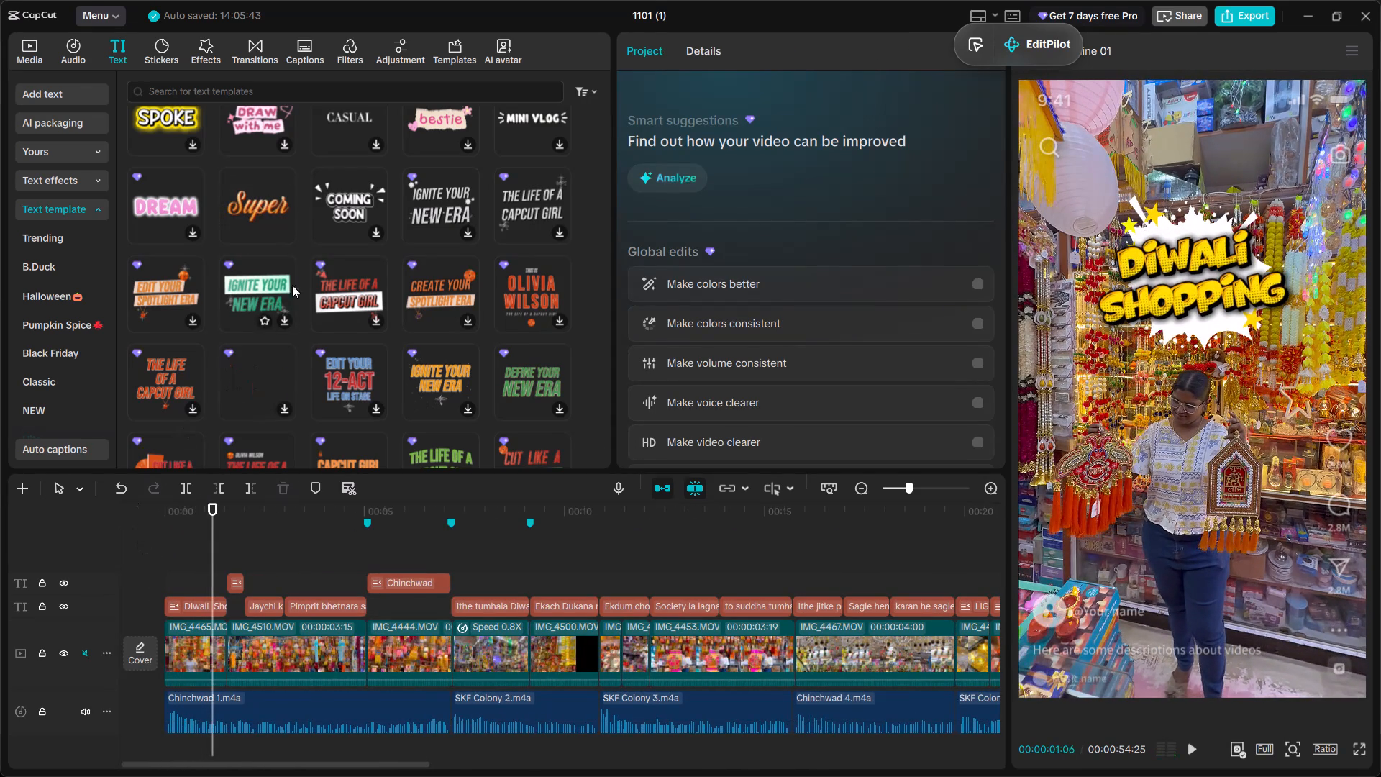
pyautogui.moveTo(268, 197); pyautogui.dragTo(154, 544)
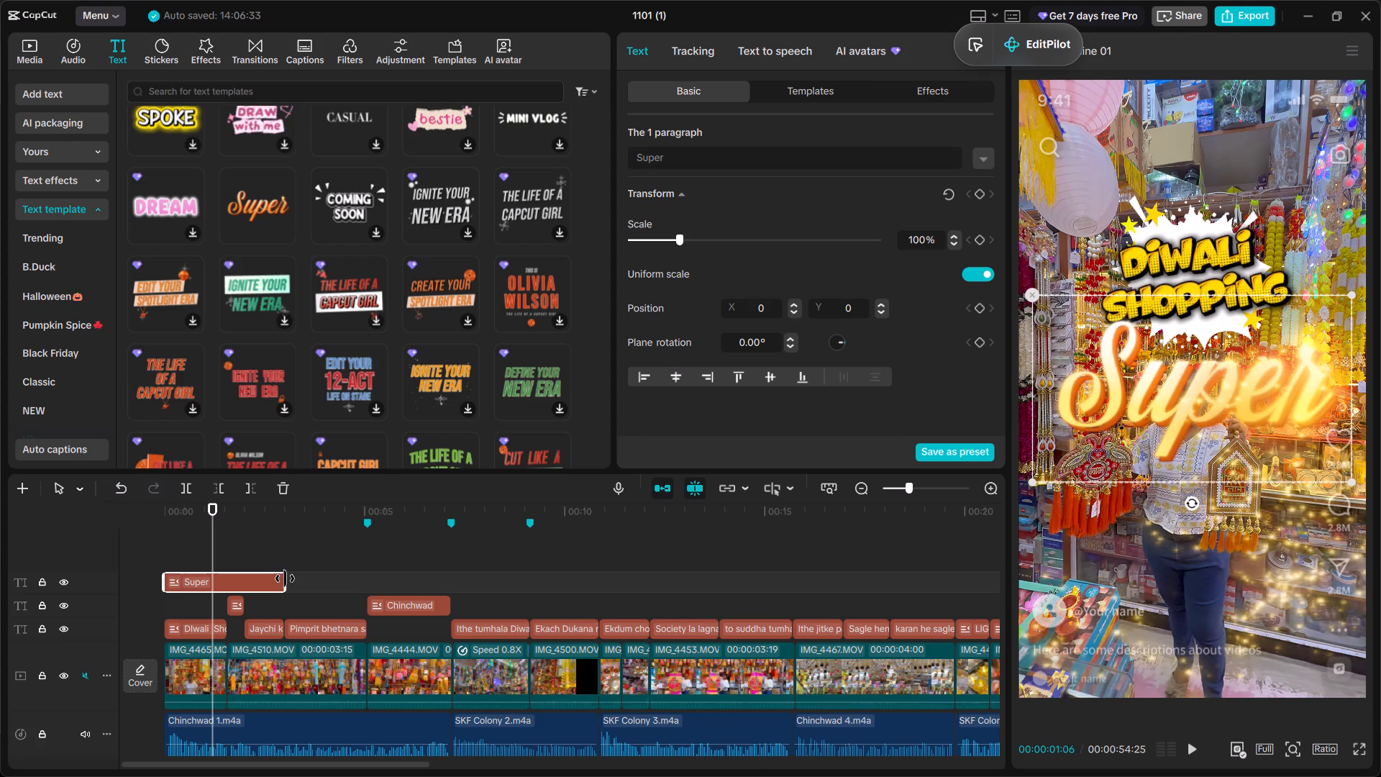
pyautogui.moveTo(285, 578); pyautogui.dragTo(222, 566)
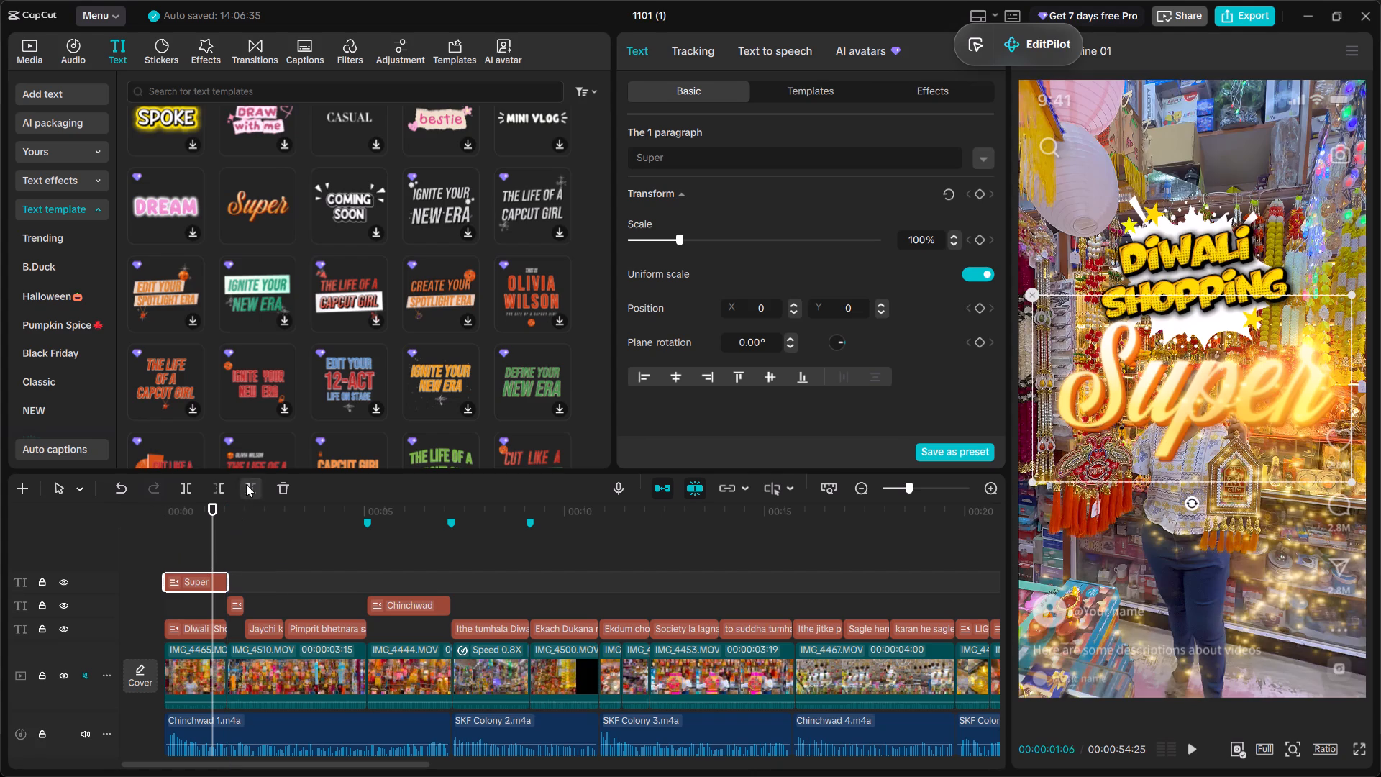
# Play from near the end of the "te pan veg veglya style madhe" caption into the following product clip.
pyautogui.scroll(-5, 275, 333)
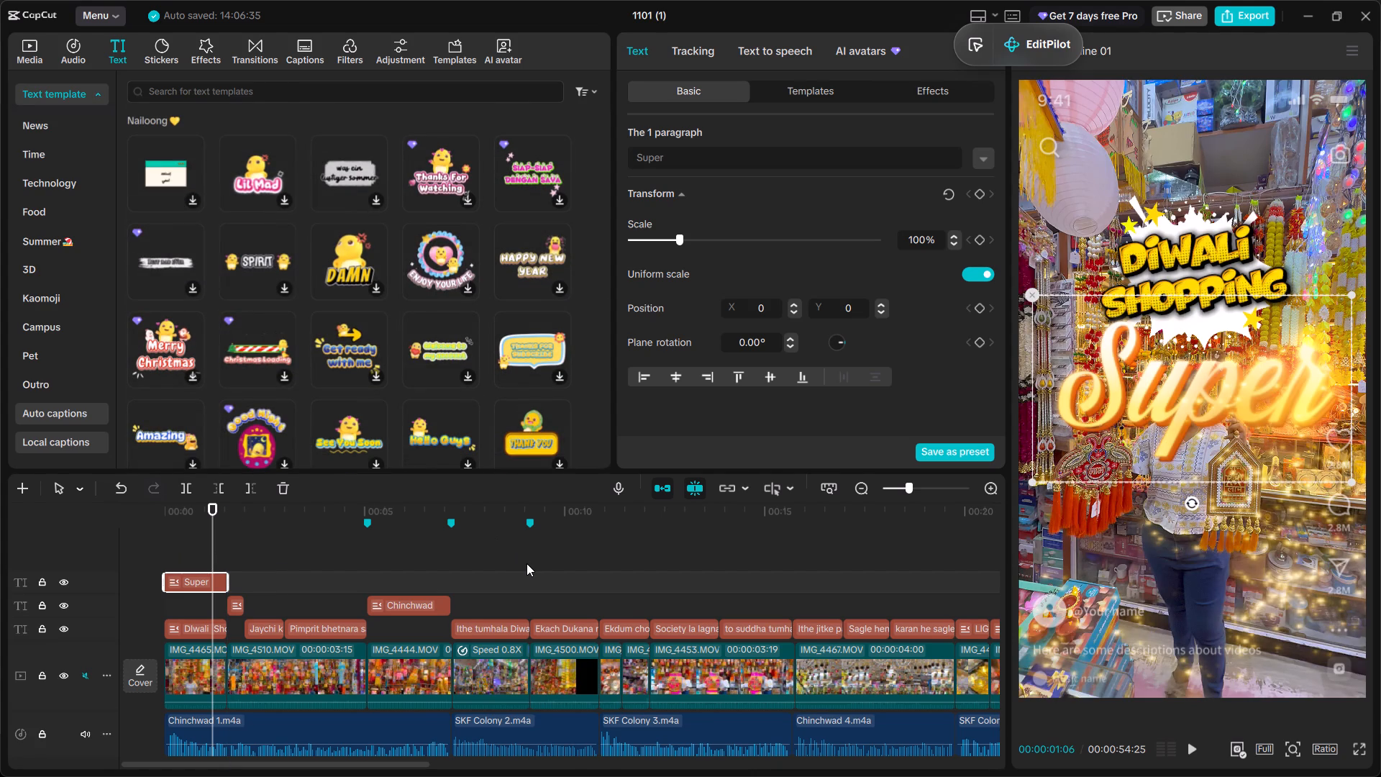
pyautogui.hscroll(-4, 527, 563)
pyautogui.click(474, 560)
pyautogui.press('space')
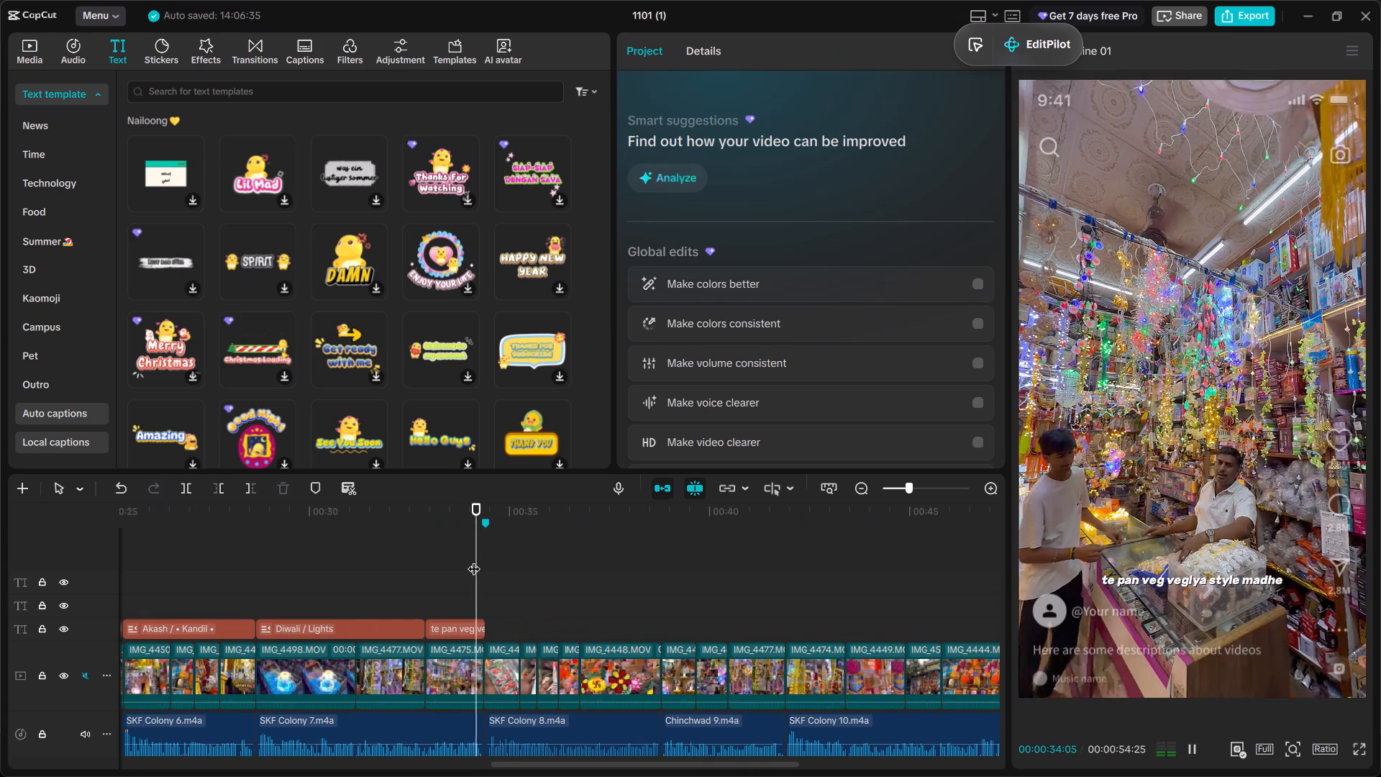
pyautogui.press('space')
# Browse the 3D text templates for a product title style, playing briefly further into the product clips after the lights section.
pyautogui.scroll(-5, 341, 357)
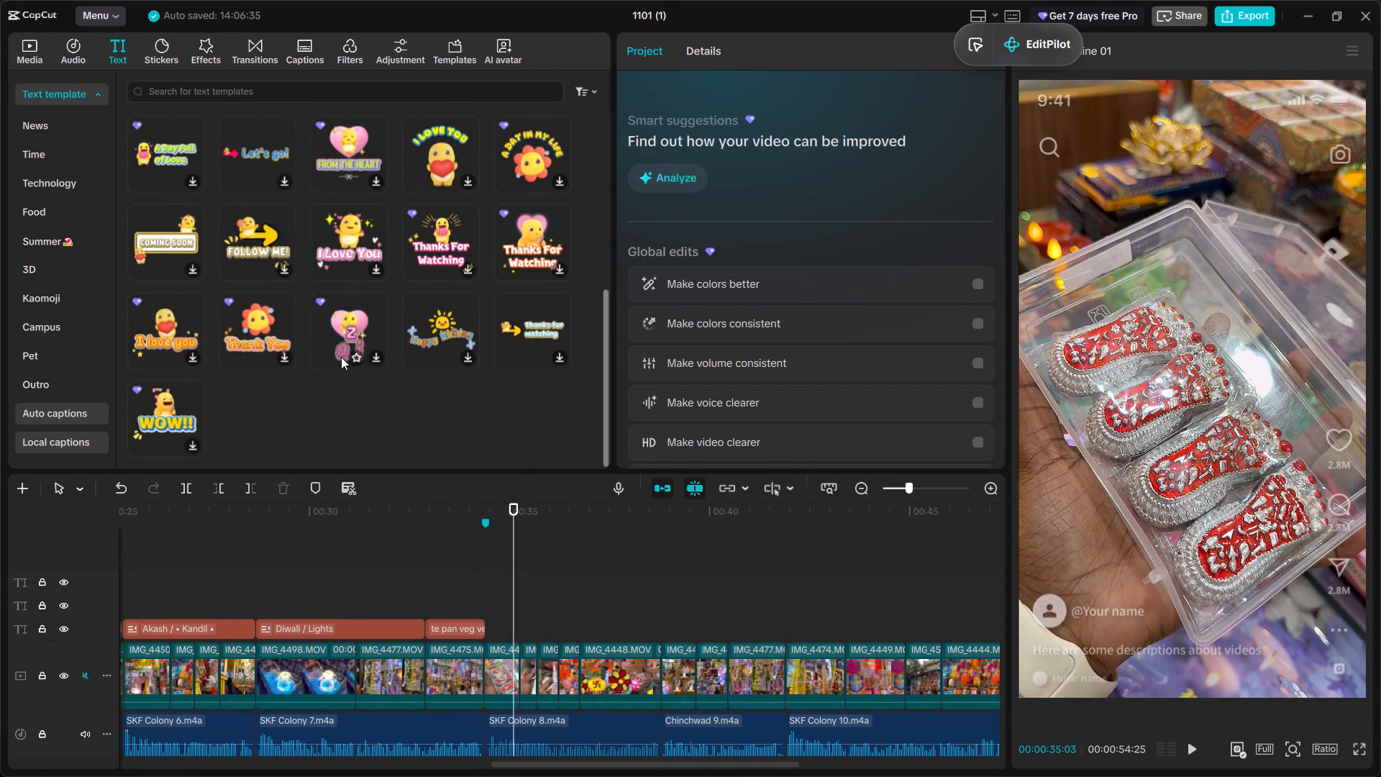
pyautogui.click(65, 273)
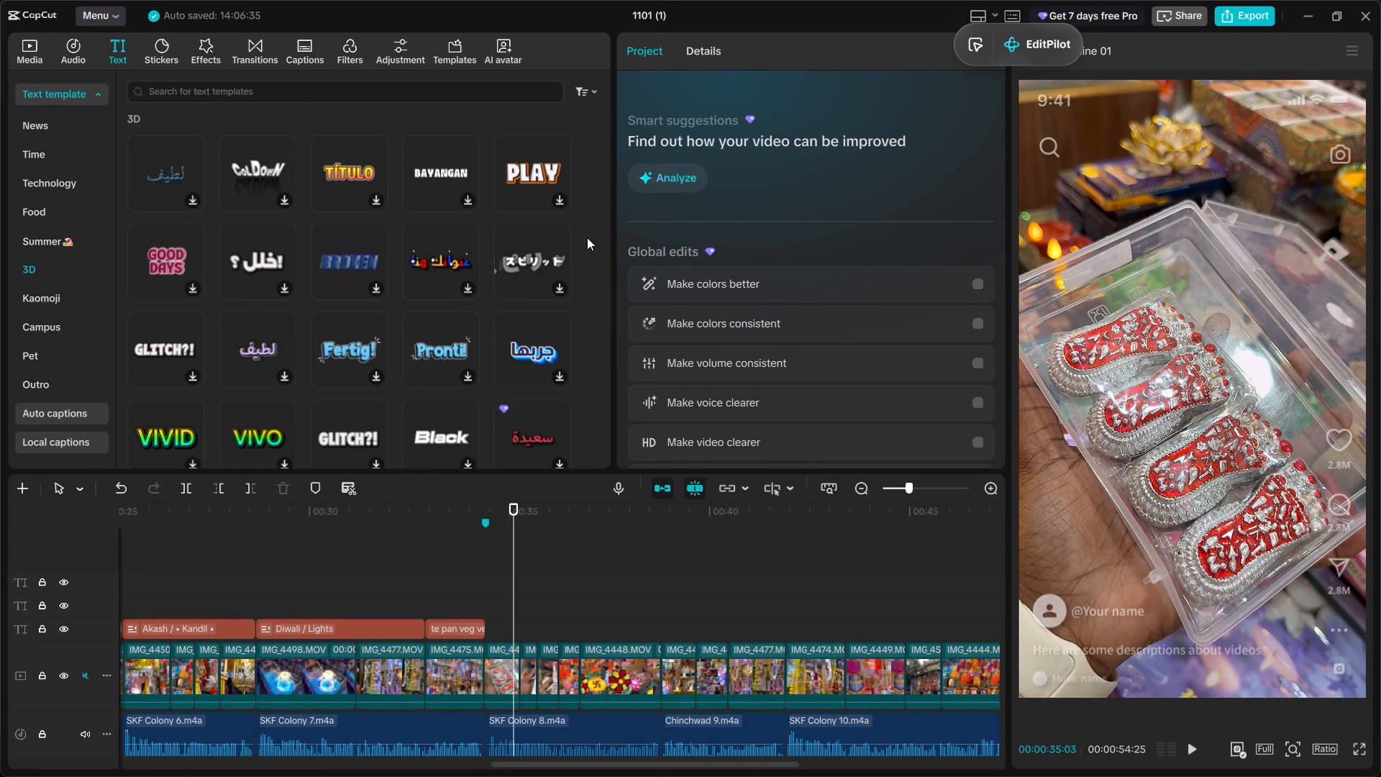
pyautogui.scroll(-2, 587, 237)
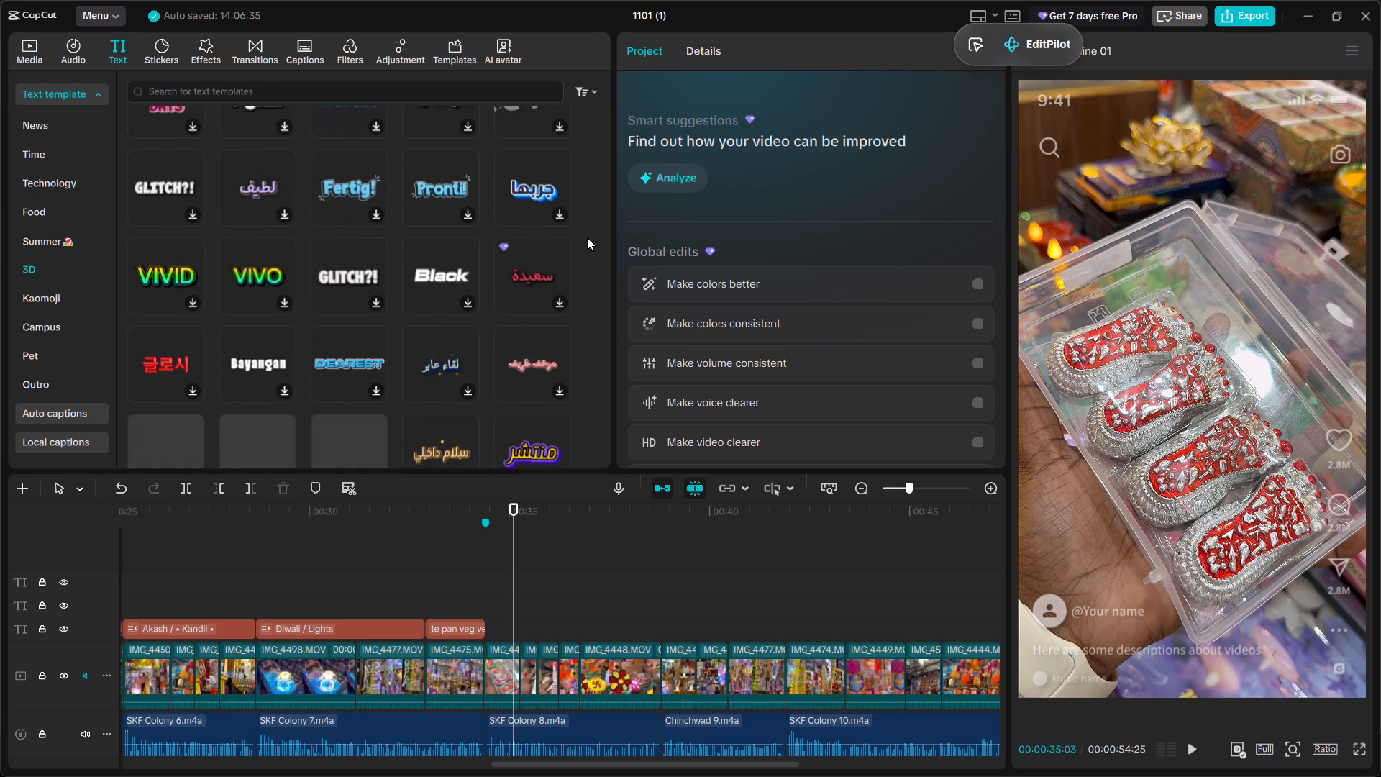
pyautogui.scroll(-3, 587, 237)
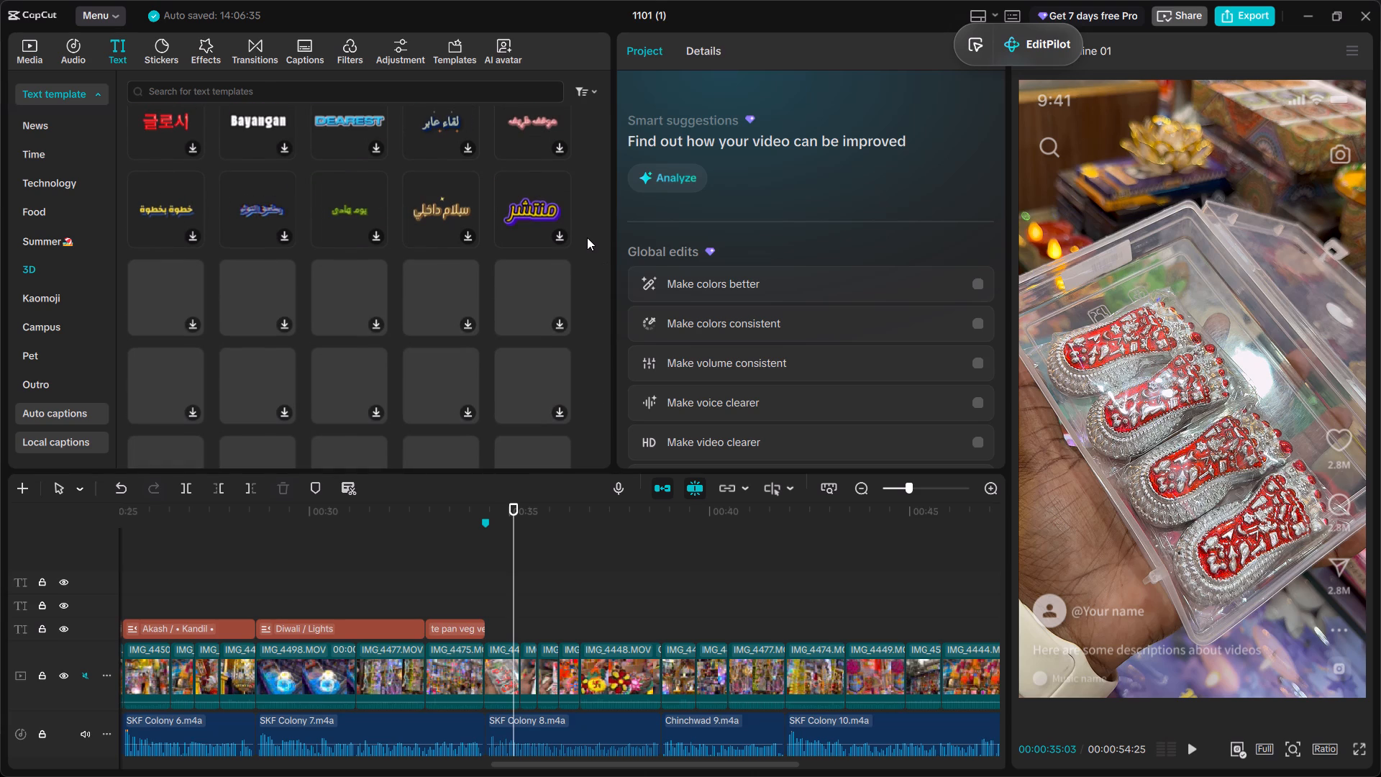
pyautogui.scroll(-2, 587, 237)
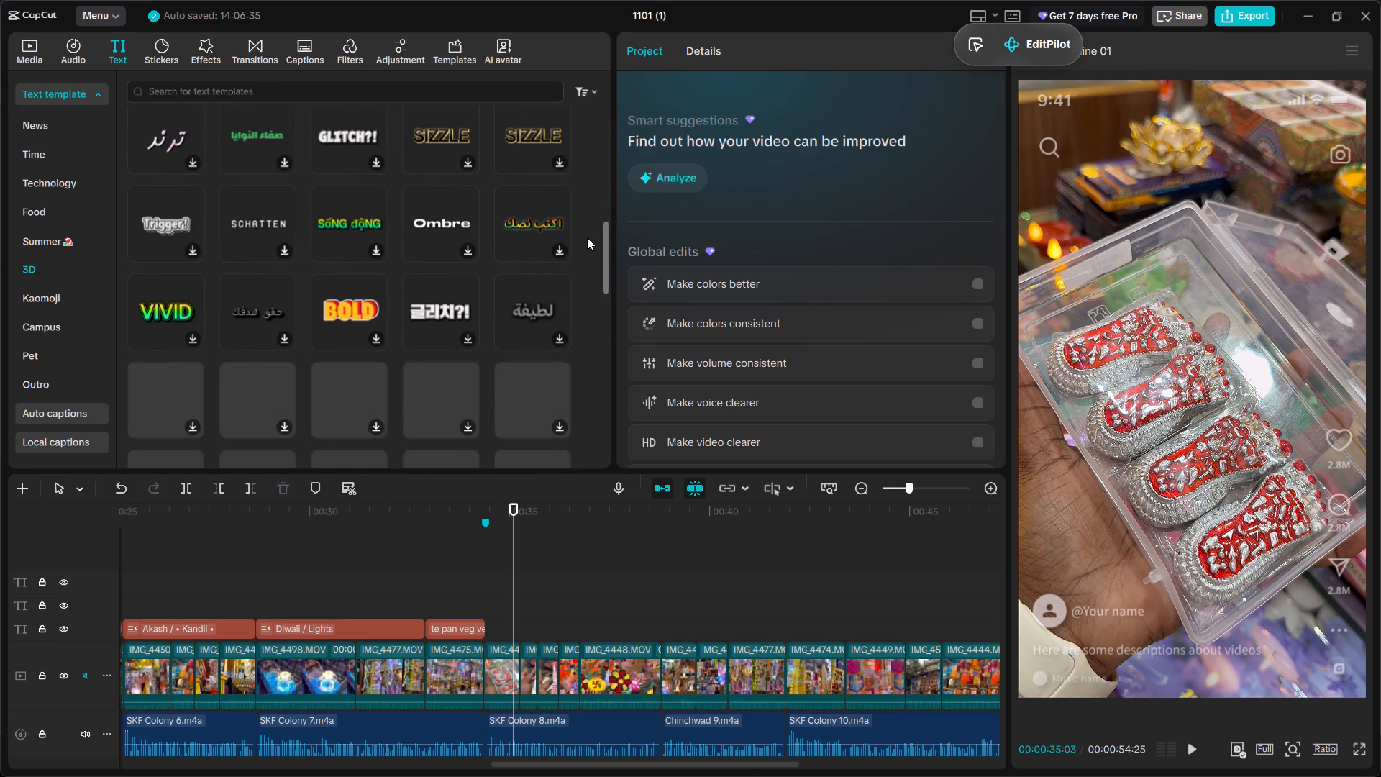
pyautogui.scroll(-1, 324, 320)
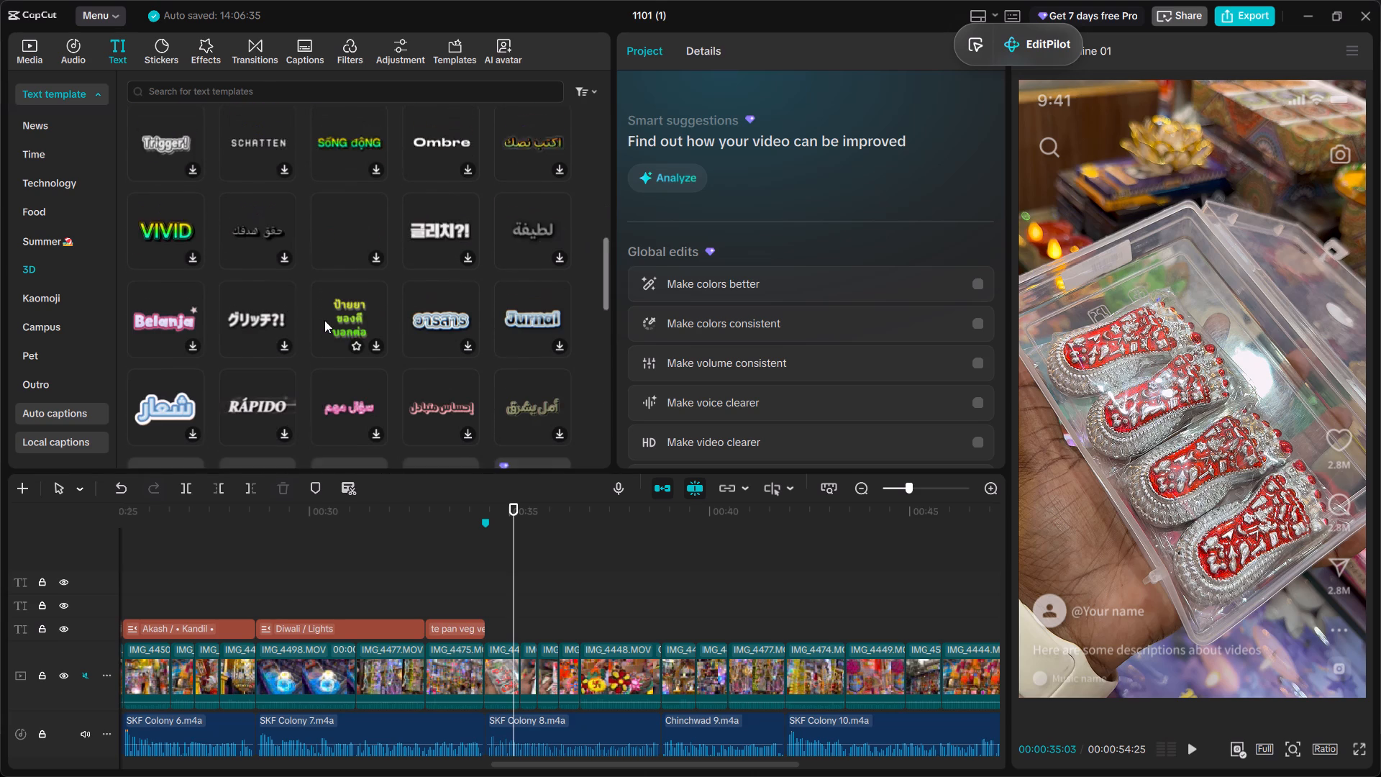
pyautogui.scroll(-2, 324, 320)
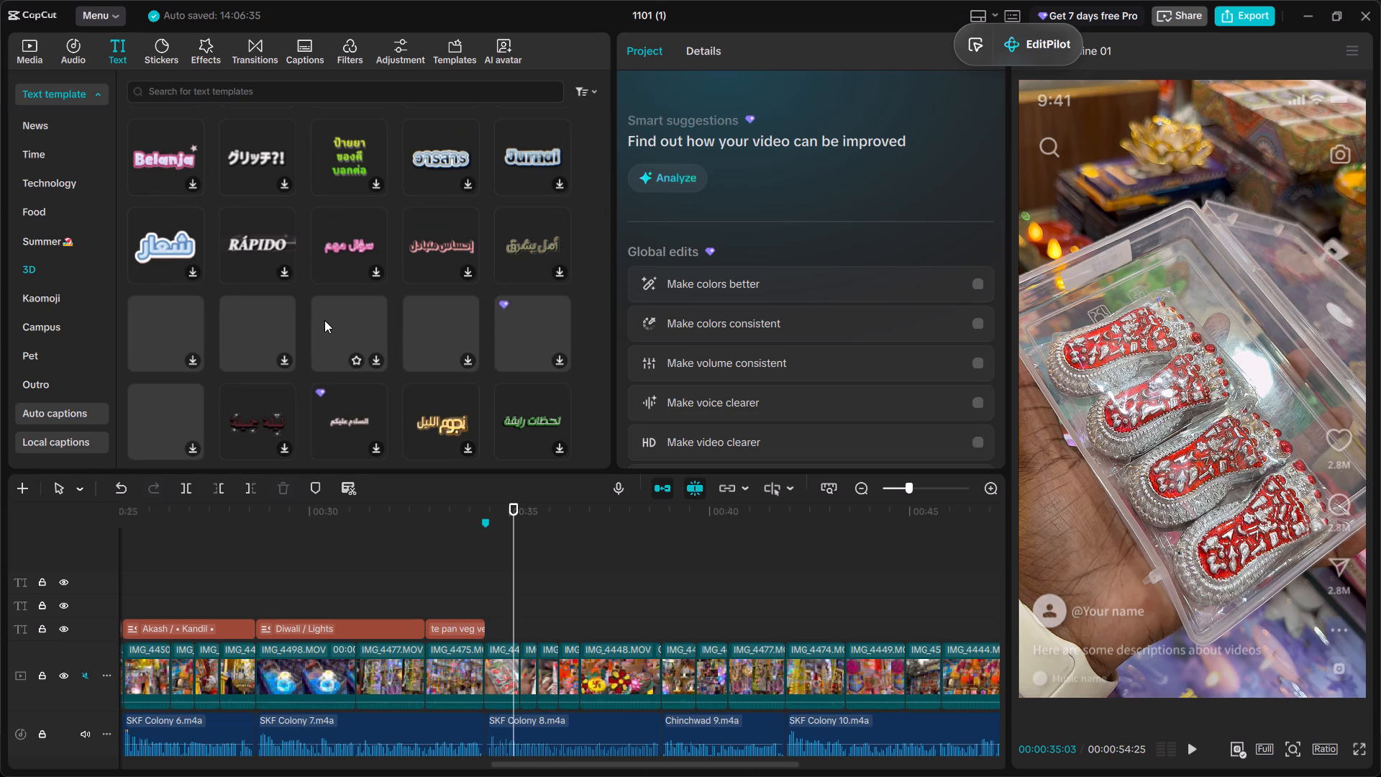
pyautogui.scroll(-2, 324, 320)
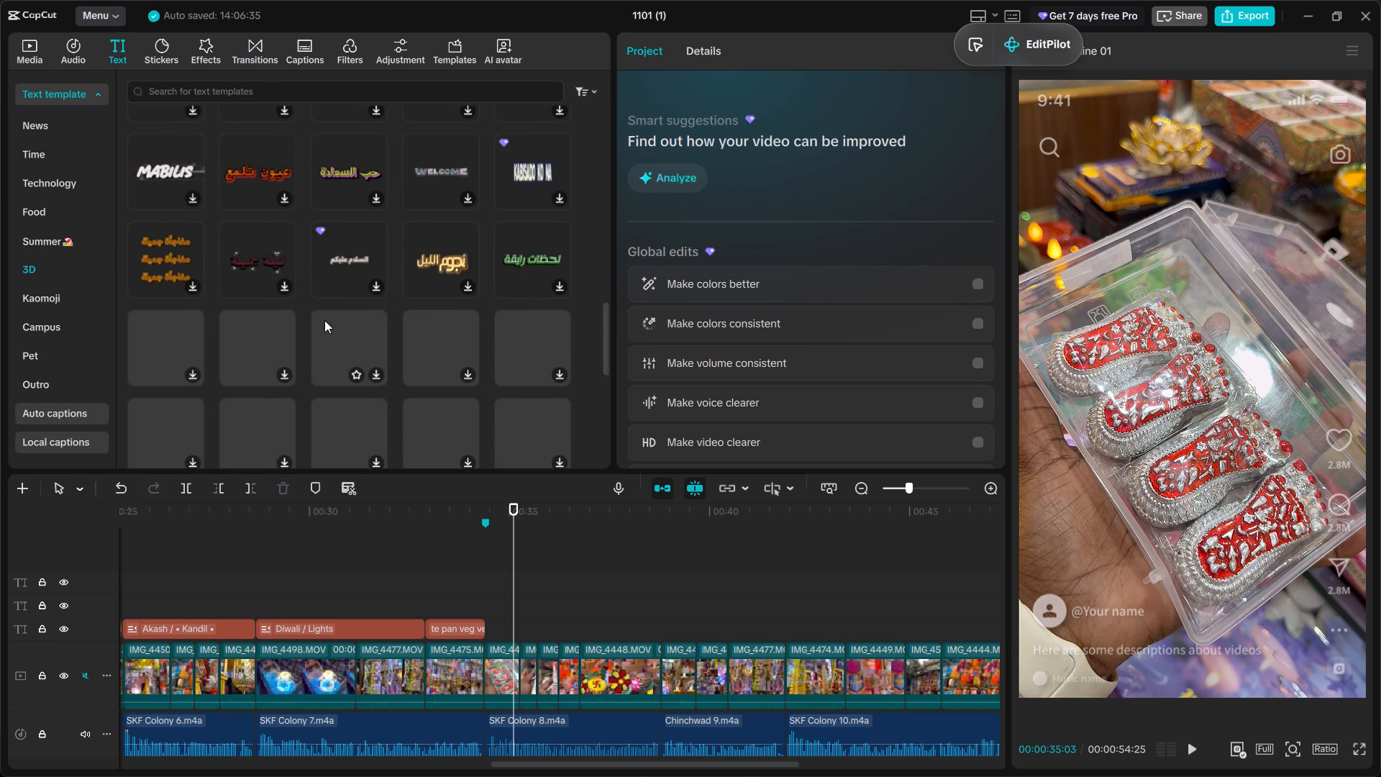
pyautogui.scroll(-2, 324, 320)
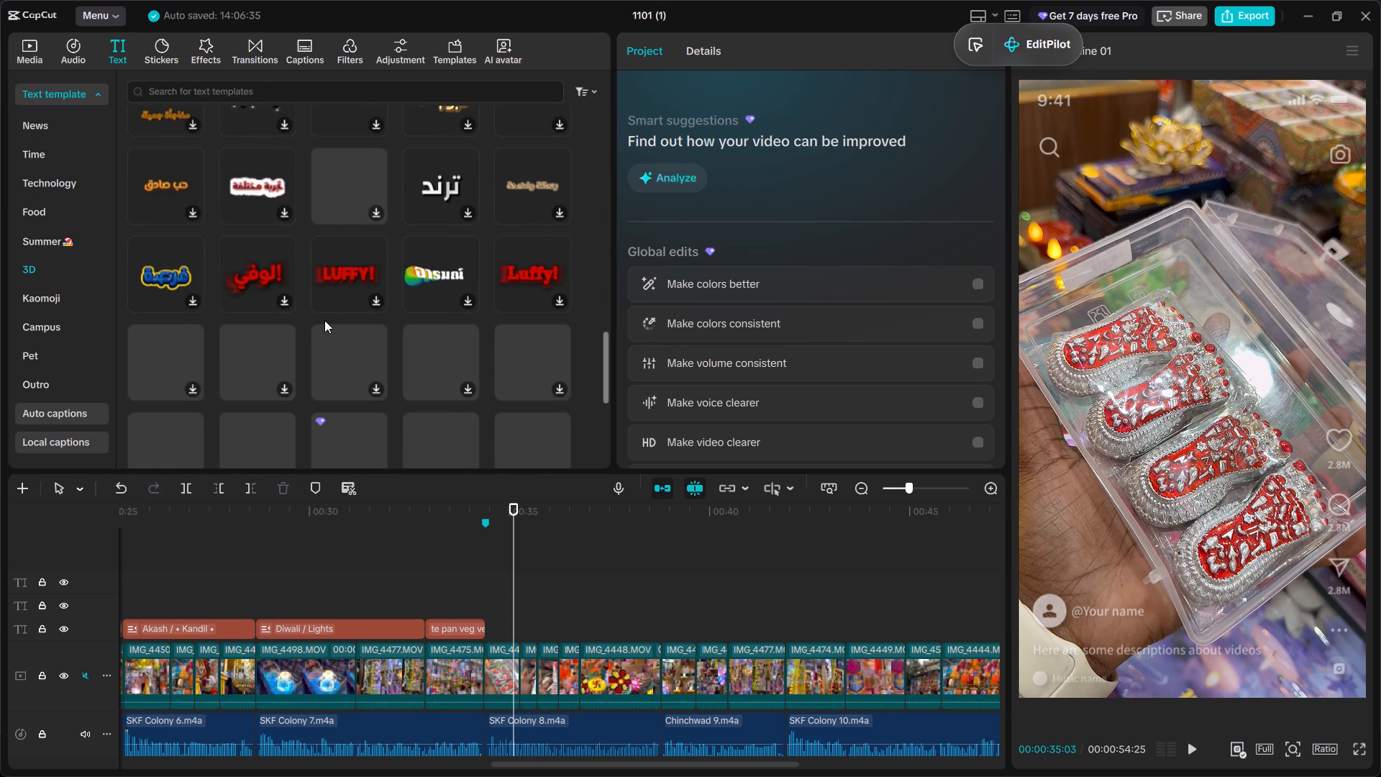
pyautogui.scroll(-2, 324, 320)
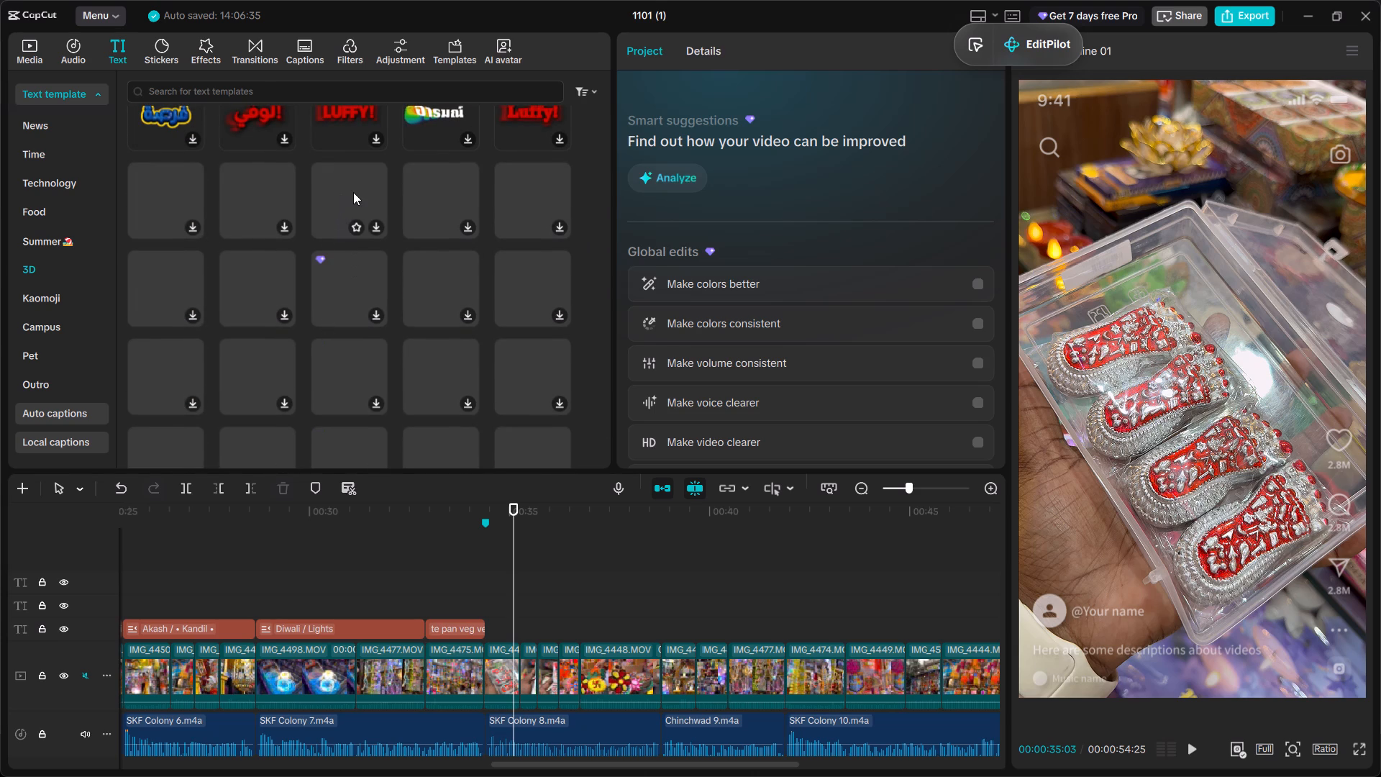
pyautogui.scroll(-2, 346, 189)
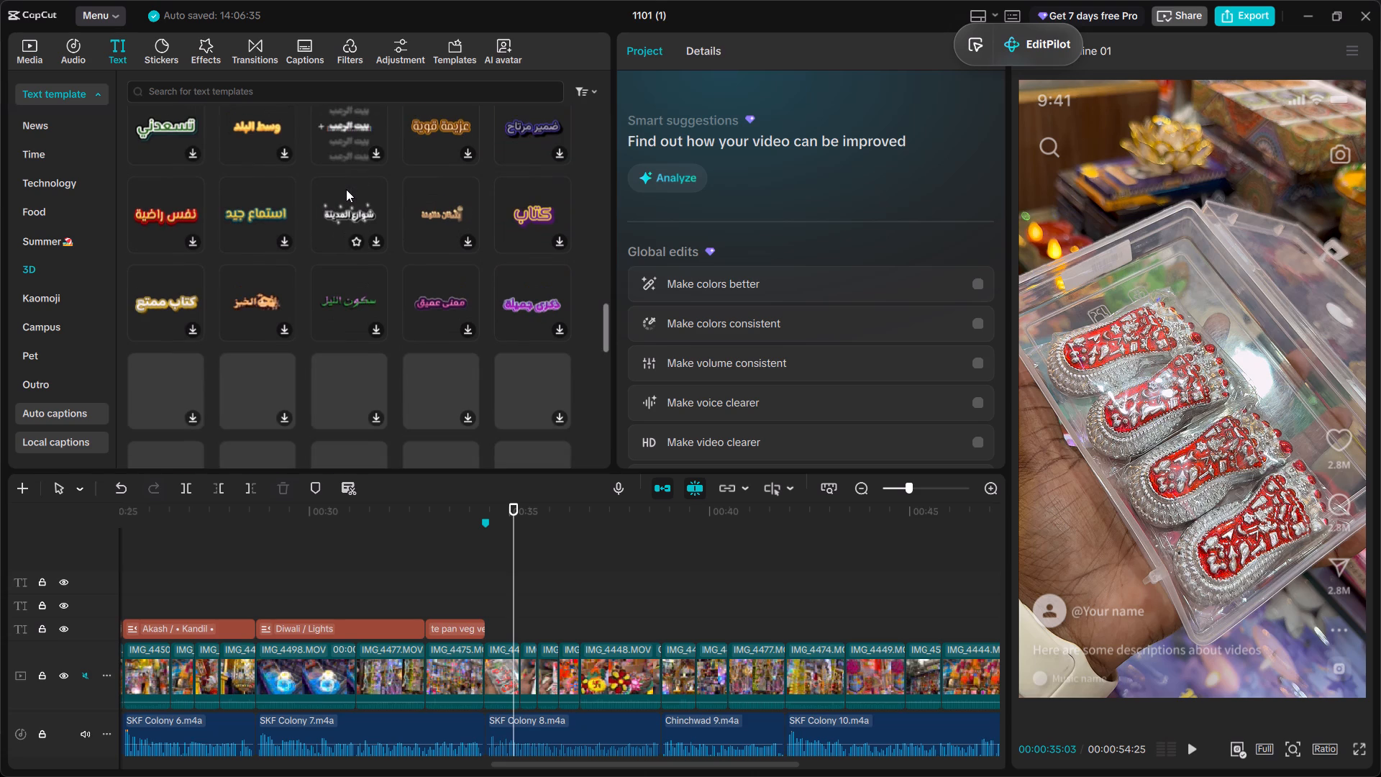
pyautogui.scroll(-3, 346, 189)
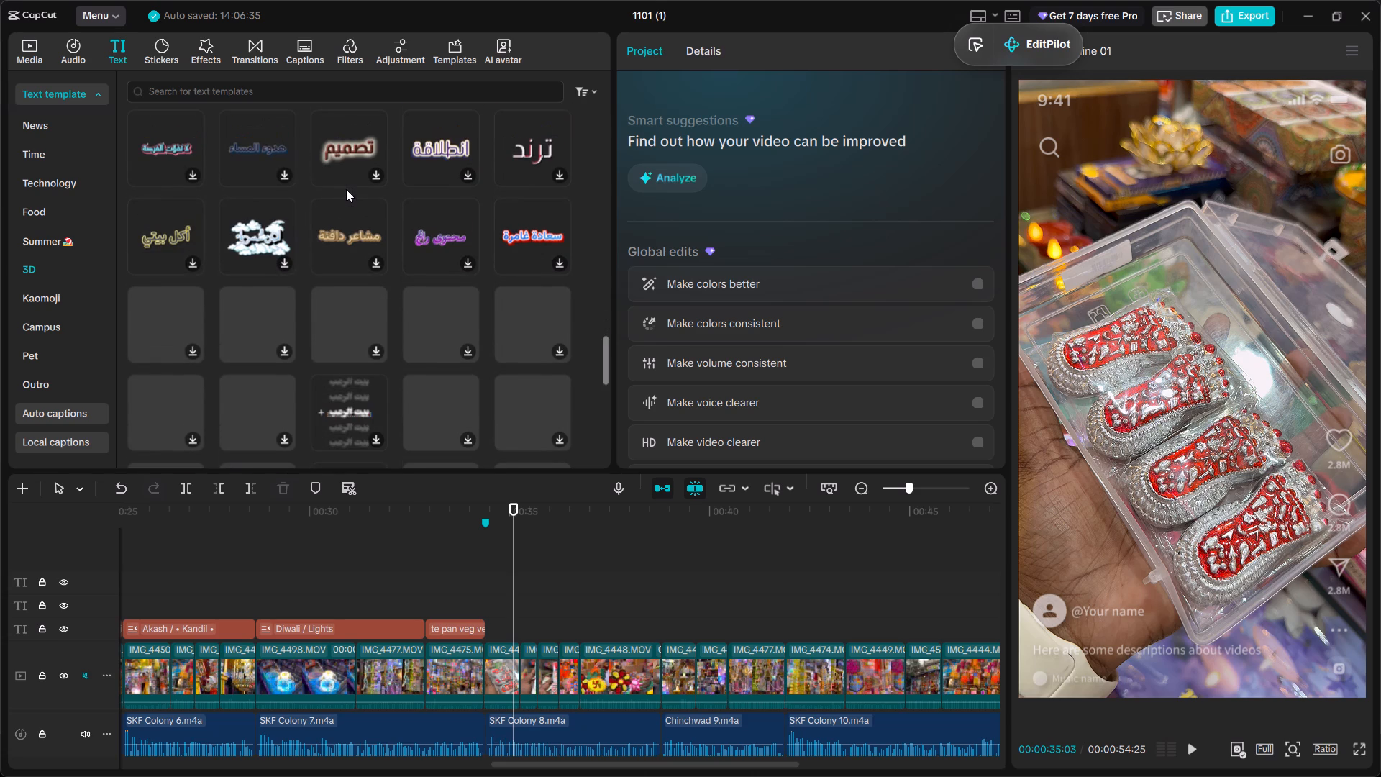
pyautogui.scroll(-3, 346, 189)
pyautogui.scroll(1, 346, 189)
pyautogui.scroll(-1, 346, 189)
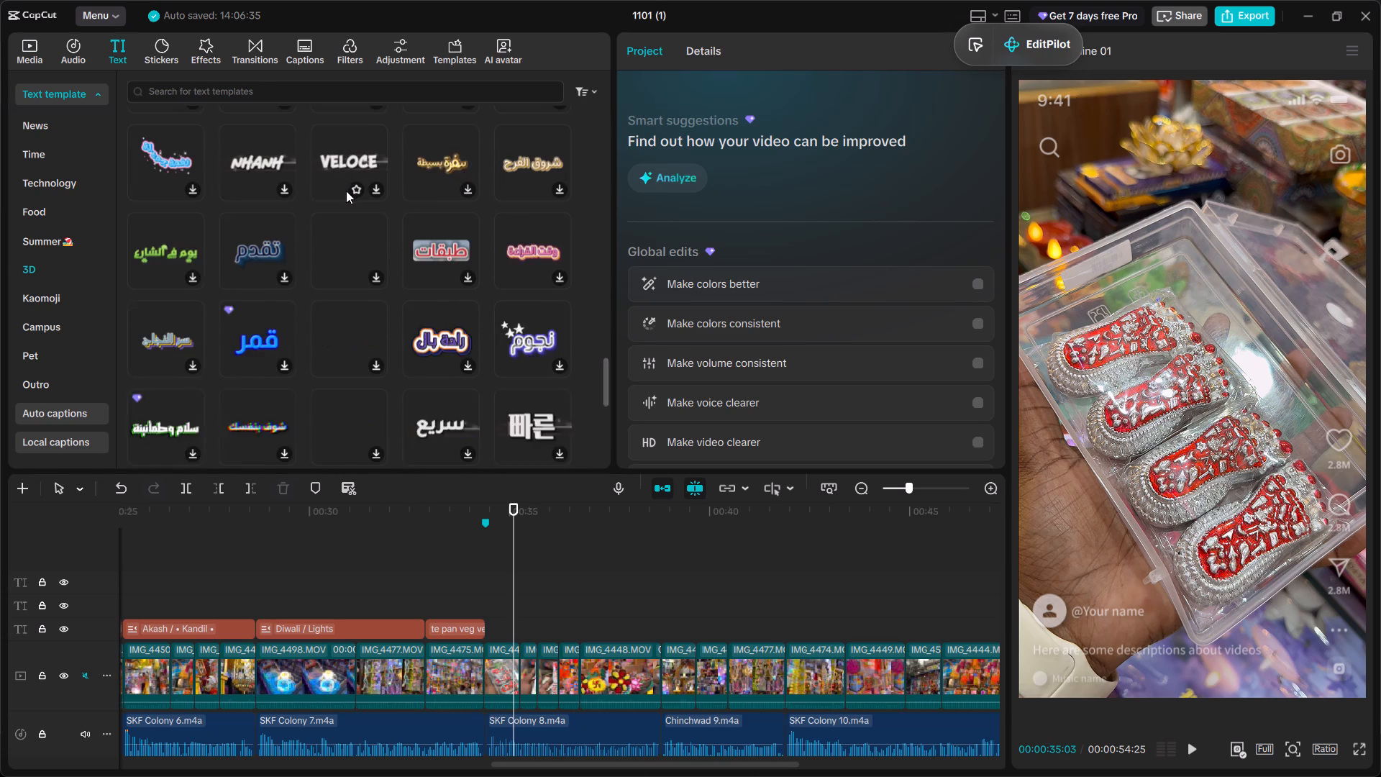
pyautogui.scroll(-4, 346, 191)
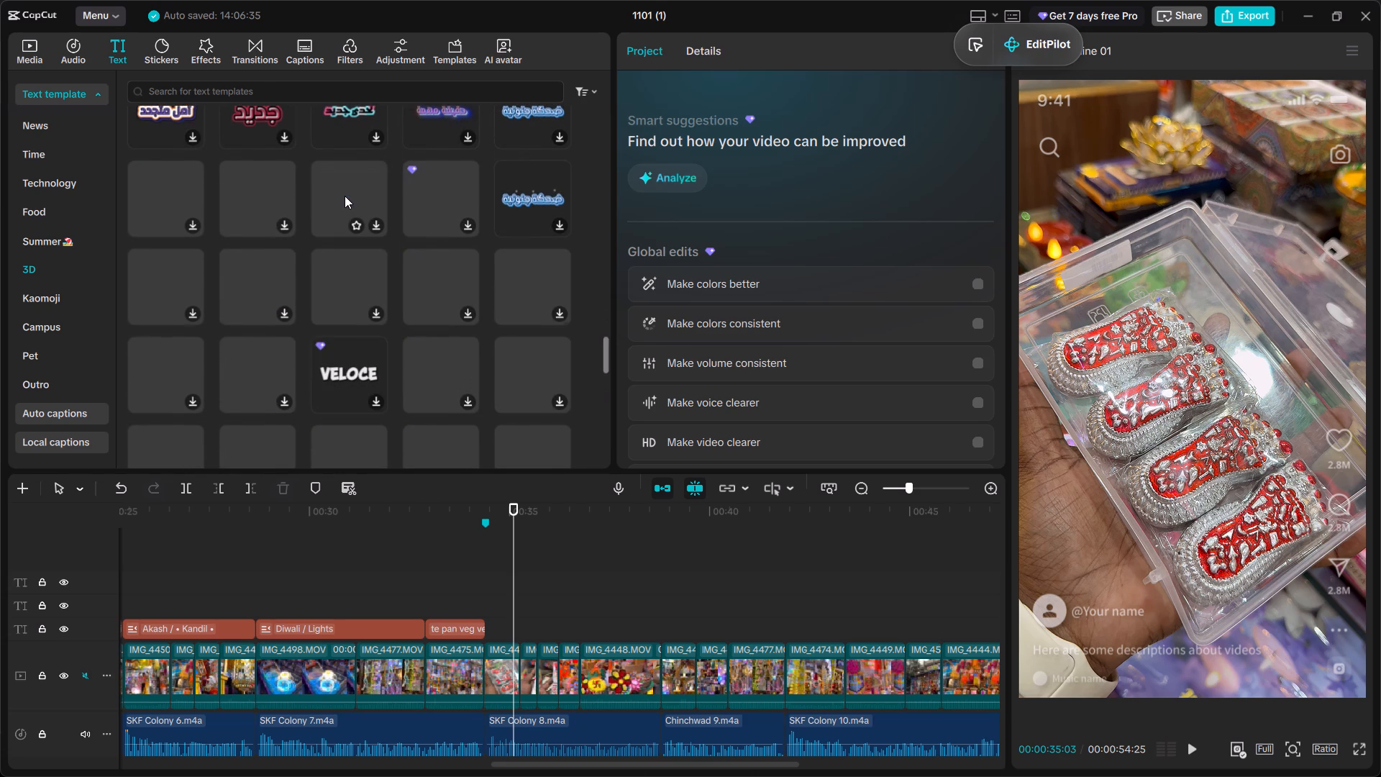
pyautogui.scroll(-3, 345, 196)
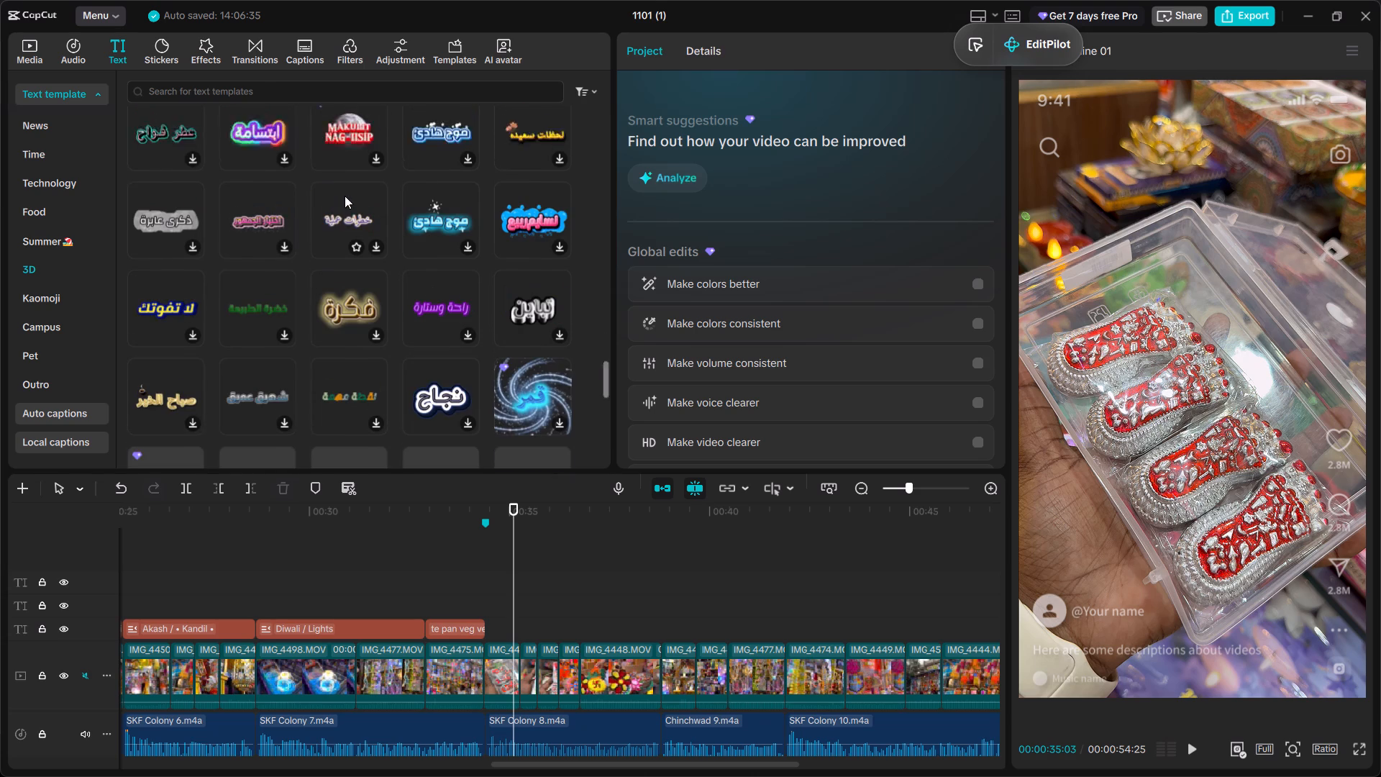
pyautogui.scroll(-3, 345, 196)
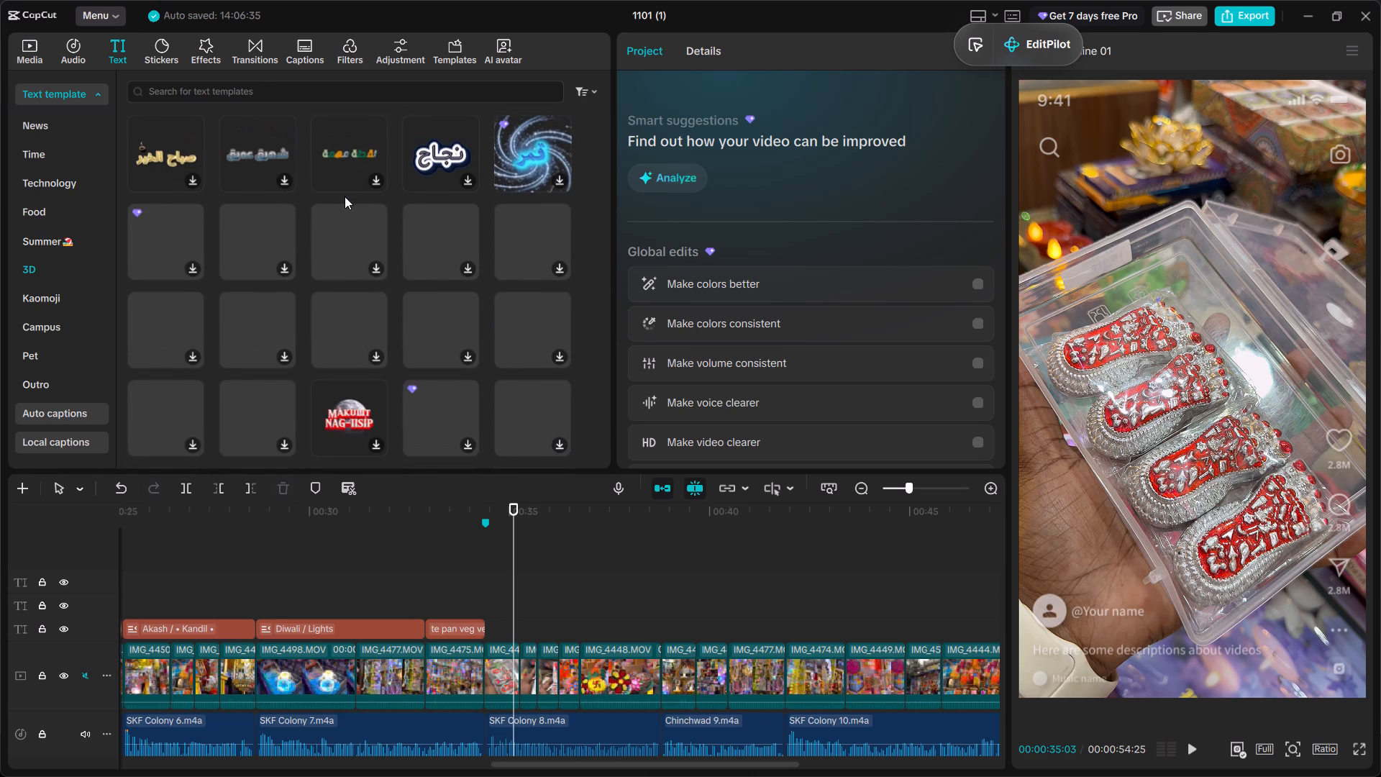
pyautogui.scroll(-1, 345, 196)
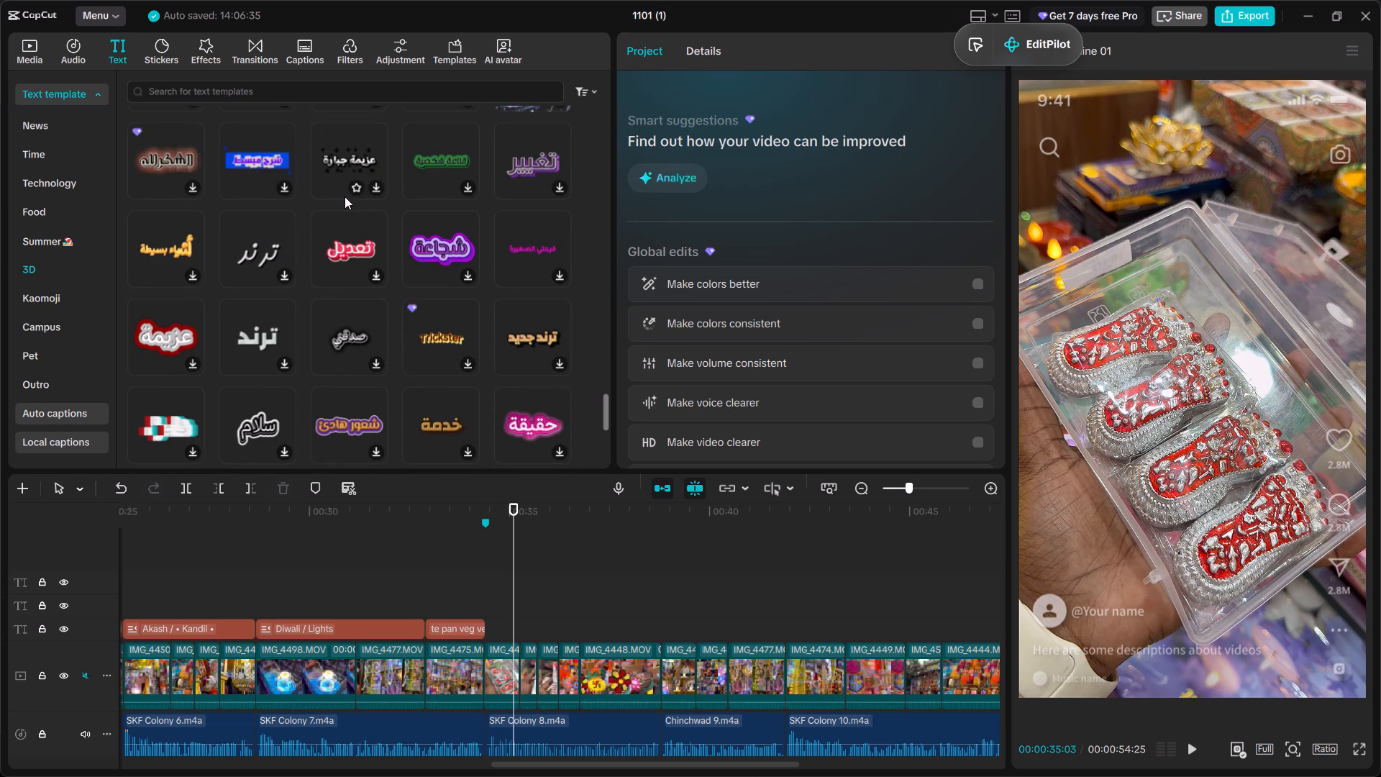
pyautogui.scroll(-1, 407, 268)
pyautogui.scroll(-2, 441, 327)
pyautogui.scroll(1, 441, 327)
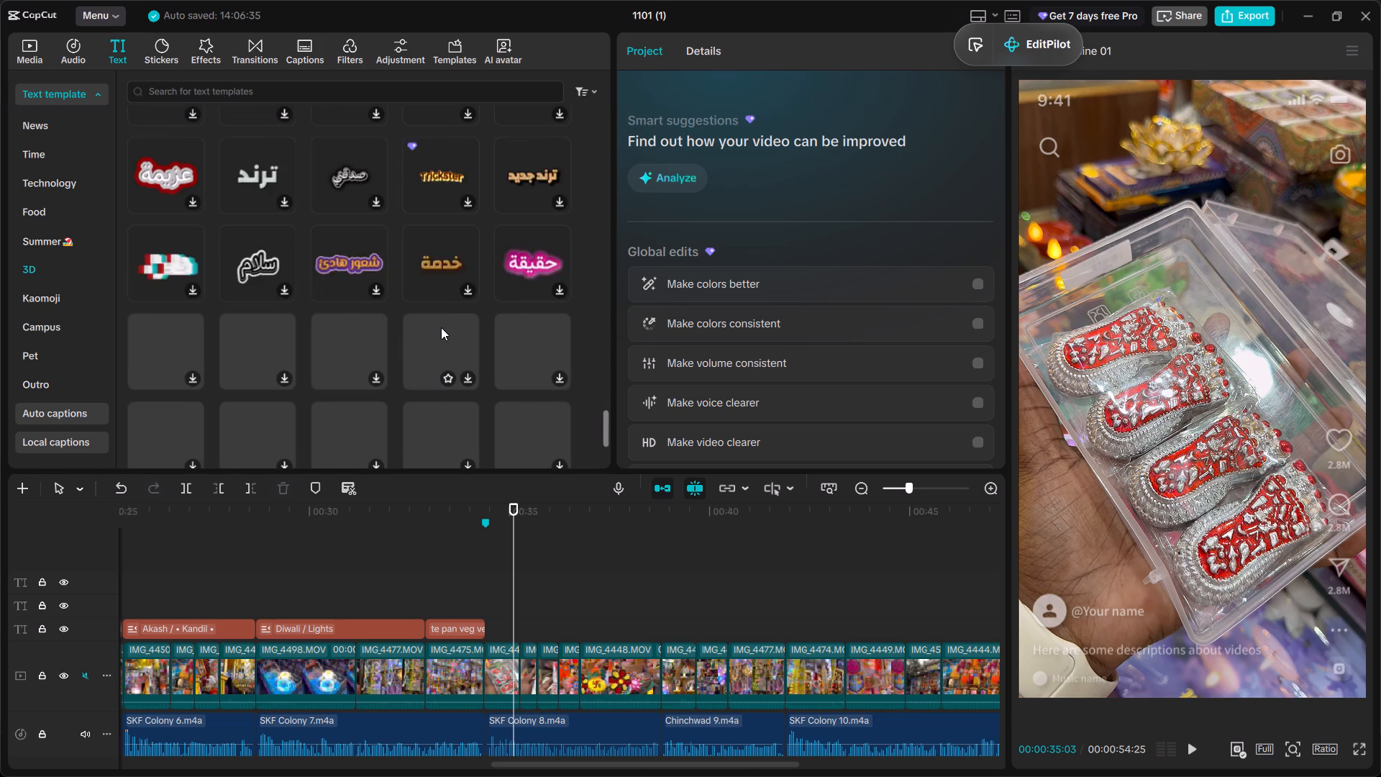
pyautogui.scroll(1, 441, 327)
pyautogui.press('space')
pyautogui.press('space')
pyautogui.press('space')
pyautogui.press('space')
pyautogui.scroll(-4, 441, 327)
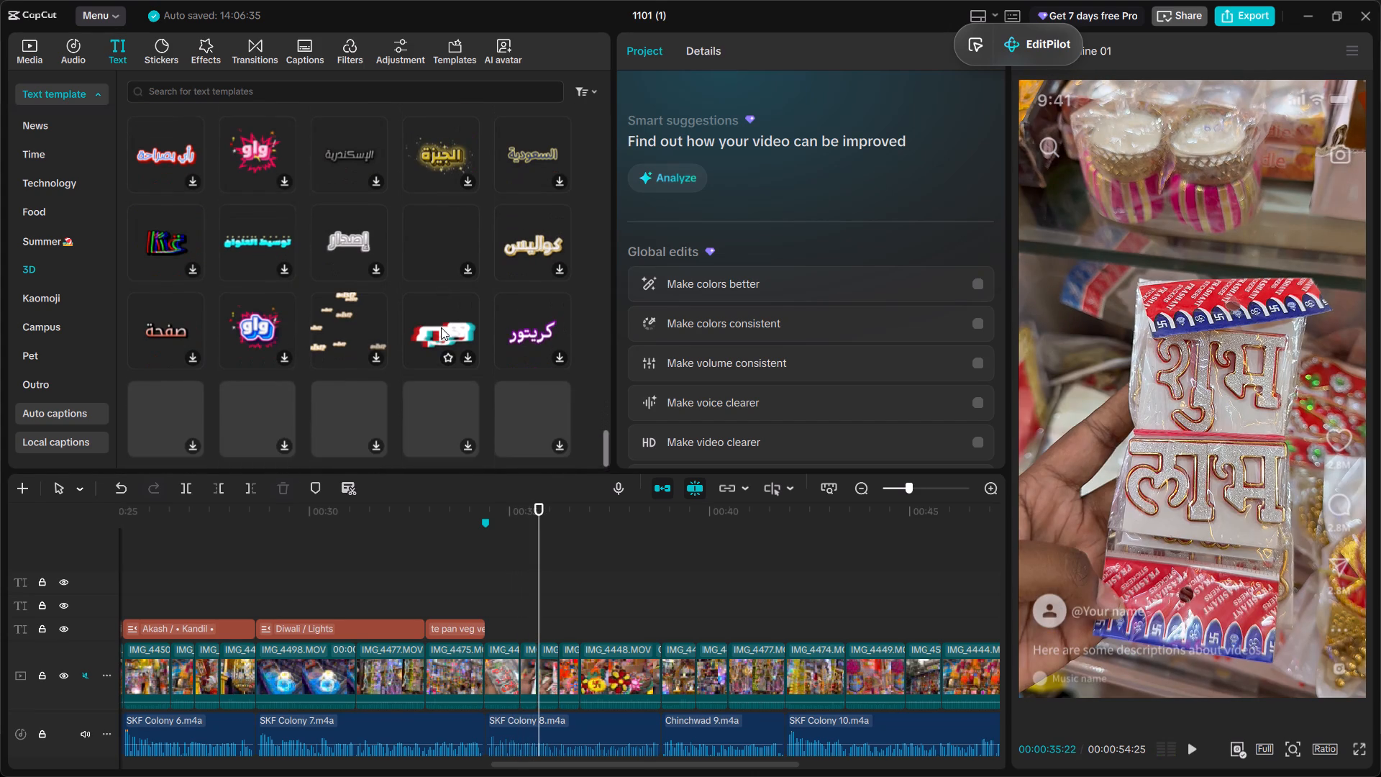
pyautogui.scroll(-2, 441, 327)
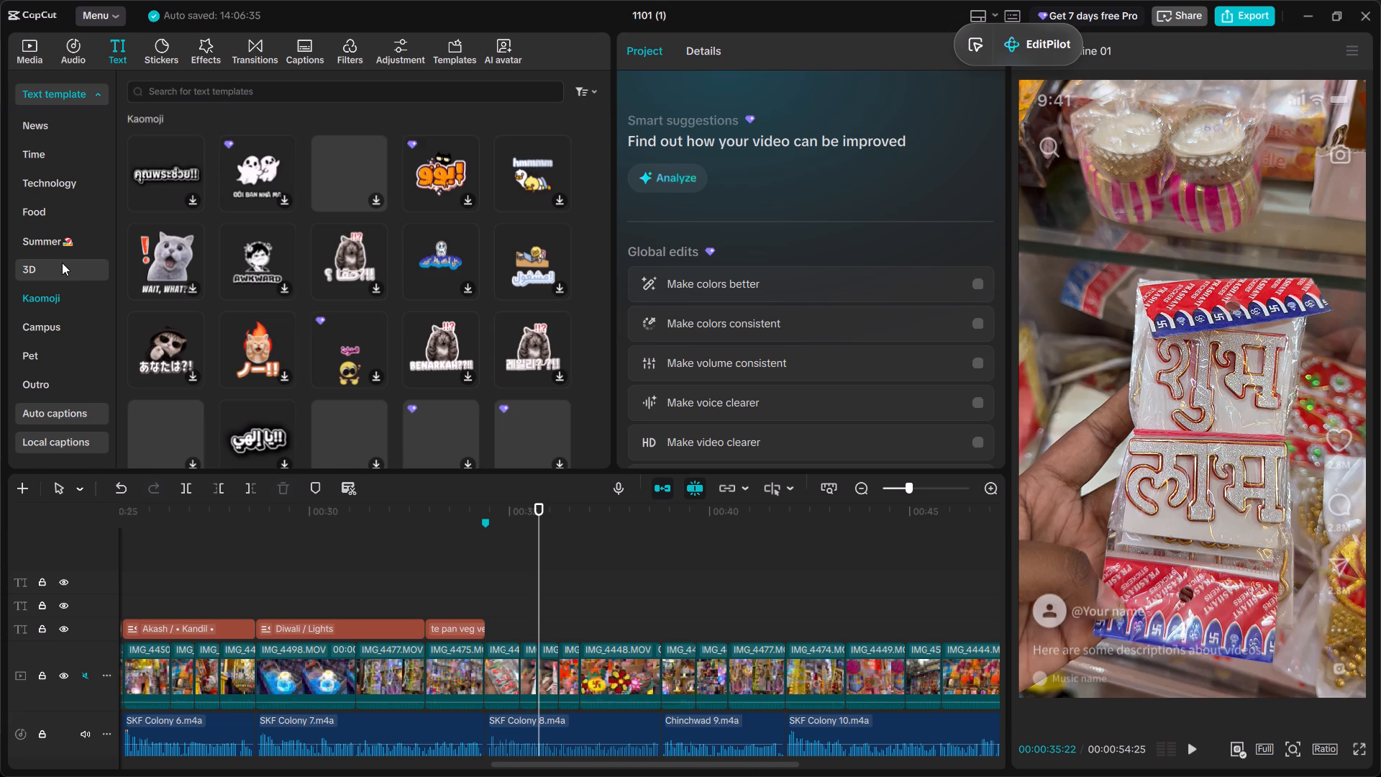
# Browse the Kaomoji, Campus, Outro, Summer and Food text templates for a title style suited to the product section.
pyautogui.scroll(-3, 341, 305)
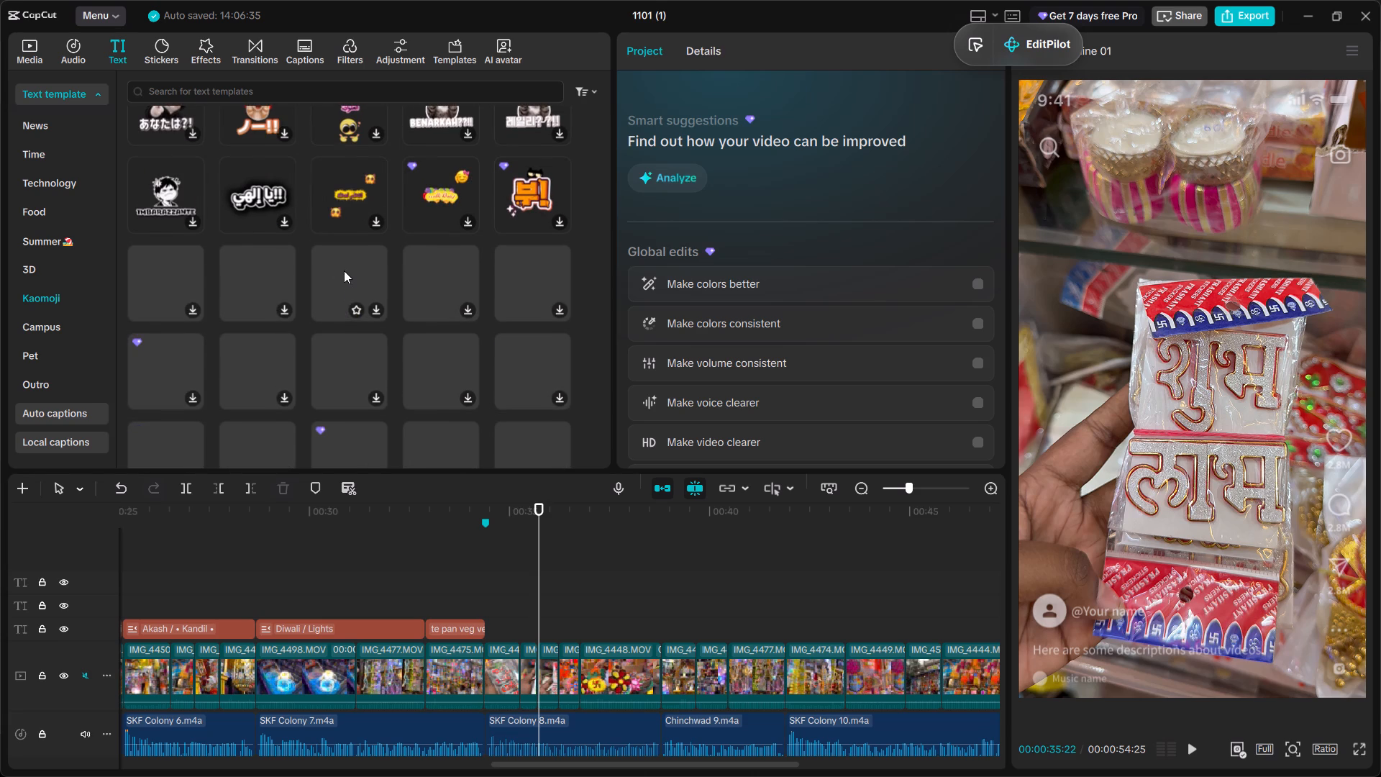
pyautogui.scroll(-2, 344, 271)
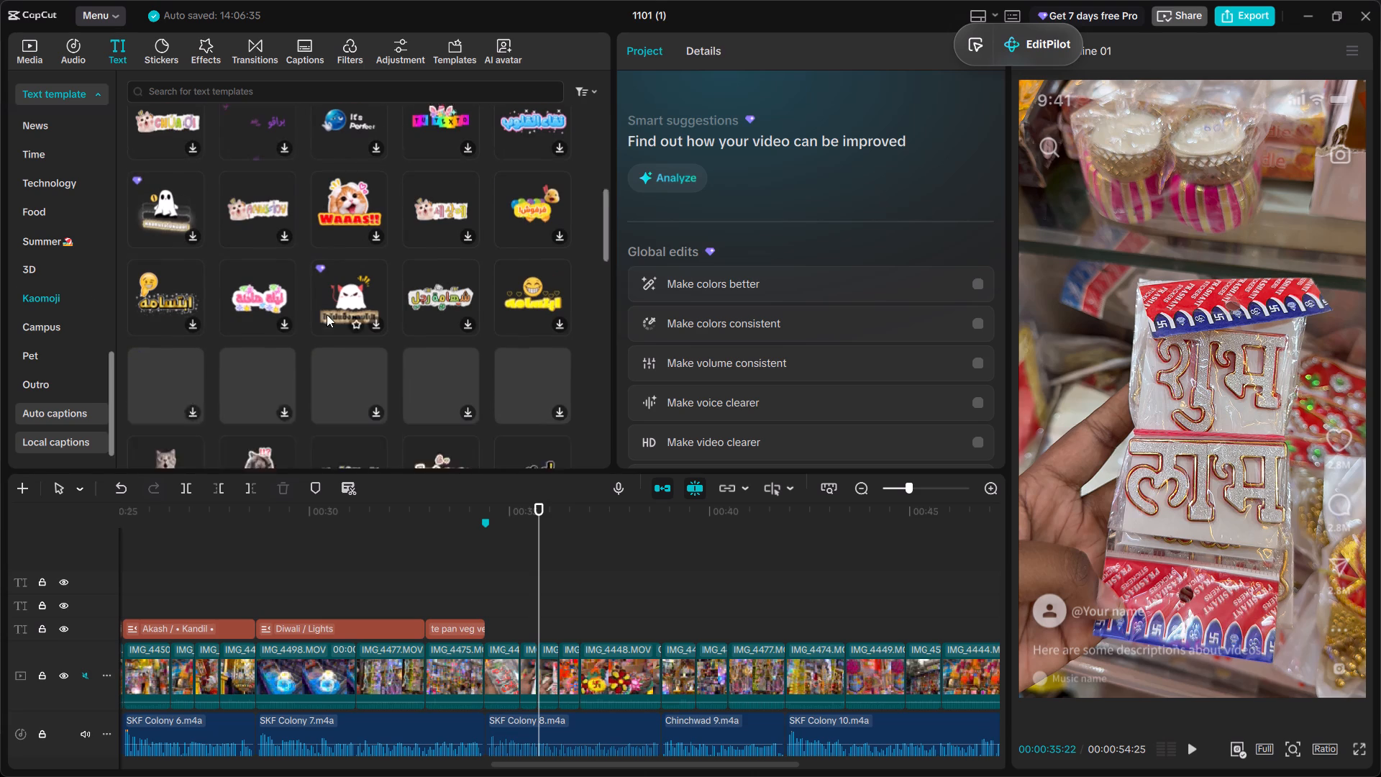
pyautogui.scroll(-1, 327, 314)
pyautogui.click(71, 325)
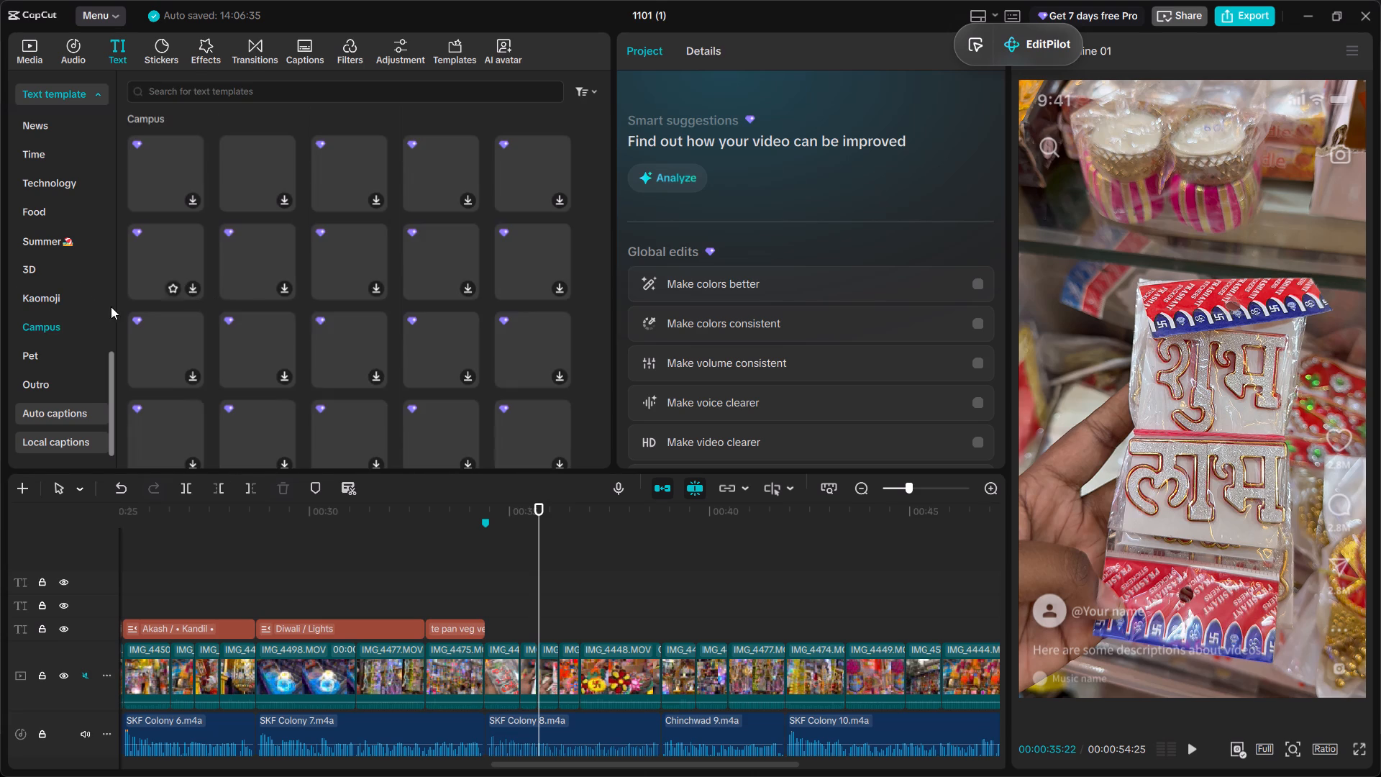
pyautogui.click(71, 378)
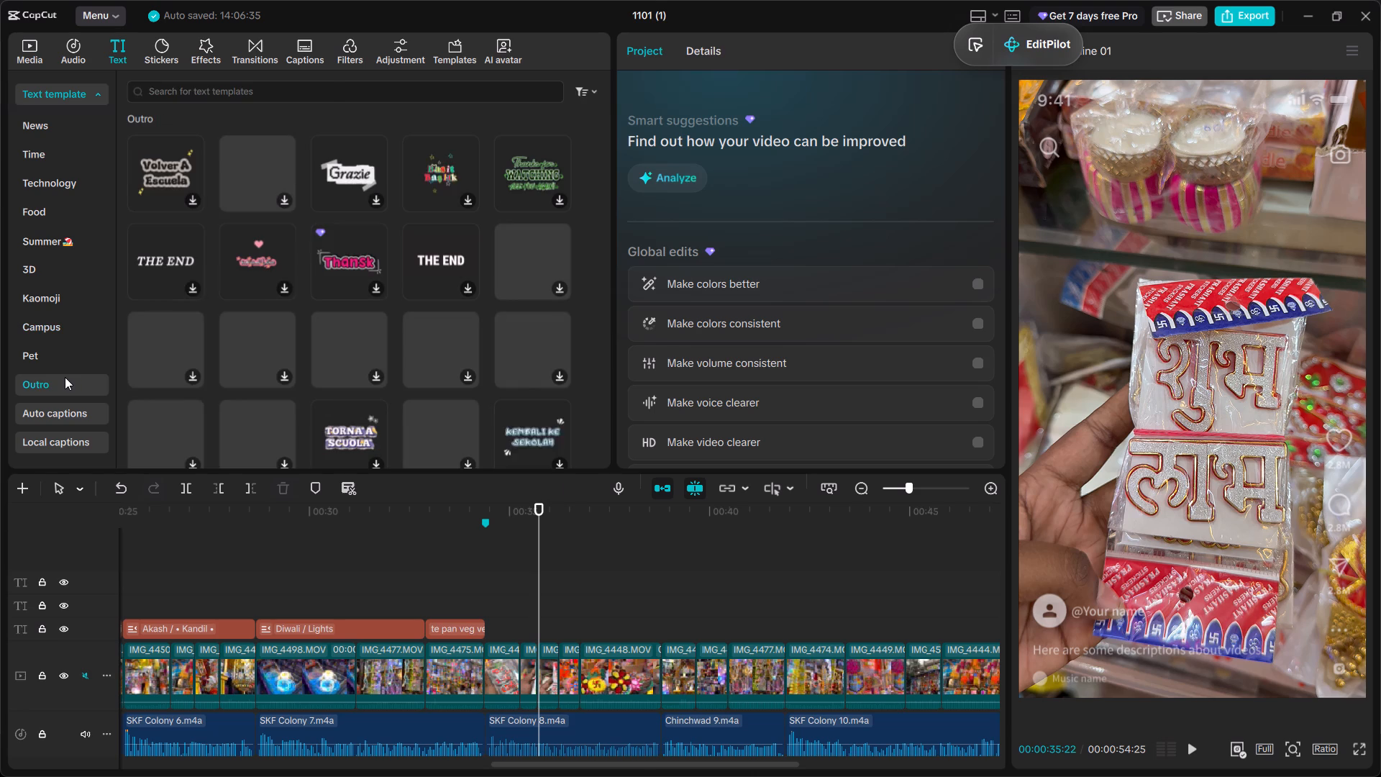
pyautogui.scroll(1, 65, 377)
pyautogui.click(68, 324)
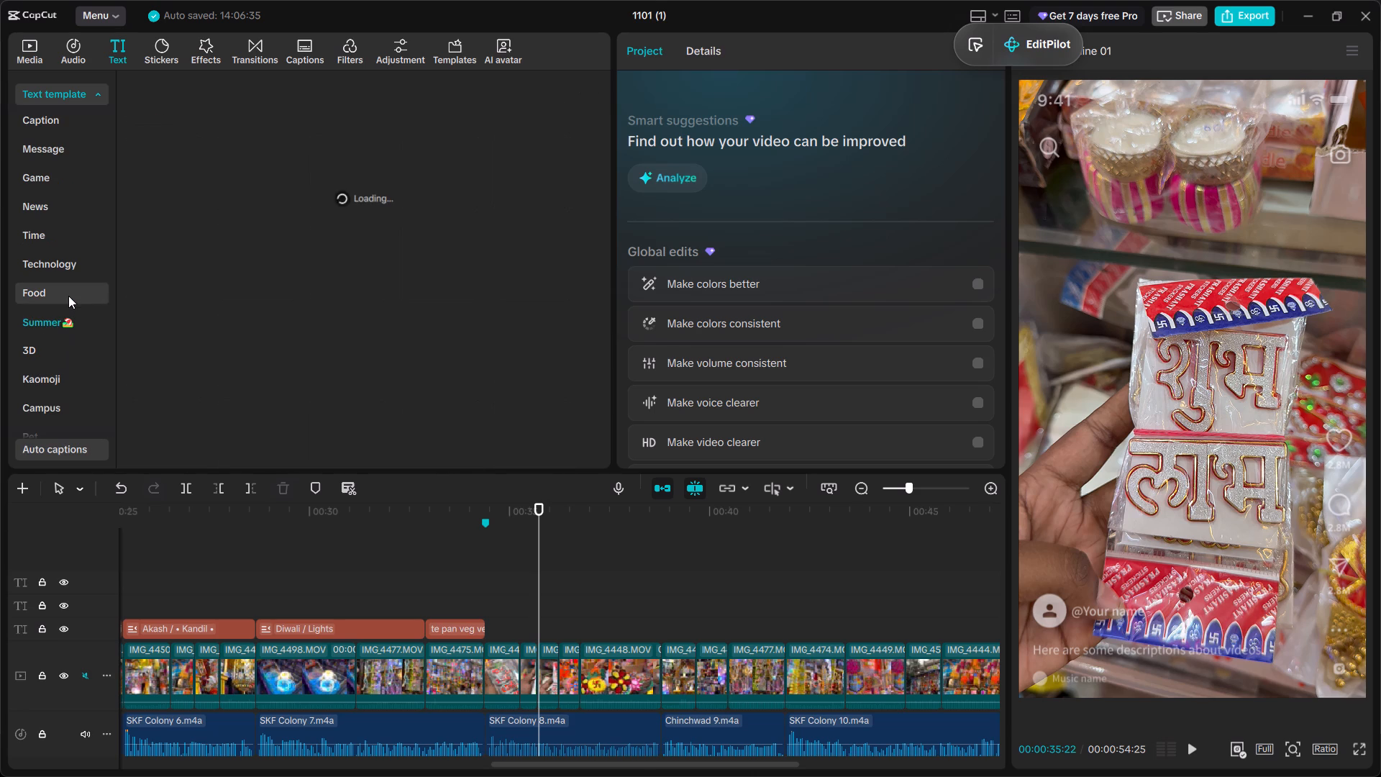
pyautogui.click(62, 283)
# Browse the Time, News, Game, Message and Caption text templates for a title style suited to the product section.
pyautogui.scroll(1, 81, 300)
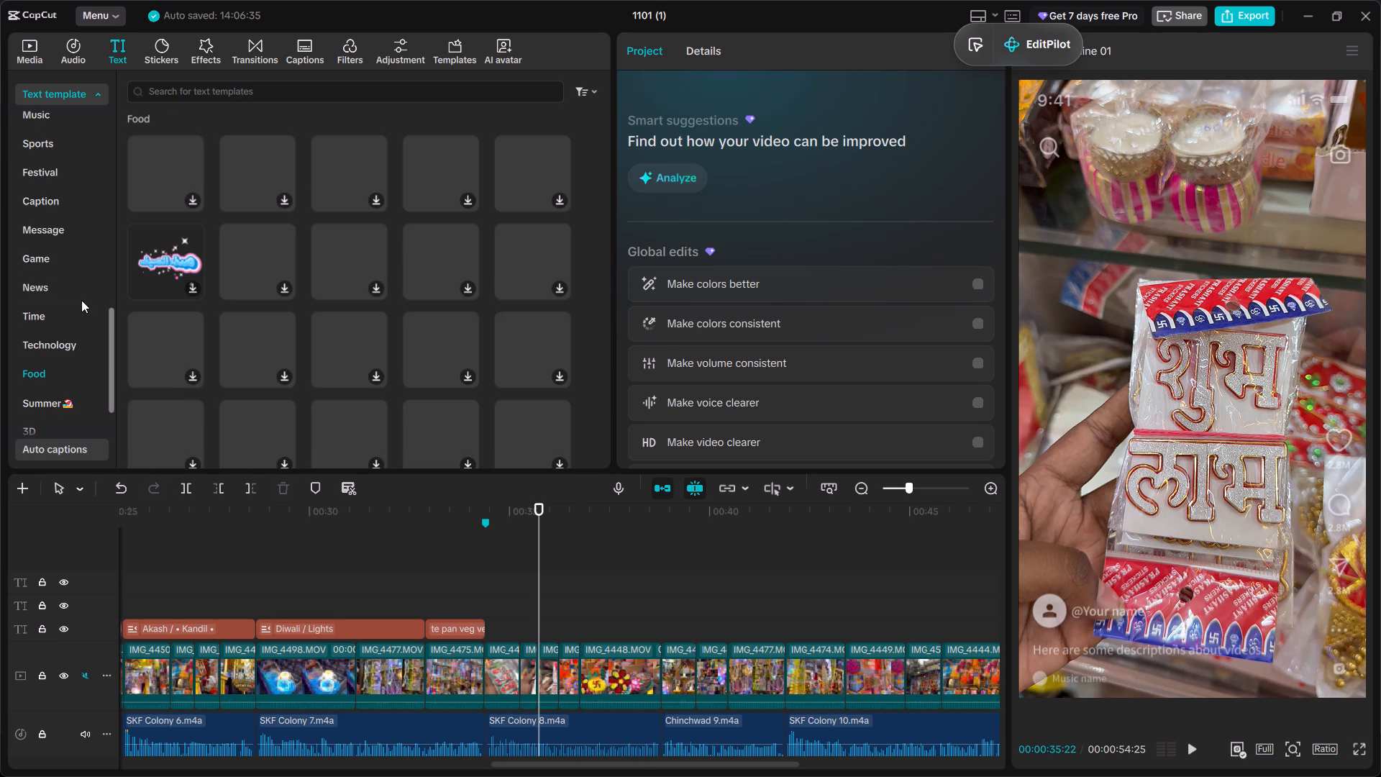
pyautogui.click(68, 317)
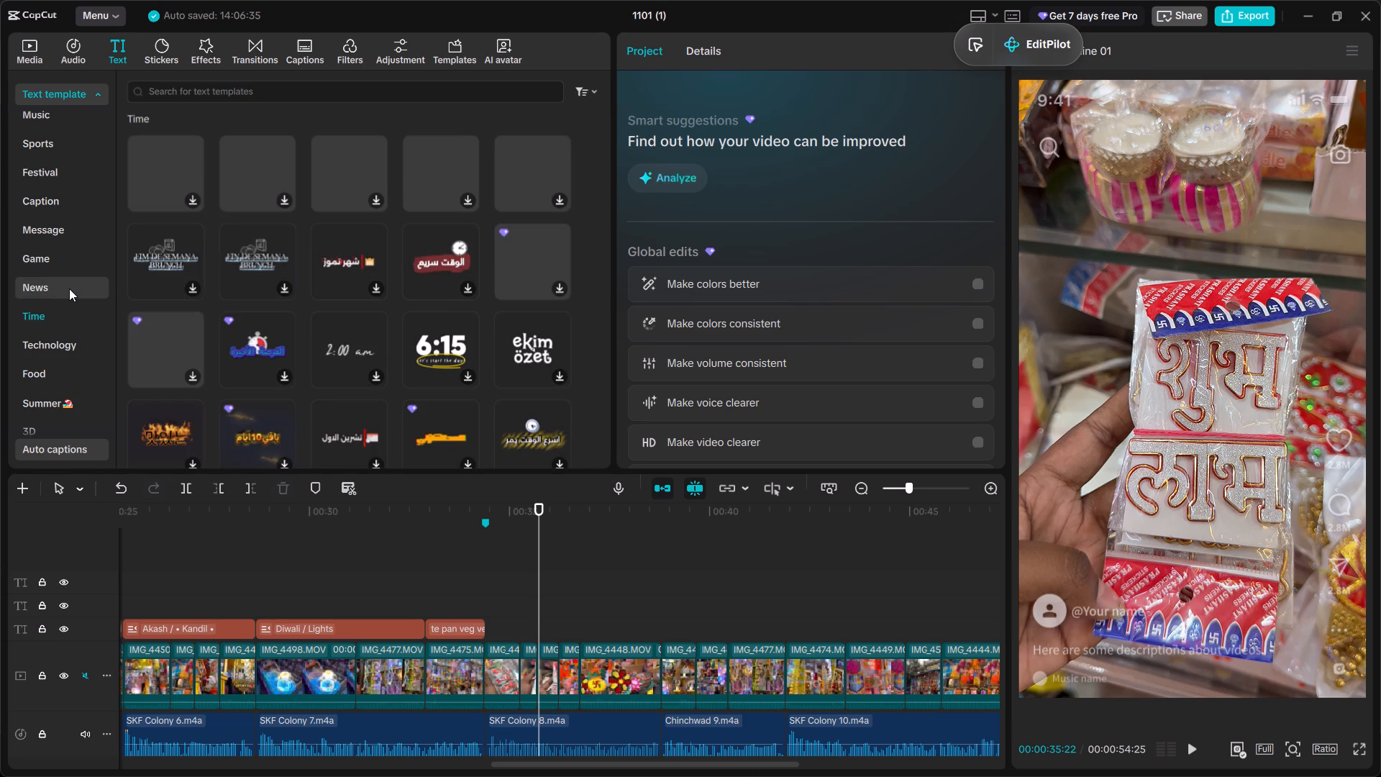
pyautogui.scroll(-3, 568, 279)
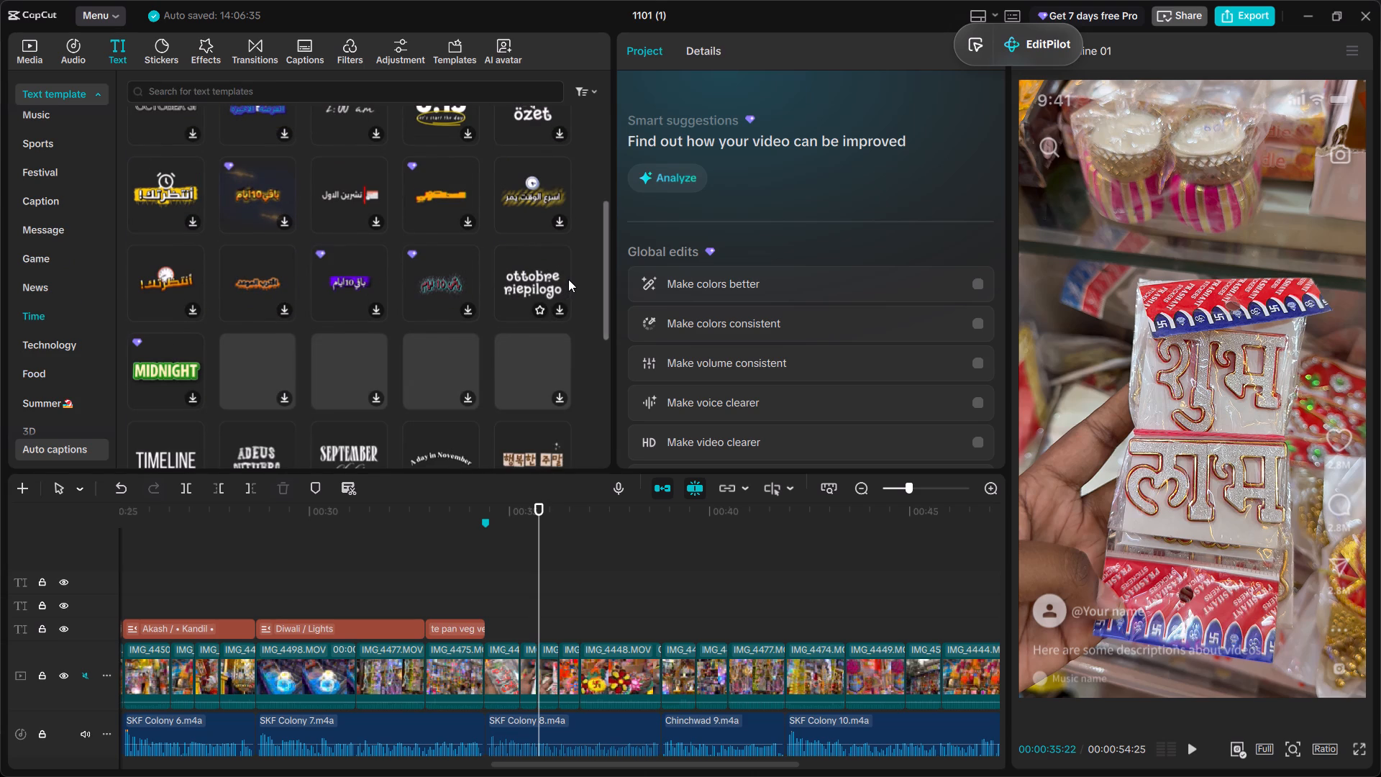
pyautogui.scroll(-4, 568, 279)
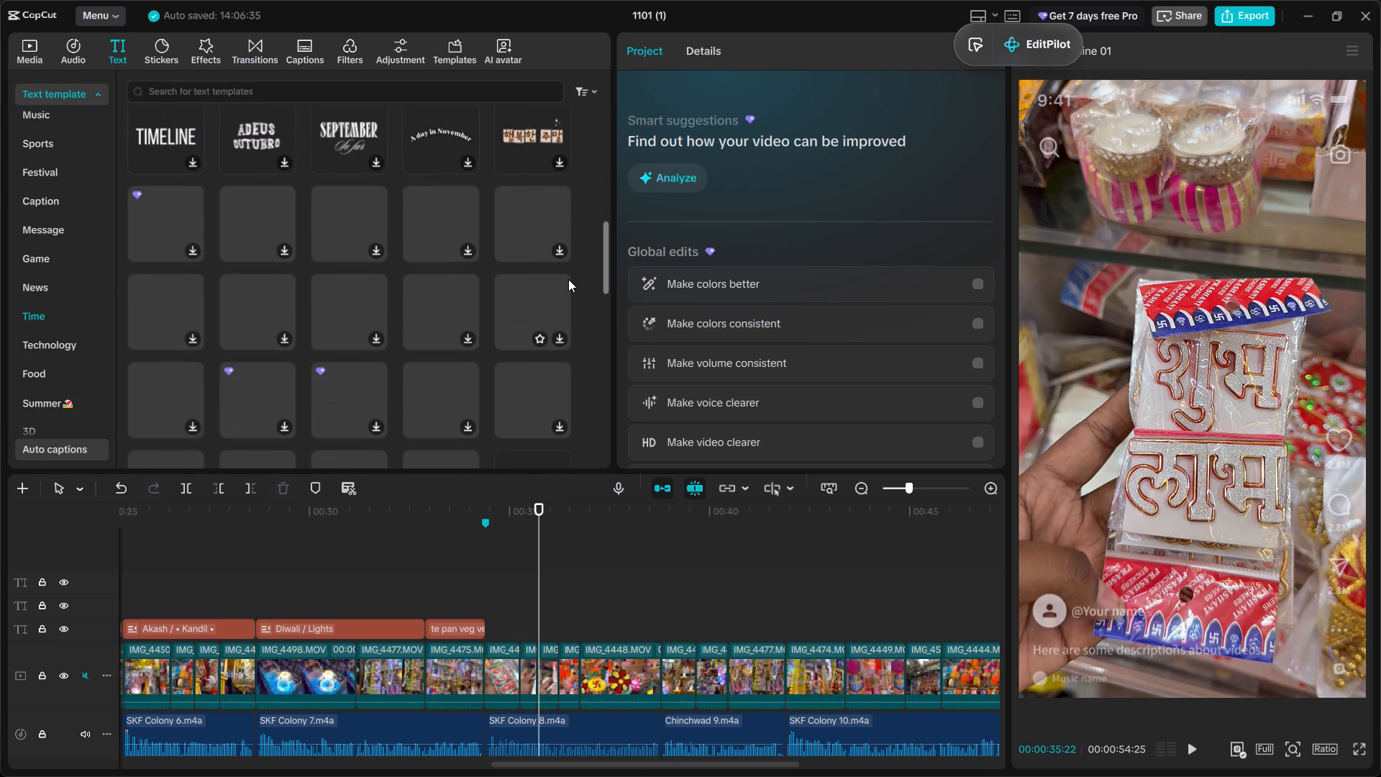
pyautogui.click(63, 290)
pyautogui.click(57, 255)
pyautogui.scroll(1, 57, 255)
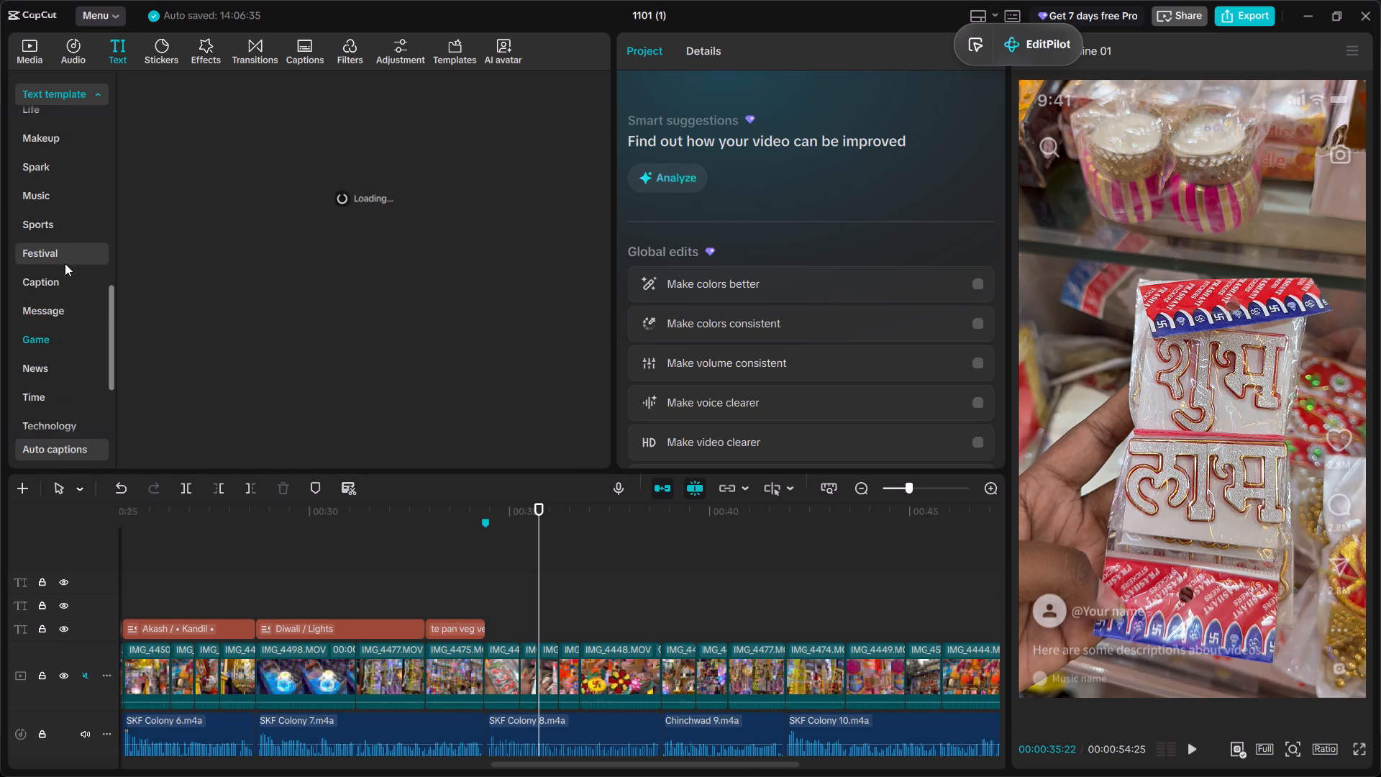
pyautogui.click(79, 304)
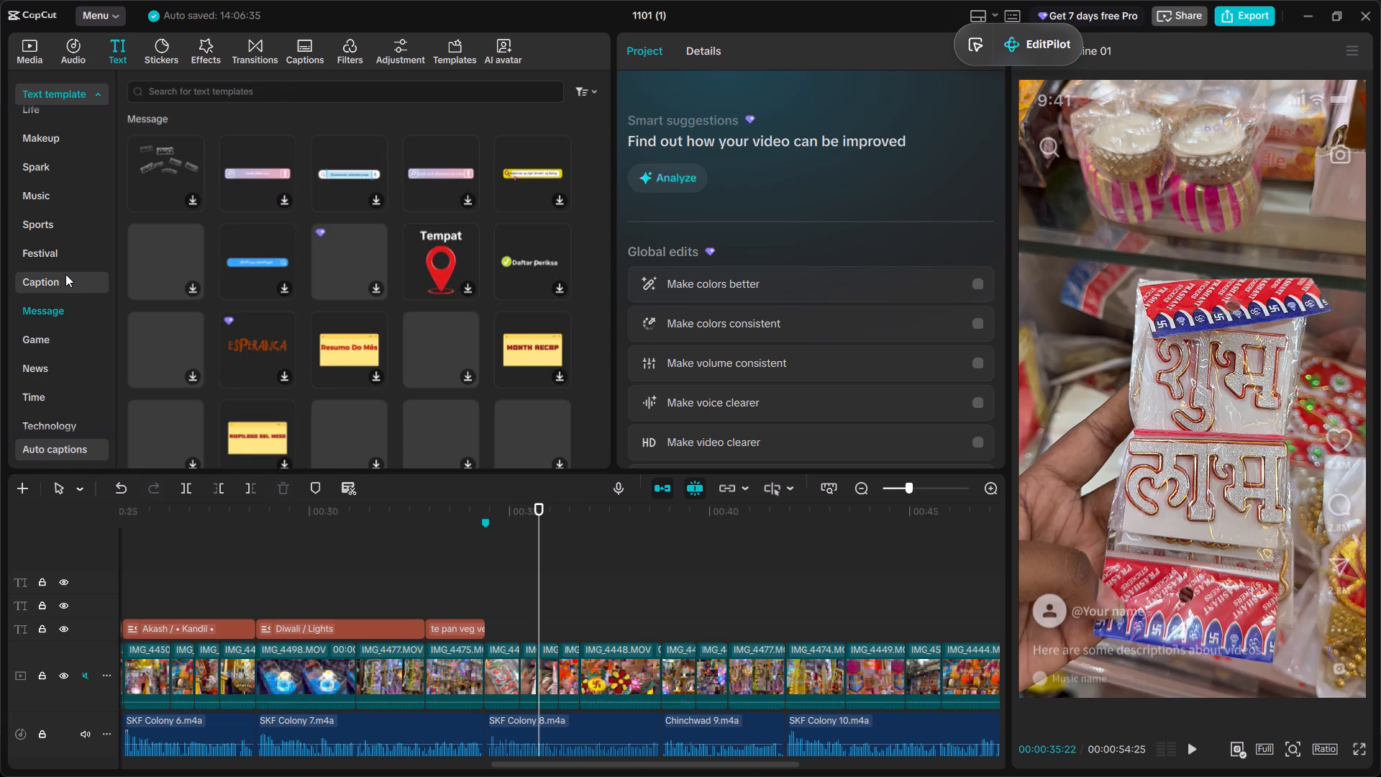
pyautogui.click(65, 274)
# Browse the Festival text templates for a product title style, playing briefly further into the product clips.
pyautogui.scroll(1, 65, 274)
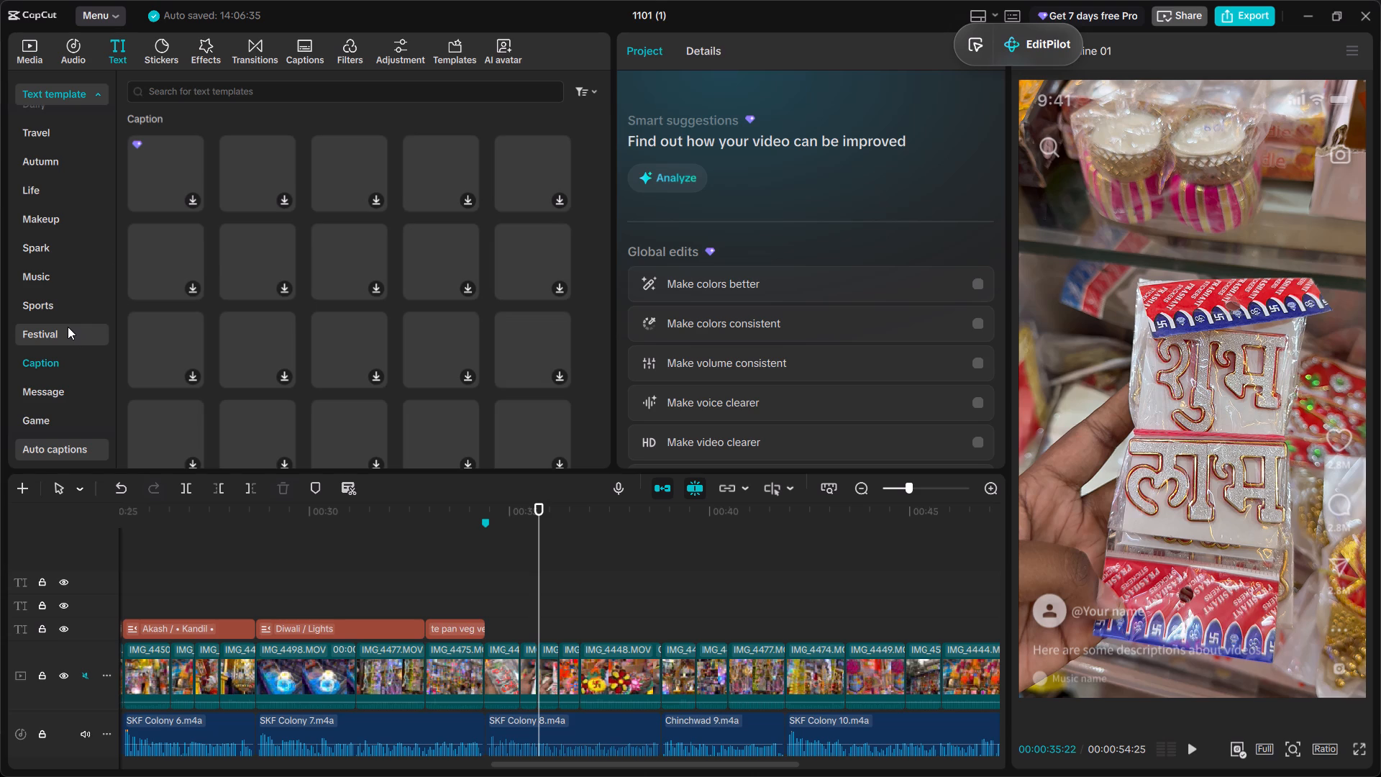
pyautogui.click(68, 327)
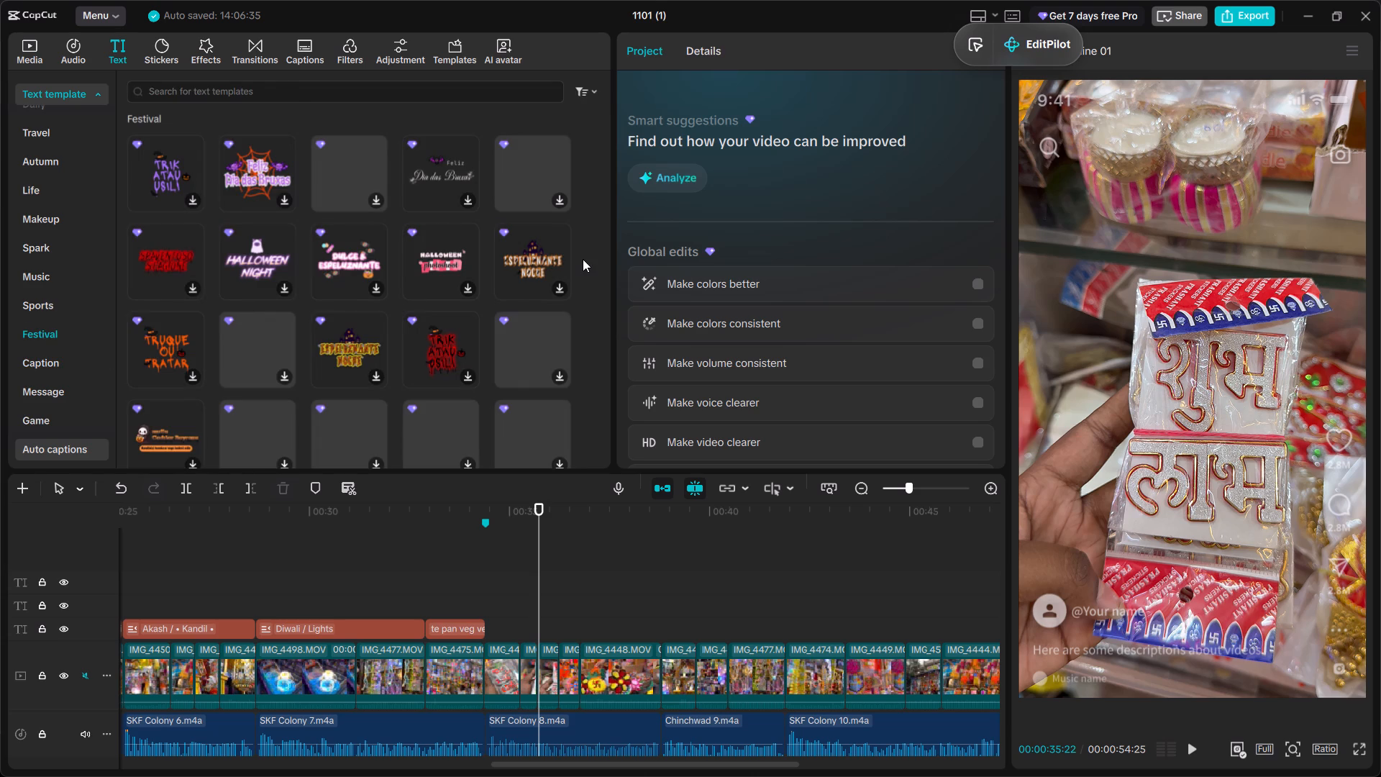
pyautogui.scroll(-3, 583, 259)
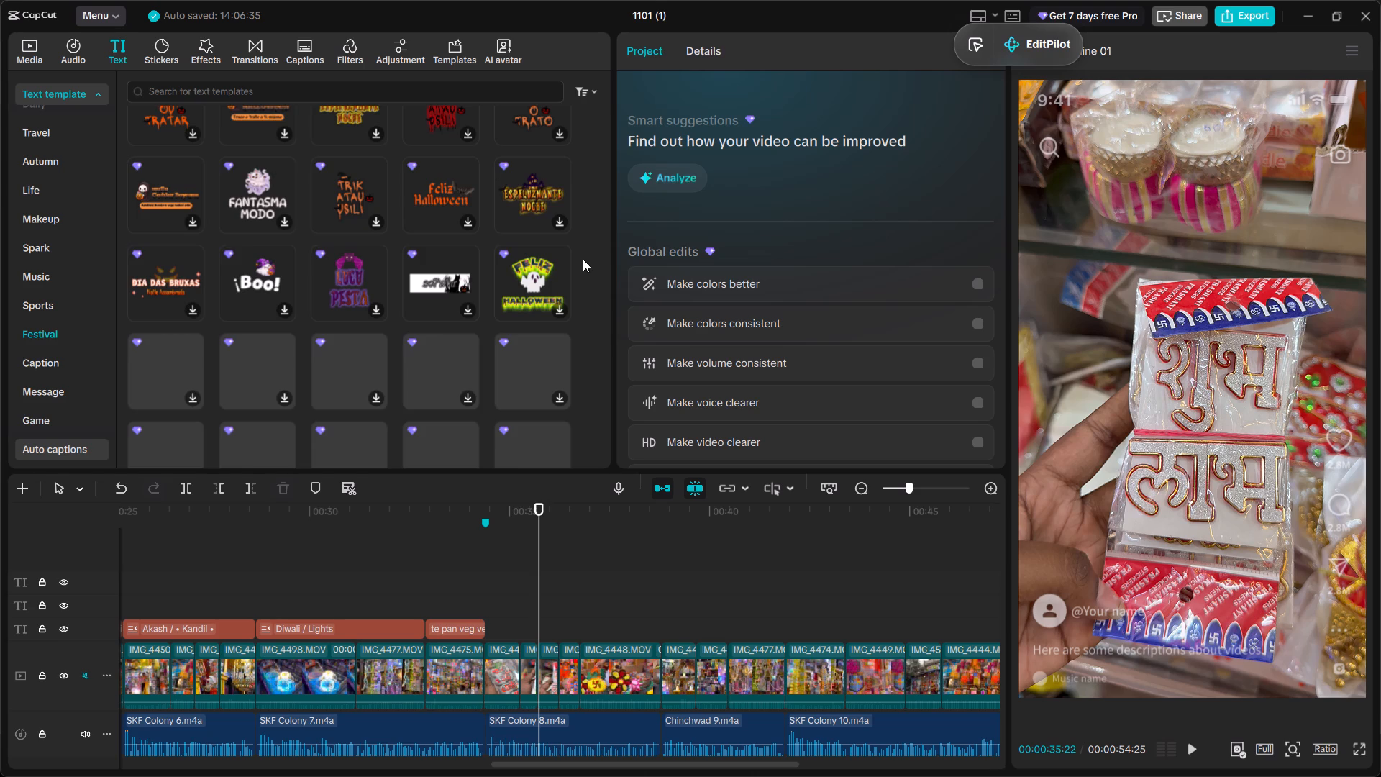
pyautogui.scroll(-5, 583, 259)
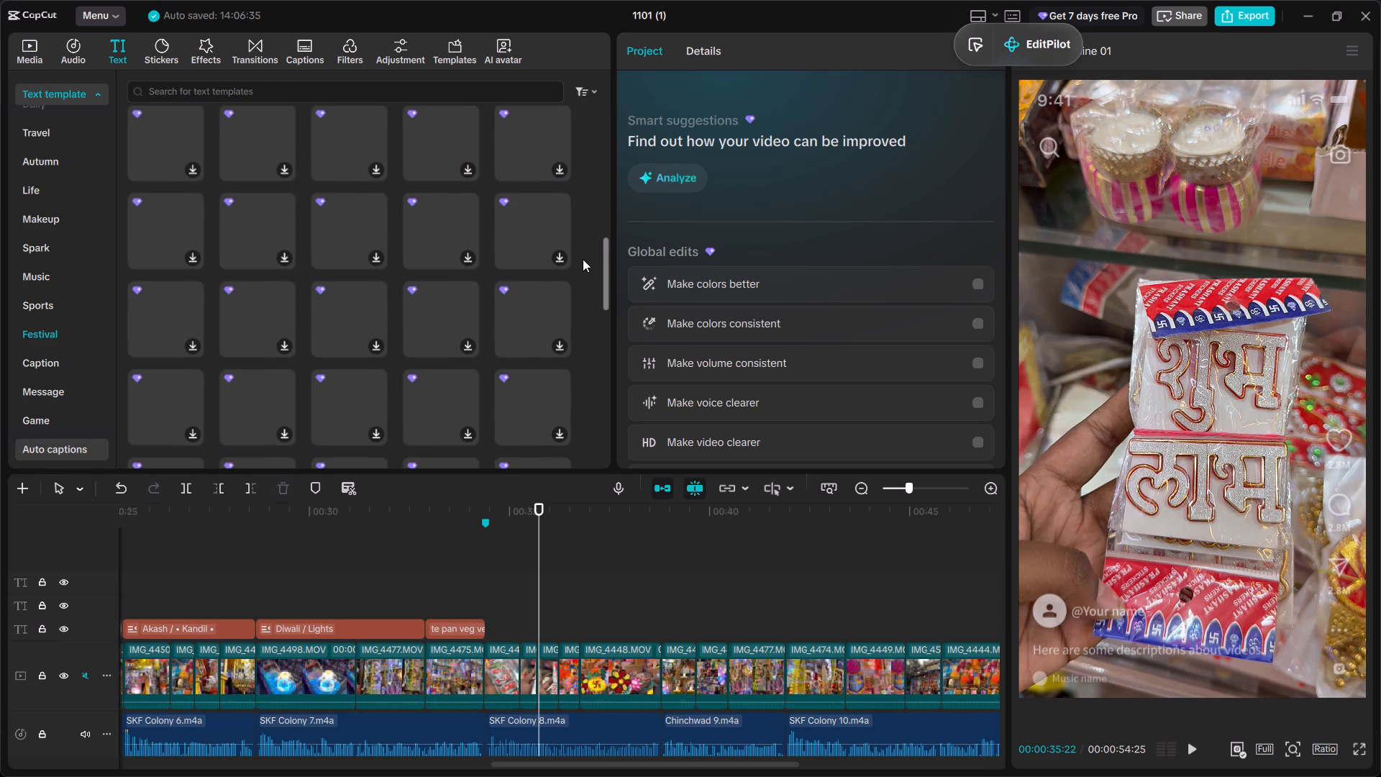
pyautogui.scroll(-11, 583, 259)
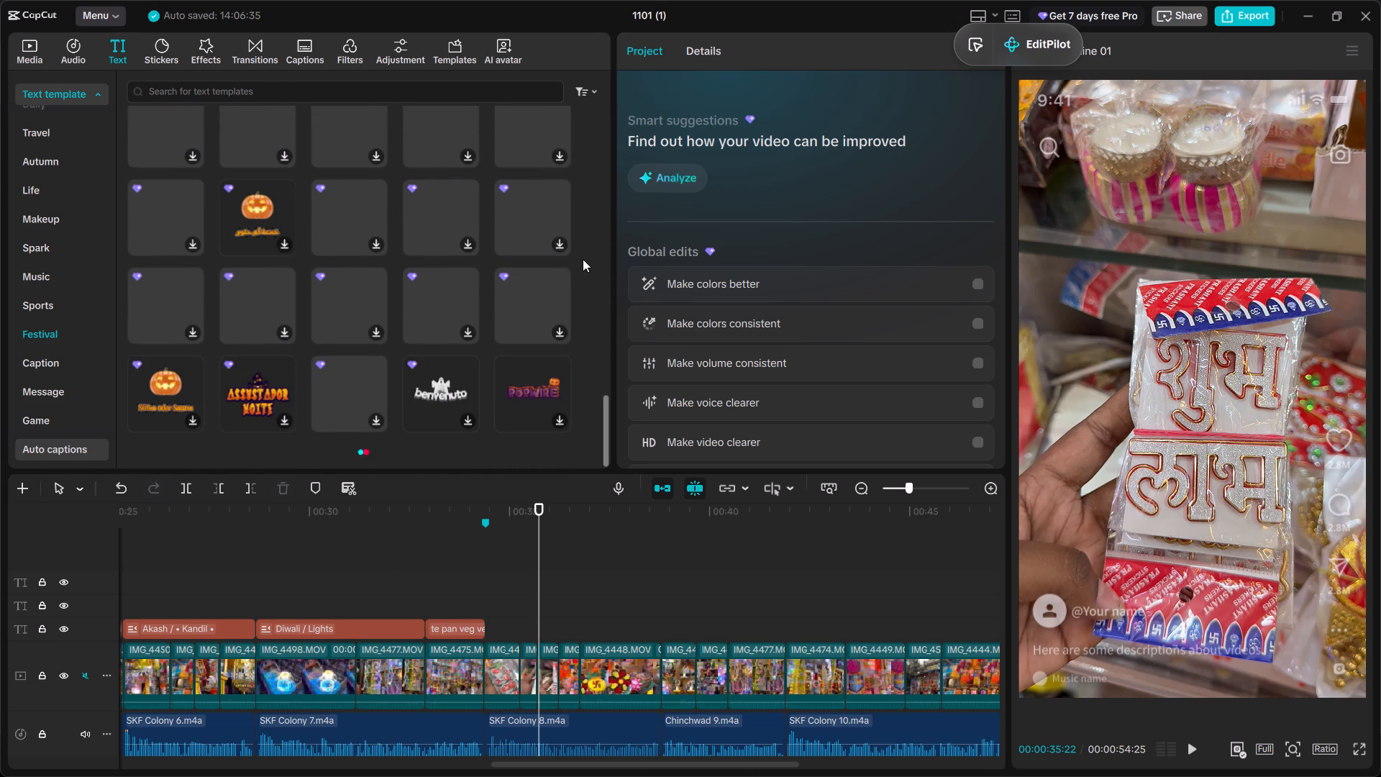
pyautogui.press('space')
pyautogui.press('space')
pyautogui.scroll(-3, 540, 322)
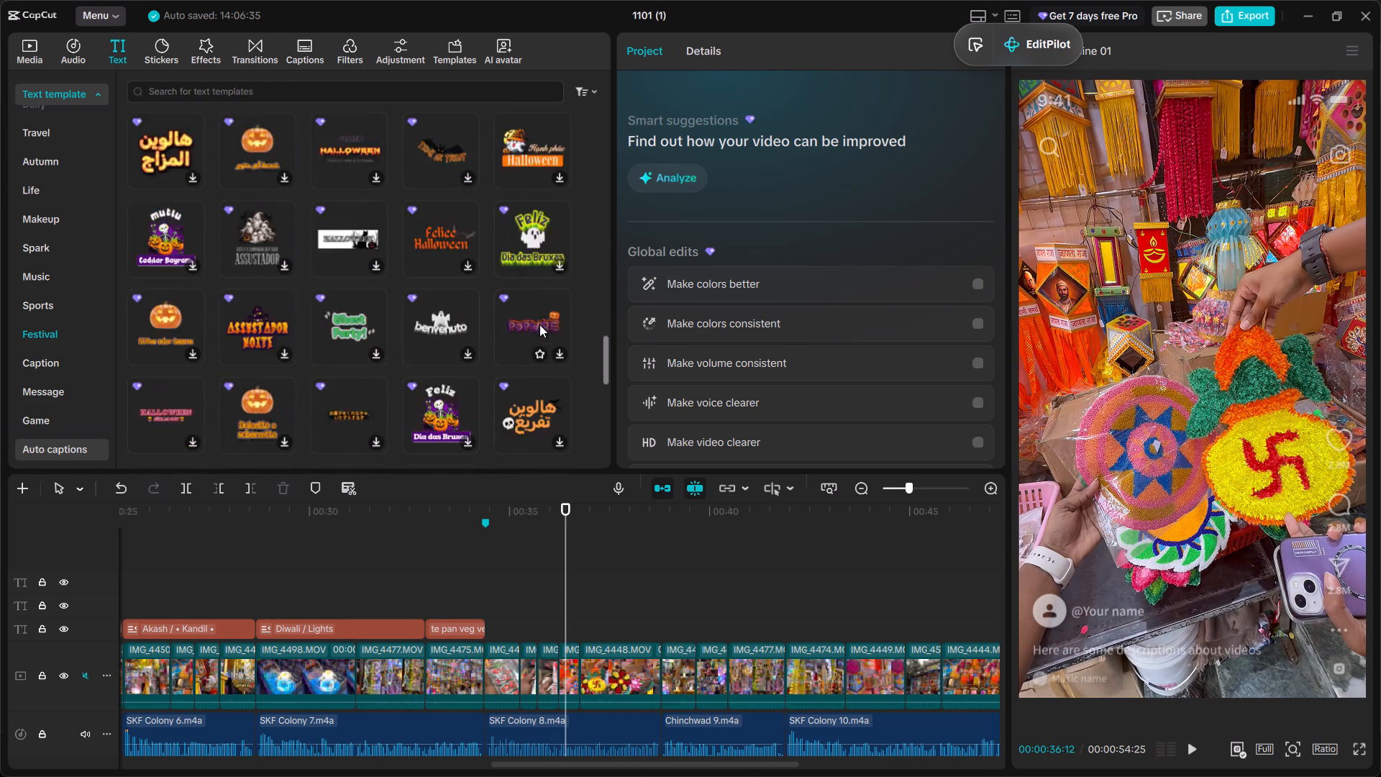
pyautogui.scroll(-7, 539, 324)
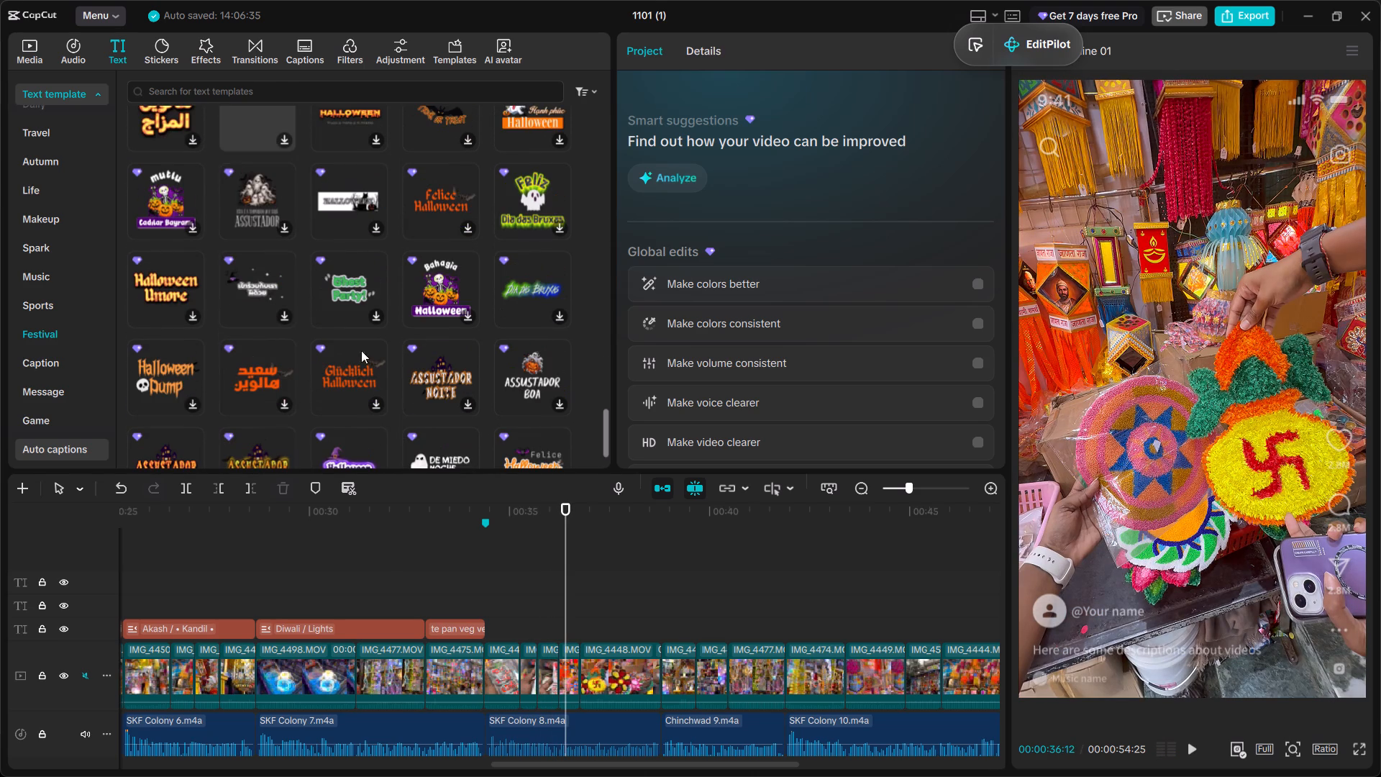
# Browse the Sports, Music, Life and Makeup text templates for a title style suited to the product section.
pyautogui.click(76, 314)
pyautogui.click(76, 273)
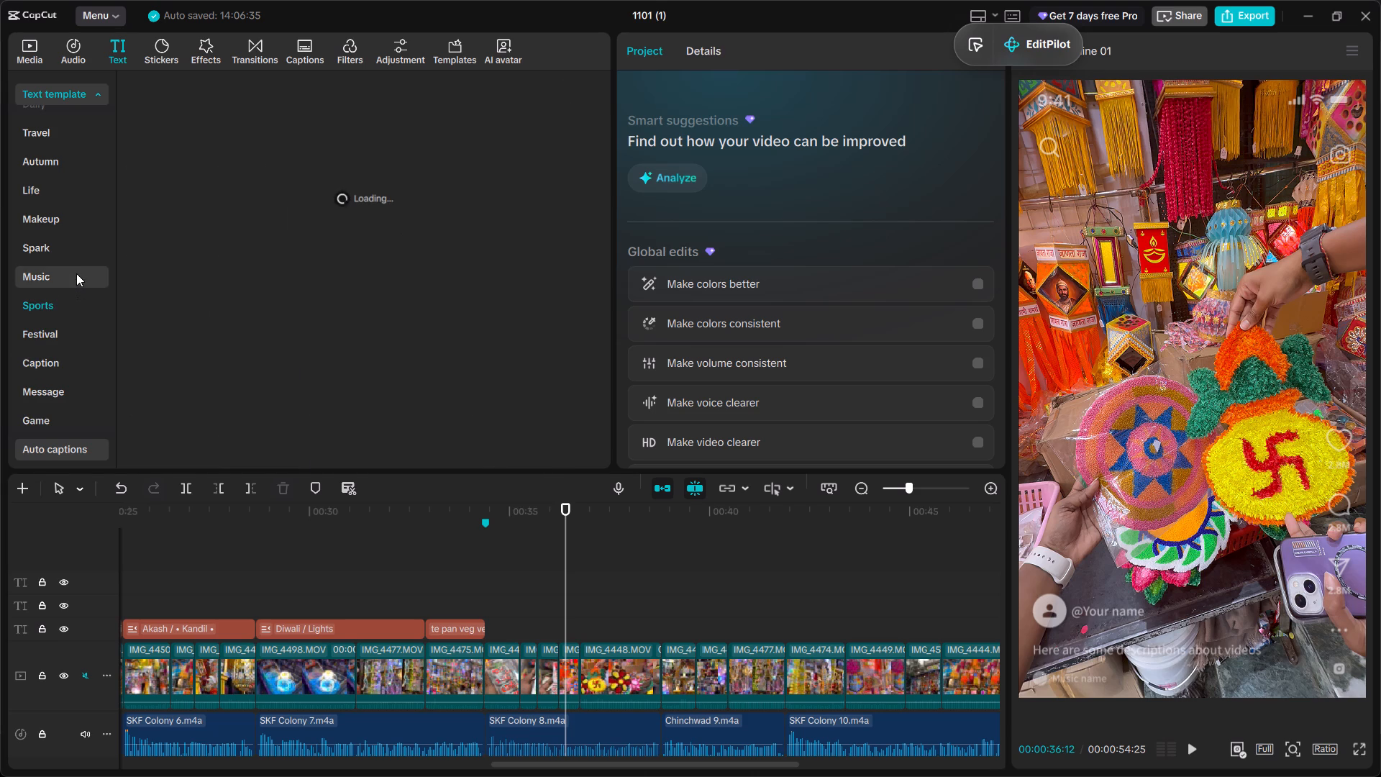
pyautogui.scroll(1, 76, 273)
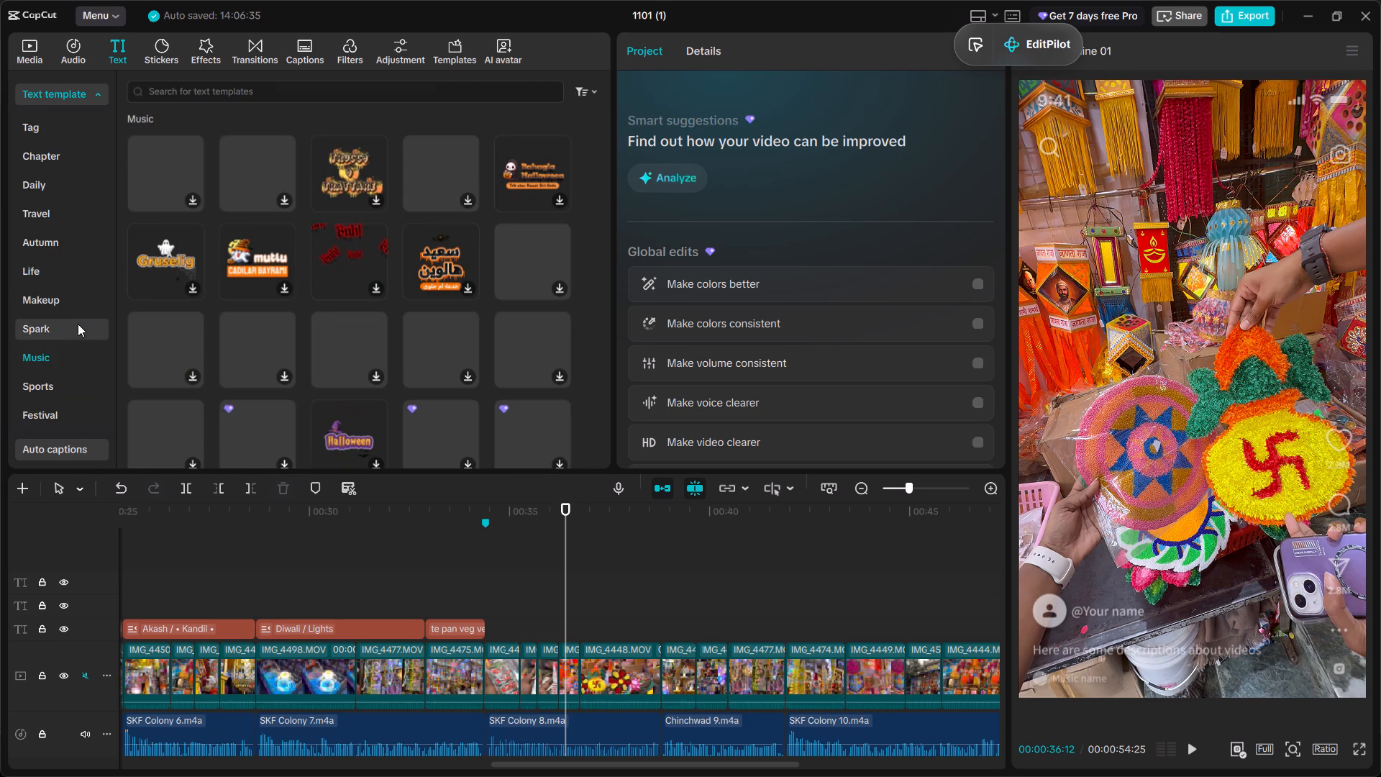
pyautogui.click(76, 301)
pyautogui.scroll(1, 76, 301)
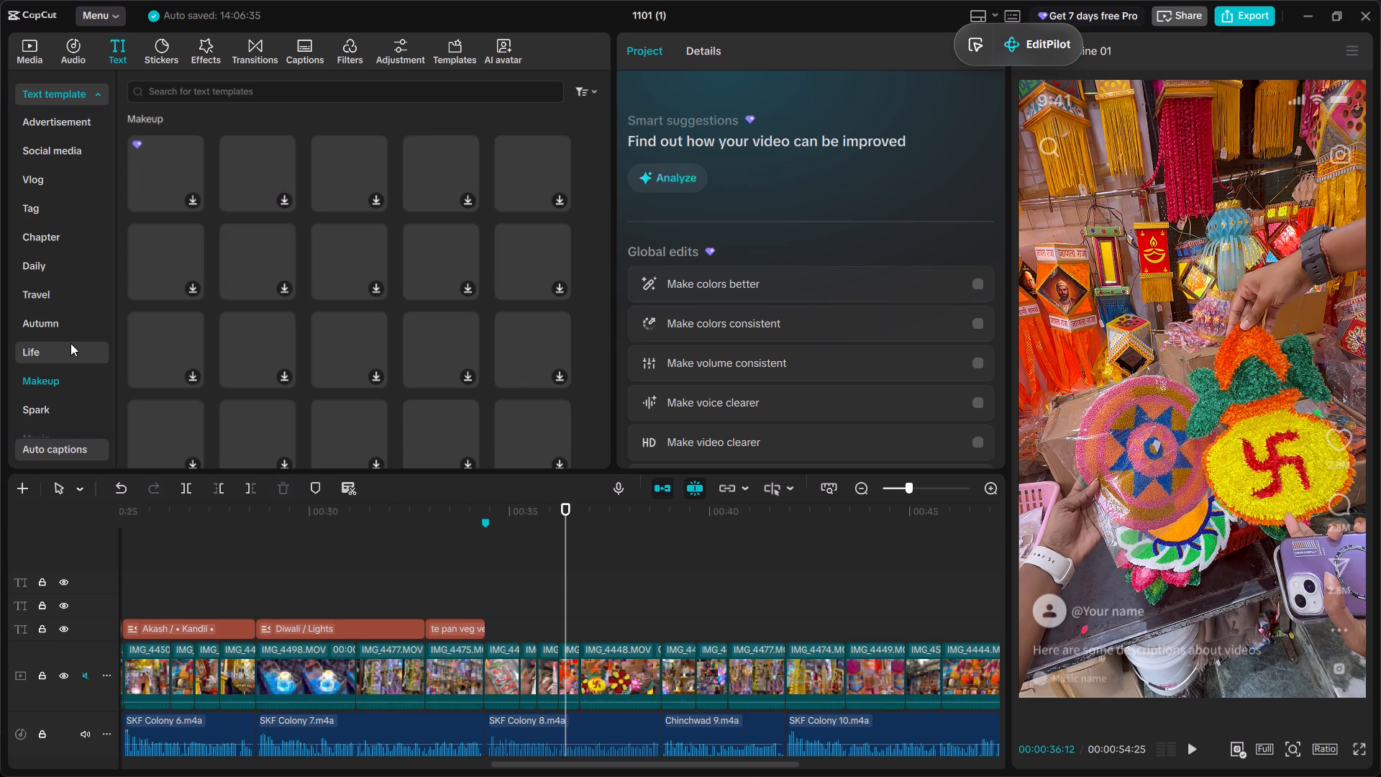
pyautogui.click(70, 343)
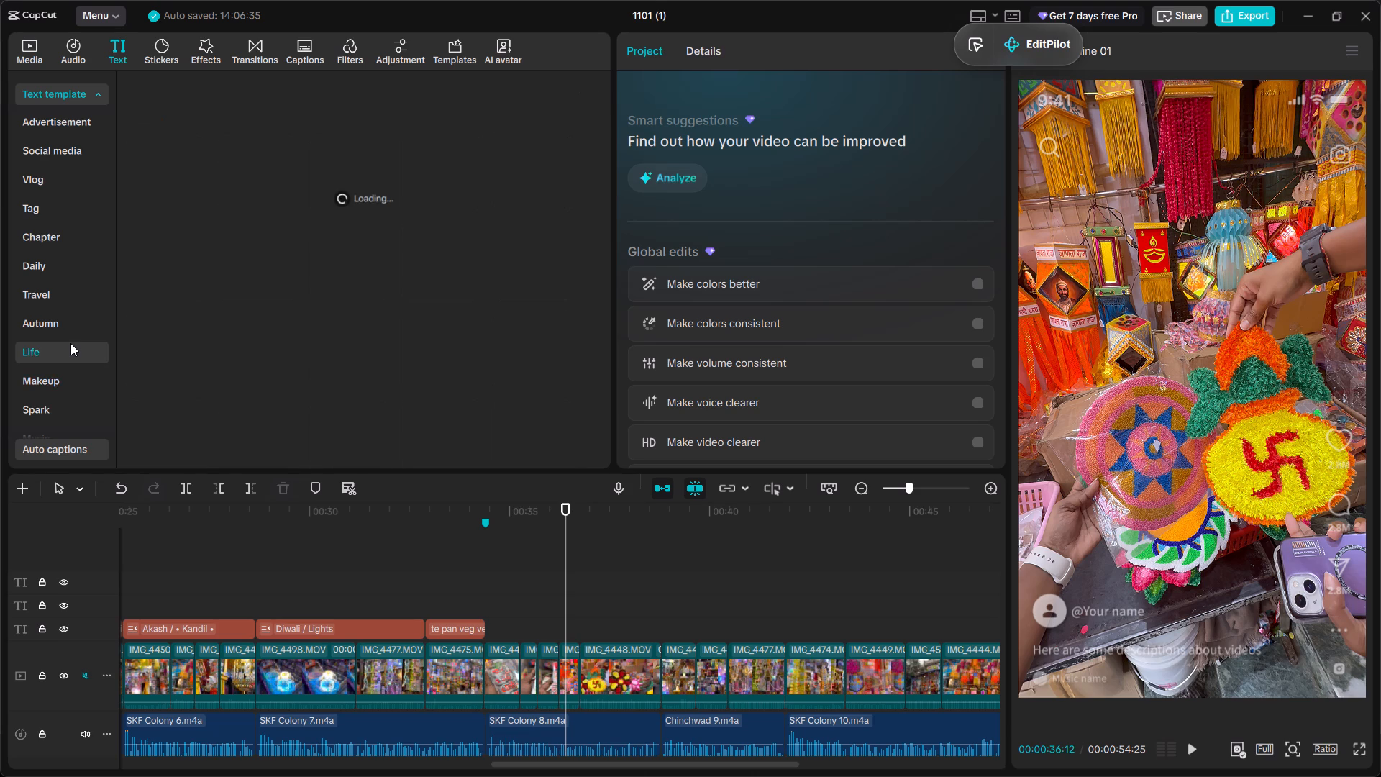
pyautogui.click(73, 383)
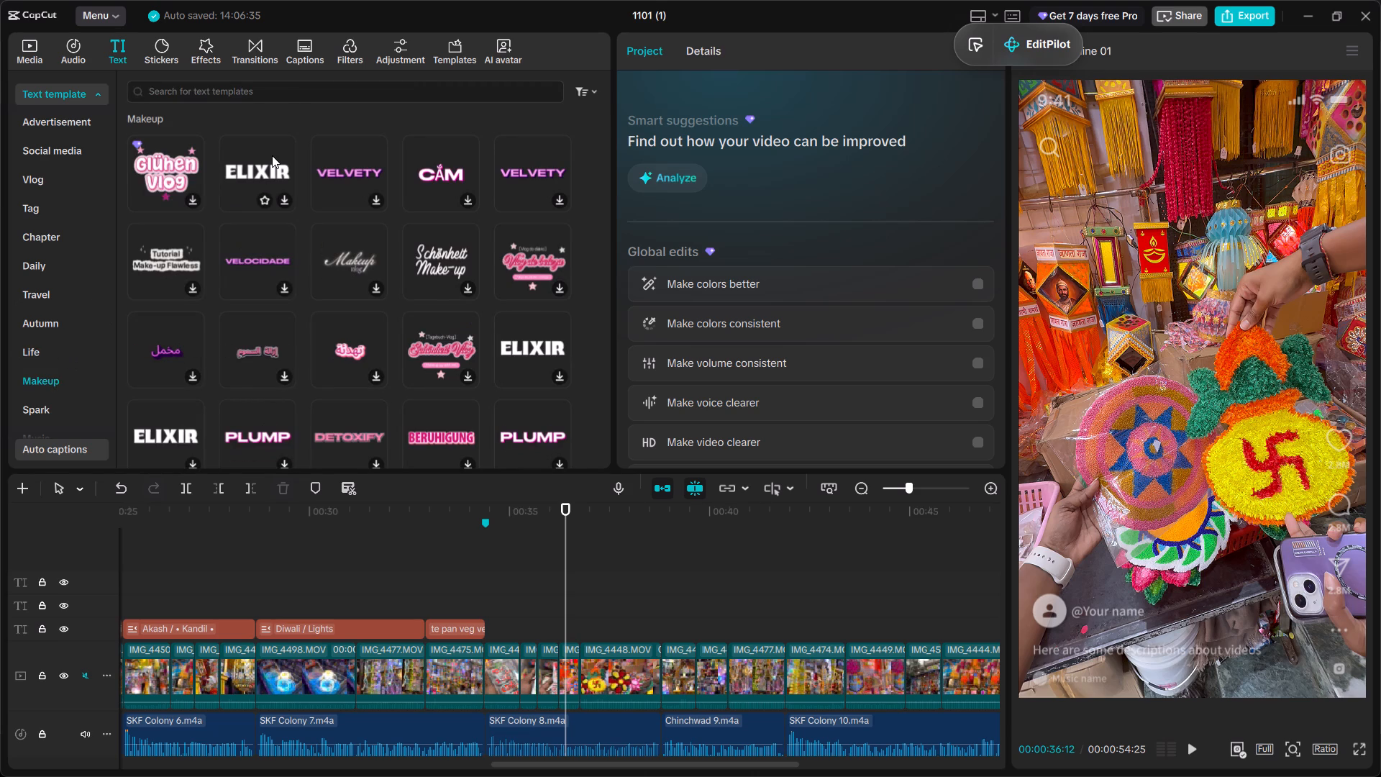
pyautogui.scroll(-2, 272, 162)
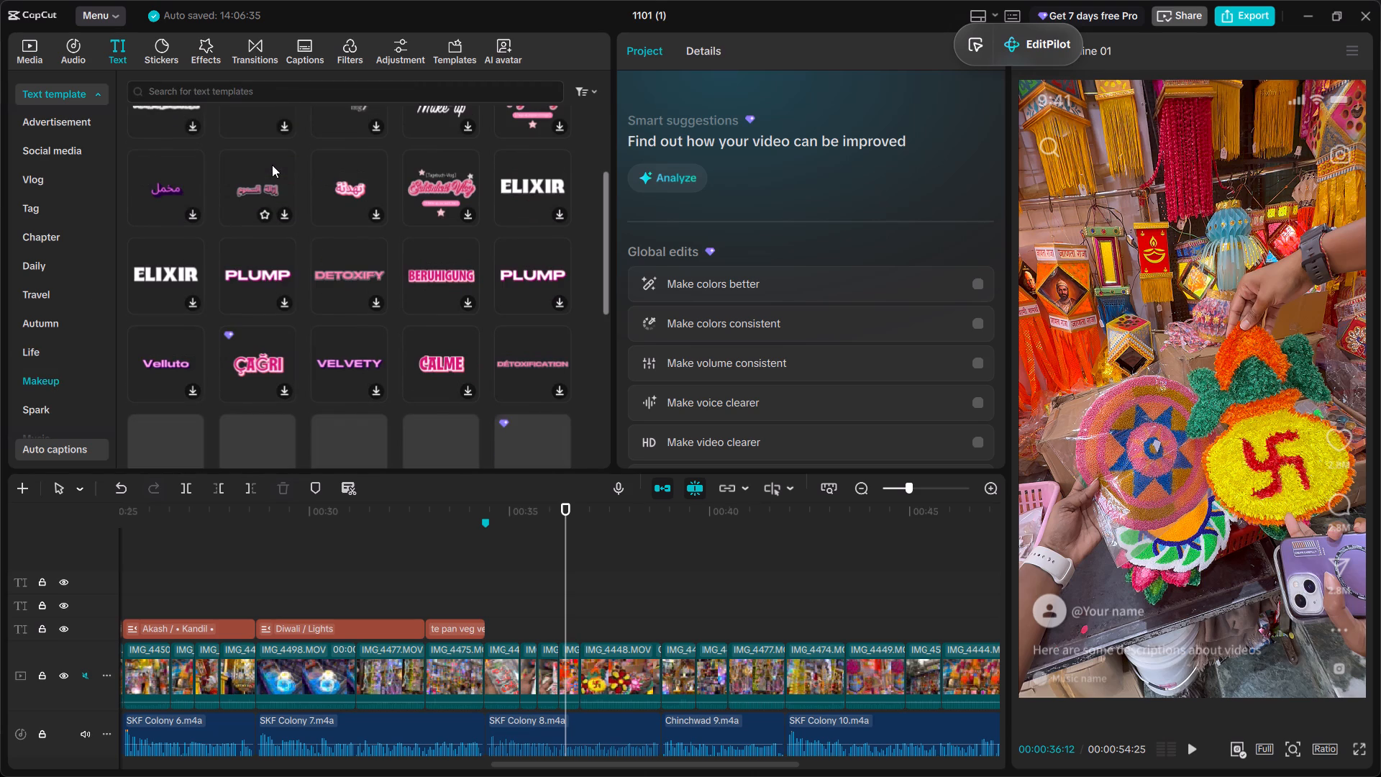
pyautogui.scroll(-2, 270, 279)
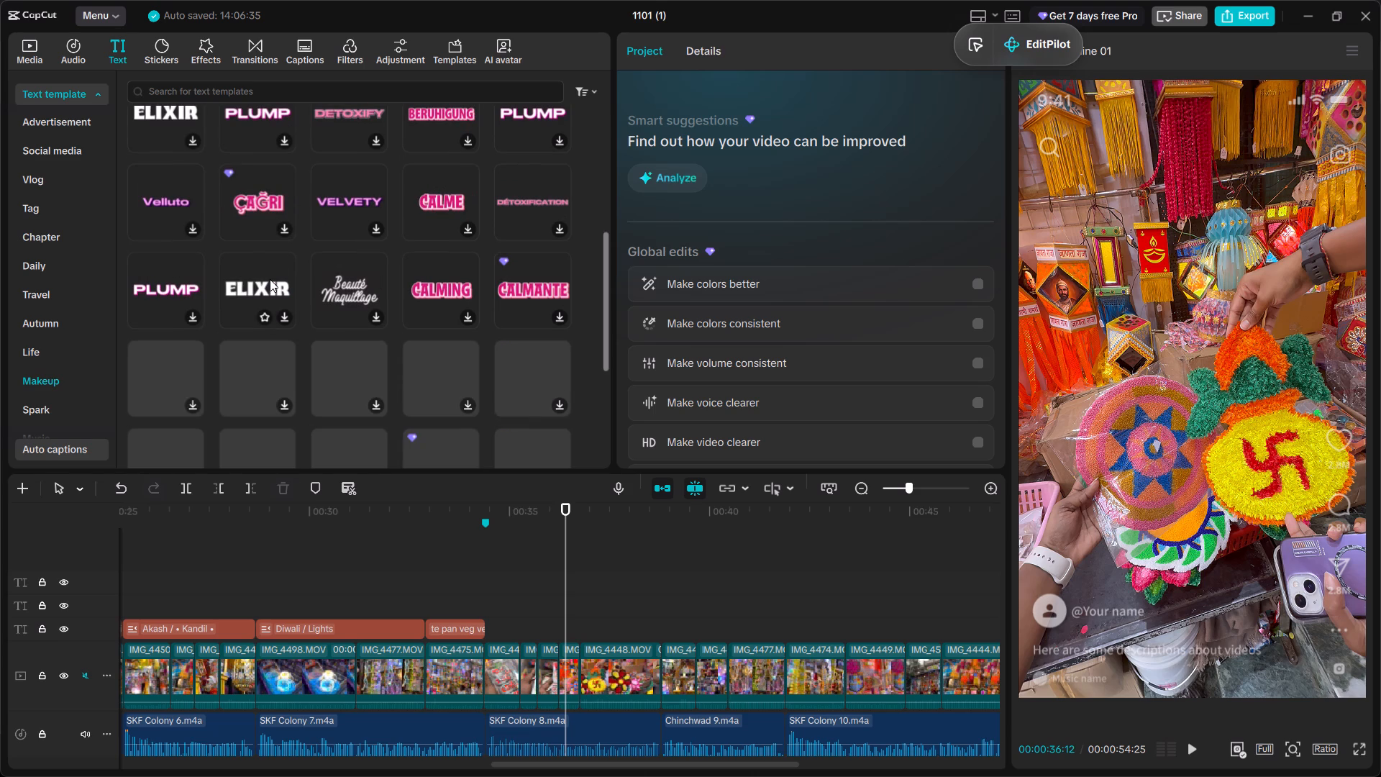
pyautogui.scroll(4, 283, 305)
# Copy the "Super" title from the reel's opening and paste it at 00:34:12, where the "te pan veg" caption ends.
pyautogui.hscroll(5, 373, 640)
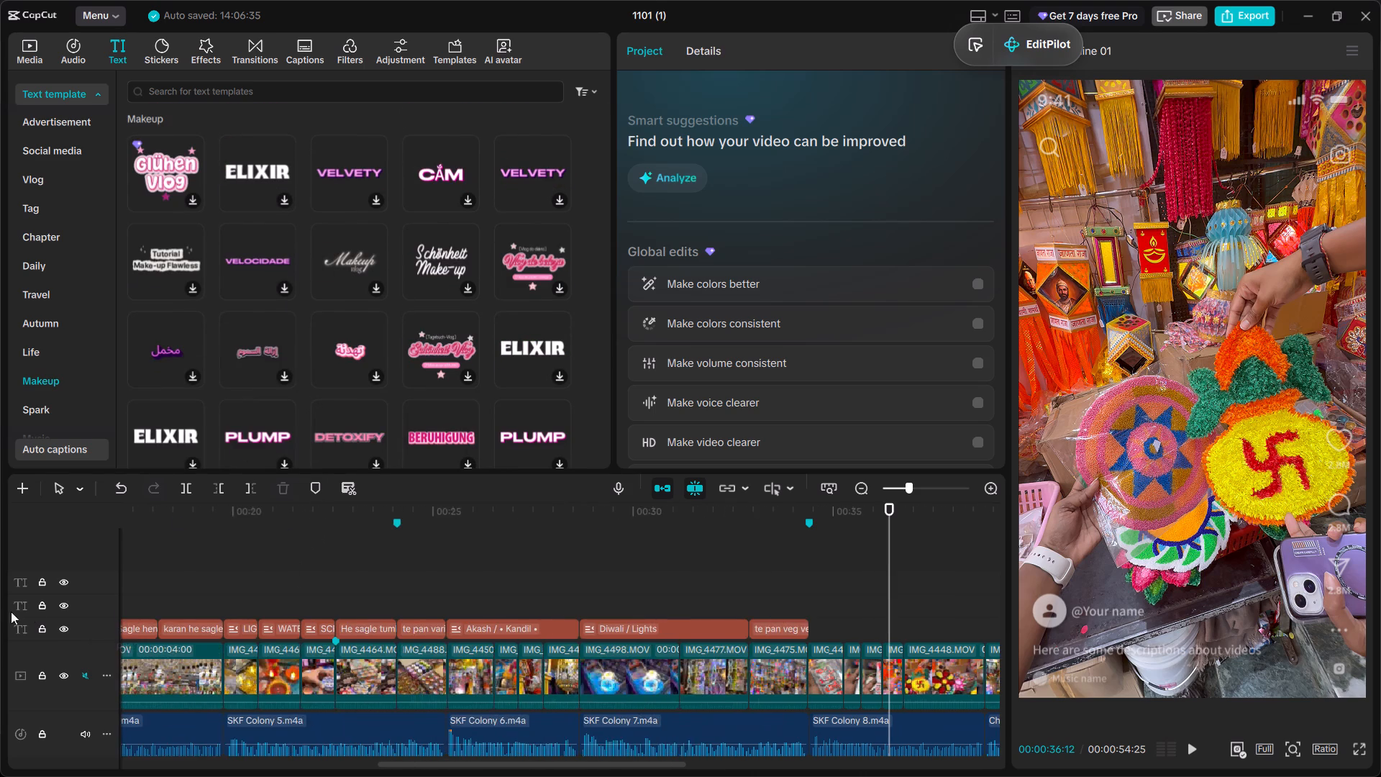
pyautogui.hscroll(11, 11, 612)
pyautogui.click(185, 576)
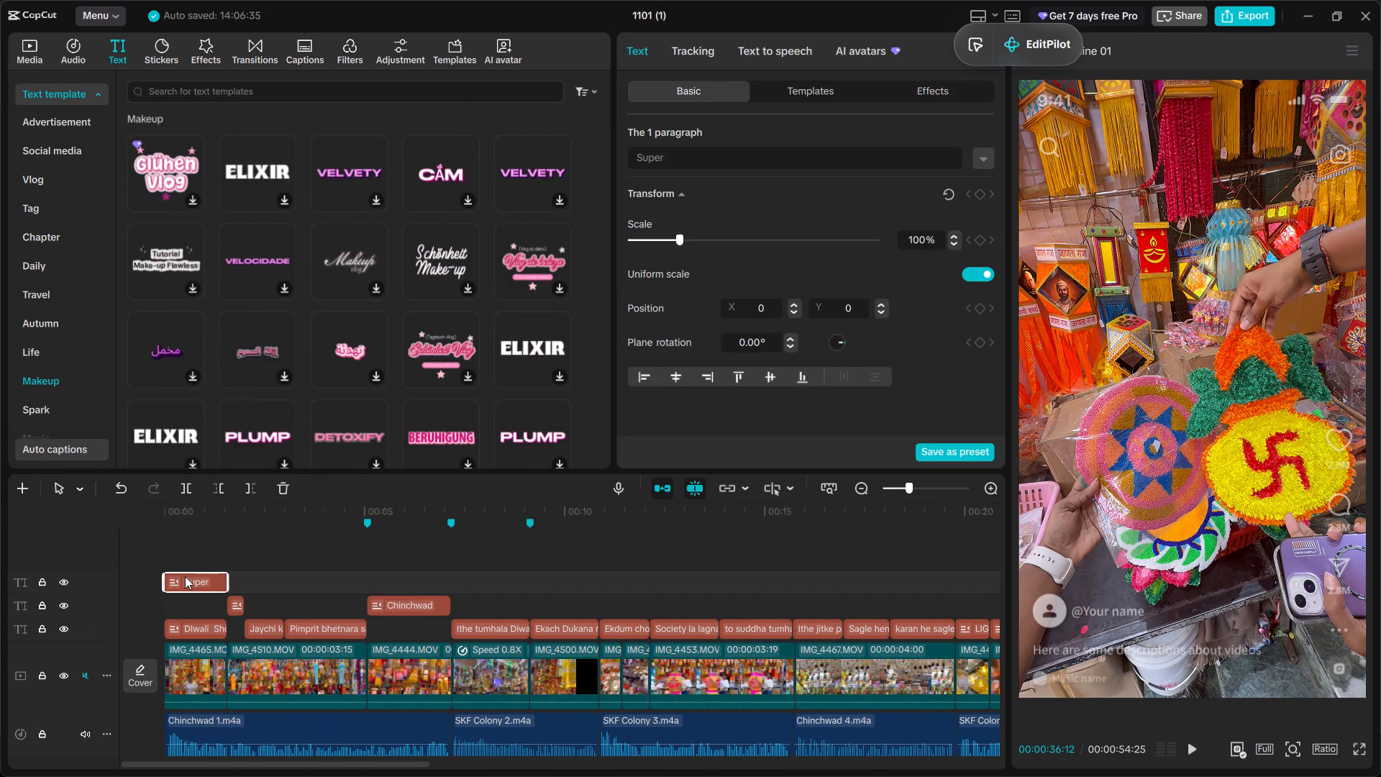
pyautogui.hotkey('ctrl', 'c')
pyautogui.hscroll(-8, 278, 585)
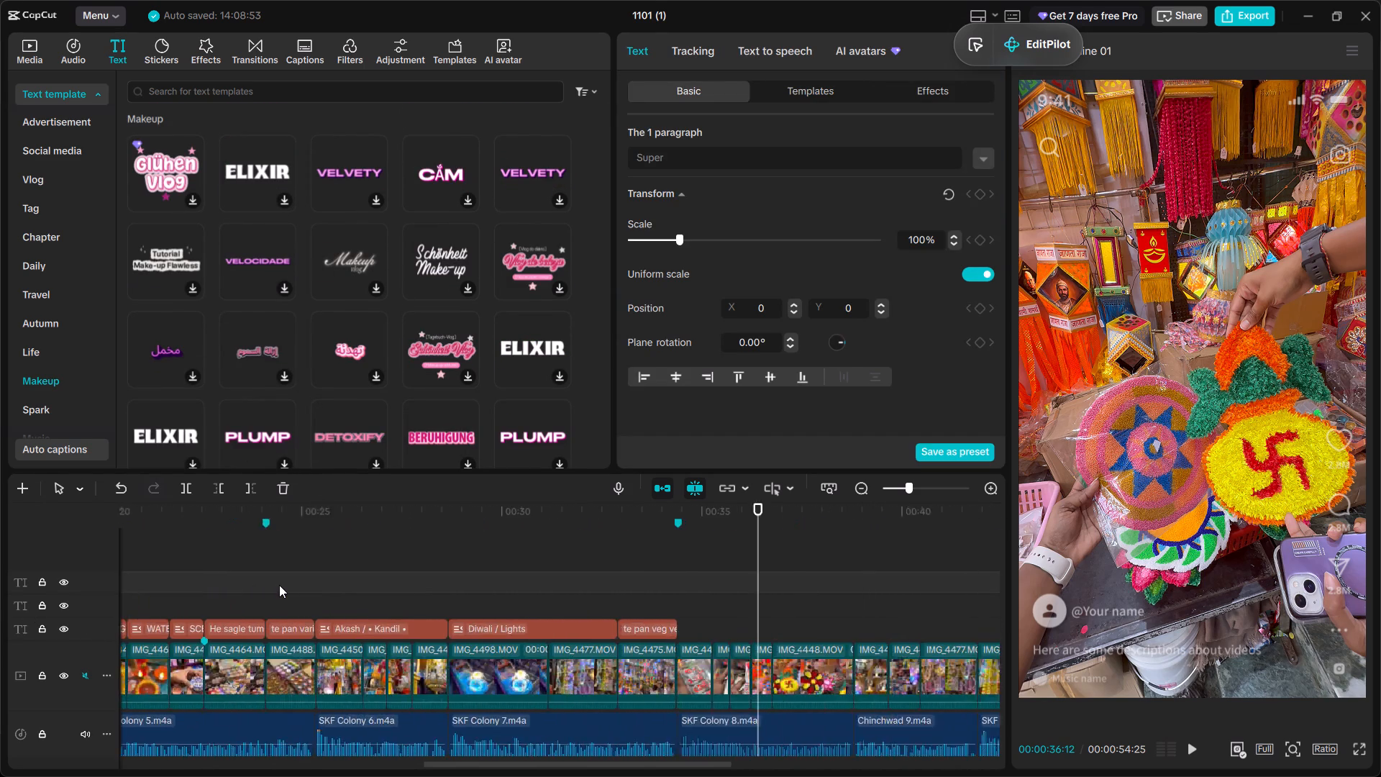
pyautogui.hscroll(-3, 279, 585)
pyautogui.click(351, 576)
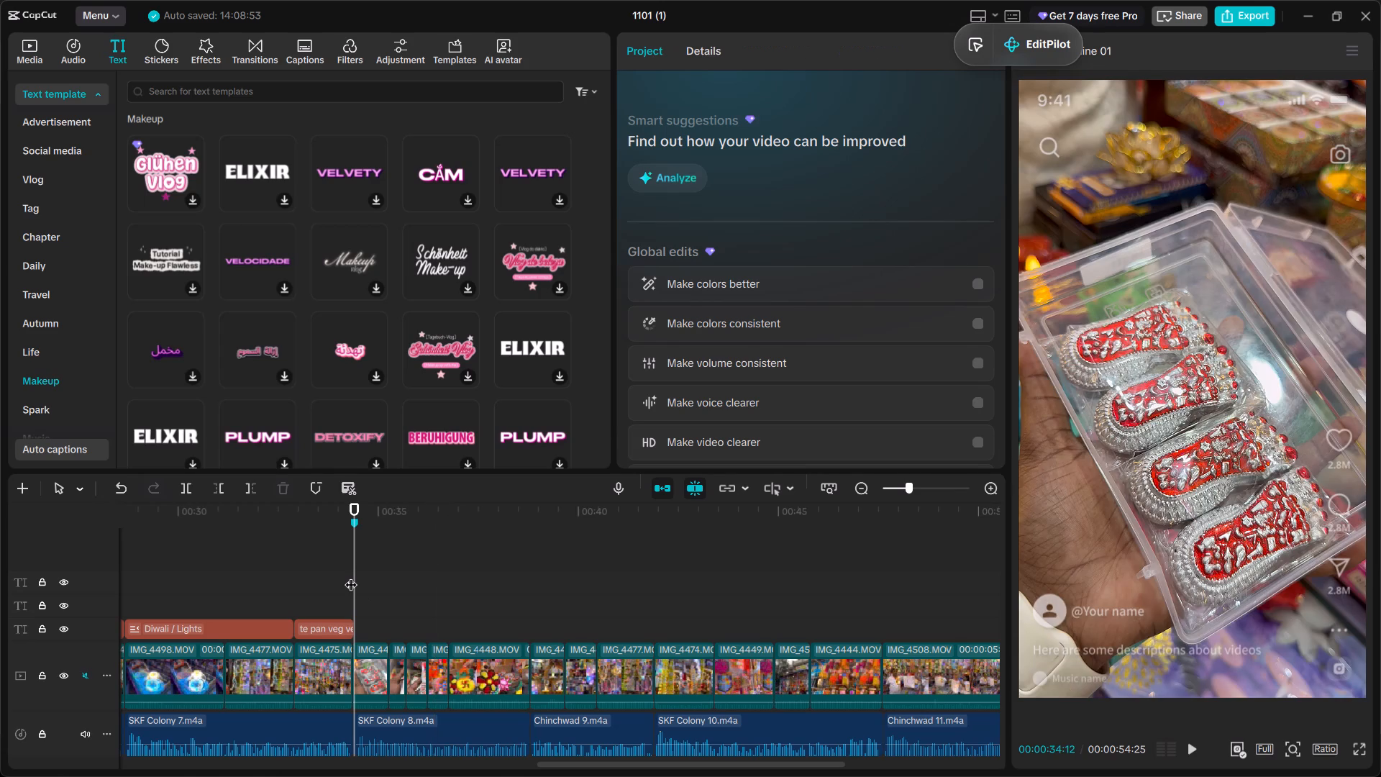
pyautogui.hotkey('ctrl', 'v')
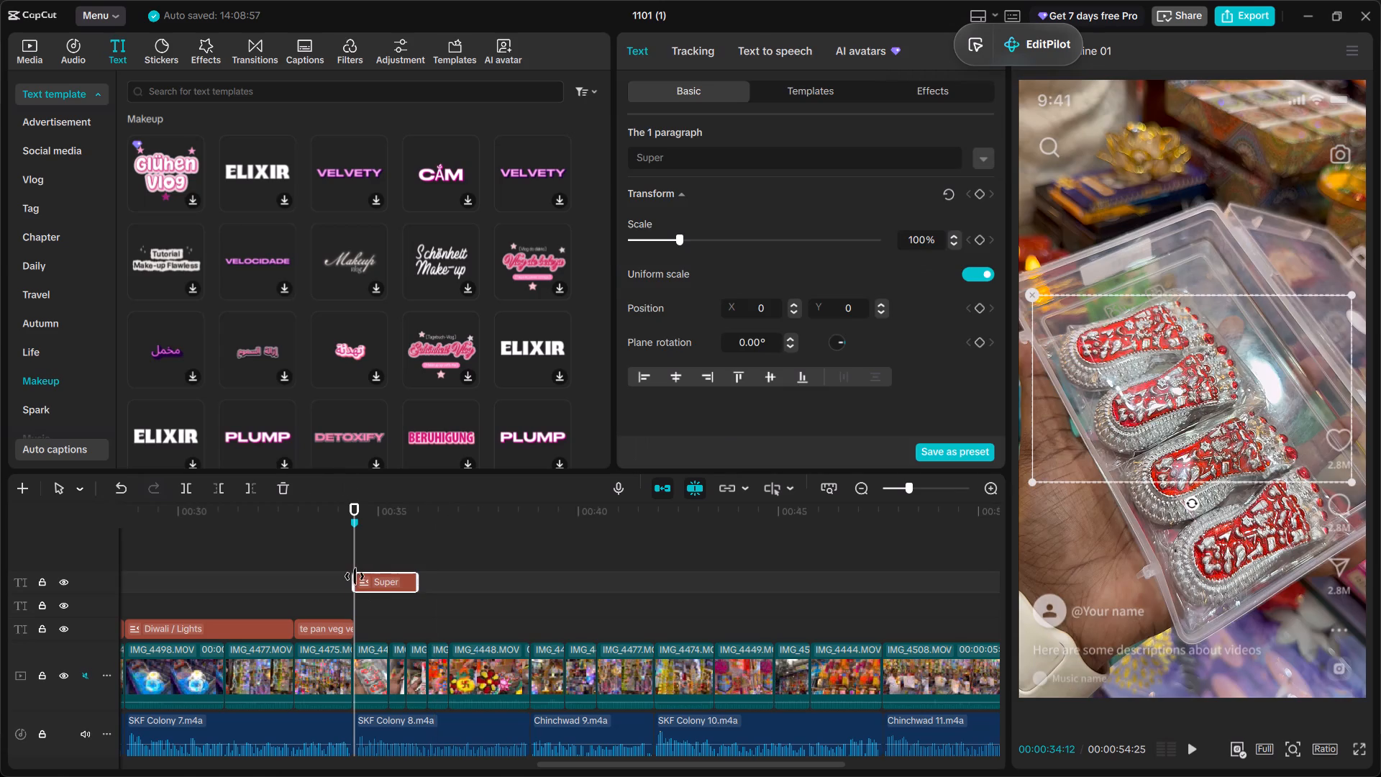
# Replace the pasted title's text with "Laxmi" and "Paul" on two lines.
pyautogui.moveTo(674, 158); pyautogui.dragTo(624, 151)
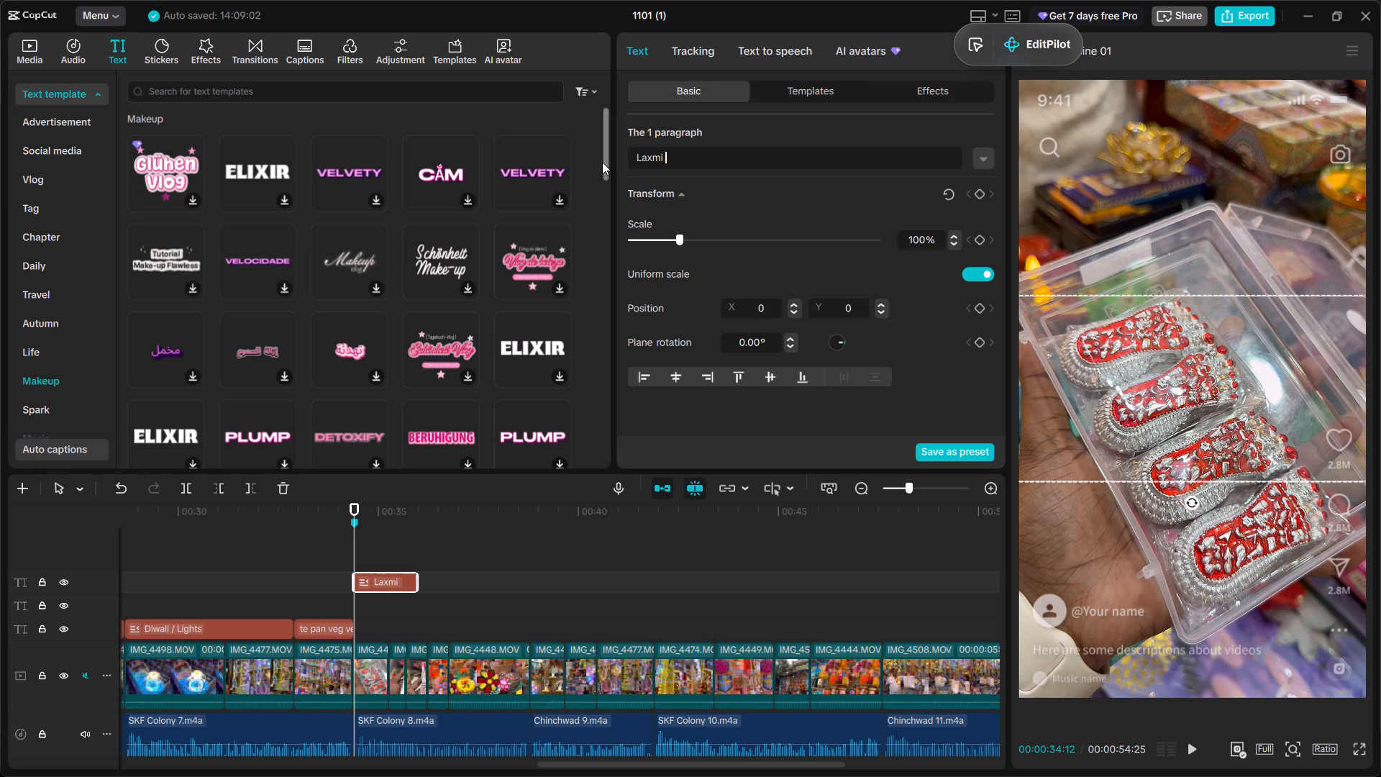
pyautogui.click(990, 159)
pyautogui.scroll(-2, 941, 227)
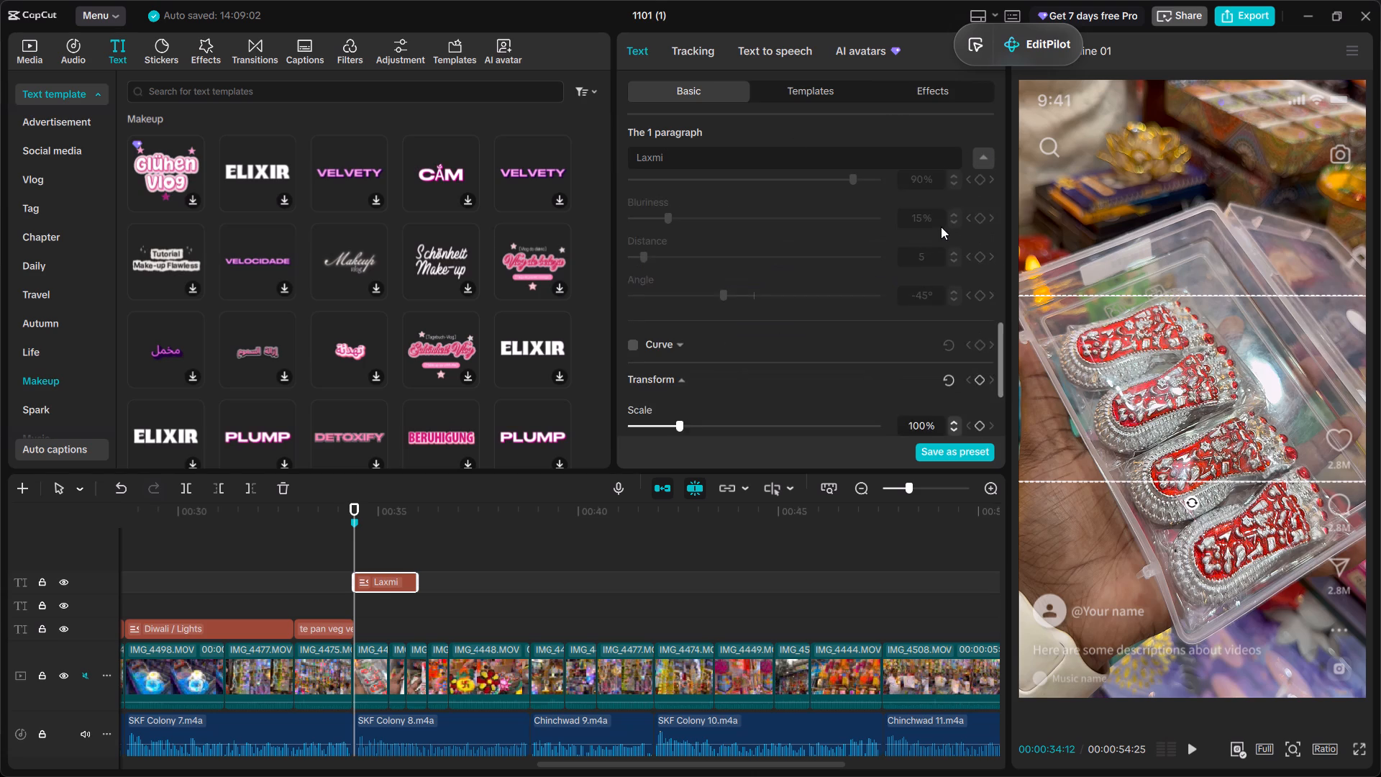
pyautogui.scroll(3, 941, 227)
pyautogui.click(839, 160)
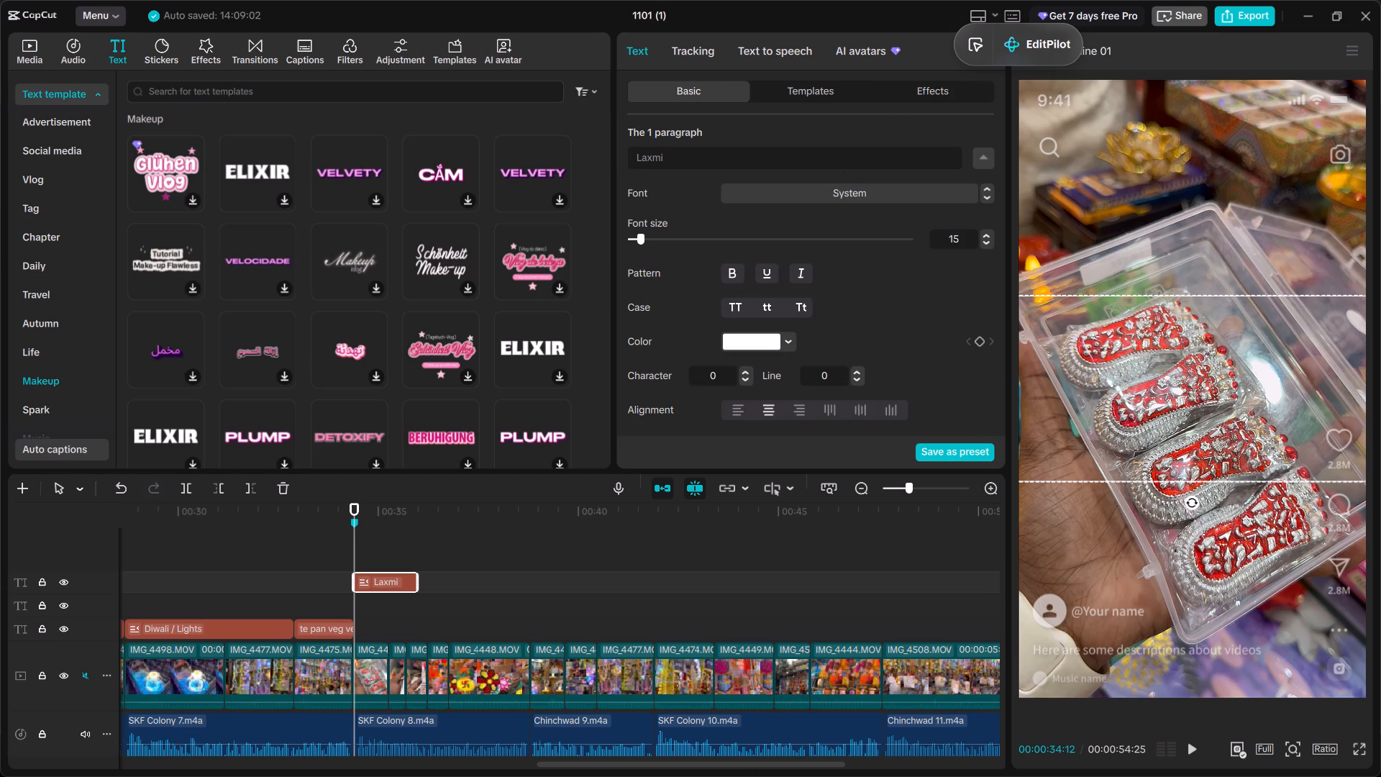
pyautogui.press('Return')
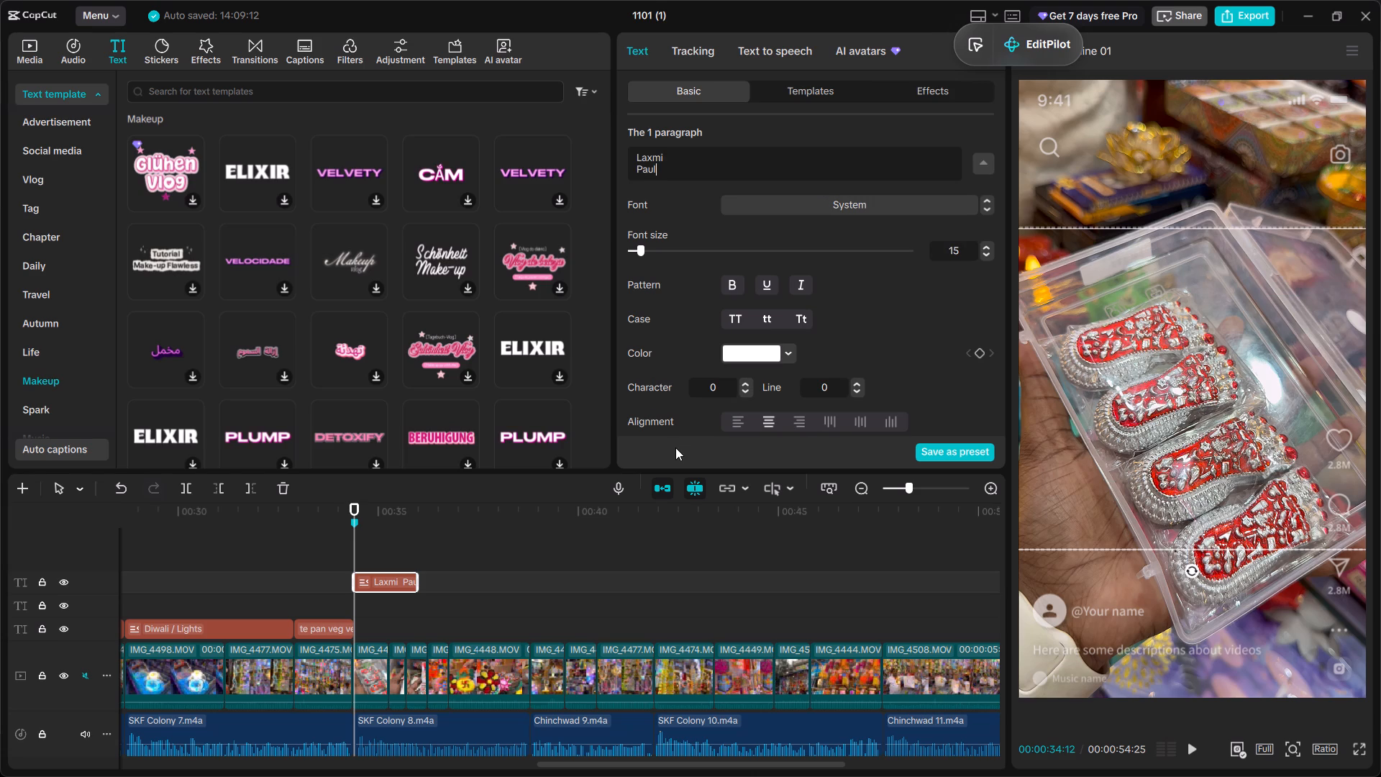
pyautogui.click(355, 542)
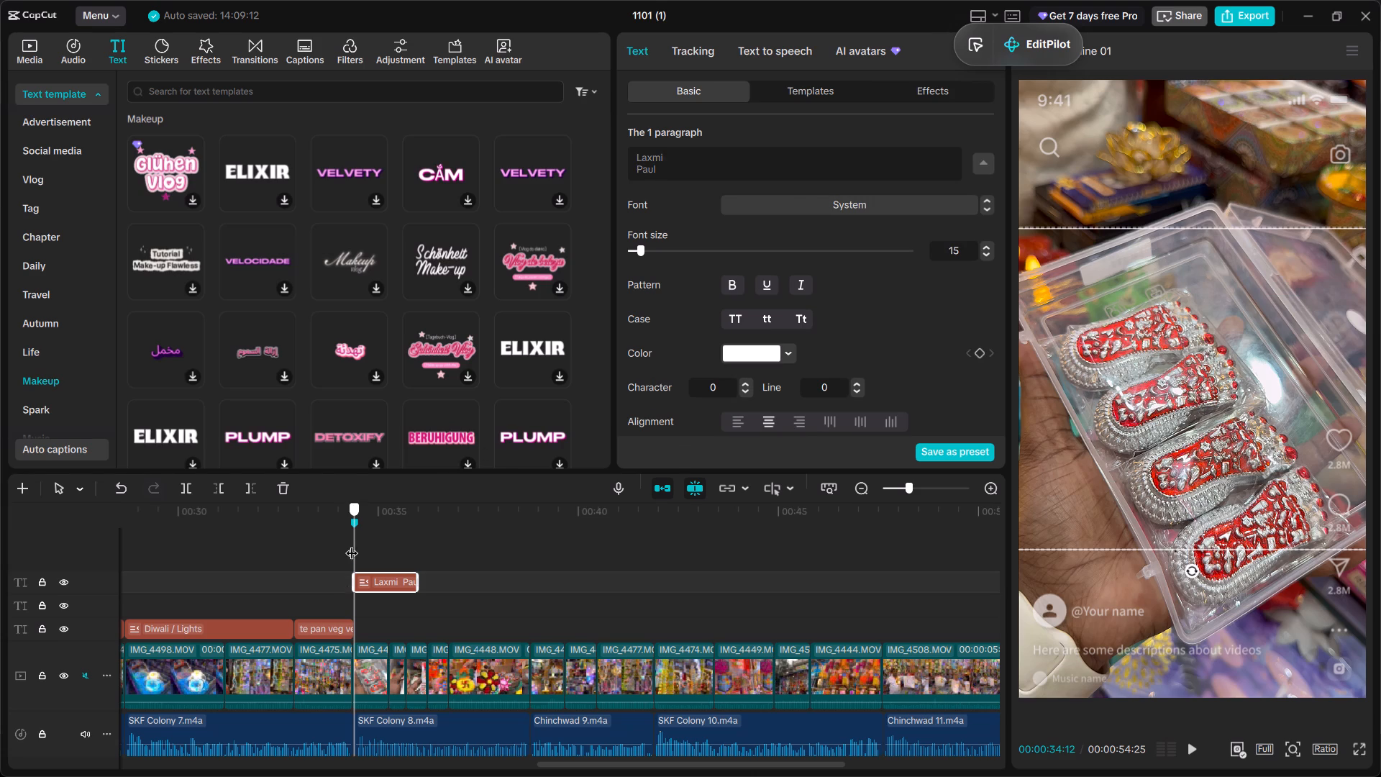
pyautogui.click(335, 545)
pyautogui.press('space')
pyautogui.press('space')
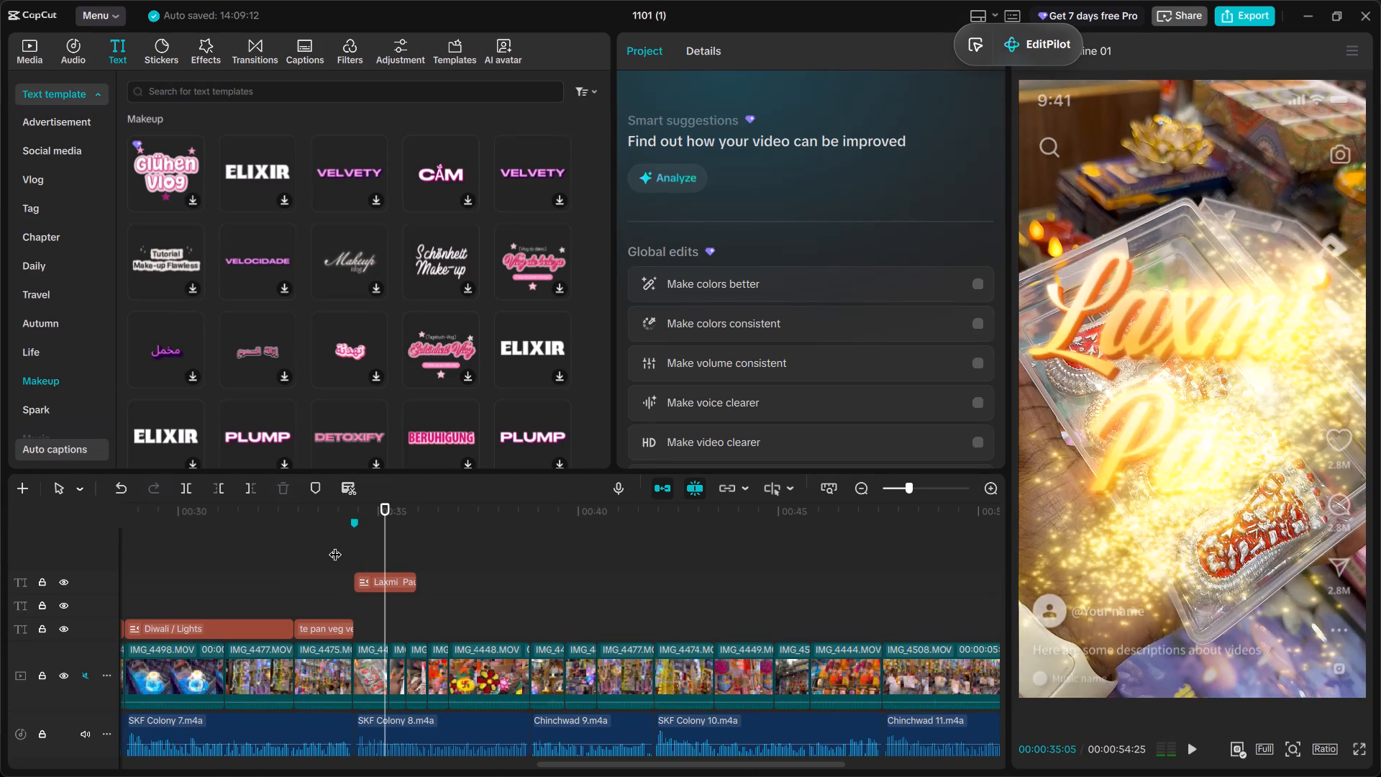
pyautogui.click(370, 586)
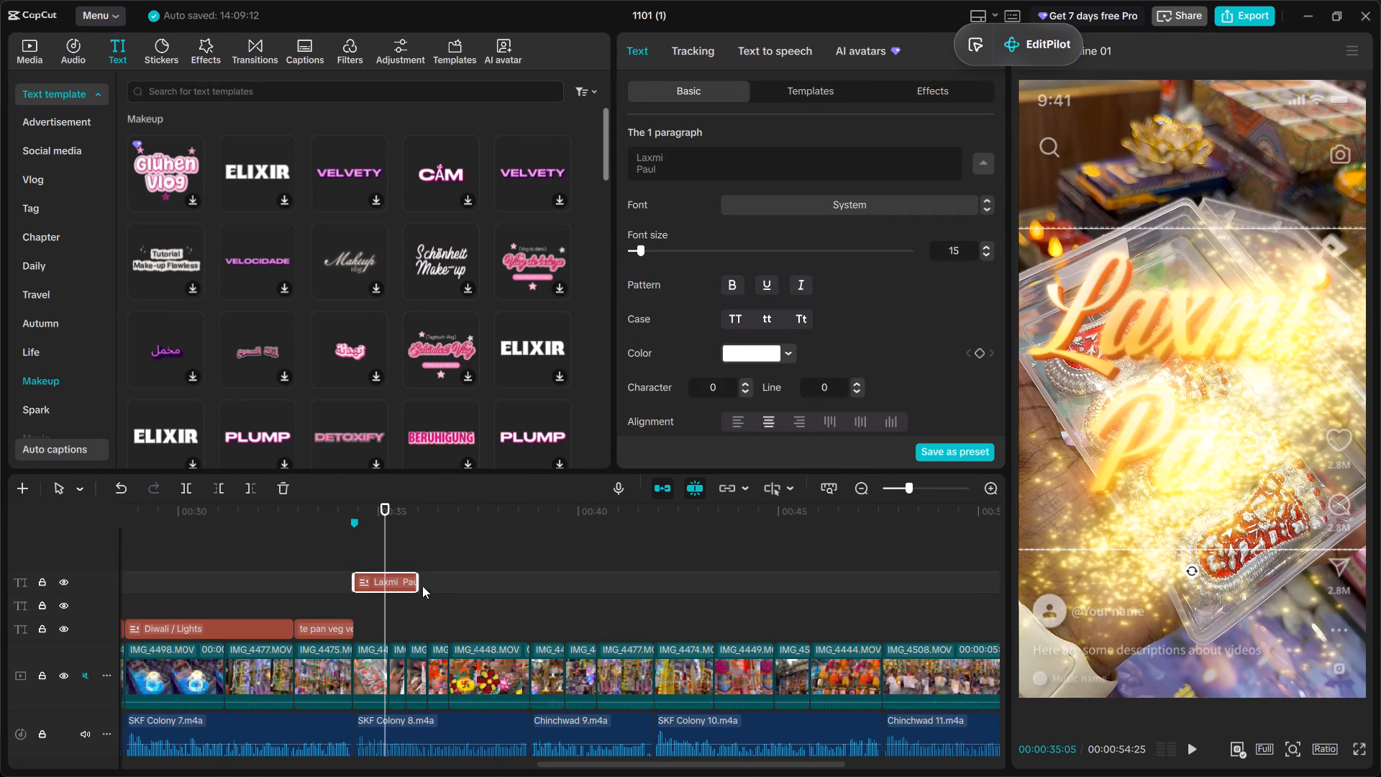
pyautogui.moveTo(415, 580); pyautogui.dragTo(383, 578)
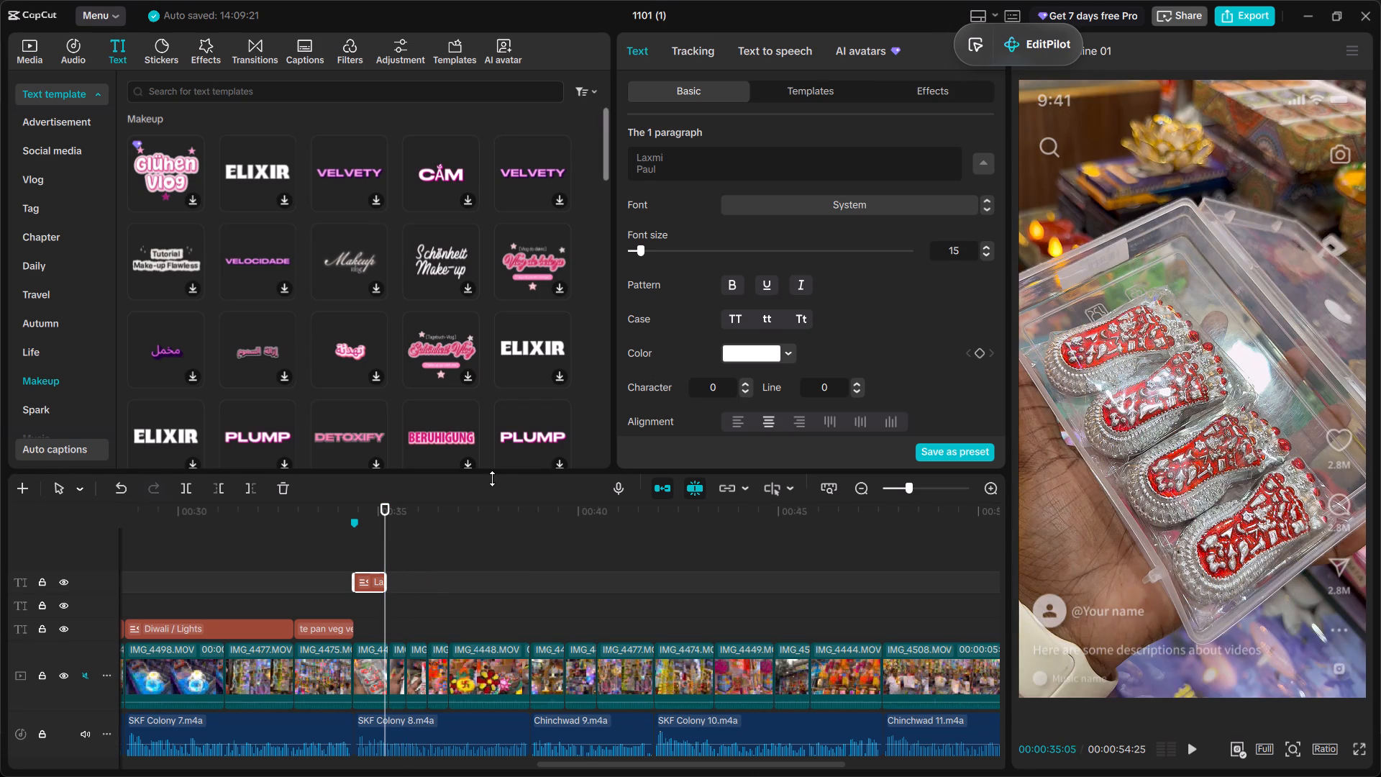
pyautogui.moveTo(391, 535); pyautogui.dragTo(371, 532)
pyautogui.tripleClick(987, 256)
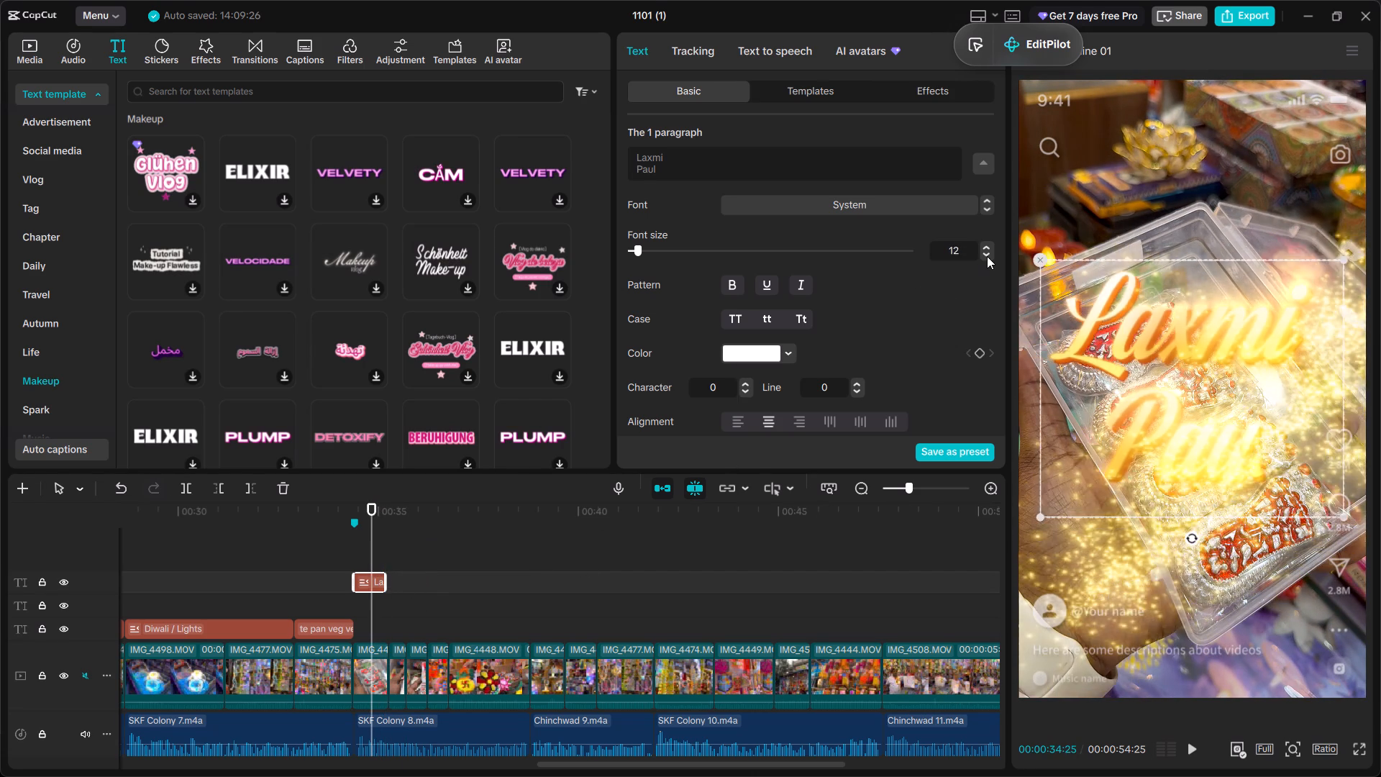
pyautogui.tripleClick(987, 256)
pyautogui.tripleClick(987, 256)
pyautogui.moveTo(1159, 399); pyautogui.dragTo(1153, 286)
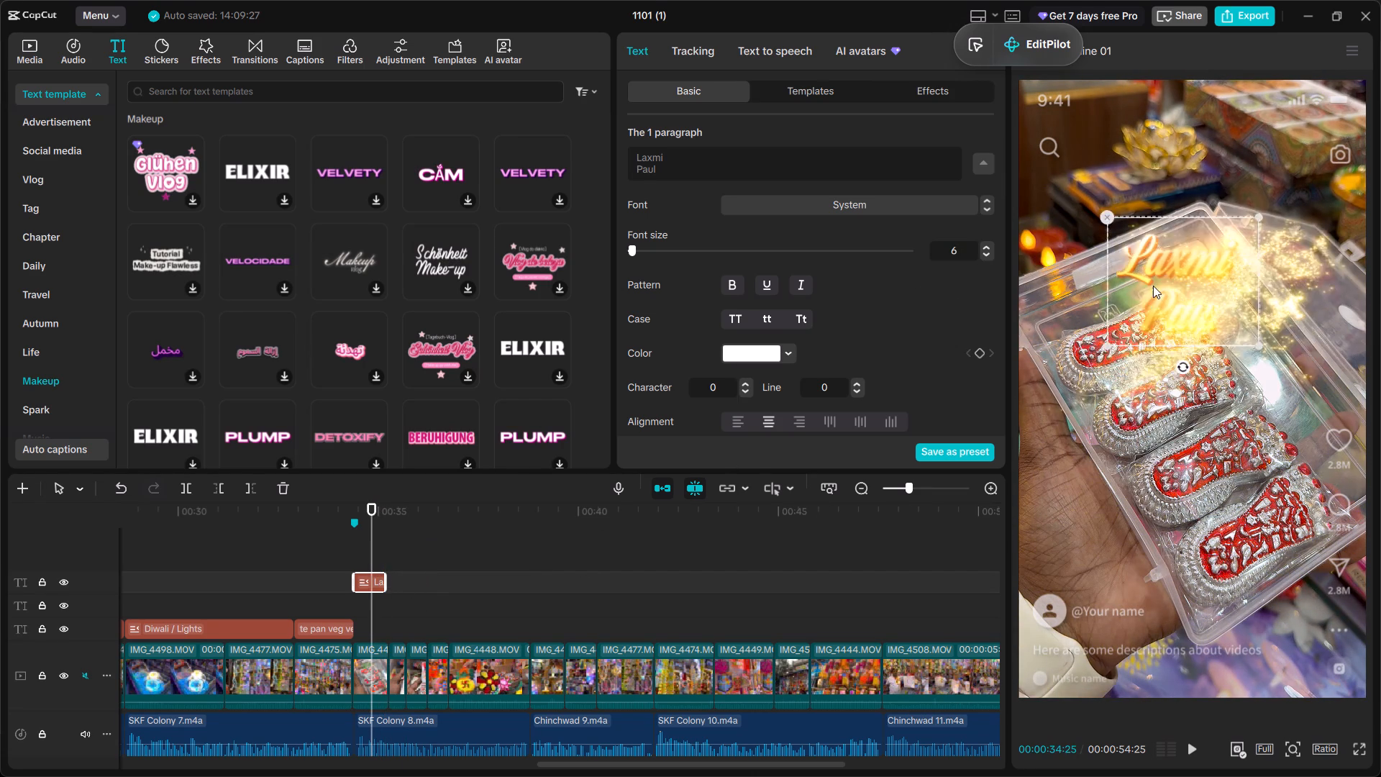
pyautogui.moveTo(1153, 286); pyautogui.dragTo(1160, 211)
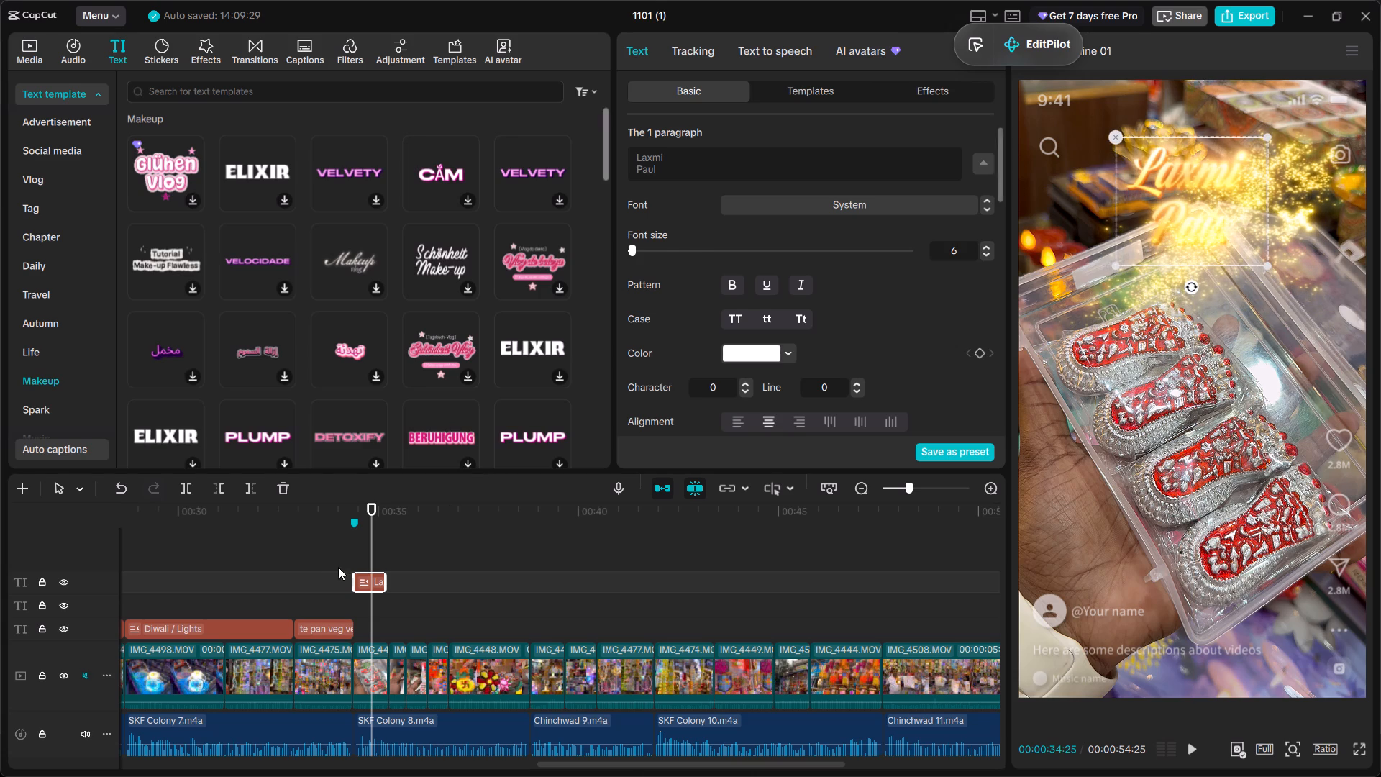
pyautogui.click(327, 548)
pyautogui.press('space')
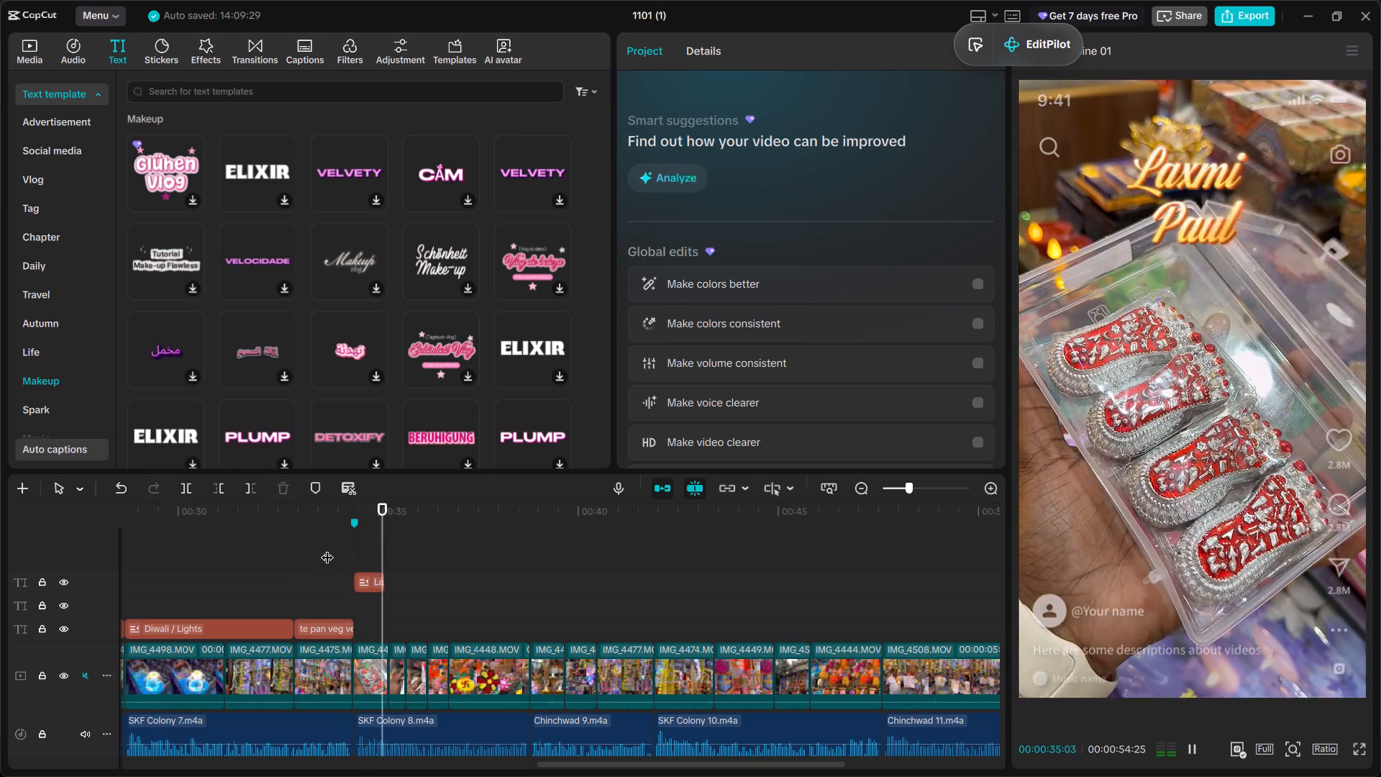
pyautogui.press('space')
pyautogui.click(365, 578)
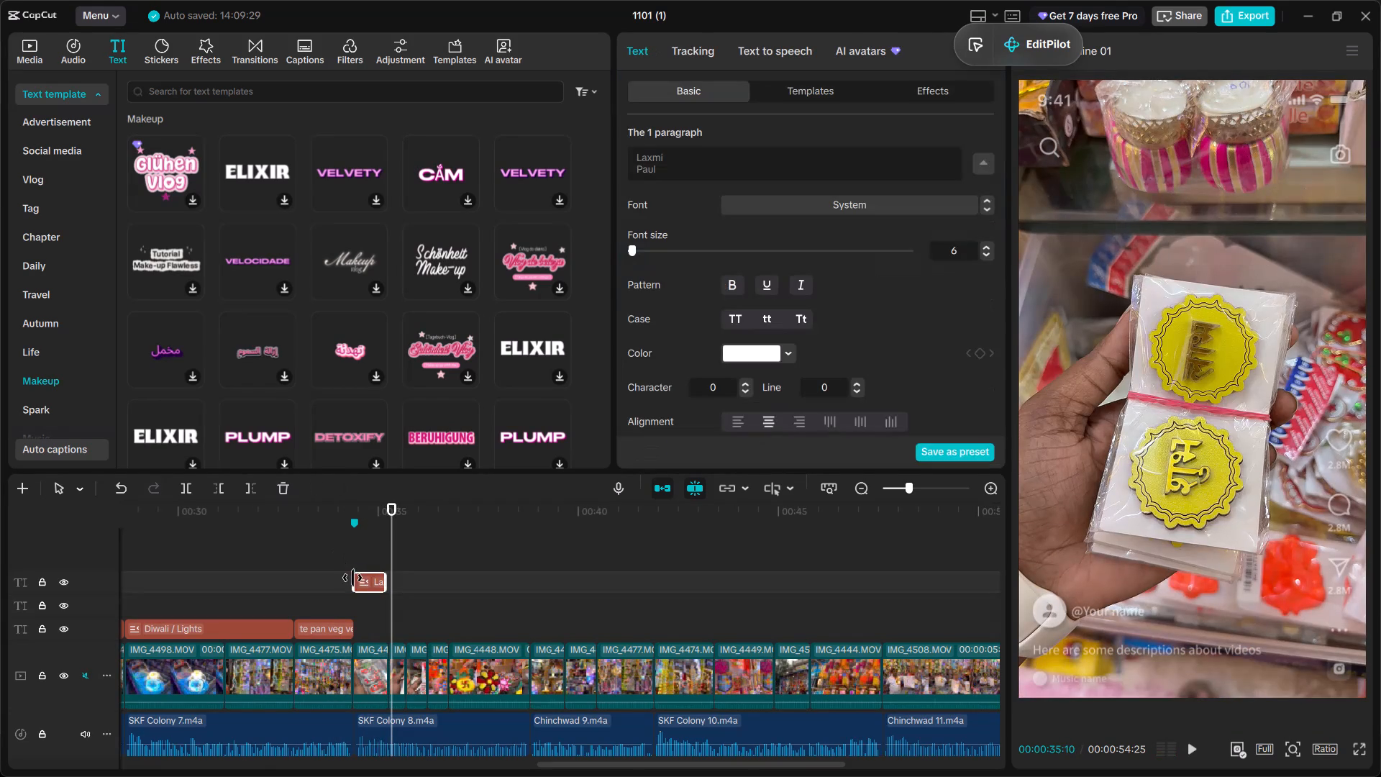
pyautogui.moveTo(352, 578); pyautogui.dragTo(345, 576)
pyautogui.click(330, 550)
pyautogui.press('space')
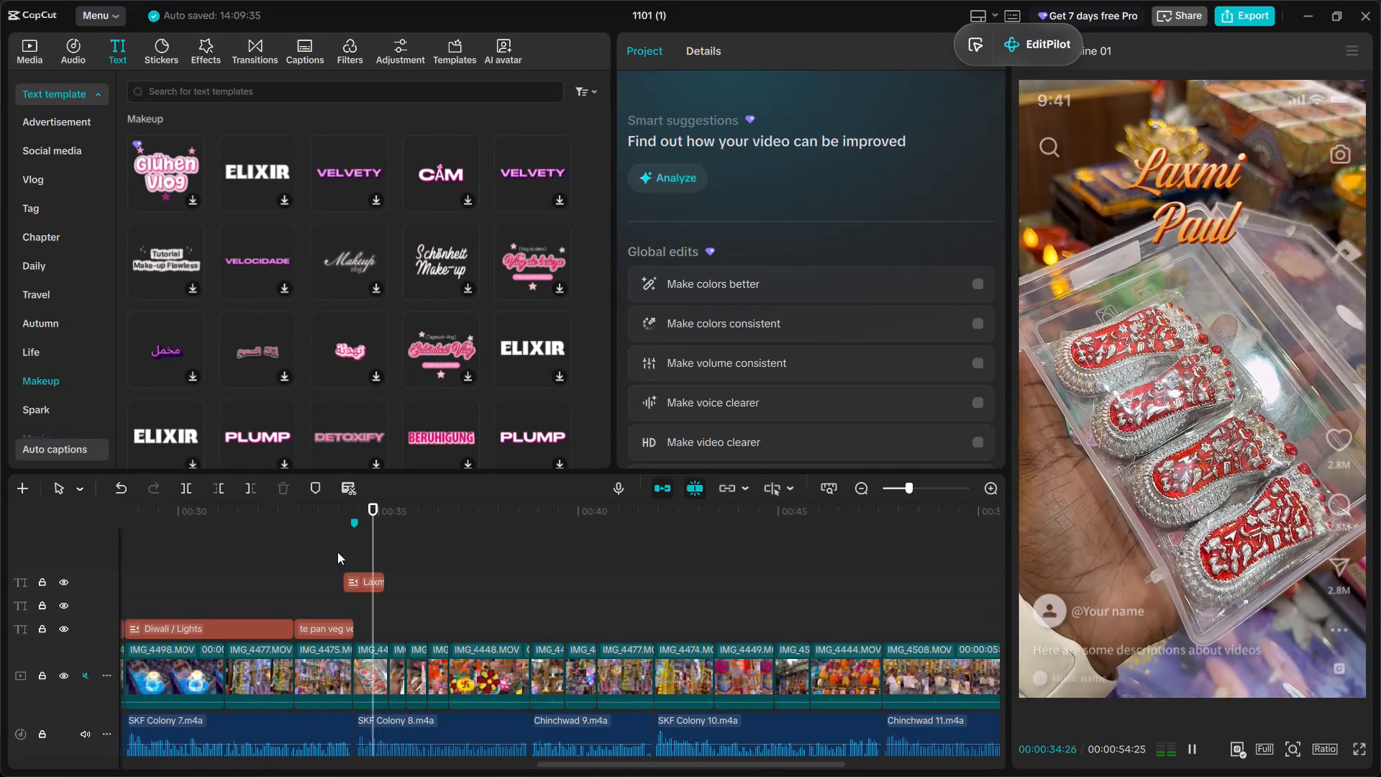
pyautogui.press('space')
pyautogui.click(365, 555)
pyautogui.moveTo(365, 555); pyautogui.dragTo(375, 559)
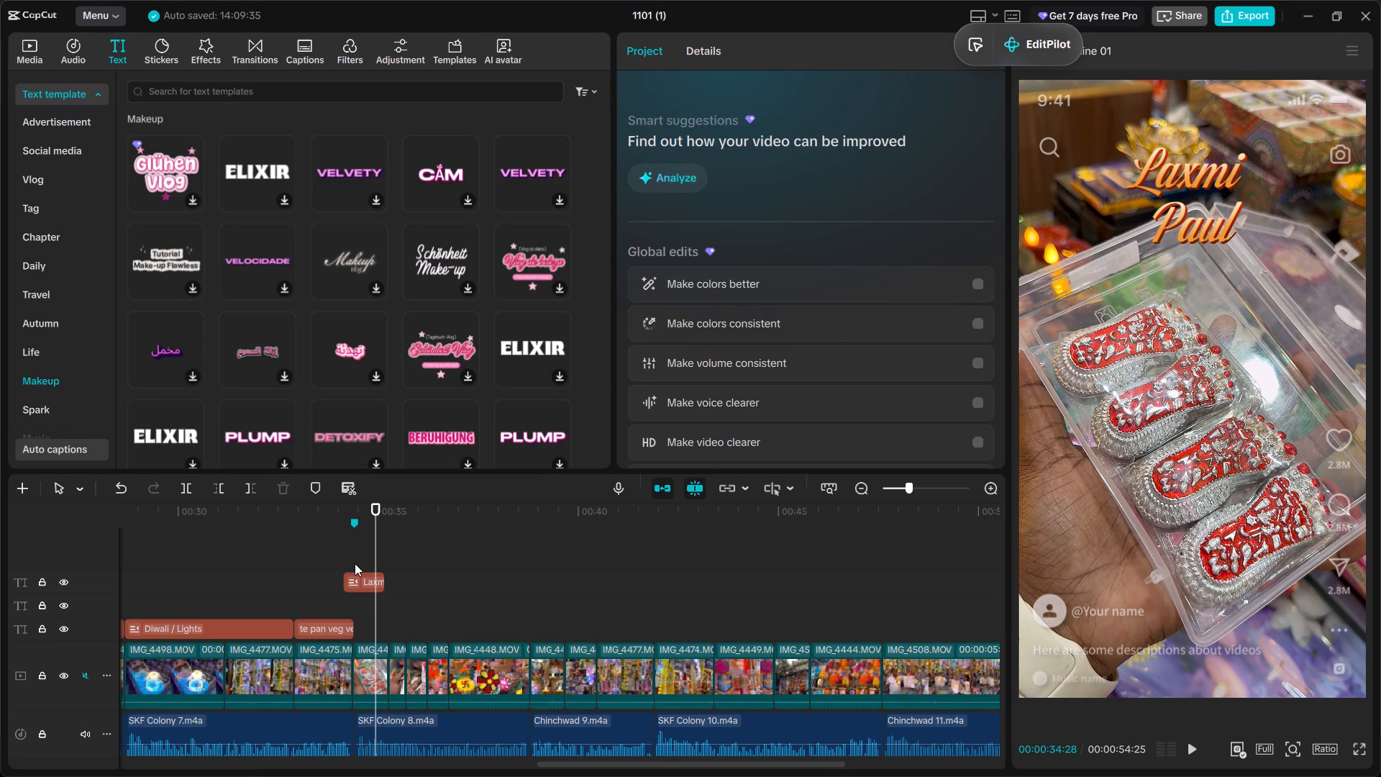
pyautogui.press('space')
pyautogui.press('space')
pyautogui.press('space')
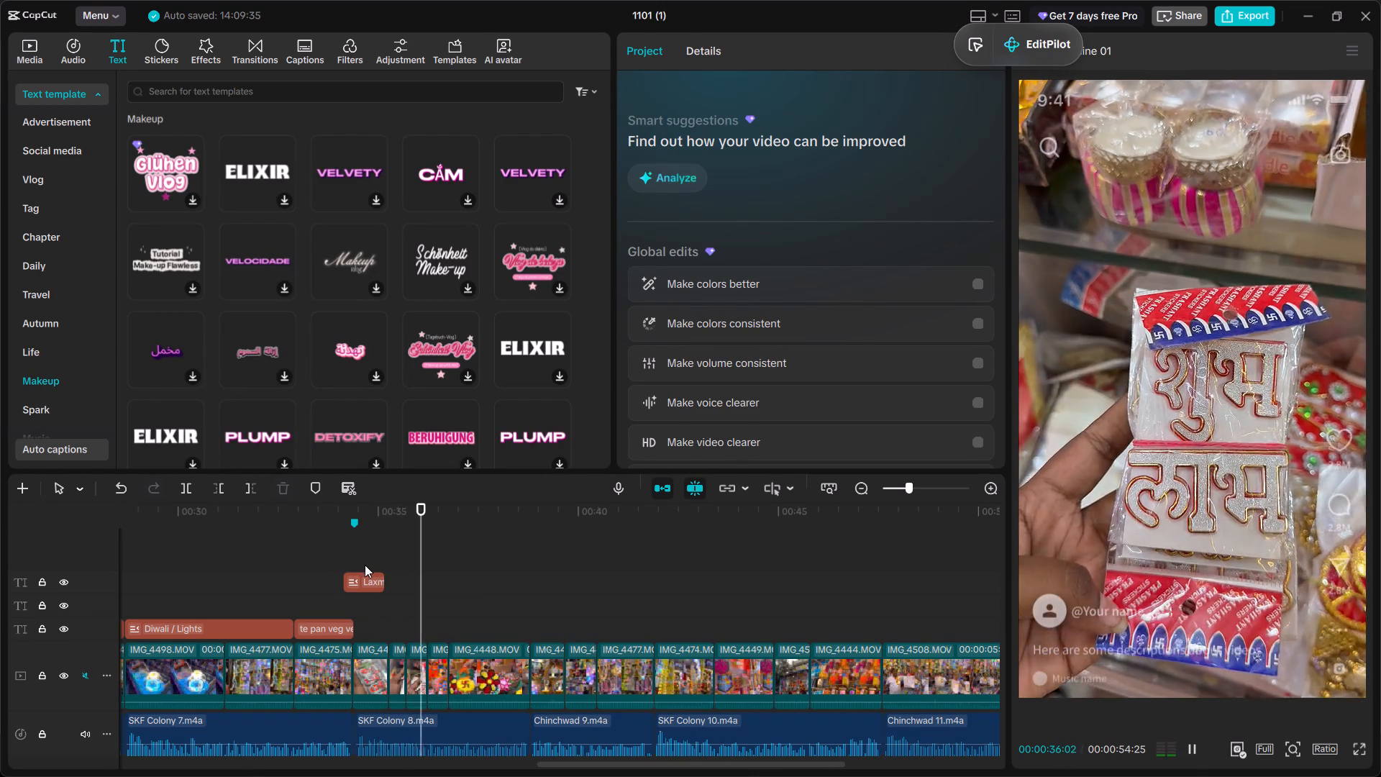
pyautogui.press('space')
pyautogui.click(384, 544)
pyautogui.click(373, 583)
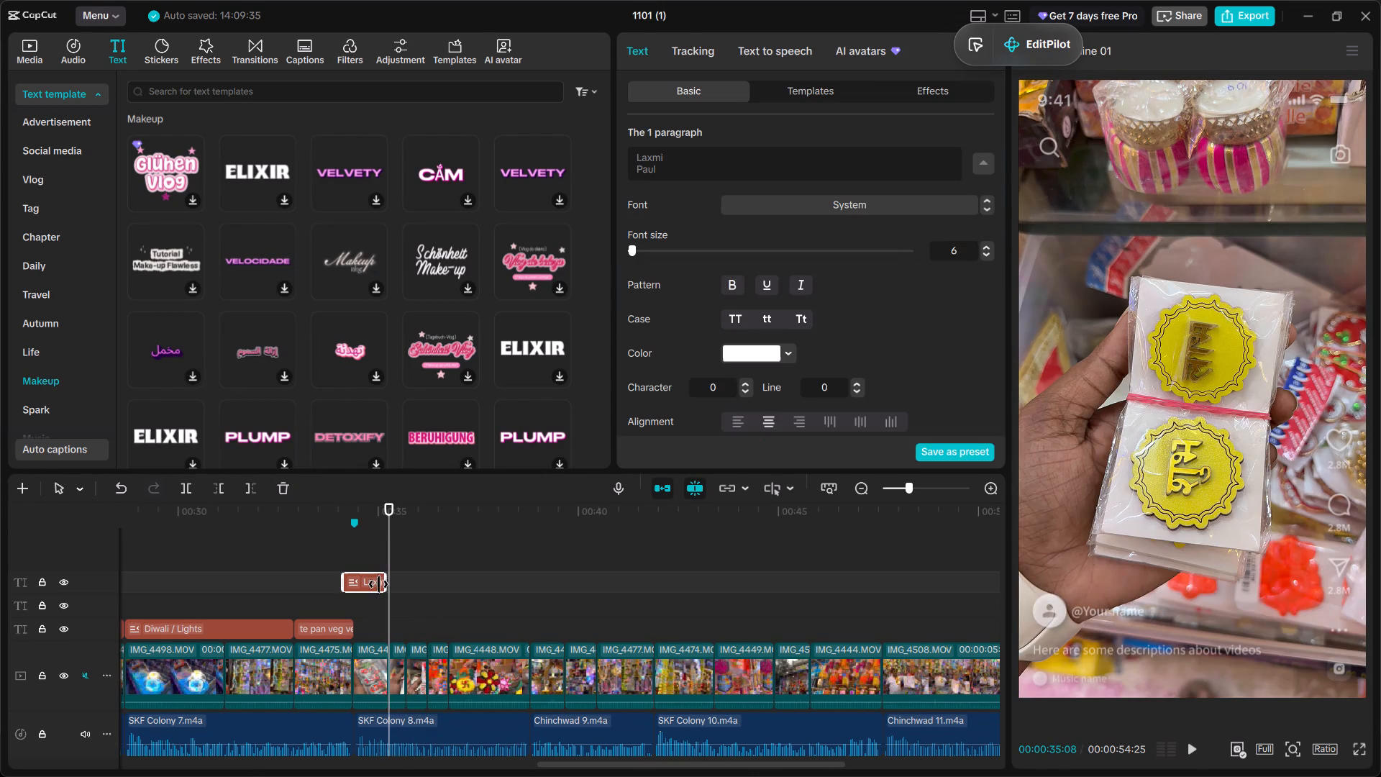
pyautogui.click(386, 582)
pyautogui.click(352, 555)
pyautogui.press('space')
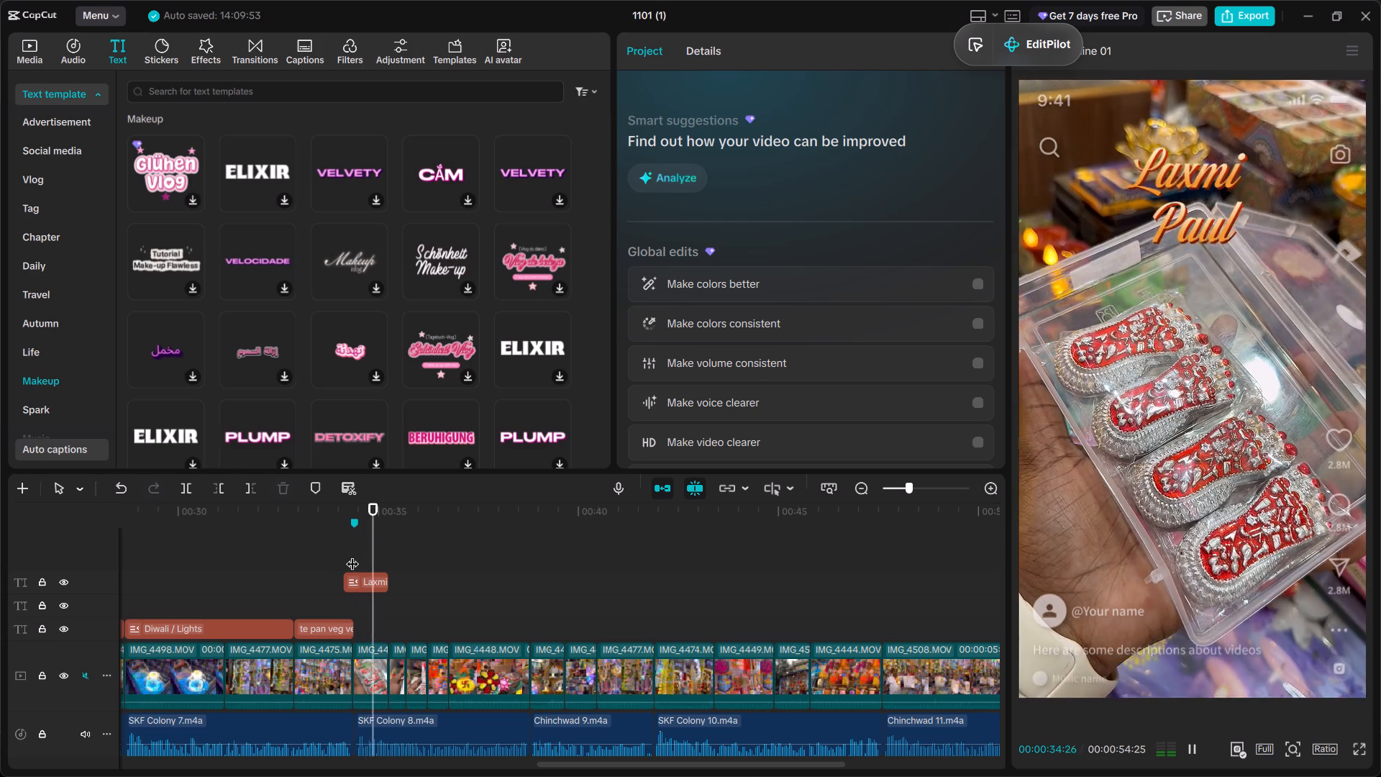
pyautogui.press('space')
# Browse the Makeup, Life, Autumn, Travel, Daily and Chapter text templates for a style for the next product title.
pyautogui.scroll(-3, 351, 394)
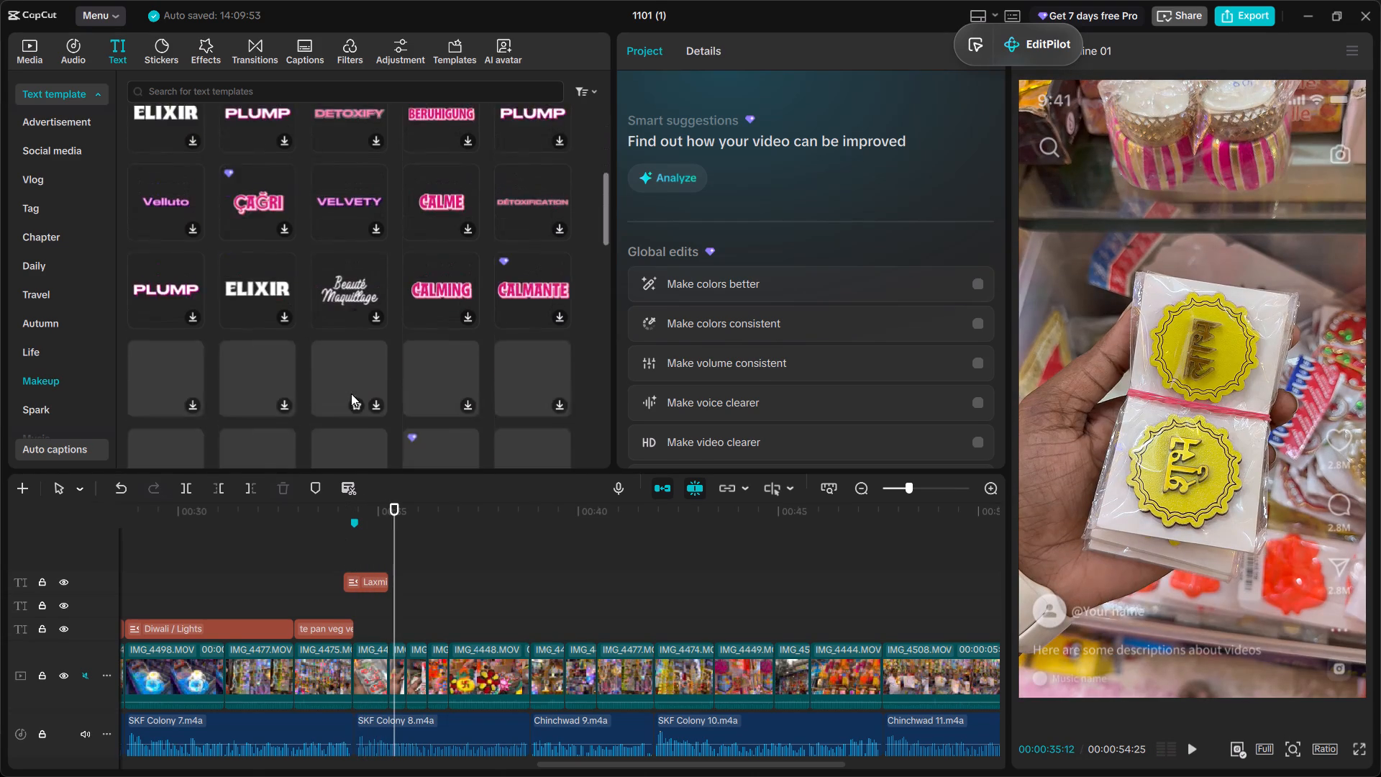
pyautogui.scroll(-6, 351, 394)
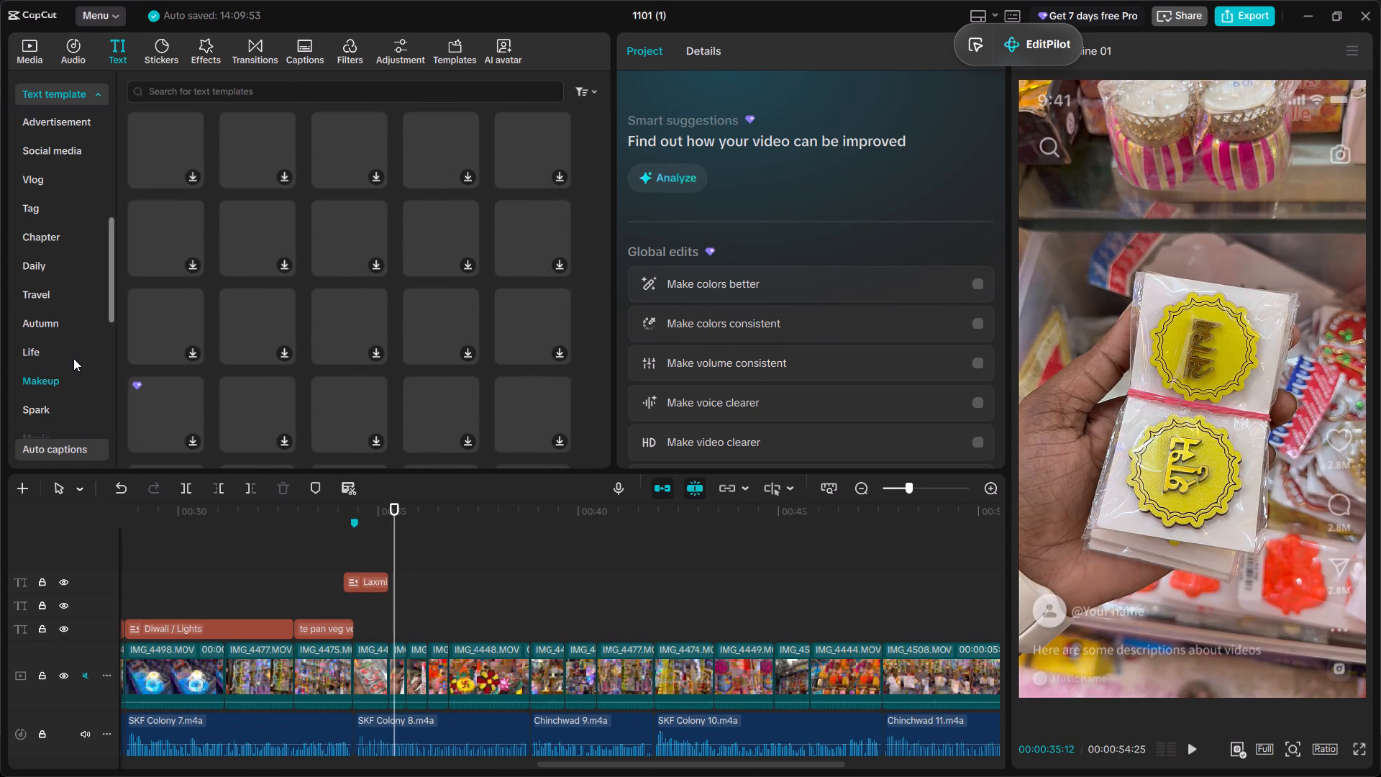
pyautogui.click(73, 358)
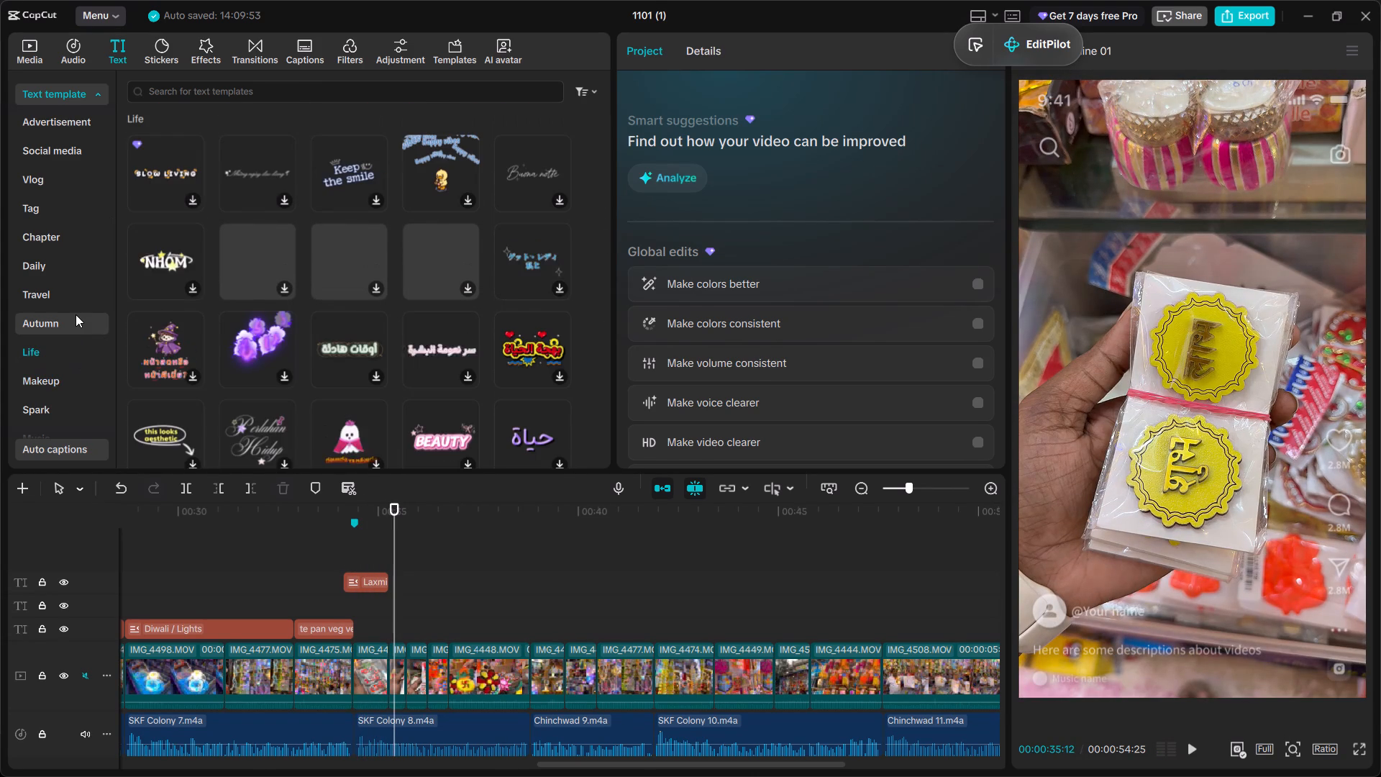
pyautogui.scroll(-4, 270, 344)
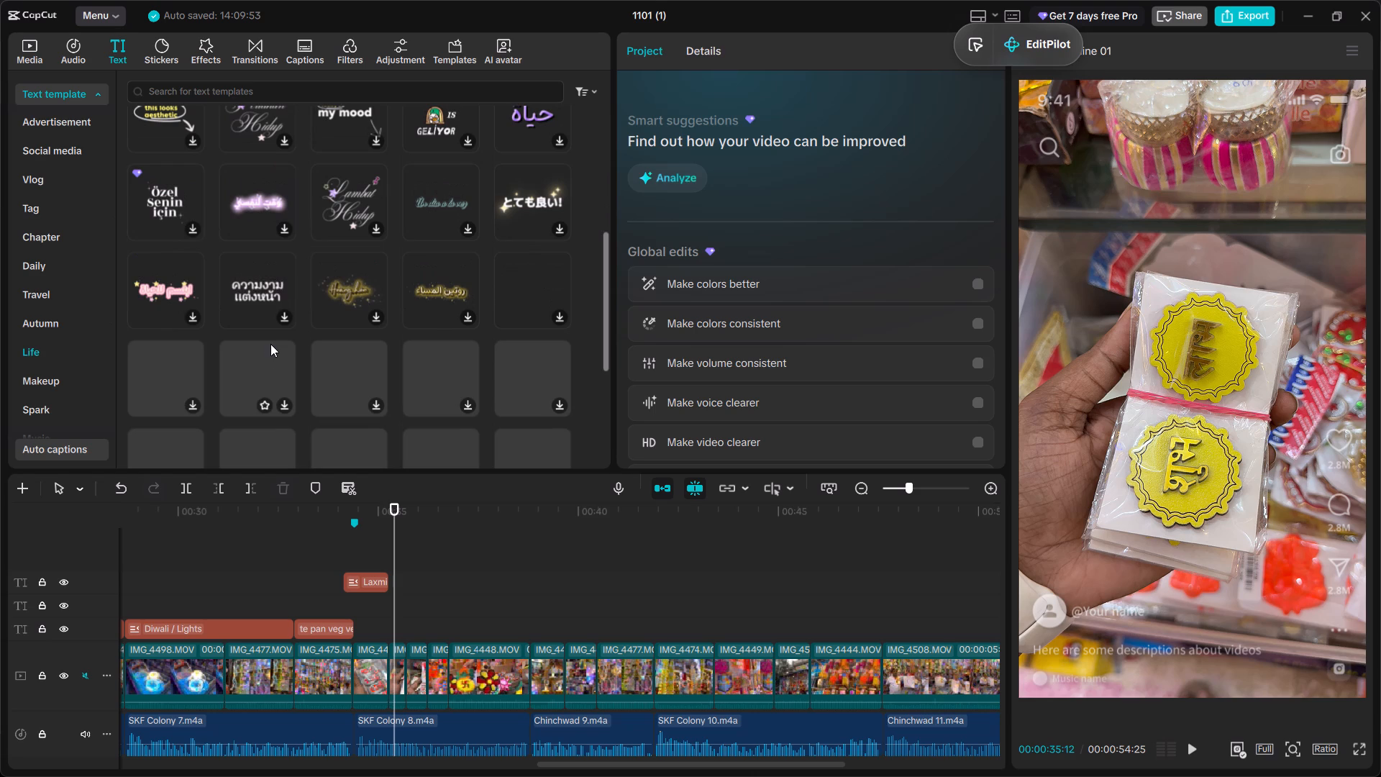
pyautogui.click(35, 318)
pyautogui.click(50, 291)
pyautogui.click(55, 265)
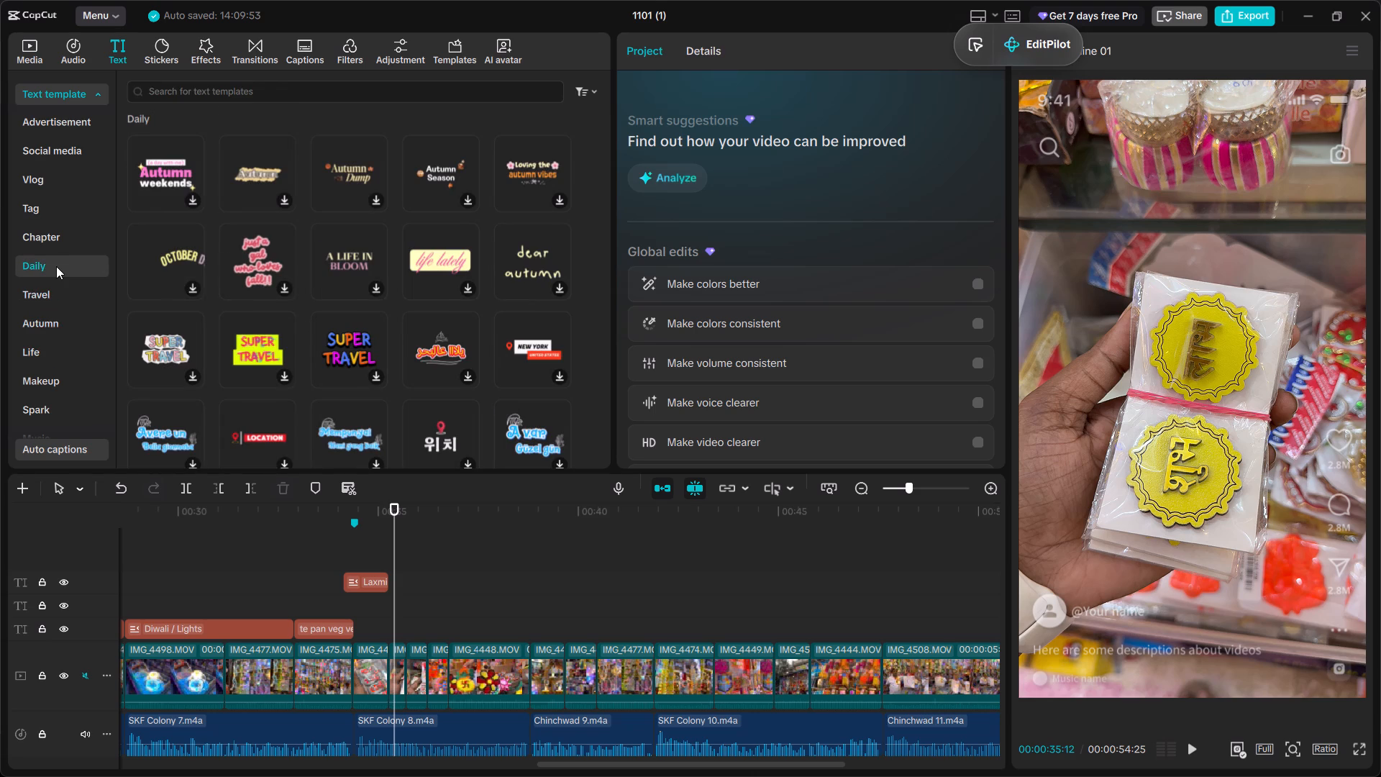
pyautogui.scroll(-5, 287, 241)
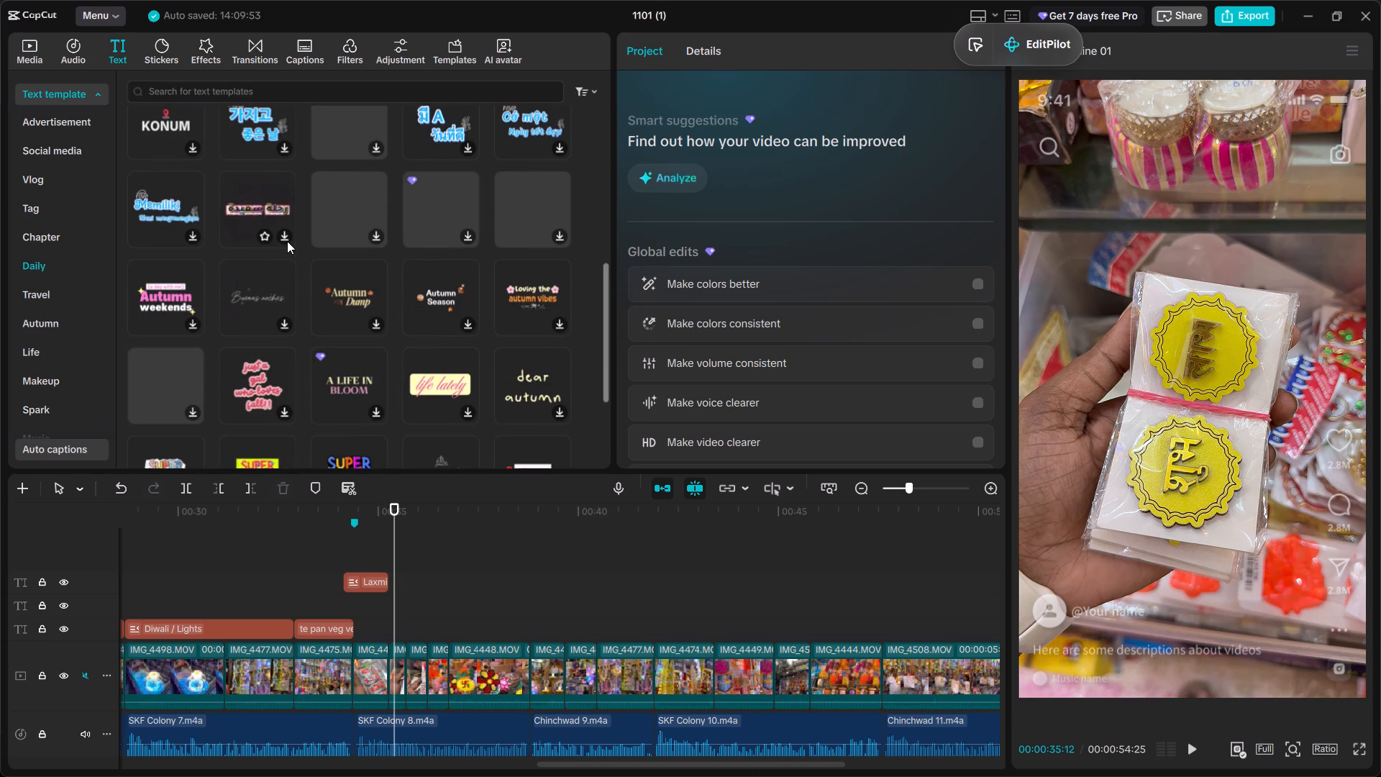
pyautogui.scroll(-3, 287, 241)
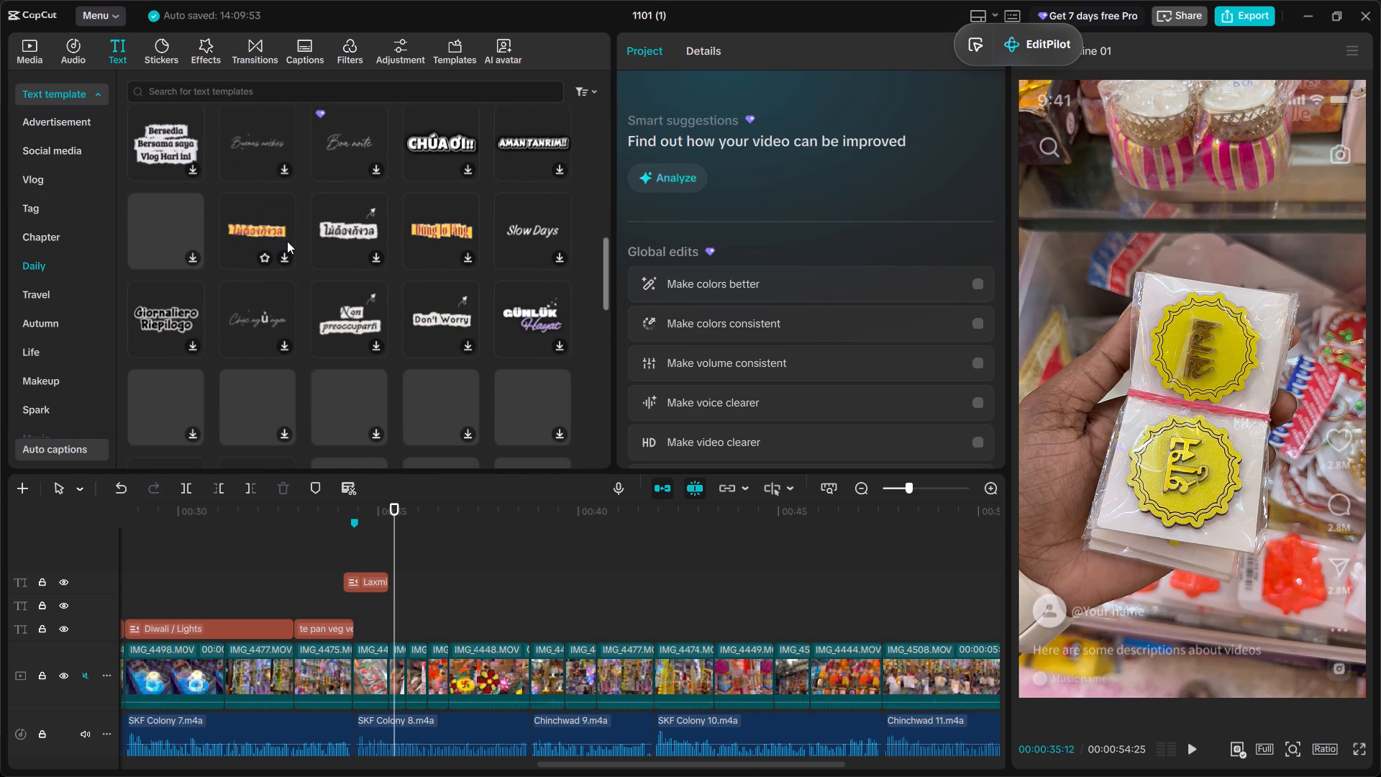
pyautogui.scroll(-2, 287, 241)
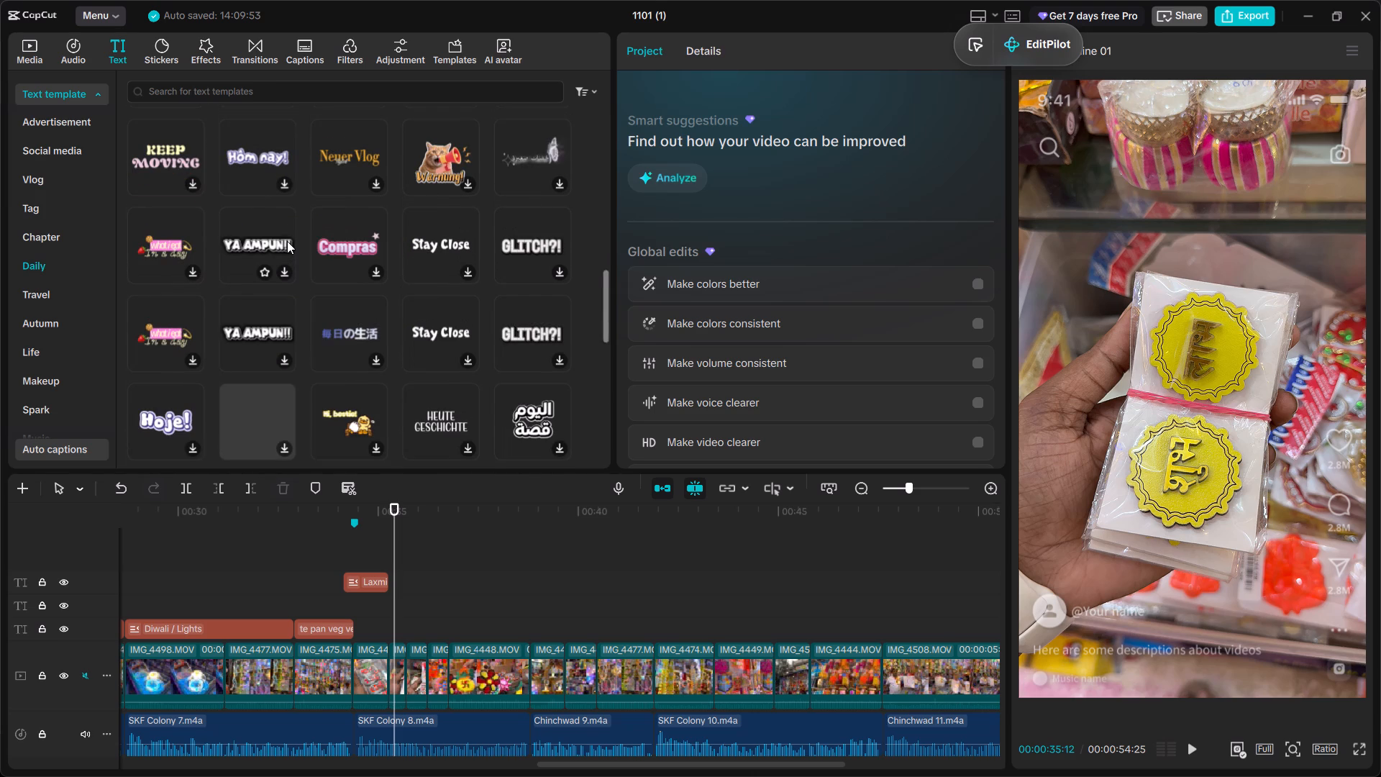
pyautogui.scroll(-3, 287, 241)
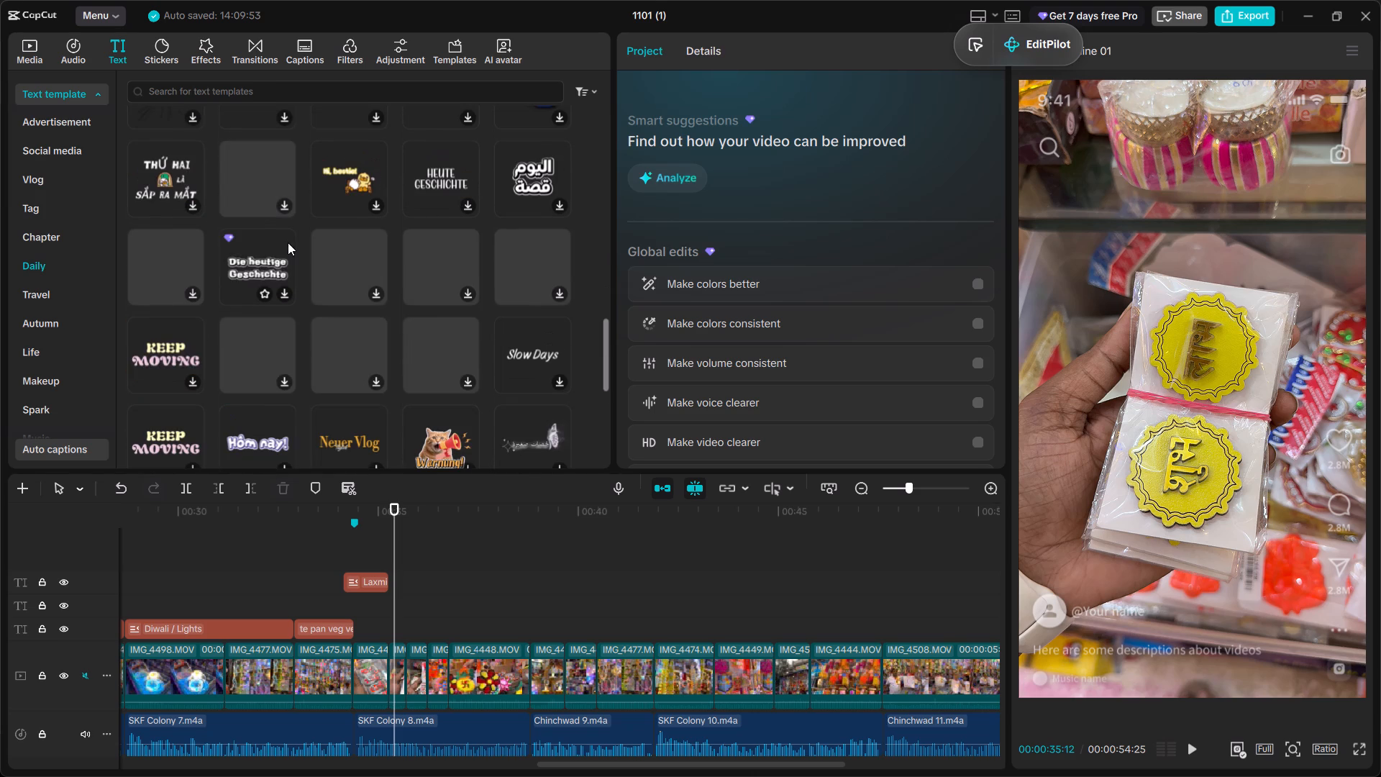
pyautogui.scroll(-2, 288, 242)
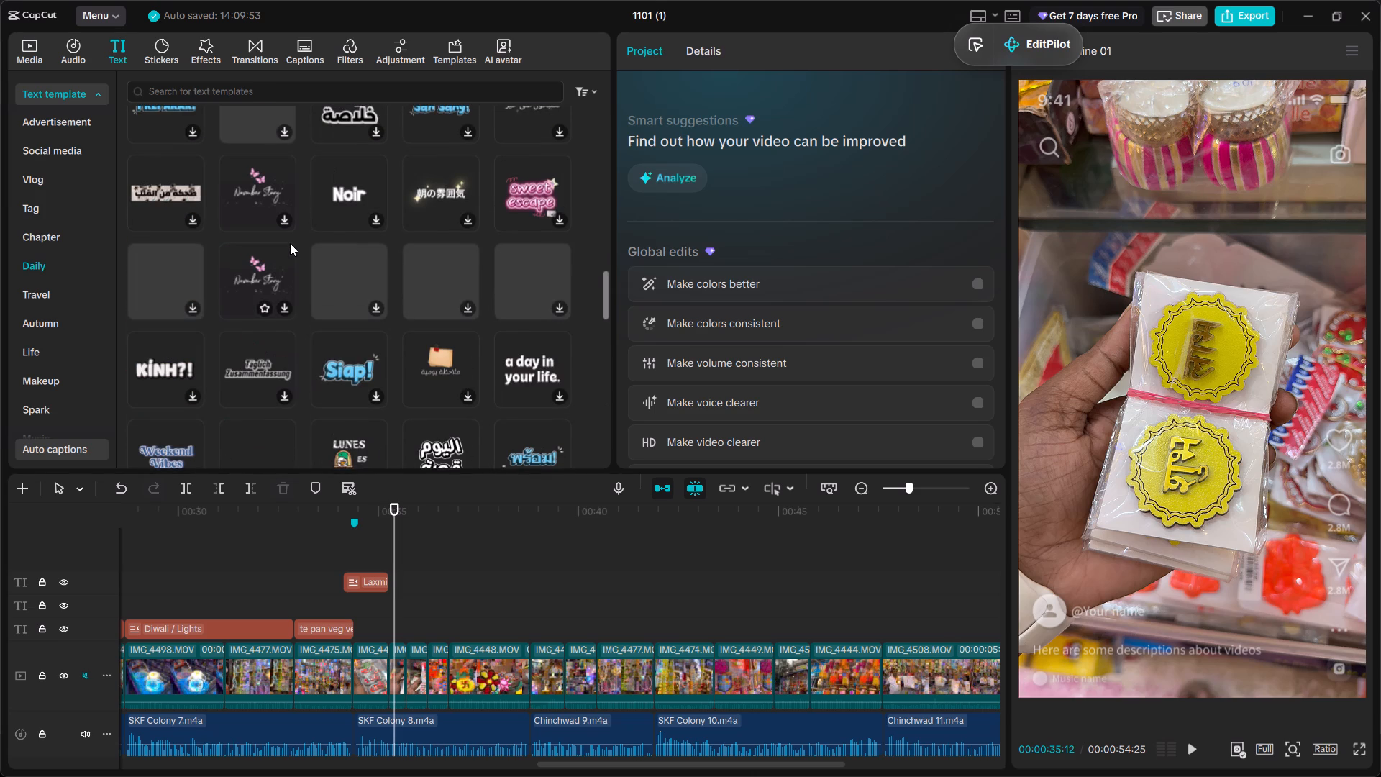
pyautogui.scroll(-3, 290, 243)
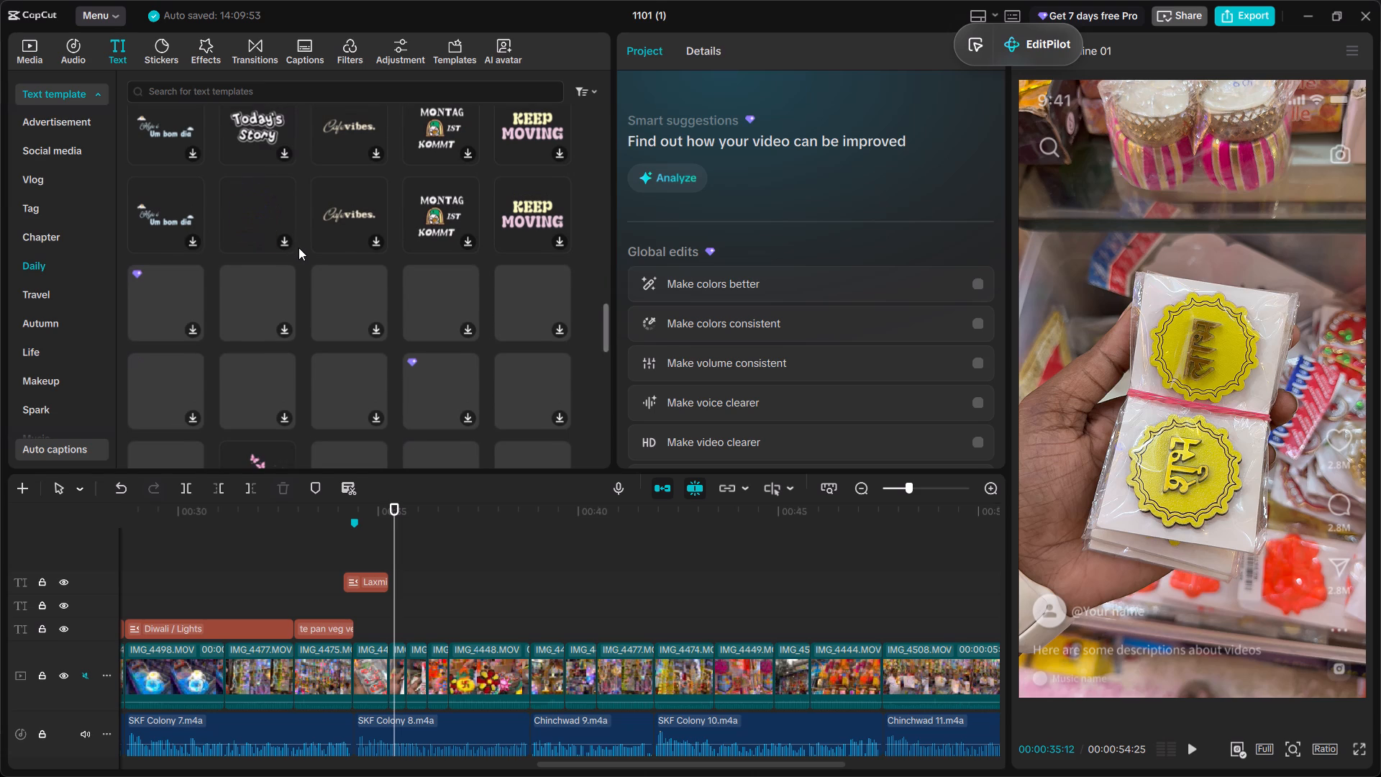
pyautogui.scroll(-3, 298, 247)
pyautogui.scroll(2, 298, 248)
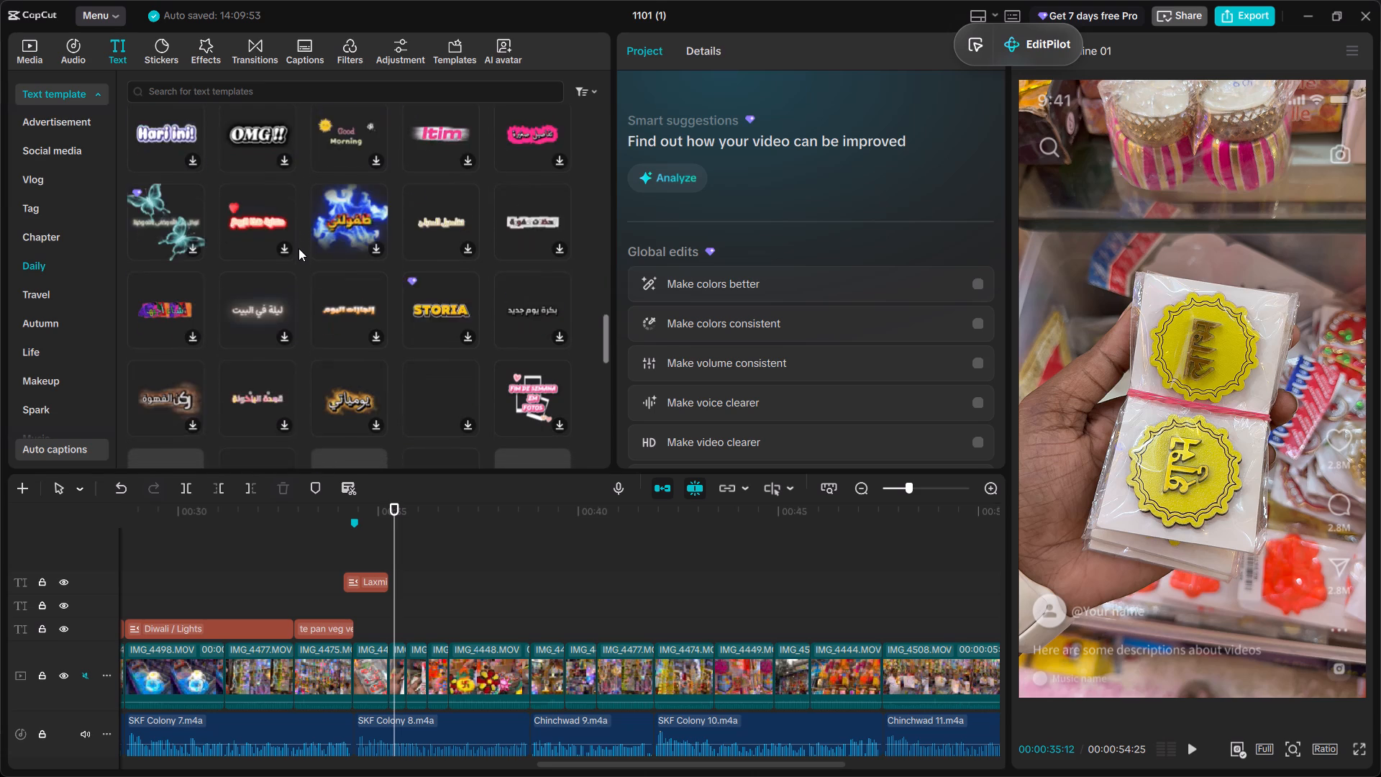
pyautogui.scroll(-2, 298, 248)
pyautogui.click(56, 239)
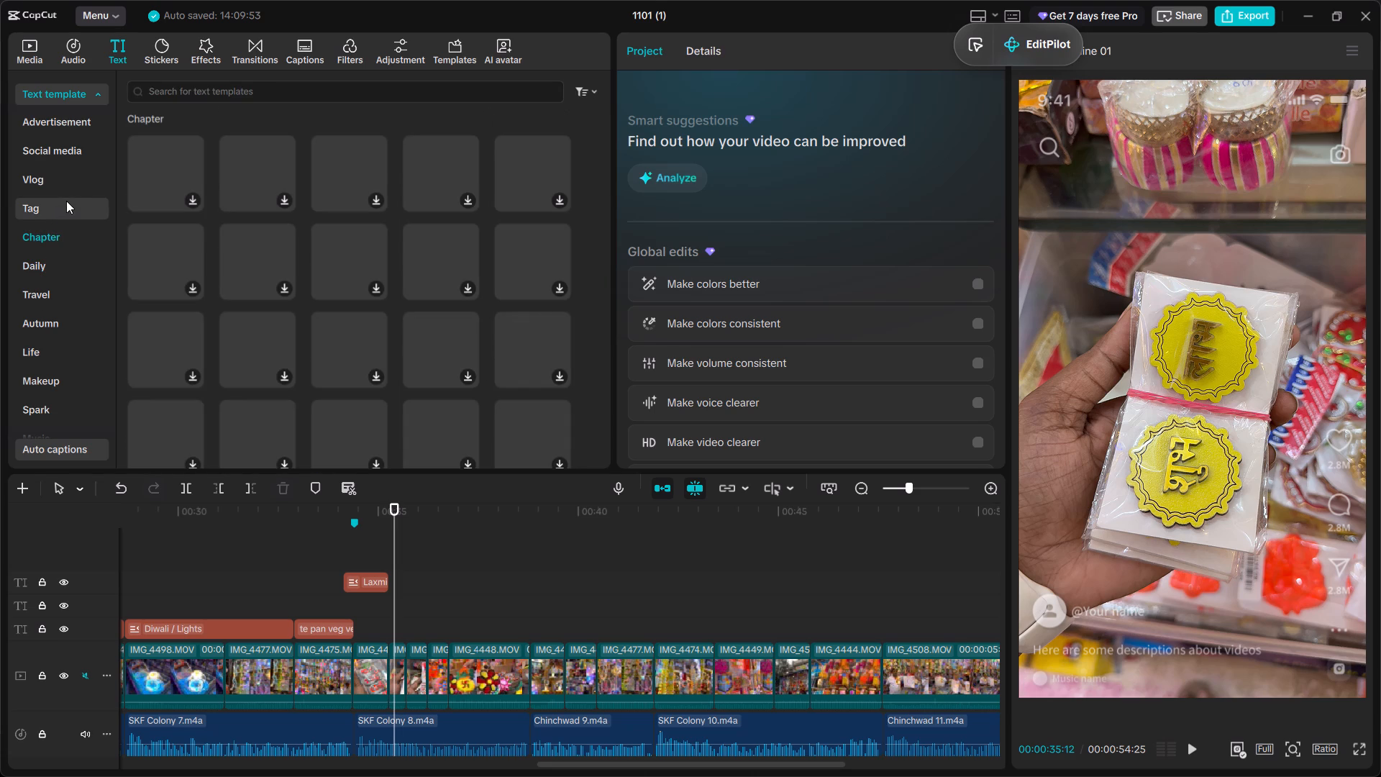
pyautogui.click(64, 176)
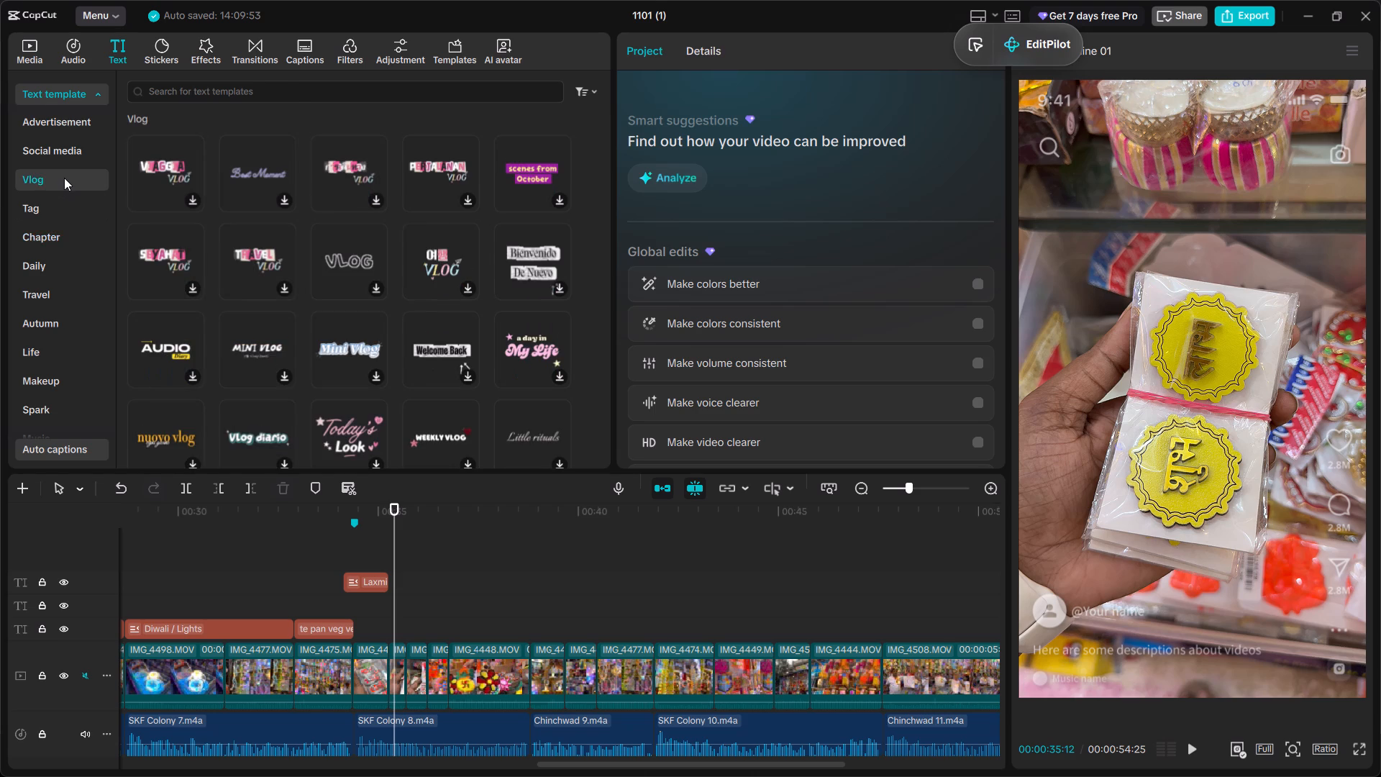
pyautogui.scroll(2, 73, 217)
pyautogui.scroll(-3, 281, 350)
pyautogui.scroll(1, 281, 351)
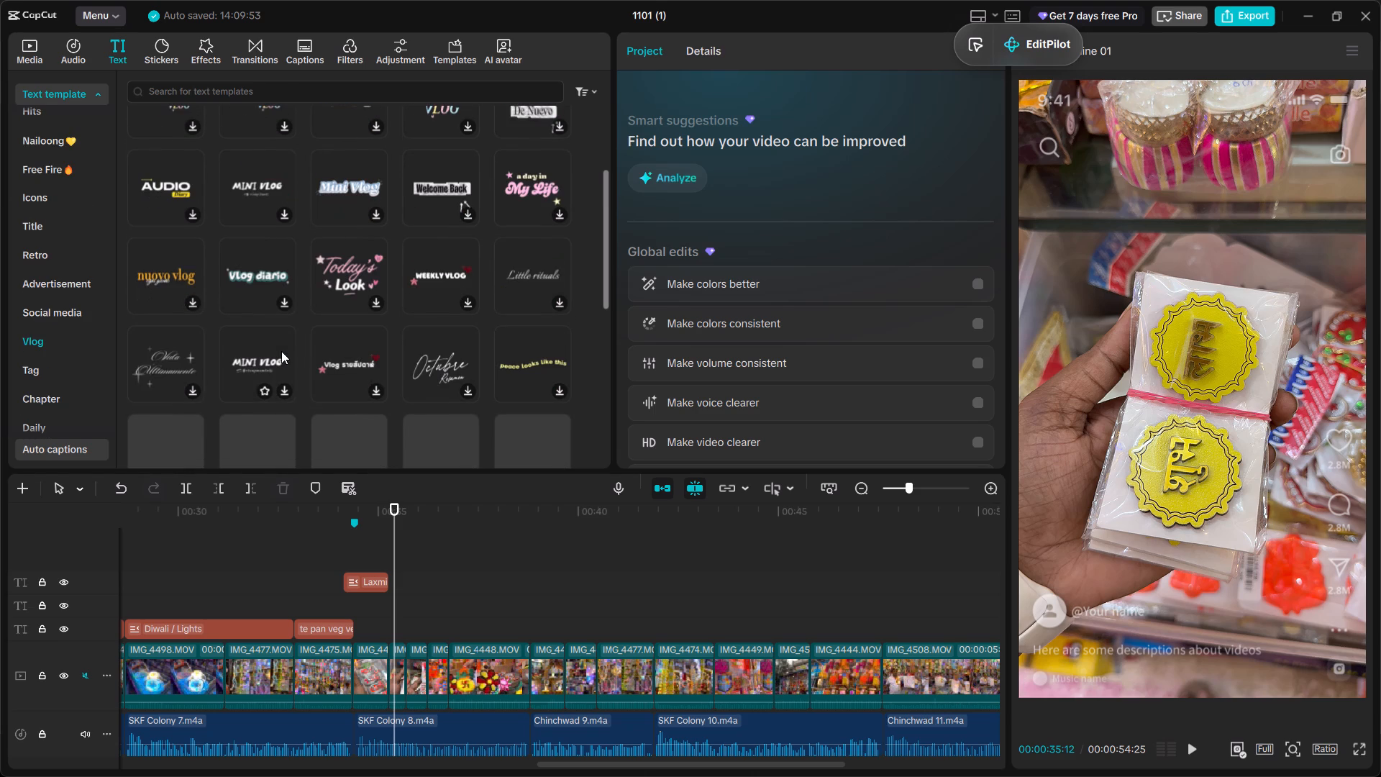
pyautogui.scroll(1, 281, 351)
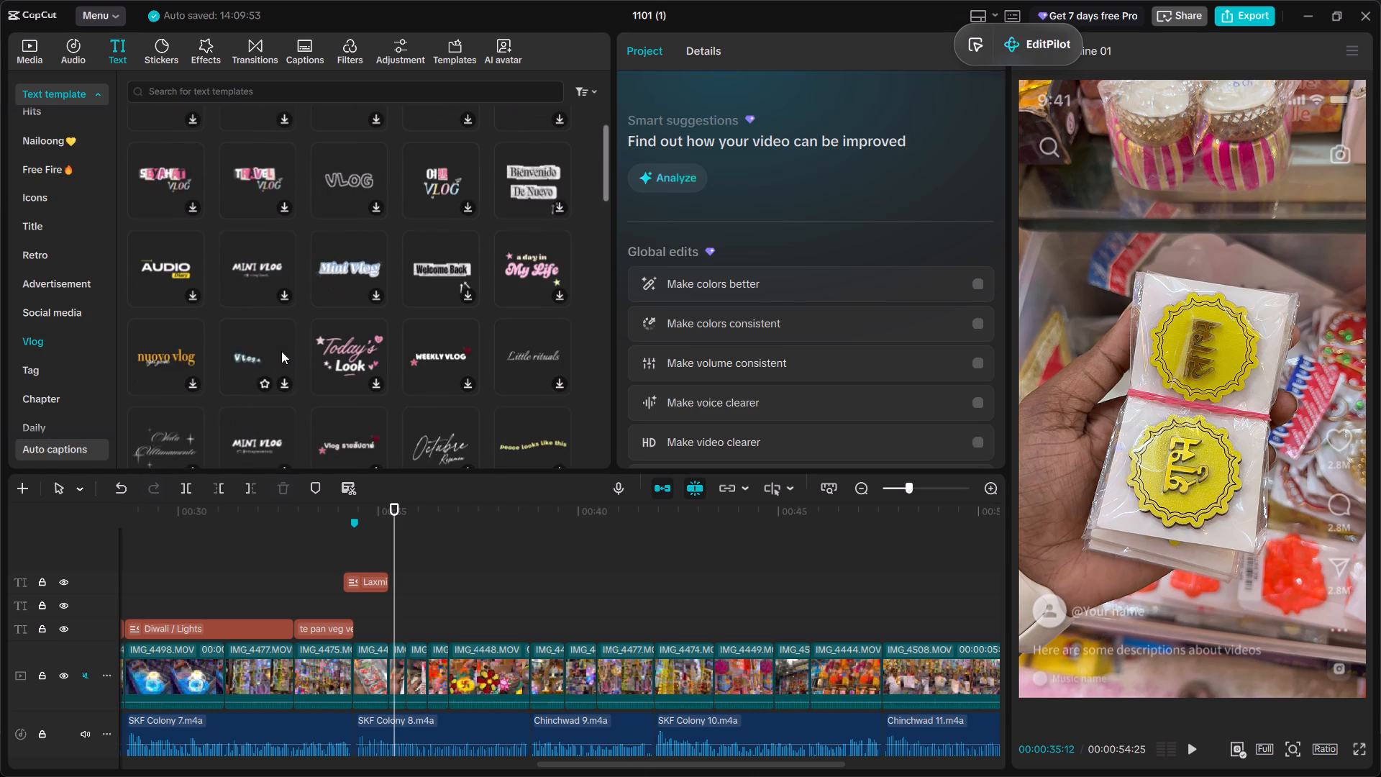
pyautogui.scroll(-3, 281, 351)
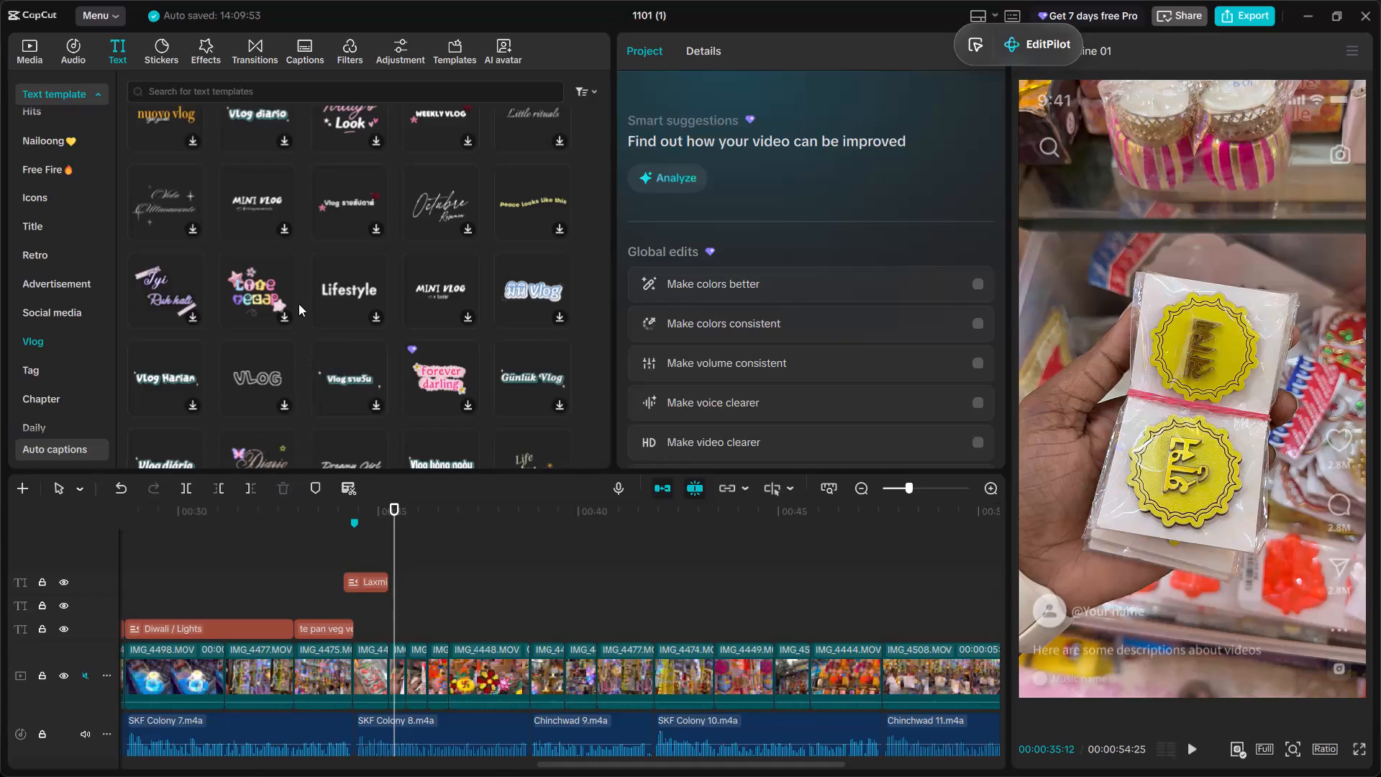
pyautogui.scroll(-2, 298, 304)
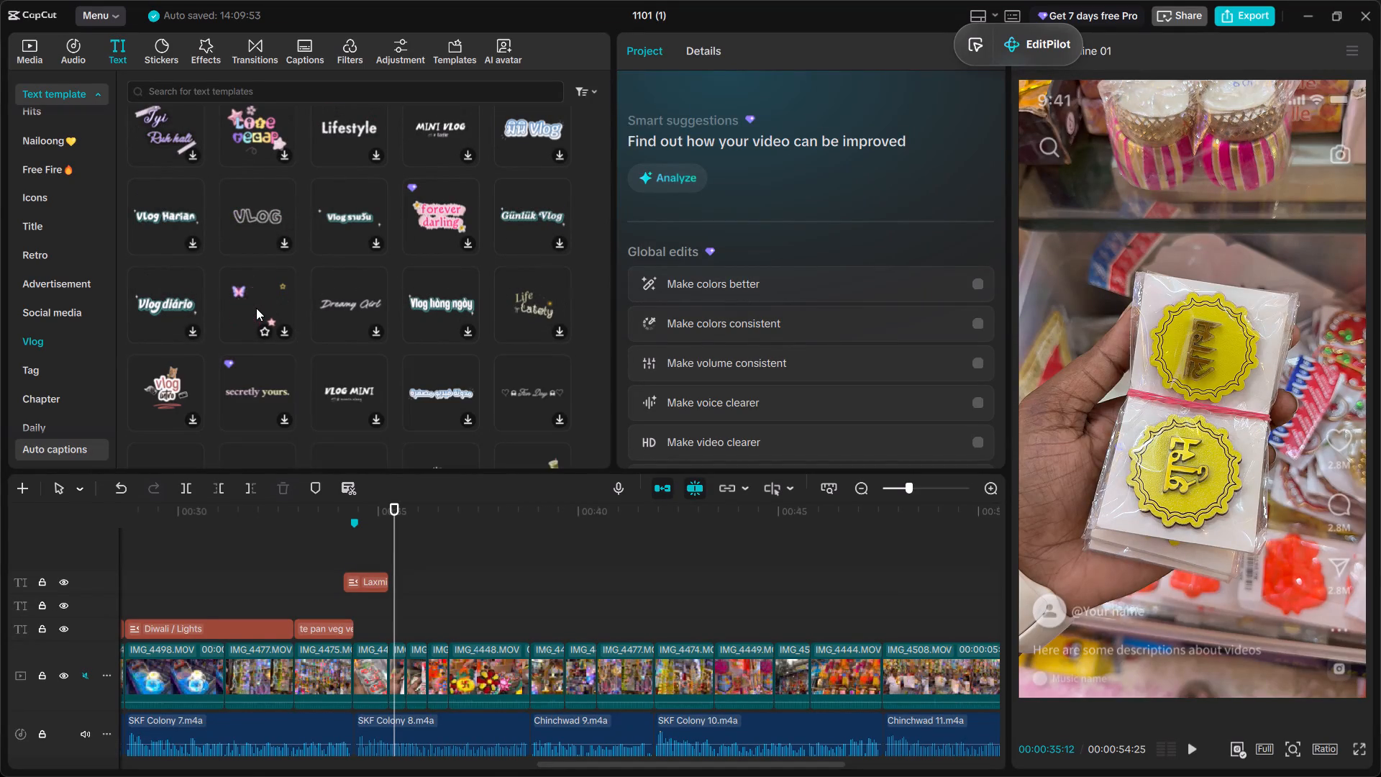
pyautogui.scroll(-1, 256, 308)
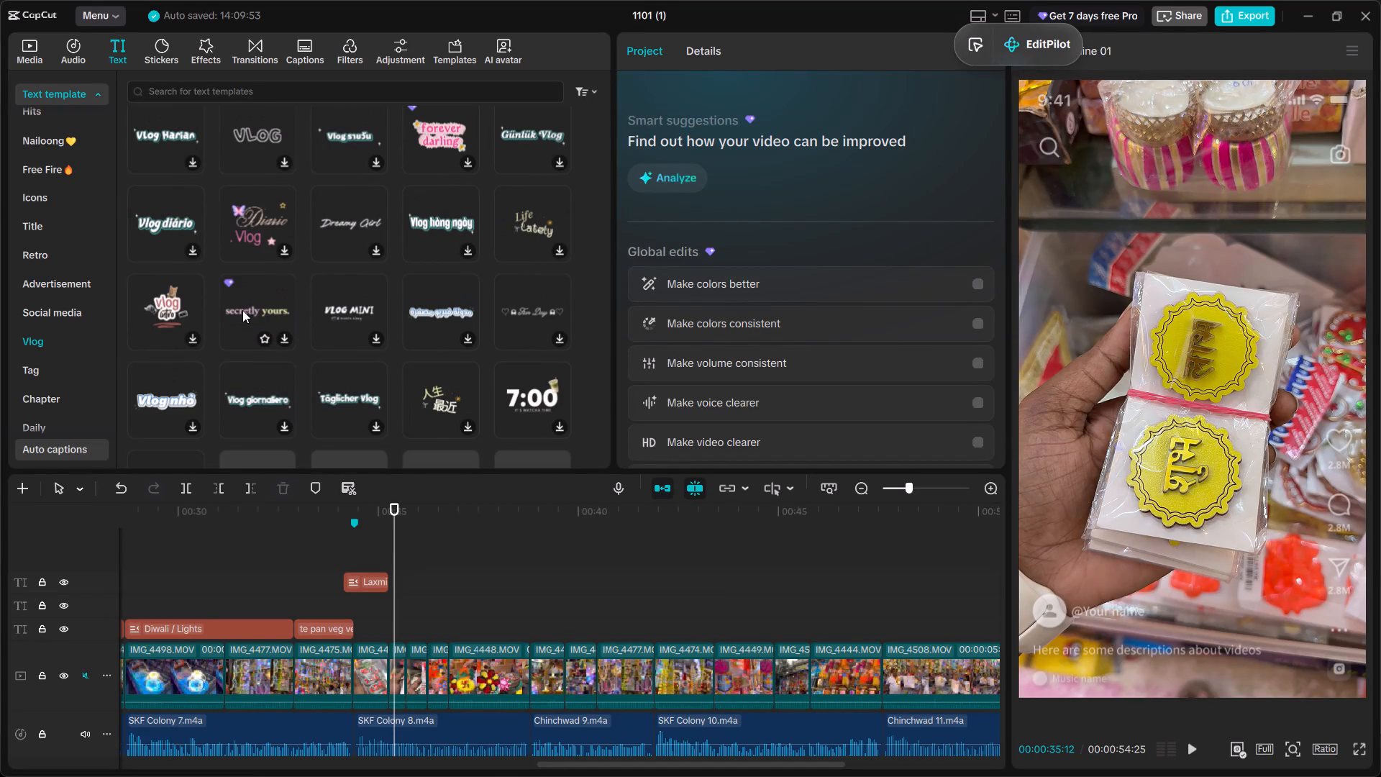
pyautogui.scroll(-1, 242, 310)
pyautogui.scroll(2, 242, 310)
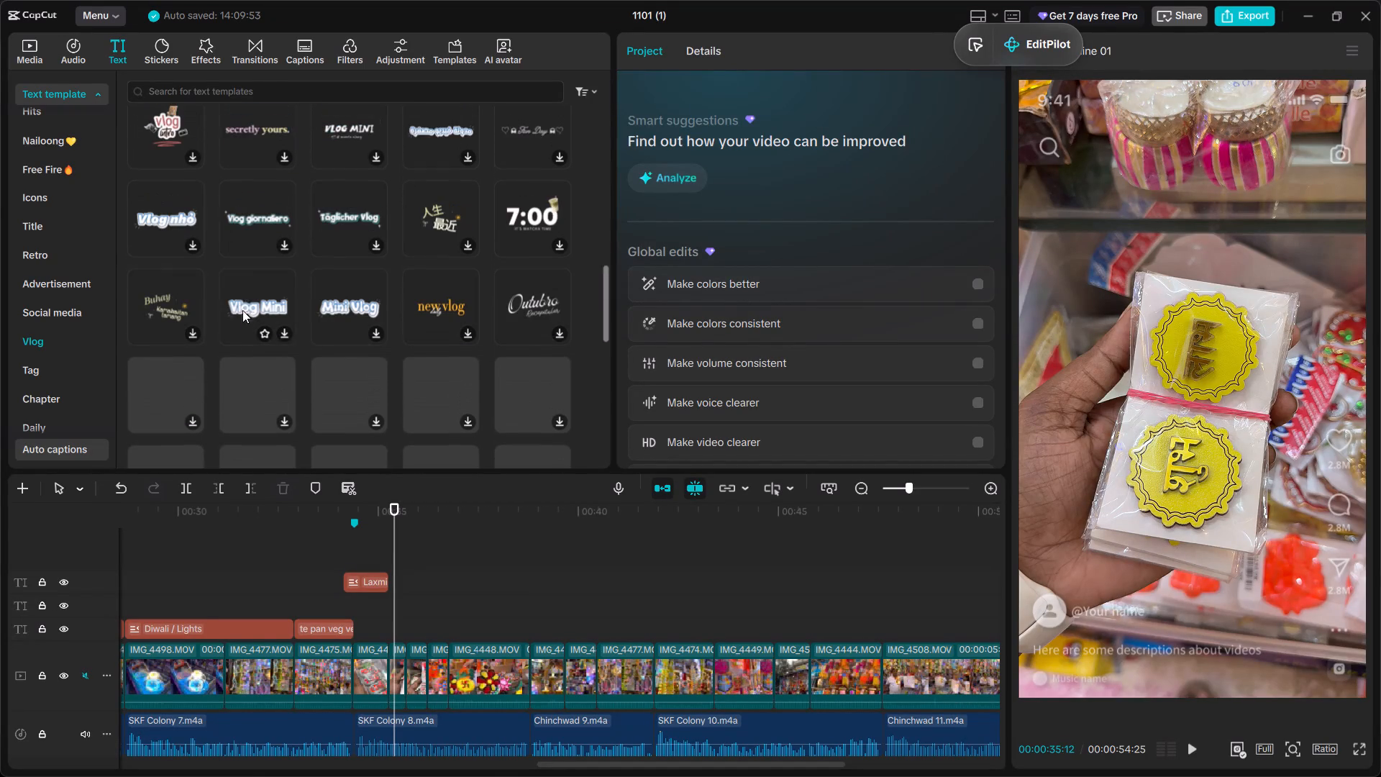
pyautogui.scroll(1, 242, 310)
pyautogui.scroll(-1, 242, 310)
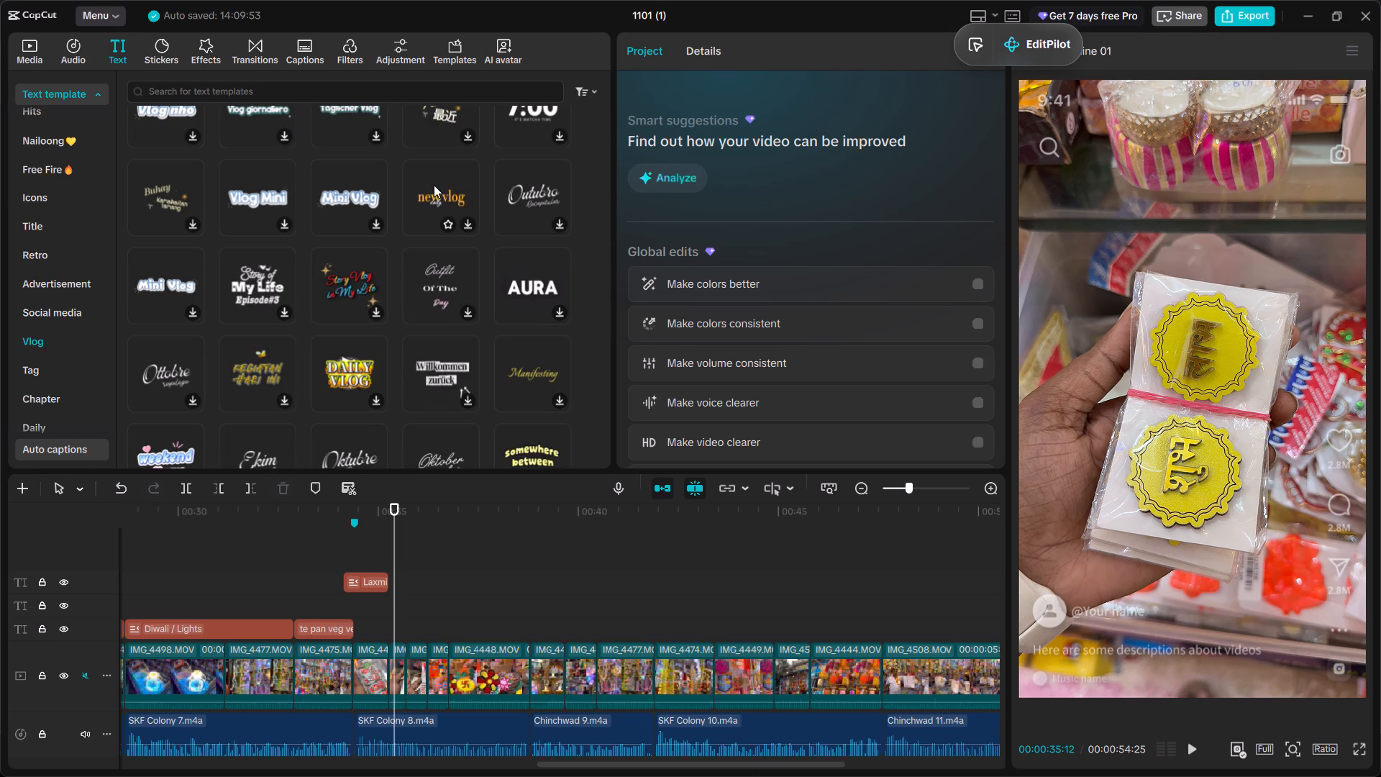
pyautogui.moveTo(445, 175); pyautogui.dragTo(391, 577)
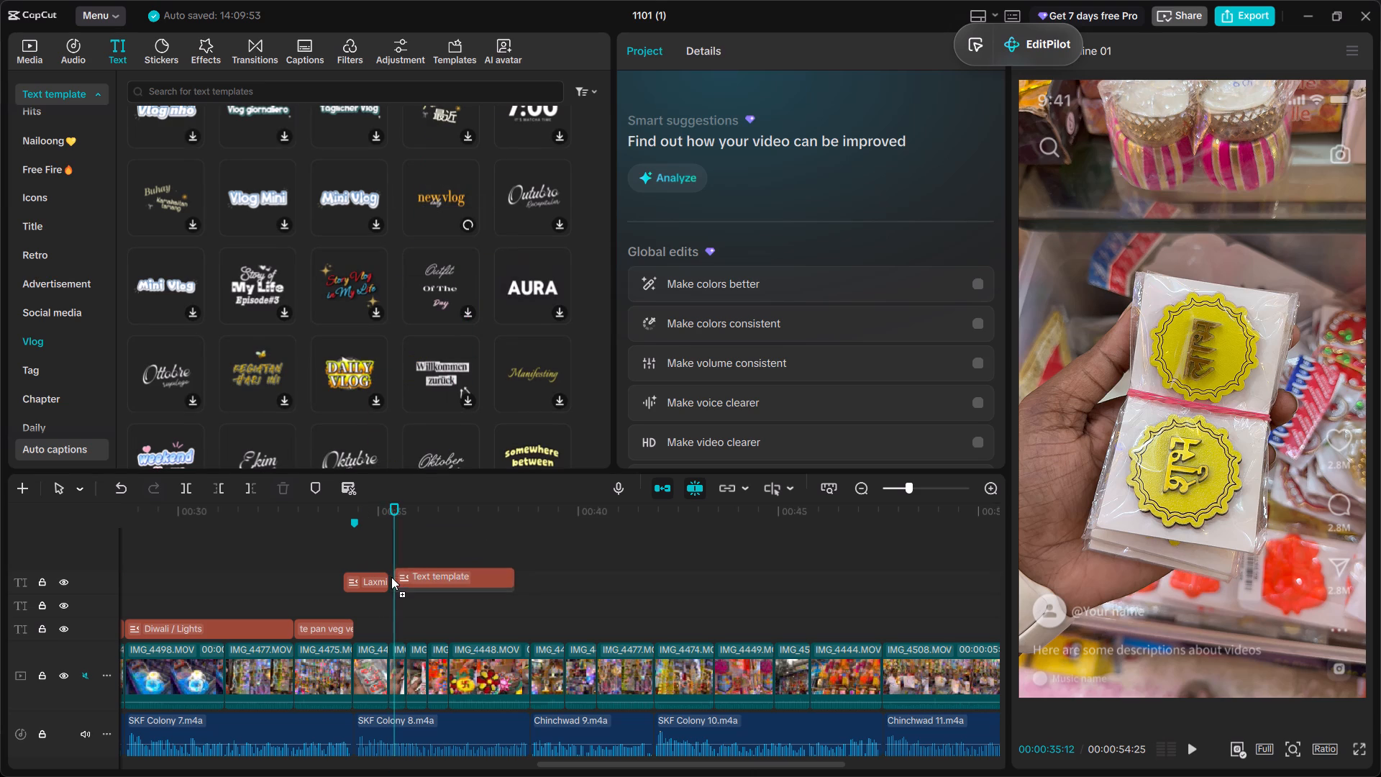
pyautogui.moveTo(391, 577); pyautogui.dragTo(387, 581)
pyautogui.moveTo(412, 581); pyautogui.dragTo(404, 581)
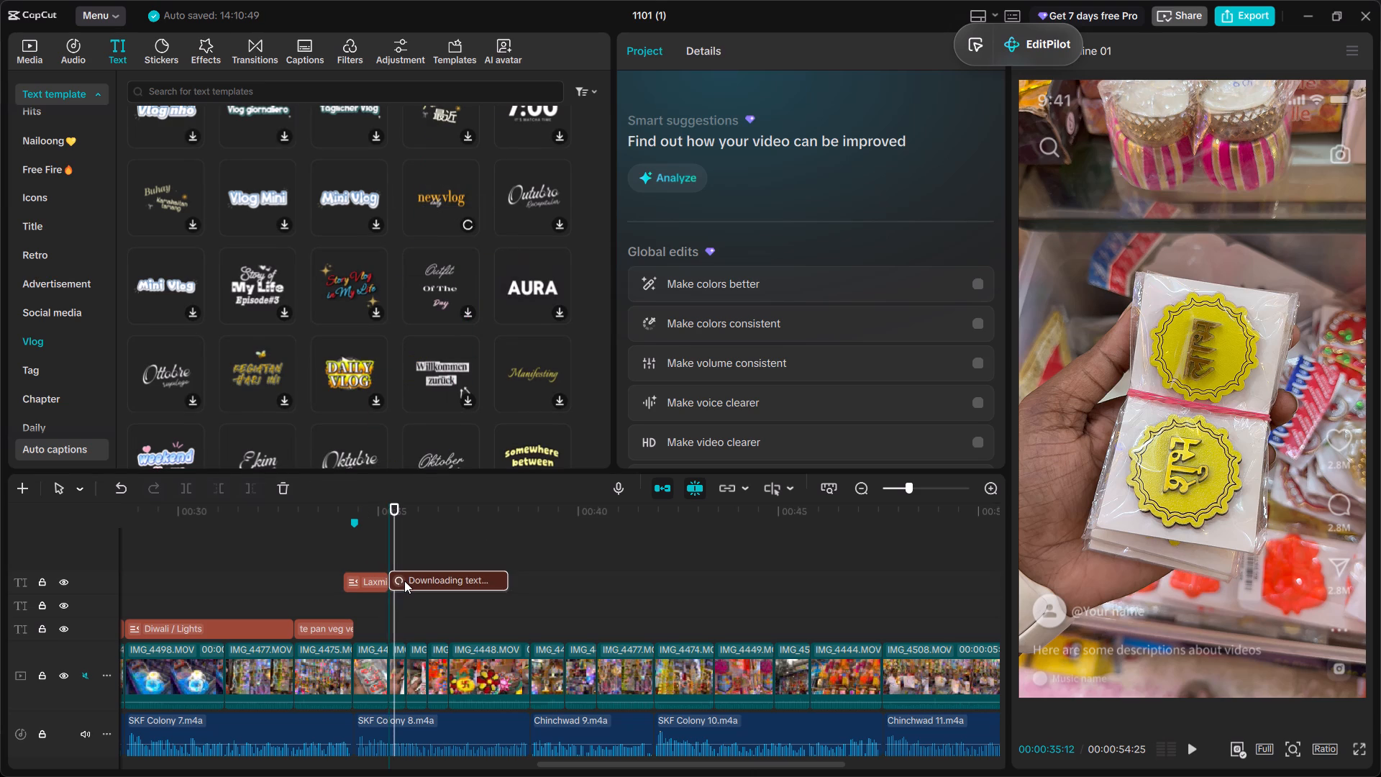
pyautogui.moveTo(404, 581); pyautogui.dragTo(404, 581)
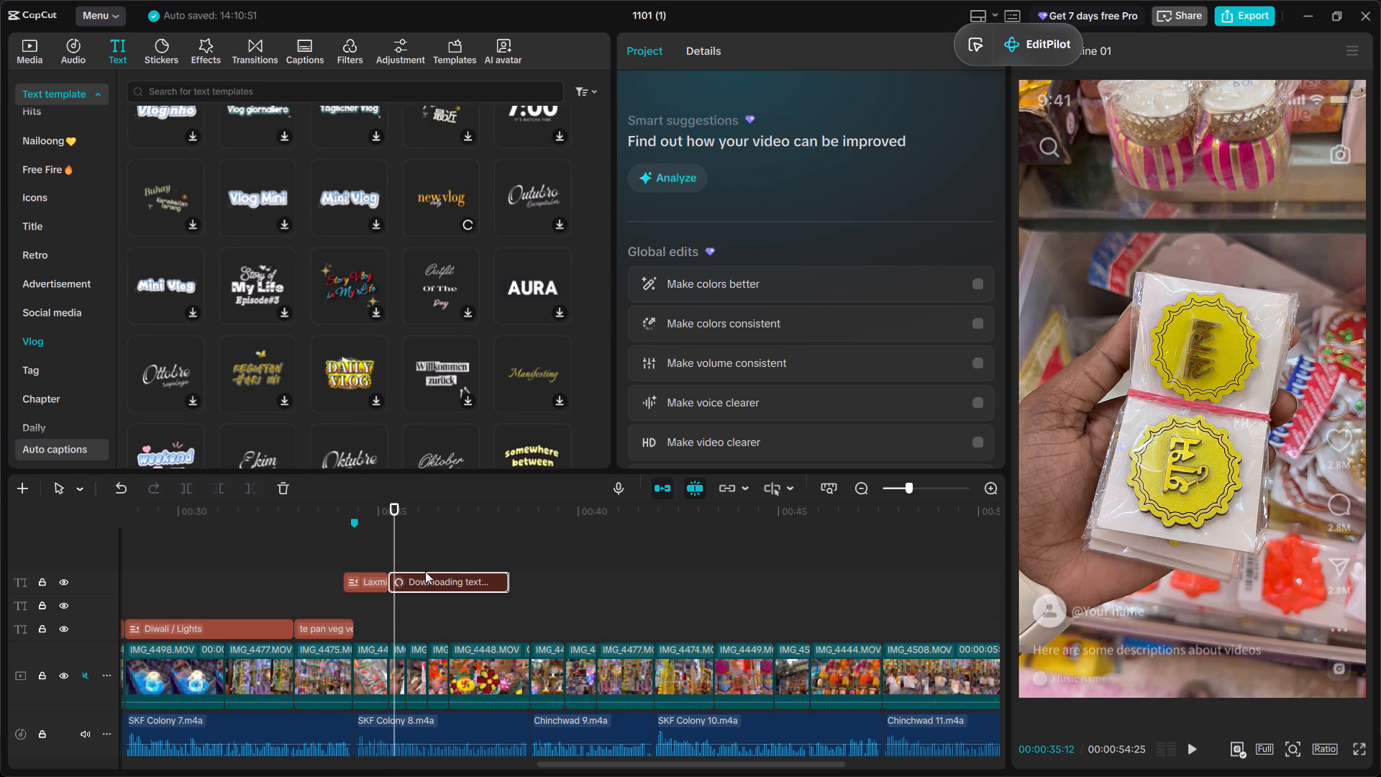
pyautogui.click(386, 553)
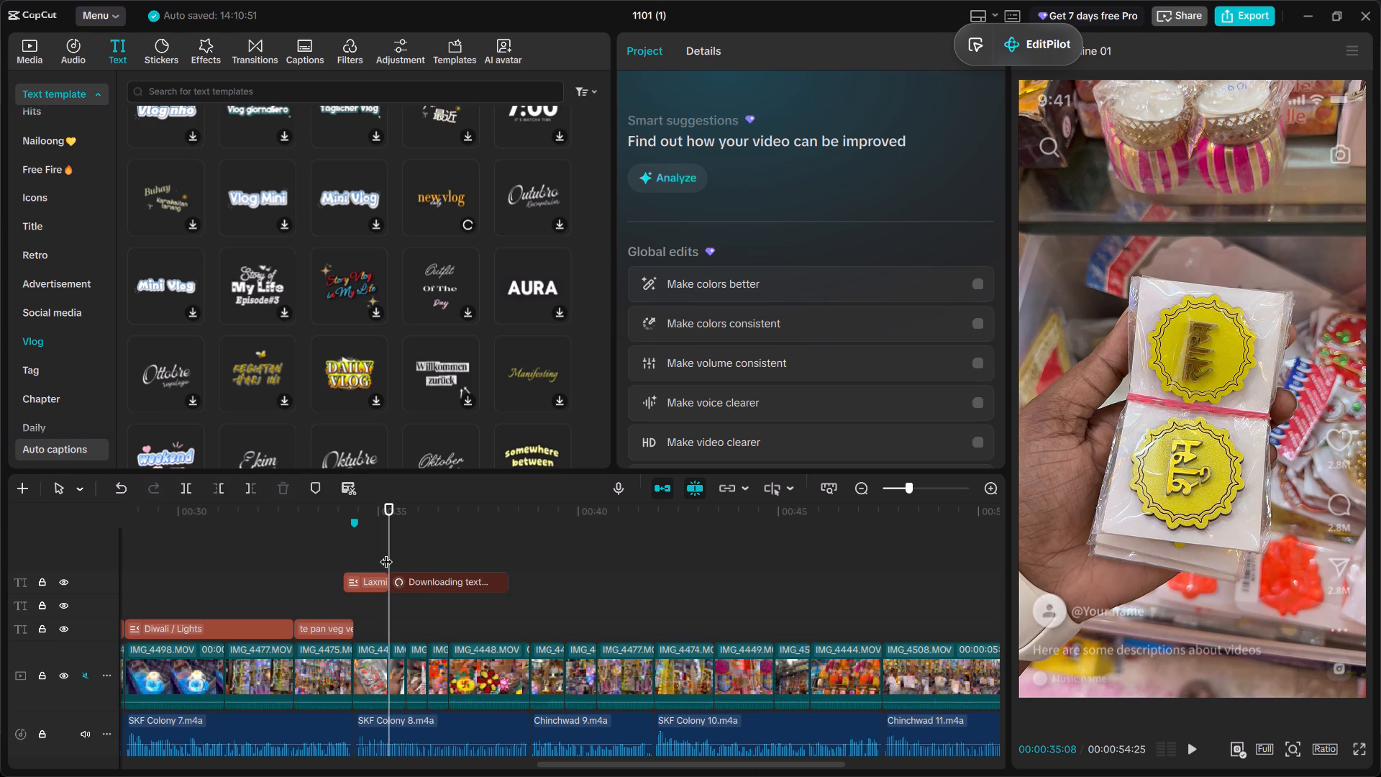
# Trim the end of the "daily / new vlog" title to about 00:36:07, playing through the clips beneath it.
pyautogui.click(414, 574)
pyautogui.moveTo(505, 580); pyautogui.dragTo(472, 581)
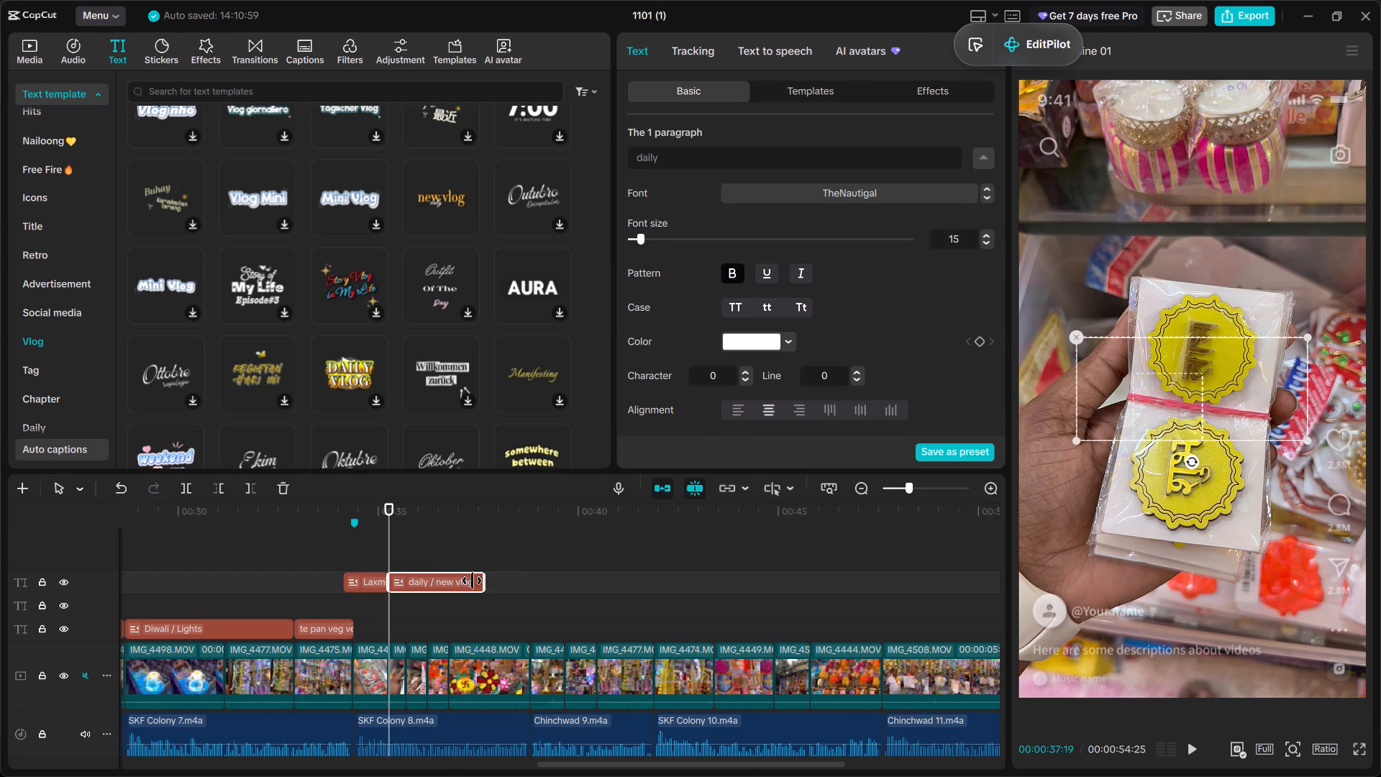
pyautogui.moveTo(472, 581); pyautogui.dragTo(440, 580)
pyautogui.press('space')
pyautogui.press('space')
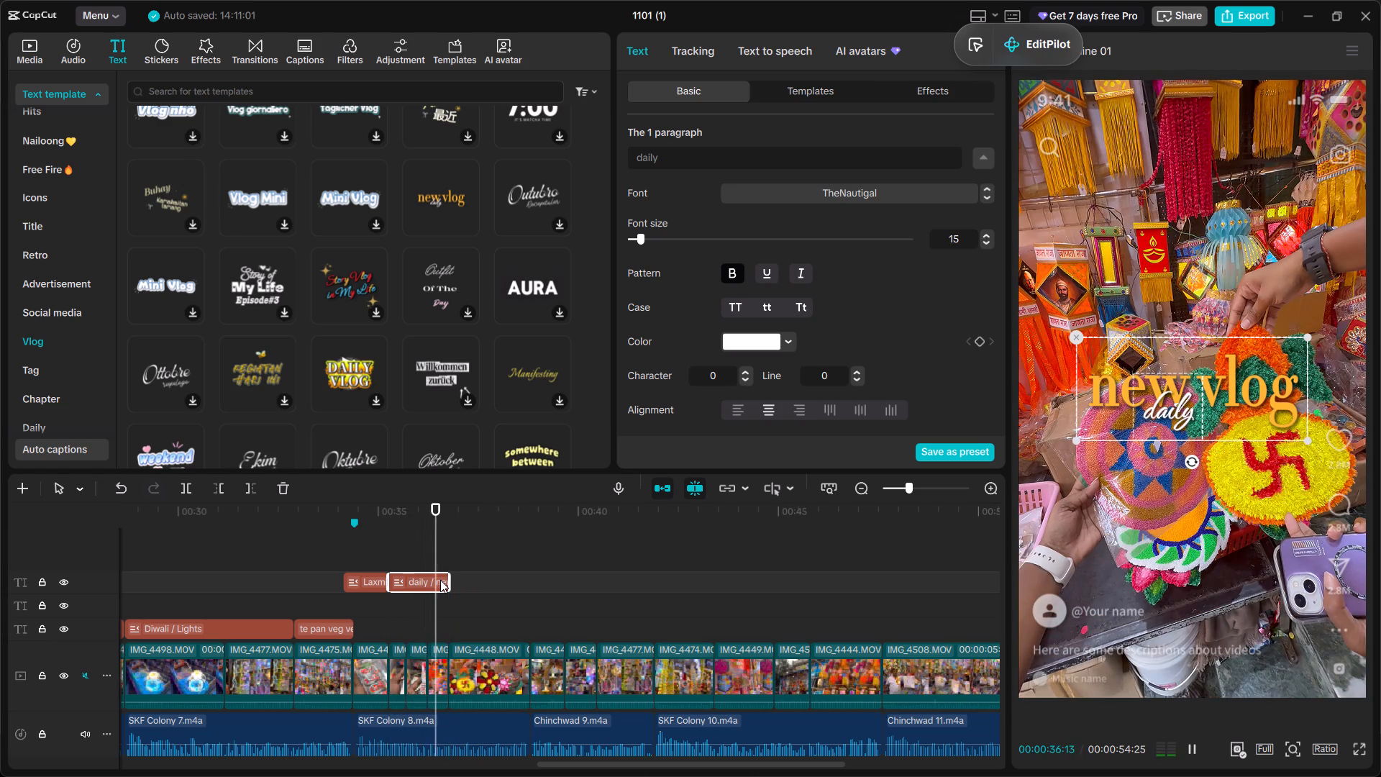
pyautogui.moveTo(449, 586); pyautogui.dragTo(424, 582)
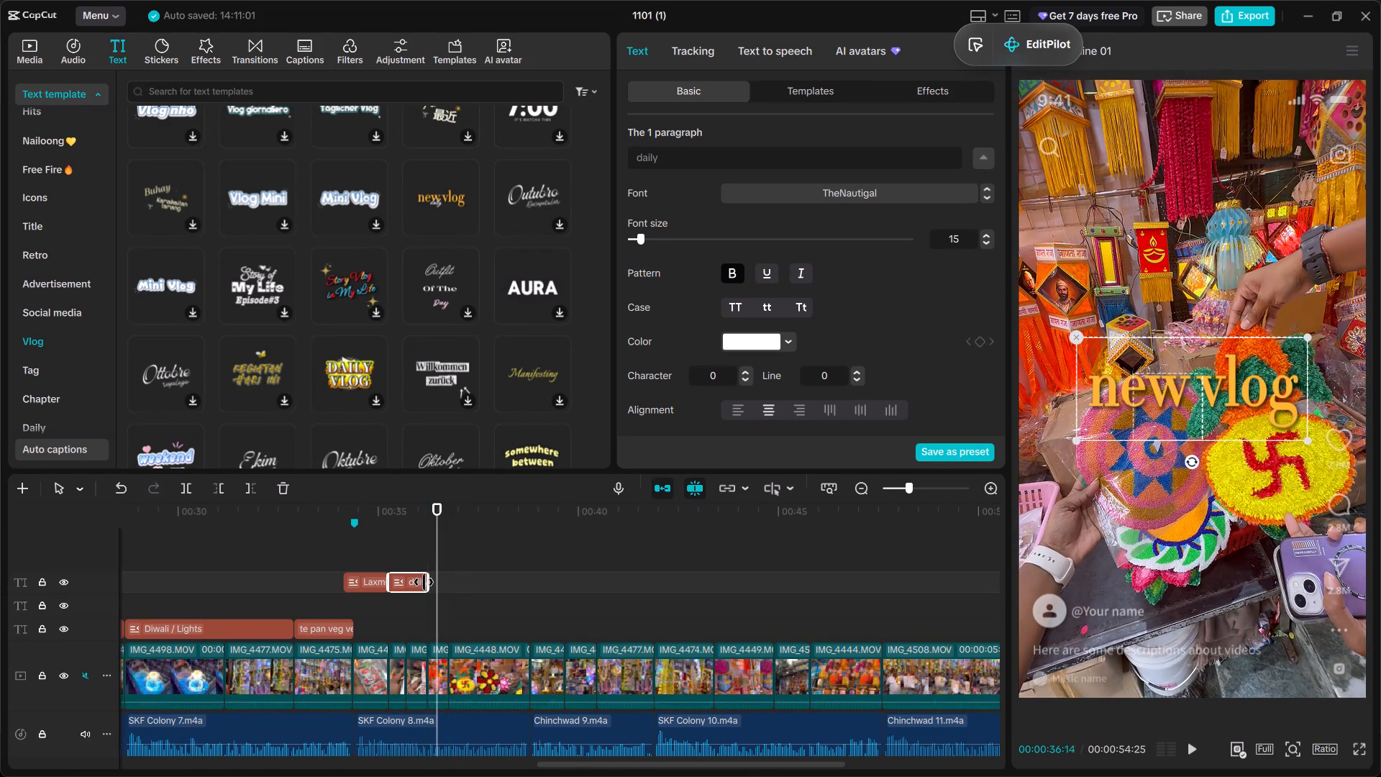
pyautogui.moveTo(717, 158); pyautogui.dragTo(588, 168)
pyautogui.click(425, 554)
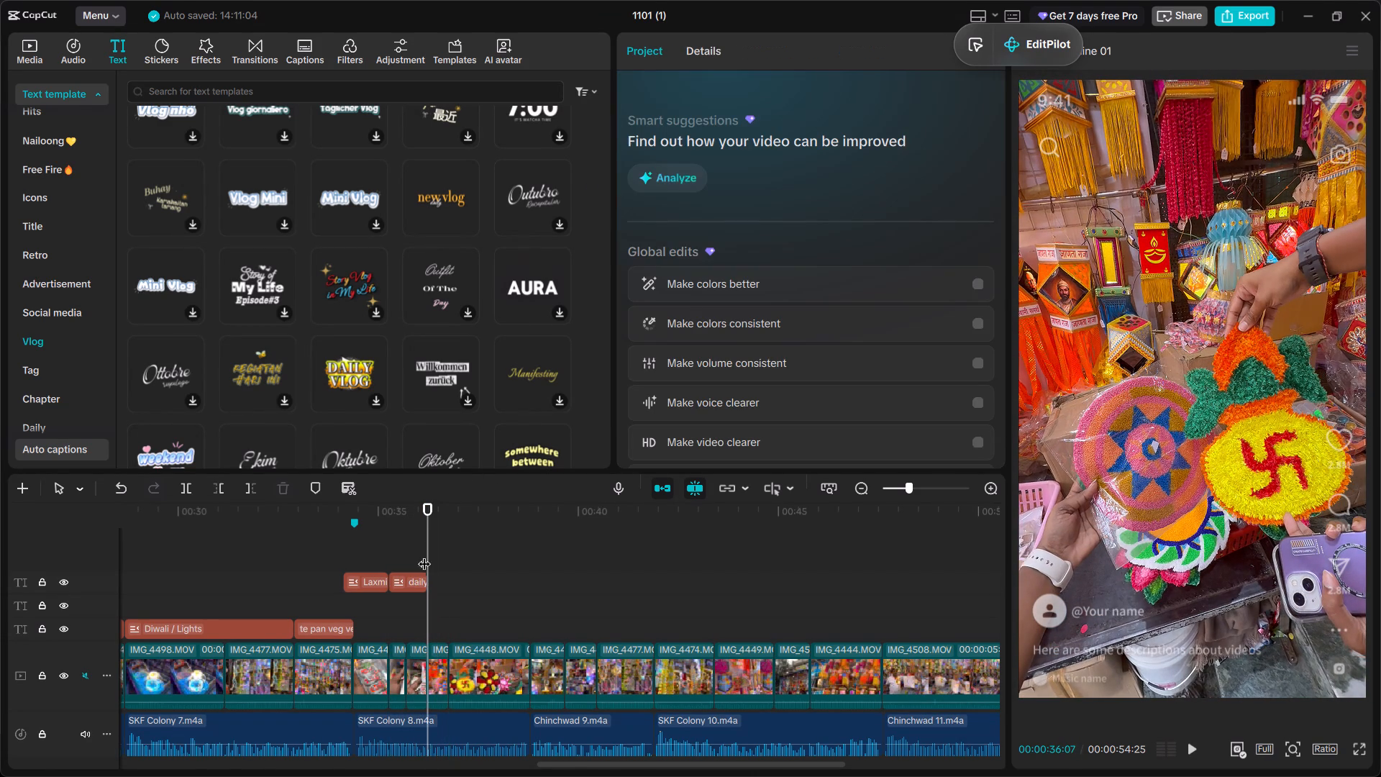
# Delete the first paragraph, "daily", from the new title over the red-and-white packet clip.
pyautogui.click(410, 565)
pyautogui.click(412, 579)
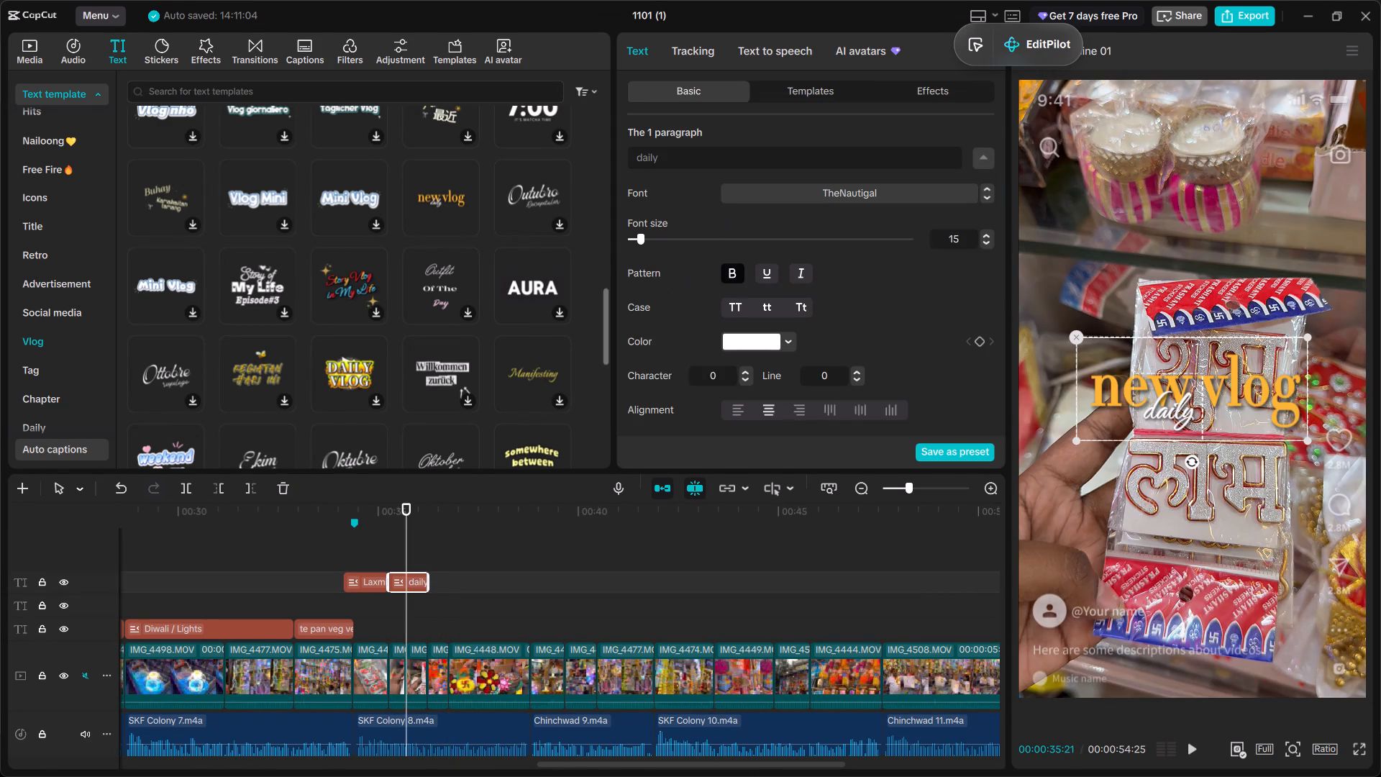
pyautogui.moveTo(730, 161); pyautogui.dragTo(552, 157)
pyautogui.press('BackSpace')
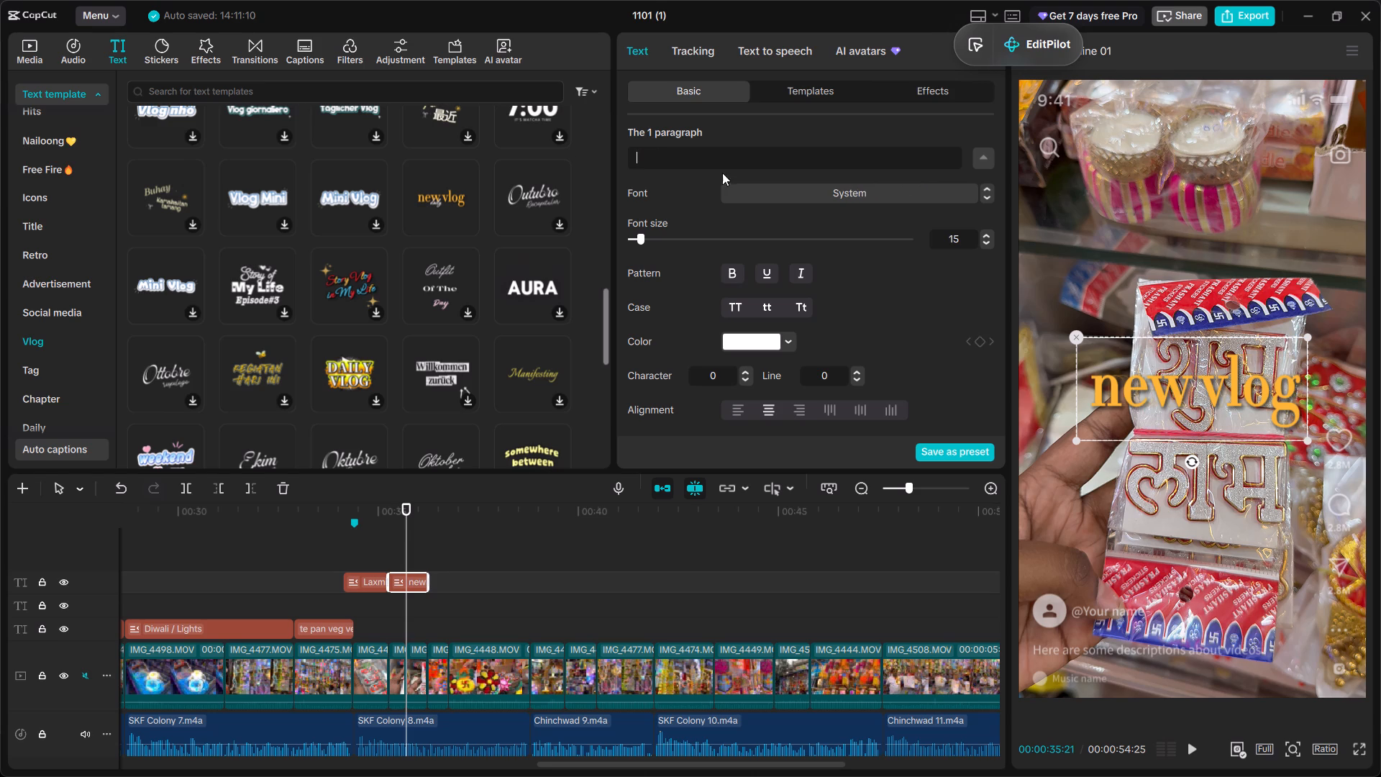
# Replace the second paragraph, "new vlog", with "Stickers" in the orange title over the red-and-white packet clip.
pyautogui.click(980, 151)
pyautogui.moveTo(709, 217); pyautogui.dragTo(569, 223)
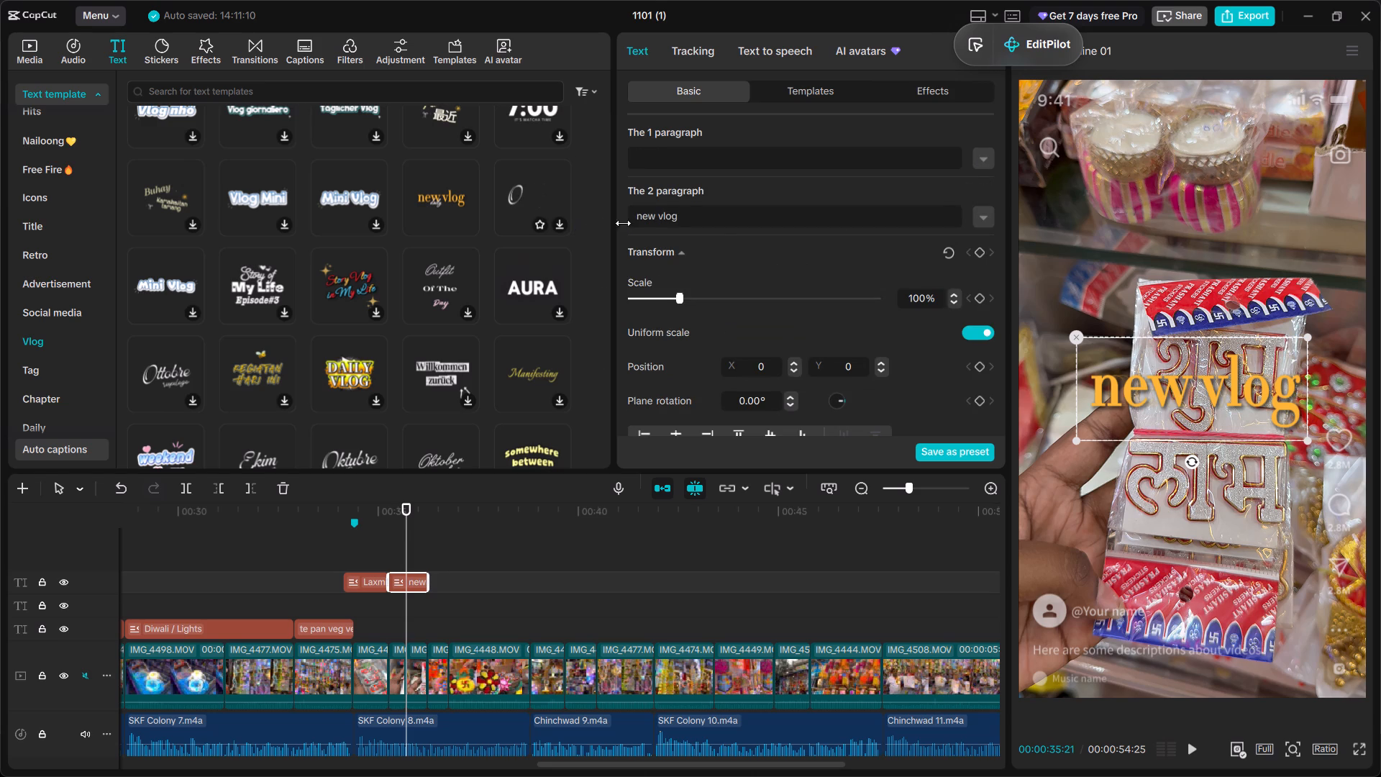
pyautogui.moveTo(708, 219); pyautogui.dragTo(623, 212)
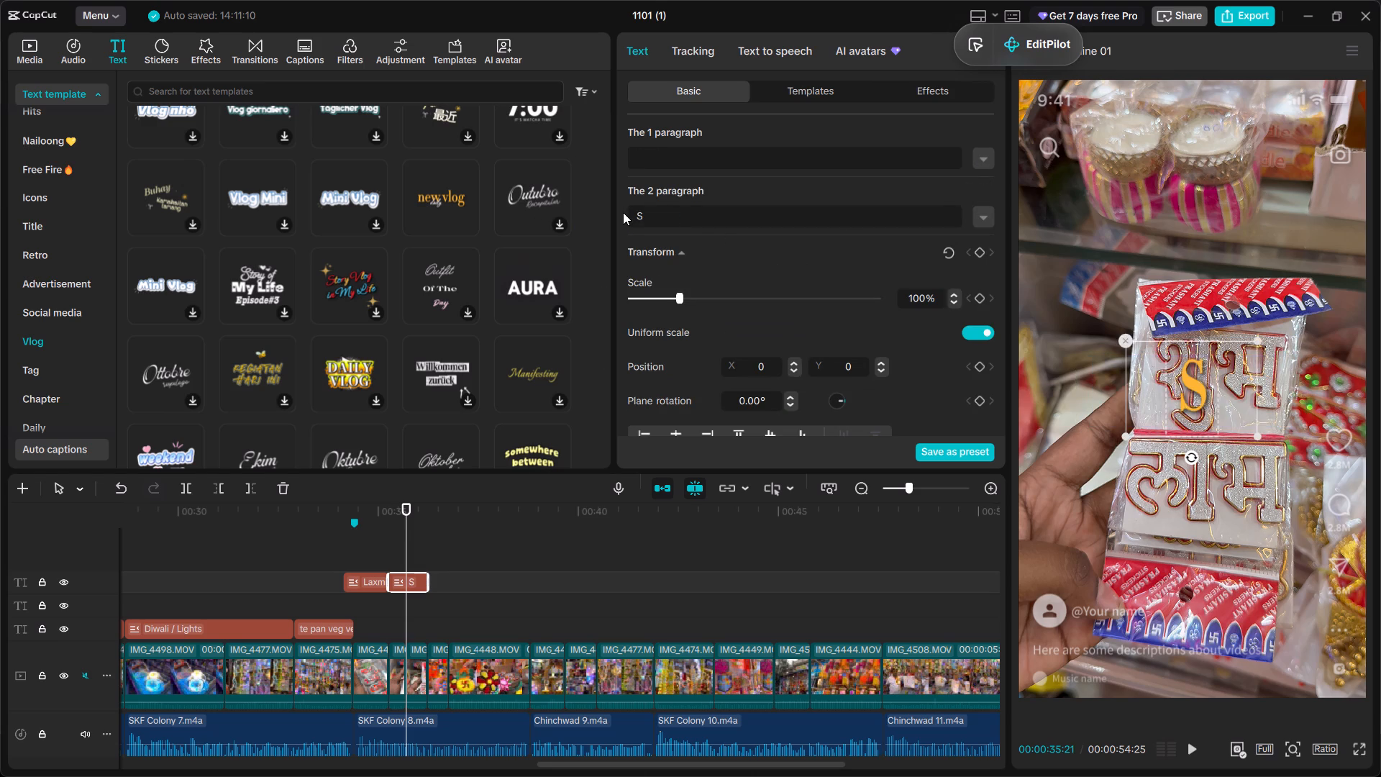
pyautogui.write('tickers')
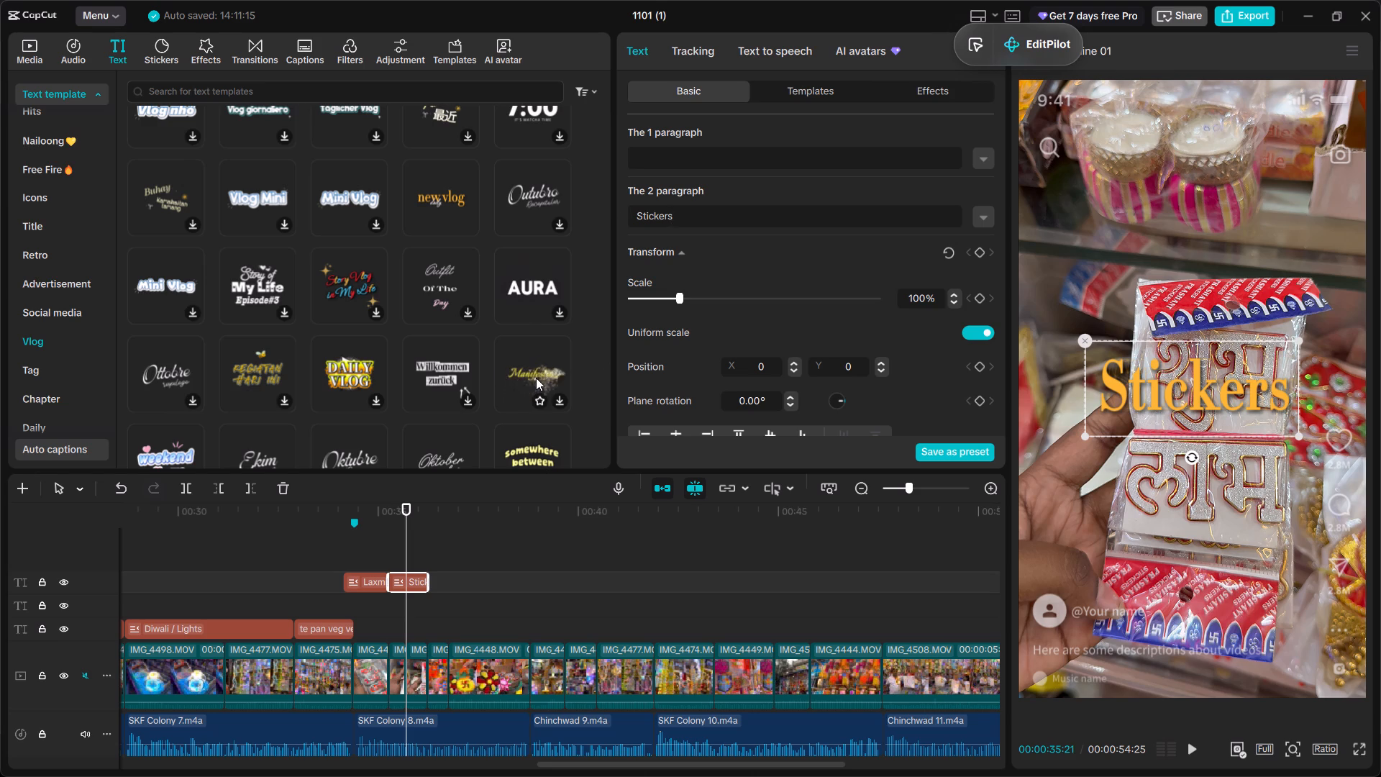
# Browse the remaining Vlog text templates and the Social media and Advertisement ones for the next title style.
pyautogui.scroll(-2, 536, 378)
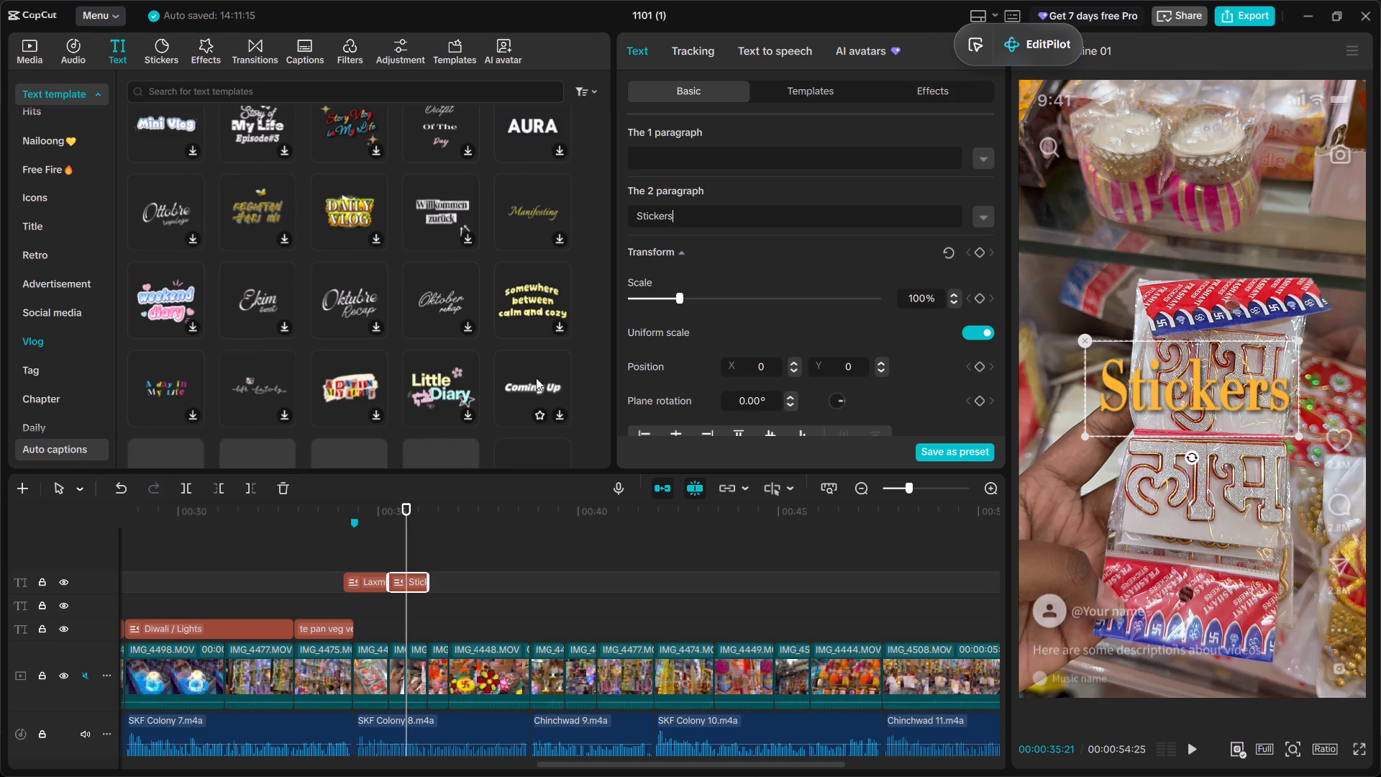
pyautogui.scroll(-4, 536, 378)
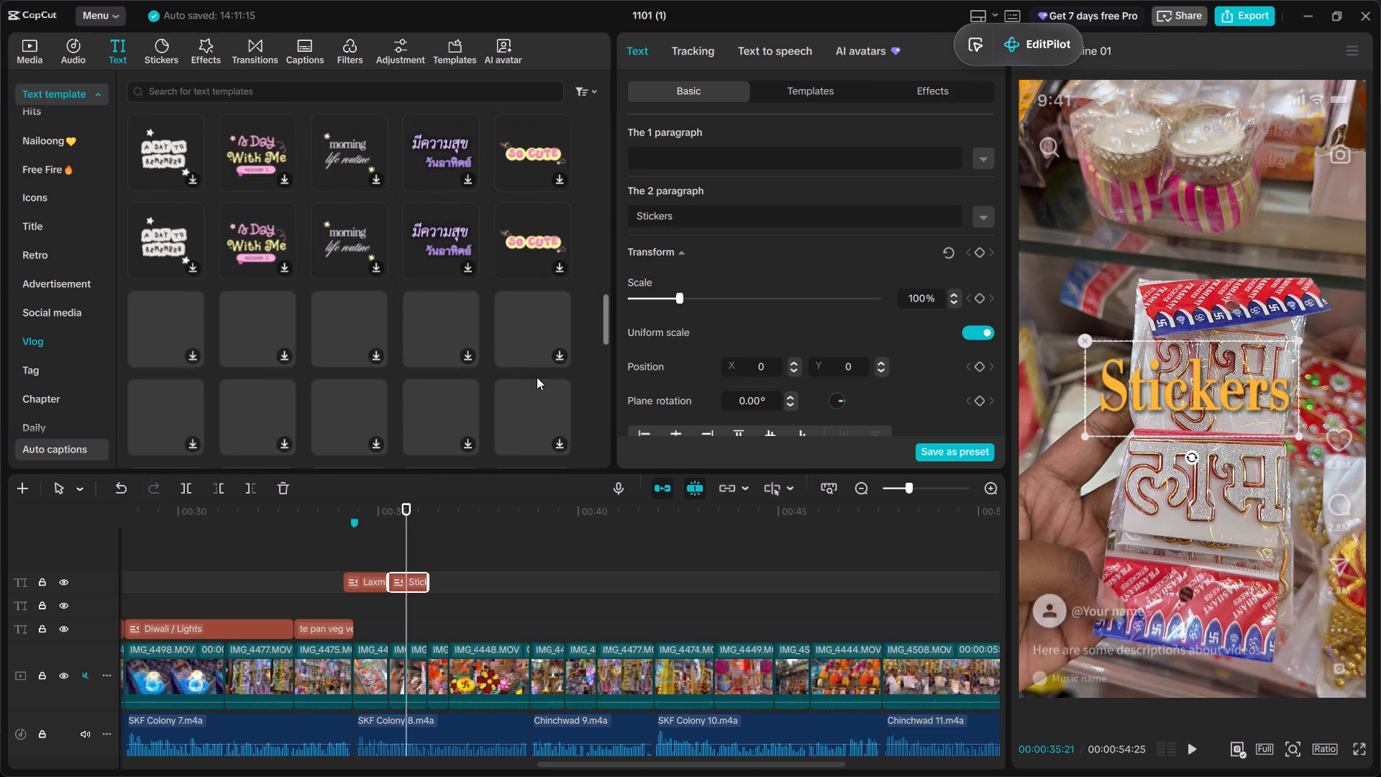
pyautogui.scroll(-3, 537, 377)
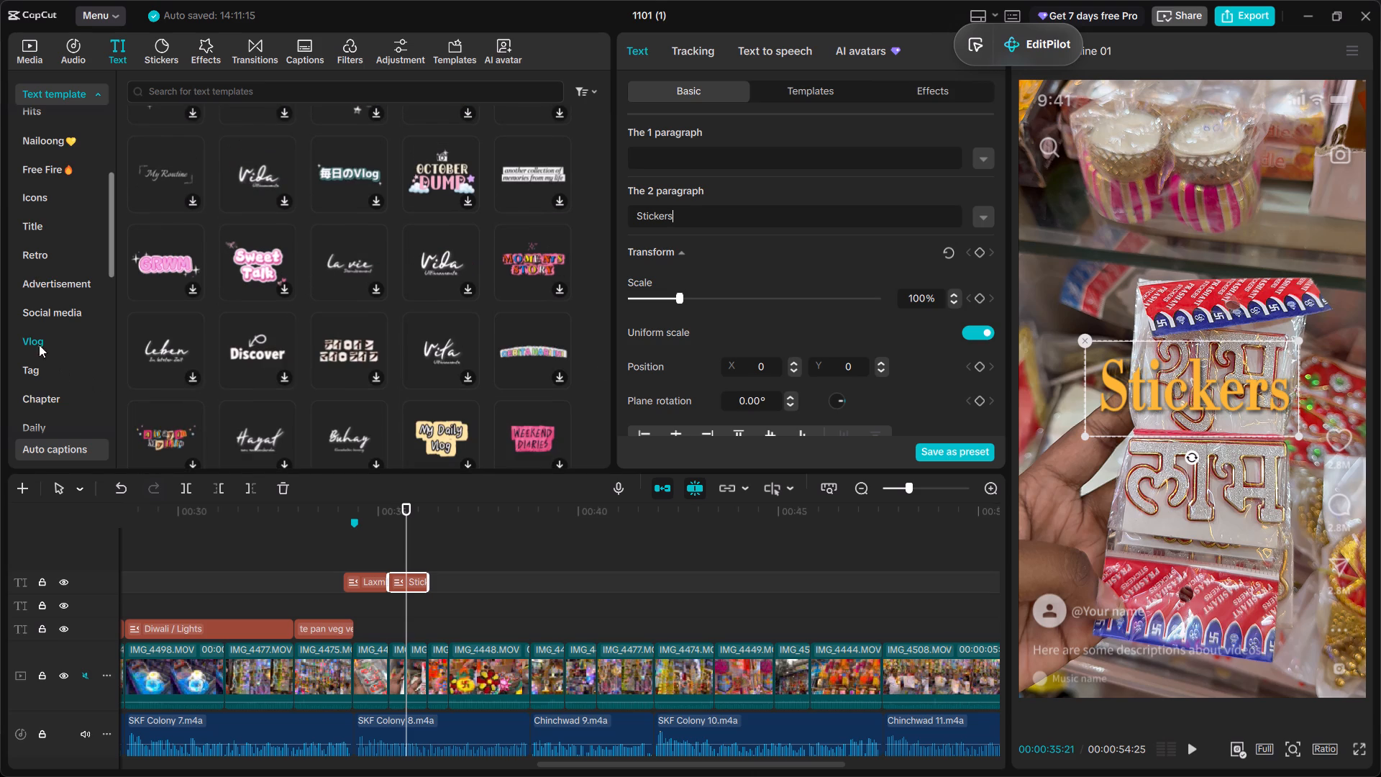
pyautogui.click(42, 309)
pyautogui.click(65, 283)
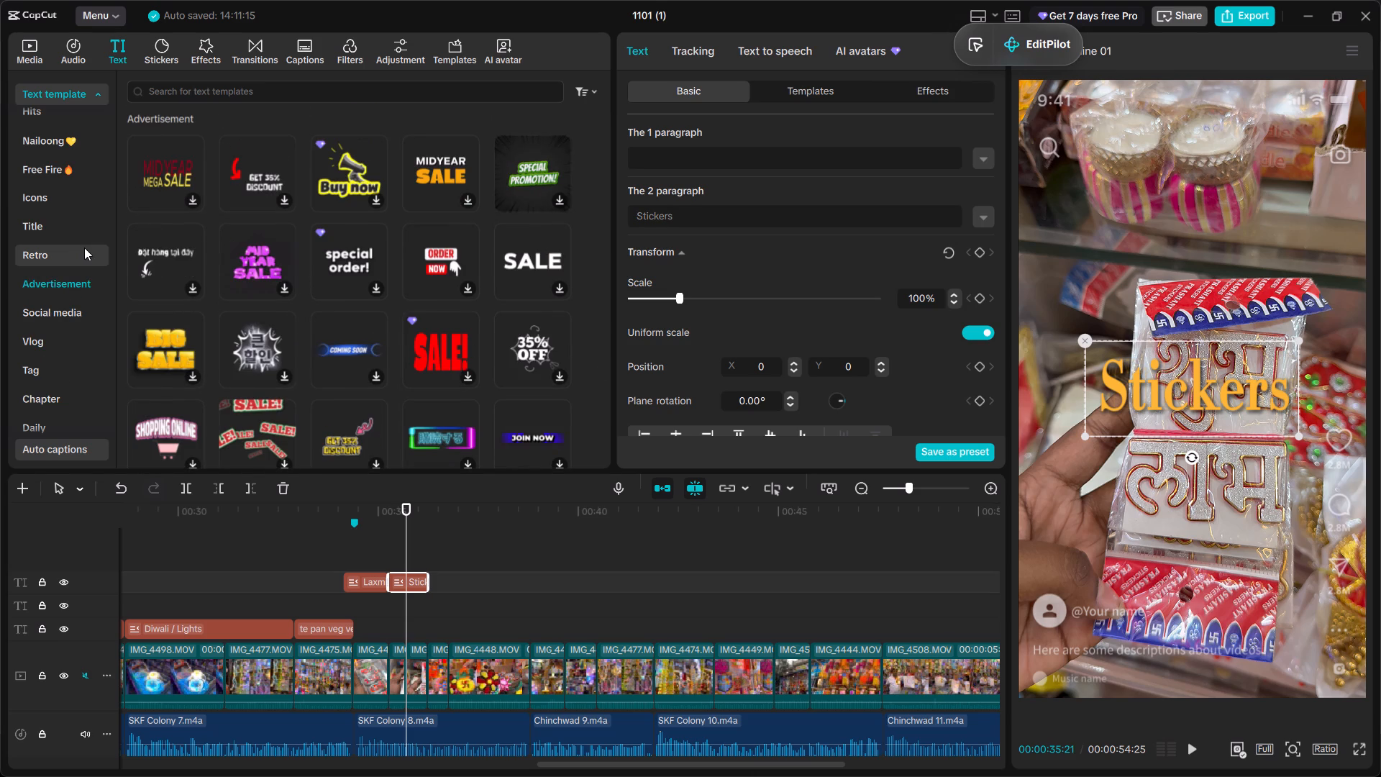
pyautogui.scroll(-7, 373, 276)
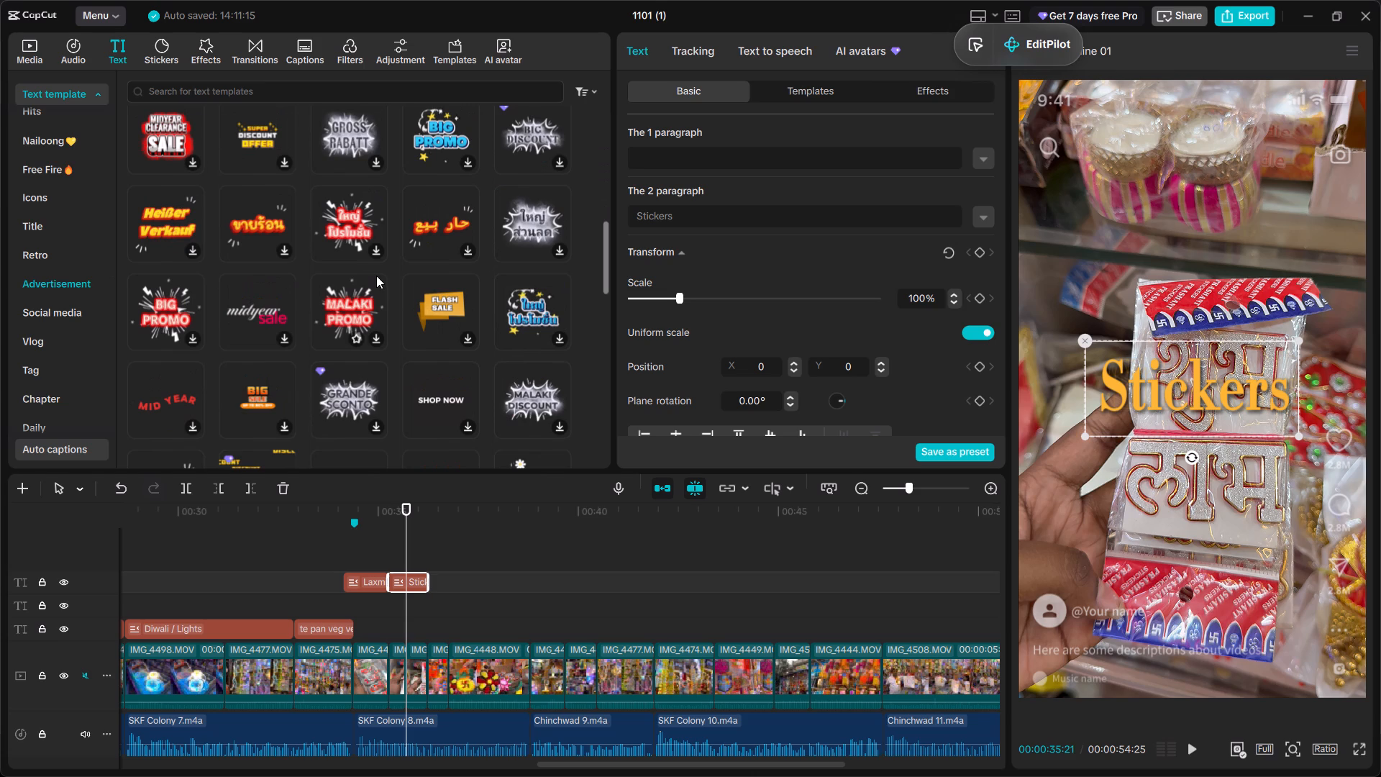
# Look through the Retro text templates for a style that suits the next product title.
pyautogui.click(20, 245)
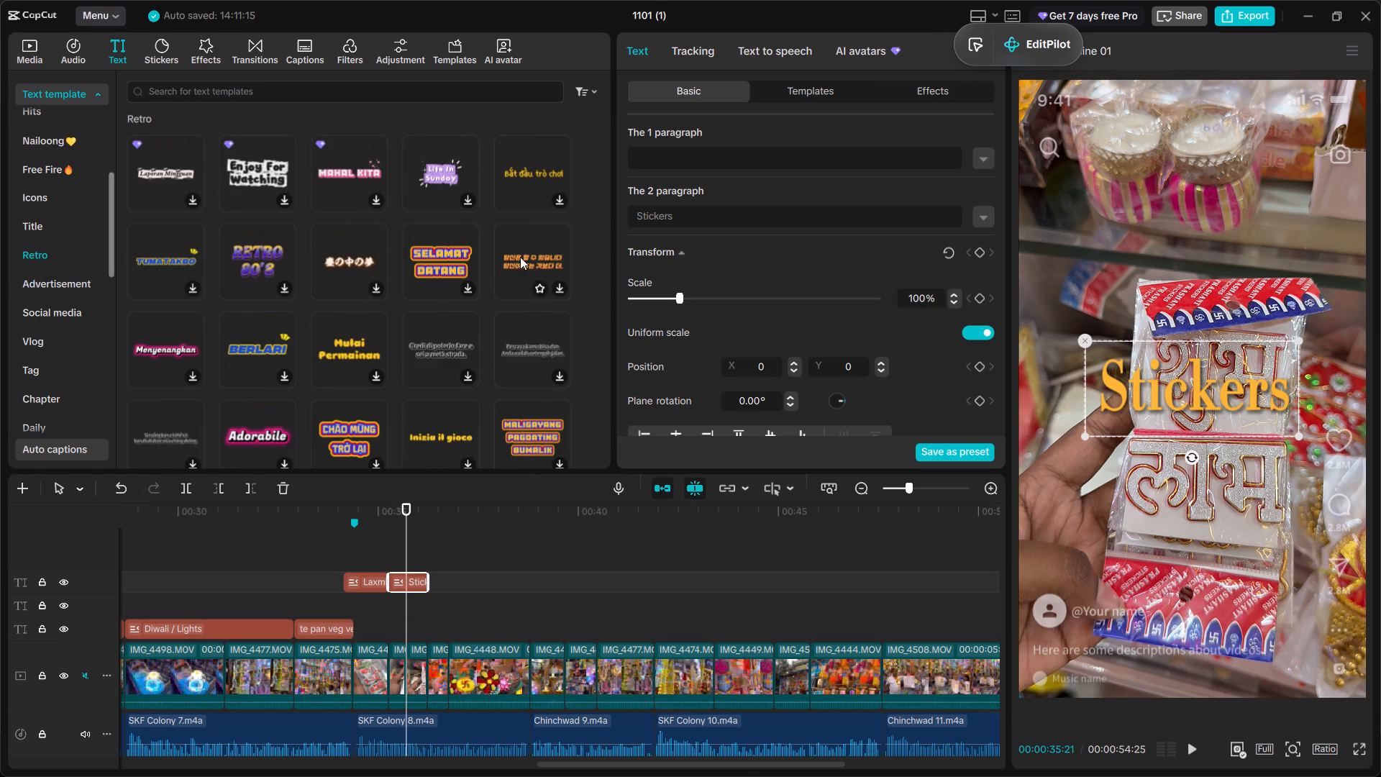
pyautogui.scroll(-2, 583, 267)
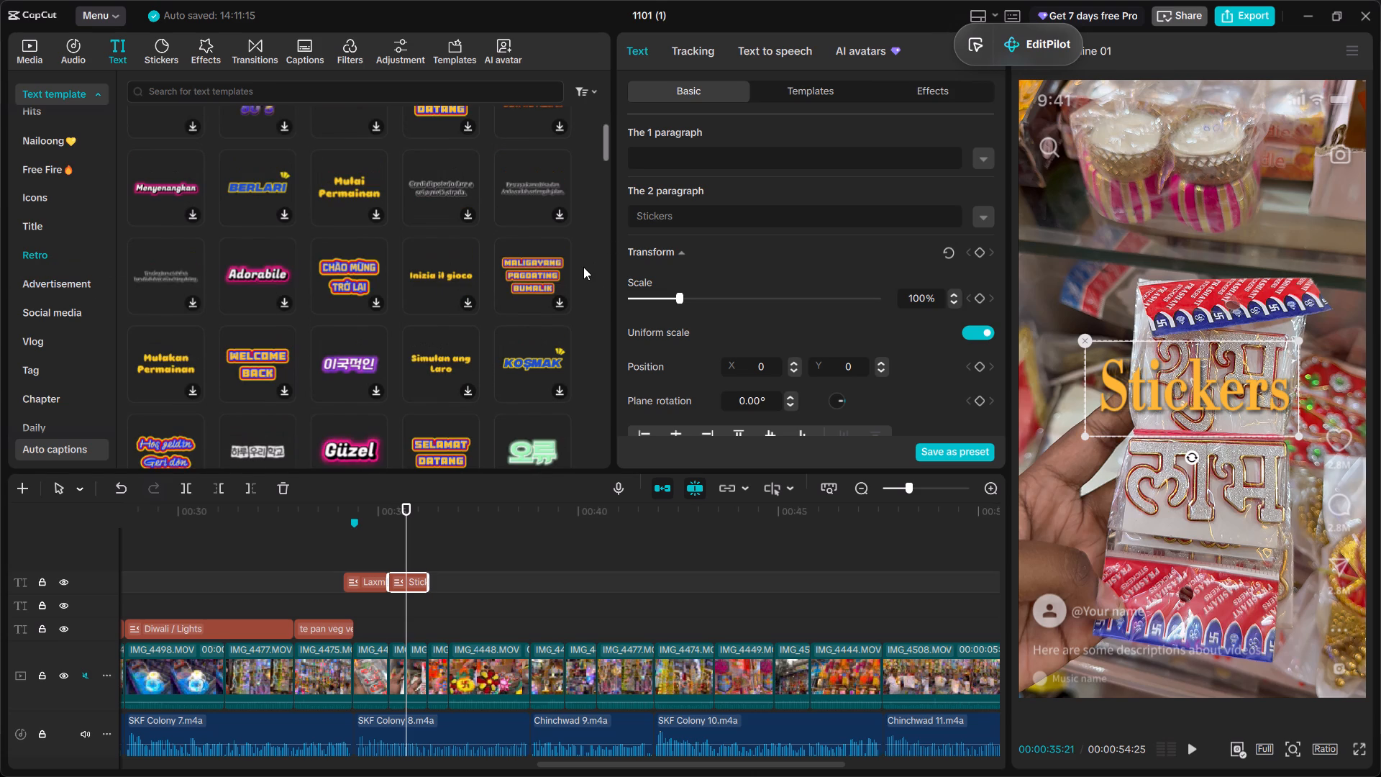
pyautogui.scroll(-2, 583, 267)
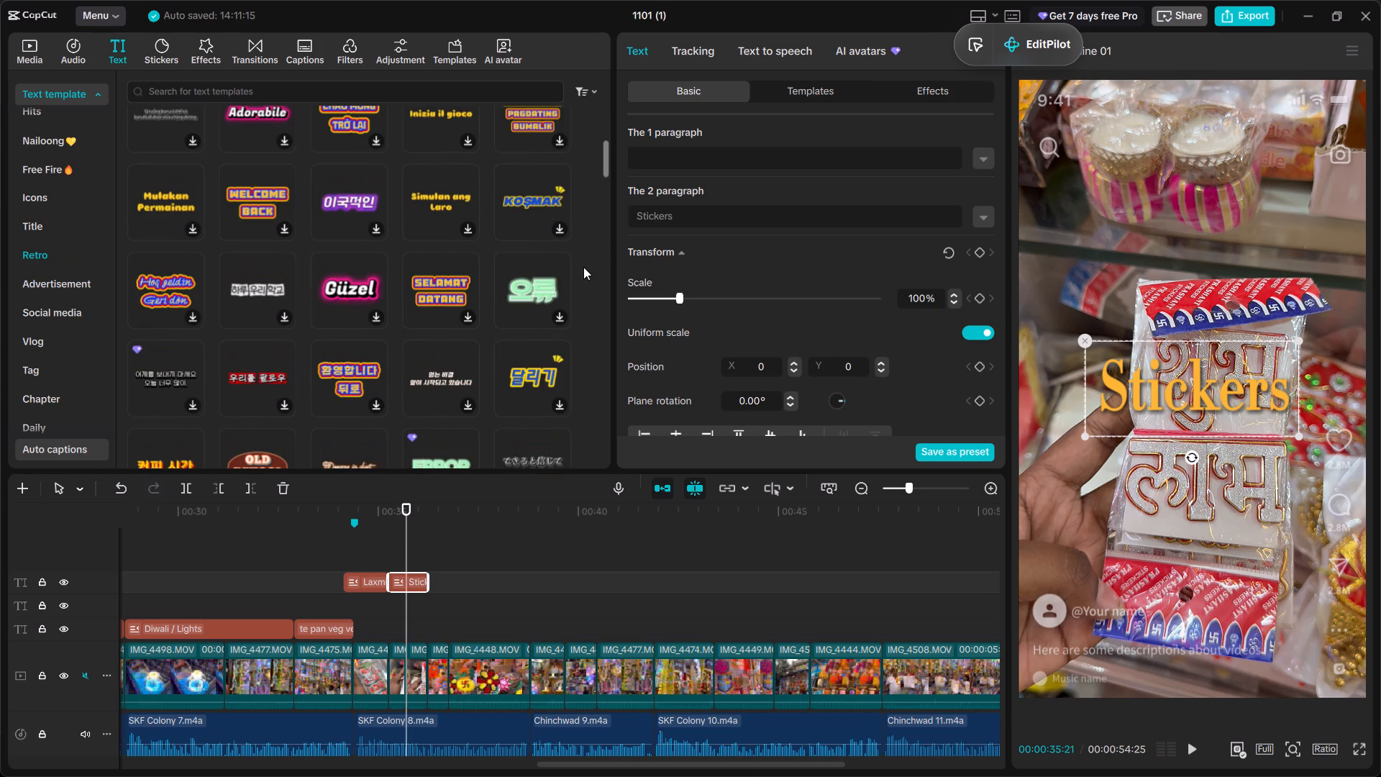
pyautogui.scroll(-3, 583, 267)
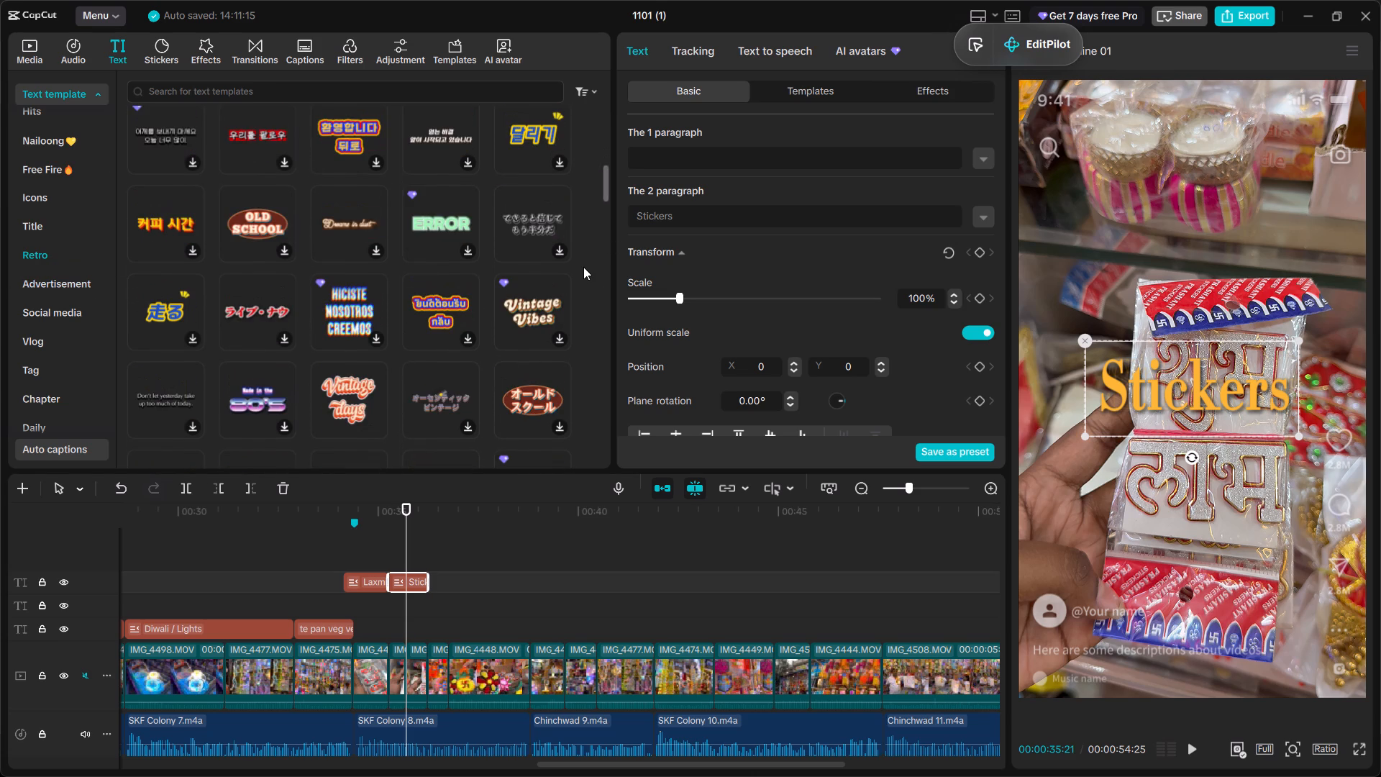
pyautogui.scroll(-4, 583, 267)
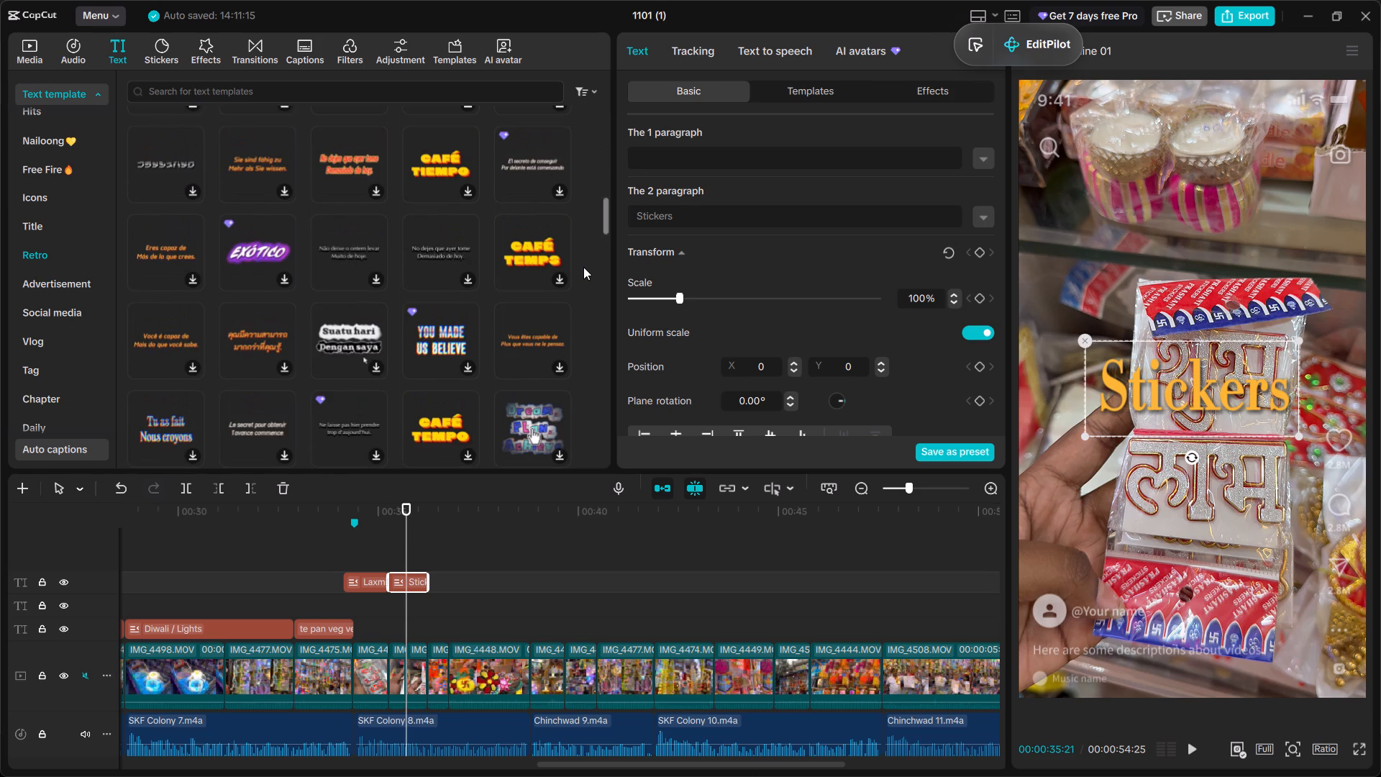
pyautogui.scroll(-4, 583, 267)
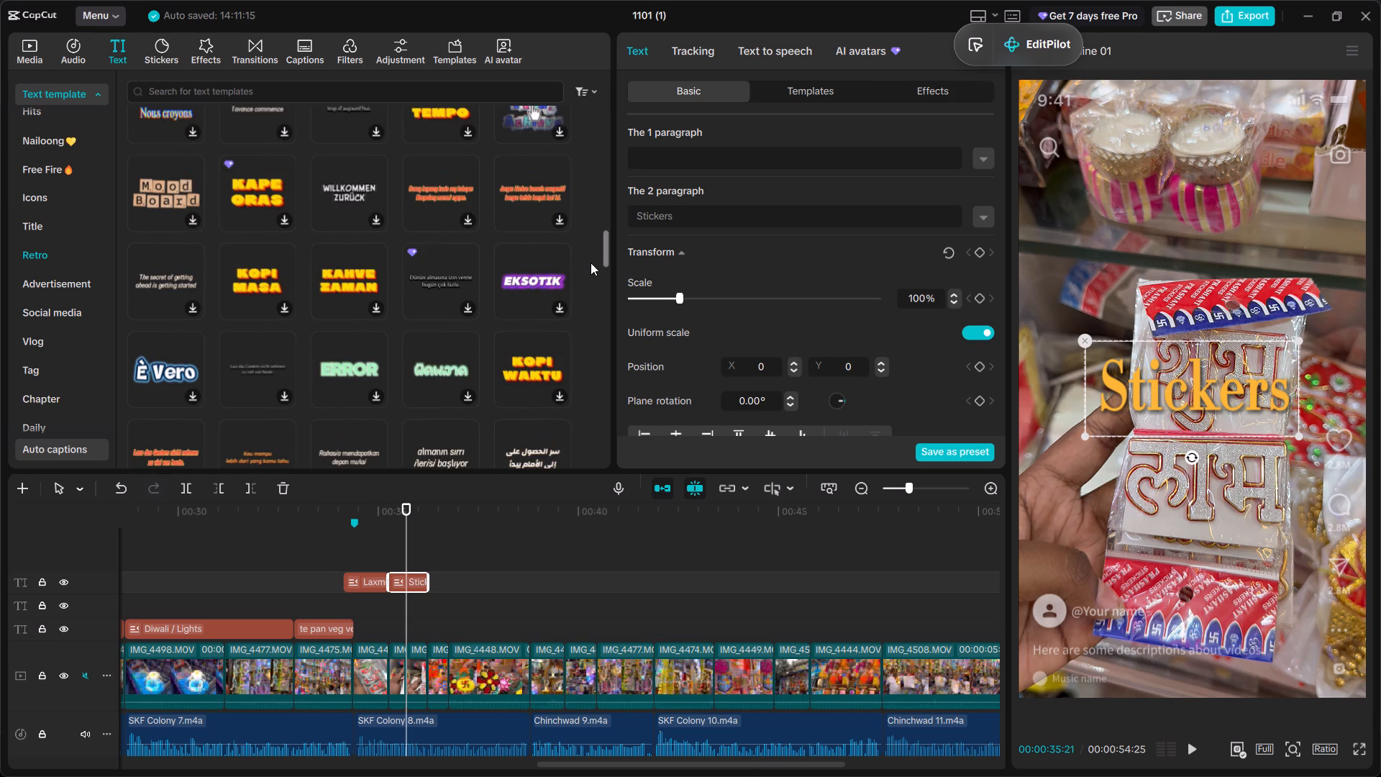
pyautogui.scroll(-2, 591, 263)
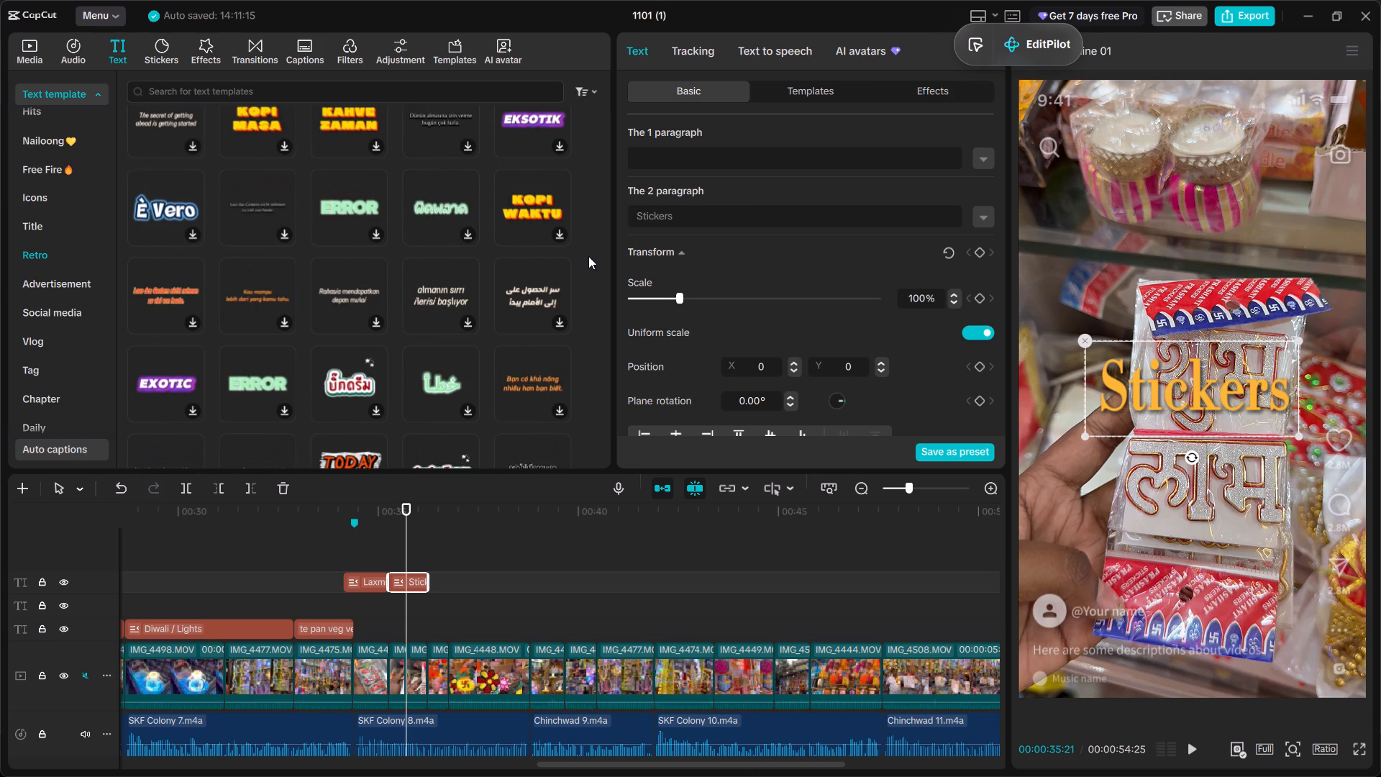
pyautogui.scroll(-4, 582, 256)
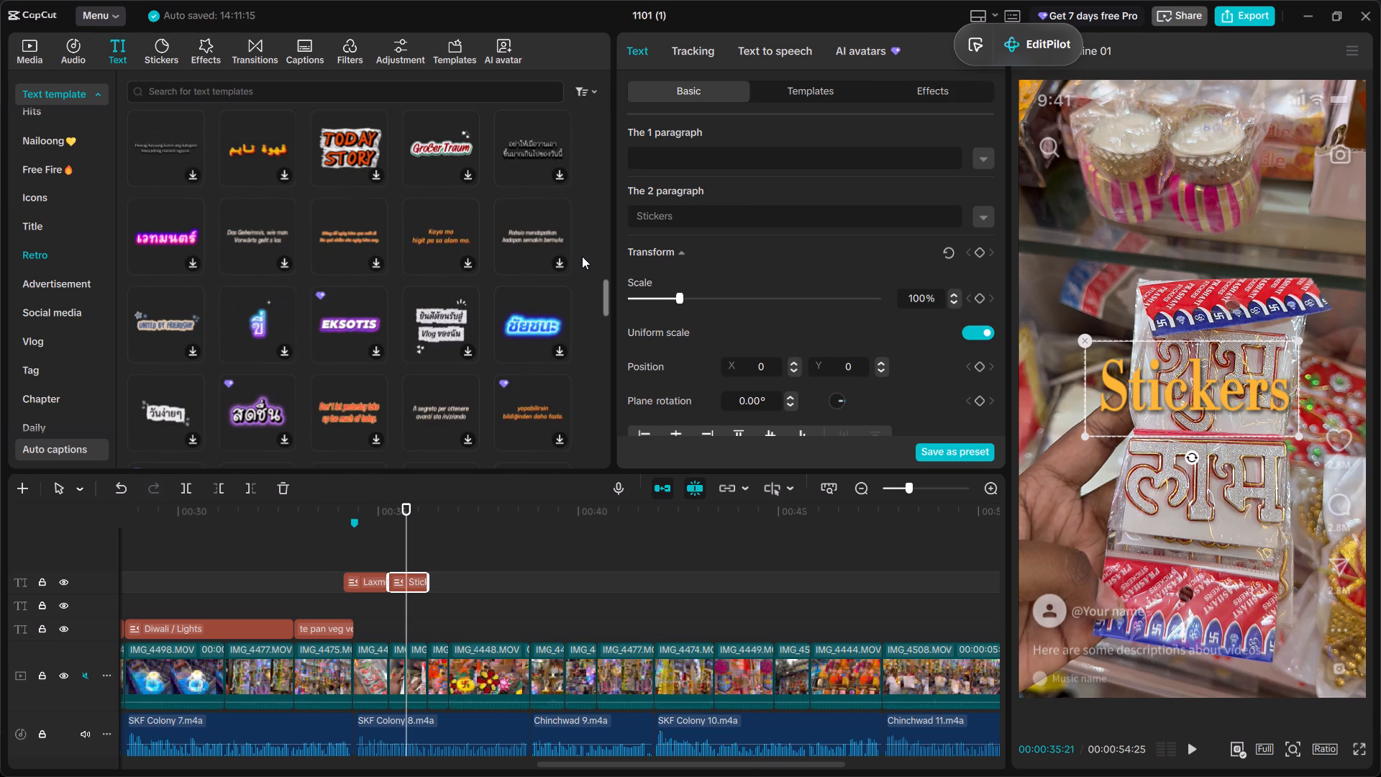
pyautogui.scroll(-3, 582, 256)
# Look through the Title and Icons text templates for a suitable product title style.
pyautogui.click(65, 230)
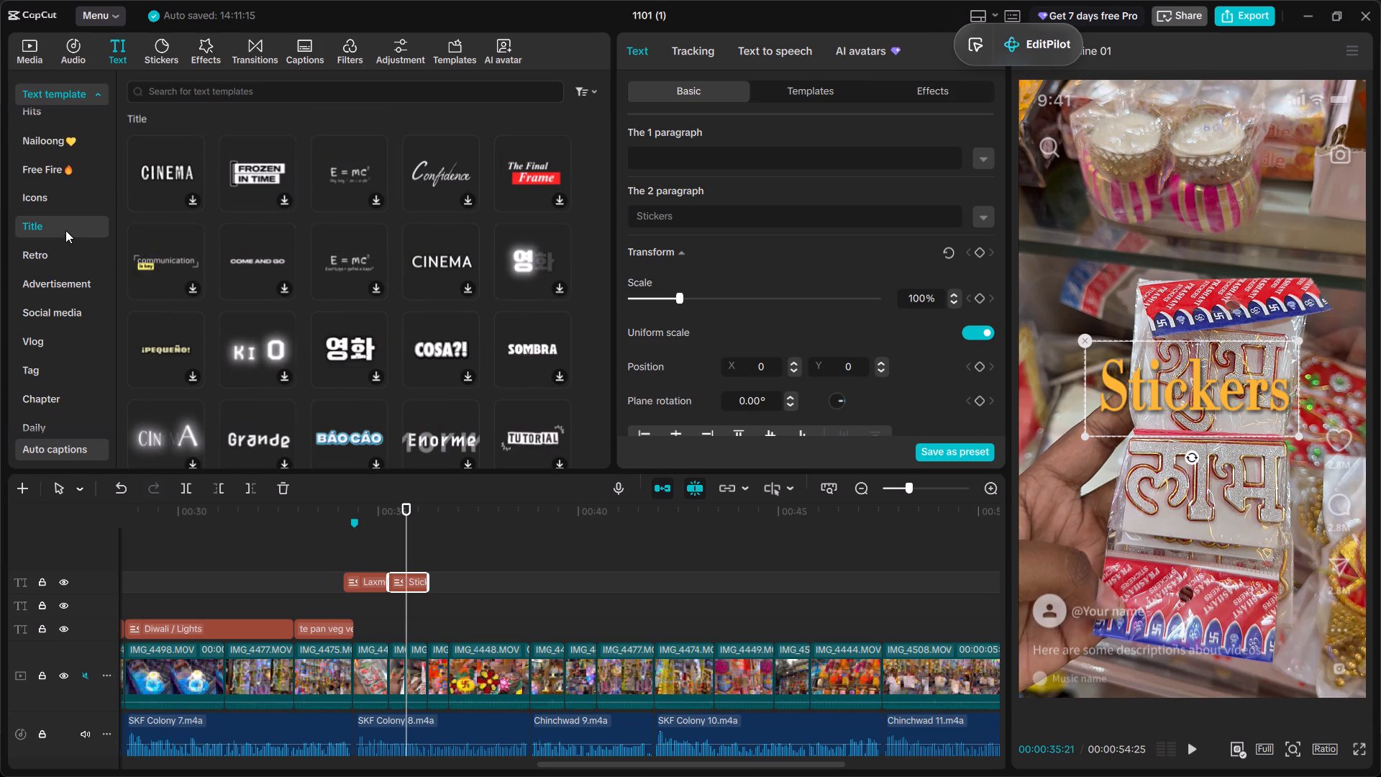
pyautogui.scroll(-4, 586, 247)
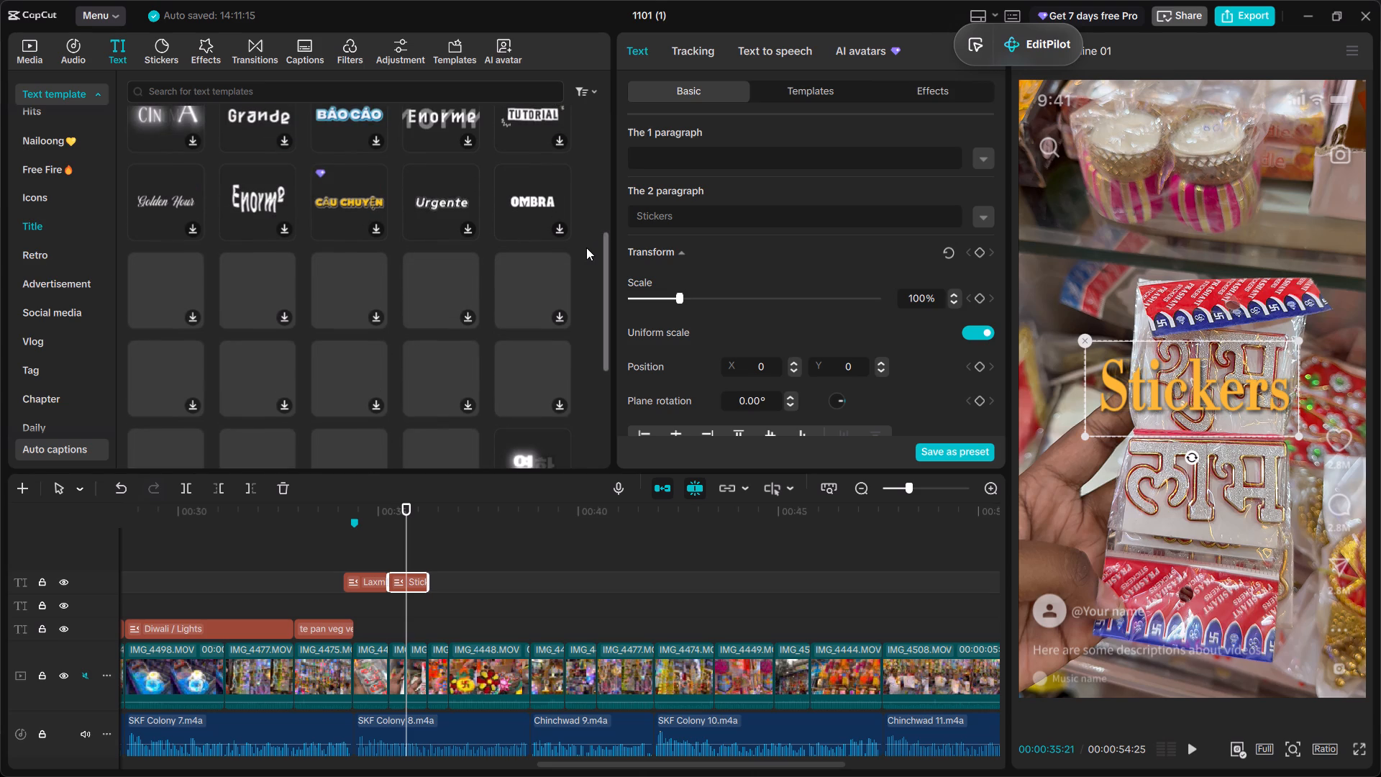
pyautogui.scroll(-3, 586, 247)
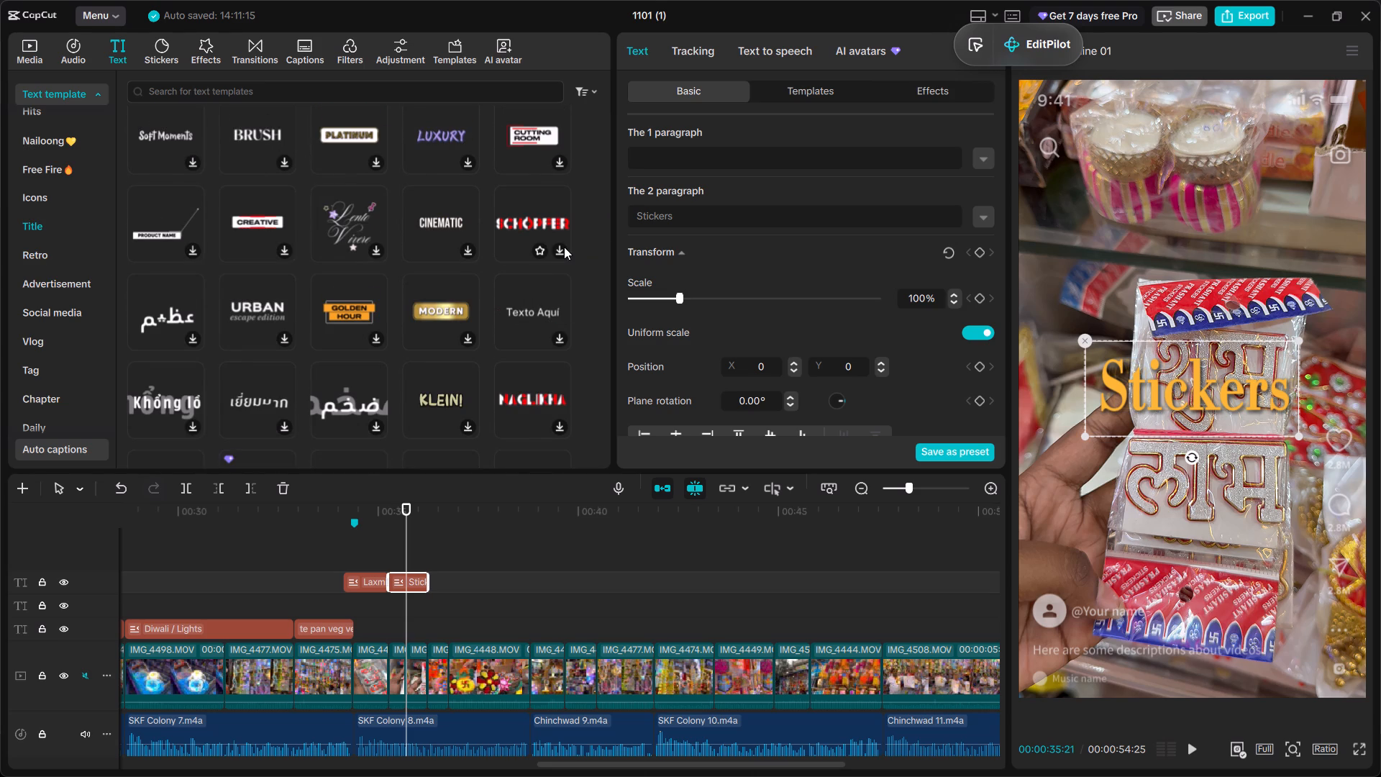
pyautogui.scroll(-3, 564, 247)
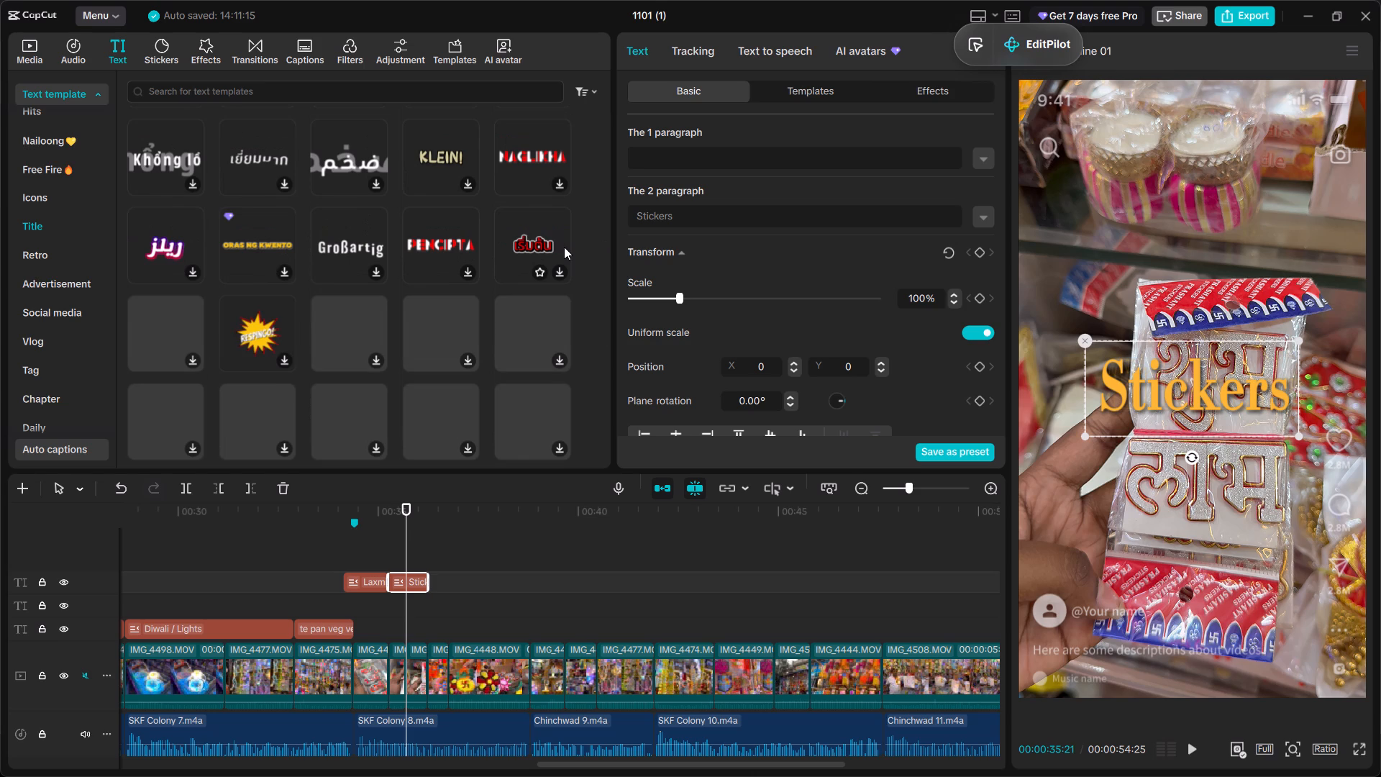
pyautogui.click(65, 196)
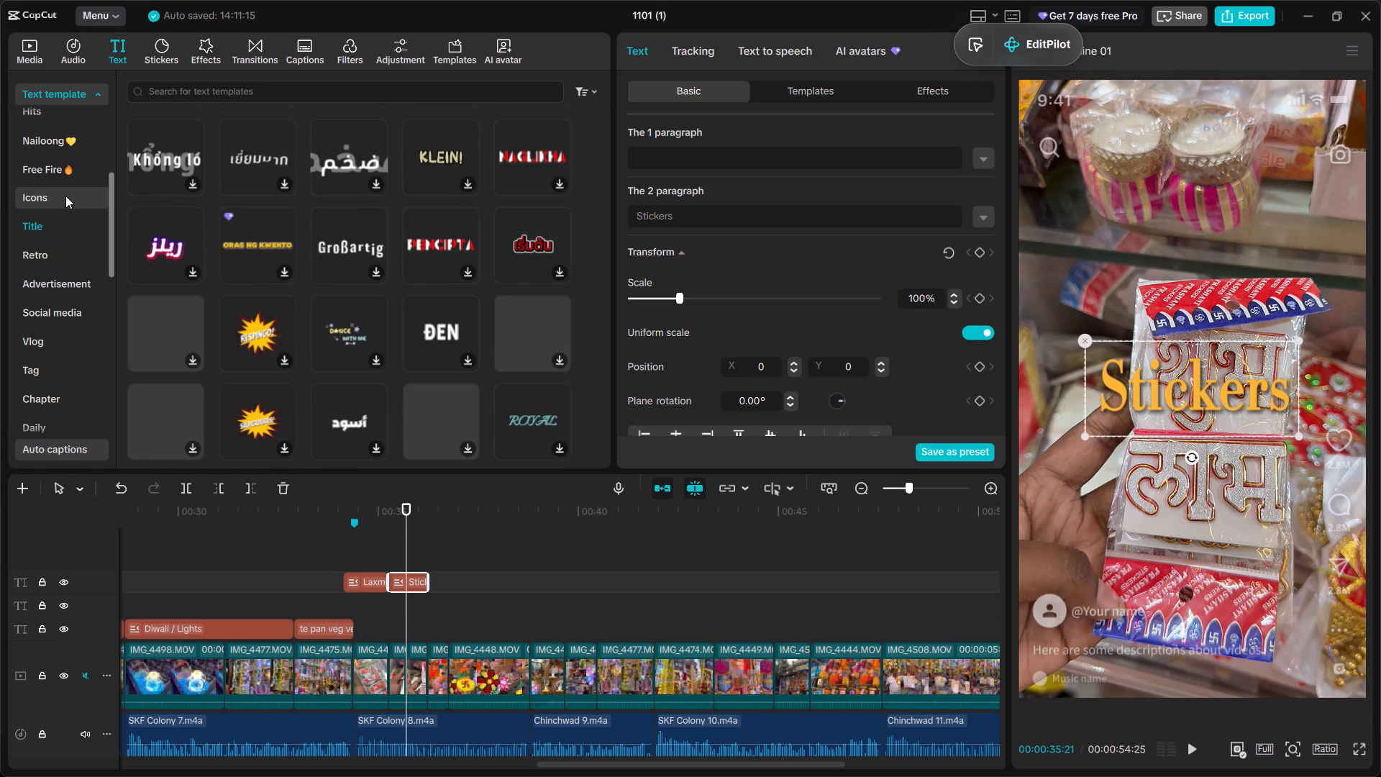
pyautogui.scroll(-4, 290, 249)
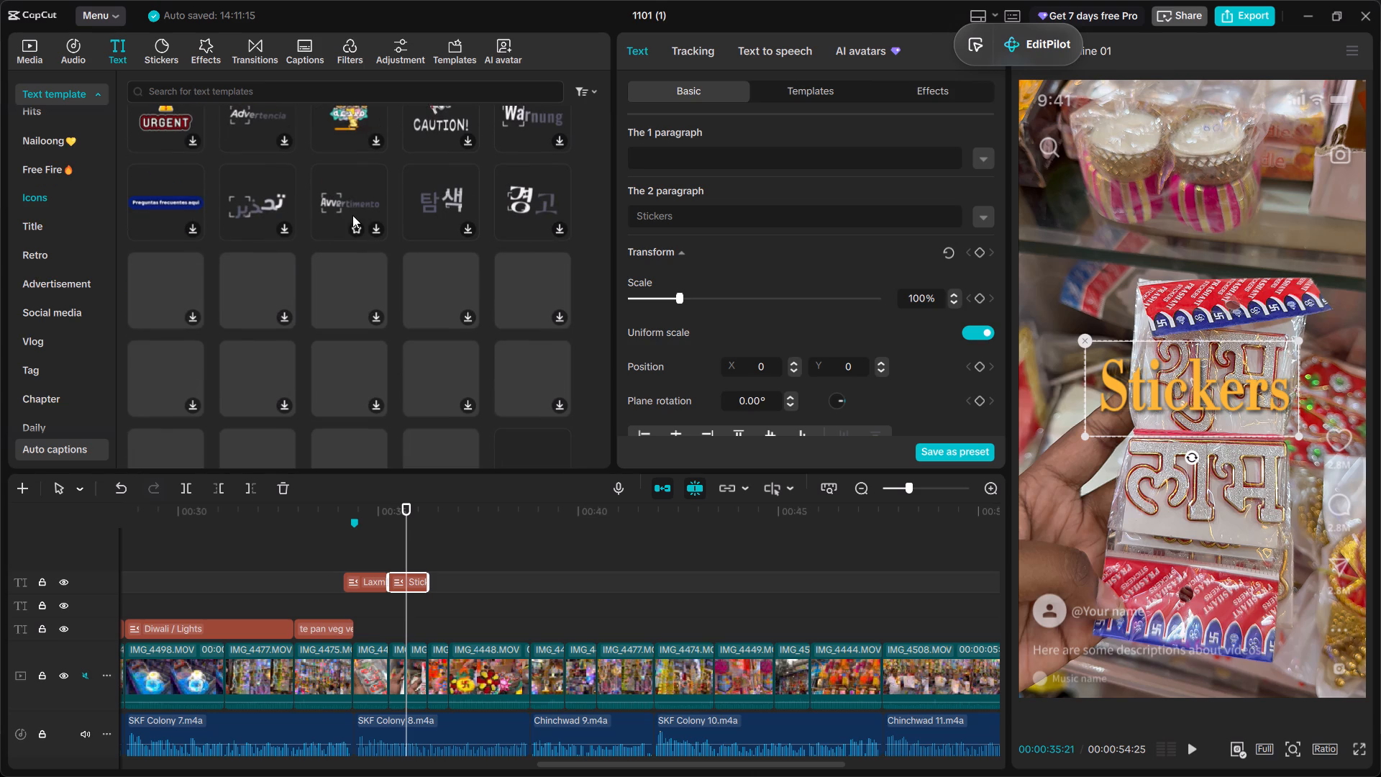
pyautogui.scroll(-2, 401, 235)
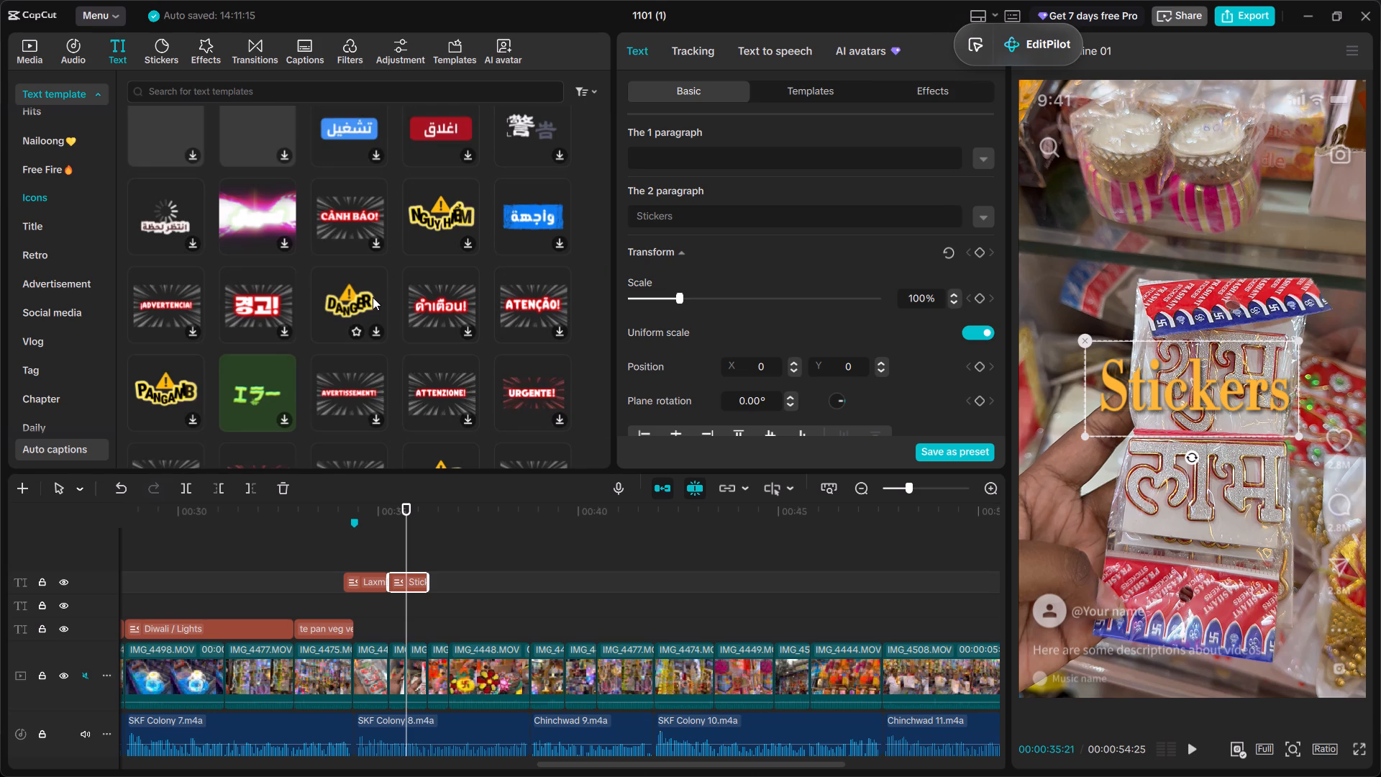
pyautogui.scroll(-2, 373, 297)
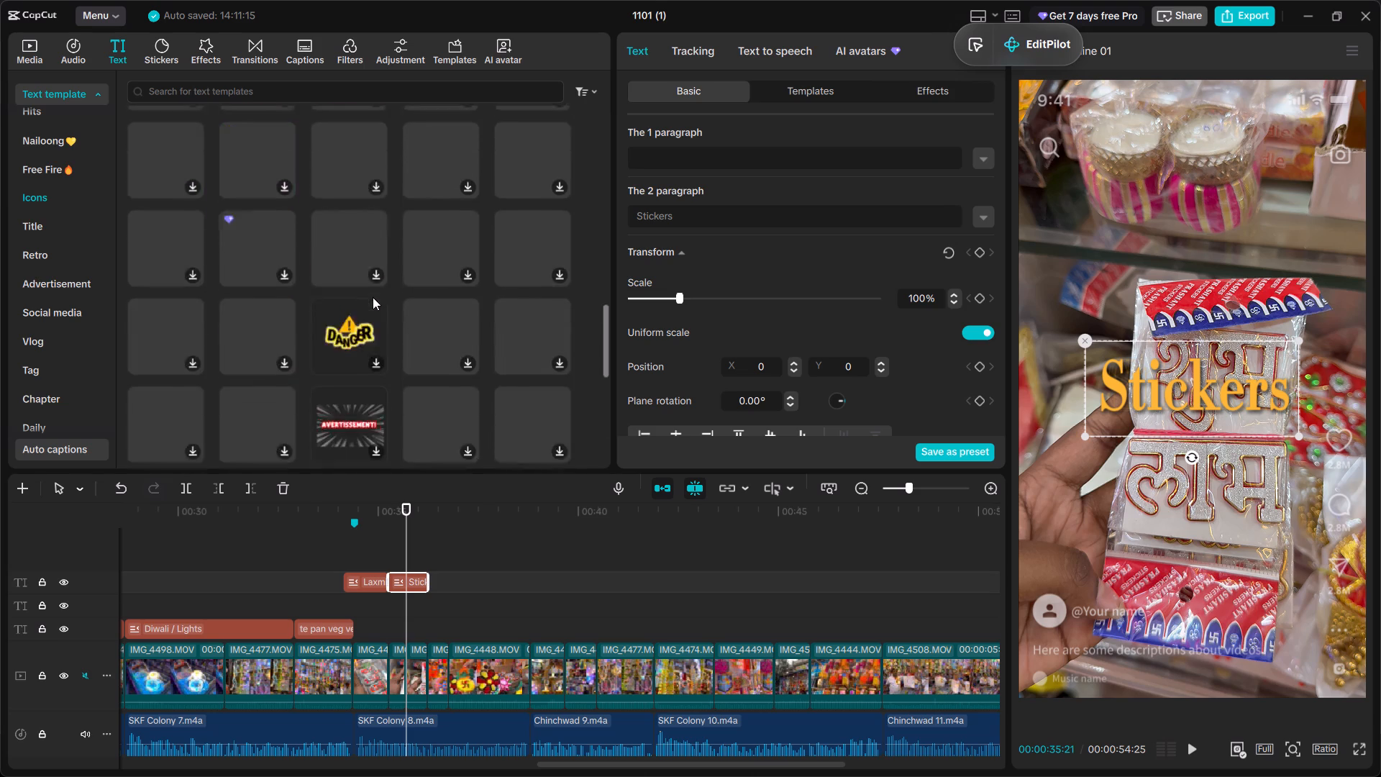
pyautogui.scroll(-1, 373, 297)
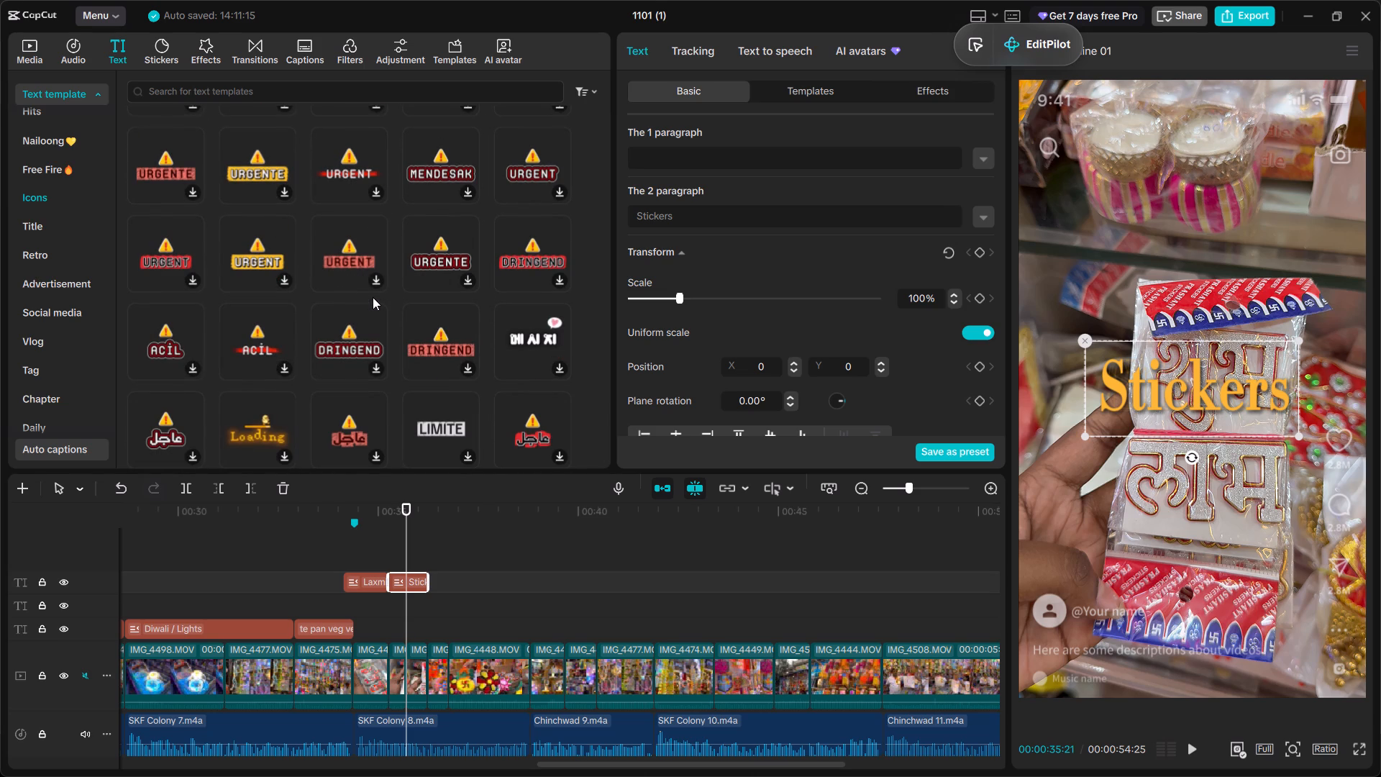
# Look through the Free Fire, Hits and NEW text templates for a different style for the "Stickers" title.
pyautogui.click(82, 163)
pyautogui.scroll(1, 82, 163)
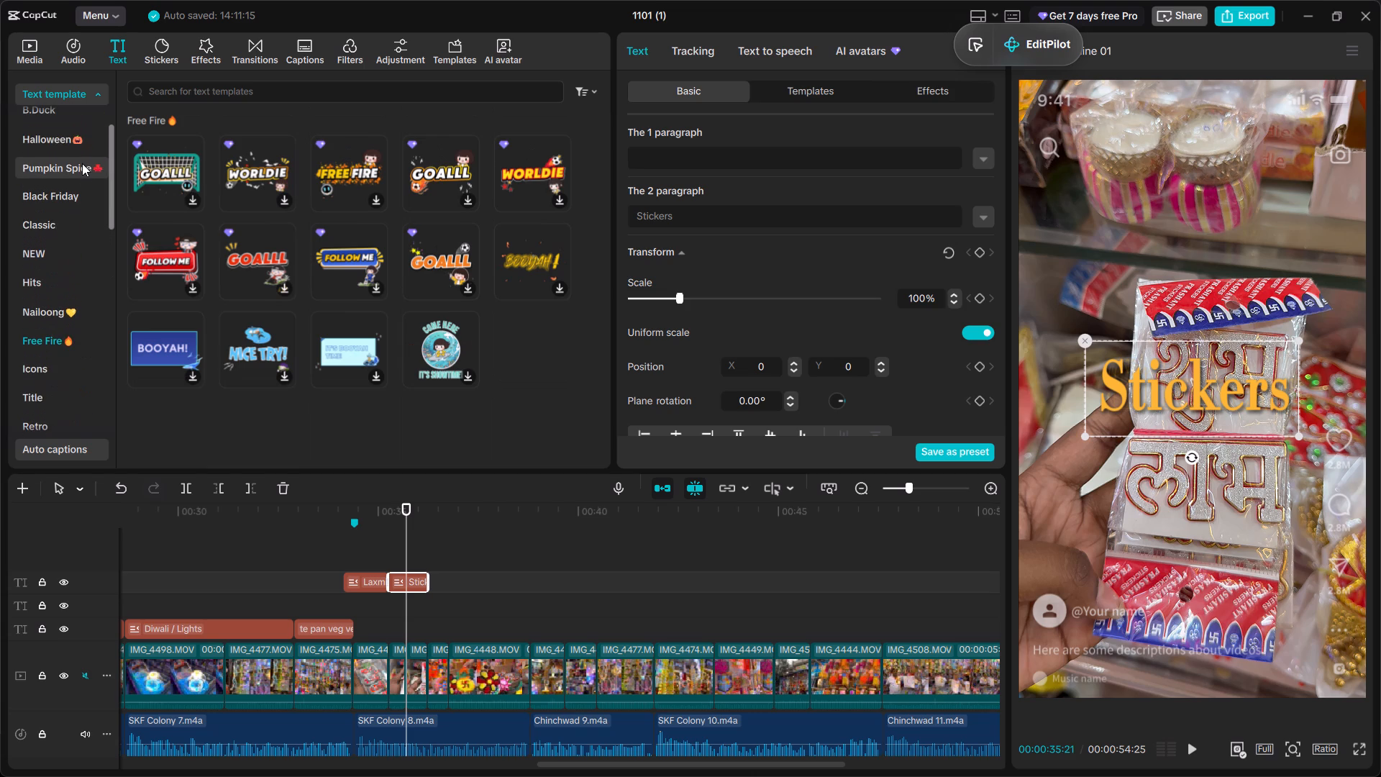
pyautogui.scroll(1, 82, 163)
pyautogui.click(73, 309)
pyautogui.click(73, 283)
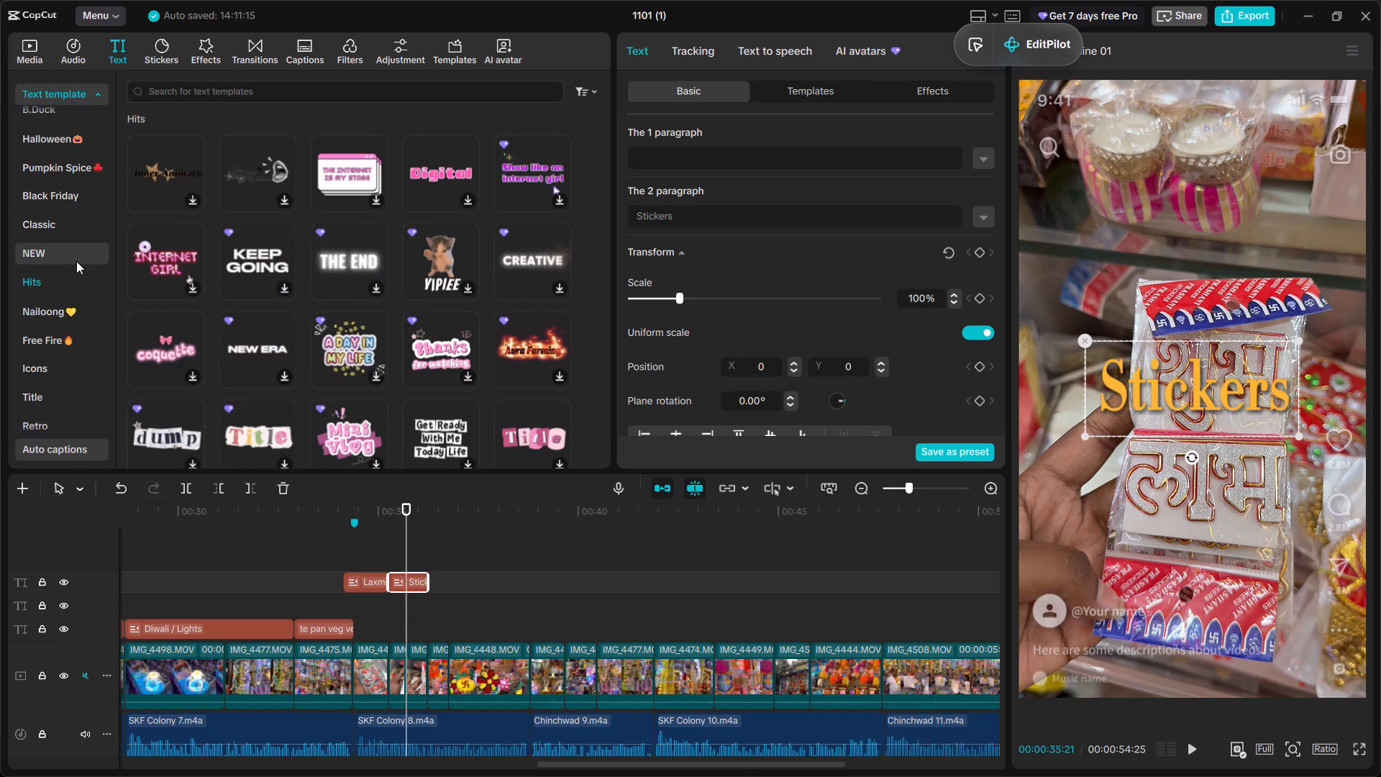
pyautogui.click(76, 261)
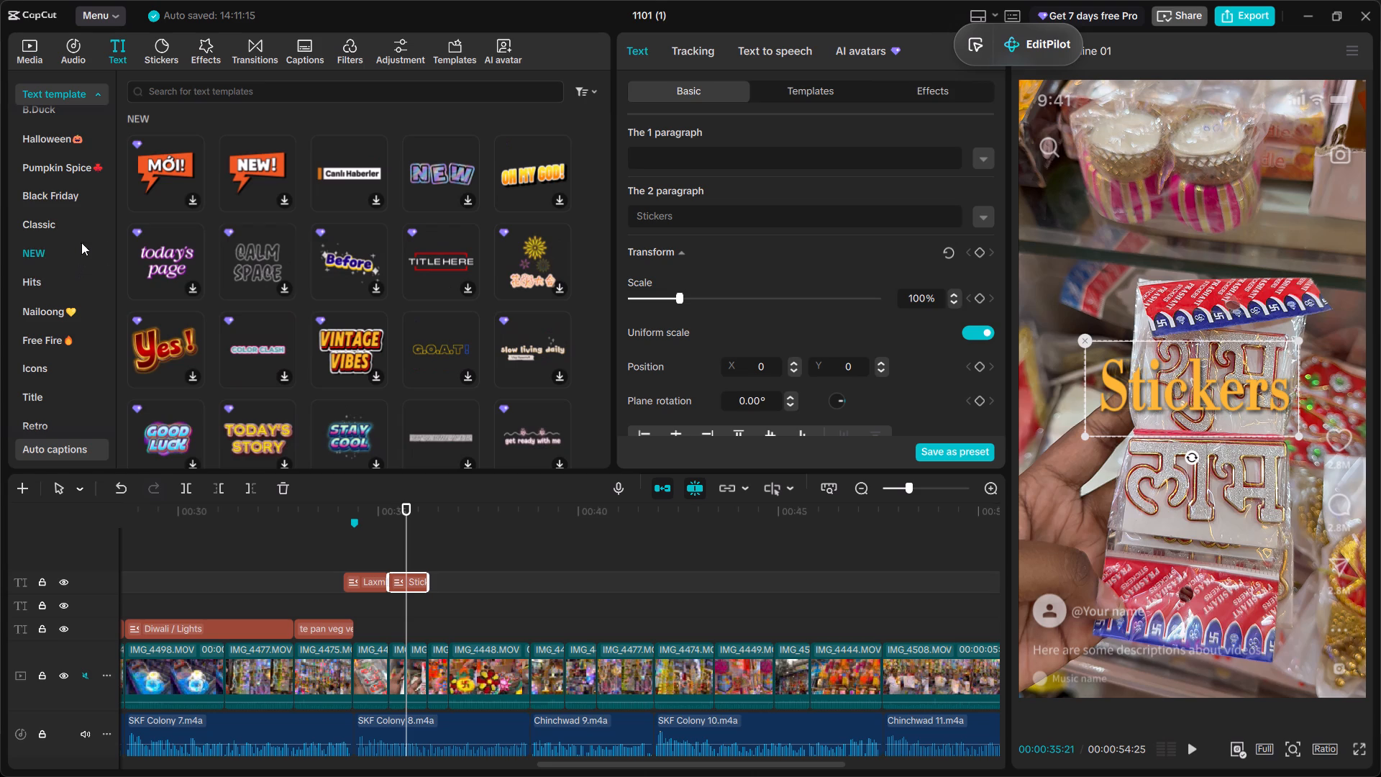
pyautogui.scroll(-1, 273, 344)
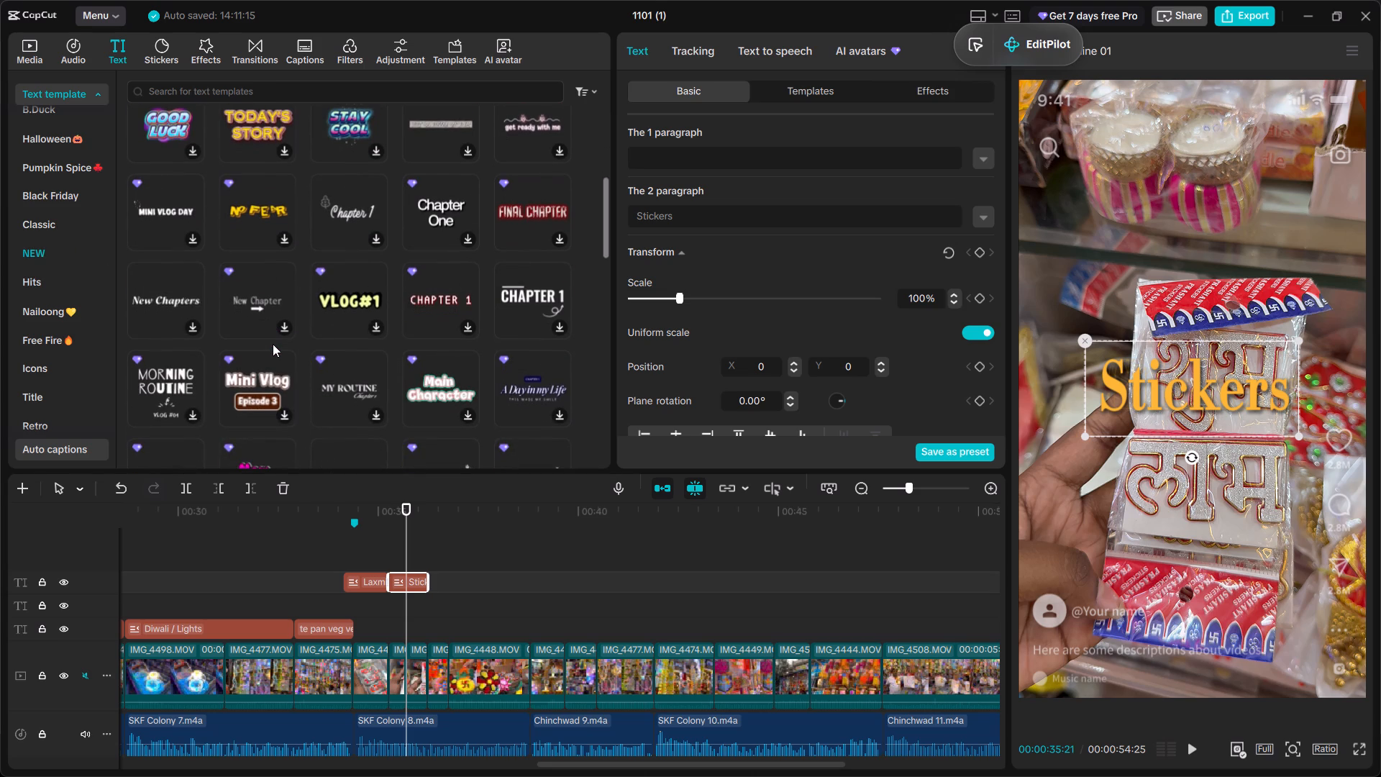
pyautogui.scroll(-1, 273, 344)
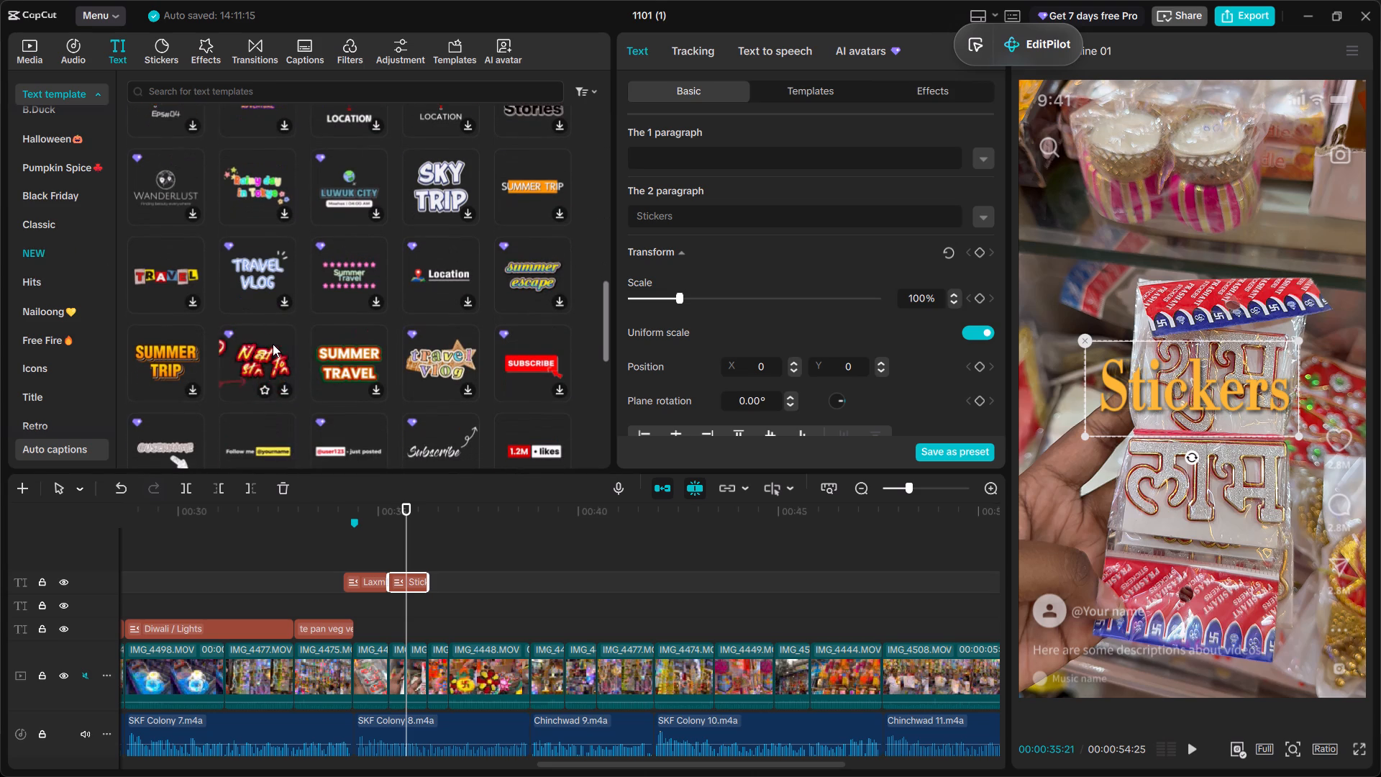
pyautogui.scroll(-1, 273, 344)
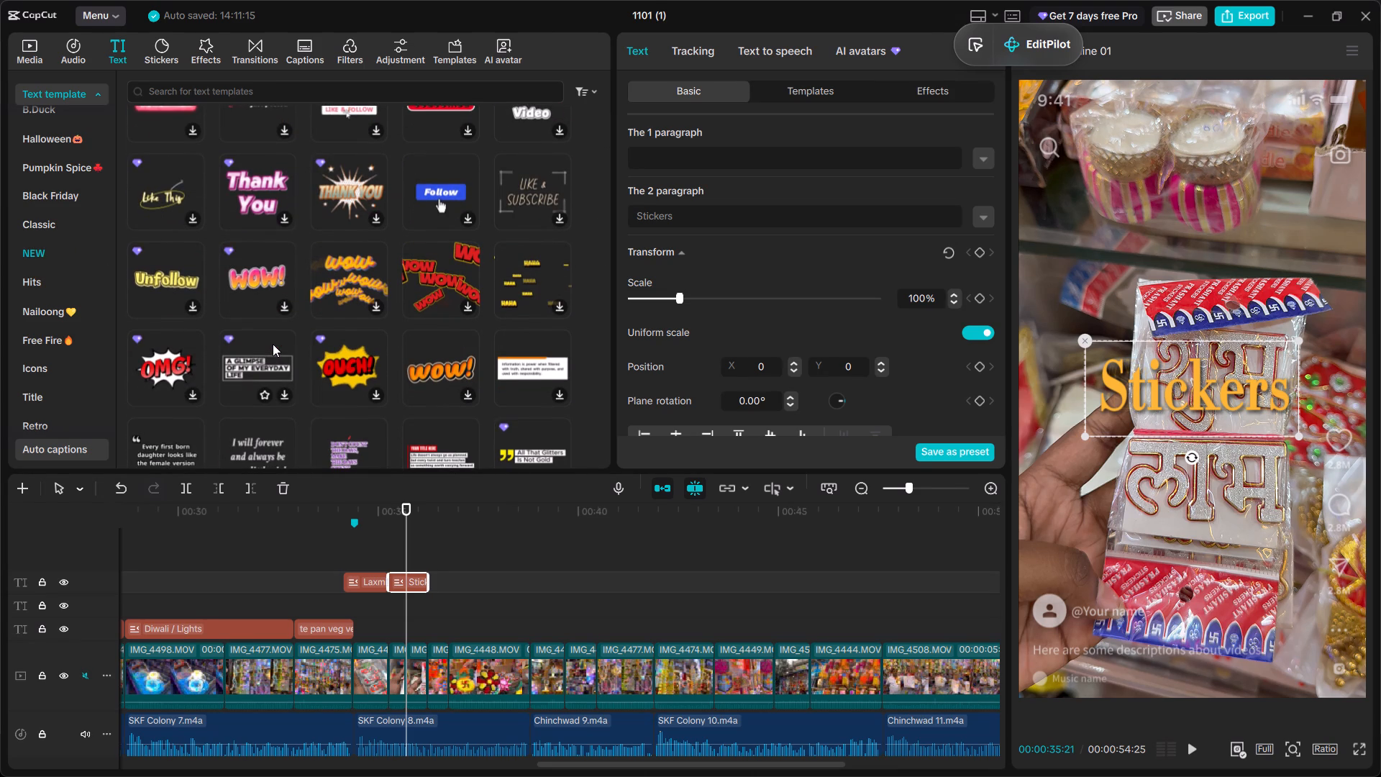
pyautogui.scroll(-1, 273, 344)
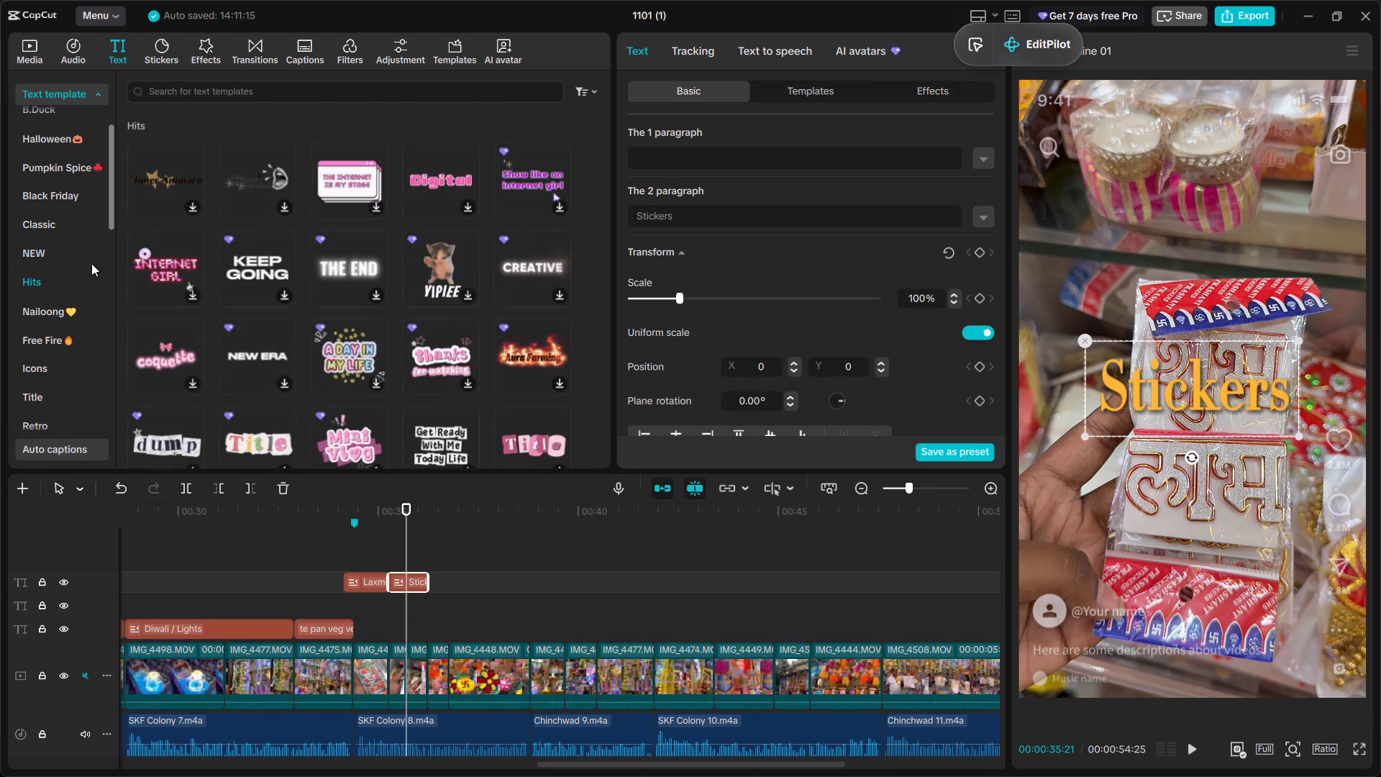
pyautogui.scroll(-2, 229, 291)
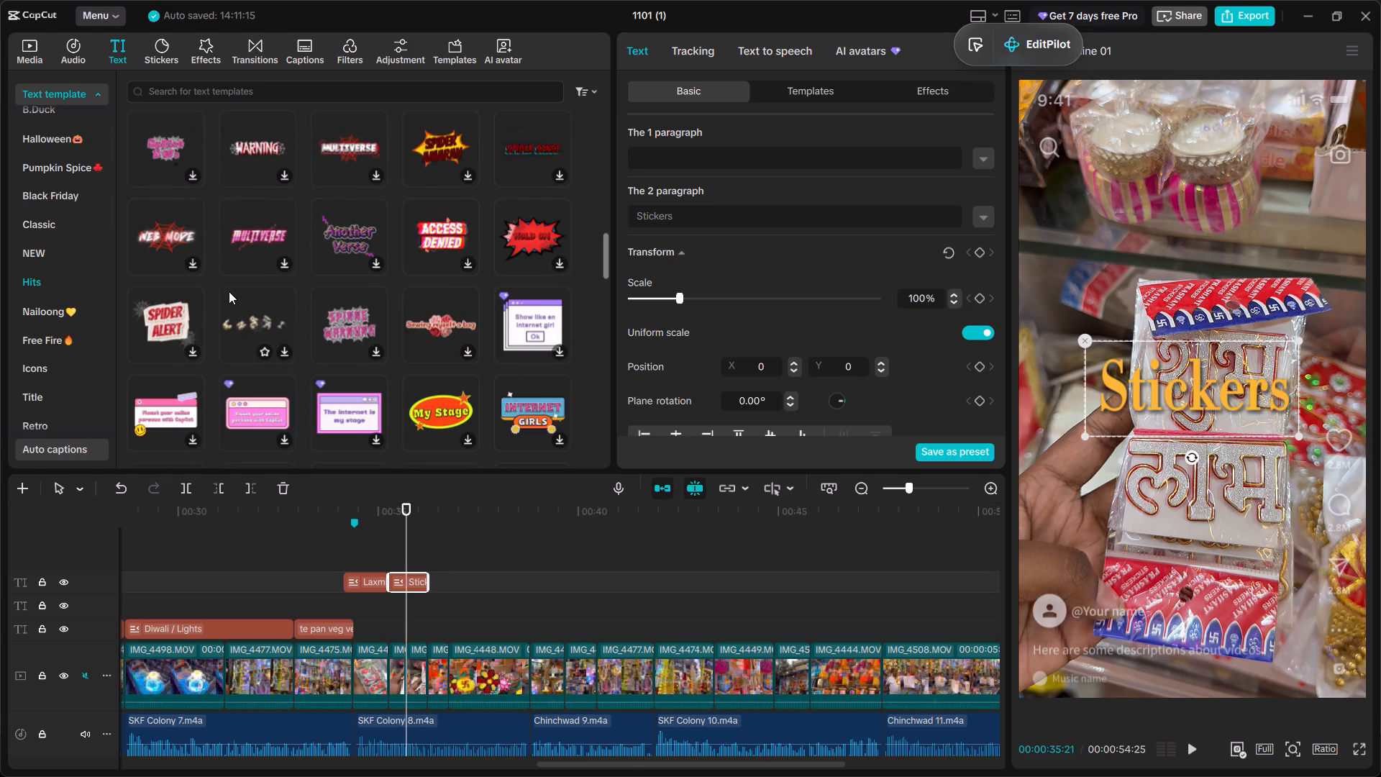
pyautogui.scroll(-1, 229, 291)
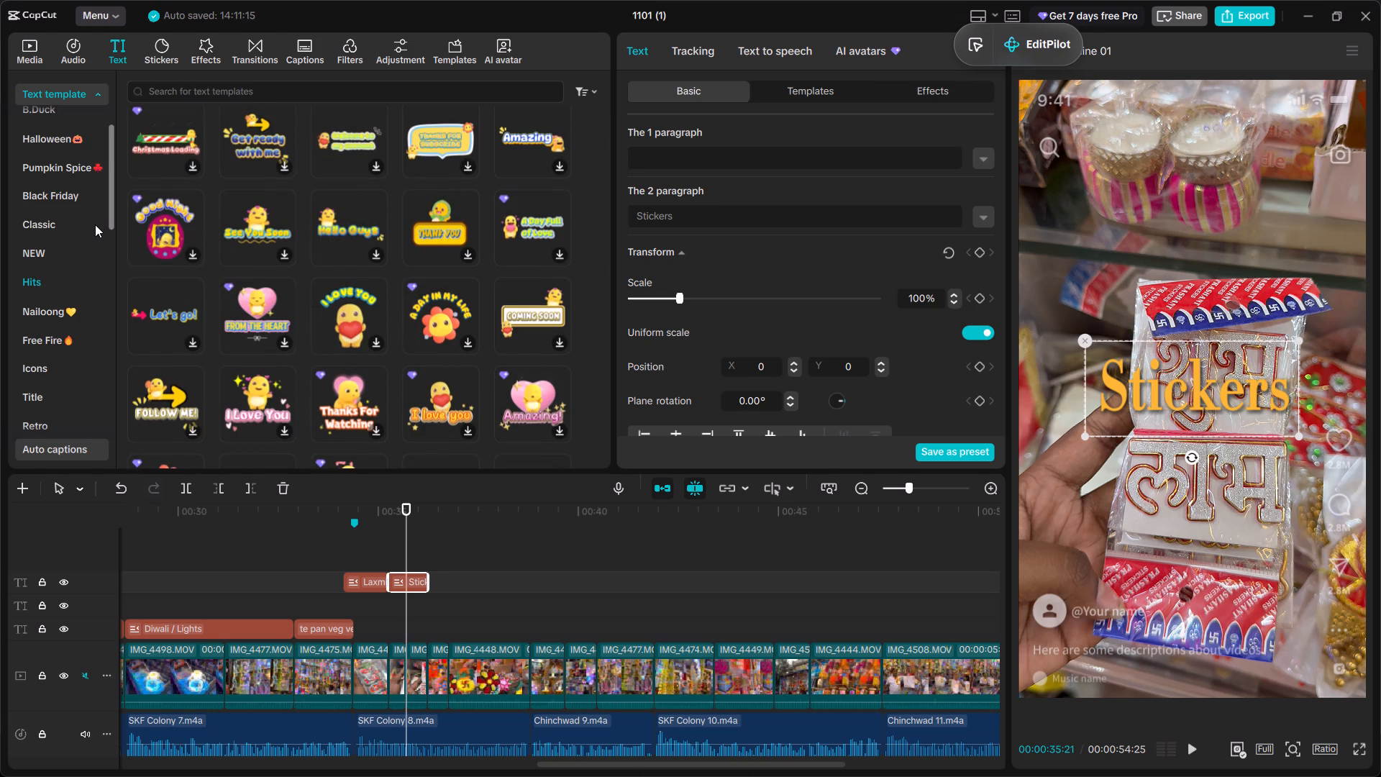
# Look through the Classic text templates for a suitable product title style.
pyautogui.click(95, 224)
pyautogui.scroll(-3, 206, 276)
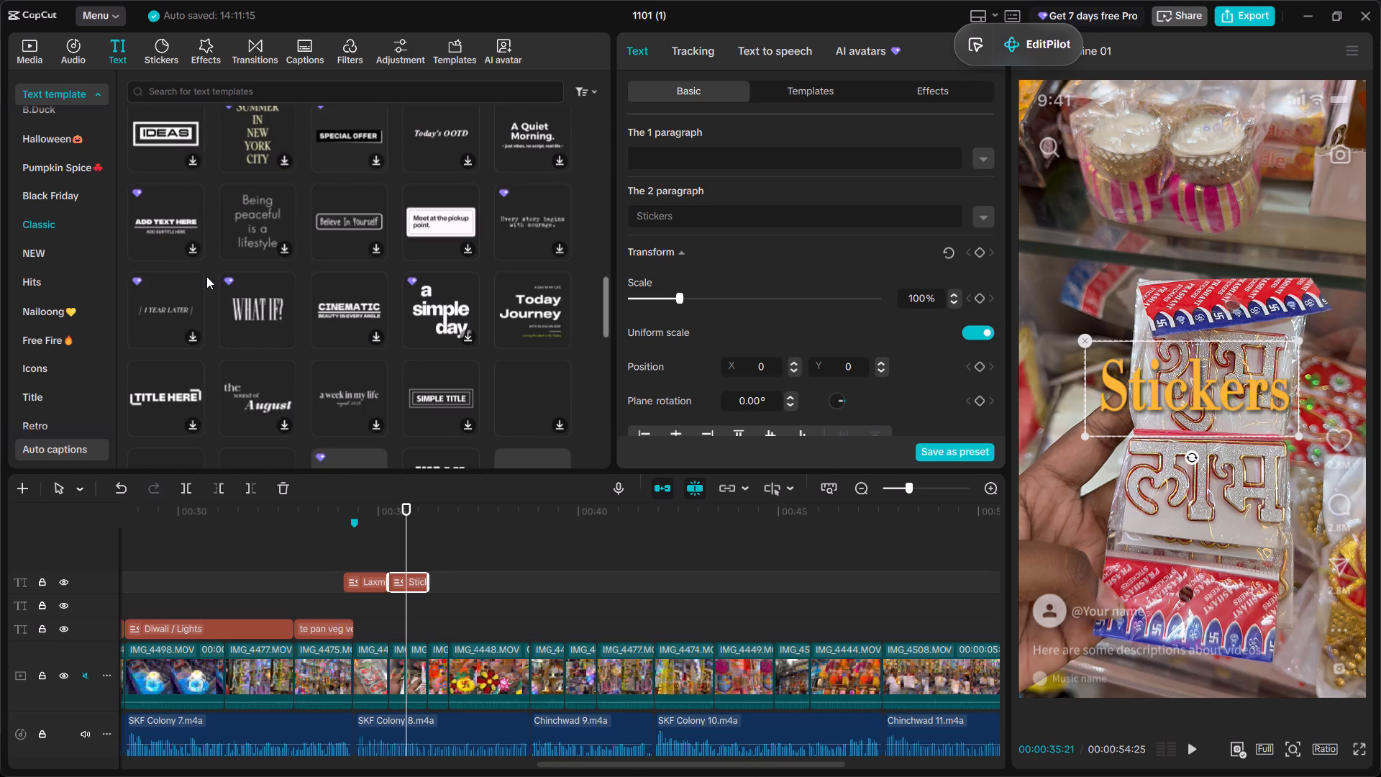
pyautogui.scroll(-2, 206, 276)
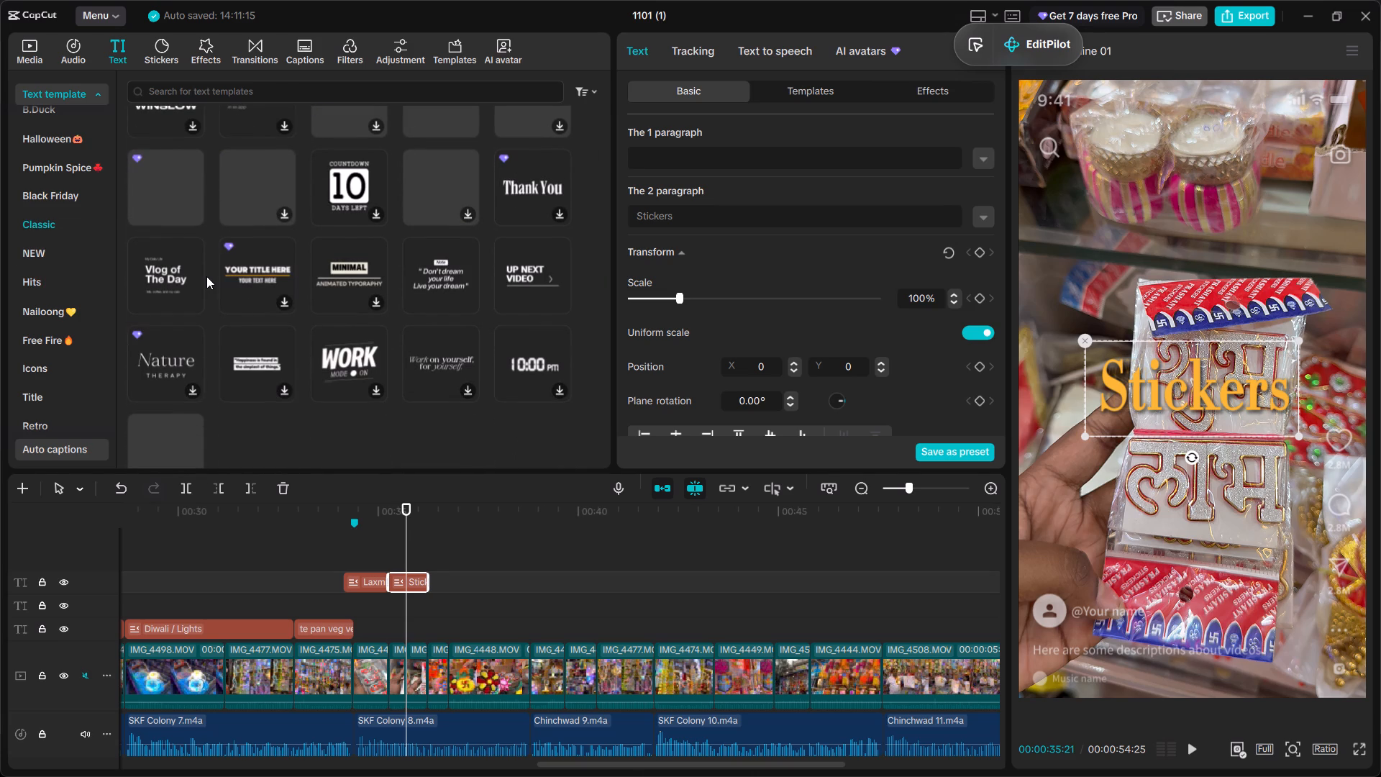
pyautogui.scroll(-1, 206, 276)
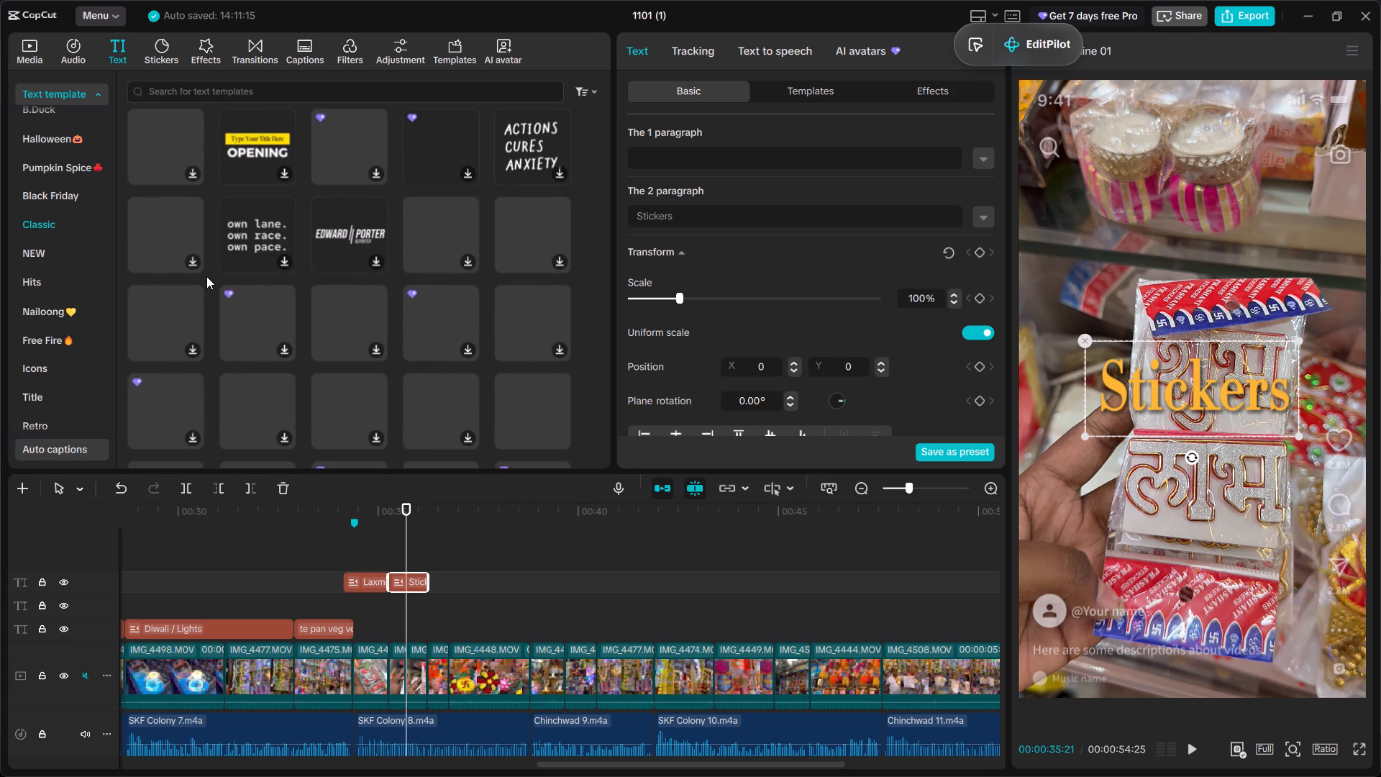
pyautogui.scroll(-1, 190, 271)
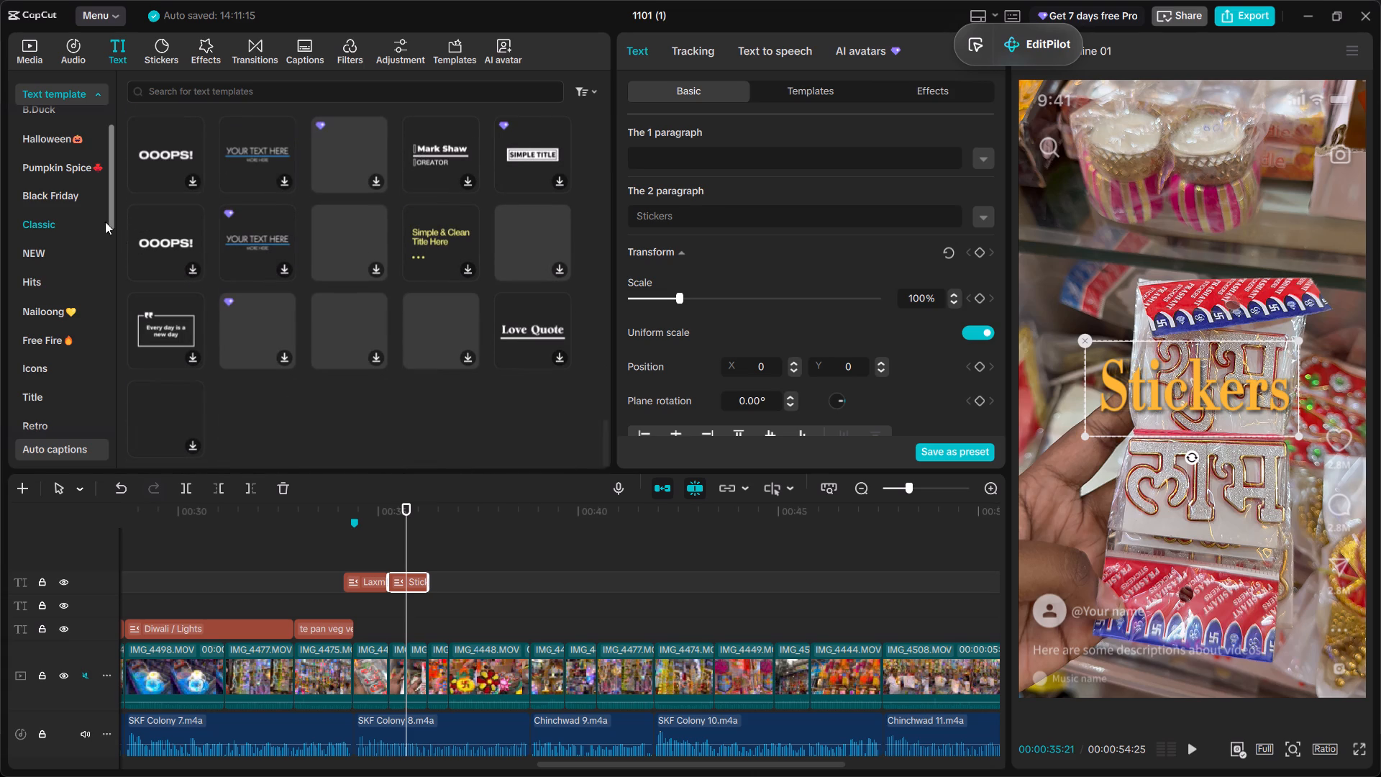
pyautogui.scroll(1, 93, 194)
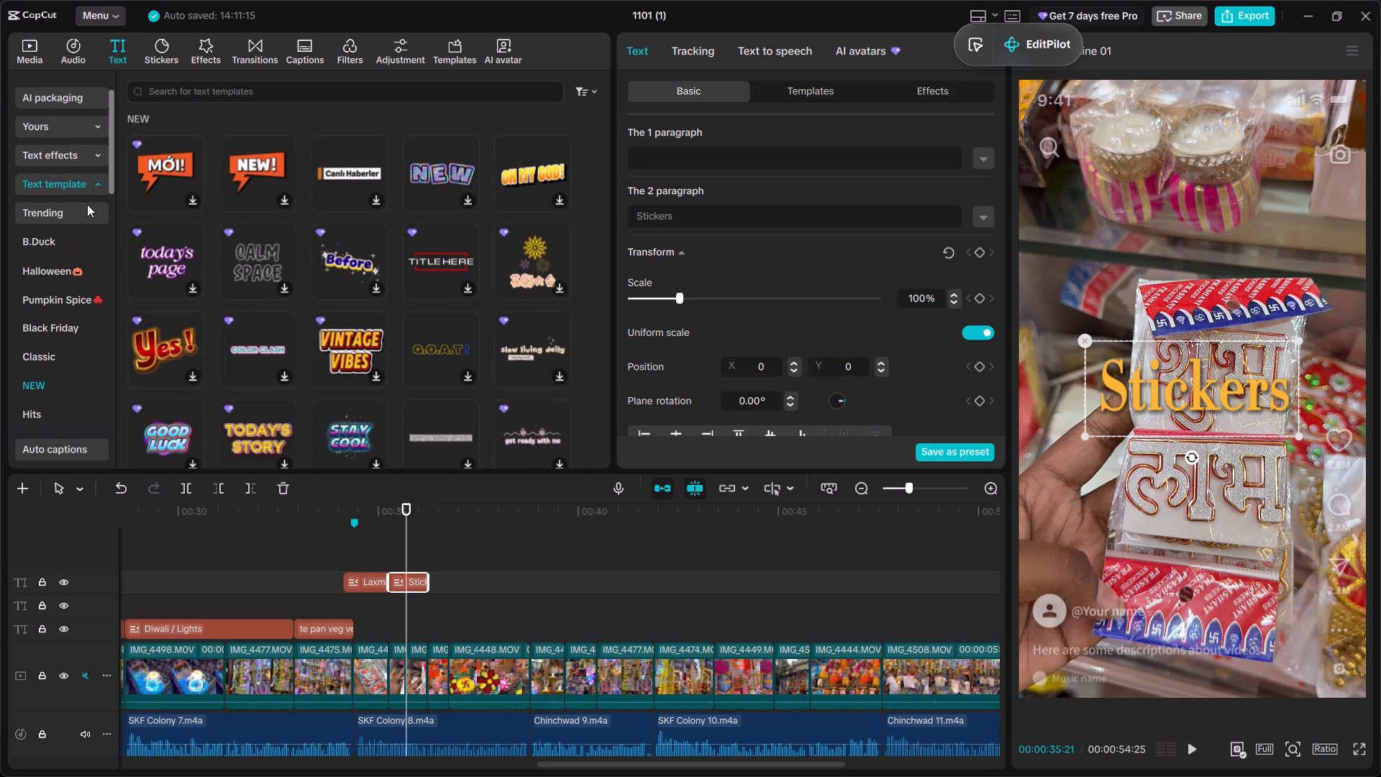
# Add the Trending "Retro" text template on a track above the orange "Stickers" title, aligned with that title's start.
pyautogui.click(87, 204)
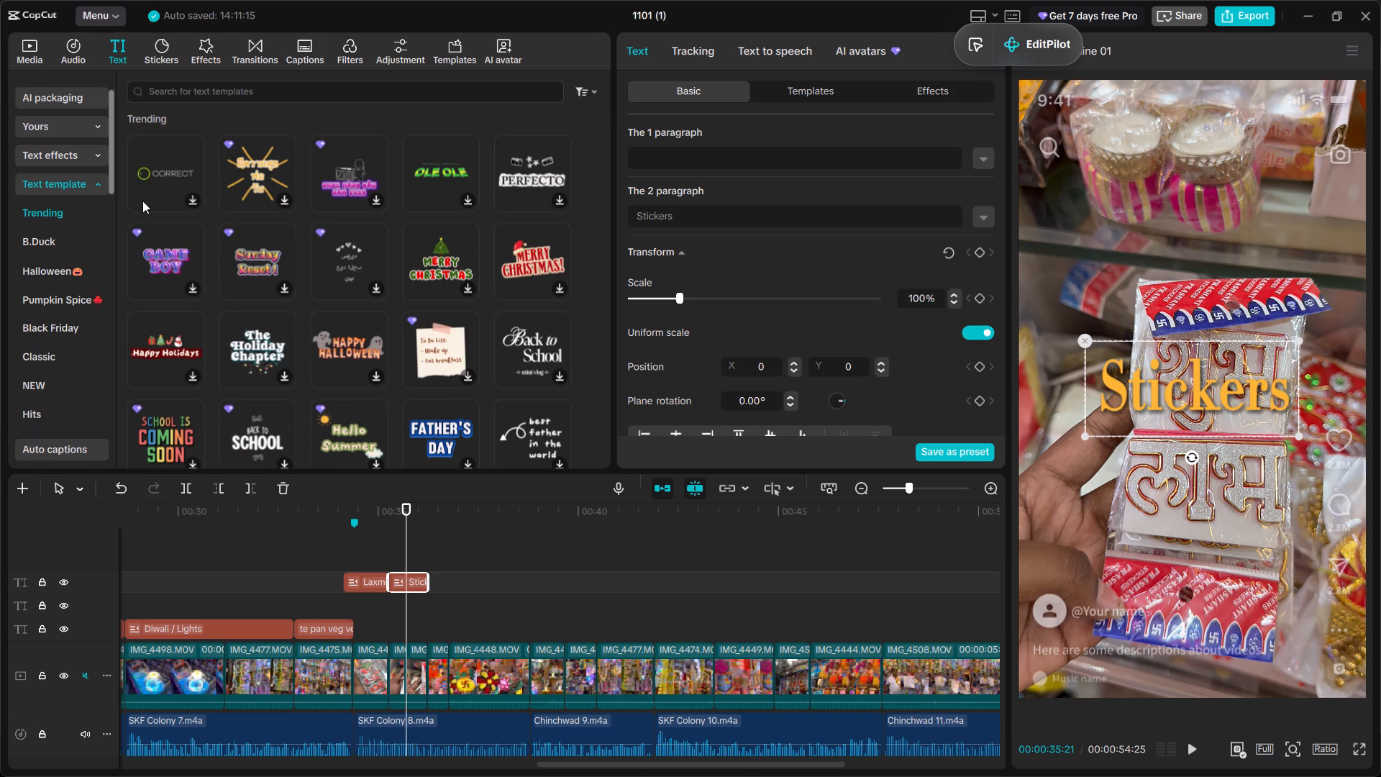
pyautogui.scroll(-5, 189, 210)
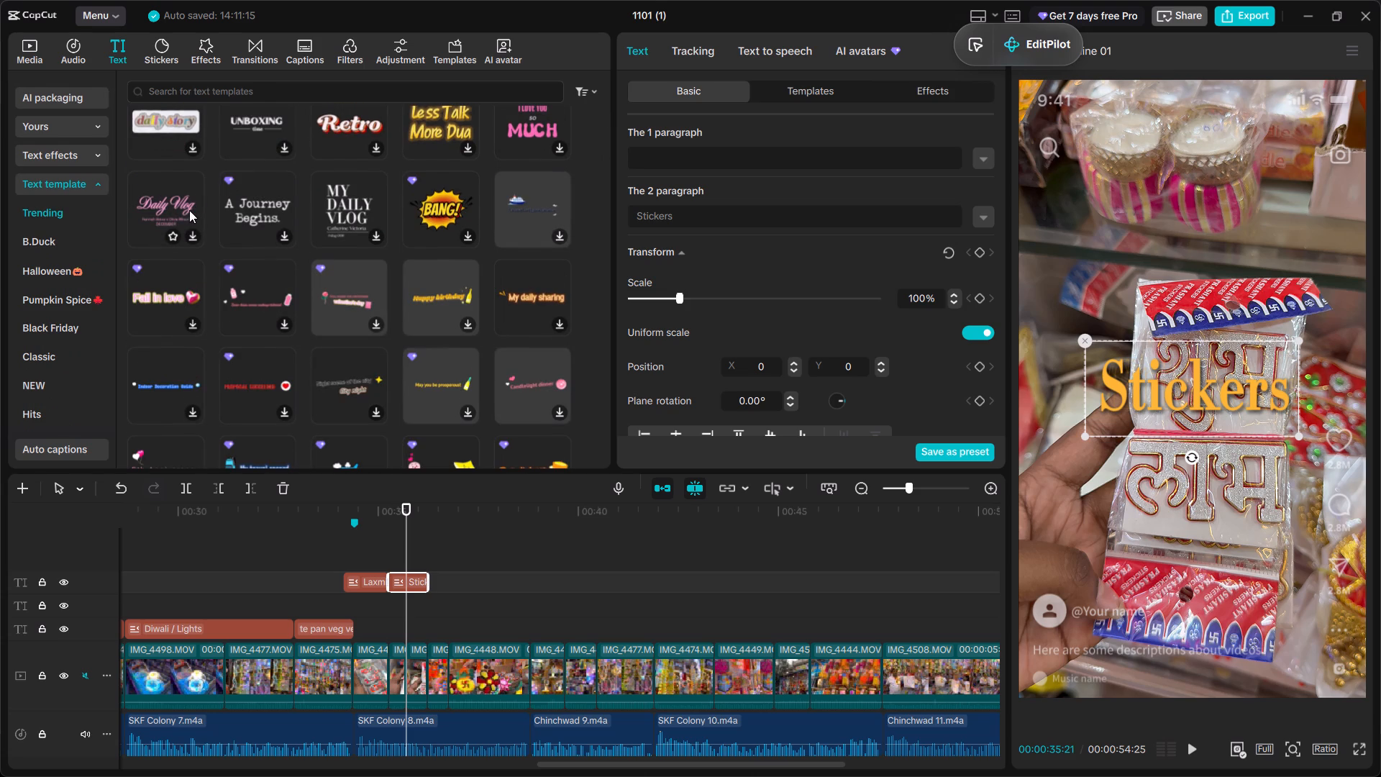
pyautogui.scroll(-6, 189, 210)
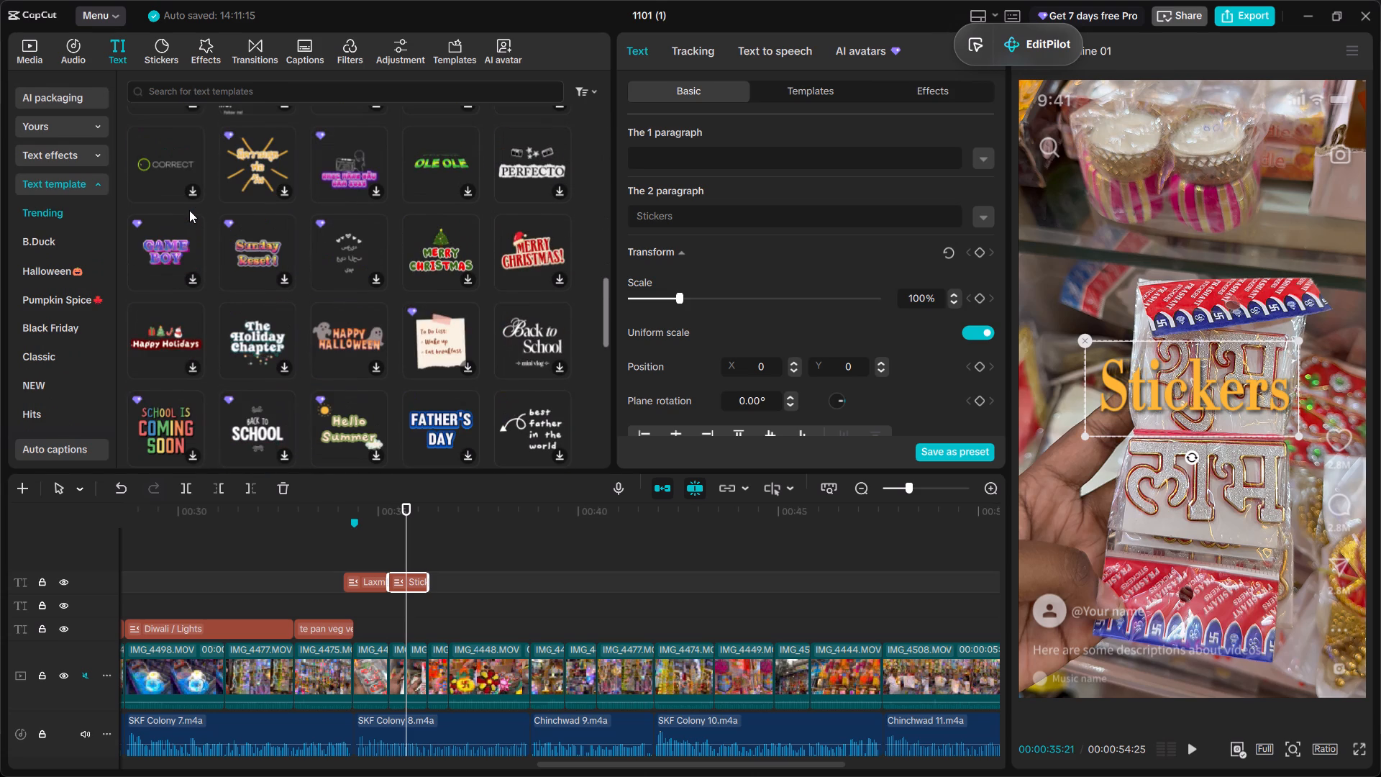
pyautogui.scroll(-3, 189, 210)
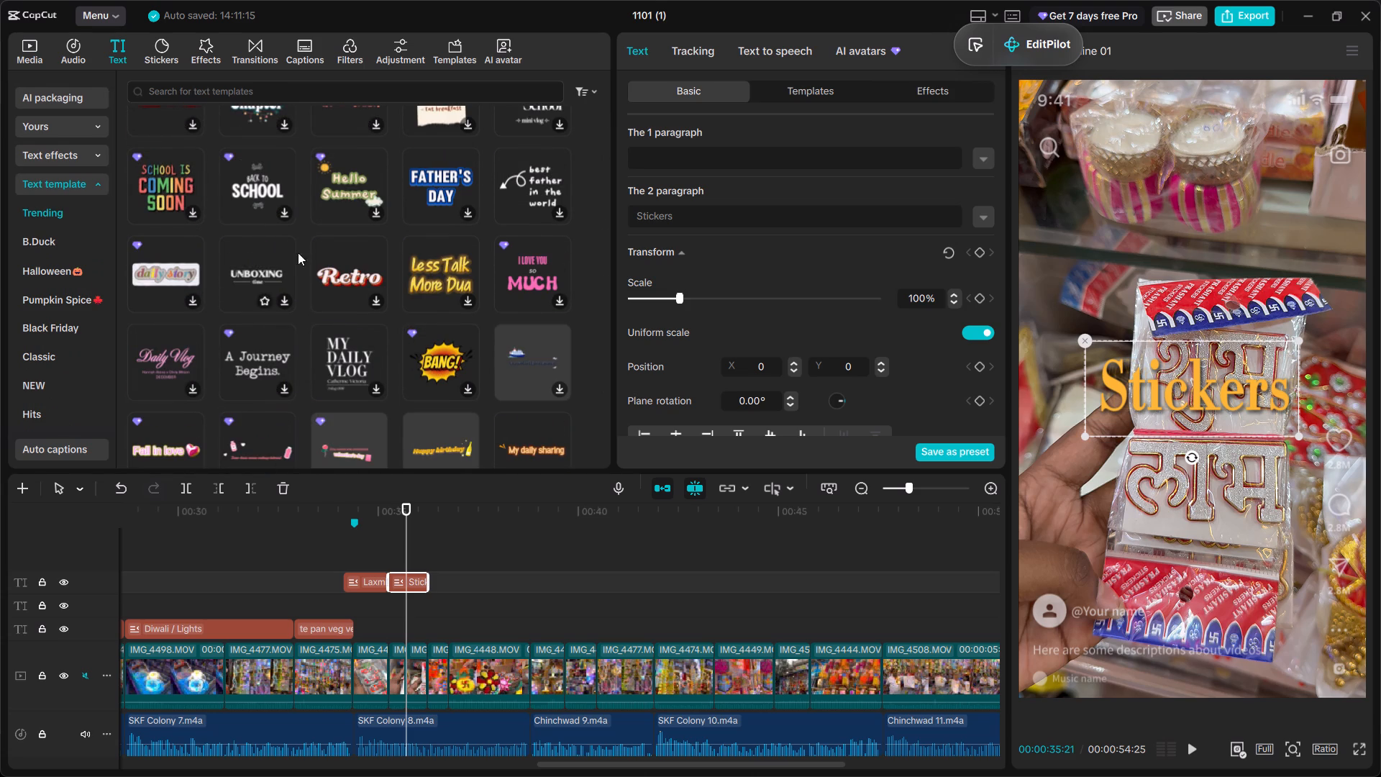
pyautogui.moveTo(339, 271); pyautogui.dragTo(403, 586)
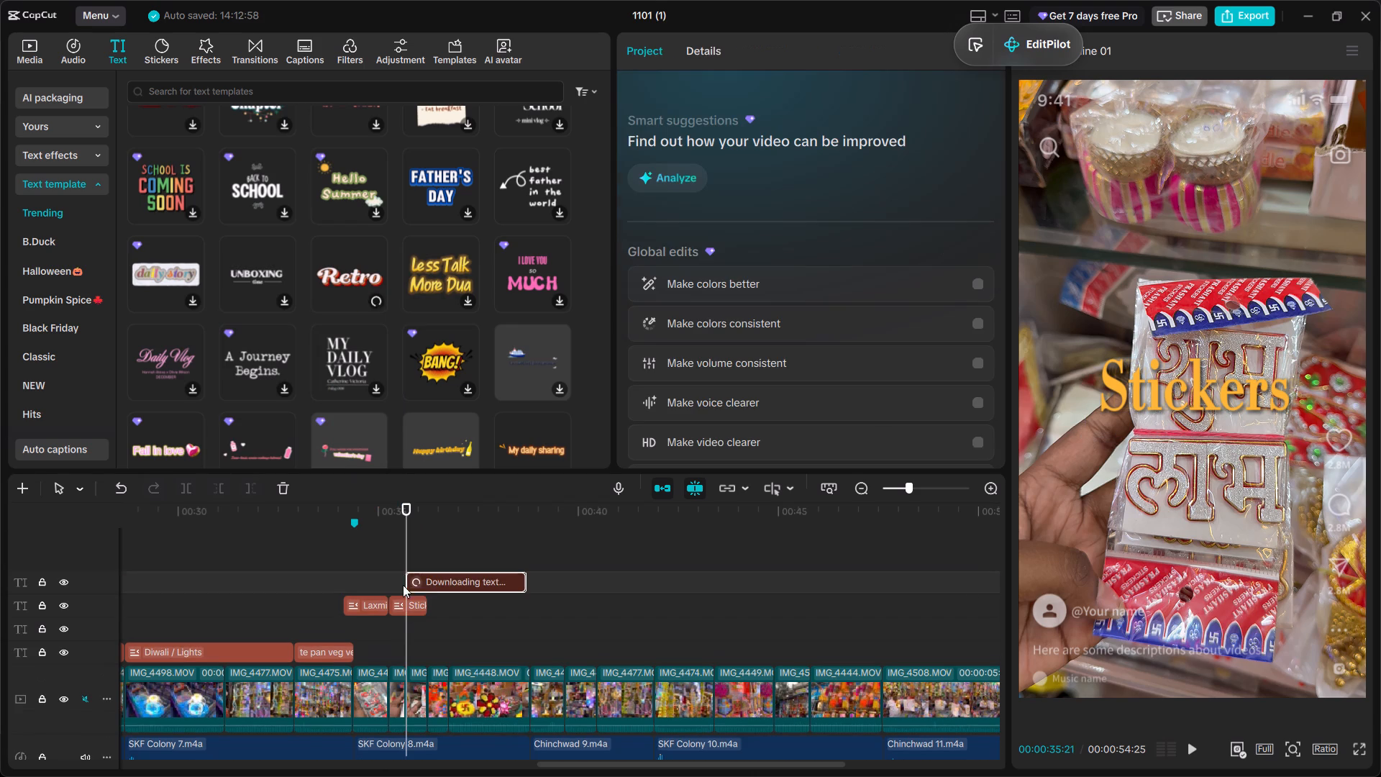
pyautogui.moveTo(427, 580); pyautogui.dragTo(409, 579)
# Delete the old orange "Stickers" title from the timeline.
pyautogui.click(405, 601)
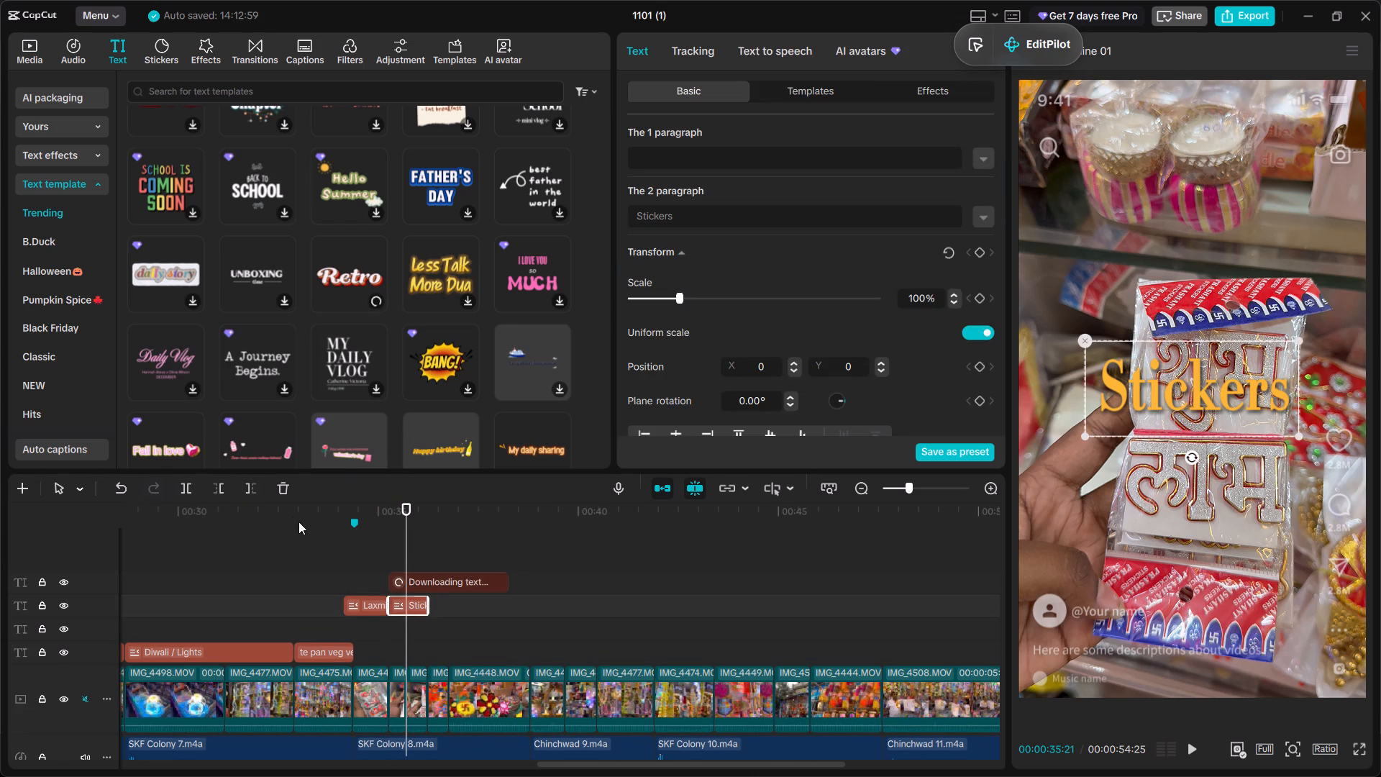
pyautogui.click(288, 489)
# Shorten the "Retro" title so it ends with the red-and-white sticker packet clip.
pyautogui.click(442, 587)
pyautogui.moveTo(507, 578); pyautogui.dragTo(491, 579)
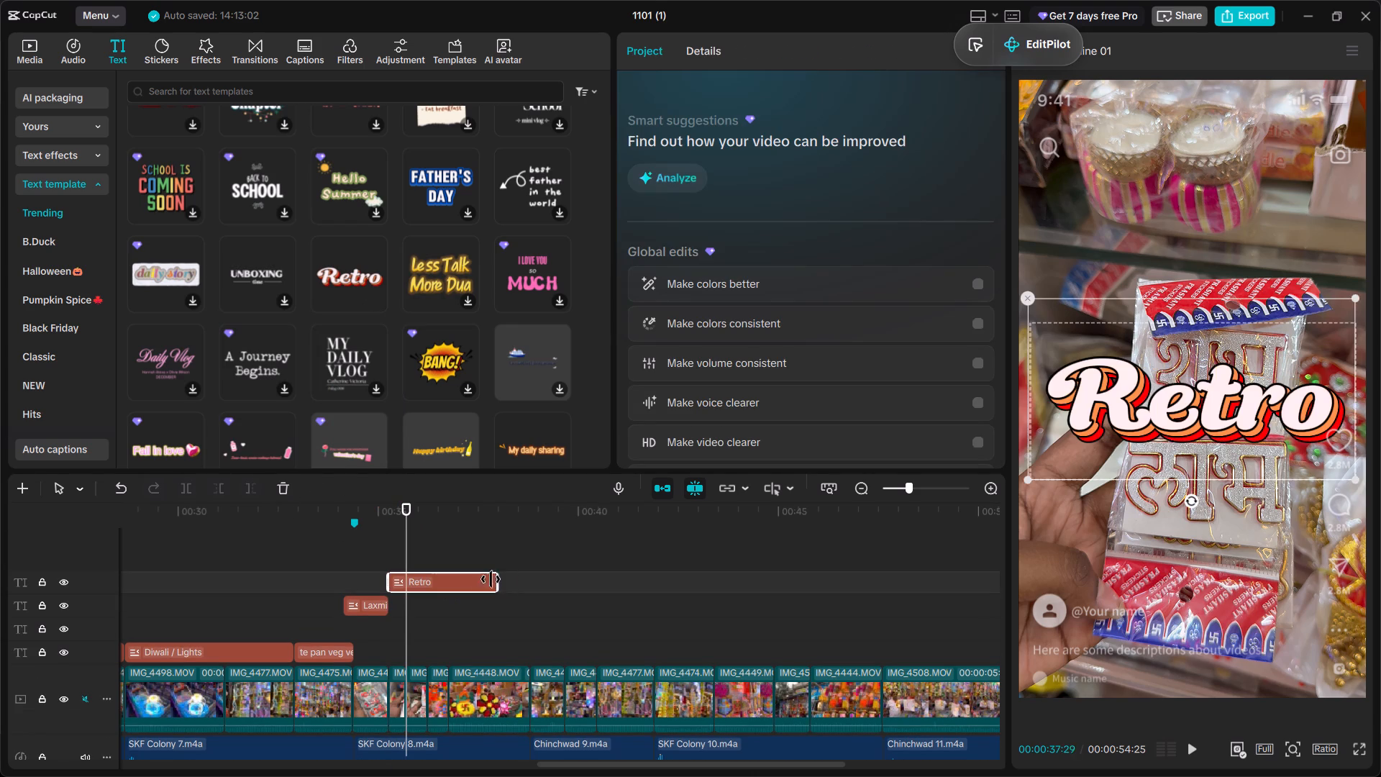
pyautogui.moveTo(491, 579); pyautogui.dragTo(423, 580)
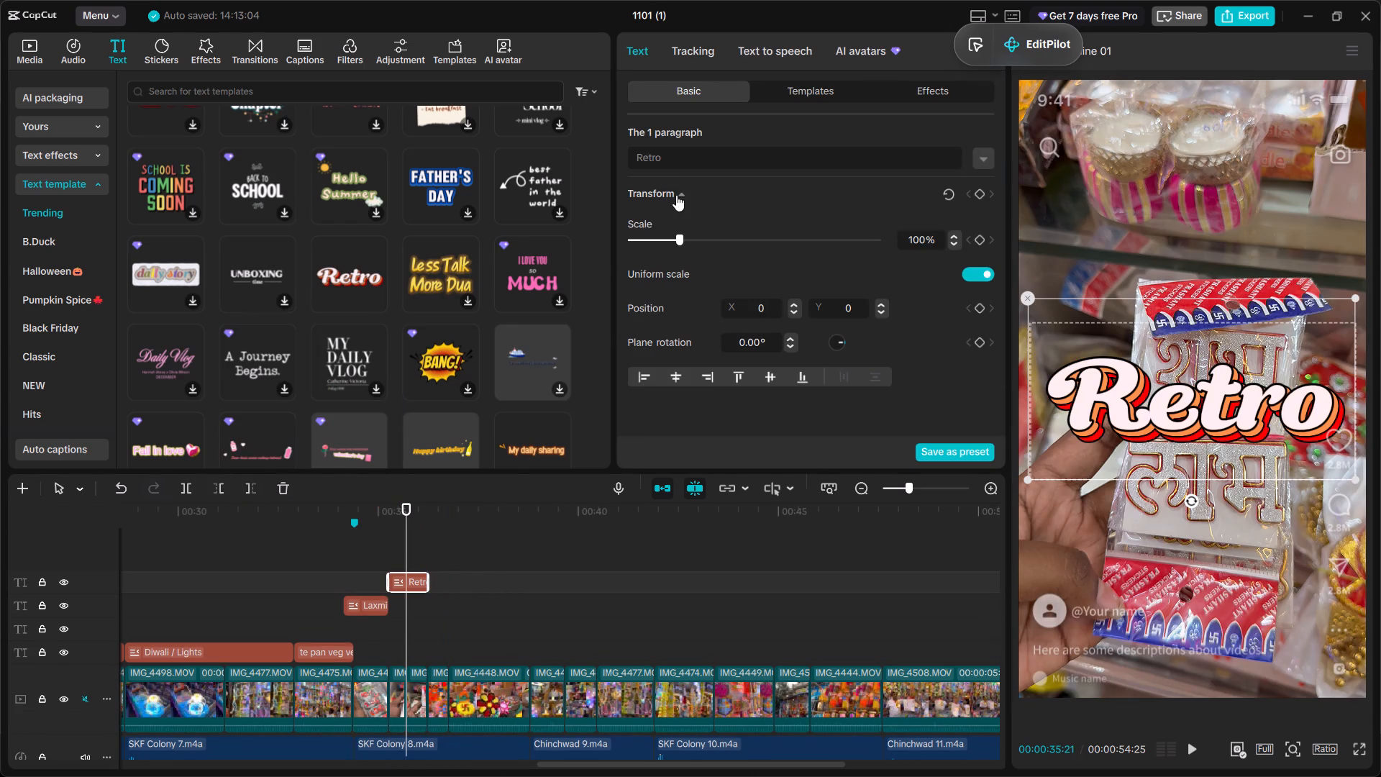
# Replace the "Retro" title's text with "Stickers".
pyautogui.moveTo(671, 163); pyautogui.dragTo(644, 148)
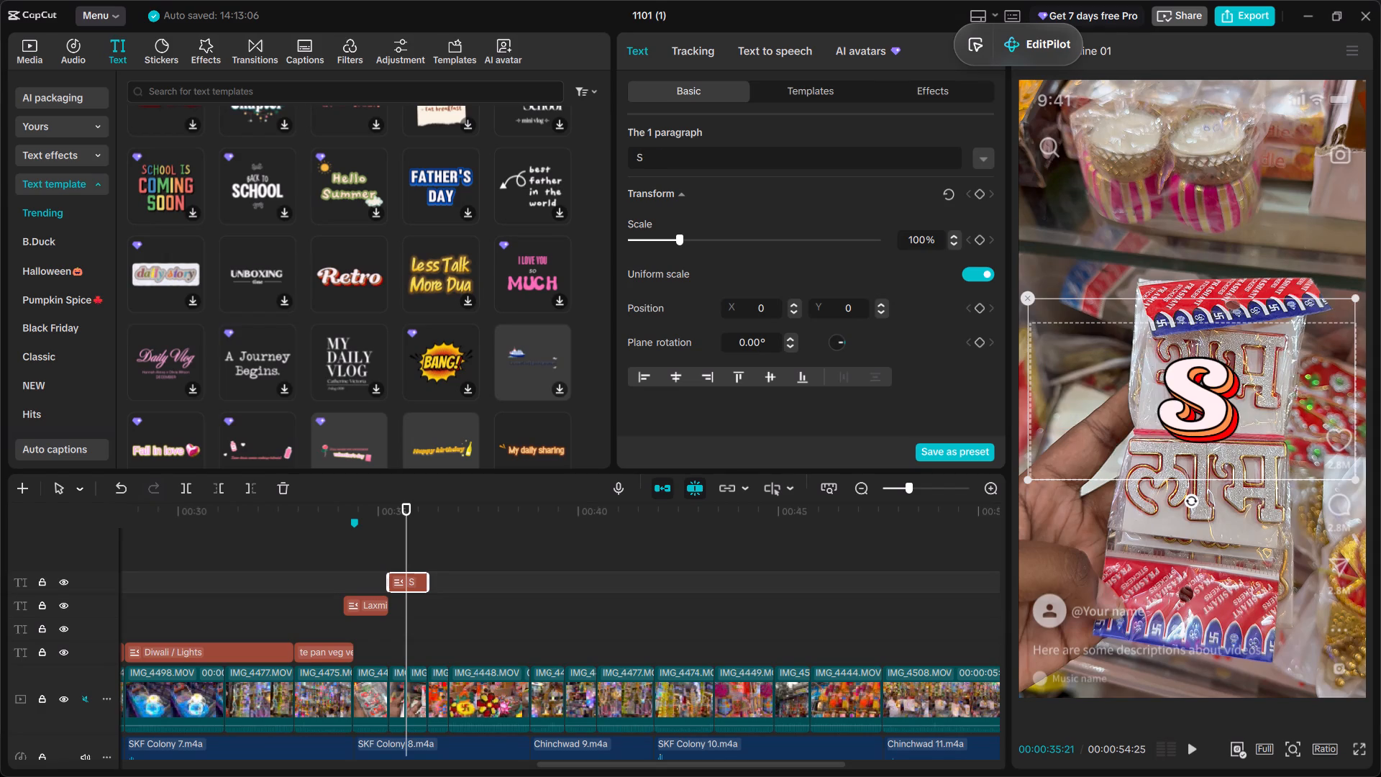
pyautogui.write('tickers')
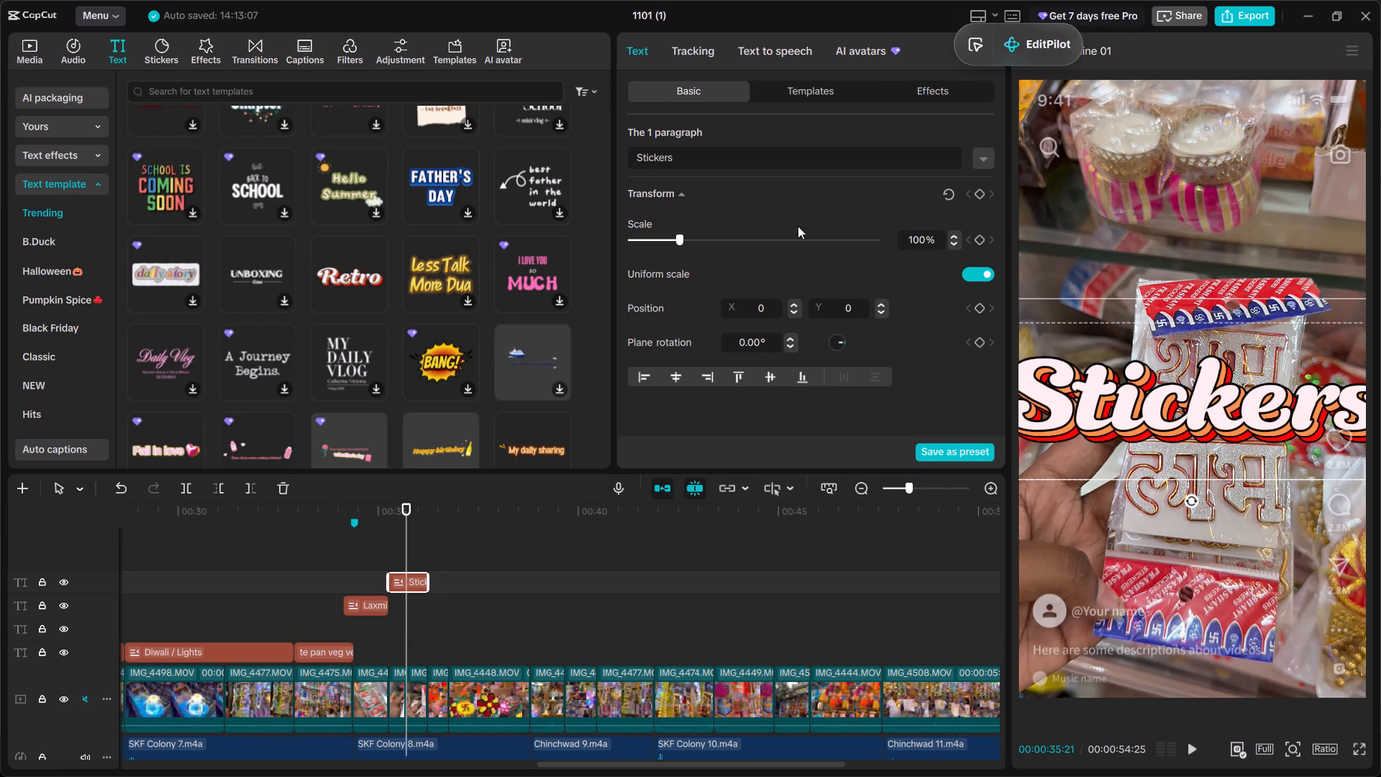
# Scale the new "Stickers" title to 50% and move it near the top of the frame, above the packet.
pyautogui.moveTo(667, 242); pyautogui.dragTo(655, 242)
pyautogui.moveTo(1153, 391); pyautogui.dragTo(1162, 128)
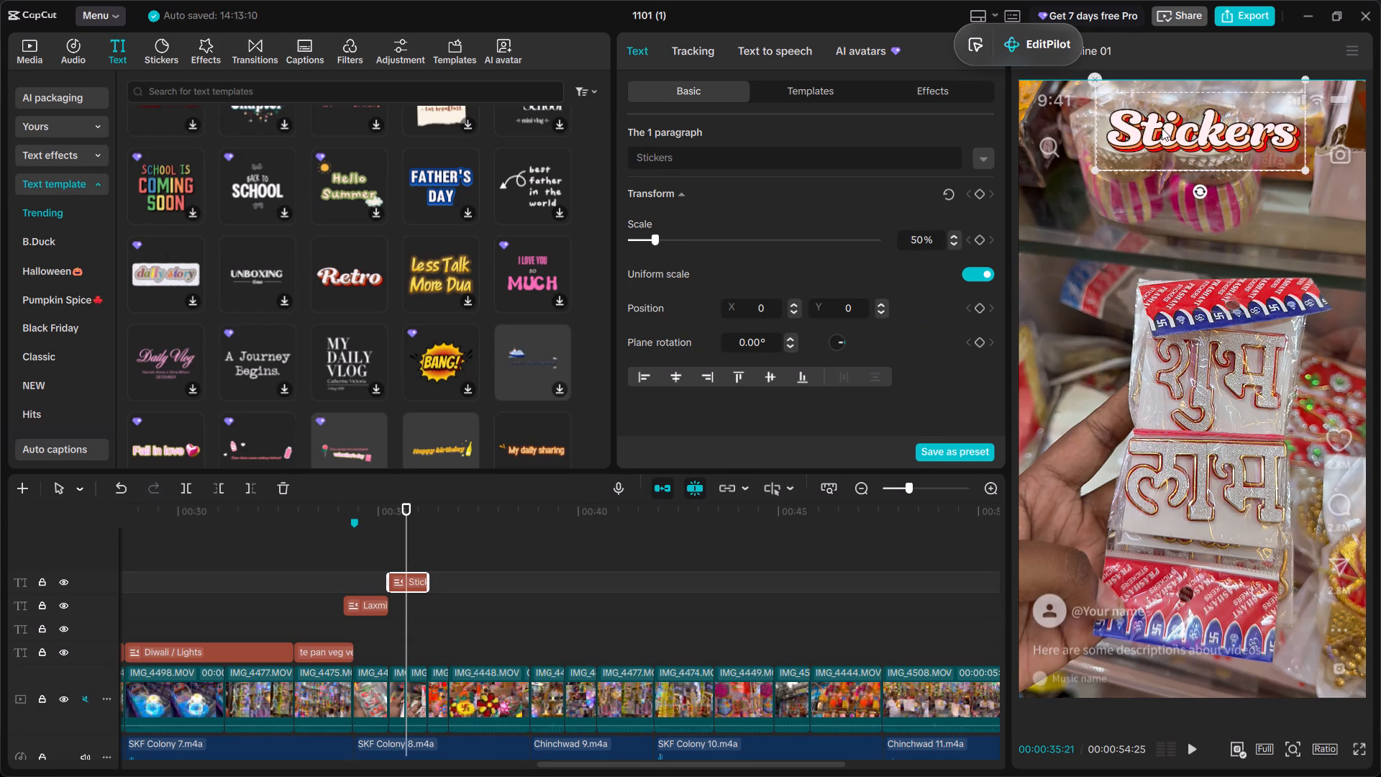
pyautogui.moveTo(1162, 128); pyautogui.dragTo(1158, 163)
pyautogui.click(366, 557)
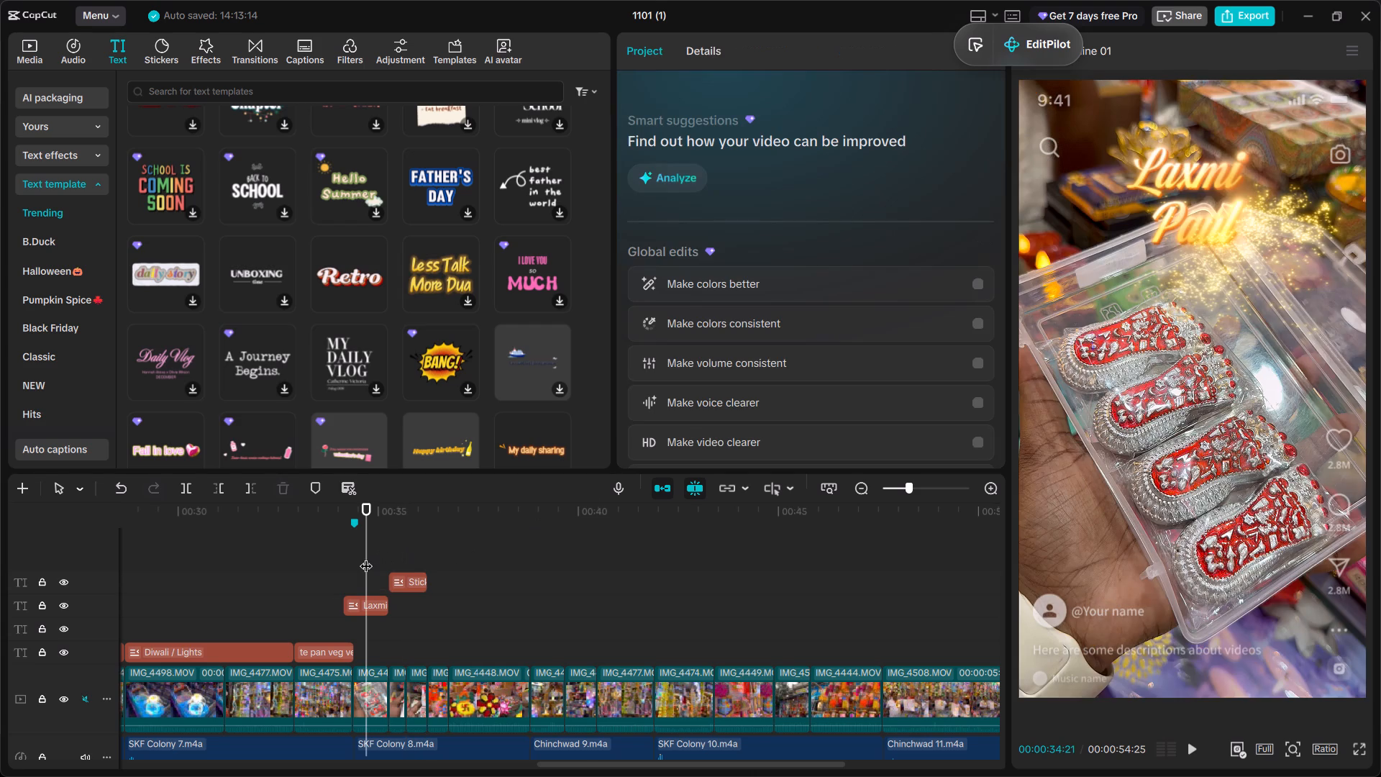
pyautogui.click(377, 603)
pyautogui.moveTo(1188, 216); pyautogui.dragTo(1188, 186)
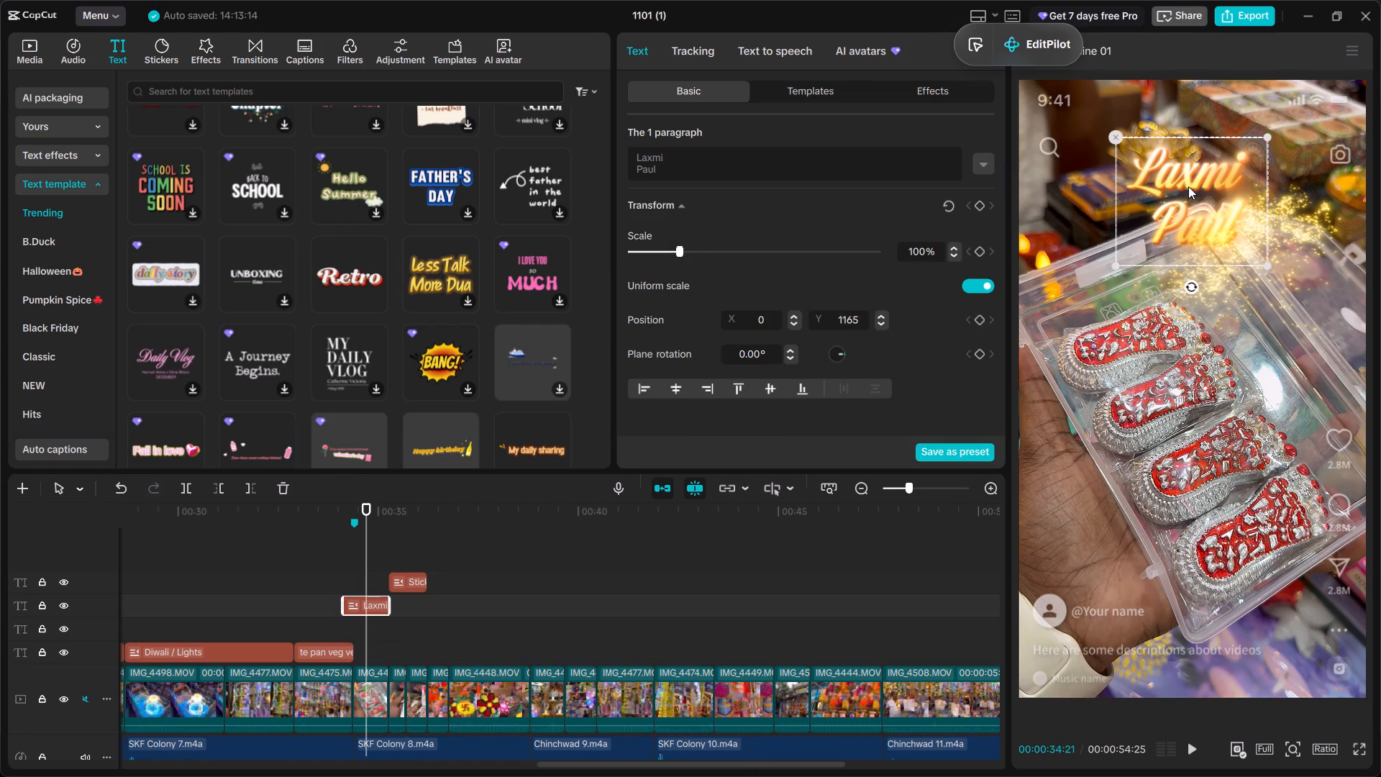
pyautogui.moveTo(1188, 186); pyautogui.dragTo(1188, 179)
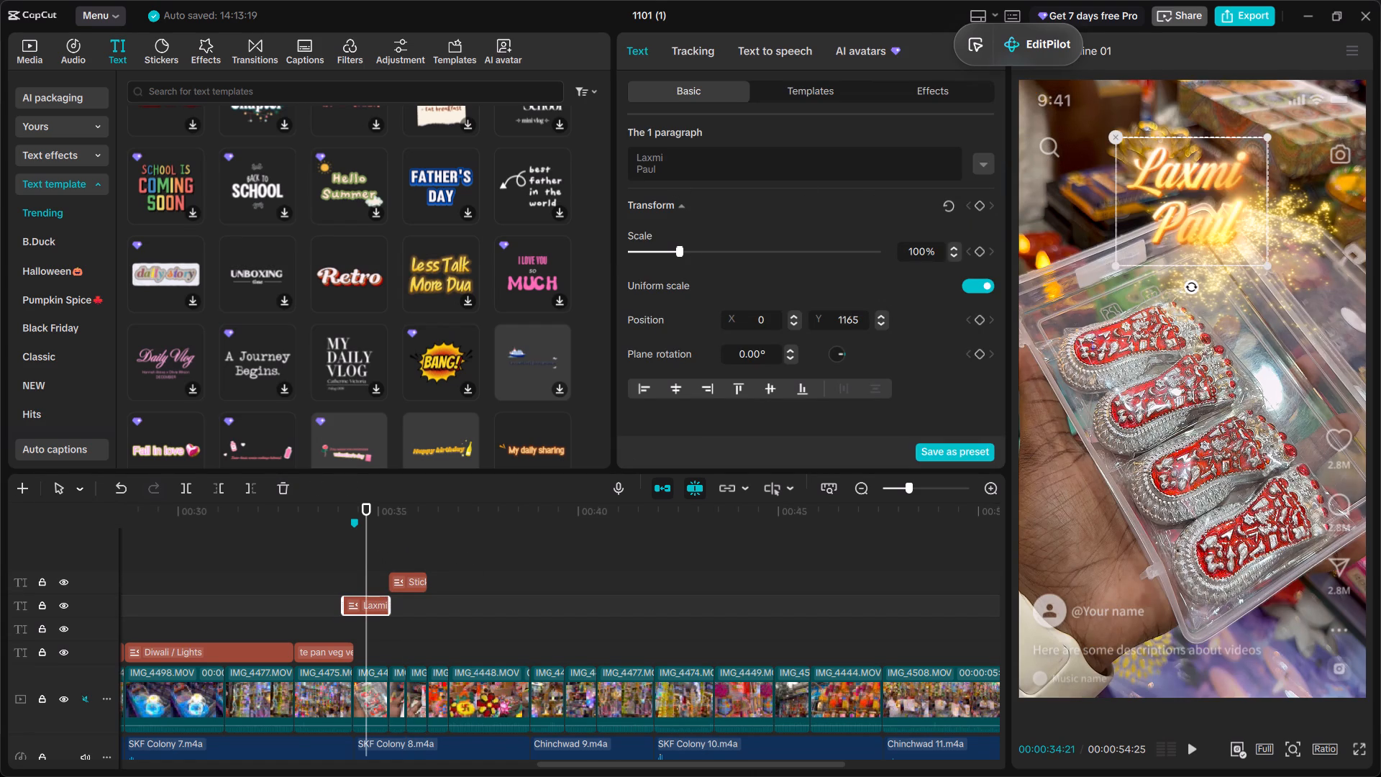
pyautogui.click(637, 171)
pyautogui.press('BackSpace')
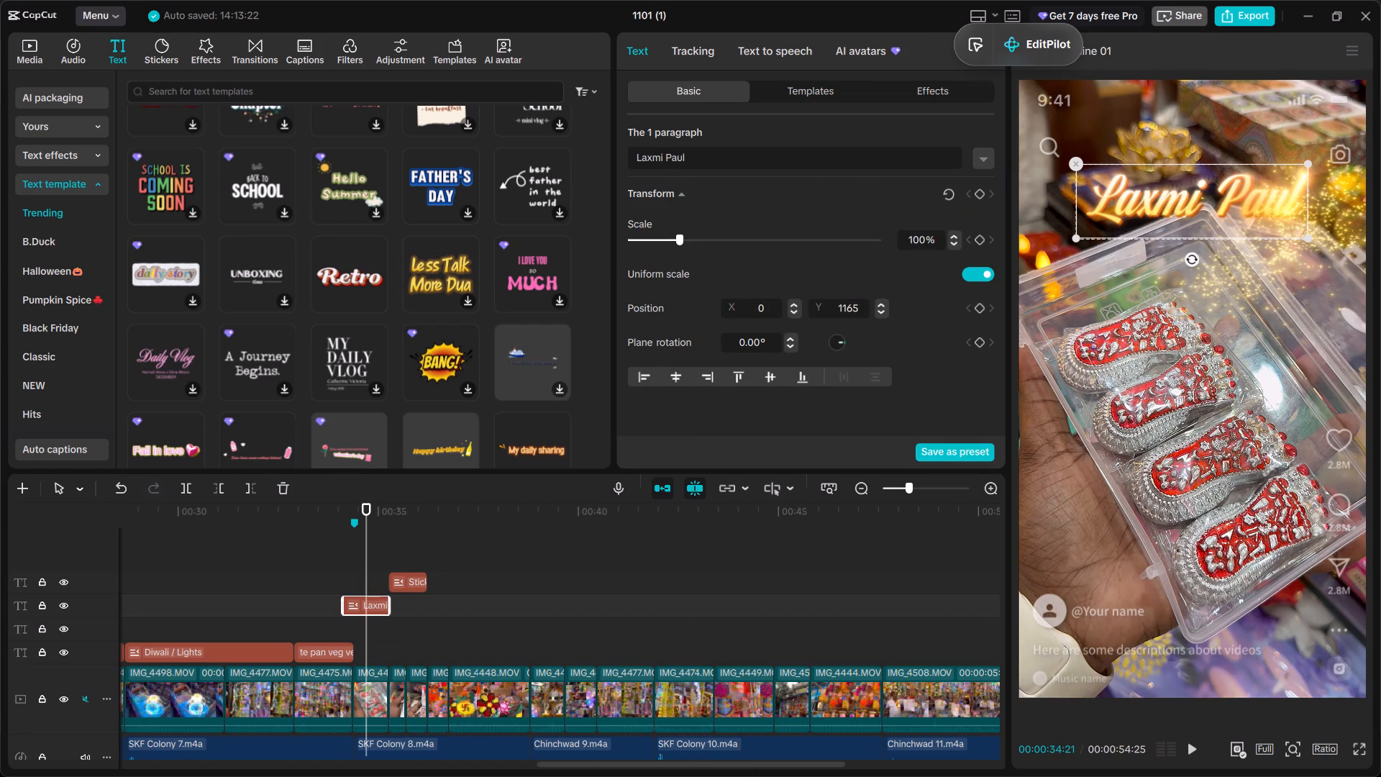
pyautogui.moveTo(1172, 194); pyautogui.dragTo(1171, 158)
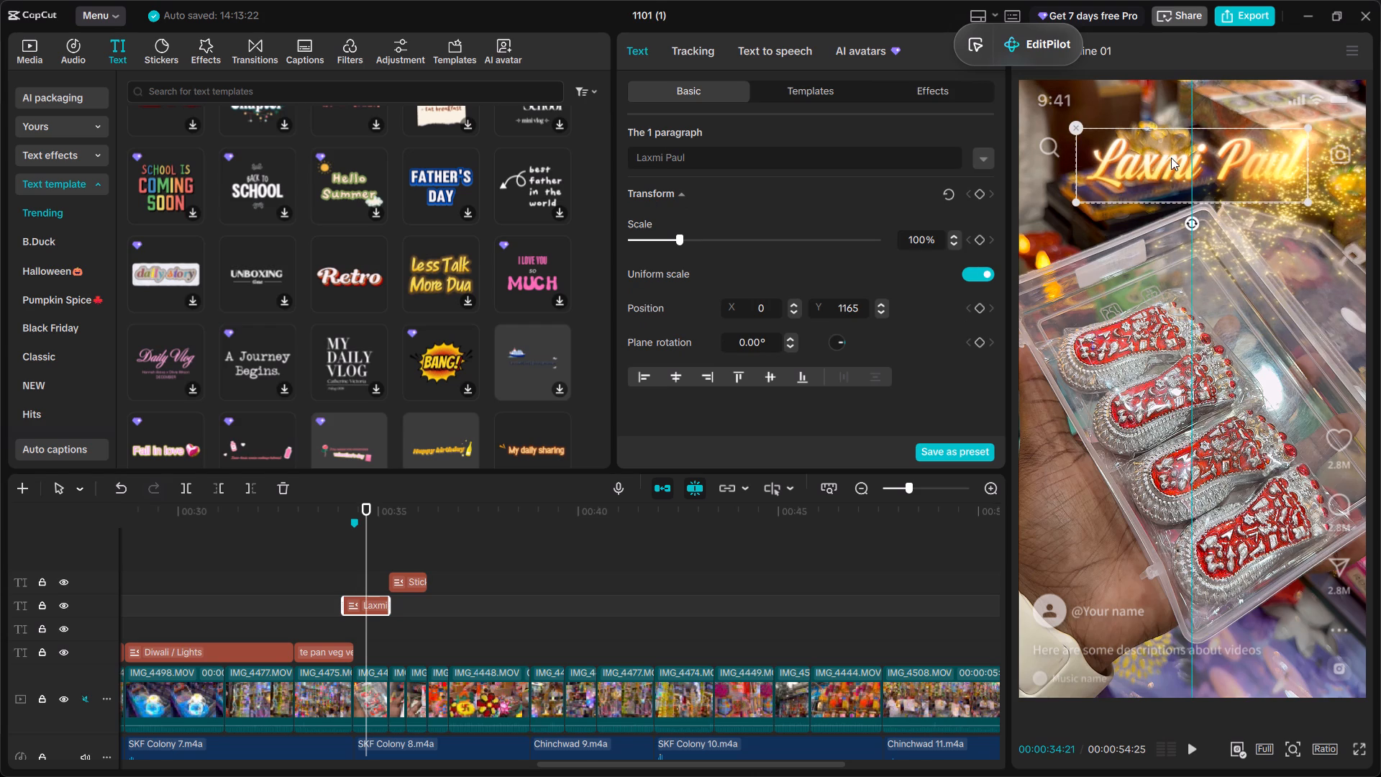
pyautogui.click(317, 568)
pyautogui.press('space')
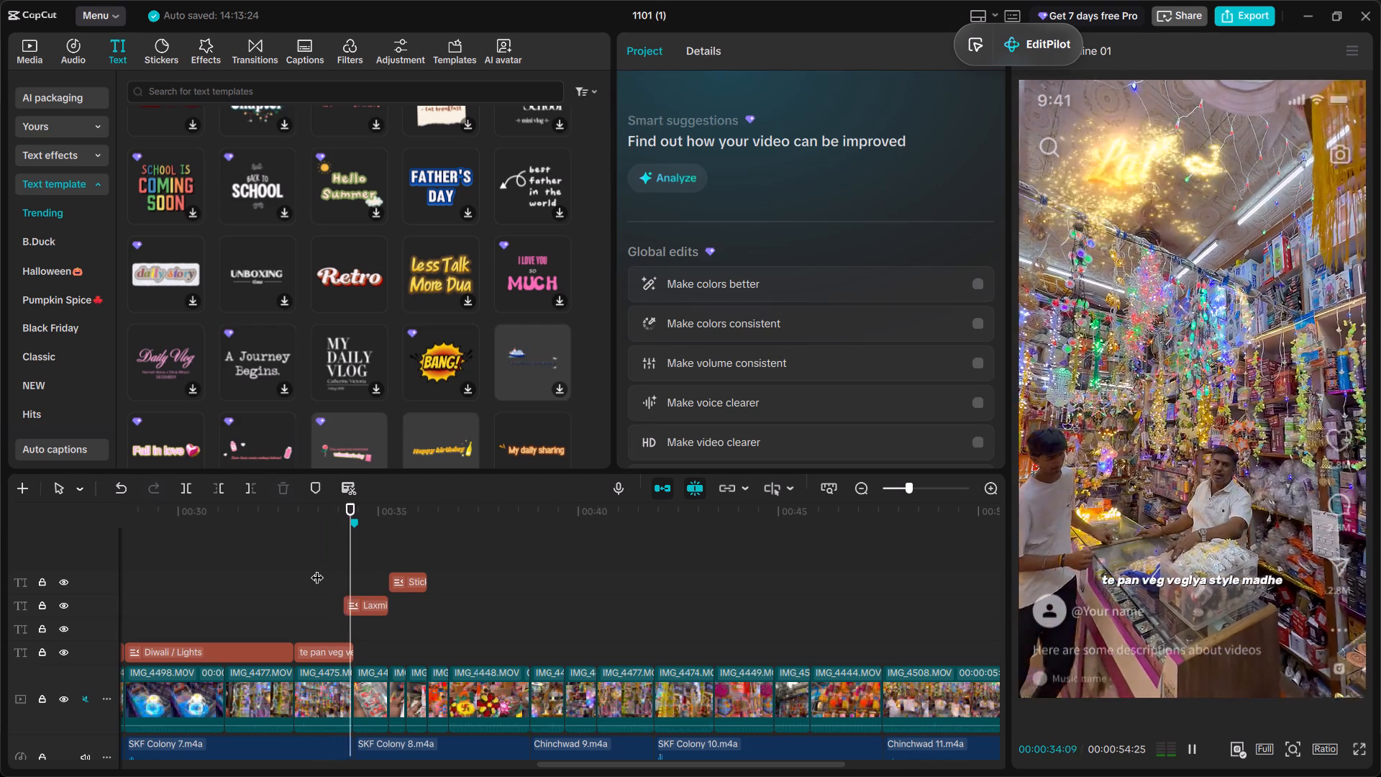
pyautogui.press('space')
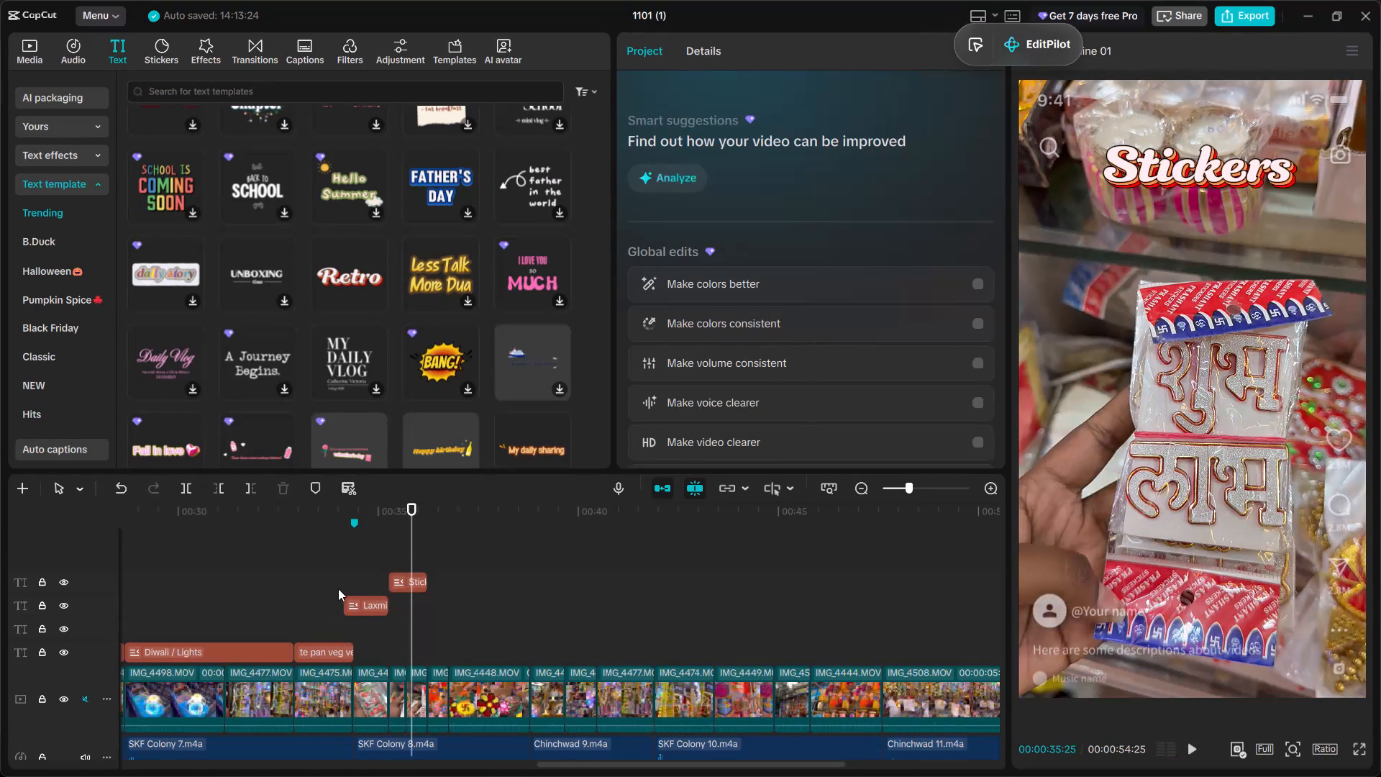
pyautogui.press('space')
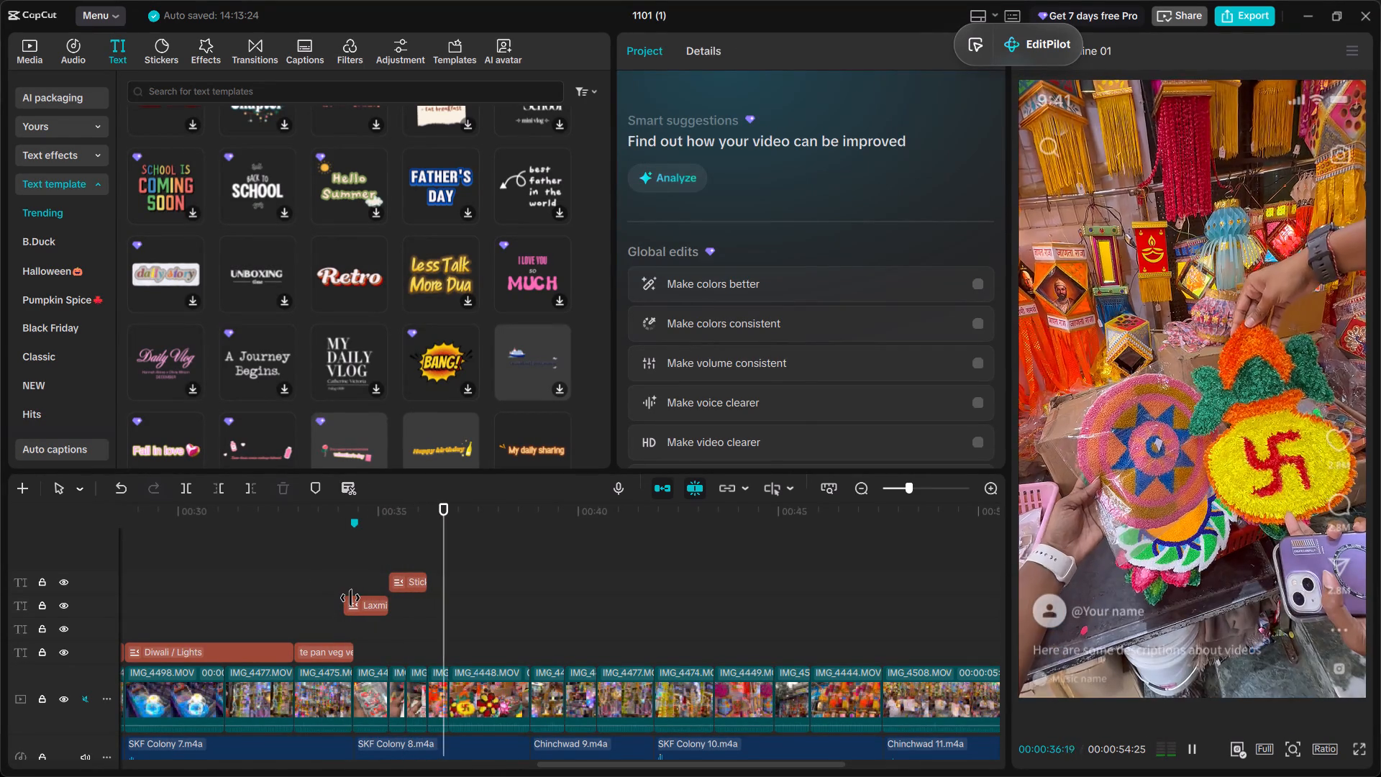
pyautogui.press('space')
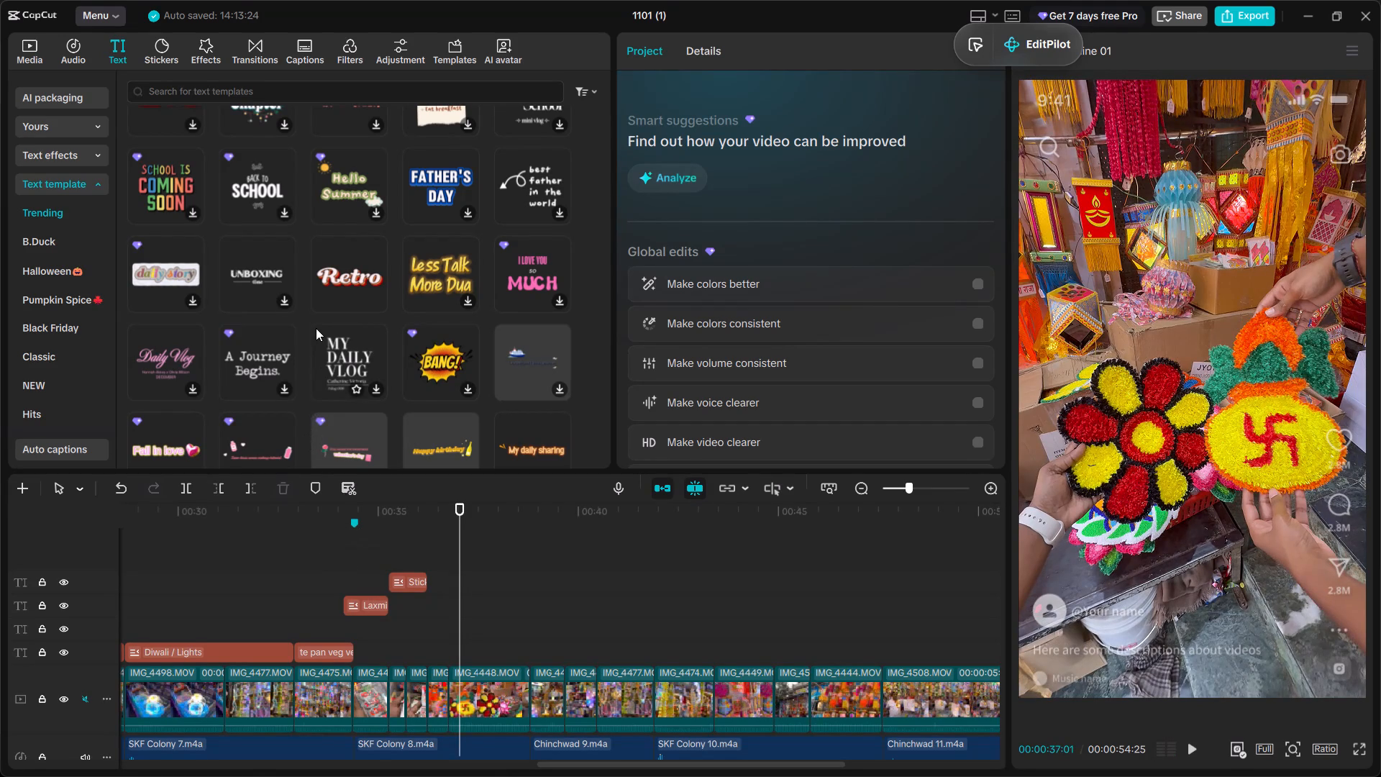
# Enlarge the "Diwali Lights" title over the LED strip and fairy-light clips to 73% and play it back.
pyautogui.scroll(-3, 316, 328)
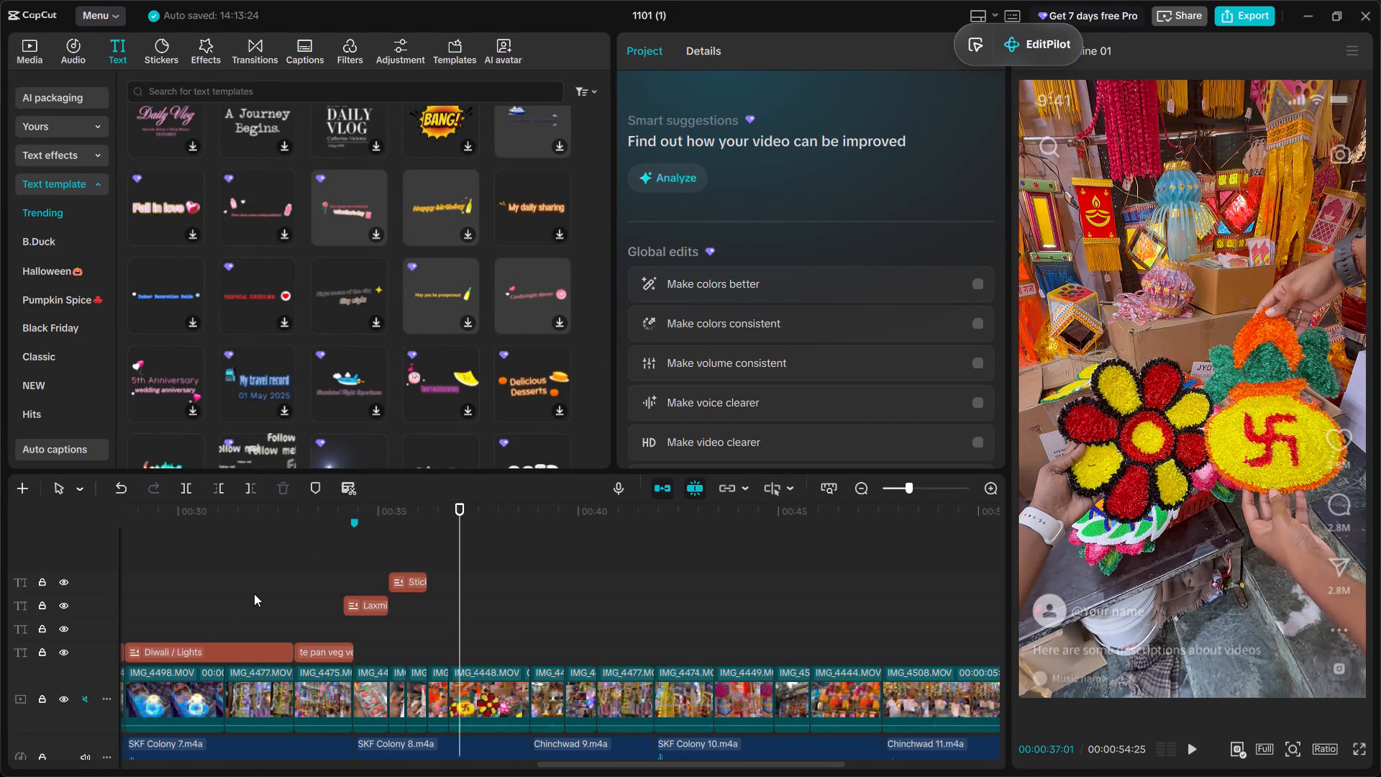
pyautogui.click(254, 594)
pyautogui.hscroll(2, 265, 596)
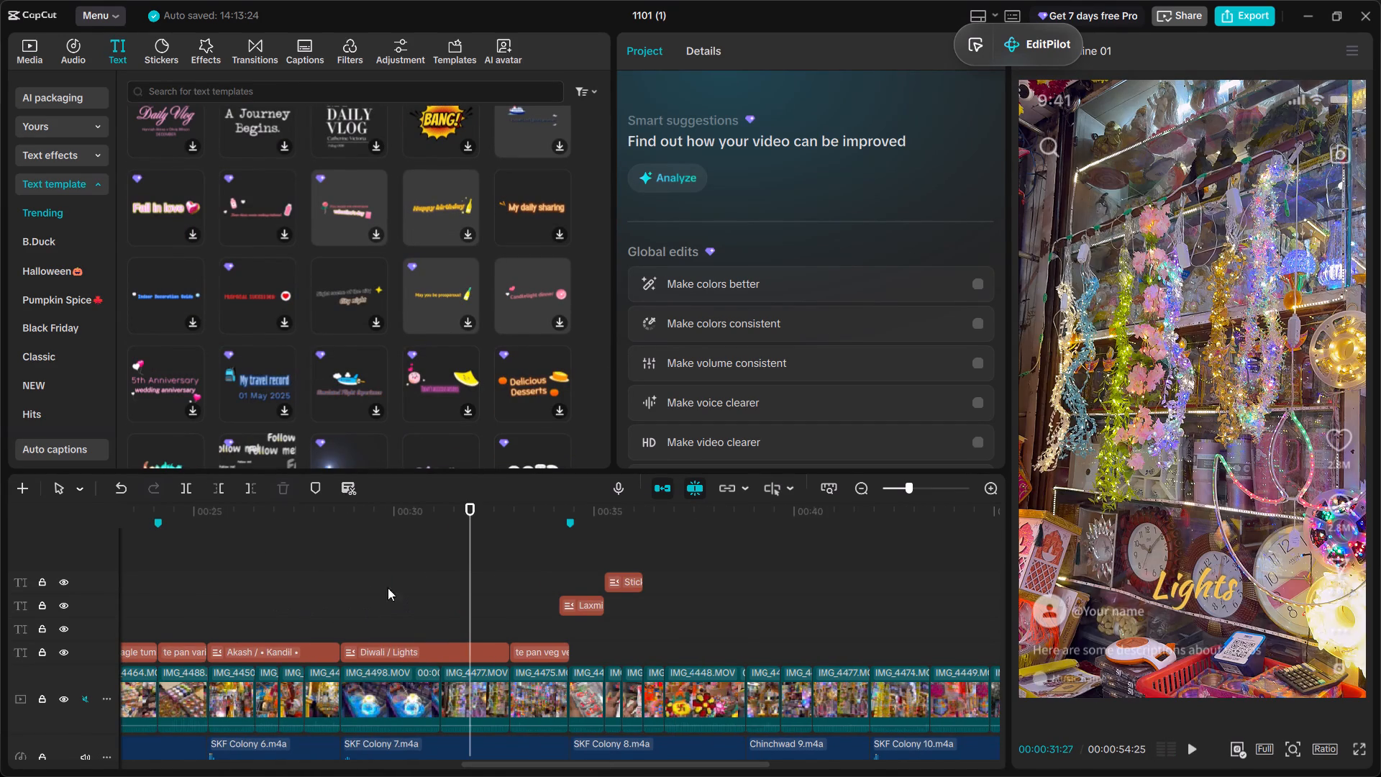
pyautogui.click(351, 580)
pyautogui.press('space')
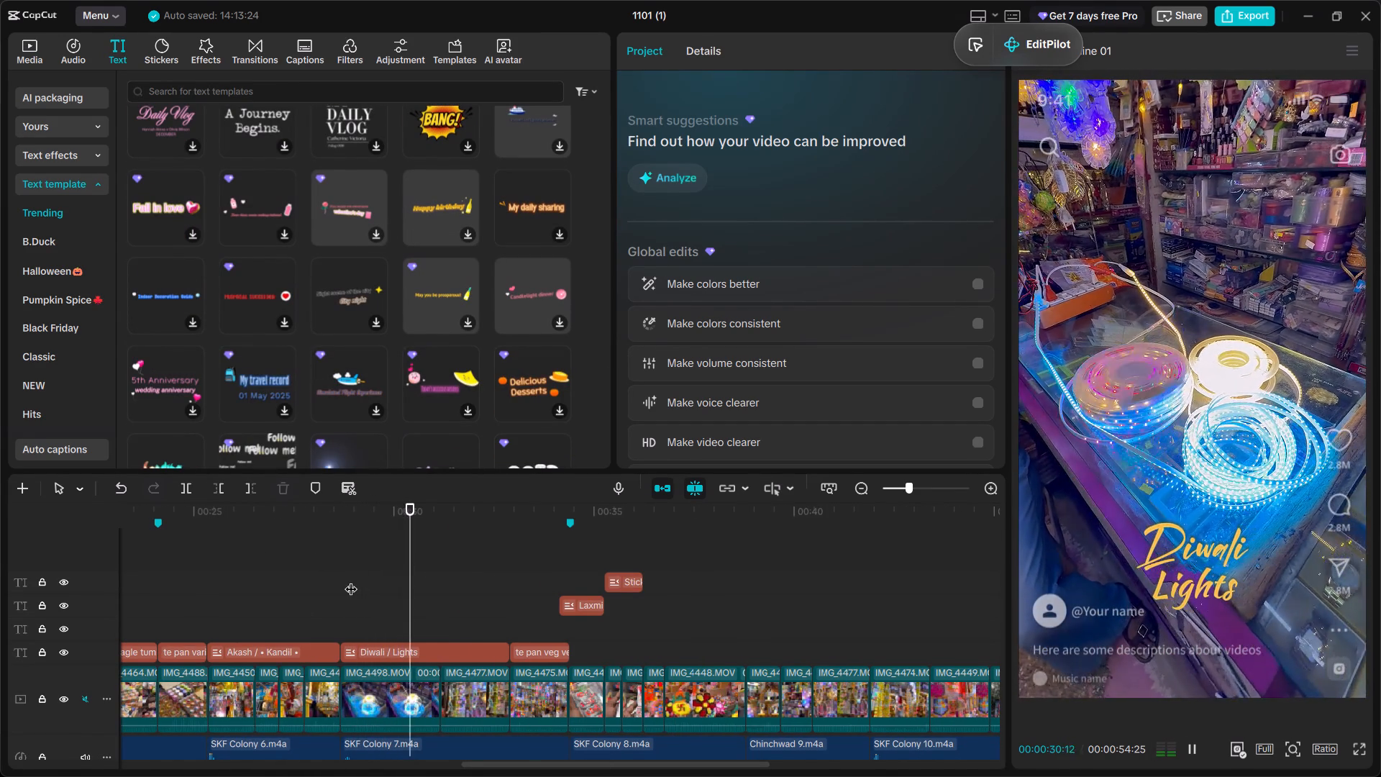
pyautogui.press('space')
pyautogui.click(395, 655)
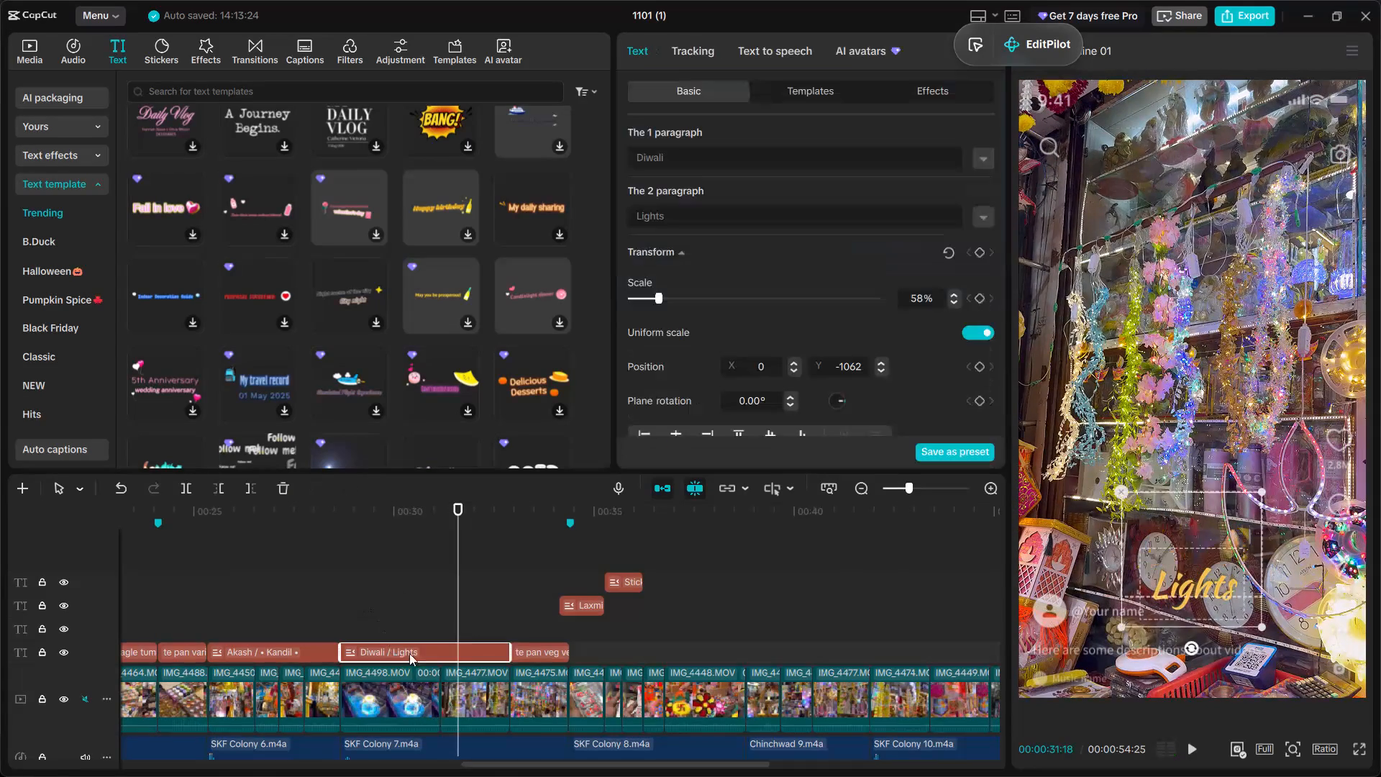
pyautogui.moveTo(1258, 495); pyautogui.dragTo(1267, 473)
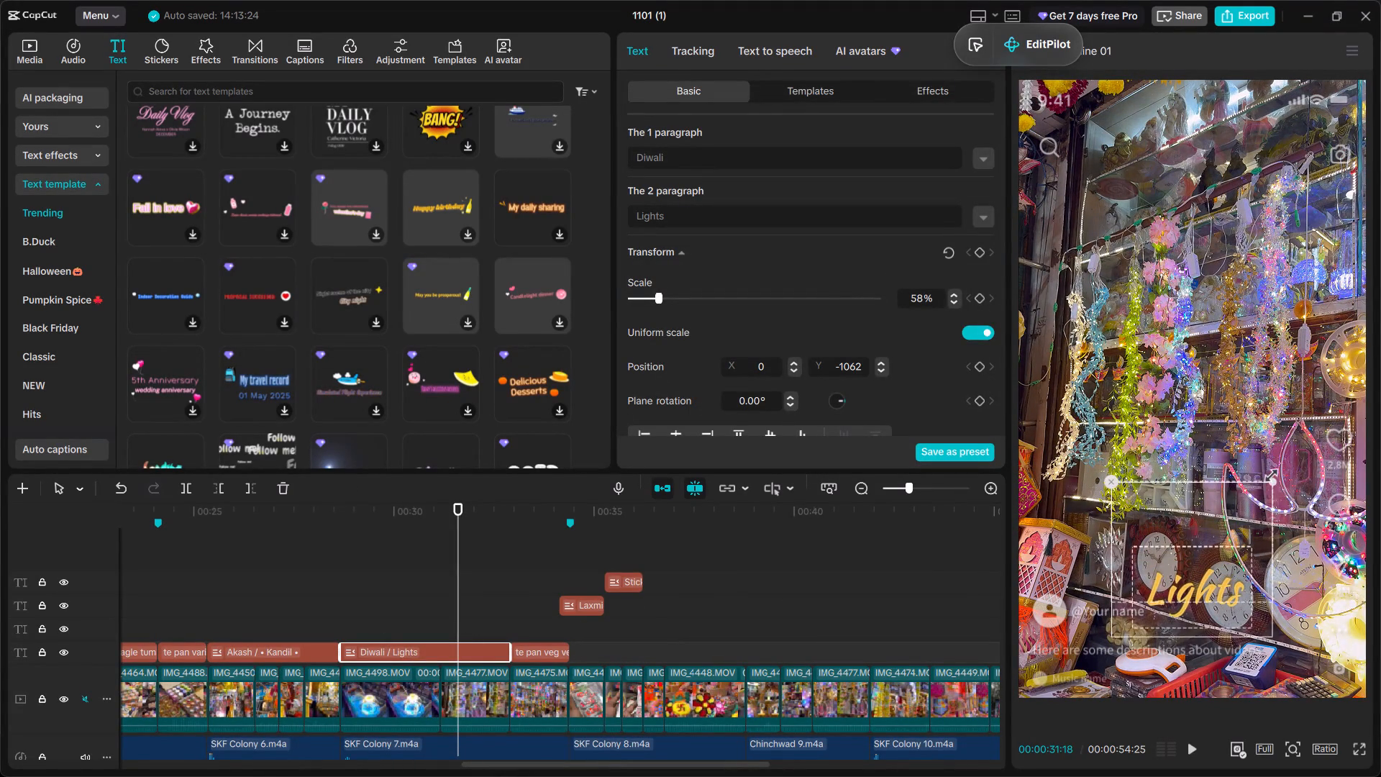
pyautogui.moveTo(1267, 473); pyautogui.dragTo(1277, 463)
pyautogui.click(316, 599)
pyautogui.press('space')
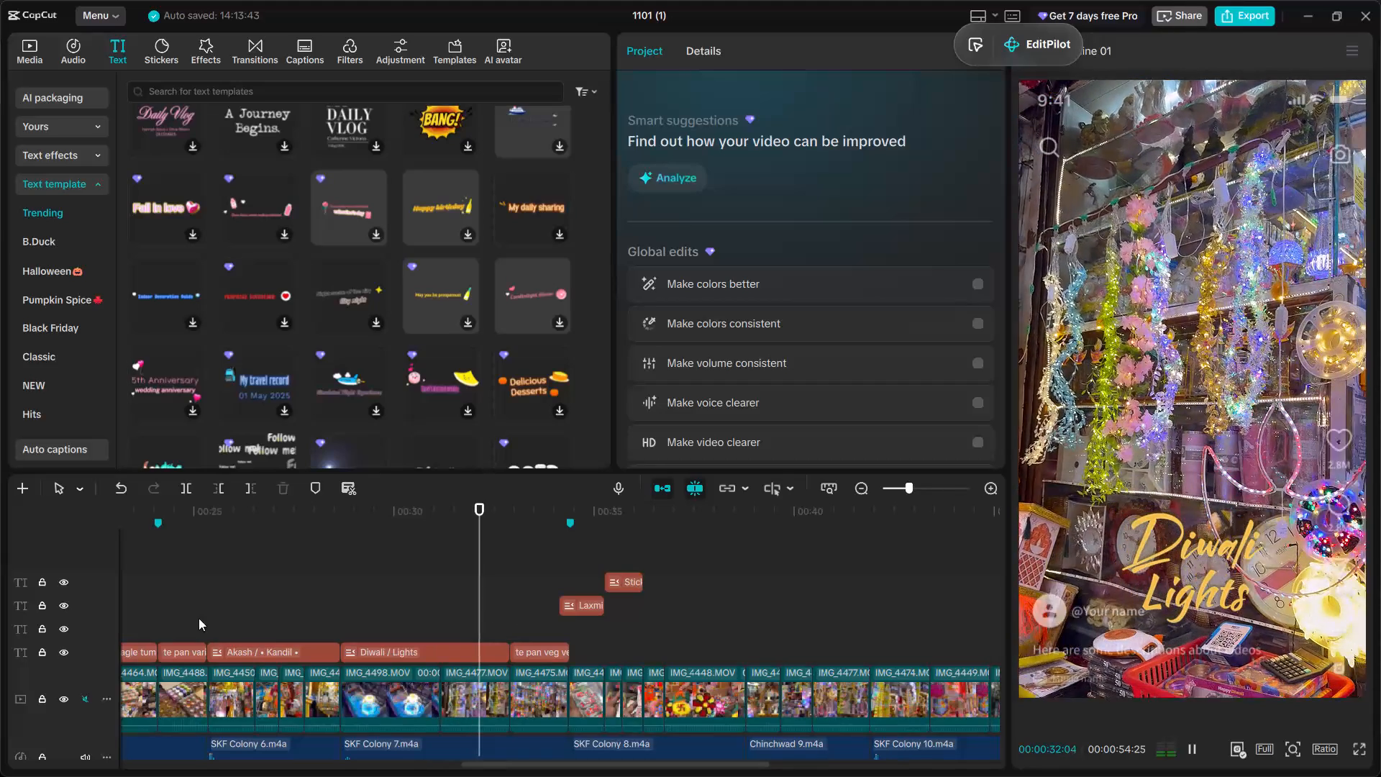
pyautogui.press('space')
# Turn on the glow for the "Diwali" line of the title and preview it over the LED strip clip.
pyautogui.click(420, 647)
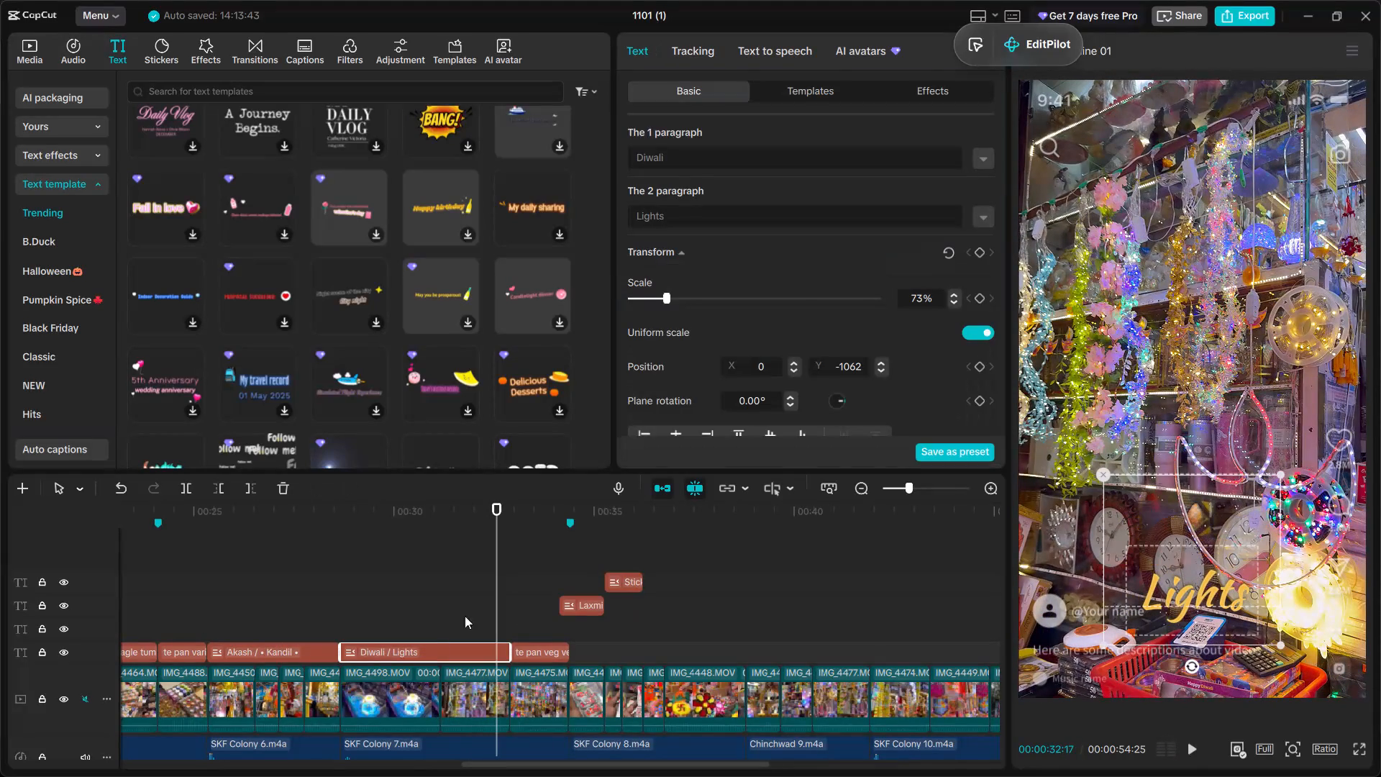
pyautogui.scroll(-9, 803, 306)
pyautogui.scroll(2, 803, 306)
pyautogui.scroll(-6, 776, 219)
pyautogui.scroll(1, 911, 181)
pyautogui.click(985, 158)
pyautogui.scroll(-7, 764, 277)
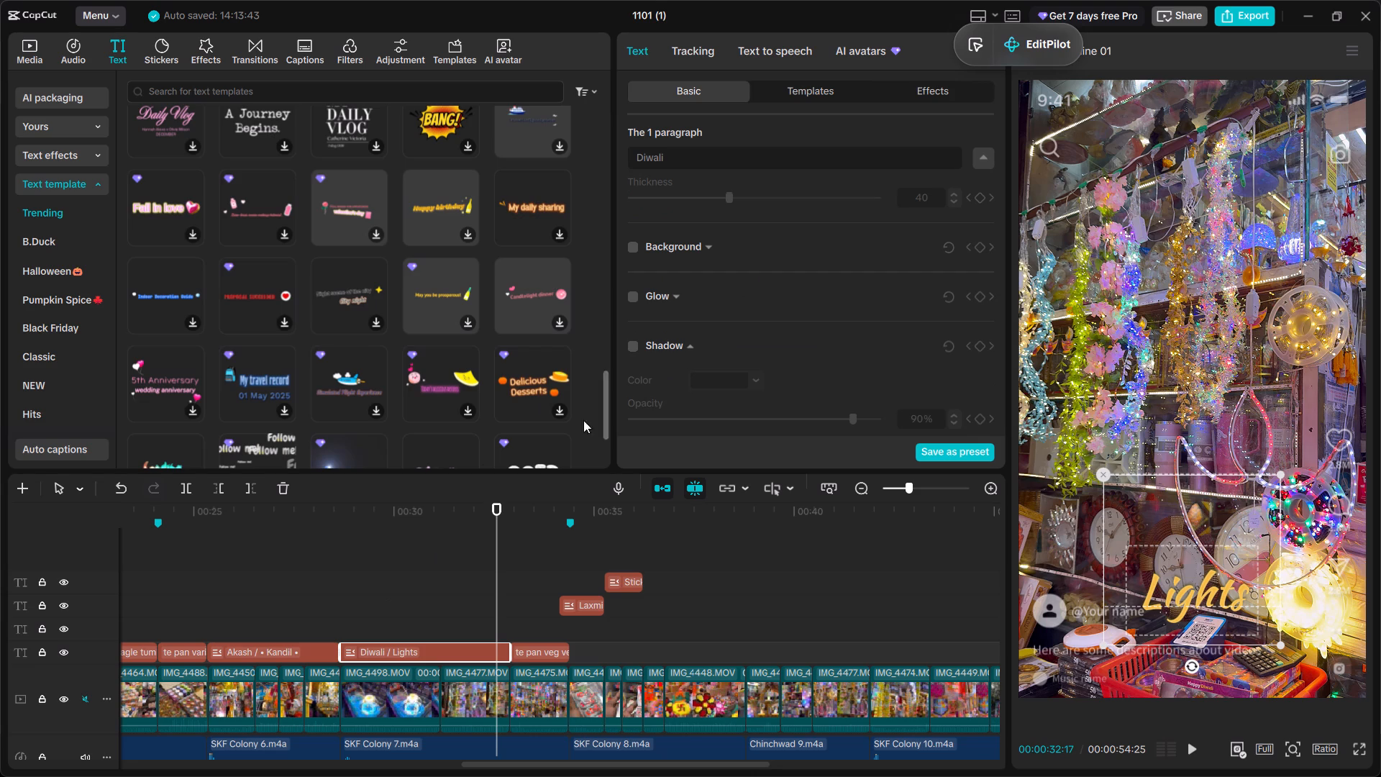
pyautogui.click(630, 294)
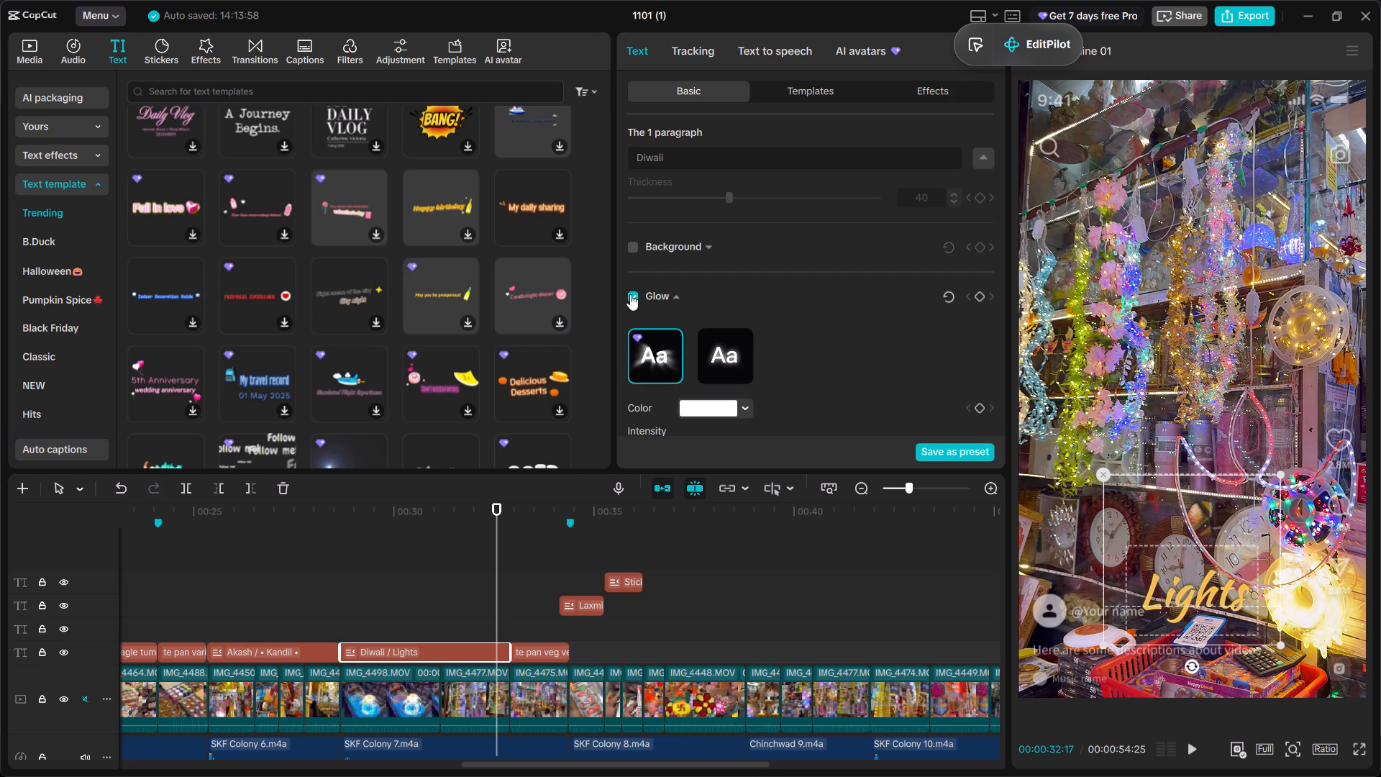
pyautogui.click(367, 583)
pyautogui.moveTo(367, 583); pyautogui.dragTo(373, 585)
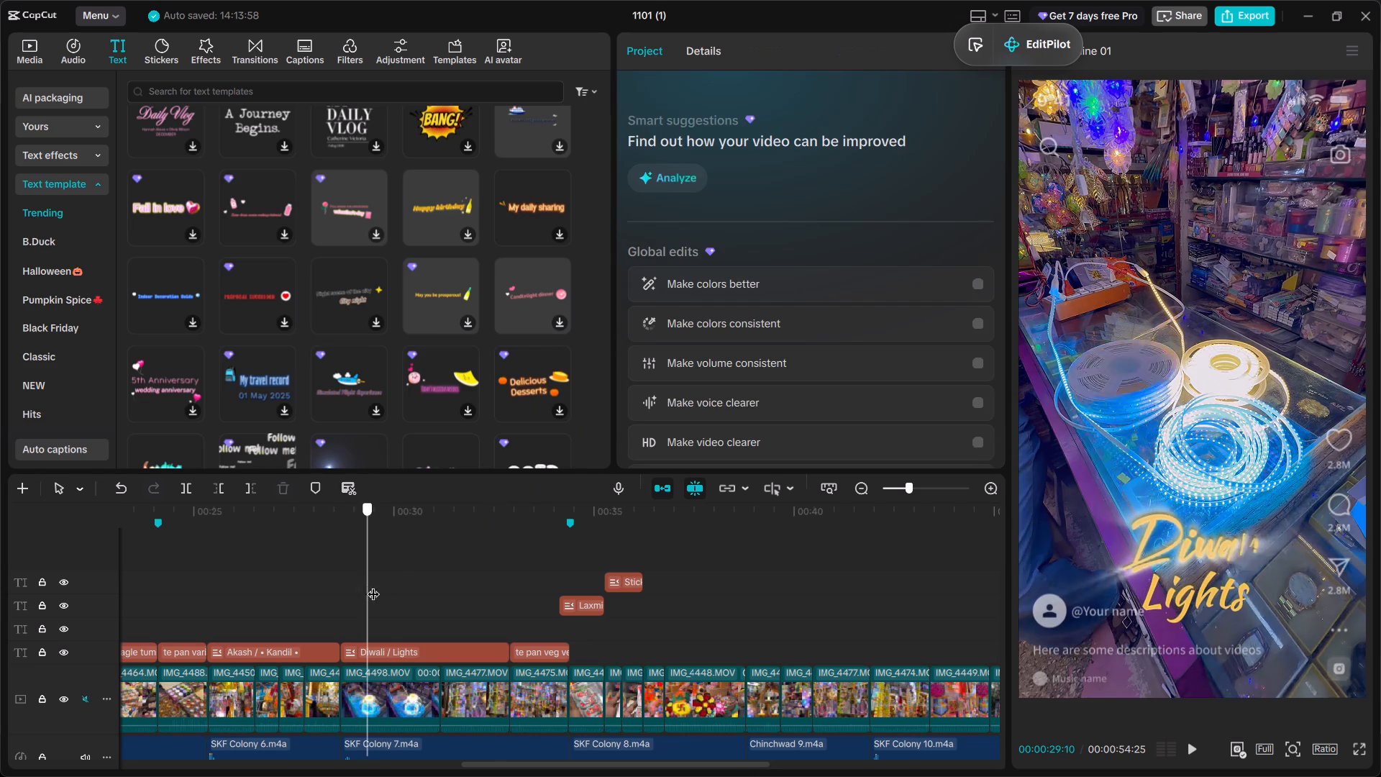
pyautogui.moveTo(373, 585); pyautogui.dragTo(391, 589)
# Change the "Diwali" line's glow to the second style with intensity 25 and range 10, and try to enable its shadow.
pyautogui.click(406, 645)
pyautogui.scroll(-8, 711, 302)
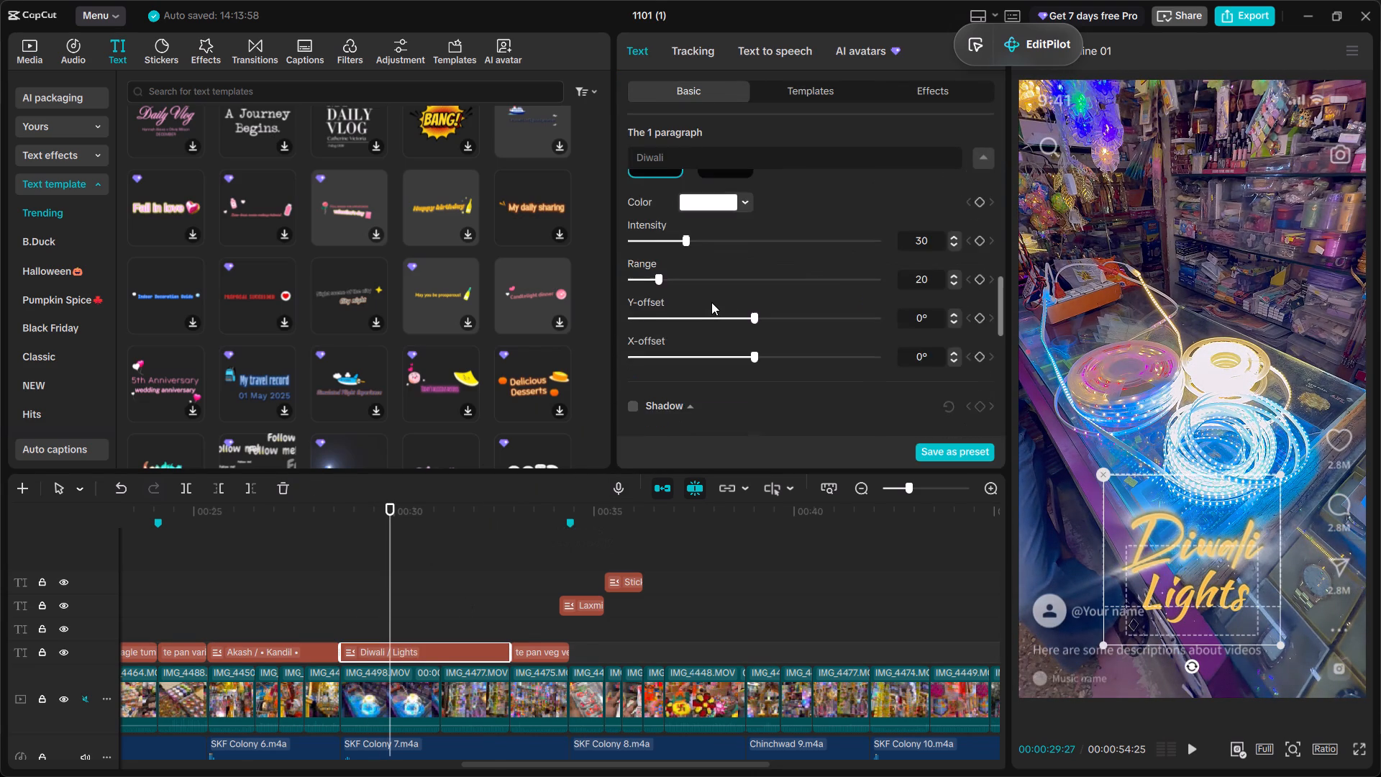
pyautogui.scroll(-2, 711, 302)
pyautogui.scroll(4, 711, 302)
pyautogui.click(722, 309)
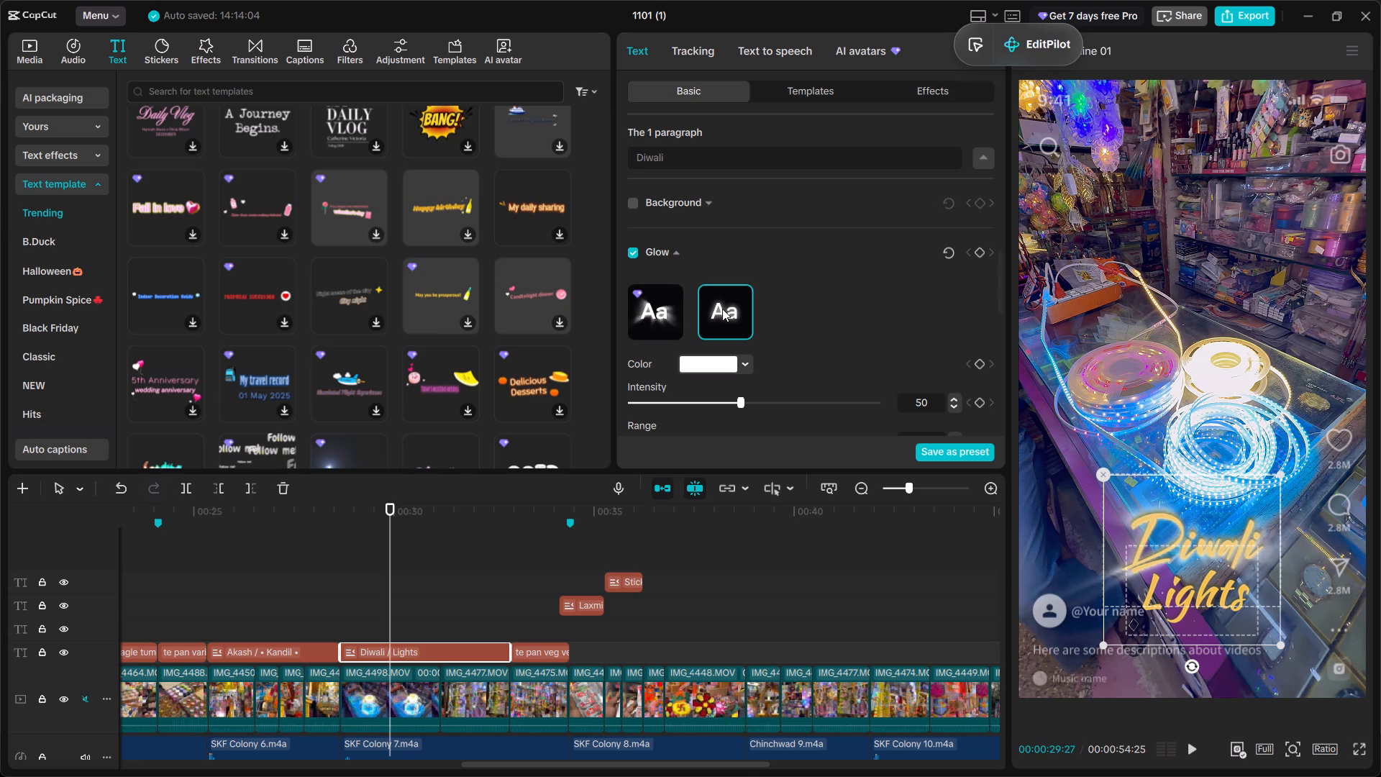
pyautogui.scroll(-1, 722, 310)
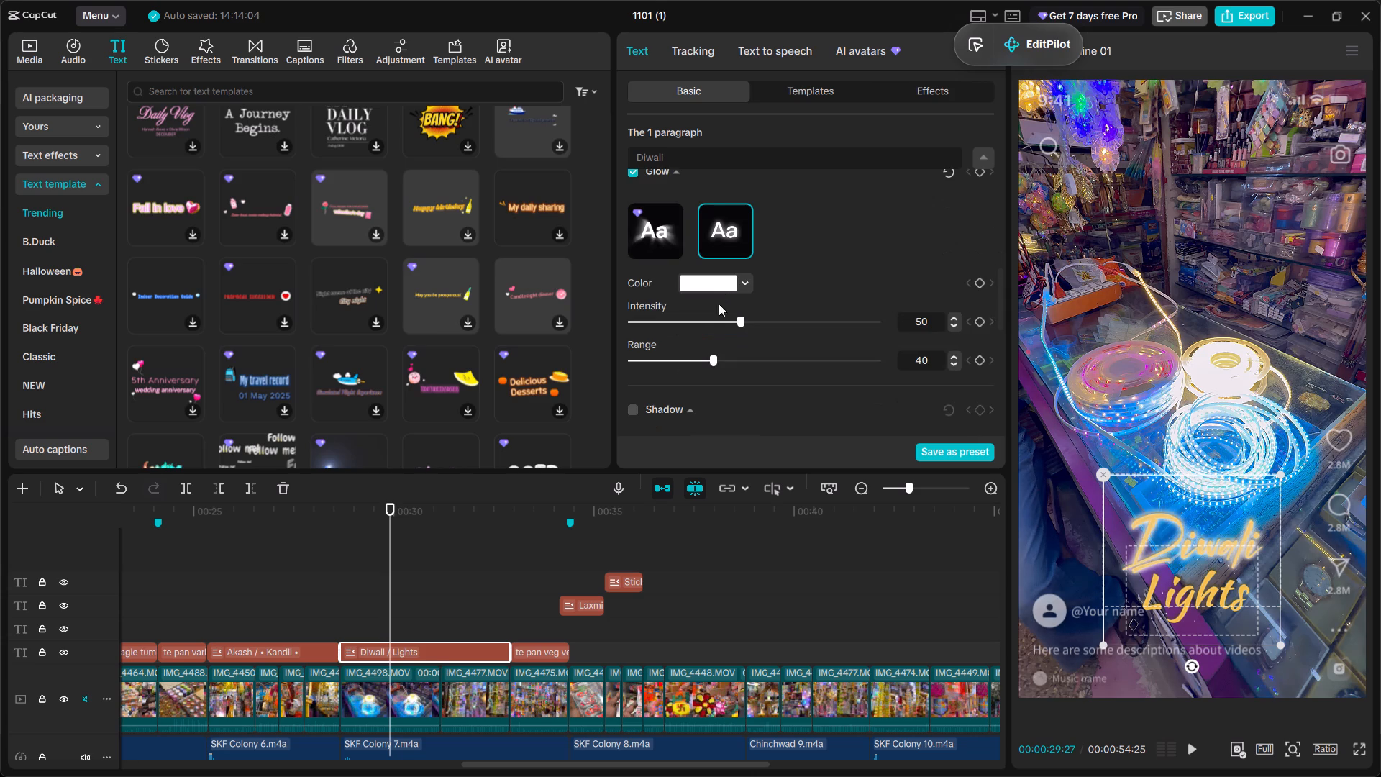
pyautogui.moveTo(685, 360); pyautogui.dragTo(607, 363)
pyautogui.click(669, 324)
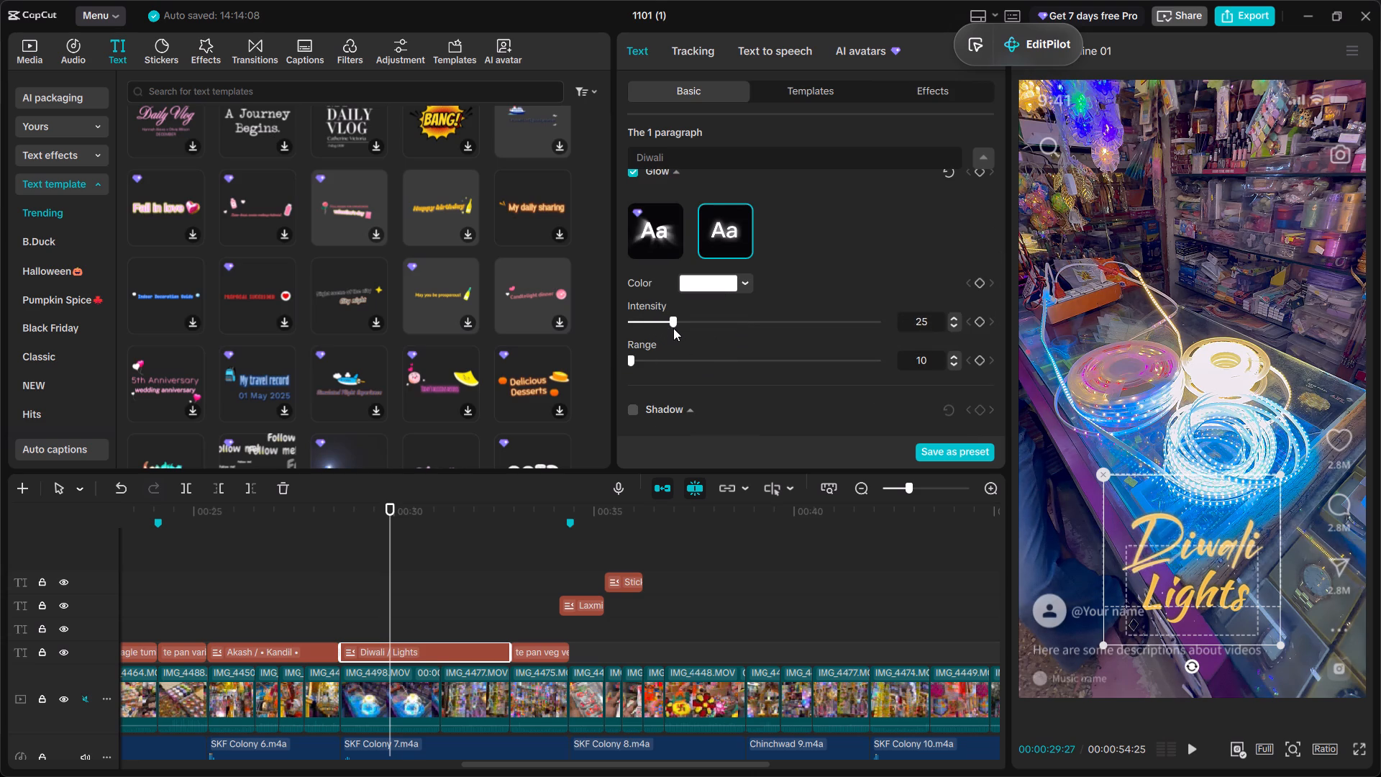
pyautogui.scroll(-1, 673, 328)
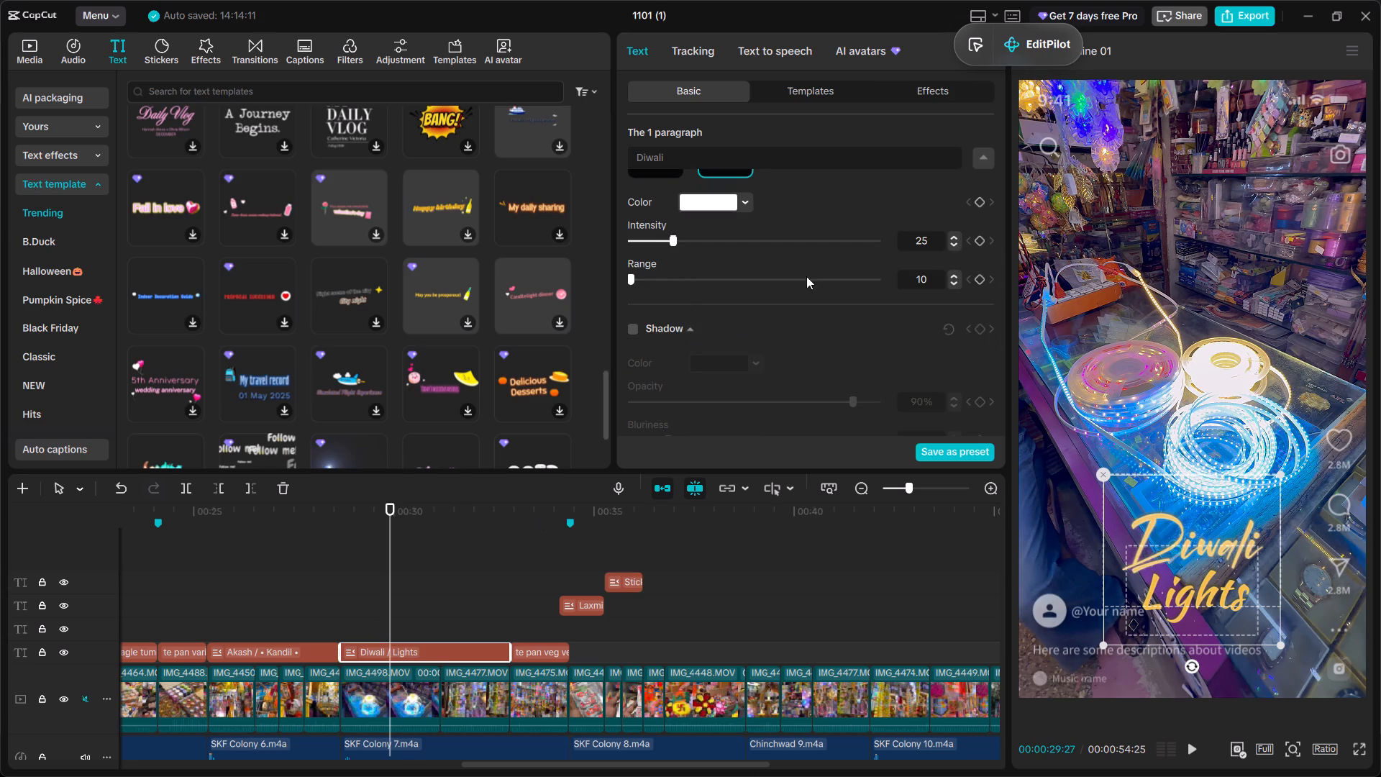
pyautogui.click(634, 331)
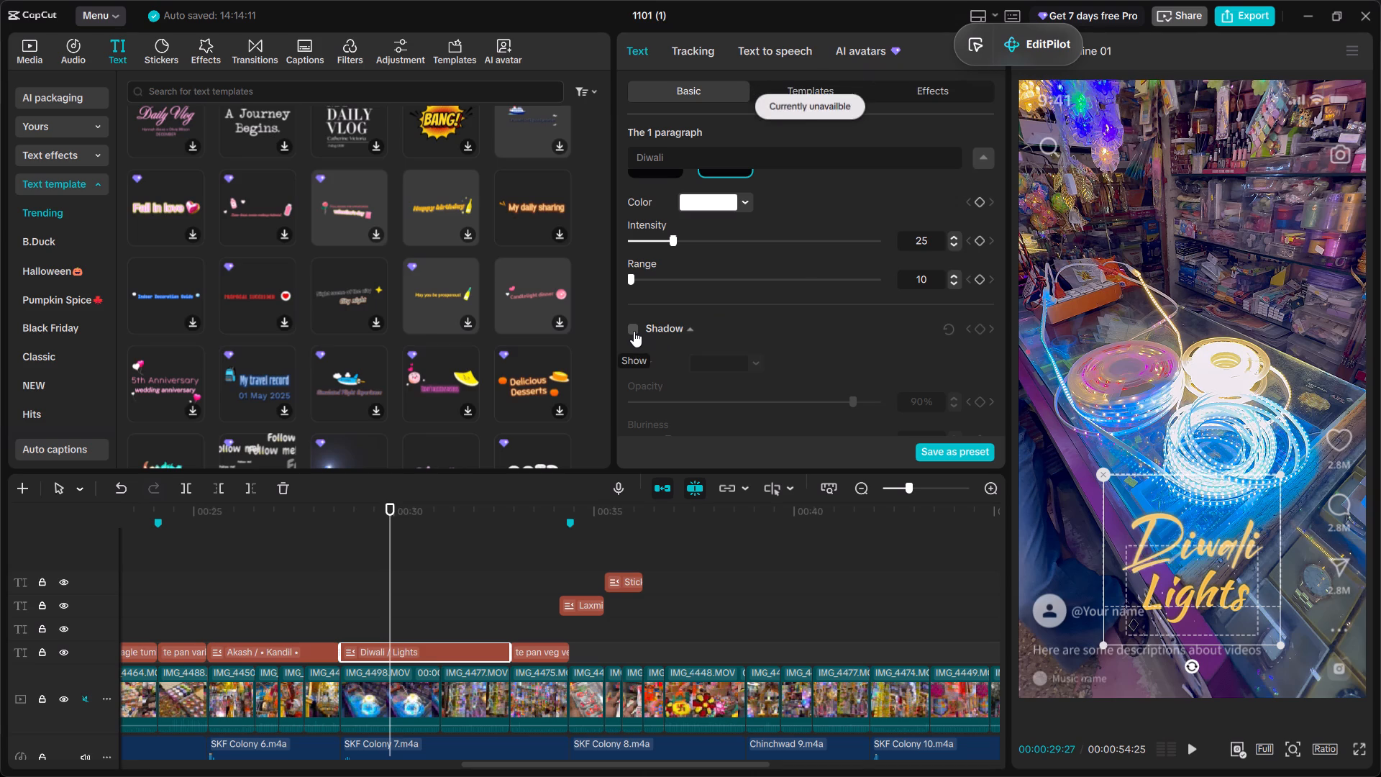
# Give the "Lights" line the second glow style with intensity 24 and the range at its minimum.
pyautogui.click(976, 164)
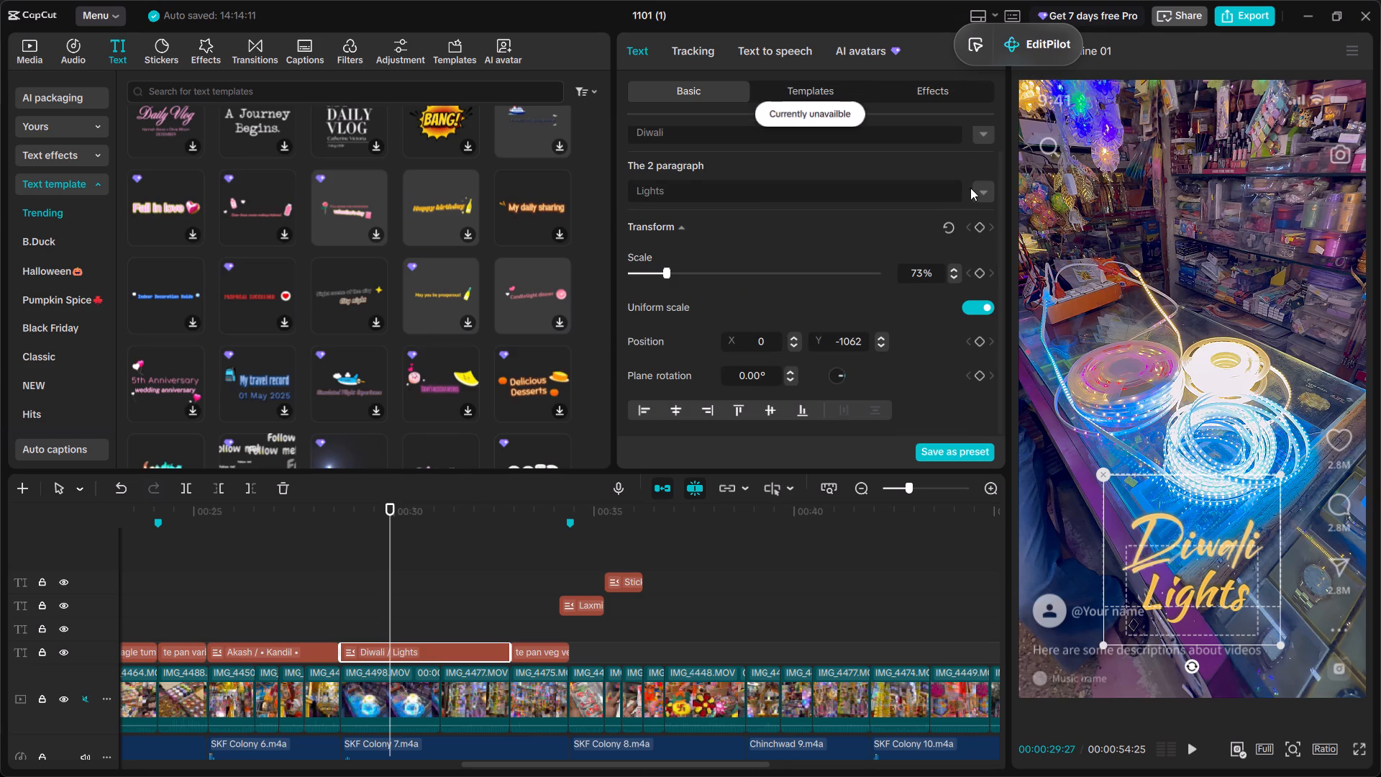
pyautogui.click(980, 191)
pyautogui.scroll(-7, 693, 338)
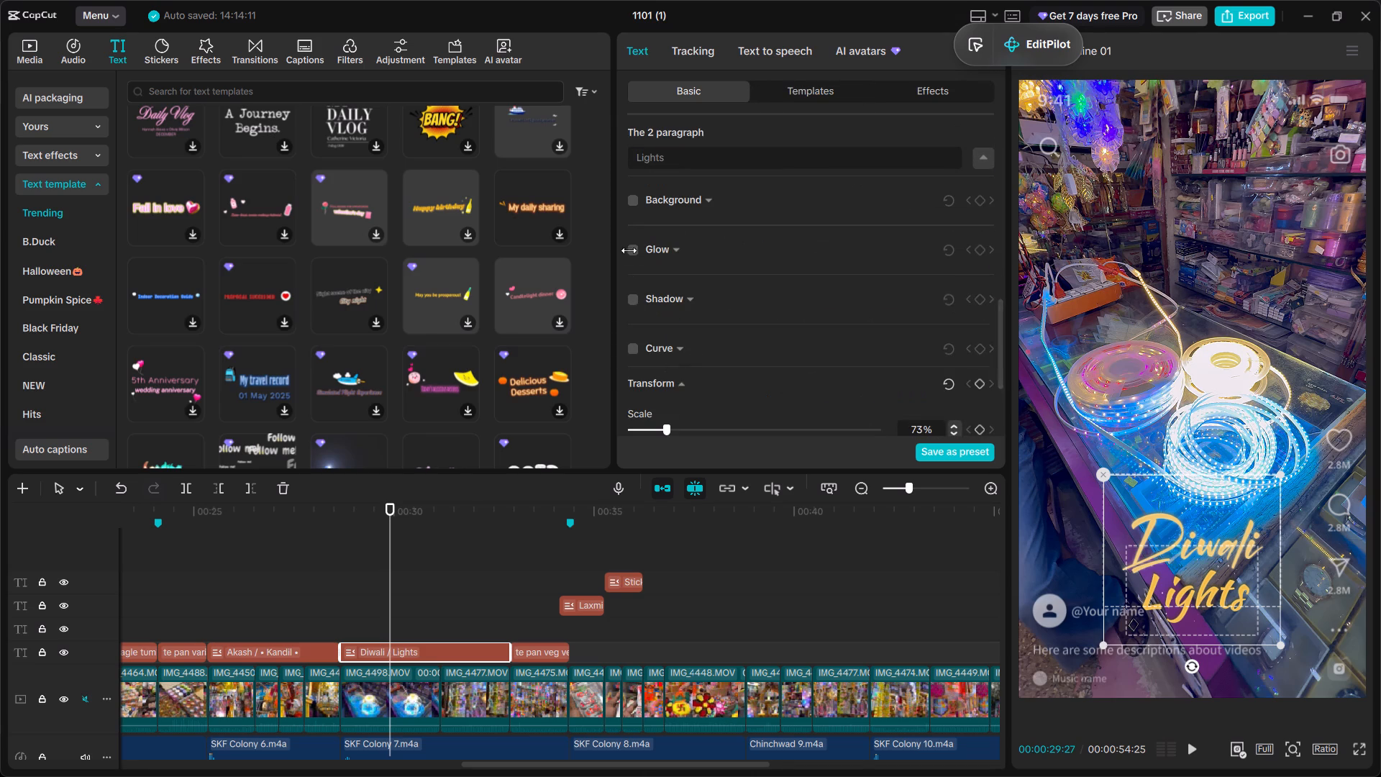
pyautogui.click(636, 247)
pyautogui.click(715, 310)
pyautogui.click(668, 402)
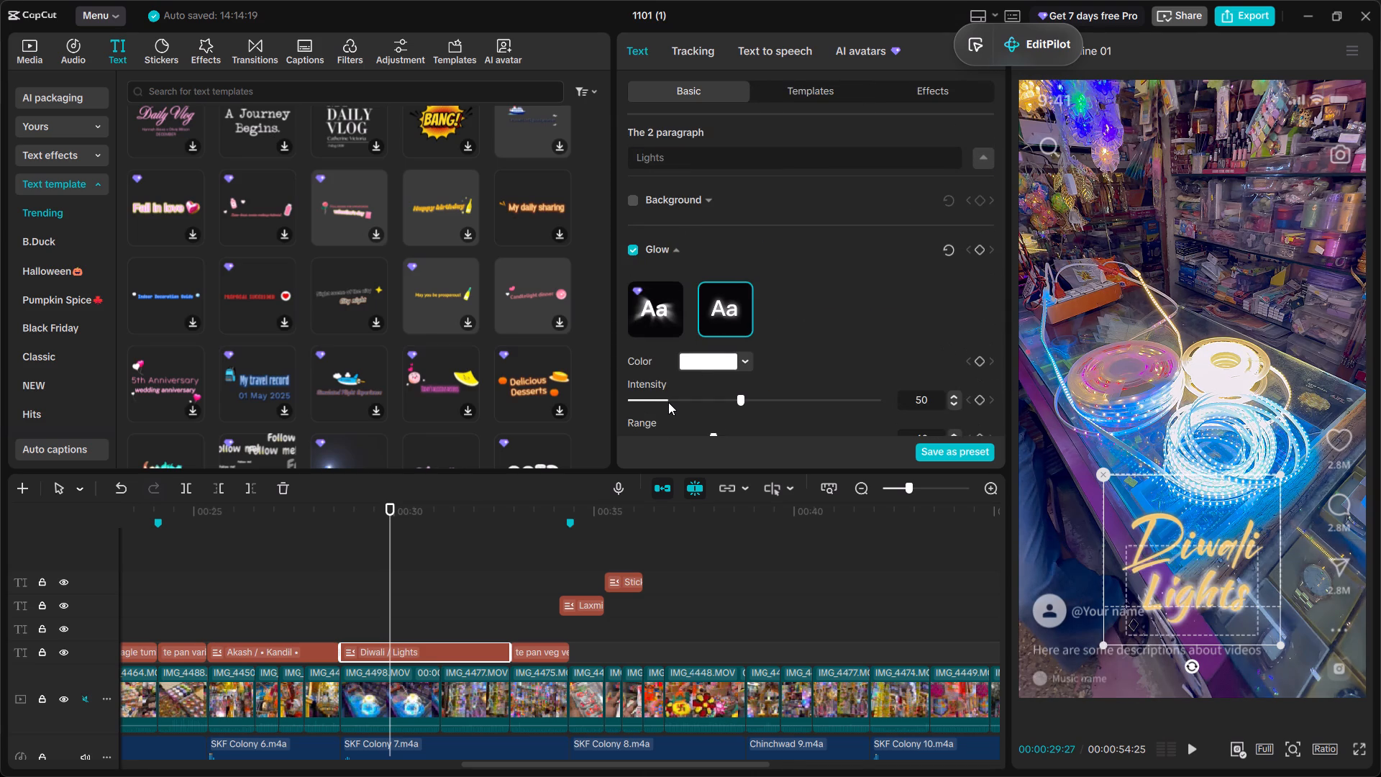
pyautogui.scroll(-1, 668, 402)
pyautogui.click(654, 360)
pyautogui.moveTo(653, 360); pyautogui.dragTo(646, 360)
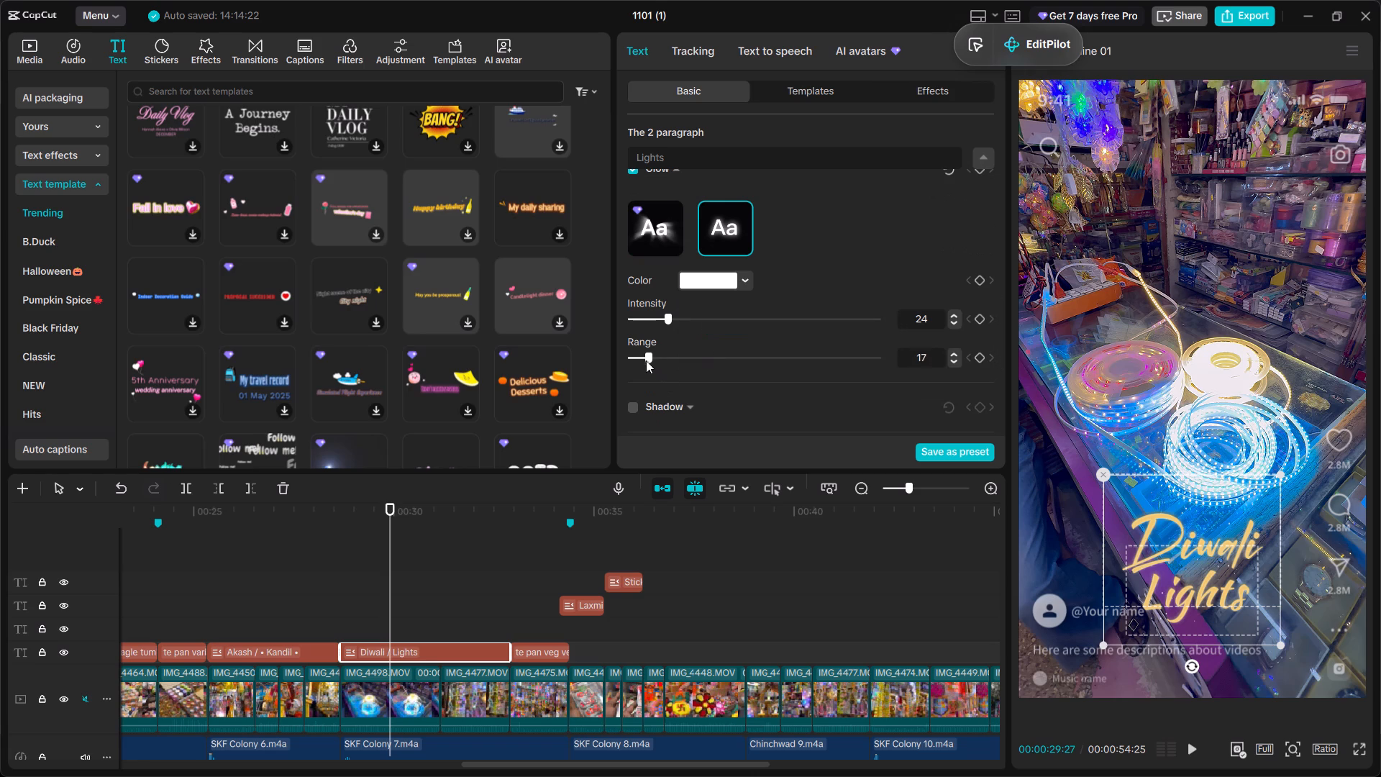
pyautogui.moveTo(646, 360); pyautogui.dragTo(624, 360)
# Play the "Diwali Lights" title, and again from the "Akash Kandil" title through to the hanging candle holder clip.
pyautogui.click(321, 591)
pyautogui.press('space')
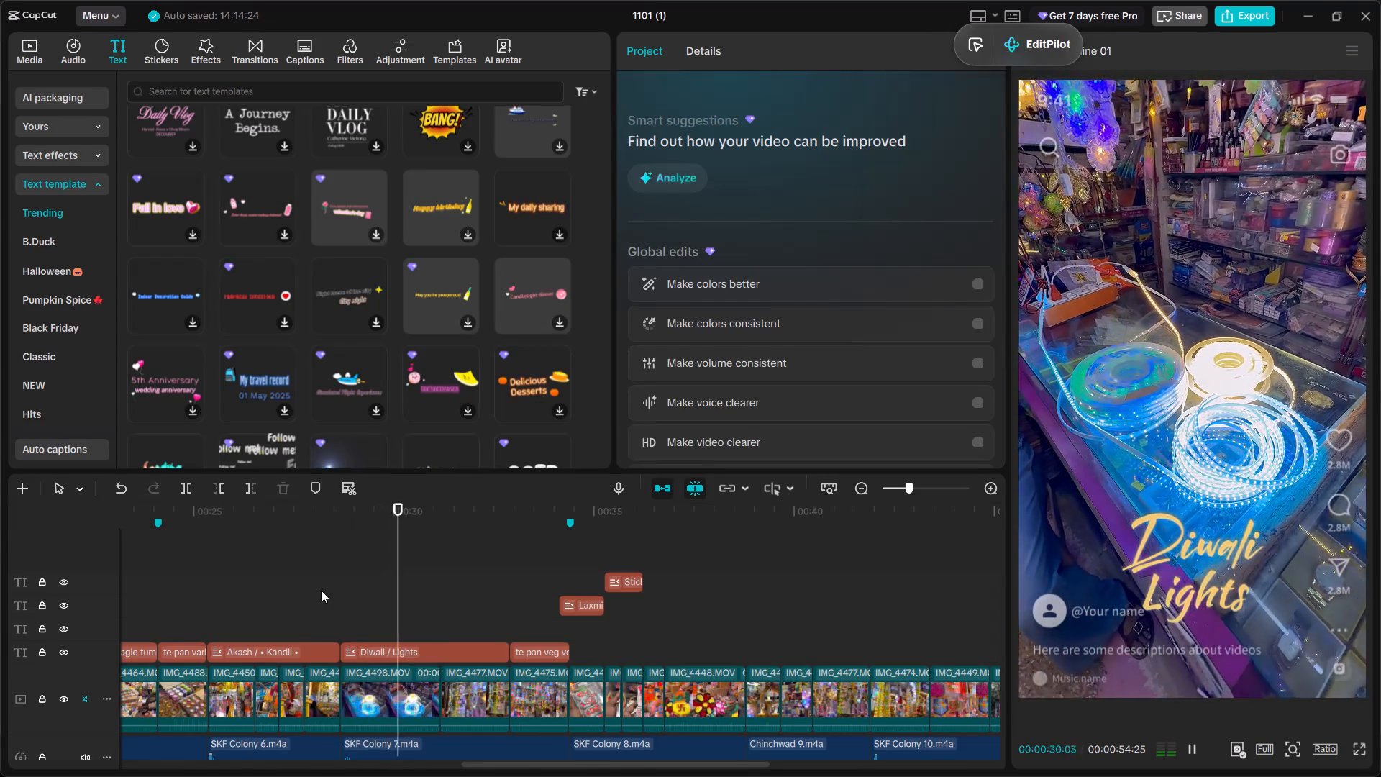
pyautogui.click(205, 581)
pyautogui.press('space')
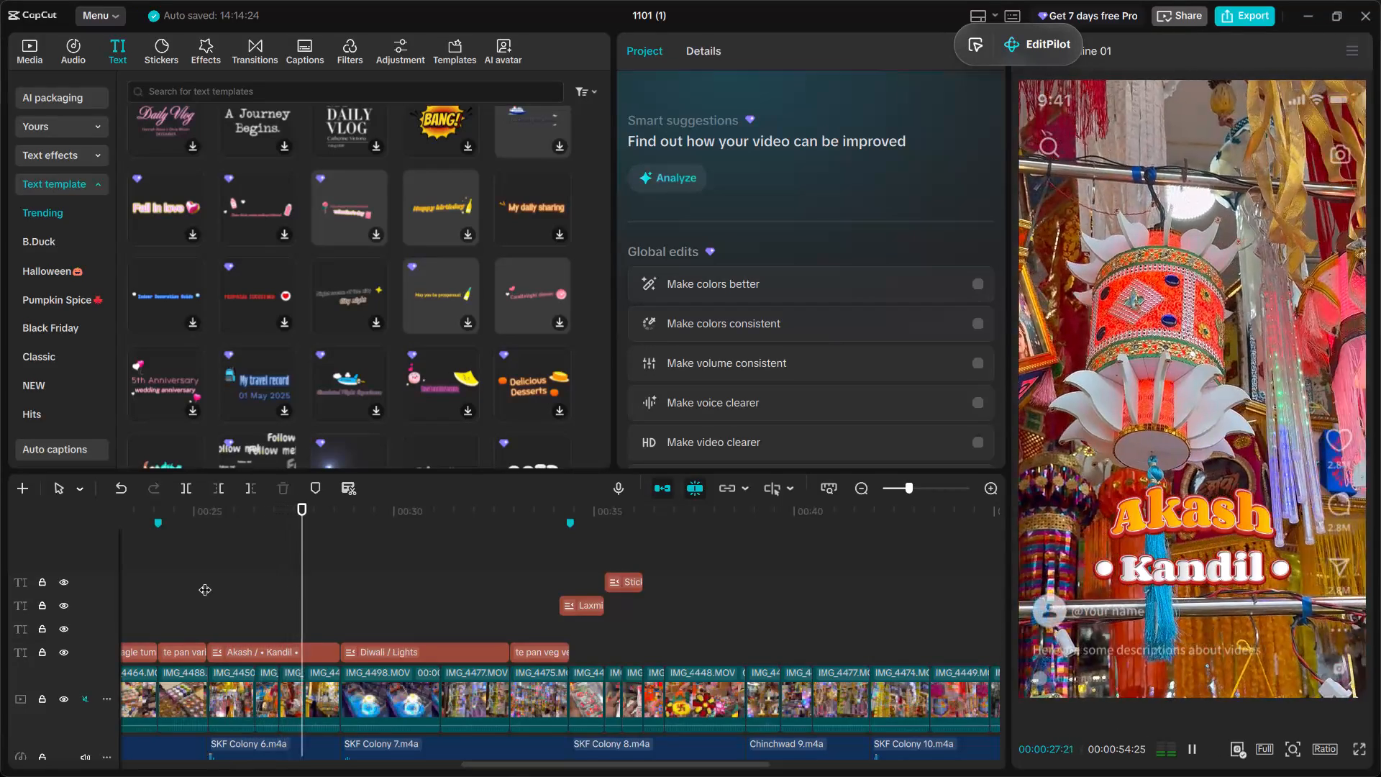
pyautogui.hscroll(9, 240, 608)
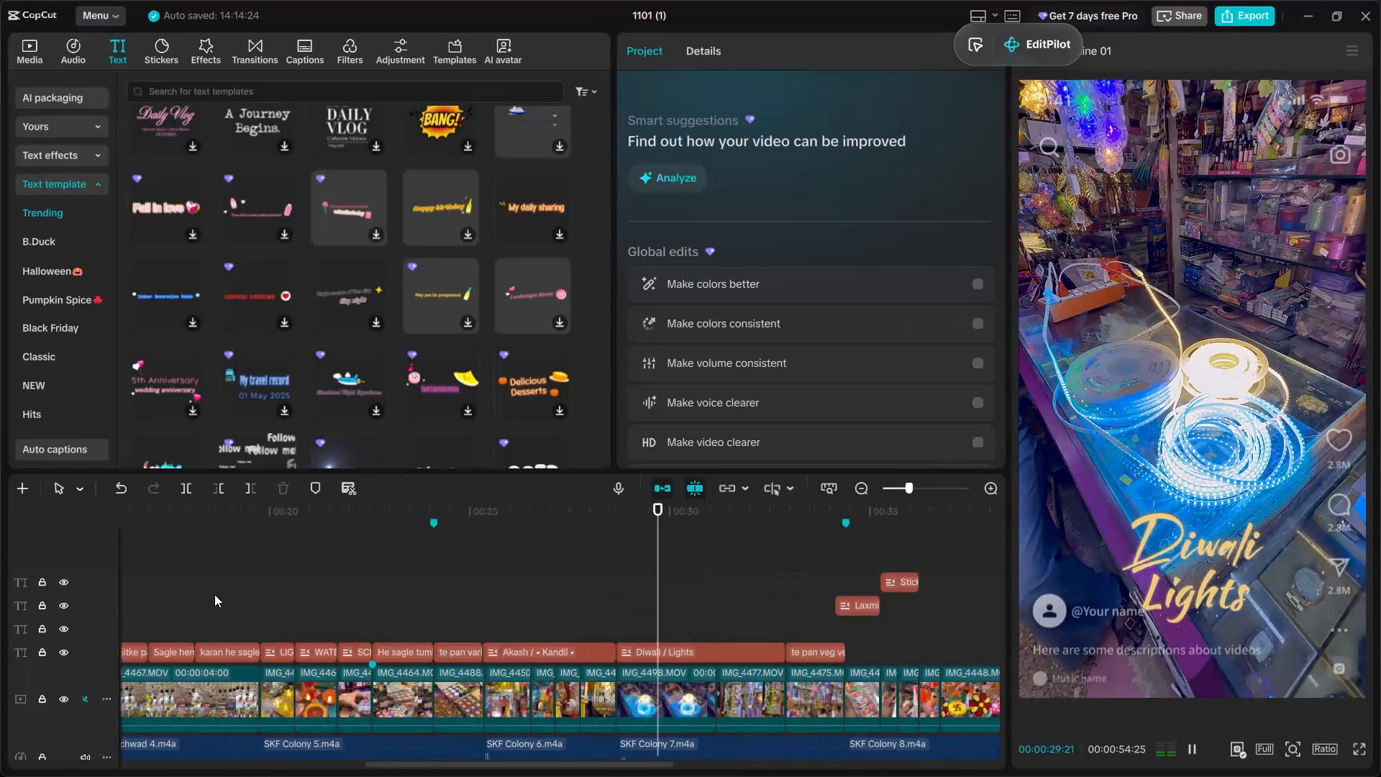
pyautogui.hscroll(2, 214, 594)
pyautogui.hscroll(-4, 560, 594)
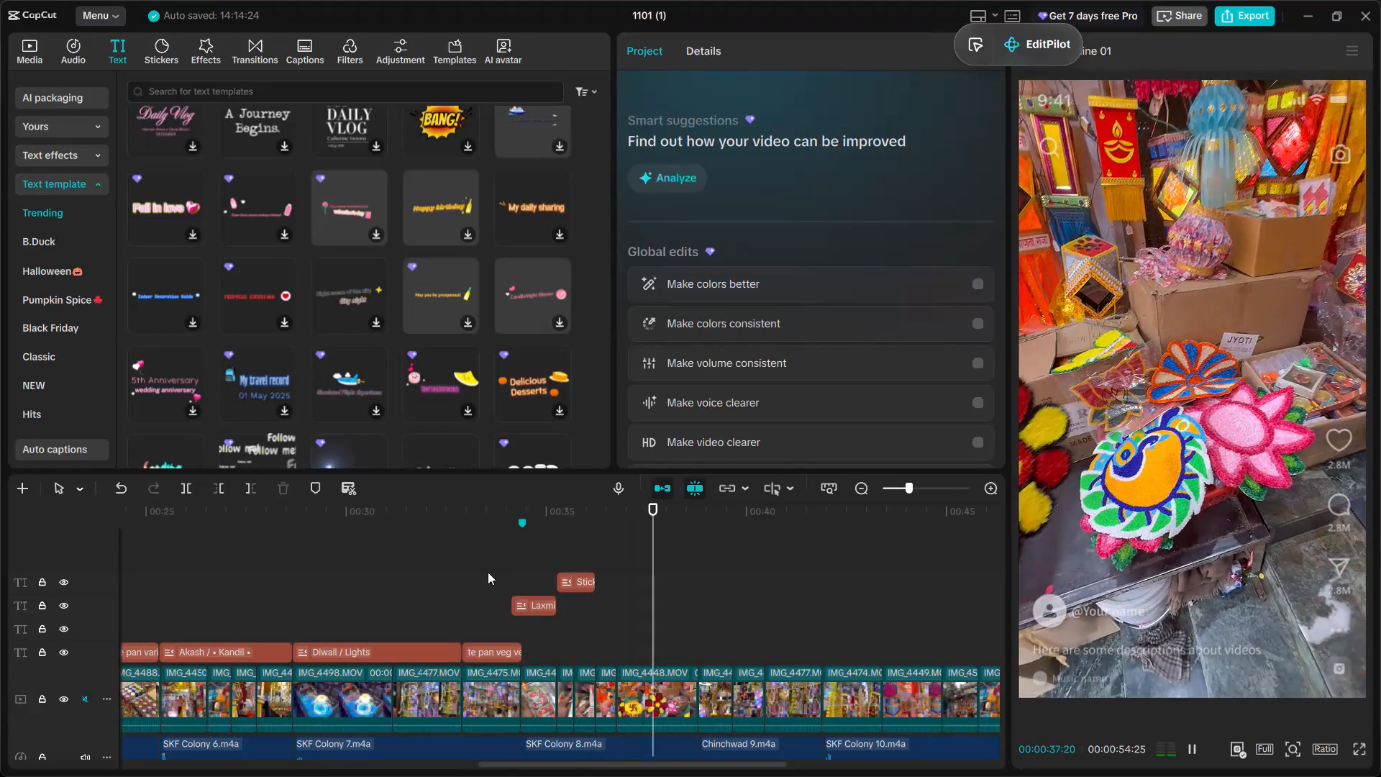
pyautogui.press('space')
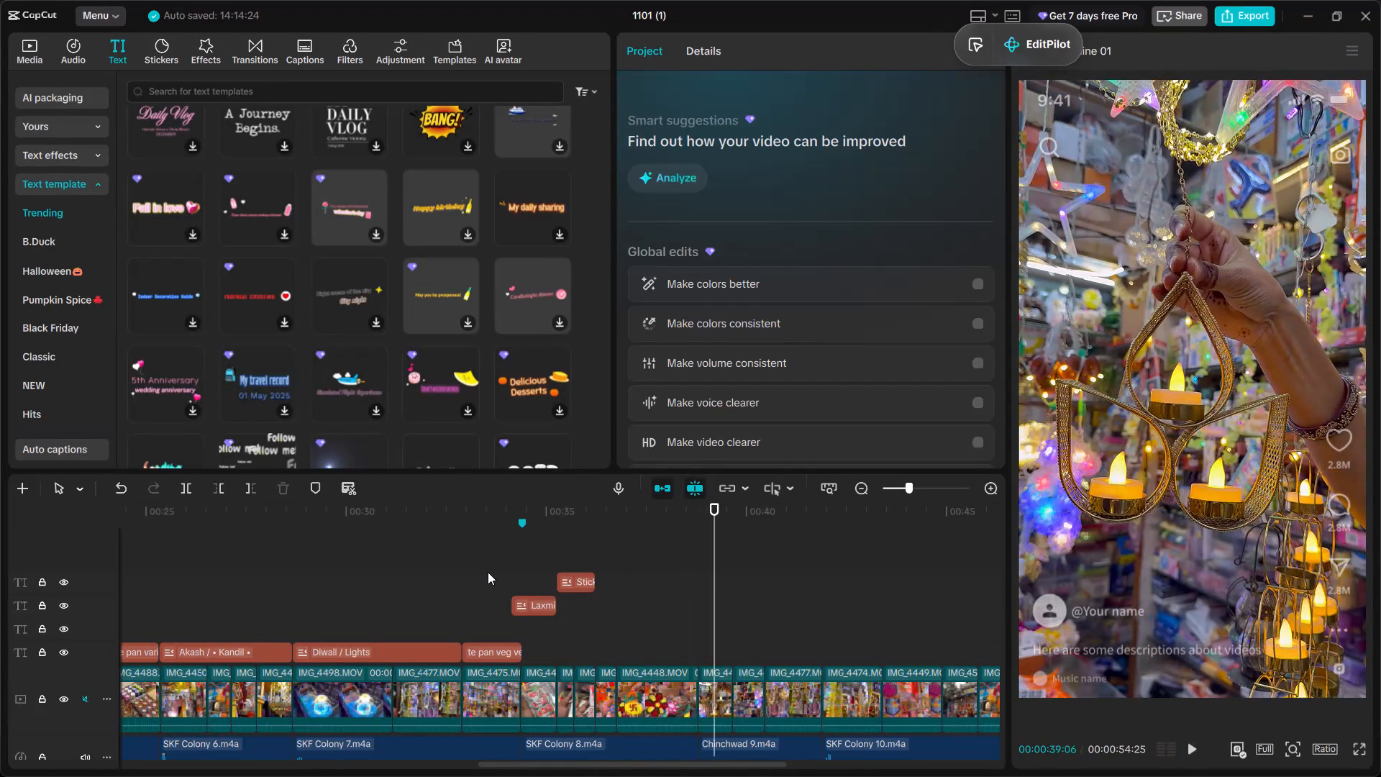
pyautogui.click(512, 552)
pyautogui.press('space')
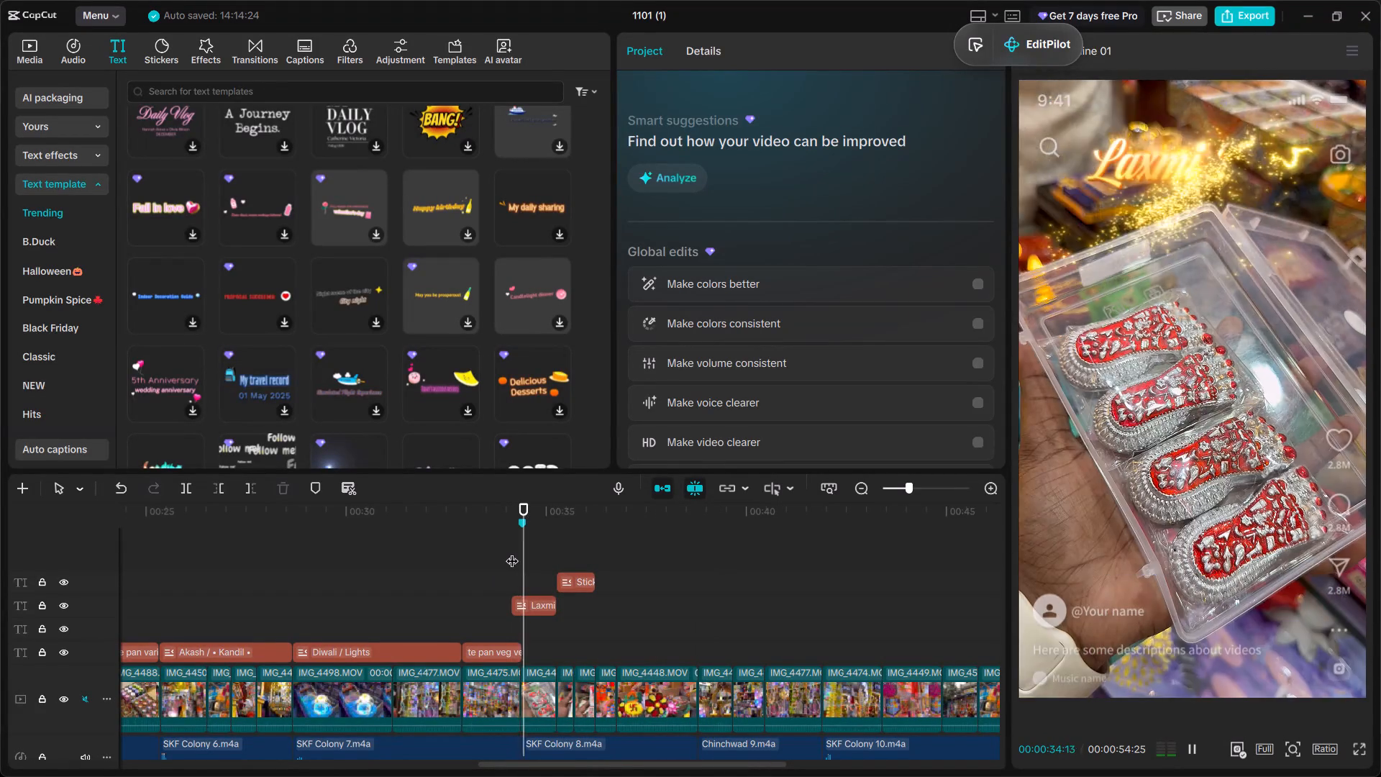
pyautogui.press('space')
pyautogui.click(512, 552)
pyautogui.press('space')
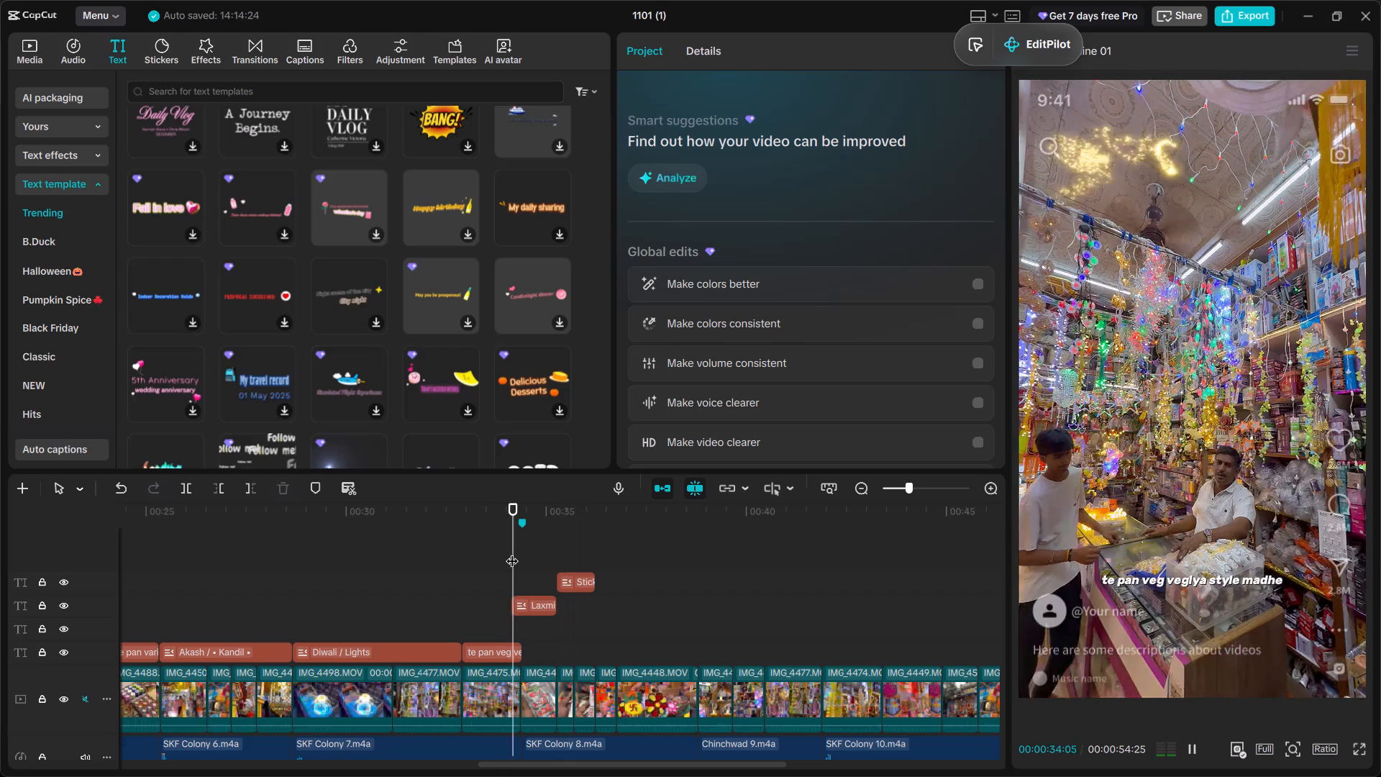
pyautogui.press('space')
pyautogui.click(512, 552)
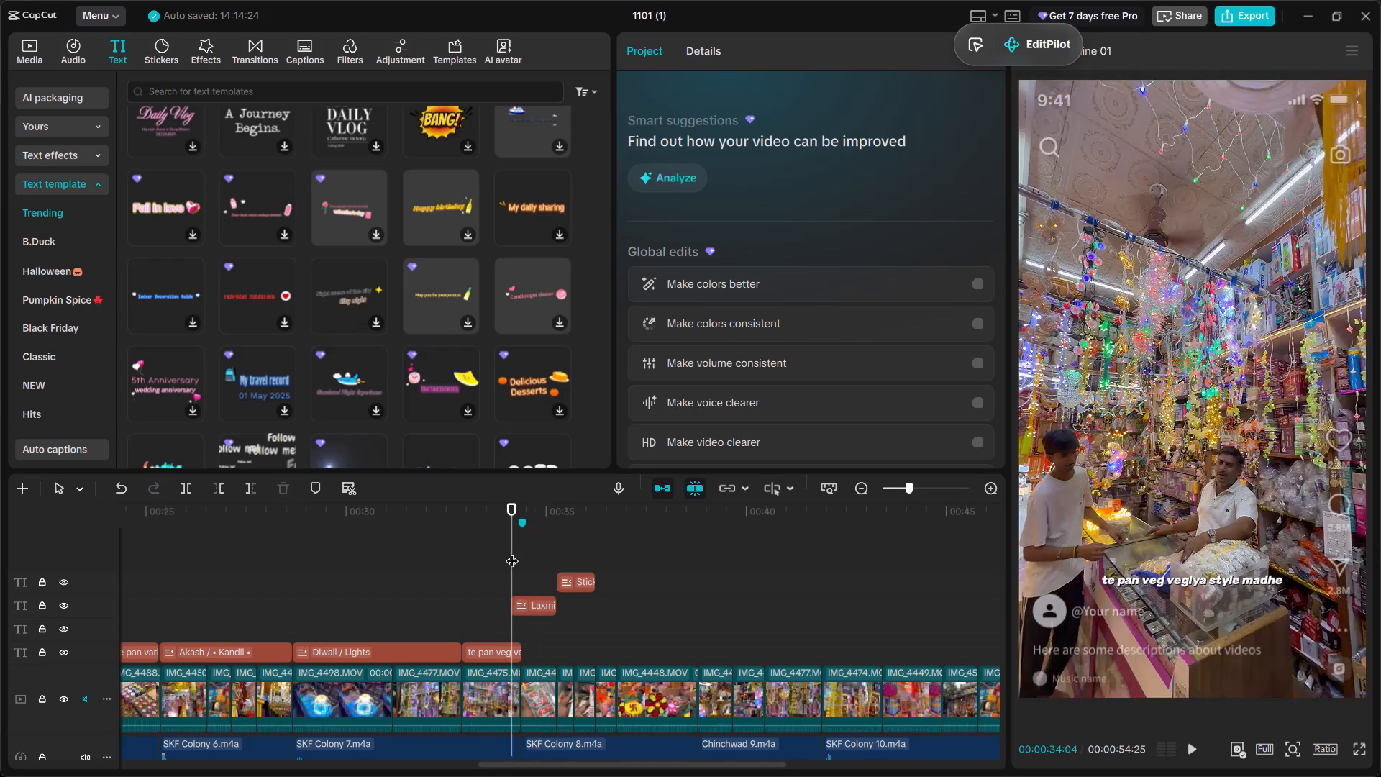
pyautogui.press('space')
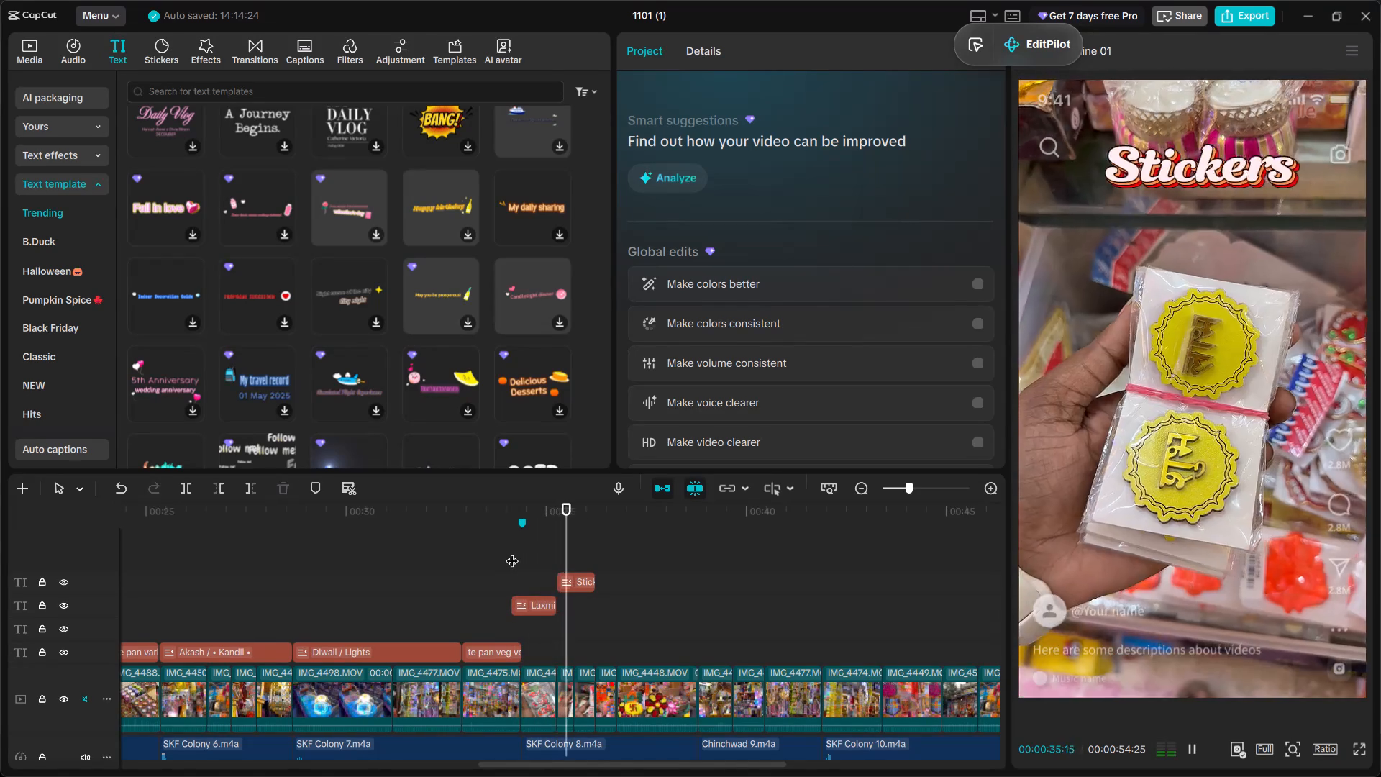
pyautogui.press('space')
pyautogui.press('space')
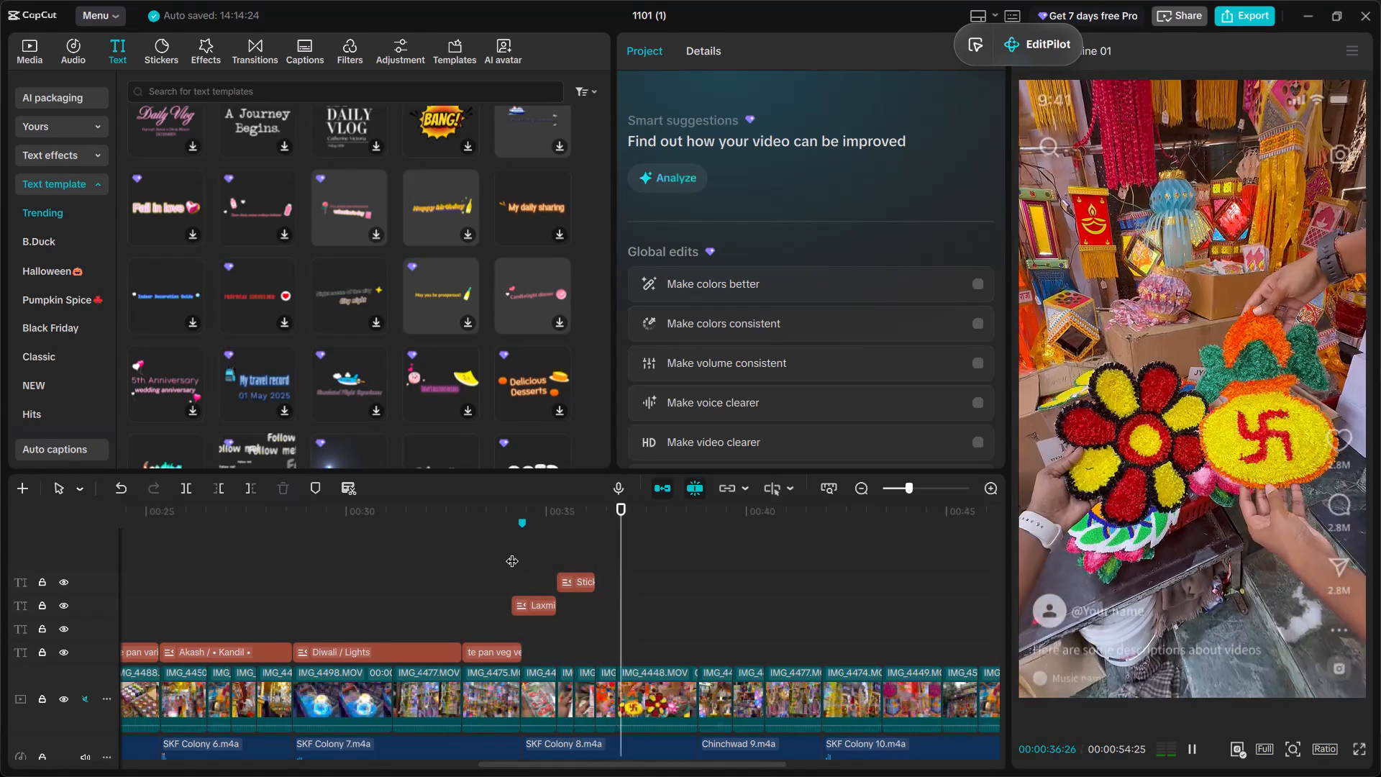
pyautogui.press('space')
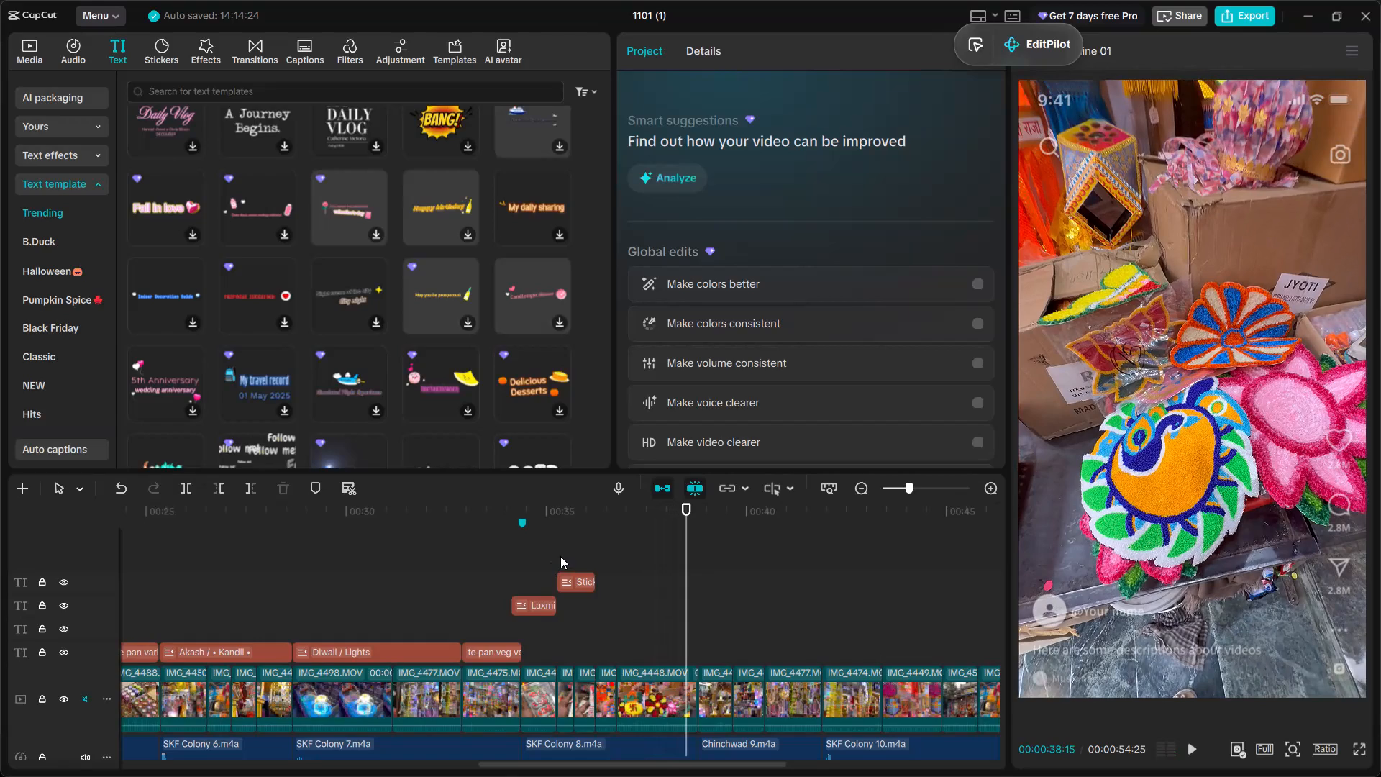
# Spot-check playback of the reel's earlier captions, from the opening lines through "Society la lagnara Motha Akash Kandil" to "Sagle henche khasiyat ahe".
pyautogui.hscroll(-1, 560, 556)
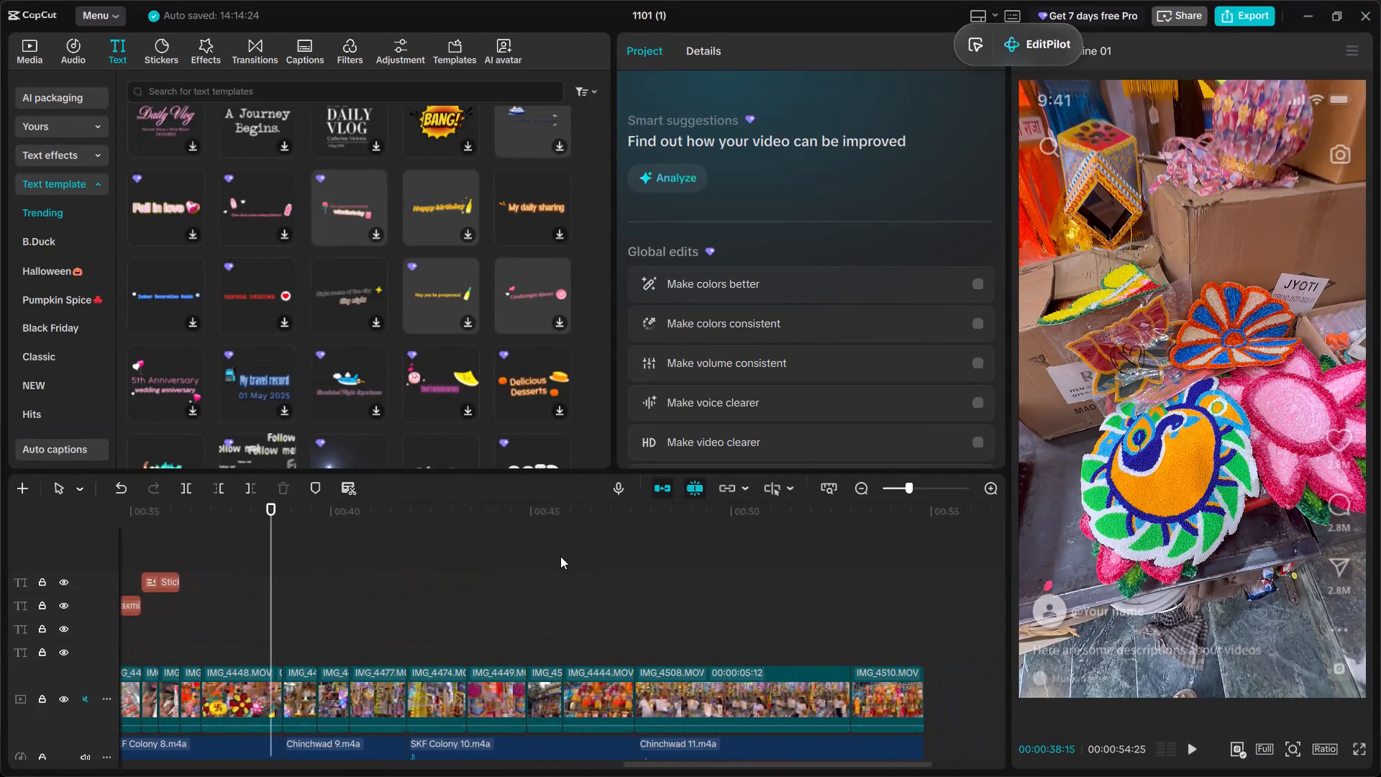
pyautogui.hscroll(-1, 560, 556)
pyautogui.click(346, 547)
pyautogui.press('space')
pyautogui.press('space')
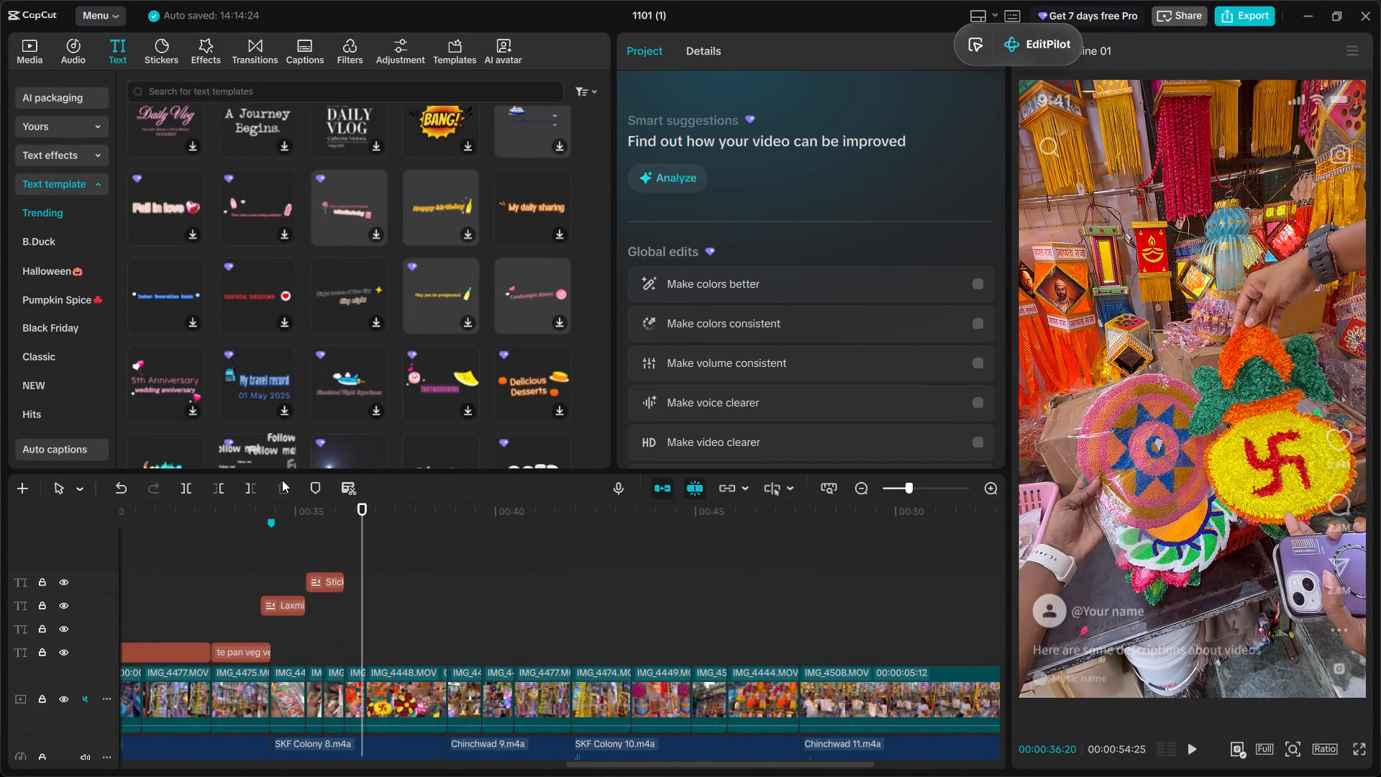
pyautogui.hscroll(8, 304, 606)
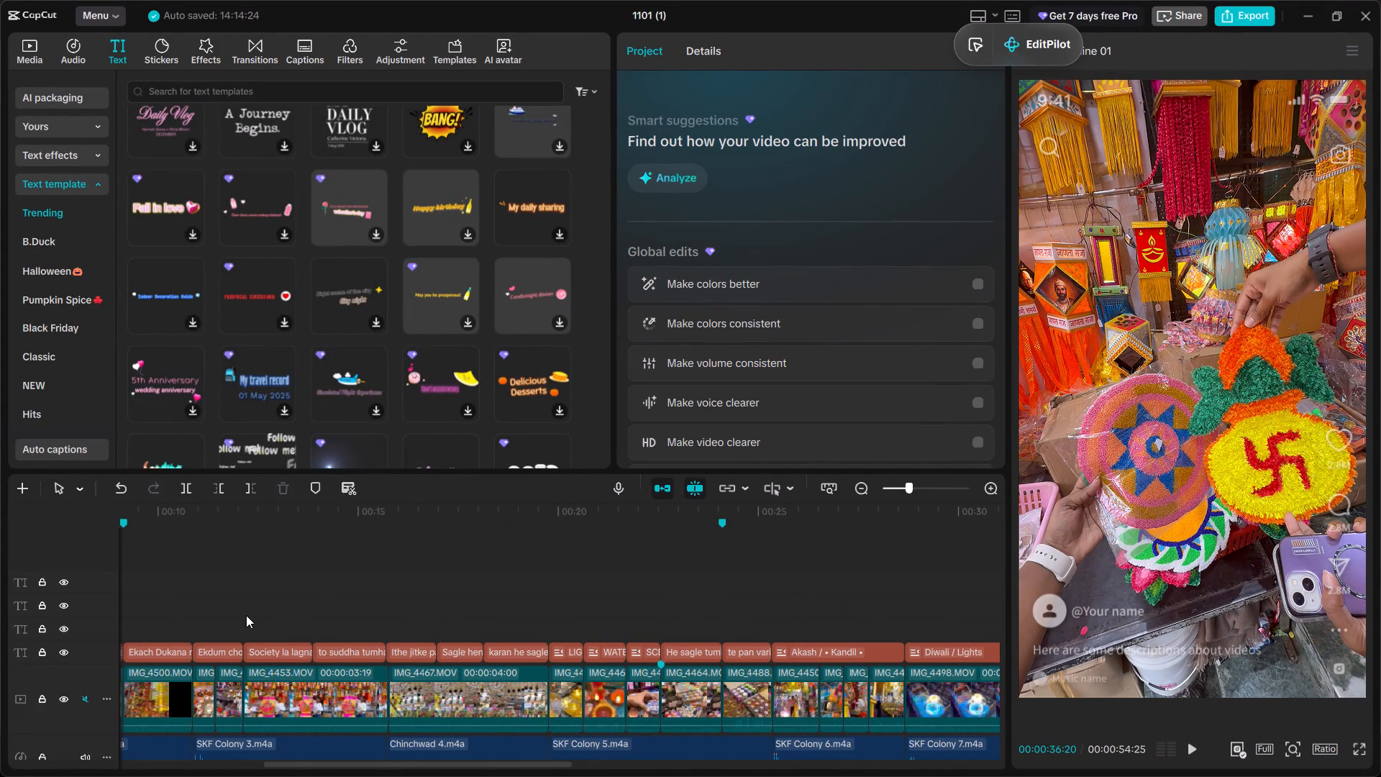
pyautogui.click(260, 573)
pyautogui.press('space')
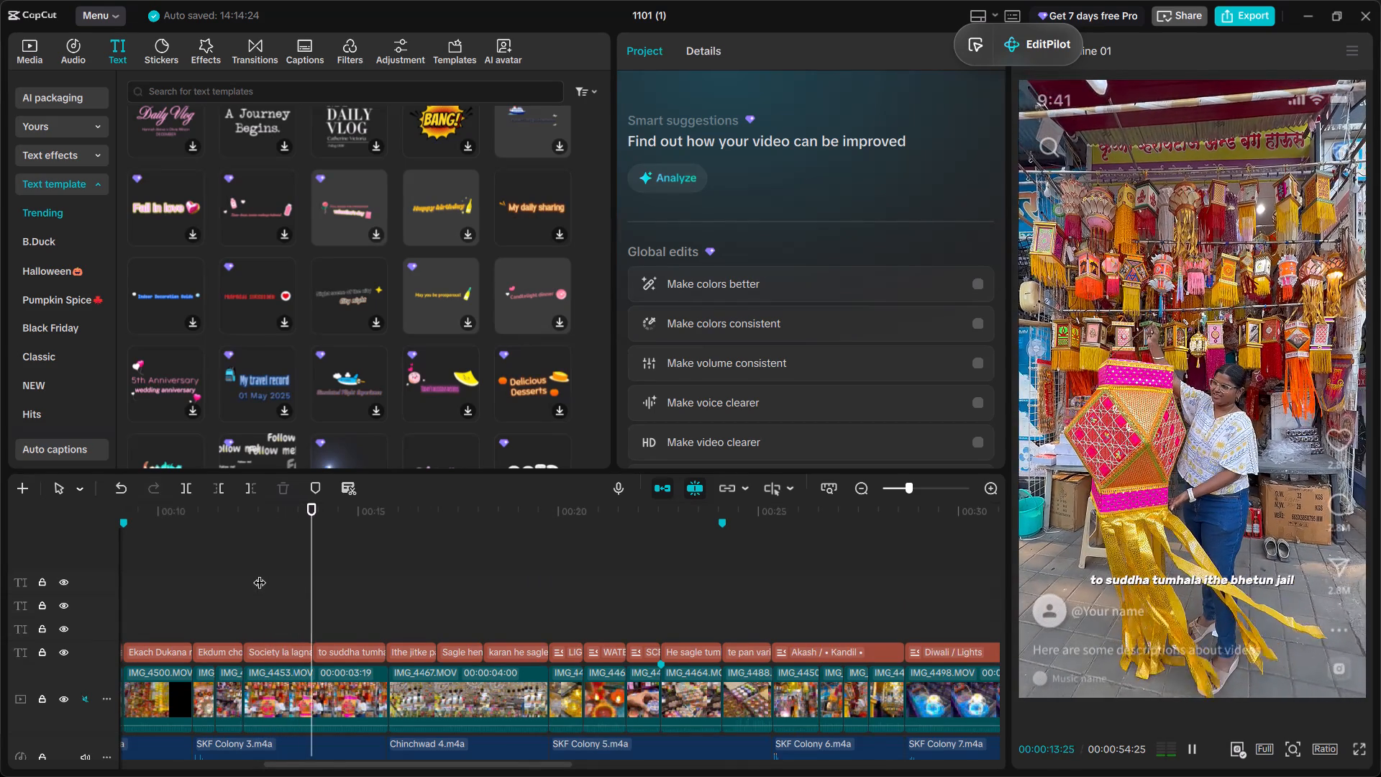
pyautogui.press('space')
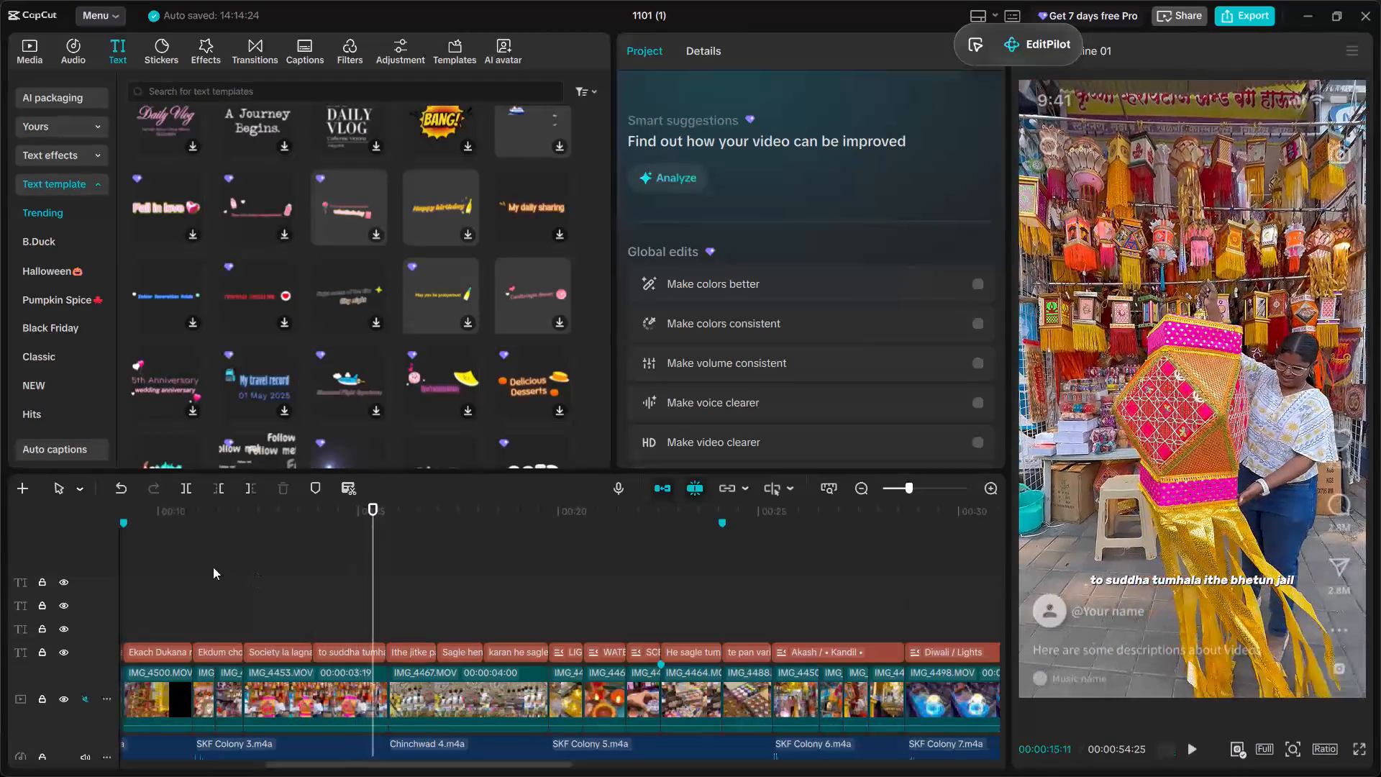
pyautogui.click(213, 567)
pyautogui.press('space')
pyautogui.hscroll(2, 224, 571)
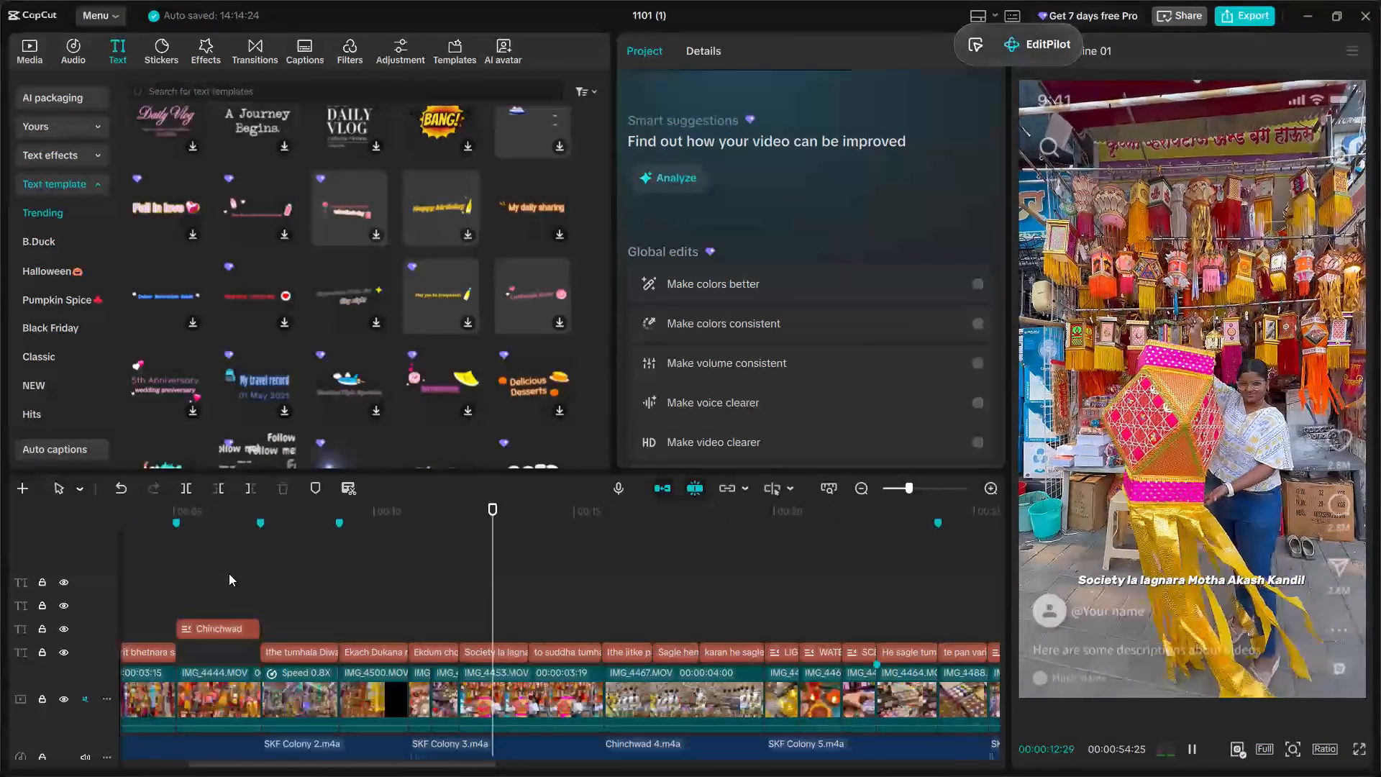
pyautogui.click(244, 575)
pyautogui.press('space')
pyautogui.hscroll(1, 204, 606)
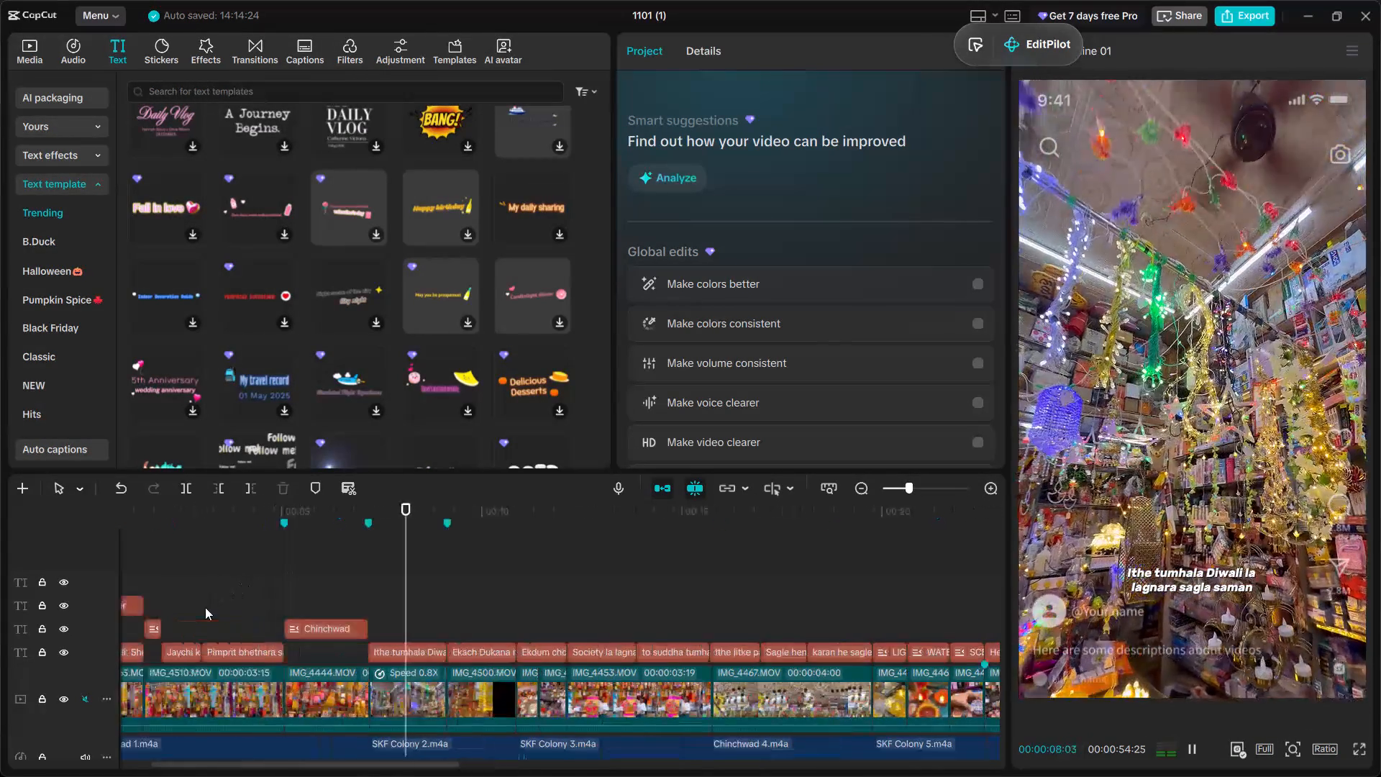
pyautogui.hscroll(1, 205, 607)
pyautogui.click(246, 572)
pyautogui.press('space')
pyautogui.hscroll(-2, 375, 583)
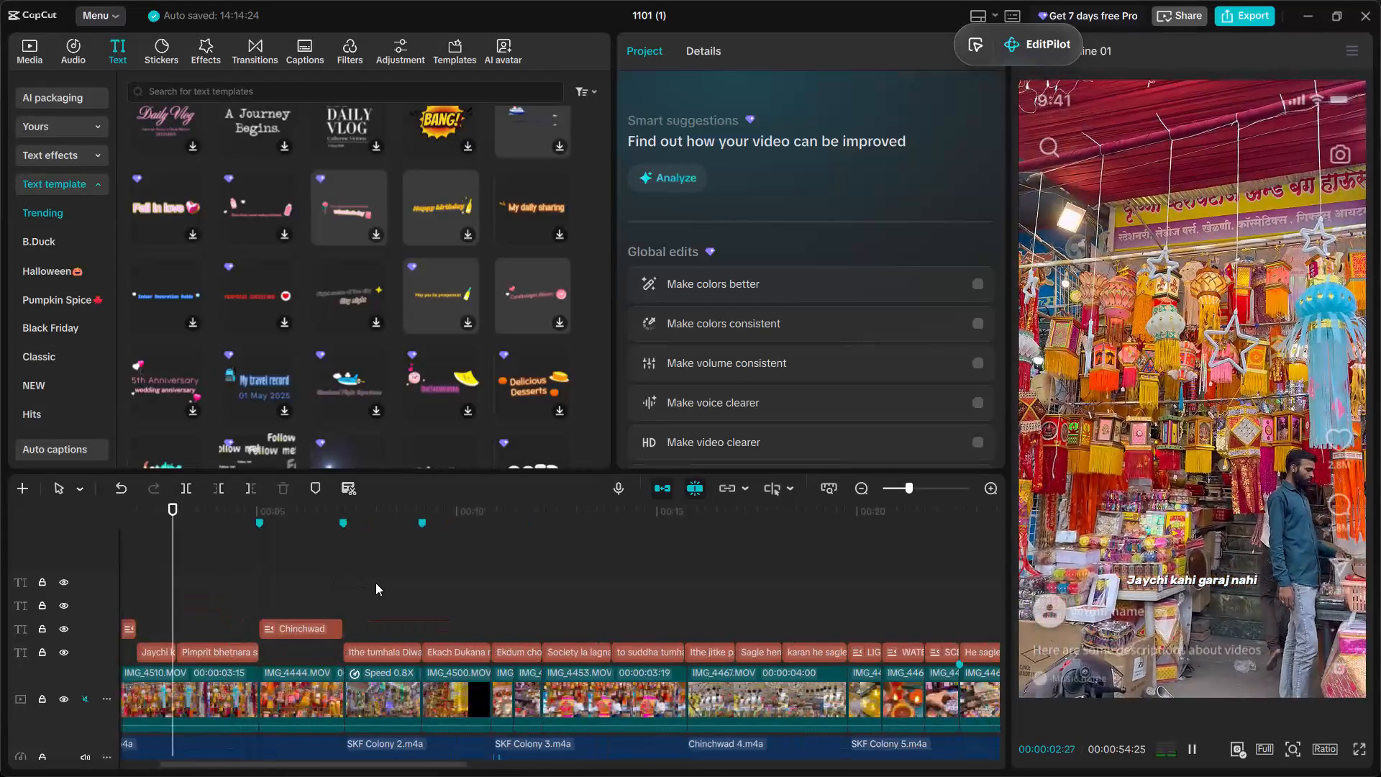
pyautogui.click(455, 574)
pyautogui.press('space')
pyautogui.hscroll(-2, 571, 581)
pyautogui.click(406, 581)
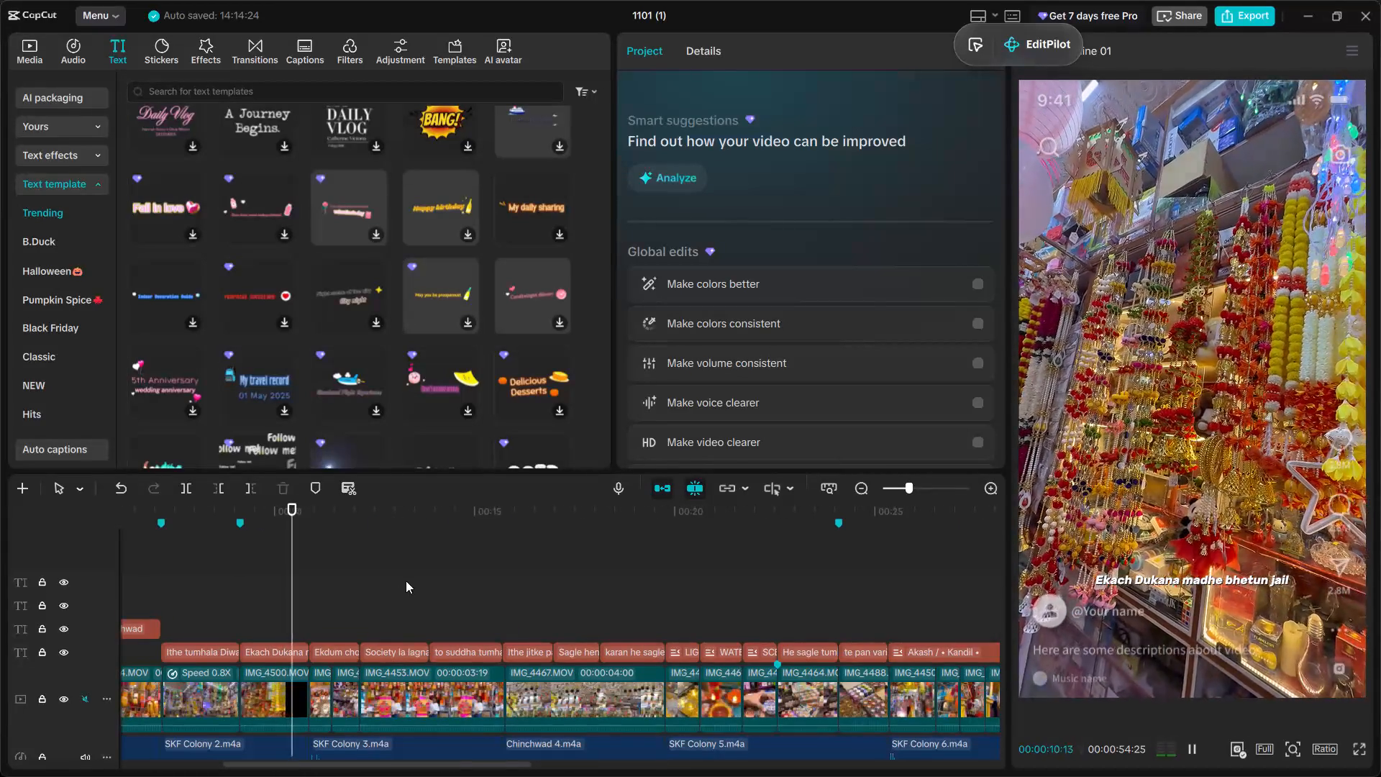
pyautogui.press('space')
pyautogui.click(465, 580)
pyautogui.press('space')
pyautogui.click(539, 583)
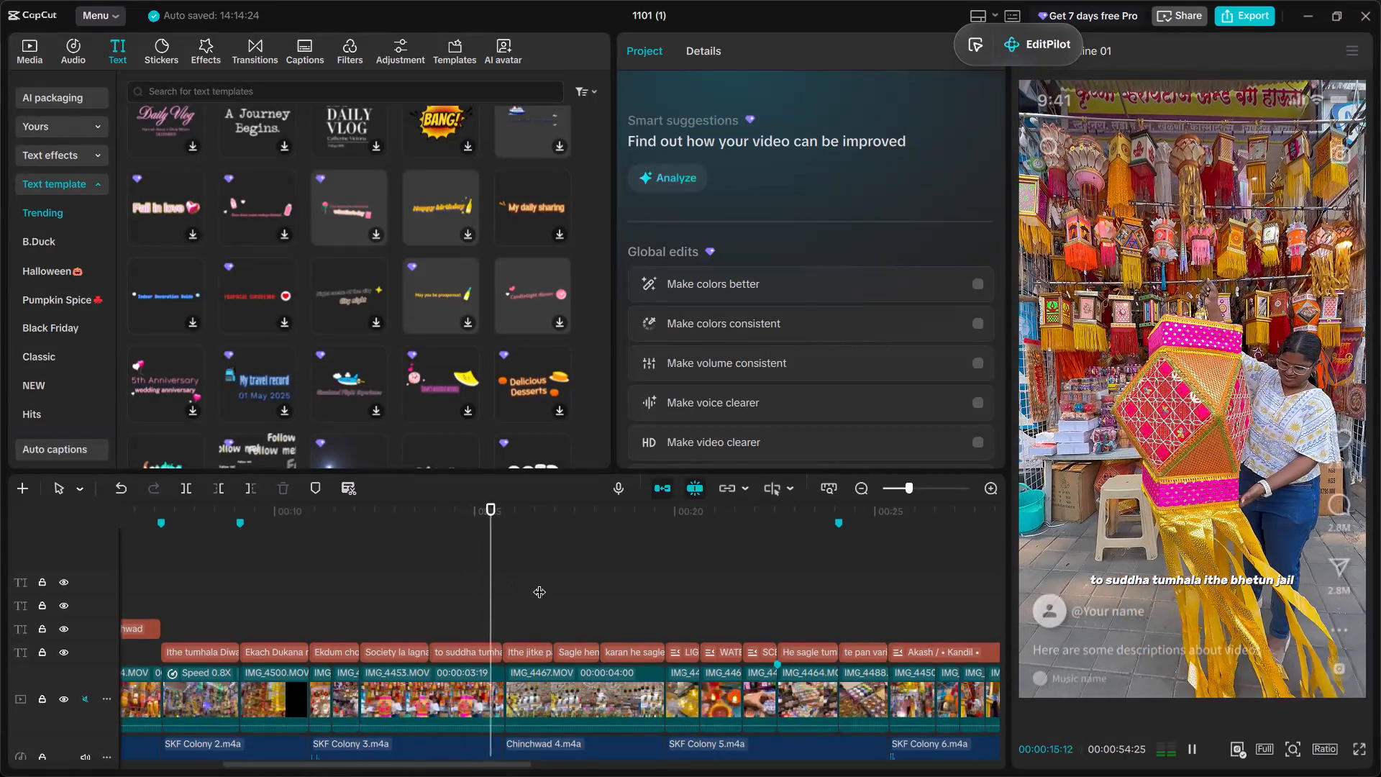
pyautogui.press('space')
pyautogui.press('space')
# Browse the Retro text templates for a suitable title style.
pyautogui.scroll(-3, 64, 355)
pyautogui.click(68, 309)
pyautogui.scroll(-2, 401, 334)
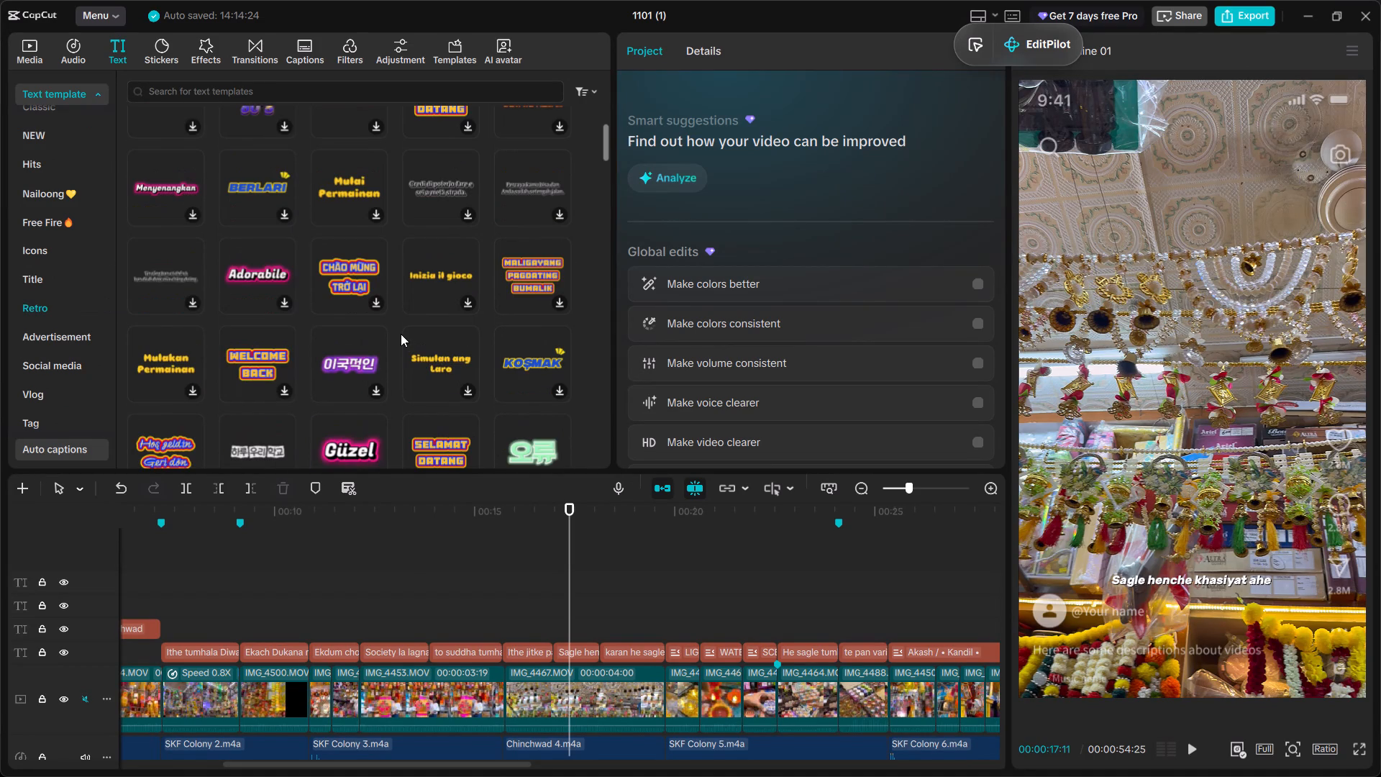
pyautogui.scroll(-8, 401, 334)
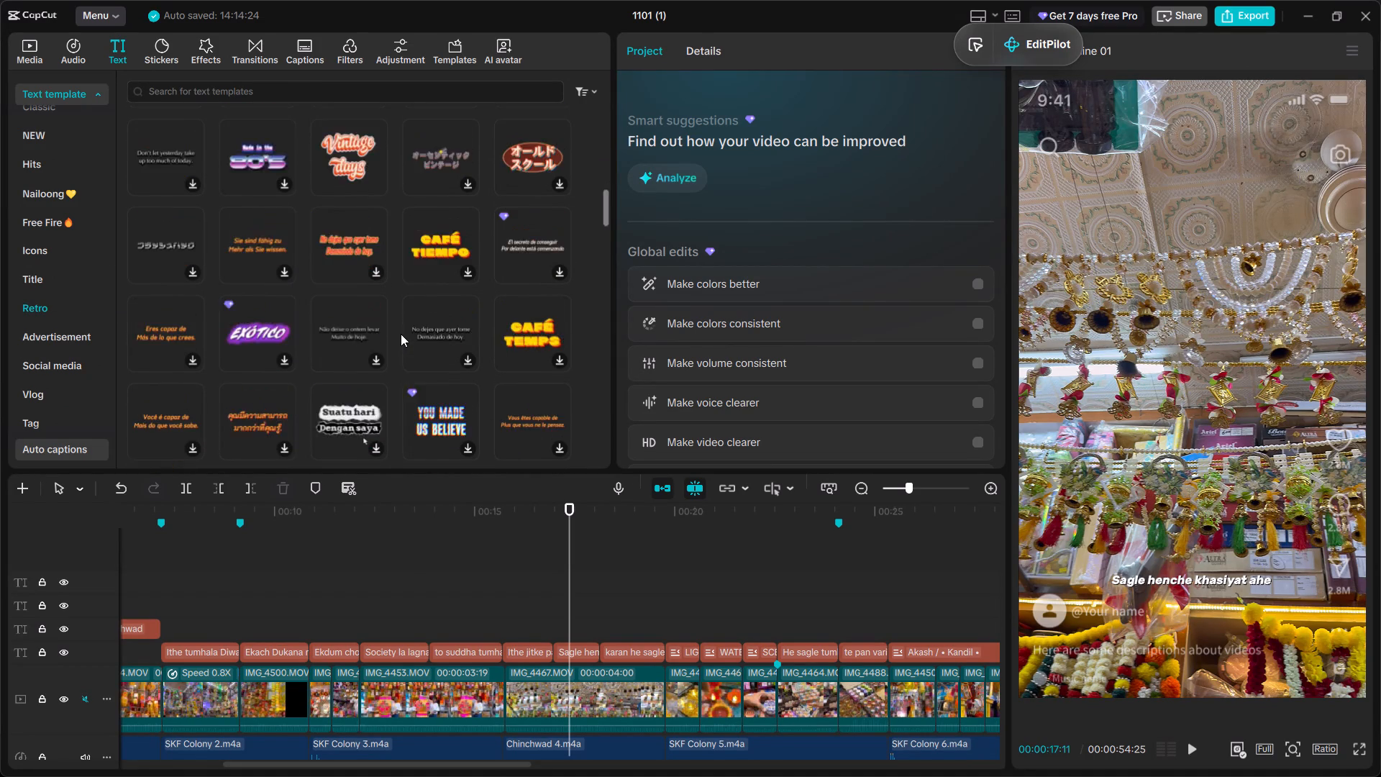
pyautogui.scroll(-2, 401, 334)
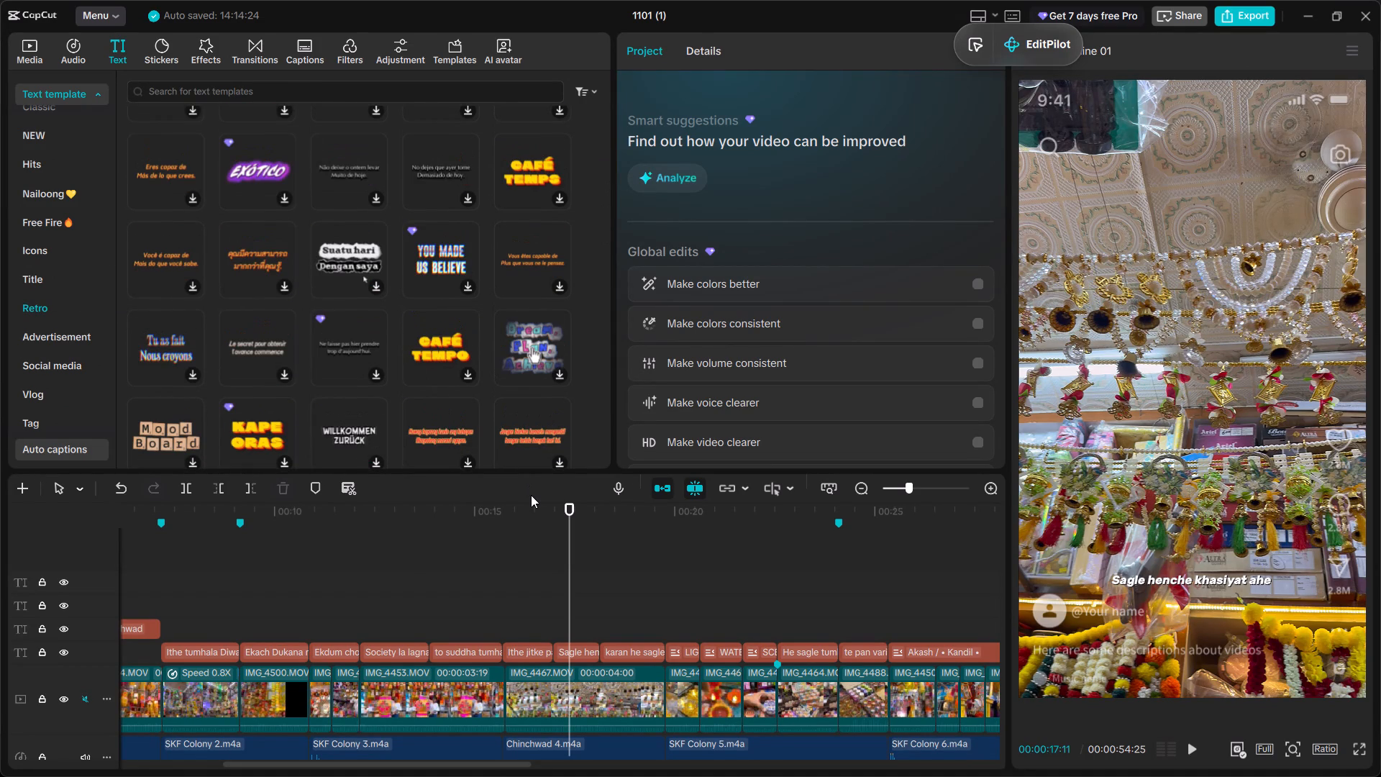
# Copy the "te pan veg veglya style madhe" caption to the start of the flower decorations clip IMG_4448 and extend it almost to the next voice-over.
pyautogui.hscroll(-1, 531, 495)
pyautogui.hscroll(-2, 609, 592)
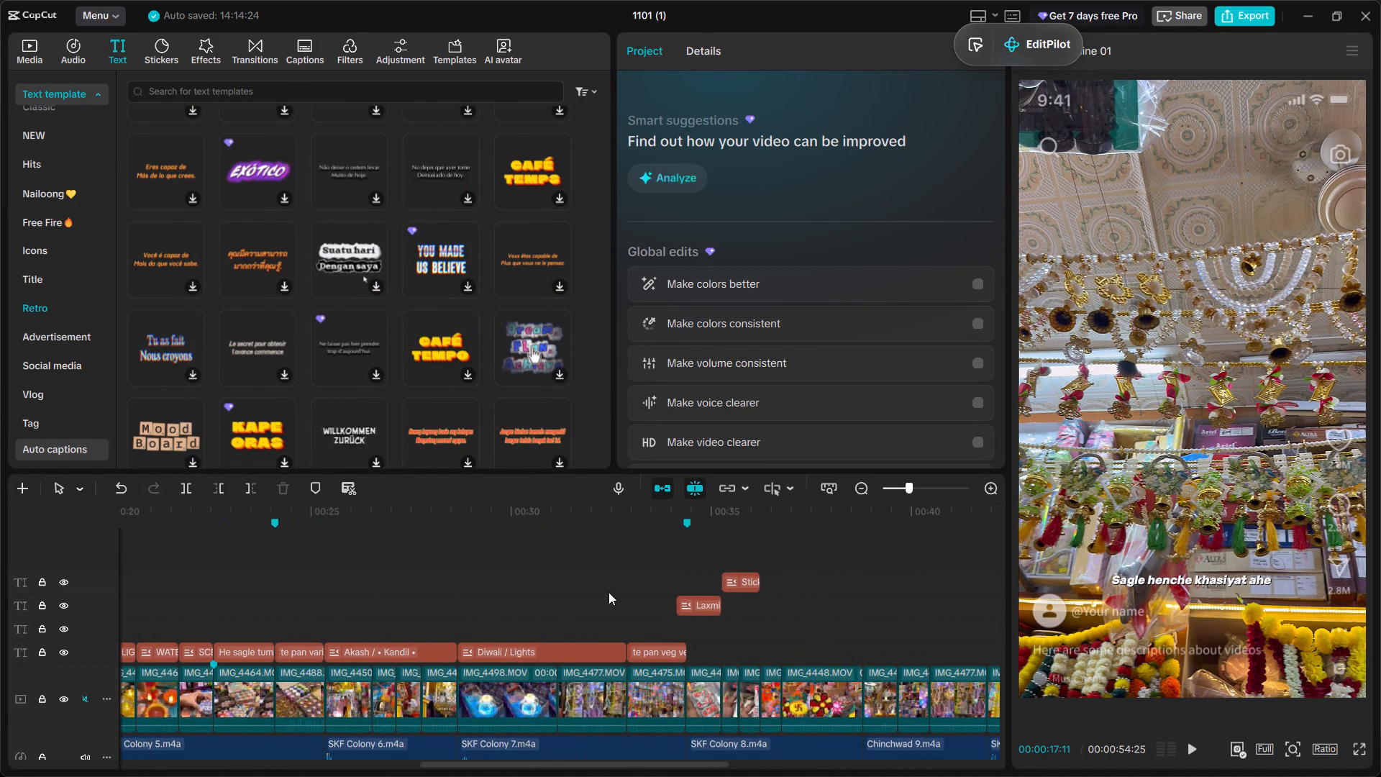
pyautogui.hscroll(-1, 609, 592)
pyautogui.scroll(-1, 421, 361)
pyautogui.click(352, 548)
pyautogui.press('space')
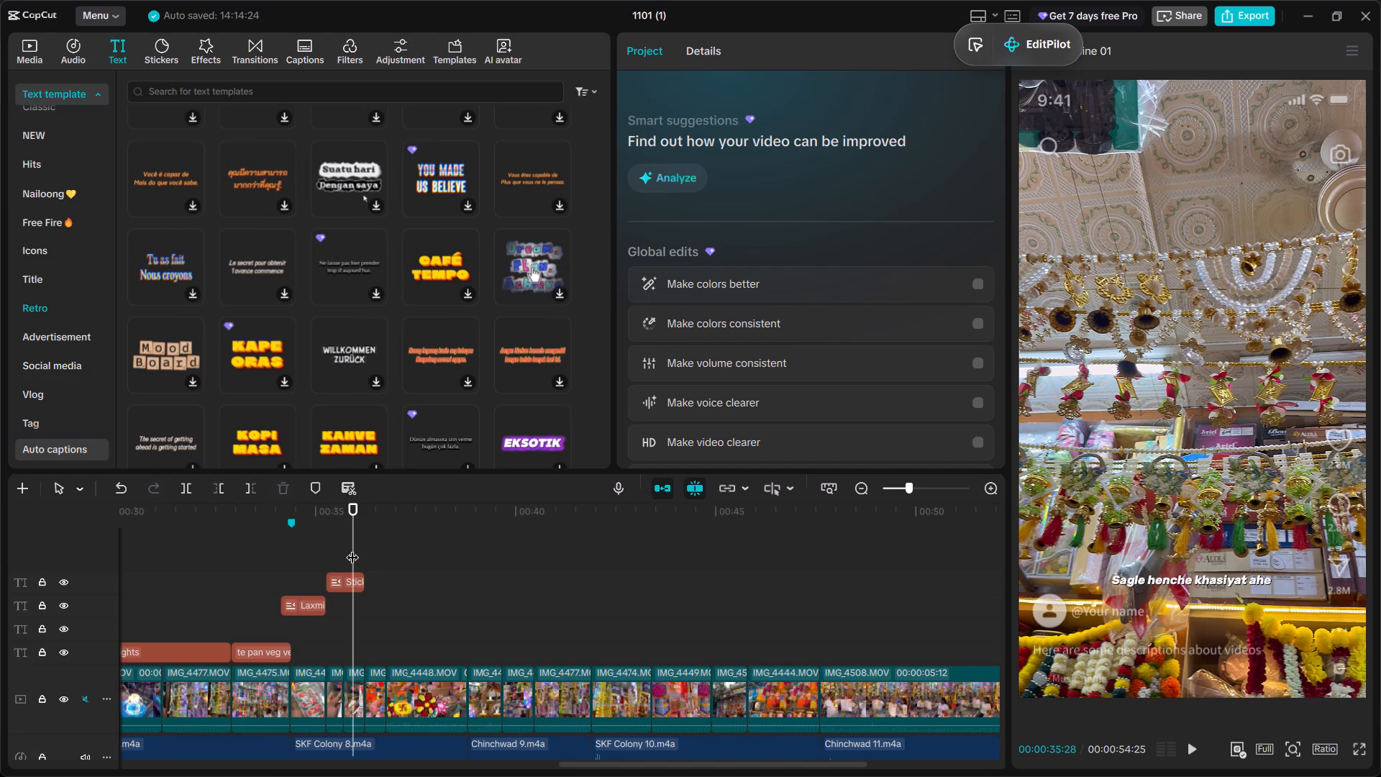
pyautogui.press('space')
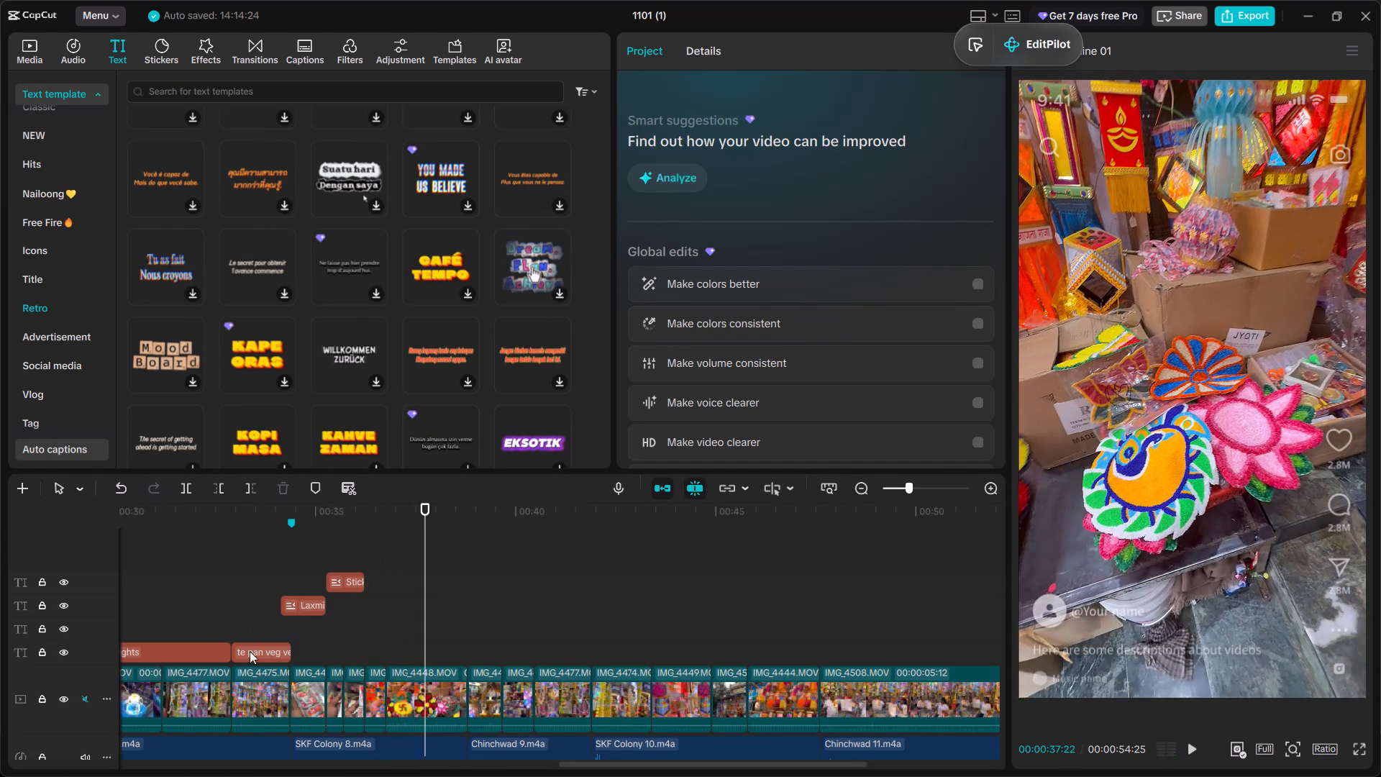
pyautogui.click(250, 651)
pyautogui.hotkey('ctrl', 'c')
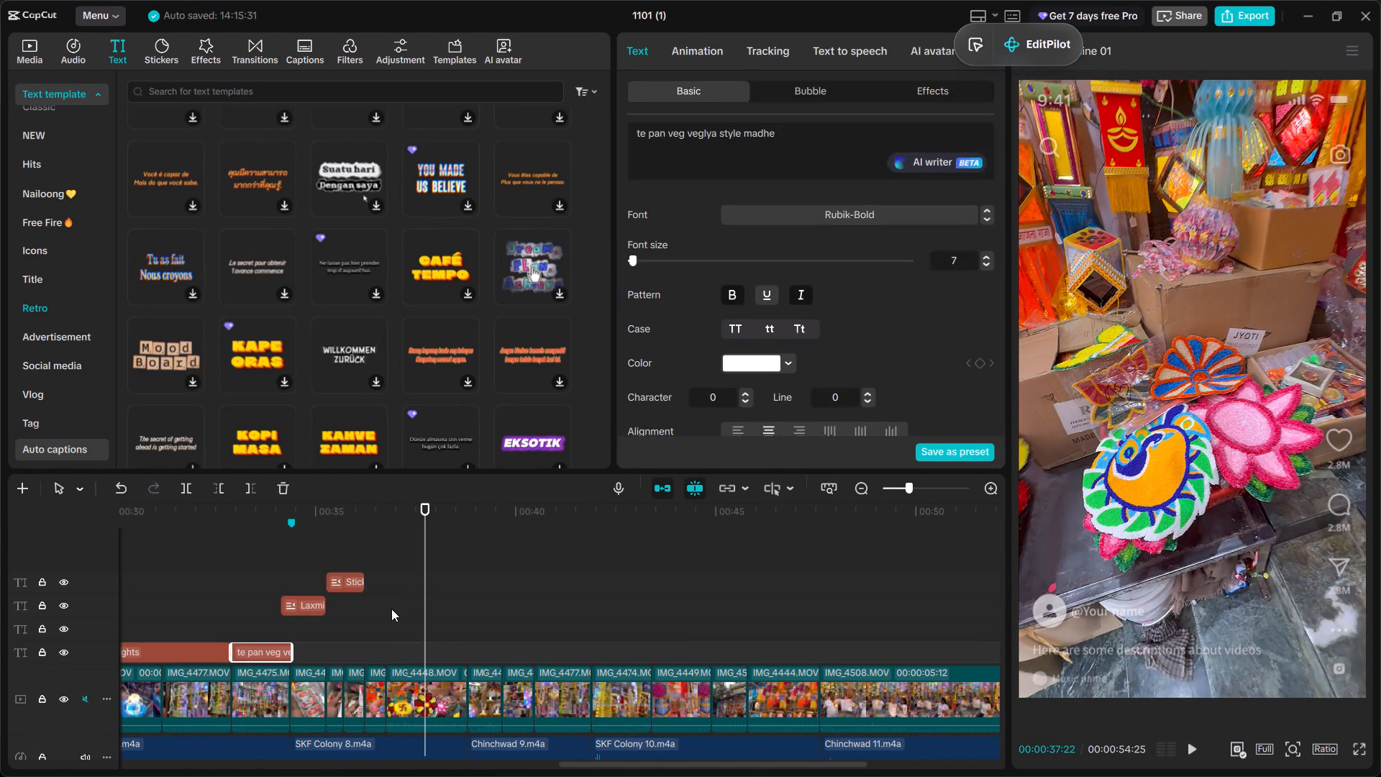
pyautogui.click(391, 609)
pyautogui.hotkey('ctrl', 'v')
pyautogui.press('space')
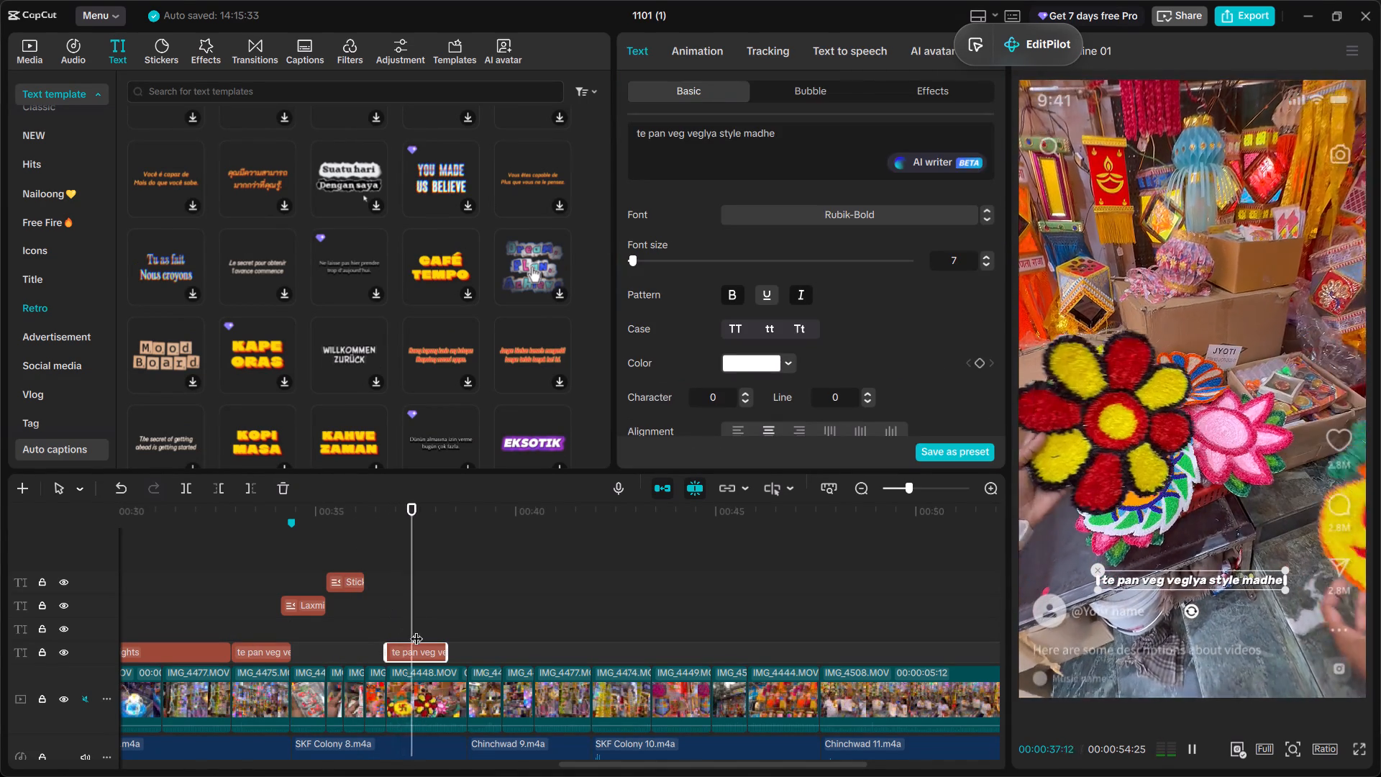
pyautogui.press('space')
pyautogui.moveTo(444, 648); pyautogui.dragTo(458, 651)
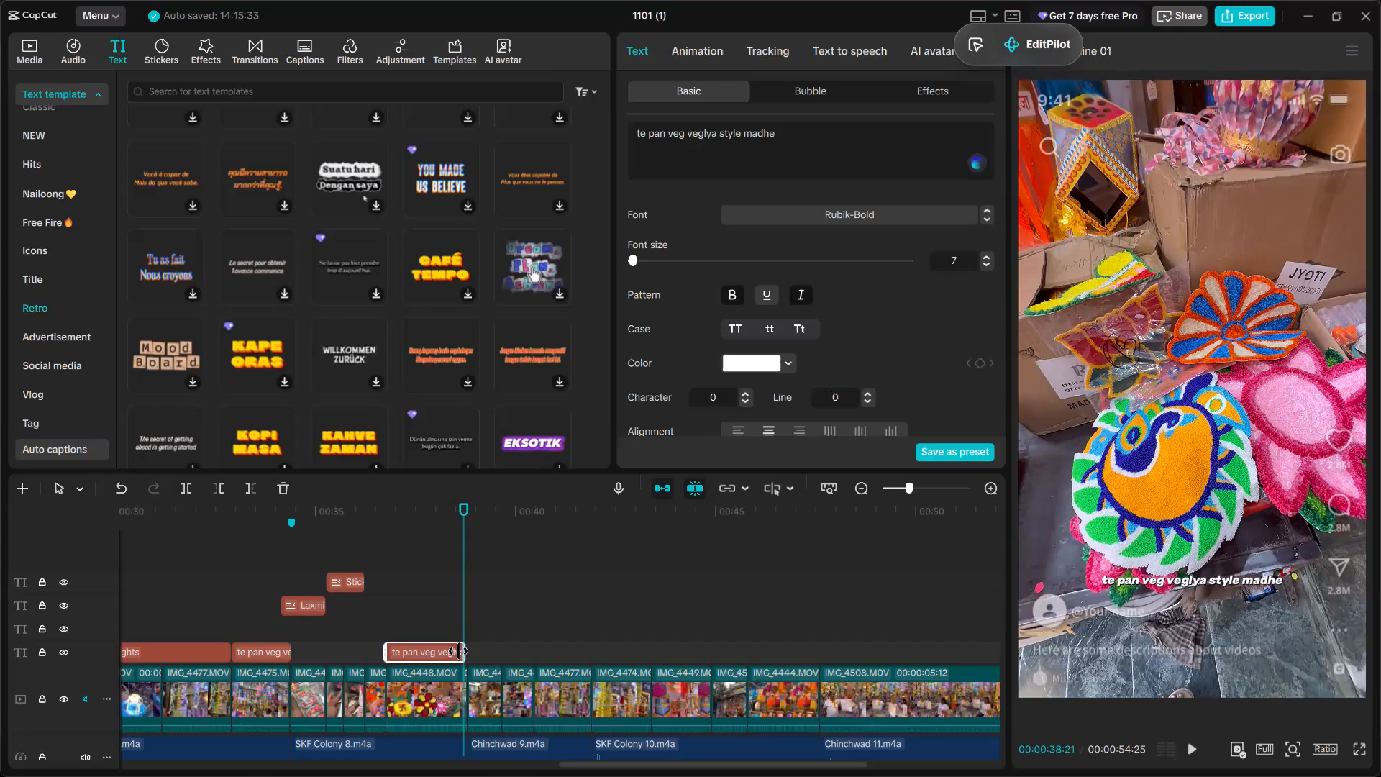
pyautogui.moveTo(458, 651); pyautogui.dragTo(463, 652)
# Change the copied caption's text to "He sagle hyanchyakade available ahet".
pyautogui.moveTo(803, 148); pyautogui.dragTo(624, 131)
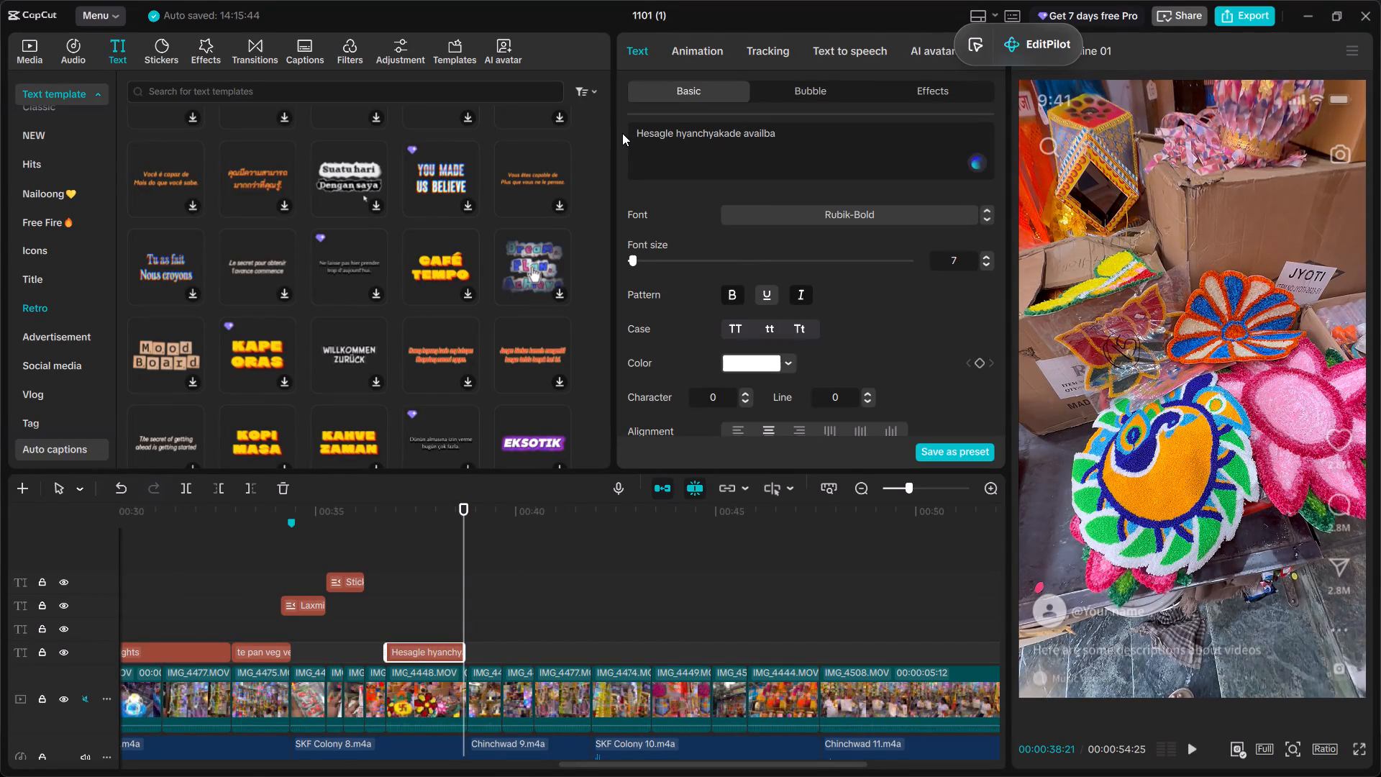
pyautogui.press('BackSpace')
pyautogui.press('BackSpace')
pyautogui.write('able ahet')
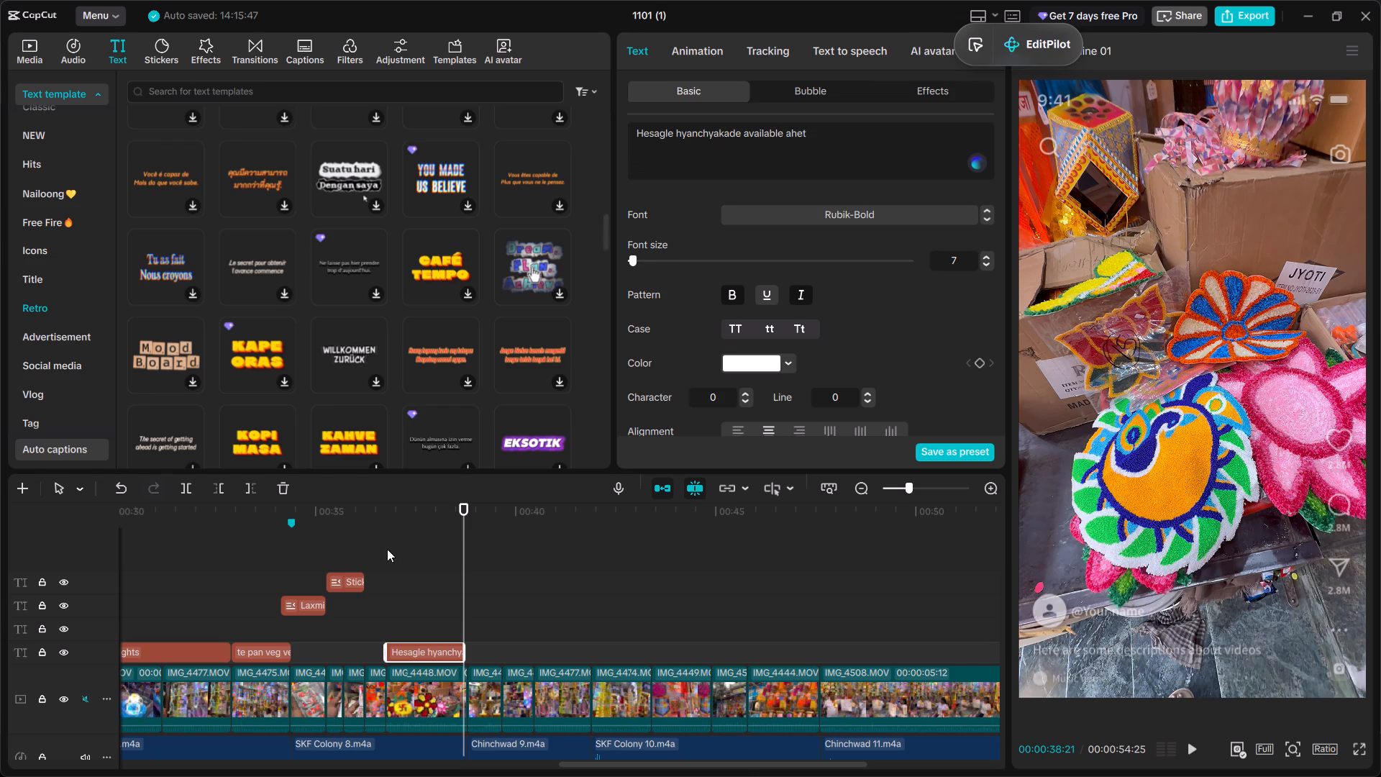
pyautogui.click(387, 549)
pyautogui.press('space')
pyautogui.press('space')
pyautogui.click(437, 658)
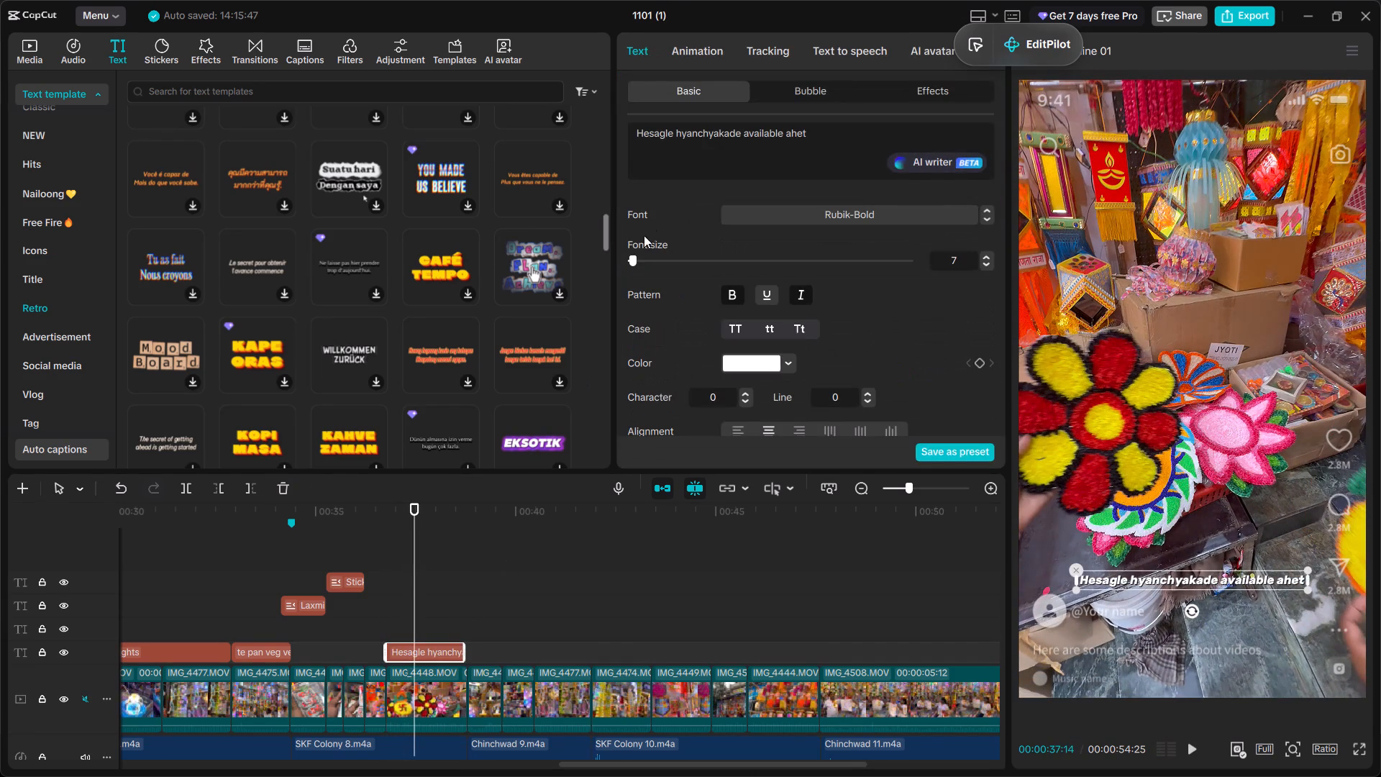
pyautogui.click(650, 129)
pyautogui.press('space')
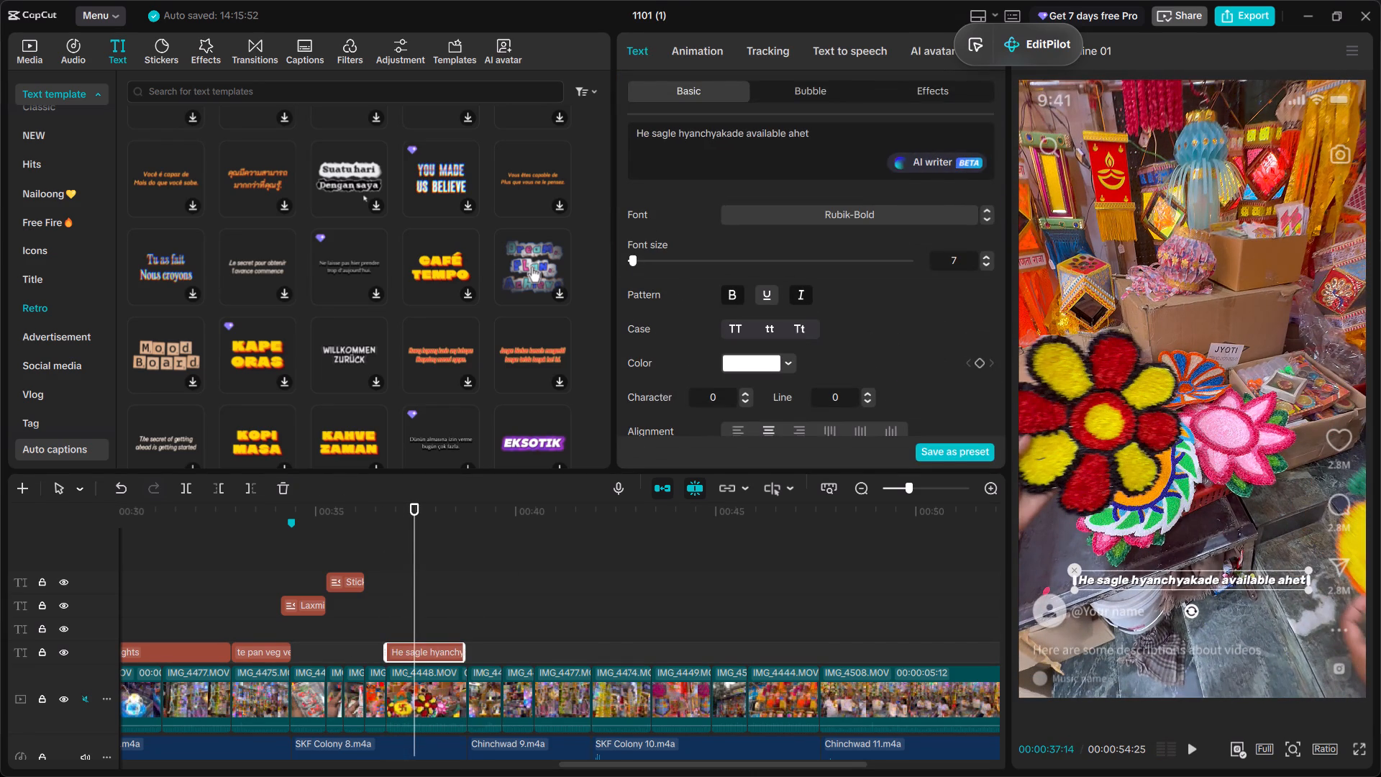
# Play the new caption and extend its end slightly to meet the start of the hanging candle holder clip.
pyautogui.click(391, 540)
pyautogui.press('space')
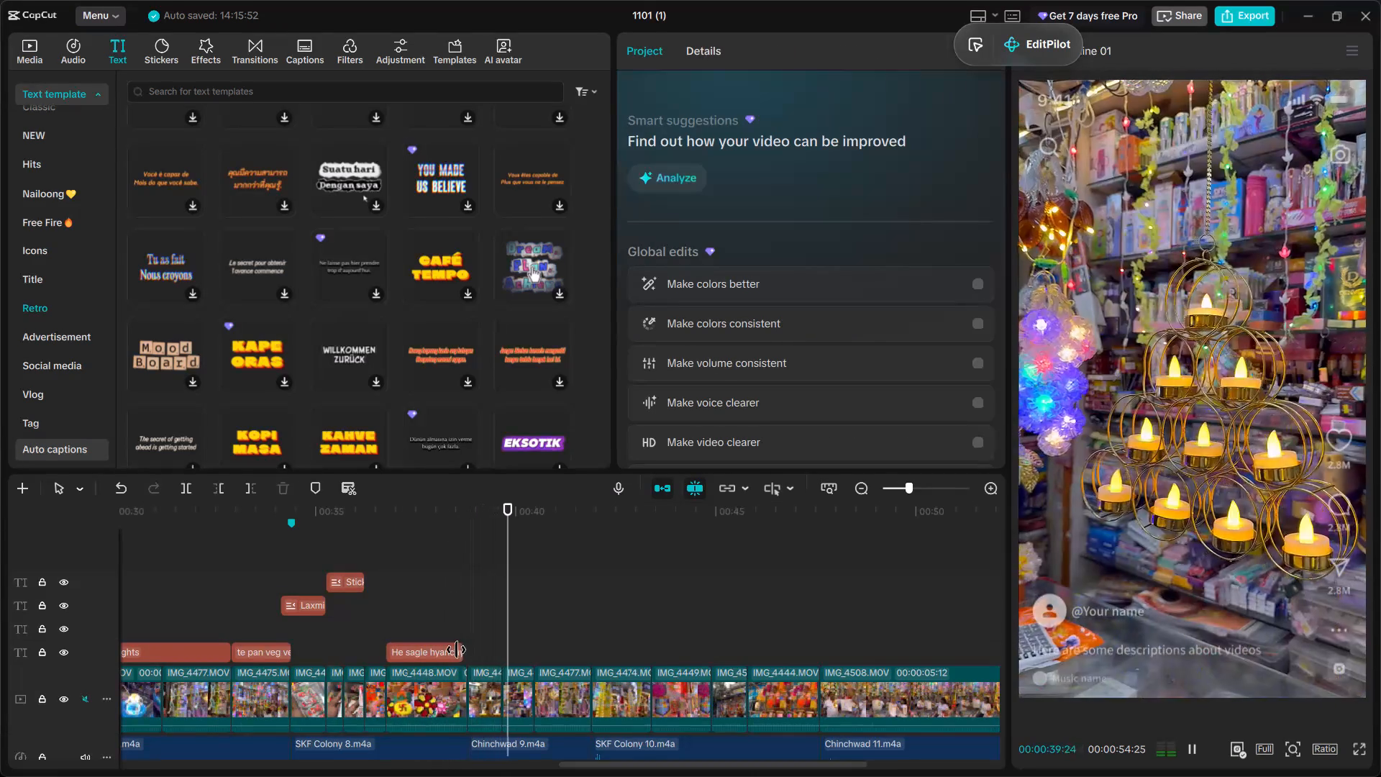
pyautogui.click(456, 650)
pyautogui.press('space')
pyautogui.click(463, 651)
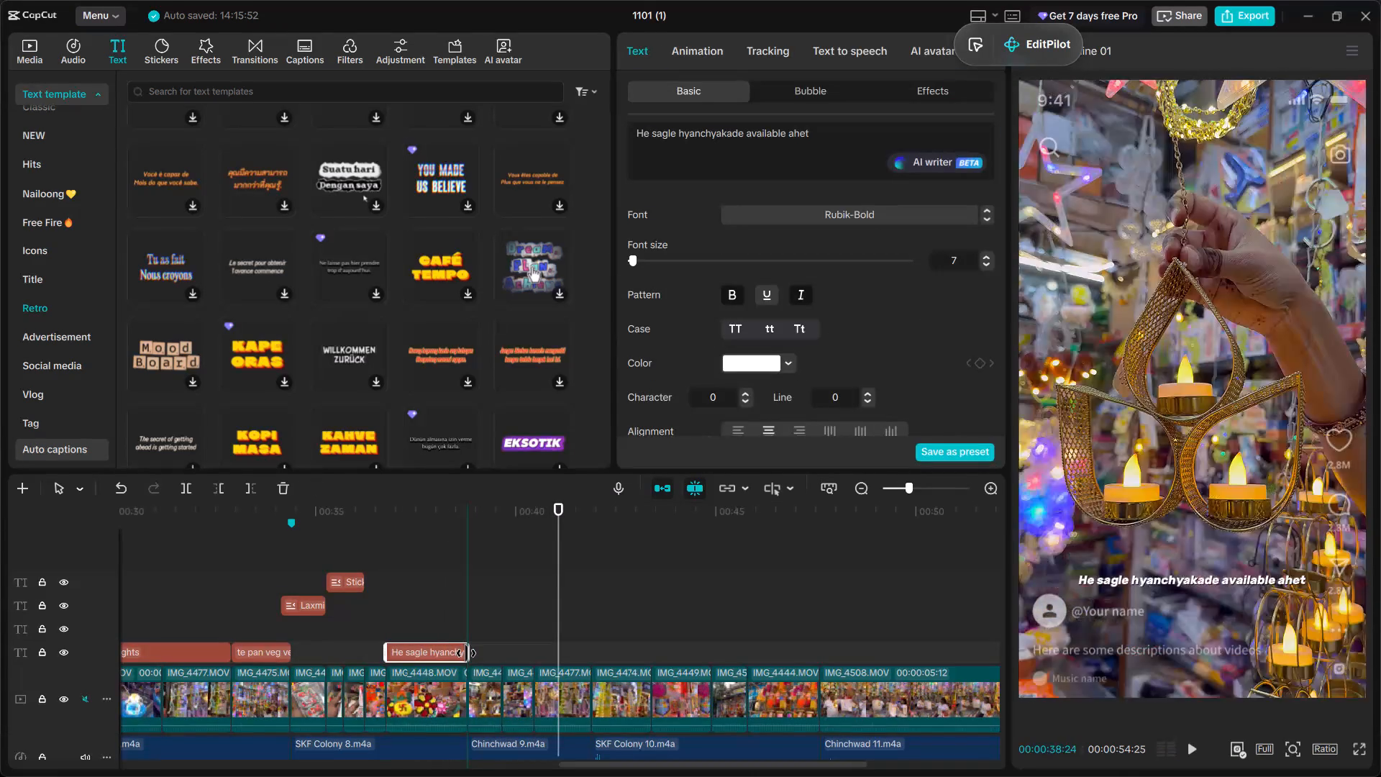
pyautogui.click(473, 613)
pyautogui.press('space')
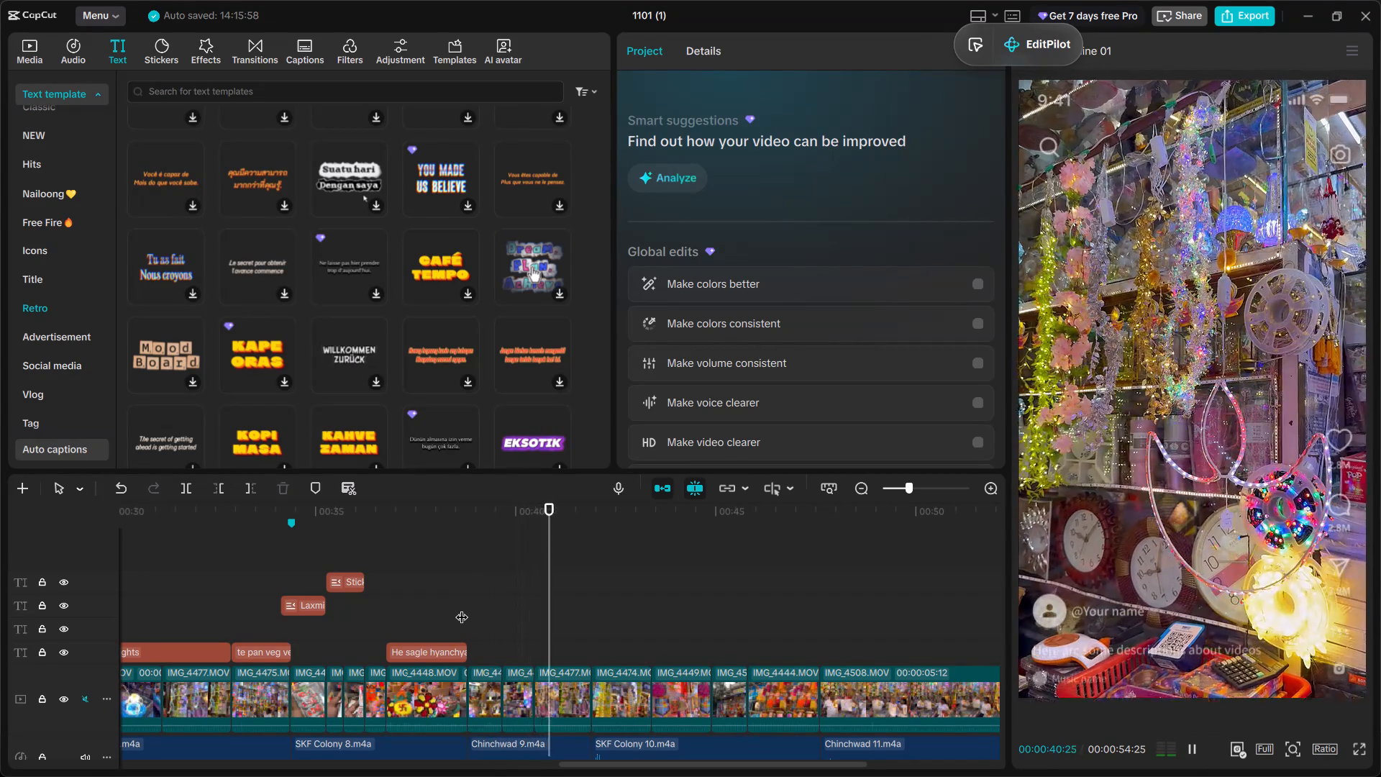
pyautogui.press('space')
pyautogui.click(306, 606)
pyautogui.hotkey('ctrl', 'c')
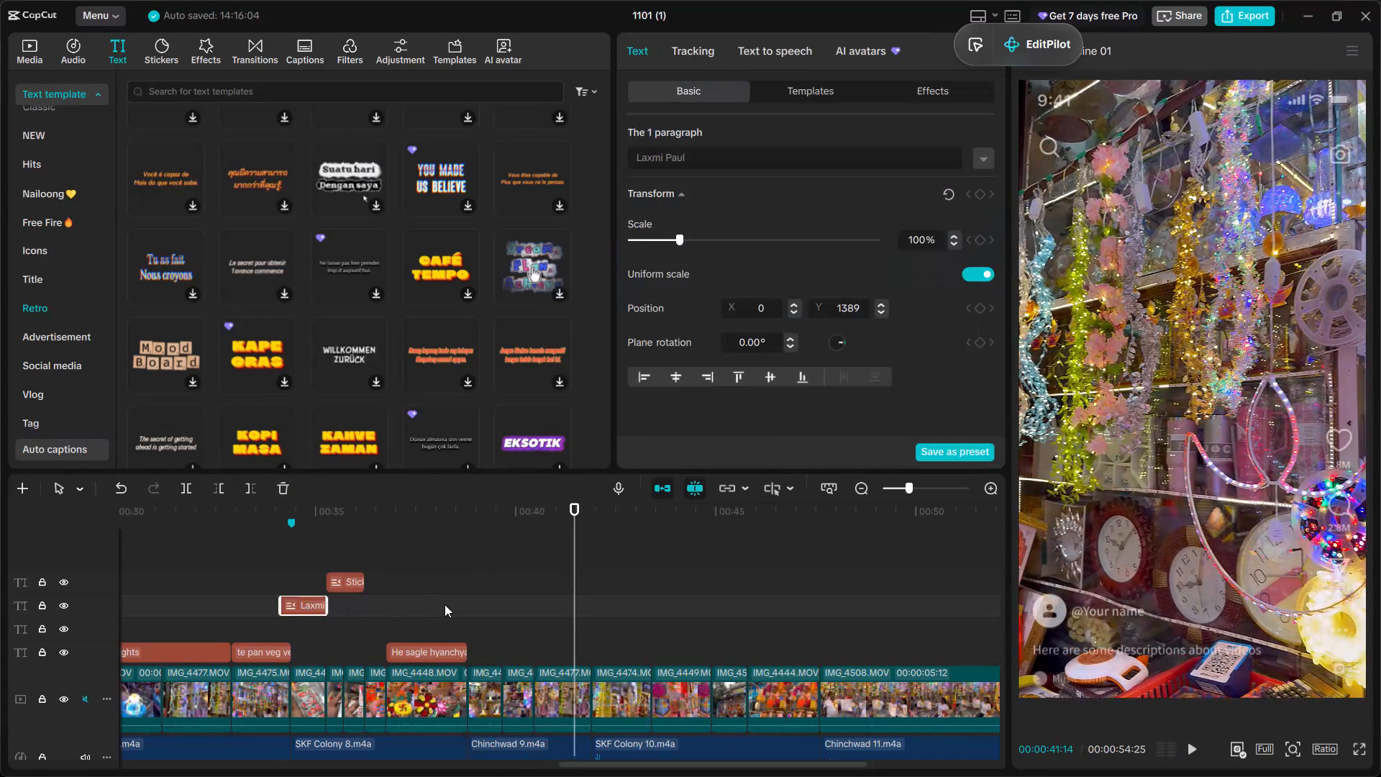
pyautogui.click(470, 590)
pyautogui.press('space')
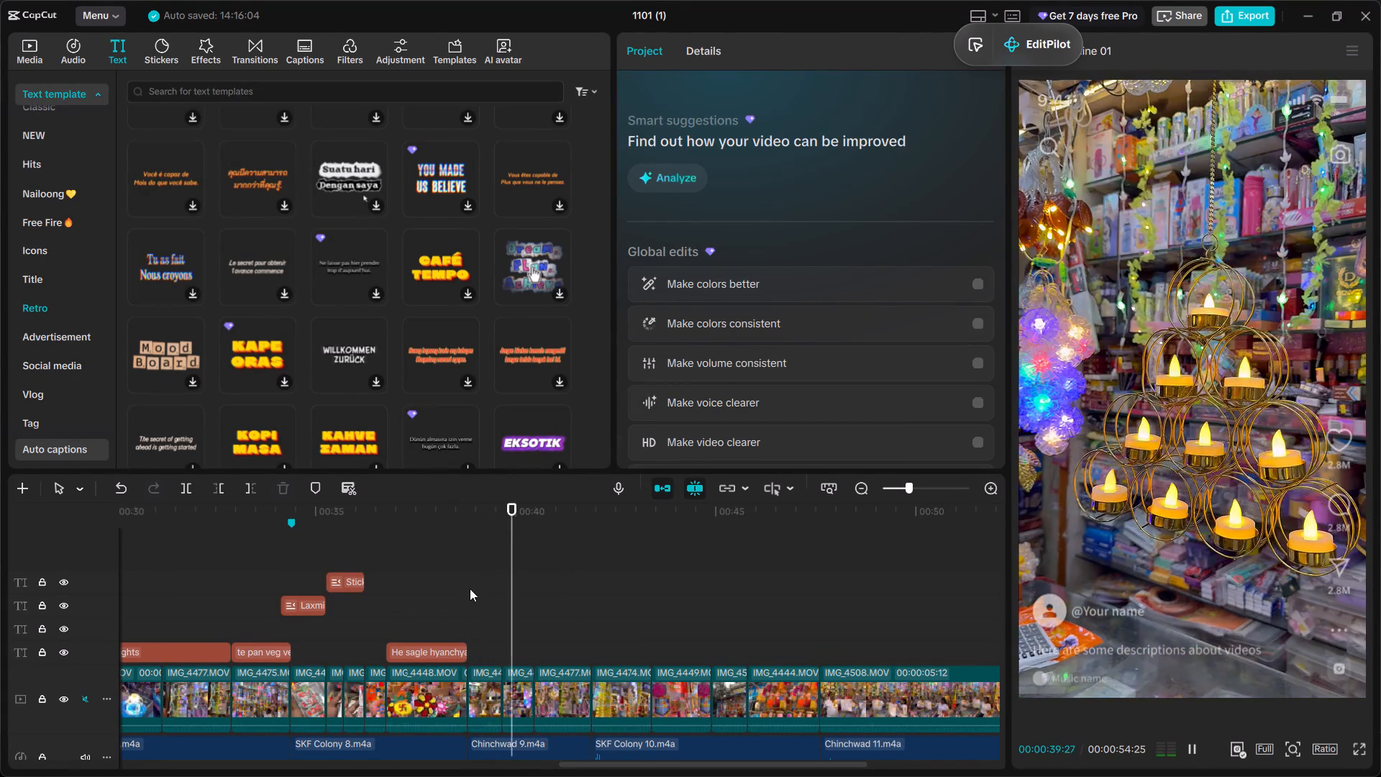
pyautogui.click(470, 589)
pyautogui.hotkey('ctrl', 'v')
pyautogui.press('space')
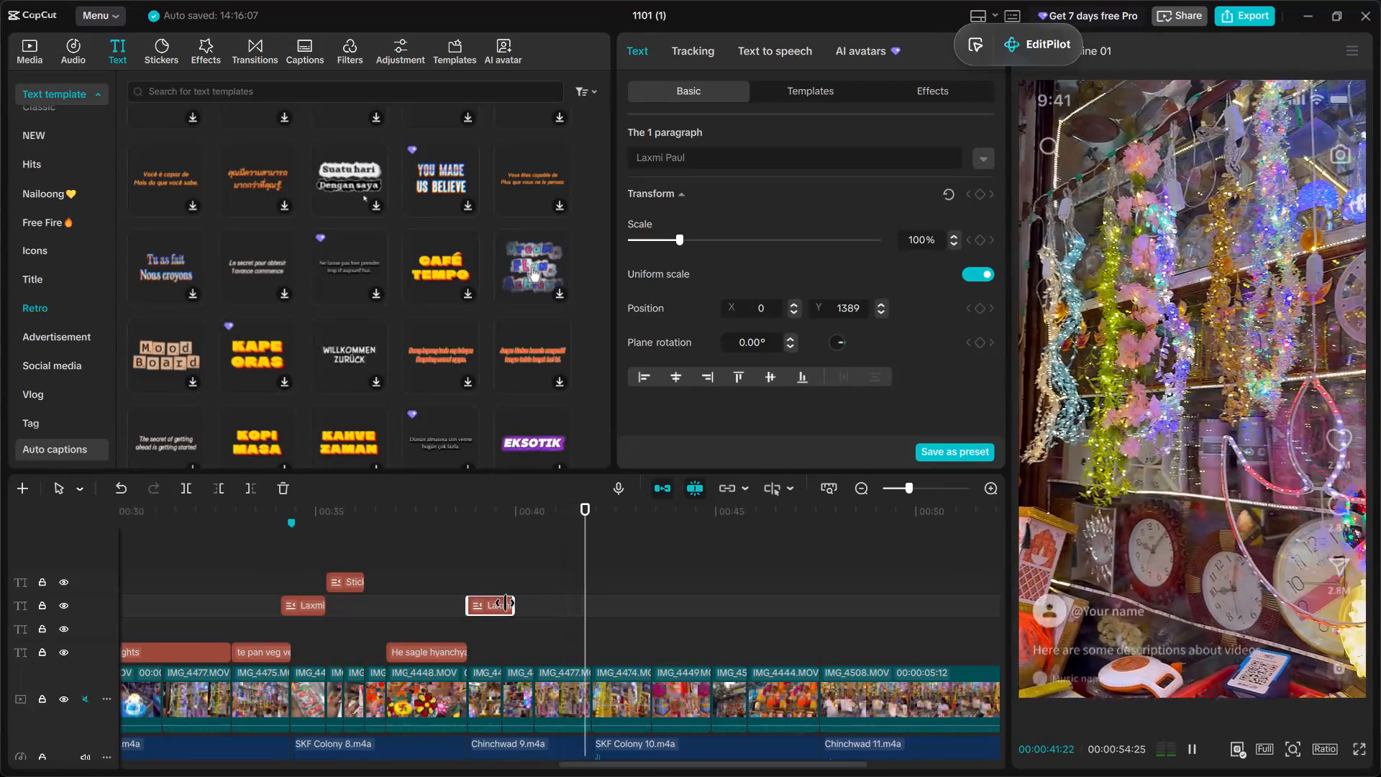
pyautogui.press('space')
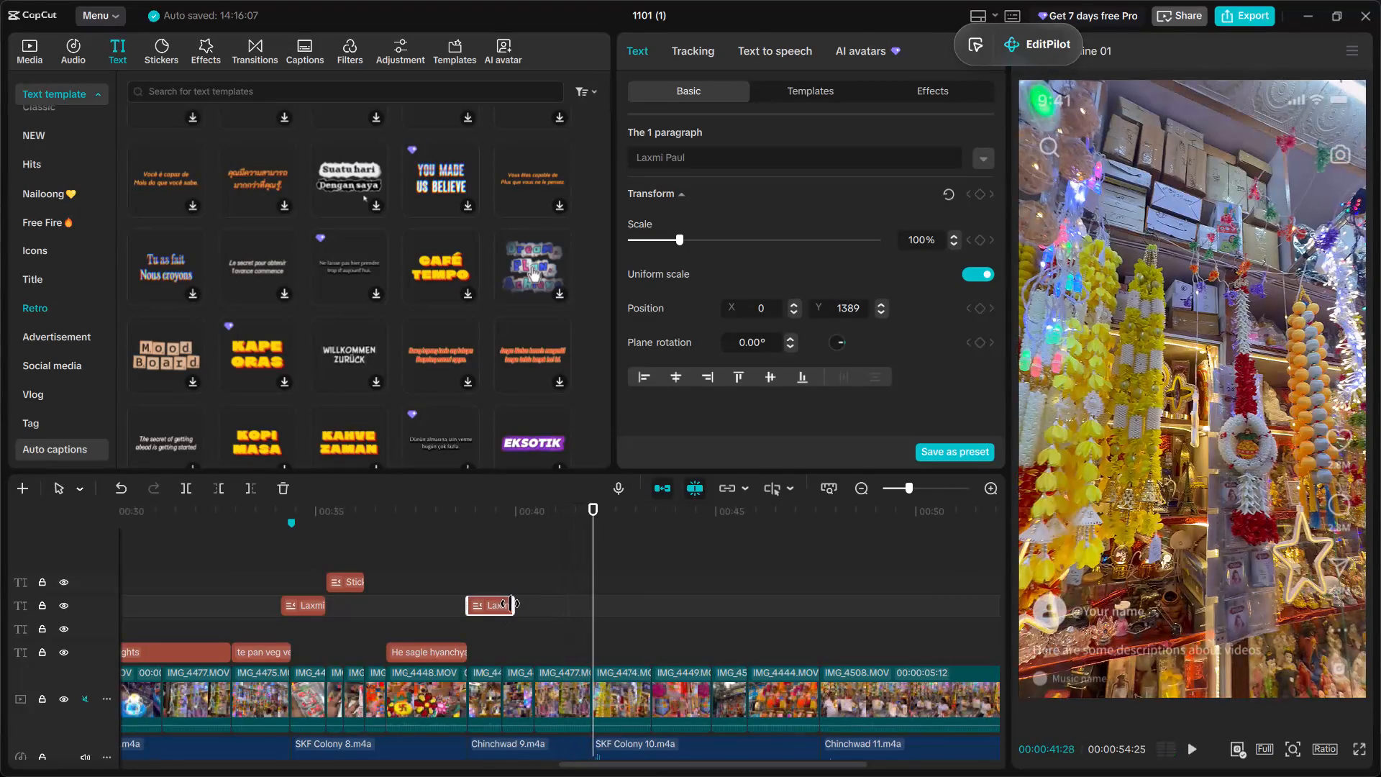
pyautogui.moveTo(510, 604); pyautogui.dragTo(532, 612)
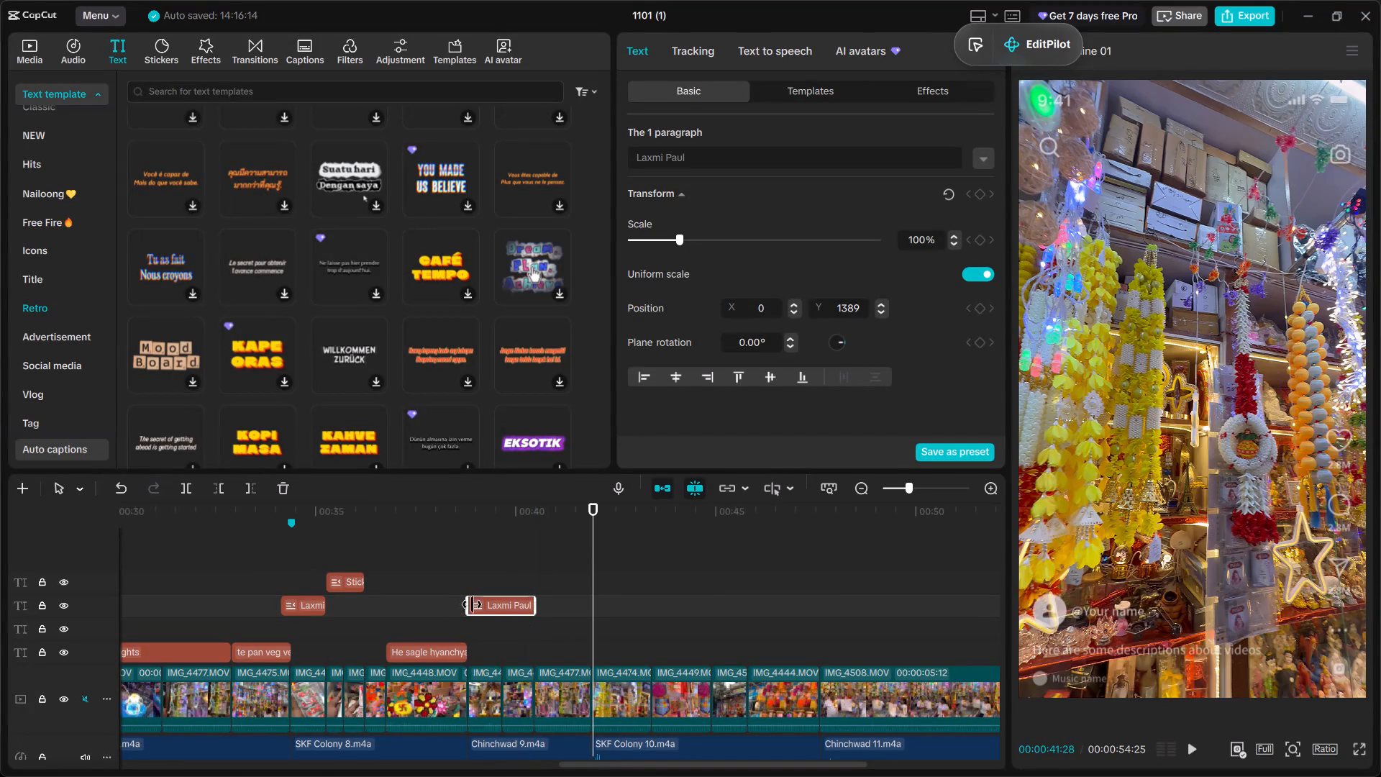
# Change the copied title's text to "Trending" with "Diwali Lights" on a second line.
pyautogui.moveTo(726, 165); pyautogui.dragTo(619, 155)
pyautogui.write('TR')
pyautogui.write('renid')
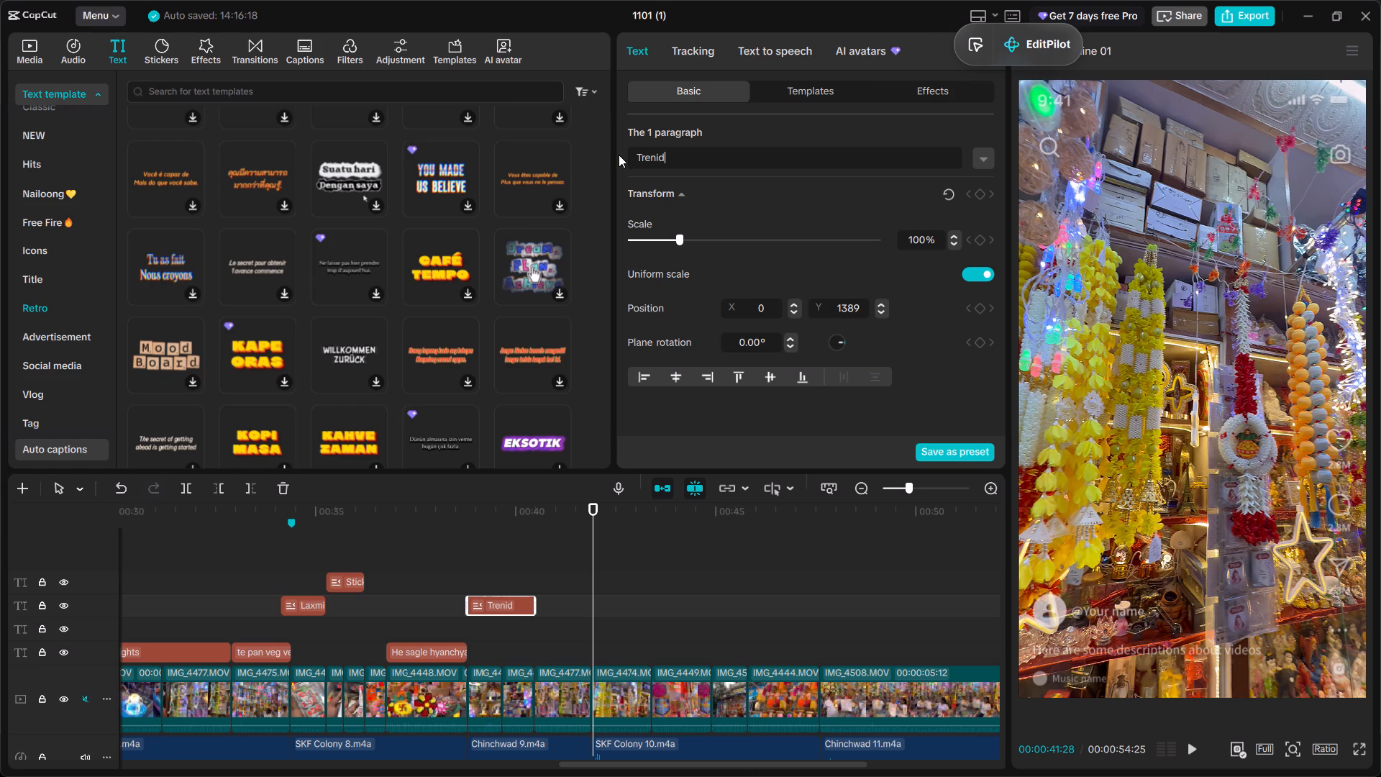
pyautogui.press('BackSpace')
pyautogui.press('BackSpace')
pyautogui.write('ding')
pyautogui.press('space')
pyautogui.press('Return')
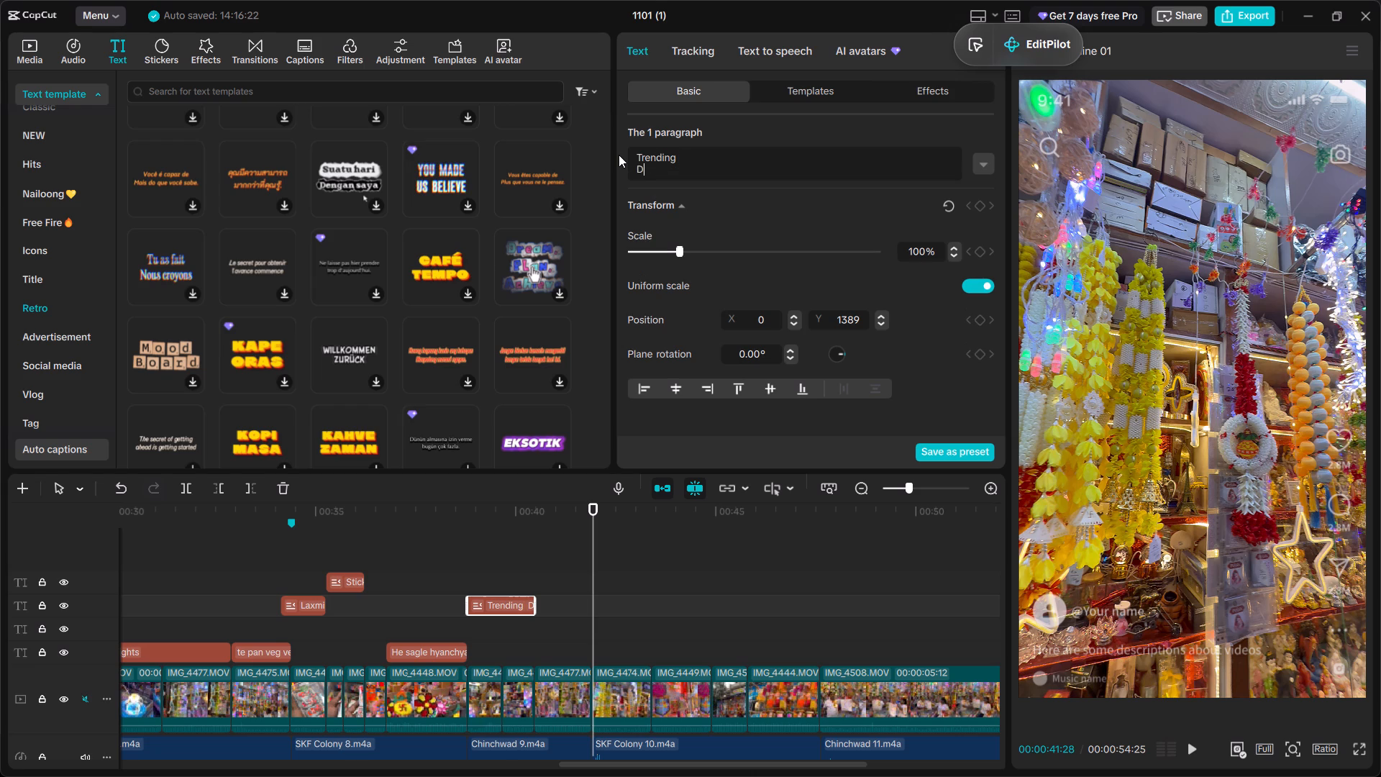
pyautogui.write('iwl')
pyautogui.press('BackSpace')
pyautogui.write('ali')
pyautogui.press('space')
# Preview the "Trending Diwali Lights" title over the candle holder clips and lower it in the frame to about Y 1140.
pyautogui.click(458, 545)
pyautogui.press('space')
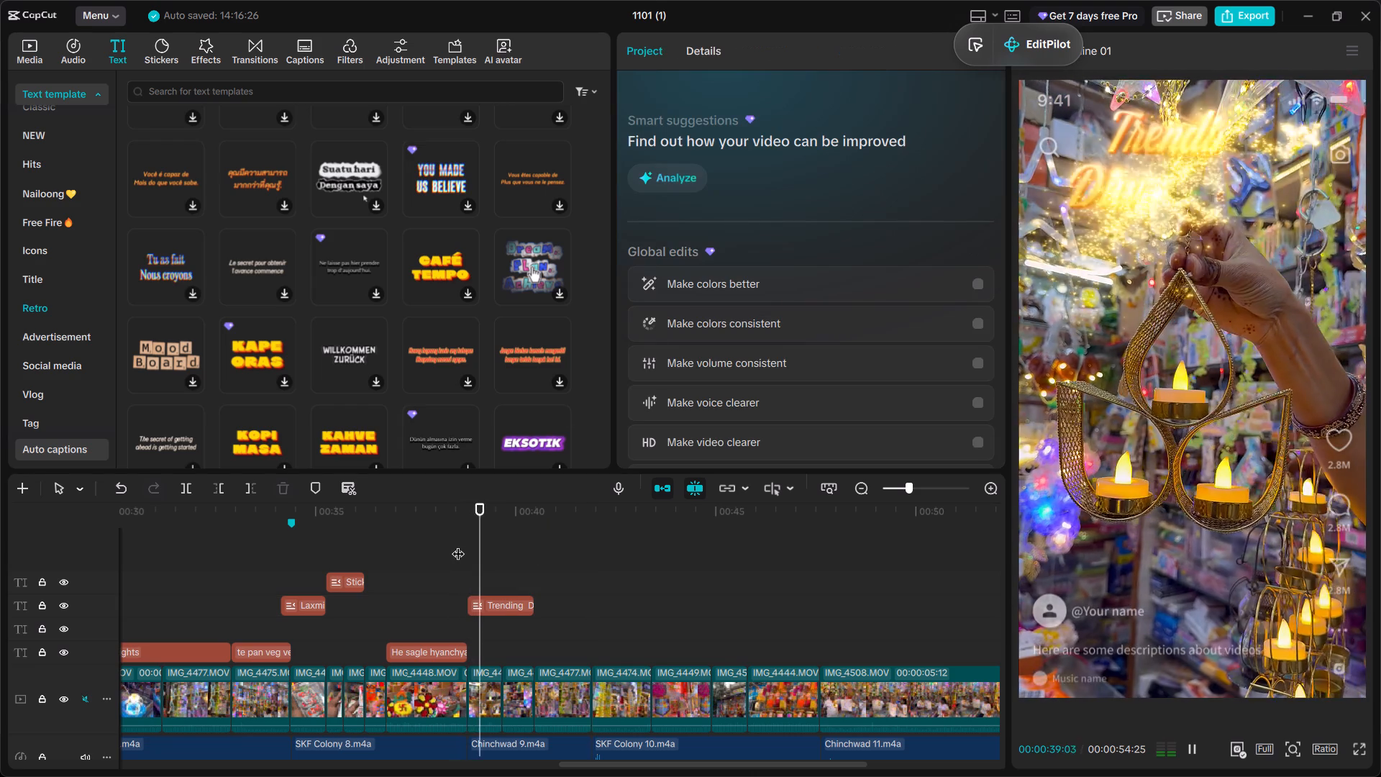
pyautogui.press('space')
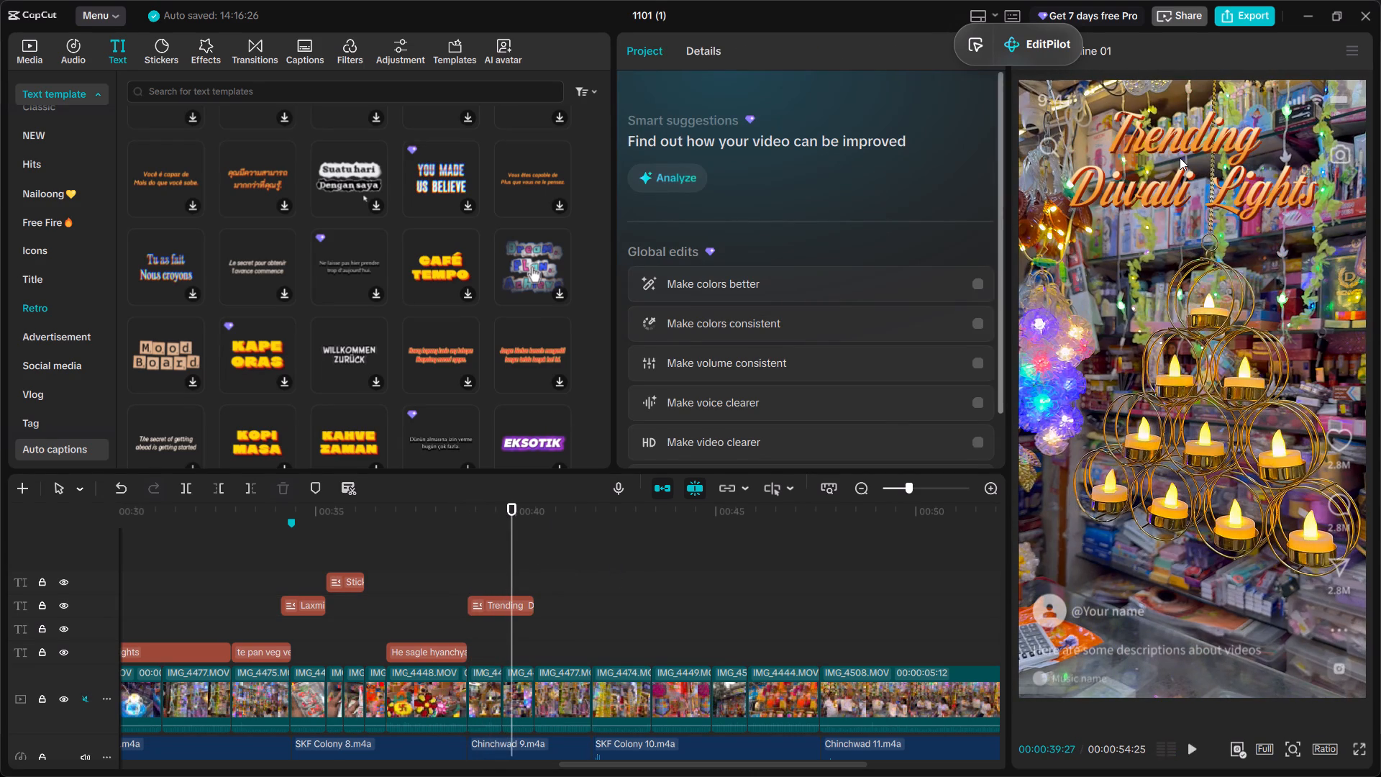
pyautogui.click(1193, 125)
pyautogui.moveTo(1189, 164); pyautogui.dragTo(1190, 204)
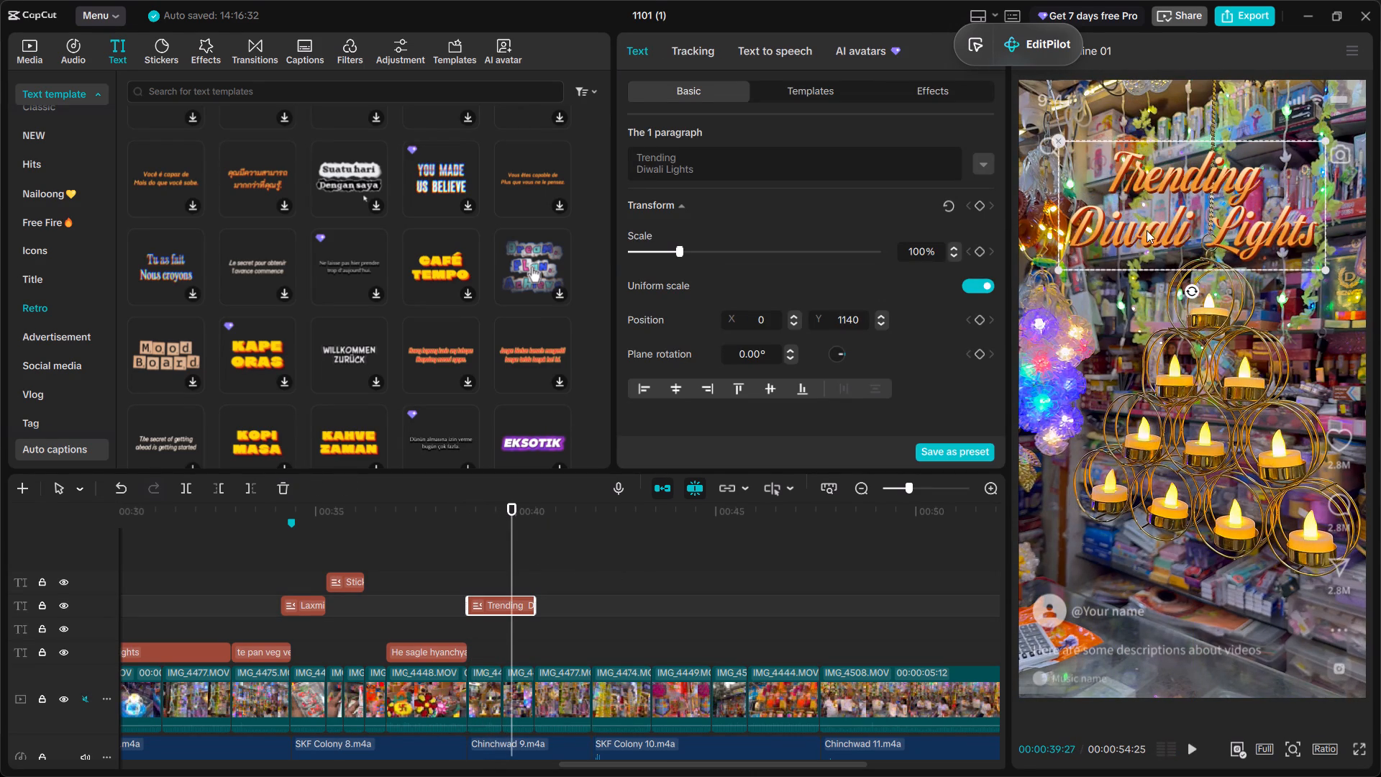
# Play the title's section and extend the end of "Trending Diwali Lights" to the start of the IMG_4474 clip.
pyautogui.click(435, 557)
pyautogui.press('space')
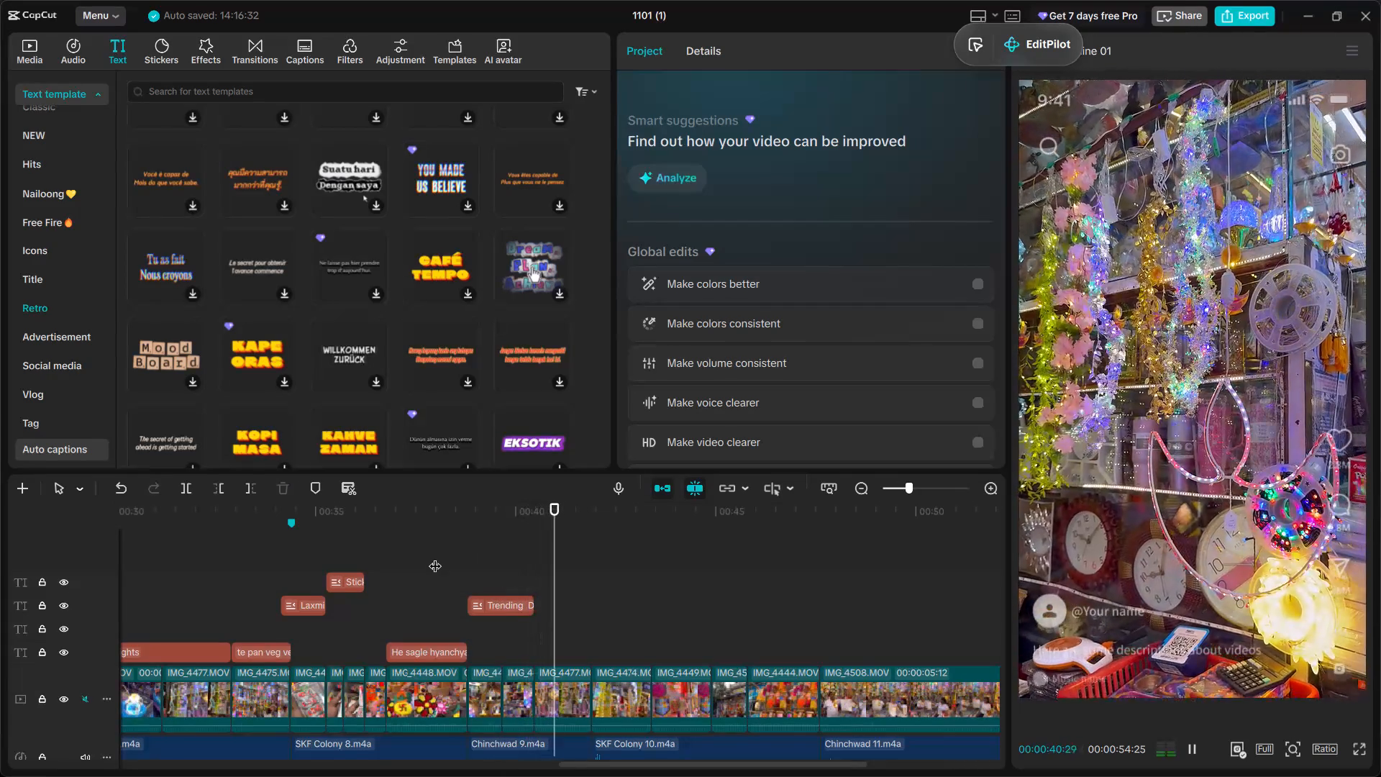
pyautogui.press('space')
pyautogui.moveTo(532, 604); pyautogui.dragTo(589, 617)
pyautogui.press('space')
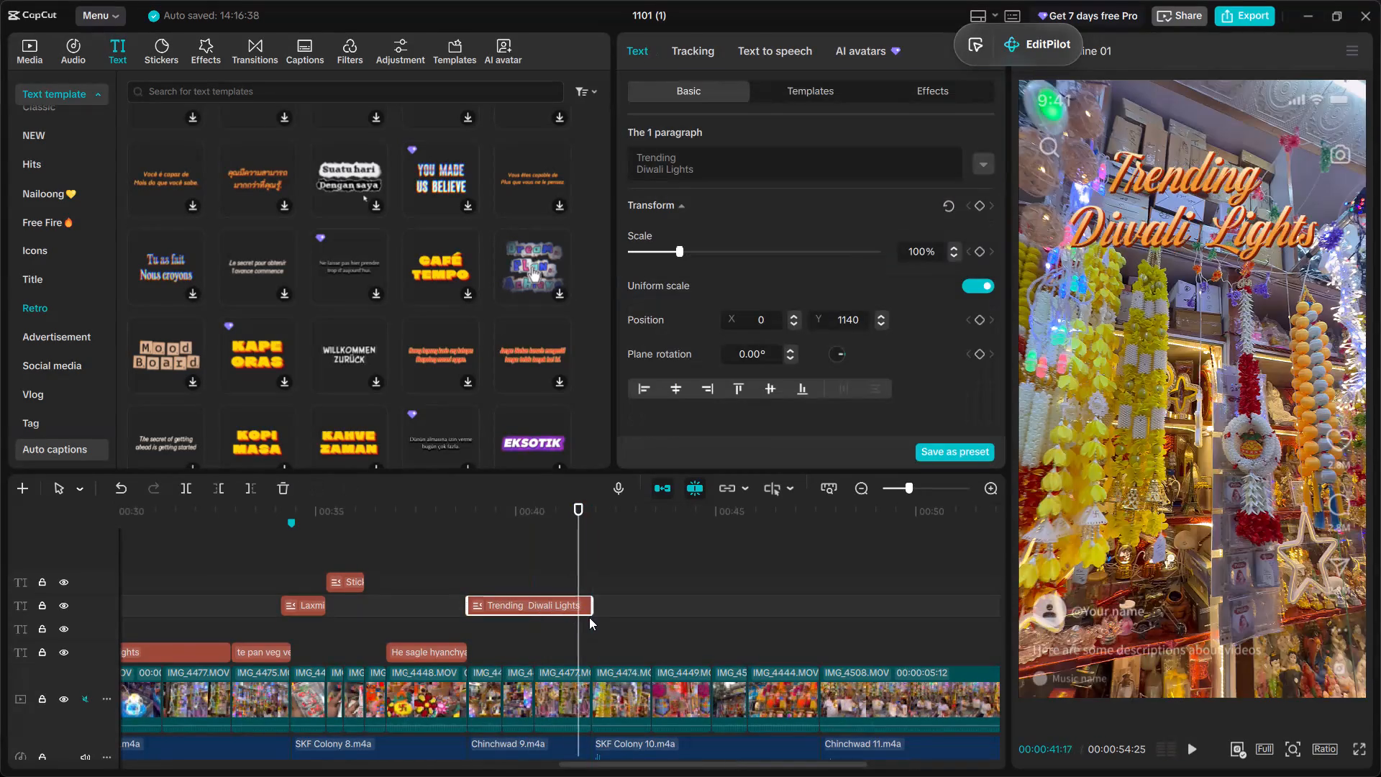
pyautogui.press('space')
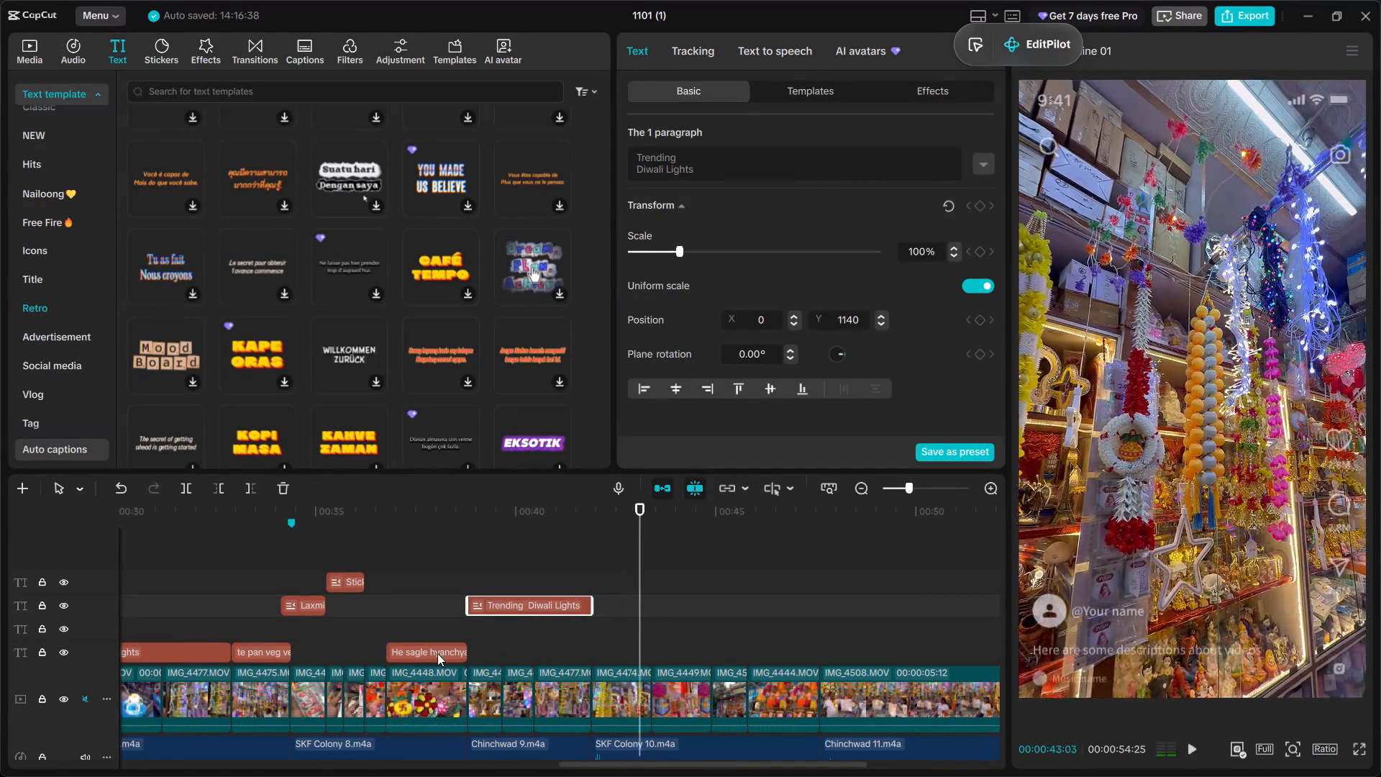
# Copy the "He sagle hyanchyakade available ahet" caption to the start of the IMG_4474 clip.
pyautogui.click(437, 653)
pyautogui.hotkey('ctrl', 'c')
pyautogui.click(590, 558)
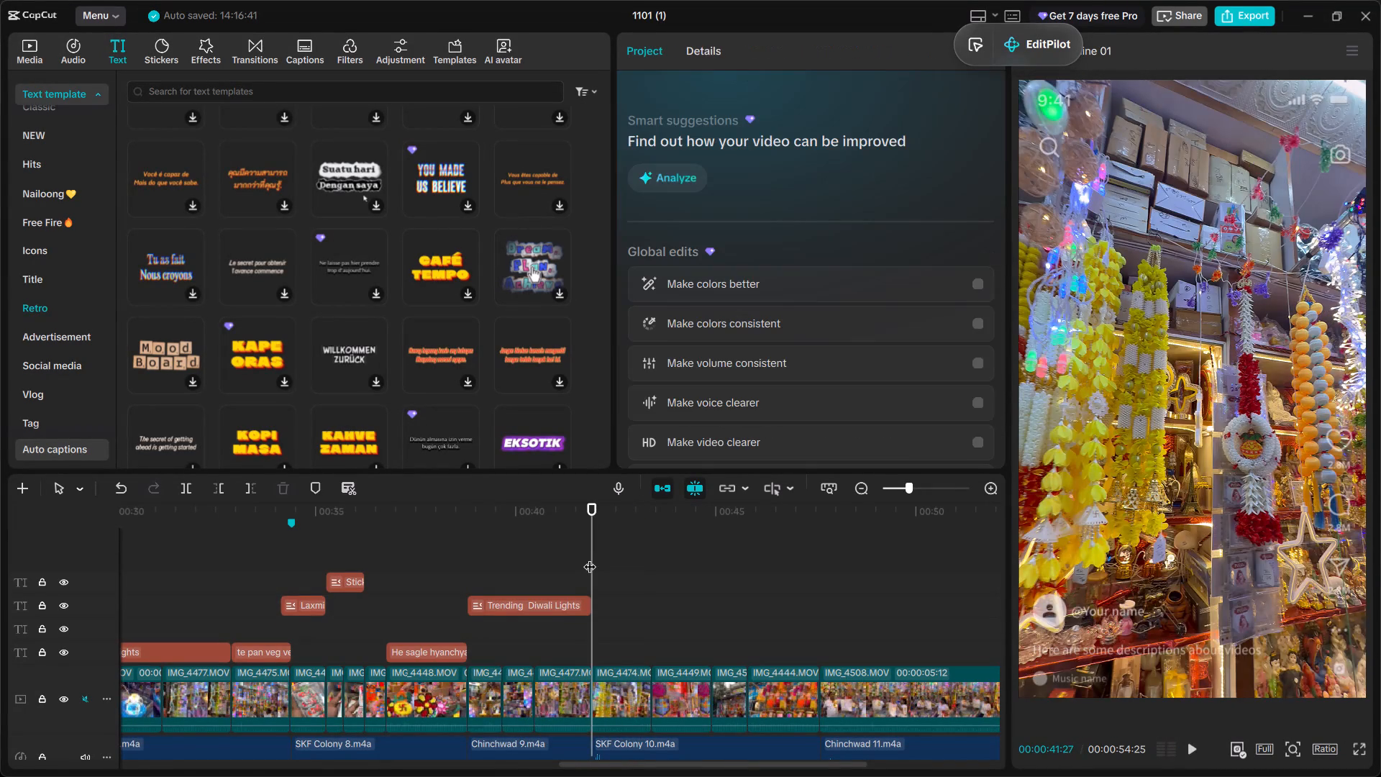
pyautogui.hotkey('ctrl', 'v')
# Play the voice-over SKF Colony 10 under the copied caption in short stretches to hear its wording.
pyautogui.press('space')
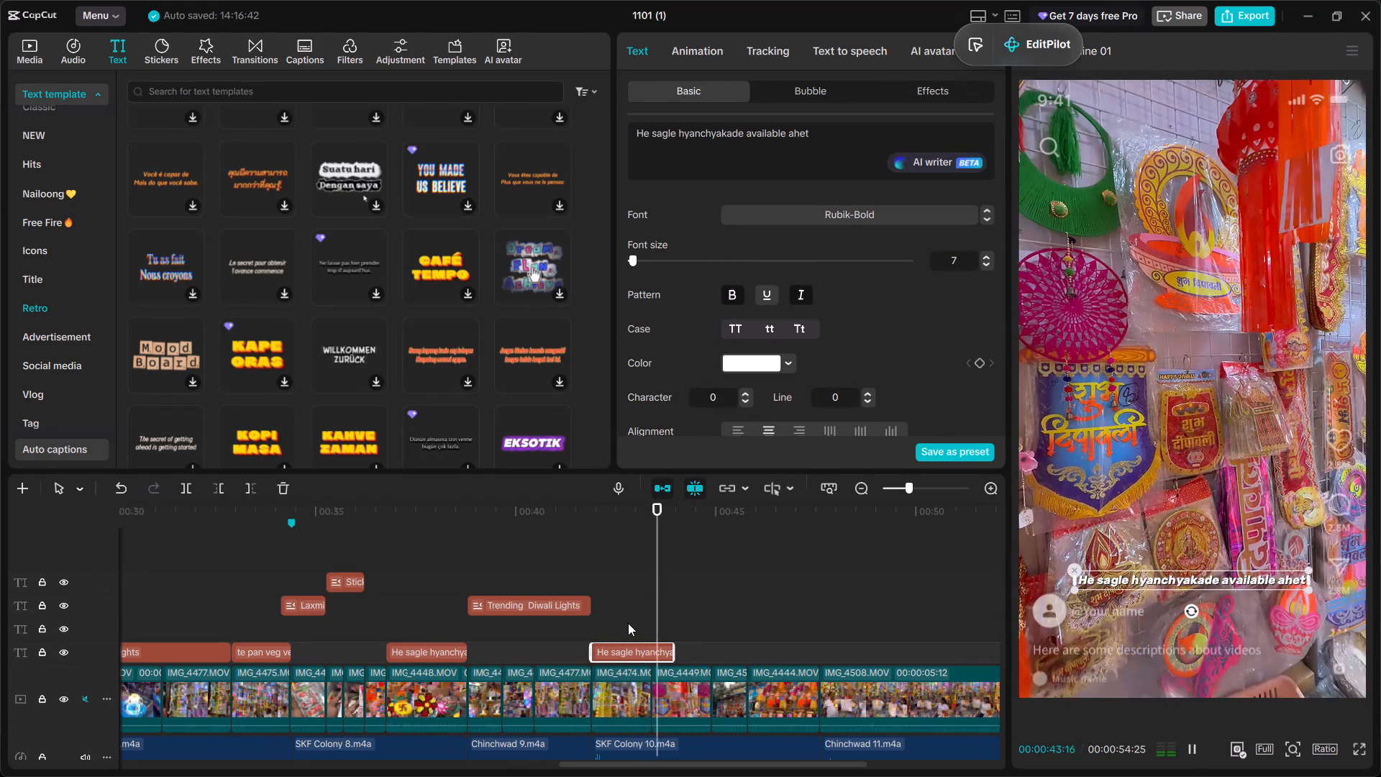
pyautogui.press('space')
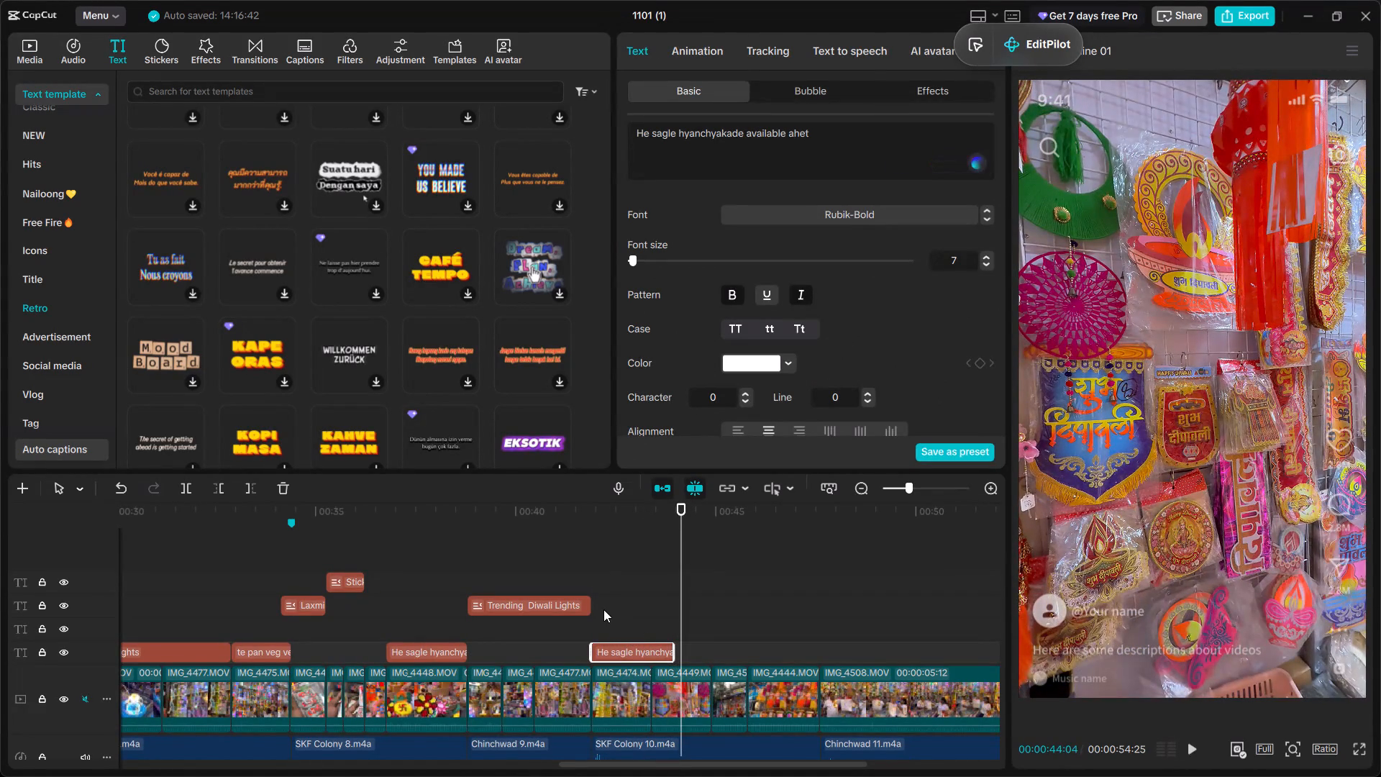
pyautogui.click(603, 609)
pyautogui.press('space')
pyautogui.press('space')
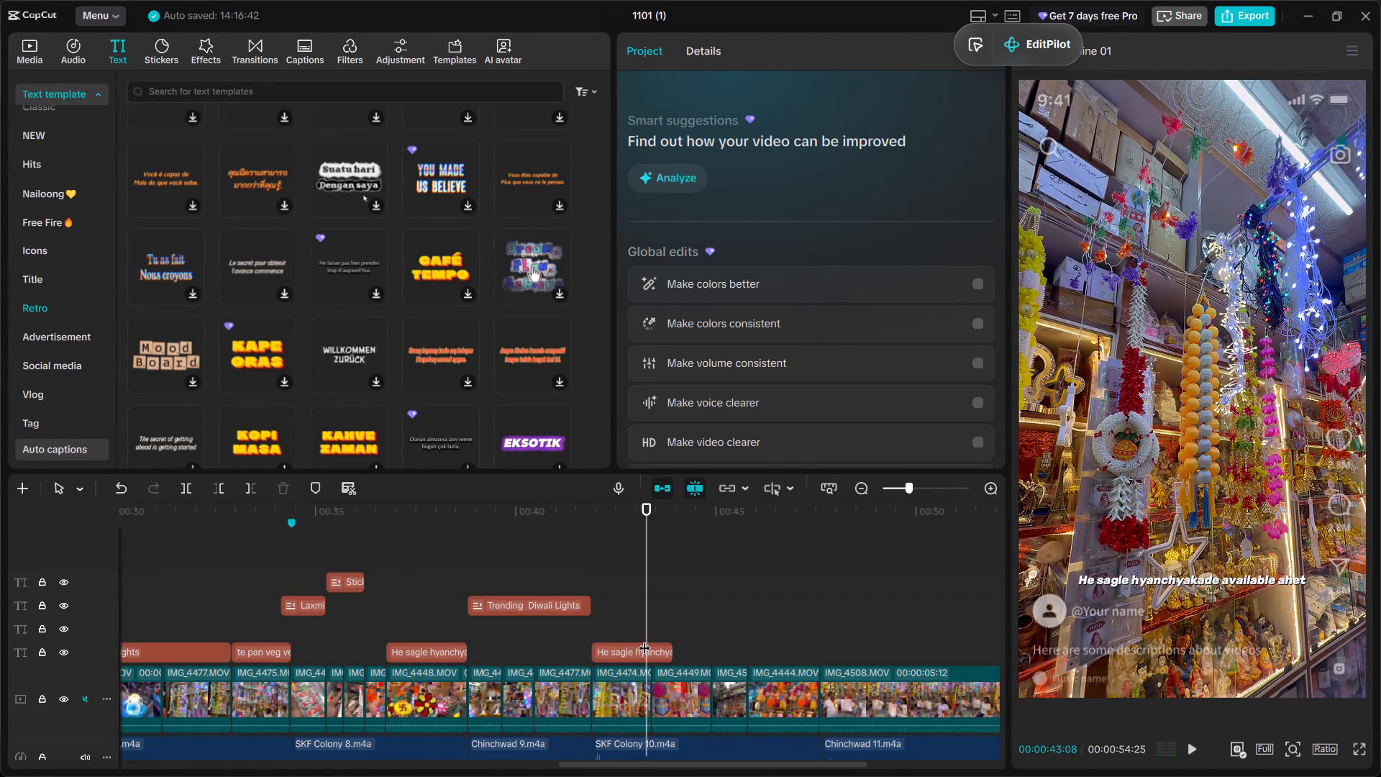
pyautogui.press('space')
pyautogui.press('space')
pyautogui.press('space')
pyautogui.press('space')
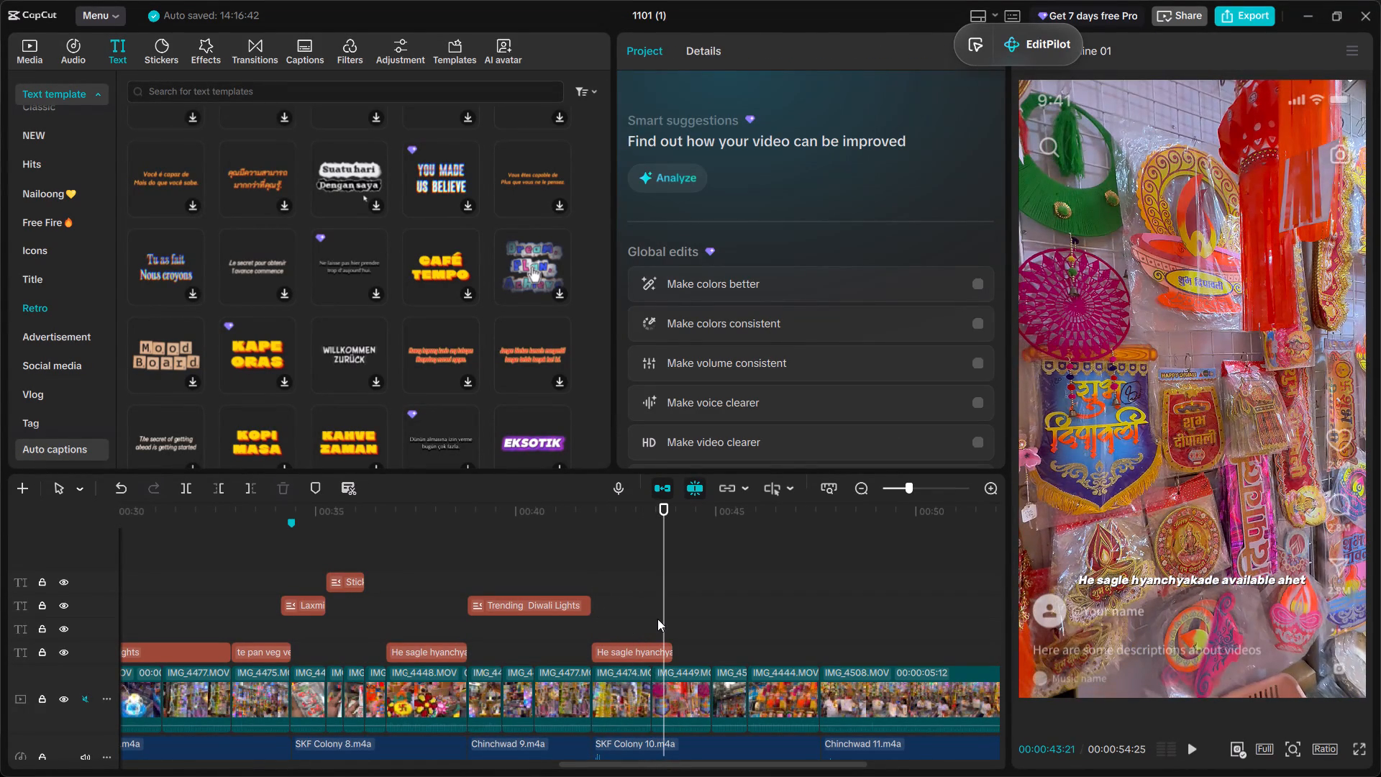
pyautogui.click(657, 619)
# Change the copied caption's text to "Tar mag ata tumhala Diwali chi kharedi".
pyautogui.click(655, 650)
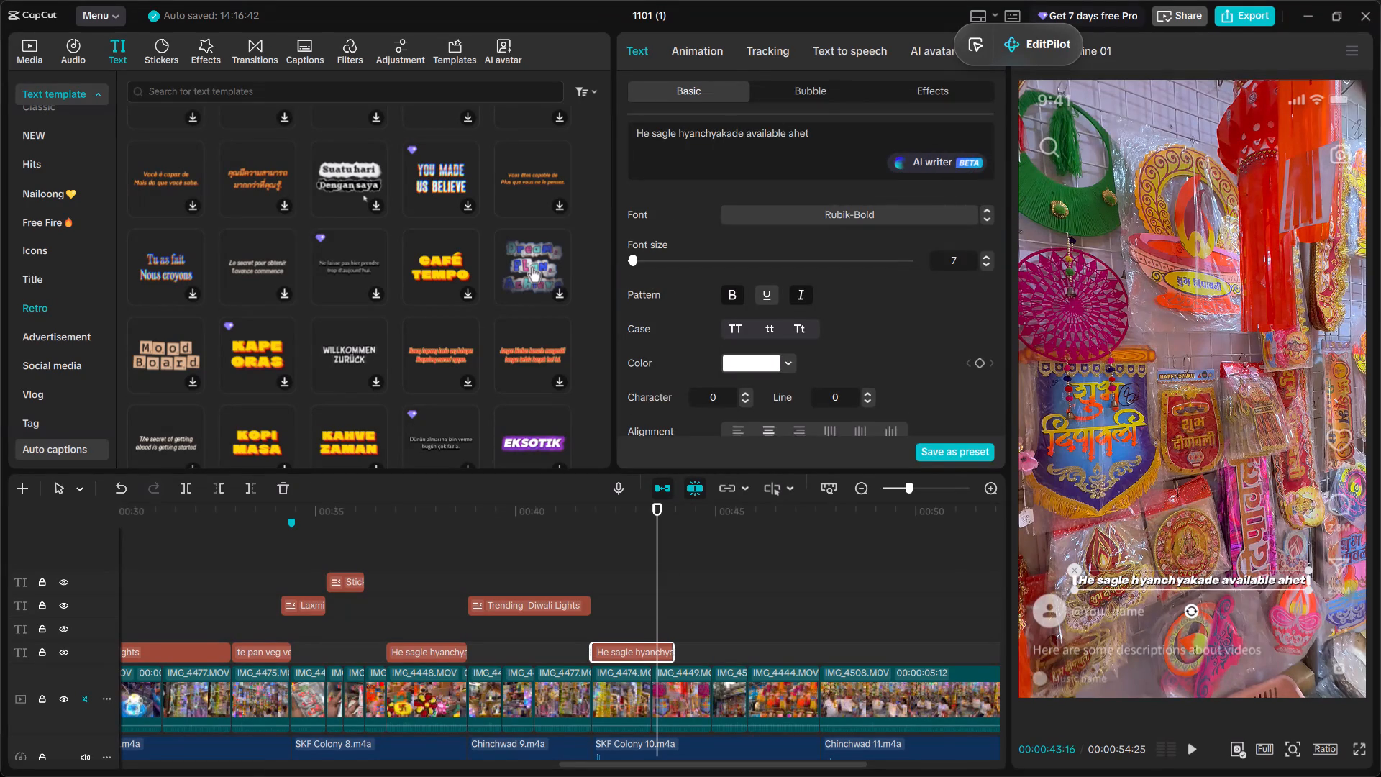
pyautogui.moveTo(833, 145); pyautogui.dragTo(602, 135)
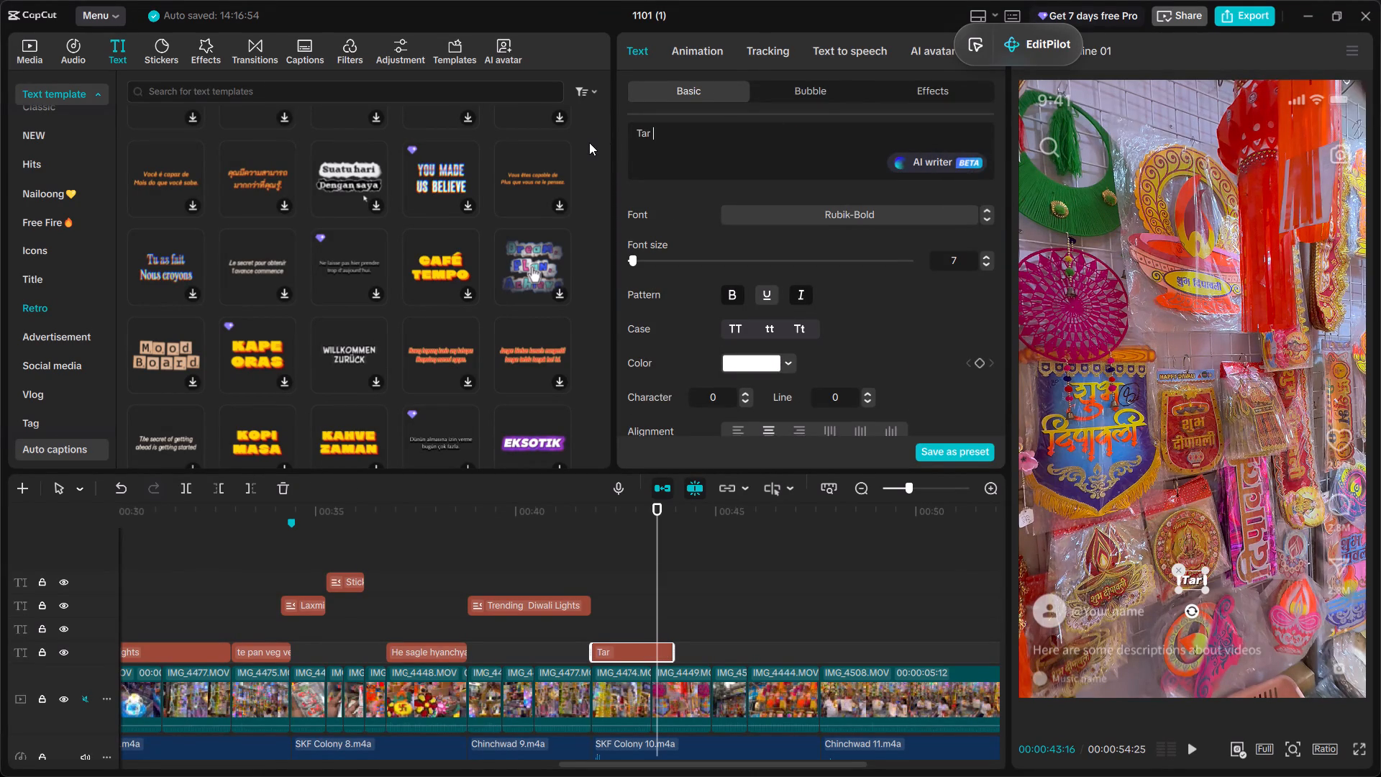
pyautogui.write('mag ata tuhala')
pyautogui.press('space')
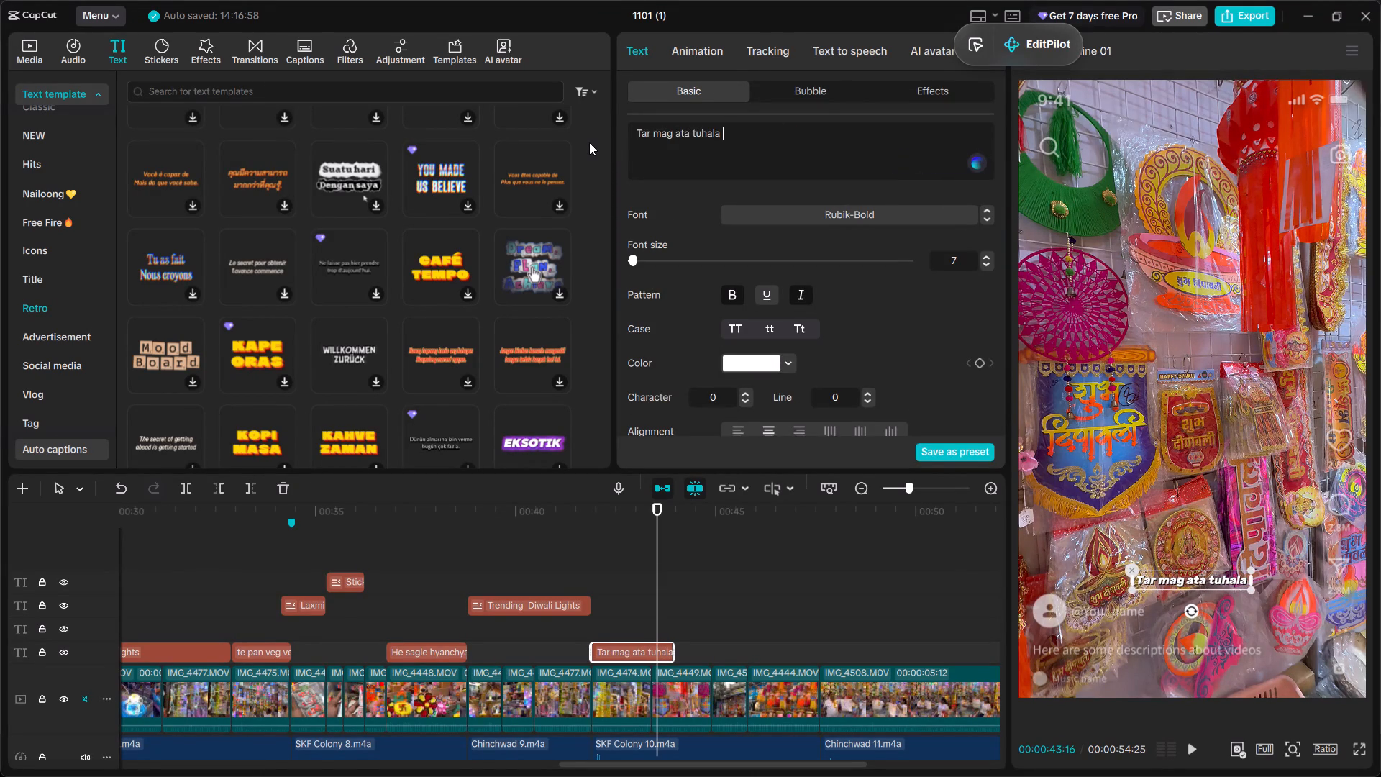
pyautogui.press('BackSpace')
pyautogui.press('BackSpace')
pyautogui.press('BackSpace')
pyautogui.press('BackSpace')
pyautogui.press('BackSpace')
pyautogui.write('mhala')
pyautogui.press('space')
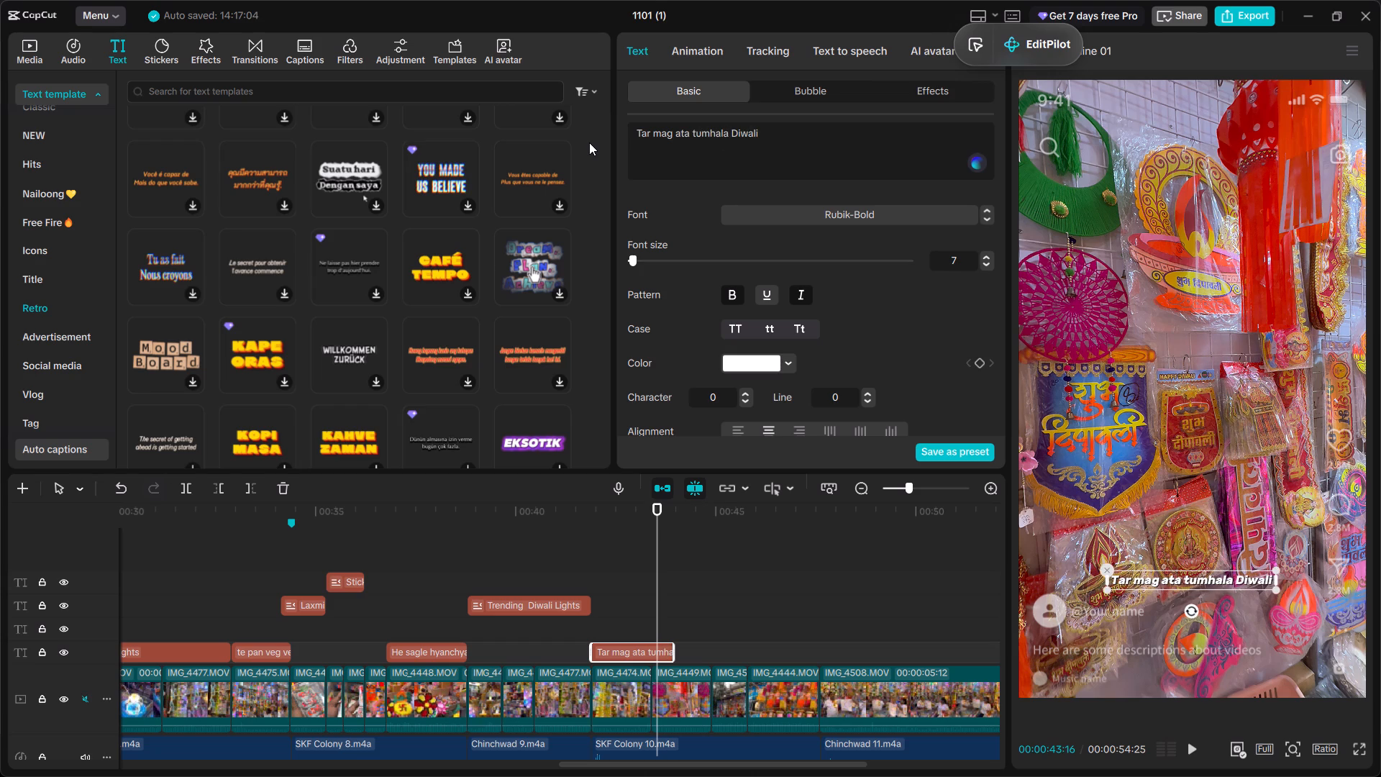
pyautogui.press('h')
pyautogui.press('BackSpace')
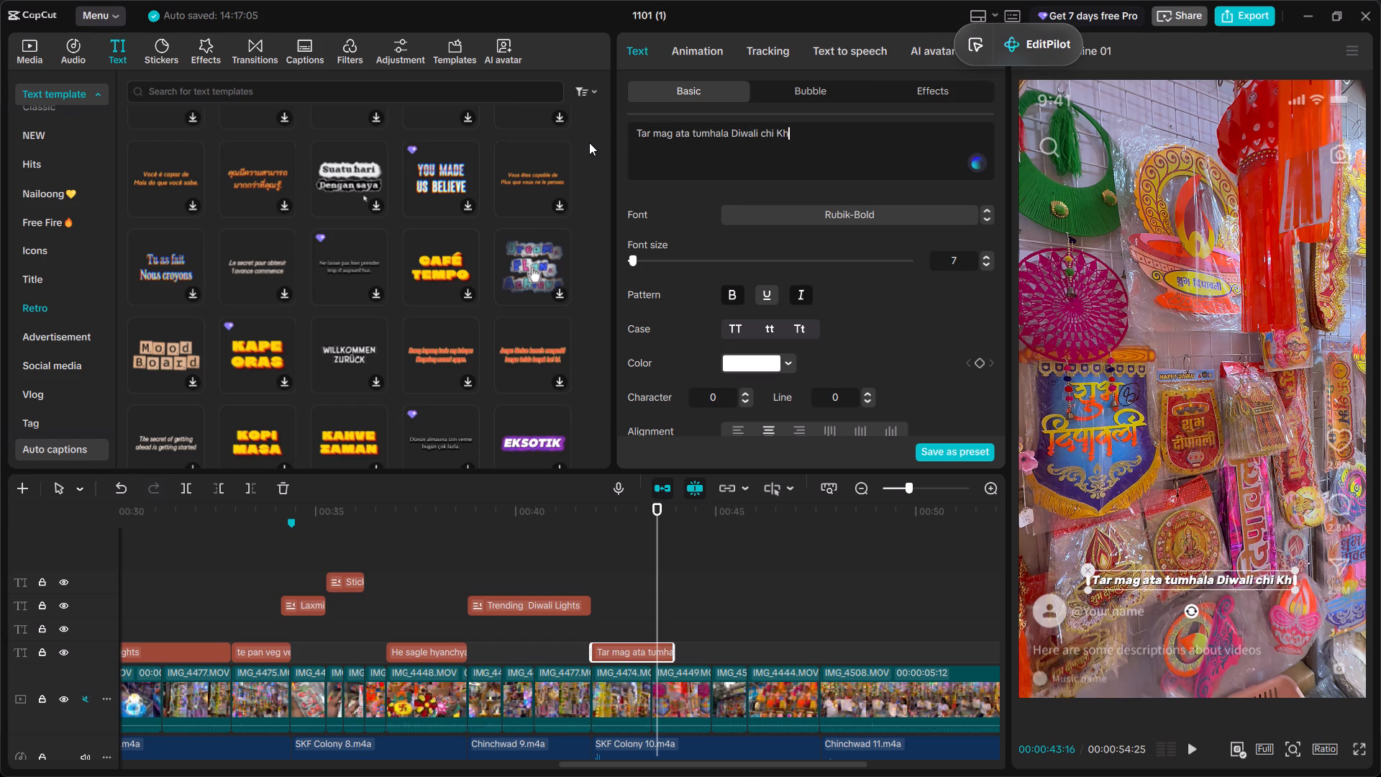
pyautogui.press('BackSpace')
pyautogui.write('kharedi')
# Play the caption against the voice-over and add "karaichi asel" as its second line.
pyautogui.click(590, 555)
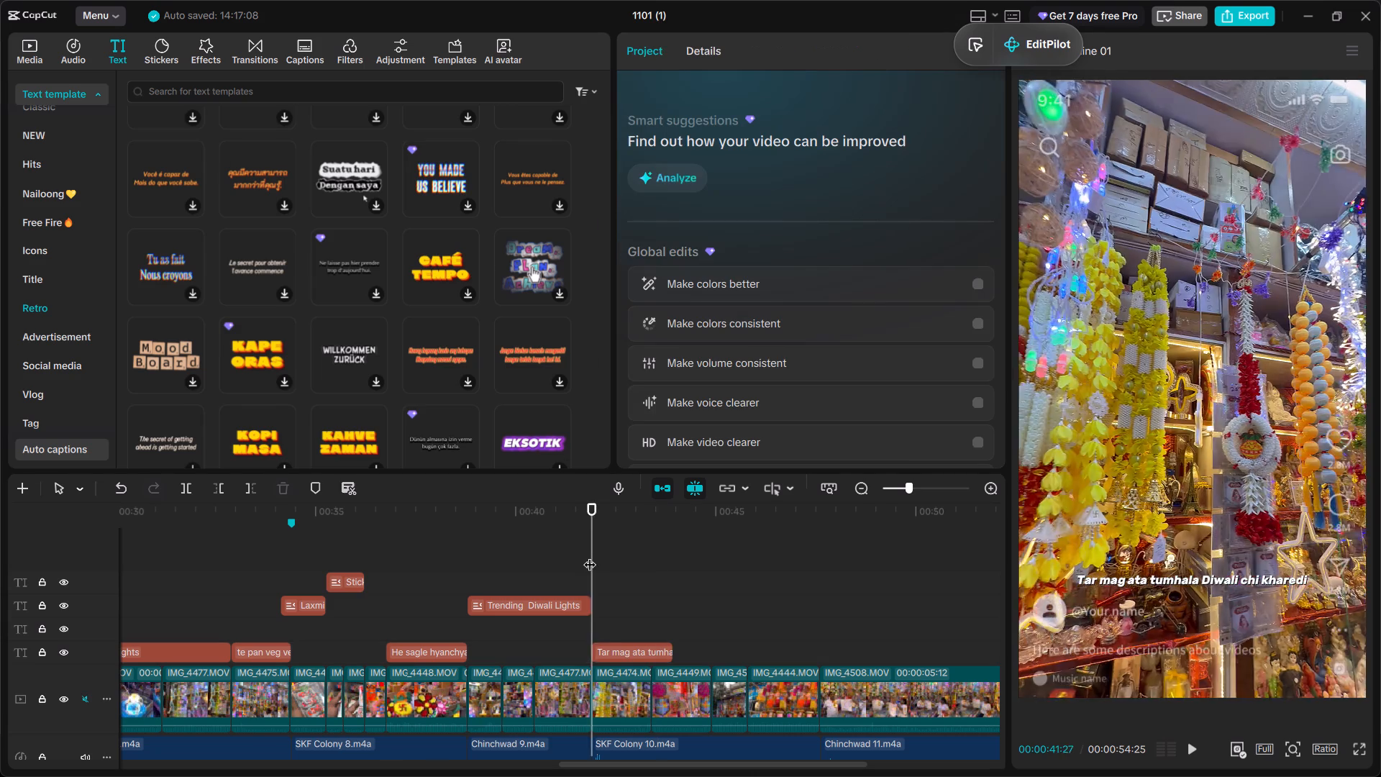
pyautogui.press('space')
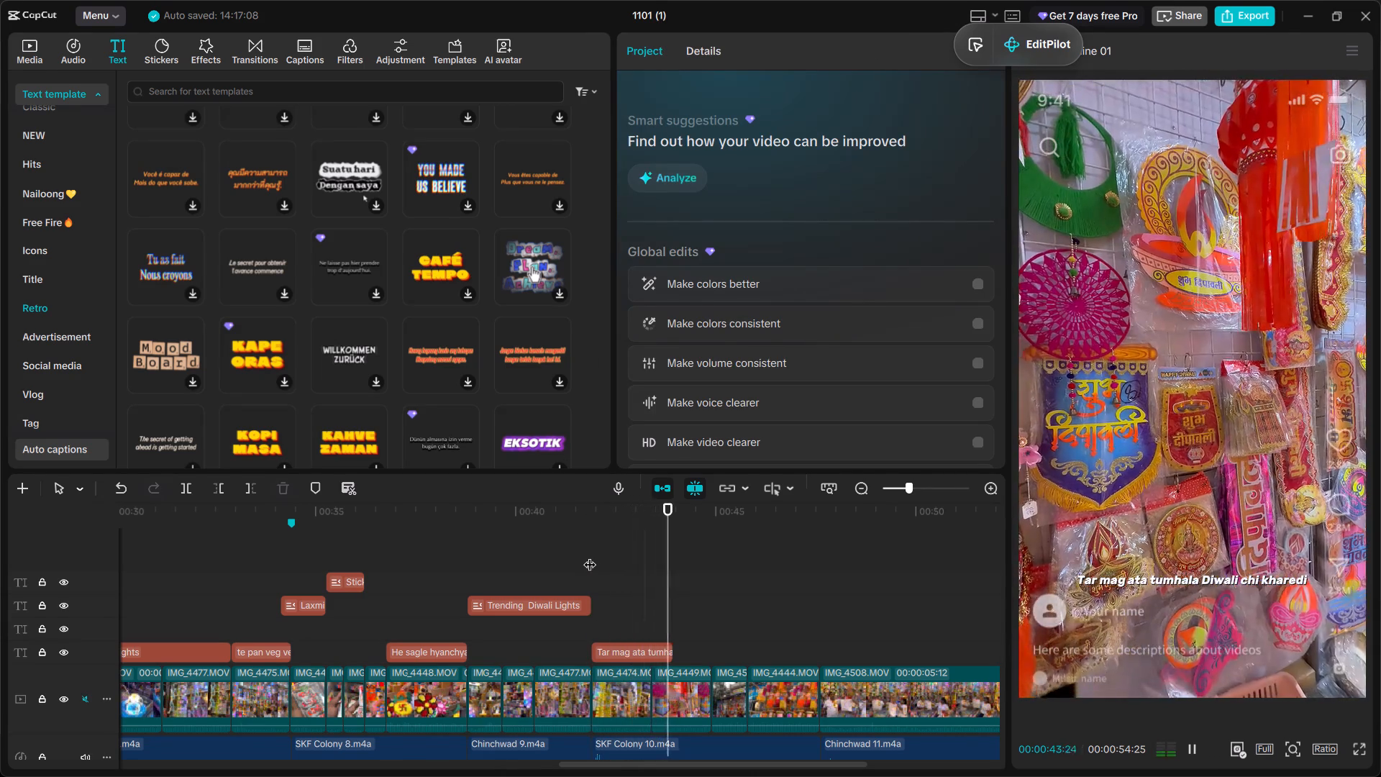
pyautogui.press('space')
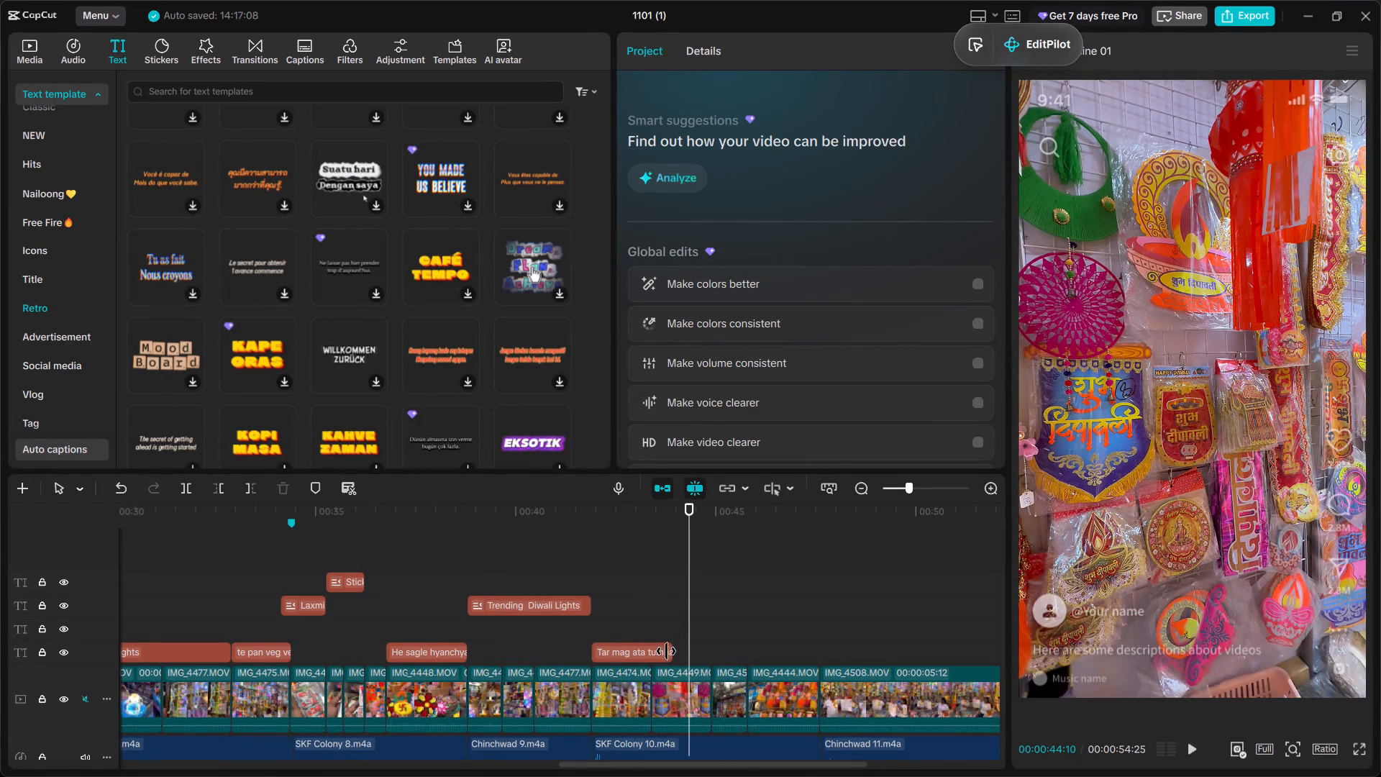
pyautogui.click(664, 651)
pyautogui.click(846, 130)
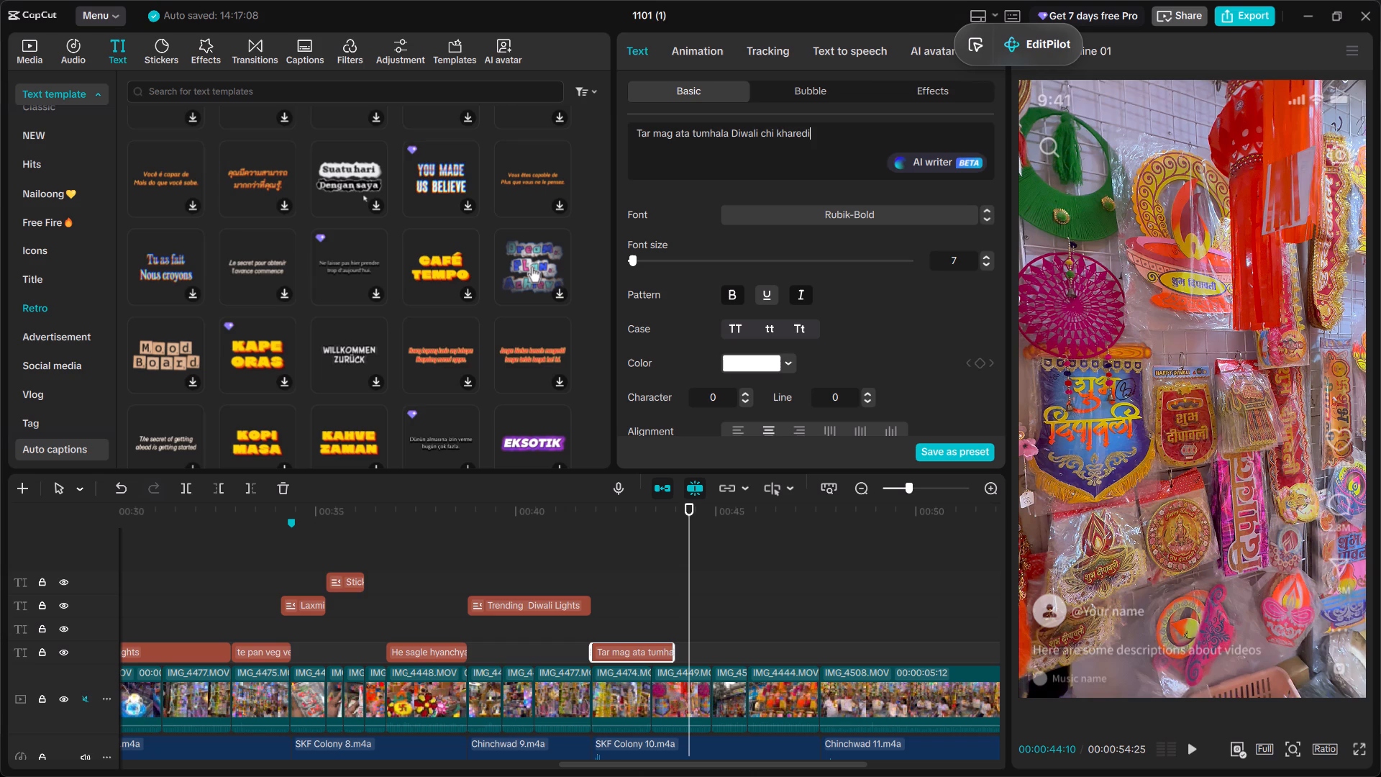
pyautogui.press('Return')
pyautogui.write('karaichi asel')
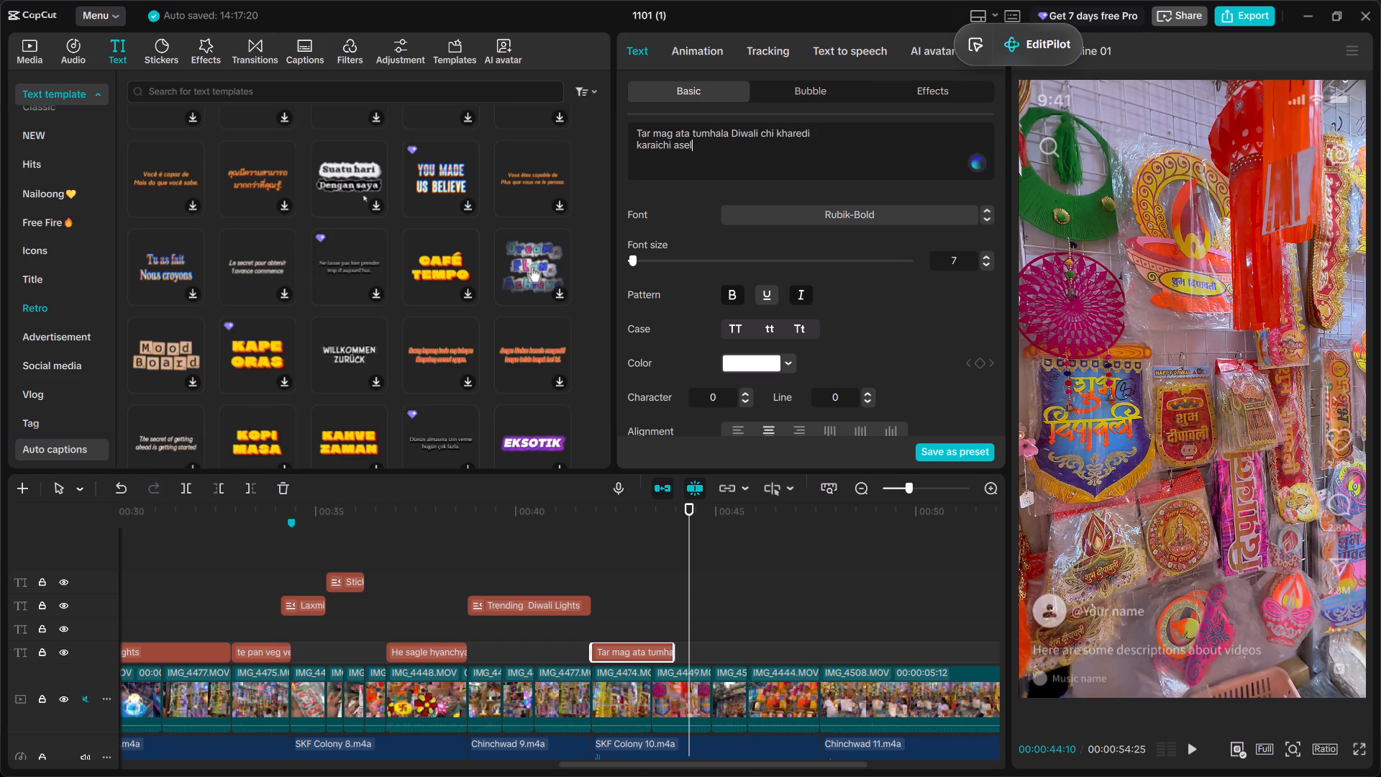
# Preview the caption and move its line break so the second line reads "Diwali chi kharedi karaichi asel".
pyautogui.click(629, 566)
pyautogui.press('space')
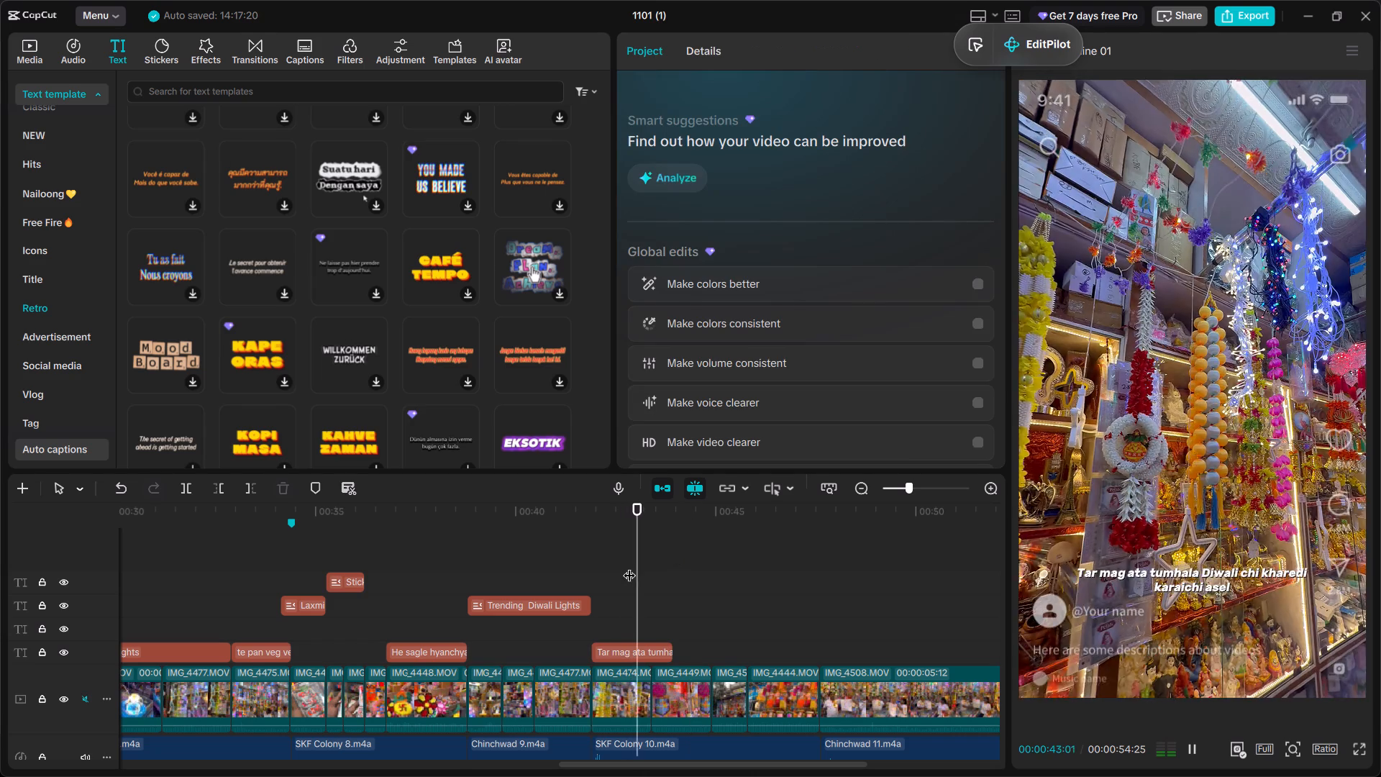
pyautogui.press('space')
pyautogui.click(648, 660)
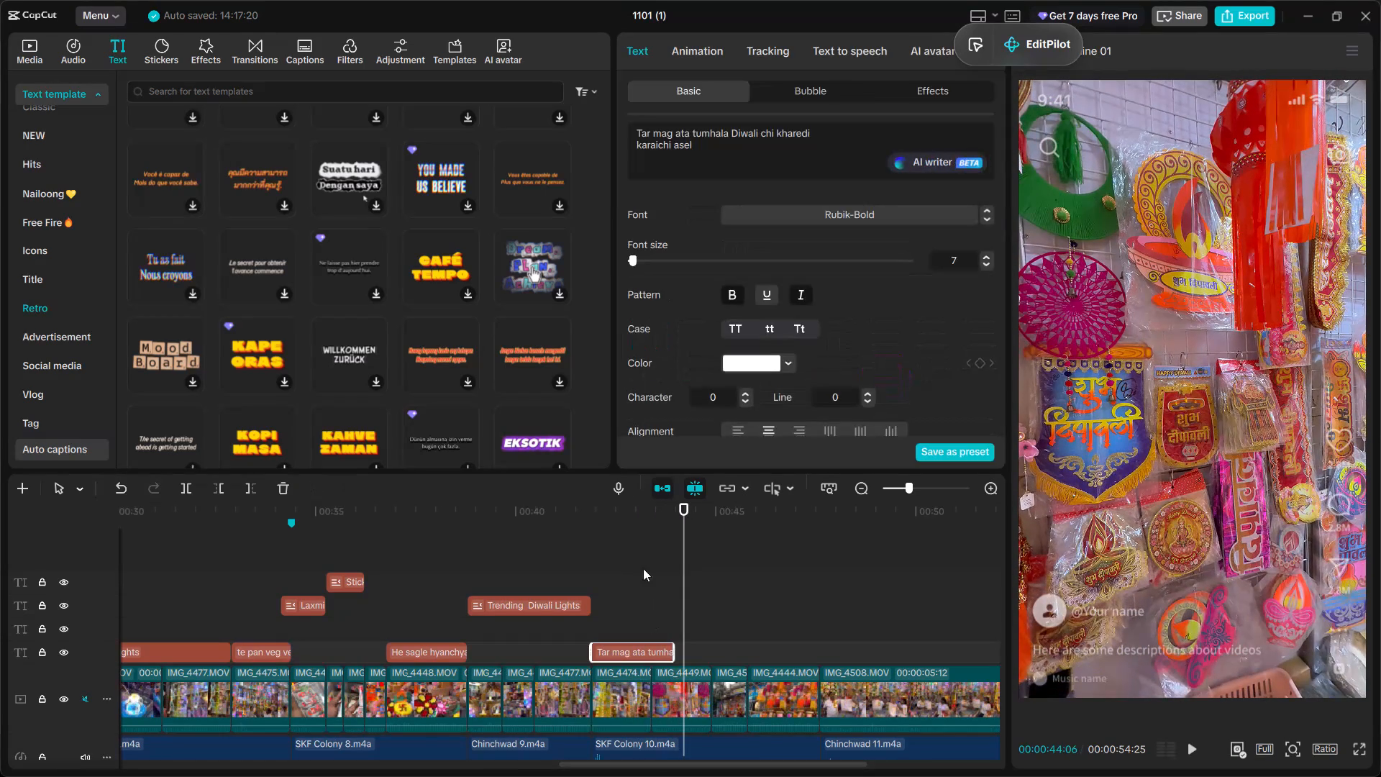
pyautogui.click(634, 148)
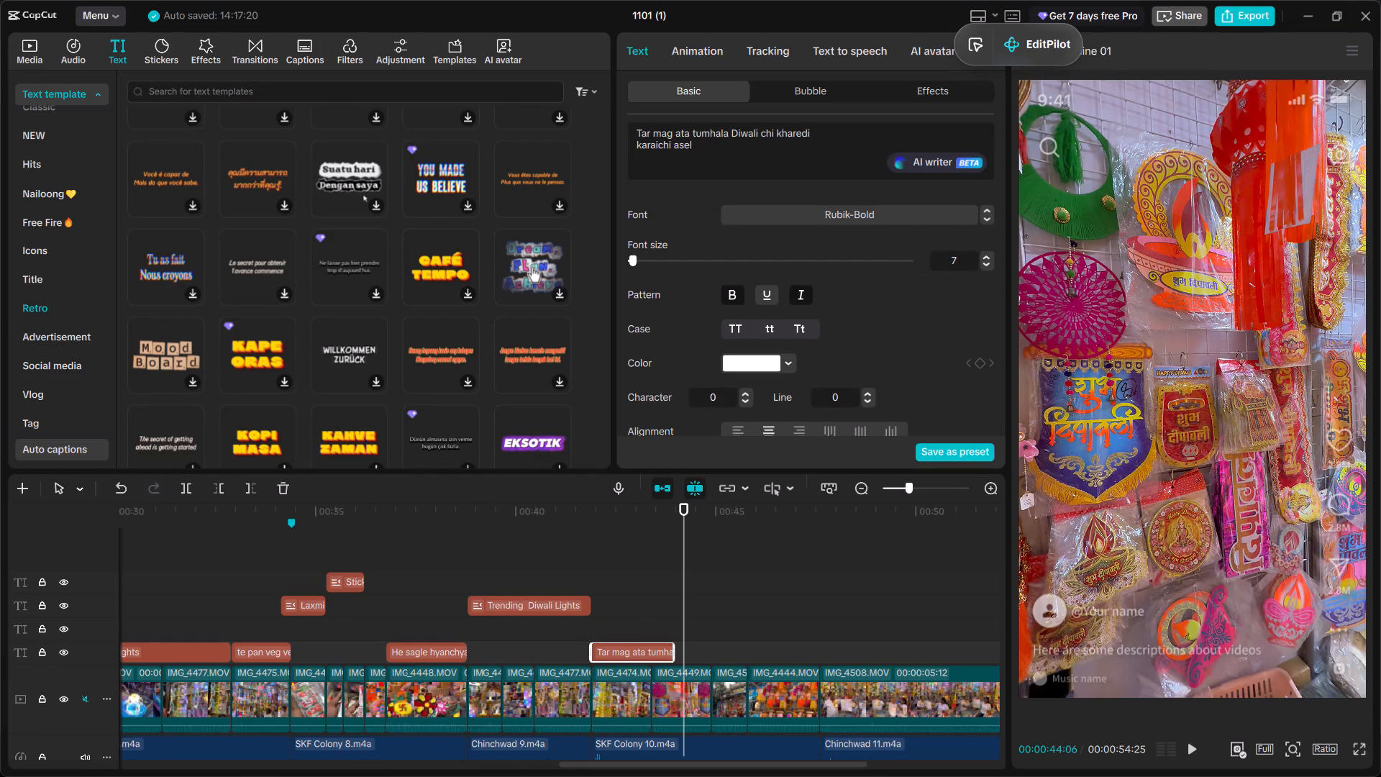
pyautogui.press('BackSpace')
pyautogui.press('space')
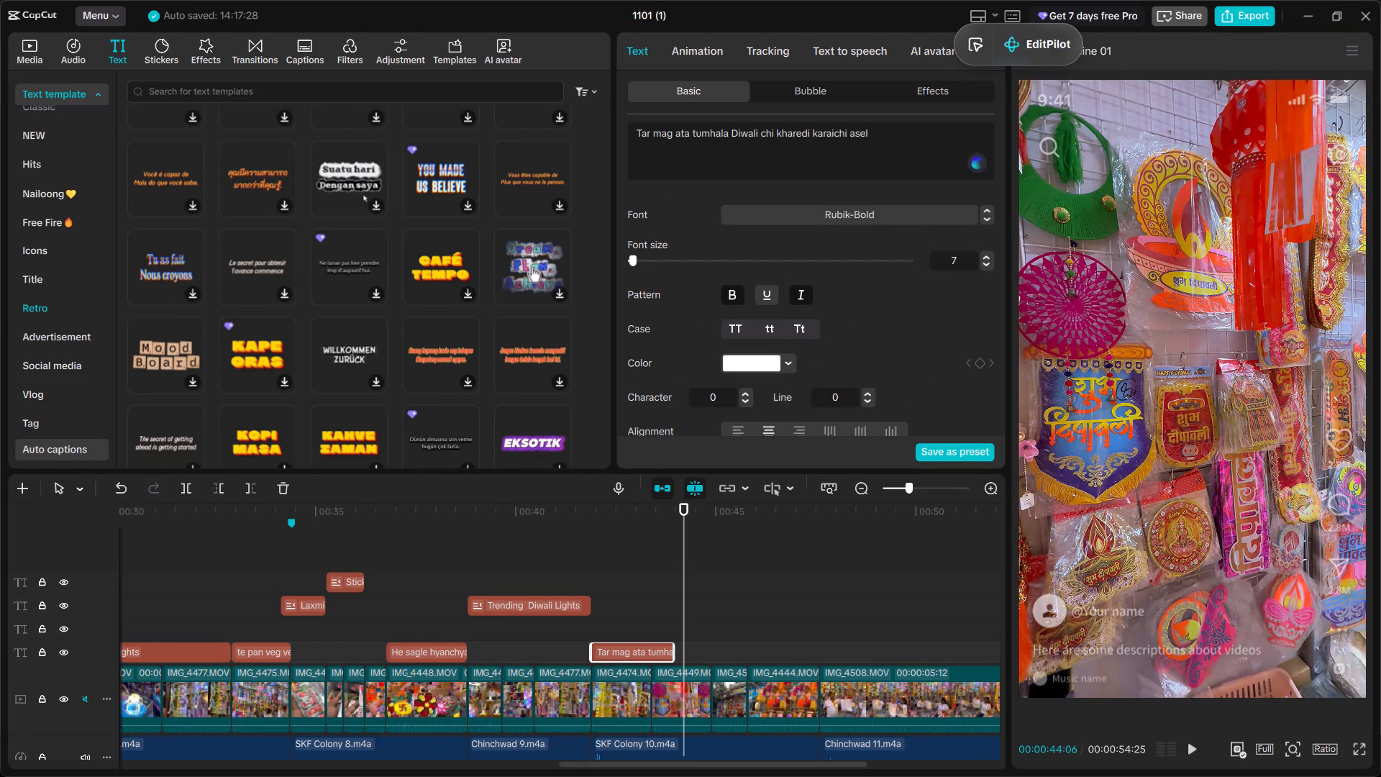
pyautogui.press('Left')
pyautogui.press('Left')
pyautogui.press('Left')
pyautogui.press('Left')
pyautogui.press('Left')
pyautogui.press('Left')
pyautogui.press('Left')
pyautogui.press('Left')
pyautogui.press('Left')
pyautogui.press('Left')
pyautogui.press('Left')
pyautogui.press('Left')
pyautogui.press('Left')
pyautogui.press('Left')
pyautogui.press('Left')
pyautogui.press('Left')
pyautogui.press('Left')
pyautogui.press('Left')
pyautogui.press('Left')
pyautogui.press('Left')
pyautogui.press('Left')
pyautogui.press('Right')
pyautogui.press('Right')
pyautogui.press('Return')
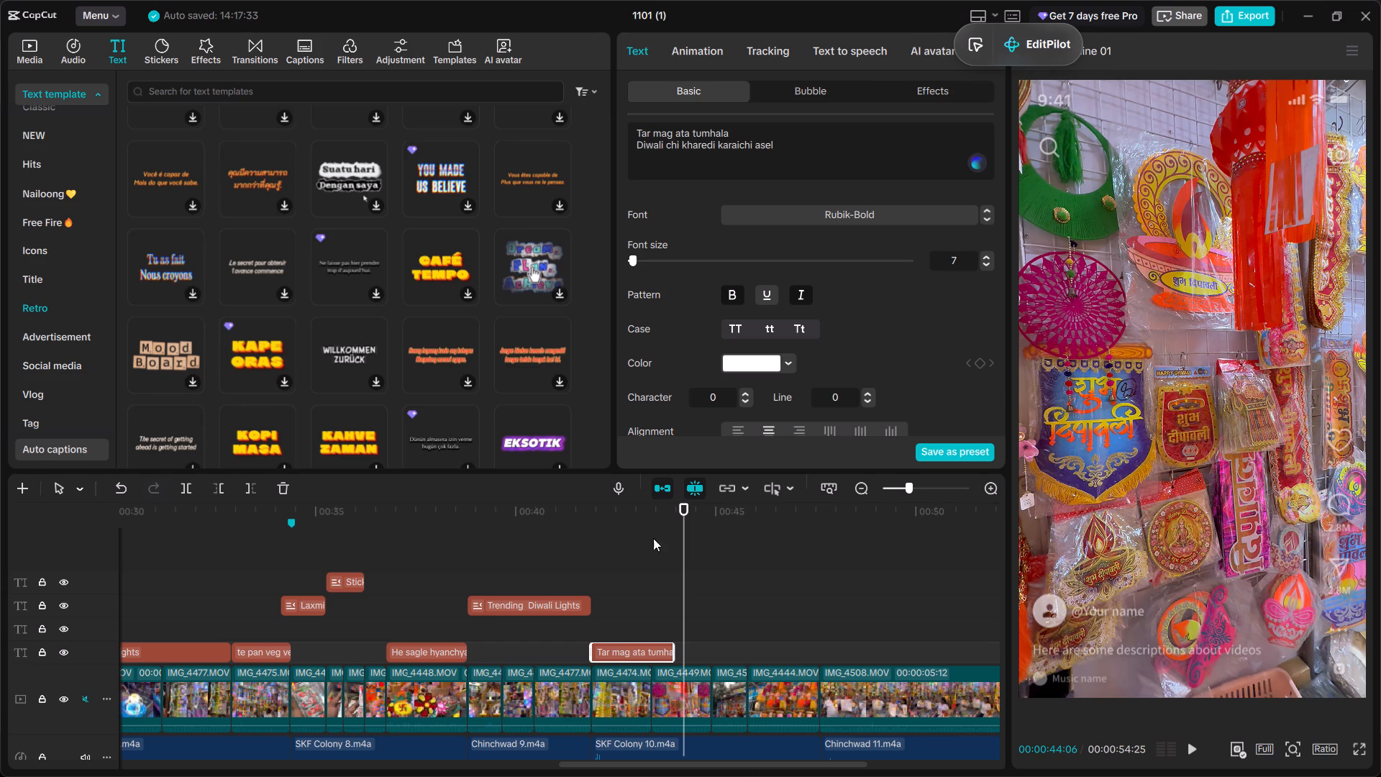
# Play the "Tar mag ata tumhala" caption and extend its end to about 00:00:44:08 over clip IMG_4449.
pyautogui.click(606, 548)
pyautogui.press('space')
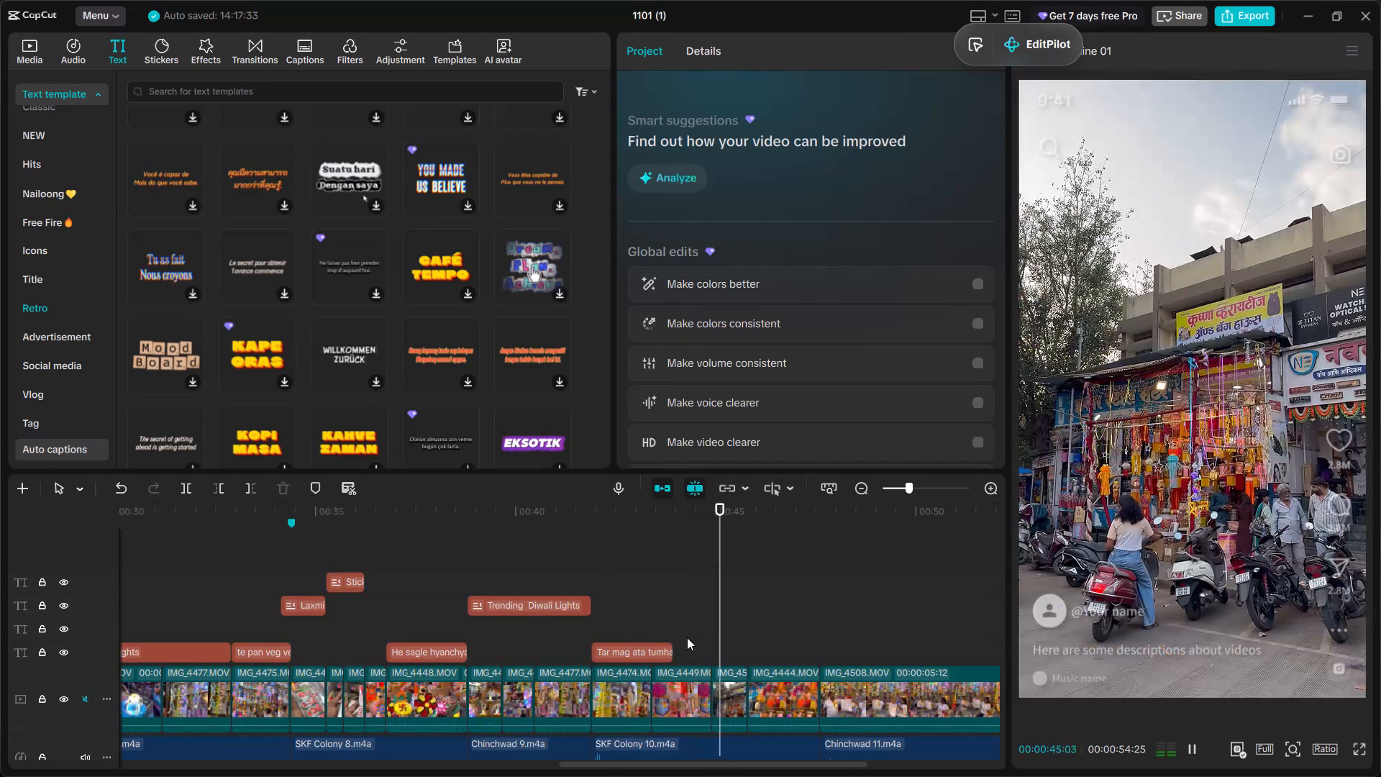
pyautogui.click(668, 615)
pyautogui.press('space')
pyautogui.press('space')
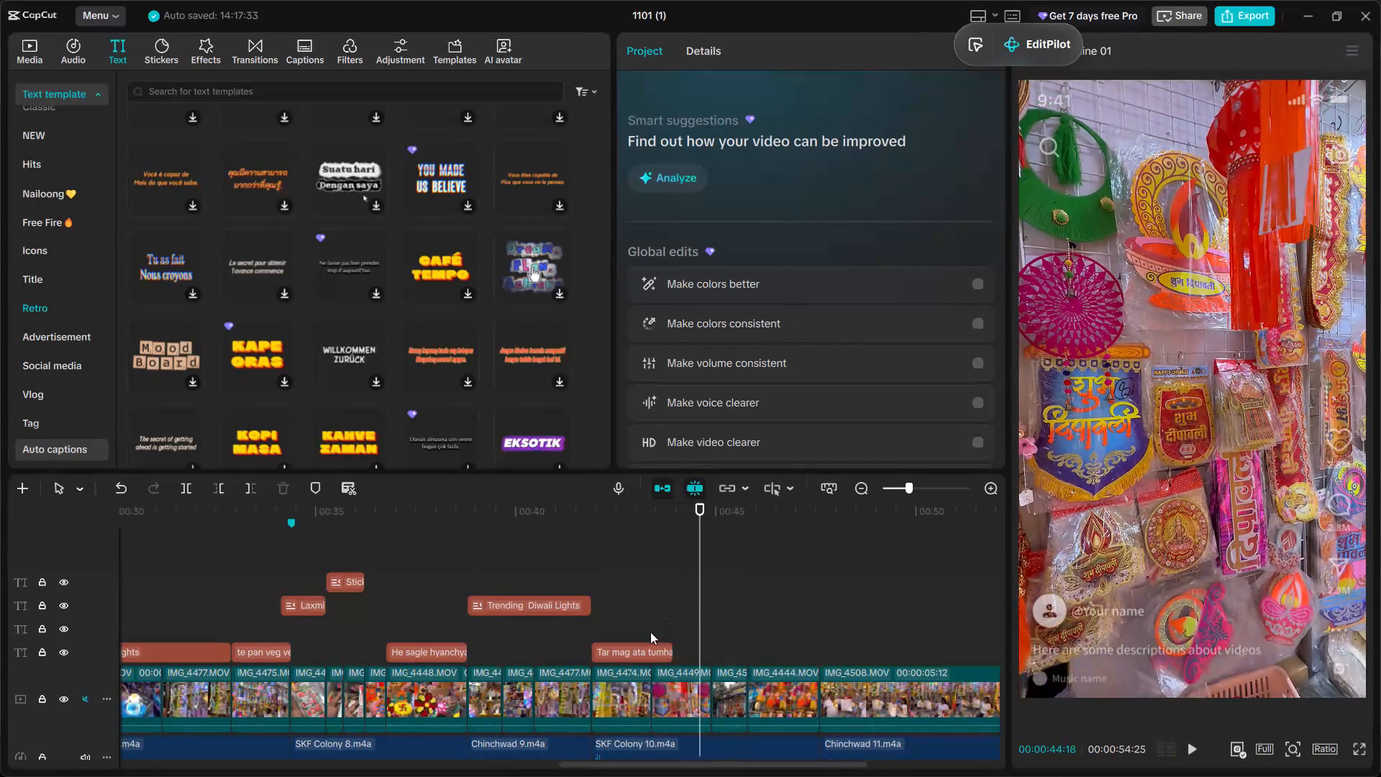
pyautogui.moveTo(670, 654); pyautogui.dragTo(684, 657)
pyautogui.click(661, 609)
pyautogui.press('space')
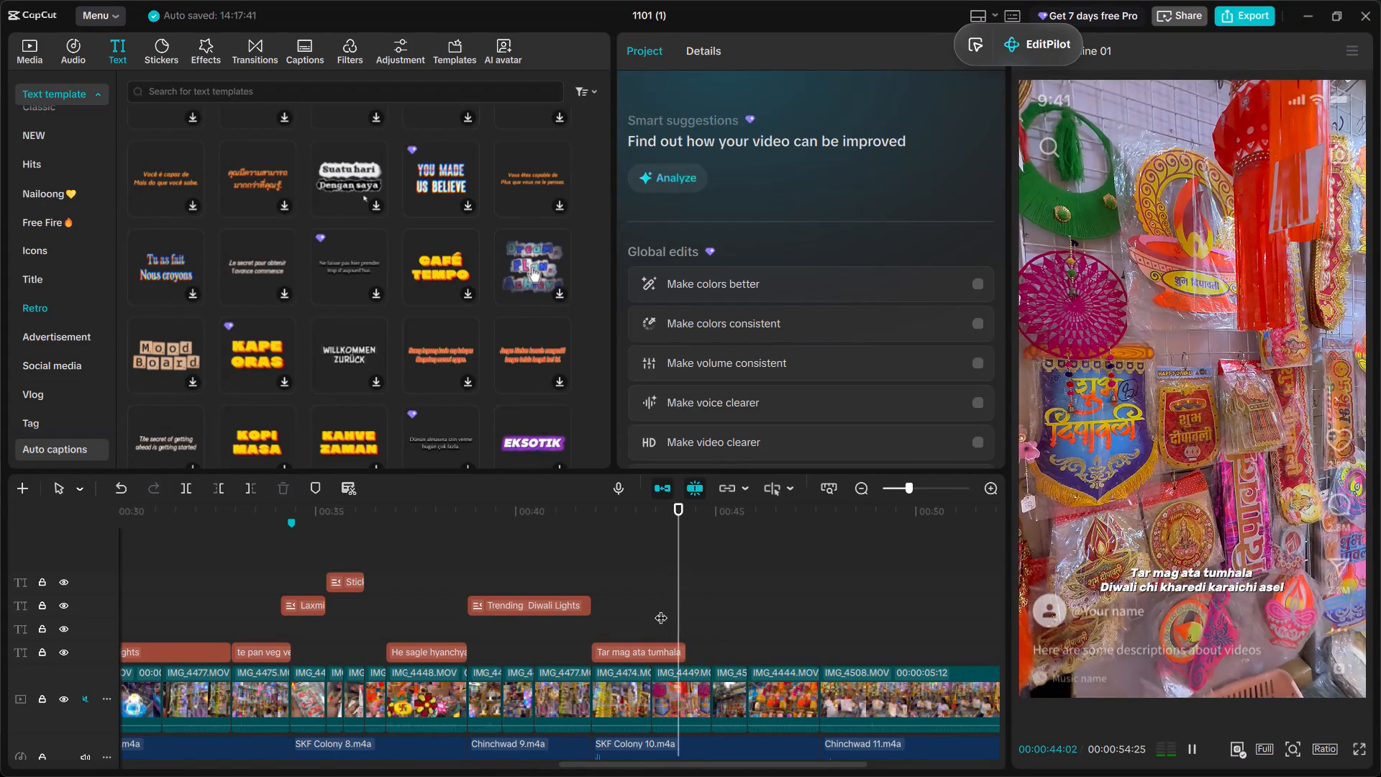
pyautogui.press('space')
# Enlarge the timeline area and play the end of the caption against voice-over SKF Colony 10 to check its timing.
pyautogui.click(565, 469)
pyautogui.moveTo(565, 473); pyautogui.dragTo(562, 419)
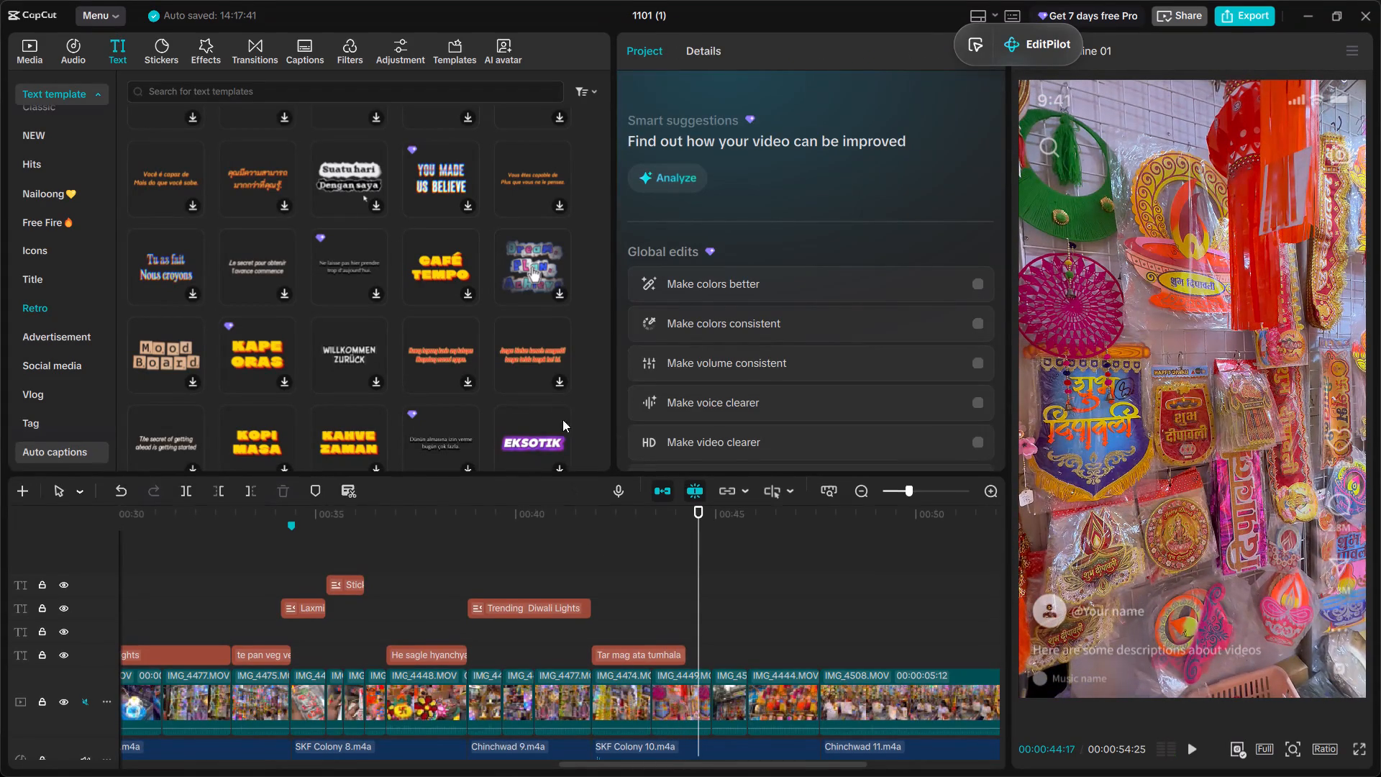
pyautogui.moveTo(562, 419); pyautogui.dragTo(569, 353)
pyautogui.click(601, 476)
pyautogui.press('space')
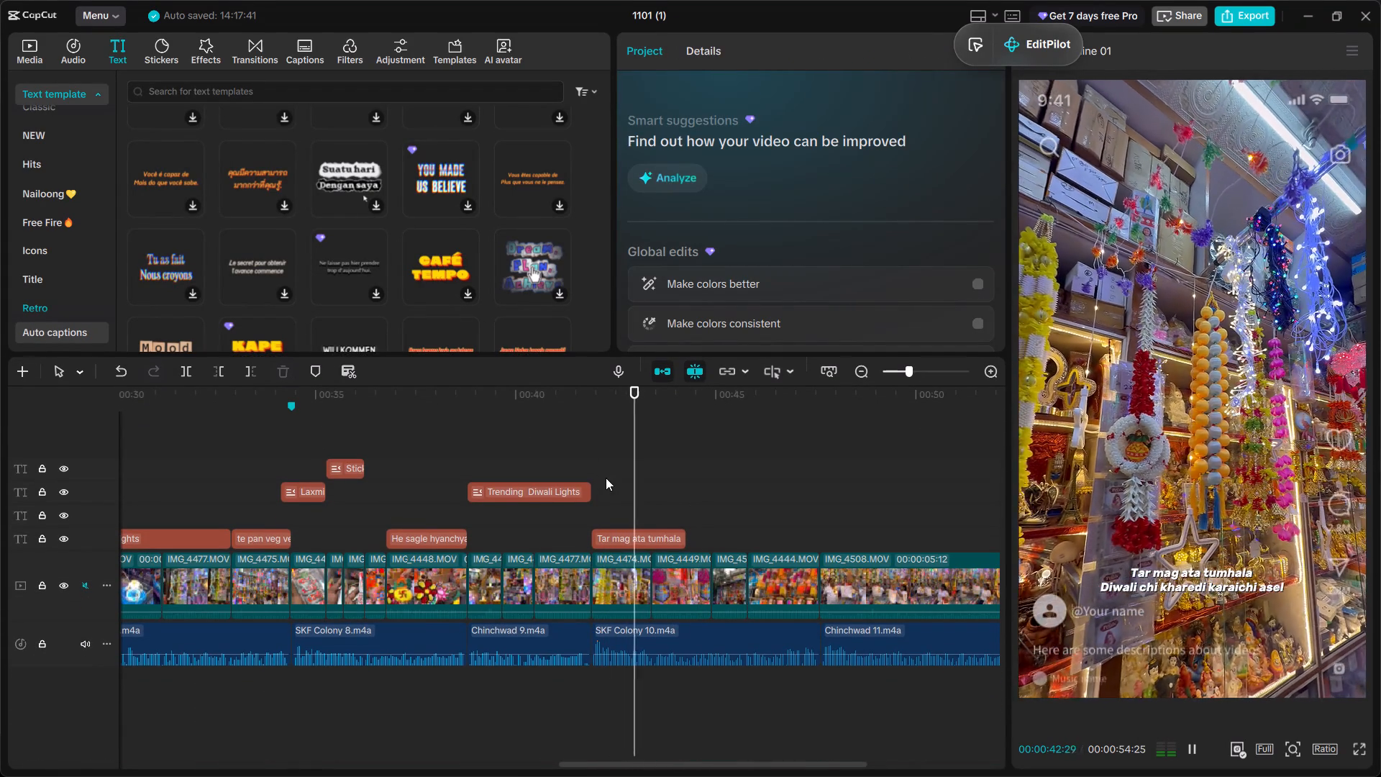
pyautogui.press('space')
pyautogui.press('space')
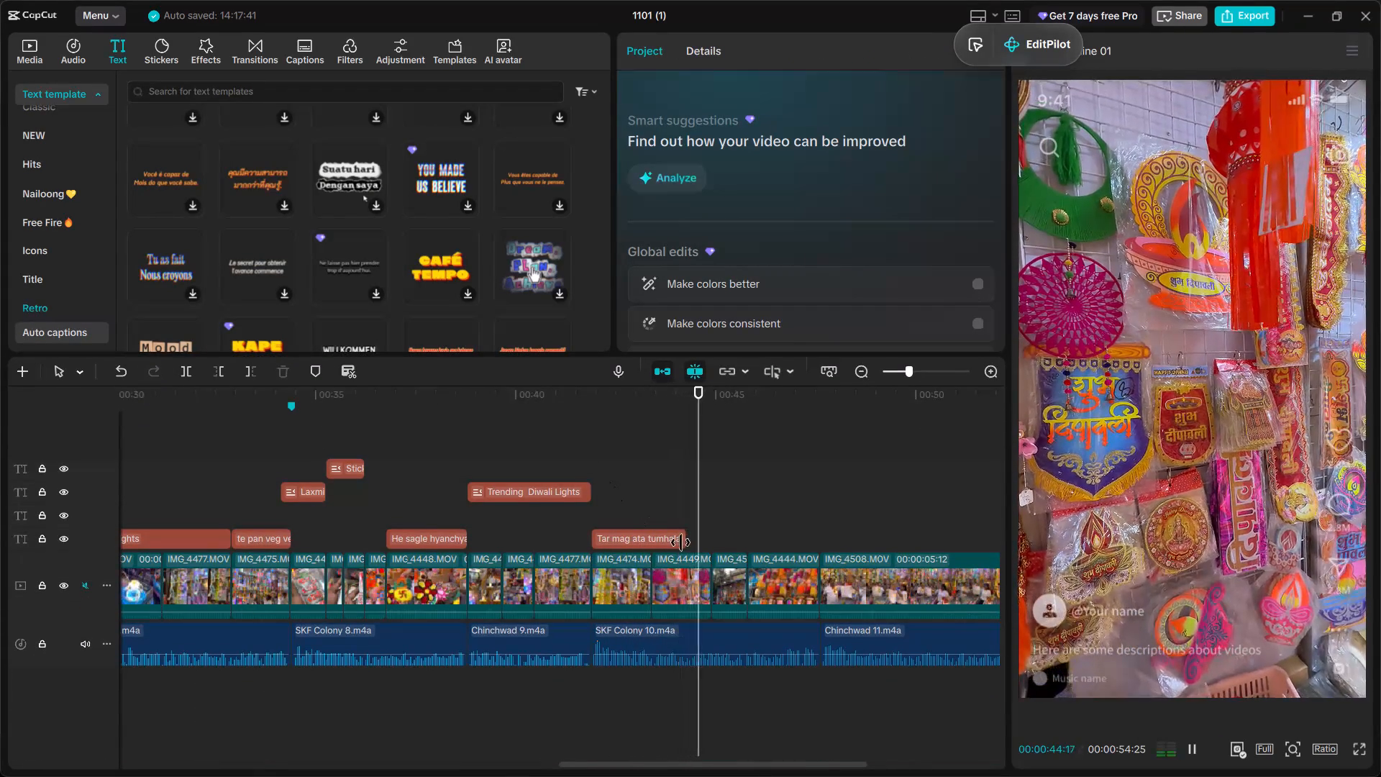
pyautogui.press('space')
pyautogui.click(684, 500)
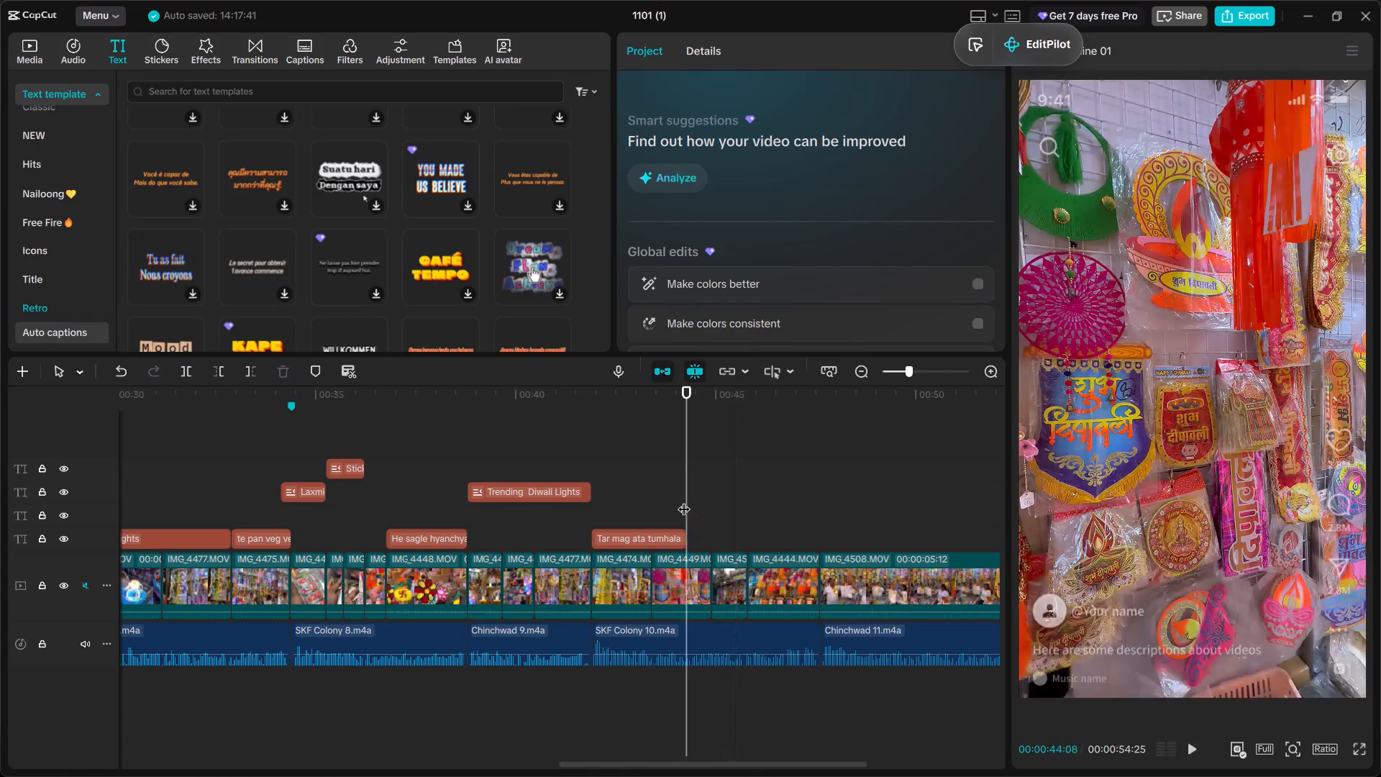
pyautogui.press('space')
pyautogui.press('space')
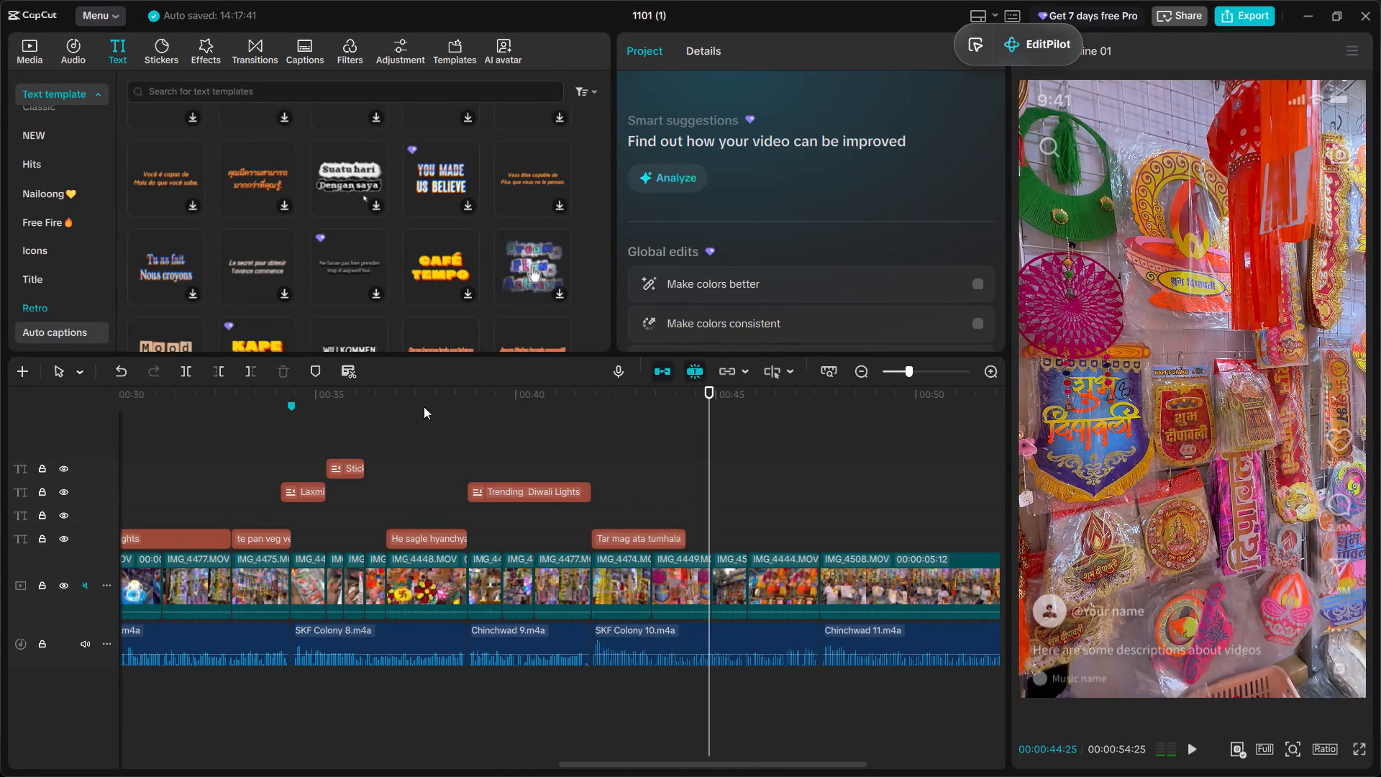
# Copy the "Chinchwad" location title from the 5-second mark and paste it at about 00:00:44:13, after the "Tar mag ata tumhala" caption.
pyautogui.hscroll(9, 290, 519)
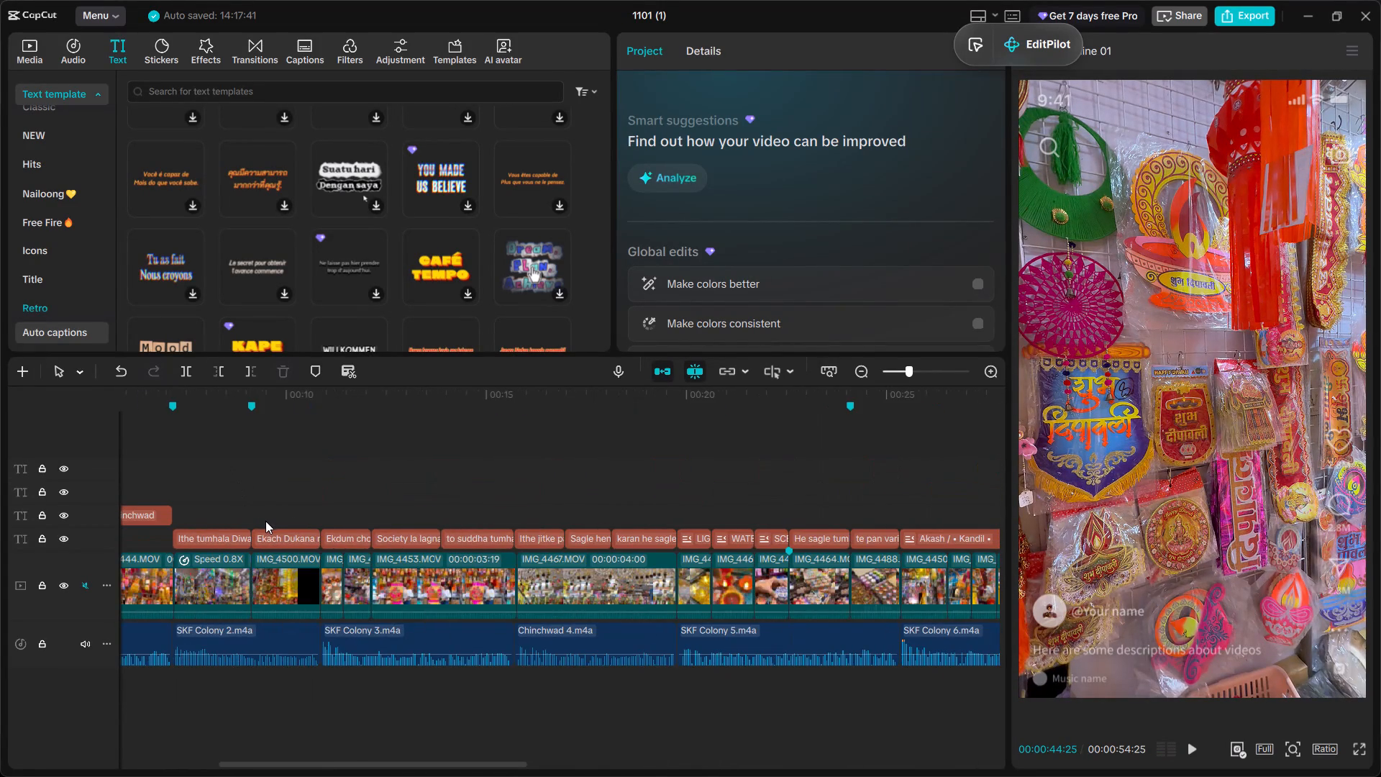
pyautogui.hscroll(5, 281, 521)
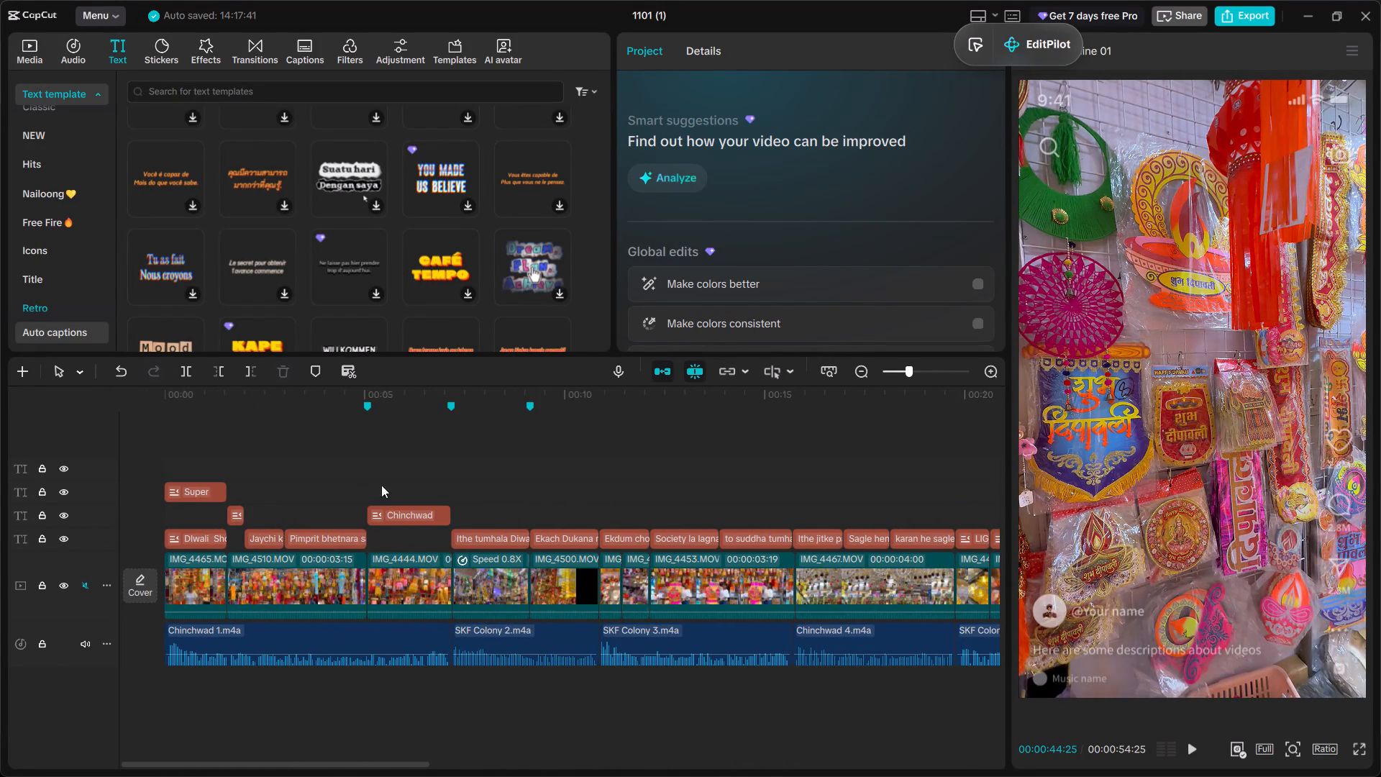
pyautogui.click(388, 481)
pyautogui.click(401, 514)
pyautogui.hotkey('ctrl', 'c')
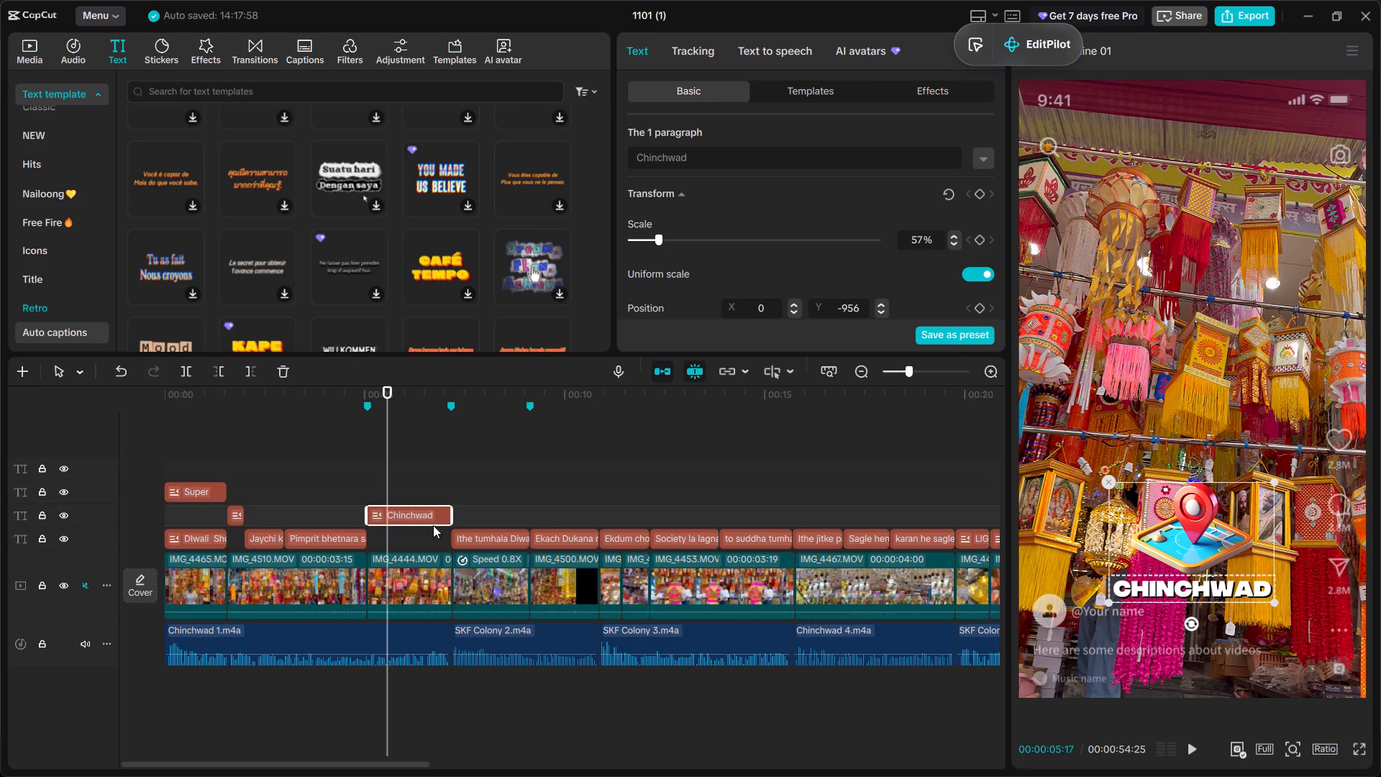
pyautogui.hscroll(-14, 647, 538)
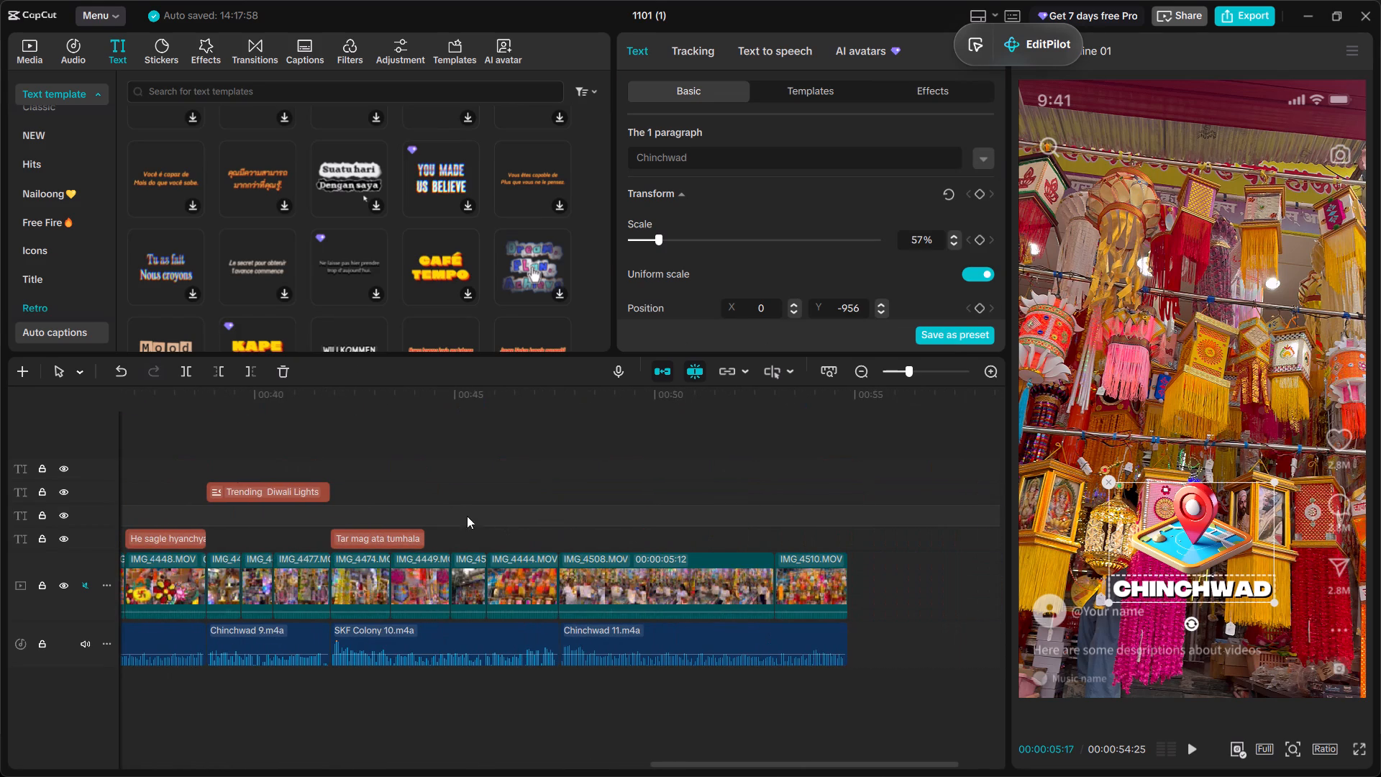
pyautogui.click(432, 478)
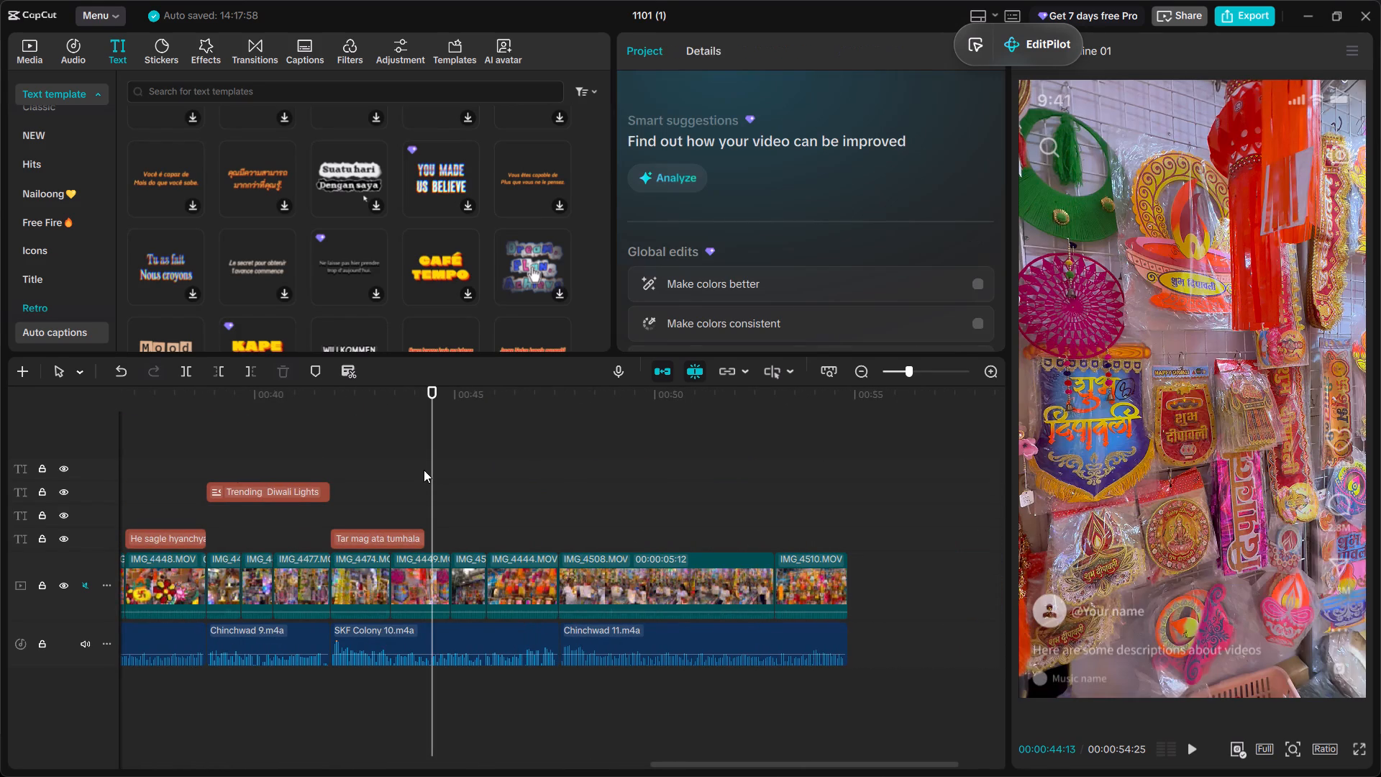
pyautogui.hotkey('ctrl', 'v')
# Shorten the pasted "Chinchwad" title so it ends where clip IMG_4444 begins, and play the section to check it.
pyautogui.click(424, 470)
pyautogui.press('space')
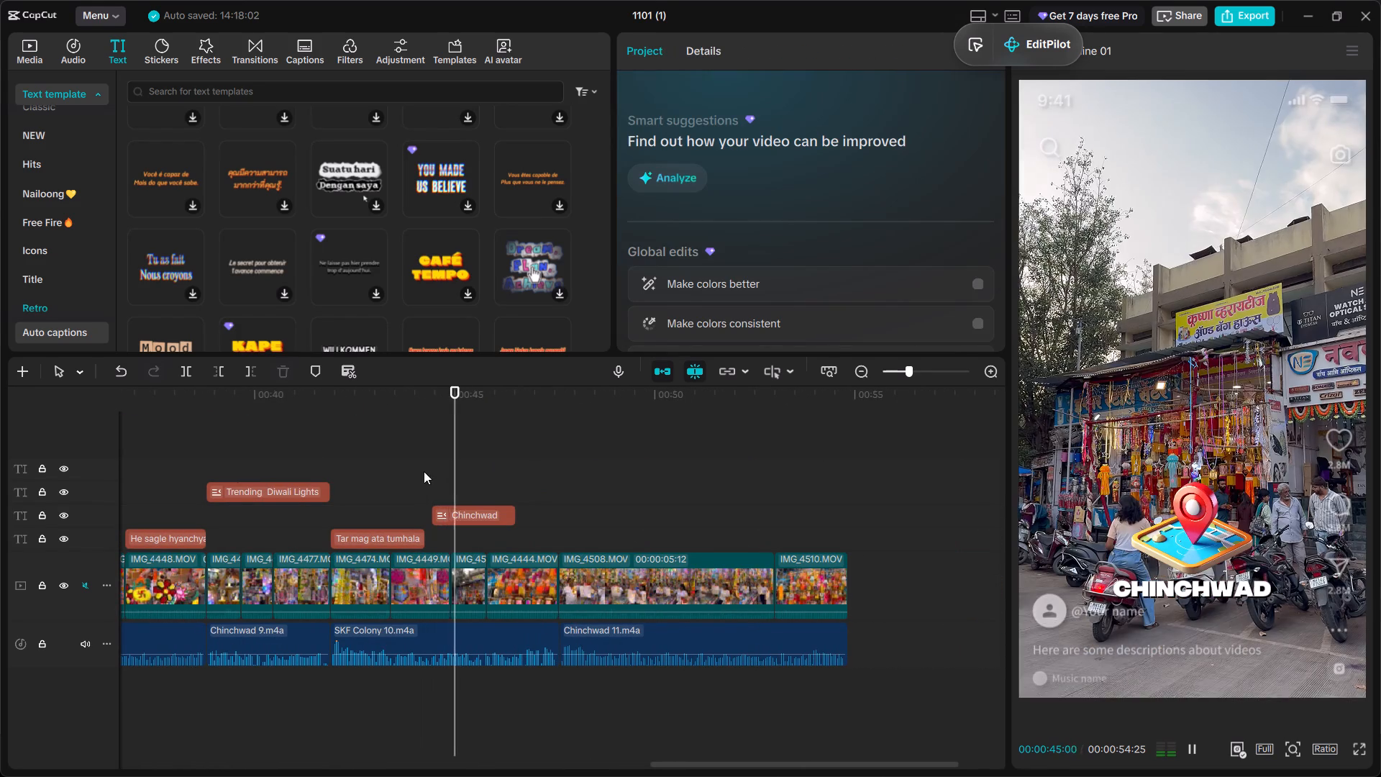
pyautogui.press('space')
pyautogui.click(479, 491)
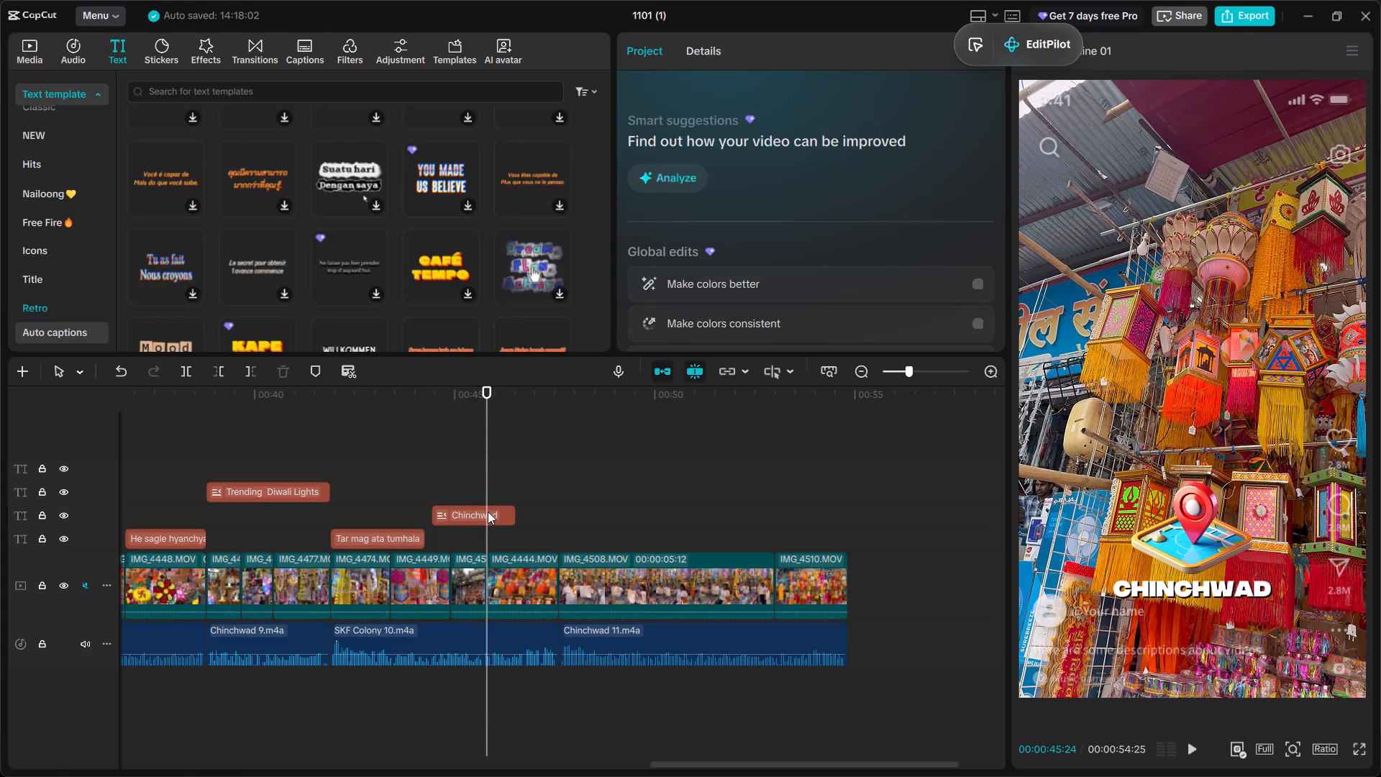
pyautogui.click(488, 512)
pyautogui.moveTo(520, 515); pyautogui.dragTo(489, 508)
pyautogui.click(386, 493)
pyautogui.press('space')
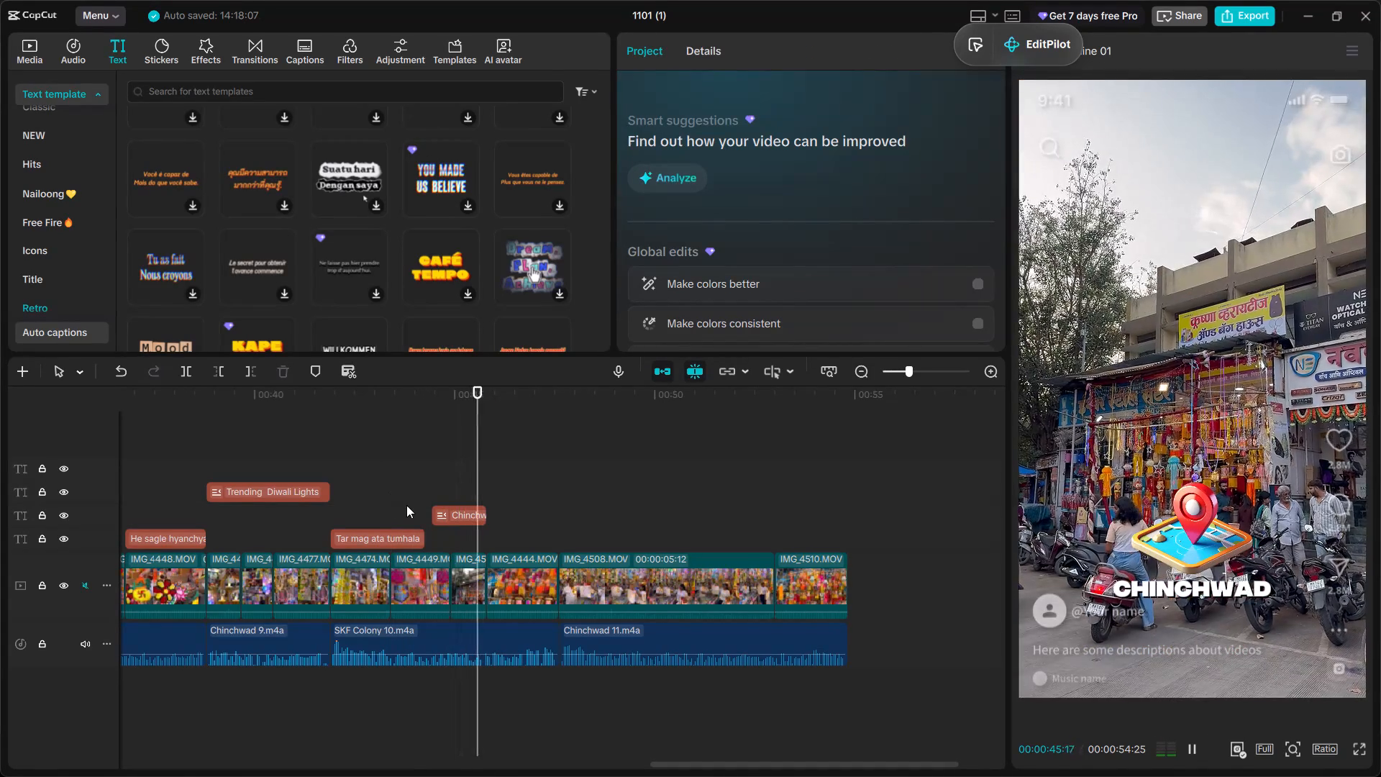
pyautogui.press('space')
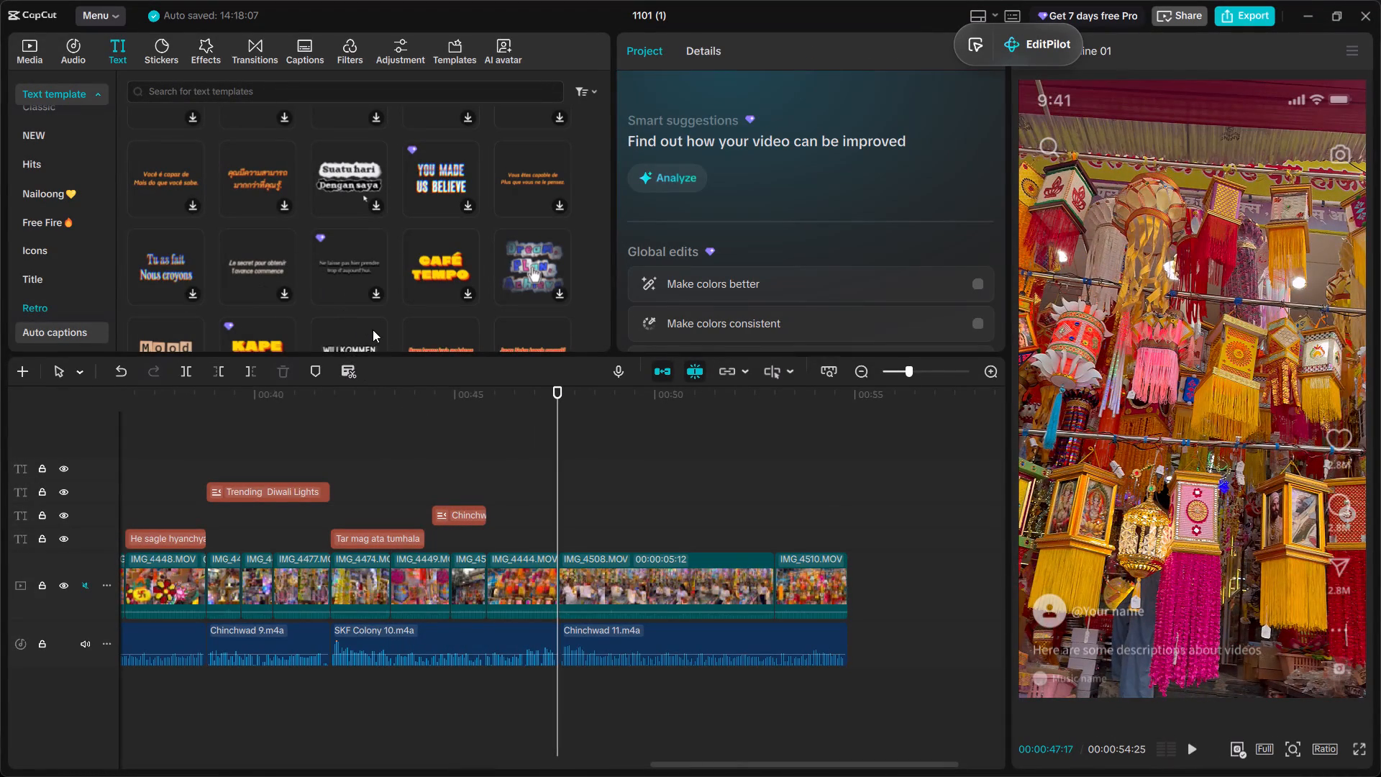
# Listen to voice-over Chinchwad 11 and paste a copy of the "Tar mag ata tumhala" caption at the start of clip IMG_4508.
pyautogui.press('space')
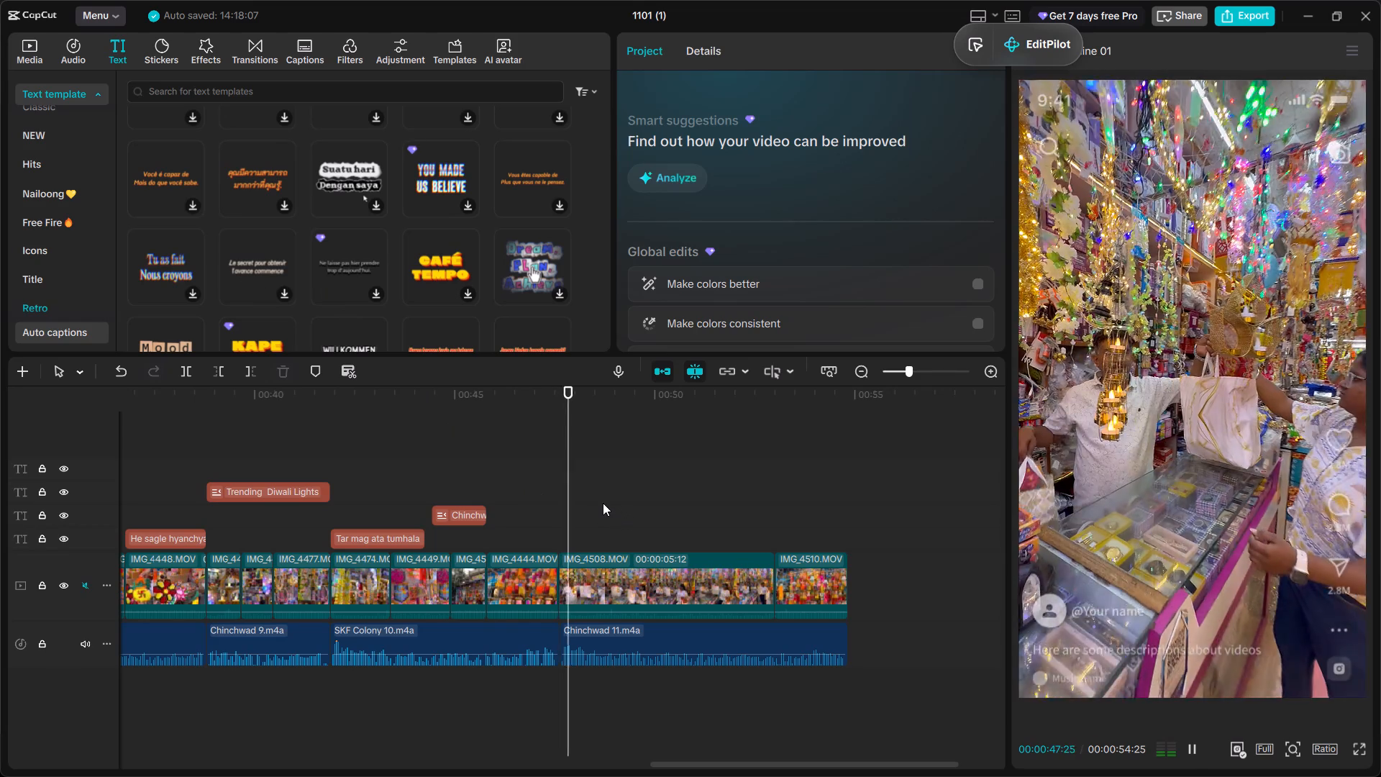
pyautogui.click(405, 541)
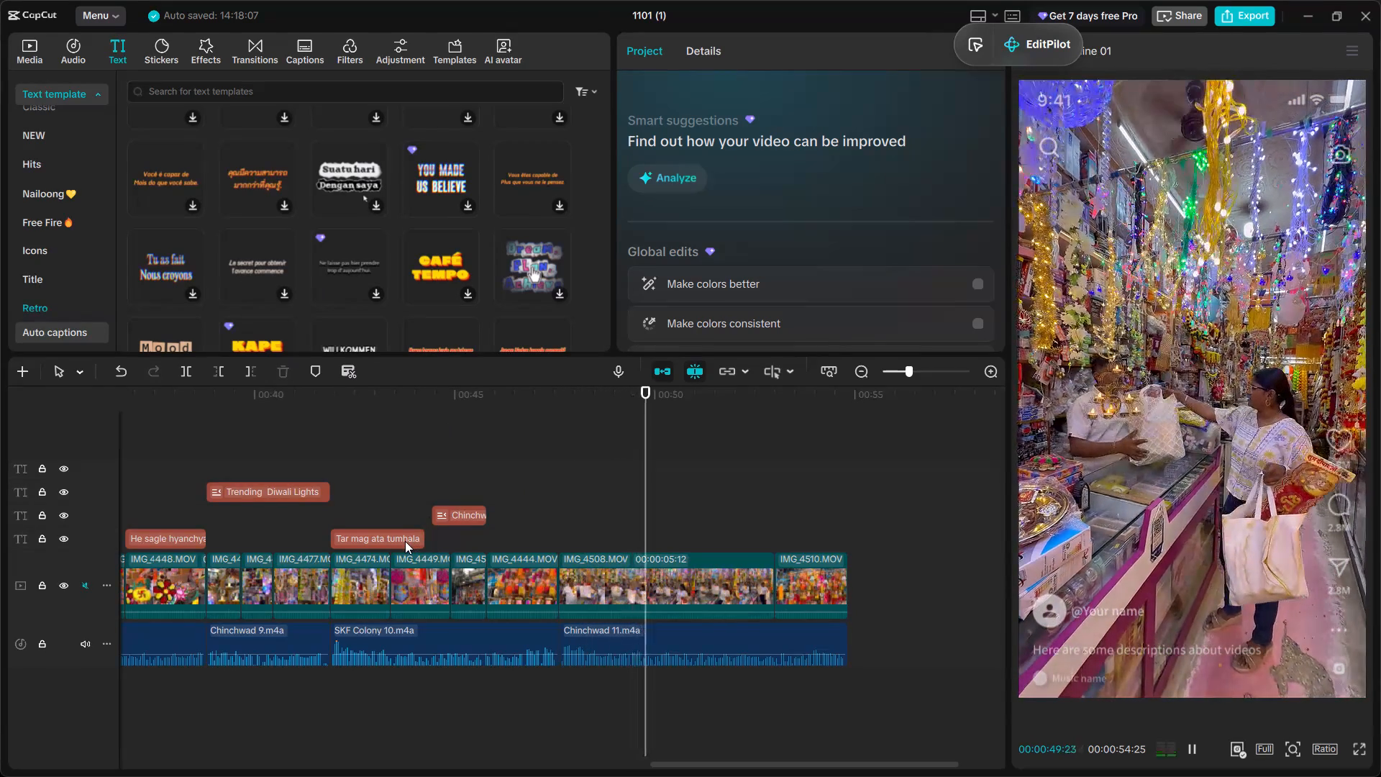
pyautogui.press('space')
pyautogui.hotkey('ctrl', 'c')
pyautogui.click(557, 506)
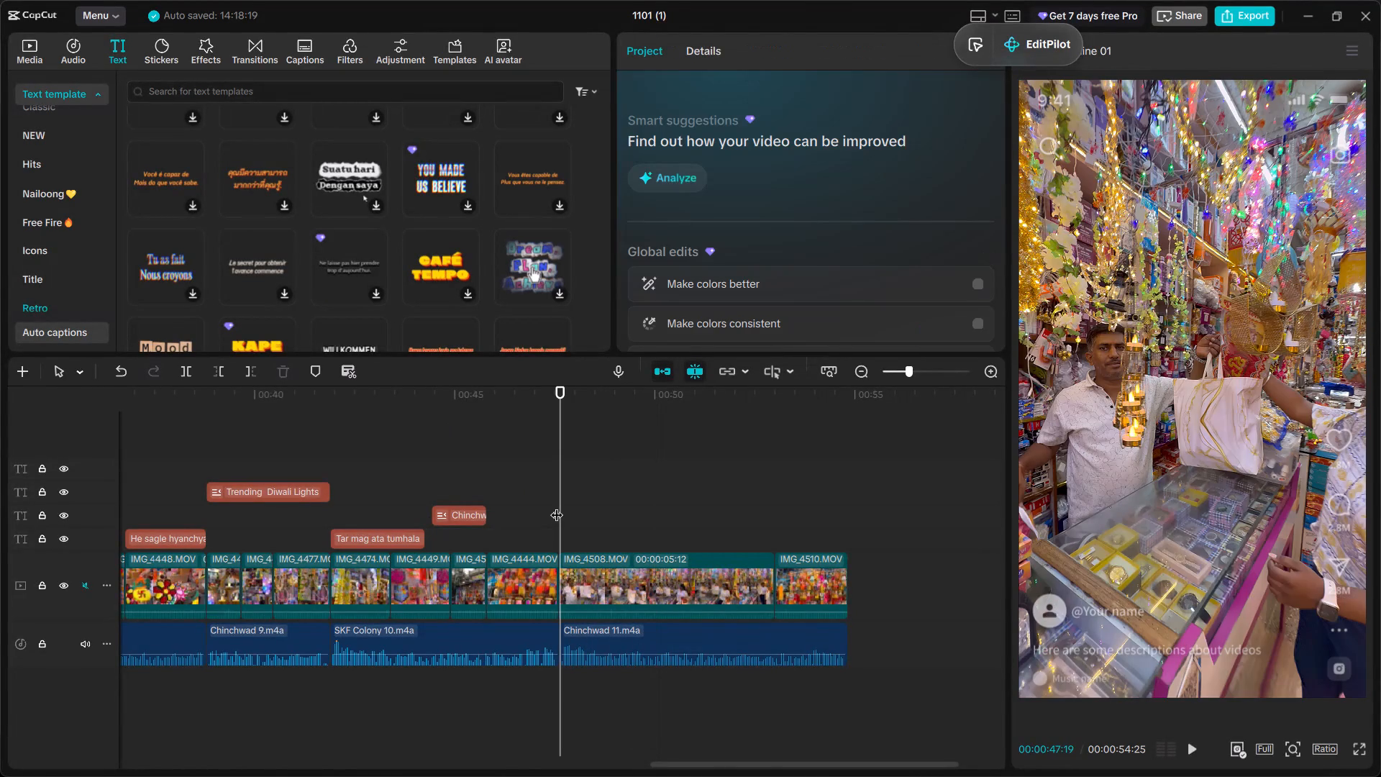
pyautogui.hotkey('ctrl', 'v')
# Play the voice-over under the copied caption and replace its text with "Me majhi Diwali chi shopping ithunach keli".
pyautogui.press('space')
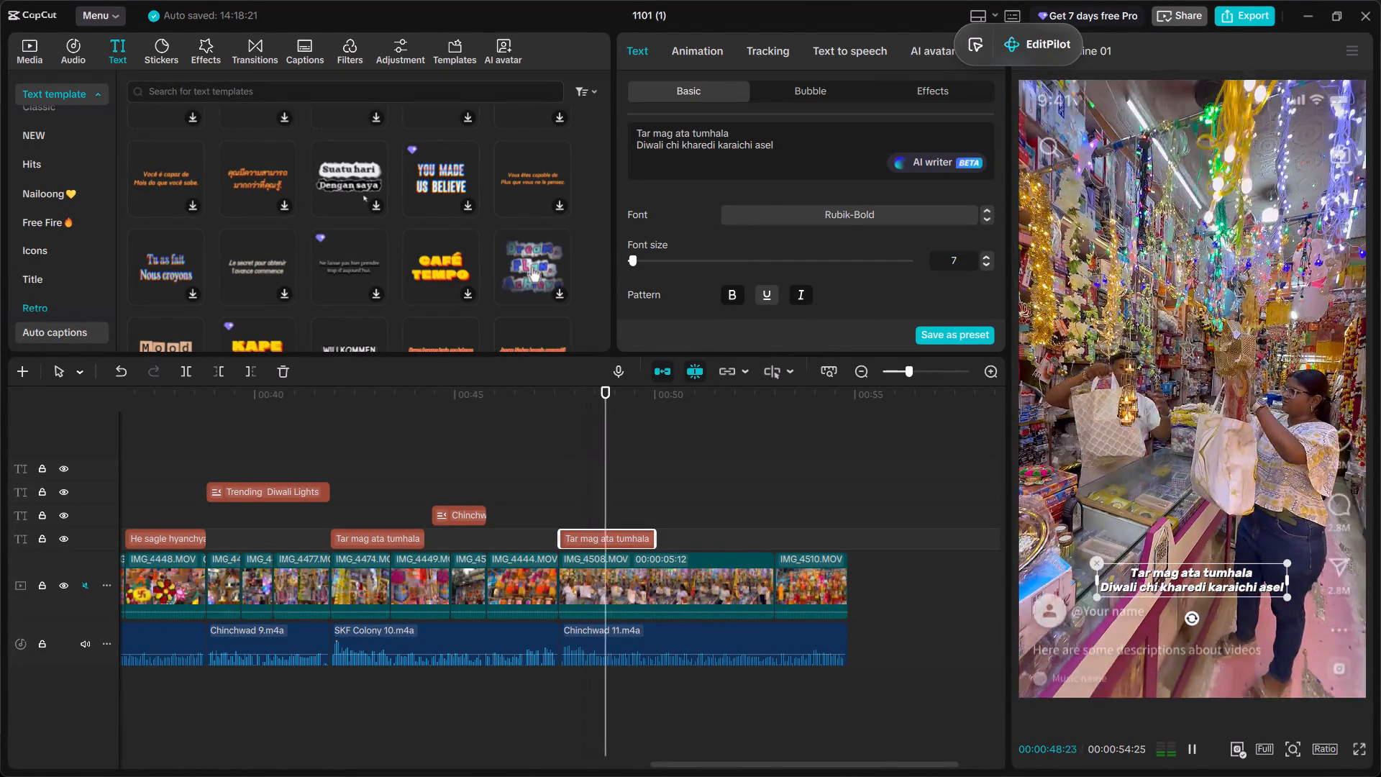
pyautogui.press('space')
pyautogui.moveTo(796, 153); pyautogui.dragTo(619, 132)
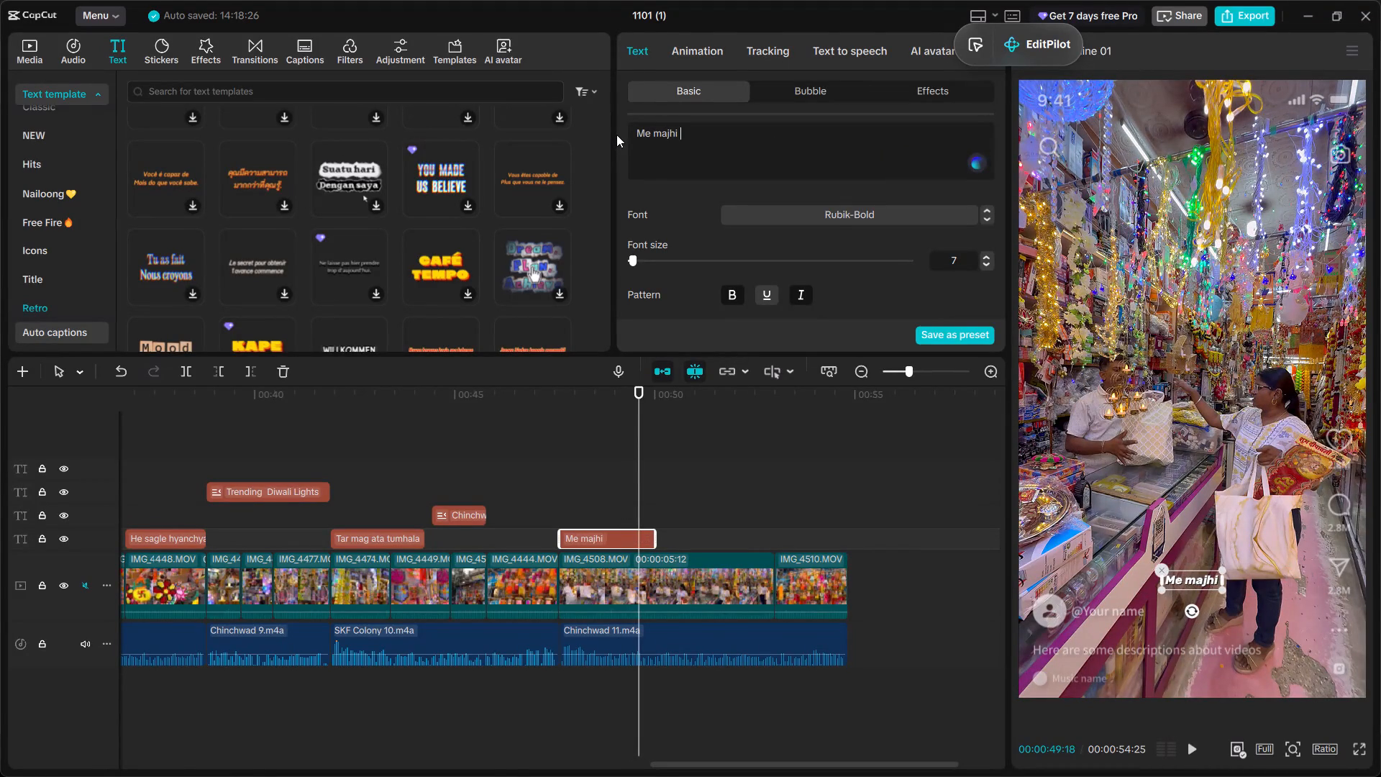
pyautogui.write('i chi sopp')
pyautogui.press('BackSpace')
pyautogui.press('BackSpace')
pyautogui.press('BackSpace')
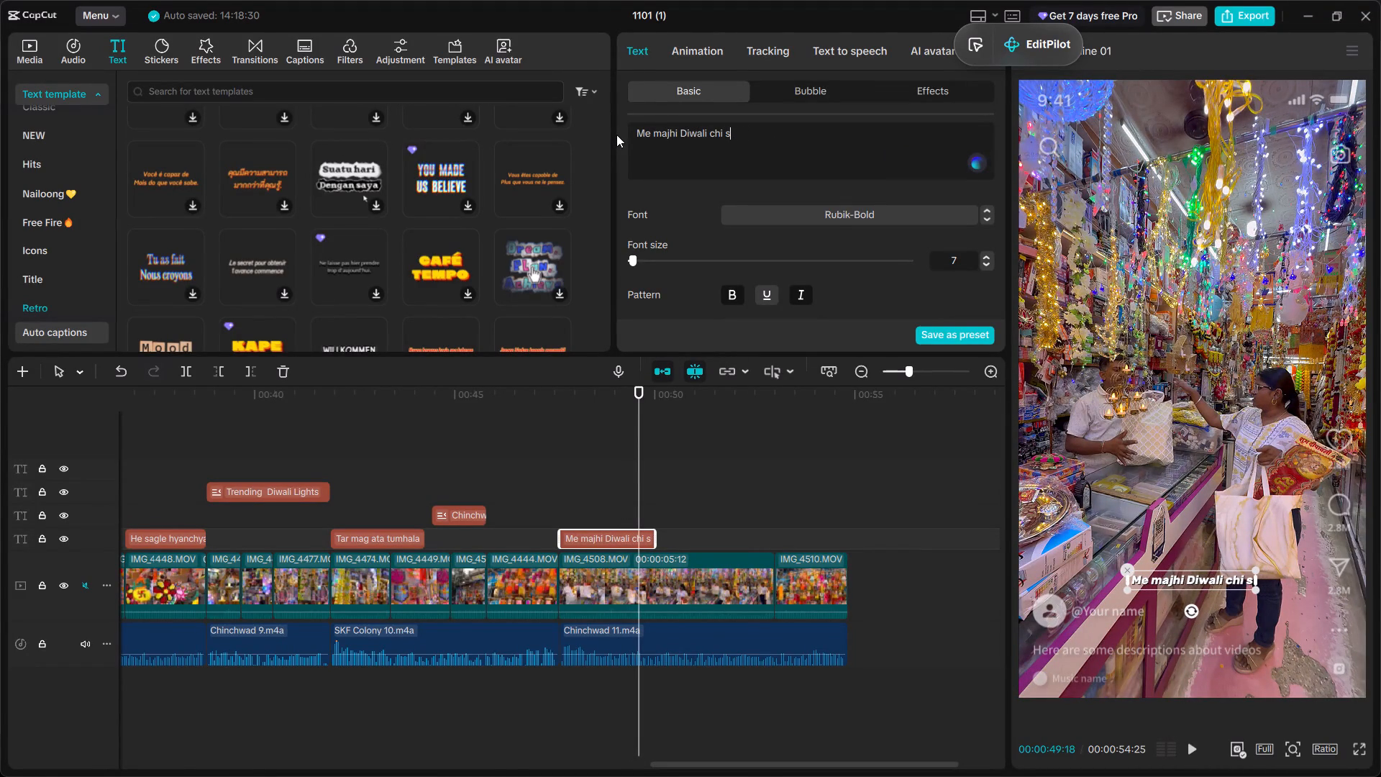
pyautogui.write('hopping ata')
pyautogui.press('BackSpace')
pyautogui.press('BackSpace')
pyautogui.press('BackSpace')
pyautogui.write('ithunach keli')
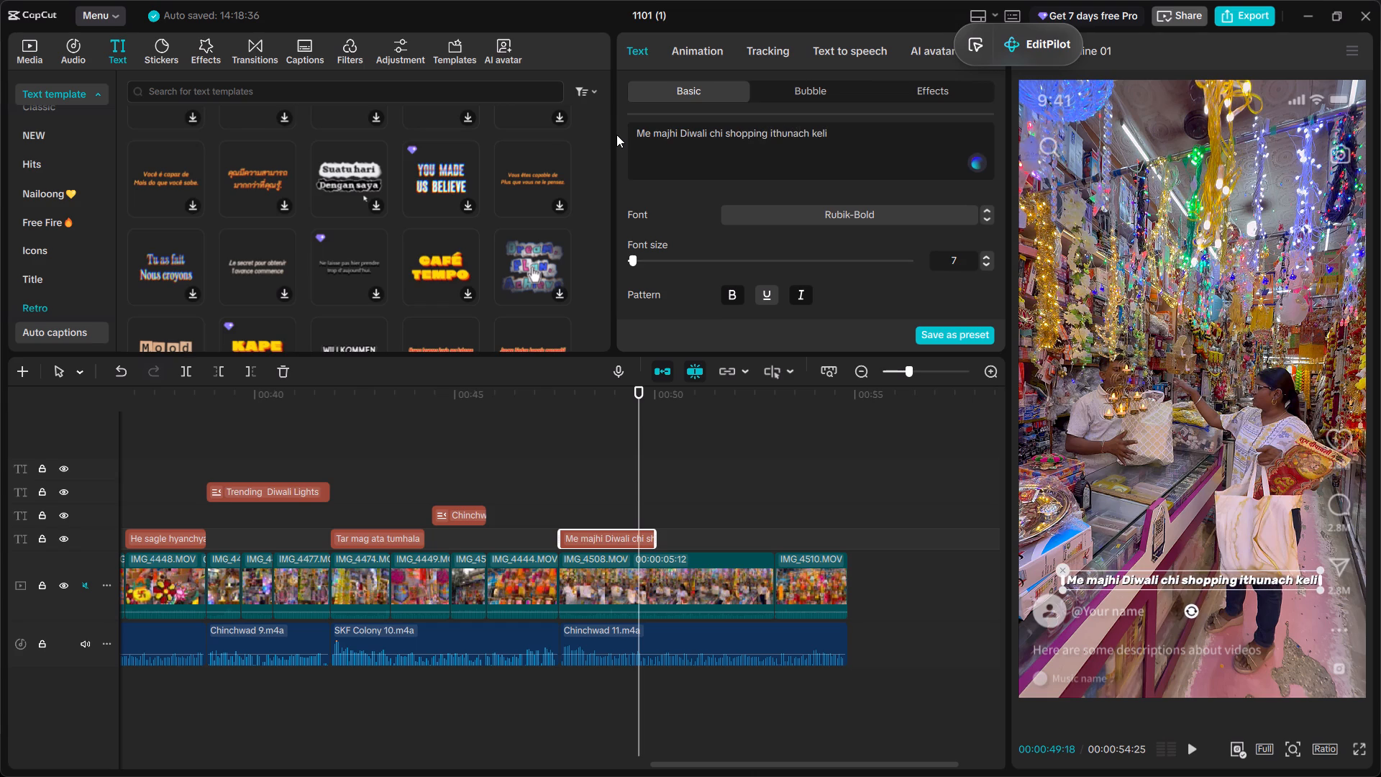
# Play the "Me majhi Diwali" caption against voice-over Chinchwad 11 and listen to the wording that follows it.
pyautogui.click(562, 468)
pyautogui.press('space')
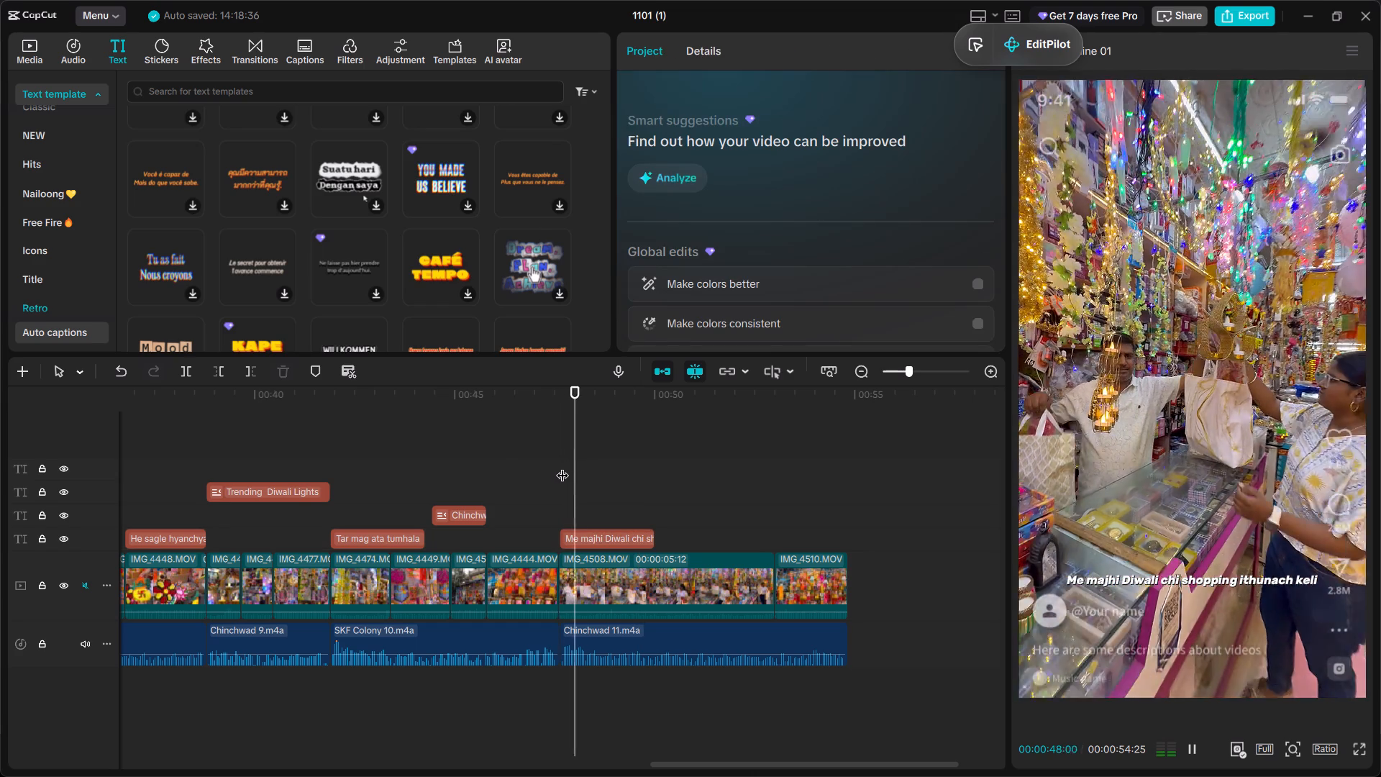
pyautogui.press('space')
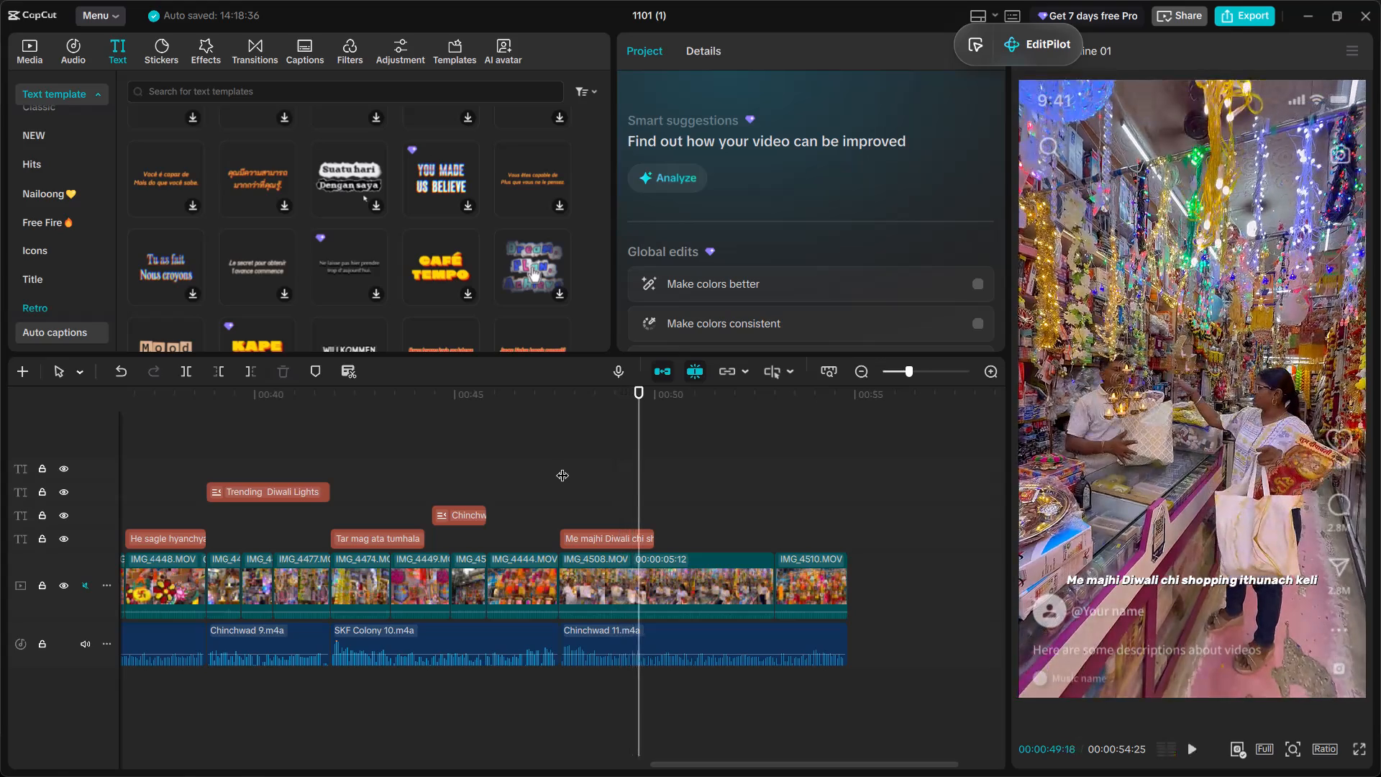
pyautogui.click(550, 467)
pyautogui.press('space')
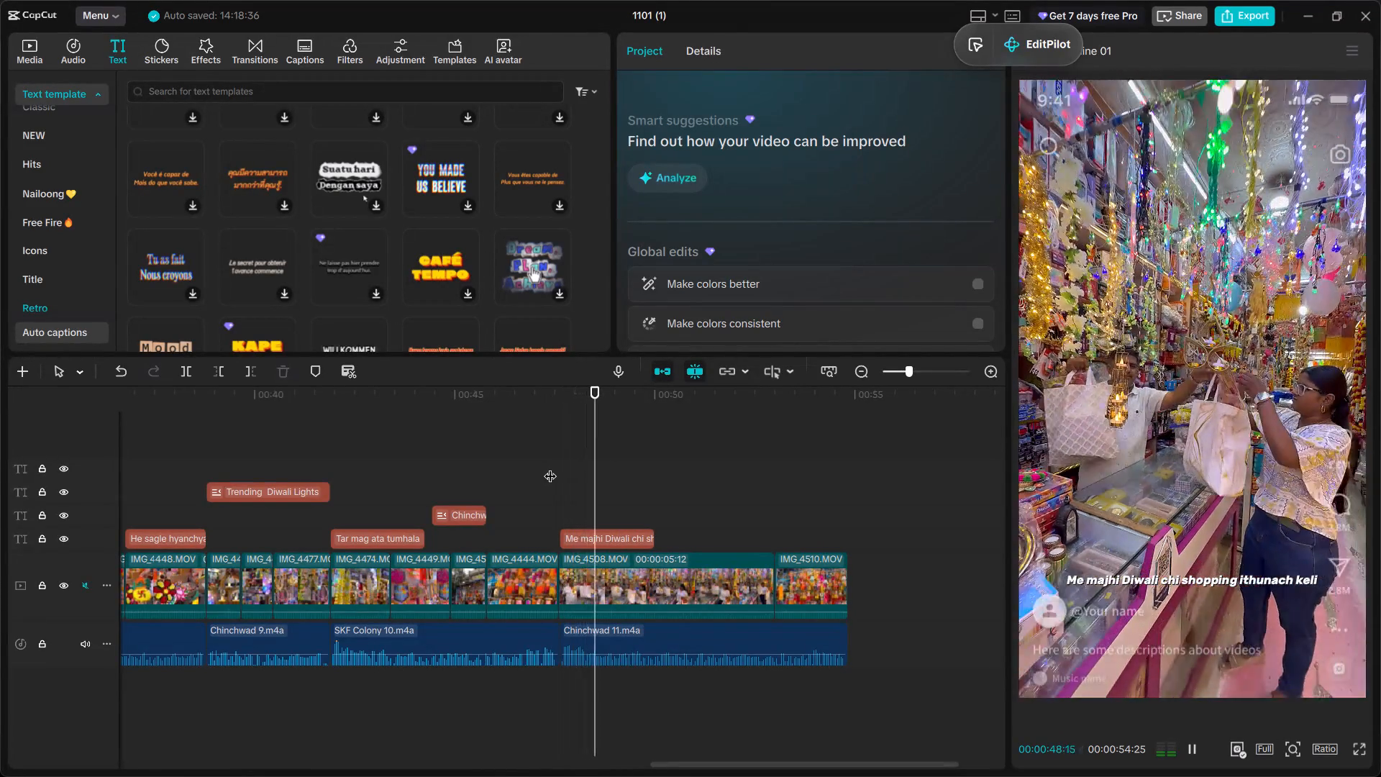
pyautogui.press('space')
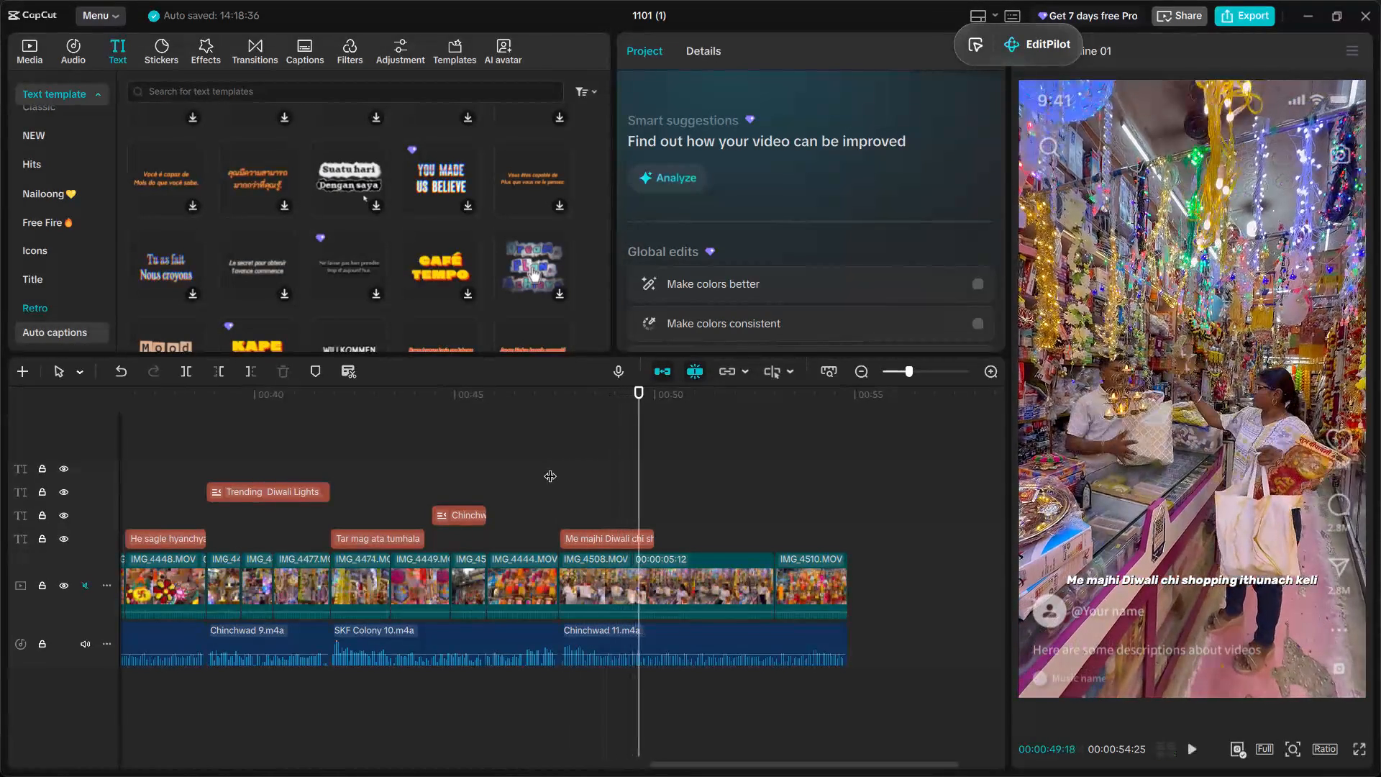
pyautogui.press('space')
pyautogui.press('space')
pyautogui.press('space')
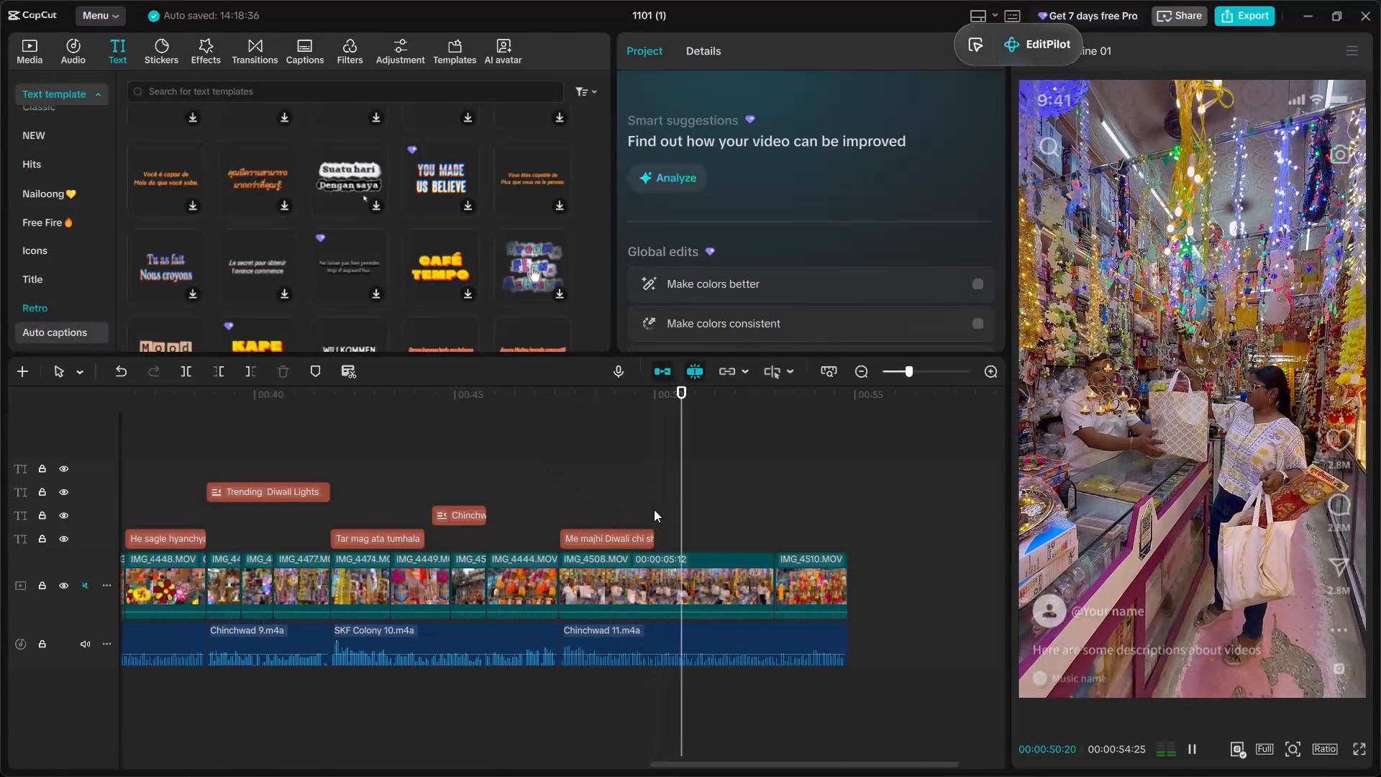
pyautogui.press('space')
# Paste another caption copy right after "Me majhi Diwali" and set its text to "ata Pimpri chya gardi madhe jaychi kahich garaj nahi".
pyautogui.click(657, 501)
pyautogui.hotkey('ctrl', 'v')
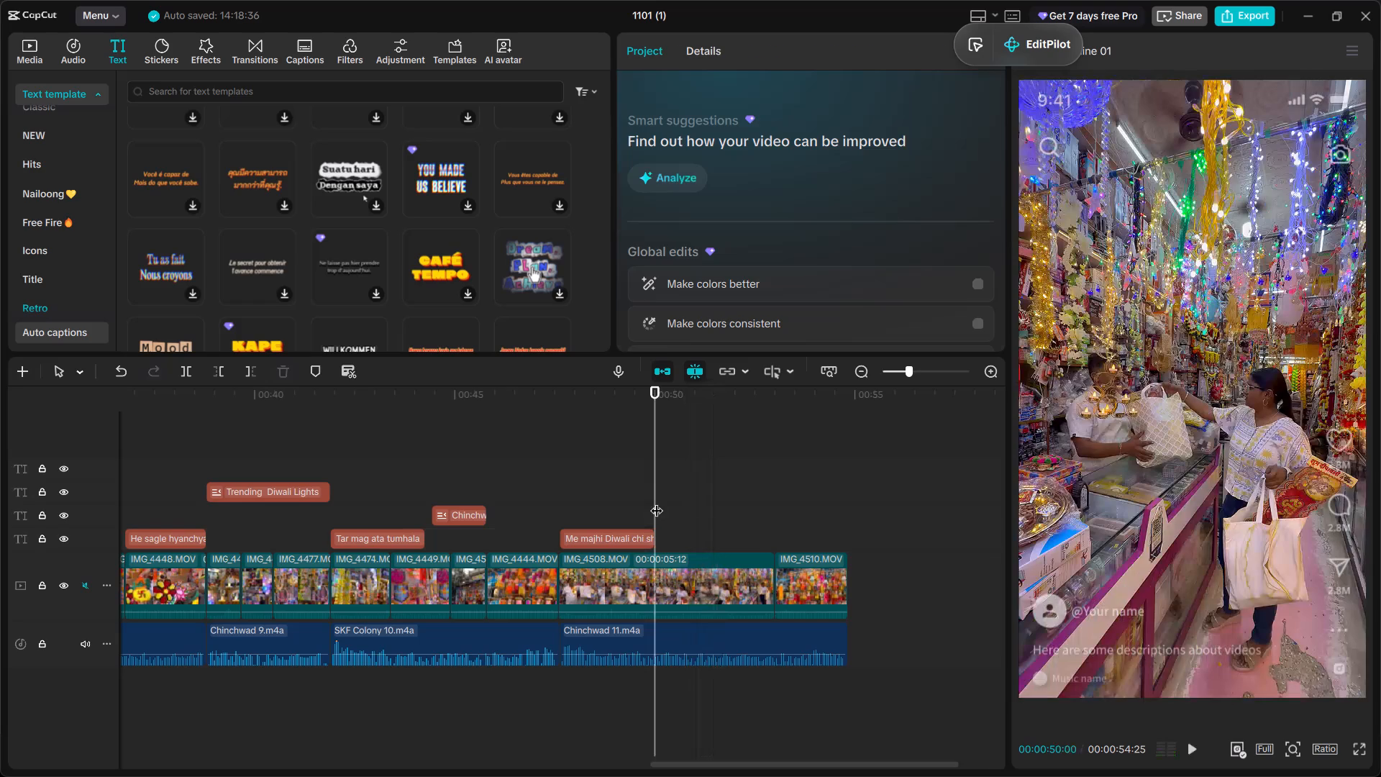
pyautogui.moveTo(812, 149); pyautogui.dragTo(579, 106)
pyautogui.write('ata pimp')
pyautogui.press('BackSpace')
pyautogui.press('BackSpace')
pyautogui.press('BackSpace')
pyautogui.press('BackSpace')
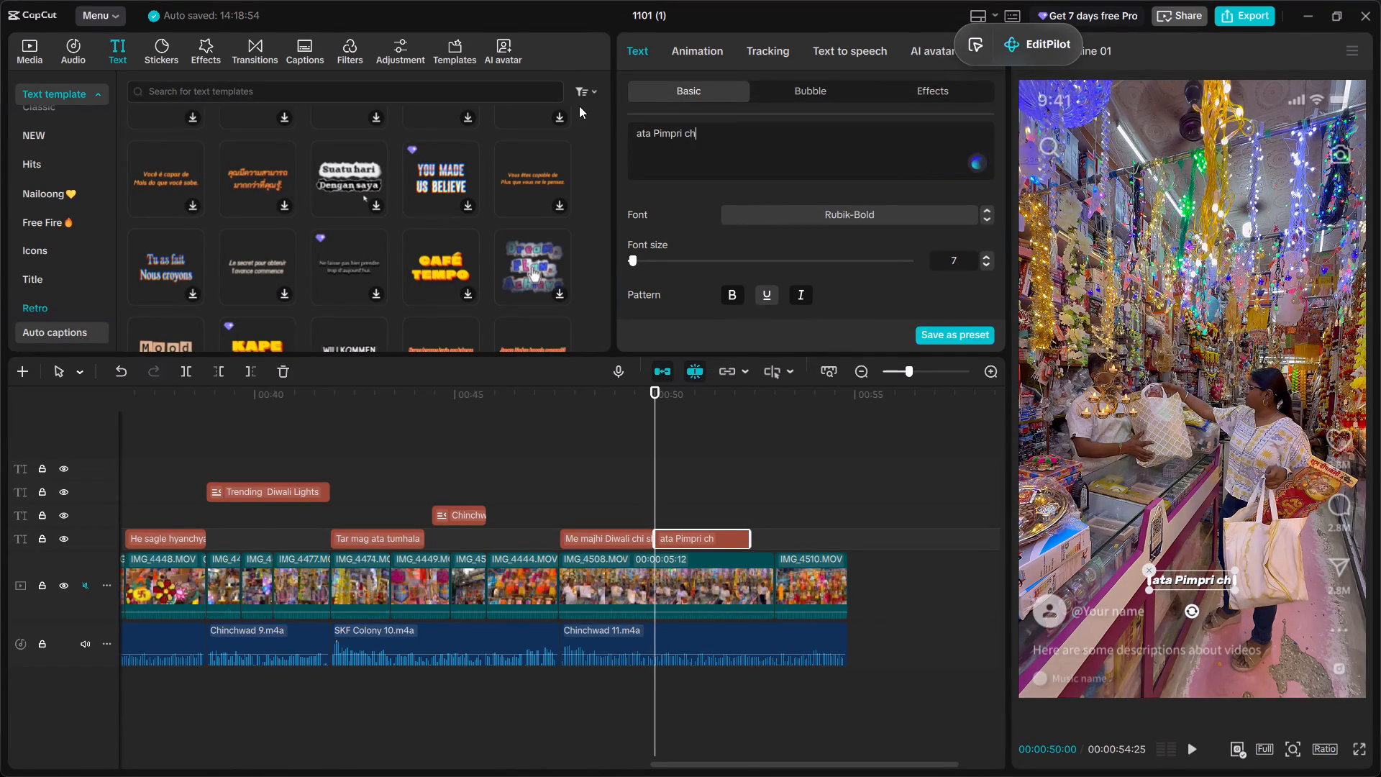
pyautogui.press('BackSpace')
pyautogui.press('BackSpace')
pyautogui.write('ya gardi madhe jaychi kahich garaj')
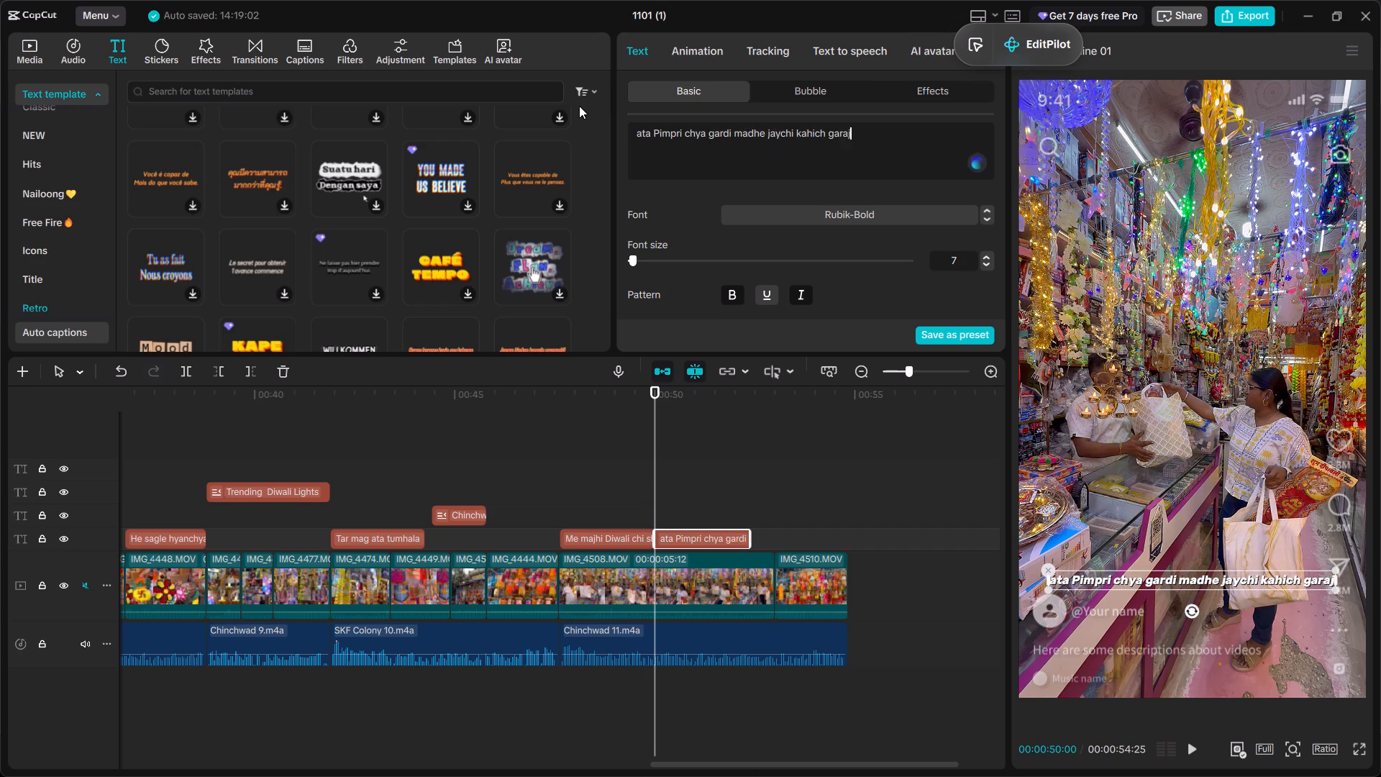
pyautogui.press('space')
pyautogui.write('nahi')
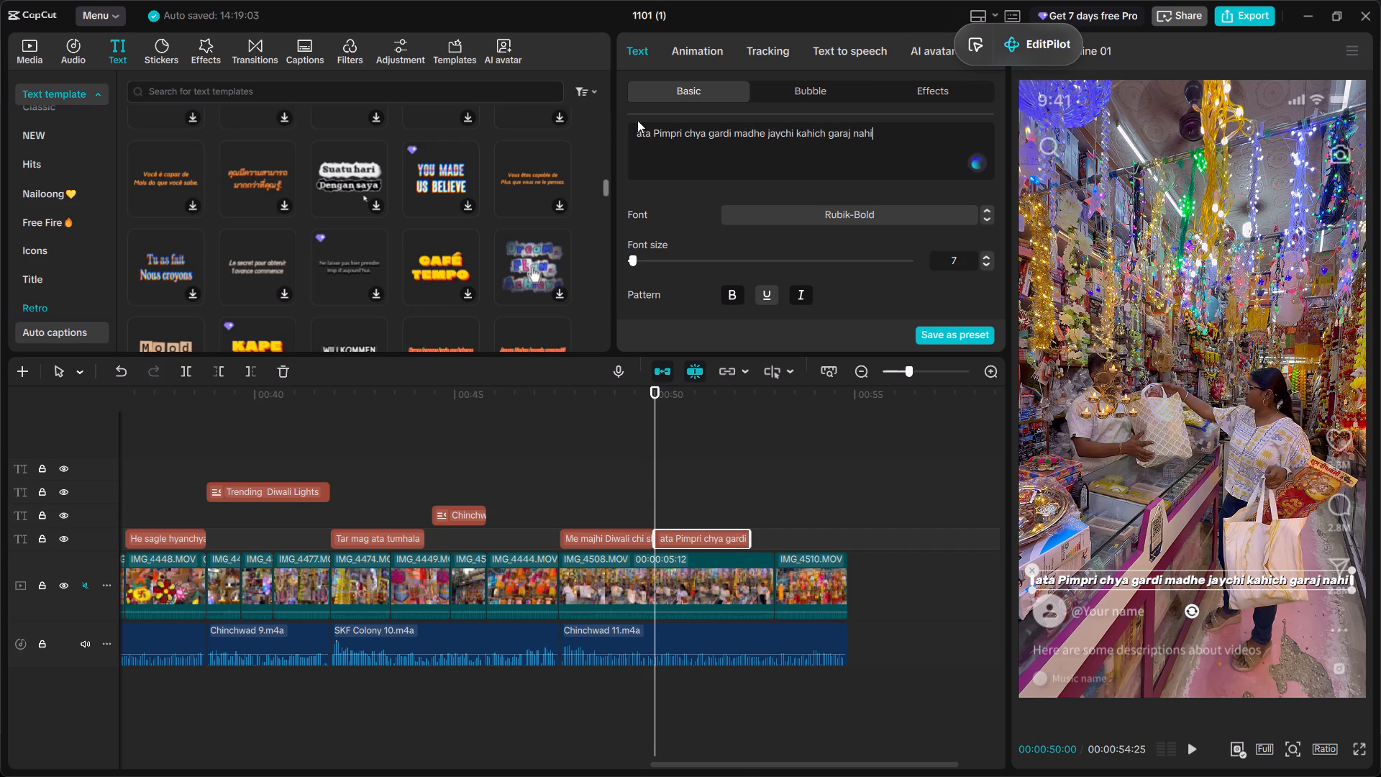
# Break the new caption into two lines before "jaychi" and play it against the voice-over.
pyautogui.click(766, 132)
pyautogui.press('Return')
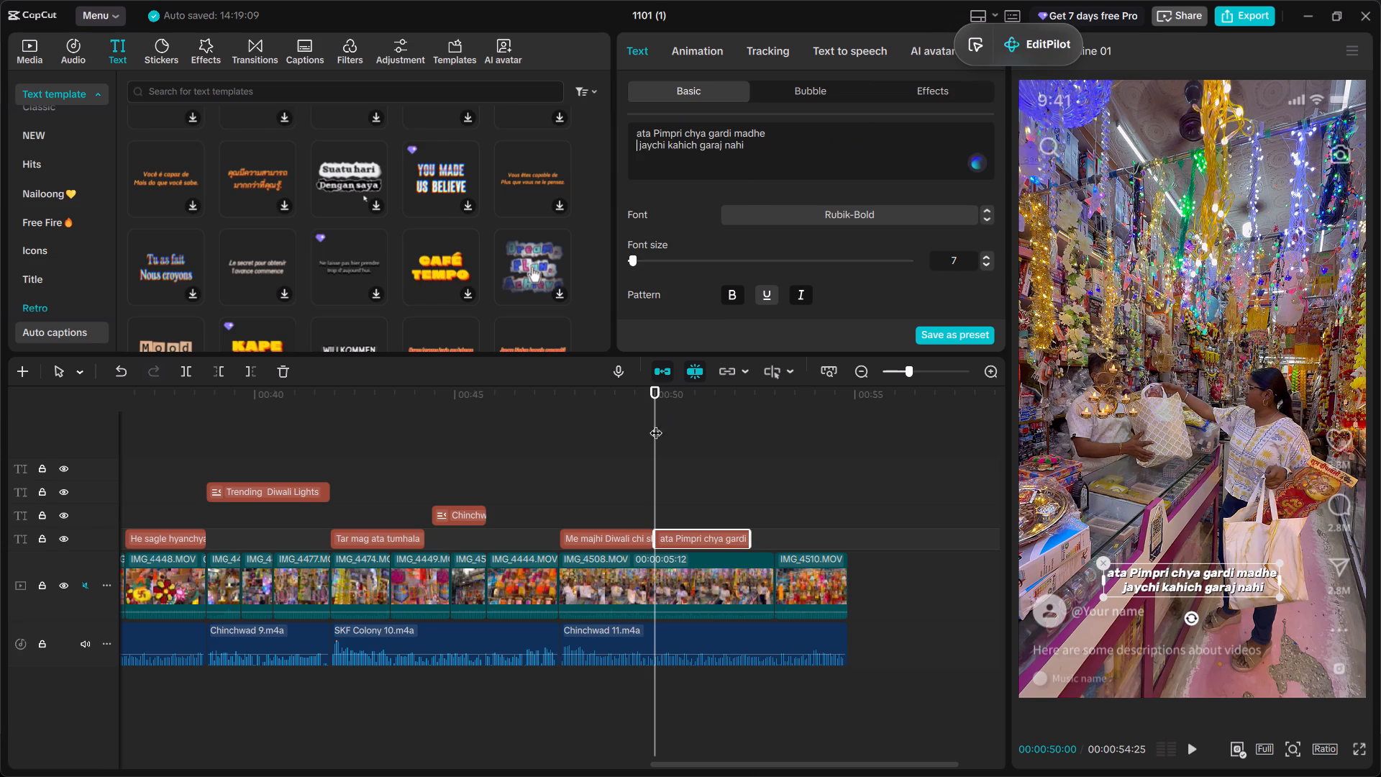
pyautogui.press('space')
pyautogui.click(653, 480)
pyautogui.press('space')
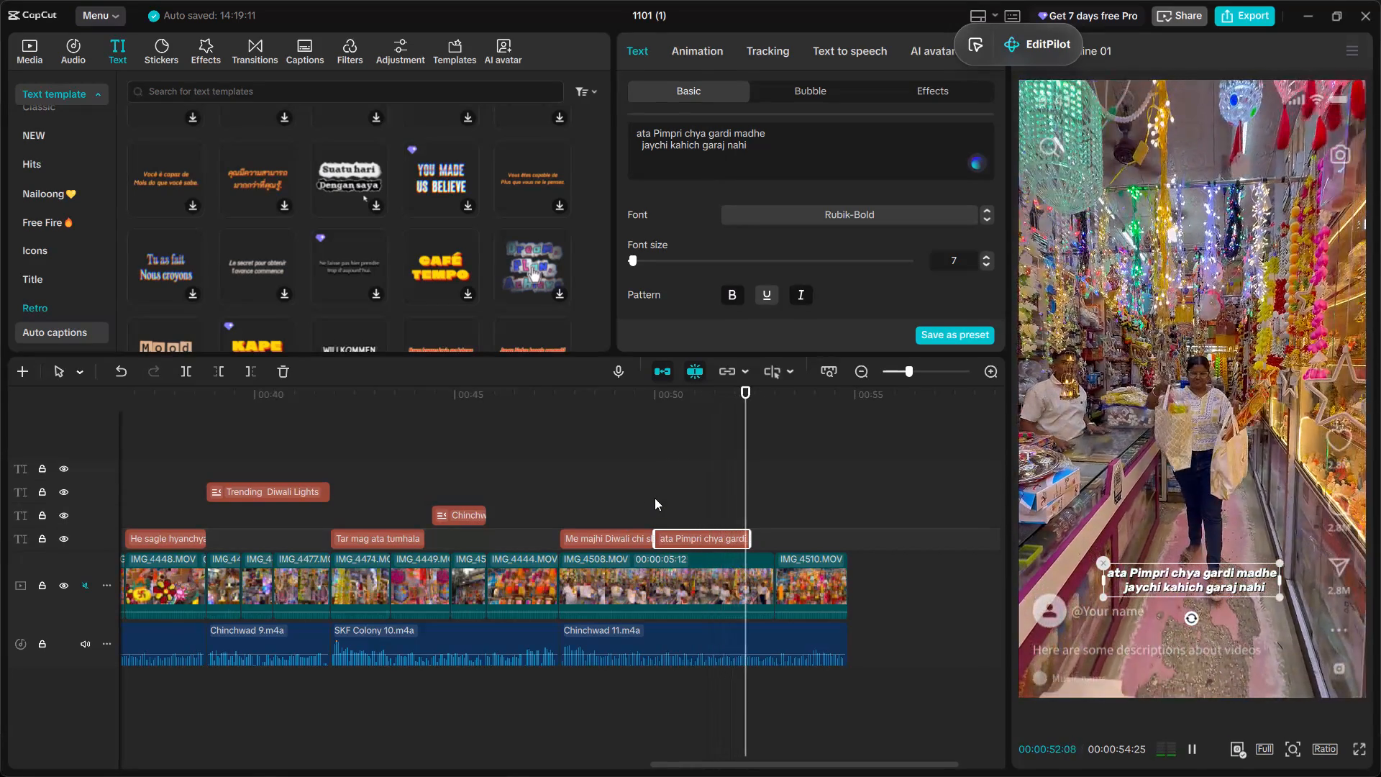
# Trim the end of the "ata Pimpri chya gardi madhe" caption to match its spoken line and play the voice-over that follows.
pyautogui.moveTo(747, 535); pyautogui.dragTo(724, 535)
pyautogui.click(706, 495)
pyautogui.press('space')
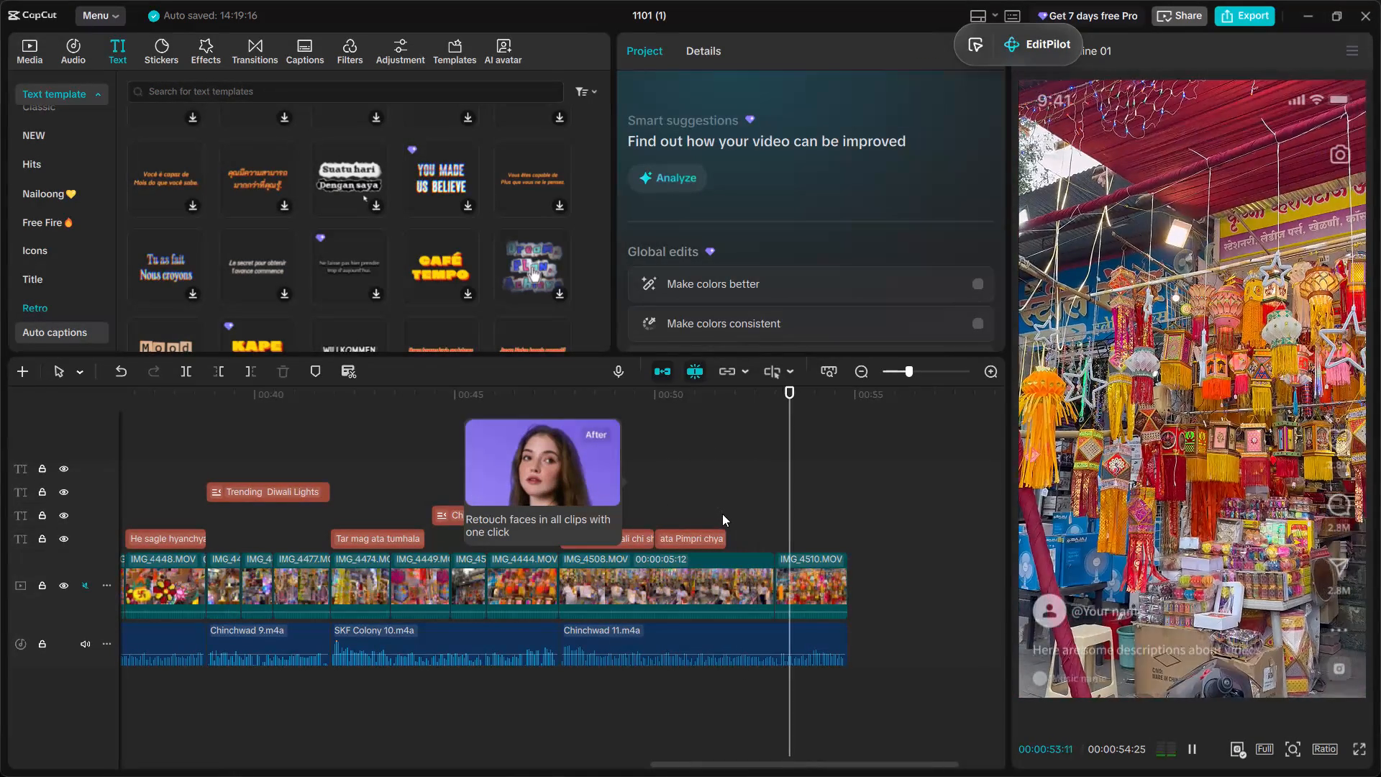
pyautogui.click(725, 501)
pyautogui.press('space')
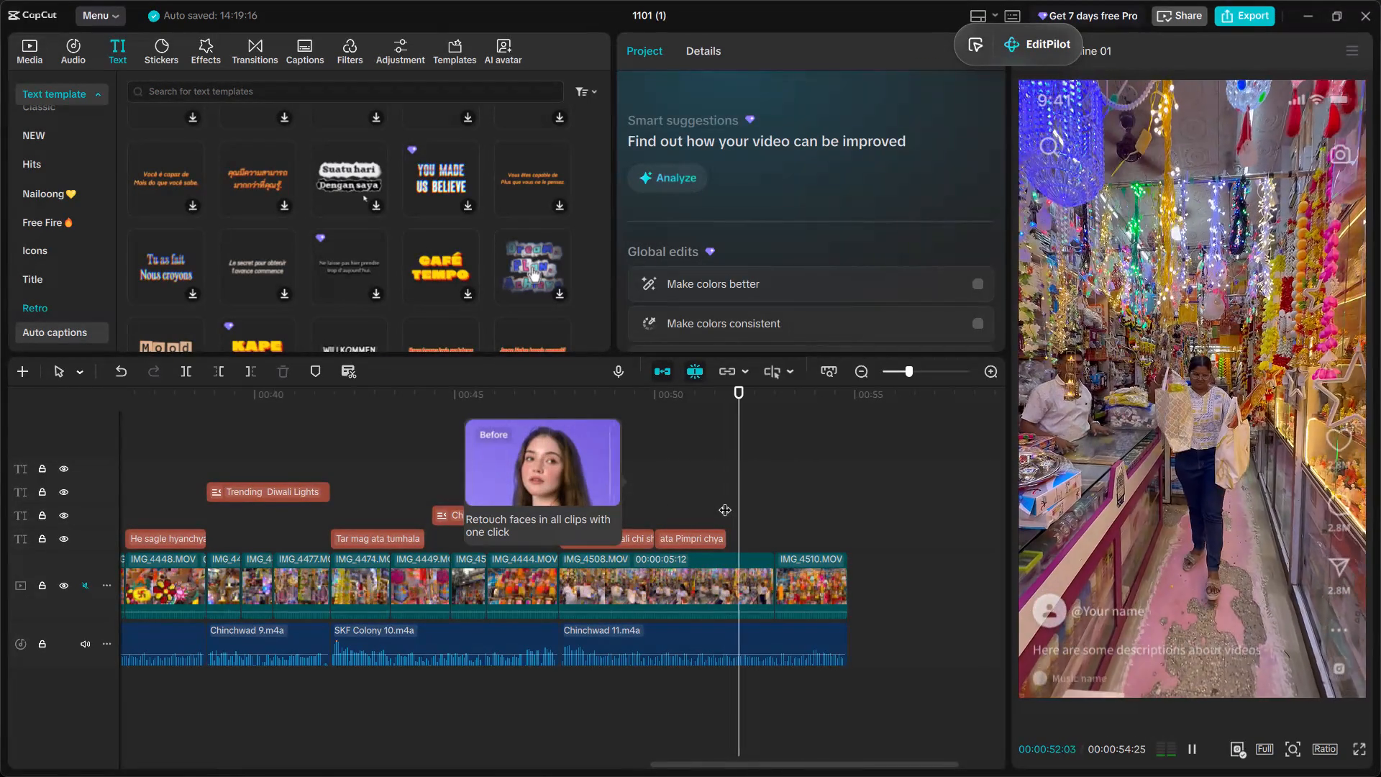
pyautogui.press('space')
# Paste another caption copy right after the "ata Pimpri" caption and play the voice-over under it.
pyautogui.click(725, 501)
pyautogui.hotkey('ctrl', 'v')
pyautogui.press('space')
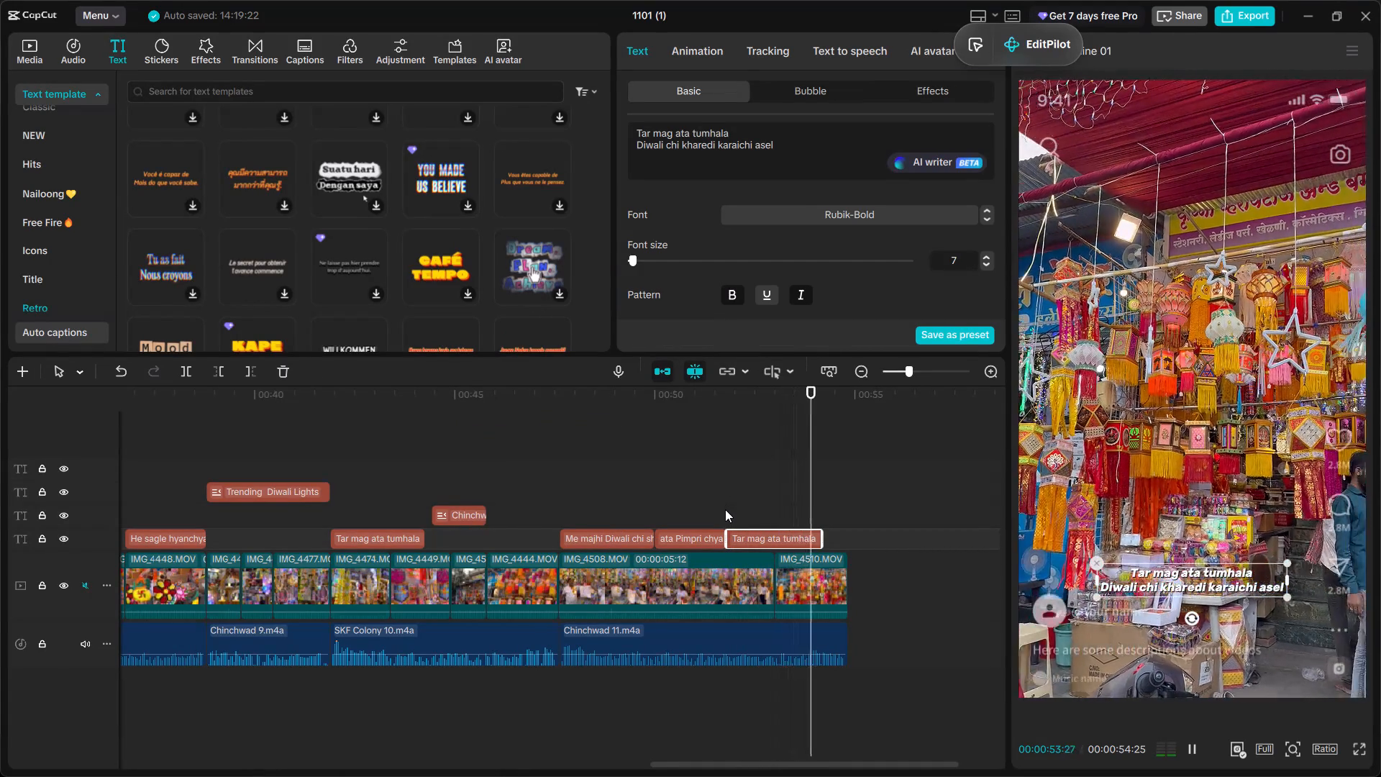
pyautogui.click(725, 509)
pyautogui.press('space')
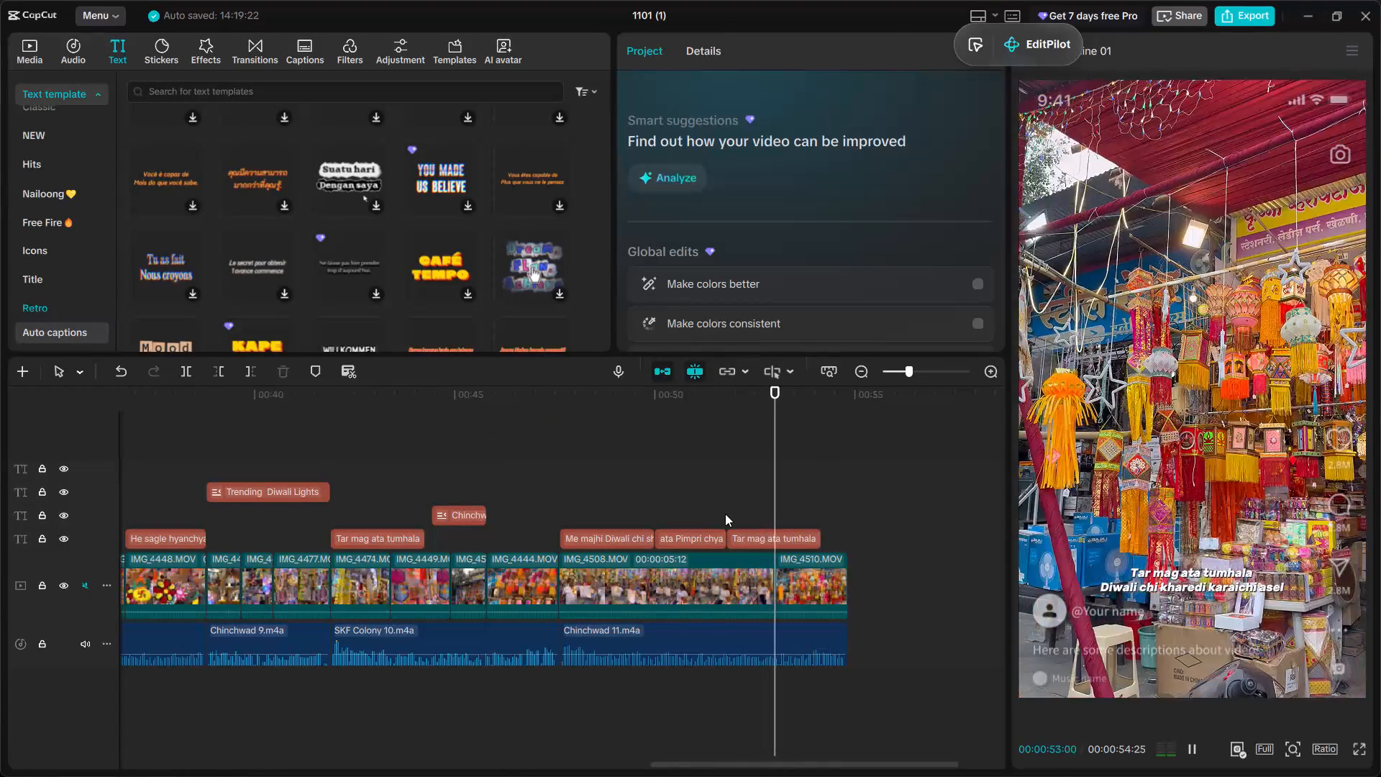
pyautogui.press('space')
pyautogui.click(738, 536)
pyautogui.press('space')
pyautogui.press('space')
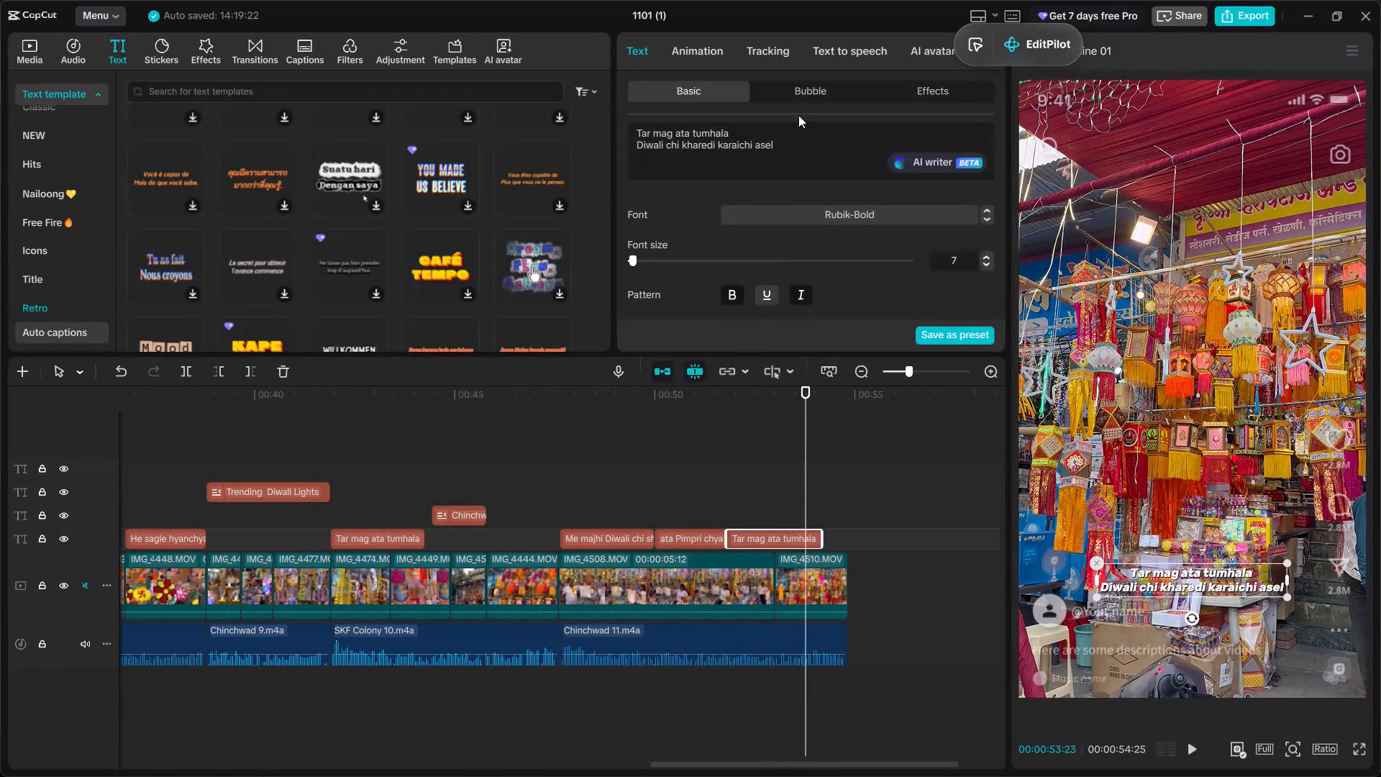
# Replace the pasted caption's text with "Karan te sagla saman" and, on a second line, "tumhala ithech bhetun jail".
pyautogui.moveTo(797, 140); pyautogui.dragTo(509, 107)
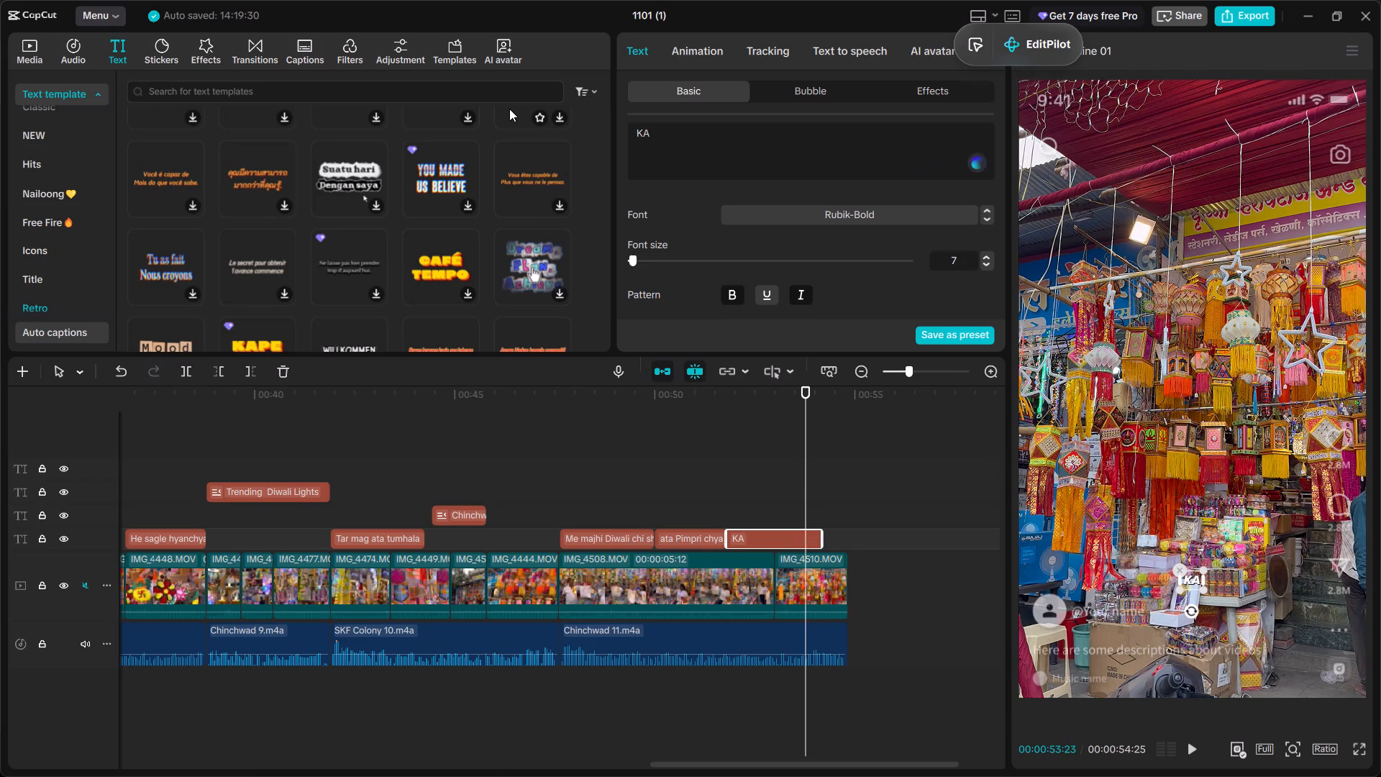
pyautogui.write('aran te sagla saman')
pyautogui.press('space')
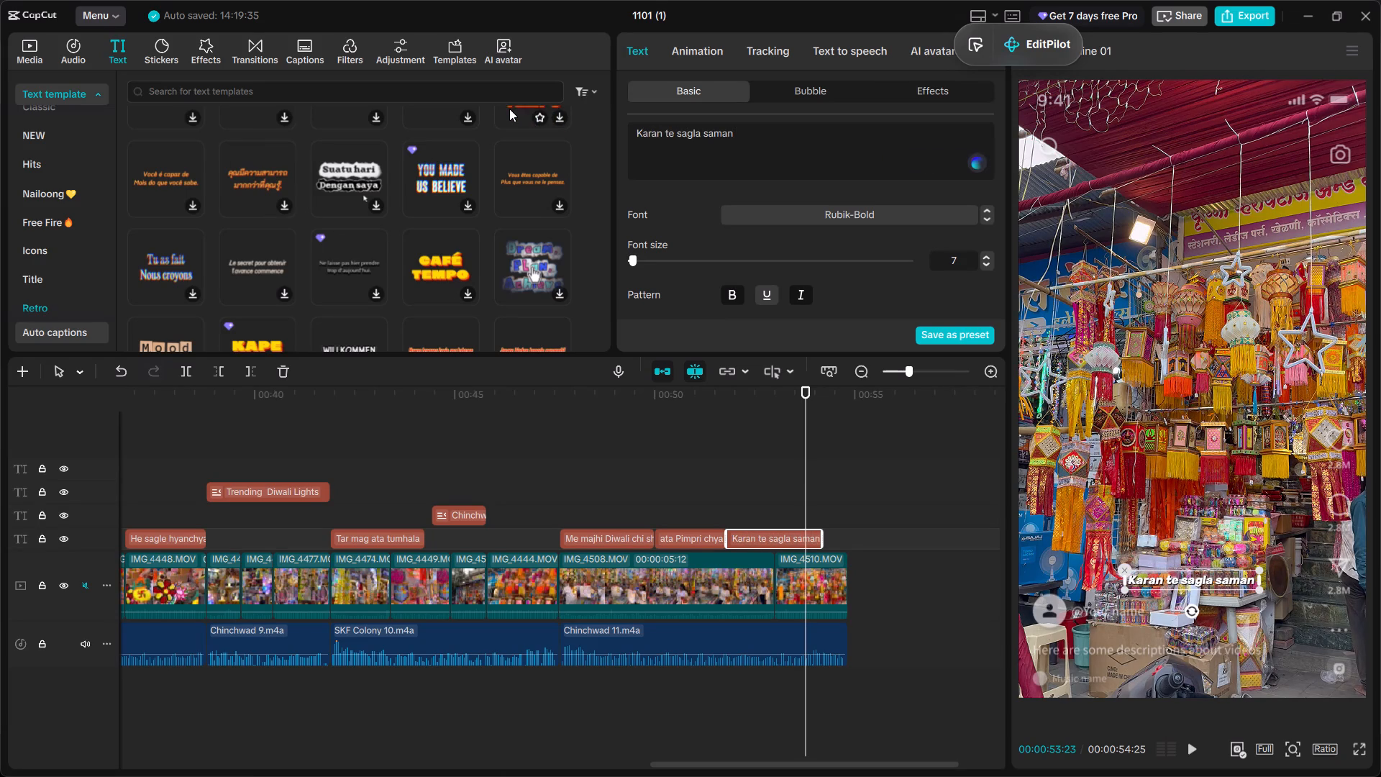
pyautogui.press('Return')
pyautogui.write('tumhaa')
pyautogui.press('BackSpace')
pyautogui.write('la')
pyautogui.press('space')
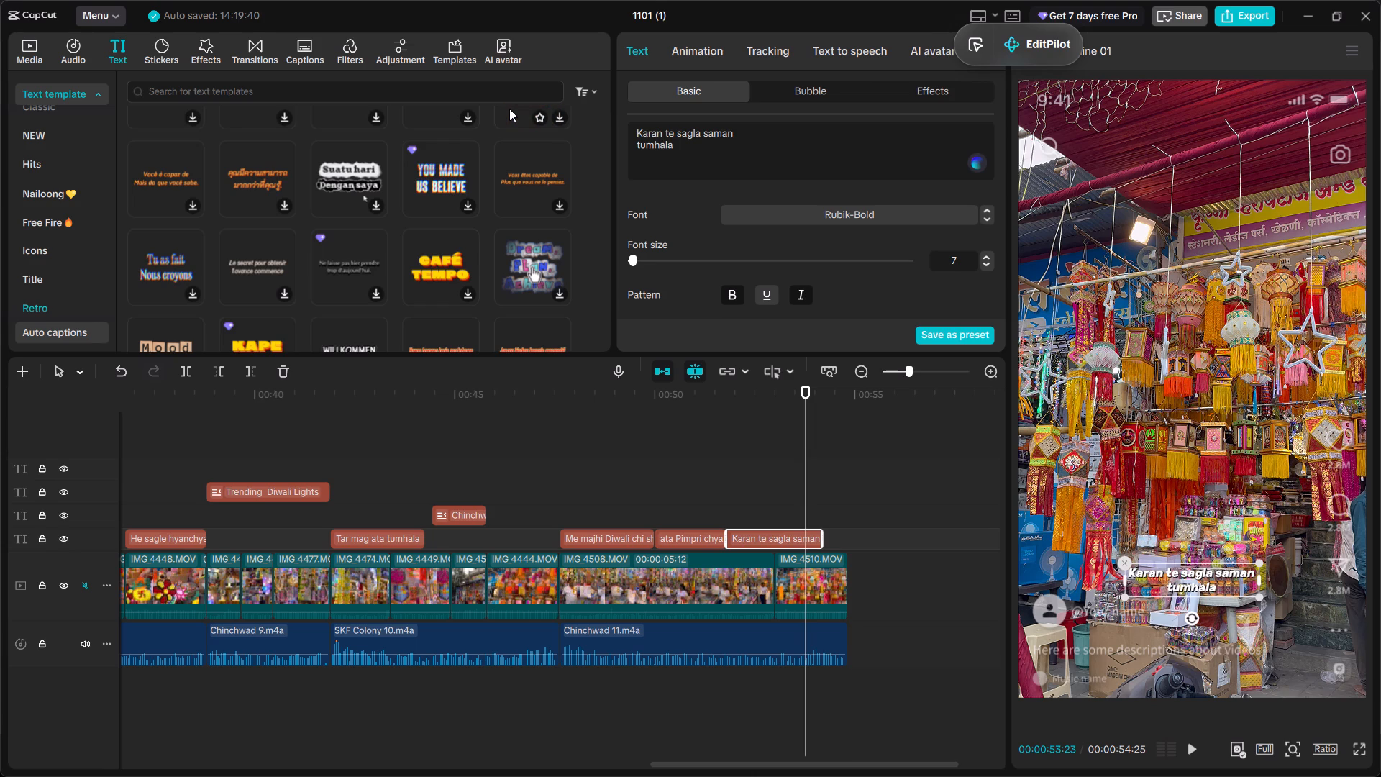
pyautogui.write('ithech bhetun jail')
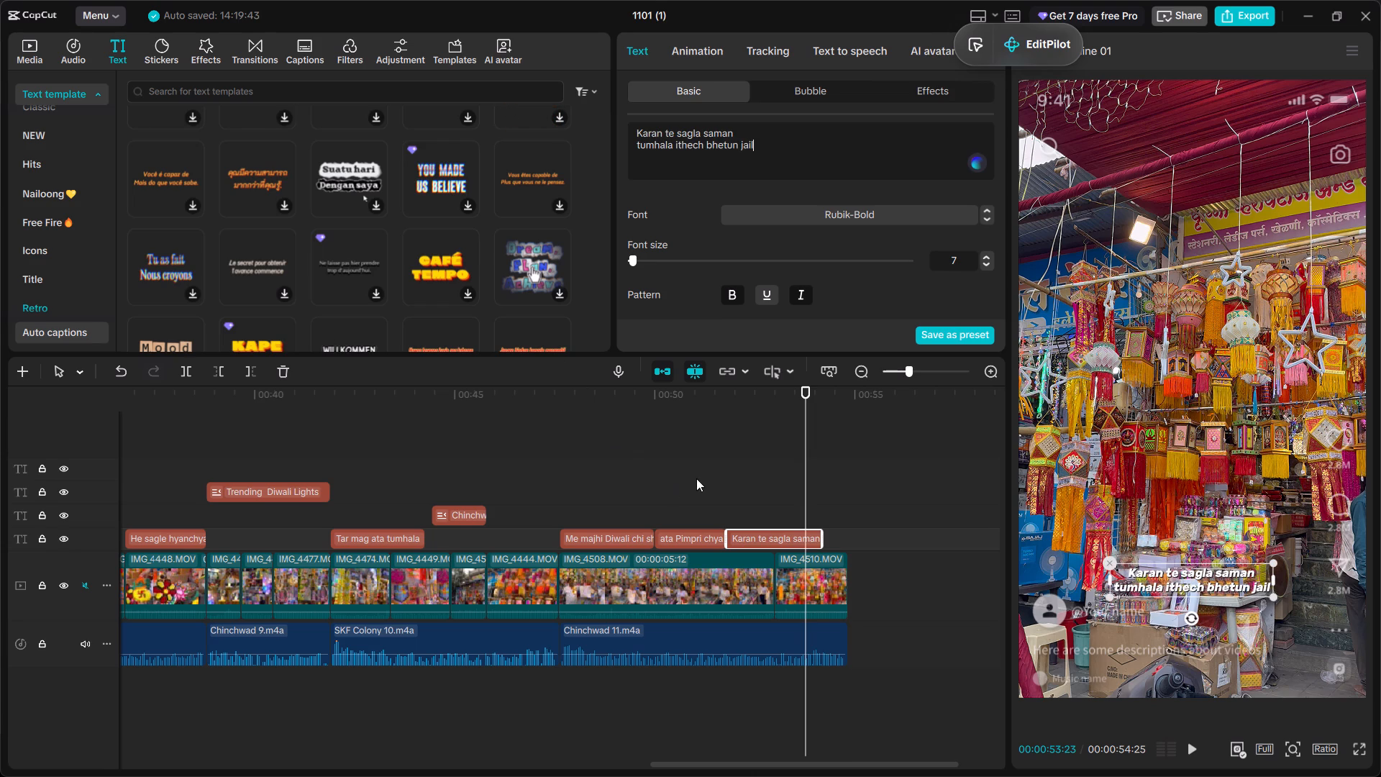
# Play the "Karan te sagla saman" caption against the voice-over and trim its end to 00:00:53:21.
pyautogui.click(721, 453)
pyautogui.press('space')
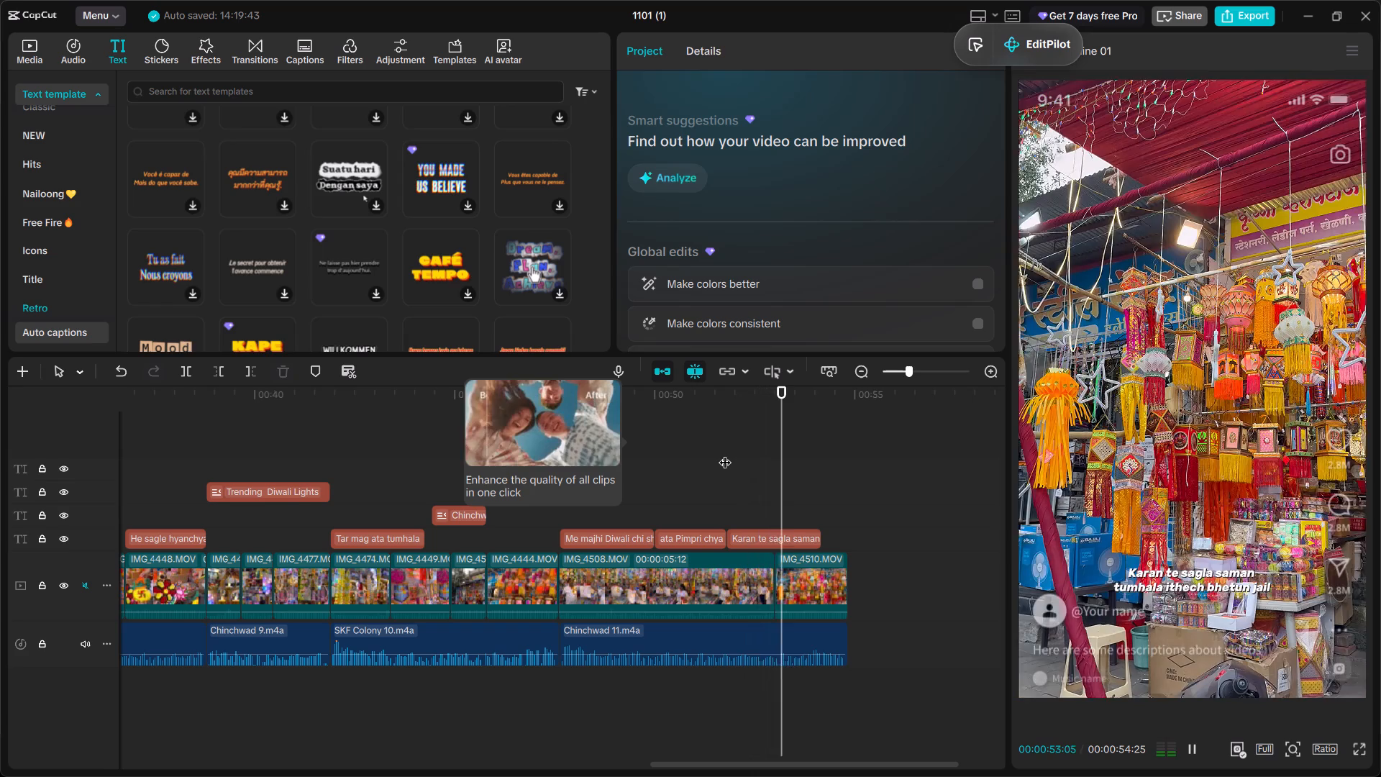
pyautogui.press('space')
pyautogui.click(802, 542)
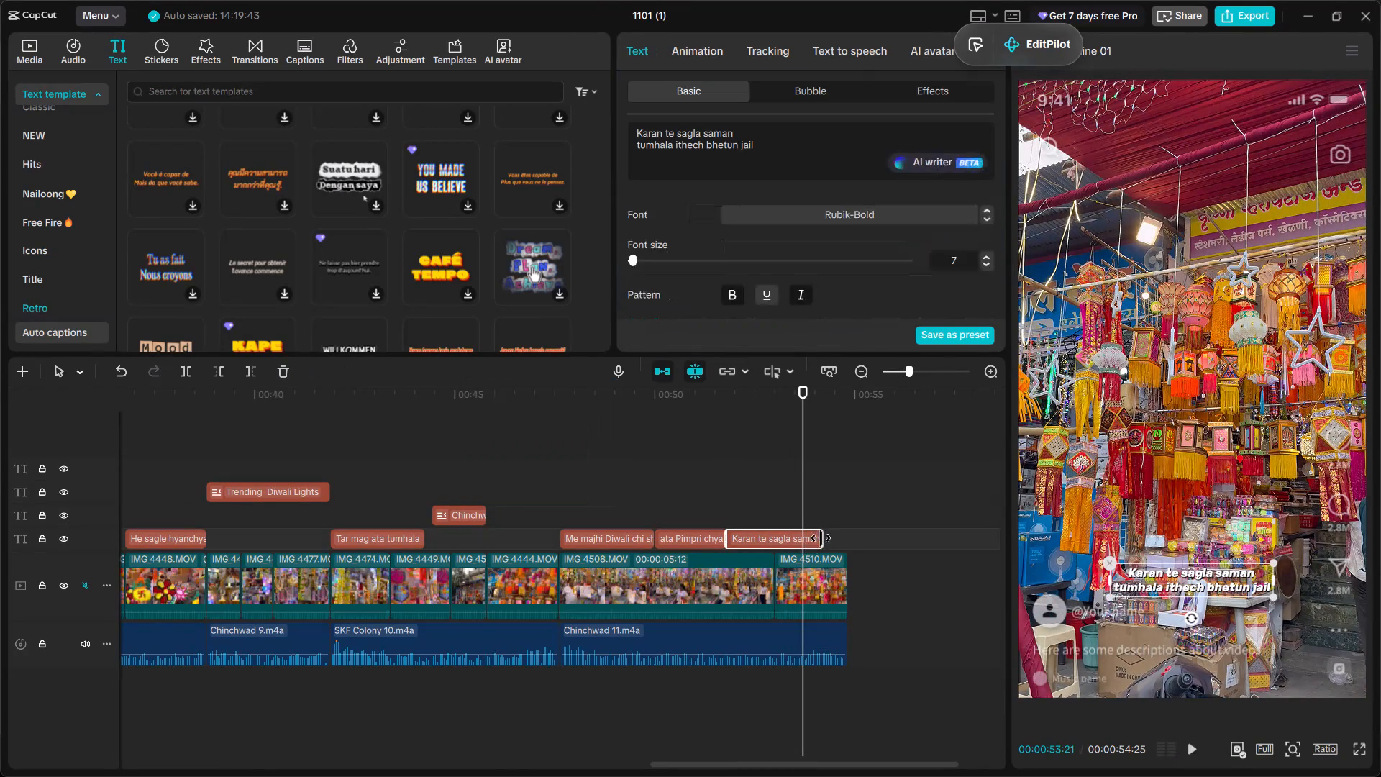
pyautogui.write('w')
# Listen to the remaining voice-over, paste another caption copy and place it directly after the "Karan te sagla saman" caption.
pyautogui.press('space')
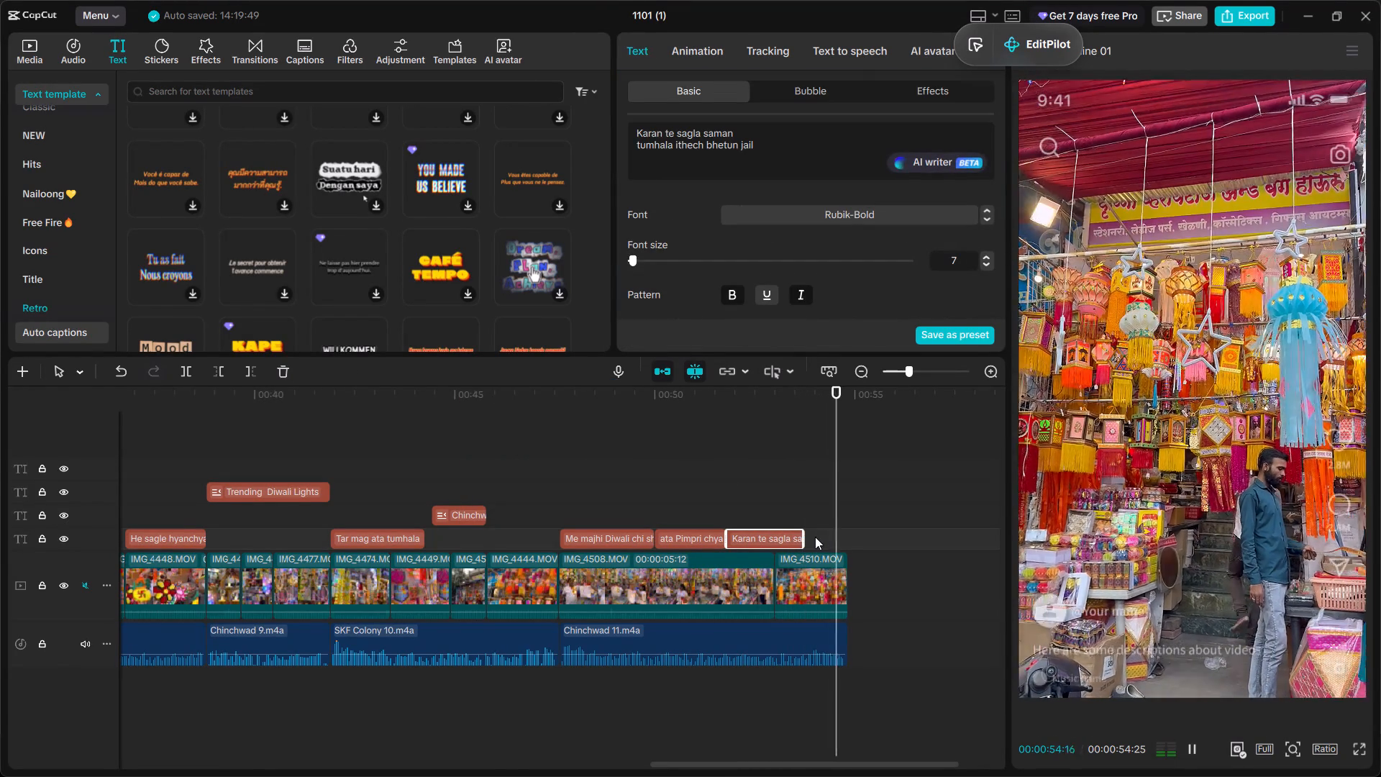
pyautogui.press('space')
pyautogui.hotkey('ctrl', 'v')
pyautogui.moveTo(860, 540); pyautogui.dragTo(837, 540)
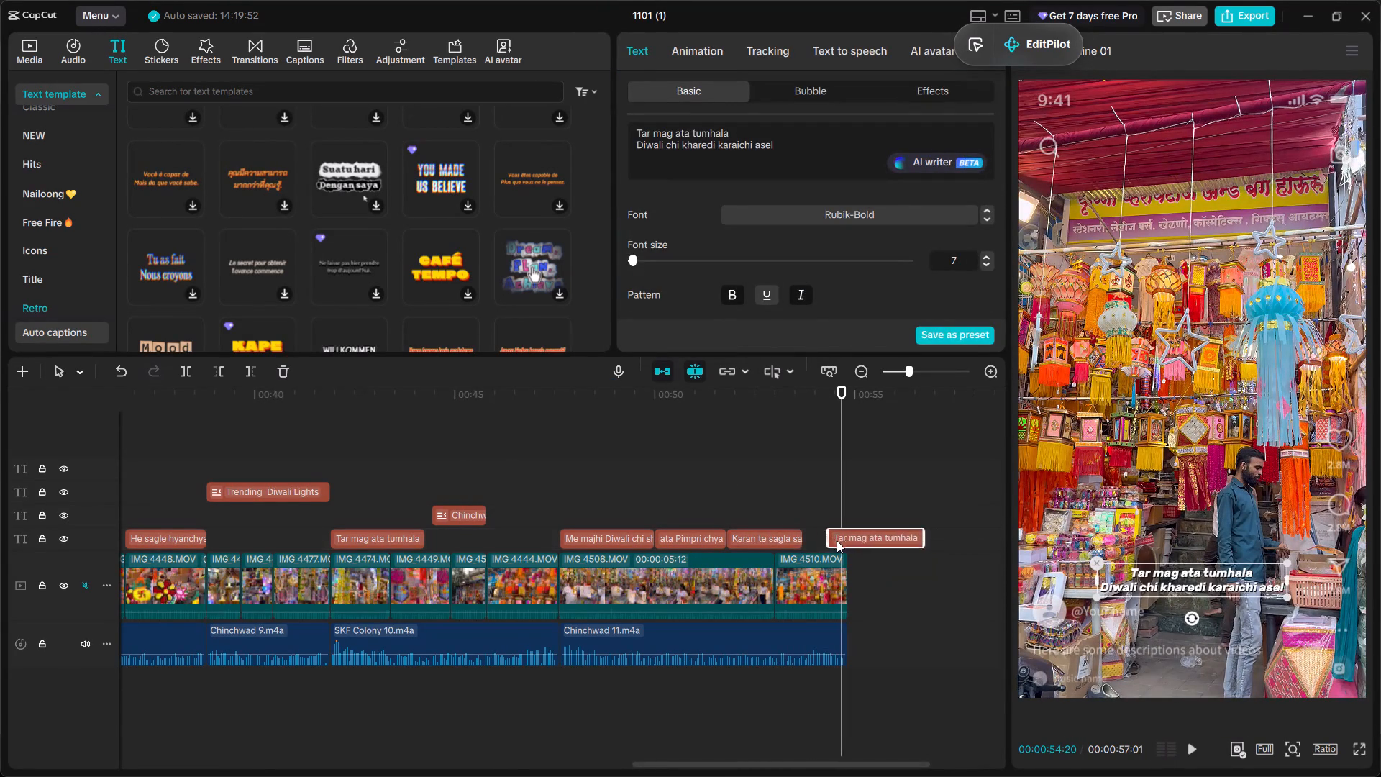
pyautogui.moveTo(837, 540); pyautogui.dragTo(822, 538)
# Replace the last pasted caption's text with "Eka Dukana madhe".
pyautogui.moveTo(788, 146); pyautogui.dragTo(539, 81)
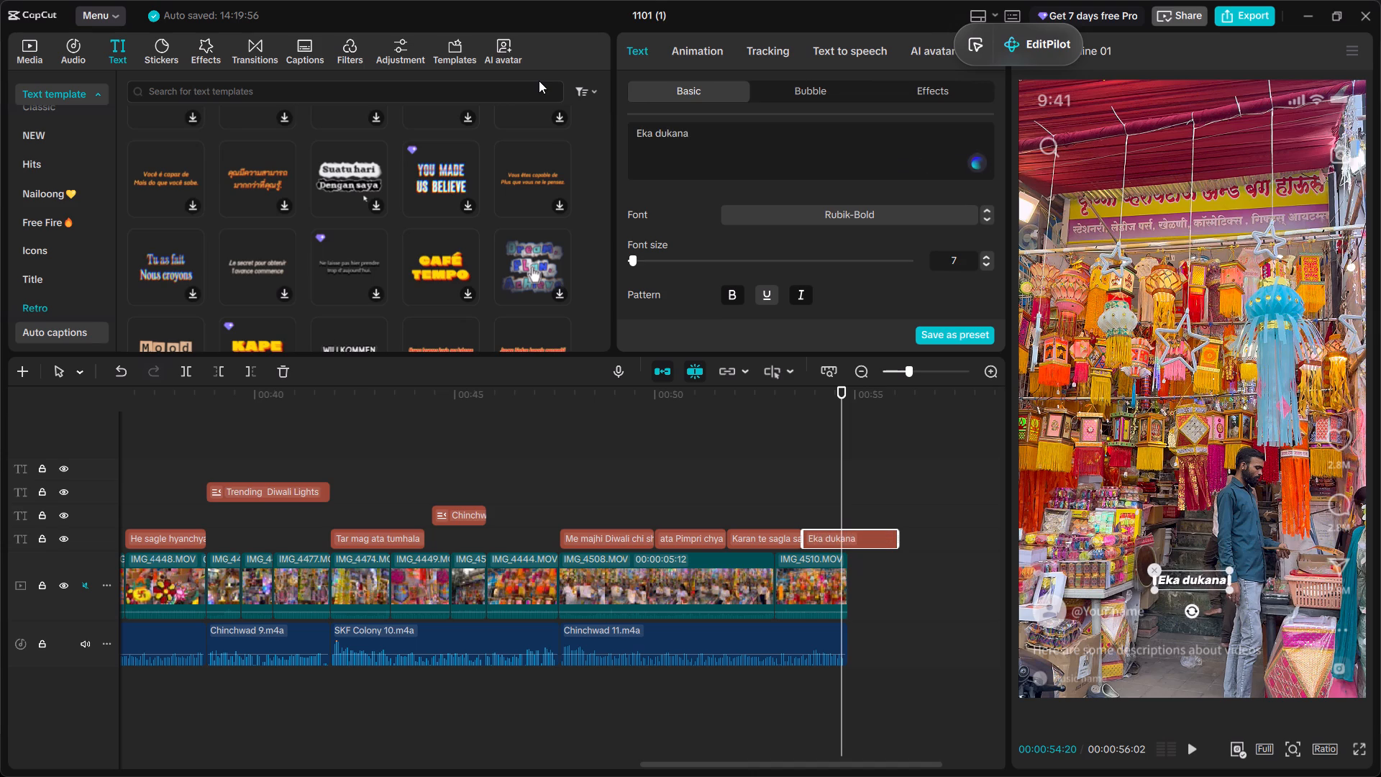
pyautogui.press('BackSpace')
pyautogui.press('BackSpace')
pyautogui.press('BackSpace')
pyautogui.press('BackSpace')
pyautogui.press('BackSpace')
pyautogui.press('BackSpace')
pyautogui.press('BackSpace')
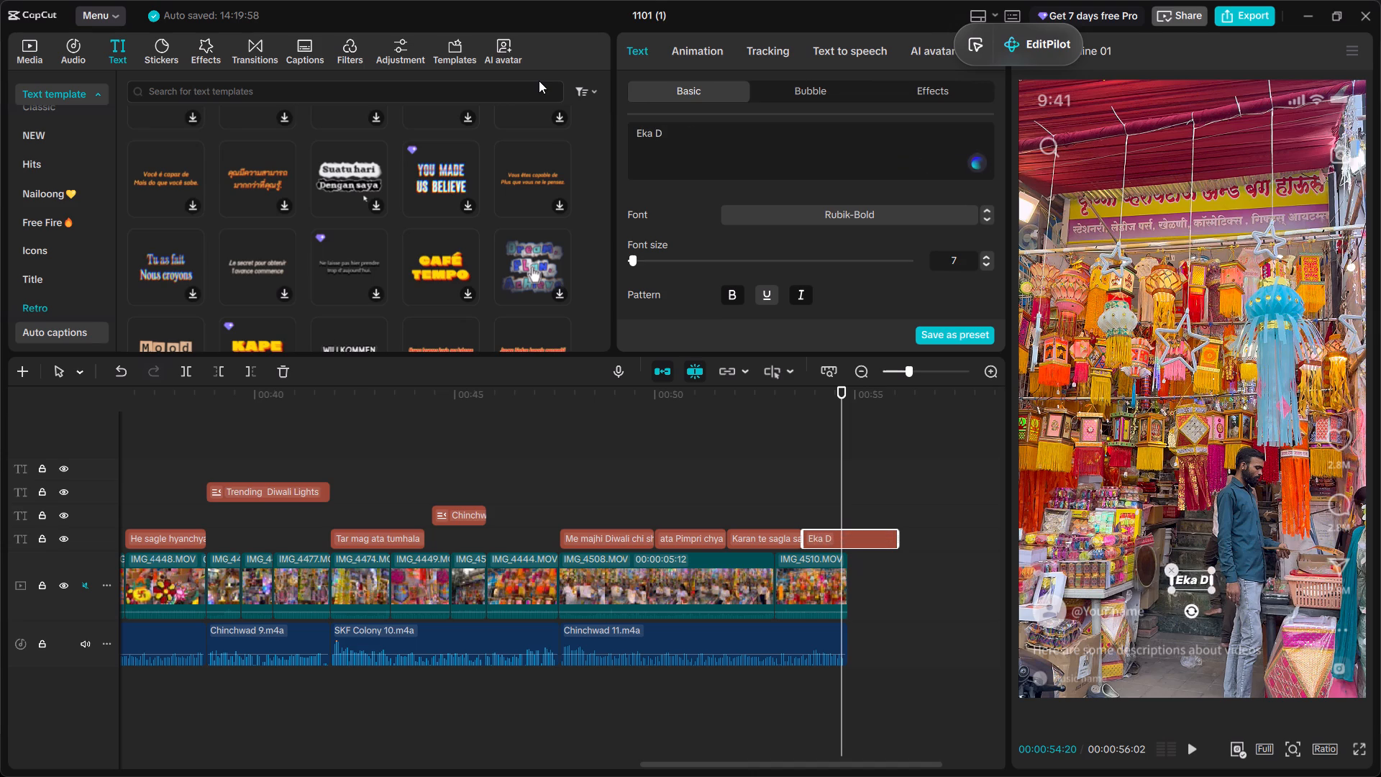
pyautogui.press('BackSpace')
pyautogui.press('BackSpace')
pyautogui.press('BackSpace')
pyautogui.press('BackSpace')
pyautogui.press('BackSpace')
pyautogui.press('BackSpace')
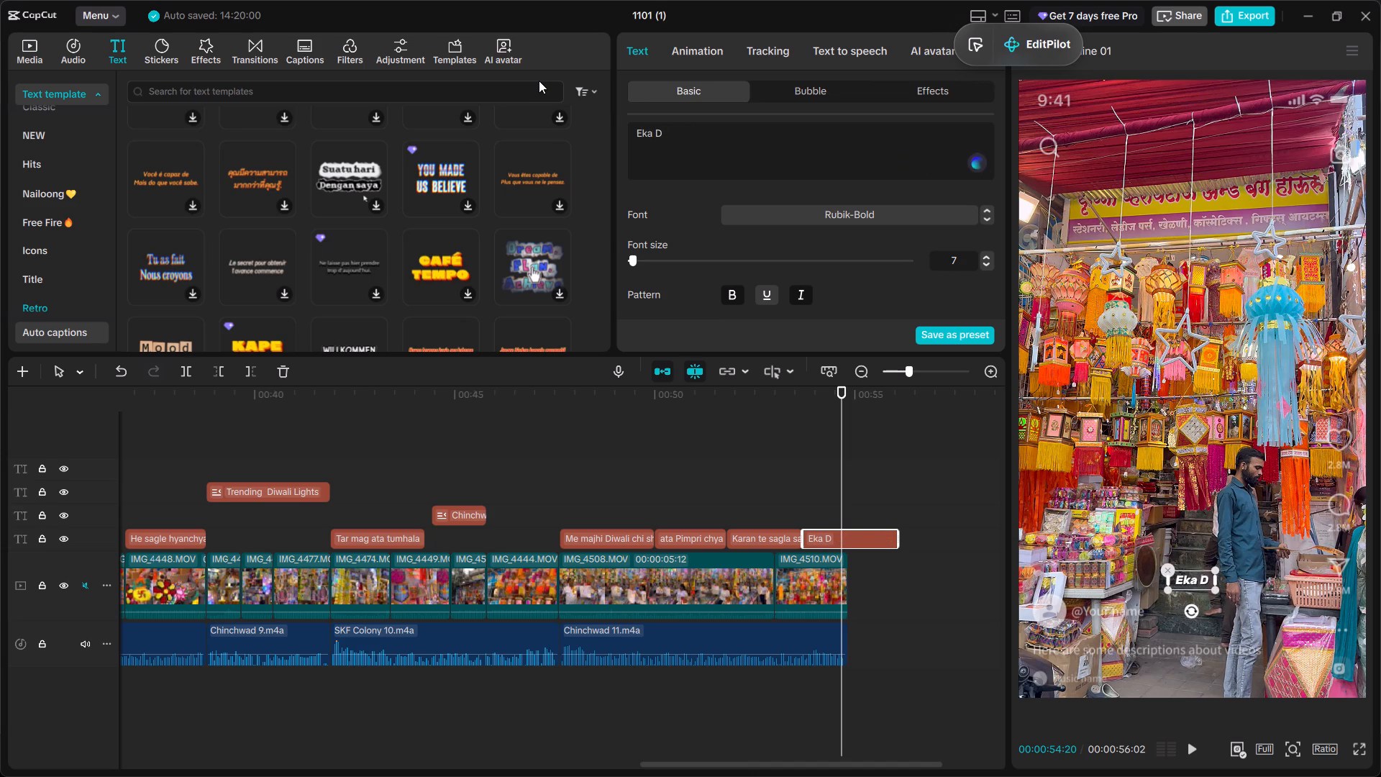
pyautogui.write('ua')
pyautogui.press('BackSpace')
pyautogui.write('kana madhe')
pyautogui.press('space')
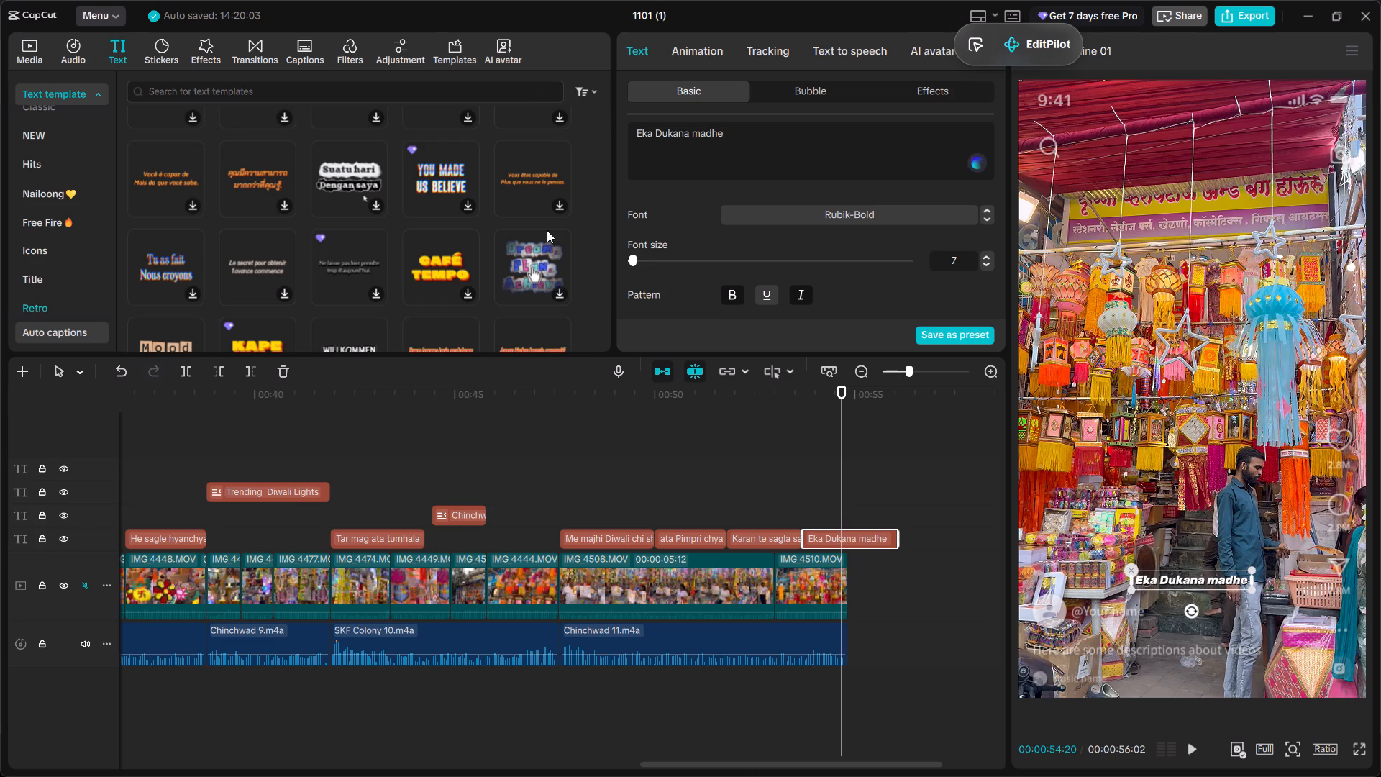
# Trim the "Eka Dukana madhe" caption to end with the video and play the closing captions against the voice-over.
pyautogui.click(801, 499)
pyautogui.press('space')
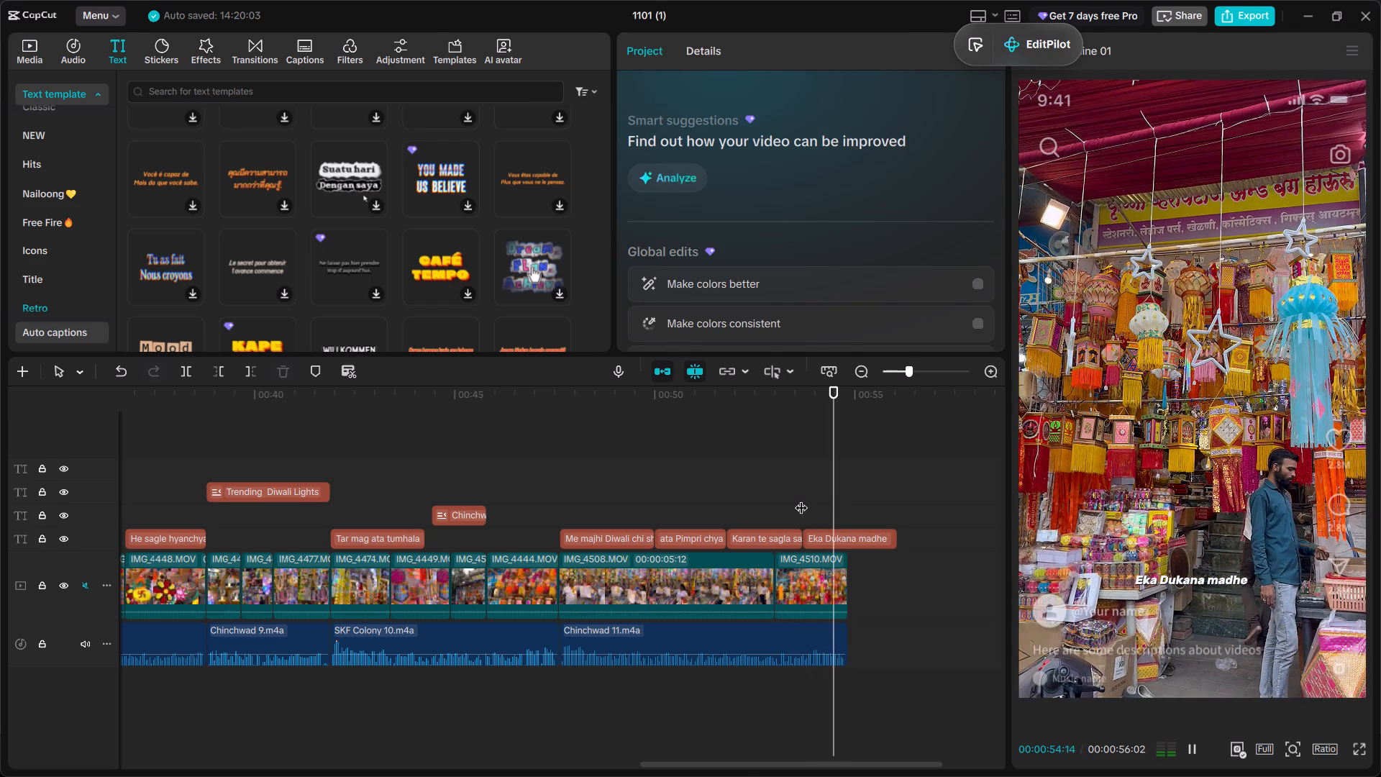
pyautogui.press('space')
pyautogui.press('space')
pyautogui.press('space')
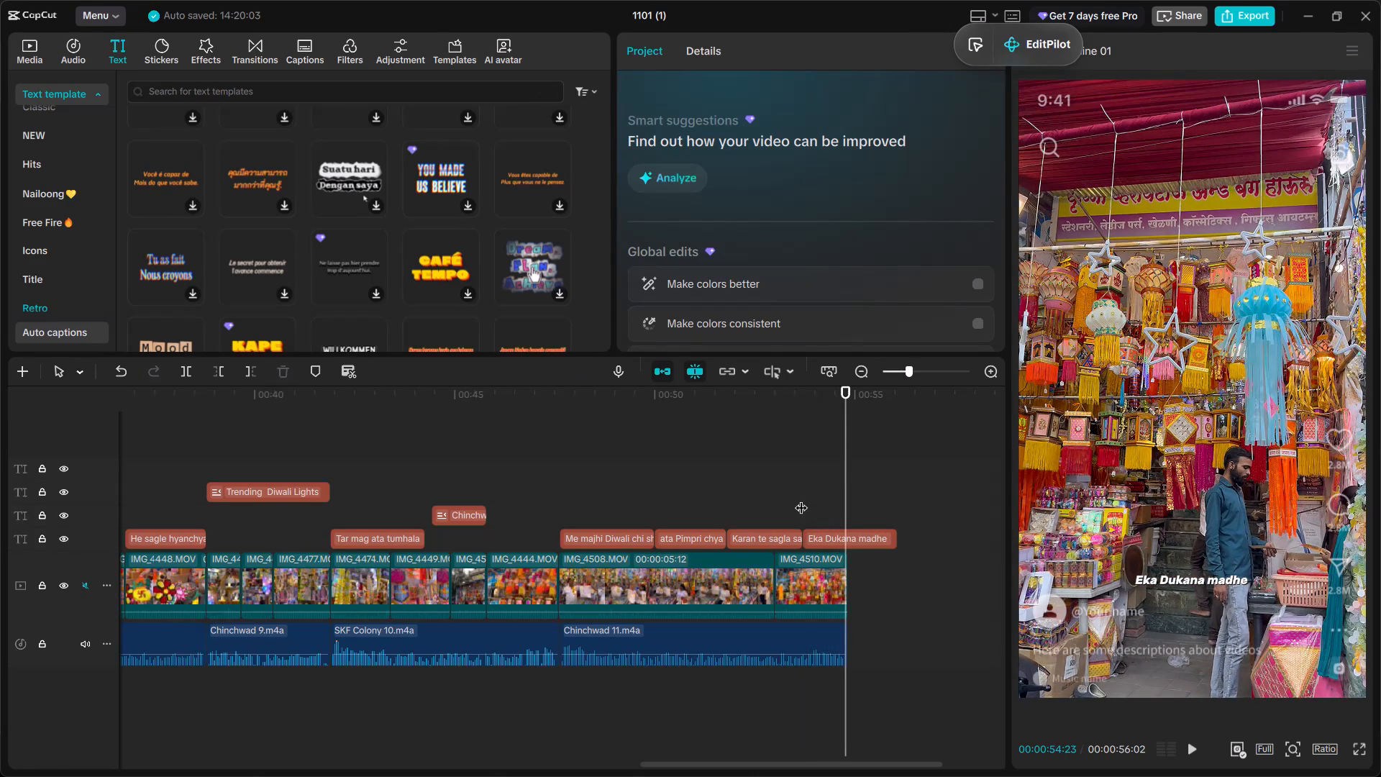
pyautogui.press('w')
pyautogui.click(849, 544)
pyautogui.press('w')
pyautogui.click(763, 494)
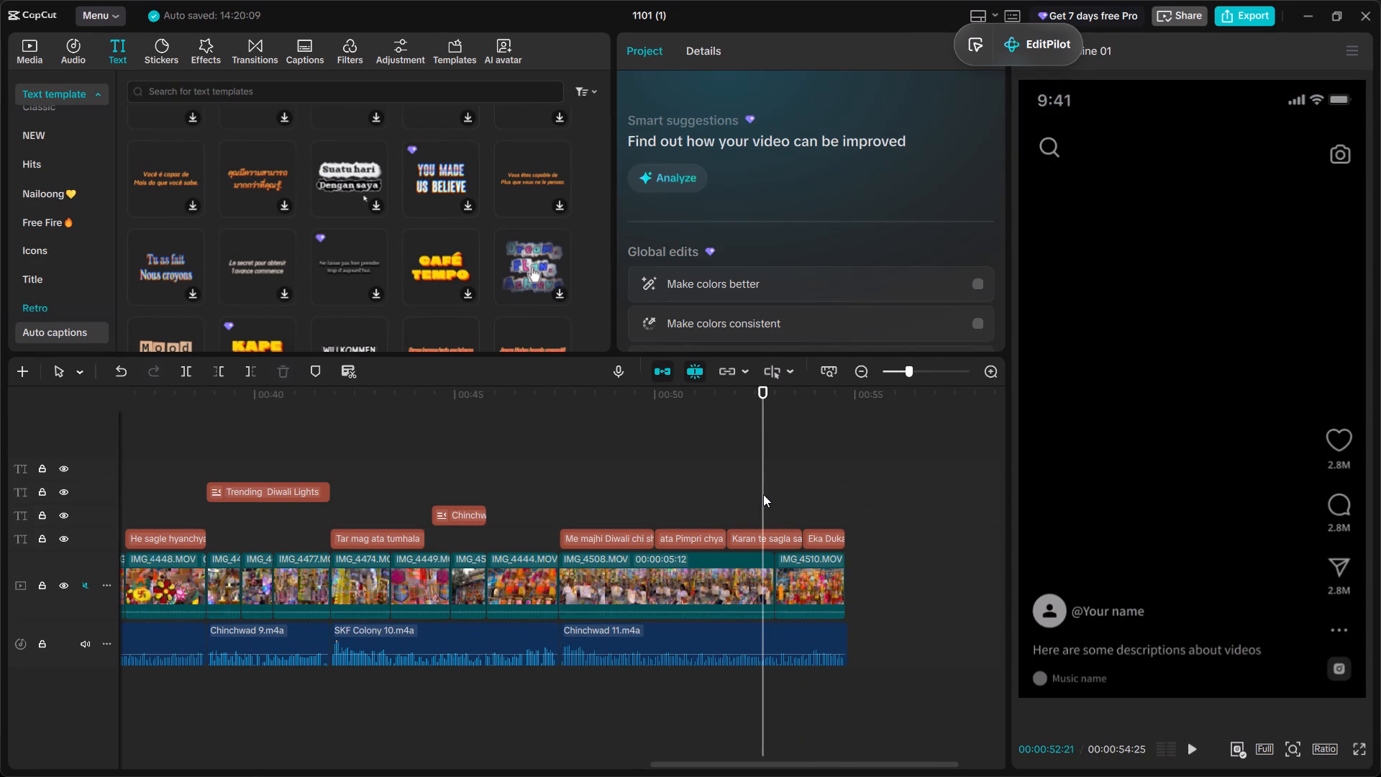
pyautogui.press('space')
pyautogui.press('space')
pyautogui.press('space')
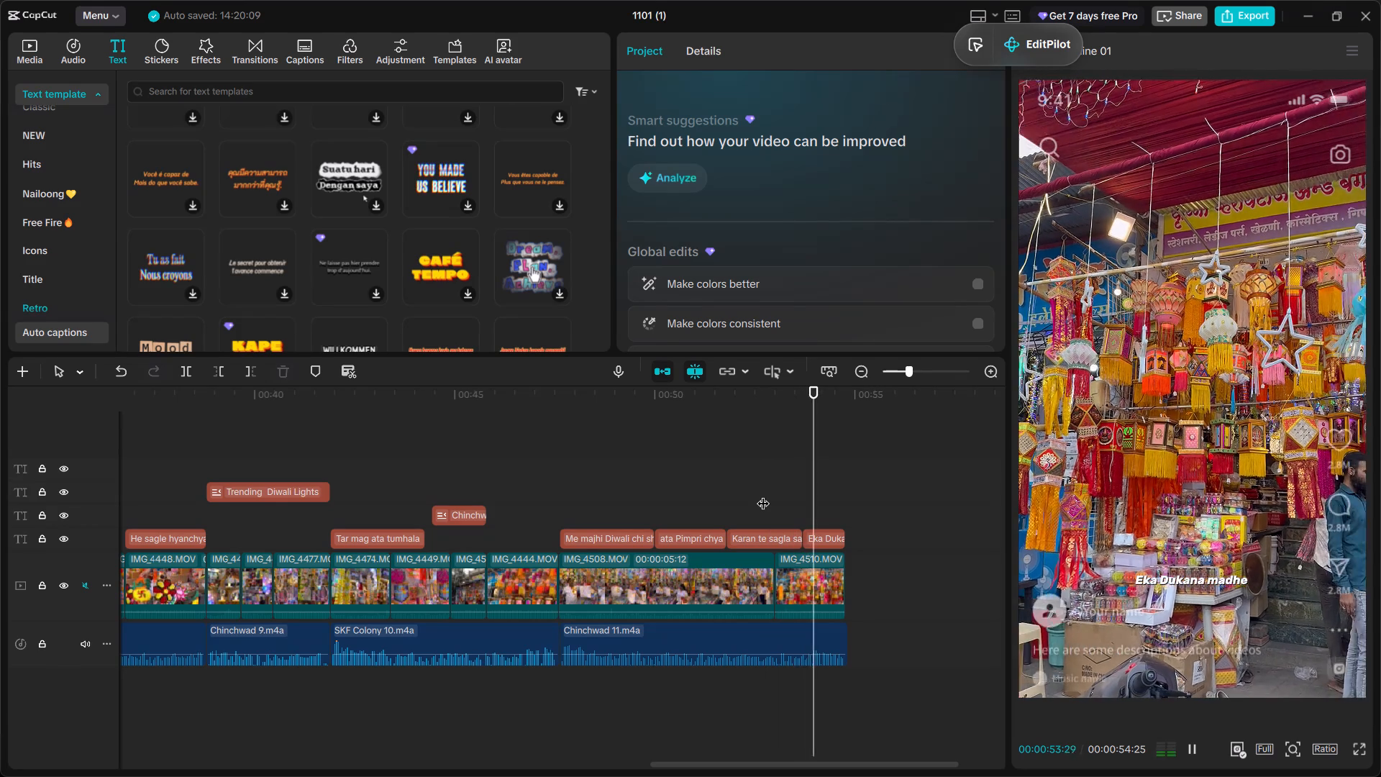
# Play the opening of the reel and delete the "Super" title below the "Diwali Shopping" title.
pyautogui.hscroll(10, 585, 542)
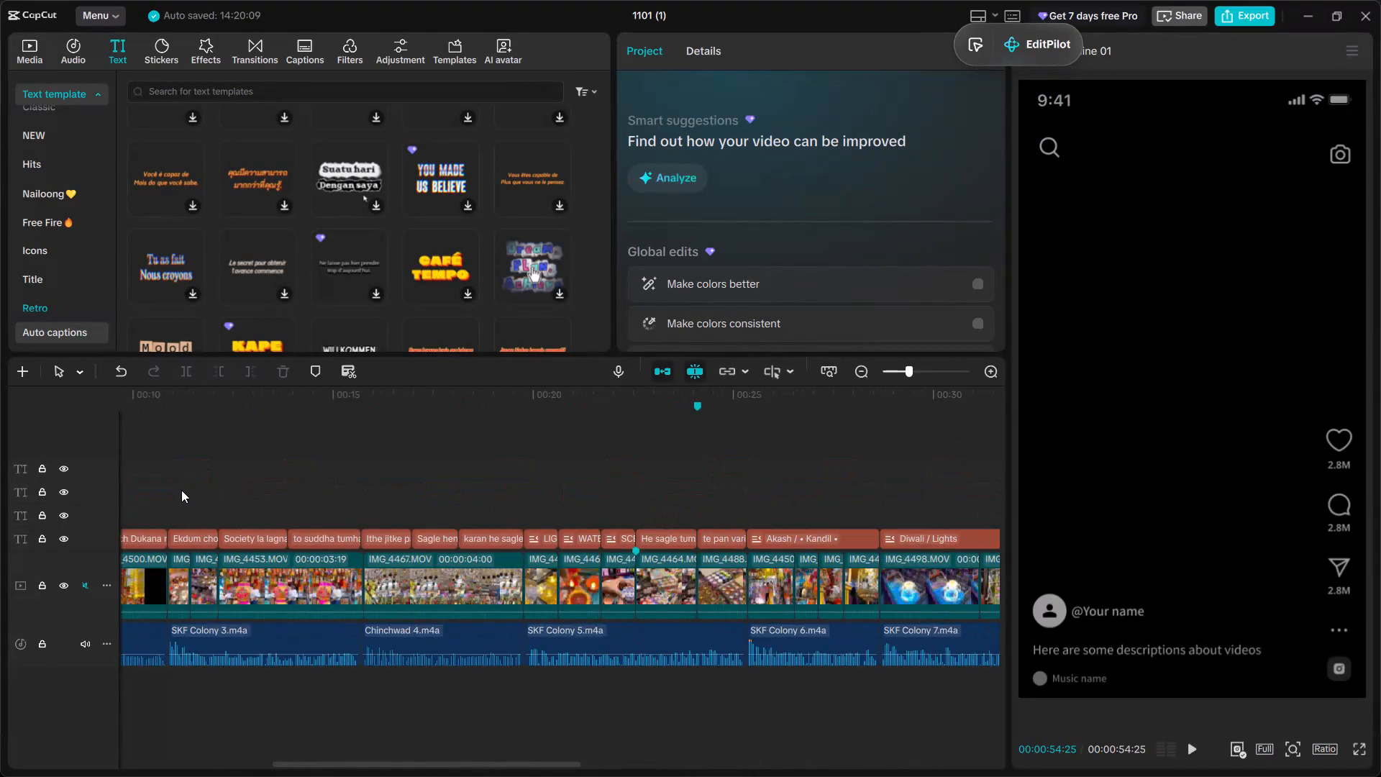
pyautogui.hscroll(7, 181, 490)
pyautogui.click(203, 447)
pyautogui.moveTo(203, 447); pyautogui.dragTo(119, 451)
pyautogui.press('space')
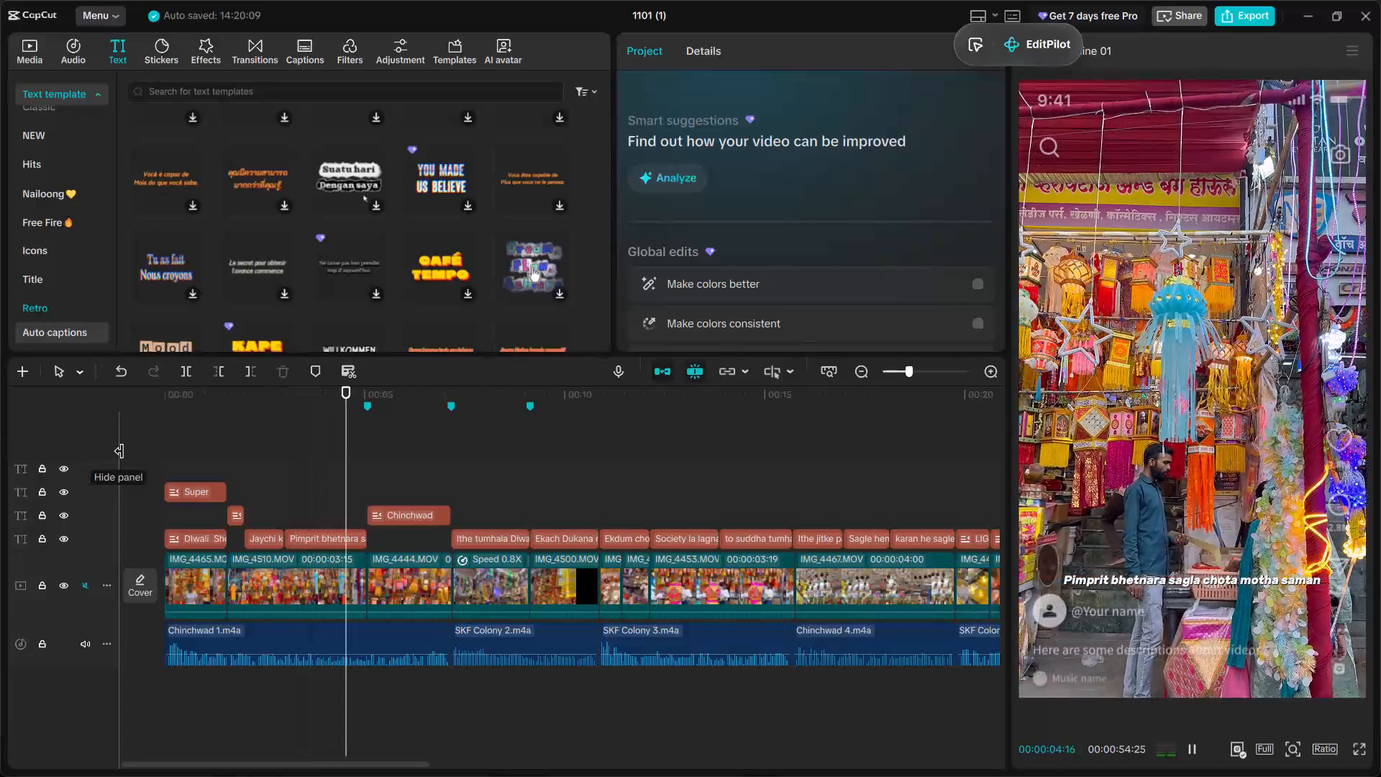
pyautogui.click(204, 437)
pyautogui.press('space')
pyautogui.press('space')
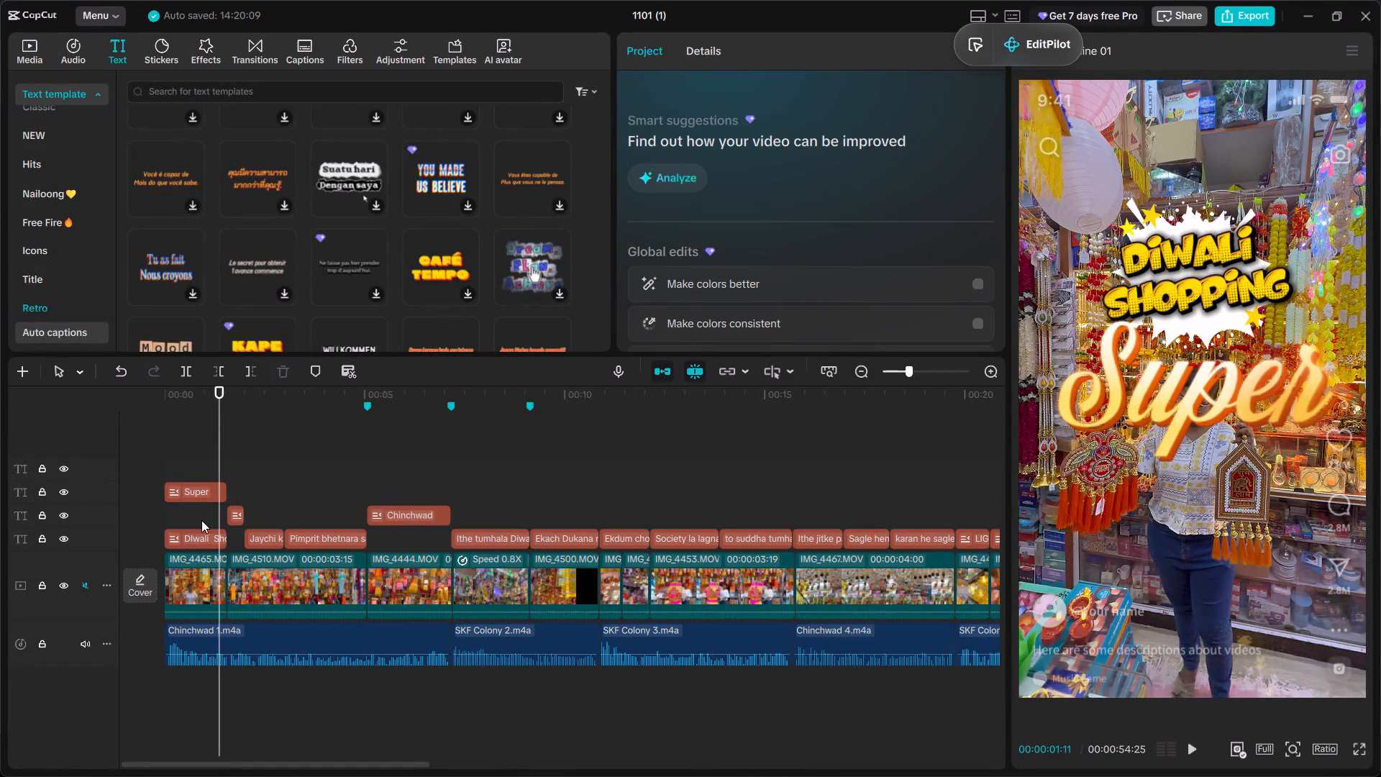
pyautogui.click(195, 494)
pyautogui.click(284, 368)
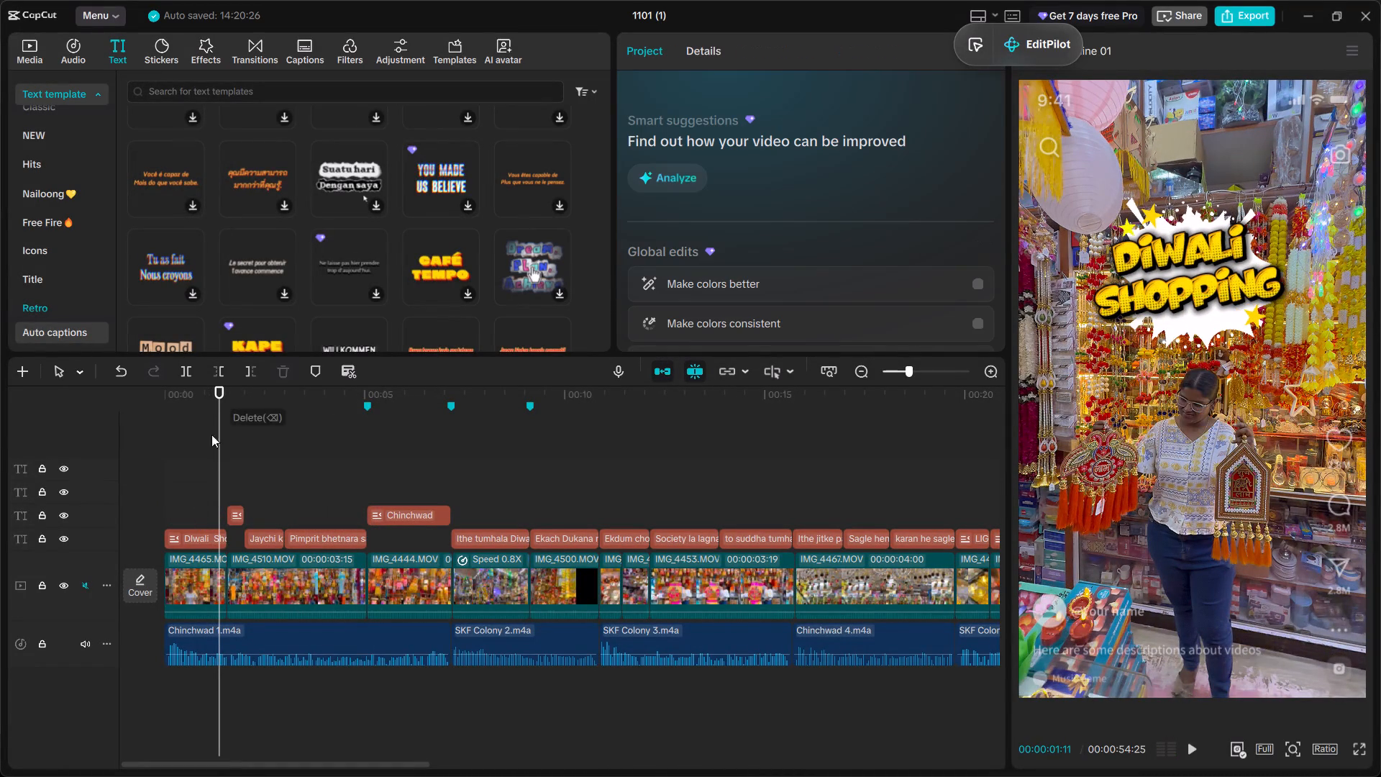
# Play the reel from the start through clip IMG_4448 to review its titles and captions against the voice-over.
pyautogui.click(201, 440)
pyautogui.moveTo(201, 440); pyautogui.dragTo(124, 454)
pyautogui.press('space')
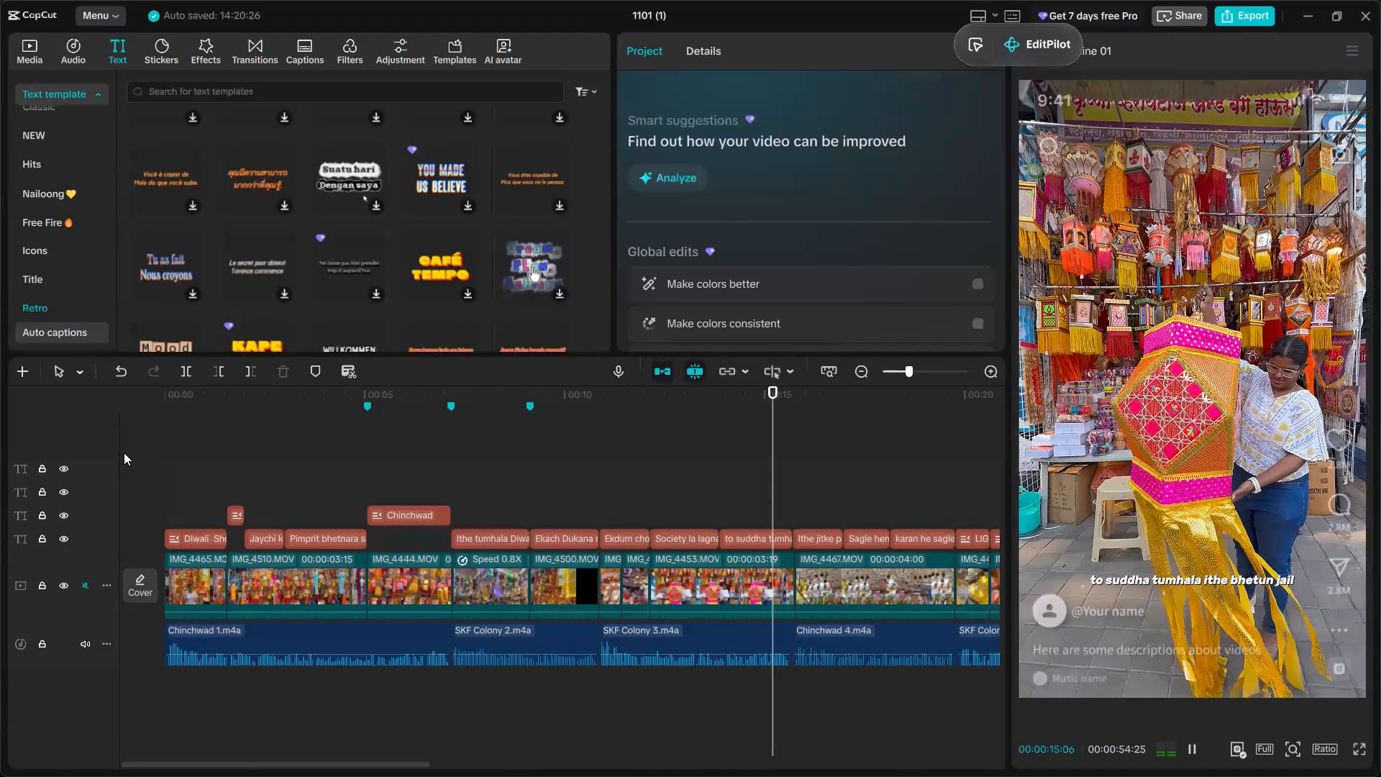
pyautogui.hscroll(-1, 124, 453)
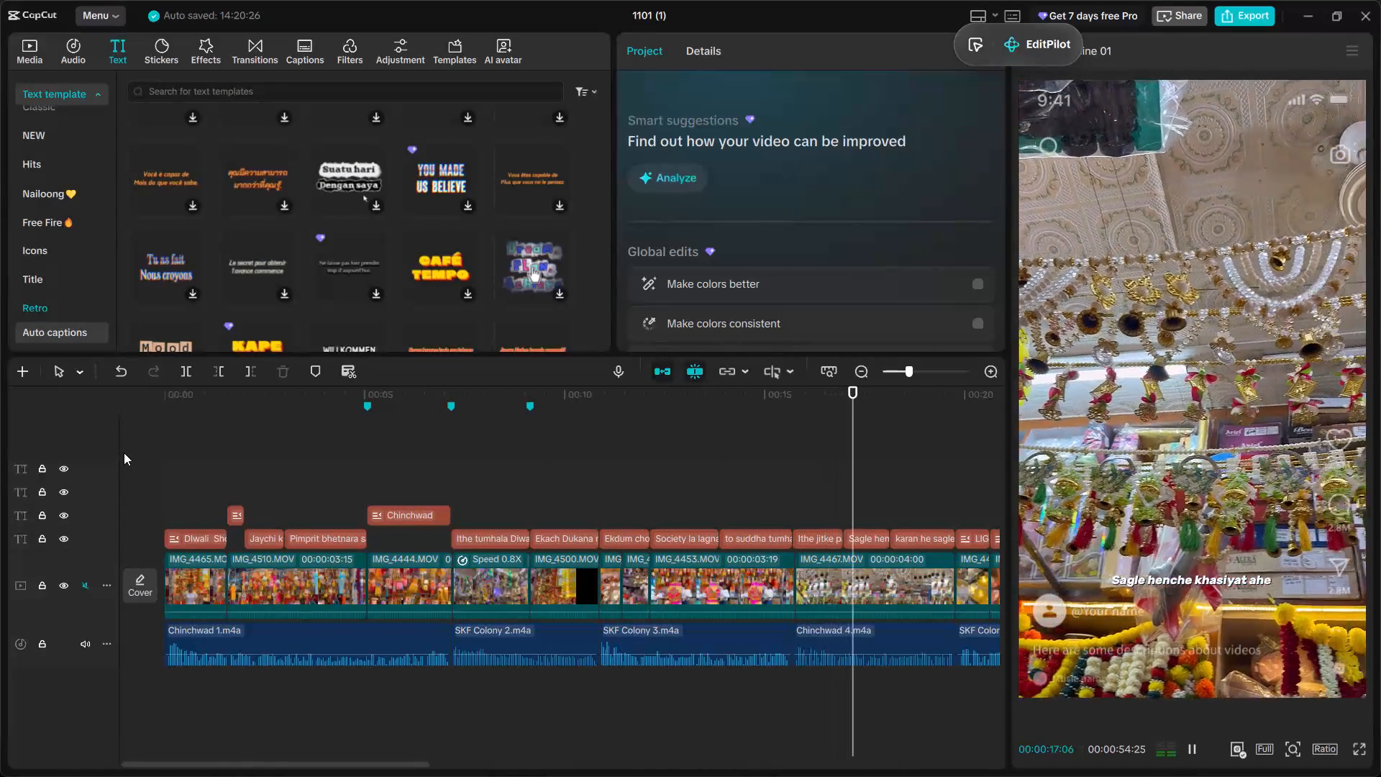
pyautogui.hscroll(-1, 498, 439)
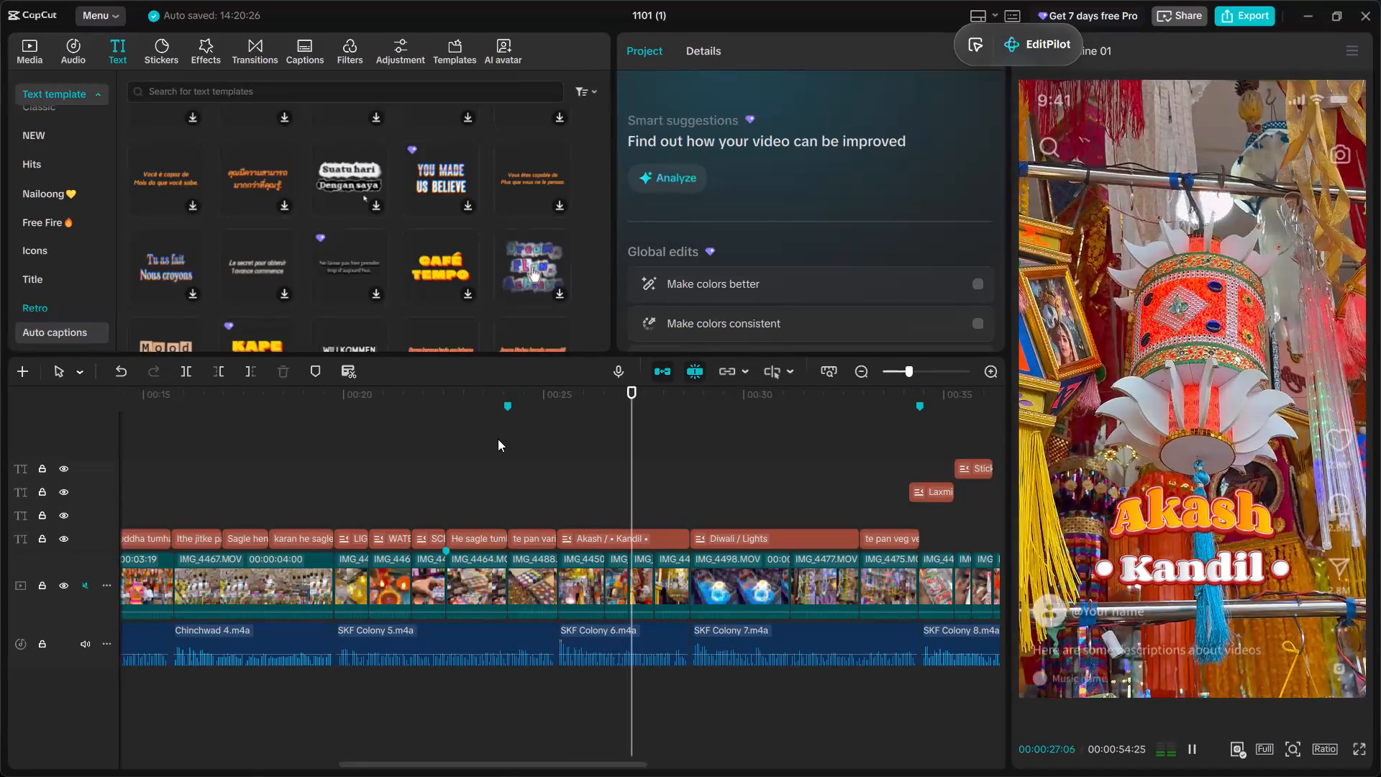
pyautogui.hscroll(-1, 498, 439)
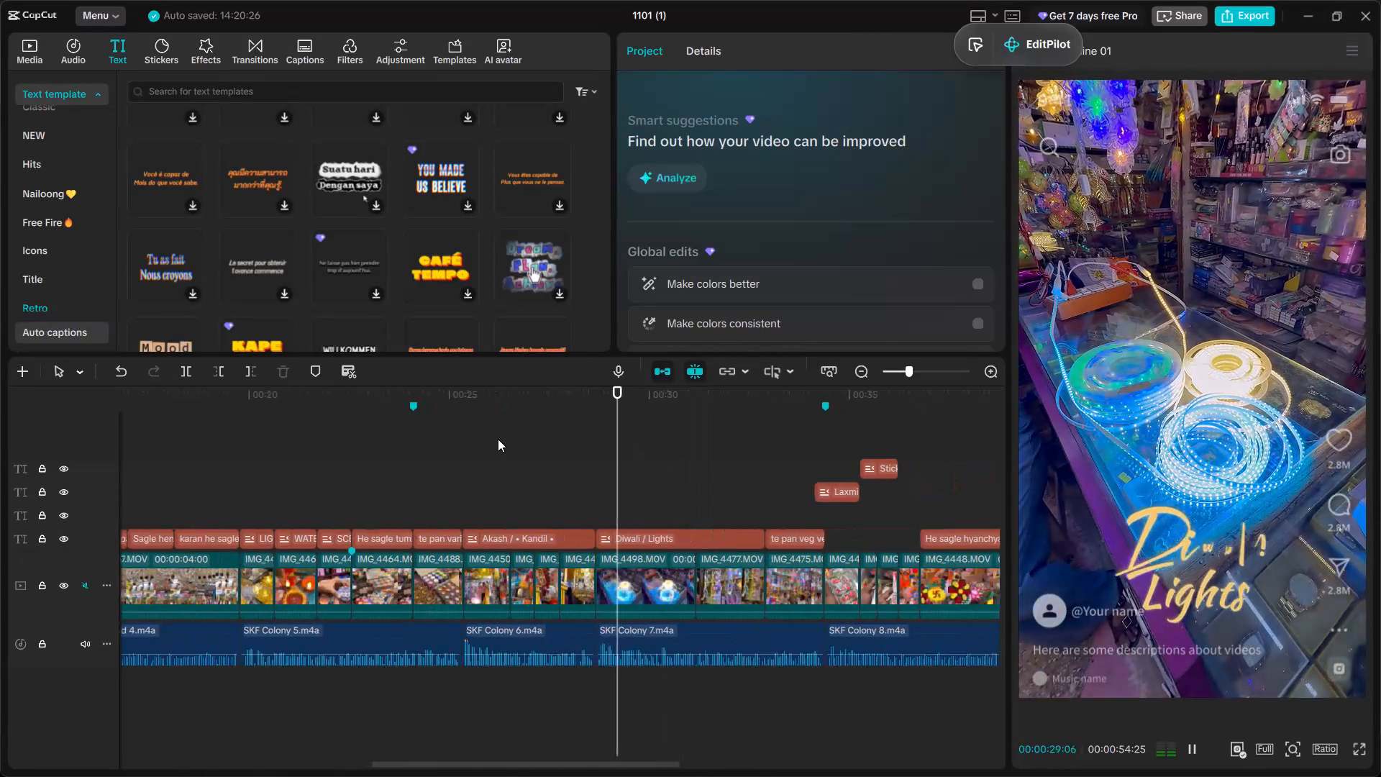
pyautogui.hscroll(-1, 498, 439)
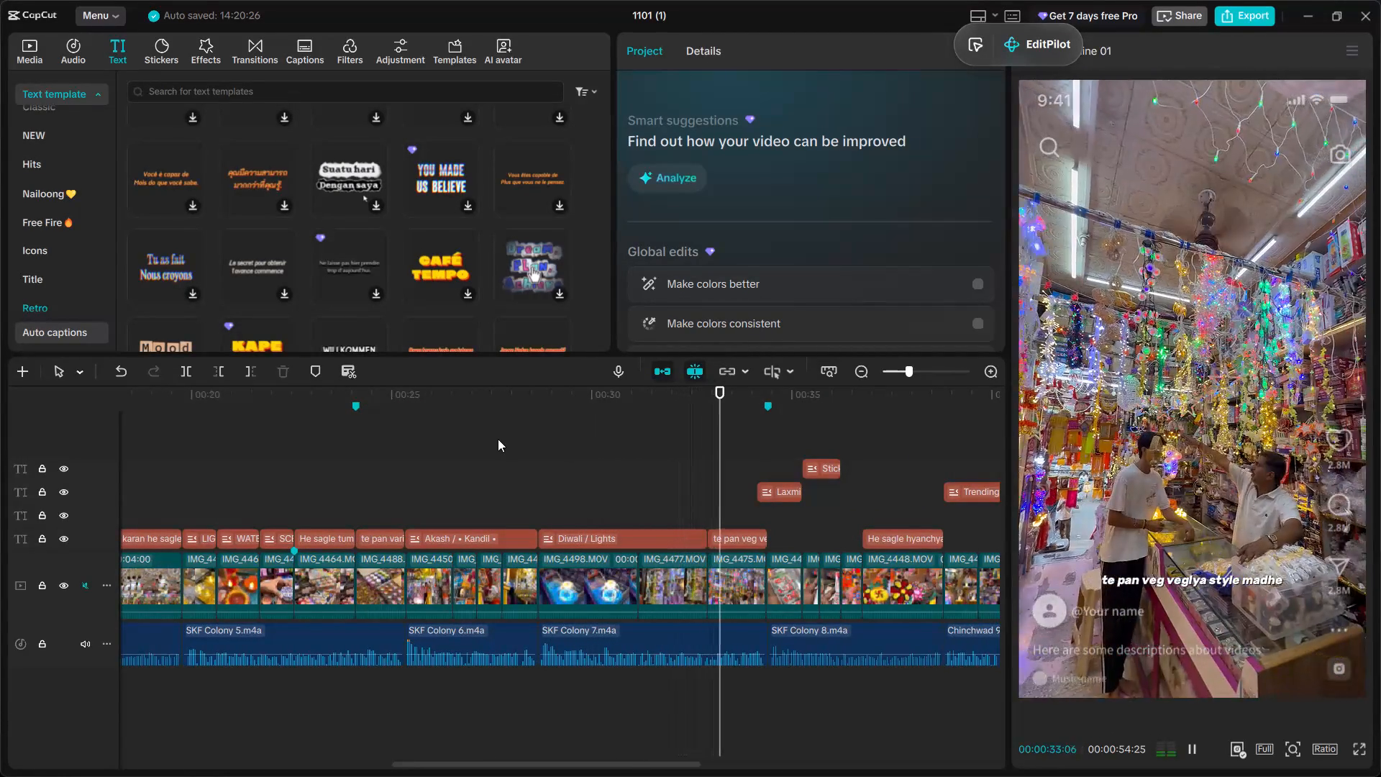
pyautogui.hscroll(-1, 498, 439)
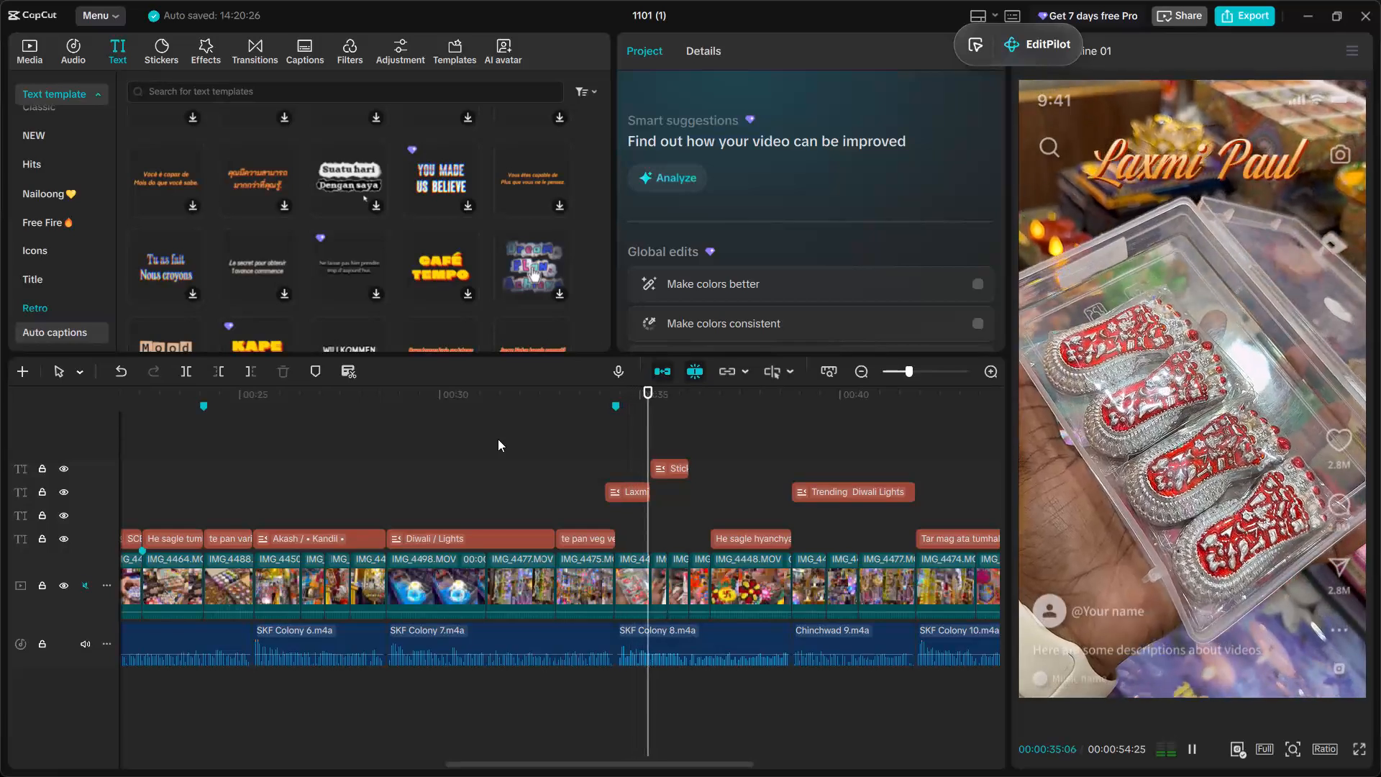
pyautogui.press('space')
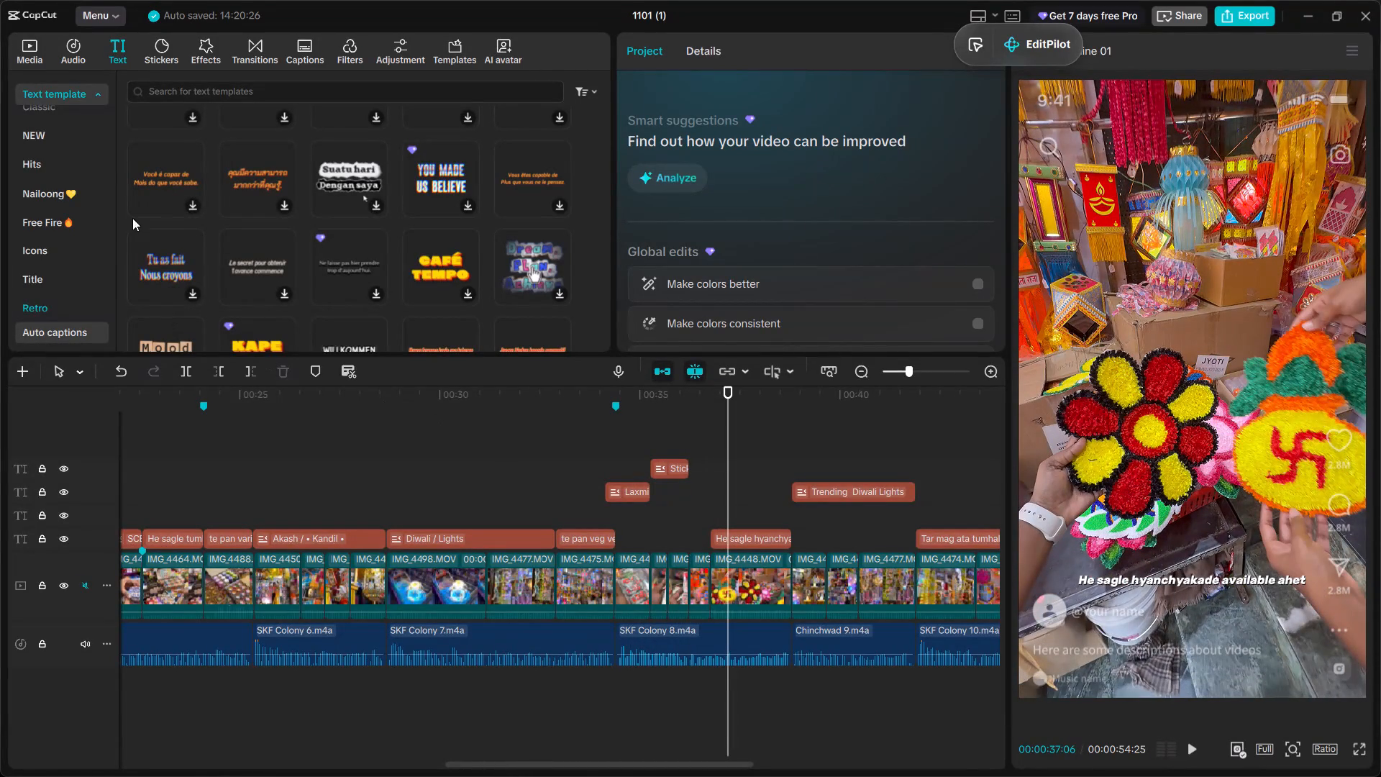
# Search the text templates for "festival" and look through them for a title style for the moment before the "He sagle hyanchyakade" caption.
pyautogui.click(189, 96)
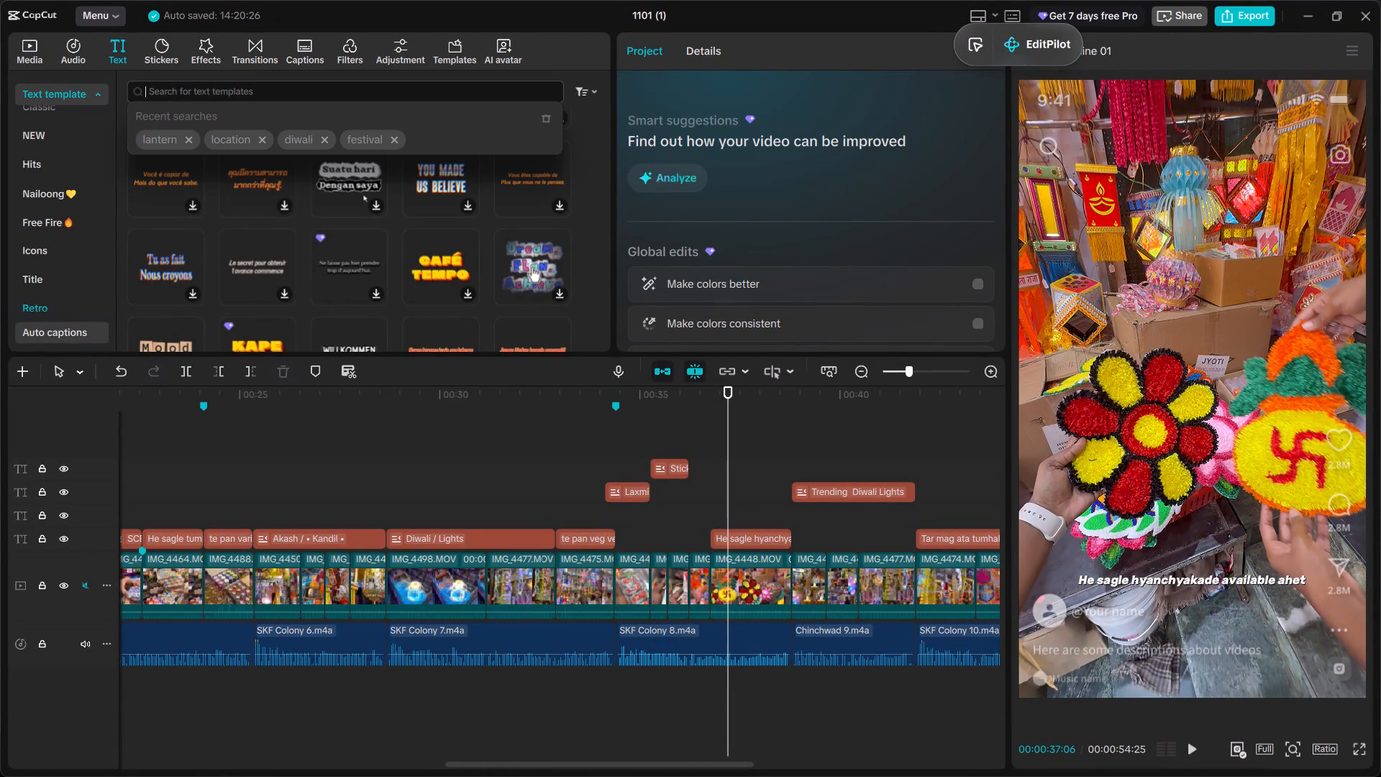
pyautogui.click(368, 142)
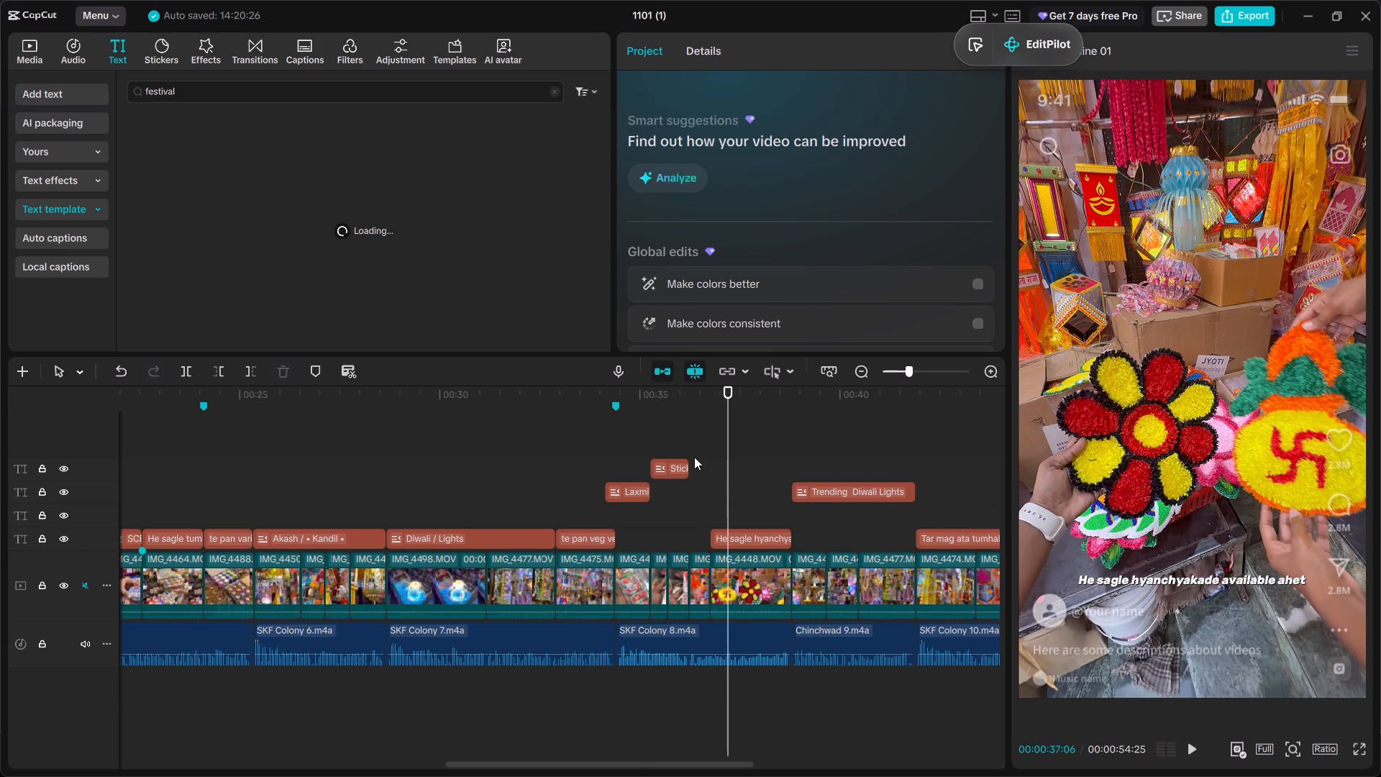
pyautogui.click(690, 430)
pyautogui.press('space')
pyautogui.press('space')
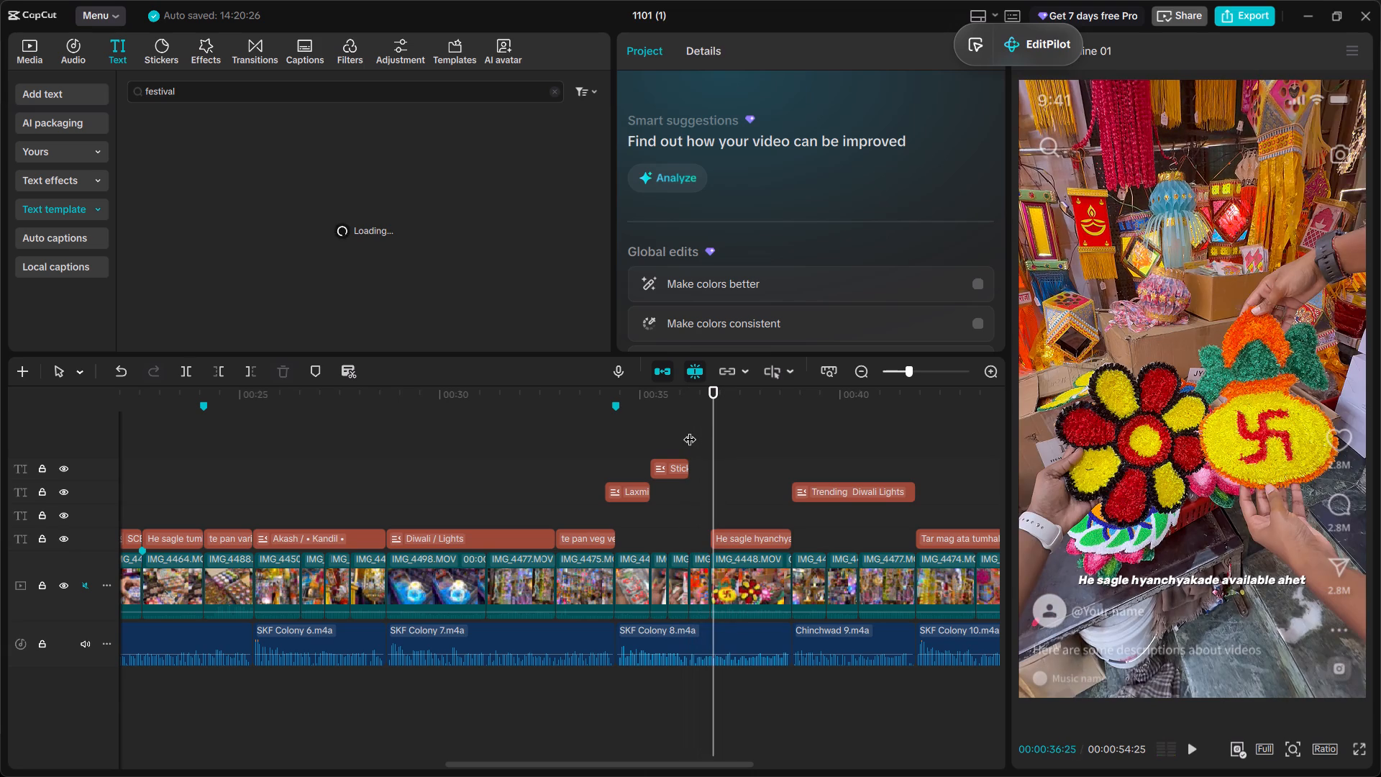
pyautogui.click(690, 433)
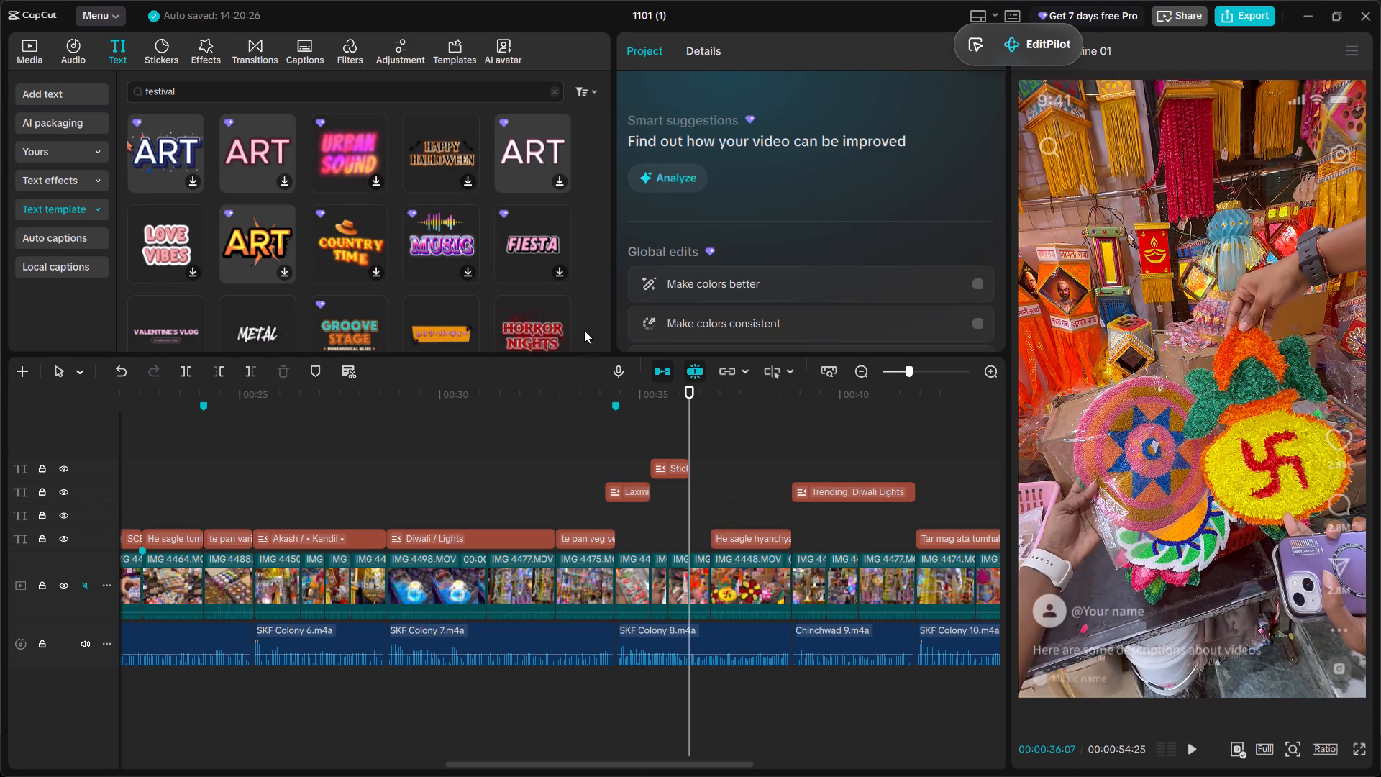
pyautogui.scroll(-2, 599, 226)
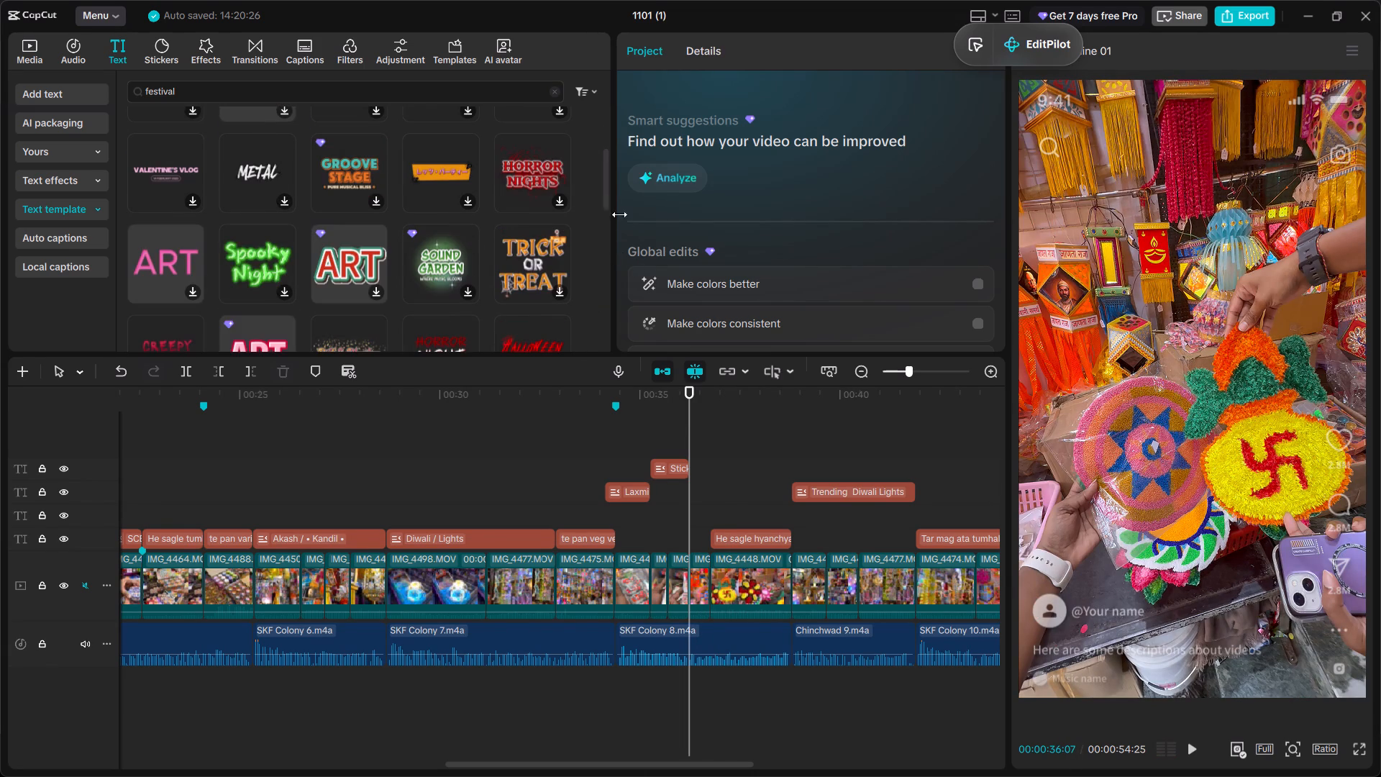
pyautogui.scroll(-3, 596, 180)
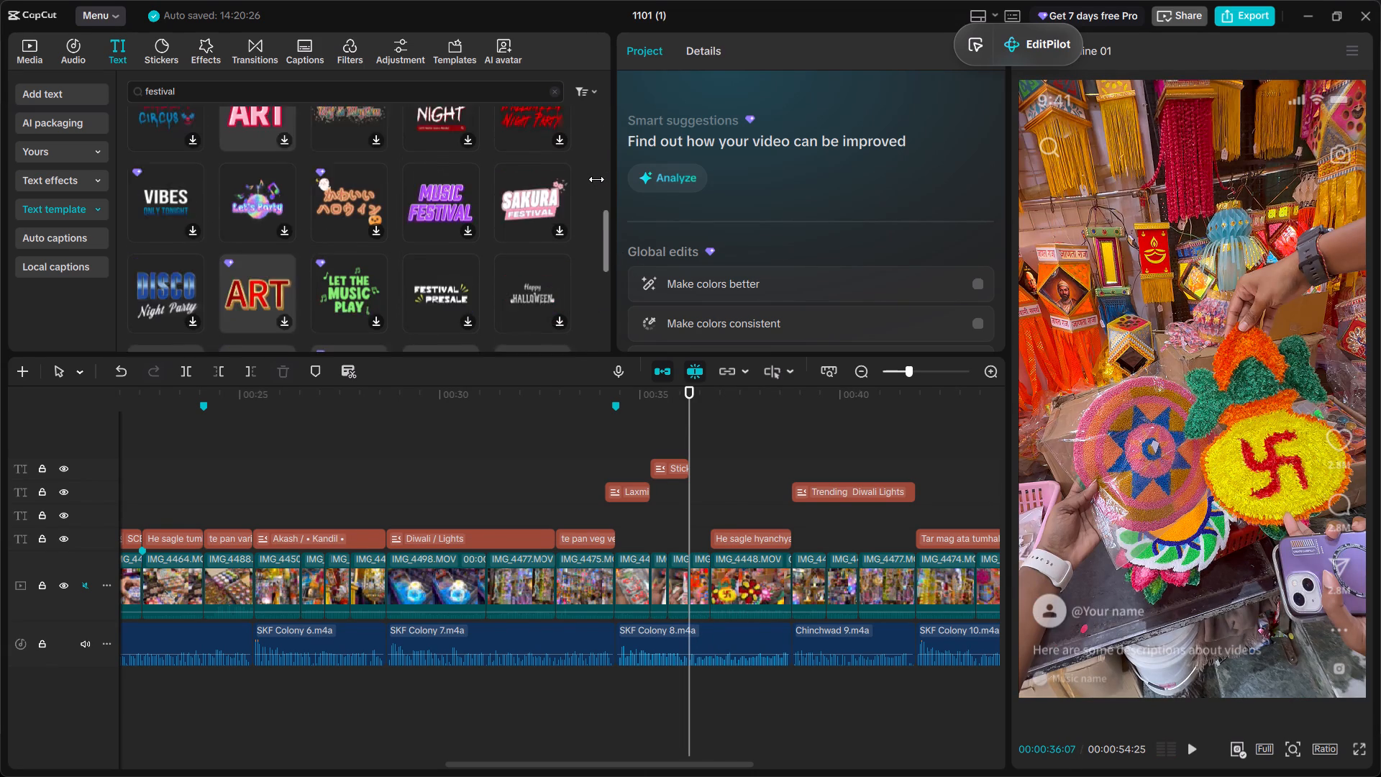
pyautogui.scroll(-2, 596, 179)
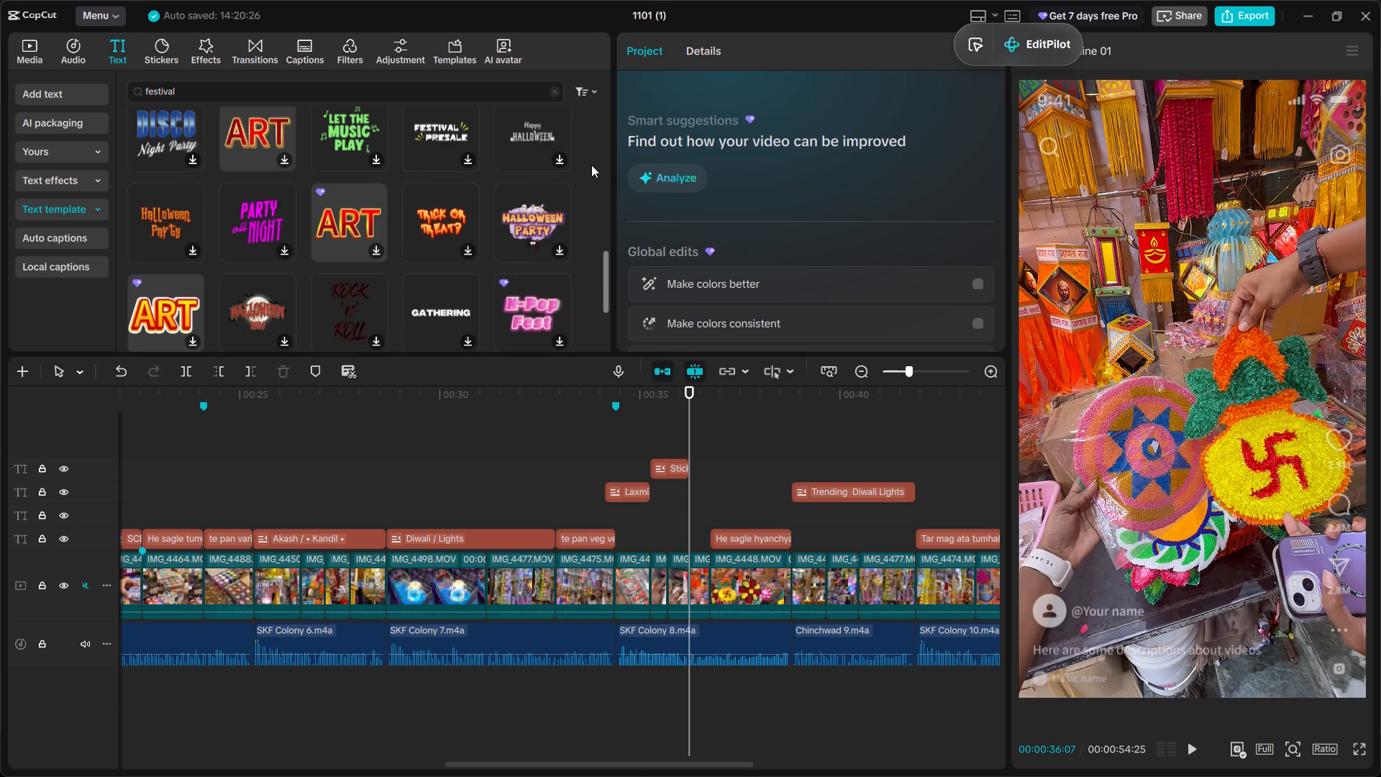
pyautogui.scroll(-3, 591, 165)
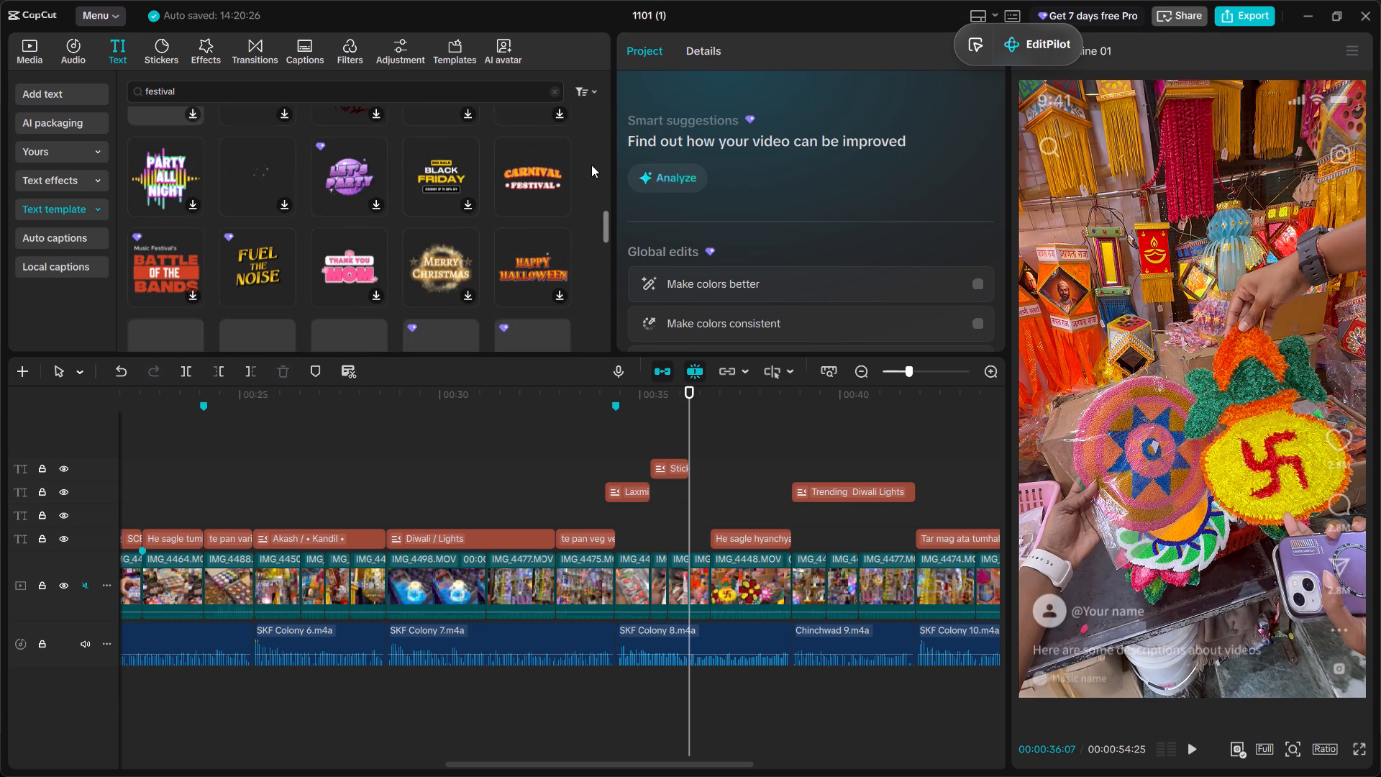
pyautogui.scroll(-2, 591, 165)
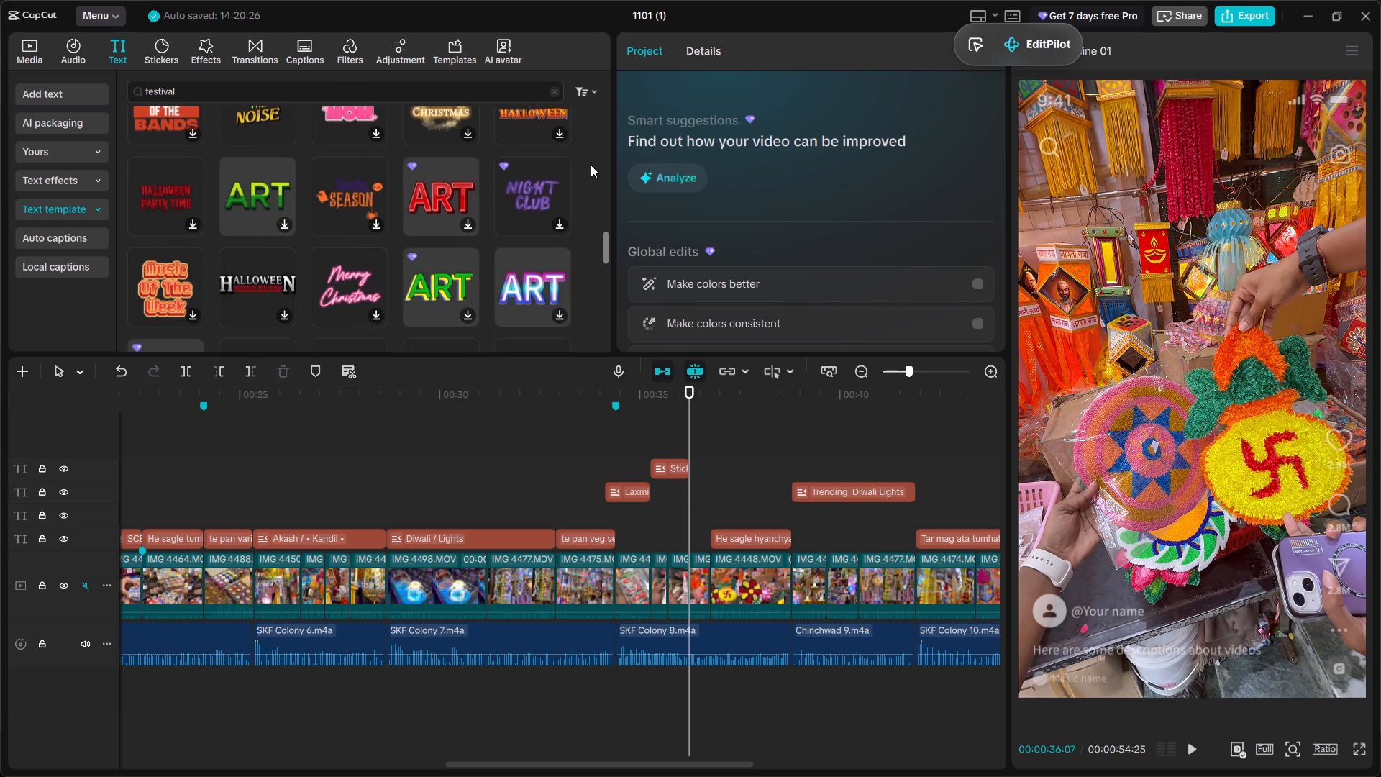
pyautogui.scroll(-4, 591, 165)
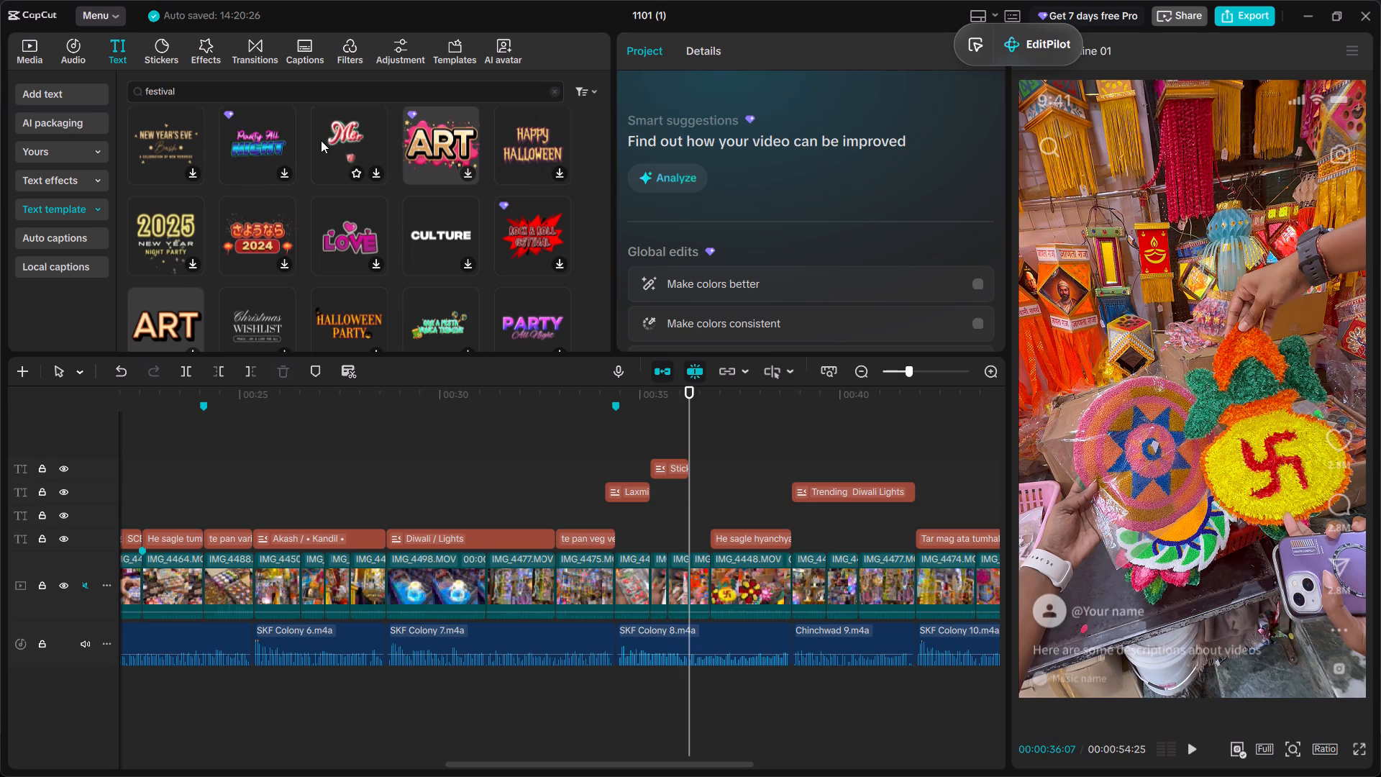
pyautogui.scroll(-3, 331, 142)
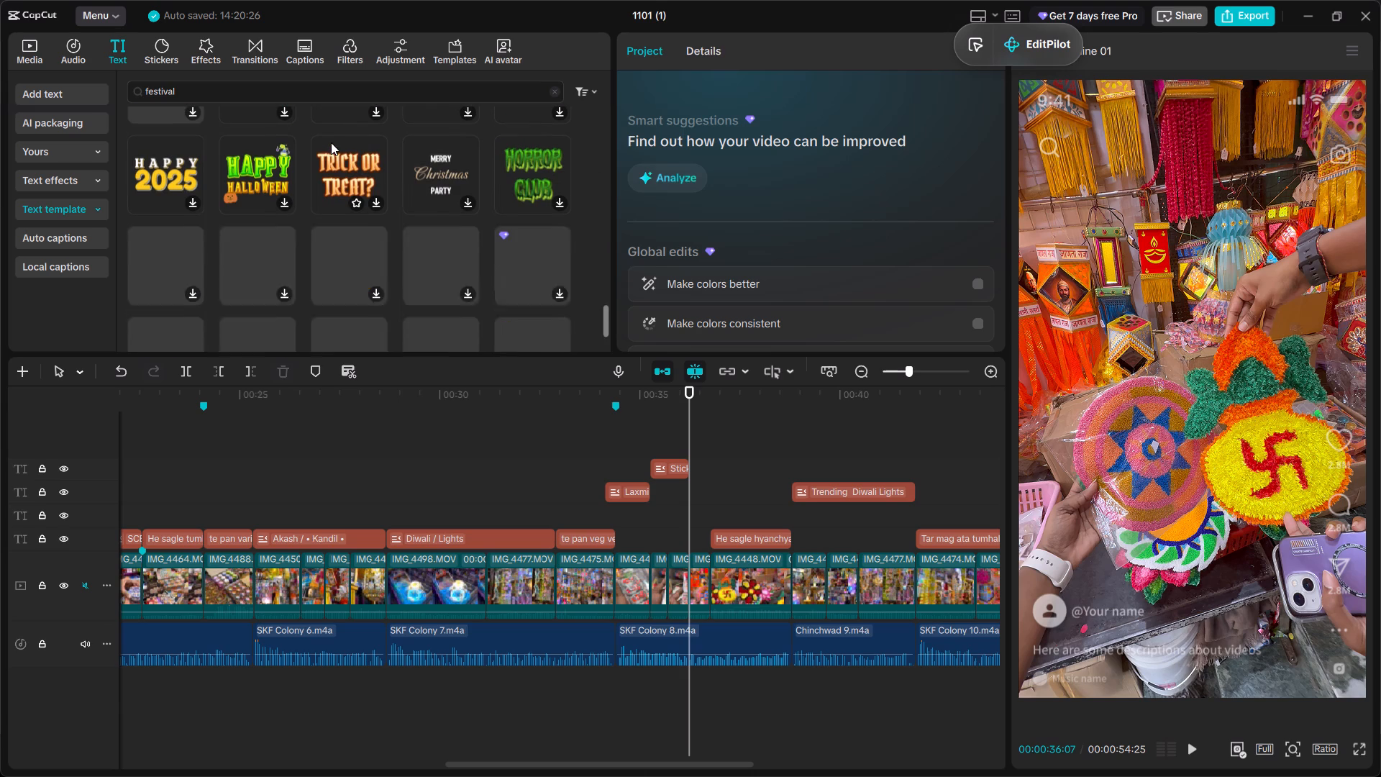
pyautogui.scroll(-2, 348, 159)
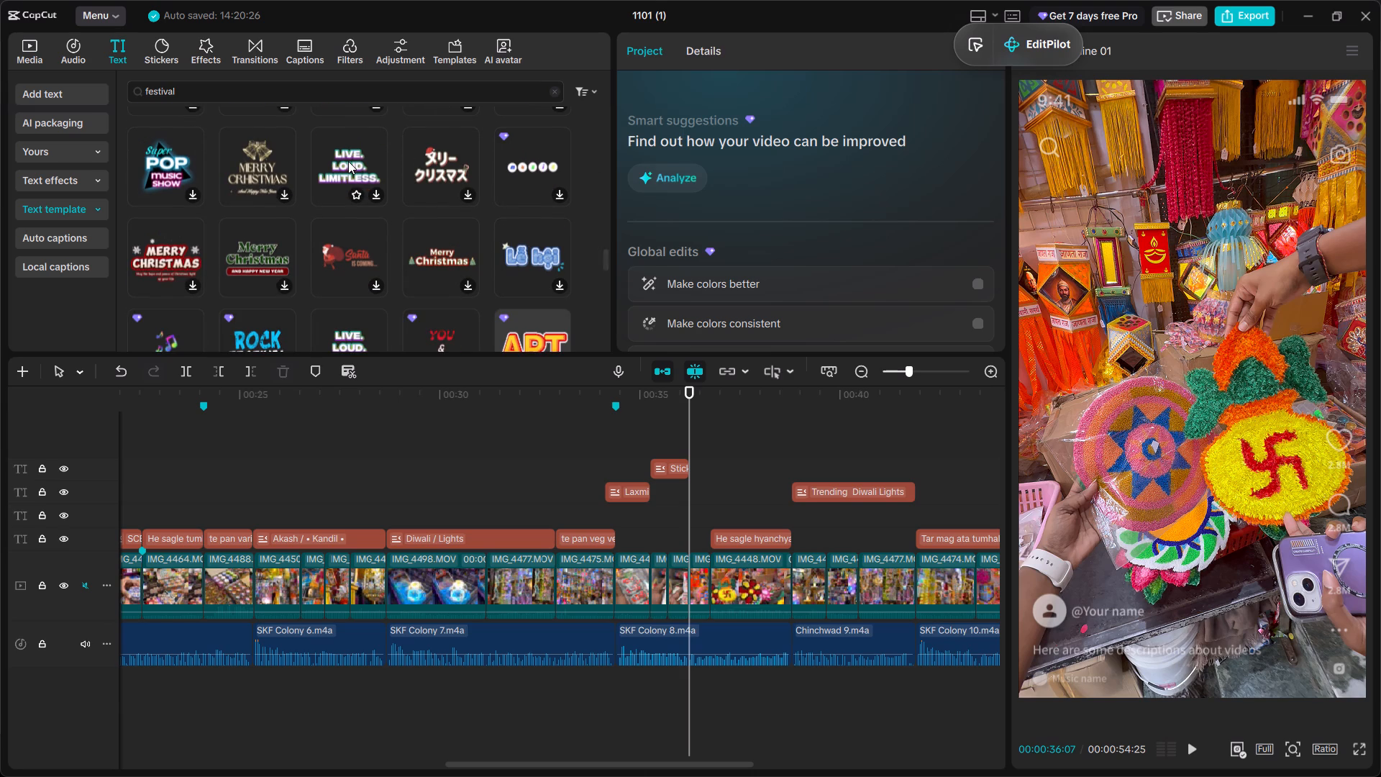
# Look through the Hits category of text templates for a suitable title style.
pyautogui.click(75, 204)
pyautogui.scroll(-3, 89, 237)
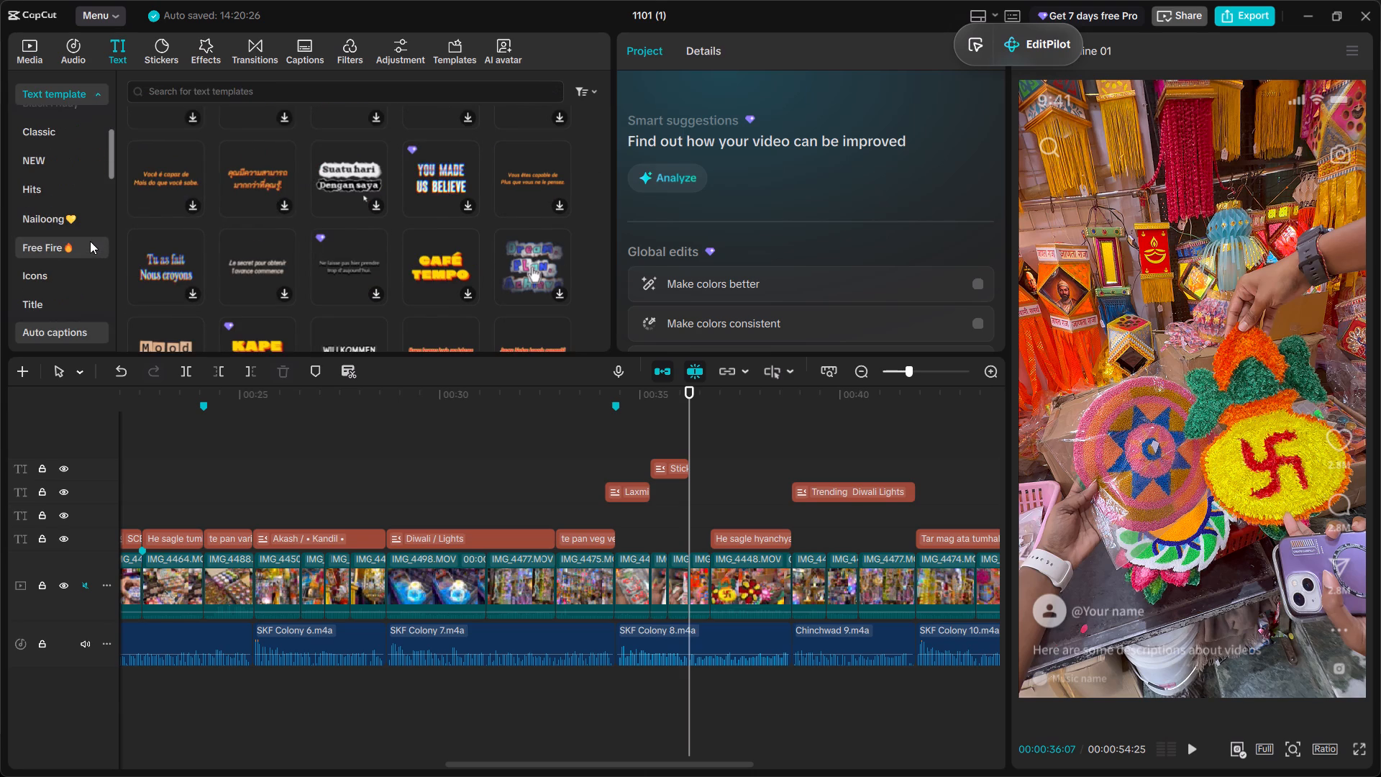
pyautogui.click(64, 196)
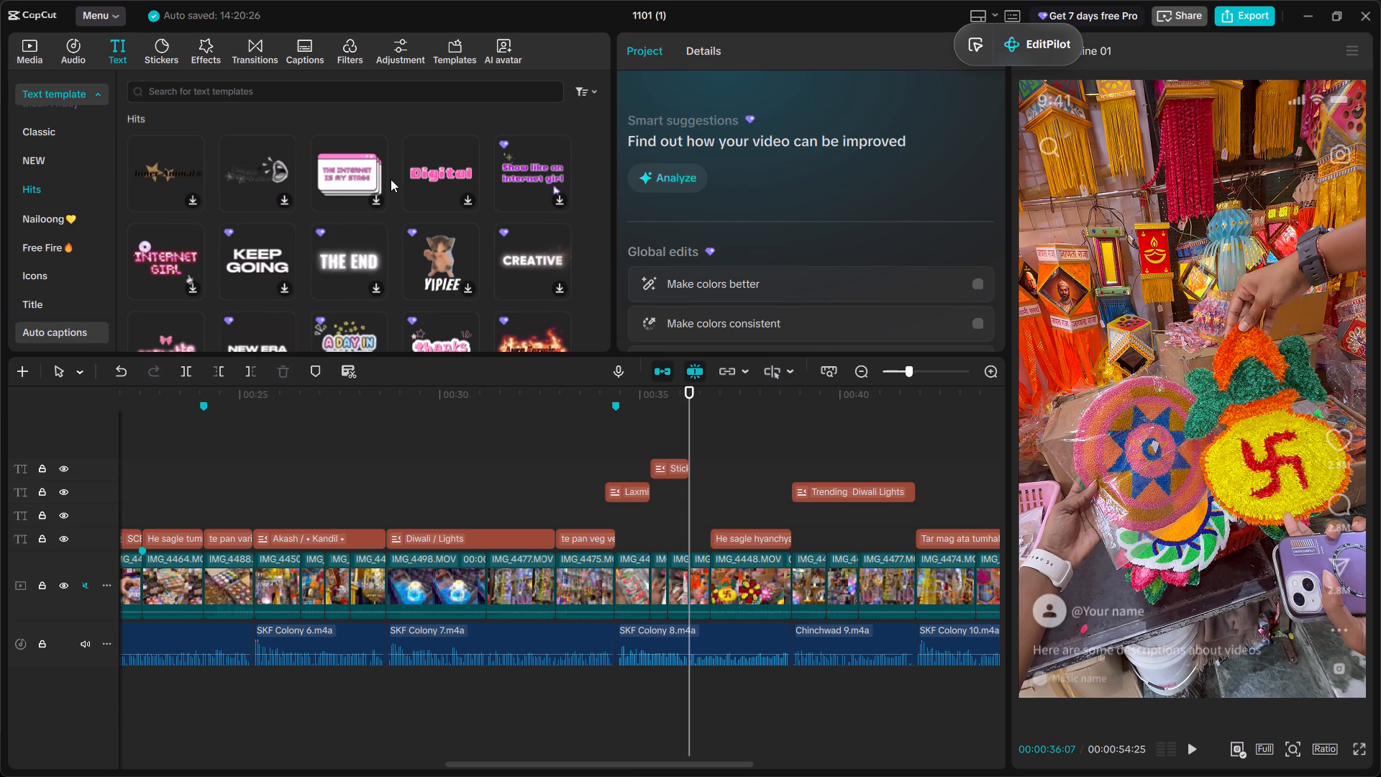
pyautogui.scroll(-5, 391, 179)
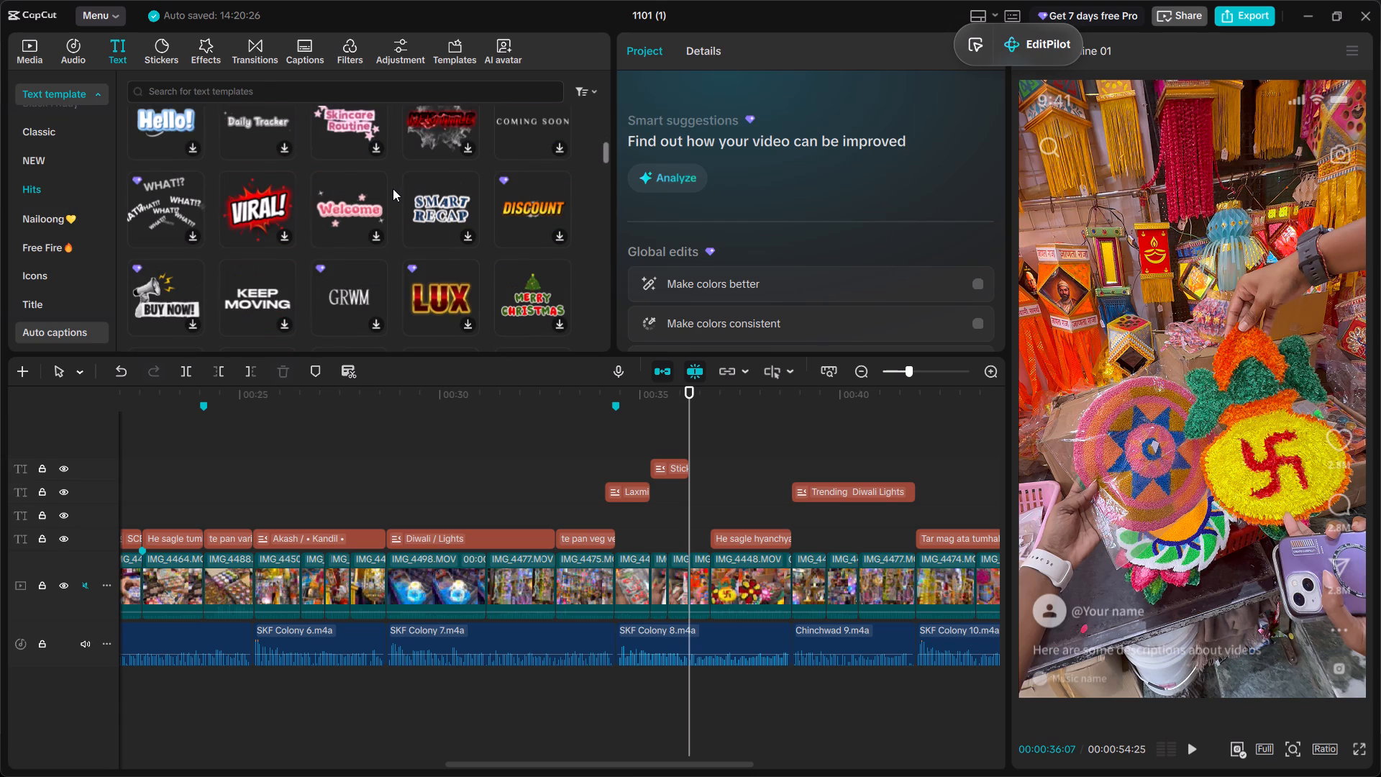
pyautogui.scroll(-5, 393, 191)
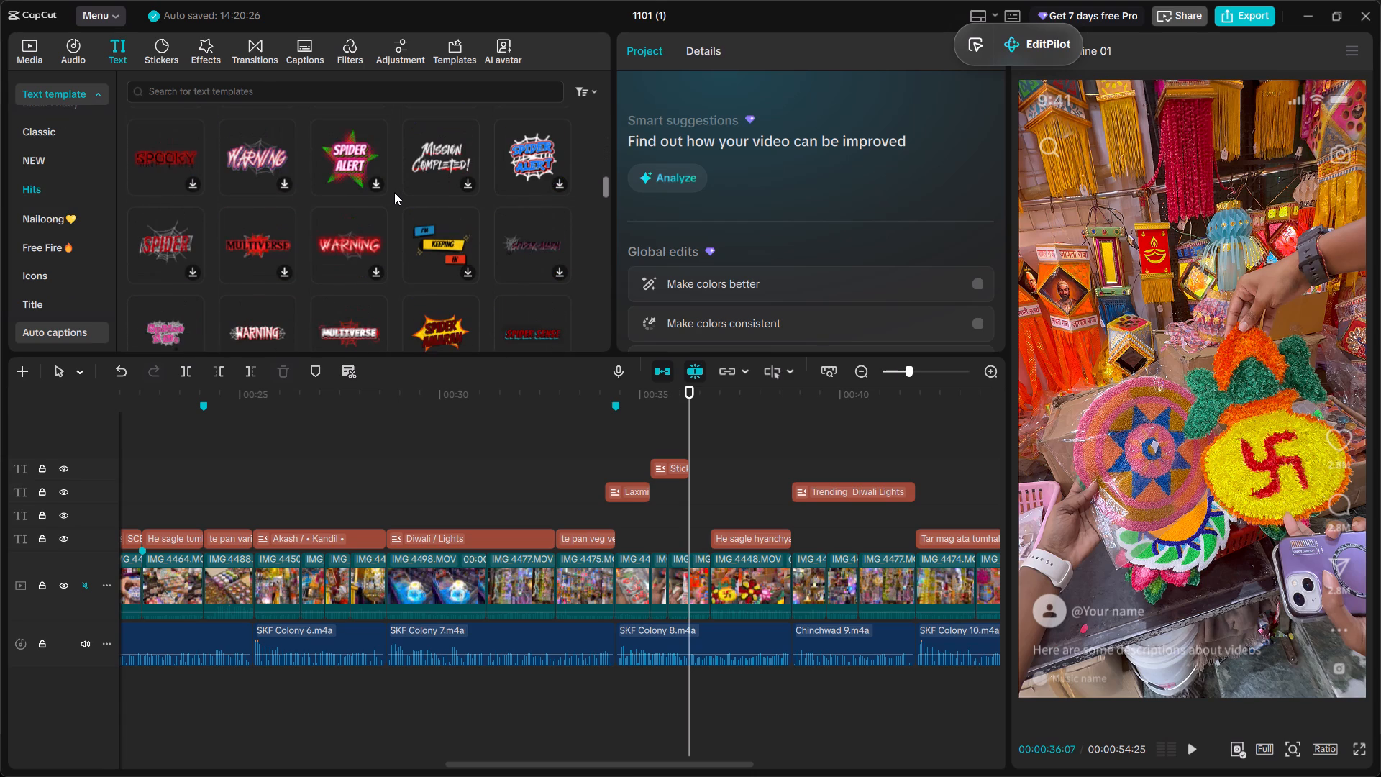
pyautogui.scroll(-6, 394, 192)
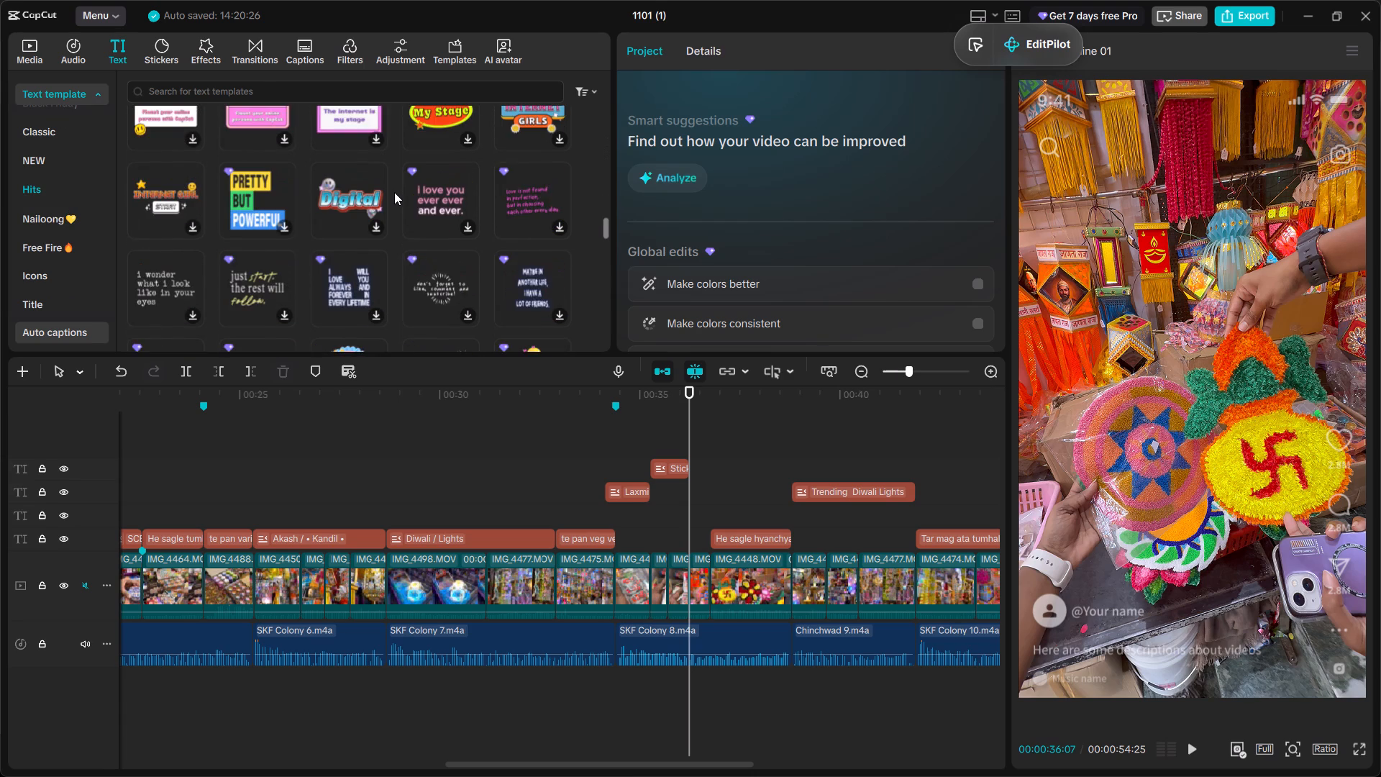
pyautogui.scroll(-14, 394, 192)
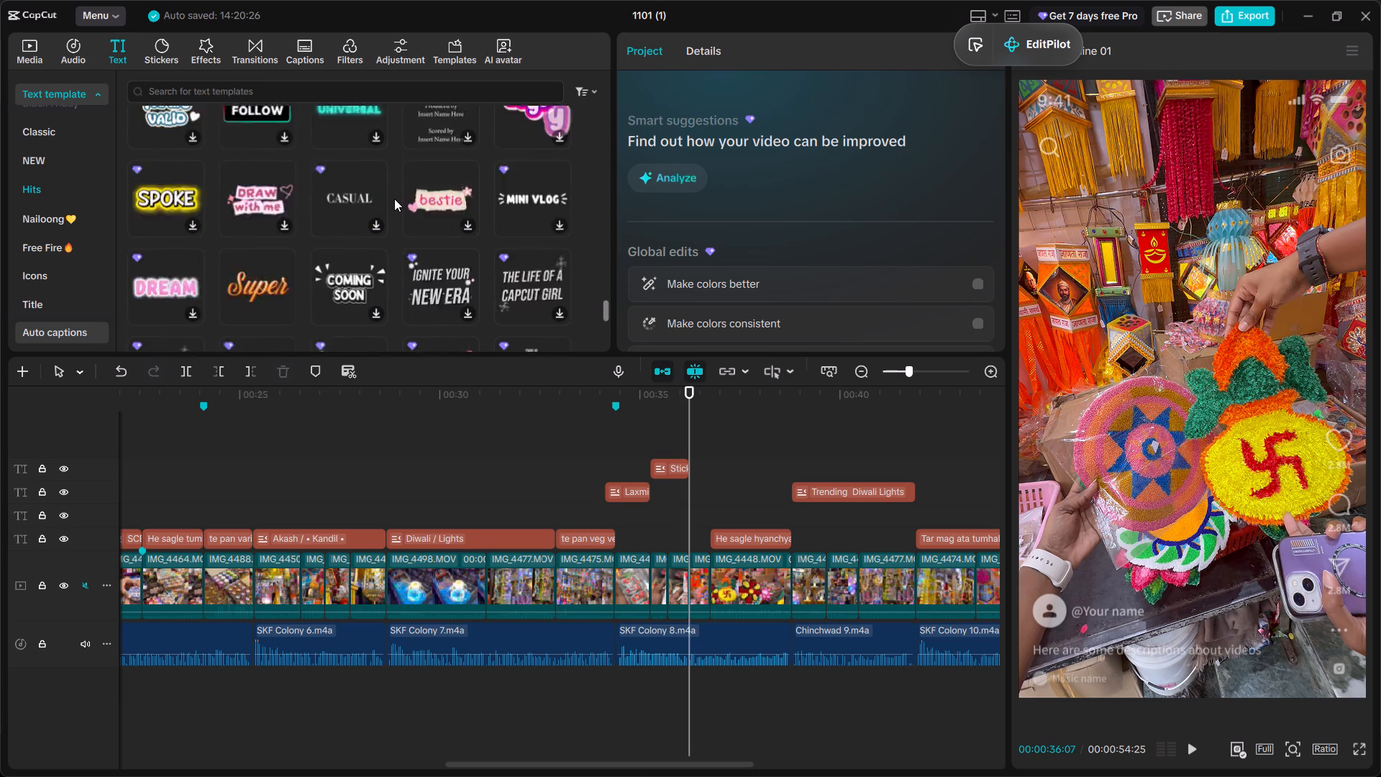
pyautogui.scroll(-6, 394, 199)
pyautogui.scroll(5, 394, 199)
pyautogui.scroll(-2, 394, 199)
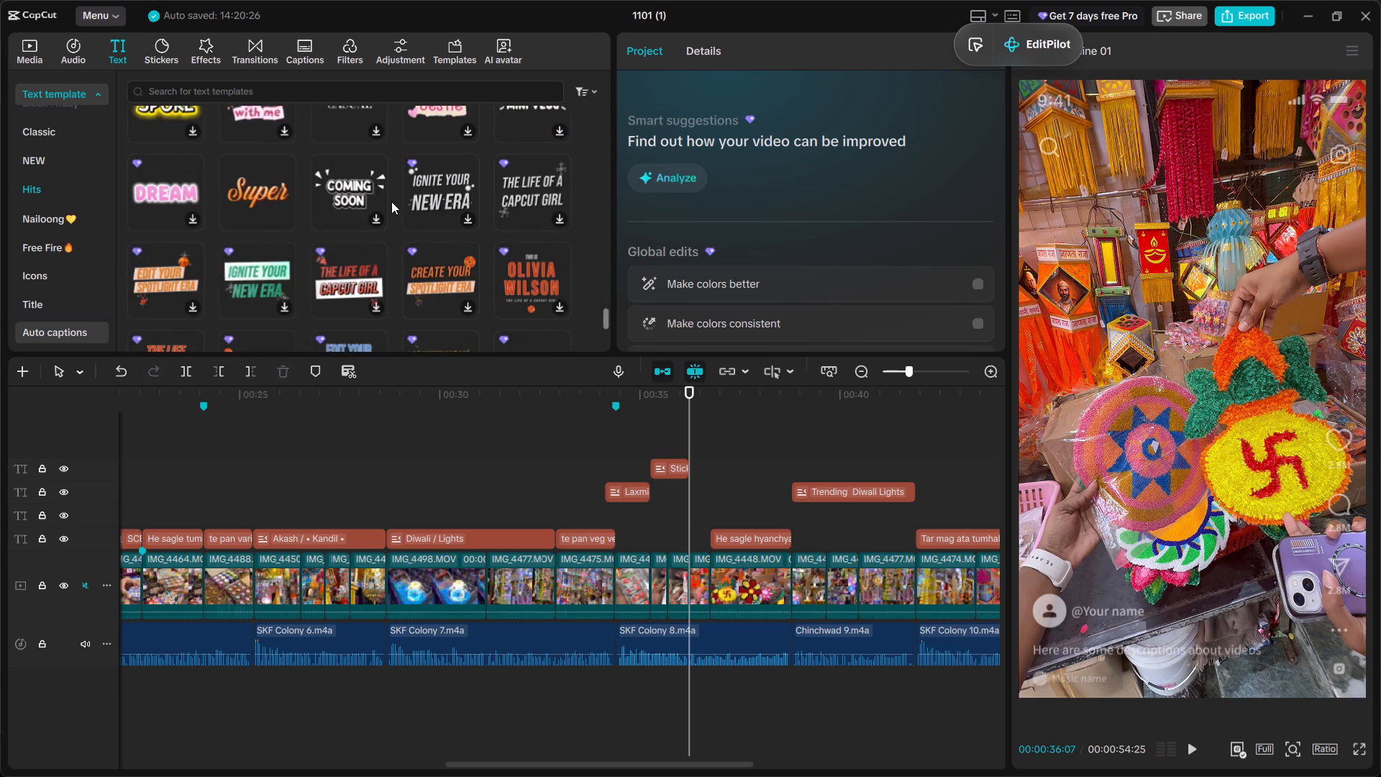
pyautogui.scroll(-6, 206, 247)
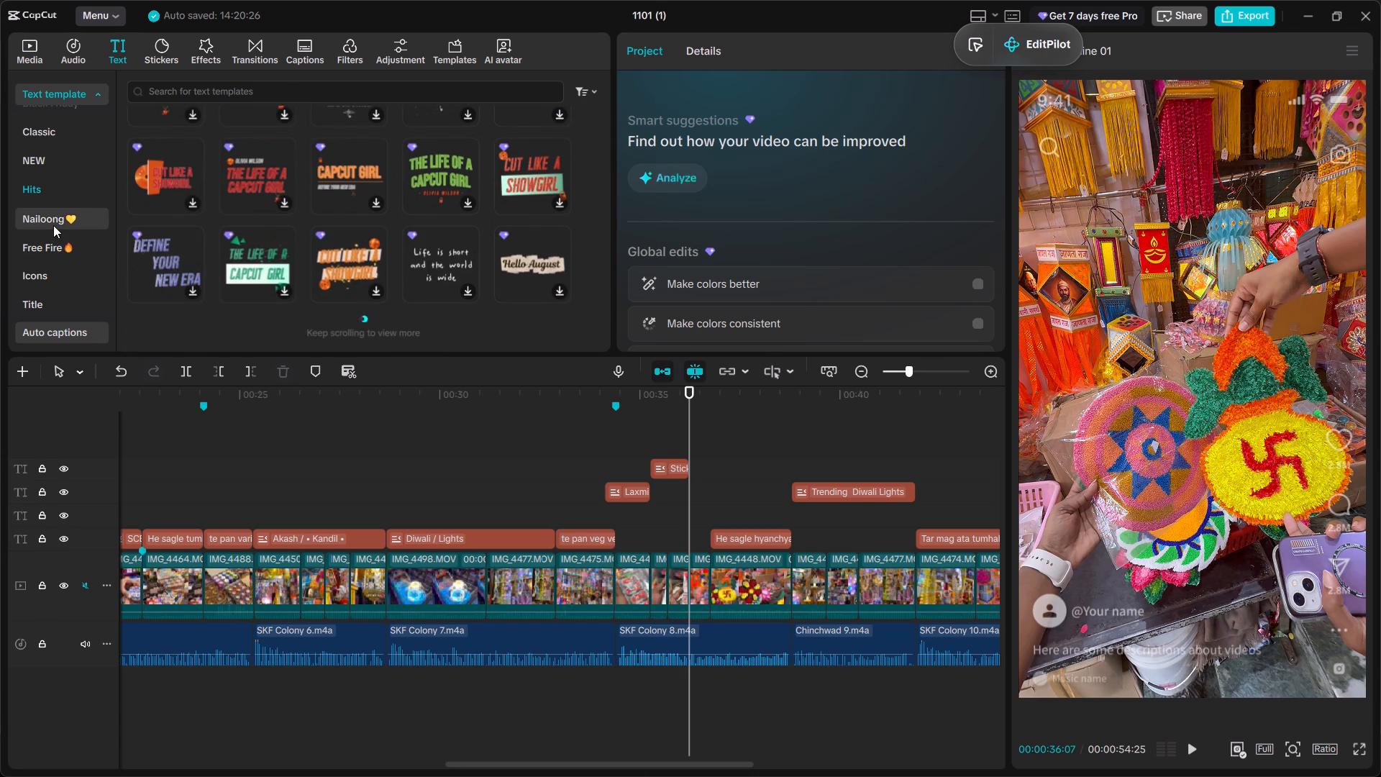
# Look through the Icons and Title categories of text templates for a suitable title style.
pyautogui.click(65, 269)
pyautogui.scroll(-6, 285, 255)
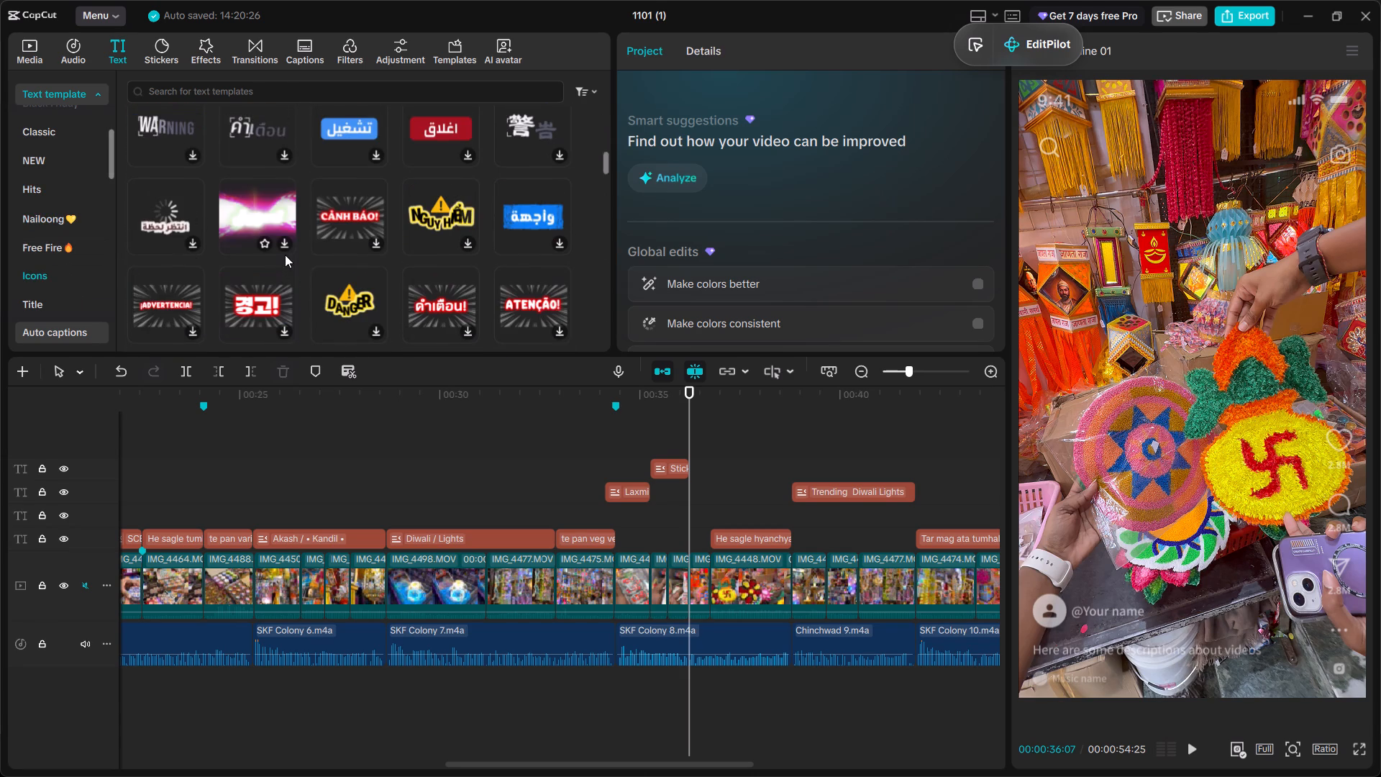
pyautogui.scroll(-5, 285, 255)
pyautogui.click(70, 267)
pyautogui.click(55, 302)
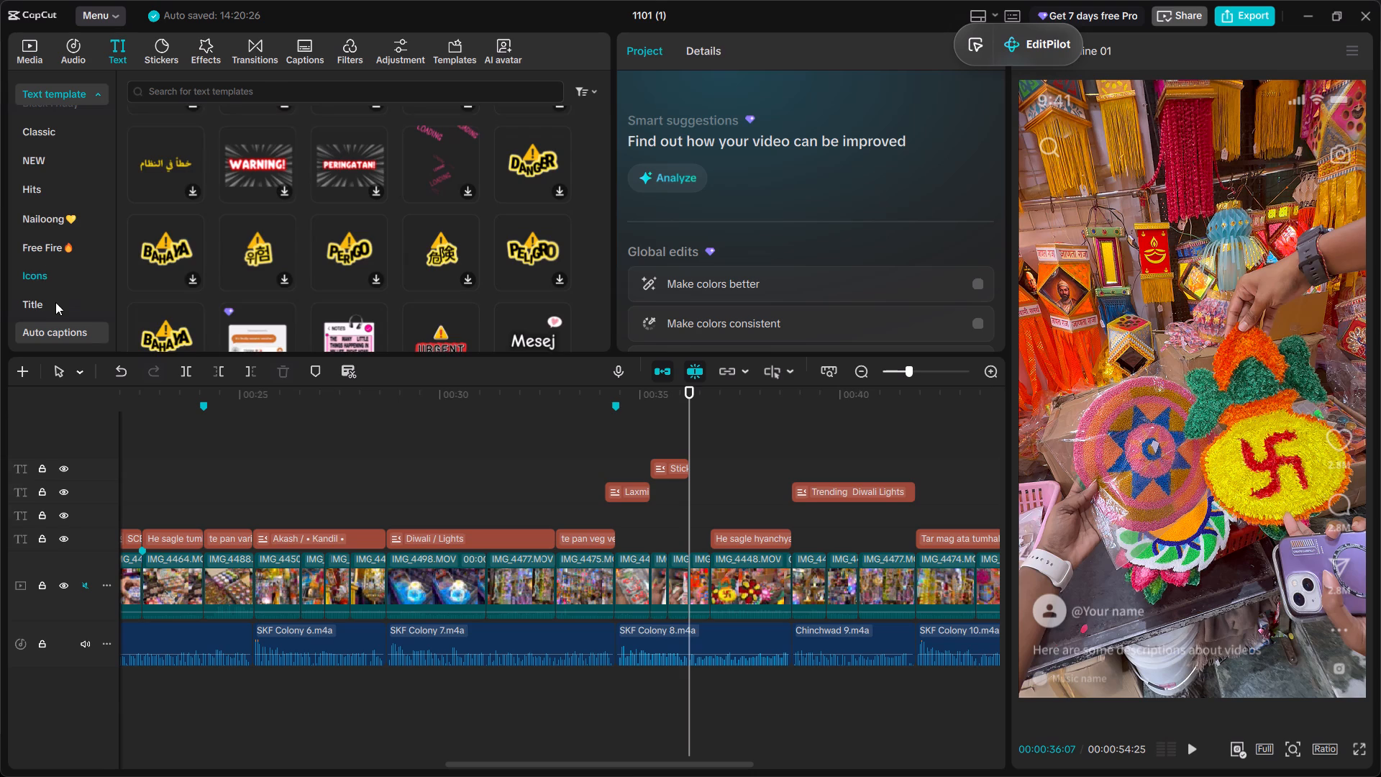
pyautogui.scroll(-3, 63, 273)
pyautogui.scroll(-12, 361, 234)
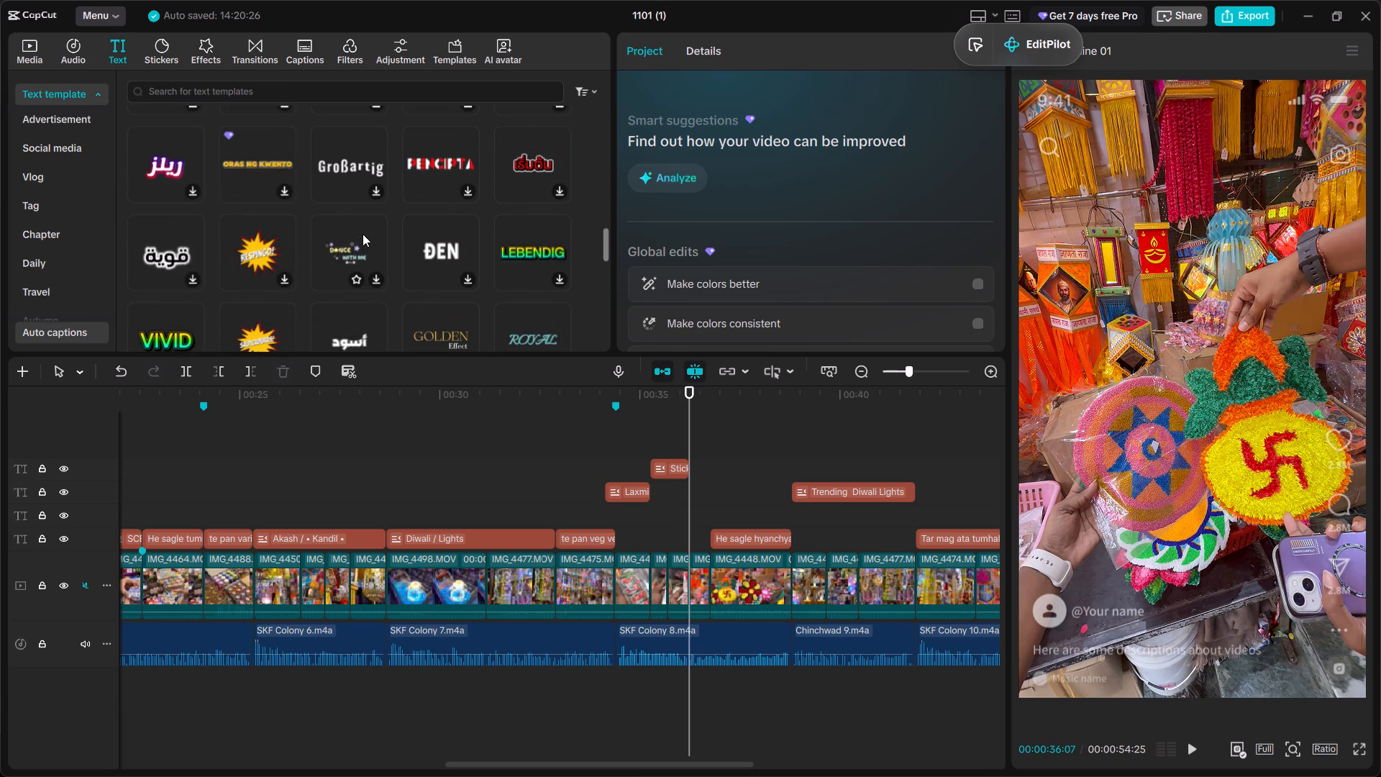
pyautogui.scroll(-5, 363, 234)
pyautogui.scroll(2, 363, 234)
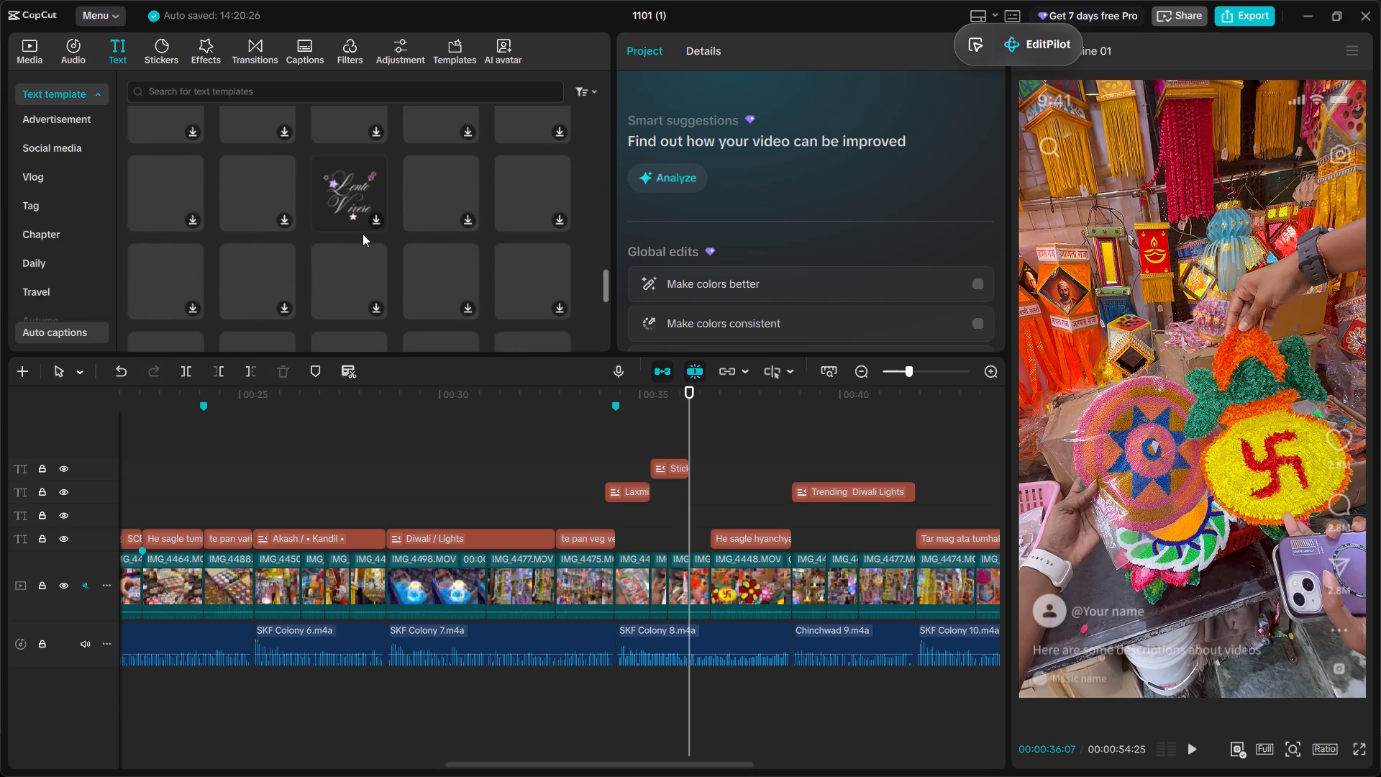
pyautogui.scroll(10, 363, 234)
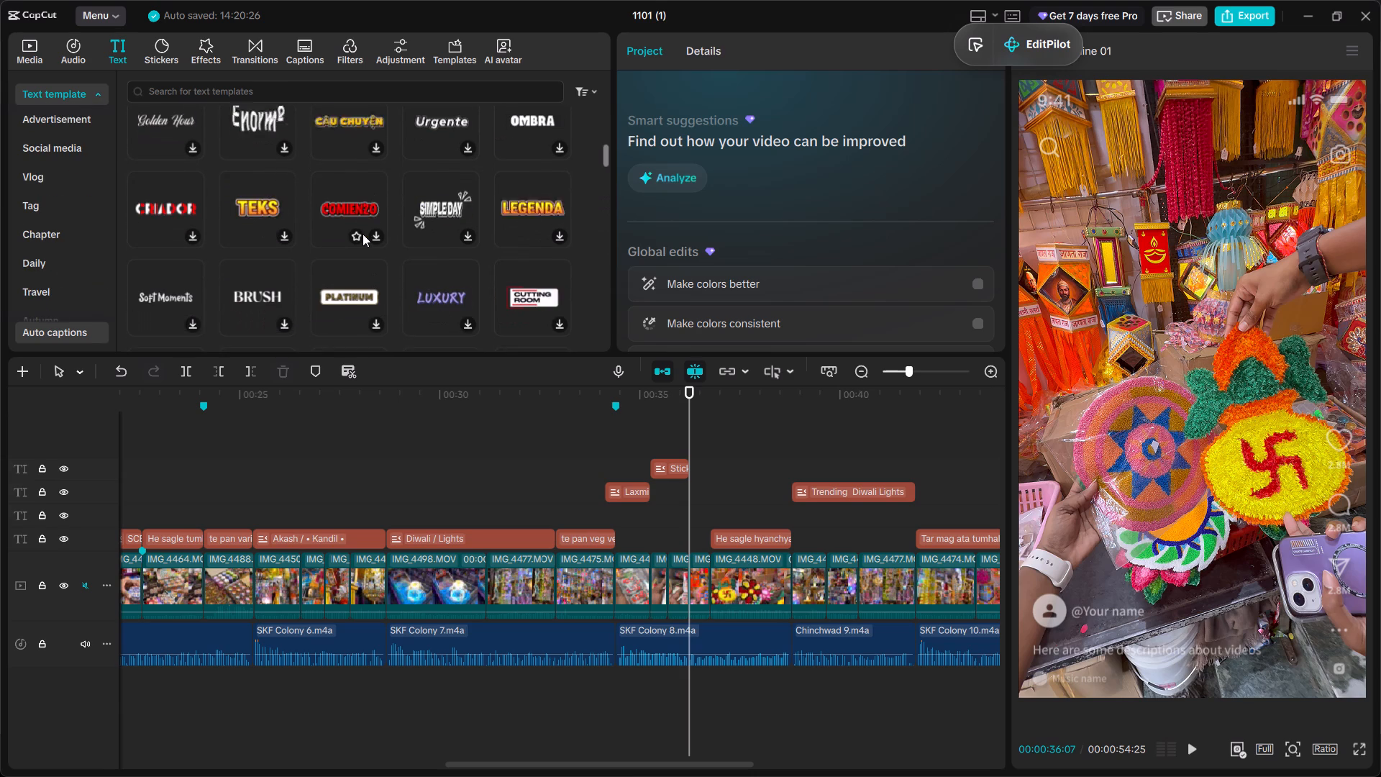
pyautogui.scroll(2, 363, 234)
pyautogui.scroll(1, 58, 196)
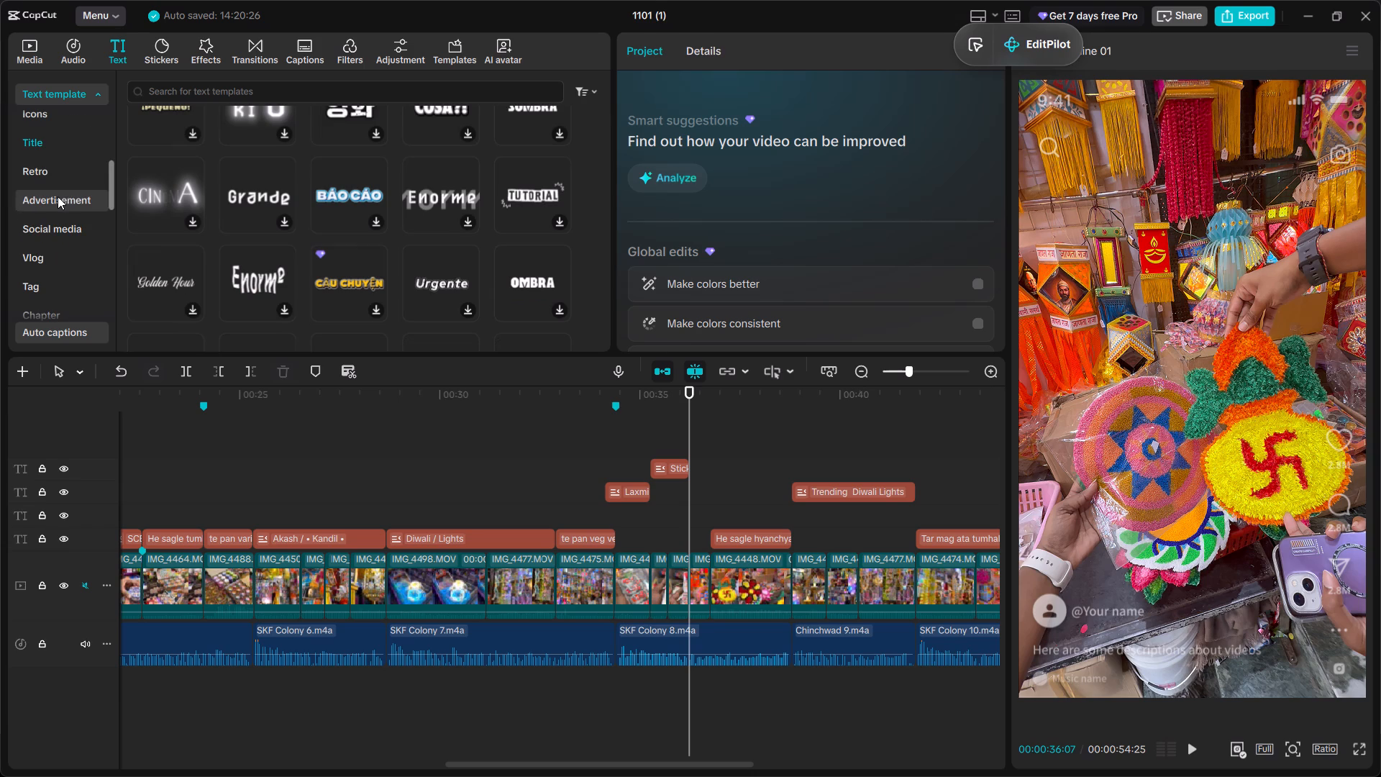
# Look through the Retro category of text templates for a suitable title style.
pyautogui.click(58, 168)
pyautogui.scroll(-4, 340, 245)
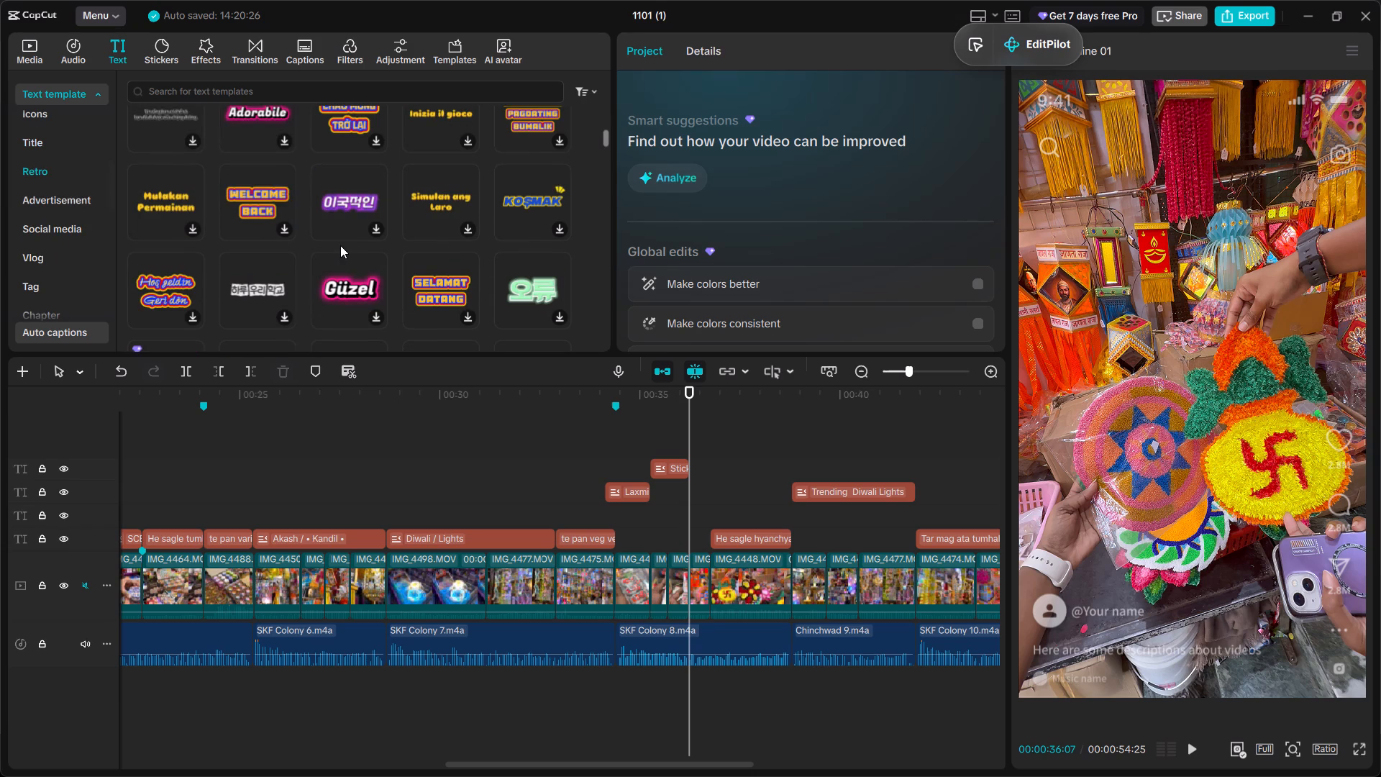
pyautogui.scroll(-4, 340, 245)
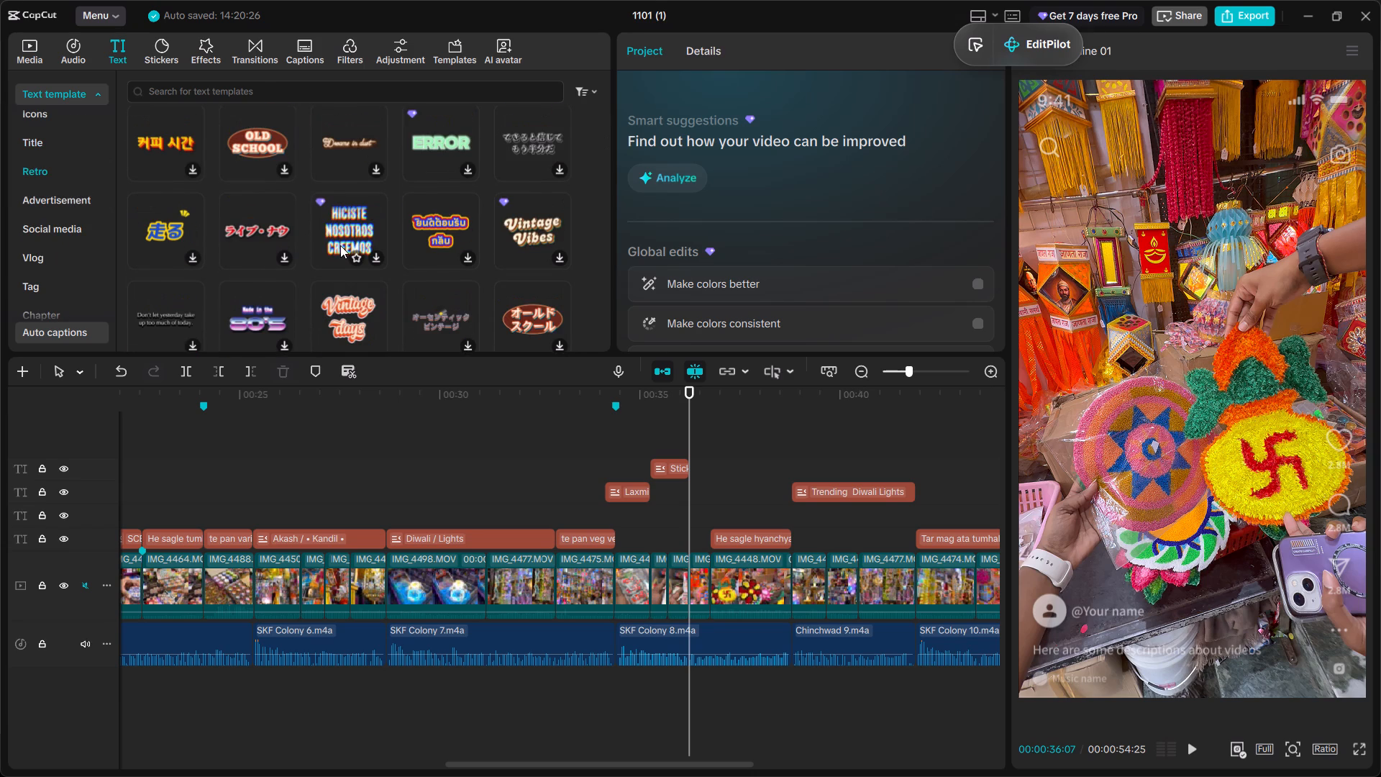
pyautogui.scroll(-6, 340, 245)
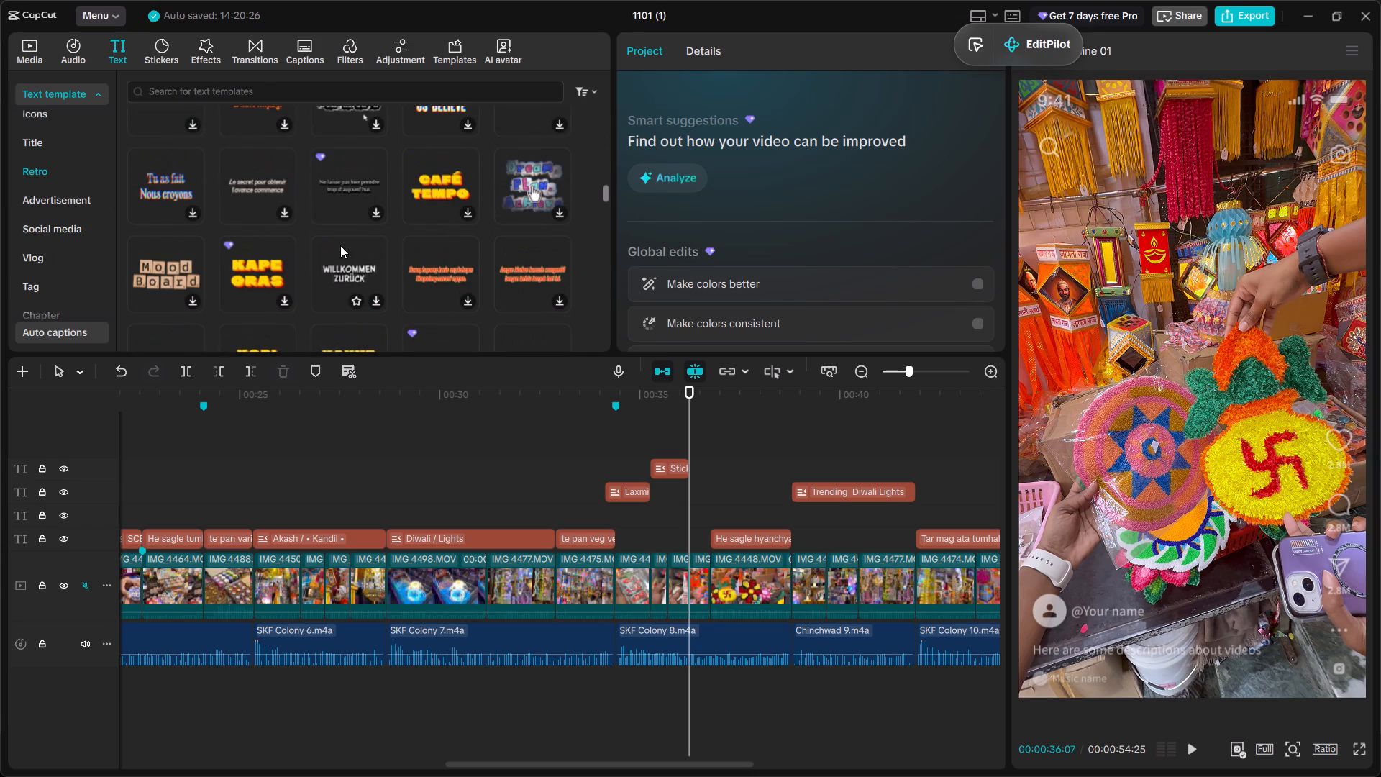
pyautogui.scroll(-6, 340, 245)
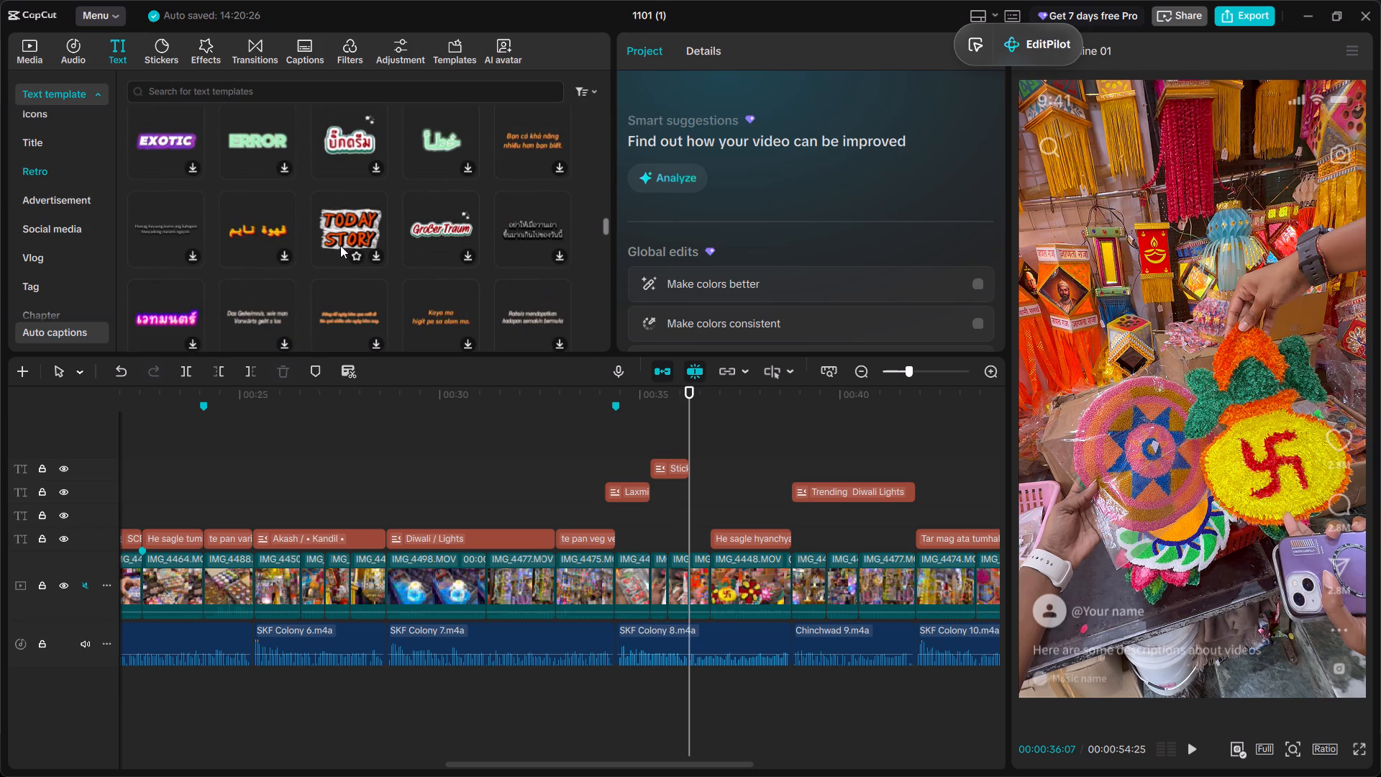
pyautogui.scroll(-2, 340, 245)
pyautogui.scroll(2, 340, 245)
pyautogui.scroll(-5, 340, 245)
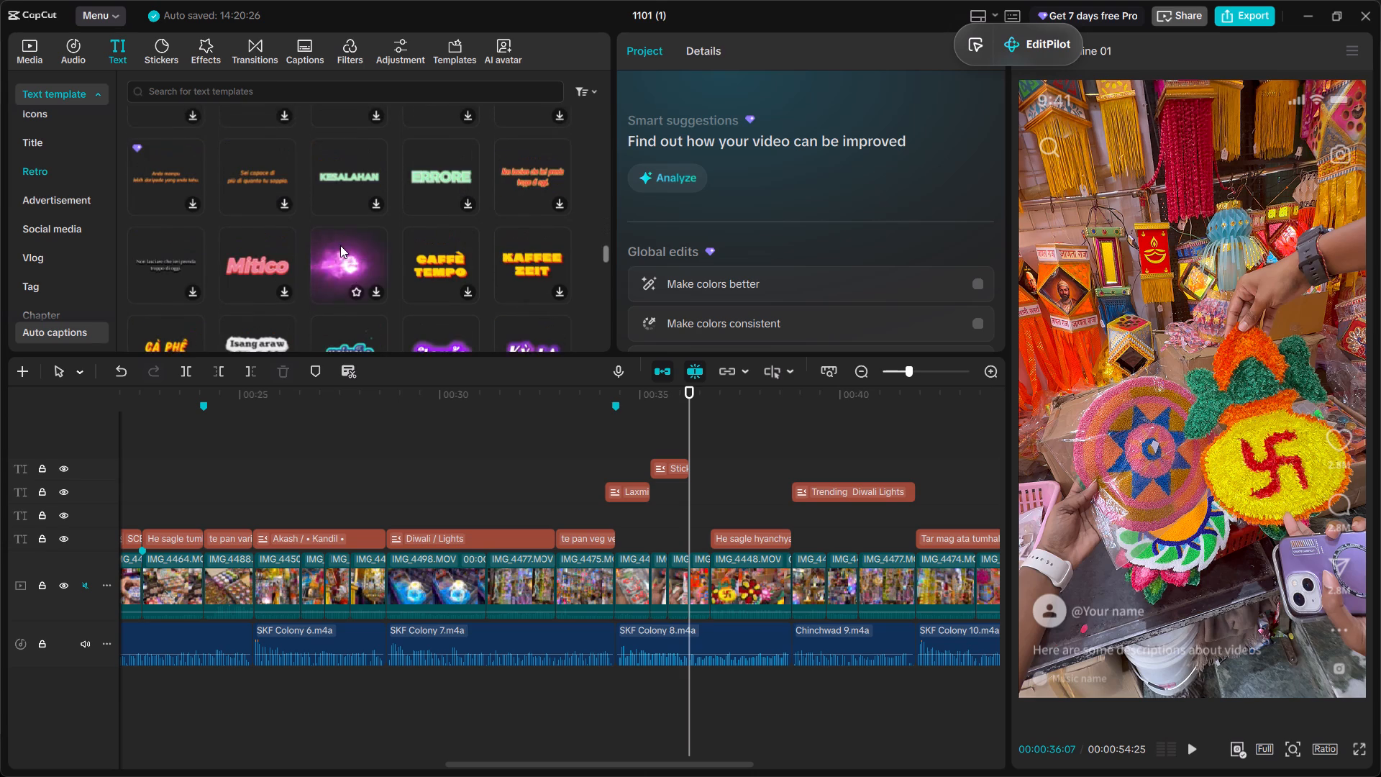
pyautogui.scroll(-8, 340, 245)
pyautogui.scroll(2, 340, 245)
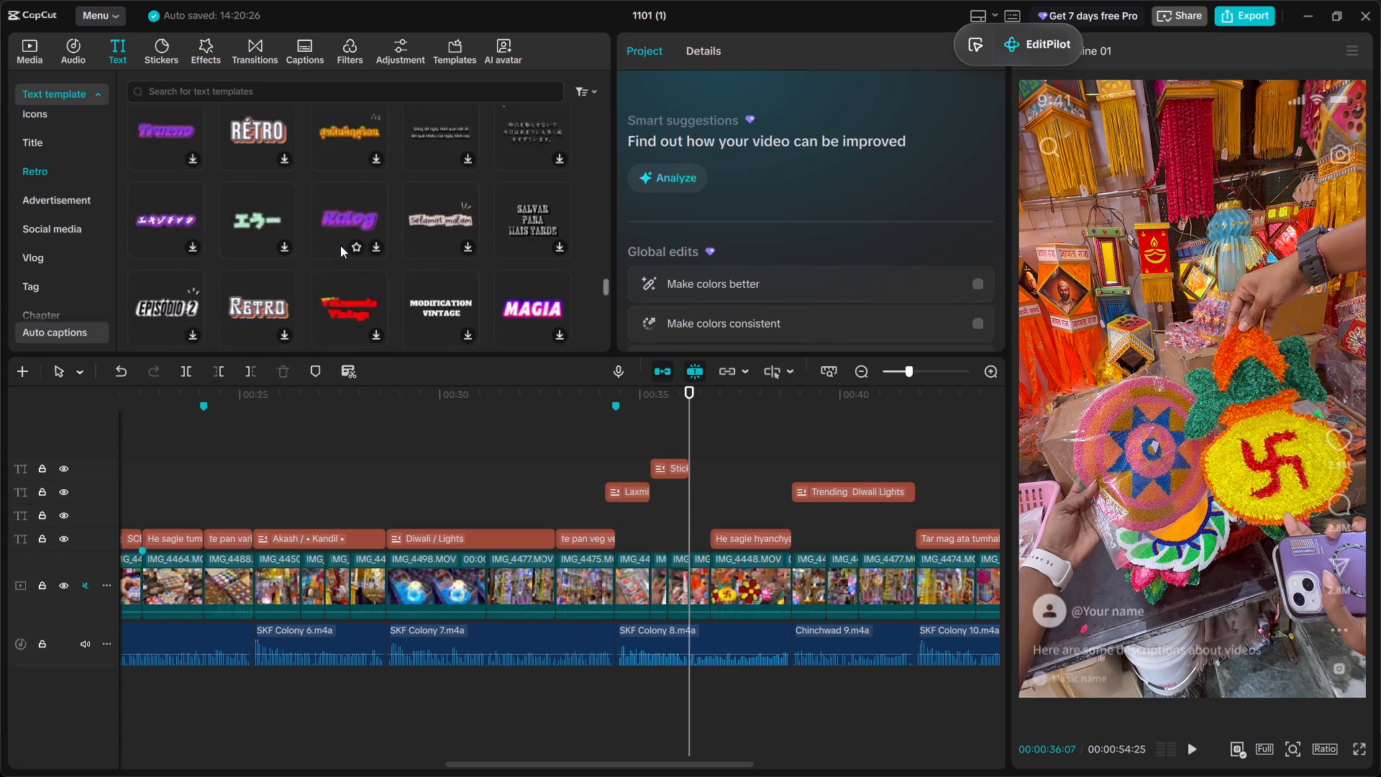
pyautogui.scroll(1, 340, 245)
pyautogui.scroll(-7, 340, 245)
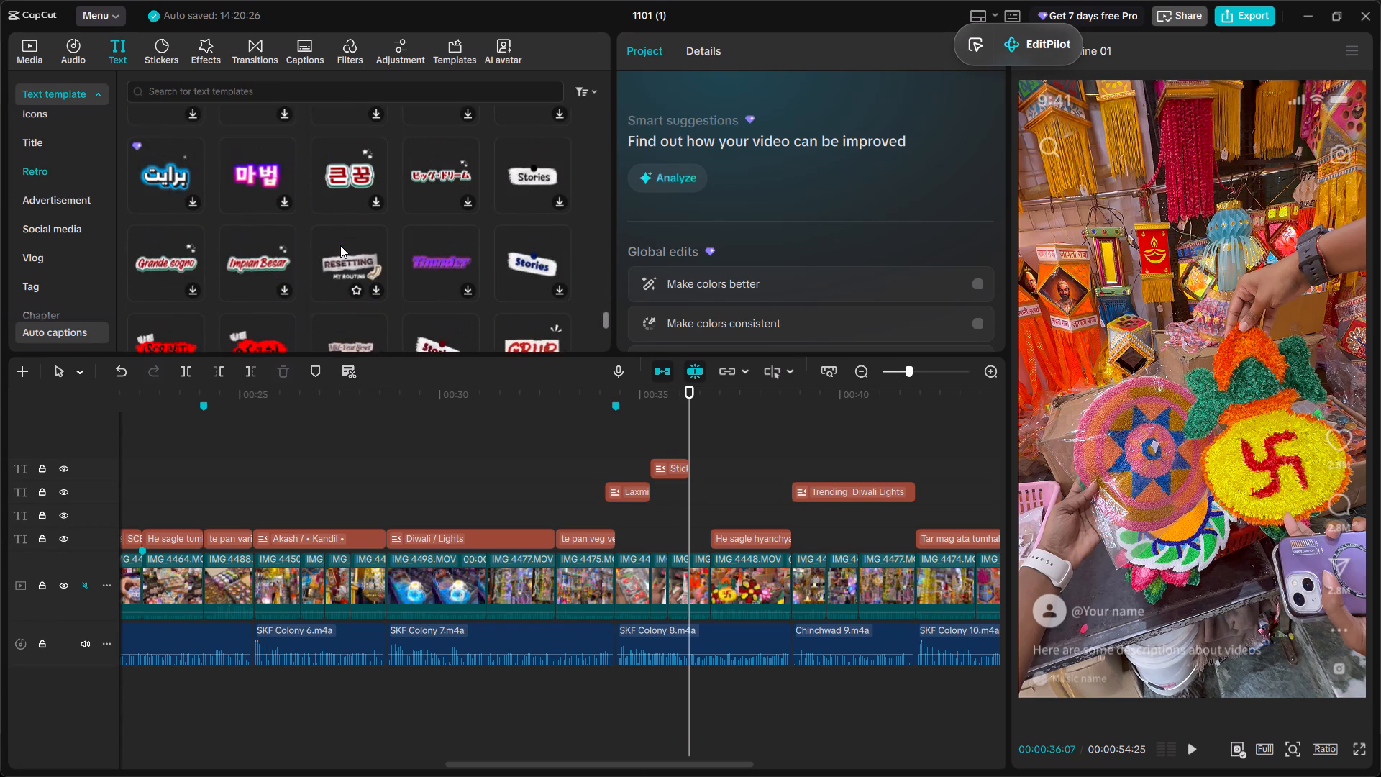
# Look through the Vlog, Tag and Chapter categories of text templates for a suitable title style.
pyautogui.click(63, 257)
pyautogui.scroll(-7, 191, 253)
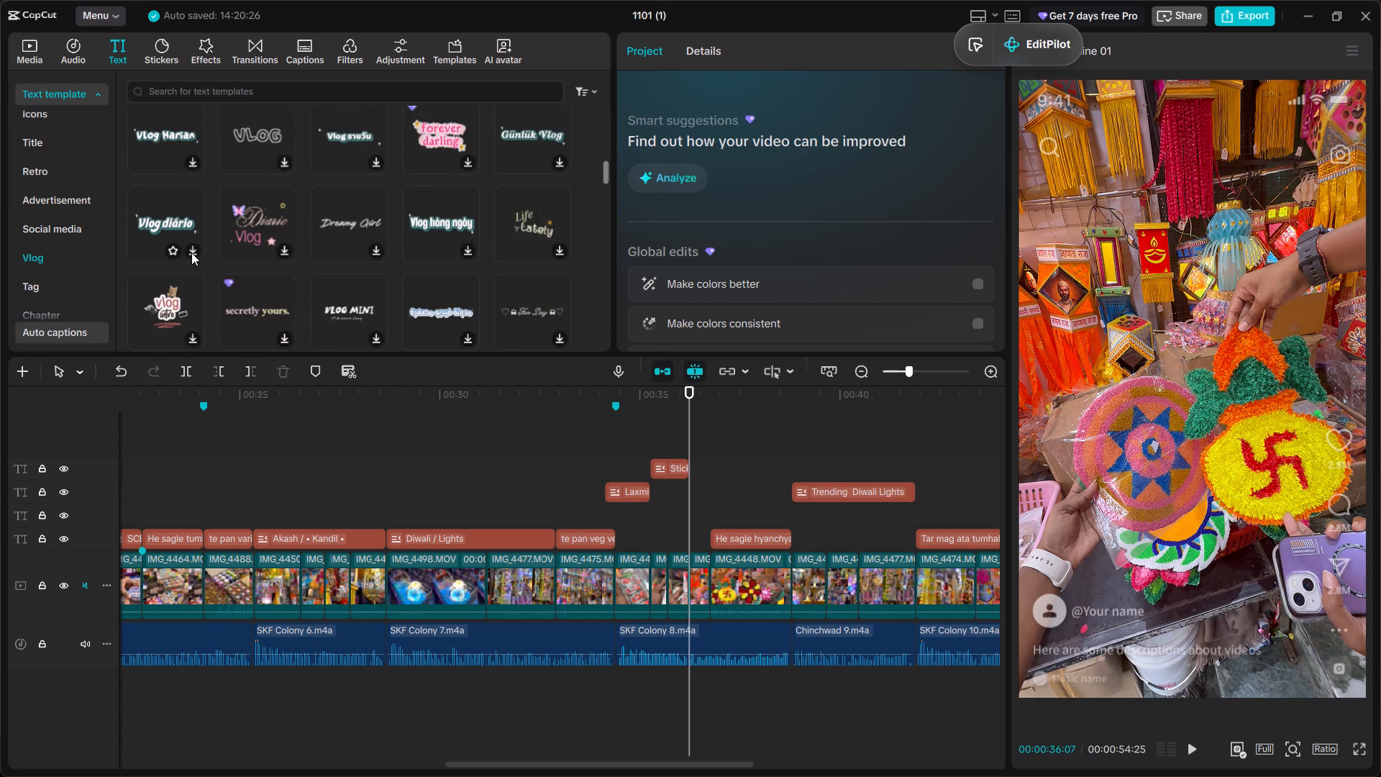
pyautogui.scroll(-15, 191, 253)
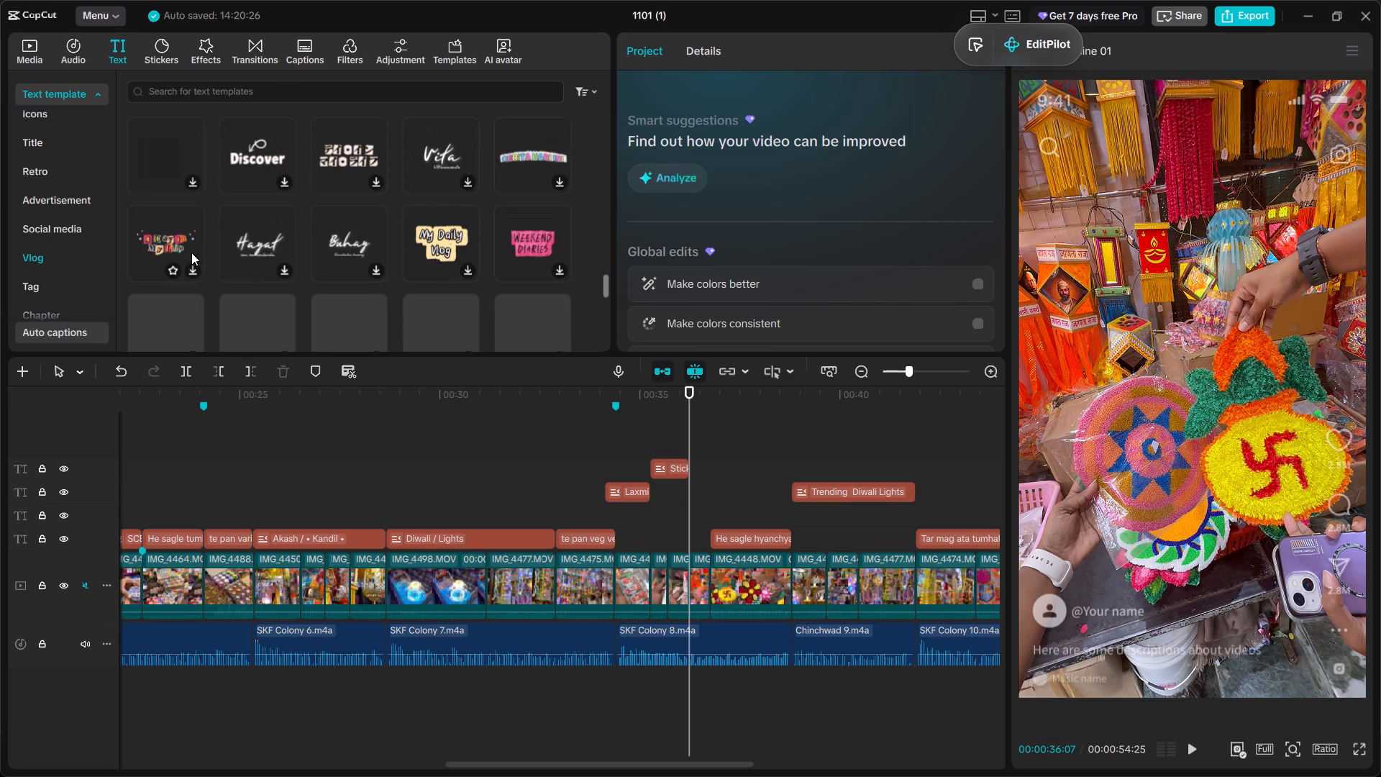
pyautogui.scroll(-2, 191, 253)
pyautogui.scroll(2, 191, 253)
pyautogui.scroll(-2, 191, 253)
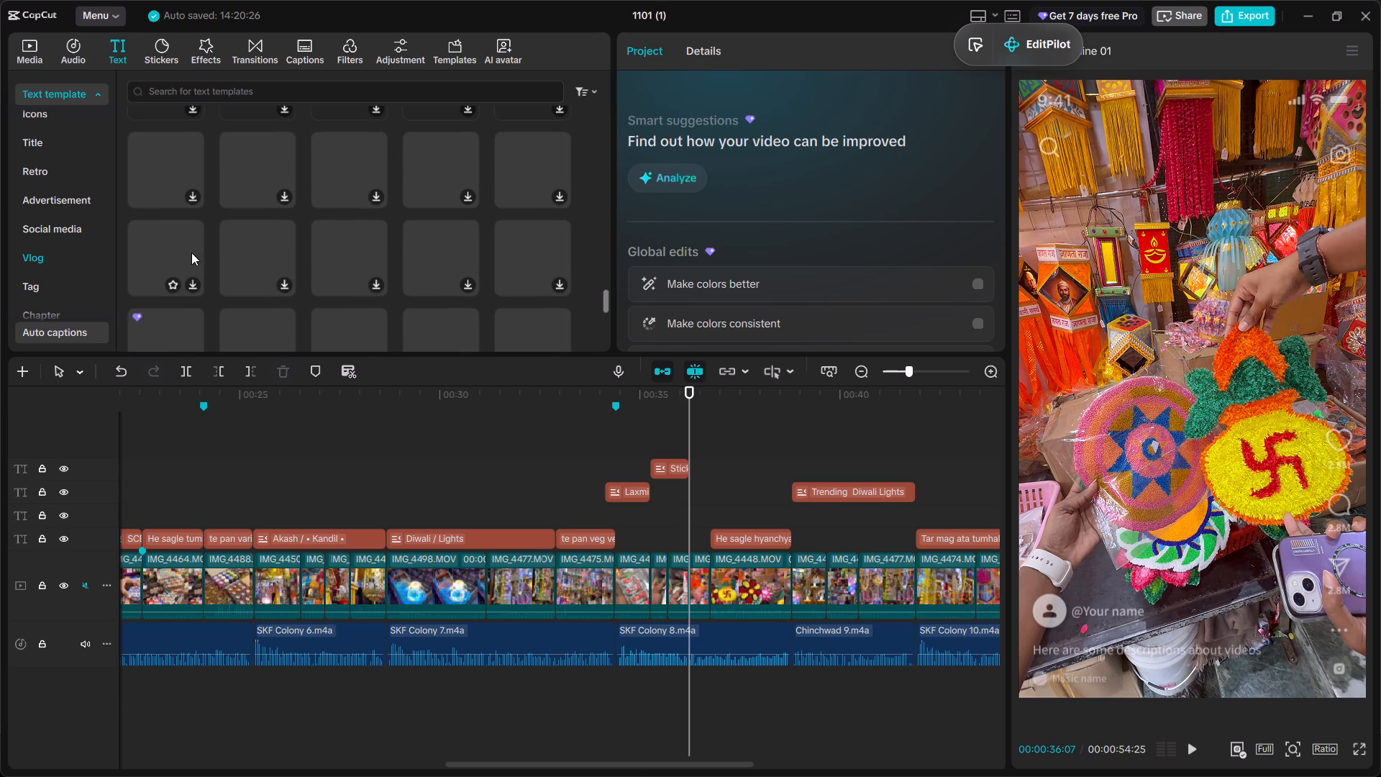
pyautogui.click(76, 286)
pyautogui.scroll(-1, 76, 286)
pyautogui.scroll(-2, 240, 267)
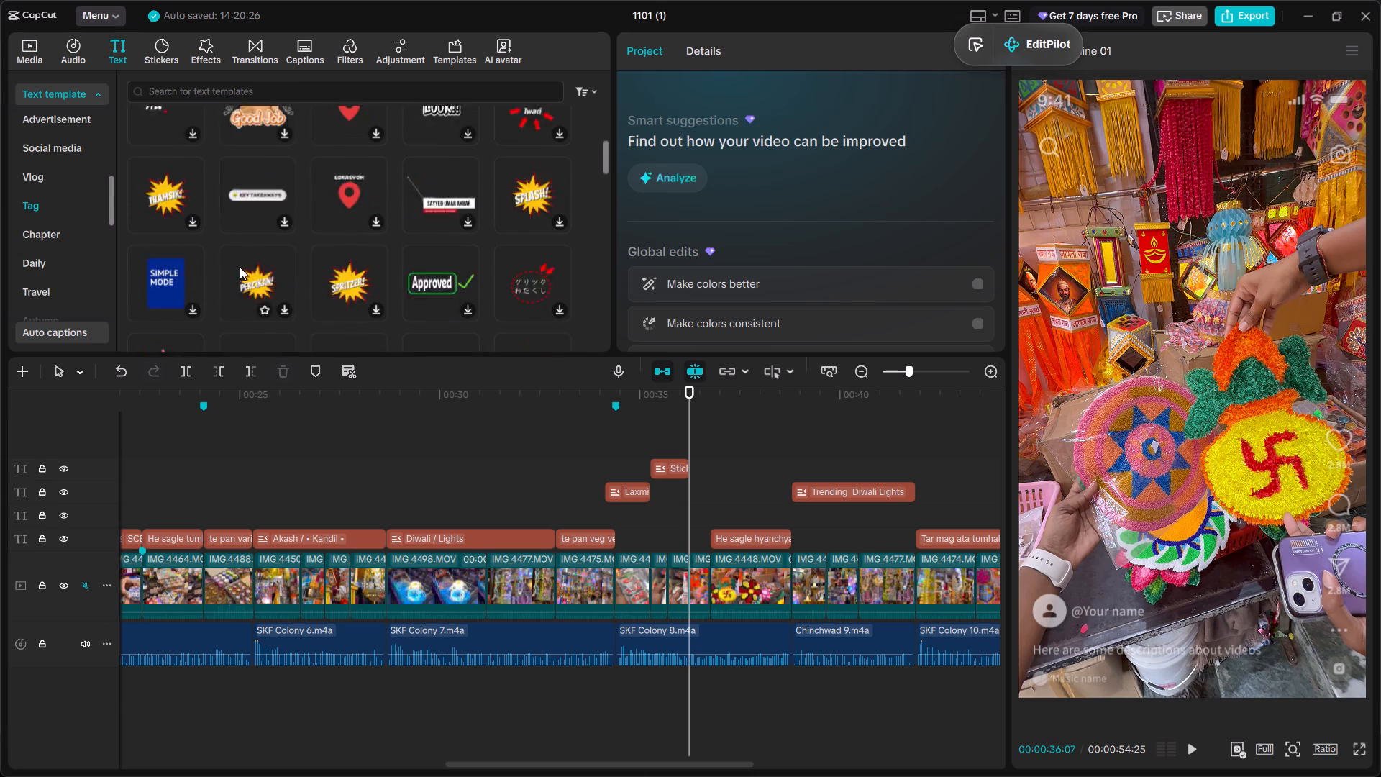
pyautogui.scroll(-3, 240, 267)
pyautogui.click(66, 228)
# Look through the Daily and Travel categories of text templates for a suitable title style.
pyautogui.click(67, 257)
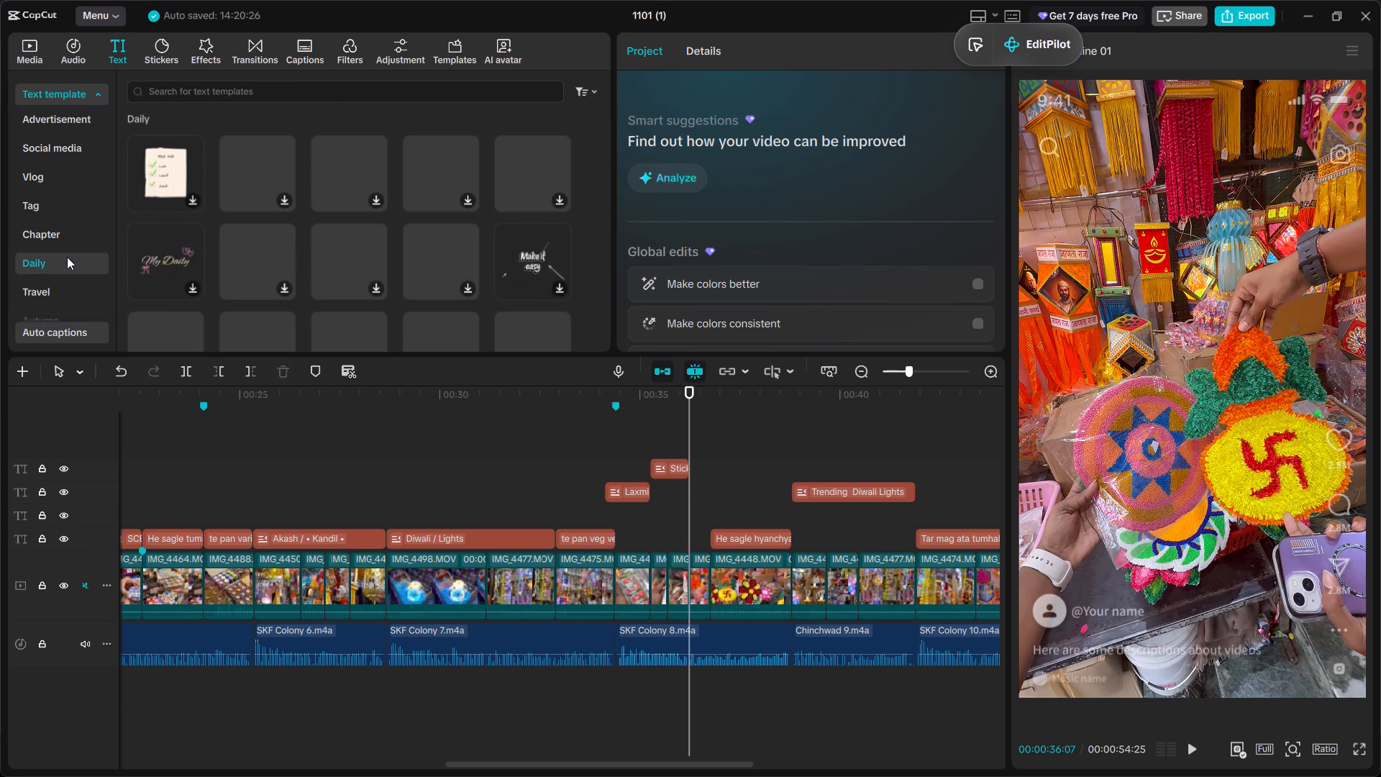
pyautogui.scroll(-5, 246, 235)
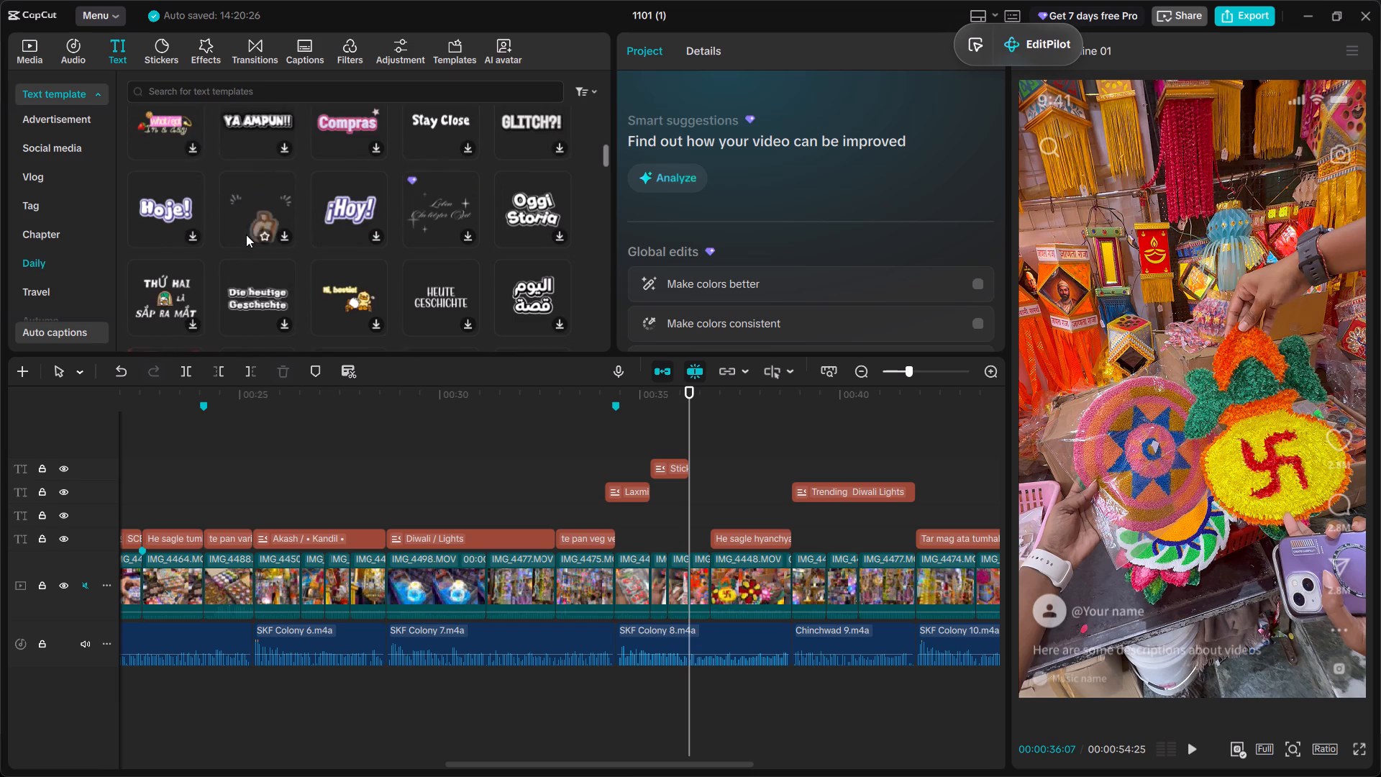
pyautogui.scroll(-3, 246, 235)
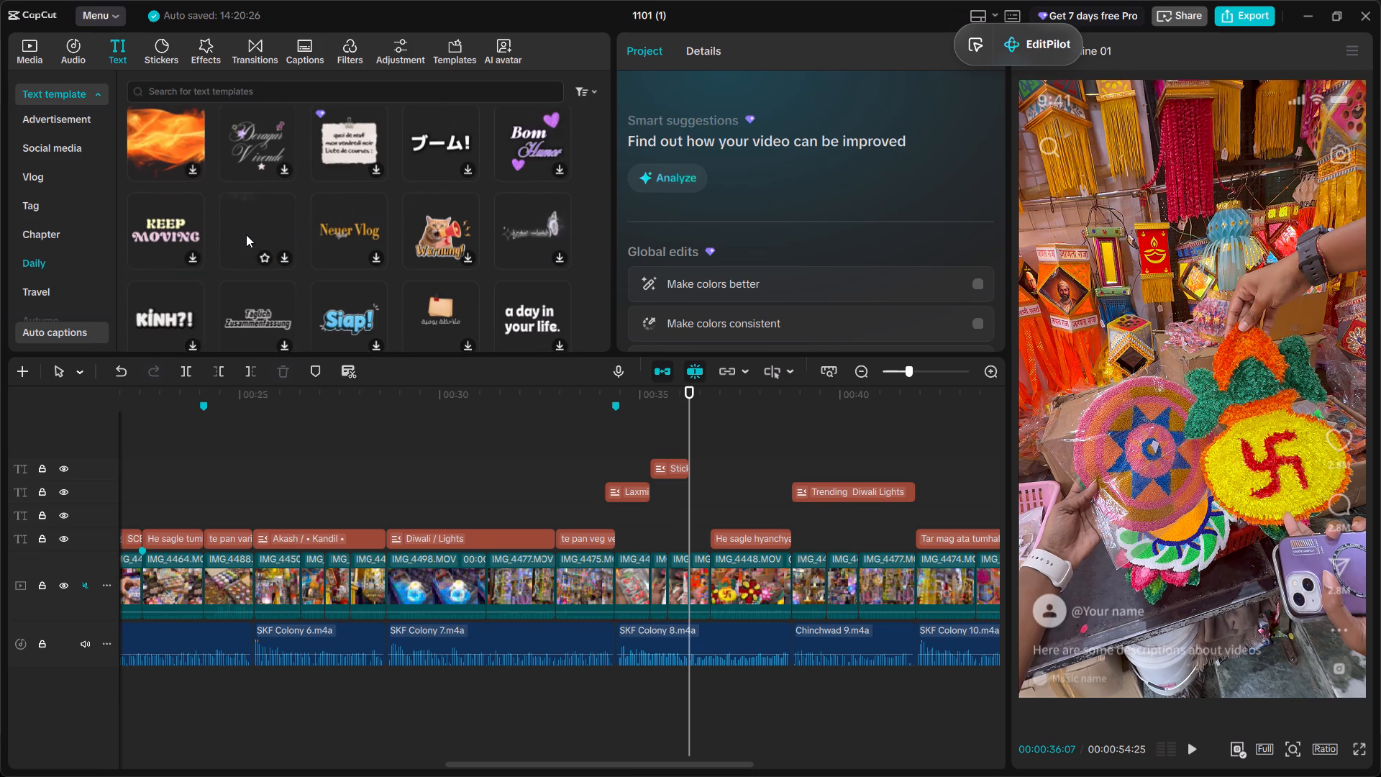
pyautogui.scroll(-4, 246, 235)
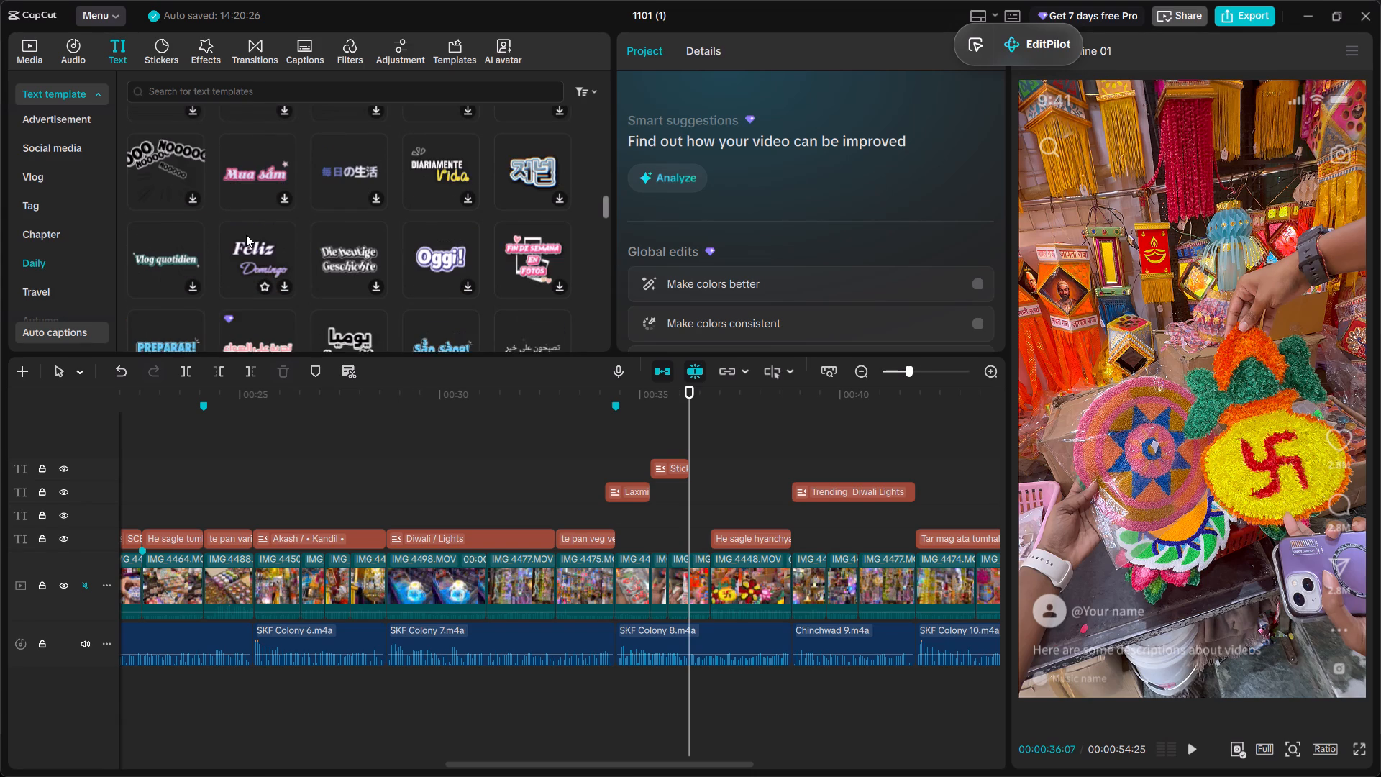
pyautogui.scroll(-2, 246, 235)
pyautogui.scroll(2, 246, 235)
pyautogui.scroll(-4, 246, 235)
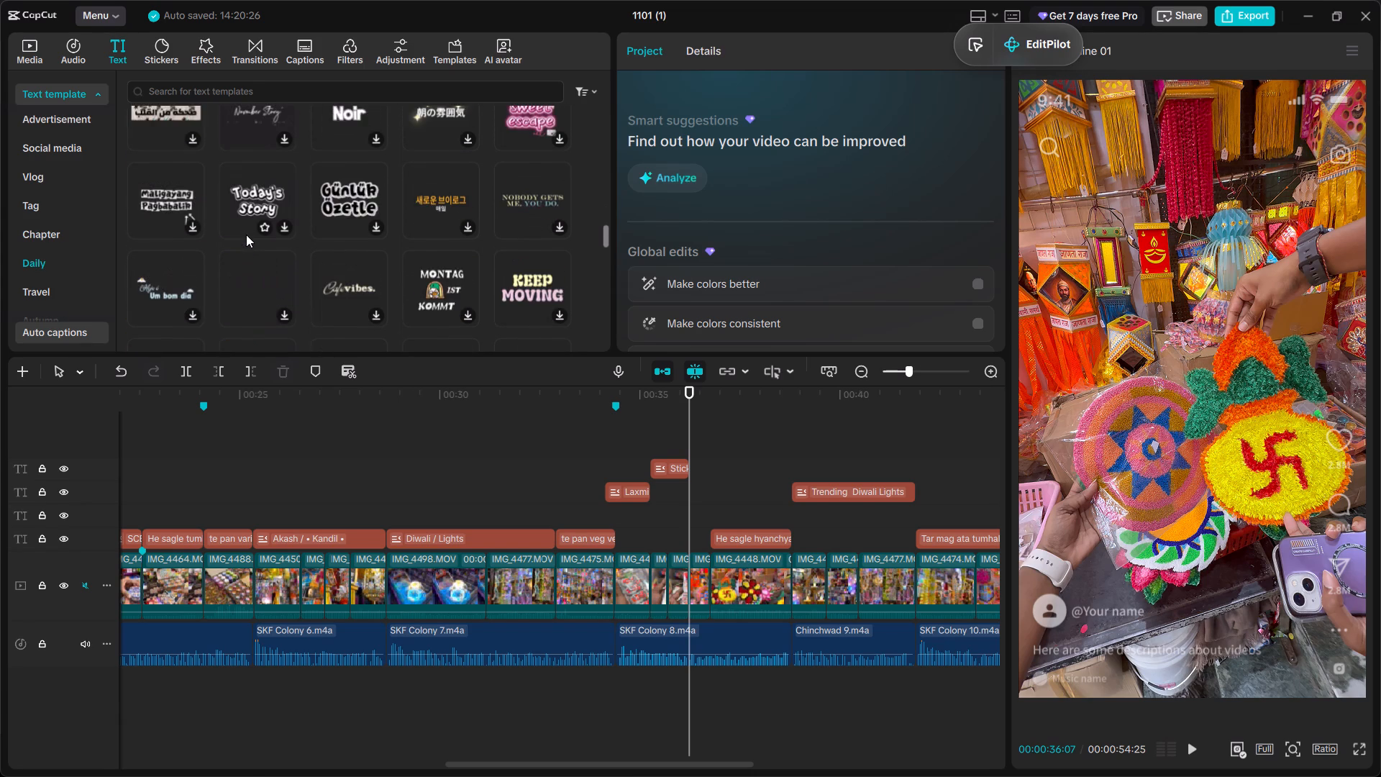
pyautogui.scroll(-9, 246, 235)
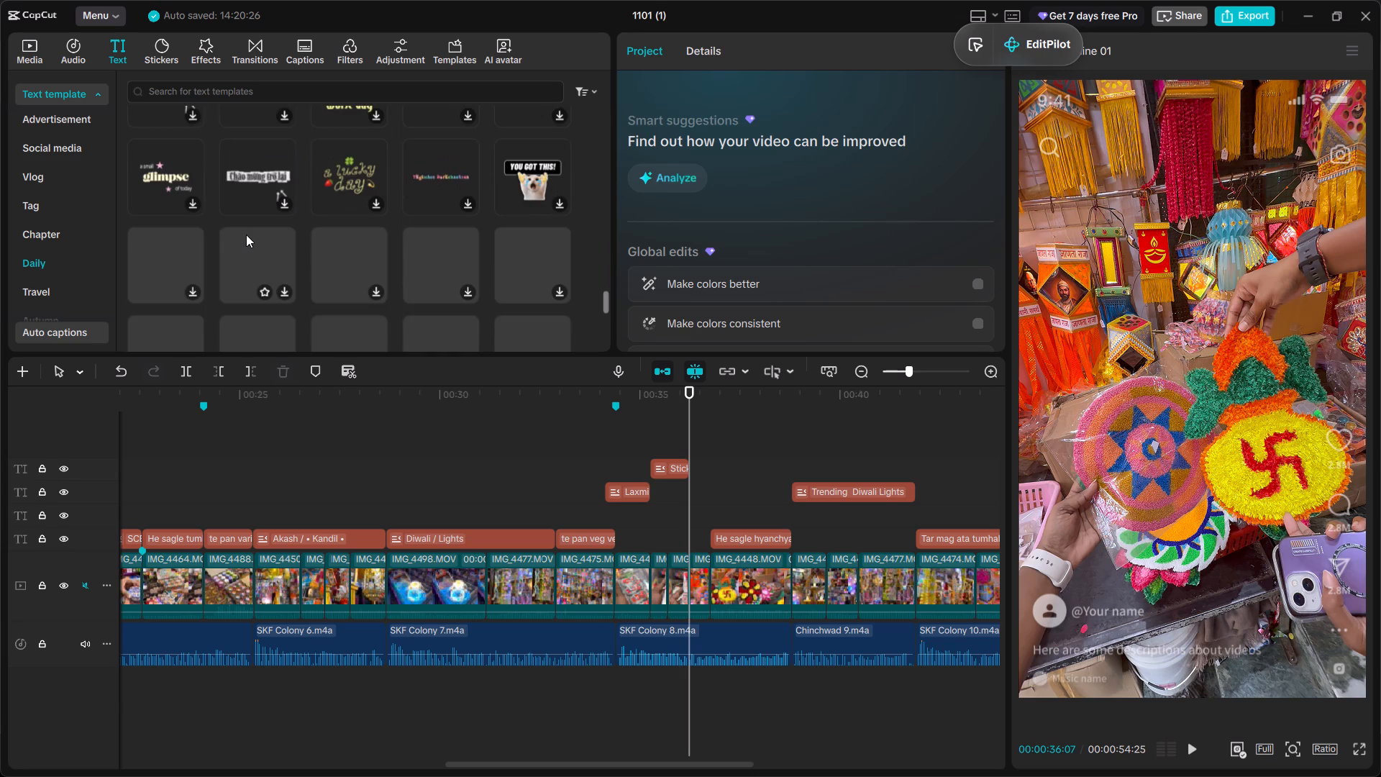
pyautogui.scroll(-2, 246, 235)
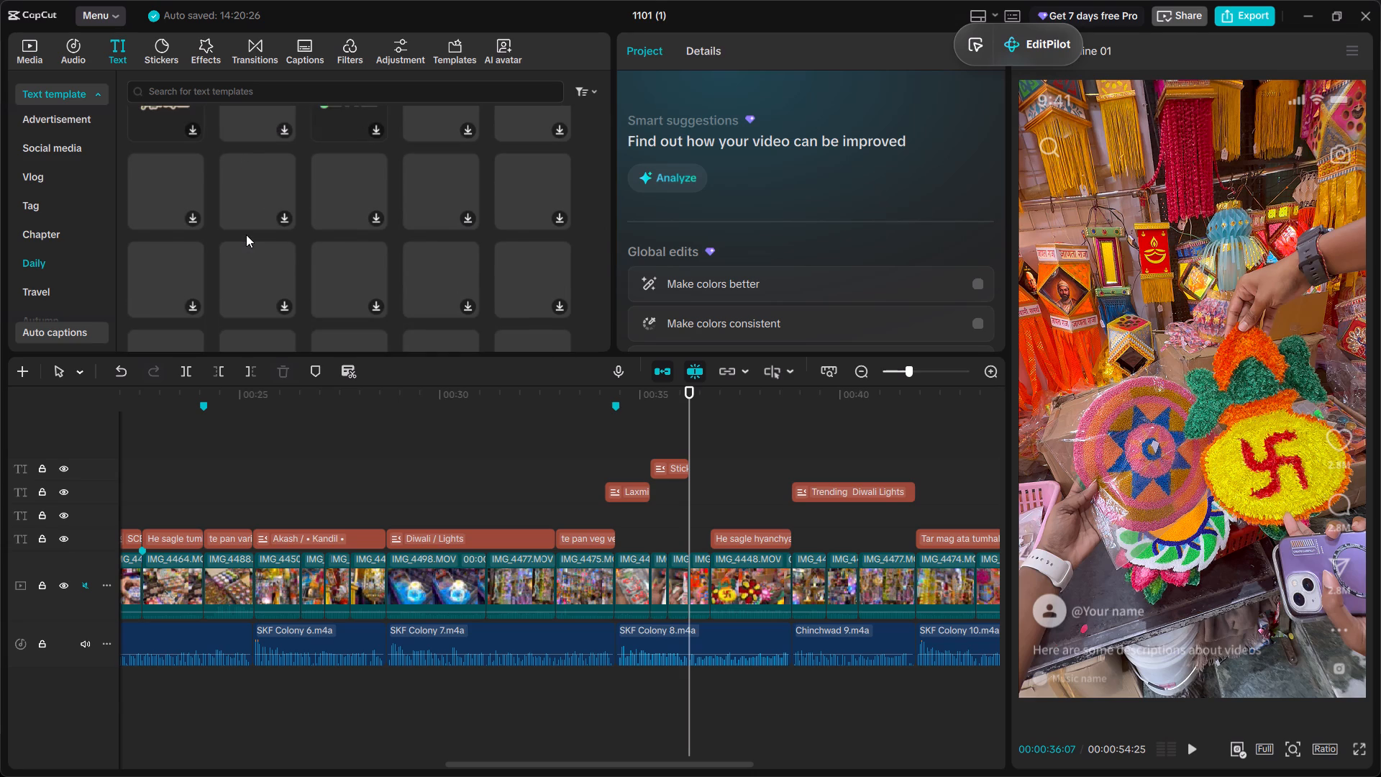
pyautogui.scroll(-7, 246, 235)
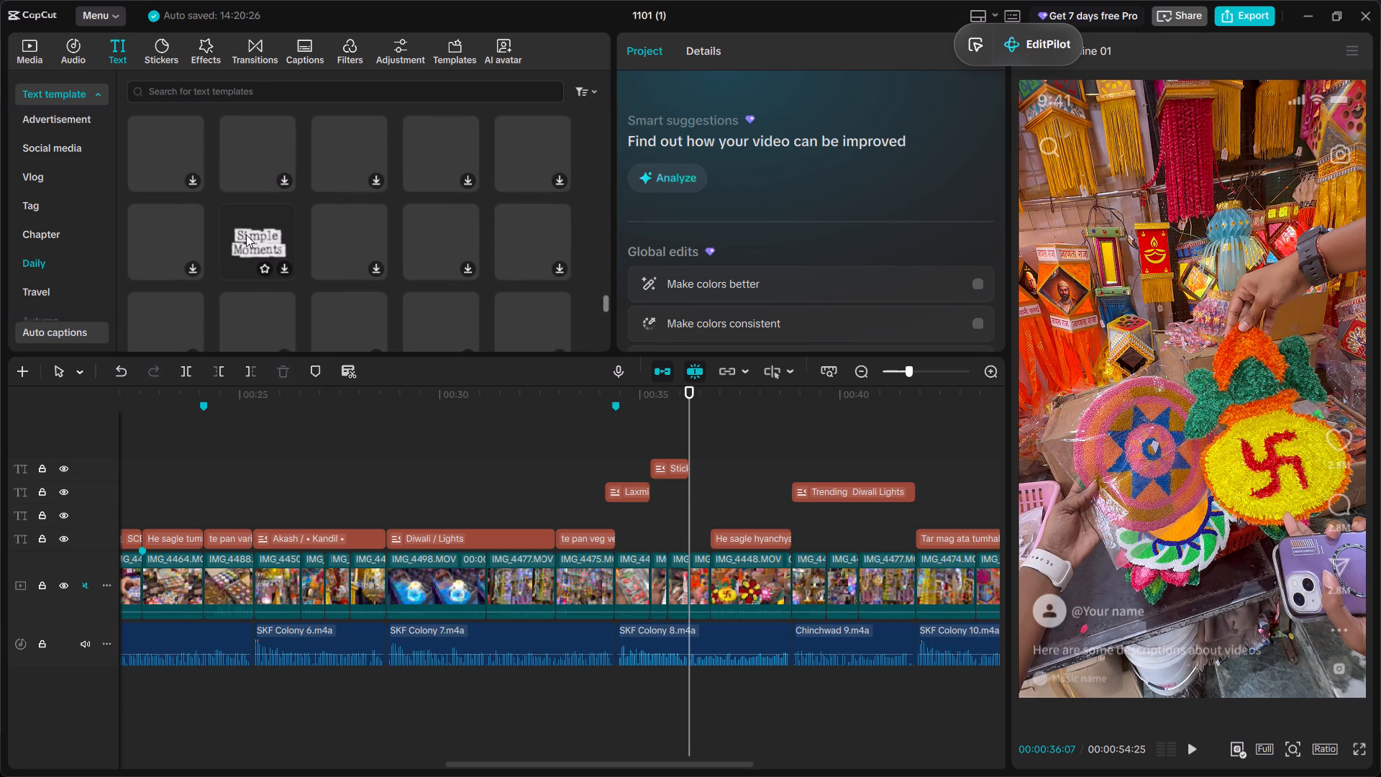
pyautogui.scroll(-6, 246, 235)
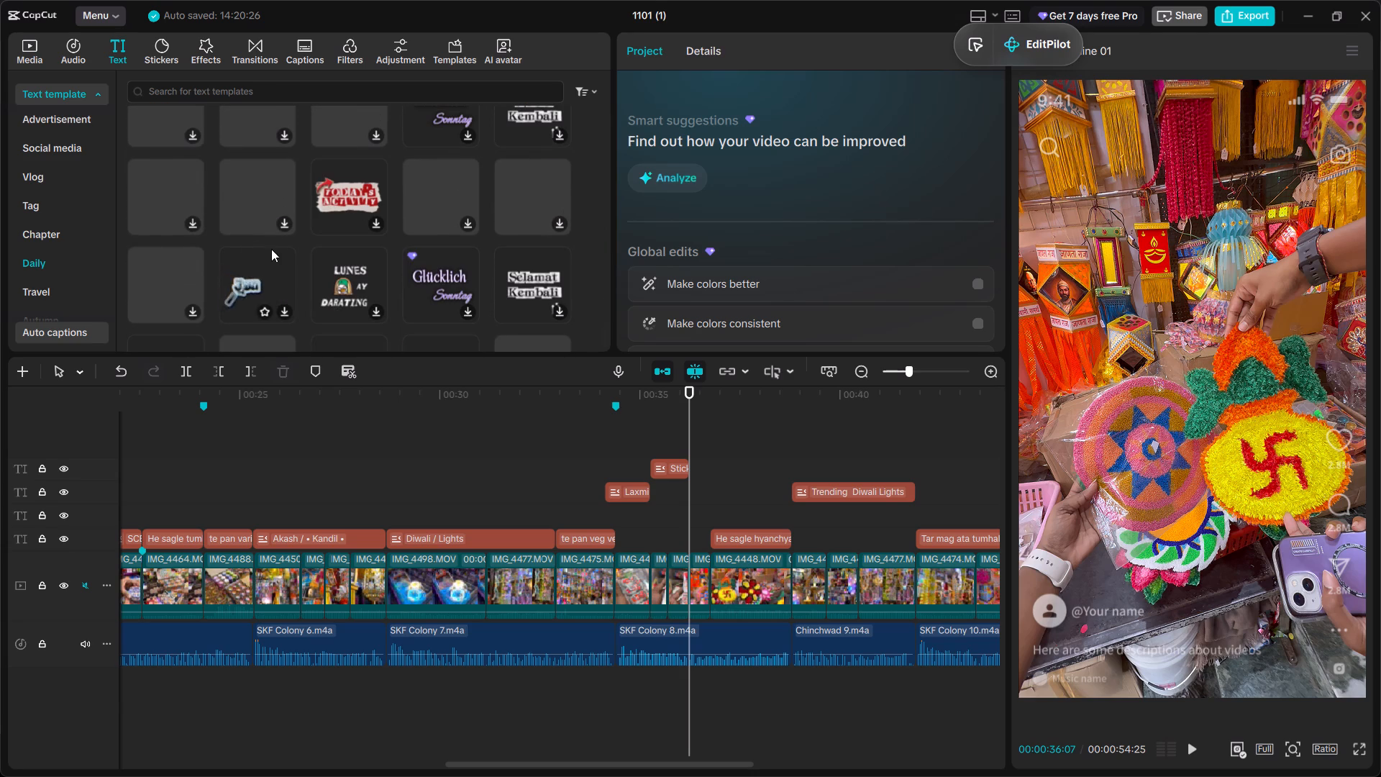
pyautogui.scroll(-2, 271, 240)
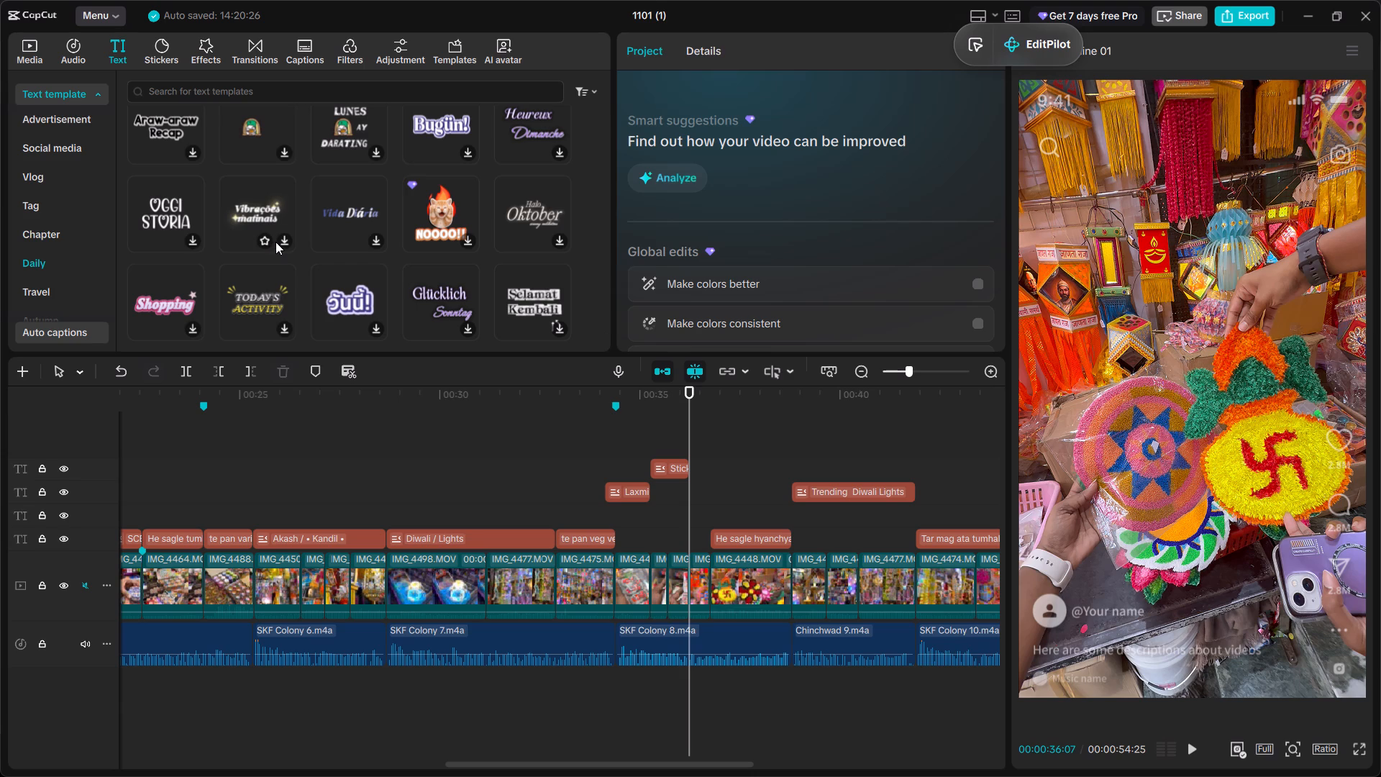
pyautogui.scroll(-3, 275, 242)
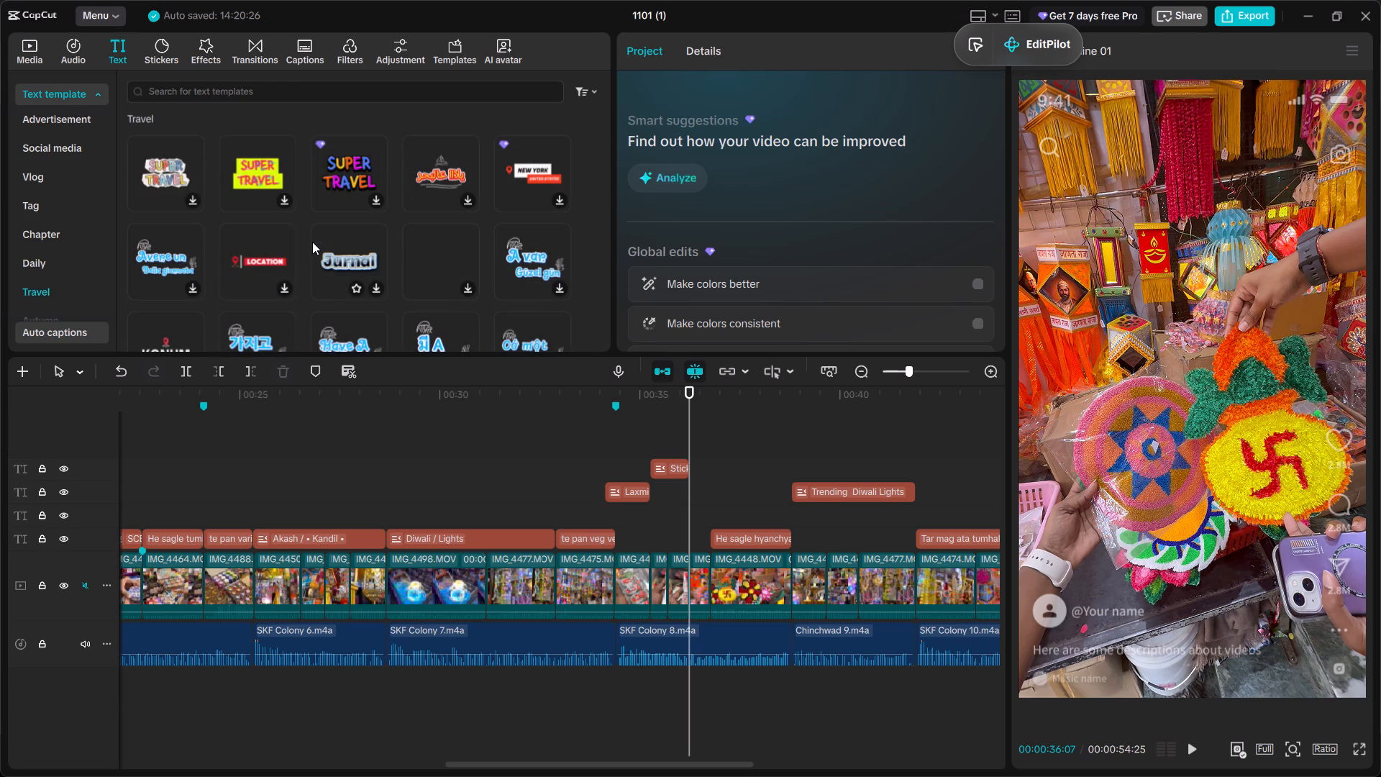
pyautogui.scroll(-1, 78, 275)
# Add the "Autumn weekends" text template from the Autumn category to the timeline directly after the Stickers title.
pyautogui.click(78, 247)
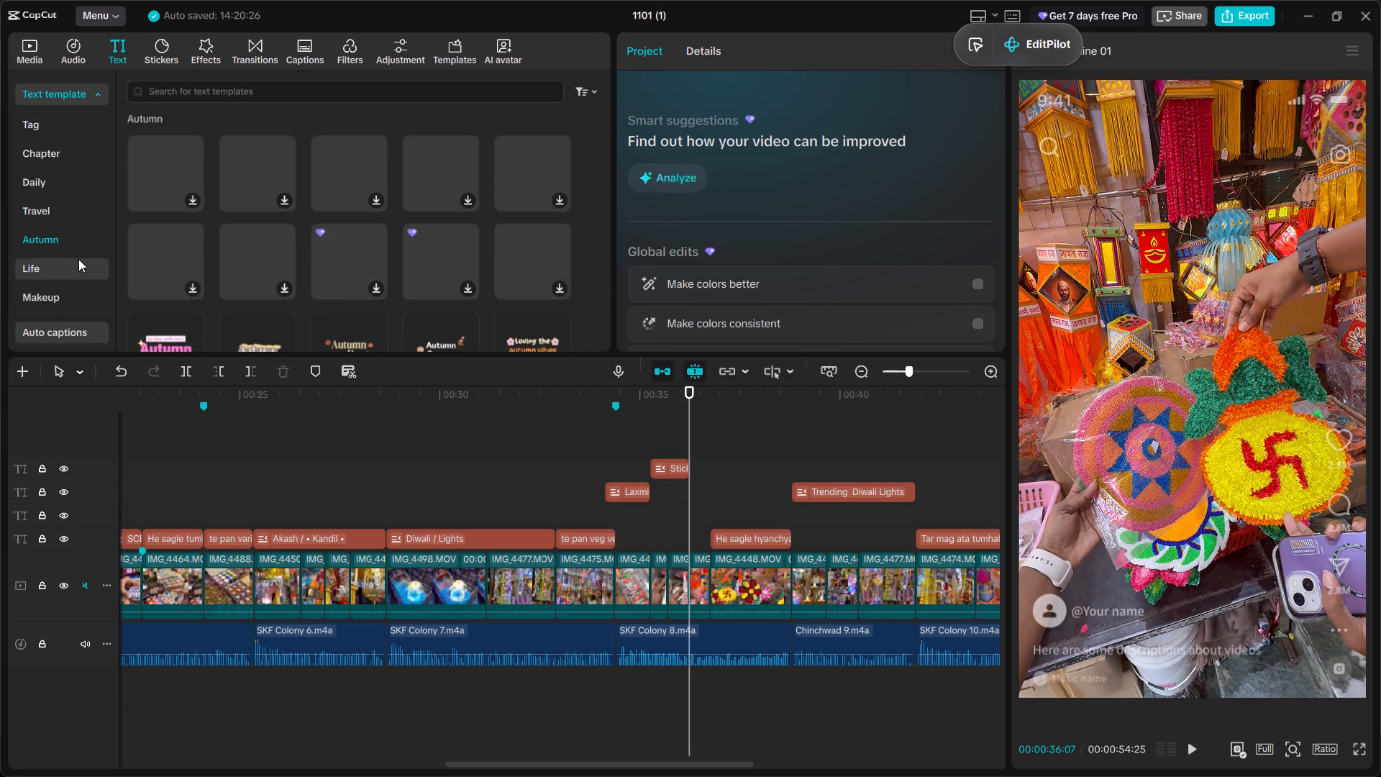
pyautogui.scroll(-2, 204, 216)
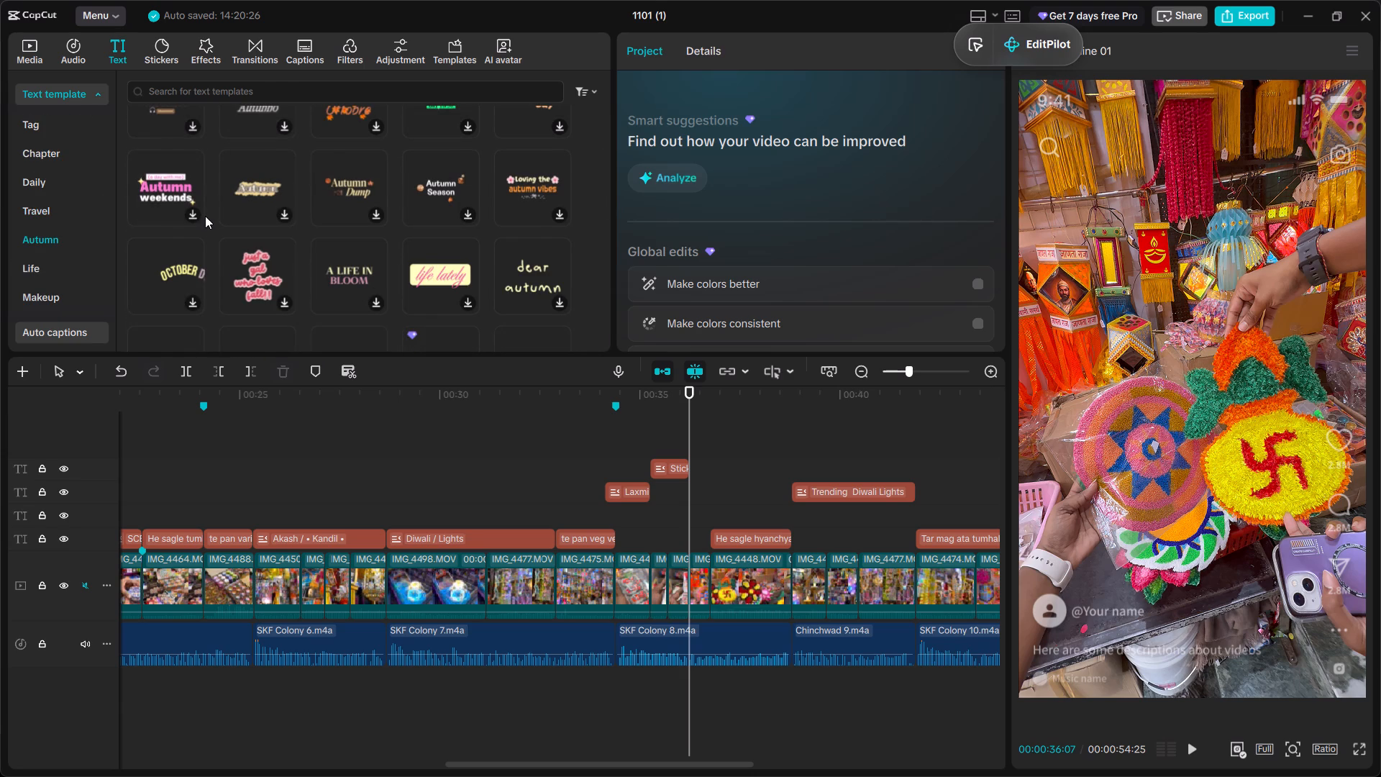
pyautogui.scroll(1, 205, 216)
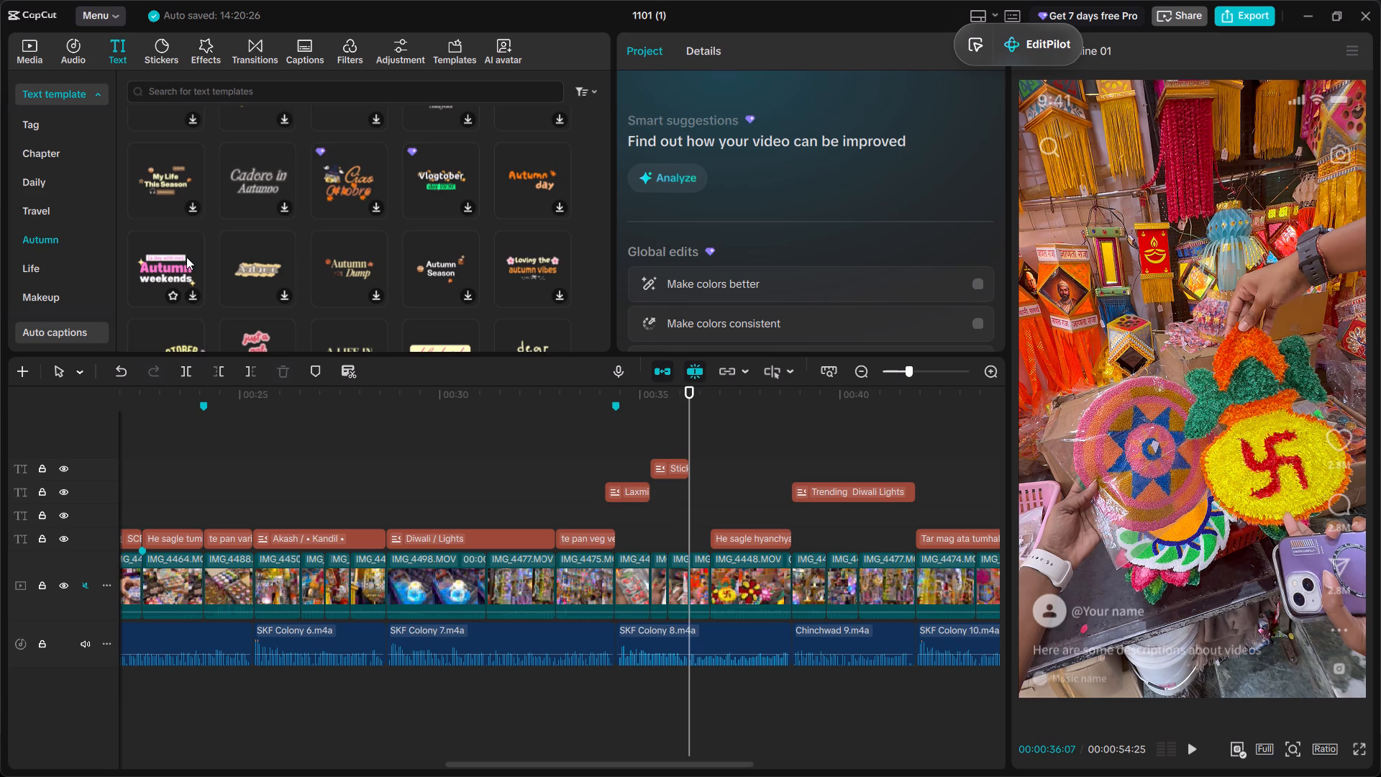
pyautogui.scroll(-1, 190, 257)
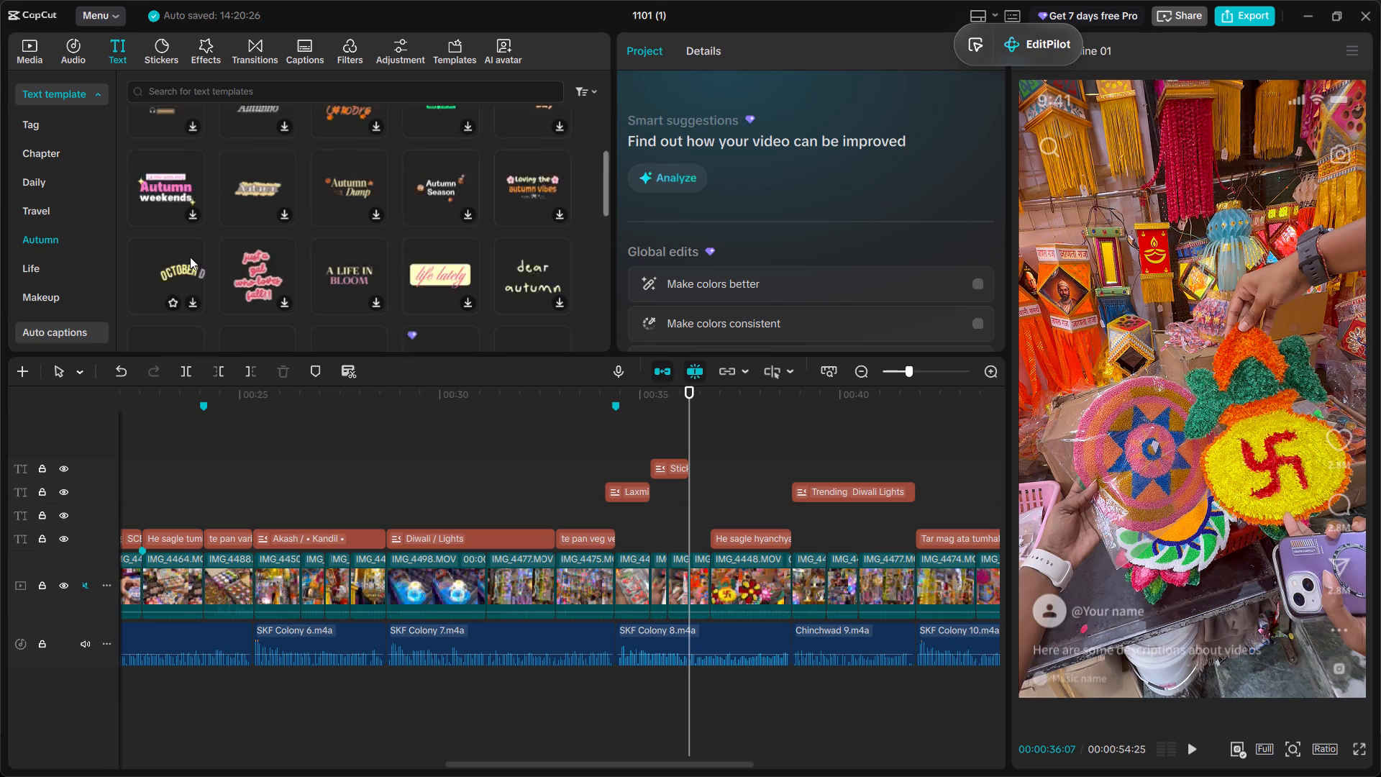
pyautogui.scroll(-5, 190, 257)
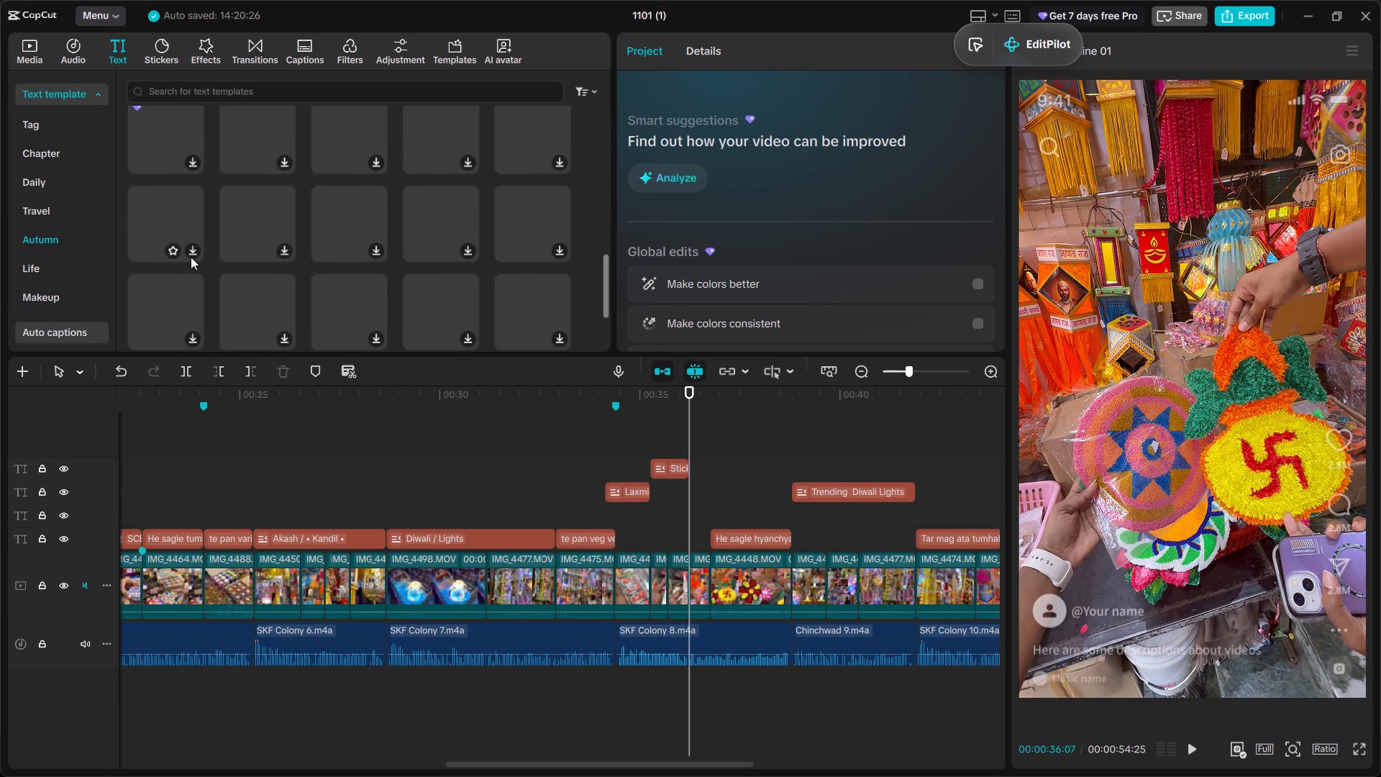
pyautogui.scroll(5, 191, 257)
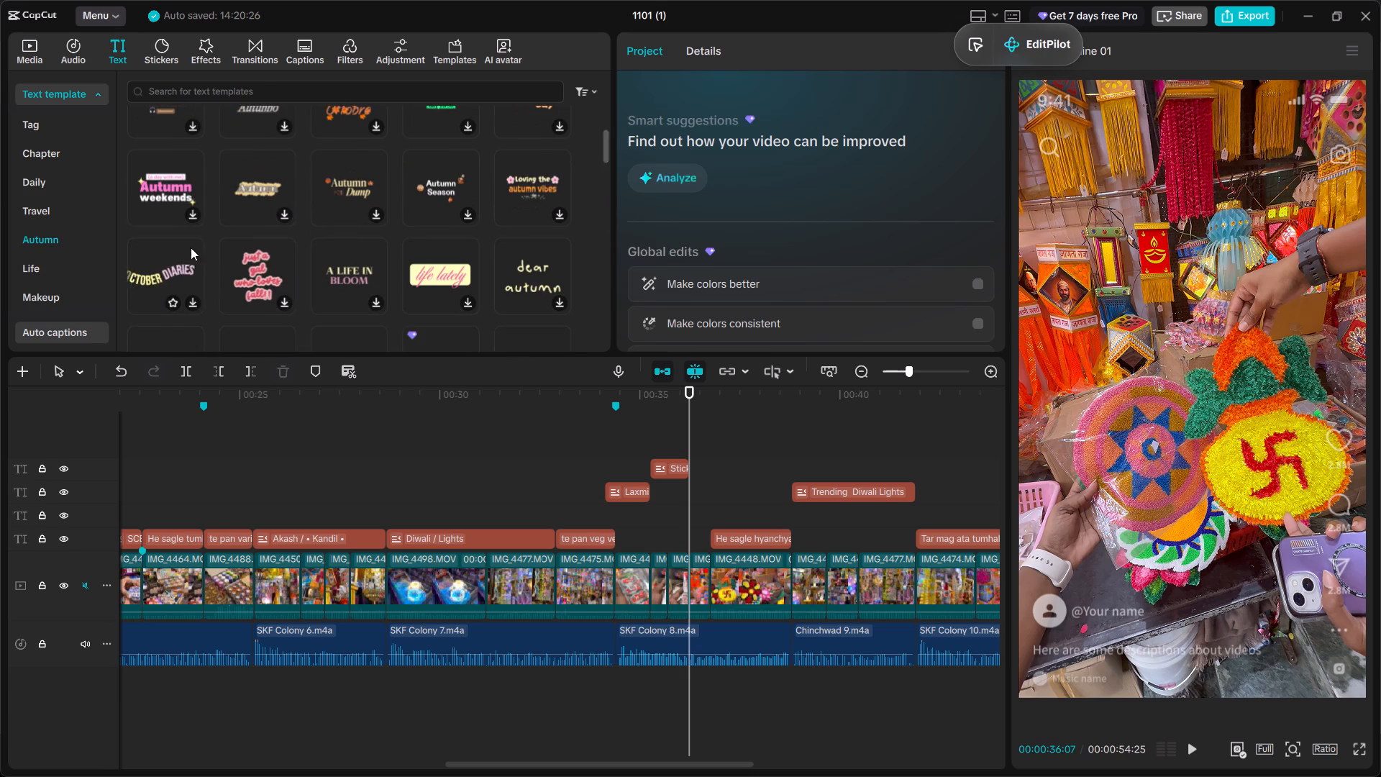
pyautogui.moveTo(178, 189); pyautogui.dragTo(683, 464)
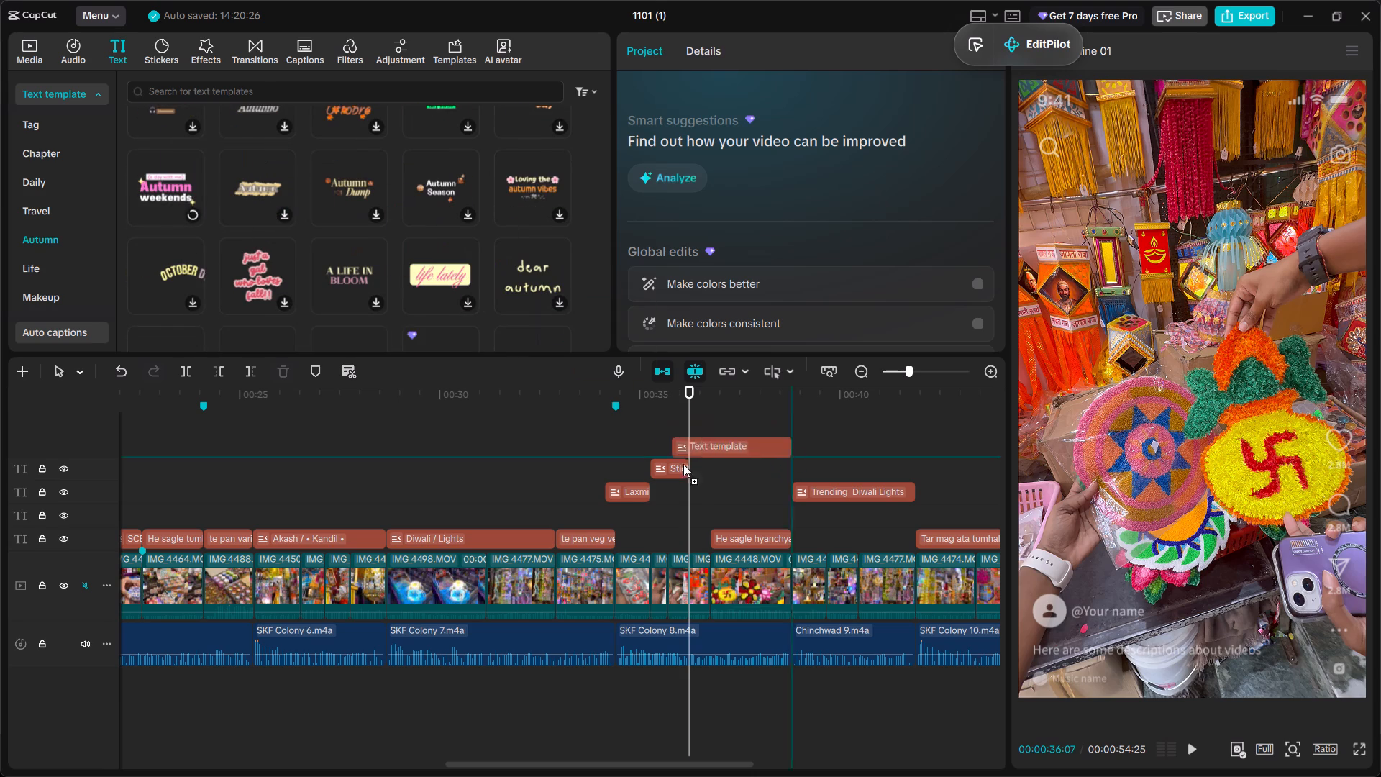
pyautogui.moveTo(683, 464); pyautogui.dragTo(691, 495)
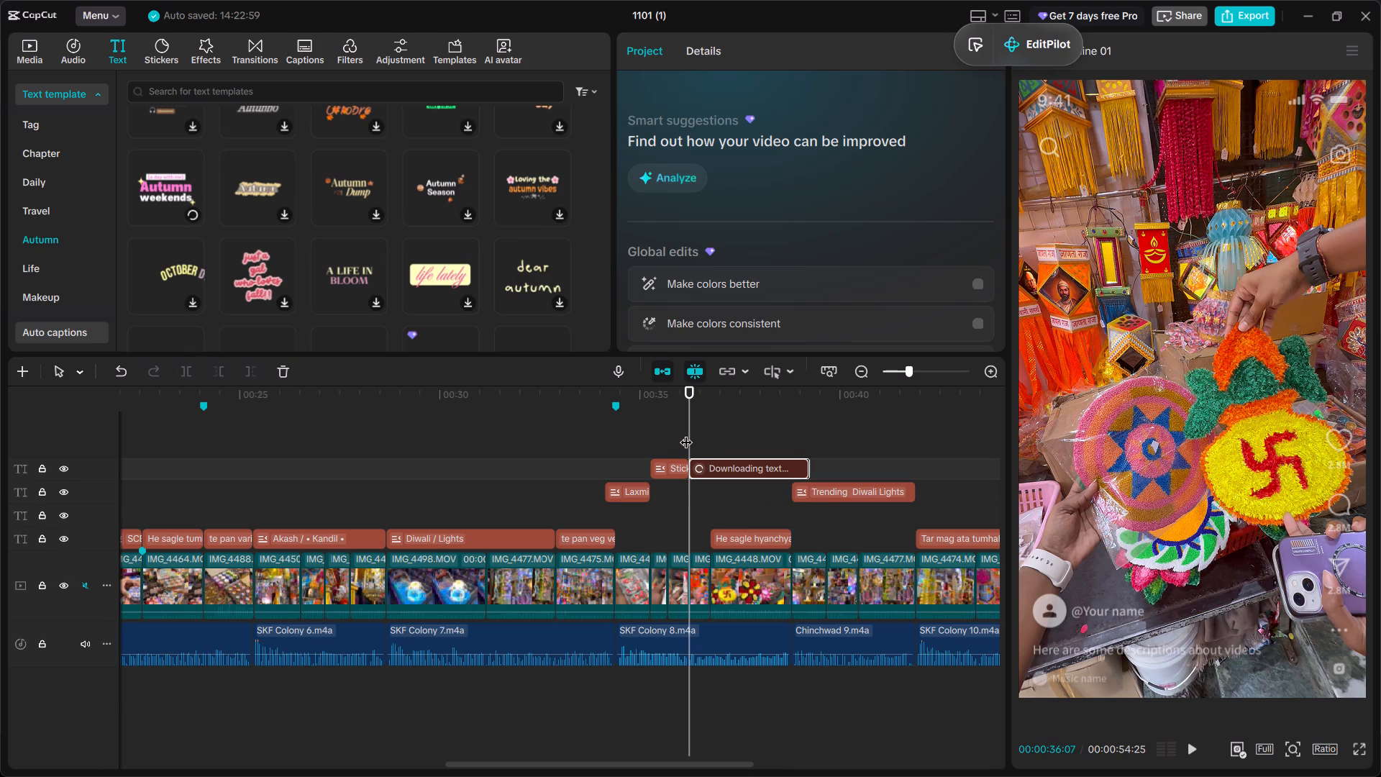
# Trim the end of the Autumn weekends title to the start of the "He sagle hyanchyakade" caption.
pyautogui.click(686, 433)
pyautogui.press('space')
pyautogui.press('space')
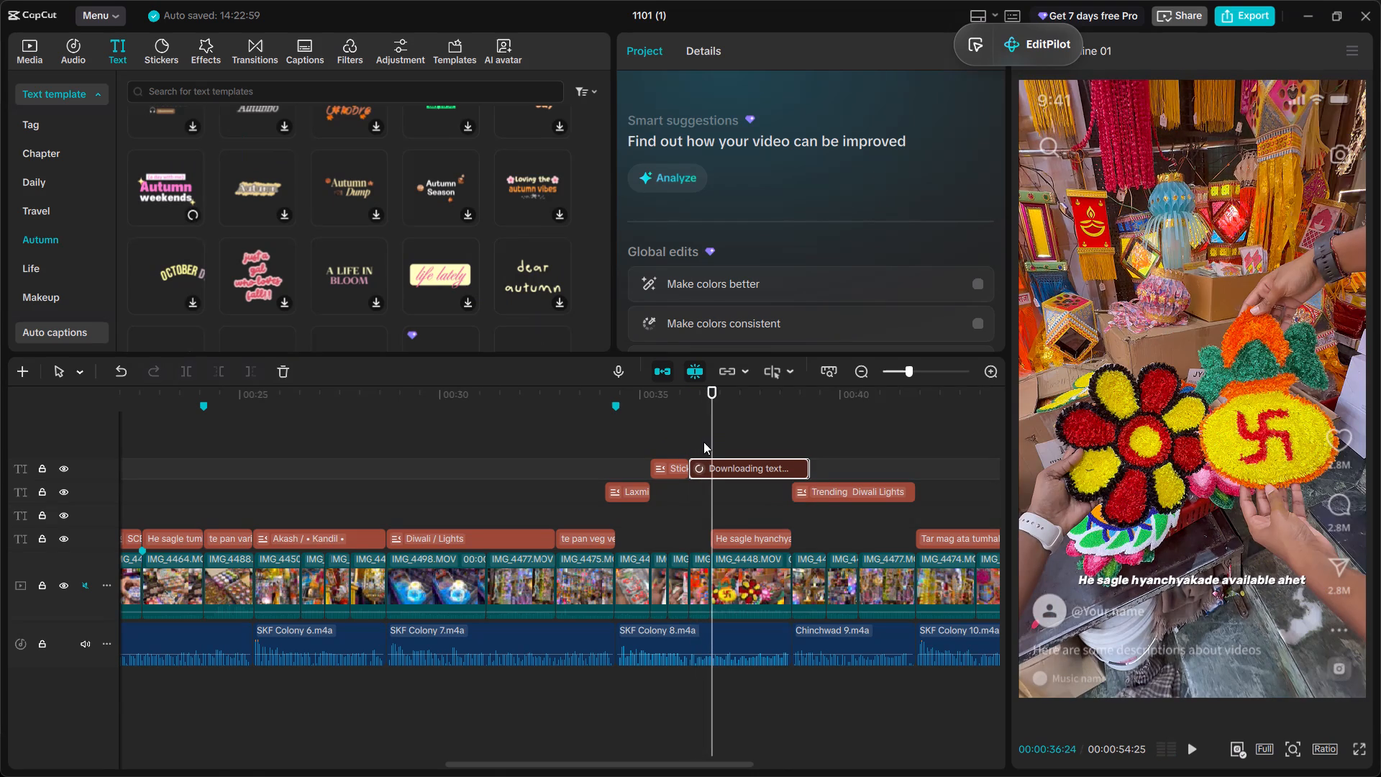
pyautogui.click(683, 428)
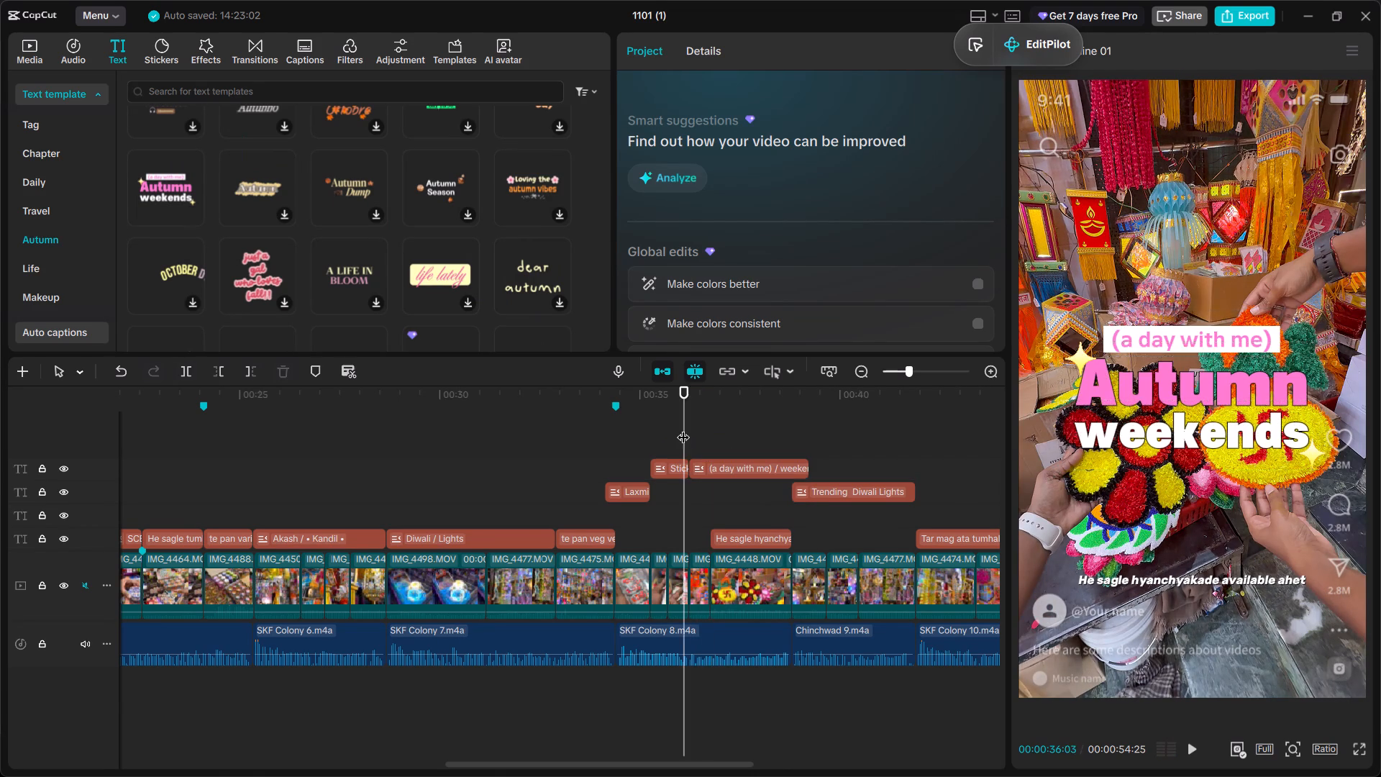
pyautogui.press('space')
pyautogui.press('space')
pyautogui.click(708, 437)
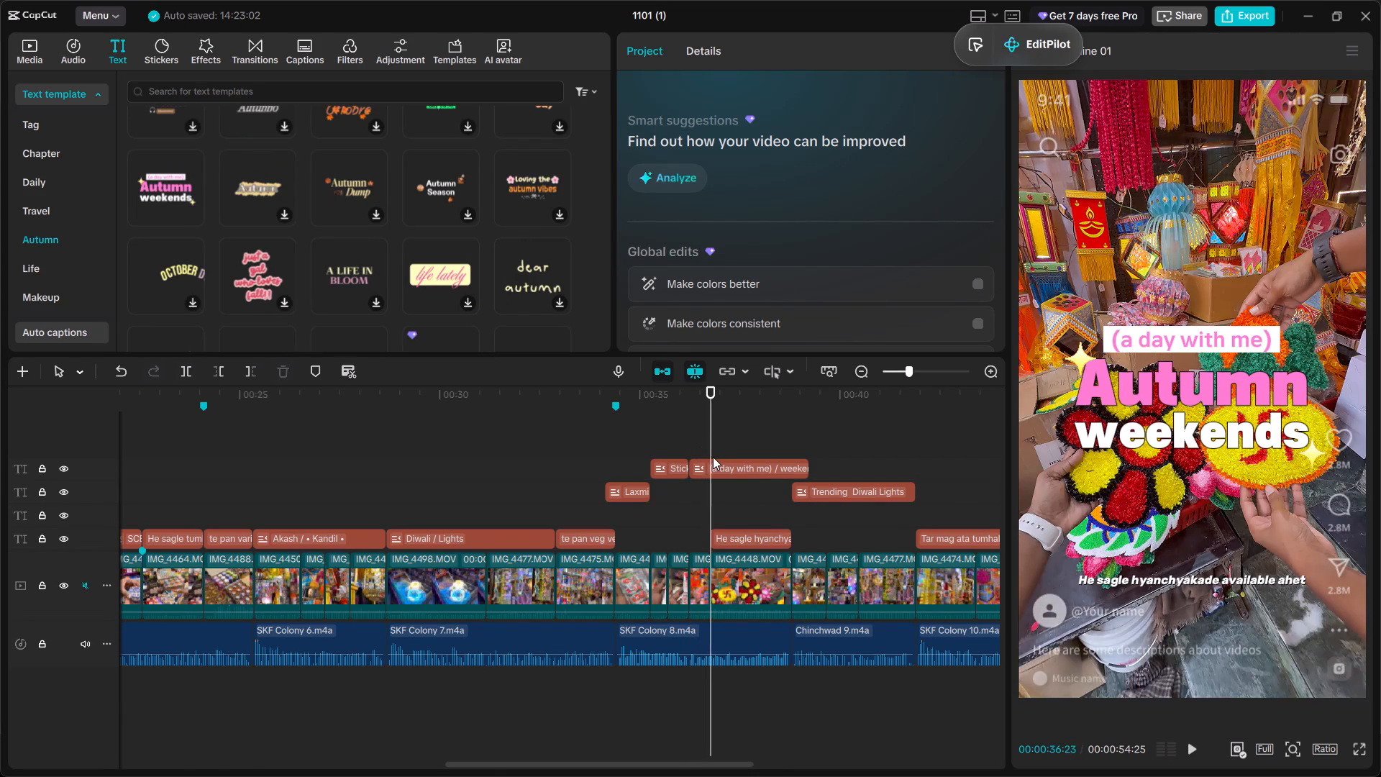
pyautogui.click(713, 457)
pyautogui.click(713, 469)
pyautogui.press('w')
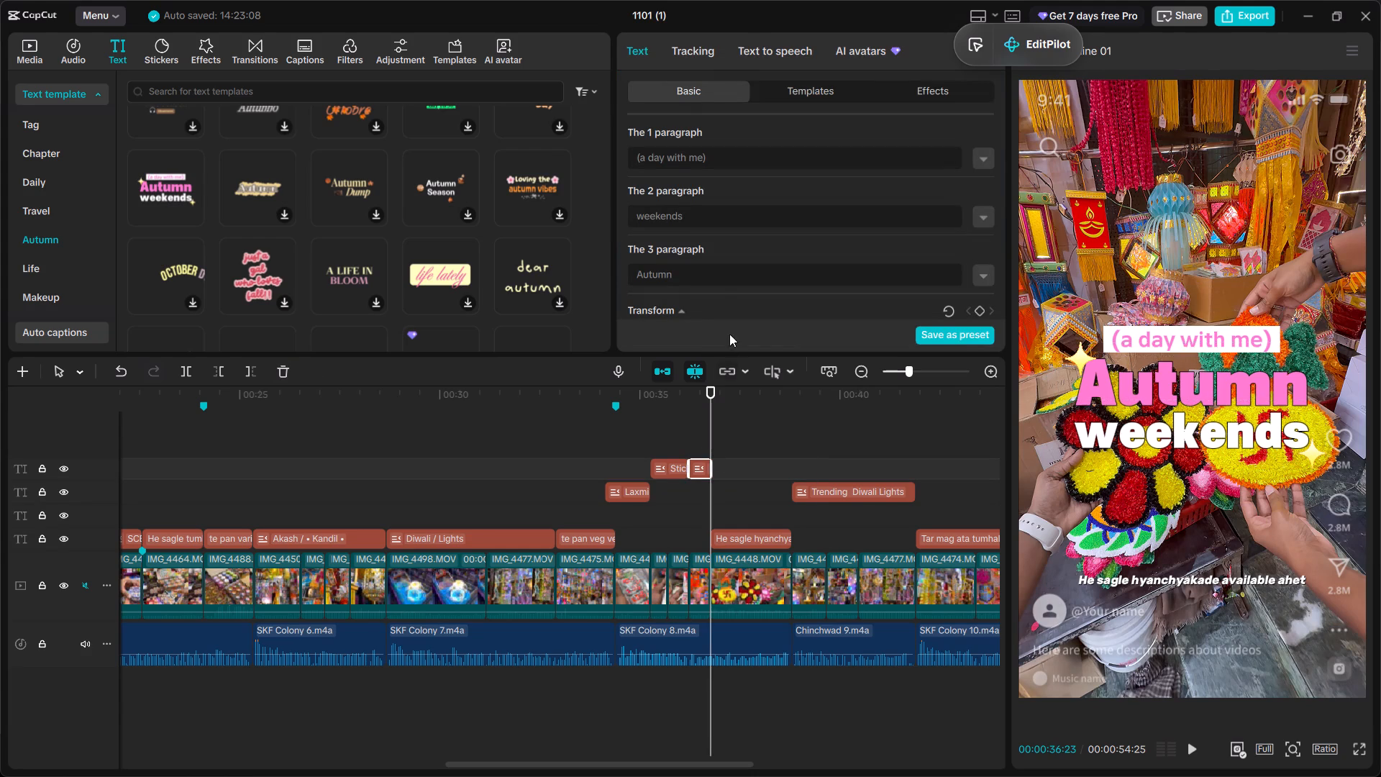
# Clear the title's first and second paragraphs and replace the third paragraph's text with "Rangoli".
pyautogui.moveTo(690, 216); pyautogui.dragTo(585, 209)
pyautogui.press('BackSpace')
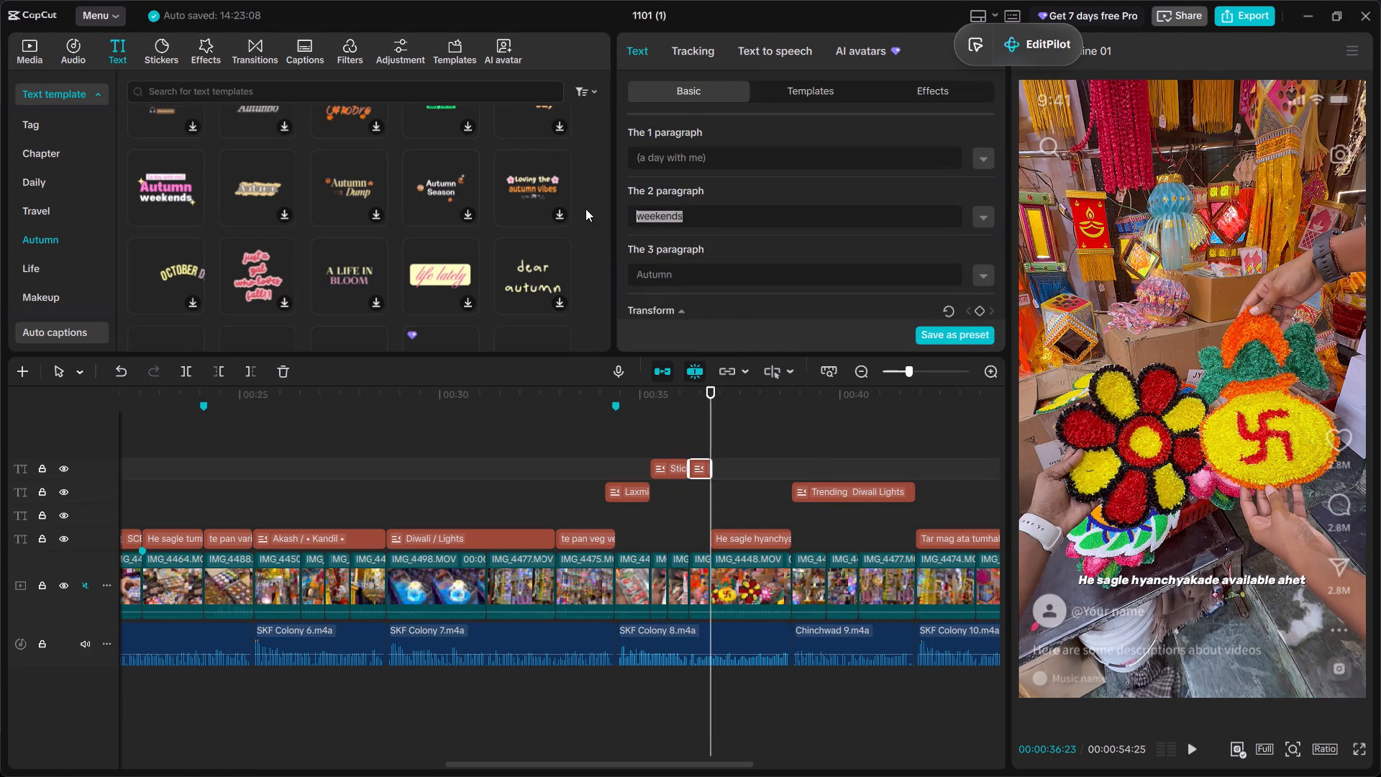
pyautogui.moveTo(731, 150); pyautogui.dragTo(626, 148)
pyautogui.moveTo(716, 157); pyautogui.dragTo(619, 155)
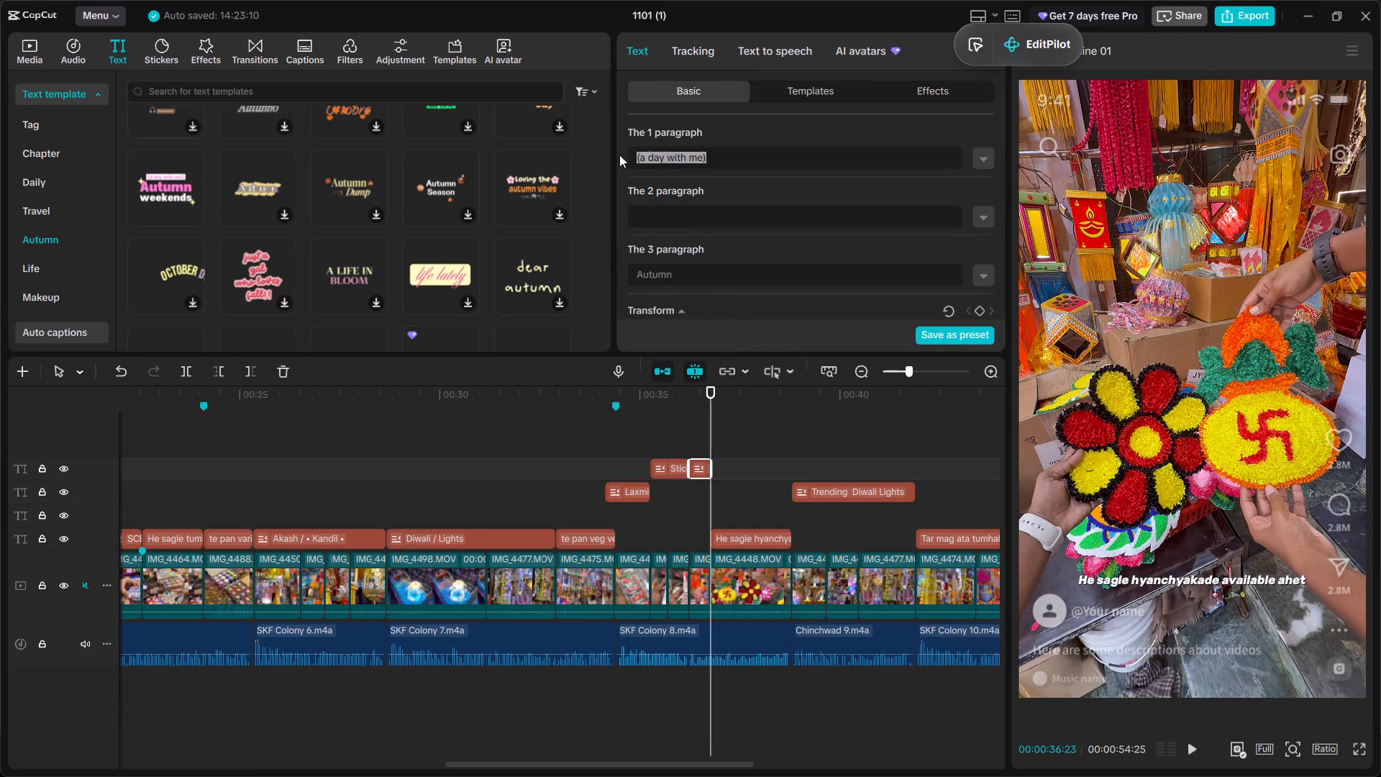
pyautogui.press('BackSpace')
pyautogui.tripleClick(695, 284)
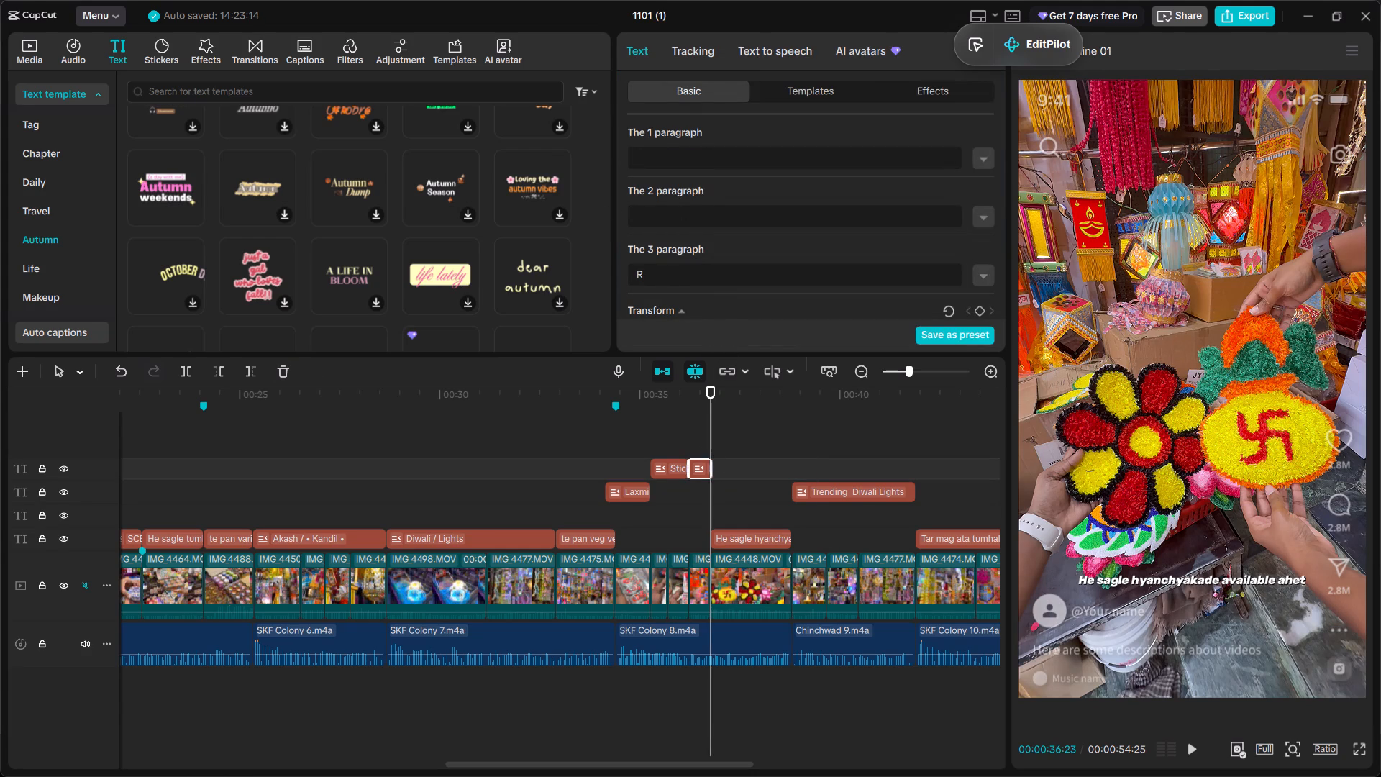
pyautogui.write('angoli')
# Make the Rangoli title italic and move it to the upper part of the video frame, above the rangoli pieces.
pyautogui.click(675, 430)
pyautogui.press('space')
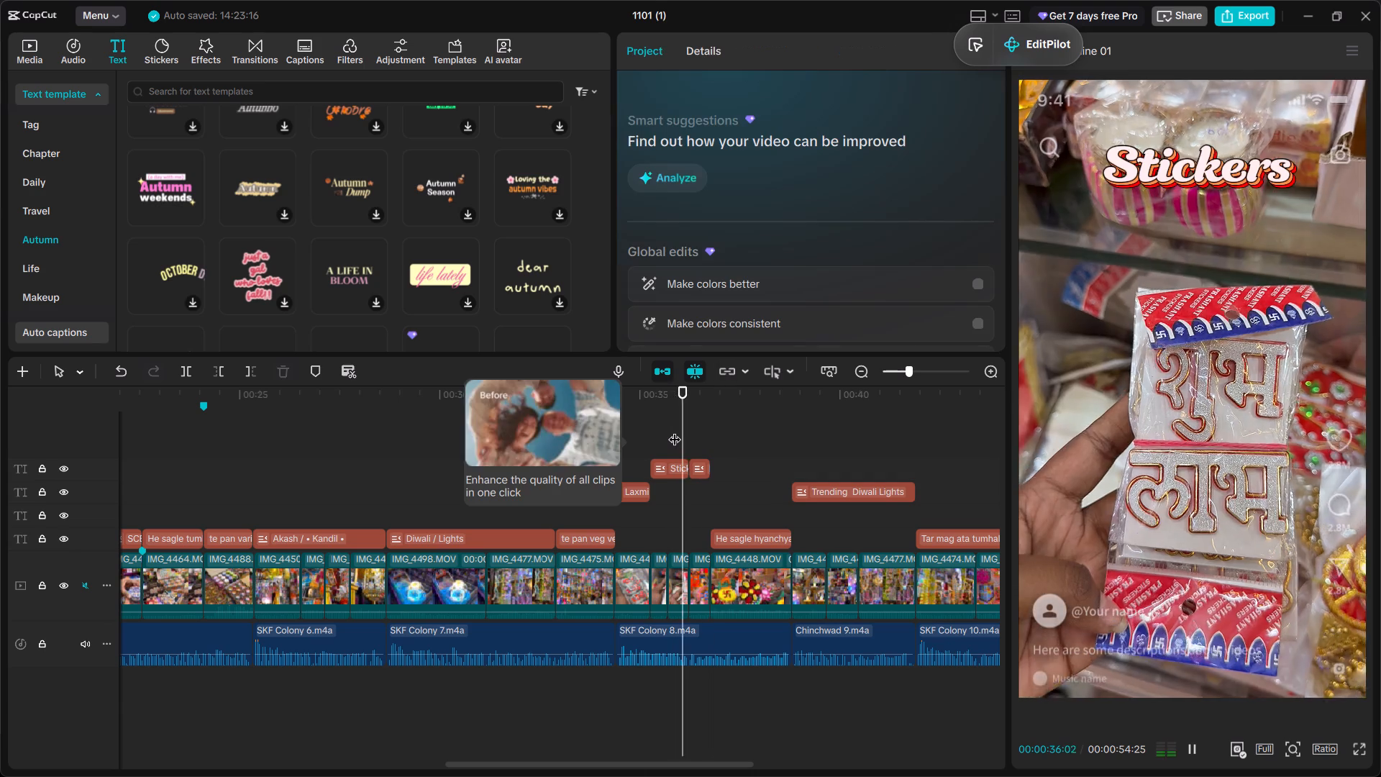
pyautogui.press('space')
pyautogui.click(1131, 391)
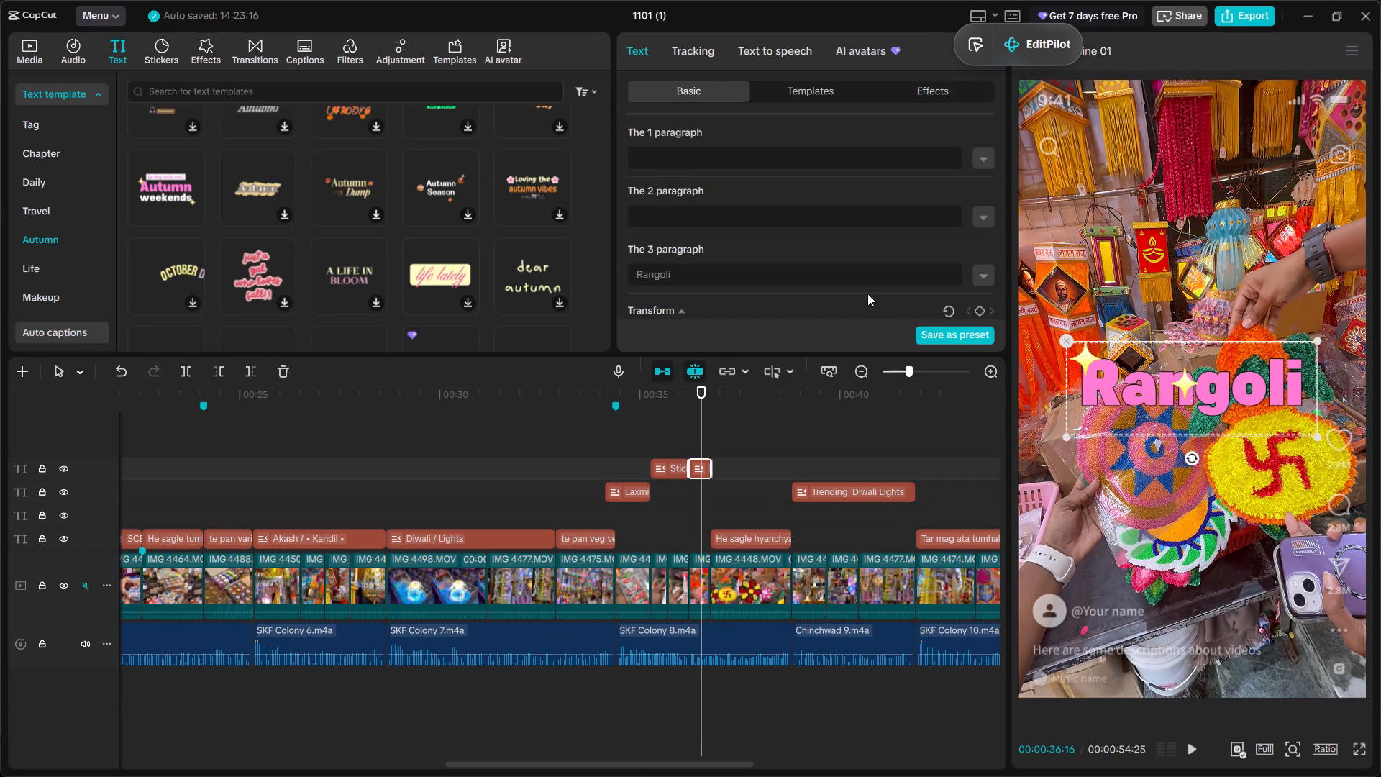
pyautogui.click(975, 276)
pyautogui.scroll(-1, 893, 253)
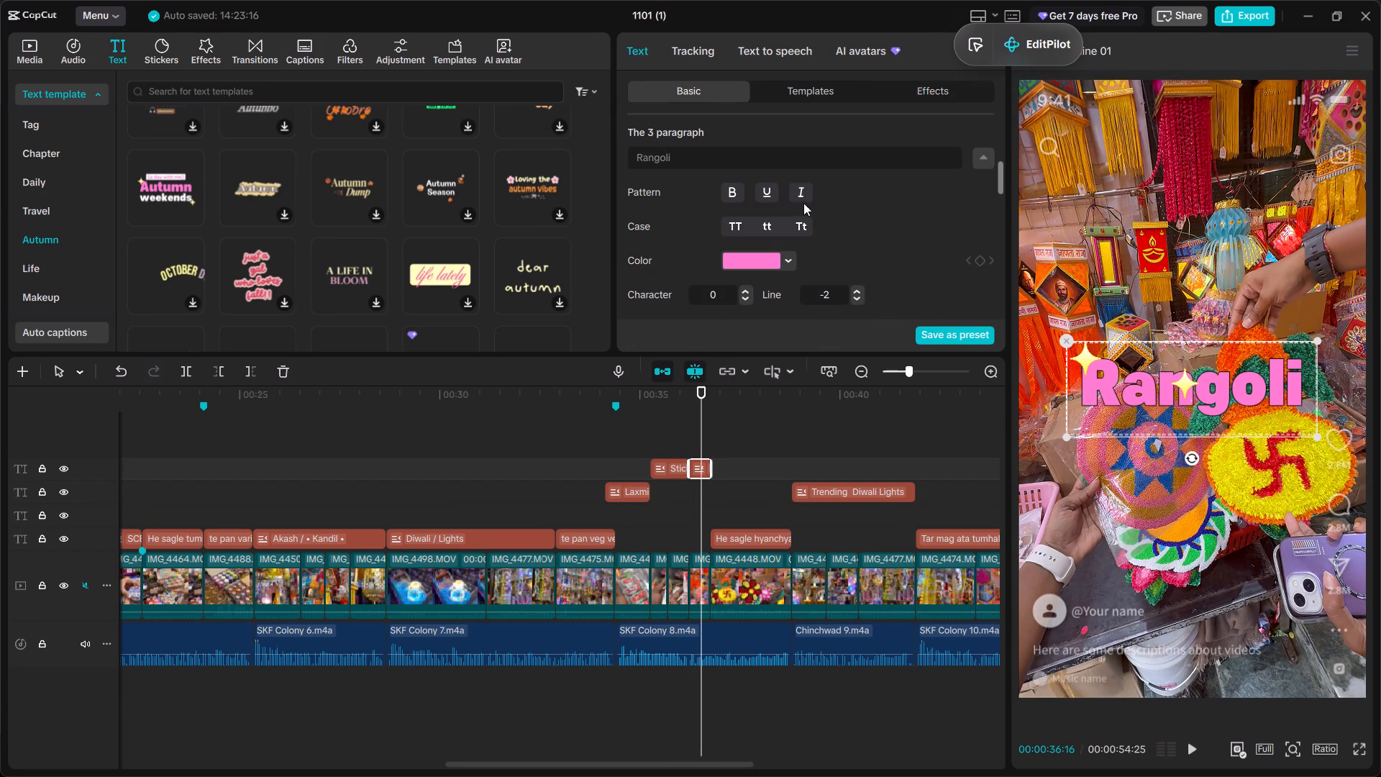
pyautogui.click(799, 189)
pyautogui.moveTo(1205, 403); pyautogui.dragTo(1212, 217)
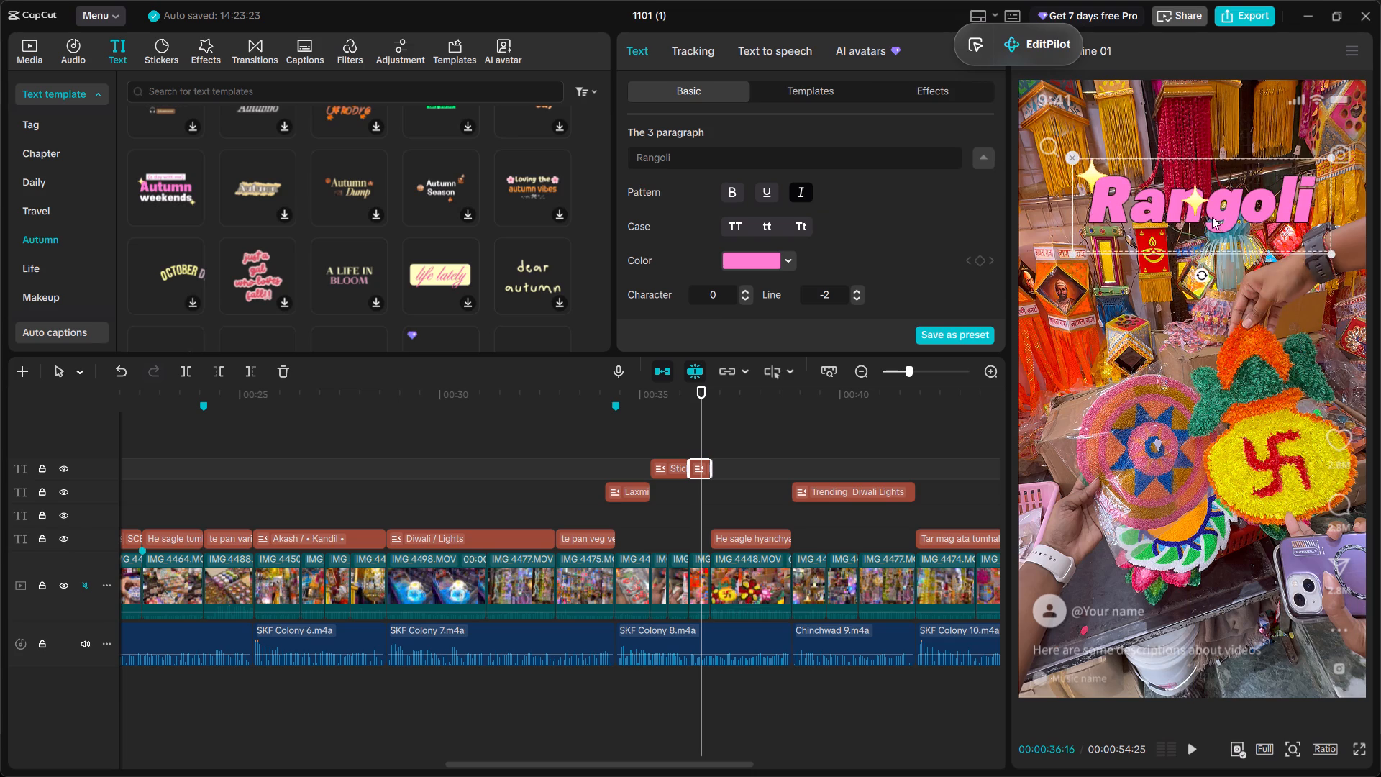
# Nudge the Rangoli title slightly higher and centre it horizontally in the upper part of the video frame.
pyautogui.moveTo(1212, 217); pyautogui.dragTo(1207, 196)
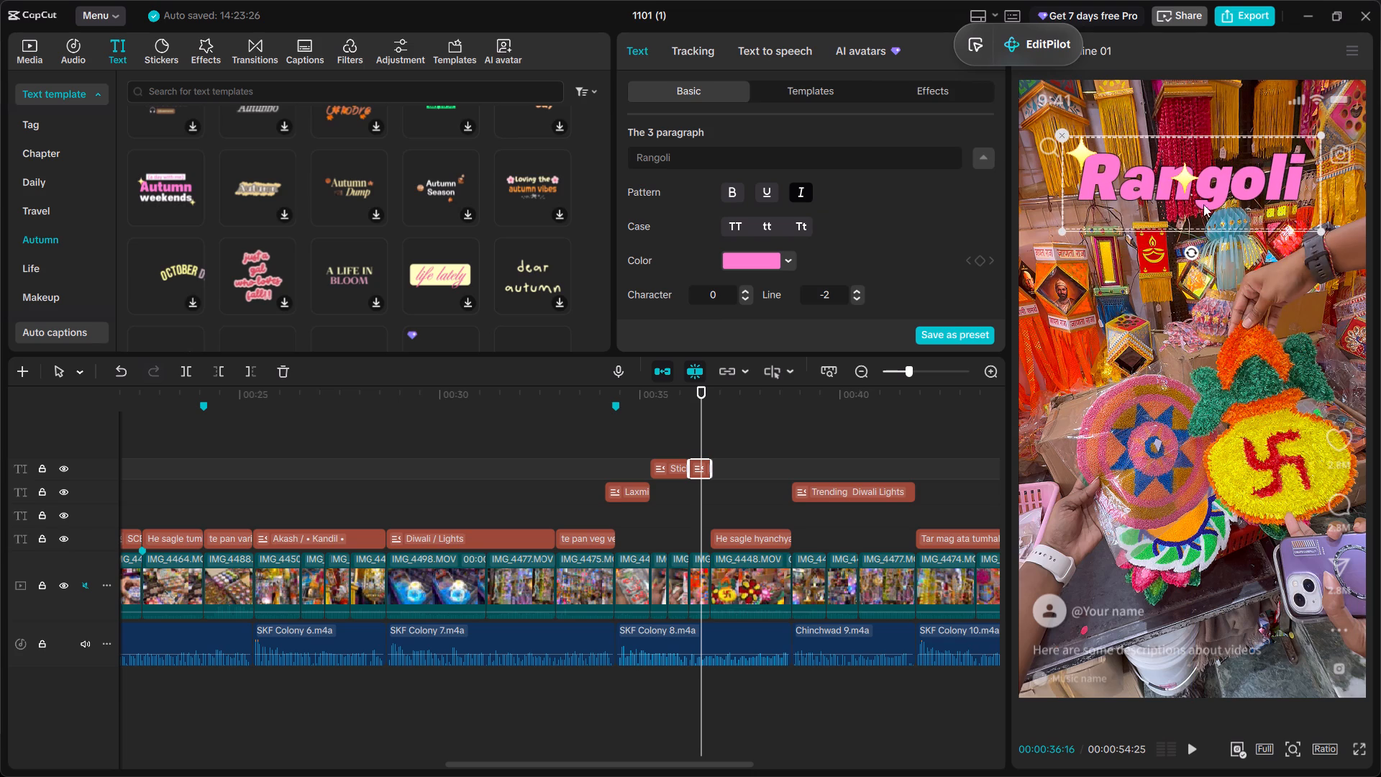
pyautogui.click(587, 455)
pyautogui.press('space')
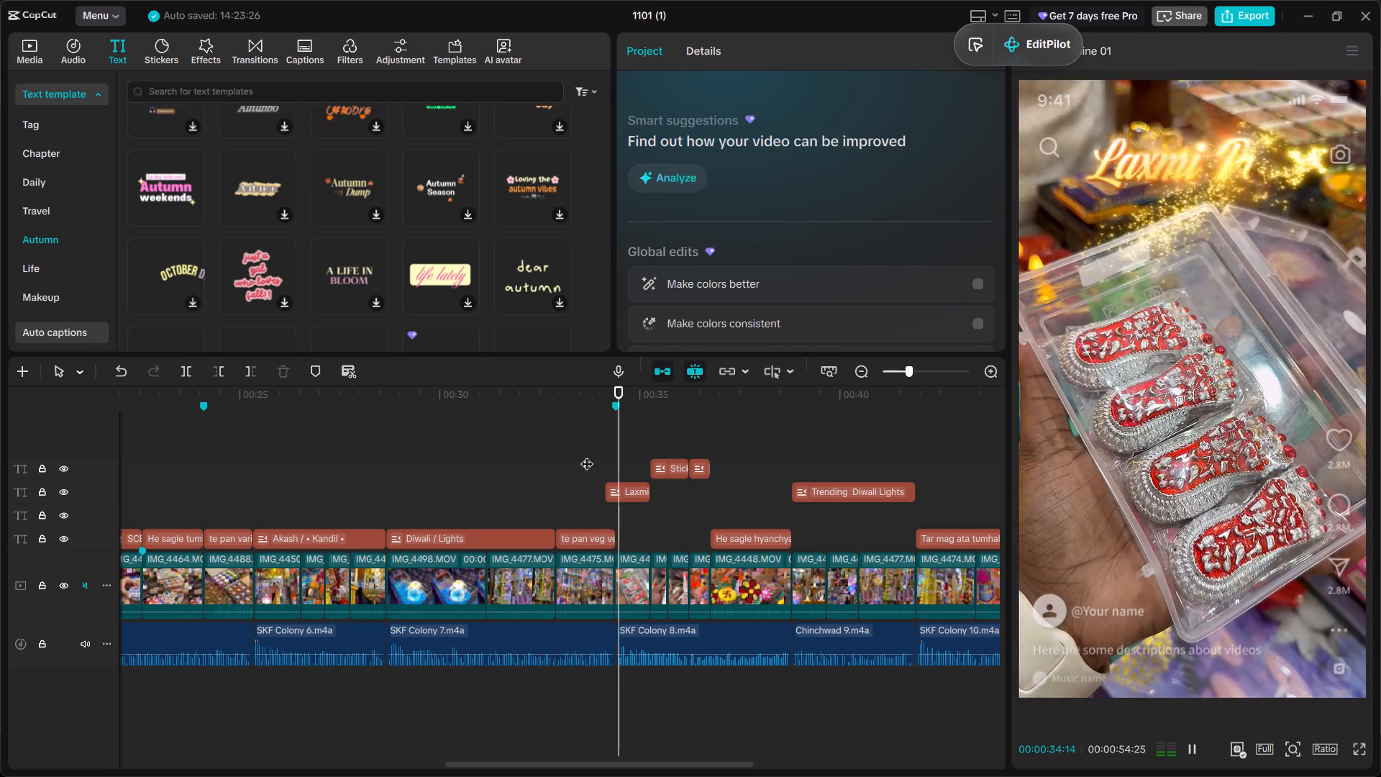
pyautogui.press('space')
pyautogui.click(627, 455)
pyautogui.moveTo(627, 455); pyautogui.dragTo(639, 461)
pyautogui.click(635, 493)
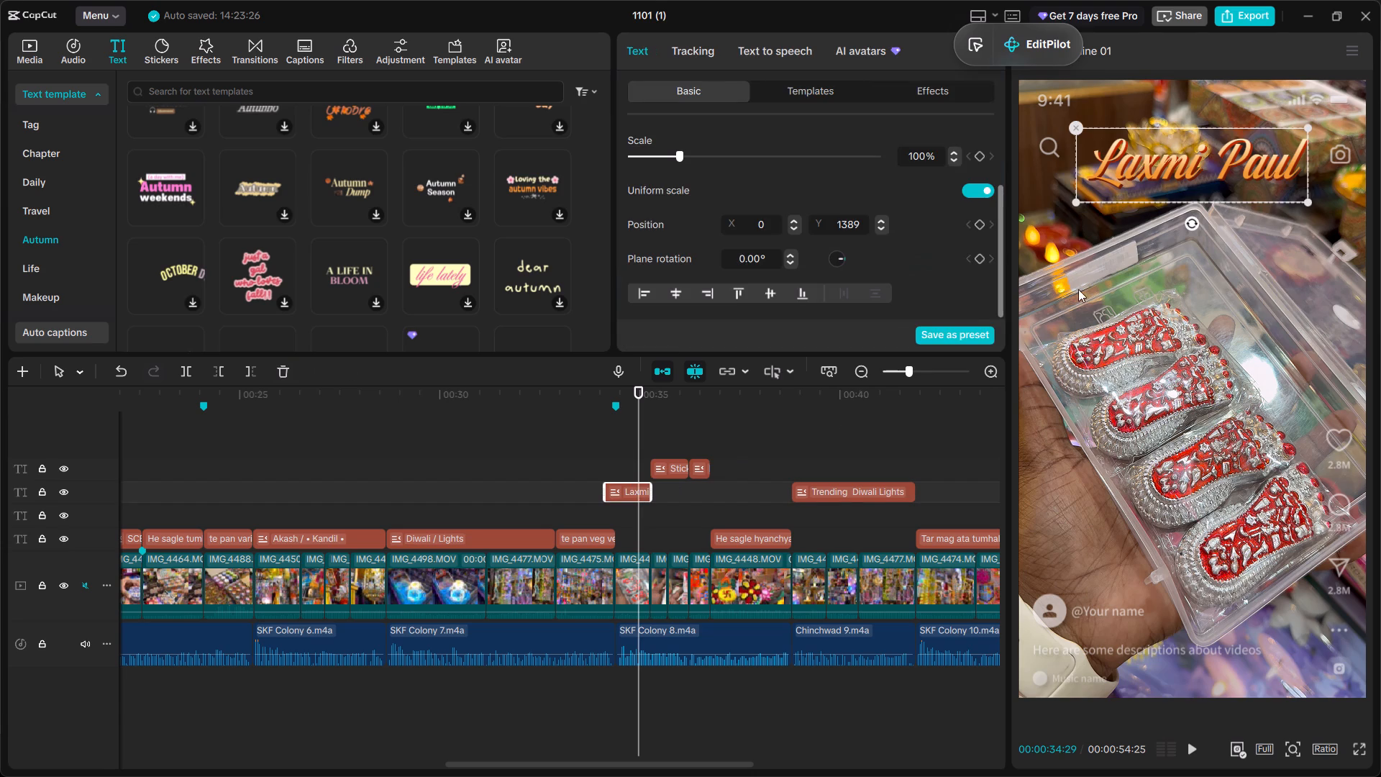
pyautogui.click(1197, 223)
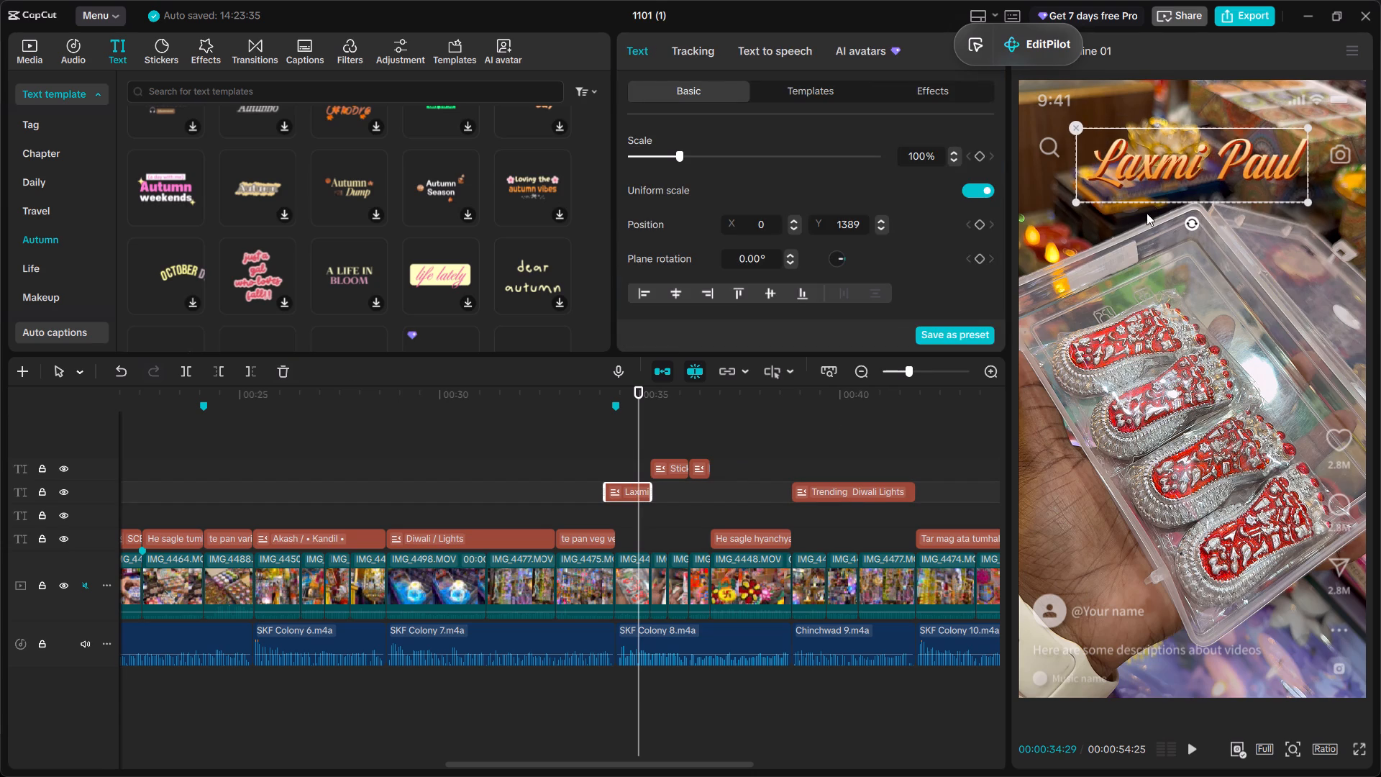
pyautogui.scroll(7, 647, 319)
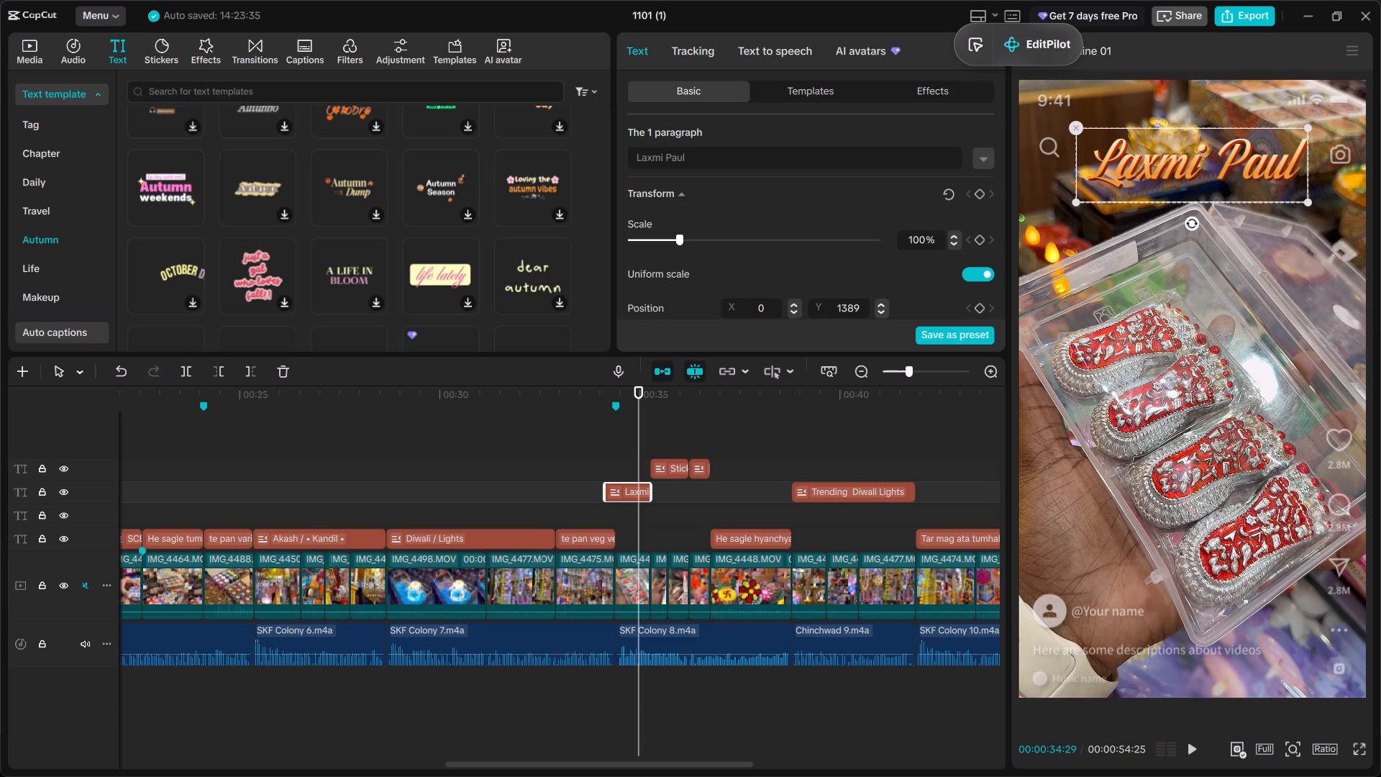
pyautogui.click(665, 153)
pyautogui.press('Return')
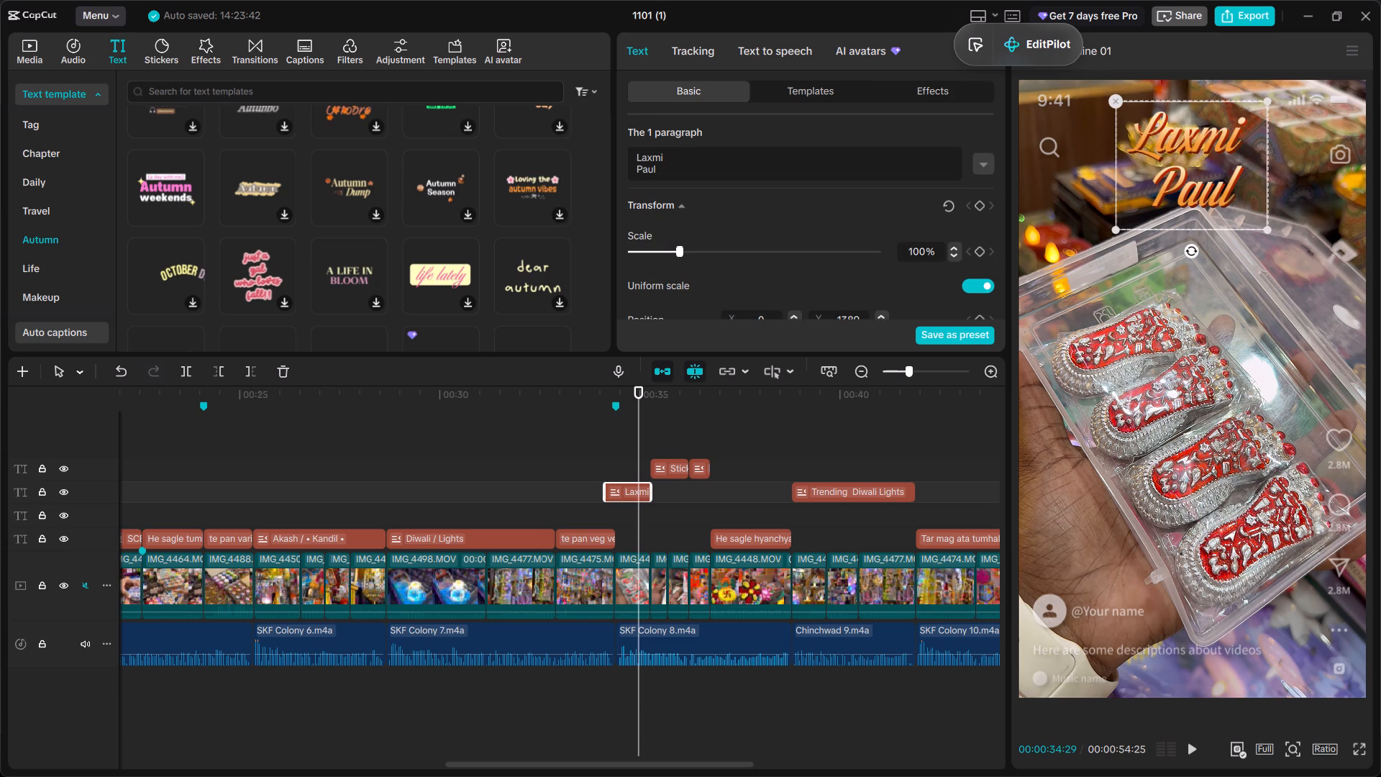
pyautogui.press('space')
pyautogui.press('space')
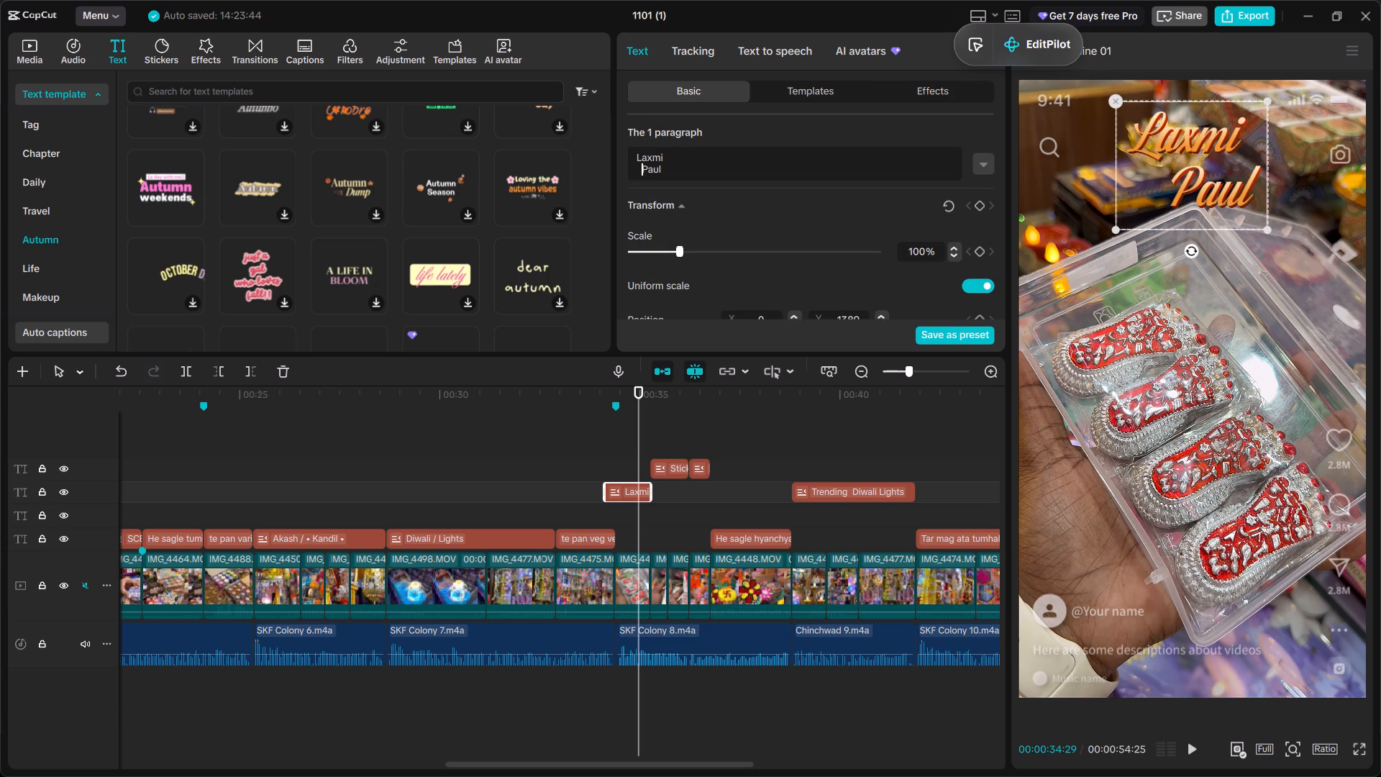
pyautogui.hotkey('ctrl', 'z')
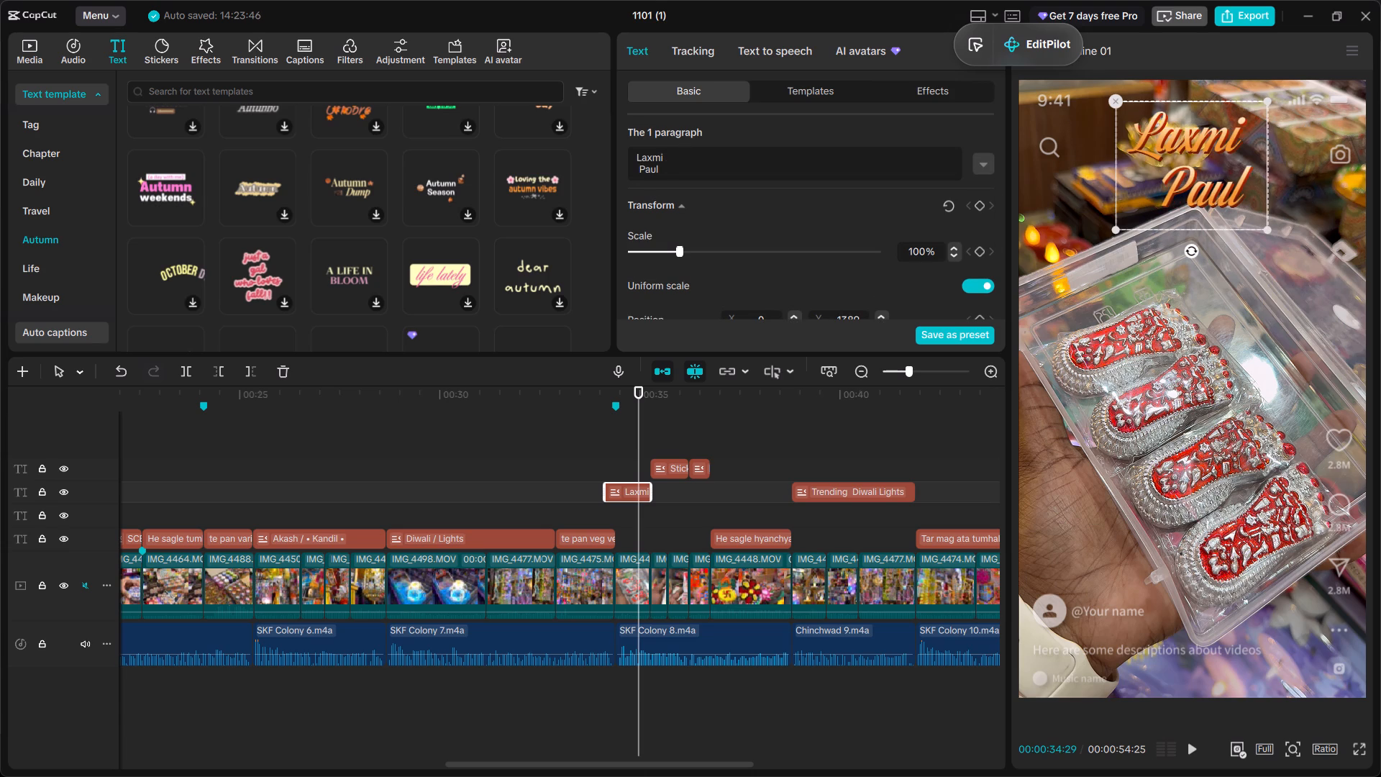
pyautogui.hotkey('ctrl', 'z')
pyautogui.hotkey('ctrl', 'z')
# Scale the "Trending Diwali Lights" title down to 77% and move it higher in the video frame.
pyautogui.click(576, 438)
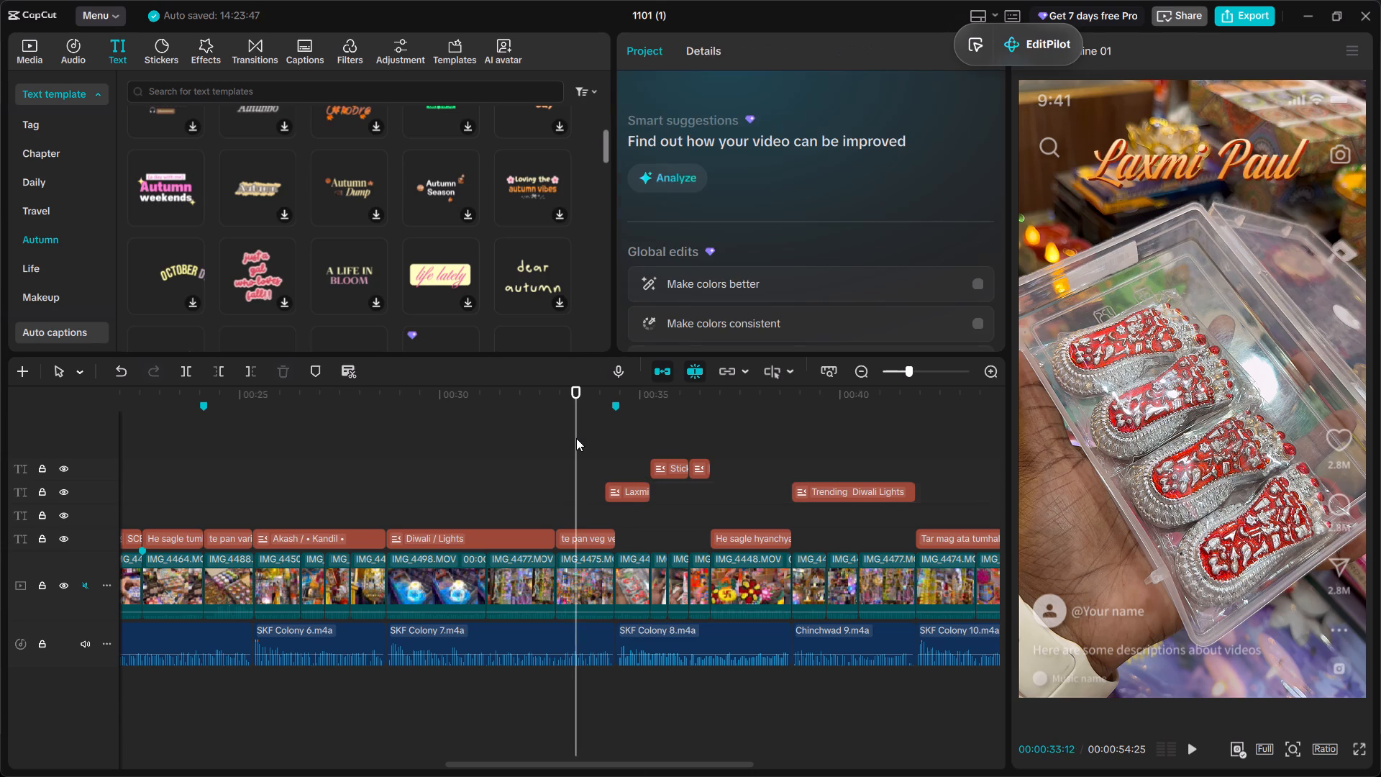
pyautogui.press('space')
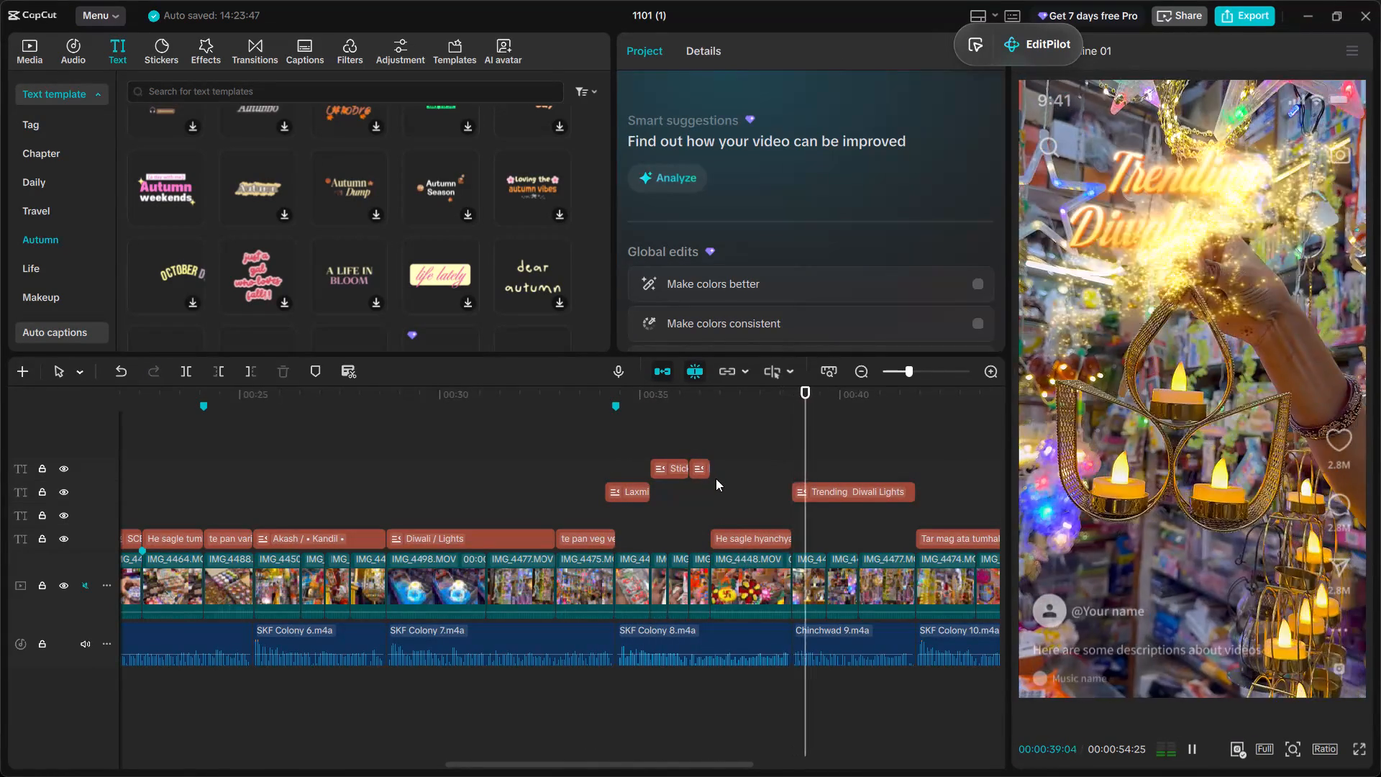
pyautogui.hscroll(-1, 716, 478)
pyautogui.press('space')
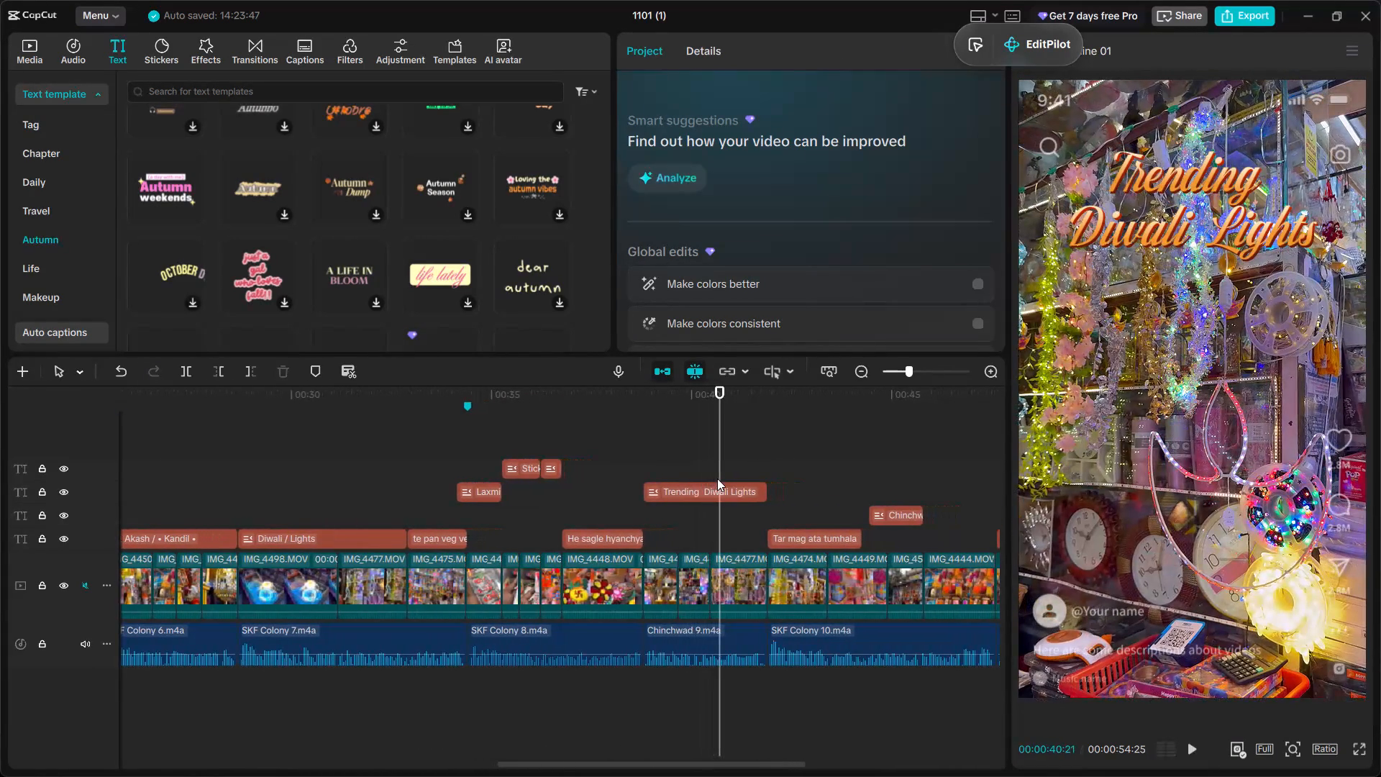
pyautogui.press('space')
pyautogui.press('space')
pyautogui.click(724, 494)
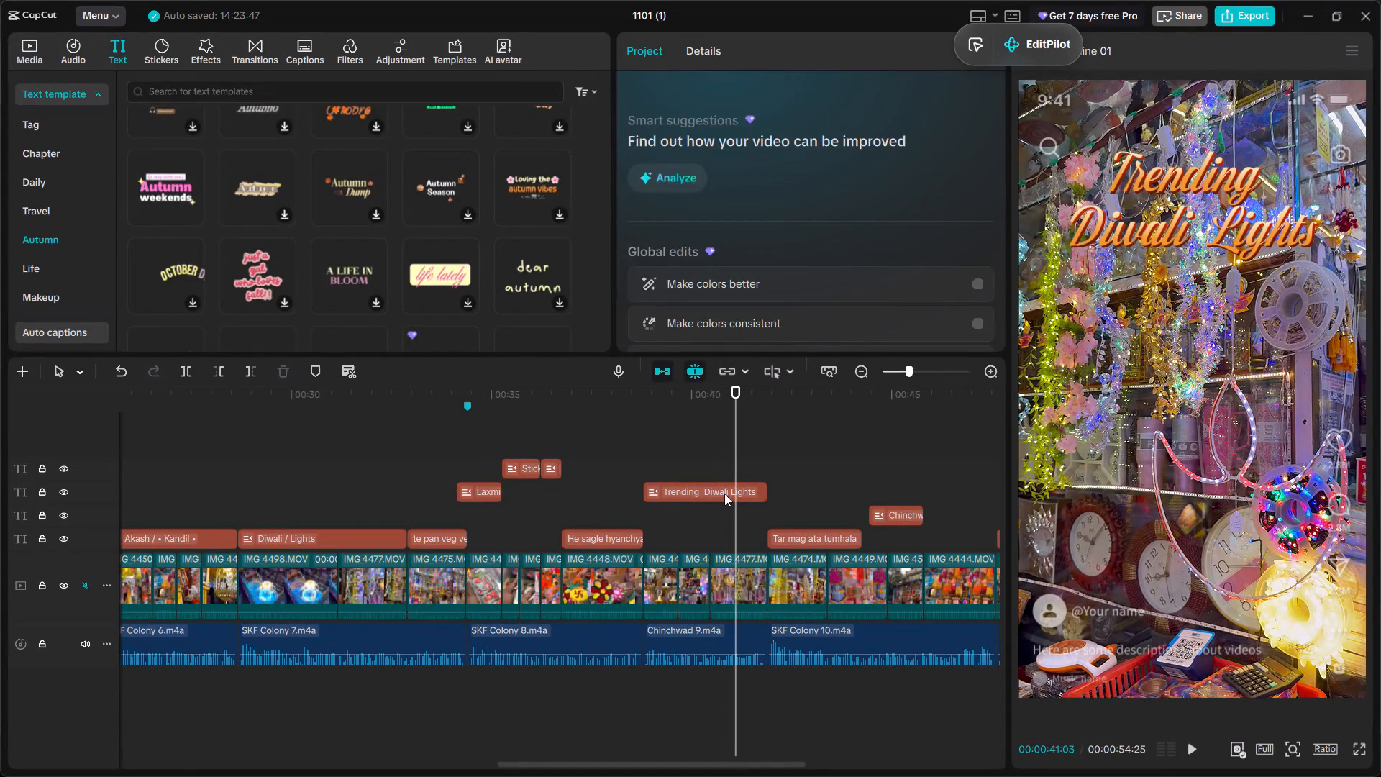
pyautogui.moveTo(1323, 265); pyautogui.dragTo(1285, 232)
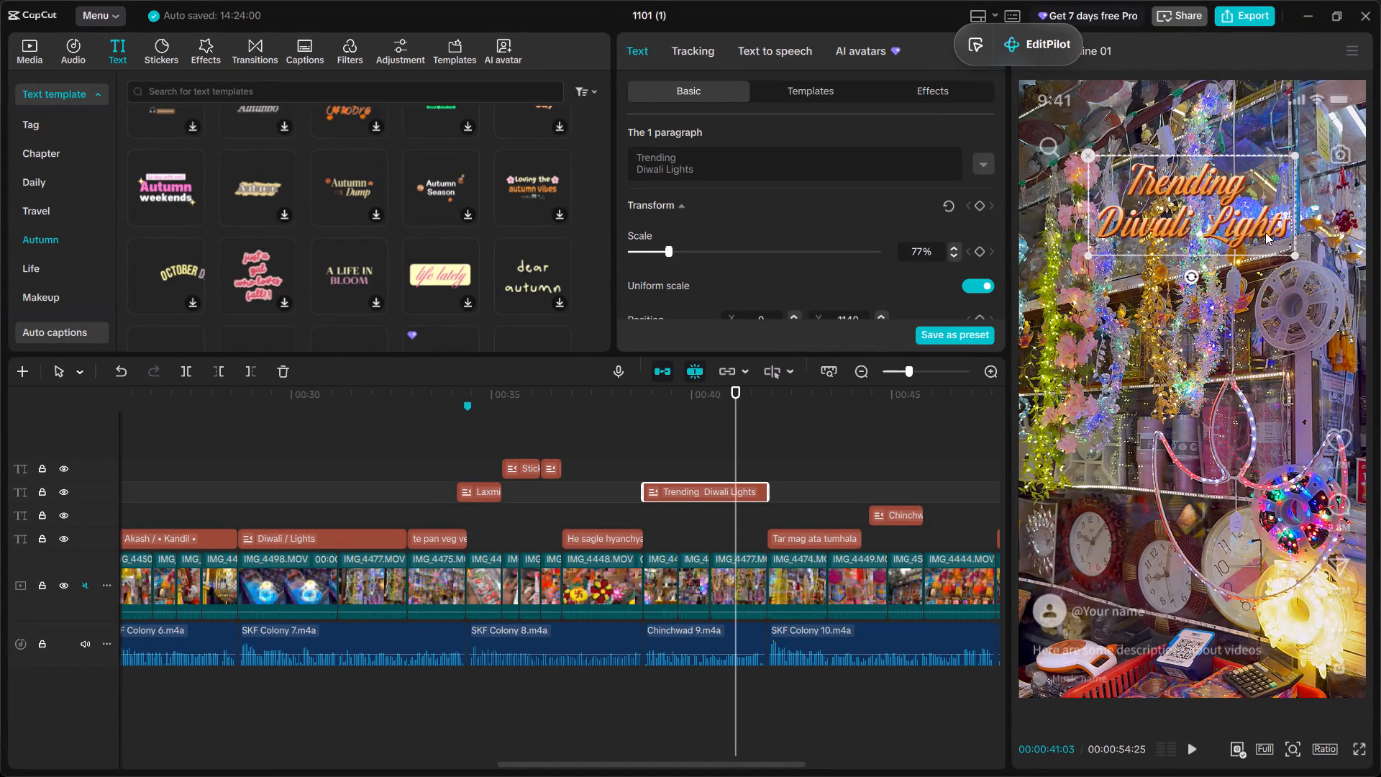
pyautogui.moveTo(1263, 232); pyautogui.dragTo(1268, 191)
# Play the video on to the hanging lanterns shot and browse the Autumn text templates for another title style.
pyautogui.press('space')
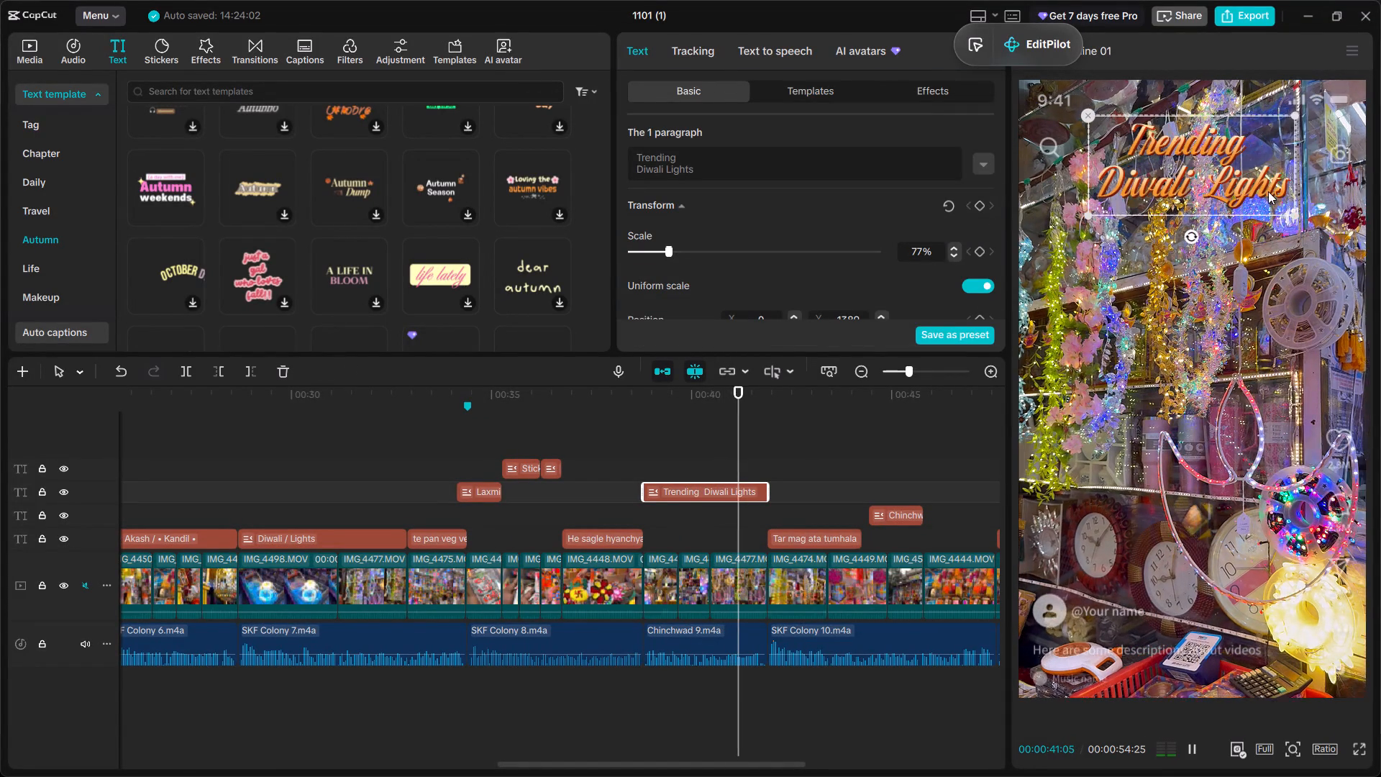
pyautogui.hscroll(-1, 957, 435)
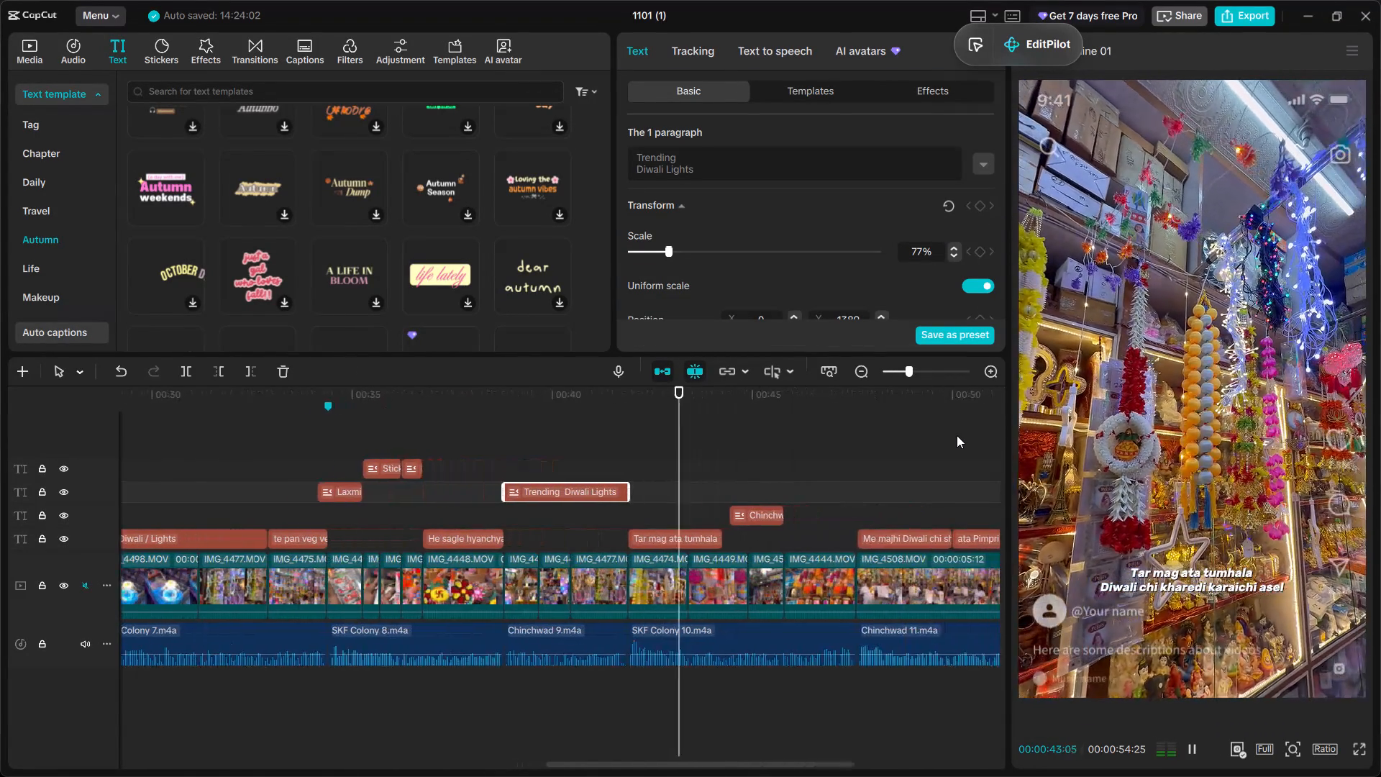
pyautogui.hscroll(-1, 957, 435)
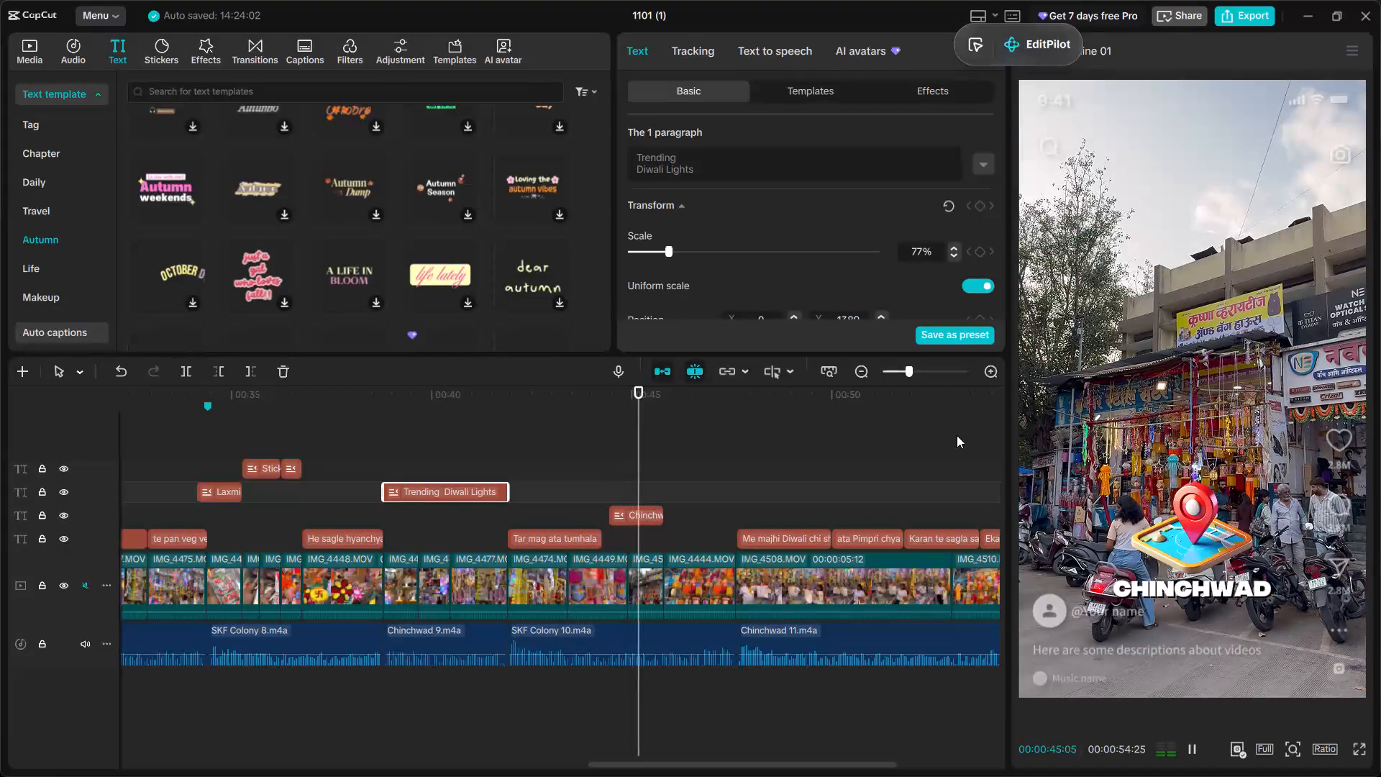
pyautogui.press('space')
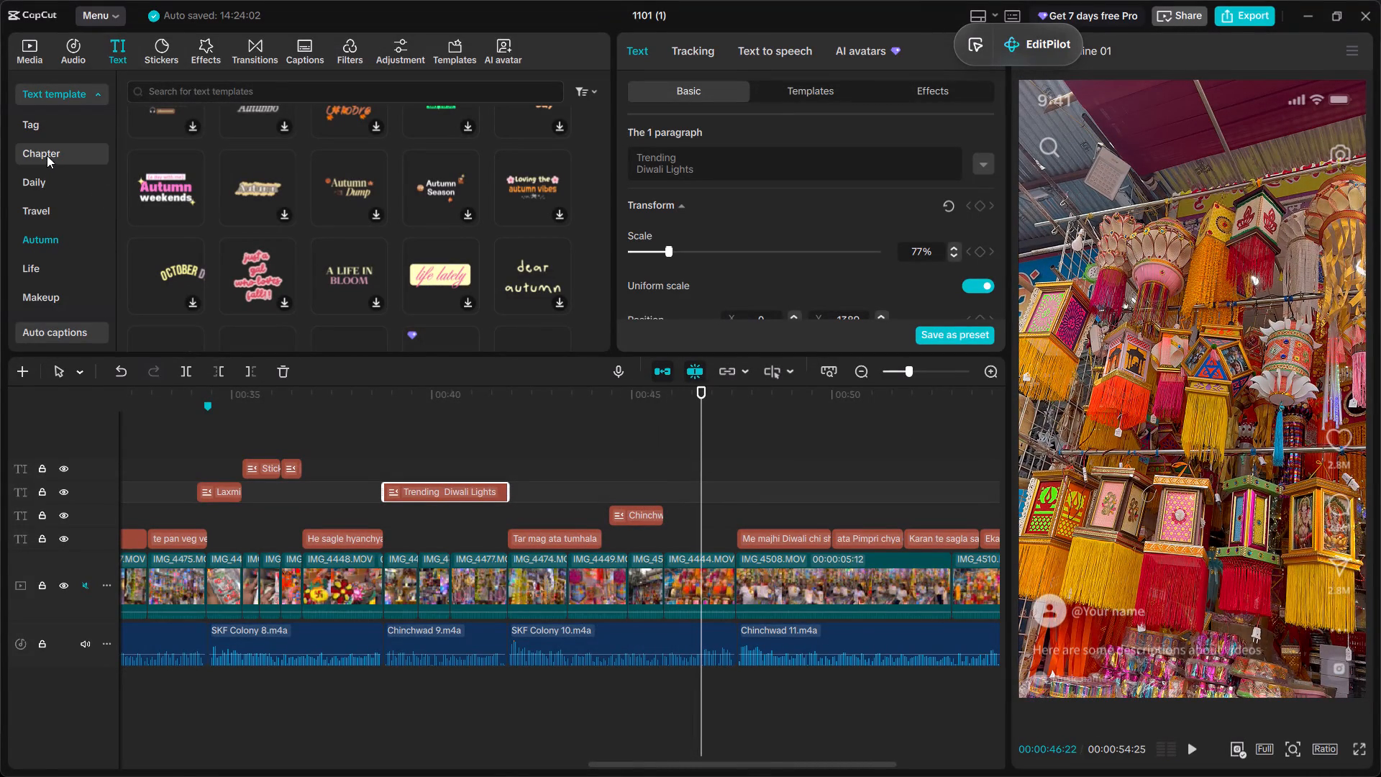
pyautogui.scroll(-3, 64, 185)
pyautogui.scroll(4, 65, 188)
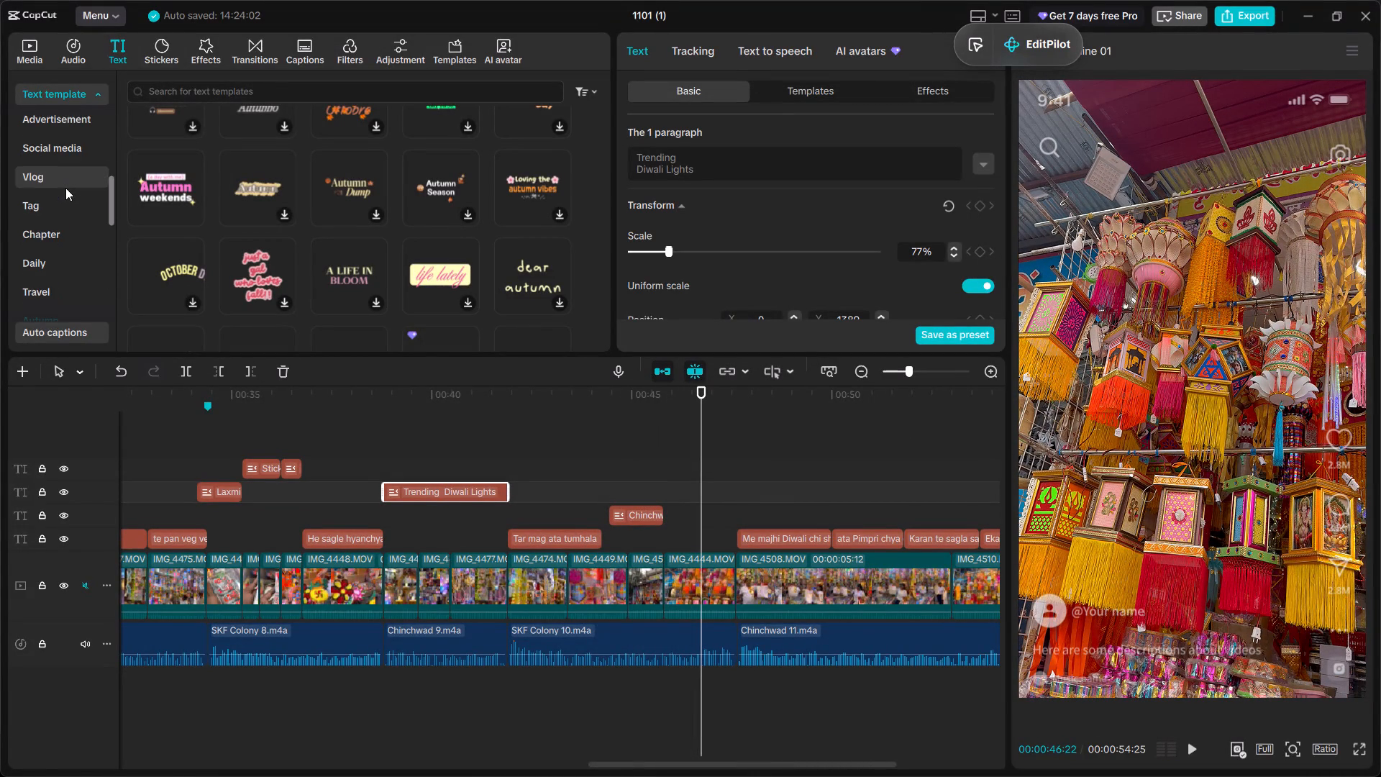
pyautogui.scroll(-4, 323, 224)
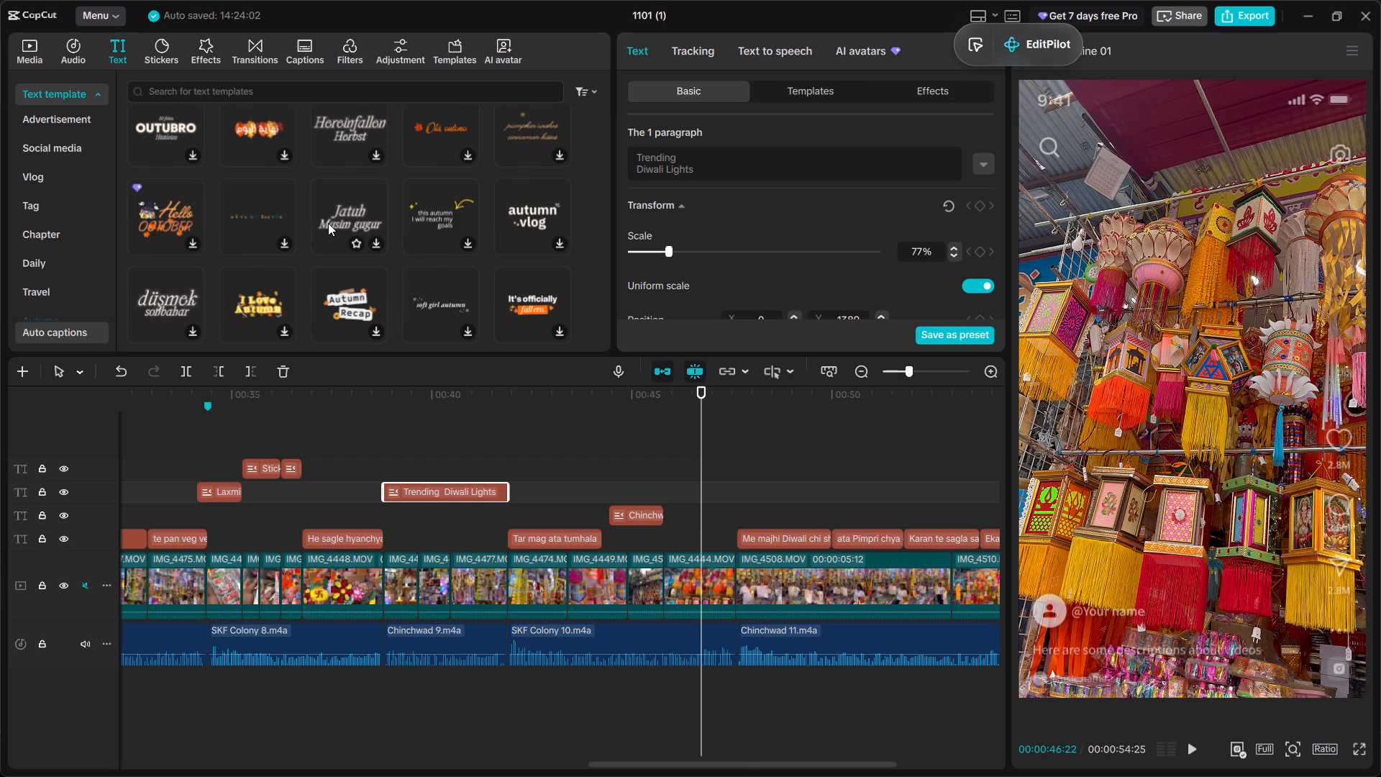
pyautogui.scroll(-4, 328, 223)
pyautogui.scroll(4, 328, 223)
pyautogui.scroll(-1, 328, 223)
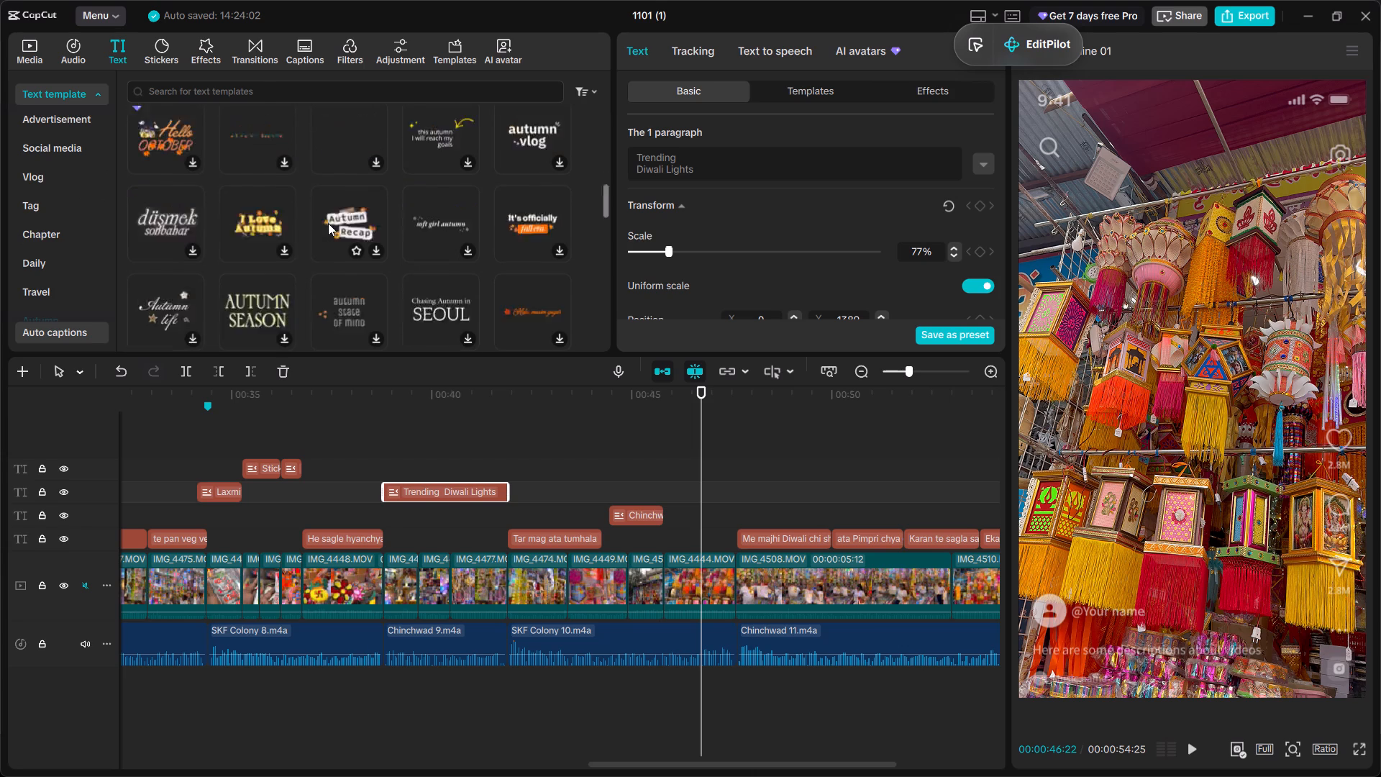
pyautogui.scroll(-4, 328, 223)
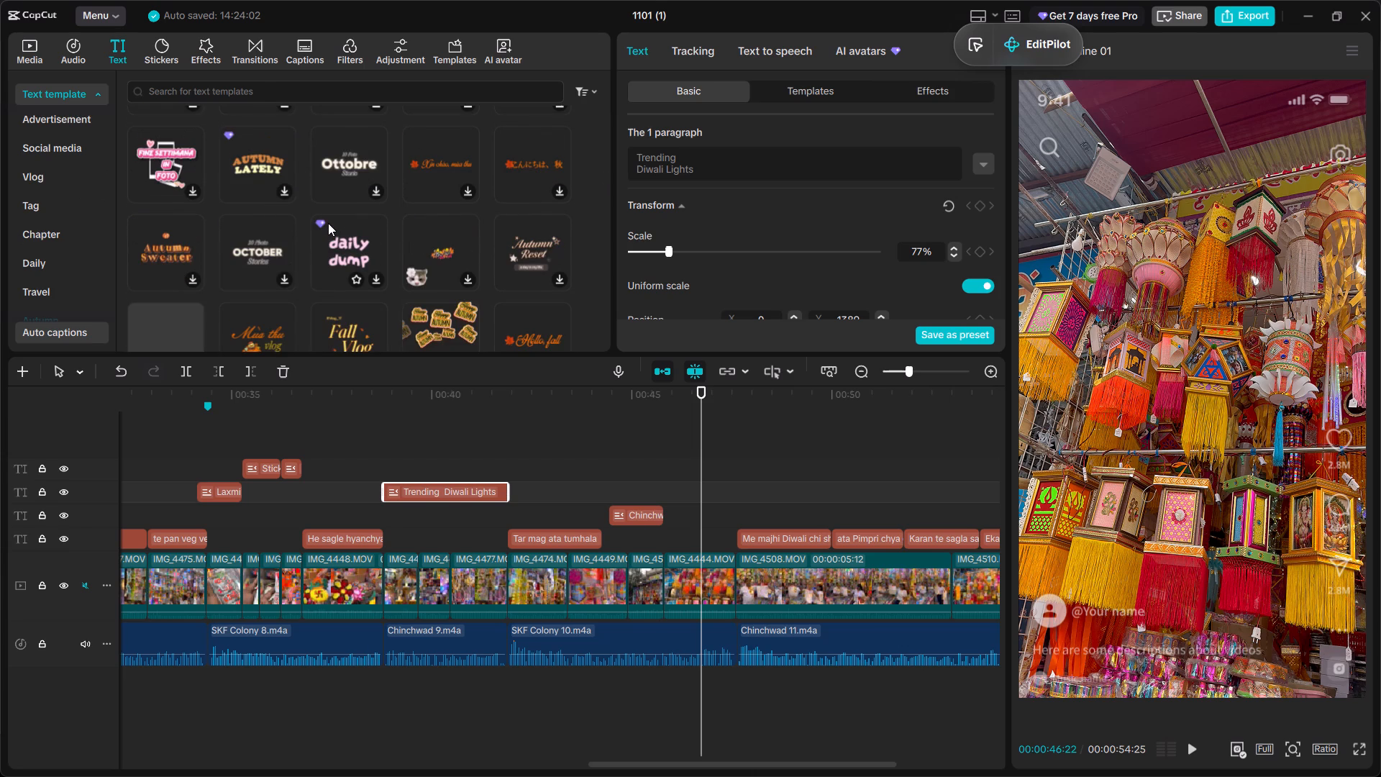
pyautogui.scroll(-2, 359, 173)
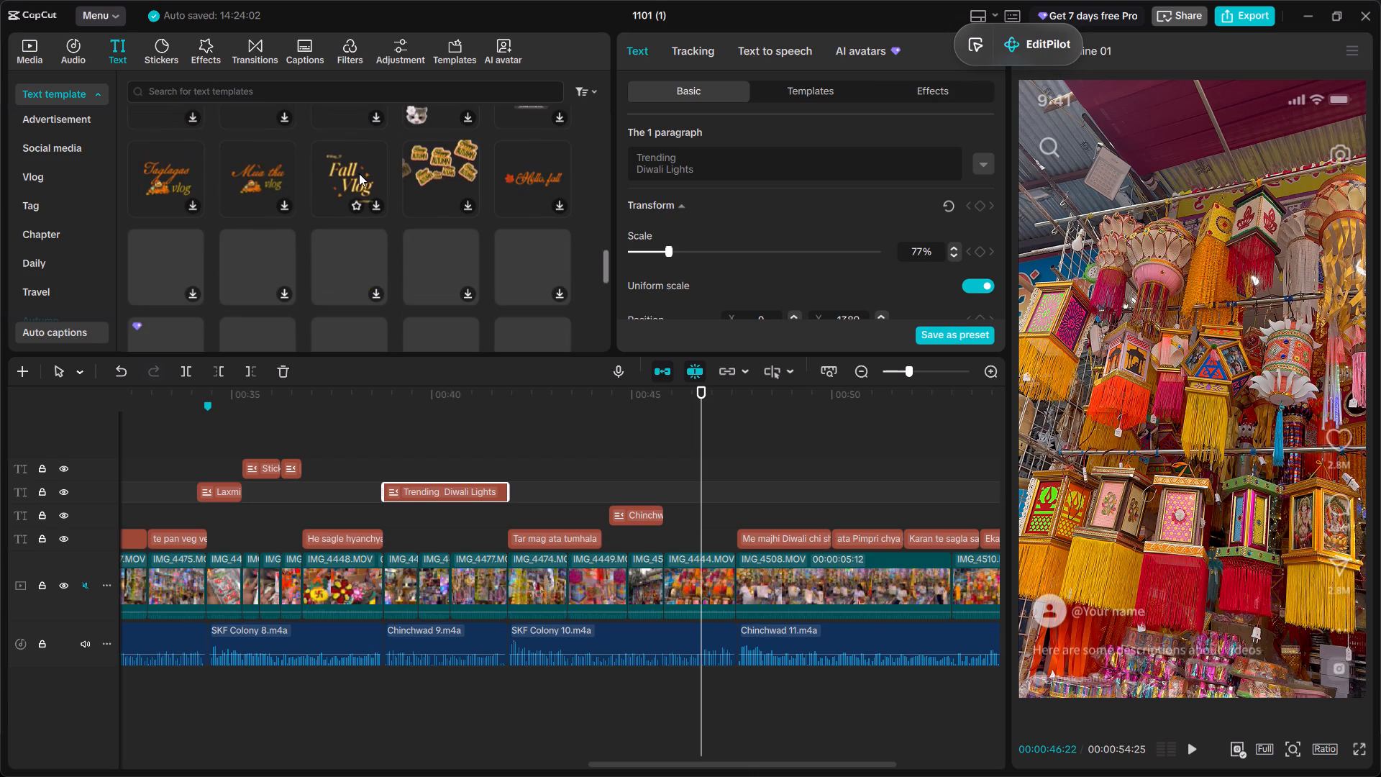
pyautogui.scroll(2, 359, 173)
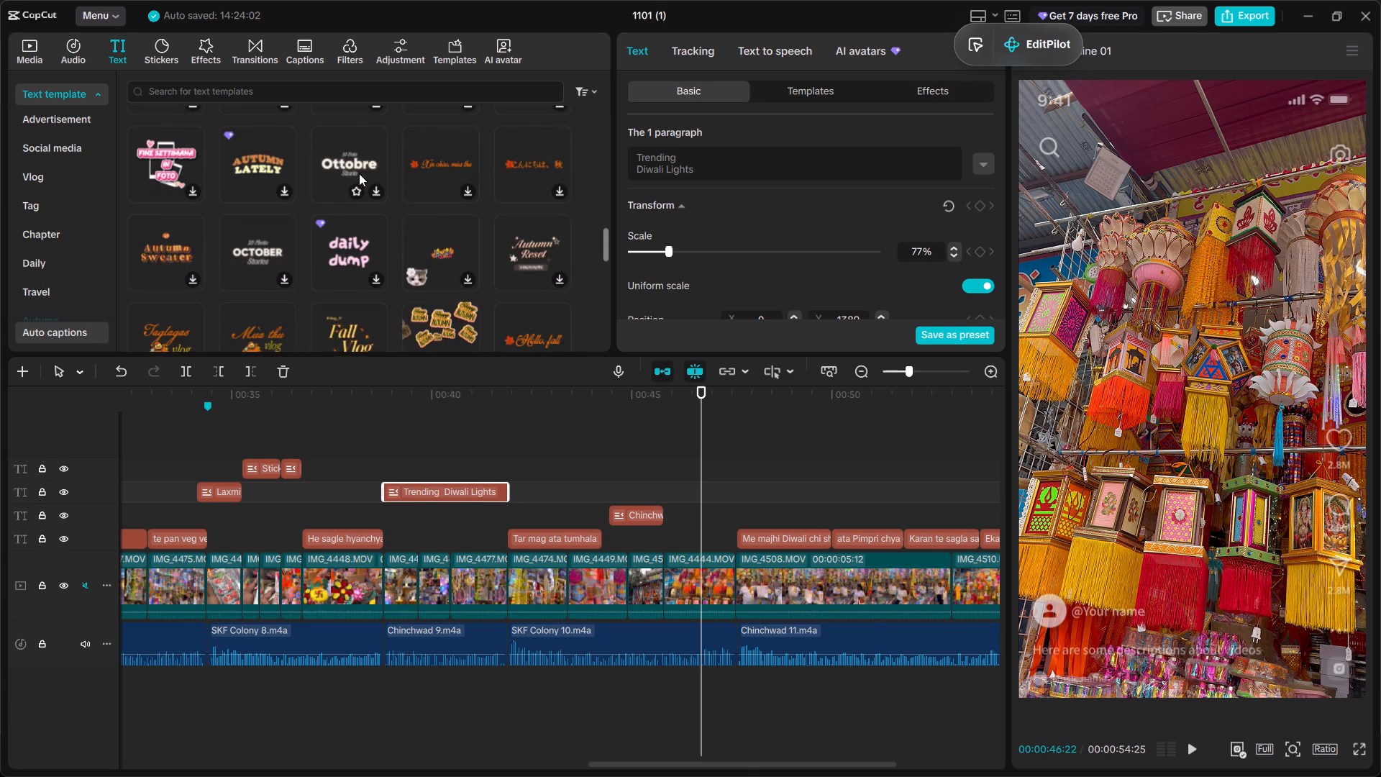
pyautogui.scroll(-1, 359, 173)
pyautogui.scroll(-4, 360, 248)
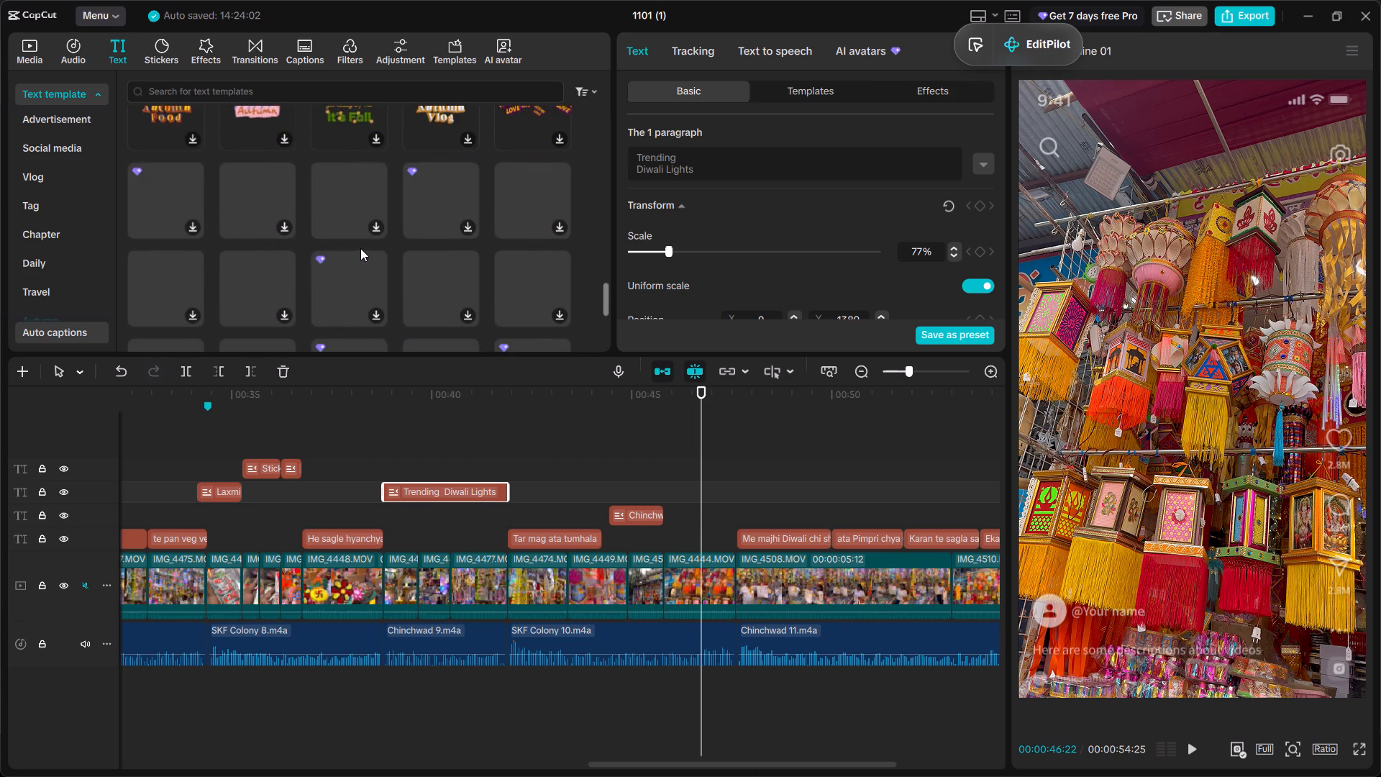
pyautogui.scroll(1, 360, 248)
pyautogui.scroll(-2, 360, 248)
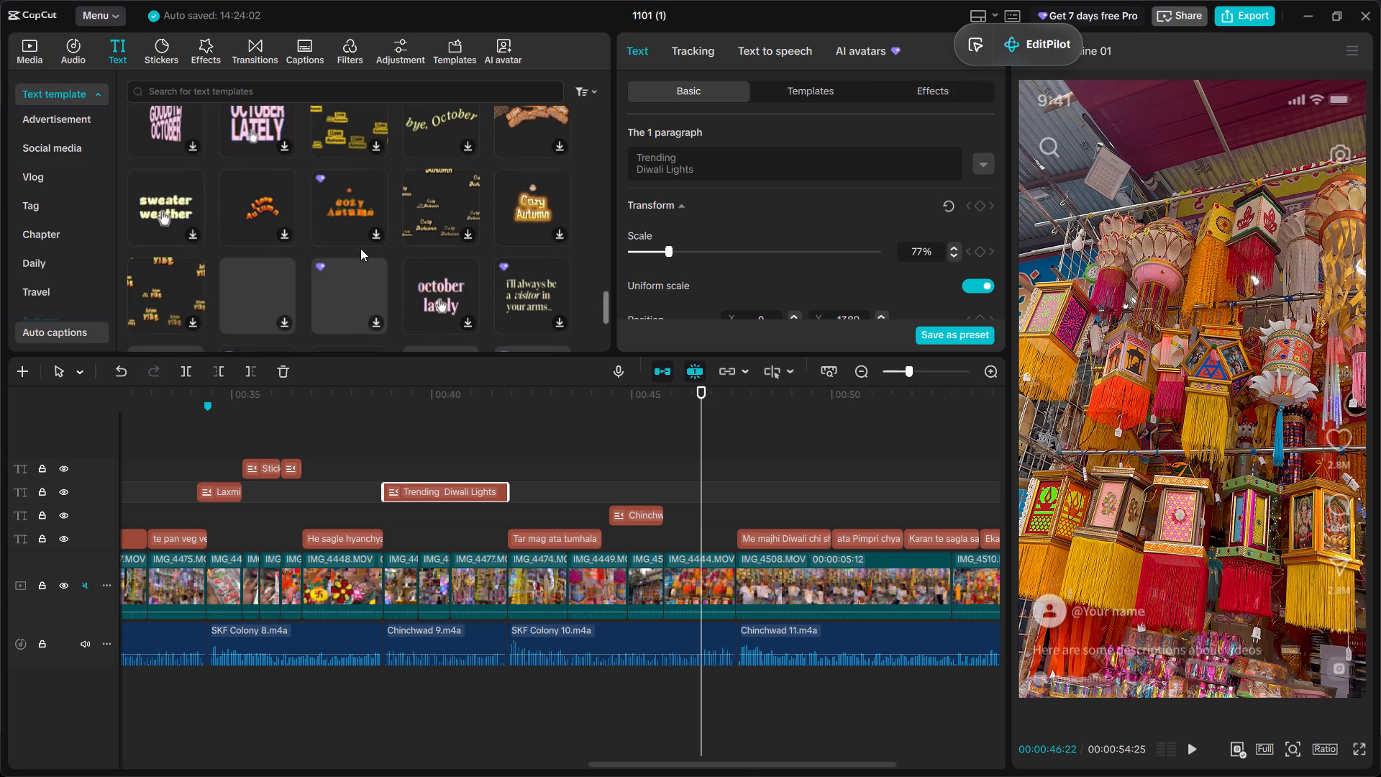
pyautogui.scroll(5, 95, 268)
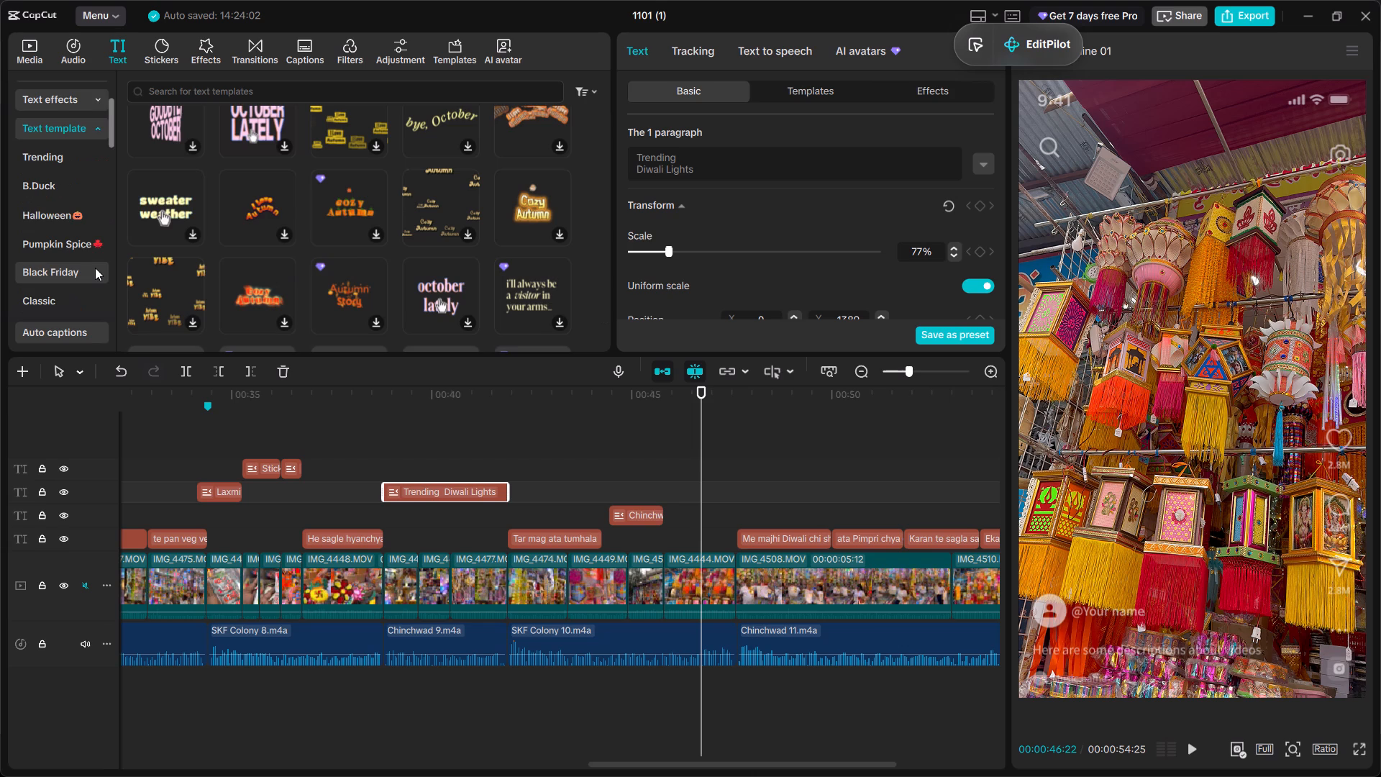
pyautogui.scroll(-7, 95, 268)
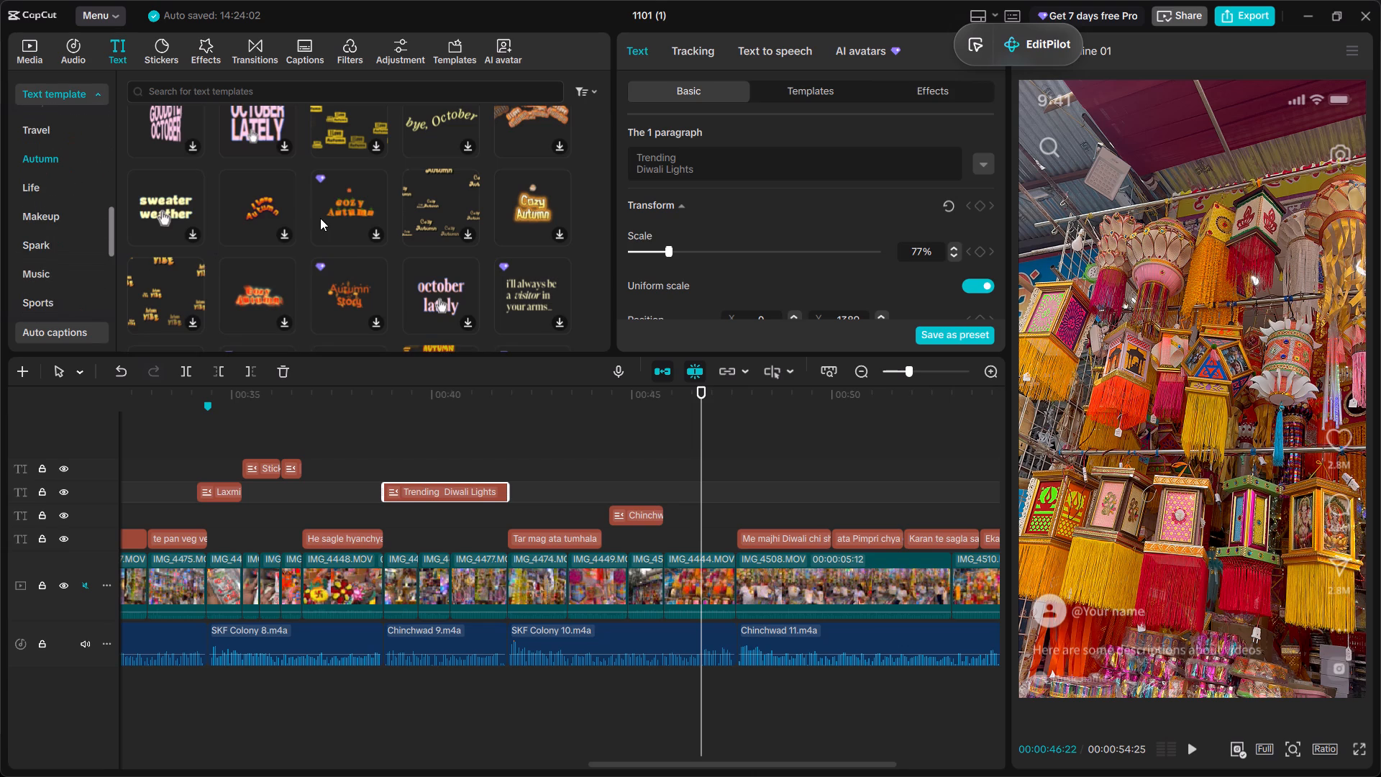
pyautogui.scroll(-2, 320, 218)
# Browse the Title text templates for a style that suits the hanging lanterns shot.
pyautogui.scroll(3, 62, 230)
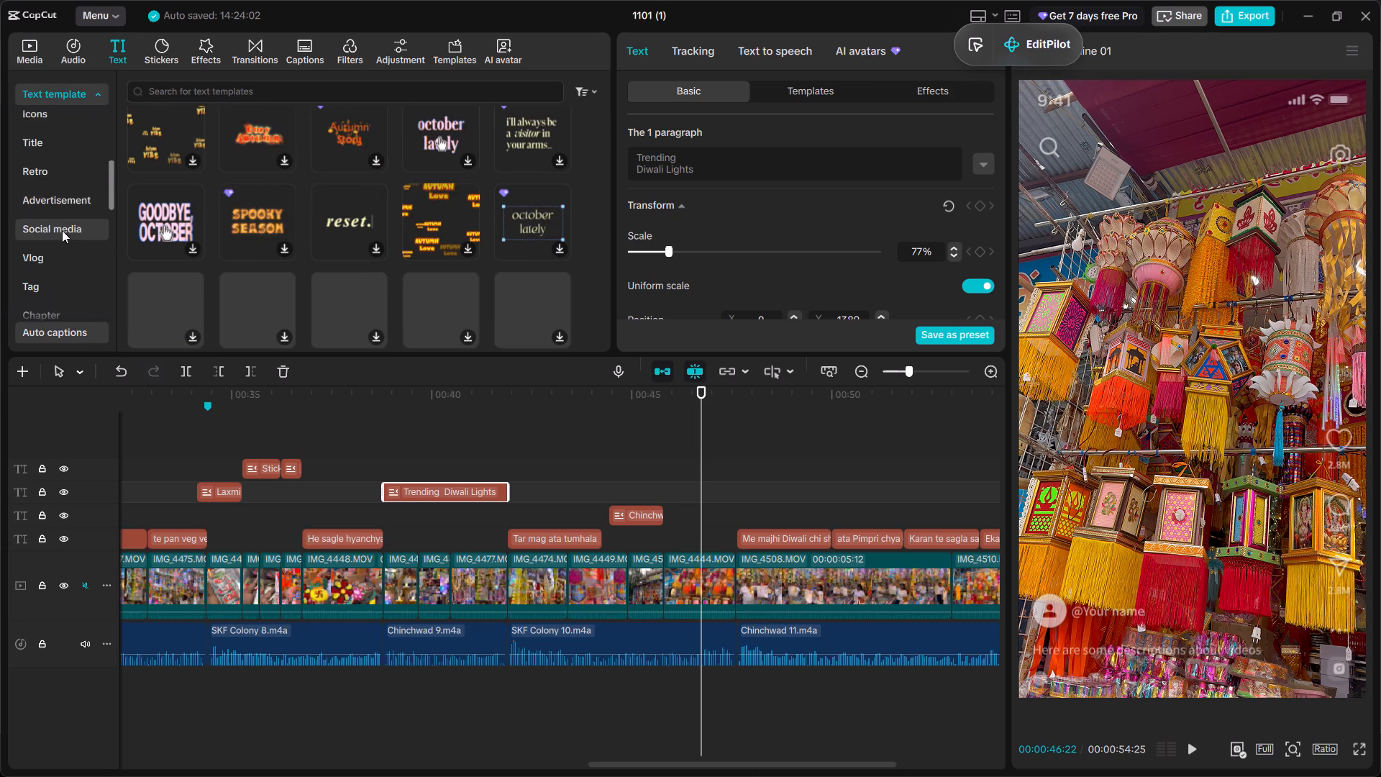
pyautogui.scroll(1, 62, 230)
pyautogui.click(62, 230)
pyautogui.scroll(-8, 383, 214)
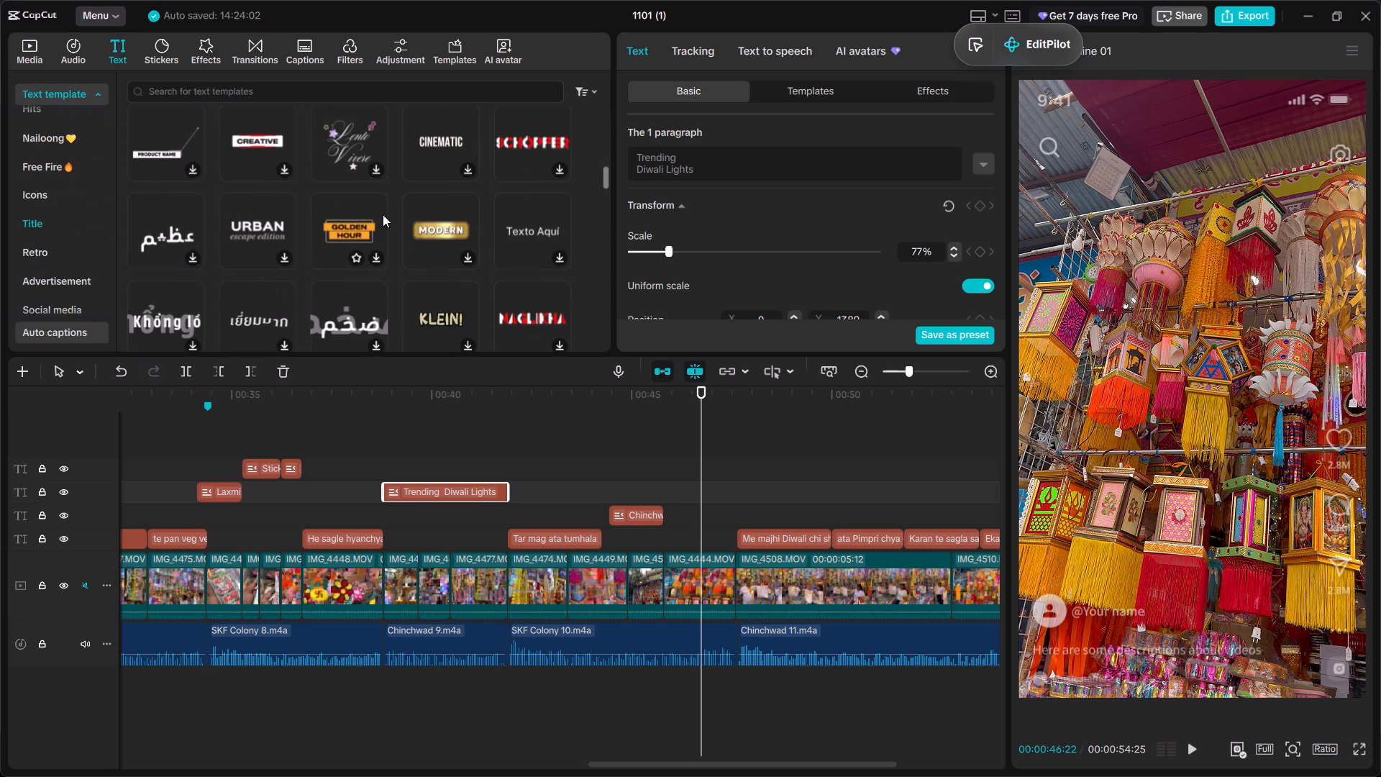
pyautogui.scroll(-7, 383, 214)
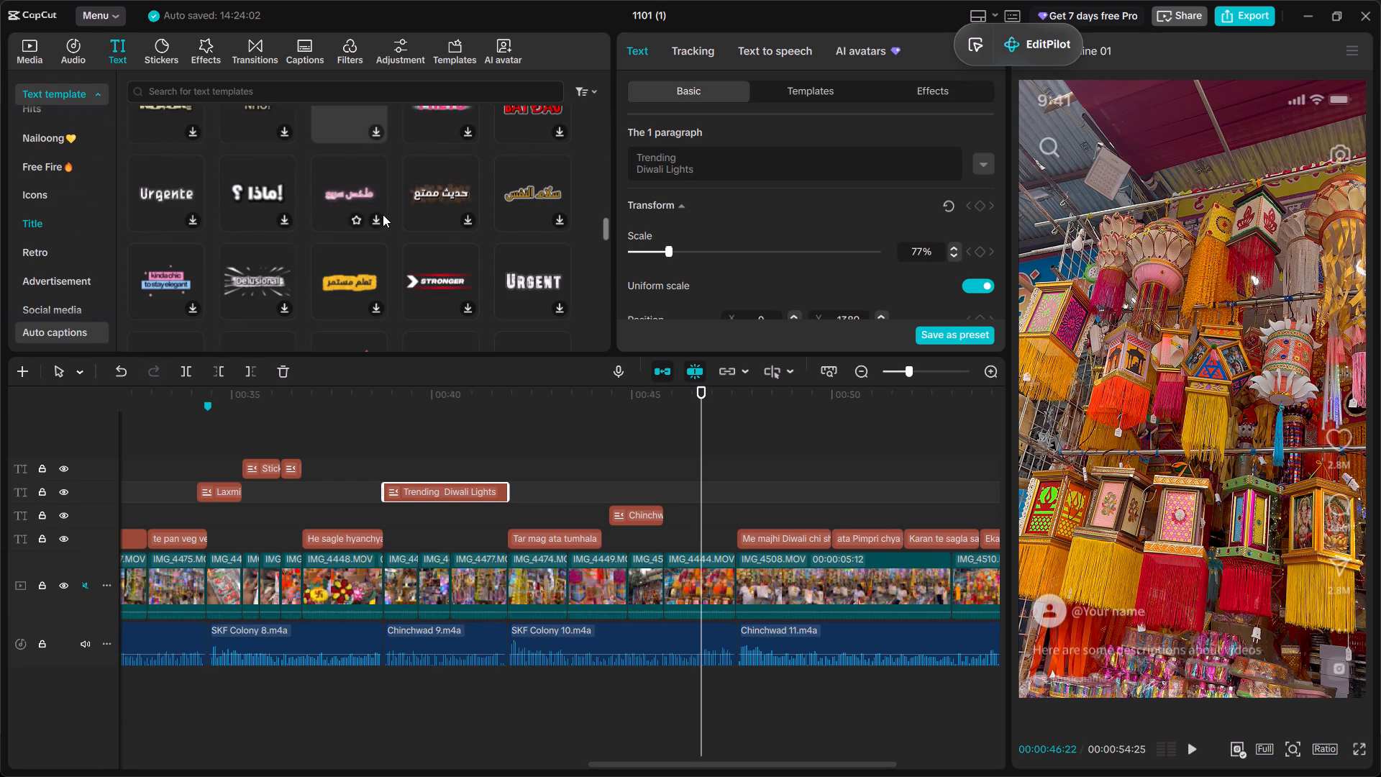
pyautogui.scroll(-4, 383, 214)
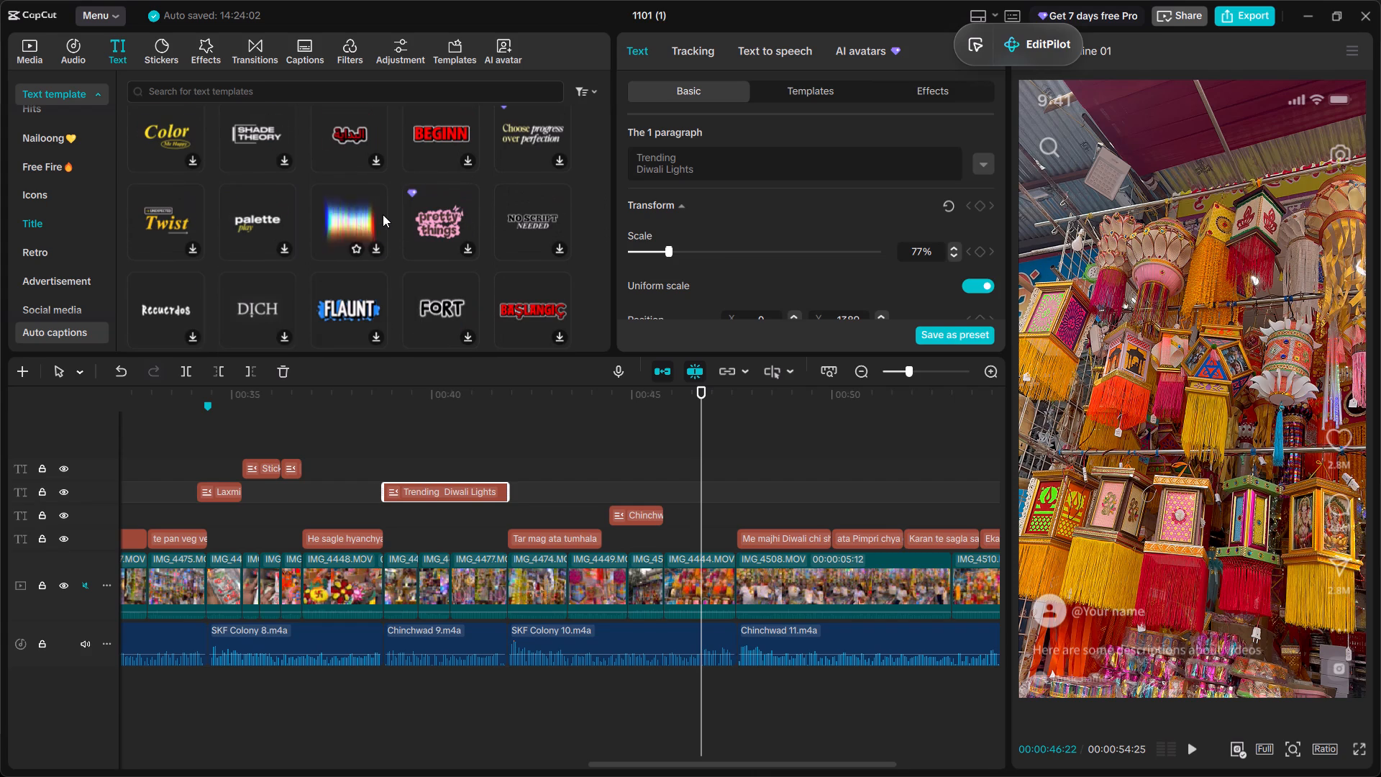
pyautogui.scroll(-2, 383, 214)
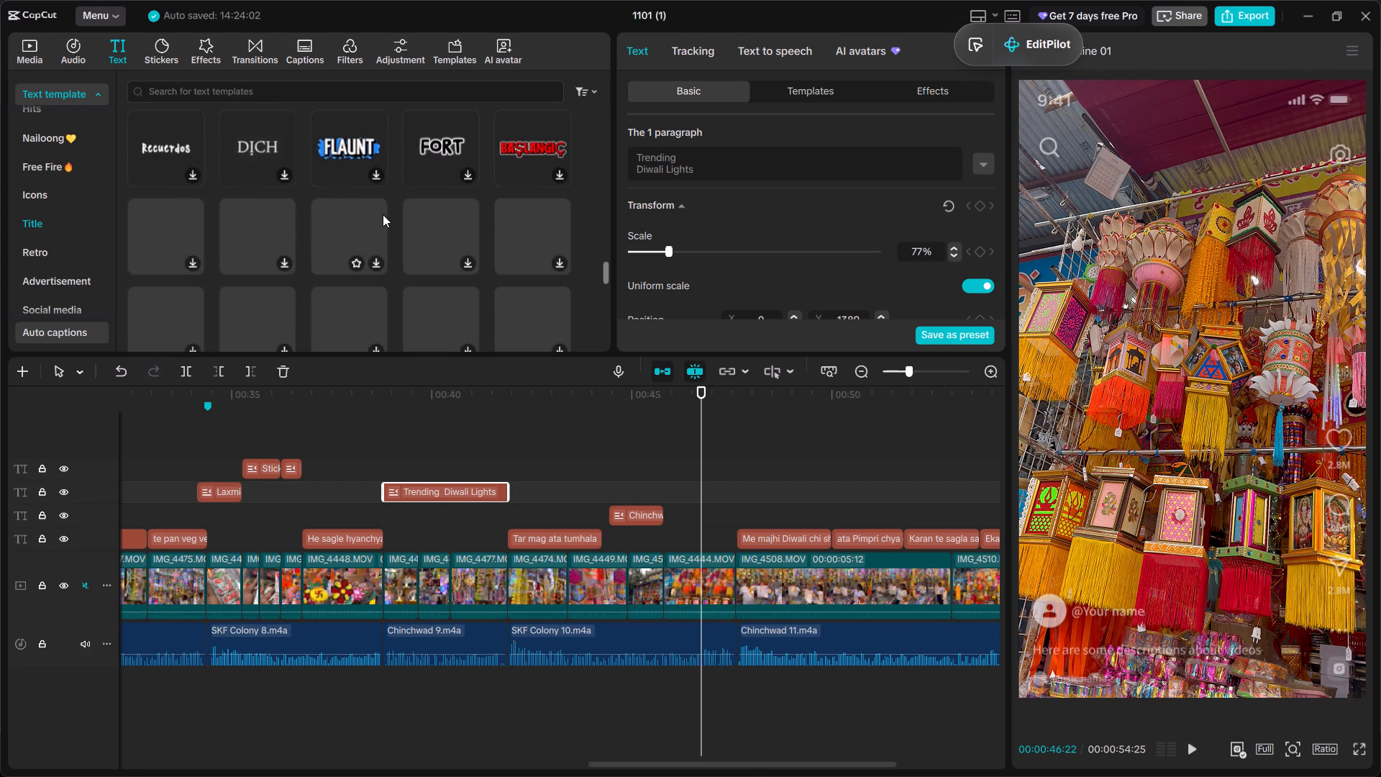
pyautogui.scroll(-2, 383, 214)
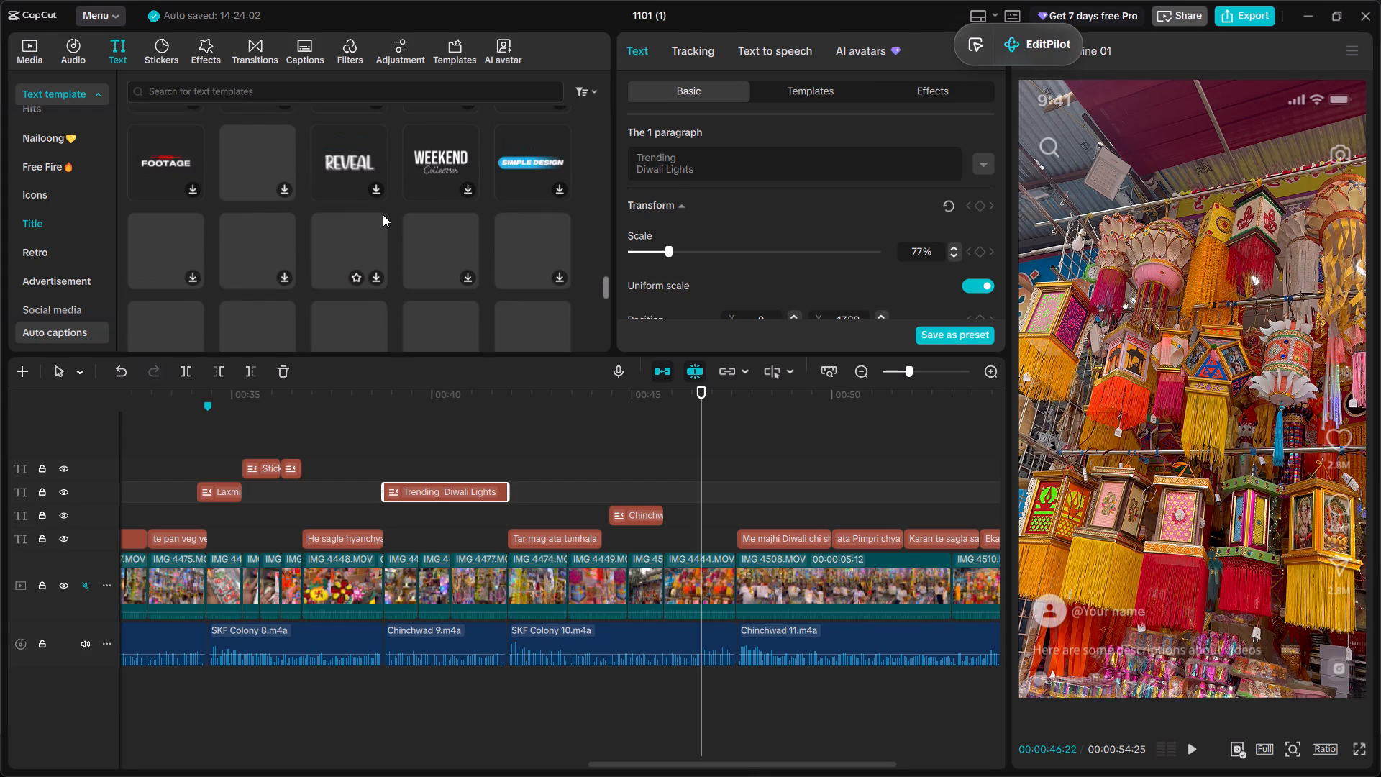
pyautogui.scroll(1, 383, 214)
pyautogui.scroll(-1, 396, 214)
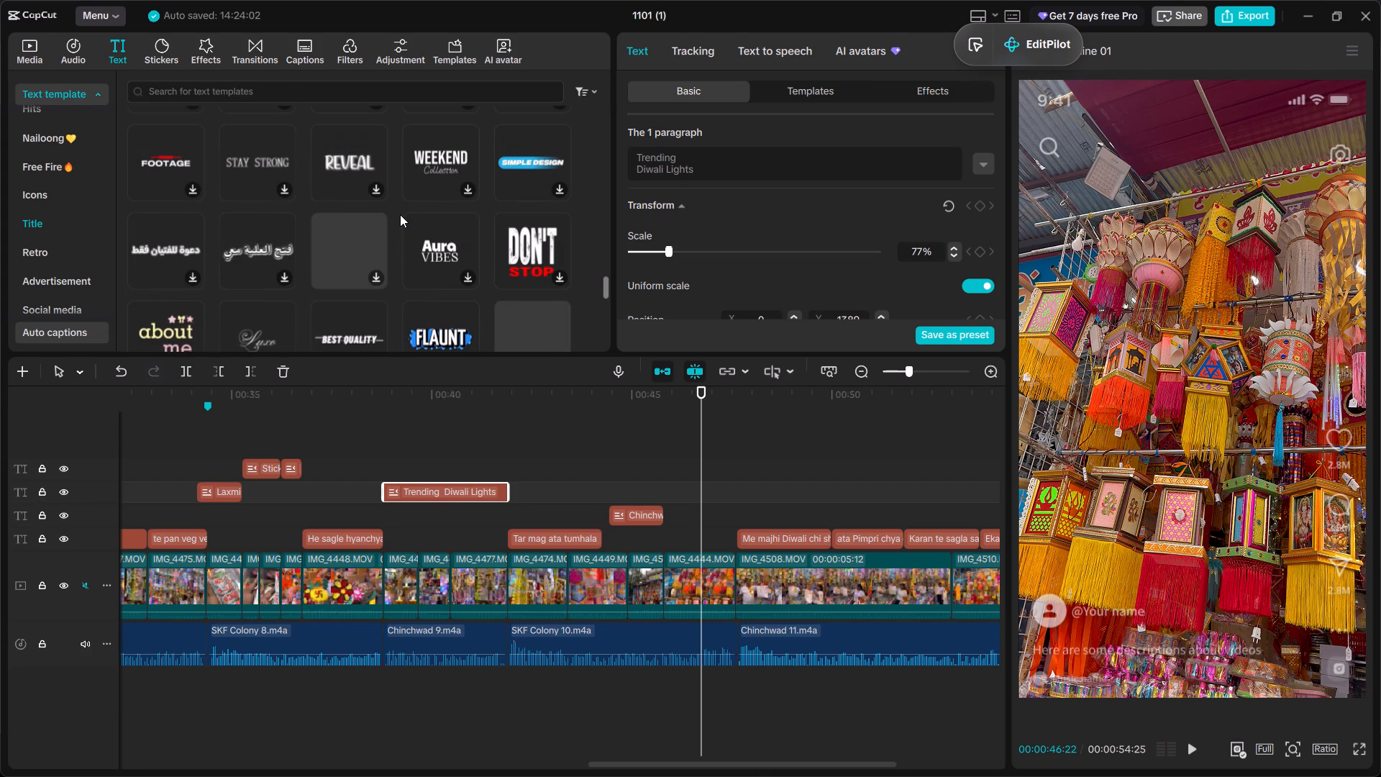
pyautogui.scroll(-1, 342, 163)
pyautogui.scroll(-1, 260, 132)
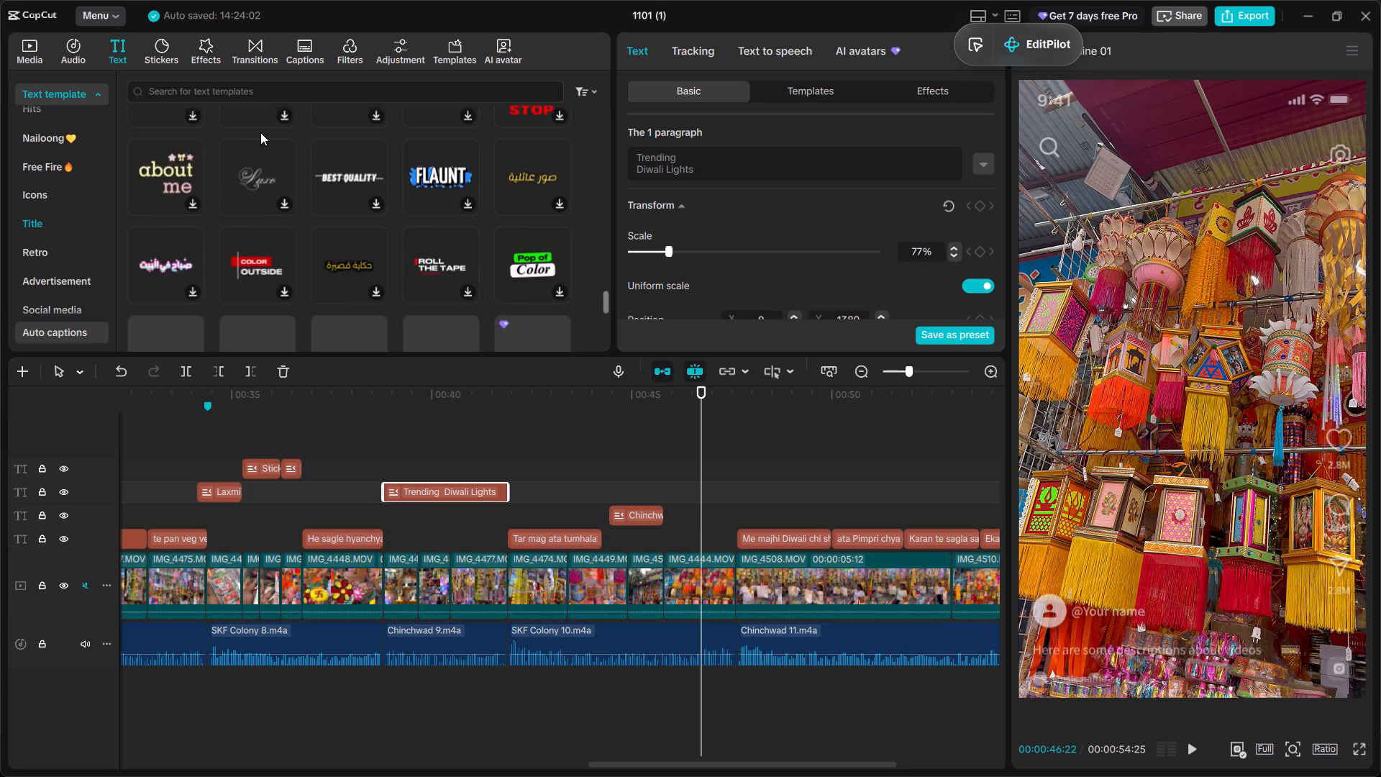
pyautogui.scroll(-2, 260, 132)
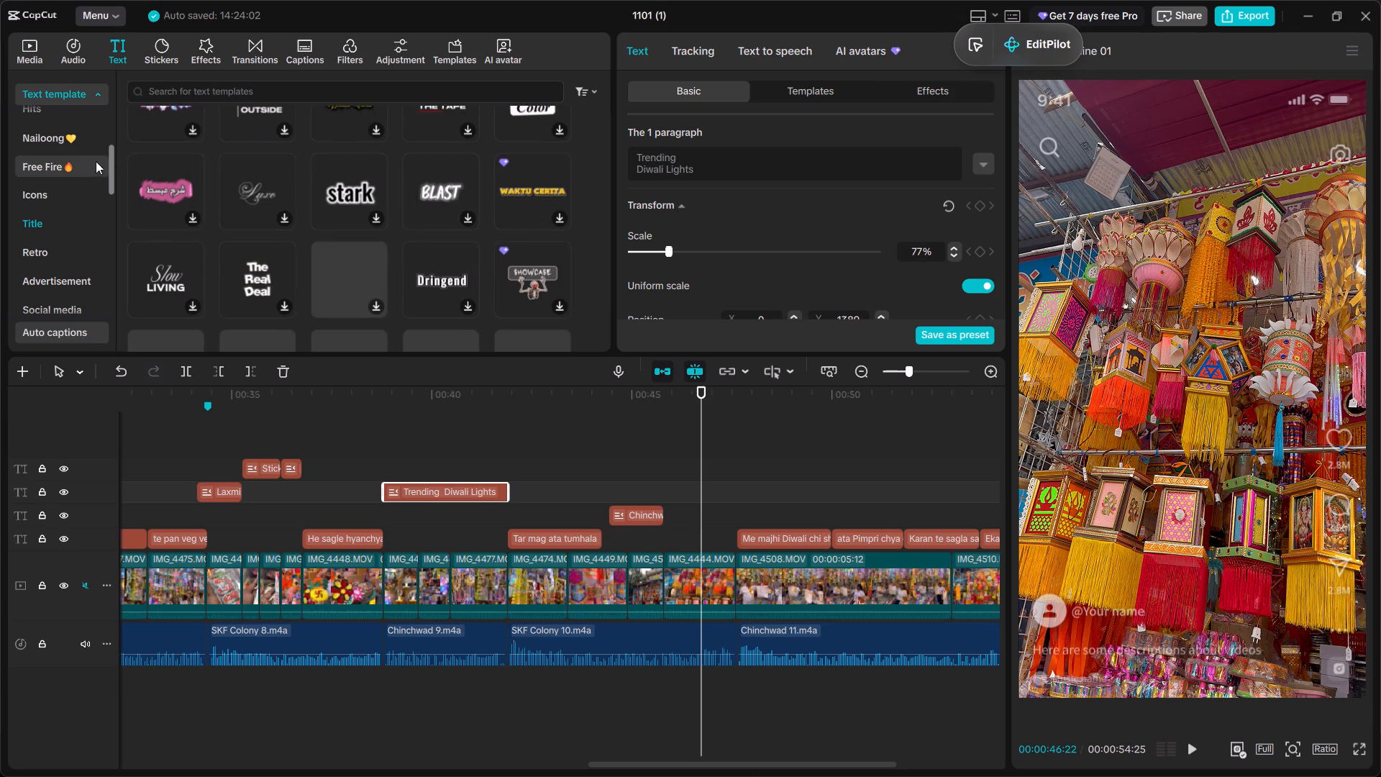
pyautogui.scroll(-1, 358, 183)
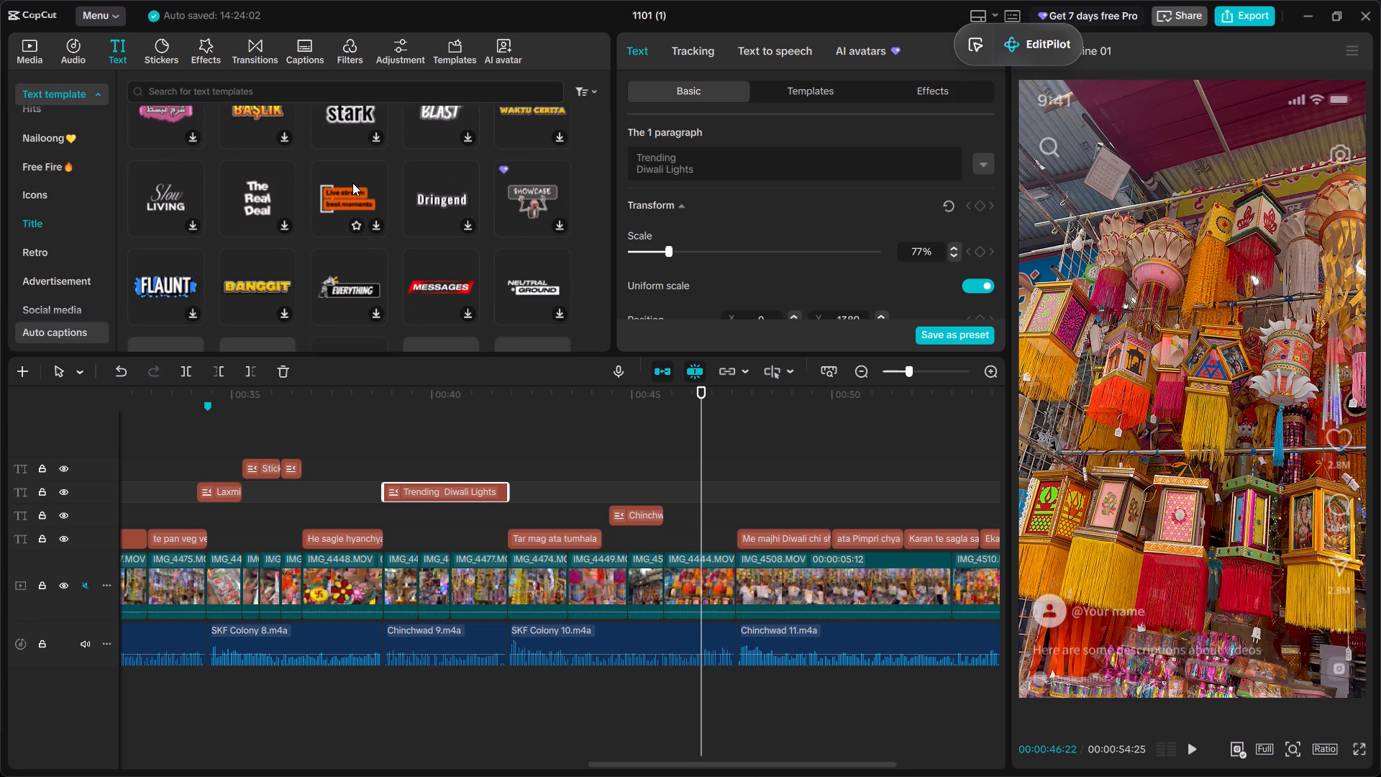
pyautogui.scroll(-3, 352, 183)
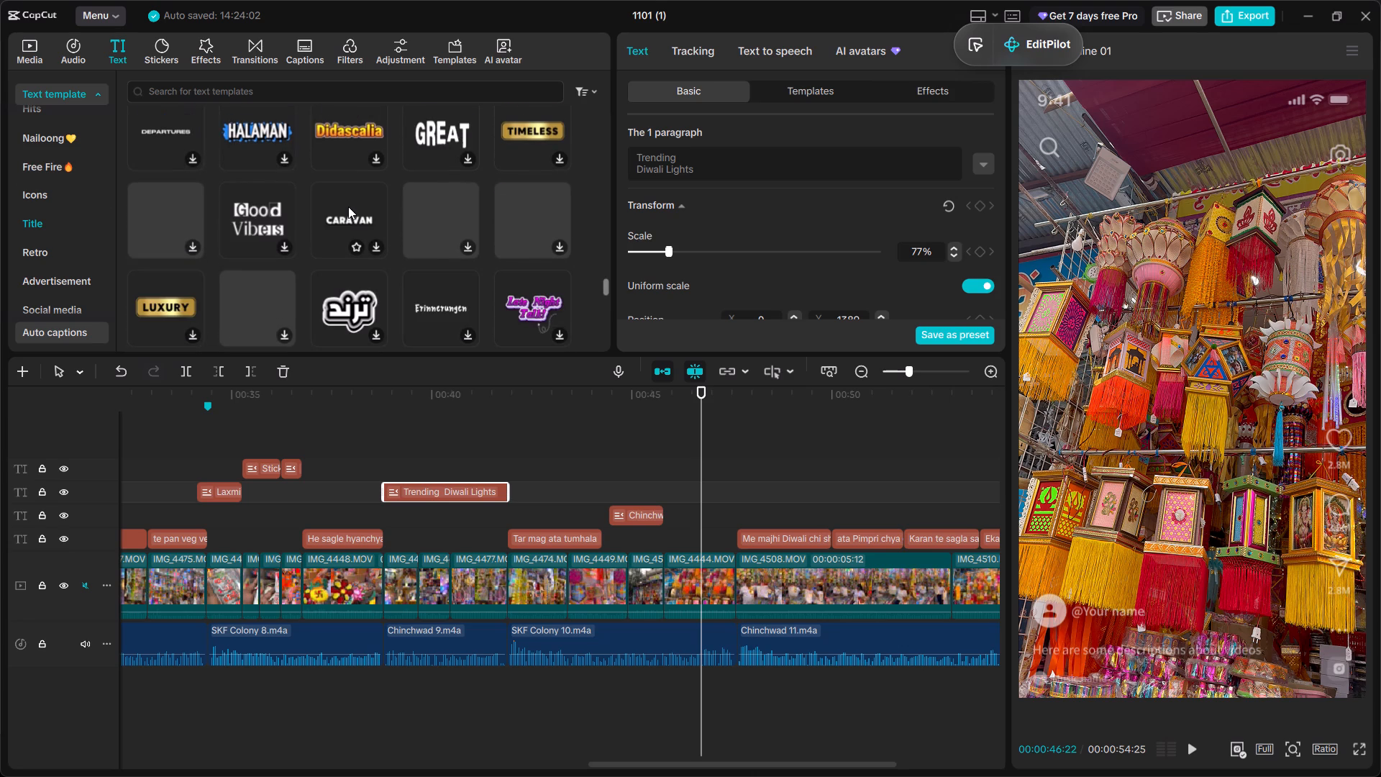
pyautogui.scroll(-2, 348, 206)
pyautogui.scroll(-1, 63, 226)
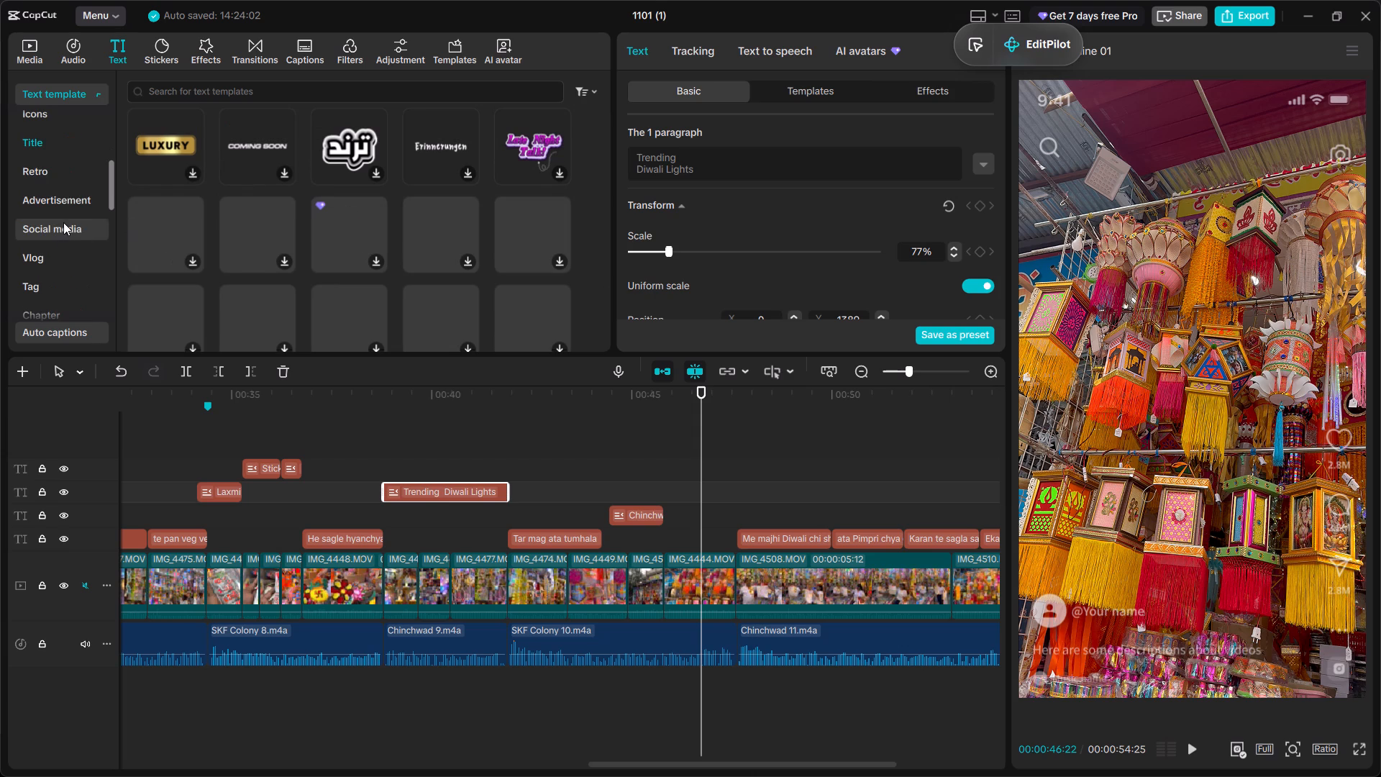
# Browse the Retro and Social media text templates for a title style for the hanging lanterns shot.
pyautogui.click(73, 161)
pyautogui.scroll(-8, 316, 200)
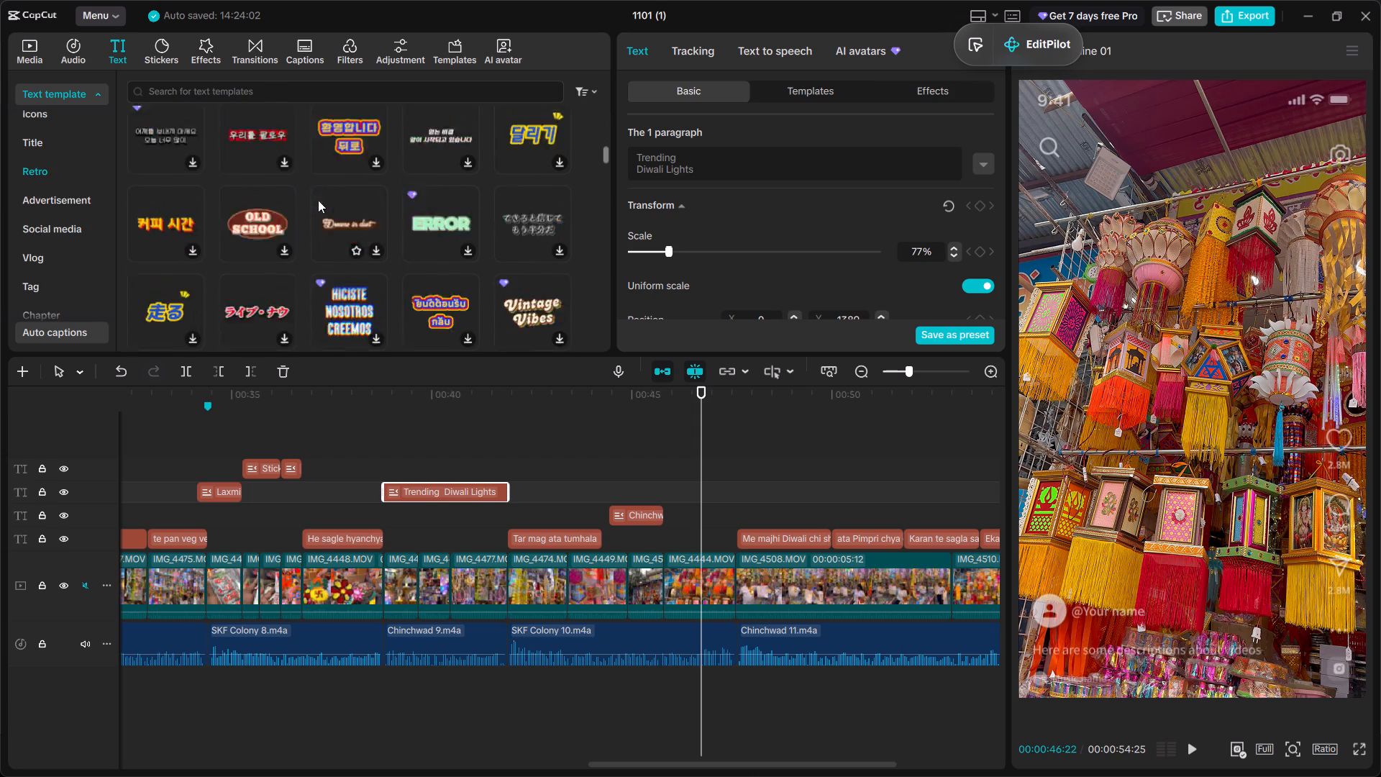
pyautogui.scroll(-4, 318, 200)
pyautogui.scroll(1, 318, 200)
pyautogui.scroll(-4, 318, 200)
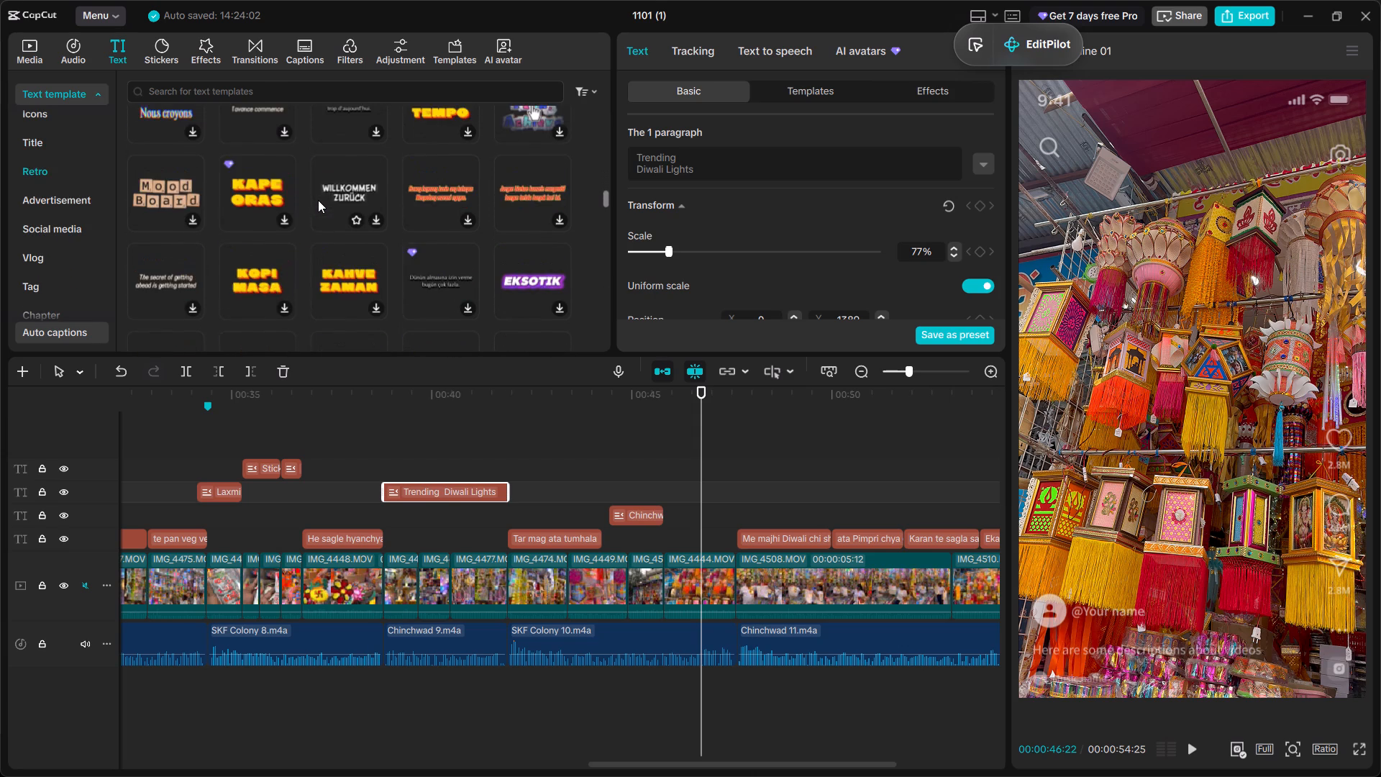
pyautogui.scroll(-6, 318, 200)
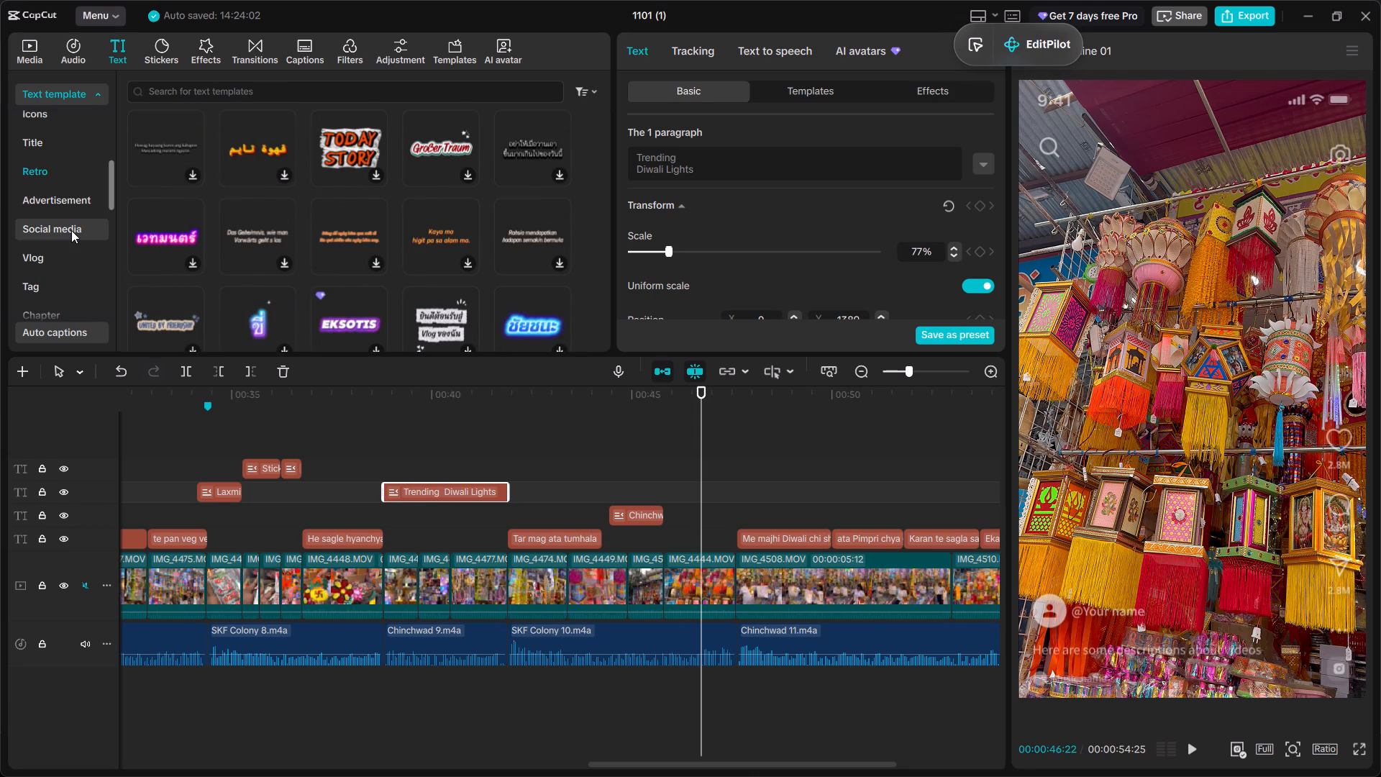
pyautogui.click(71, 230)
pyautogui.scroll(-7, 373, 219)
pyautogui.scroll(2, 373, 219)
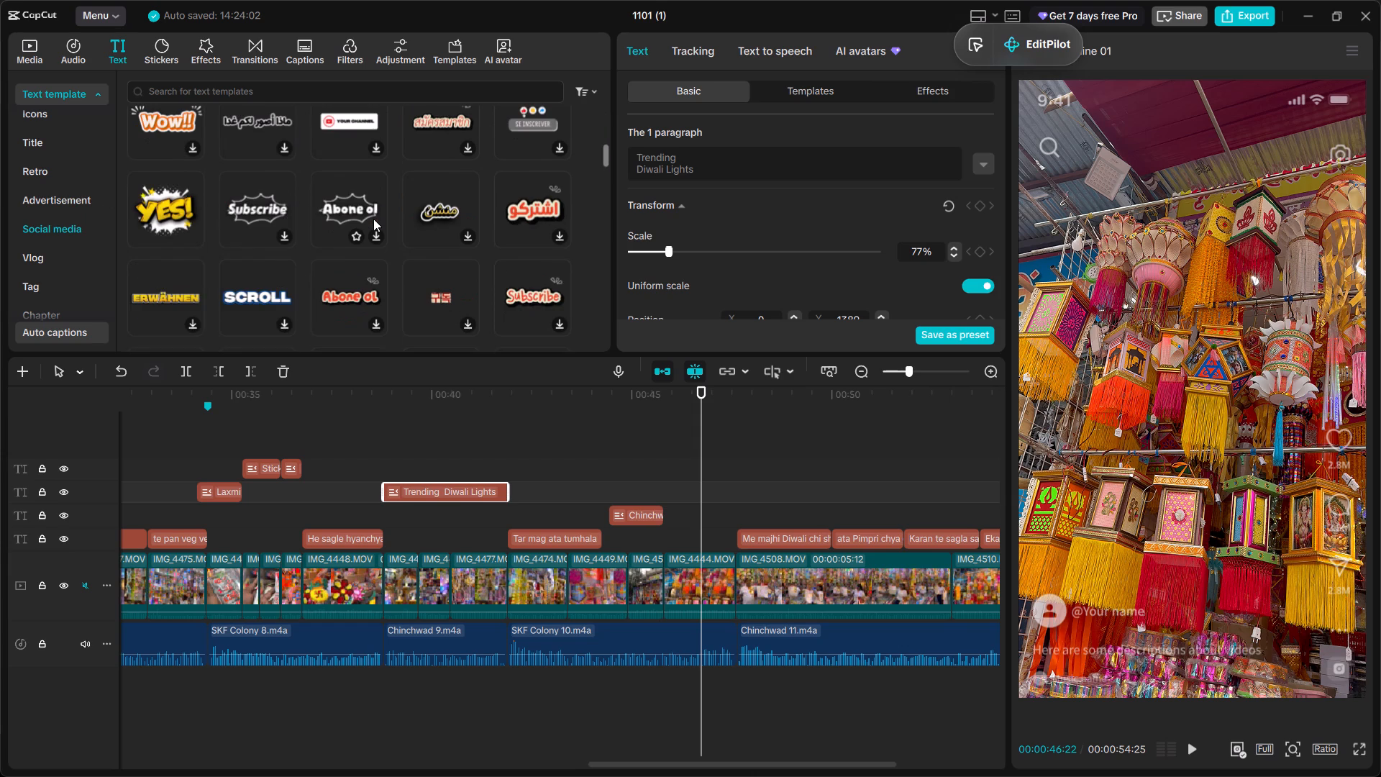
pyautogui.scroll(-11, 373, 219)
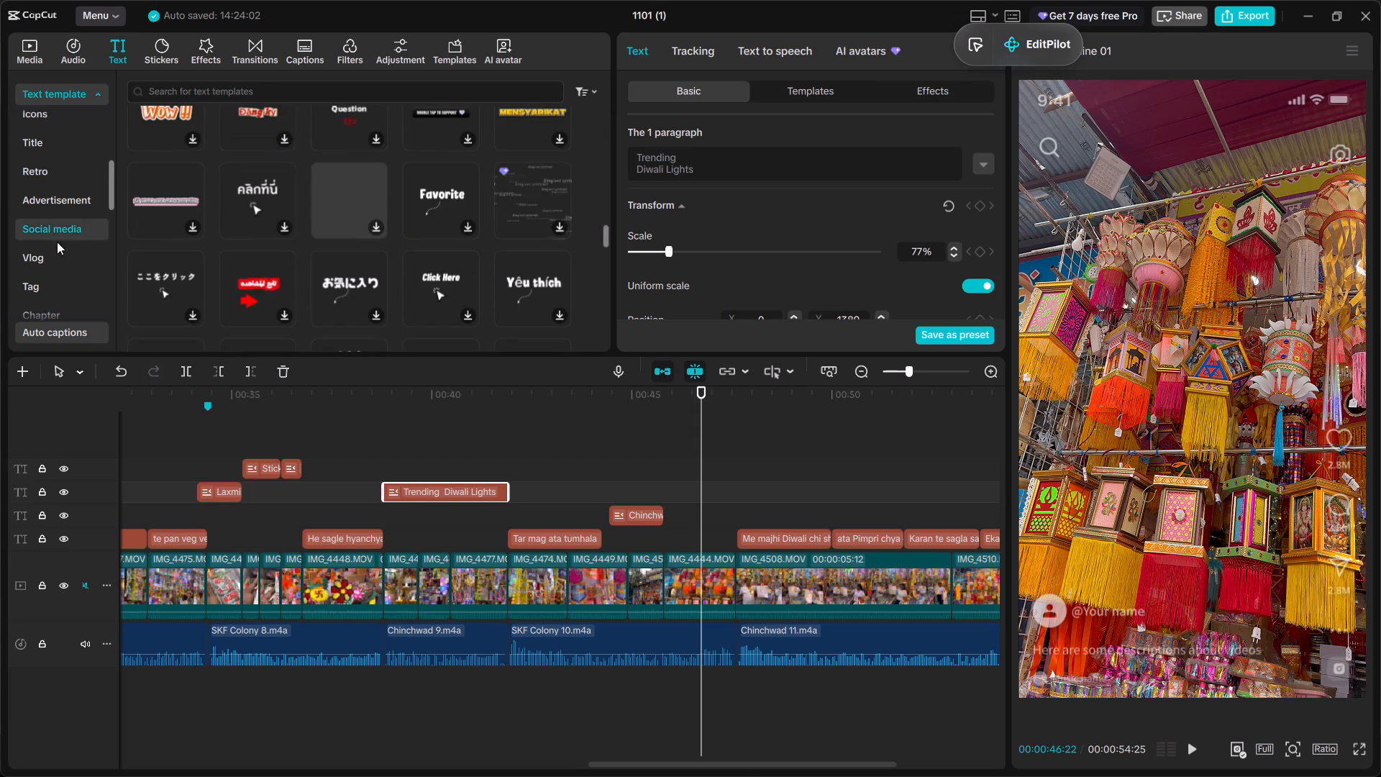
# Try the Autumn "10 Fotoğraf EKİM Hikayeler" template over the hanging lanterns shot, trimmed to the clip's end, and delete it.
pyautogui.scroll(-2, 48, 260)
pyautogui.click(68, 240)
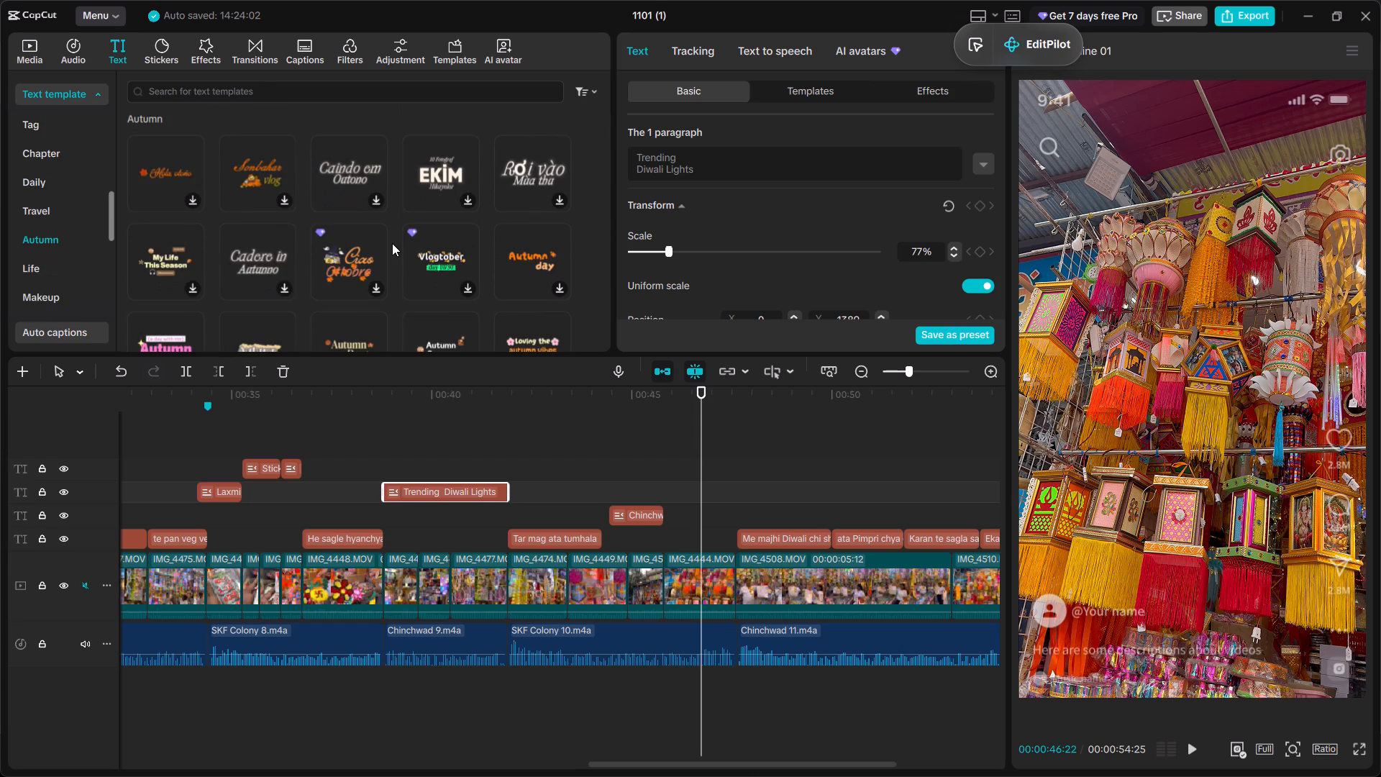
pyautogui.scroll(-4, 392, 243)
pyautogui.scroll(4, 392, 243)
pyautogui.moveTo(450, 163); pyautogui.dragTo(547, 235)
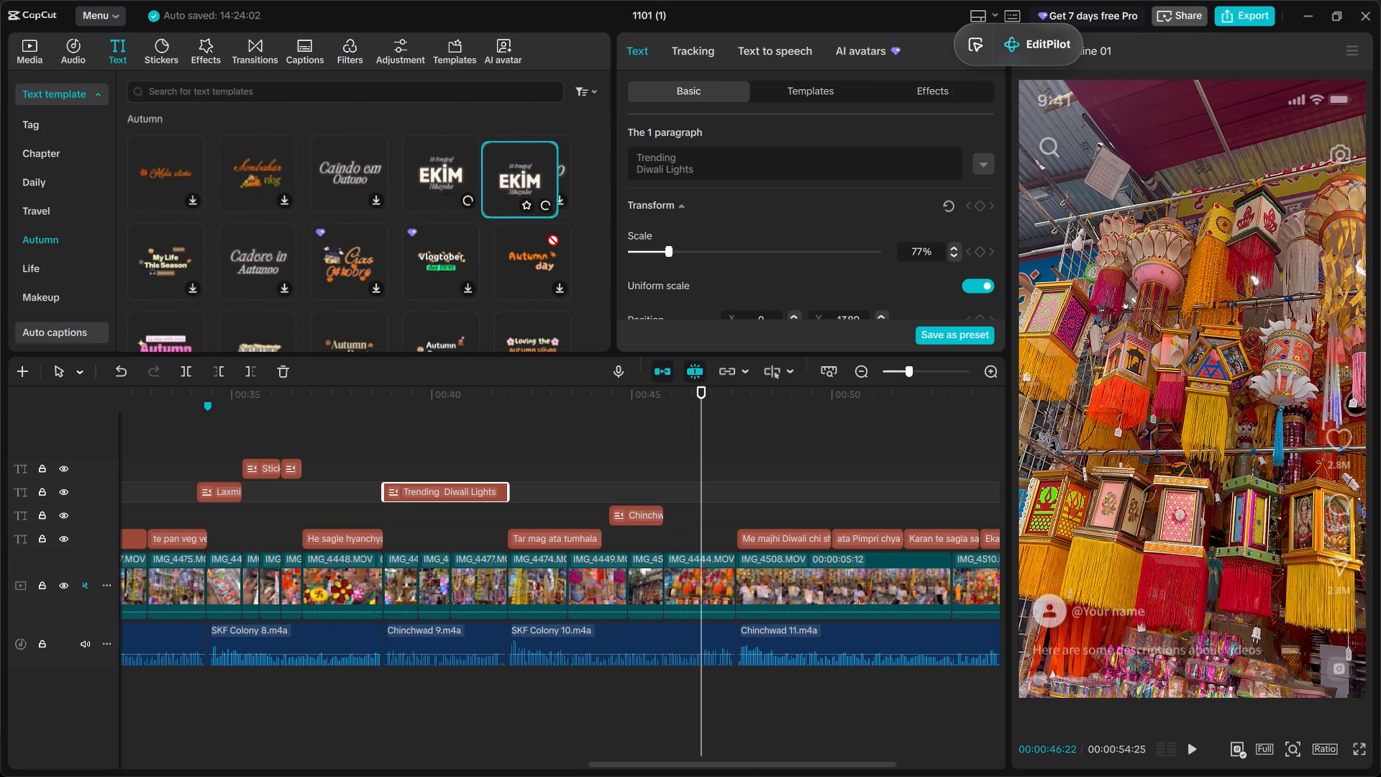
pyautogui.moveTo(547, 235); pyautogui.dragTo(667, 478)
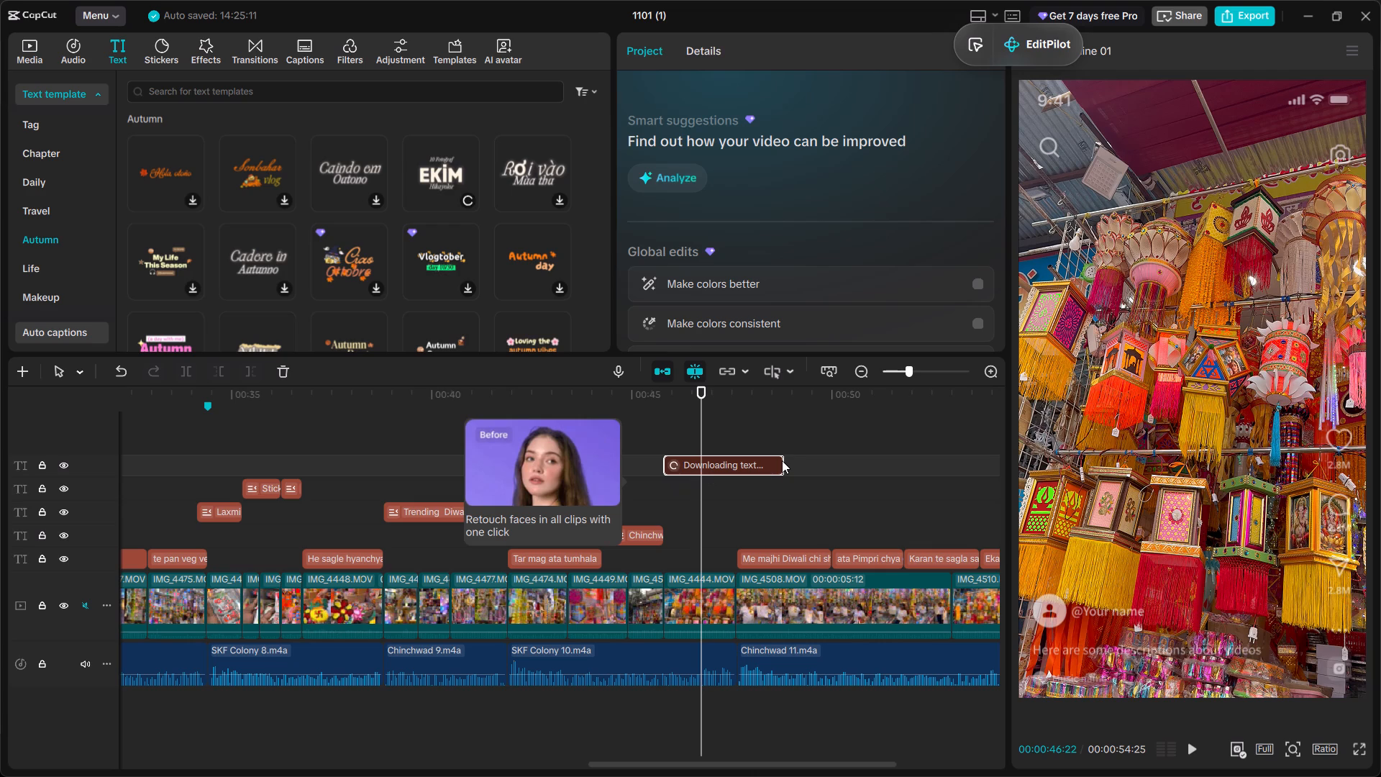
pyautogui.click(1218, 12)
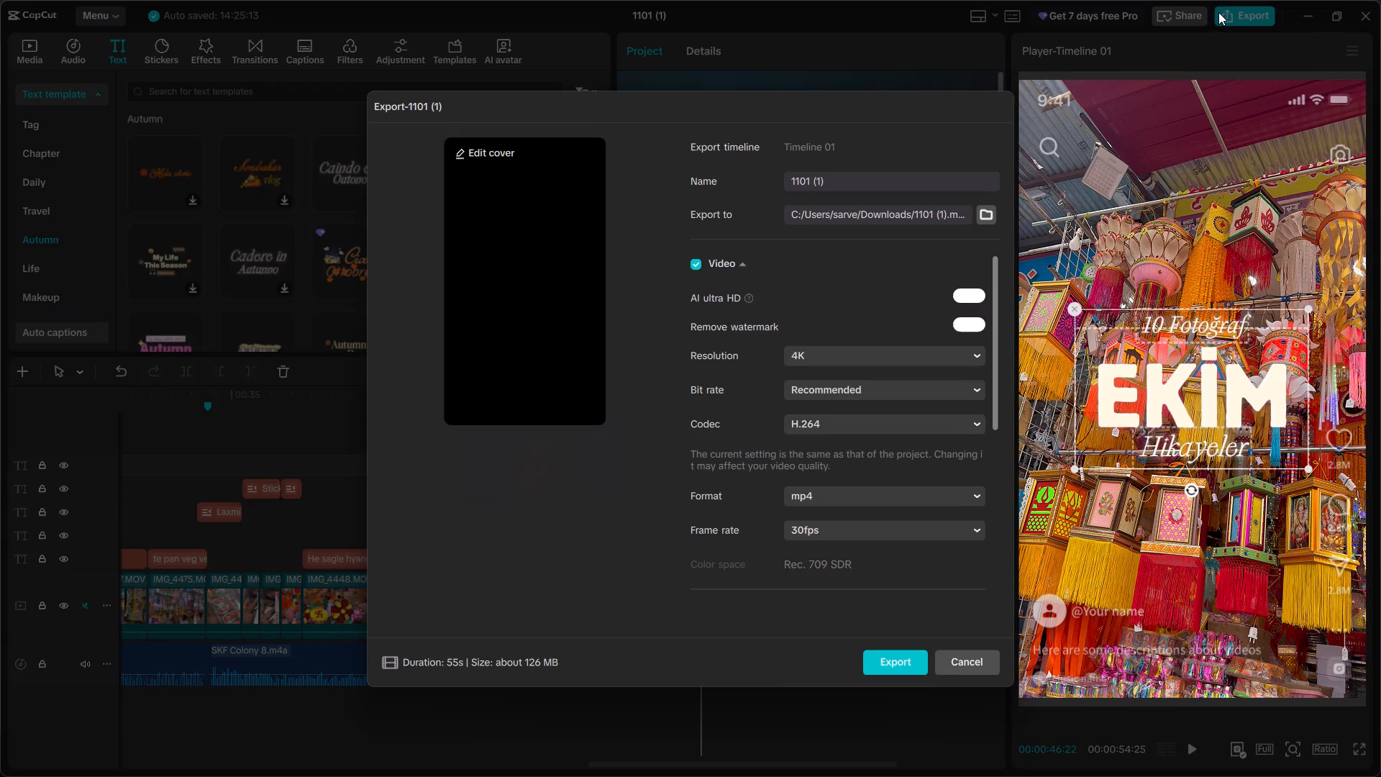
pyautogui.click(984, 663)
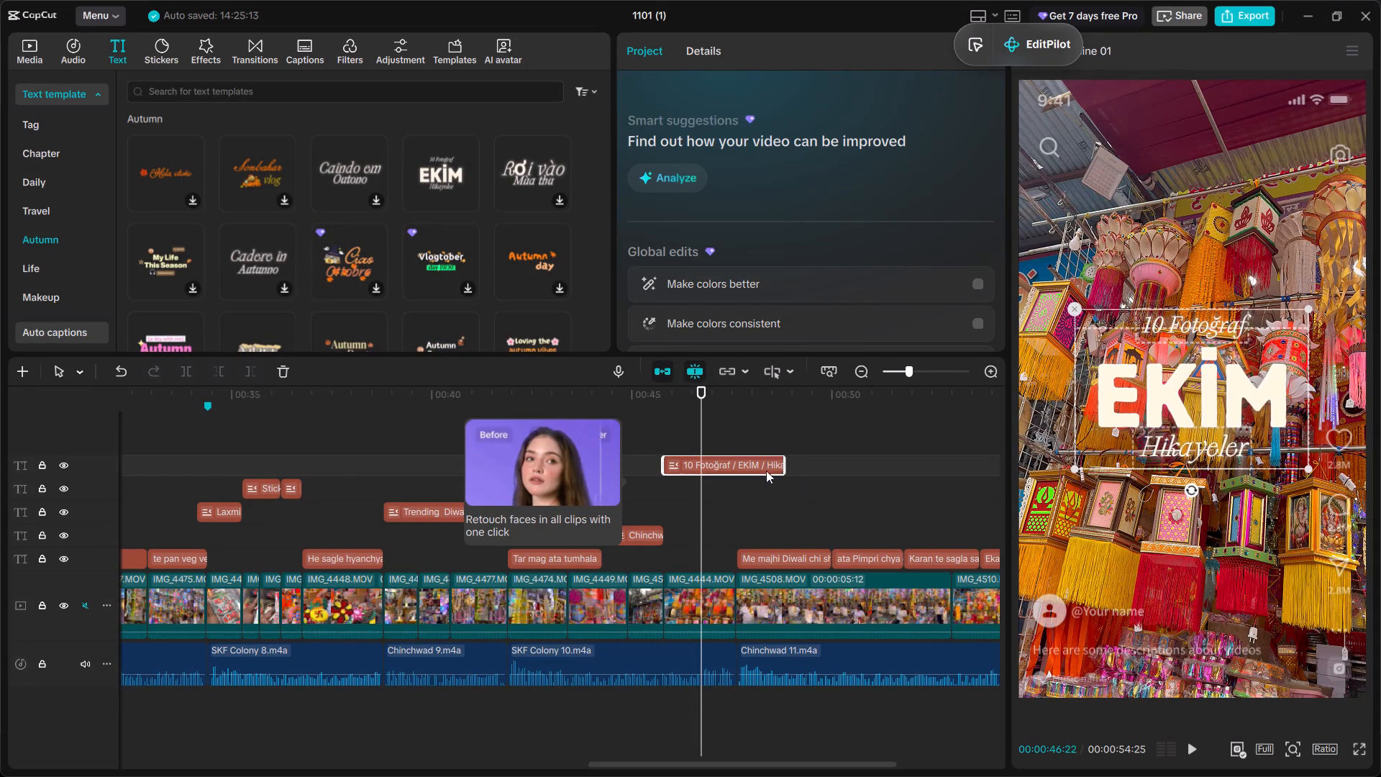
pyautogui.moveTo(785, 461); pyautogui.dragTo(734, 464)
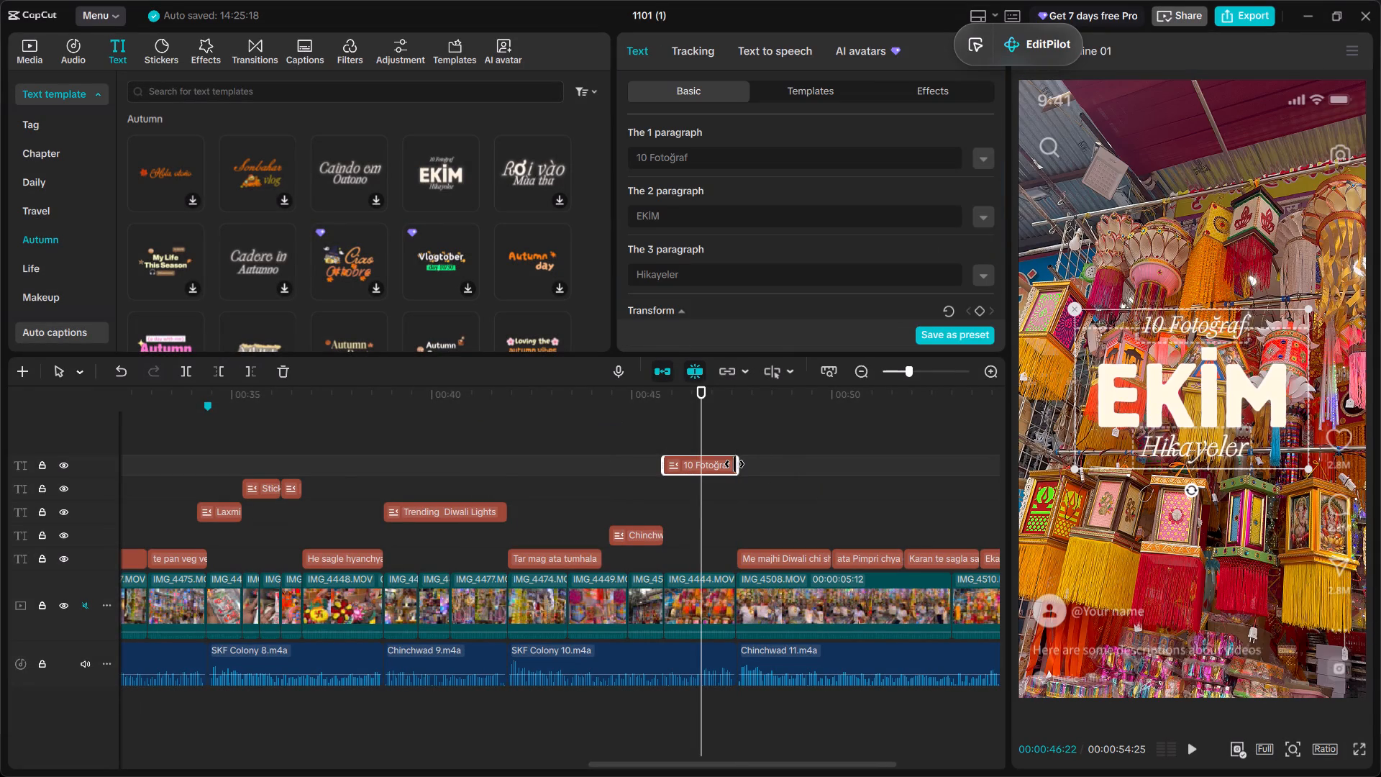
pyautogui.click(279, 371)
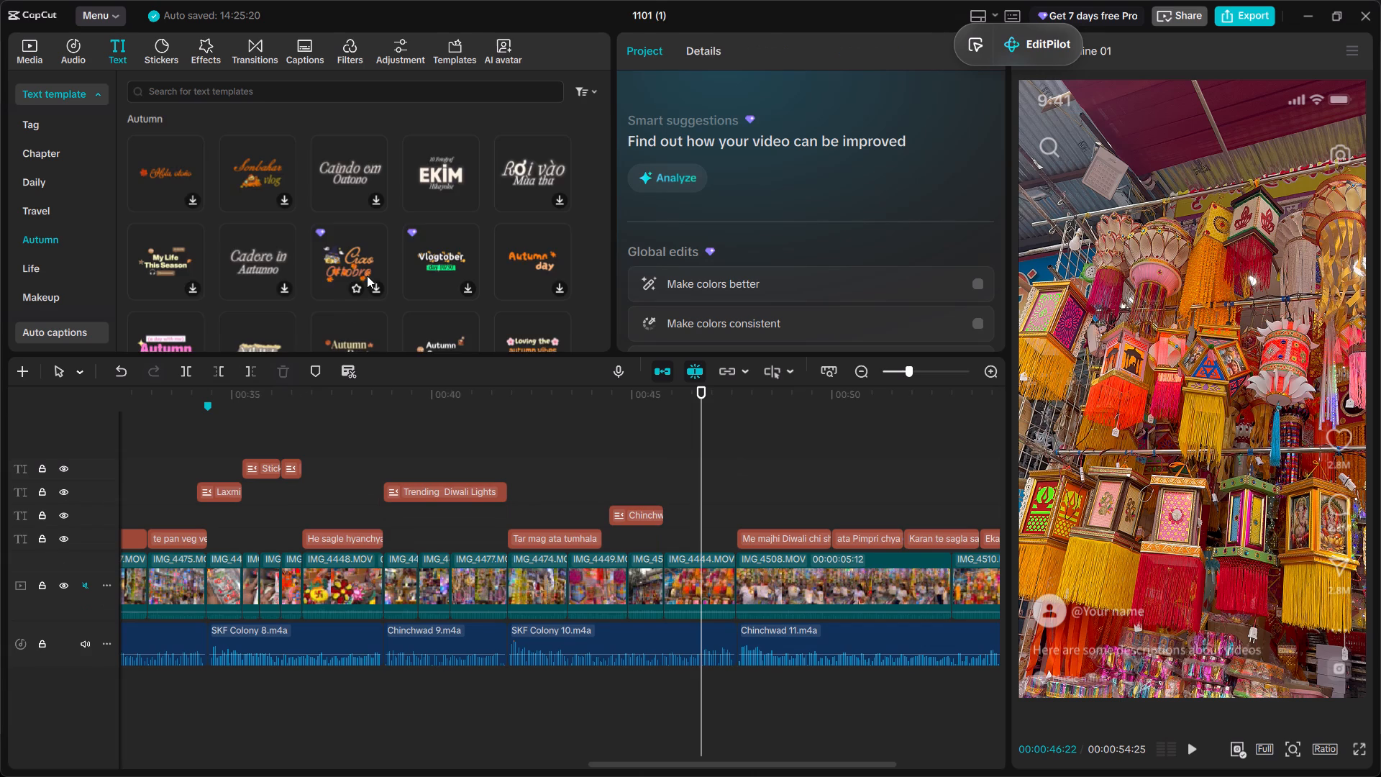
# Look further through the Autumn text templates for another title style for the lanterns shot.
pyautogui.scroll(-8, 373, 270)
pyautogui.scroll(2, 379, 270)
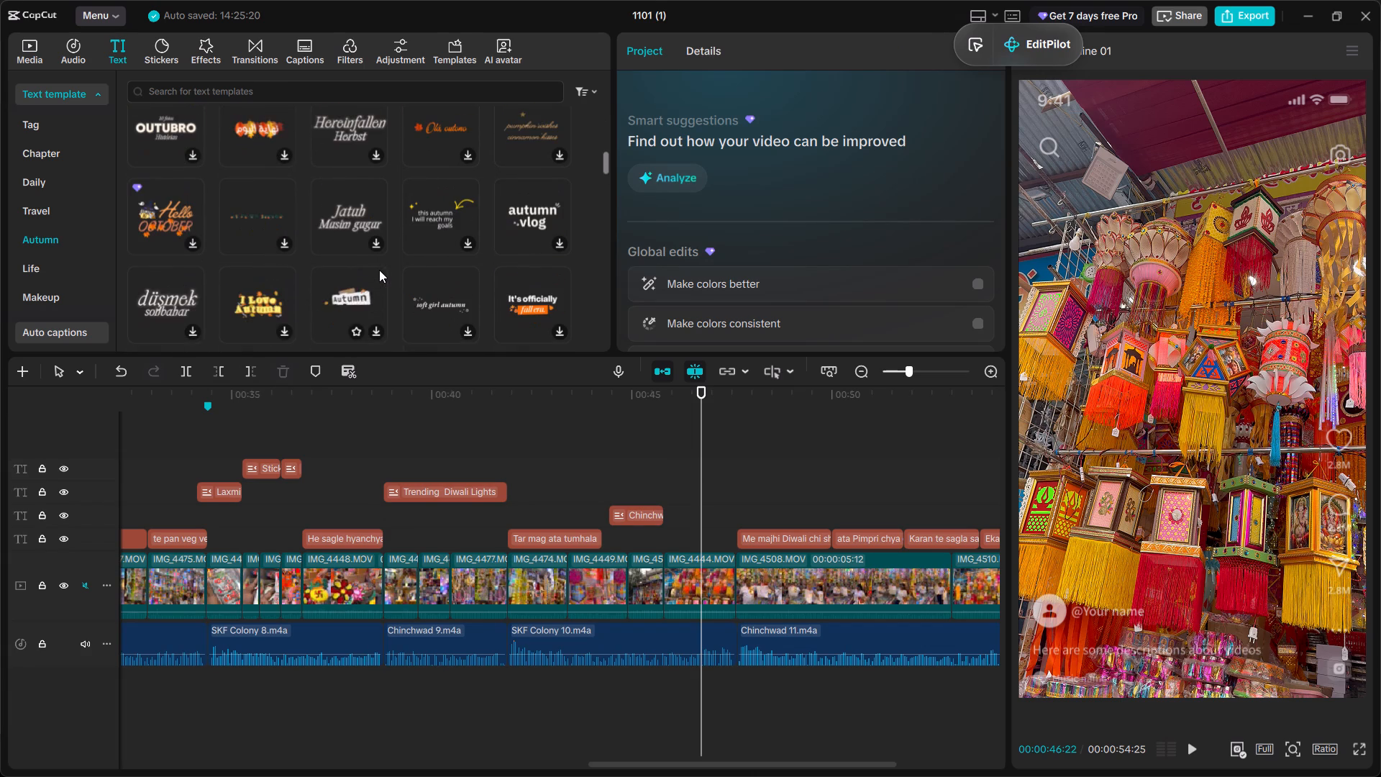
pyautogui.scroll(-6, 379, 270)
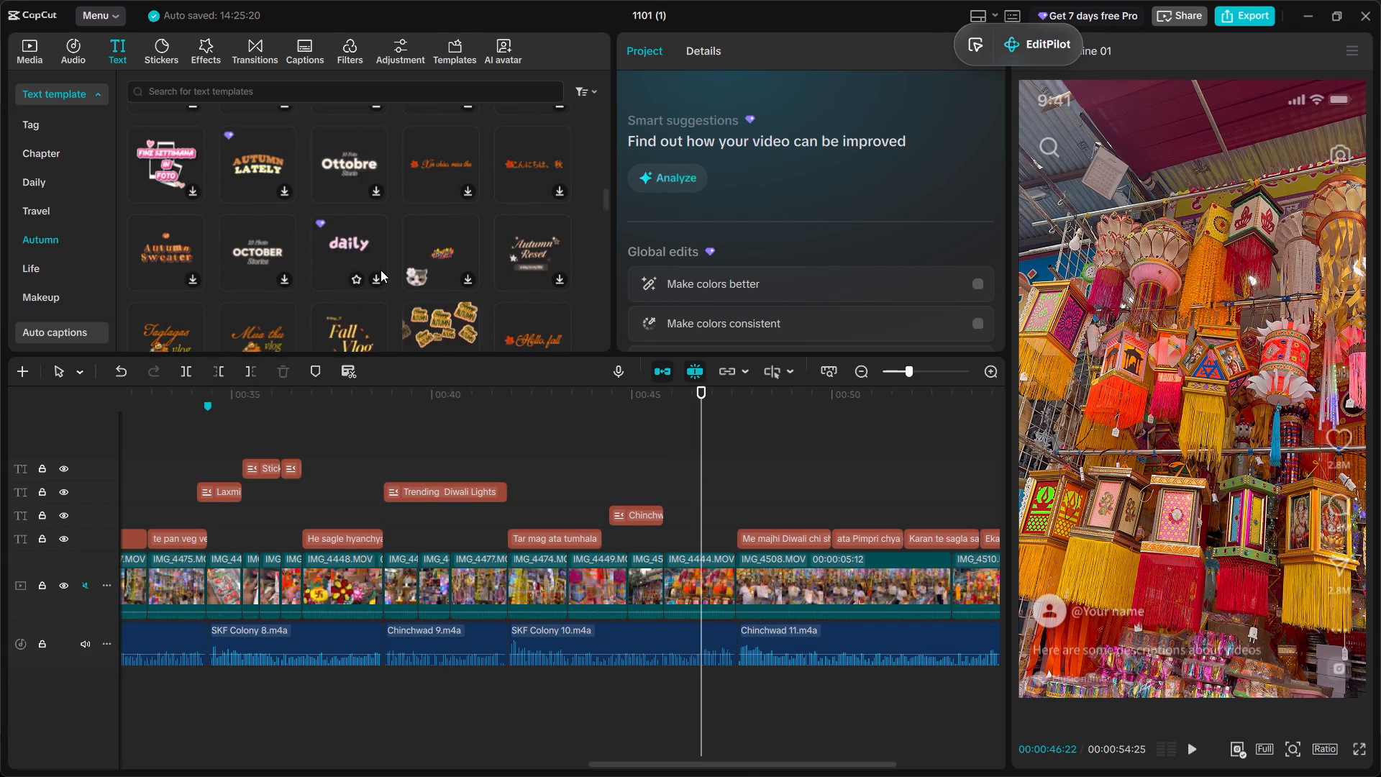
pyautogui.scroll(-12, 380, 270)
pyautogui.scroll(1, 380, 270)
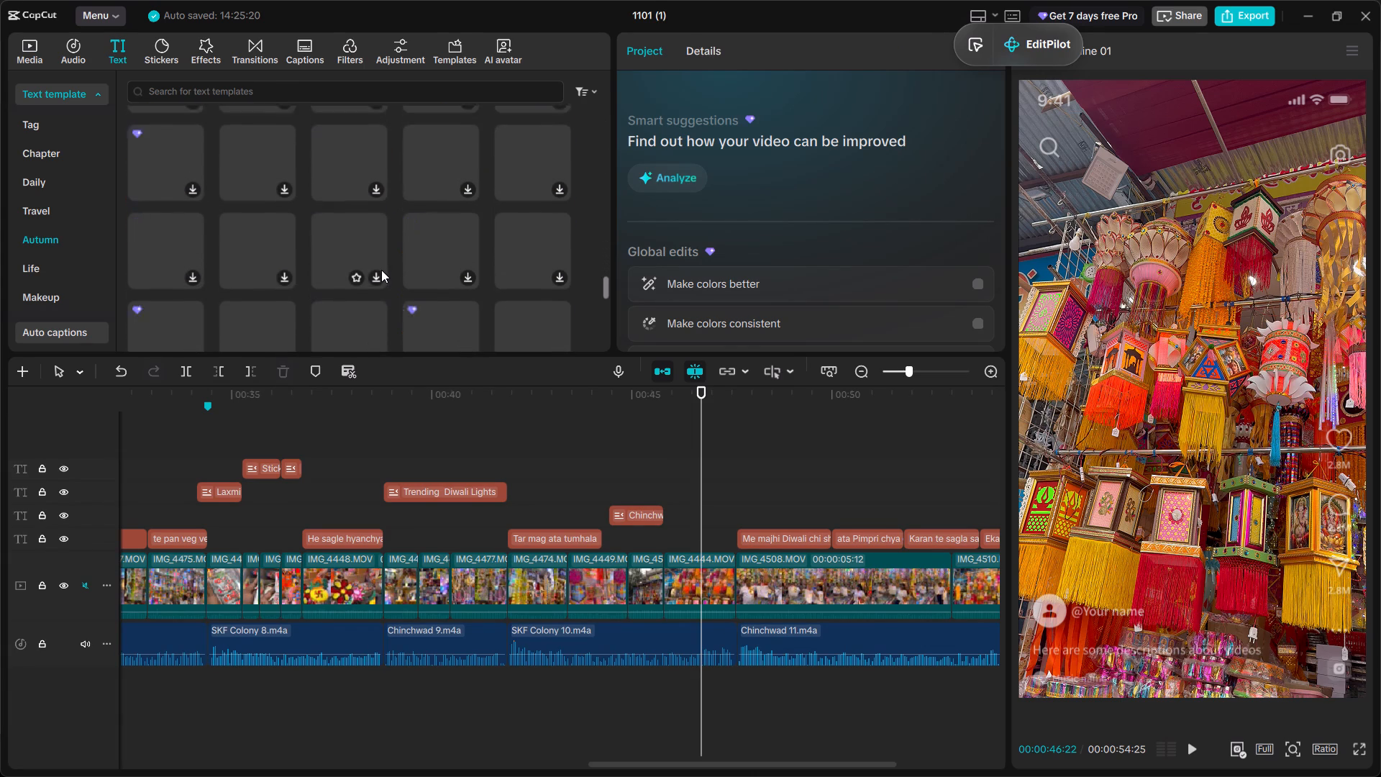
pyautogui.scroll(1, 381, 270)
# Browse the Life and Spark text templates for a title style for the lanterns shot.
pyautogui.click(42, 261)
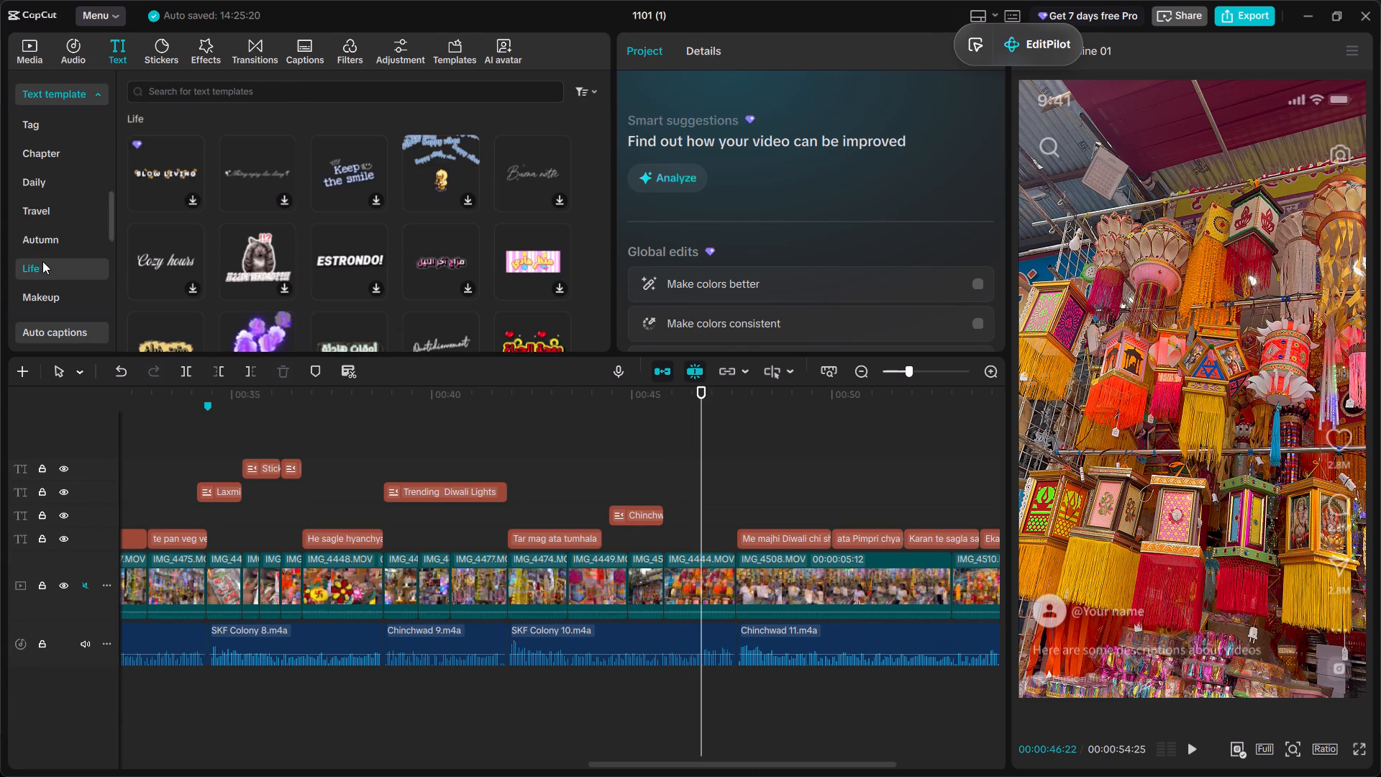
pyautogui.scroll(-1, 42, 261)
pyautogui.click(56, 250)
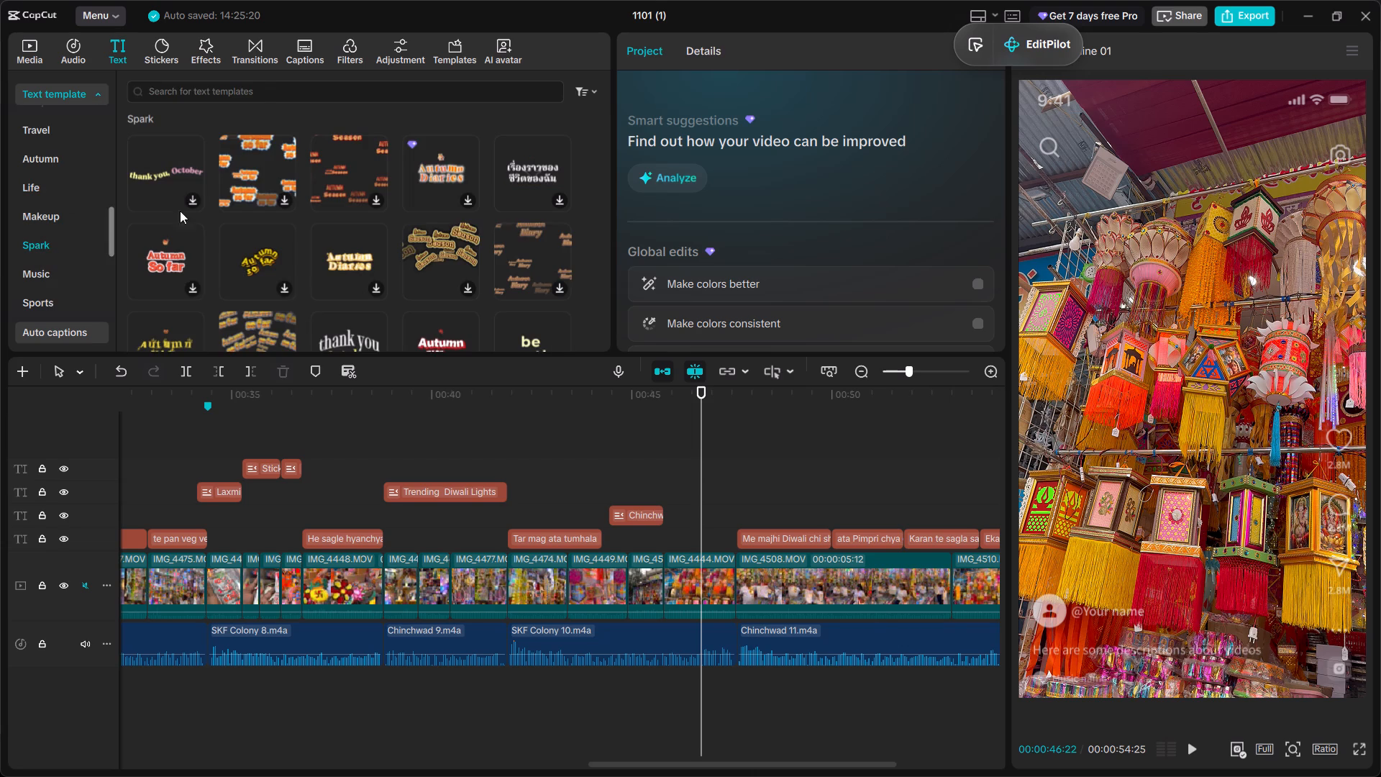
pyautogui.scroll(-4, 242, 211)
pyautogui.scroll(2, 242, 211)
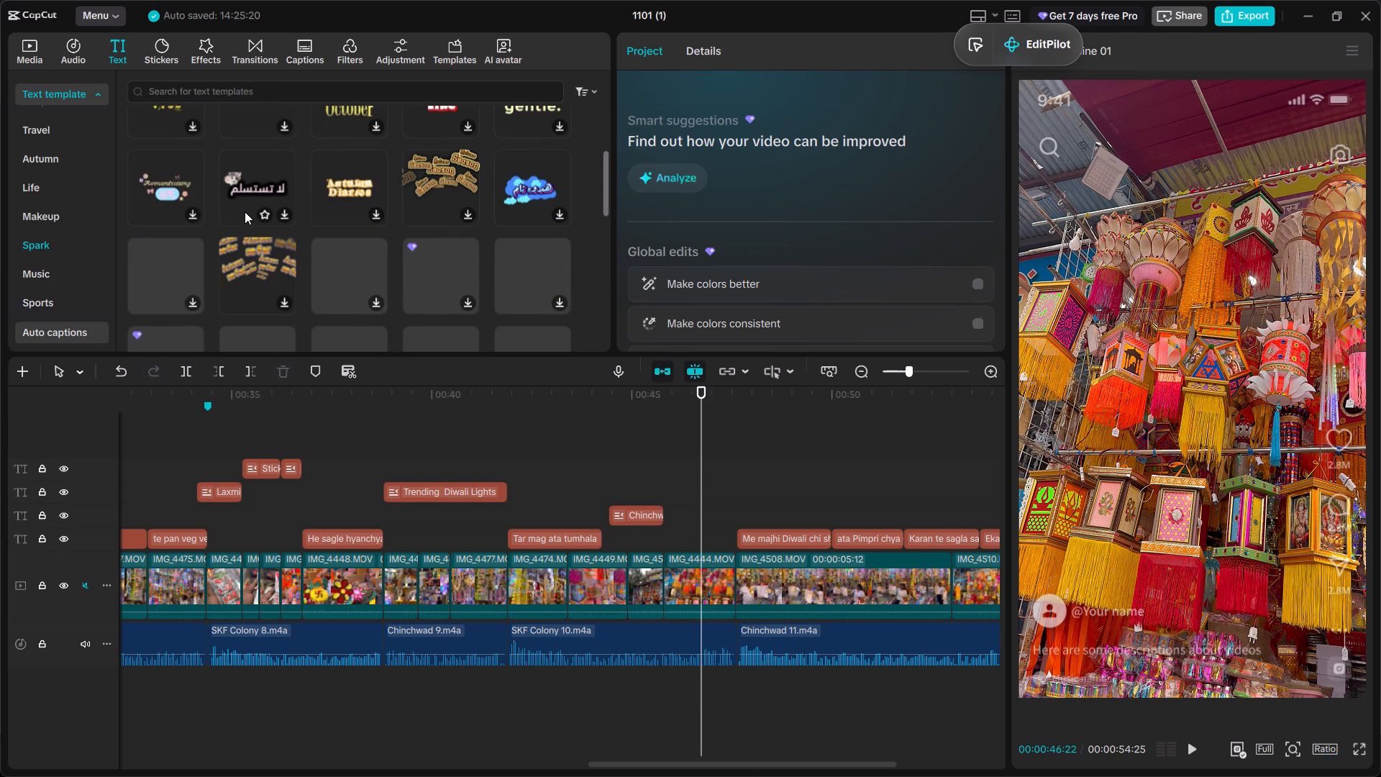
pyautogui.scroll(-5, 245, 212)
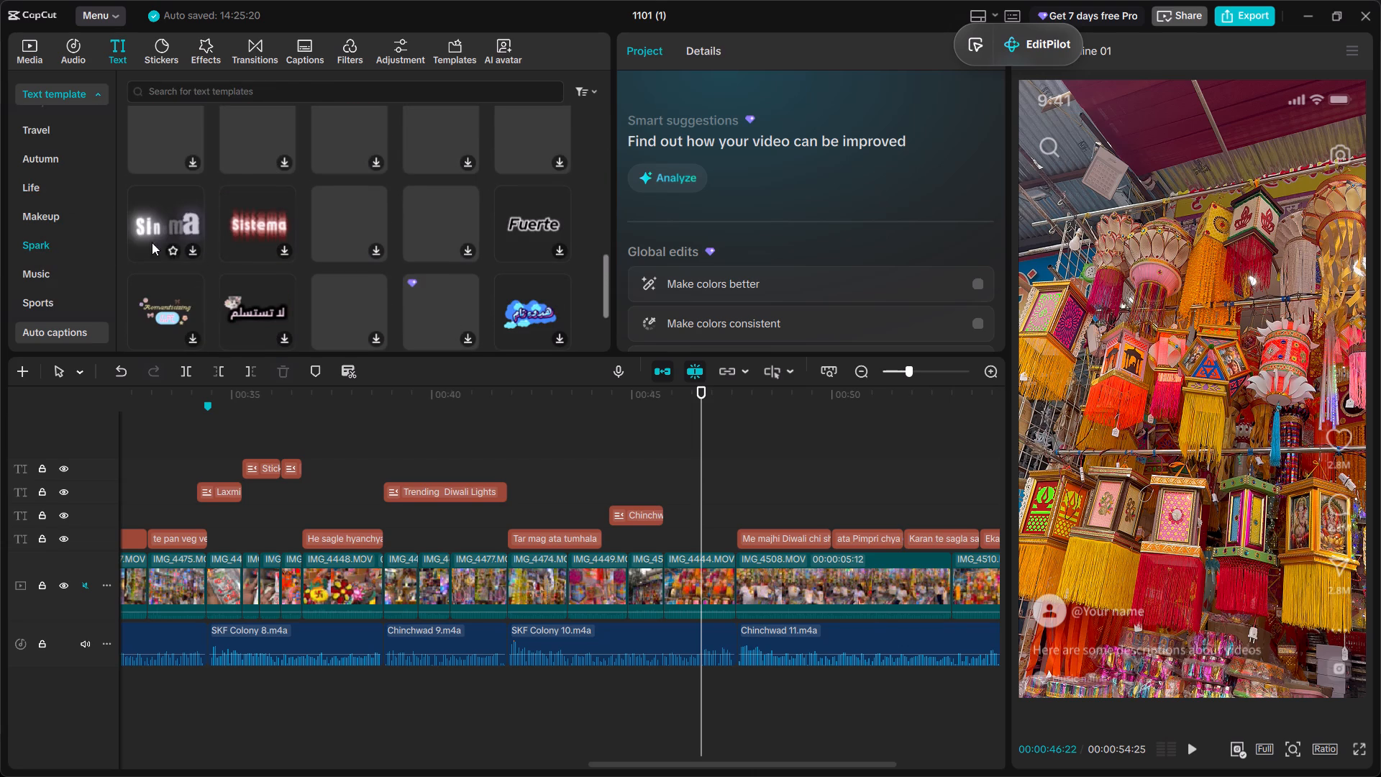
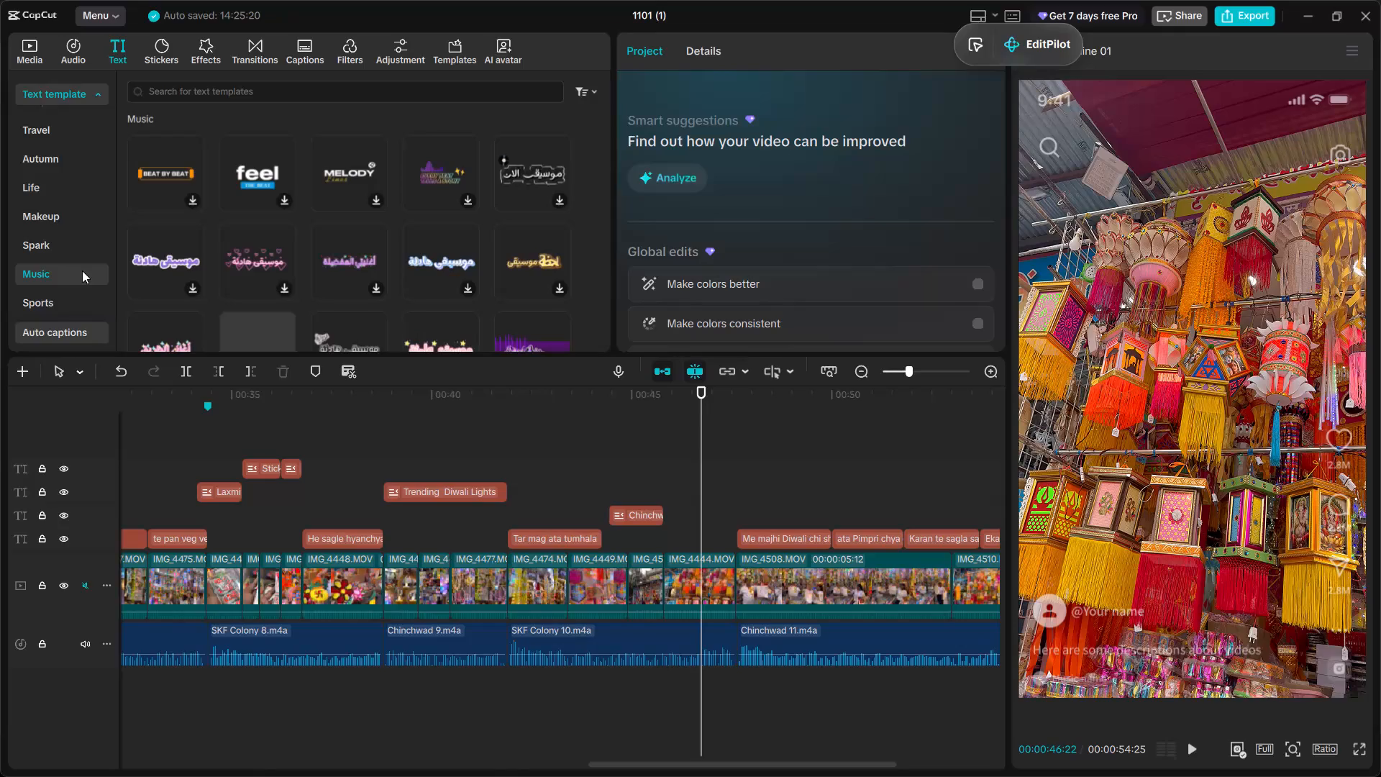
# Look through the Sports, Game and Technology text template categories for a title design.
pyautogui.scroll(-2, 82, 271)
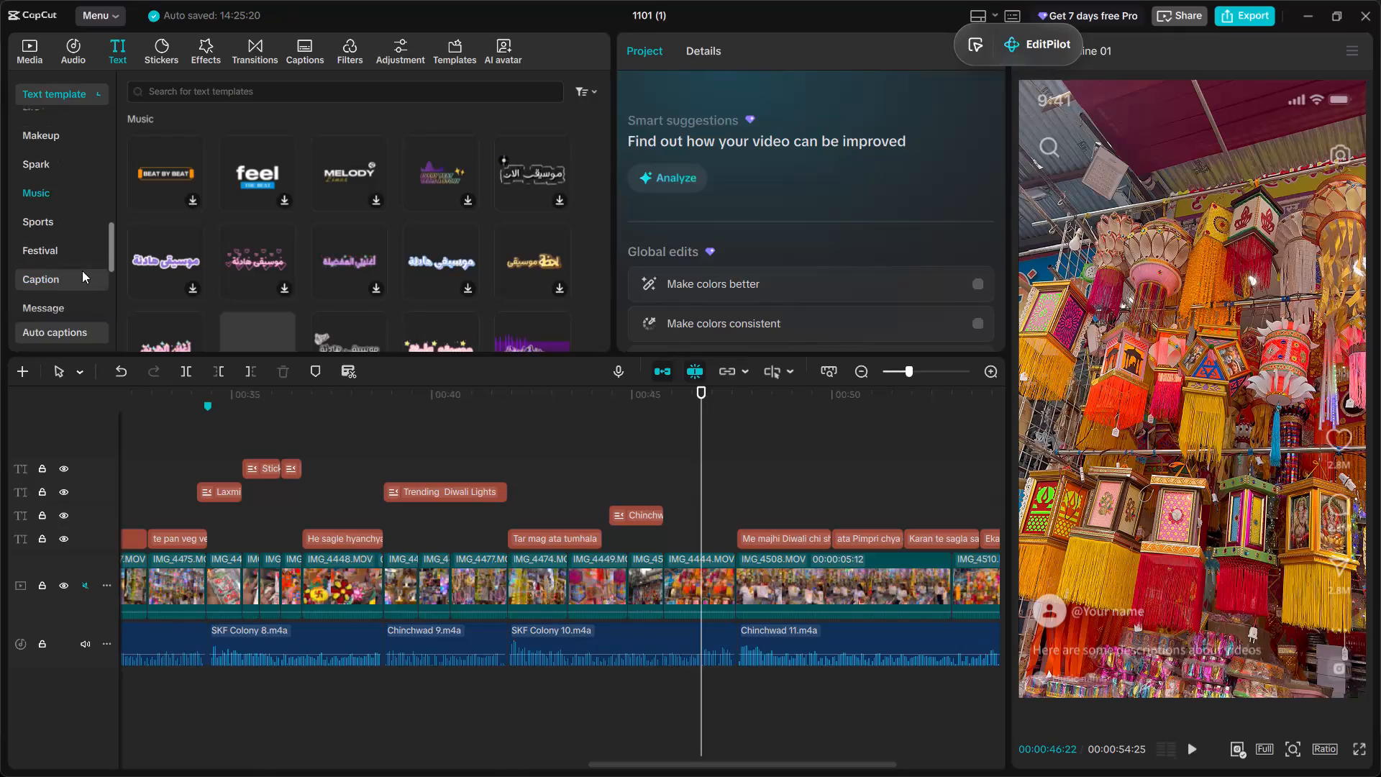
pyautogui.click(83, 137)
pyautogui.scroll(-1, 83, 182)
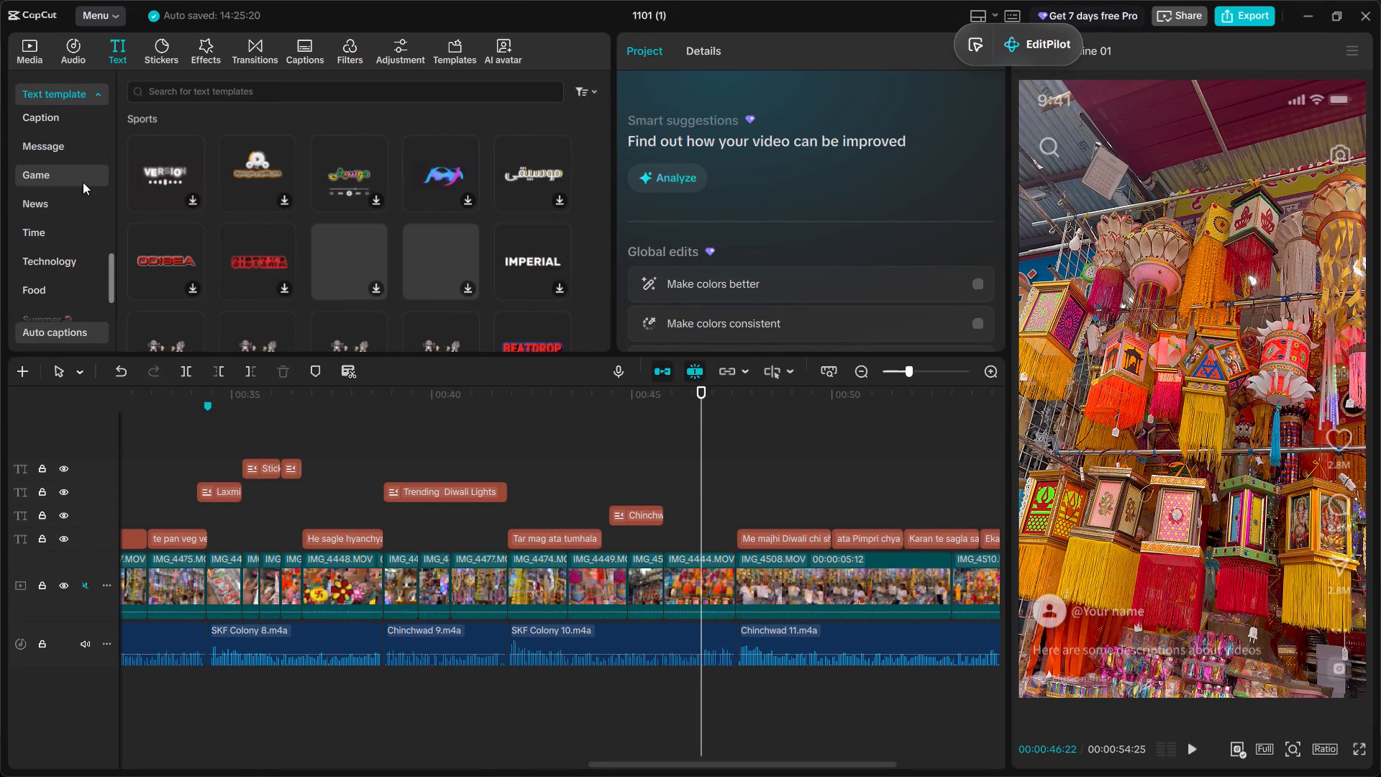
pyautogui.click(73, 150)
pyautogui.click(73, 166)
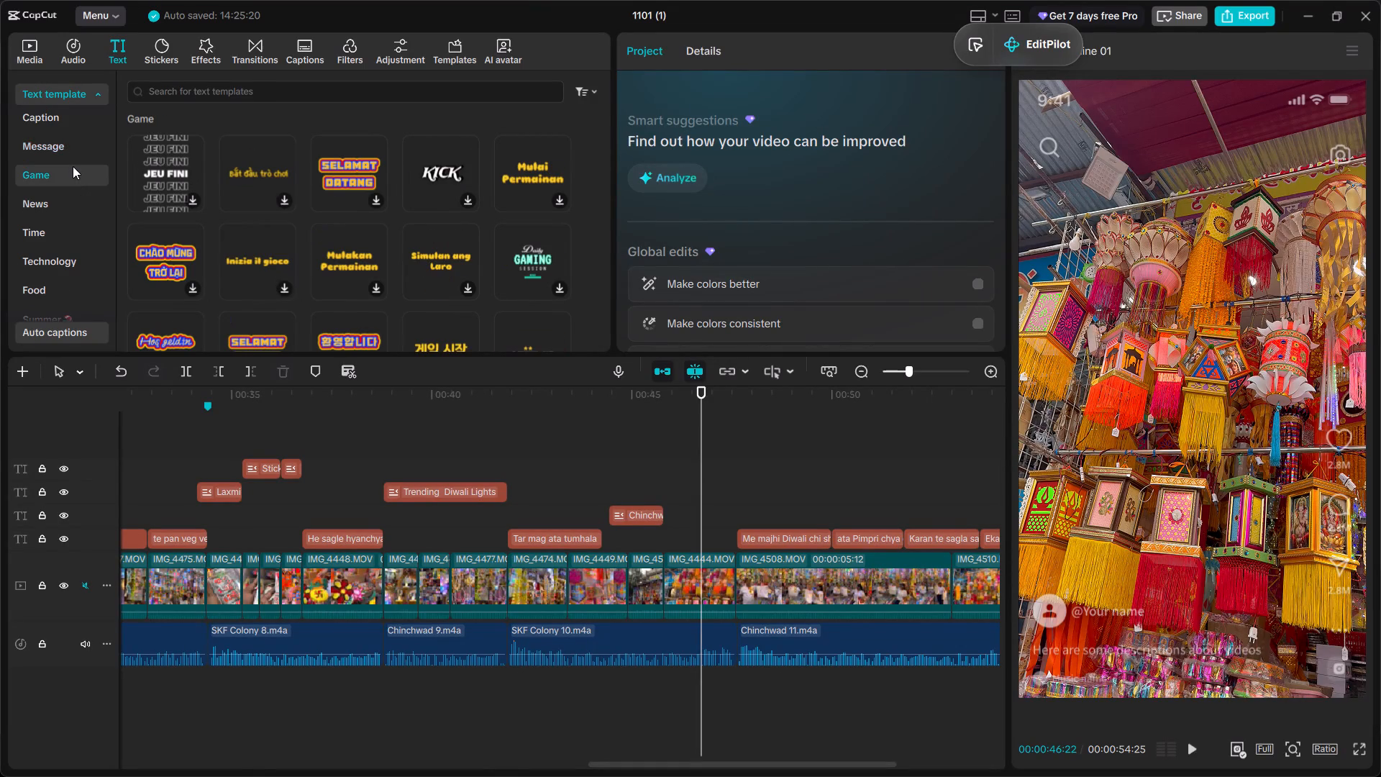
pyautogui.scroll(-1, 73, 166)
pyautogui.click(73, 166)
pyautogui.click(73, 162)
pyautogui.click(81, 178)
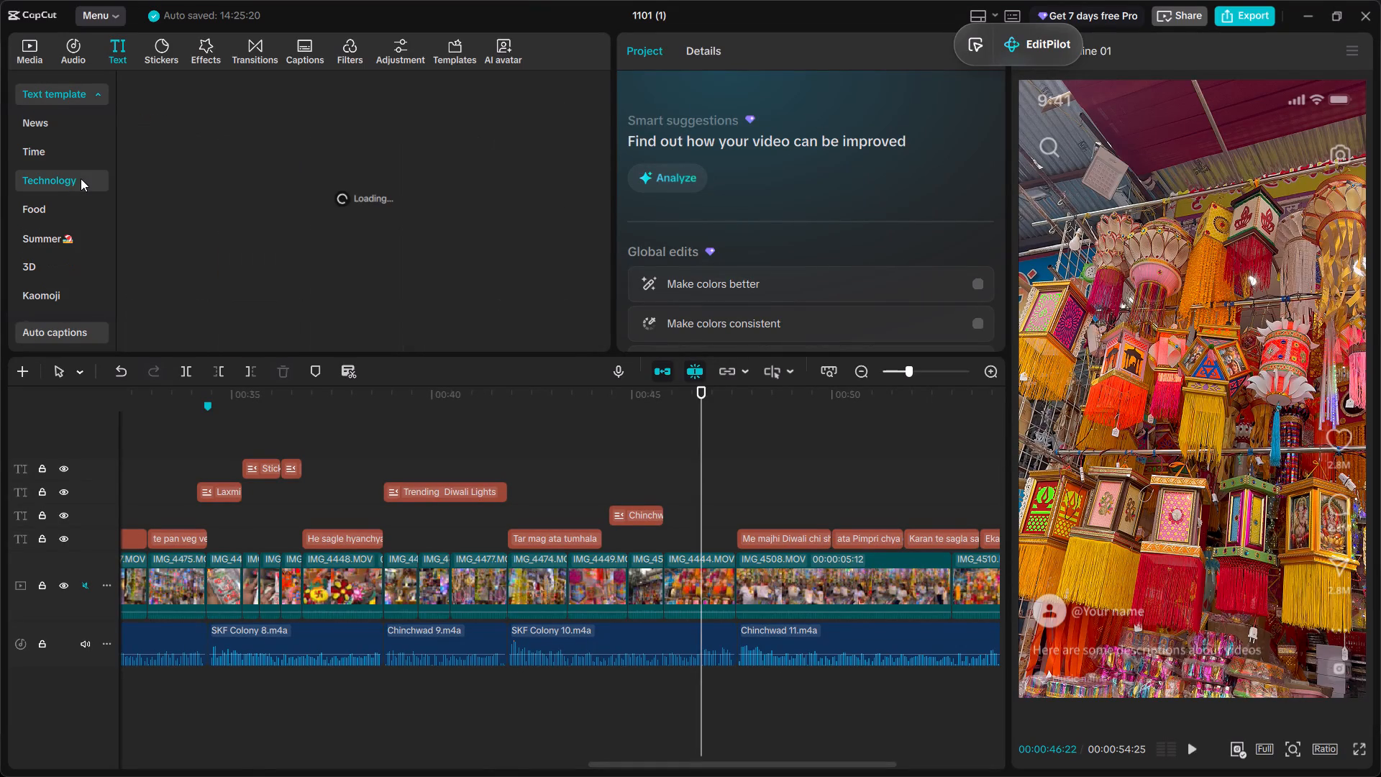
pyautogui.scroll(-1, 86, 195)
# Examine the 3D and Outro text templates for a suitable title design.
pyautogui.click(84, 178)
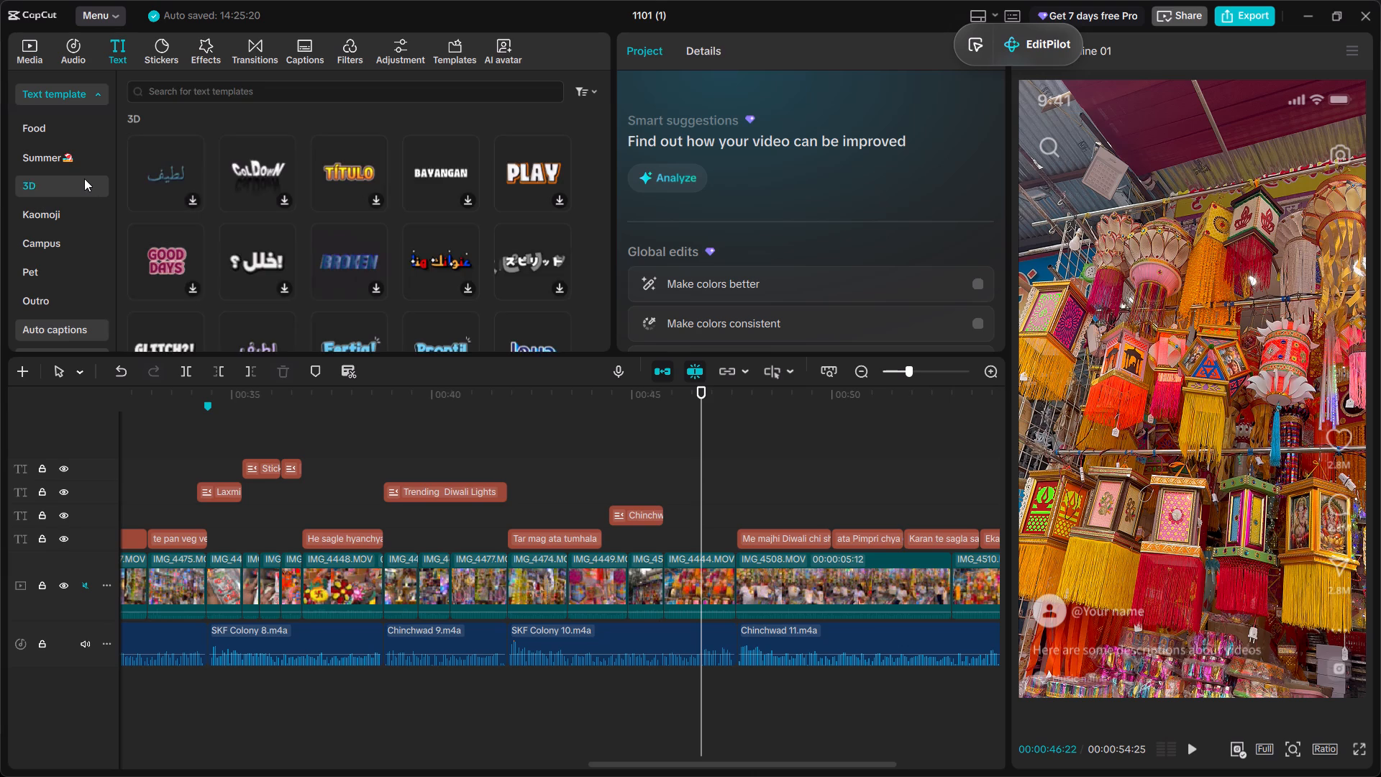
pyautogui.click(78, 188)
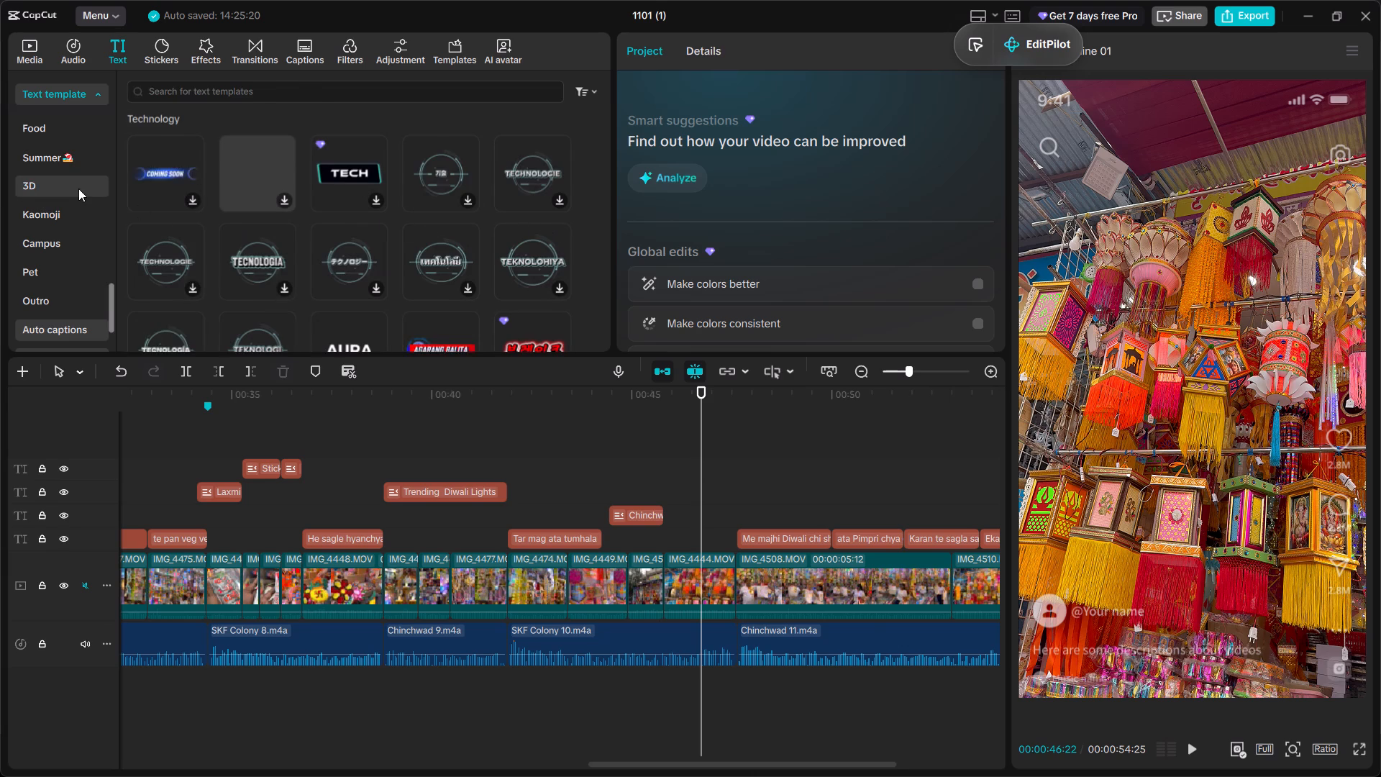
pyautogui.scroll(-3, 443, 222)
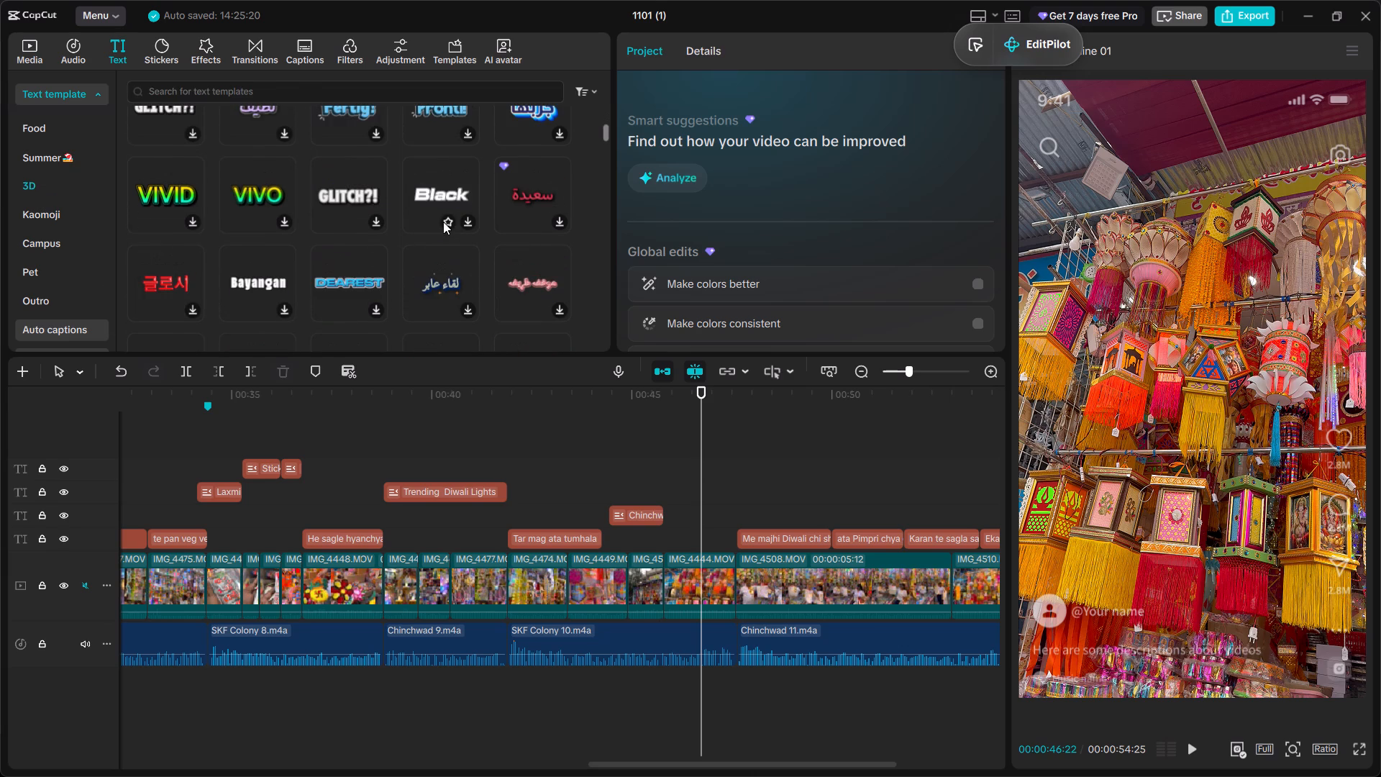
pyautogui.scroll(-5, 454, 199)
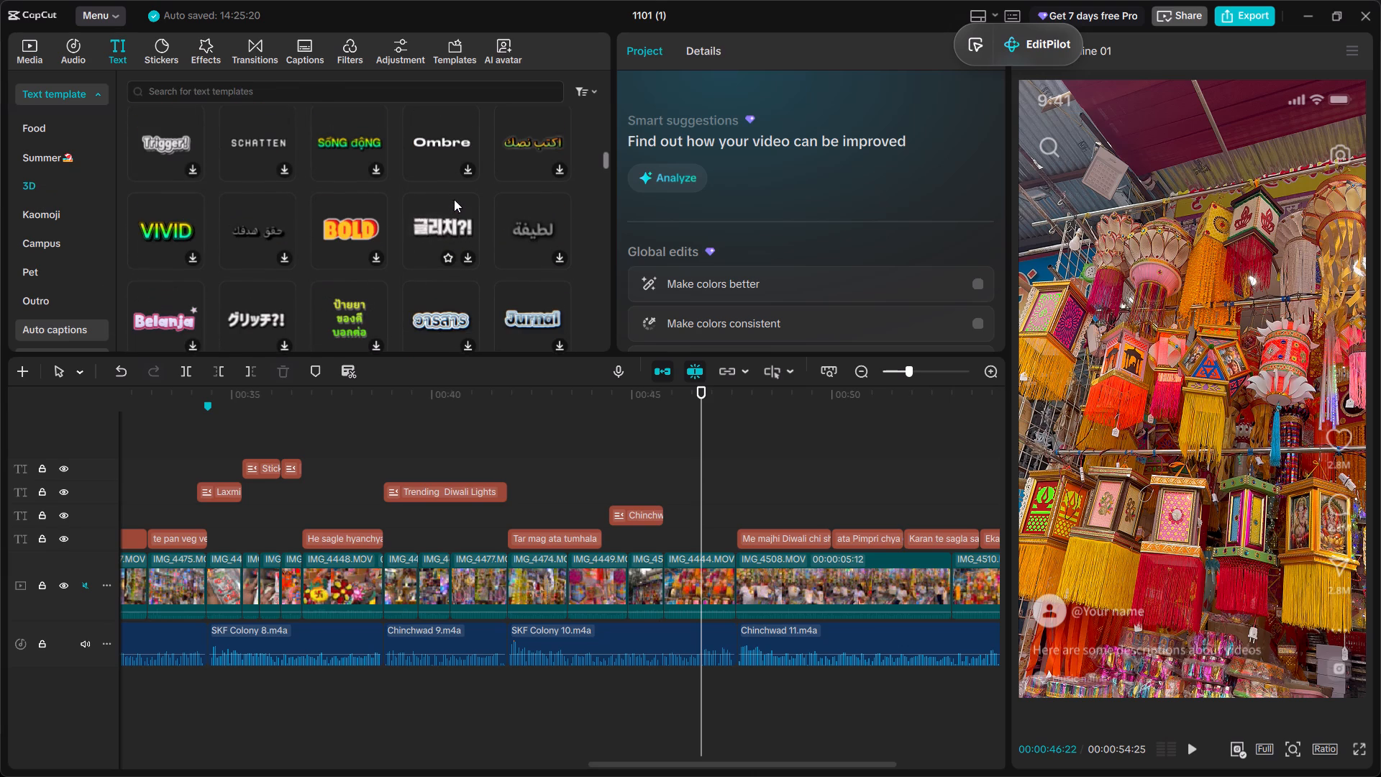
pyautogui.scroll(-8, 454, 199)
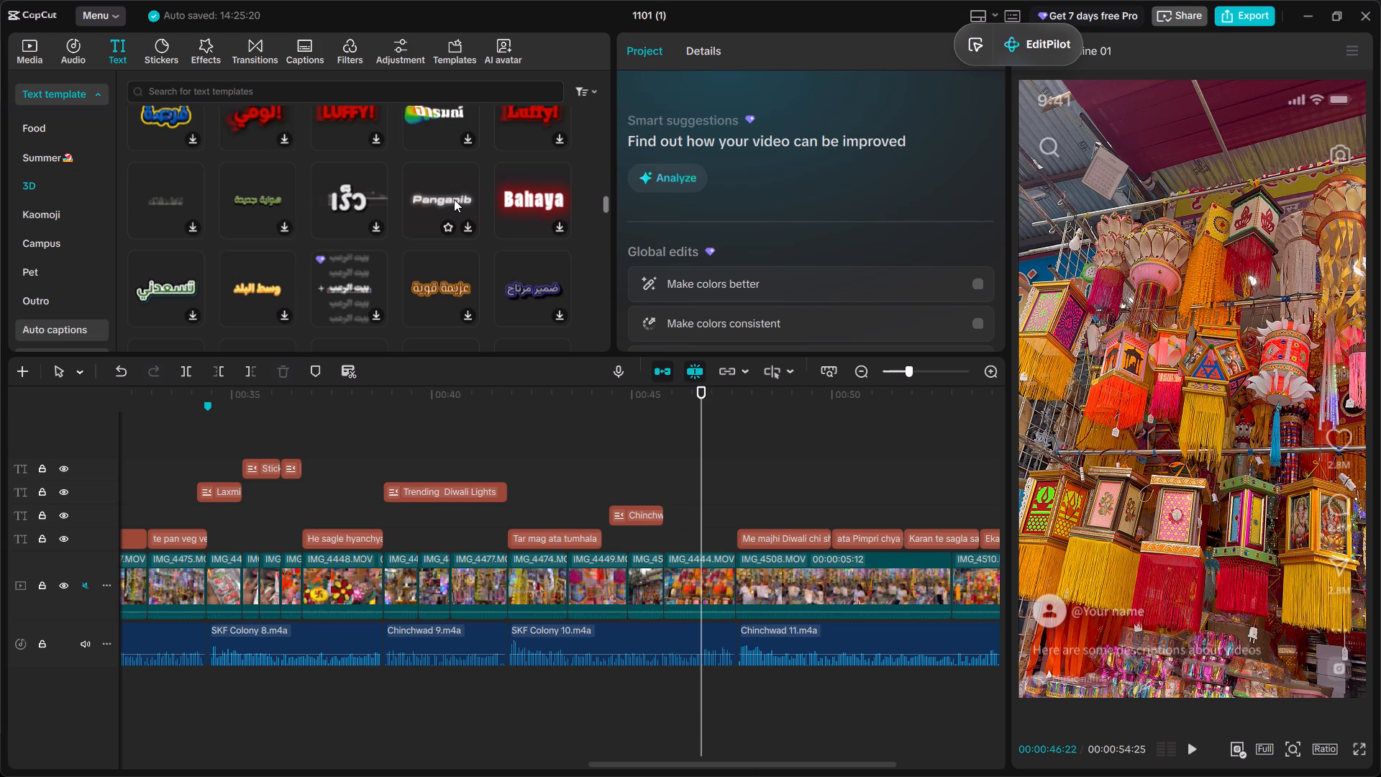
pyautogui.scroll(-18, 454, 199)
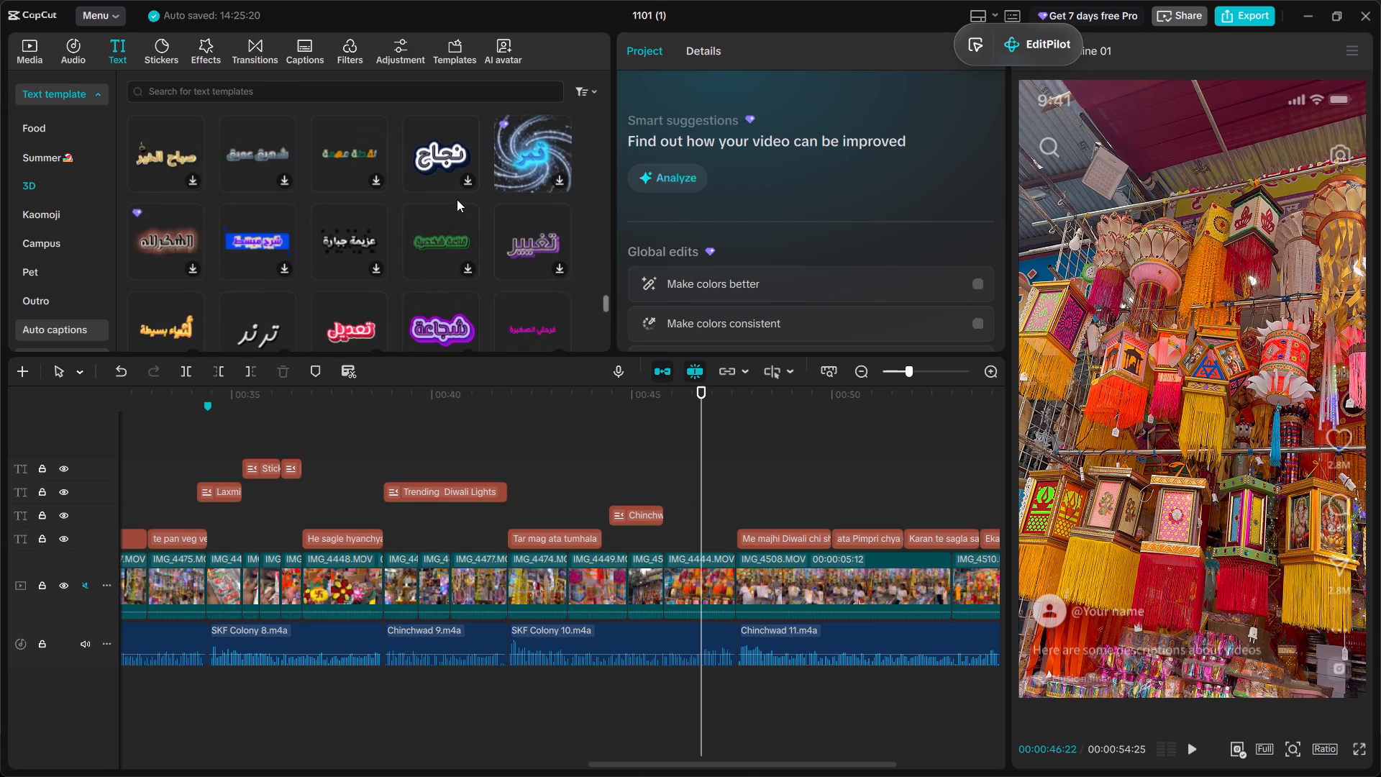
pyautogui.scroll(-12, 457, 199)
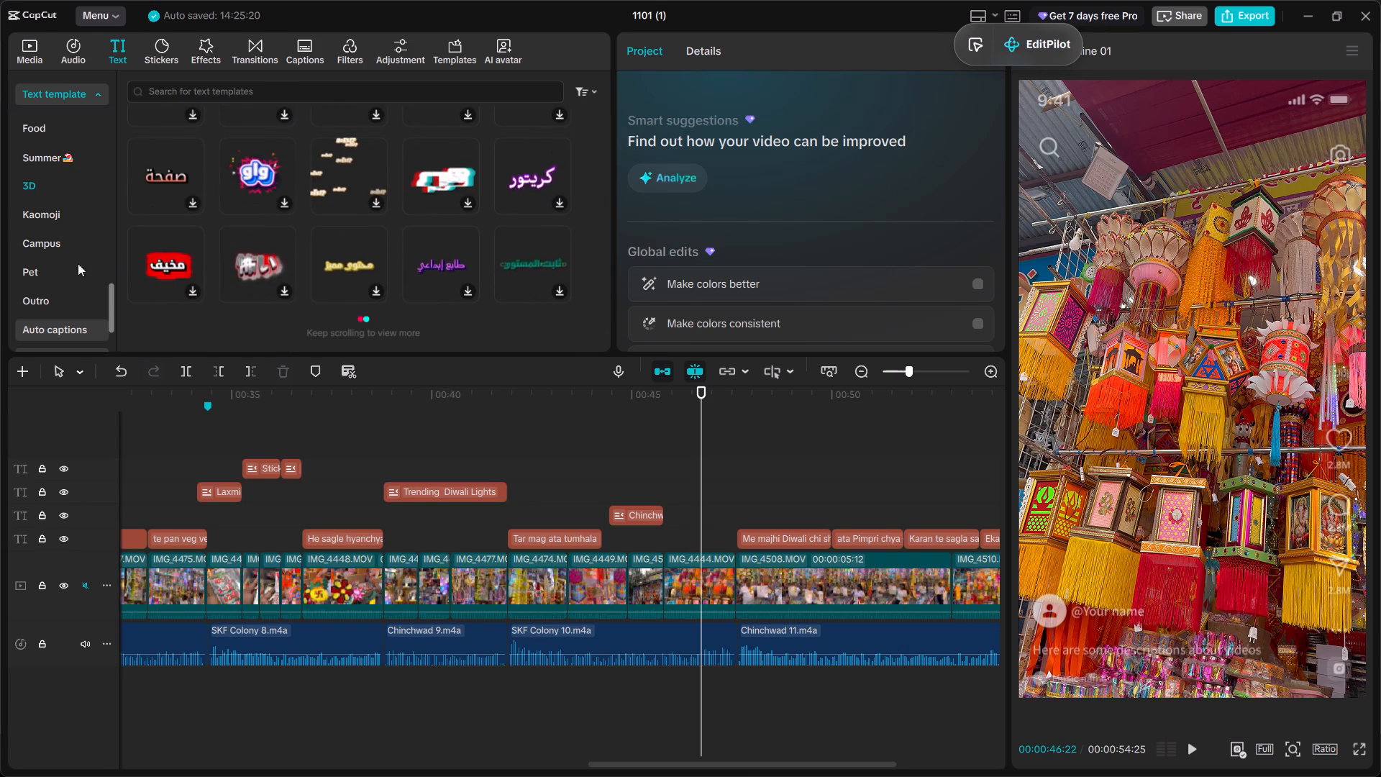
pyautogui.click(51, 297)
pyautogui.scroll(-3, 242, 265)
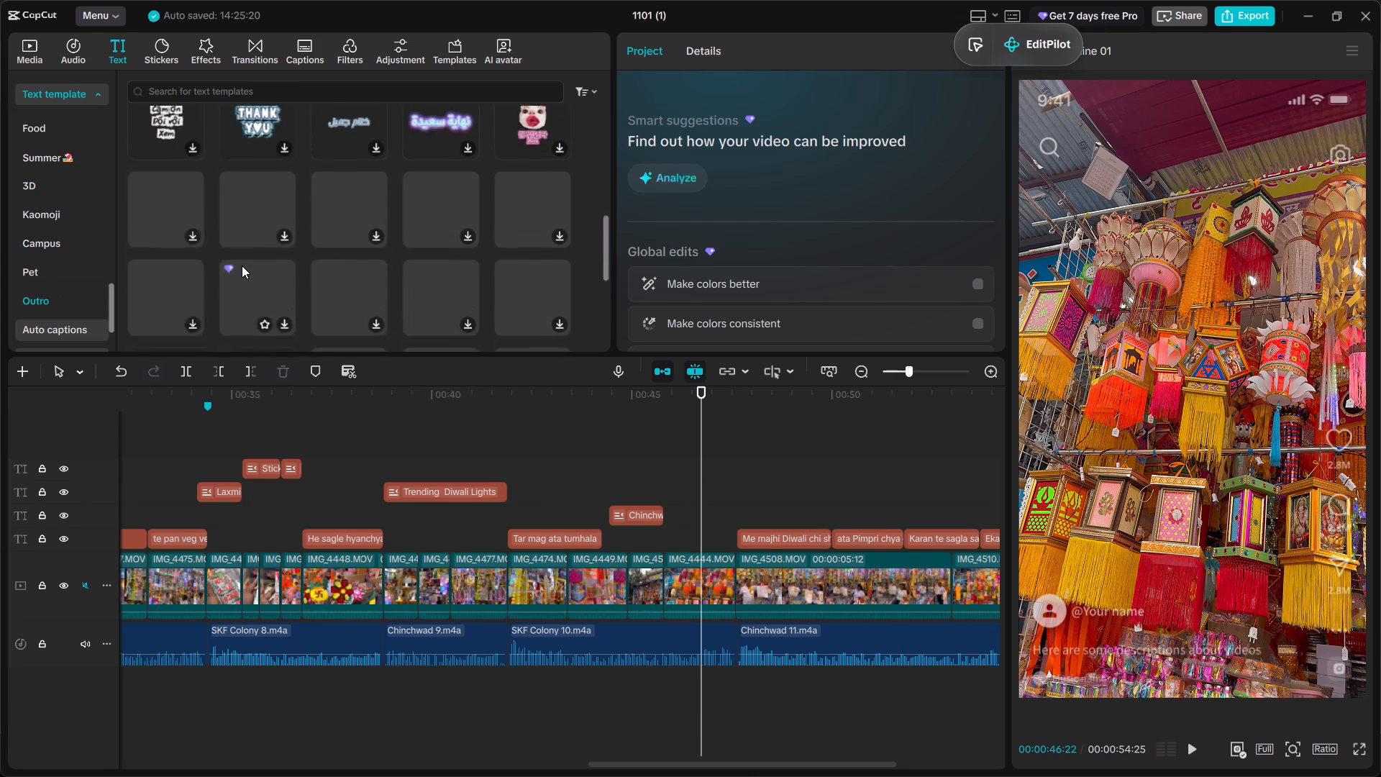
pyautogui.scroll(-7, 242, 265)
# Examine the Retro text templates for a suitable title design.
pyautogui.scroll(7, 21, 259)
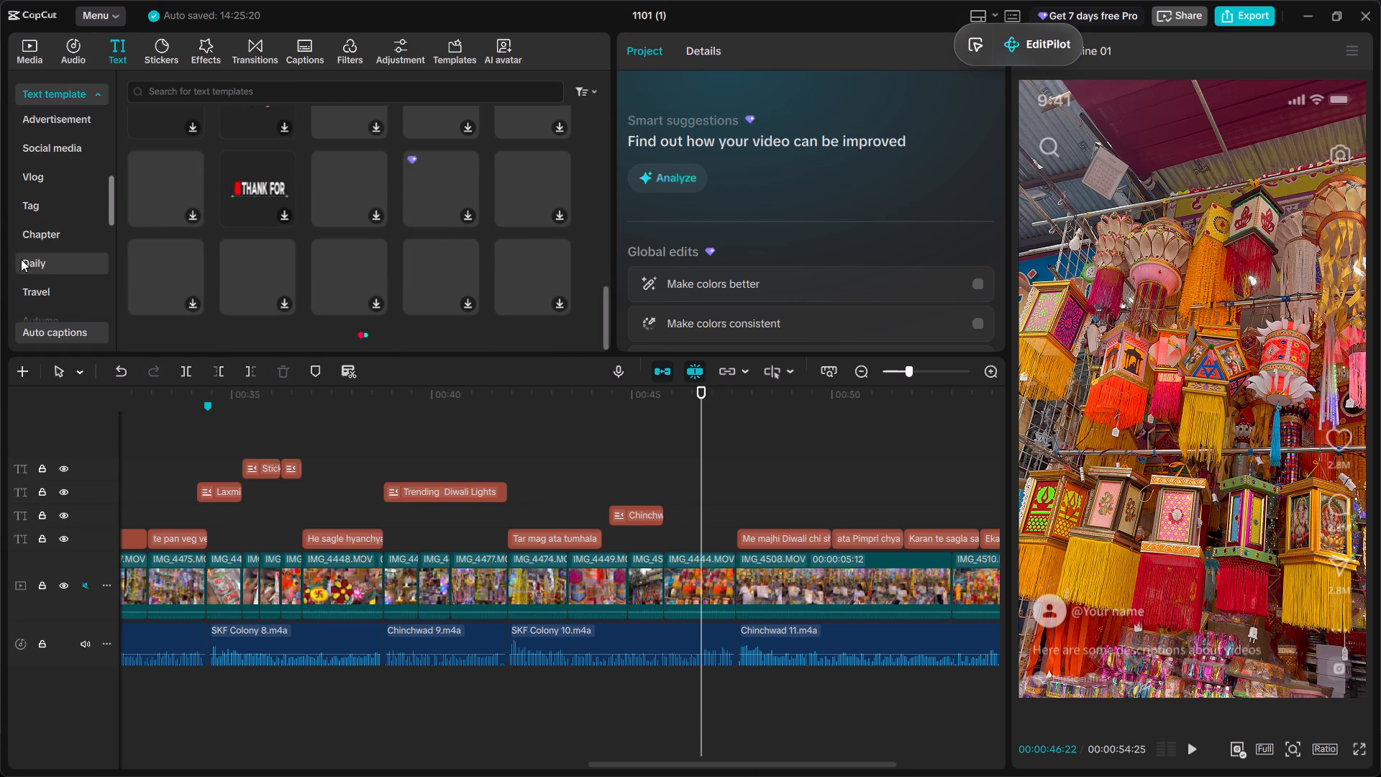
pyautogui.scroll(2, 21, 259)
pyautogui.click(69, 220)
pyautogui.click(67, 253)
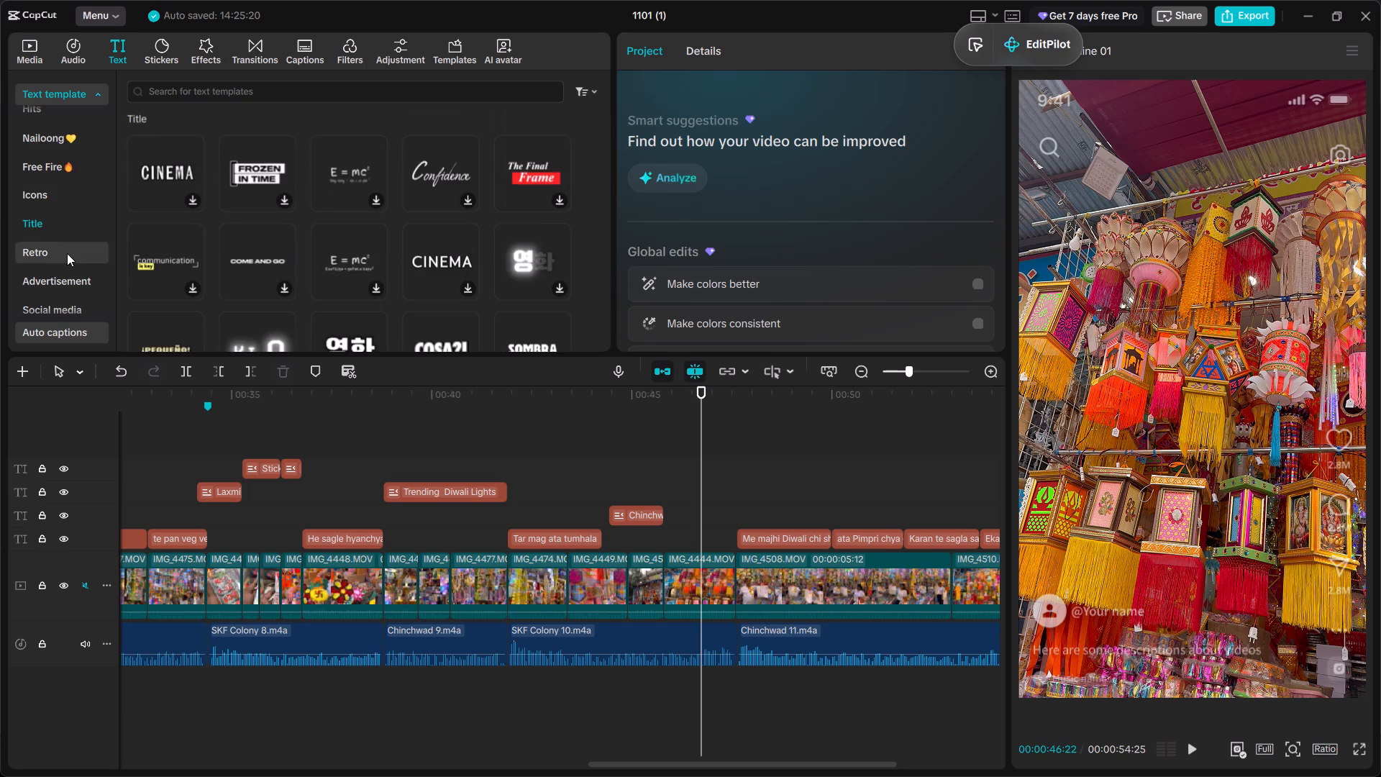
pyautogui.scroll(-8, 272, 242)
pyautogui.scroll(1, 179, 248)
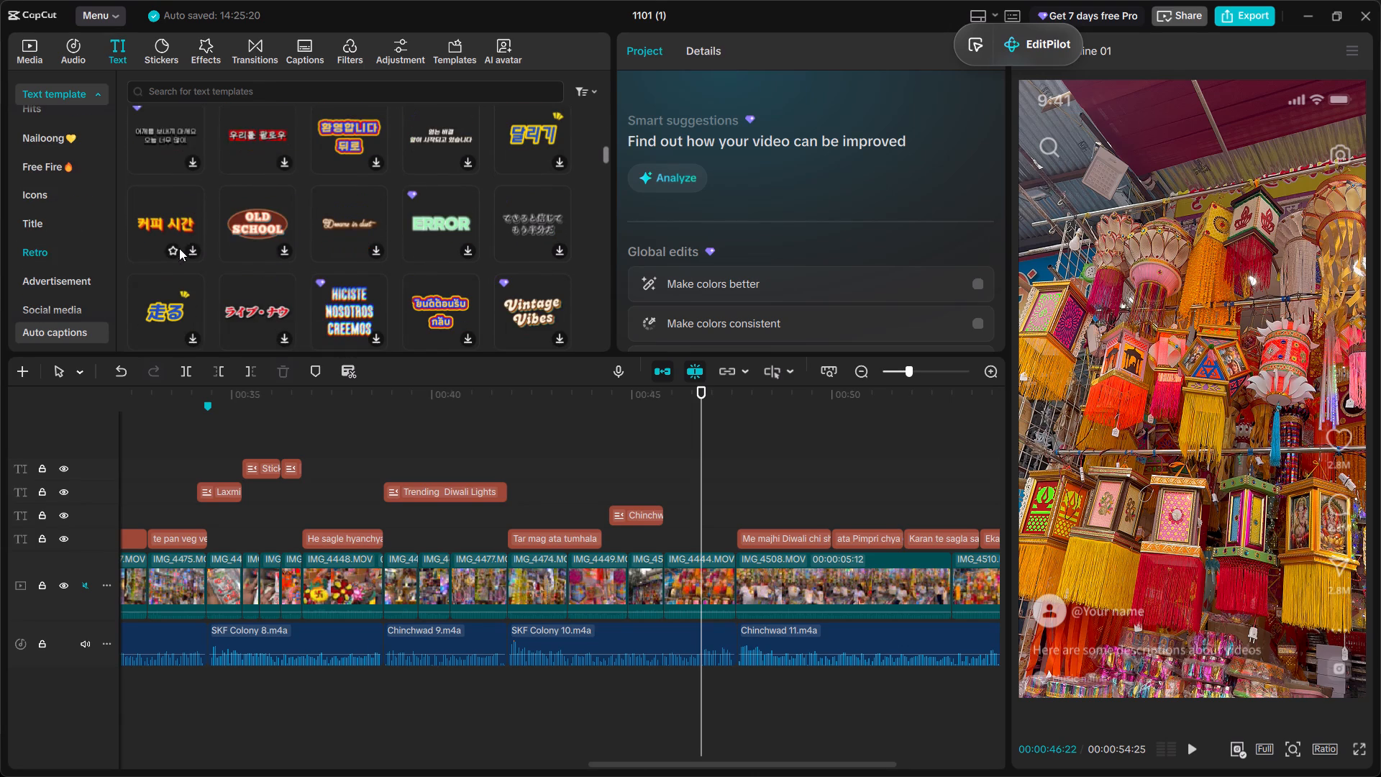
pyautogui.scroll(-3, 255, 217)
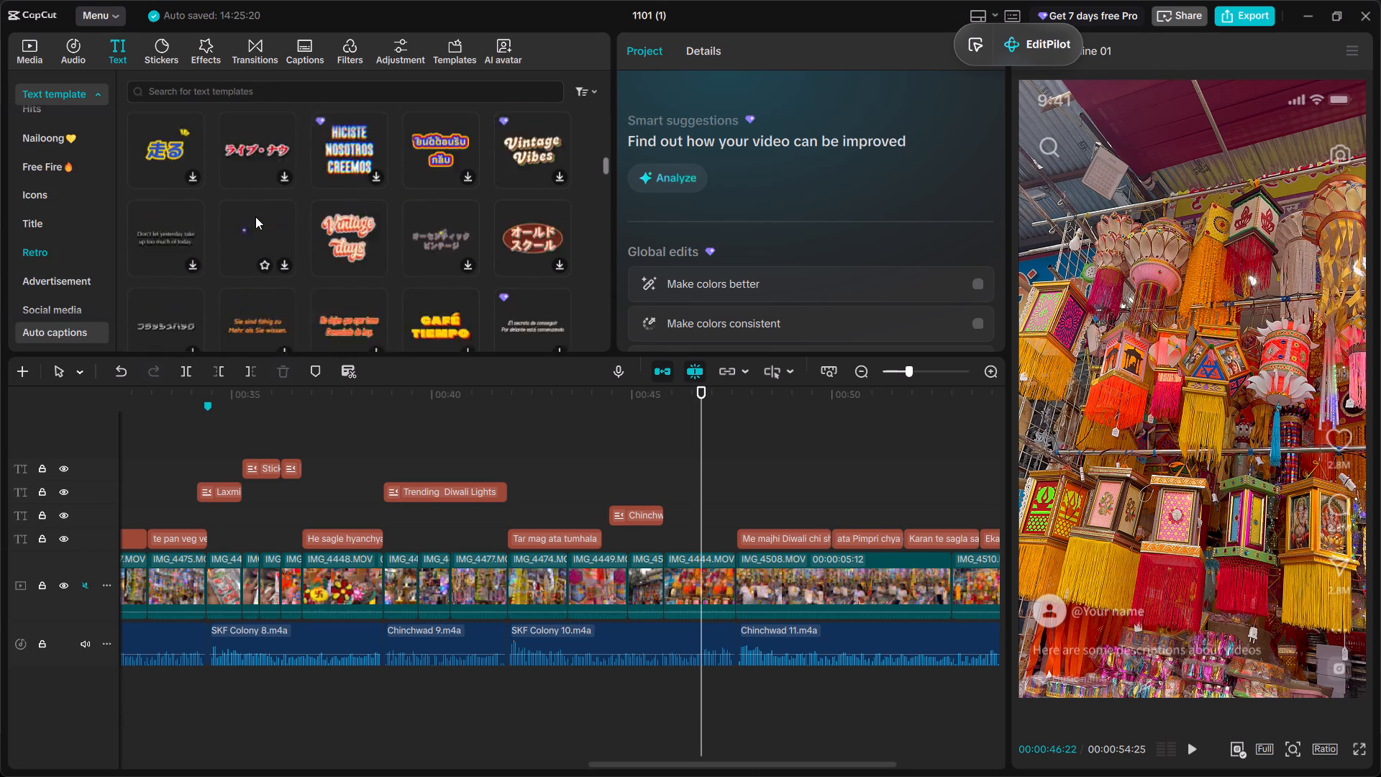
pyautogui.scroll(1, 255, 217)
pyautogui.scroll(-4, 258, 219)
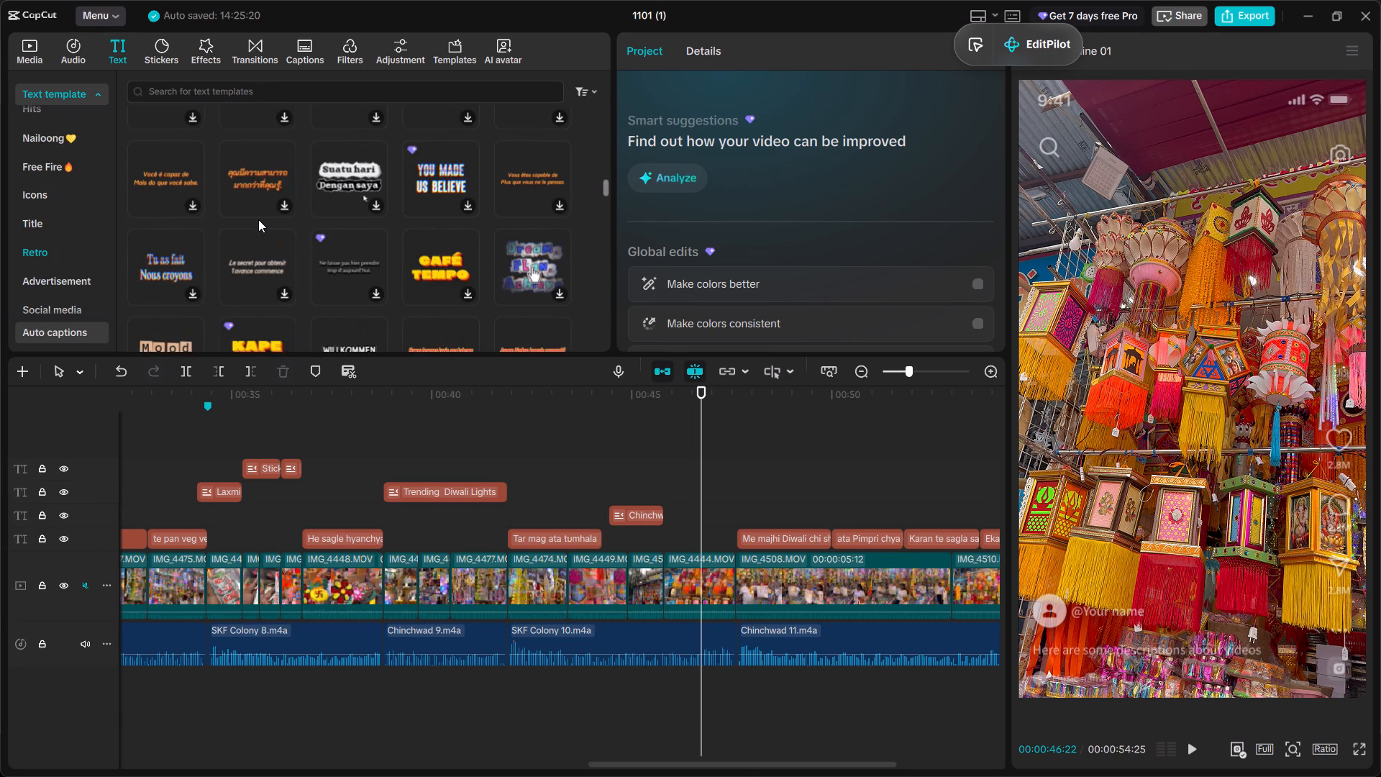
pyautogui.scroll(-6, 258, 219)
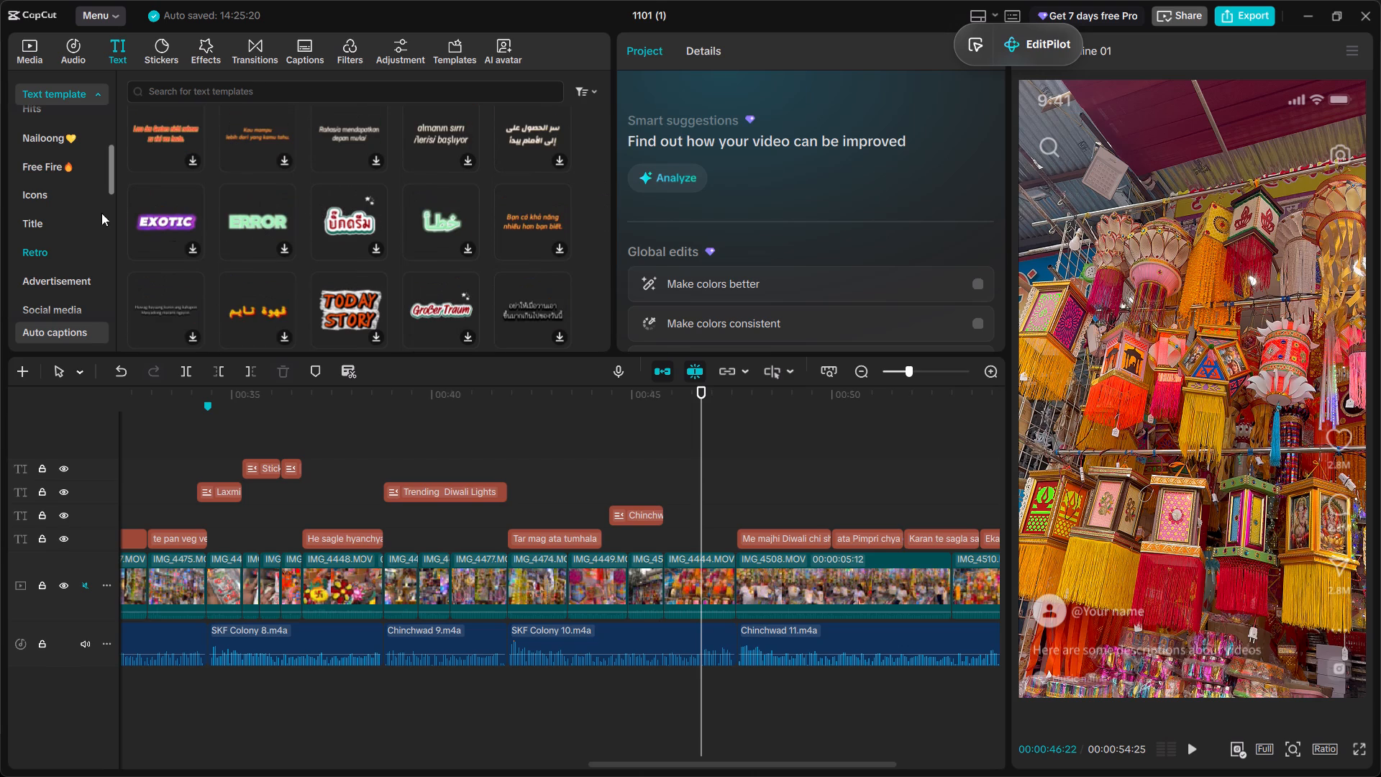
# Examine the full range of Title text templates for a suitable design.
pyautogui.click(55, 230)
pyautogui.scroll(-3, 369, 224)
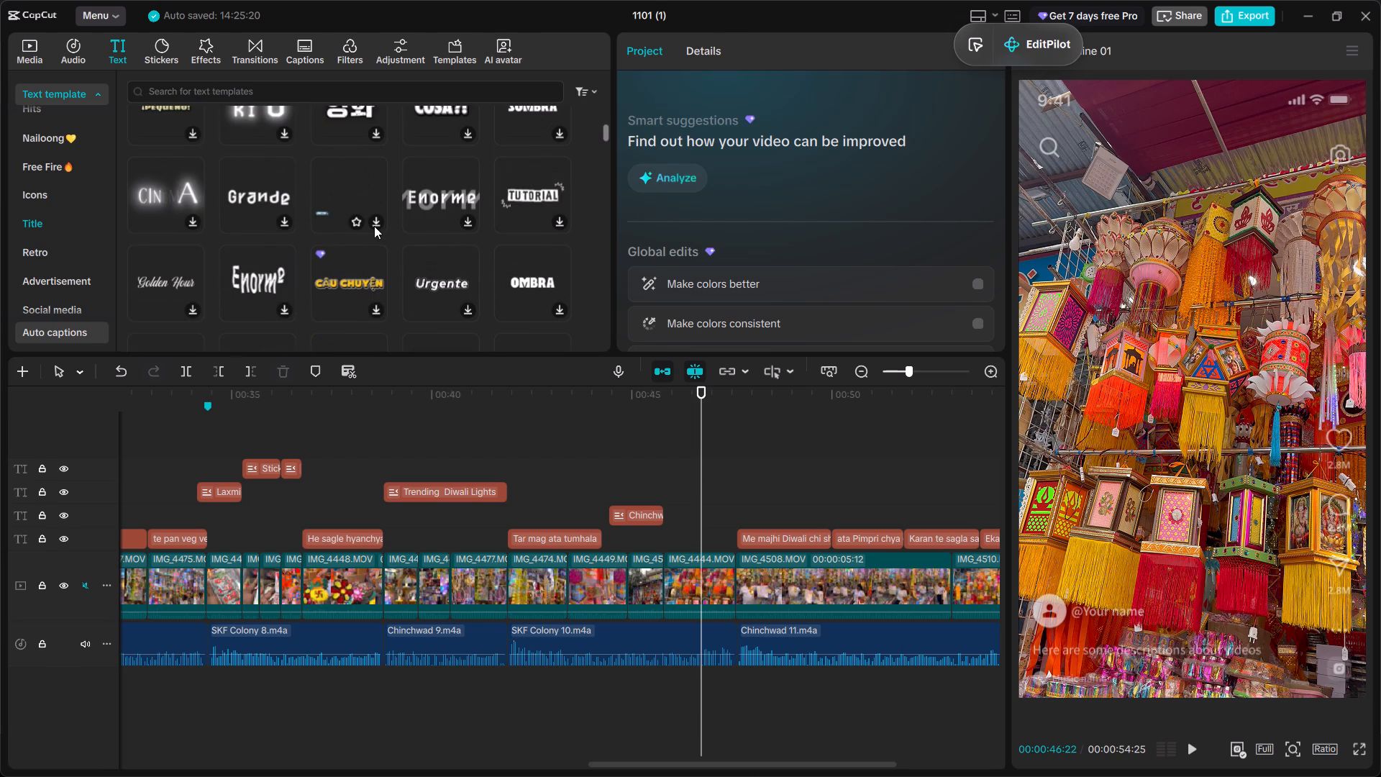
pyautogui.scroll(-2, 374, 226)
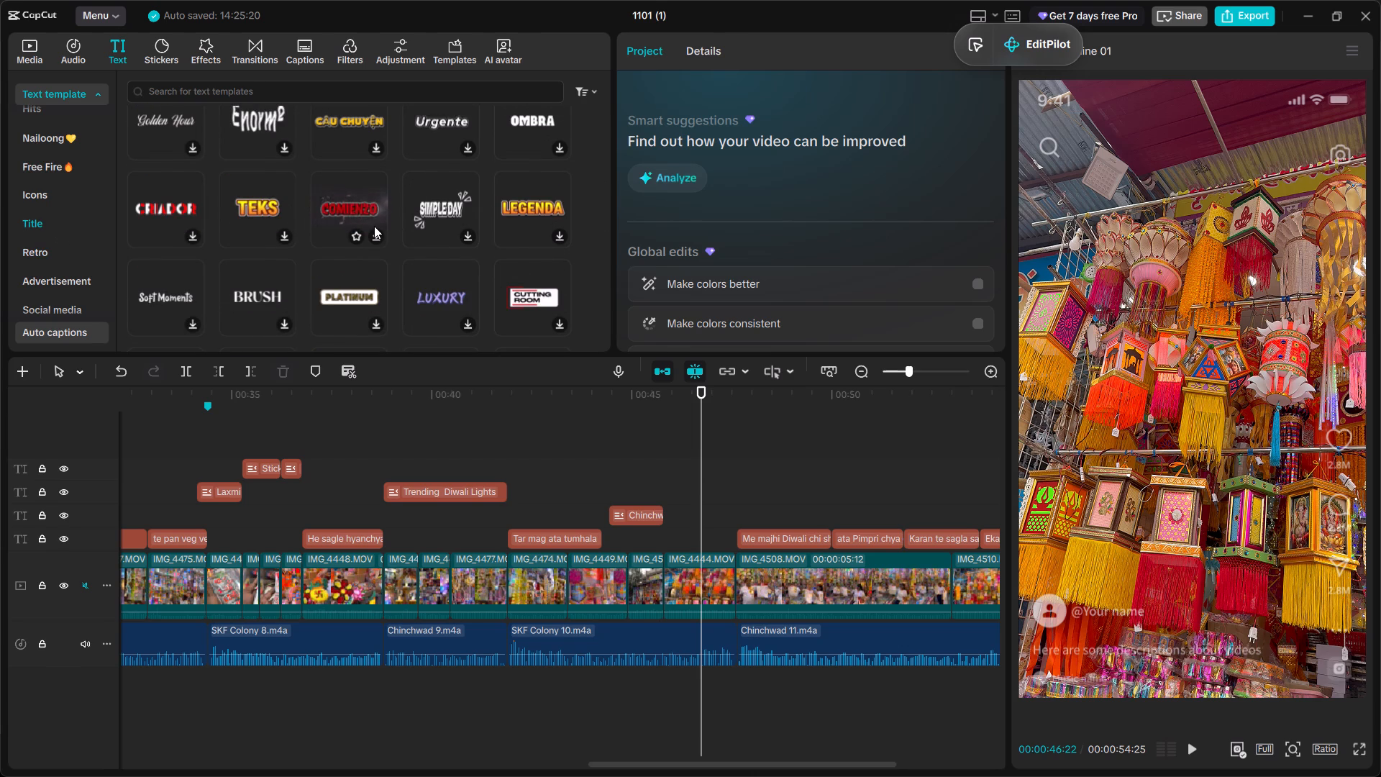
pyautogui.scroll(-2, 374, 226)
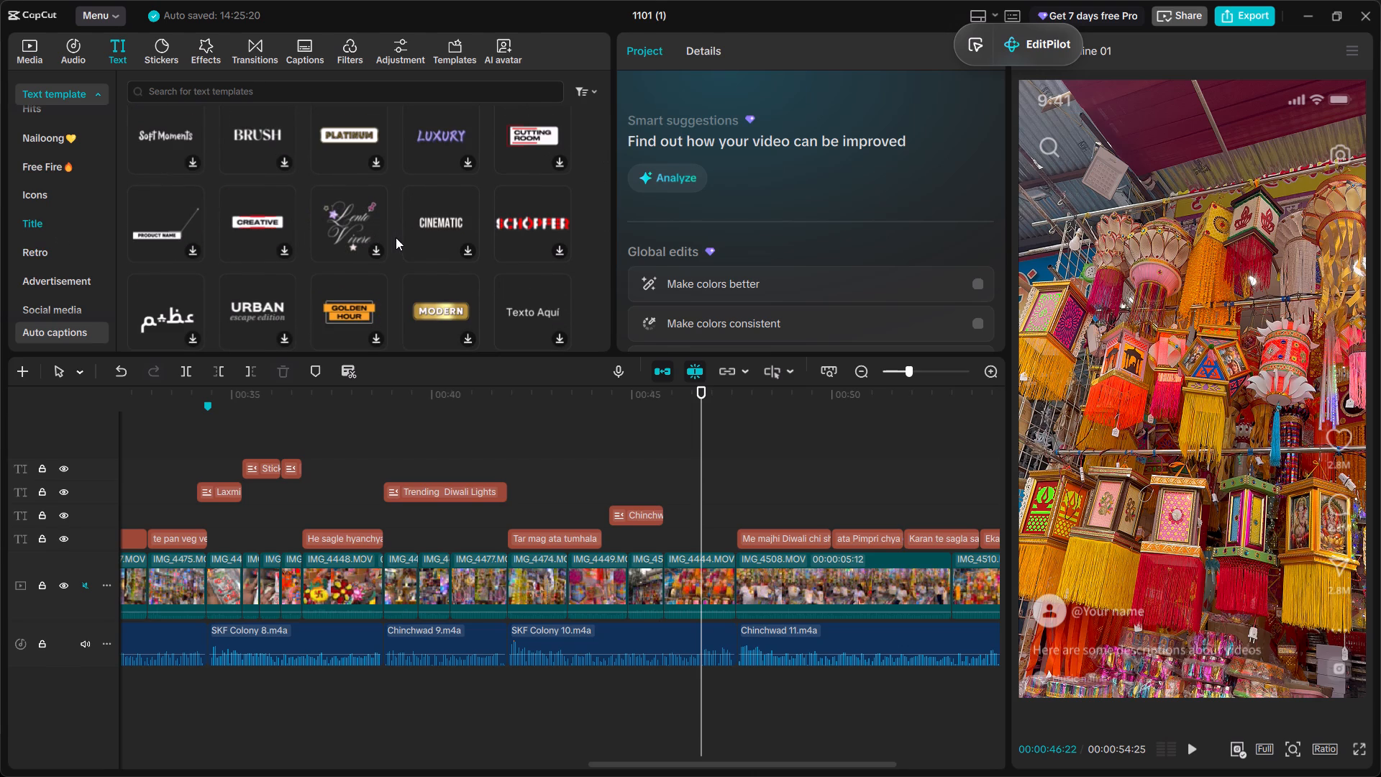
pyautogui.scroll(-4, 409, 242)
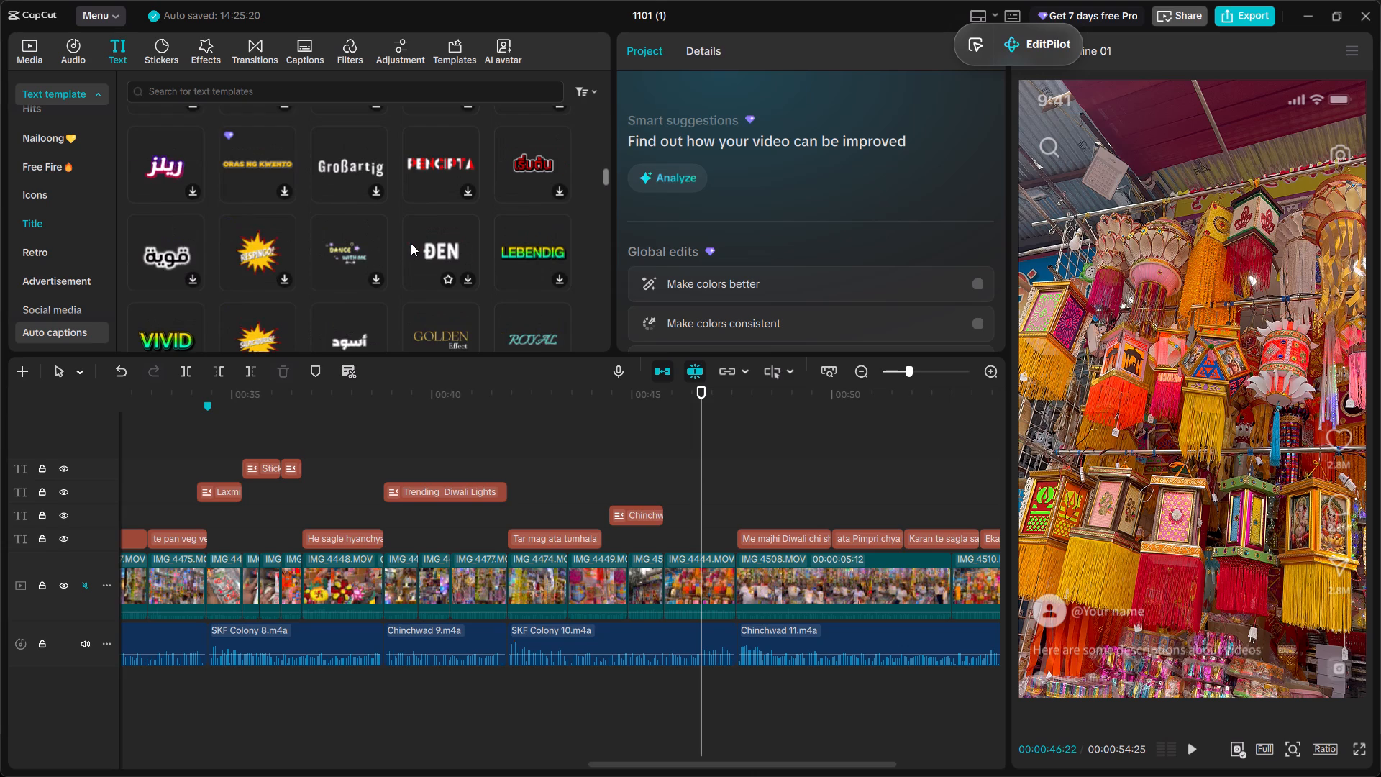
pyautogui.scroll(-5, 411, 243)
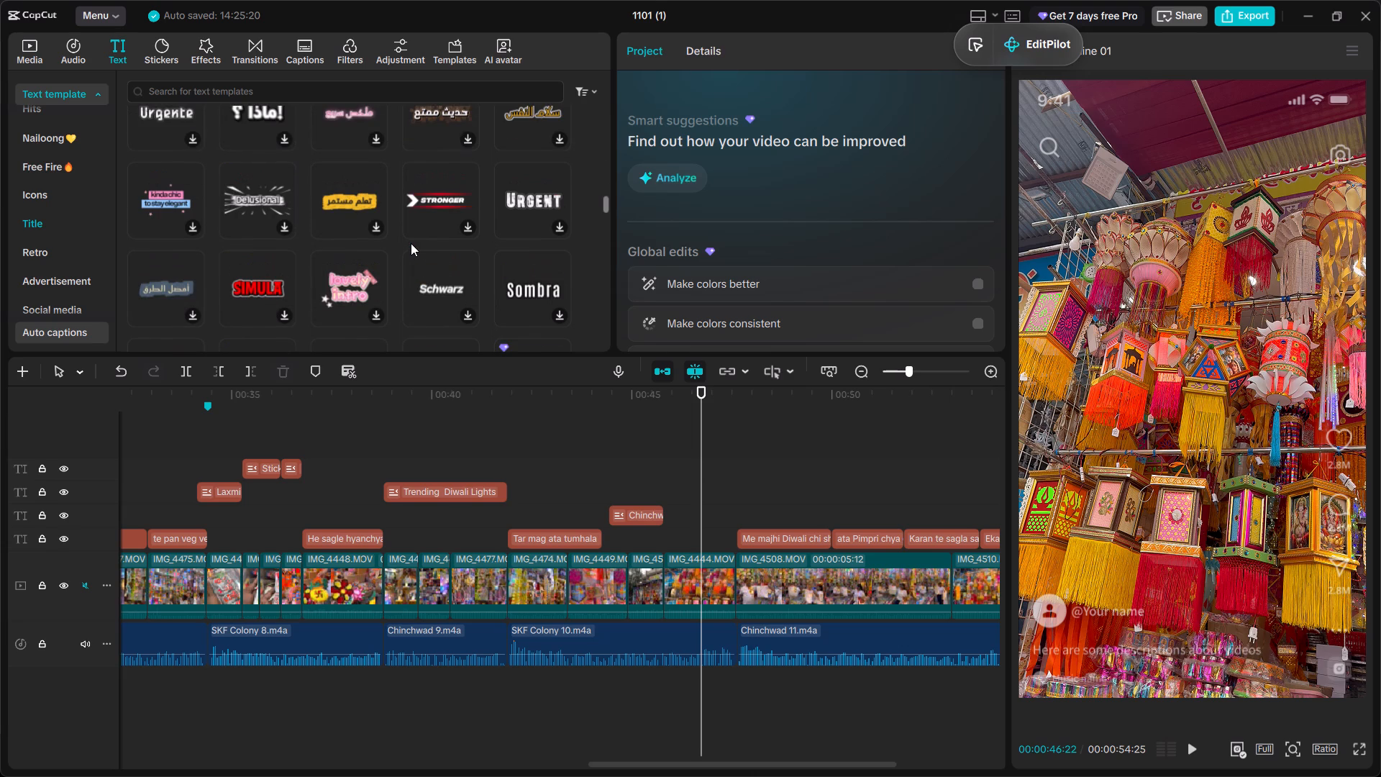
pyautogui.scroll(-3, 411, 243)
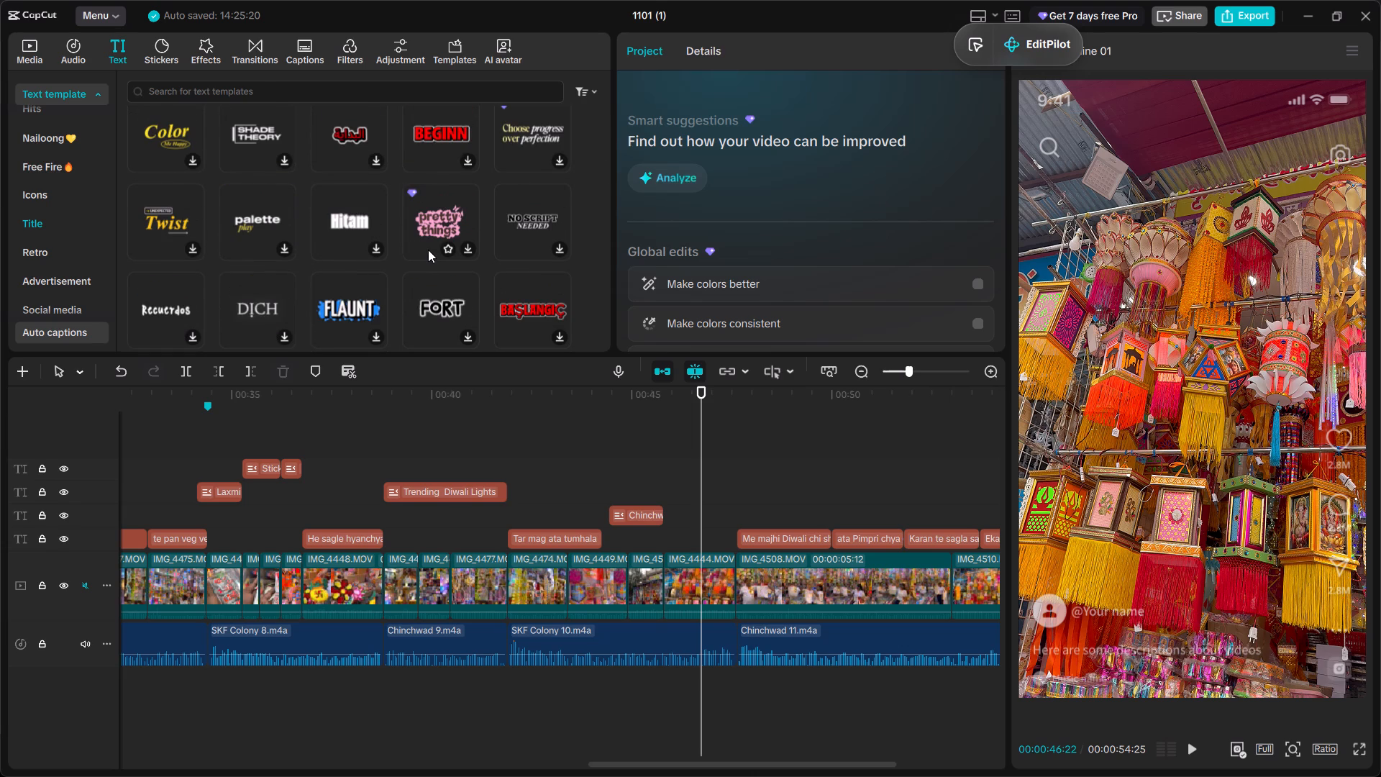
pyautogui.scroll(-2, 429, 250)
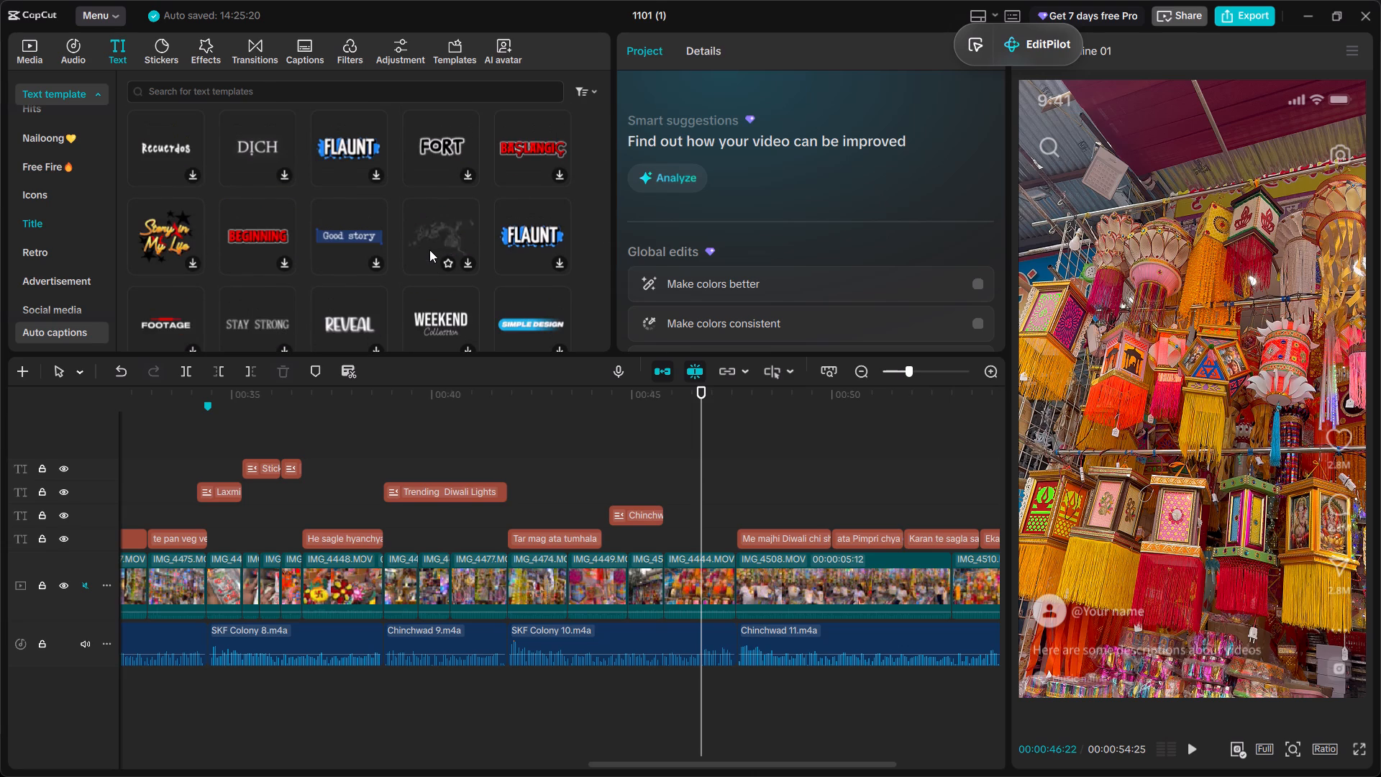
pyautogui.scroll(-2, 430, 250)
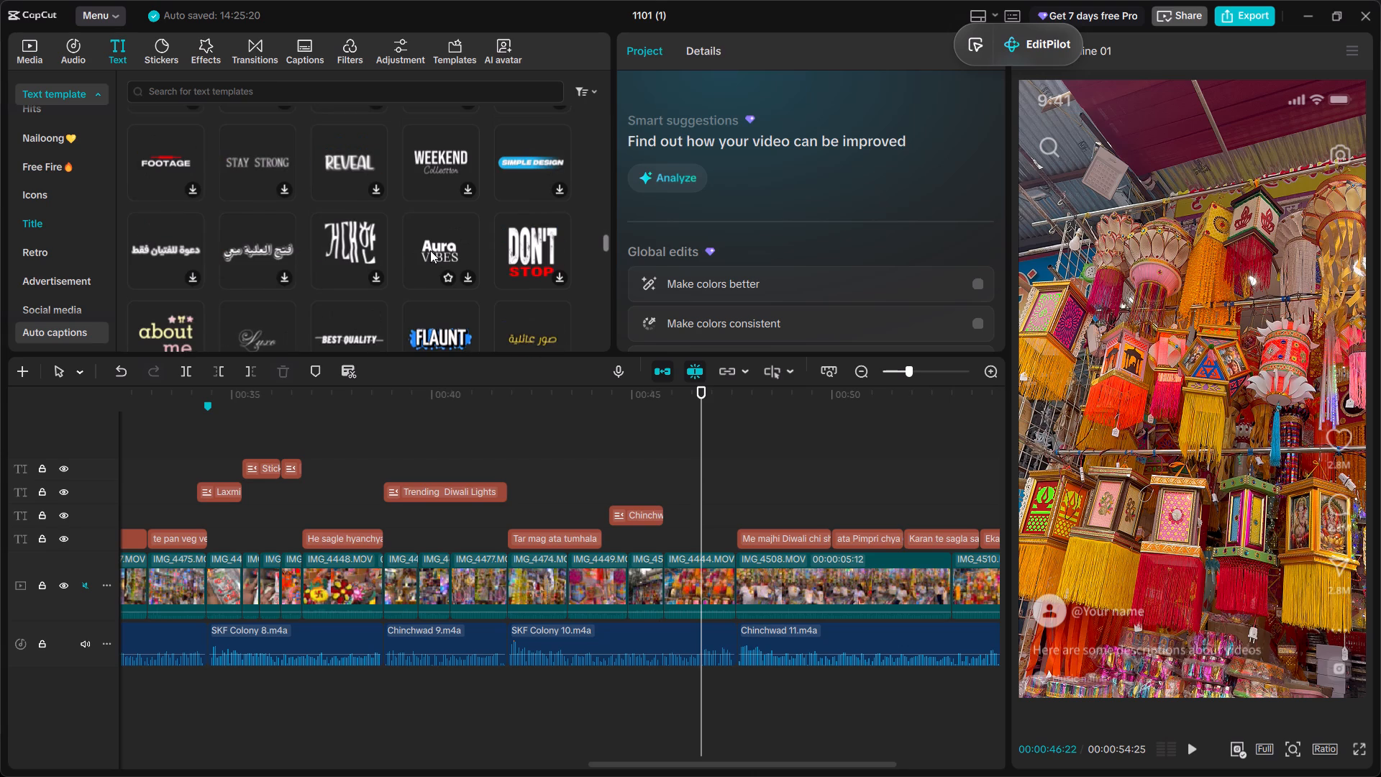
pyautogui.scroll(-3, 434, 250)
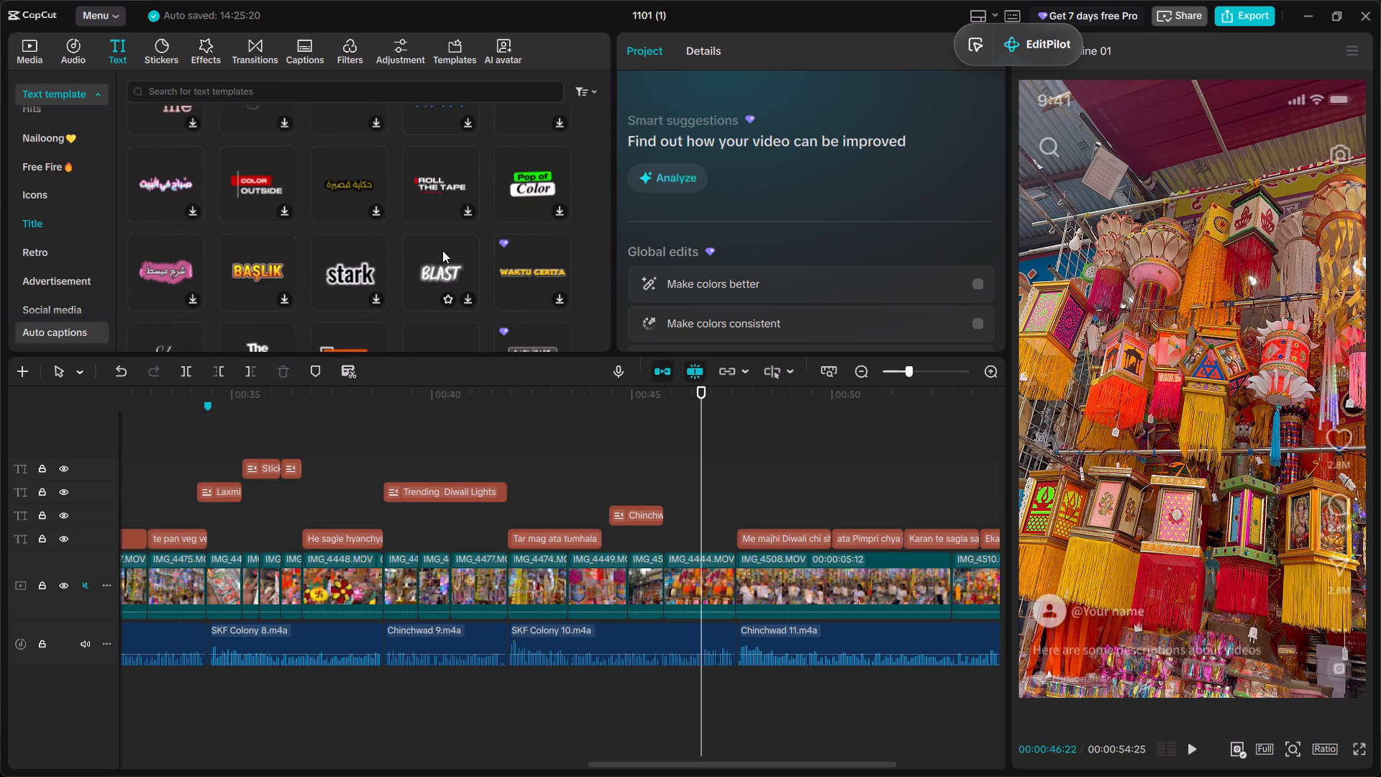
pyautogui.scroll(-4, 442, 250)
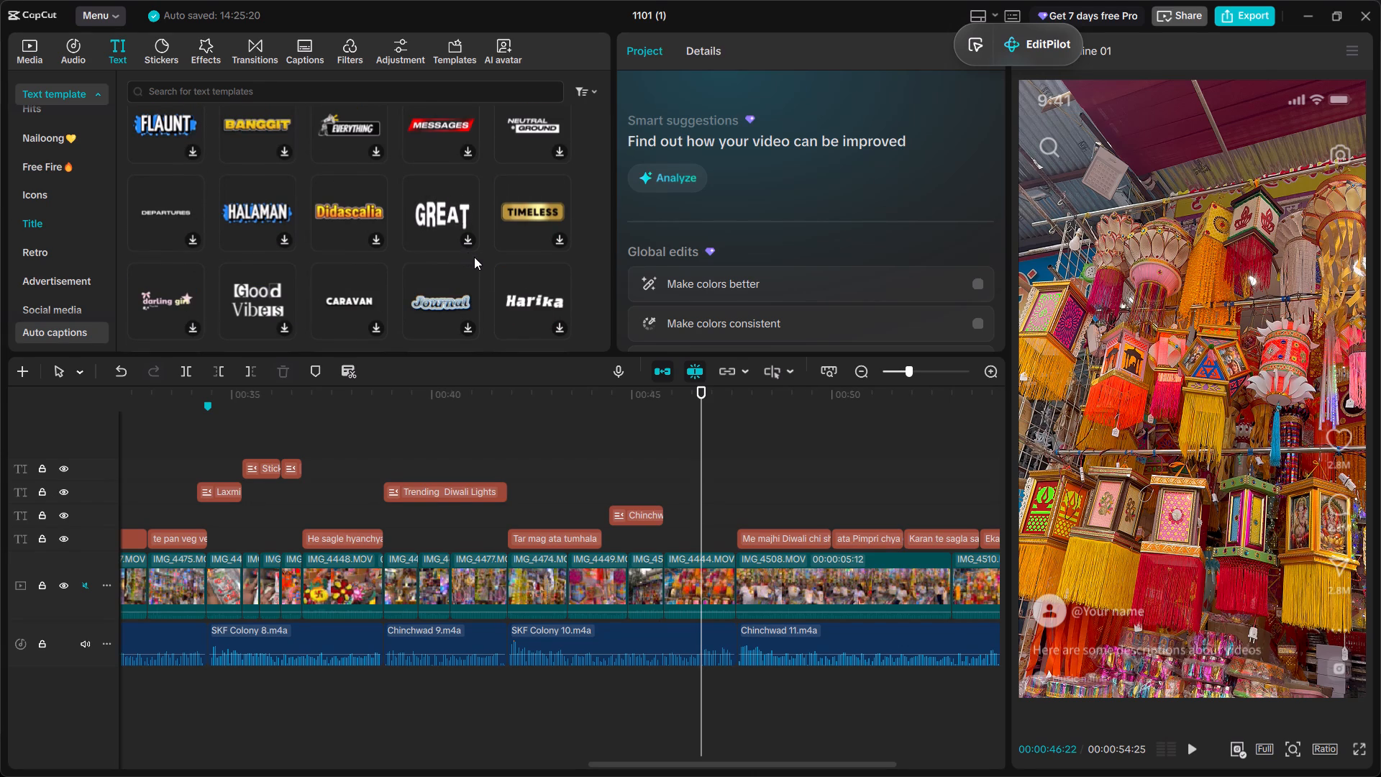
pyautogui.scroll(-6, 476, 257)
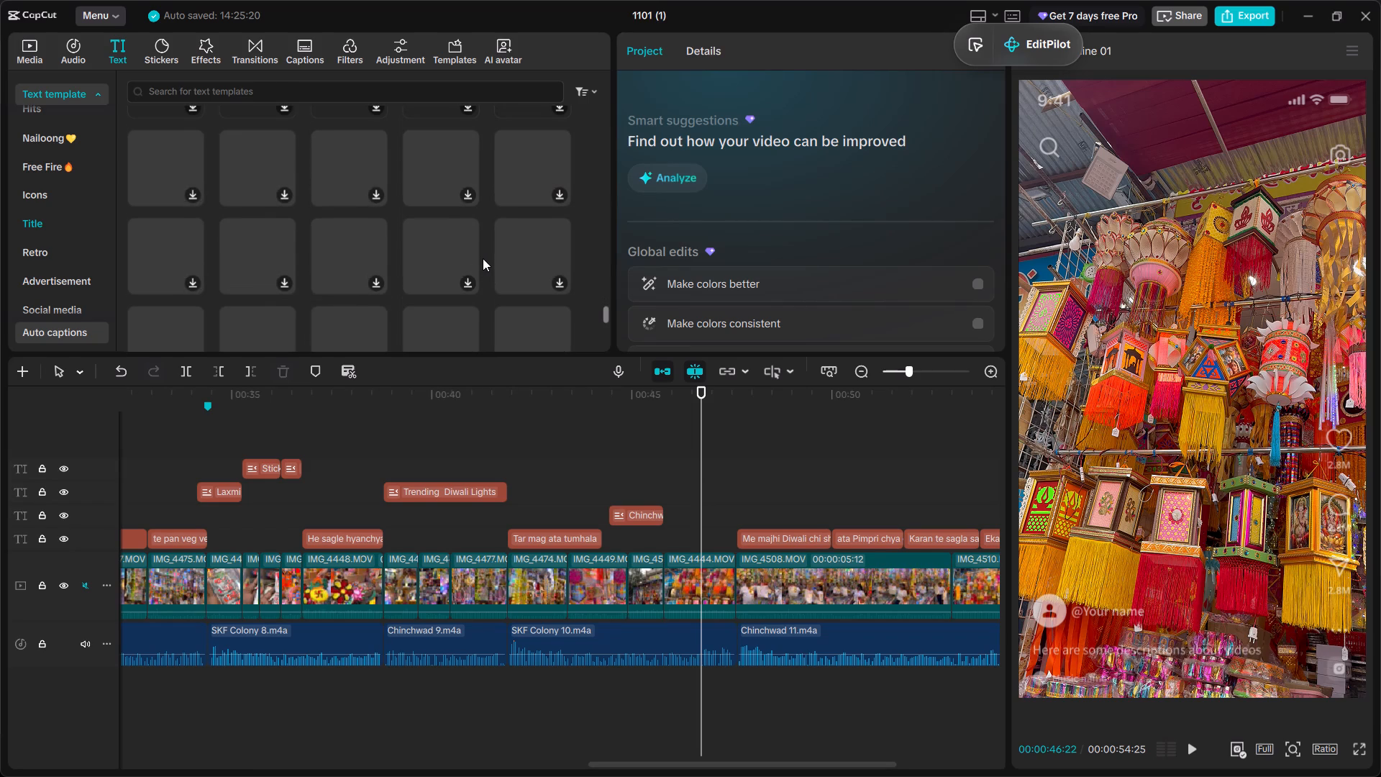
pyautogui.scroll(-2, 496, 260)
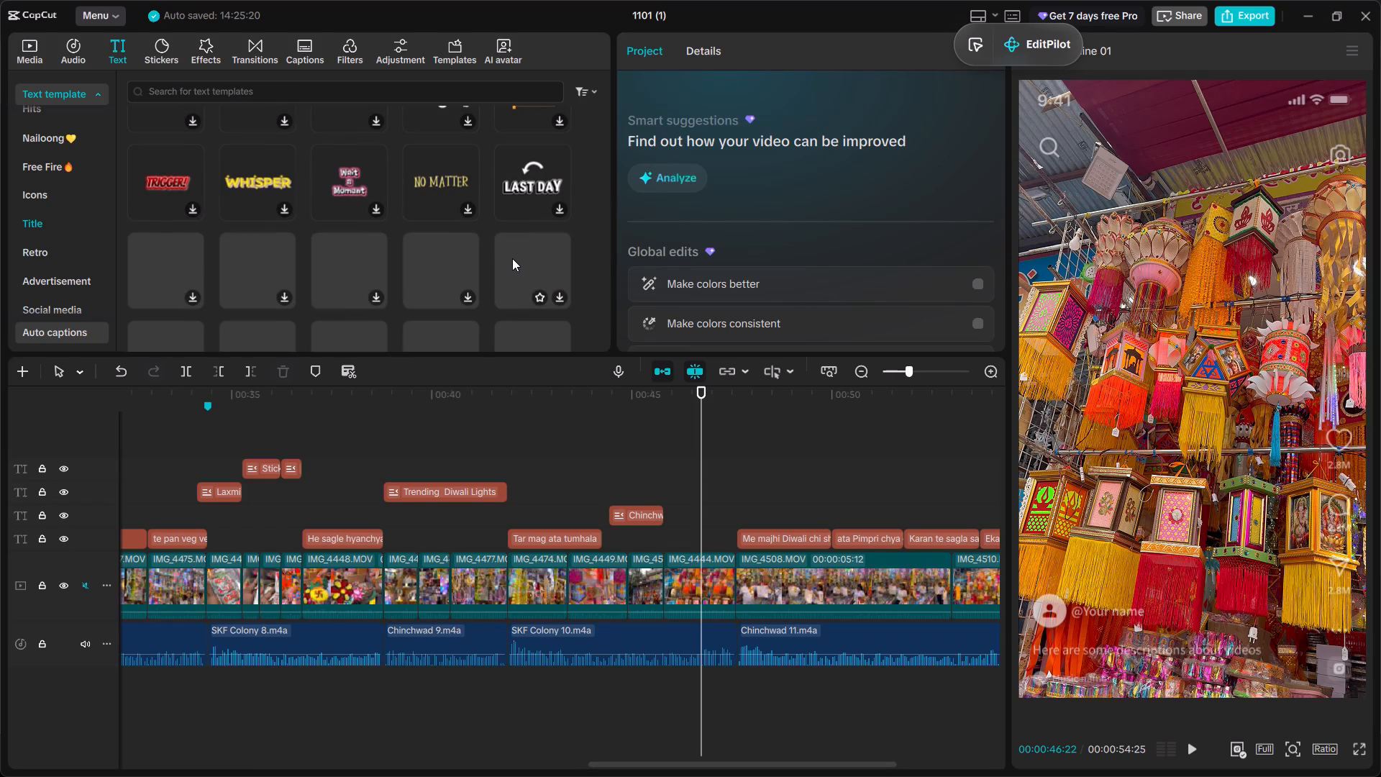
pyautogui.scroll(-3, 548, 255)
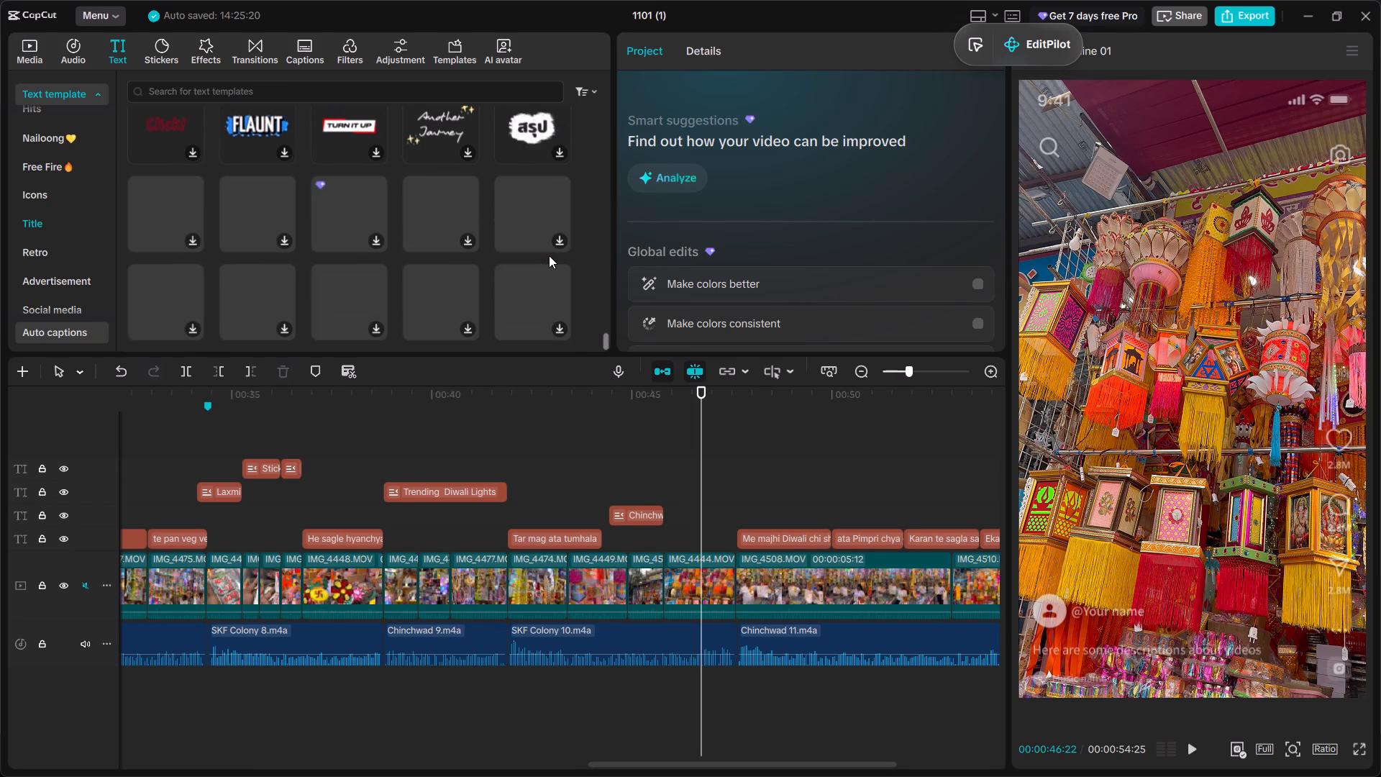
pyautogui.scroll(-2, 549, 255)
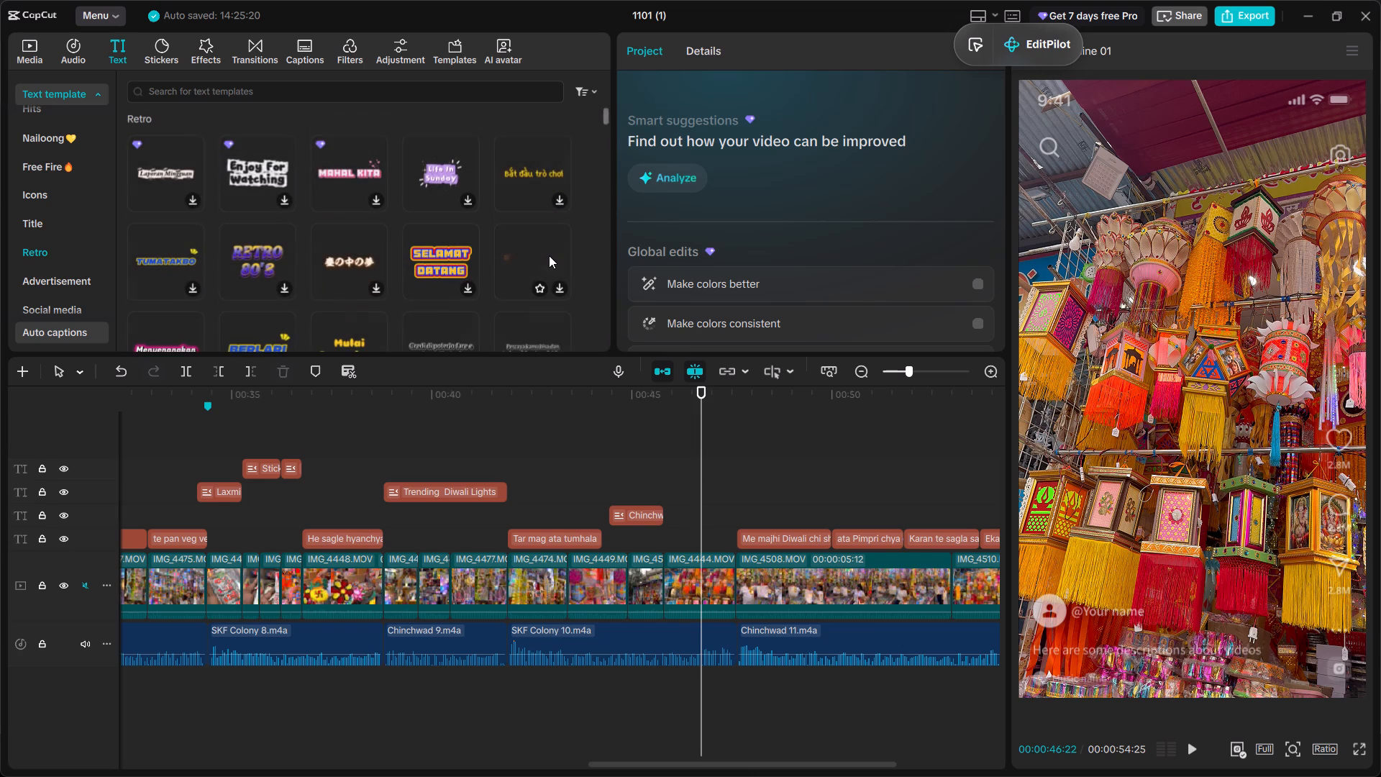
# Examine the Hits text templates for a suitable title design.
pyautogui.scroll(1, 63, 218)
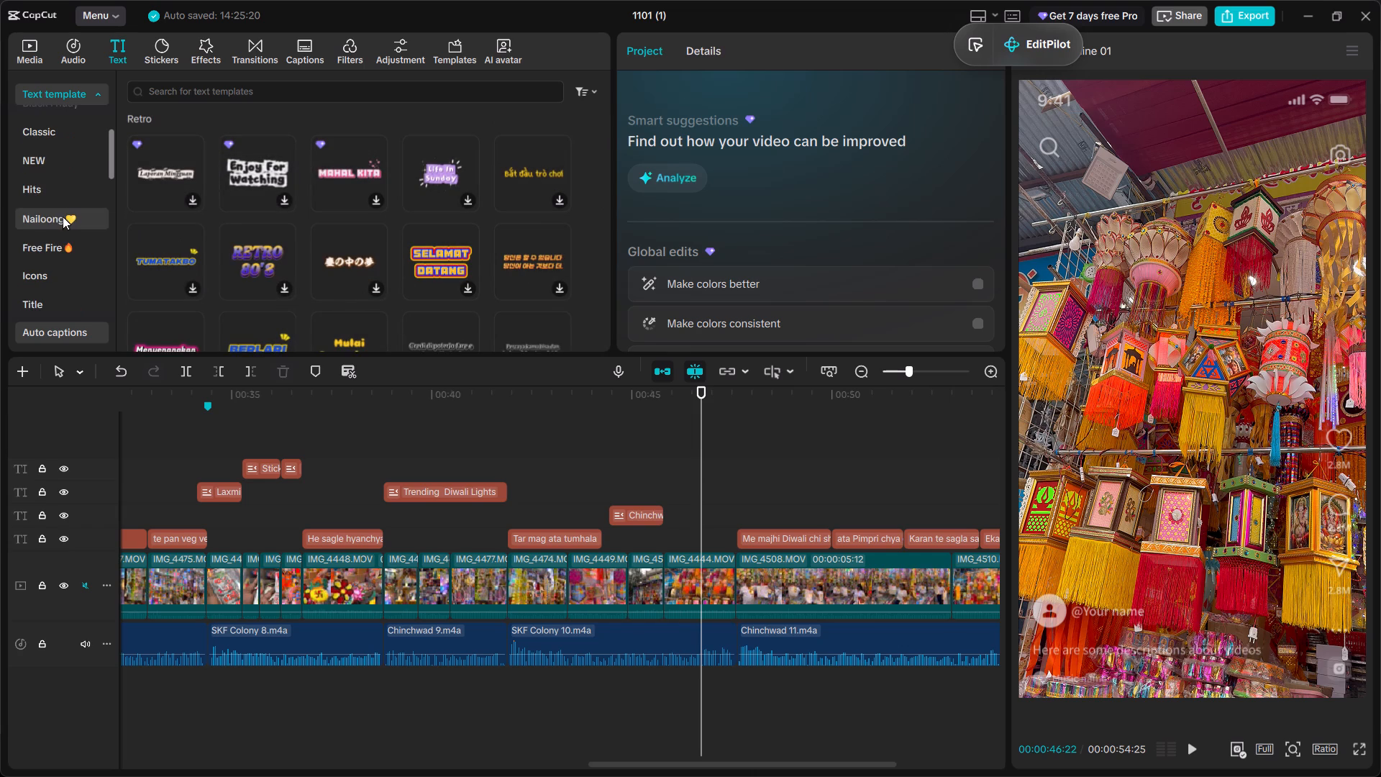
pyautogui.click(62, 183)
pyautogui.scroll(-20, 355, 223)
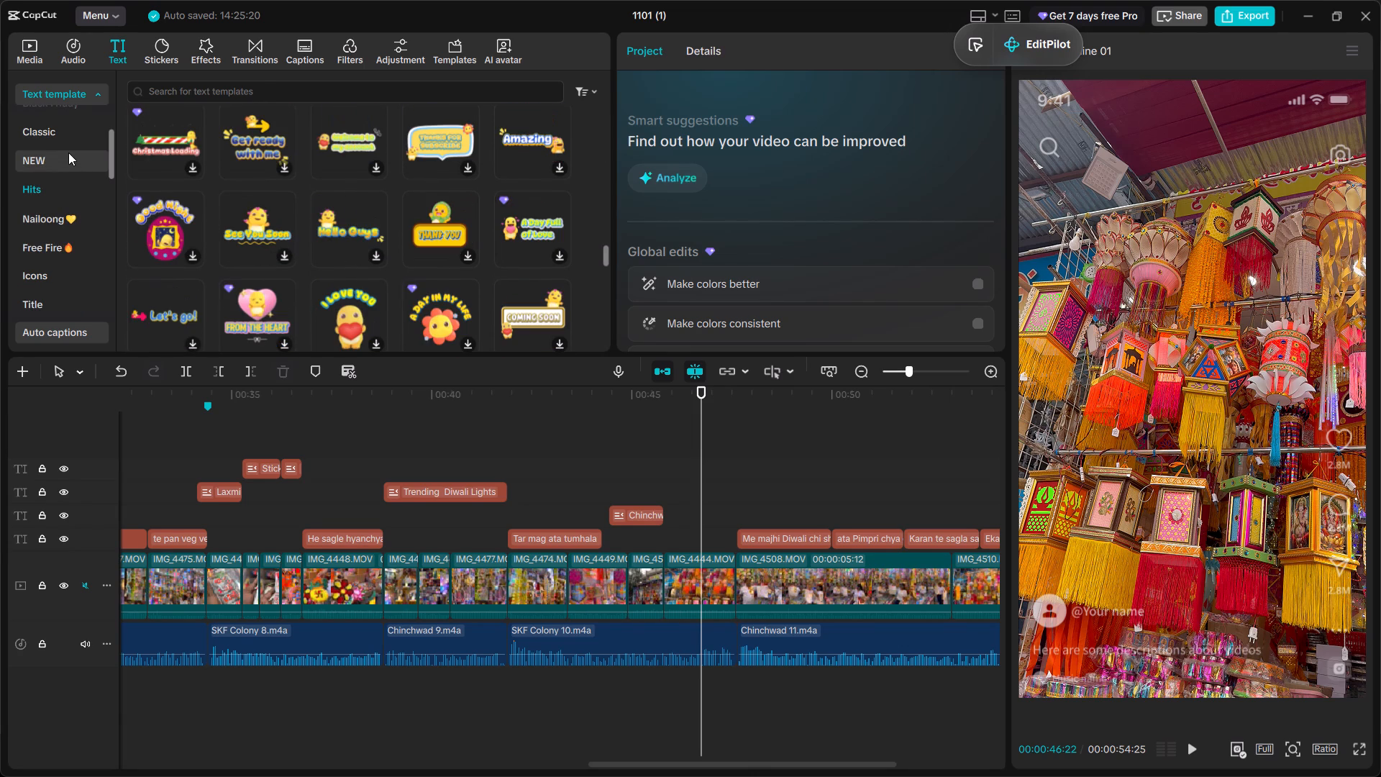
# Examine the NEW text templates for a suitable title design.
pyautogui.click(68, 153)
pyautogui.scroll(-4, 460, 182)
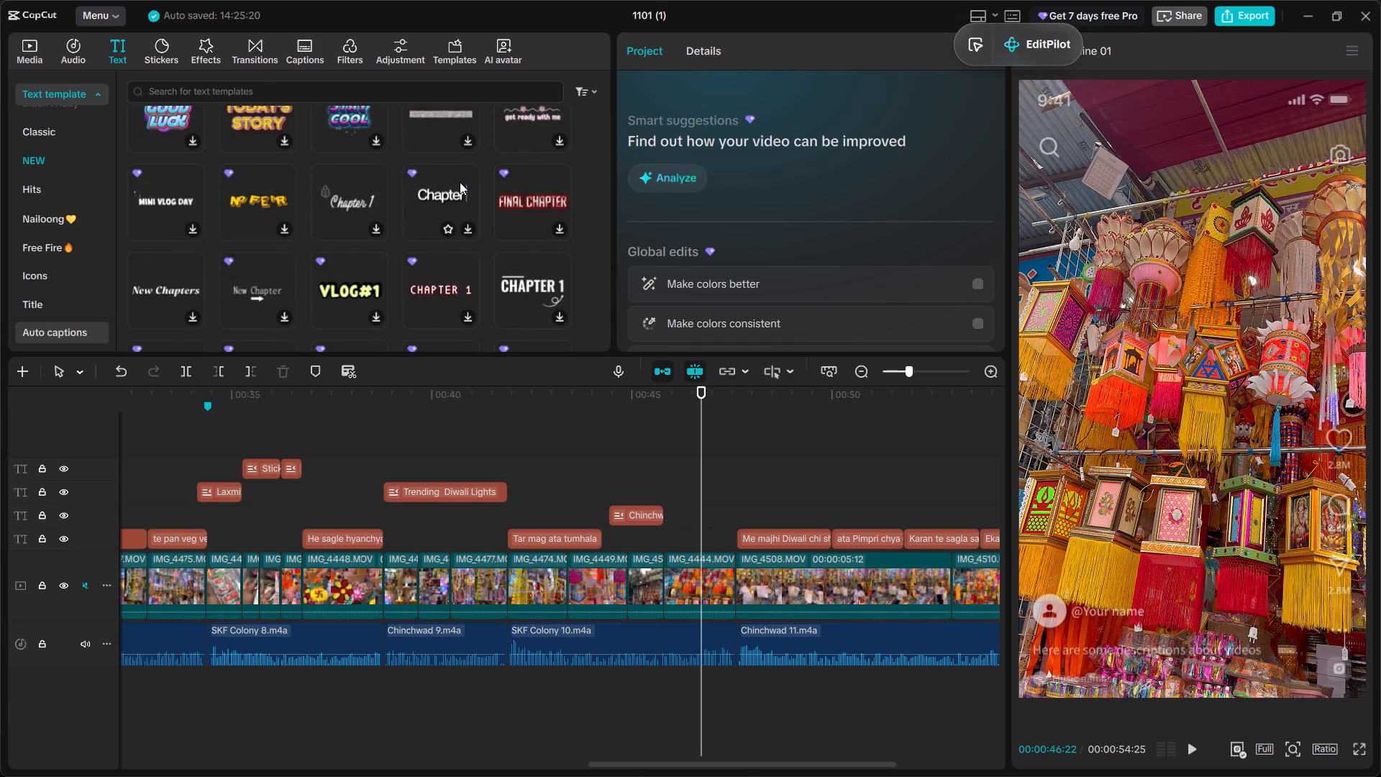
pyautogui.scroll(2, 460, 182)
pyautogui.scroll(-2, 461, 182)
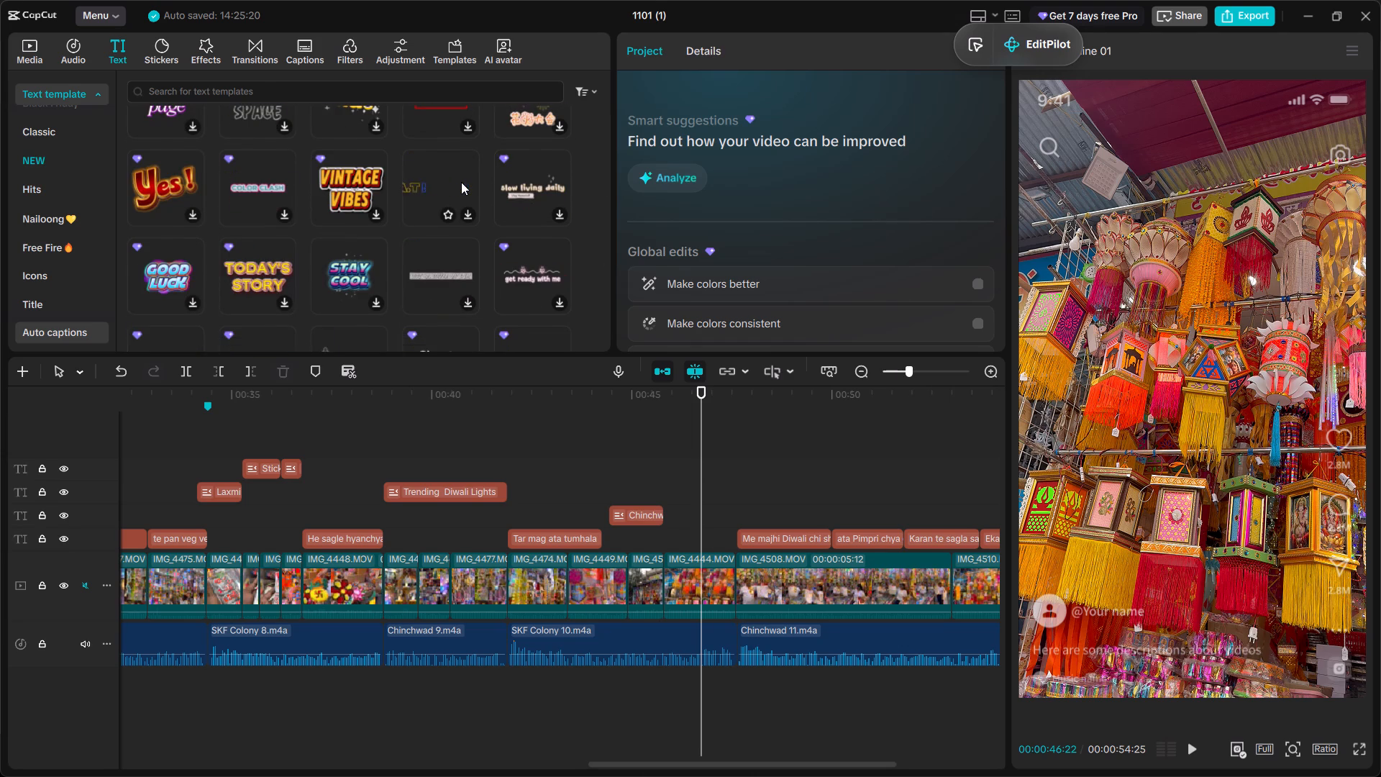
pyautogui.scroll(-7, 461, 182)
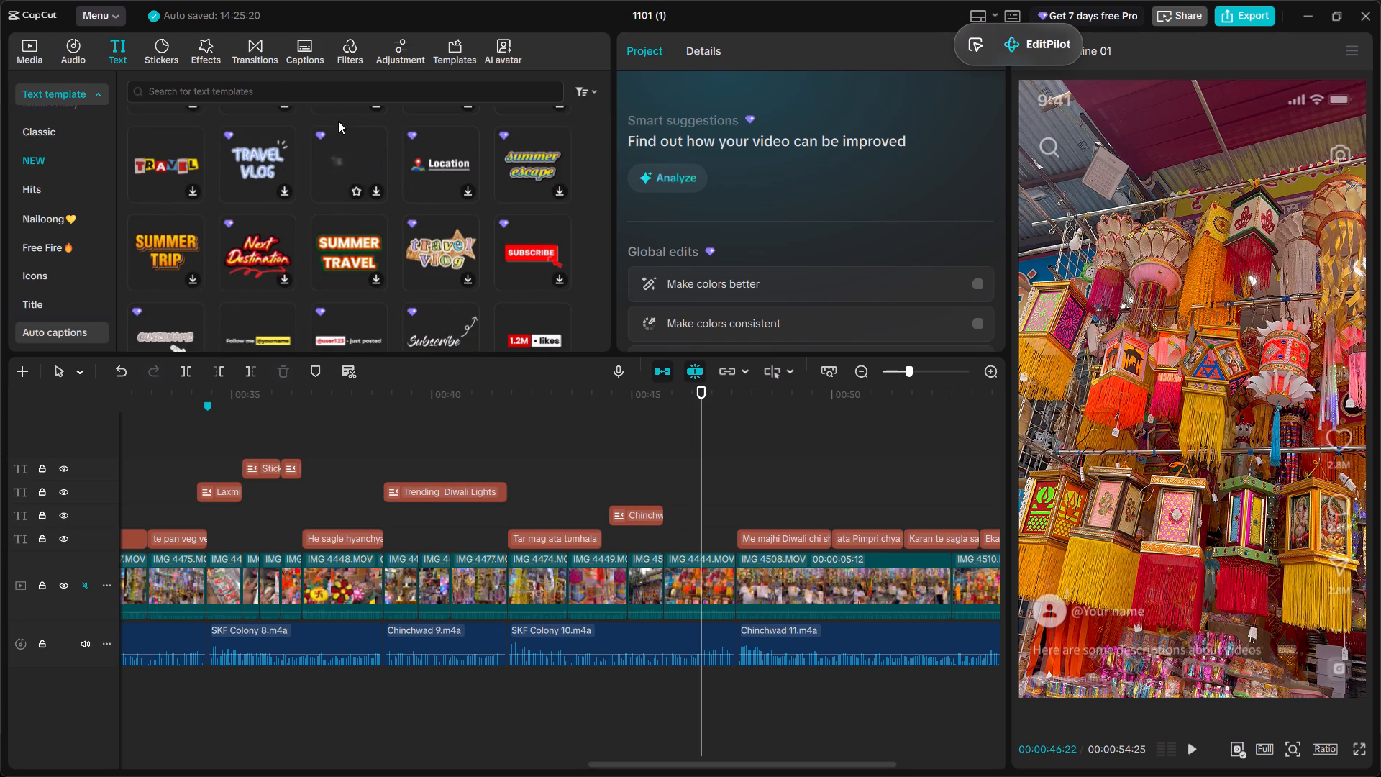
# Search the text templates for "heading".
pyautogui.click(319, 98)
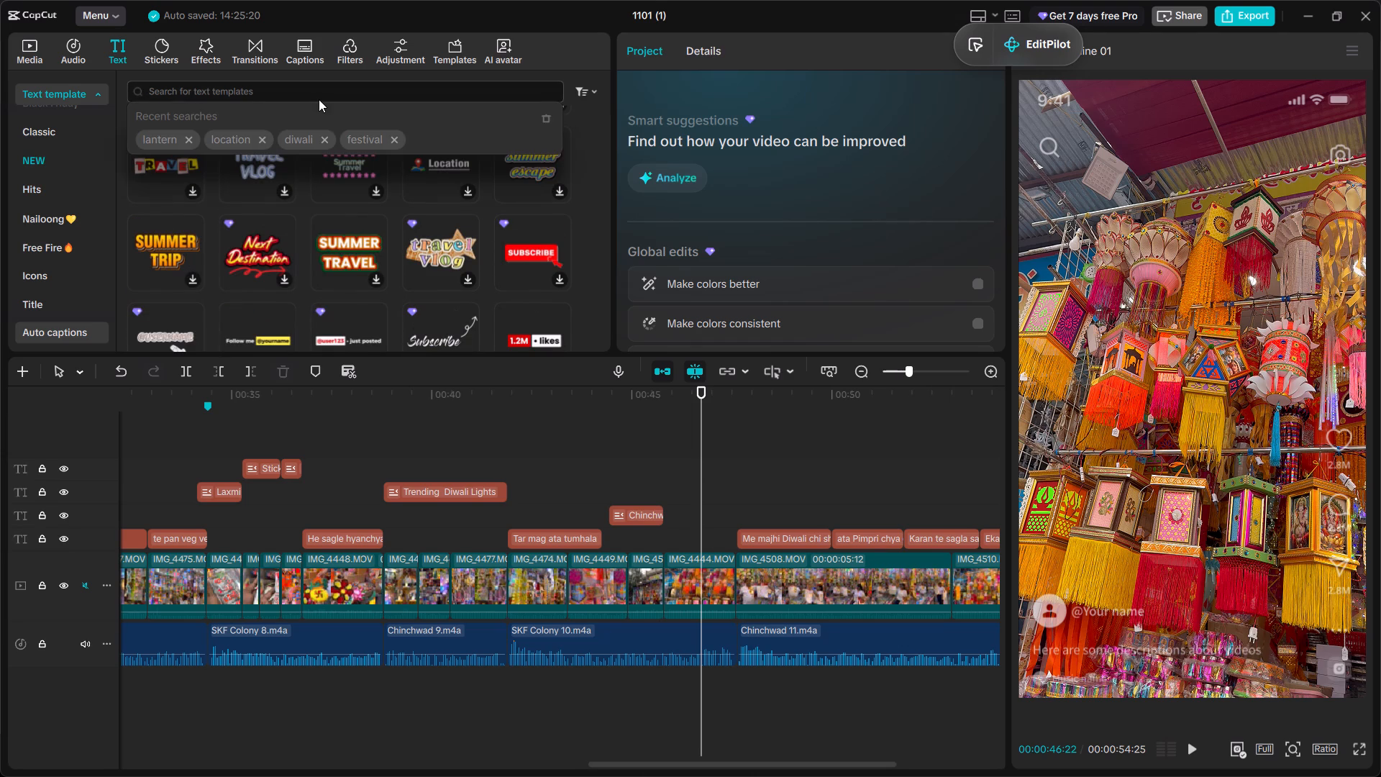
pyautogui.write('heading')
pyautogui.press('Return')
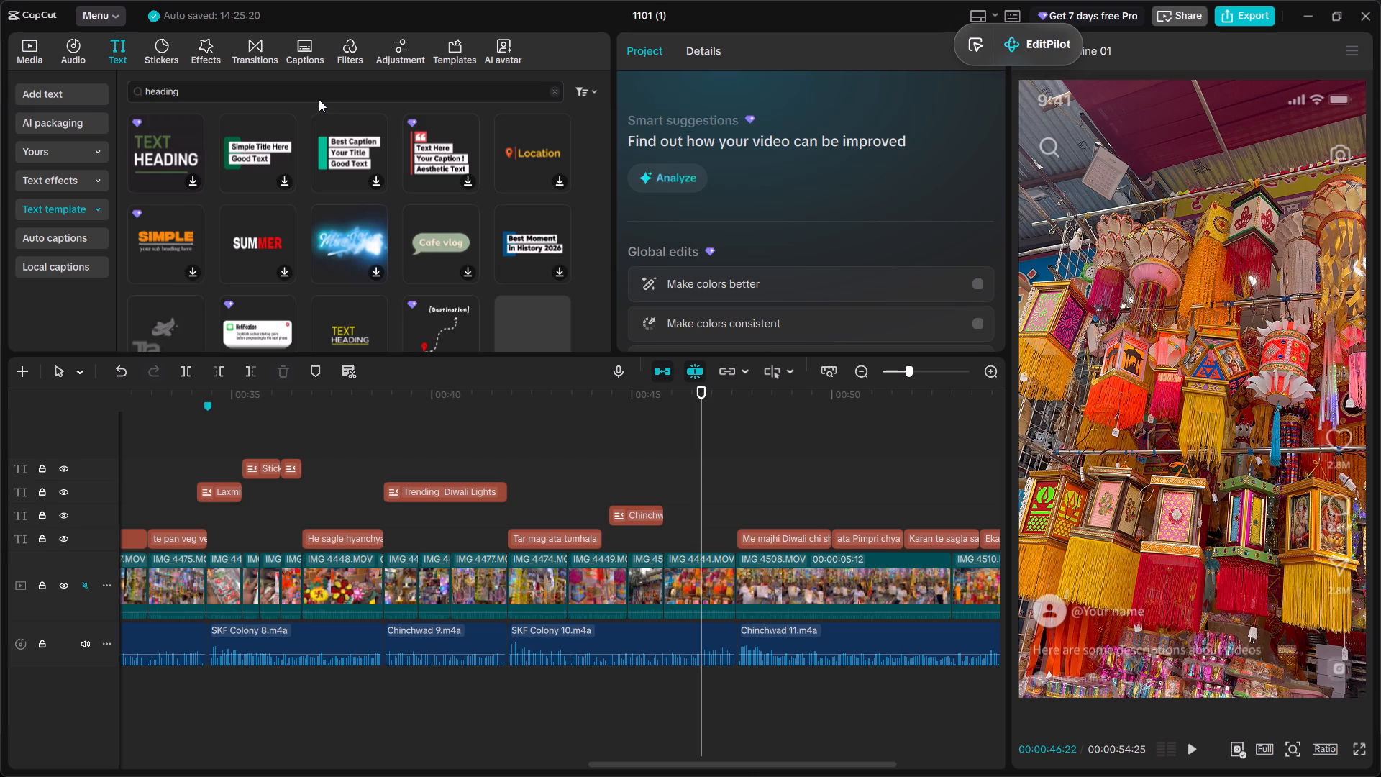
# Look through the "heading" search results for a text template that suits the on-screen title.
pyautogui.scroll(-2, 319, 99)
pyautogui.scroll(-1, 316, 216)
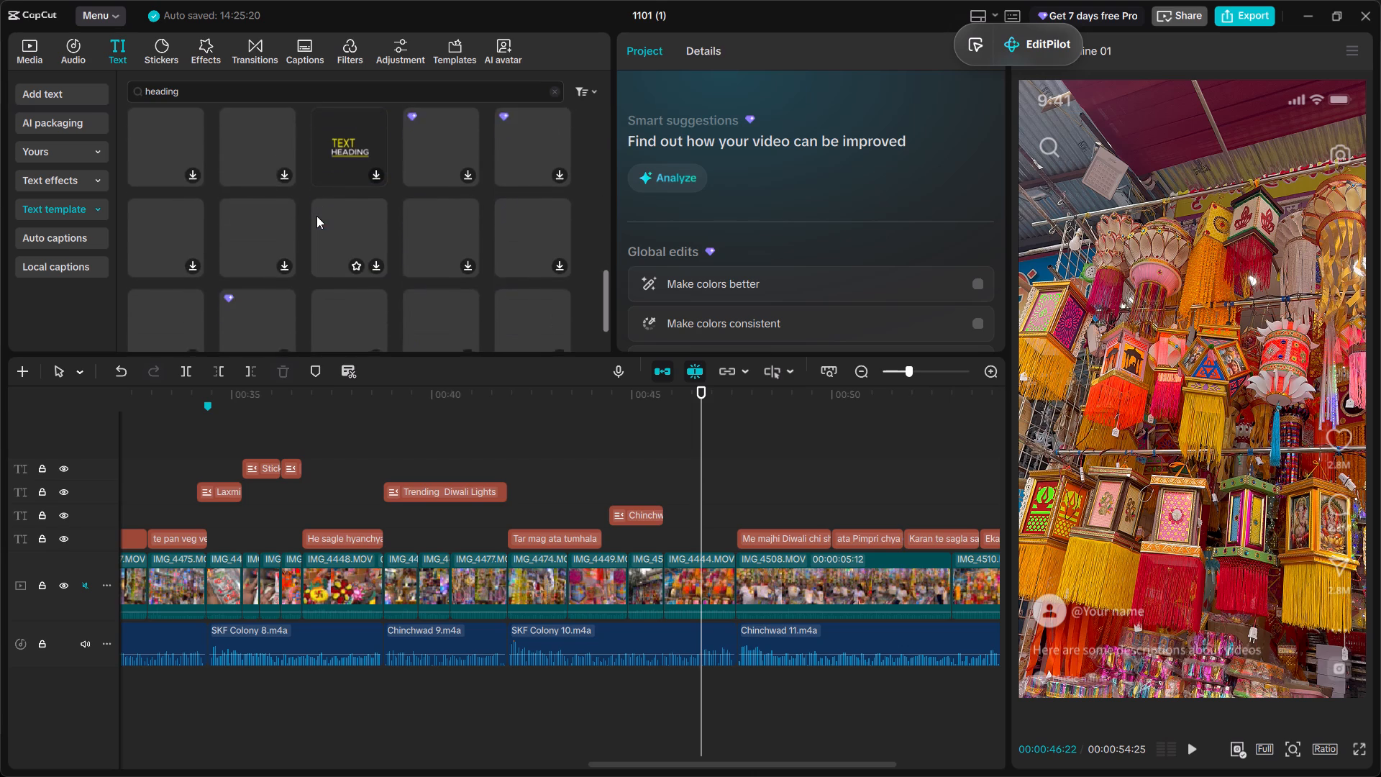
pyautogui.scroll(-1, 316, 216)
pyautogui.scroll(2, 316, 216)
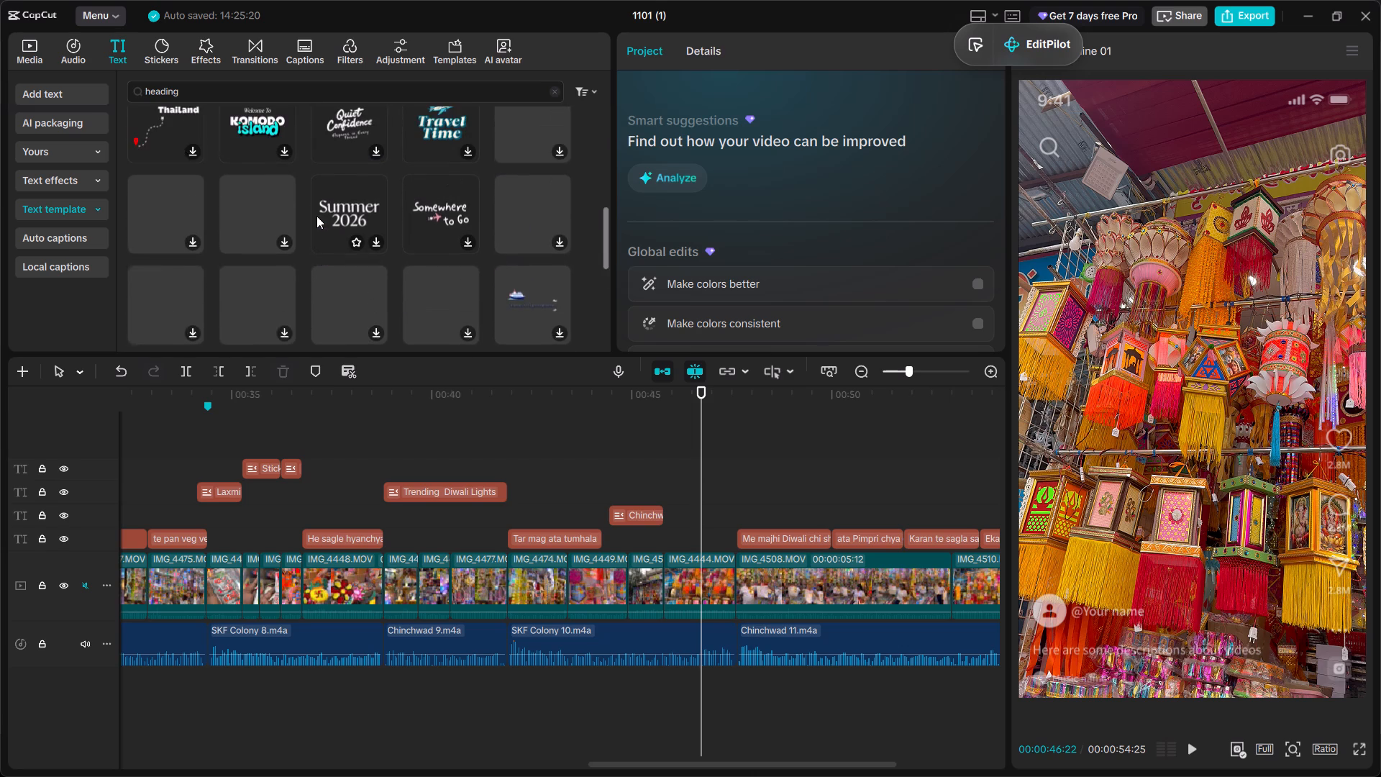
pyautogui.scroll(2, 316, 216)
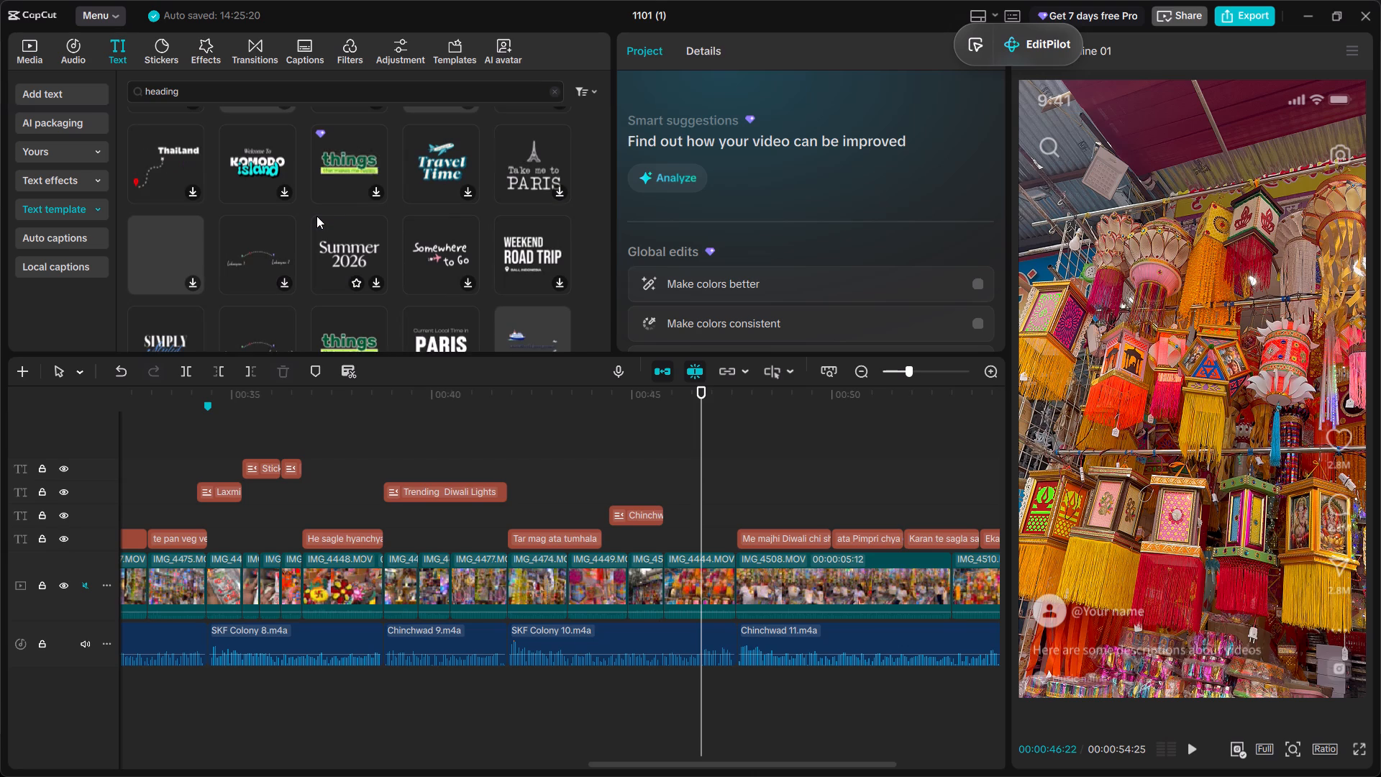
pyautogui.scroll(1, 316, 216)
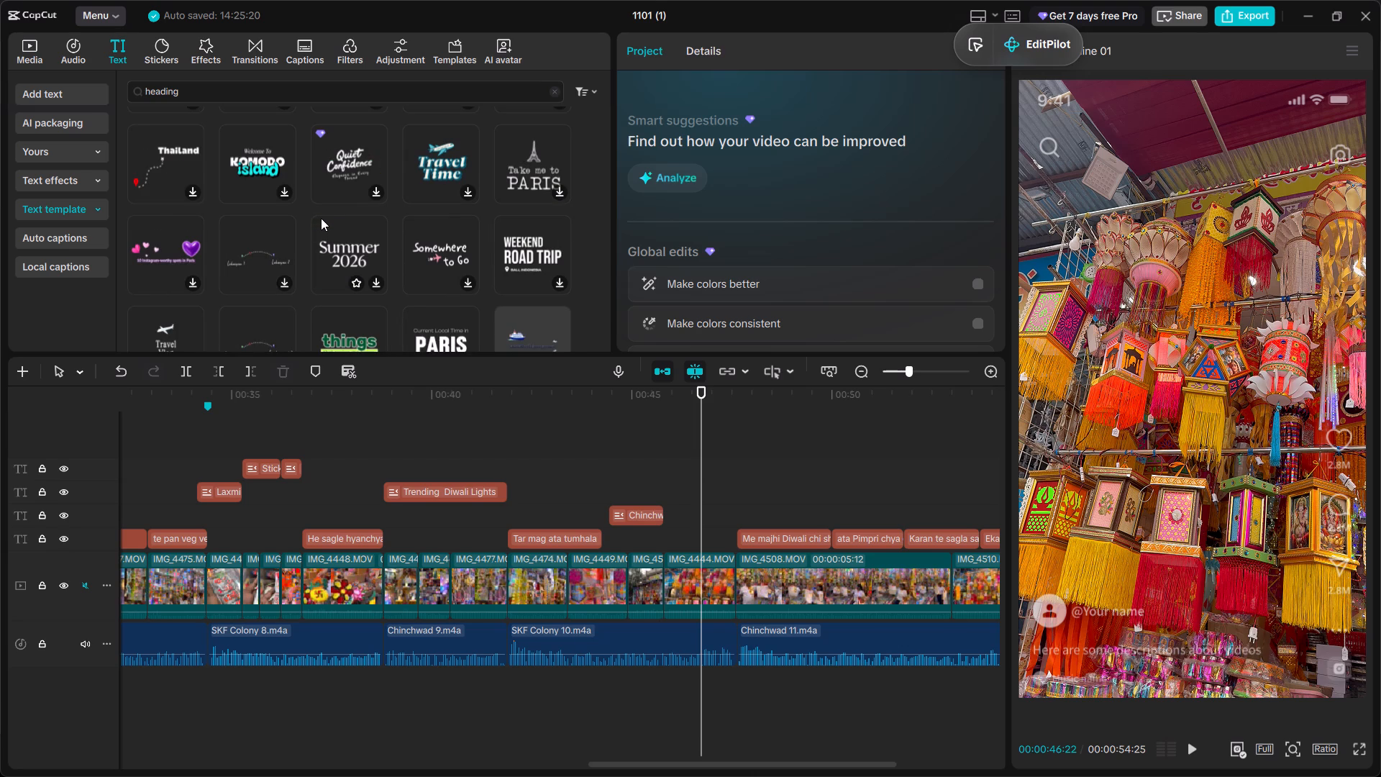
pyautogui.scroll(-5, 313, 225)
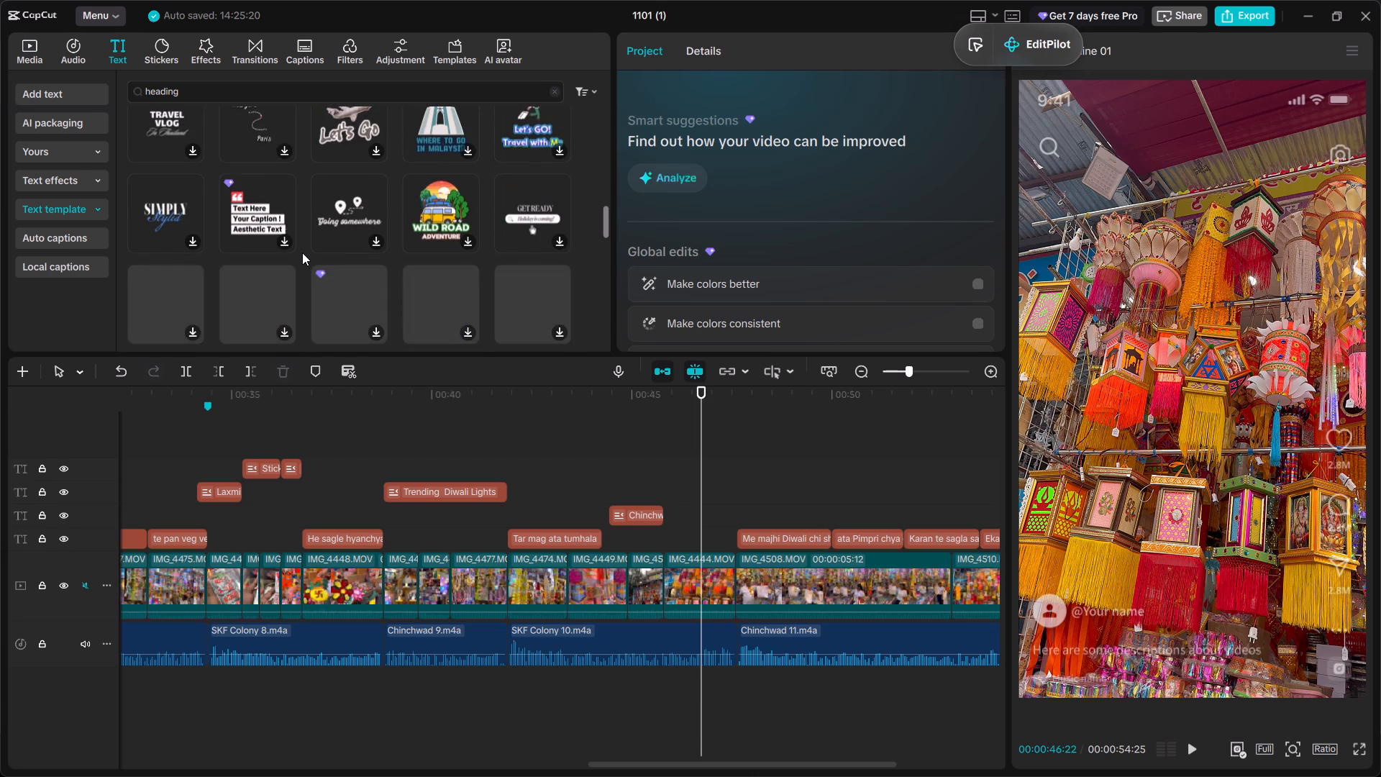
pyautogui.scroll(-3, 302, 253)
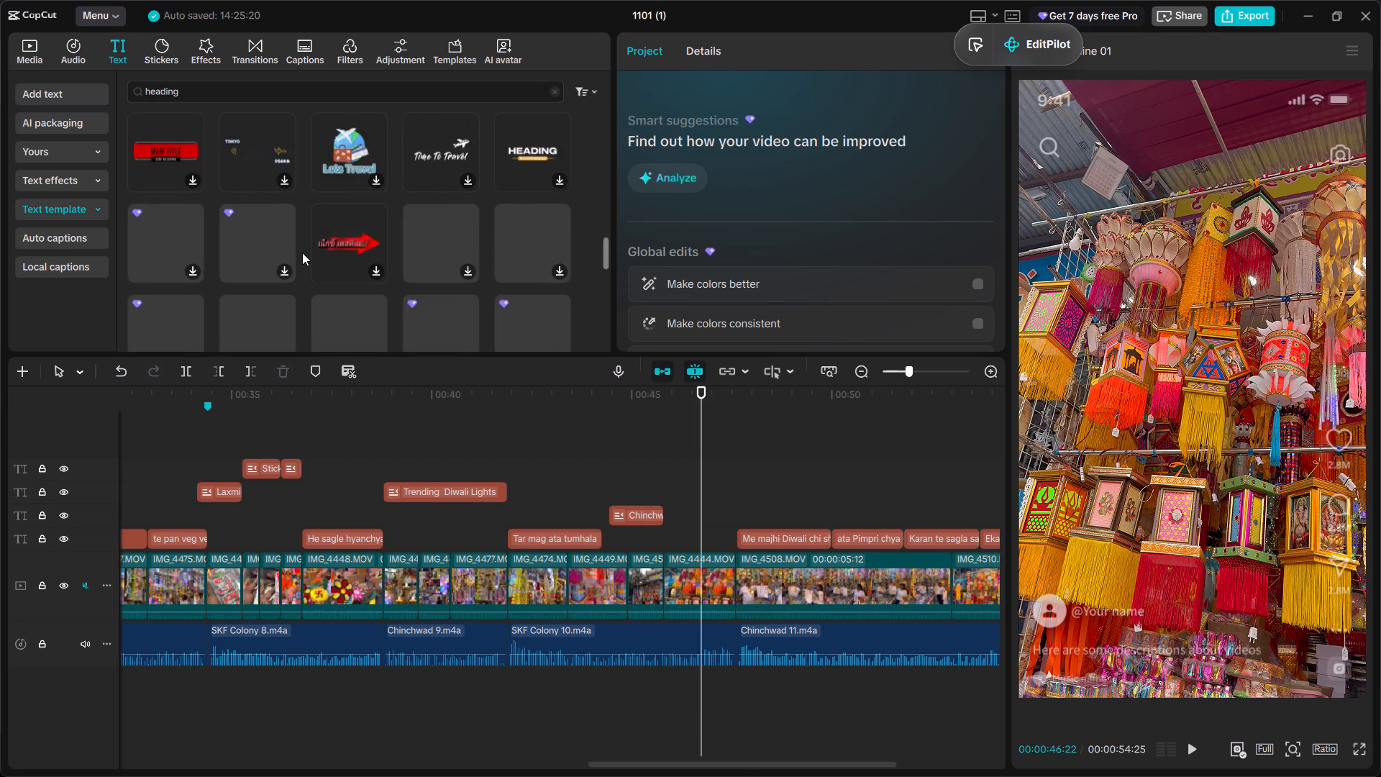
pyautogui.scroll(-1, 302, 253)
pyautogui.scroll(7, 302, 253)
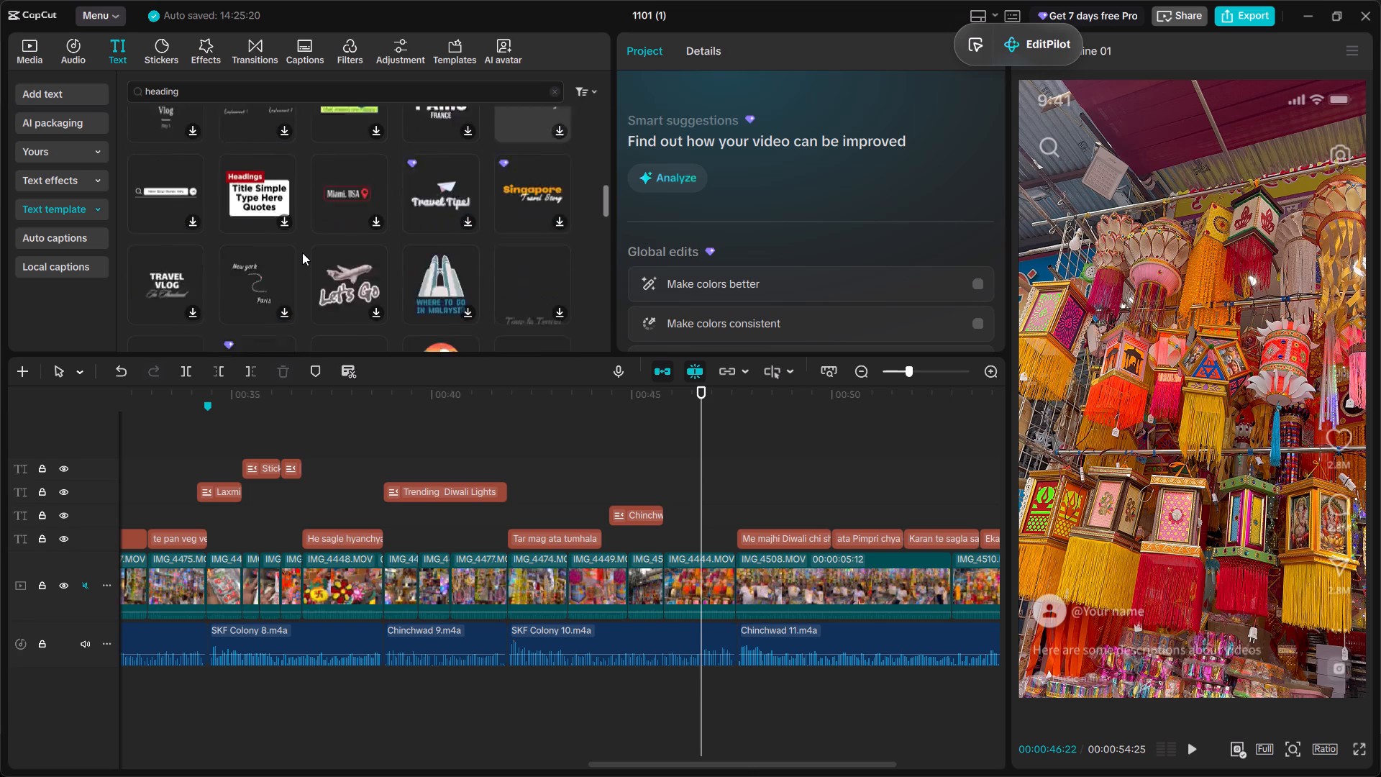
pyautogui.scroll(3, 302, 253)
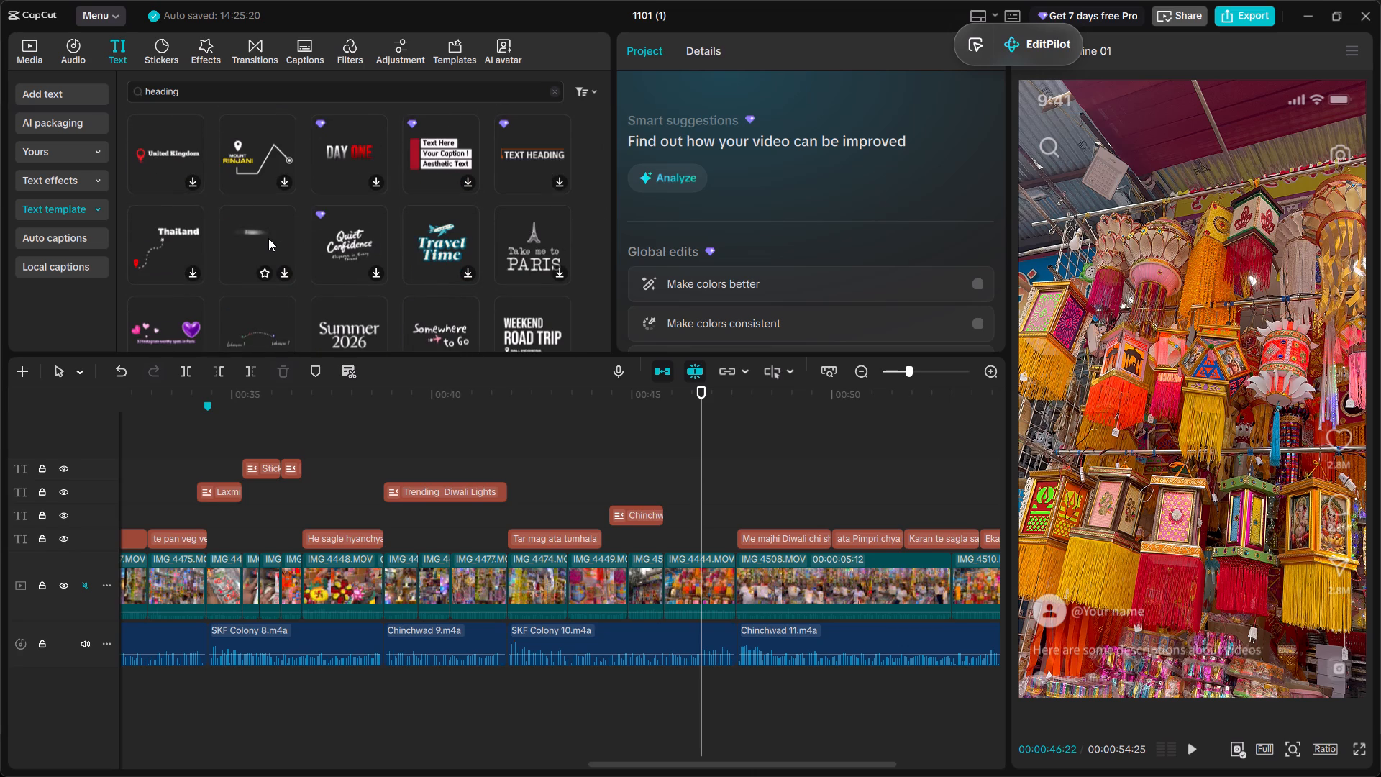
pyautogui.scroll(-13, 268, 238)
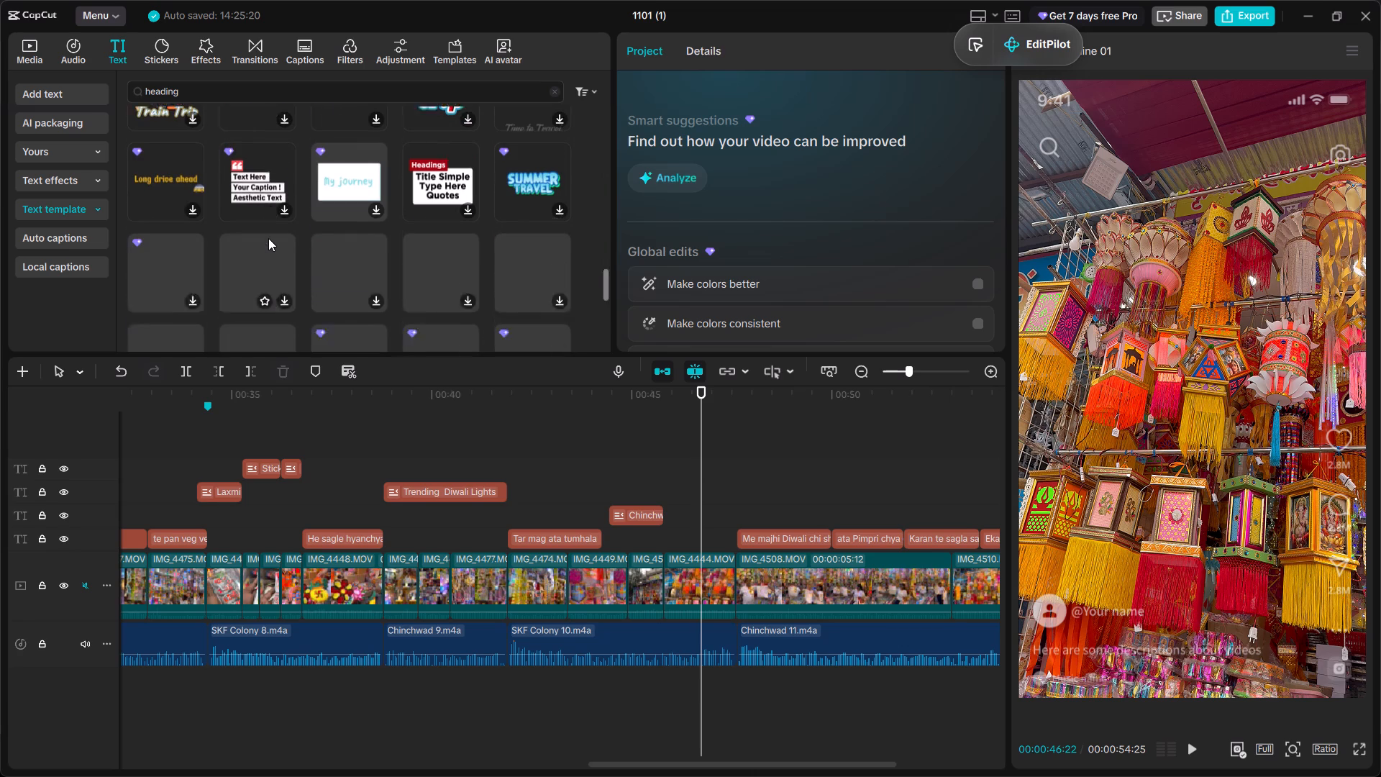
pyautogui.scroll(-4, 268, 238)
# Return to the text template categories and examine the Trending templates for a suitable title design.
pyautogui.click(80, 204)
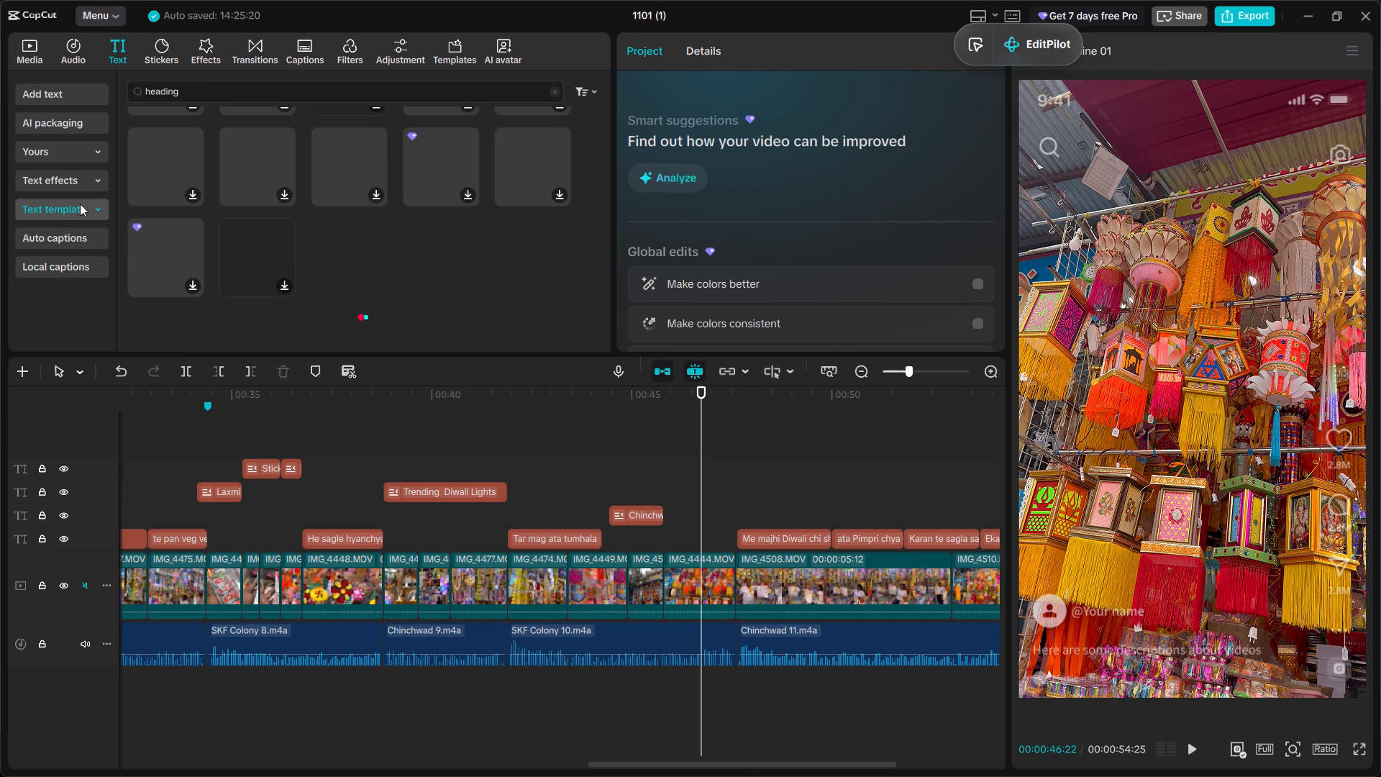
pyautogui.scroll(-2, 92, 269)
pyautogui.scroll(1, 84, 136)
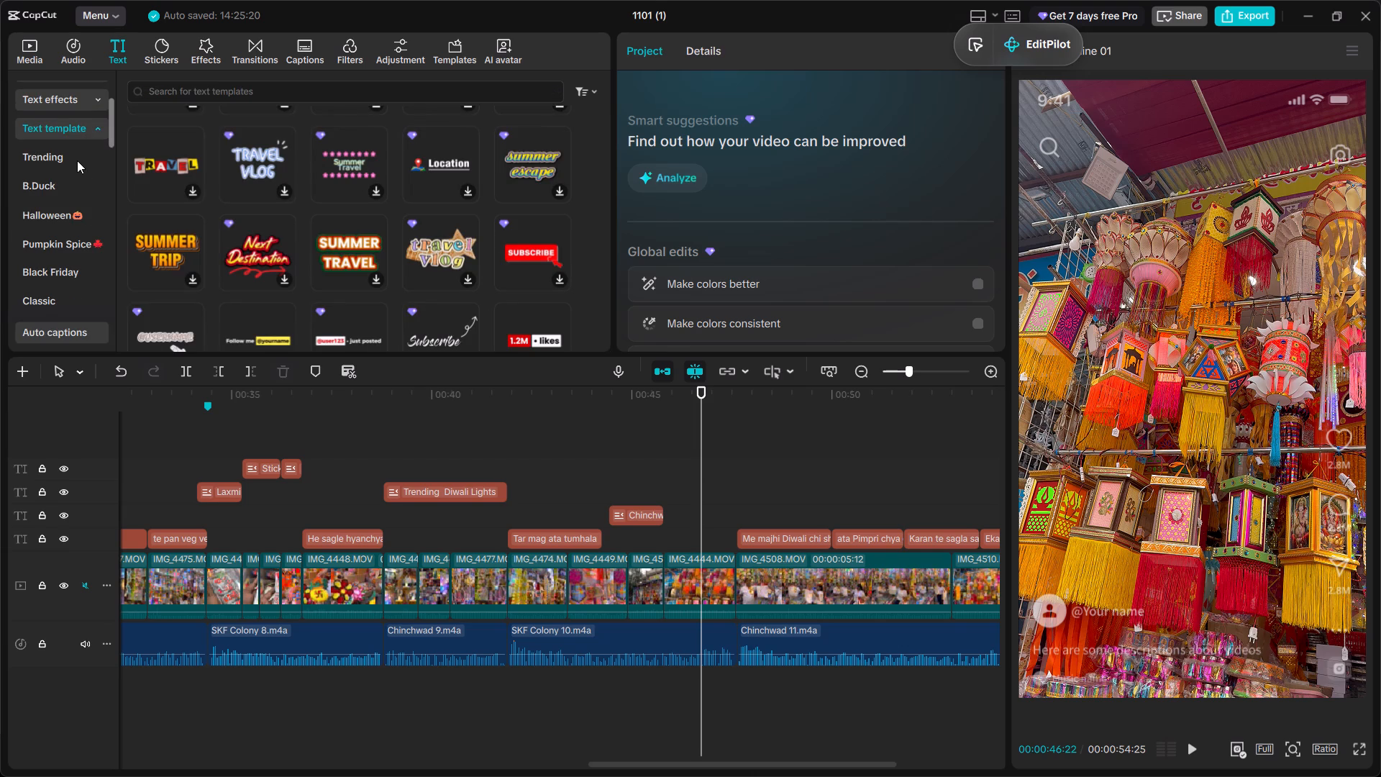
pyautogui.click(77, 160)
pyautogui.scroll(-4, 375, 248)
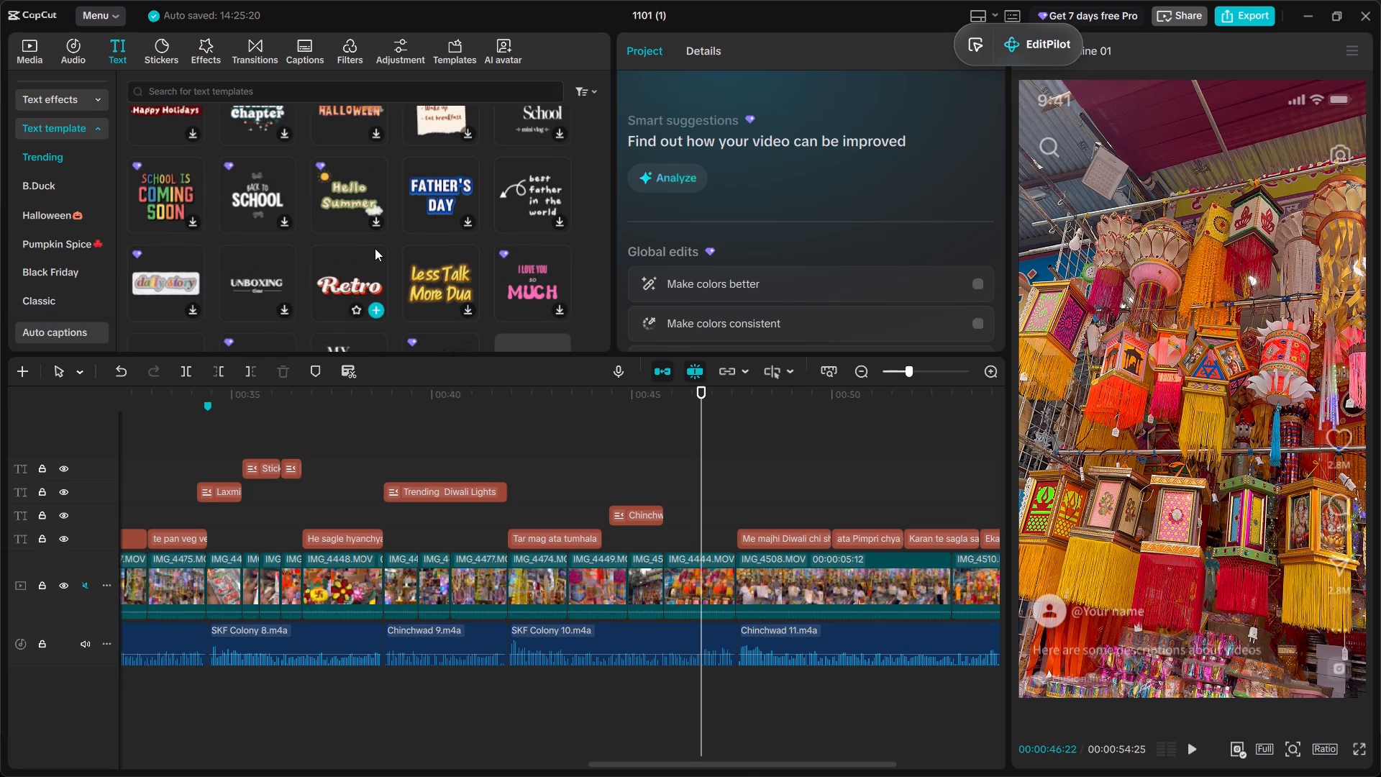
pyautogui.scroll(-1, 375, 248)
pyautogui.scroll(1, 375, 248)
pyautogui.scroll(-9, 375, 248)
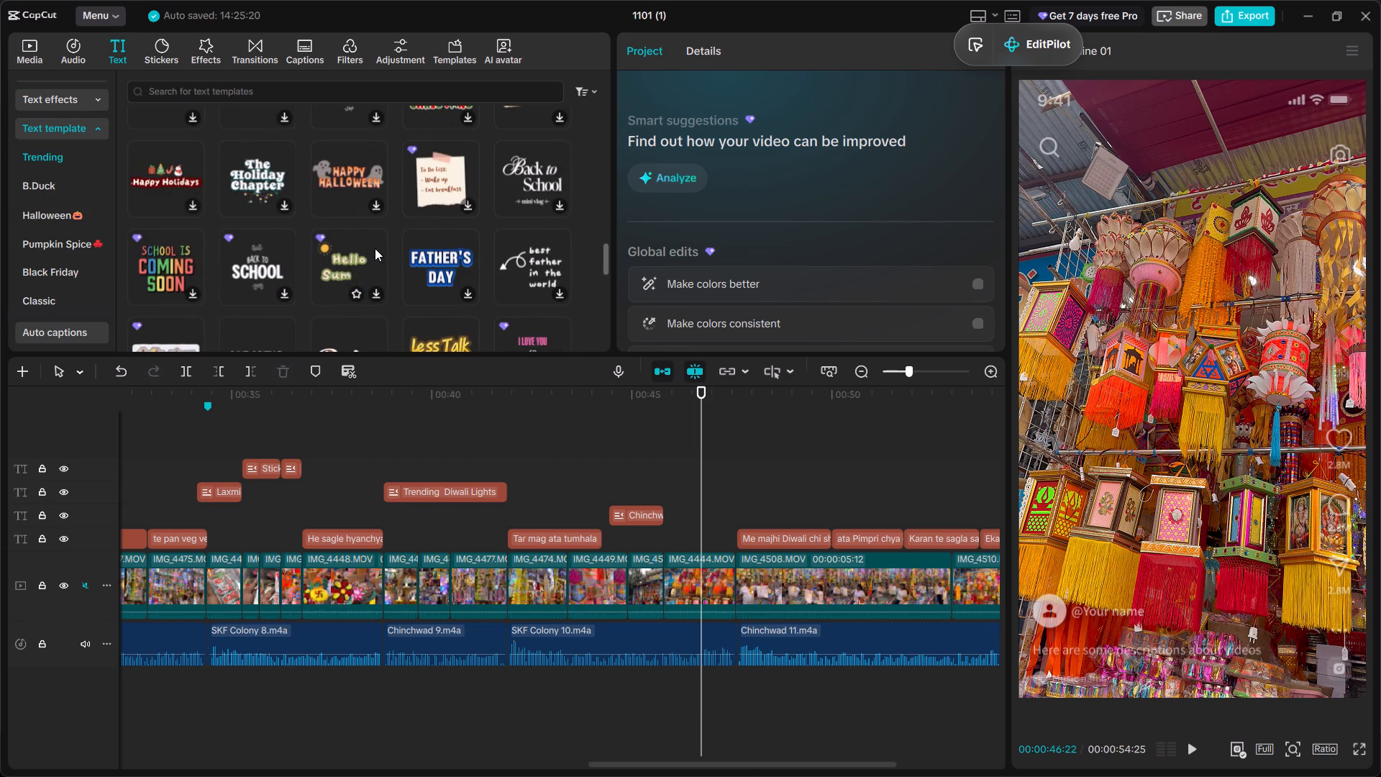
pyautogui.scroll(-3, 375, 248)
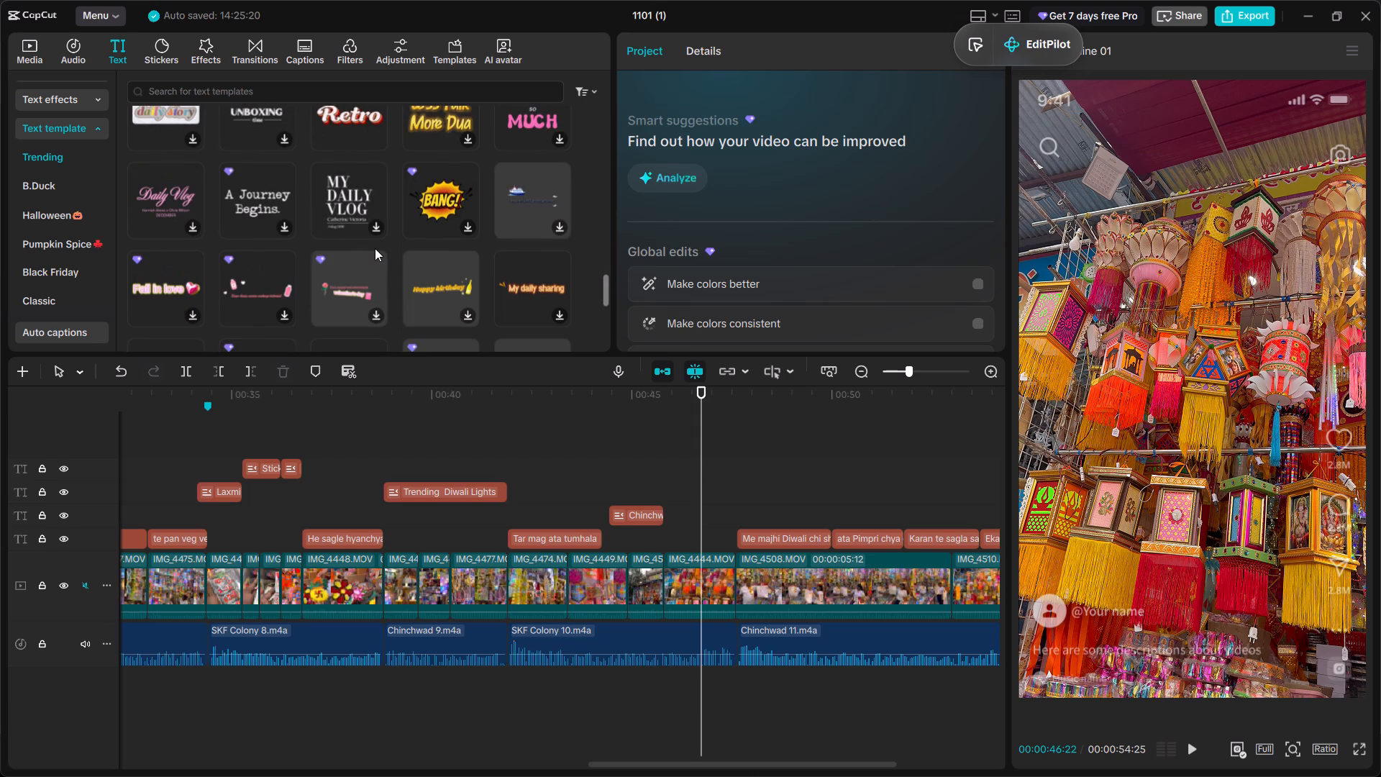
pyautogui.scroll(1, 375, 248)
pyautogui.scroll(-3, 375, 248)
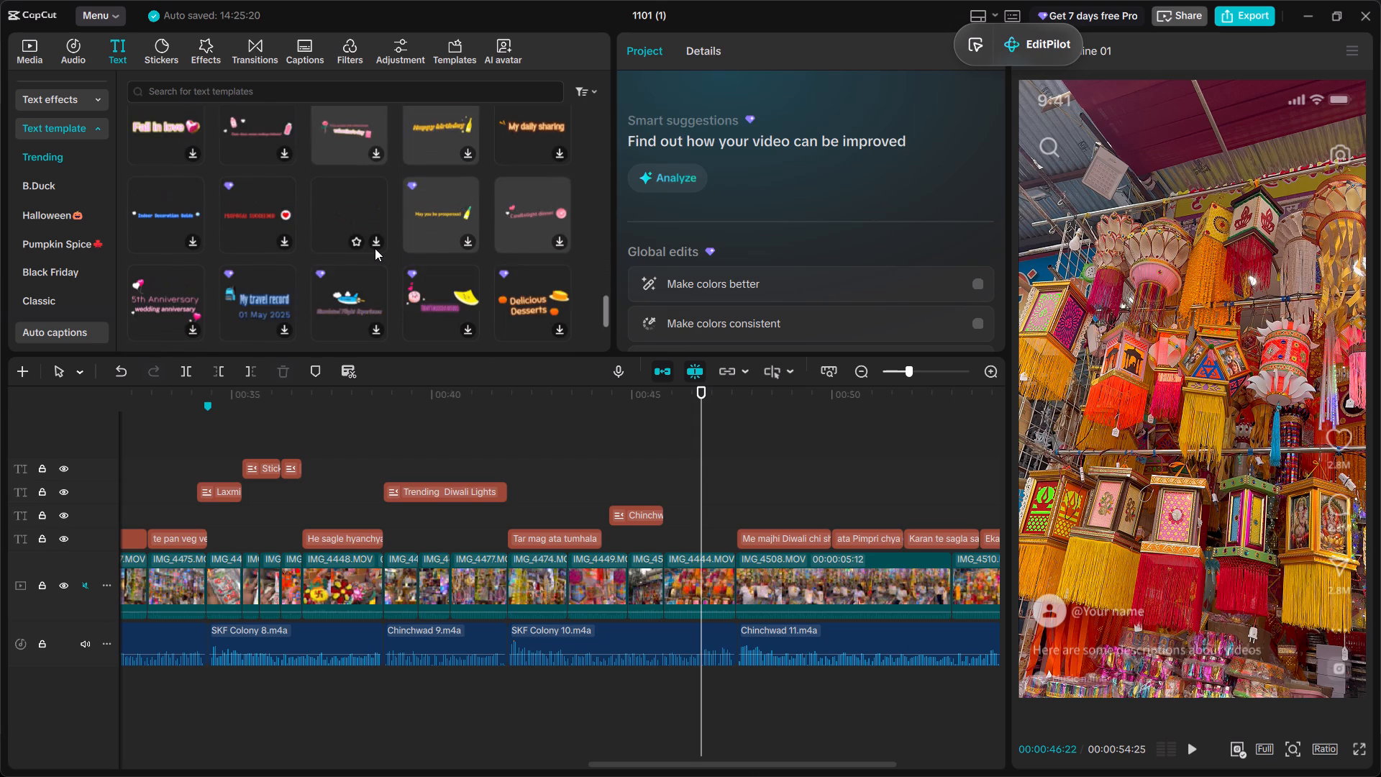
pyautogui.scroll(-3, 375, 248)
# Examine the full range of Classic text templates for a suitable title design.
pyautogui.click(68, 173)
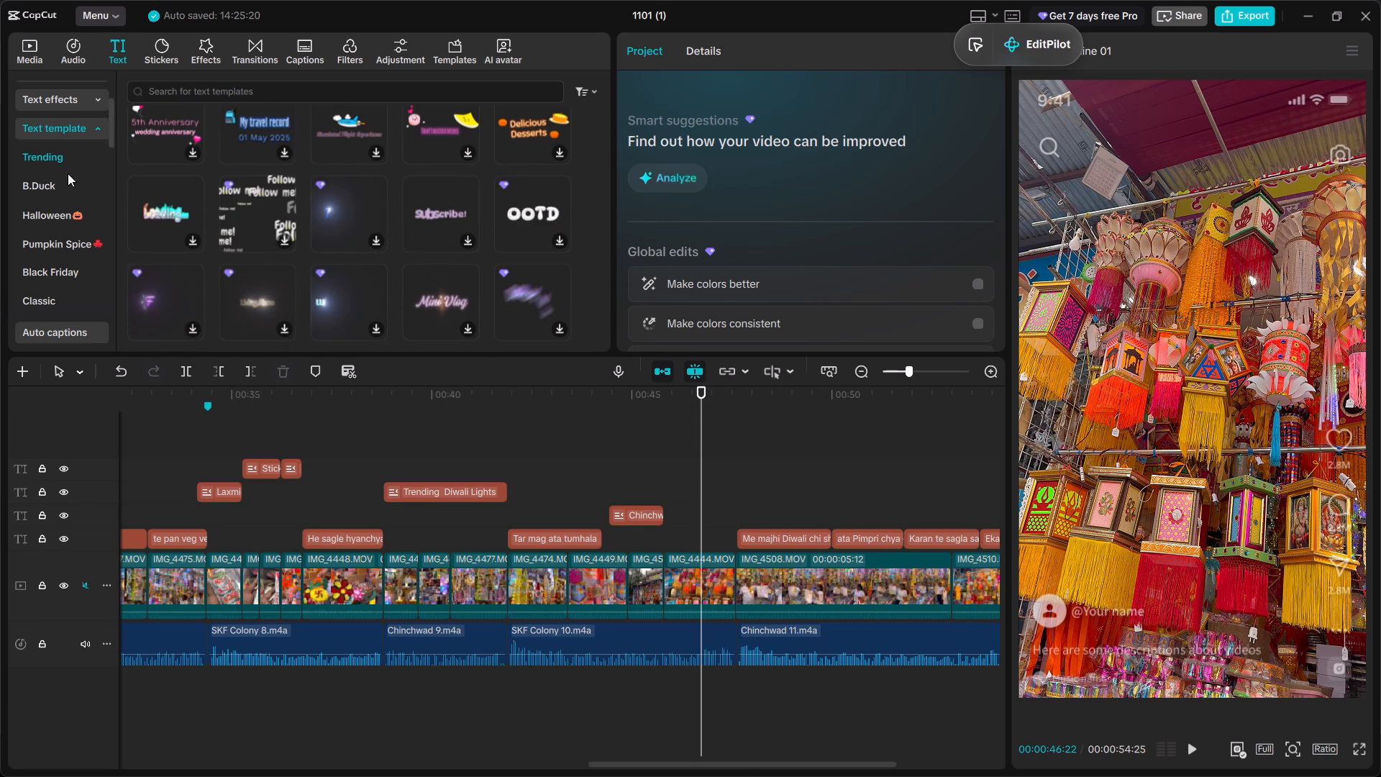
pyautogui.scroll(-1, 69, 209)
pyautogui.click(74, 219)
pyautogui.scroll(-2, 393, 226)
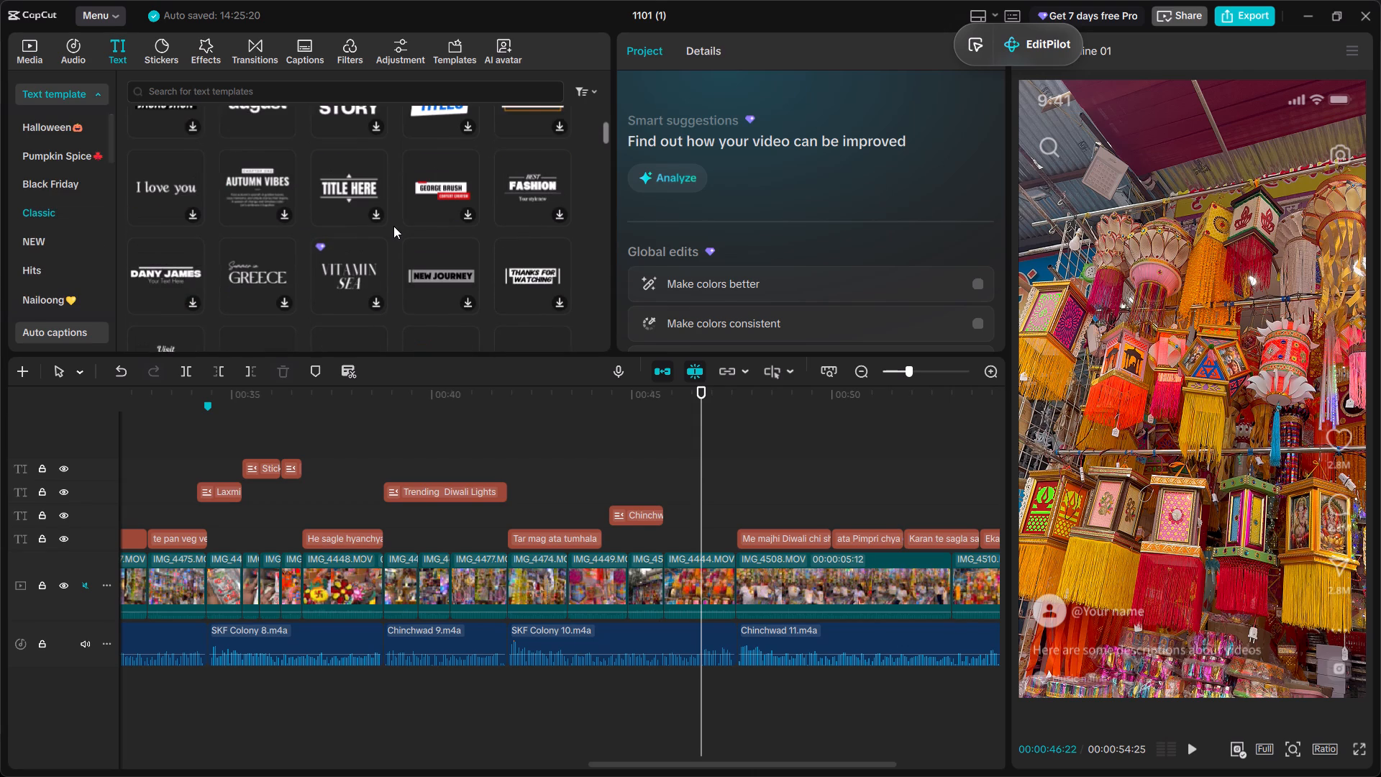
pyautogui.scroll(2, 393, 226)
pyautogui.scroll(-6, 364, 194)
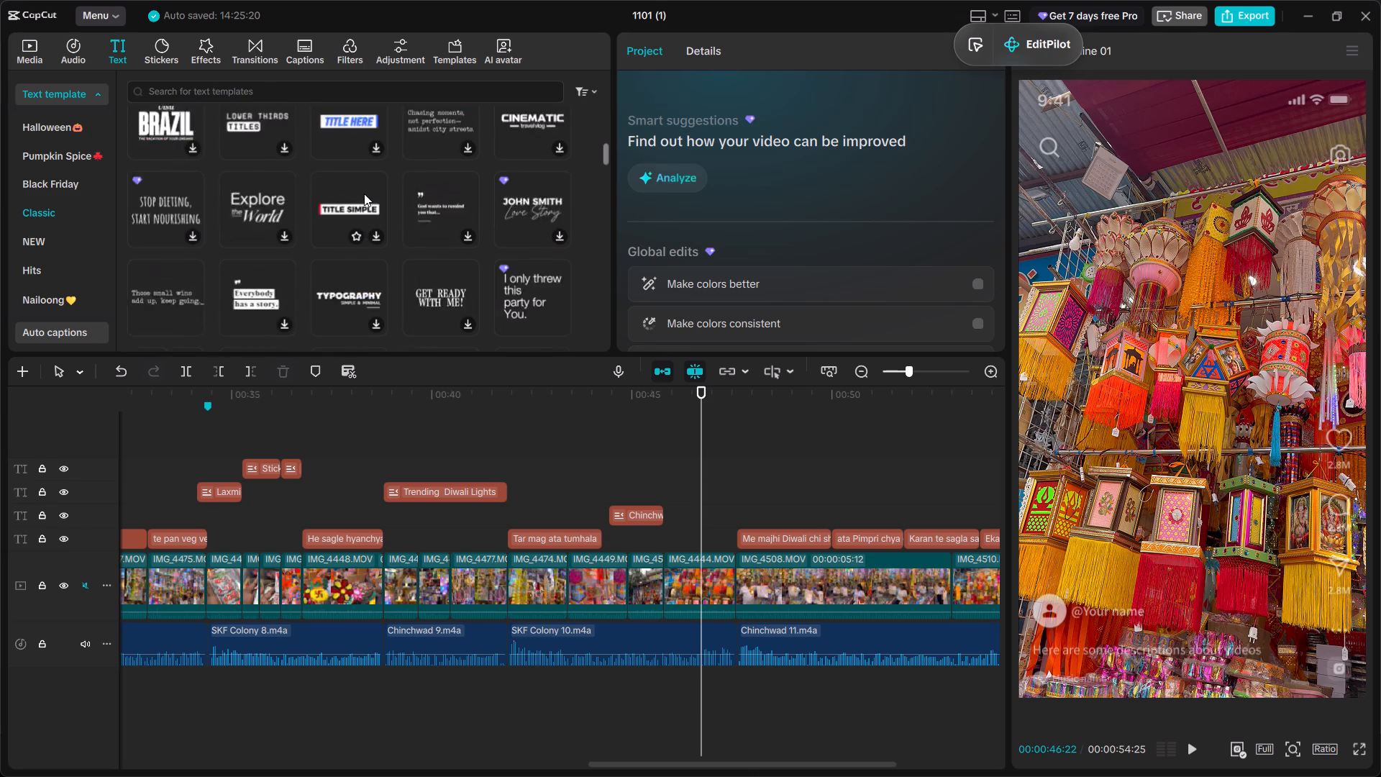
pyautogui.scroll(-6, 364, 194)
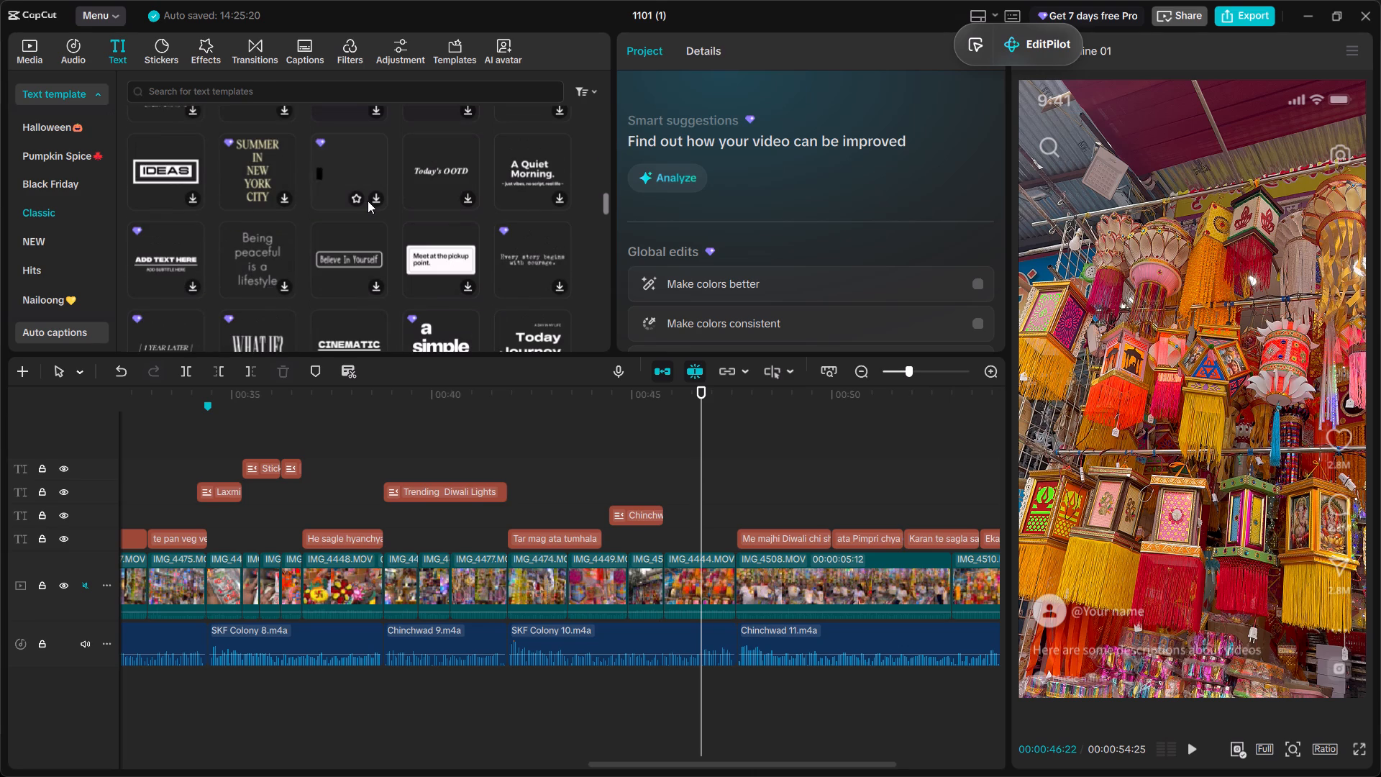
pyautogui.scroll(-1, 368, 201)
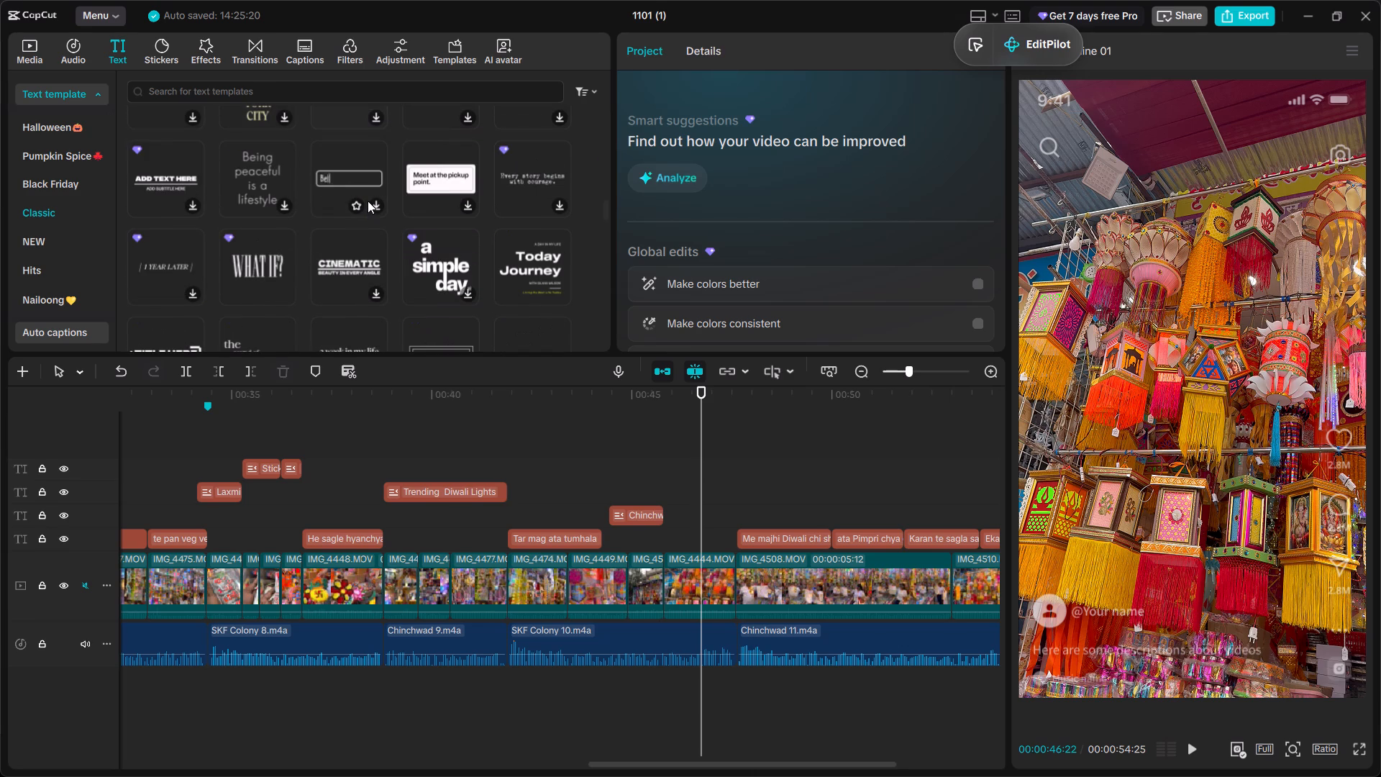
pyautogui.scroll(-5, 368, 201)
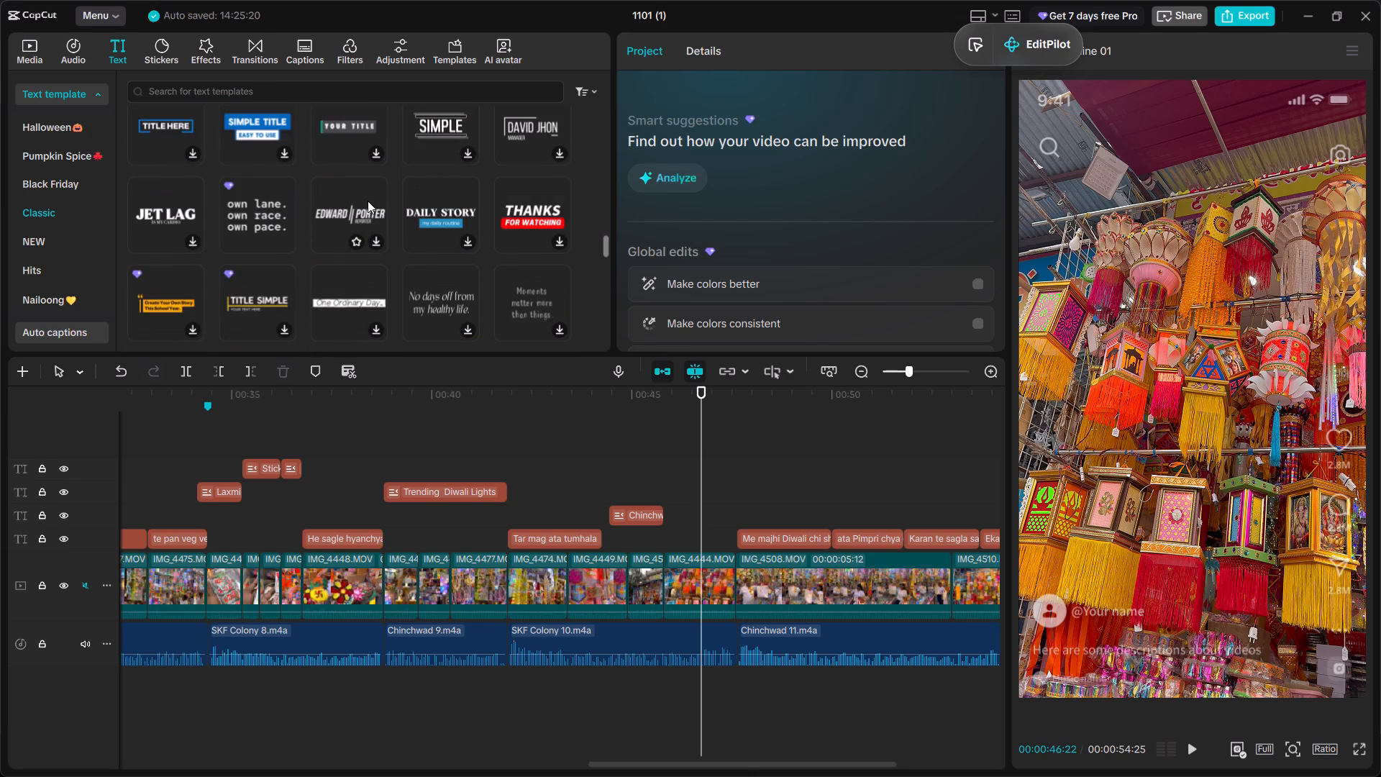
pyautogui.scroll(-5, 368, 201)
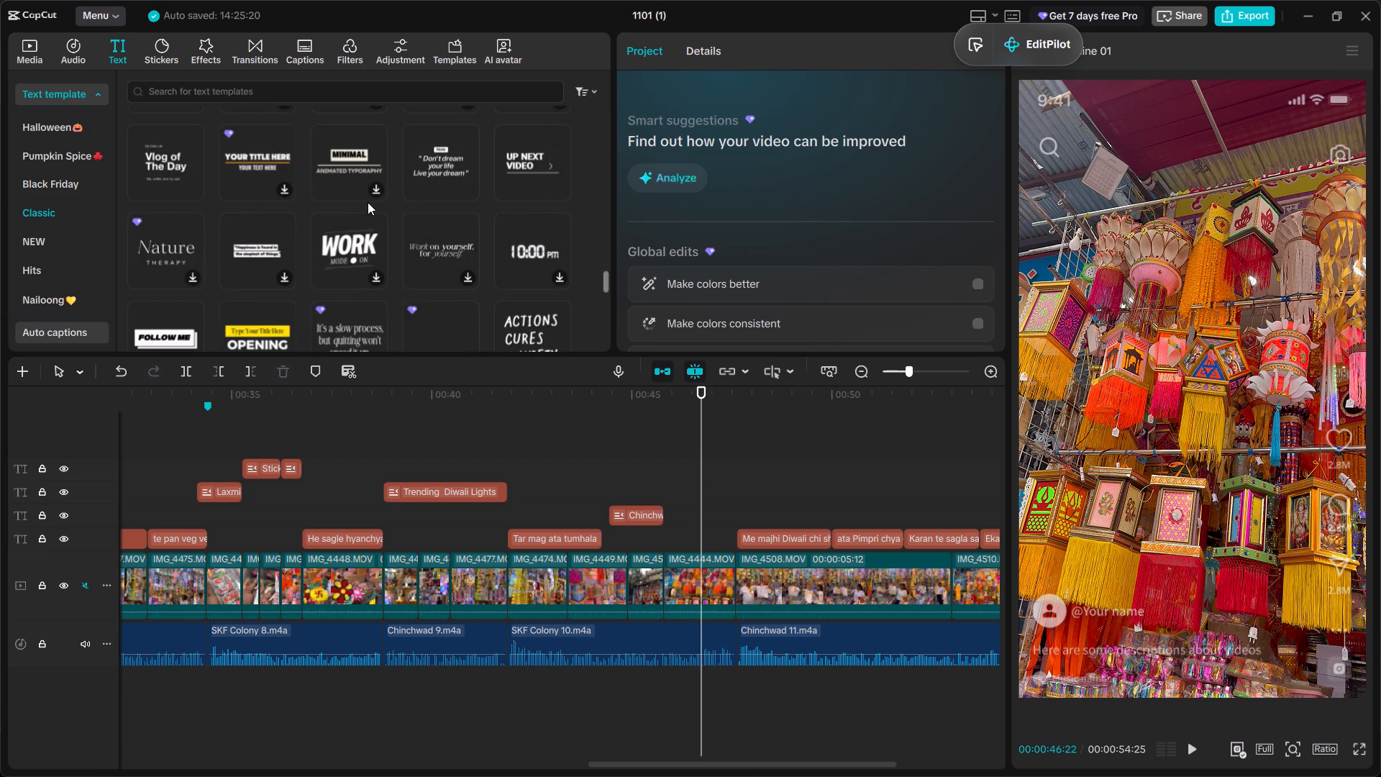
pyautogui.scroll(-2, 368, 202)
pyautogui.scroll(1, 368, 202)
pyautogui.scroll(-2, 368, 202)
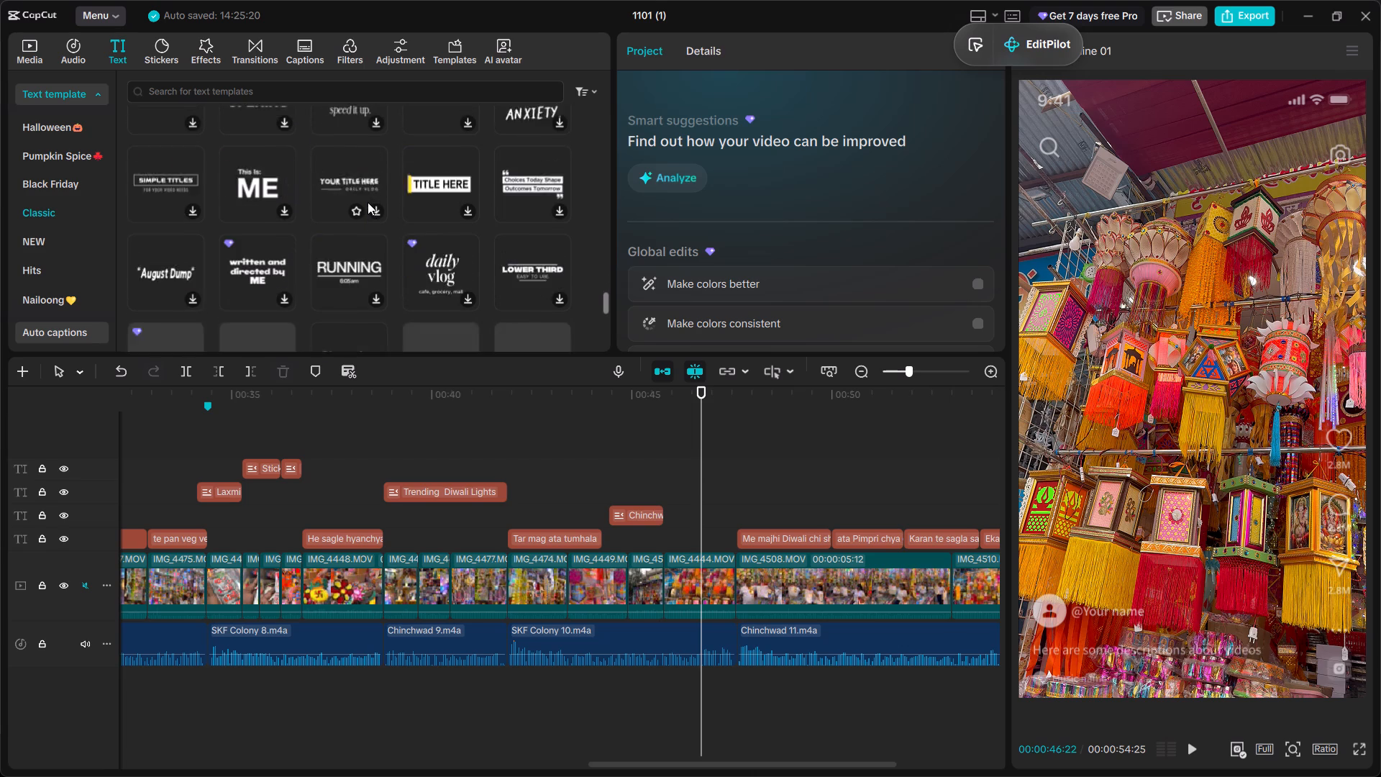
pyautogui.scroll(-1, 368, 202)
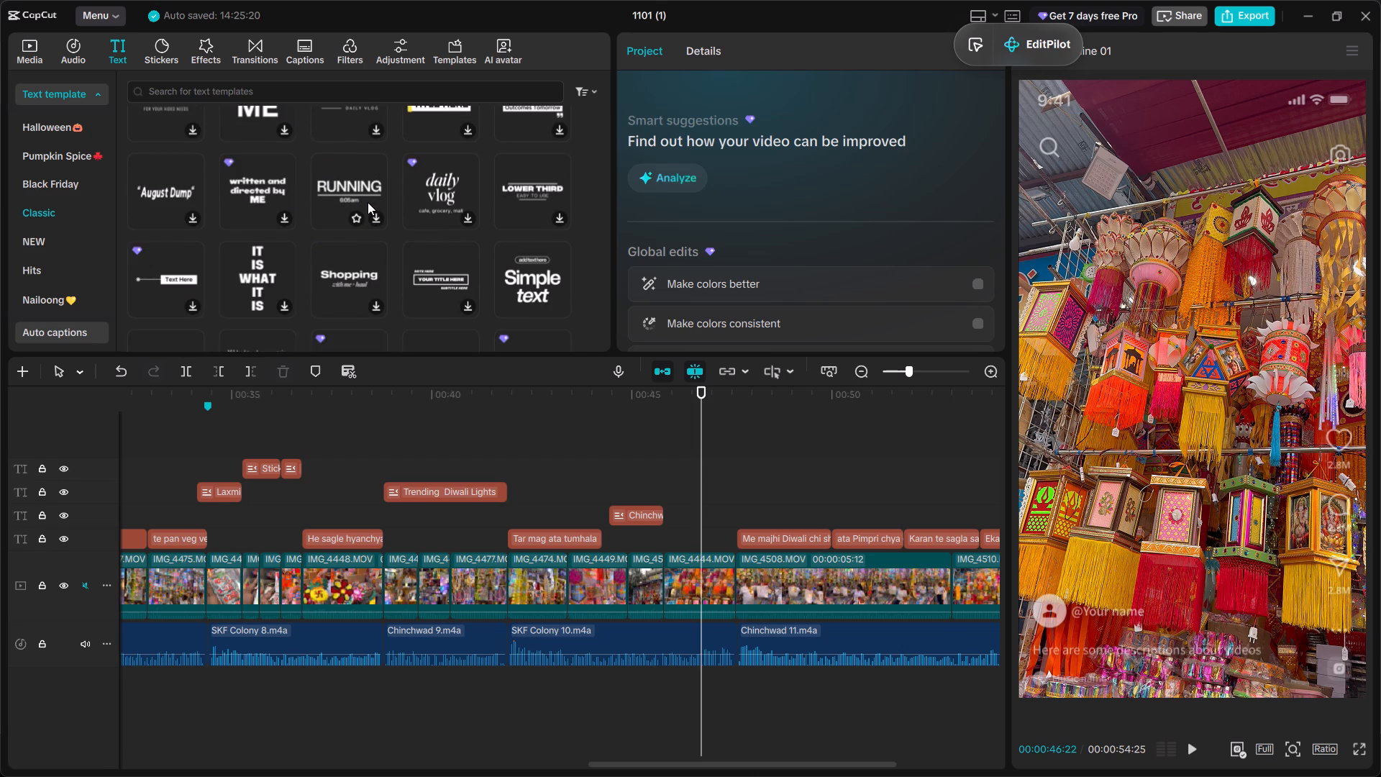
pyautogui.scroll(-5, 368, 202)
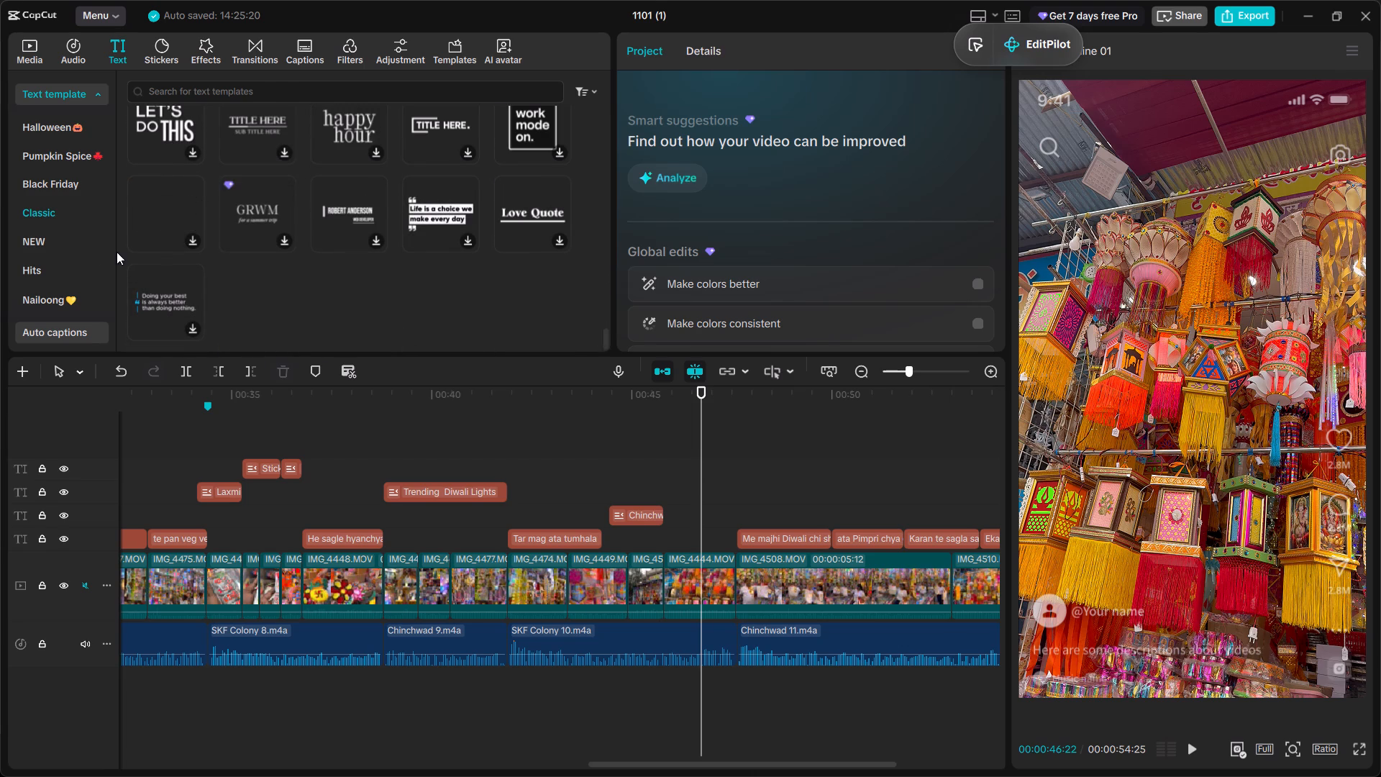
# Examine the NEW text templates for a suitable title design.
pyautogui.click(50, 245)
pyautogui.scroll(-2, 314, 234)
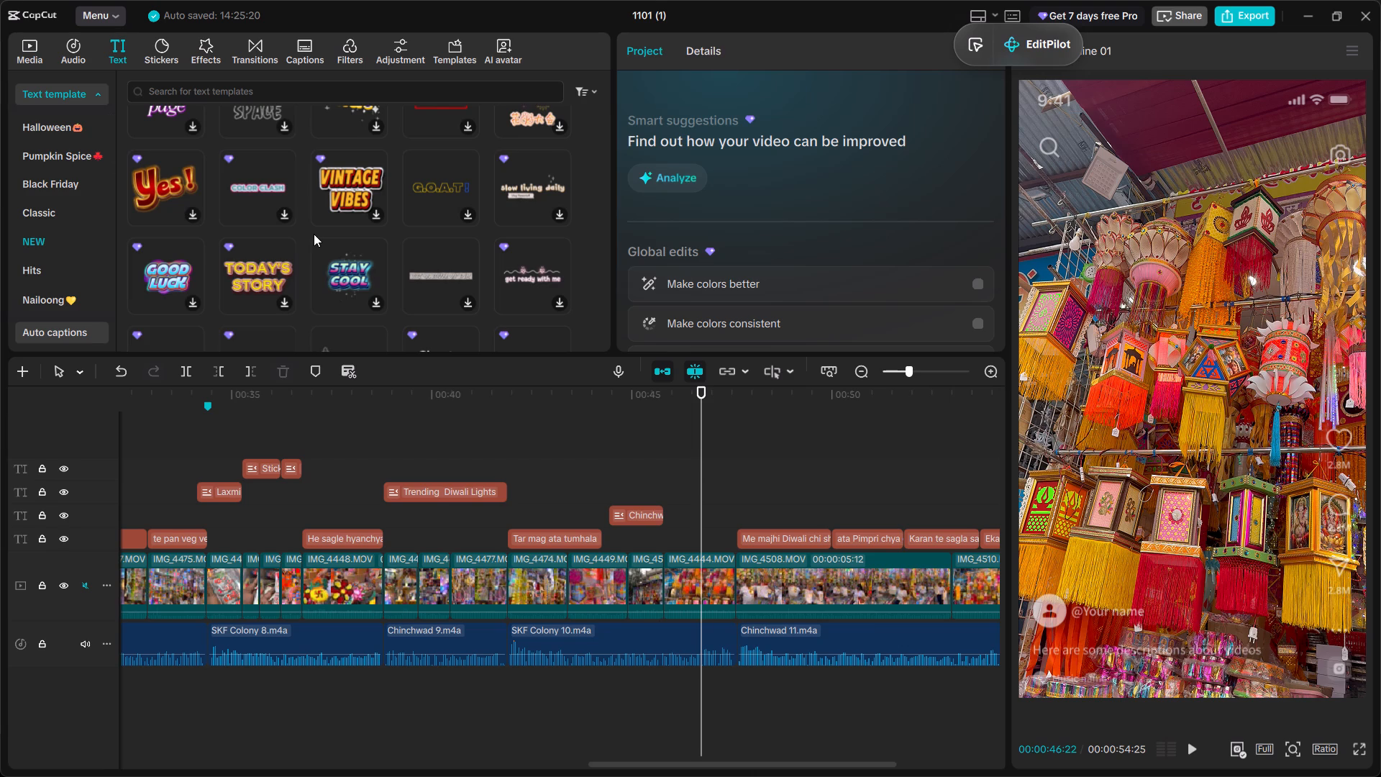
pyautogui.scroll(-2, 314, 234)
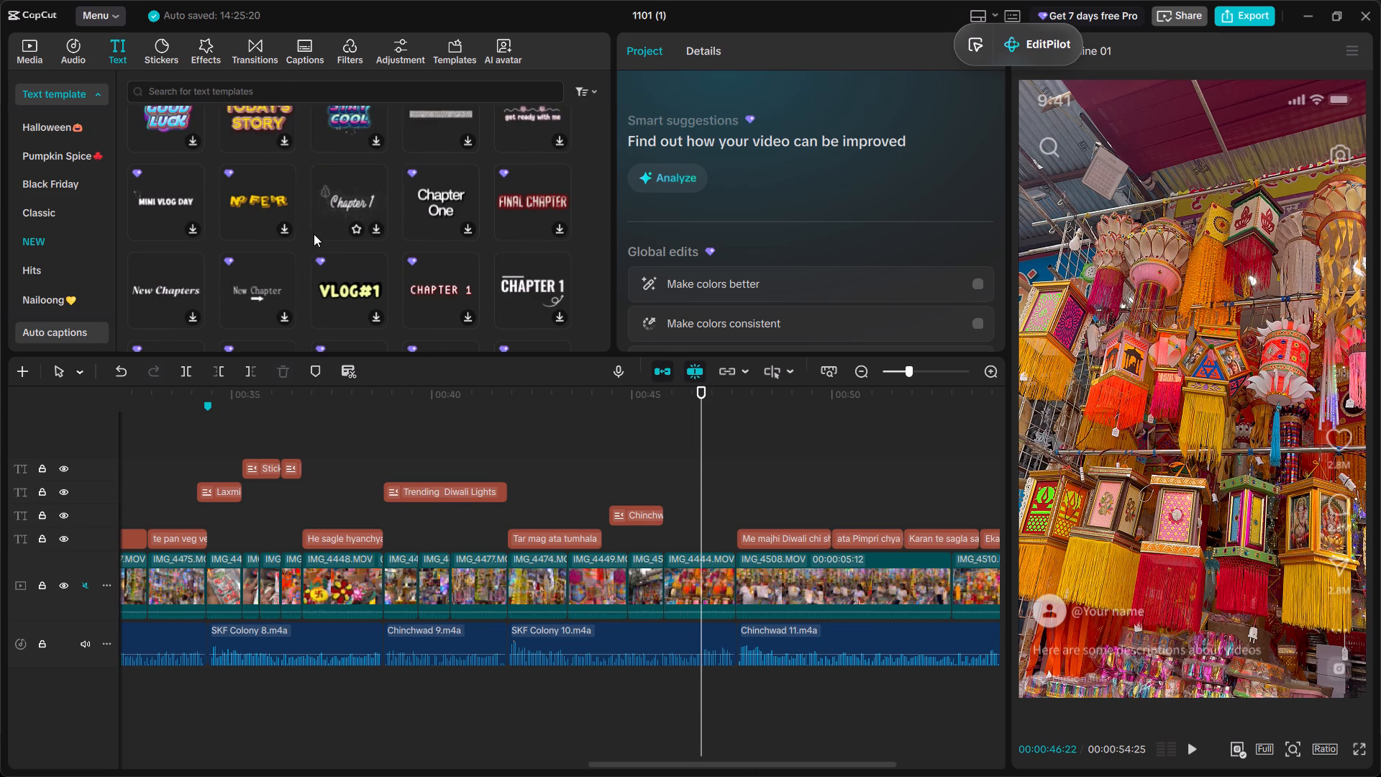
pyautogui.scroll(-6, 314, 234)
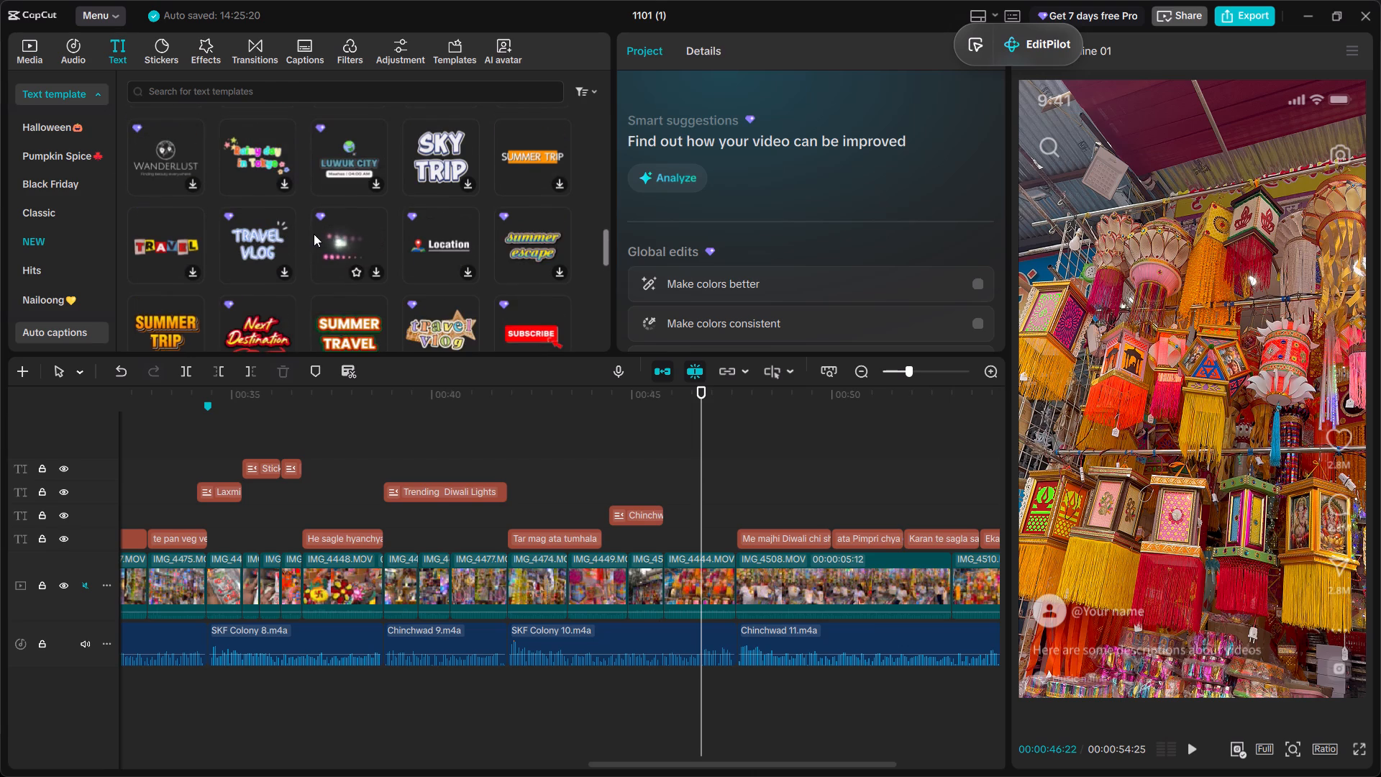
pyautogui.scroll(-3, 314, 234)
pyautogui.scroll(1, 323, 251)
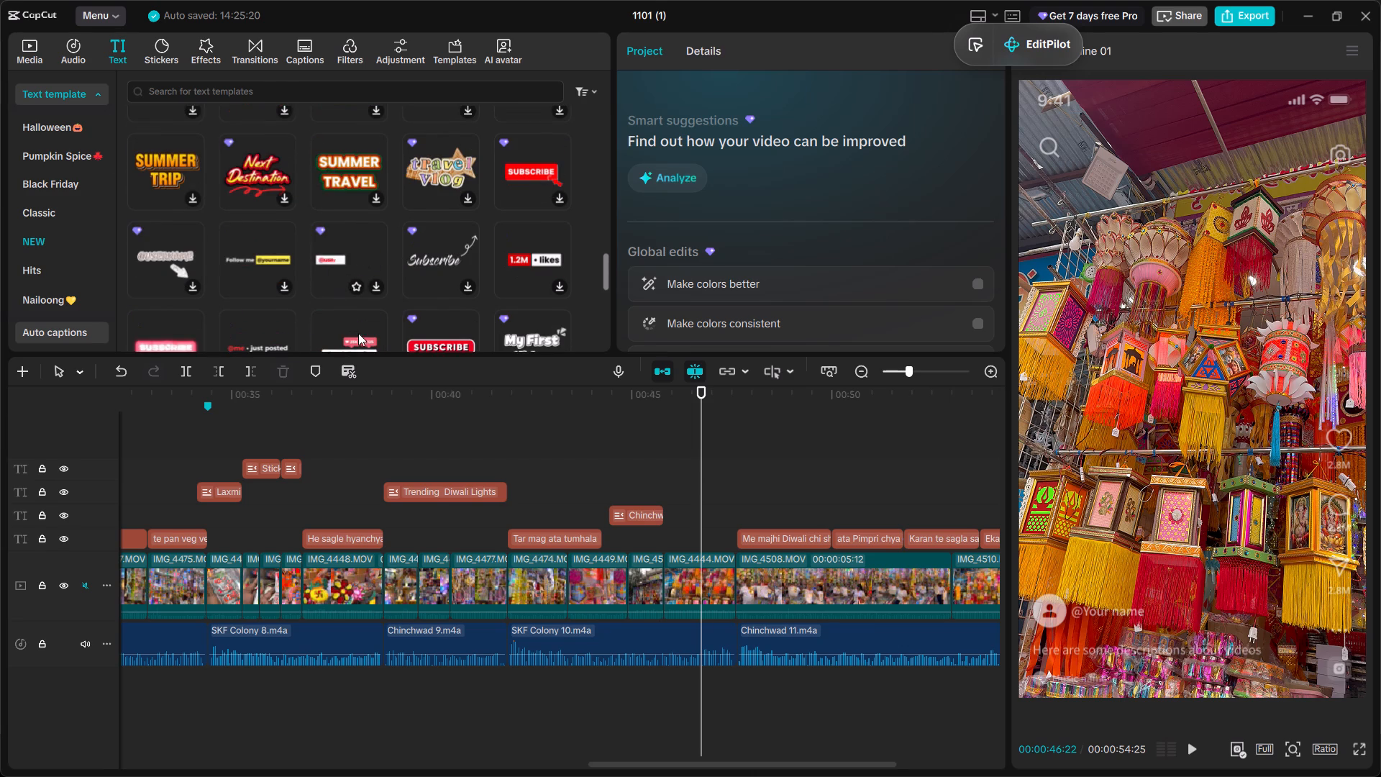
# Play the video from the start to review the opening title, the location labels and the first cuts.
pyautogui.hscroll(12, 519, 509)
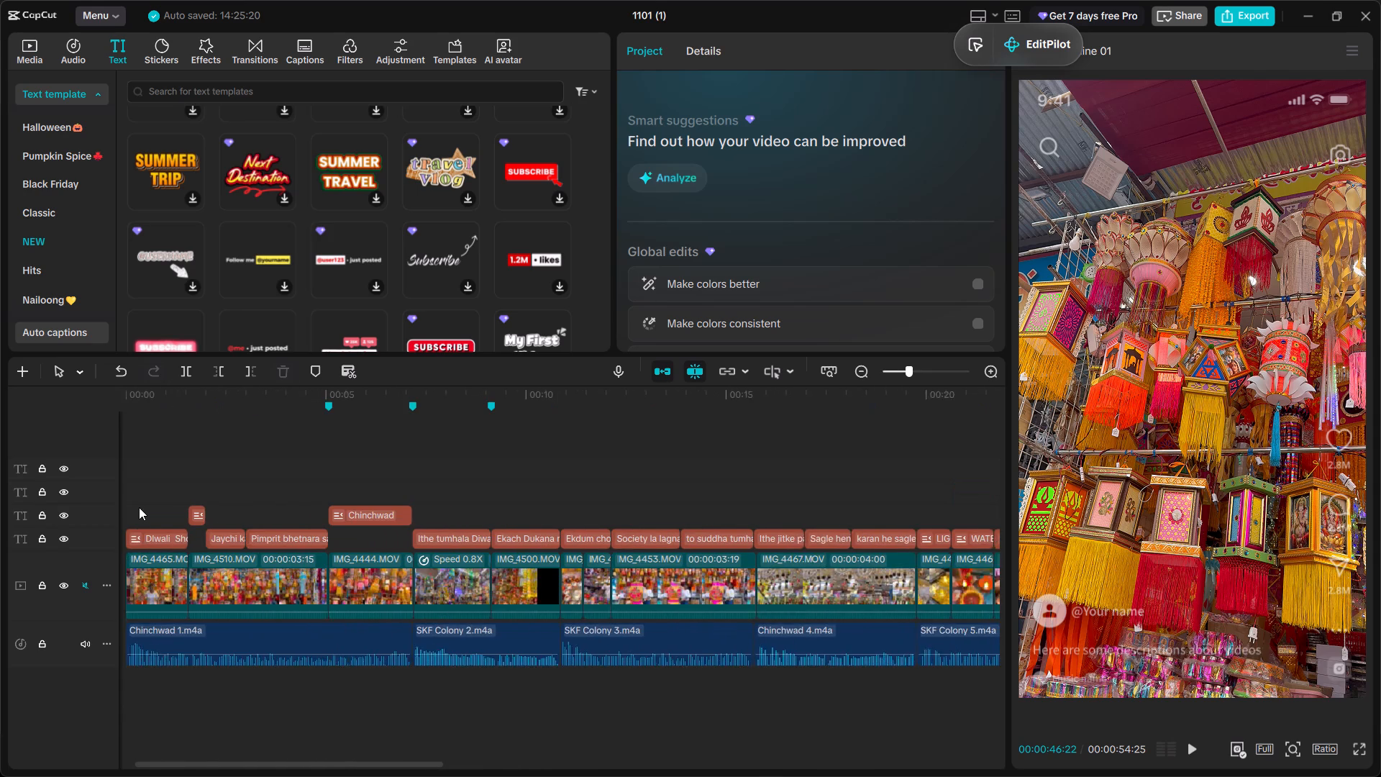
pyautogui.hscroll(4, 139, 507)
pyautogui.click(199, 460)
pyautogui.moveTo(199, 460); pyautogui.dragTo(143, 462)
pyautogui.press('space')
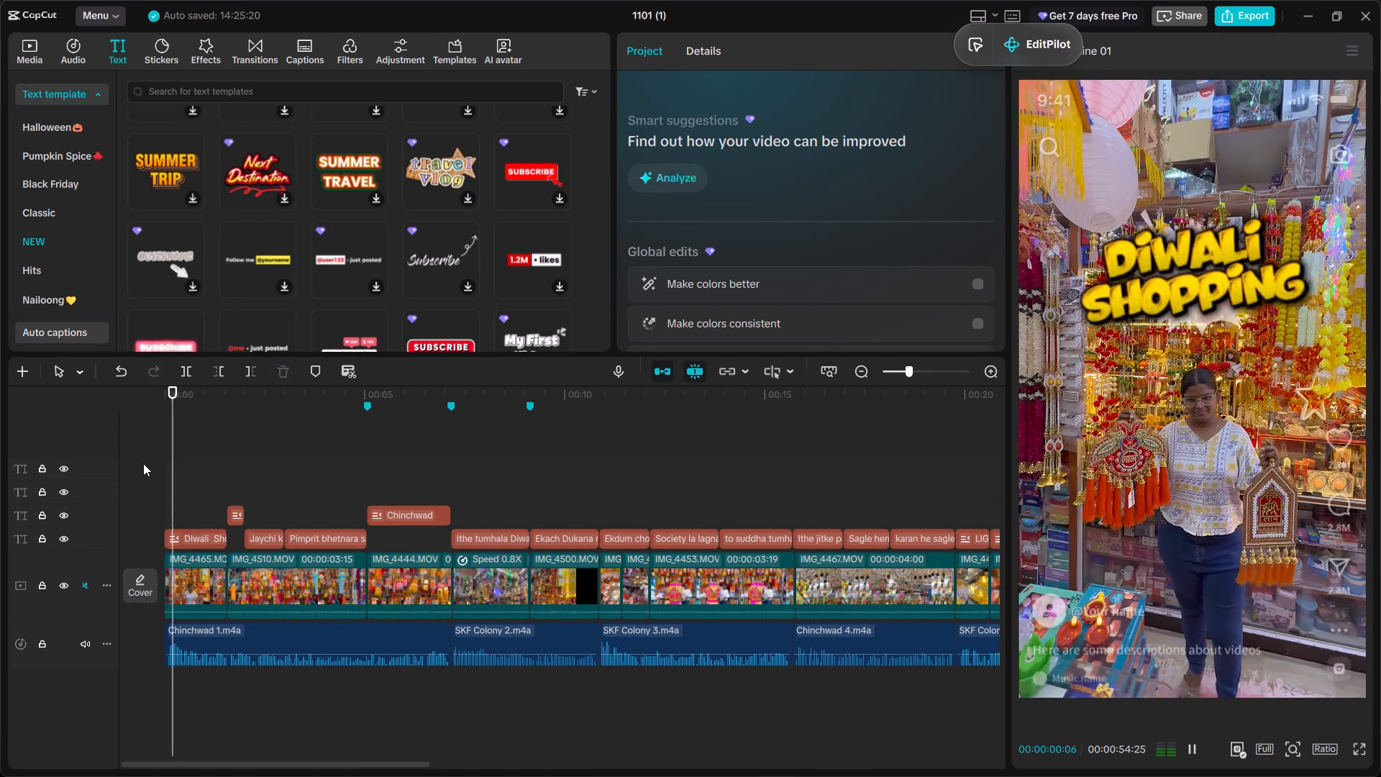
pyautogui.press('space')
pyautogui.press('space')
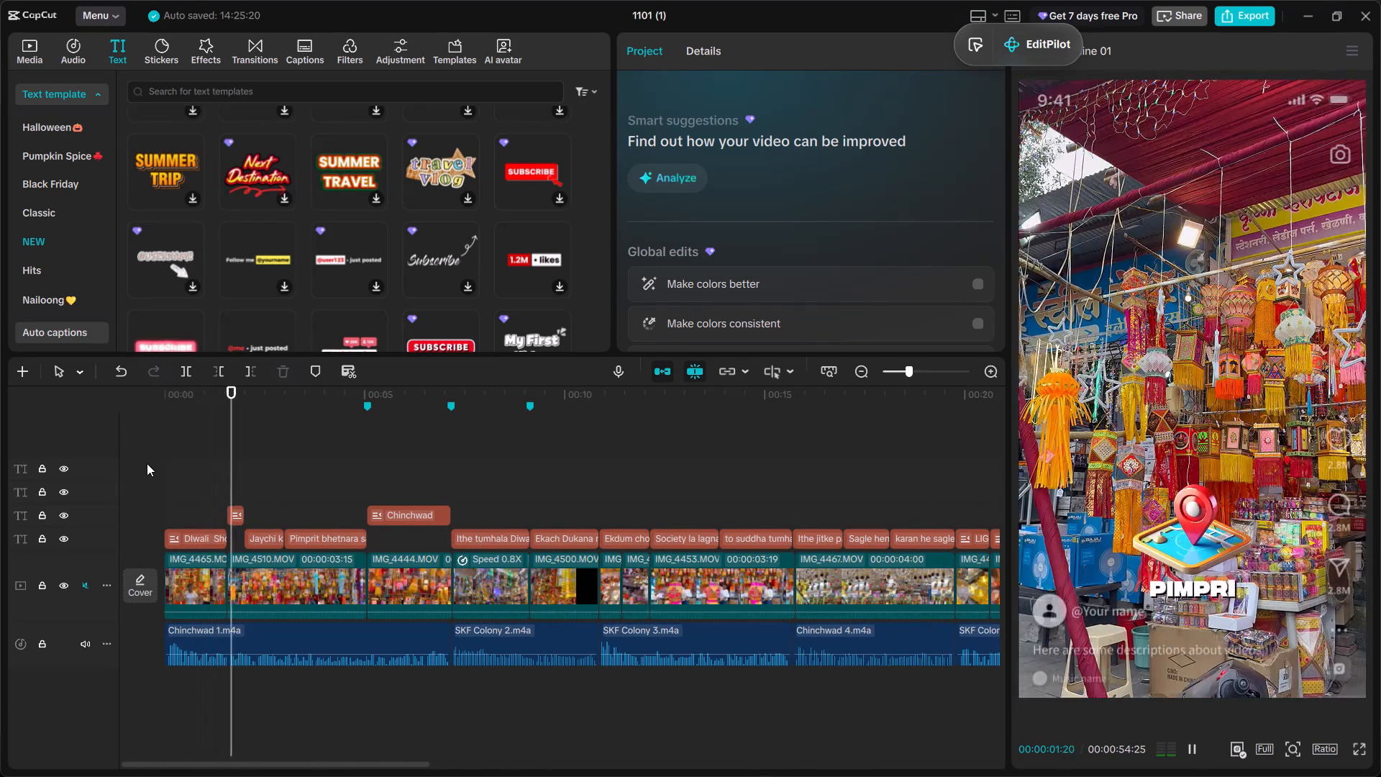
pyautogui.press('space')
pyautogui.press('space')
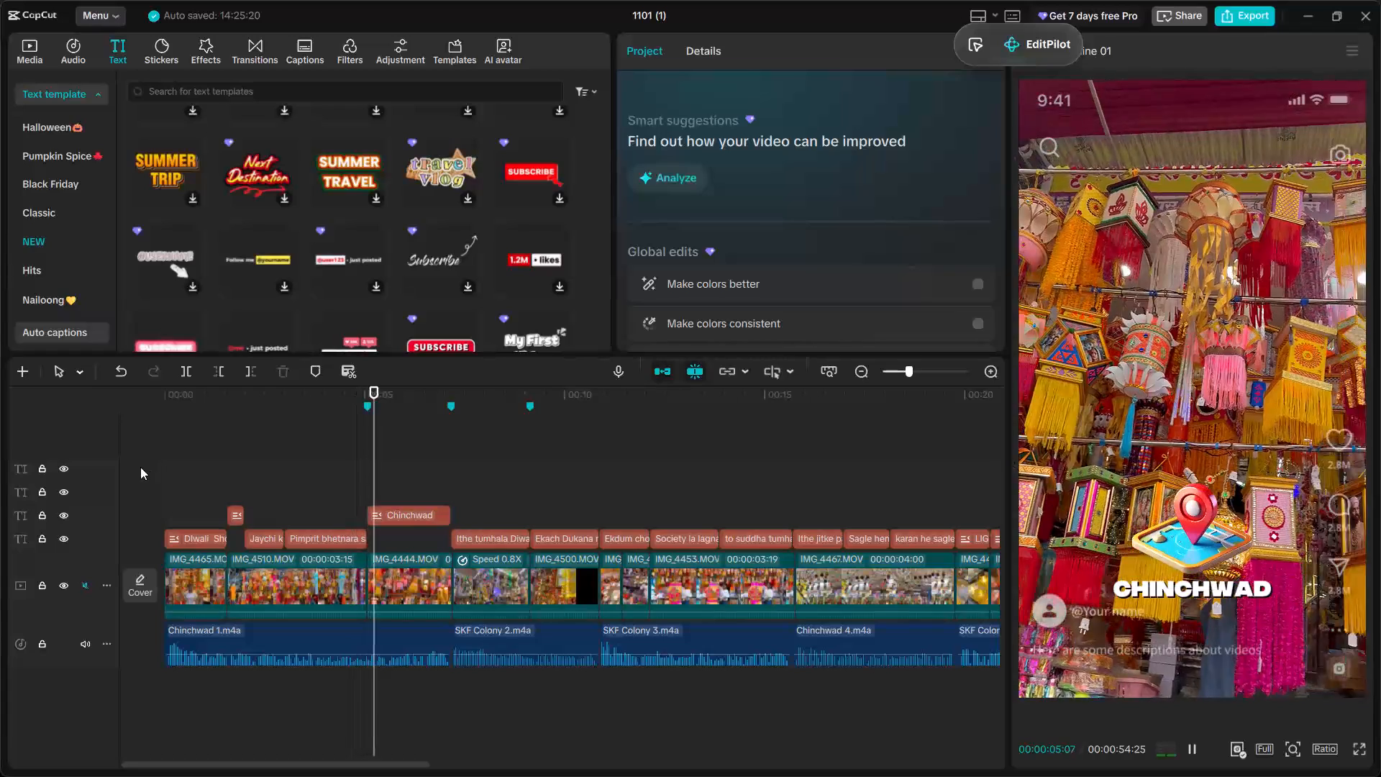
# Add the Heat Rush transition from the Trending transitions between the first two clips, IMG_4465 and IMG_4510, allowing duplicate frames.
pyautogui.click(259, 60)
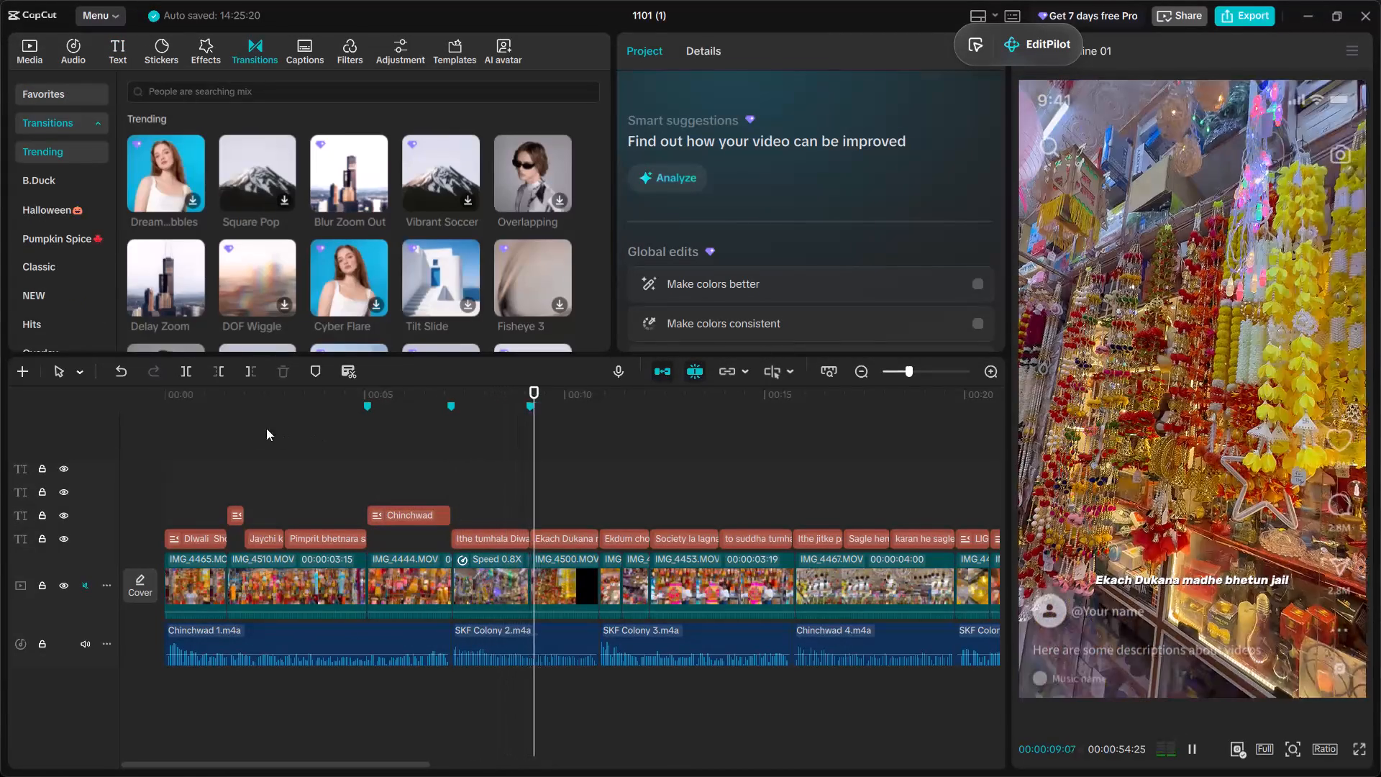
pyautogui.press('space')
pyautogui.click(188, 435)
pyautogui.moveTo(188, 435); pyautogui.dragTo(165, 433)
pyautogui.scroll(-1, 374, 282)
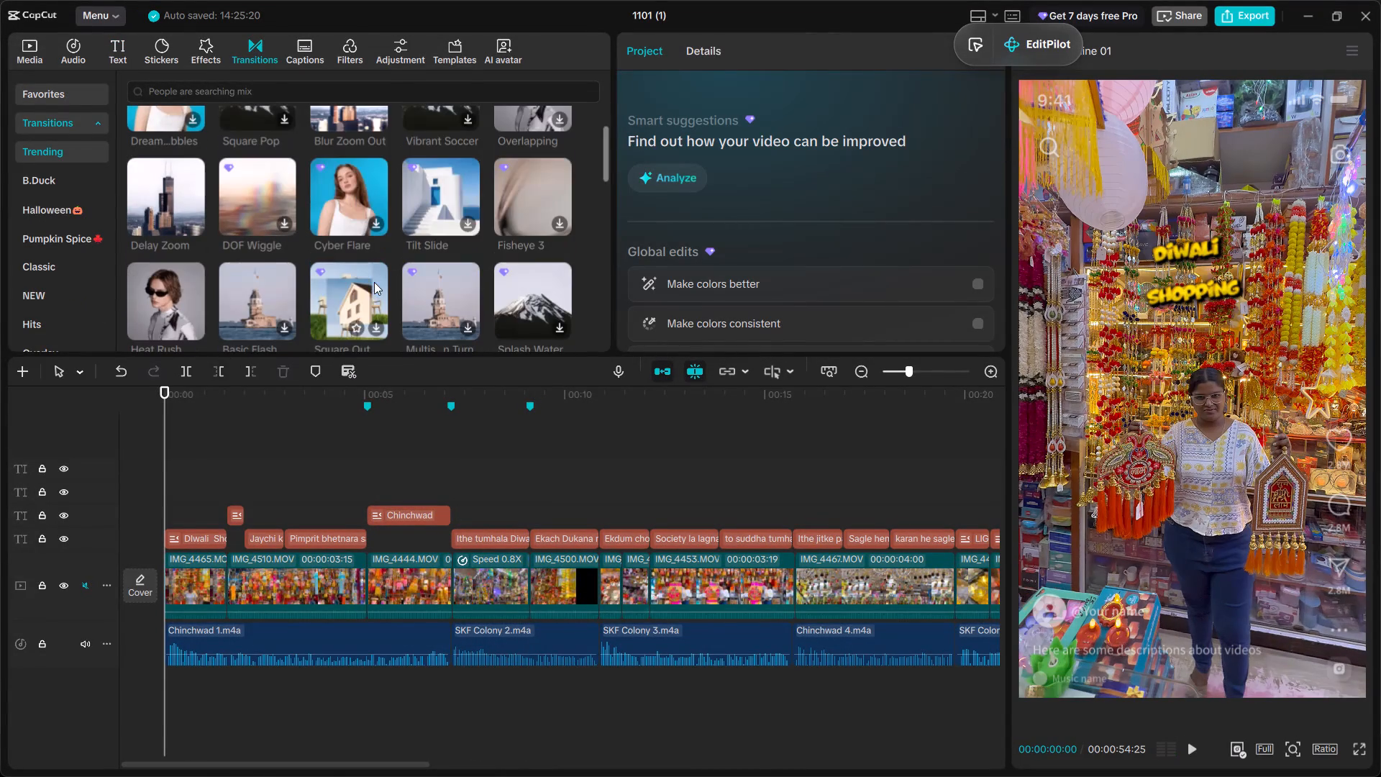
pyautogui.scroll(-1, 378, 282)
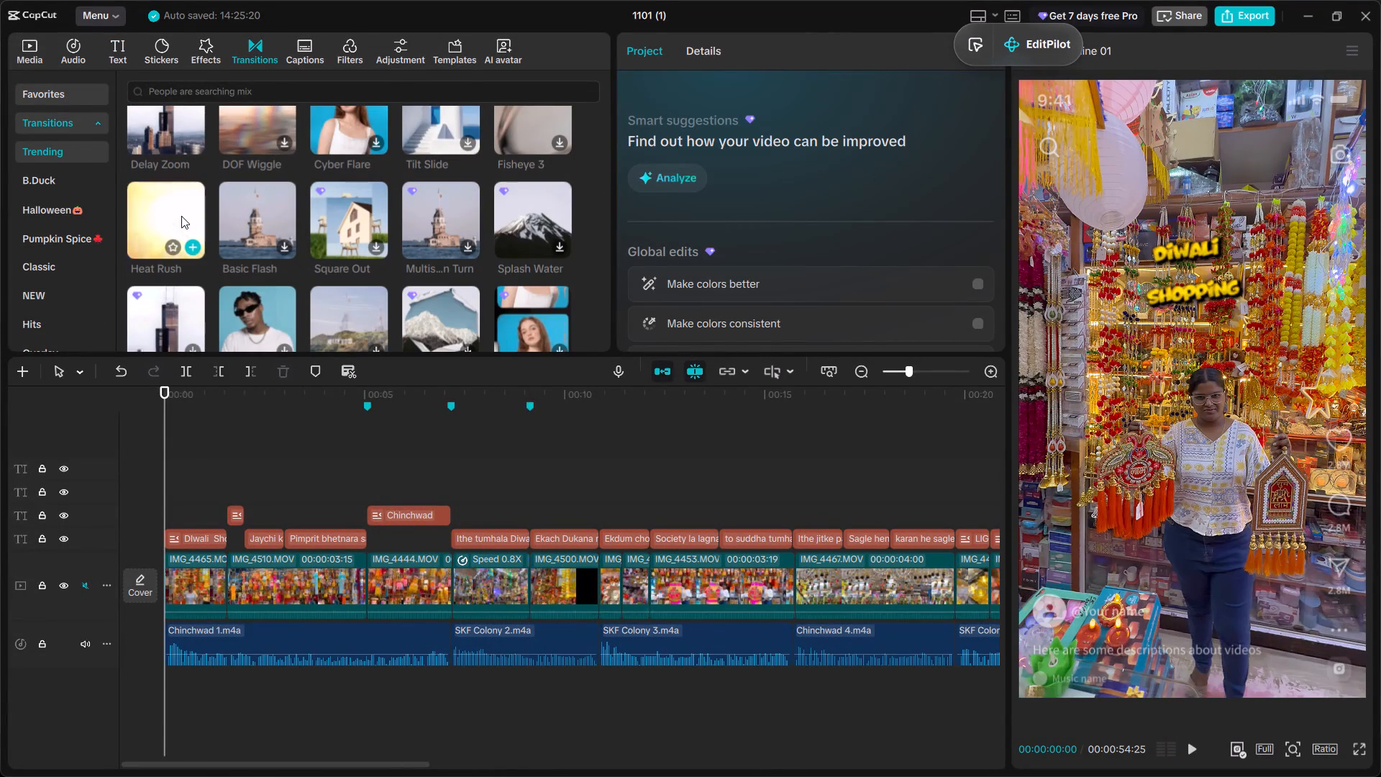
pyautogui.click(190, 243)
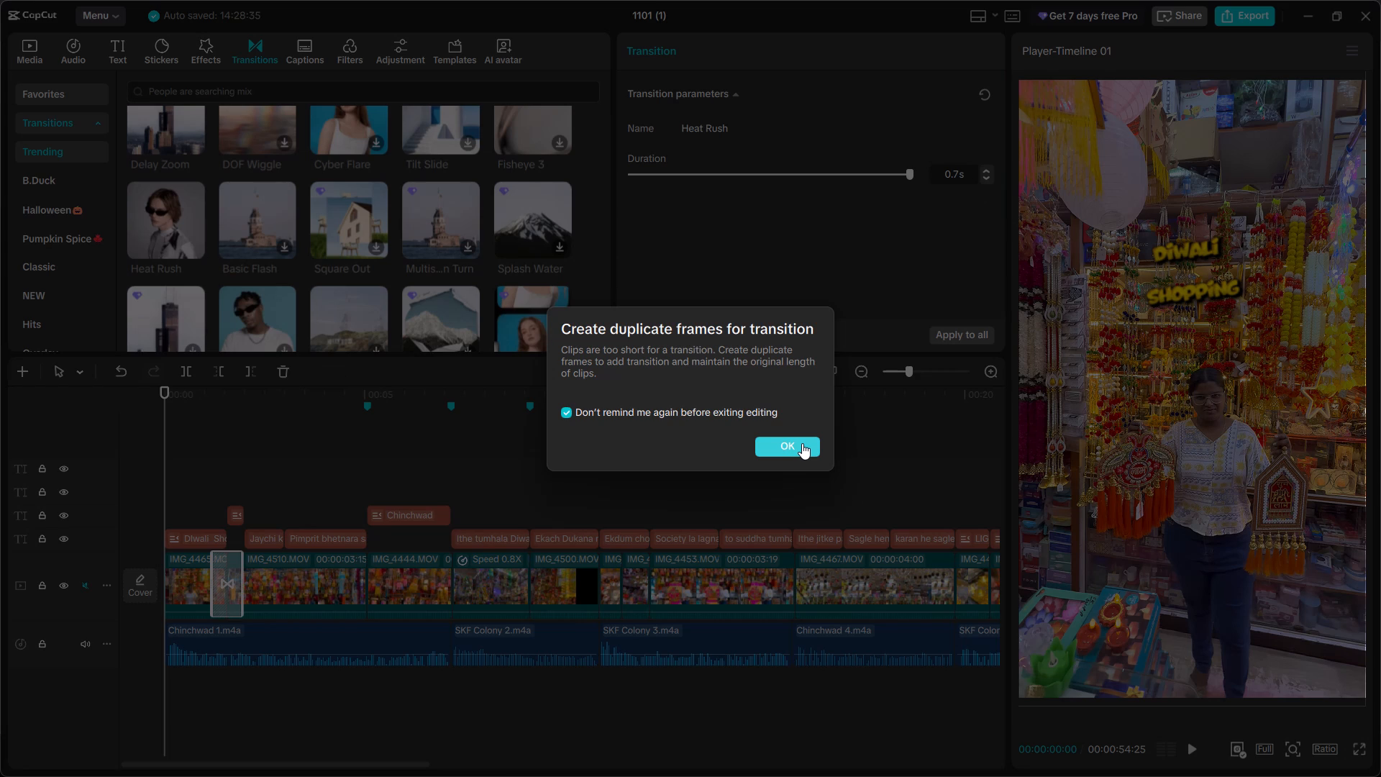
pyautogui.click(802, 443)
# Preview the Heat Rush transition, shorten it slightly at its start on the timeline, and play on into the second clip.
pyautogui.press('space')
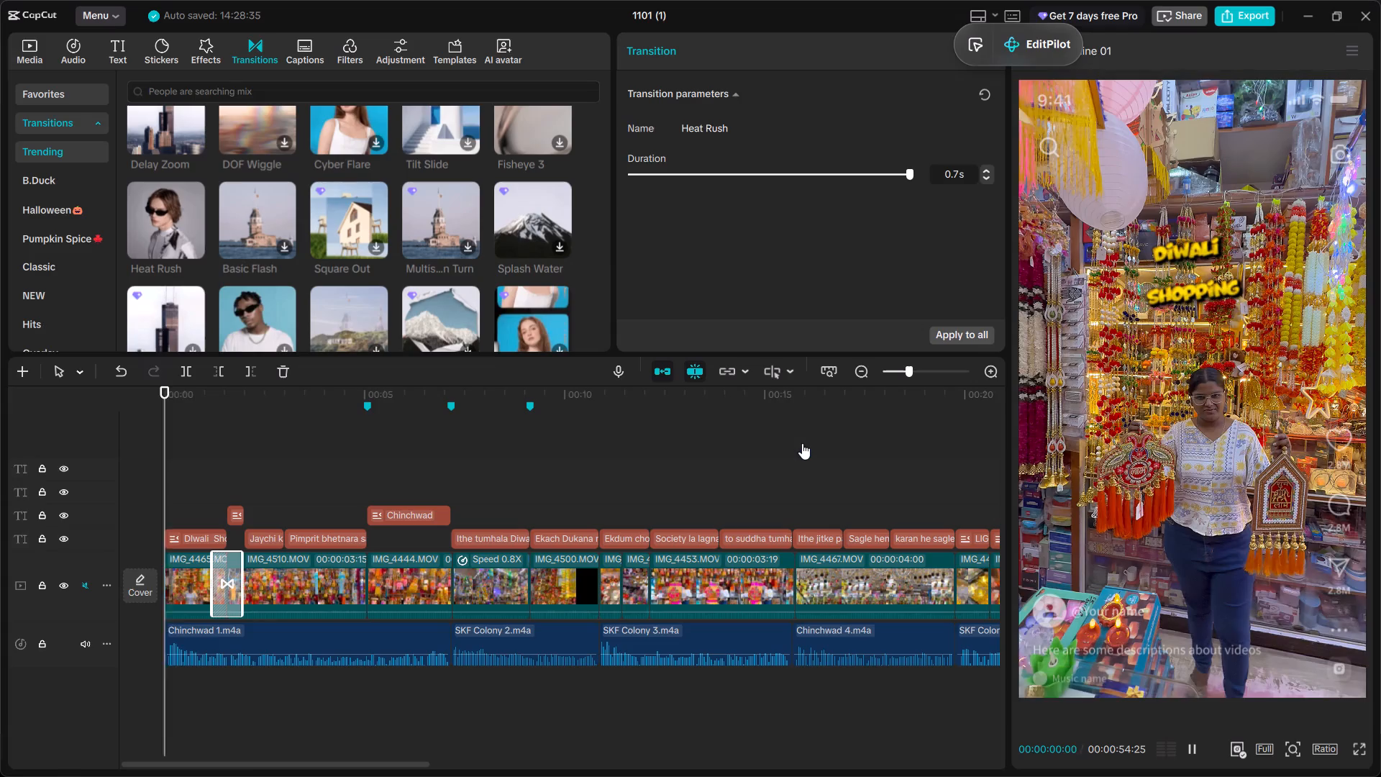
pyautogui.press('space')
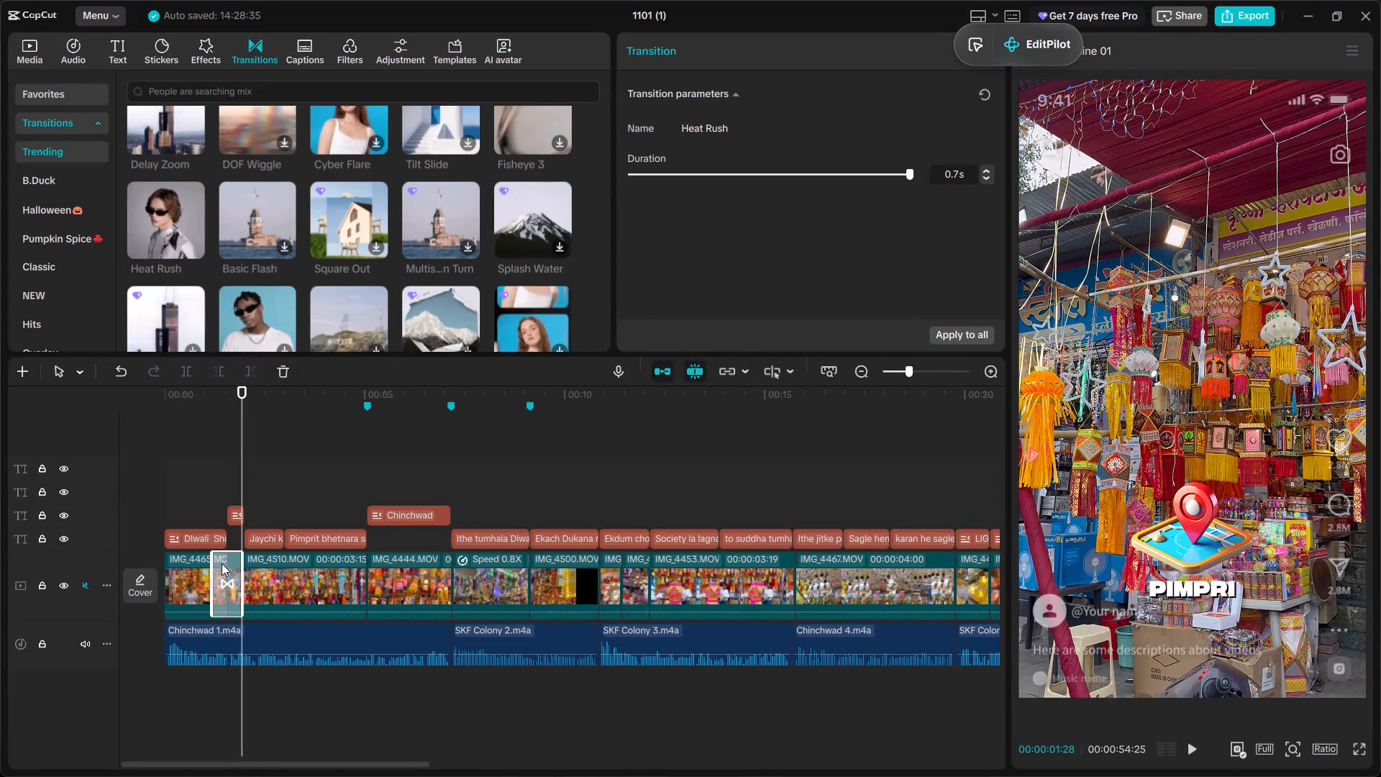
pyautogui.moveTo(209, 564); pyautogui.dragTo(215, 564)
pyautogui.click(205, 494)
pyautogui.press('space')
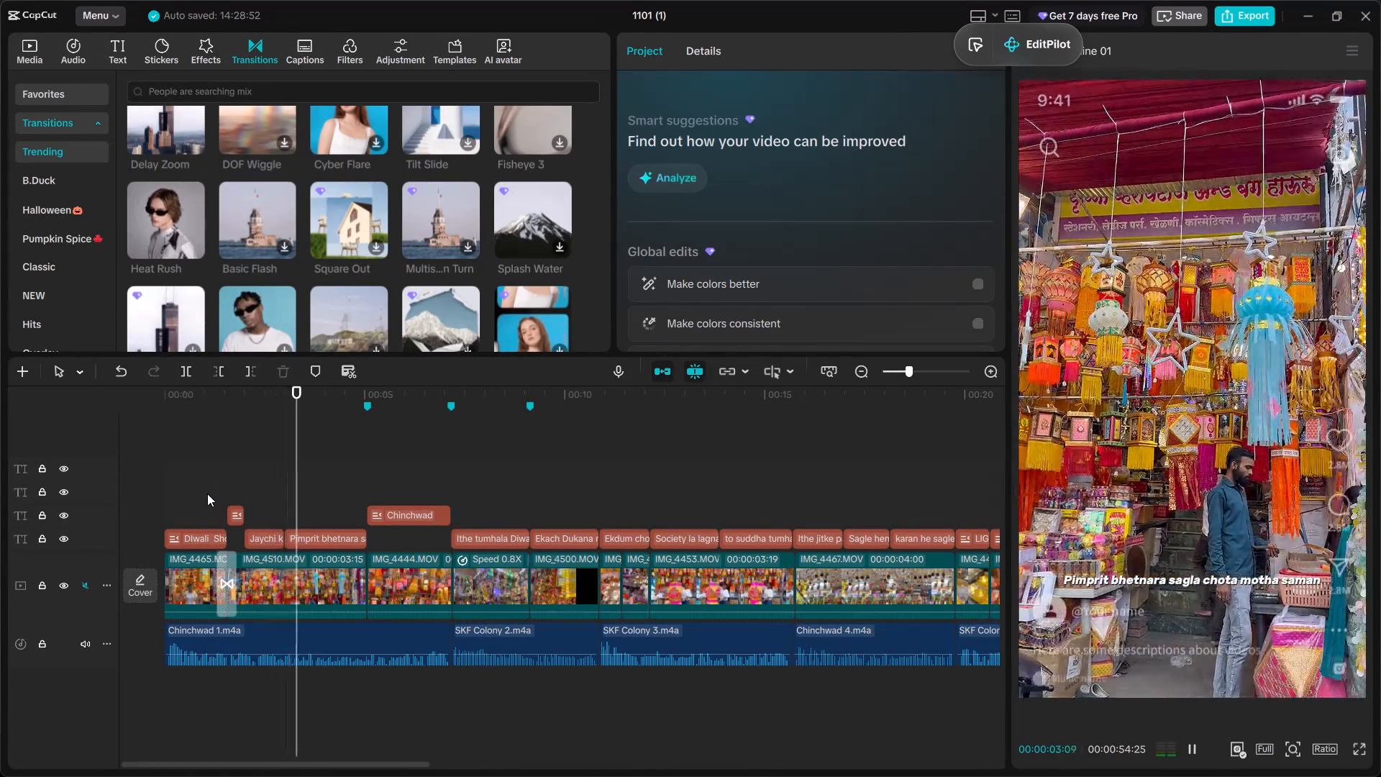
pyautogui.press('space')
# Look further through the Trending transitions for another suitable transition.
pyautogui.scroll(-1, 322, 265)
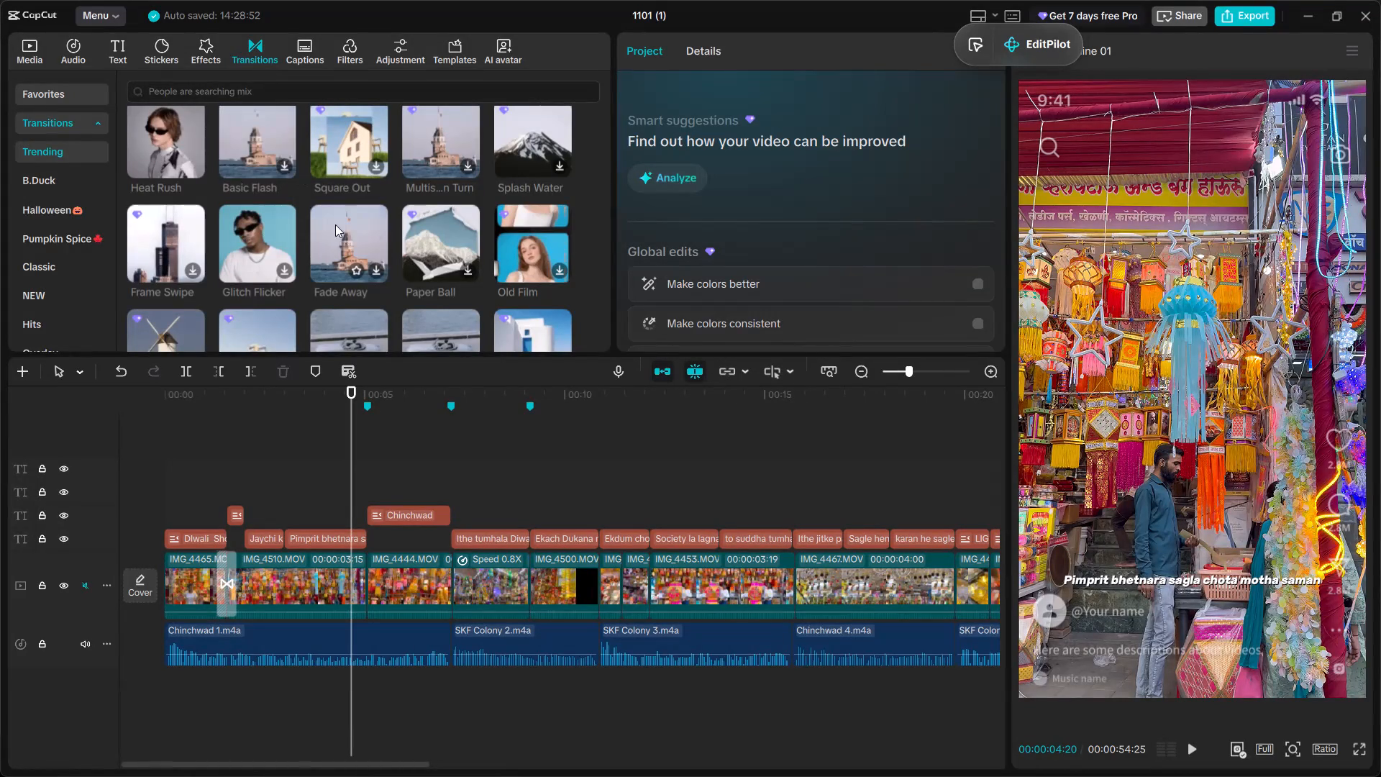
pyautogui.scroll(-2, 347, 237)
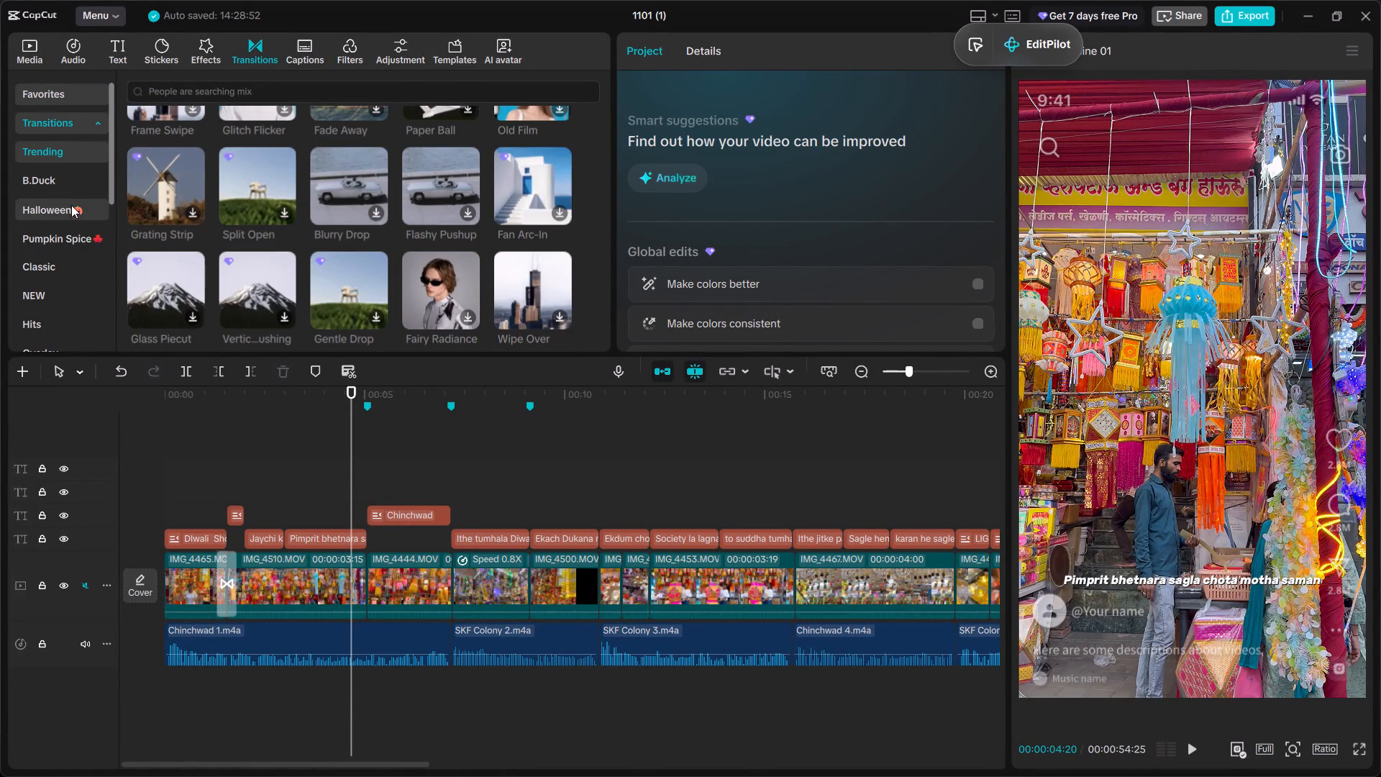
pyautogui.scroll(4, 72, 193)
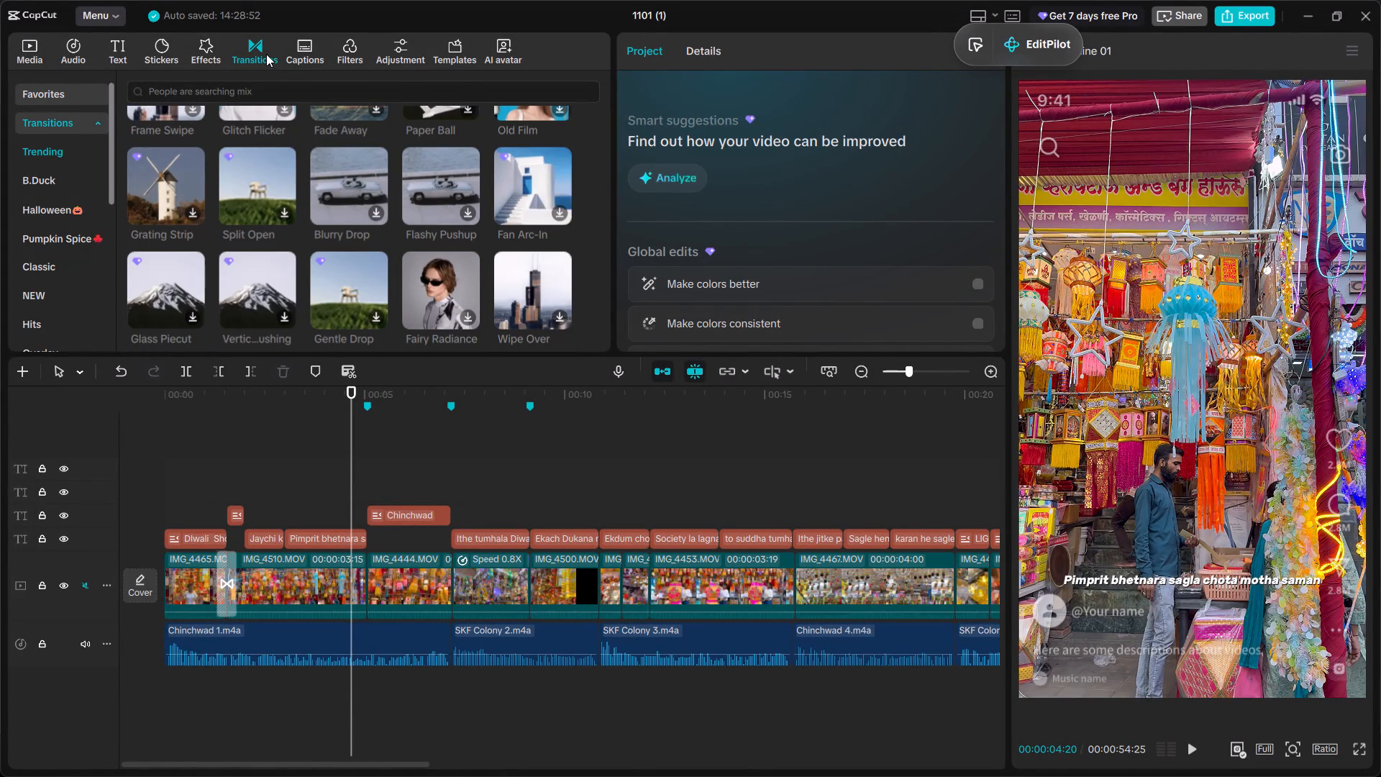
pyautogui.click(266, 54)
pyautogui.click(304, 47)
pyautogui.click(253, 47)
# Look through the 3D, Light, Overlay and Hits transition categories for a suitable transition.
pyautogui.scroll(-2, 35, 201)
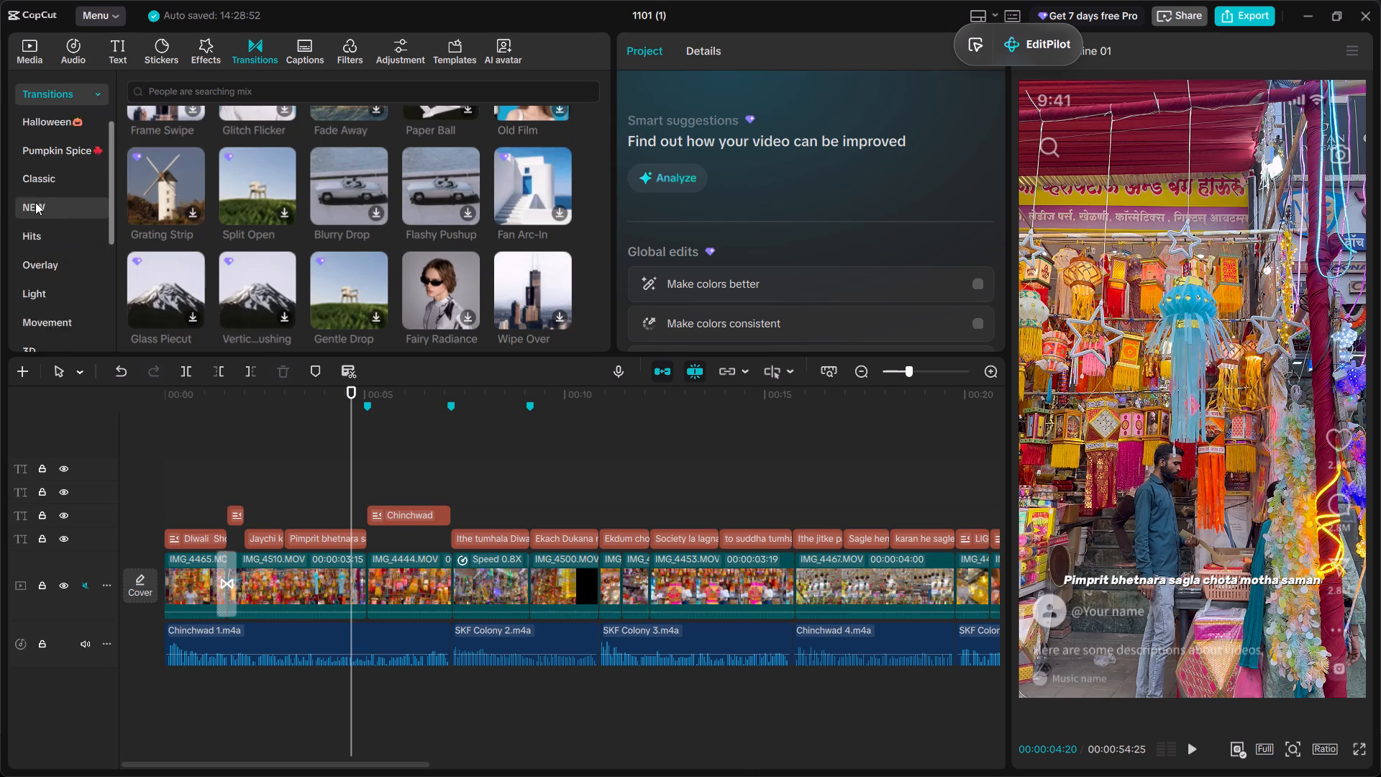
pyautogui.scroll(-3, 35, 202)
pyautogui.scroll(1, 36, 202)
pyautogui.click(61, 235)
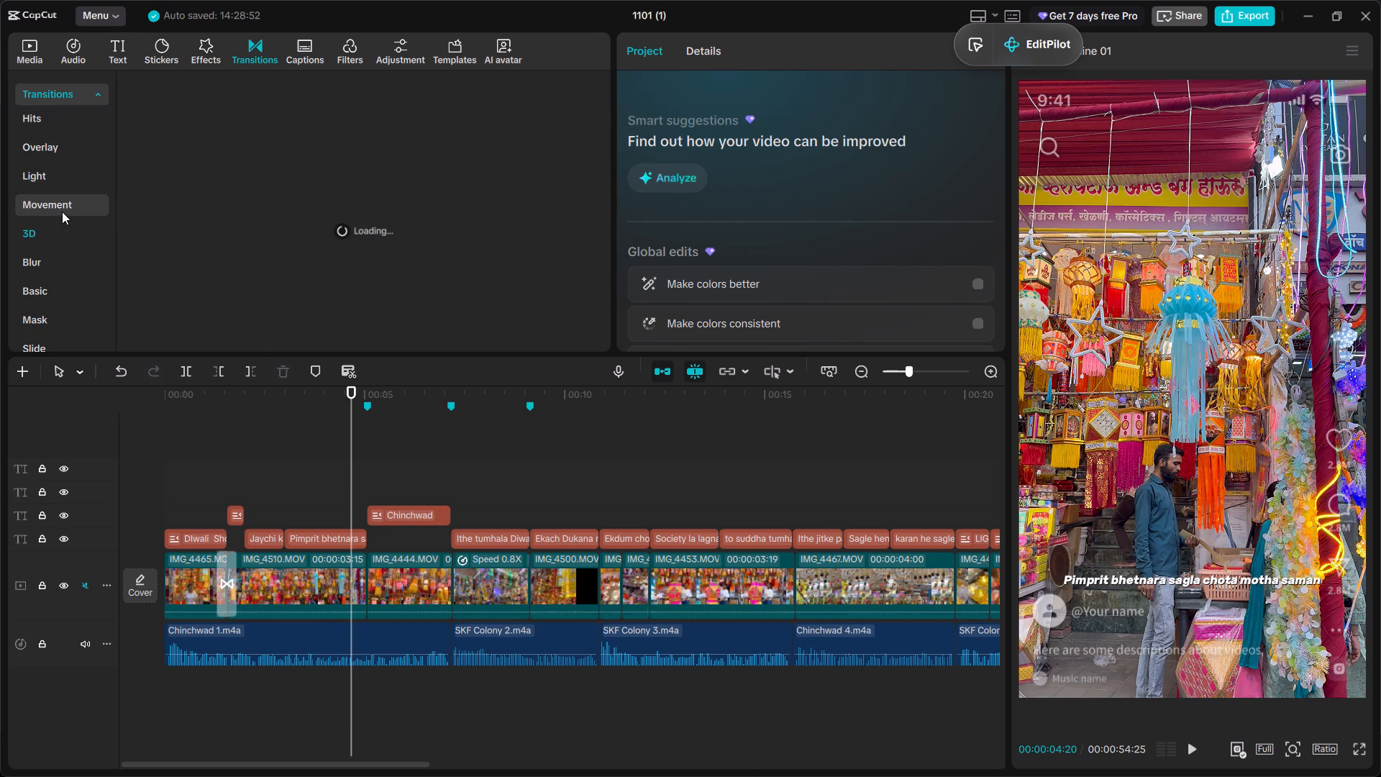
pyautogui.click(63, 172)
pyautogui.scroll(-1, 371, 282)
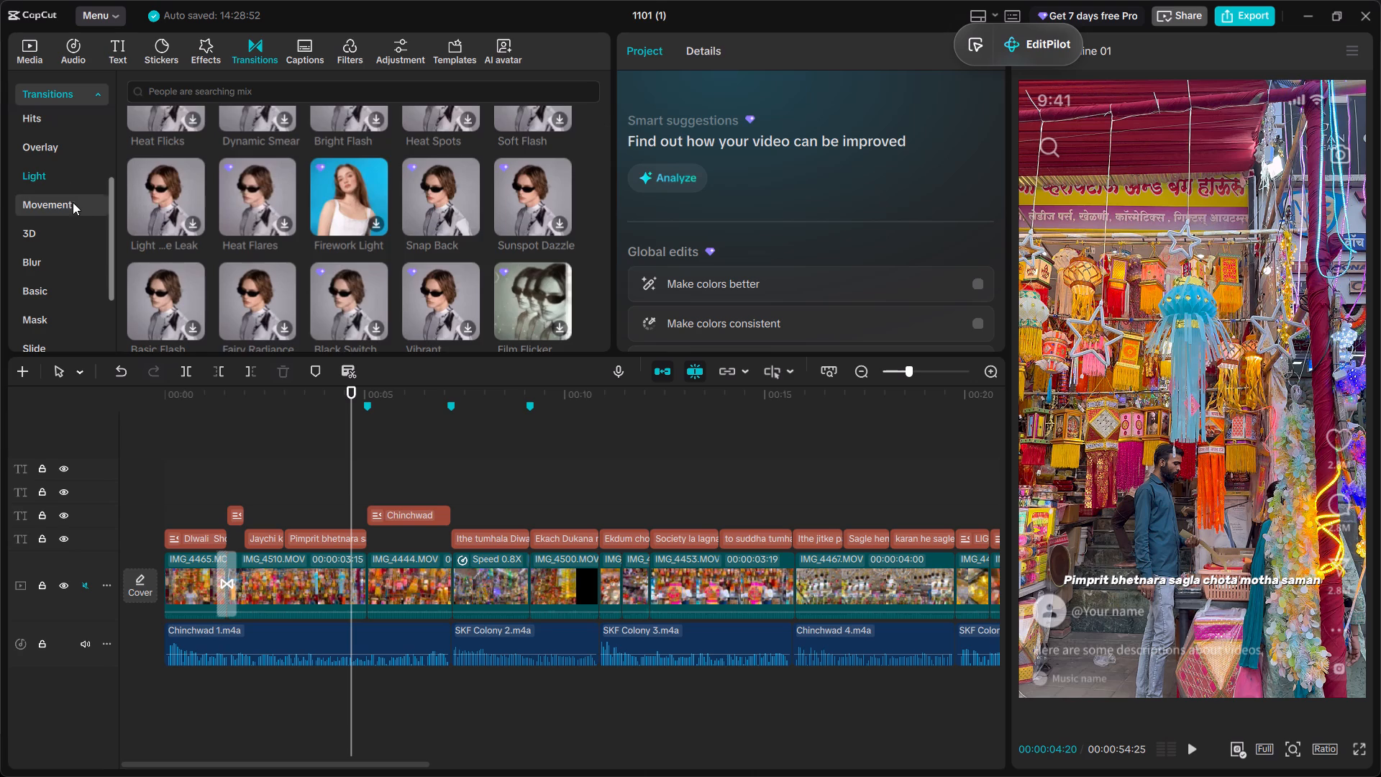
pyautogui.click(65, 154)
pyautogui.scroll(1, 86, 180)
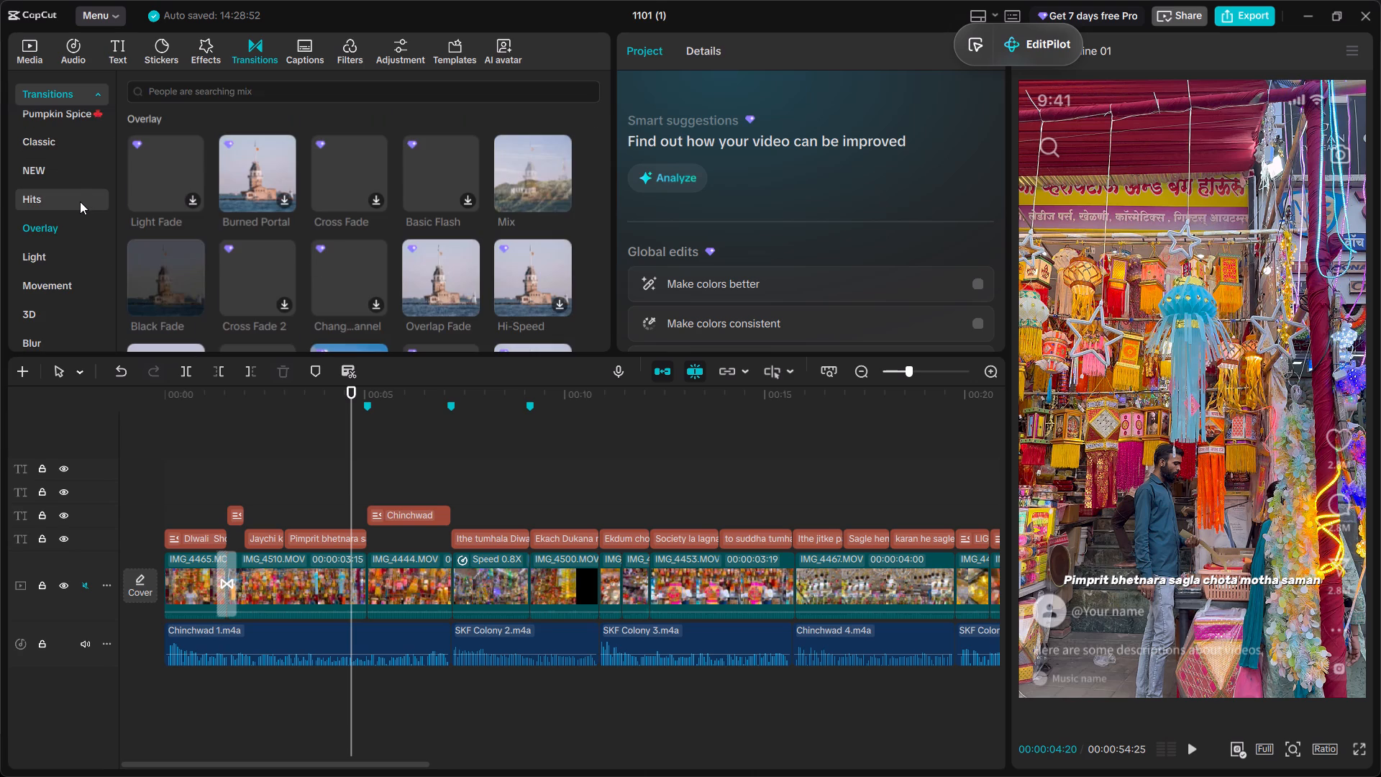
pyautogui.click(80, 201)
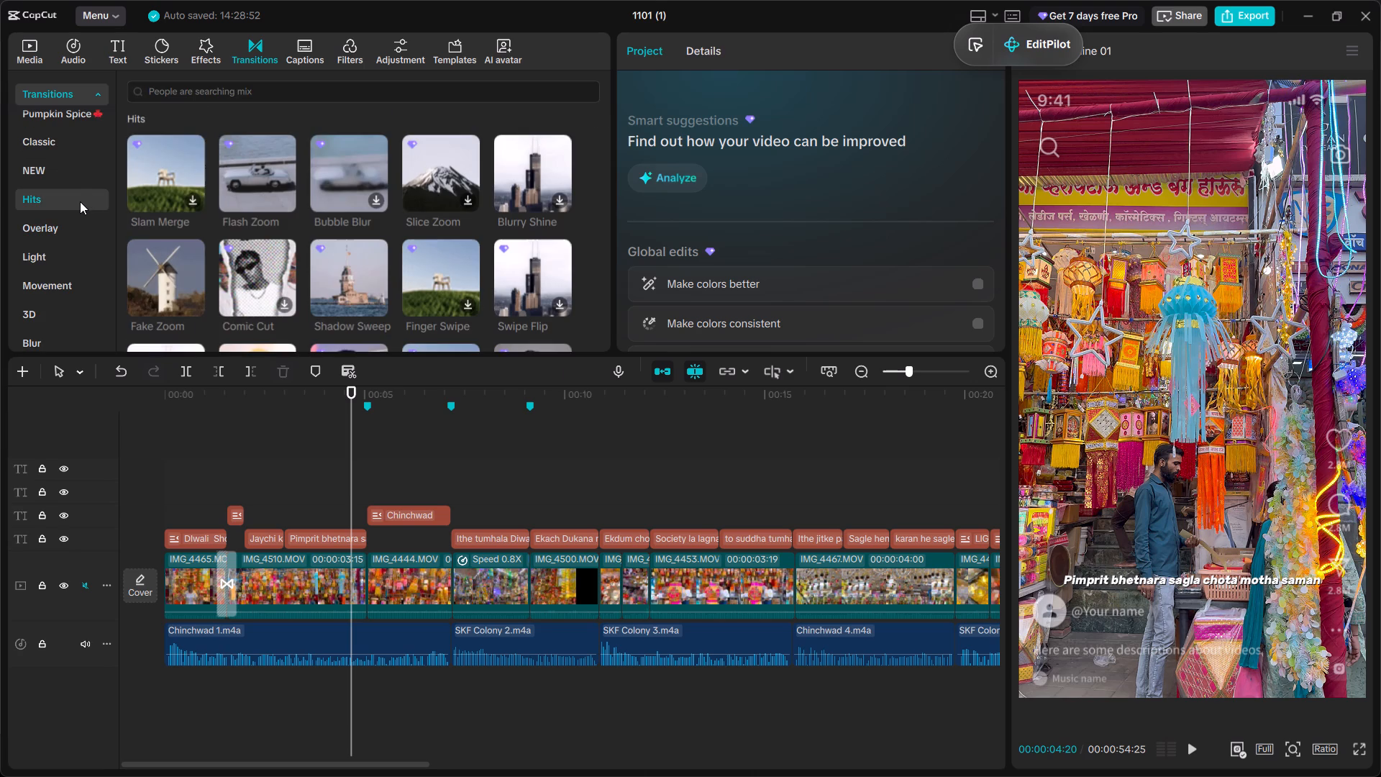
pyautogui.scroll(1, 62, 196)
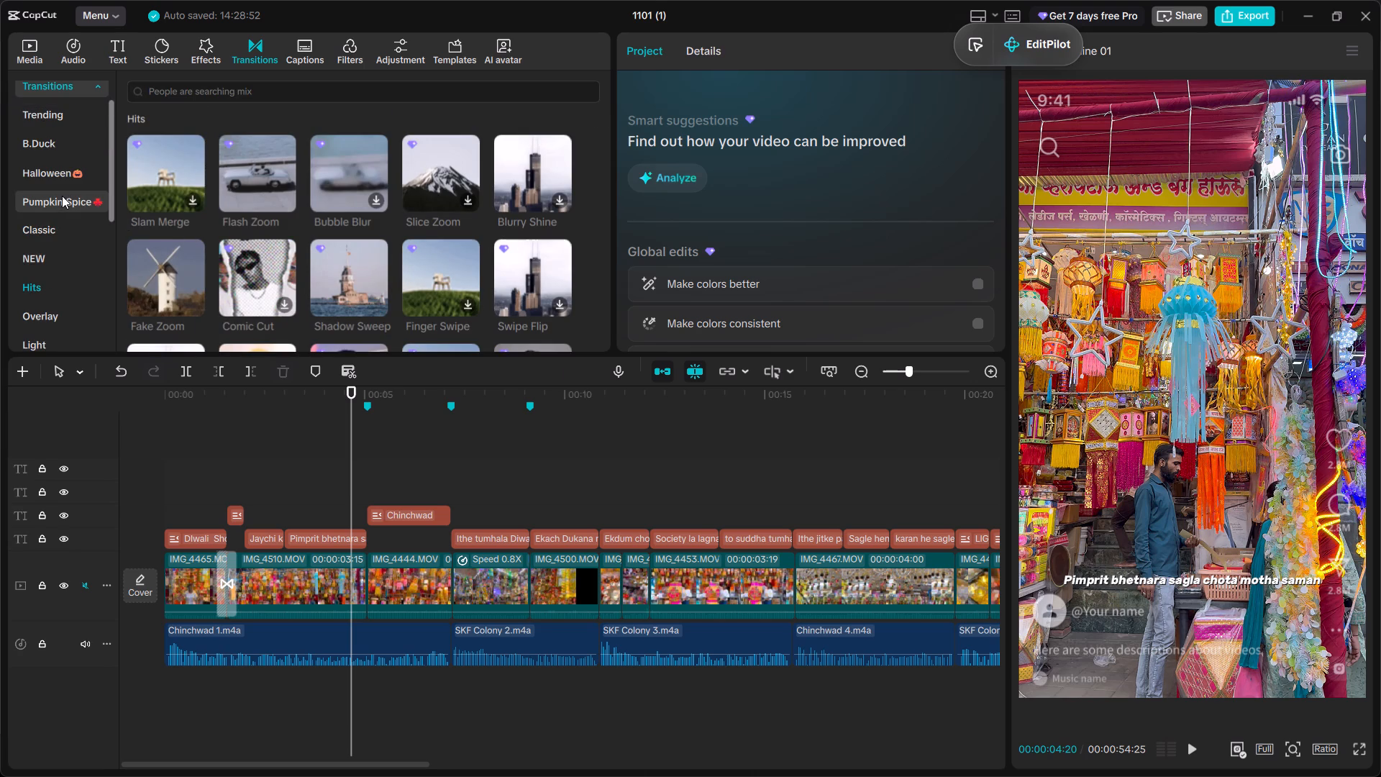
# Return to the Trending transitions and examine them again for a suitable transition.
pyautogui.click(63, 118)
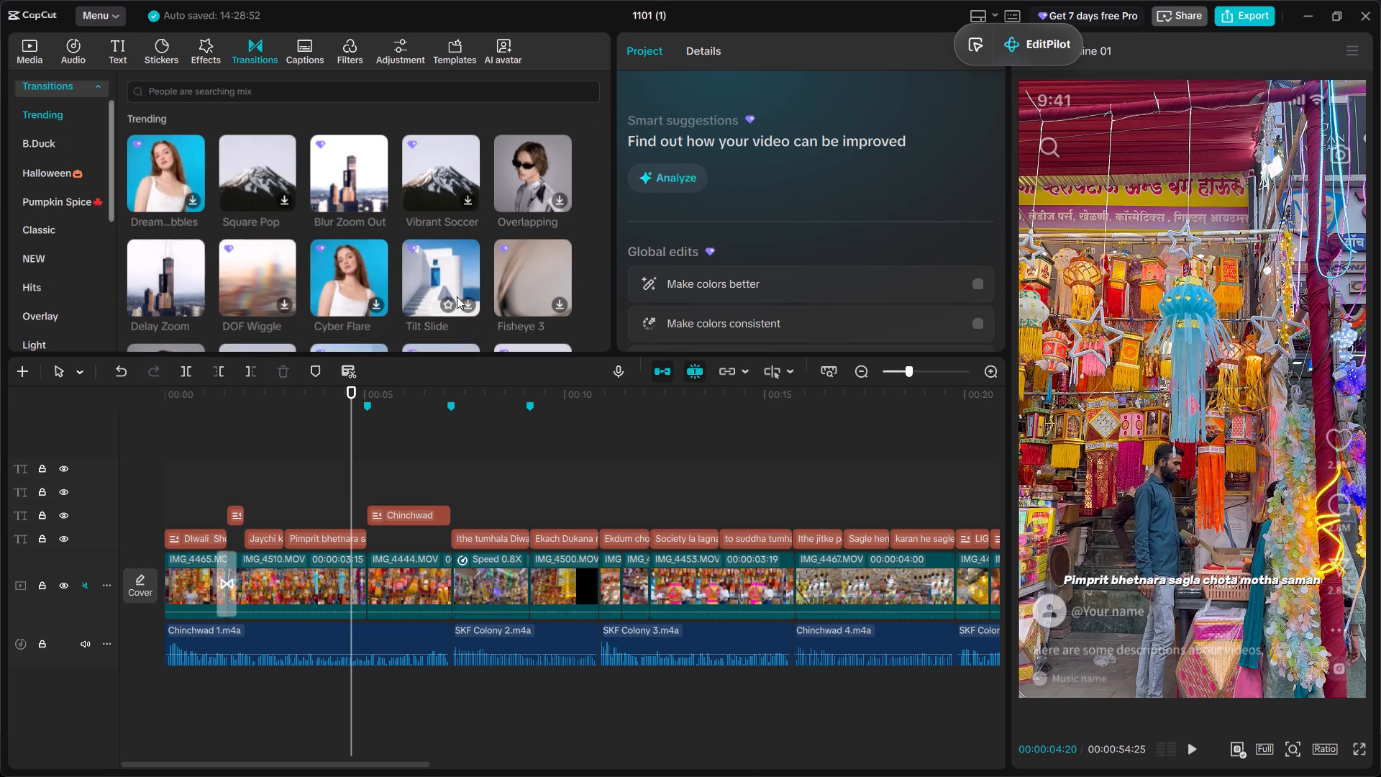
pyautogui.scroll(-7, 457, 296)
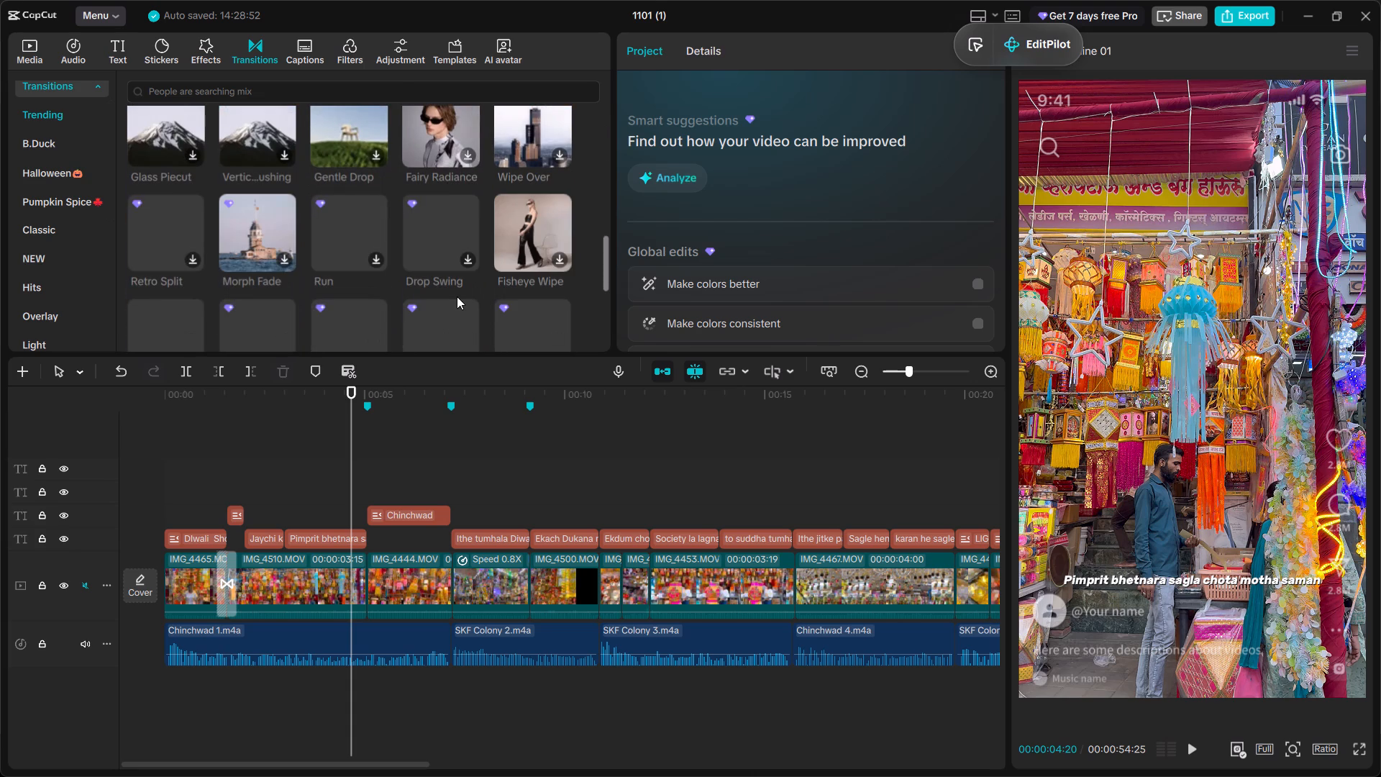
pyautogui.scroll(-1, 457, 296)
pyautogui.scroll(1, 457, 296)
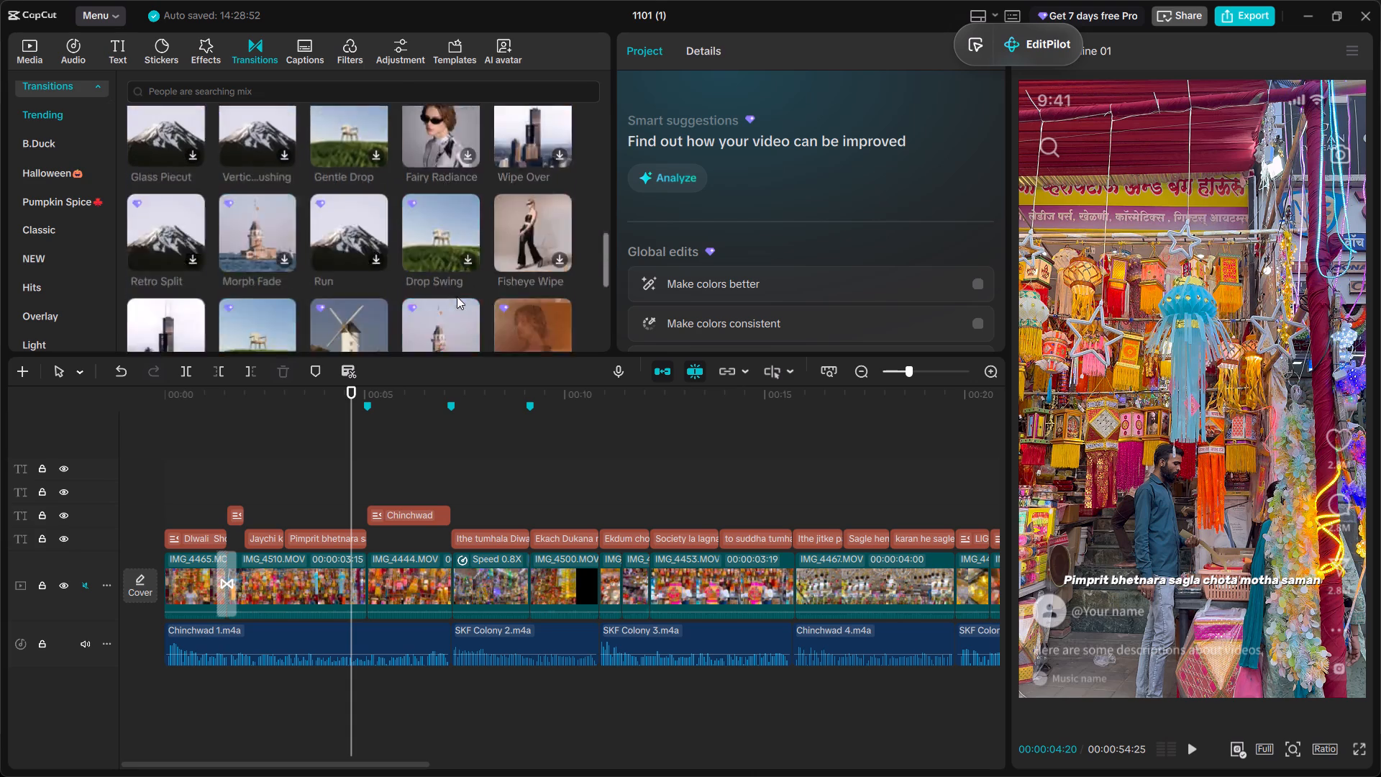
pyautogui.scroll(6, 457, 296)
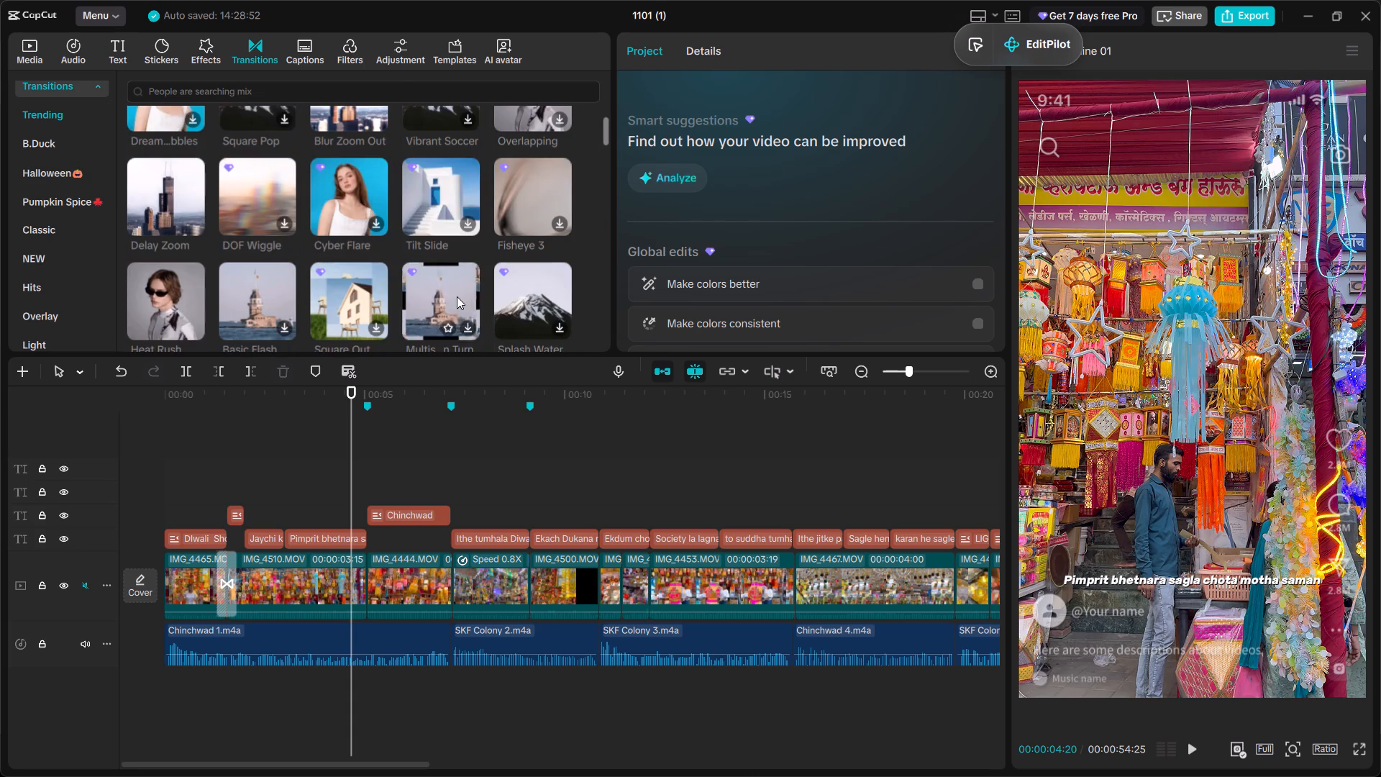
pyautogui.scroll(1, 355, 177)
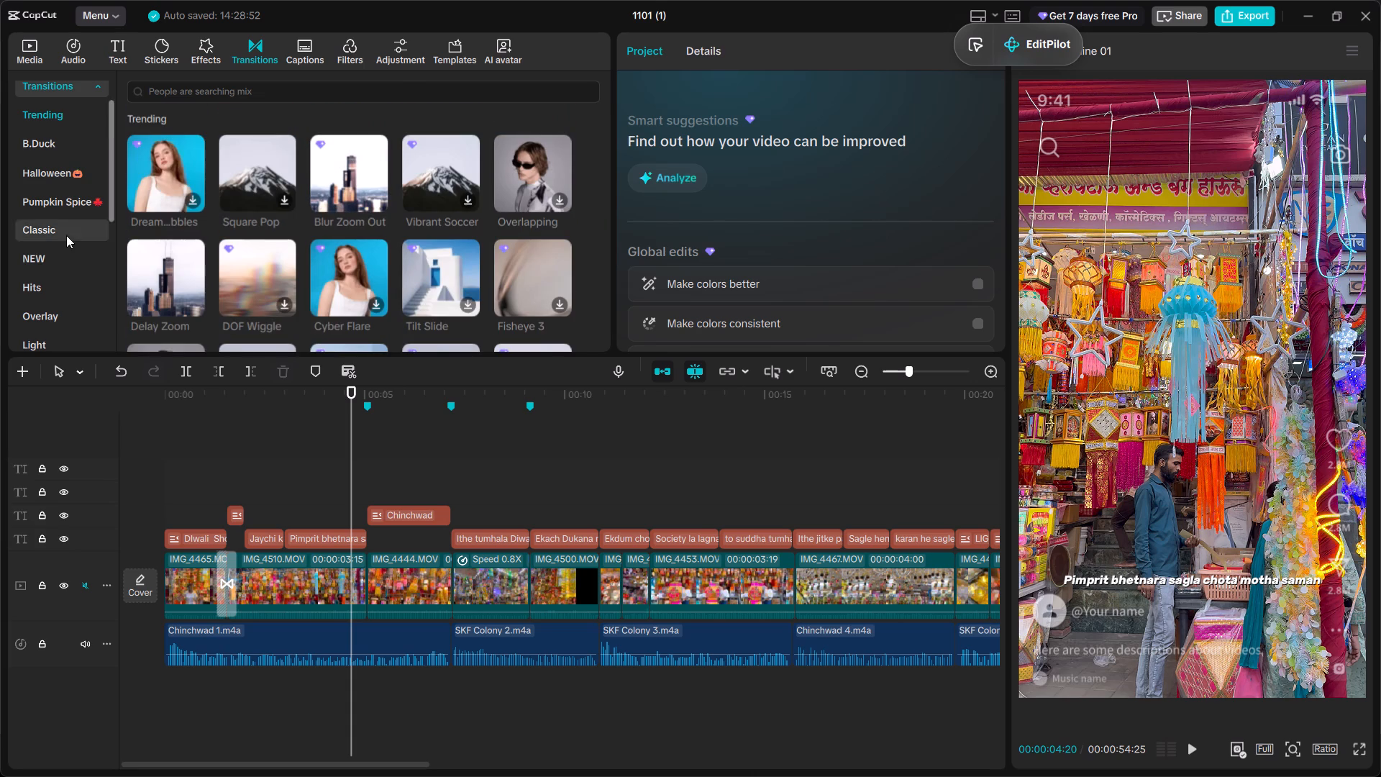
# Look through the Light, Movement and Basic transition categories for a suitable transition.
pyautogui.scroll(-1, 62, 250)
pyautogui.click(58, 247)
pyautogui.scroll(-1, 58, 249)
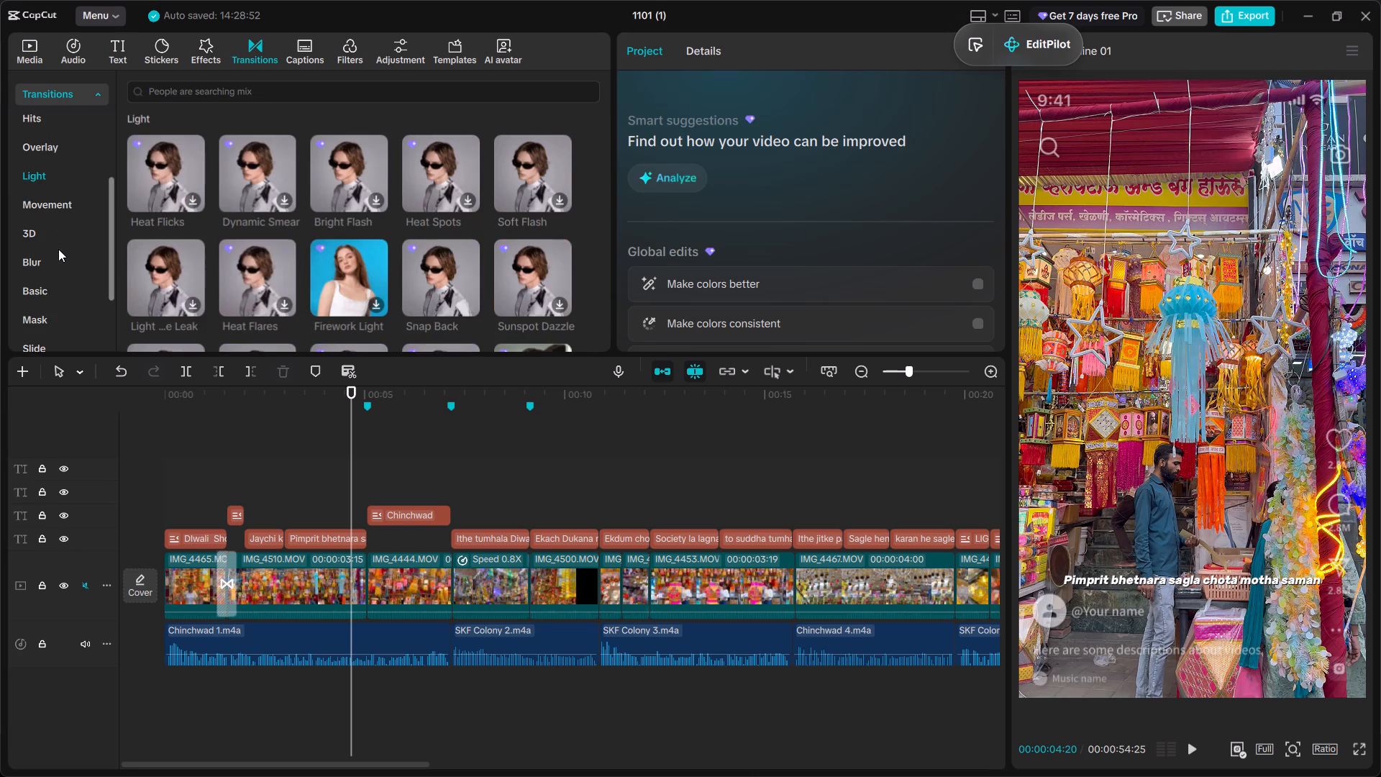
pyautogui.scroll(-3, 283, 255)
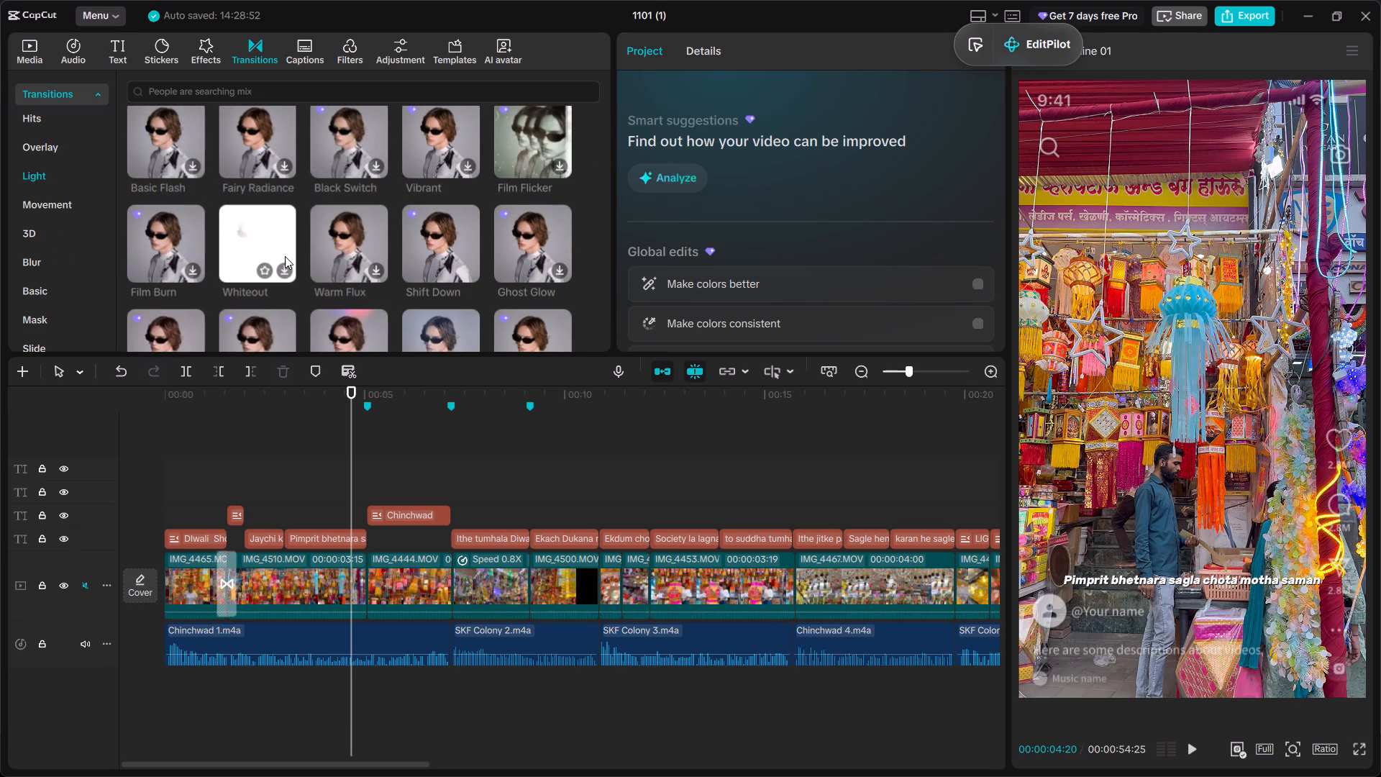
pyautogui.scroll(3, 285, 256)
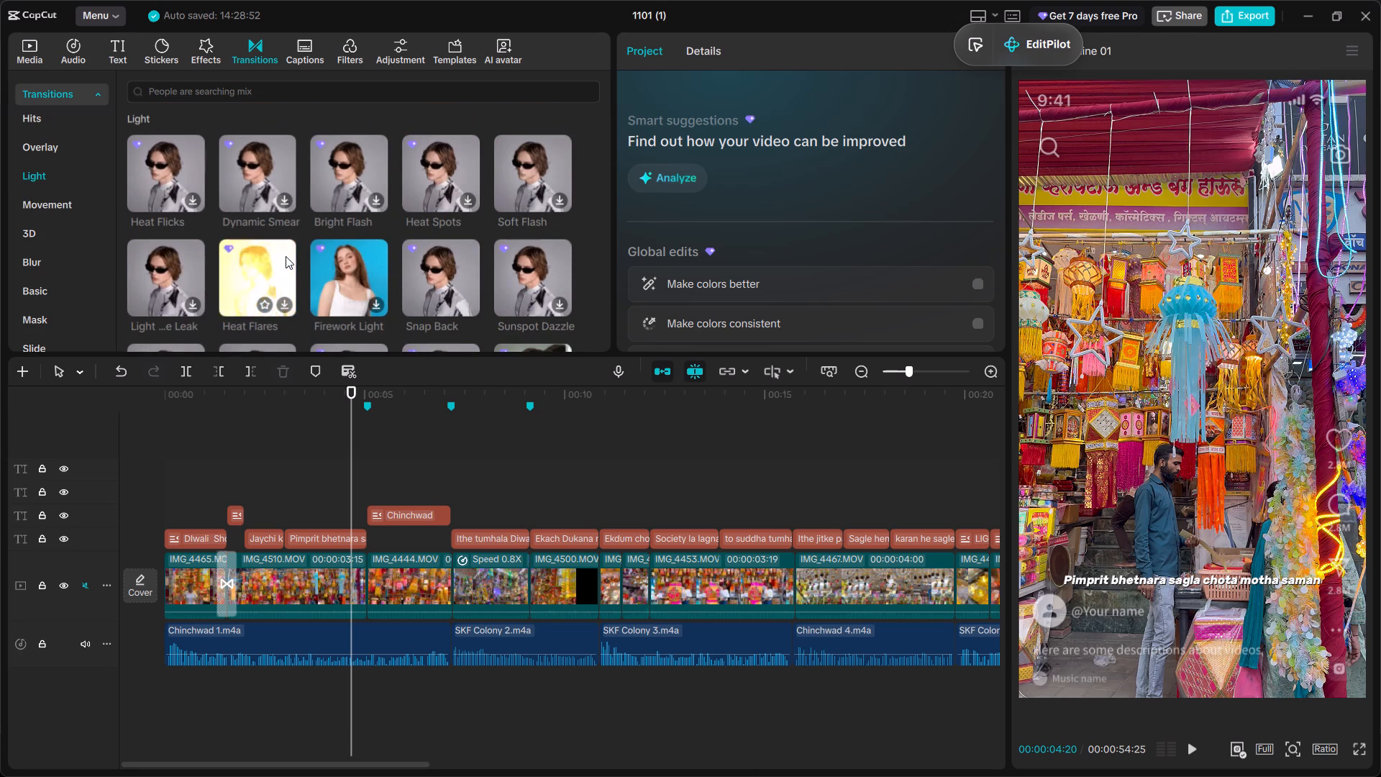
pyautogui.scroll(-5, 287, 258)
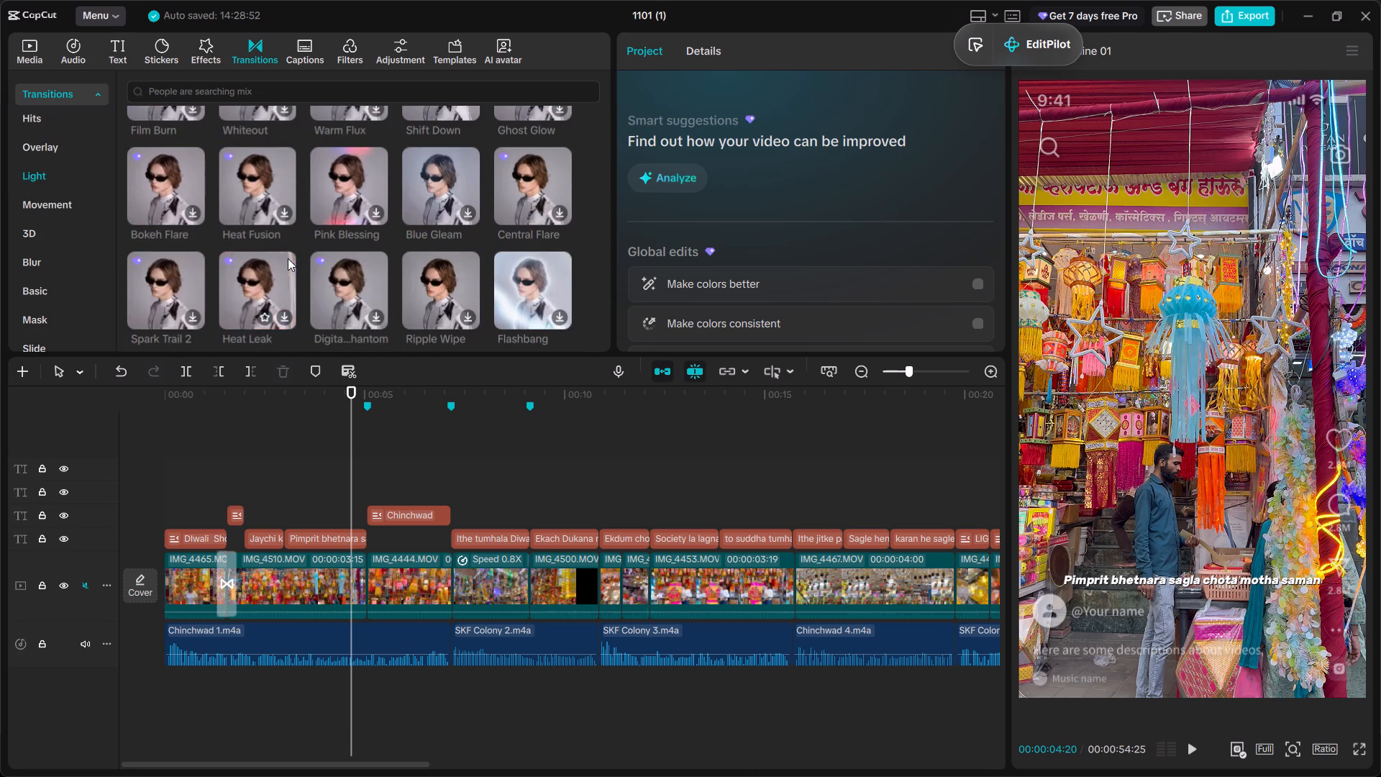
pyautogui.scroll(-3, 288, 258)
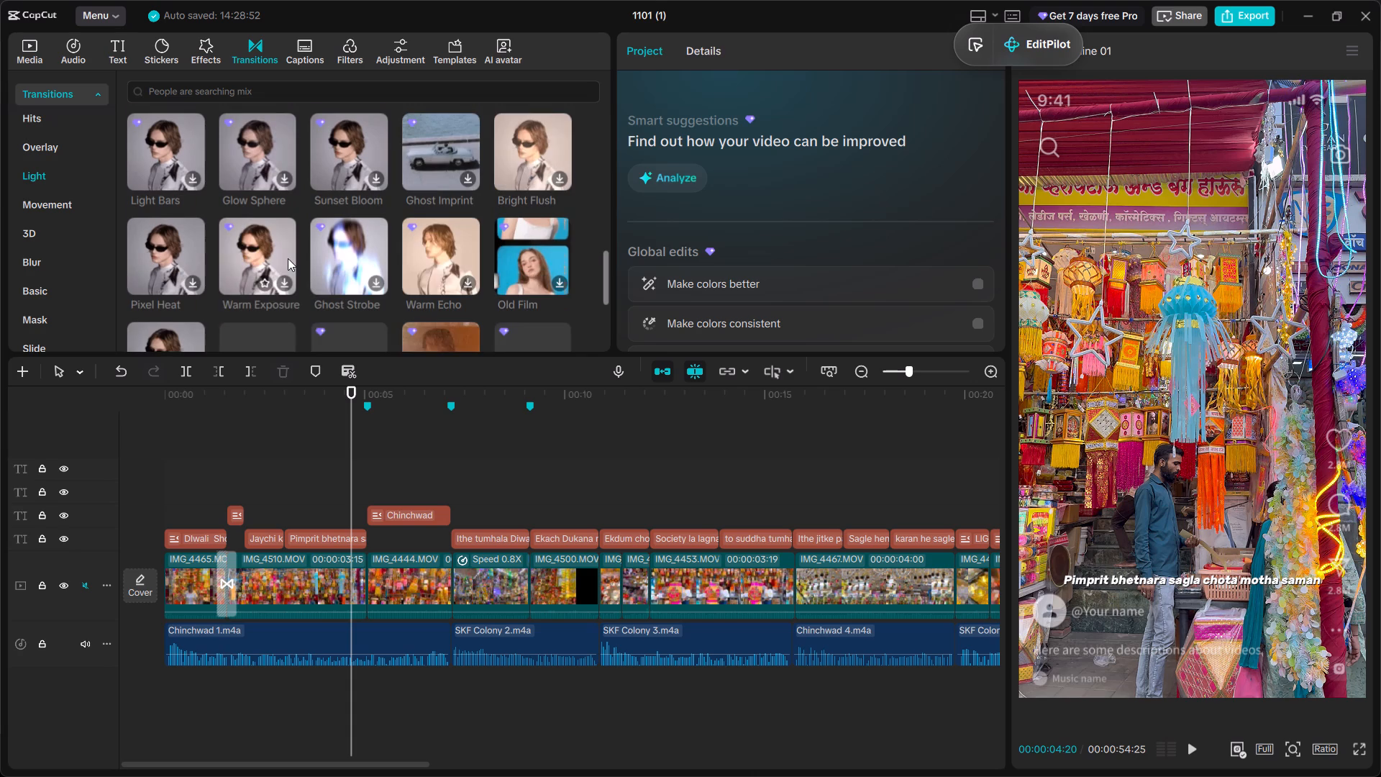
pyautogui.scroll(-2, 289, 259)
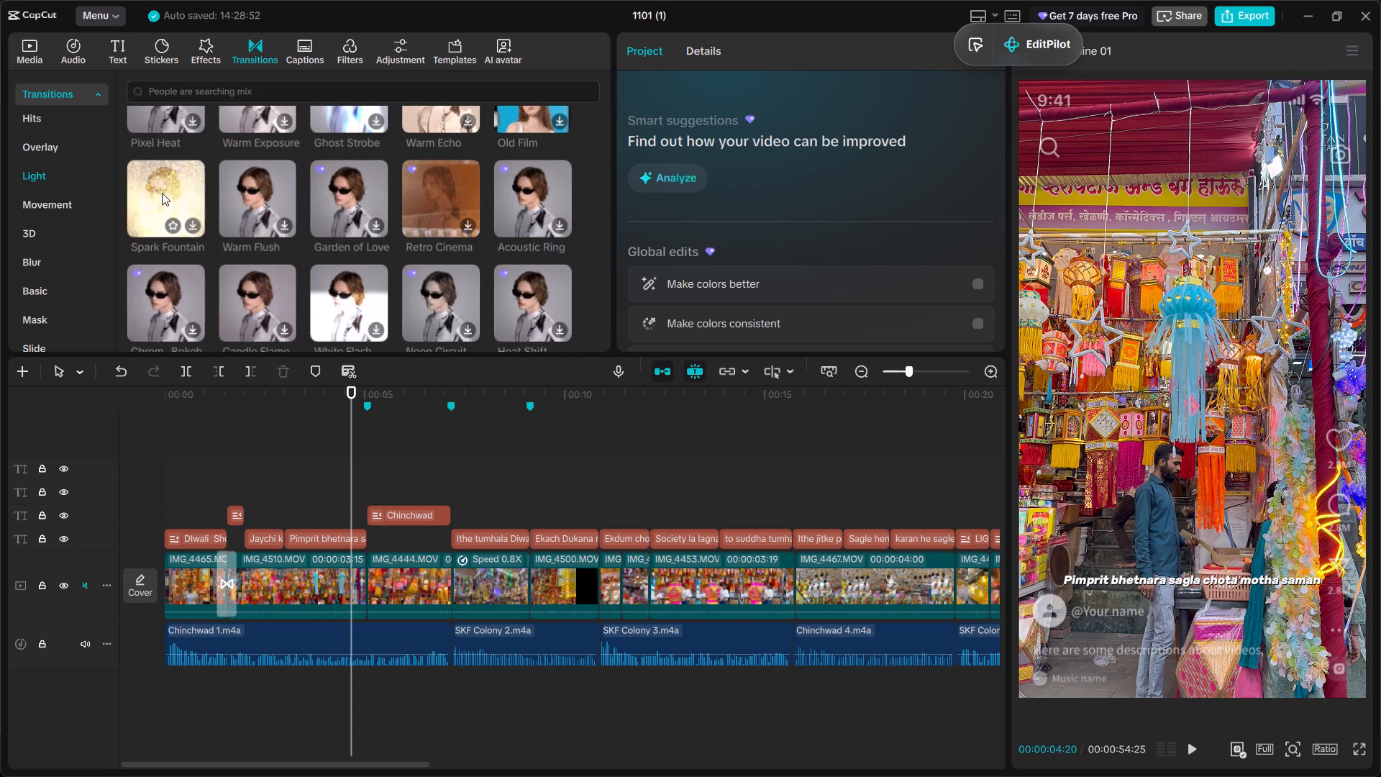
pyautogui.scroll(-1, 249, 296)
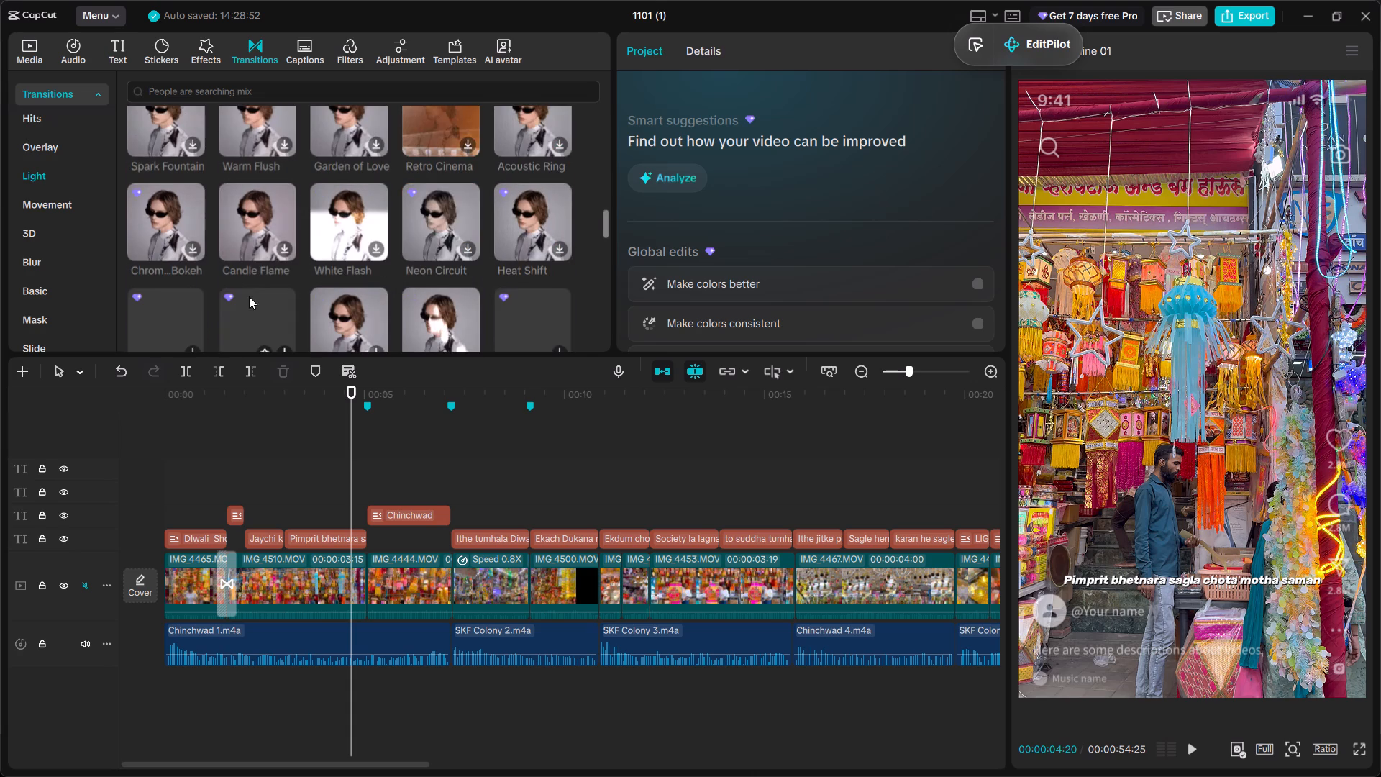
pyautogui.scroll(-1, 240, 224)
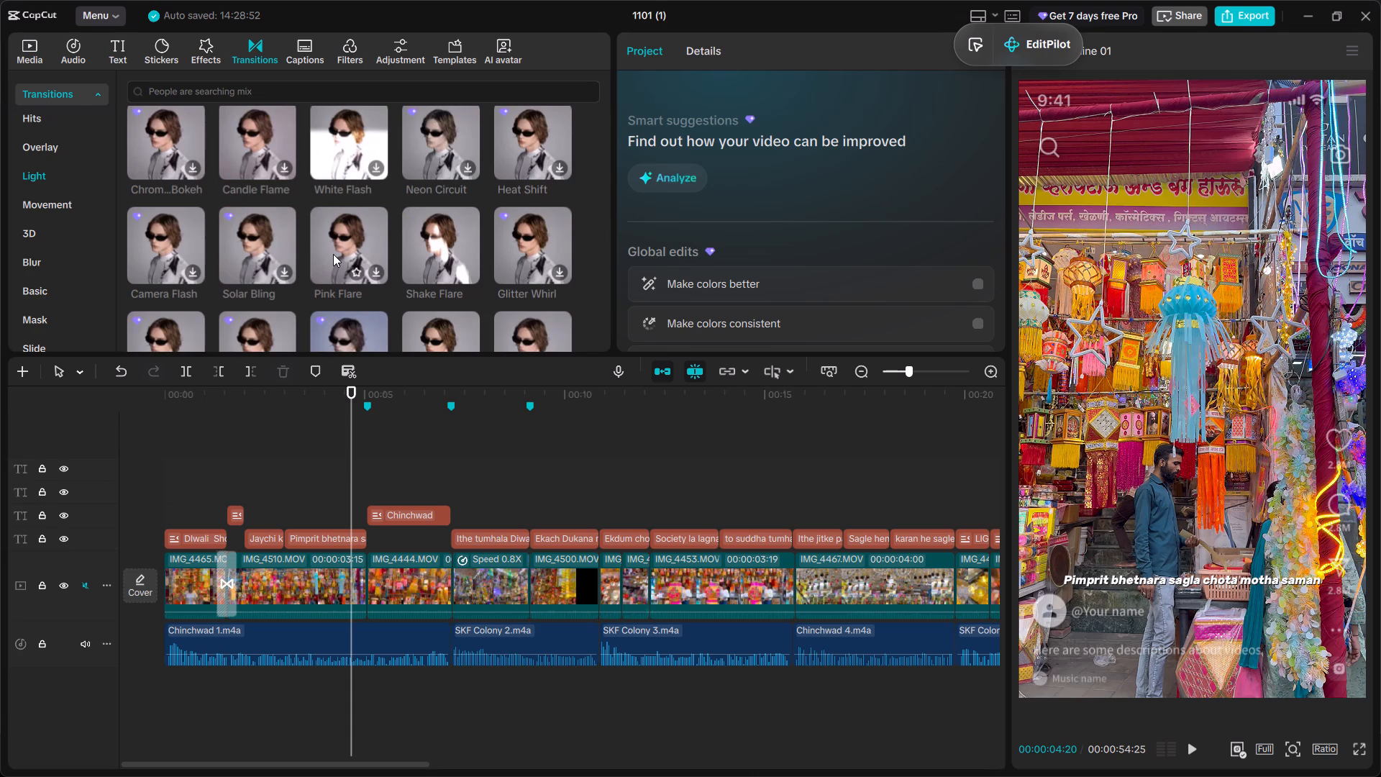
pyautogui.scroll(-1, 333, 254)
pyautogui.scroll(-2, 414, 263)
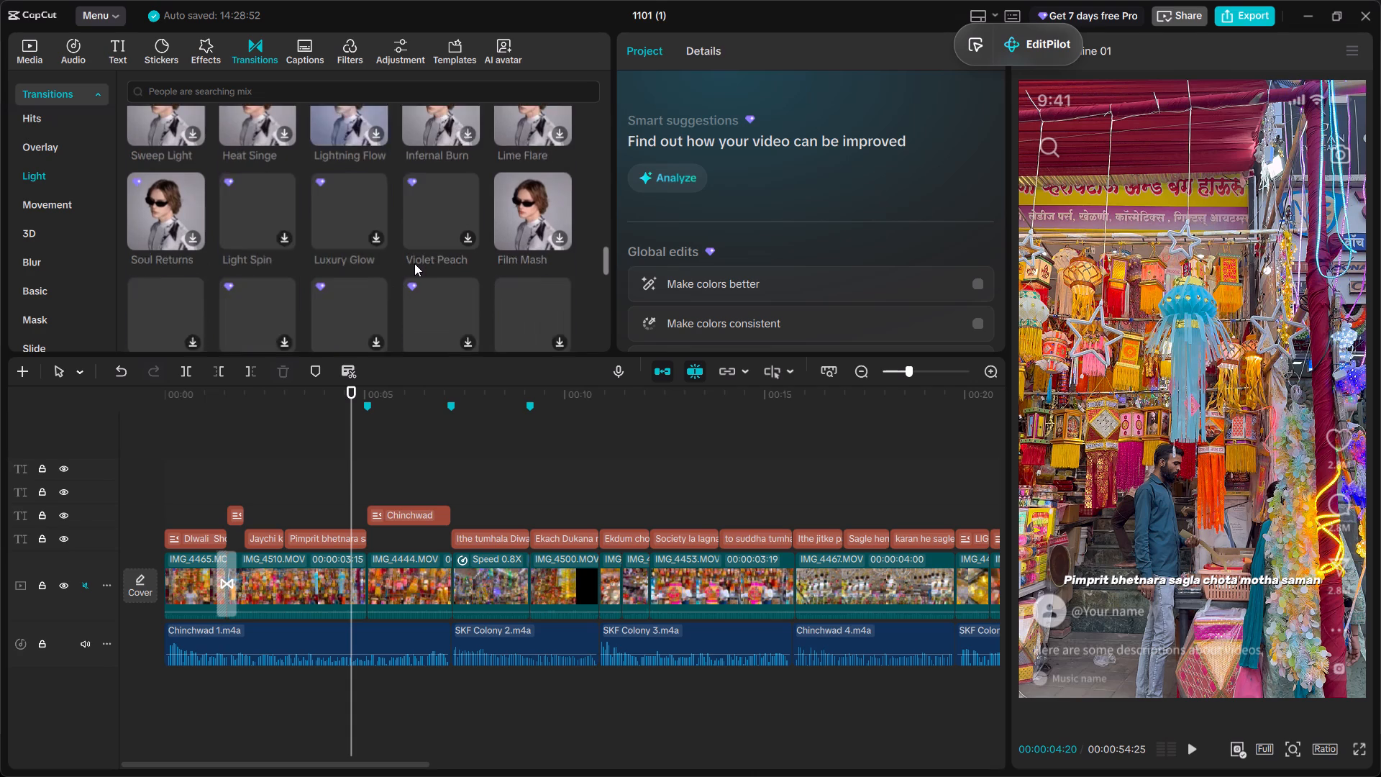
pyautogui.scroll(-1, 414, 263)
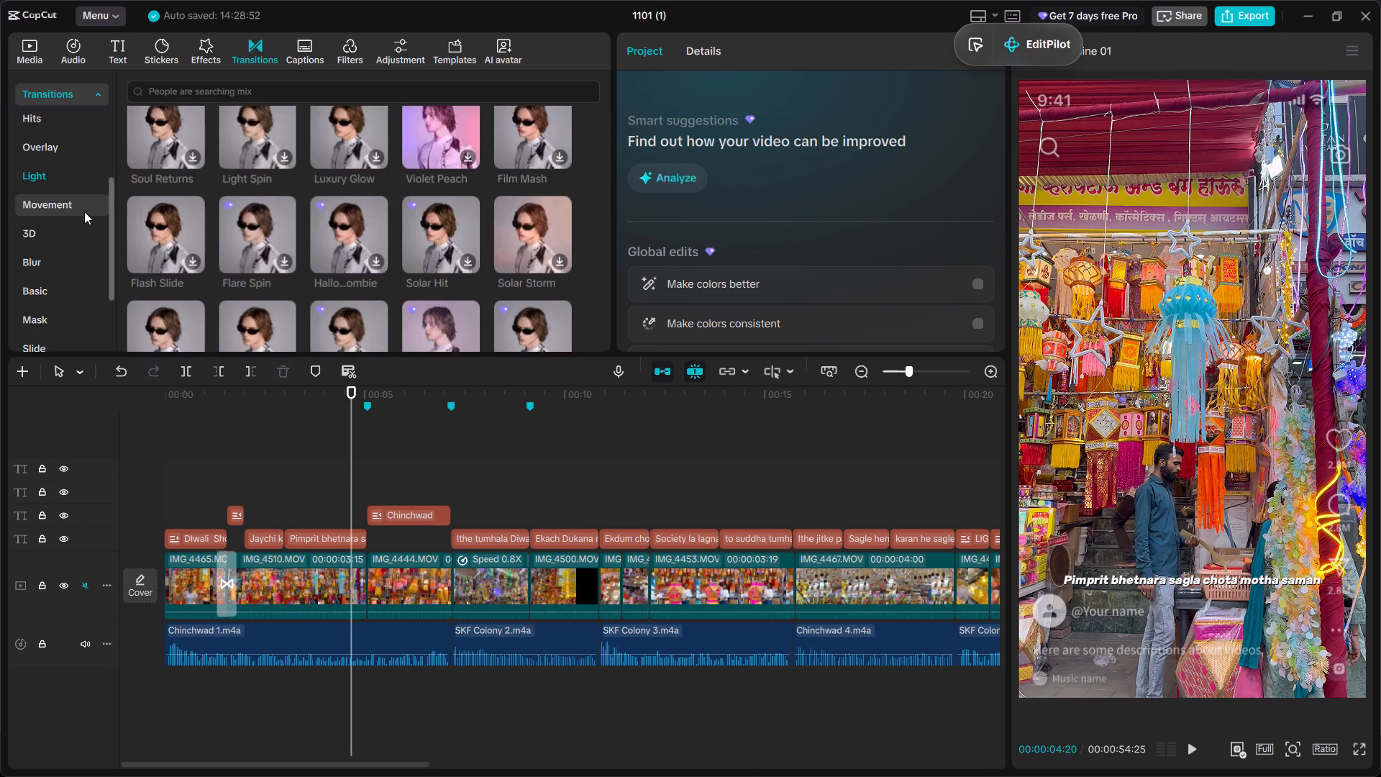
pyautogui.click(84, 212)
pyautogui.scroll(-1, 84, 212)
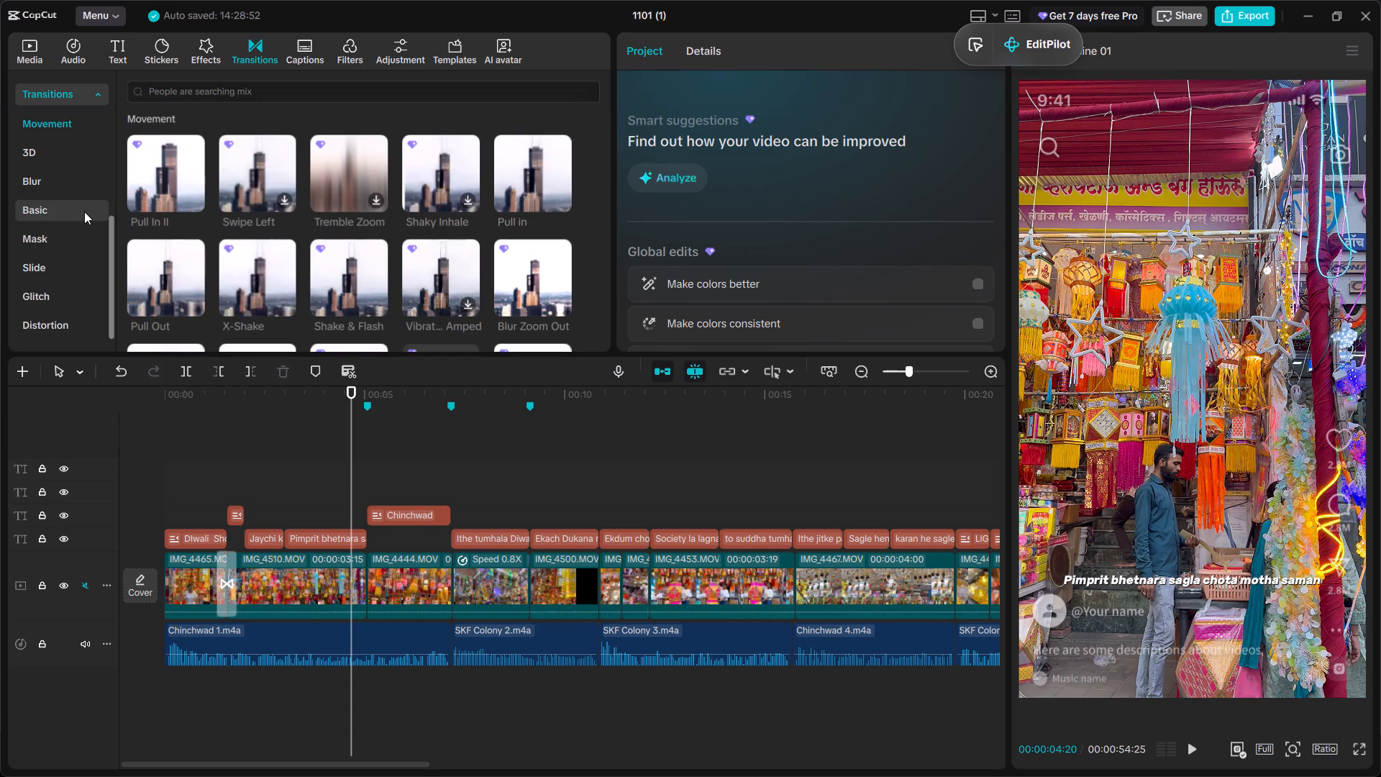
pyautogui.click(78, 209)
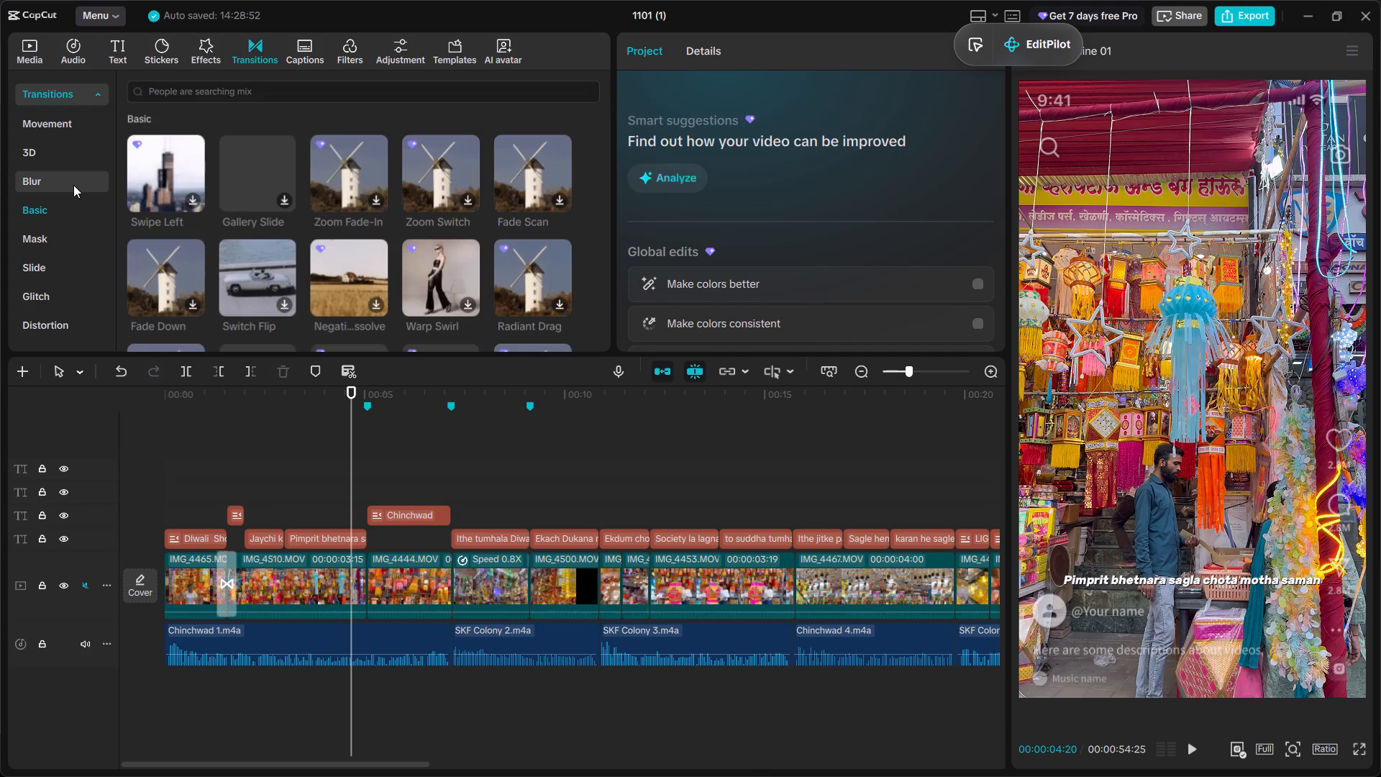
pyautogui.scroll(-1, 83, 288)
pyautogui.scroll(3, 83, 288)
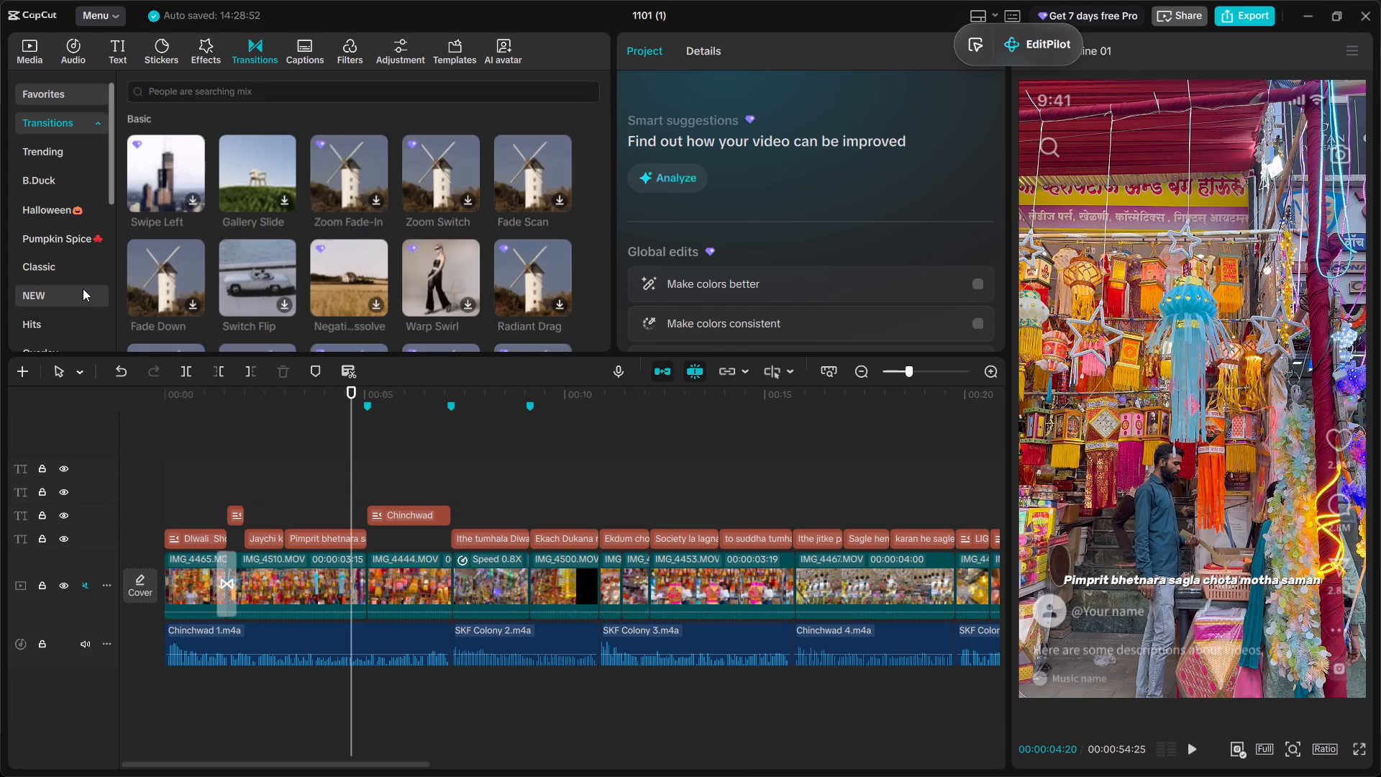
pyautogui.scroll(2, 83, 288)
# Add the Trending transition Delay Zoom at the cut between IMG_4510 and IMG_4444, and preview it.
pyautogui.click(77, 148)
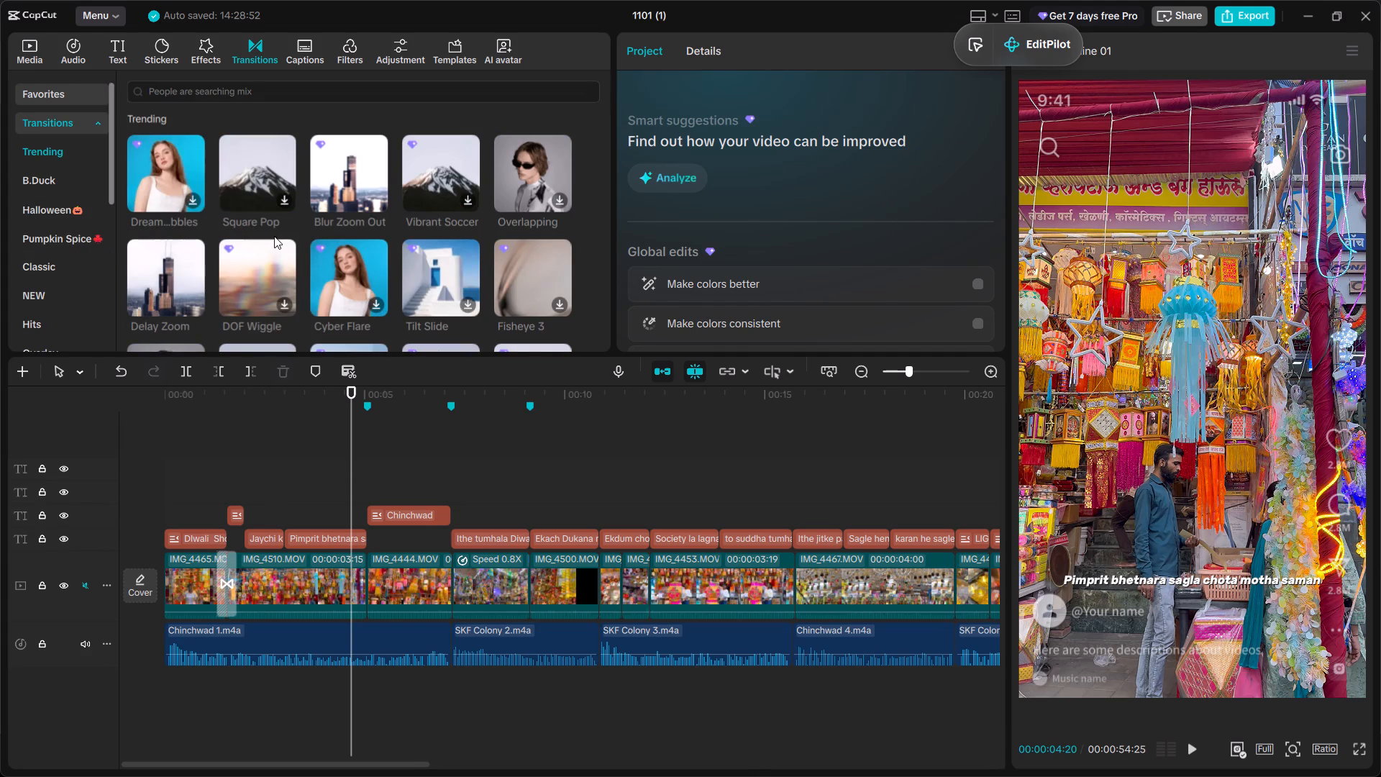
pyautogui.scroll(-3, 280, 242)
pyautogui.scroll(1, 281, 246)
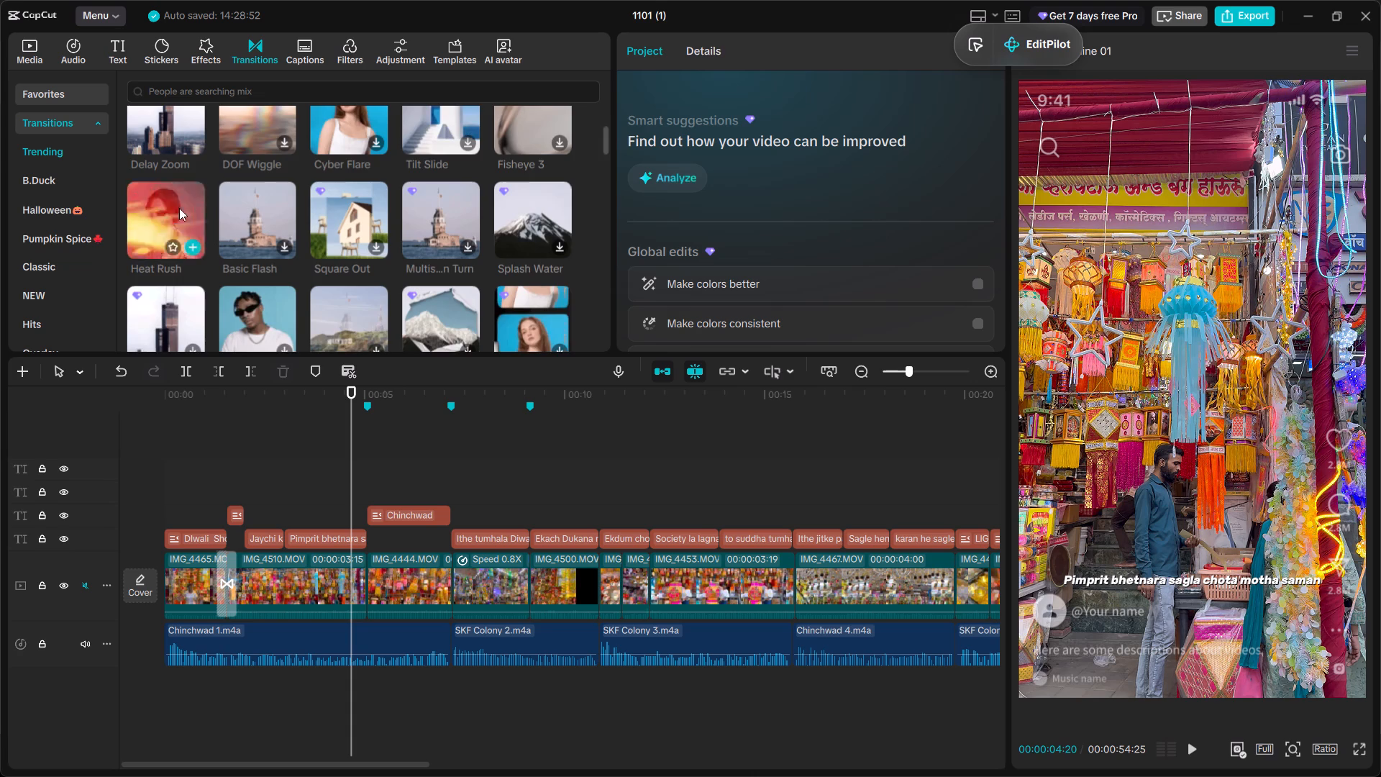
pyautogui.scroll(1, 179, 208)
pyautogui.scroll(-1, 171, 241)
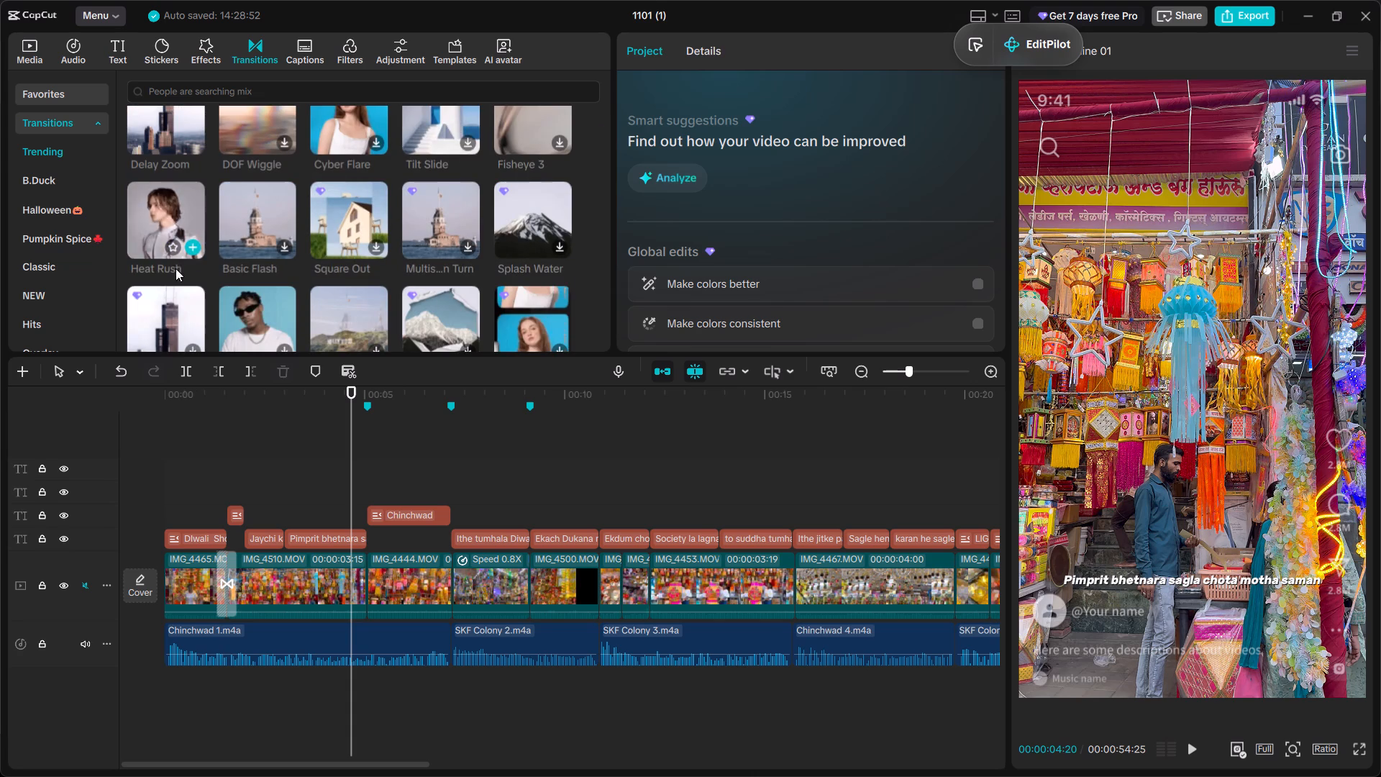
pyautogui.click(228, 563)
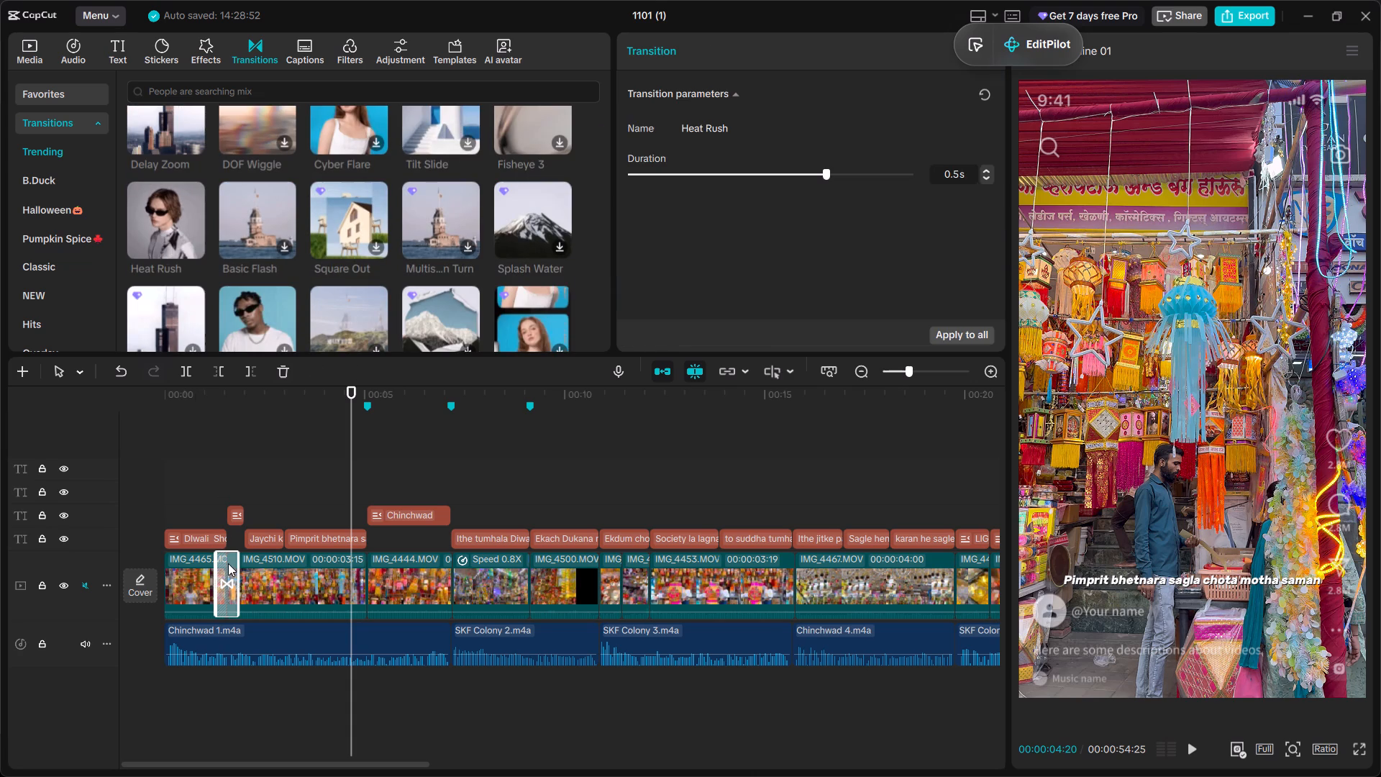
pyautogui.scroll(-1, 278, 276)
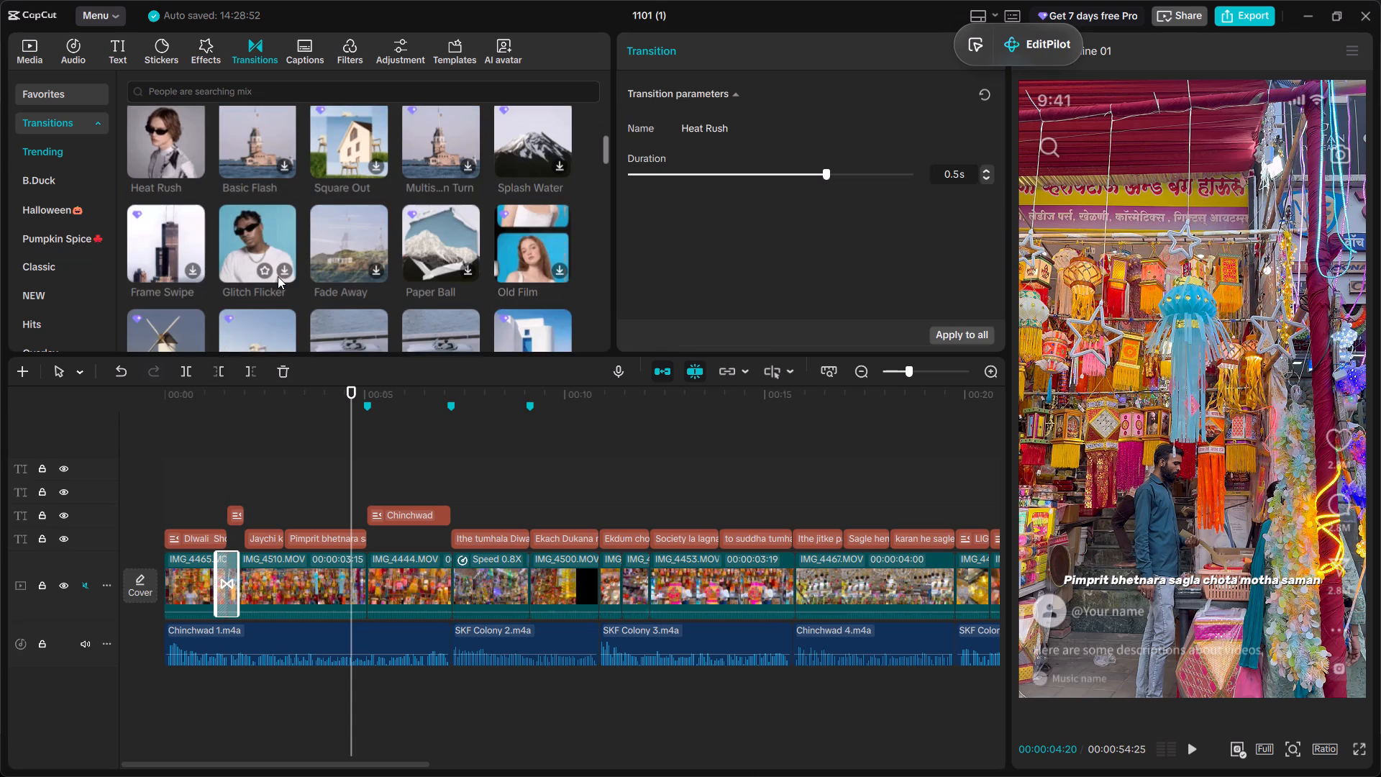
pyautogui.scroll(2, 278, 276)
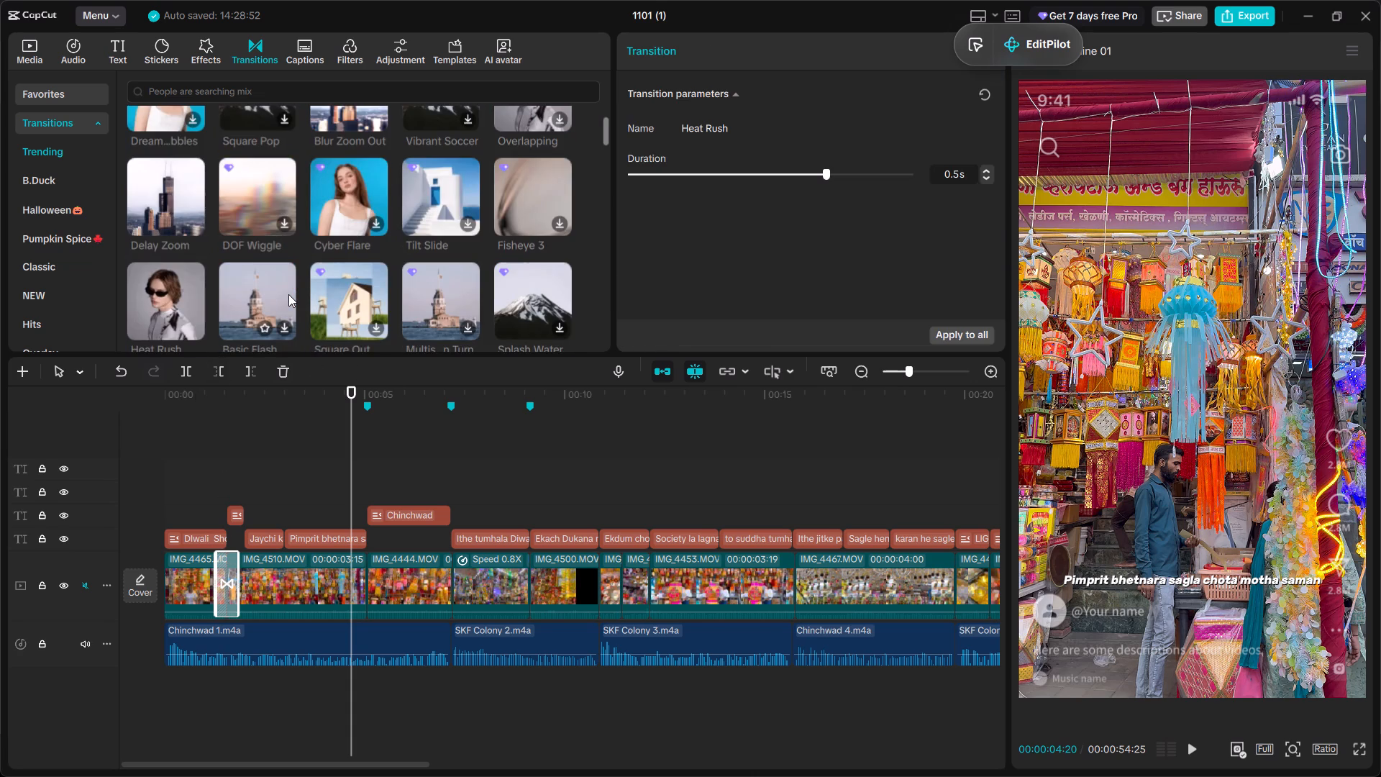
pyautogui.scroll(1, 288, 294)
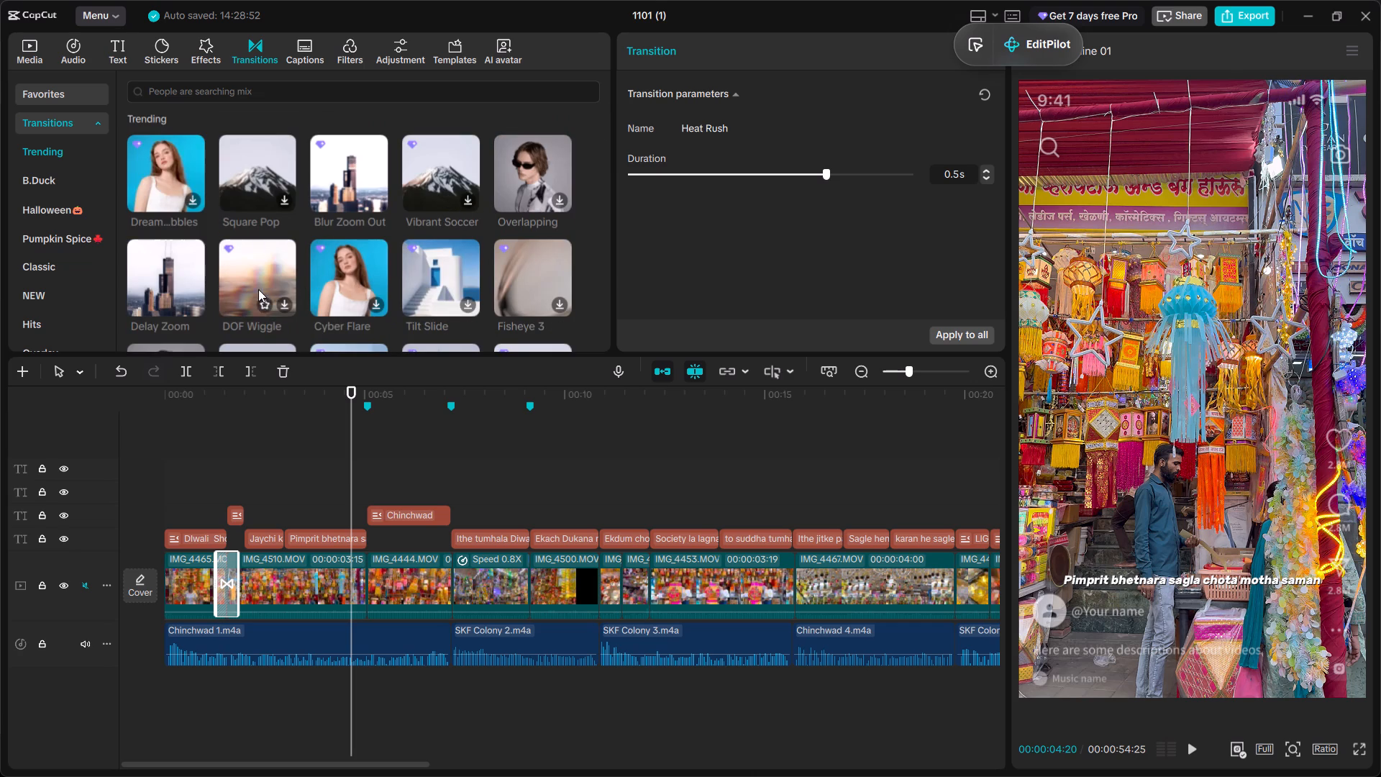
pyautogui.click(196, 304)
pyautogui.press('space')
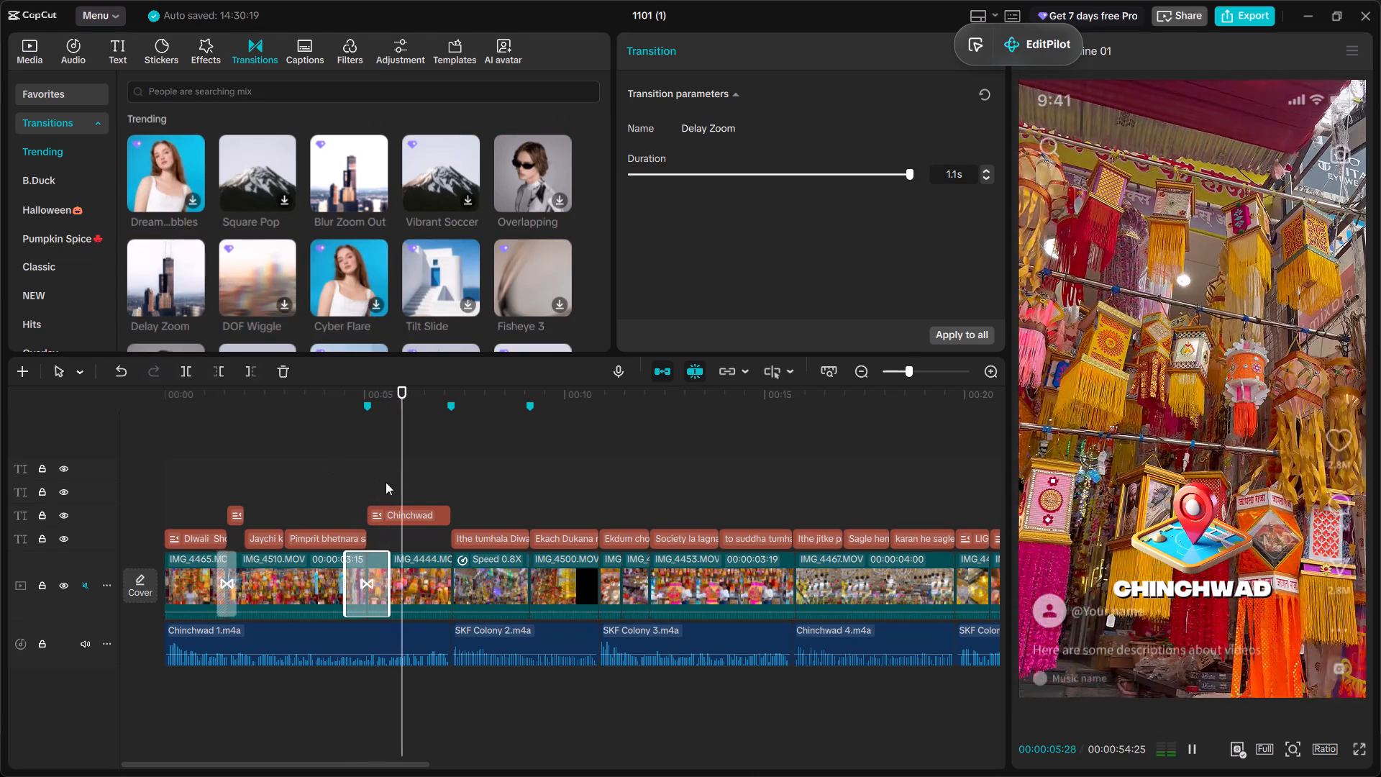
pyautogui.press('space')
# Add the Heat Rush transition at the cut between IMG_4444 and the 0.8X speed clip, and preview it.
pyautogui.scroll(-1, 353, 282)
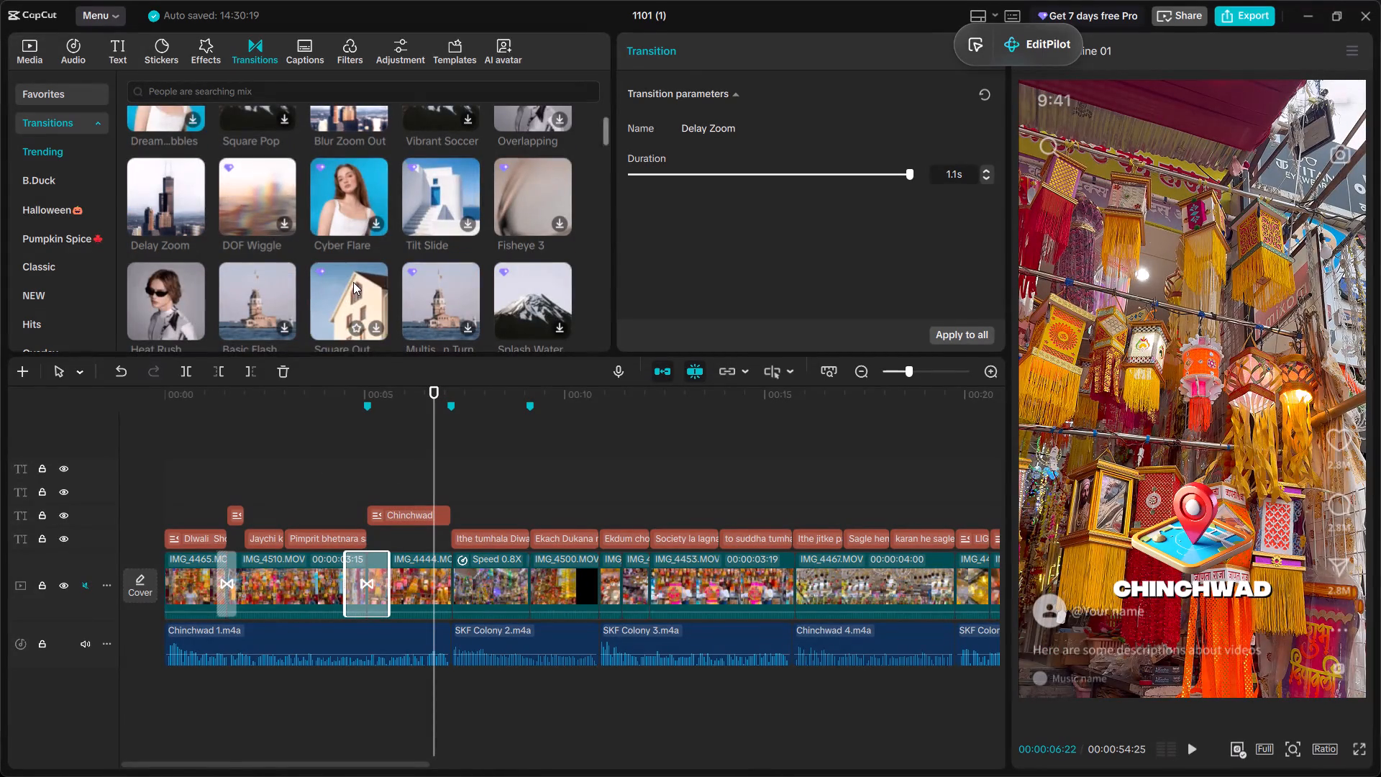
pyautogui.scroll(-2, 353, 282)
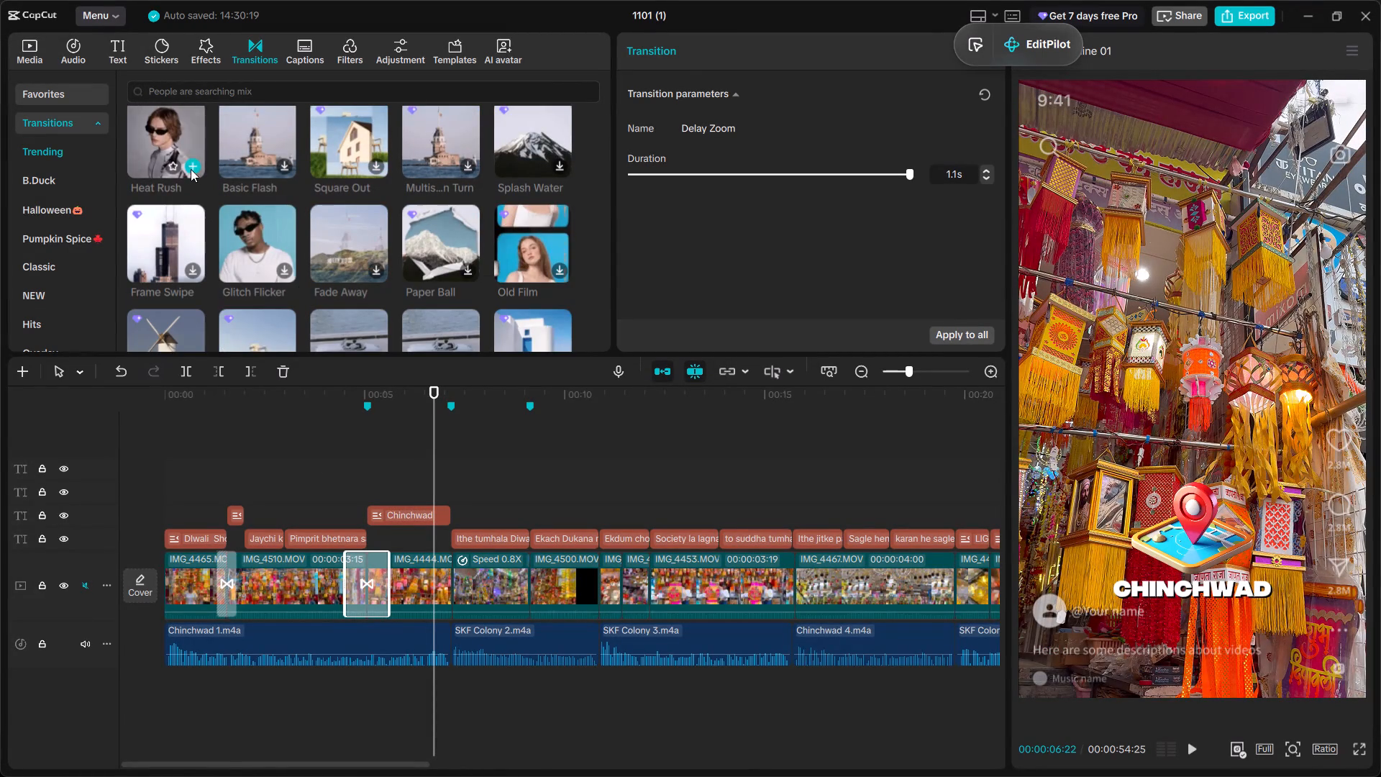
pyautogui.click(191, 168)
pyautogui.press('space')
pyautogui.press('space')
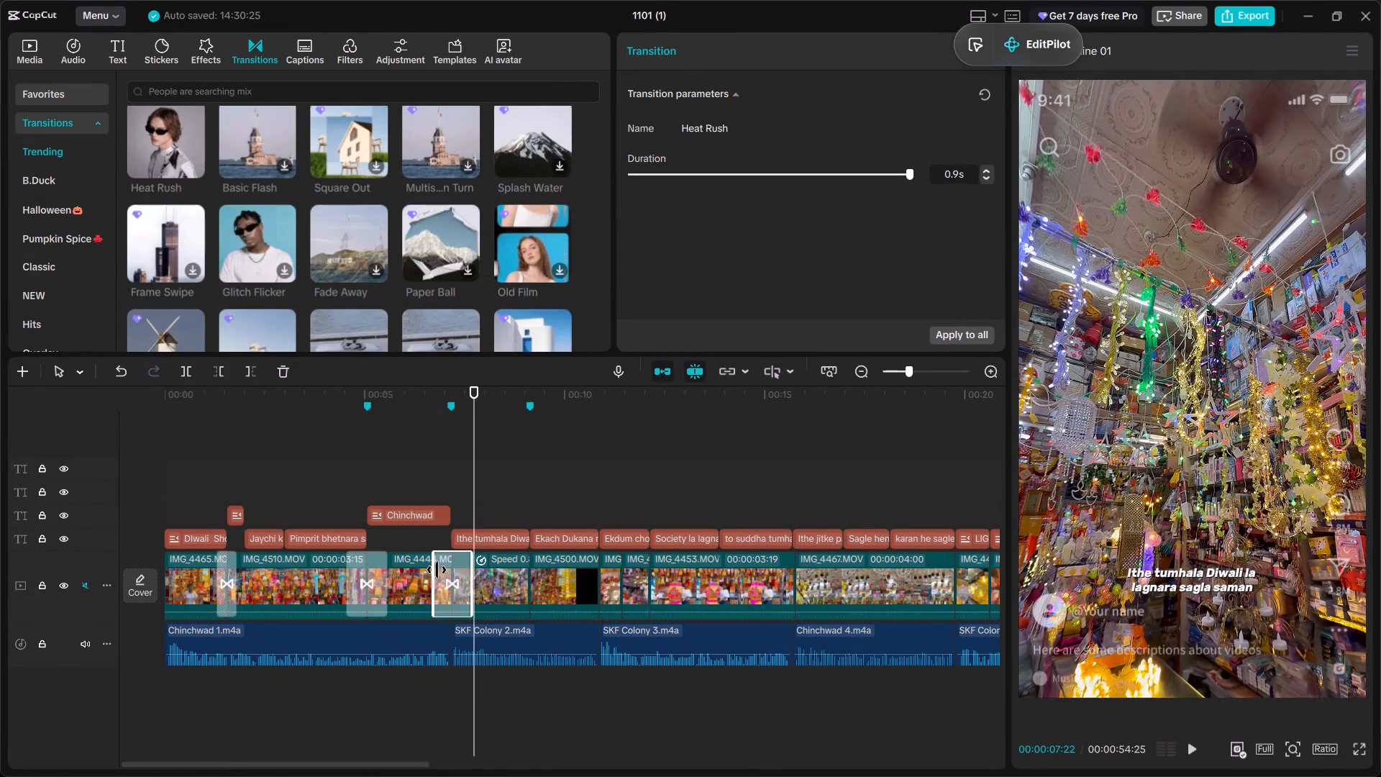
pyautogui.click(405, 458)
pyautogui.press('space')
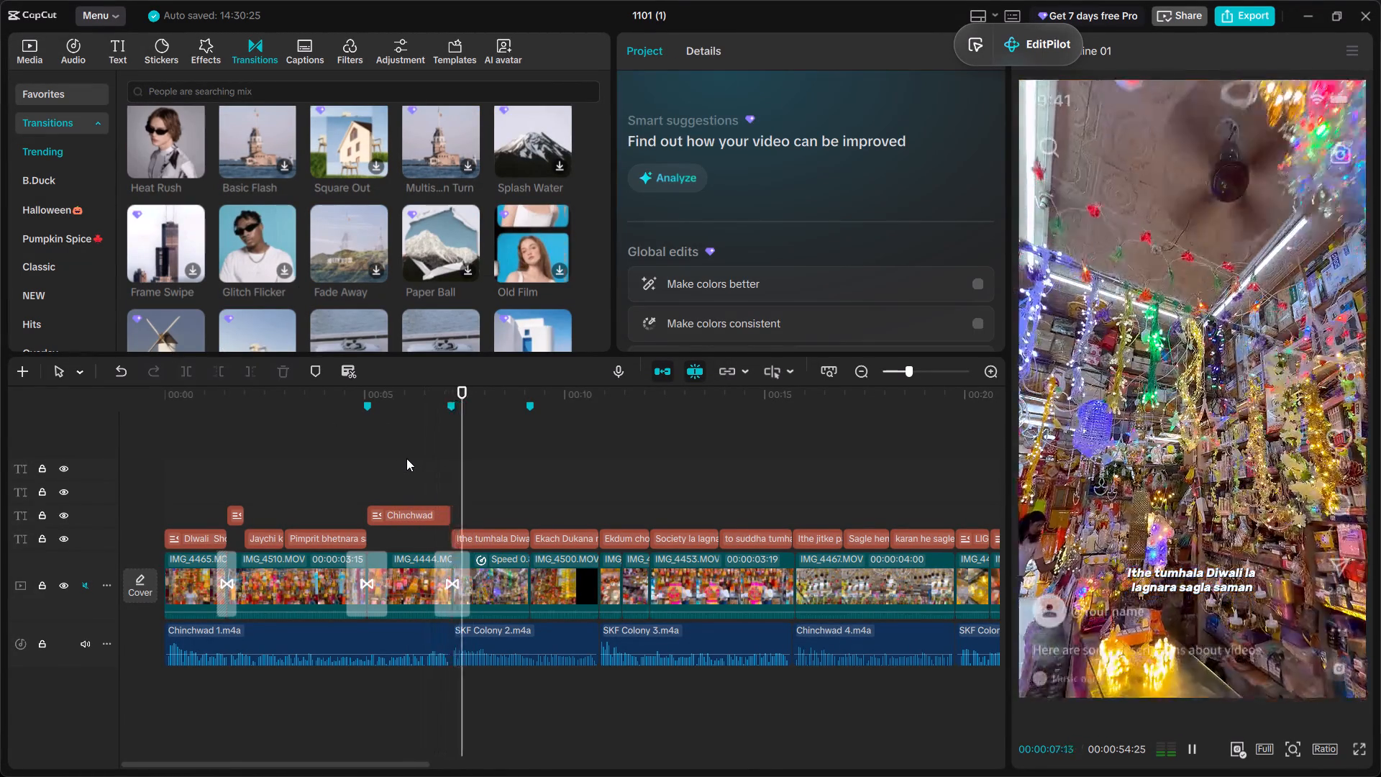
pyautogui.press('space')
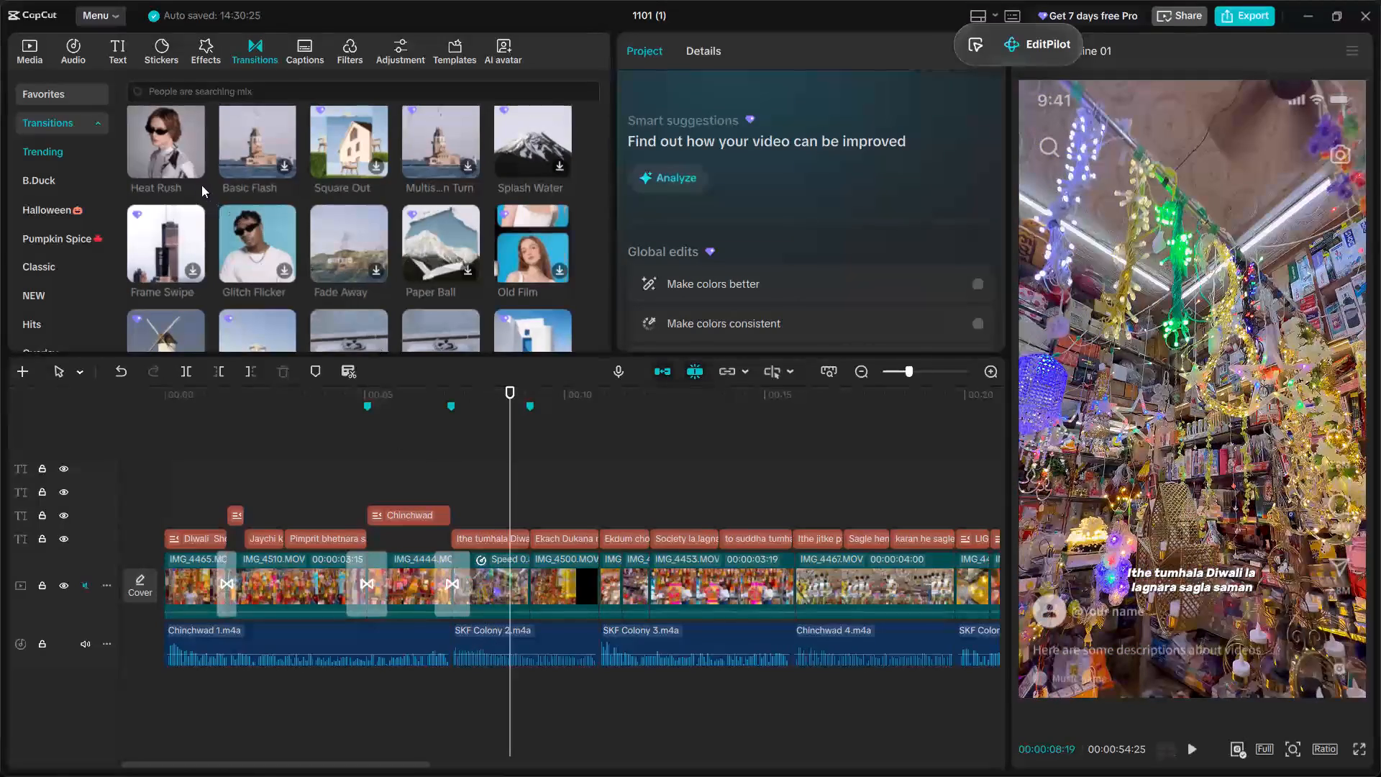
# Add the Delay Zoom transition at each of the four consecutive cuts from the end of the 0.8X clip to the start of IMG_4453.
pyautogui.scroll(2, 196, 173)
pyautogui.click(195, 222)
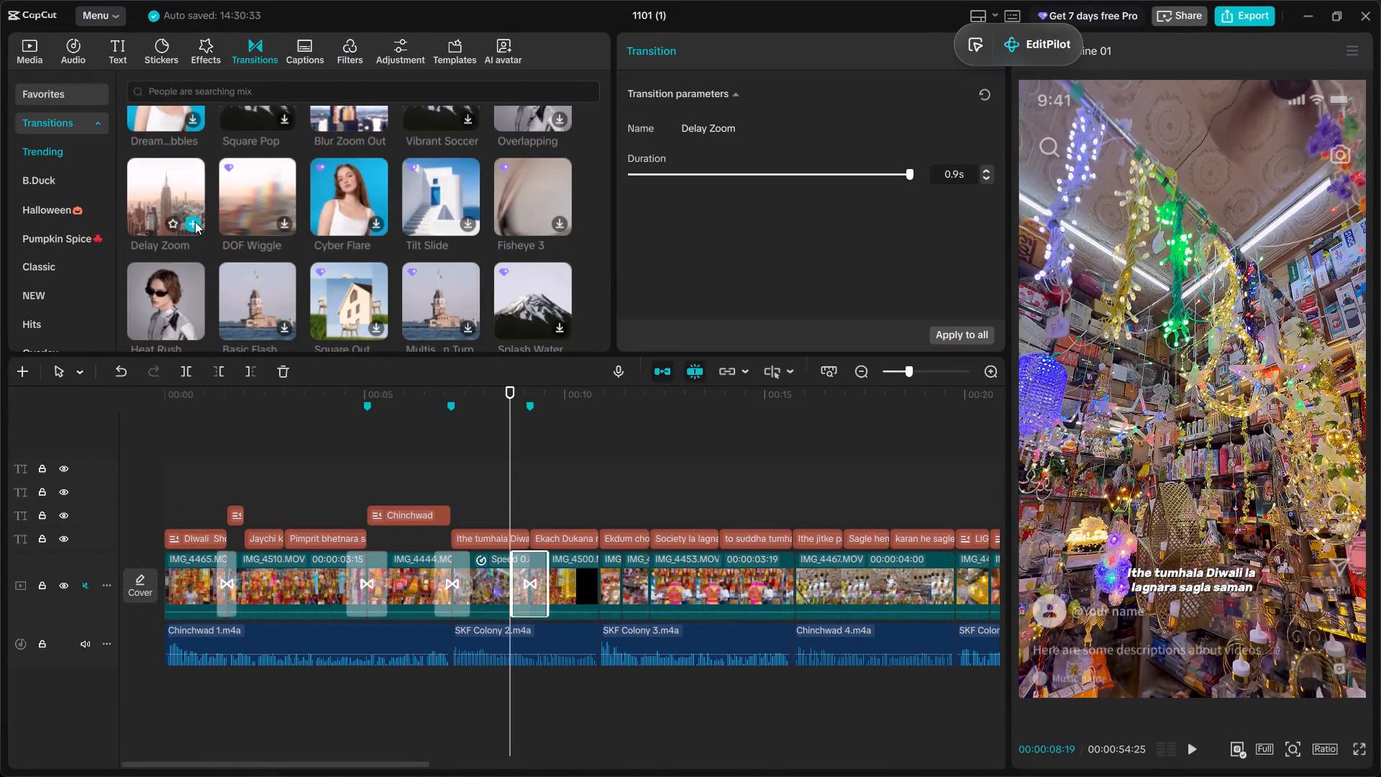
pyautogui.press('space')
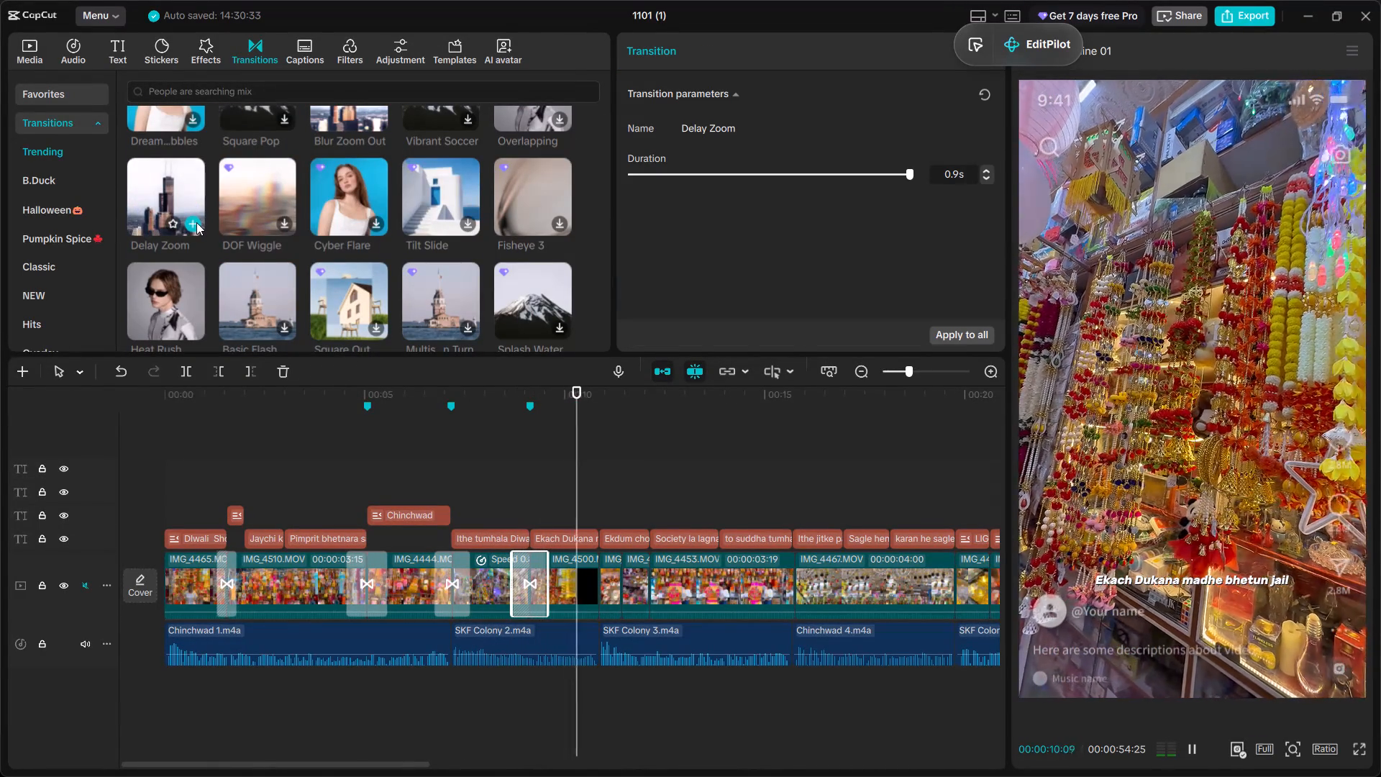
pyautogui.click(196, 222)
pyautogui.press('space')
pyautogui.click(196, 222)
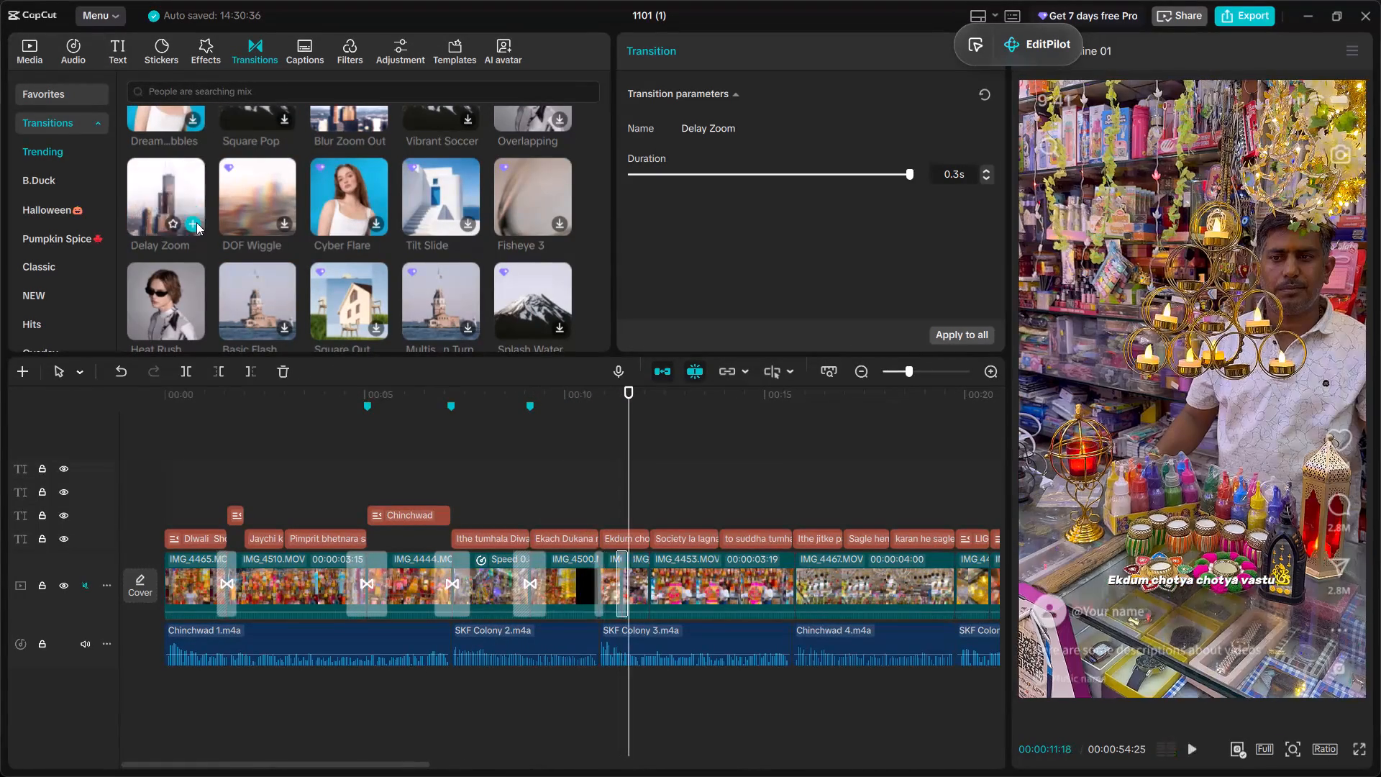
pyautogui.press('space')
pyautogui.click(196, 222)
pyautogui.press('space')
# Play back the short-clip Delay Zoom transitions and continue through to the end of IMG_4453.
pyautogui.click(584, 473)
pyautogui.press('space')
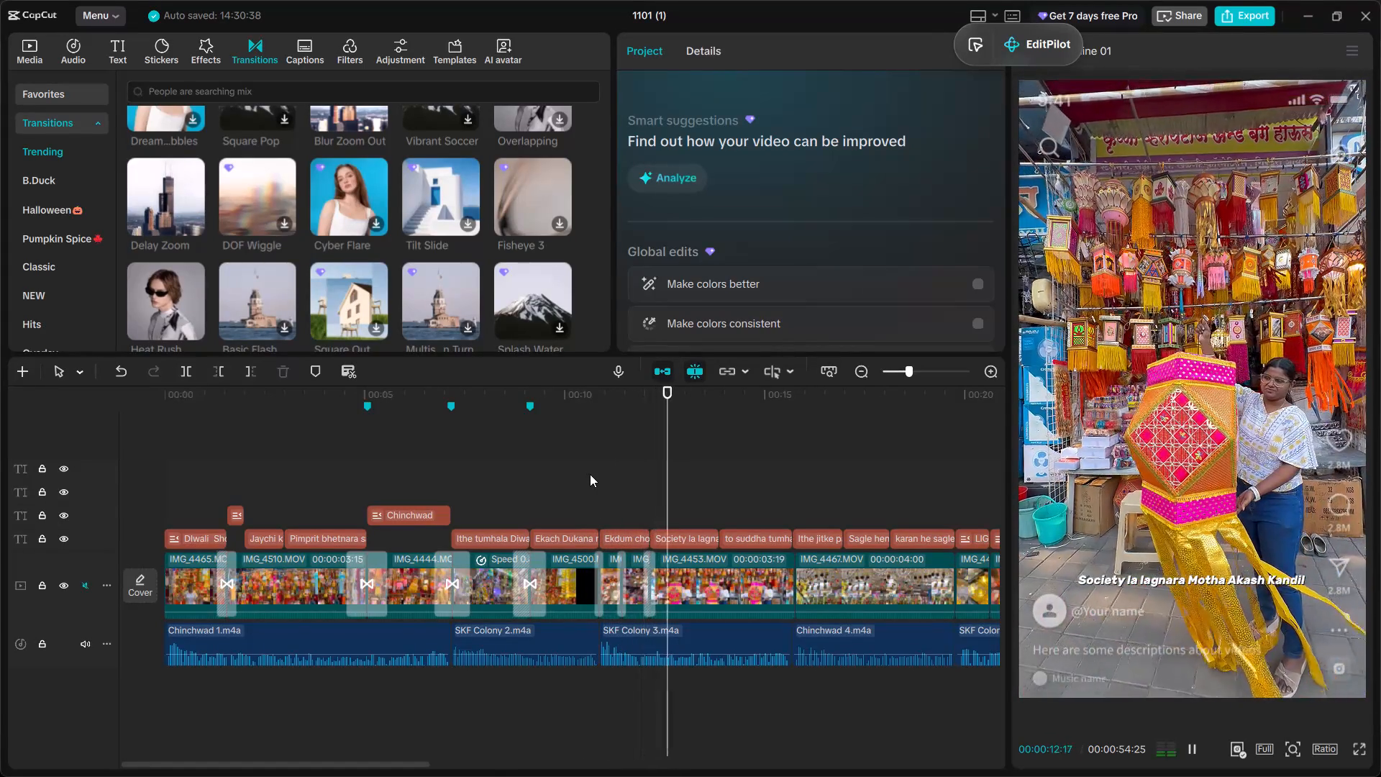
pyautogui.hscroll(-1, 590, 474)
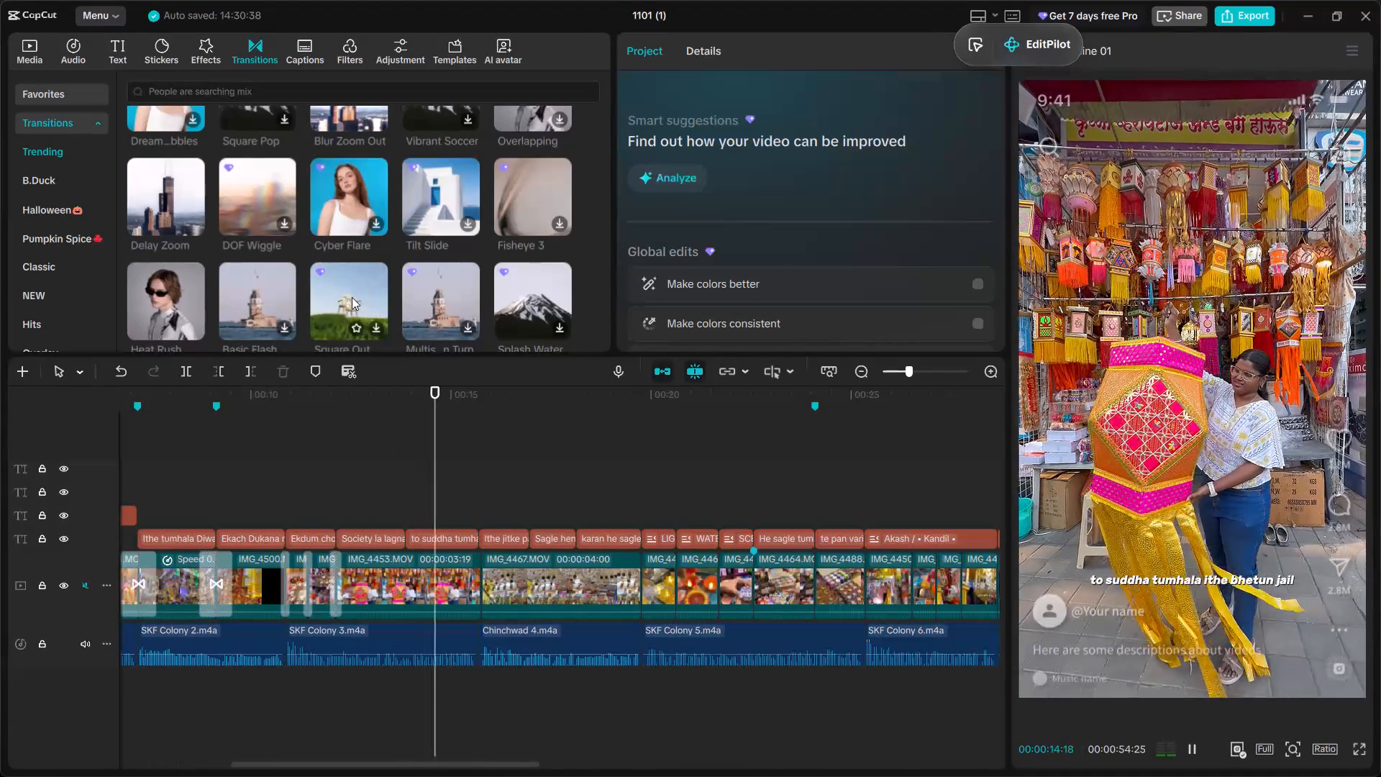
pyautogui.press('space')
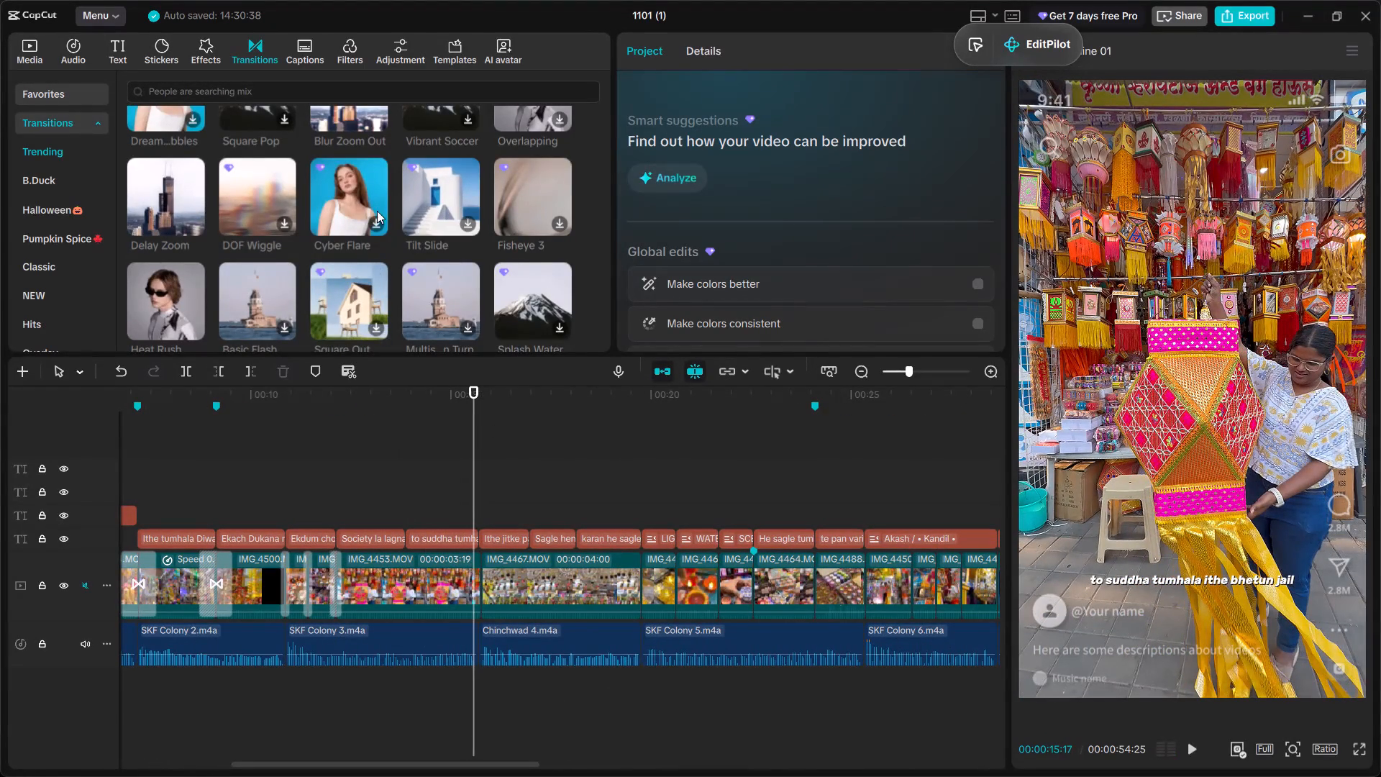
# Add the Trending transition Fade Away at the cut between IMG_4453 and IMG_4467.
pyautogui.scroll(1, 415, 283)
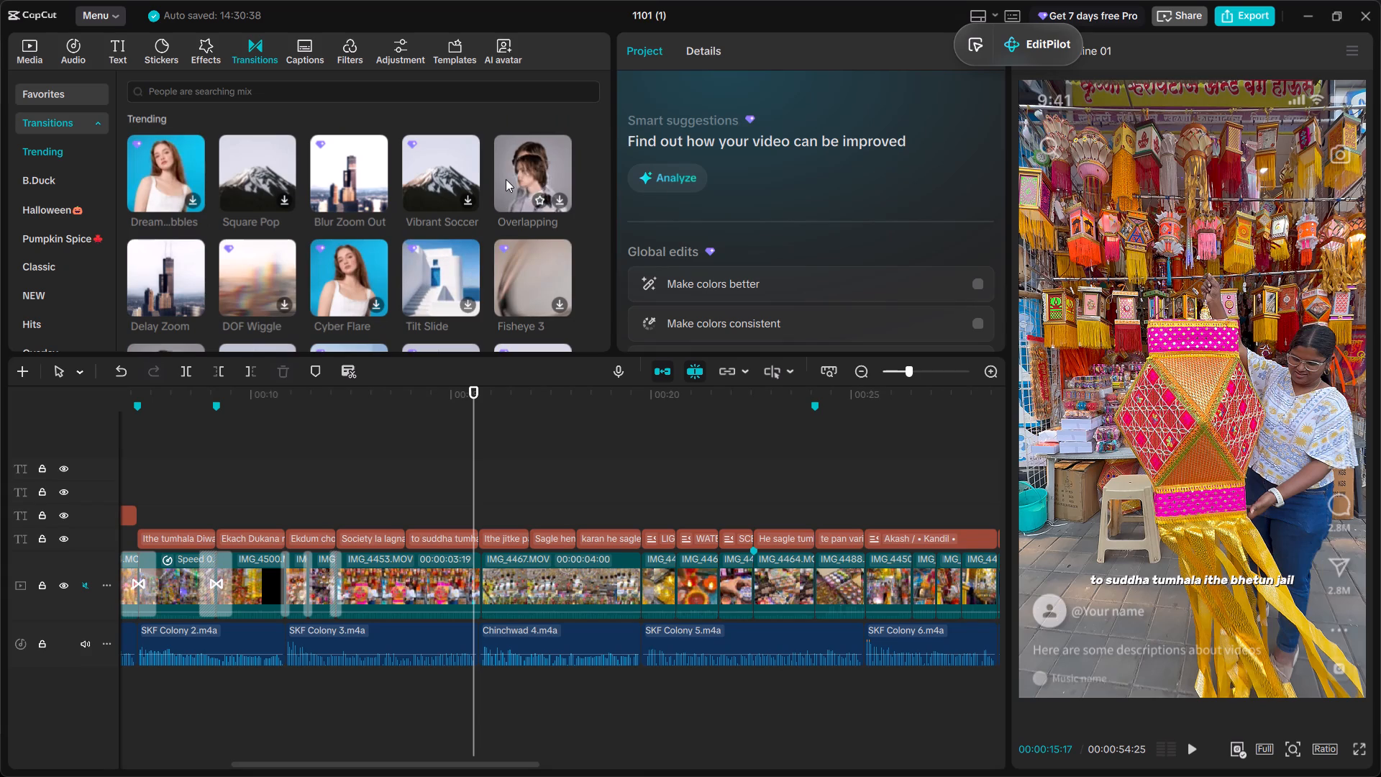
pyautogui.scroll(-4, 507, 181)
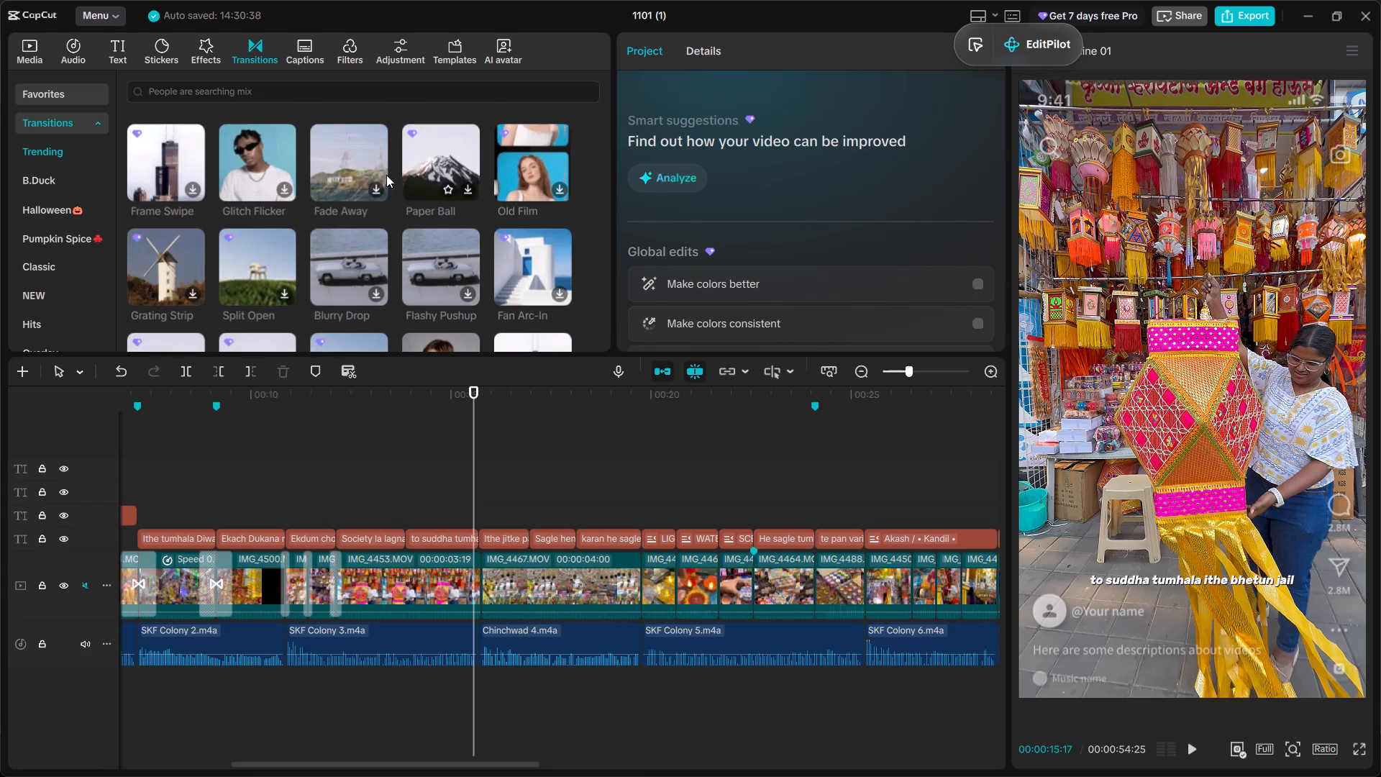
pyautogui.click(366, 173)
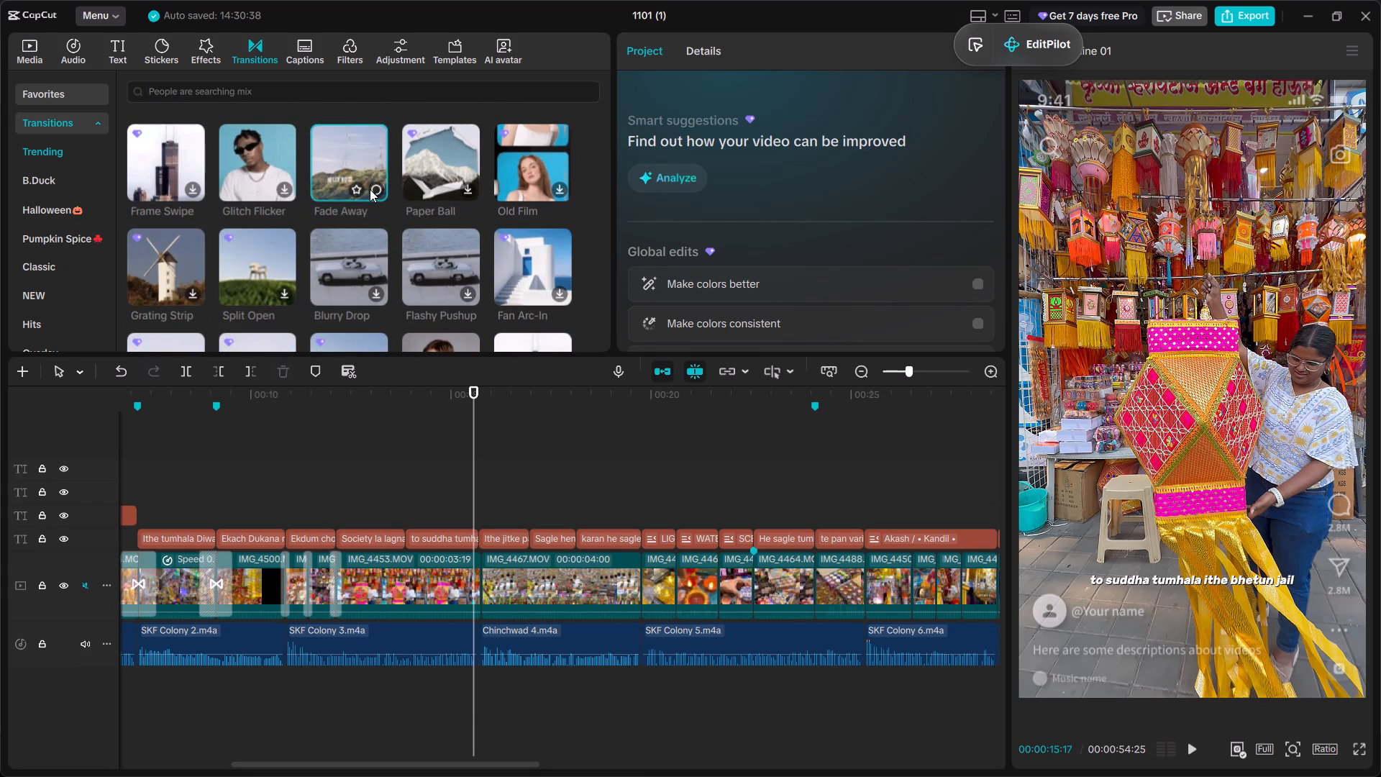
pyautogui.press('space')
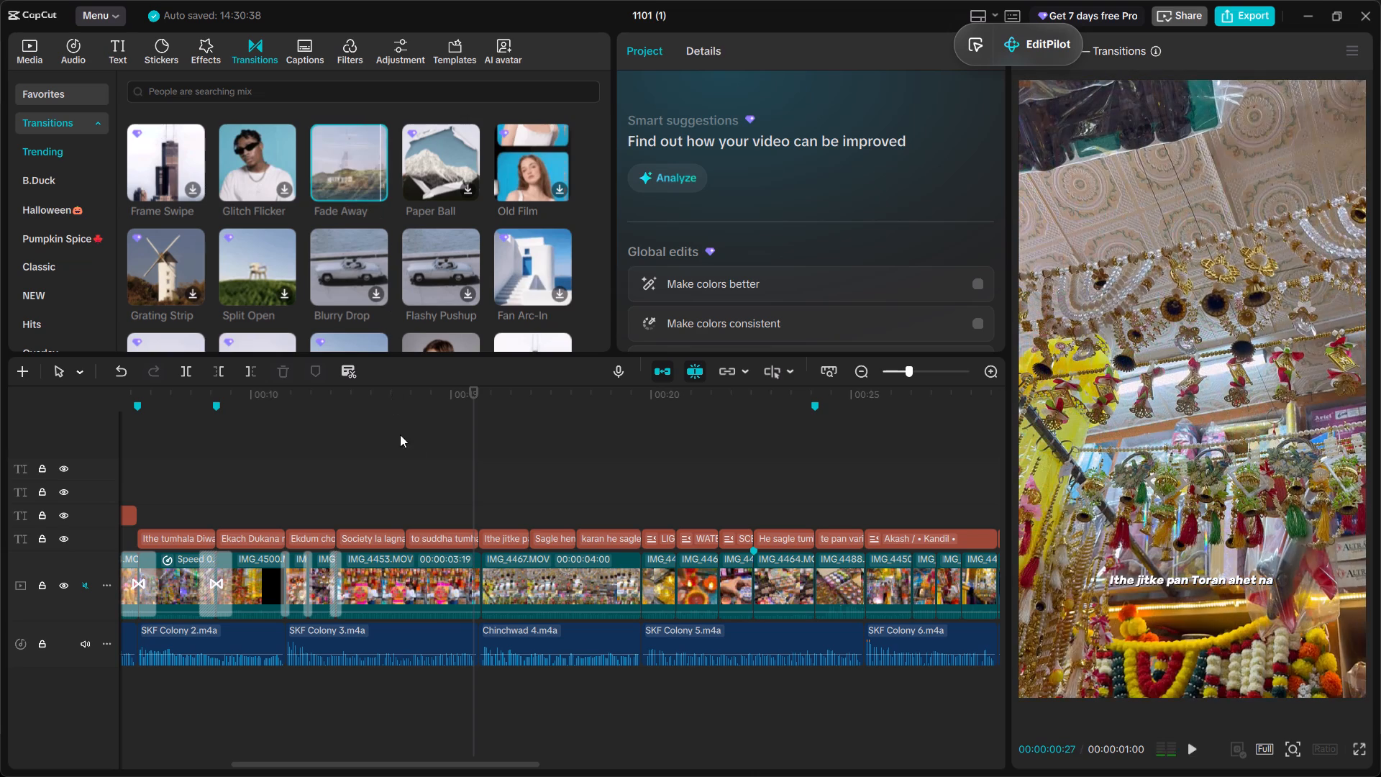
pyautogui.click(377, 195)
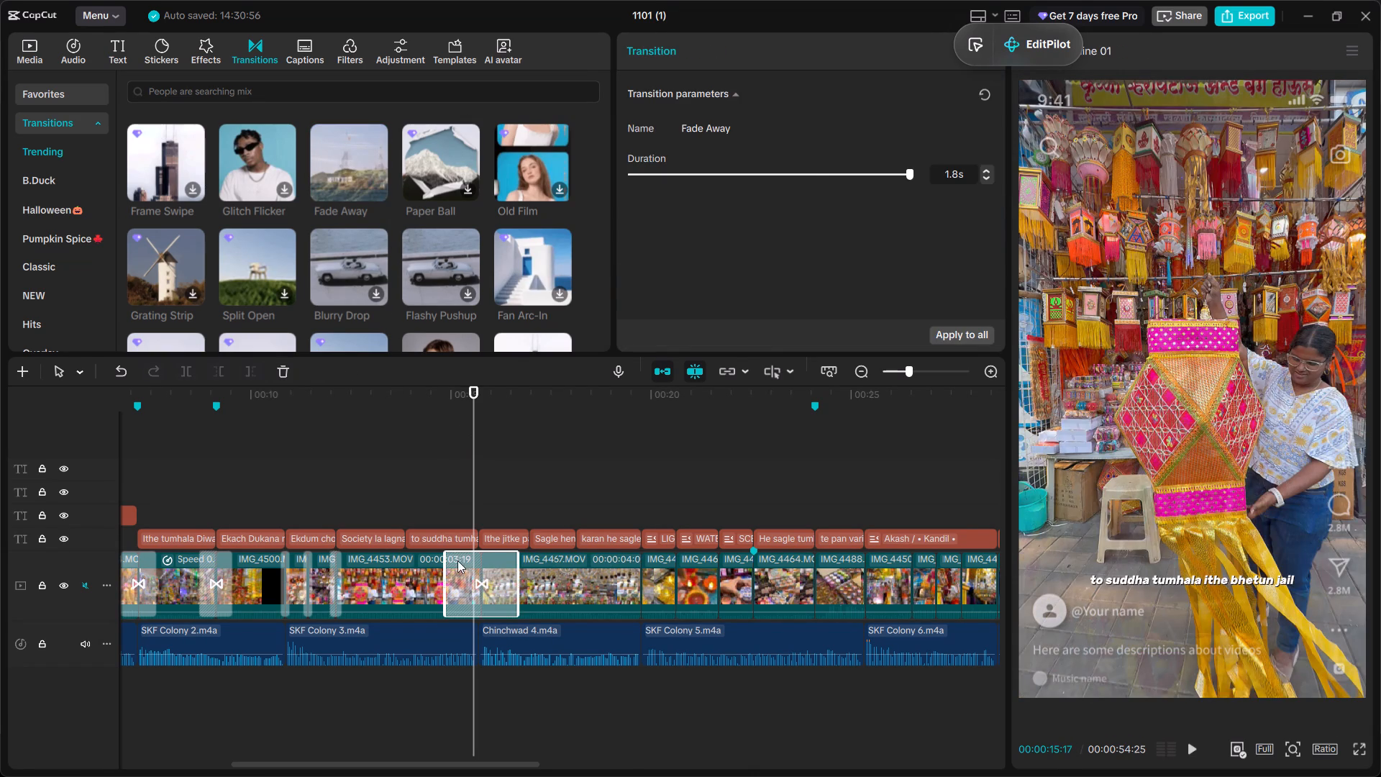
# Shorten the Fade Away transition between IMG_4453 and IMG_4467, and play it back into IMG_4467.
pyautogui.moveTo(447, 561); pyautogui.dragTo(462, 565)
pyautogui.click(432, 471)
pyautogui.press('space')
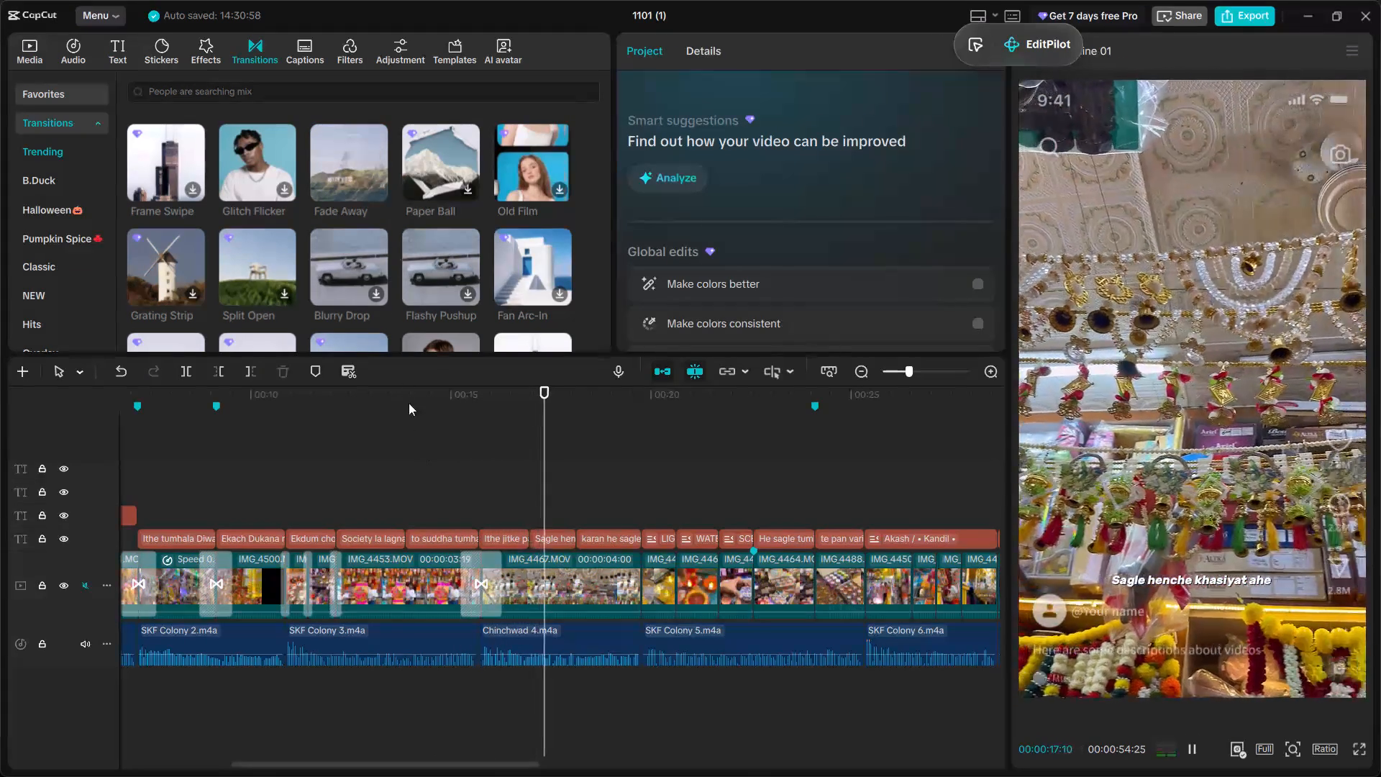
pyautogui.press('space')
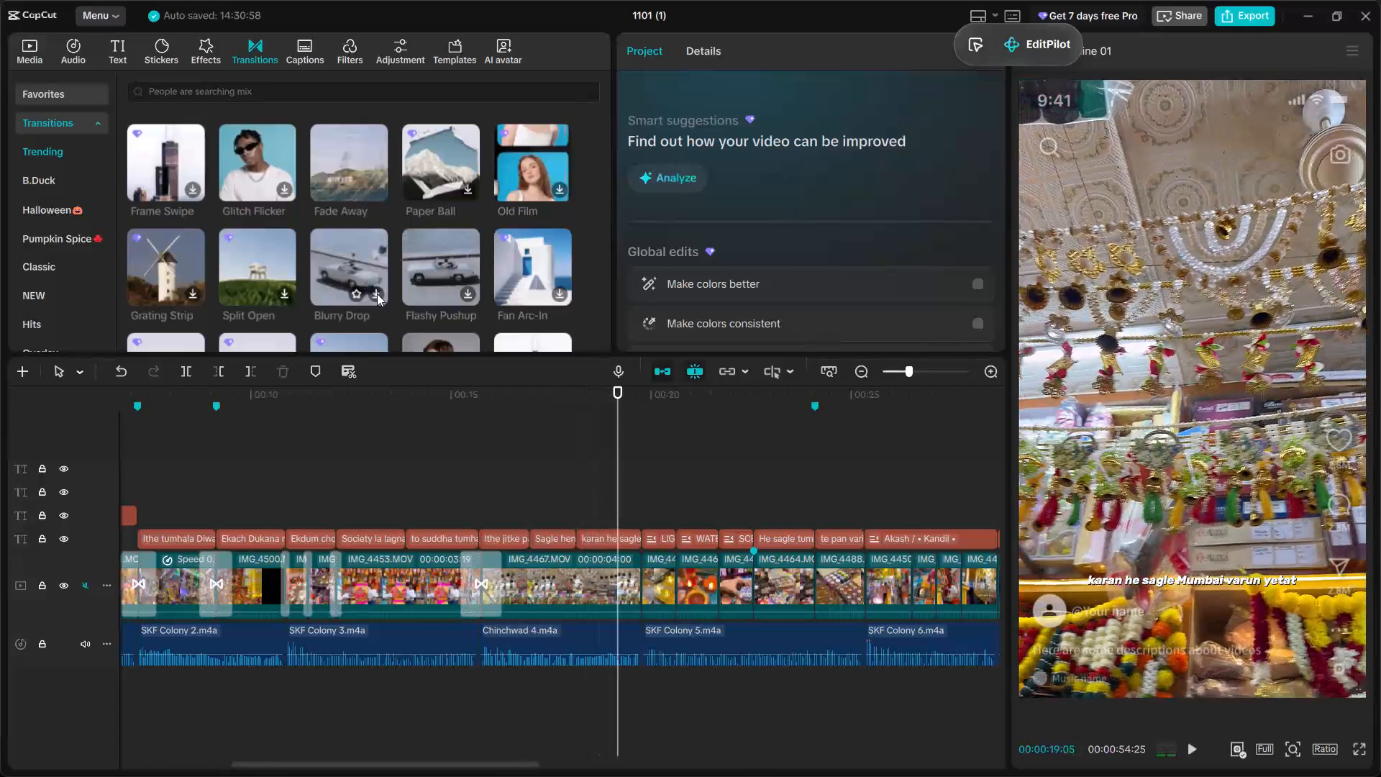
# Add the Classic transition Superimpose at the end of IMG_4467, where the light title starts, and preview it.
pyautogui.scroll(-5, 380, 278)
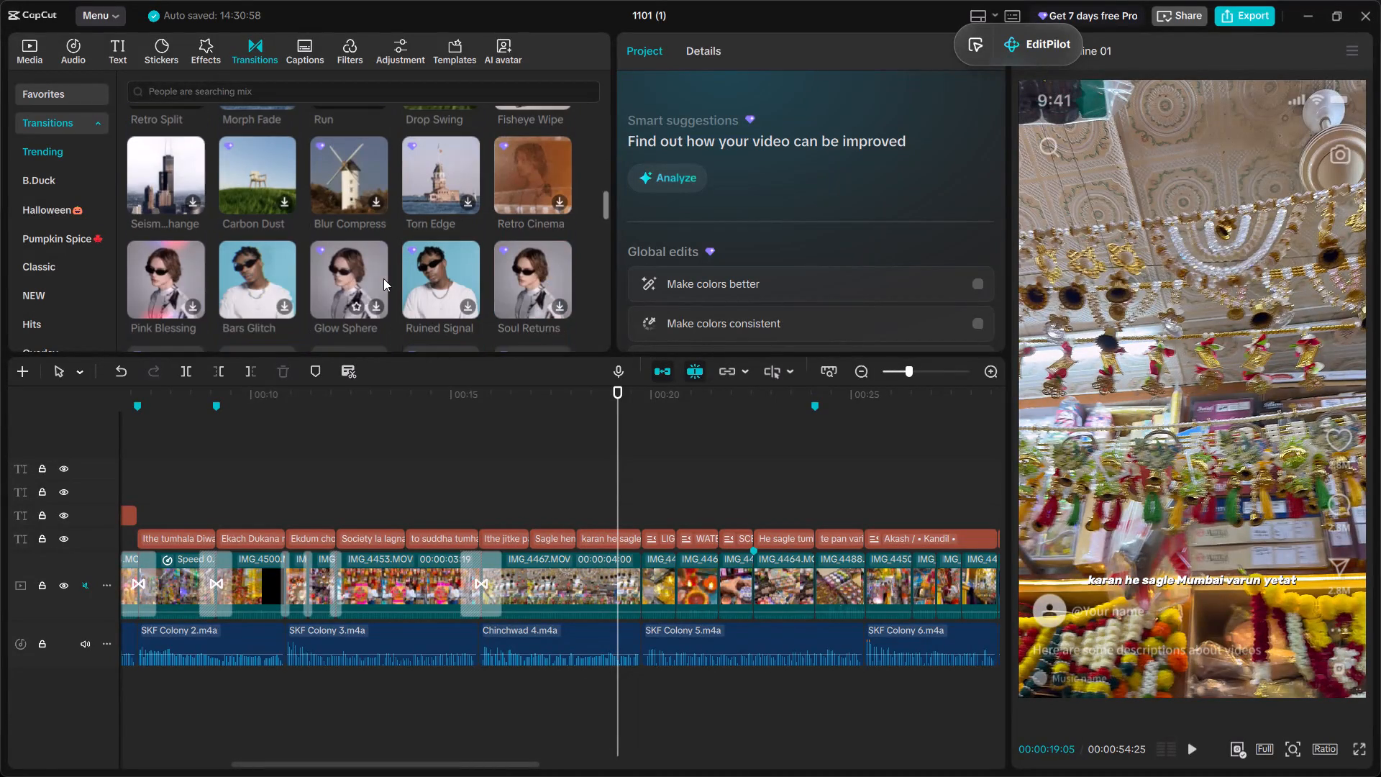
pyautogui.scroll(-4, 365, 280)
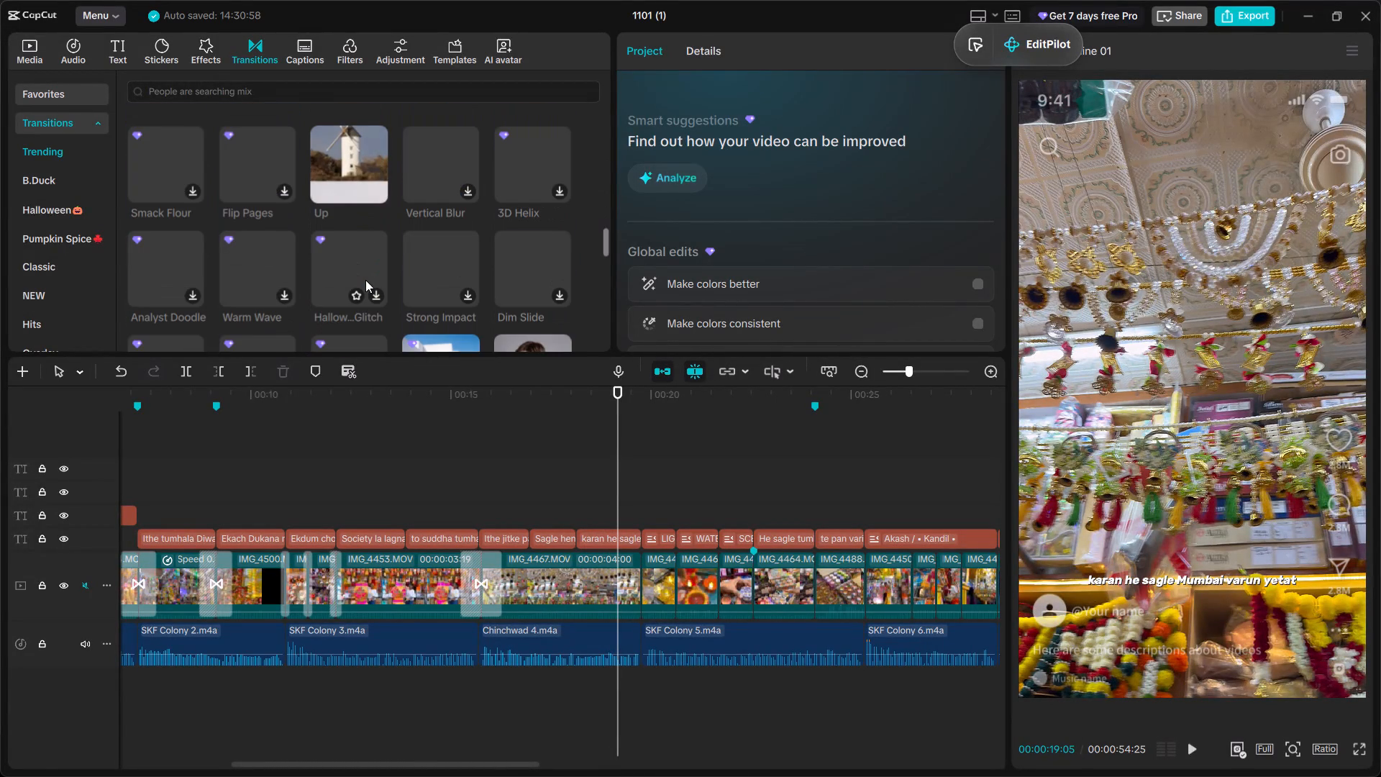
pyautogui.click(74, 262)
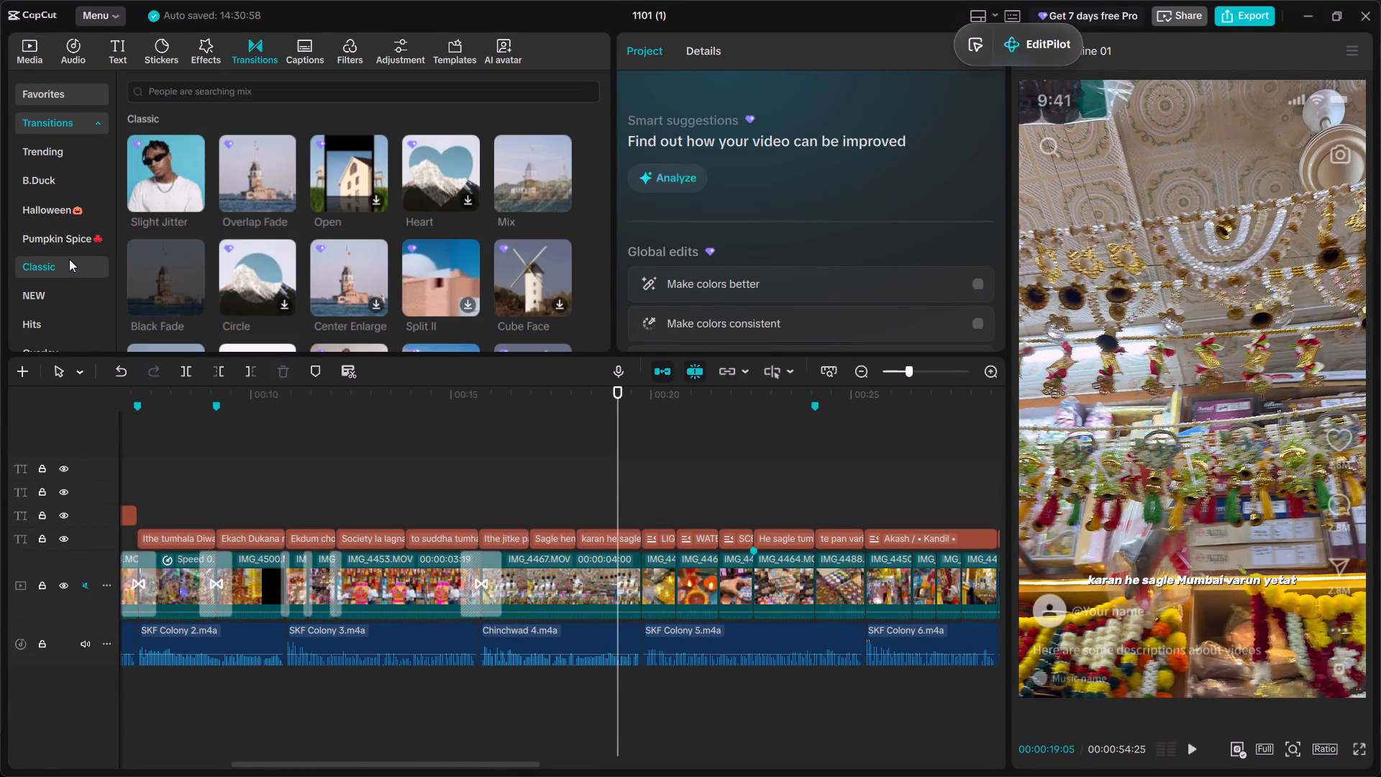
pyautogui.scroll(-1, 522, 172)
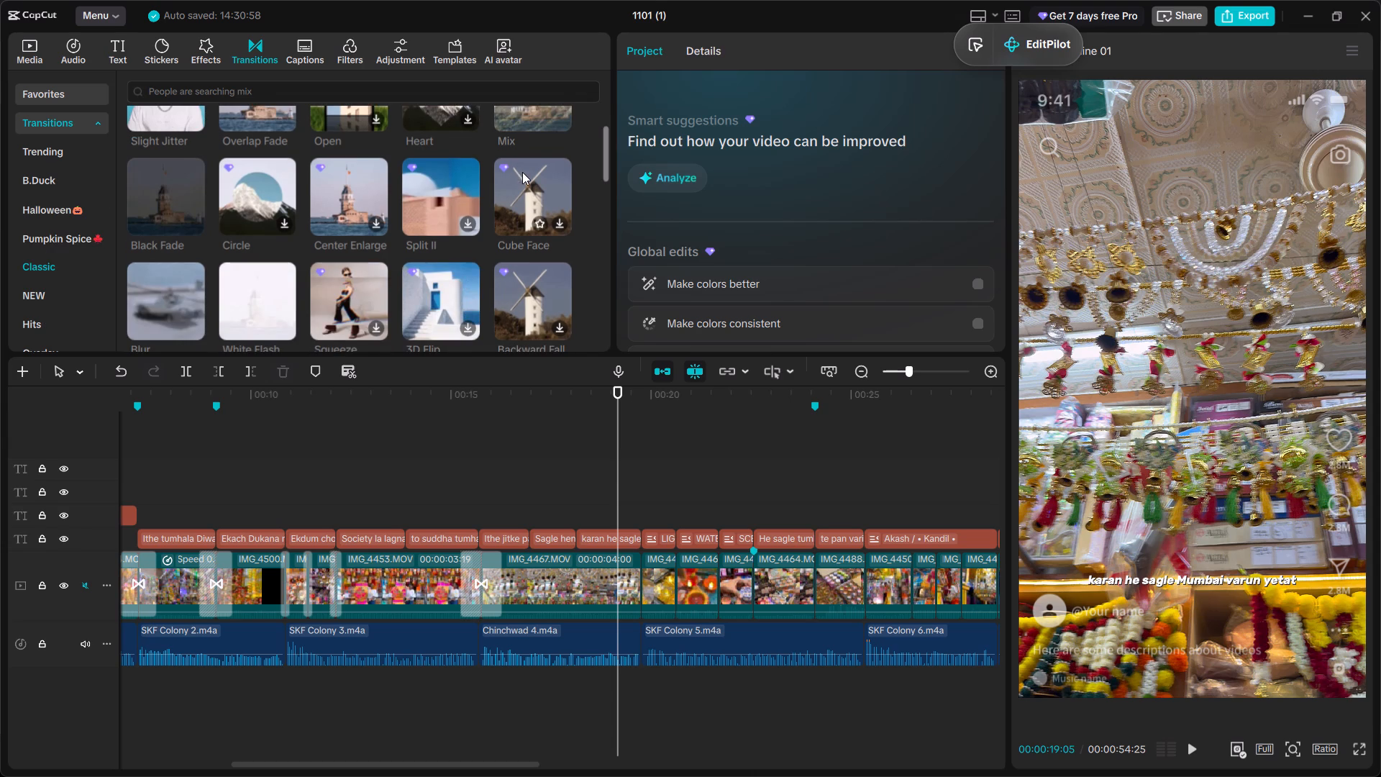
pyautogui.scroll(-1, 163, 198)
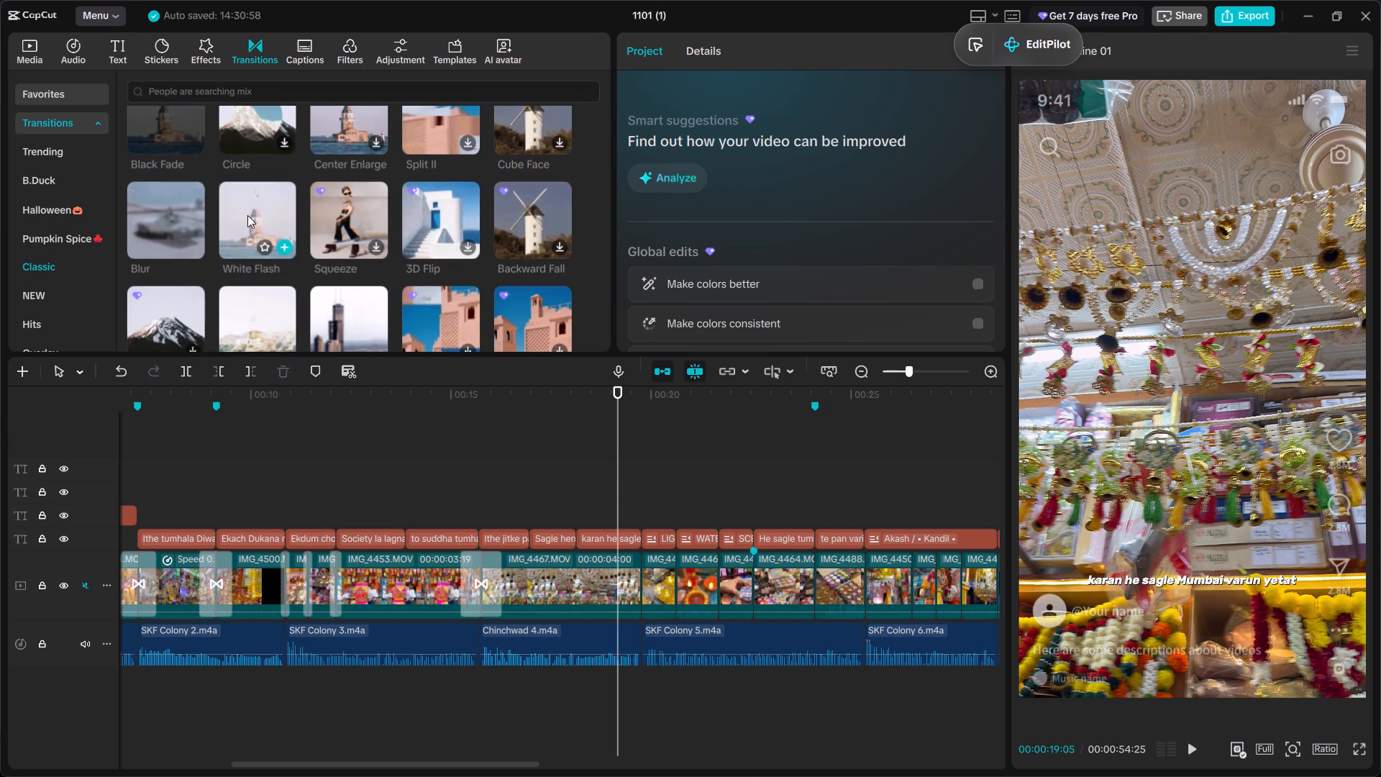
pyautogui.scroll(-1, 255, 217)
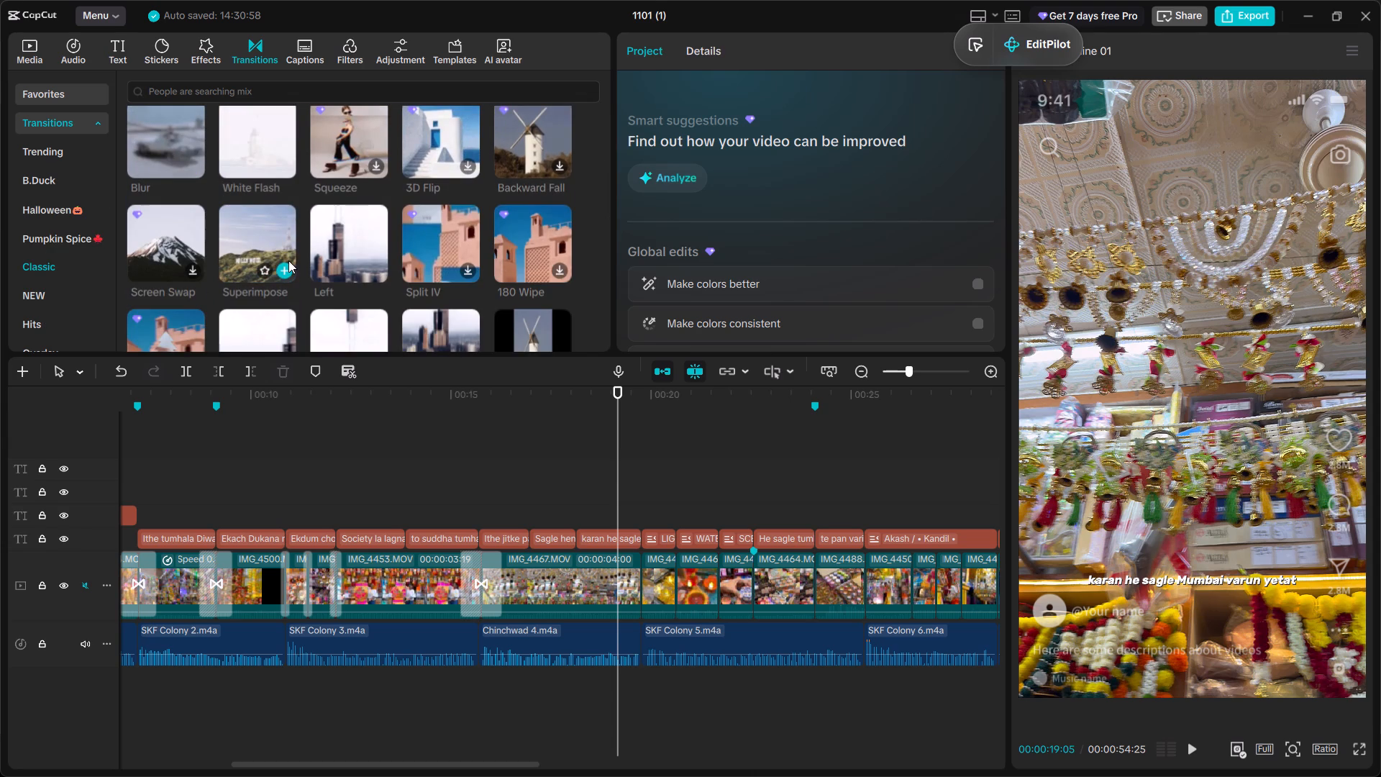
pyautogui.click(286, 276)
pyautogui.press('space')
pyautogui.press('space')
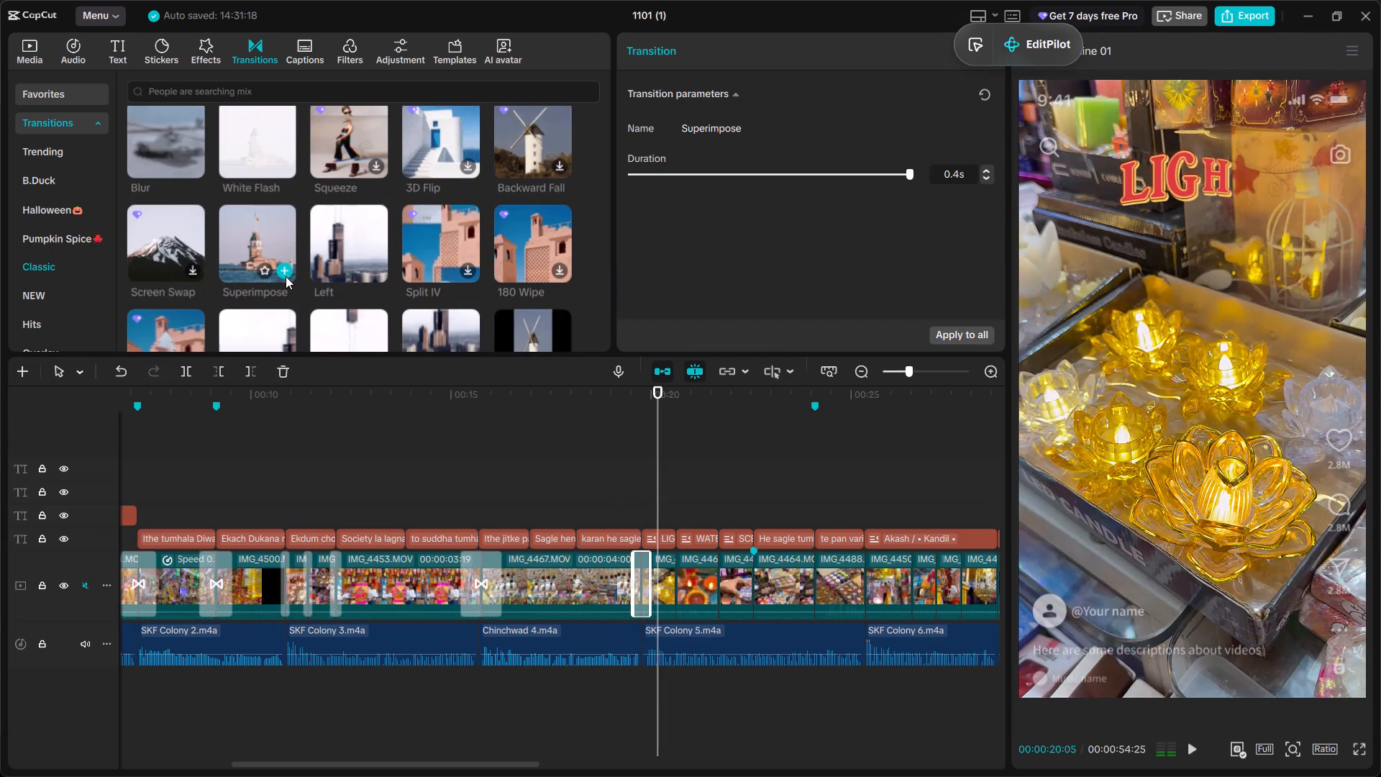
# Add the Superimpose transition at each of the next three cuts, up to the start of IMG_4464, playing through them.
pyautogui.press('space')
pyautogui.press('space')
pyautogui.click(286, 276)
pyautogui.press('space')
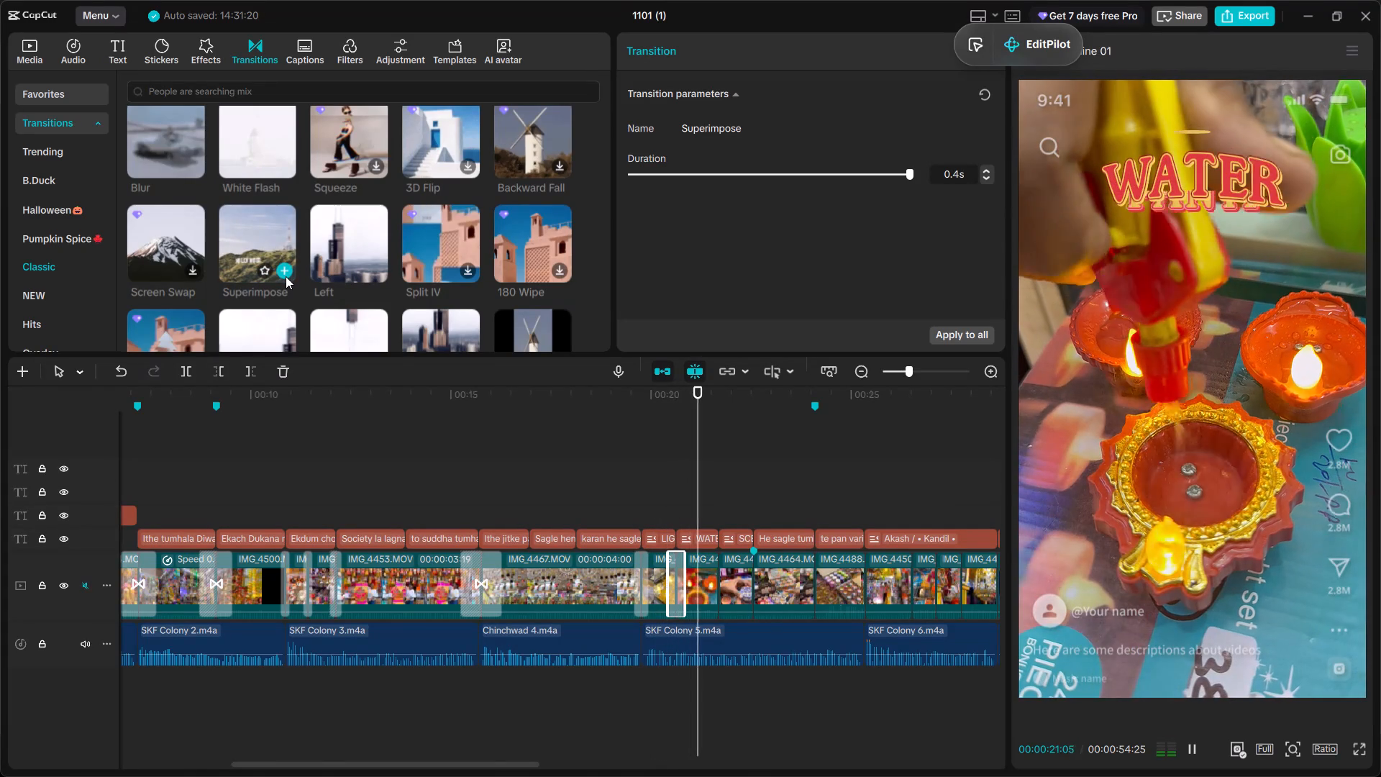
pyautogui.press('space')
pyautogui.click(286, 276)
pyautogui.press('space')
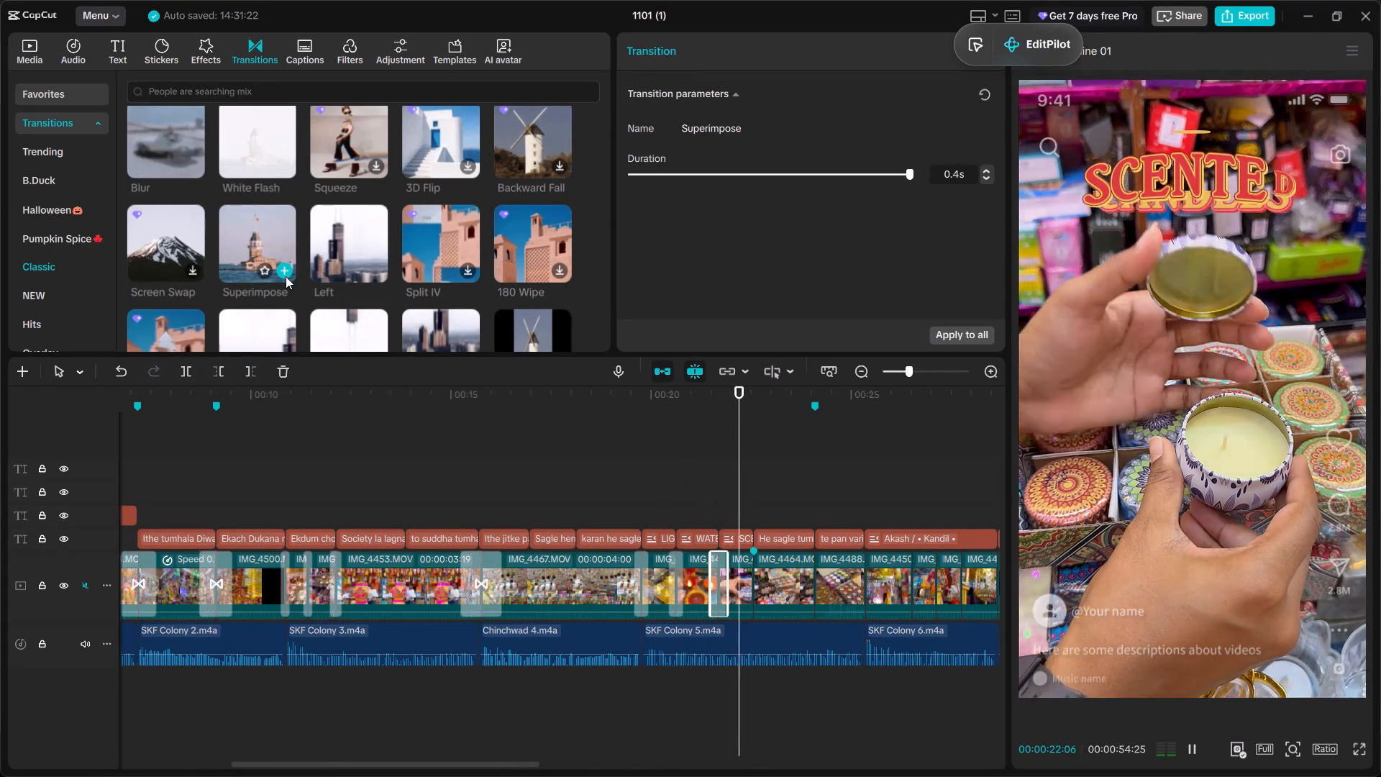
pyautogui.click(286, 276)
pyautogui.press('space')
pyautogui.hscroll(-1, 286, 276)
pyautogui.press('space')
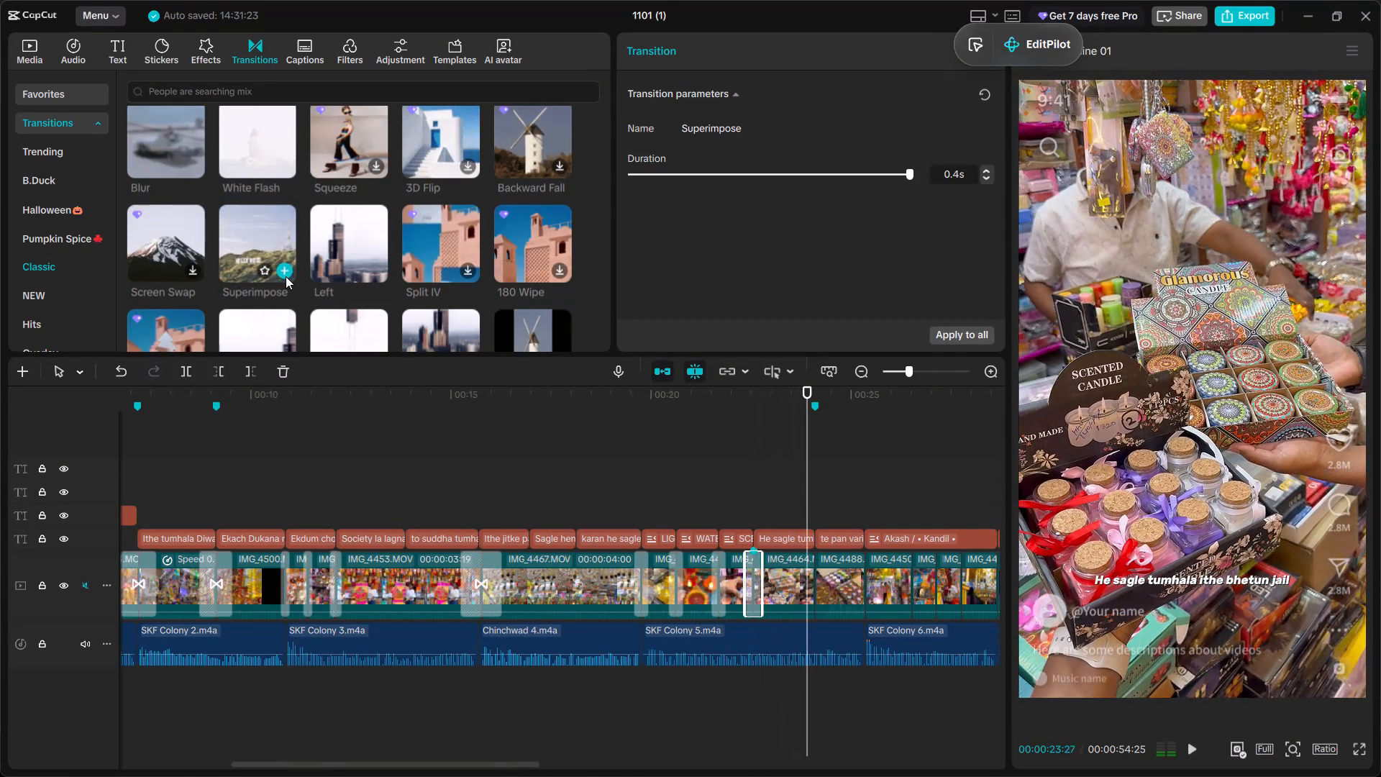
# Add the Heatwave Flash transition from the NEW category at the cut between IMG_4464 and IMG_4488, and preview it.
pyautogui.click(67, 299)
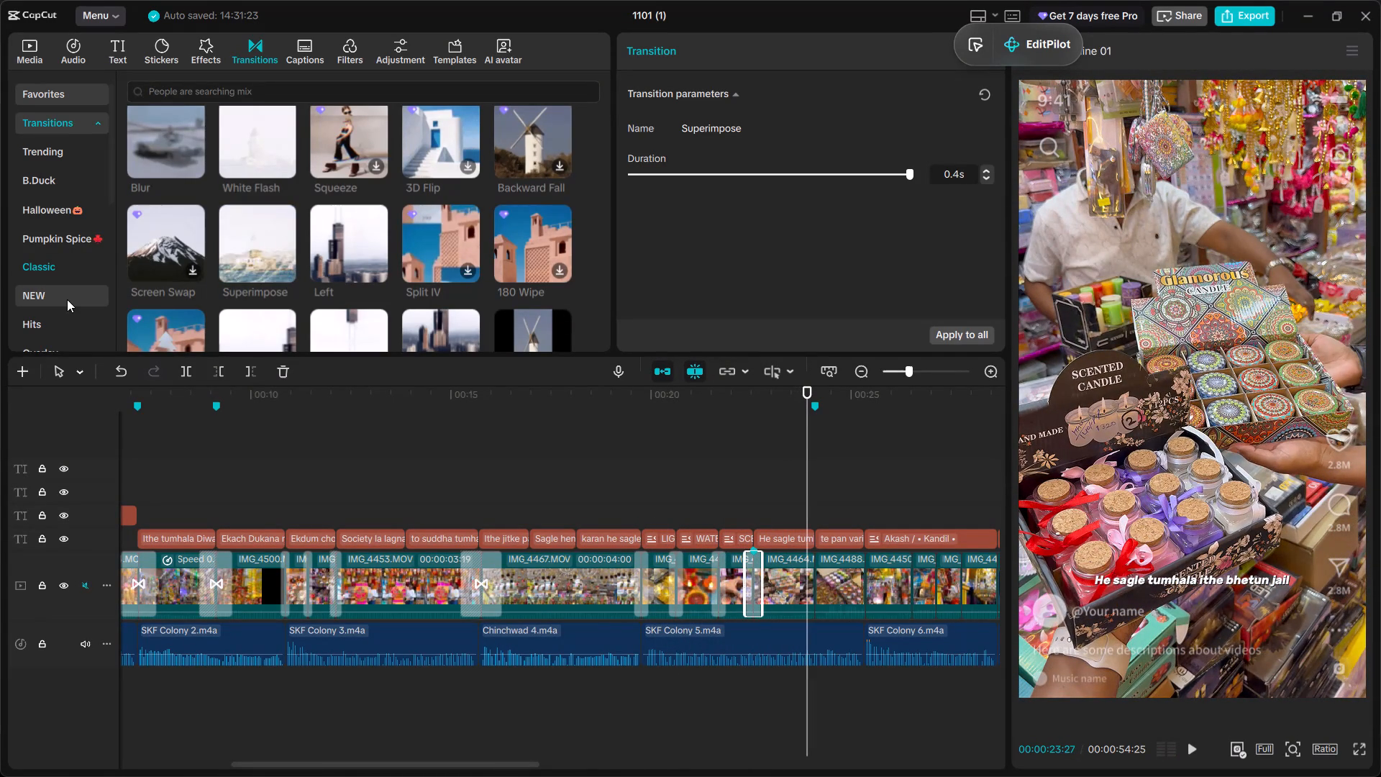
pyautogui.click(68, 322)
pyautogui.scroll(-2, 190, 262)
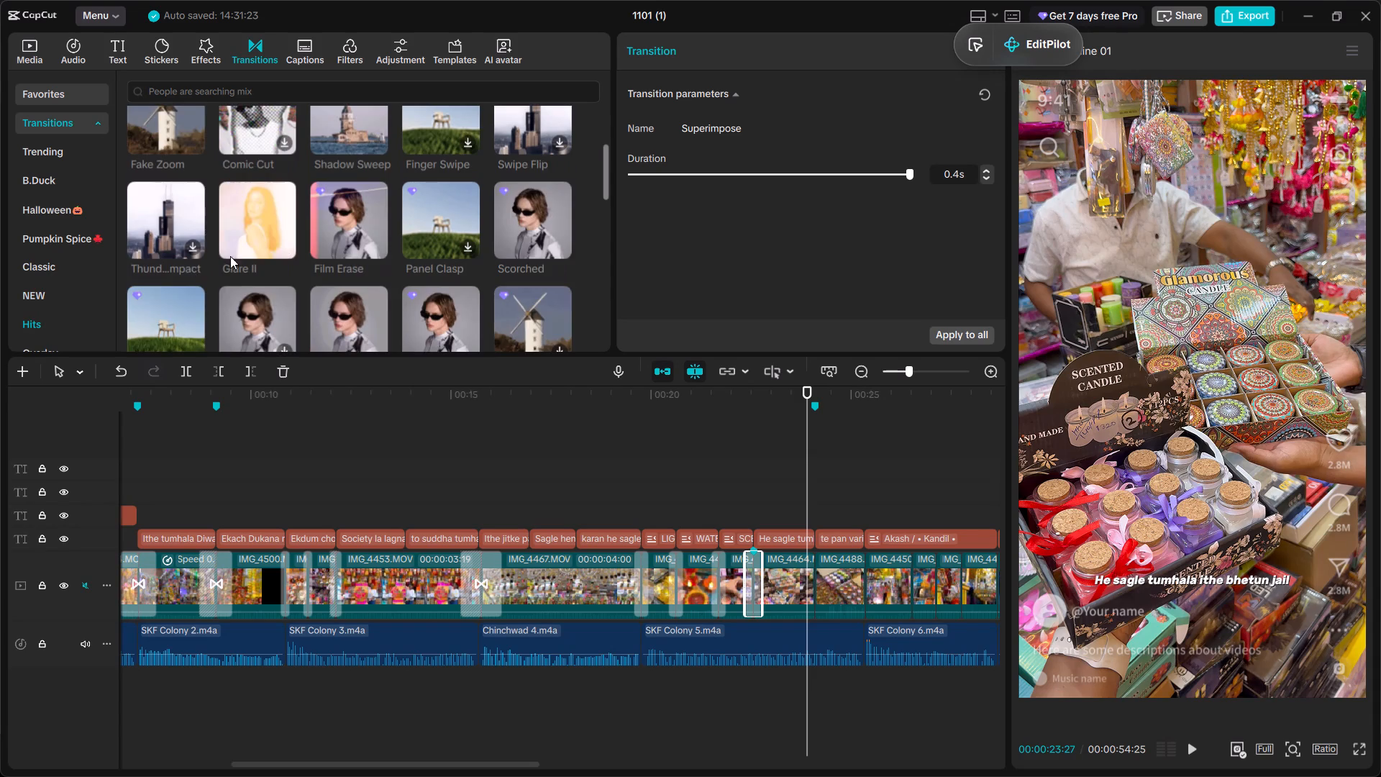
pyautogui.scroll(-2, 197, 204)
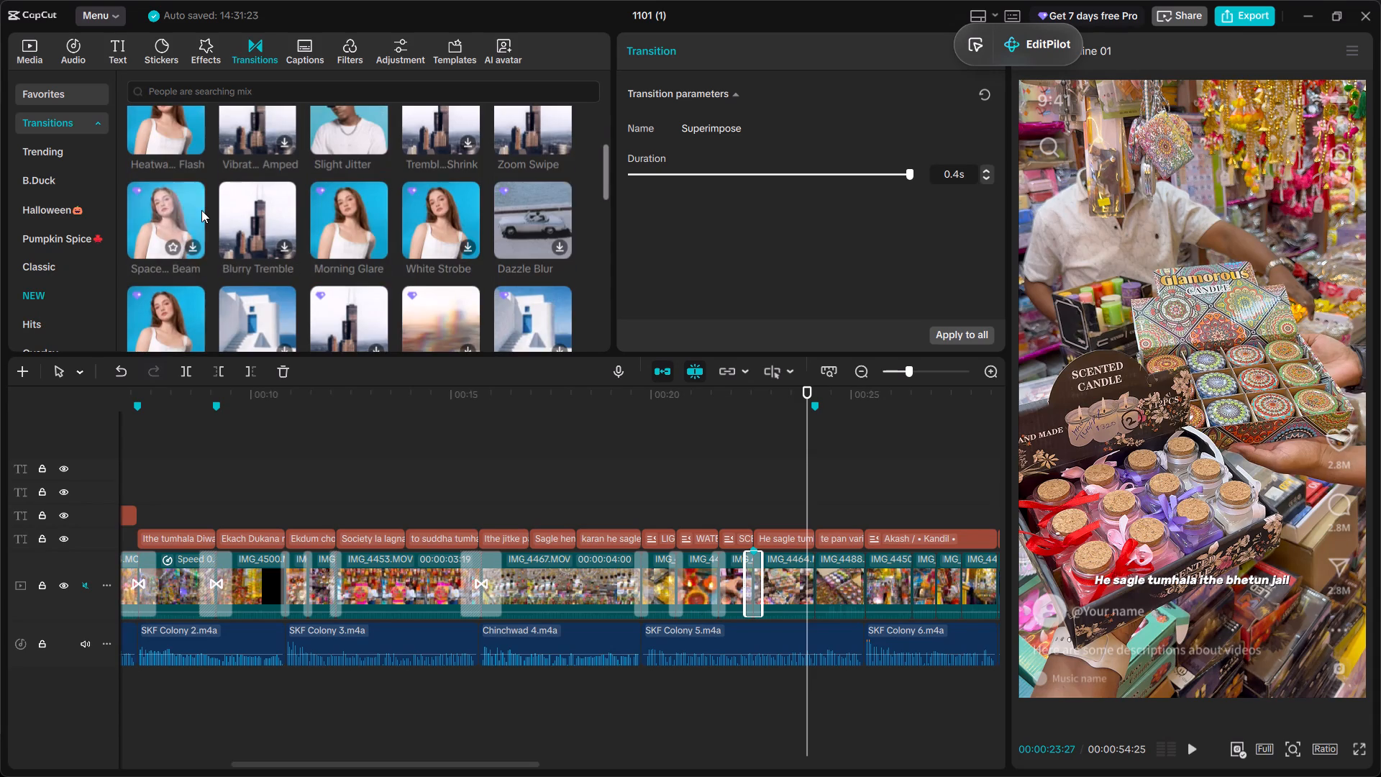
pyautogui.scroll(1, 201, 210)
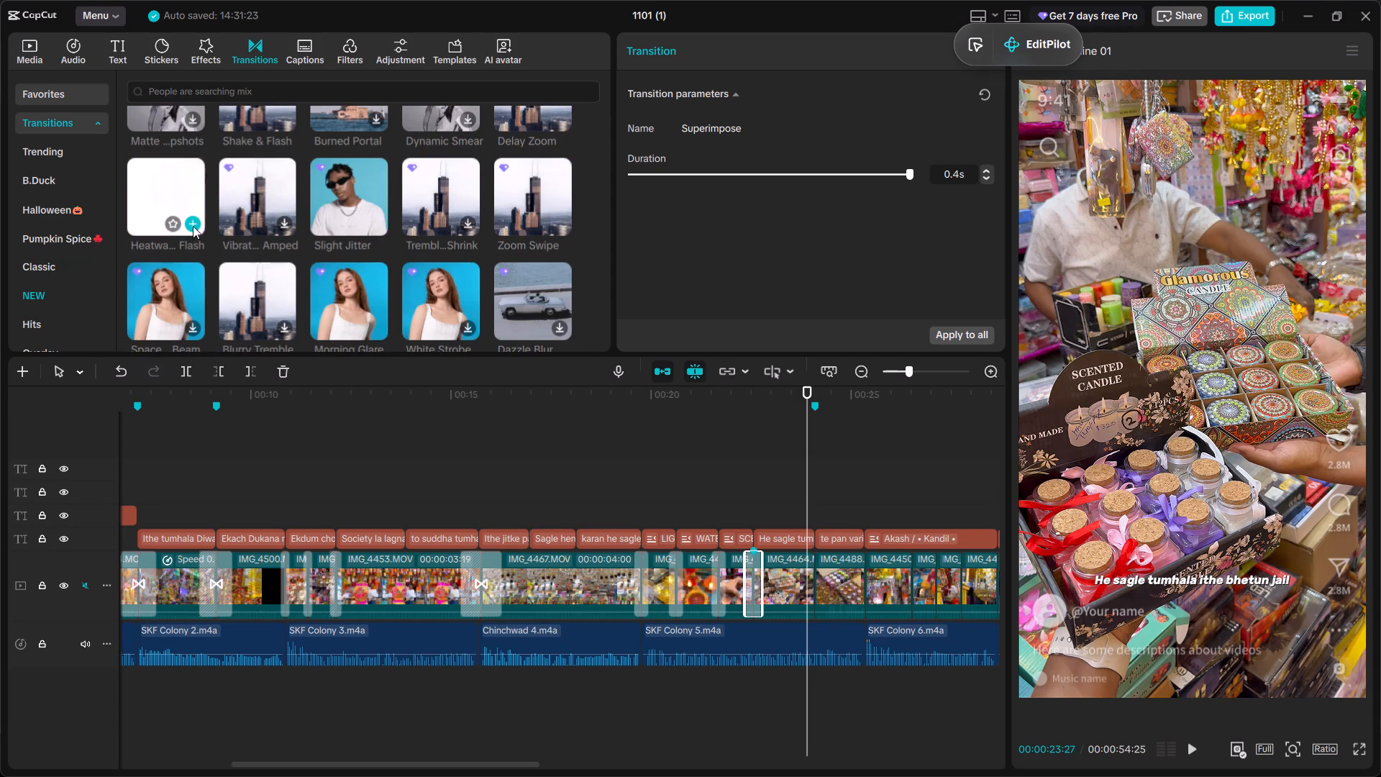
pyautogui.click(193, 225)
pyautogui.press('space')
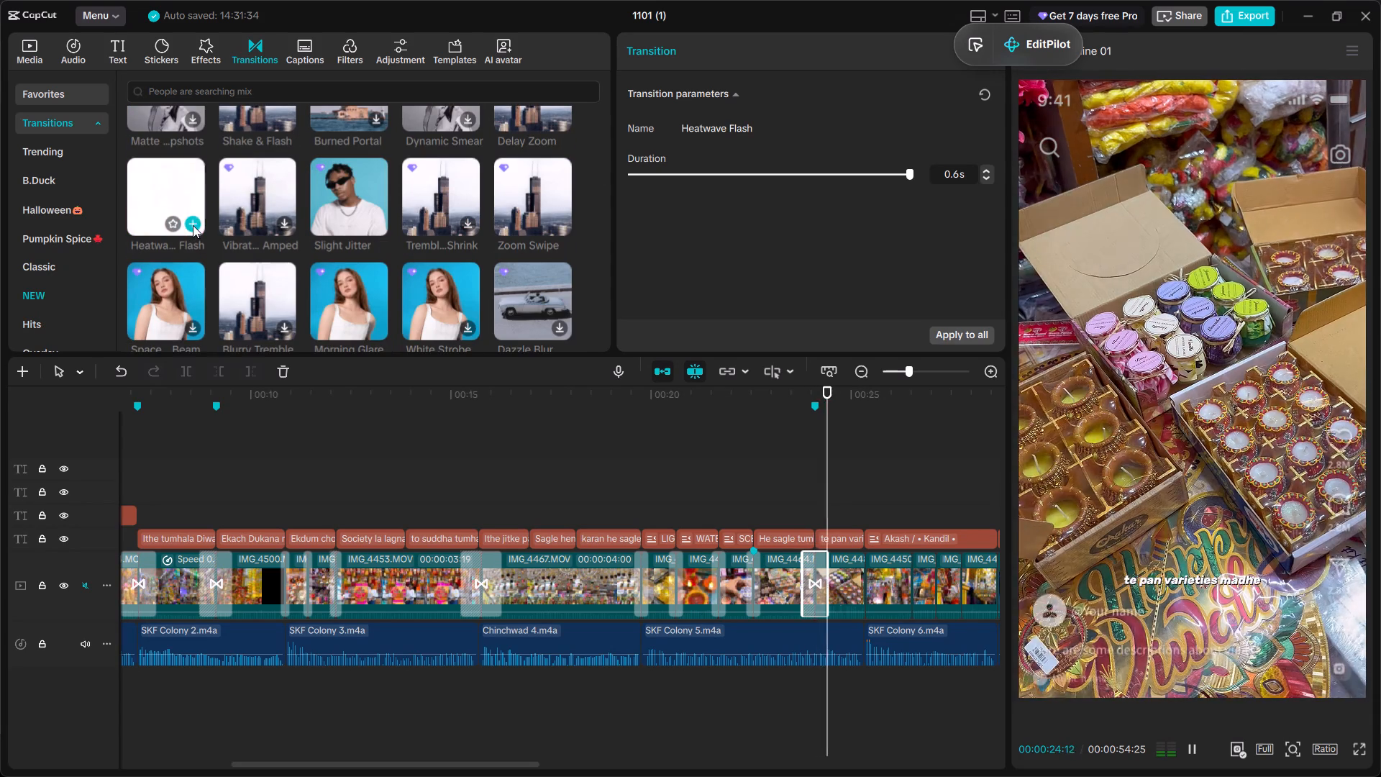
pyautogui.press('space')
pyautogui.scroll(-1, 308, 259)
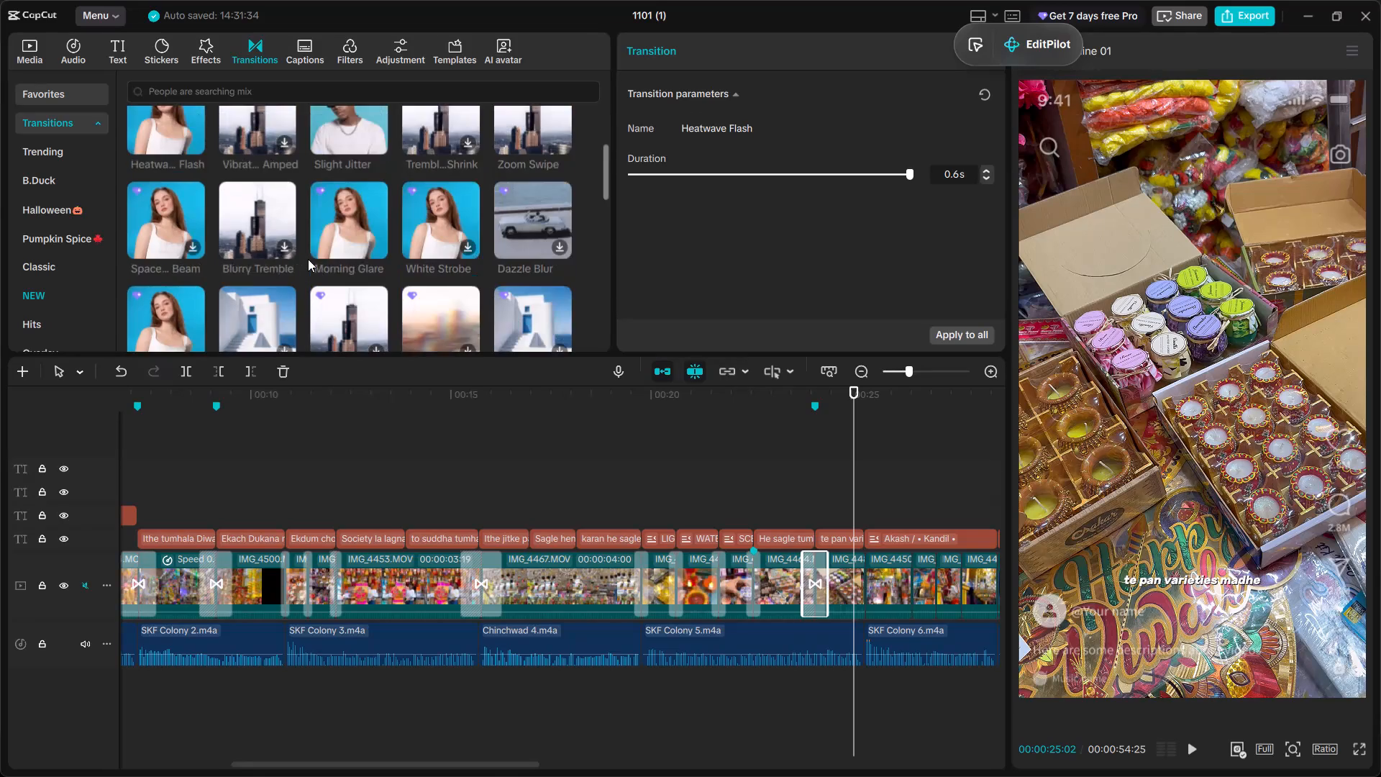
pyautogui.scroll(-3, 308, 259)
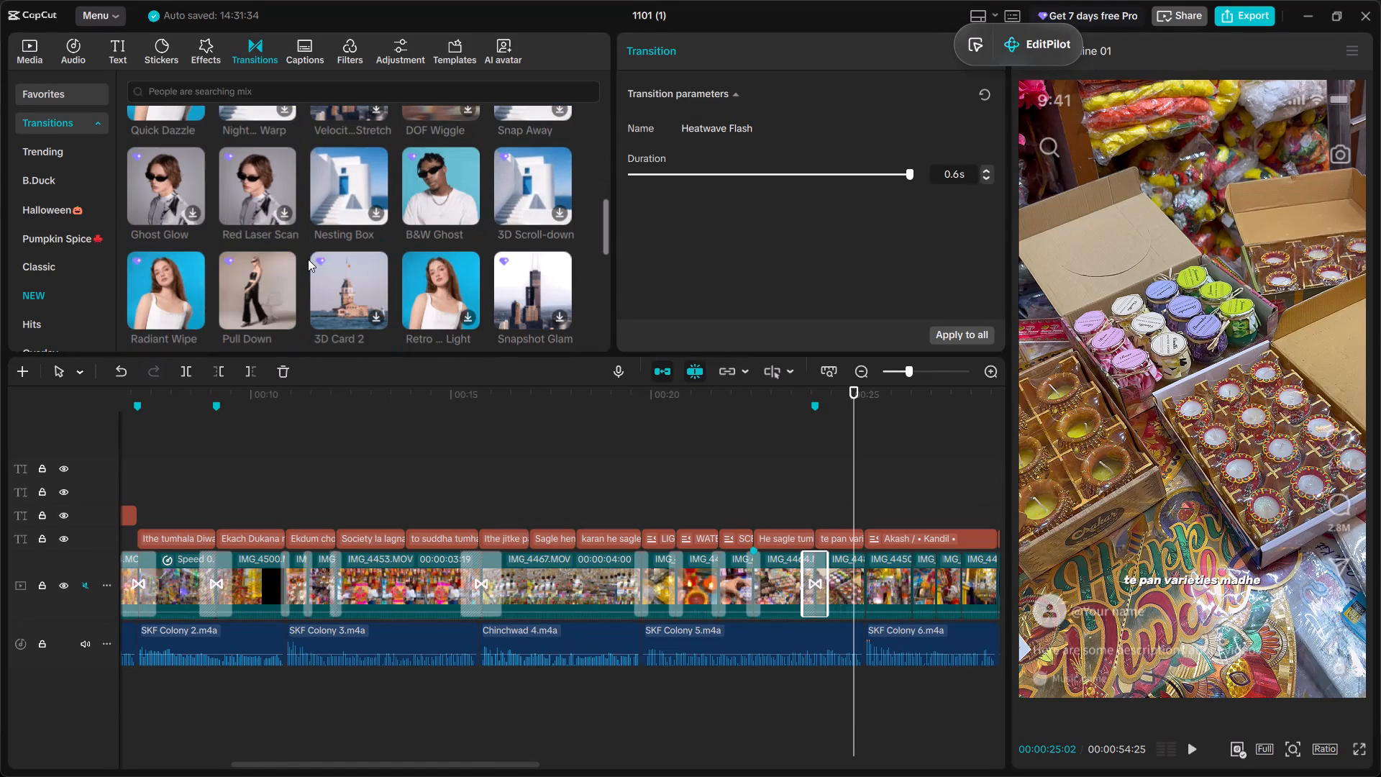
pyautogui.click(462, 278)
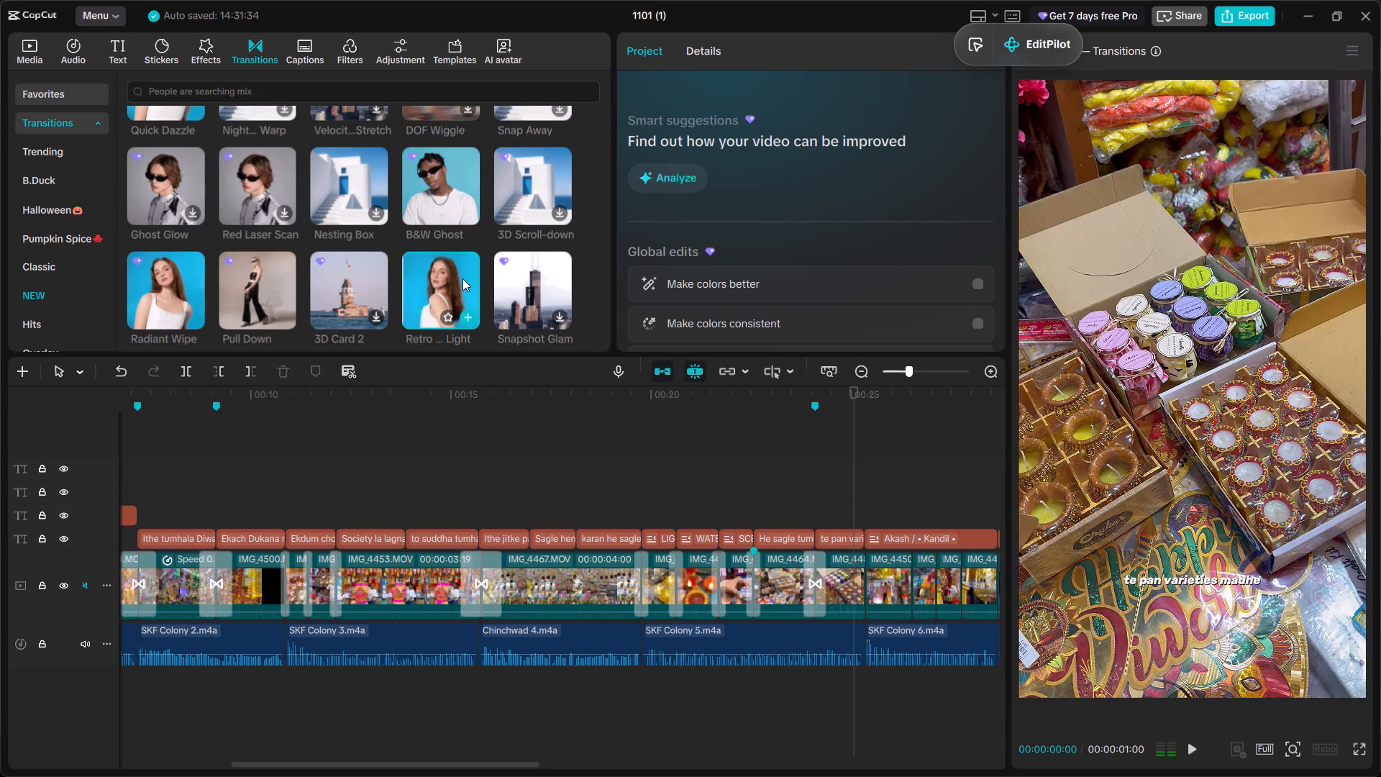
pyautogui.press('space')
pyautogui.click(465, 314)
pyautogui.press('space')
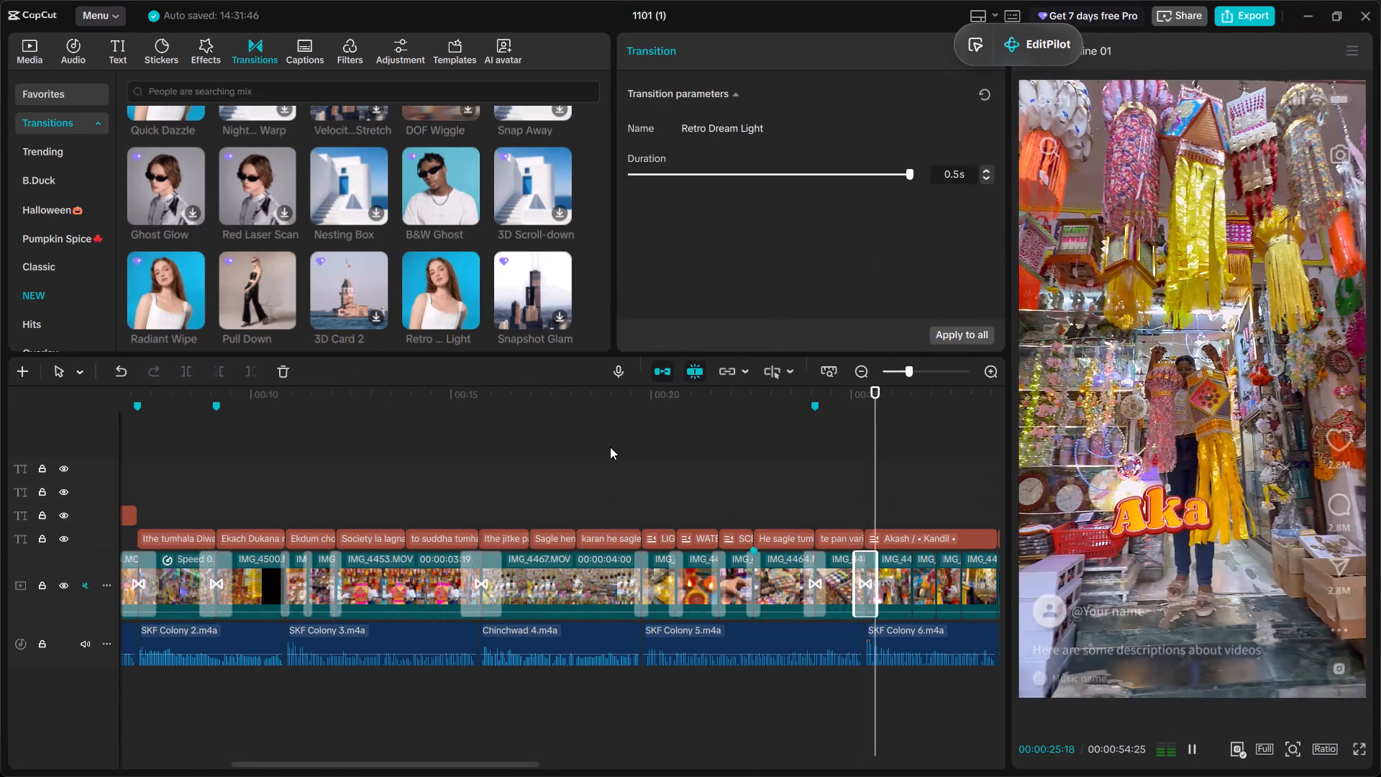
pyautogui.hscroll(-2, 610, 447)
pyautogui.press('space')
pyautogui.scroll(-1, 224, 294)
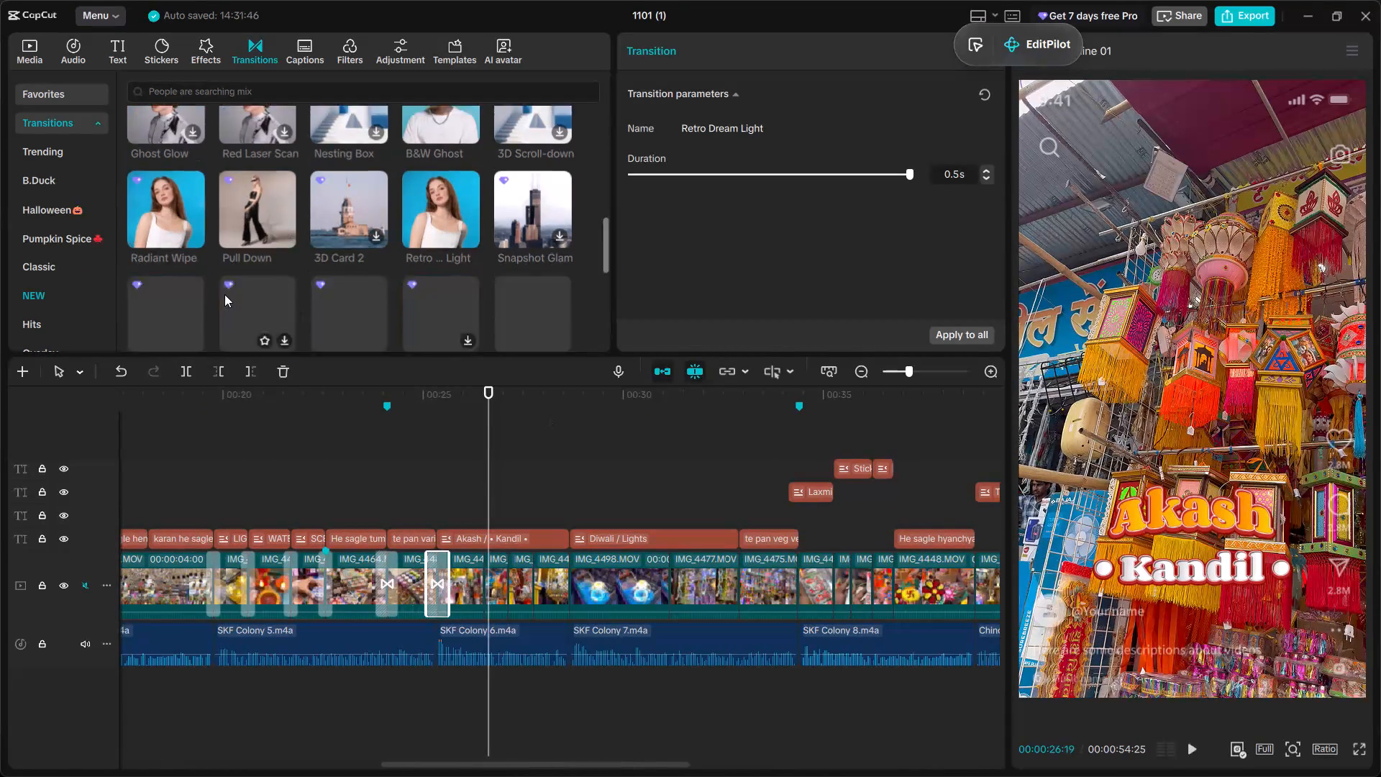
pyautogui.scroll(-1, 224, 294)
pyautogui.scroll(-2, 281, 242)
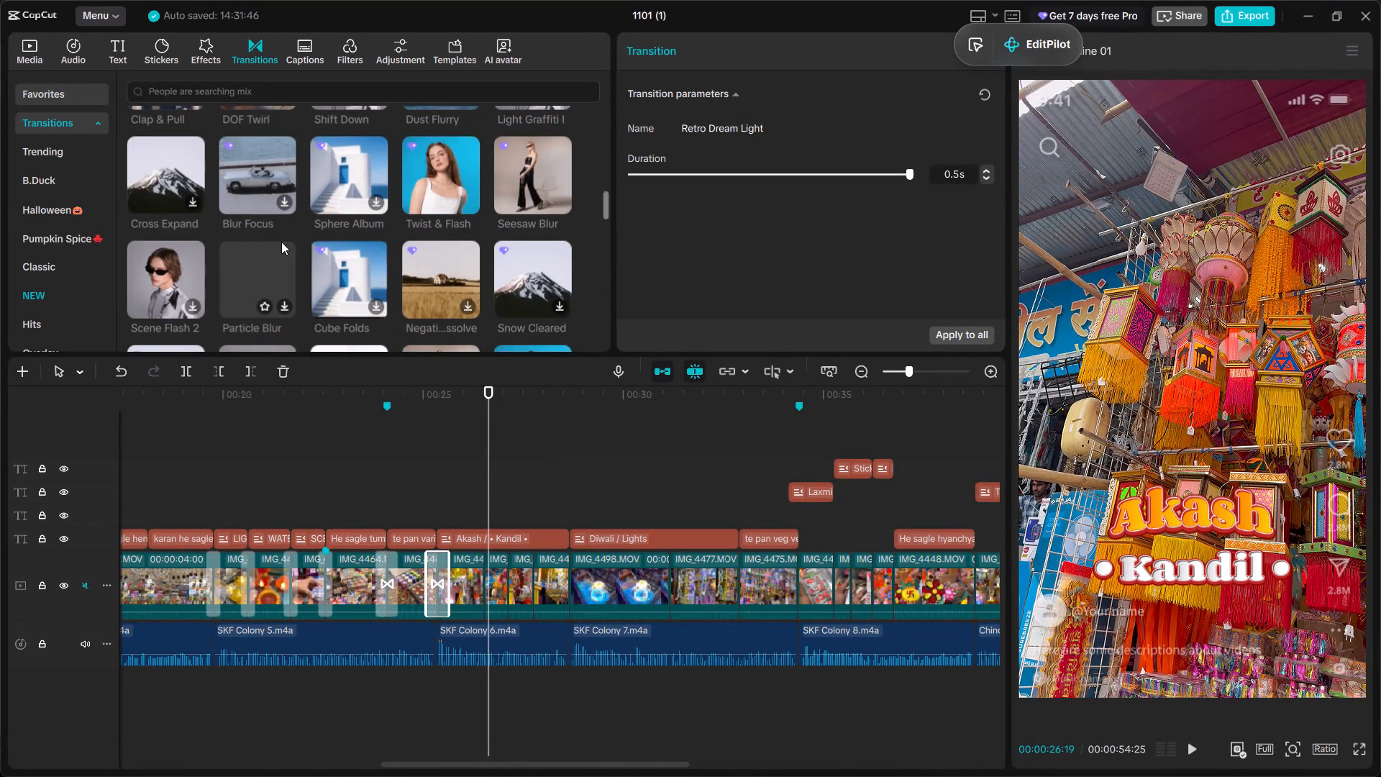
pyautogui.click(155, 268)
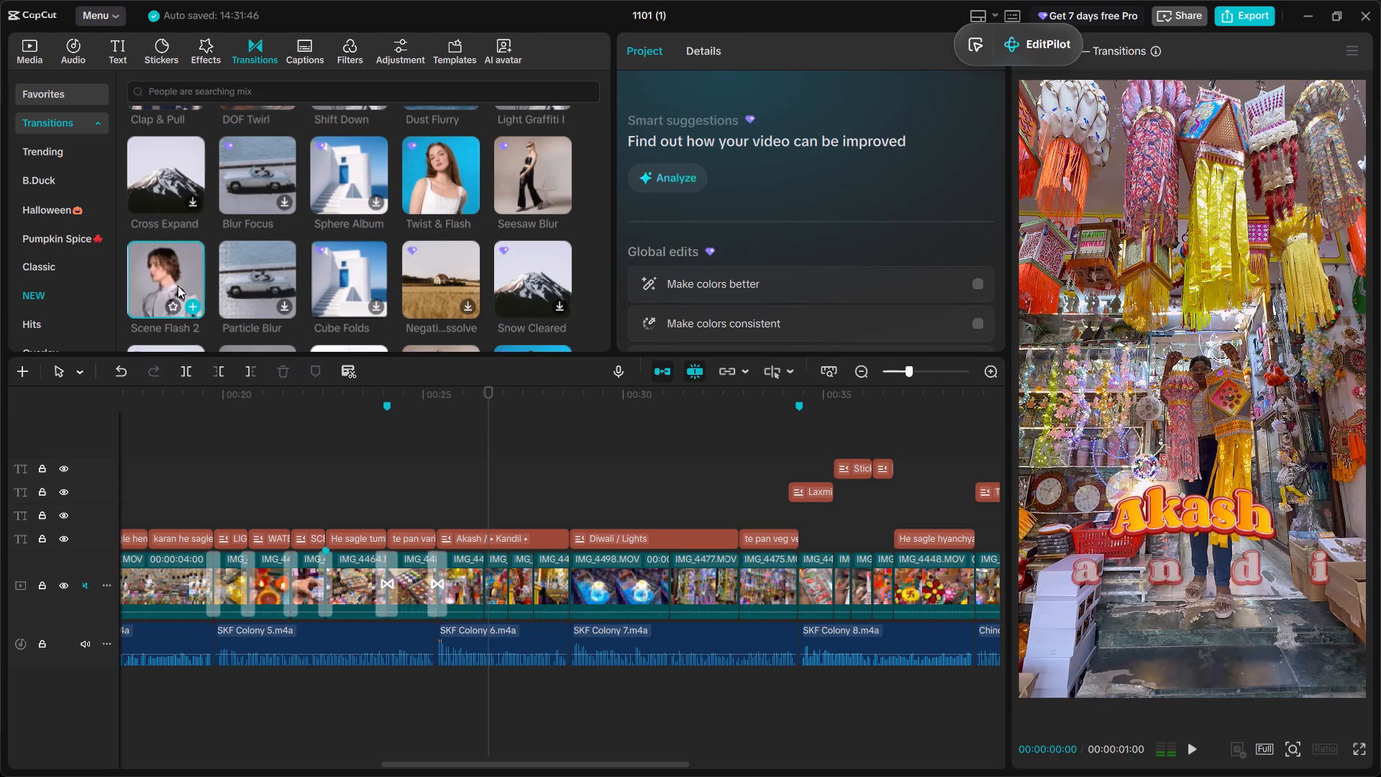
pyautogui.click(473, 445)
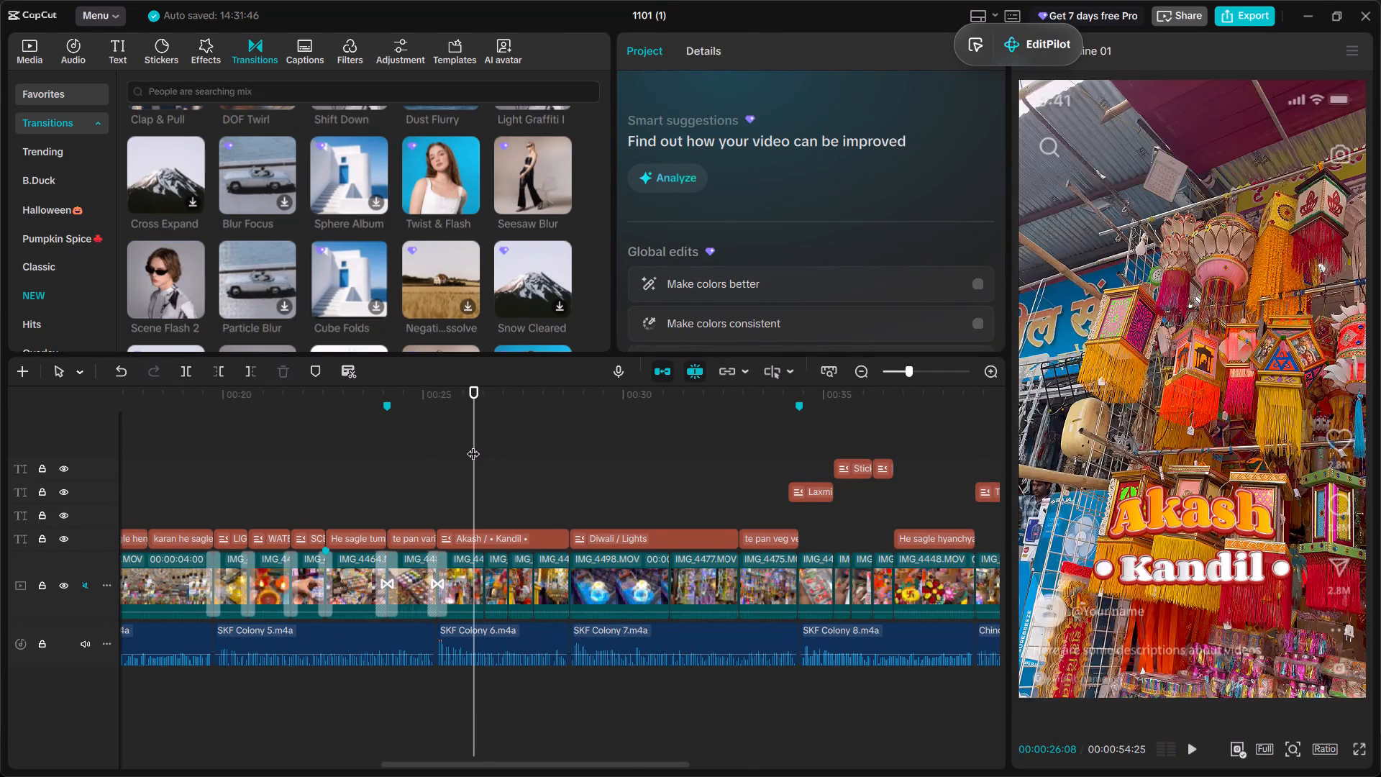
pyautogui.click(193, 309)
pyautogui.press('space')
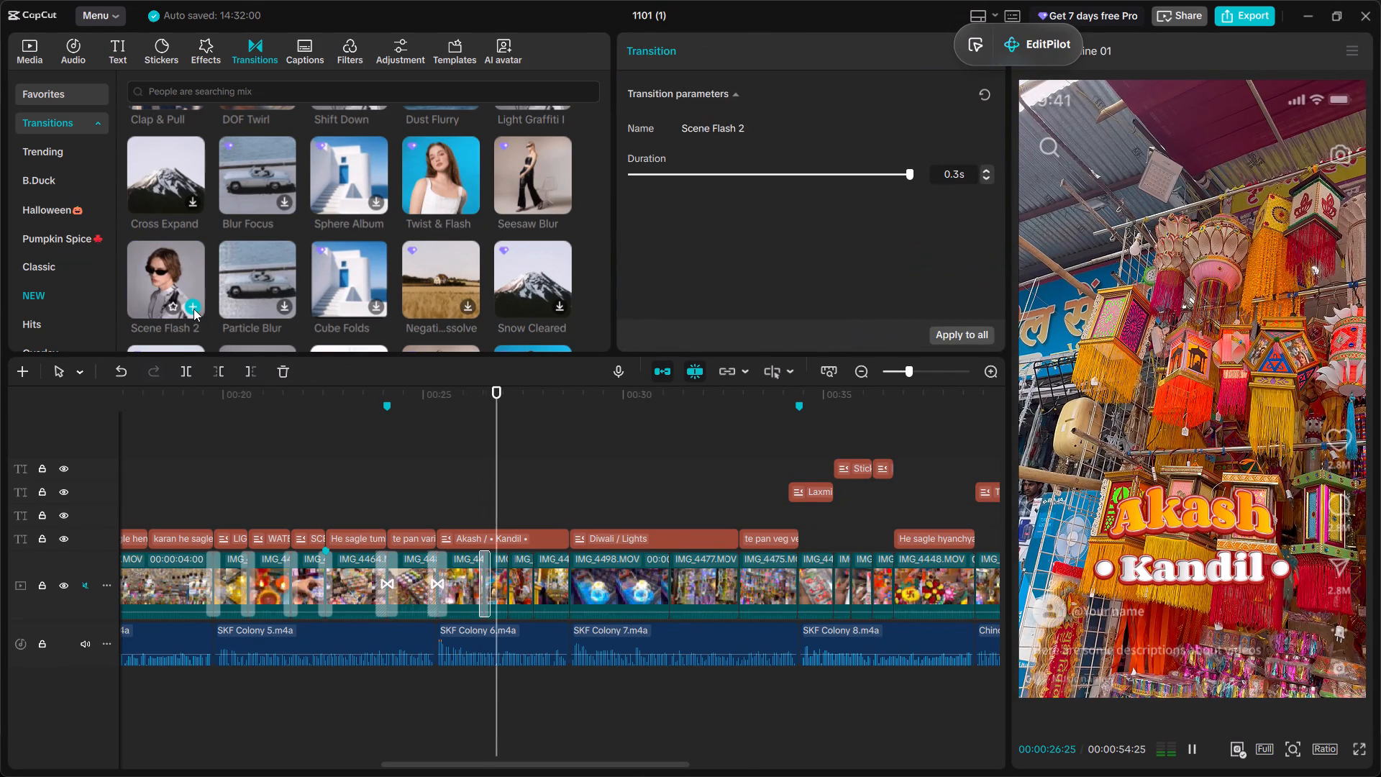
# Add the Scene Flash 2 transition at each of the next three cuts, up to the start of IMG_4498.
pyautogui.press('space')
pyautogui.click(193, 309)
pyautogui.press('space')
pyautogui.press('space')
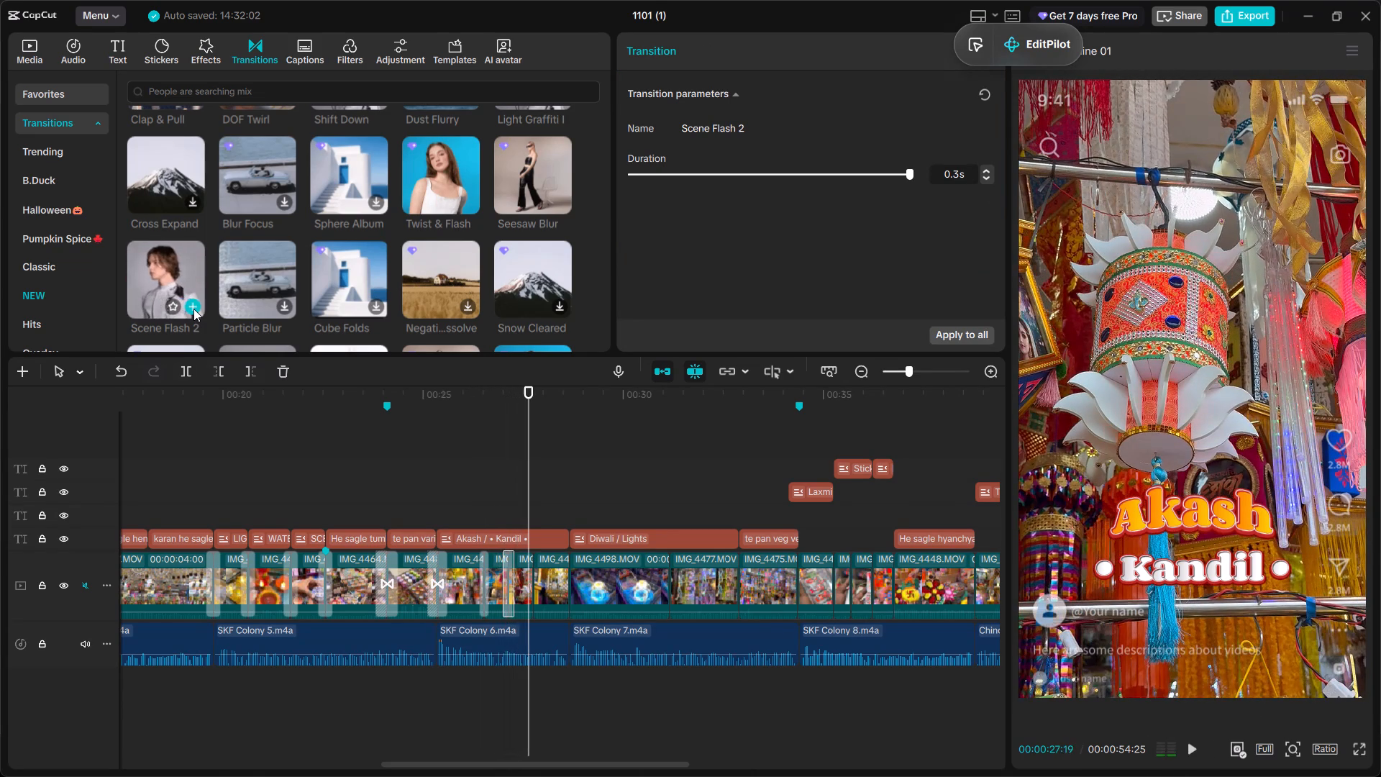
pyautogui.click(193, 309)
pyautogui.press('space')
pyautogui.click(193, 309)
pyautogui.press('space')
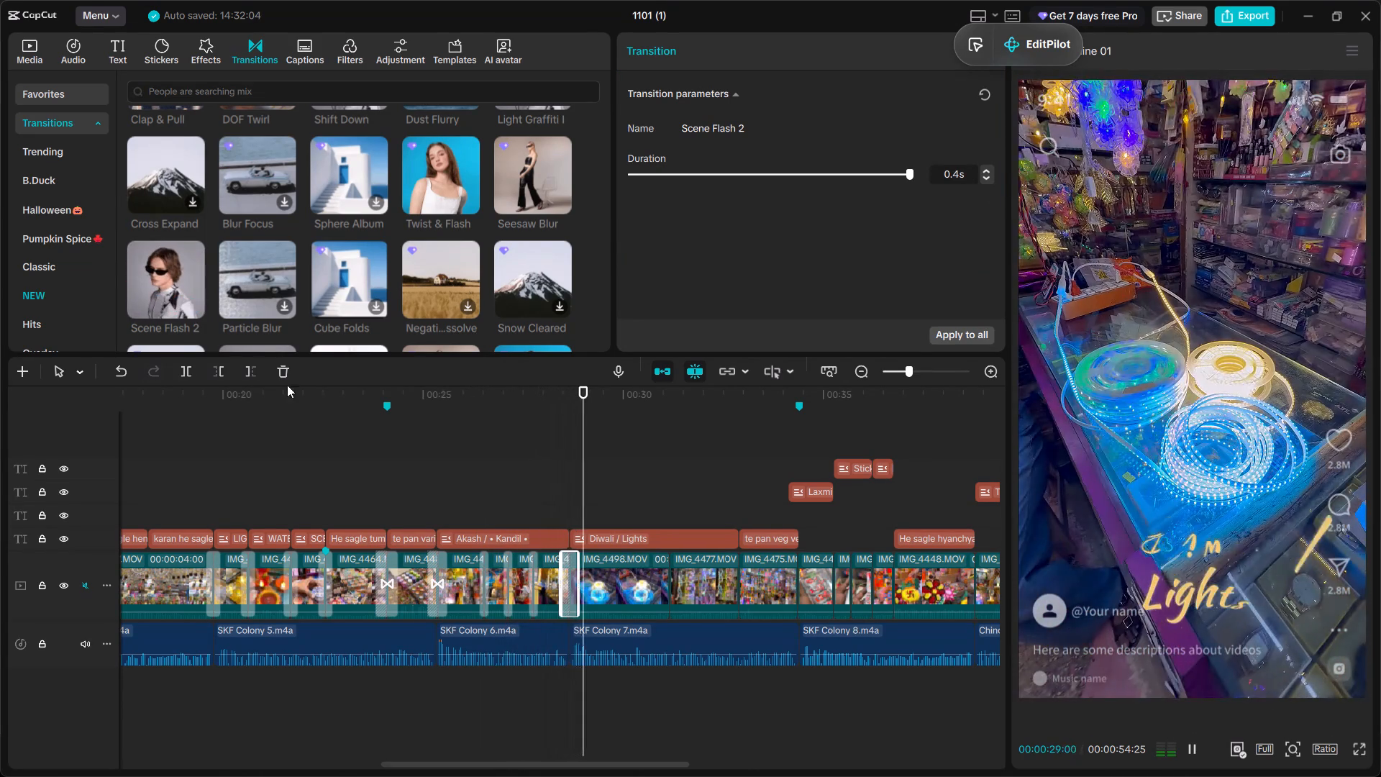
pyautogui.click(431, 440)
pyautogui.press('space')
pyautogui.press('space')
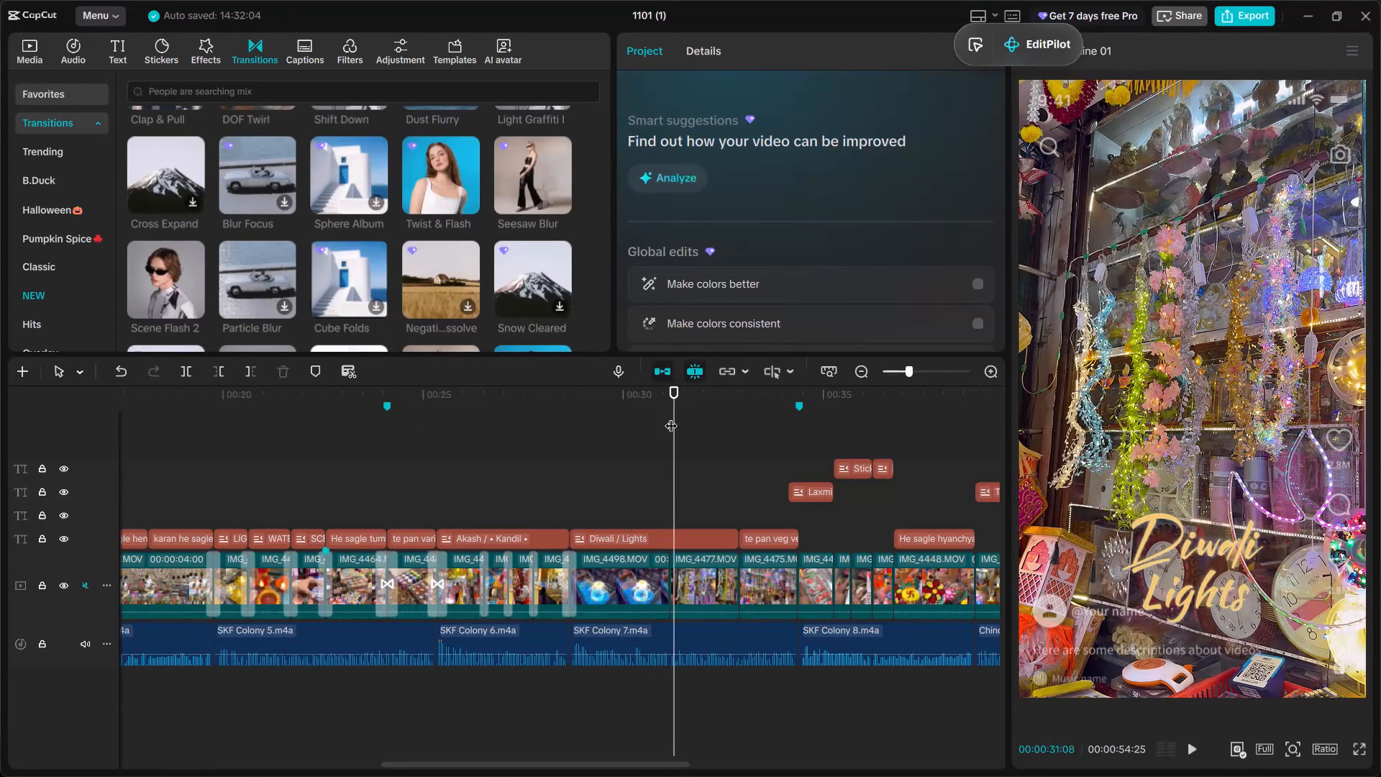
# Add the White Flash transition from the Classic category at the cut between IMG_4498 and IMG_4477, and preview it.
pyautogui.click(659, 456)
pyautogui.scroll(5, 346, 244)
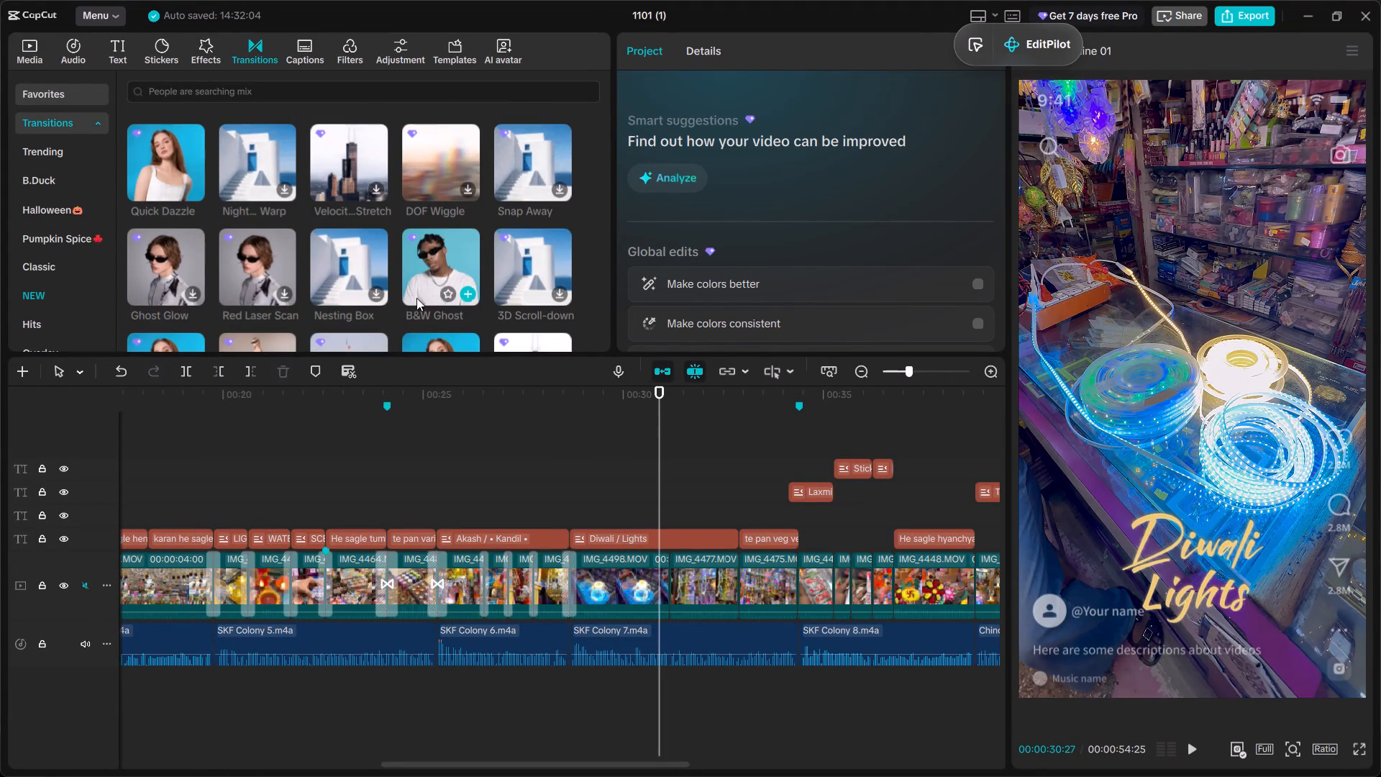
pyautogui.scroll(1, 437, 291)
pyautogui.click(68, 271)
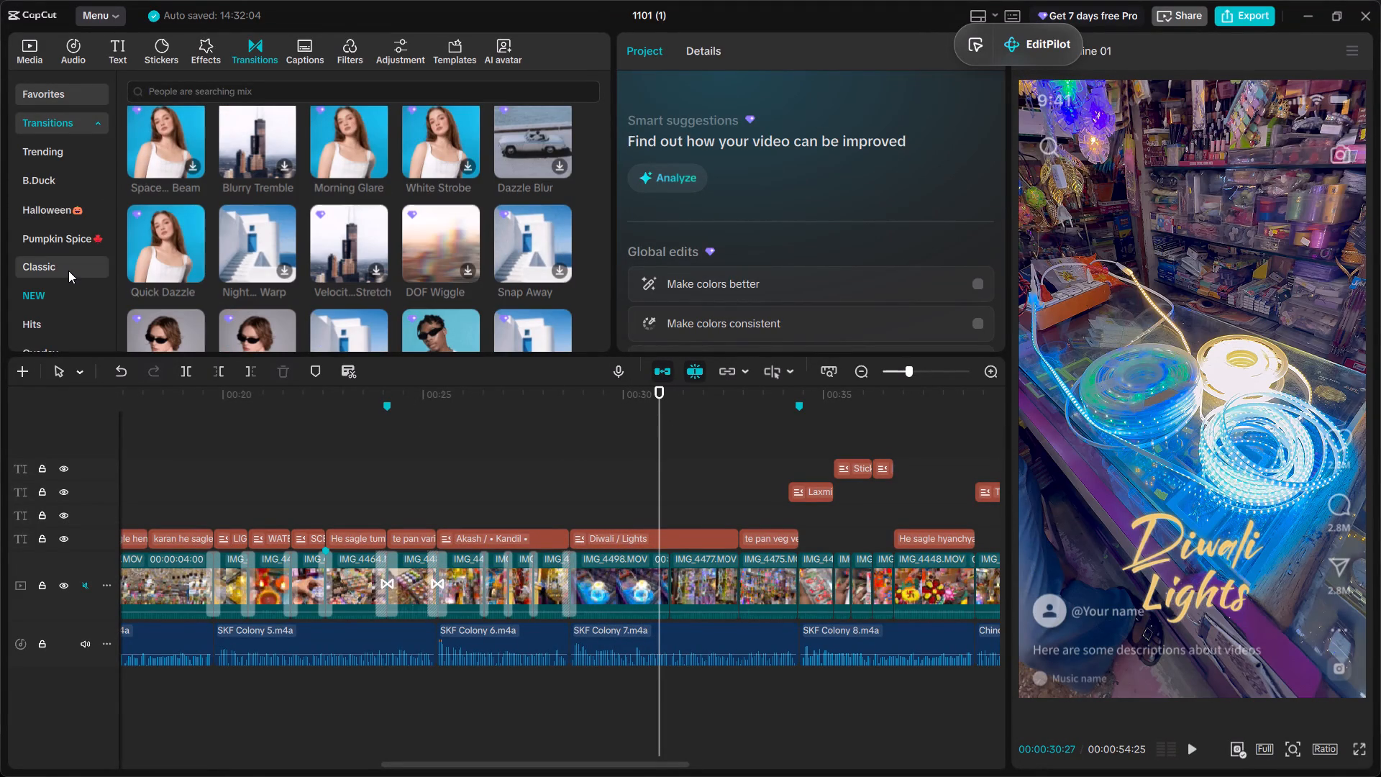
pyautogui.scroll(-2, 261, 265)
pyautogui.scroll(1, 266, 268)
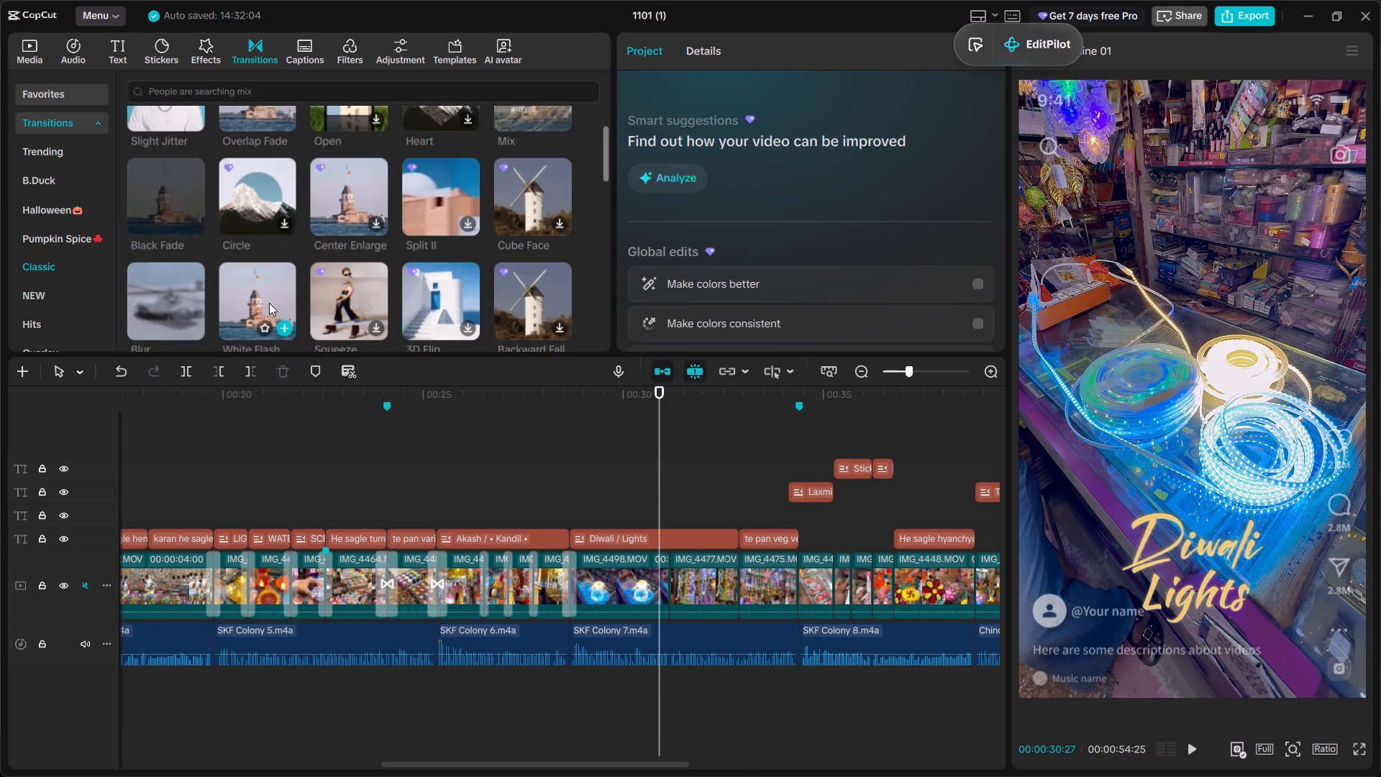
pyautogui.click(285, 330)
pyautogui.press('space')
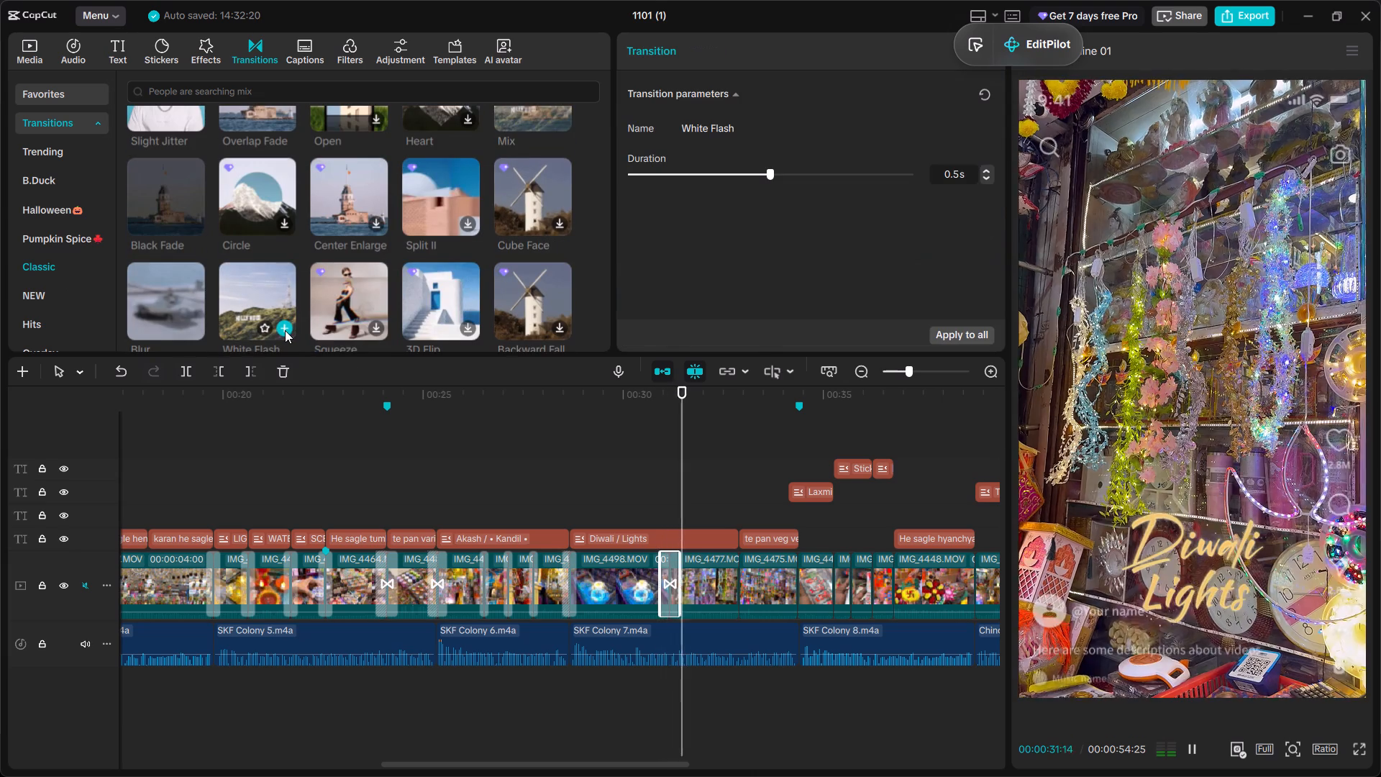
pyautogui.press('space')
# Add the Glare II transition from the Hits category between IMG_4477 and IMG_4475, where the Diwali Lights title ends, and preview it.
pyautogui.scroll(-2, 293, 284)
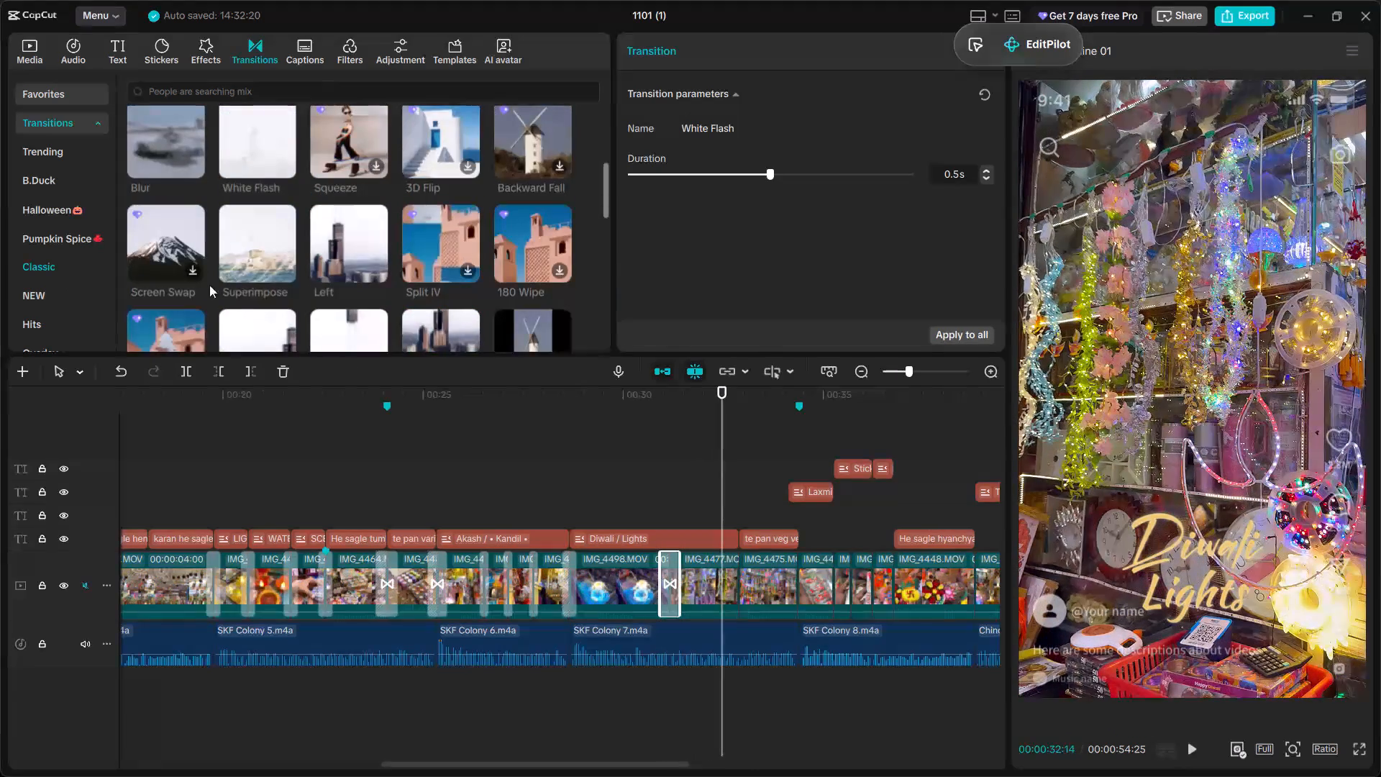
pyautogui.click(57, 317)
pyautogui.scroll(-3, 206, 291)
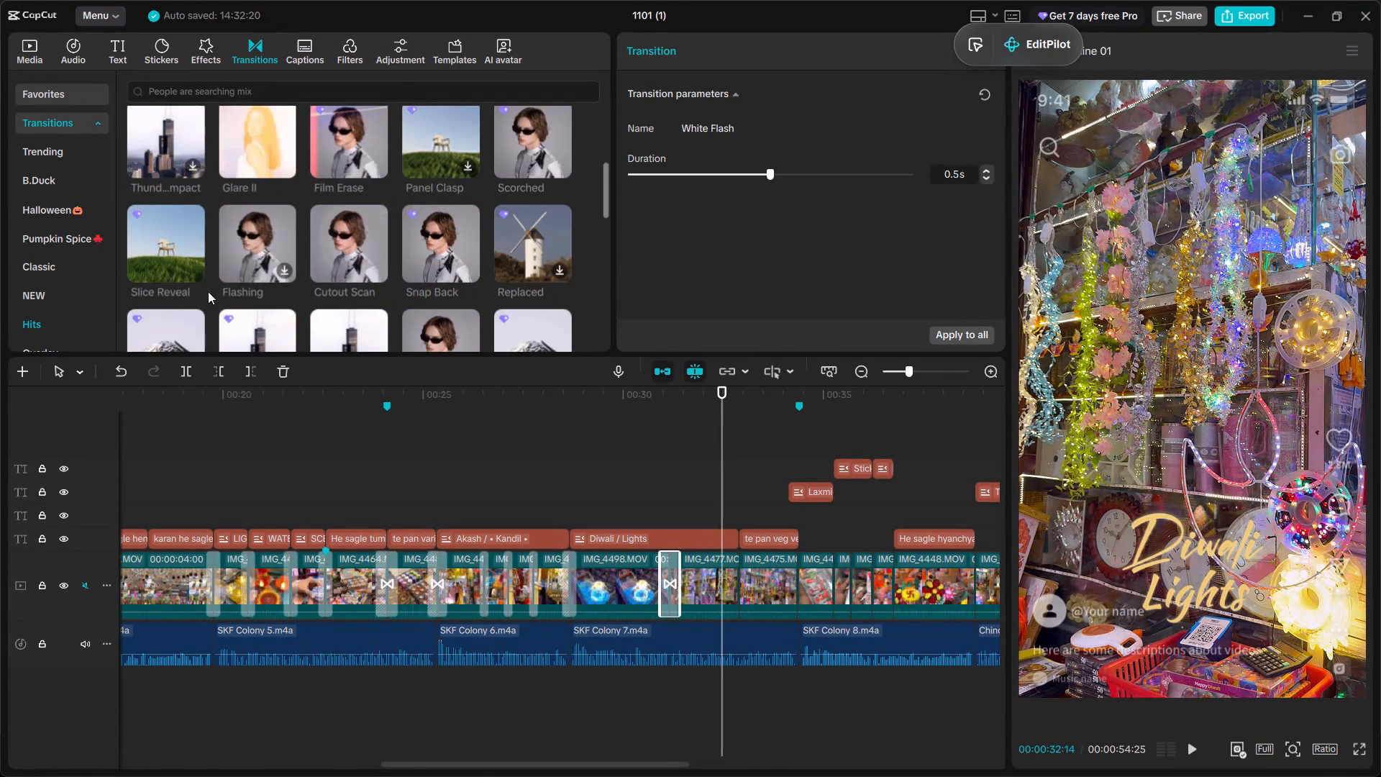
pyautogui.scroll(1, 214, 291)
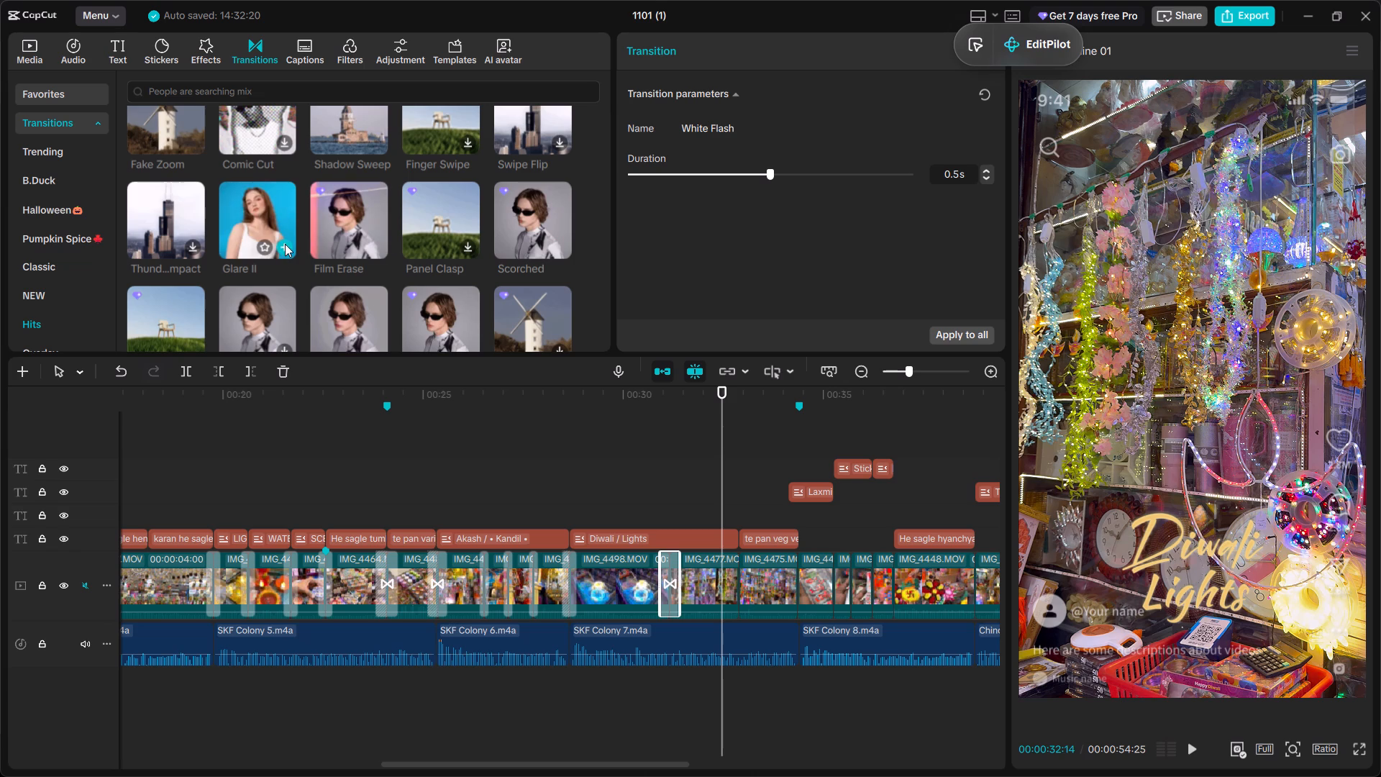
pyautogui.click(285, 244)
pyautogui.press('space')
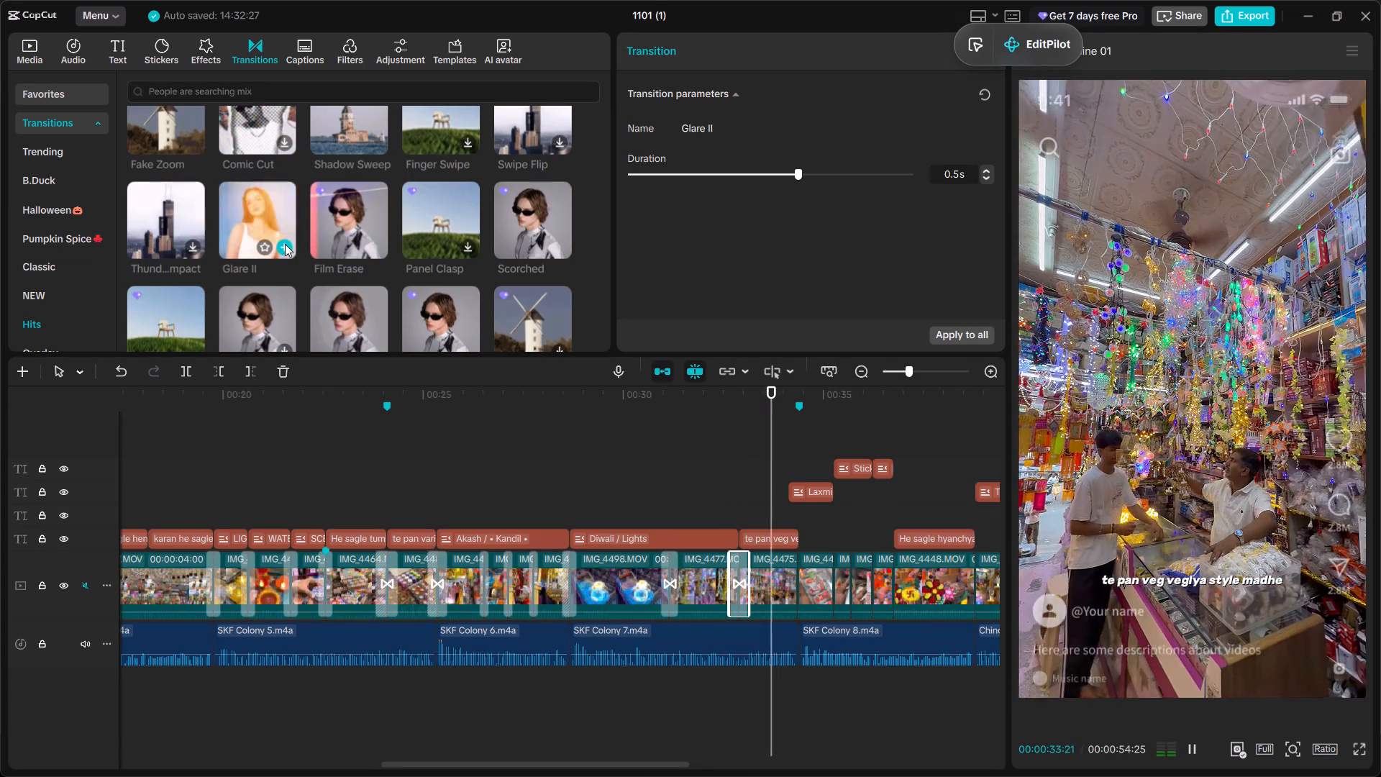
pyautogui.press('space')
pyautogui.scroll(-1, 285, 244)
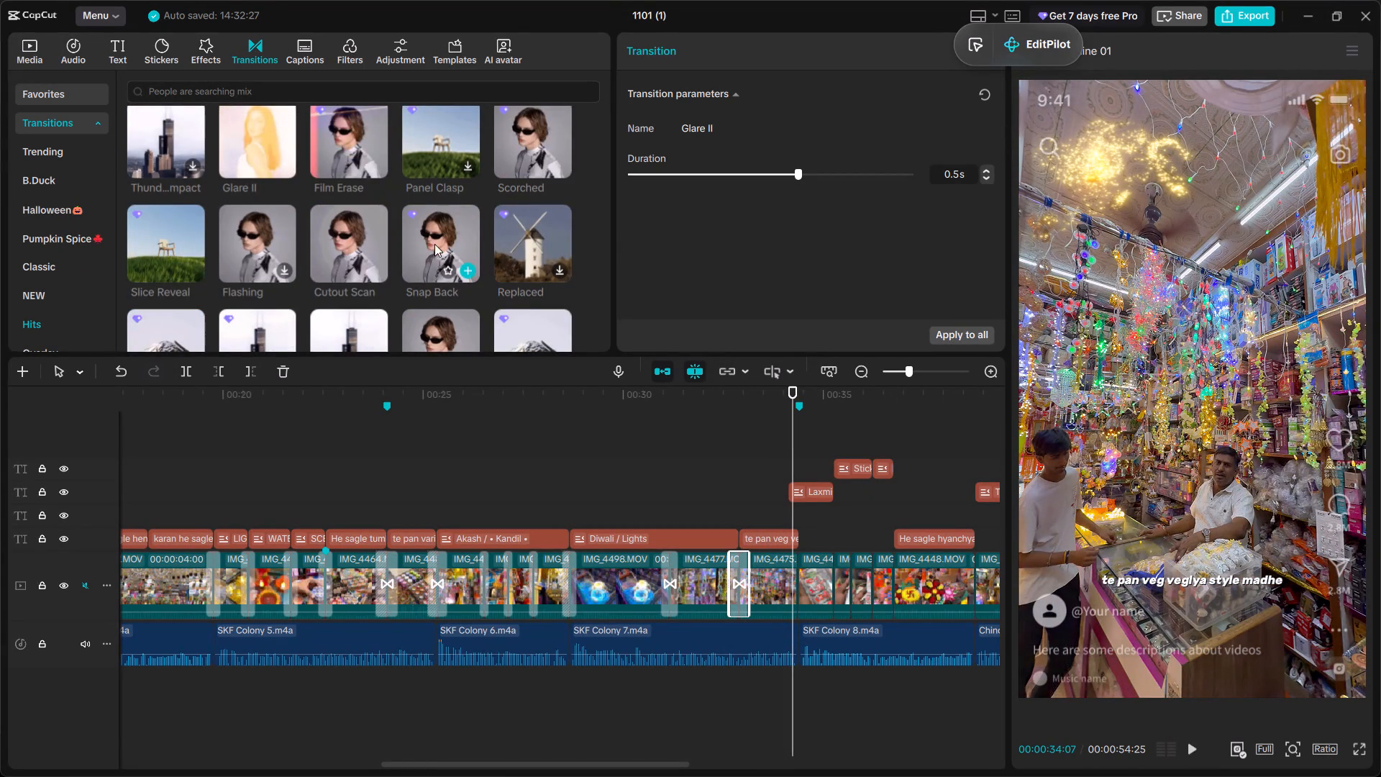
pyautogui.scroll(-1, 436, 244)
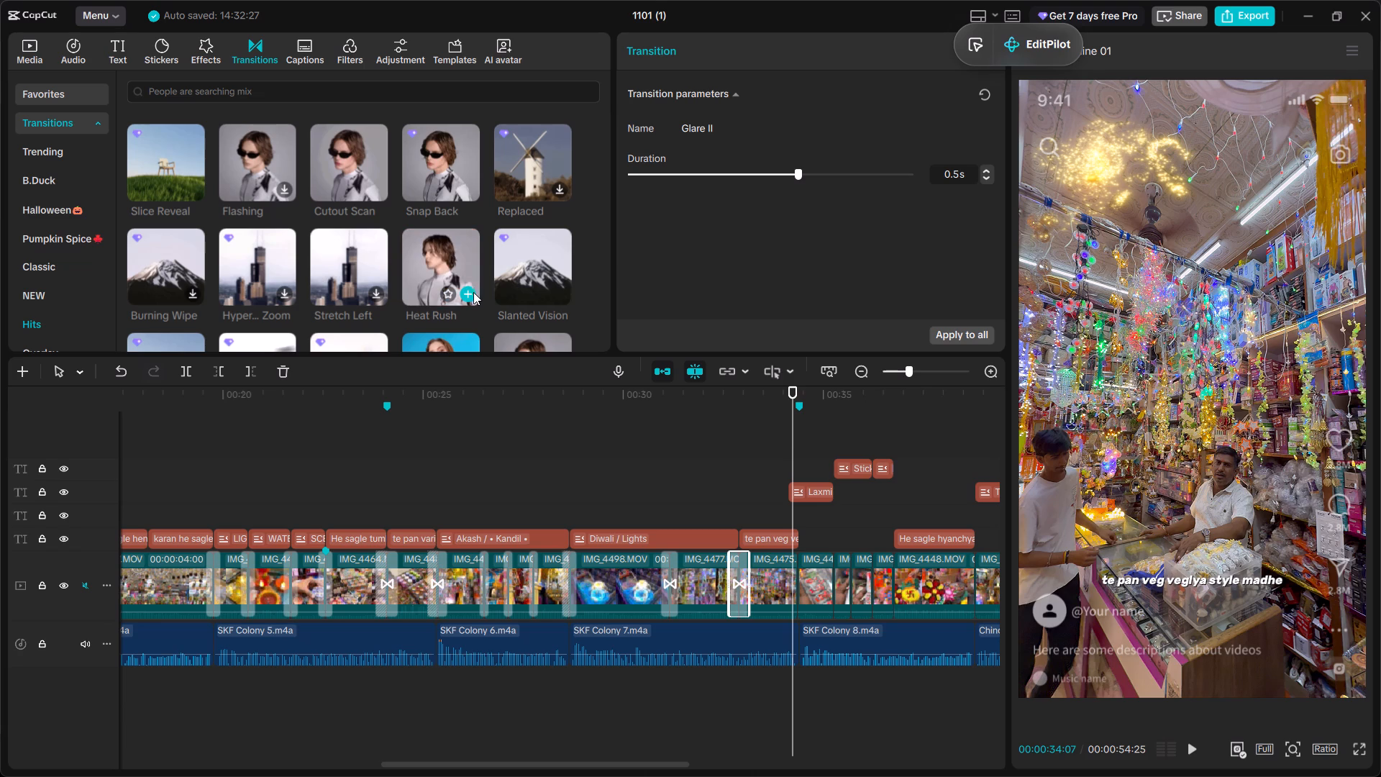
pyautogui.click(468, 294)
pyautogui.press('space')
pyautogui.press('space')
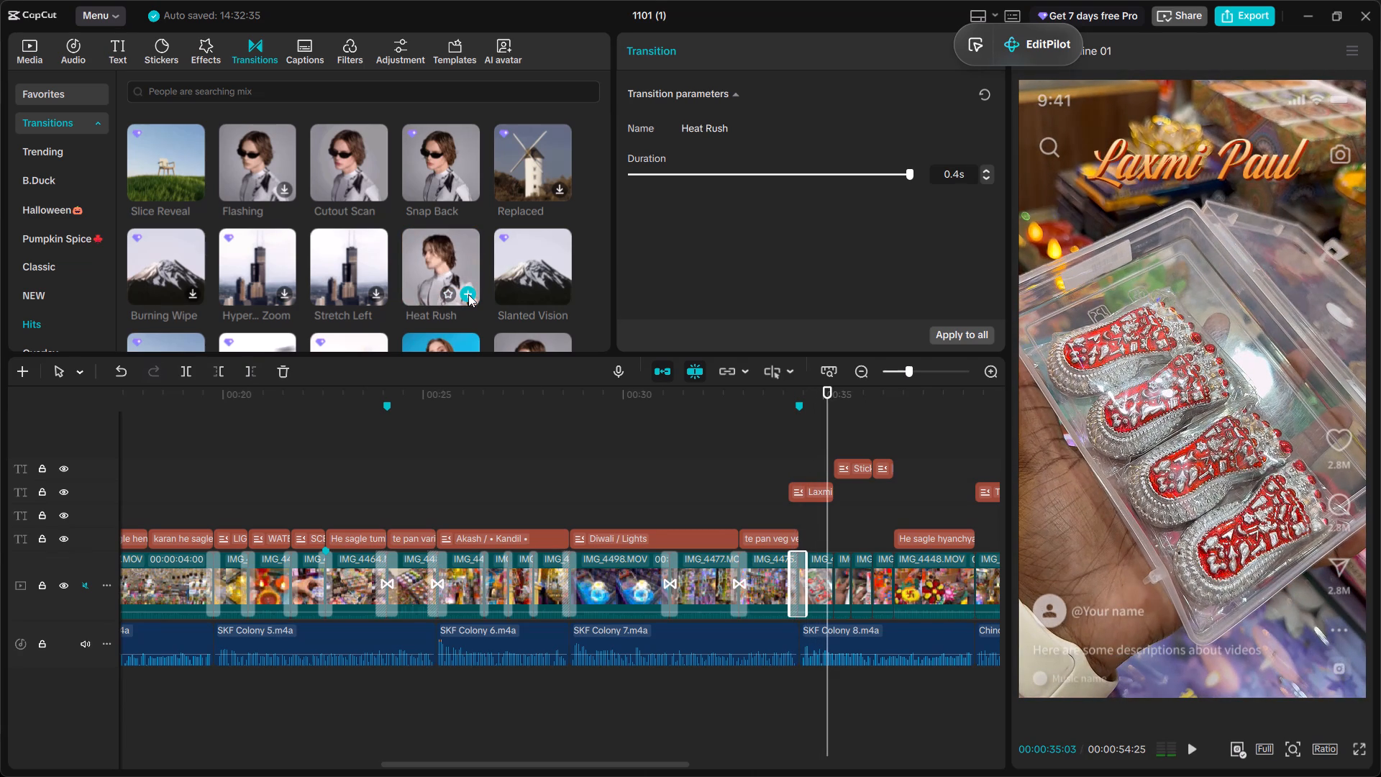
# Add the Mix transition from the Classic category at each of the next four cuts, up to the start of IMG_4448.
pyautogui.scroll(2, 217, 236)
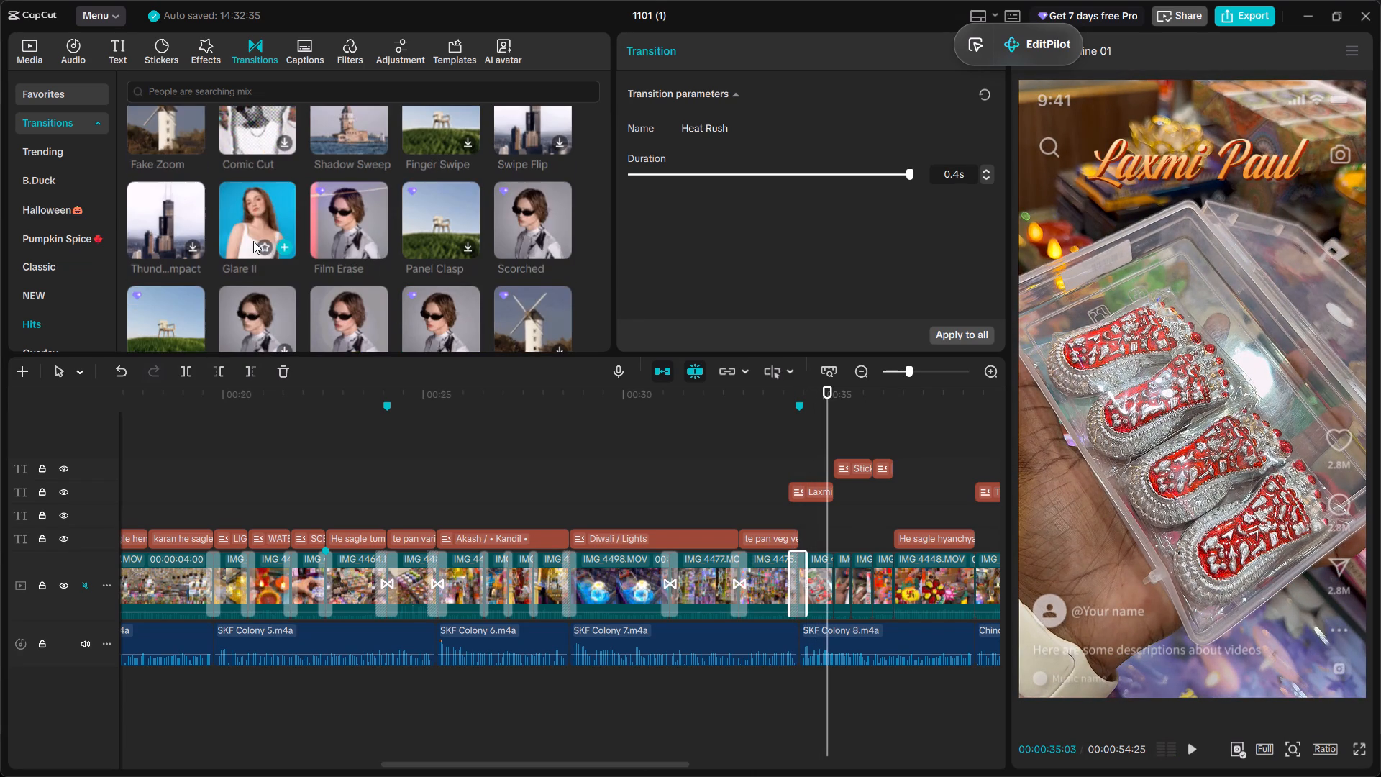
pyautogui.scroll(2, 253, 241)
pyautogui.click(68, 265)
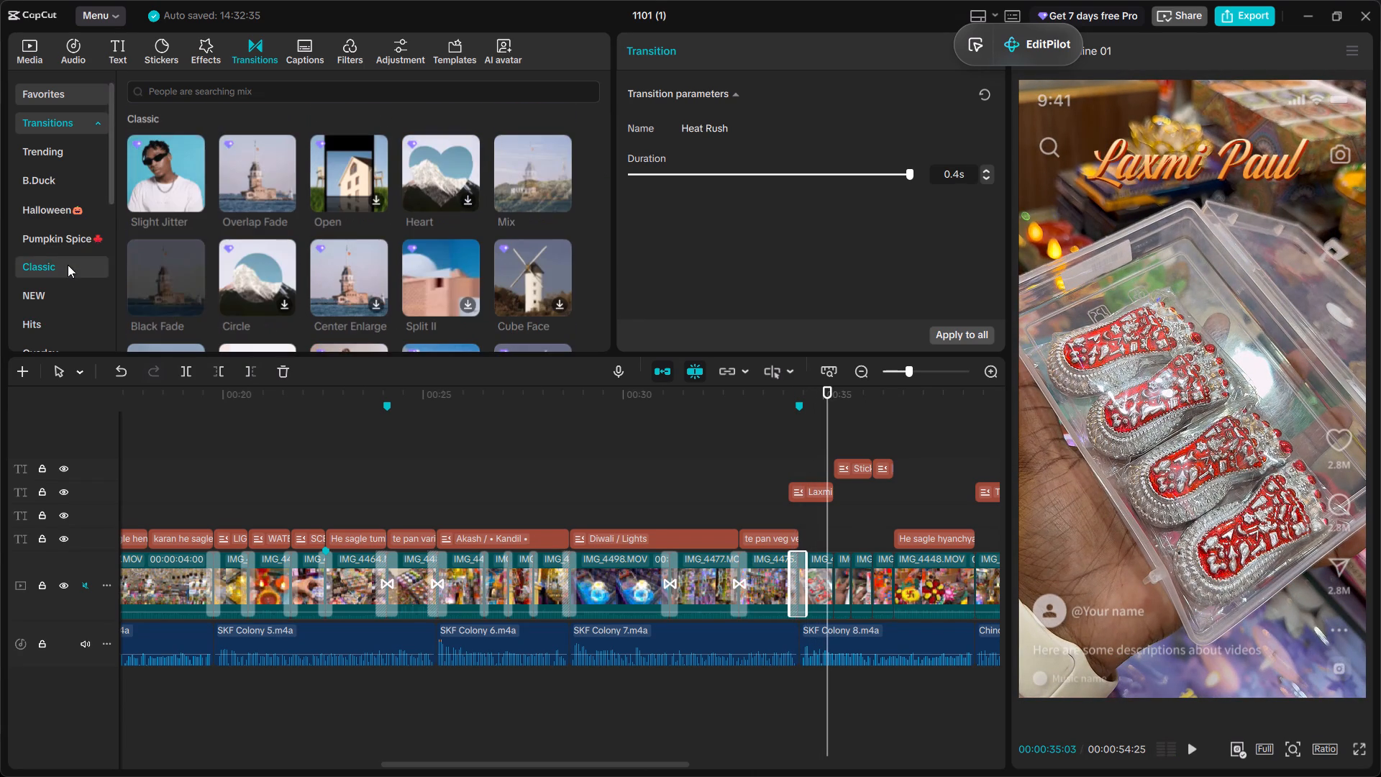
pyautogui.click(563, 199)
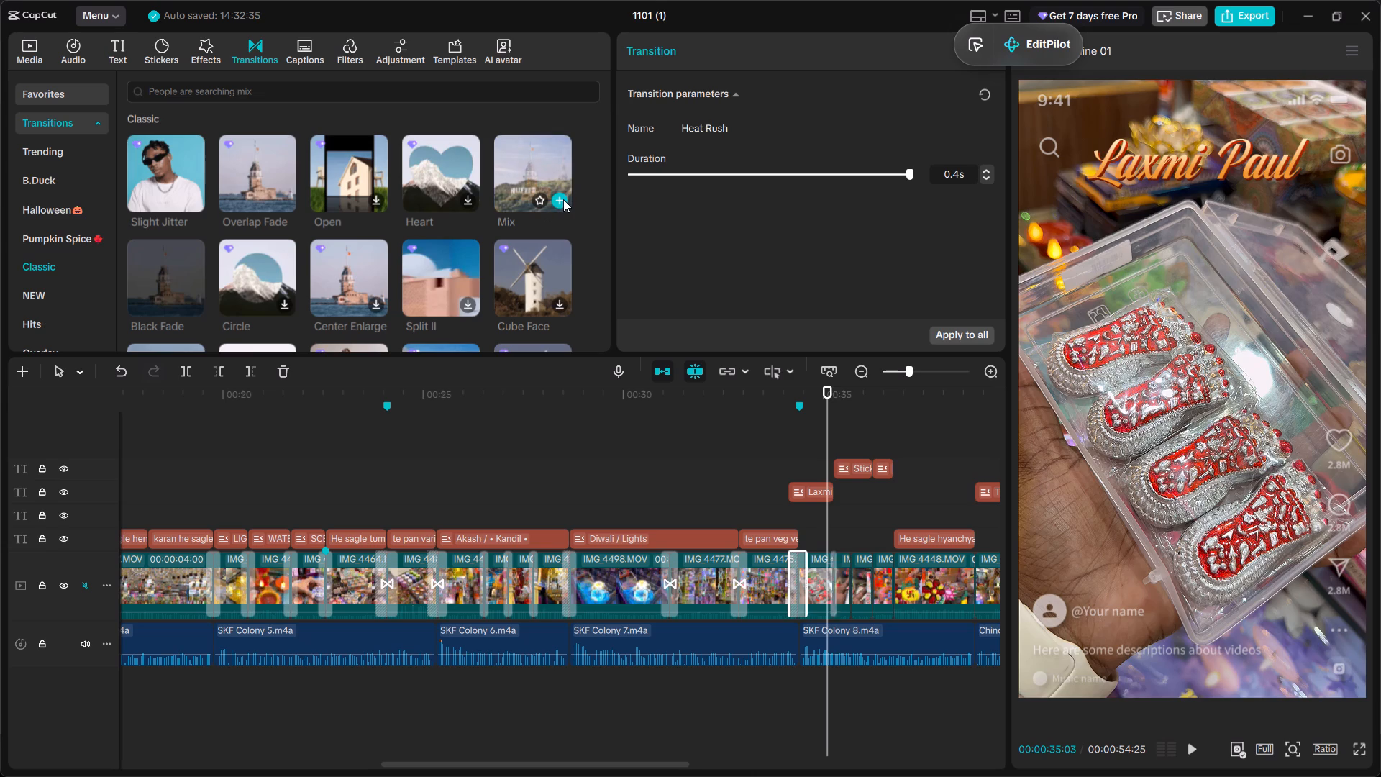
pyautogui.press('space')
pyautogui.click(563, 199)
pyautogui.press('space')
pyautogui.click(563, 199)
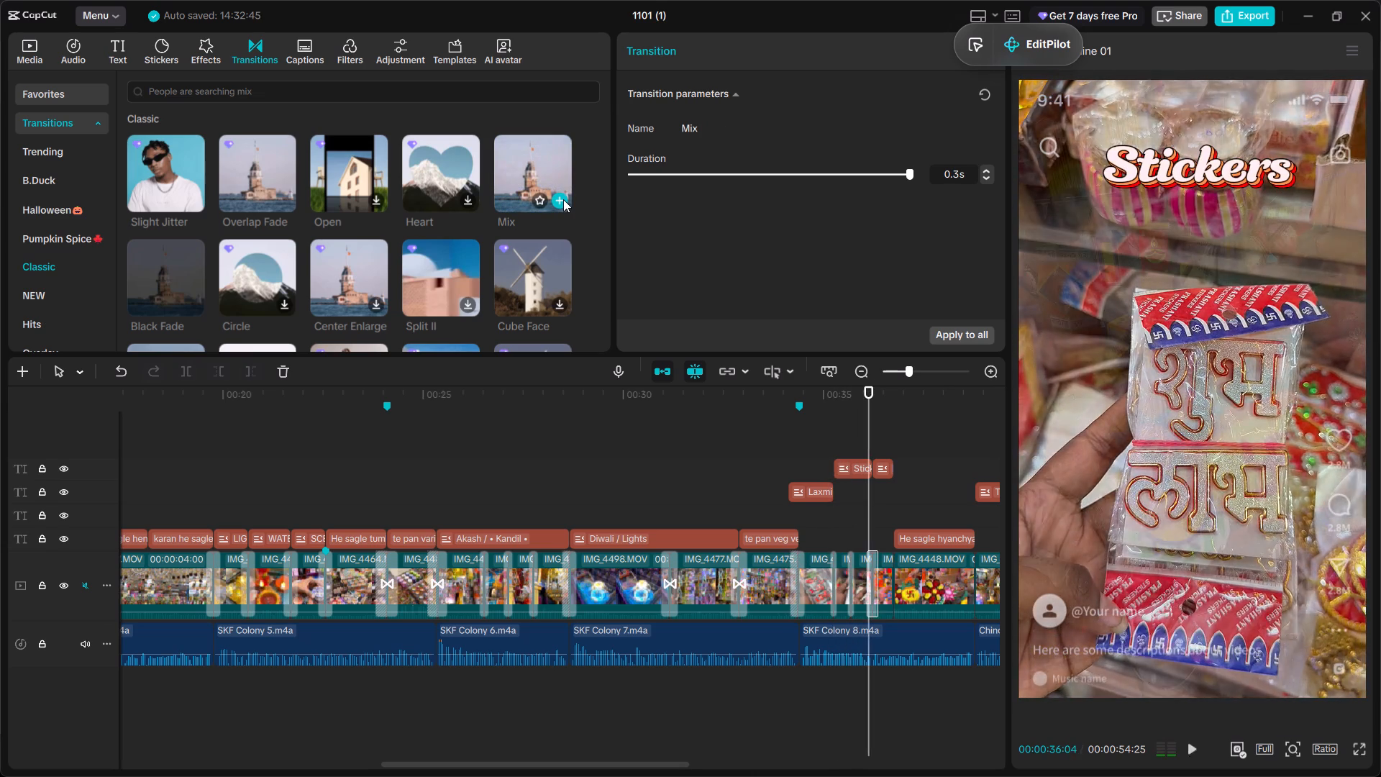
pyautogui.press('space')
pyautogui.click(563, 199)
pyautogui.press('space')
# Add the Glare II transition at the end of IMG_4448, where the Trending Diwali Lights title starts, and replay it.
pyautogui.hscroll(-1, 739, 406)
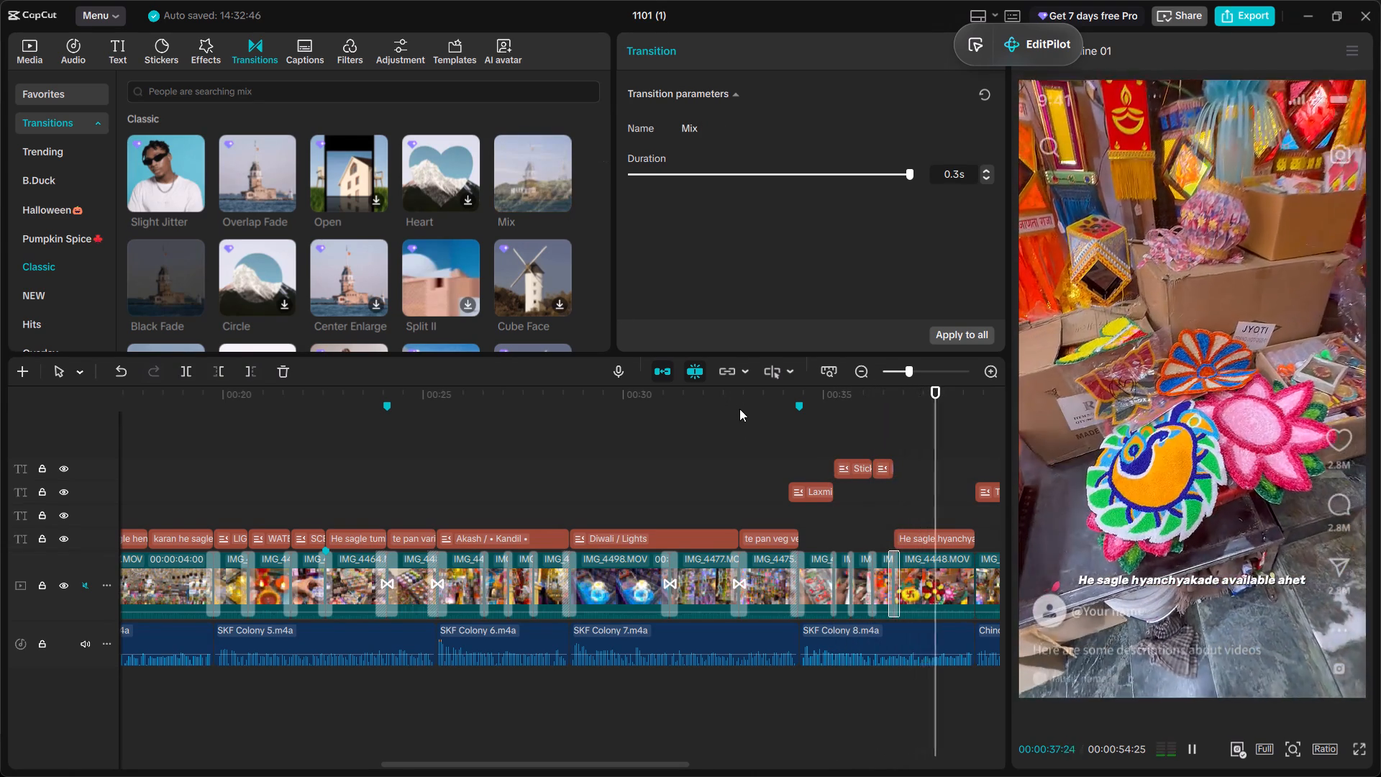
pyautogui.hscroll(-1, 739, 409)
pyautogui.press('space')
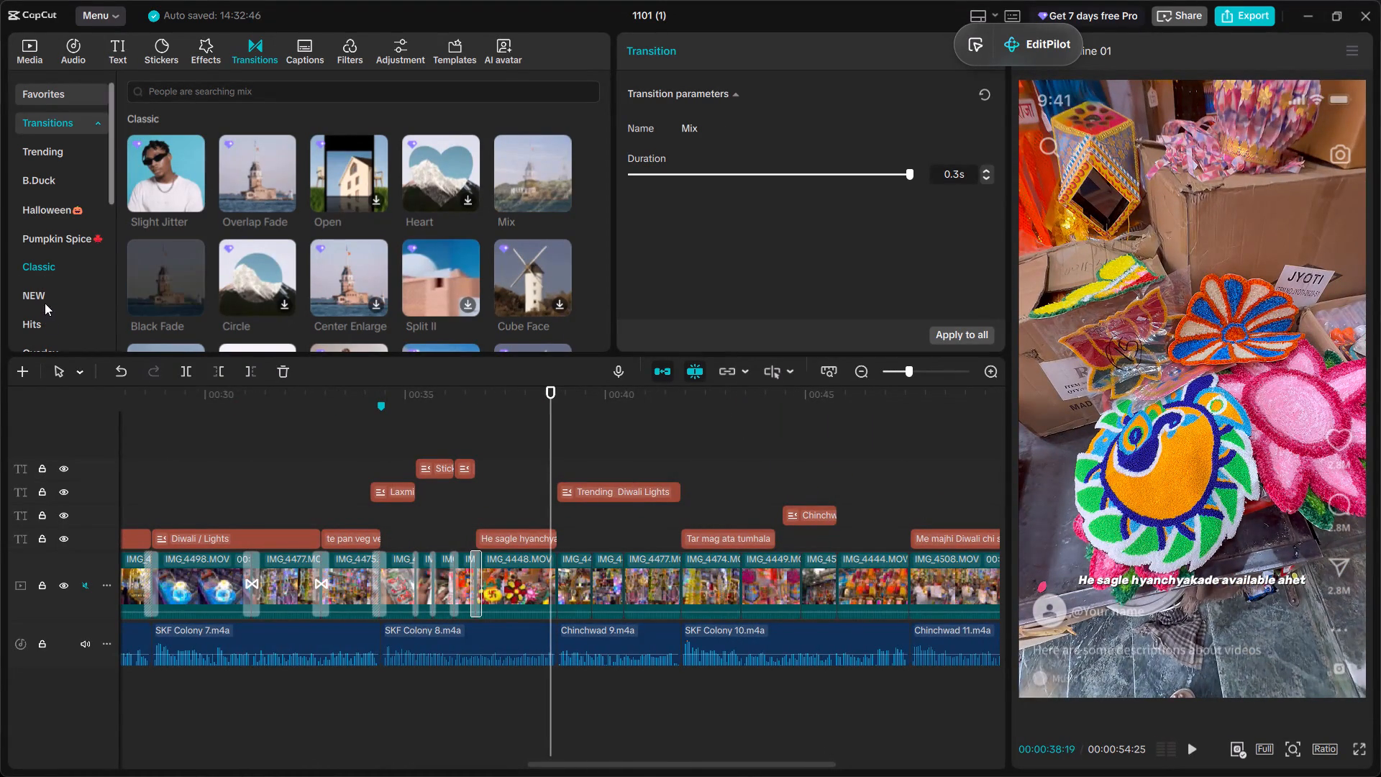
pyautogui.click(48, 319)
pyautogui.scroll(-3, 330, 294)
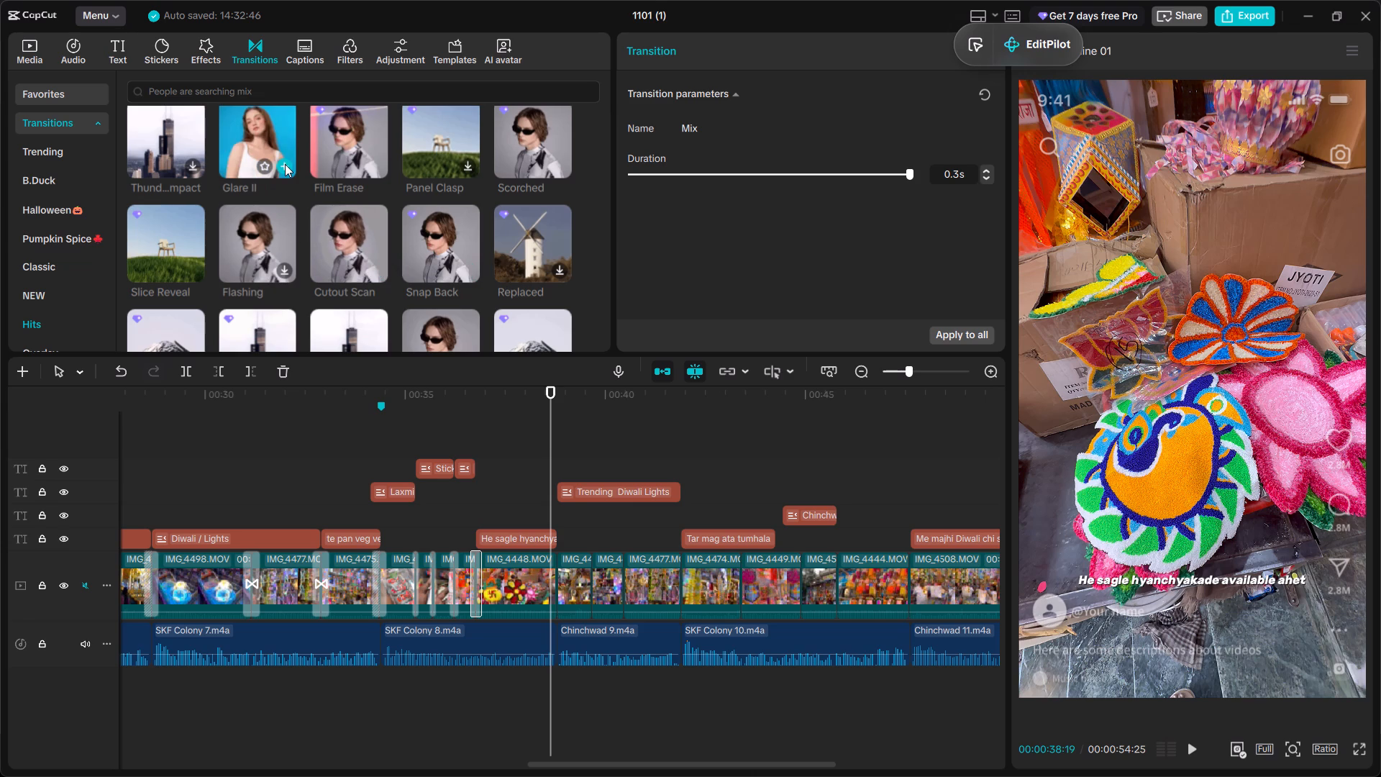
pyautogui.click(285, 164)
pyautogui.press('space')
pyautogui.press('space')
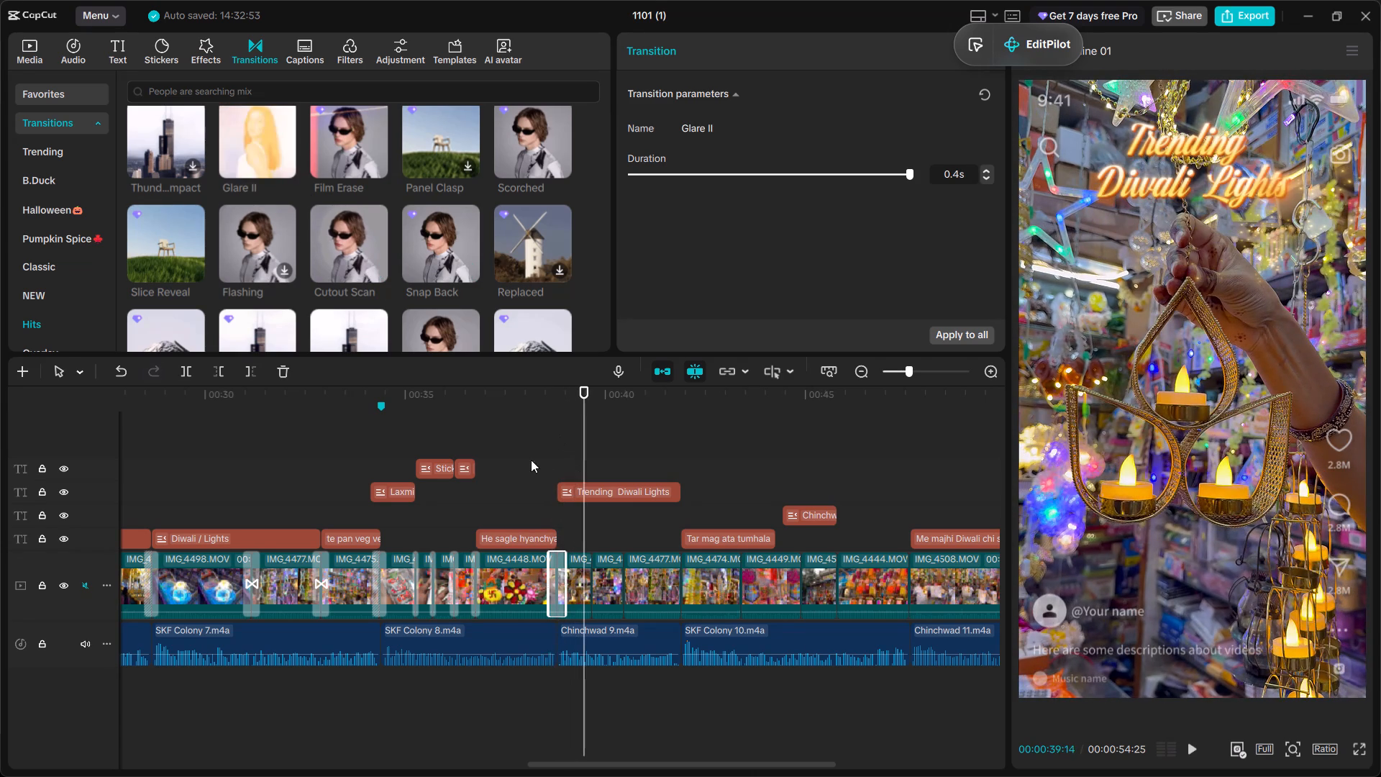
pyautogui.click(531, 459)
pyautogui.press('space')
pyautogui.press('space')
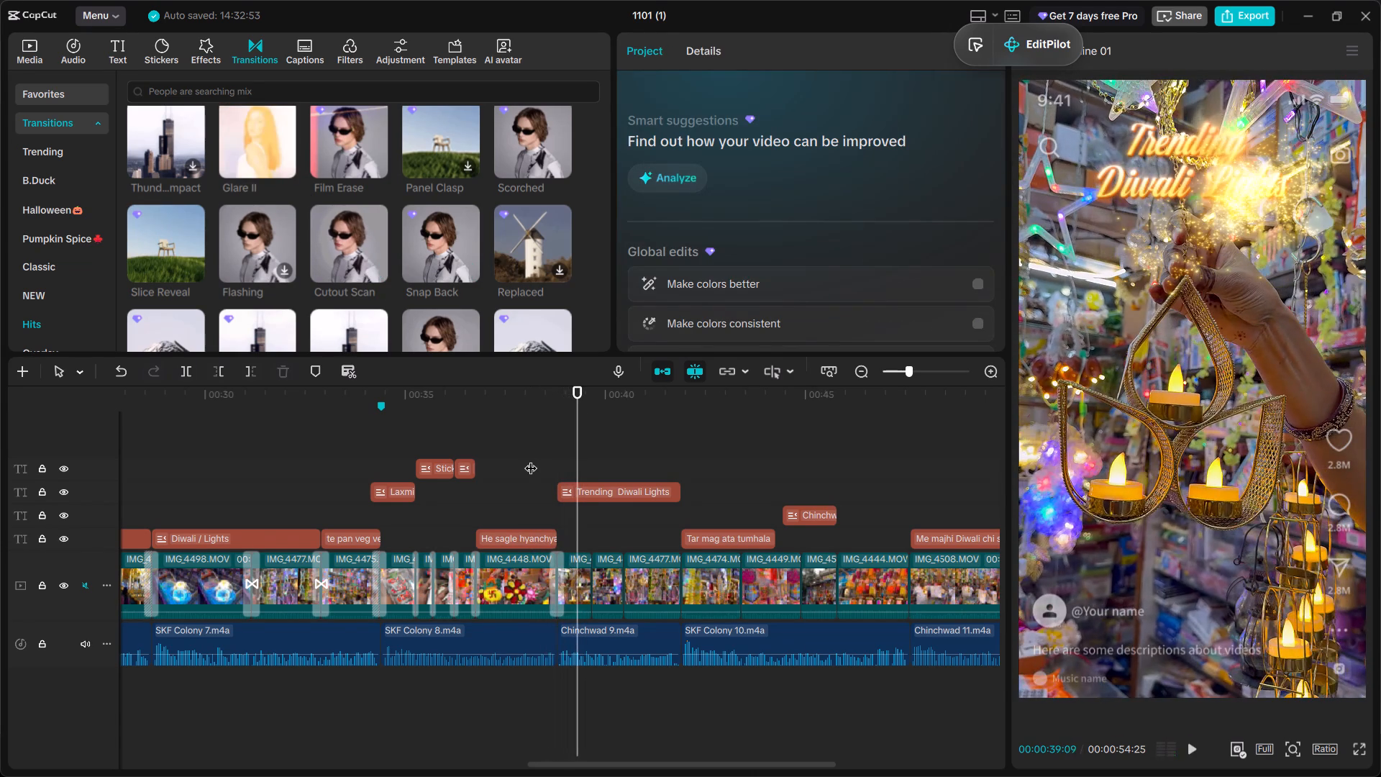
pyautogui.press('space')
pyautogui.press('space')
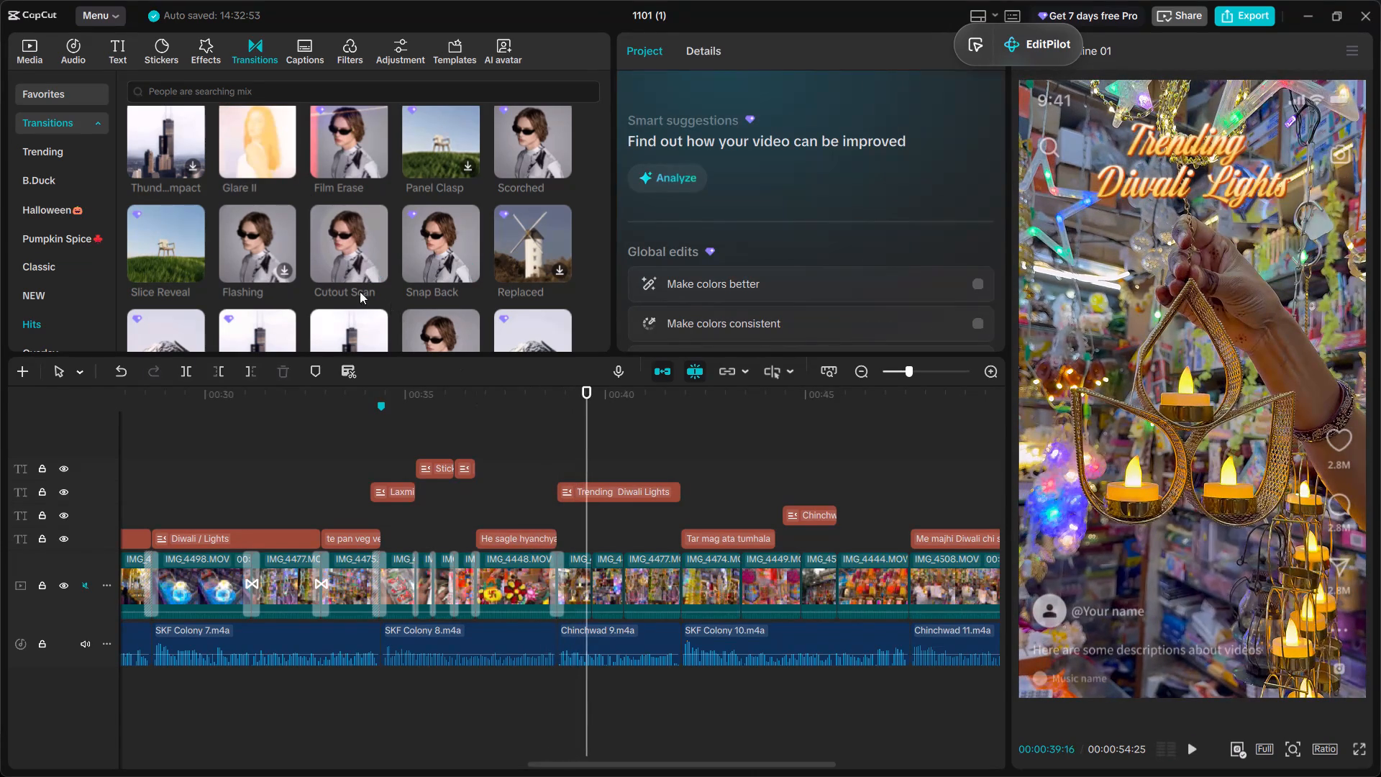
# Examine the transitions in the Trending, Overlay and Light categories for options for the cuts under the Trending Diwali Lights title.
pyautogui.click(57, 156)
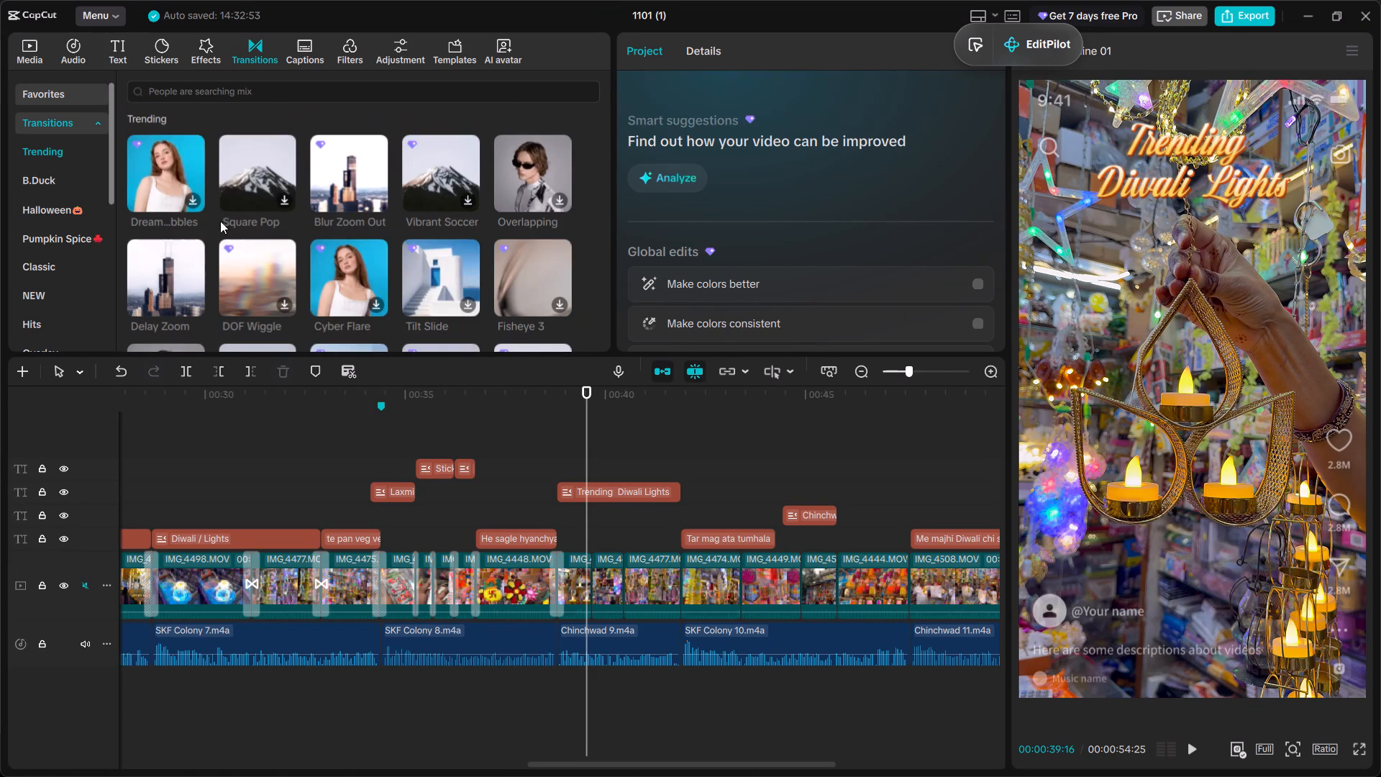
pyautogui.scroll(-1, 270, 278)
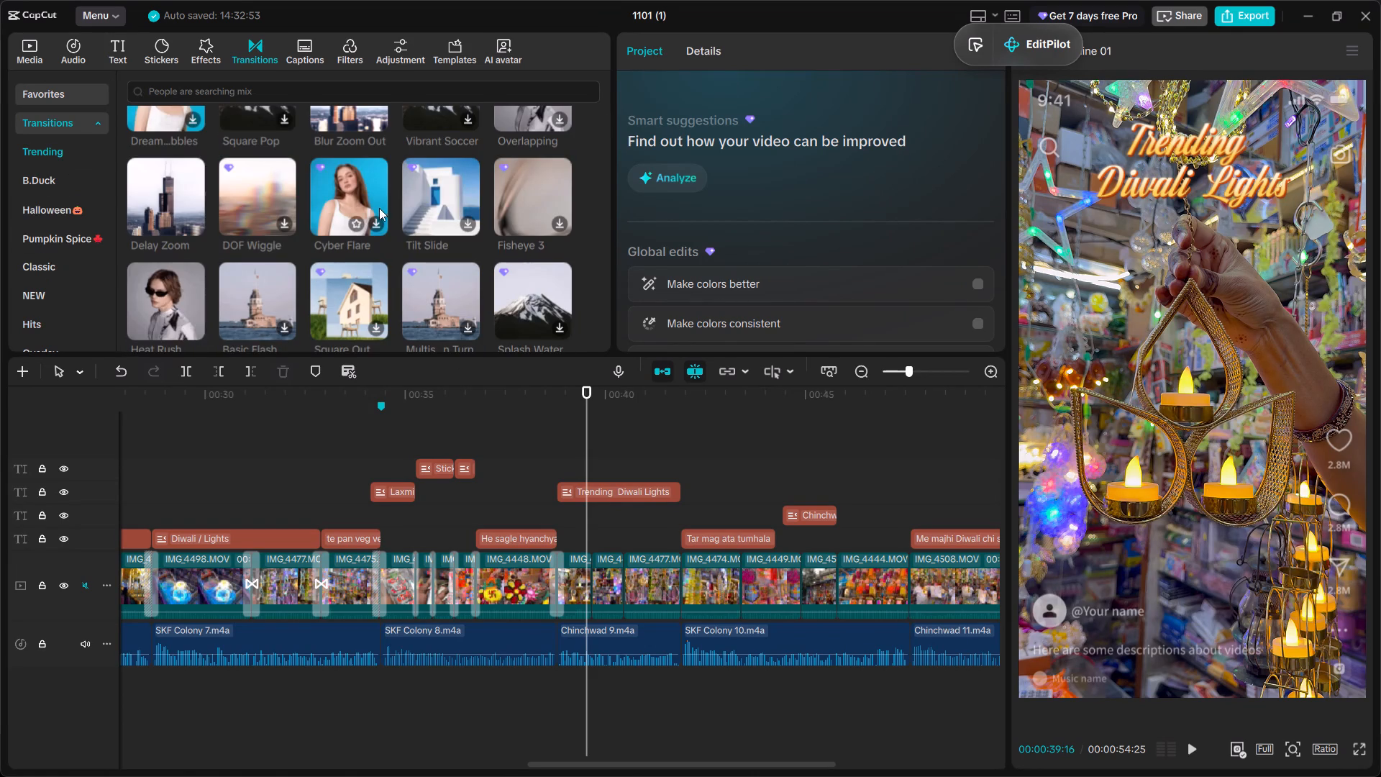
pyautogui.scroll(-2, 378, 212)
pyautogui.scroll(-1, 226, 258)
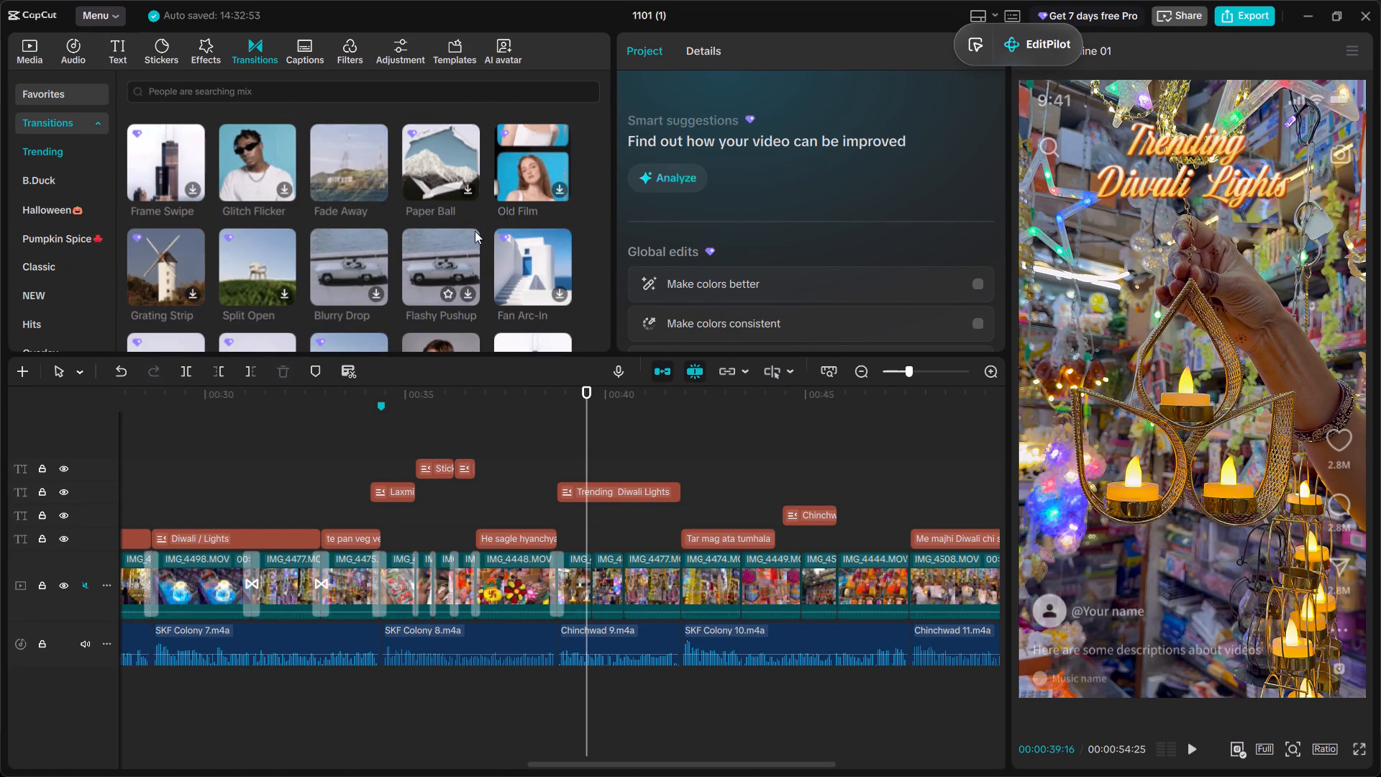
pyautogui.scroll(-2, 518, 195)
pyautogui.scroll(-2, 240, 241)
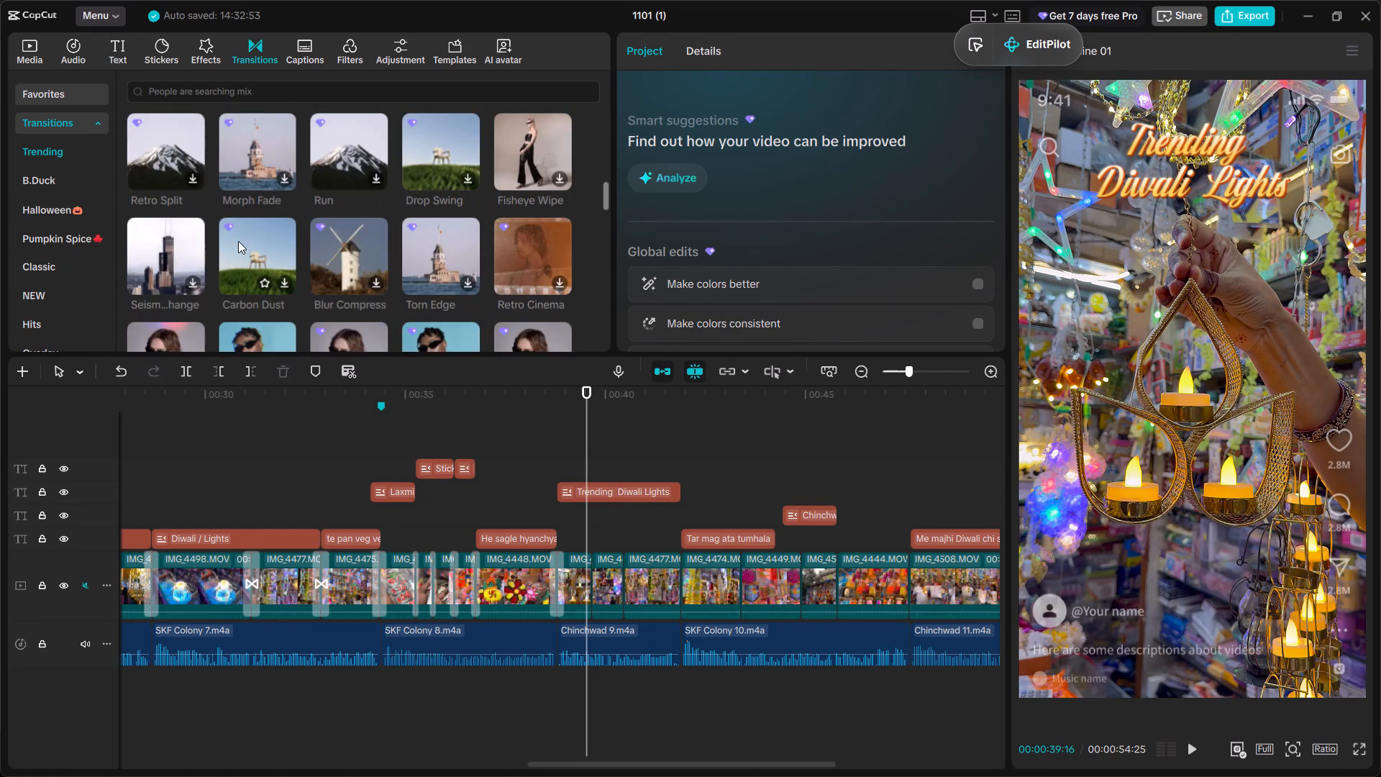
pyautogui.scroll(-3, 211, 254)
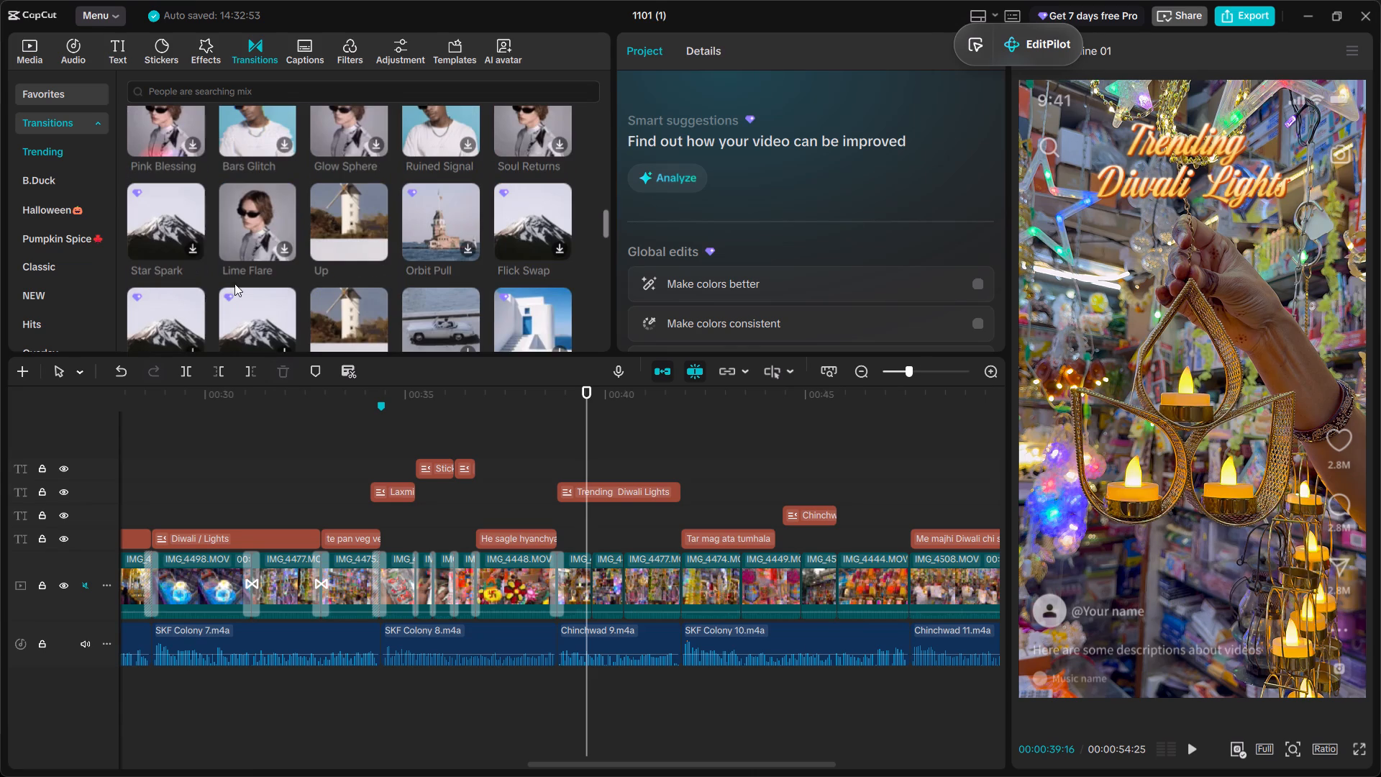
pyautogui.scroll(-1, 60, 268)
pyautogui.click(61, 242)
pyautogui.click(77, 265)
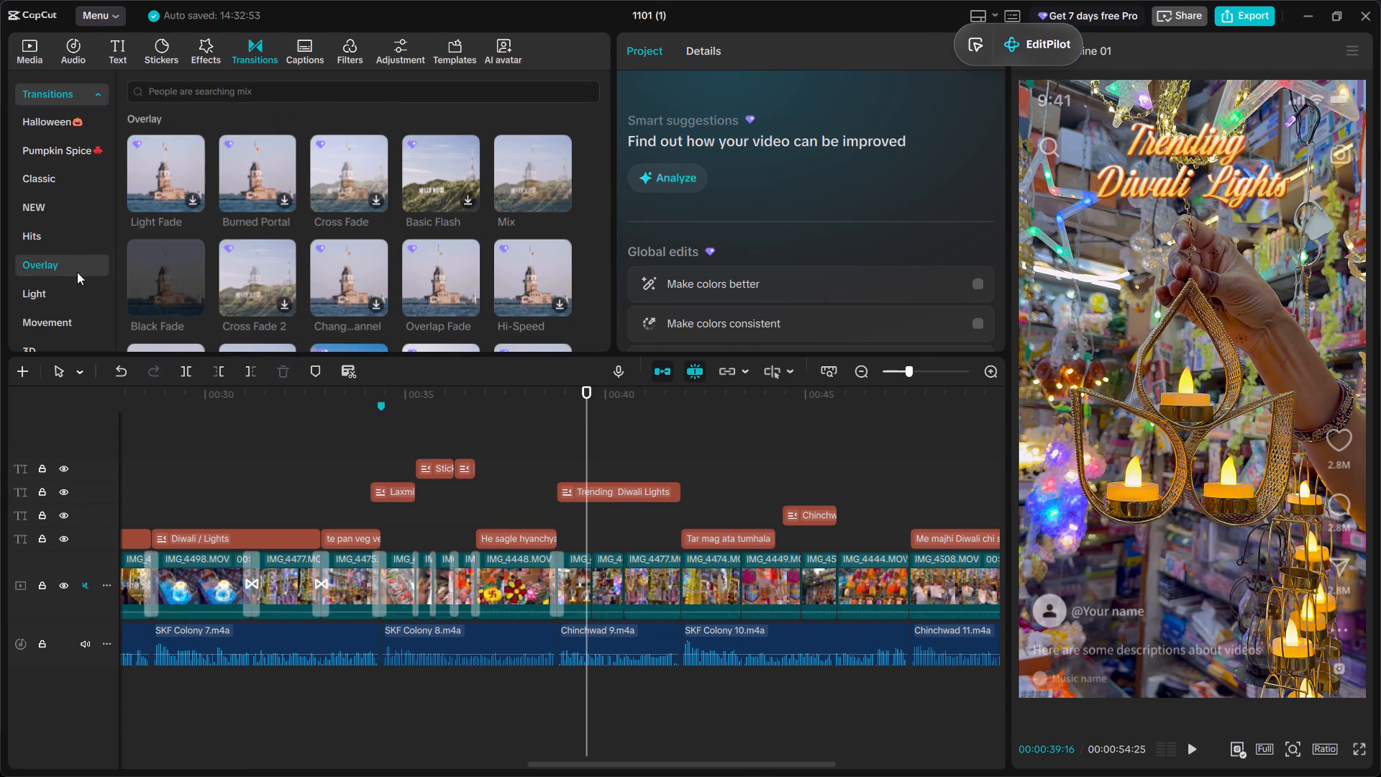
pyautogui.scroll(-2, 314, 247)
pyautogui.scroll(1, 318, 250)
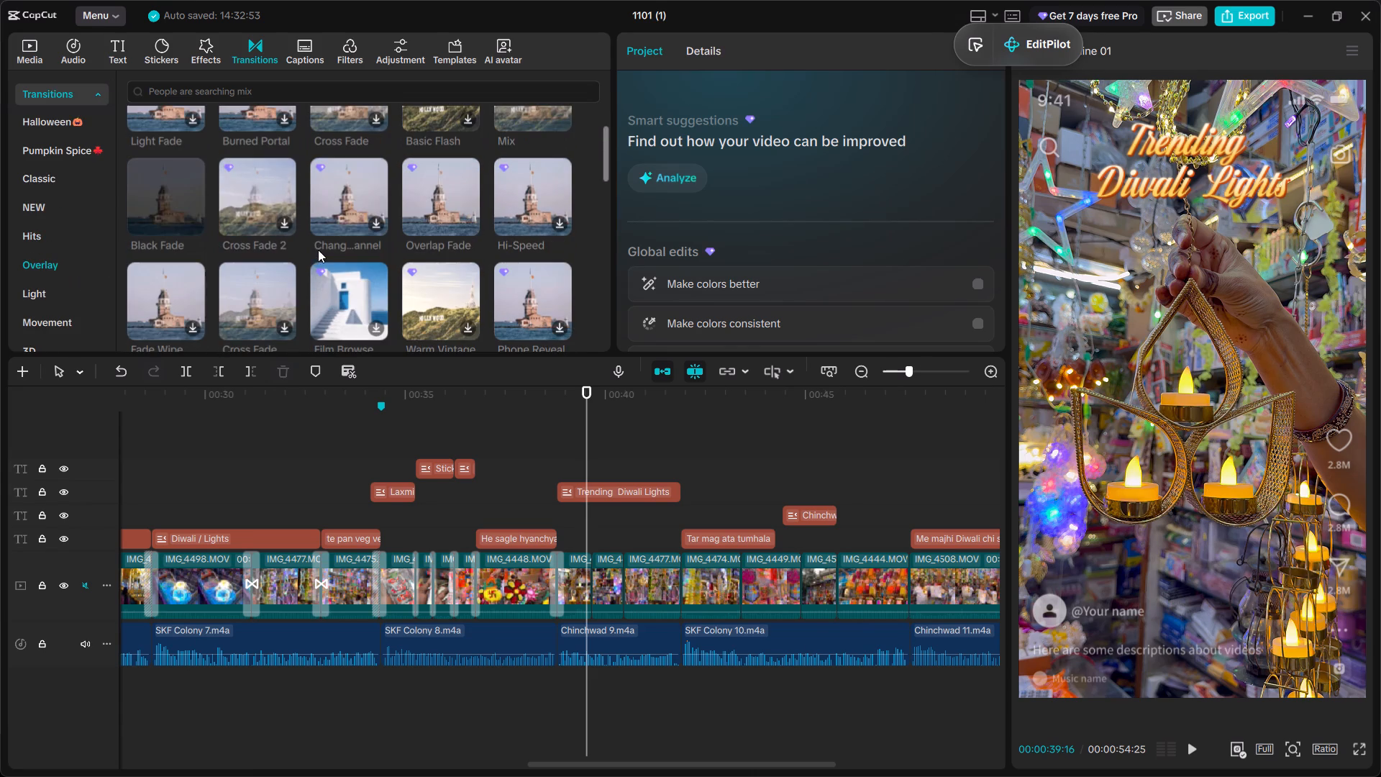
pyautogui.scroll(-3, 184, 221)
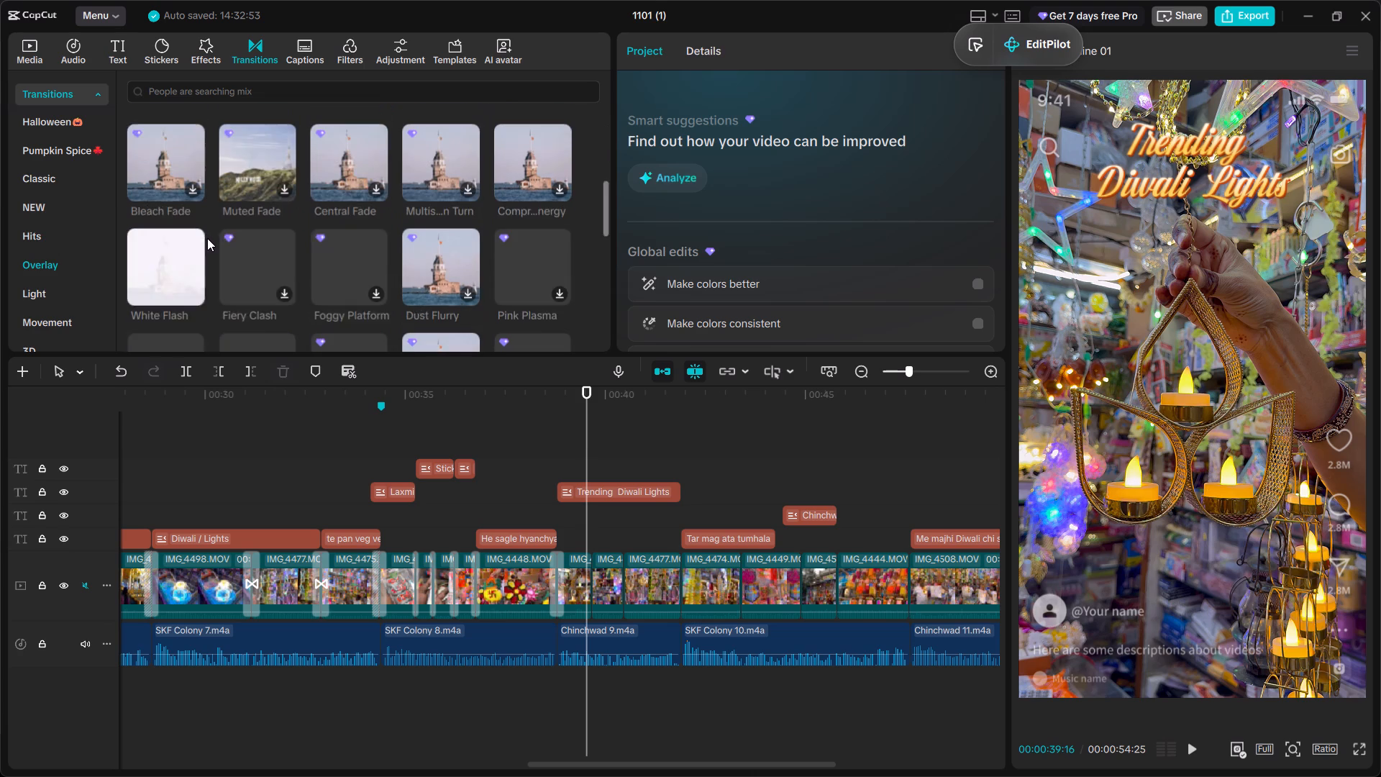
pyautogui.scroll(-1, 207, 238)
pyautogui.click(76, 293)
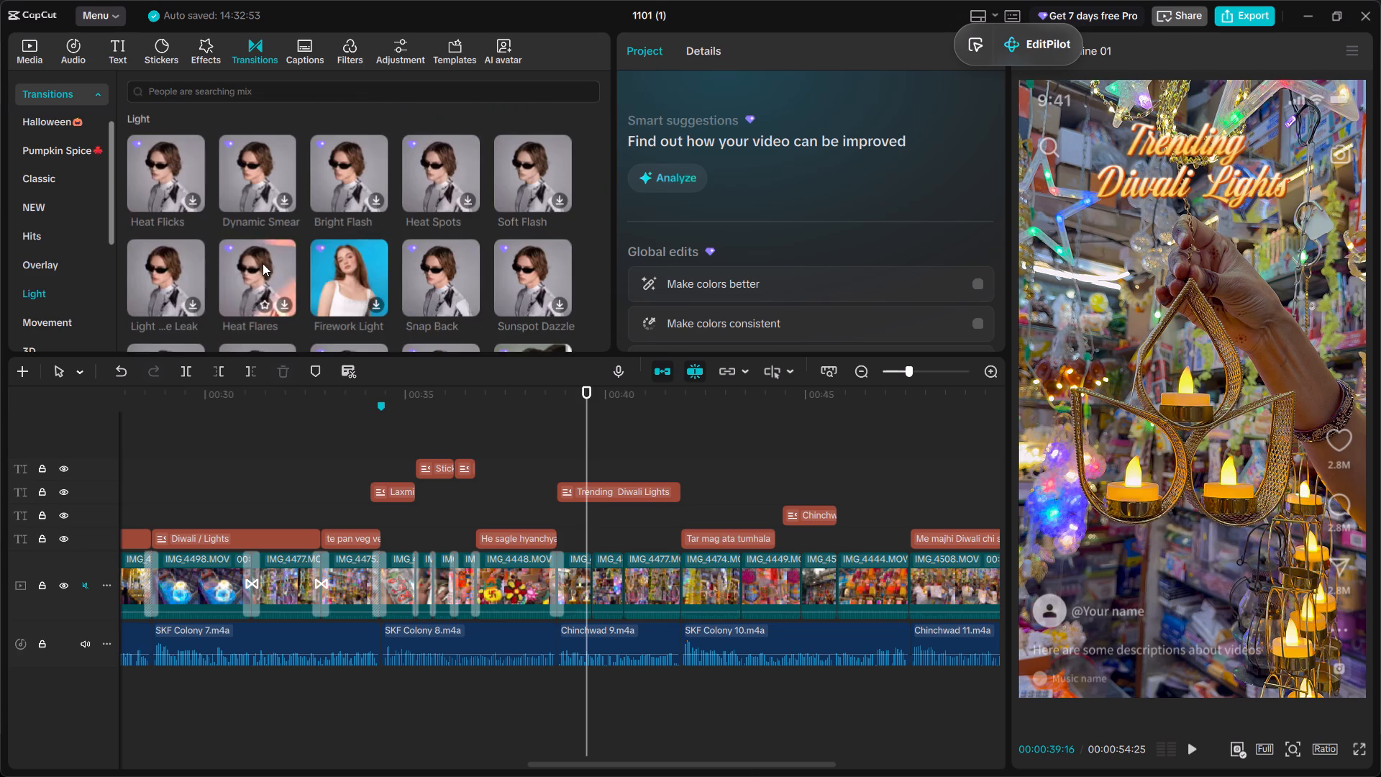
pyautogui.scroll(-5, 263, 263)
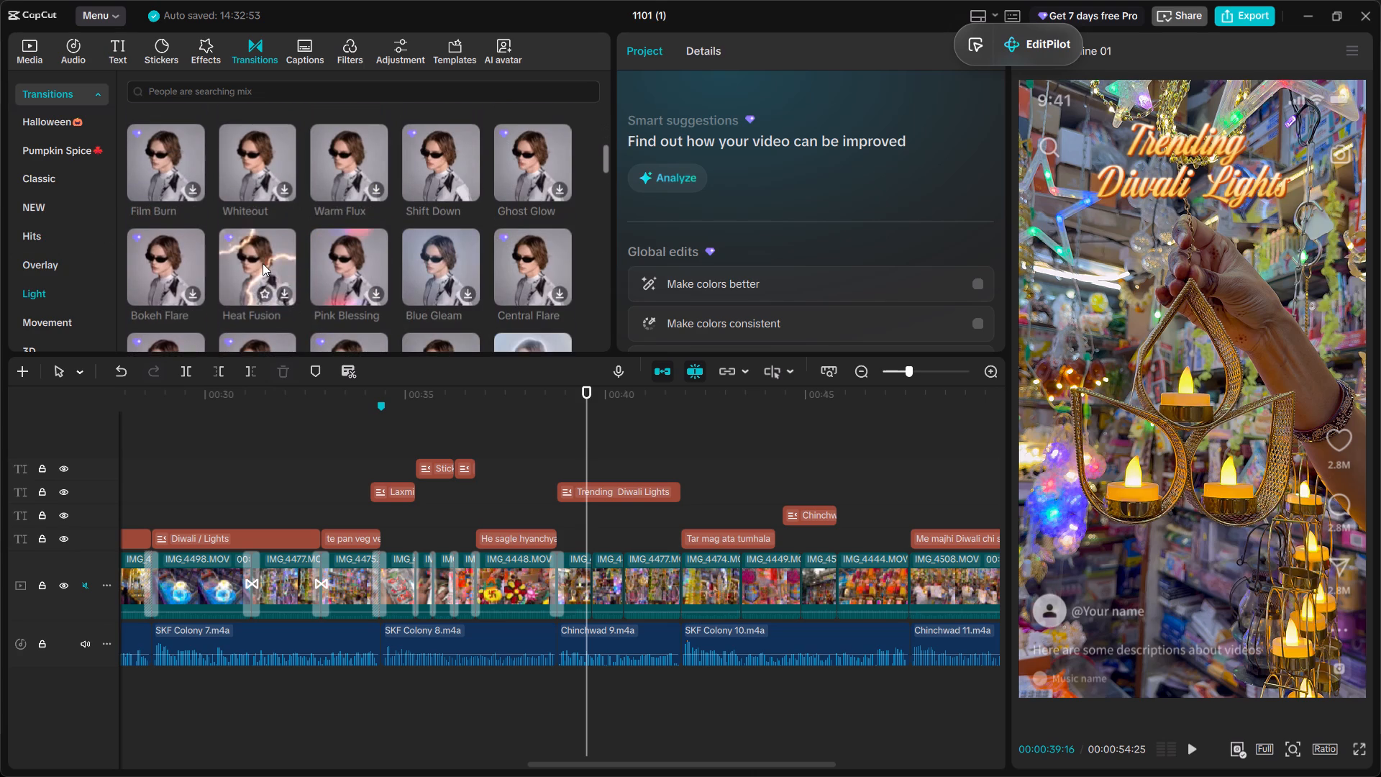
pyautogui.scroll(-1, 263, 263)
# Add the Delay Zoom transition from the Movement category at each of the next three cuts, up to the start of IMG_4474, previewing each.
pyautogui.click(78, 319)
pyautogui.scroll(-1, 83, 288)
pyautogui.scroll(-3, 270, 277)
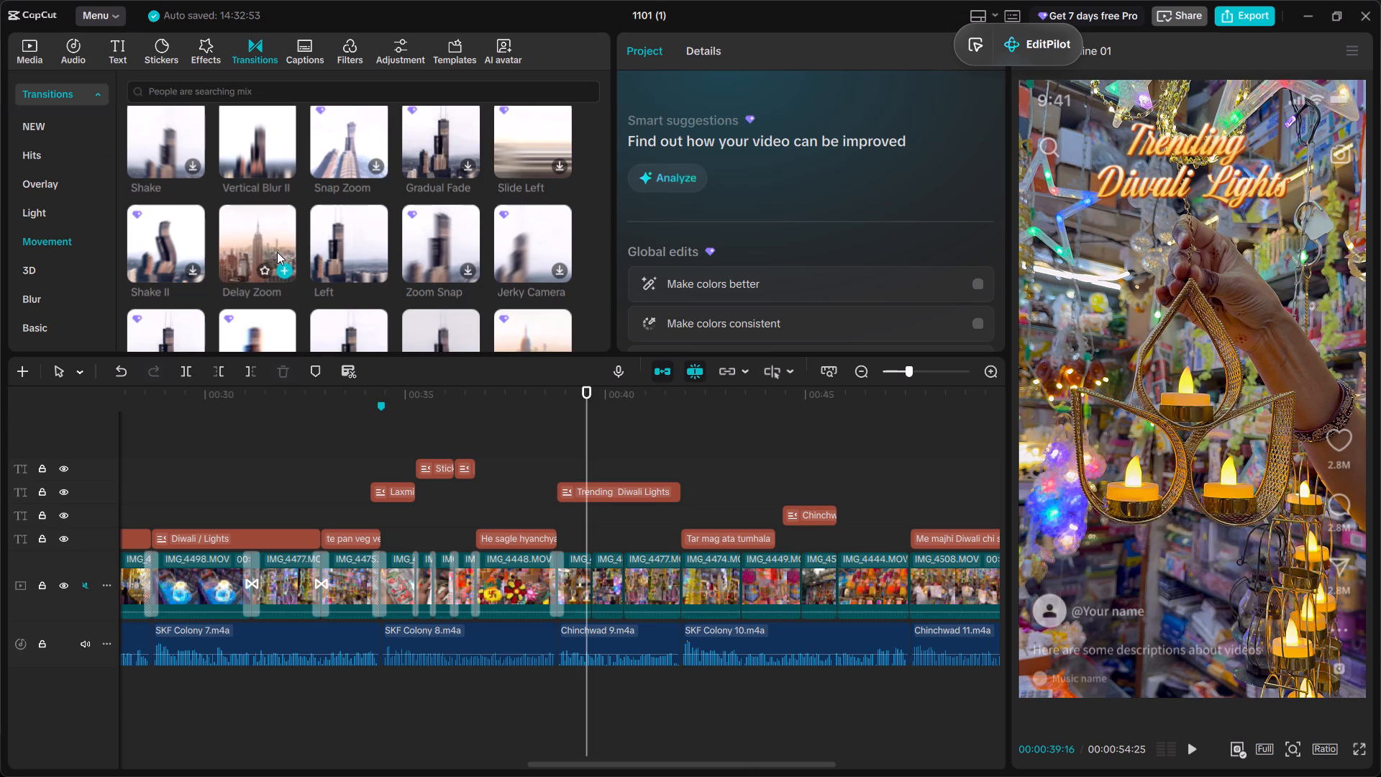
pyautogui.click(288, 271)
pyautogui.press('space')
pyautogui.press('space')
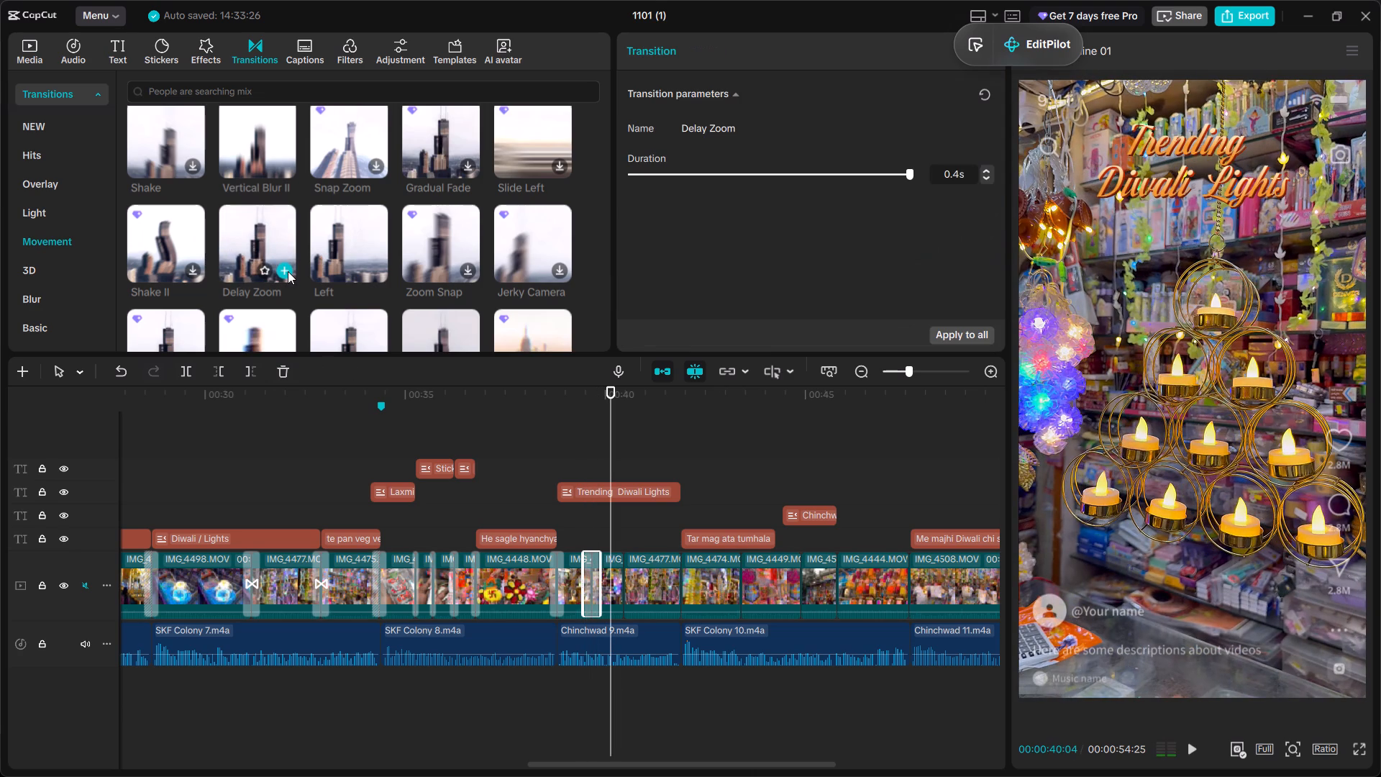
pyautogui.click(288, 271)
pyautogui.press('space')
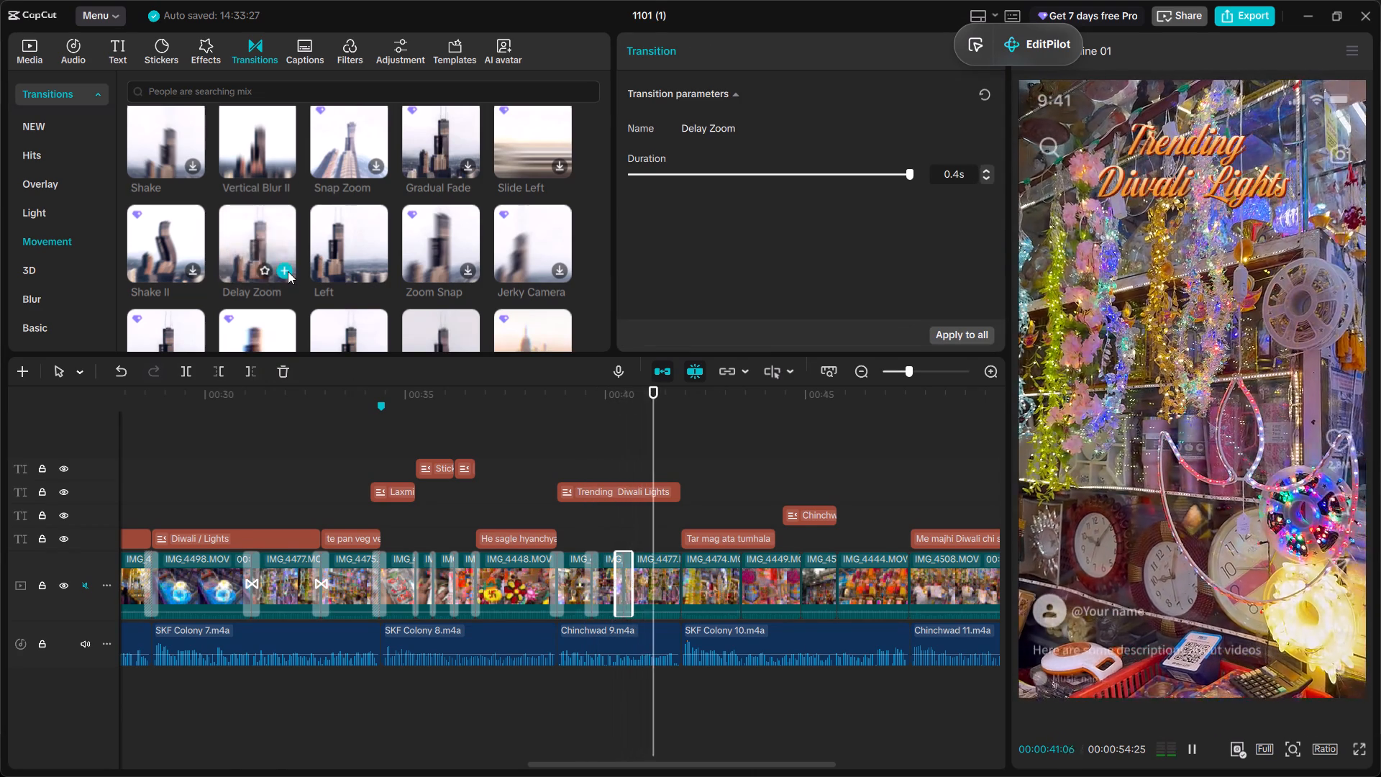
pyautogui.click(288, 271)
pyautogui.press('space')
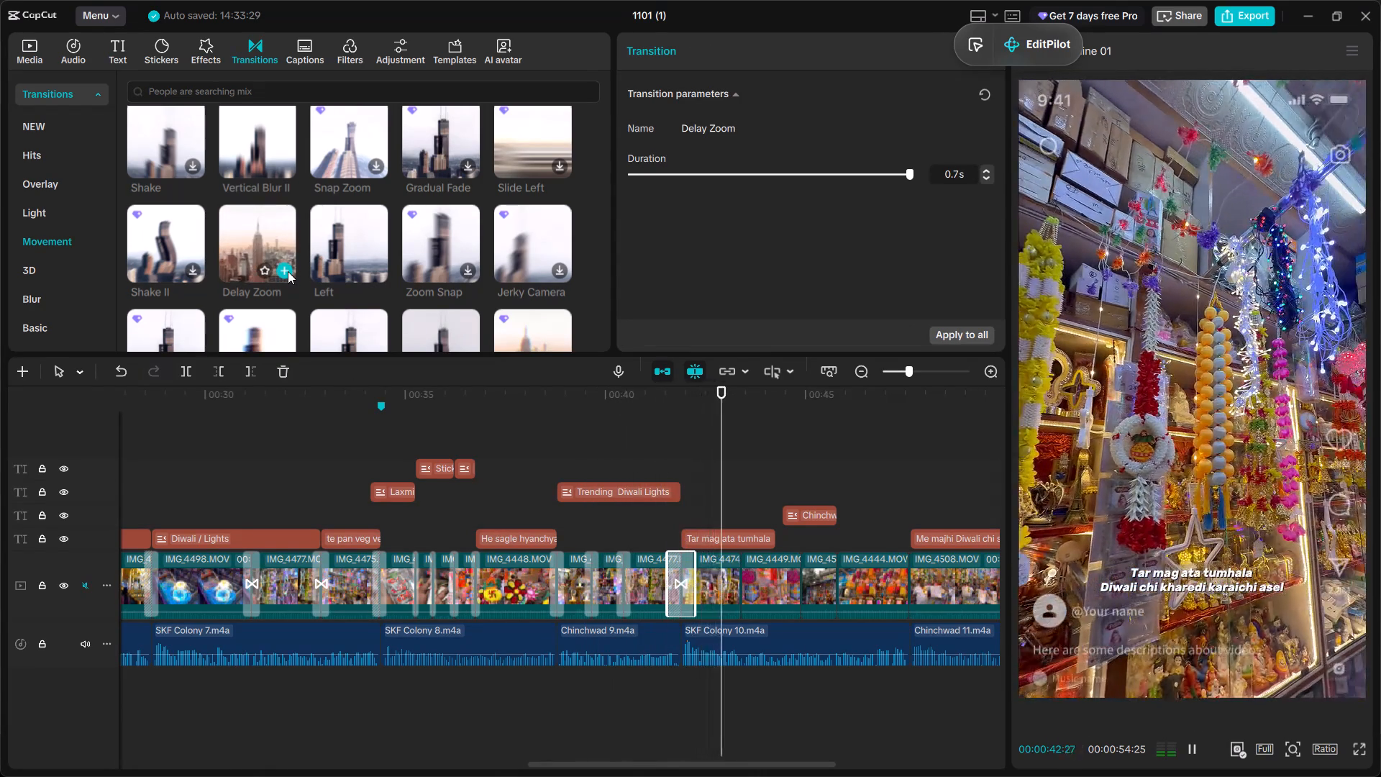
# Add the Glare II transition from the Hits category at the cut between IMG_4474 and IMG_4449, and preview it.
pyautogui.press('space')
pyautogui.click(63, 273)
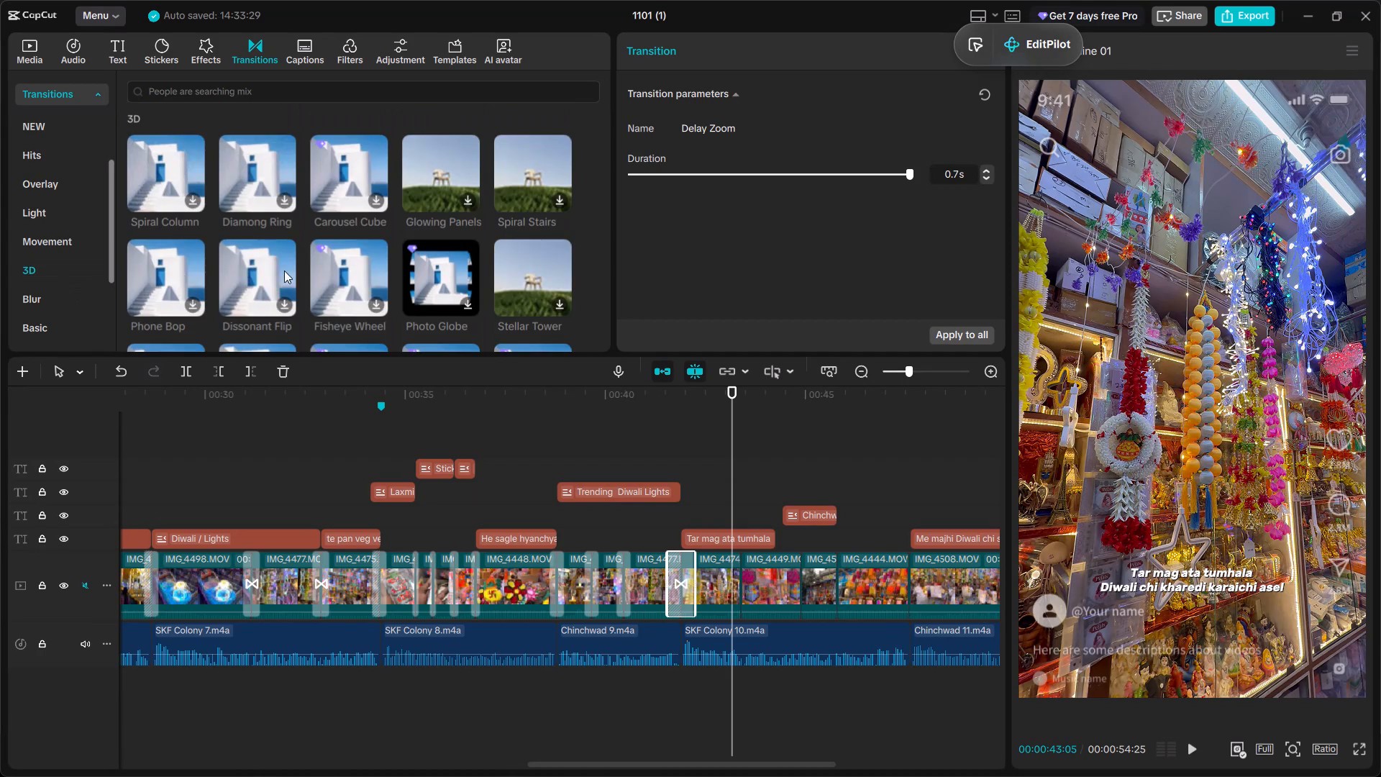
pyautogui.scroll(-5, 284, 271)
pyautogui.click(60, 156)
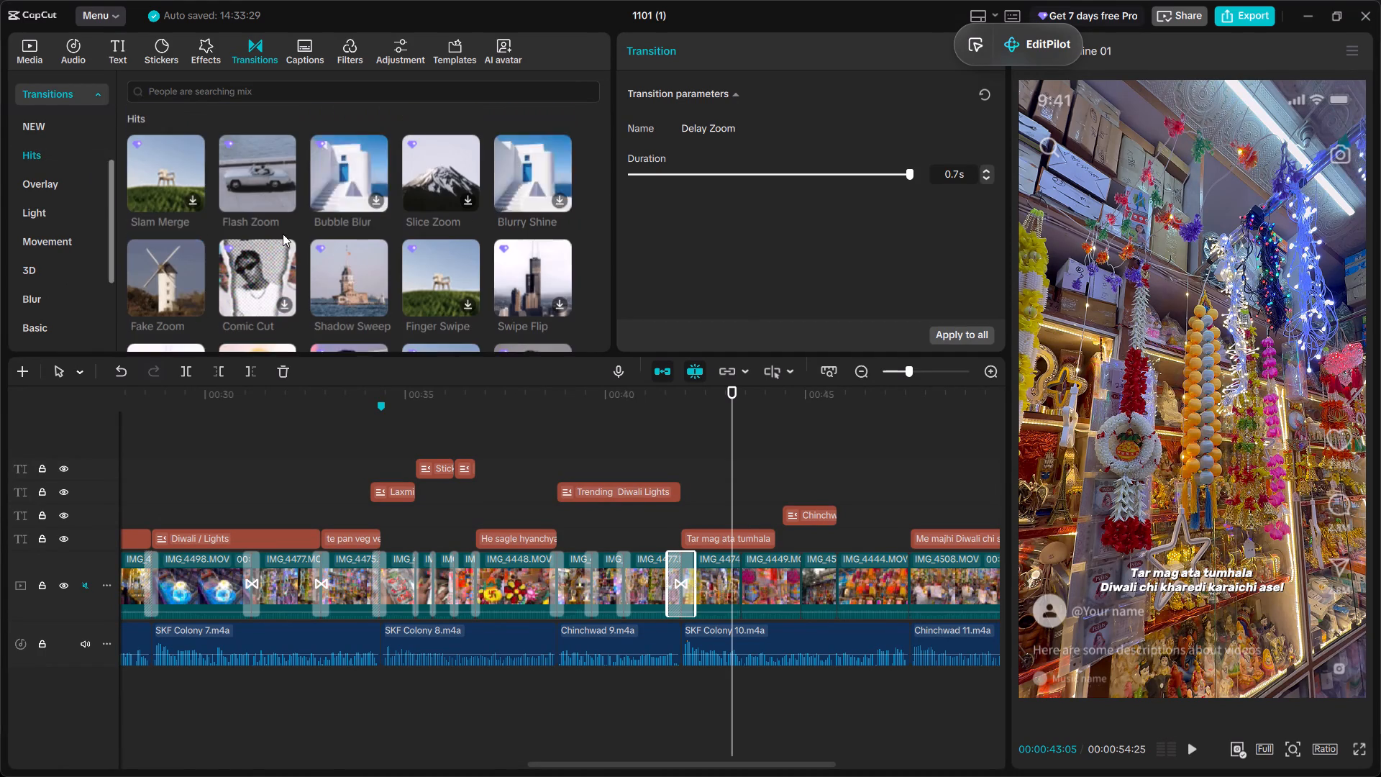
pyautogui.scroll(-2, 286, 236)
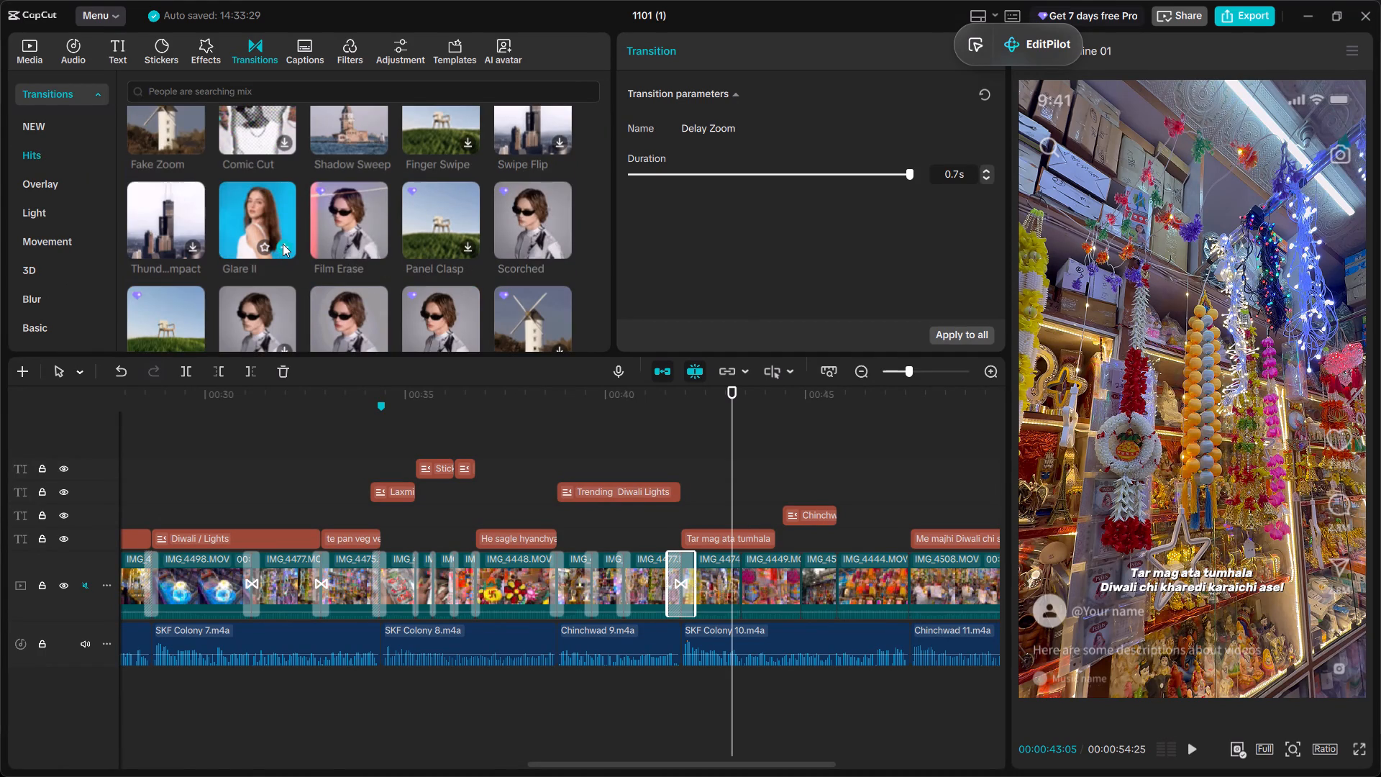
pyautogui.click(283, 244)
pyautogui.press('space')
pyautogui.press('space')
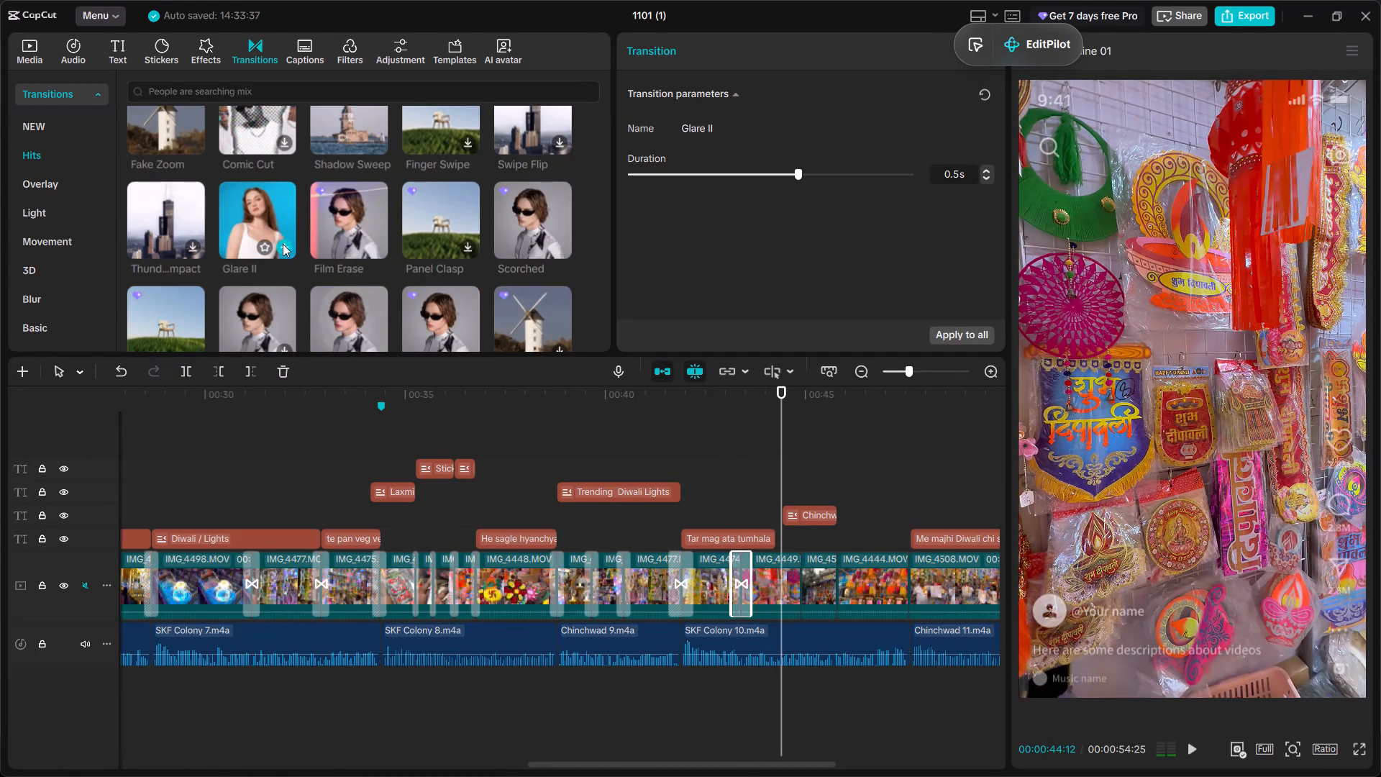
# Add the Heatwave Flash transition from the Hits category at the next two cuts, up to the start of IMG_4444, previewing each.
pyautogui.scroll(-2, 306, 253)
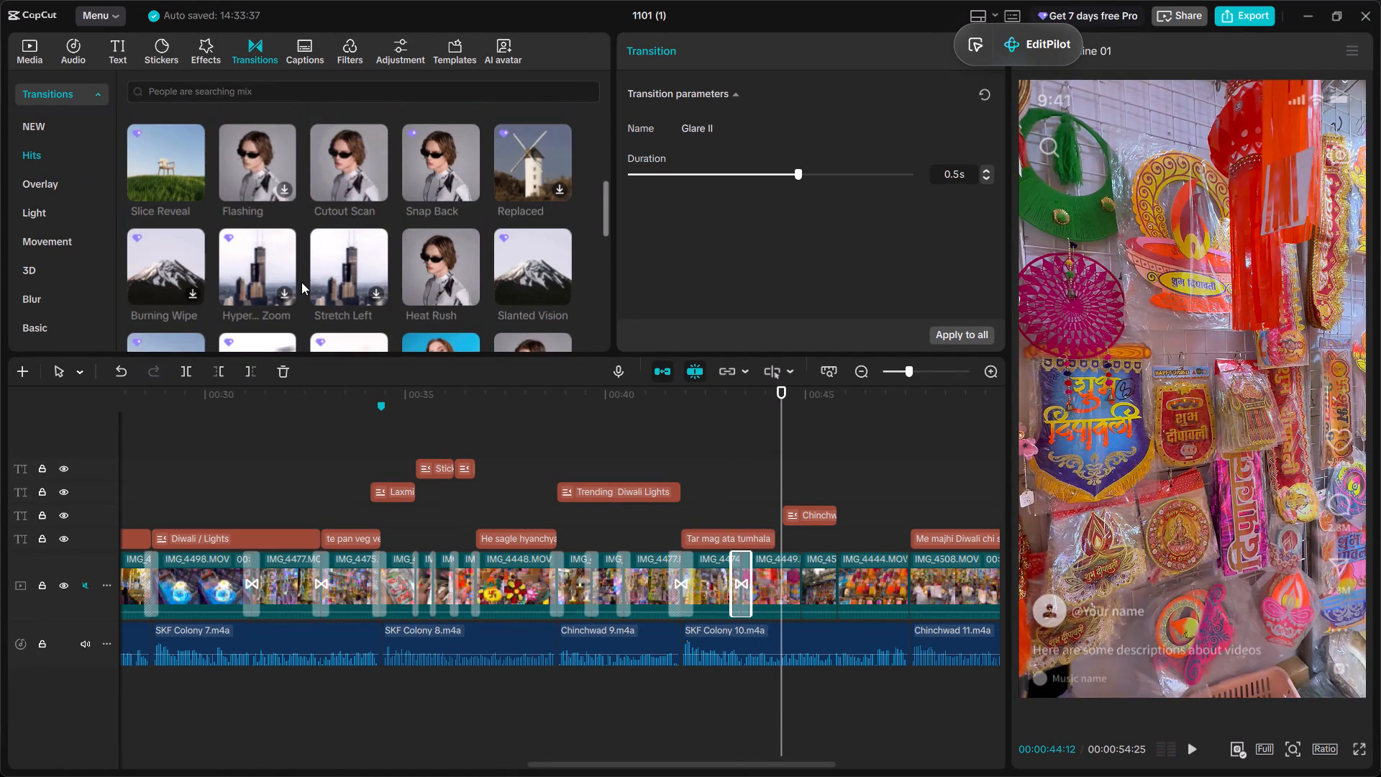
pyautogui.scroll(-1, 301, 282)
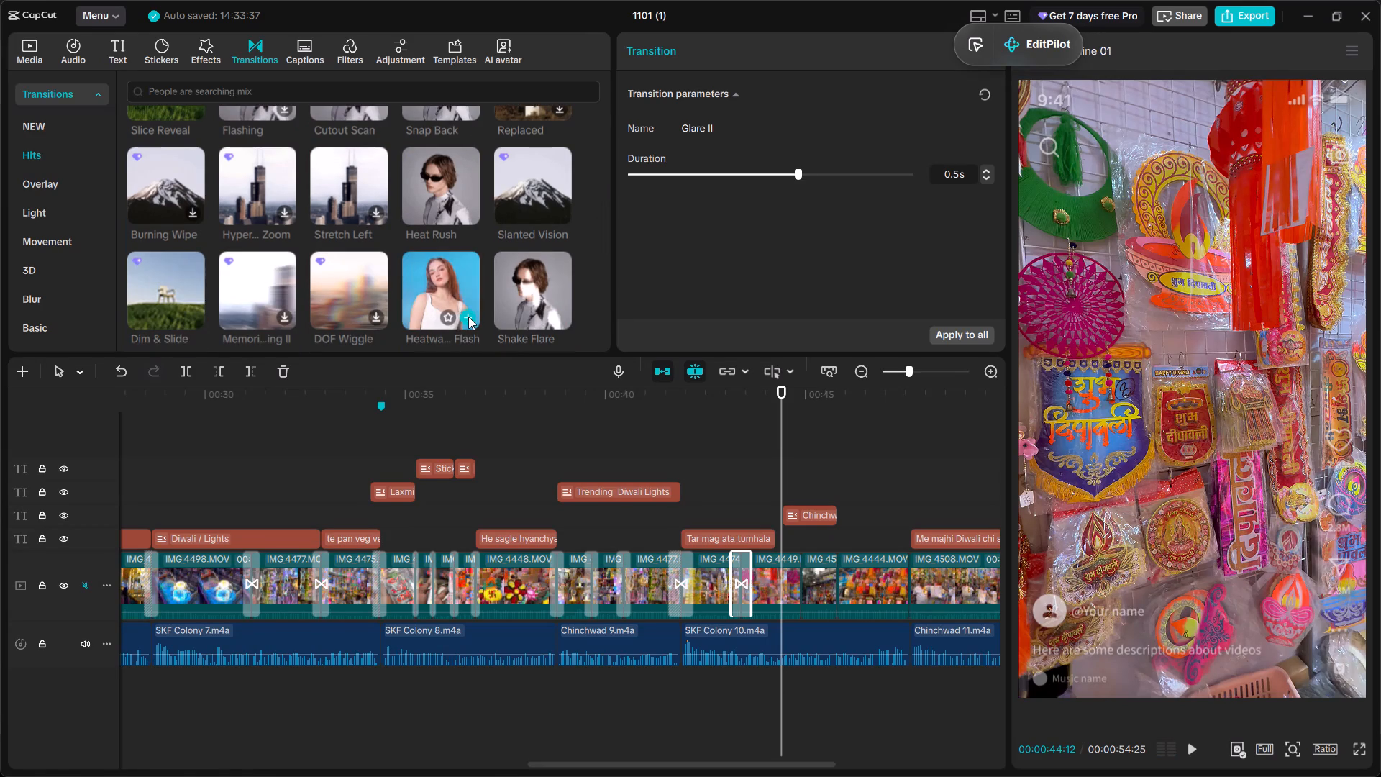
pyautogui.click(468, 317)
pyautogui.press('space')
pyautogui.press('space')
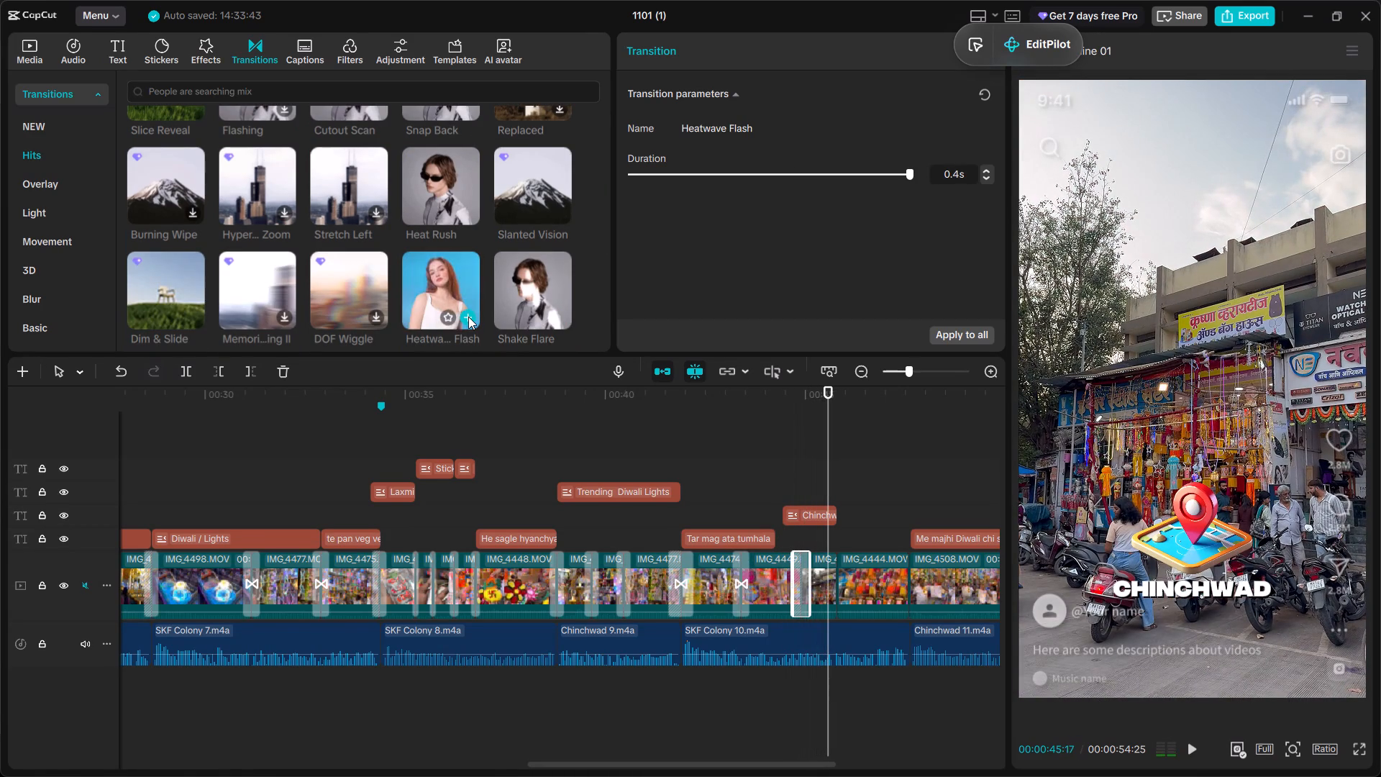
pyautogui.click(468, 317)
pyautogui.press('space')
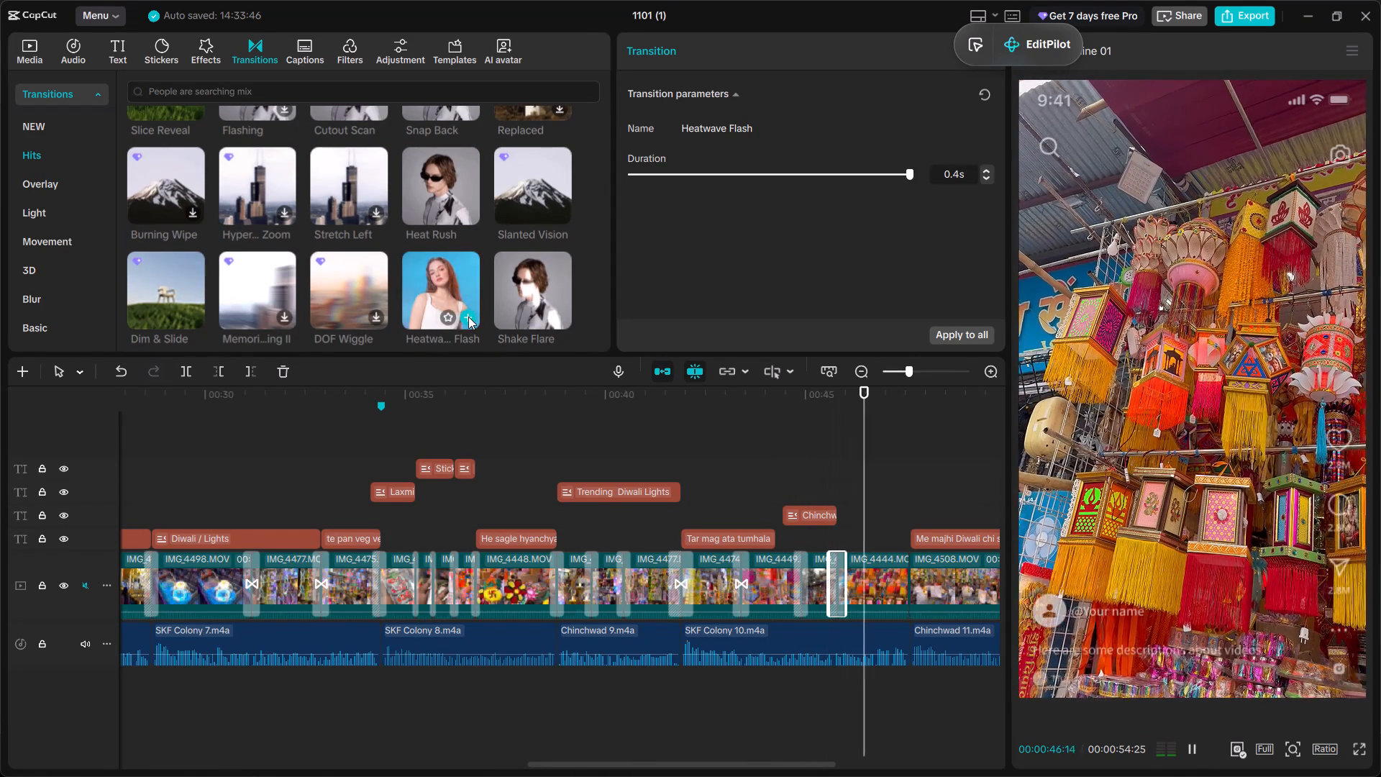
pyautogui.press('space')
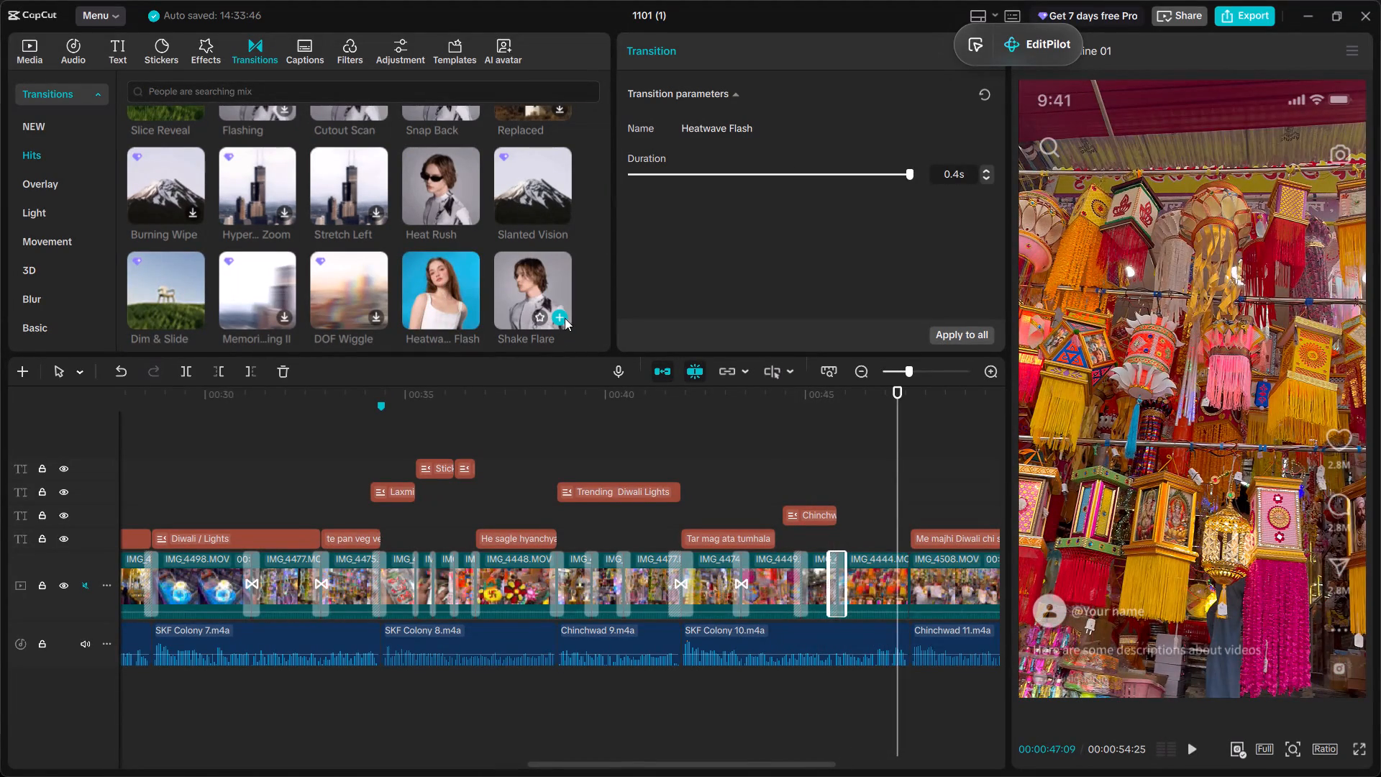
# Add the Shake Flare transition at the cut between IMG_4444 and IMG_4508, and preview it.
pyautogui.click(565, 318)
pyautogui.press('space')
pyautogui.press('space')
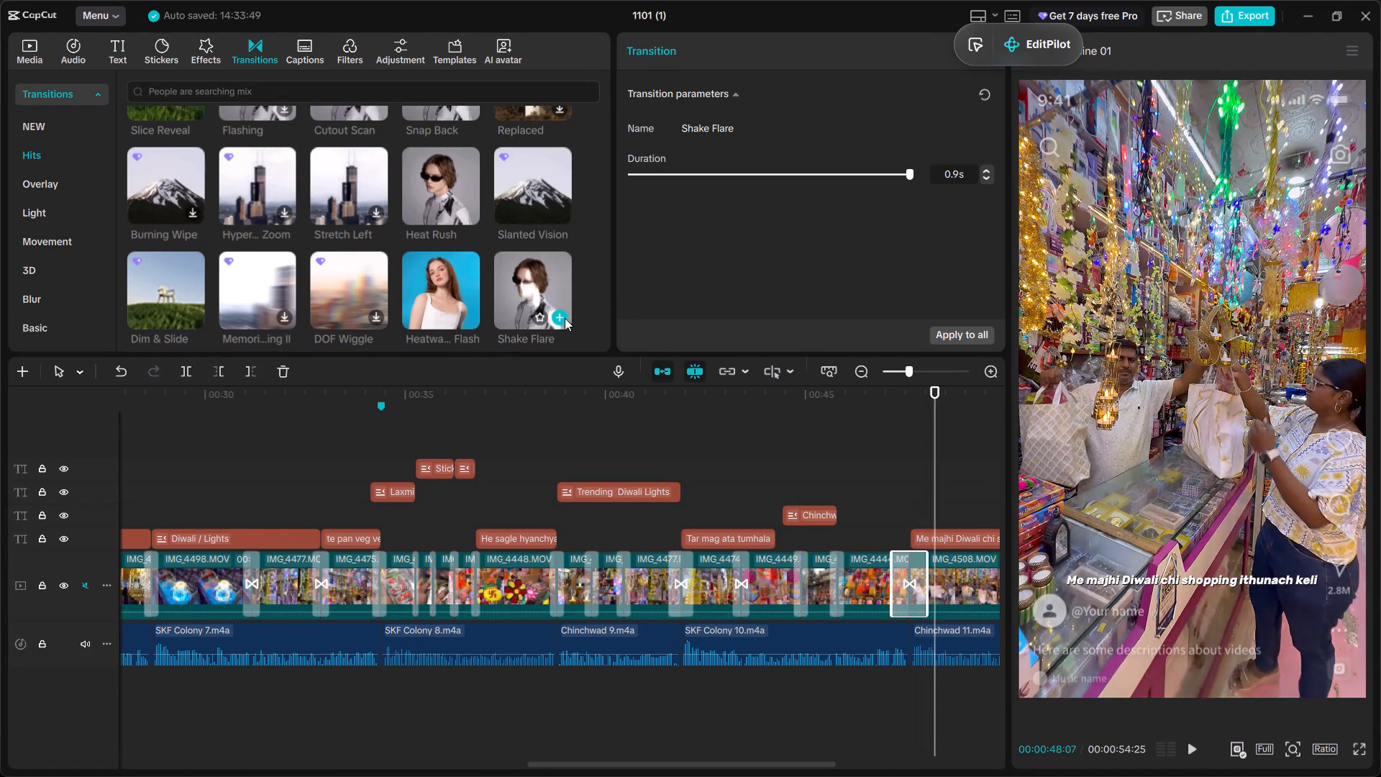
# Add the Heatwave Flash transition at the last cut, between IMG_4508 and the closing IMG_4510 clip, and preview it.
pyautogui.hscroll(-4, 566, 322)
pyautogui.press('space')
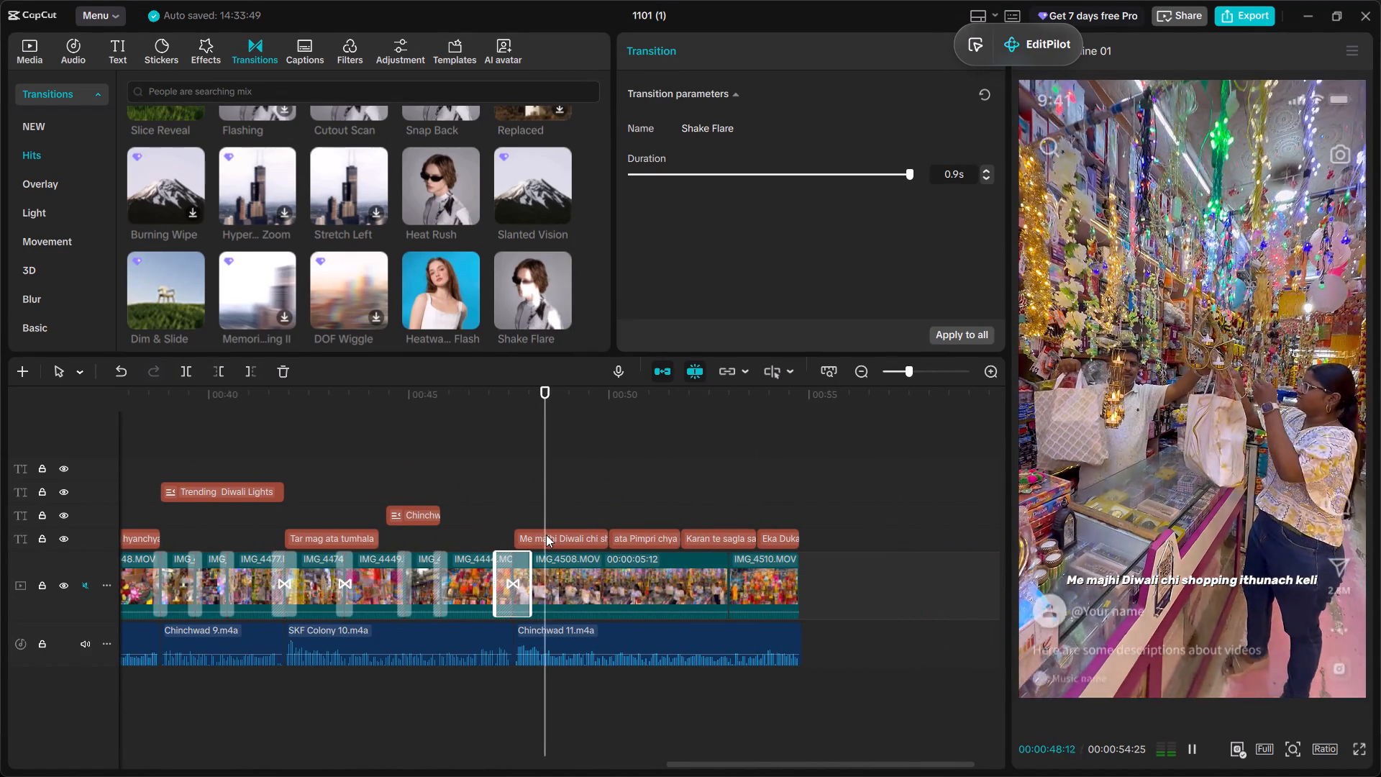
pyautogui.scroll(-3, 472, 322)
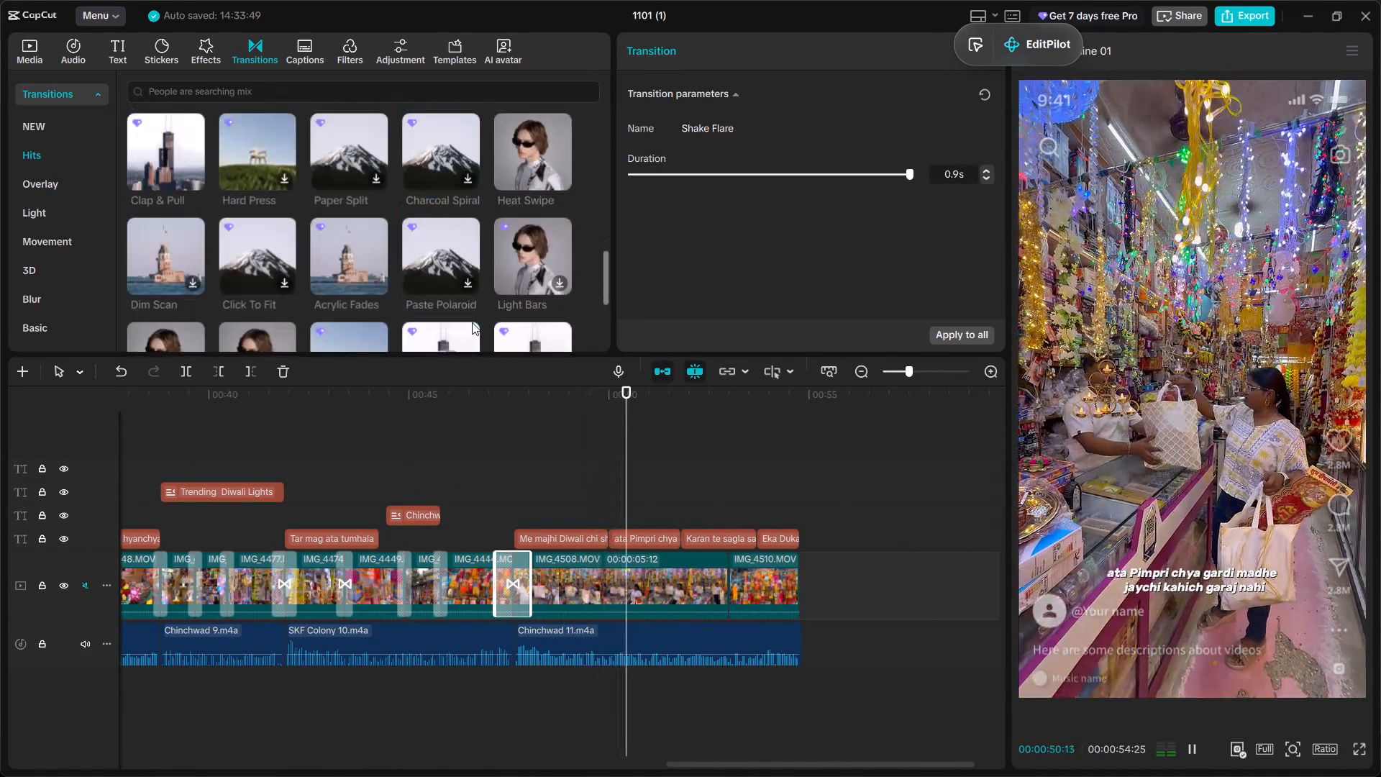
pyautogui.scroll(2, 472, 322)
pyautogui.click(465, 237)
pyautogui.press('space')
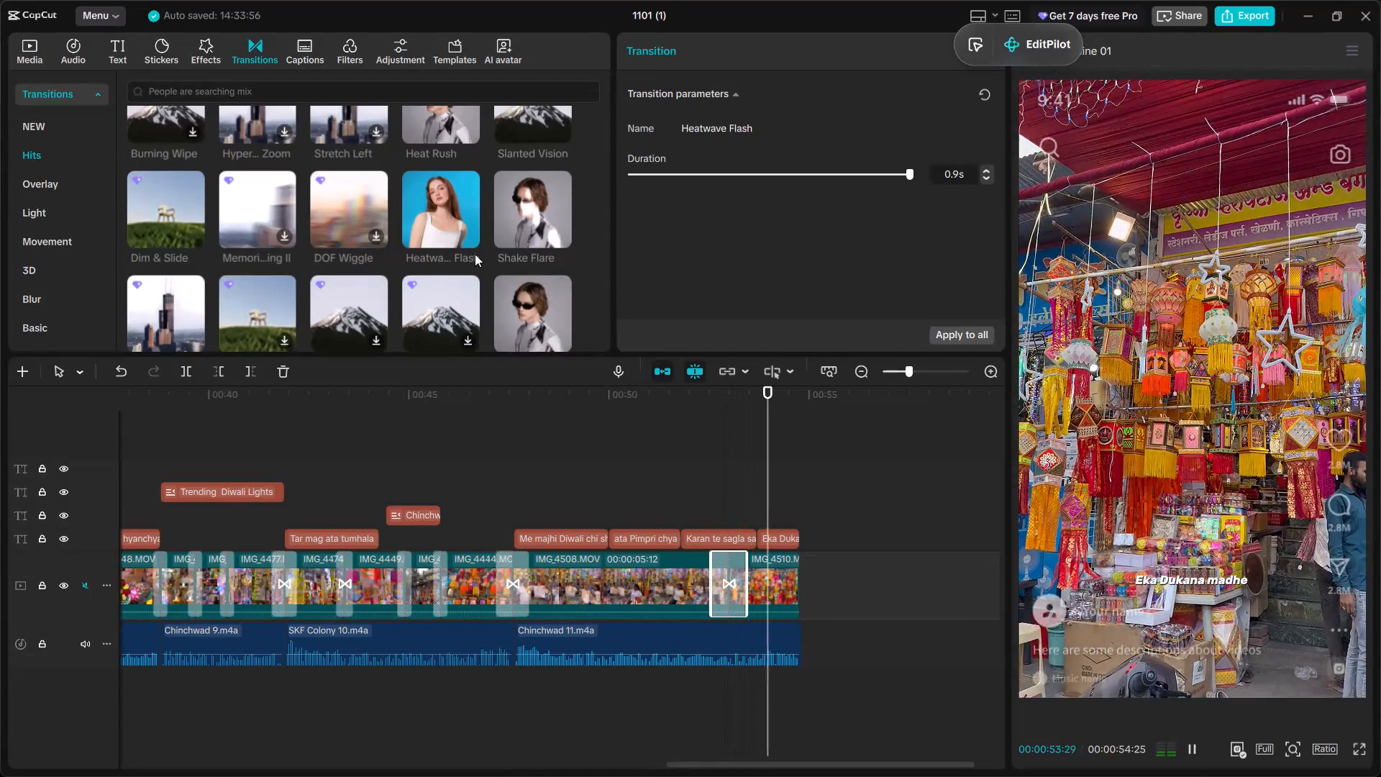
# Play the video back from the beginning into IMG_4444 to review the transitions.
pyautogui.hscroll(5, 392, 499)
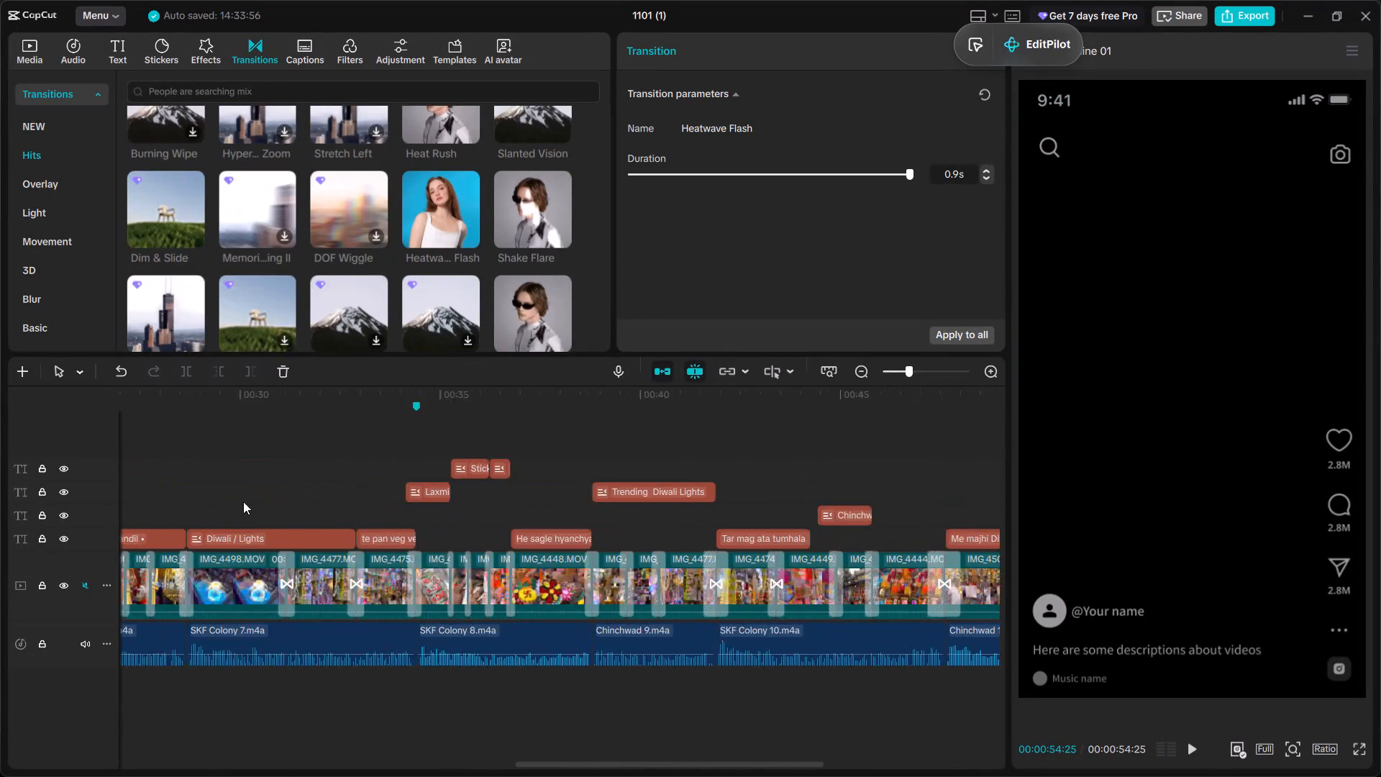
pyautogui.hscroll(13, 243, 501)
pyautogui.click(193, 482)
pyautogui.moveTo(193, 482); pyautogui.dragTo(158, 480)
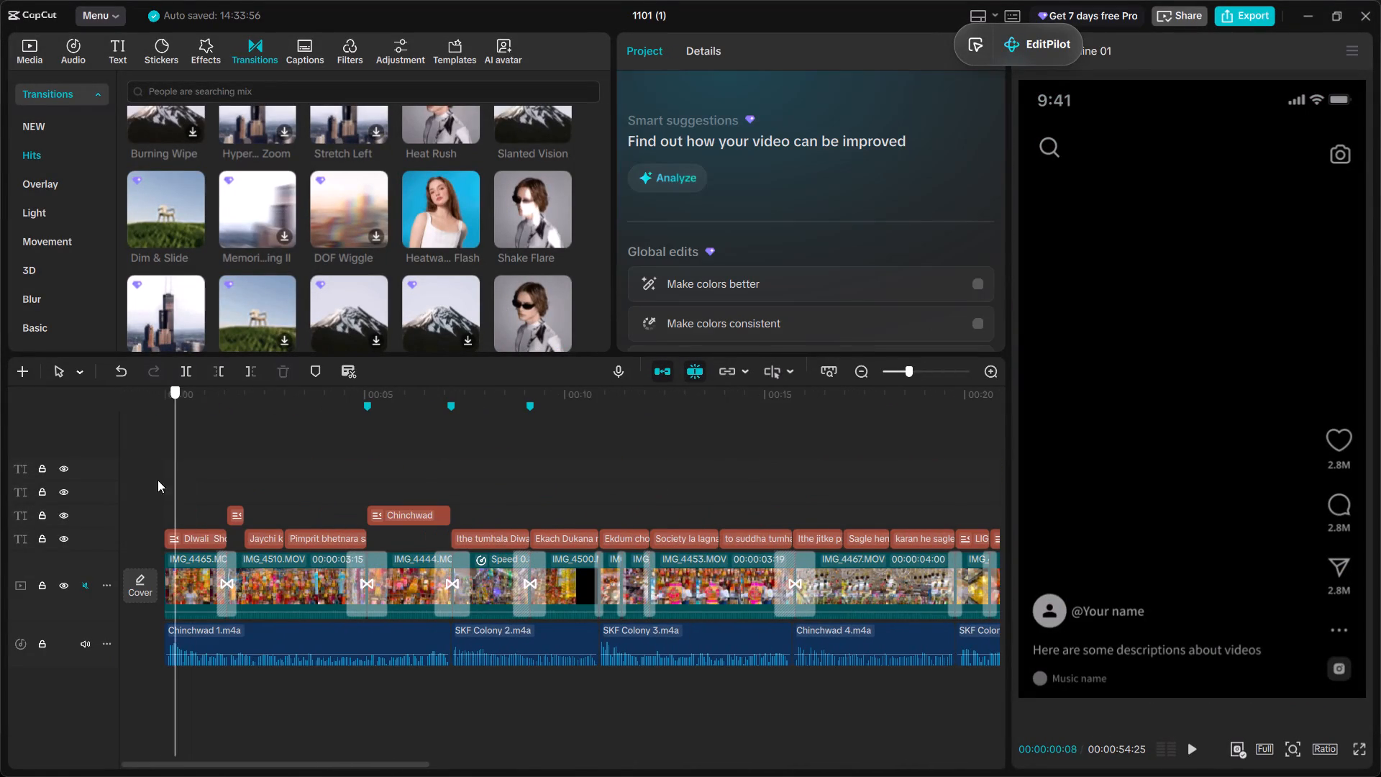
pyautogui.moveTo(158, 480); pyautogui.dragTo(151, 479)
pyautogui.press('space')
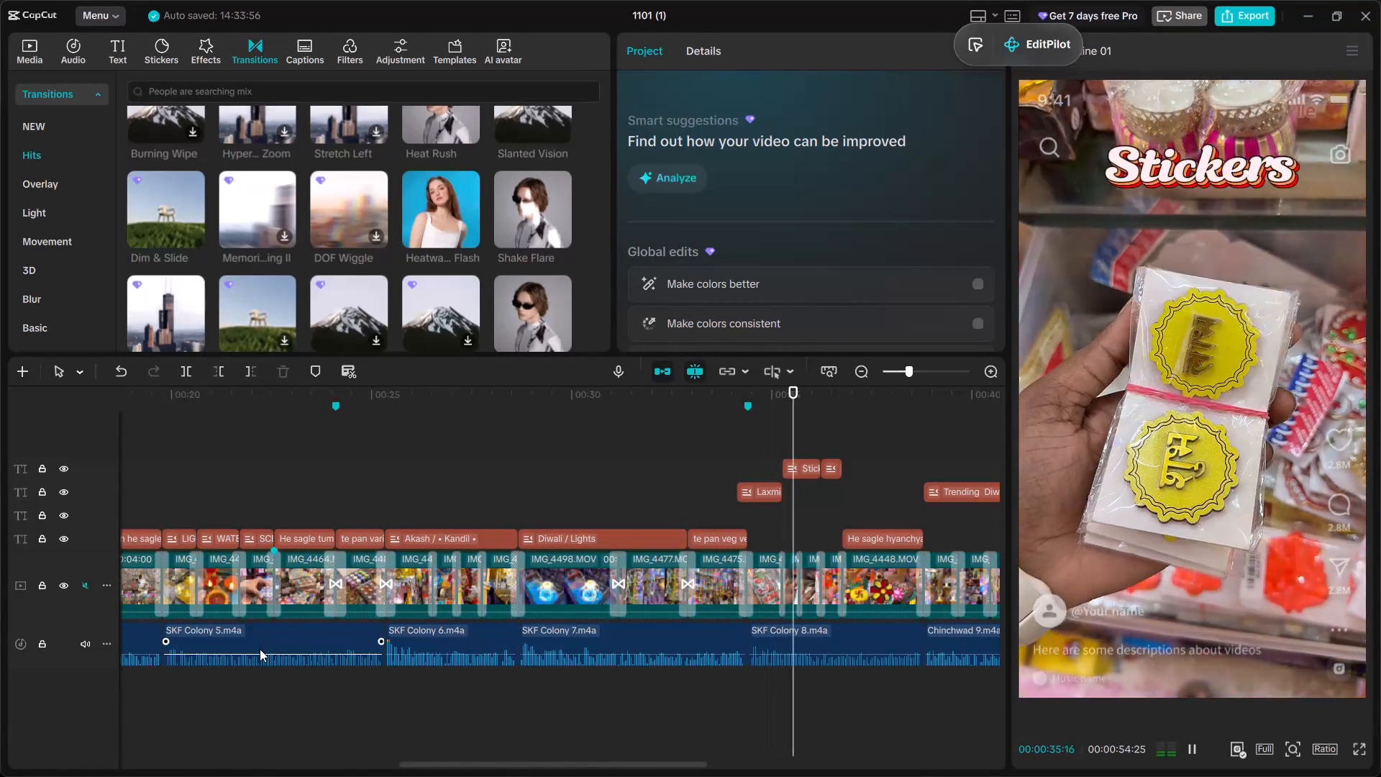
pyautogui.hscroll(-1, 414, 690)
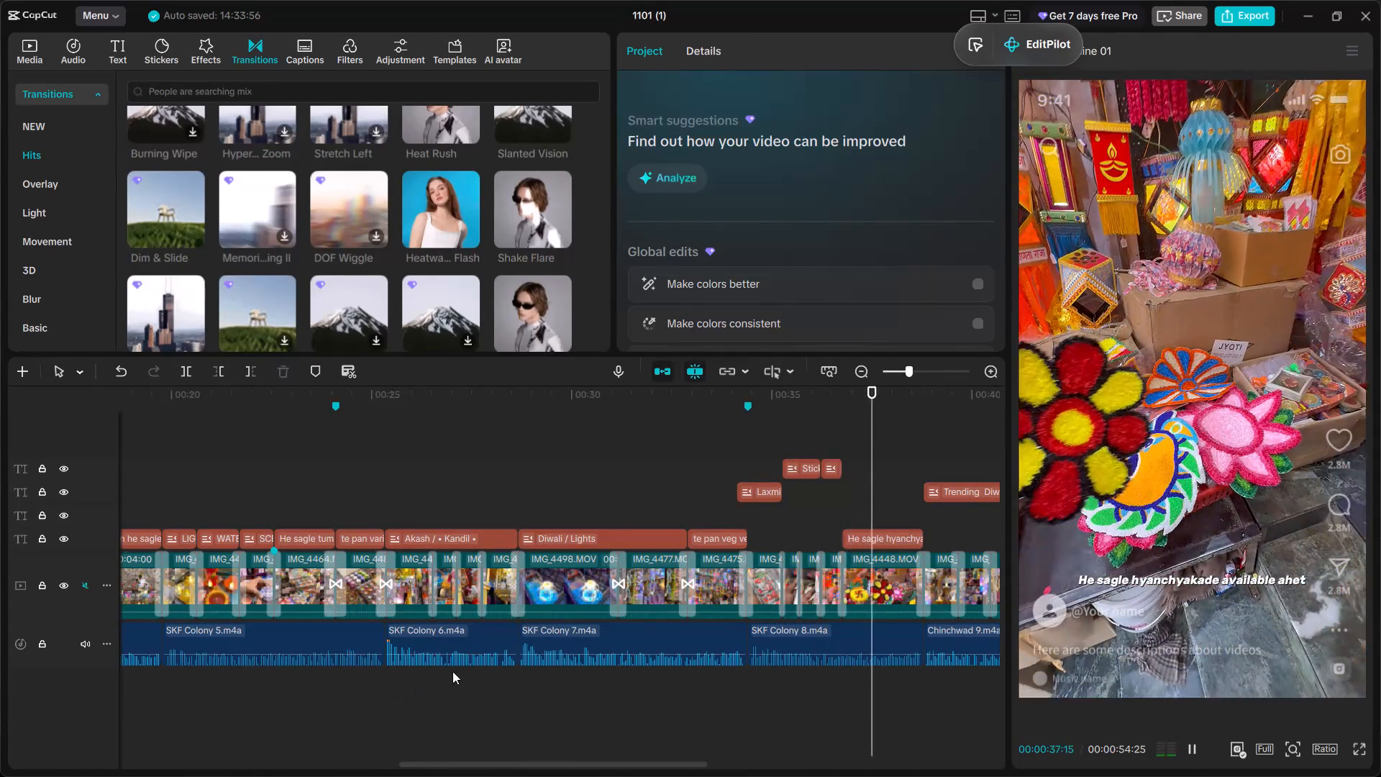
pyautogui.hscroll(-4, 452, 671)
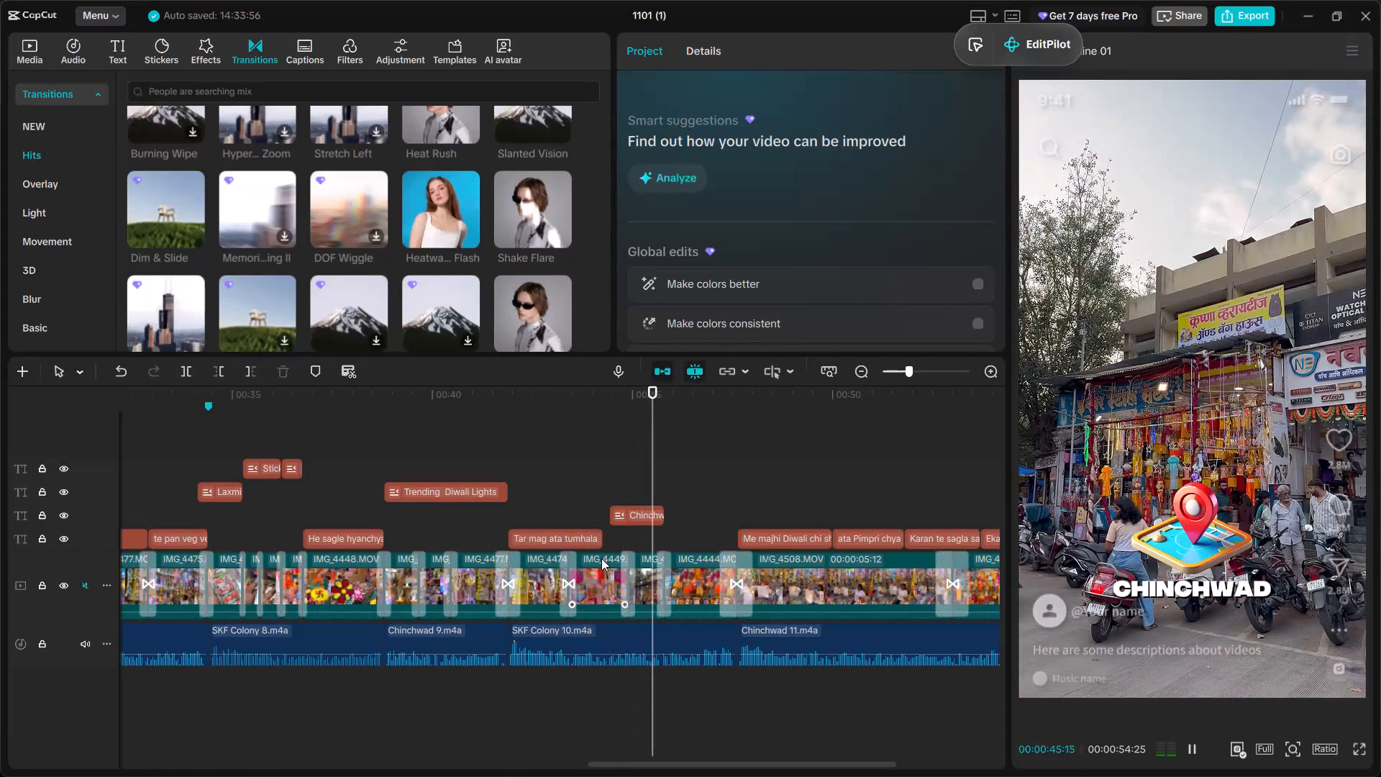
pyautogui.press('space')
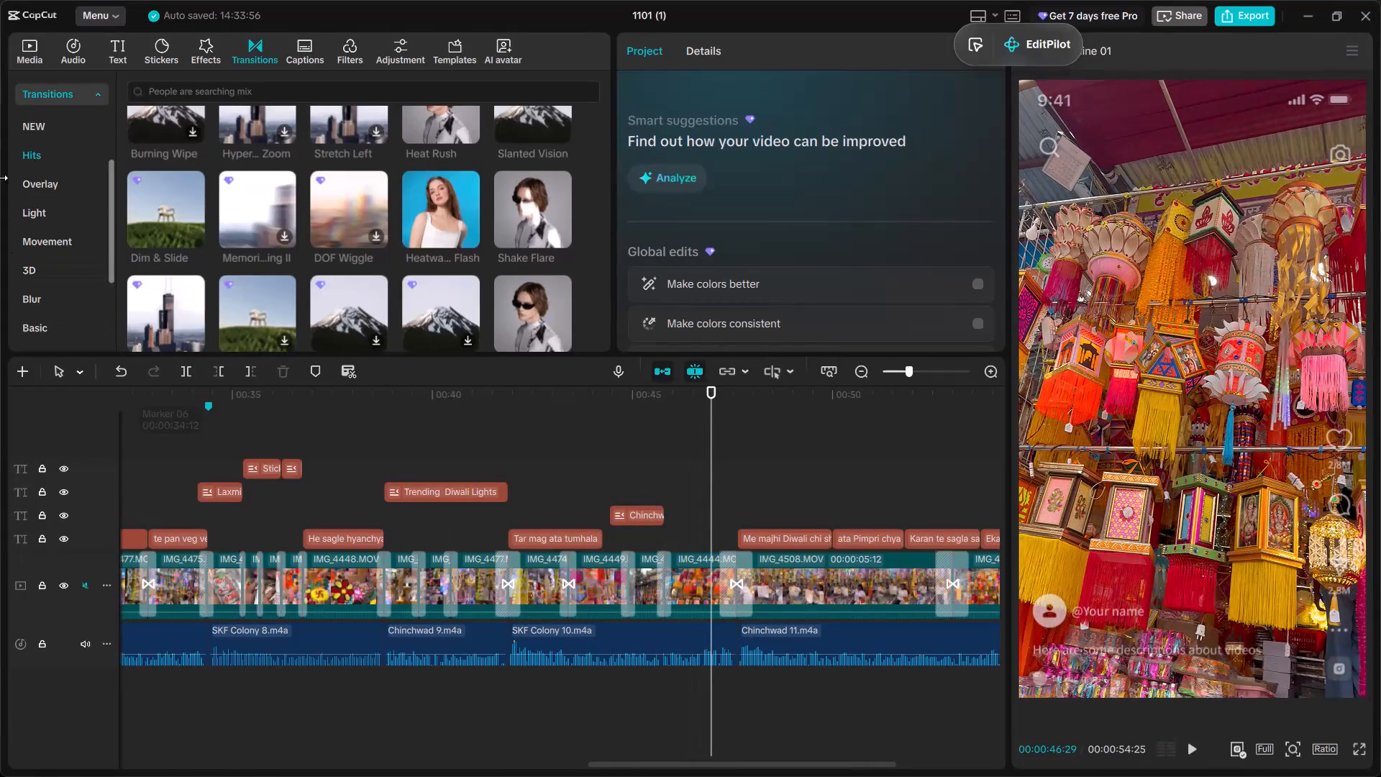
# Examine the text templates in the NEW and Hits categories for a suitable design.
pyautogui.click(111, 47)
pyautogui.scroll(-2, 176, 246)
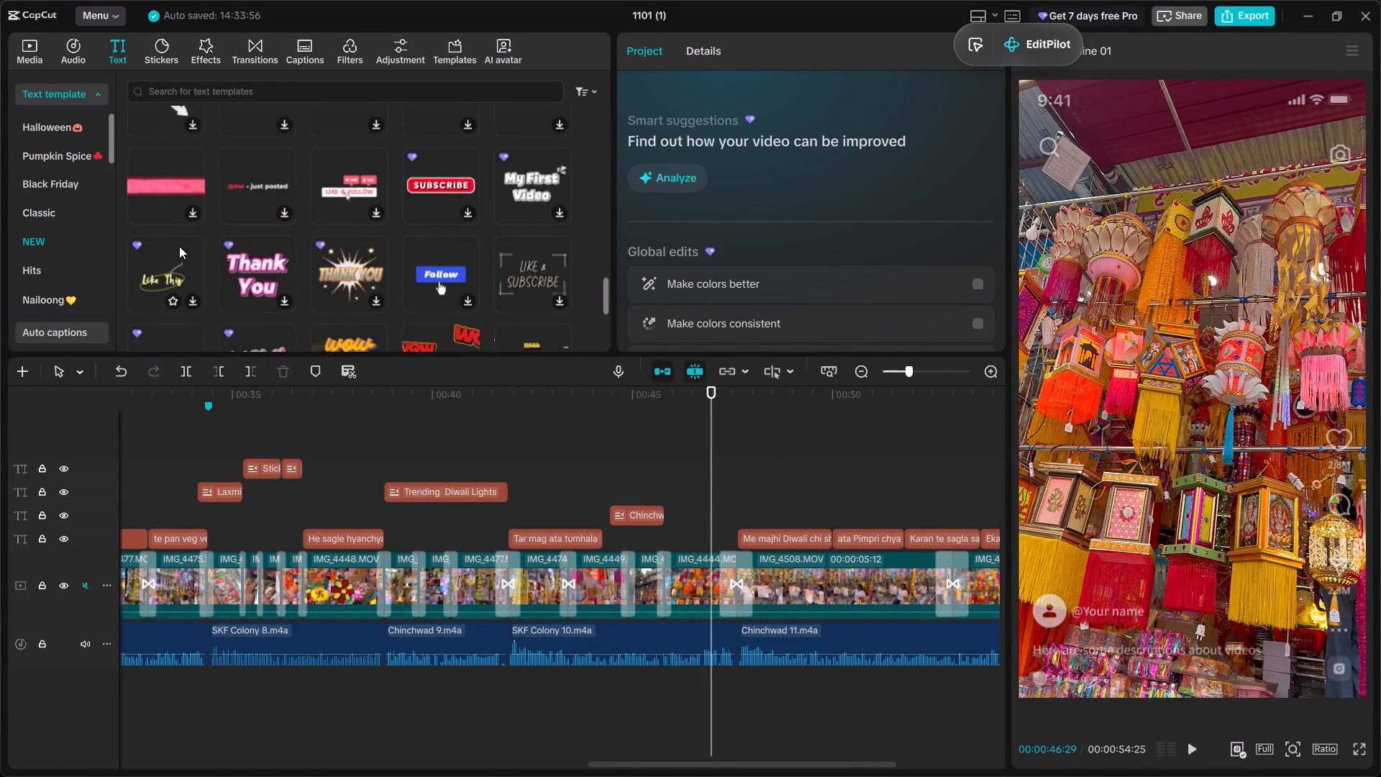
pyautogui.scroll(-5, 179, 246)
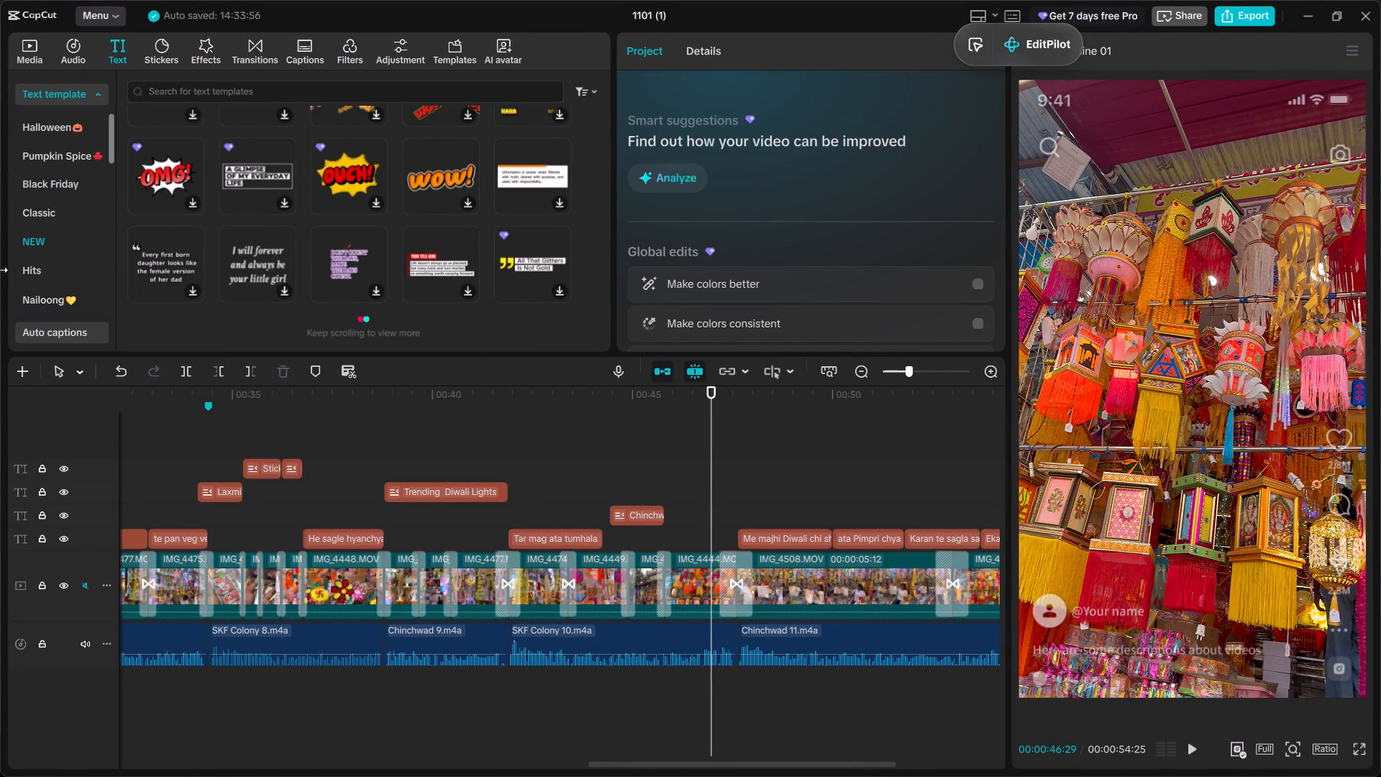
pyautogui.click(49, 269)
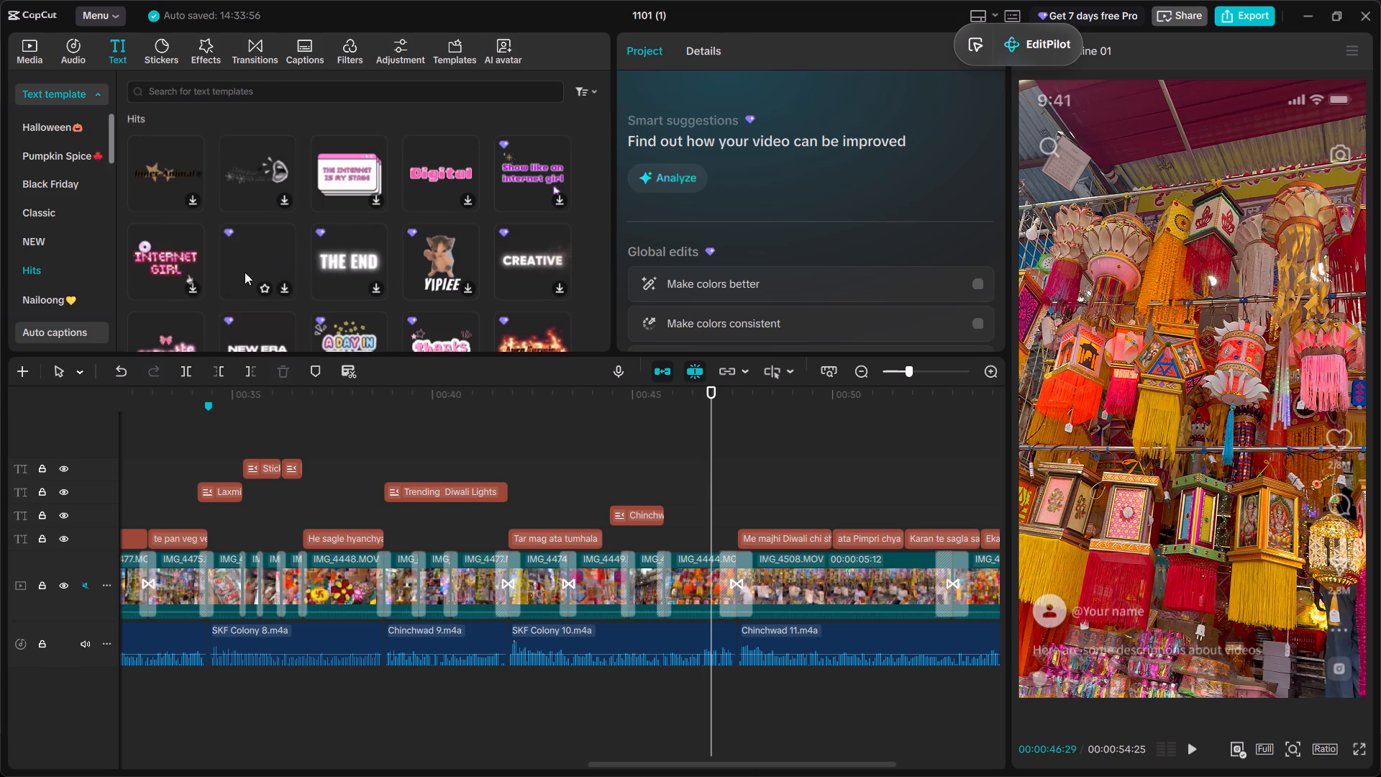
pyautogui.scroll(-7, 264, 268)
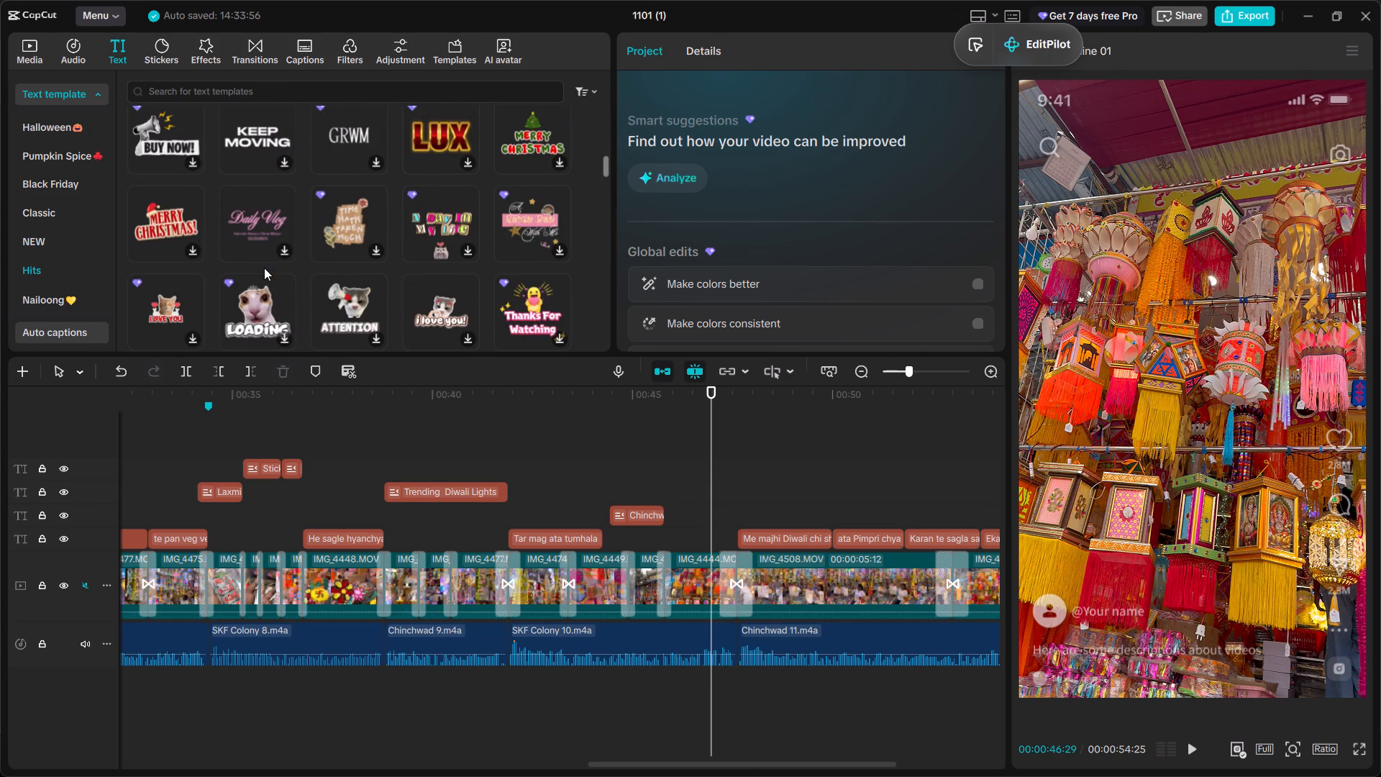
pyautogui.scroll(-12, 264, 268)
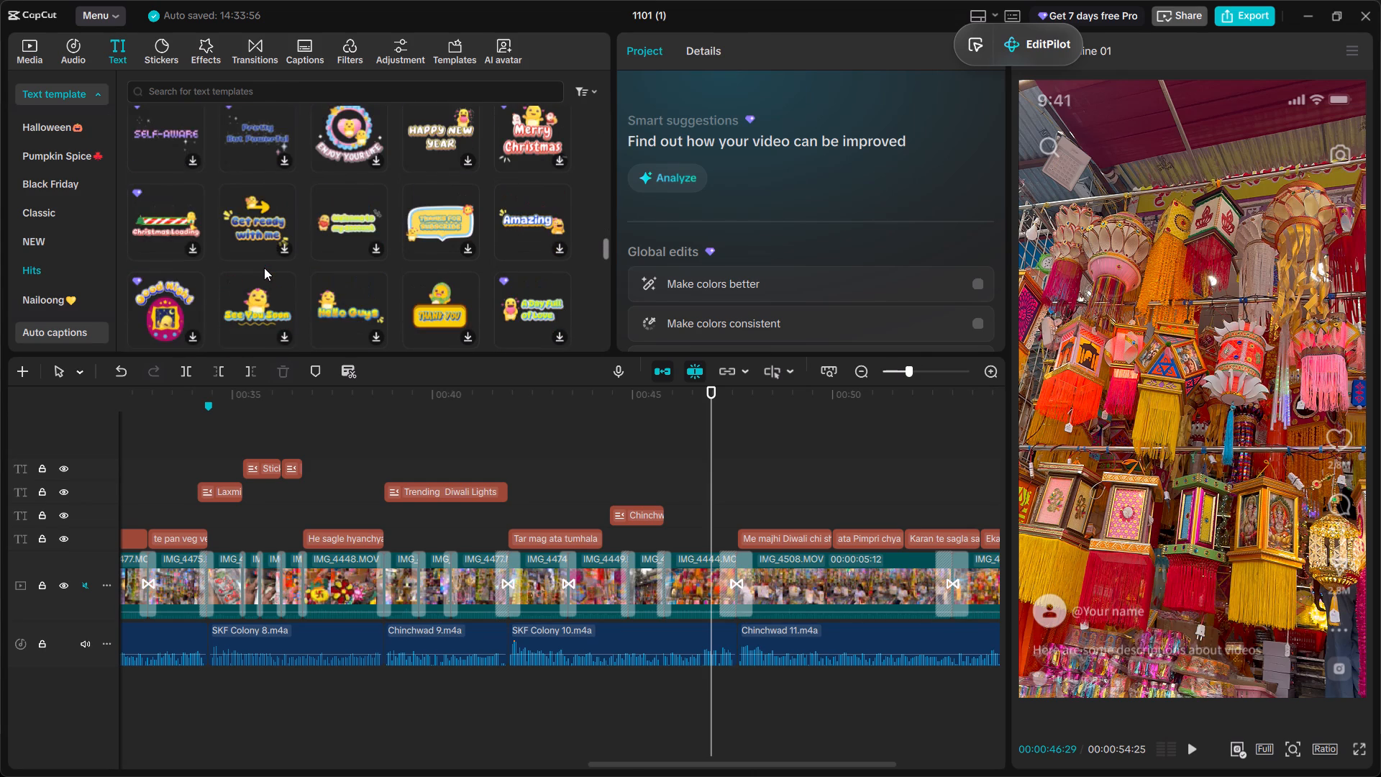
pyautogui.scroll(-12, 264, 268)
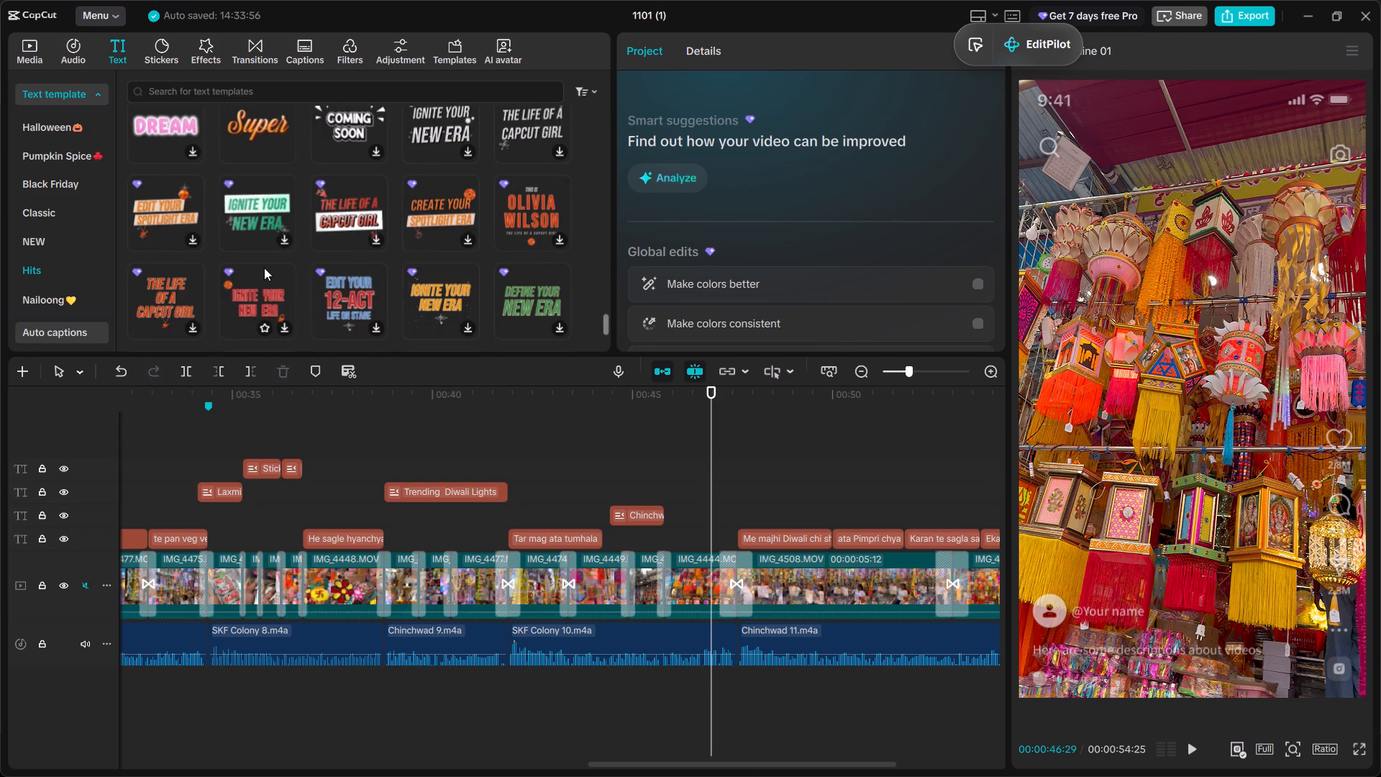
pyautogui.scroll(-6, 264, 268)
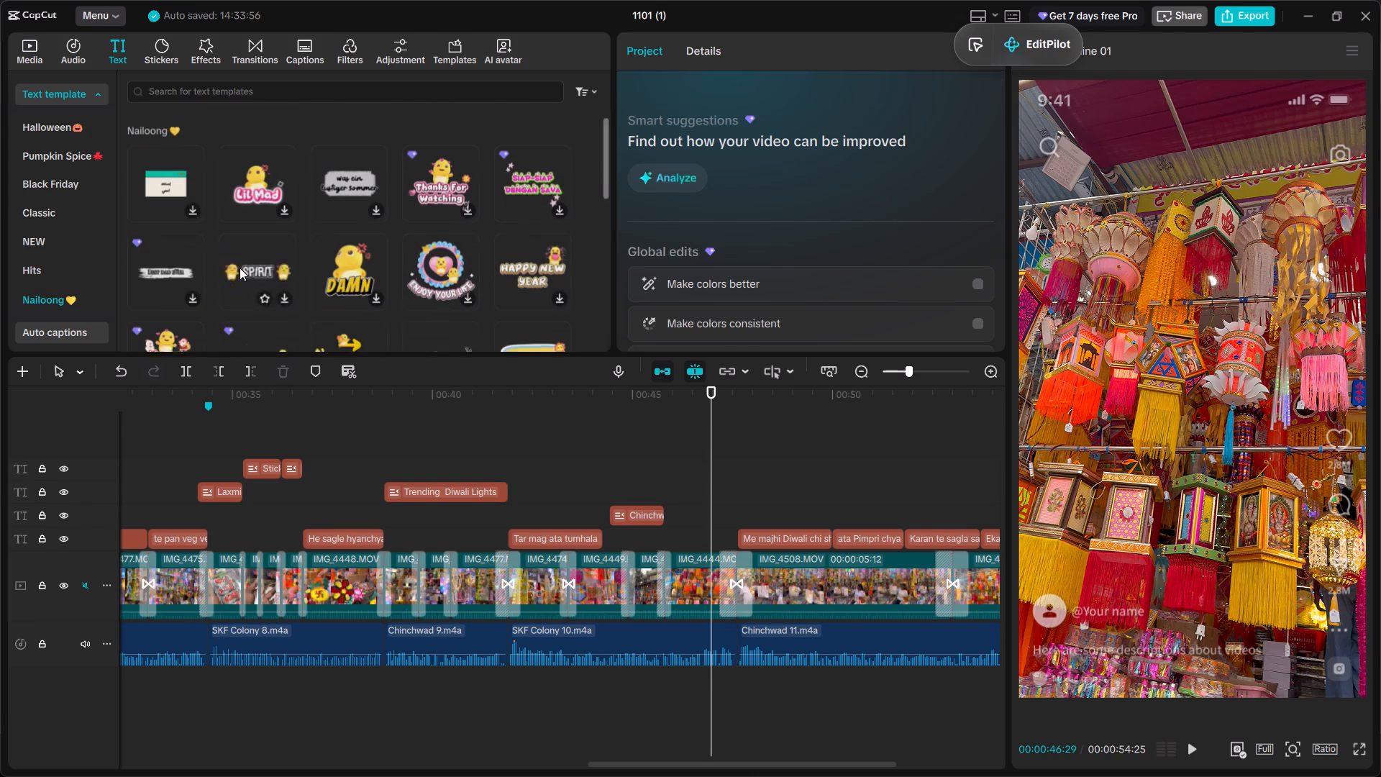
# Examine the text templates in the Free Fire, Retro and Title categories for a suitable title design.
pyautogui.scroll(-1, 78, 281)
pyautogui.click(64, 250)
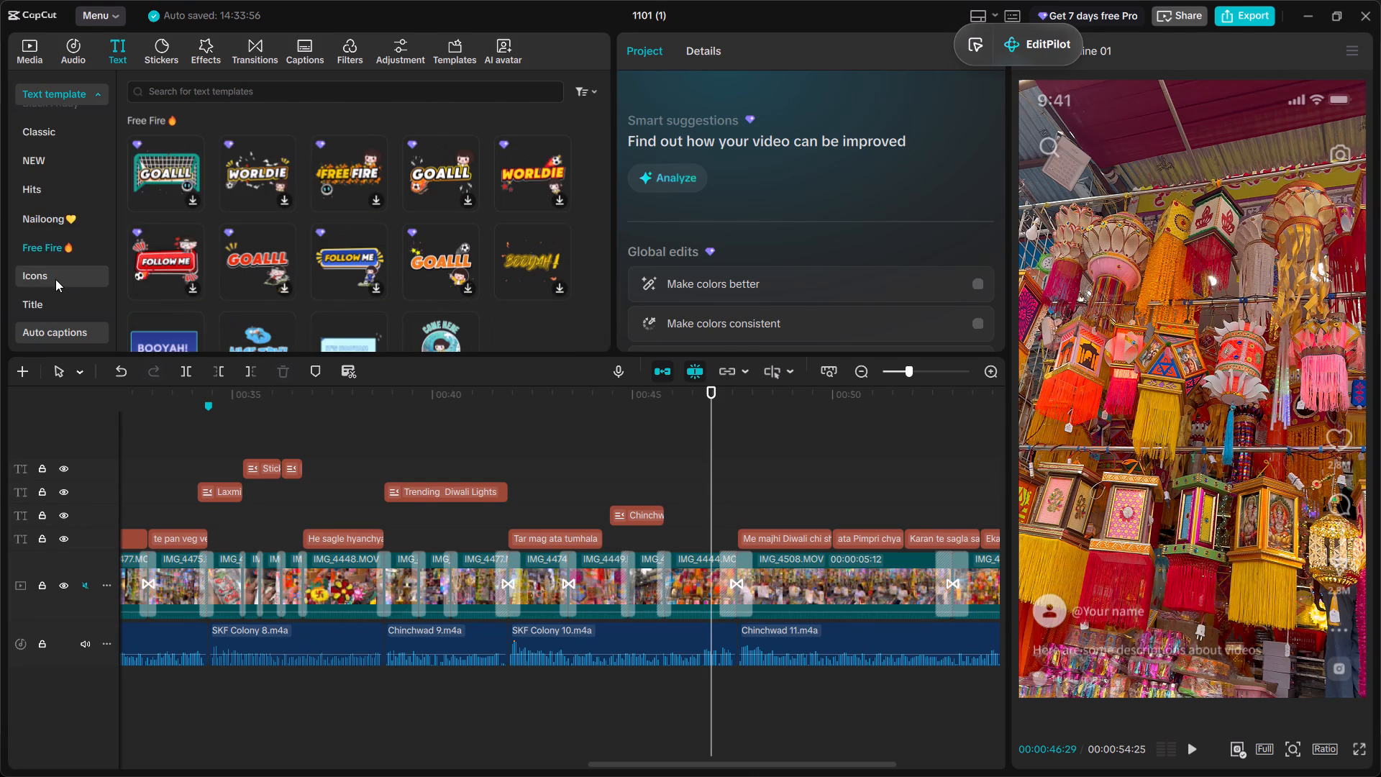
pyautogui.click(55, 279)
pyautogui.scroll(-1, 55, 279)
pyautogui.click(54, 247)
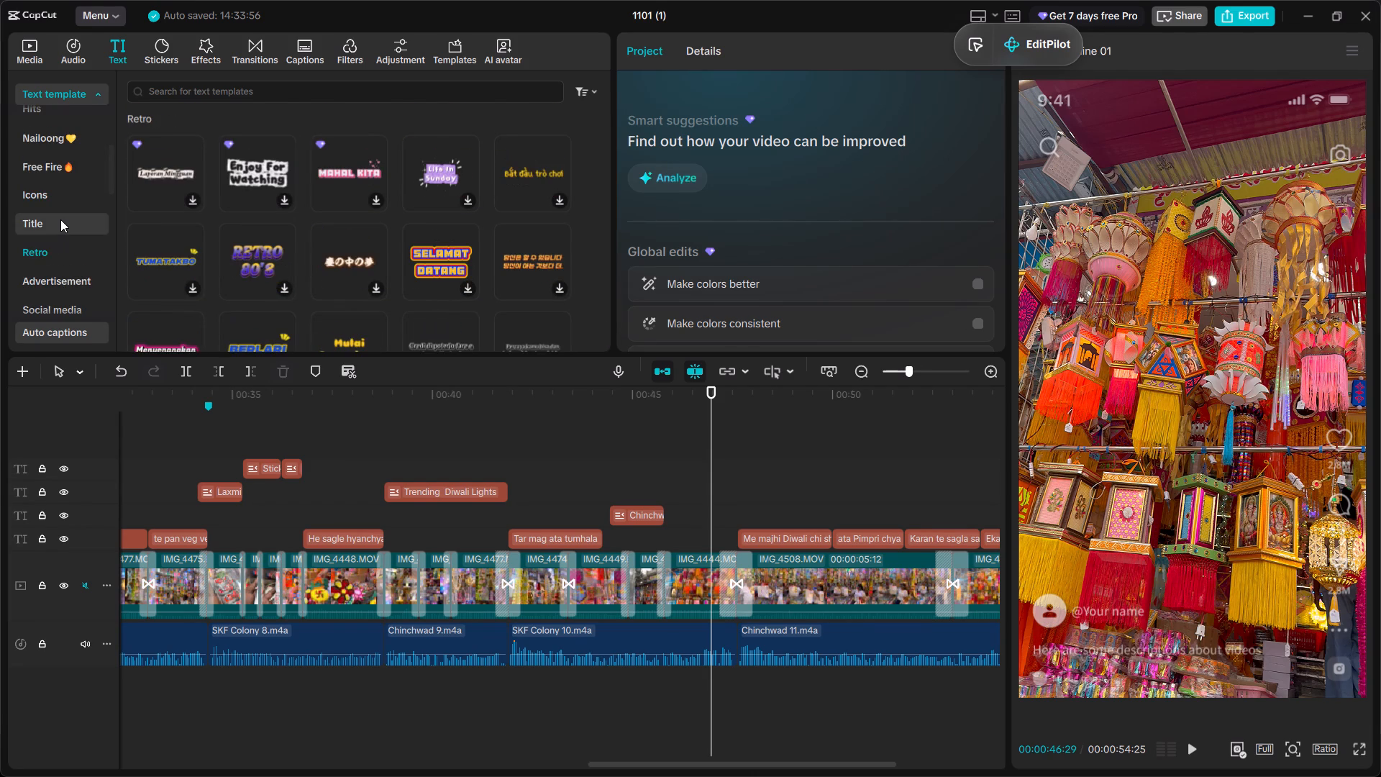
pyautogui.click(60, 219)
pyautogui.scroll(-13, 255, 221)
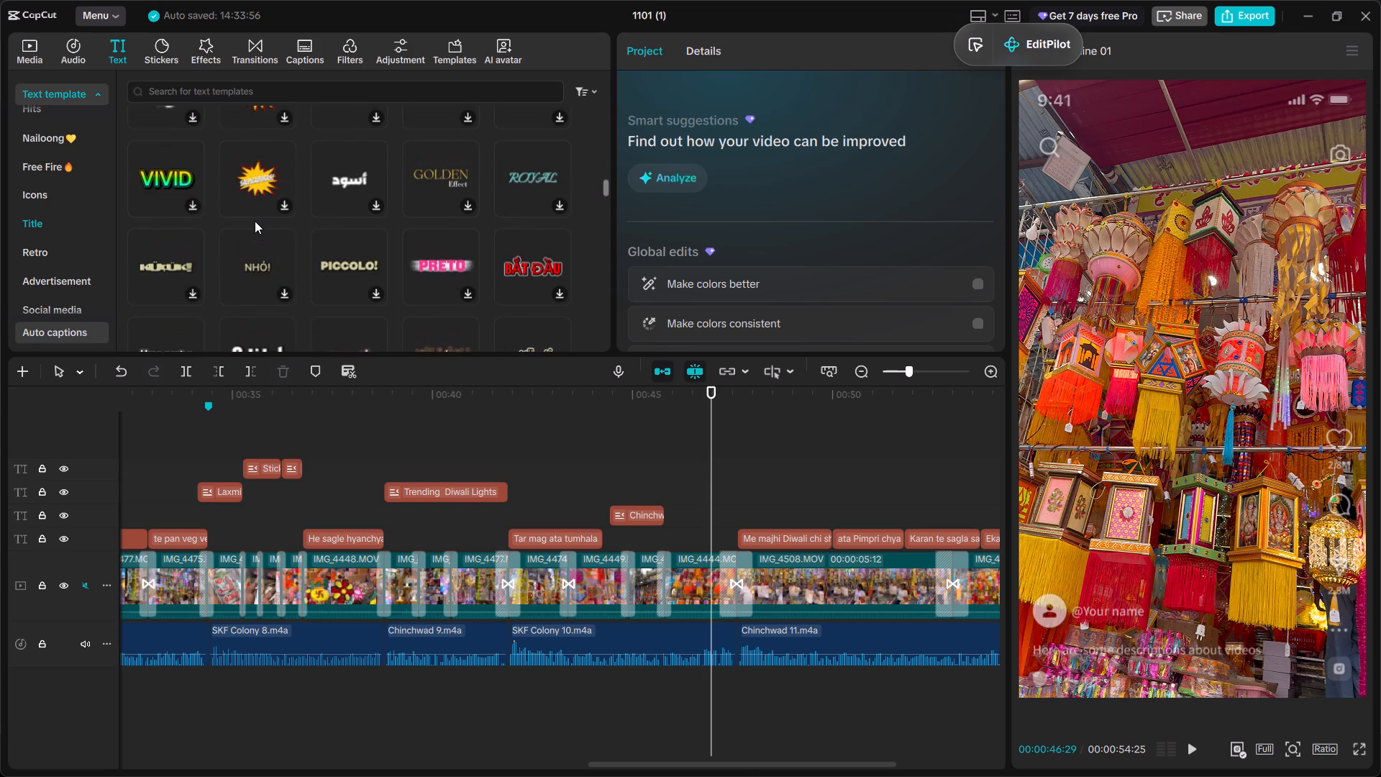
pyautogui.scroll(-9, 255, 221)
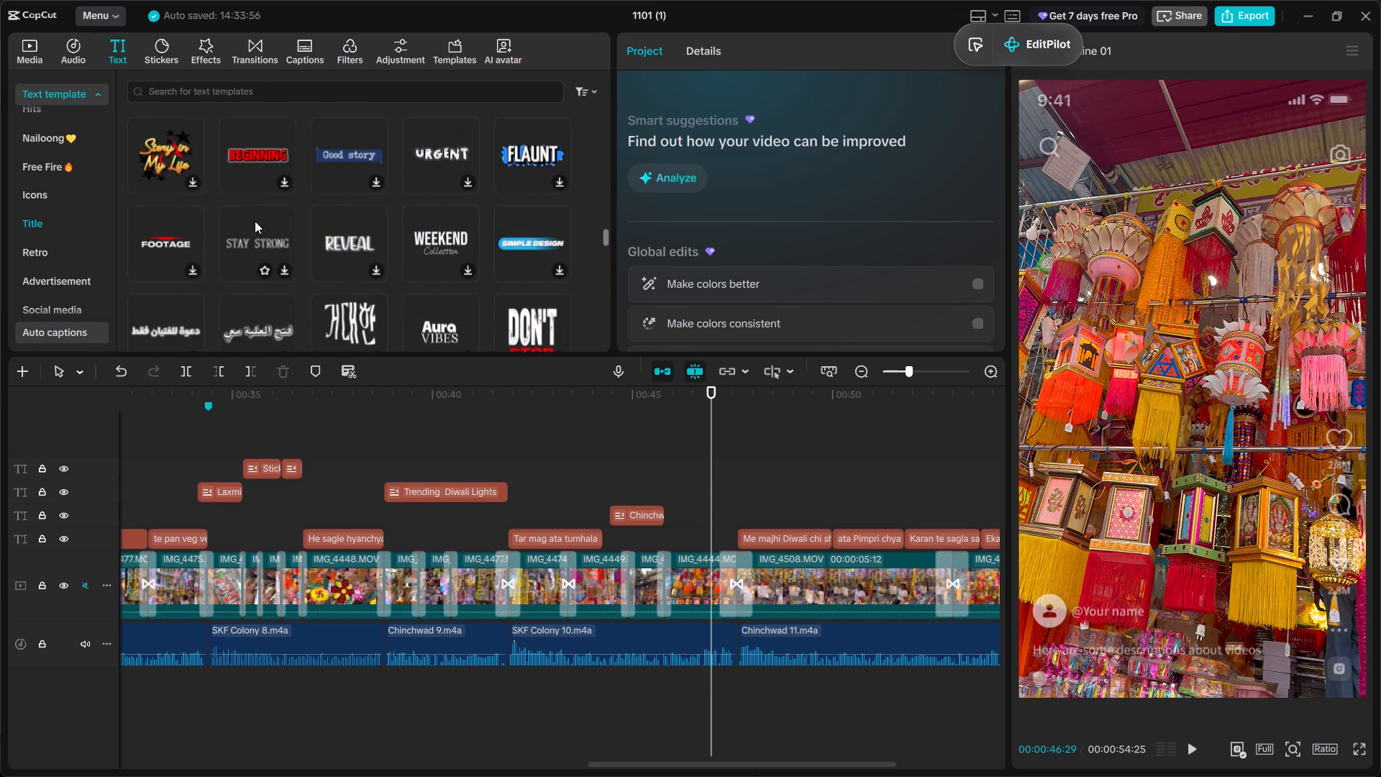
pyautogui.scroll(3, 255, 221)
pyautogui.scroll(-4, 255, 221)
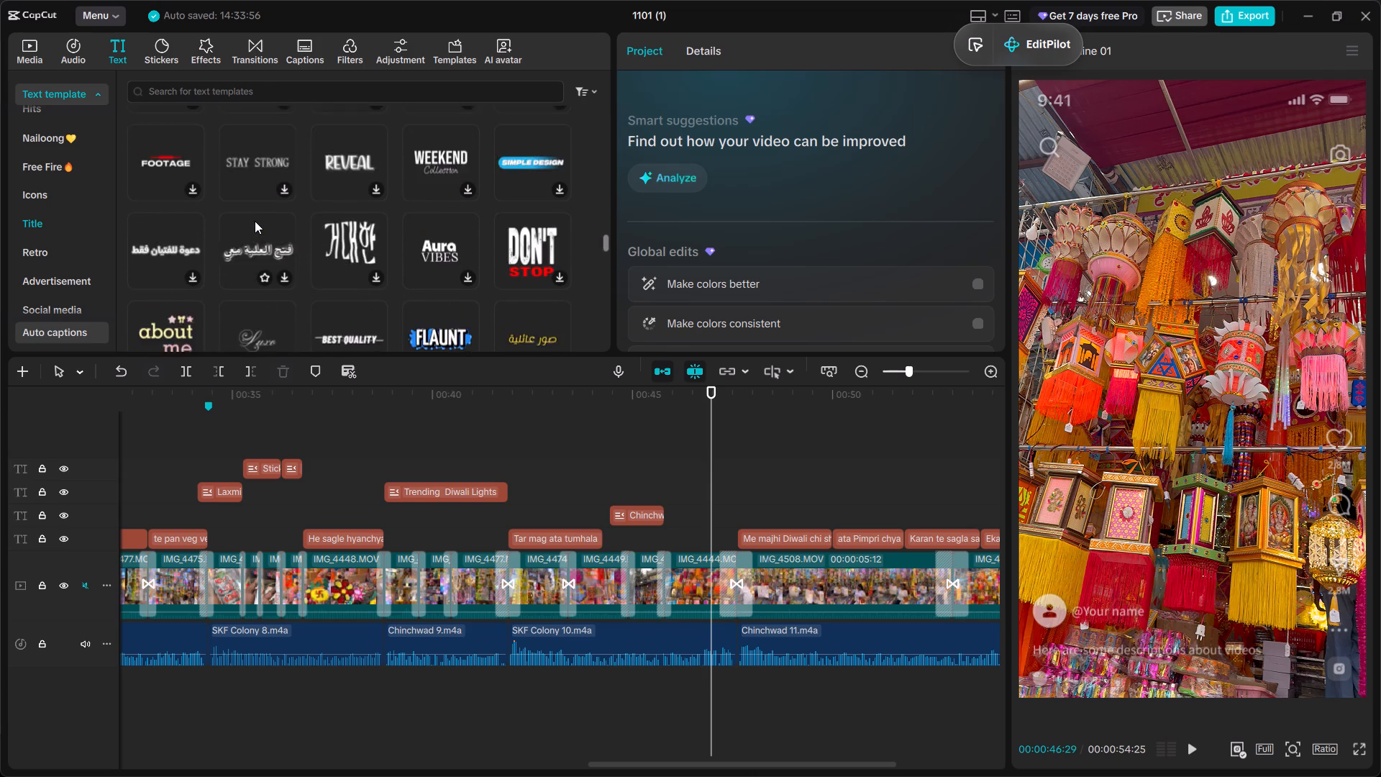
pyautogui.scroll(2, 255, 221)
pyautogui.scroll(-3, 255, 221)
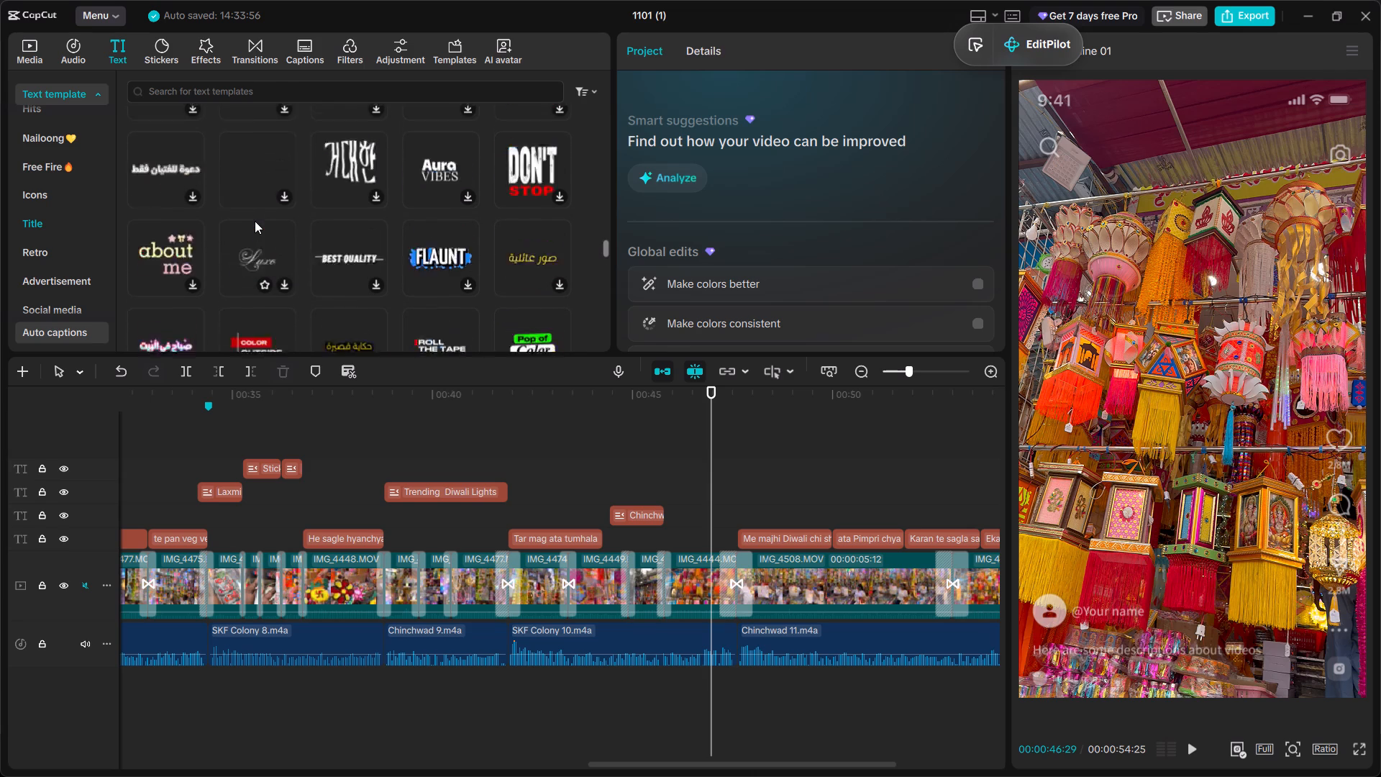
pyautogui.scroll(-2, 255, 221)
pyautogui.scroll(3, 255, 221)
pyautogui.scroll(-4, 255, 221)
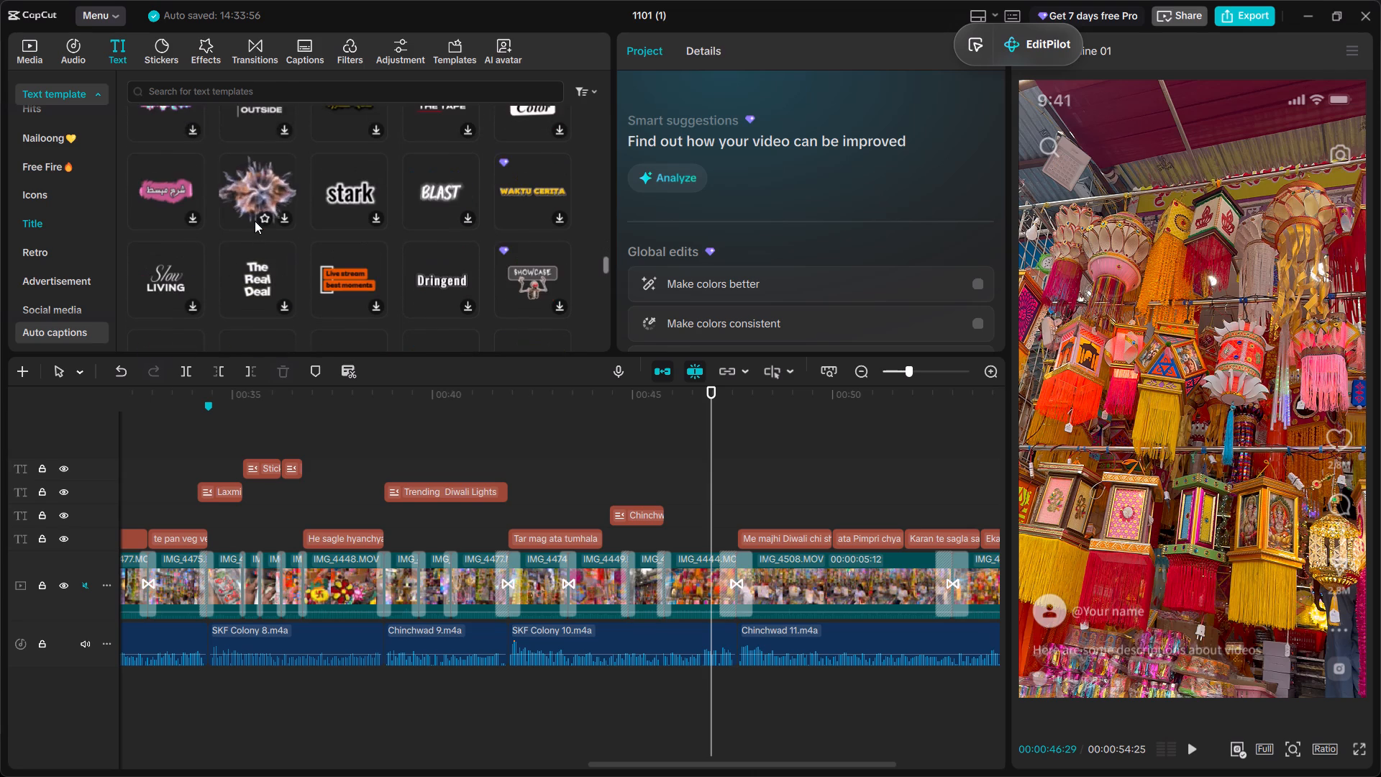
pyautogui.scroll(-4, 255, 221)
pyautogui.scroll(3, 255, 221)
pyautogui.scroll(-6, 255, 221)
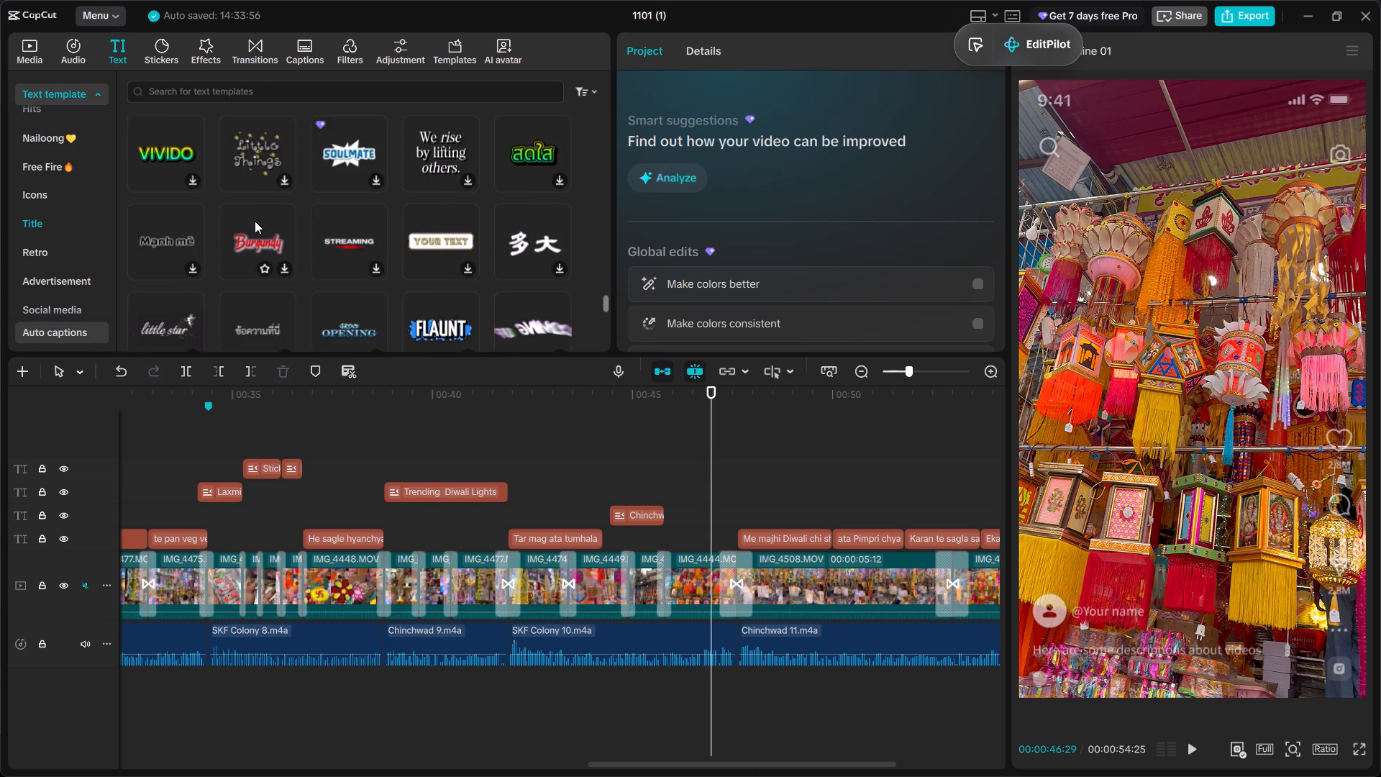
pyautogui.scroll(4, 255, 221)
pyautogui.scroll(1, 170, 265)
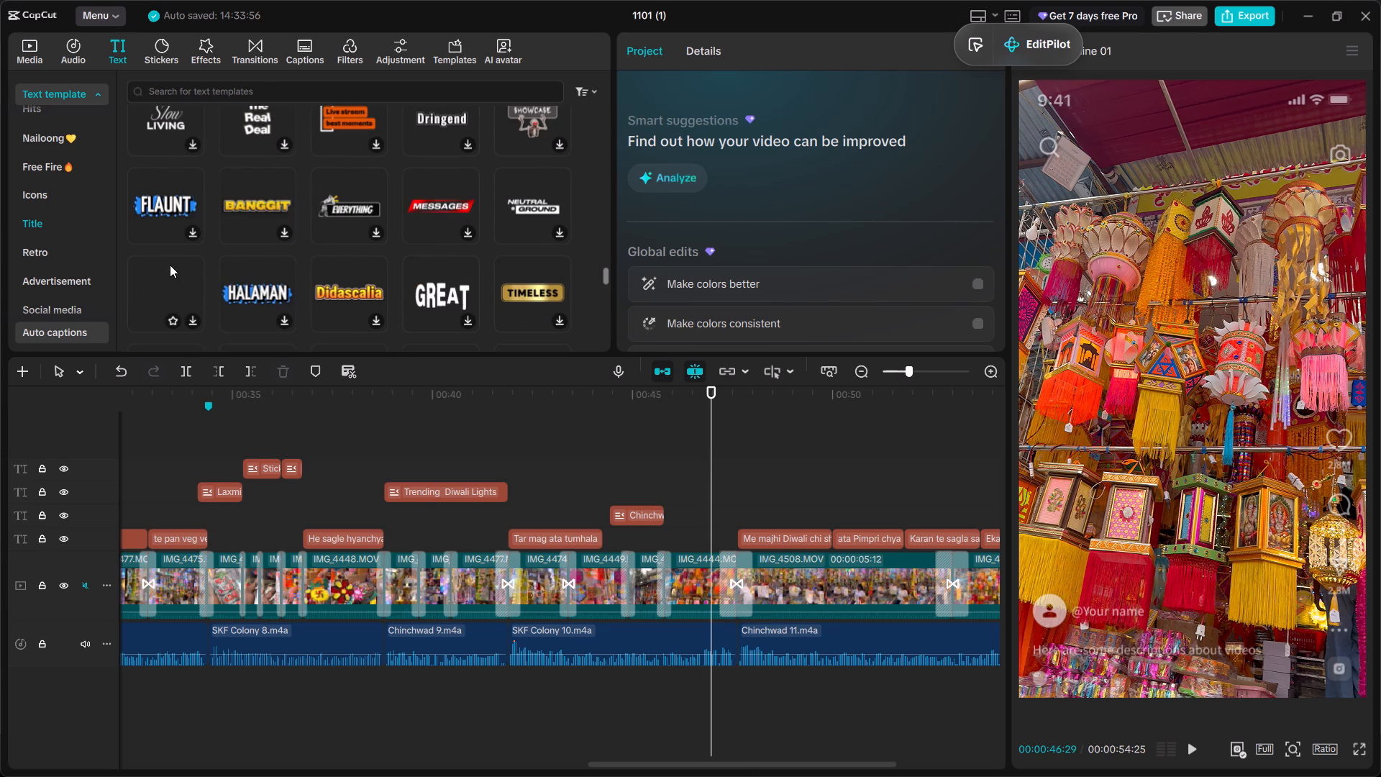
pyautogui.scroll(1, 170, 227)
# Preview the "Slow LIVING" title template and place it over IMG_4444 after the Chinchwad title, trimmed to end at the cut to IMG_4508.
pyautogui.click(168, 212)
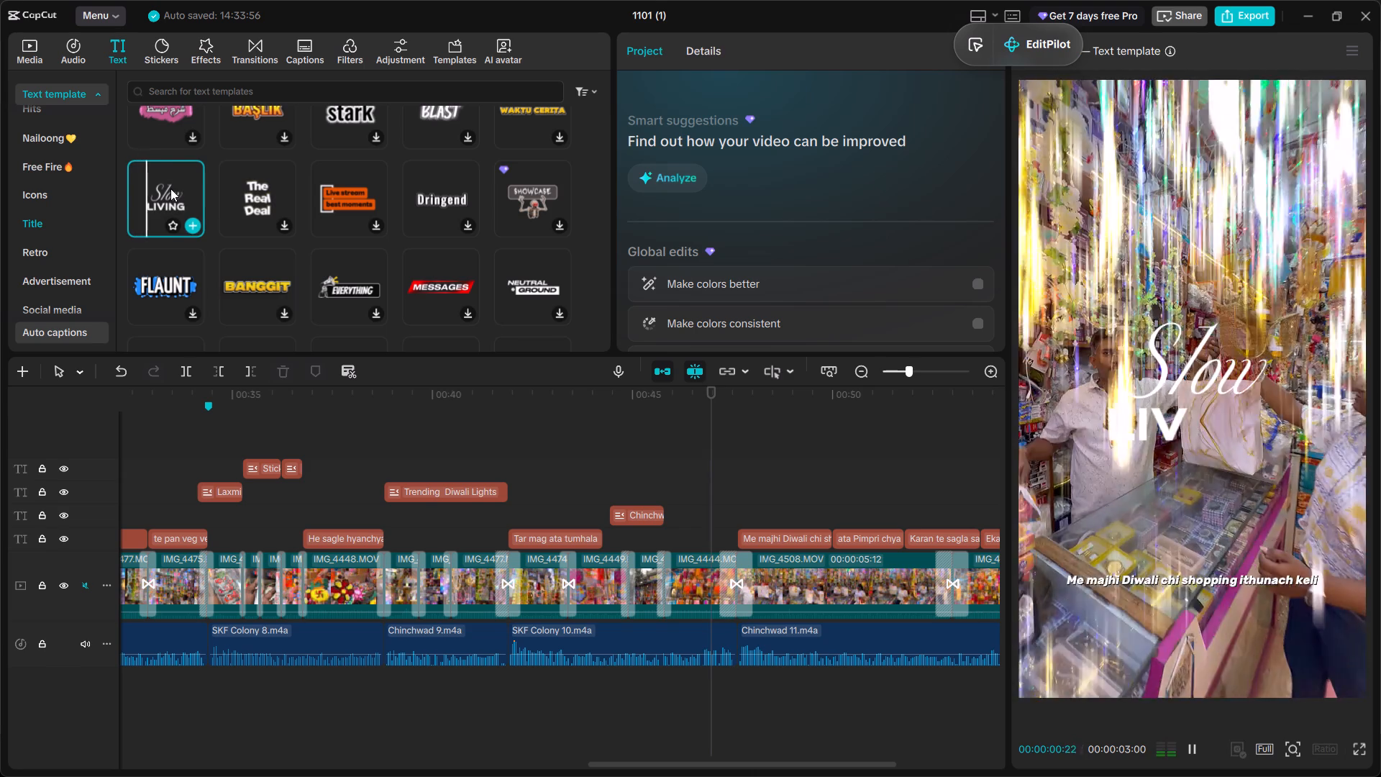
pyautogui.press('space')
pyautogui.moveTo(163, 185); pyautogui.dragTo(670, 510)
pyautogui.moveTo(783, 519); pyautogui.dragTo(736, 514)
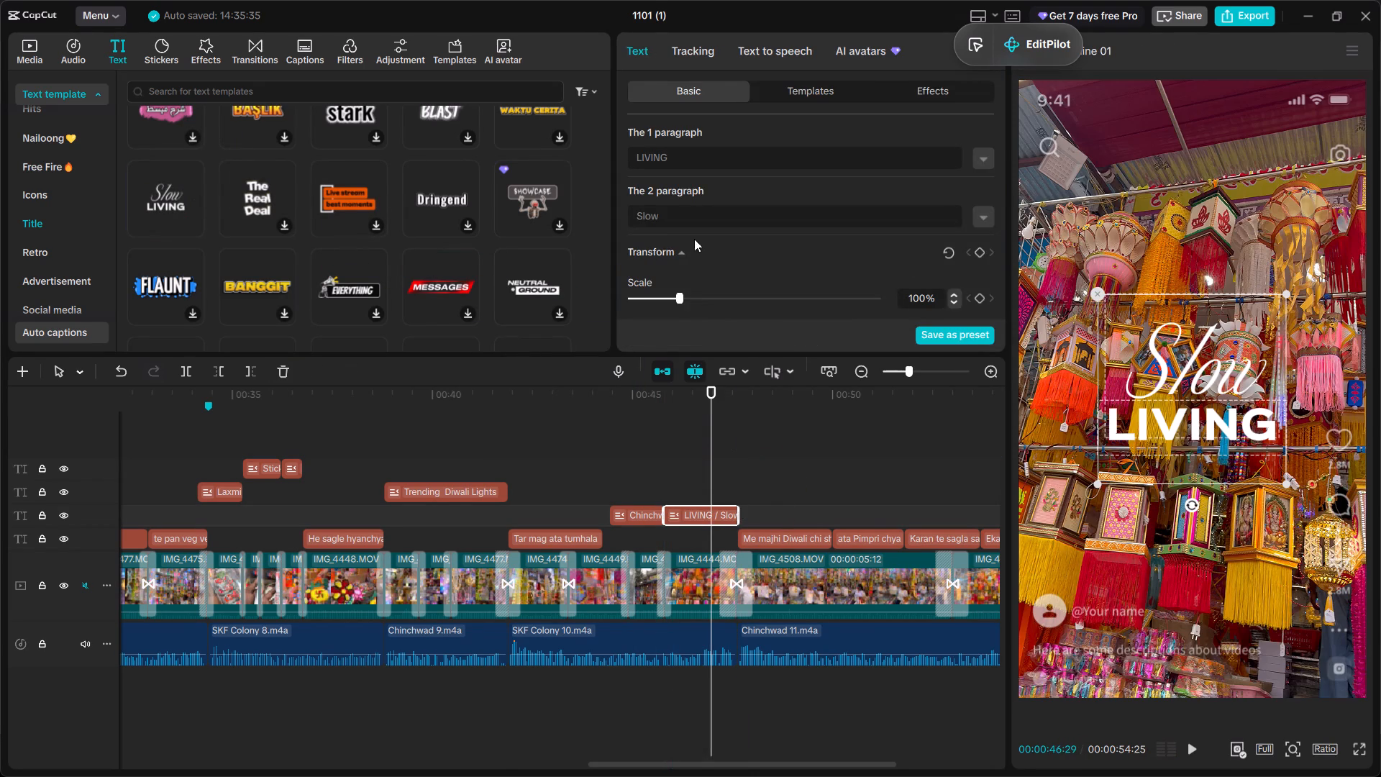
# Replace the template's text, changing "Slow" to "Krishna" and "LIVING" to "Varieties".
pyautogui.moveTo(672, 217); pyautogui.dragTo(626, 204)
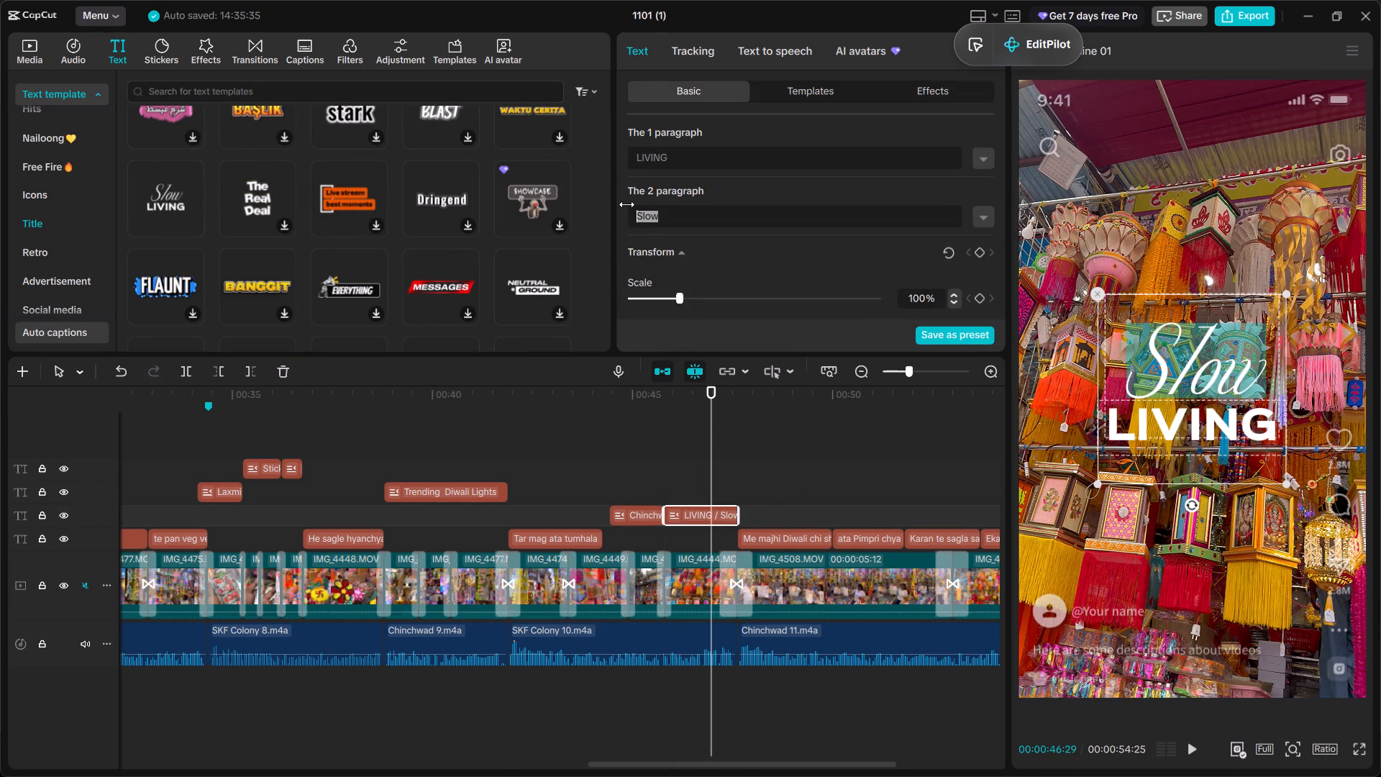
pyautogui.write('rishna')
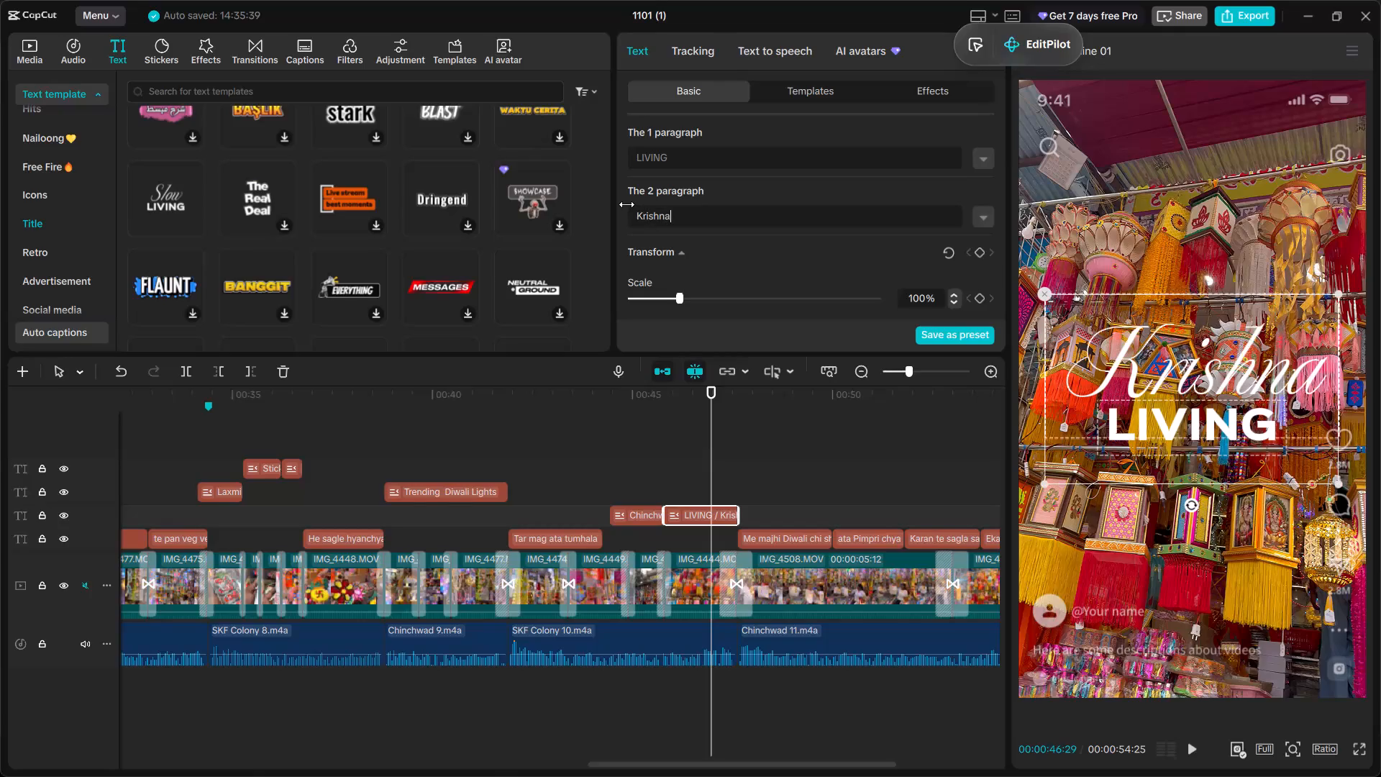
pyautogui.moveTo(678, 162); pyautogui.dragTo(599, 176)
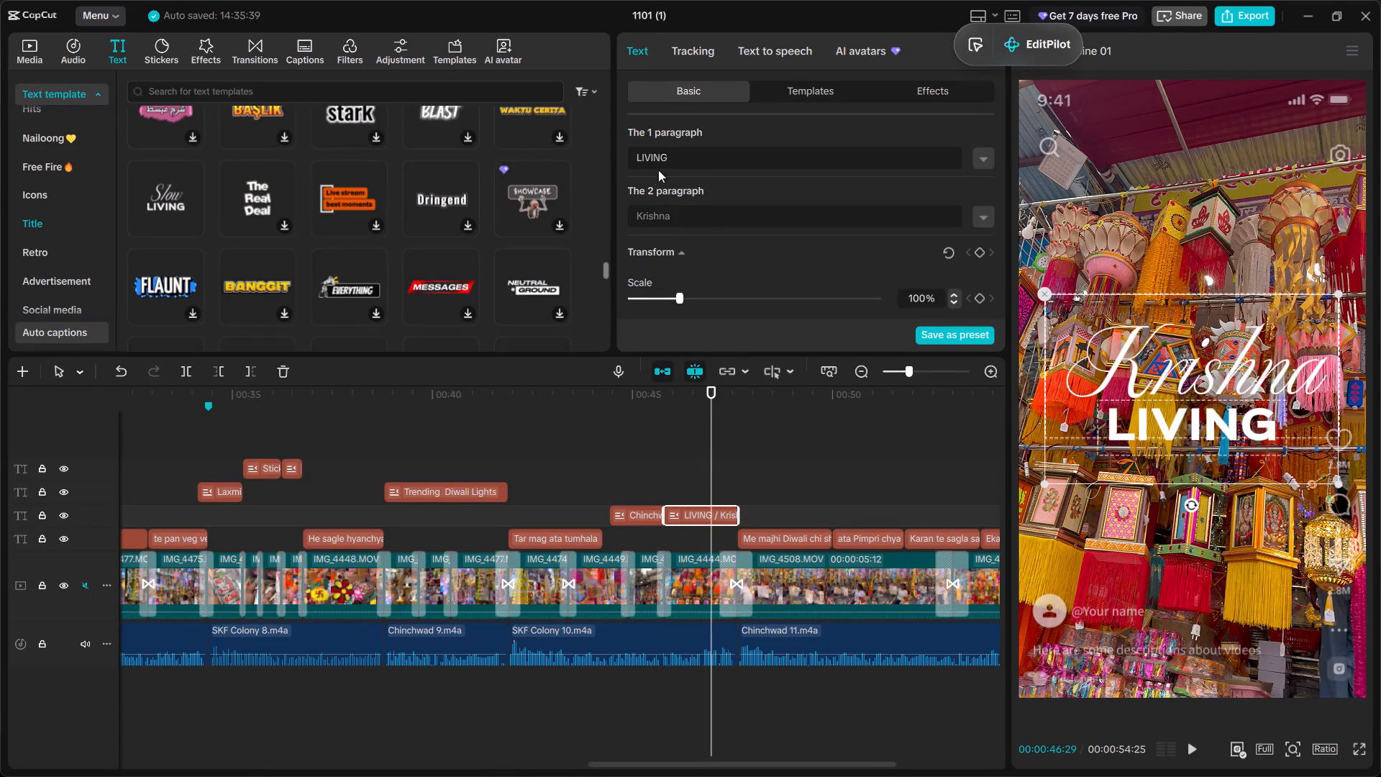
pyautogui.moveTo(678, 153); pyautogui.dragTo(629, 156)
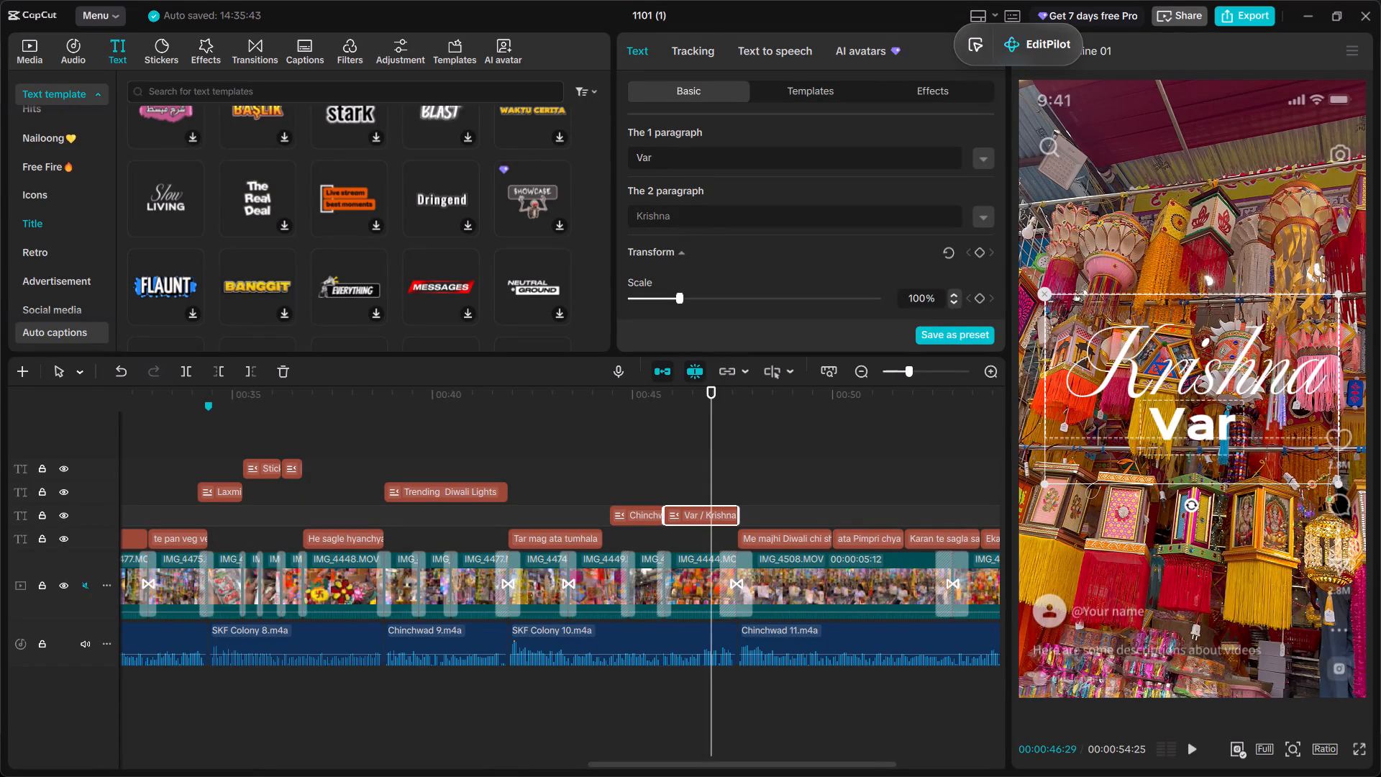
pyautogui.write('eties')
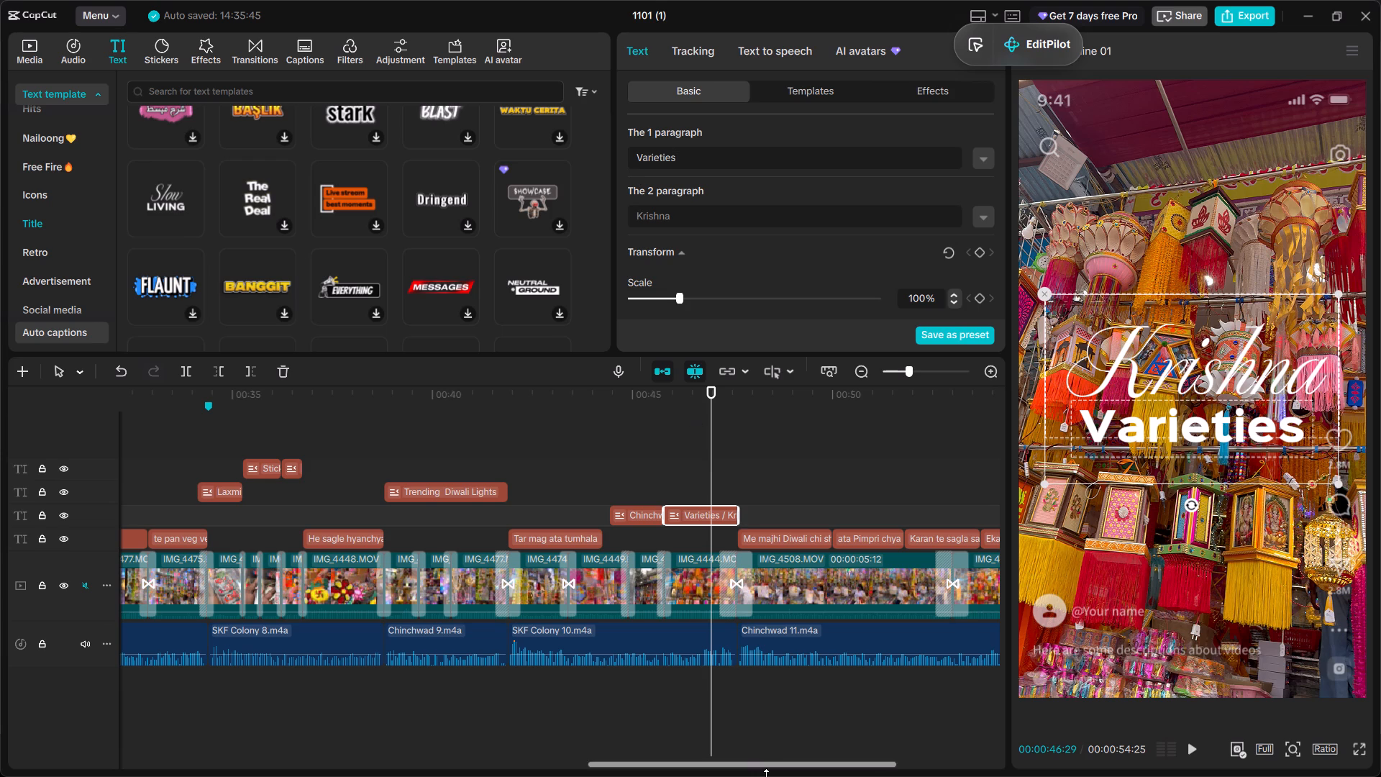
# Switch to Brave, search Google for "varieties" to check the spelling, and return to CapCut.
pyautogui.click(1334, 22)
pyautogui.click(717, 761)
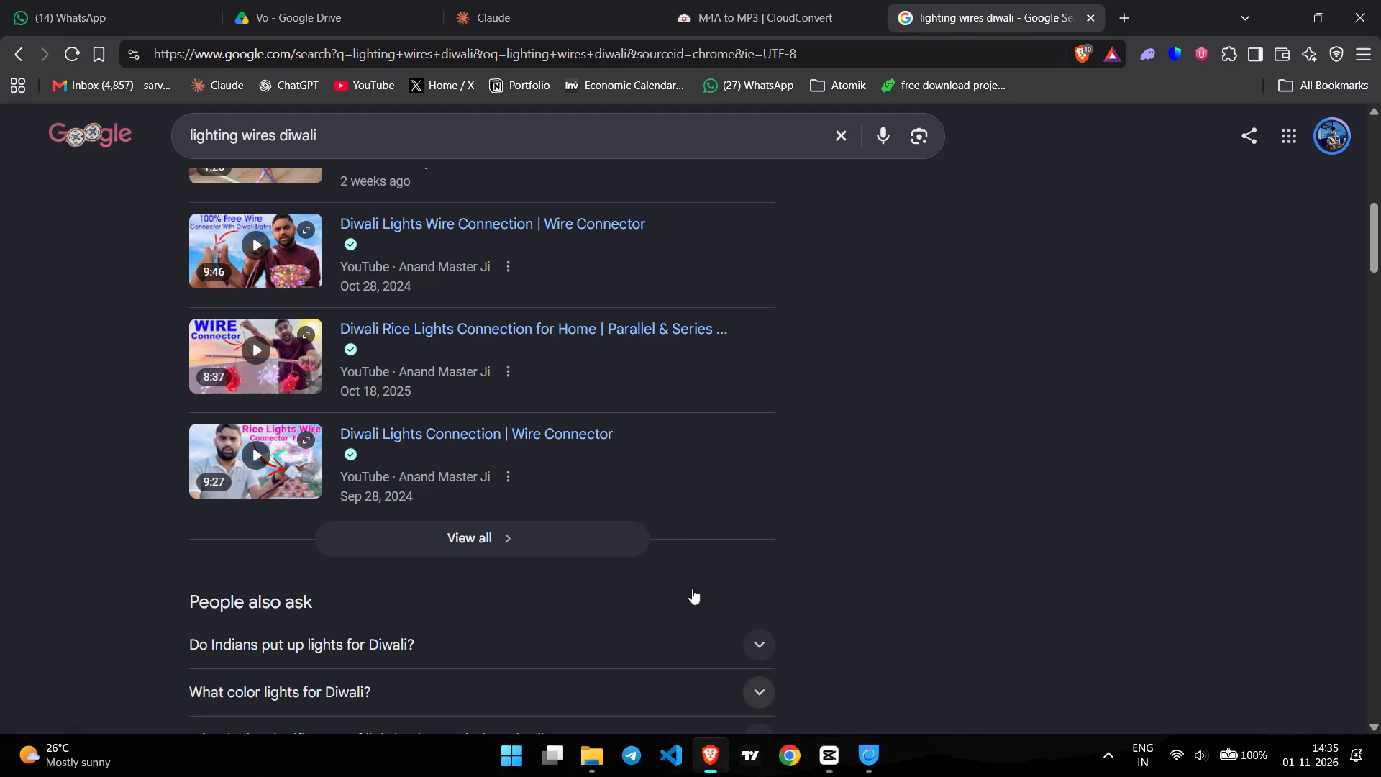
pyautogui.tripleClick(539, 117)
pyautogui.write('vai')
pyautogui.press('BackSpace')
pyautogui.write('ri')
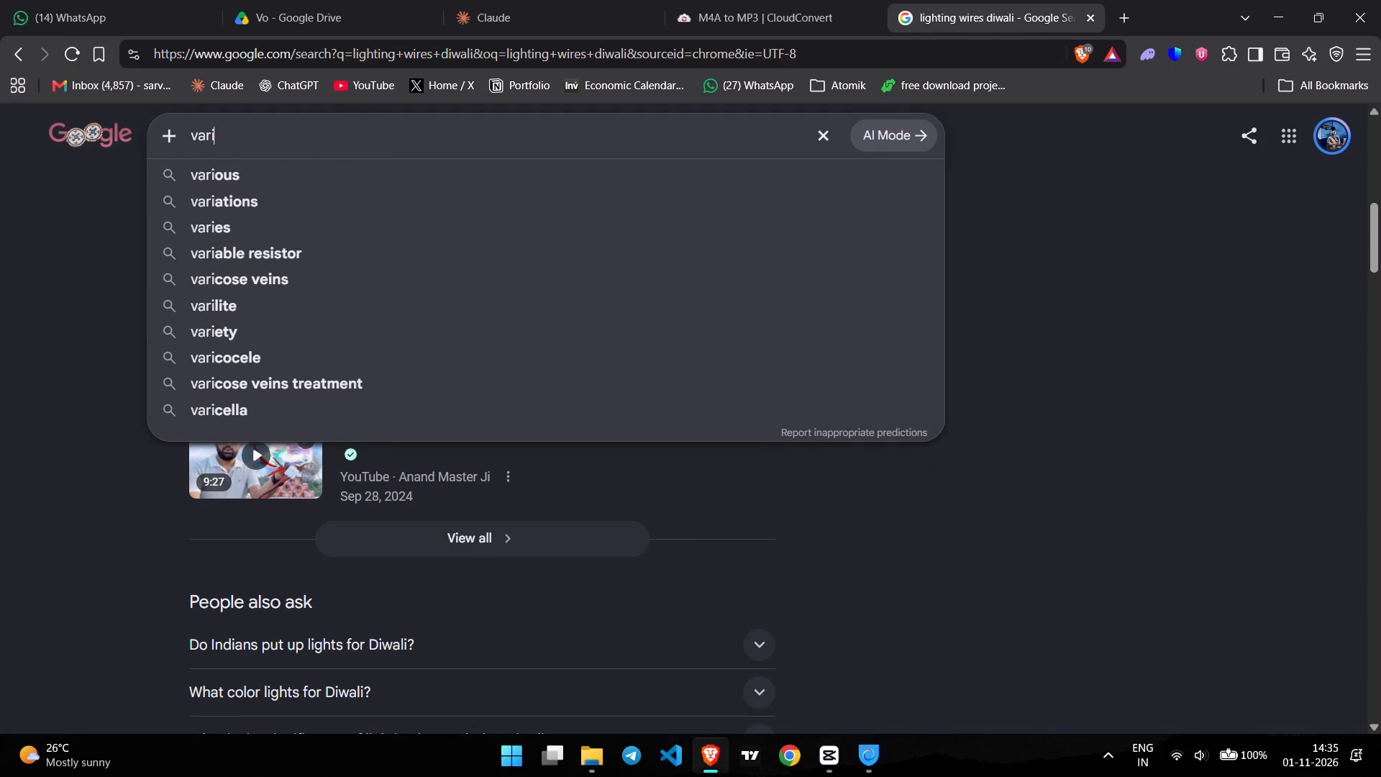
pyautogui.press('e')
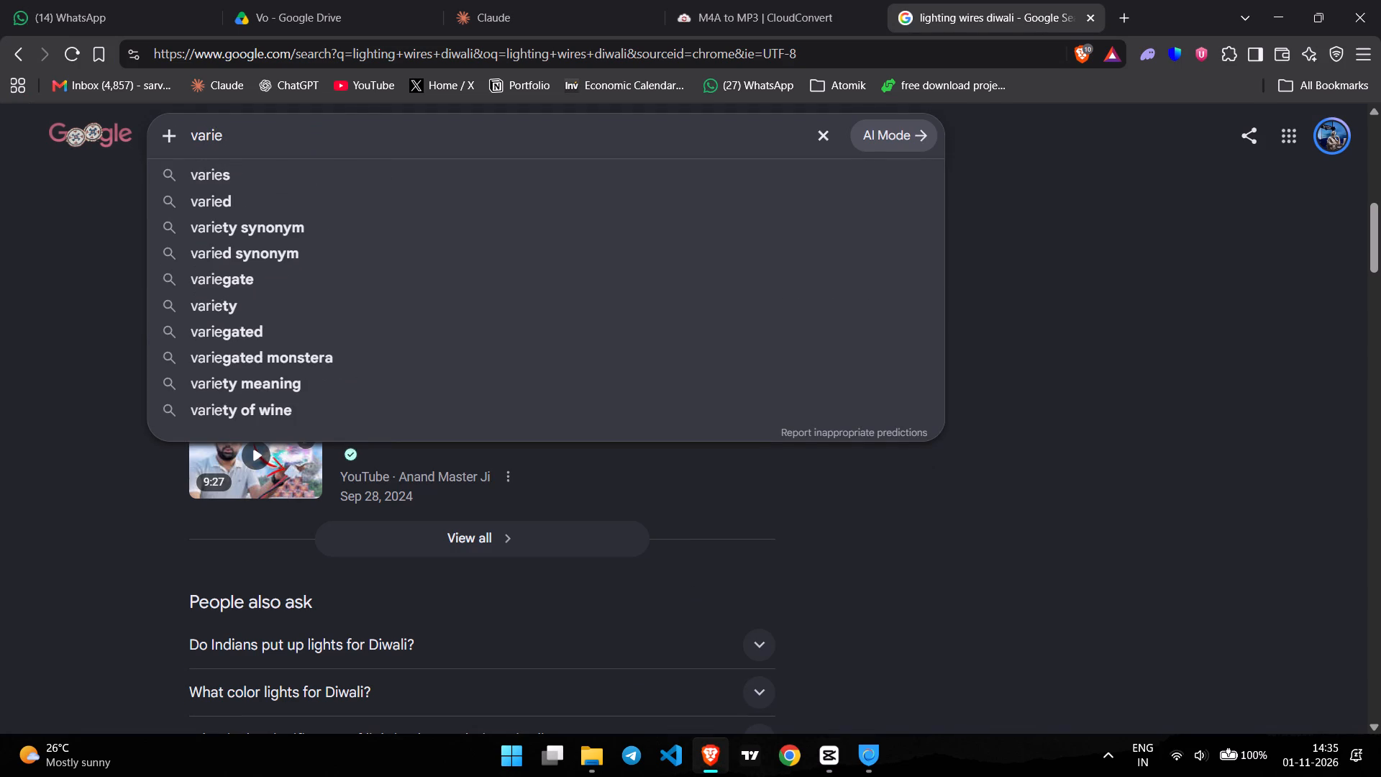
pyautogui.press('t')
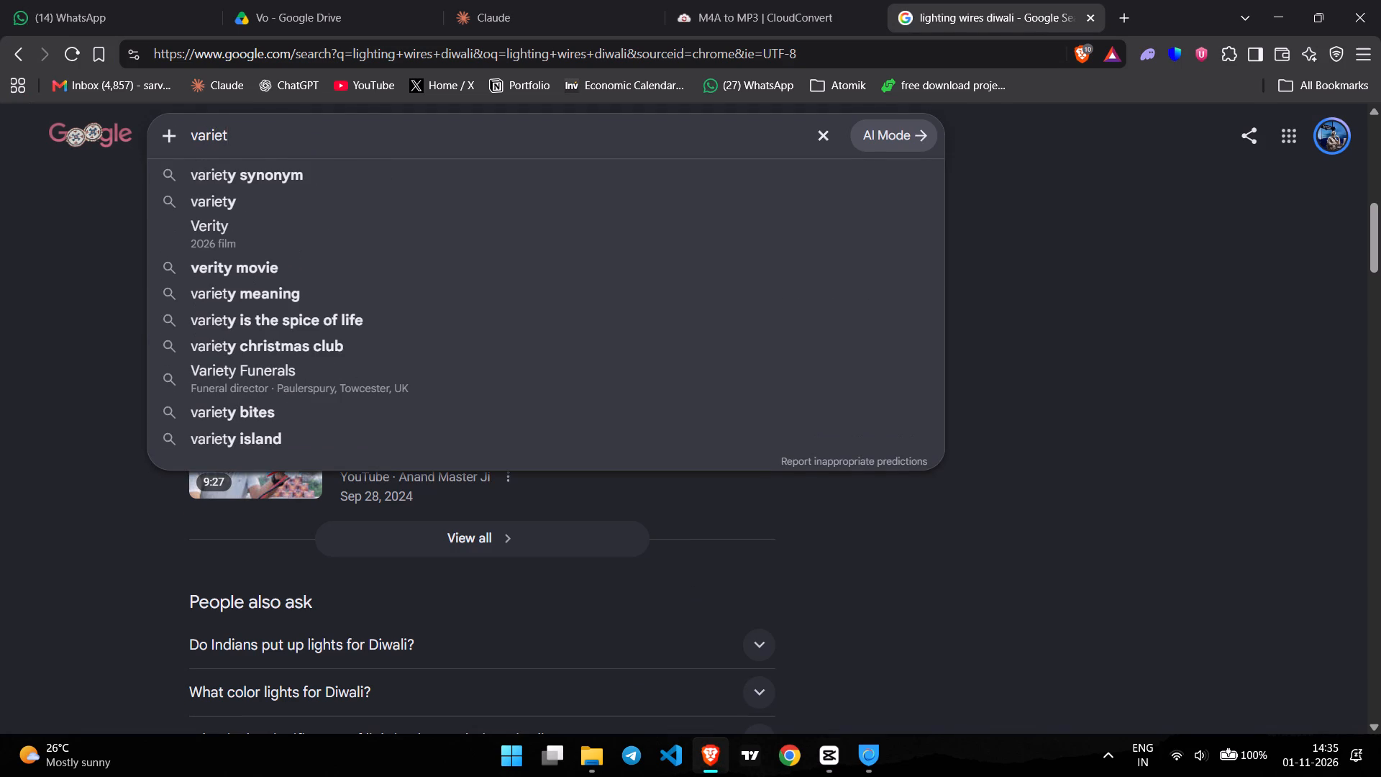
pyautogui.write('ies')
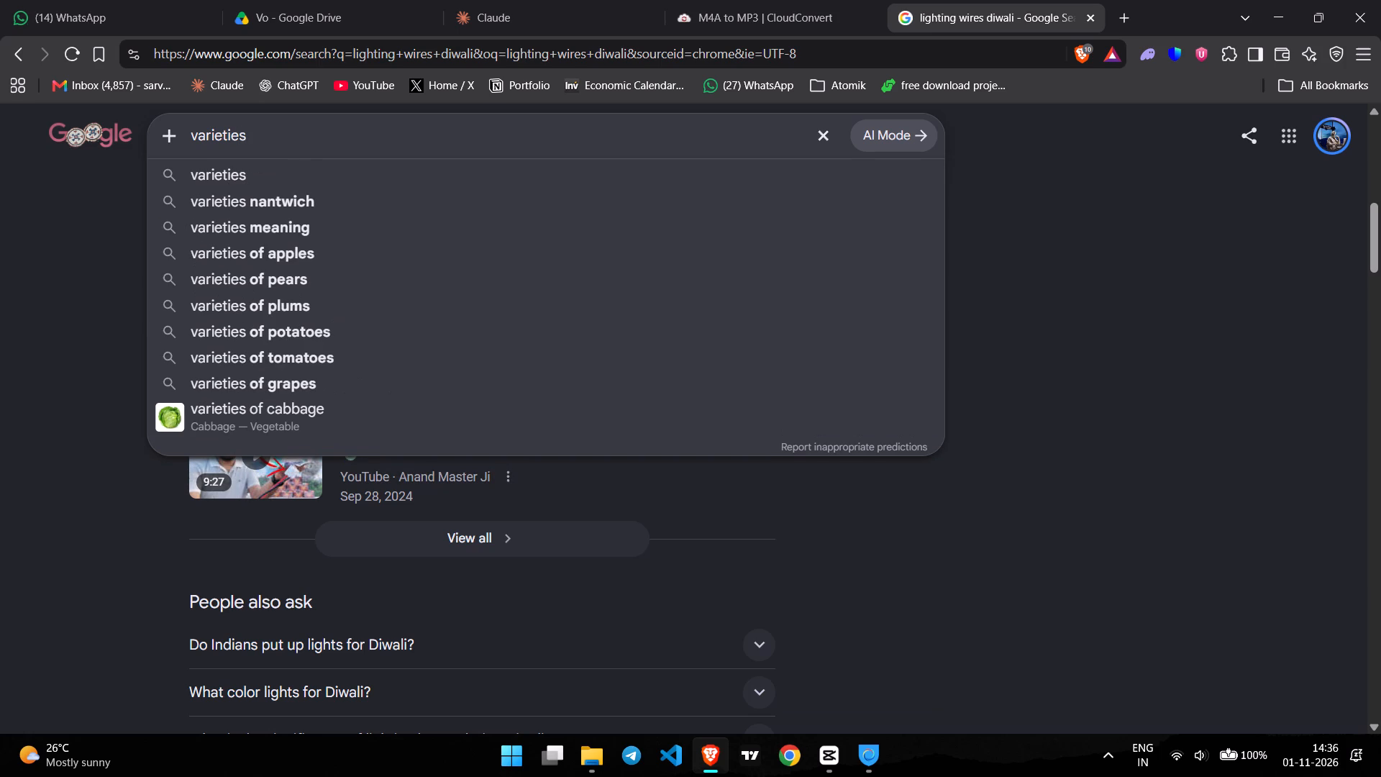
pyautogui.click(514, 176)
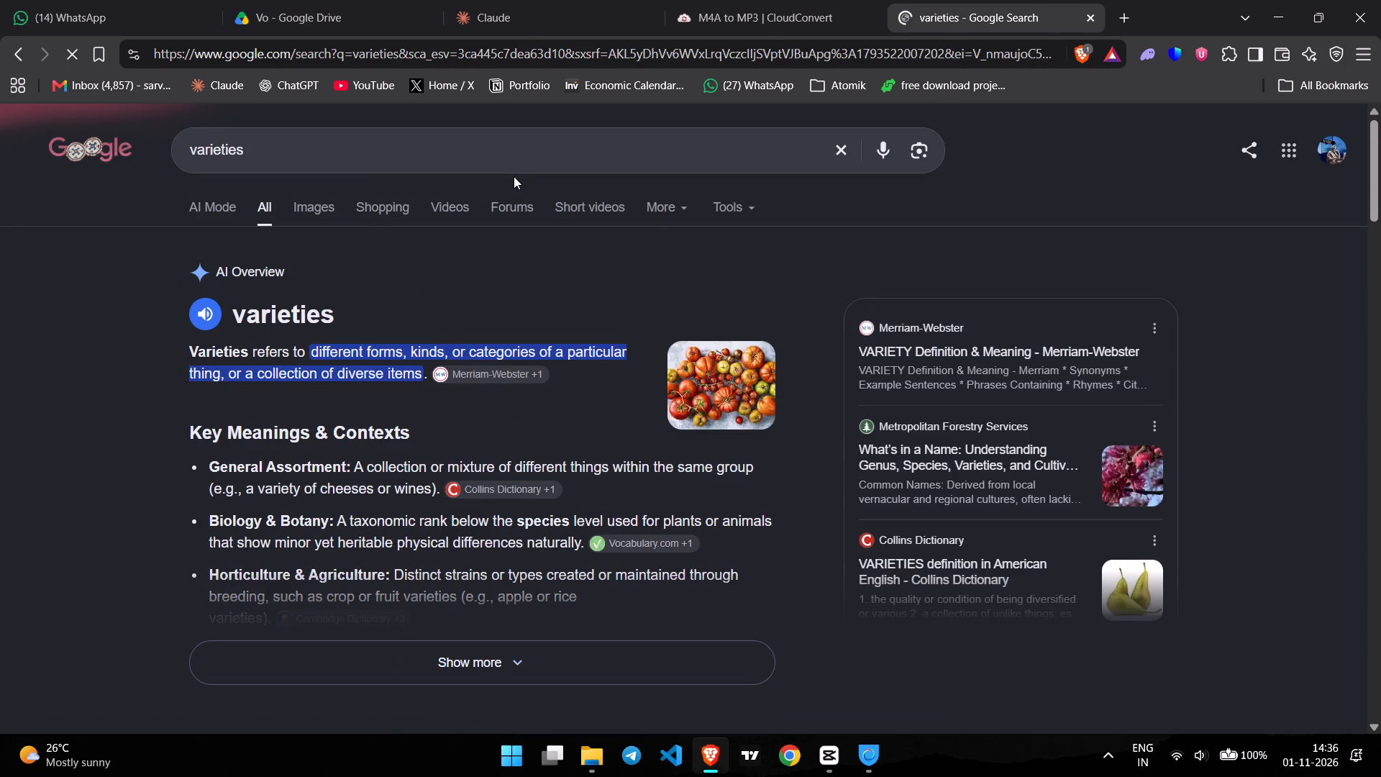
pyautogui.click(820, 758)
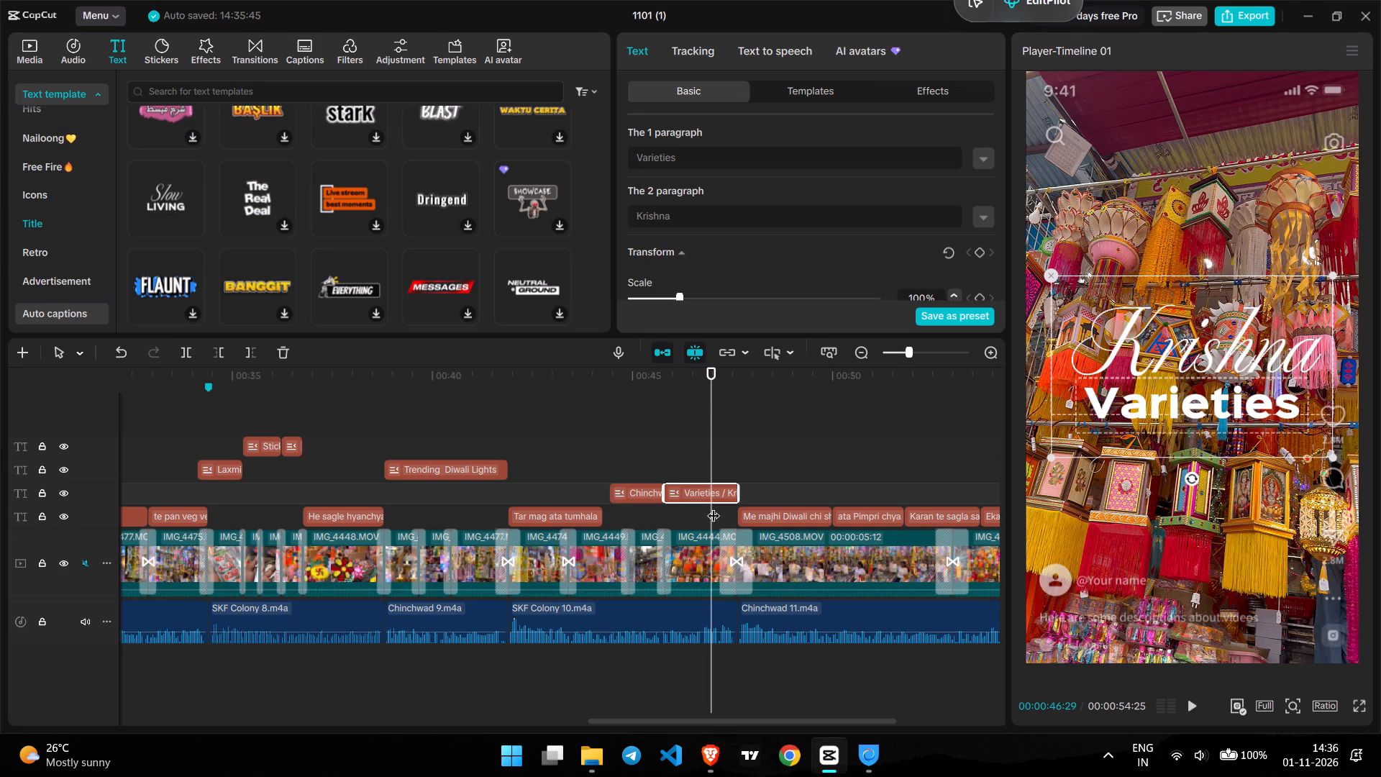
# Enable a glow on the "Krishna" line using the second glow style, with intensity 27 and range 53.
pyautogui.scroll(-4, 692, 245)
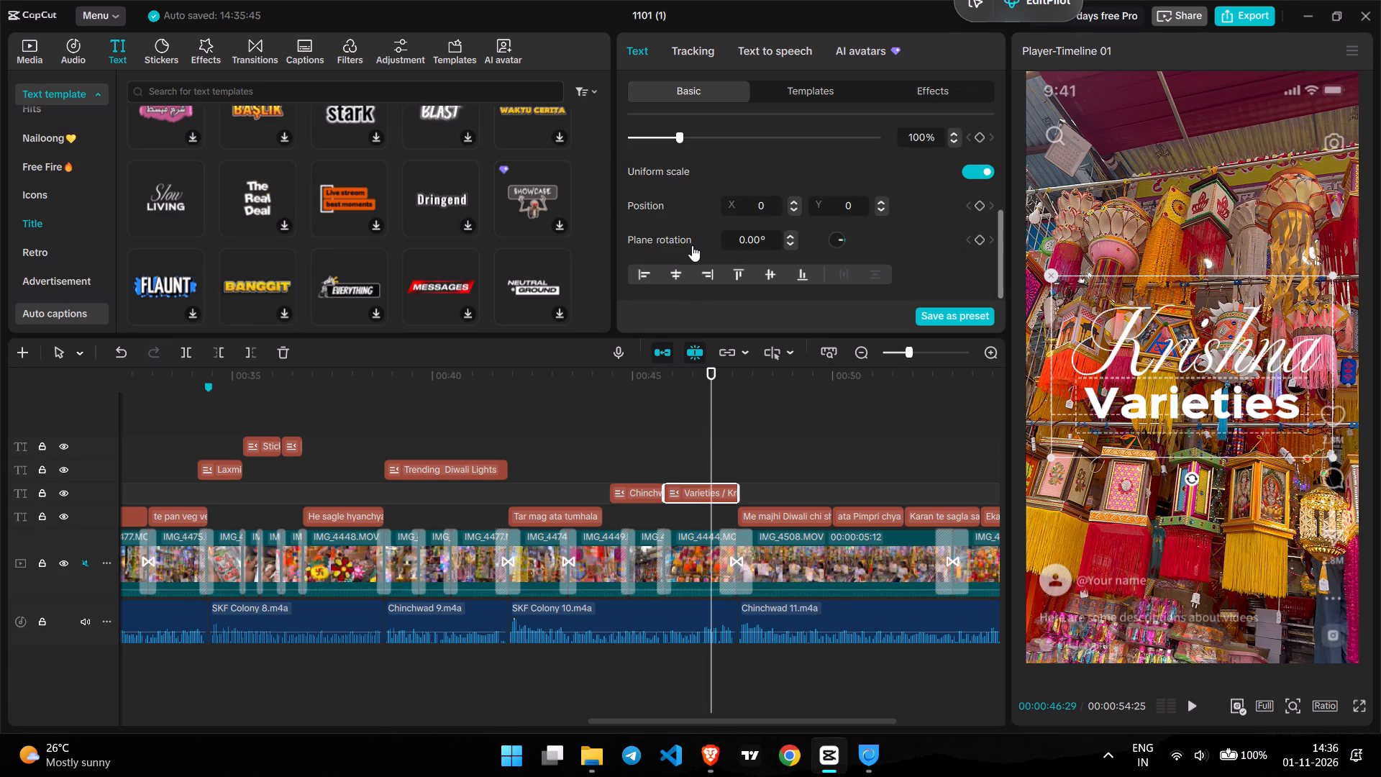
pyautogui.scroll(1, 731, 227)
pyautogui.click(993, 137)
pyautogui.scroll(-4, 785, 200)
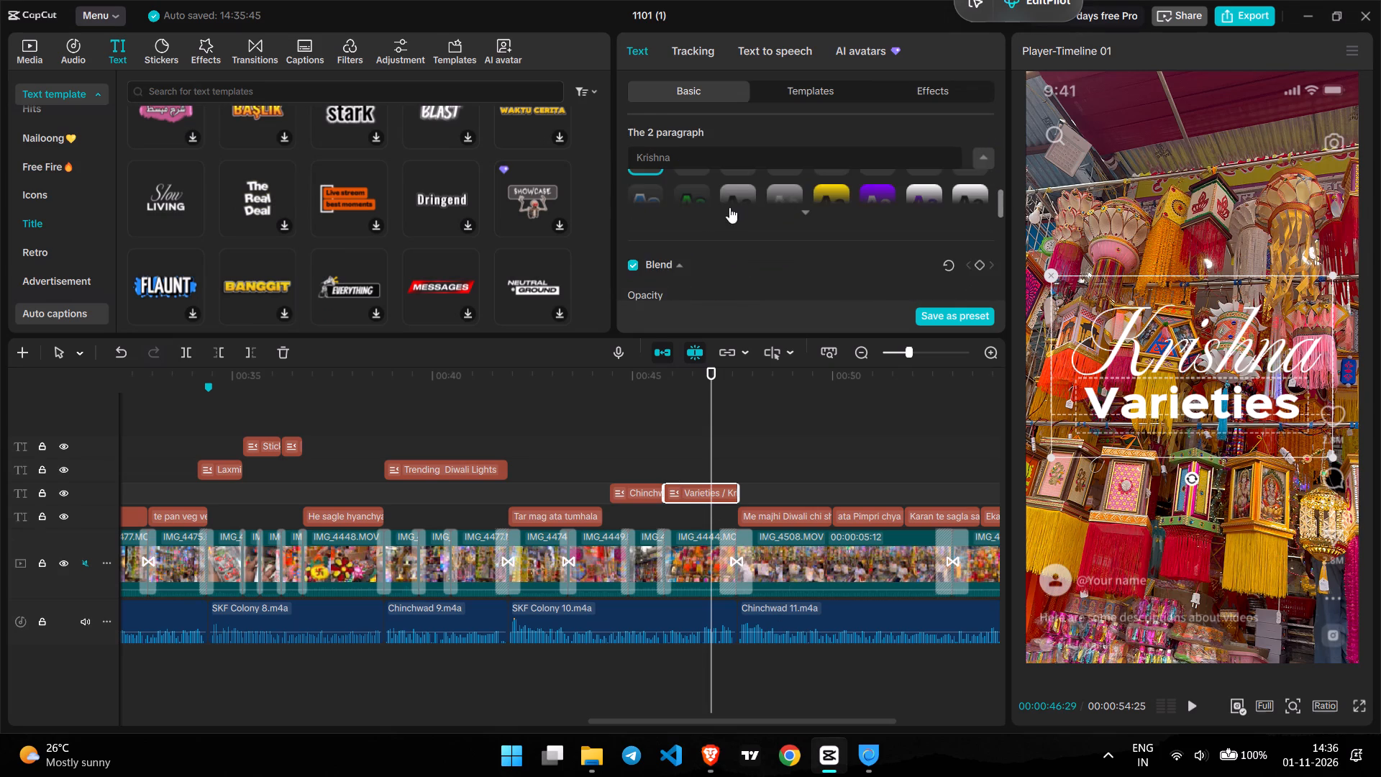
pyautogui.scroll(-2, 688, 217)
pyautogui.scroll(-1, 632, 246)
pyautogui.click(630, 214)
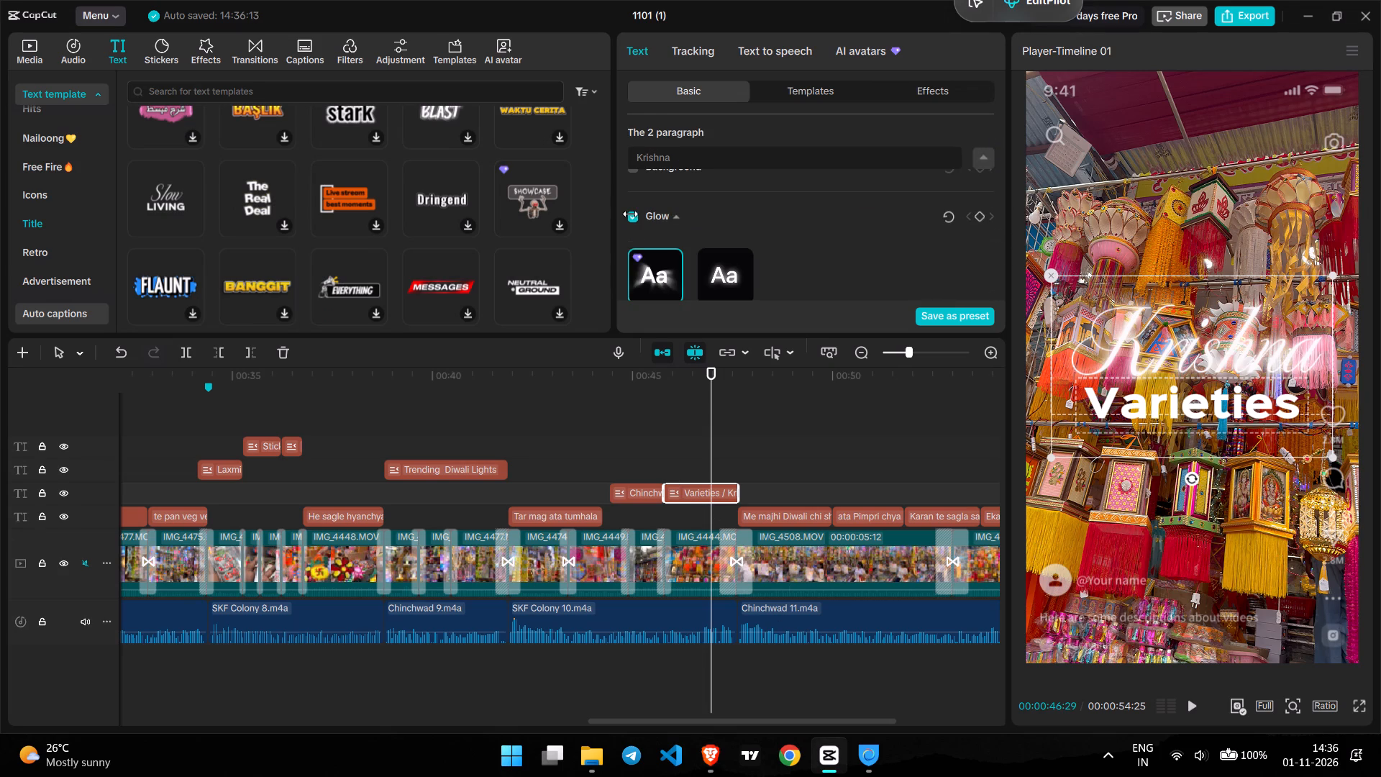
pyautogui.scroll(-1, 663, 229)
pyautogui.click(725, 203)
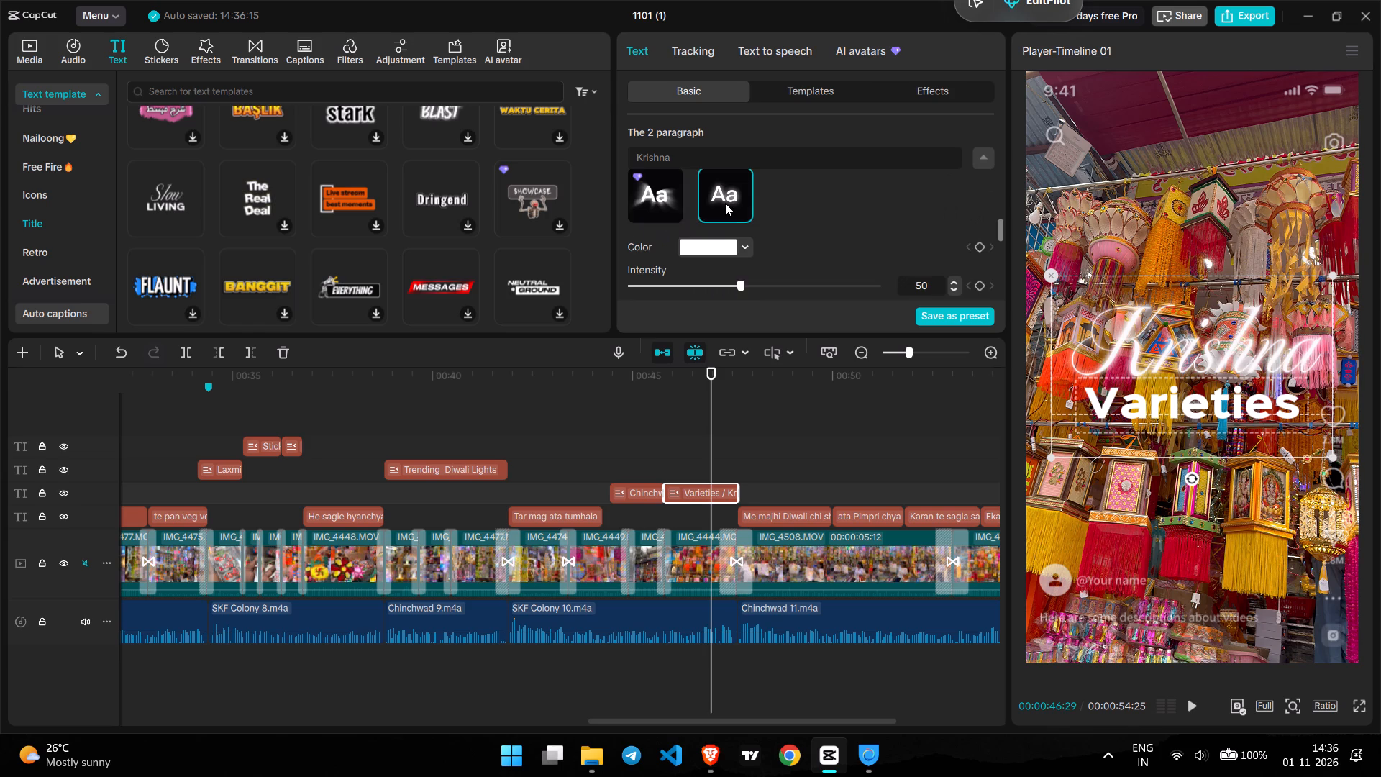
pyautogui.scroll(-1, 725, 217)
pyautogui.click(662, 208)
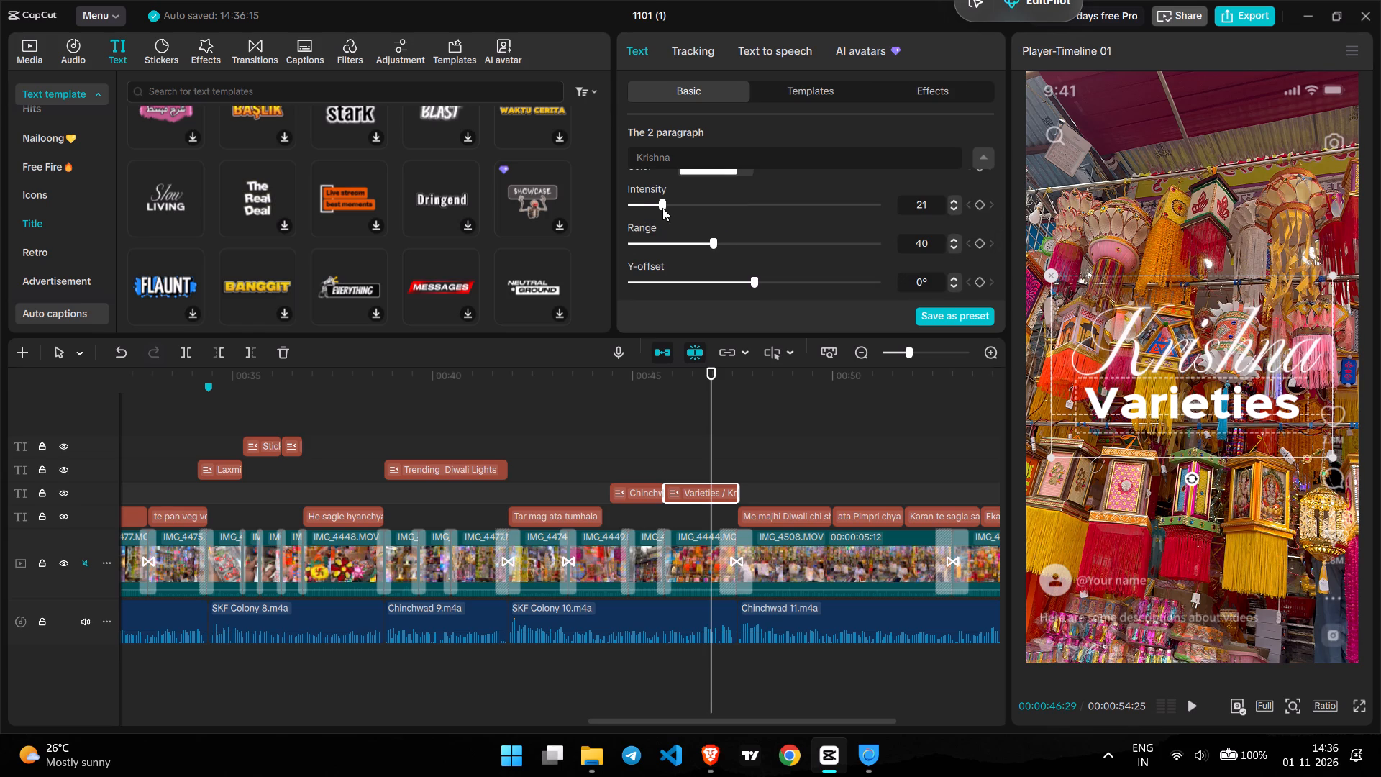
pyautogui.moveTo(662, 208); pyautogui.dragTo(677, 211)
pyautogui.moveTo(664, 245); pyautogui.dragTo(633, 242)
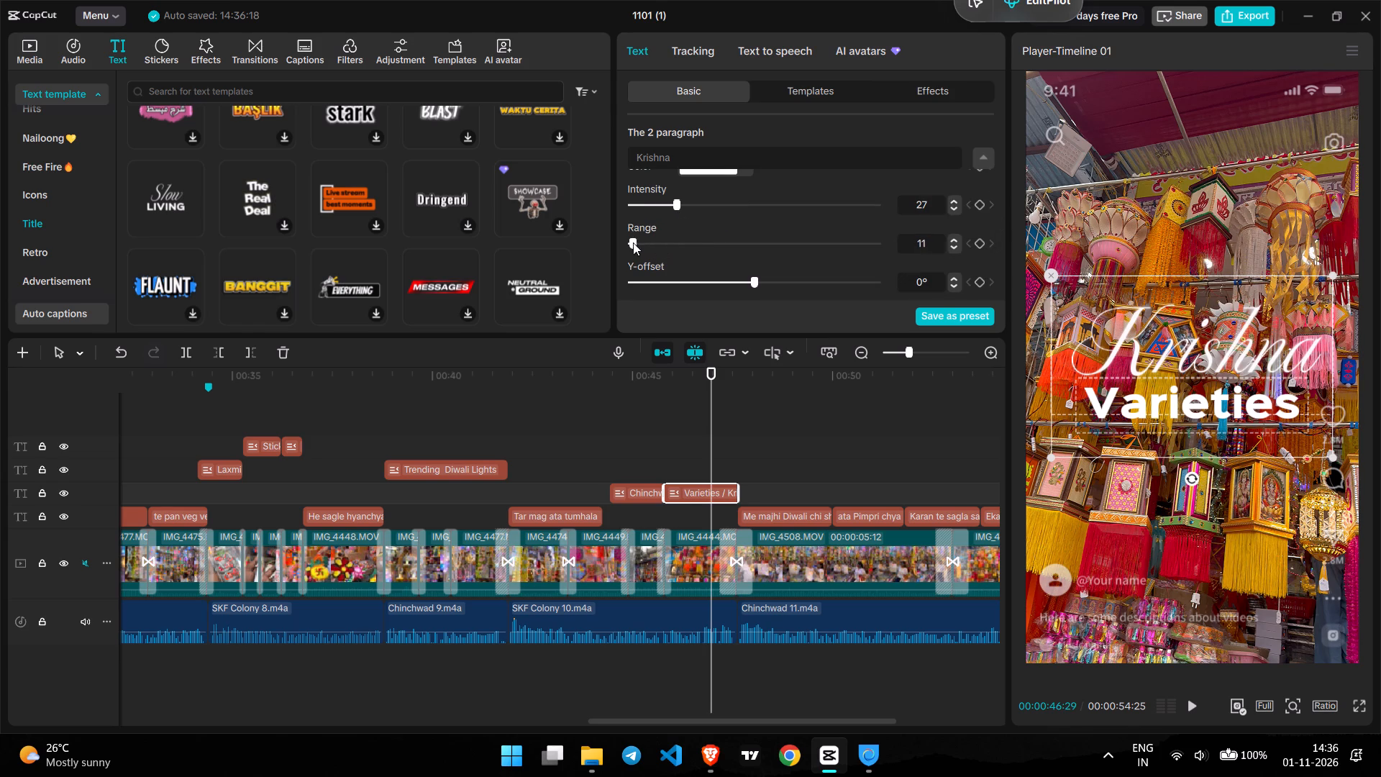
pyautogui.moveTo(633, 242); pyautogui.dragTo(749, 250)
# Enable a shadow on the "Krishna" line and set its blurriness to 0%.
pyautogui.scroll(-2, 697, 283)
pyautogui.click(634, 211)
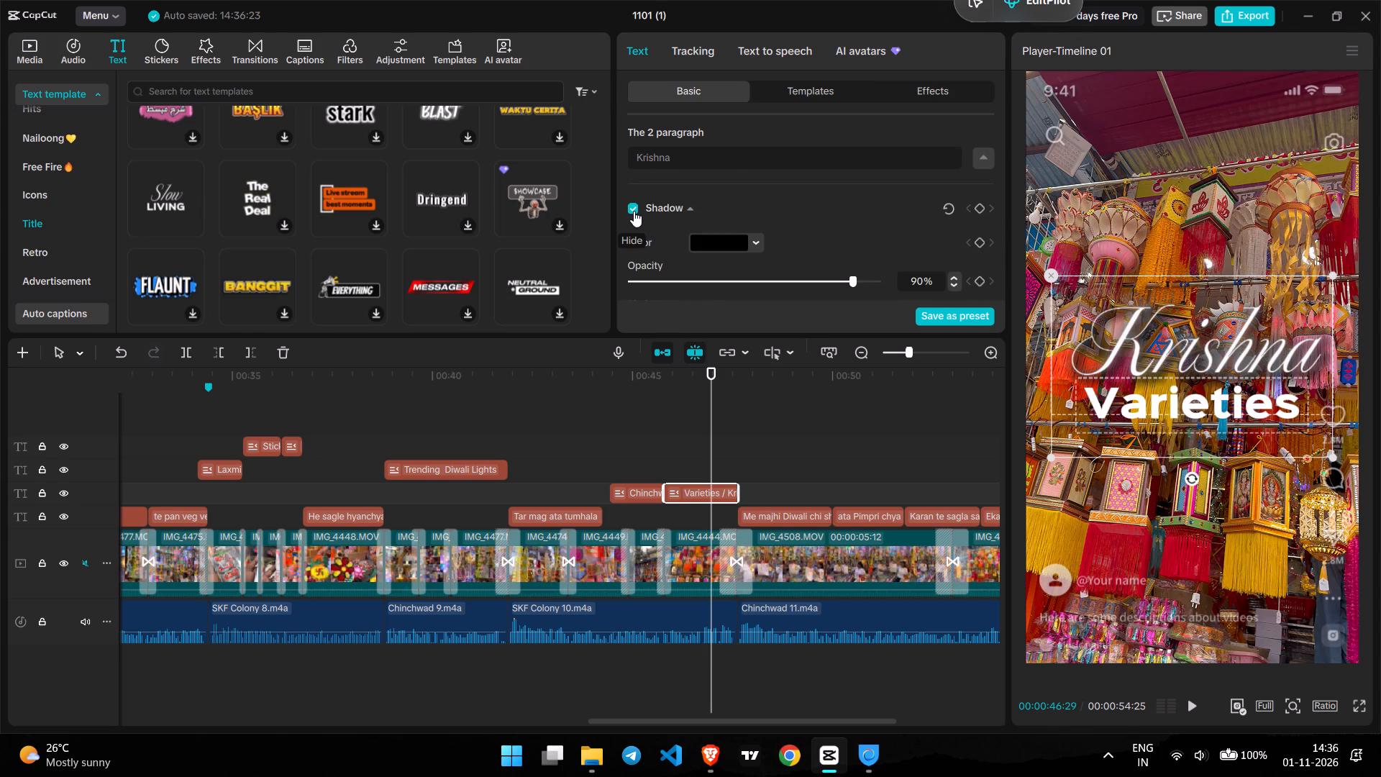
pyautogui.scroll(-1, 655, 268)
pyautogui.moveTo(640, 238); pyautogui.dragTo(621, 241)
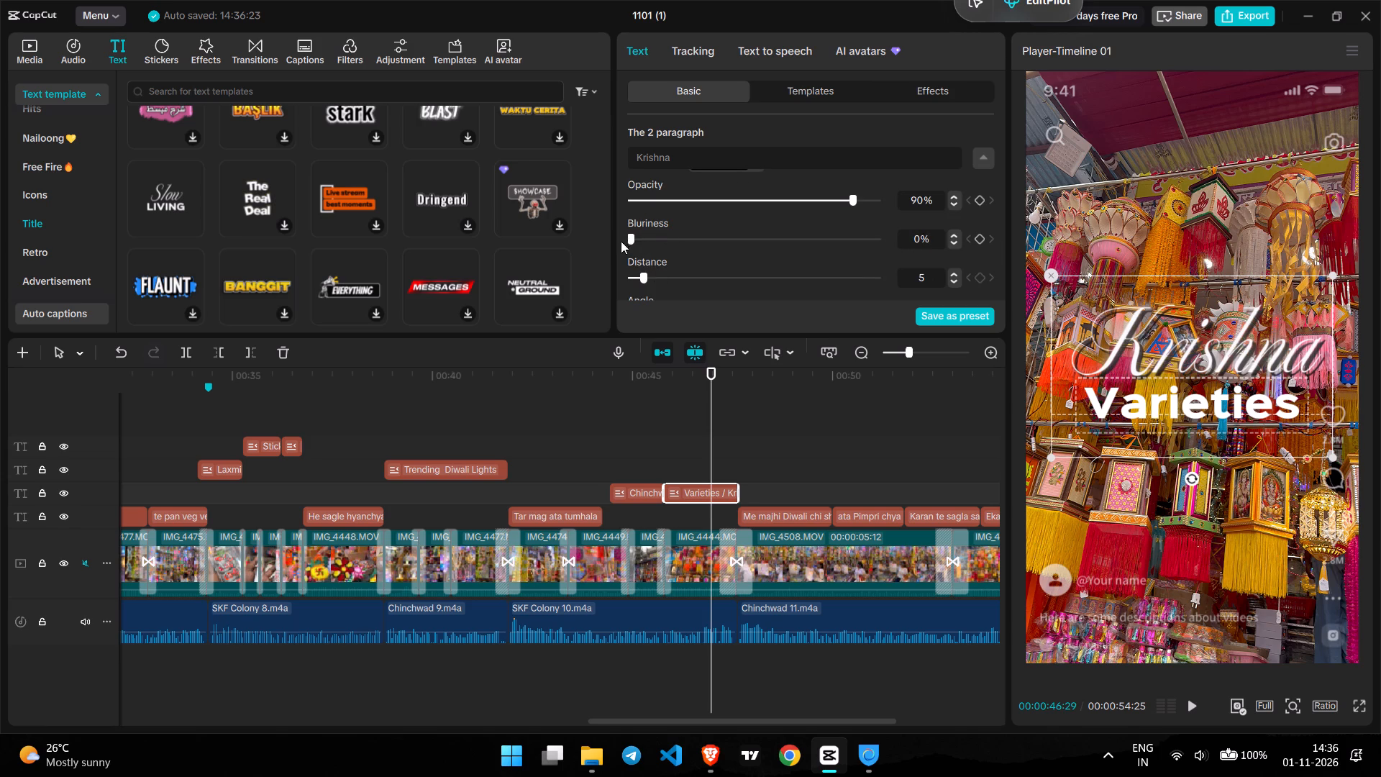
pyautogui.moveTo(621, 241); pyautogui.dragTo(614, 243)
# Set the X-offset of the "Krishna" glow to -40° and lower the glow's intensity.
pyautogui.scroll(3, 683, 211)
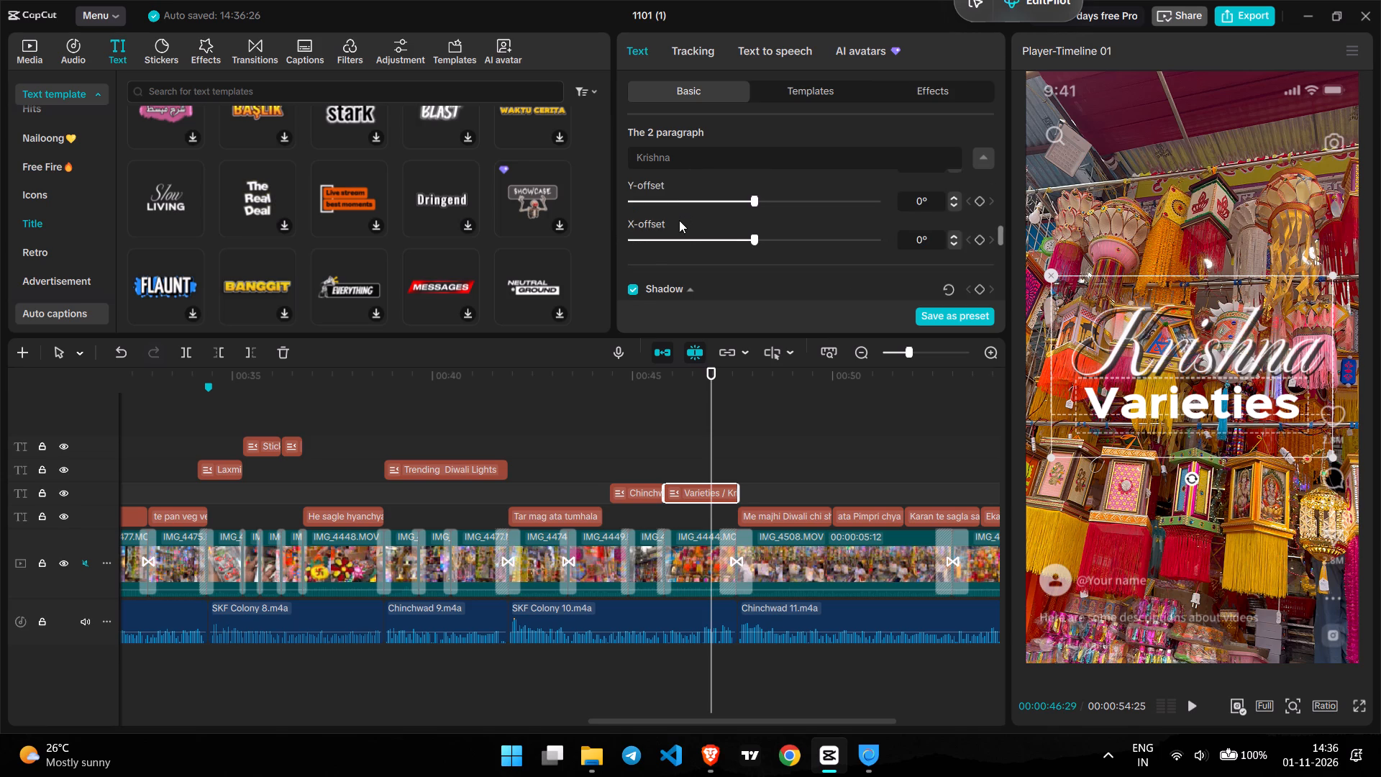
pyautogui.scroll(-1, 678, 228)
pyautogui.click(662, 240)
pyautogui.scroll(1, 656, 240)
pyautogui.click(652, 206)
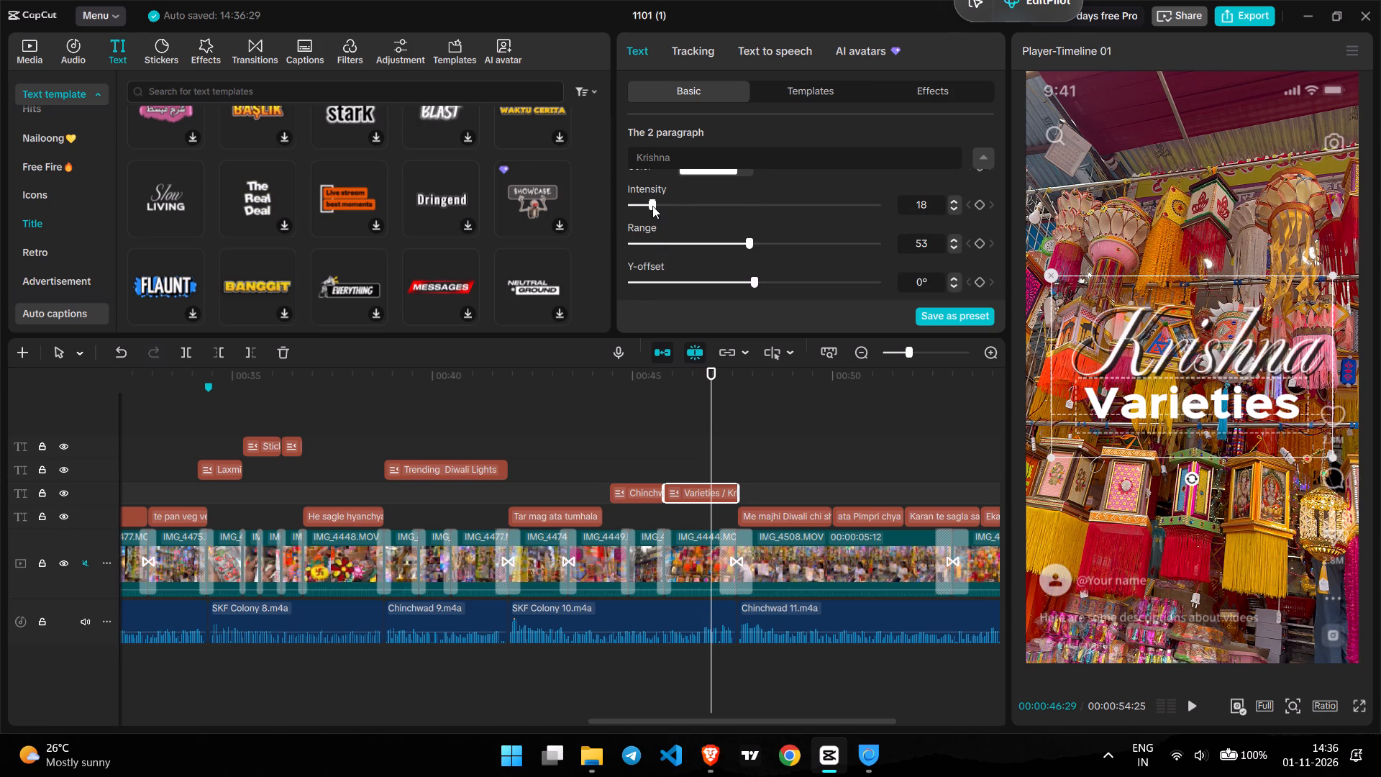
pyautogui.moveTo(652, 206); pyautogui.dragTo(663, 207)
pyautogui.scroll(-3, 665, 208)
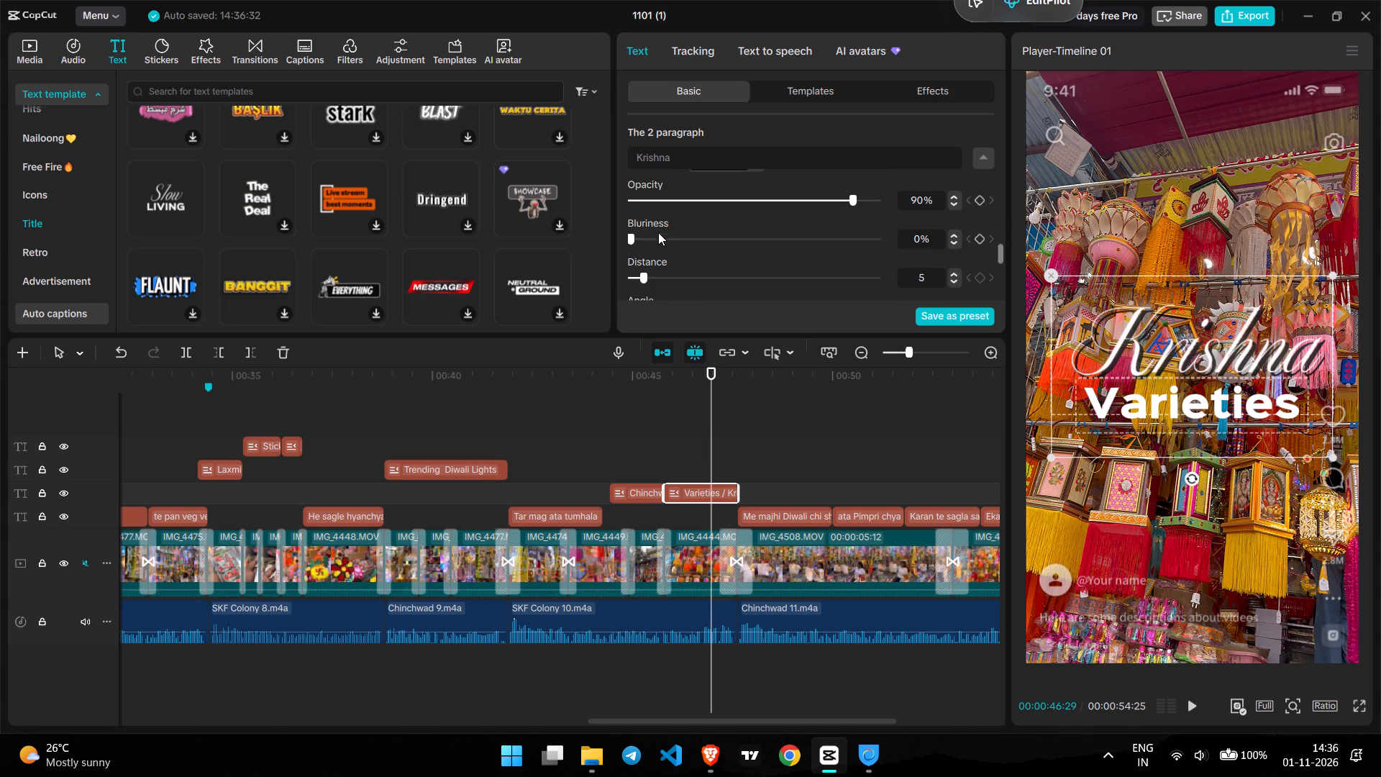
# Set the shadow distance of the "Krishna" line to 1.
pyautogui.moveTo(644, 278); pyautogui.dragTo(634, 278)
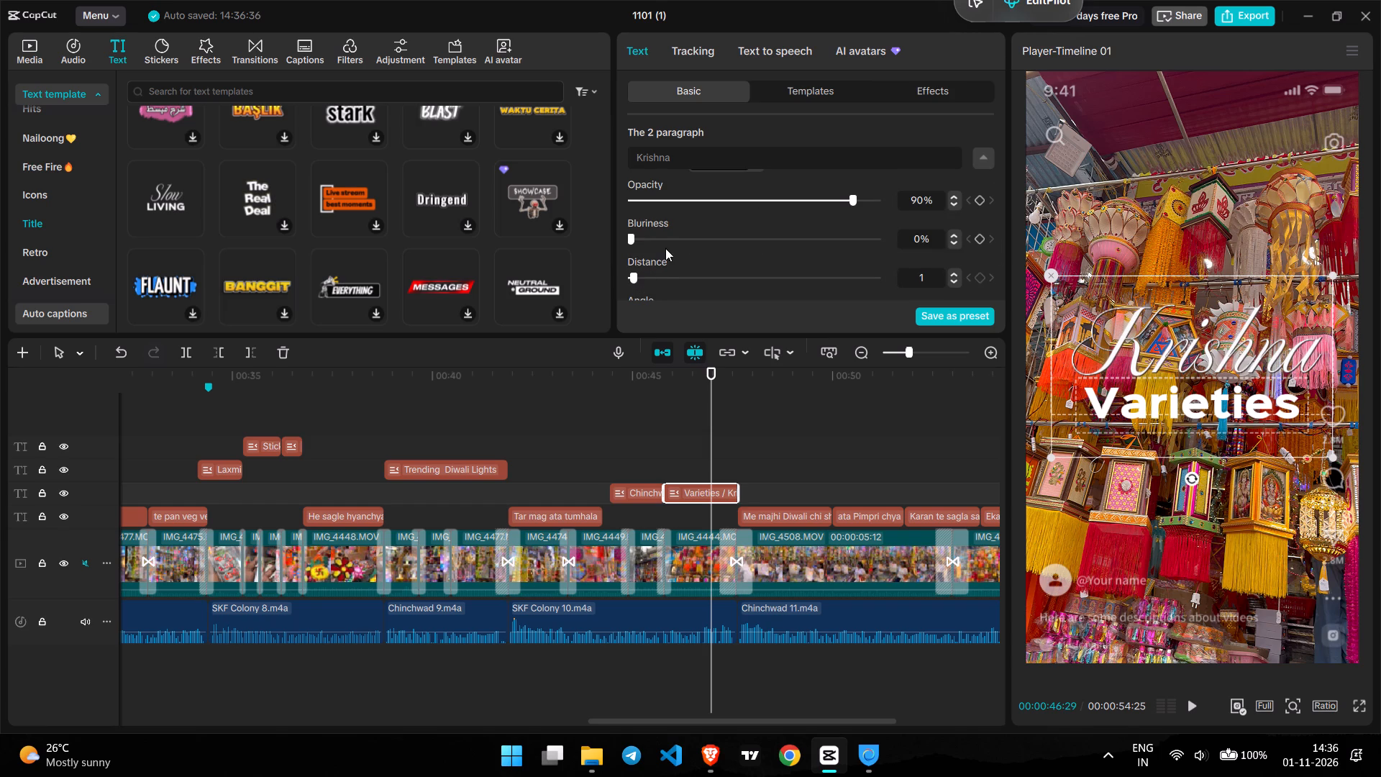
pyautogui.click(976, 149)
# Enable a glow on the "Varieties" line using the second glow style, with intensity 16 and a lower range.
pyautogui.scroll(-4, 790, 240)
pyautogui.scroll(4, 787, 241)
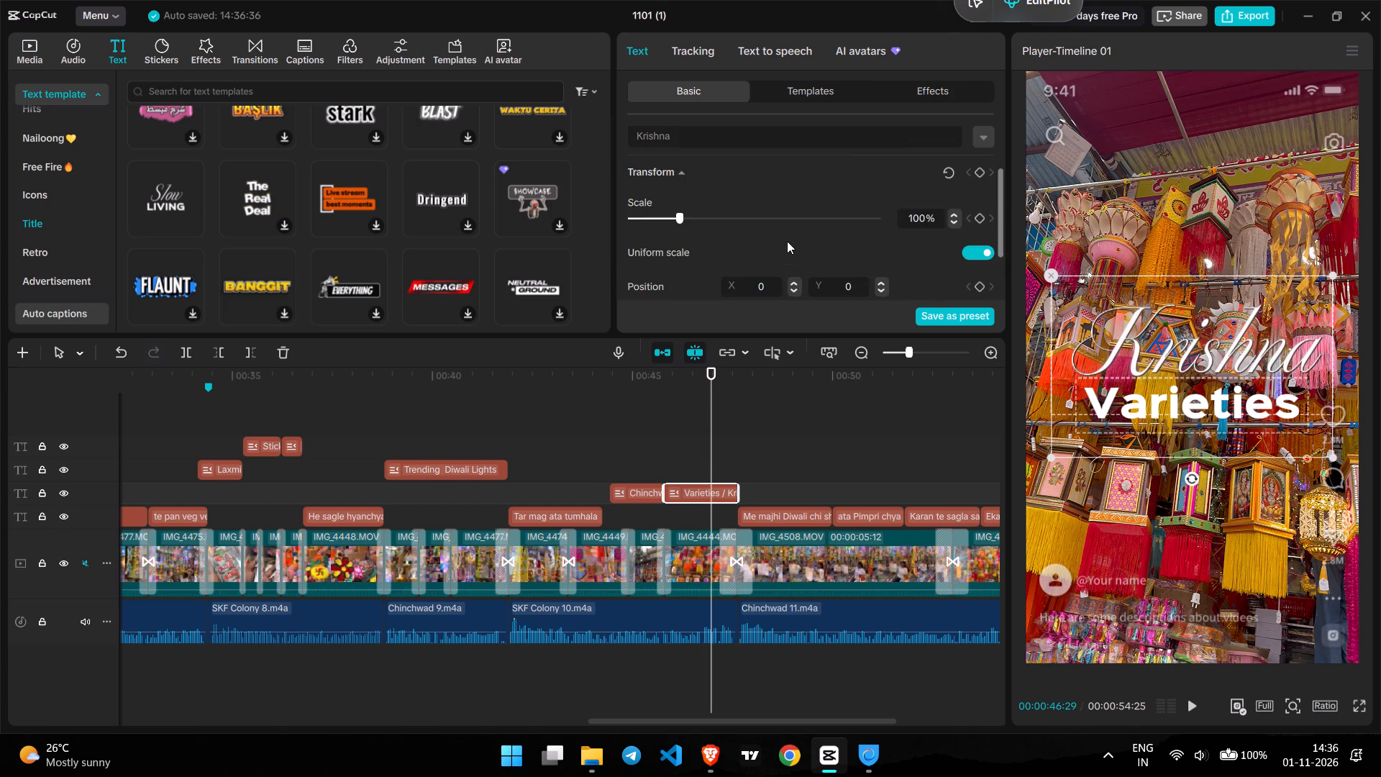
pyautogui.click(988, 154)
pyautogui.scroll(-3, 746, 204)
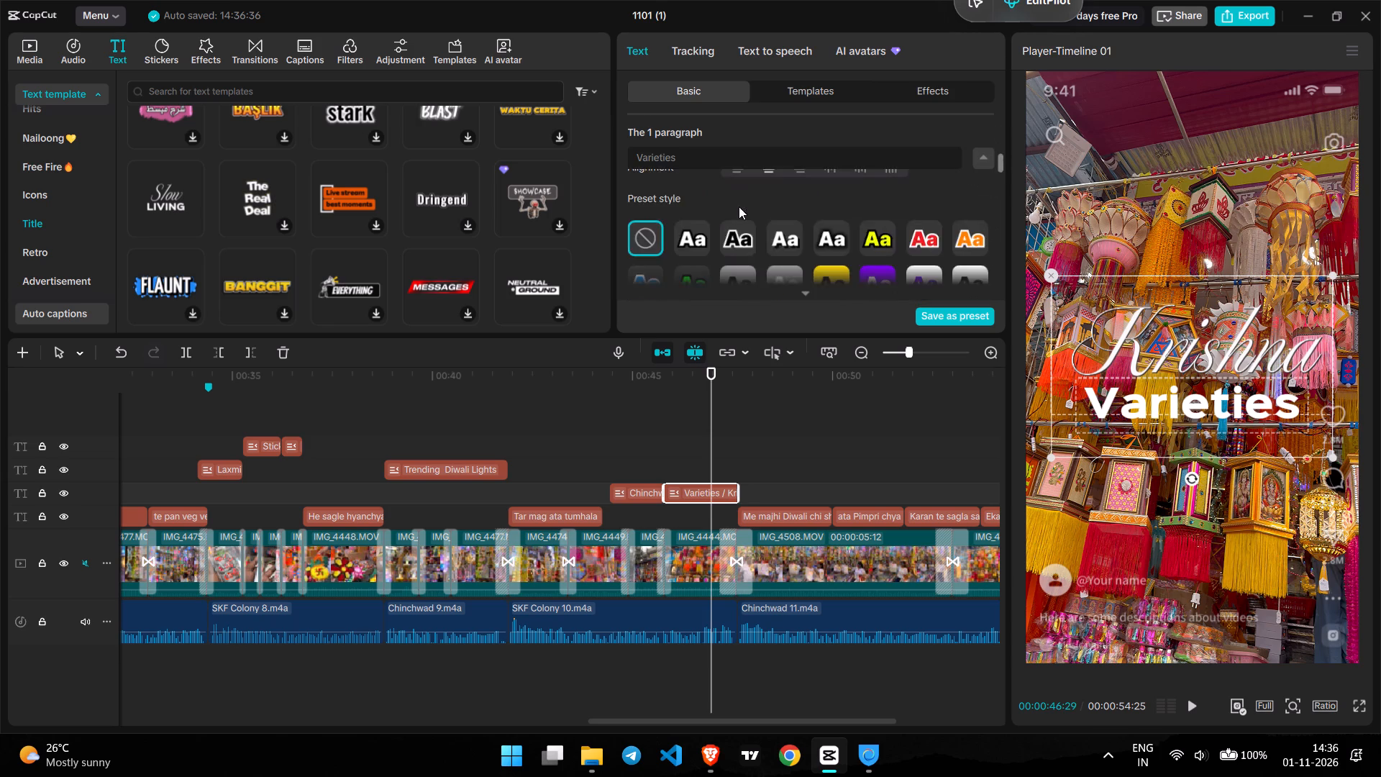
pyautogui.scroll(-3, 726, 212)
pyautogui.scroll(-2, 642, 217)
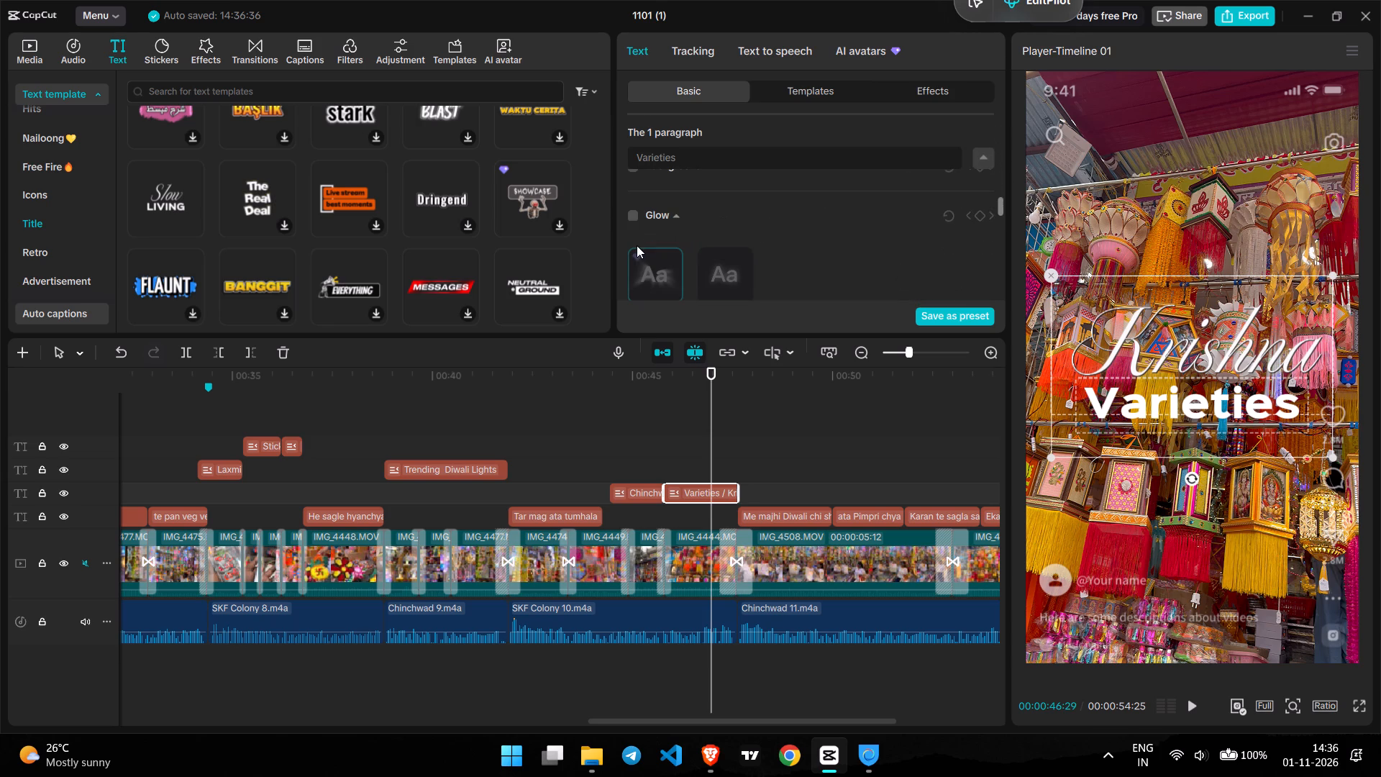
pyautogui.click(632, 218)
pyautogui.click(723, 259)
pyautogui.scroll(-1, 723, 259)
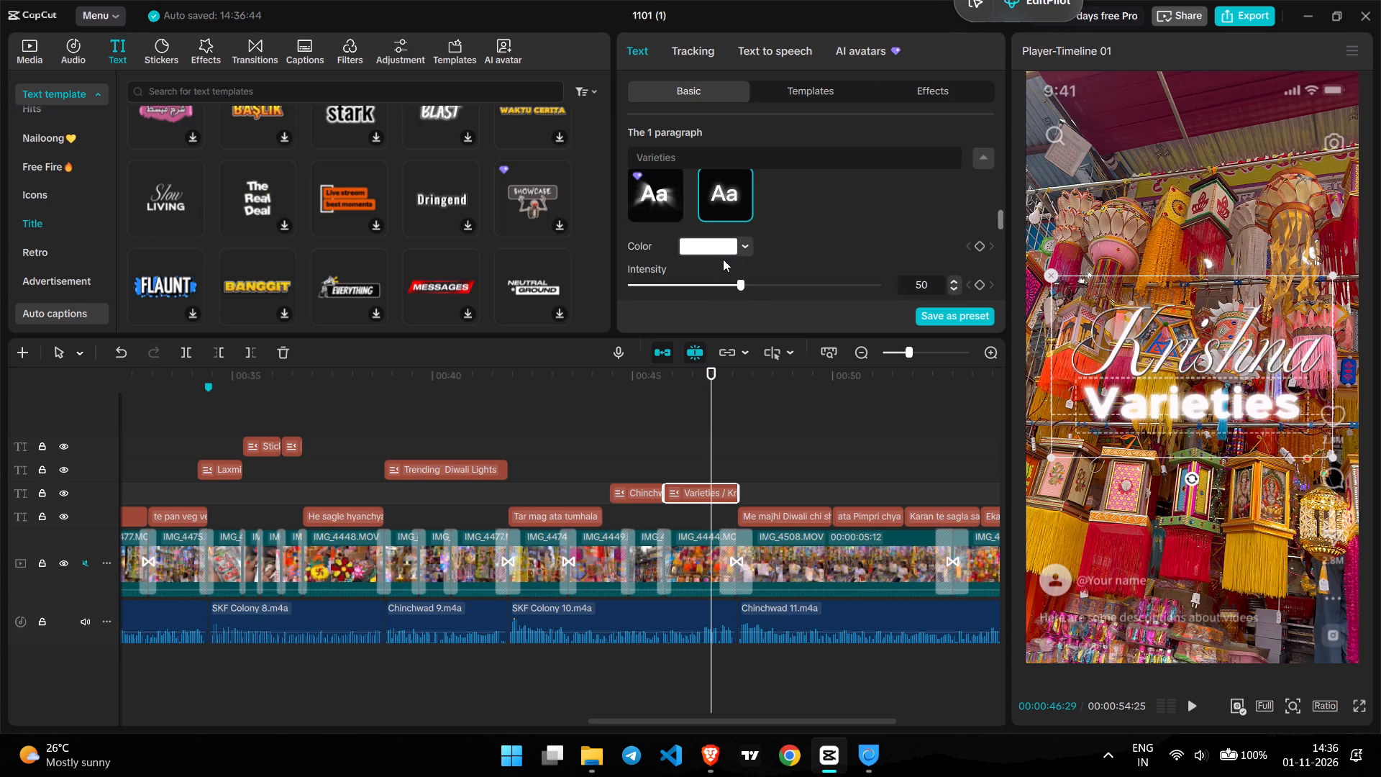
pyautogui.moveTo(661, 286); pyautogui.dragTo(649, 285)
pyautogui.scroll(-1, 649, 285)
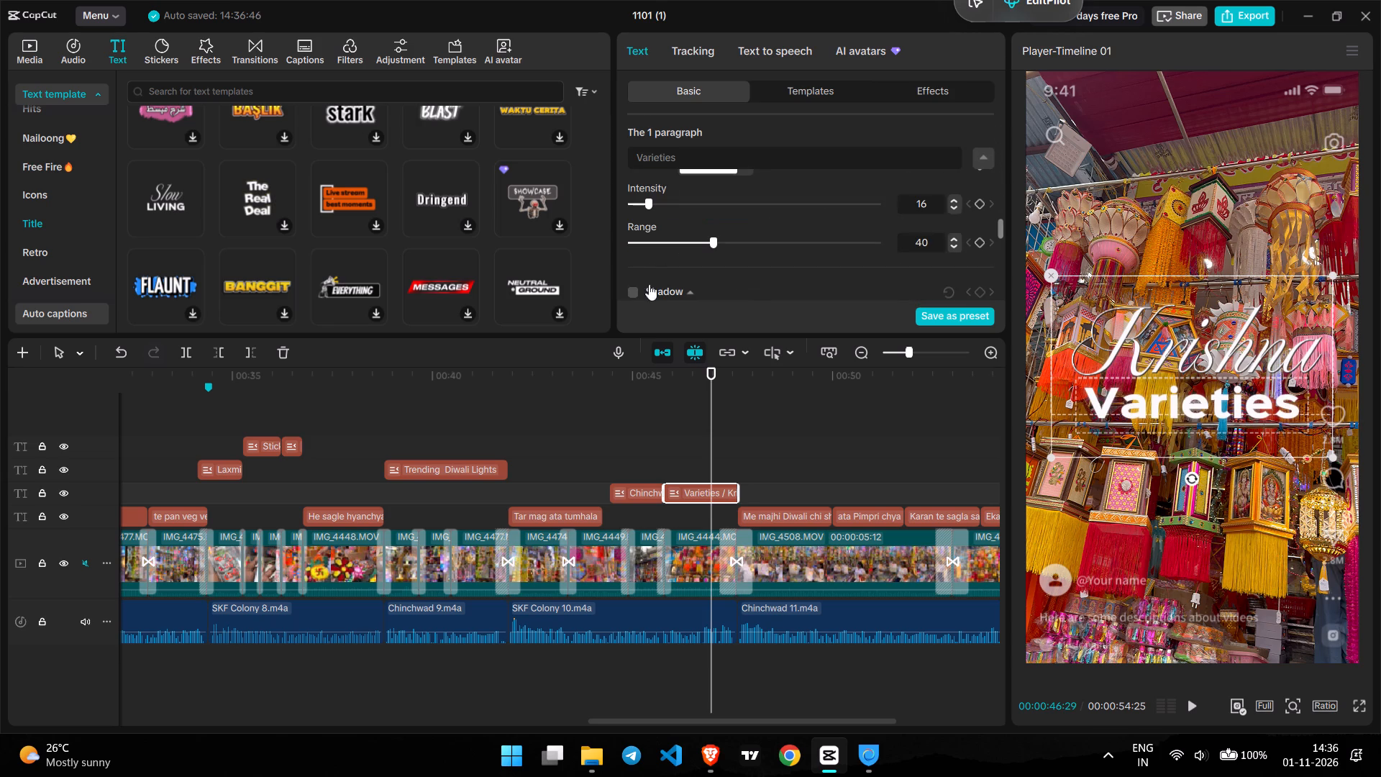
pyautogui.moveTo(654, 241); pyautogui.dragTo(675, 248)
# Enable a shadow on the "Varieties" line, with blurriness 0% and a slightly adjusted distance.
pyautogui.scroll(-1, 675, 248)
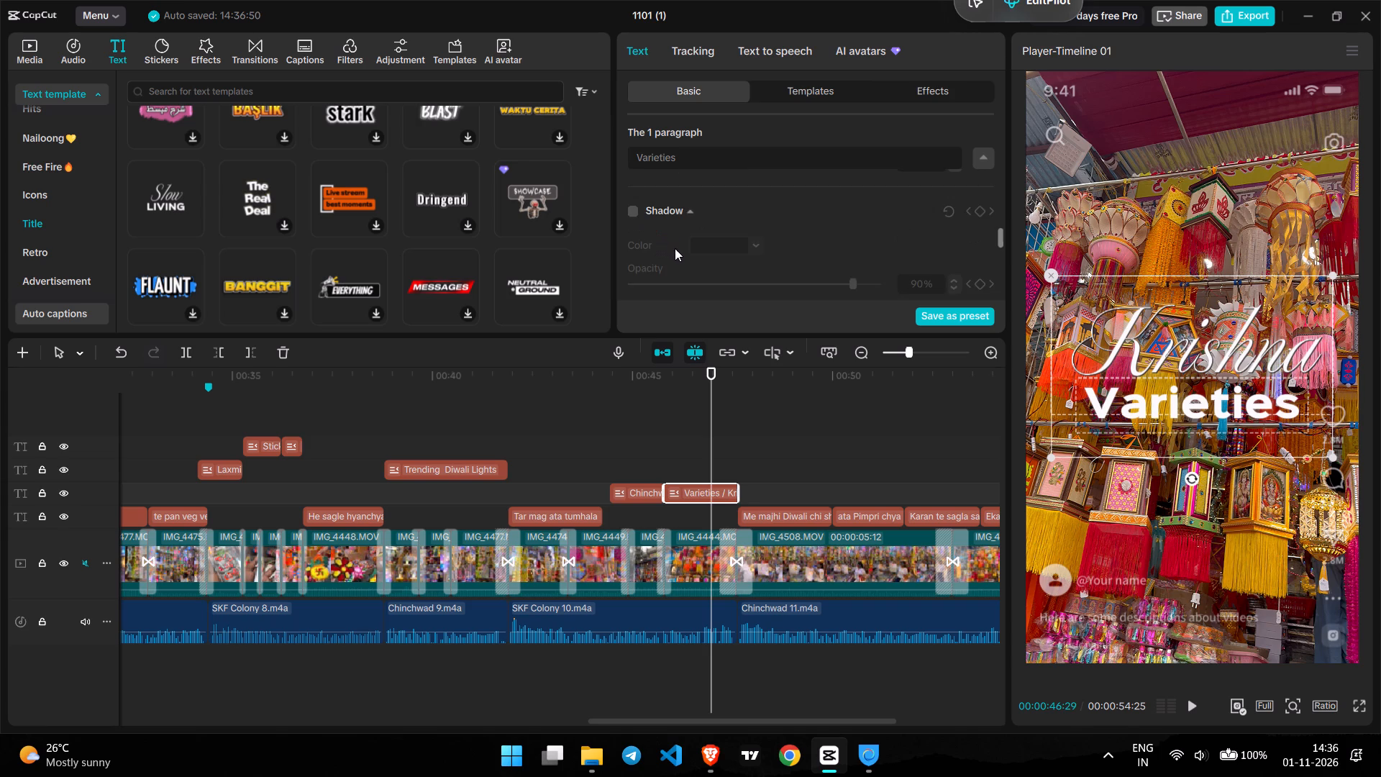
pyautogui.click(634, 212)
pyautogui.scroll(-1, 634, 214)
pyautogui.moveTo(647, 237); pyautogui.dragTo(626, 242)
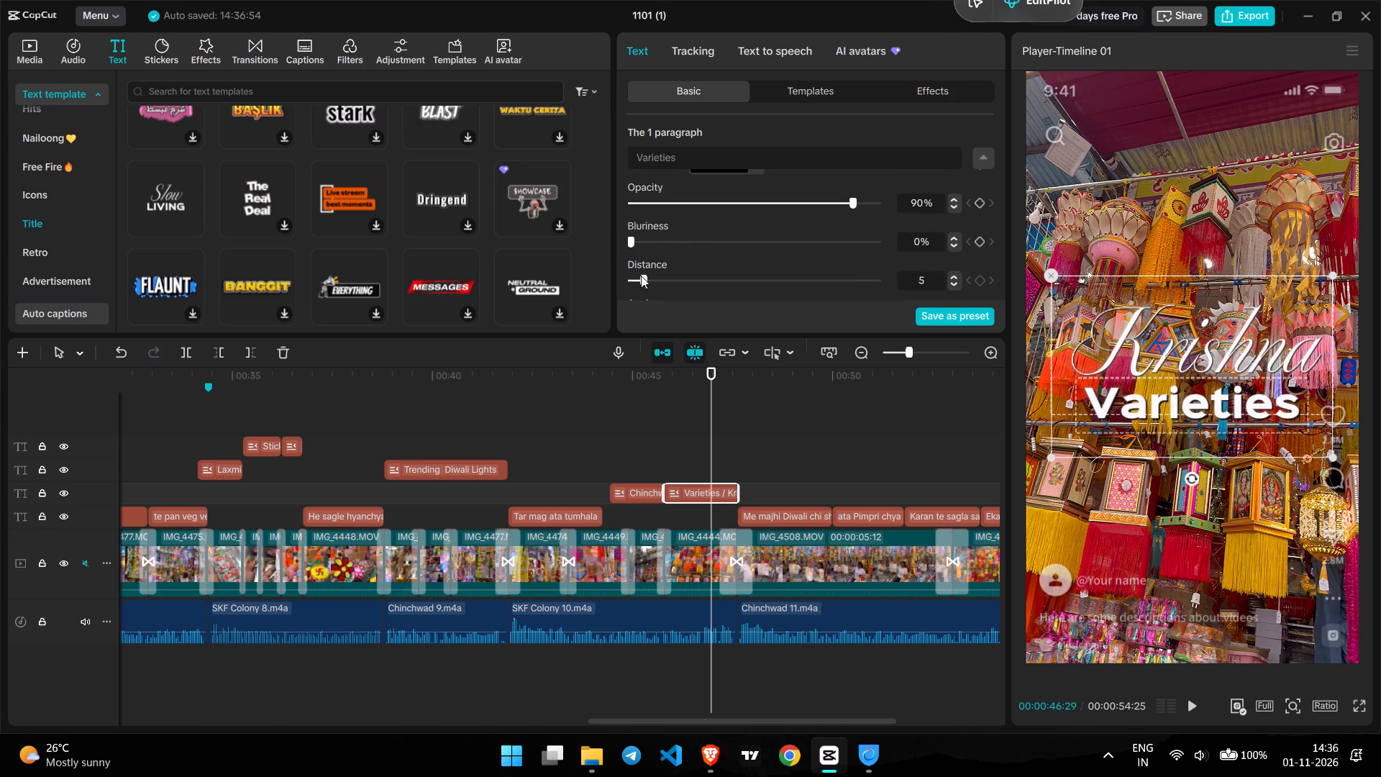
pyautogui.click(641, 278)
# Change the text color of the "Varieties" line to yellow F4C70F.
pyautogui.scroll(6, 719, 242)
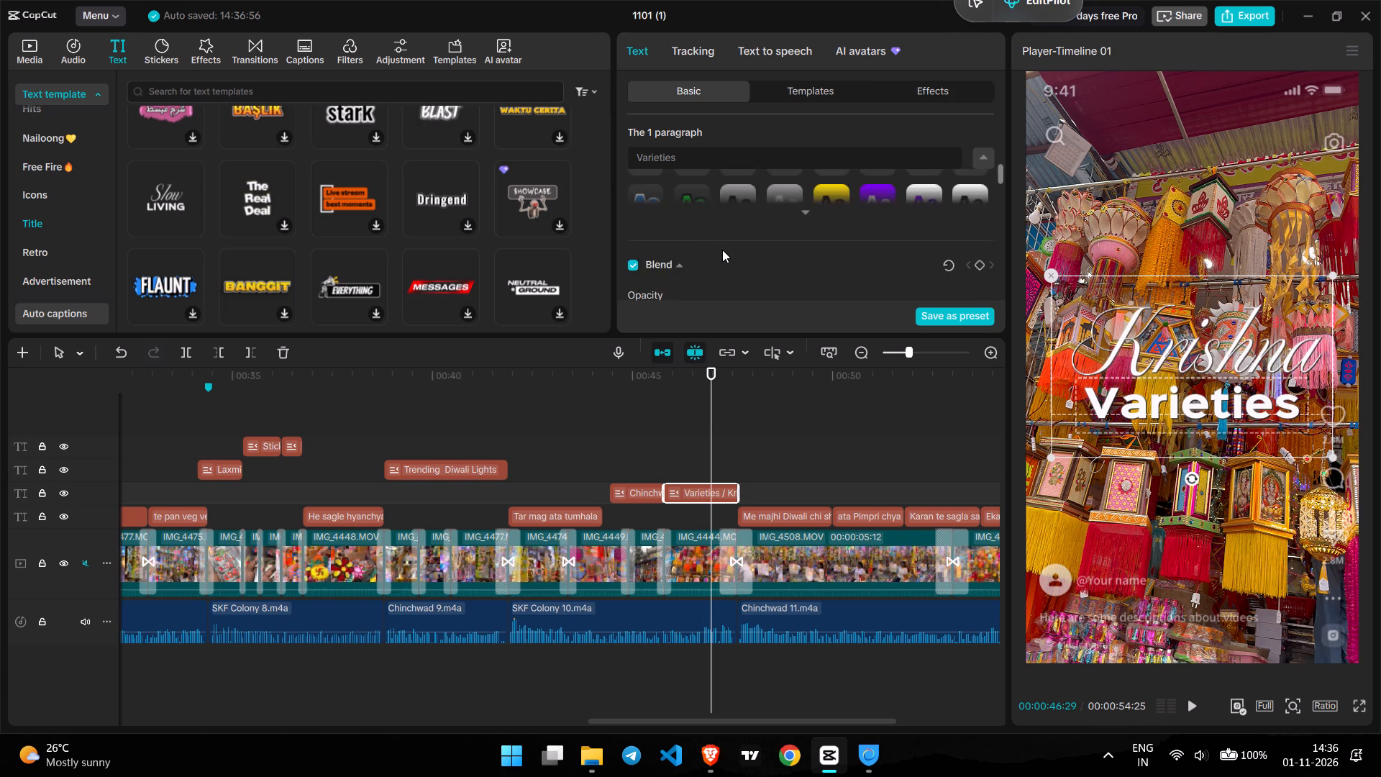
pyautogui.scroll(8, 722, 250)
pyautogui.scroll(-4, 742, 257)
pyautogui.scroll(2, 757, 254)
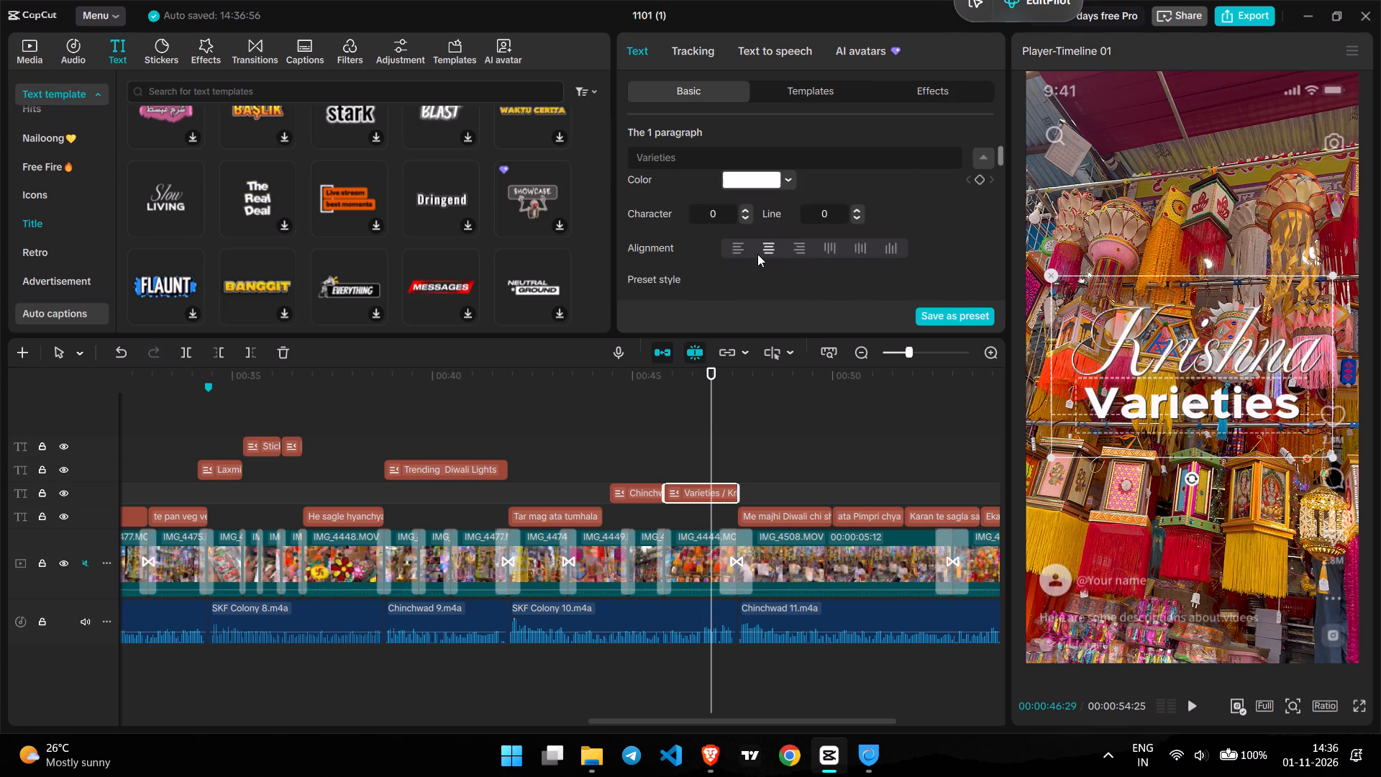
pyautogui.scroll(1, 757, 254)
pyautogui.click(757, 263)
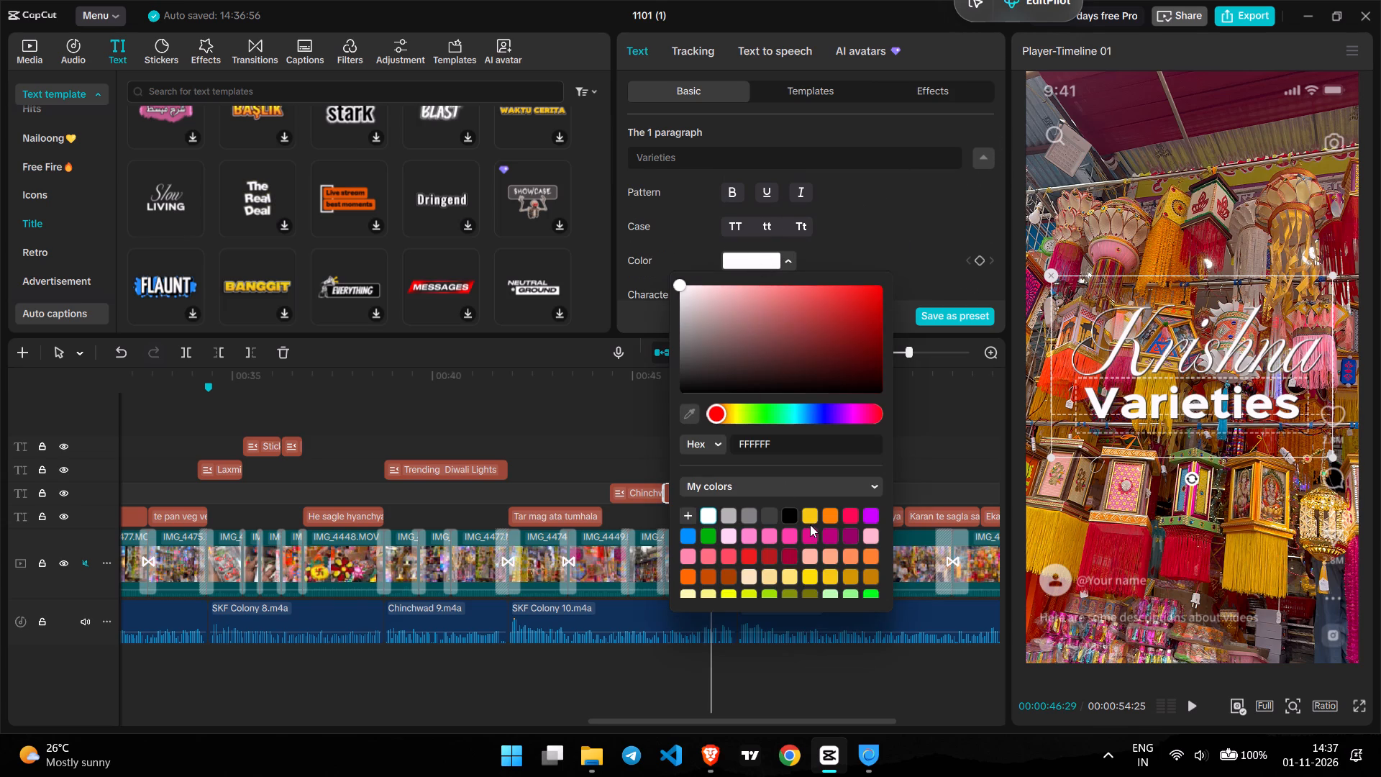
pyautogui.click(810, 513)
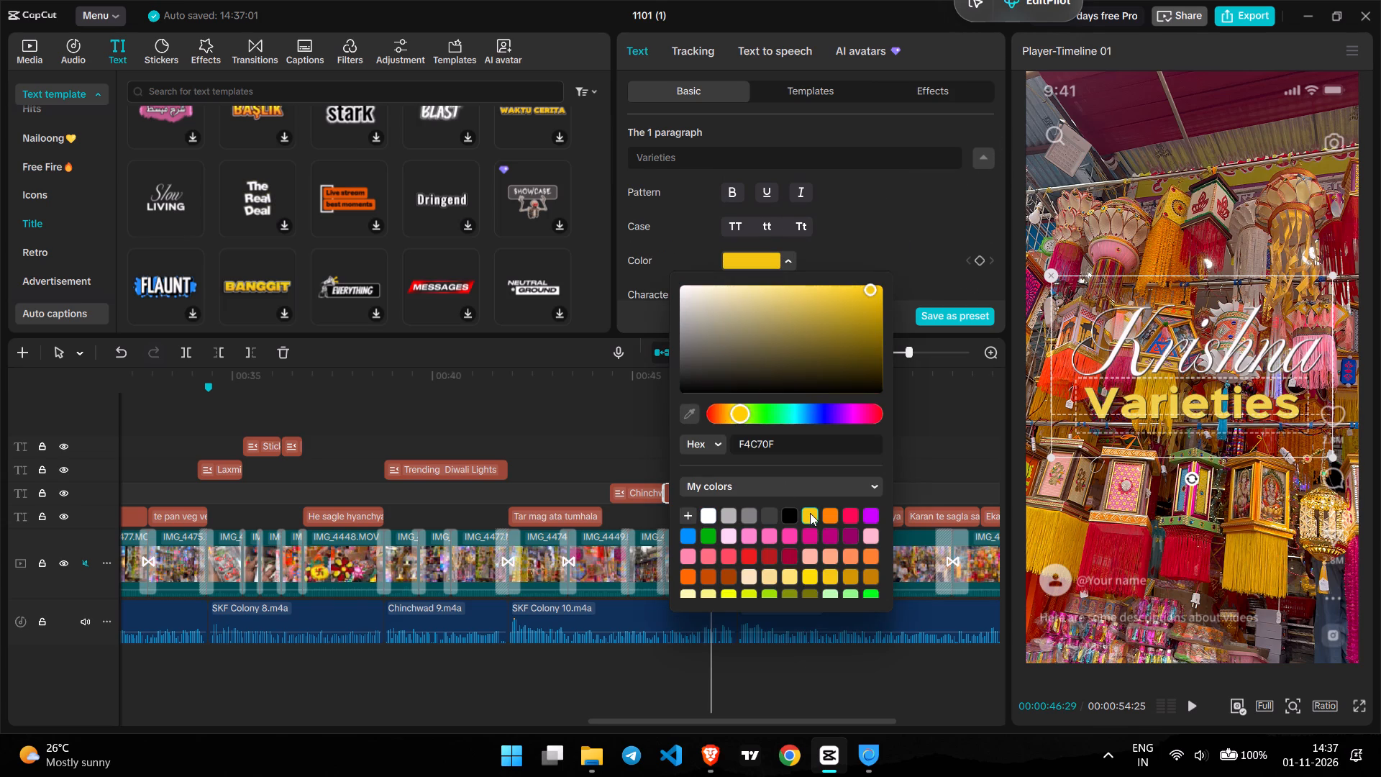
pyautogui.click(854, 235)
# Tighten the character spacing of the "Varieties" line to -2.
pyautogui.scroll(-1, 820, 237)
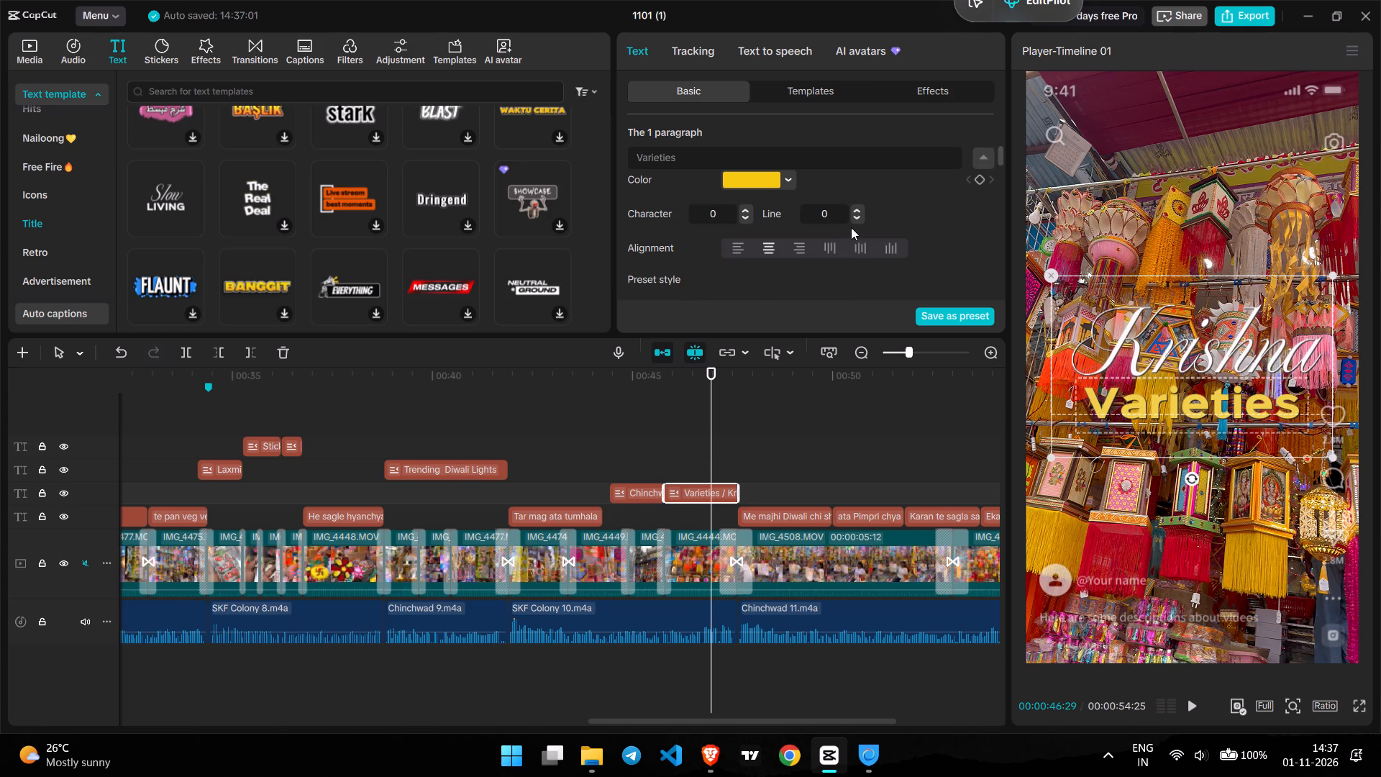
pyautogui.click(745, 215)
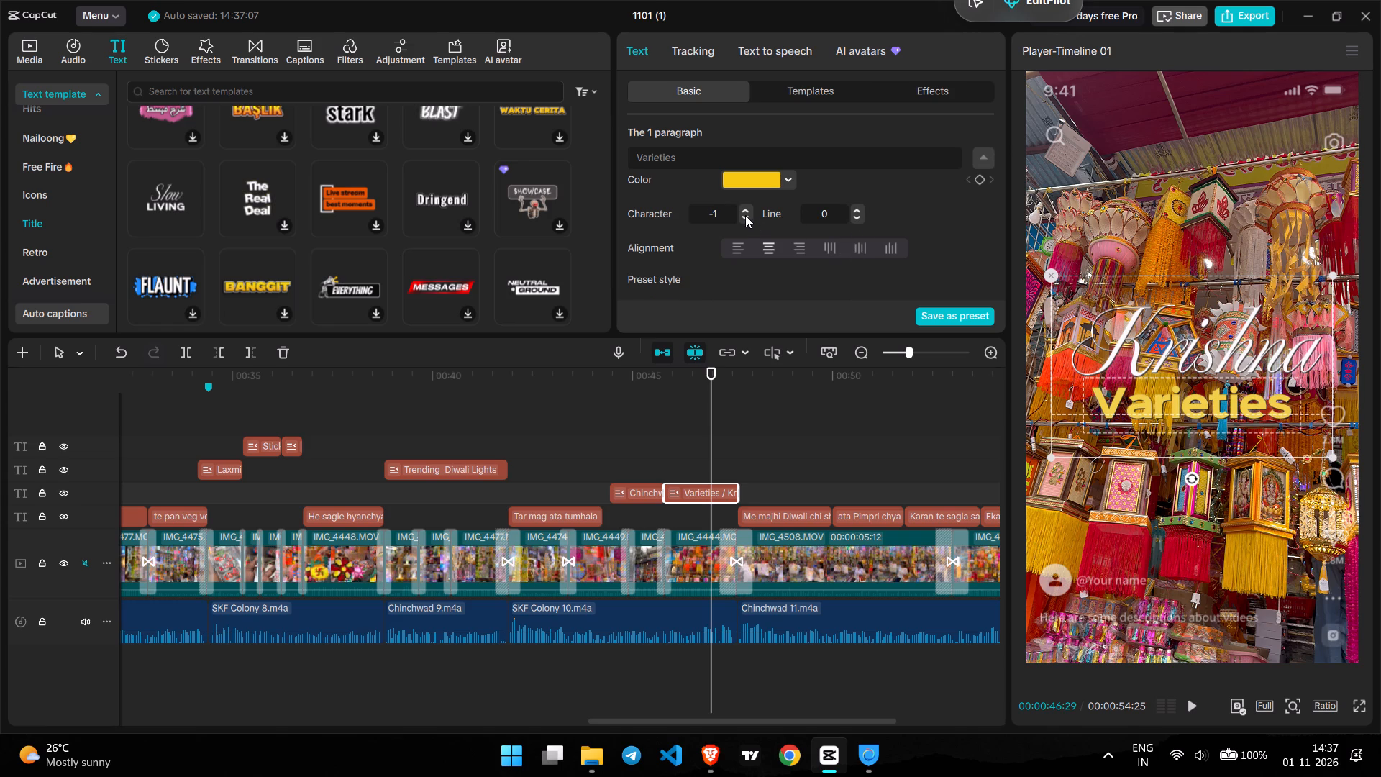
pyautogui.click(745, 217)
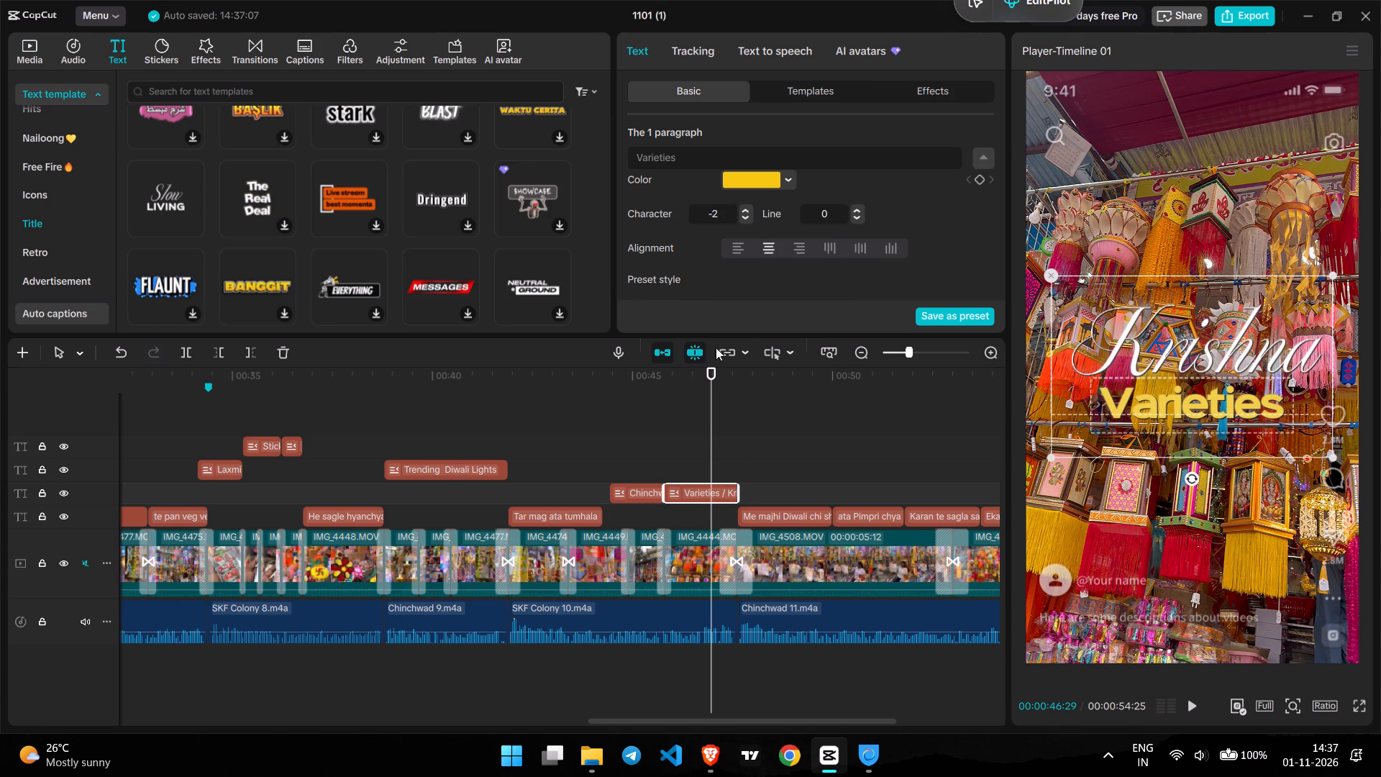
# Insert two spaces before the word "Varieties" in the first paragraph of the title.
pyautogui.click(639, 153)
pyautogui.press('space')
pyautogui.press('space')
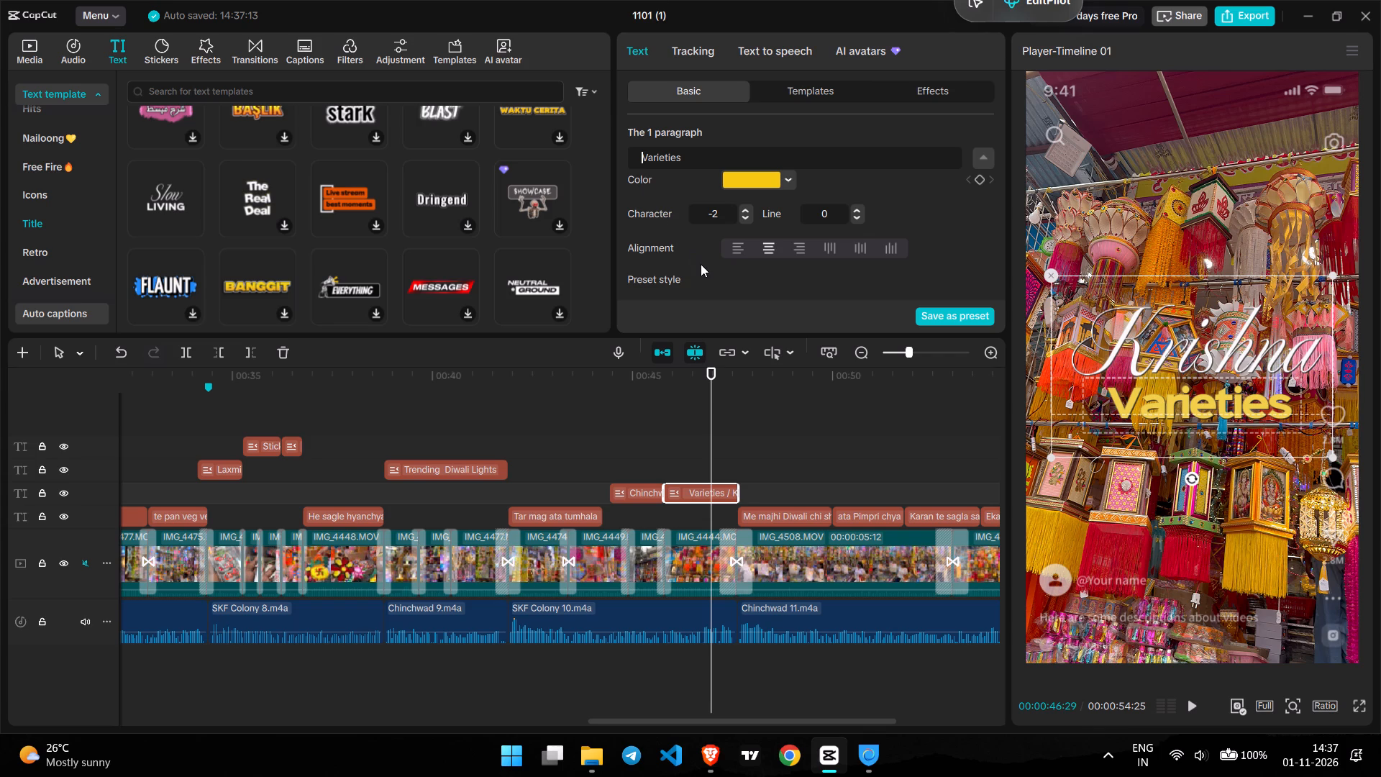
pyautogui.moveTo(1334, 269); pyautogui.dragTo(1329, 258)
pyautogui.scroll(5, 739, 237)
pyautogui.click(981, 160)
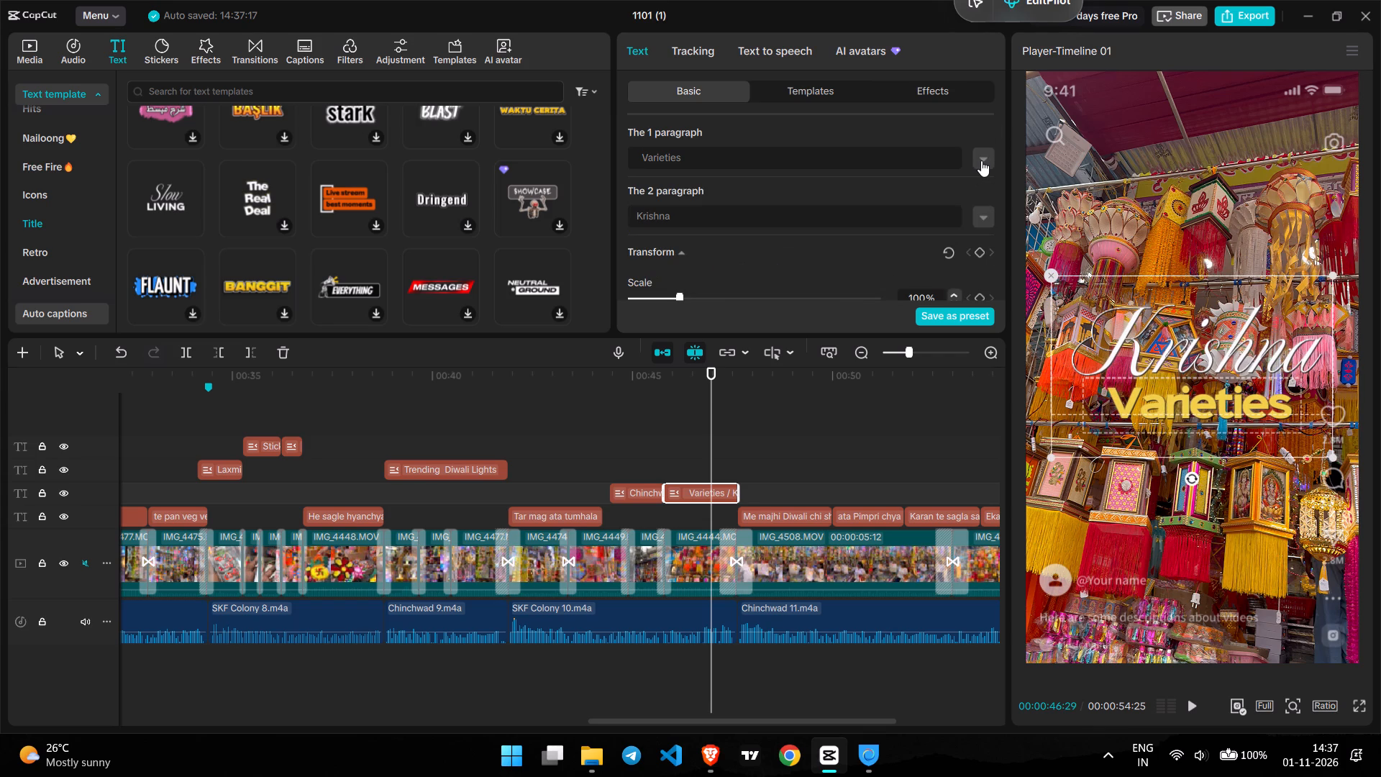
# Make the "Krishna" line of the title bold.
pyautogui.scroll(2, 981, 160)
pyautogui.click(986, 219)
pyautogui.scroll(-1, 861, 224)
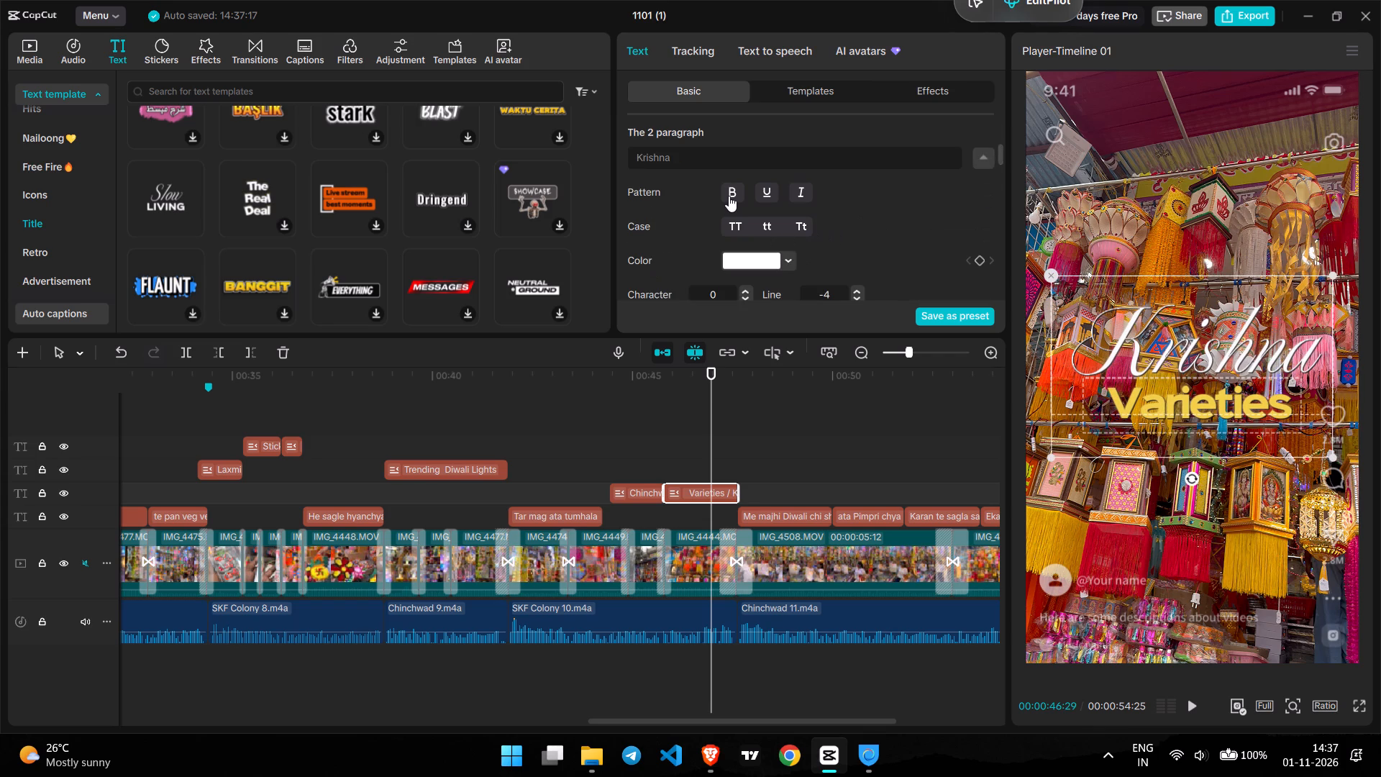
pyautogui.click(729, 196)
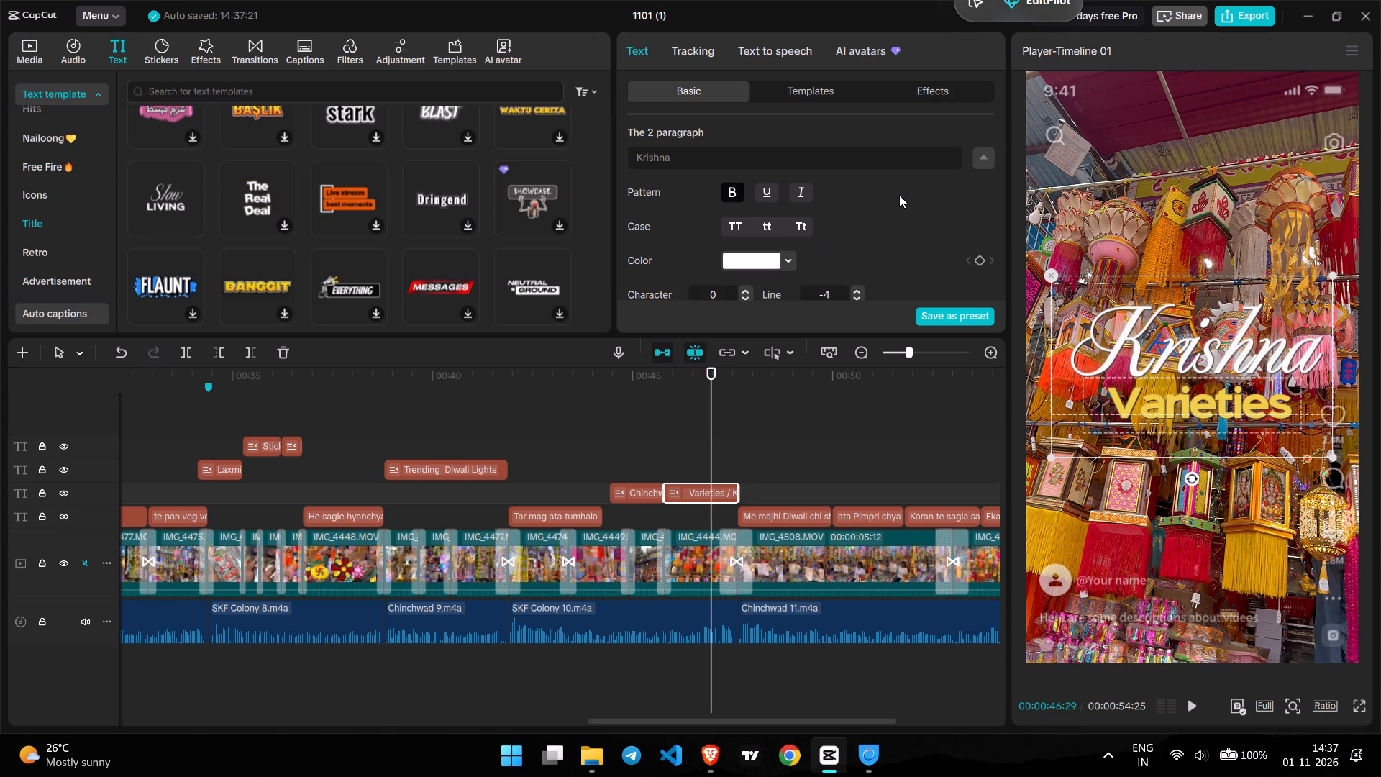
pyautogui.click(984, 150)
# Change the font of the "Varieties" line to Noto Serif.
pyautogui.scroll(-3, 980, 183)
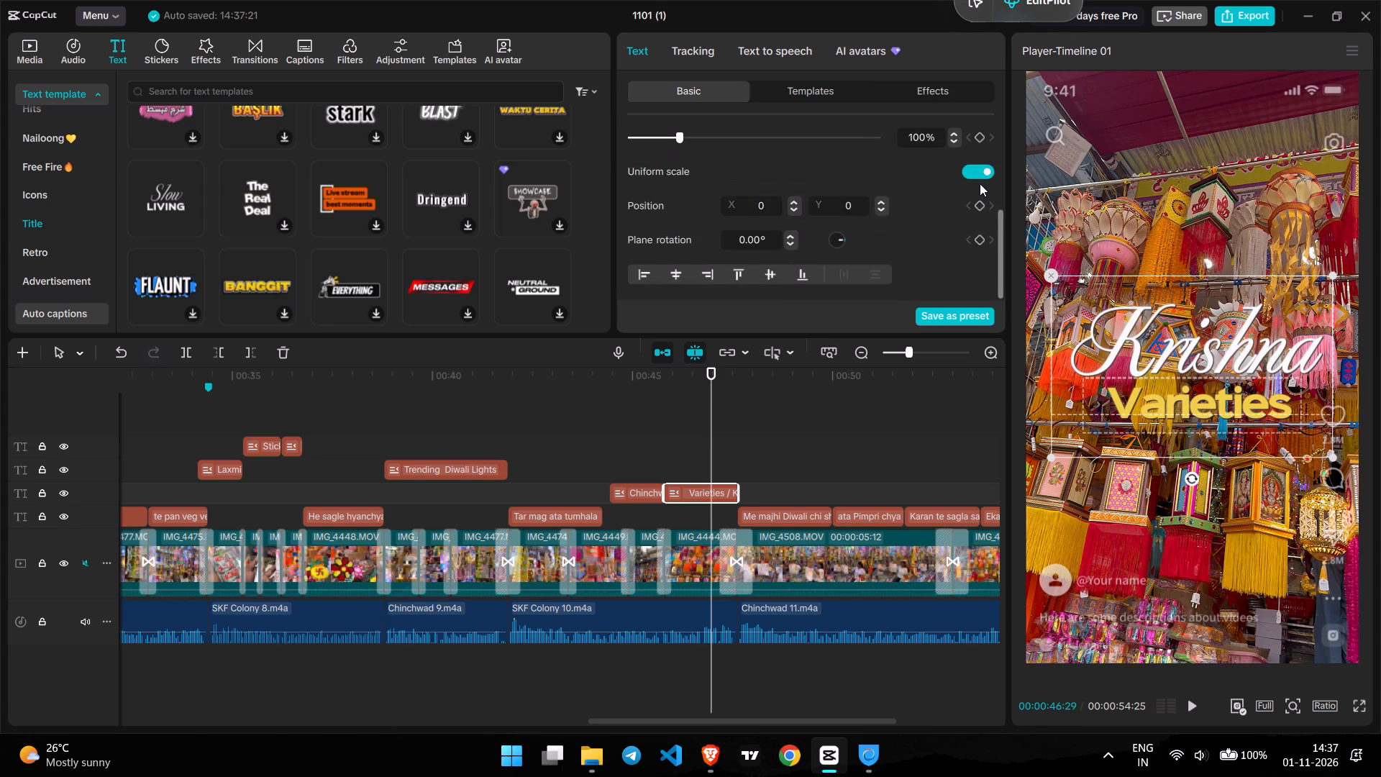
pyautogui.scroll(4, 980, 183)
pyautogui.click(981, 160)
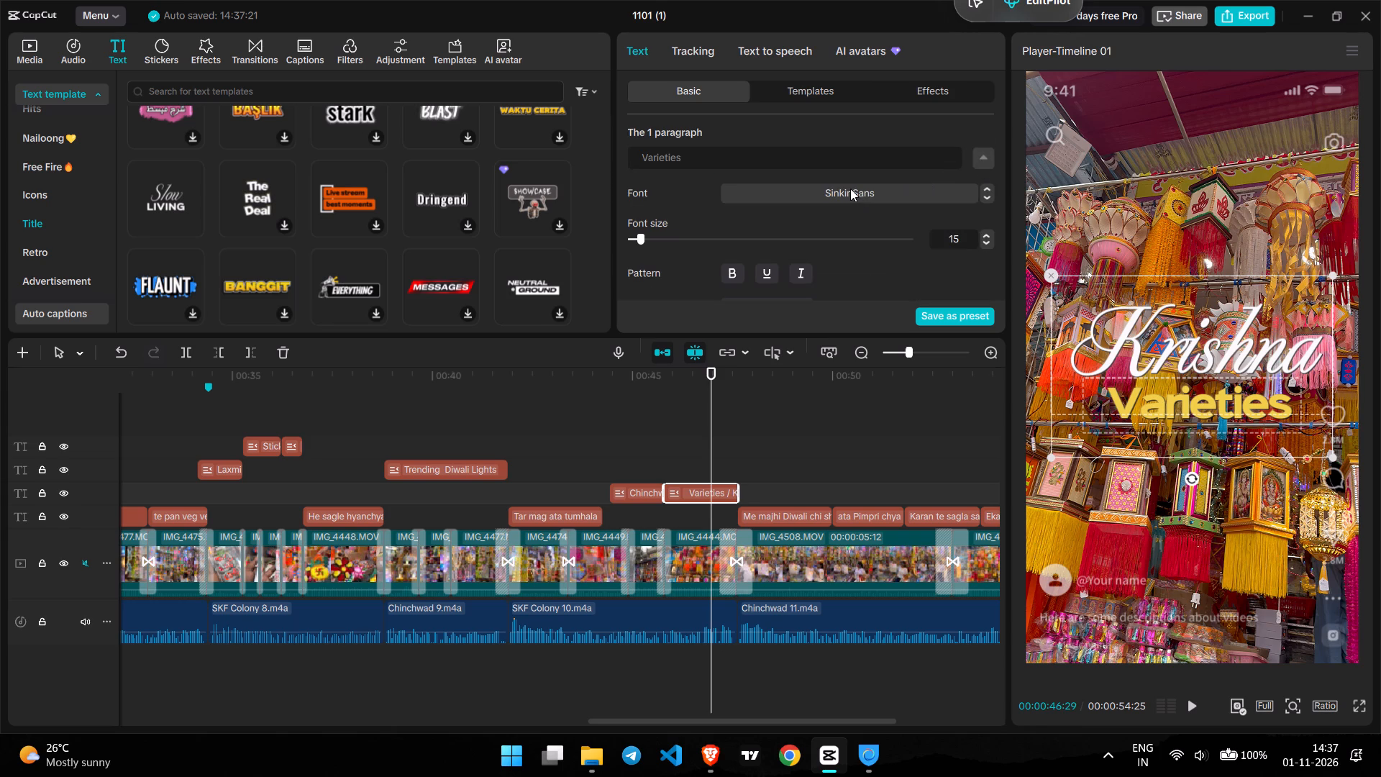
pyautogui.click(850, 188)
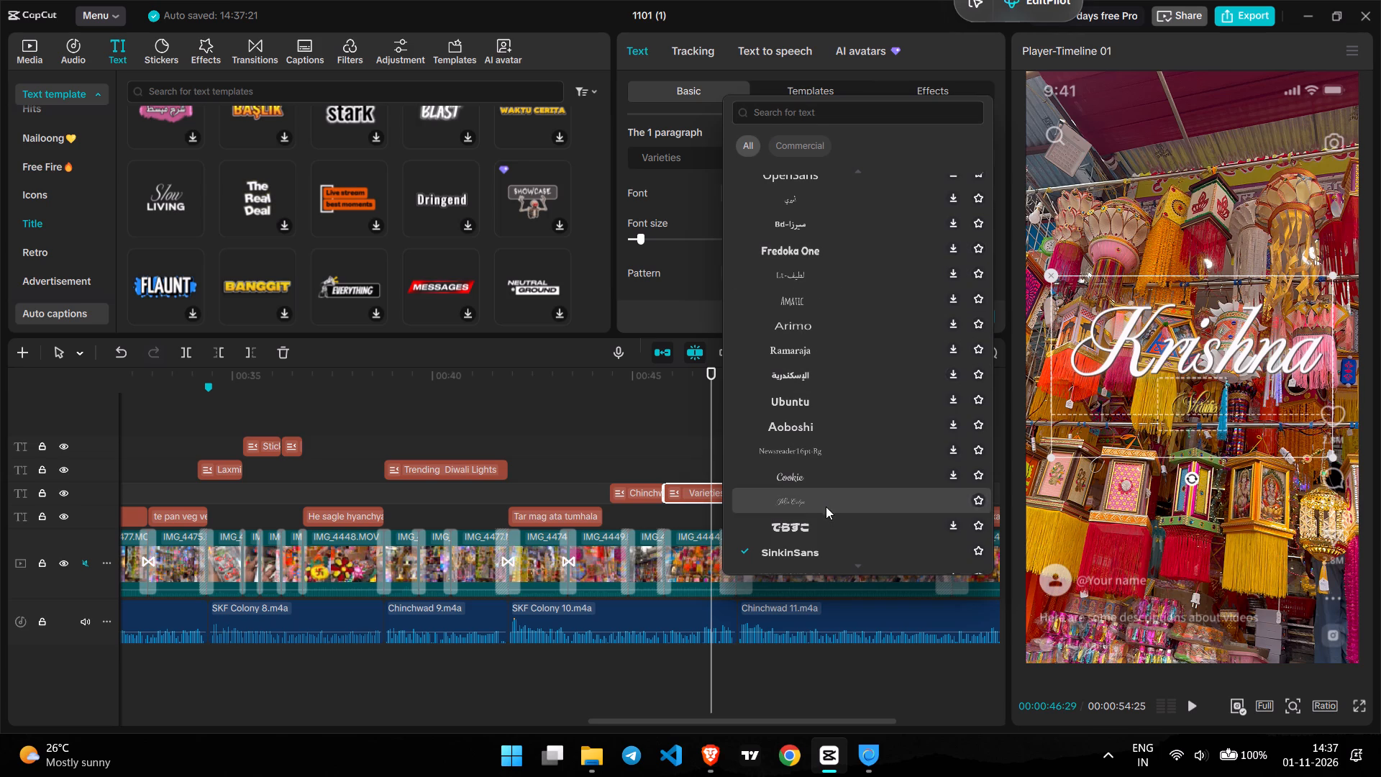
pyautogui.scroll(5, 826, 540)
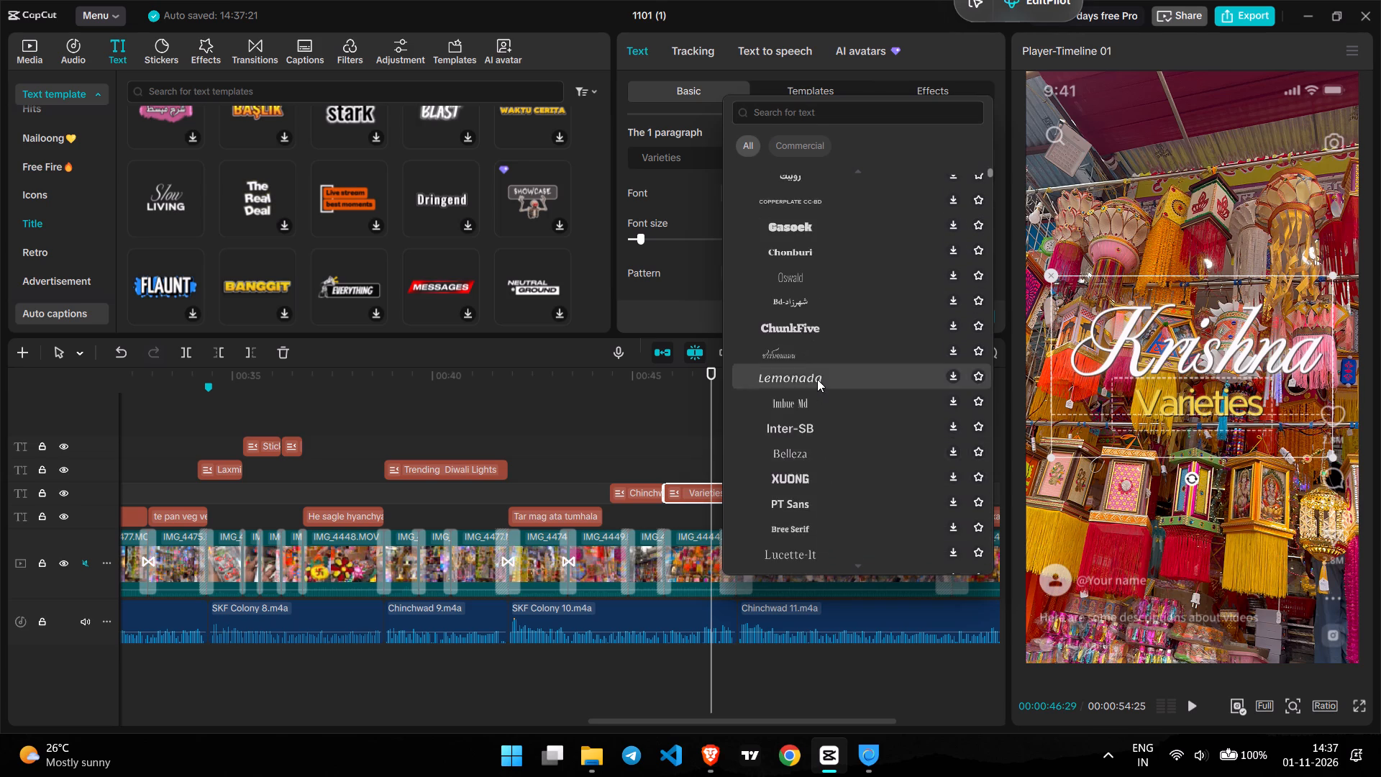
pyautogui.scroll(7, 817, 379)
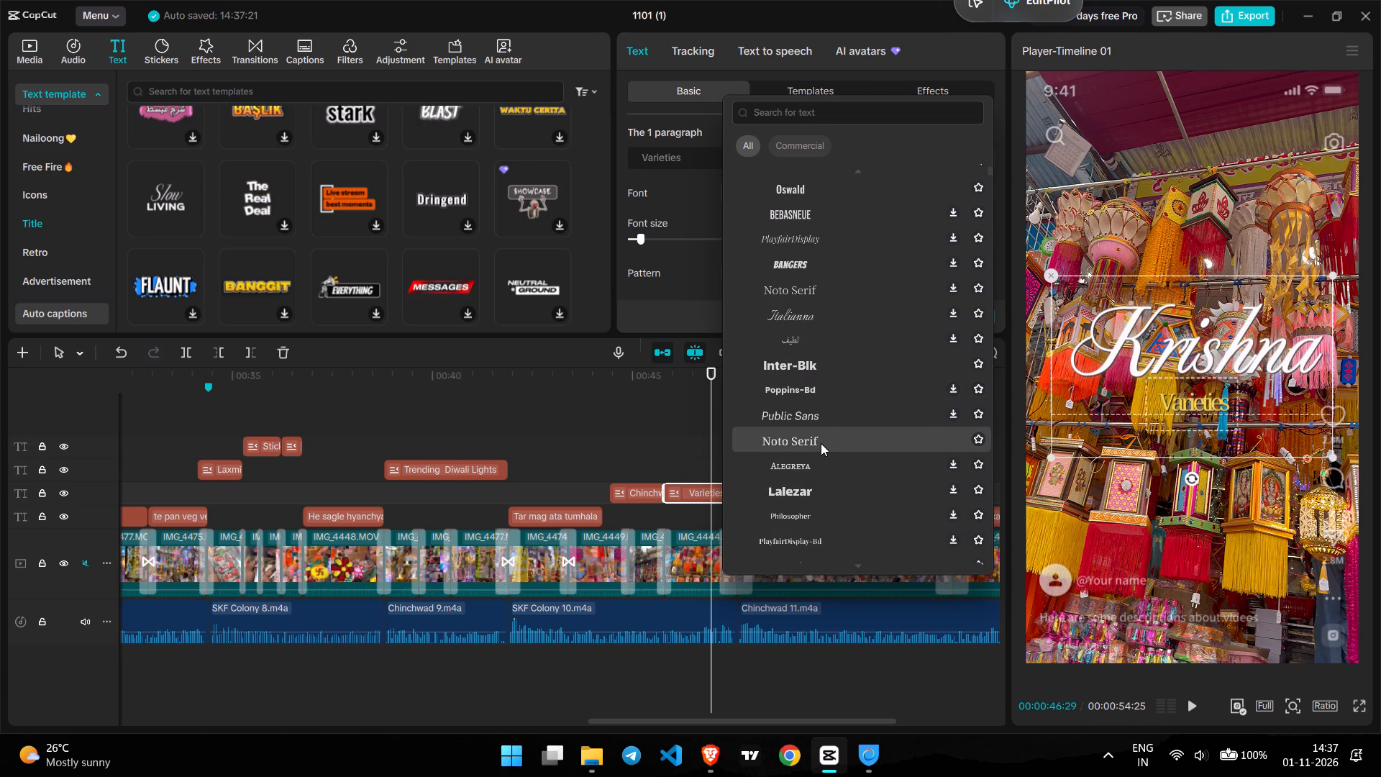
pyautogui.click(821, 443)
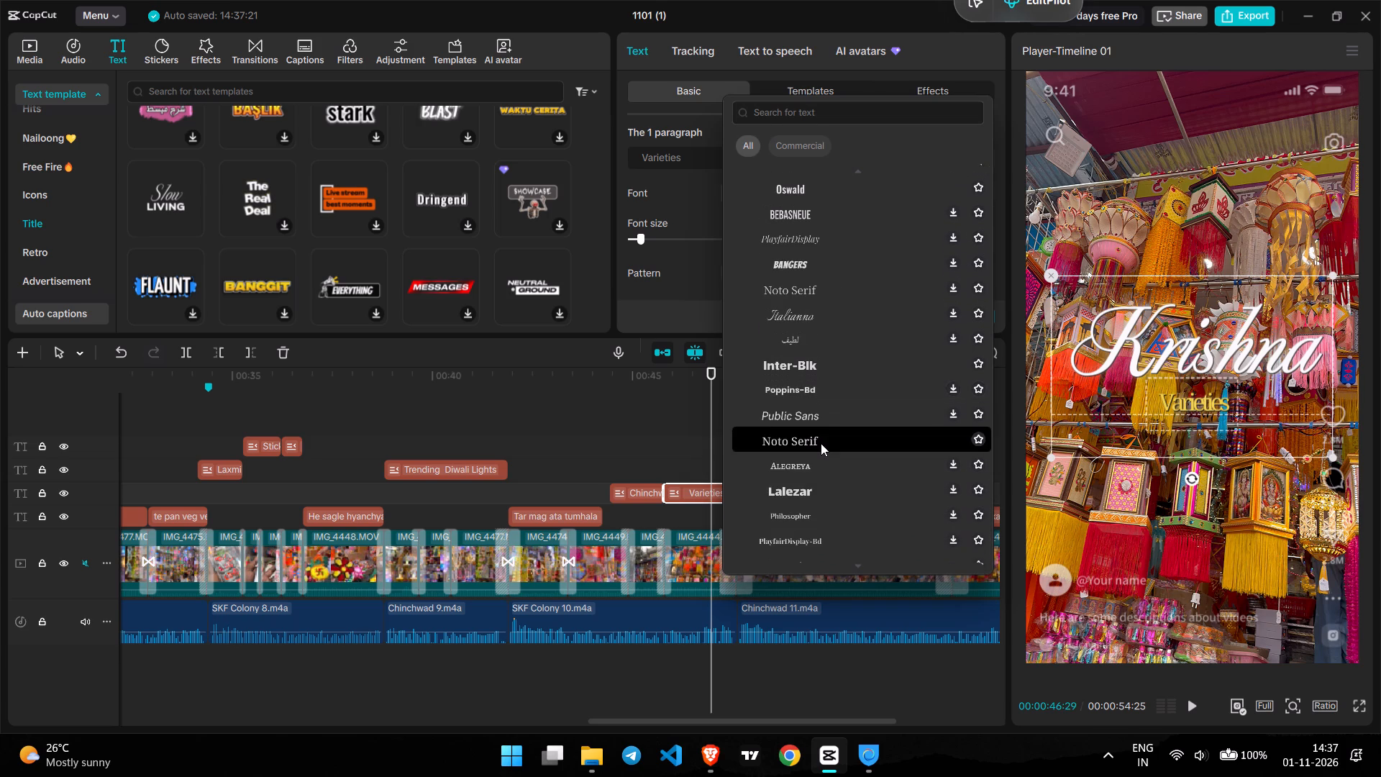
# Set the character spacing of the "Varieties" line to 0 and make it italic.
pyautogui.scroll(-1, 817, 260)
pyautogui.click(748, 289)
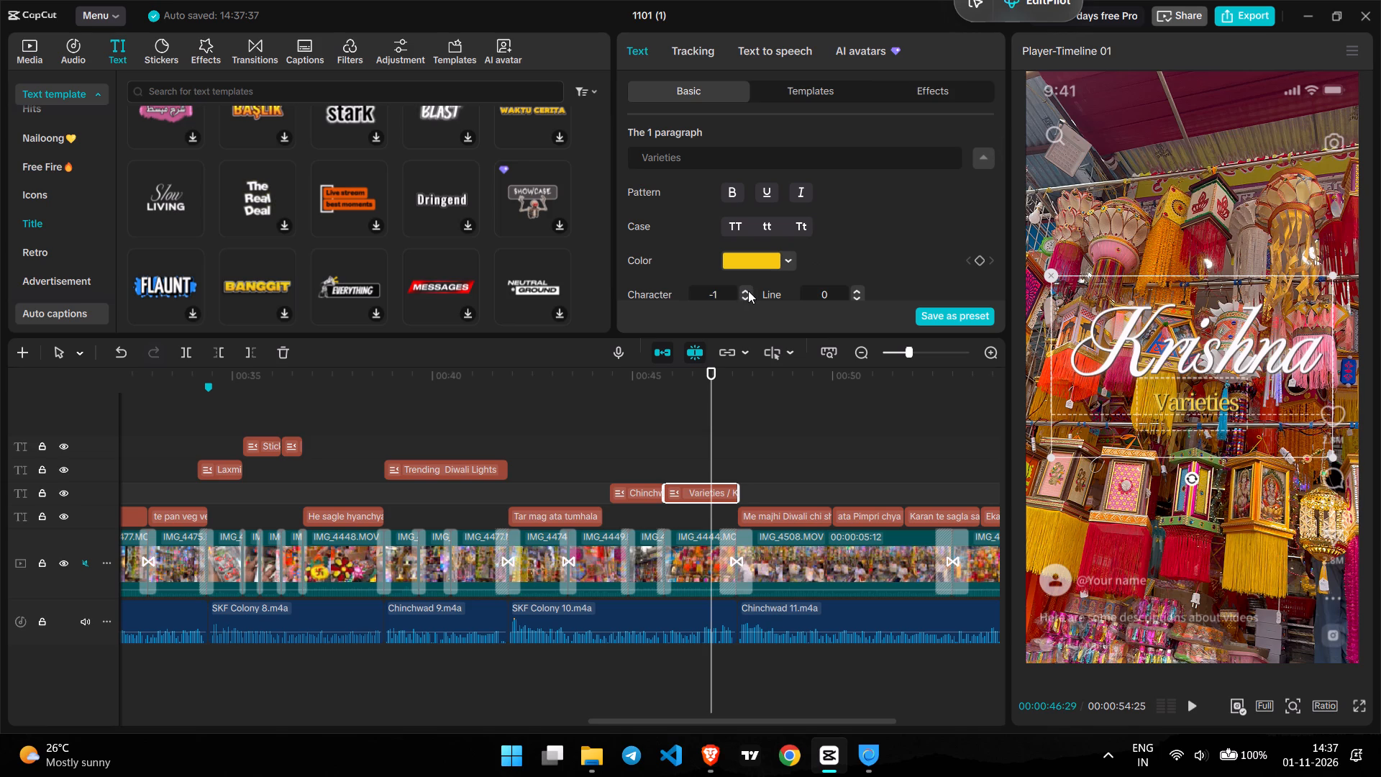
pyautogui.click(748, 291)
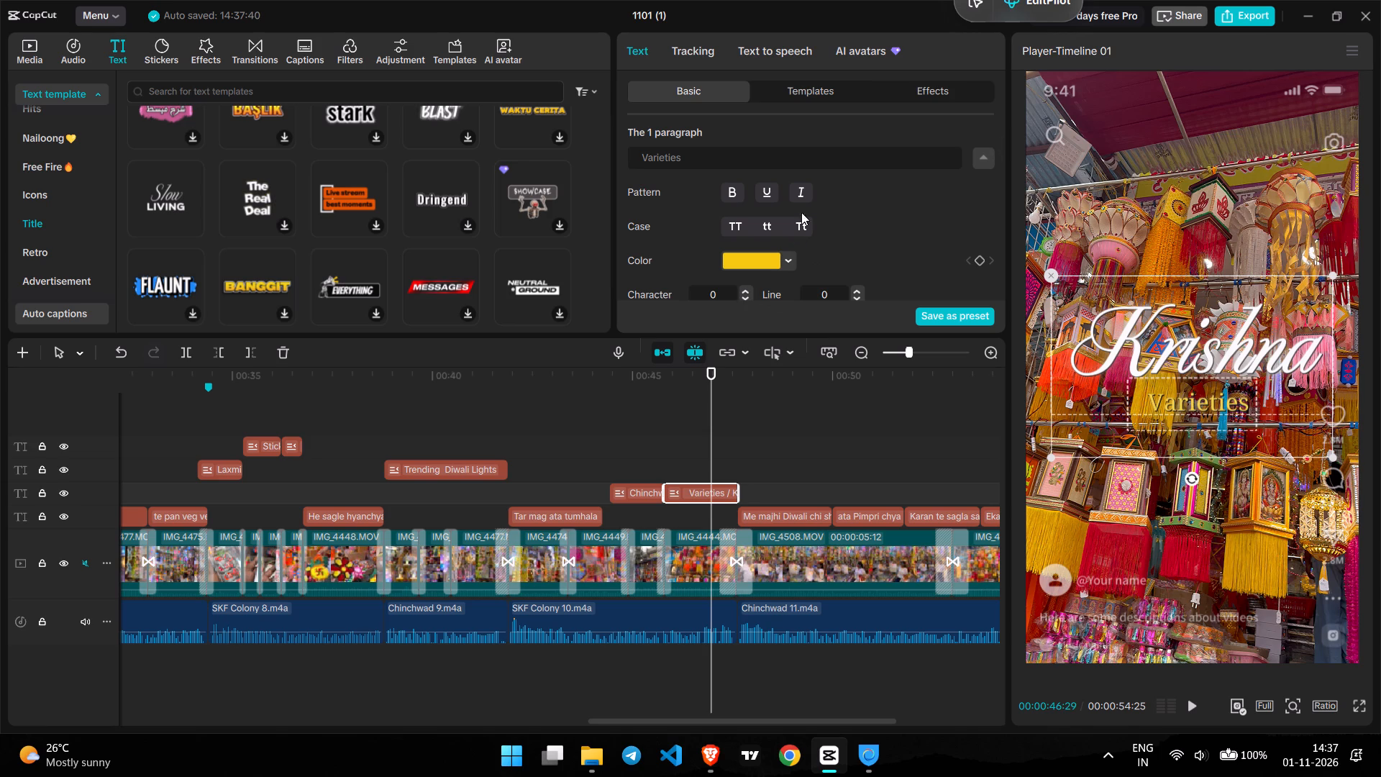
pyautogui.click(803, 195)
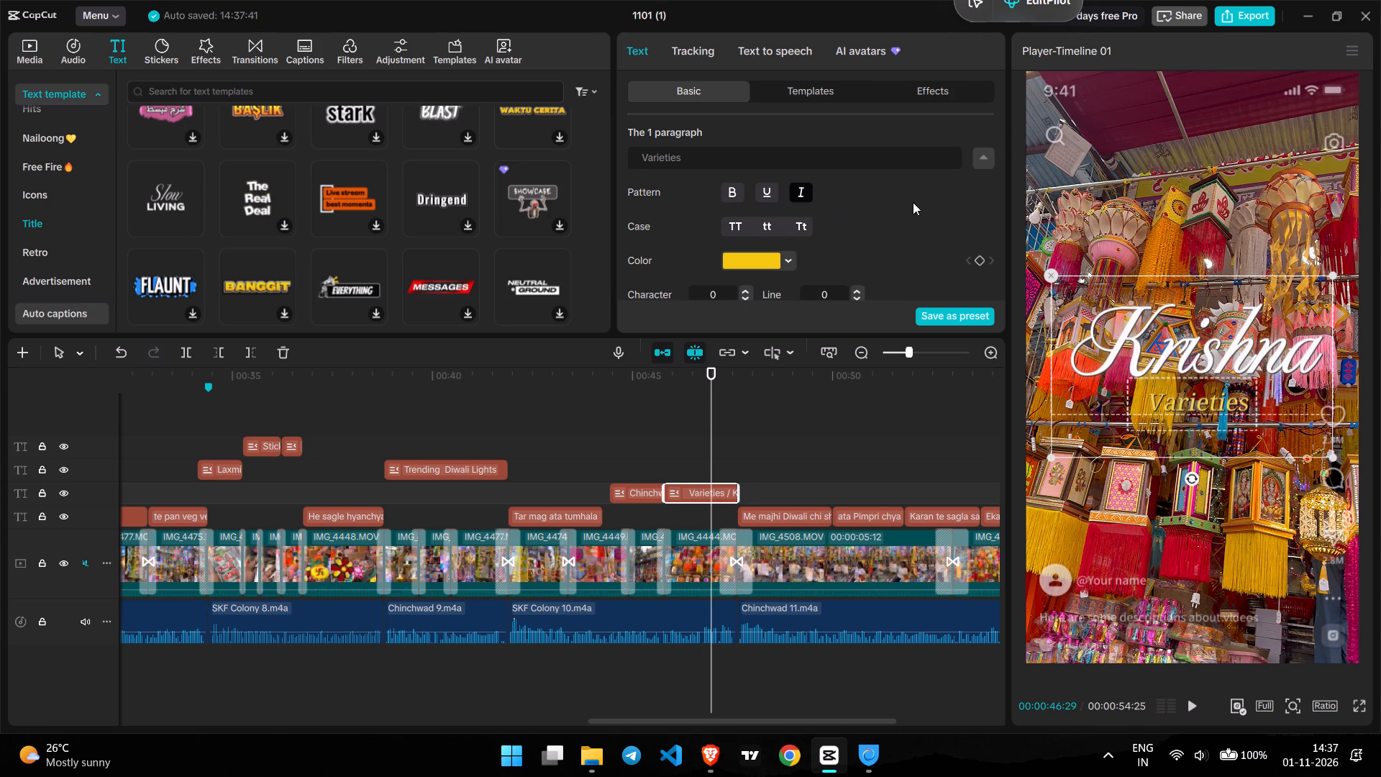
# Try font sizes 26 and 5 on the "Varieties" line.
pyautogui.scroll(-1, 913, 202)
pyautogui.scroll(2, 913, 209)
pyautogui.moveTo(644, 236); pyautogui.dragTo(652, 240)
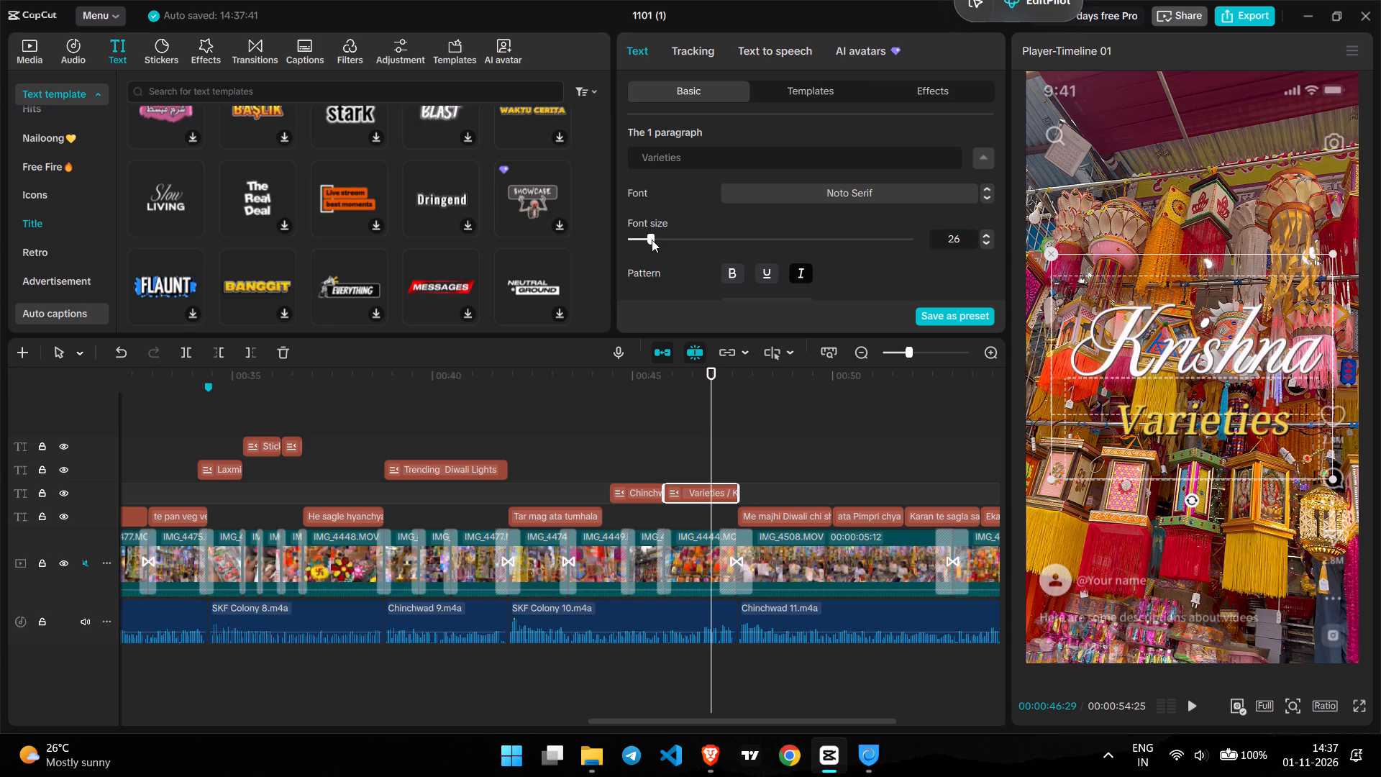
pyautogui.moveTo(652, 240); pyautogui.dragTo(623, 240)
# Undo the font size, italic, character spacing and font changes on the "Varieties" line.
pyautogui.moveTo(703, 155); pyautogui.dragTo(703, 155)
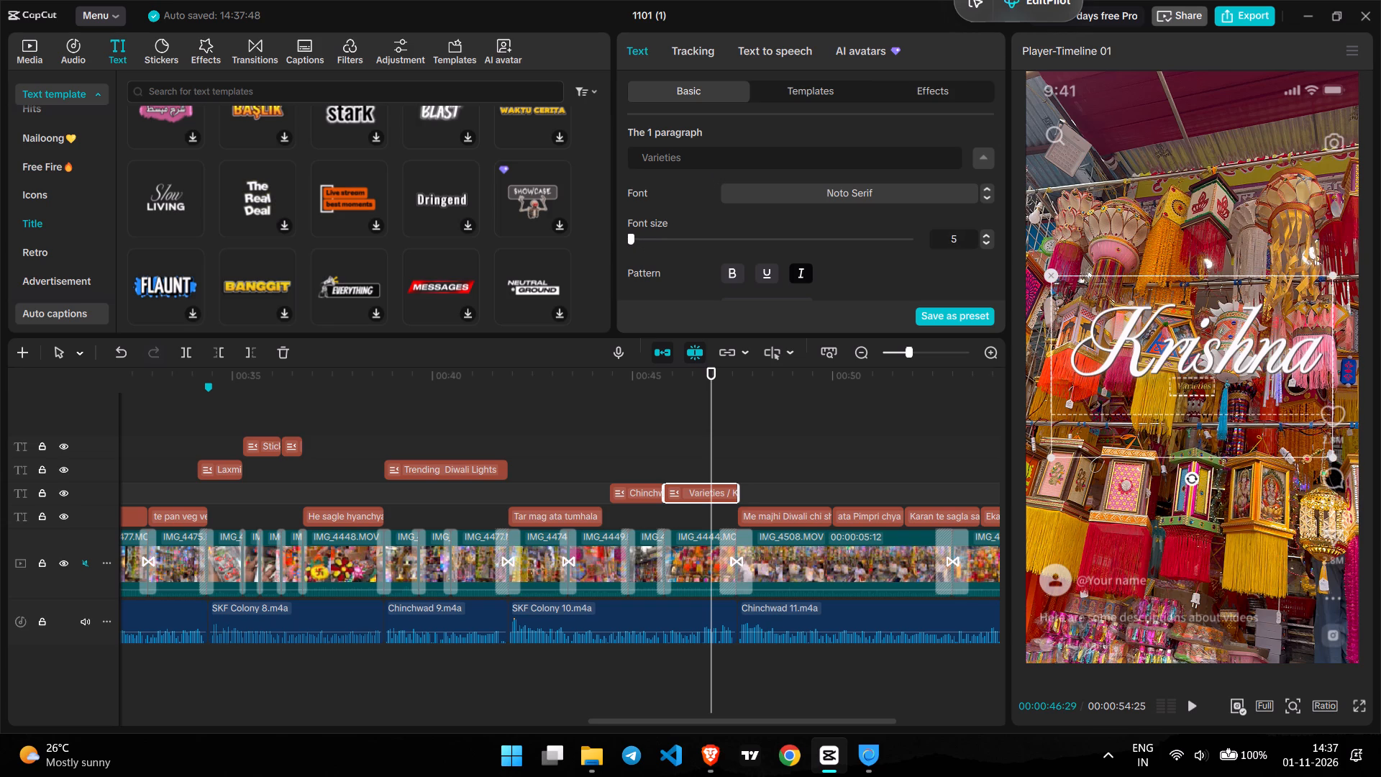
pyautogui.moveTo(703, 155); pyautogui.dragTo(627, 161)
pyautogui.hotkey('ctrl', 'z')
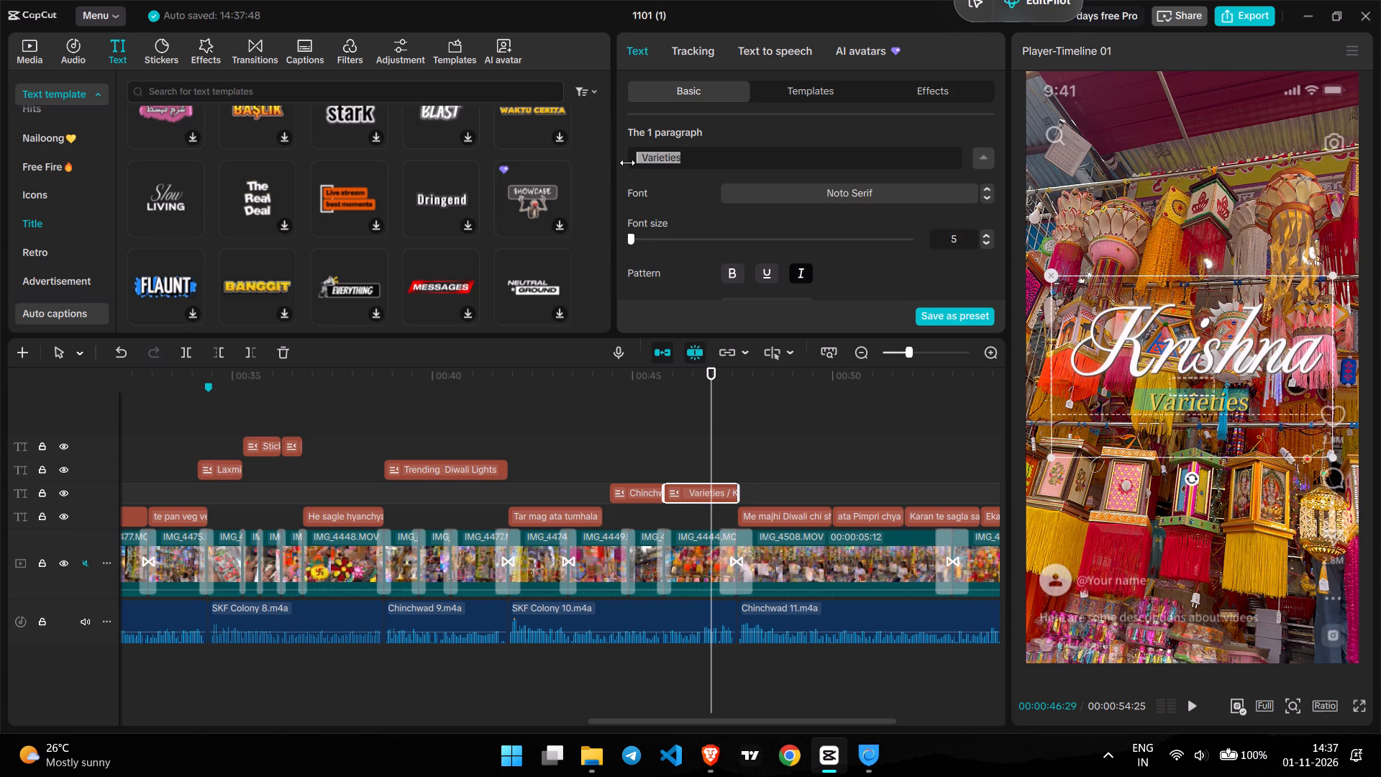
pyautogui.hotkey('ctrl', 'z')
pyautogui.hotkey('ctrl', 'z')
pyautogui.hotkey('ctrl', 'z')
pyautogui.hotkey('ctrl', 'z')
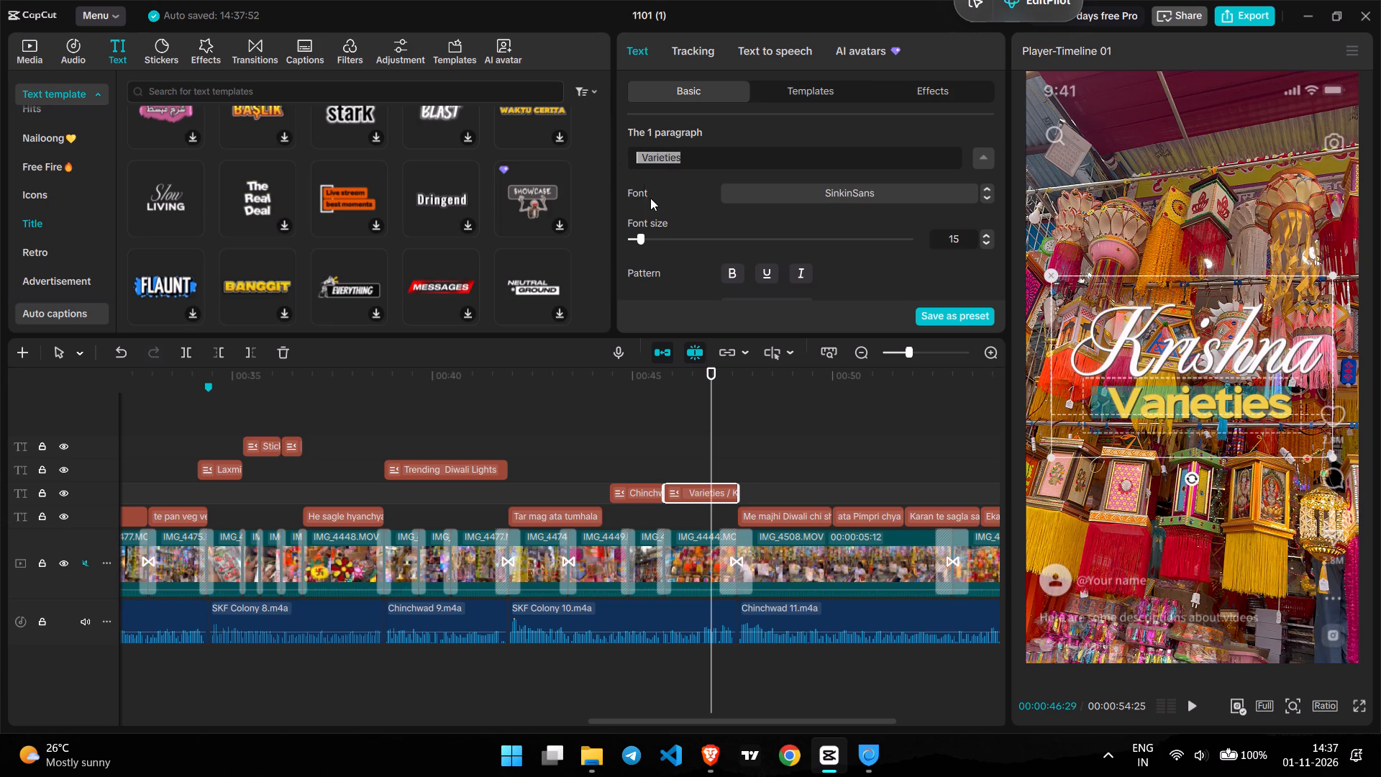
# Play back the "Krishna Varieties" title from its start to check its look and animation.
pyautogui.click(659, 451)
pyautogui.press('space')
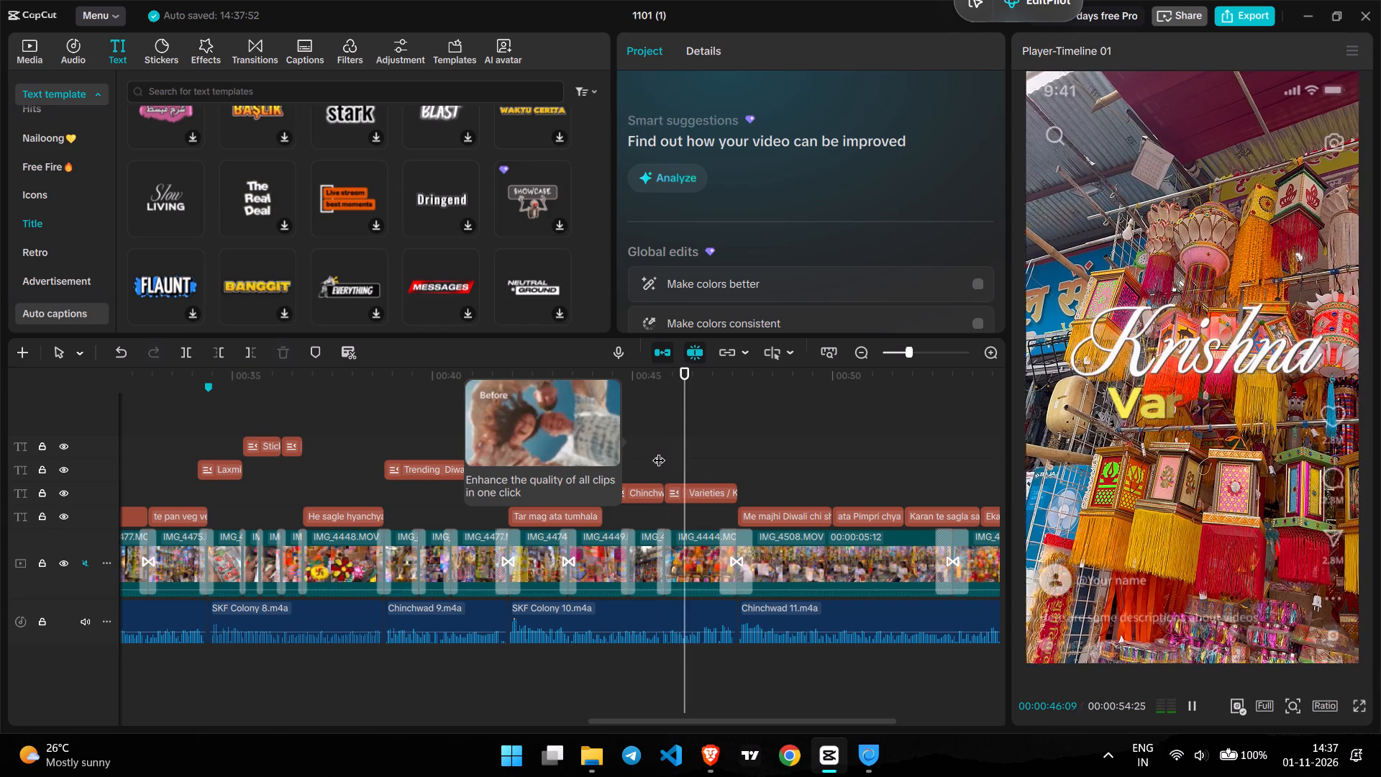
pyautogui.press('space')
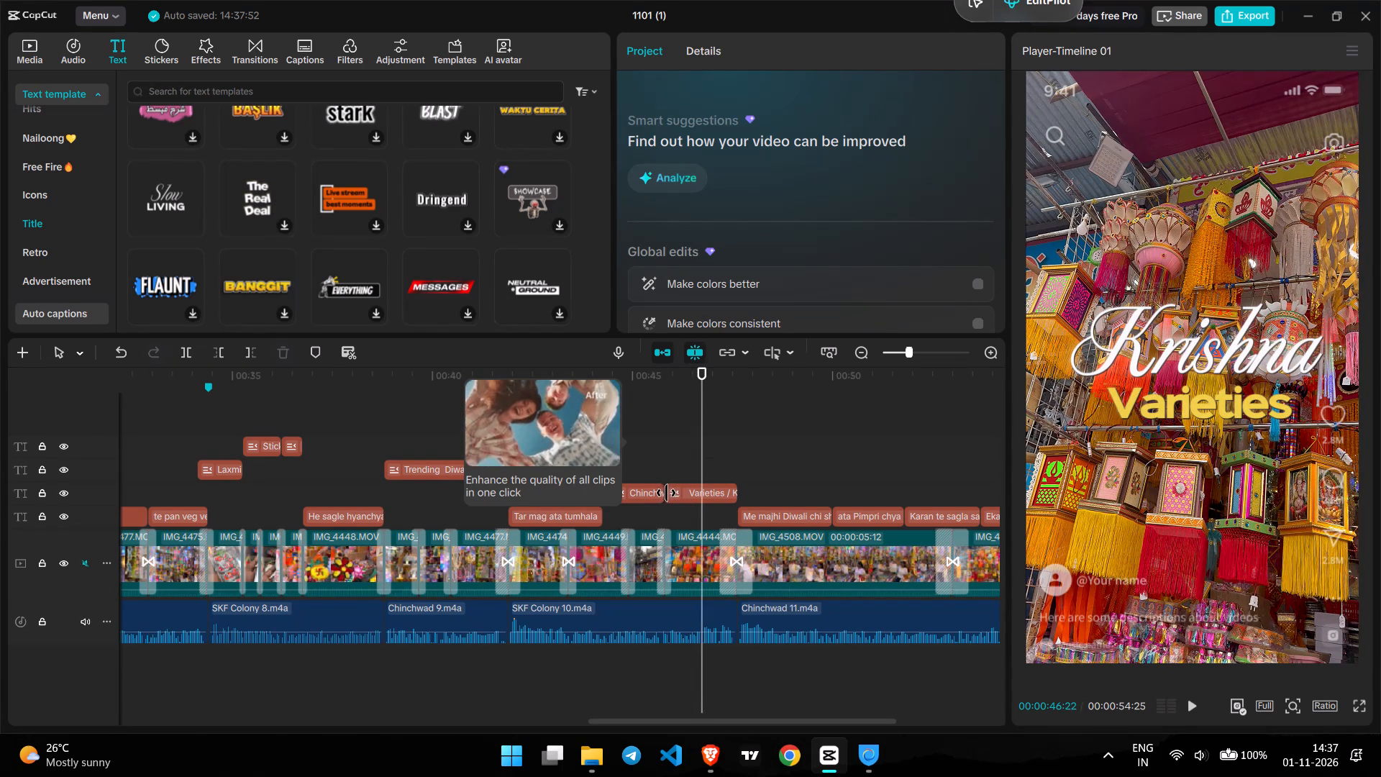
# Replay the "Krishna Varieties" title and change the text colour of its "Varieties" line to white (FFFFFF).
pyautogui.click(644, 450)
pyautogui.press('space')
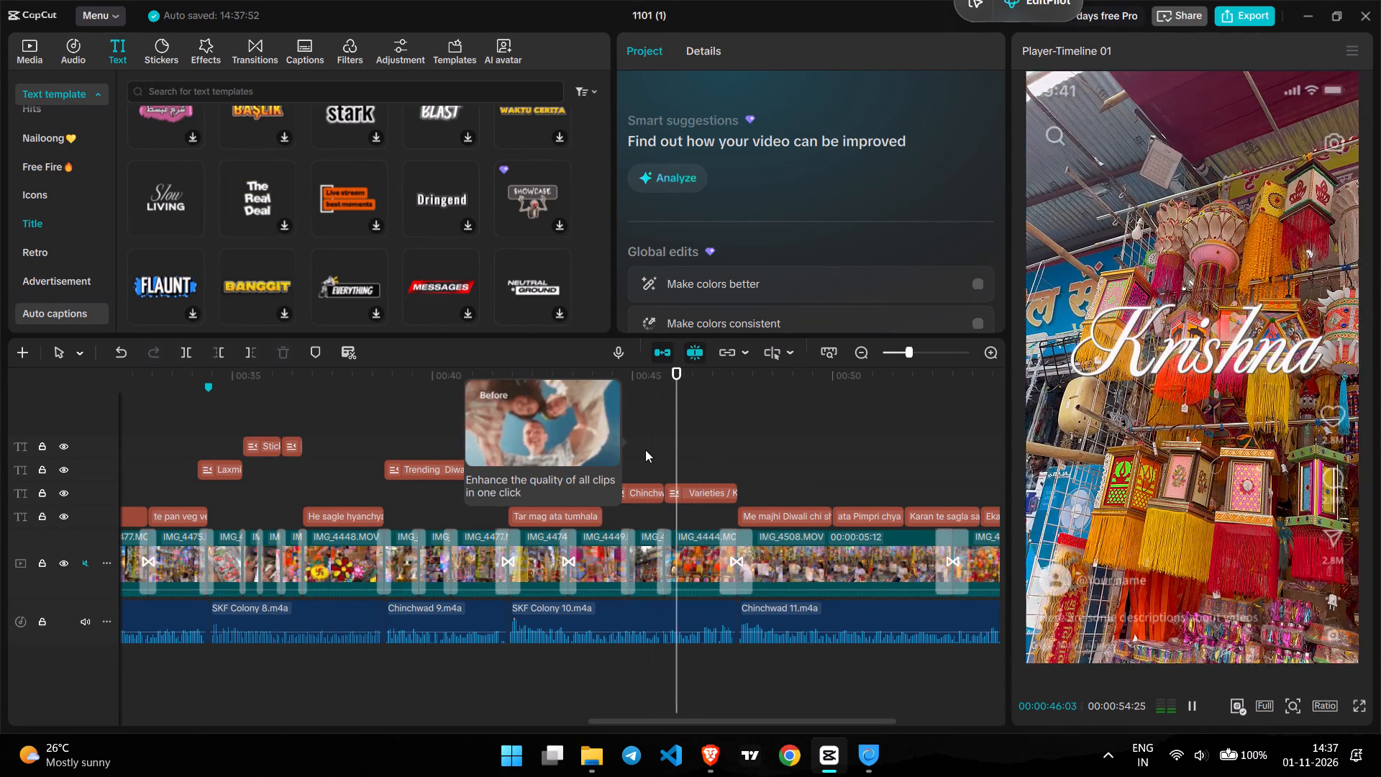
pyautogui.press('space')
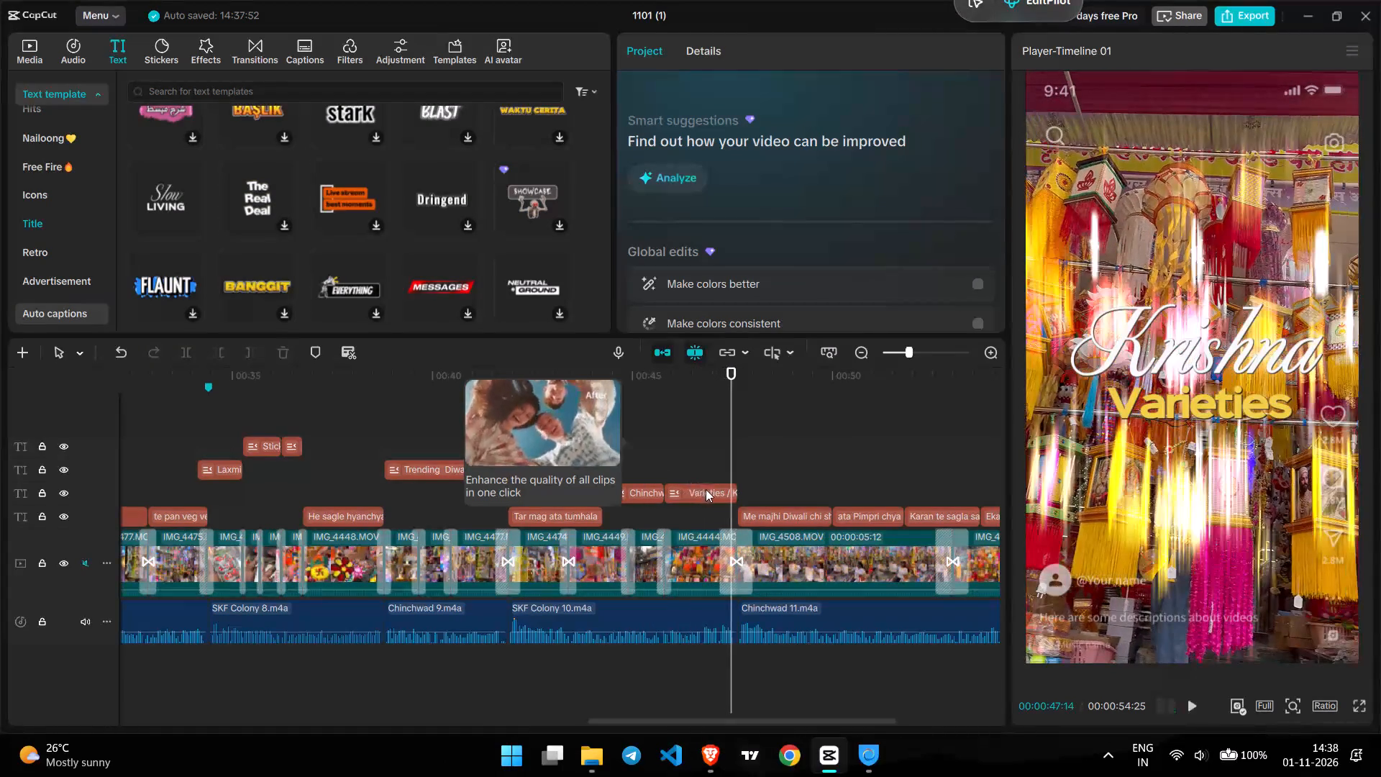
pyautogui.click(711, 489)
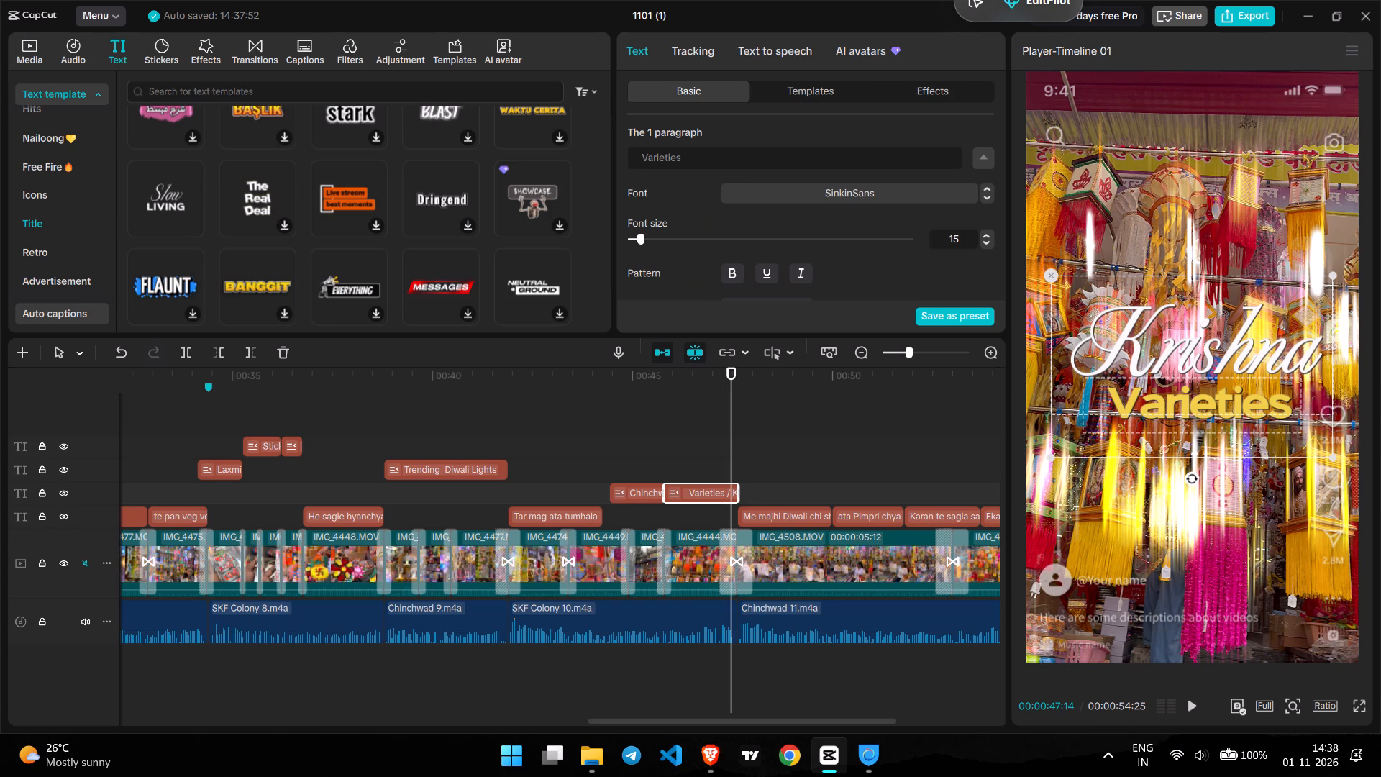
pyautogui.scroll(3, 798, 225)
pyautogui.scroll(-2, 798, 243)
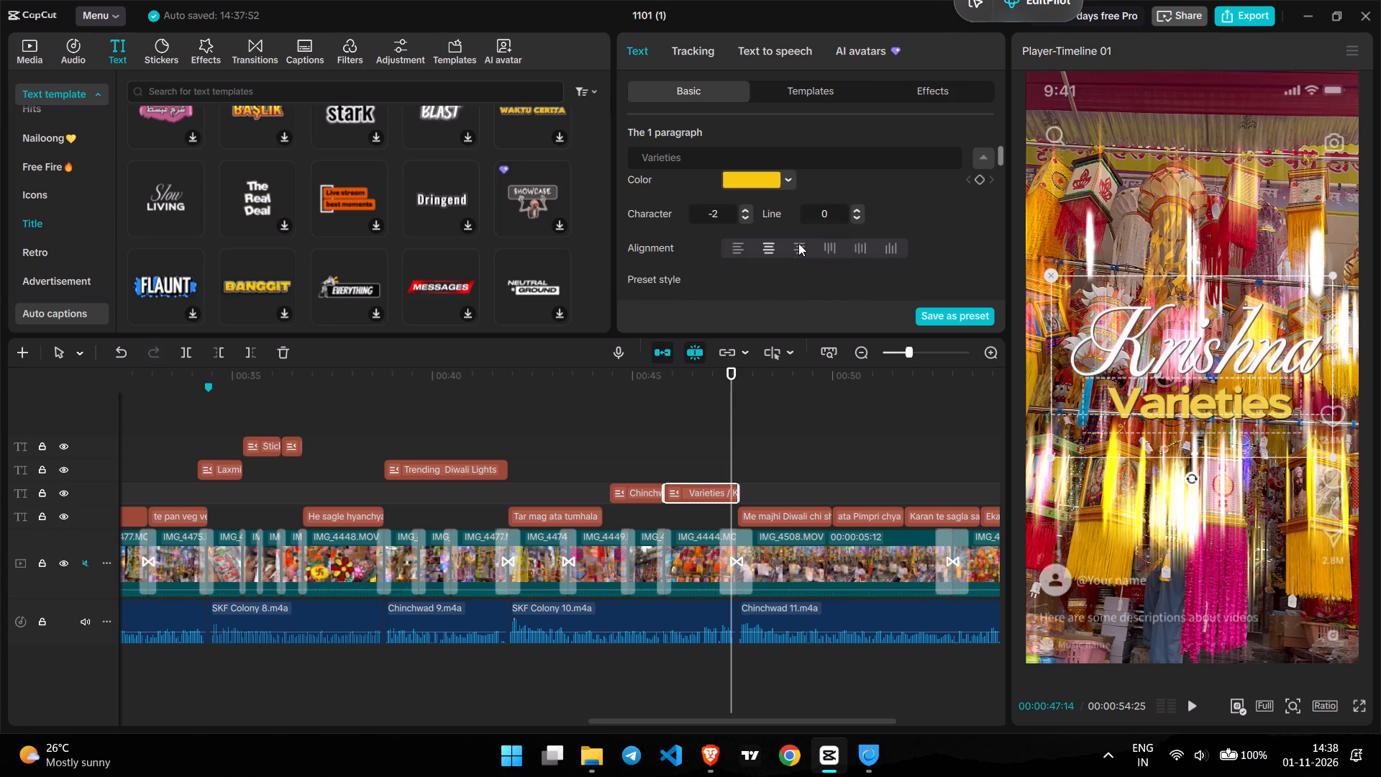
pyautogui.click(768, 181)
pyautogui.moveTo(701, 251); pyautogui.dragTo(655, 170)
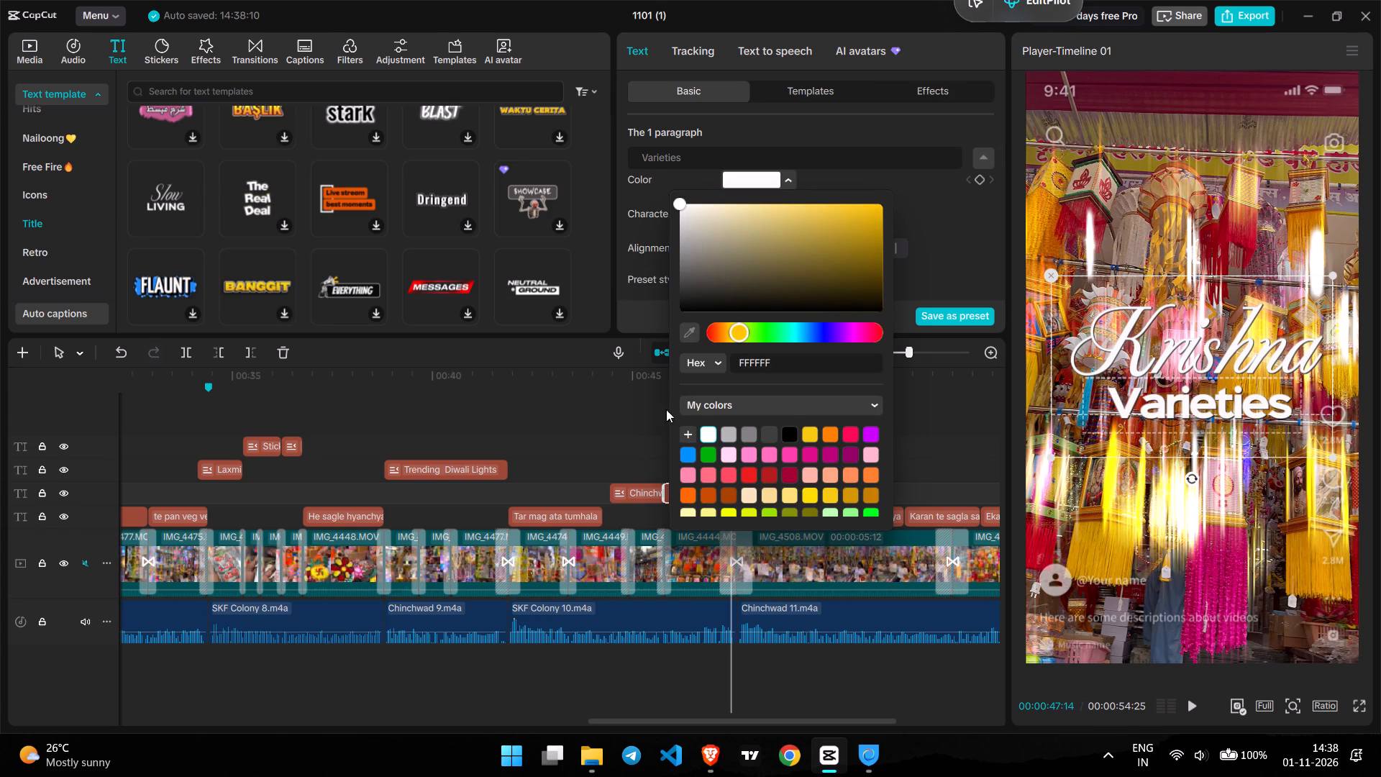
# Play back the section from the Chinchwad title onward and scale the whole "Krishna Varieties" title down slightly.
pyautogui.click(639, 454)
pyautogui.press('space')
pyautogui.click(639, 454)
pyautogui.press('space')
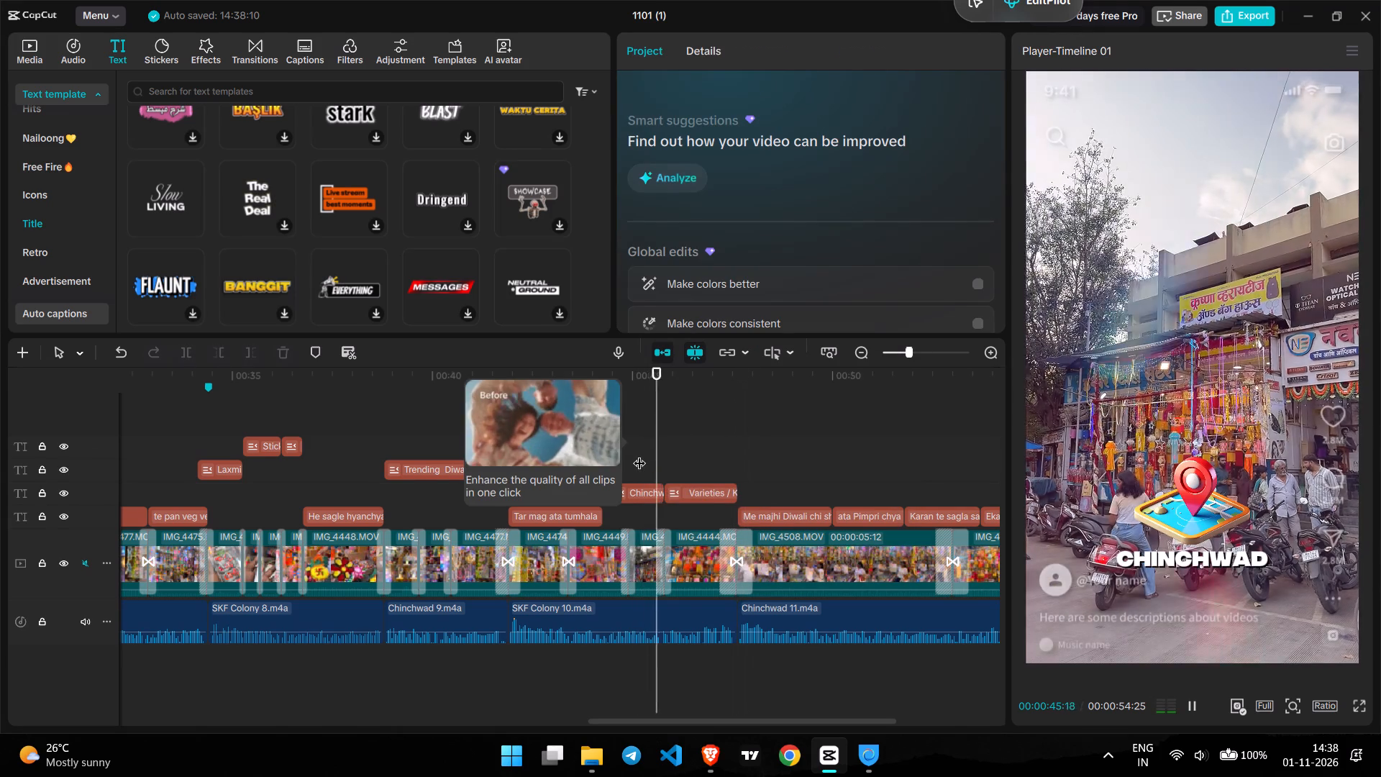
pyautogui.press('space')
pyautogui.click(1208, 371)
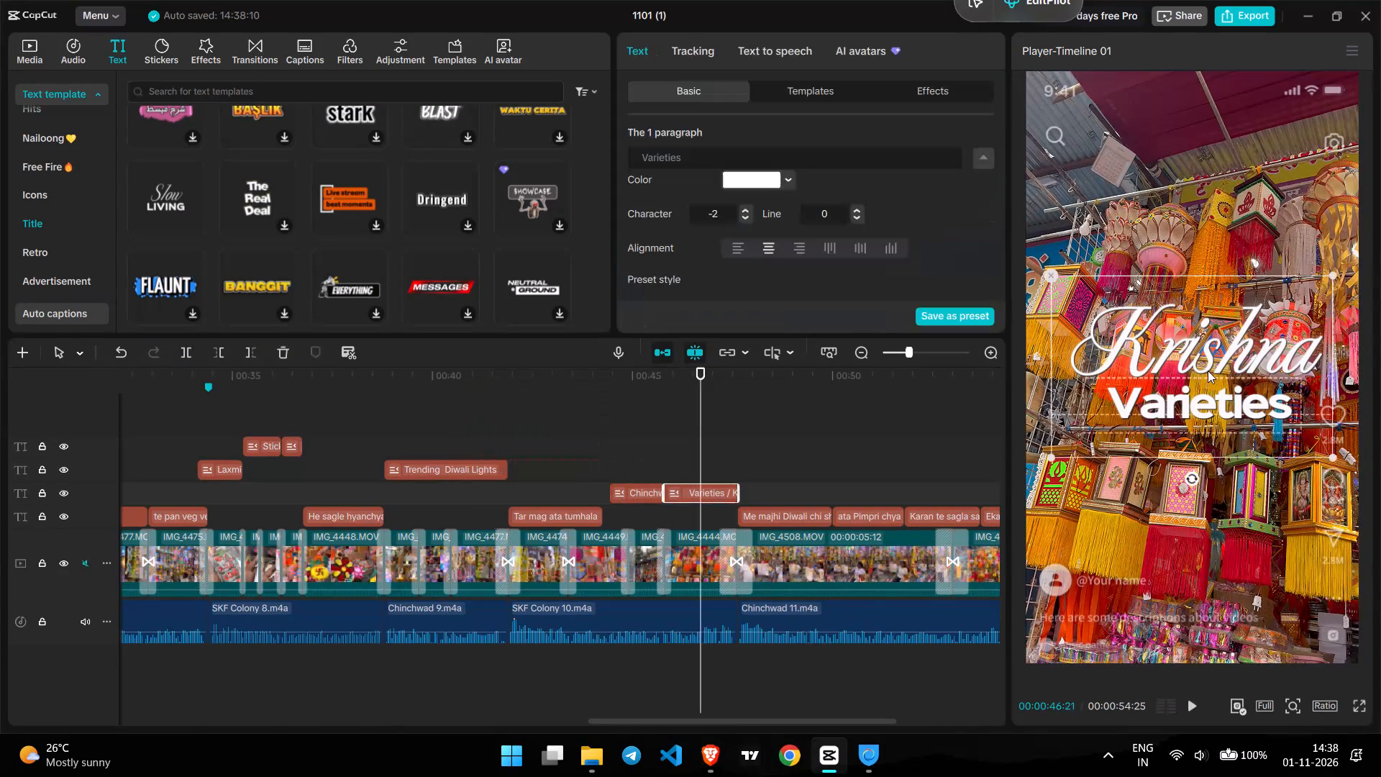
pyautogui.moveTo(1329, 276); pyautogui.dragTo(1318, 286)
# Play the whole video in full-screen preview from the very beginning to review the edit.
pyautogui.click(1357, 712)
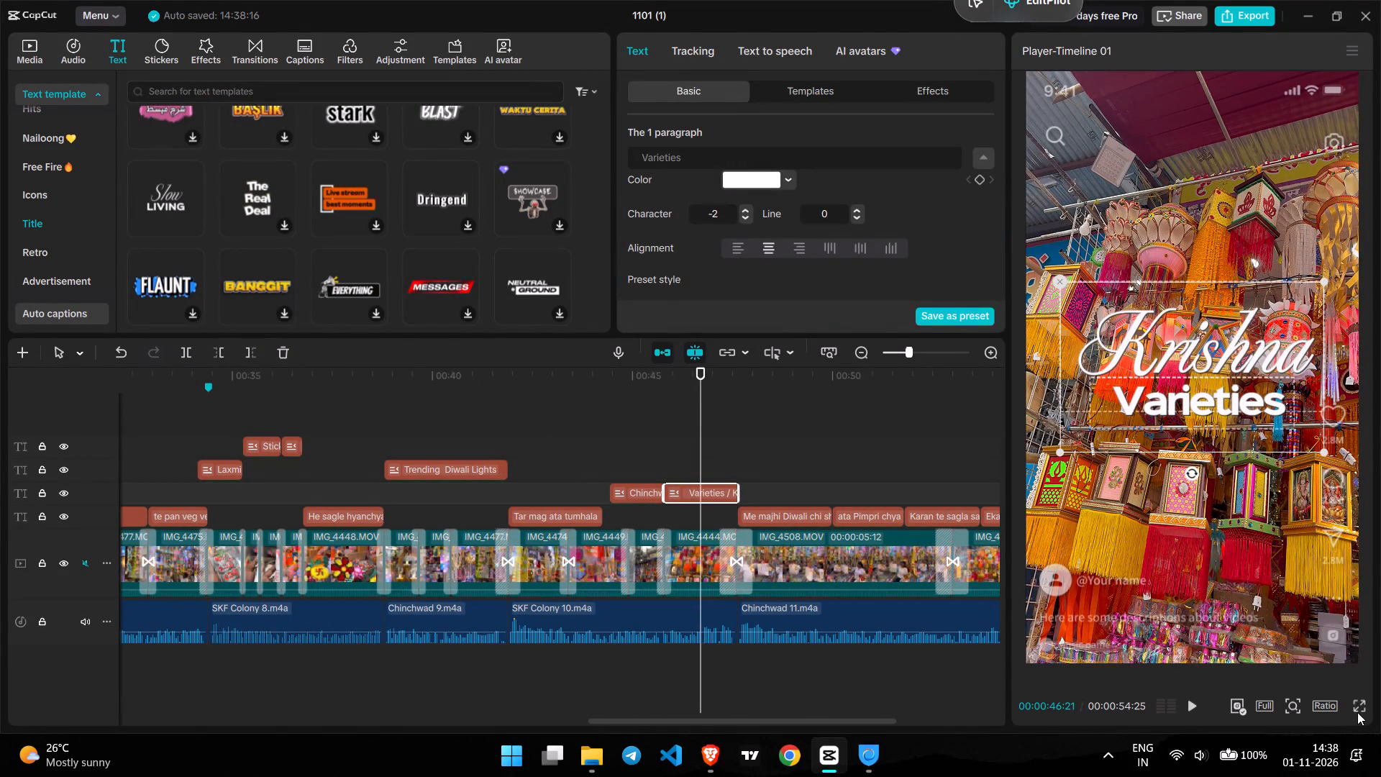
pyautogui.click(1359, 698)
pyautogui.click(1356, 704)
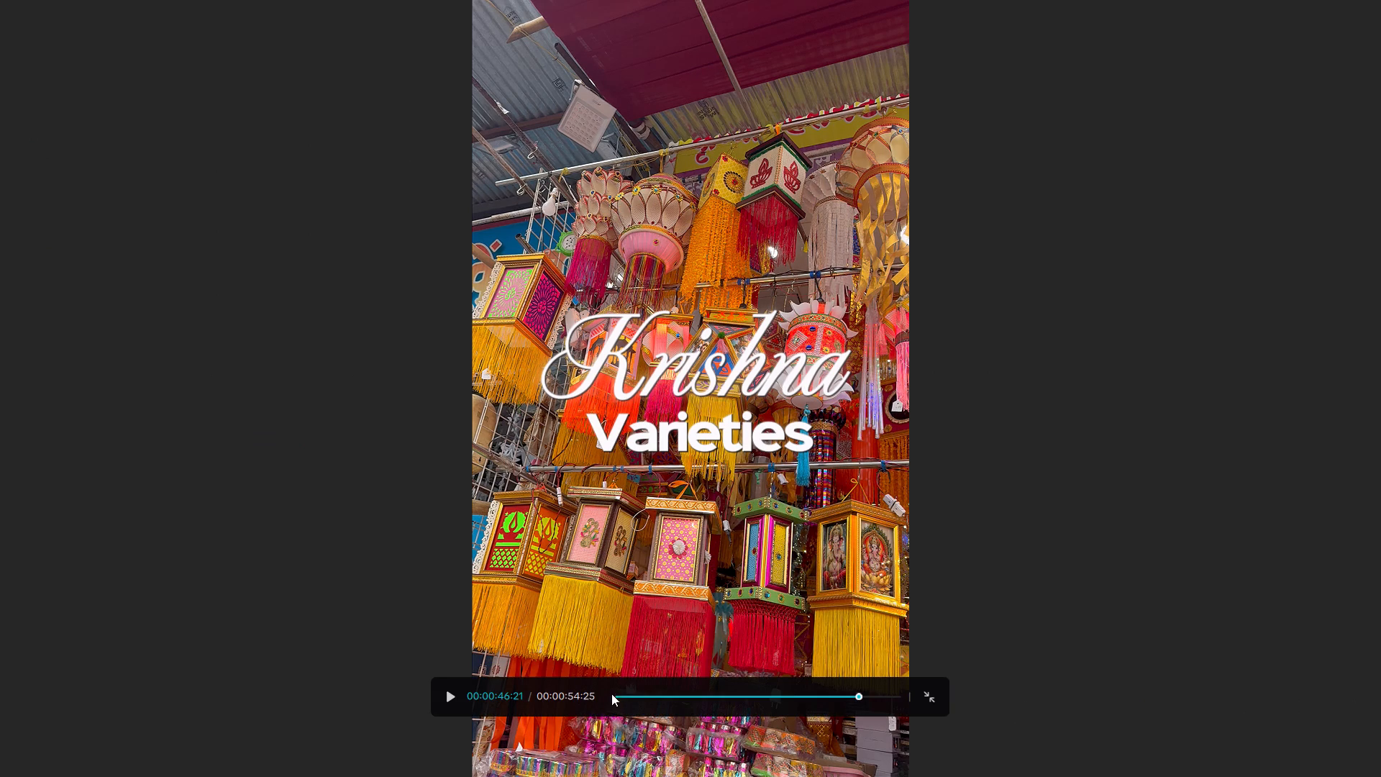
pyautogui.moveTo(616, 695); pyautogui.dragTo(604, 700)
pyautogui.press('space')
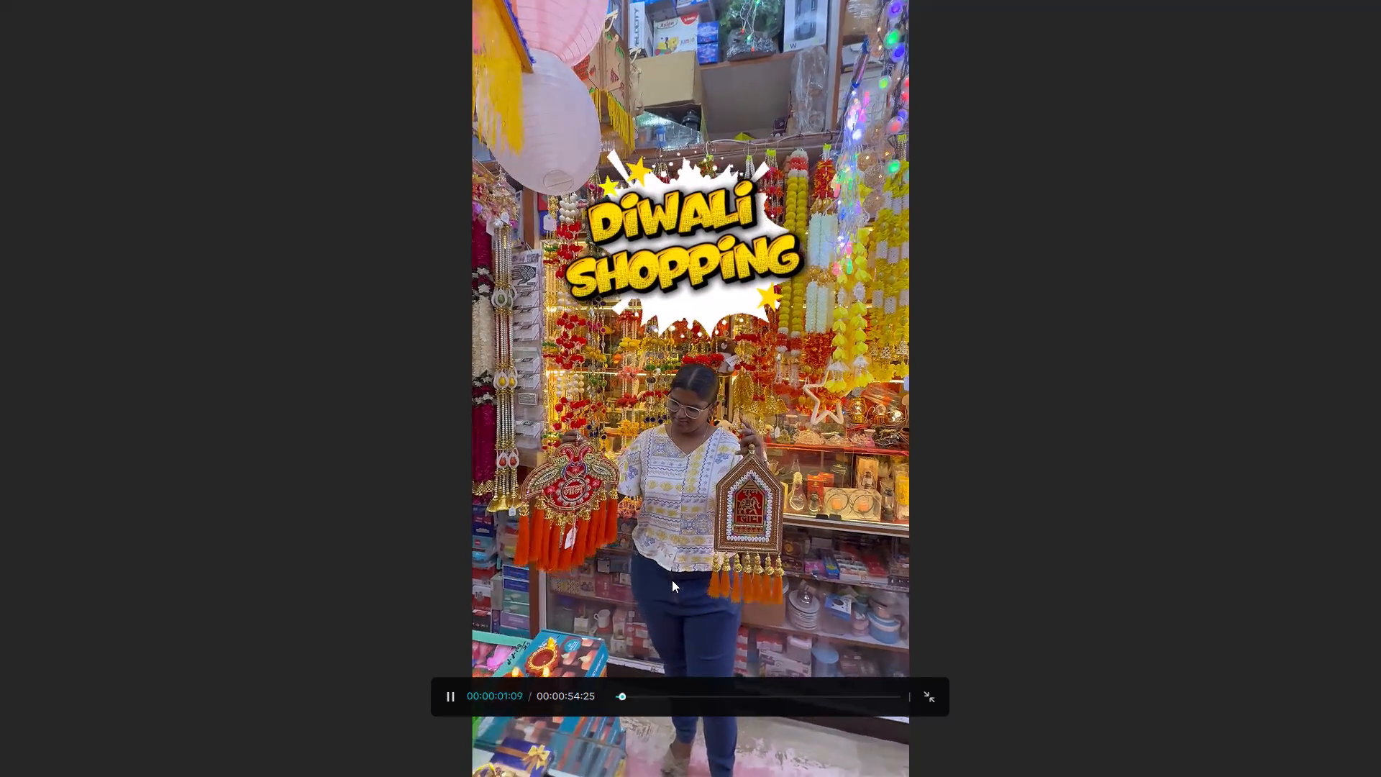
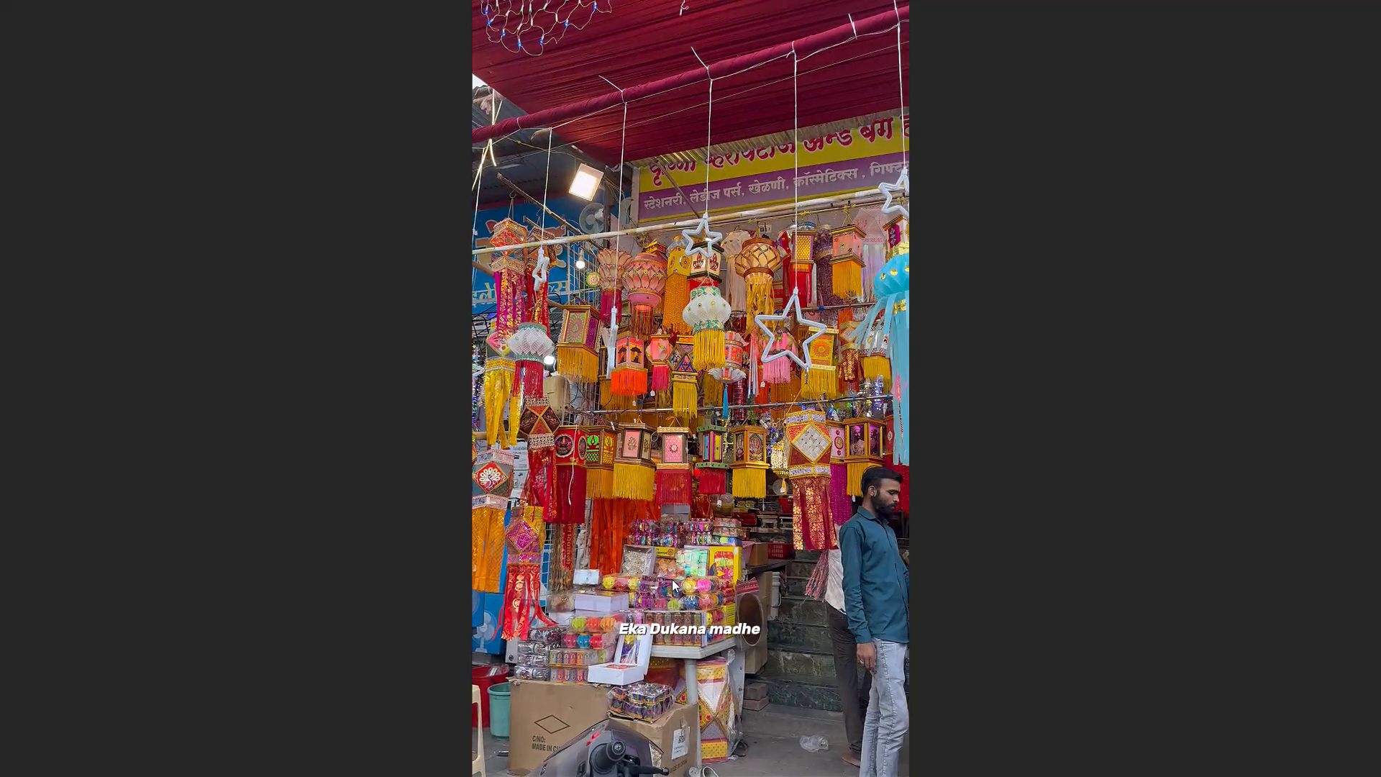
# Exit the full-screen preview and leave the video paused near its beginning.
pyautogui.press('Escape')
pyautogui.press('space')
pyautogui.press('space')
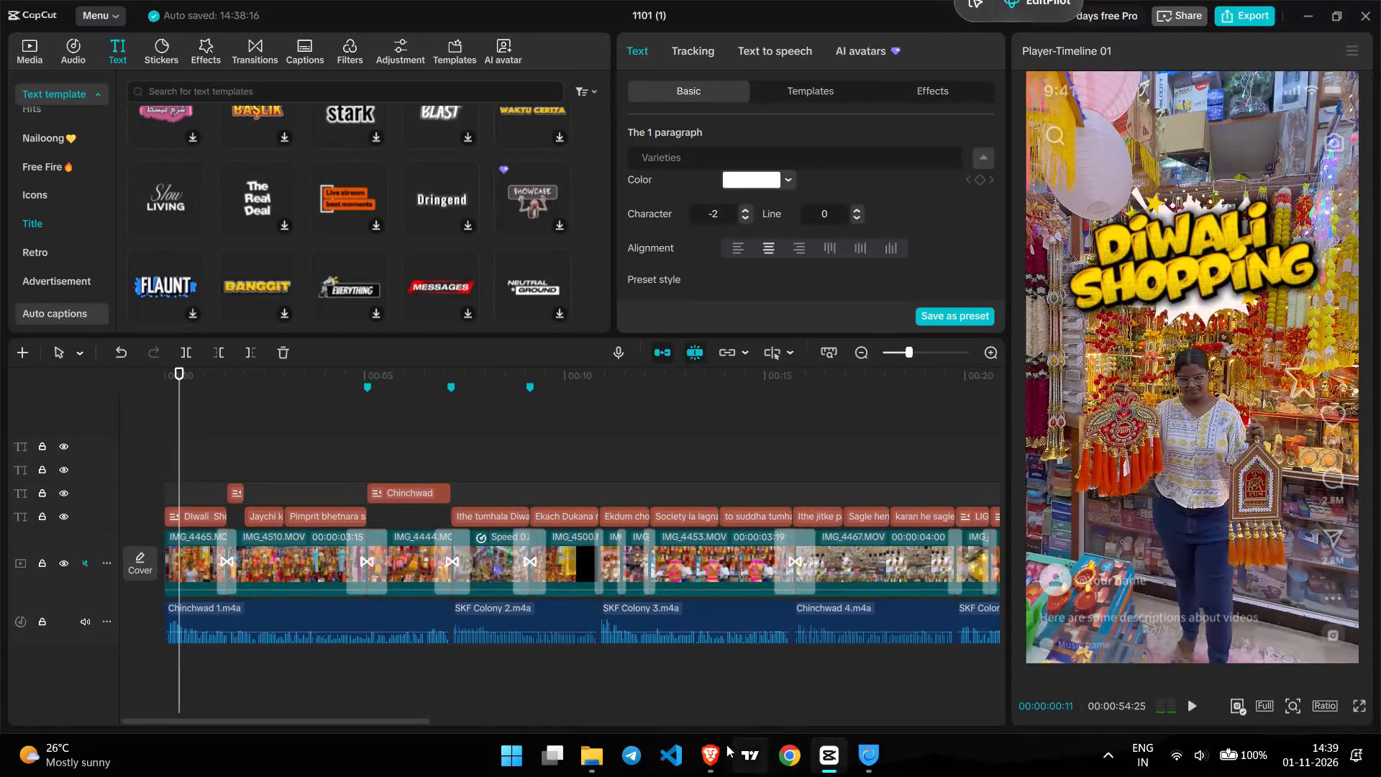
# Switch to Hotspot Shield and dismiss its offer of new free locations.
pyautogui.click(710, 752)
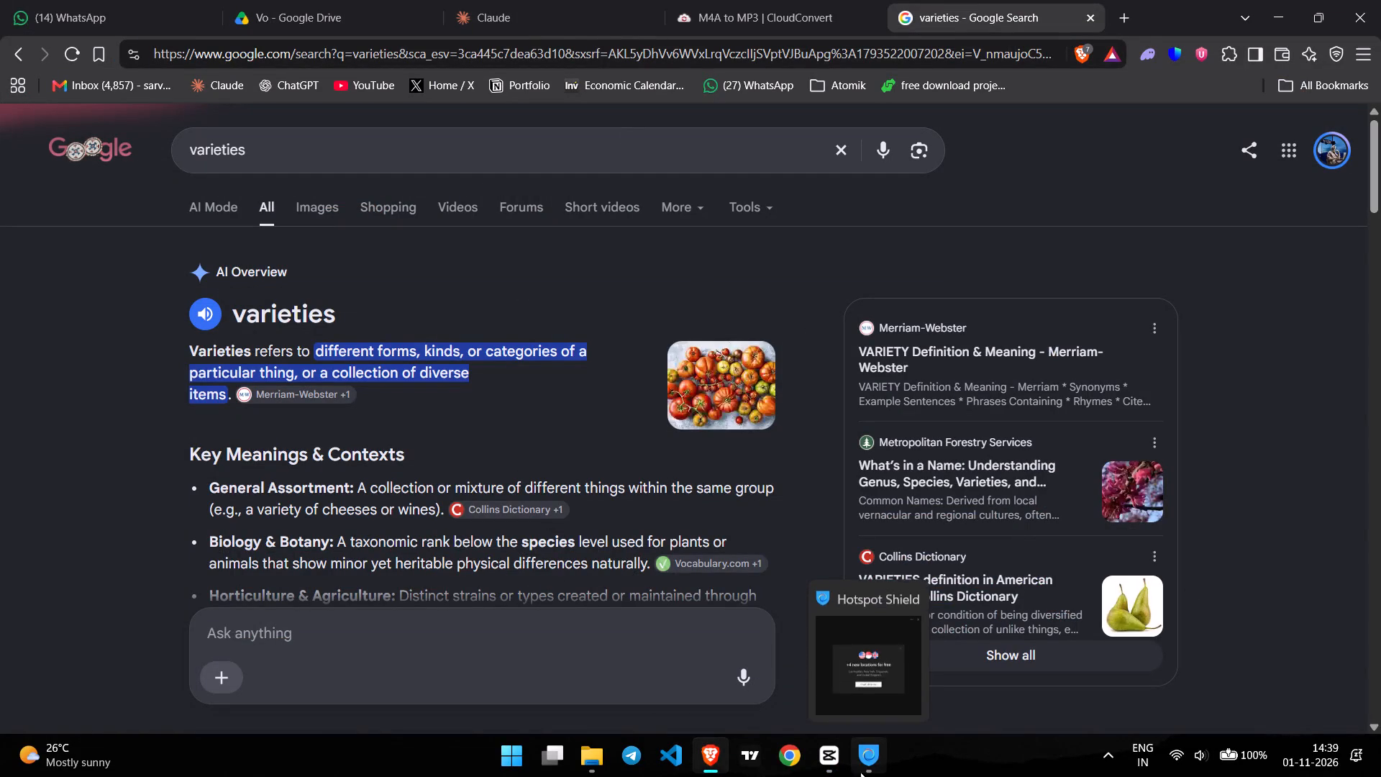
pyautogui.click(848, 763)
pyautogui.click(1226, 9)
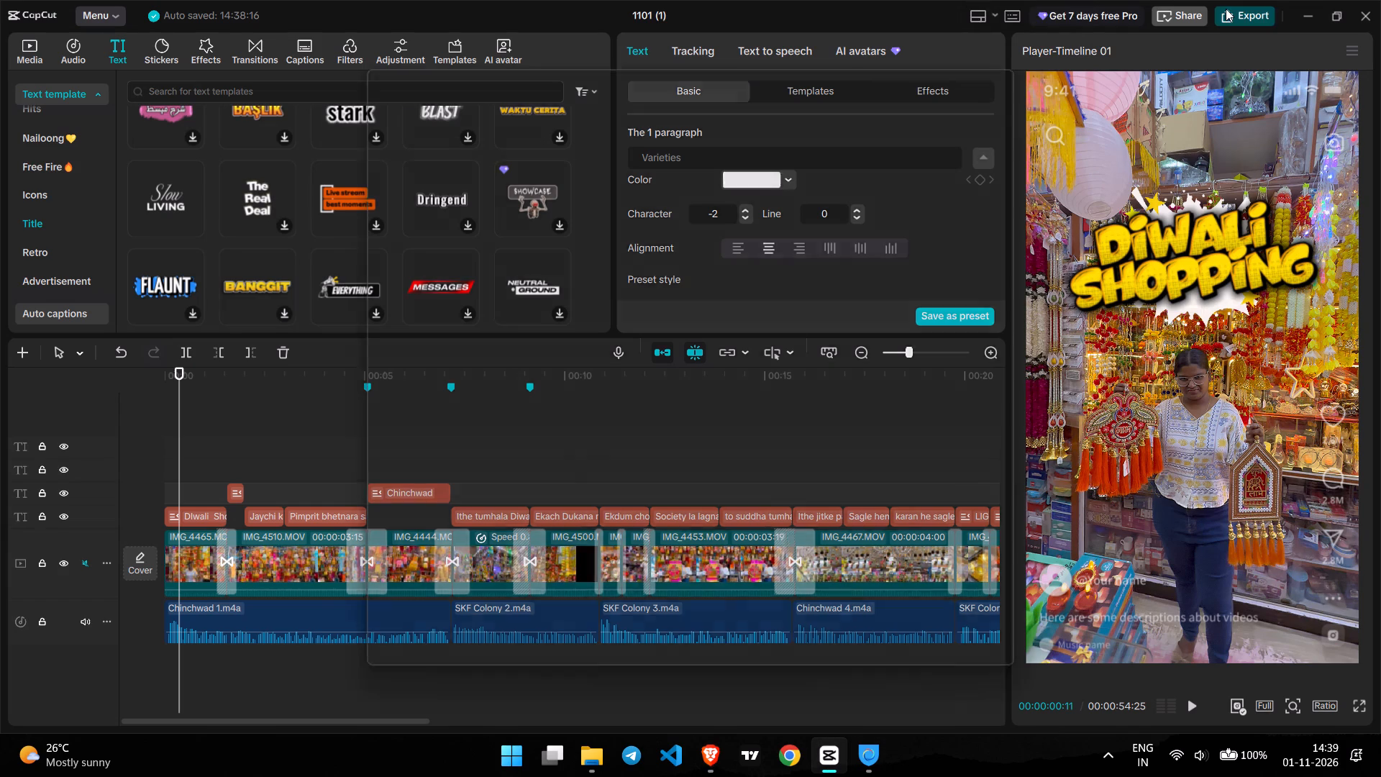
pyautogui.click(973, 636)
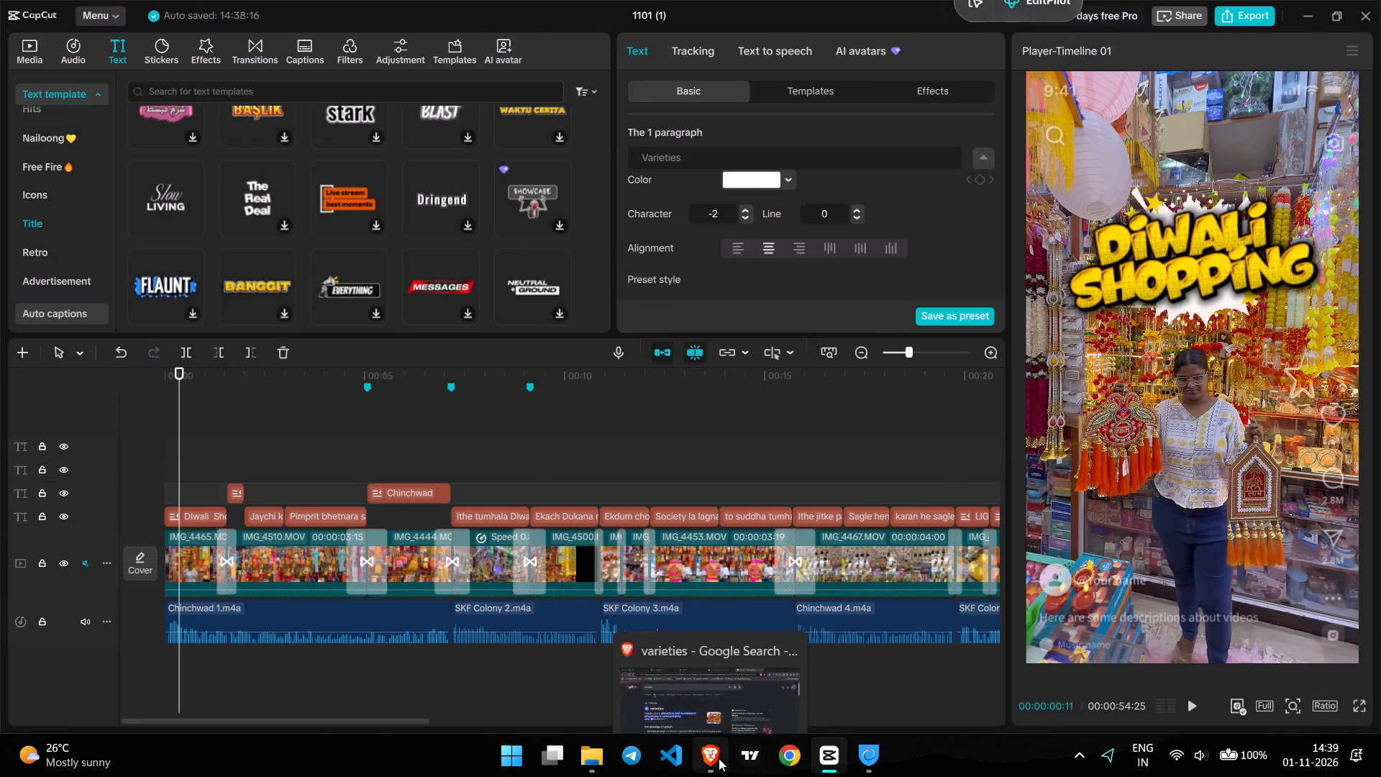
pyautogui.click(719, 758)
pyautogui.click(880, 759)
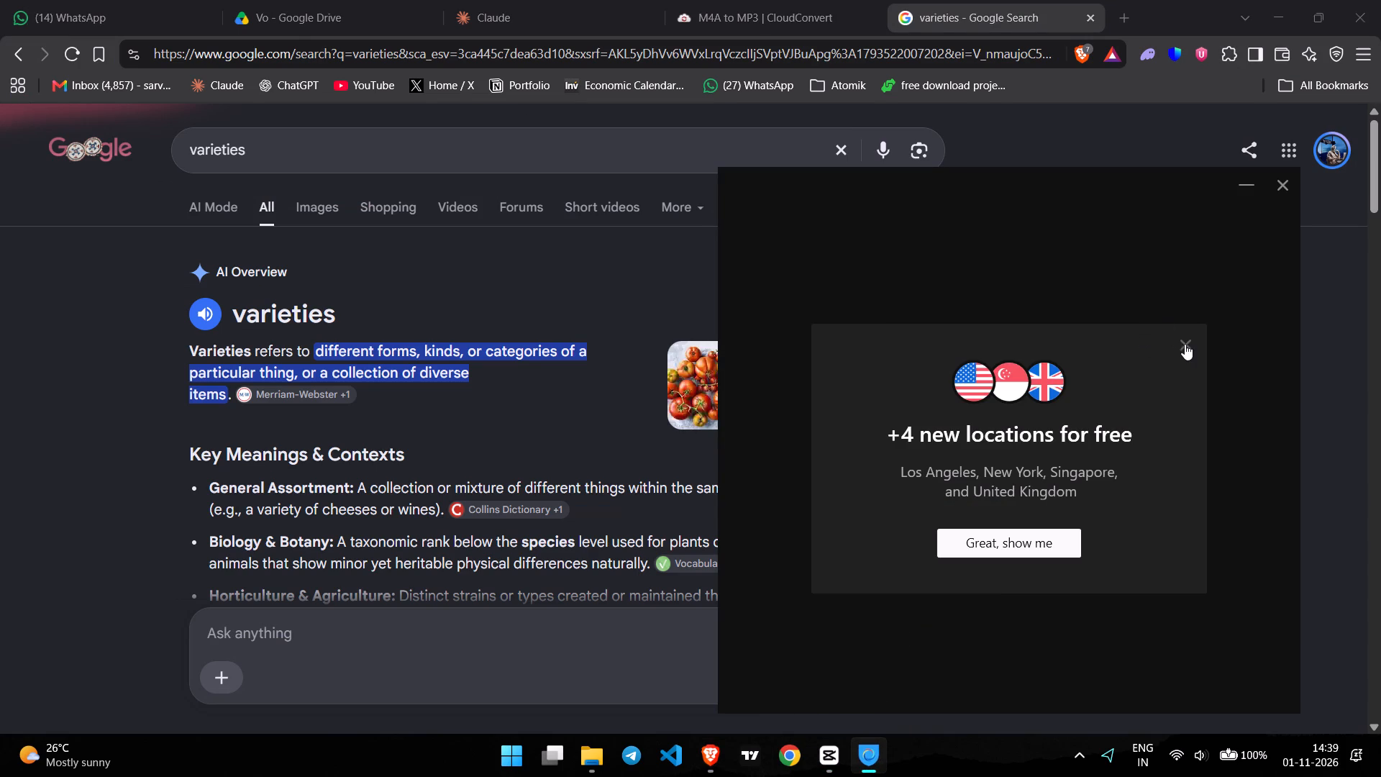
pyautogui.click(1188, 347)
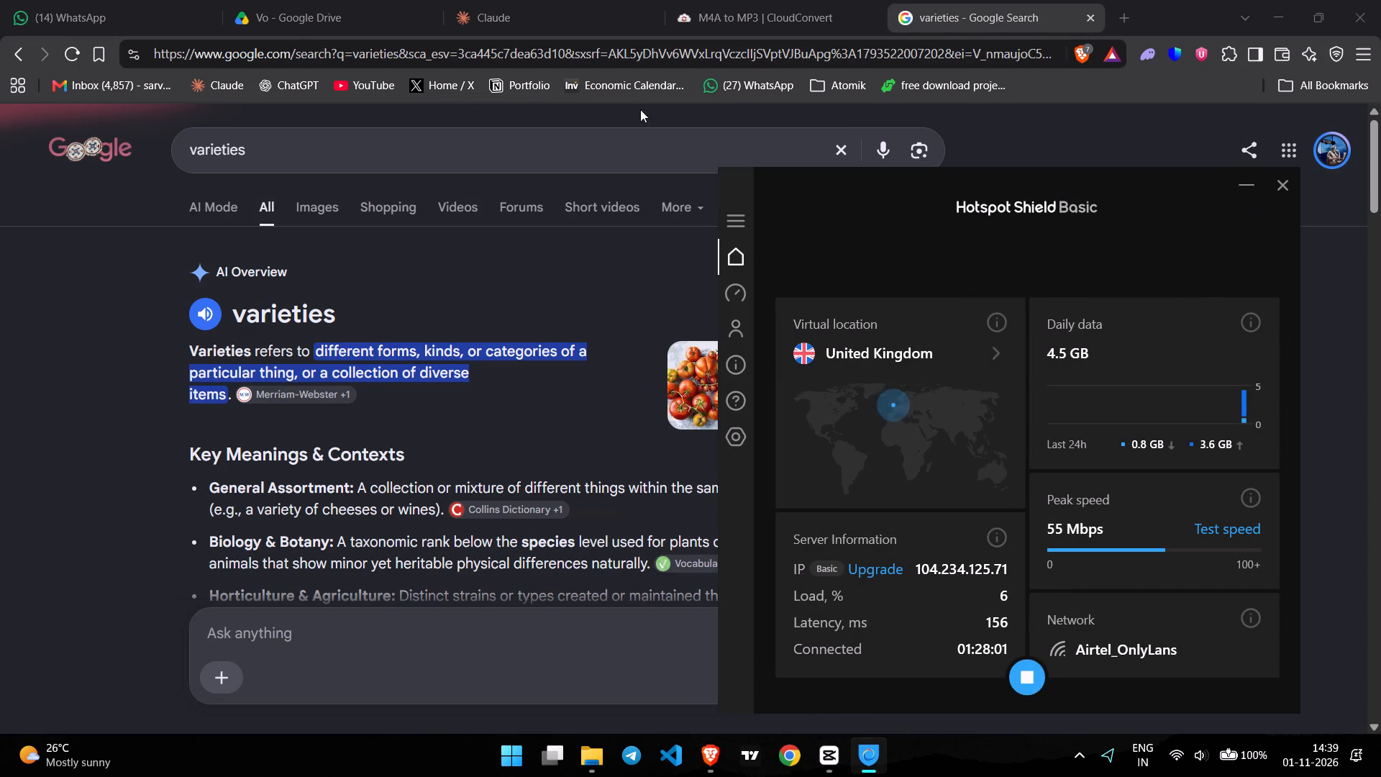
# Open YouTube in a new tab of the Brave browser and search for "diwali songs".
pyautogui.moveTo(389, 78); pyautogui.dragTo(470, 0)
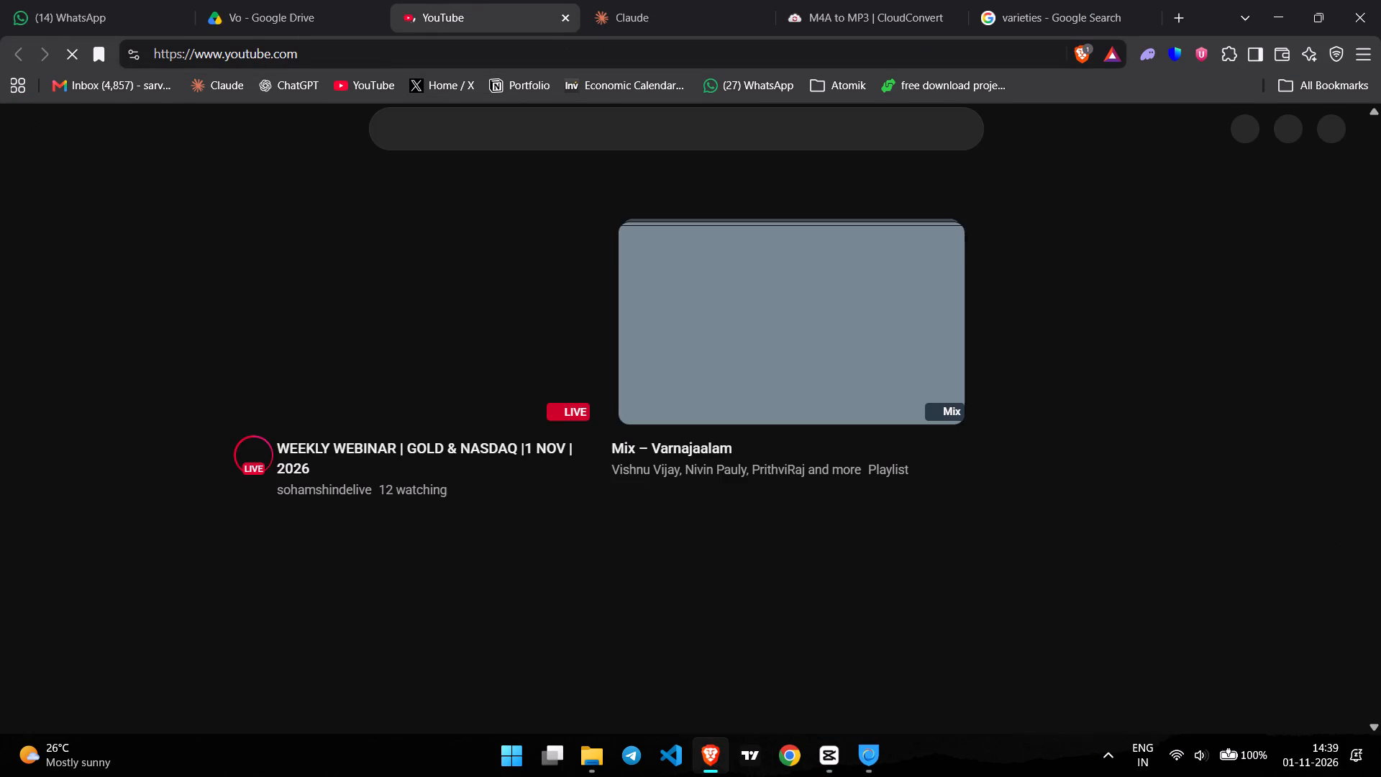
pyautogui.click(617, 126)
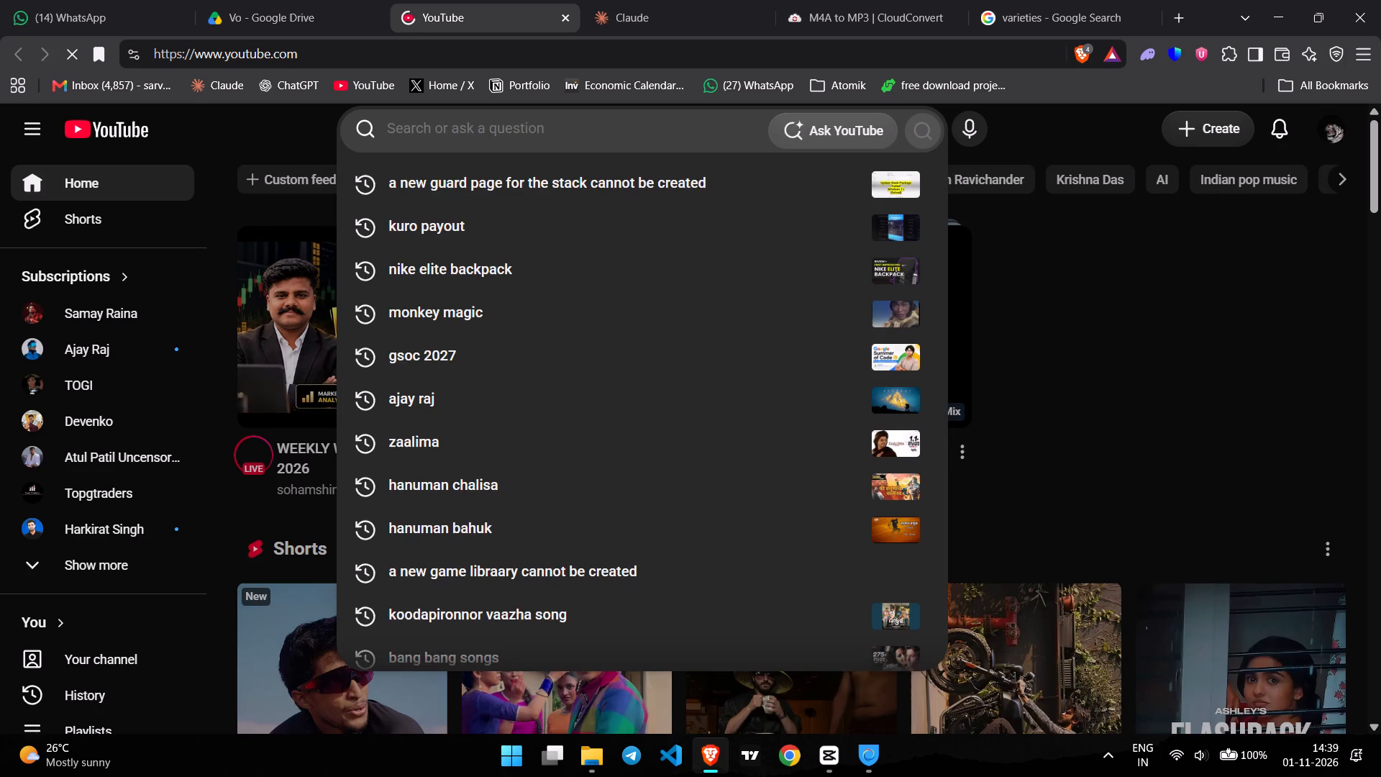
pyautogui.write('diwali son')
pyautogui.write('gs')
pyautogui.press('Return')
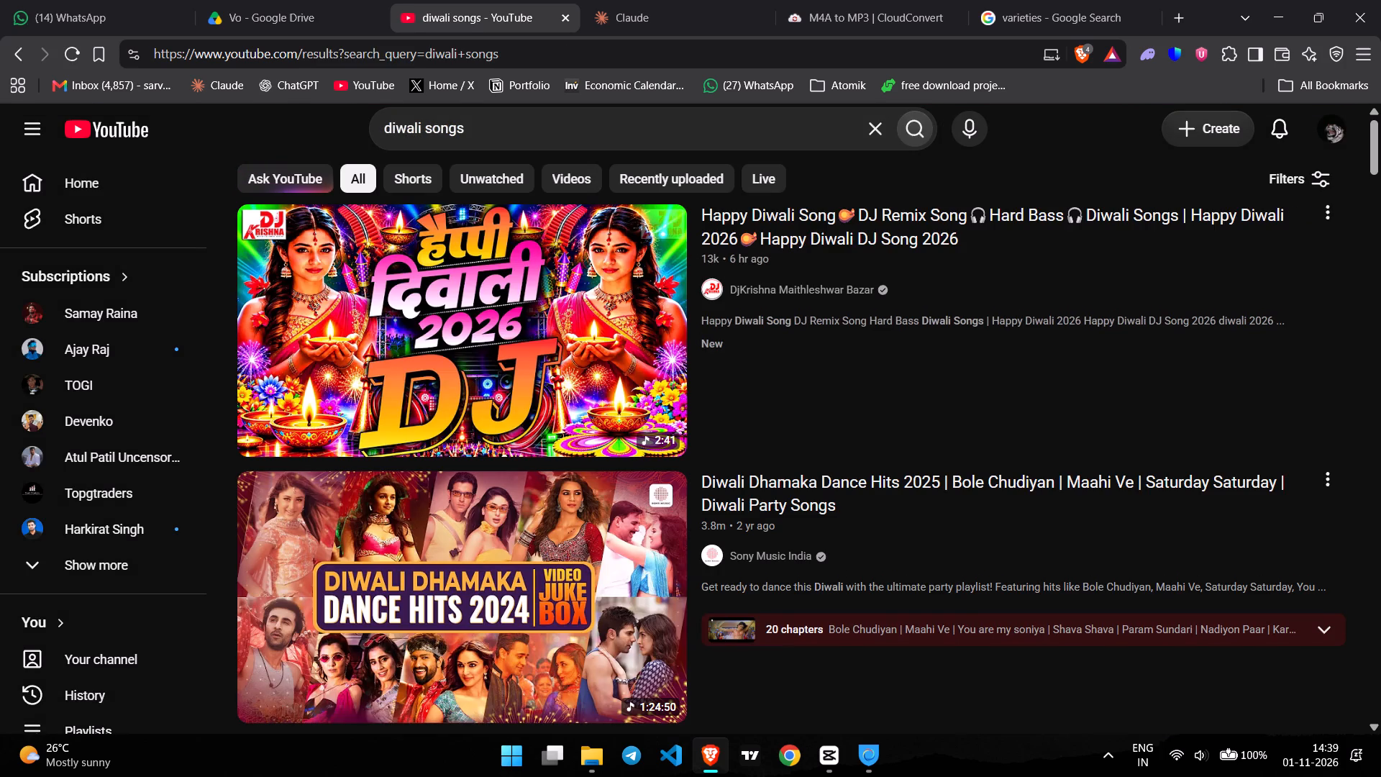
# Browse the results, open the "Din Din Diwali - Diwali Anthem" video and skip slightly ahead to sample the song.
pyautogui.scroll(-5, 442, 109)
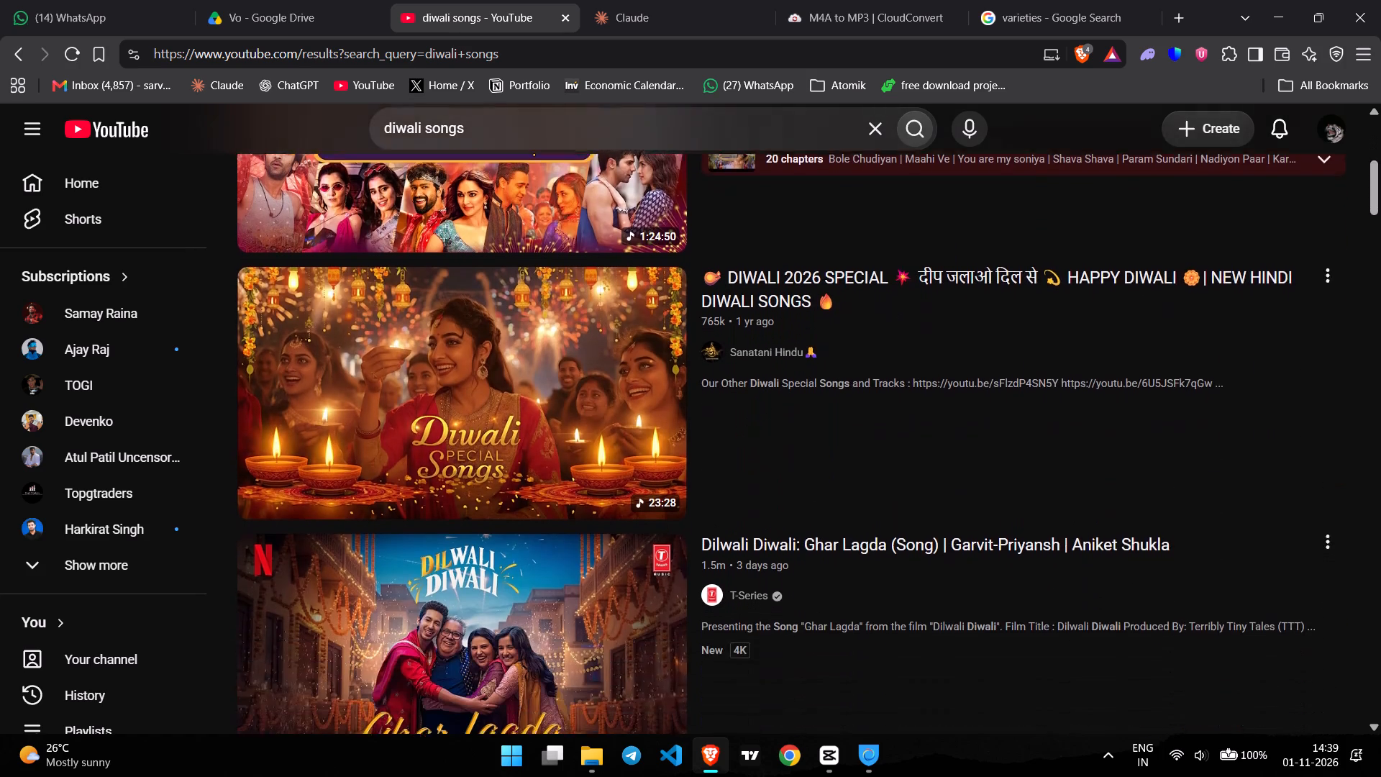
pyautogui.scroll(-3, 442, 109)
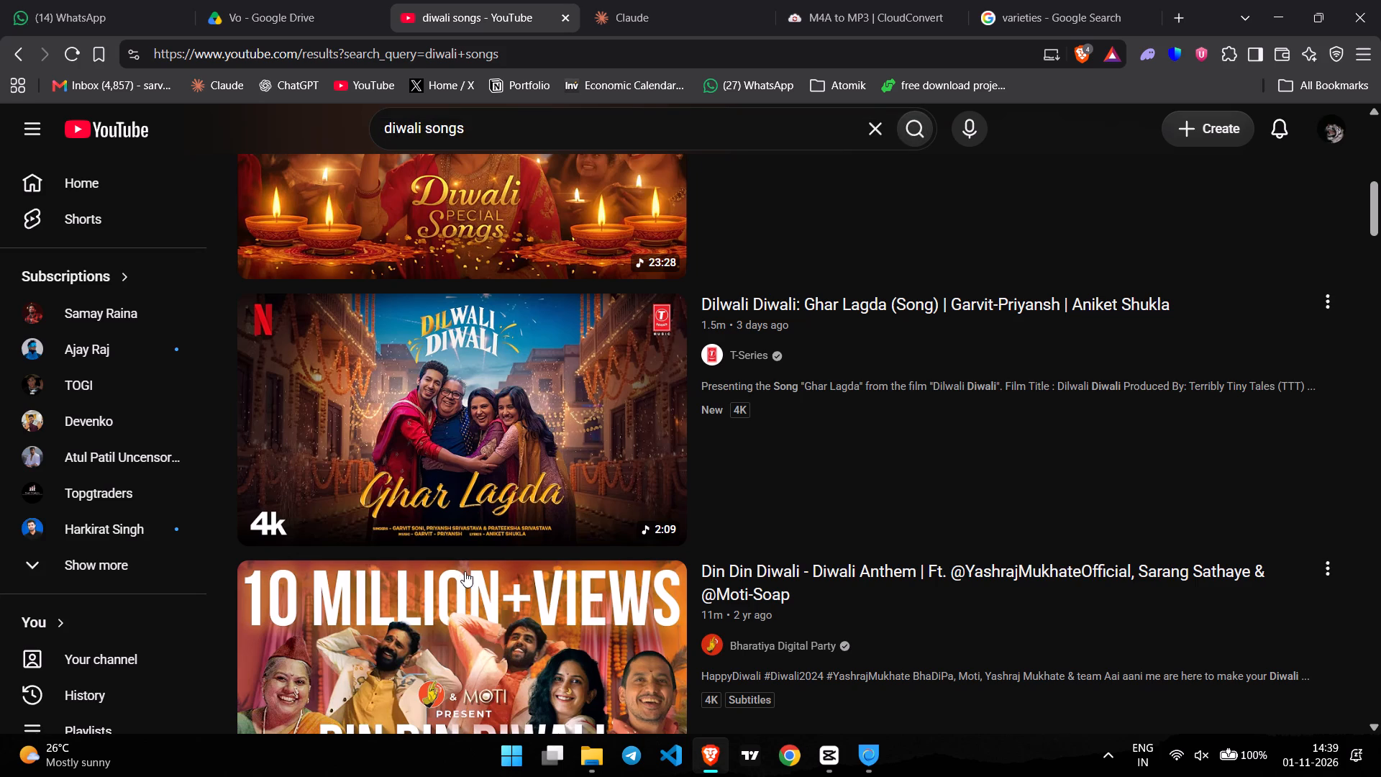
pyautogui.click(449, 627)
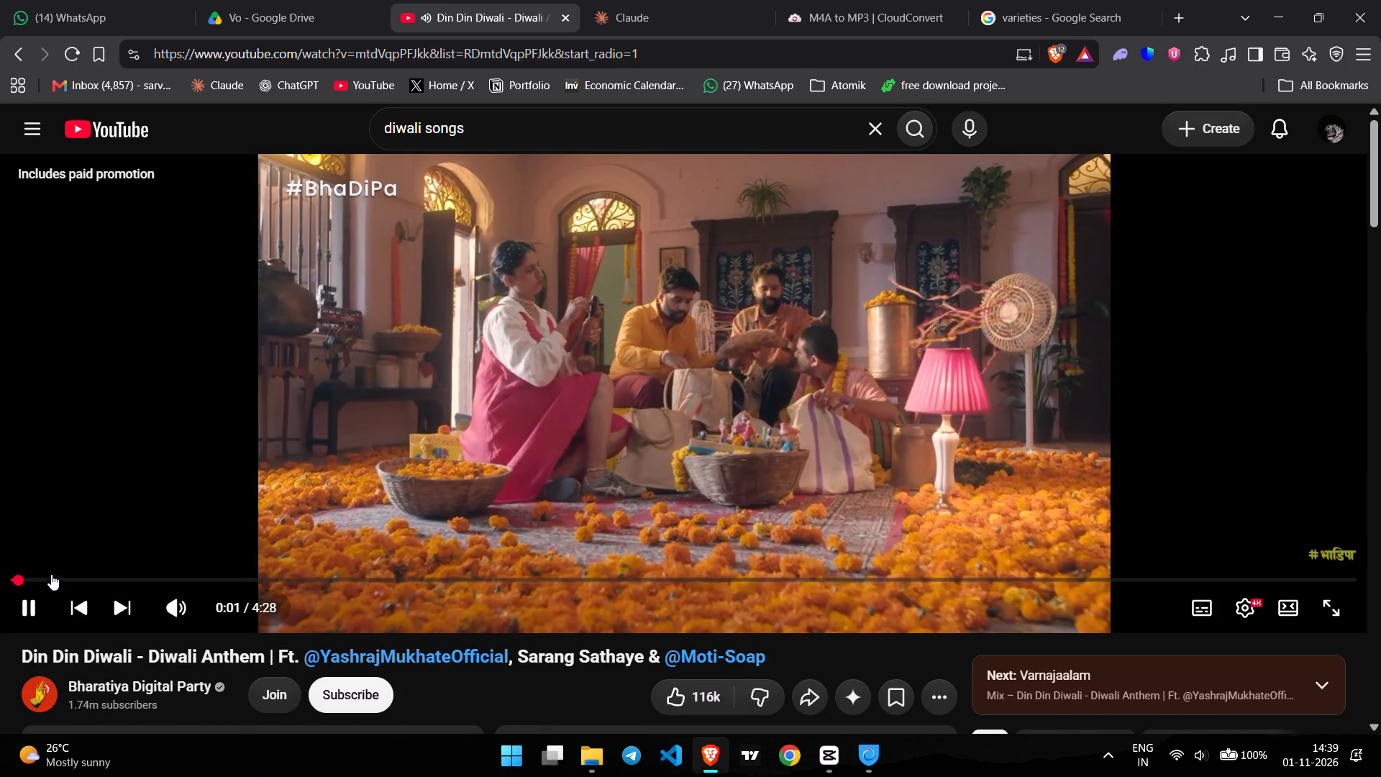
pyautogui.click(56, 578)
# Copy the share link of the "Din Din Diwali" video.
pyautogui.click(816, 683)
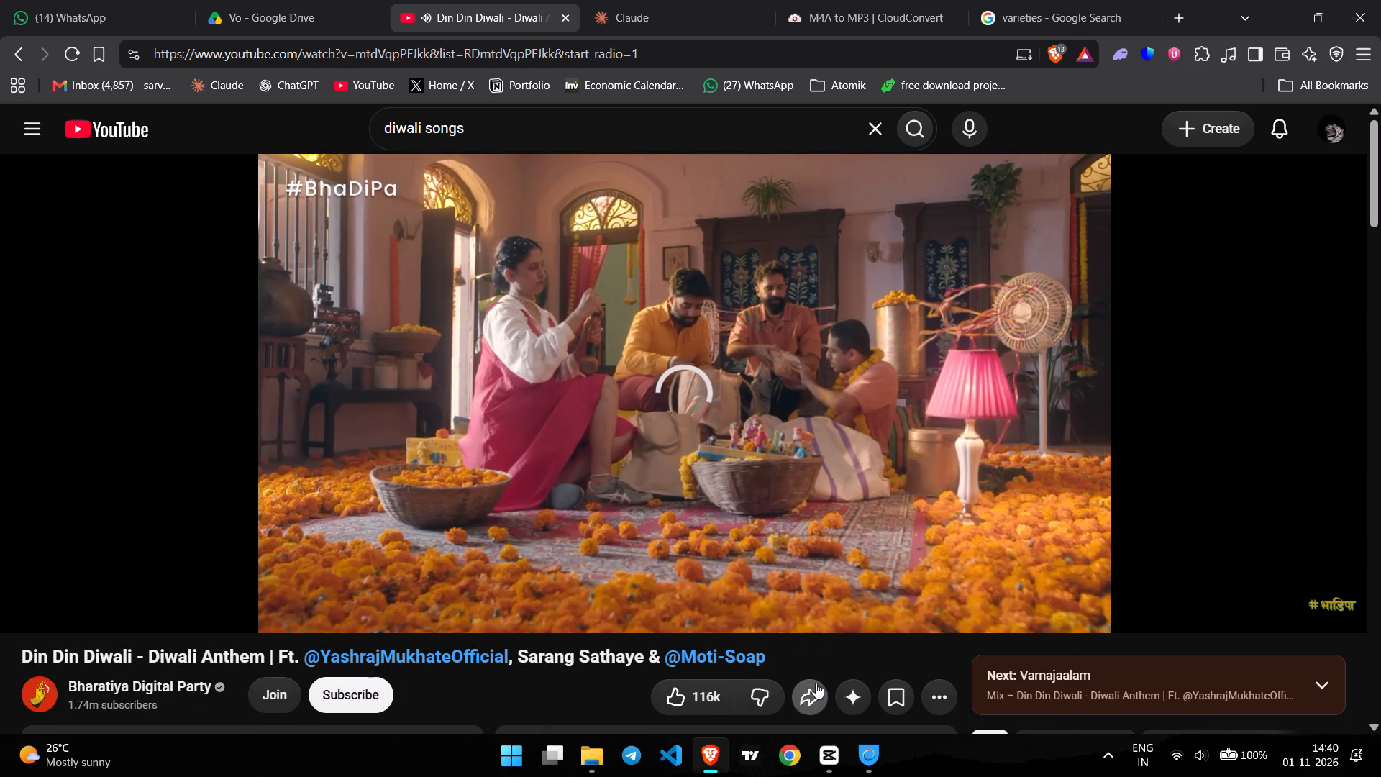
pyautogui.click(858, 517)
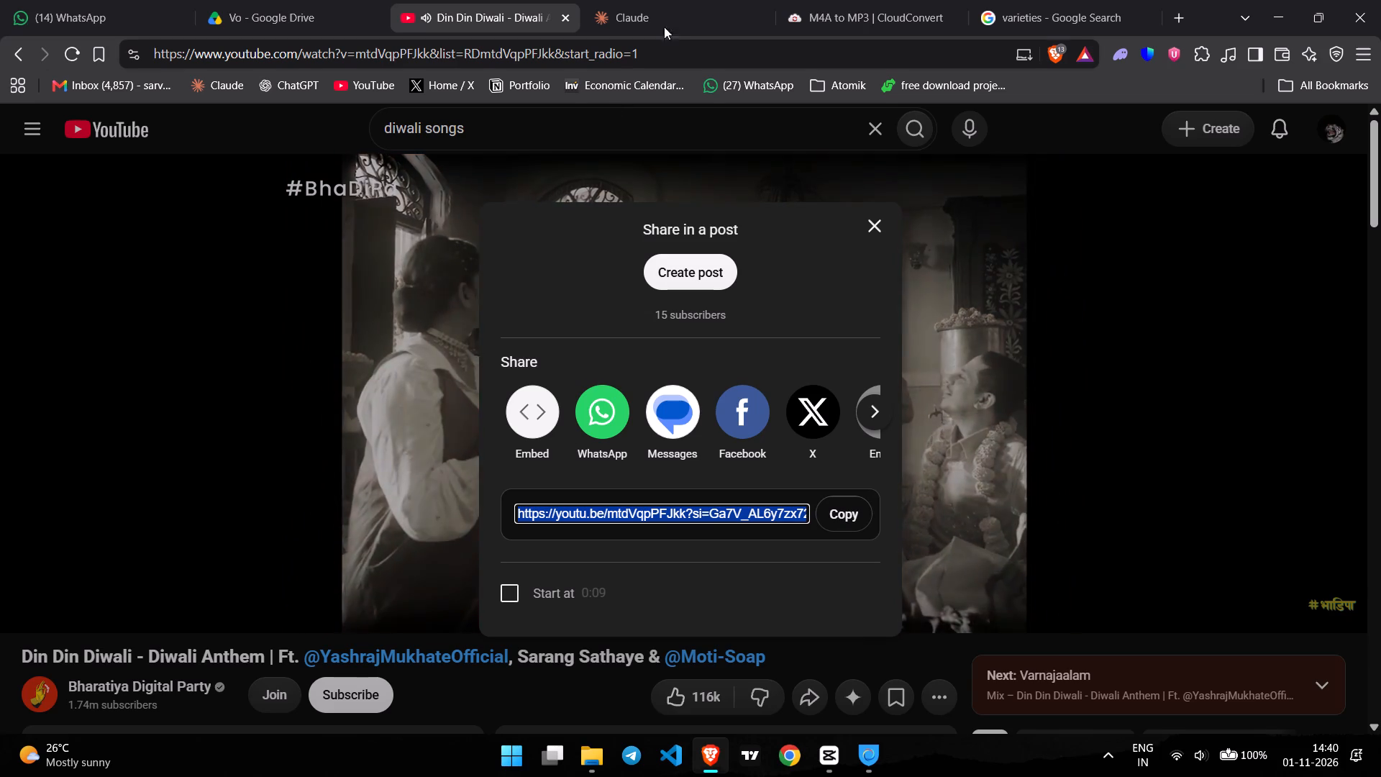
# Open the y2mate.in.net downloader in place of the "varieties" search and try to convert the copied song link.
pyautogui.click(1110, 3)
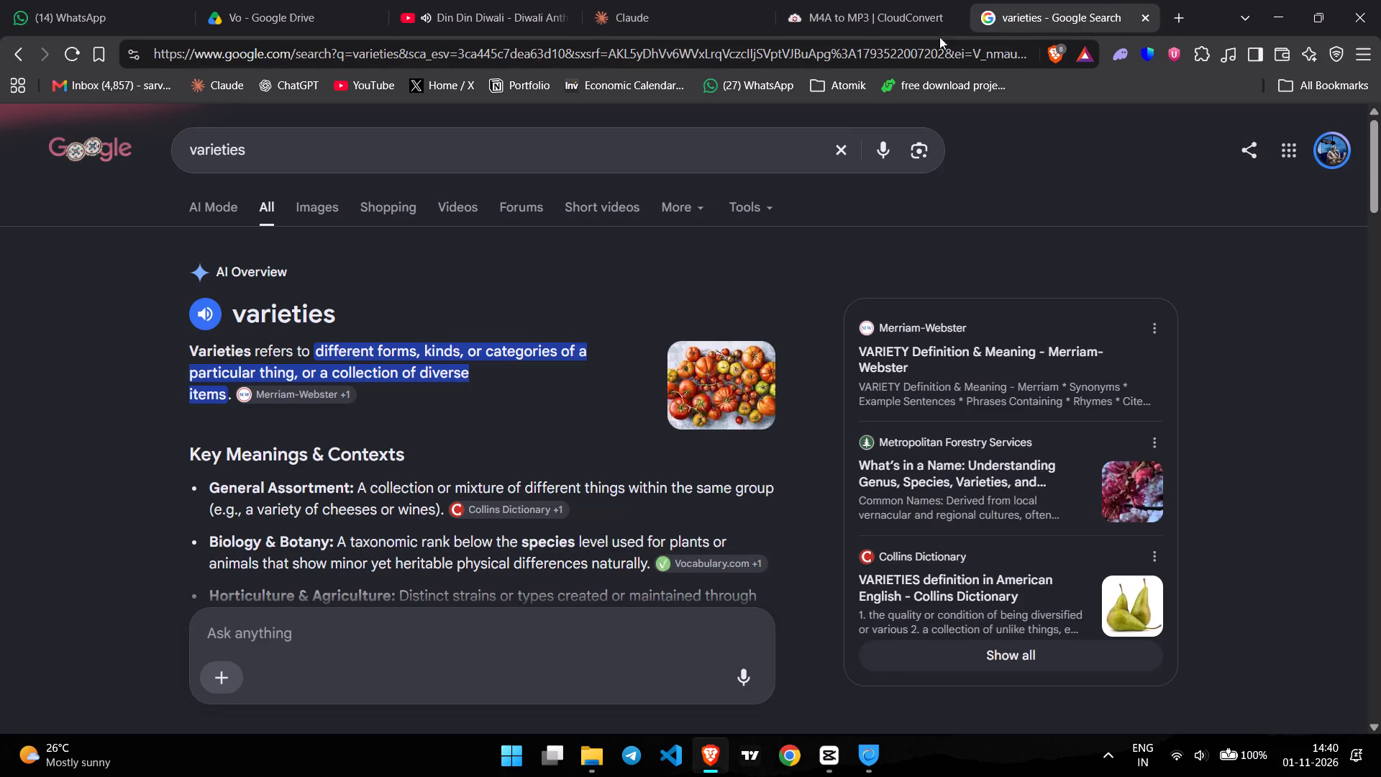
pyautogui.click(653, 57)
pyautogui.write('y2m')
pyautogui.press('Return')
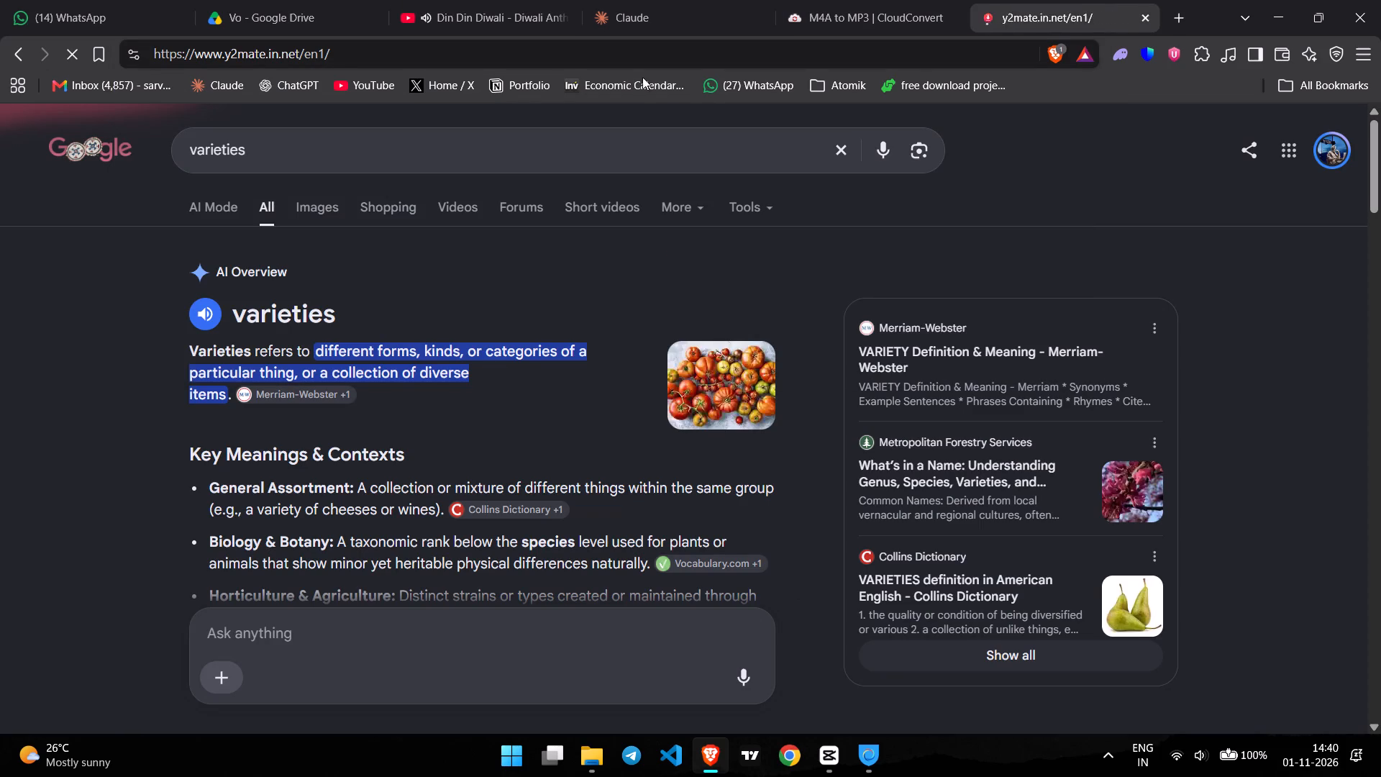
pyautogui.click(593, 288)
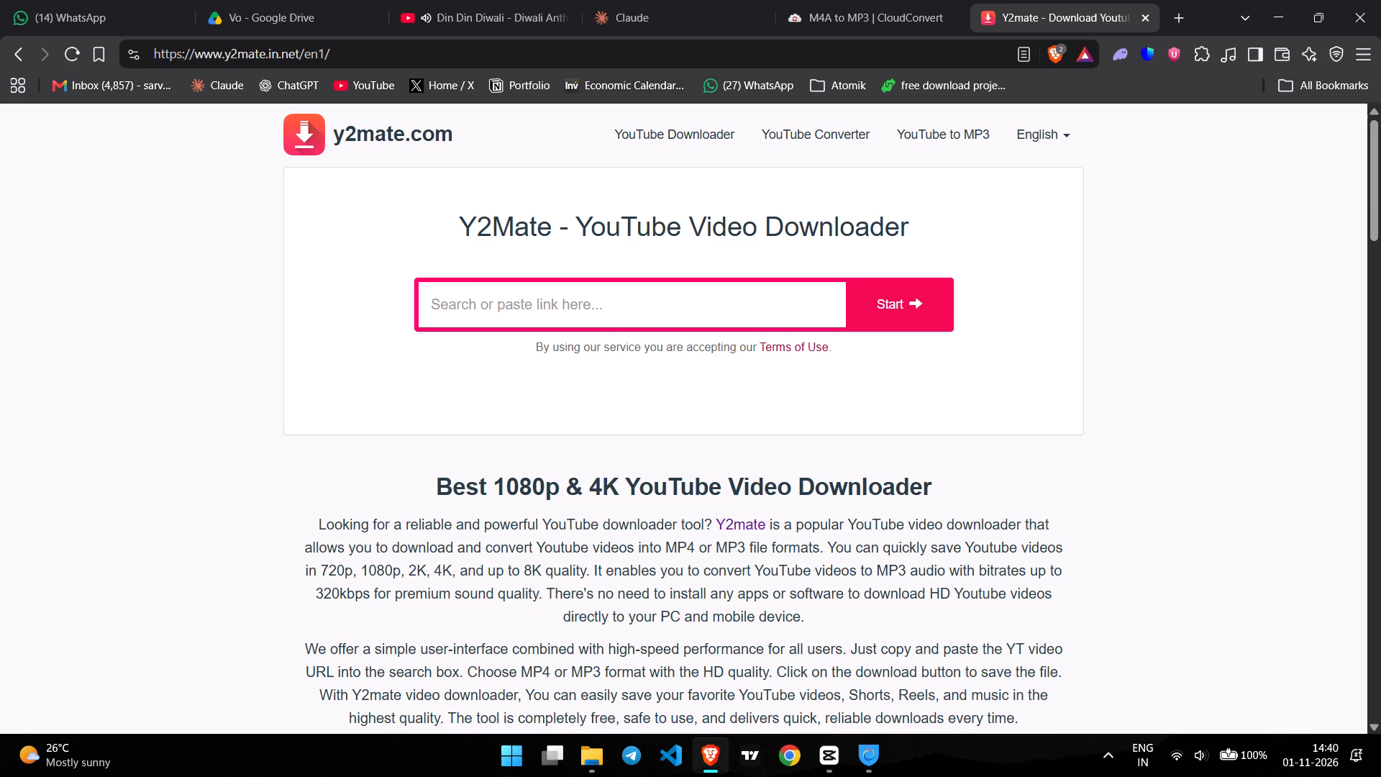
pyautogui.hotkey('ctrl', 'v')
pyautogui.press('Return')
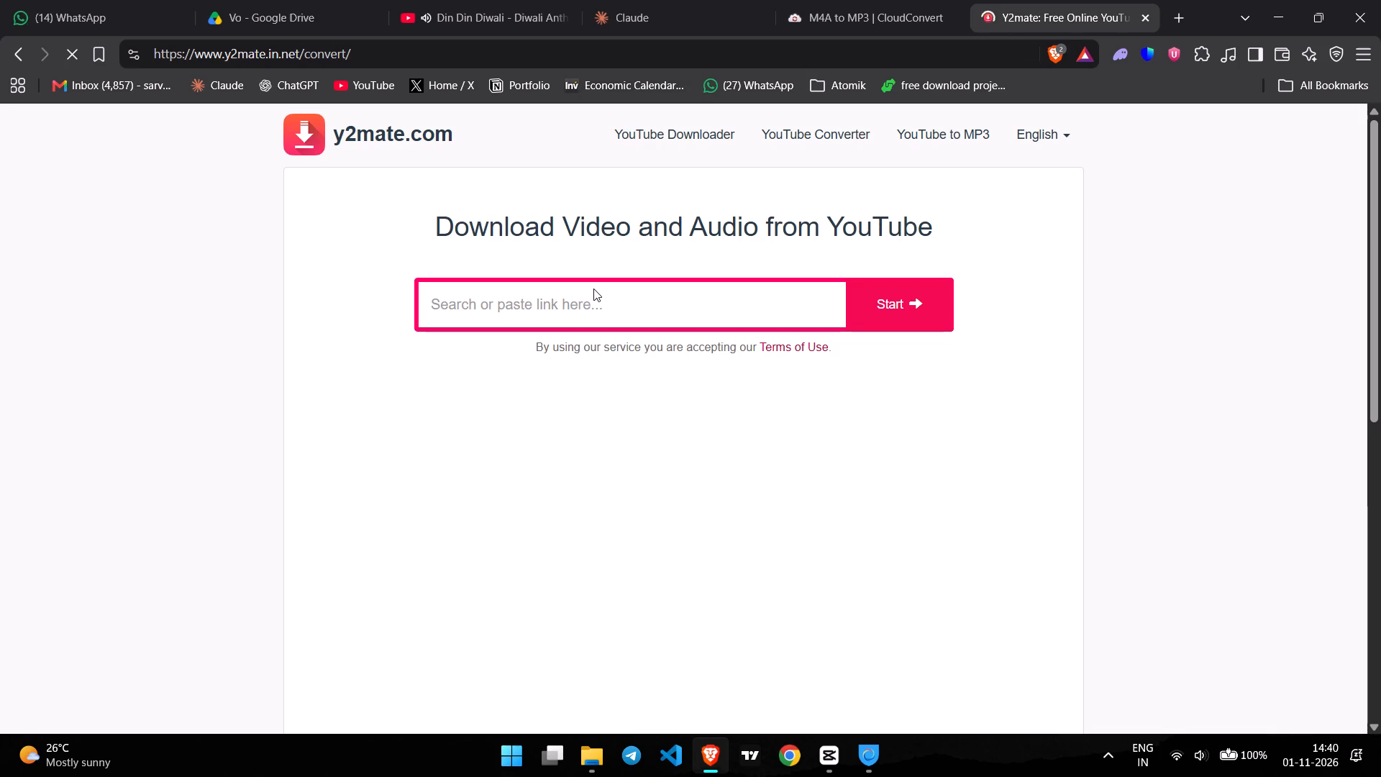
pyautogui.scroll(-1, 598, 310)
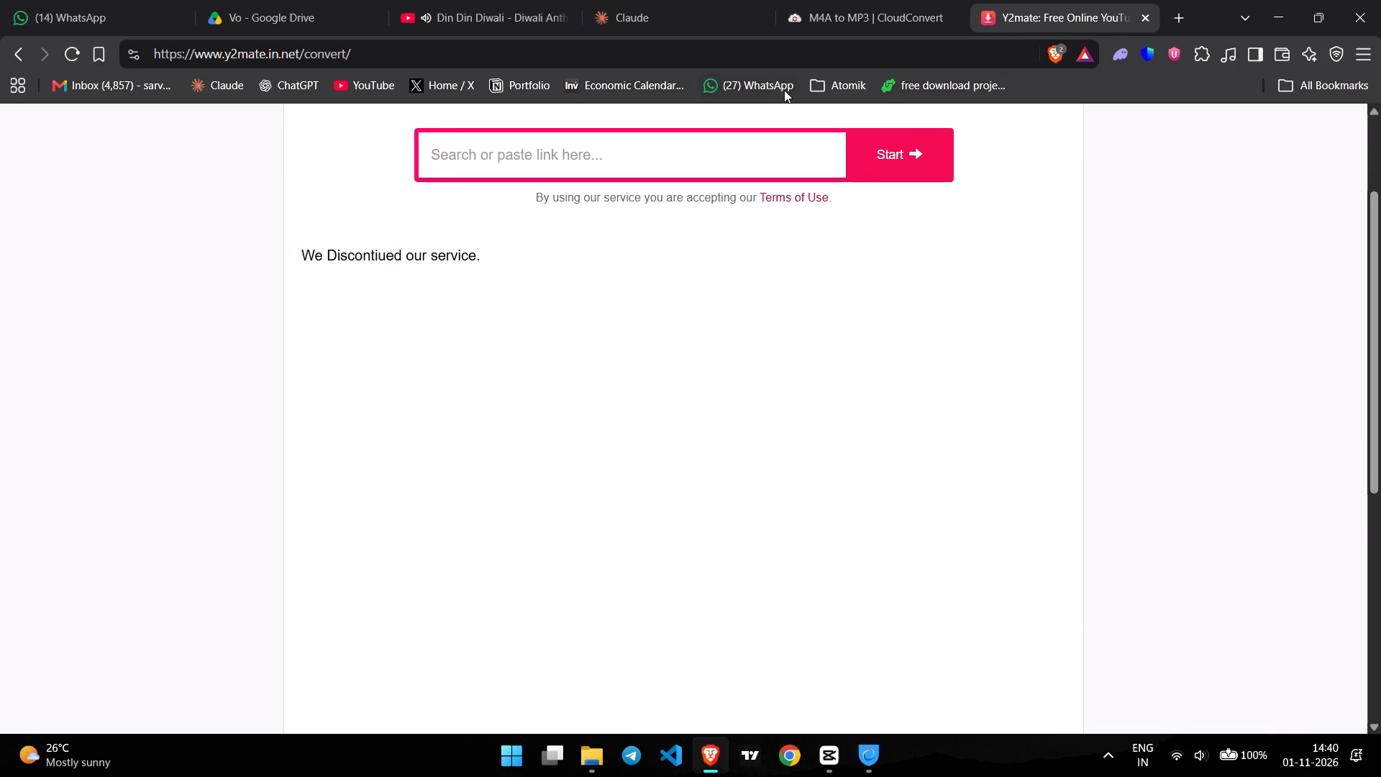
# Search Google for "y2mate", close the song video's share dialog, and look through the results for a working downloader.
pyautogui.click(760, 56)
pyautogui.write('y2mate')
pyautogui.press('space')
pyautogui.press('Return')
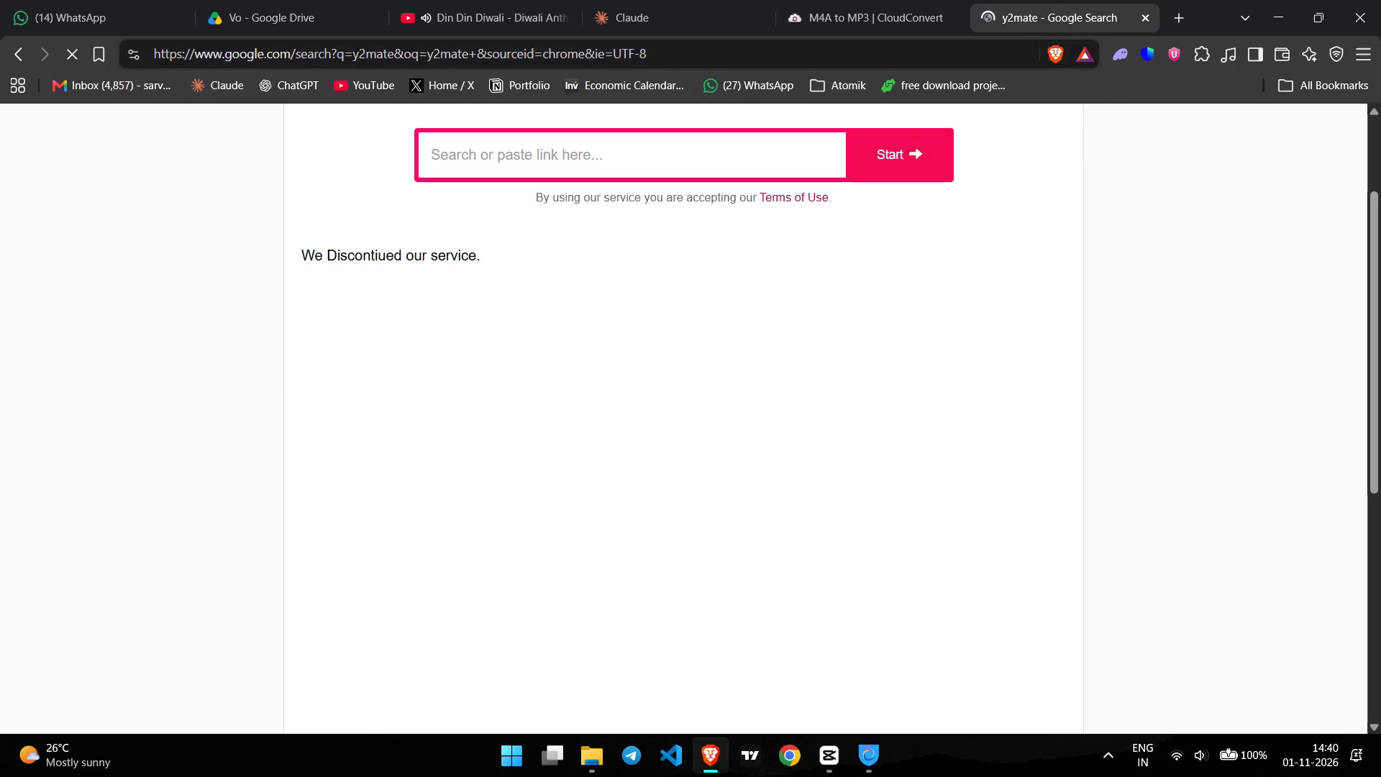
pyautogui.click(513, 0)
pyautogui.click(866, 232)
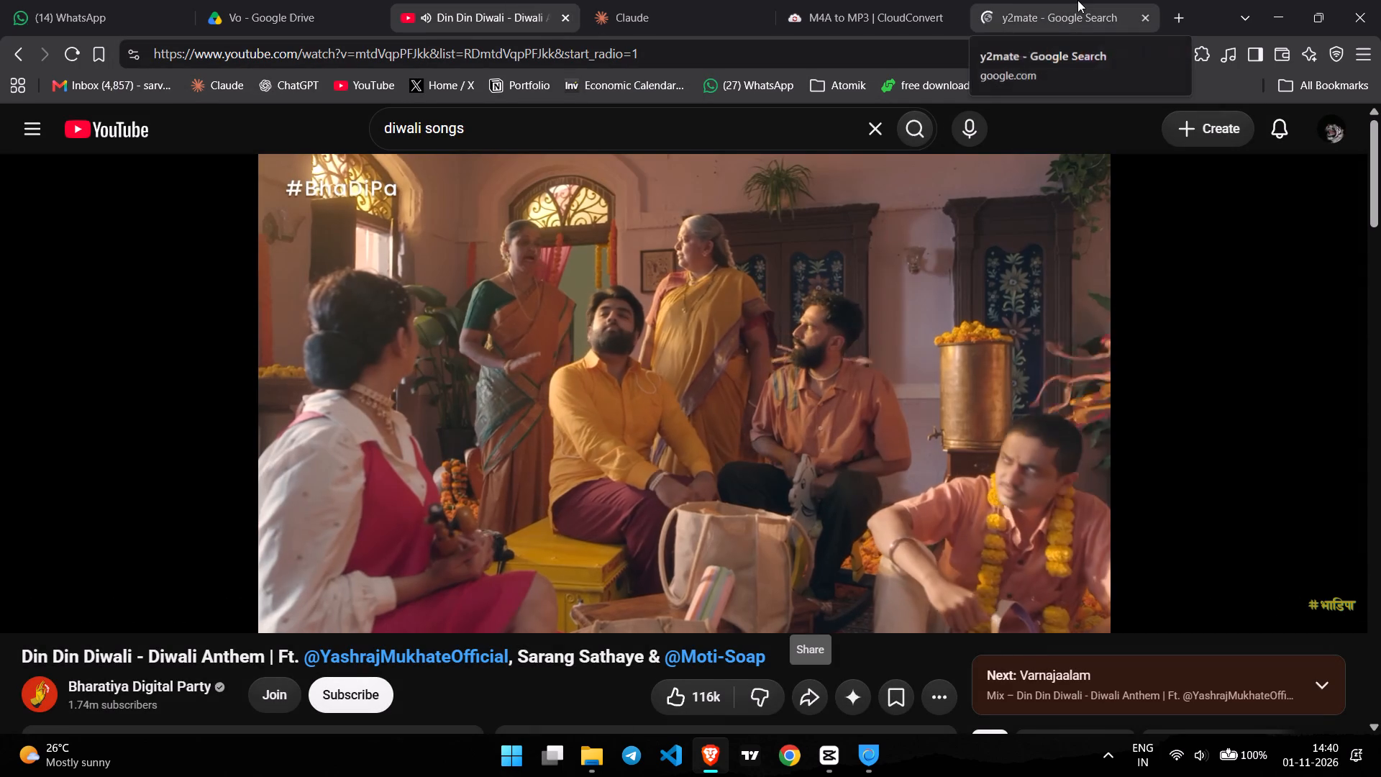
pyautogui.click(1077, 0)
pyautogui.scroll(-4, 381, 435)
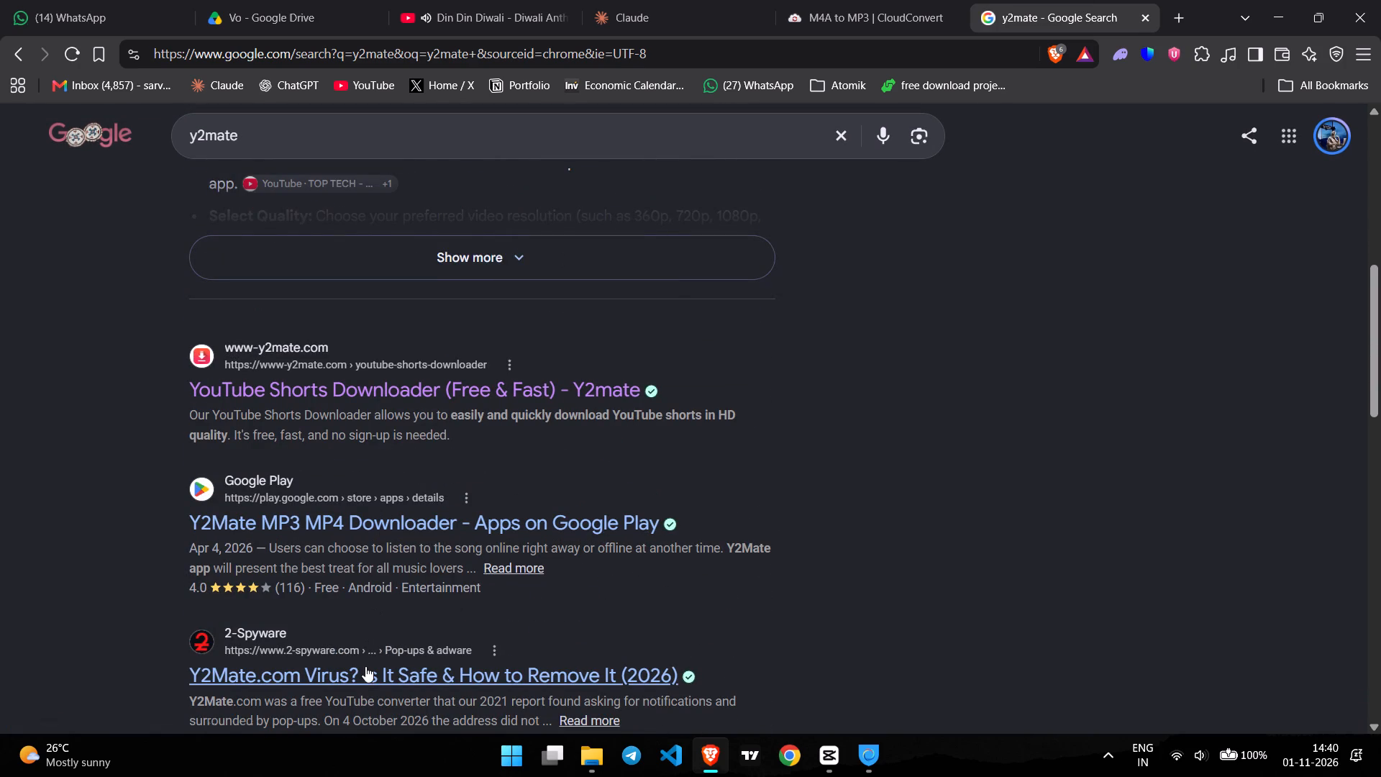
# Read the 2-Spyware article about Y2Mate.com's safety and return to the search results.
pyautogui.click(365, 666)
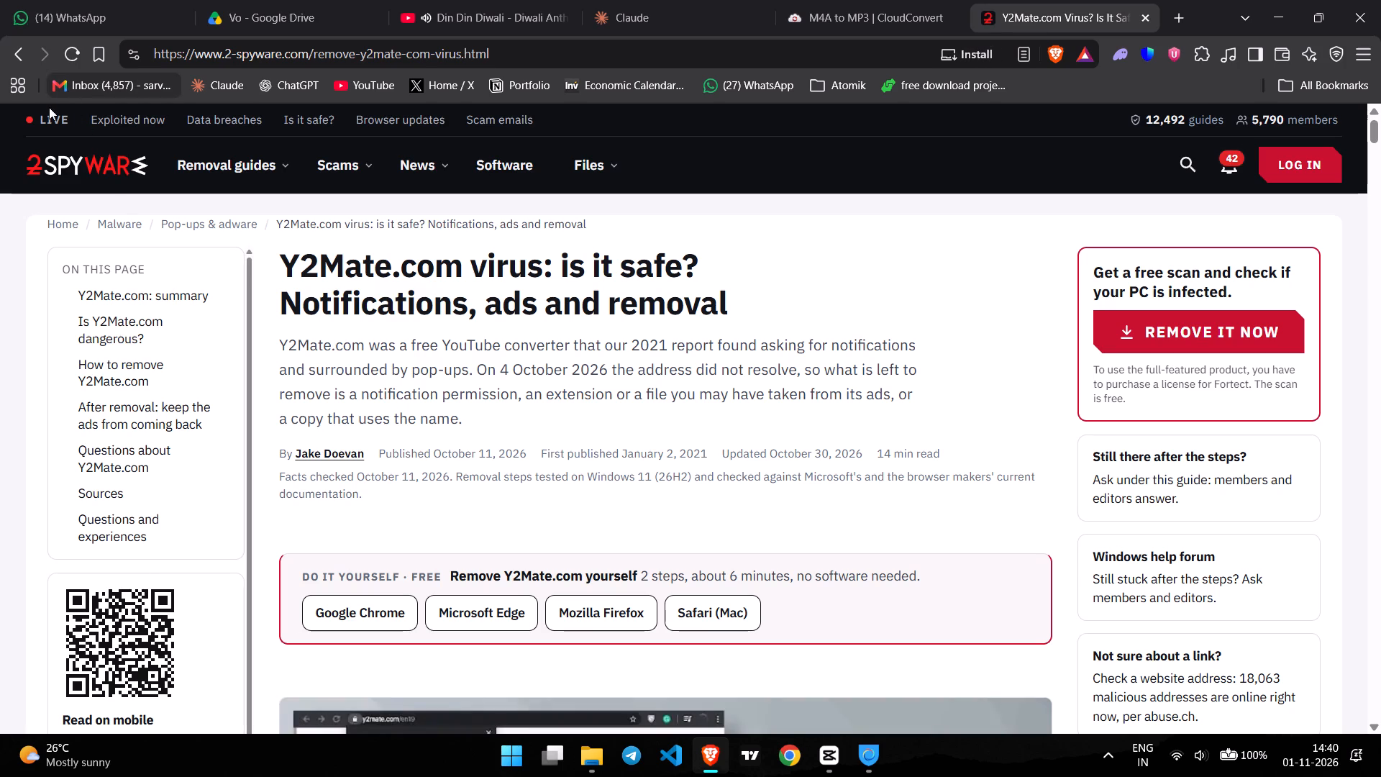
pyautogui.scroll(-1, 483, 326)
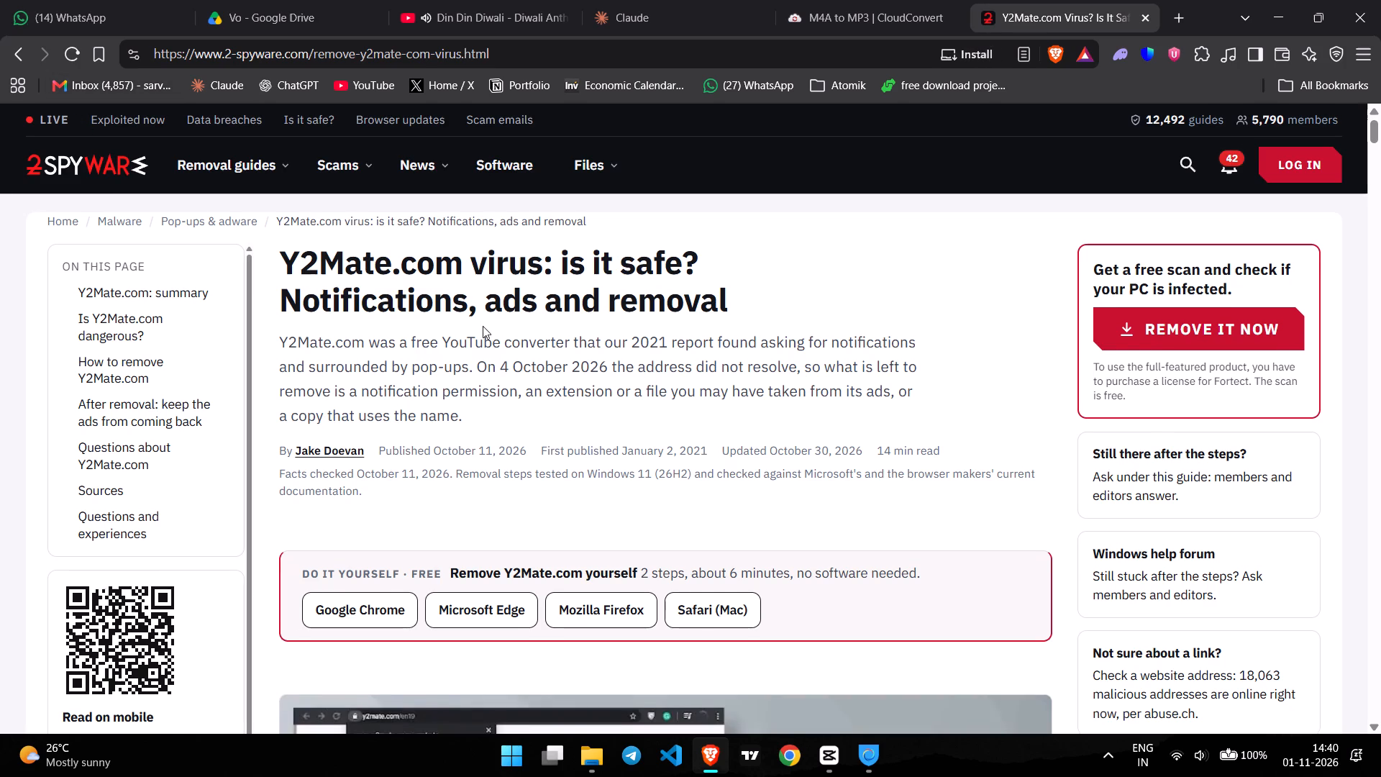
pyautogui.scroll(-2, 483, 326)
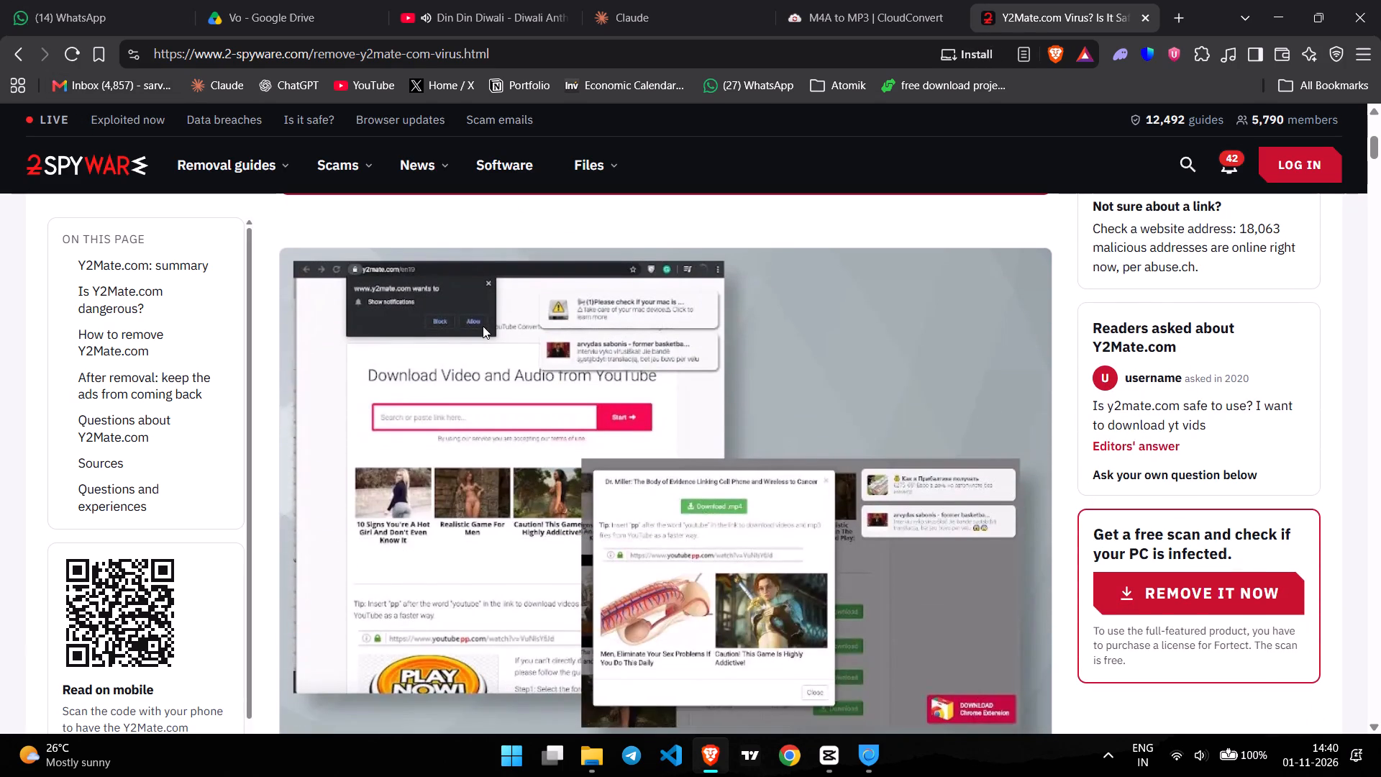
pyautogui.scroll(-4, 483, 326)
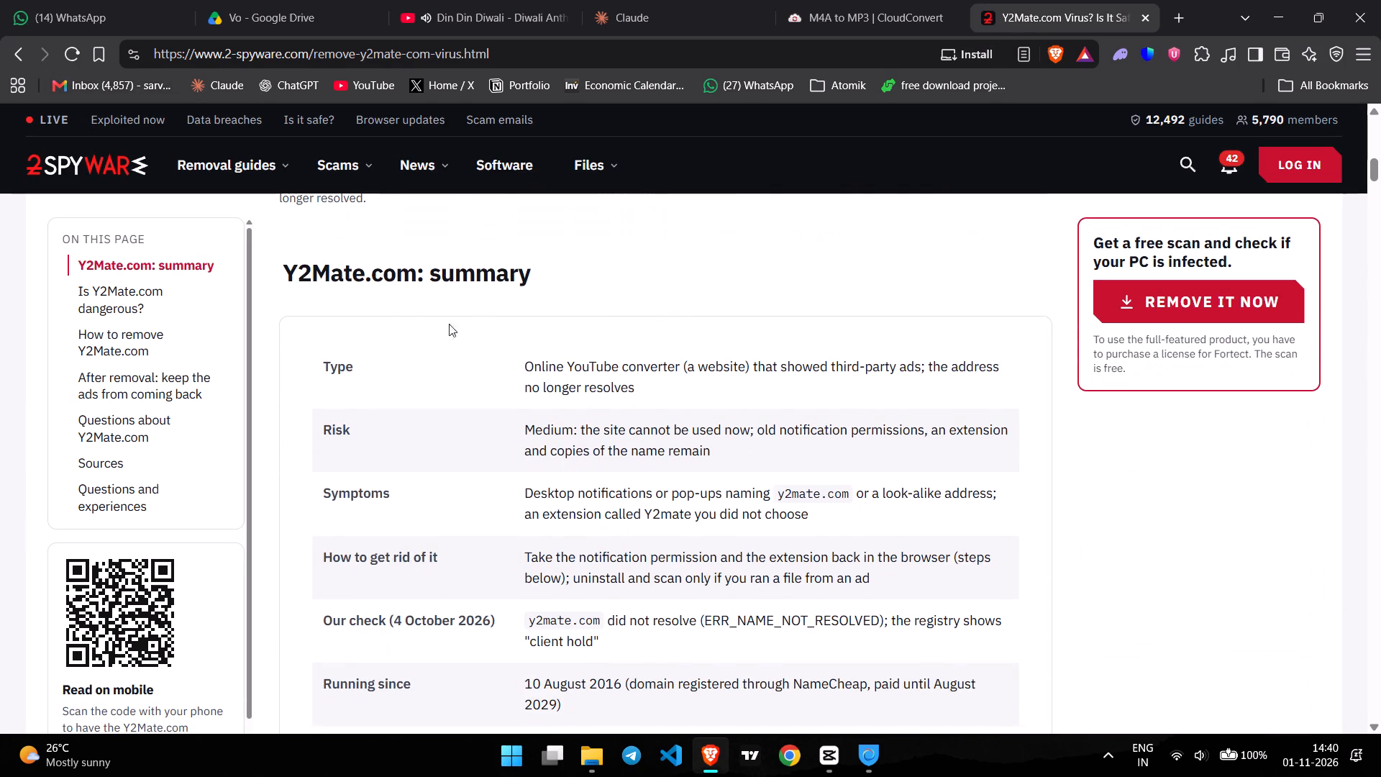
pyautogui.click(23, 51)
# Look through the rest of the "y2mate" results for a usable converter and pause the "Din Din Diwali" video.
pyautogui.scroll(-2, 493, 347)
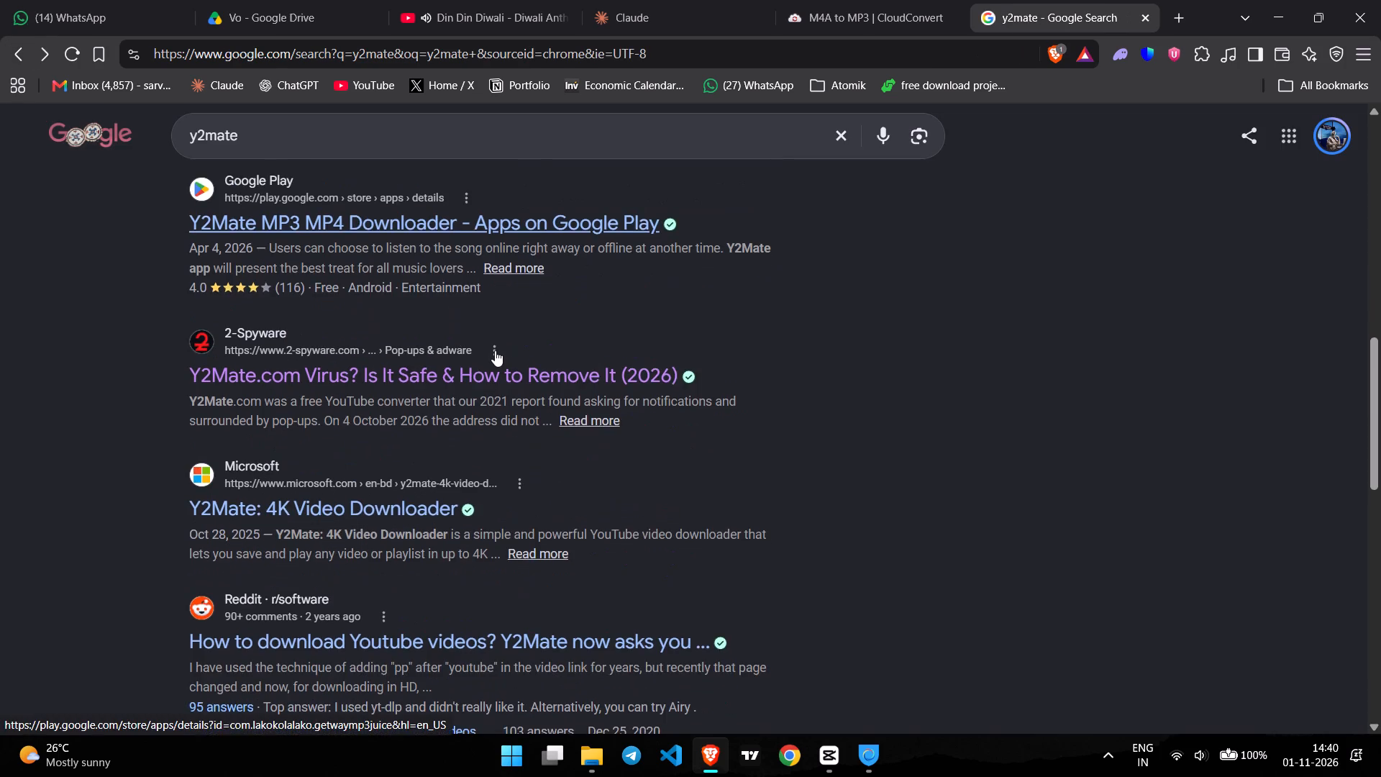
pyautogui.scroll(-1, 495, 350)
pyautogui.press('space')
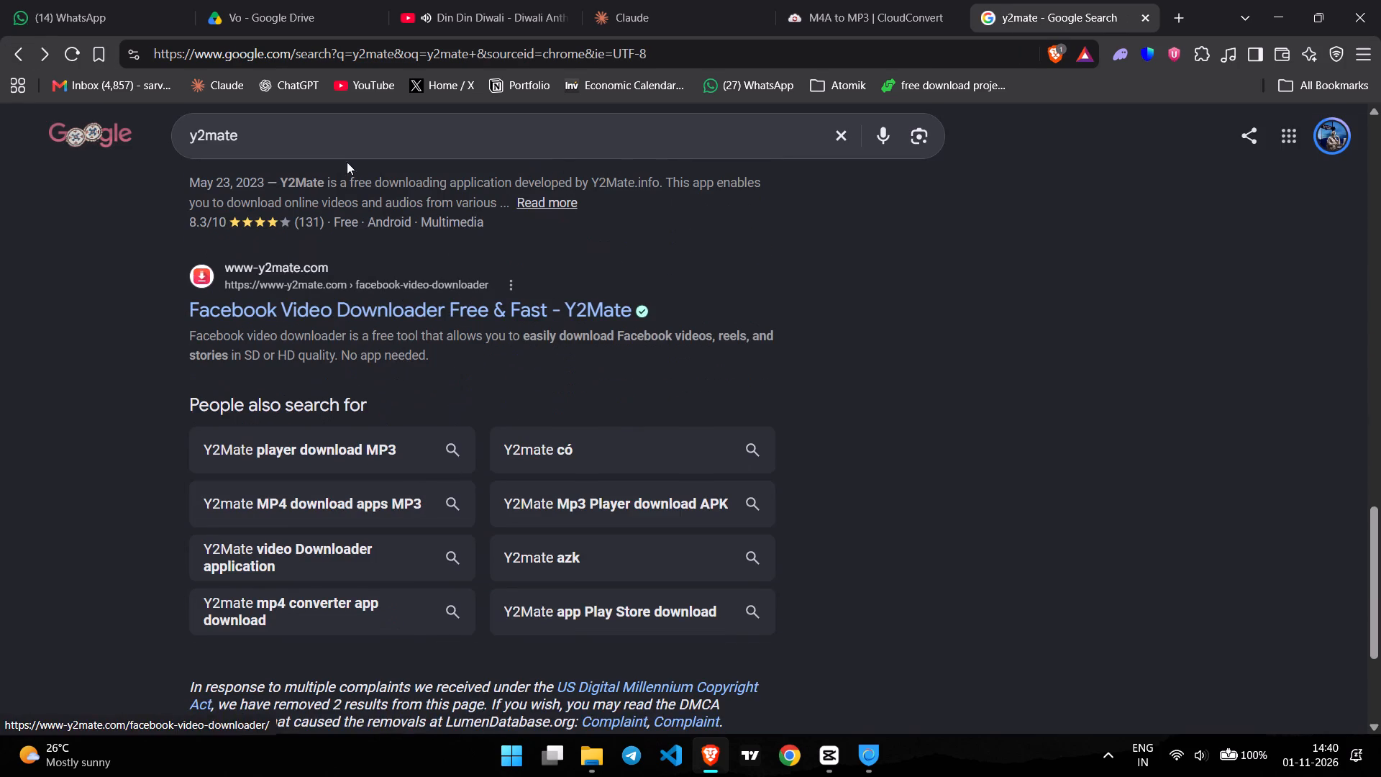
pyautogui.click(503, 0)
pyautogui.click(562, 347)
pyautogui.click(1108, 0)
pyautogui.scroll(-2, 711, 437)
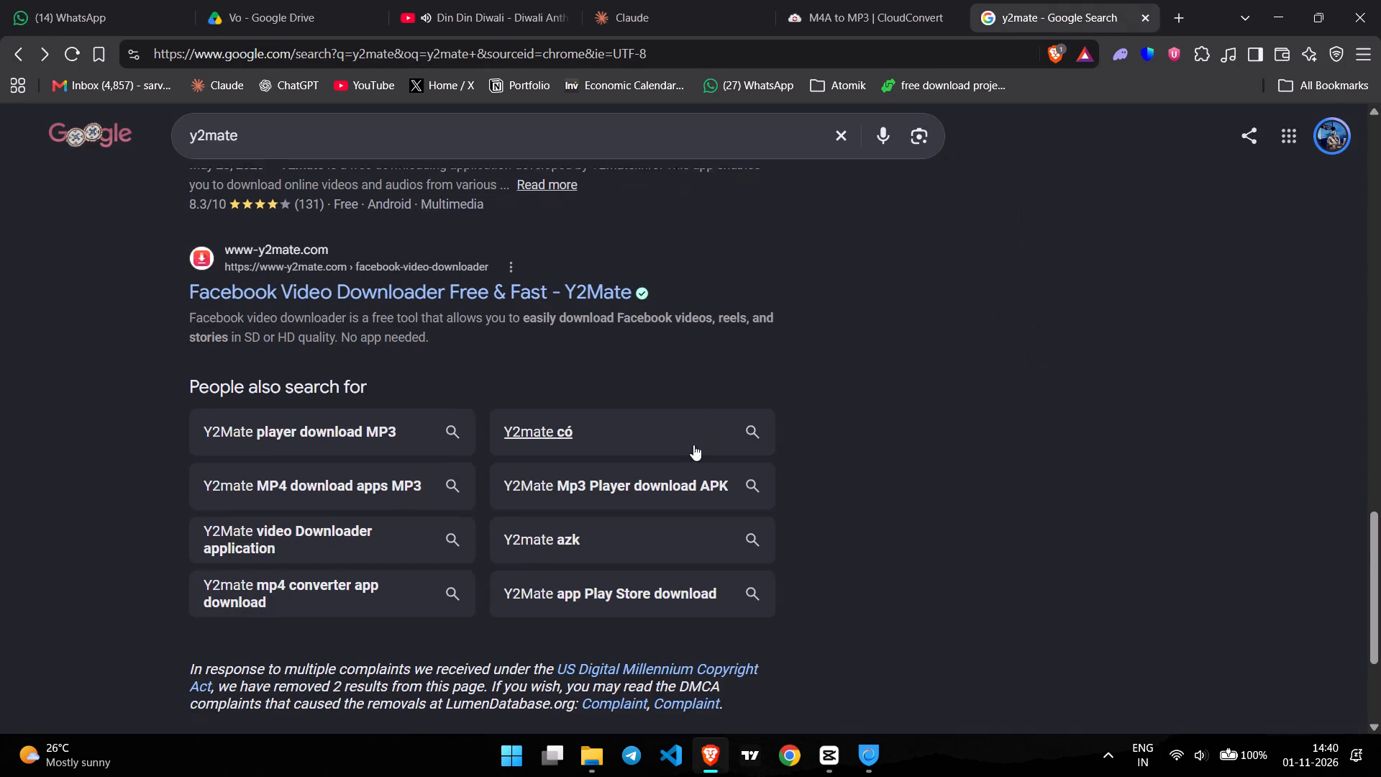
pyautogui.scroll(-1, 693, 445)
pyautogui.scroll(12, 683, 447)
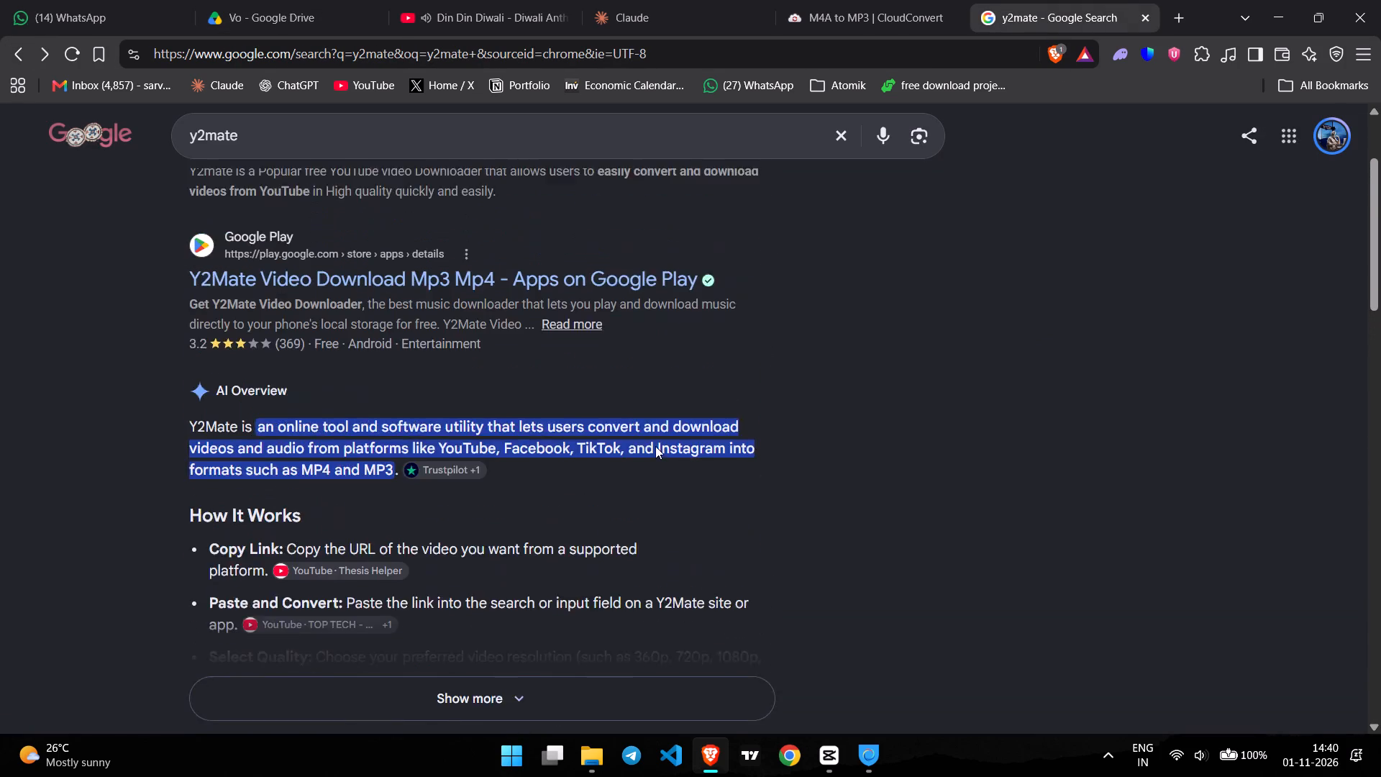
pyautogui.scroll(1, 655, 446)
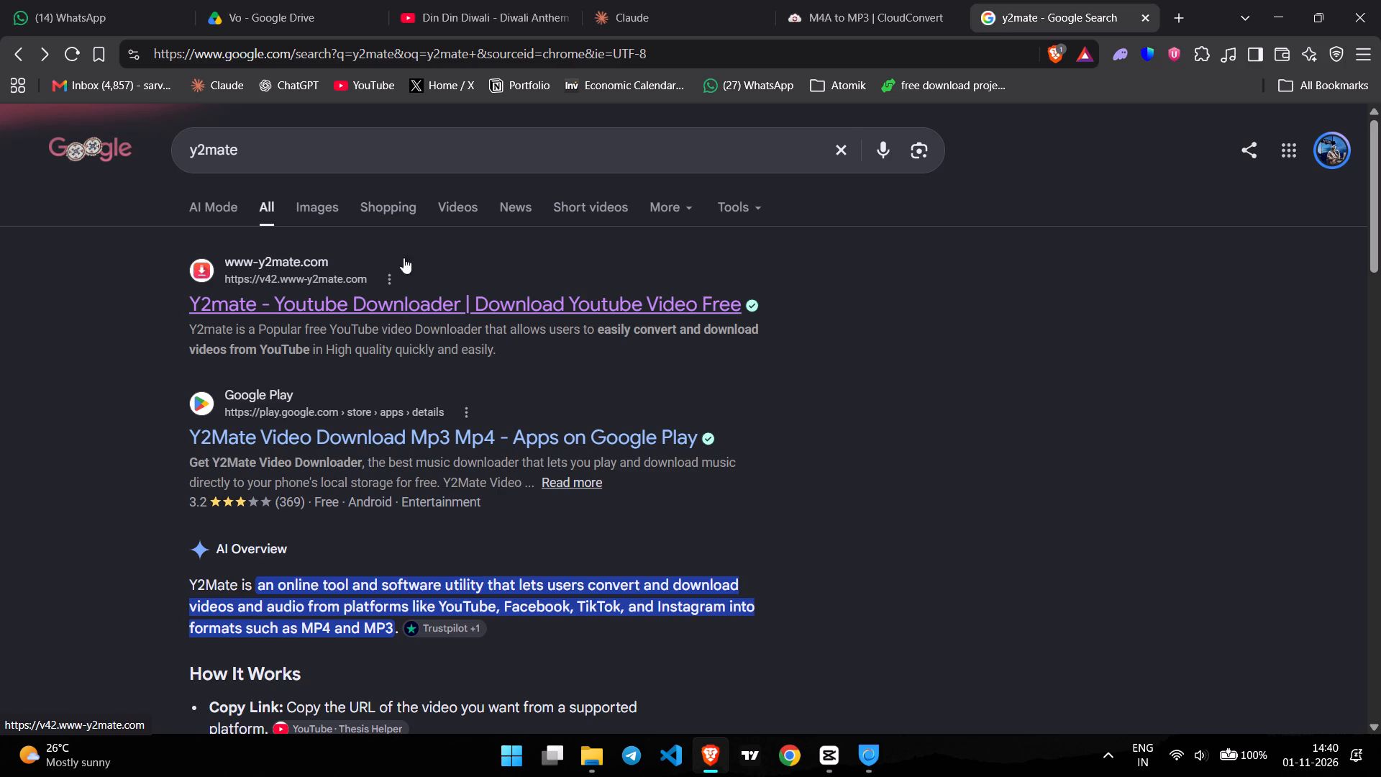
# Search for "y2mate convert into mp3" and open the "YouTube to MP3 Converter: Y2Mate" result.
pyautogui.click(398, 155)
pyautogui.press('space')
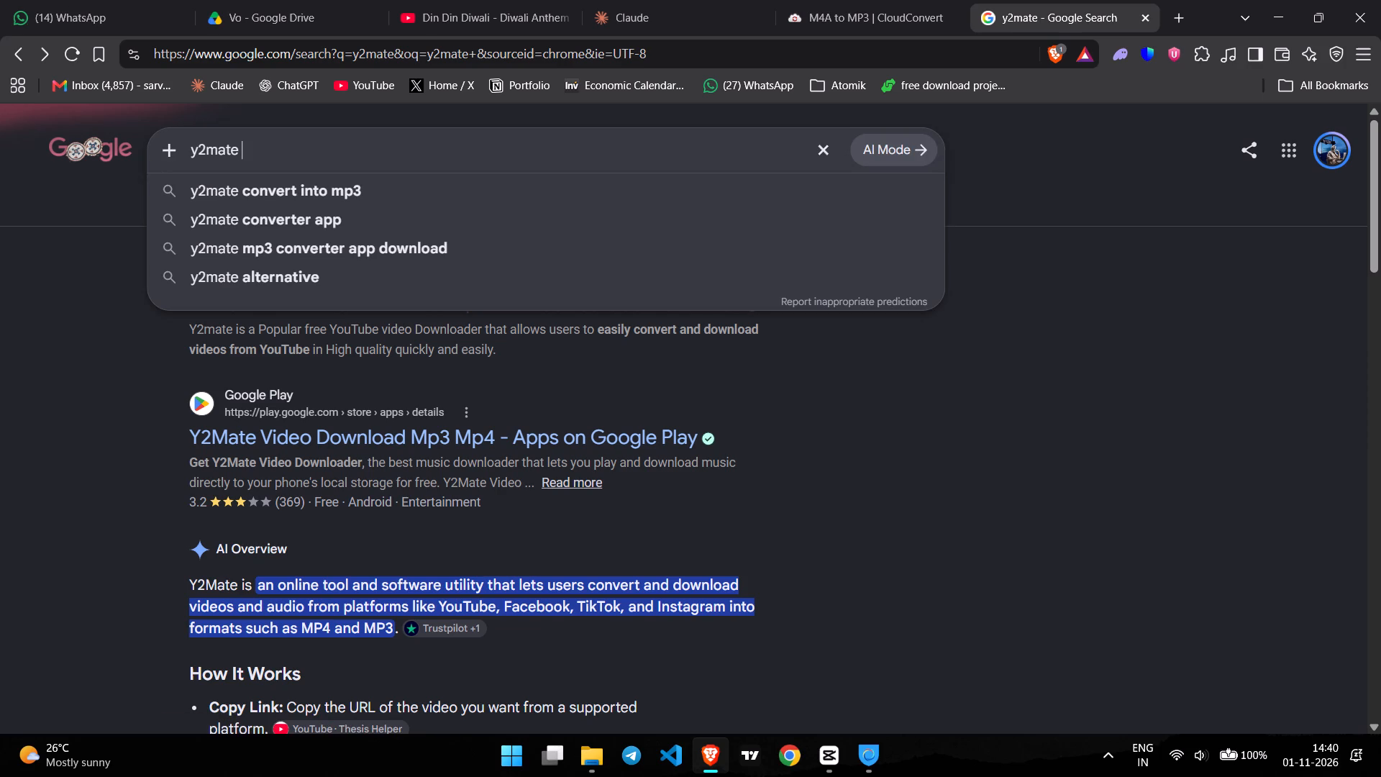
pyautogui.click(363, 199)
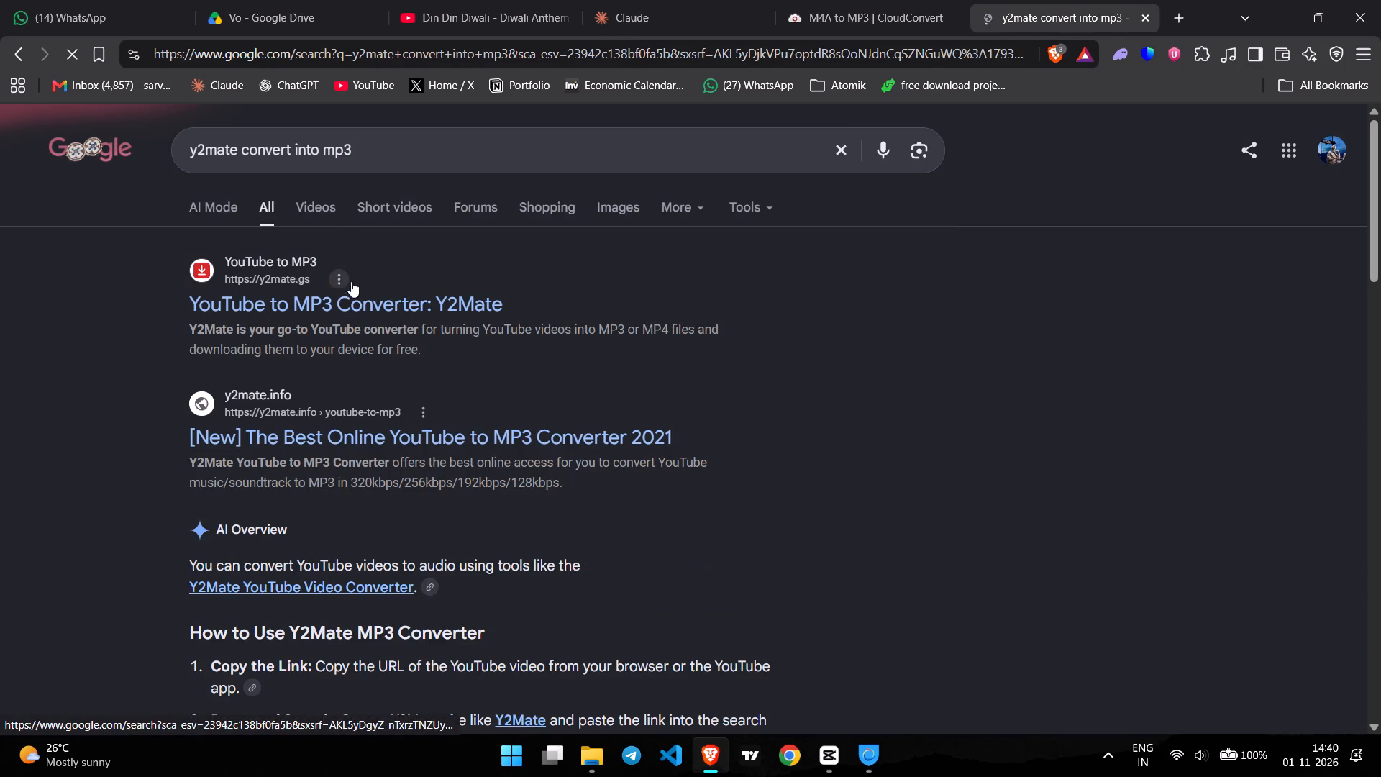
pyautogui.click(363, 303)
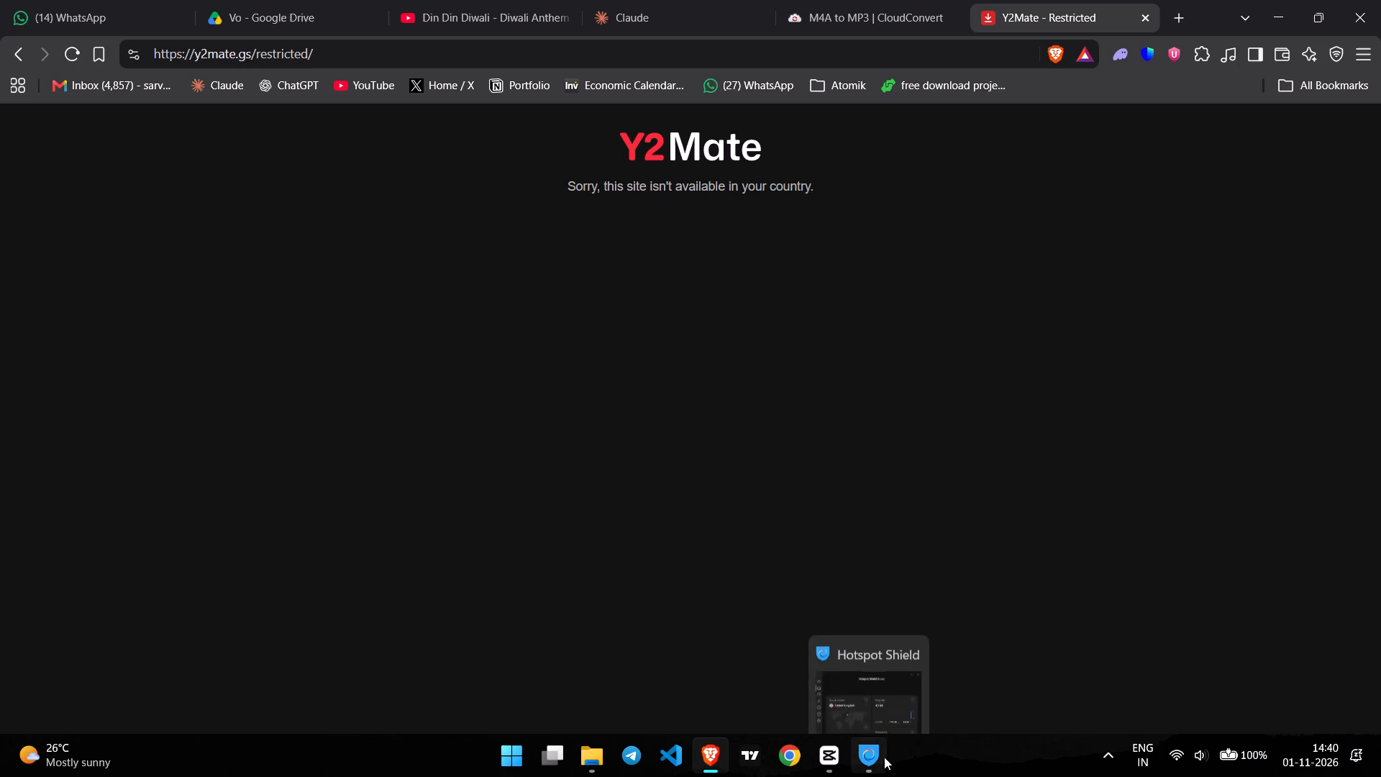
# Switch to Hotspot Shield and disconnect the United Kingdom VPN connection.
pyautogui.click(884, 757)
pyautogui.click(1036, 681)
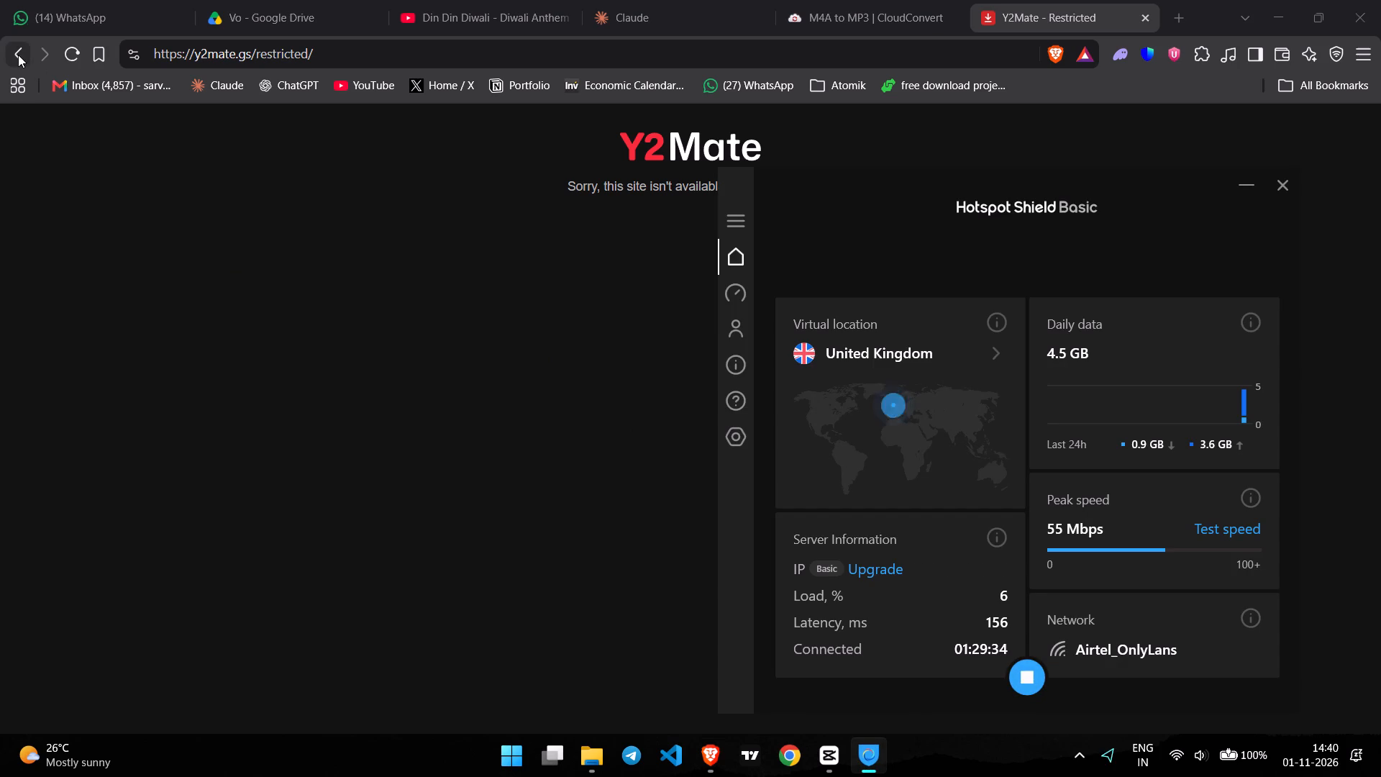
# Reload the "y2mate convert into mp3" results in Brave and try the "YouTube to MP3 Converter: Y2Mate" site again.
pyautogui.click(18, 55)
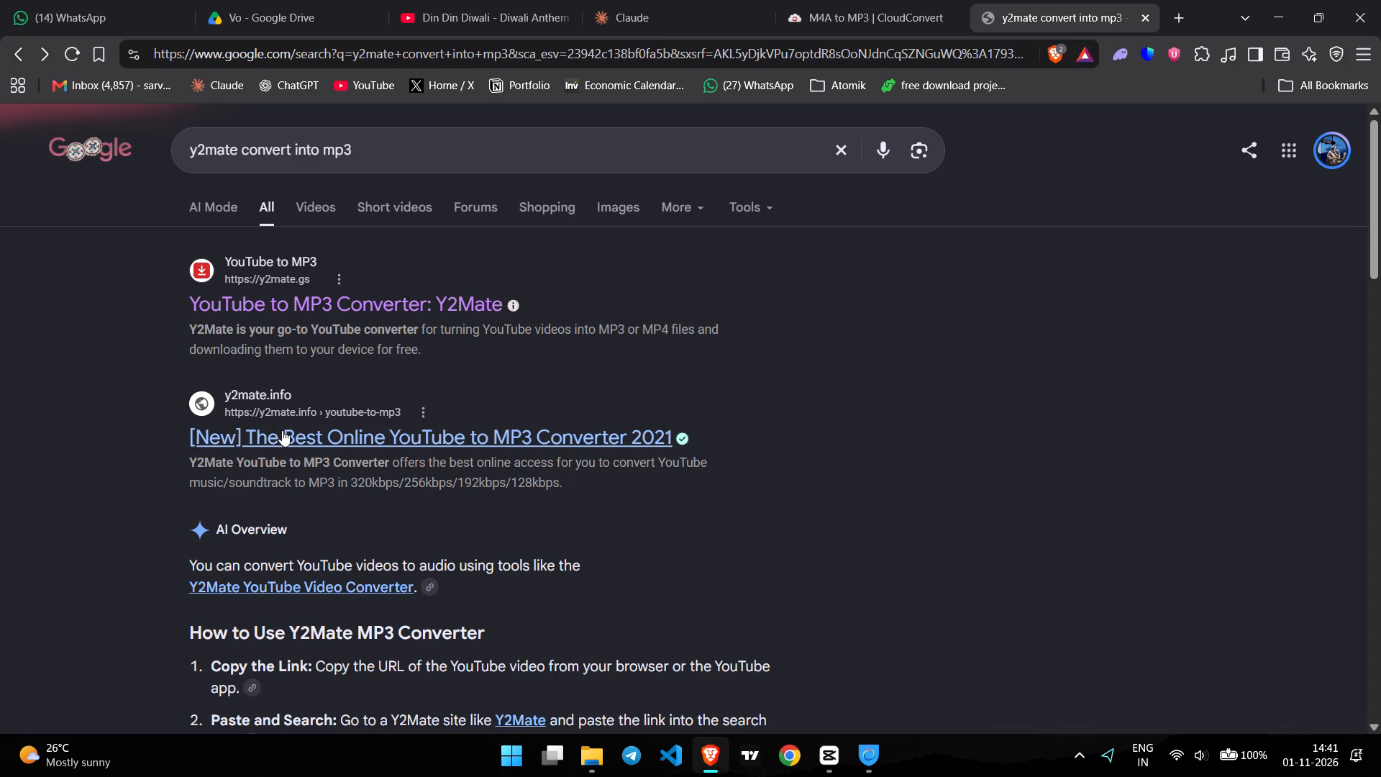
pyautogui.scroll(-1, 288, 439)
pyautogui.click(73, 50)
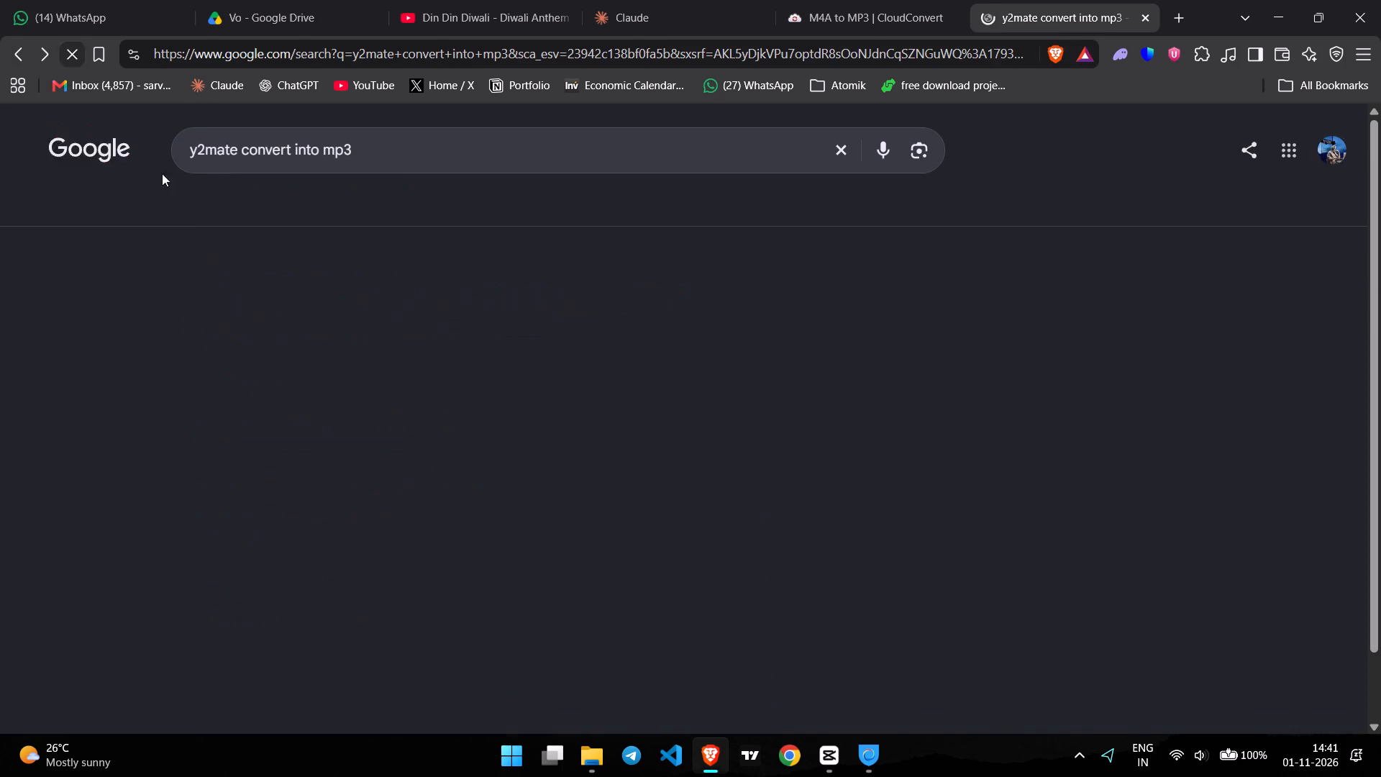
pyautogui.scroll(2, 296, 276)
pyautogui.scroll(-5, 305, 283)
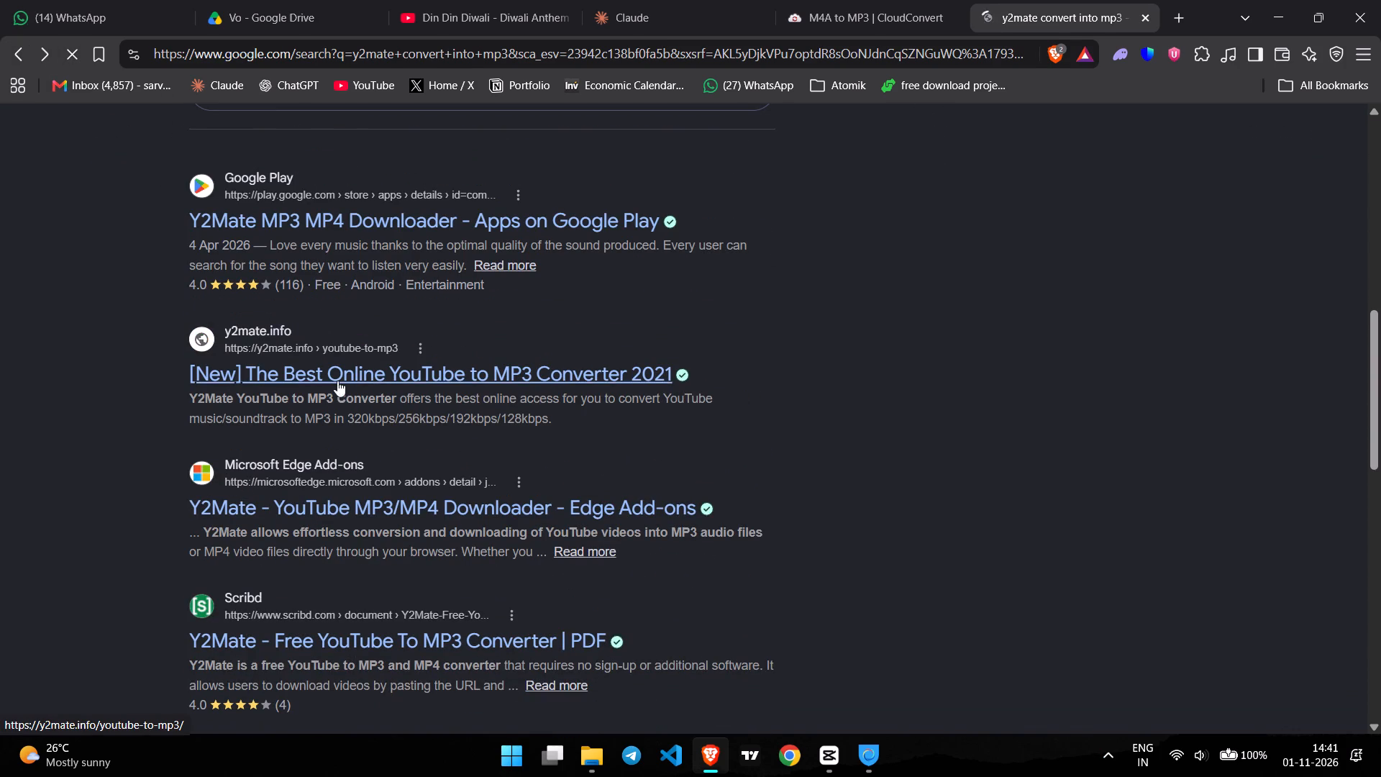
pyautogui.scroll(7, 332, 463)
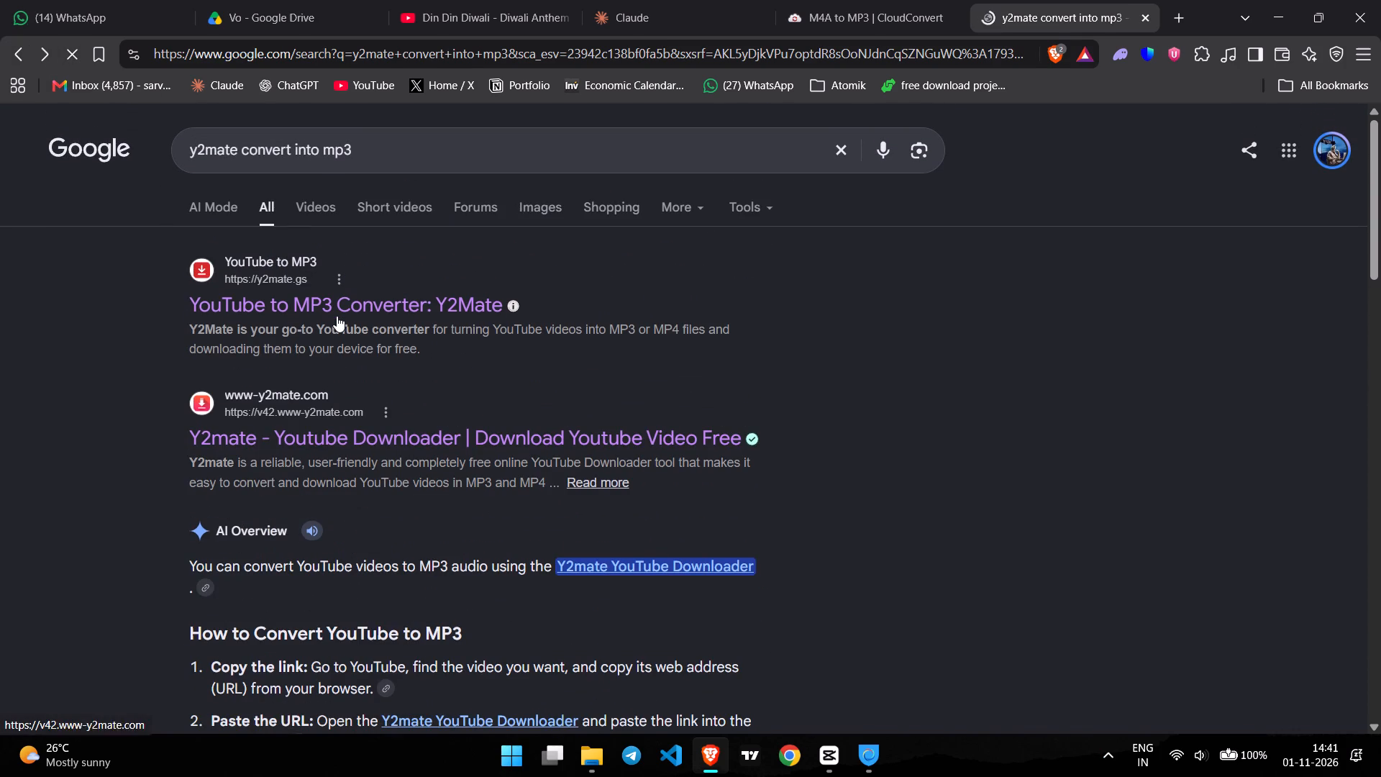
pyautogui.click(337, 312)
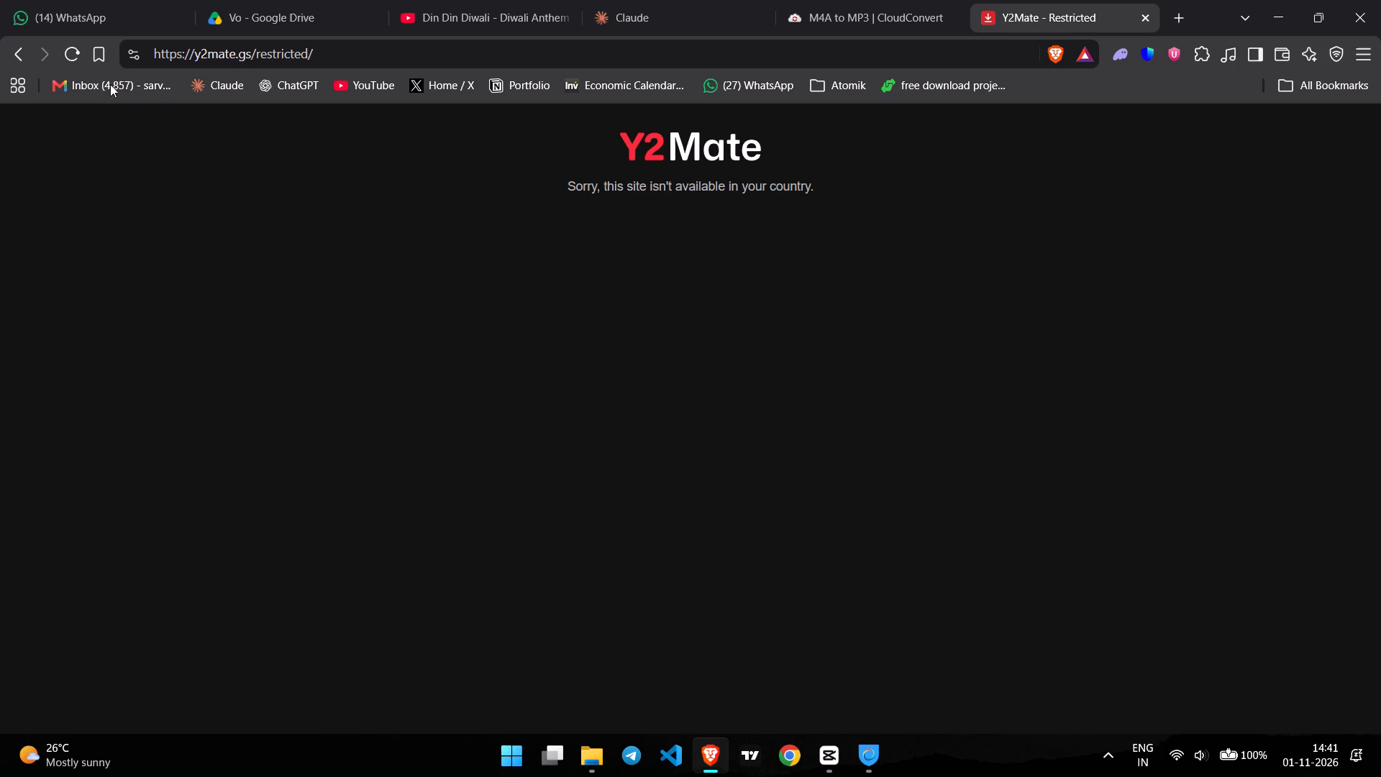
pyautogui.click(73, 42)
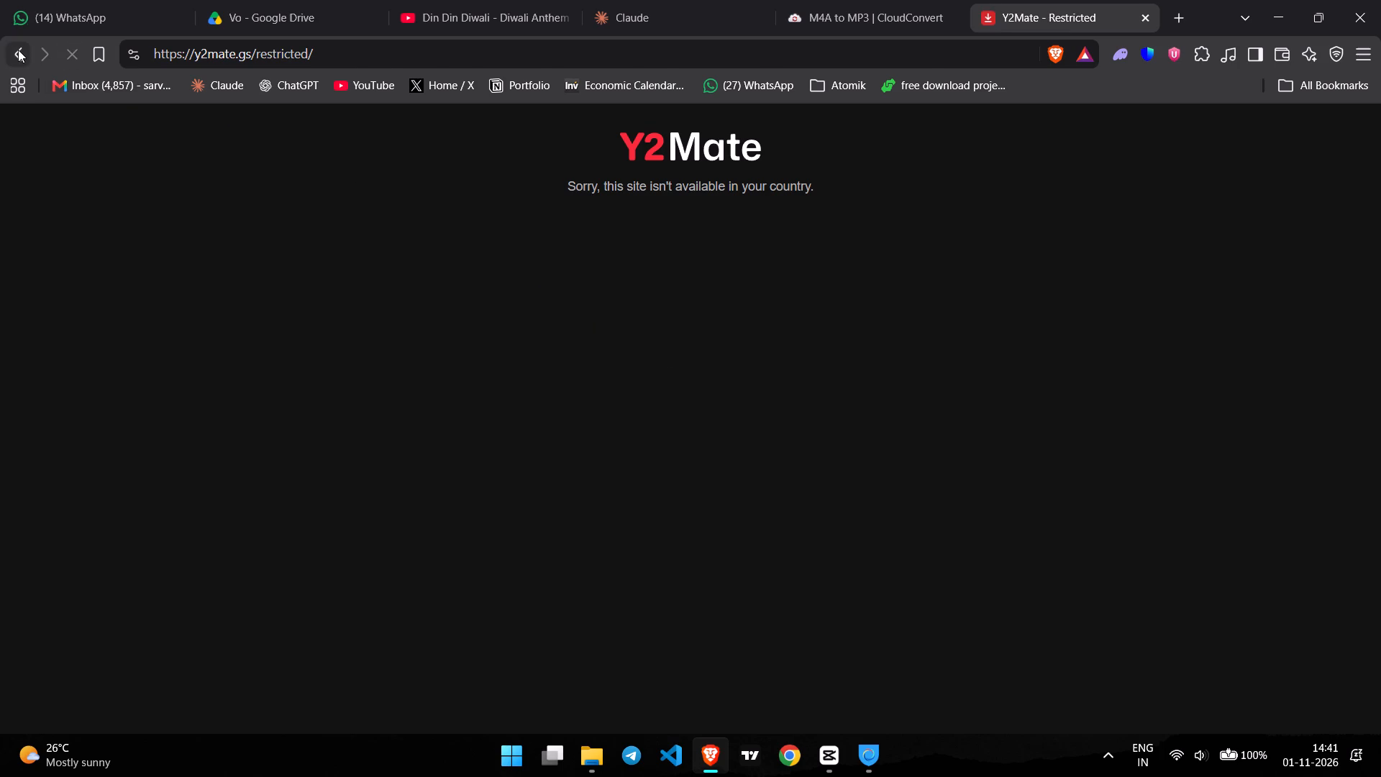
# Go back to Google, search for "donwload yt videos" and open the "YouTube Video Downloader — SnapYT" result.
pyautogui.click(18, 50)
pyautogui.tripleClick(366, 149)
pyautogui.write('donwload')
pyautogui.press('space')
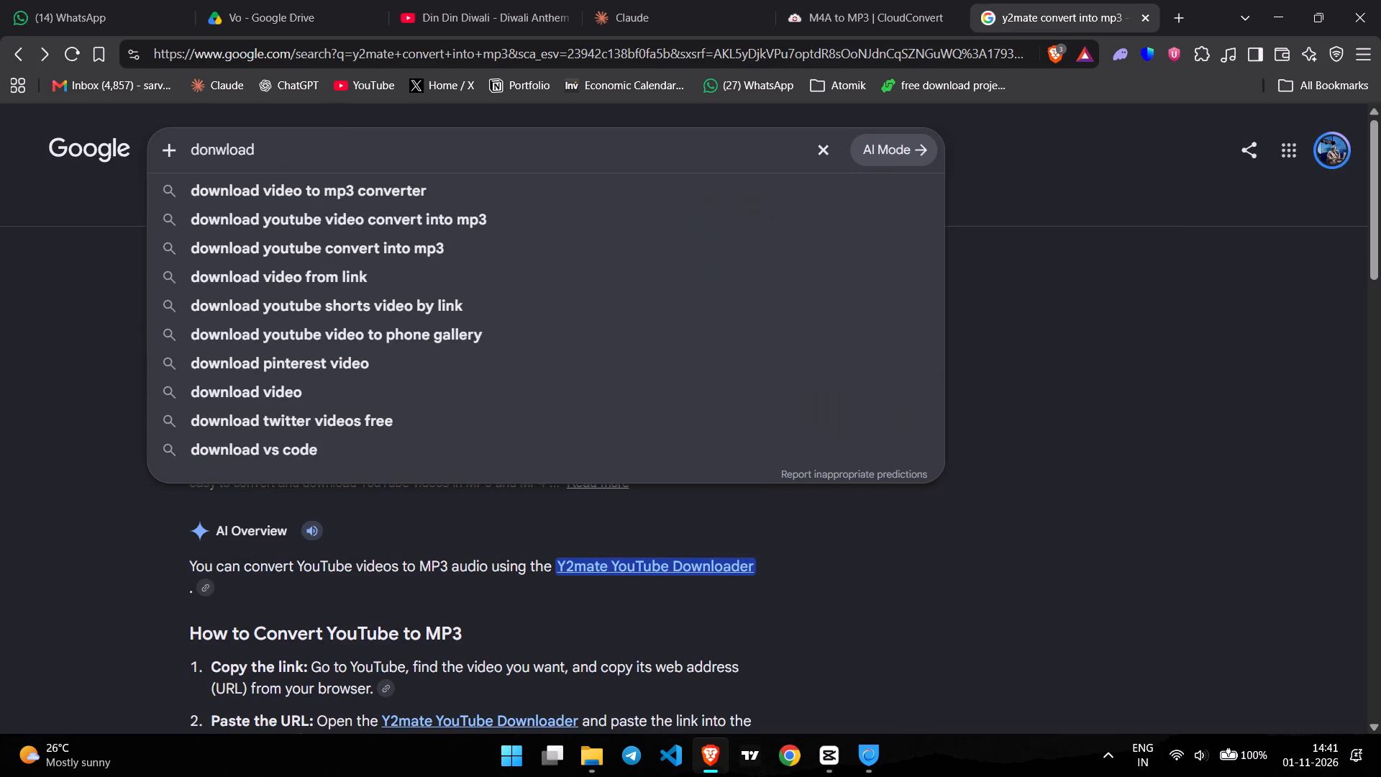
pyautogui.write('yt videos')
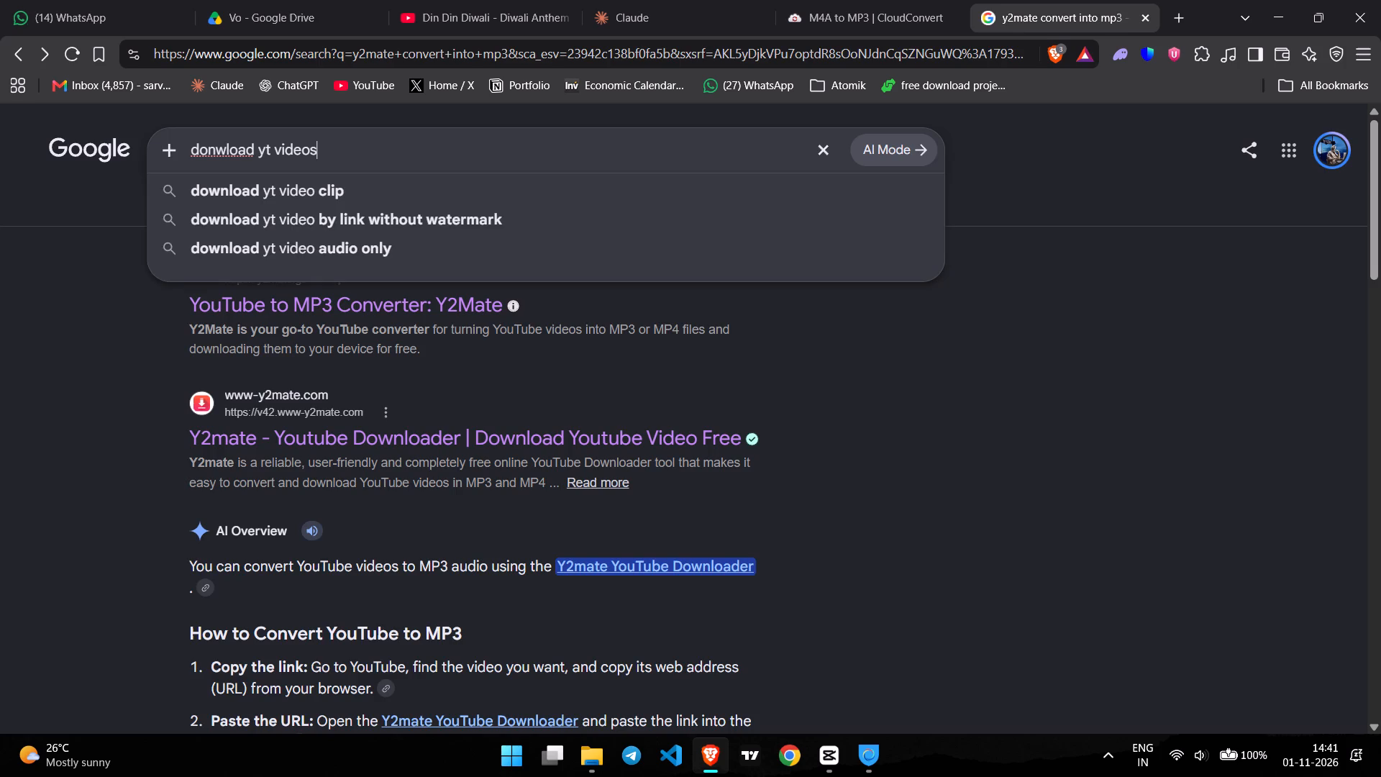
pyautogui.press('Return')
pyautogui.click(431, 363)
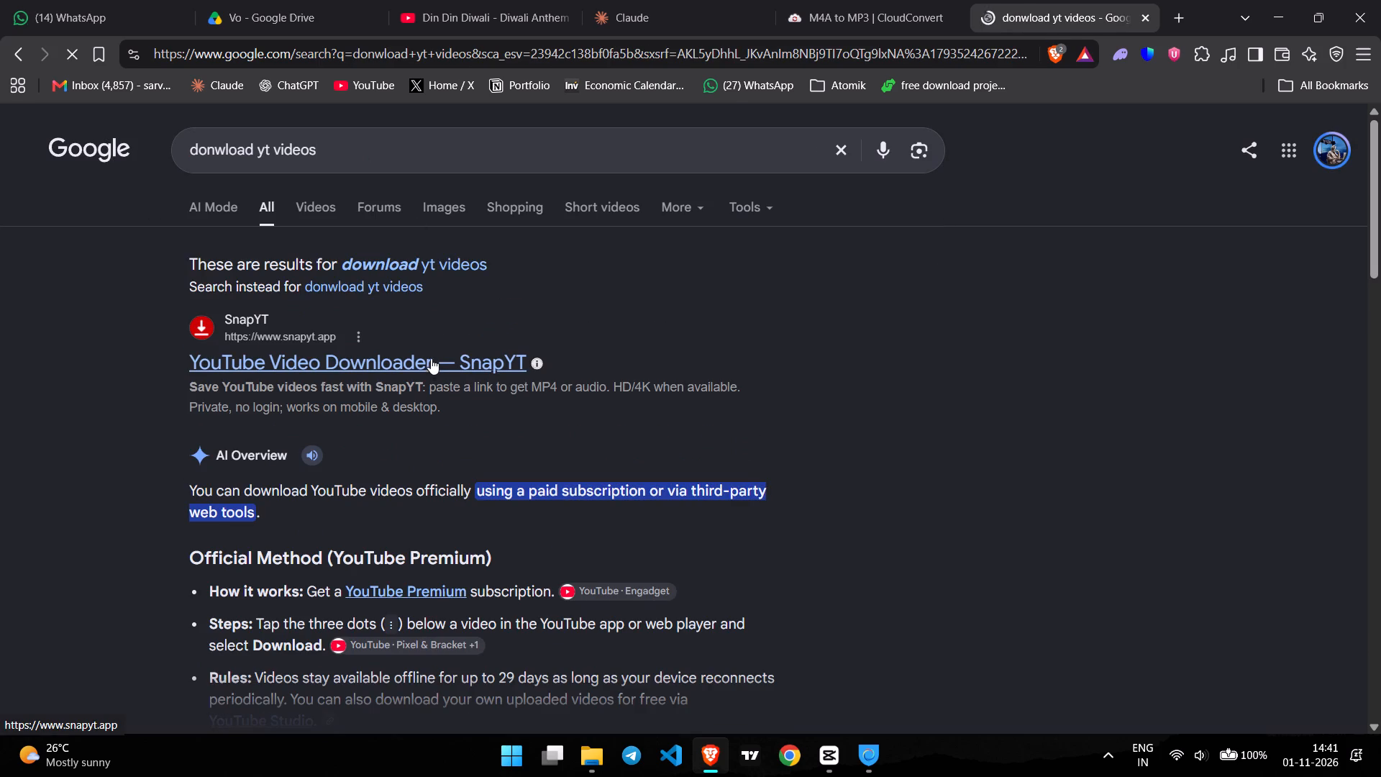
# Load the copied "Din Din Diwali" YouTube link into SnapYT.
pyautogui.click(614, 362)
pyautogui.hotkey('ctrl', 'v')
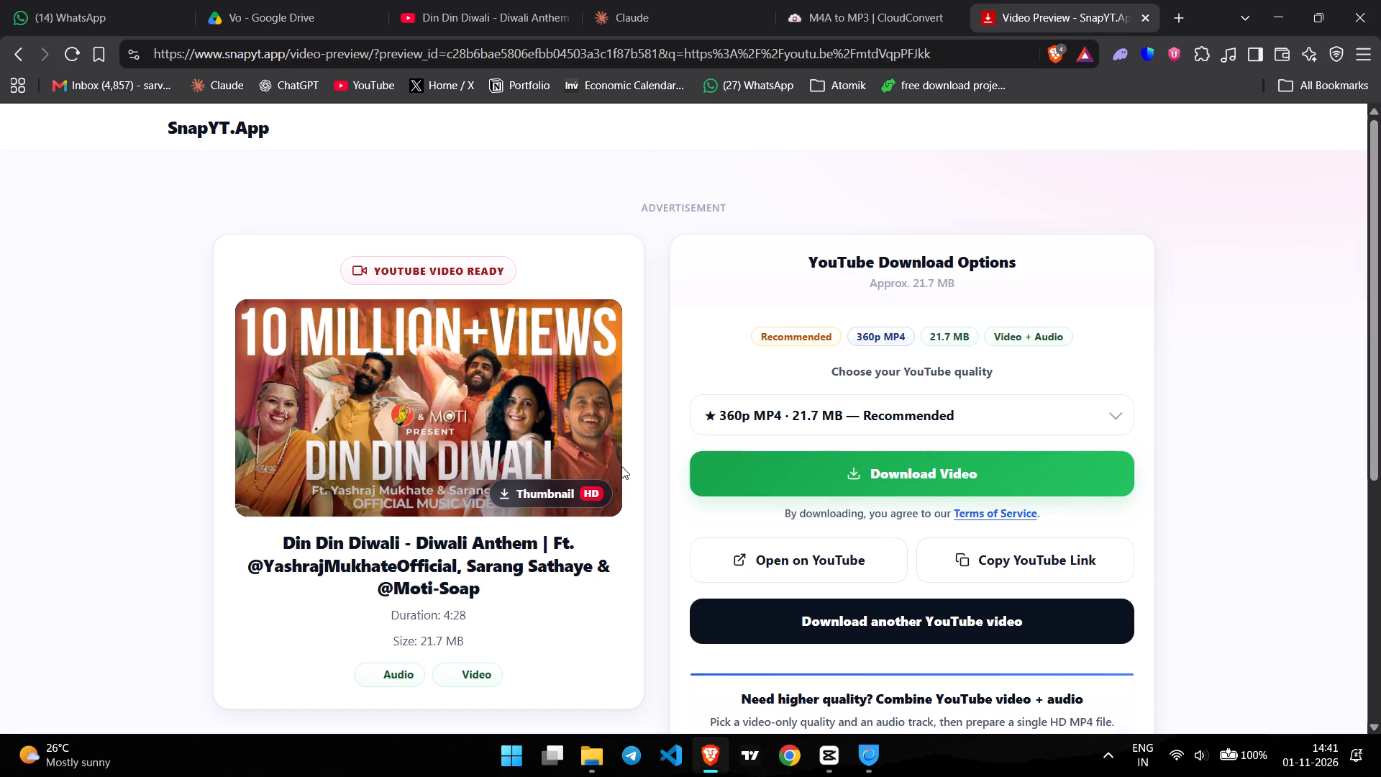
# Choose the "MP3 · 320 kbps" quality for the song and try to download the MP3 audio, closing the ad tab.
pyautogui.click(823, 418)
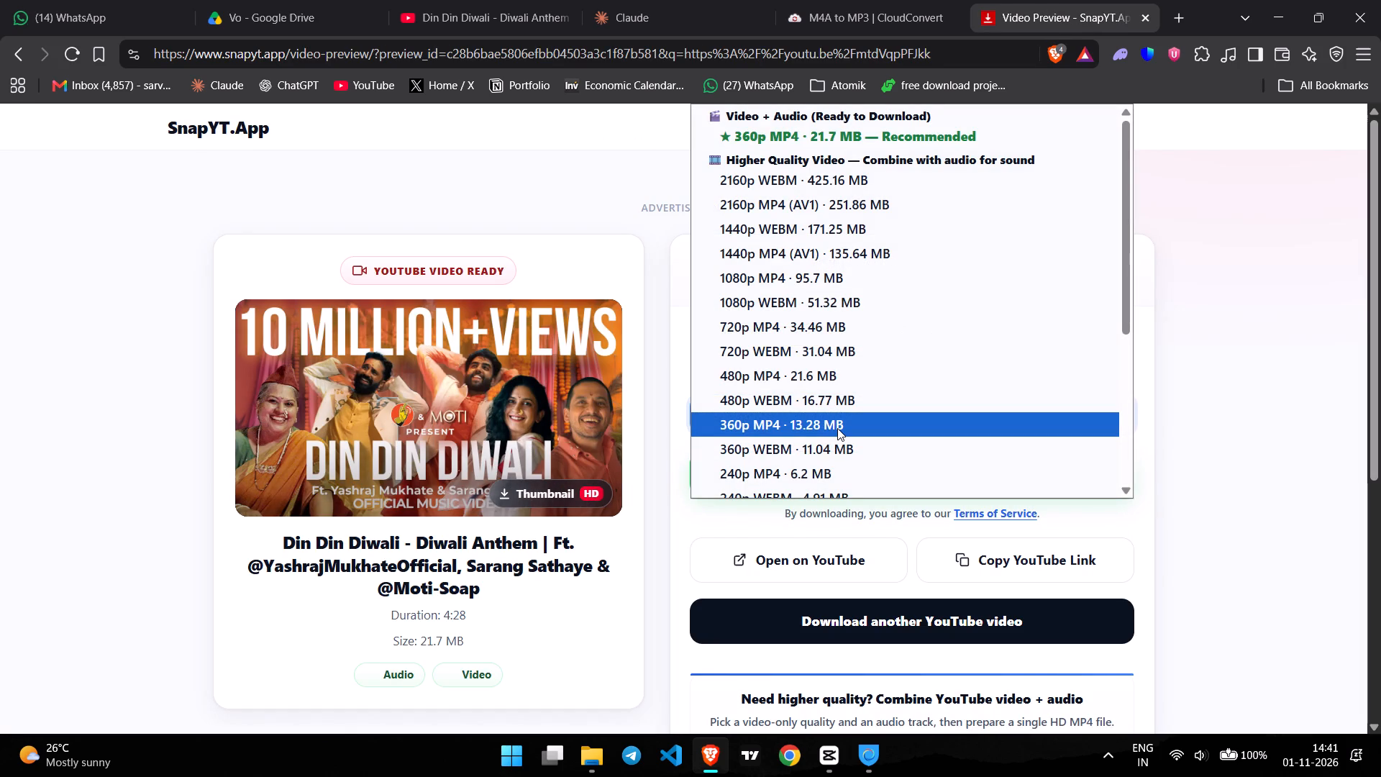
pyautogui.scroll(-2, 837, 428)
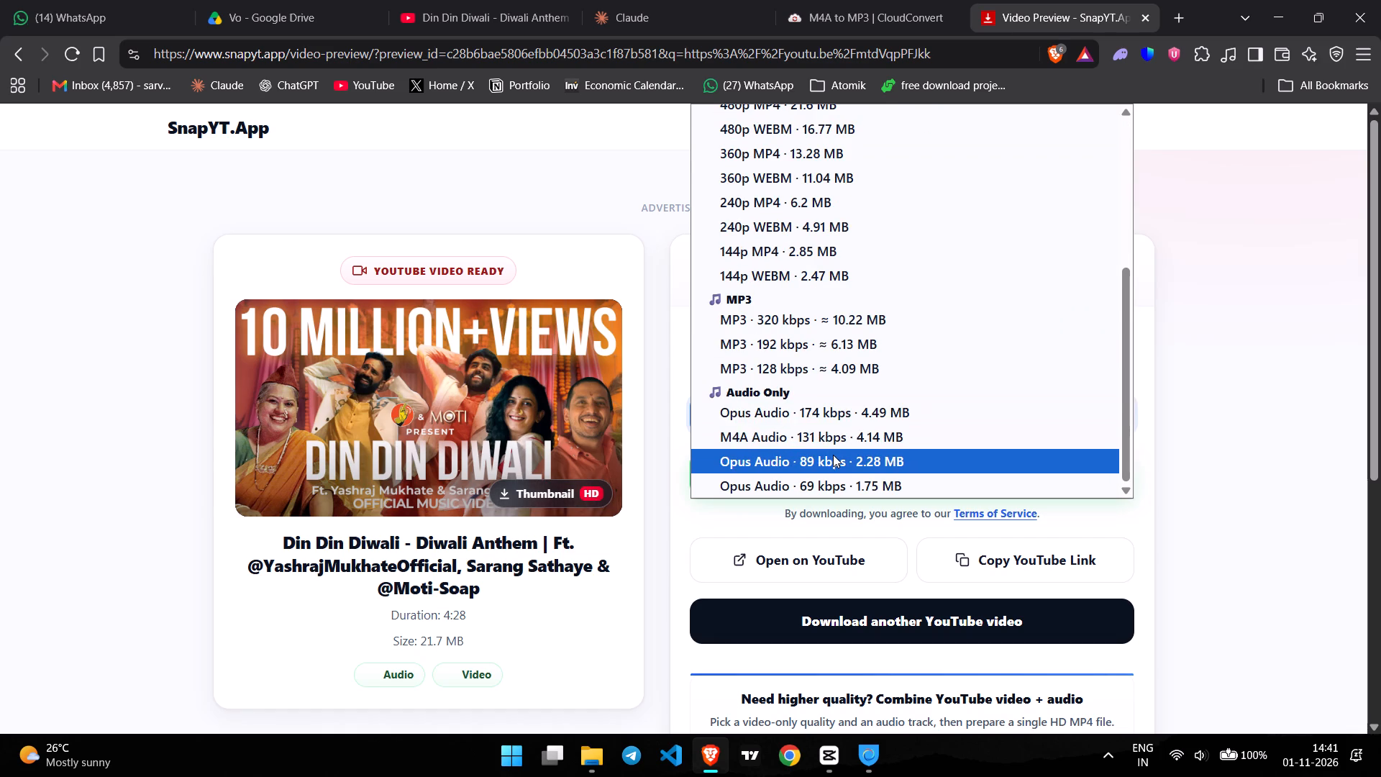
pyautogui.click(817, 325)
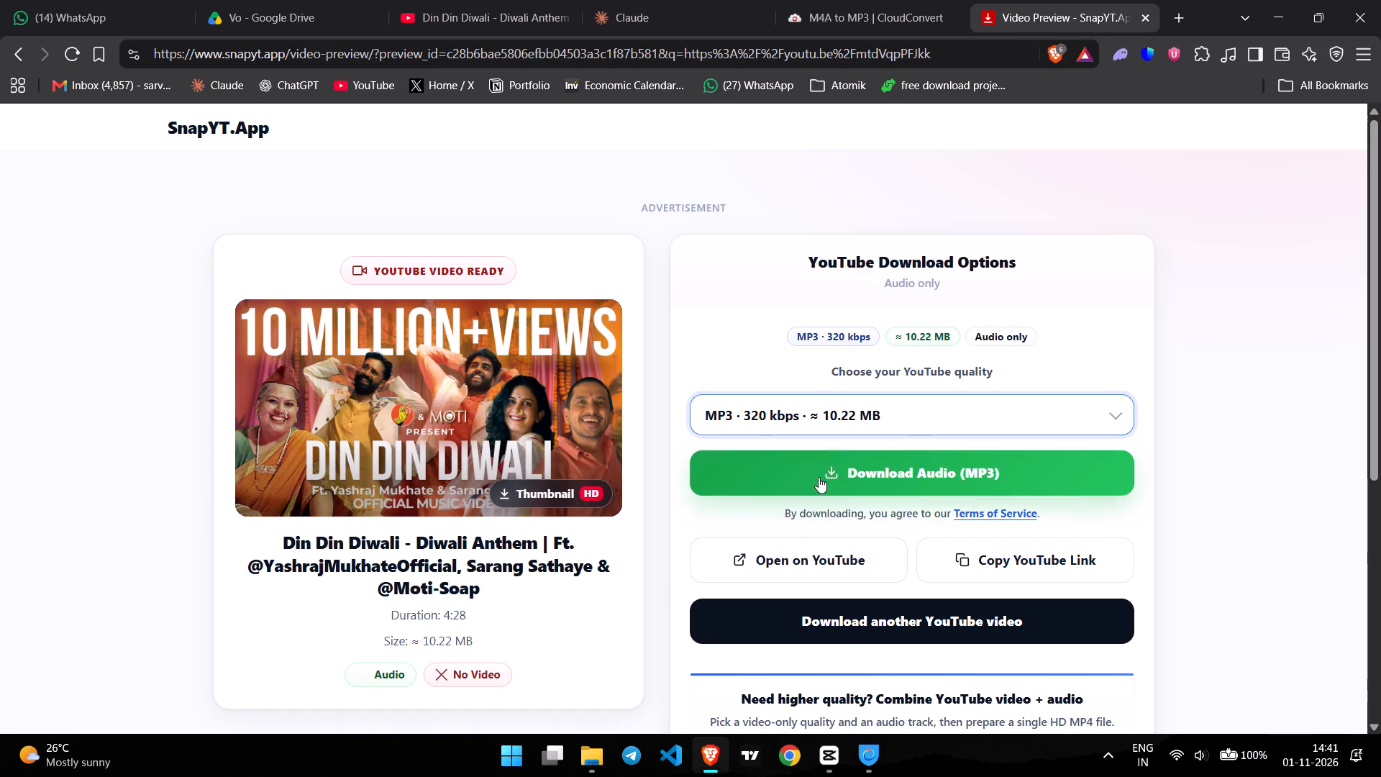
pyautogui.click(819, 477)
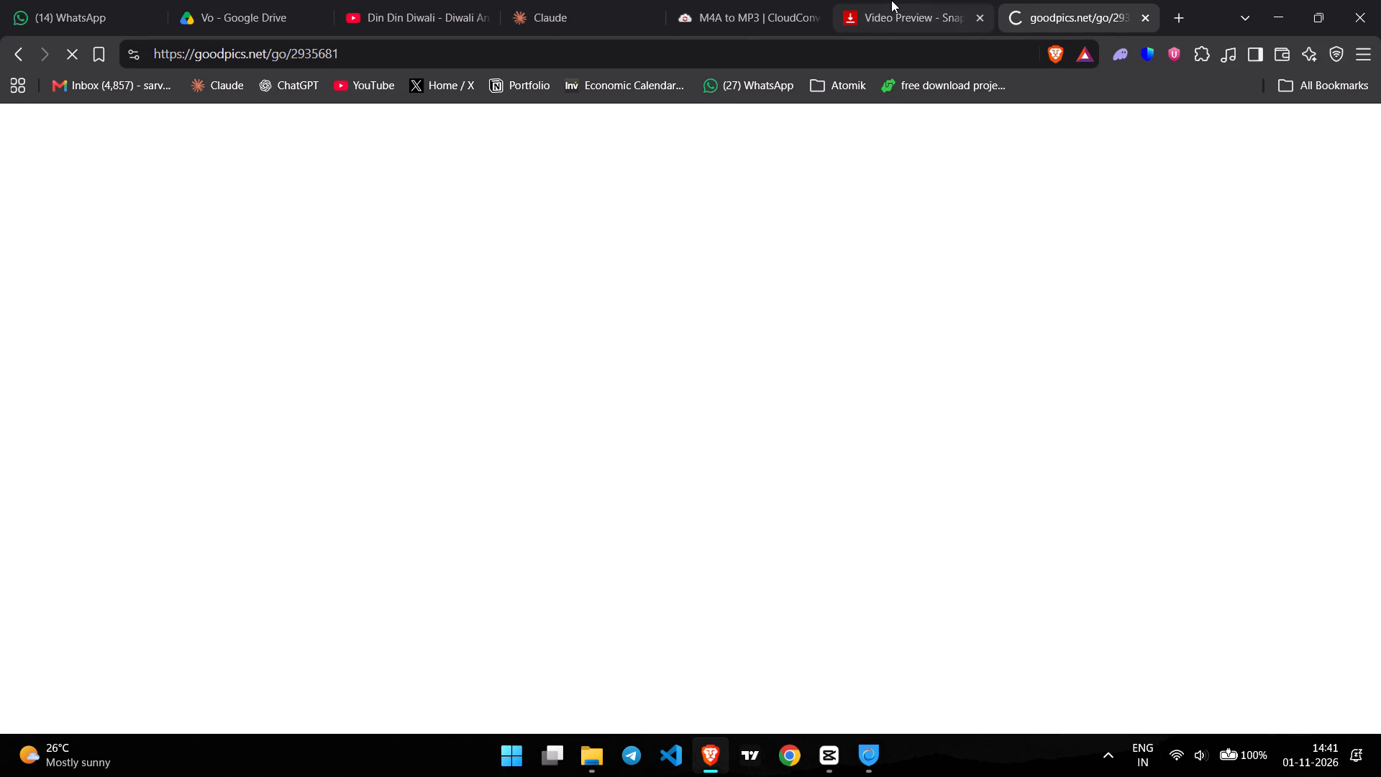
pyautogui.click(891, 0)
pyautogui.click(903, 463)
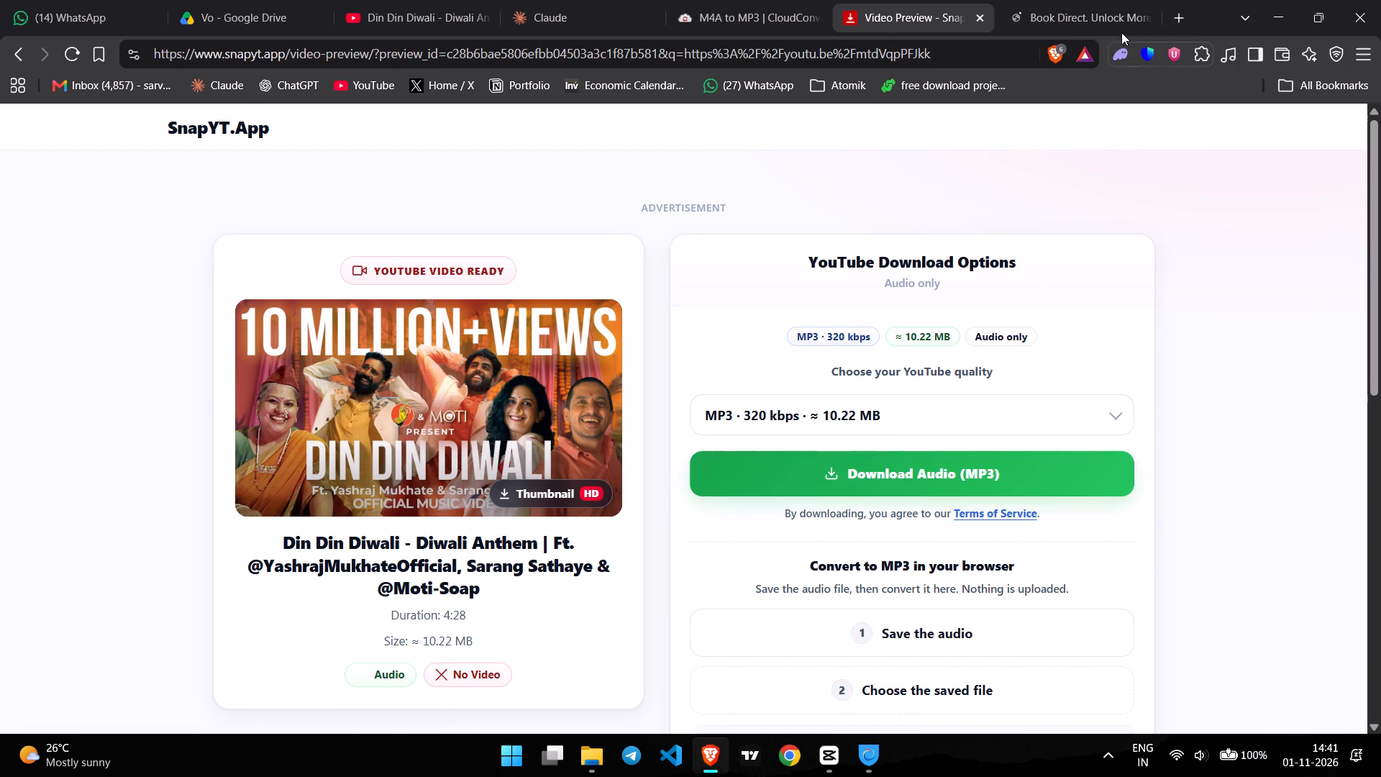
pyautogui.click(1147, 19)
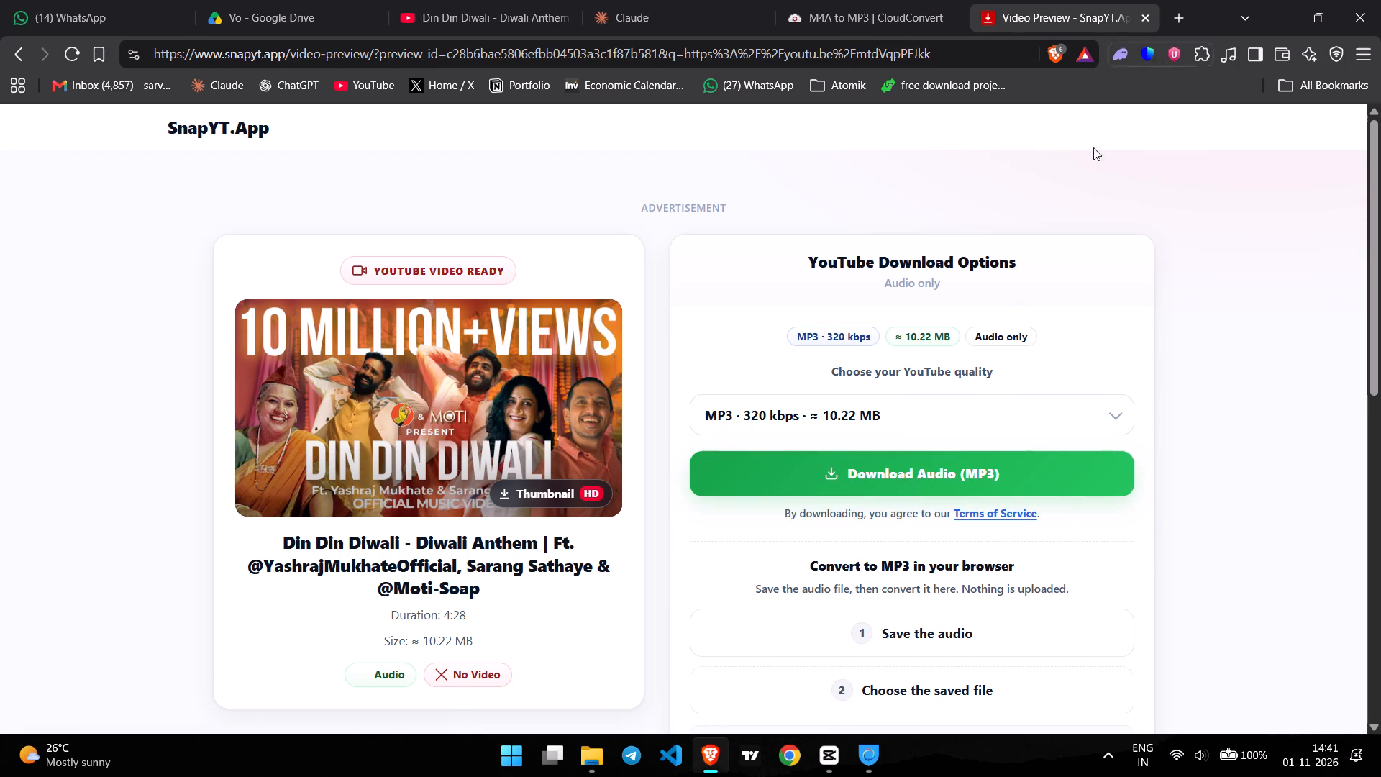
pyautogui.click(951, 467)
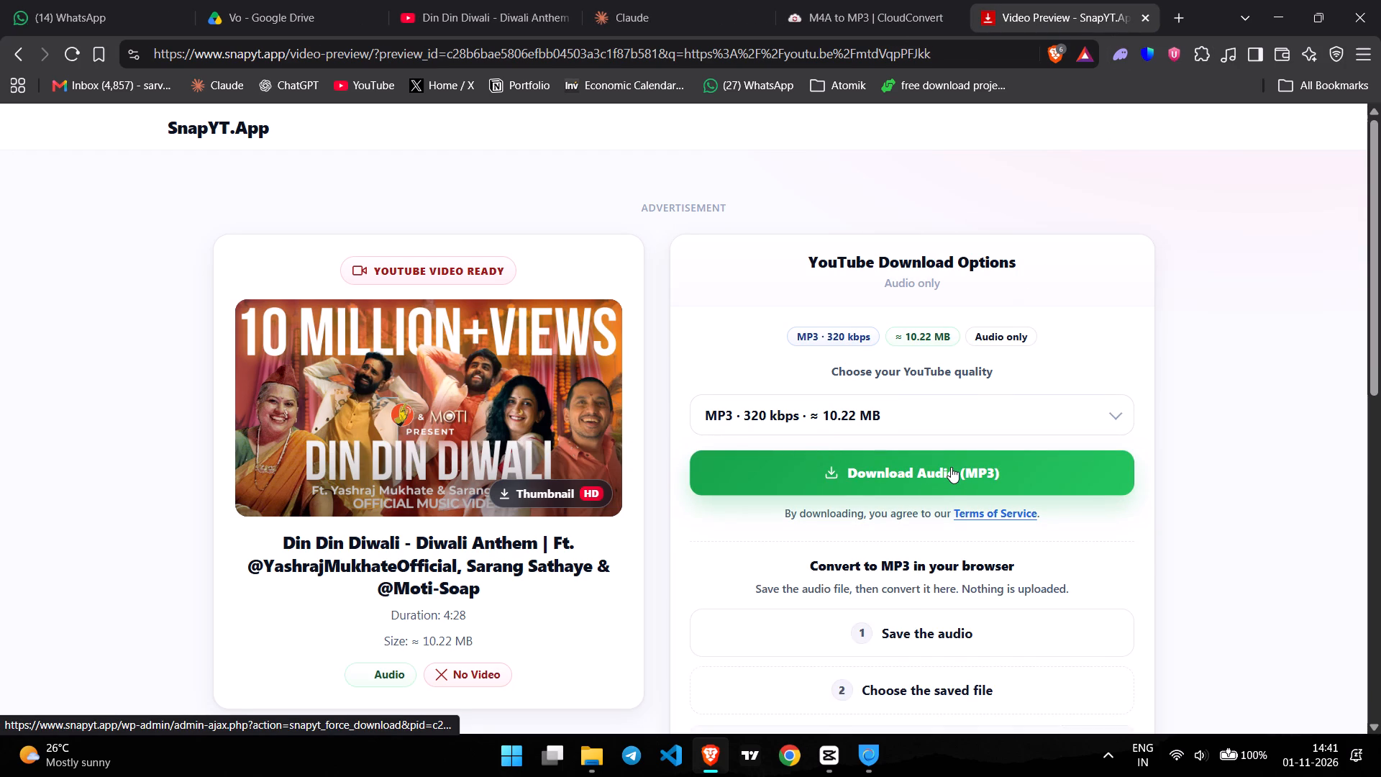
pyautogui.scroll(-2, 951, 467)
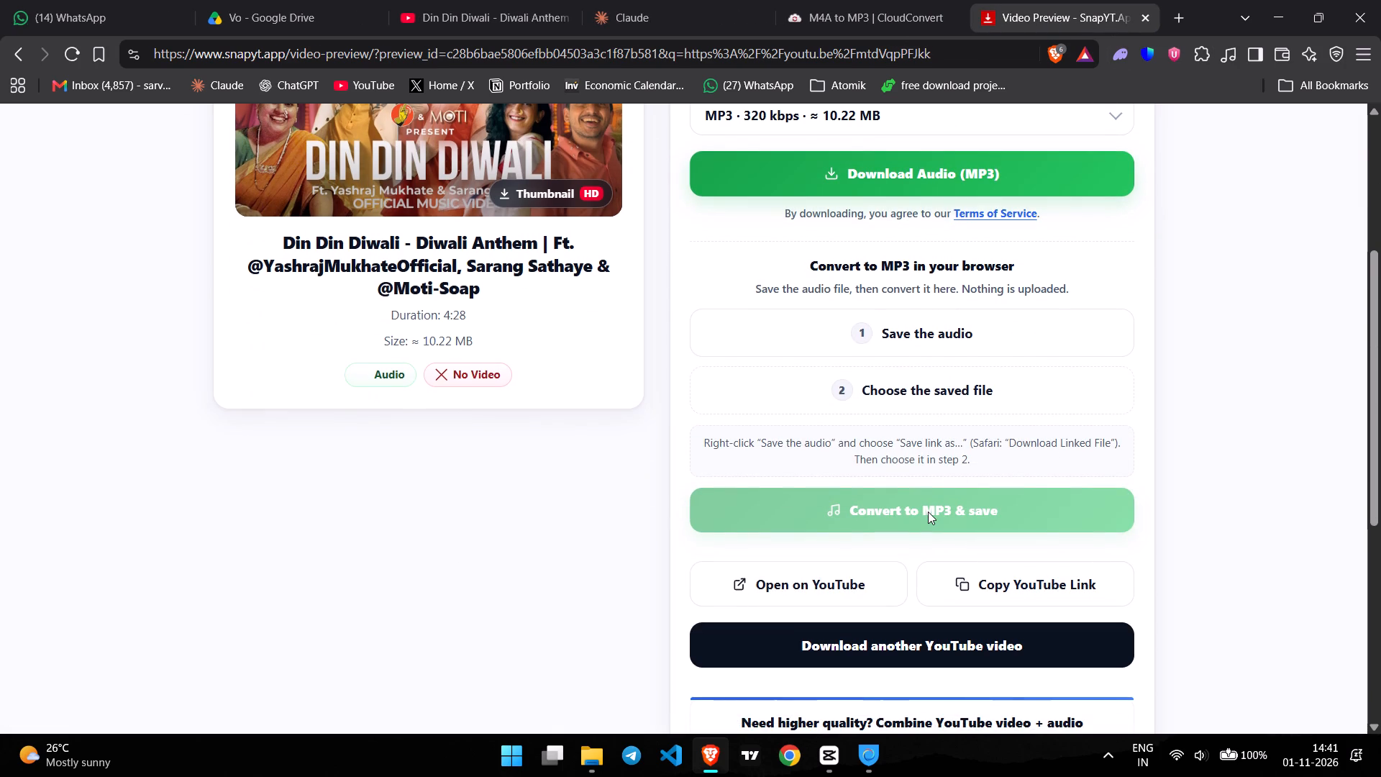
pyautogui.scroll(2, 928, 512)
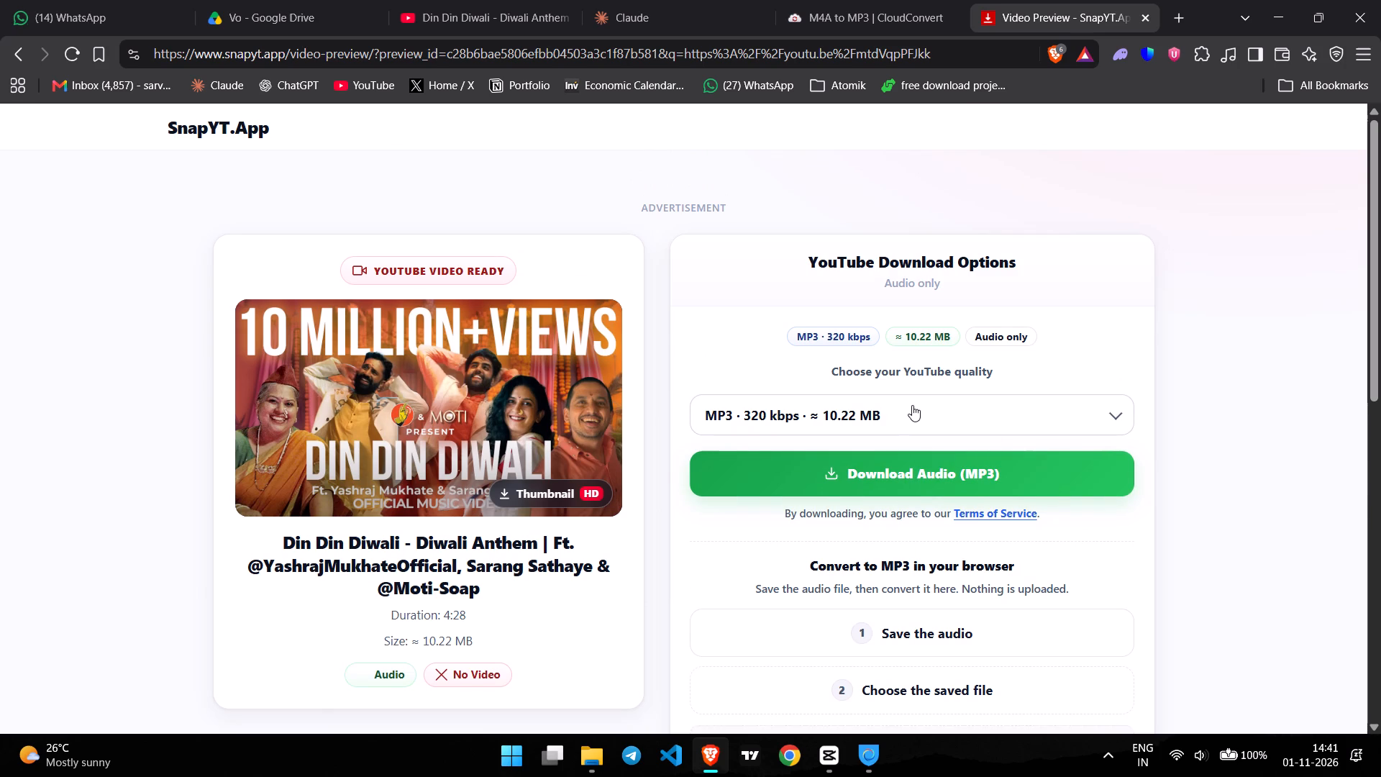
pyautogui.scroll(-4, 912, 405)
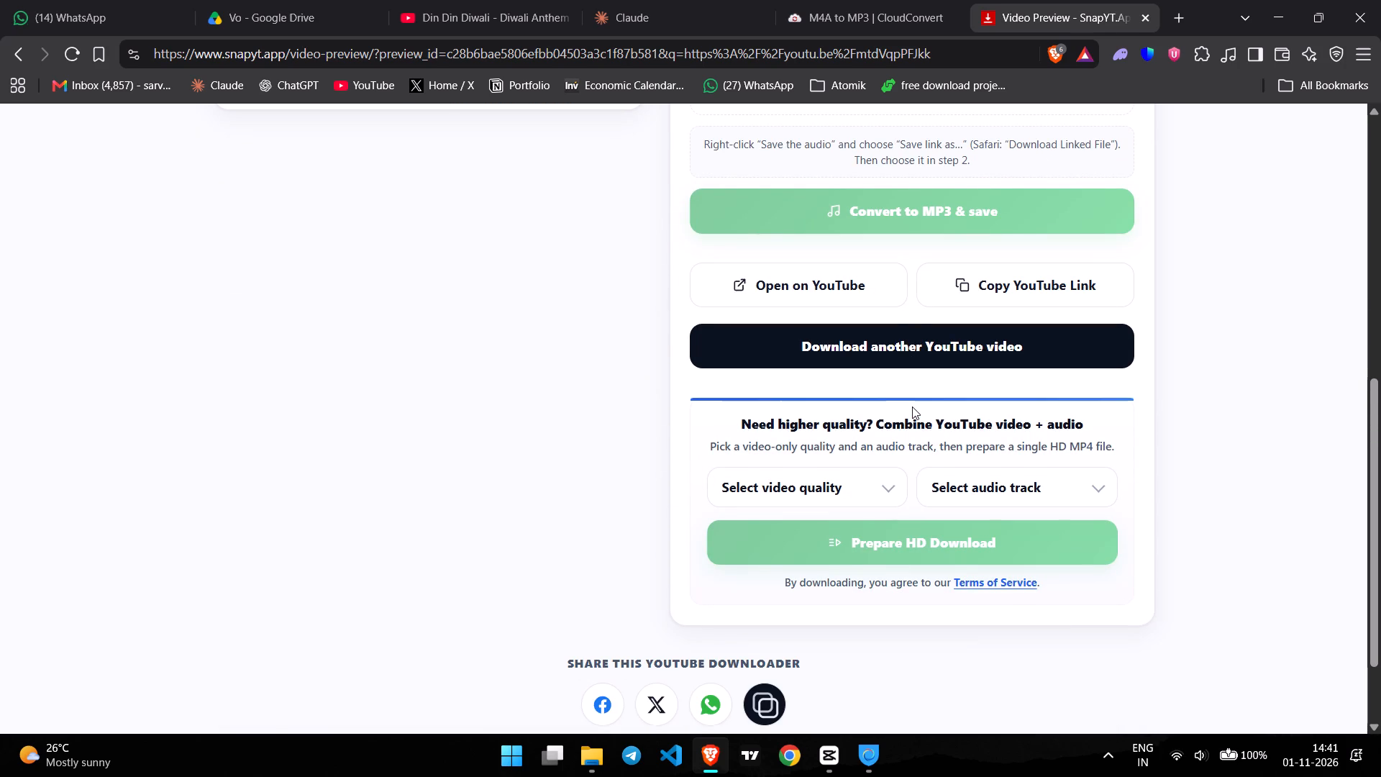
pyautogui.scroll(3, 912, 406)
pyautogui.click(921, 329)
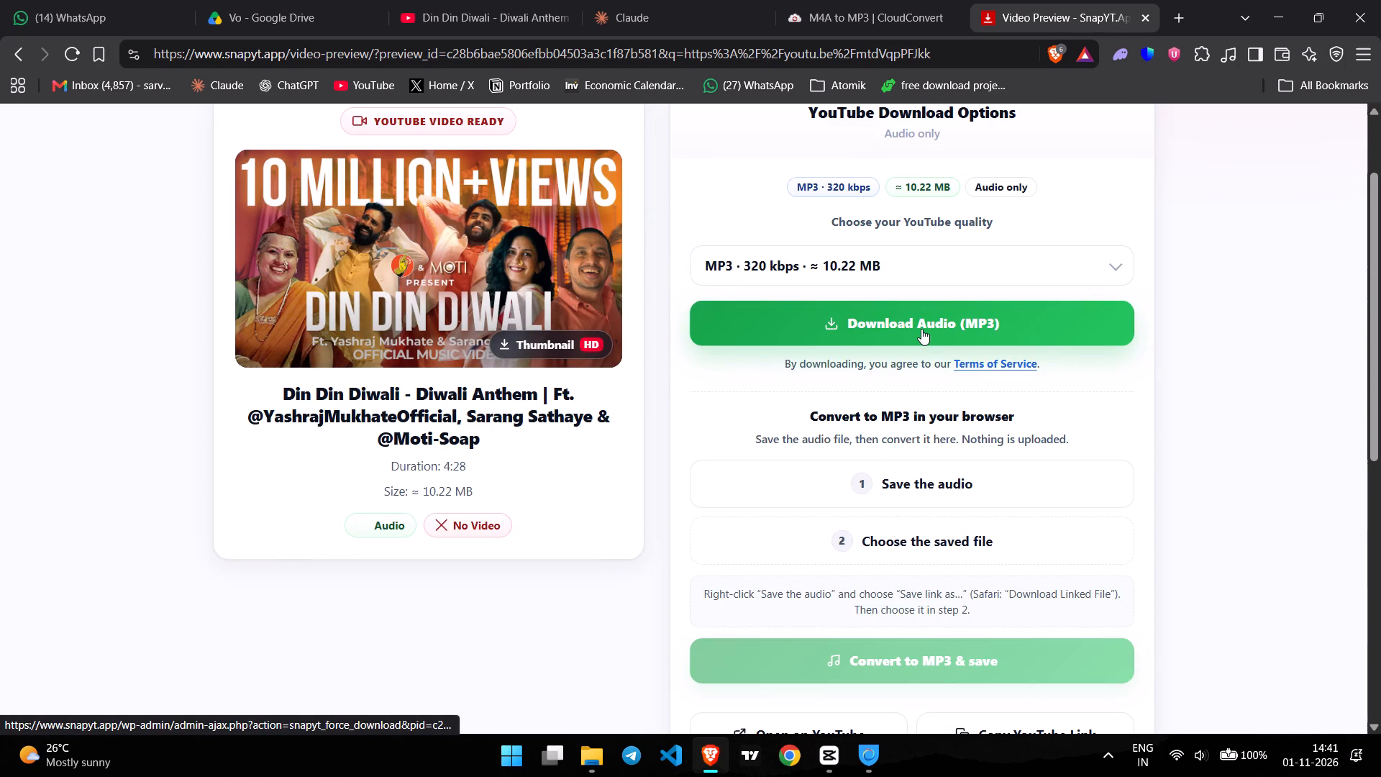
pyautogui.doubleClick(980, 324)
# Open the audio with SnapYT's "Save the audio" option and download it to Downloads as the WEBA file "videoplayback".
pyautogui.click(940, 497)
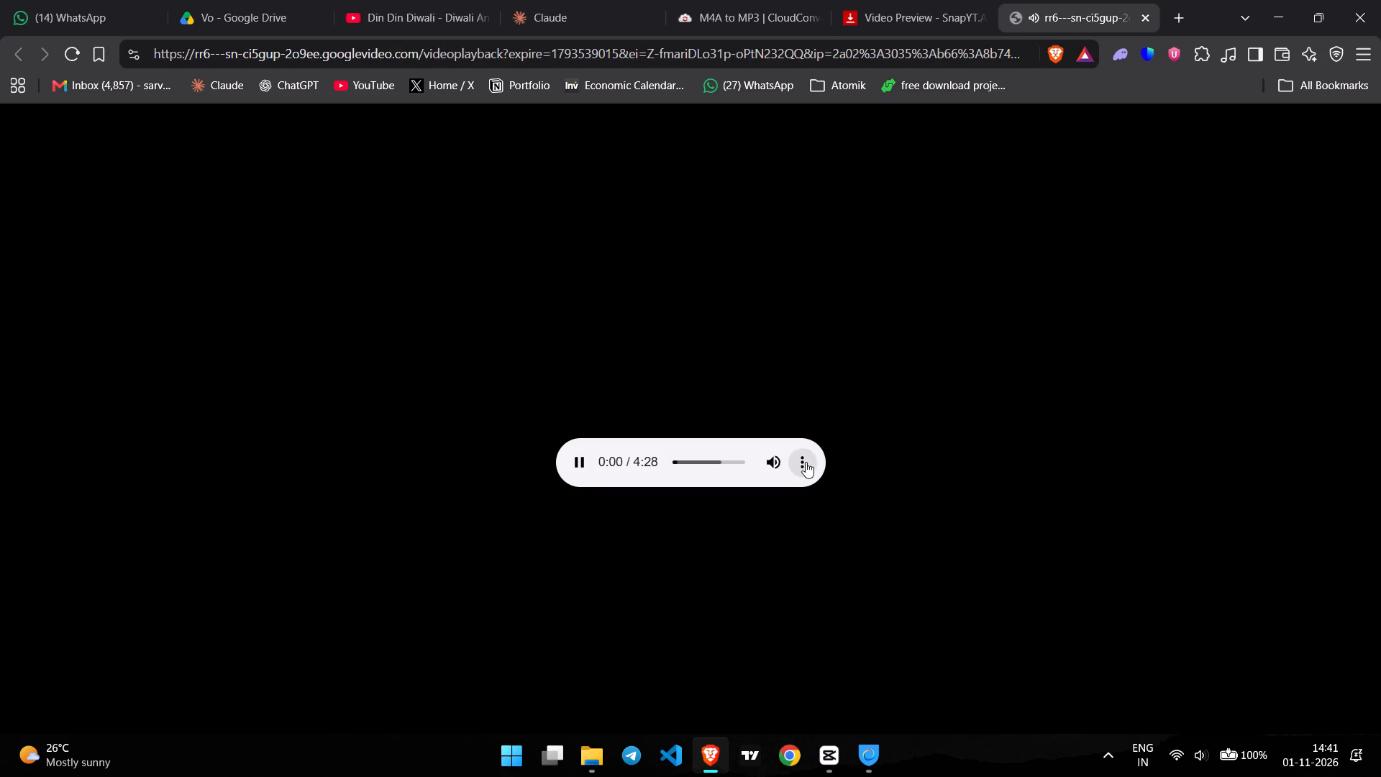
pyautogui.click(806, 462)
pyautogui.click(765, 413)
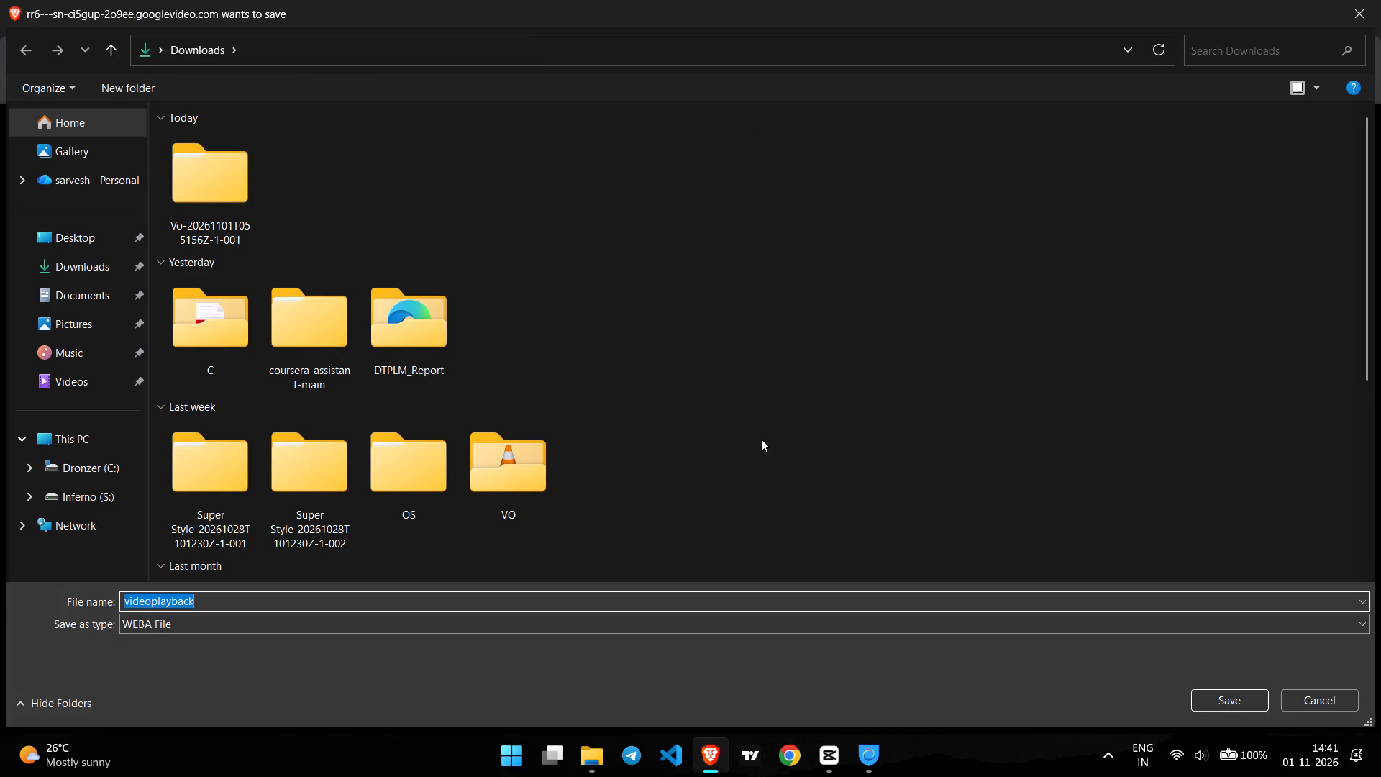
pyautogui.click(1190, 693)
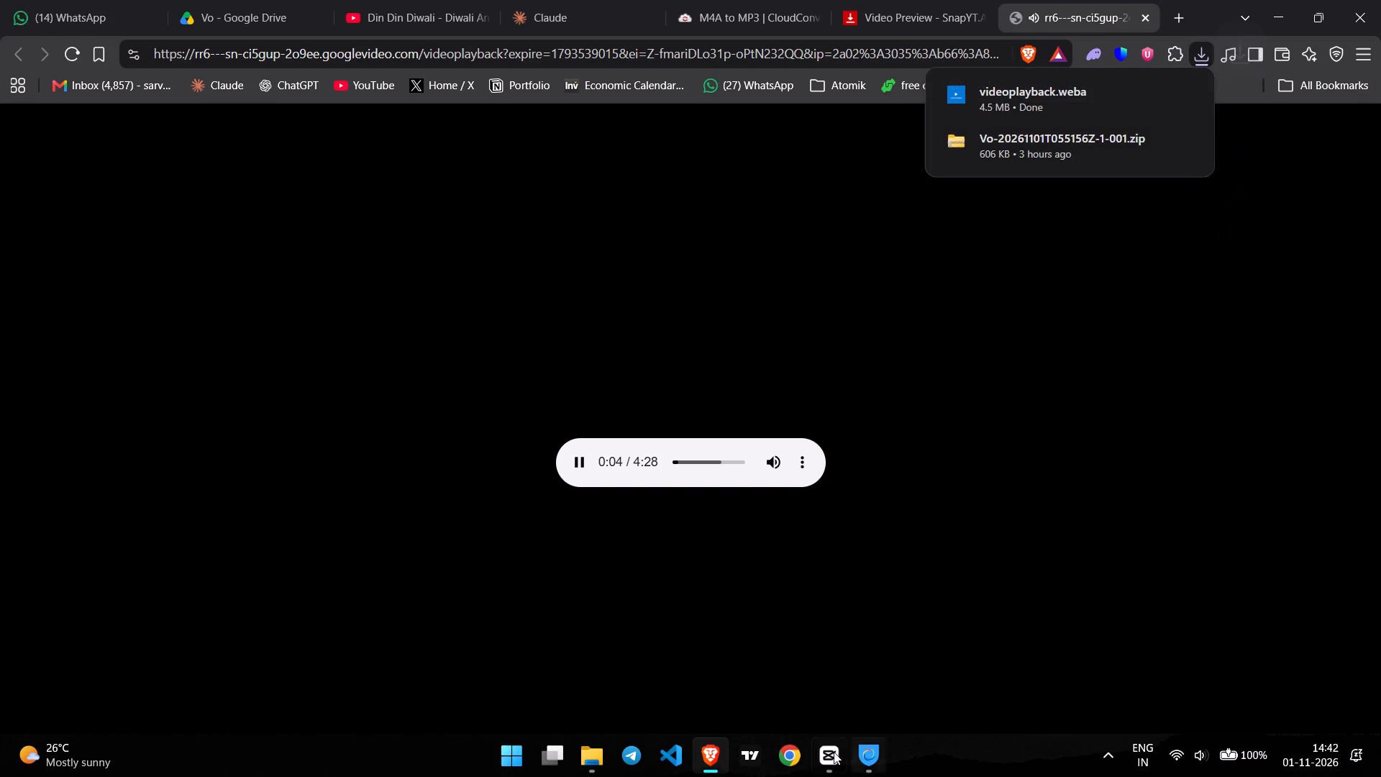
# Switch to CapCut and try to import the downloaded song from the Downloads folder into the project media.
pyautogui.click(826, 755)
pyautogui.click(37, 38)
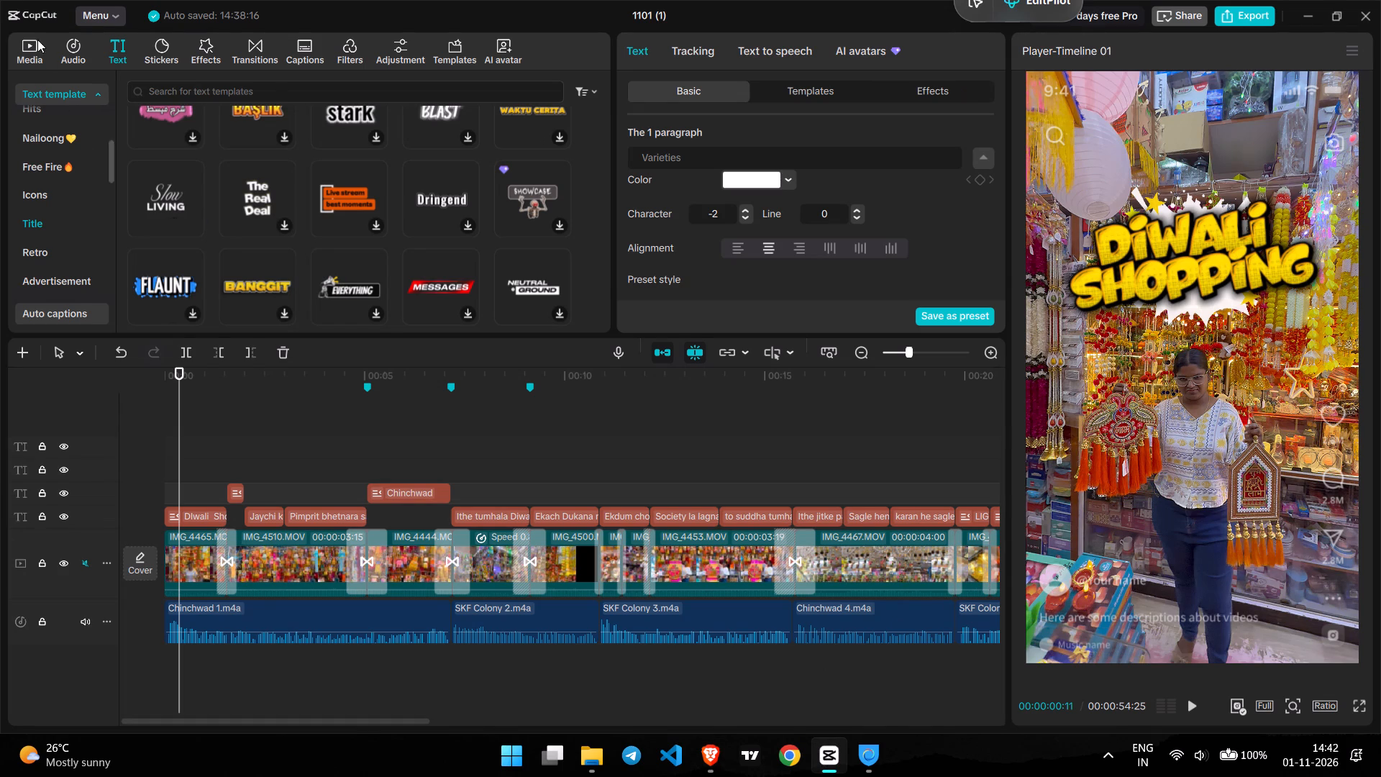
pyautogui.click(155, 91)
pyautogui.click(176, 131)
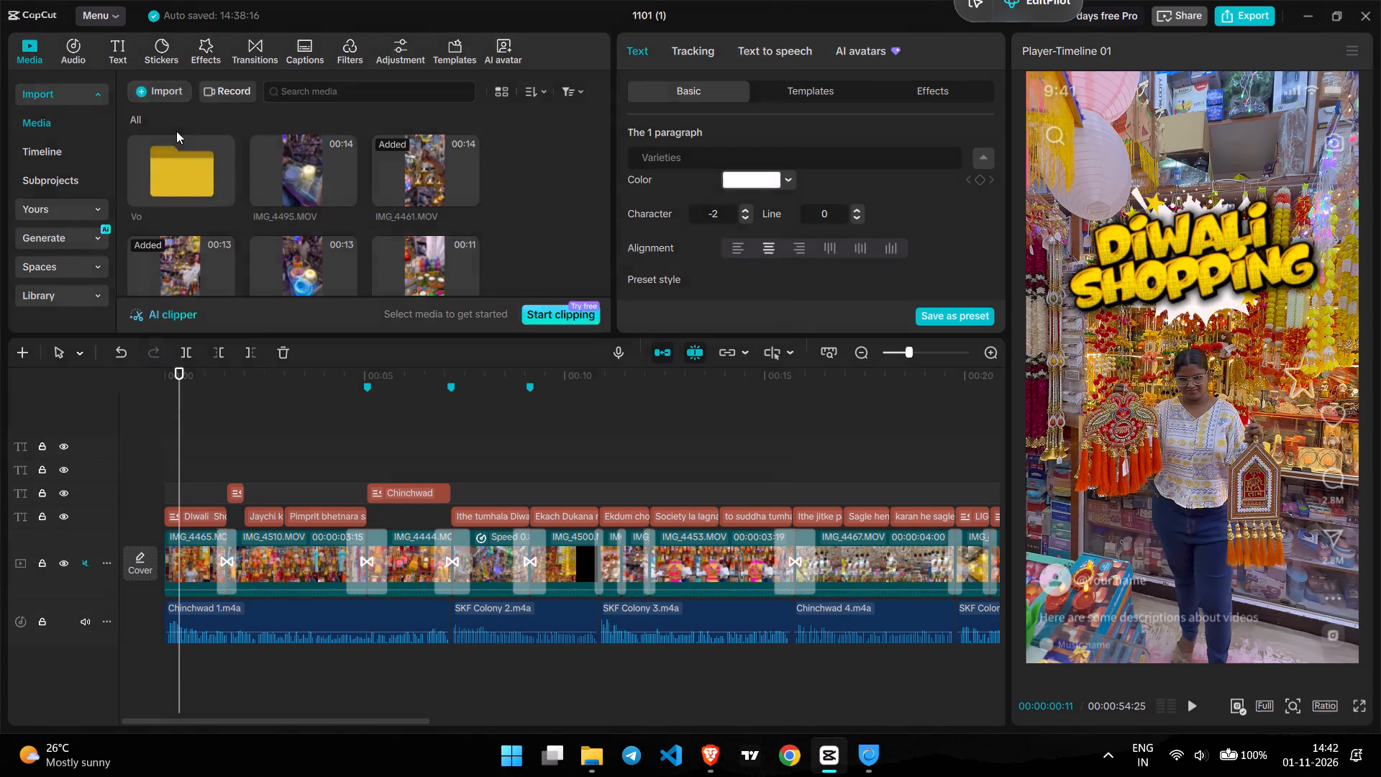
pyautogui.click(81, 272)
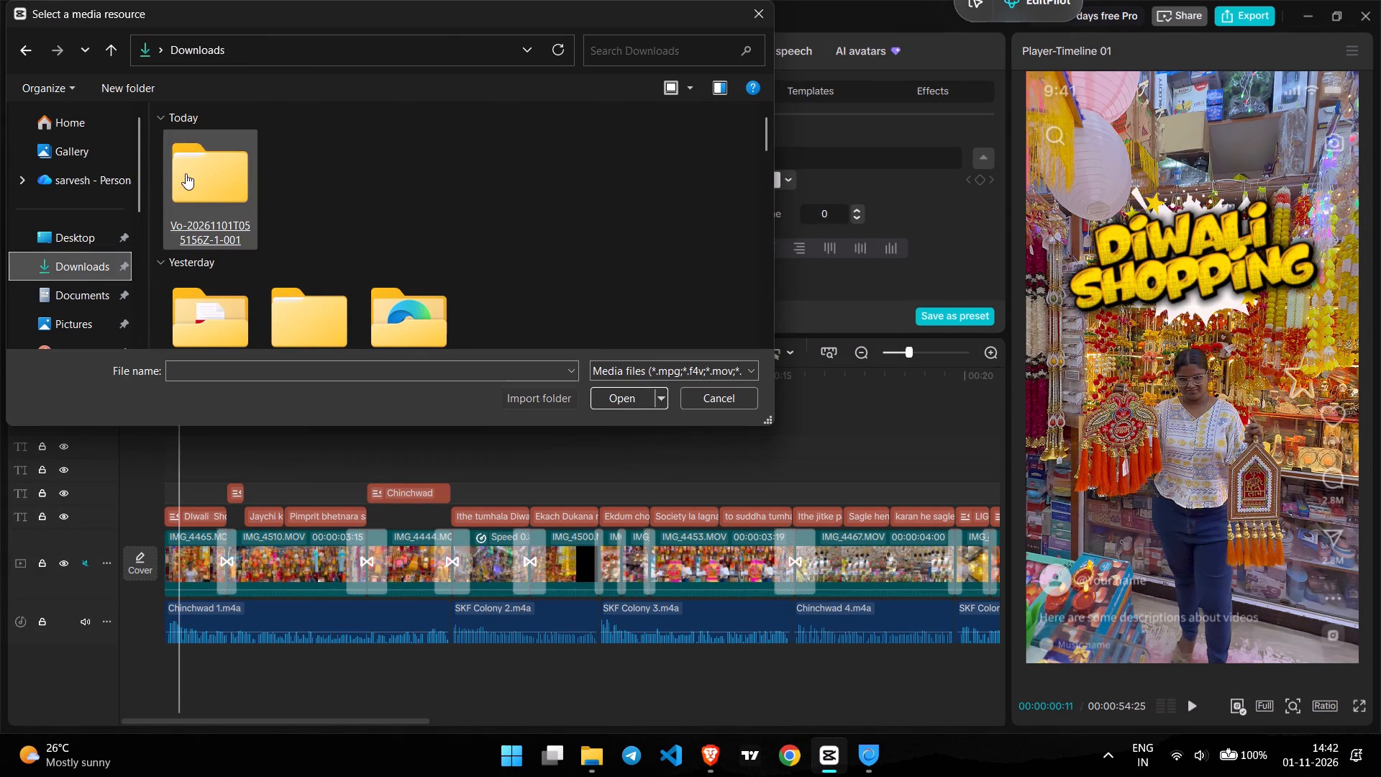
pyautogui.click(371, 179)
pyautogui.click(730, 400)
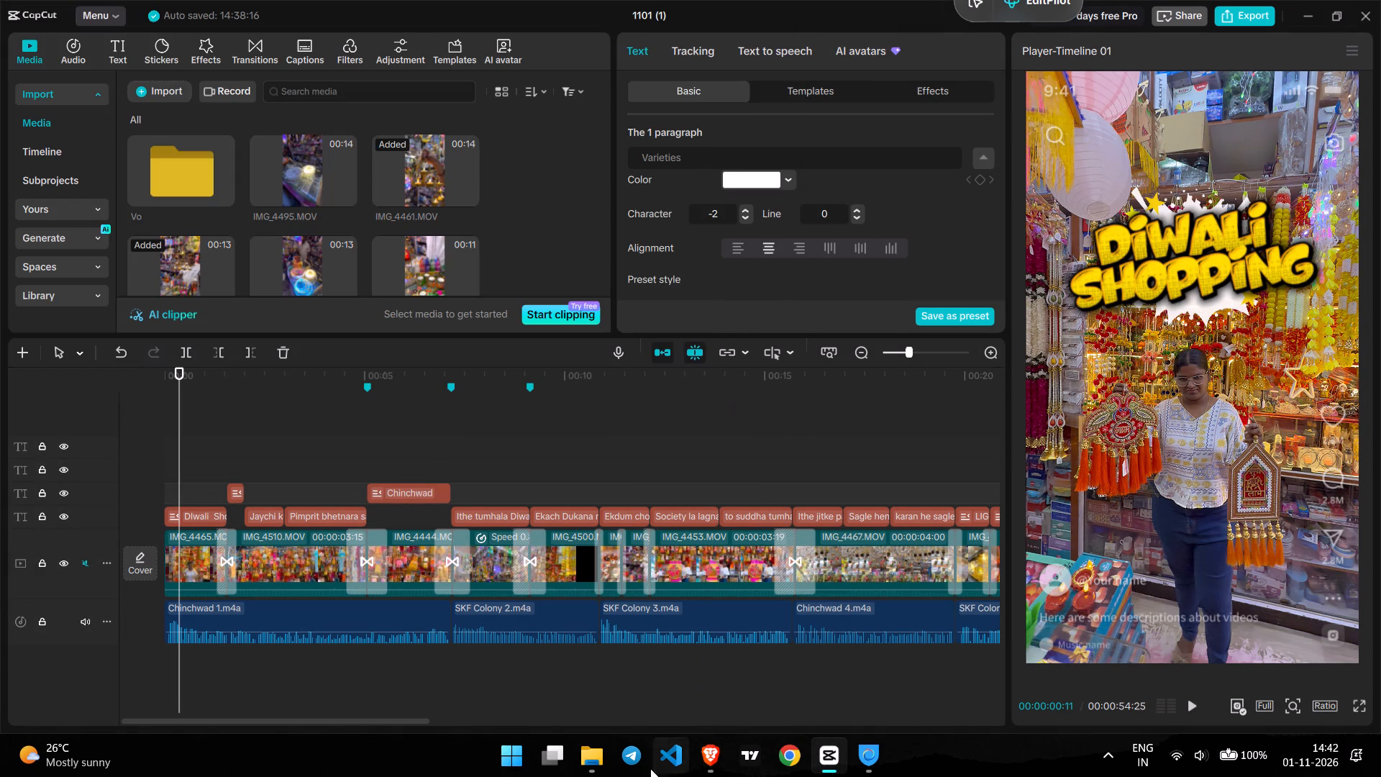
# Switch to File Explorer and check the "videoplayback" file in Downloads.
pyautogui.click(579, 762)
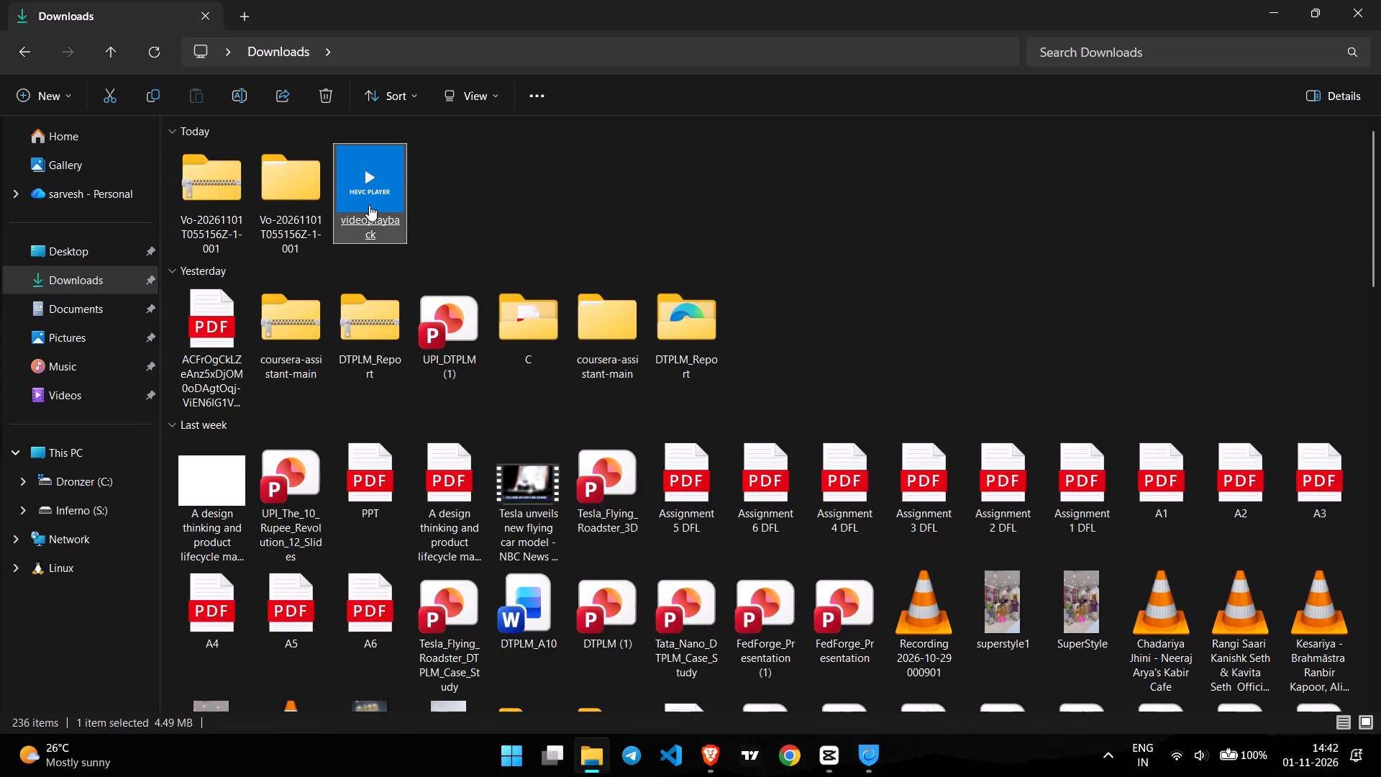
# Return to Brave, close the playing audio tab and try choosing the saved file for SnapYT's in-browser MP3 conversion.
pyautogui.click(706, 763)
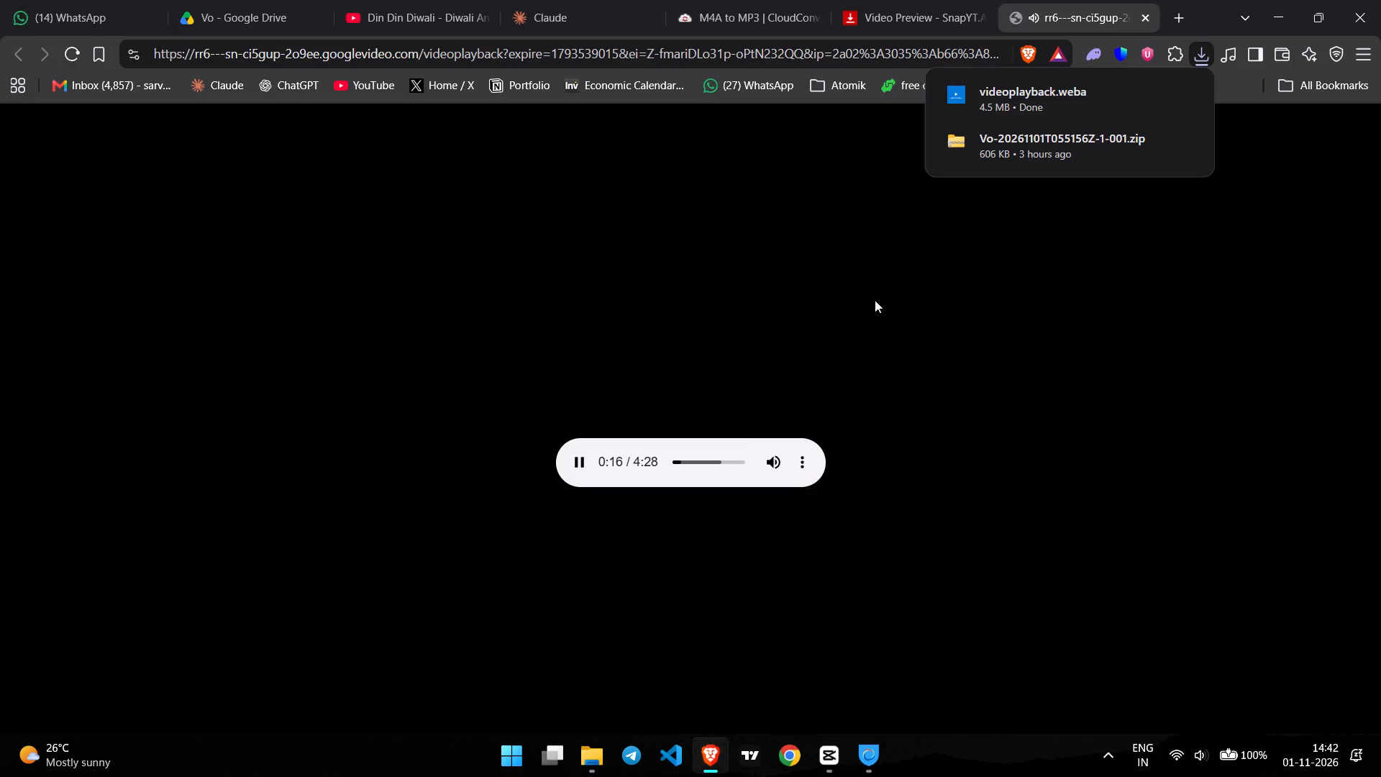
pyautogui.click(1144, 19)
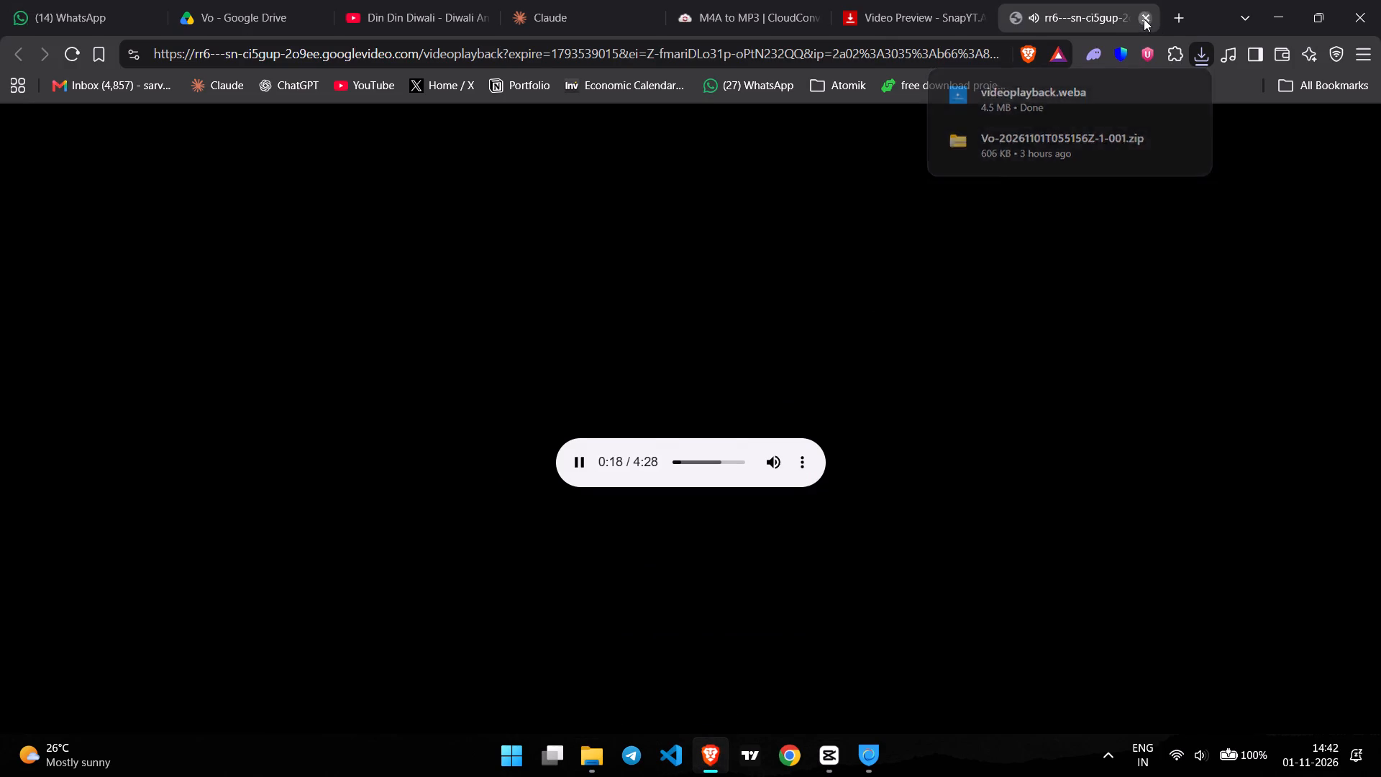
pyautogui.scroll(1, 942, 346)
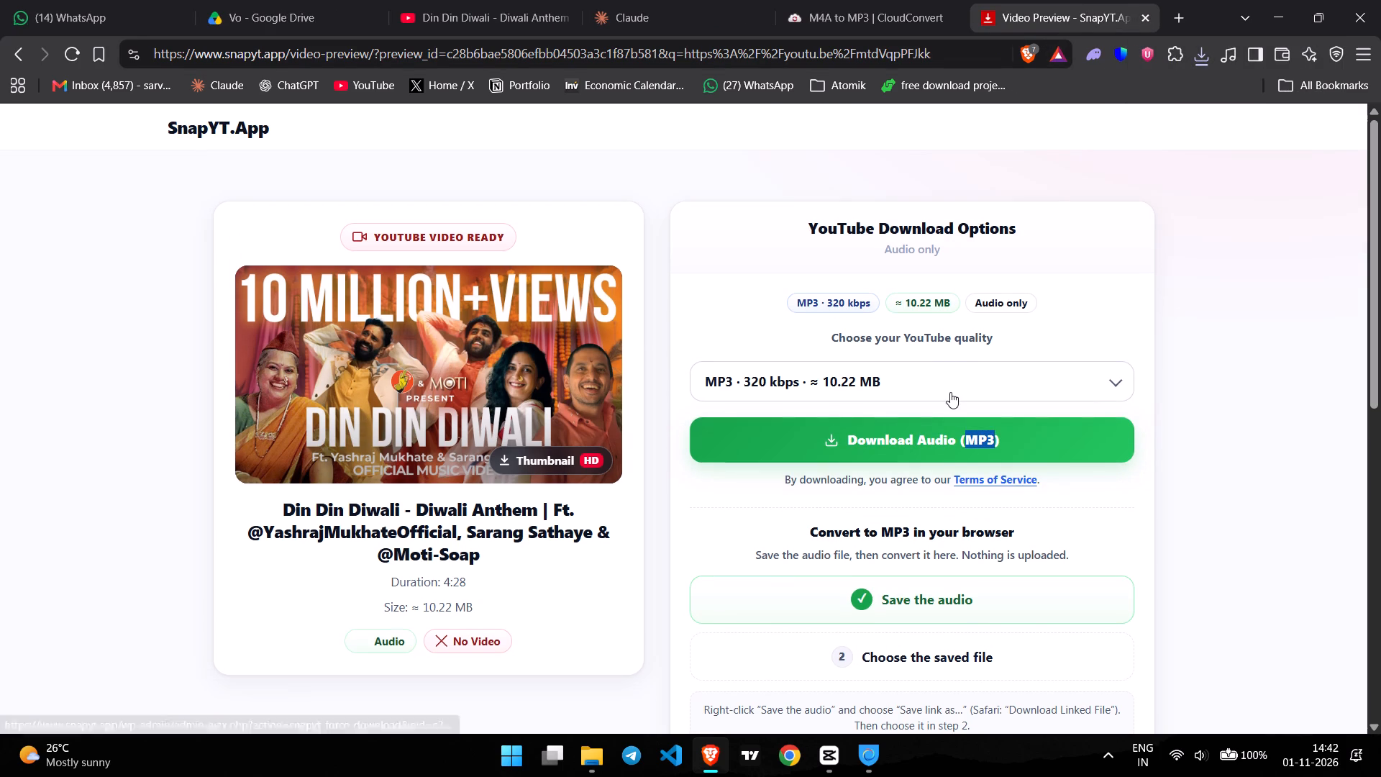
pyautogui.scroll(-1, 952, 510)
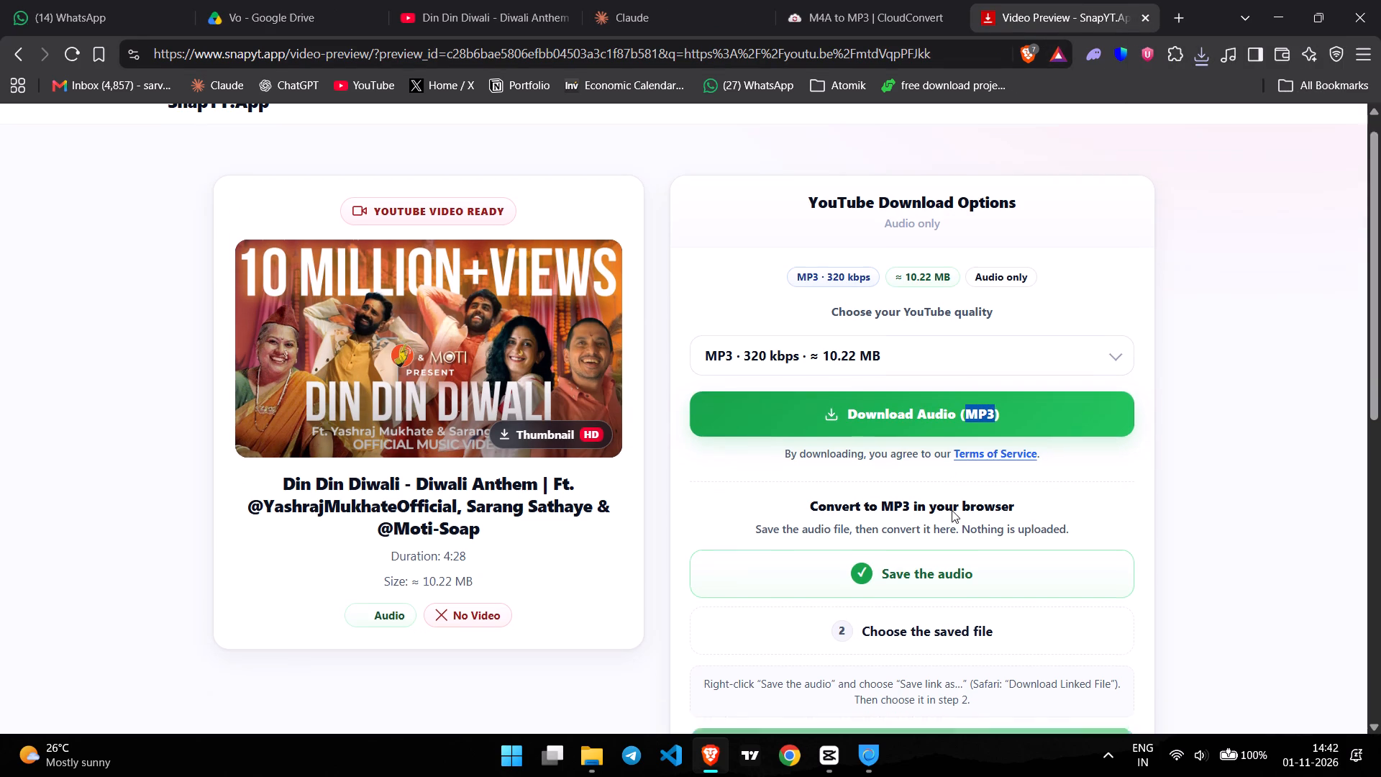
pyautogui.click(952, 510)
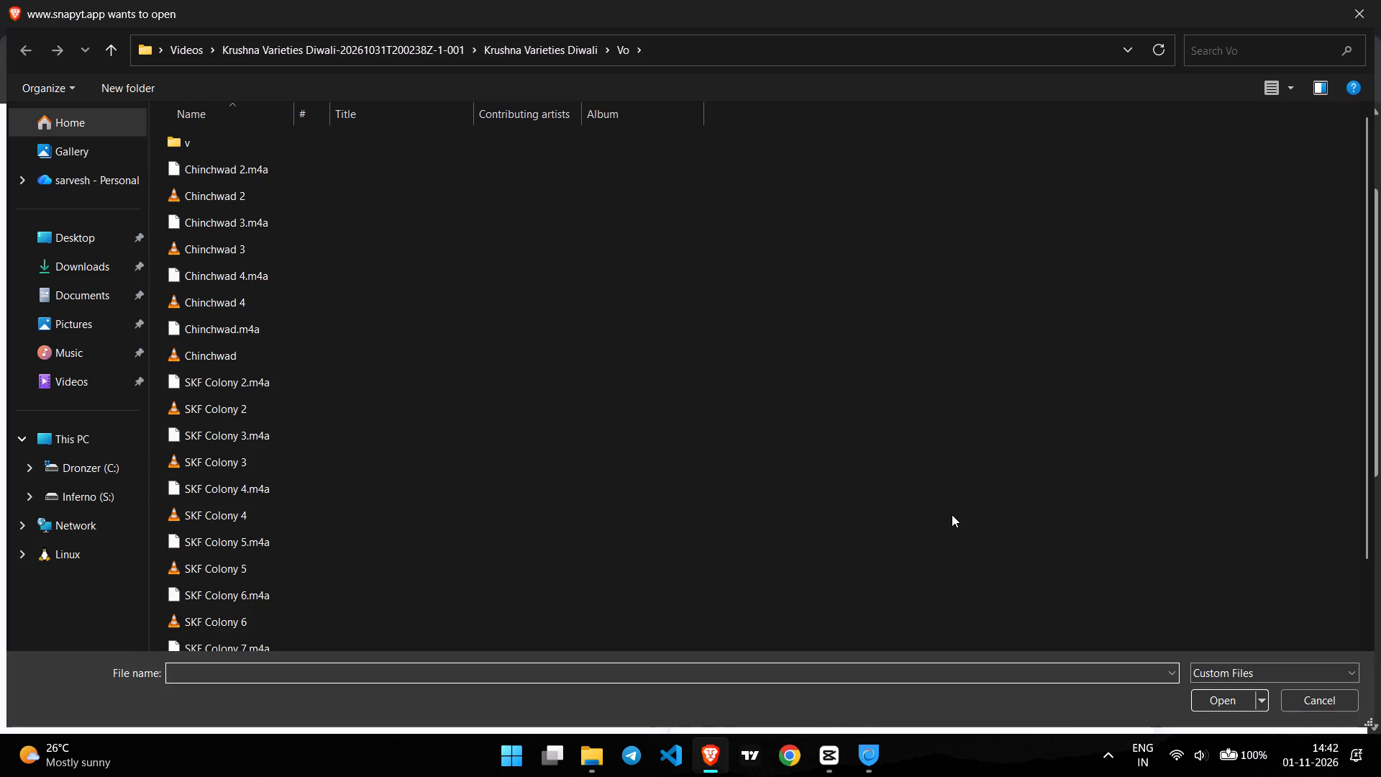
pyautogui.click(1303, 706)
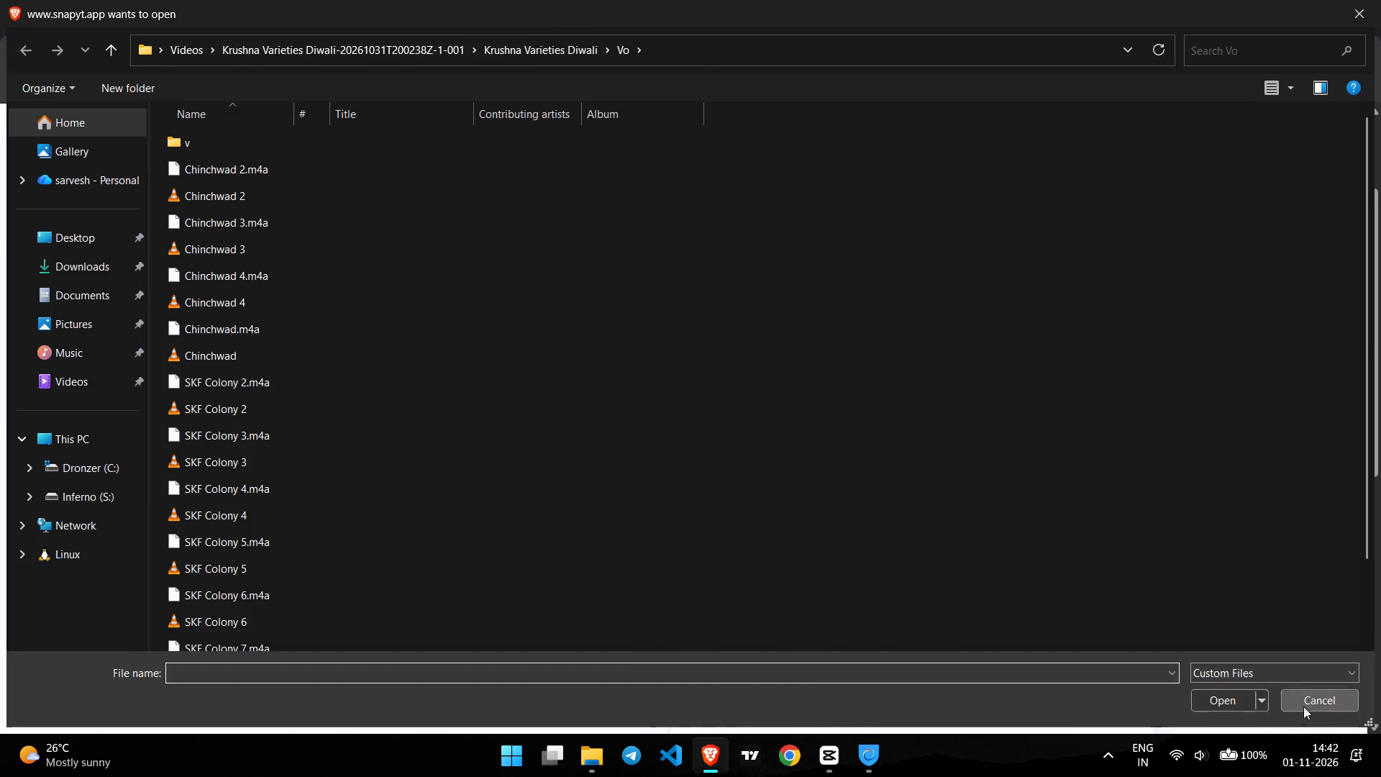
# Reopen the song's audio in a new tab with SnapYT's "Save the audio" option.
pyautogui.click(1011, 296)
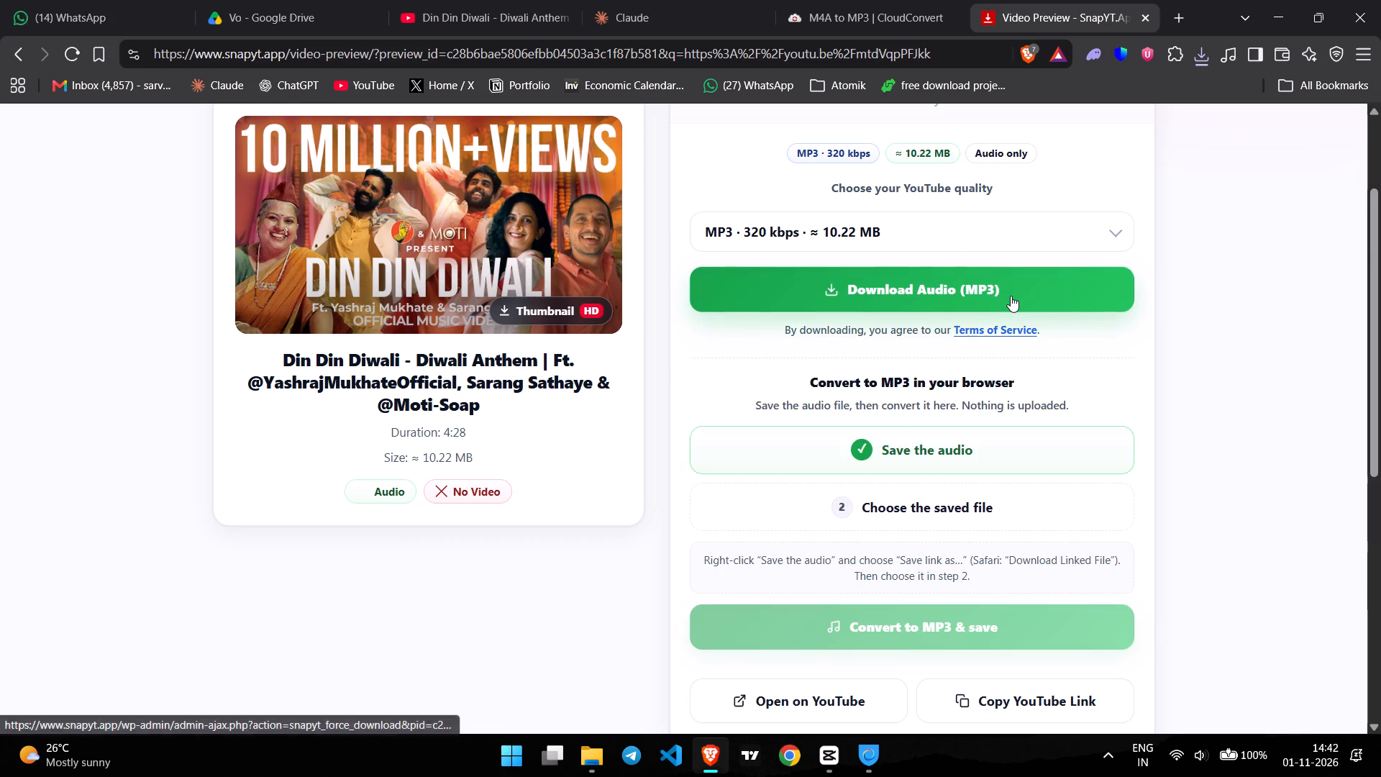
pyautogui.click(990, 448)
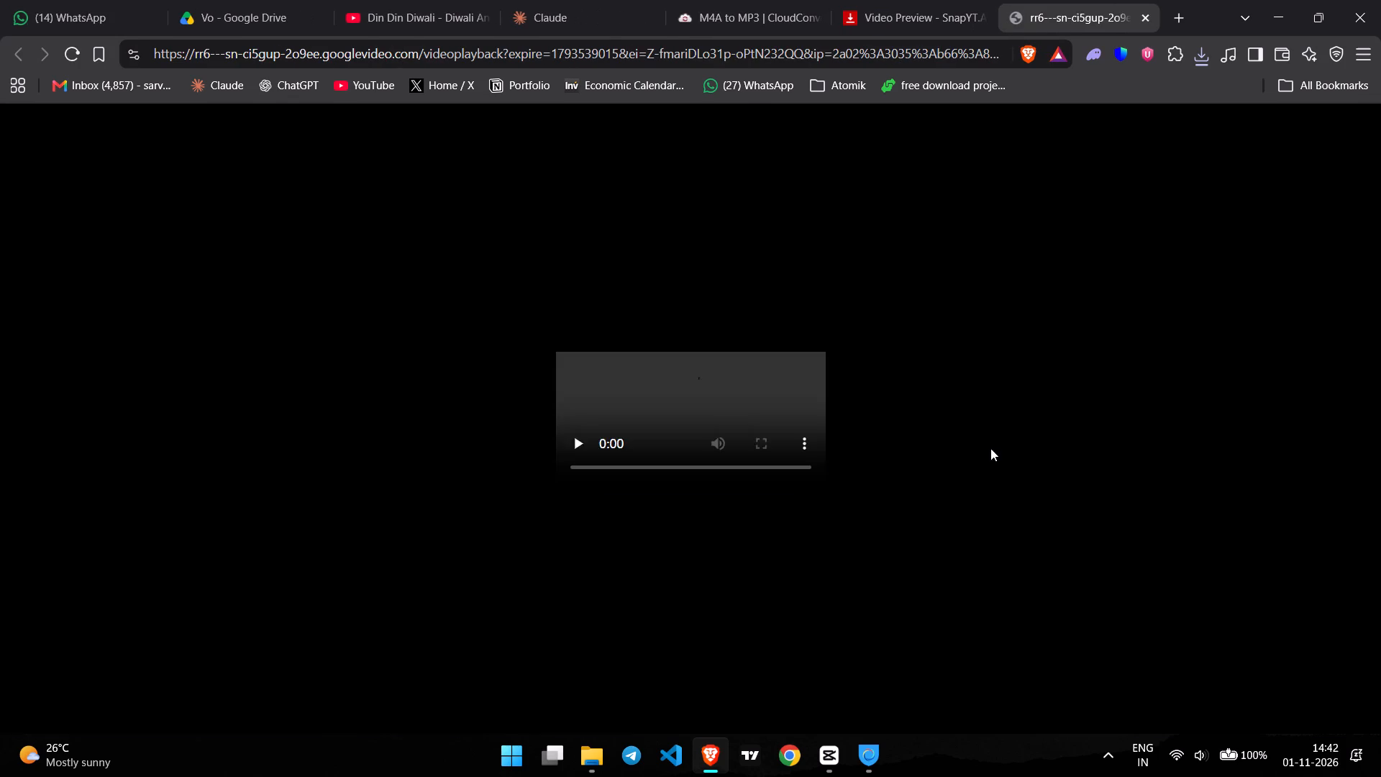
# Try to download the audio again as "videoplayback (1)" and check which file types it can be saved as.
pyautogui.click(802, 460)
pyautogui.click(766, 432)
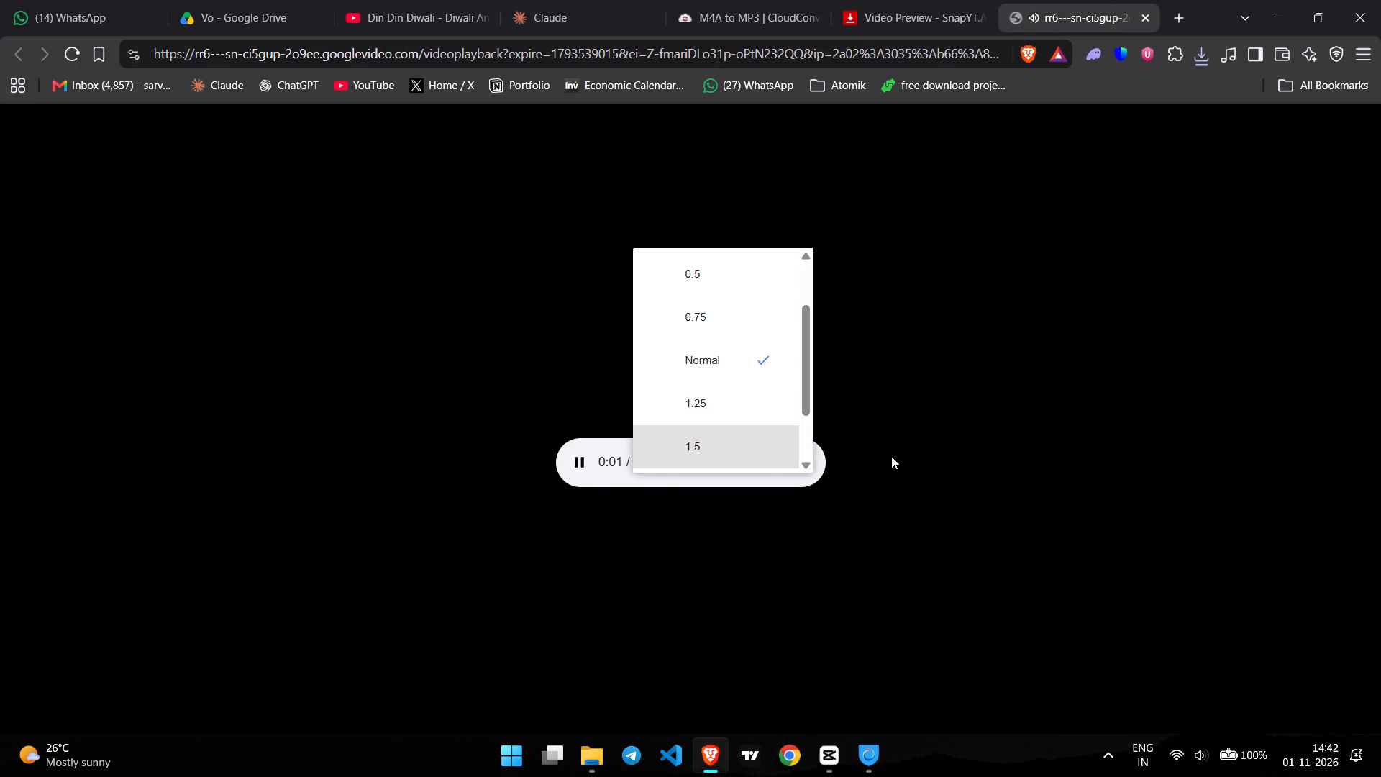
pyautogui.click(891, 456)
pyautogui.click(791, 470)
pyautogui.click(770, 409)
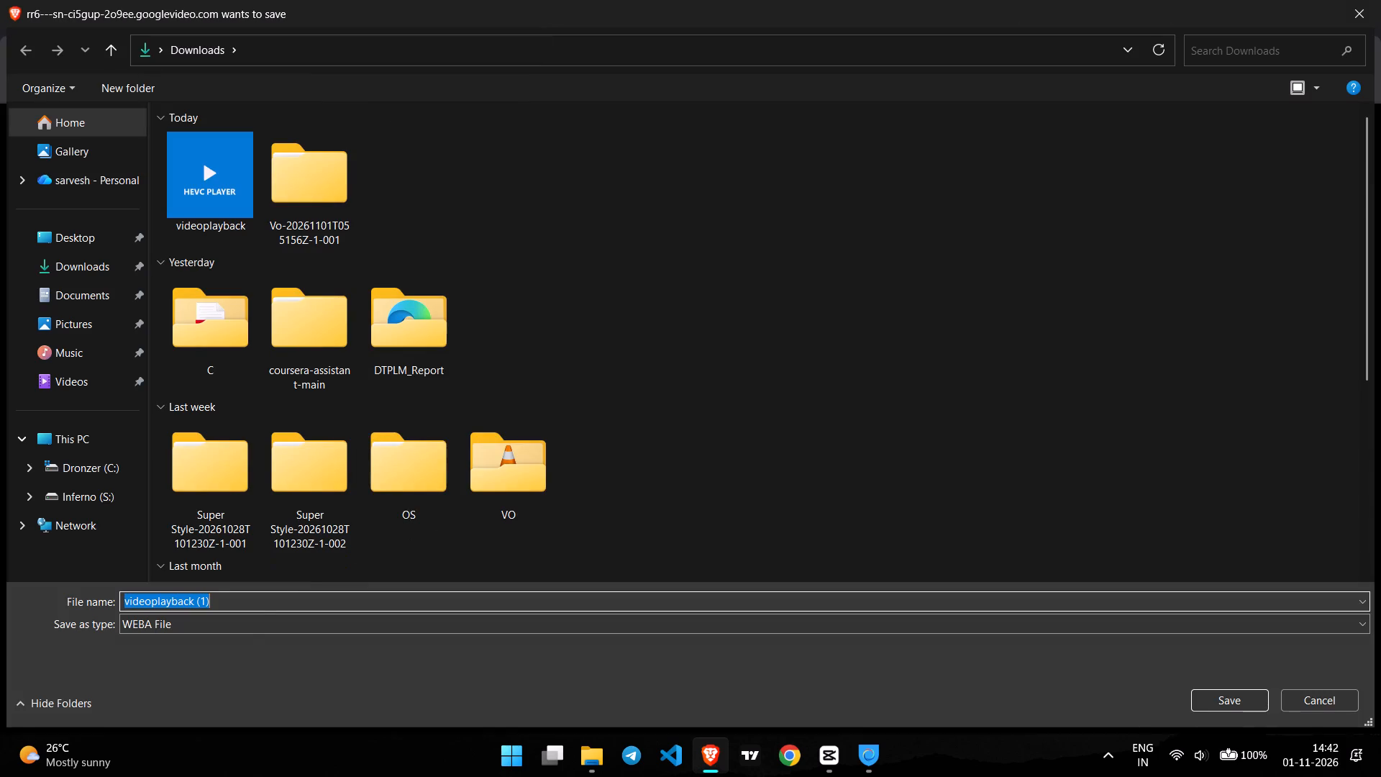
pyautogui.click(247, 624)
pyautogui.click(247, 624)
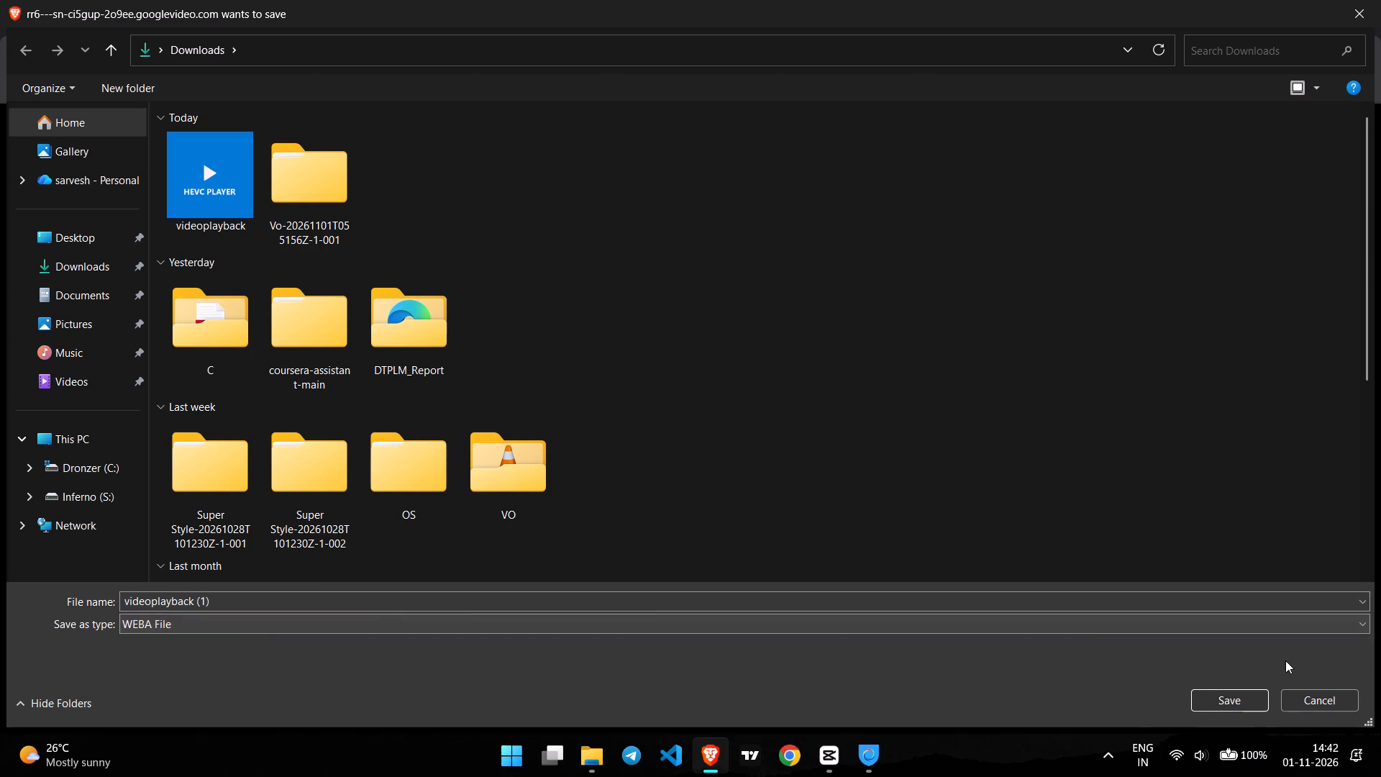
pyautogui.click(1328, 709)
# Search the web for "download youtube videos" in the tab playing the song's audio.
pyautogui.click(279, 54)
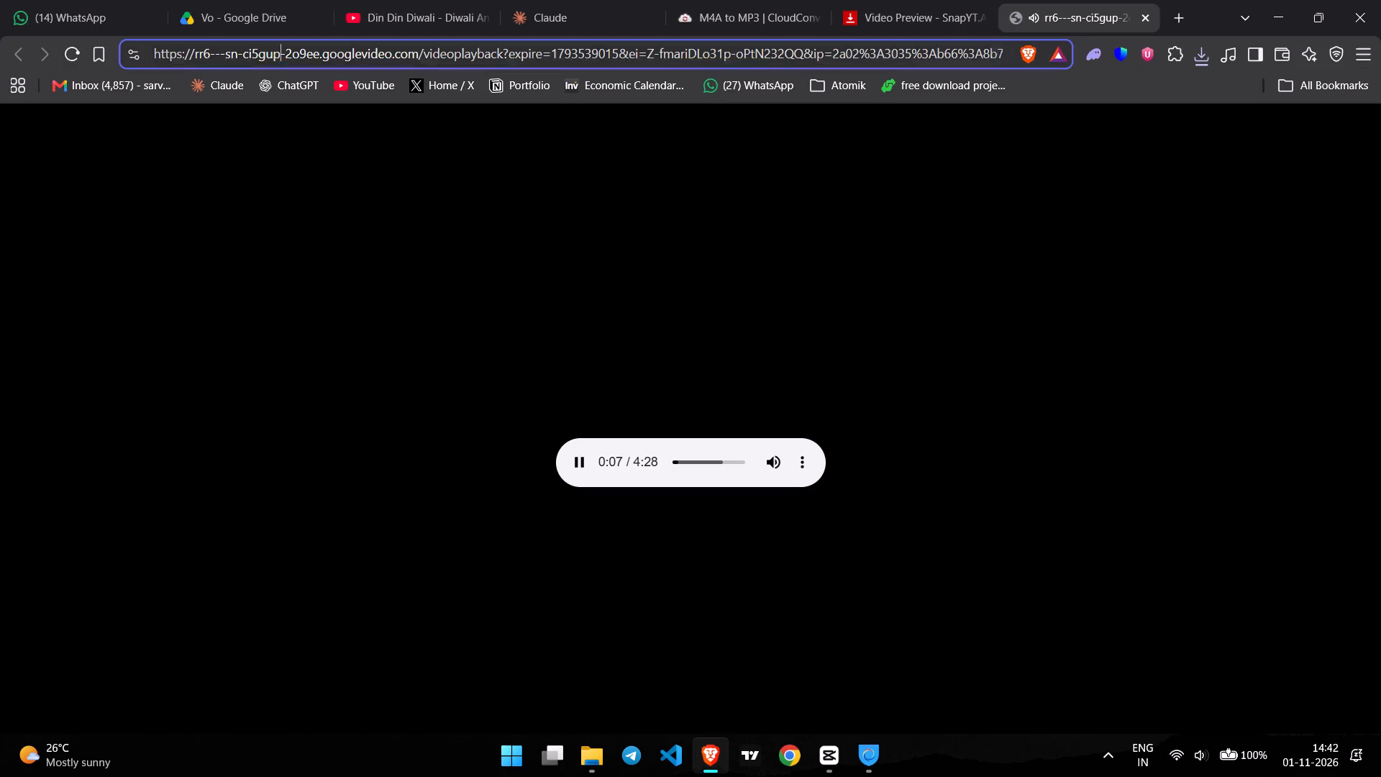
pyautogui.write('downloa')
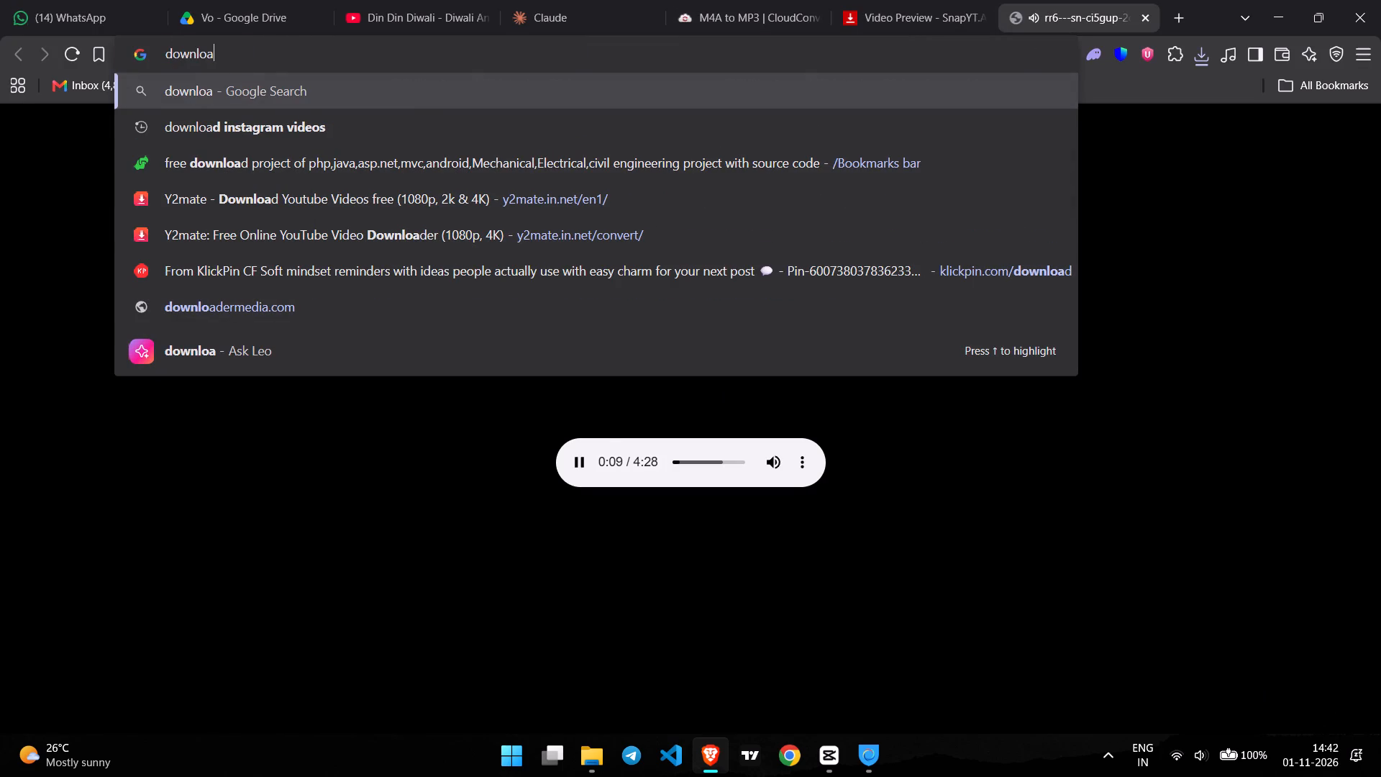
pyautogui.write('d y')
pyautogui.press('Down')
pyautogui.press('Down')
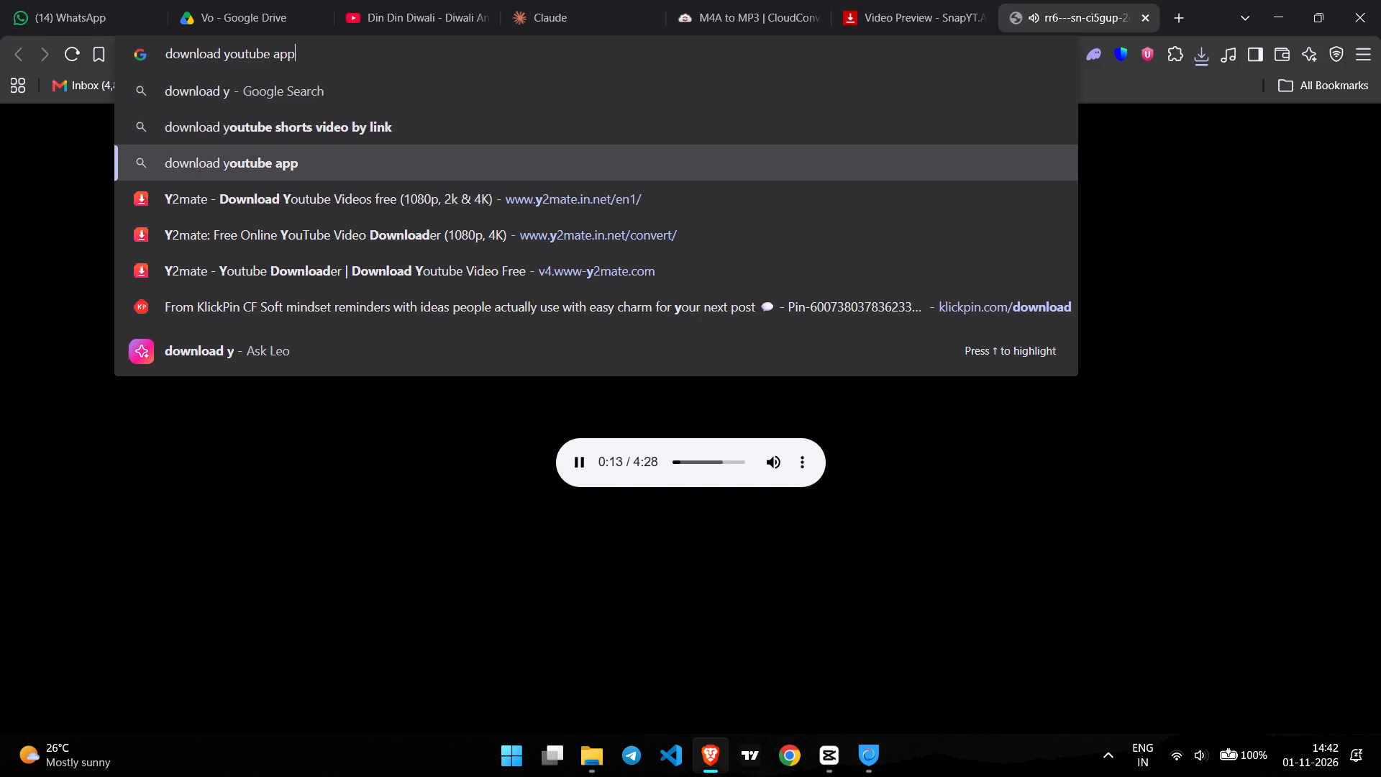
pyautogui.press('BackSpace')
pyautogui.press('BackSpace')
pyautogui.press('BackSpace')
pyautogui.write('videos')
pyautogui.press('Return')
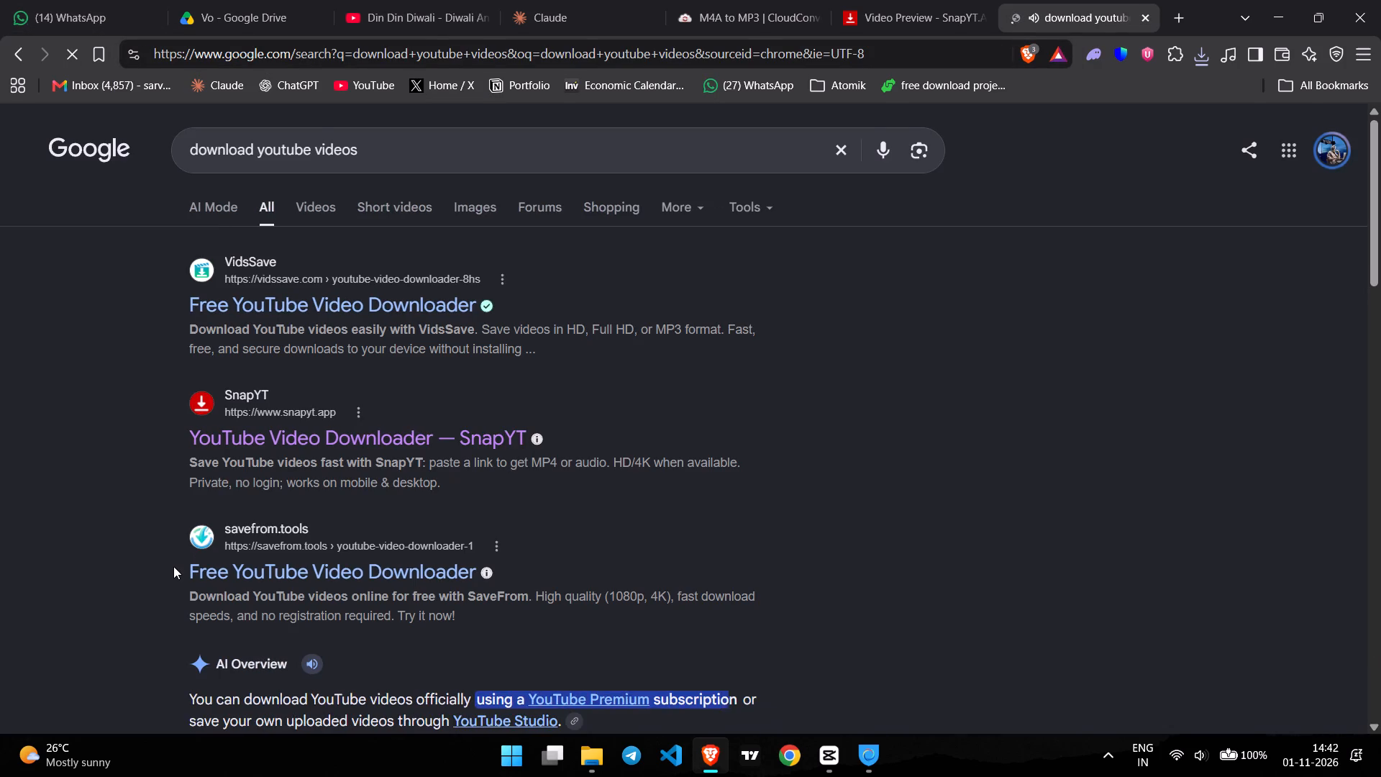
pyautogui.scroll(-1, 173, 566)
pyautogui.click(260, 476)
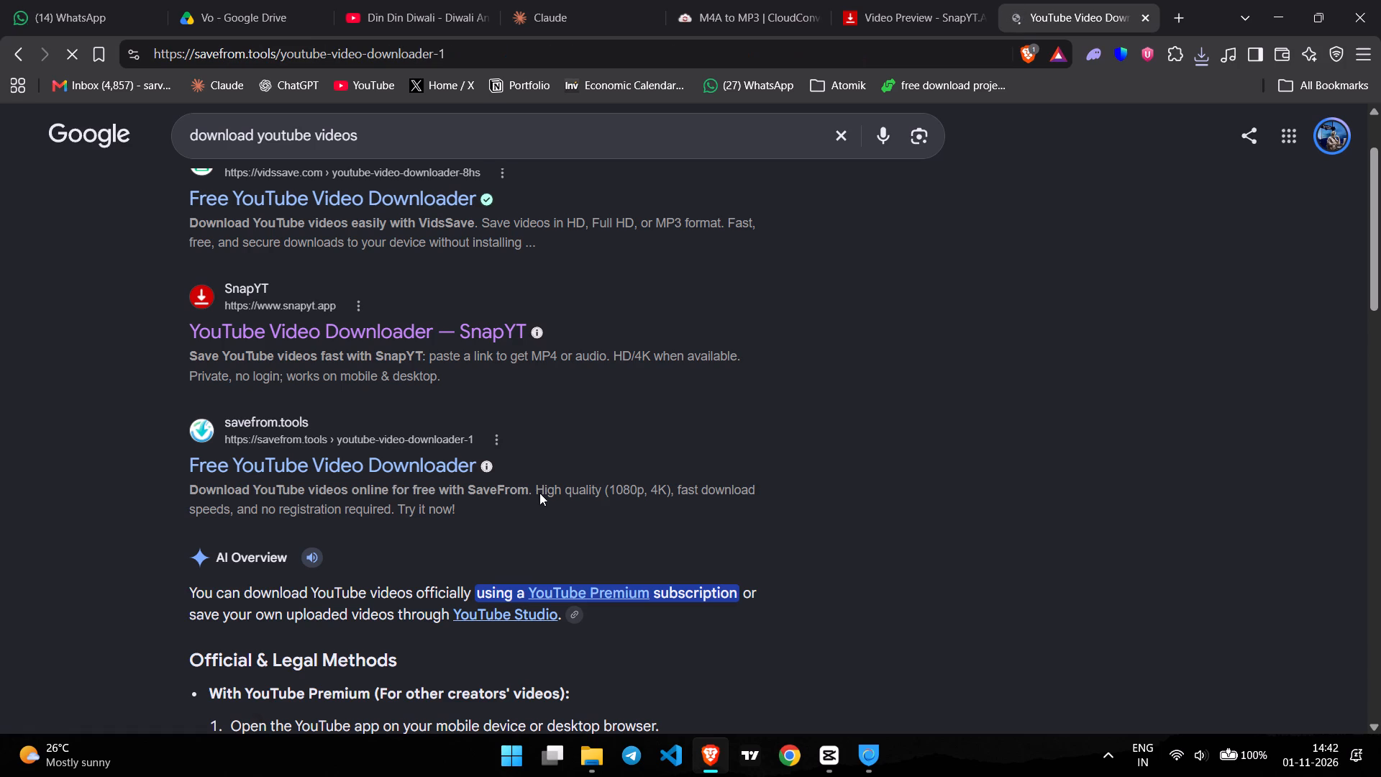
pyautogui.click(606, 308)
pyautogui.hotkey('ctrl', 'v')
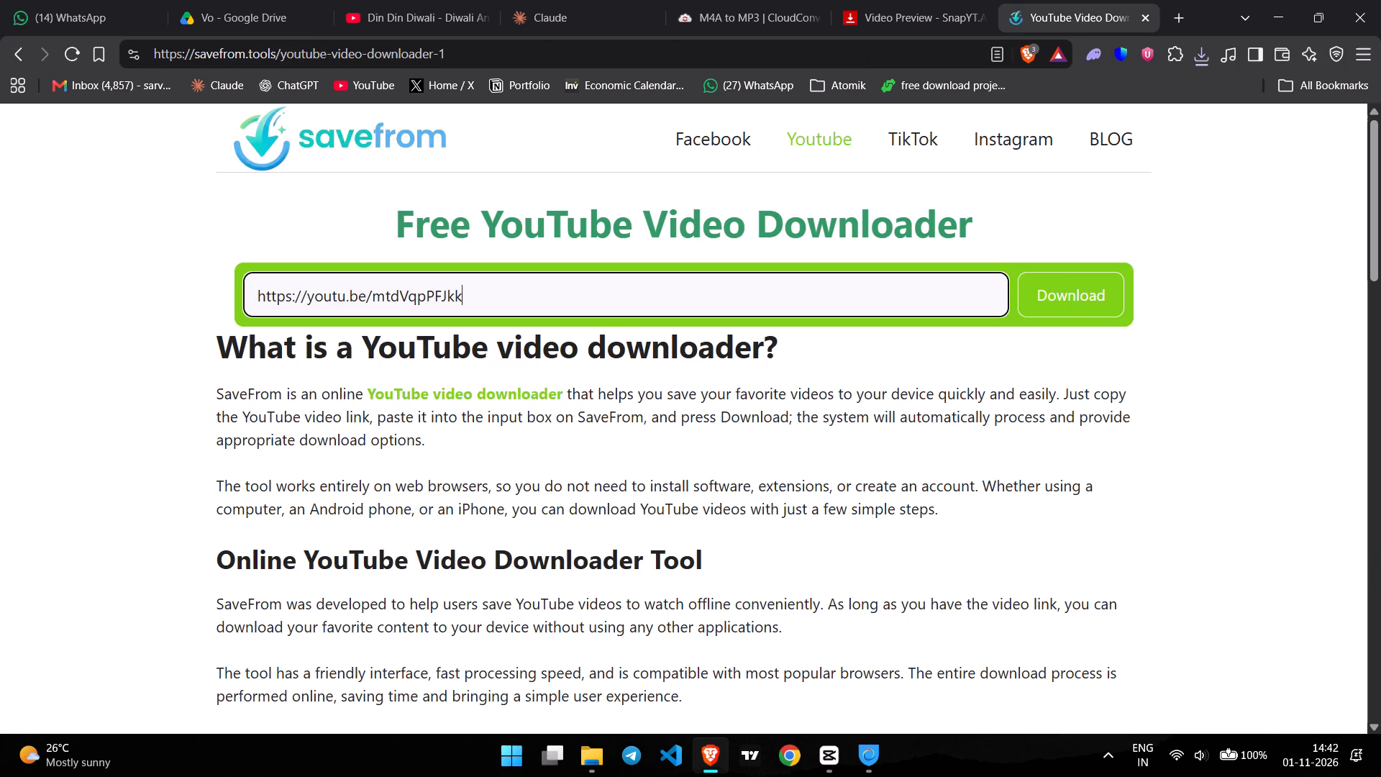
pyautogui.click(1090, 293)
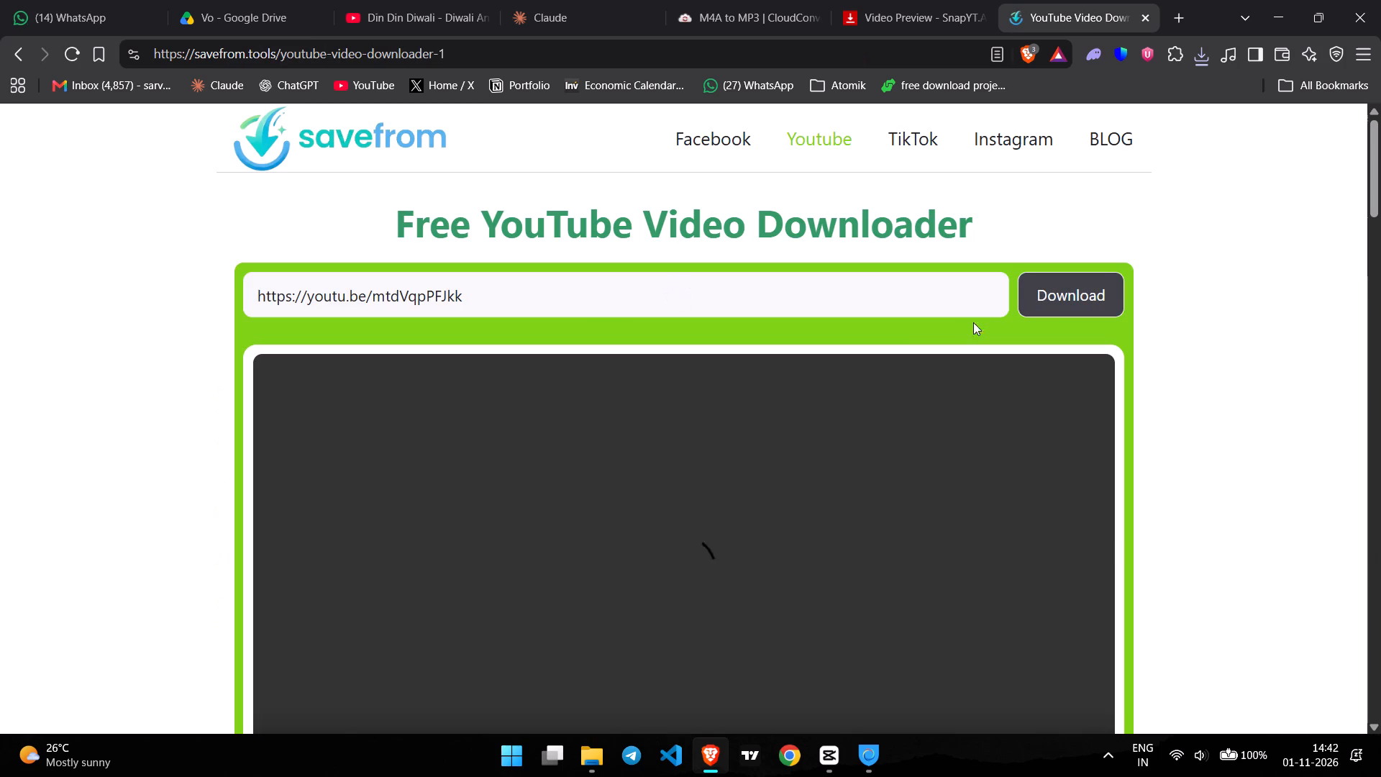
# Switch to CapCut and play the Diwali video from its start through the first 21 seconds to review the edit.
pyautogui.click(823, 760)
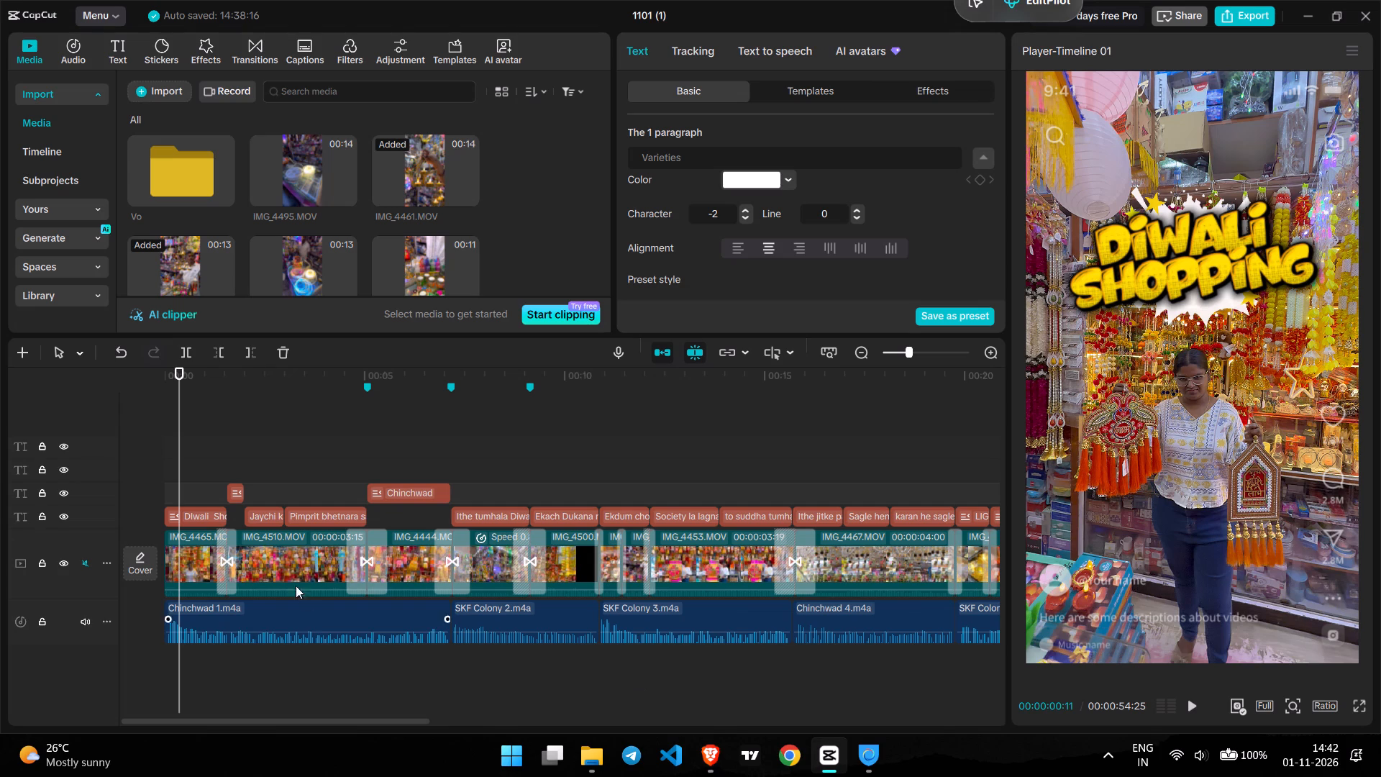
pyautogui.hscroll(2, 277, 525)
pyautogui.click(199, 427)
pyautogui.moveTo(199, 427); pyautogui.dragTo(151, 429)
pyautogui.press('space')
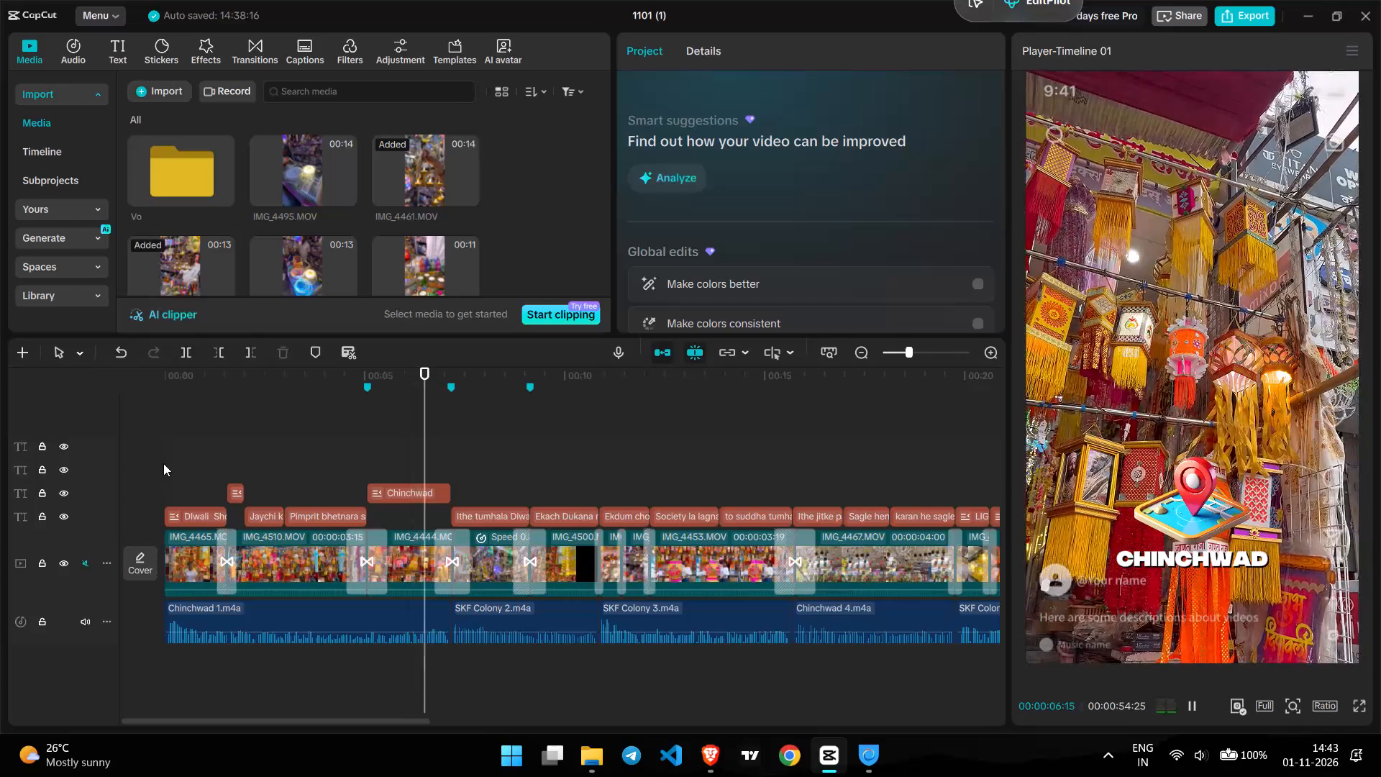
pyautogui.hscroll(-1, 485, 431)
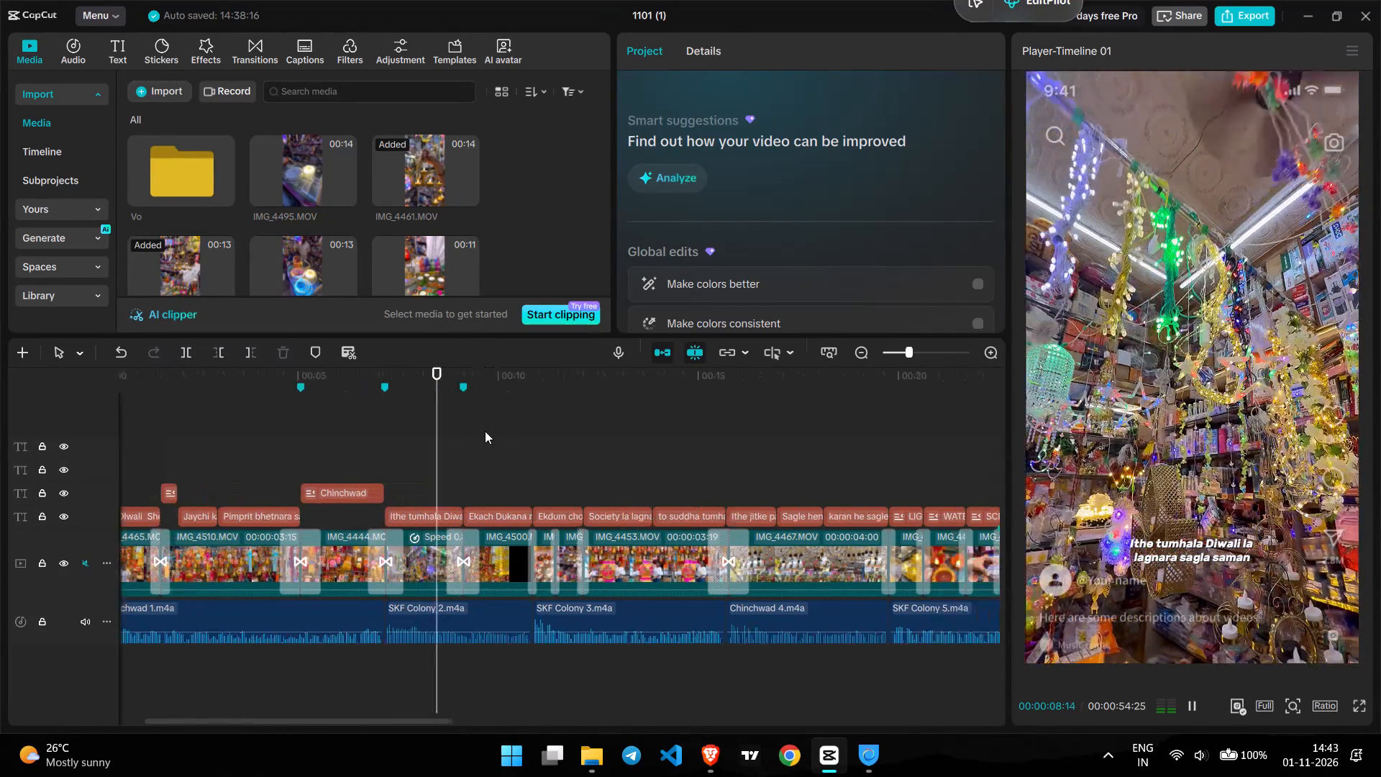
pyautogui.hscroll(-1, 485, 431)
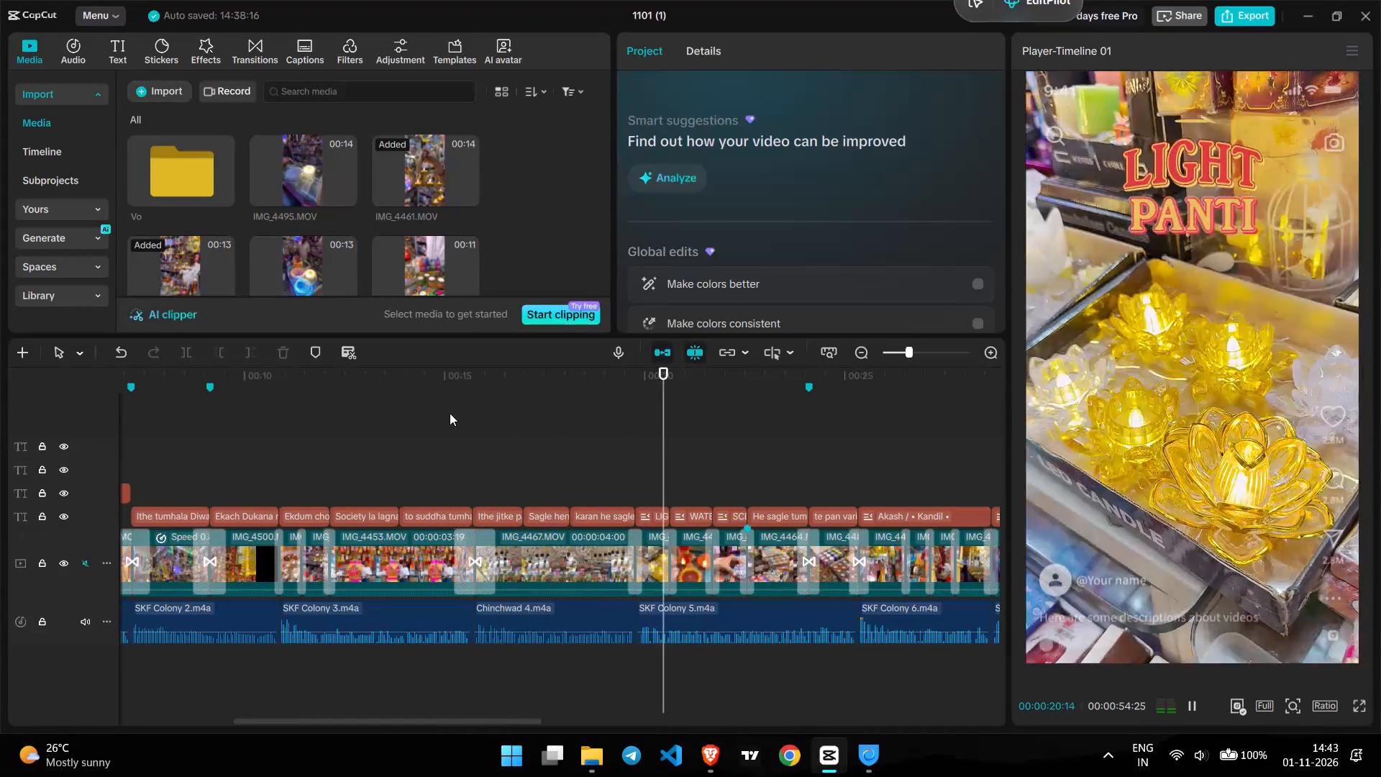
pyautogui.press('space')
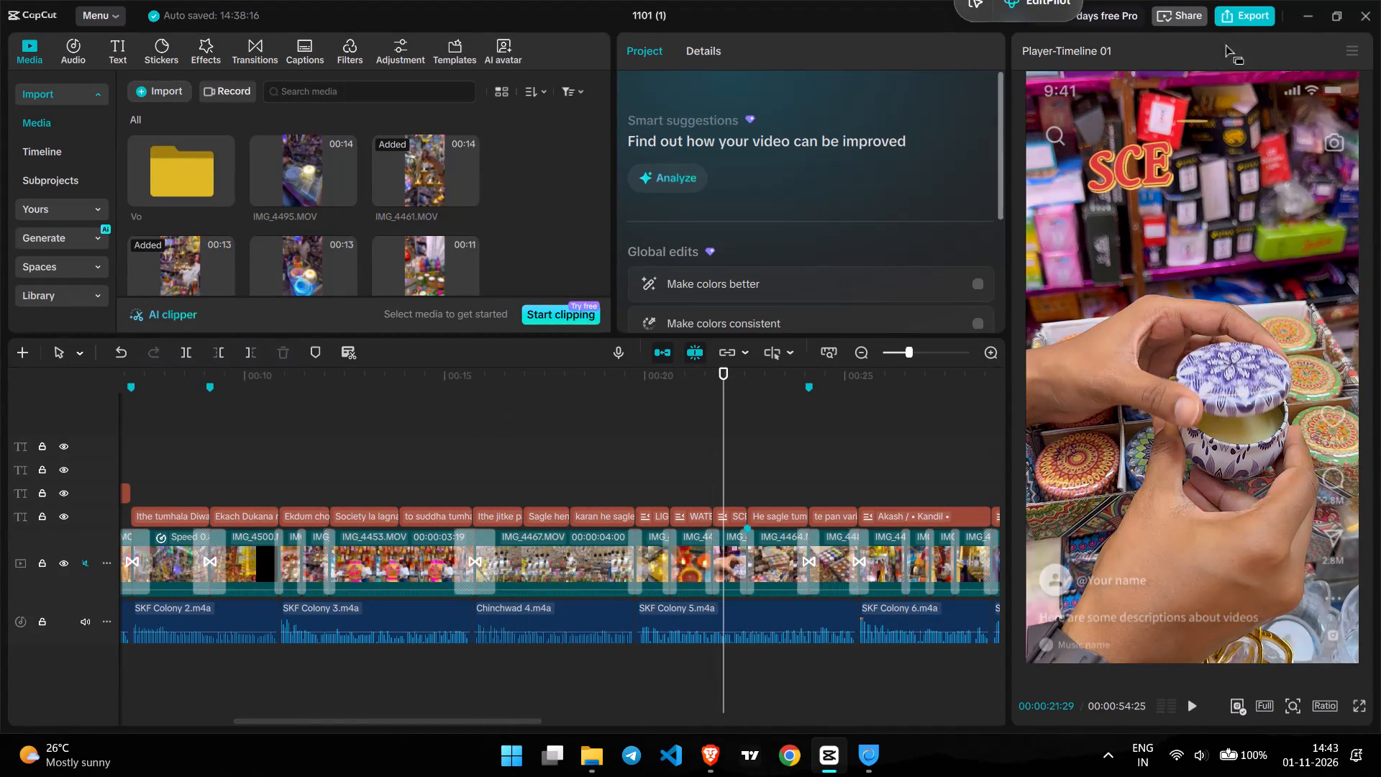
# Export the video under the name "Krishna Varieties" to Downloads as a 4K, 30fps H.264 mp4.
pyautogui.click(1231, 17)
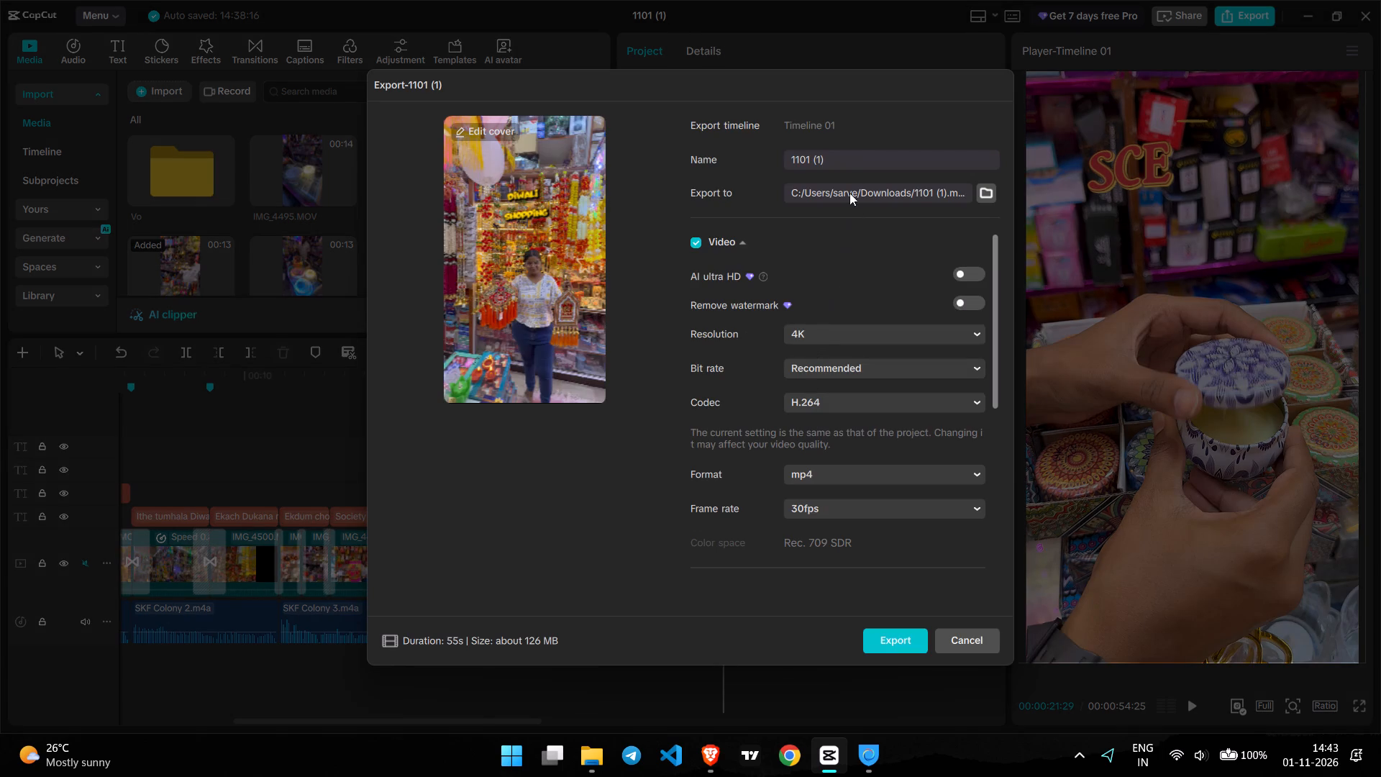
pyautogui.doubleClick(852, 149)
pyautogui.tripleClick(845, 161)
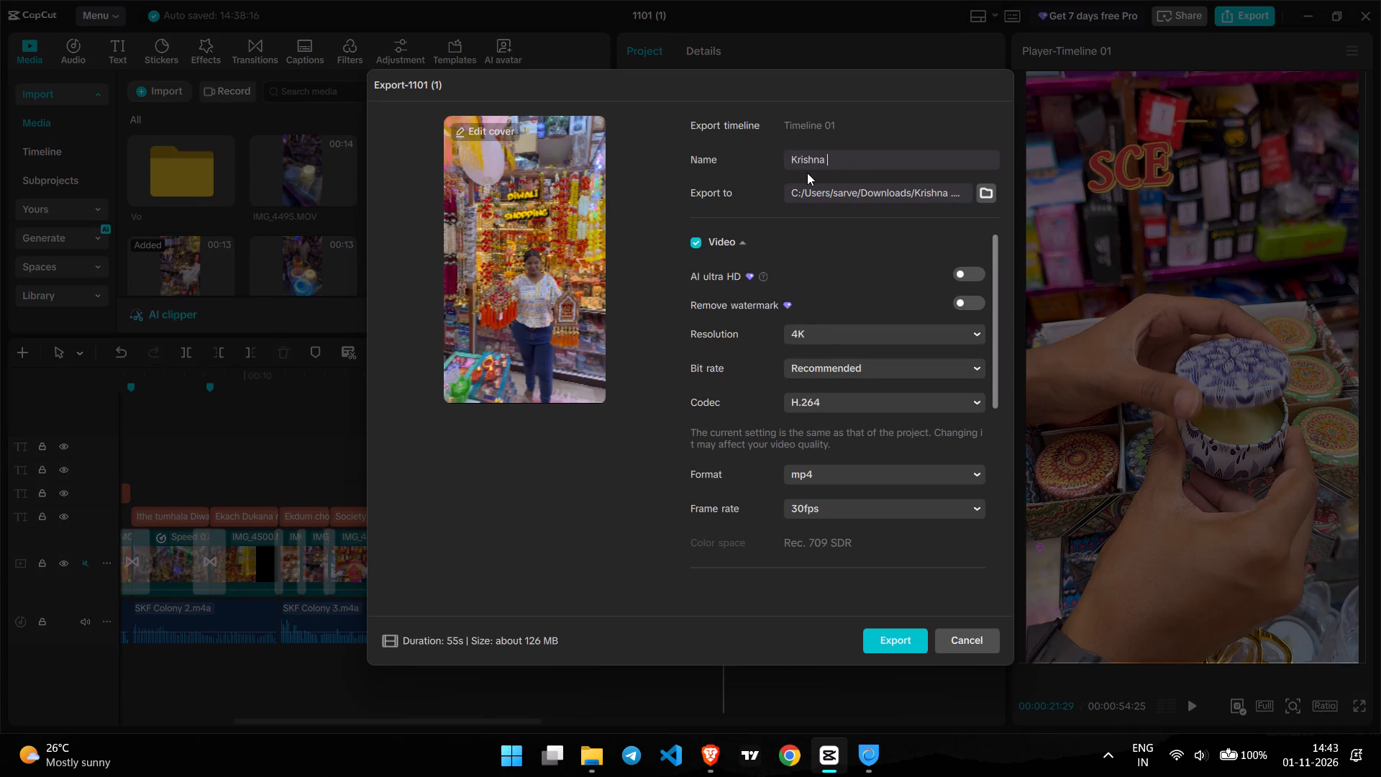
pyautogui.write('arieties')
pyautogui.press('Return')
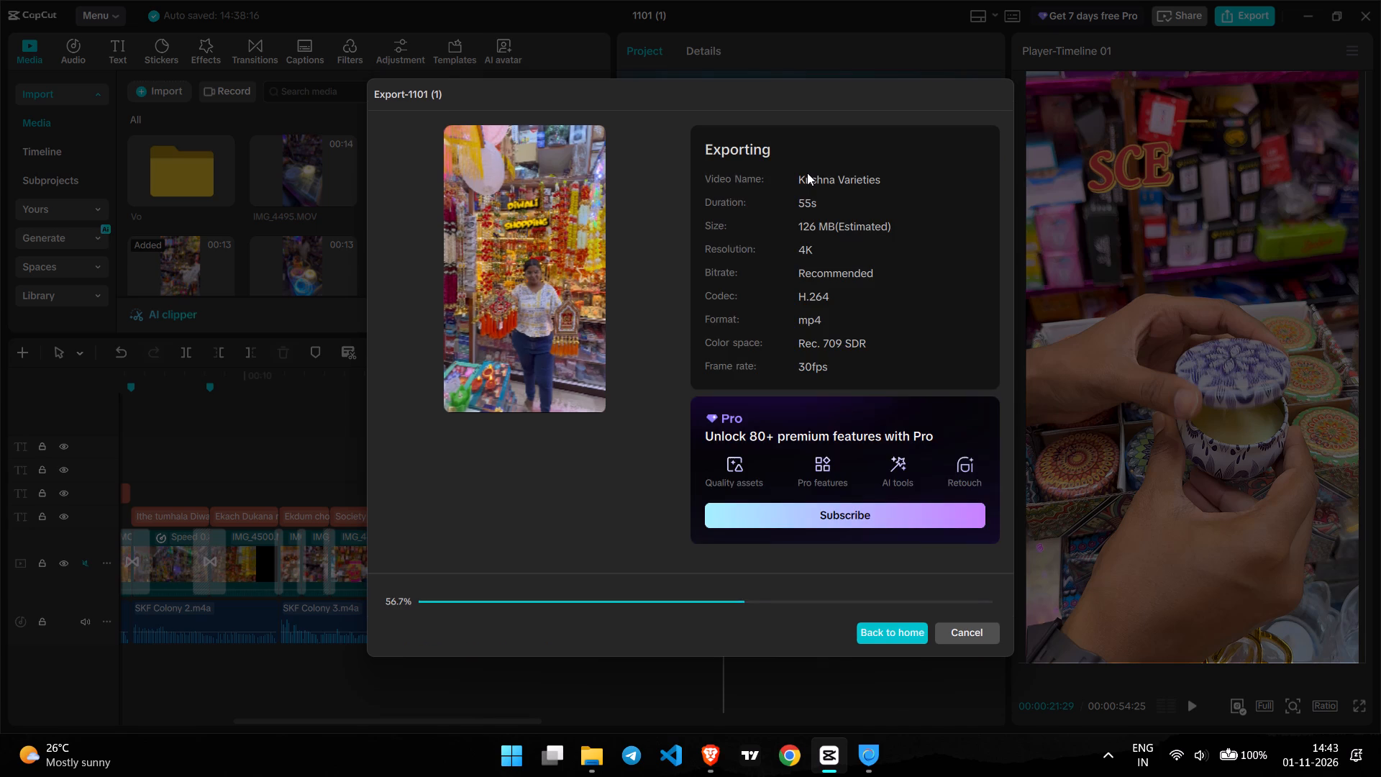
# Return to Brave and check SaveFrom's download options for a suitable audio format.
pyautogui.click(710, 758)
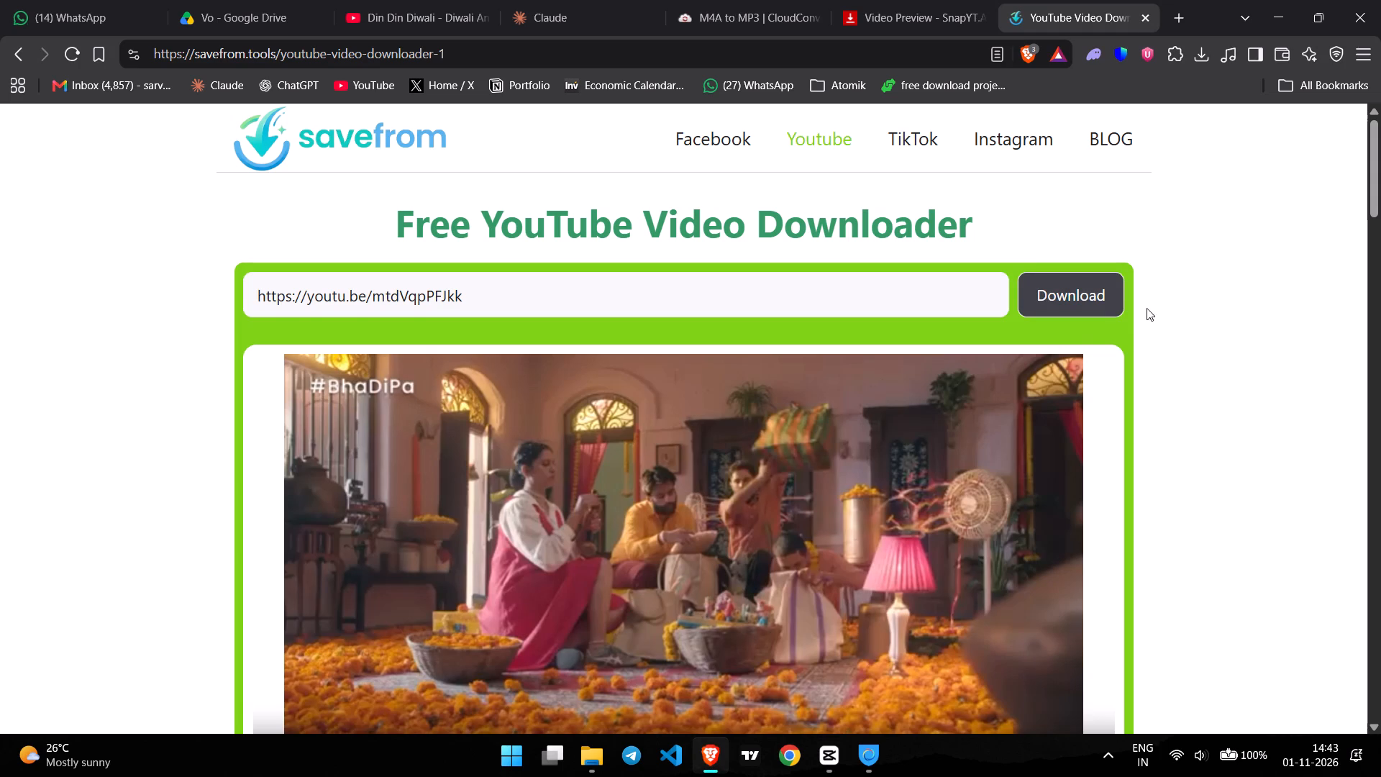
pyautogui.scroll(-2, 881, 411)
pyautogui.scroll(-1, 678, 568)
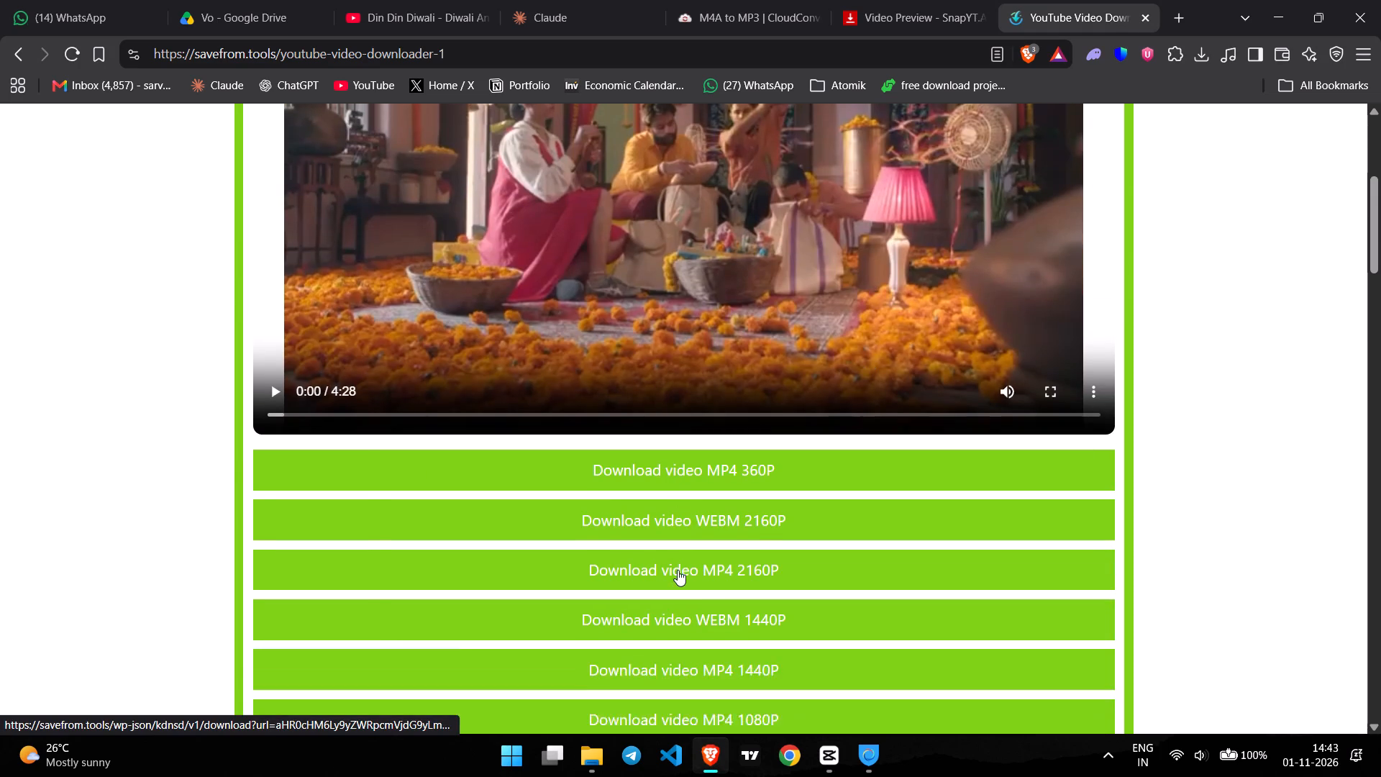
pyautogui.scroll(-5, 678, 575)
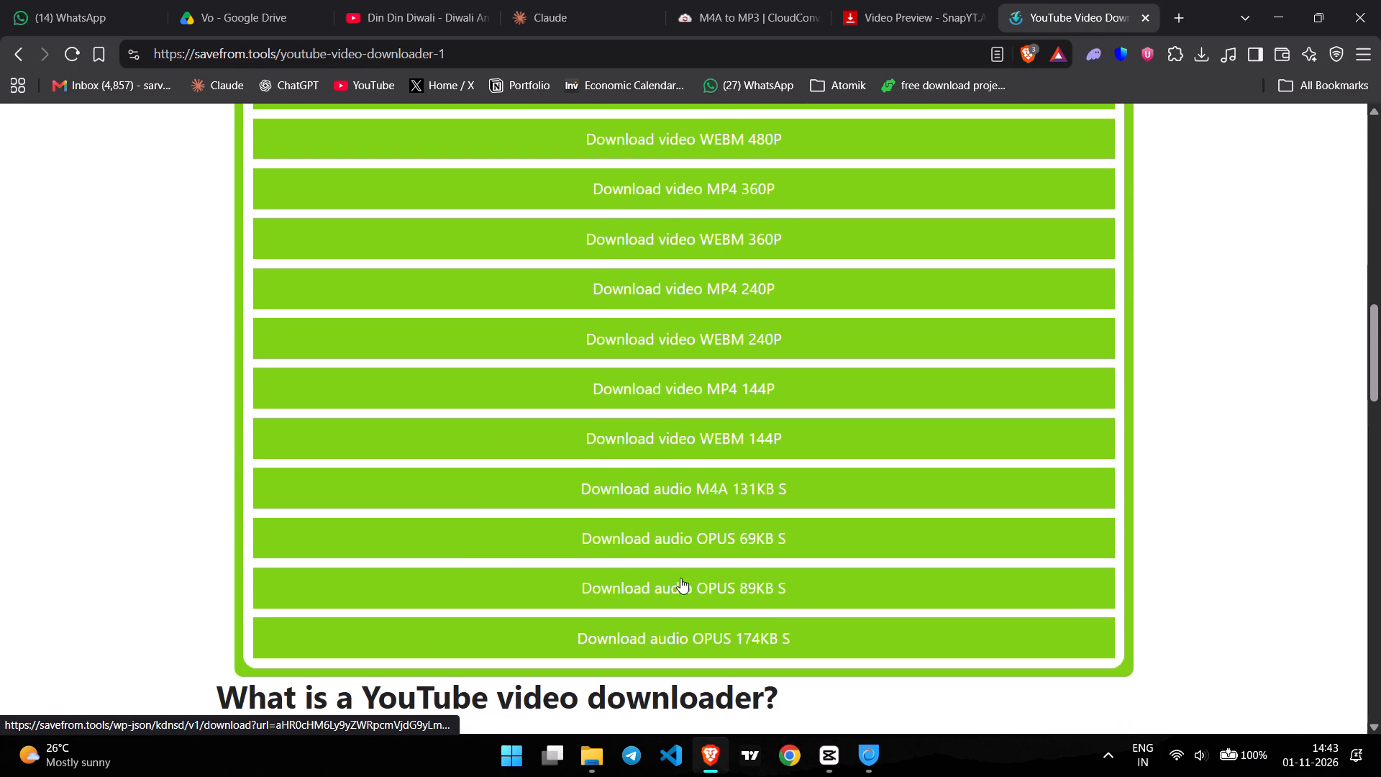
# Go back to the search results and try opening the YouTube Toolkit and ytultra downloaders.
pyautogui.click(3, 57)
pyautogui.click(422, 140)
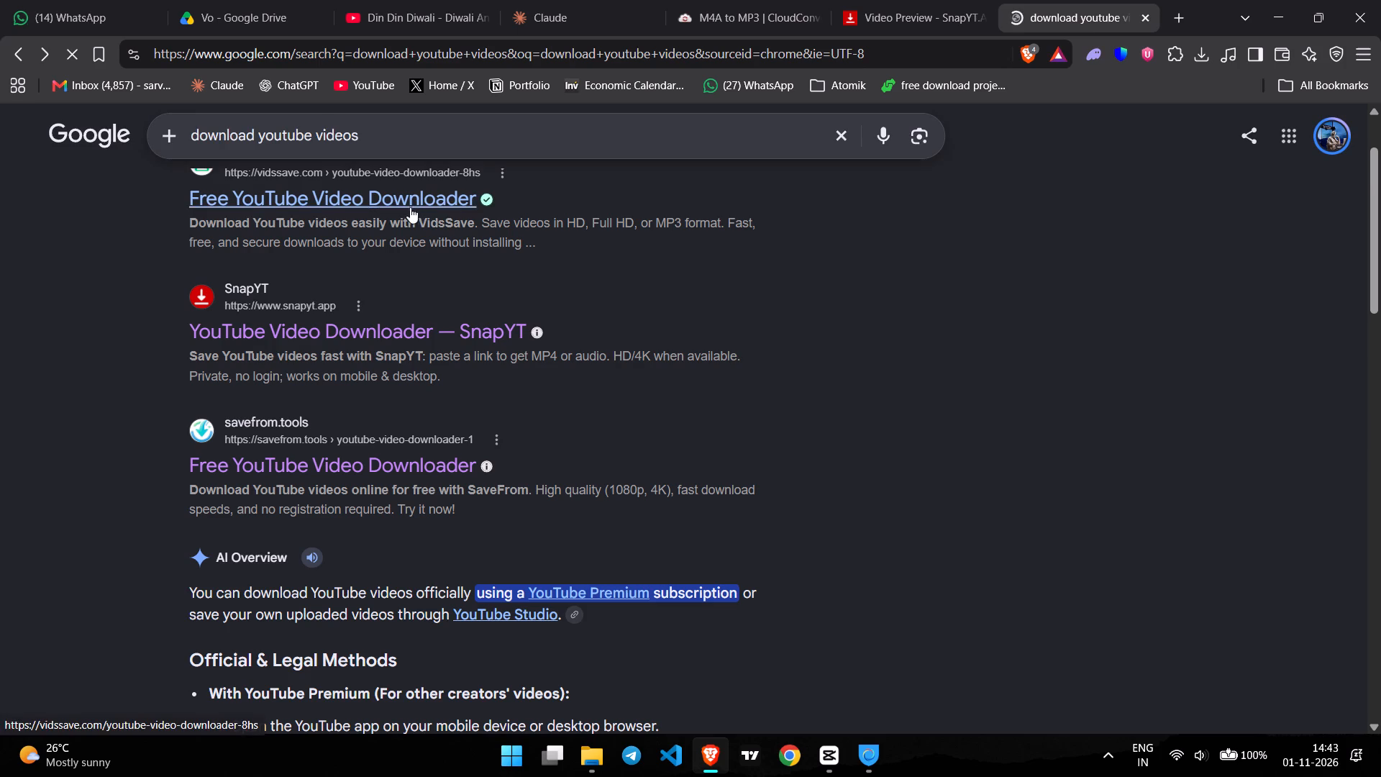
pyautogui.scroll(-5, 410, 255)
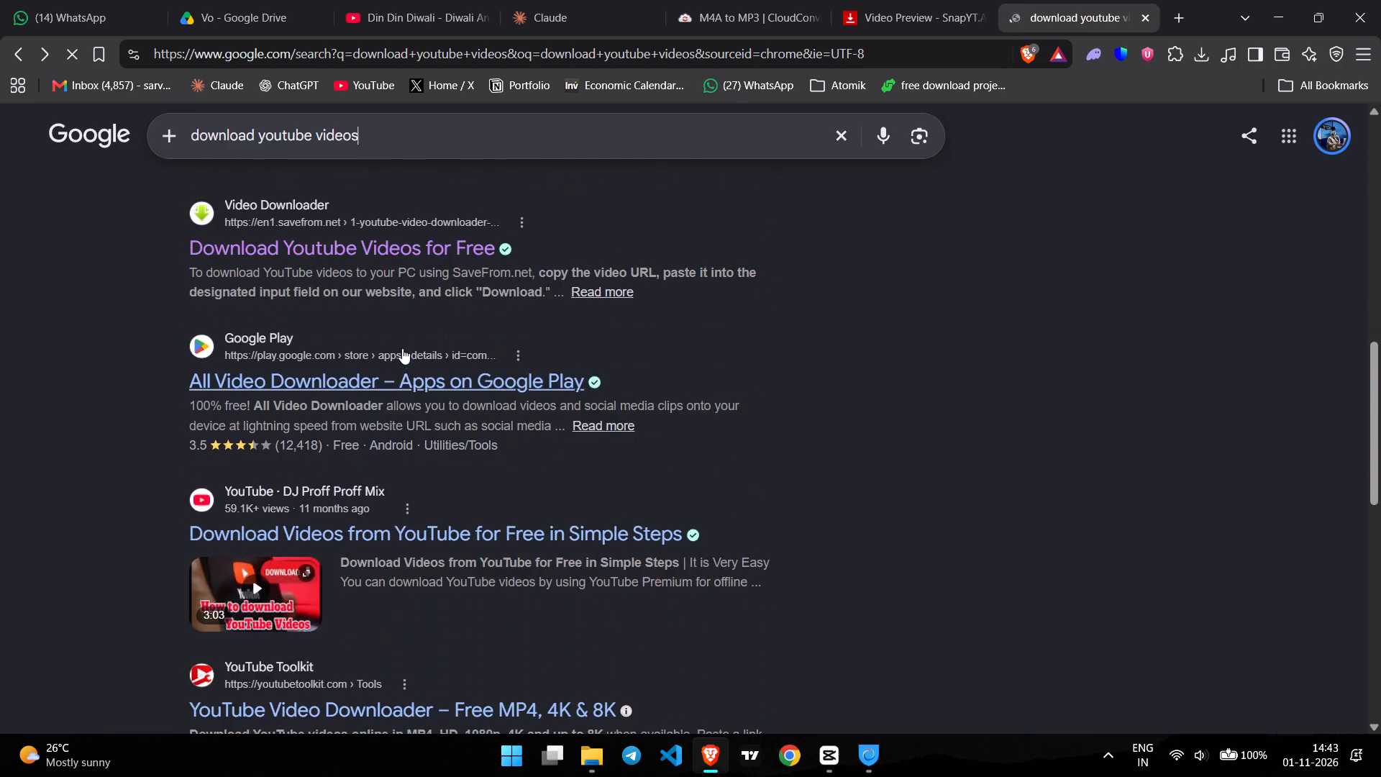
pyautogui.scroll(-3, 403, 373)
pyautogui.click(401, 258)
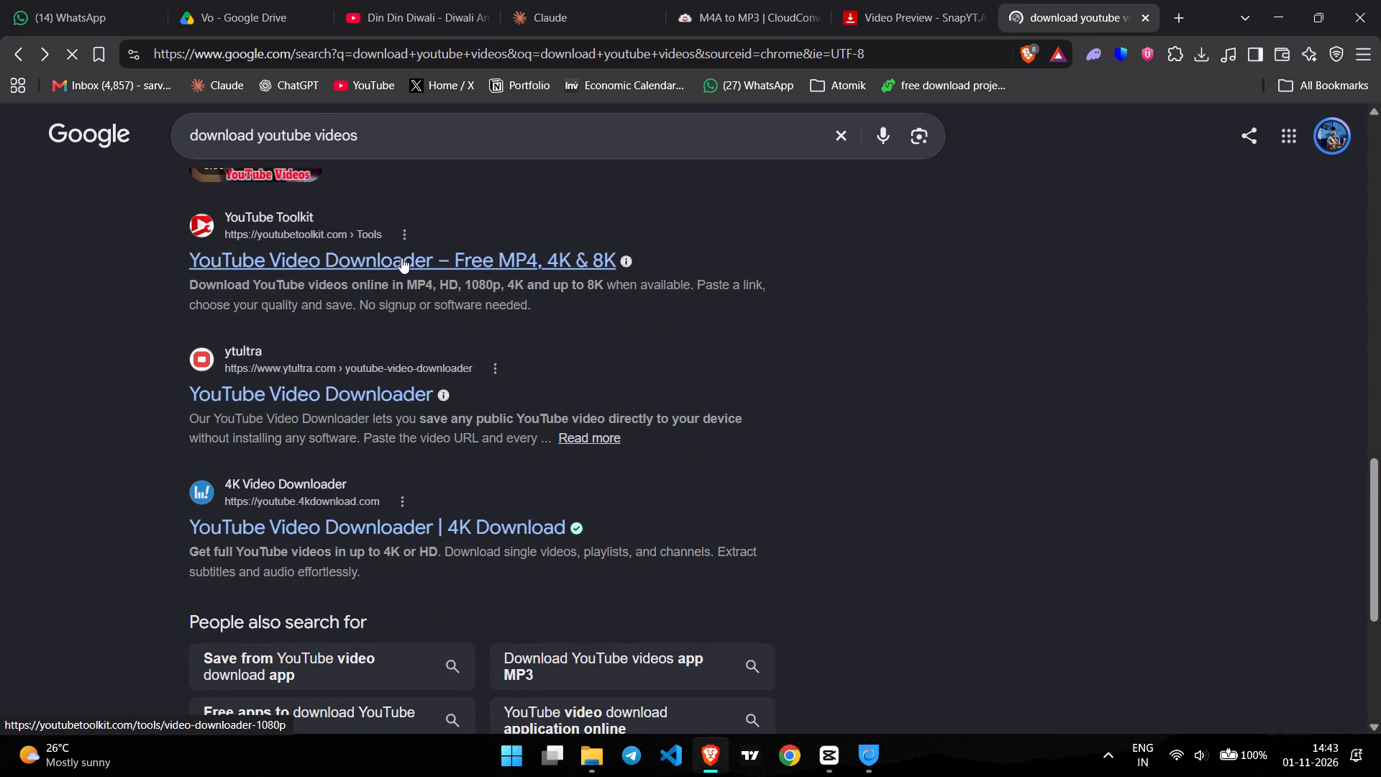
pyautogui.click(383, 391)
# Switch to CapCut and close the export window without sharing the video.
pyautogui.click(824, 761)
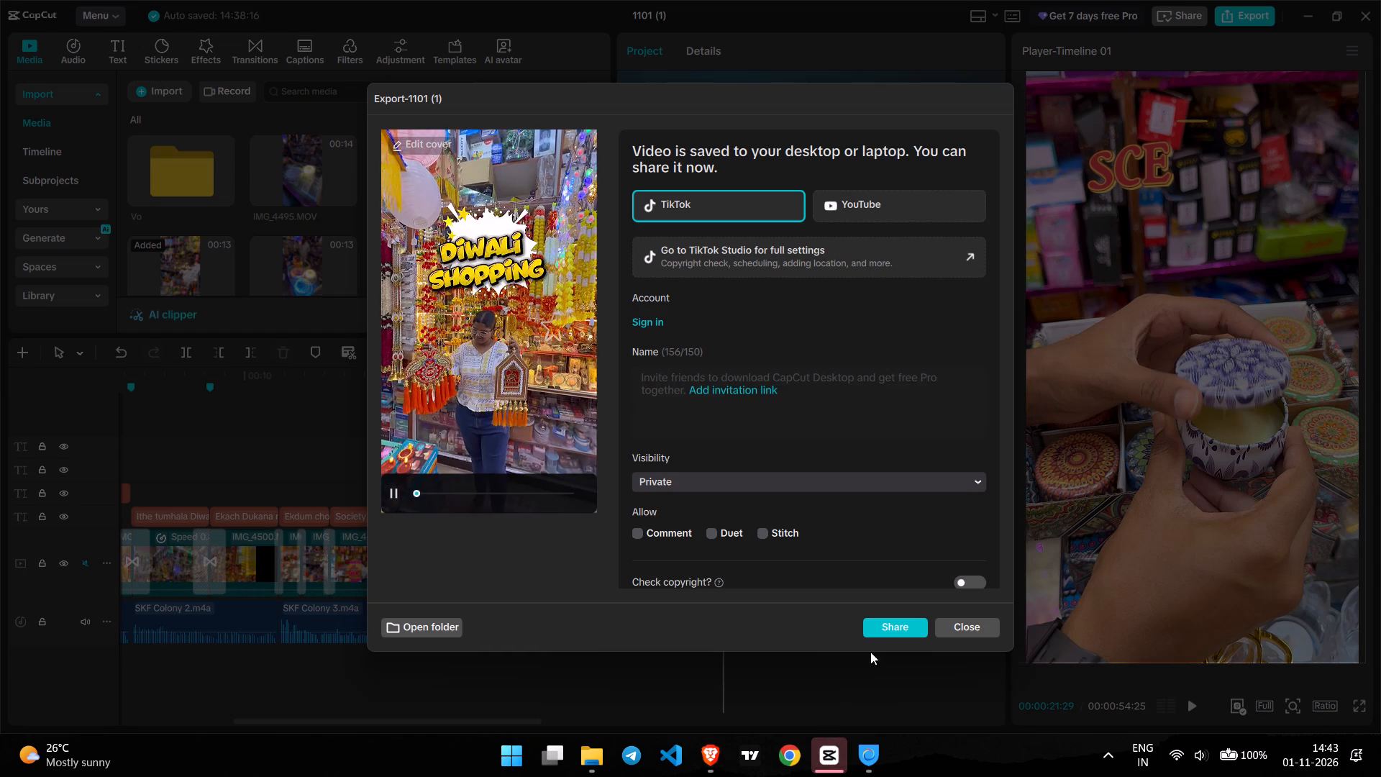
pyautogui.click(950, 627)
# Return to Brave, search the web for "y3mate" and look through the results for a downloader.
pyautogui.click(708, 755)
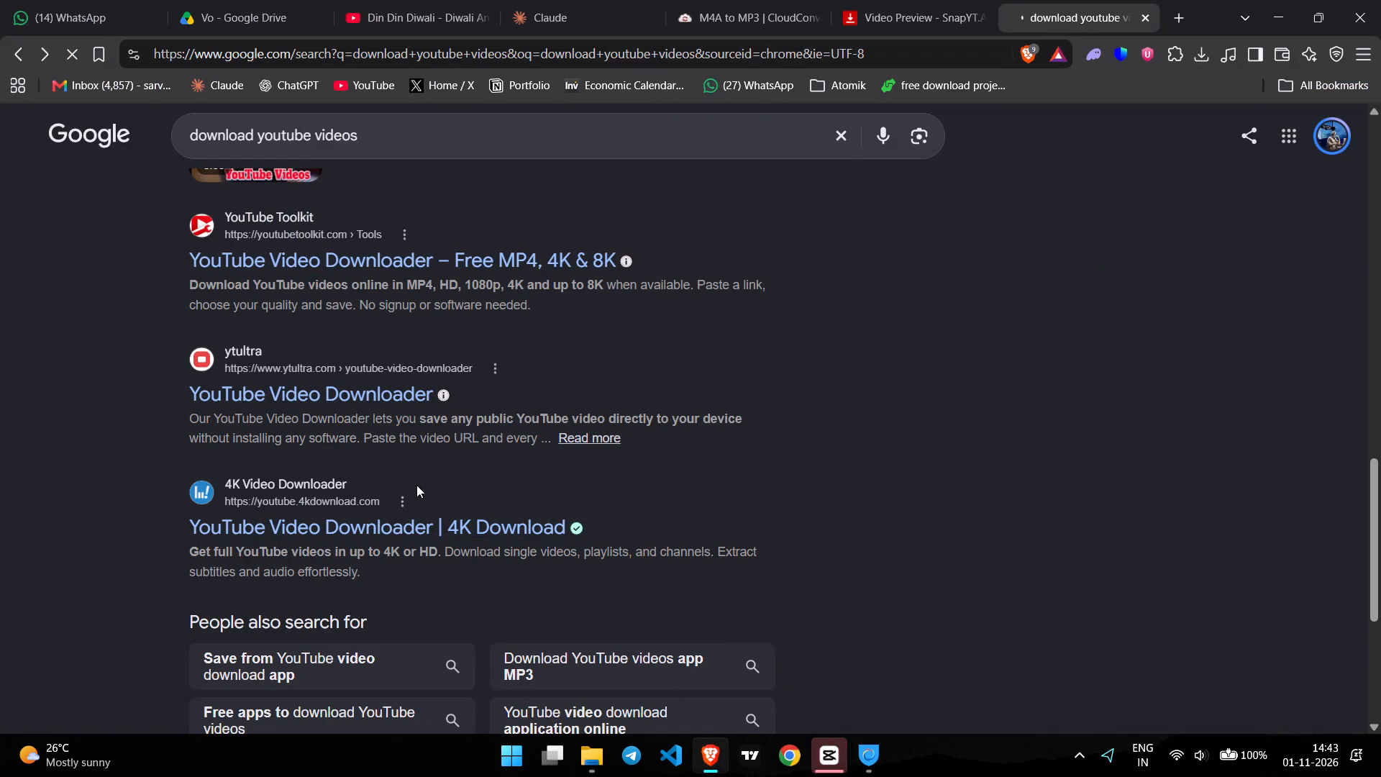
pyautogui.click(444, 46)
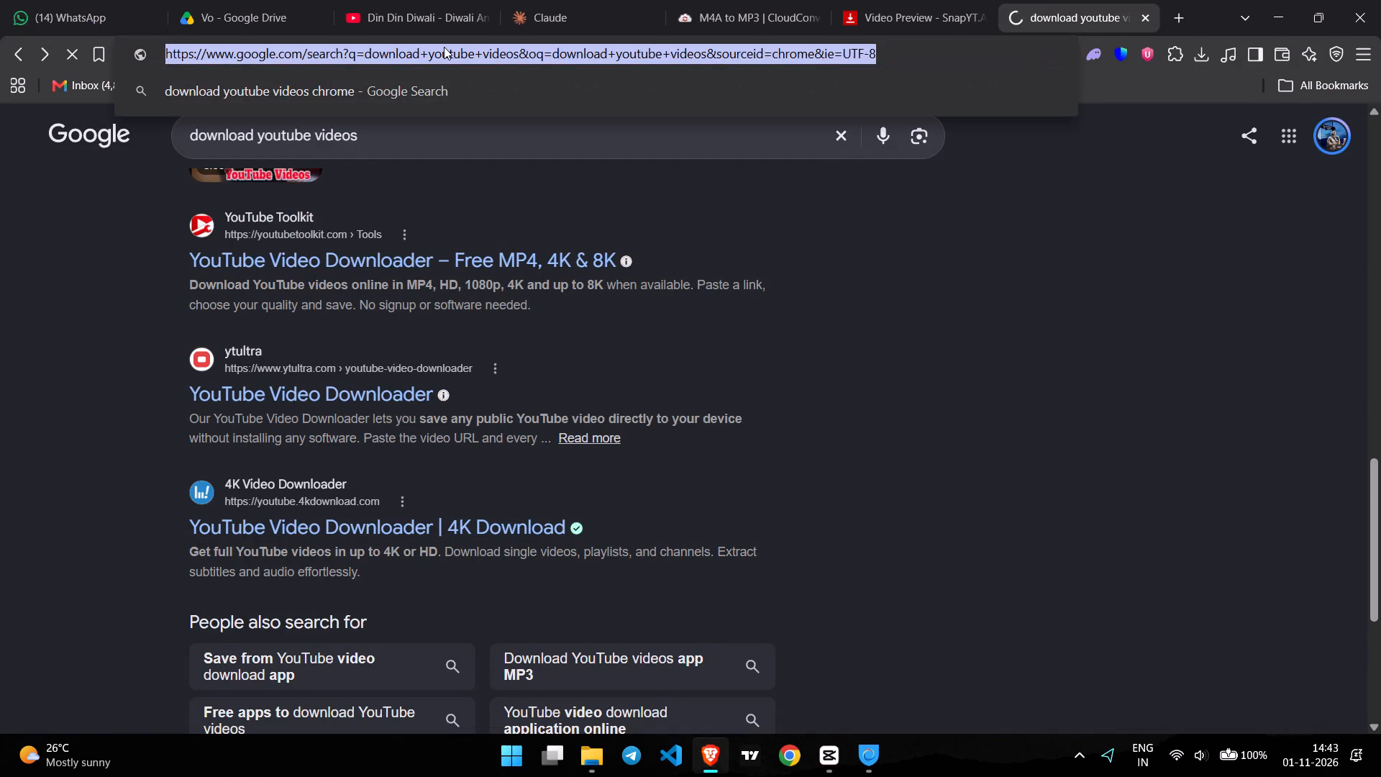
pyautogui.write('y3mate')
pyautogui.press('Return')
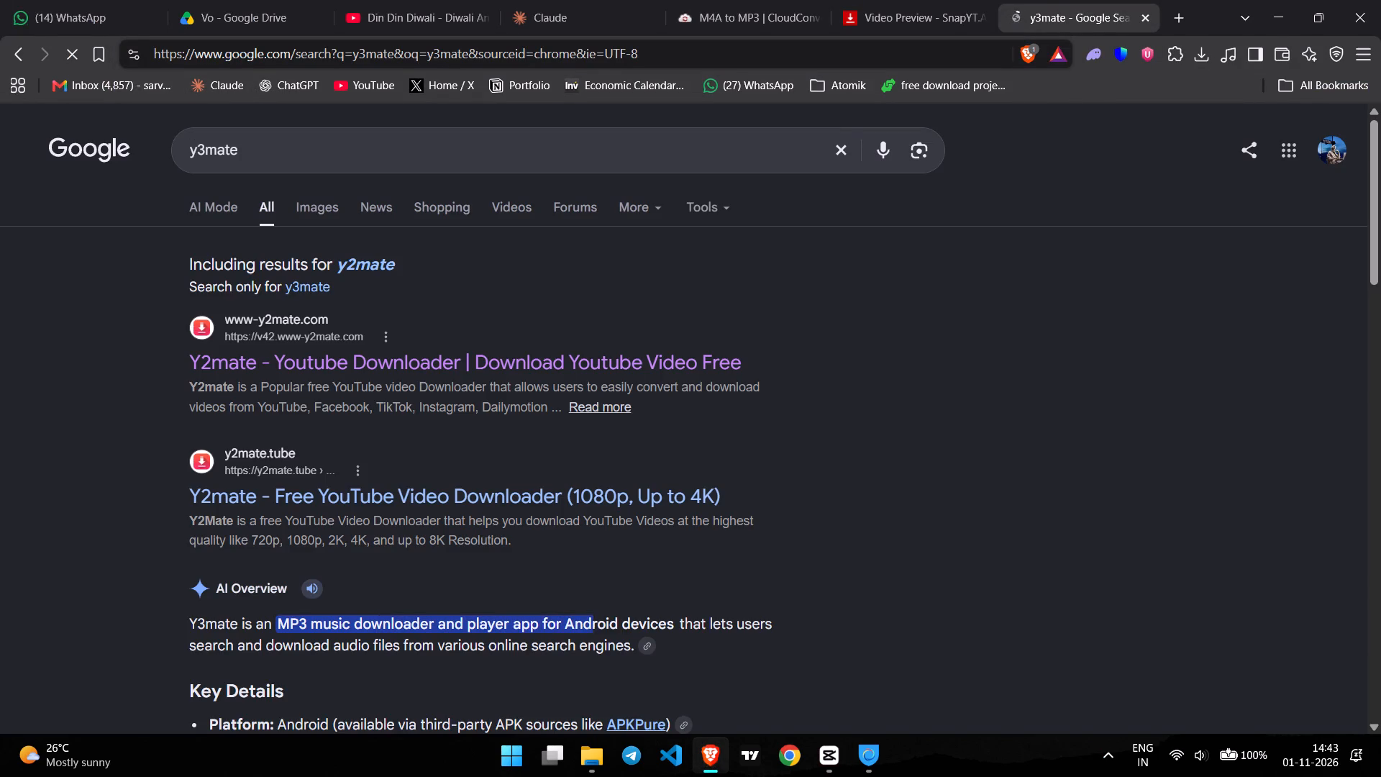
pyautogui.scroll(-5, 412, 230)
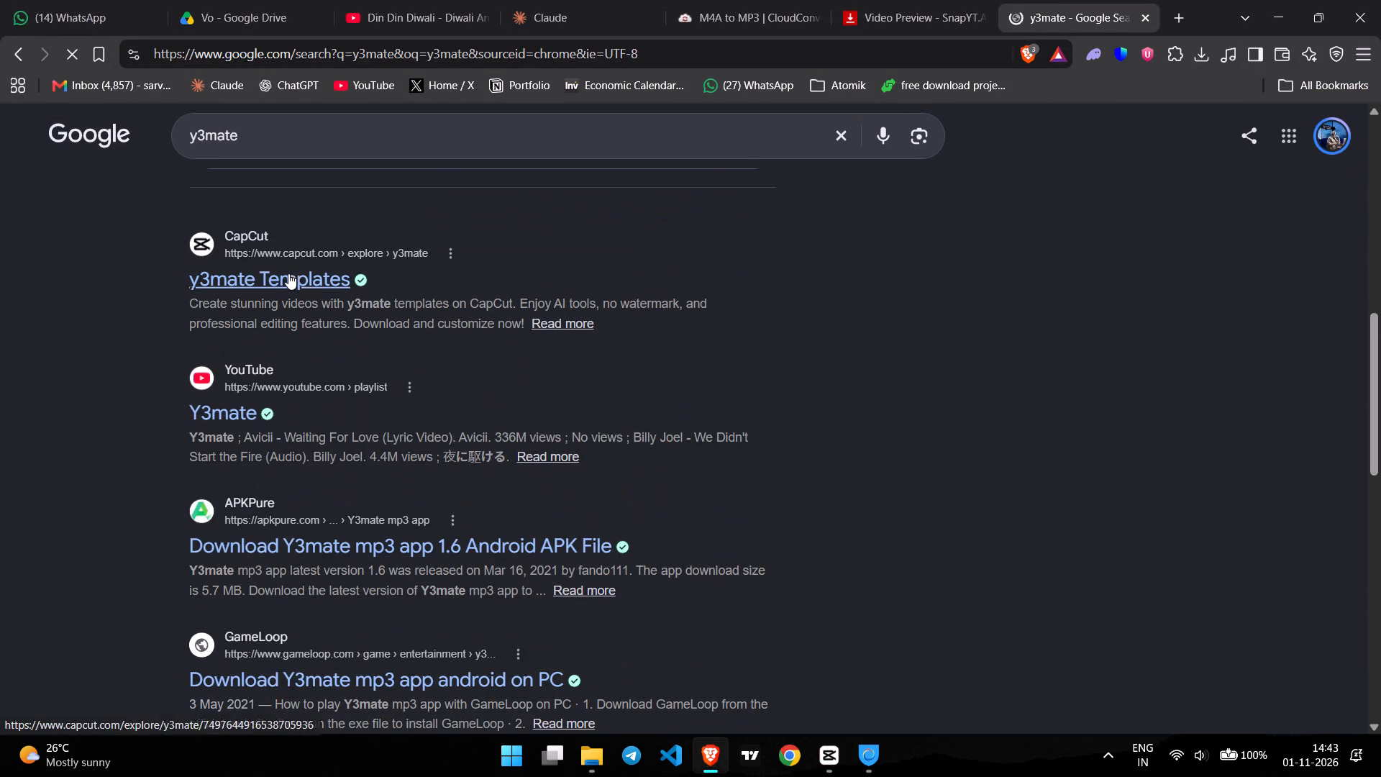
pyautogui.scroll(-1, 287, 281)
# Correct the search to "y2mate", check the Uptodown page for Y2Mate - YouTube Video Downloader and go back to the results.
pyautogui.click(202, 139)
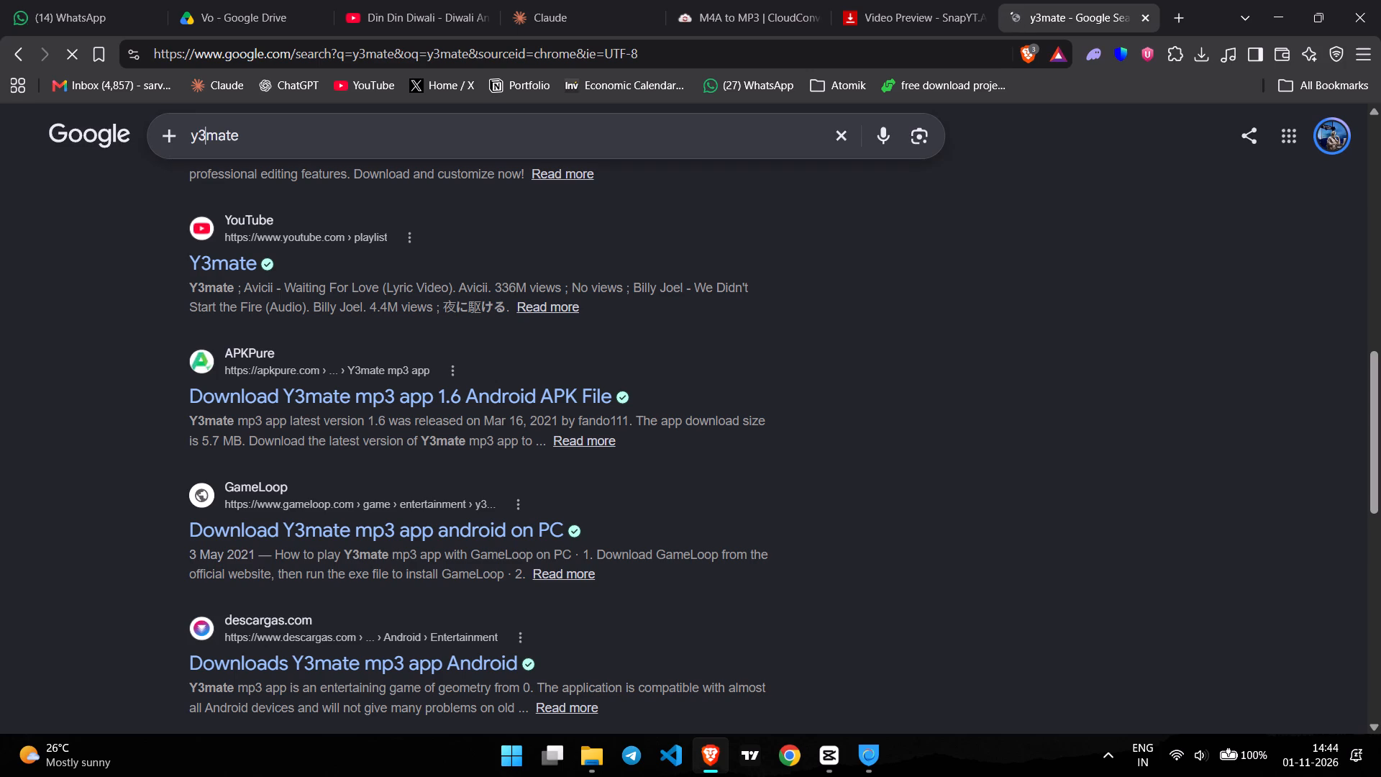
pyautogui.press('BackSpace')
pyautogui.press('2')
pyautogui.press('Return')
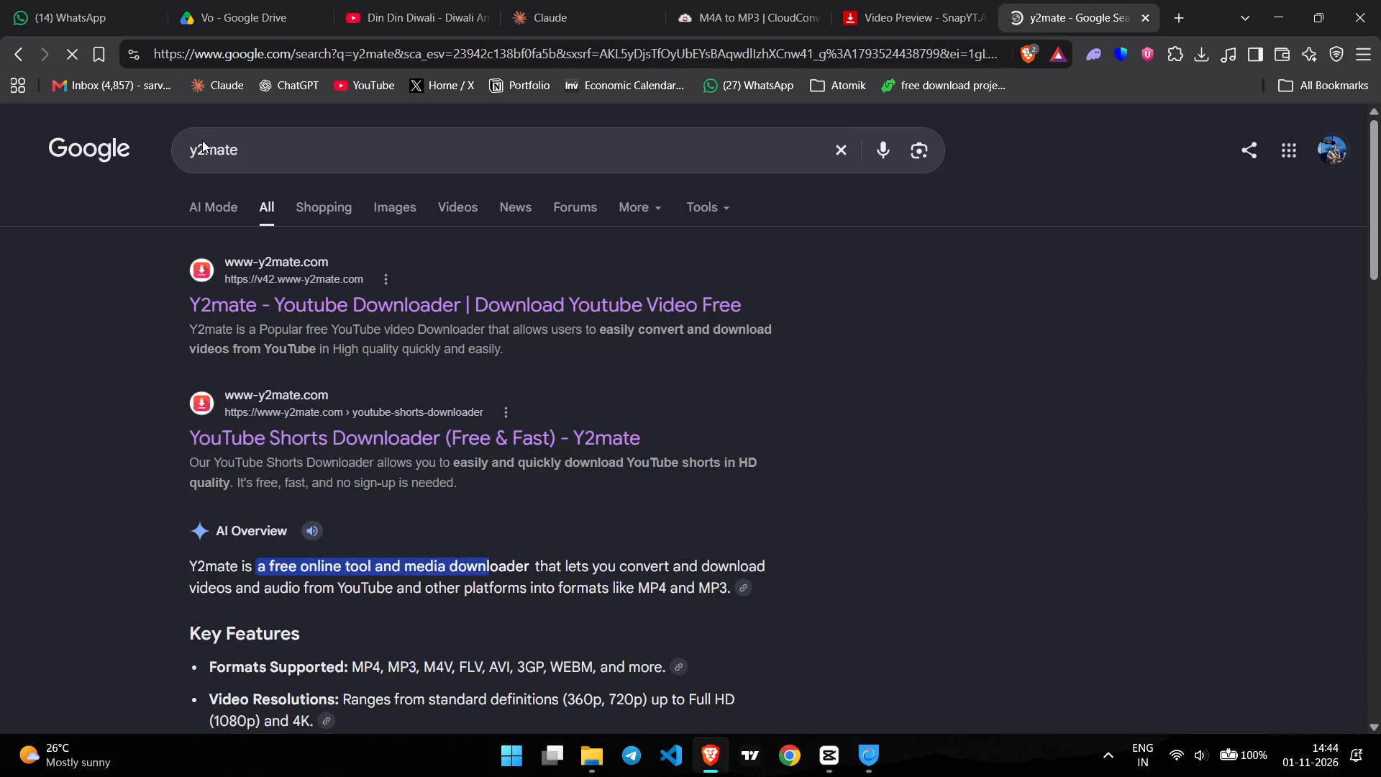
pyautogui.scroll(-5, 229, 354)
pyautogui.scroll(-2, 233, 412)
pyautogui.click(275, 232)
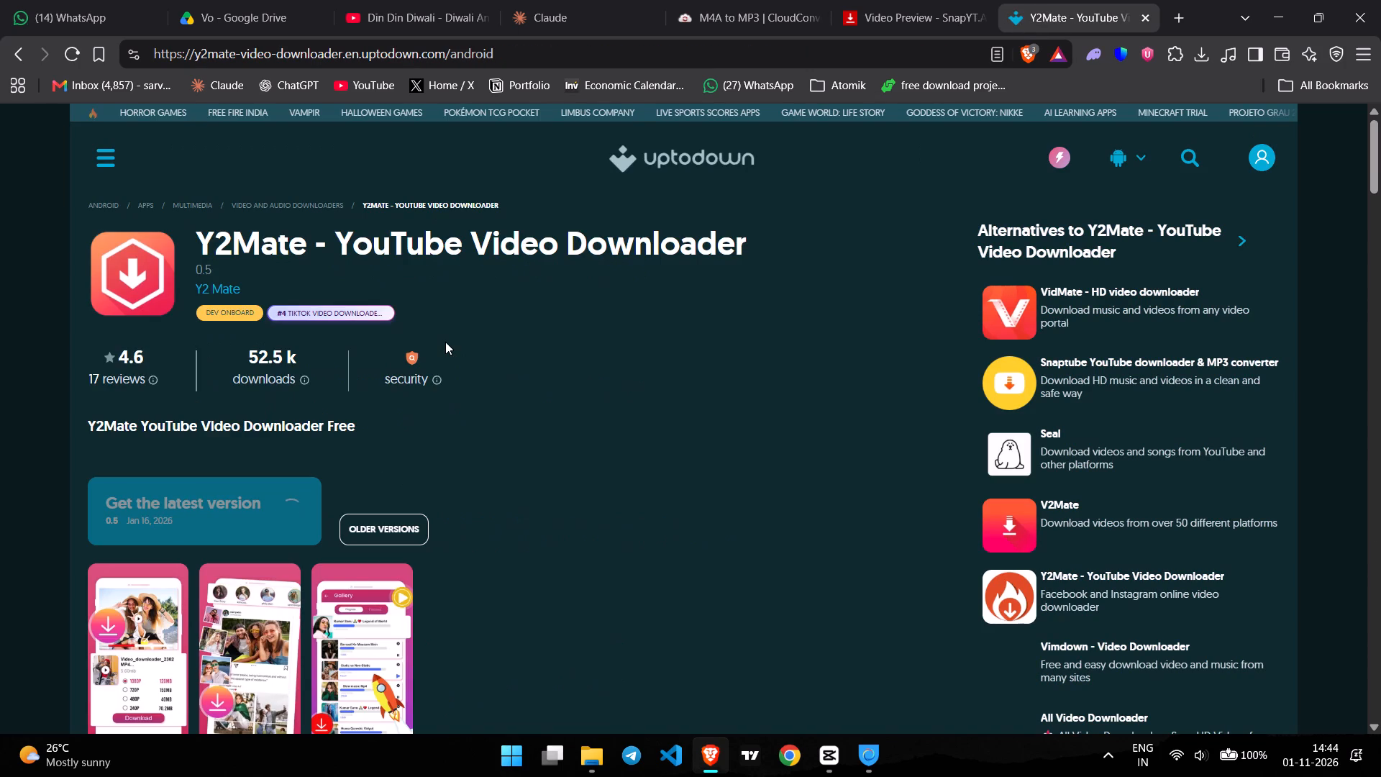
pyautogui.click(10, 55)
# Look further down the Y2mate results and run the related search "Y2Mate player download MP3".
pyautogui.scroll(-1, 356, 501)
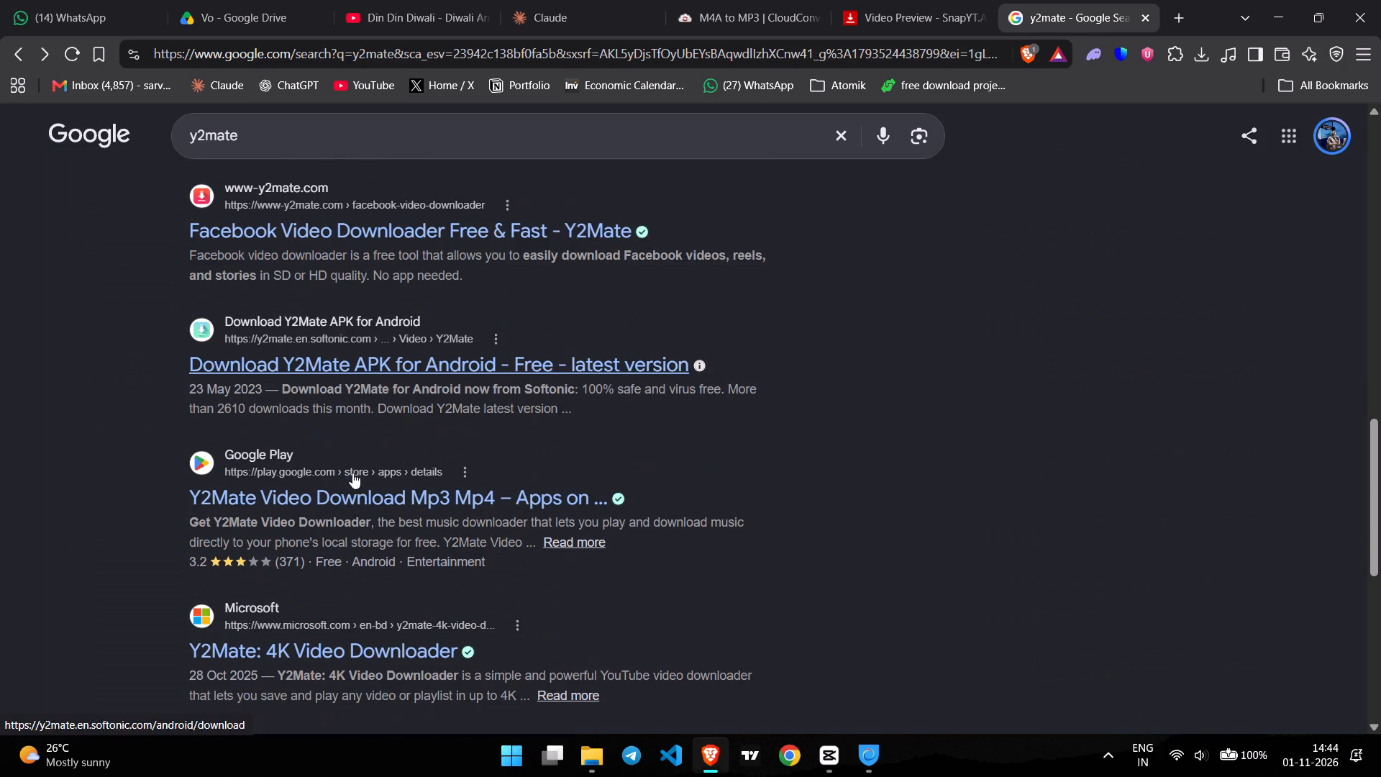
pyautogui.scroll(-4, 381, 373)
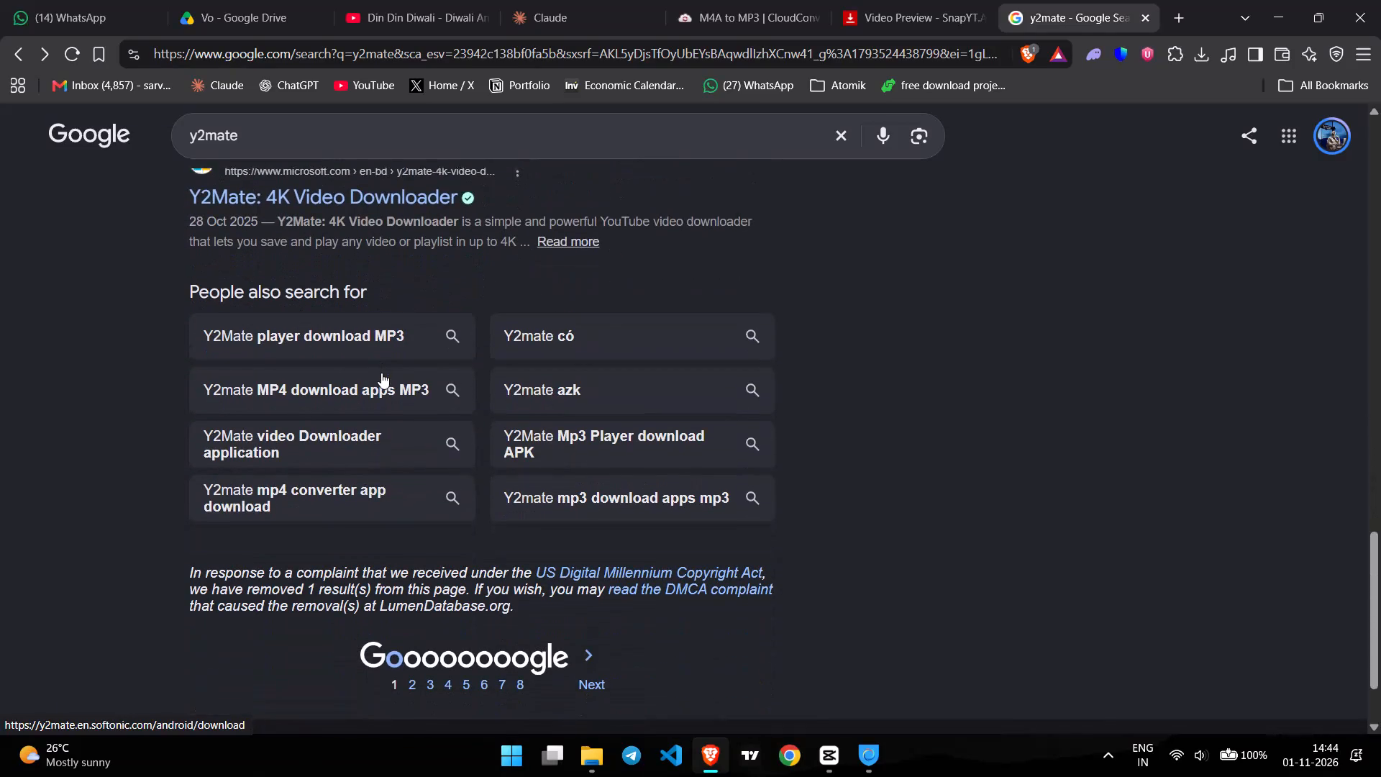
pyautogui.click(383, 226)
# Check the "YouTube to MP3 Converter: Y2Mate" result at y2mate.gs and go back to the search results.
pyautogui.scroll(-1, 79, 398)
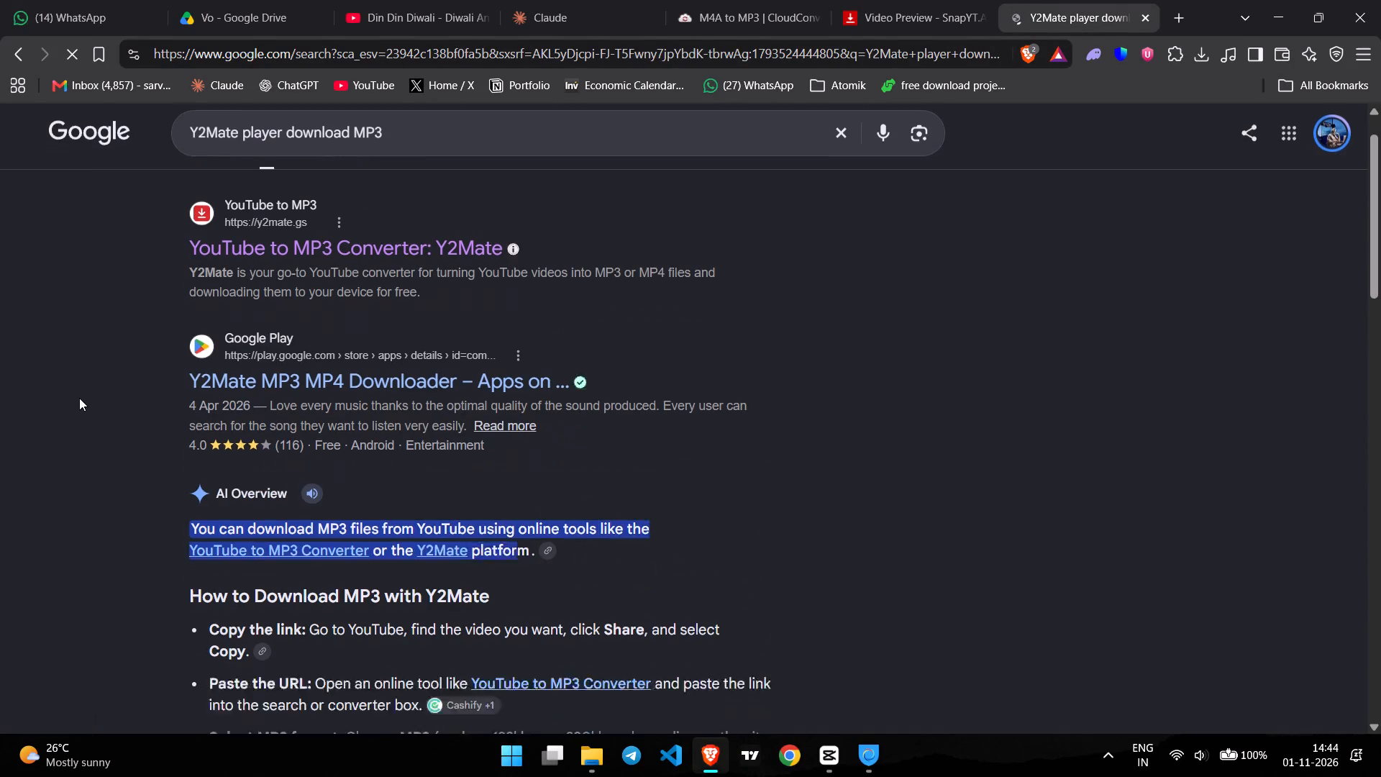
pyautogui.scroll(1, 79, 398)
pyautogui.click(240, 304)
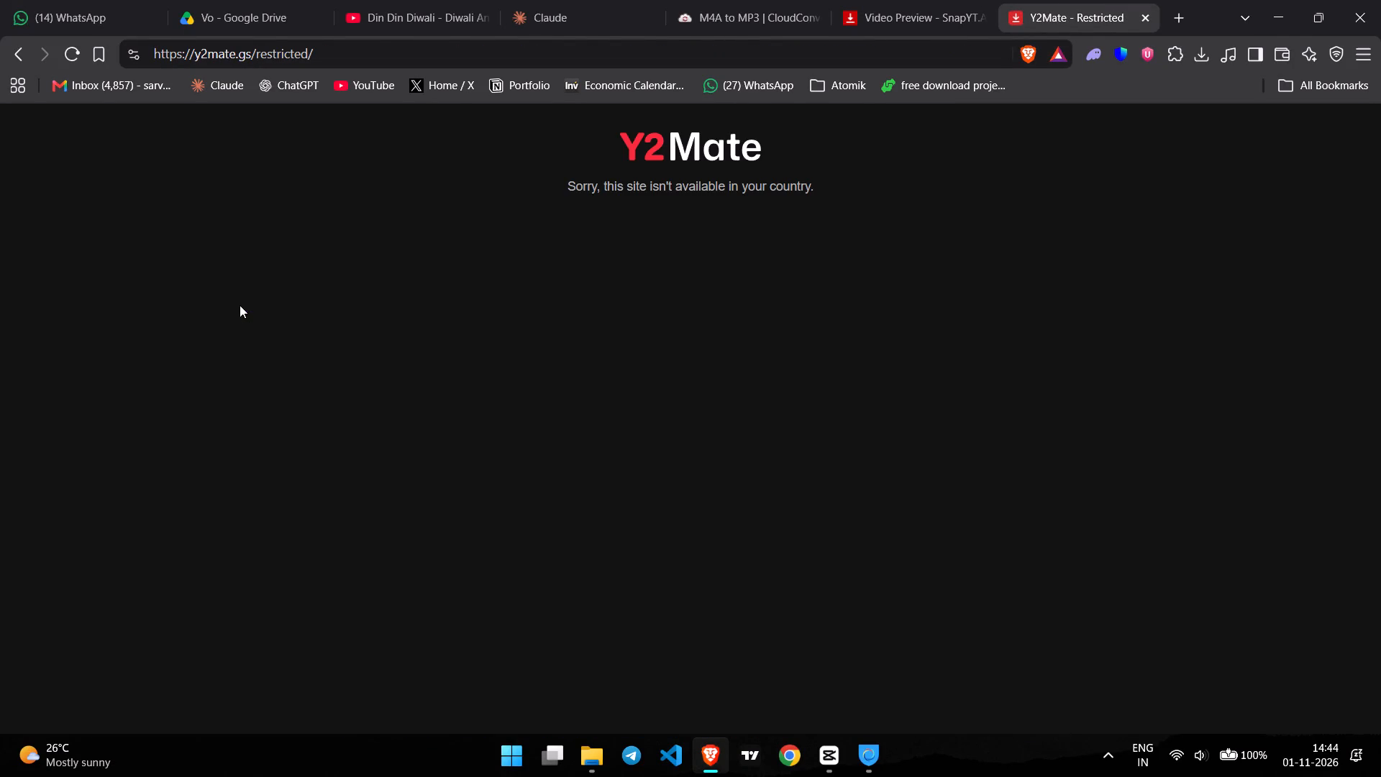
pyautogui.click(9, 47)
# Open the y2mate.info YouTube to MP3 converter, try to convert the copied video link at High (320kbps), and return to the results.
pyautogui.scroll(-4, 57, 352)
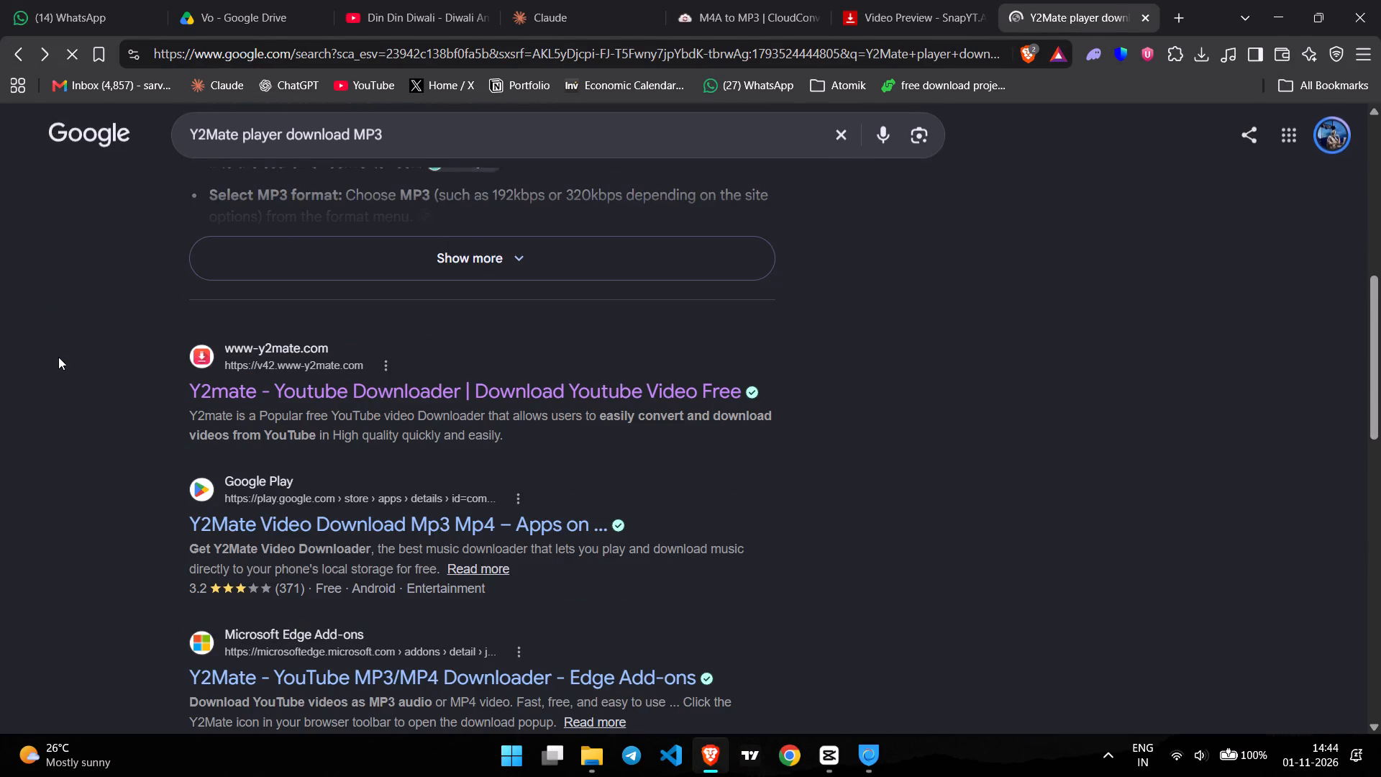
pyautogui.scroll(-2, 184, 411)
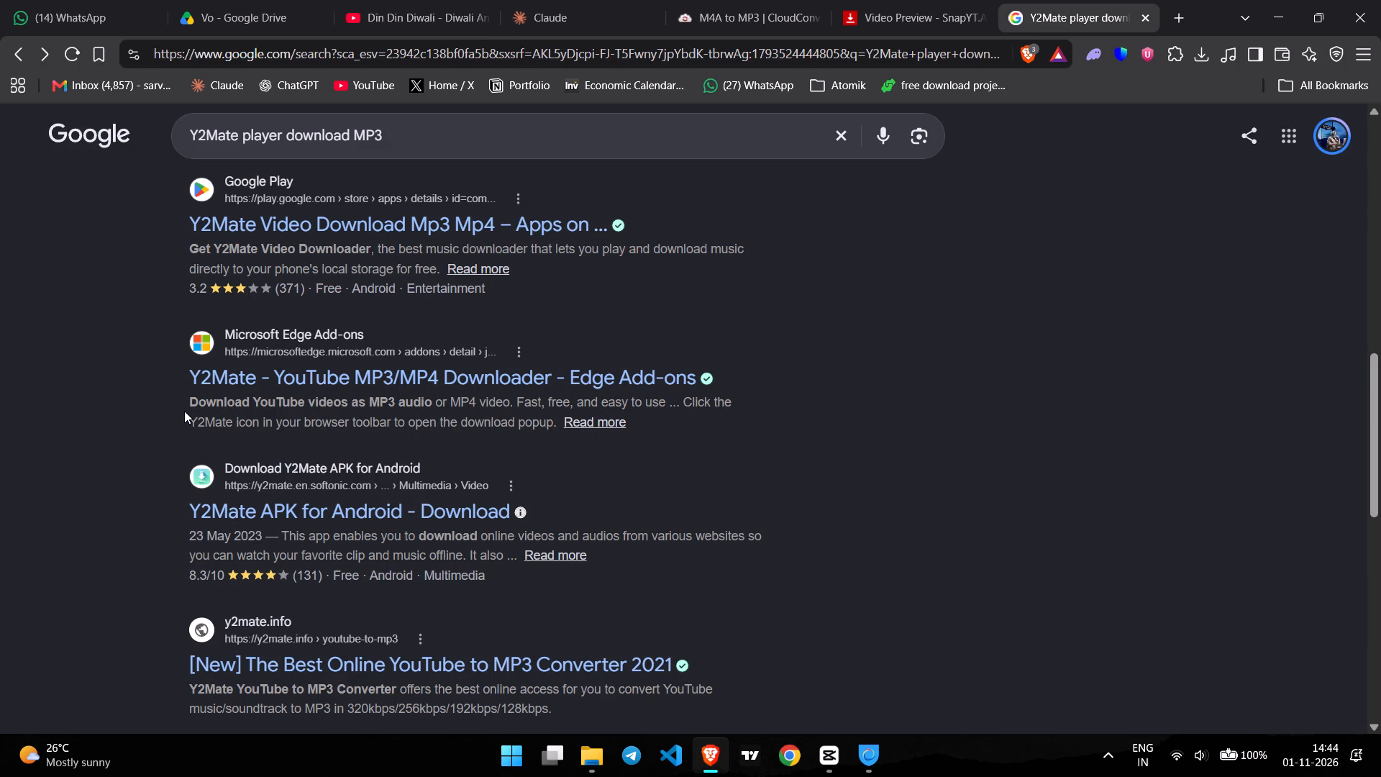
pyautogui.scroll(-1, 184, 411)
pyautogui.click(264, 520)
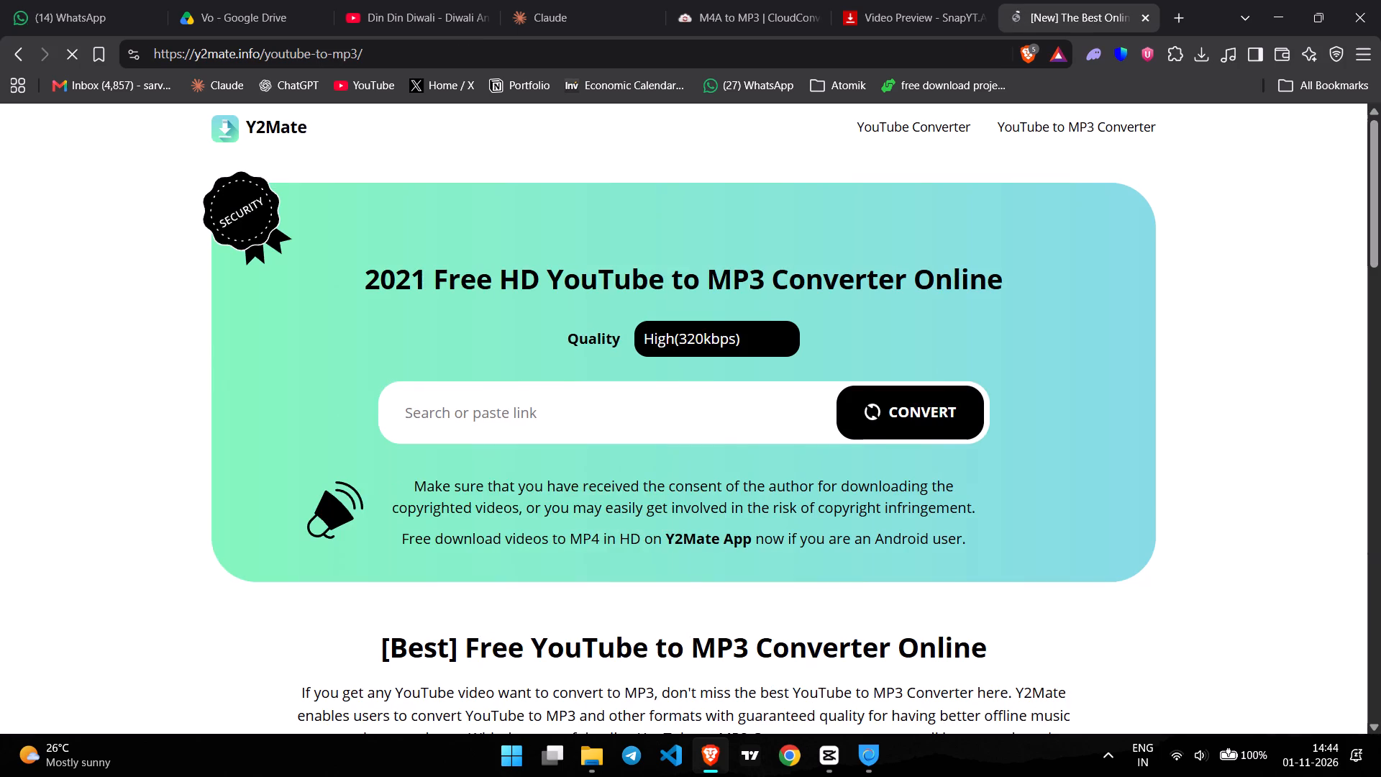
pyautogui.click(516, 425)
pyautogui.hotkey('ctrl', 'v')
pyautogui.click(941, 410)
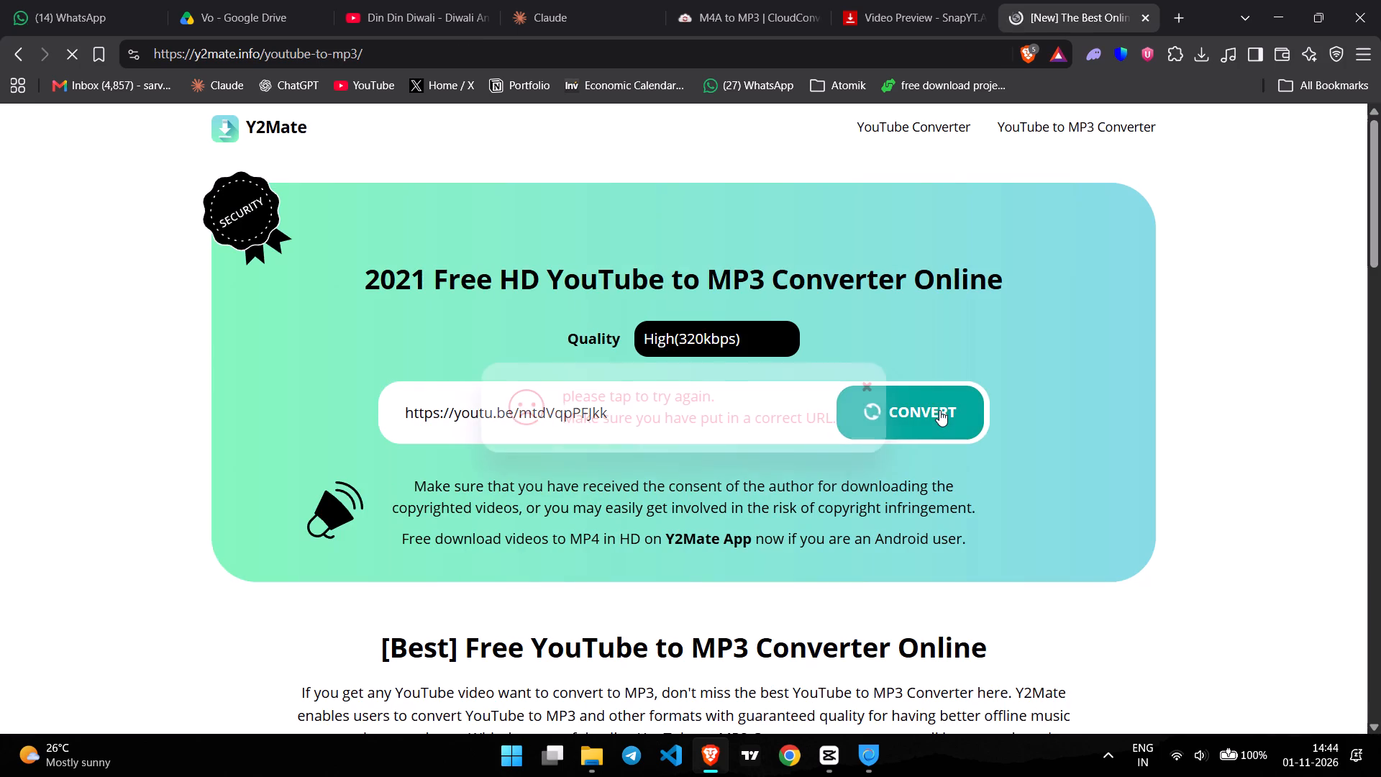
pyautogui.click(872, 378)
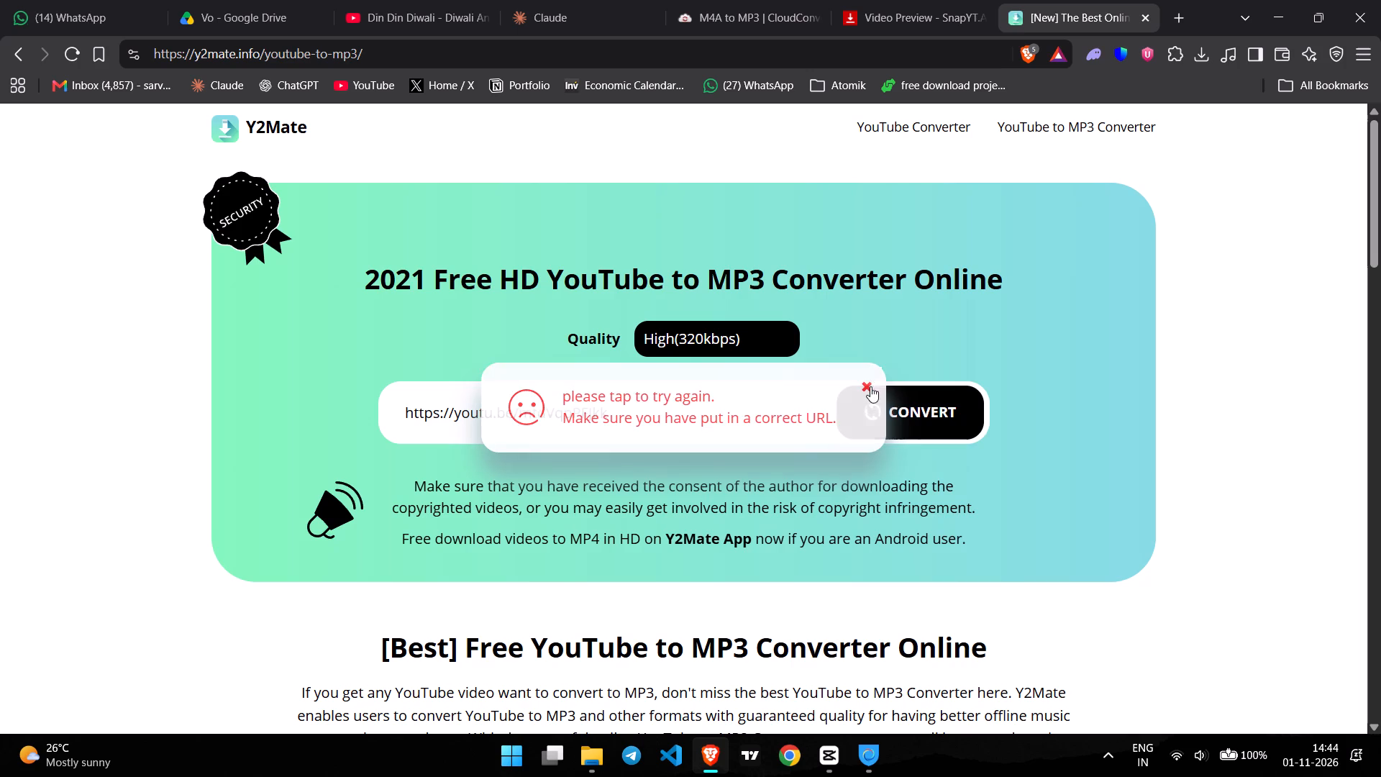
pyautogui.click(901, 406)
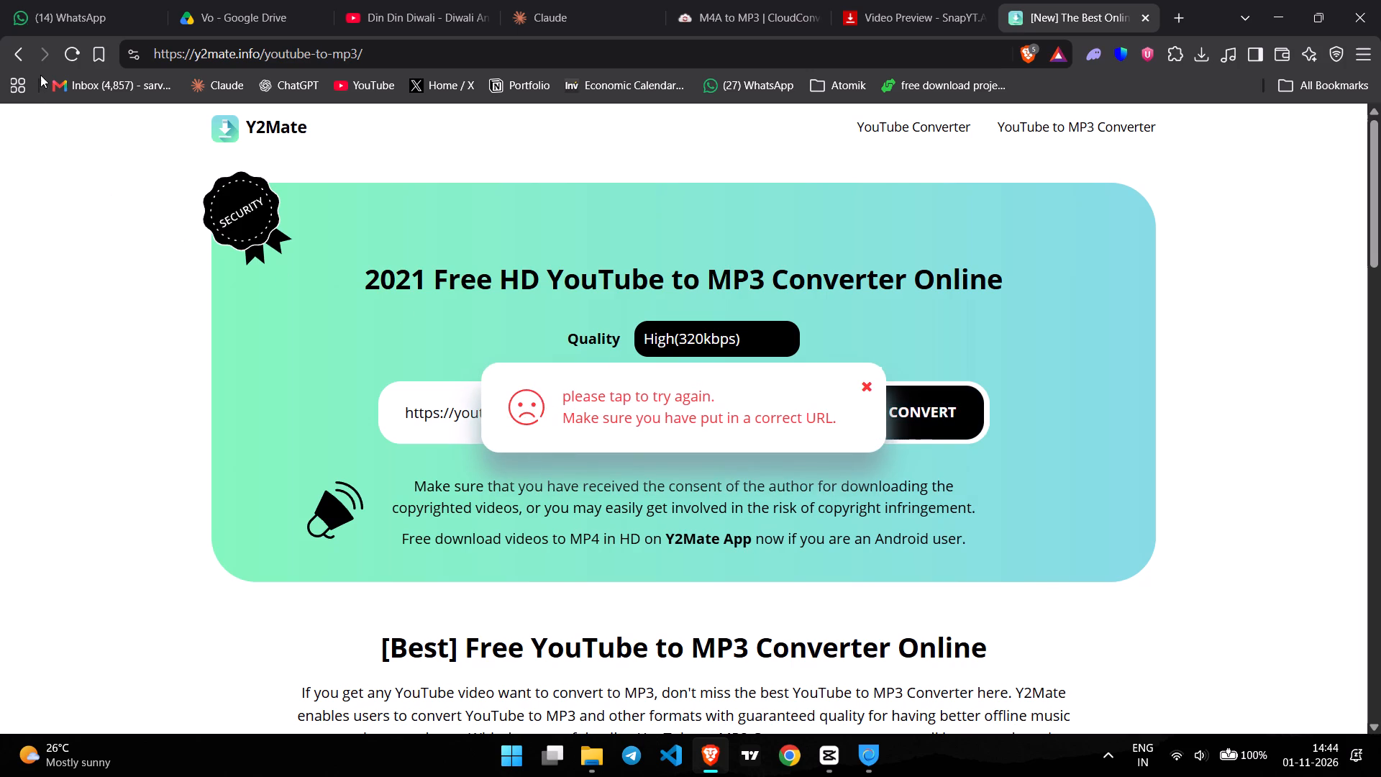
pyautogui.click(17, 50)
# Search the web for "download youtube videos" and look through the results for a suitable downloader.
pyautogui.tripleClick(415, 130)
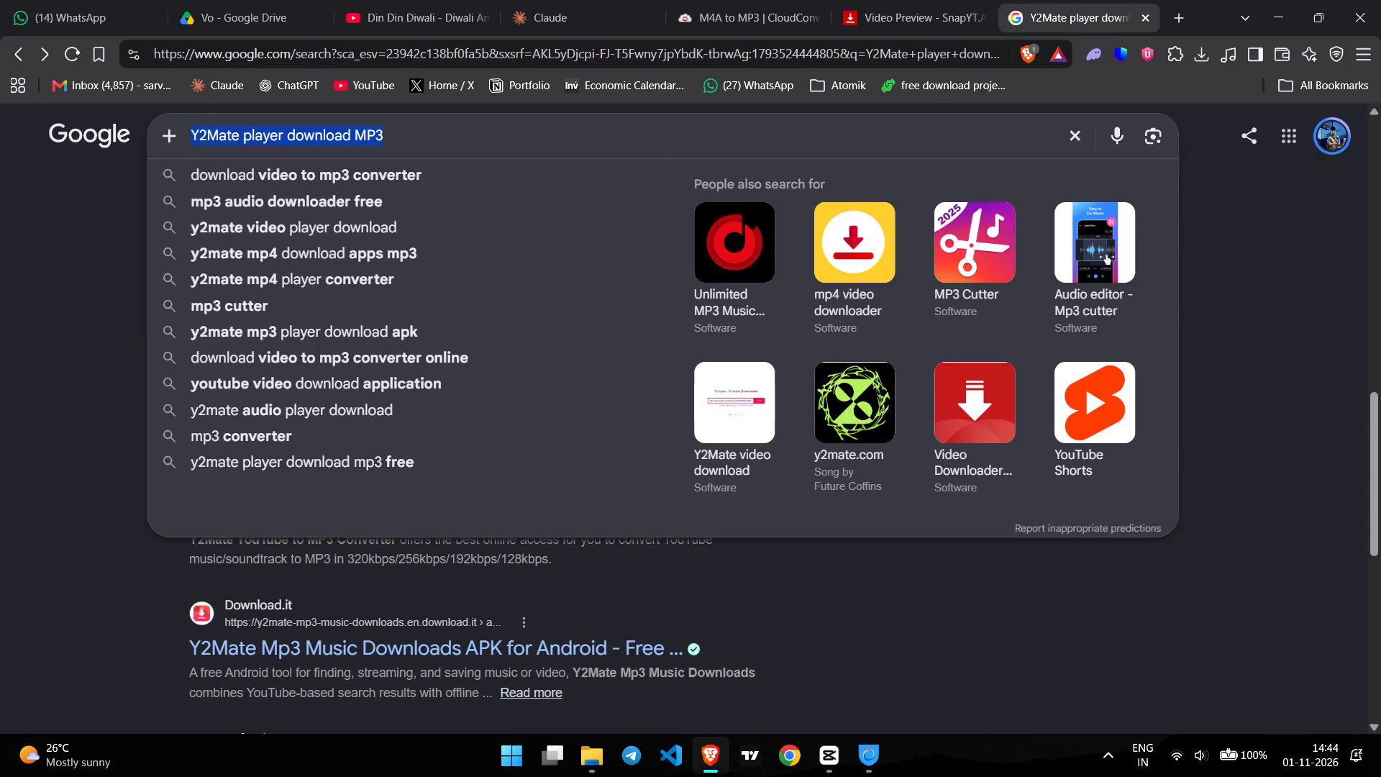
pyautogui.write('download youtube videos')
pyautogui.press('Return')
pyautogui.scroll(-2, 350, 350)
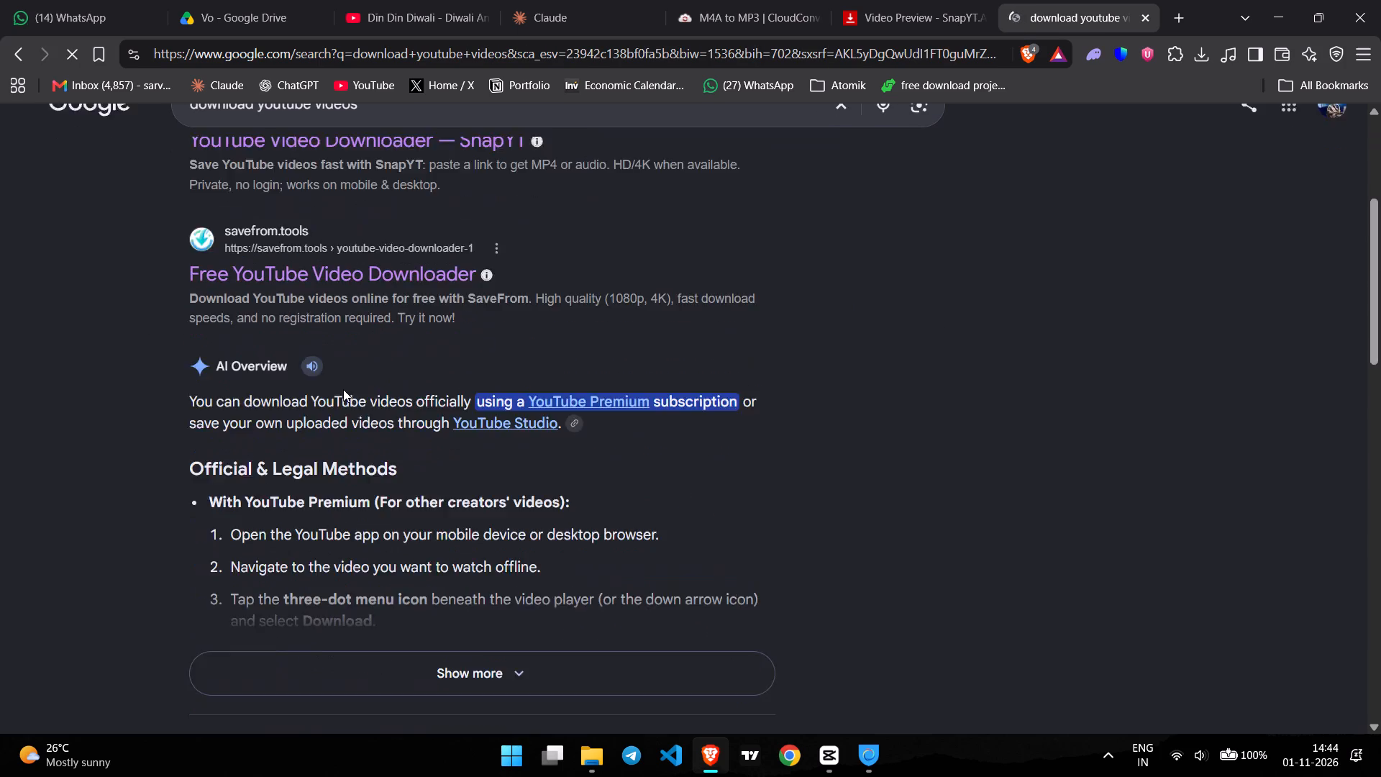
pyautogui.scroll(-5, 343, 389)
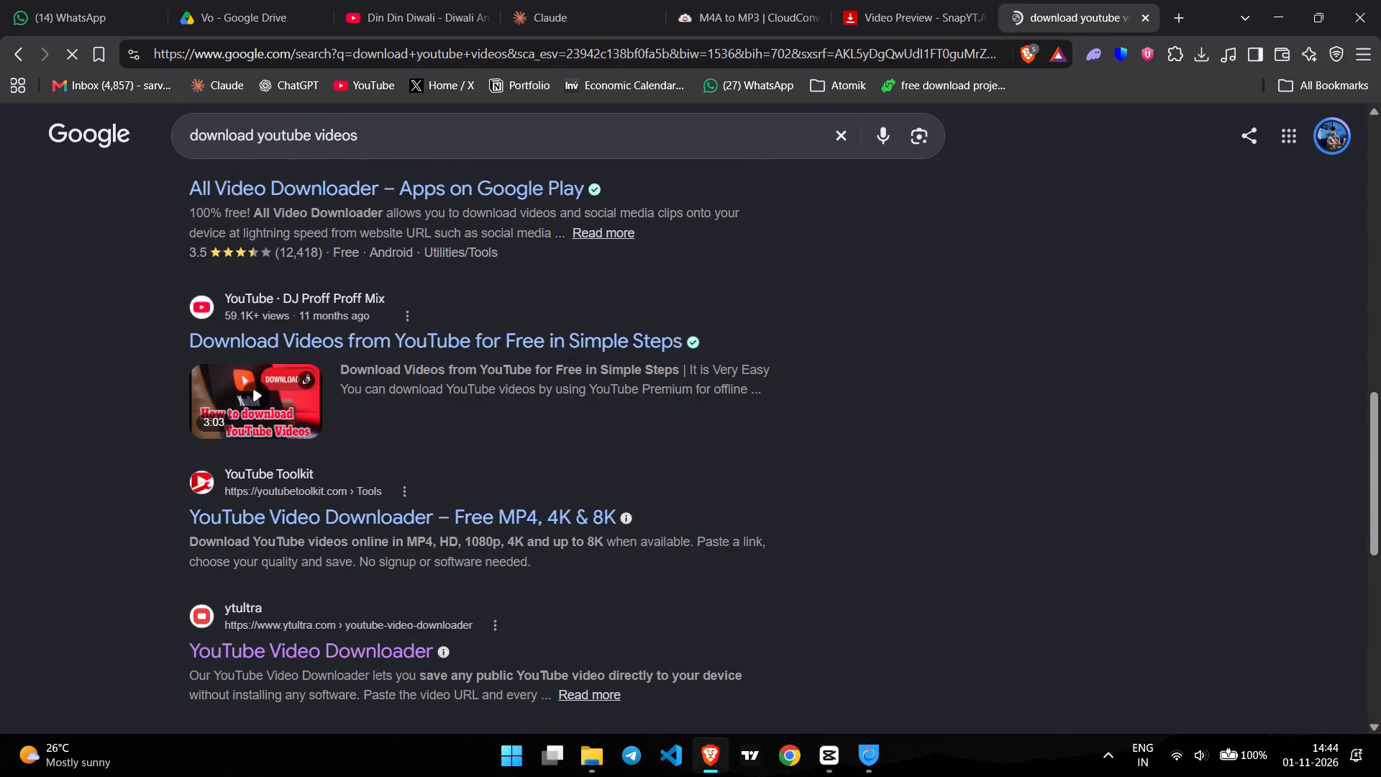
pyautogui.scroll(-1, 347, 388)
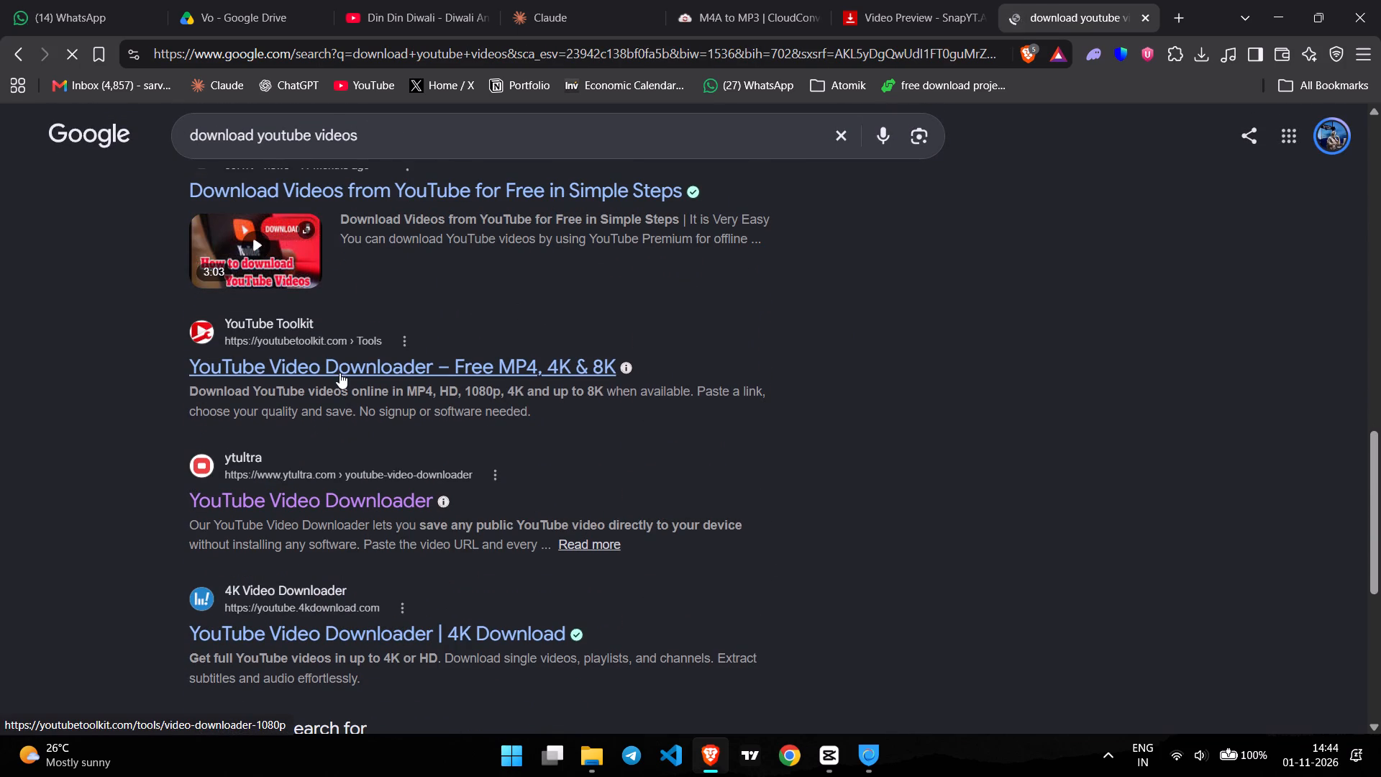
# Refine the search to "download youtube videos to mp3" and open the Flvto YouTube to MP3 converter.
pyautogui.click(409, 155)
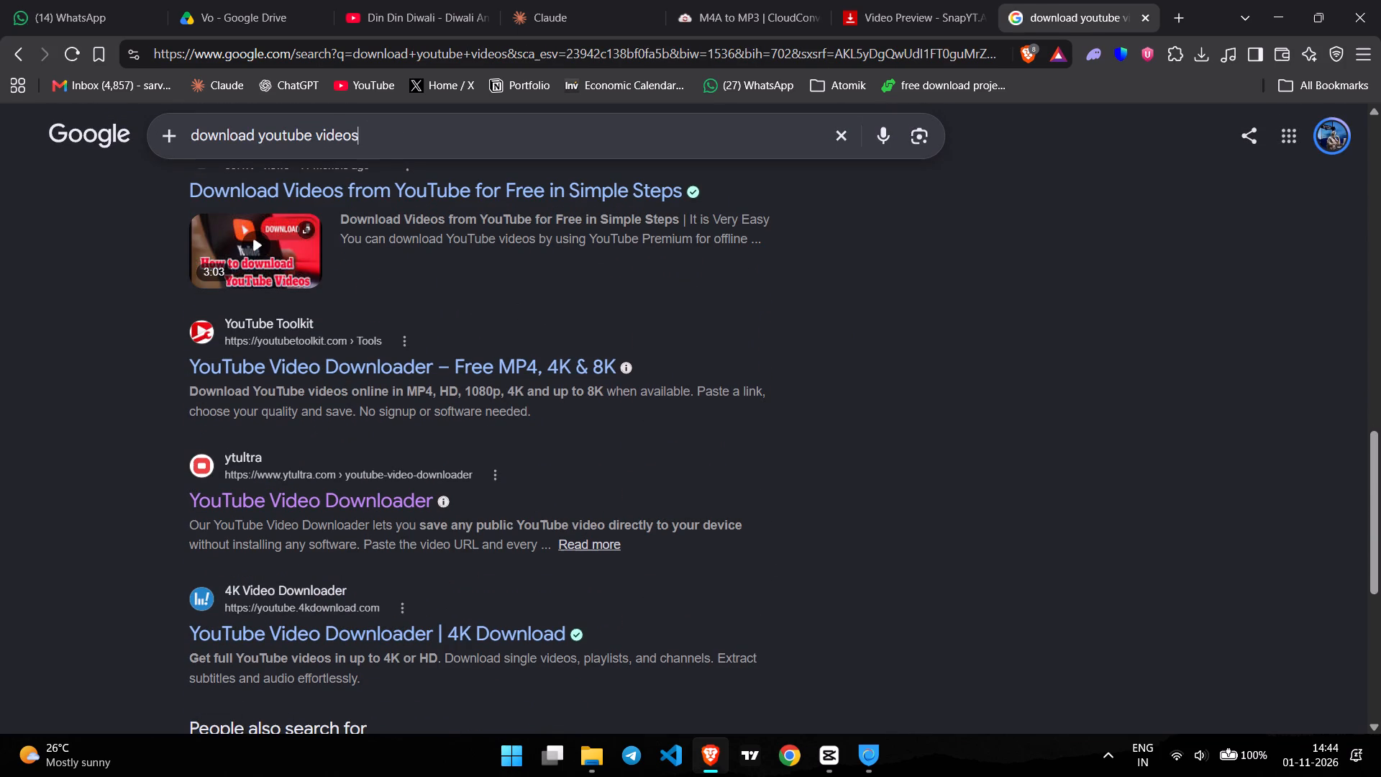
pyautogui.press('space')
pyautogui.write('to mp3')
pyautogui.press('Return')
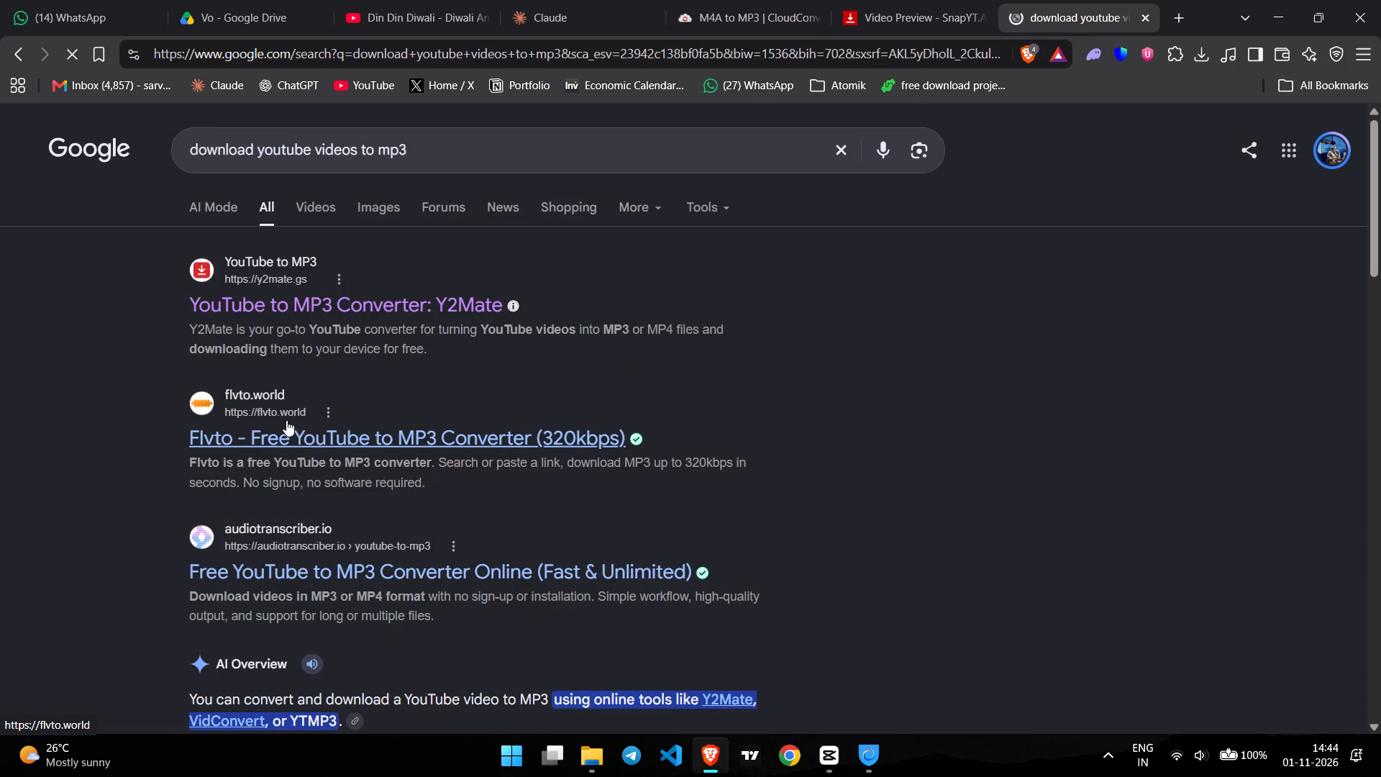
pyautogui.click(286, 420)
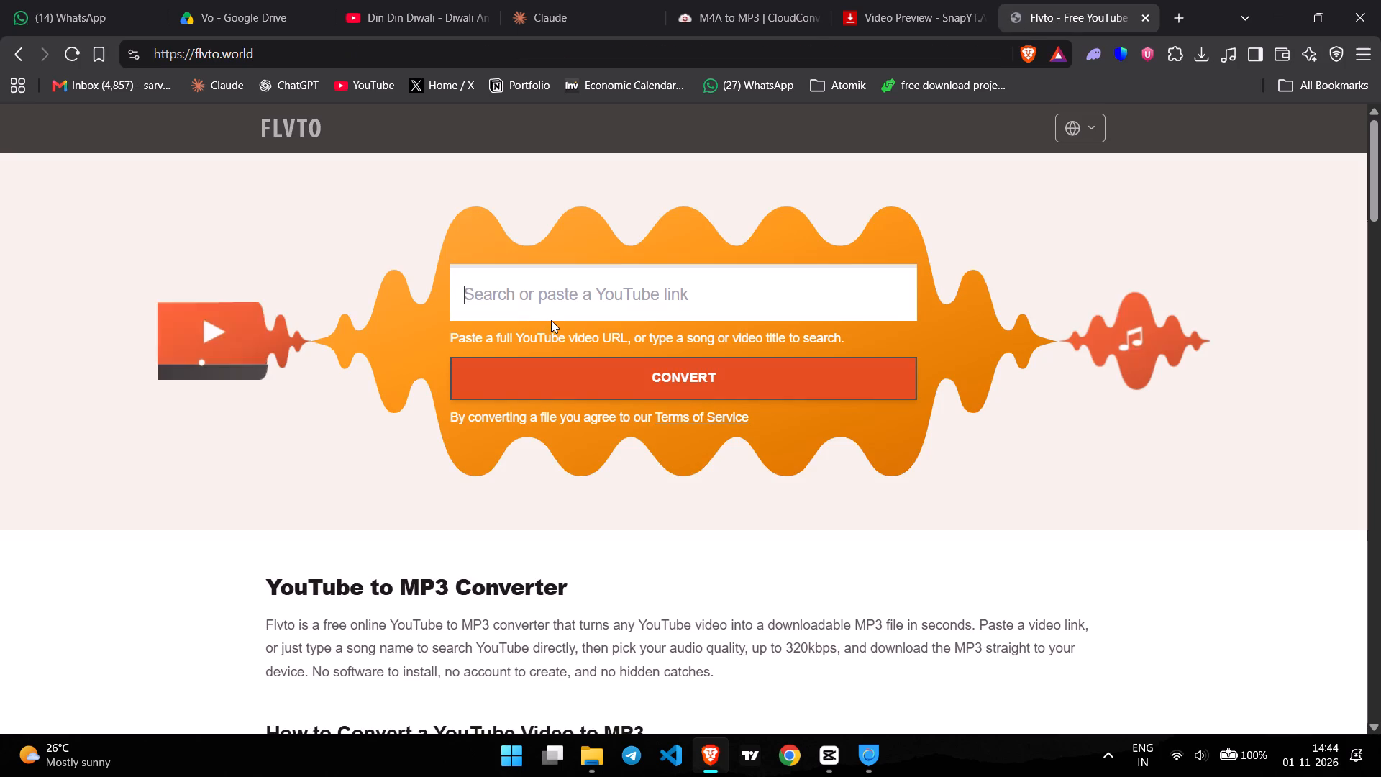
# Convert the copied "Din Din Diwali" link on Flvto and save the 320kbps MP3 to Downloads, closing any ad tabs.
pyautogui.hotkey('ctrl', 'v')
pyautogui.press('Return')
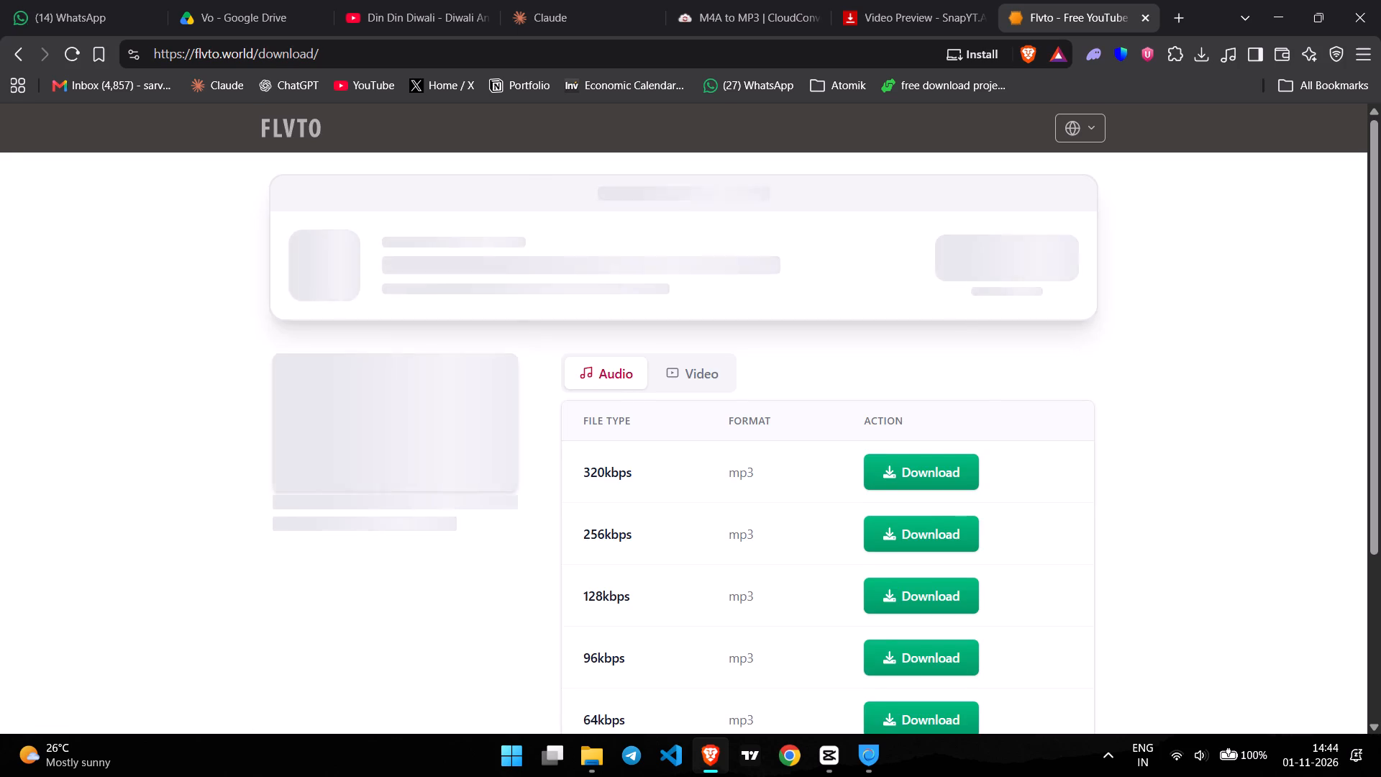
pyautogui.click(871, 458)
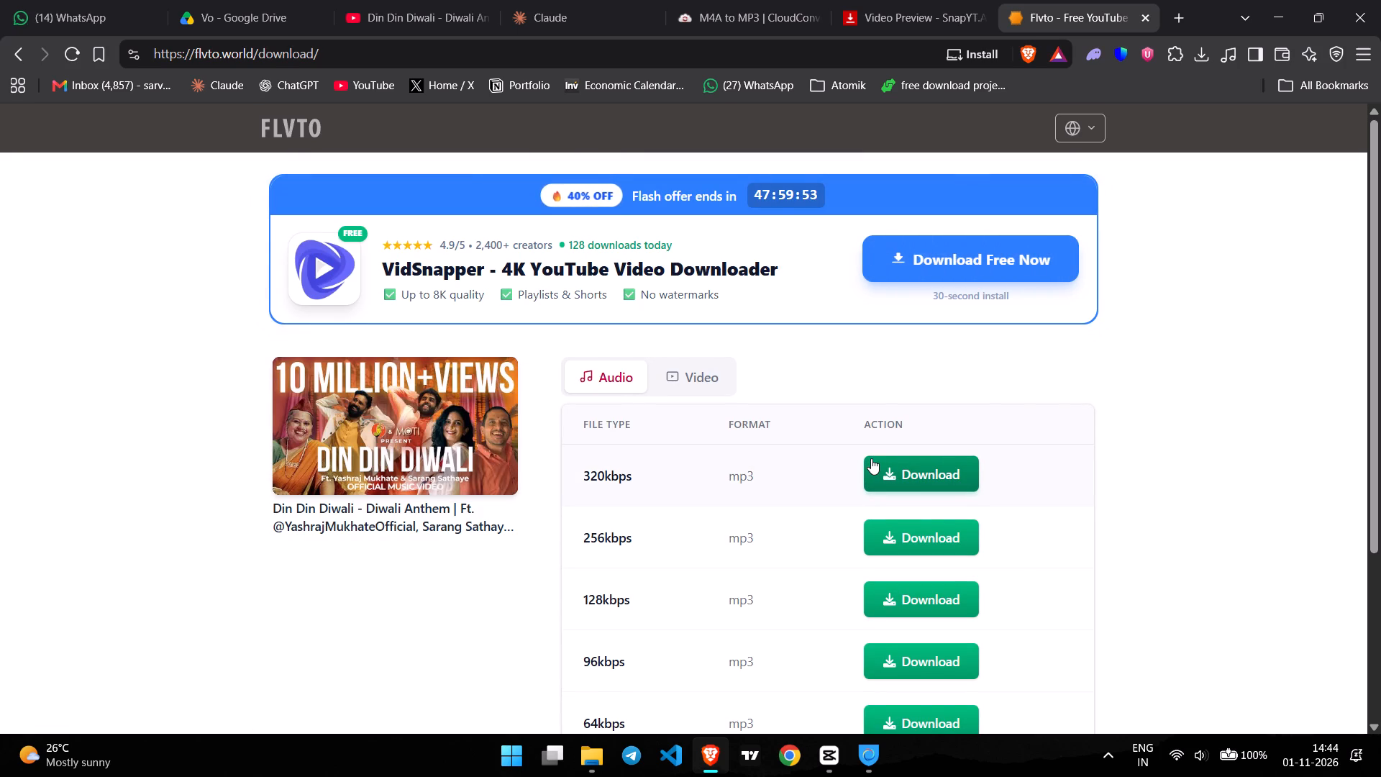
pyautogui.scroll(-2, 871, 458)
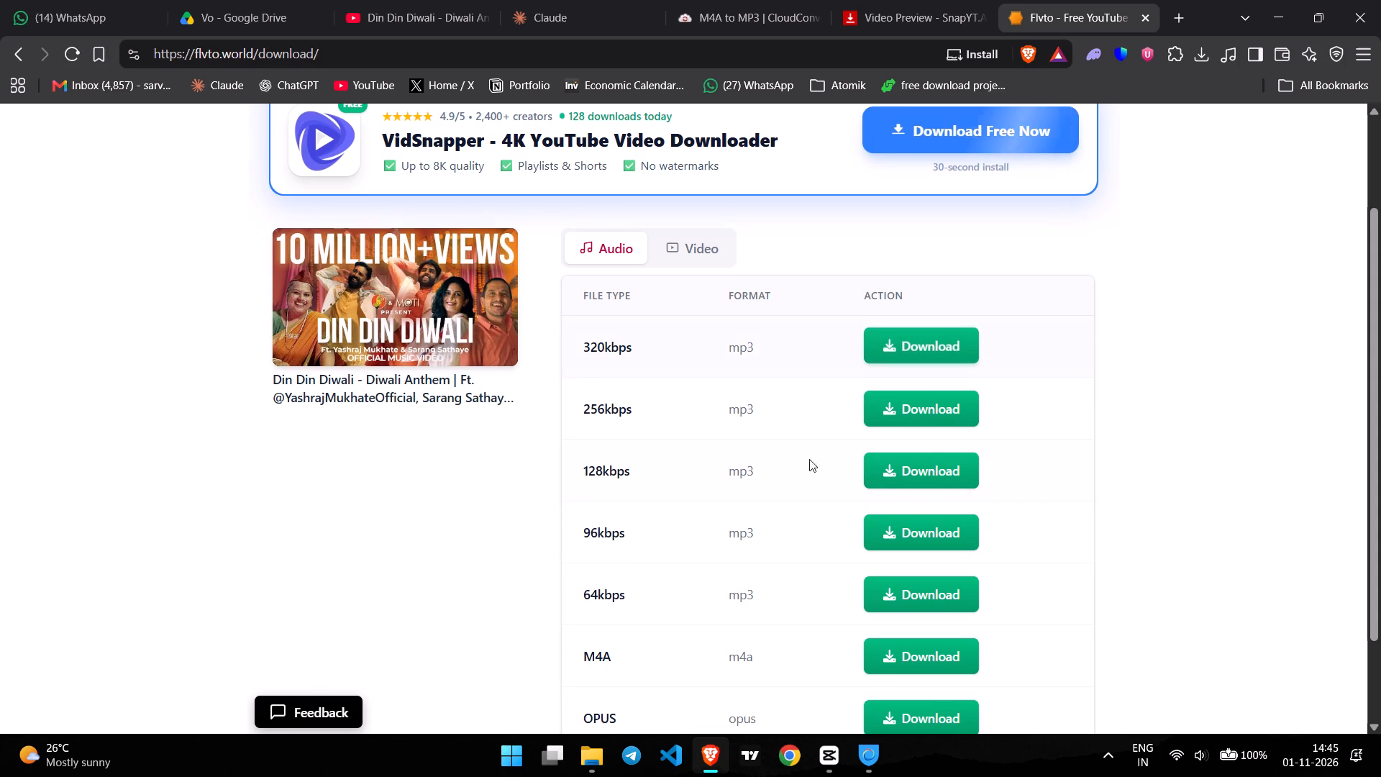
pyautogui.click(1209, 51)
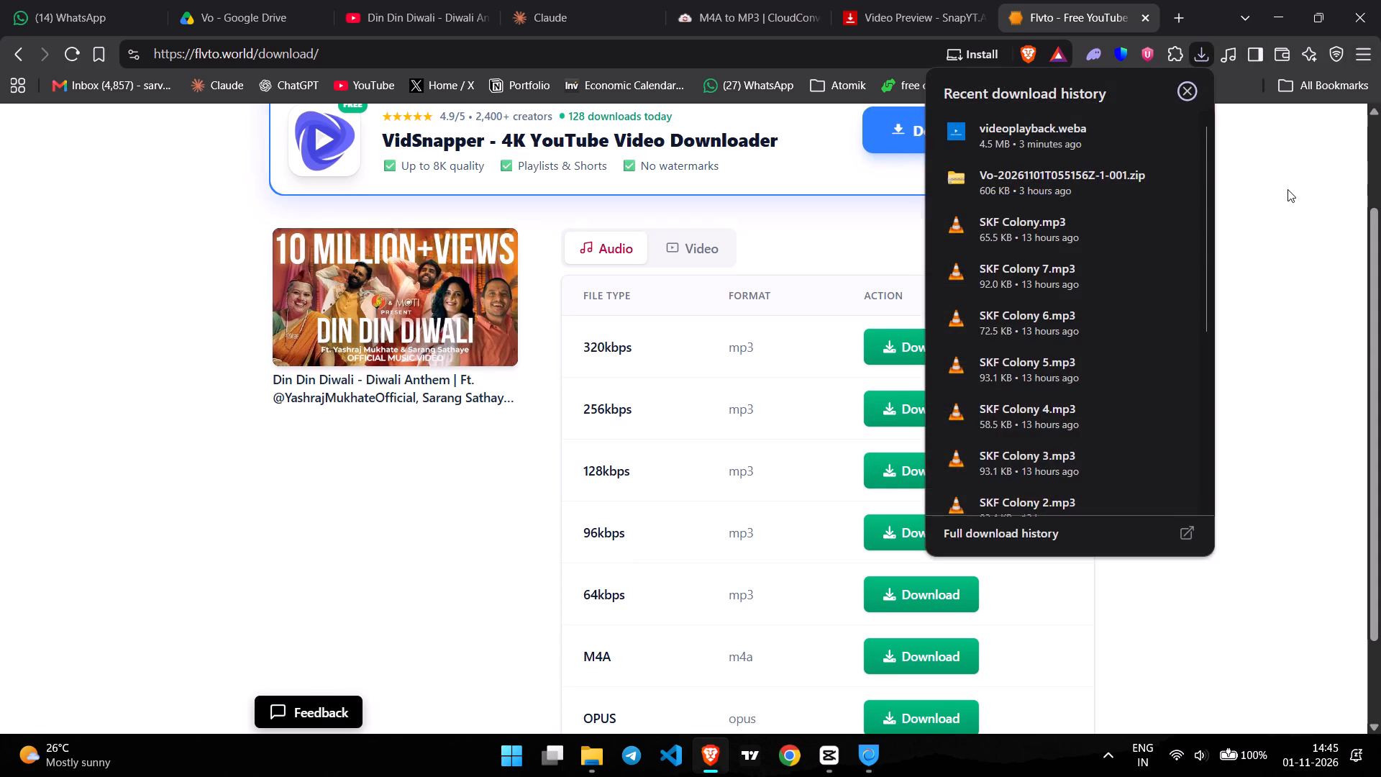
pyautogui.click(1287, 189)
pyautogui.click(930, 345)
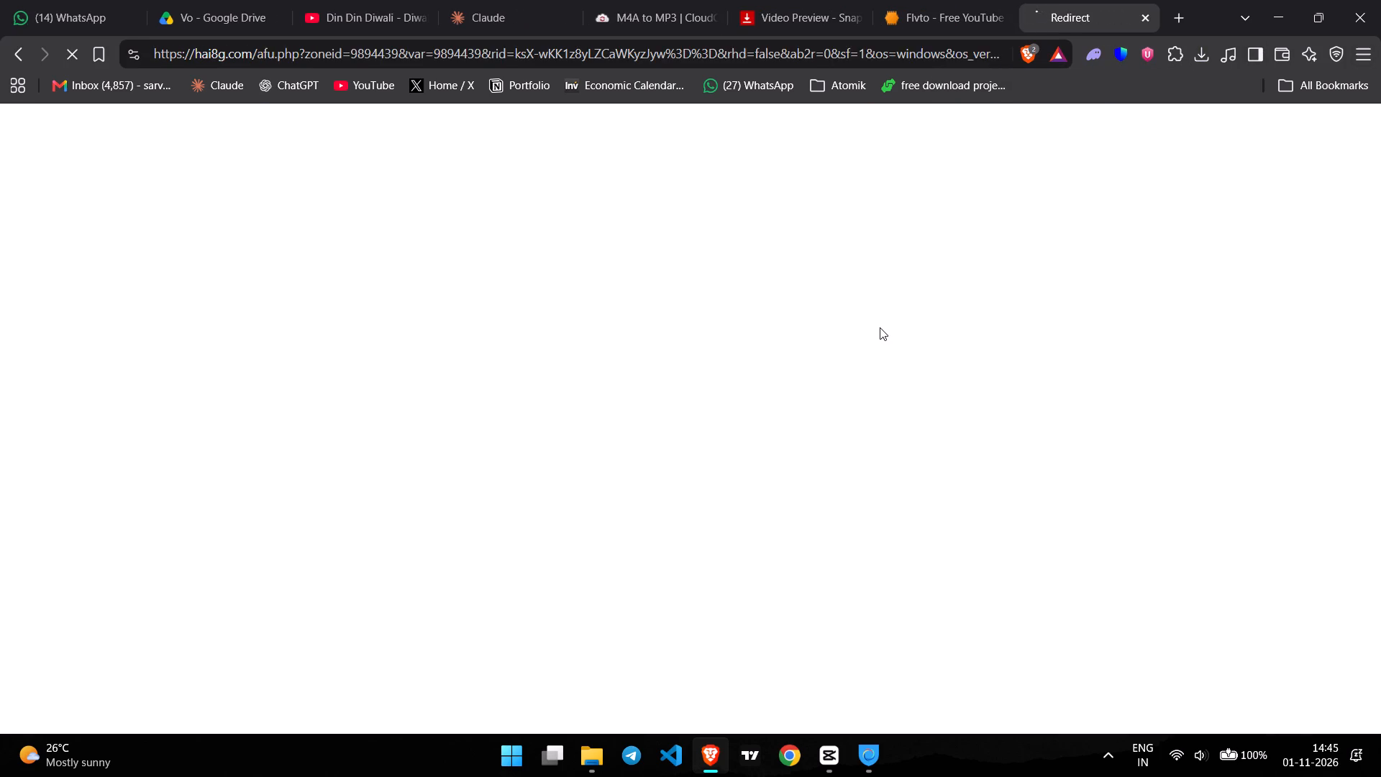
pyautogui.click(1145, 14)
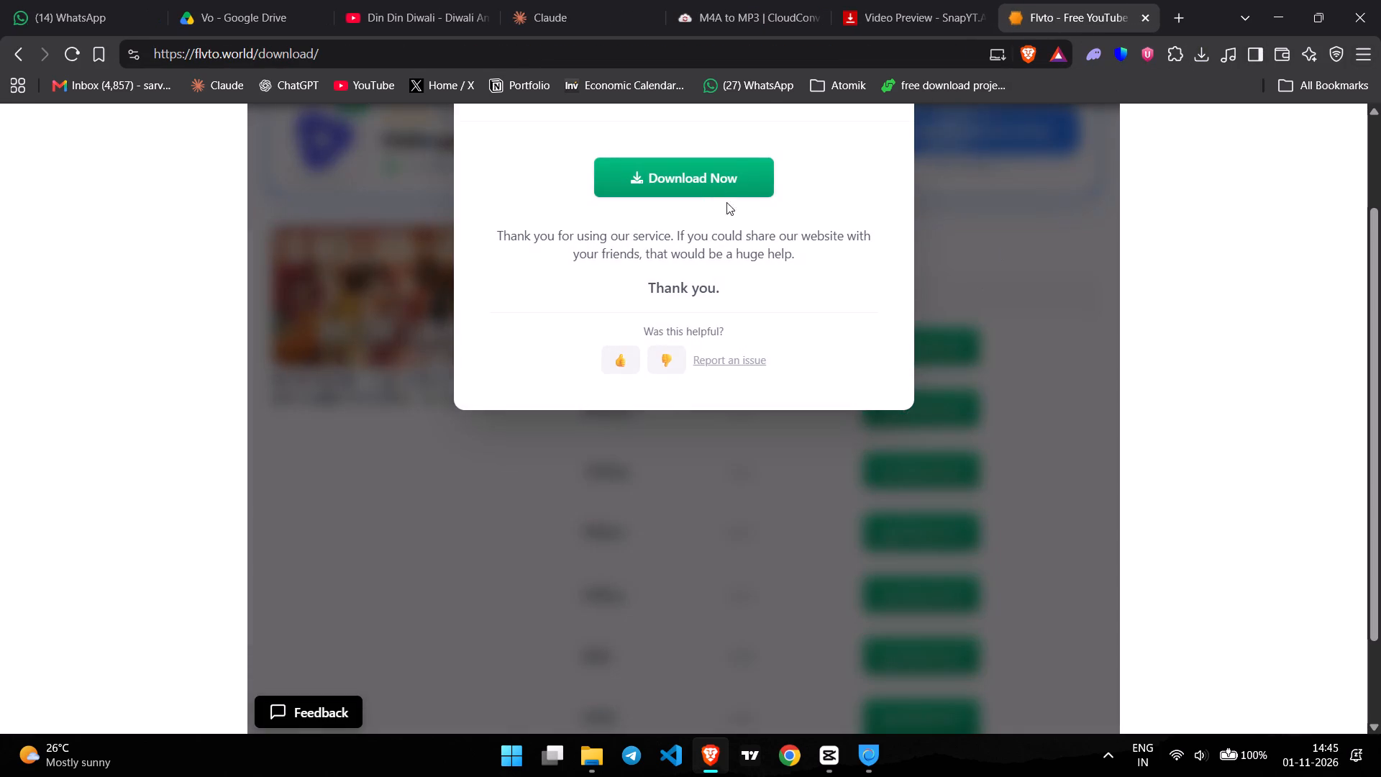
pyautogui.click(706, 176)
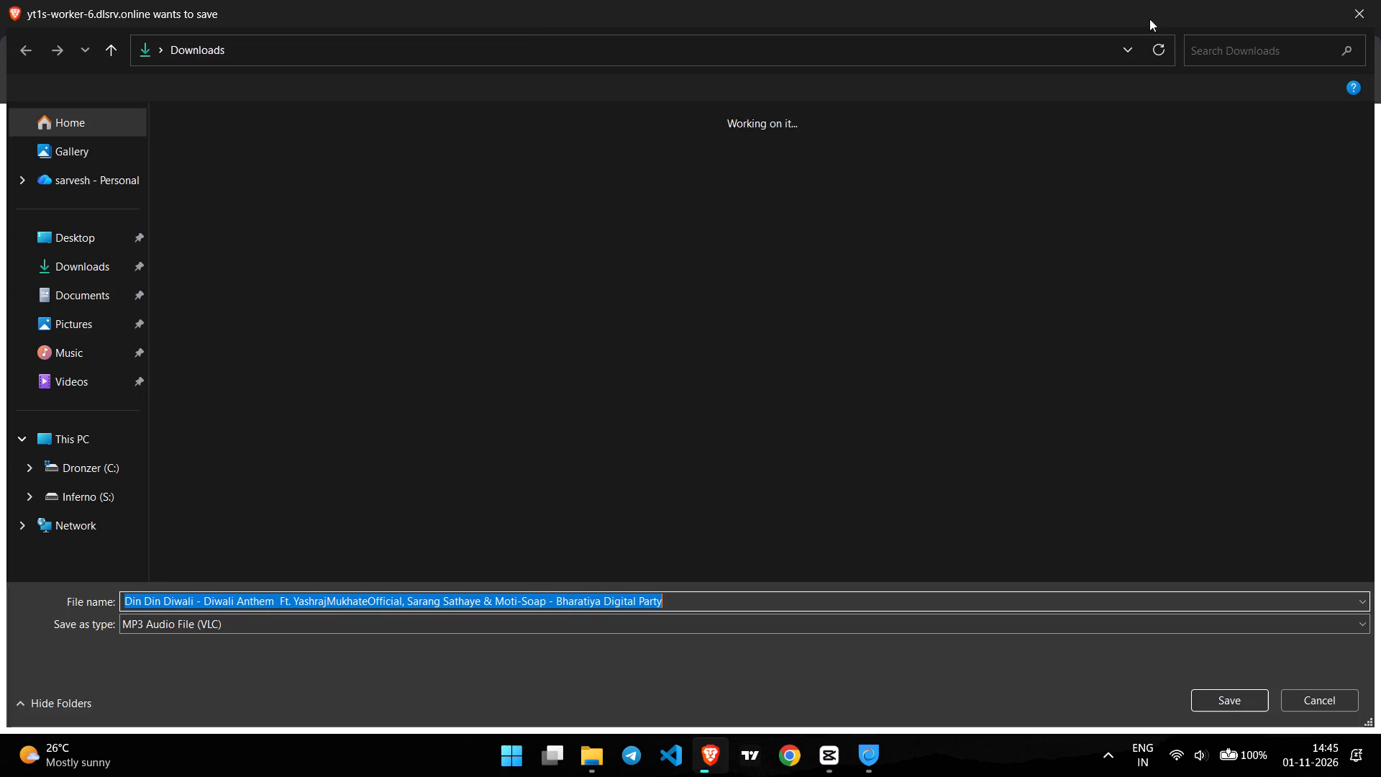
pyautogui.click(1215, 704)
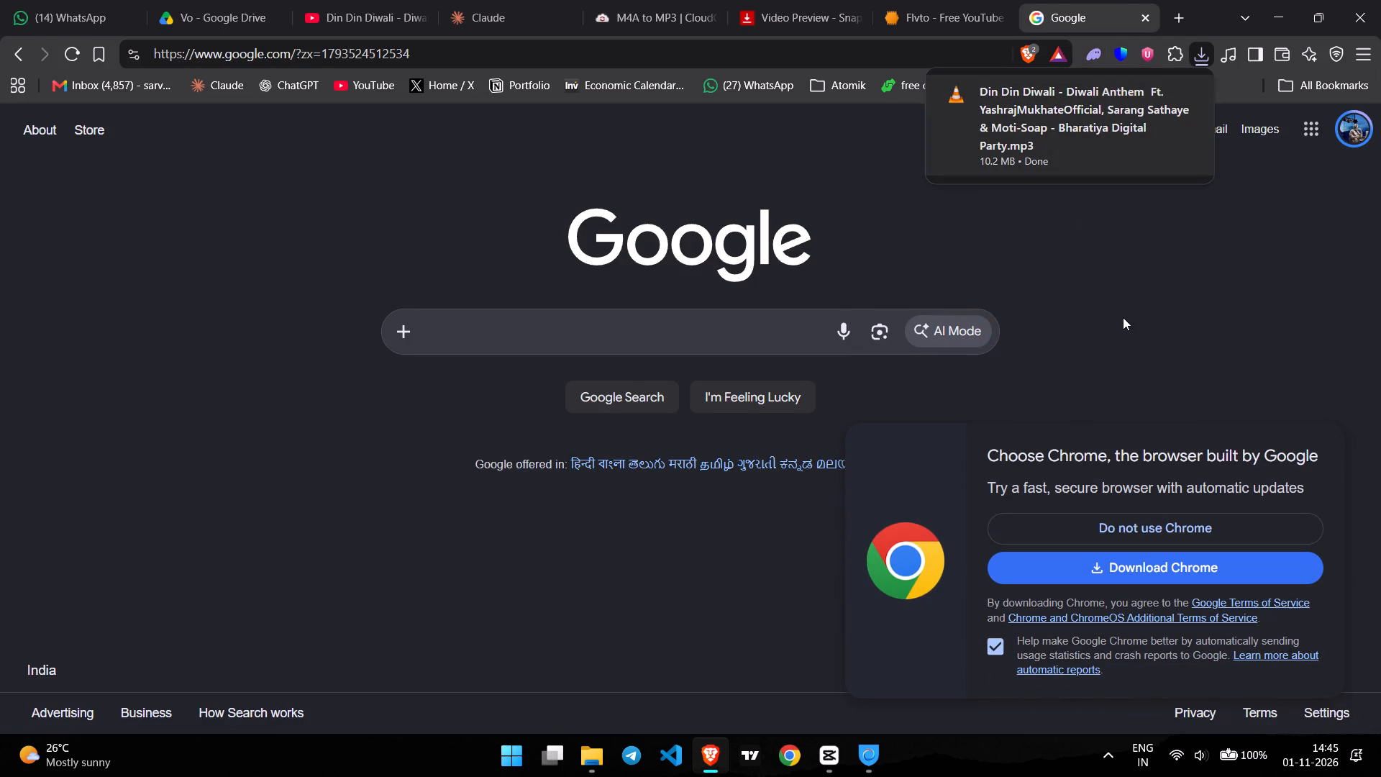
pyautogui.click(1144, 15)
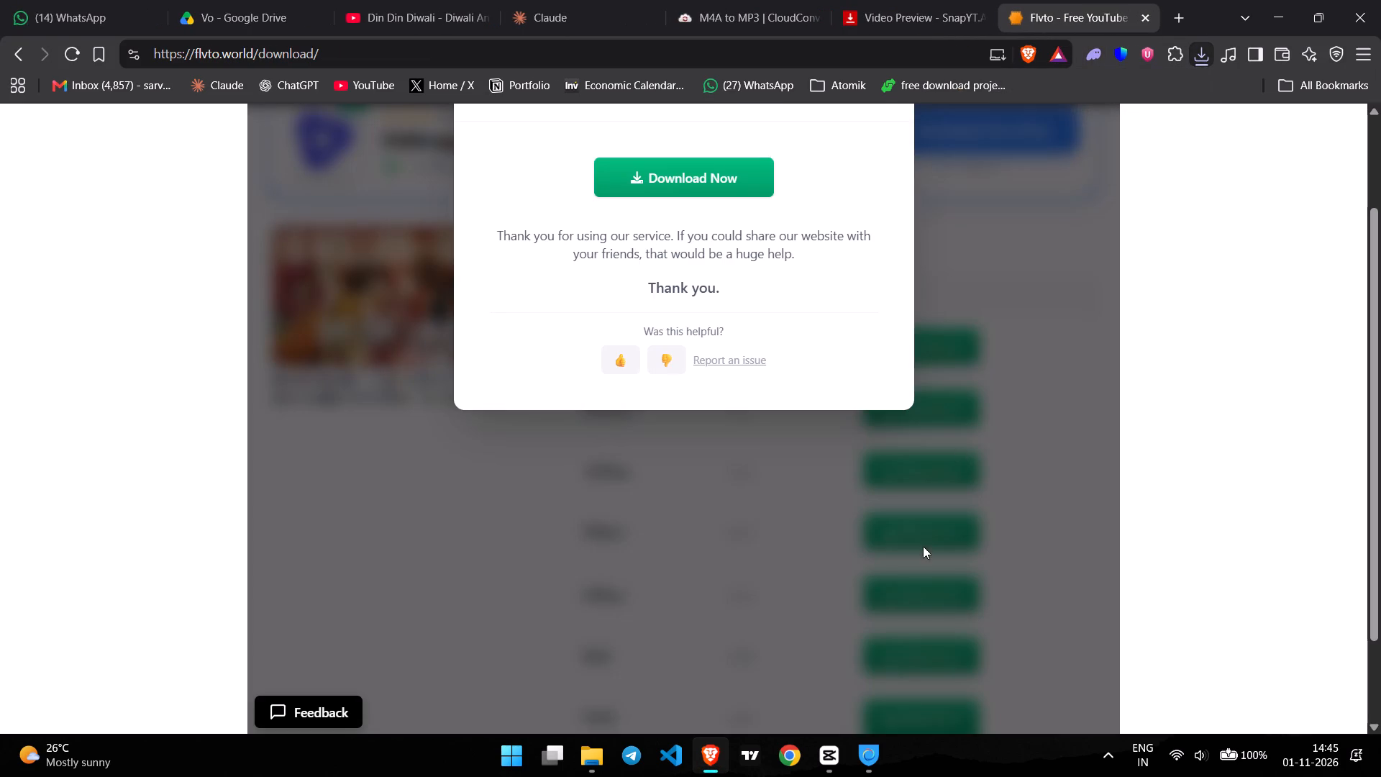
# Play the "Din Din Diwali" YouTube video from about 0:46 to find the part suited to background music.
pyautogui.click(370, 0)
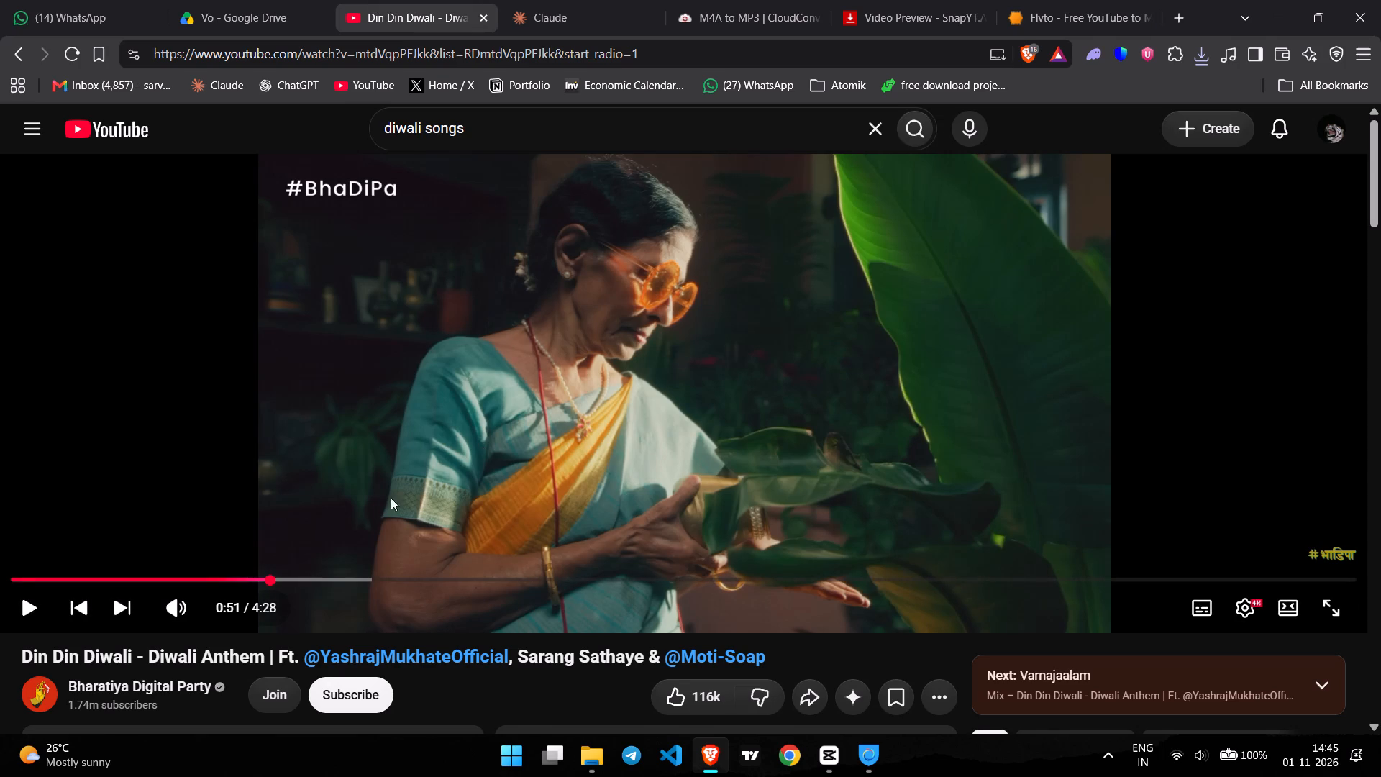
pyautogui.click(242, 582)
pyautogui.press('space')
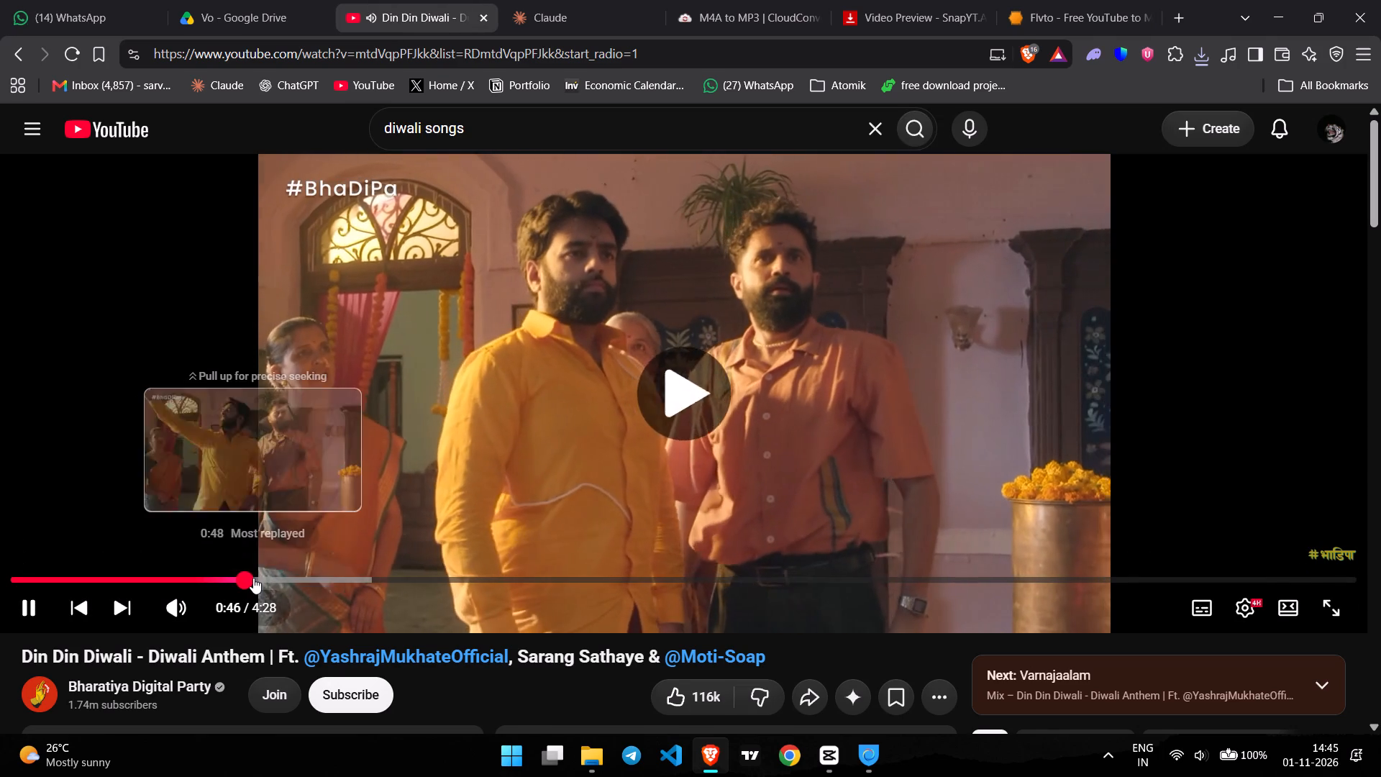
pyautogui.press('space')
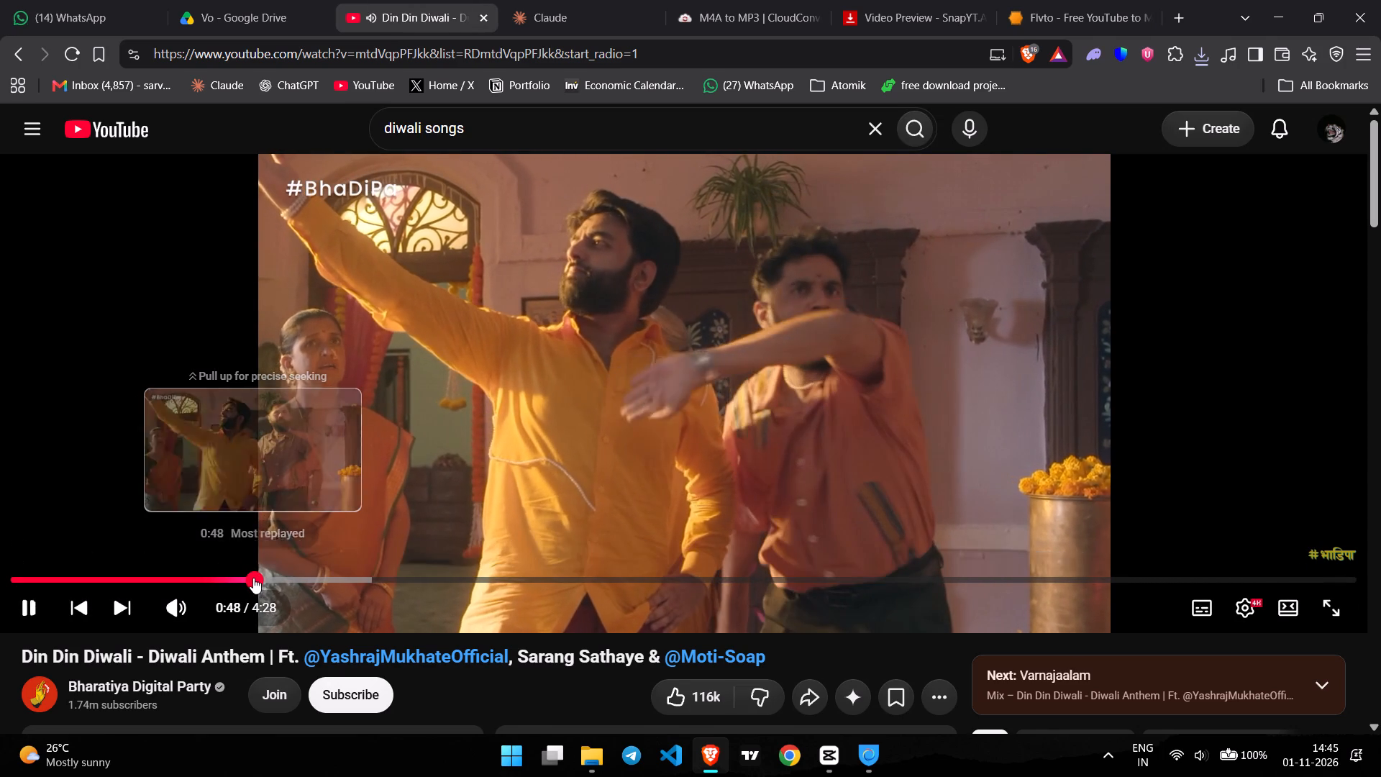
pyautogui.press('space')
pyautogui.press('space')
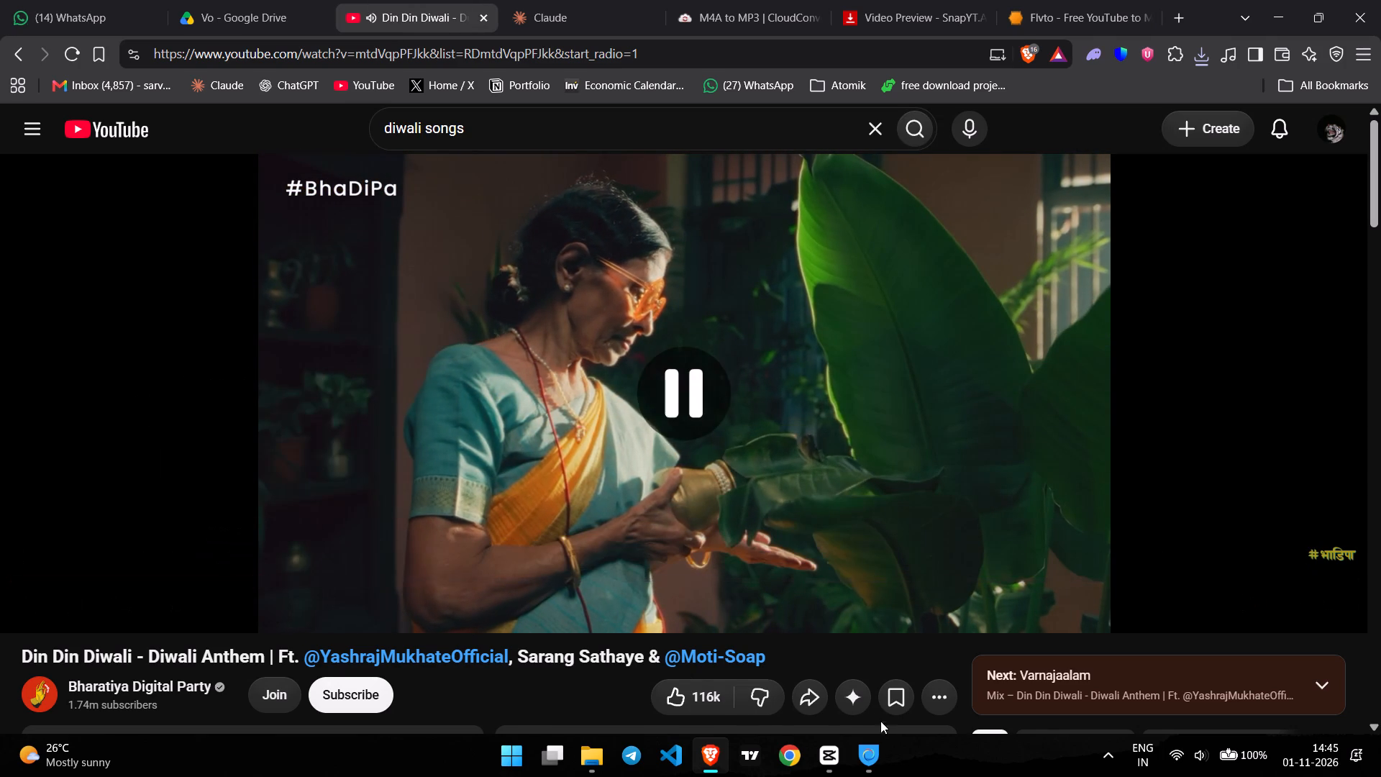
# Switch to CapCut and import the "Din Din Diwali" MP3 from the Downloads folder into the project media.
pyautogui.click(825, 745)
pyautogui.click(147, 82)
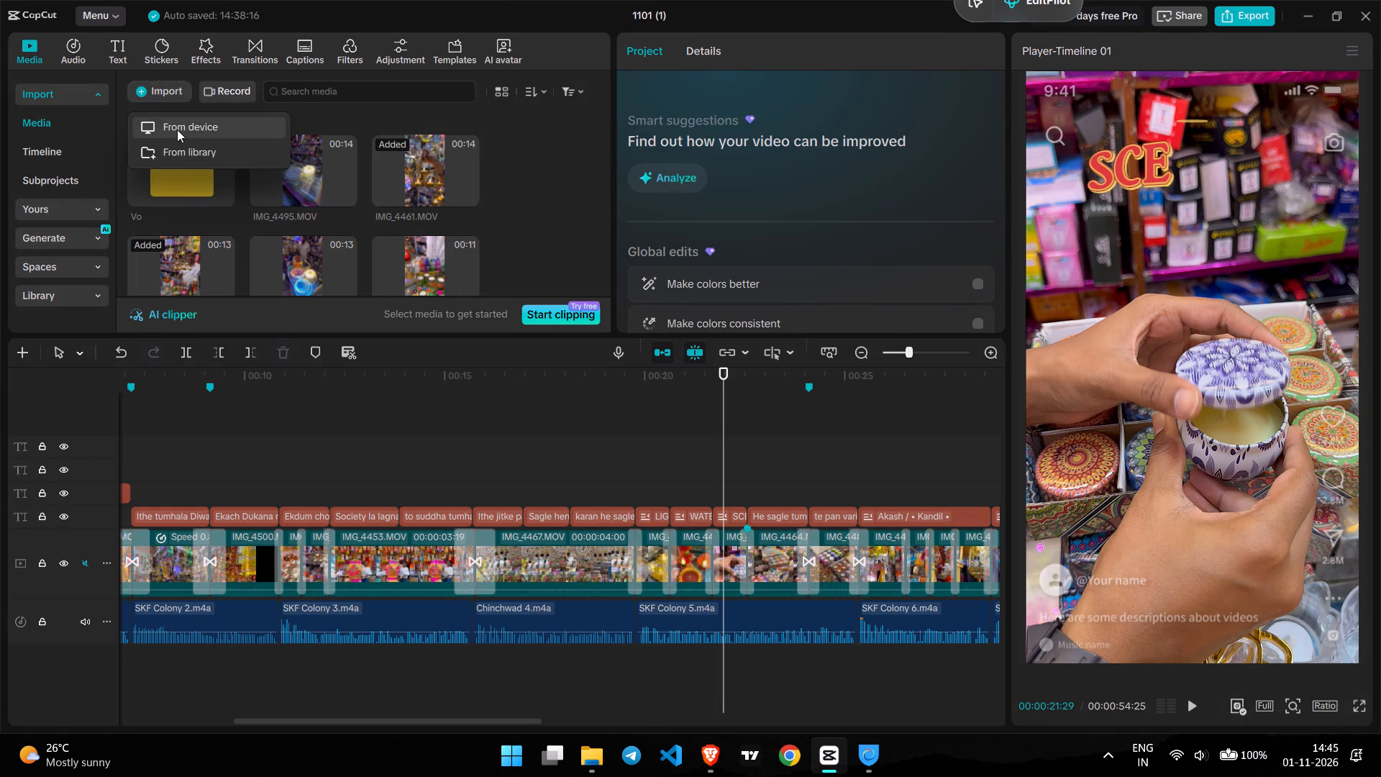
pyautogui.click(177, 129)
pyautogui.click(88, 258)
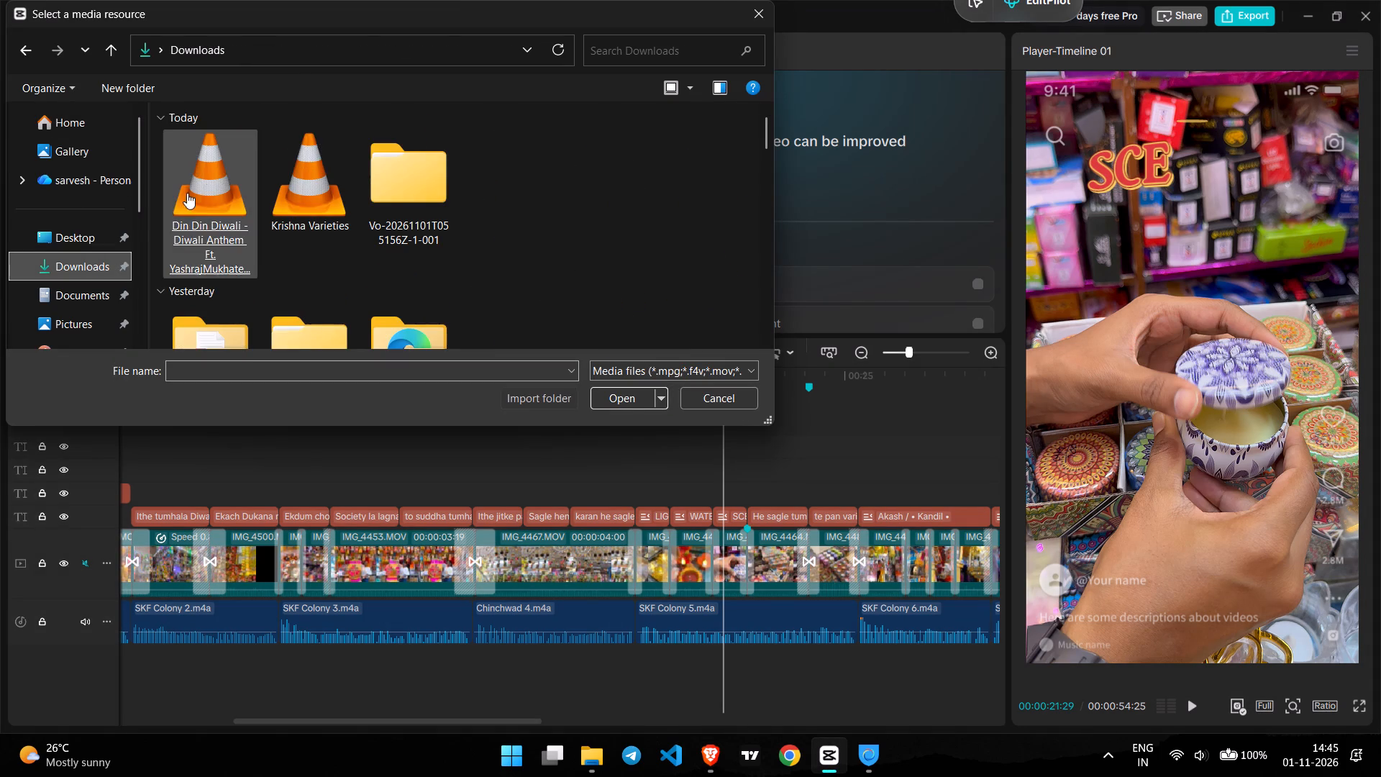
pyautogui.click(210, 166)
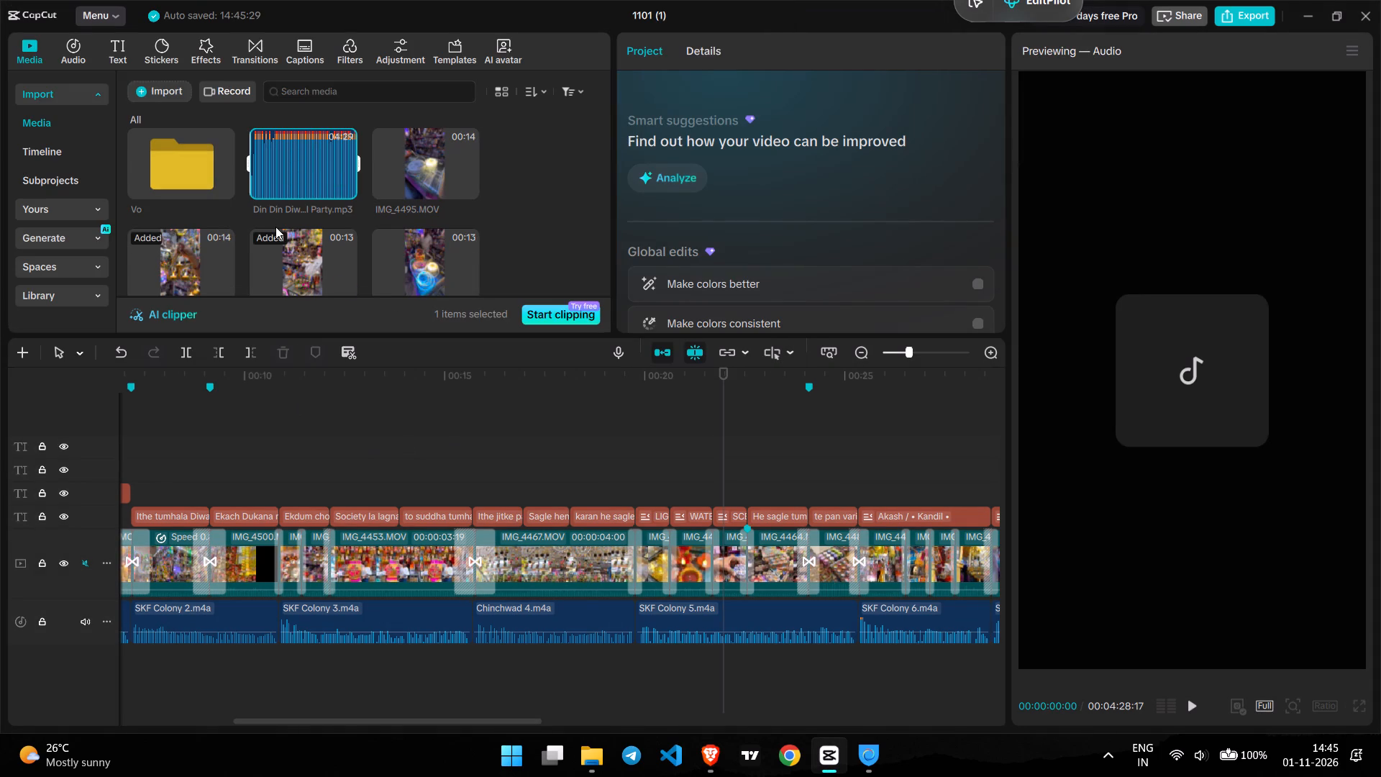
# Place the "Din Din Diwali" MP3 at the start of the timeline on a new audio track below the voice-over.
pyautogui.moveTo(322, 153); pyautogui.dragTo(0, 664)
pyautogui.keyDown('ctrl'); pyautogui.hscroll(-6, 332, 597); pyautogui.keyUp('ctrl')
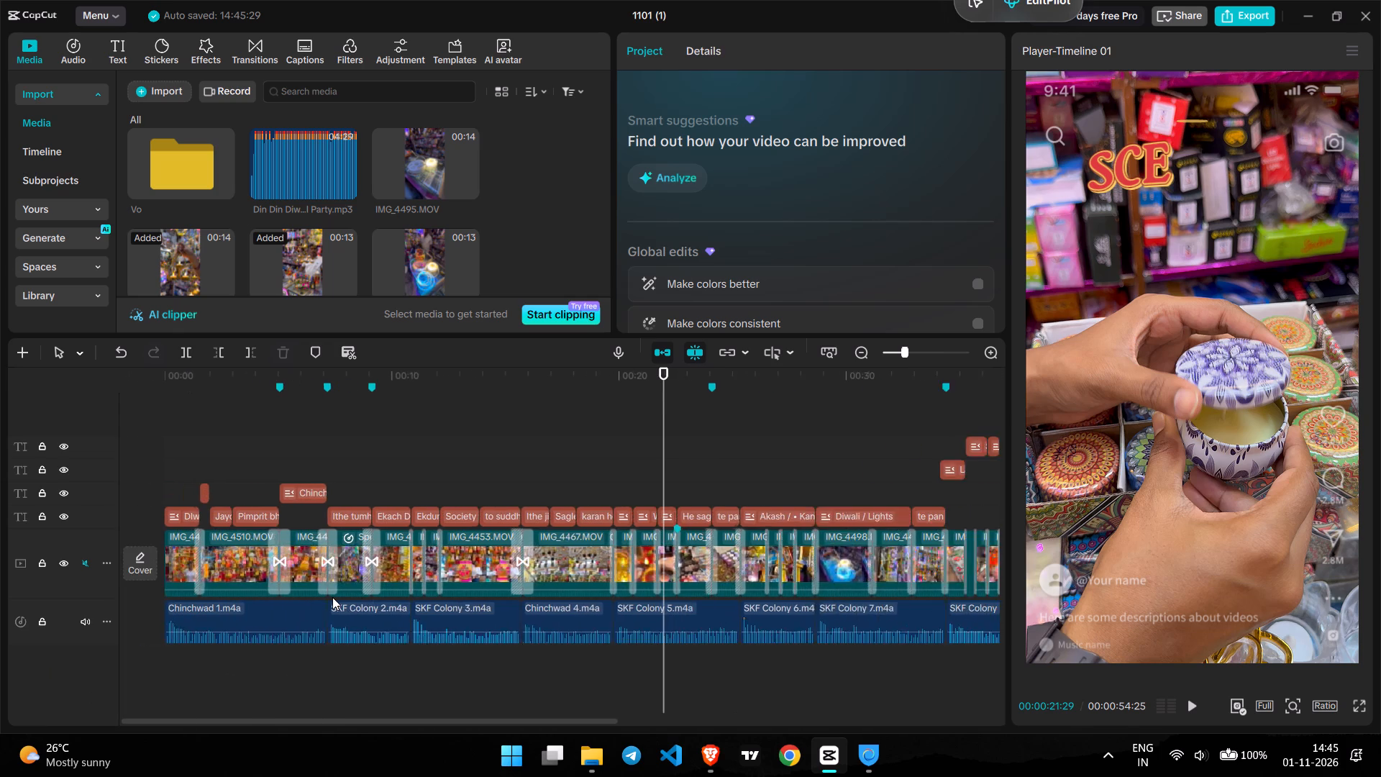
pyautogui.keyDown('ctrl'); pyautogui.hscroll(-6, 332, 597); pyautogui.keyUp('ctrl')
pyautogui.moveTo(315, 182); pyautogui.dragTo(132, 686)
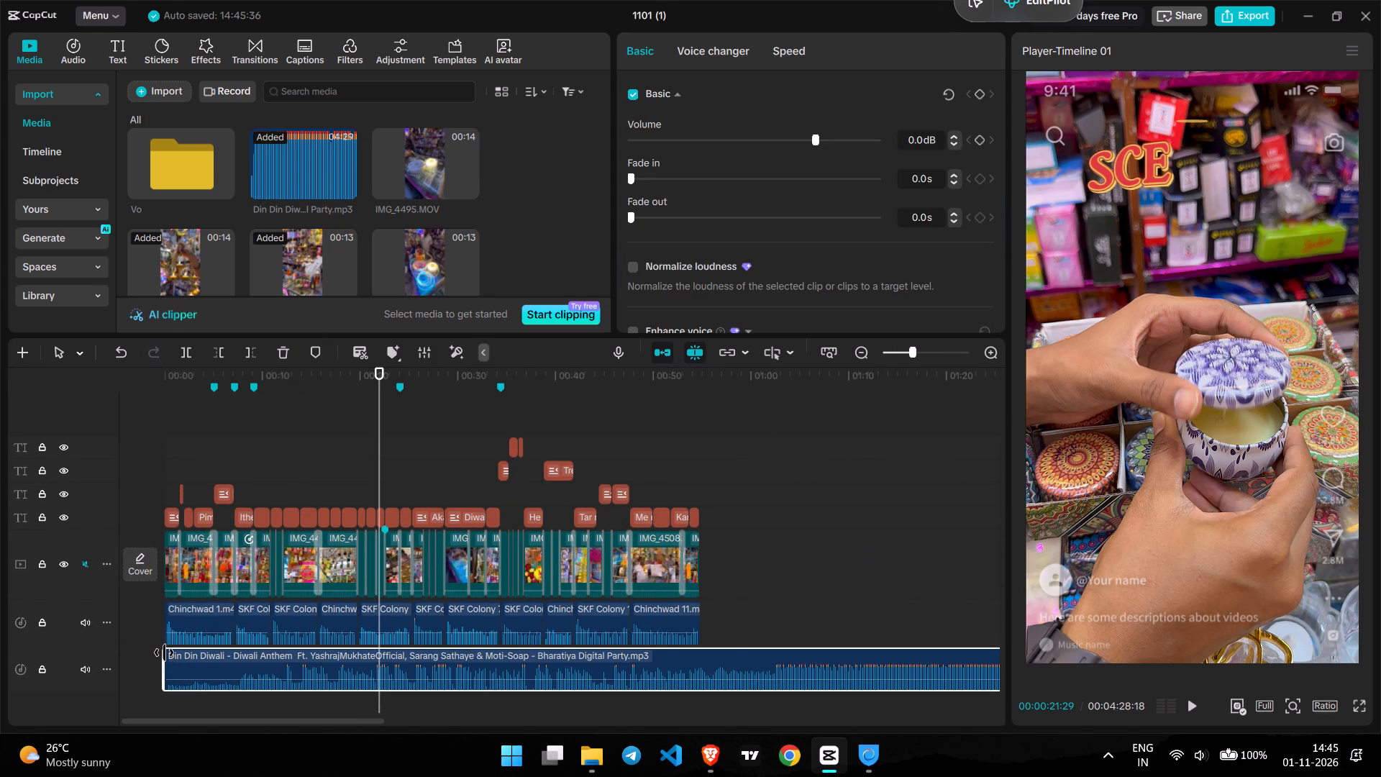
# Trim about 49 seconds off the start of the "Din Din Diwali" music clip, playing it back to find the right starting point.
pyautogui.moveTo(164, 653); pyautogui.dragTo(454, 681)
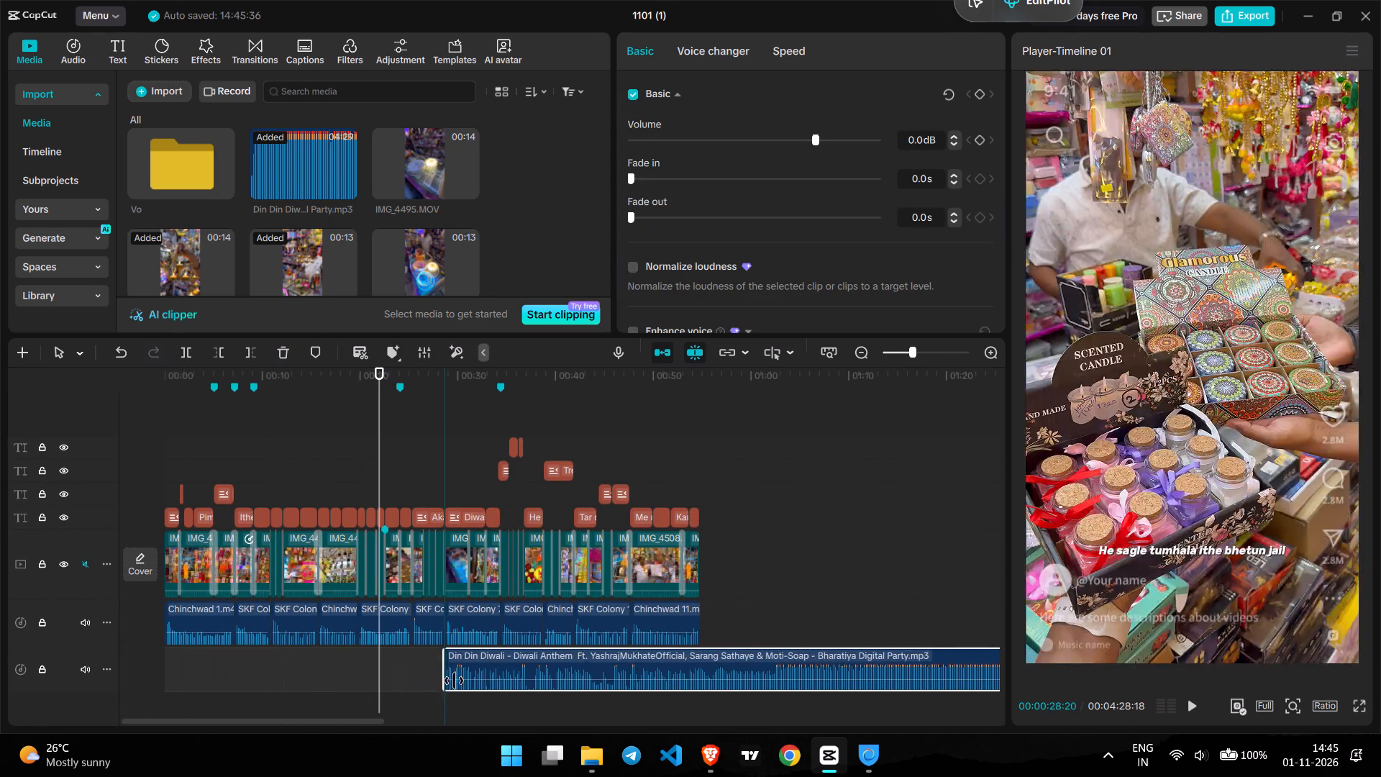
pyautogui.moveTo(454, 681); pyautogui.dragTo(765, 673)
pyautogui.press('space')
pyautogui.click(770, 632)
pyautogui.press('space')
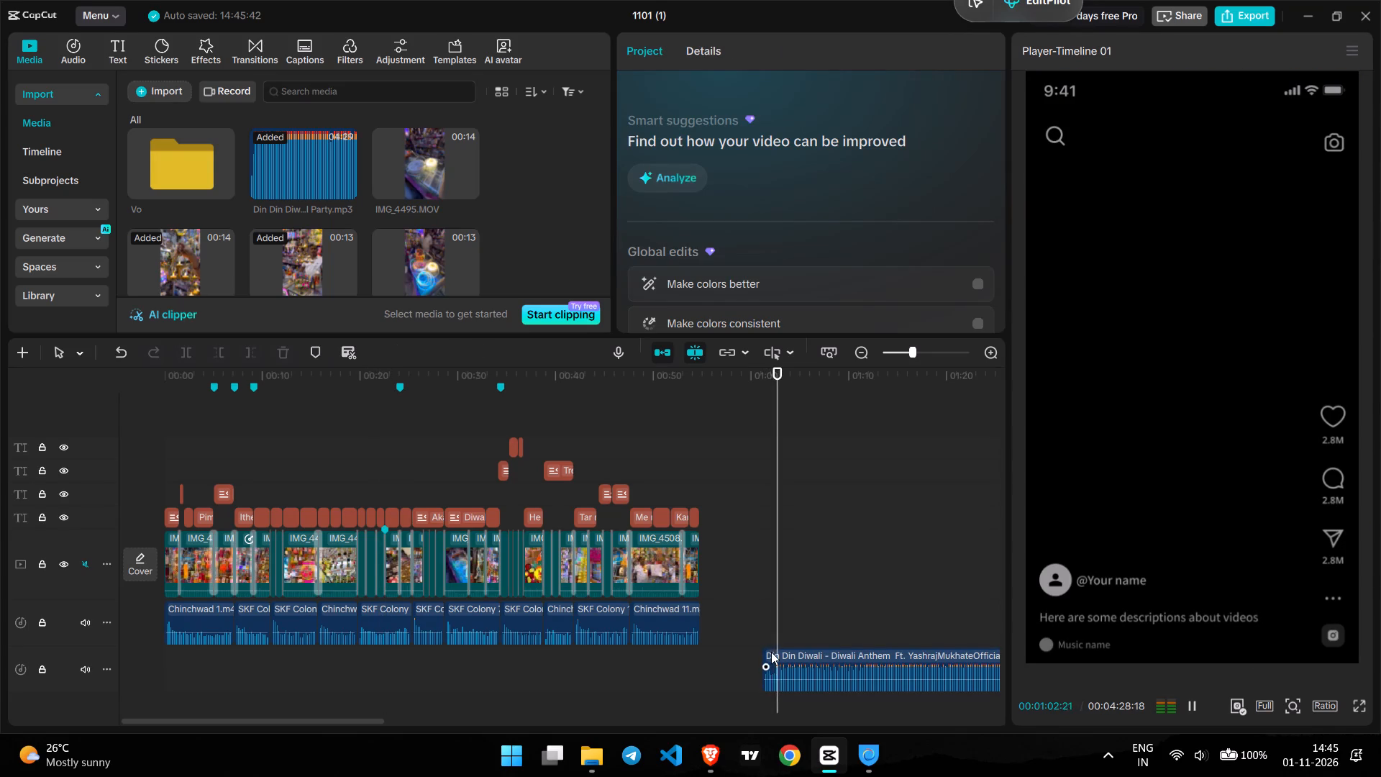
pyautogui.click(772, 653)
pyautogui.moveTo(764, 653); pyautogui.dragTo(639, 652)
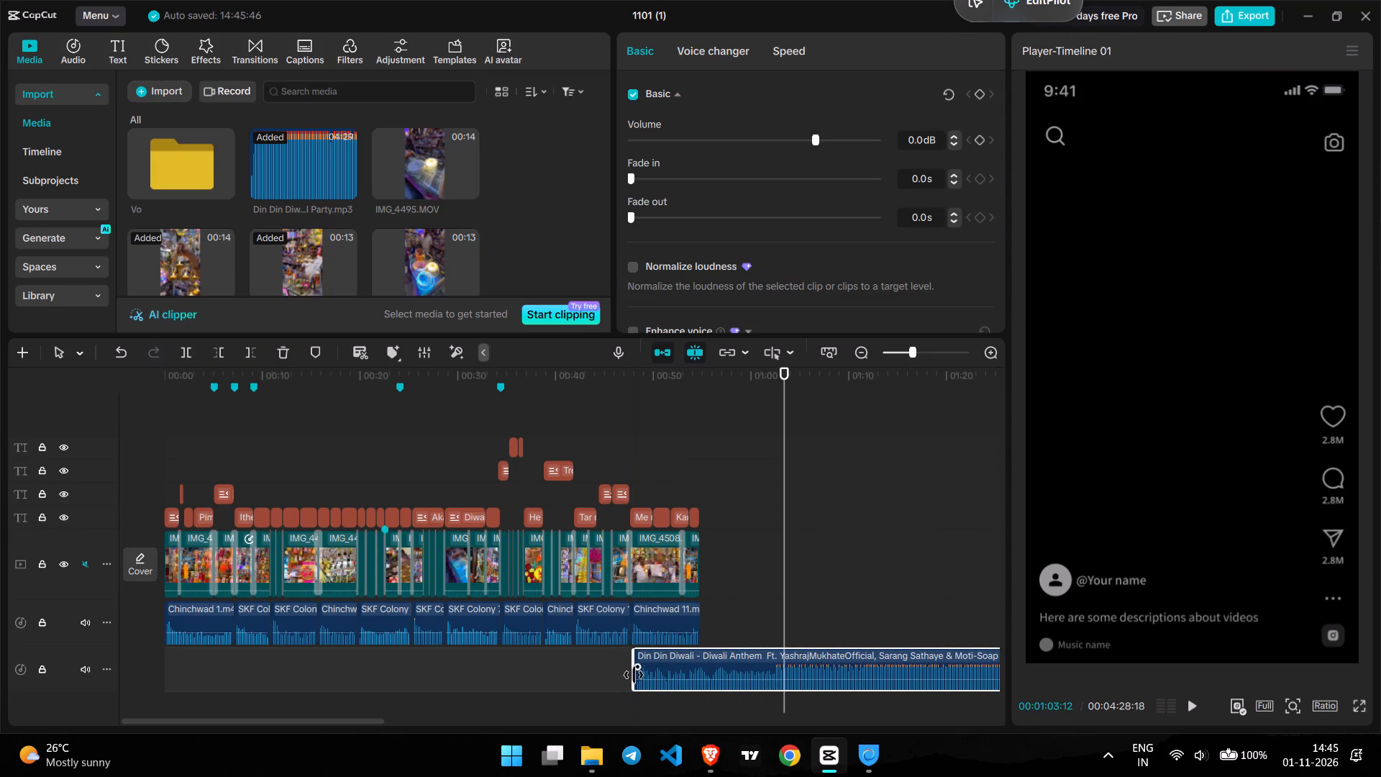
pyautogui.click(625, 704)
pyautogui.press('space')
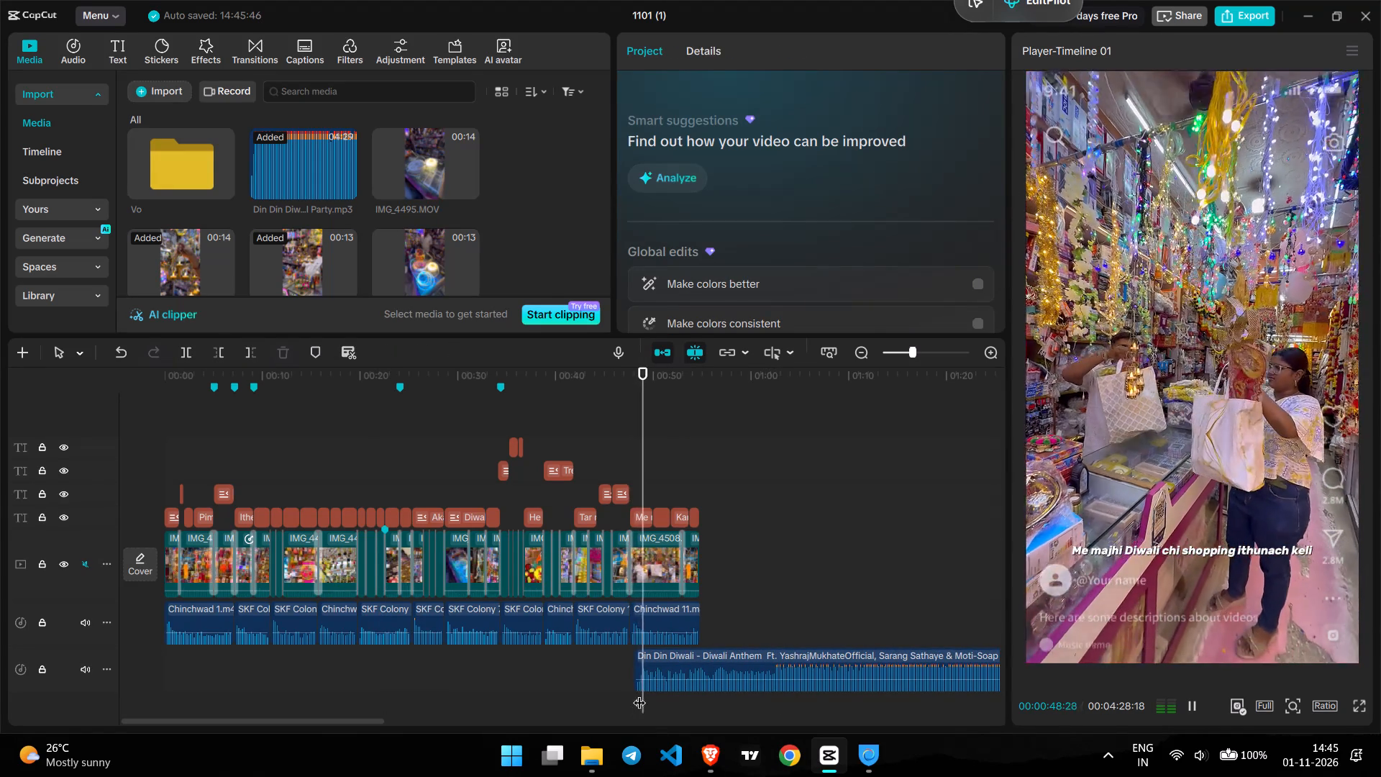
pyautogui.press('space')
pyautogui.moveTo(637, 657); pyautogui.dragTo(647, 660)
# Move the trimmed music clip to the very start of the timeline and return the playhead to 00:00.
pyautogui.moveTo(656, 660); pyautogui.dragTo(153, 655)
pyautogui.click(177, 701)
pyautogui.moveTo(177, 701); pyautogui.dragTo(128, 706)
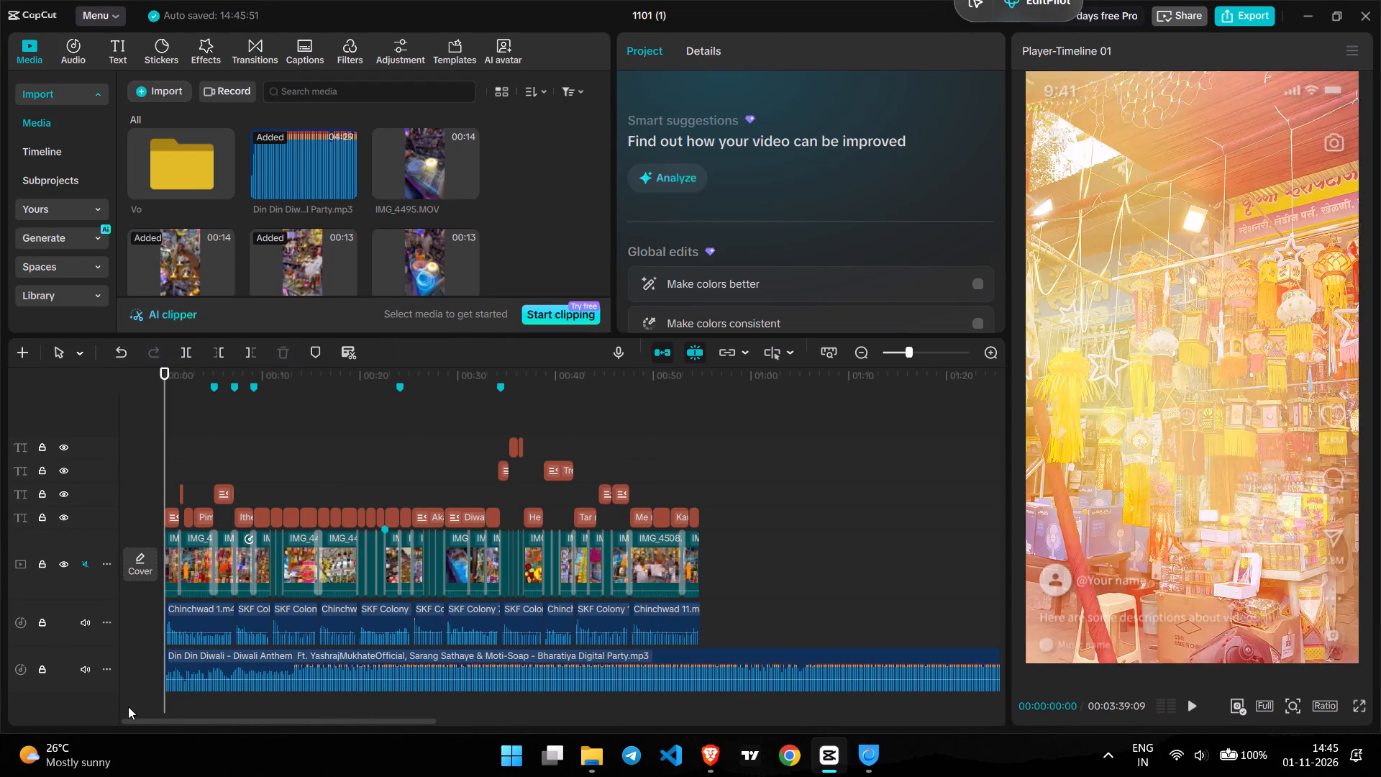
# Raise the volume of each of the eleven voice-over clips, from "Chinchwad 1" to "Chinchwad 11", to 20.0 dB.
pyautogui.moveTo(201, 632); pyautogui.dragTo(202, 594)
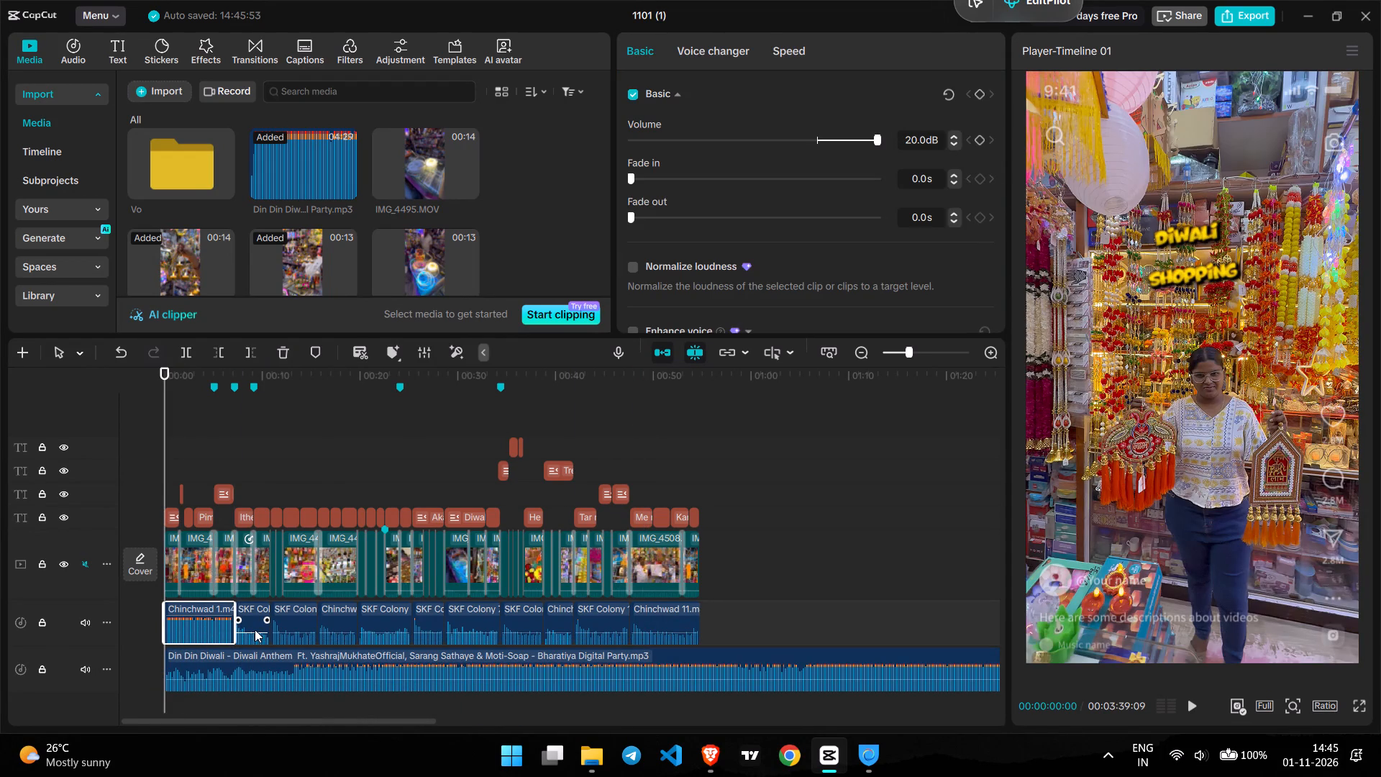
pyautogui.moveTo(255, 633); pyautogui.dragTo(255, 605)
pyautogui.moveTo(304, 632); pyautogui.dragTo(295, 612)
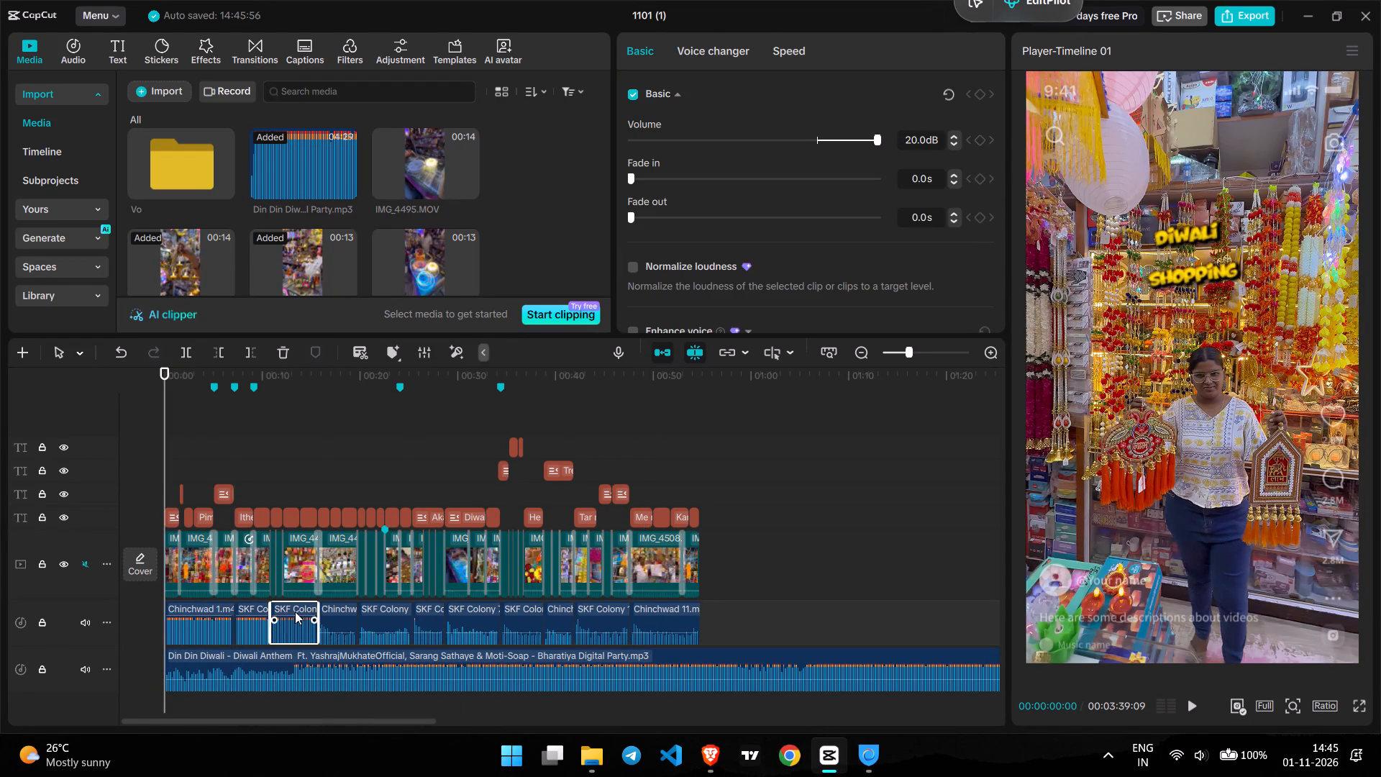
pyautogui.moveTo(339, 634); pyautogui.dragTo(334, 612)
pyautogui.moveTo(370, 633); pyautogui.dragTo(366, 605)
pyautogui.moveTo(427, 634); pyautogui.dragTo(422, 613)
pyautogui.moveTo(458, 634); pyautogui.dragTo(468, 599)
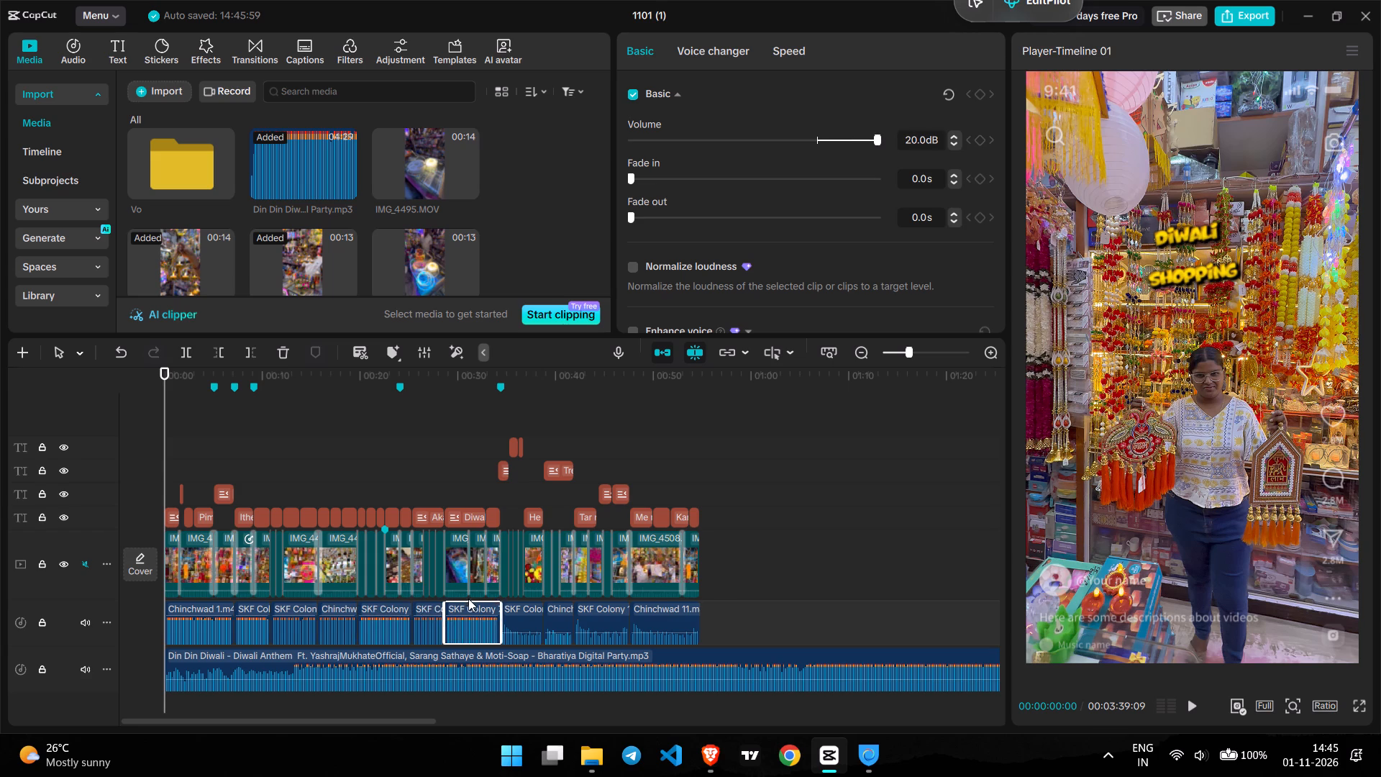
pyautogui.moveTo(514, 632); pyautogui.dragTo(510, 610)
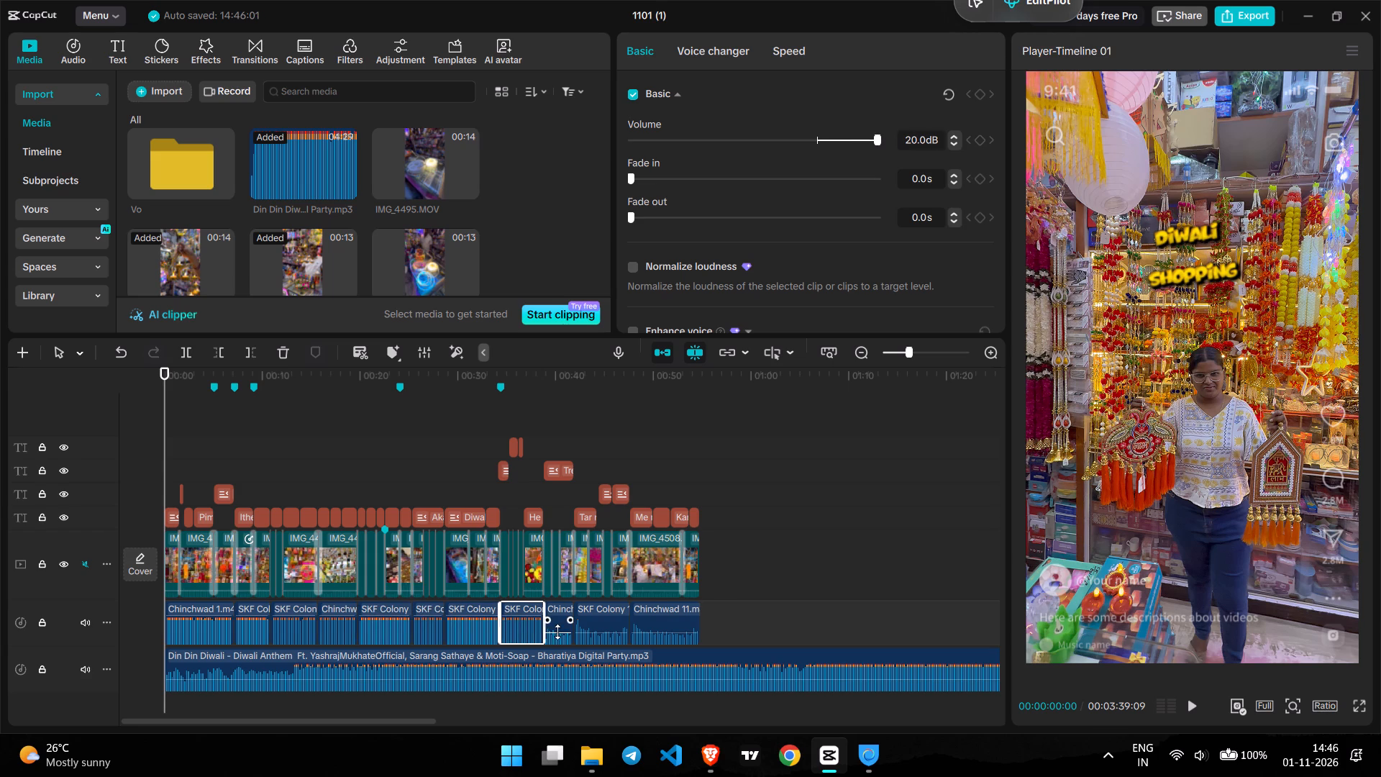
pyautogui.moveTo(557, 632); pyautogui.dragTo(560, 604)
pyautogui.moveTo(593, 634); pyautogui.dragTo(587, 606)
pyautogui.moveTo(648, 634); pyautogui.dragTo(637, 600)
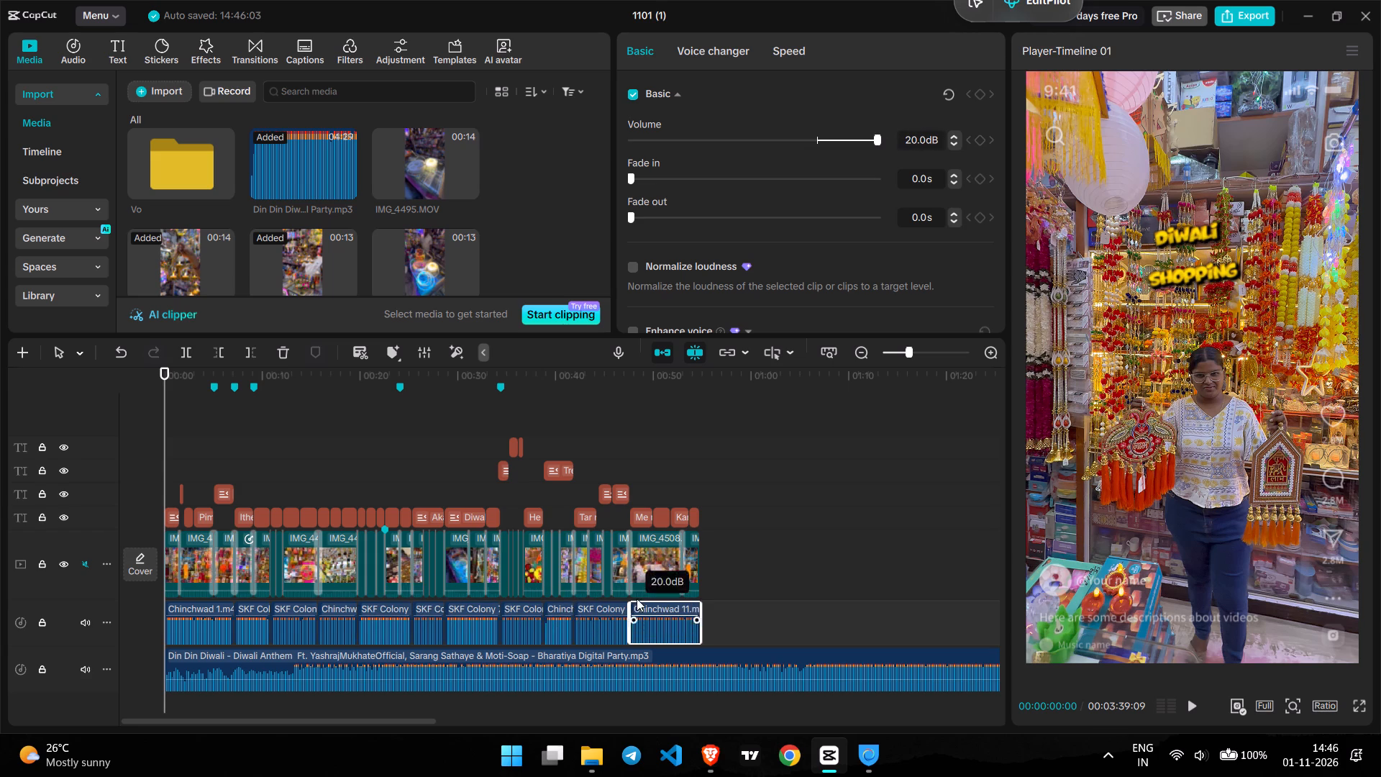
# Lower the "Din Din Diwali" music volume to -9.7 dB and play the video from the start to check the mix.
pyautogui.click(508, 658)
pyautogui.click(783, 139)
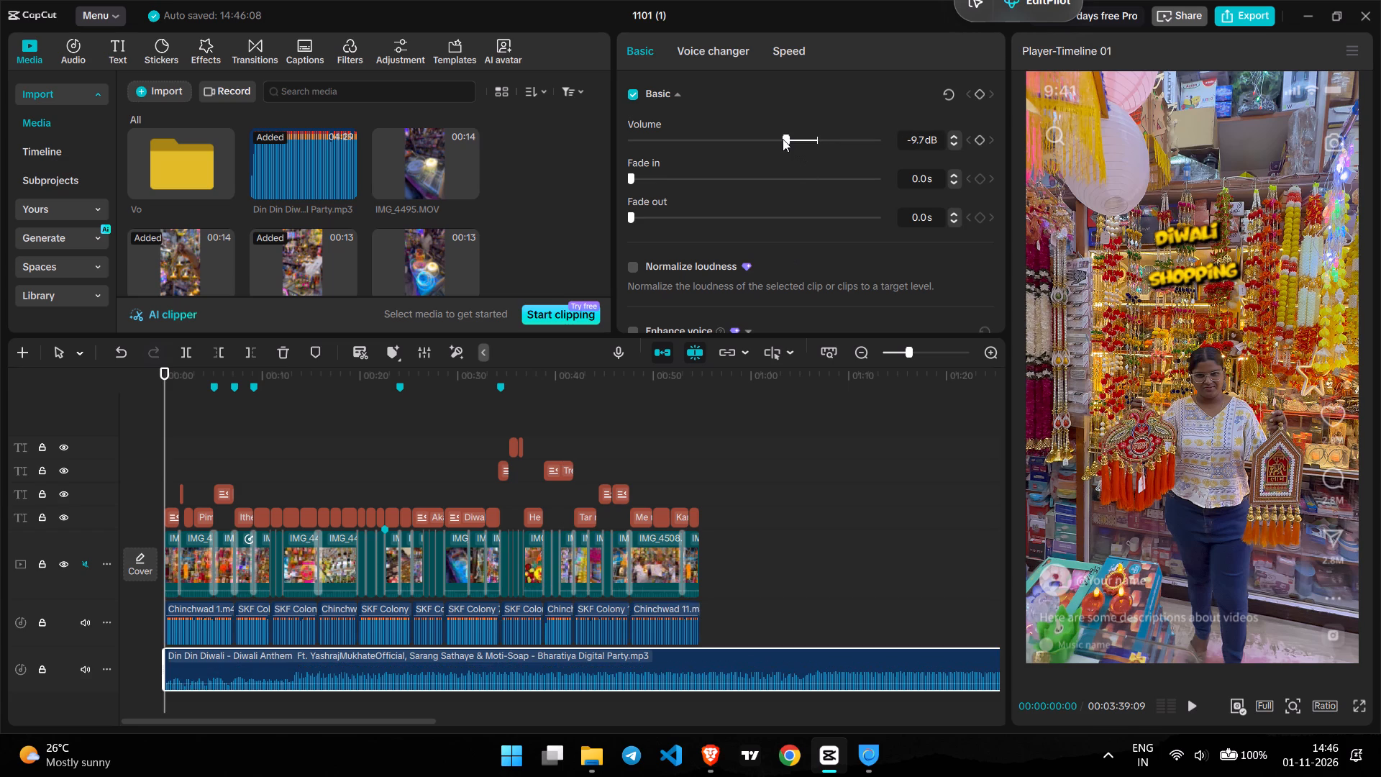
pyautogui.press('space')
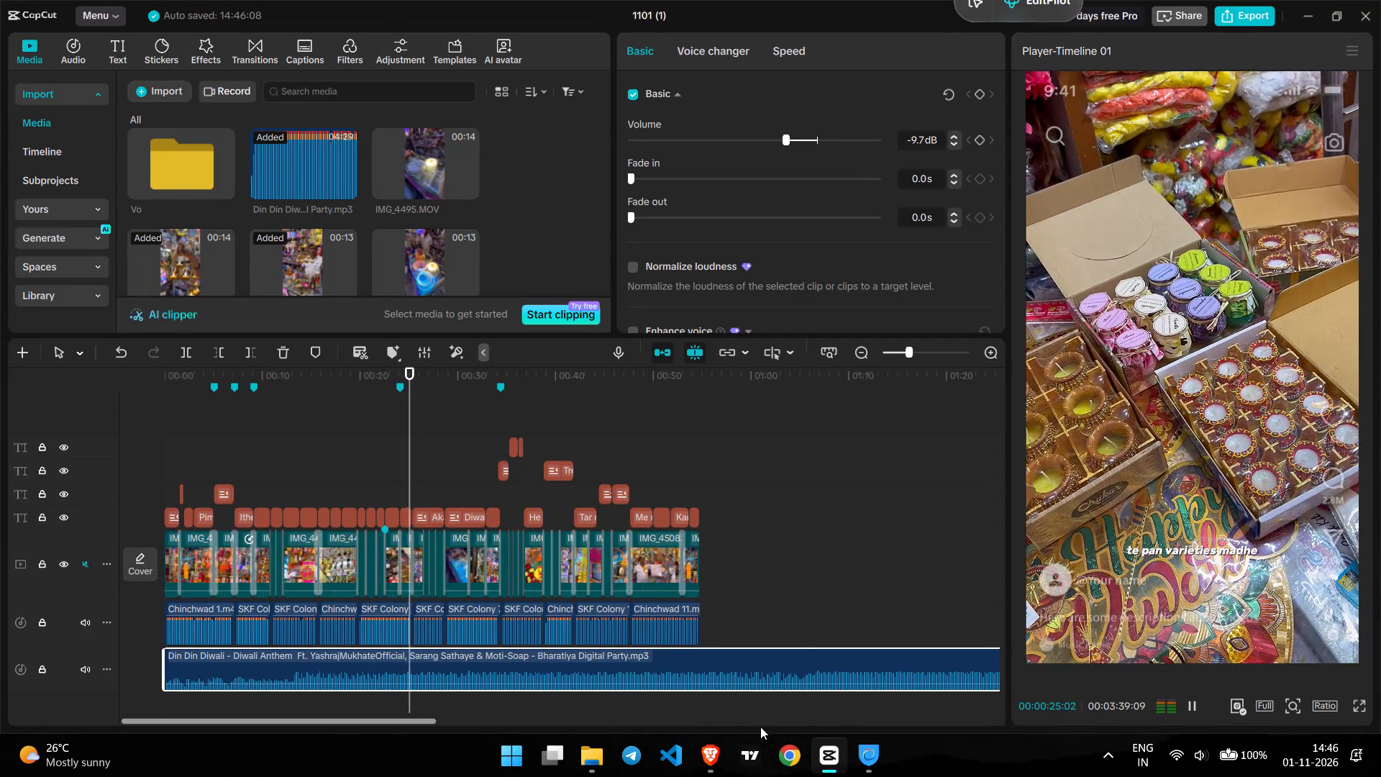
# Switch to Google Drive in the Brave browser and change to the signed-in account with the dark-red avatar.
pyautogui.click(723, 753)
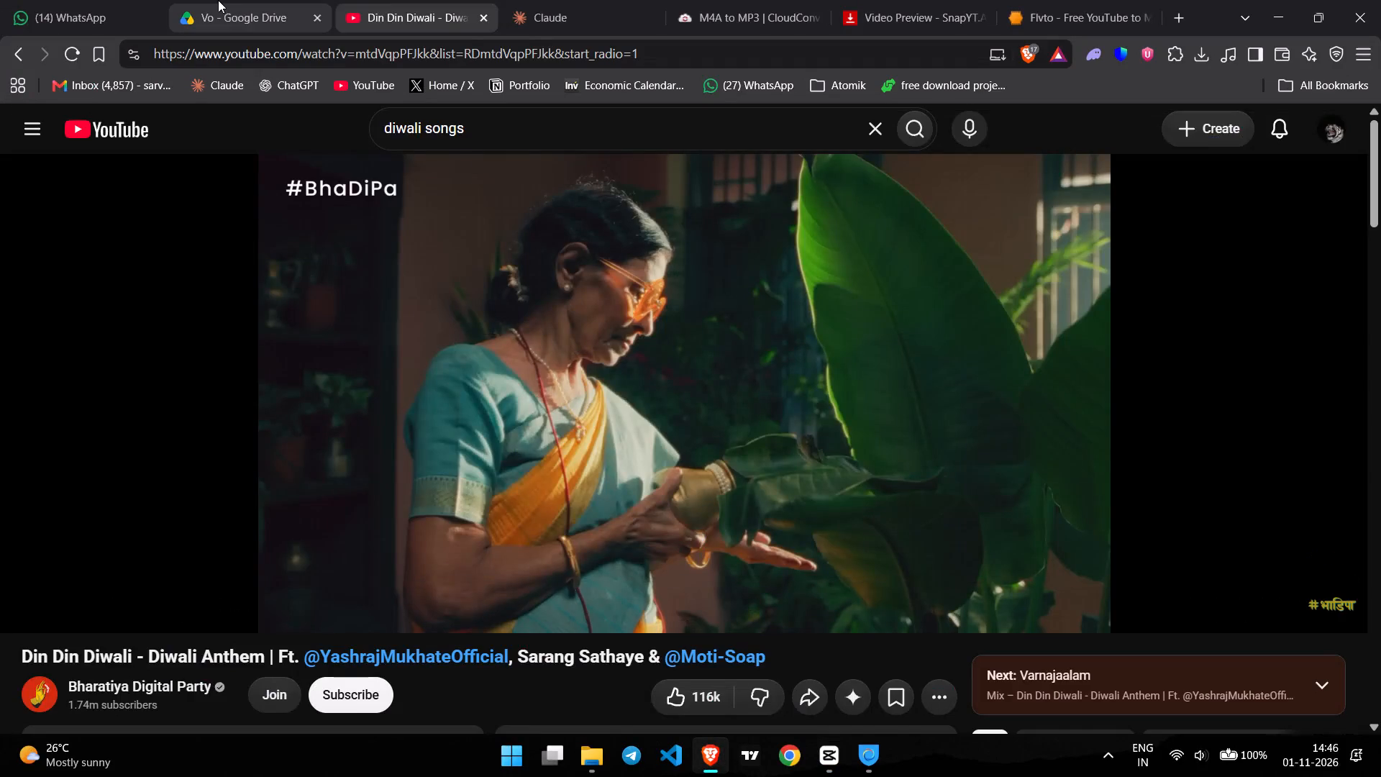
pyautogui.click(218, 0)
pyautogui.click(1356, 116)
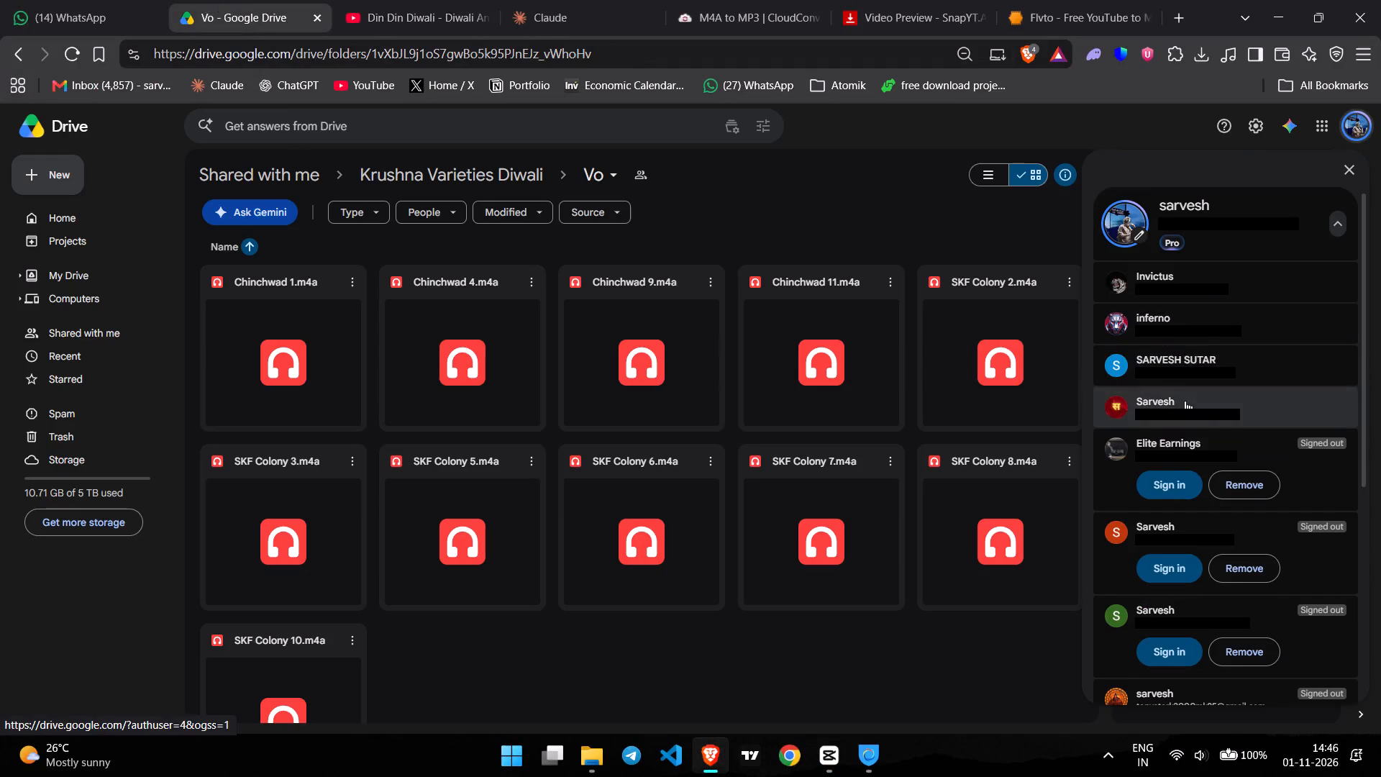
pyautogui.click(1185, 401)
pyautogui.click(269, 22)
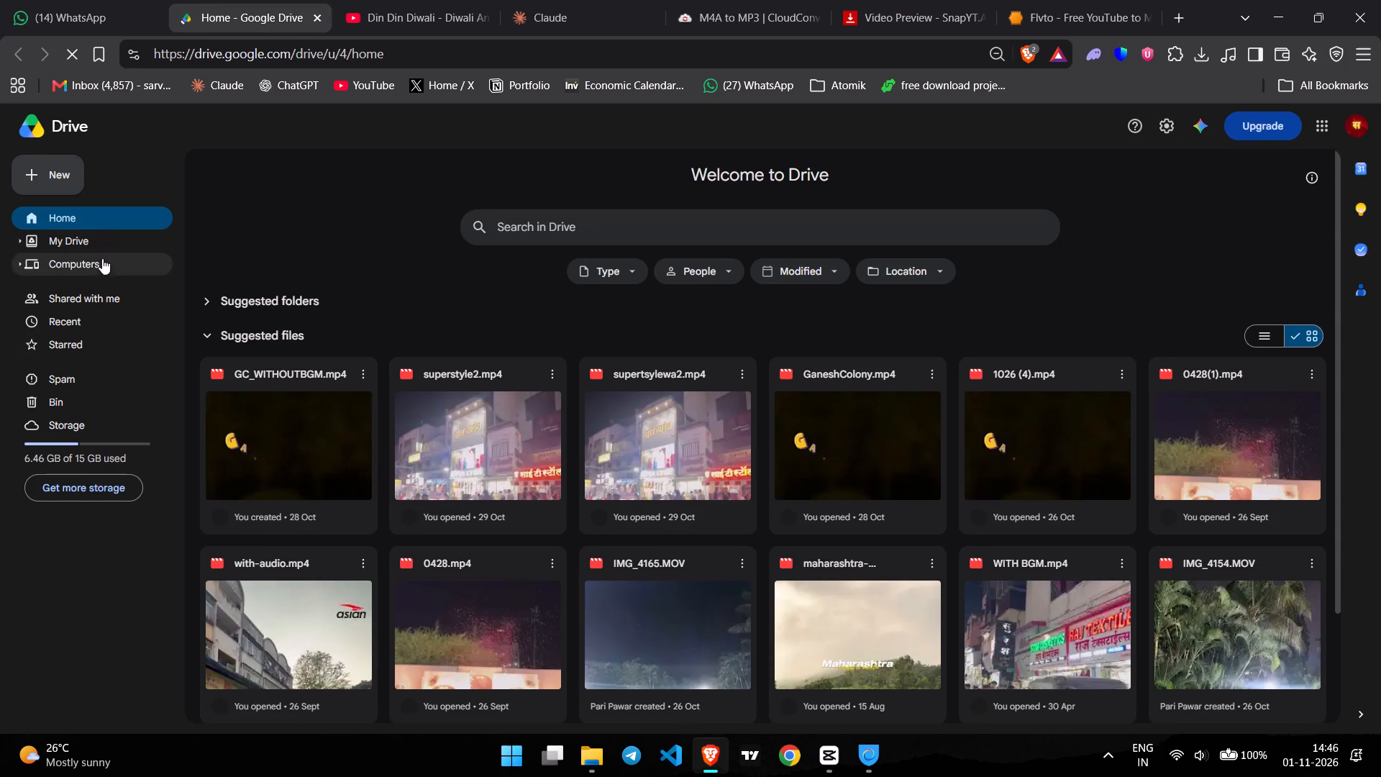
# Create a new folder named "Krishna Varieties" inside the EditC1 folder of My Drive.
pyautogui.click(96, 245)
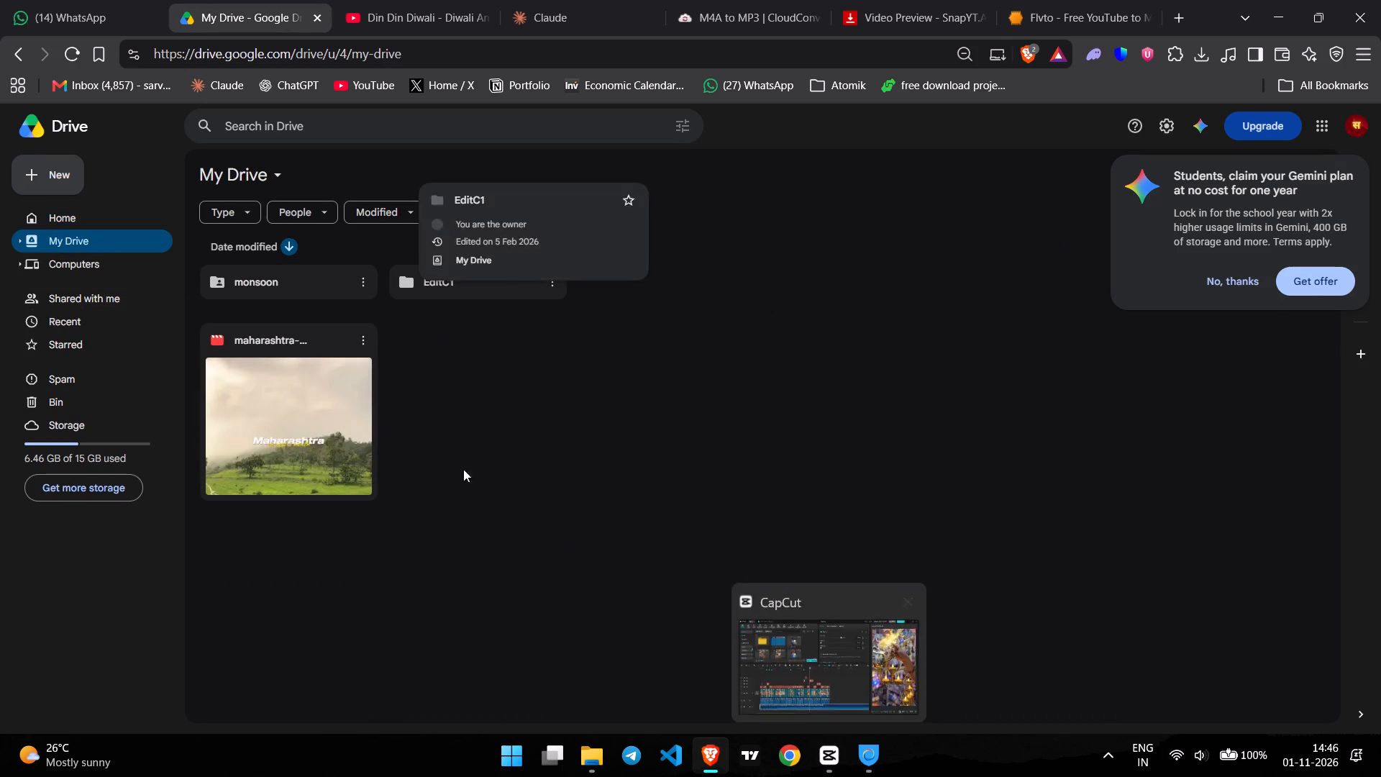
pyautogui.doubleClick(452, 281)
pyautogui.click(65, 171)
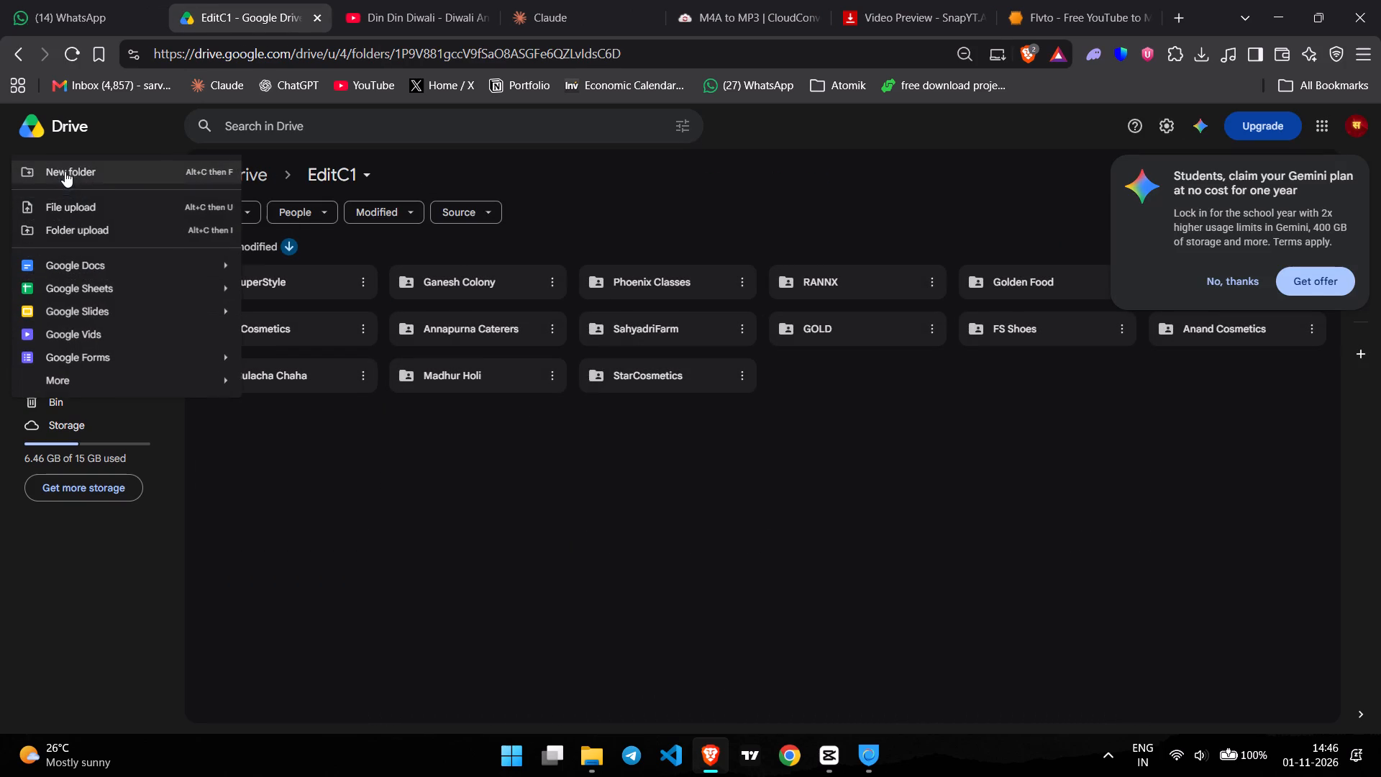
pyautogui.click(132, 176)
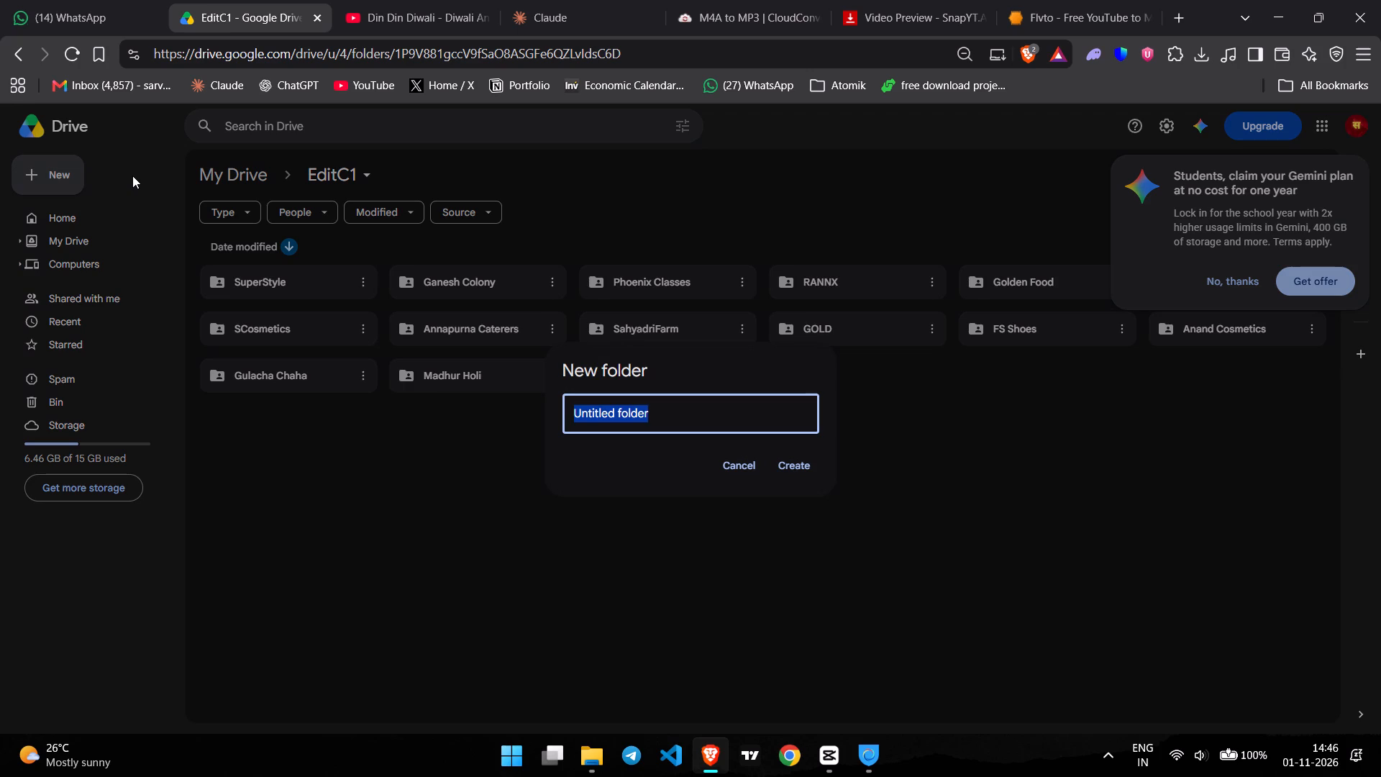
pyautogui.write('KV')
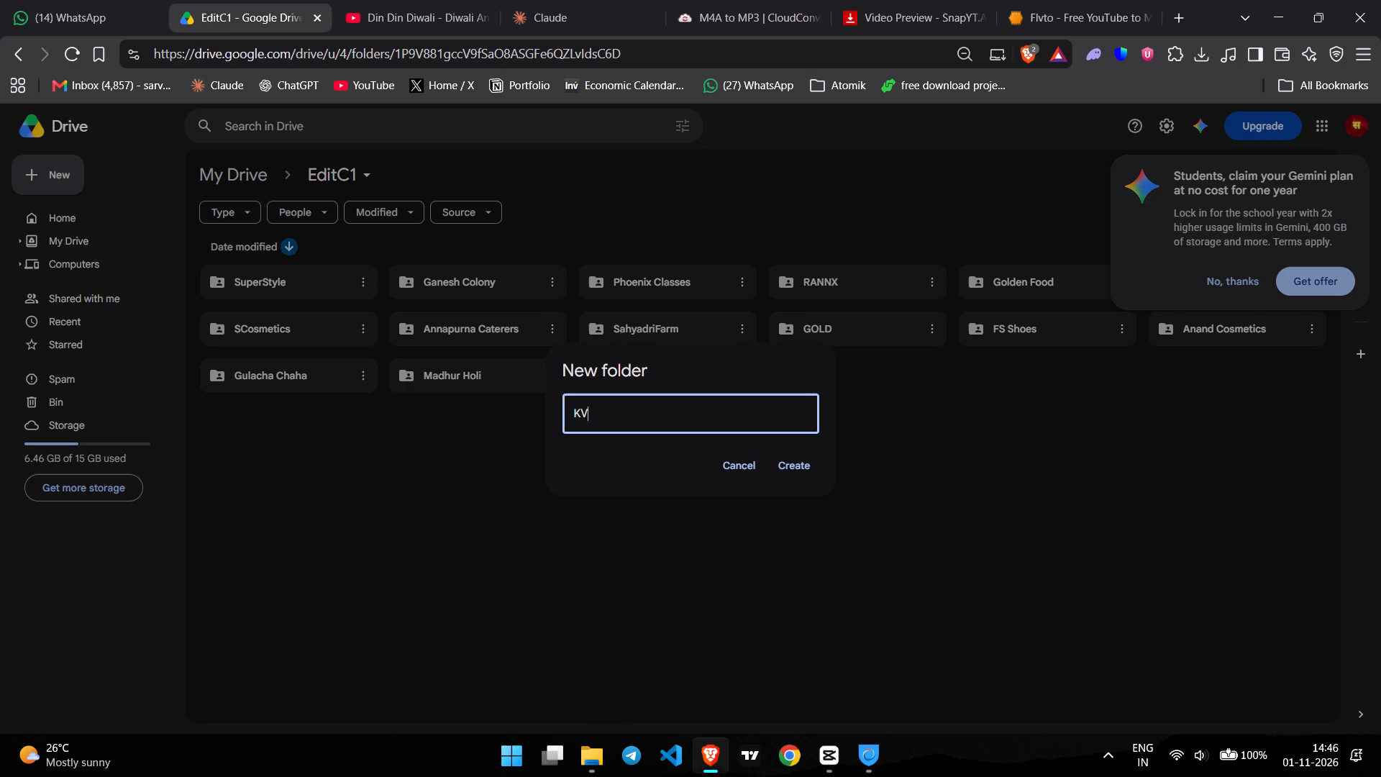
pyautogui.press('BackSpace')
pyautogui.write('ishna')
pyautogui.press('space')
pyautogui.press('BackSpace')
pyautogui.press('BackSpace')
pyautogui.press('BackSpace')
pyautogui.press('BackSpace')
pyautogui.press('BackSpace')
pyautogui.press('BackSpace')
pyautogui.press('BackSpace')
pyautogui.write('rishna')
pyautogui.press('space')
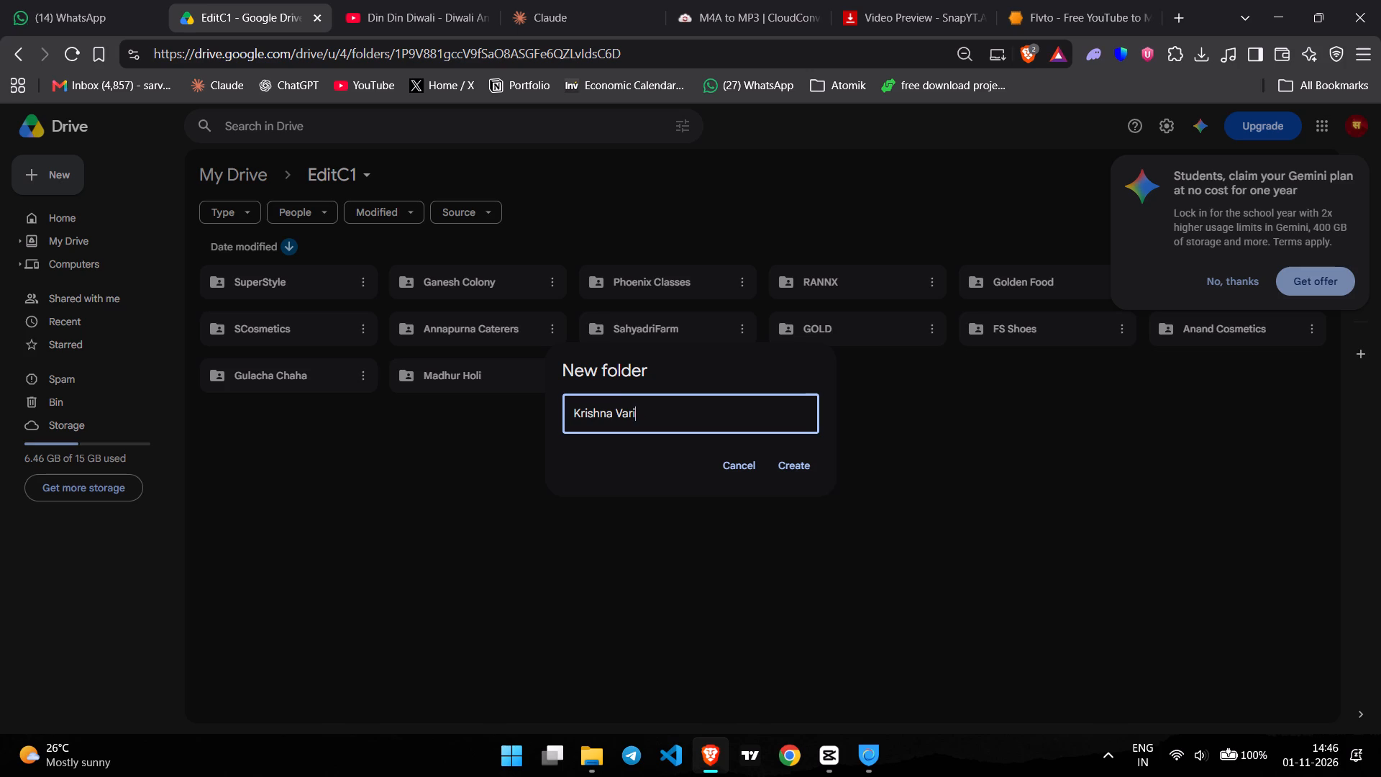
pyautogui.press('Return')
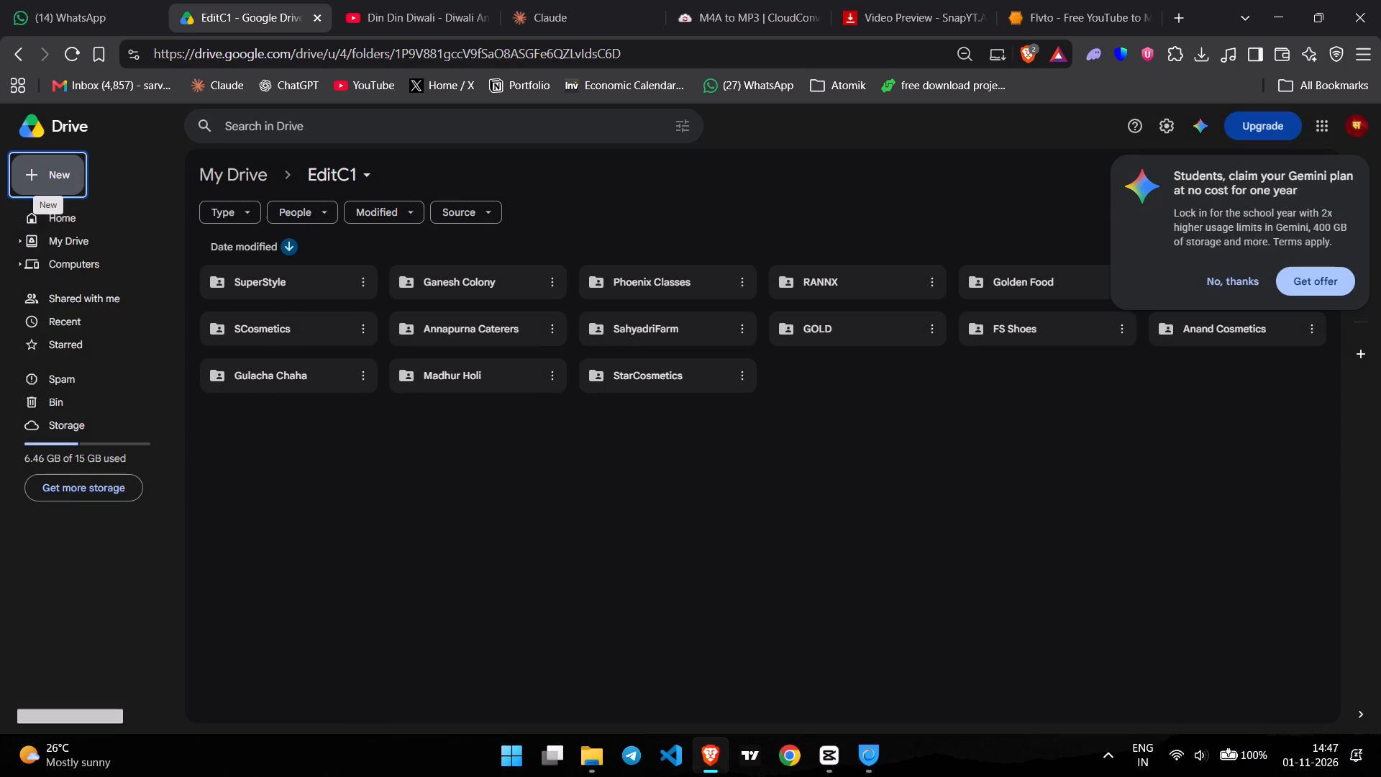
pyautogui.click(495, 451)
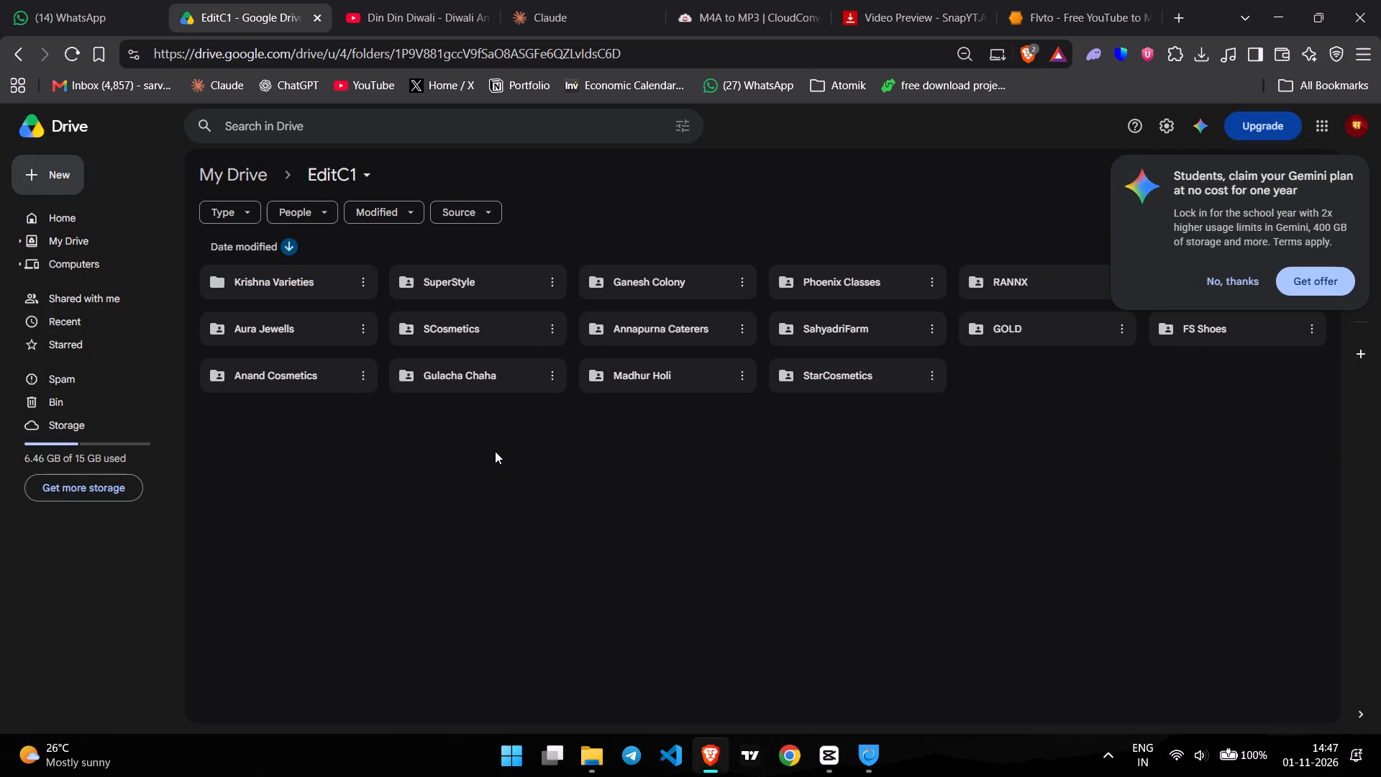
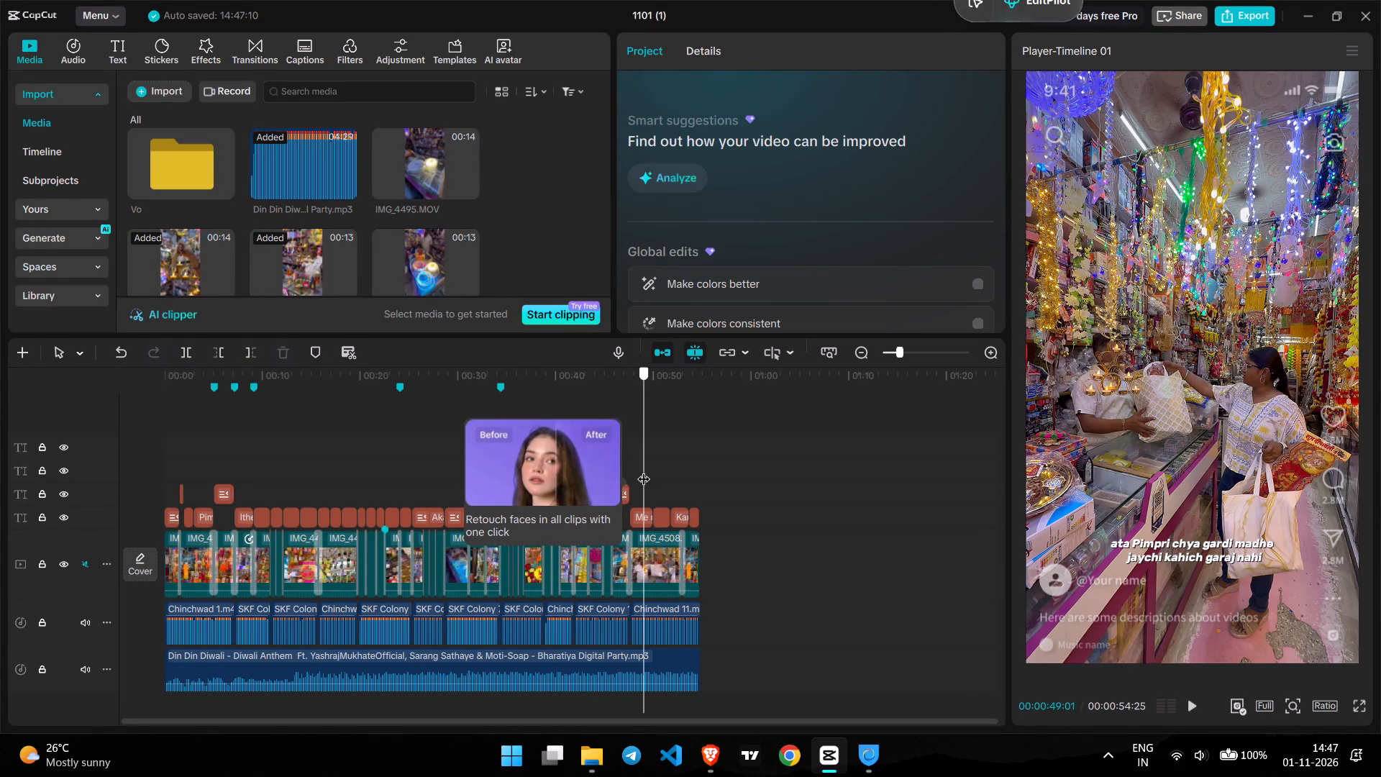
# Go back through the section from 00:49 to about 00:44 and select the title text clip near 00:47.
pyautogui.moveTo(644, 470); pyautogui.dragTo(621, 463)
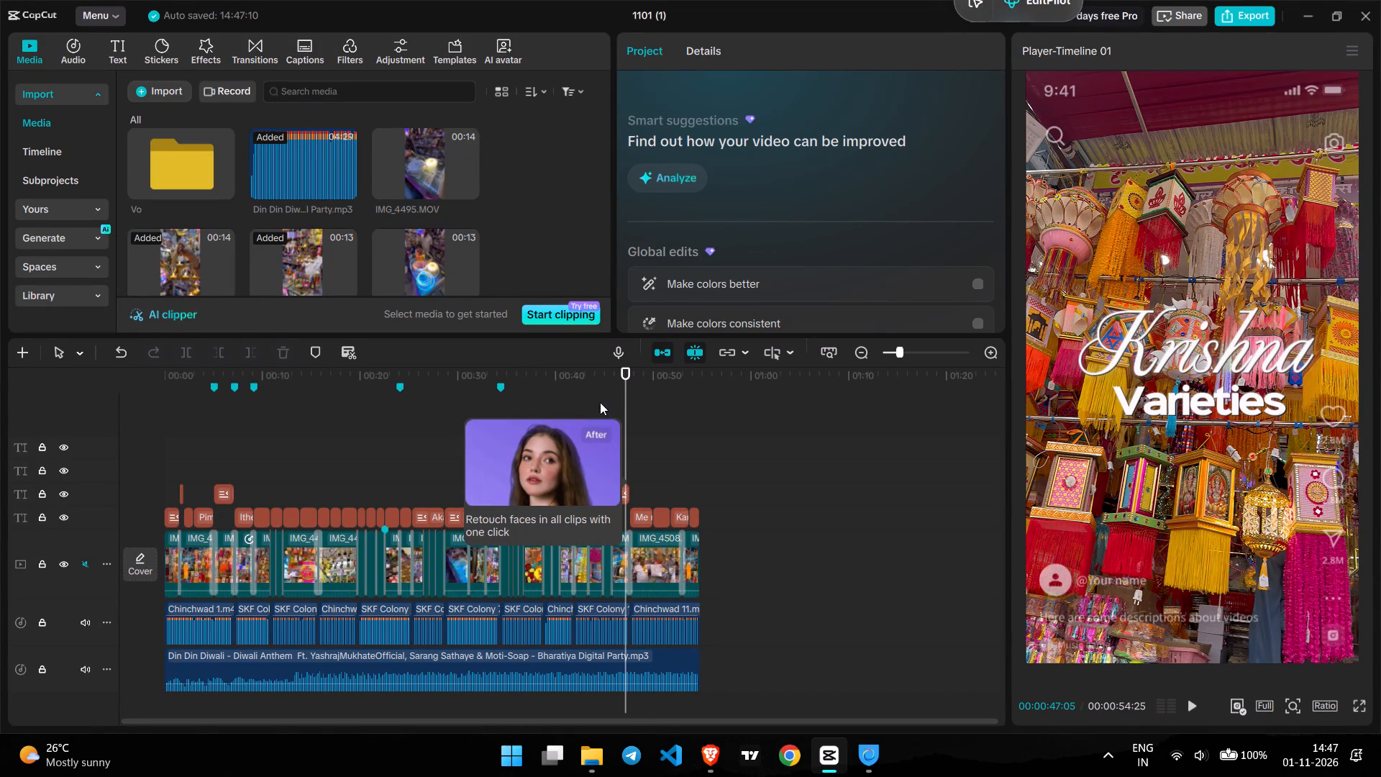
pyautogui.click(600, 402)
pyautogui.click(627, 494)
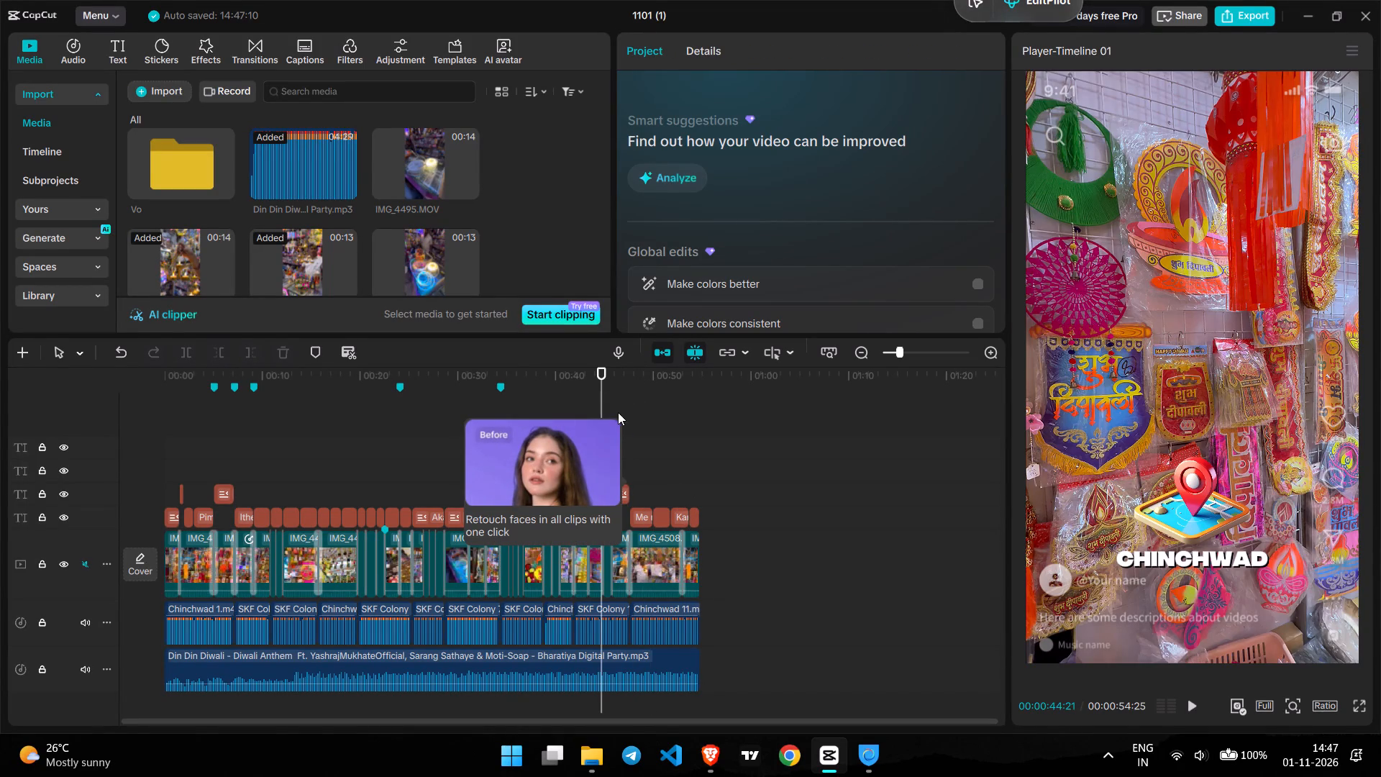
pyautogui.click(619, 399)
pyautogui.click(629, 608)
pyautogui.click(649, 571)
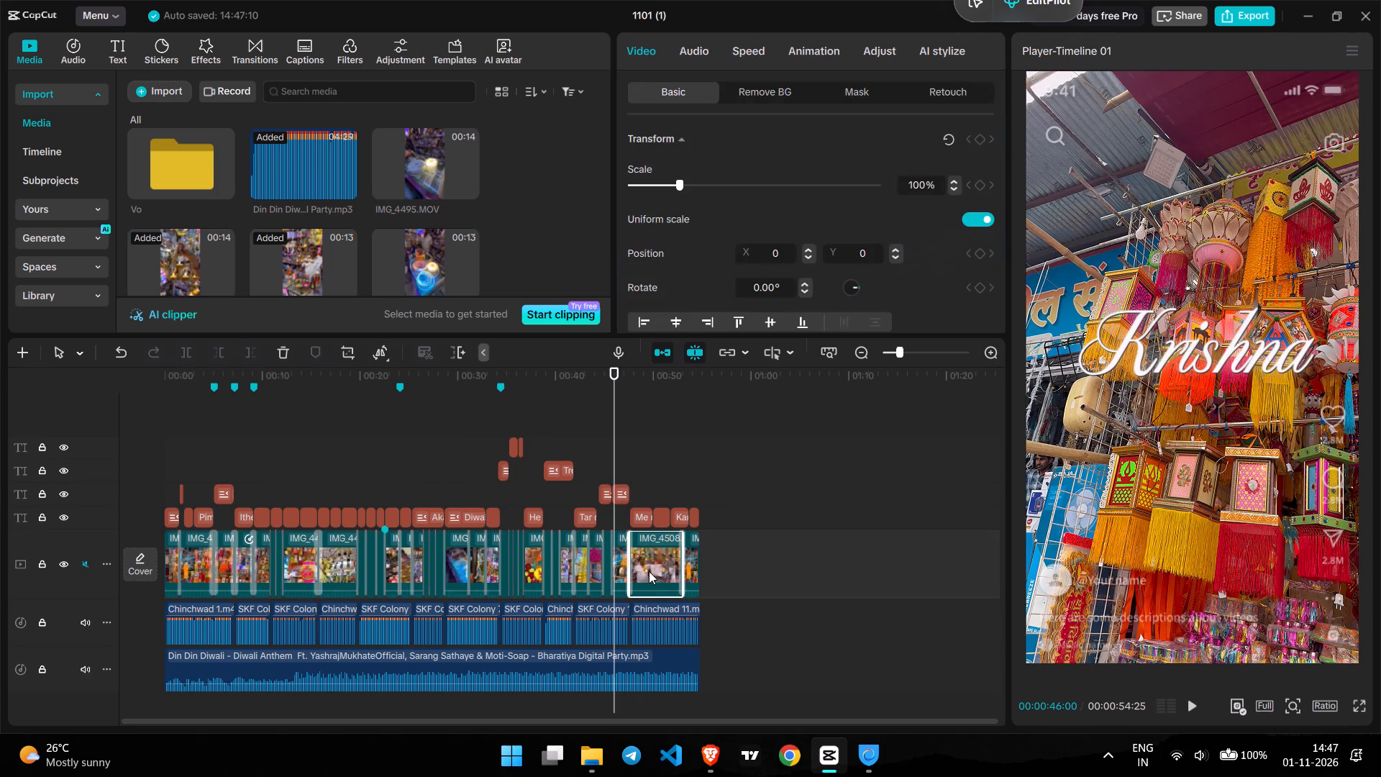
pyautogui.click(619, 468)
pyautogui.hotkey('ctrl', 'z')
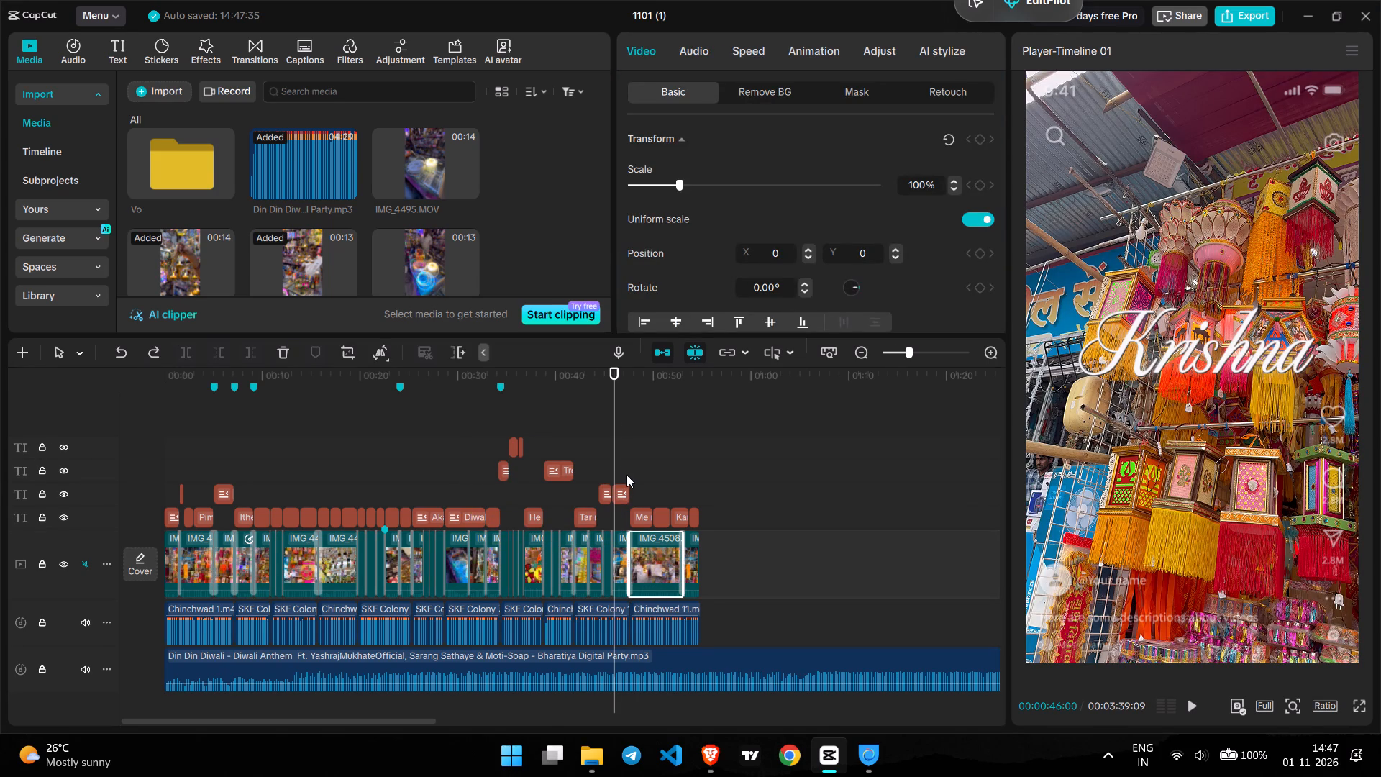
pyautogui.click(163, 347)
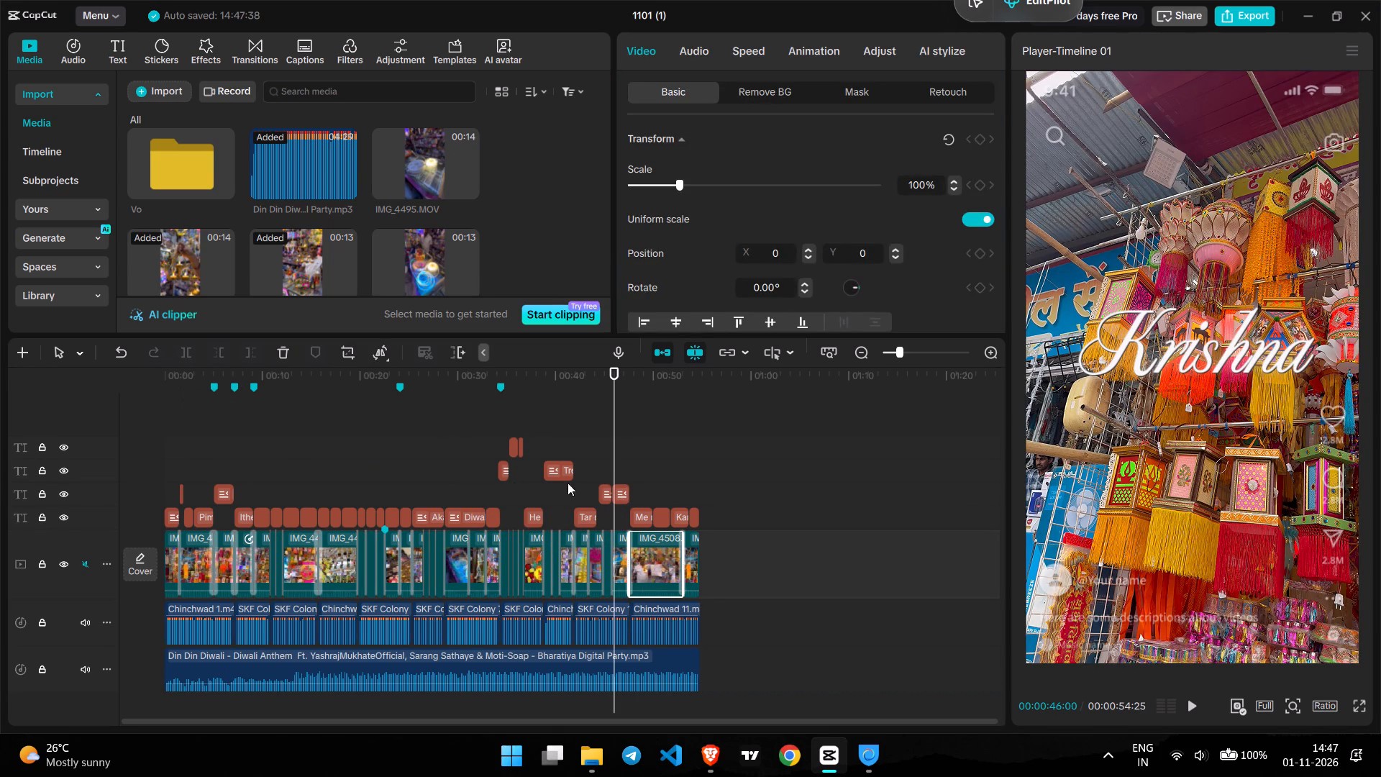
# Correct the spelling of "Krishna" to "Krushna" in the second paragraph of the shop-name title at about 47 seconds.
pyautogui.doubleClick(614, 457)
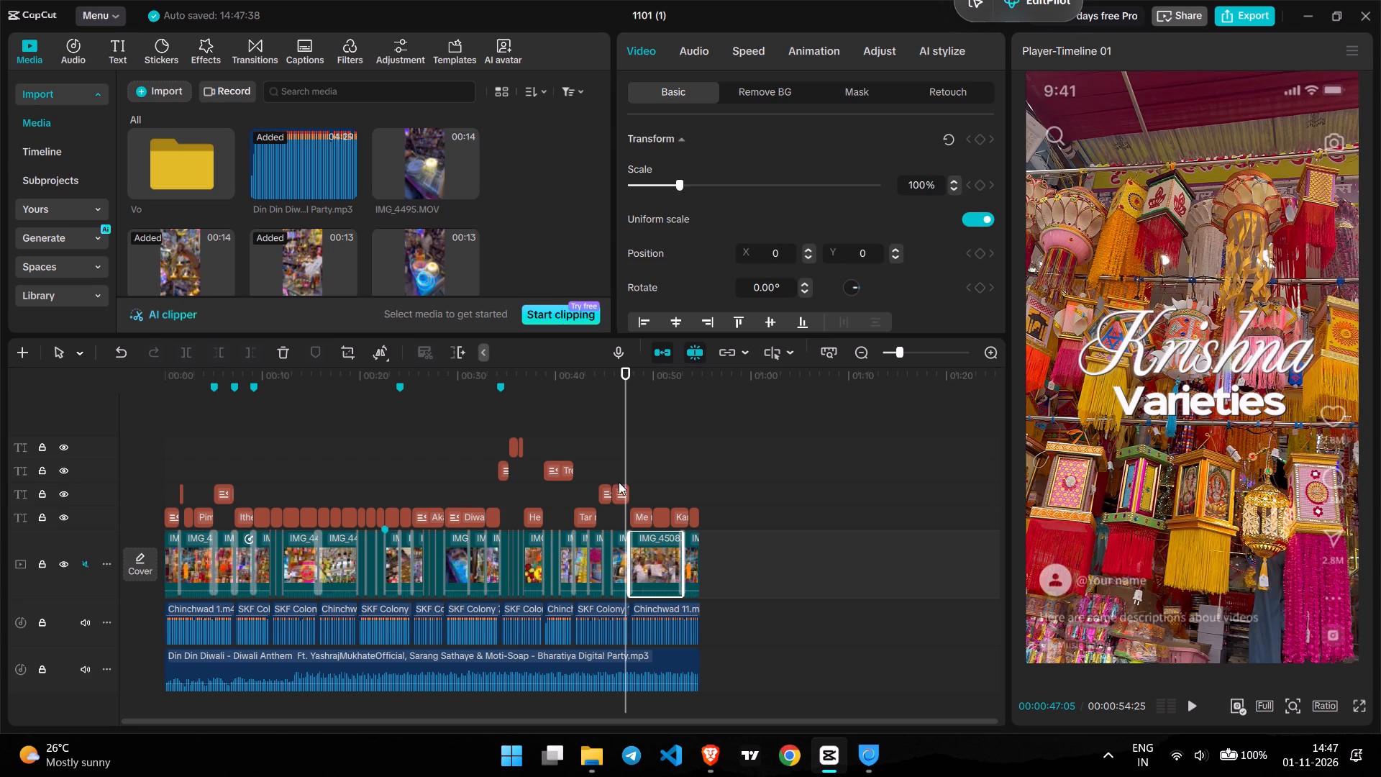
pyautogui.click(622, 489)
pyautogui.scroll(5, 688, 175)
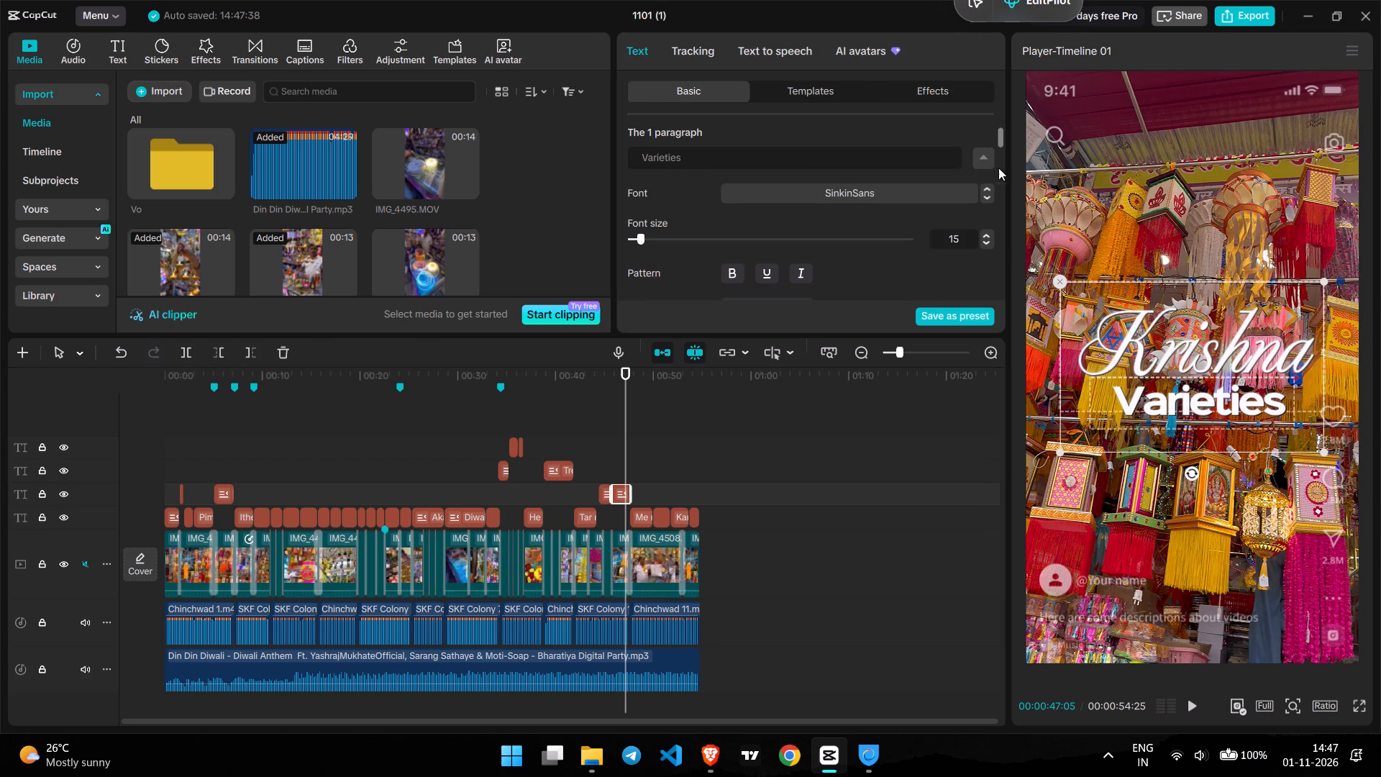
pyautogui.click(988, 151)
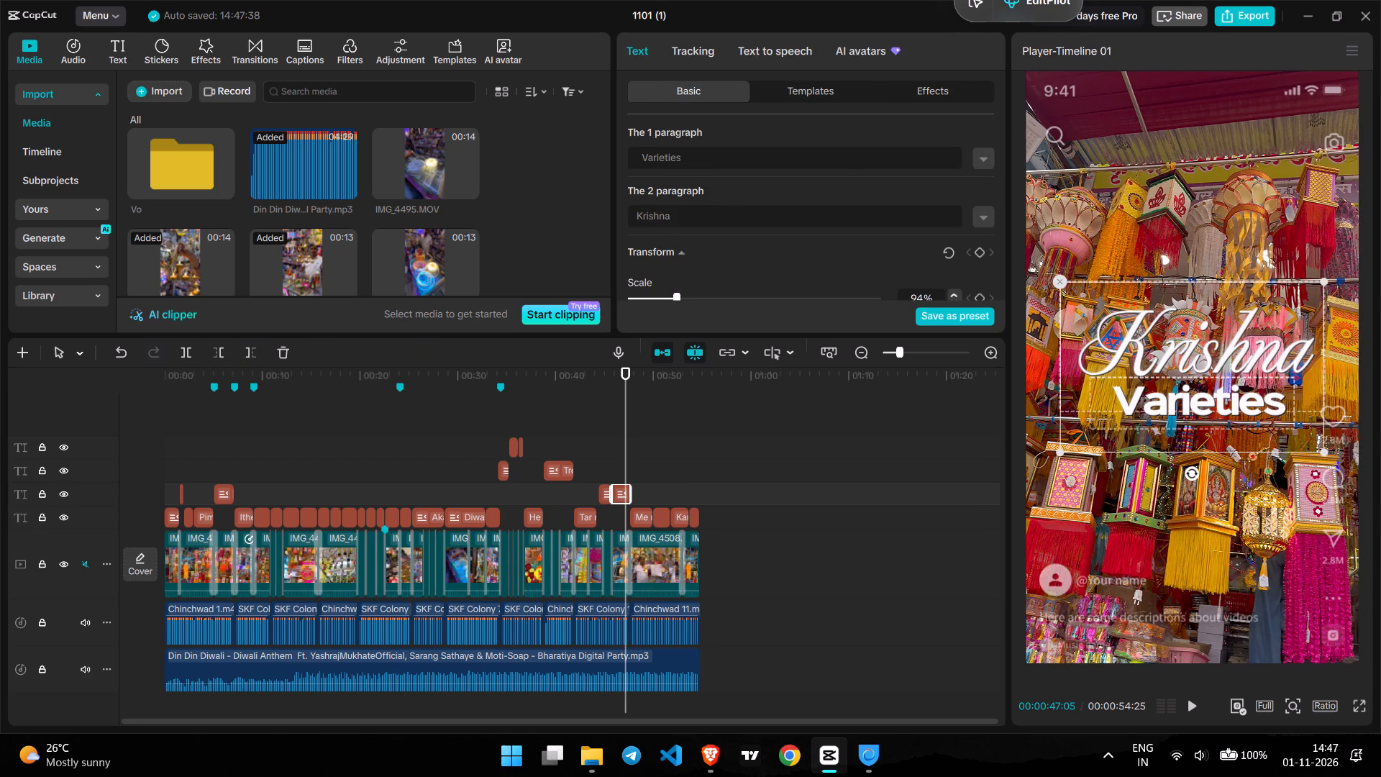
pyautogui.click(650, 212)
pyautogui.press('BackSpace')
pyautogui.press('u')
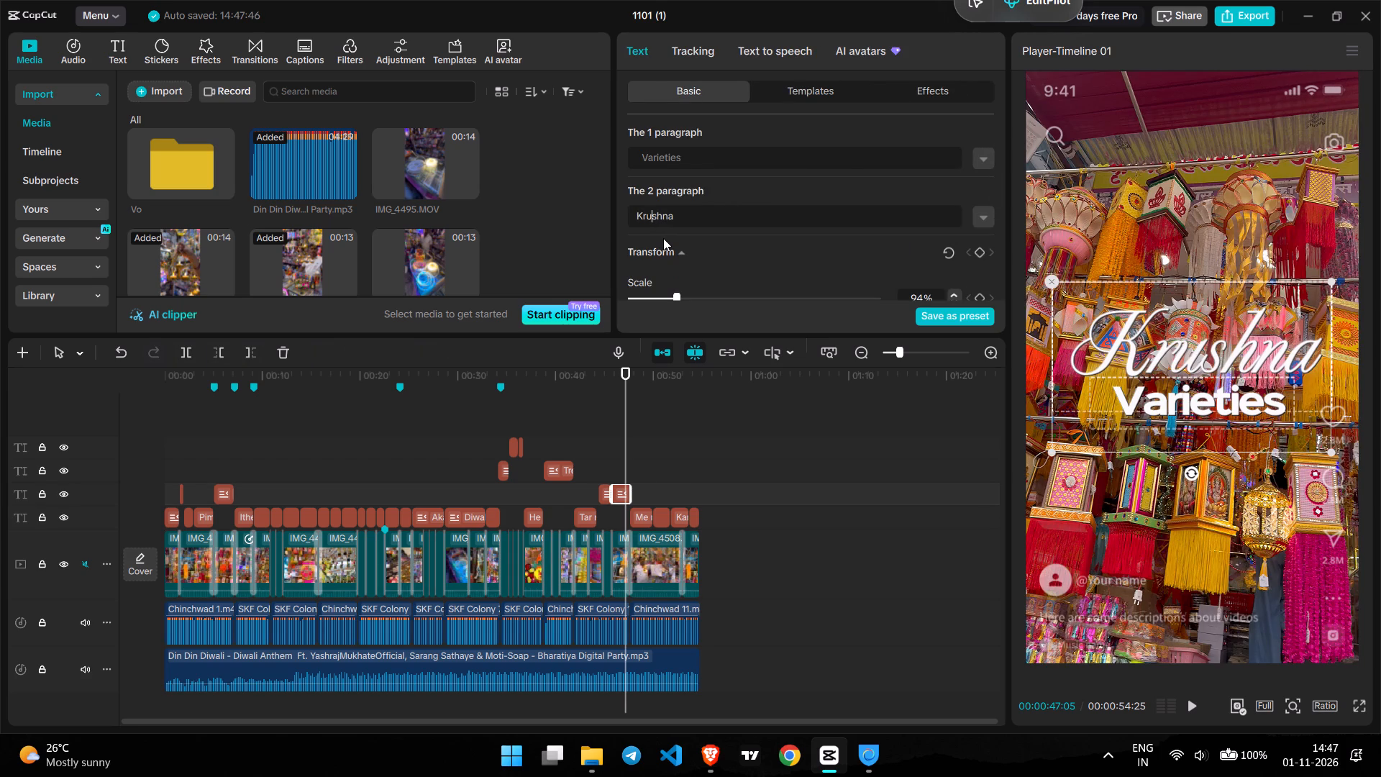
# Play the video from about 43 seconds to check the corrected shop-name title.
pyautogui.click(591, 436)
pyautogui.press('space')
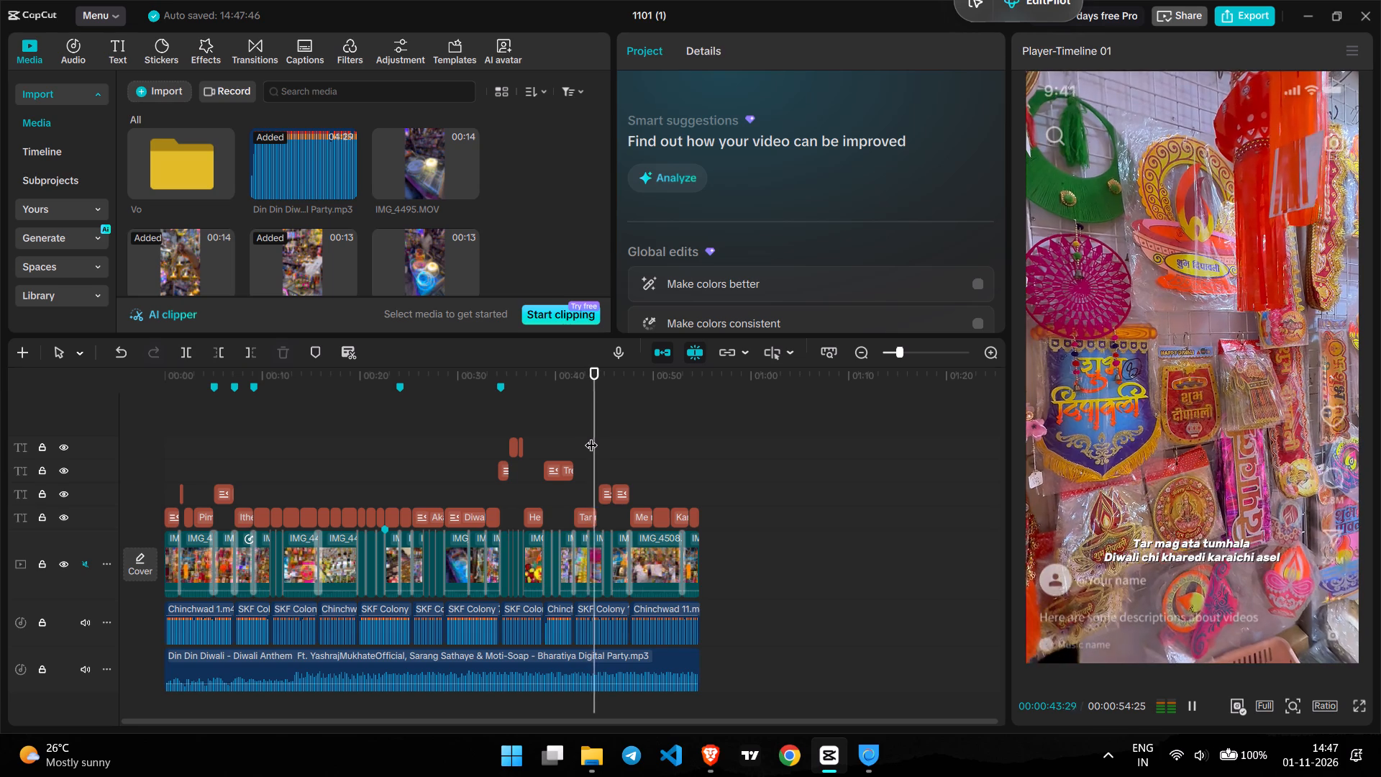
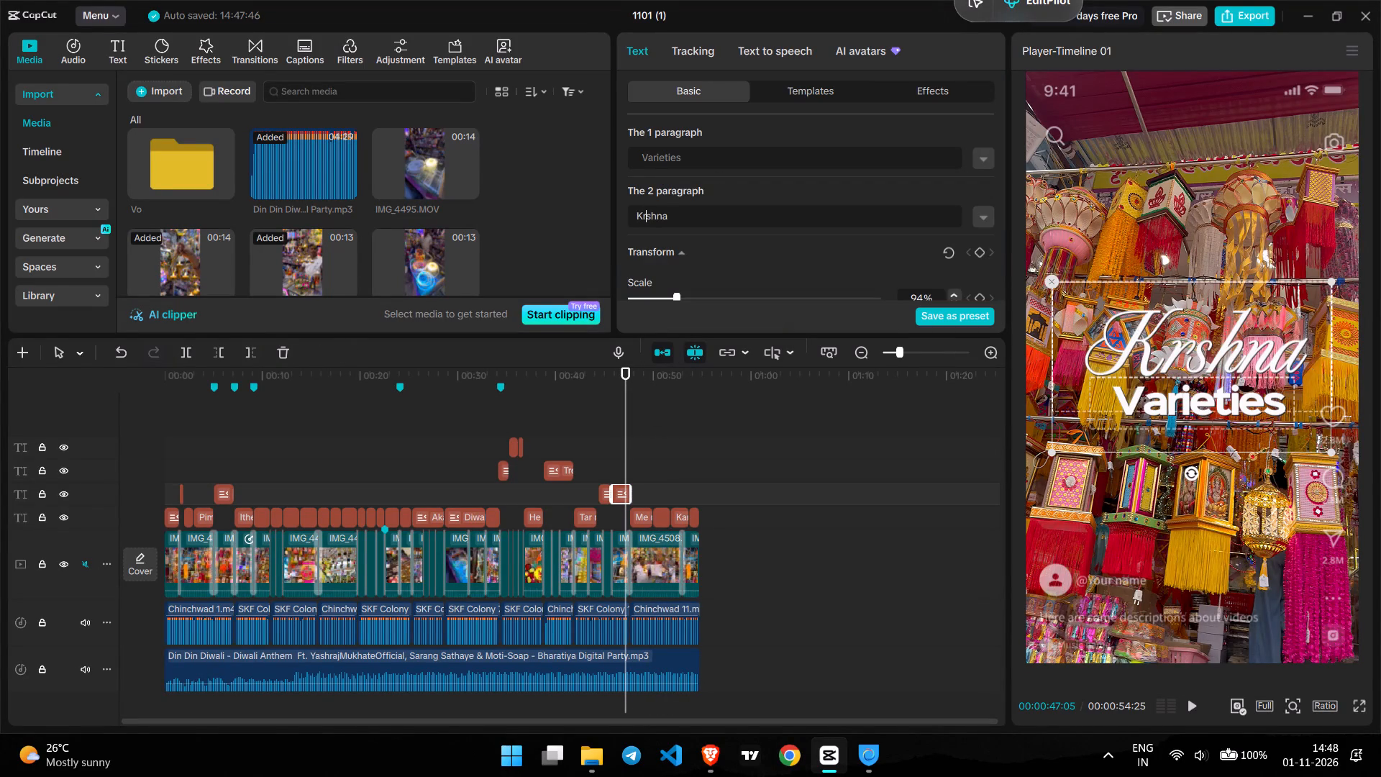
# Complete the shop name in the title's second paragraph as "Krishna".
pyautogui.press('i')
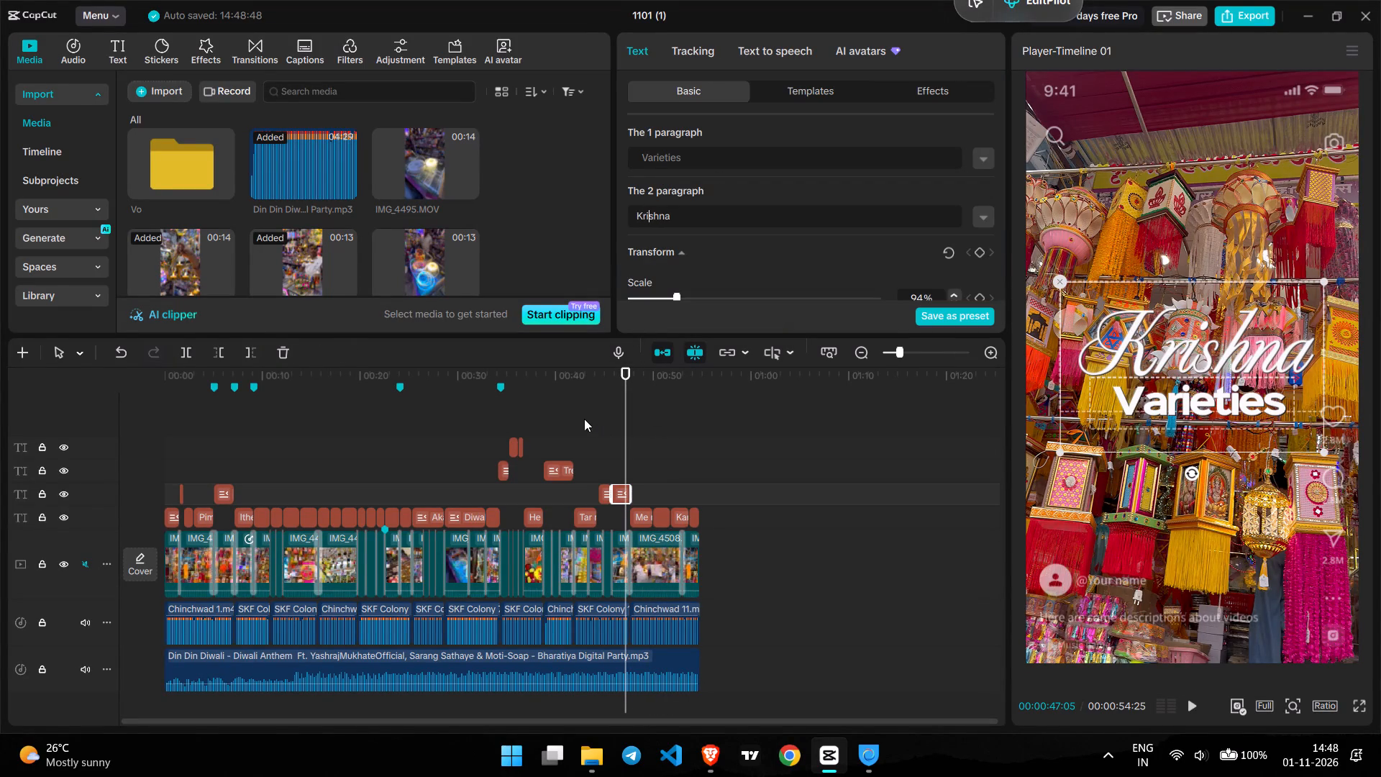
# Play the video from about 42 seconds to 47 seconds to check the "Krishna Varieties" title.
pyautogui.click(577, 414)
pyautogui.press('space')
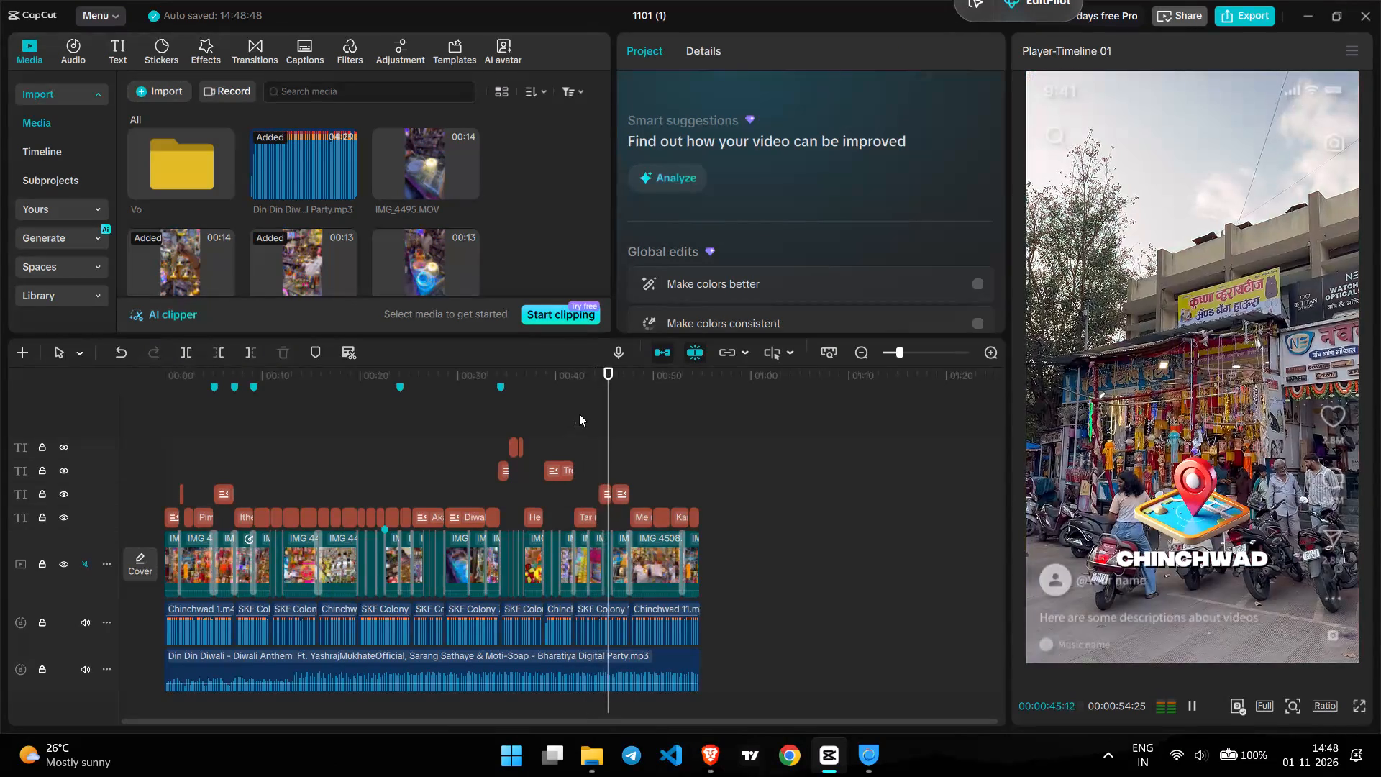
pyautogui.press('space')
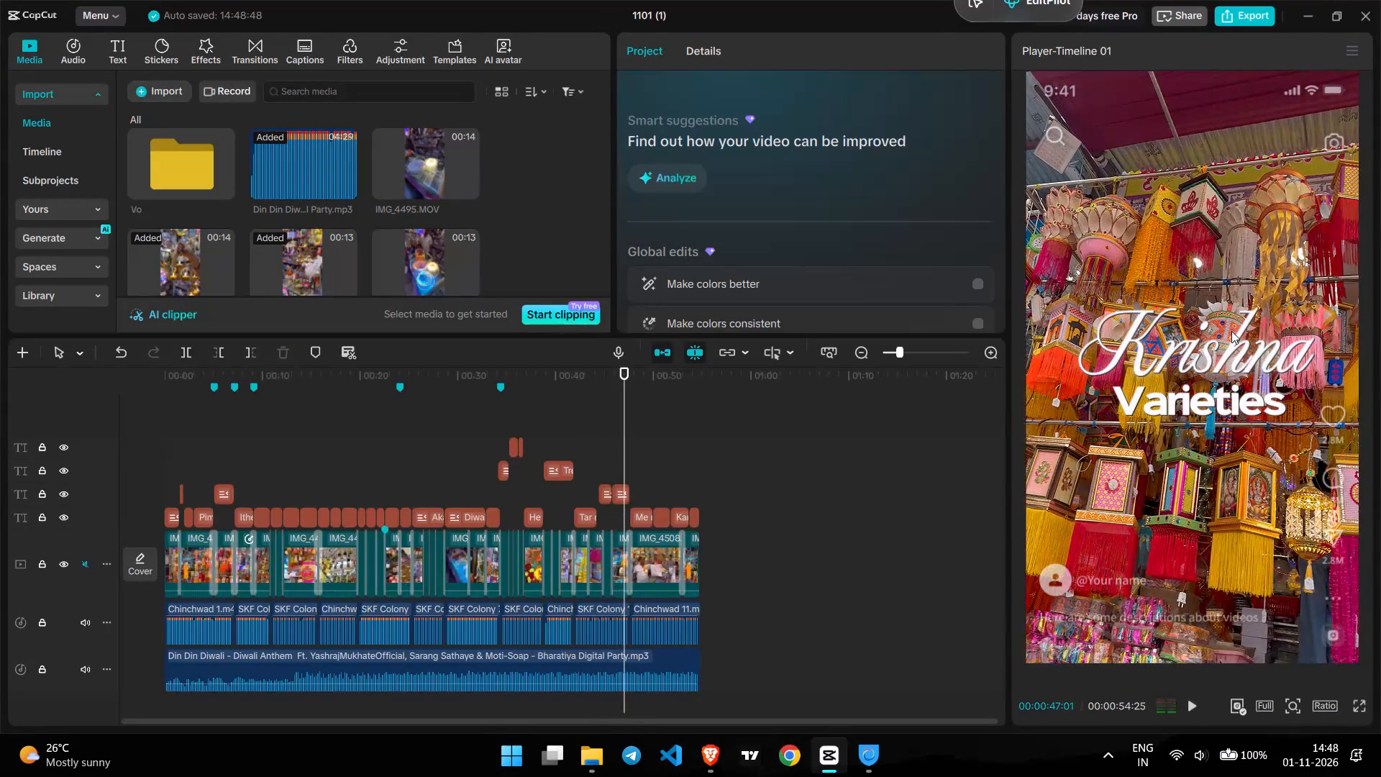
# Nudge the "Krishna Varieties" title at about 47 seconds slightly sideways in the preview frame.
pyautogui.click(1231, 331)
pyautogui.moveTo(1216, 373); pyautogui.dragTo(1210, 373)
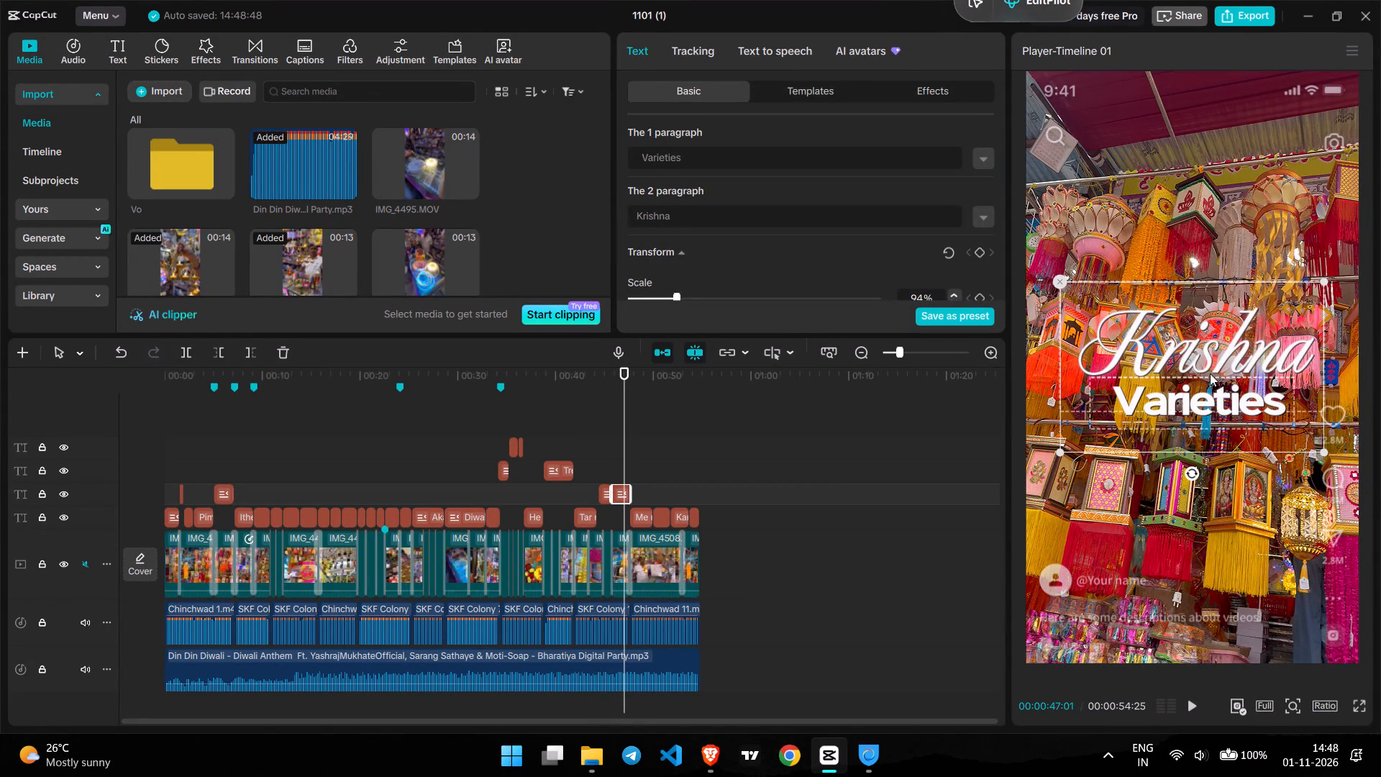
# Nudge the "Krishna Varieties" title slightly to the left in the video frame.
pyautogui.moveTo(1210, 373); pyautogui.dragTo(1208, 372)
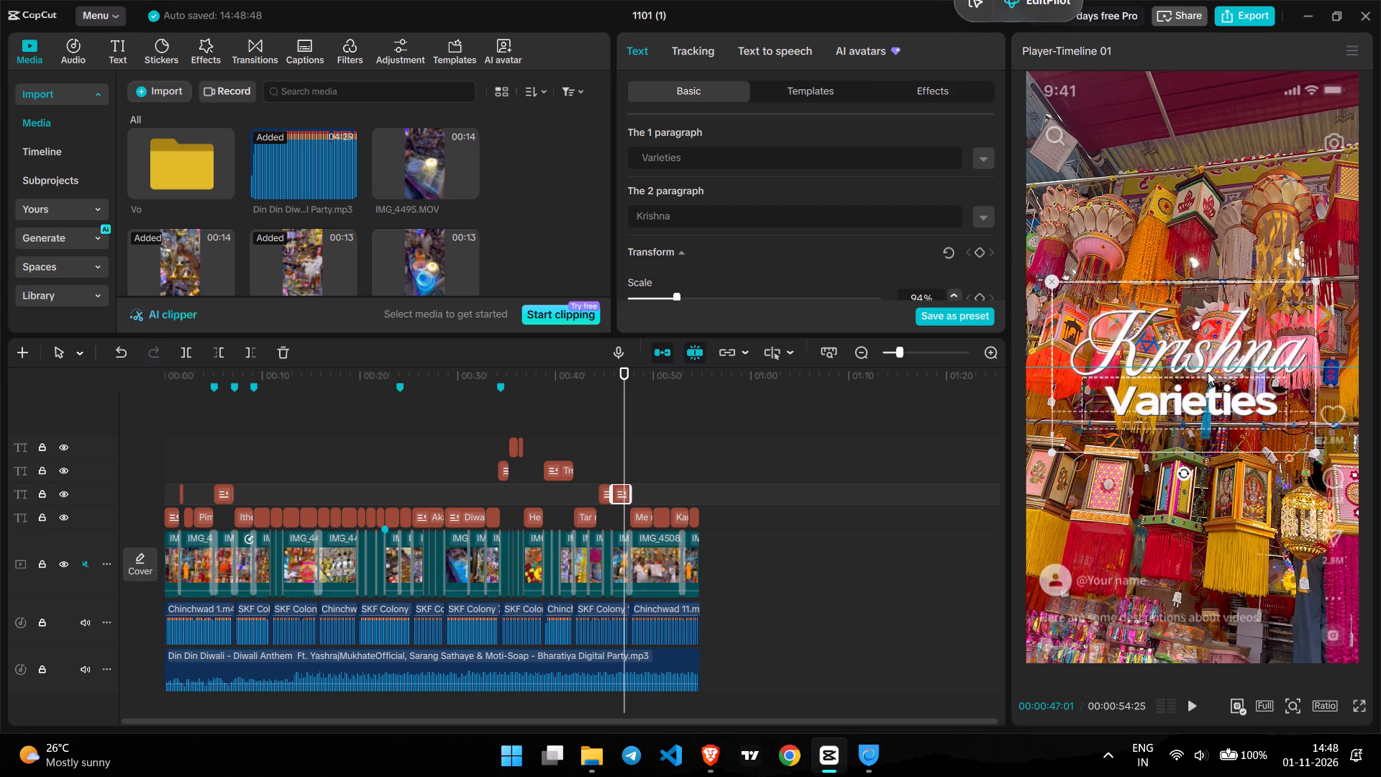
# Play the video from about 45 to 47 seconds to review the shop-name title.
pyautogui.click(605, 422)
pyautogui.press('space')
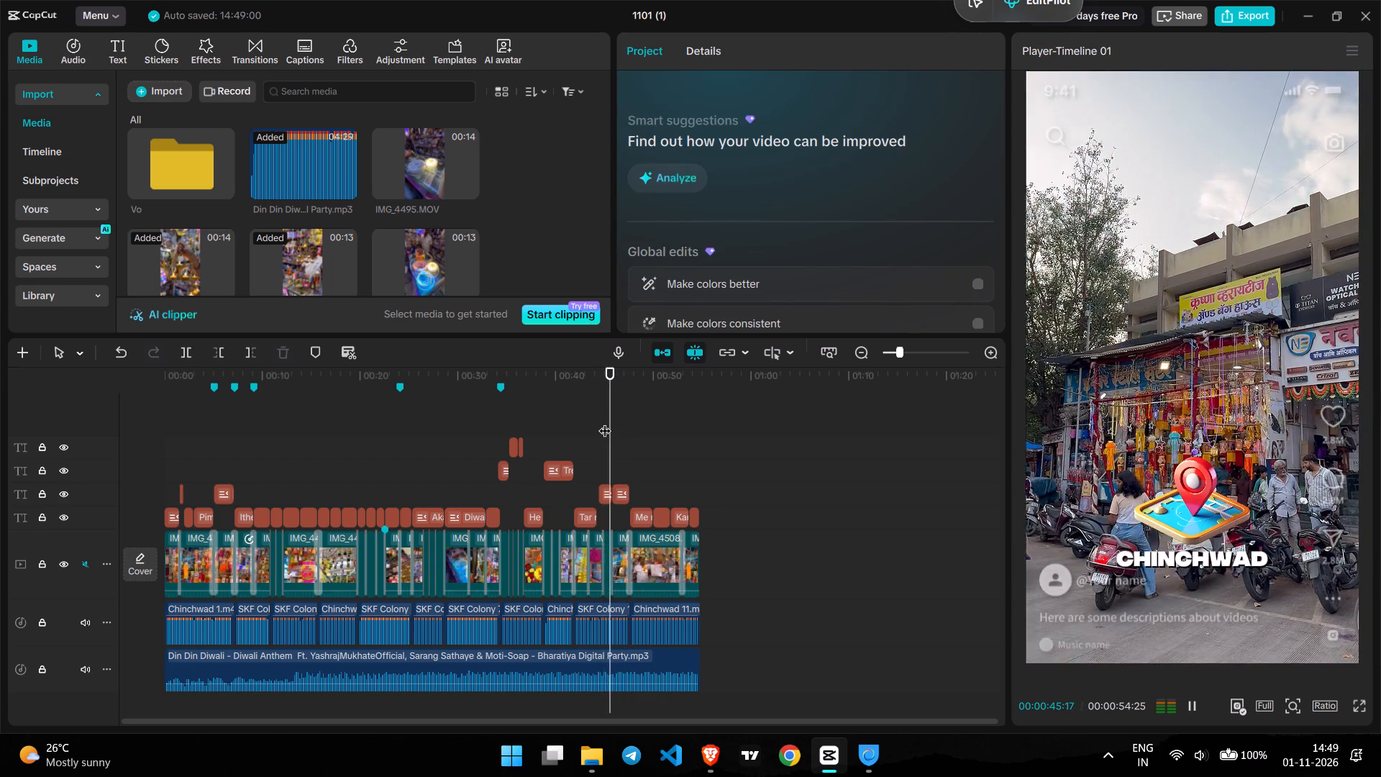
pyautogui.press('space')
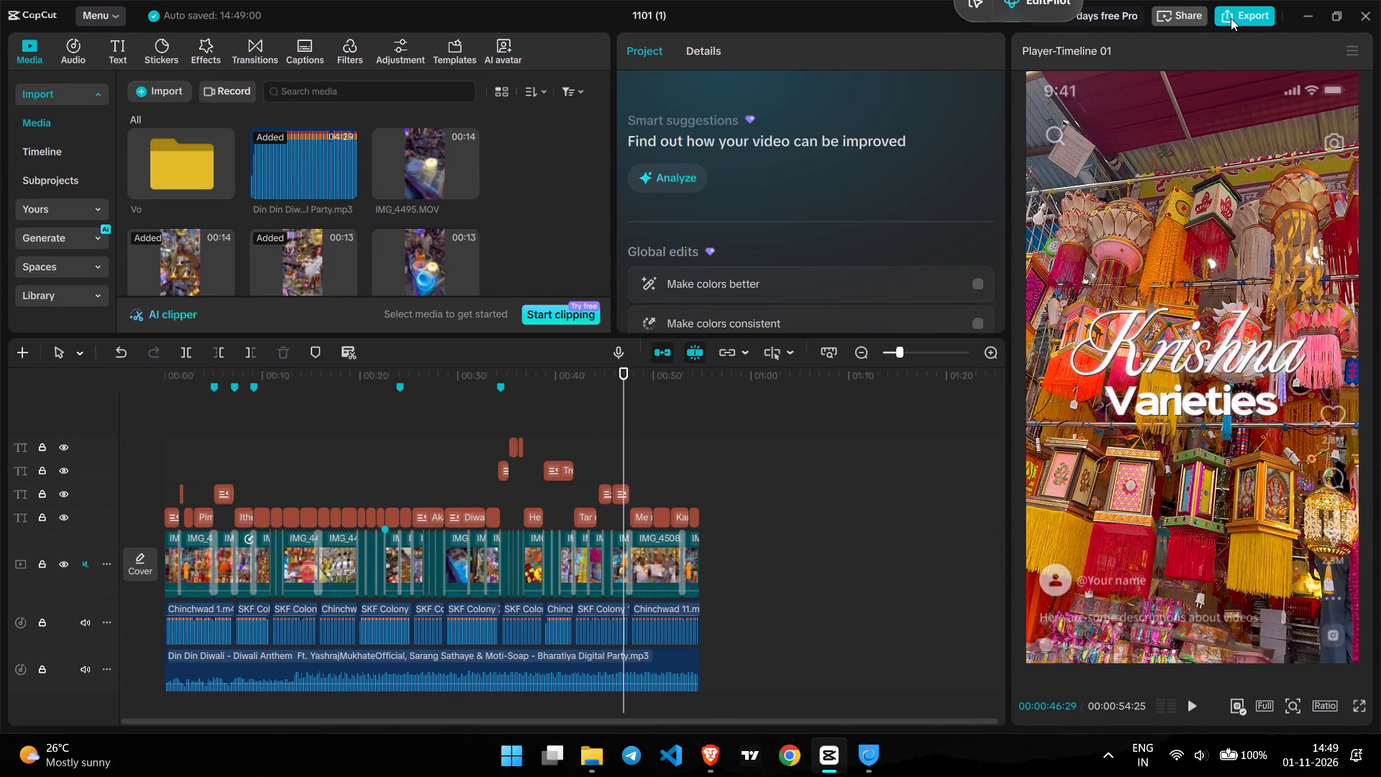
# Reposition the "Krishna Varieties" title at about 47 seconds so it sits horizontally centred in the frame.
pyautogui.moveTo(1208, 335); pyautogui.dragTo(1212, 346)
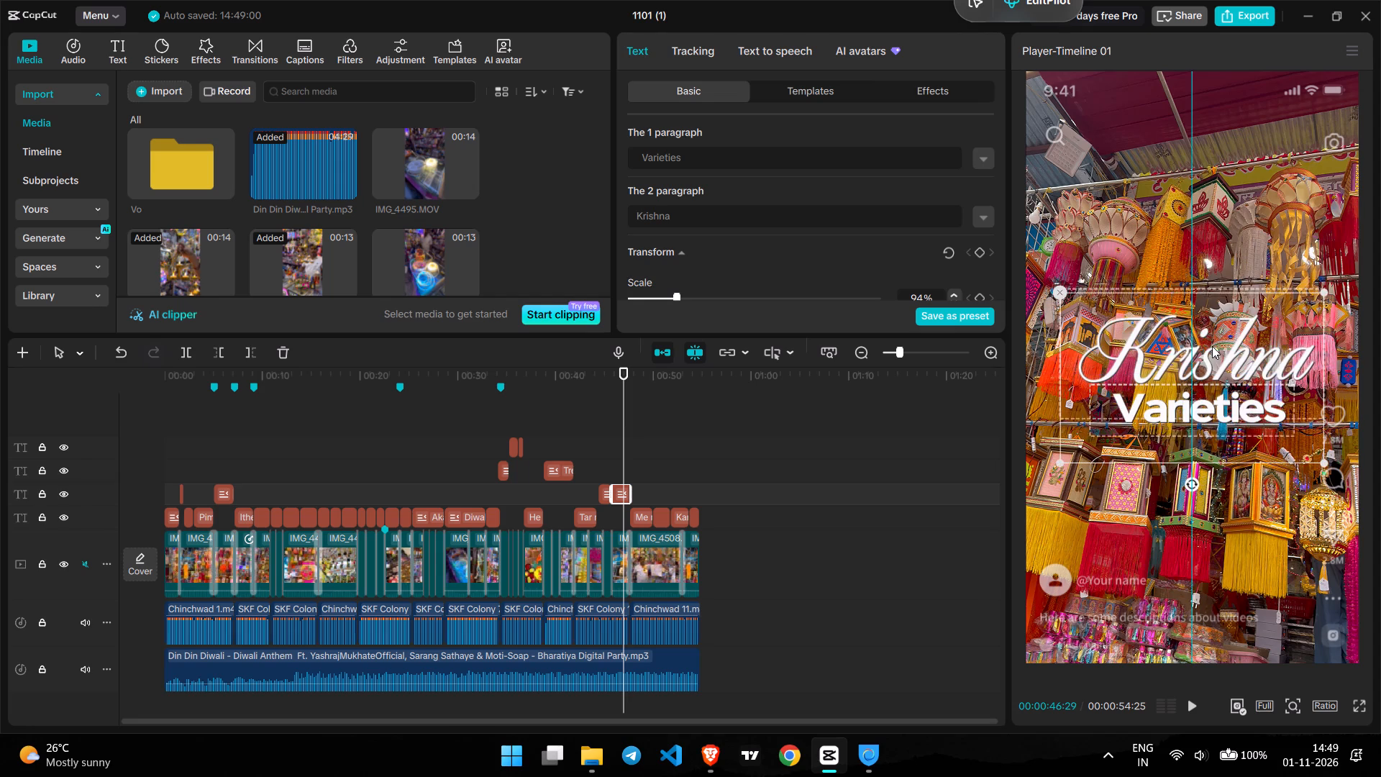
pyautogui.moveTo(1212, 346); pyautogui.dragTo(1211, 340)
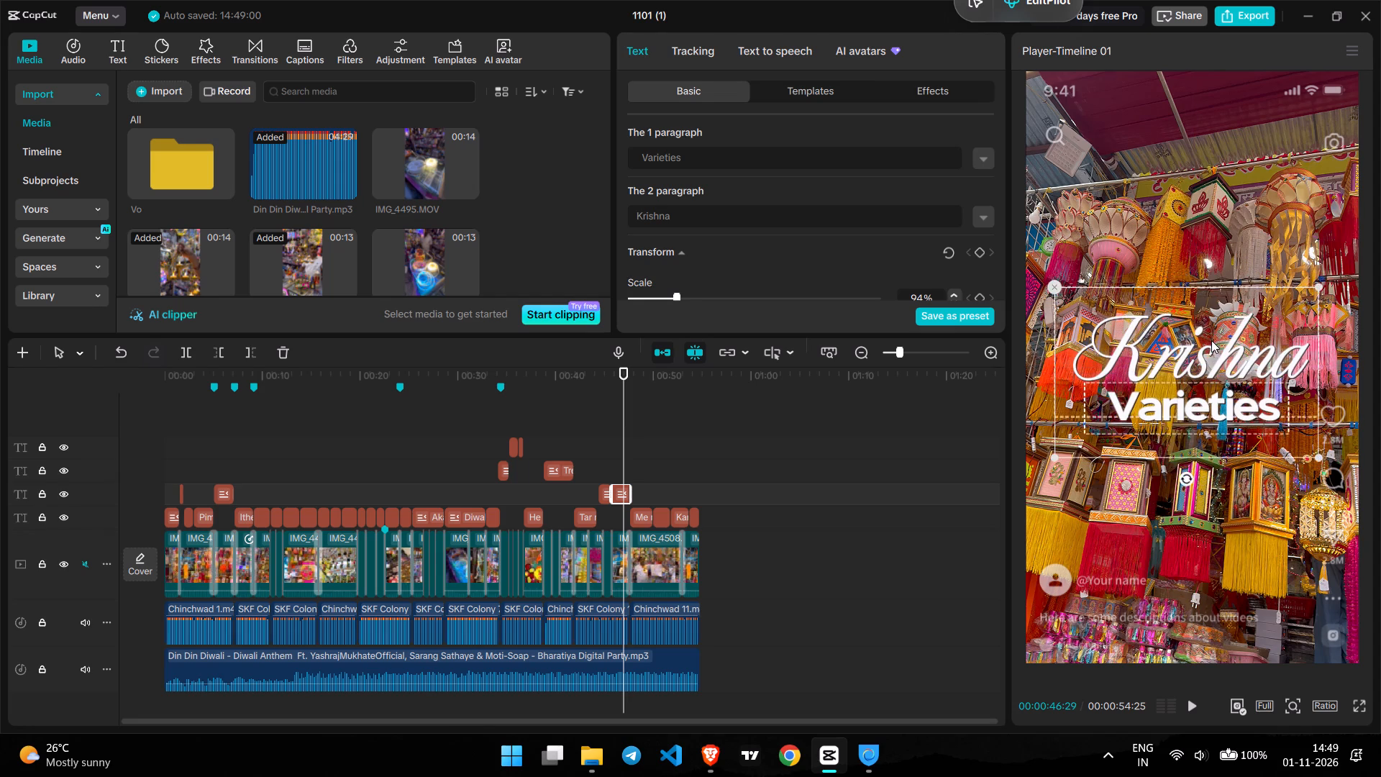
pyautogui.moveTo(1211, 340); pyautogui.dragTo(1214, 335)
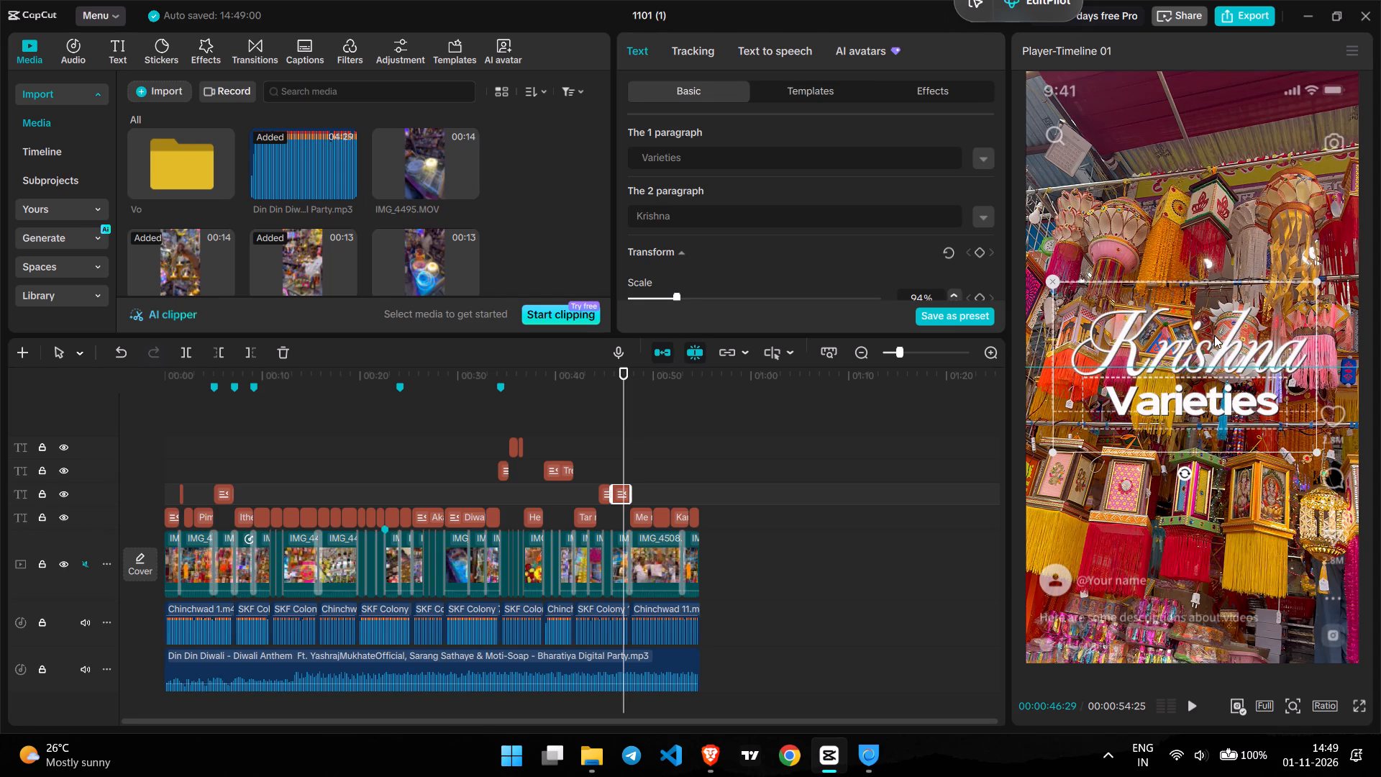
pyautogui.moveTo(1214, 335); pyautogui.dragTo(1219, 336)
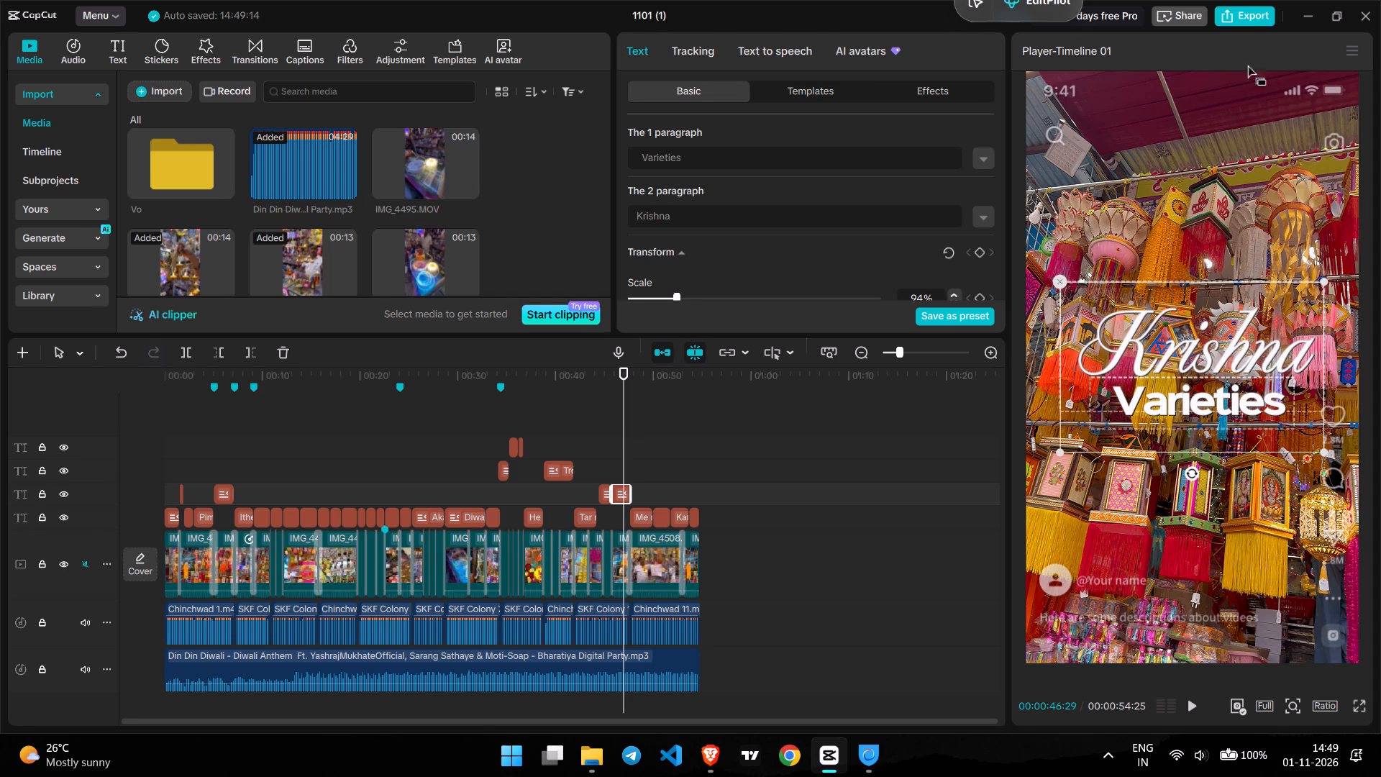
# Open the video's export settings and replace the file name with one starting with "Krishna".
pyautogui.click(1247, 16)
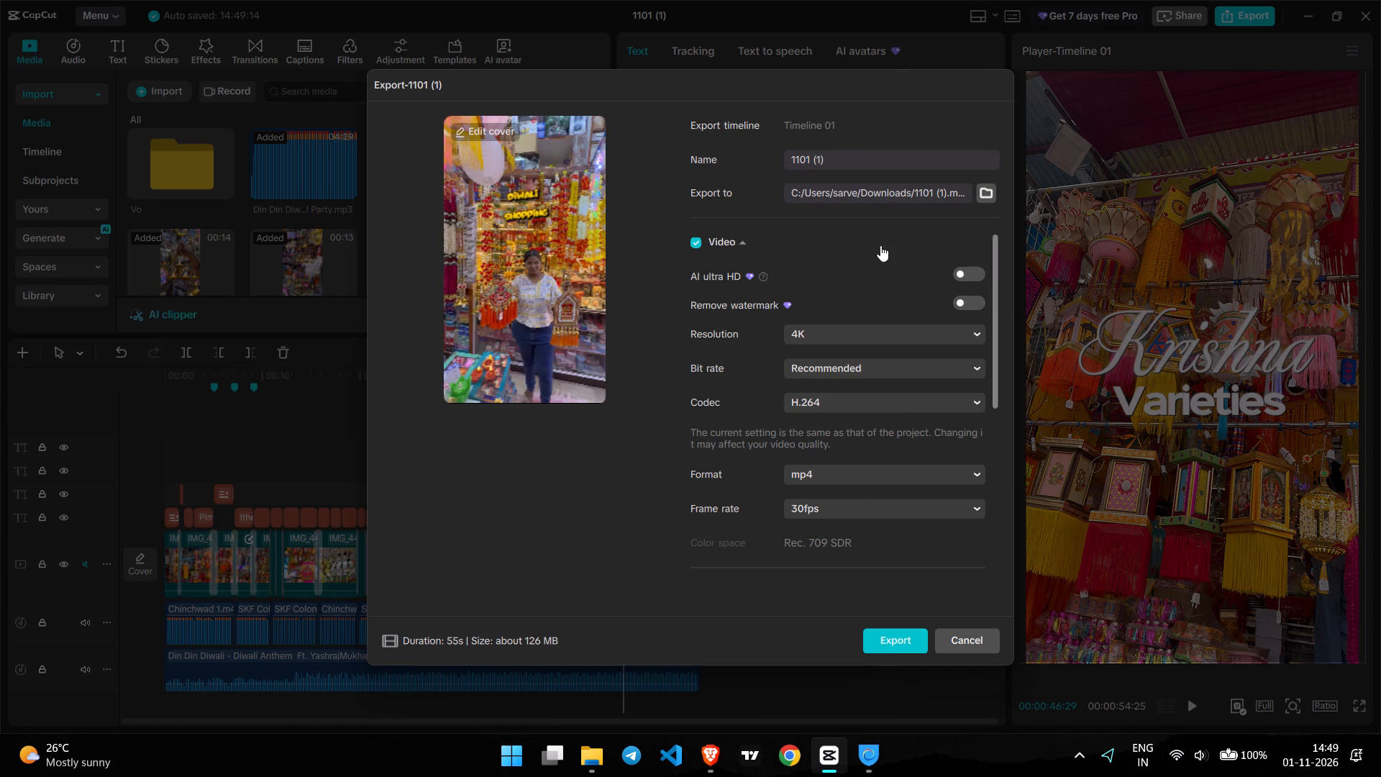
pyautogui.tripleClick(852, 156)
pyautogui.write('rishna')
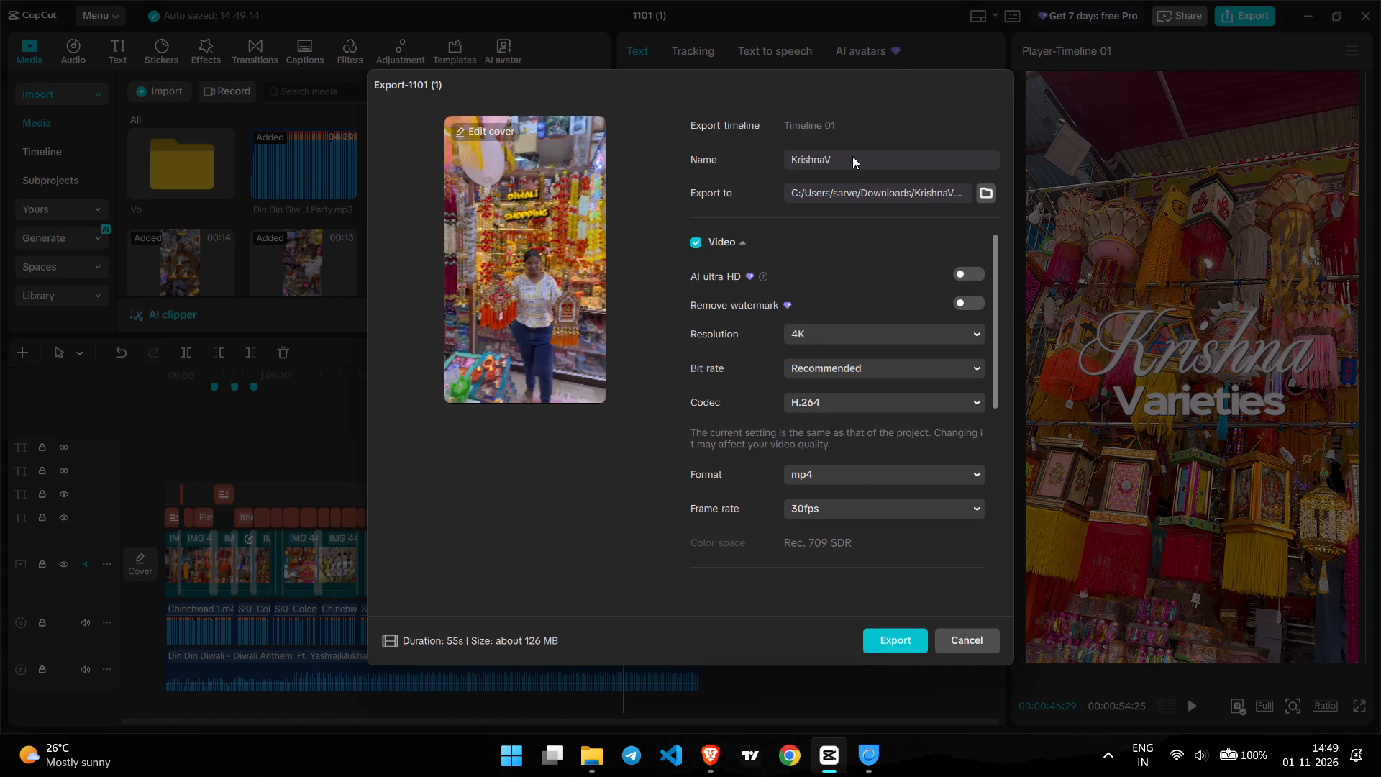
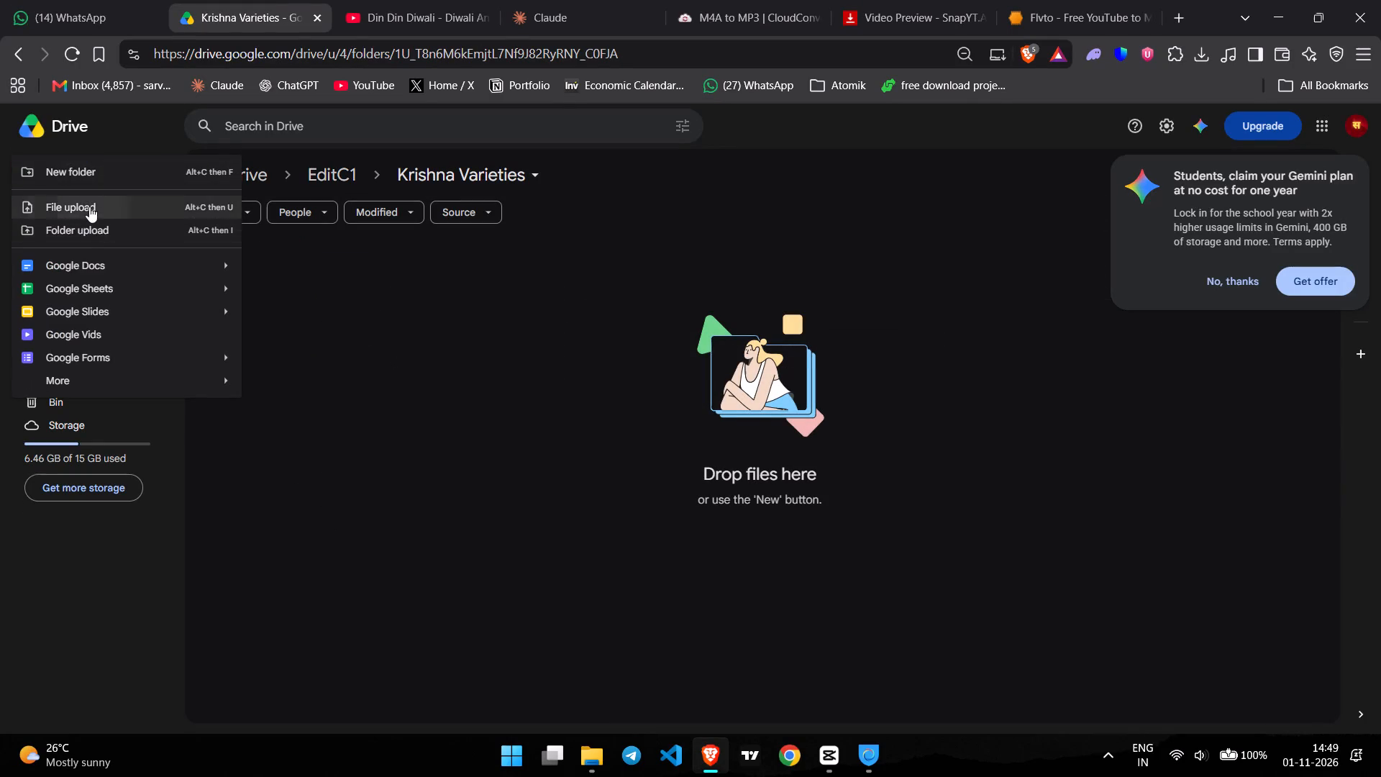
# Upload the "Krishna Varieties" video from the Downloads folder to the Krishna Varieties folder in Google Drive.
pyautogui.click(100, 382)
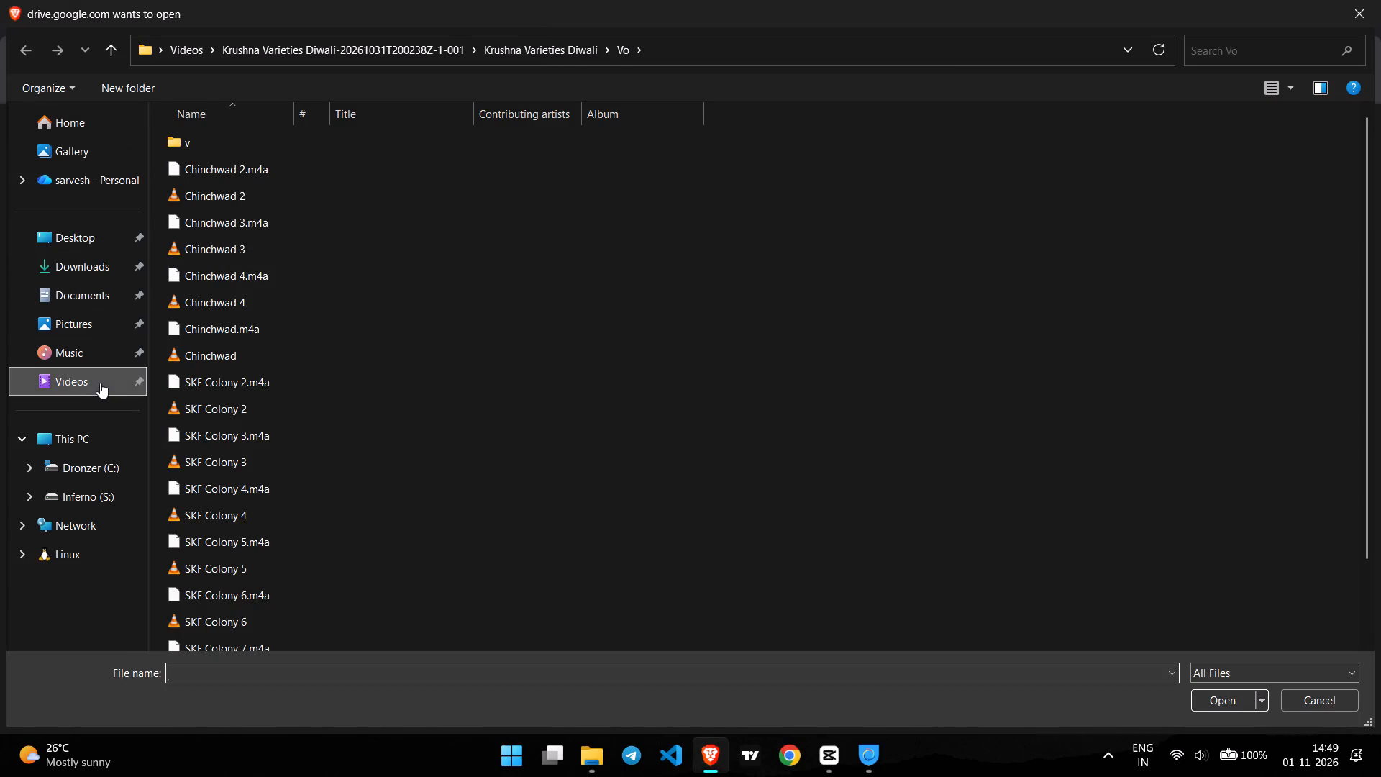
pyautogui.click(97, 278)
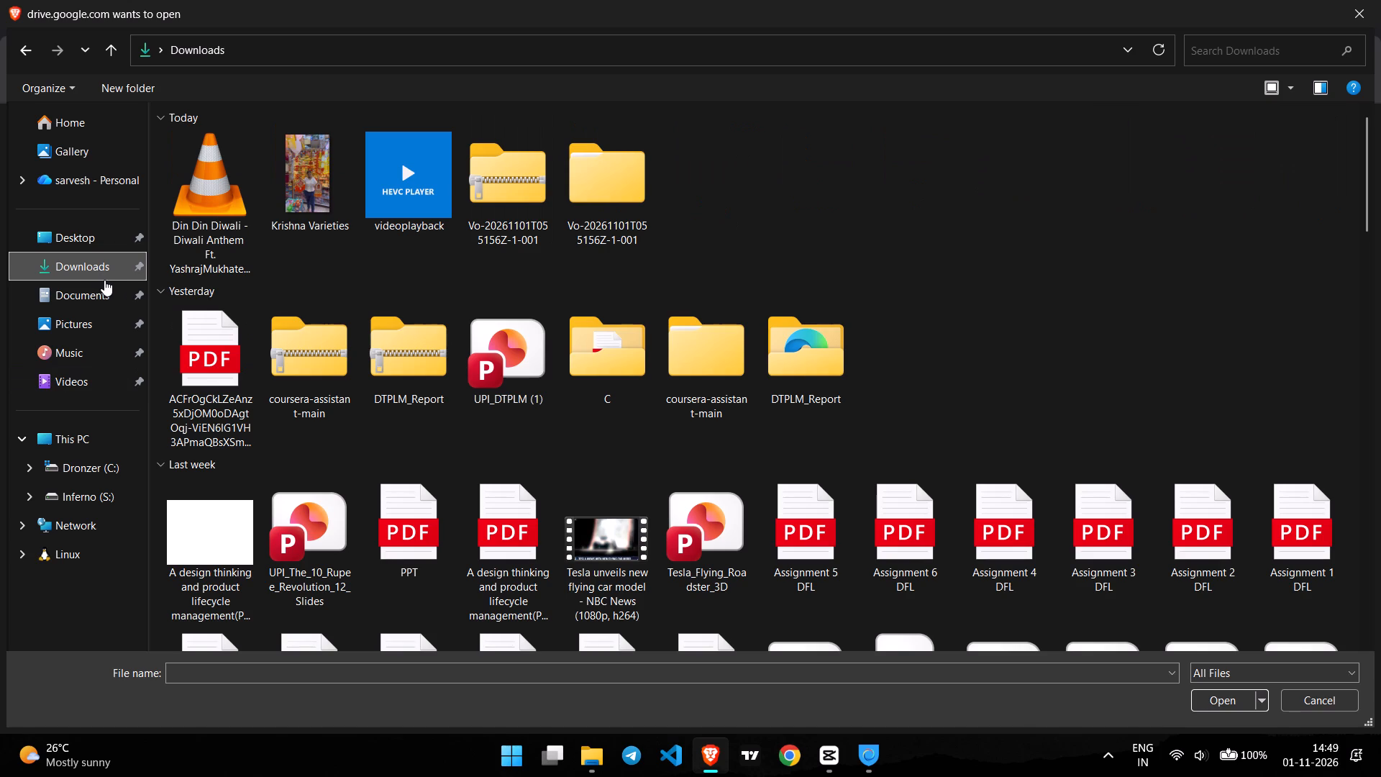
pyautogui.click(311, 210)
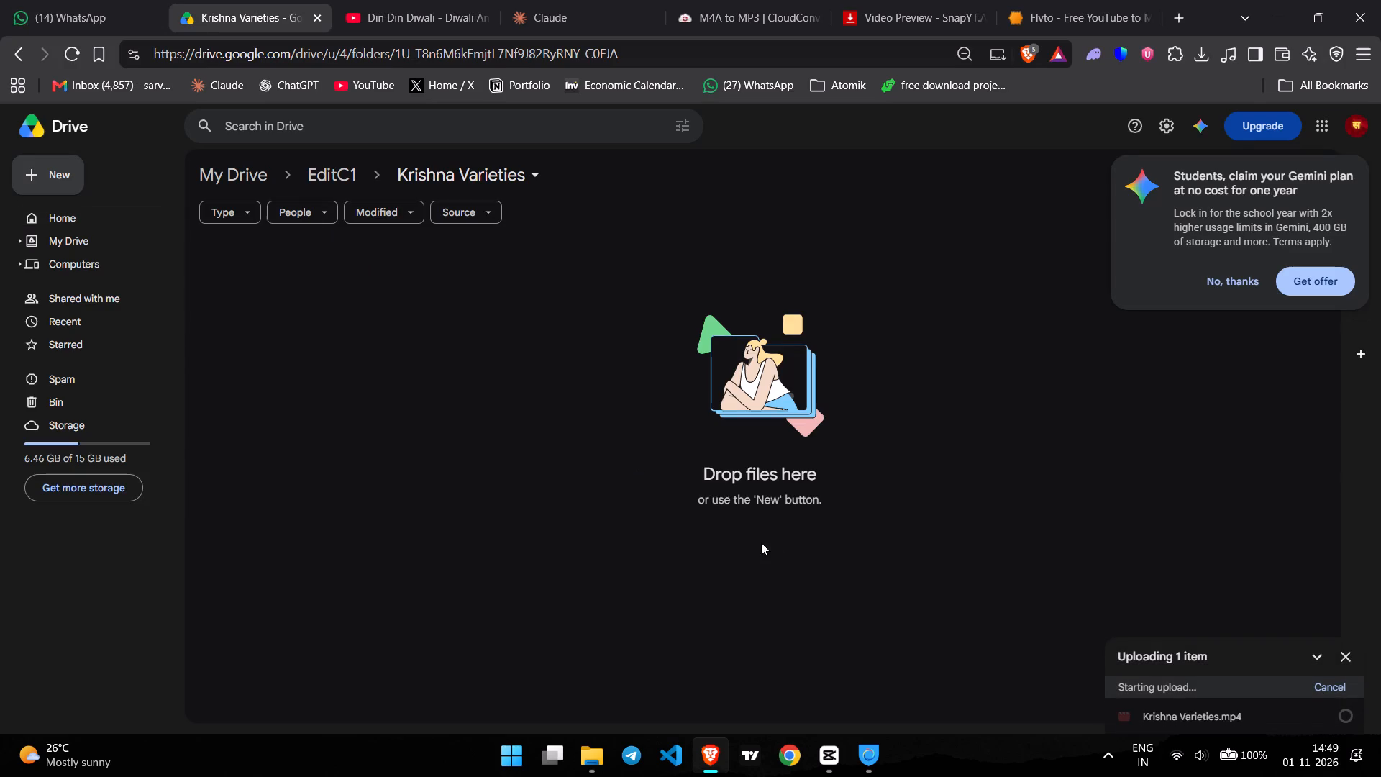
# Switch to CapCut and close the finished export window without sharing the video.
pyautogui.click(822, 744)
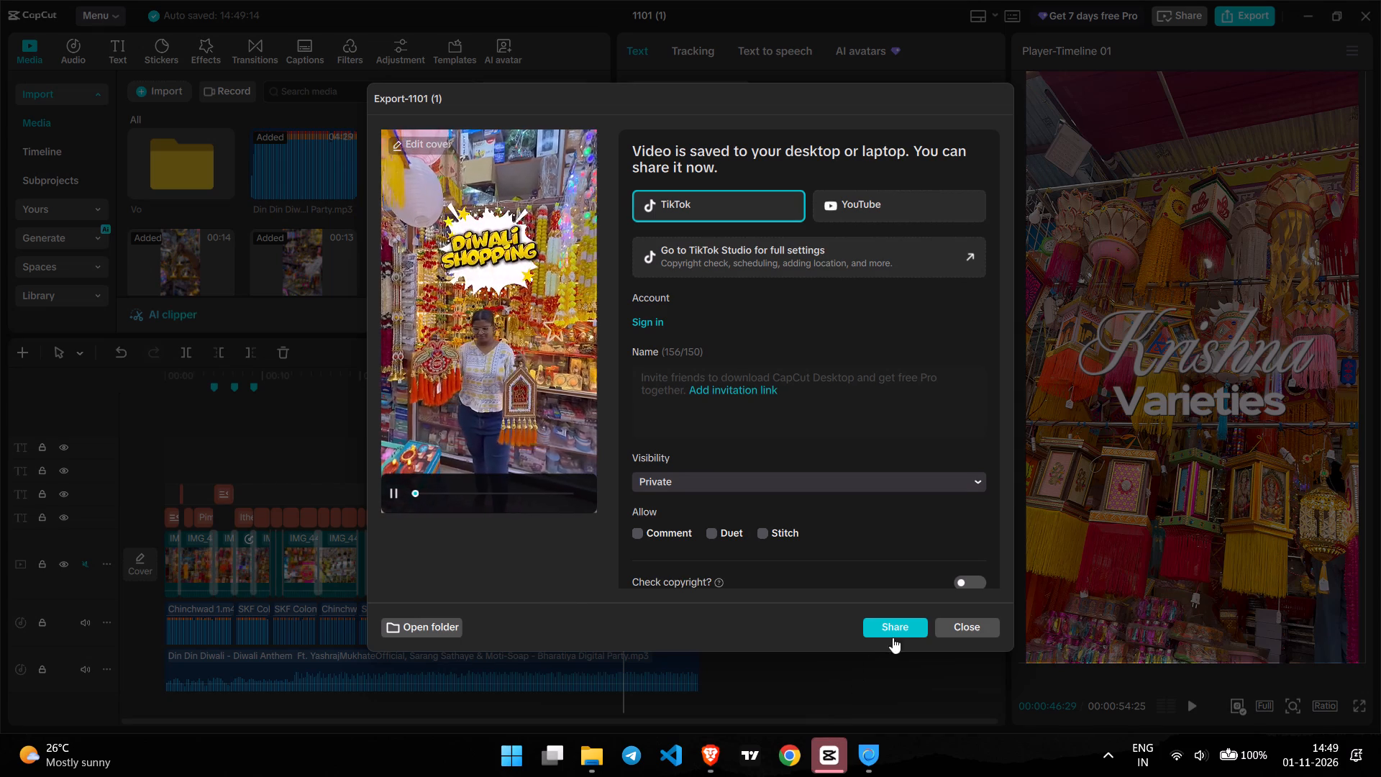
pyautogui.click(947, 631)
# Locate the KrishnaVarietiesWithAudio video in File Explorer's Downloads folder and upload it to the Krishna Varieties folder in Google Drive.
pyautogui.click(714, 752)
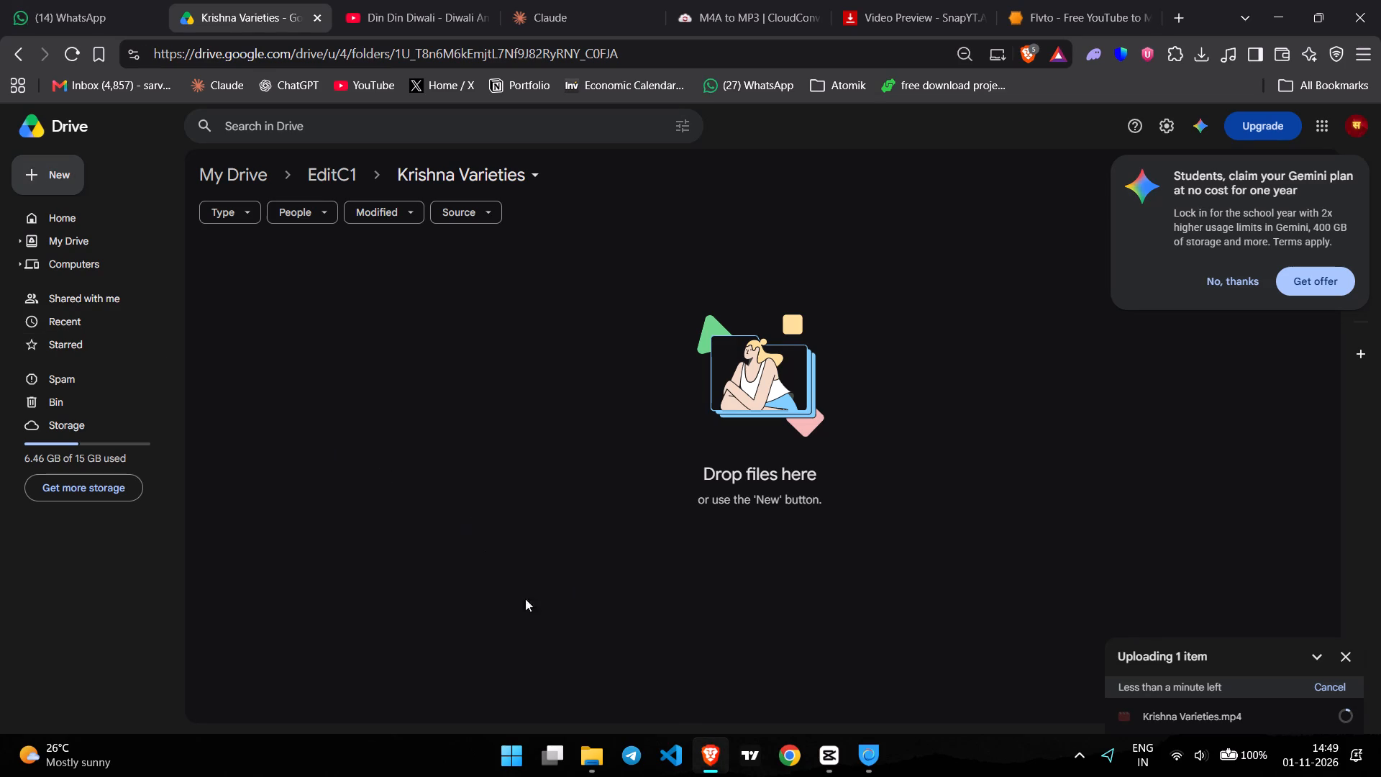
pyautogui.click(592, 749)
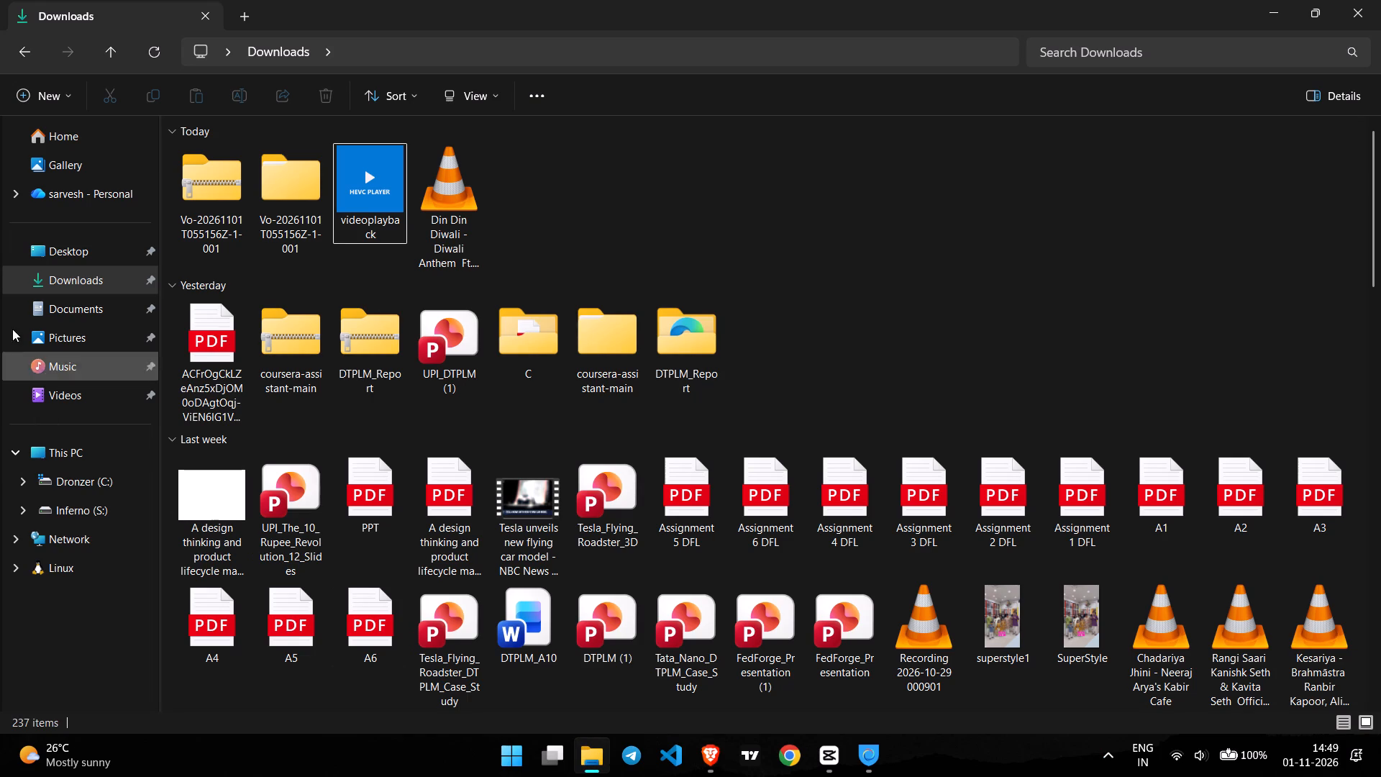
pyautogui.click(40, 294)
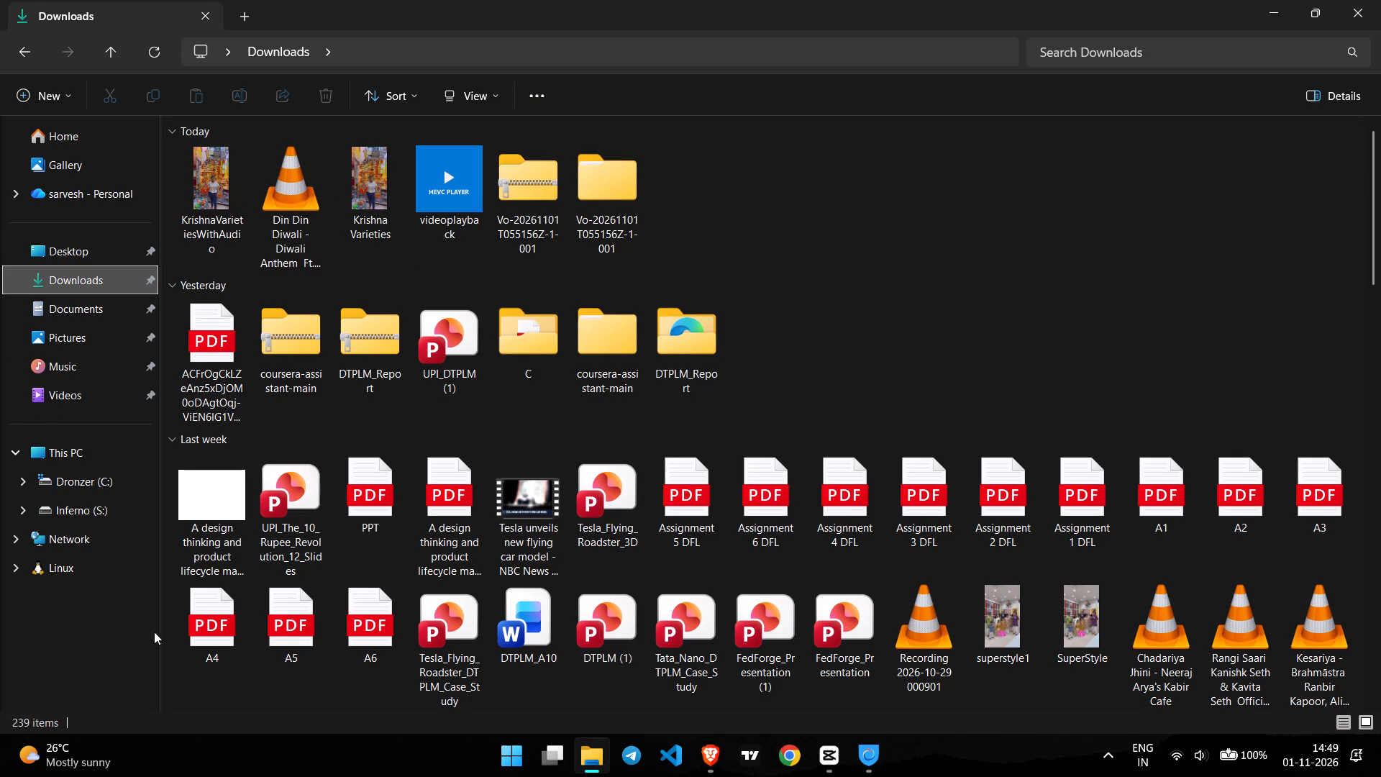
pyautogui.click(598, 761)
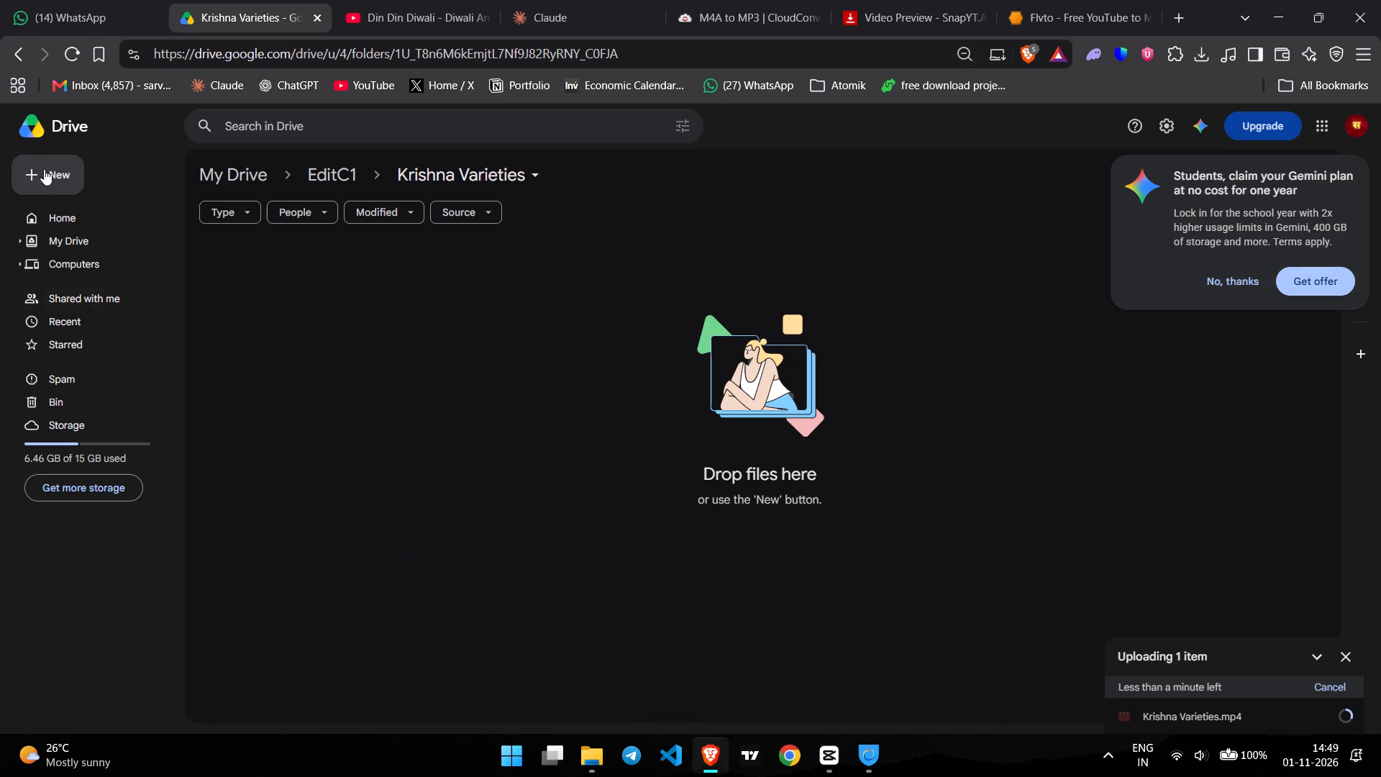
pyautogui.click(60, 173)
pyautogui.click(94, 200)
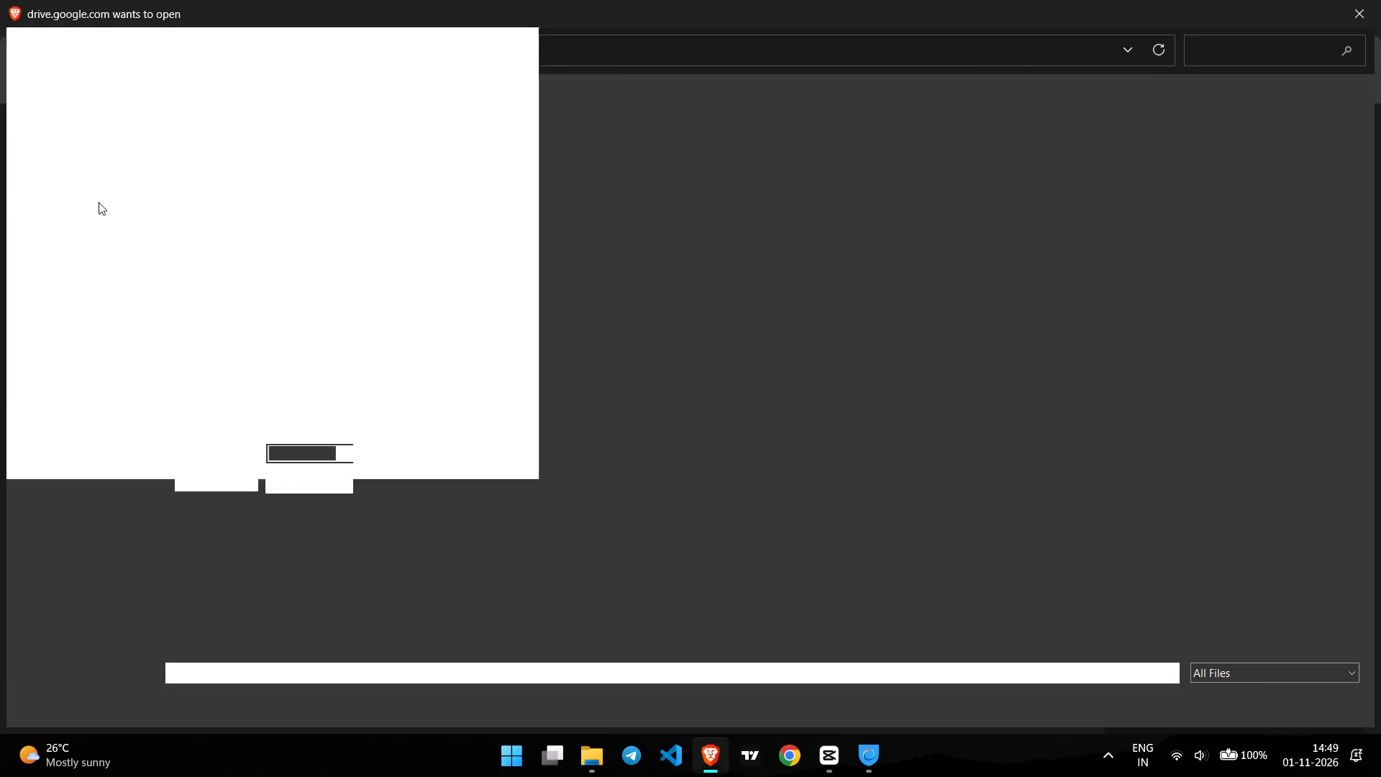
pyautogui.click(193, 195)
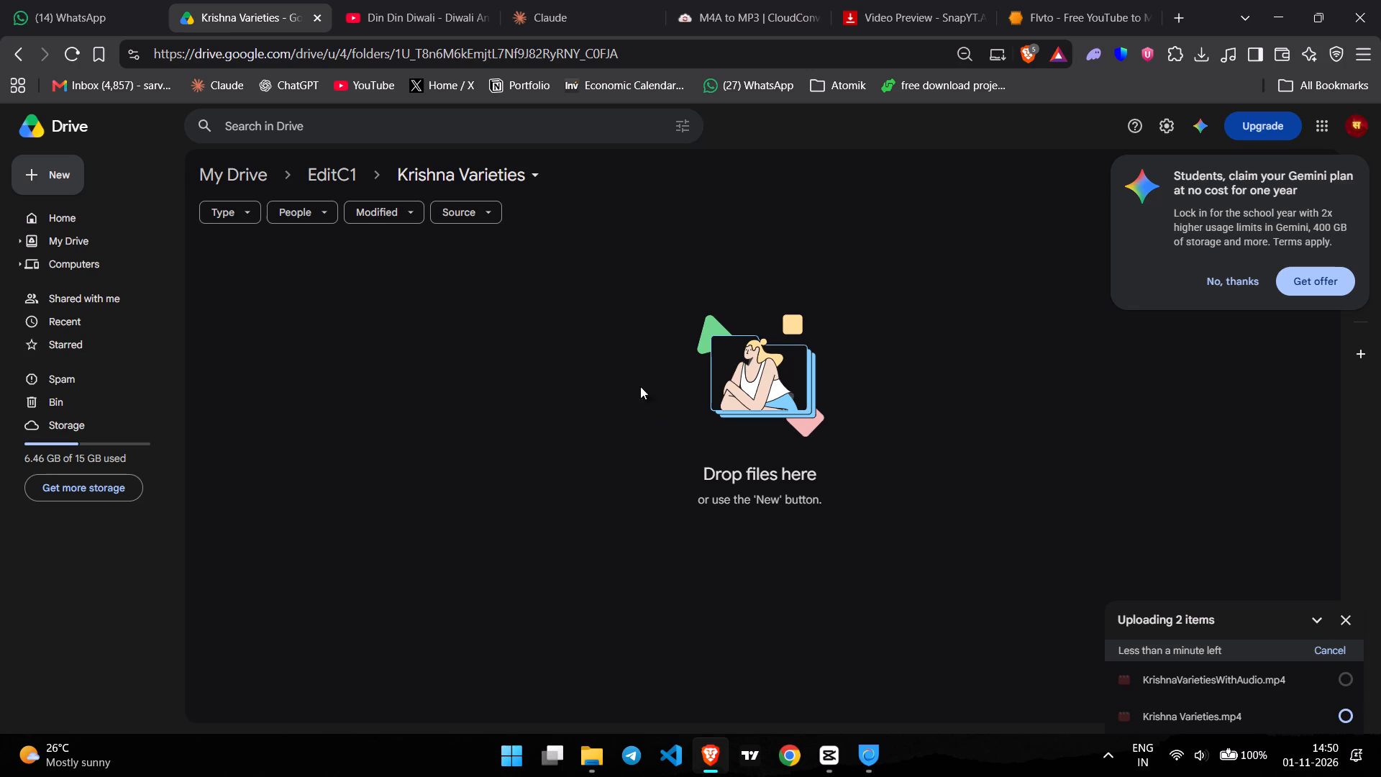
# Set the Krishna Varieties Drive folder's general access to "Anyone with the link" and finish sharing.
pyautogui.click(532, 165)
pyautogui.click(674, 297)
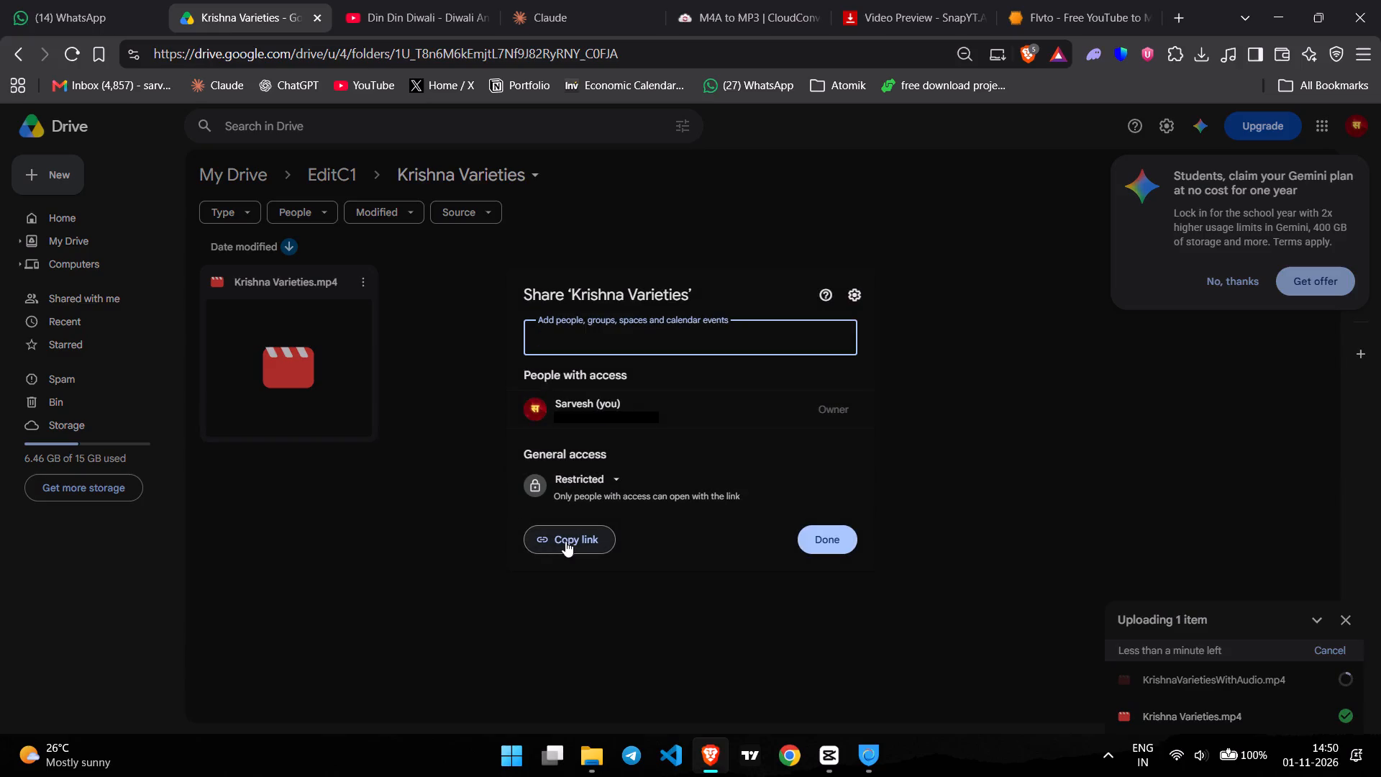
pyautogui.click(560, 483)
pyautogui.click(585, 539)
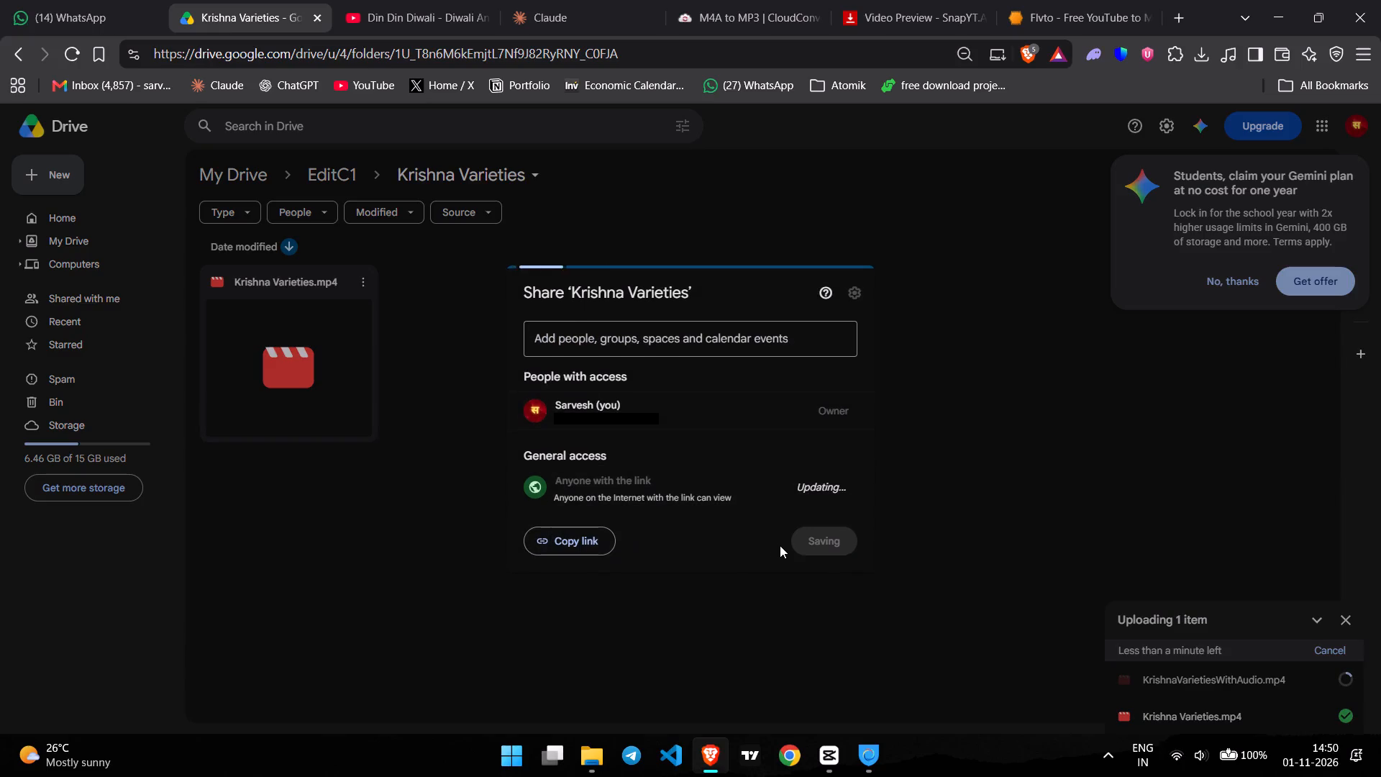
pyautogui.click(826, 540)
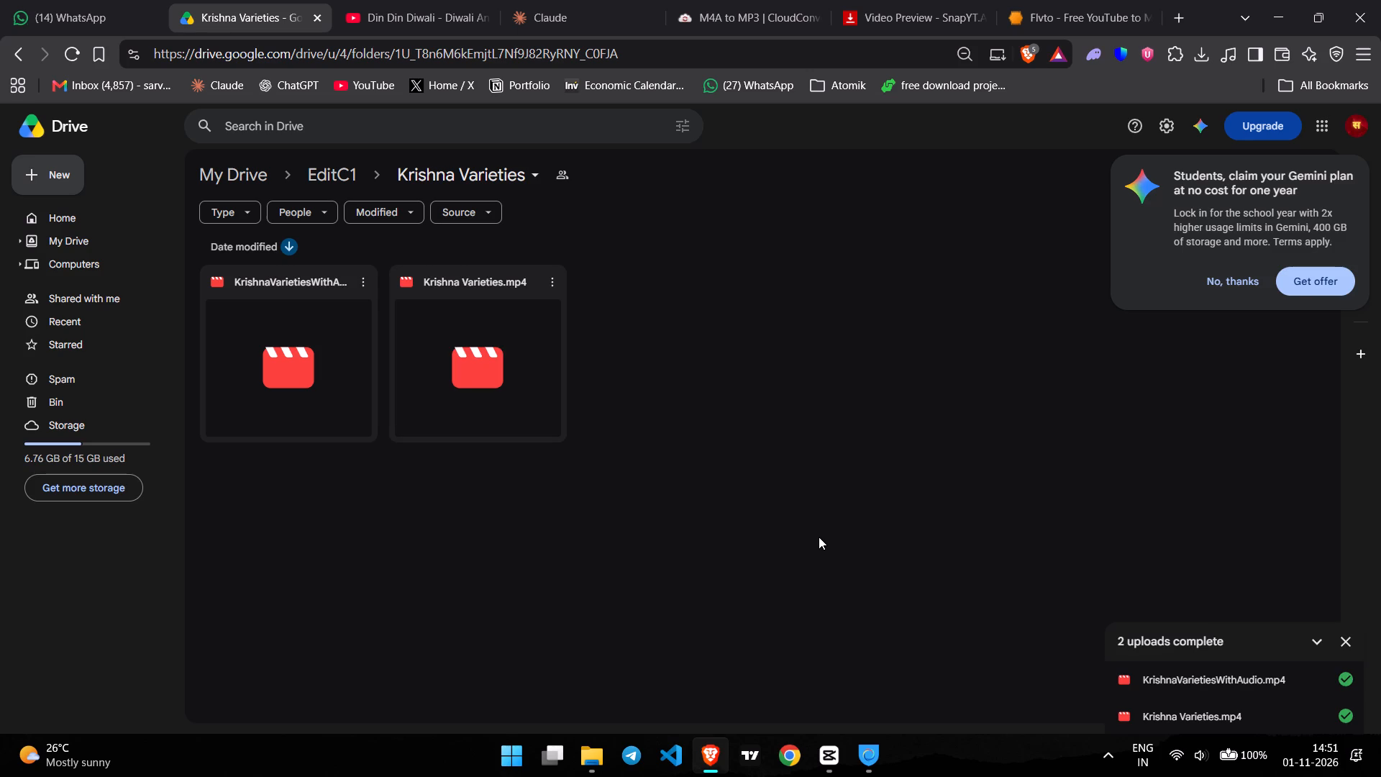
# Dismiss the Gemini student plan offer in Google Drive.
pyautogui.click(1208, 276)
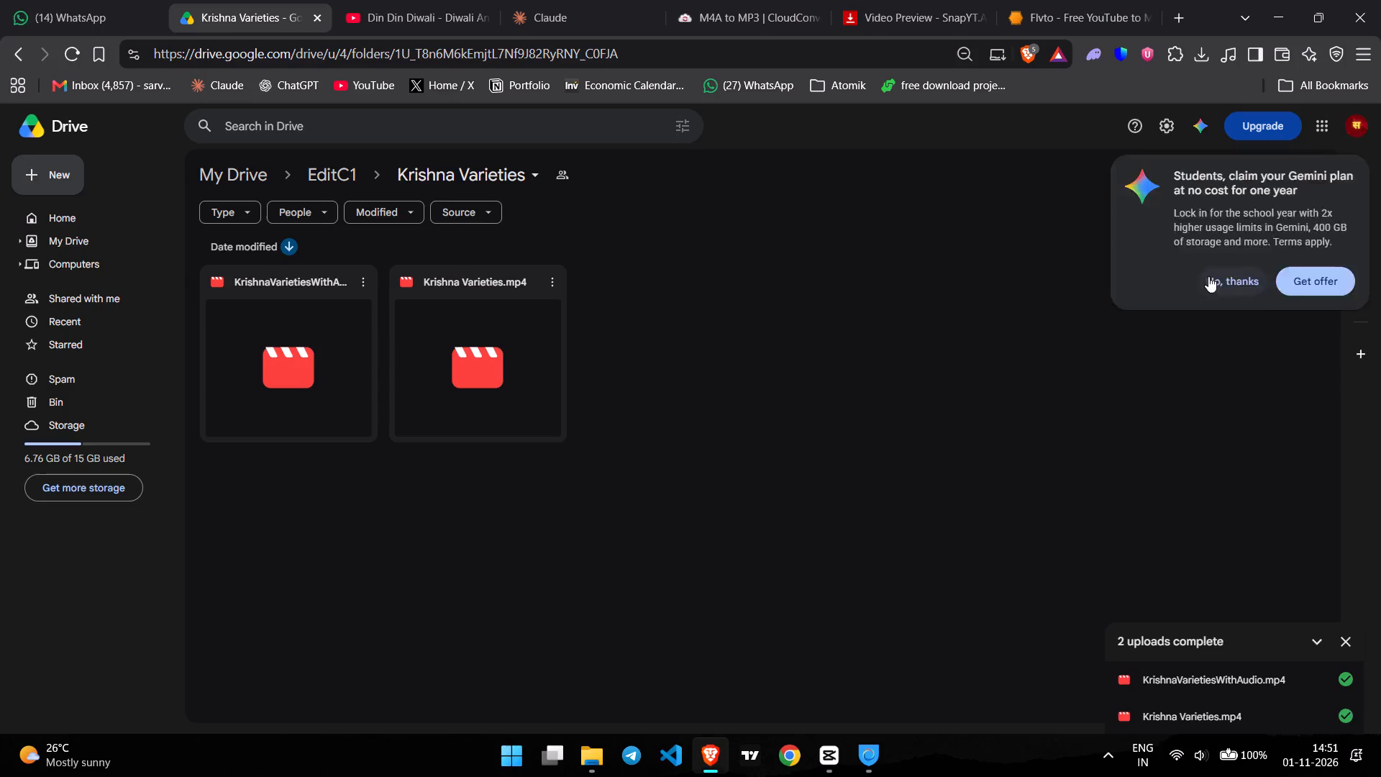
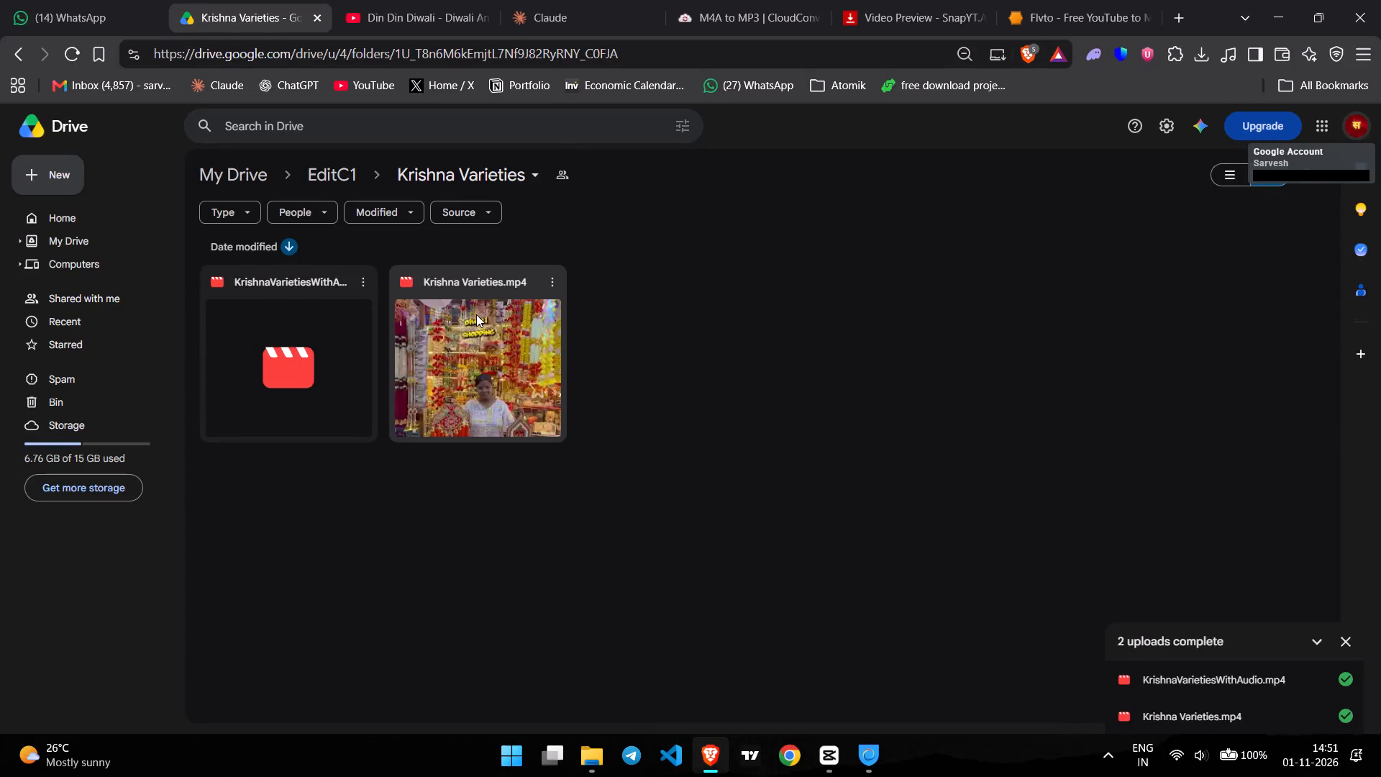
# Preview the uploaded Krishna Varieties.mp4 video in the Drive folder and close the preview.
pyautogui.doubleClick(476, 314)
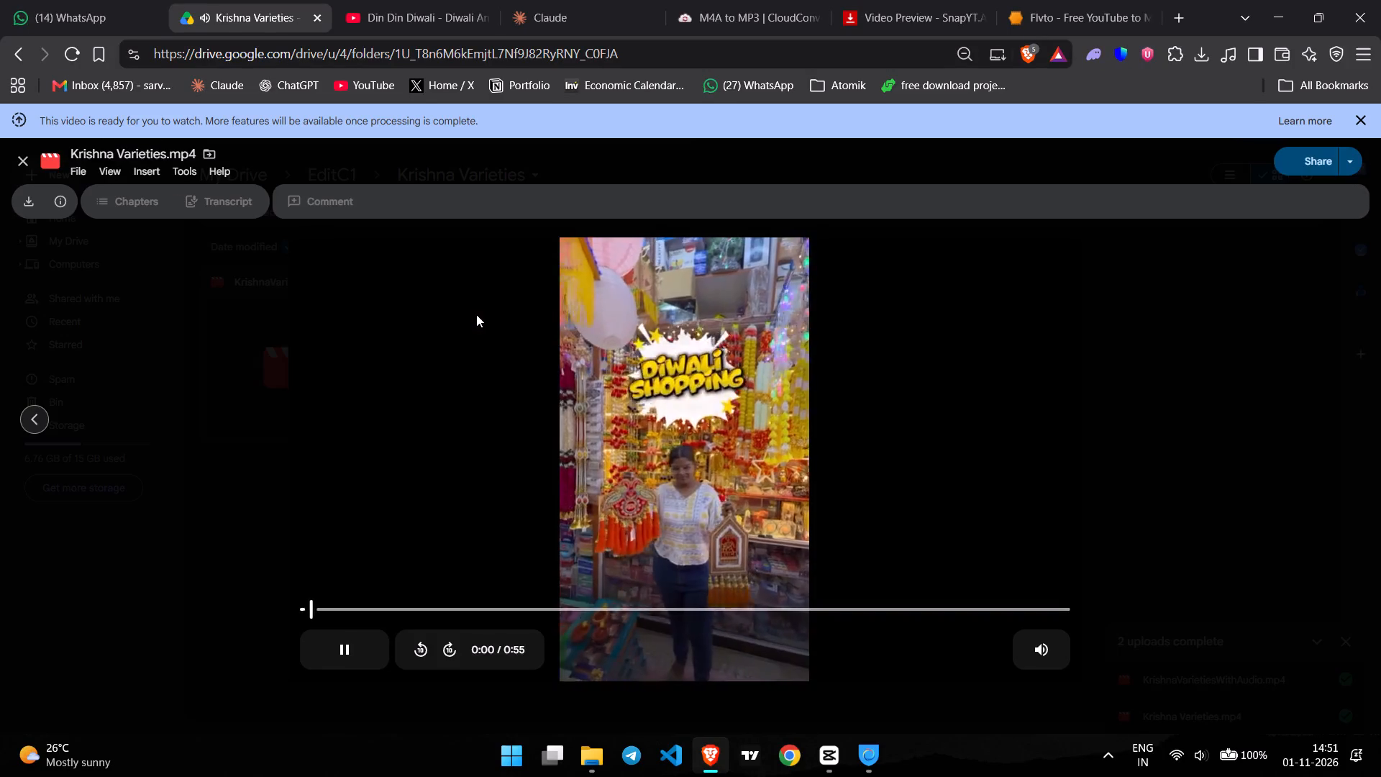
pyautogui.click(214, 373)
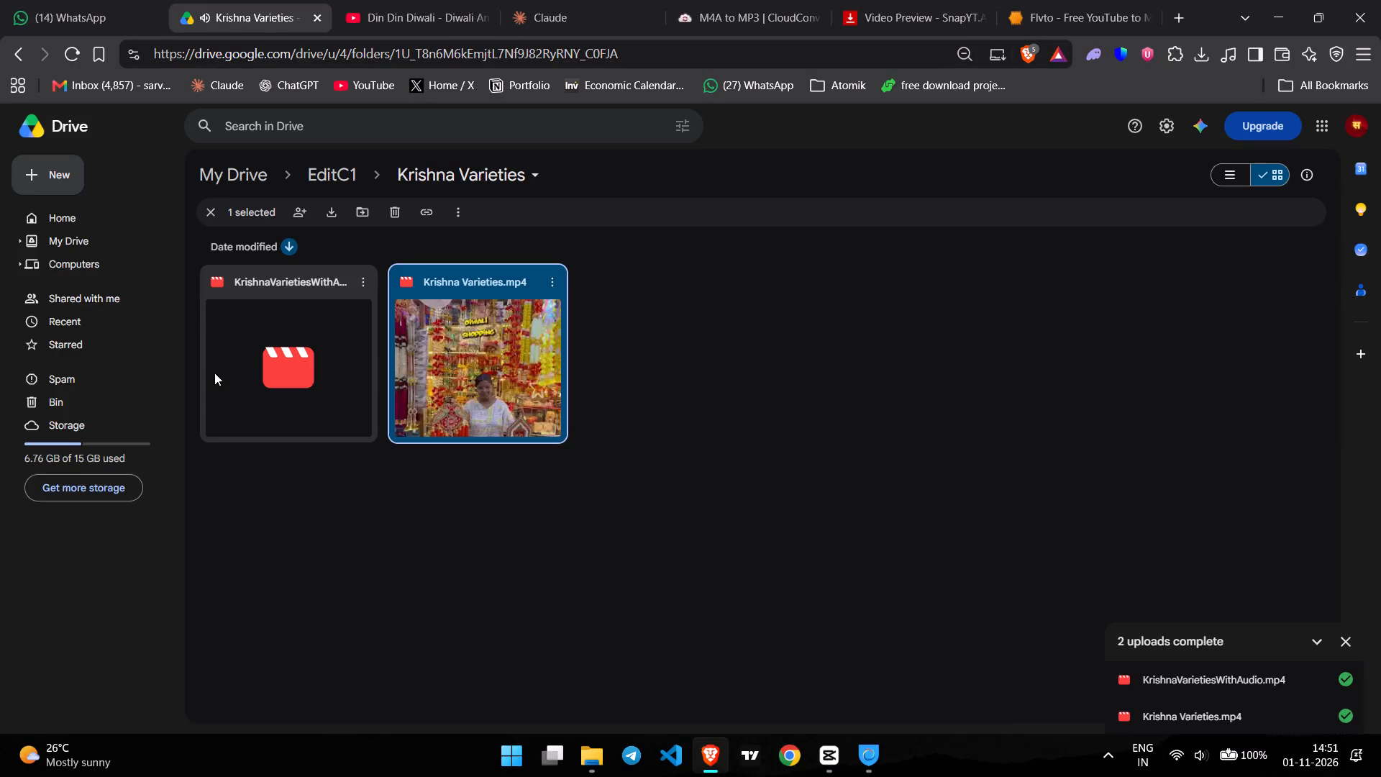
# Open the share options for the Krishna Varieties folder.
pyautogui.click(459, 176)
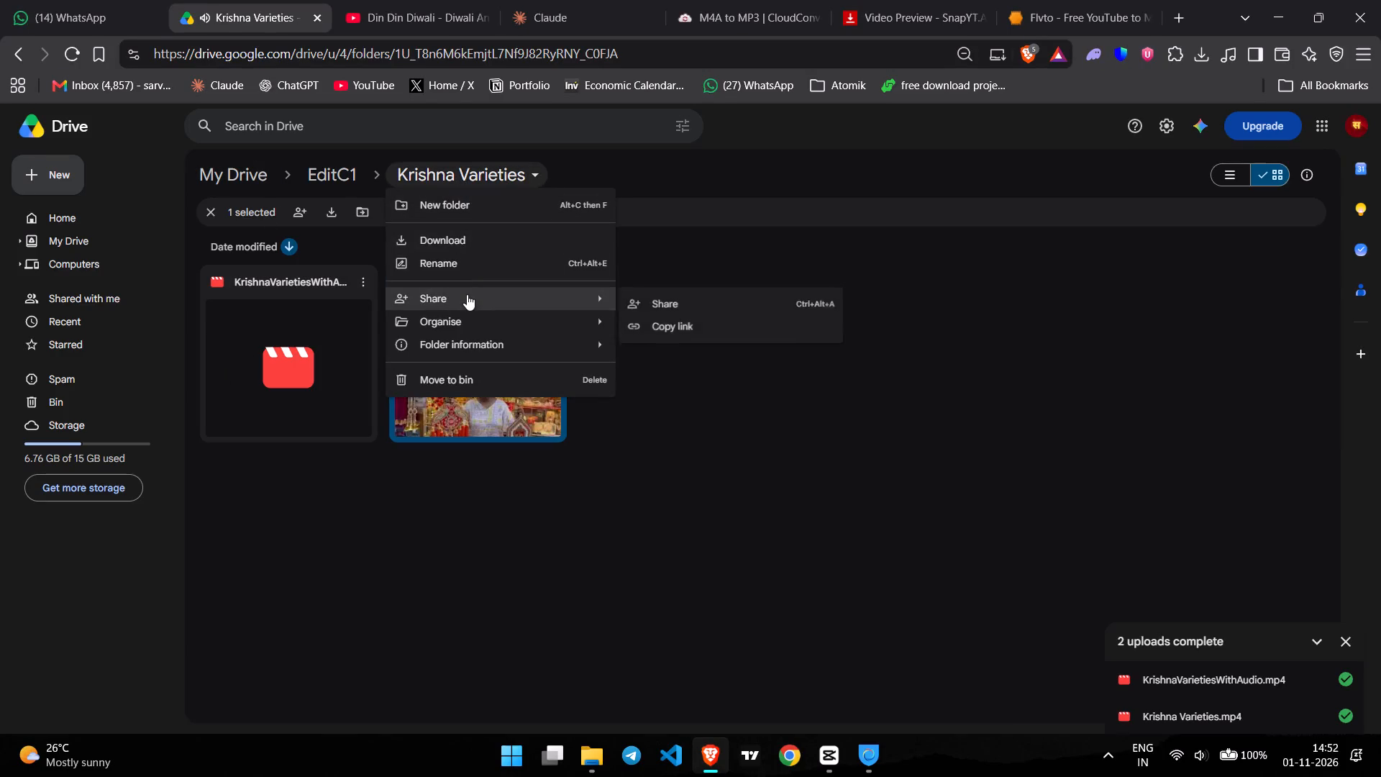
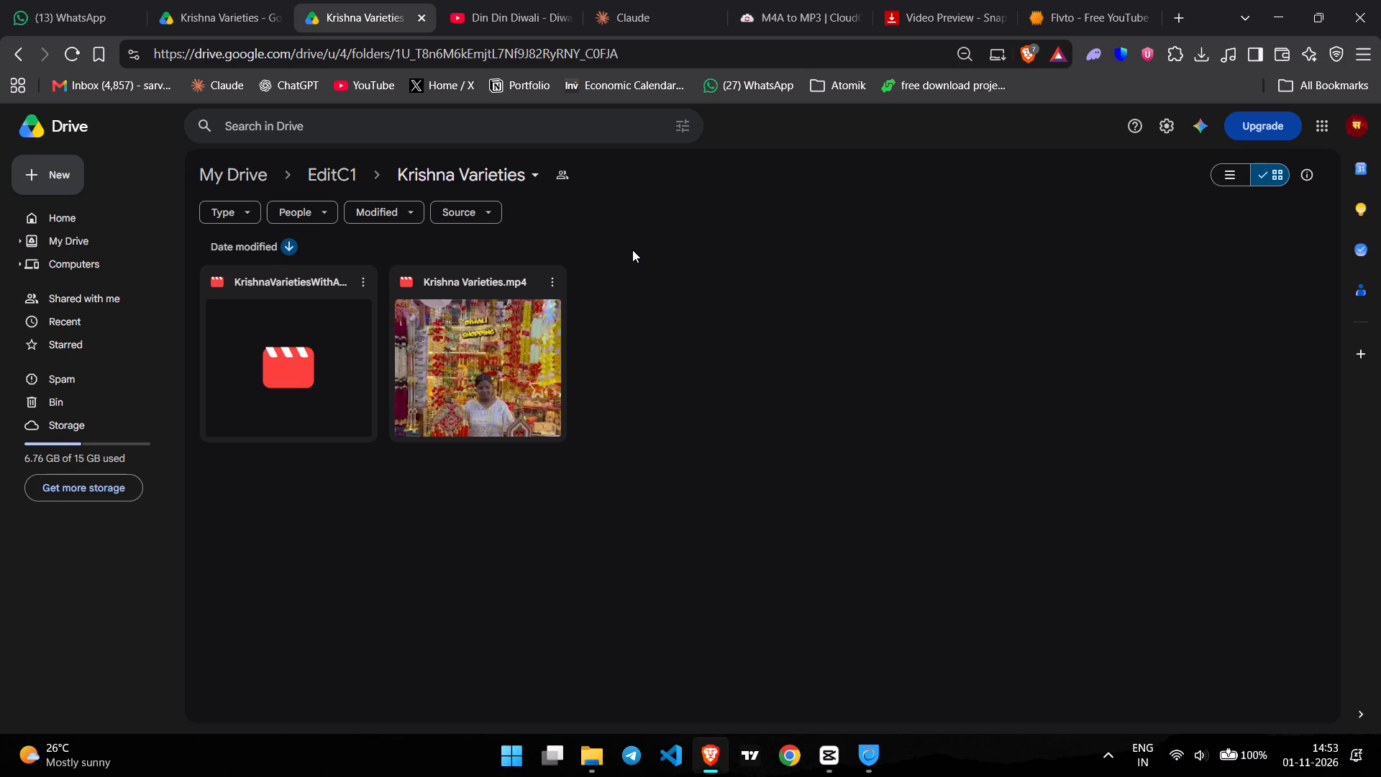
# Play the uploaded KrishnaVarietiesWithAudio video in the Drive preview to check it.
pyautogui.doubleClick(334, 335)
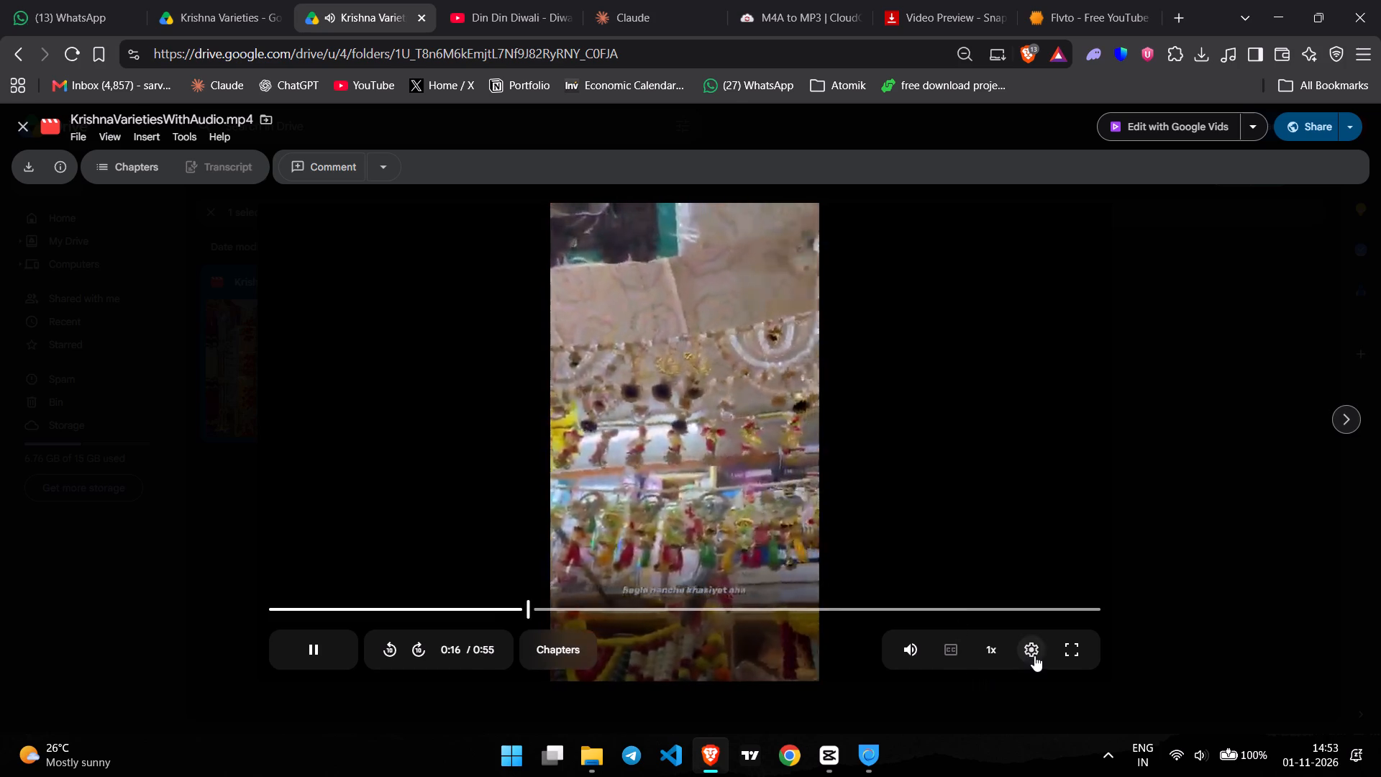
# Open the playback quality options for the KrishnaVarietiesWithAudio video preview.
pyautogui.click(1034, 655)
pyautogui.click(1016, 556)
pyautogui.click(1016, 556)
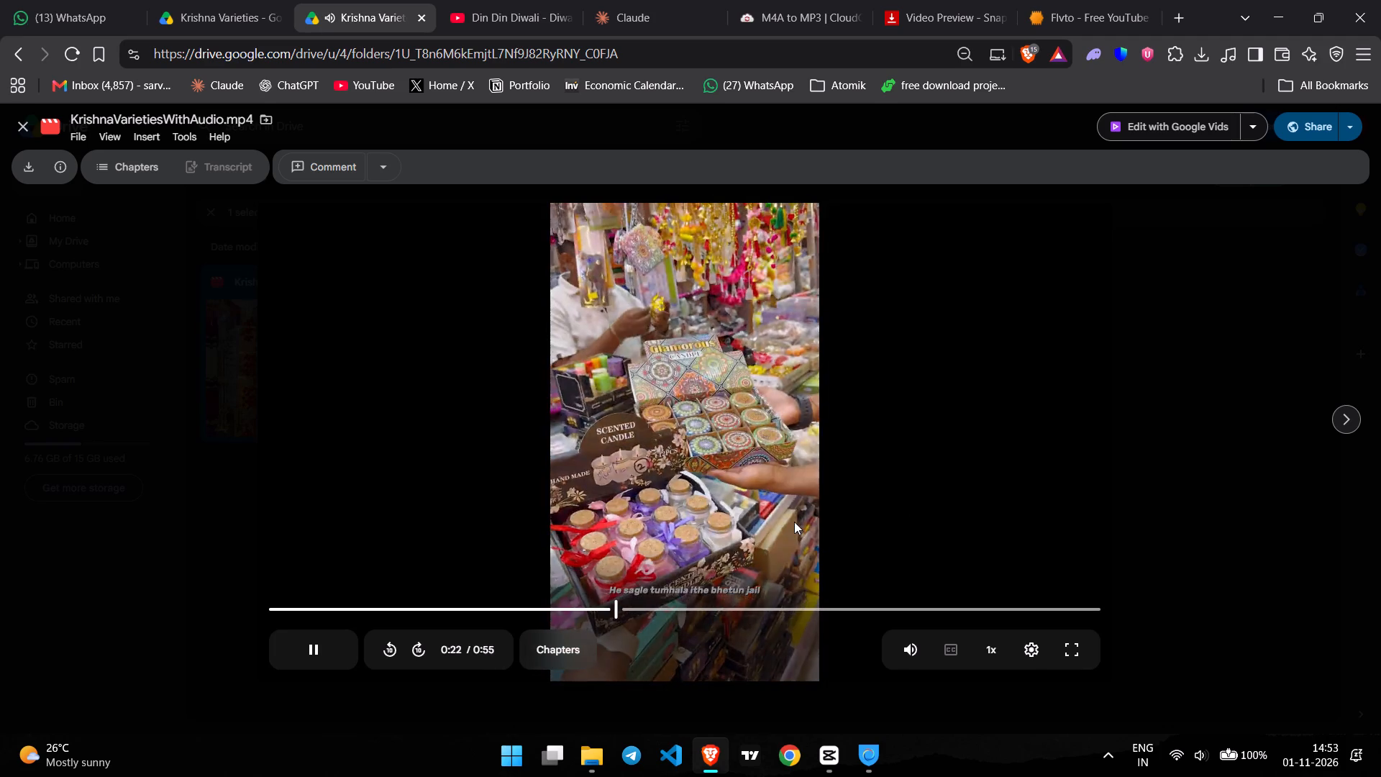
# Pause the KrishnaVarietiesWithAudio video at about 0:27 and close its preview.
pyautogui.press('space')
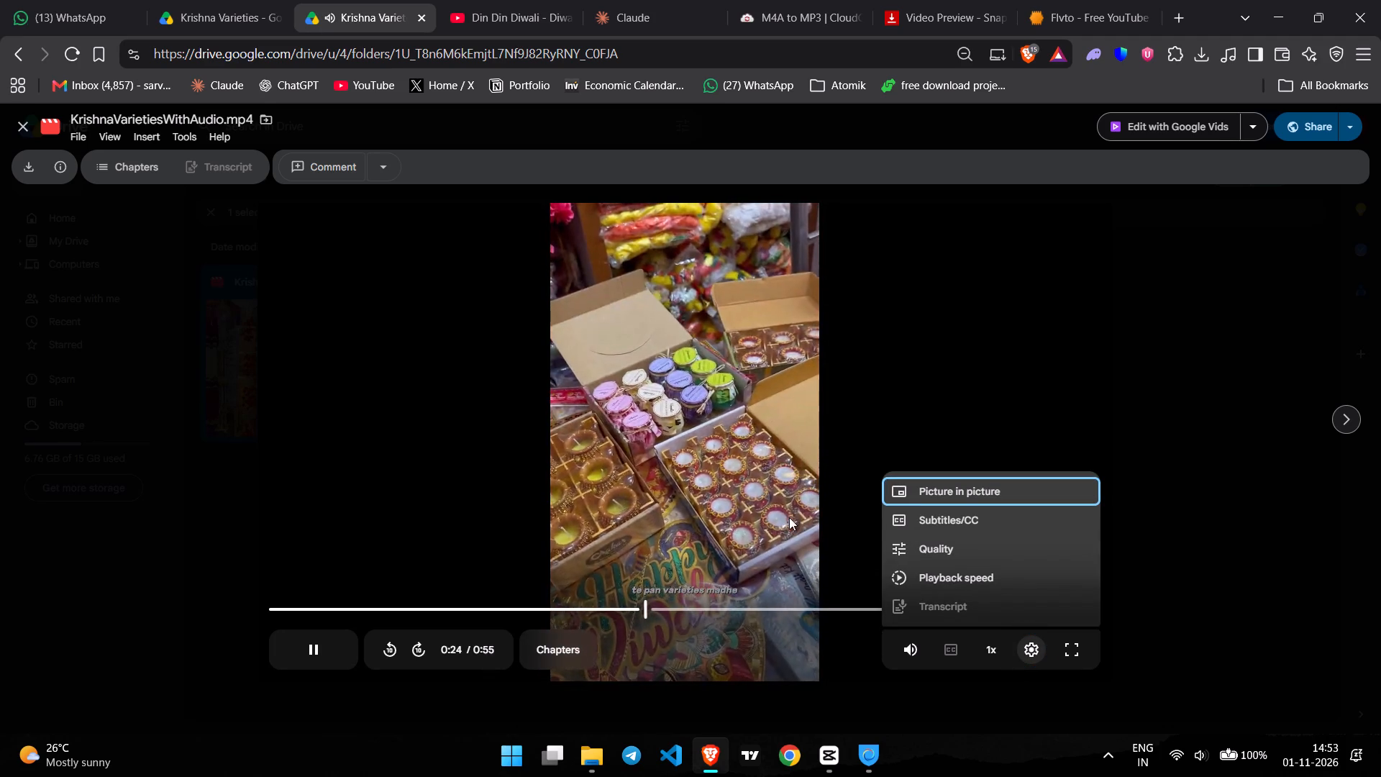
pyautogui.click(734, 430)
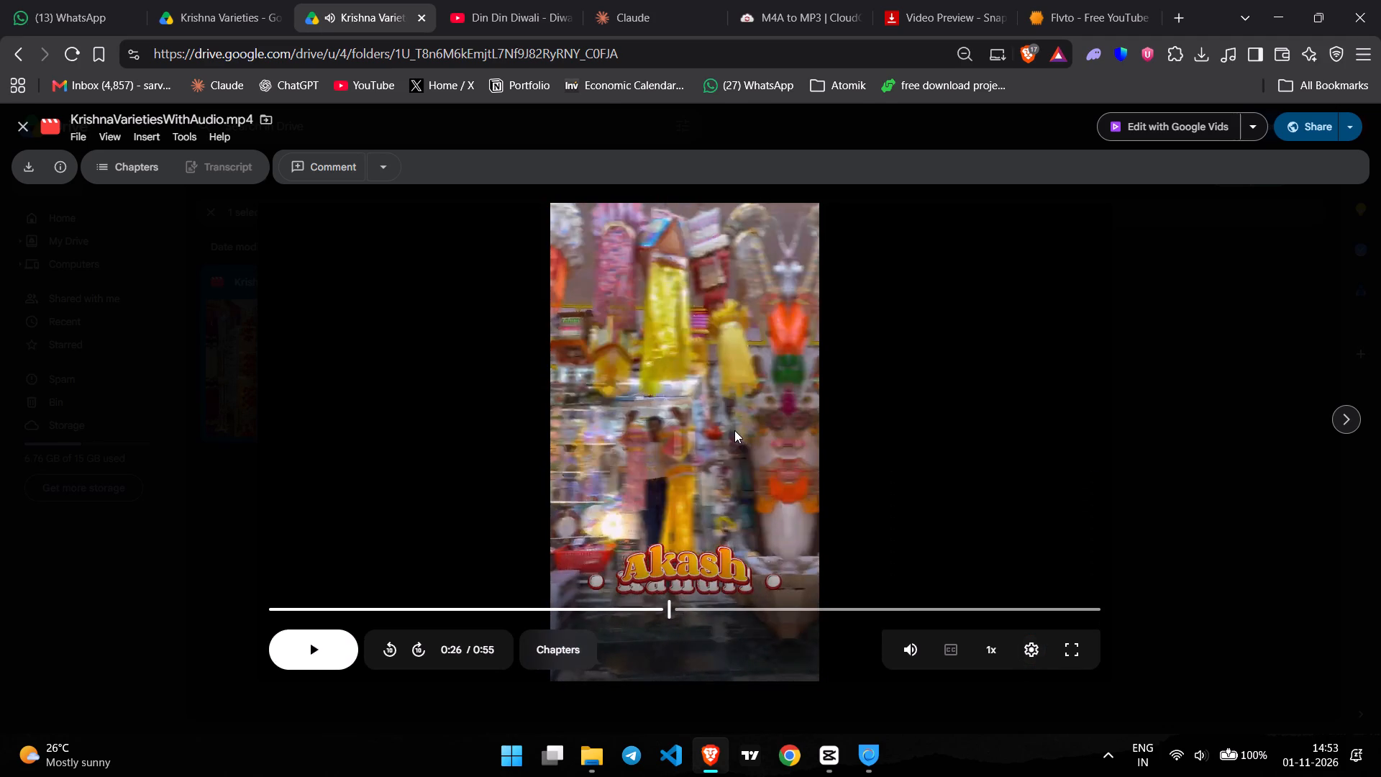
pyautogui.click(734, 430)
pyautogui.click(720, 485)
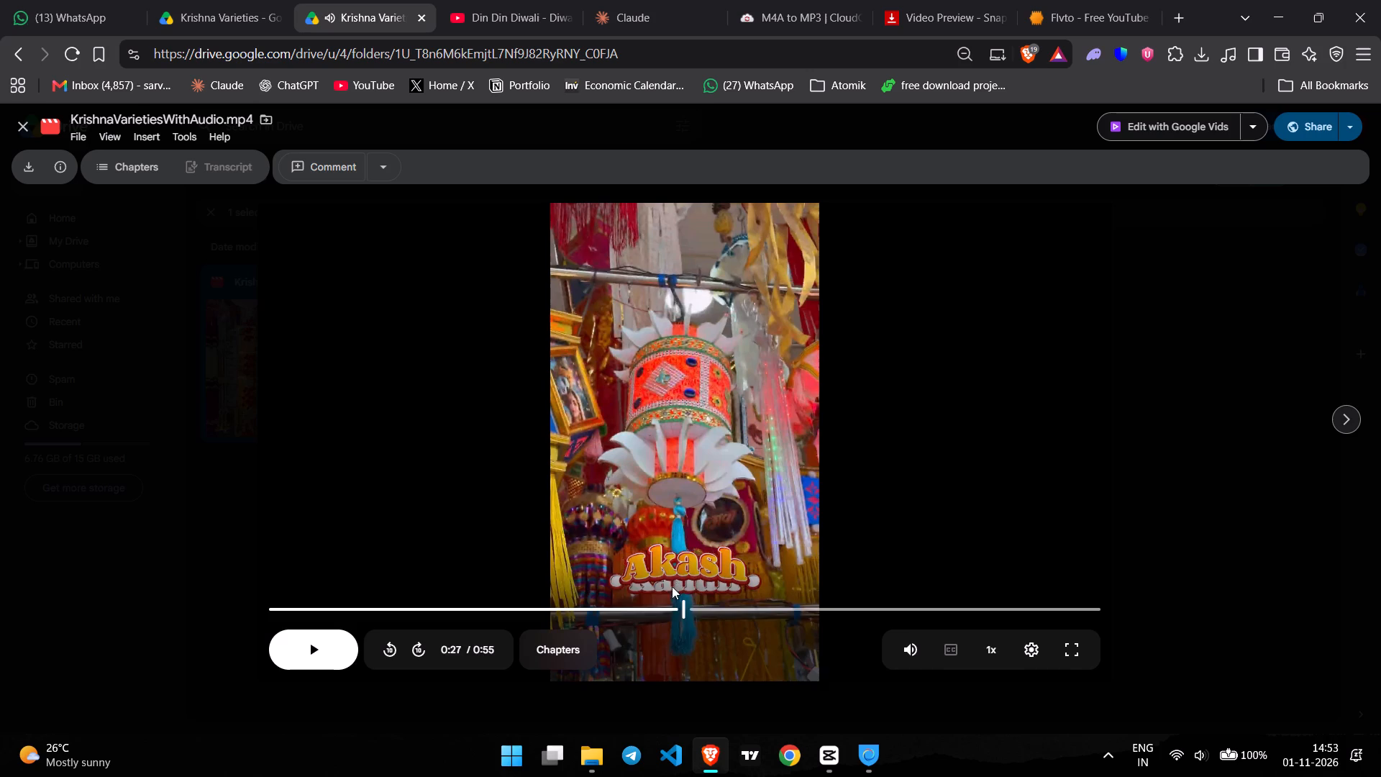
pyautogui.click(1212, 439)
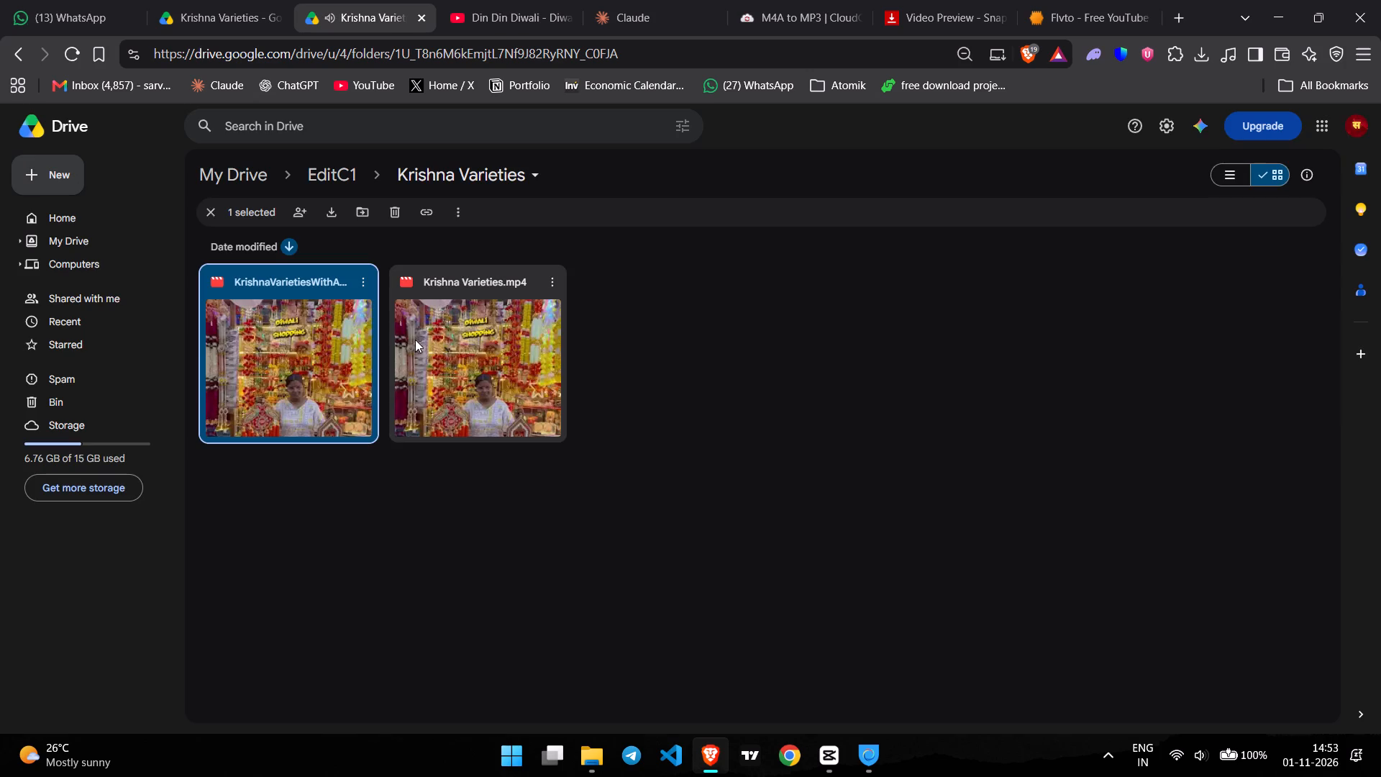
# Open Krishna Varieties.mp4 in the Drive preview and skip forward through it to about 0:20 to check its playback.
pyautogui.doubleClick(465, 332)
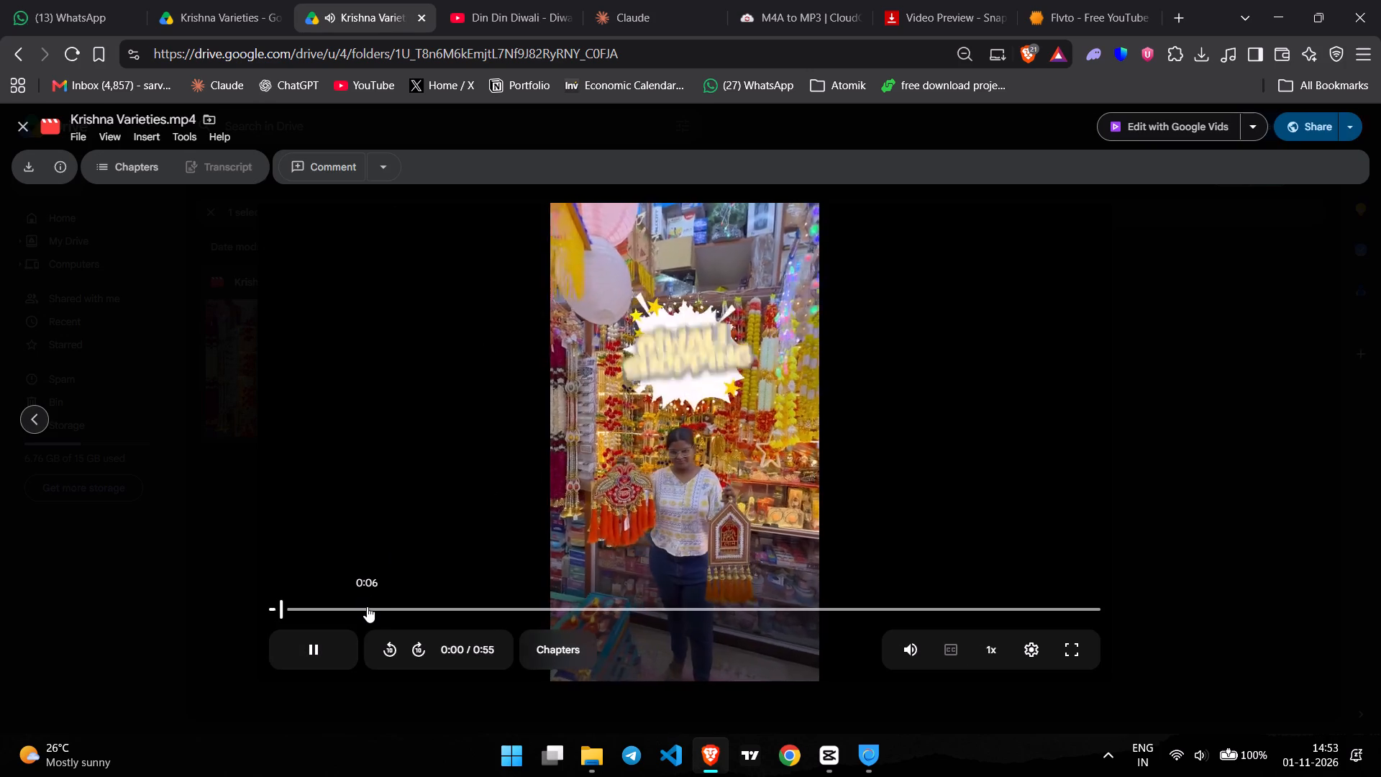
pyautogui.click(367, 606)
pyautogui.click(510, 611)
pyautogui.click(574, 612)
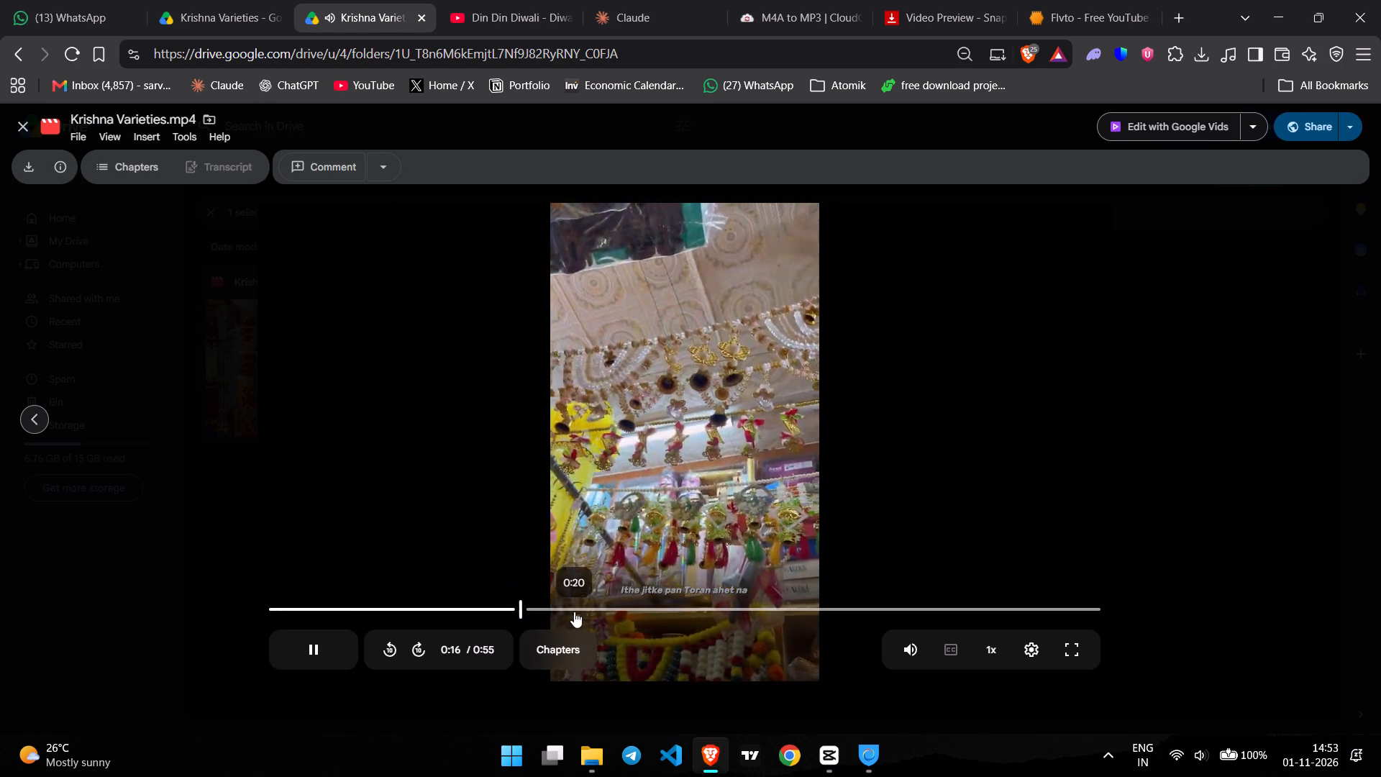
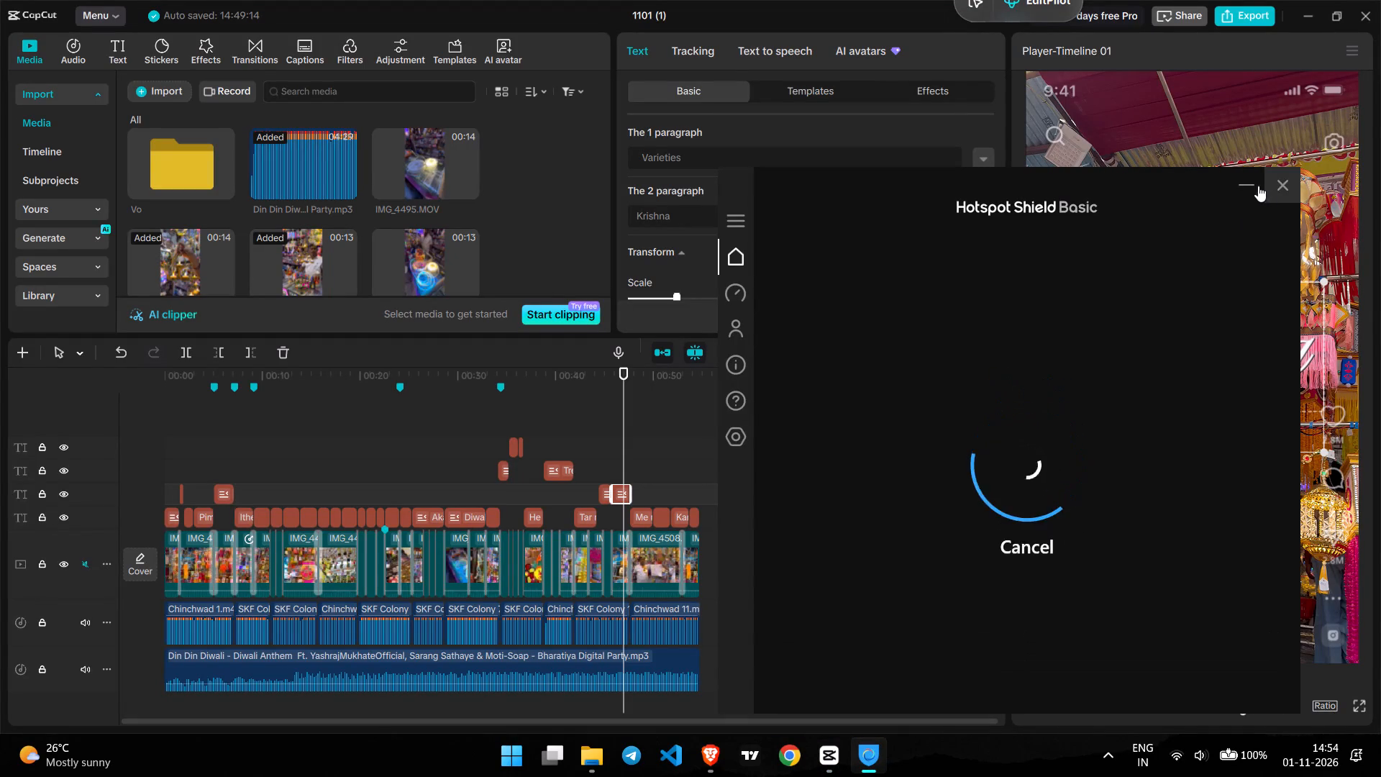
# Minimize the Hotspot Shield window and close the 1101 (1) project in CapCut.
pyautogui.click(1249, 181)
pyautogui.click(1372, 14)
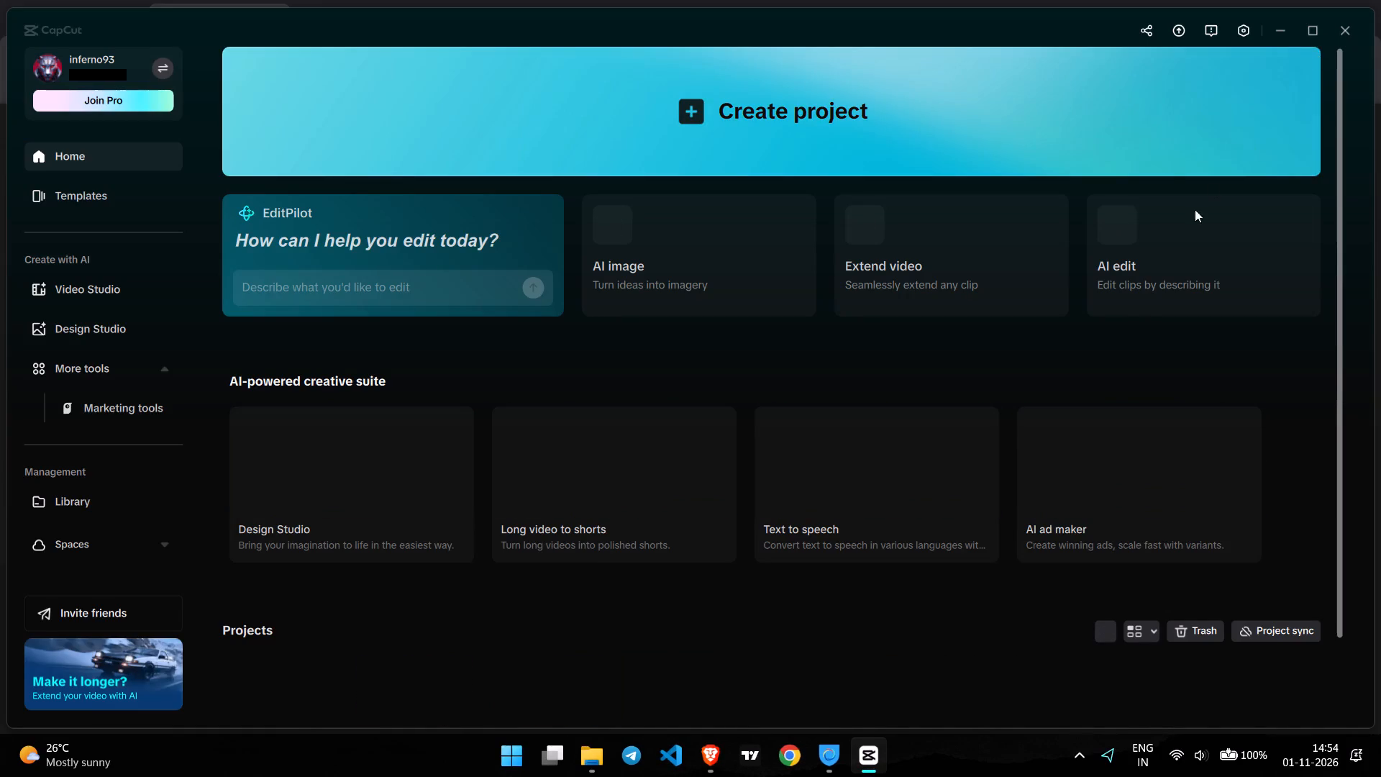
# Switch to Hotspot Shield and check the VPN connection status.
pyautogui.scroll(-3, 1192, 227)
pyautogui.scroll(3, 1198, 241)
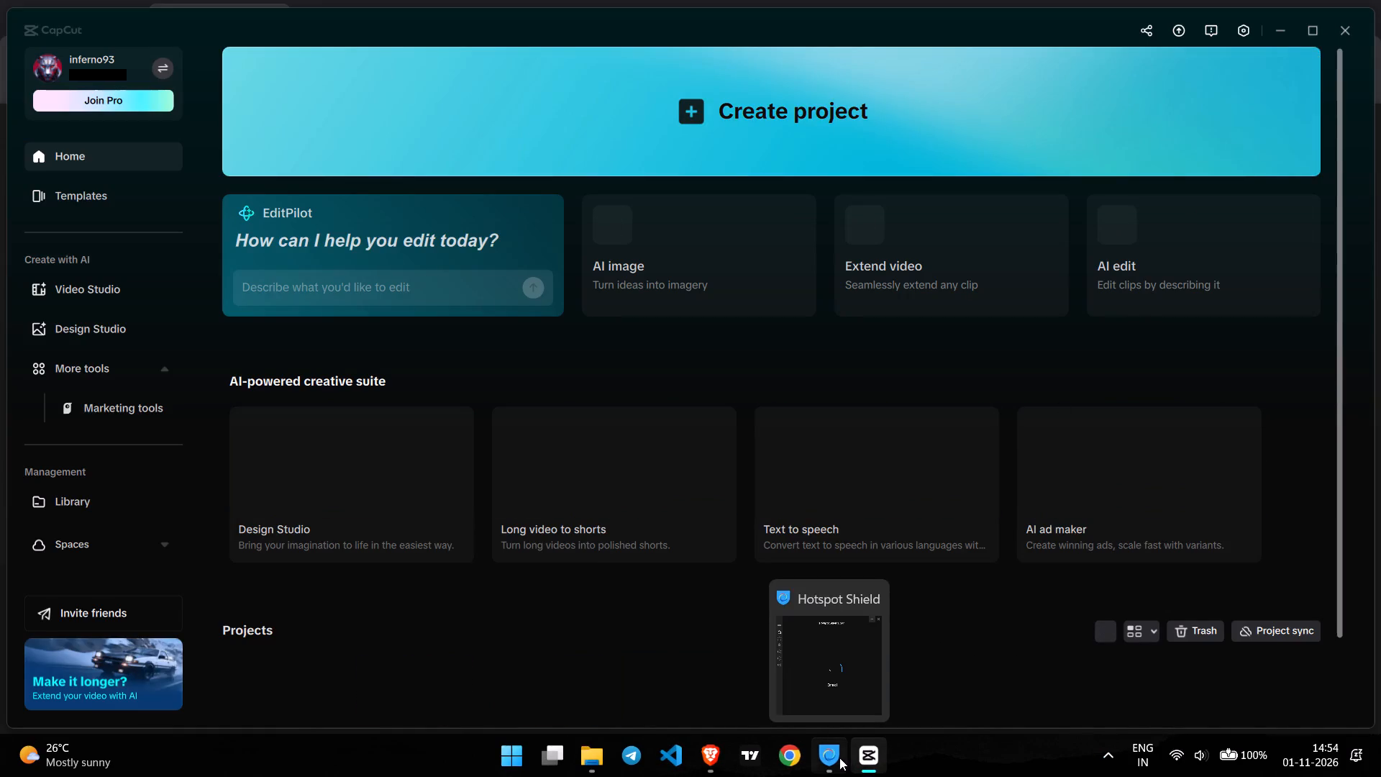
pyautogui.click(843, 677)
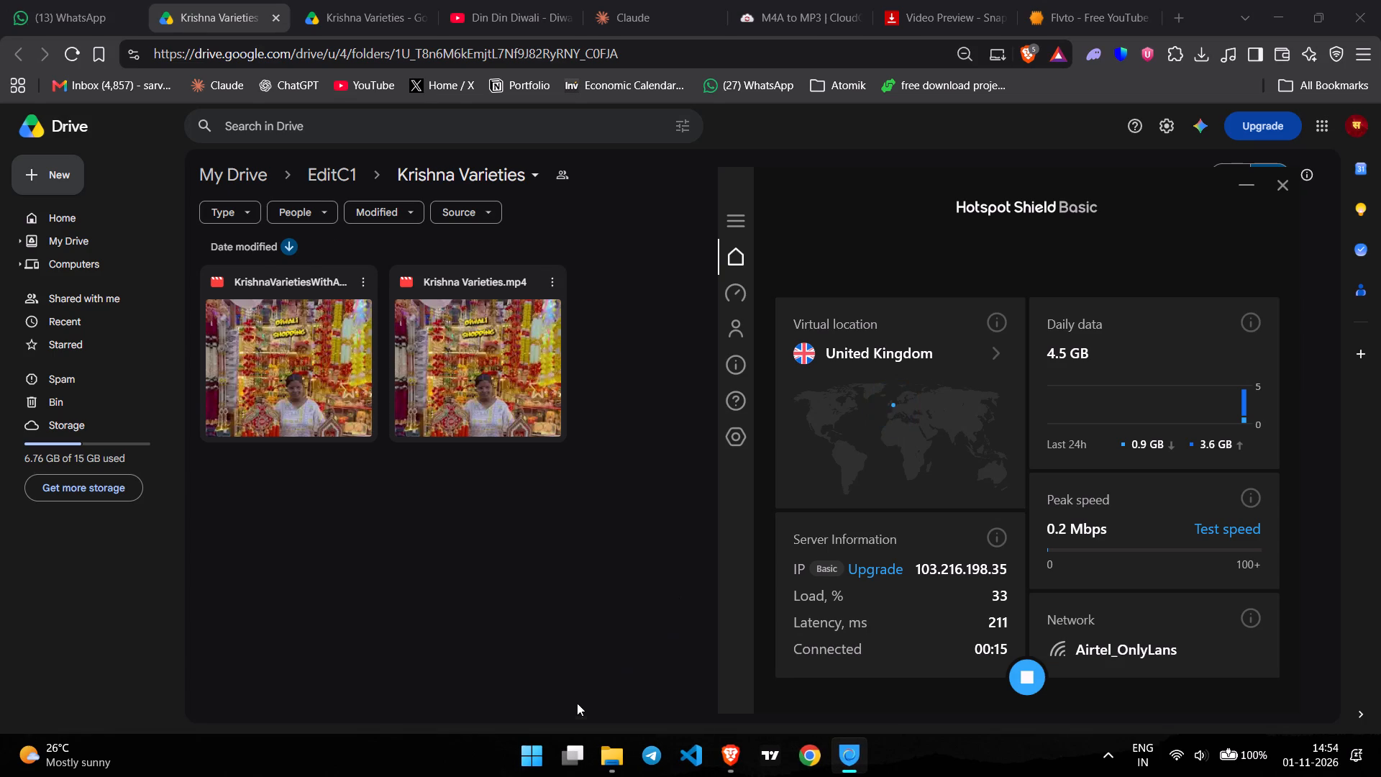
# Relaunch CapCut and exit its environment testing.
pyautogui.click(540, 763)
pyautogui.click(683, 425)
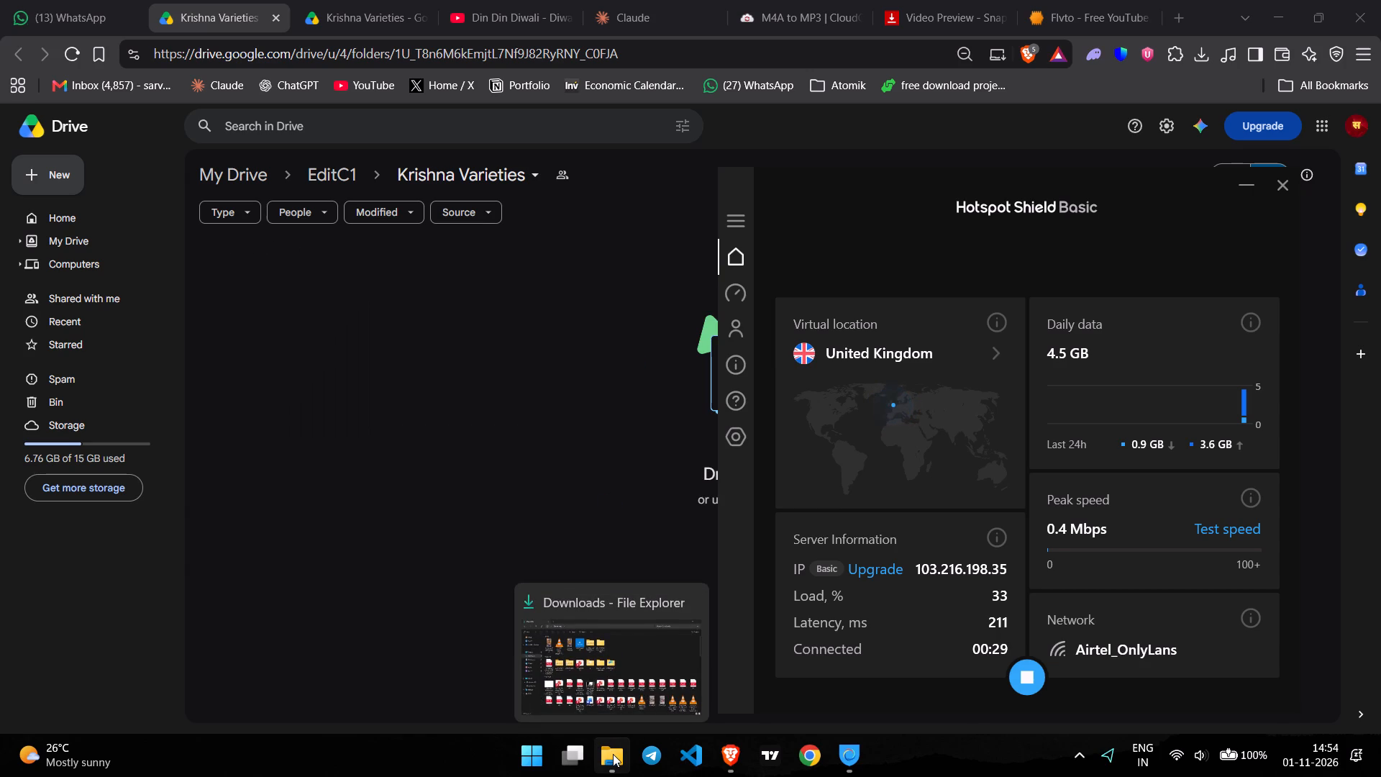
pyautogui.click(526, 748)
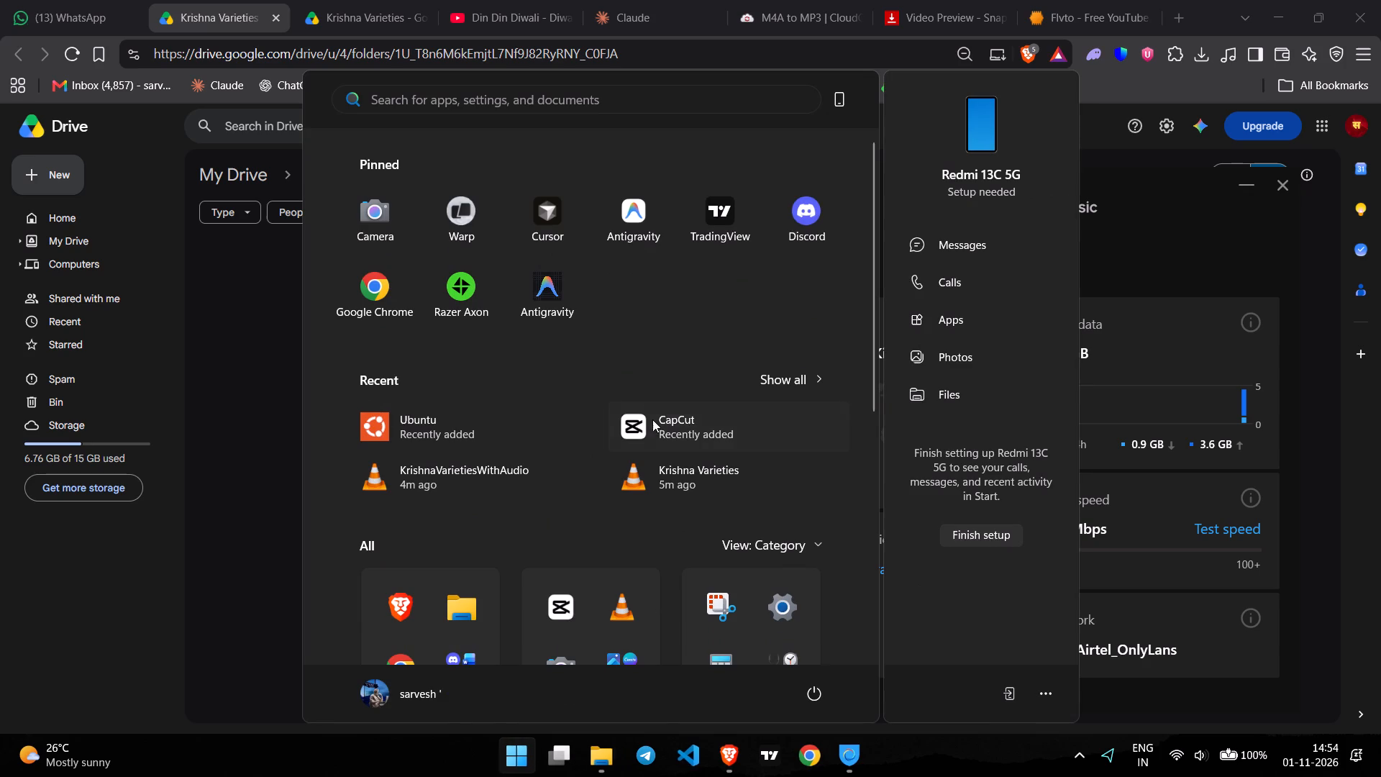
pyautogui.click(655, 420)
pyautogui.click(857, 253)
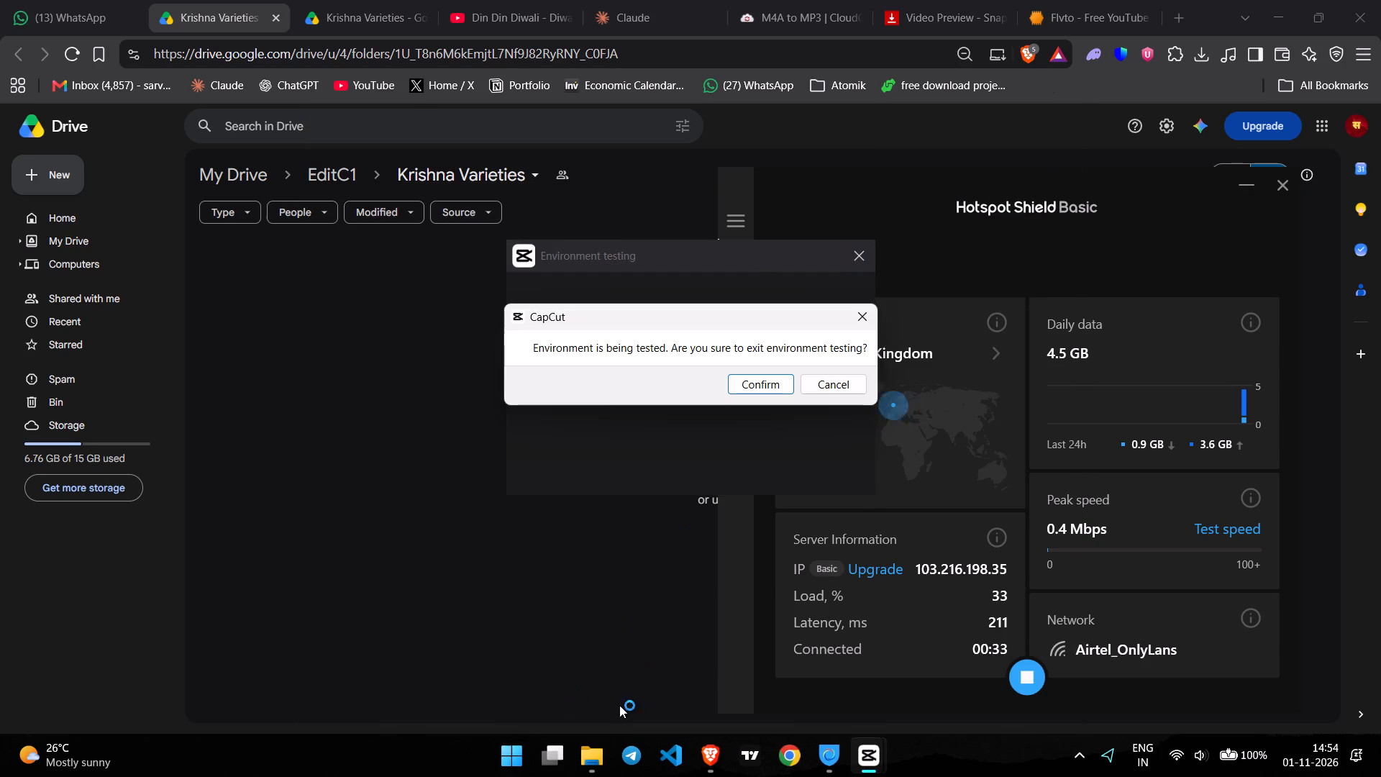
pyautogui.click(792, 380)
# Switch to File Explorer and look over the KrishnaVarietiesWithAudio video in the Downloads folder.
pyautogui.click(603, 768)
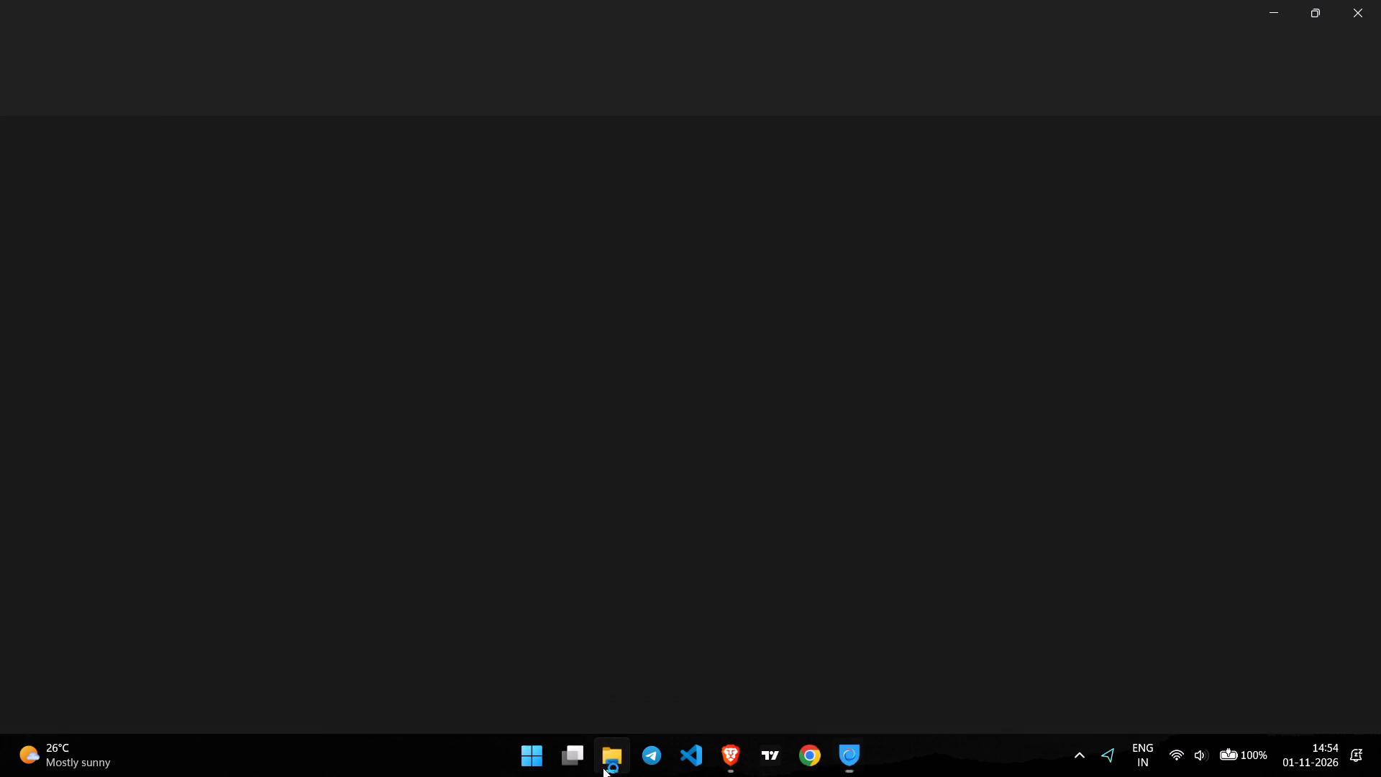
pyautogui.click(201, 207)
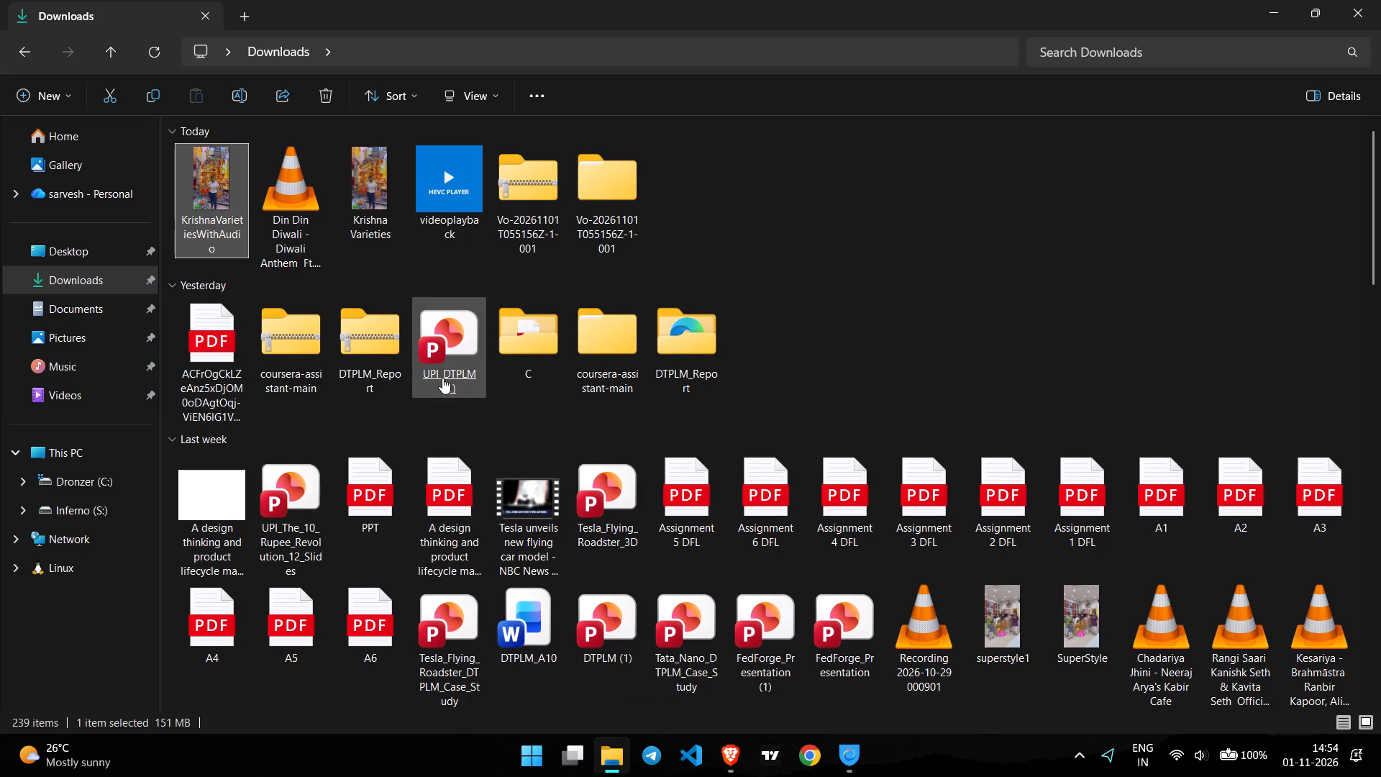
pyautogui.click(787, 196)
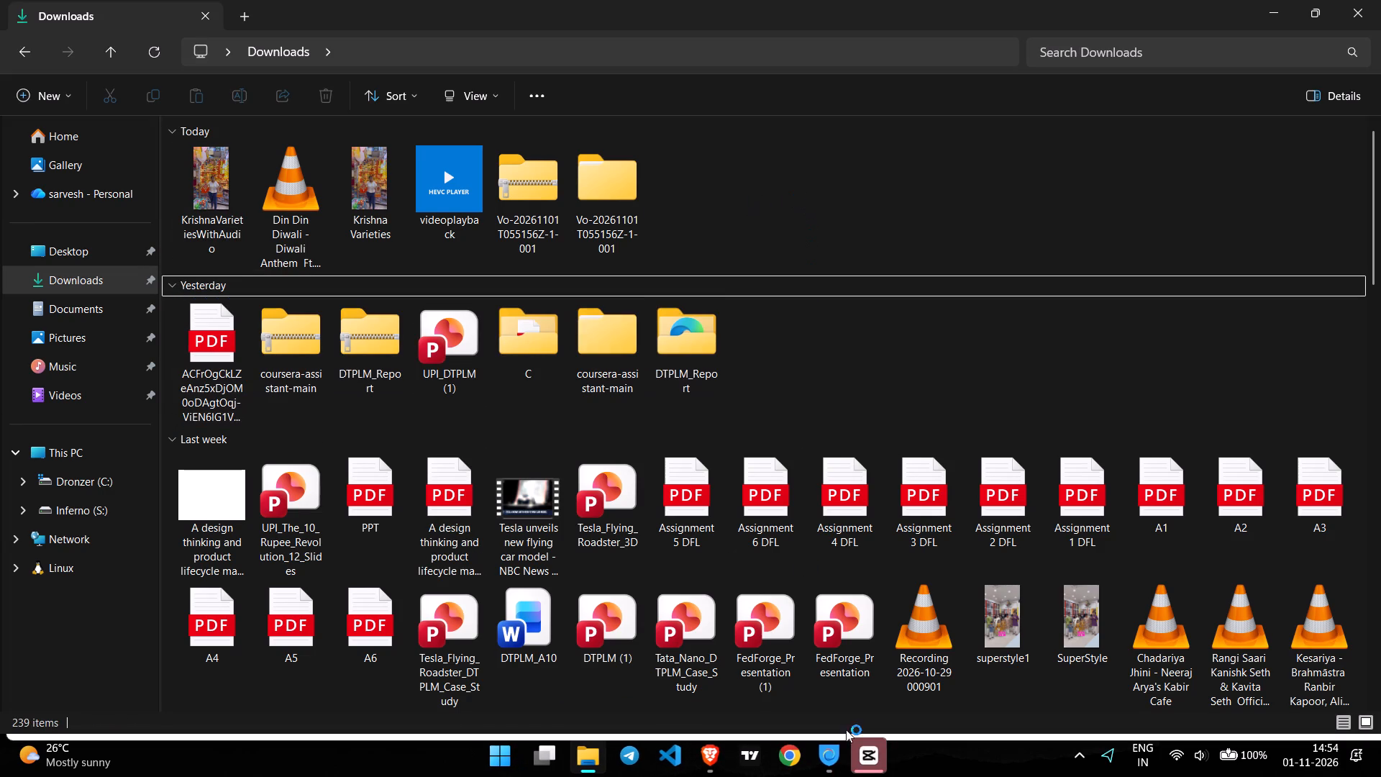
# Switch to CapCut and open the Krishna Varieties editing project 1101 (1).
pyautogui.click(860, 760)
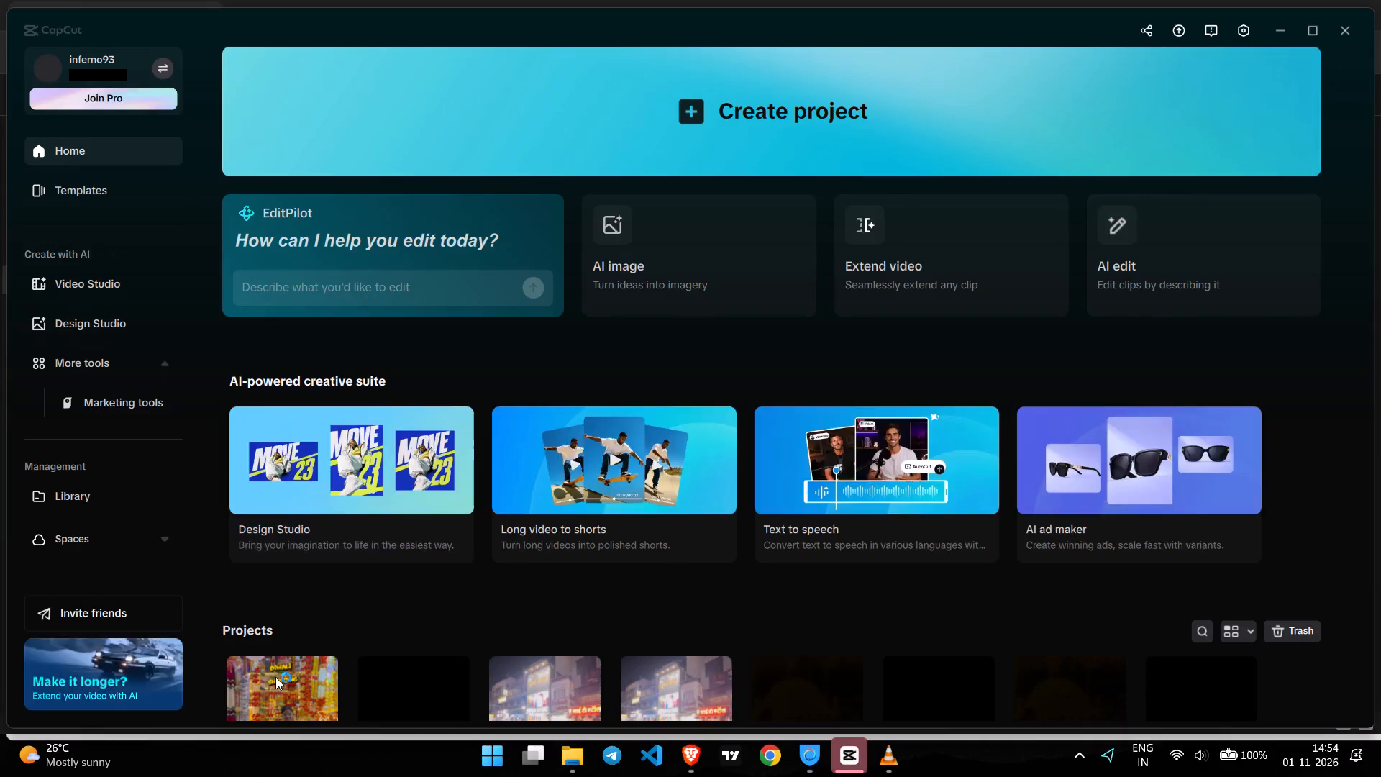
pyautogui.click(275, 677)
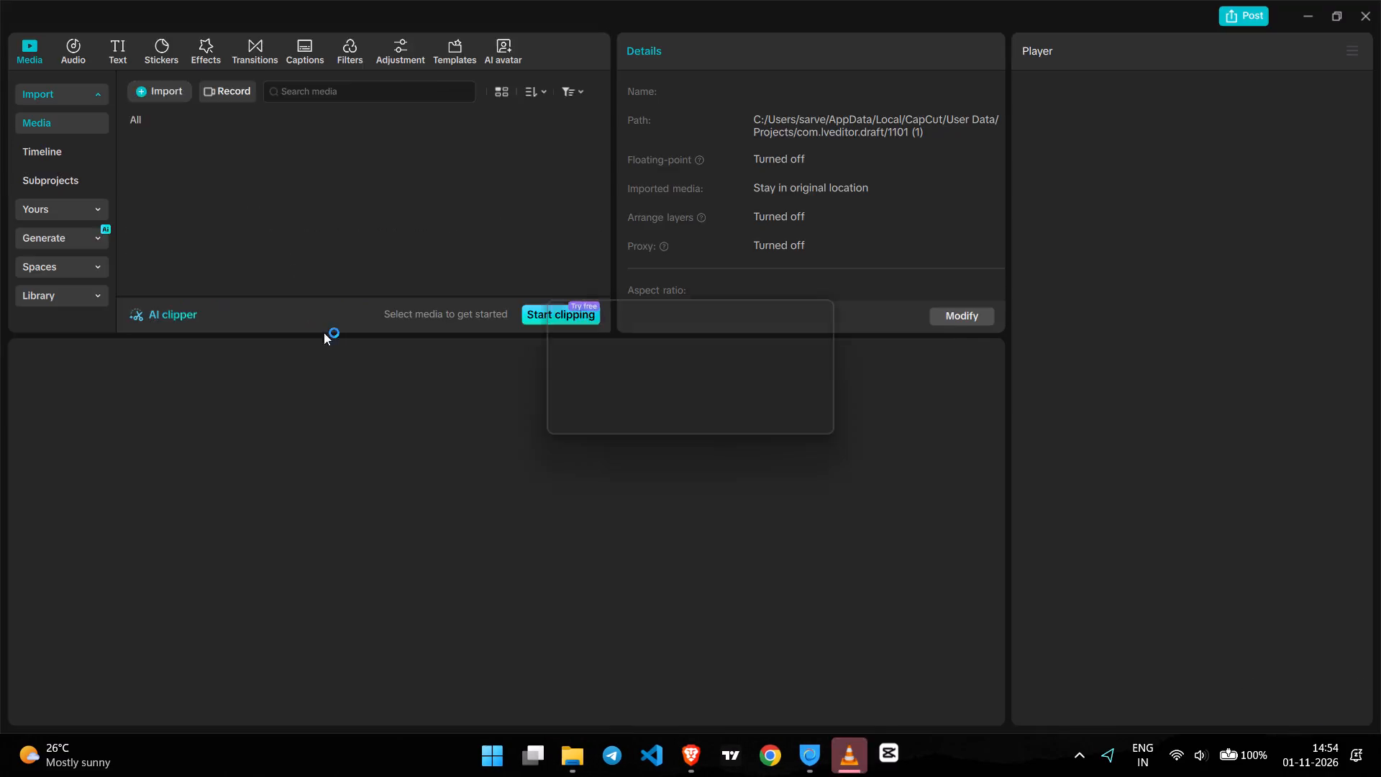
# Switch to VLC and watch KrishnaVarietiesWithAudio.mp4, pausing at the WATER PANTI title about 21 seconds in.
pyautogui.click(844, 756)
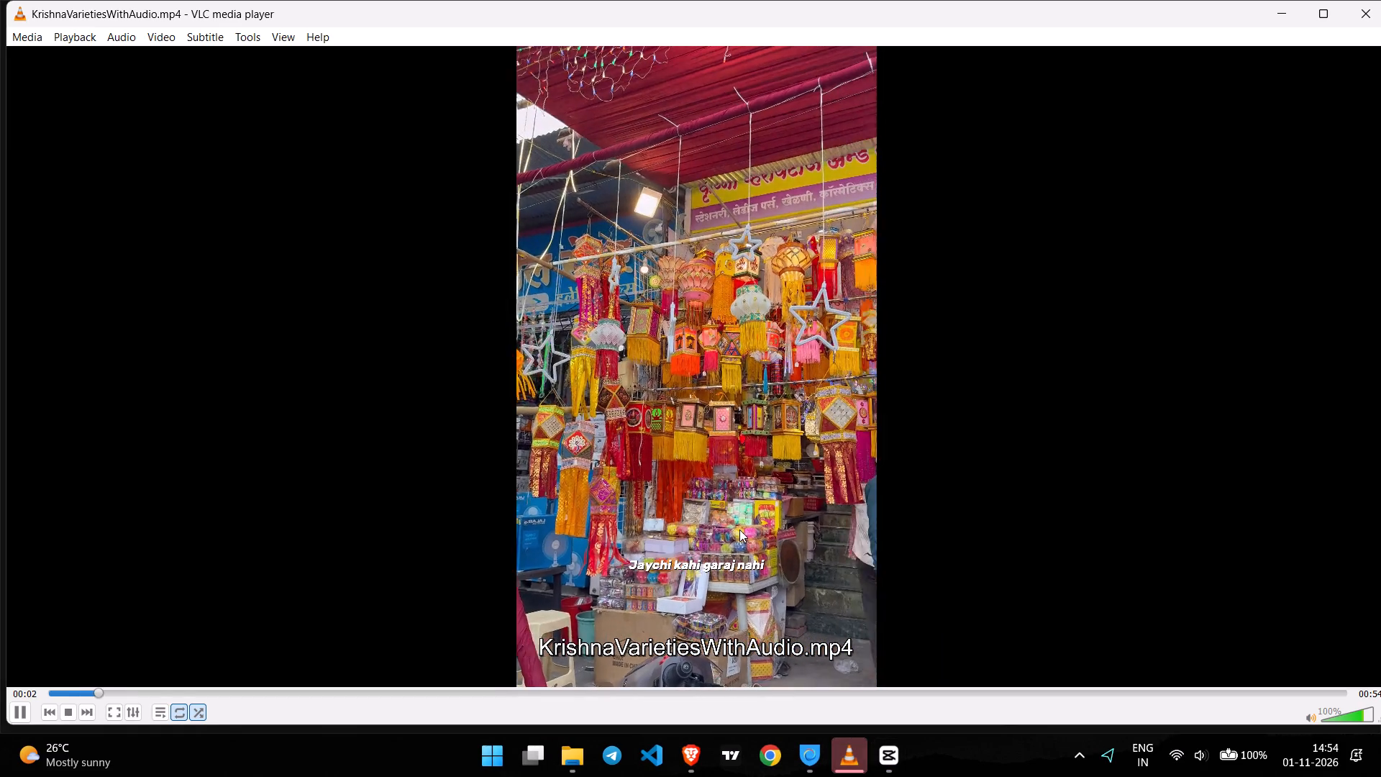
pyautogui.click(1352, 573)
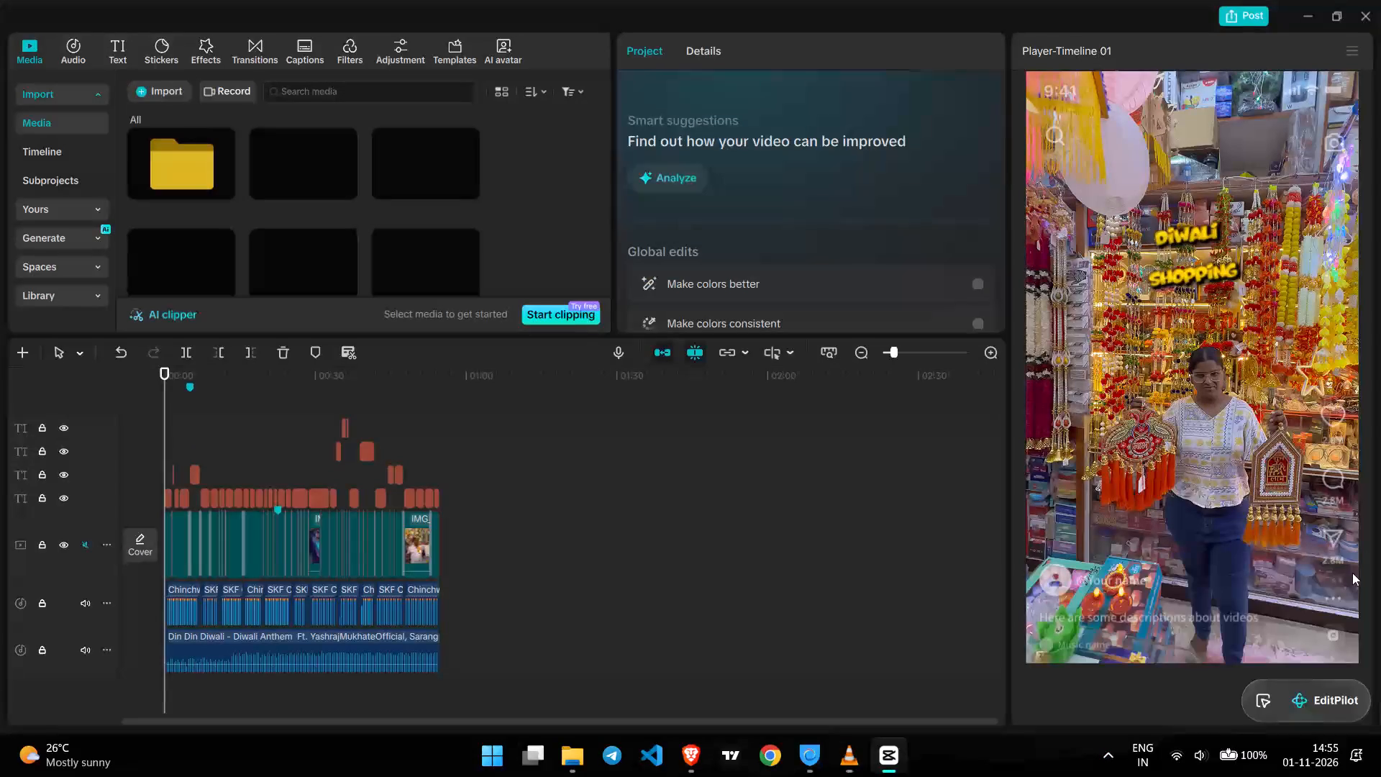
pyautogui.click(850, 753)
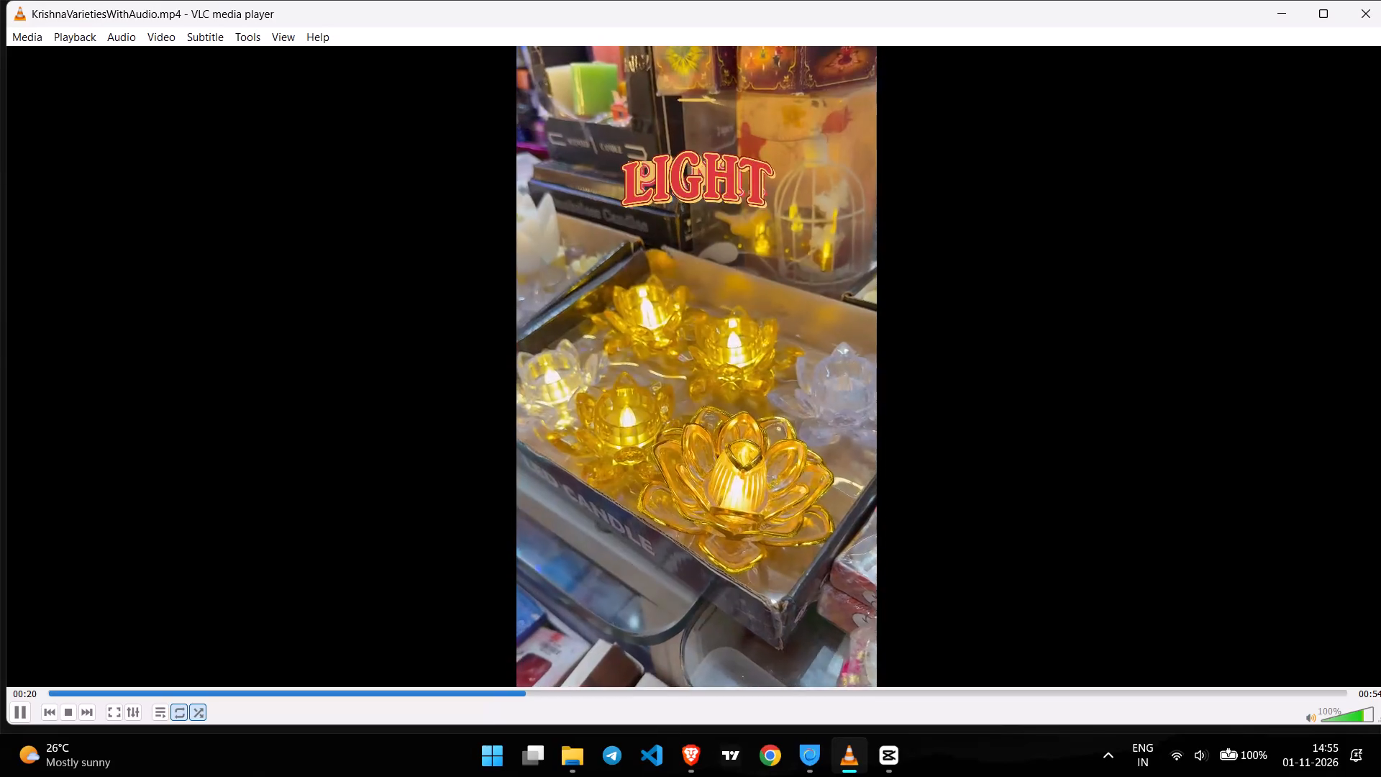
pyautogui.press('space')
pyautogui.press('space')
pyautogui.press('space')
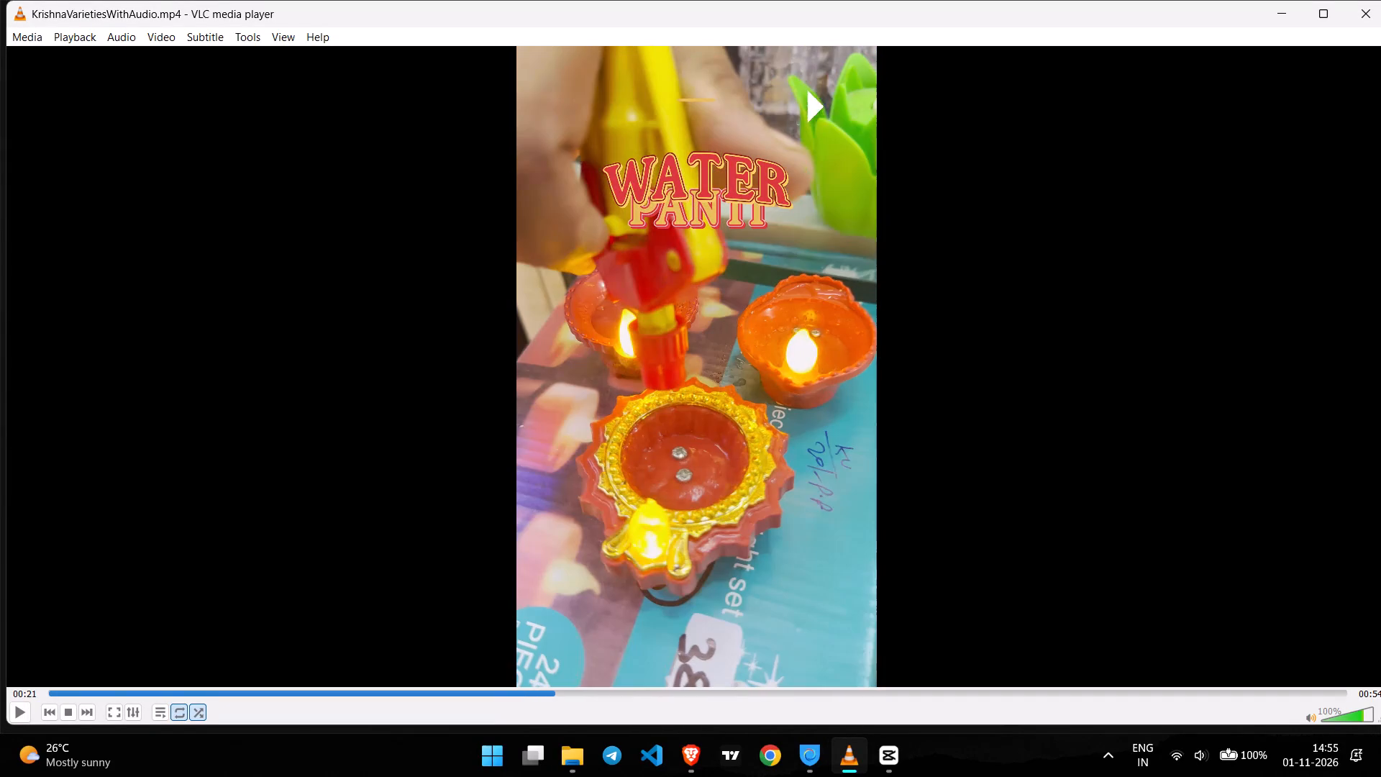
pyautogui.press('Escape')
# Return to the CapCut project and play the timeline from about 18 seconds up to the full LIGHT PANTI title.
pyautogui.click(890, 757)
pyautogui.keyDown('ctrl'); pyautogui.hscroll(2, 339, 496); pyautogui.keyUp('ctrl')
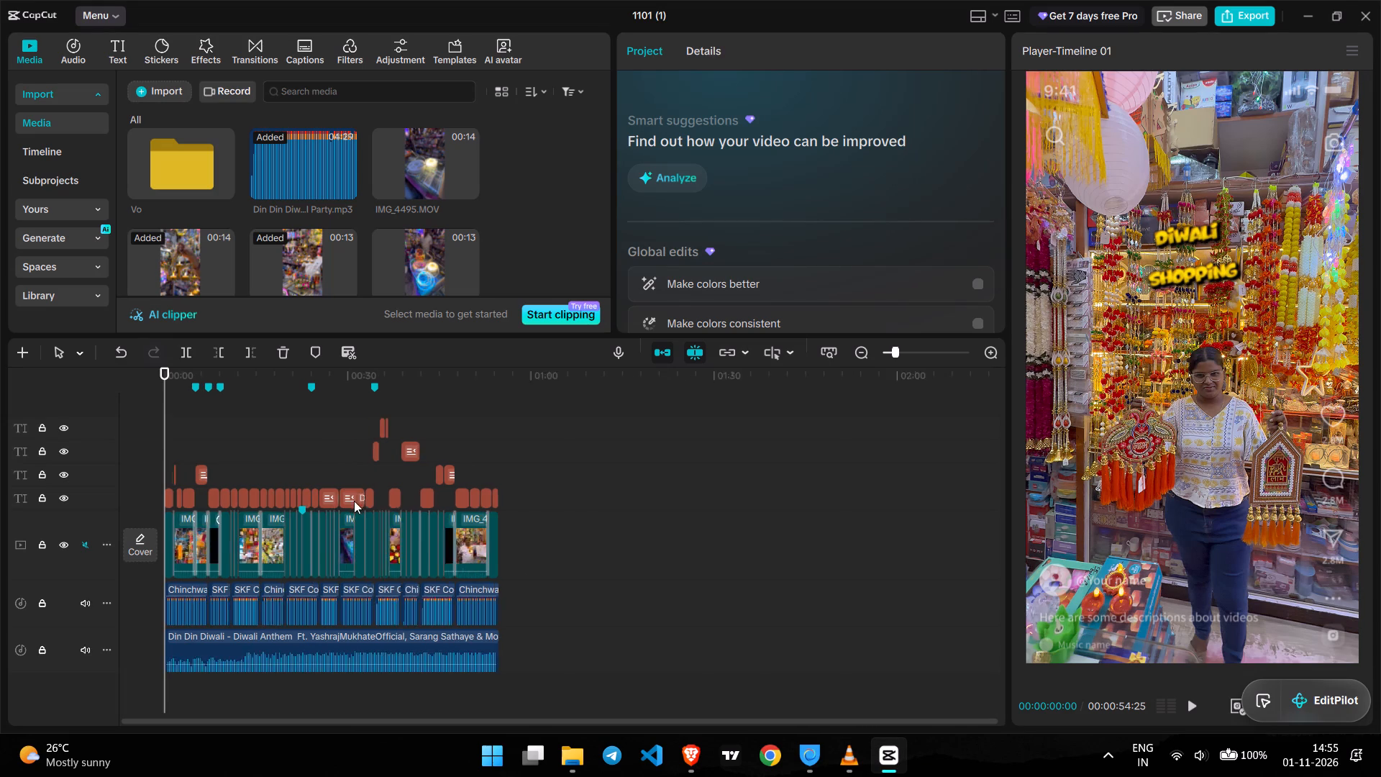
pyautogui.keyDown('ctrl'); pyautogui.hscroll(11, 354, 501); pyautogui.keyUp('ctrl')
pyautogui.hscroll(-2, 536, 507)
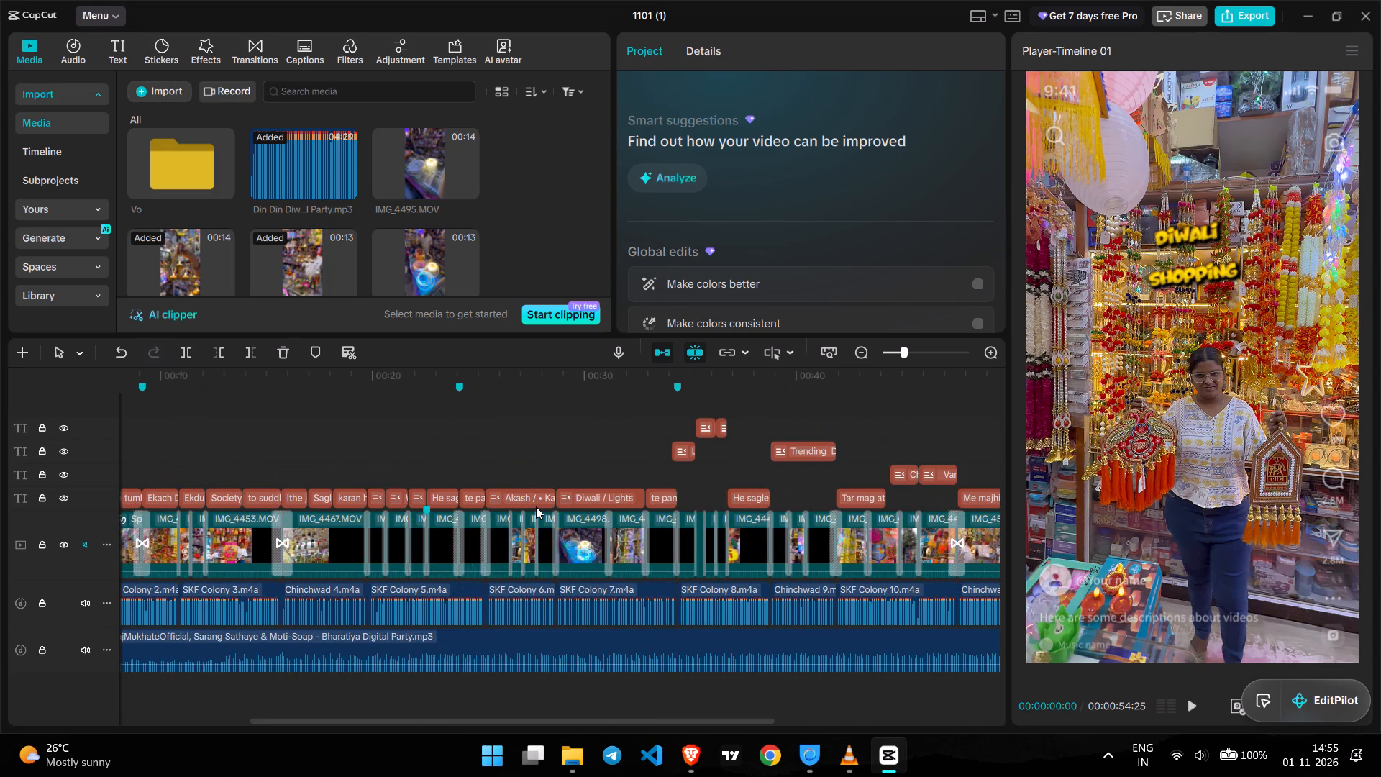
pyautogui.hscroll(1, 291, 446)
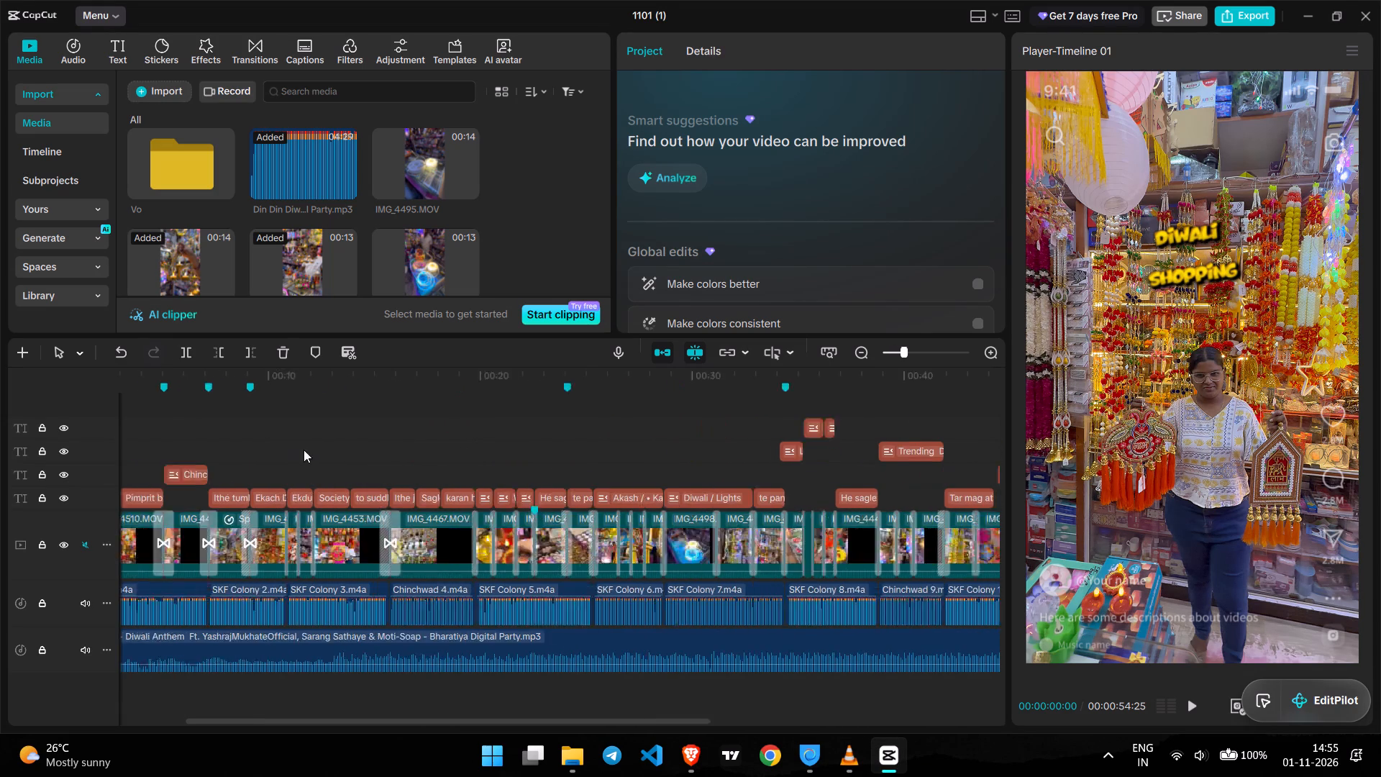
pyautogui.hscroll(1, 304, 450)
pyautogui.click(542, 427)
pyautogui.press('space')
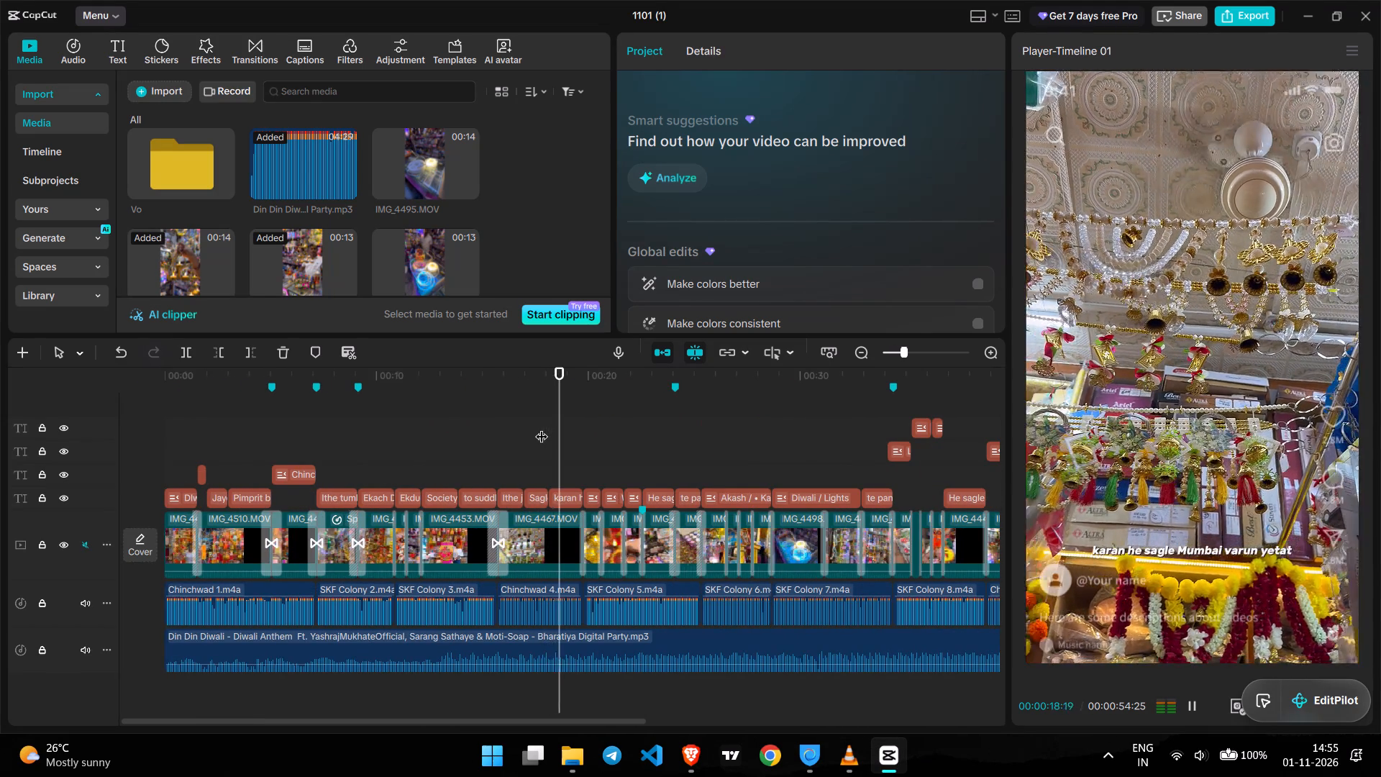
pyautogui.press('space')
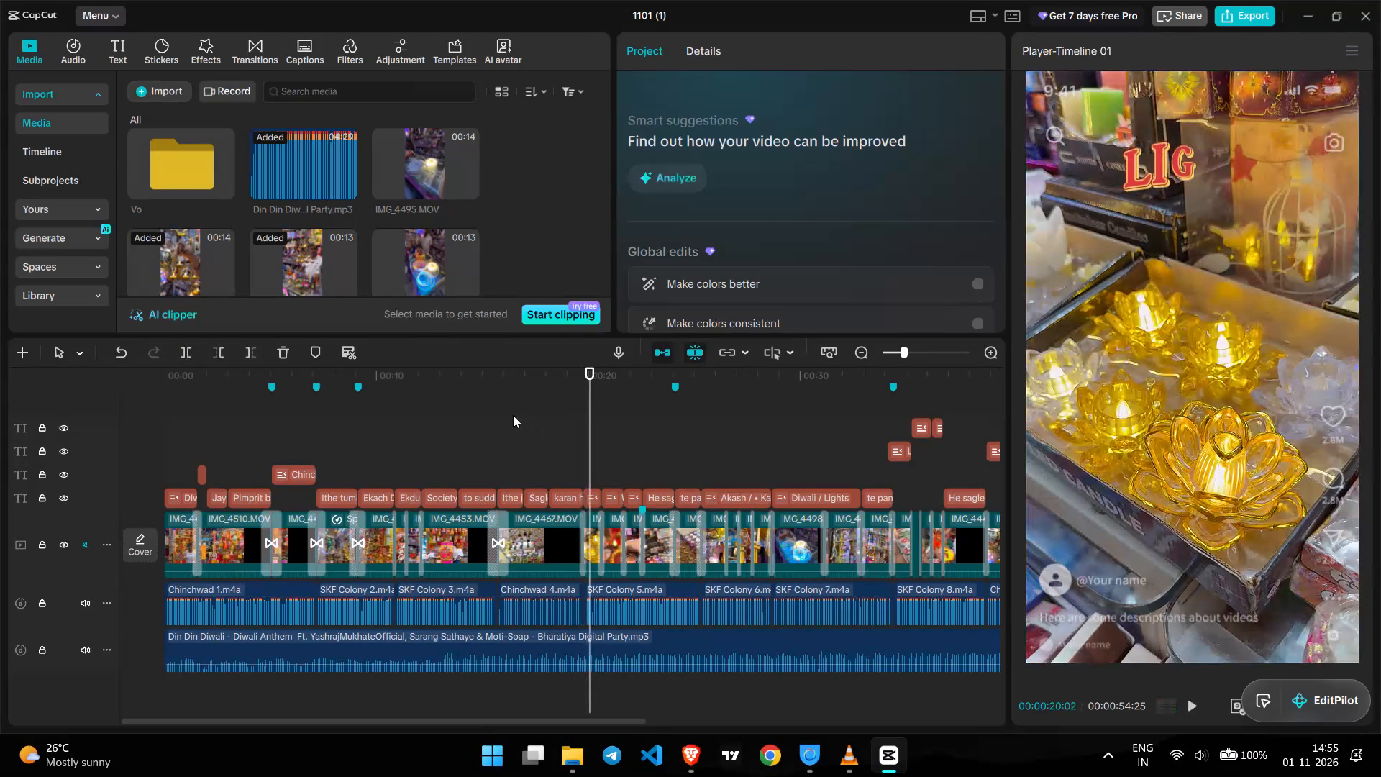
pyautogui.press('space')
pyautogui.press('space')
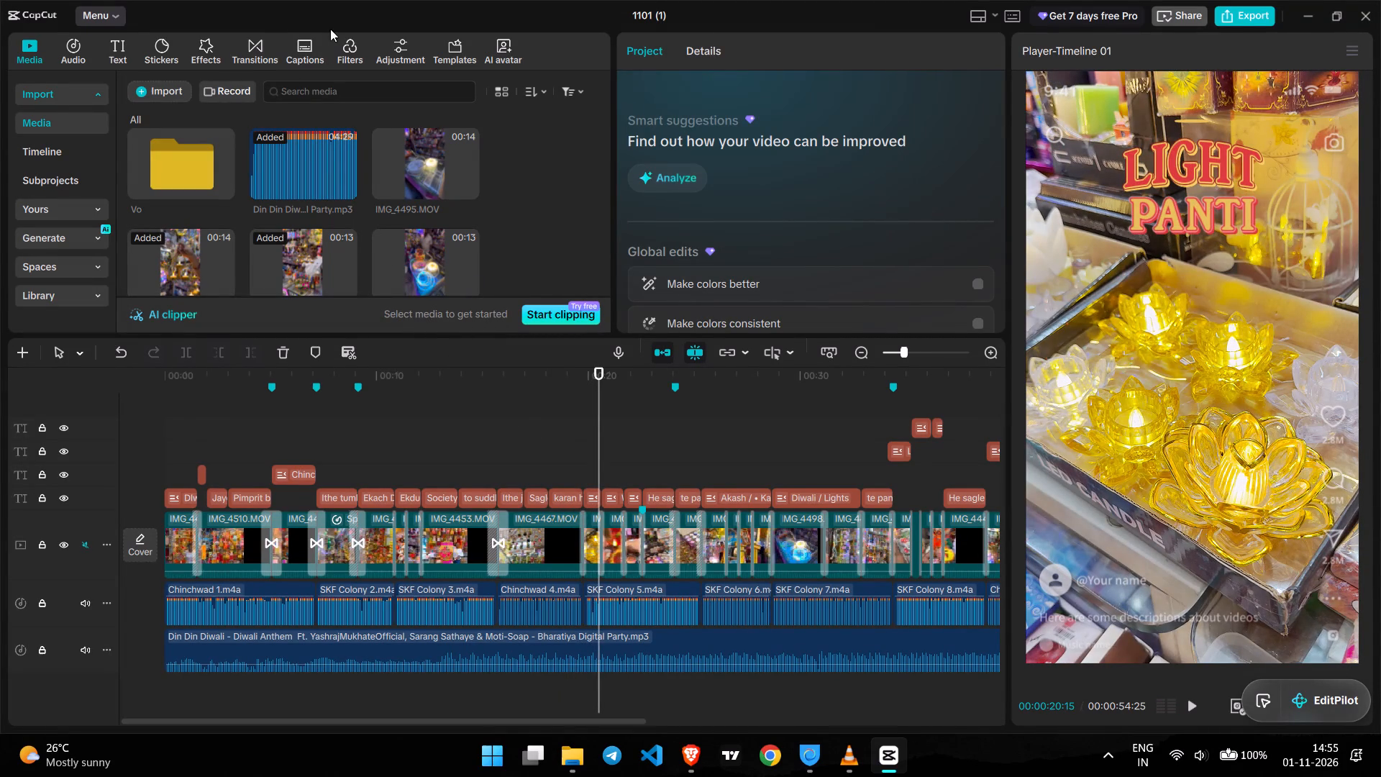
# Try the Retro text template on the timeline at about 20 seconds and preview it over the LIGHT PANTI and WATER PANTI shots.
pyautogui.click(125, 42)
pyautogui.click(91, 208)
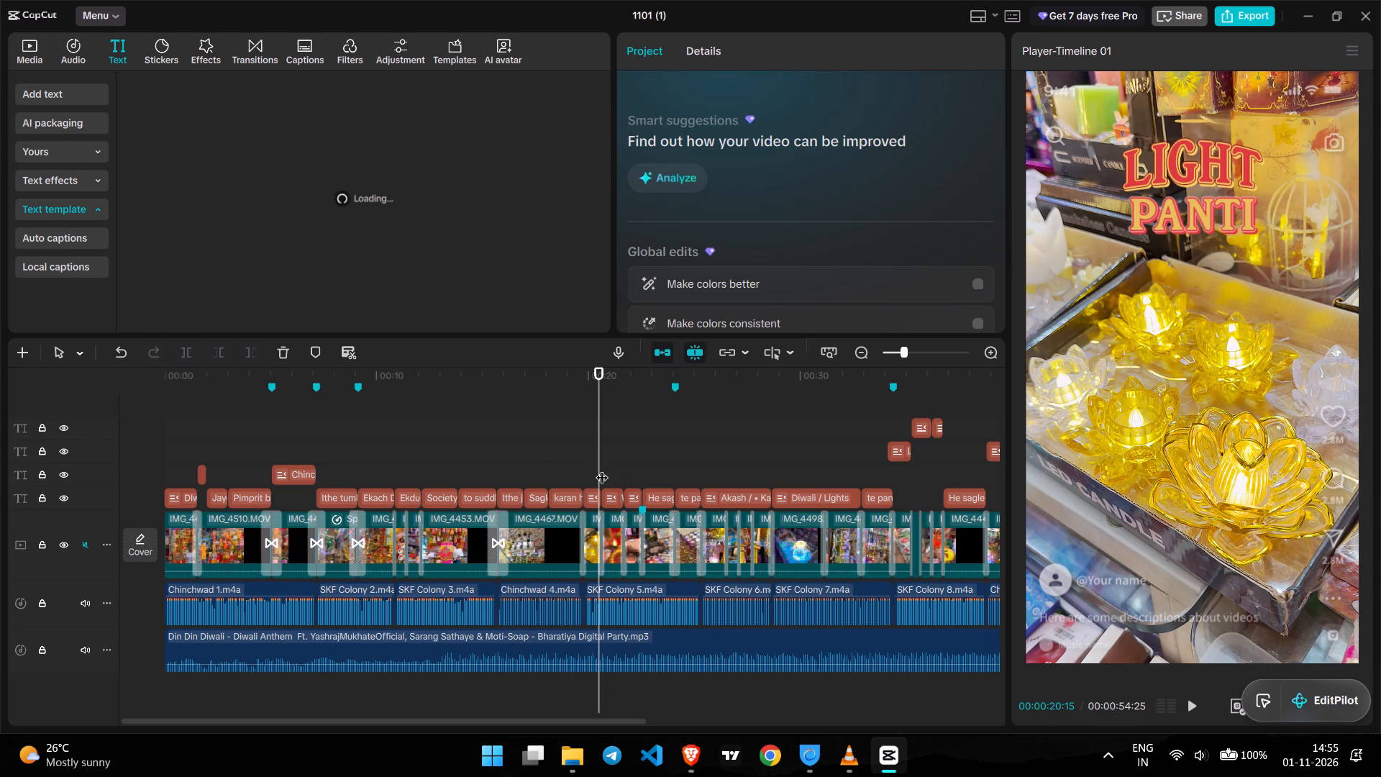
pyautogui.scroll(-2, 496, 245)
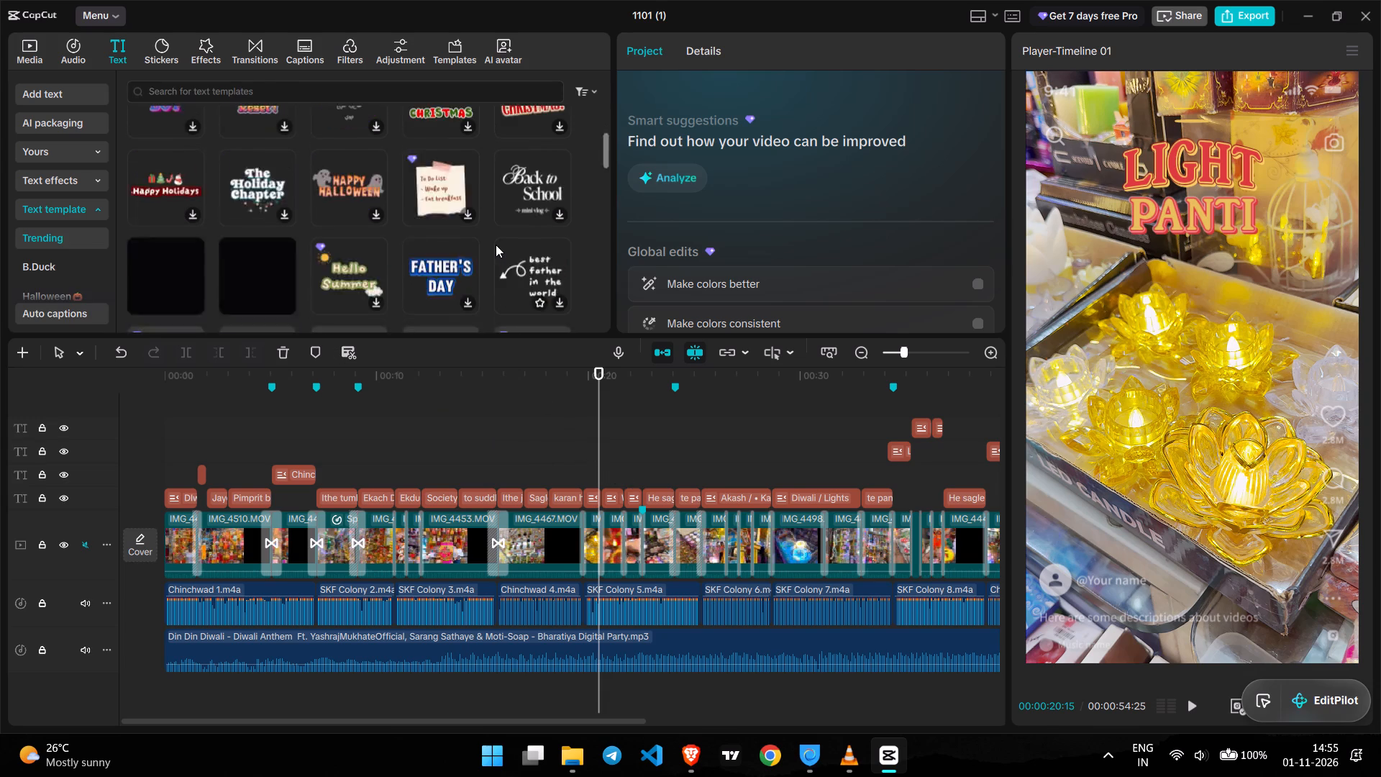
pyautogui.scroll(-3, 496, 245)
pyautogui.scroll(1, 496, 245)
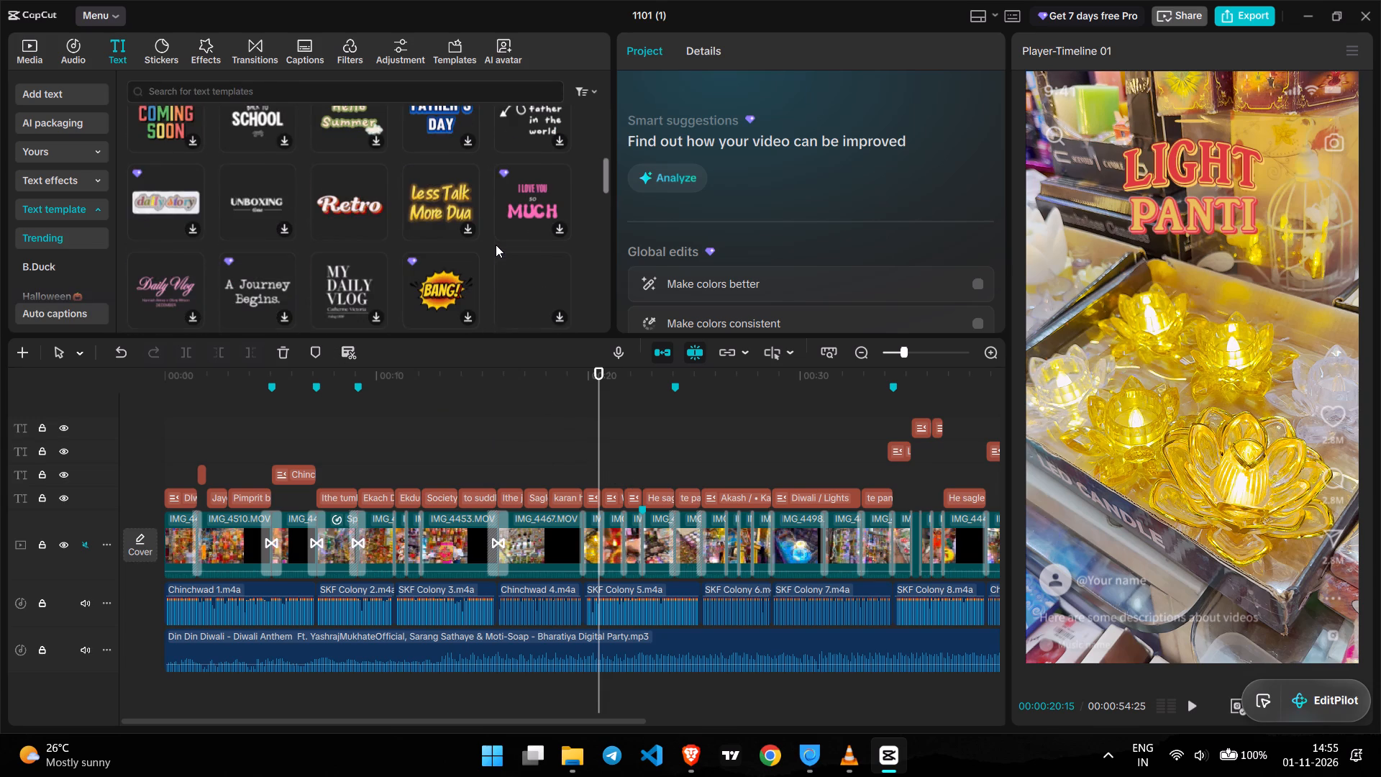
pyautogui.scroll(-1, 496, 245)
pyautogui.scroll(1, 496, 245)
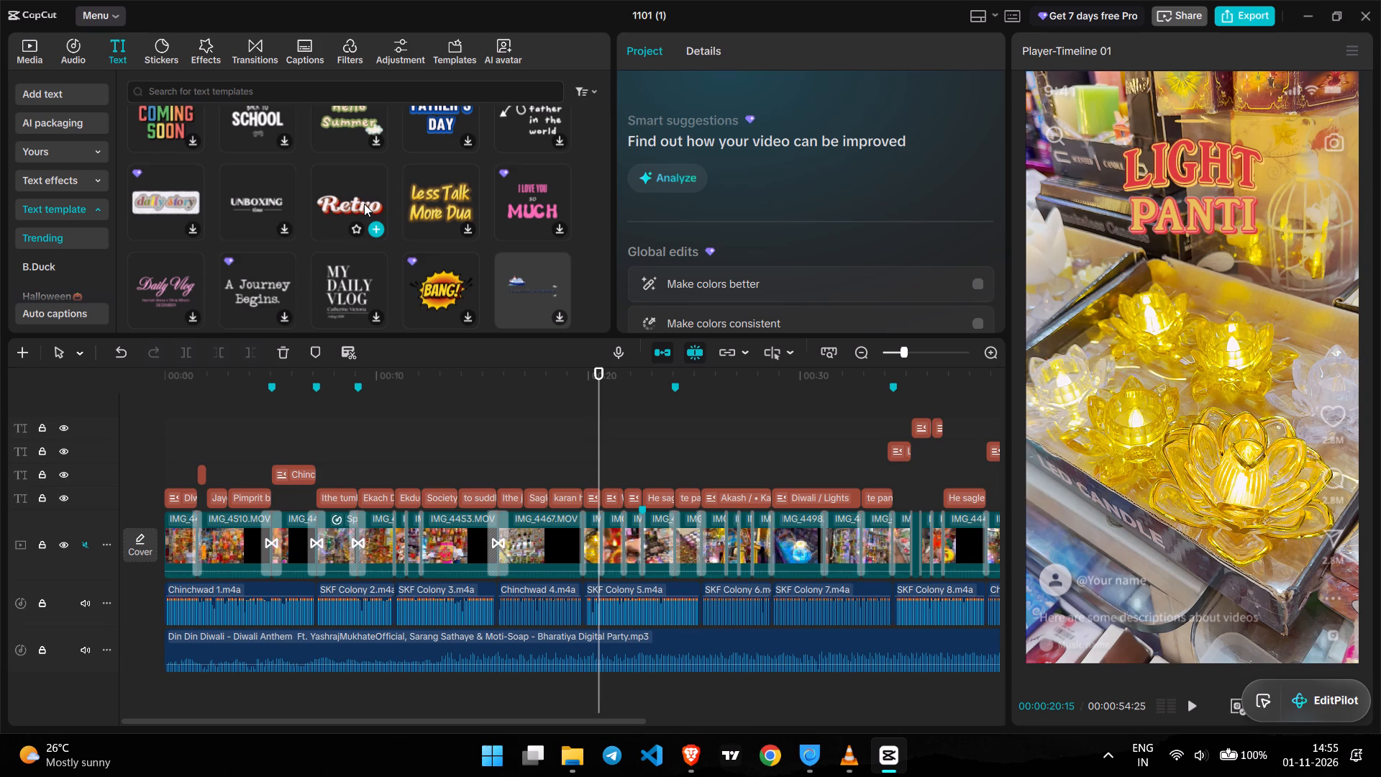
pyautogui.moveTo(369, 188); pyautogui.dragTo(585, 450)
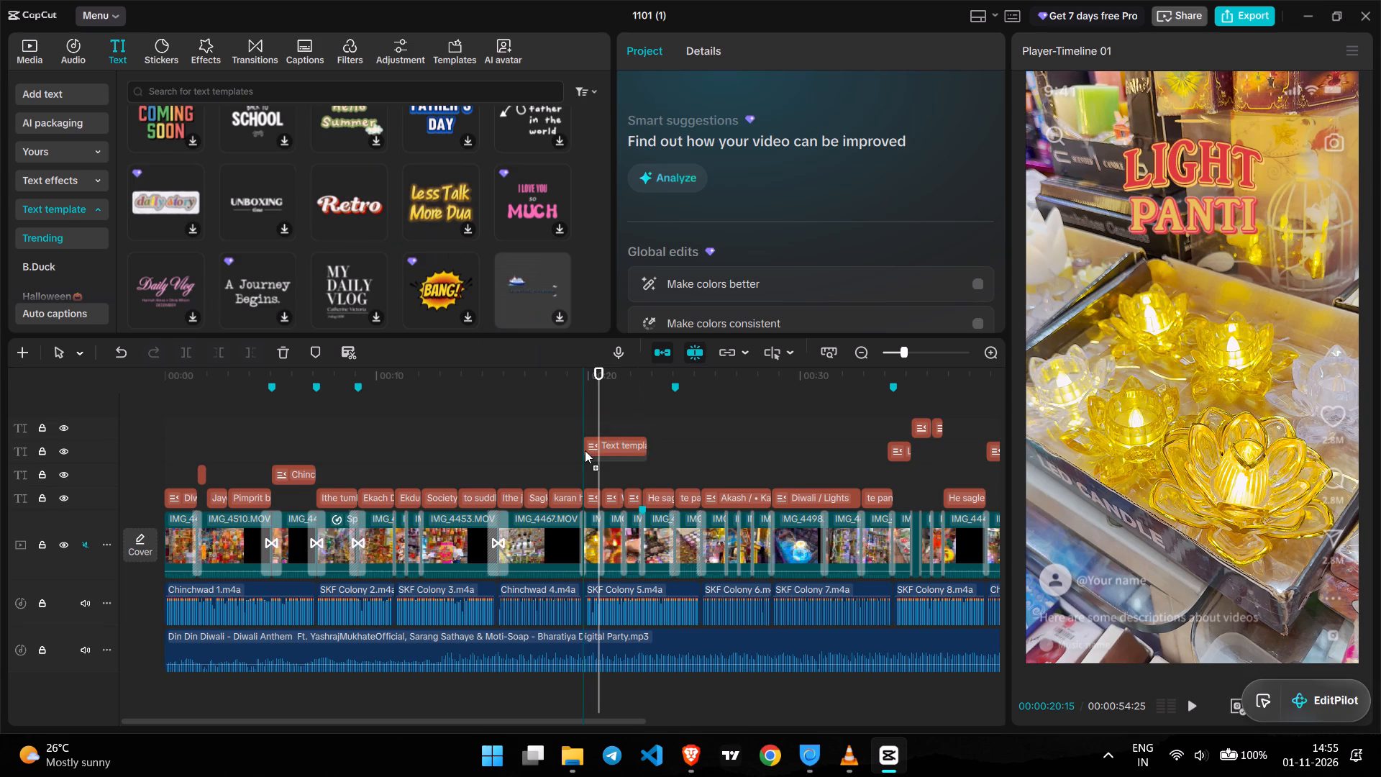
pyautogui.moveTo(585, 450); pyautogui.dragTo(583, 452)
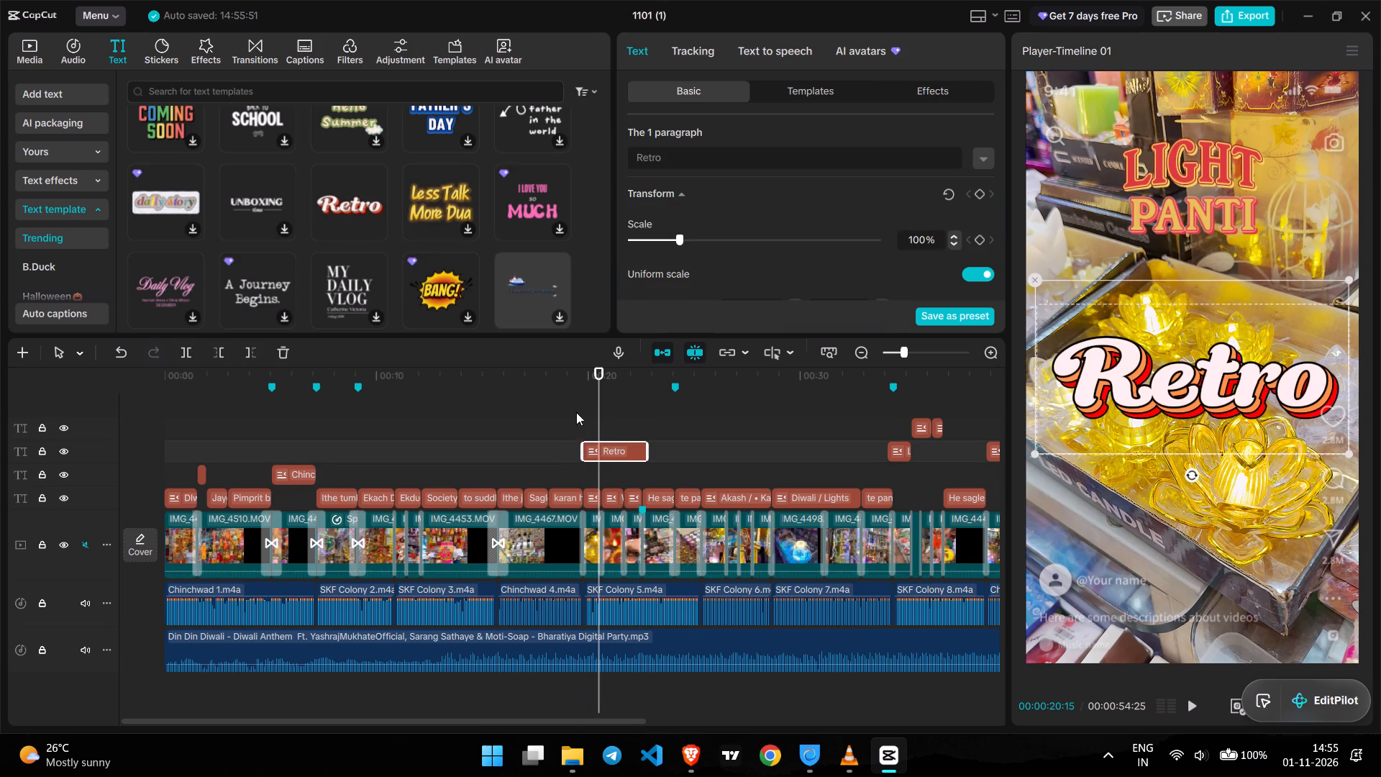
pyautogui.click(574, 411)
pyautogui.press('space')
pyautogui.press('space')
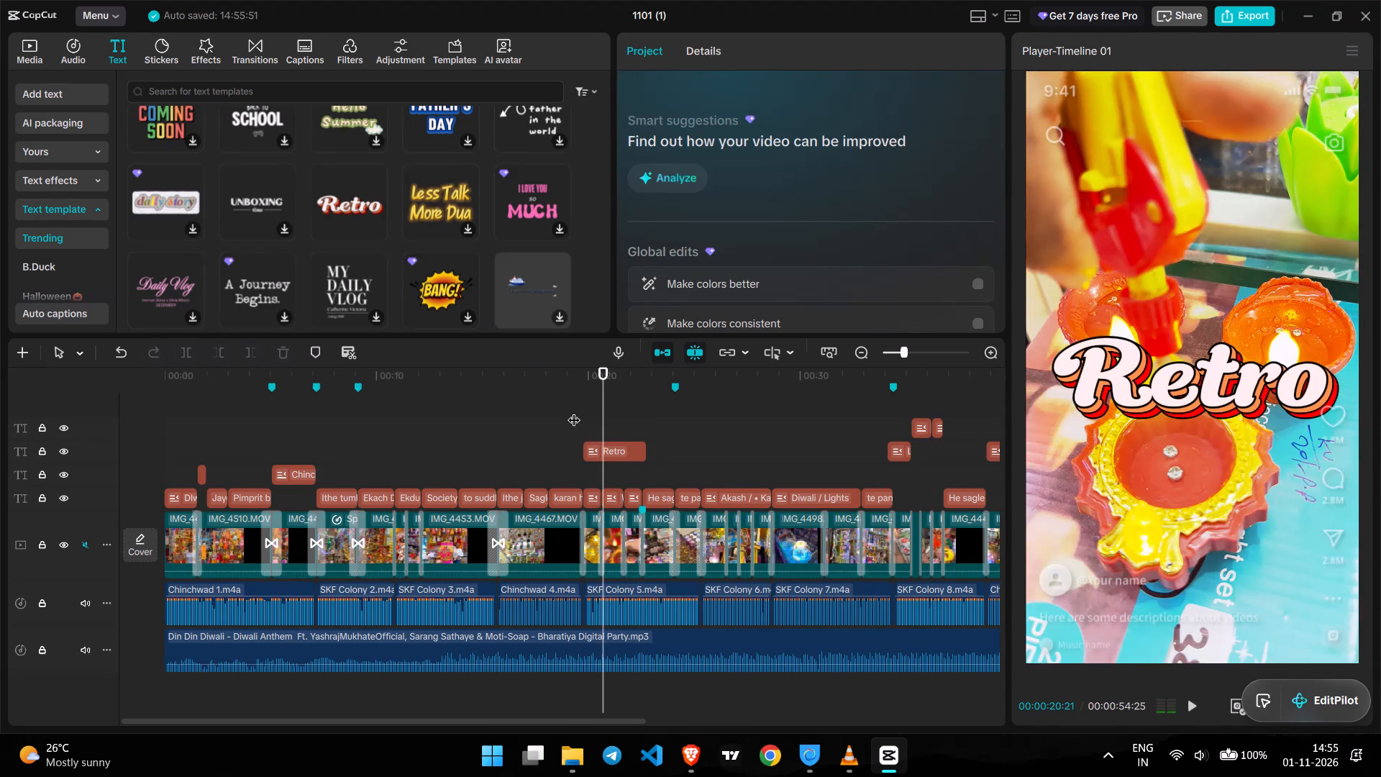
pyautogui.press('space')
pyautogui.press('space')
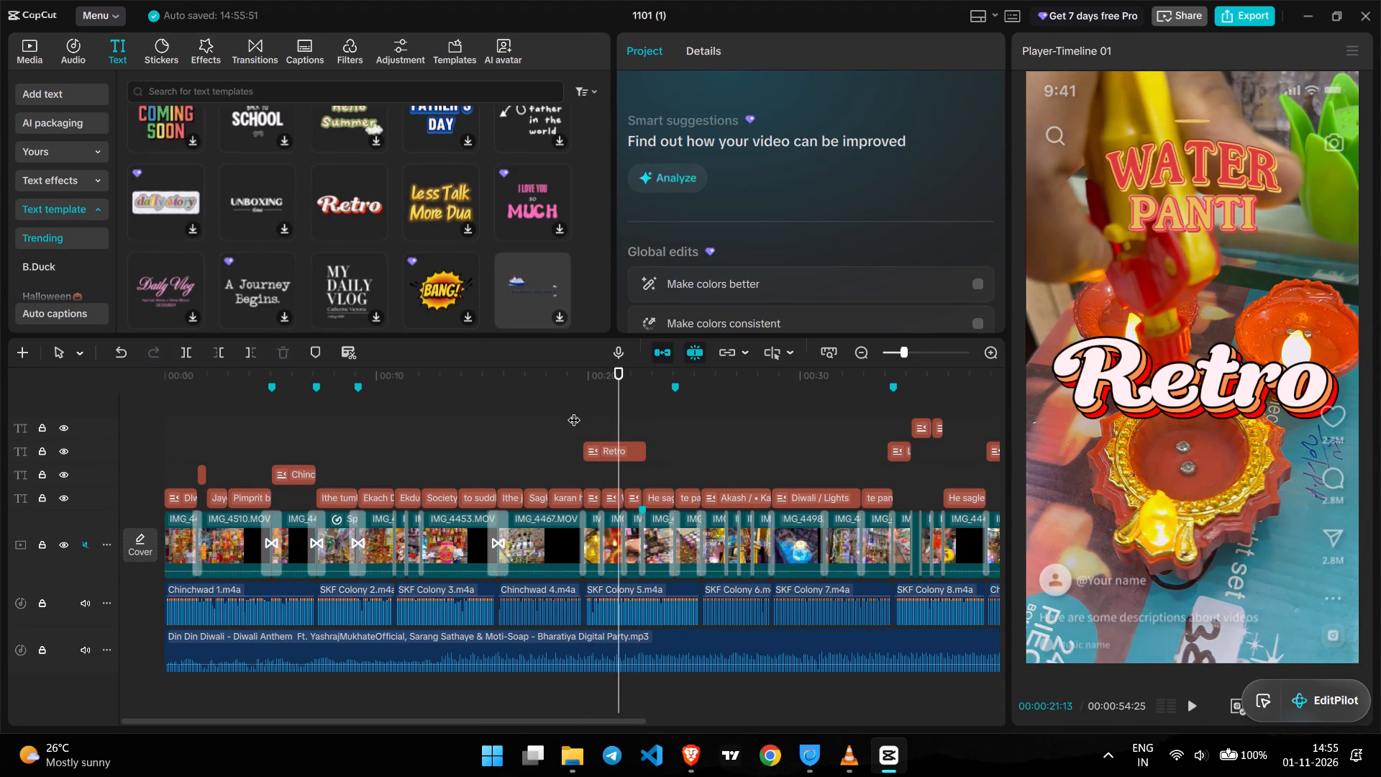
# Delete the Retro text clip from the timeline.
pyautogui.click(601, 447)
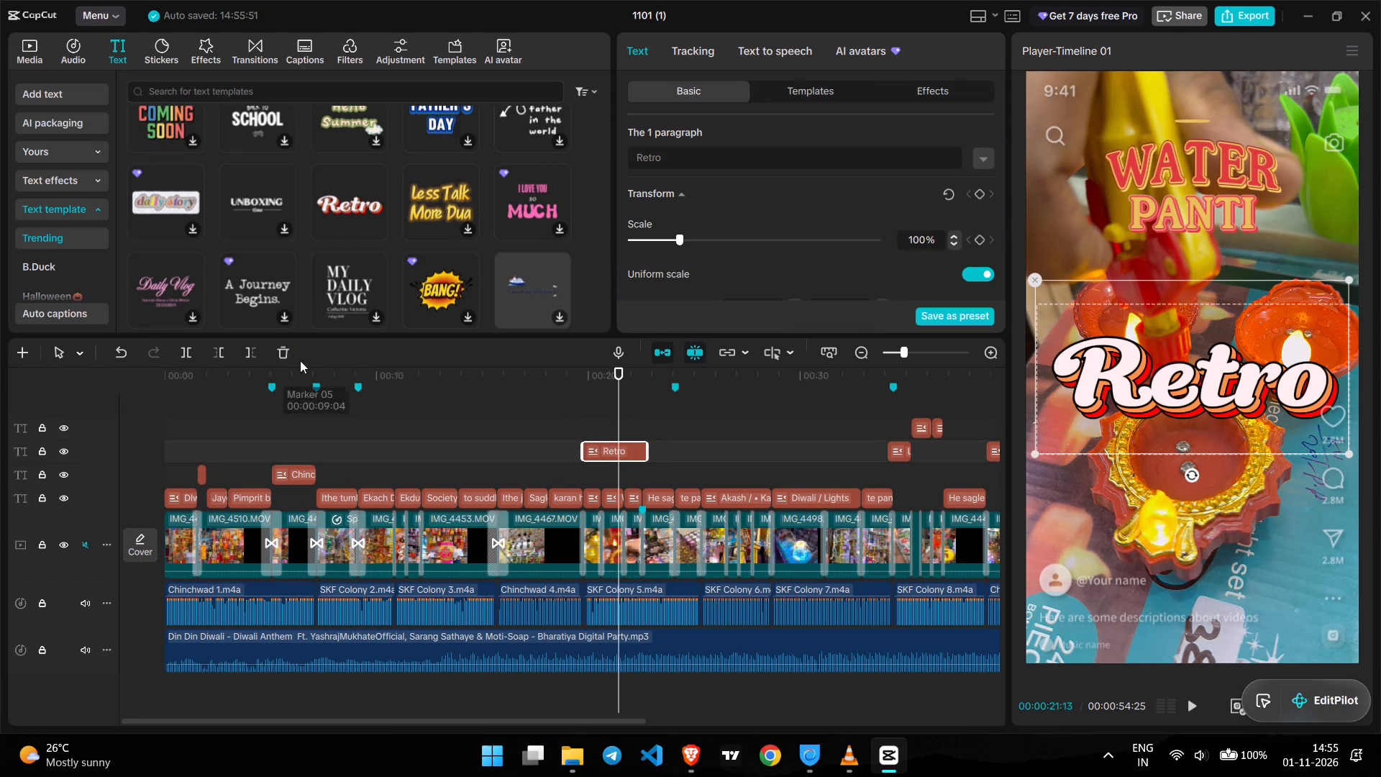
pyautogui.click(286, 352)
# Browse the Trending and Hits text templates for a title style suited to the panti shots.
pyautogui.scroll(-3, 335, 286)
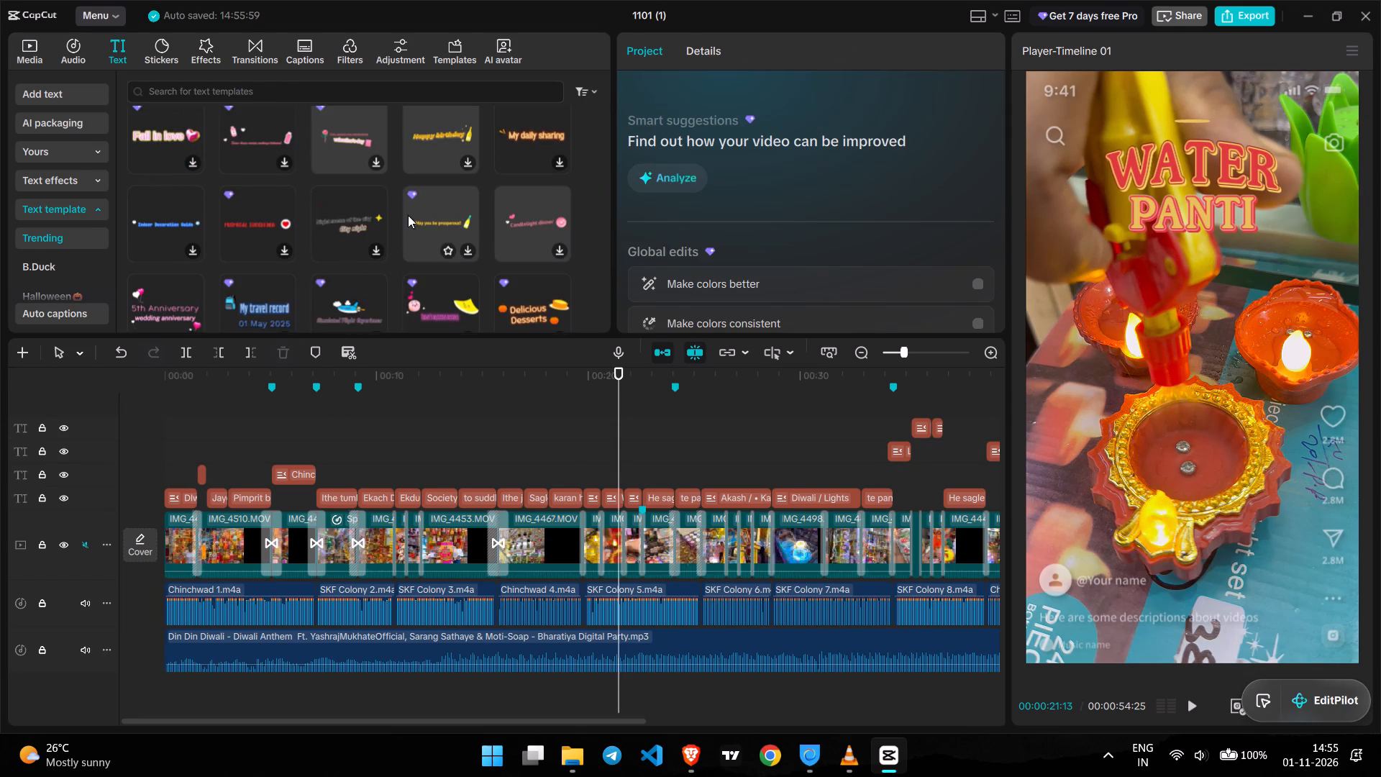
pyautogui.scroll(-6, 408, 215)
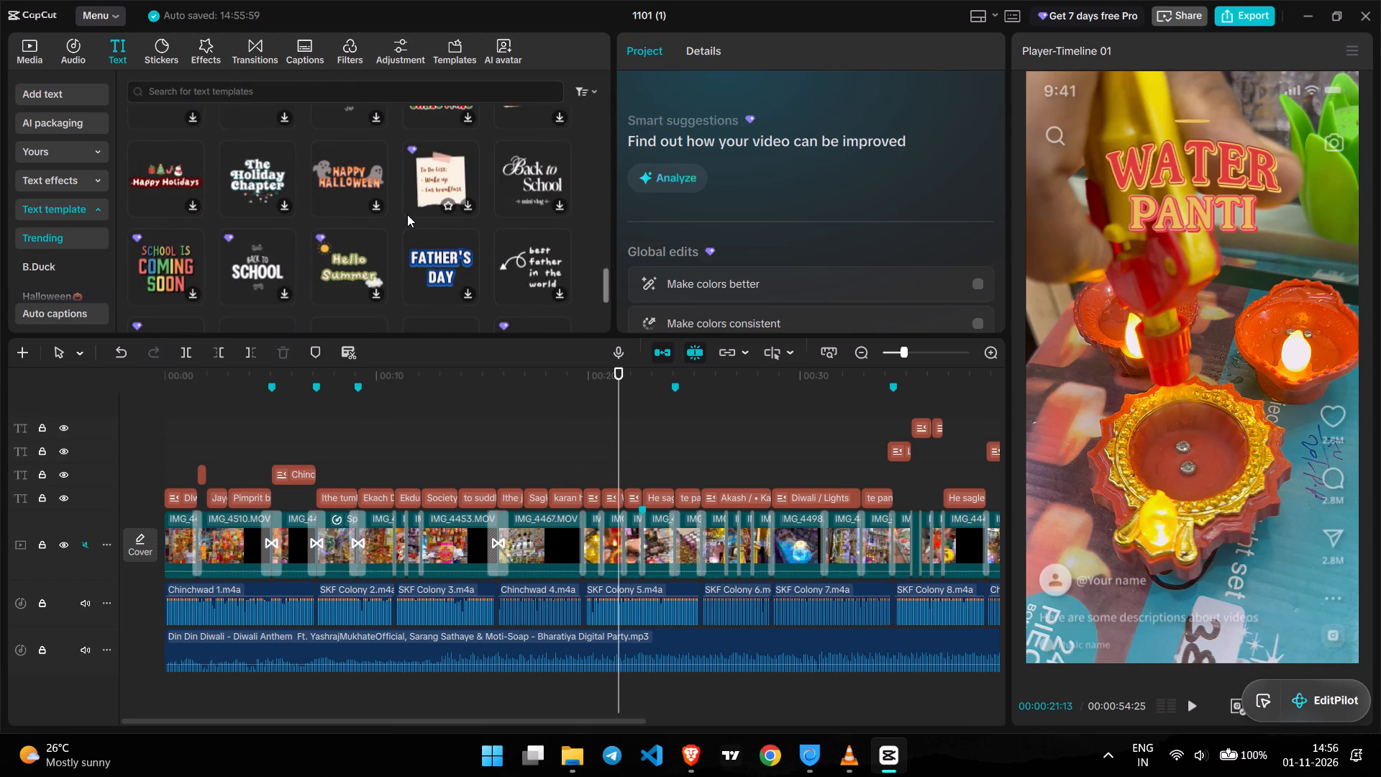
pyautogui.scroll(-2, 407, 214)
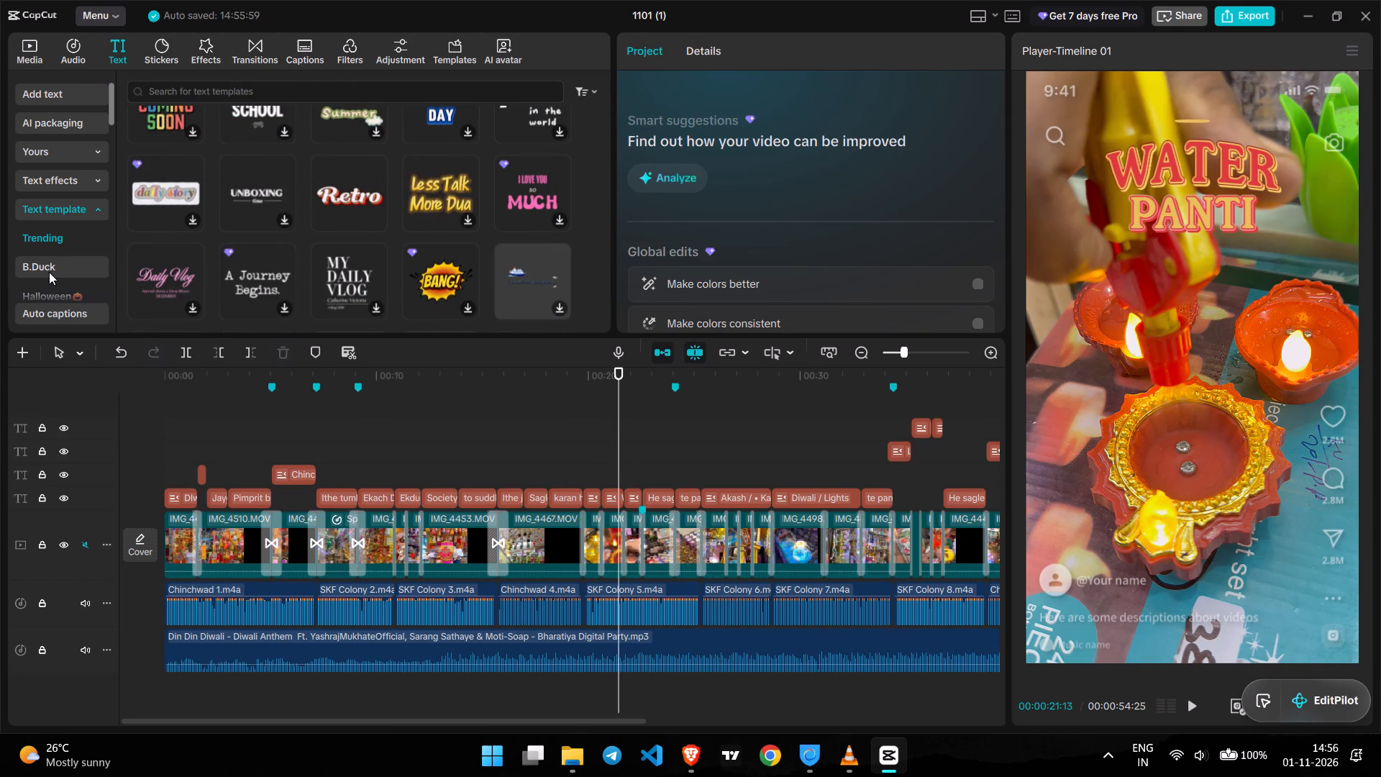
pyautogui.scroll(-3, 49, 272)
pyautogui.scroll(-1, 55, 205)
pyautogui.scroll(1, 55, 145)
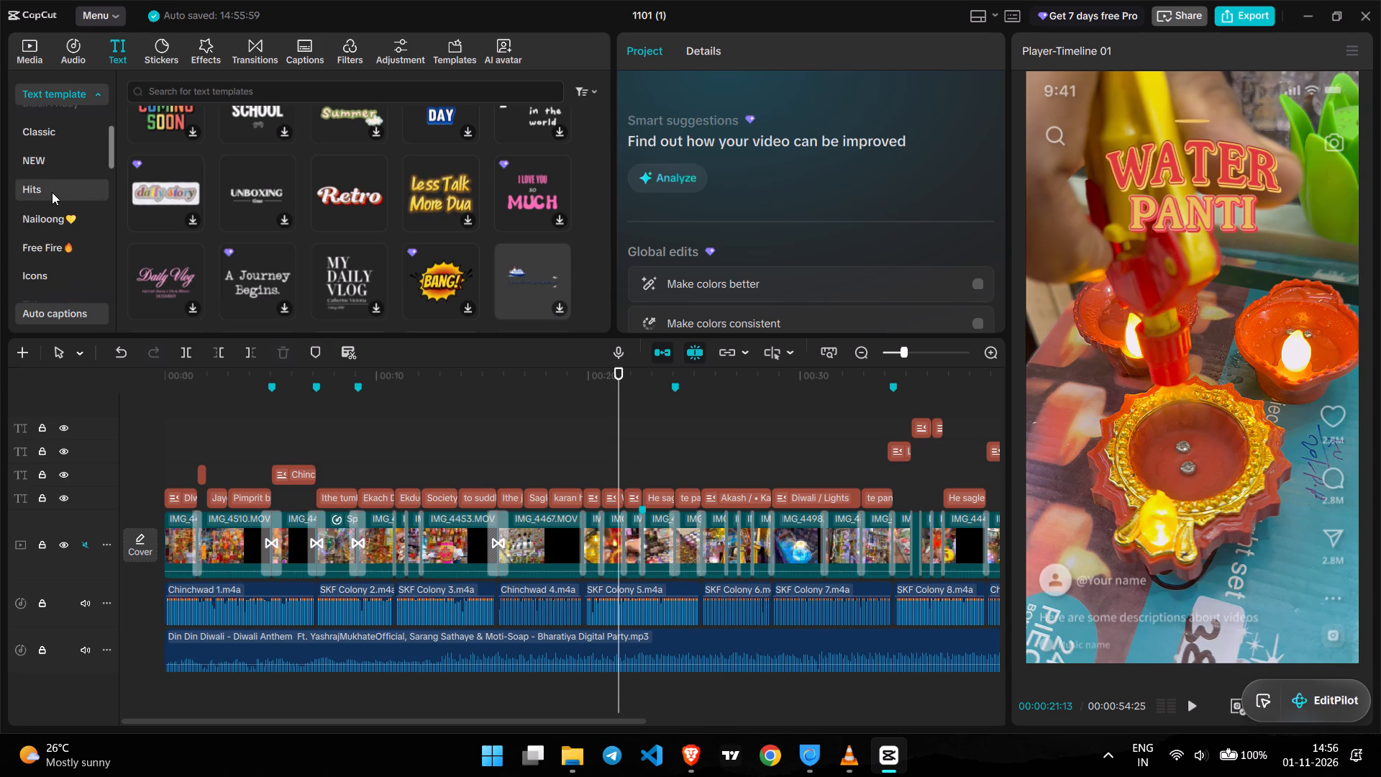
pyautogui.click(52, 194)
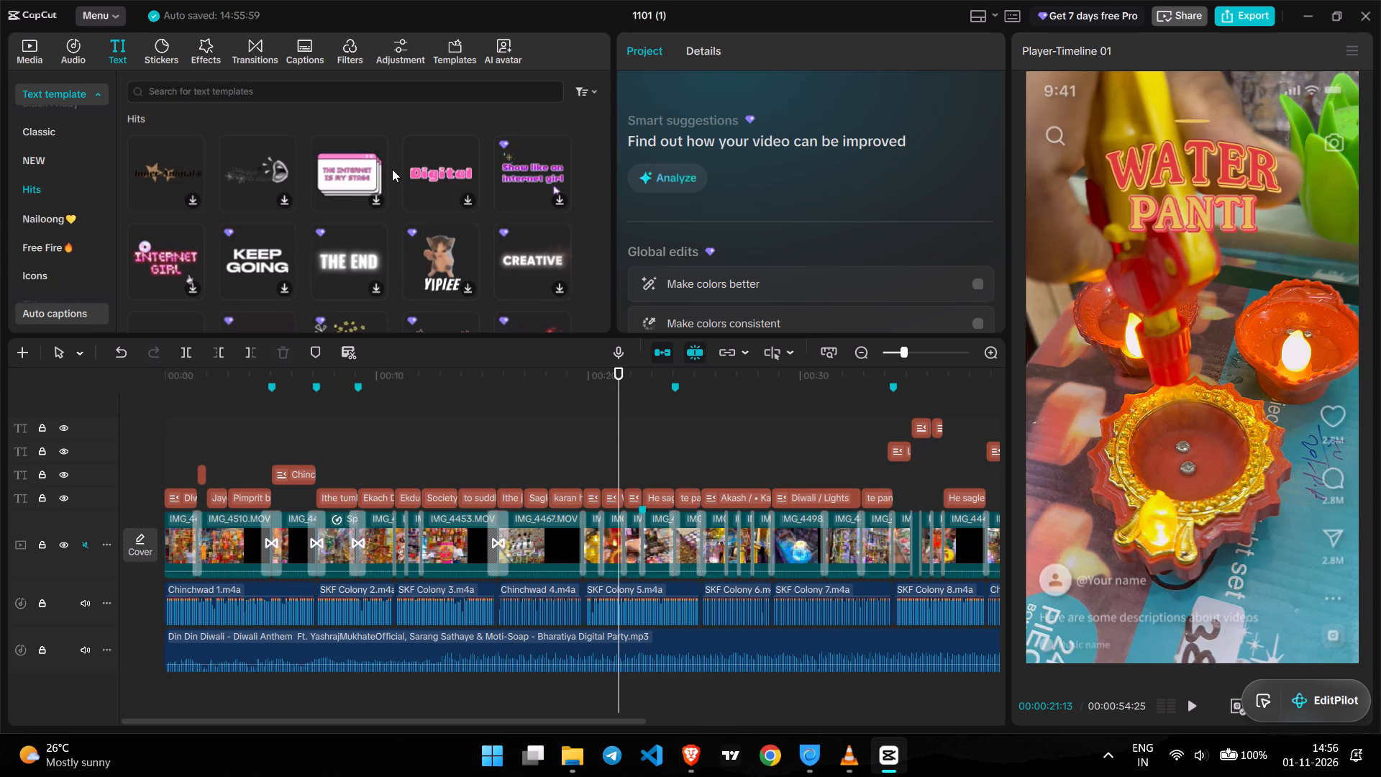
pyautogui.scroll(-6, 392, 169)
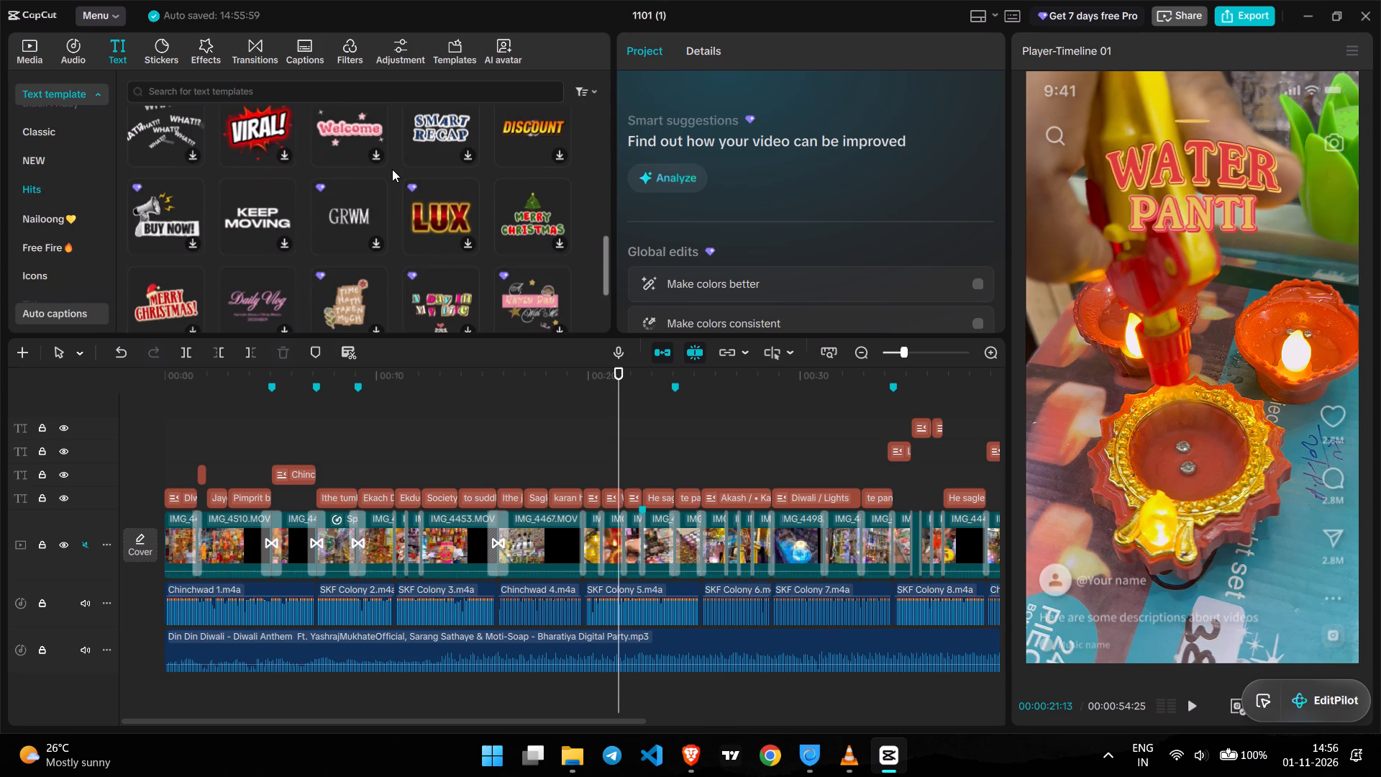
pyautogui.scroll(-5, 392, 169)
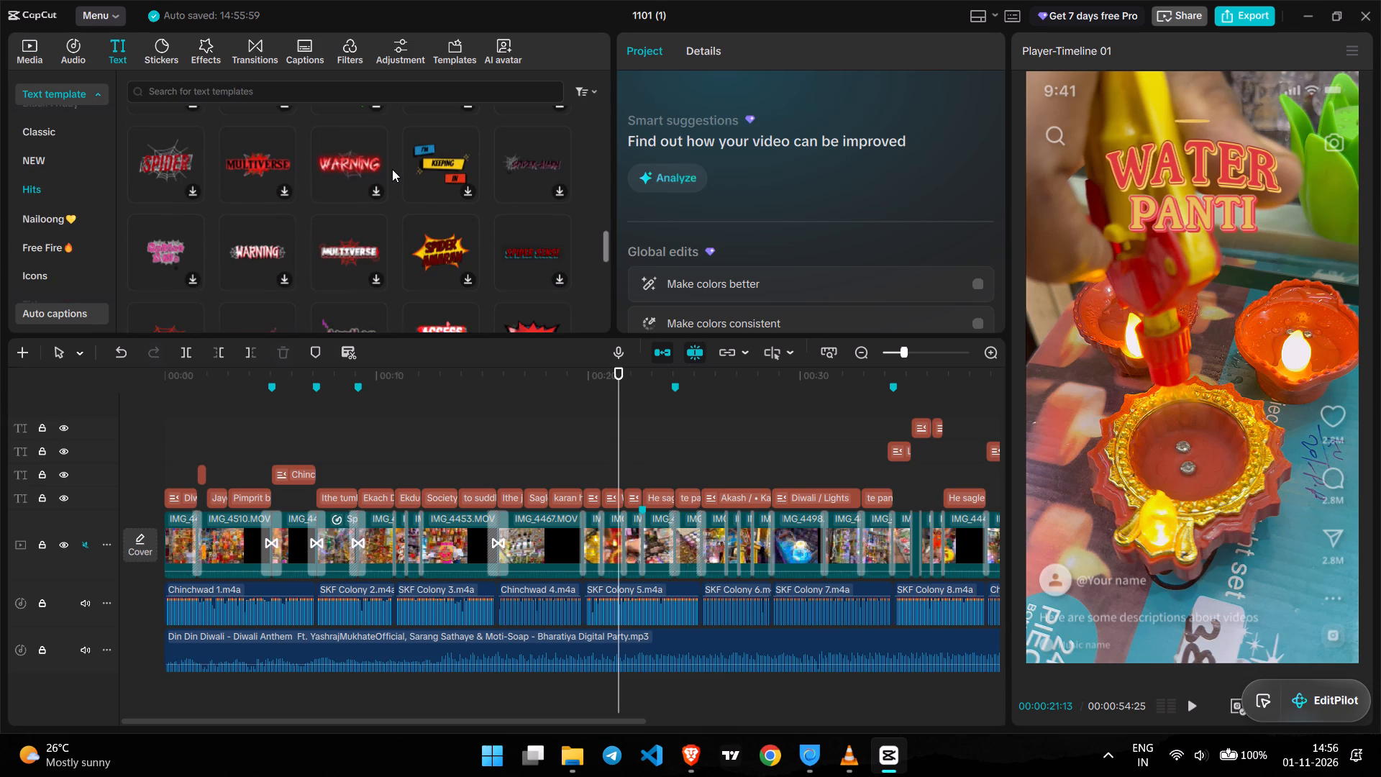
pyautogui.scroll(-7, 392, 169)
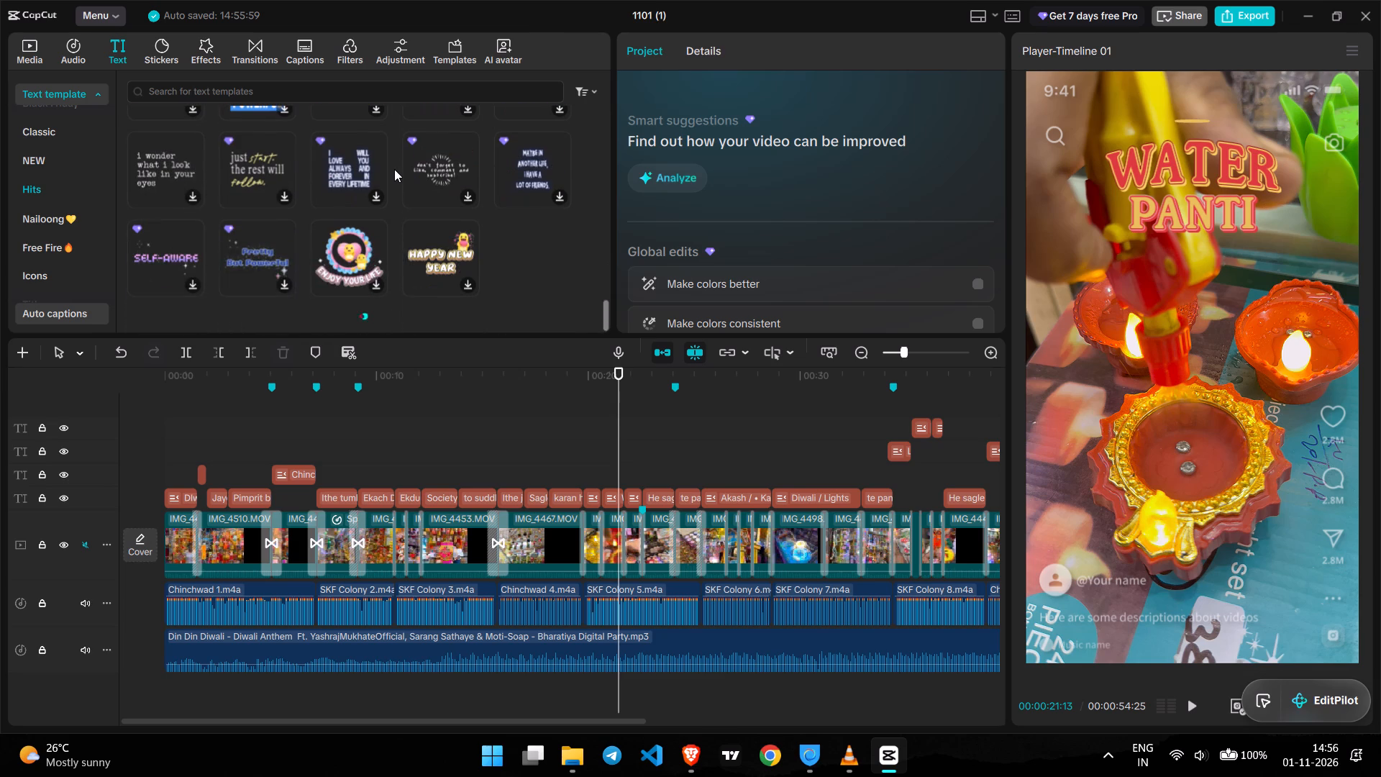
pyautogui.scroll(-1, 394, 169)
pyautogui.scroll(-3, 246, 214)
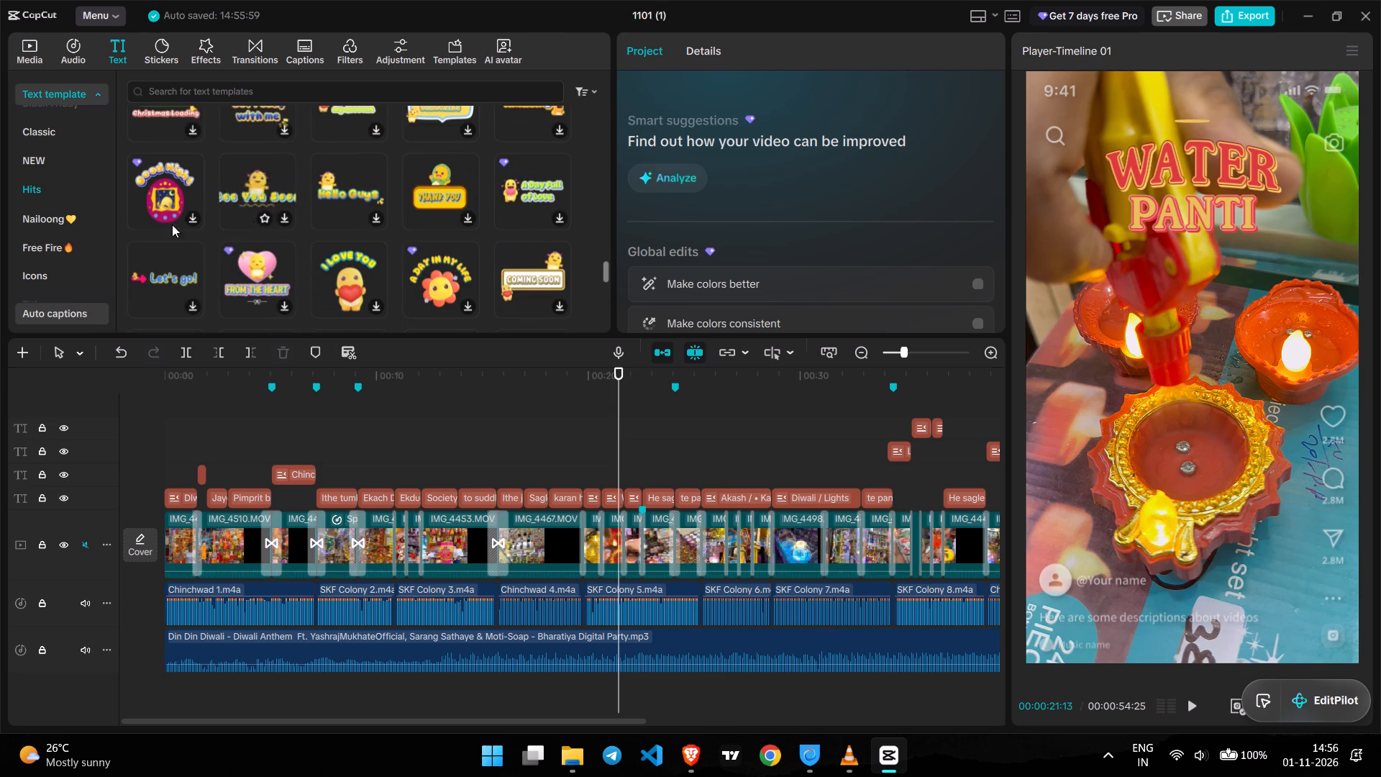
# Browse the Title and Retro text templates for a title style suited to the panti shots.
pyautogui.scroll(-1, 57, 238)
pyautogui.click(55, 231)
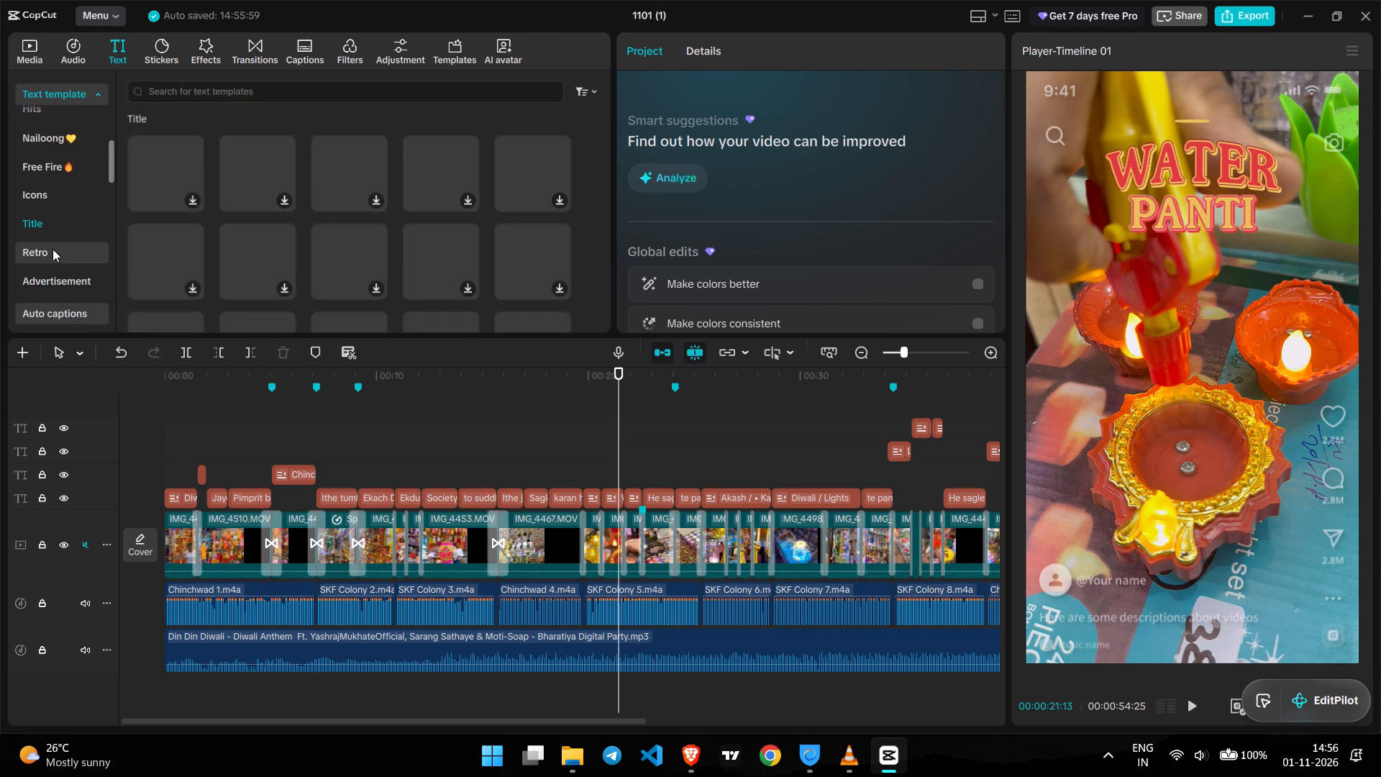
pyautogui.scroll(-3, 233, 214)
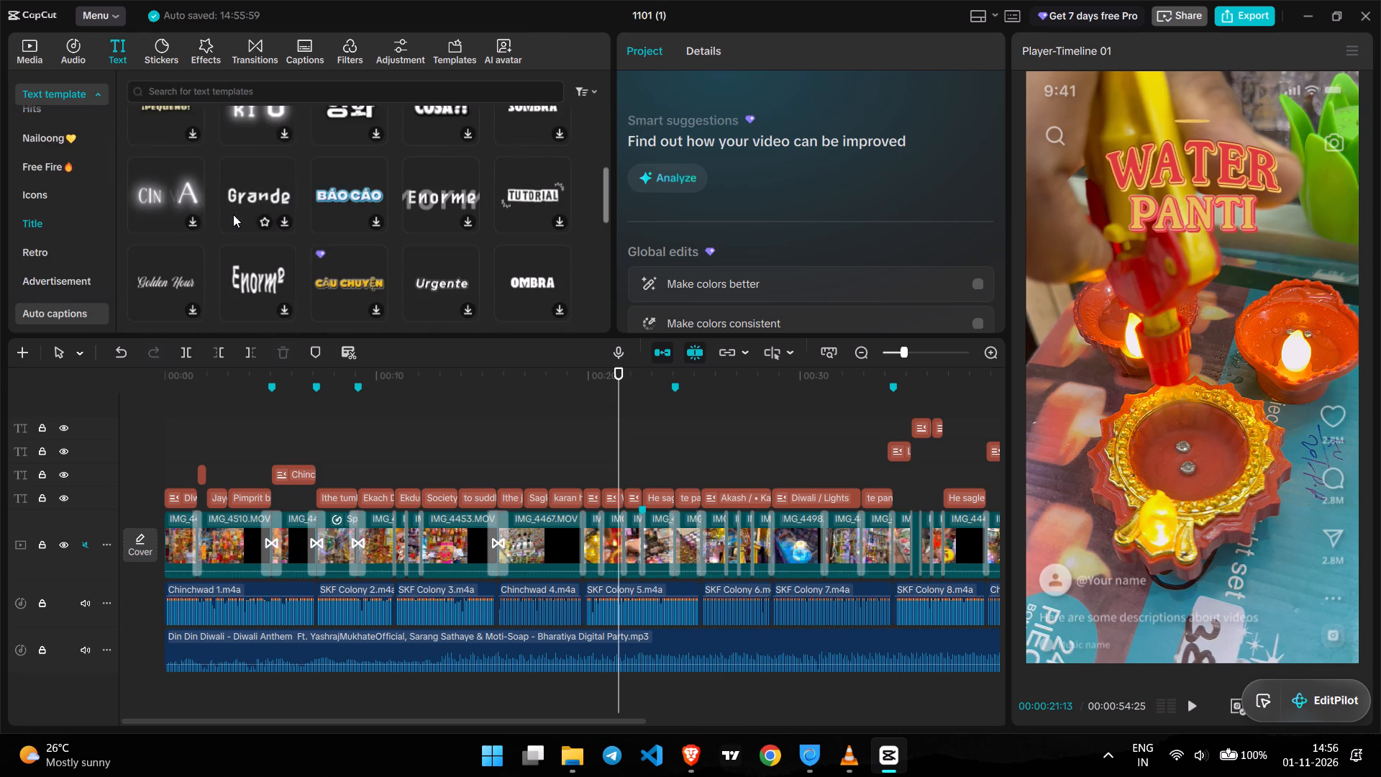
pyautogui.click(53, 250)
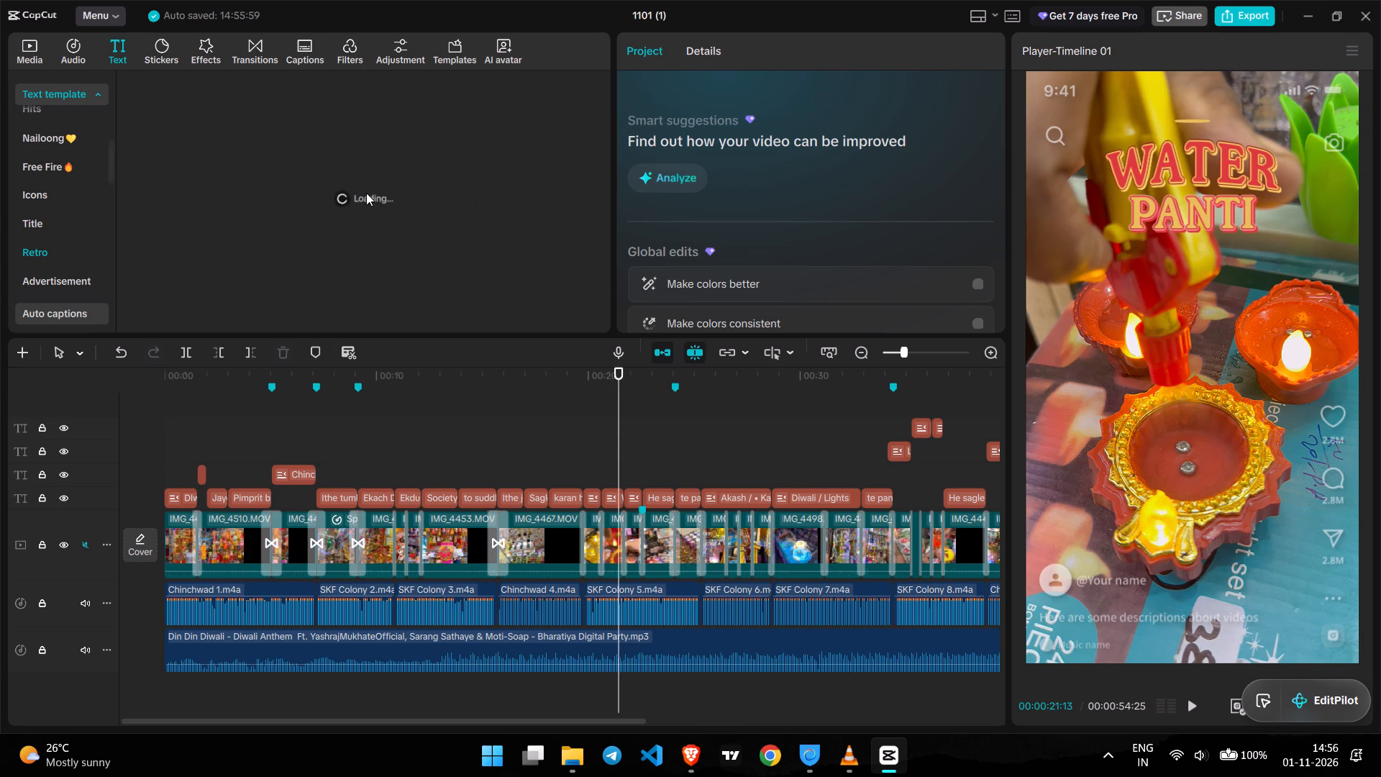
pyautogui.scroll(-4, 362, 193)
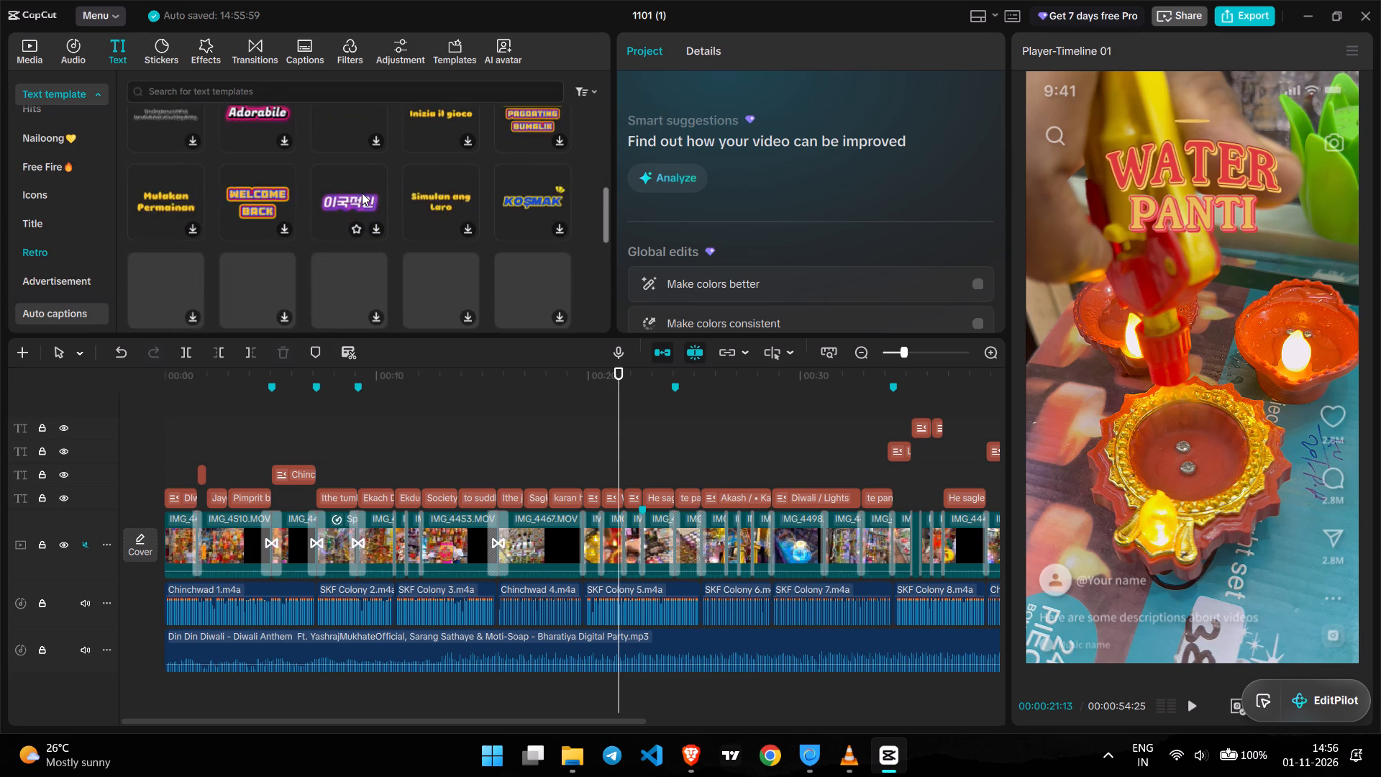
pyautogui.scroll(-3, 362, 193)
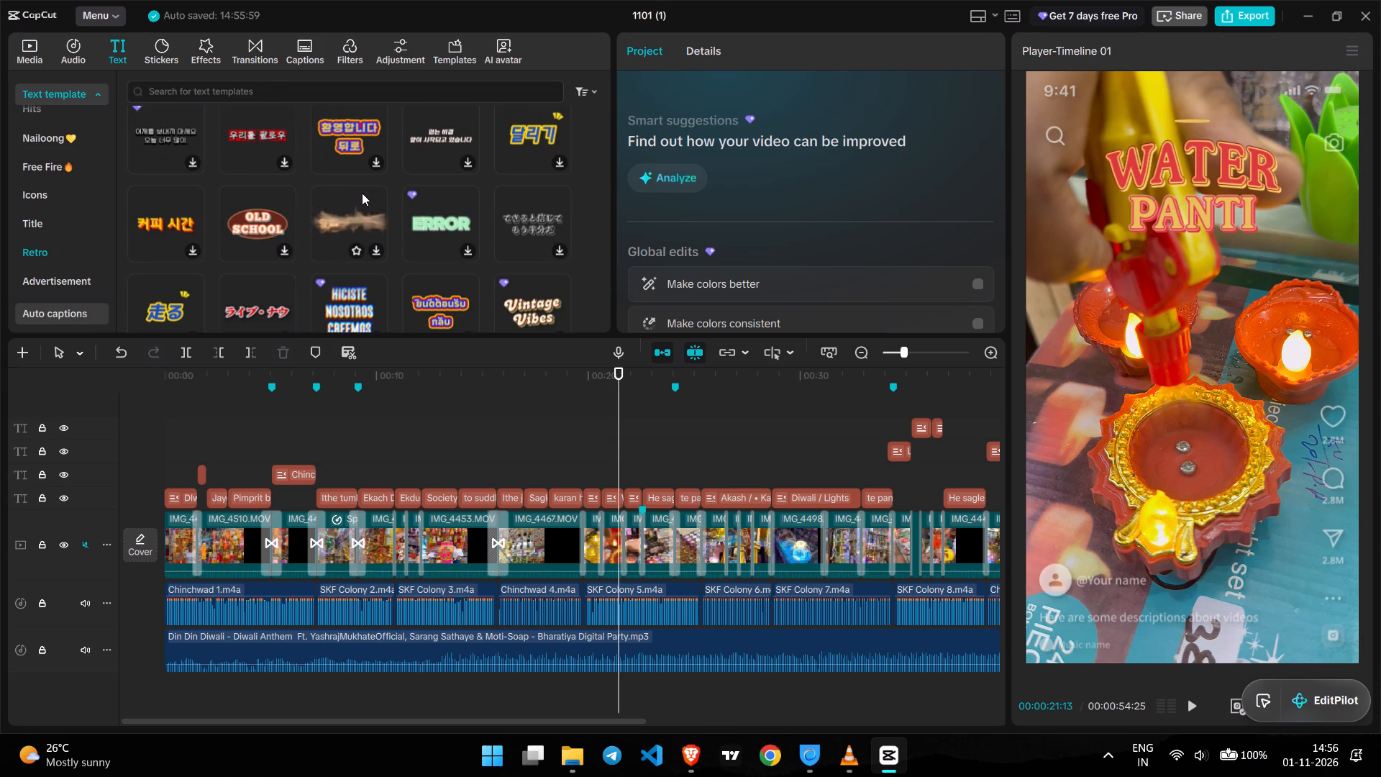
pyautogui.scroll(-4, 362, 193)
pyautogui.scroll(2, 362, 193)
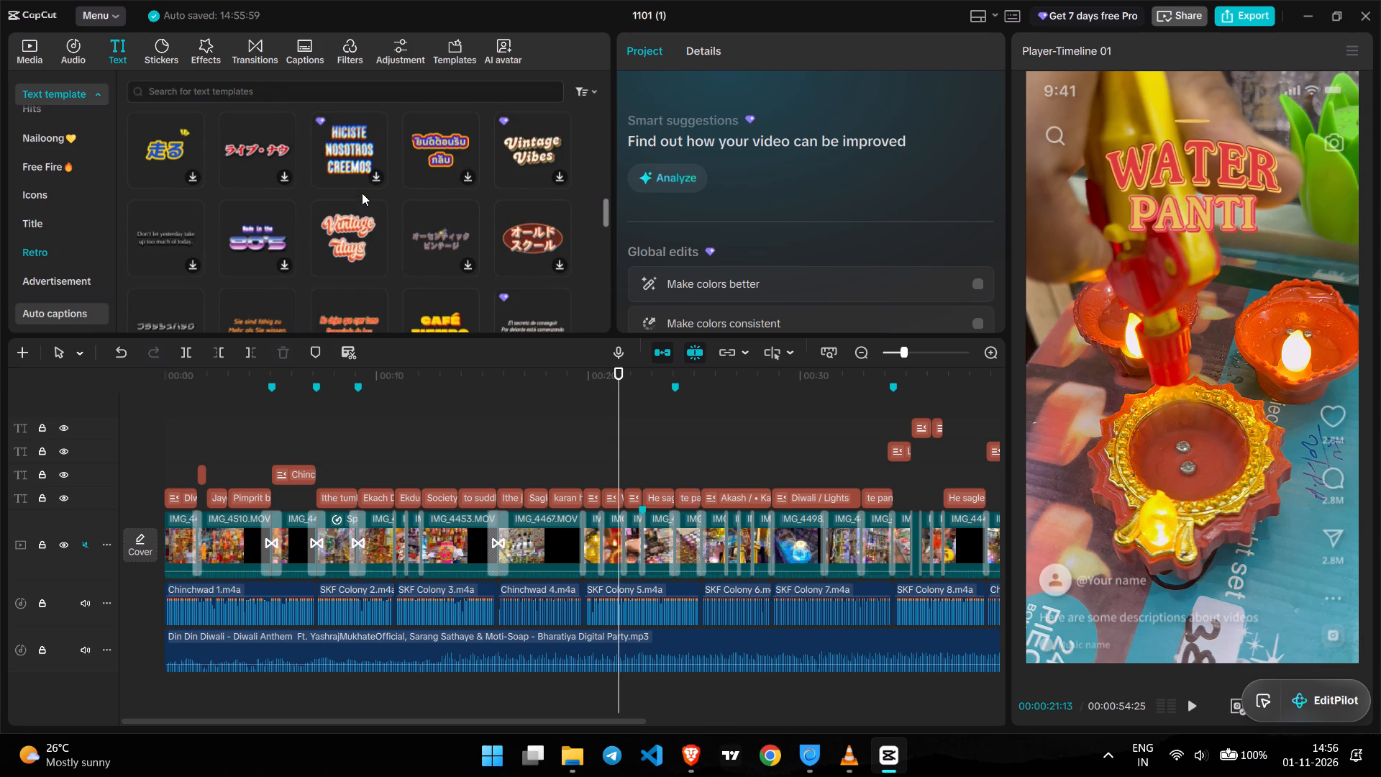
pyautogui.scroll(1, 330, 206)
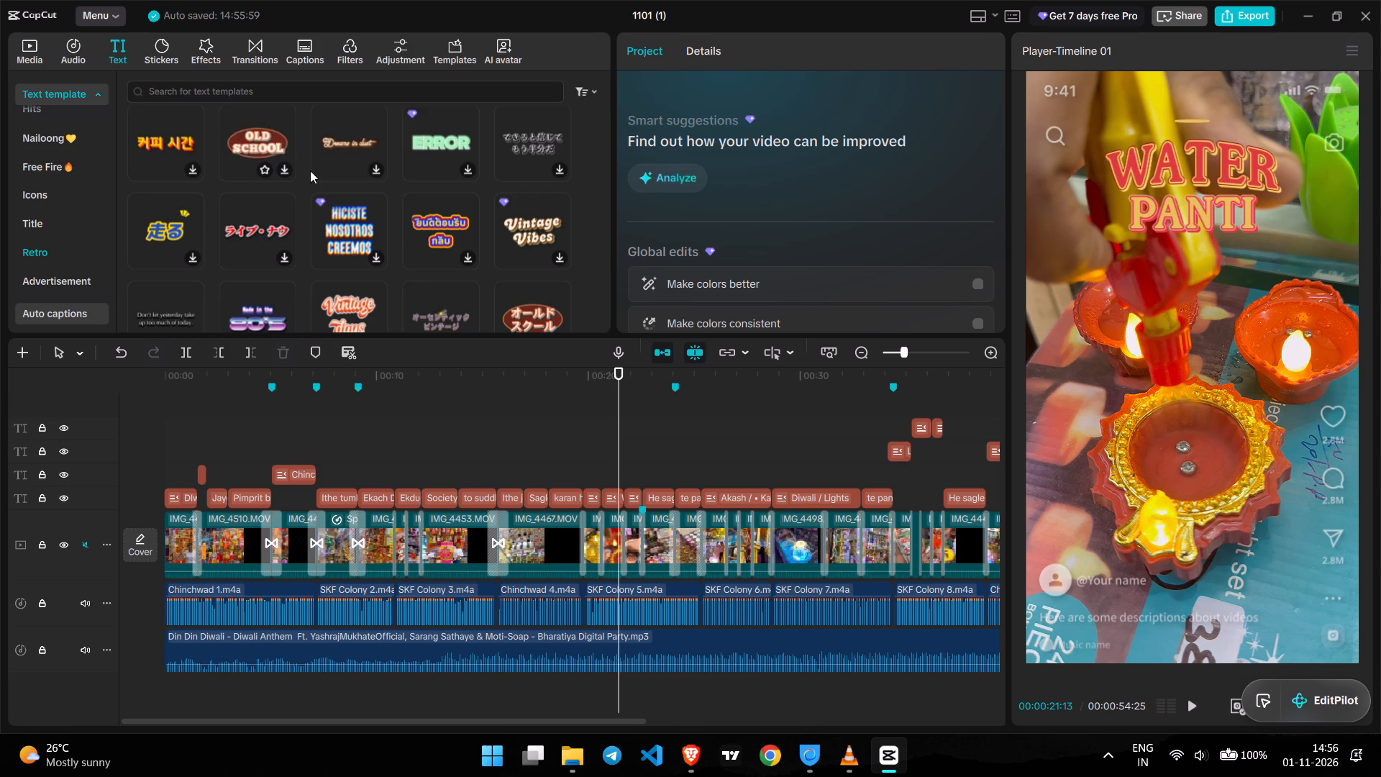
pyautogui.scroll(-8, 324, 181)
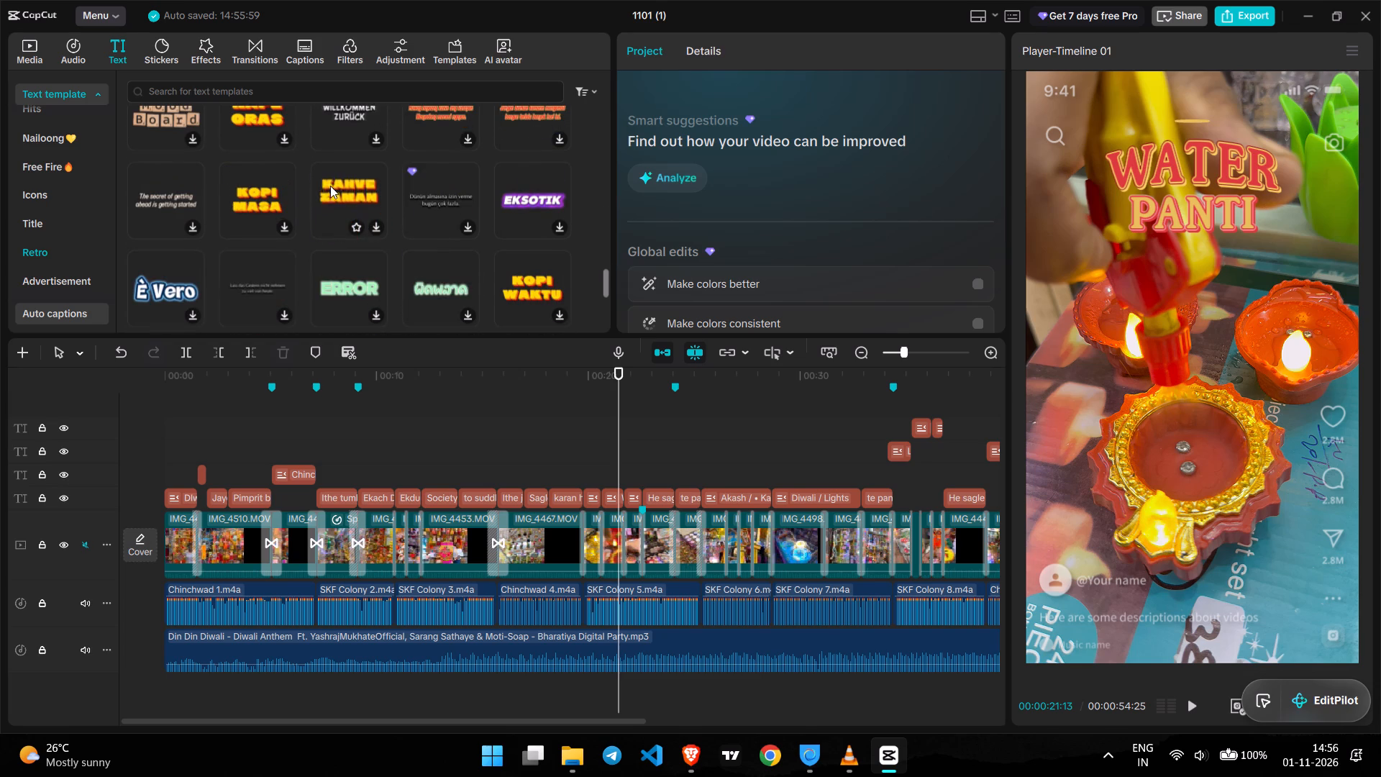
pyautogui.scroll(-6, 330, 186)
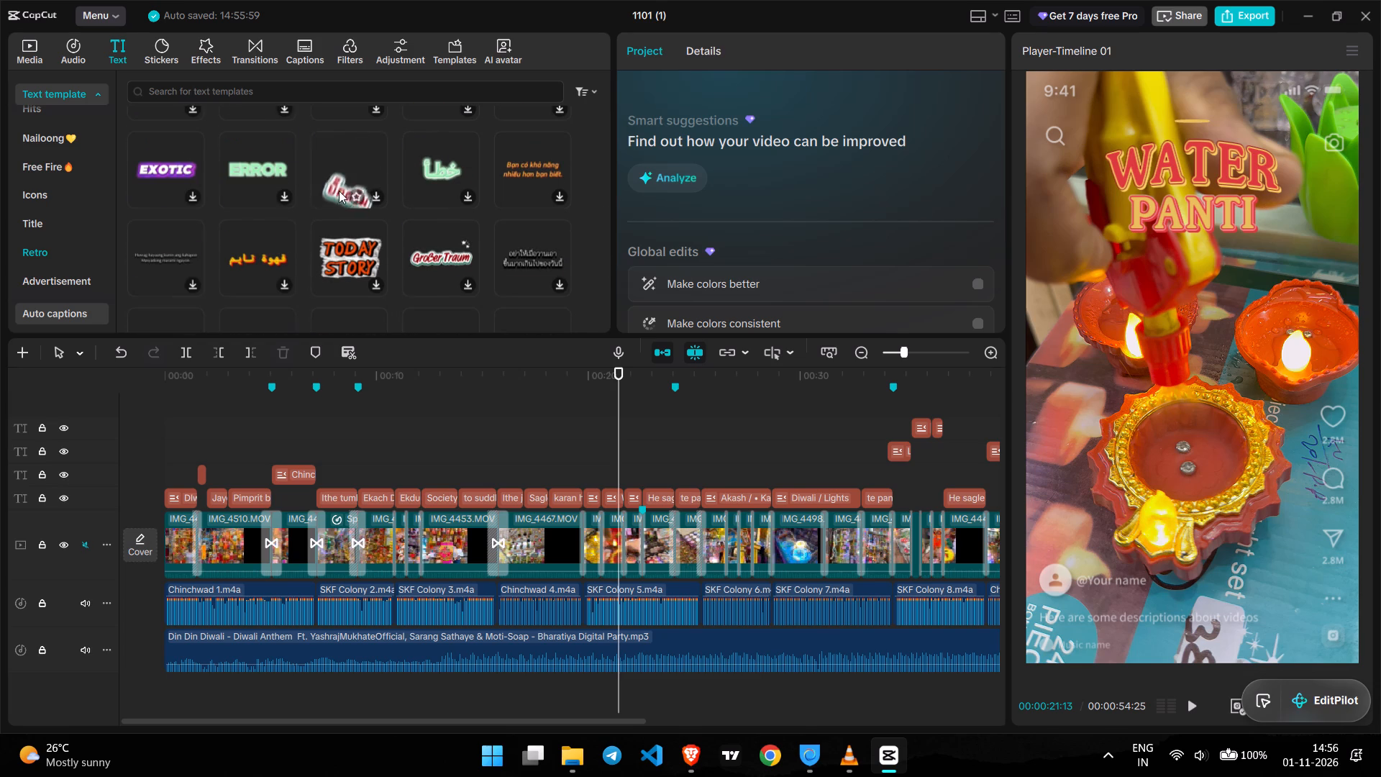
pyautogui.scroll(-8, 339, 191)
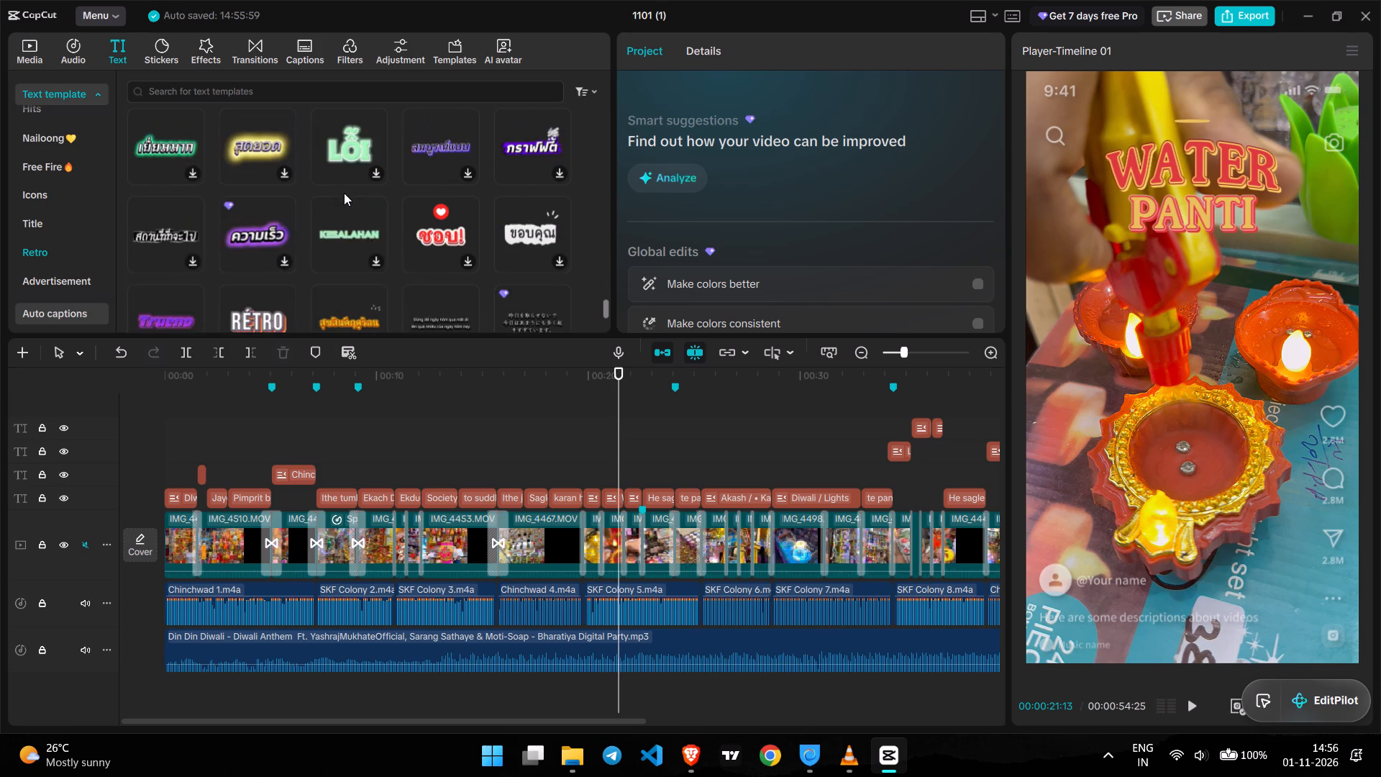
pyautogui.scroll(-7, 344, 193)
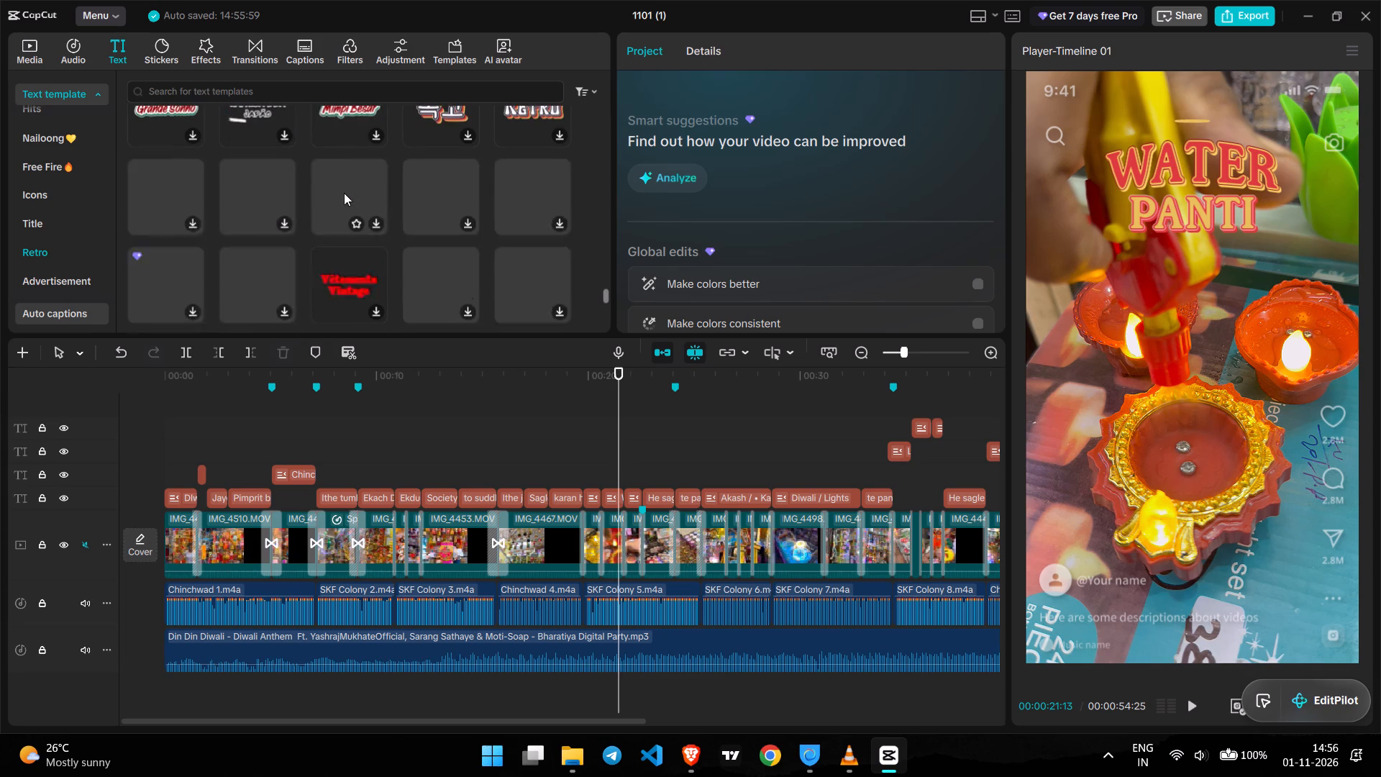
pyautogui.scroll(-10, 344, 193)
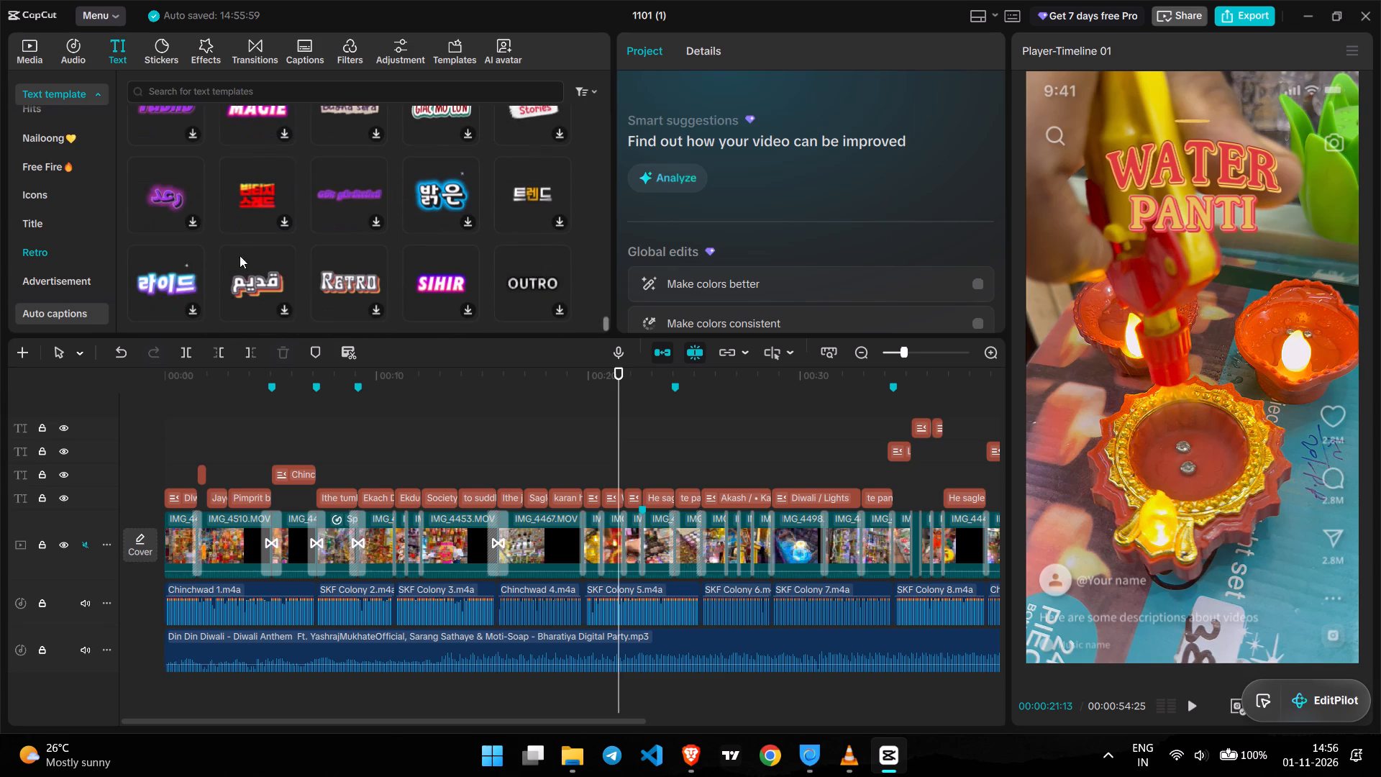
# Examine the Advertisement text templates for a bold title style that could suit the panti shots.
pyautogui.click(64, 288)
pyautogui.scroll(-2, 222, 238)
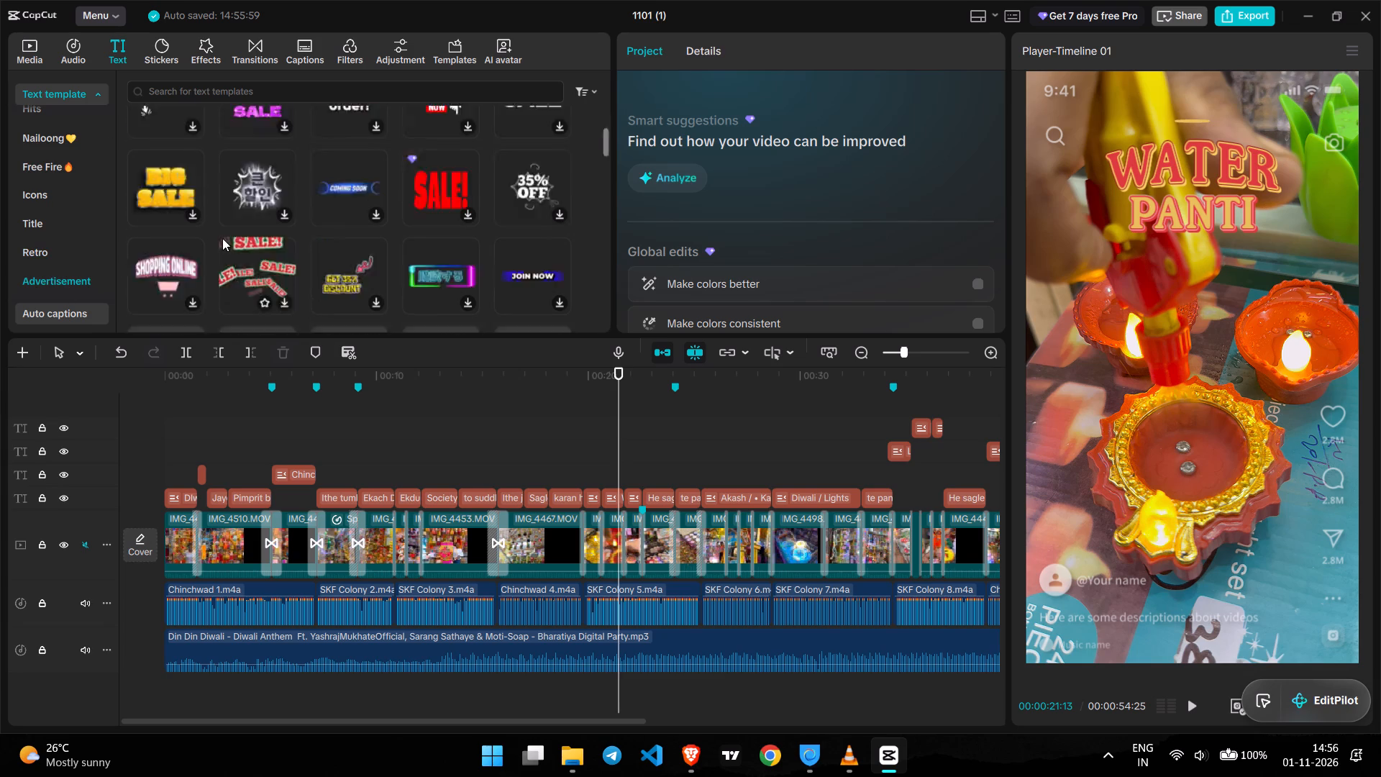
pyautogui.scroll(-3, 222, 238)
pyautogui.scroll(5, 223, 238)
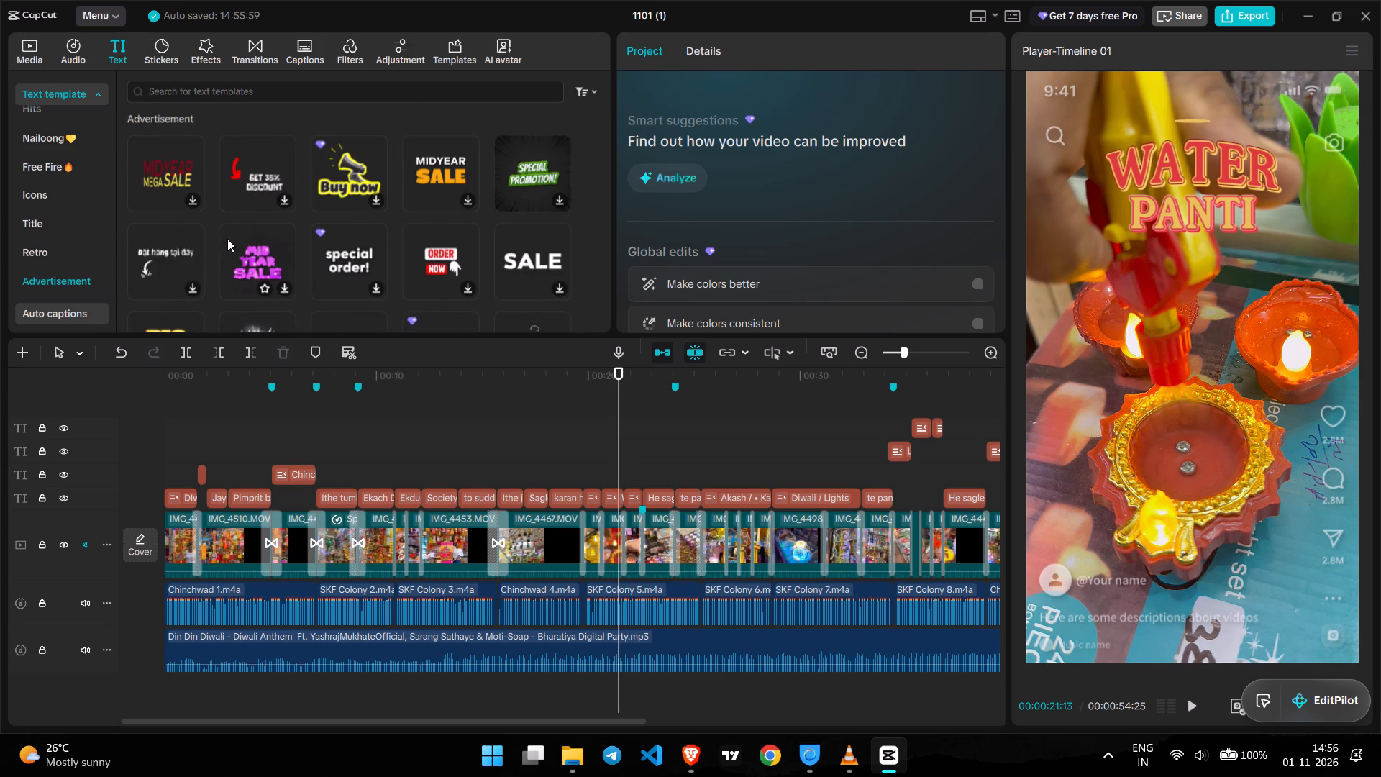
pyautogui.scroll(-5, 227, 239)
pyautogui.scroll(5, 232, 242)
pyautogui.scroll(-6, 477, 165)
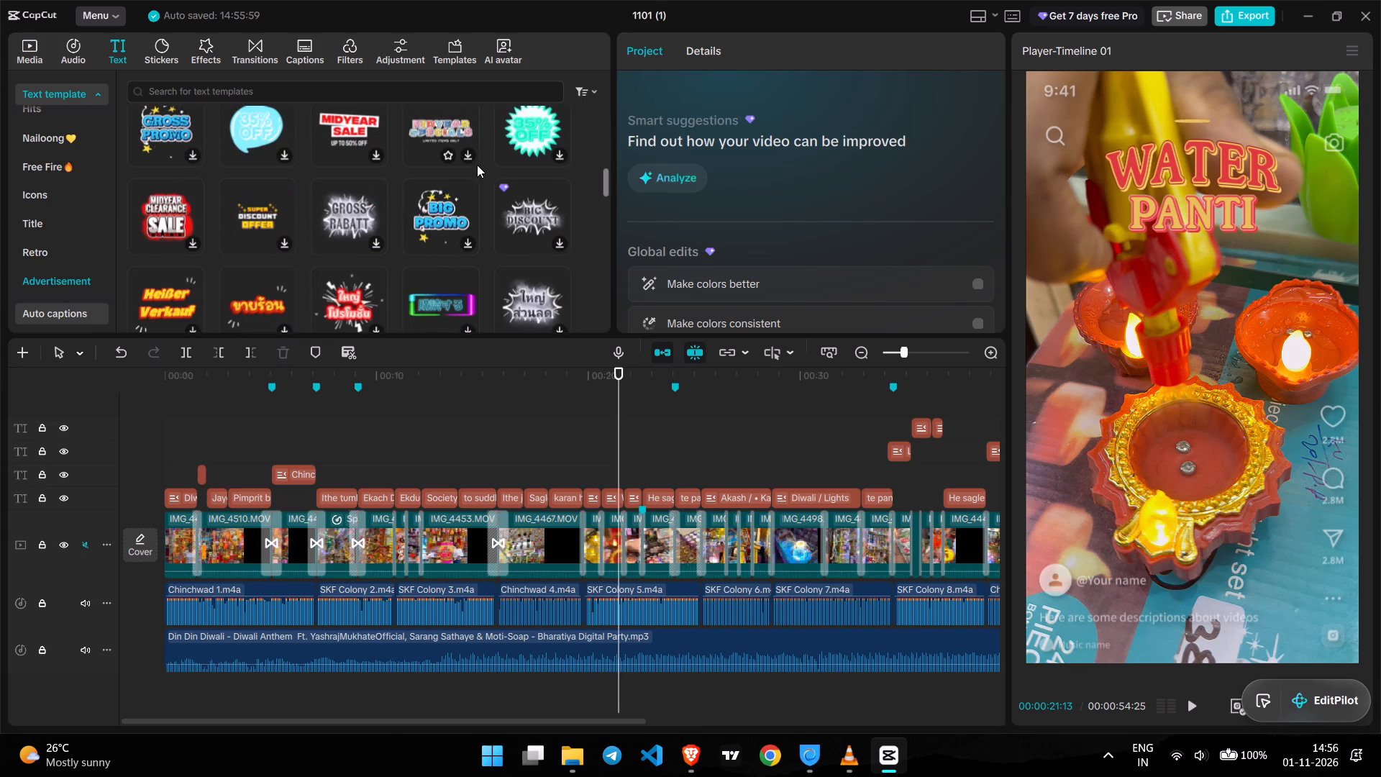
pyautogui.scroll(-2, 477, 165)
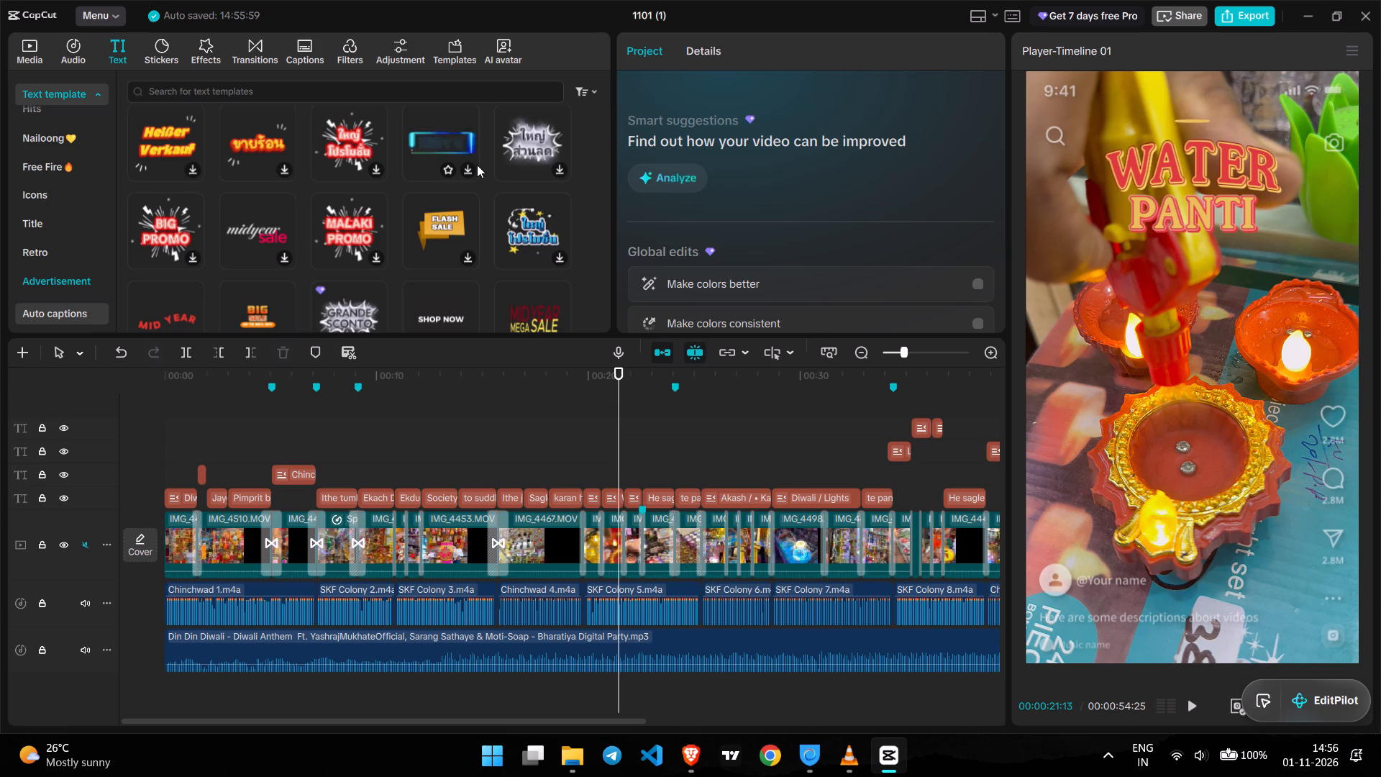
pyautogui.scroll(-3, 468, 165)
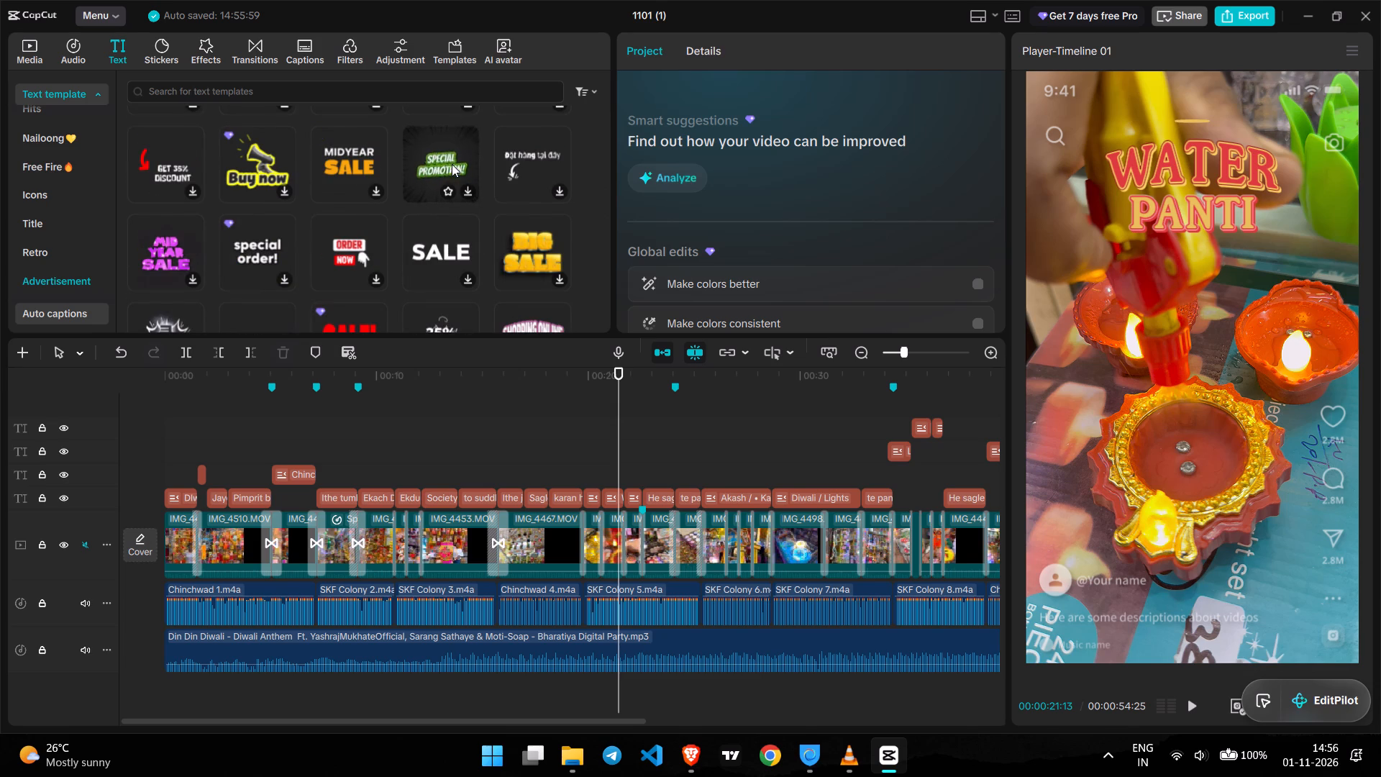
pyautogui.scroll(-4, 452, 164)
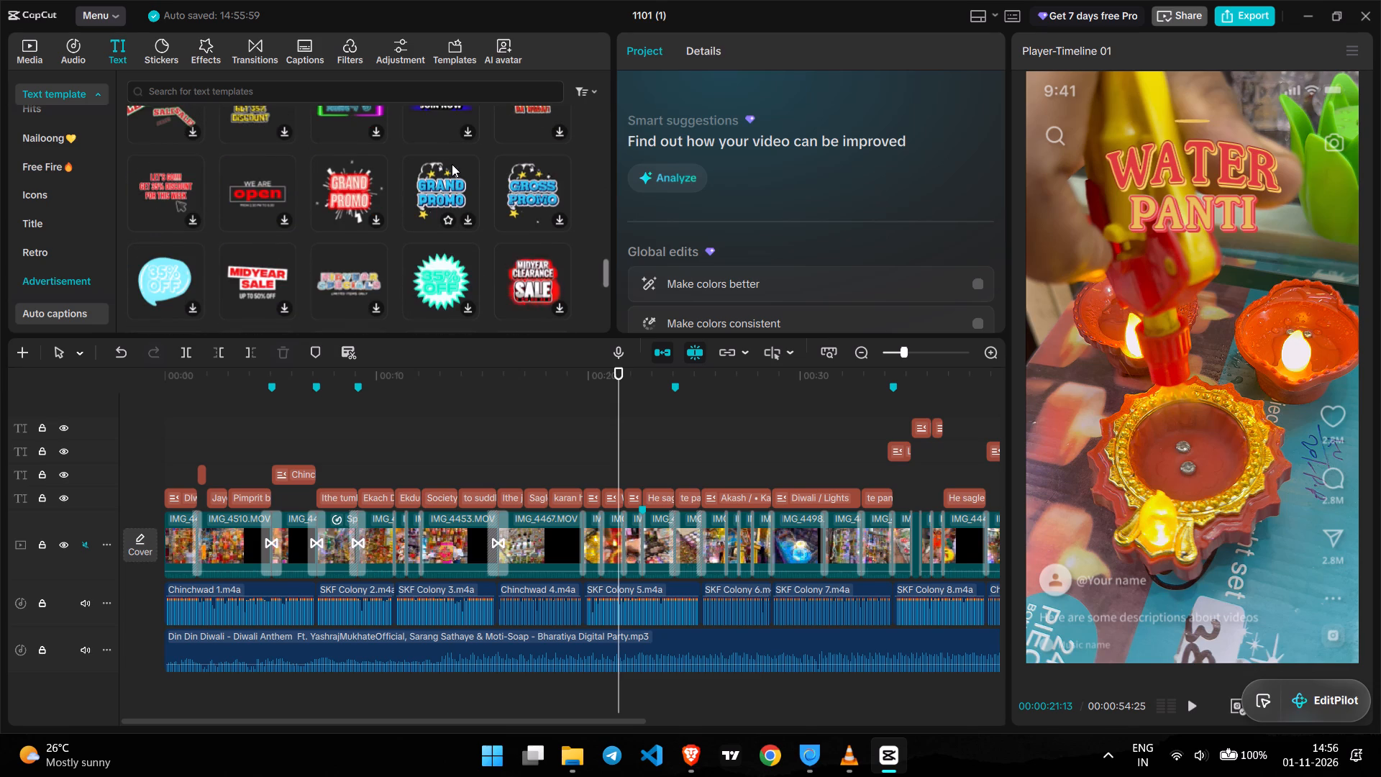
pyautogui.scroll(-2, 452, 164)
pyautogui.scroll(1, 452, 164)
pyautogui.scroll(-1, 452, 164)
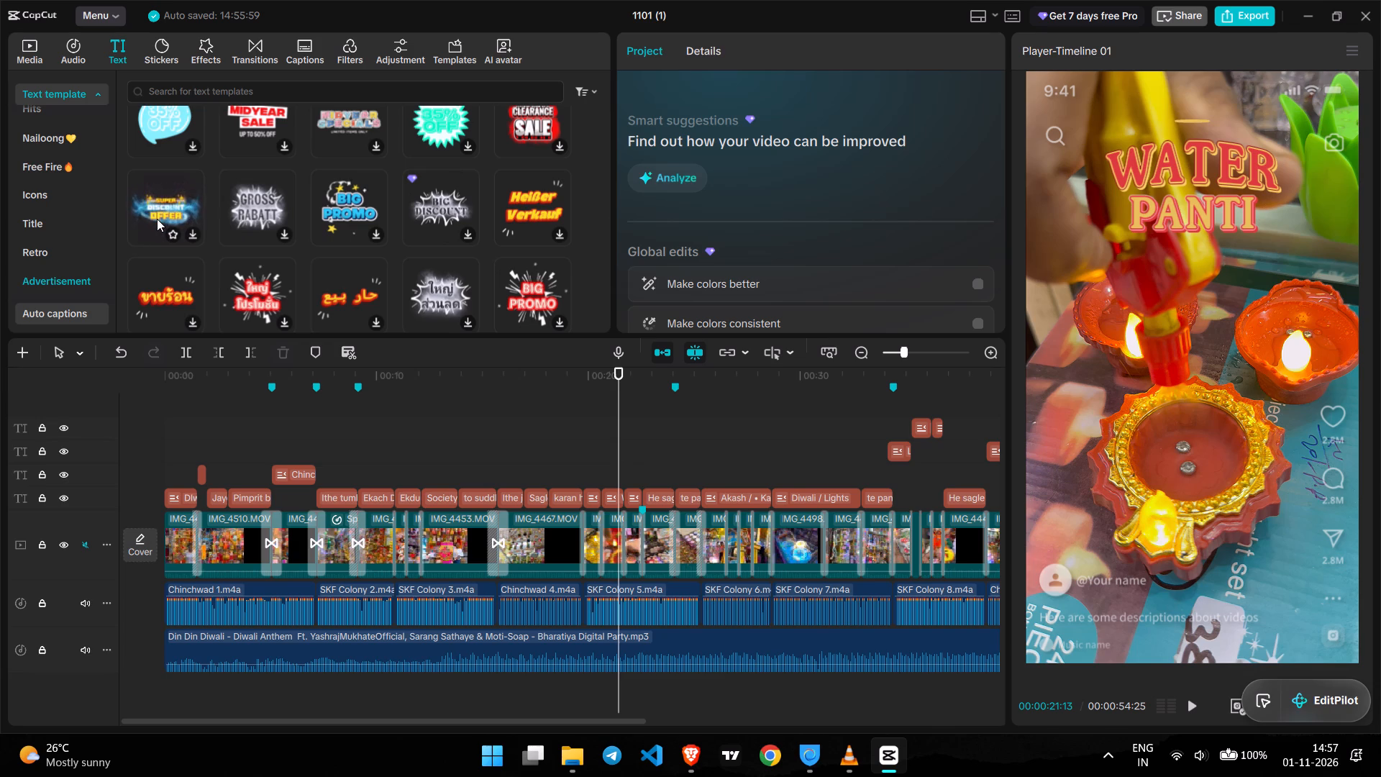
pyautogui.scroll(-3, 157, 219)
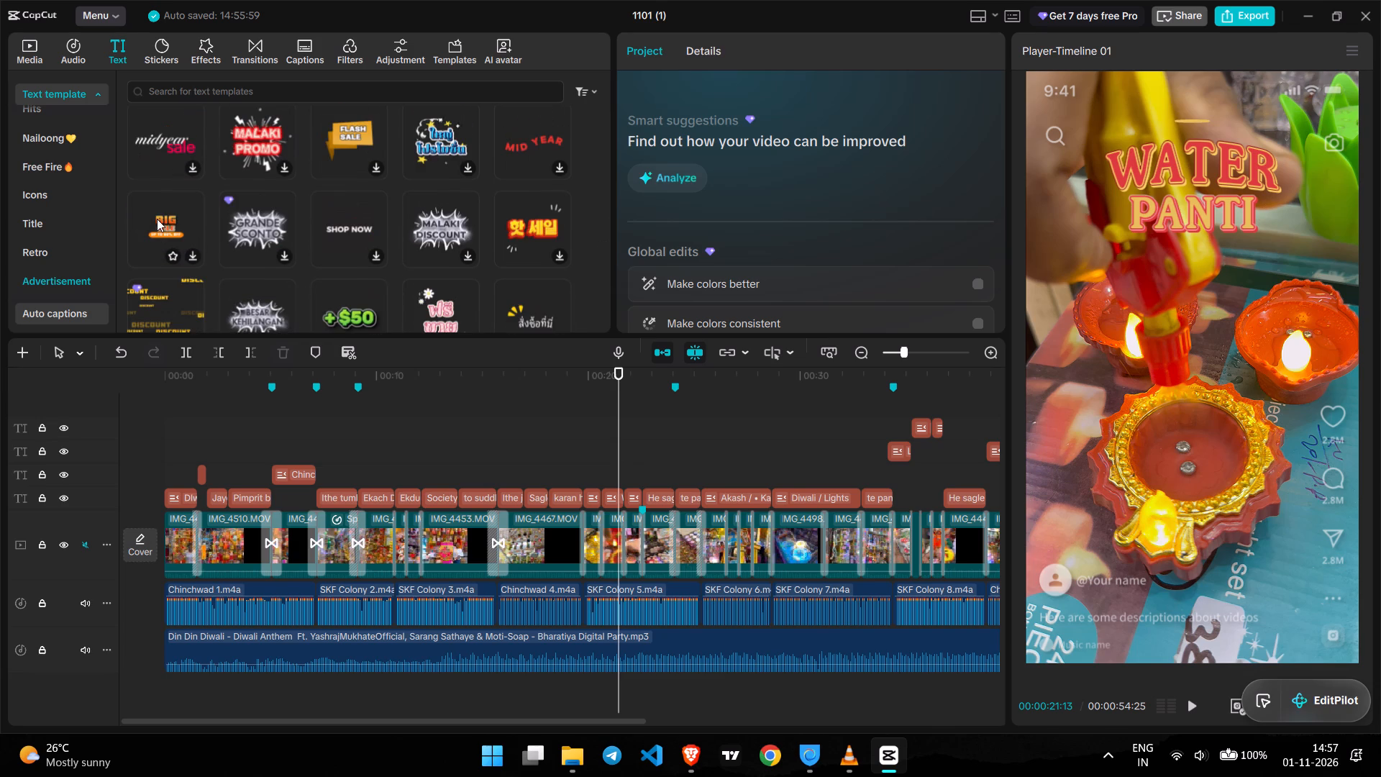
pyautogui.scroll(-6, 173, 168)
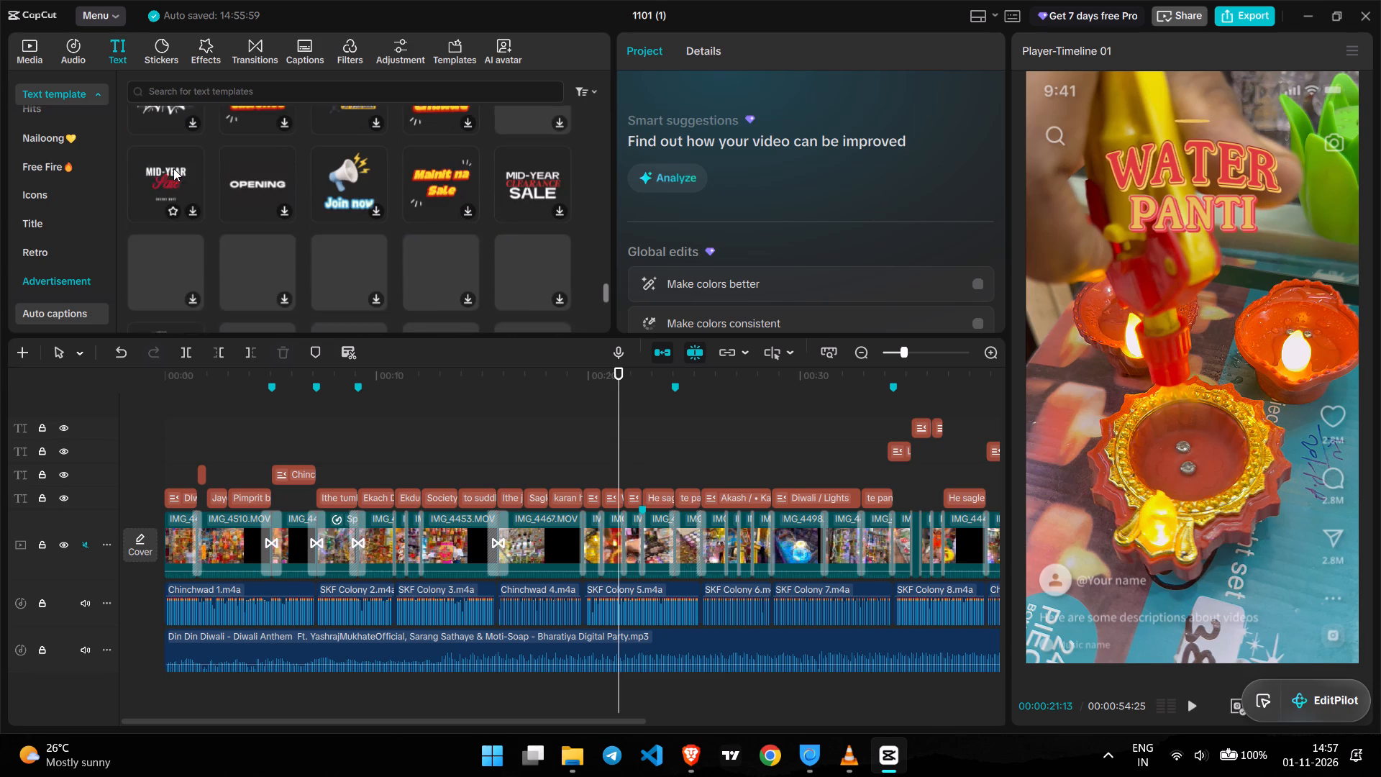
pyautogui.scroll(1, 173, 168)
pyautogui.scroll(-6, 173, 168)
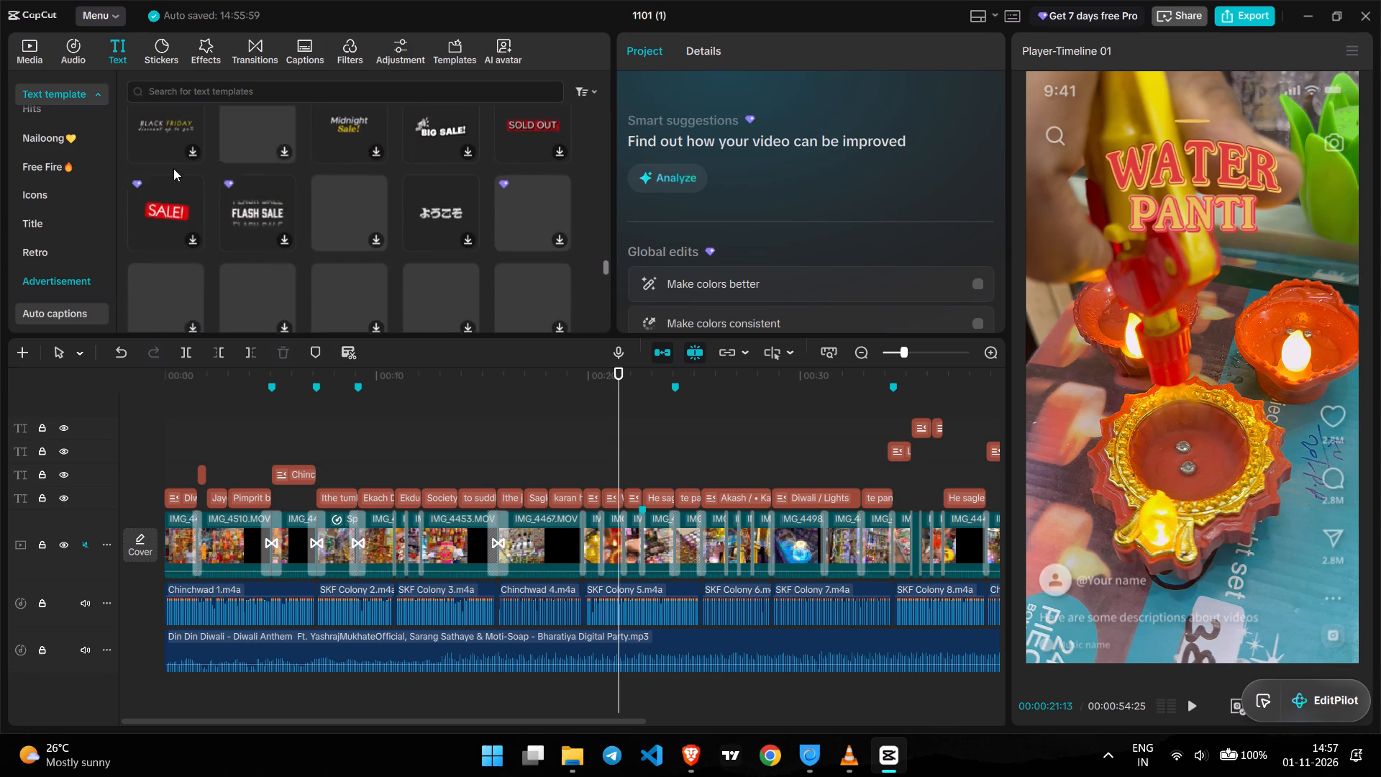
pyautogui.scroll(-3, 173, 168)
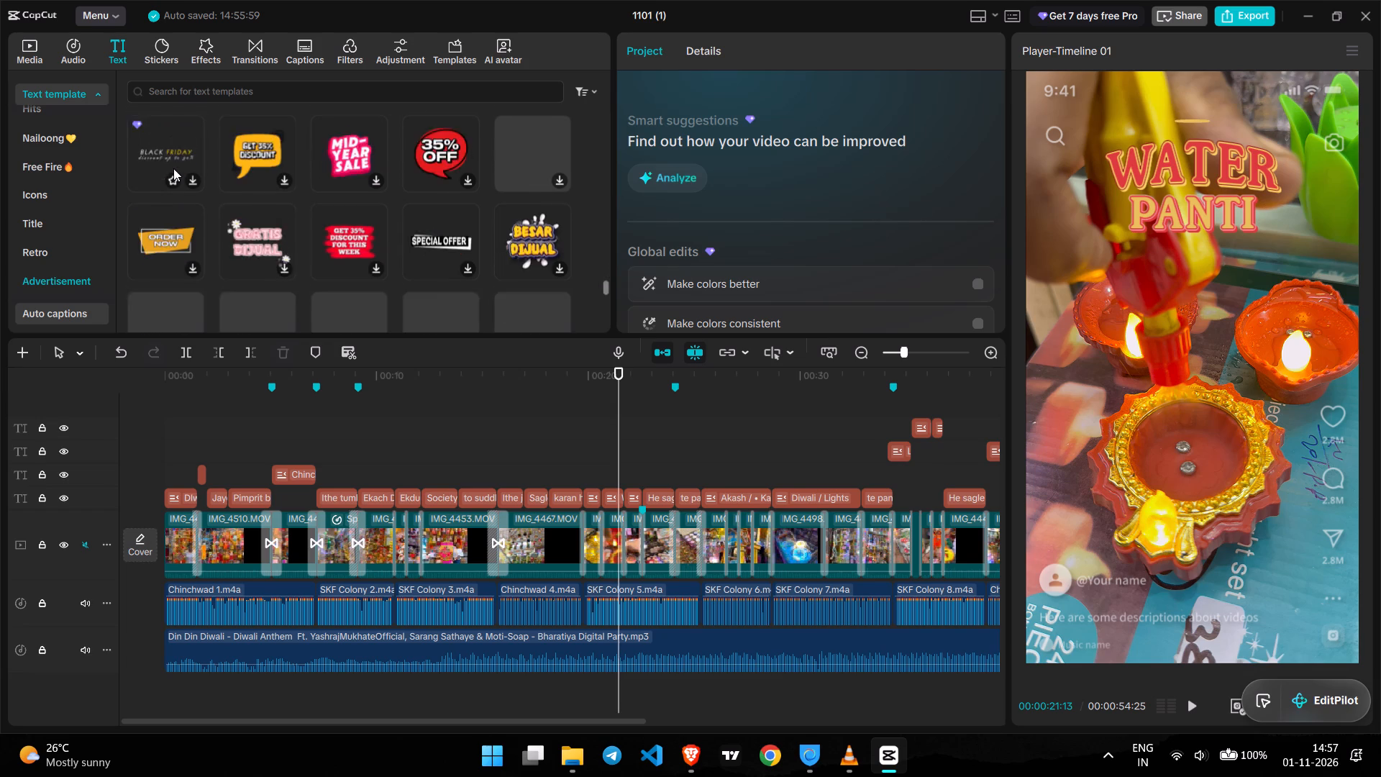
pyautogui.scroll(-3, 173, 168)
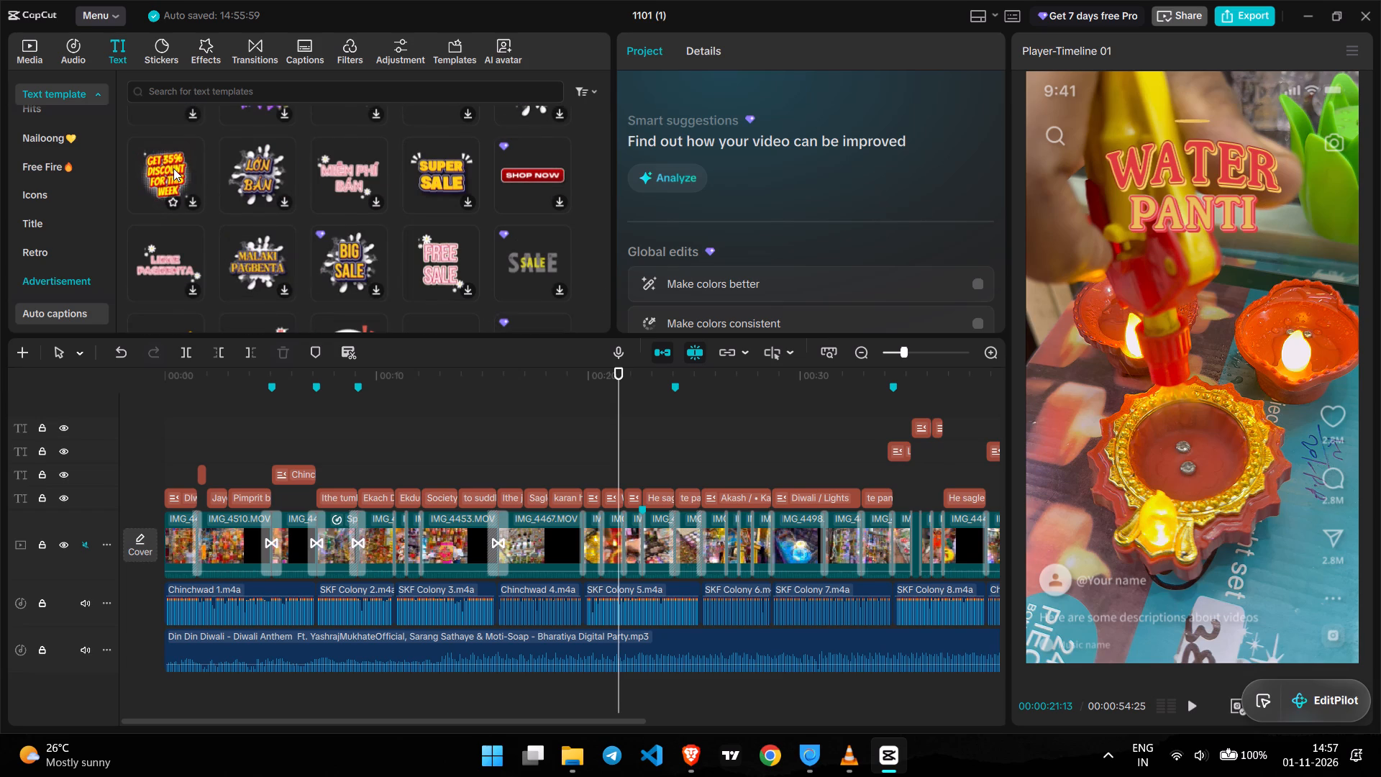
pyautogui.scroll(-3, 173, 168)
# Look through the Social media text templates for a usable panti title style.
pyautogui.scroll(-1, 77, 235)
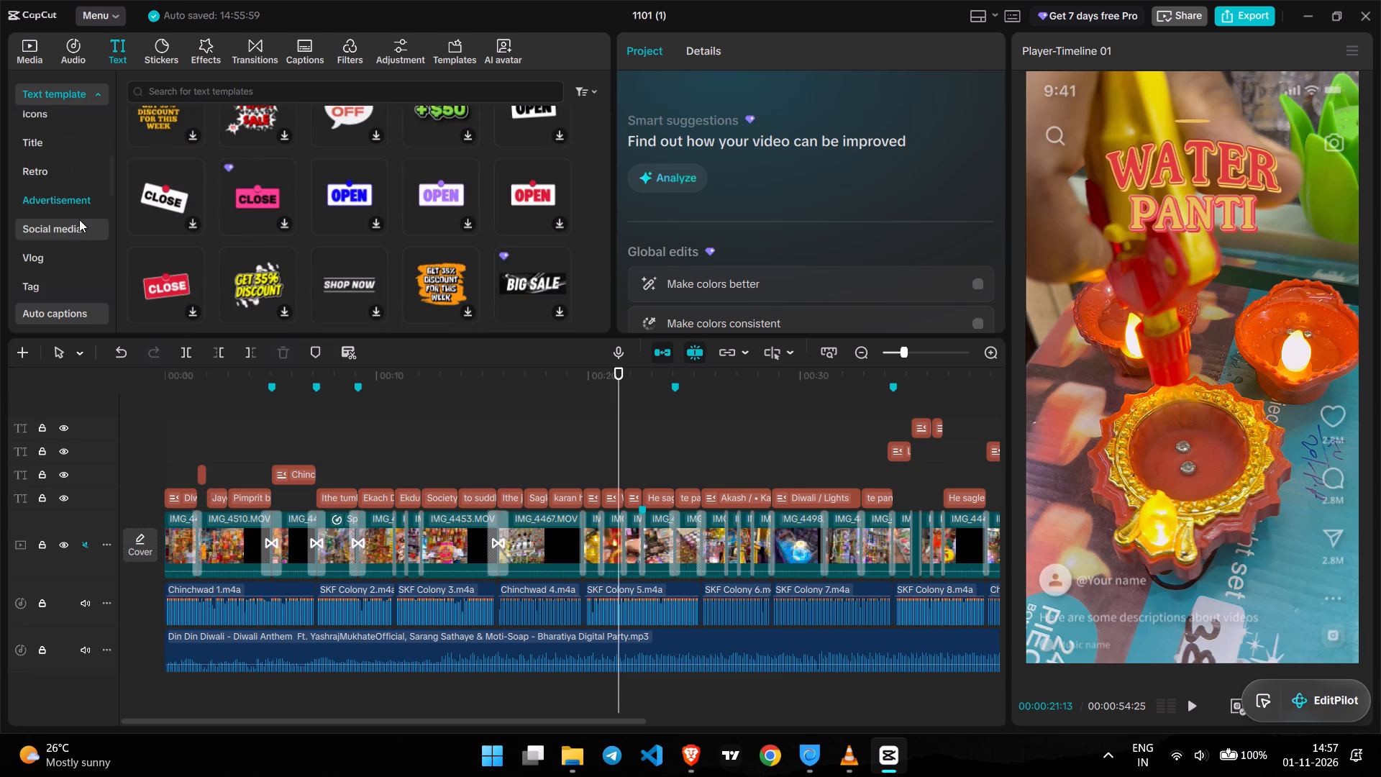
pyautogui.click(79, 219)
pyautogui.scroll(-3, 353, 201)
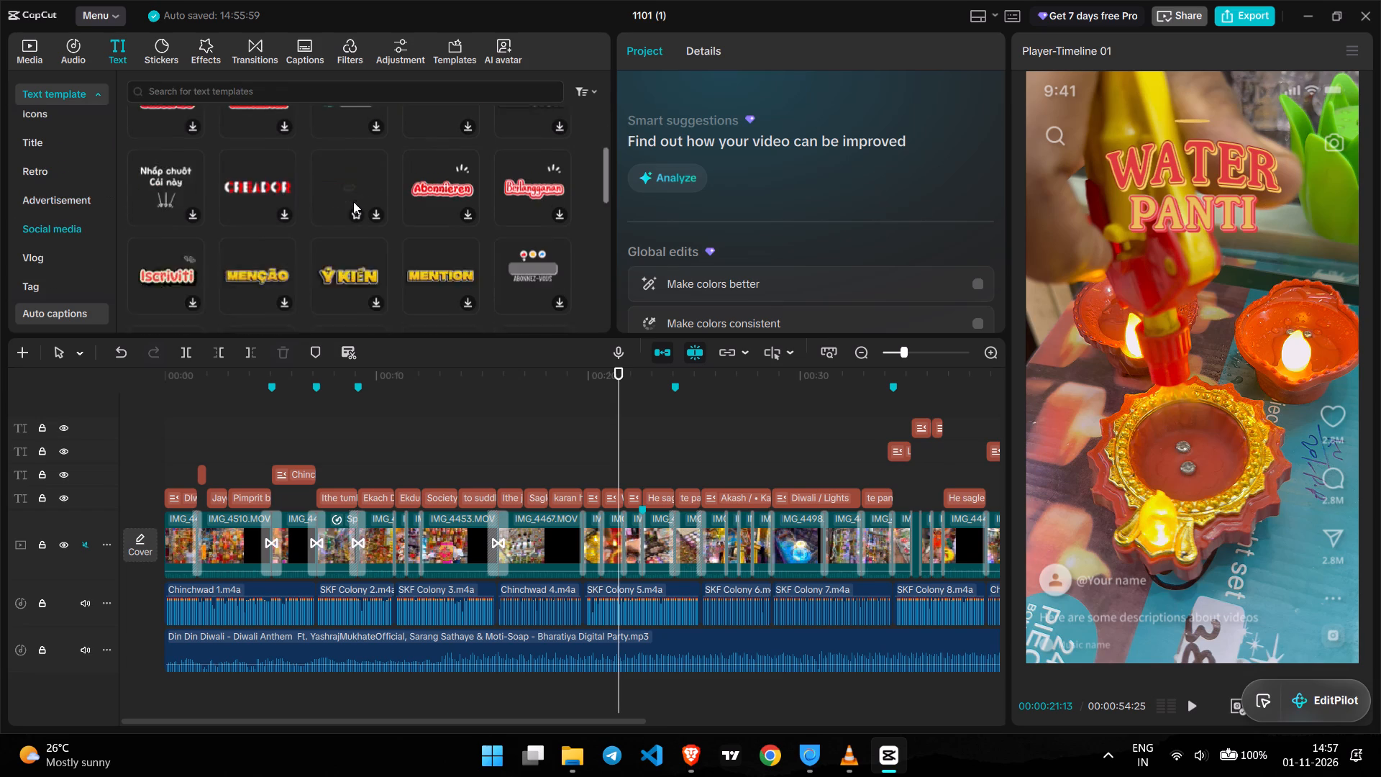
pyautogui.scroll(-3, 353, 201)
pyautogui.scroll(2, 353, 201)
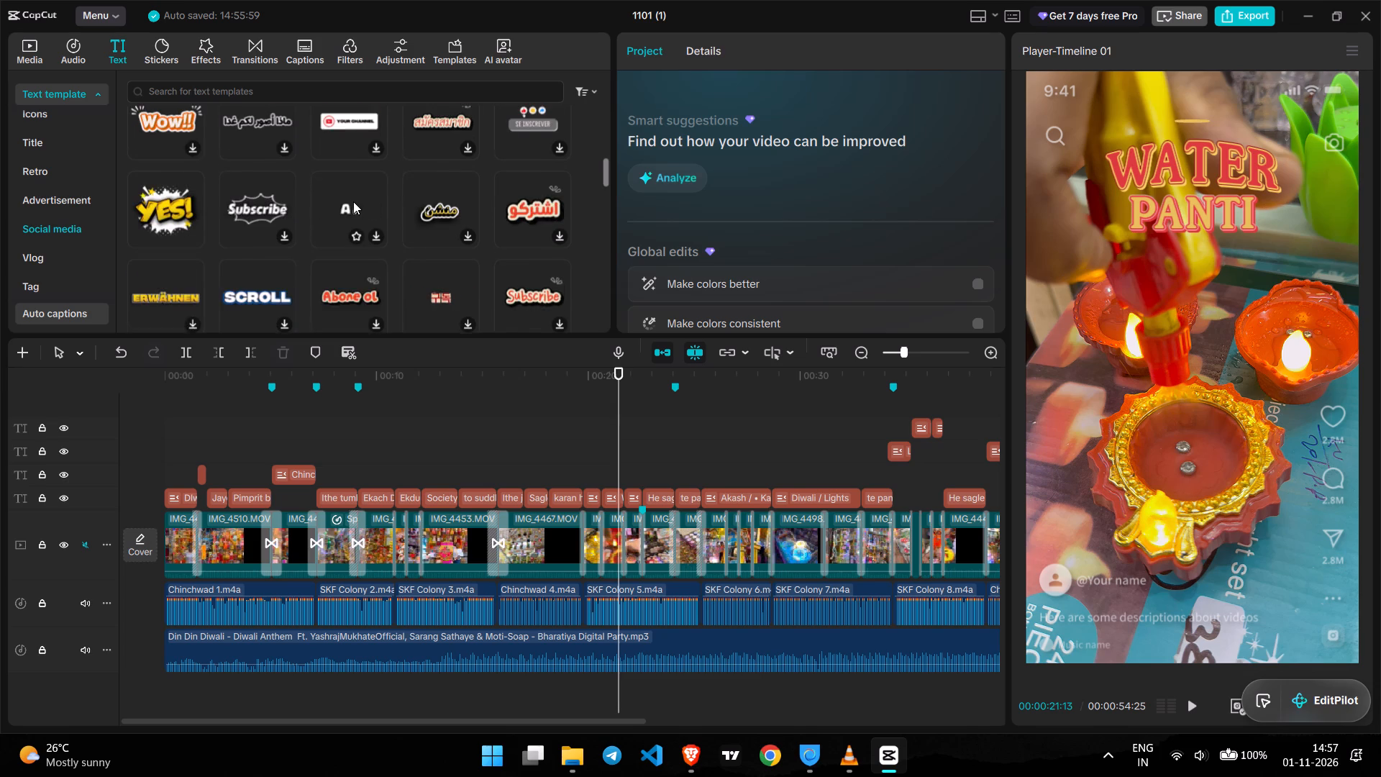
pyautogui.scroll(-1, 353, 201)
pyautogui.scroll(1, 353, 201)
pyautogui.scroll(-4, 169, 186)
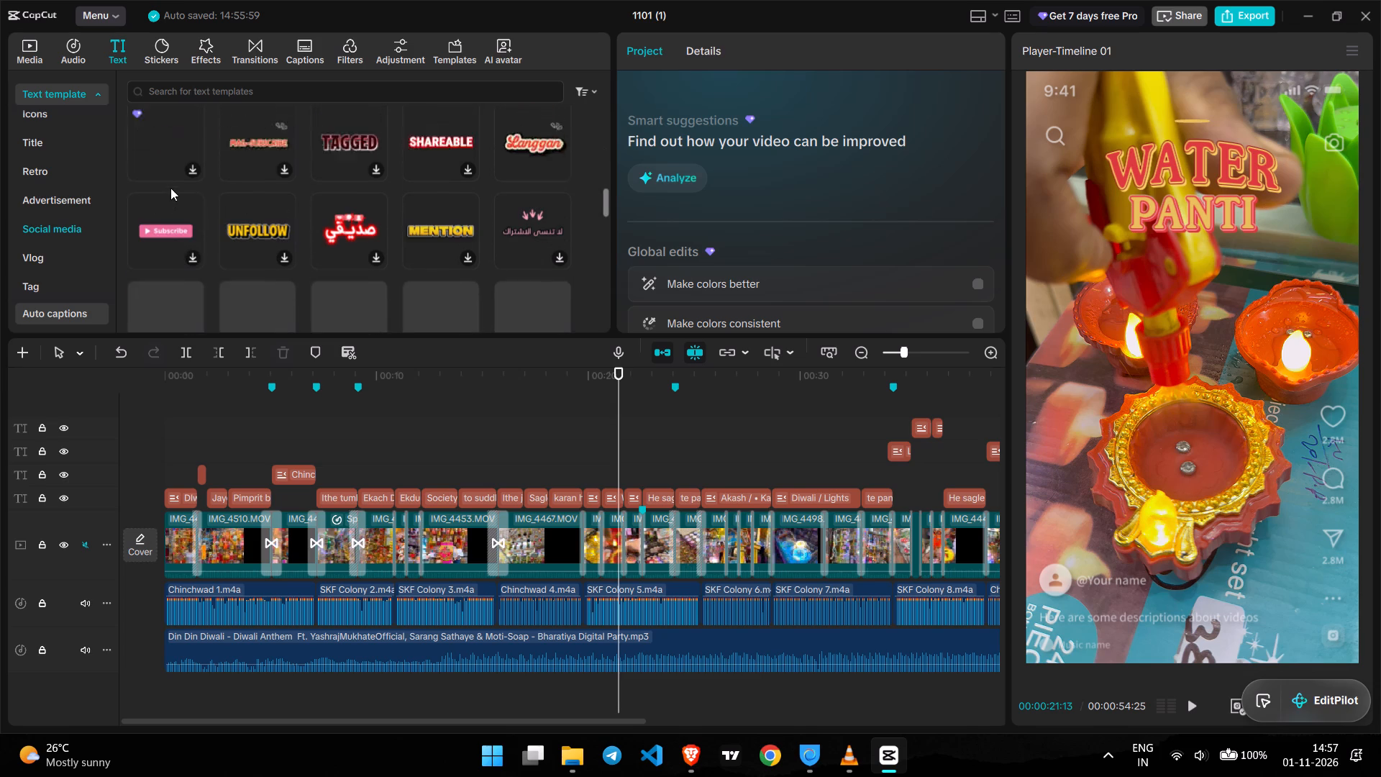
pyautogui.scroll(-9, 170, 188)
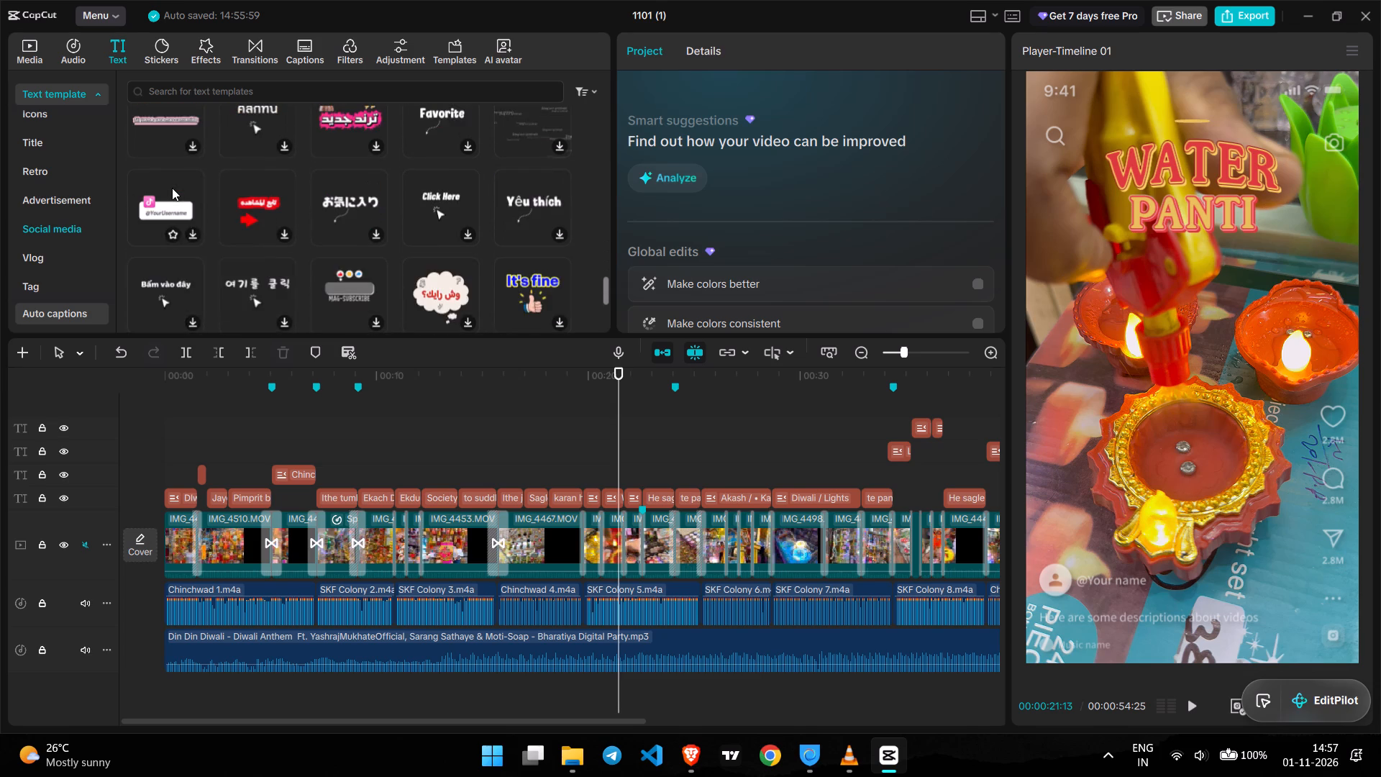
pyautogui.scroll(-7, 172, 188)
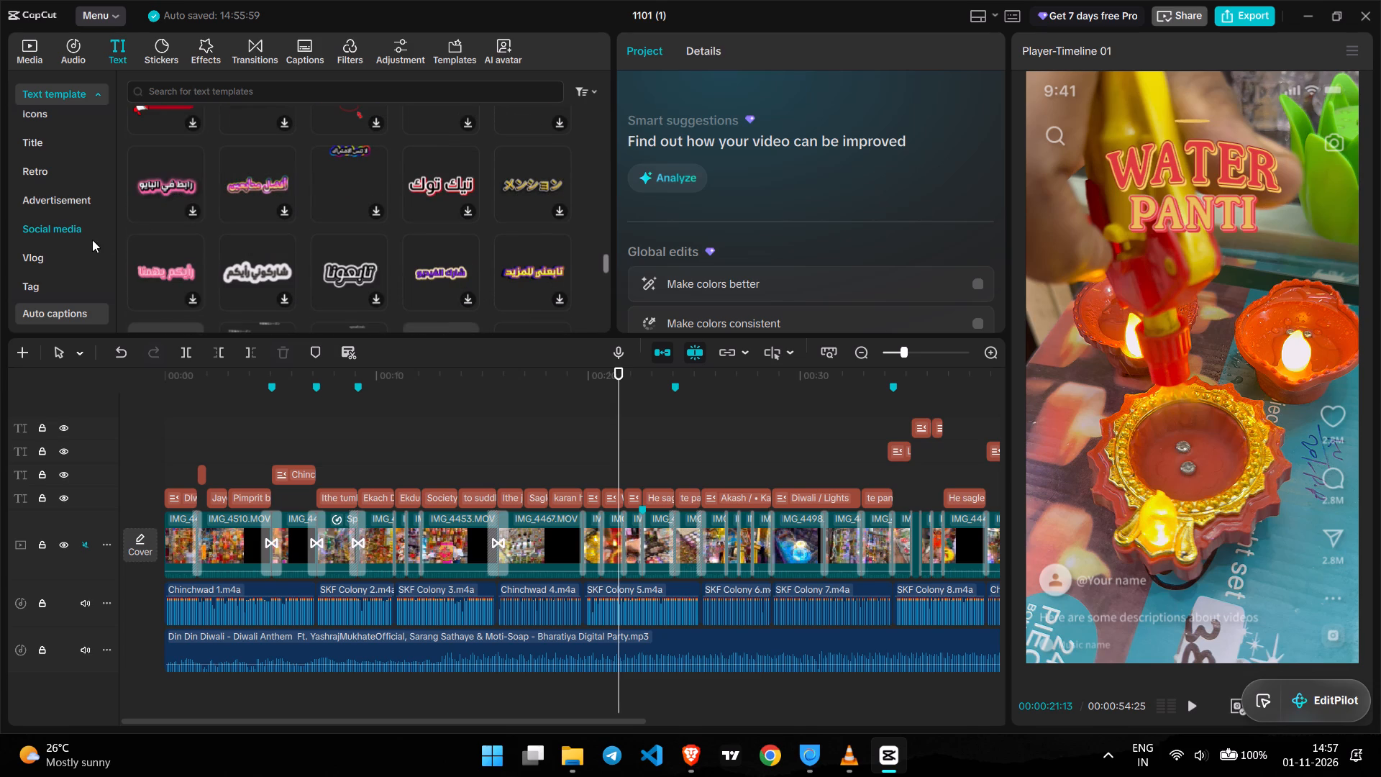
# Look through the Vlog text templates for a title style suited to the panti shots.
pyautogui.scroll(-1, 86, 243)
pyautogui.click(68, 182)
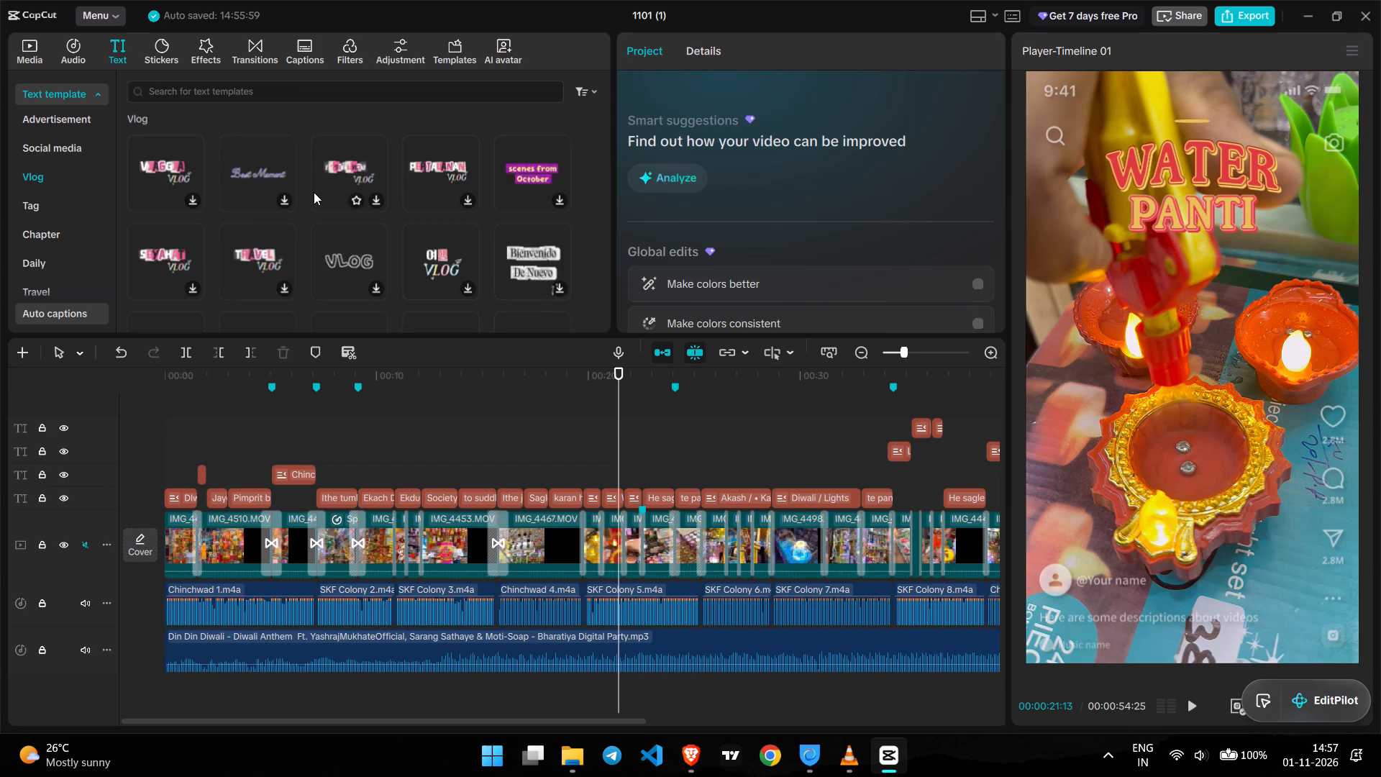
pyautogui.scroll(-5, 314, 192)
pyautogui.scroll(3, 314, 192)
pyautogui.scroll(-6, 314, 192)
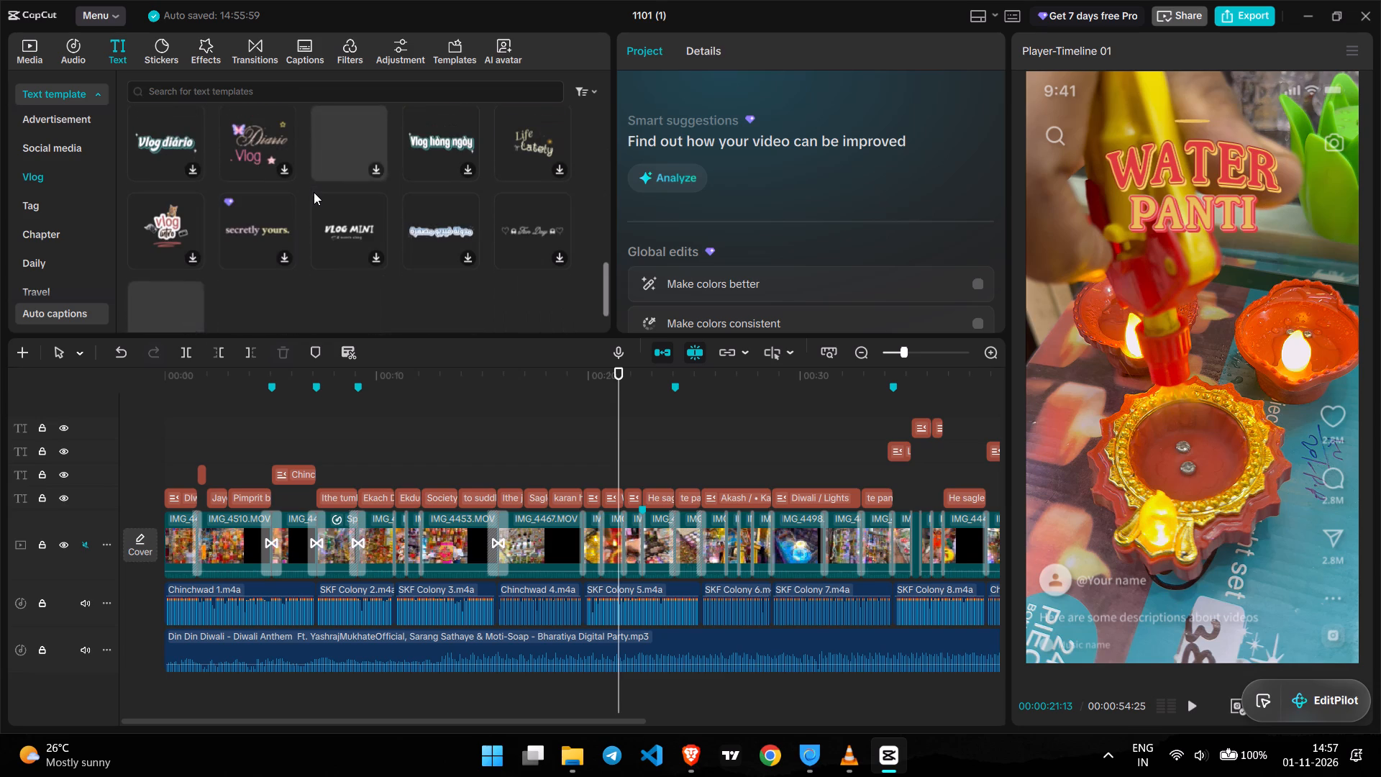
pyautogui.scroll(-7, 314, 192)
pyautogui.scroll(3, 314, 192)
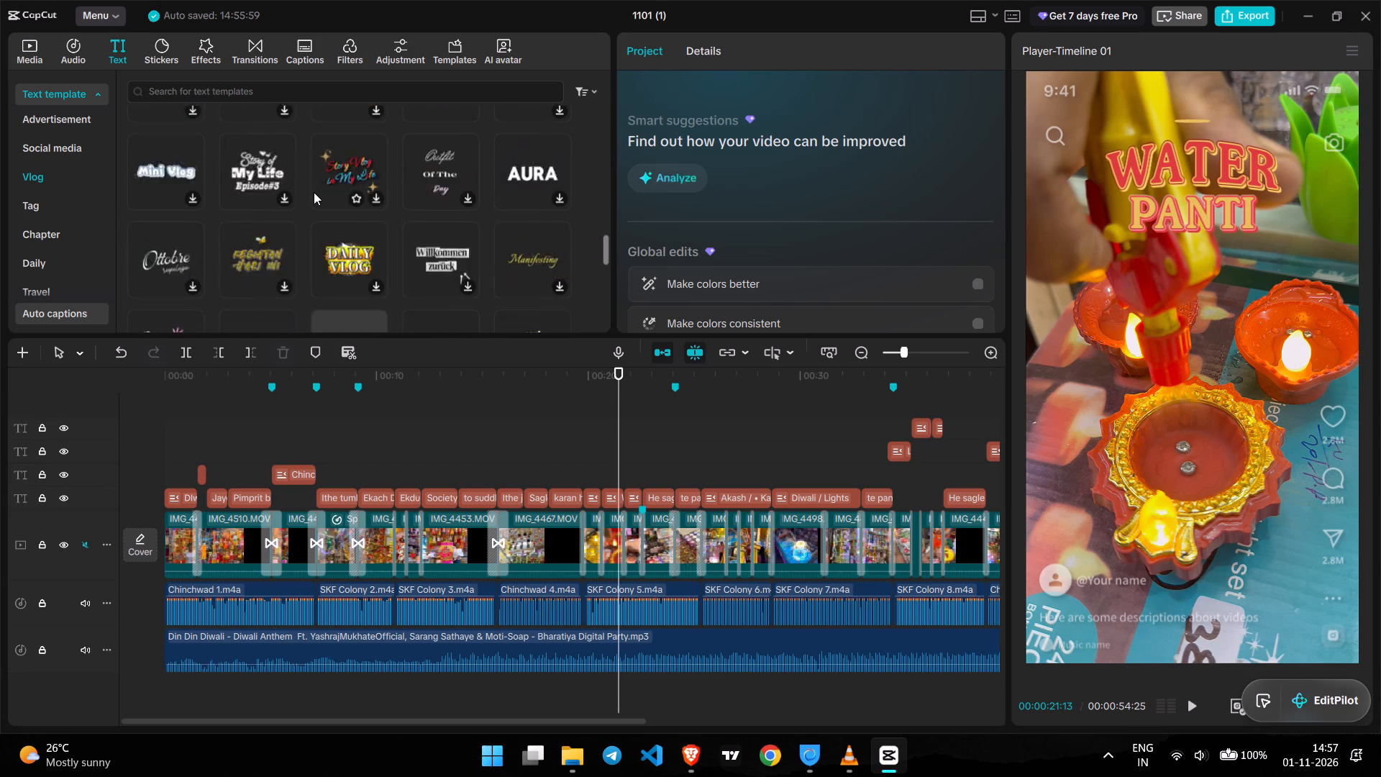
pyautogui.scroll(1, 314, 192)
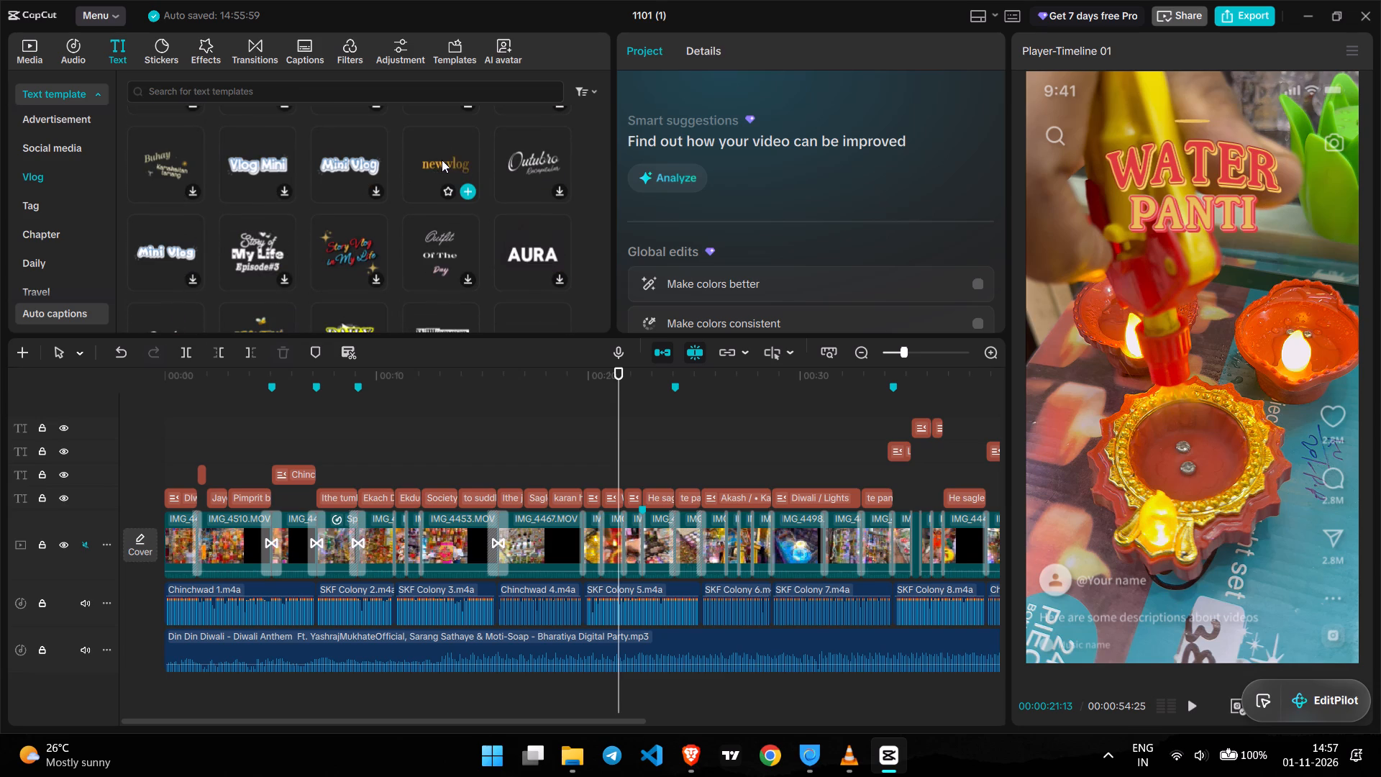
pyautogui.scroll(-4, 442, 160)
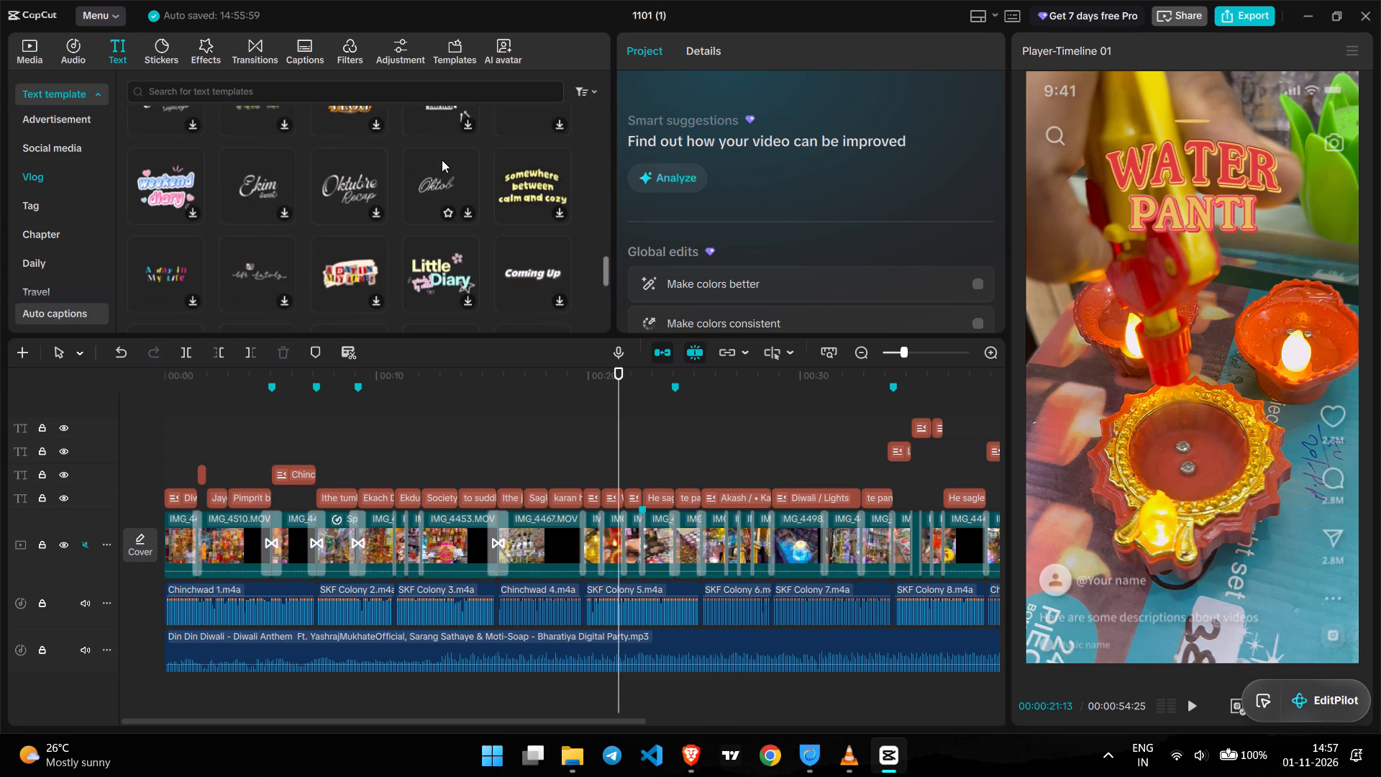
pyautogui.scroll(-7, 442, 160)
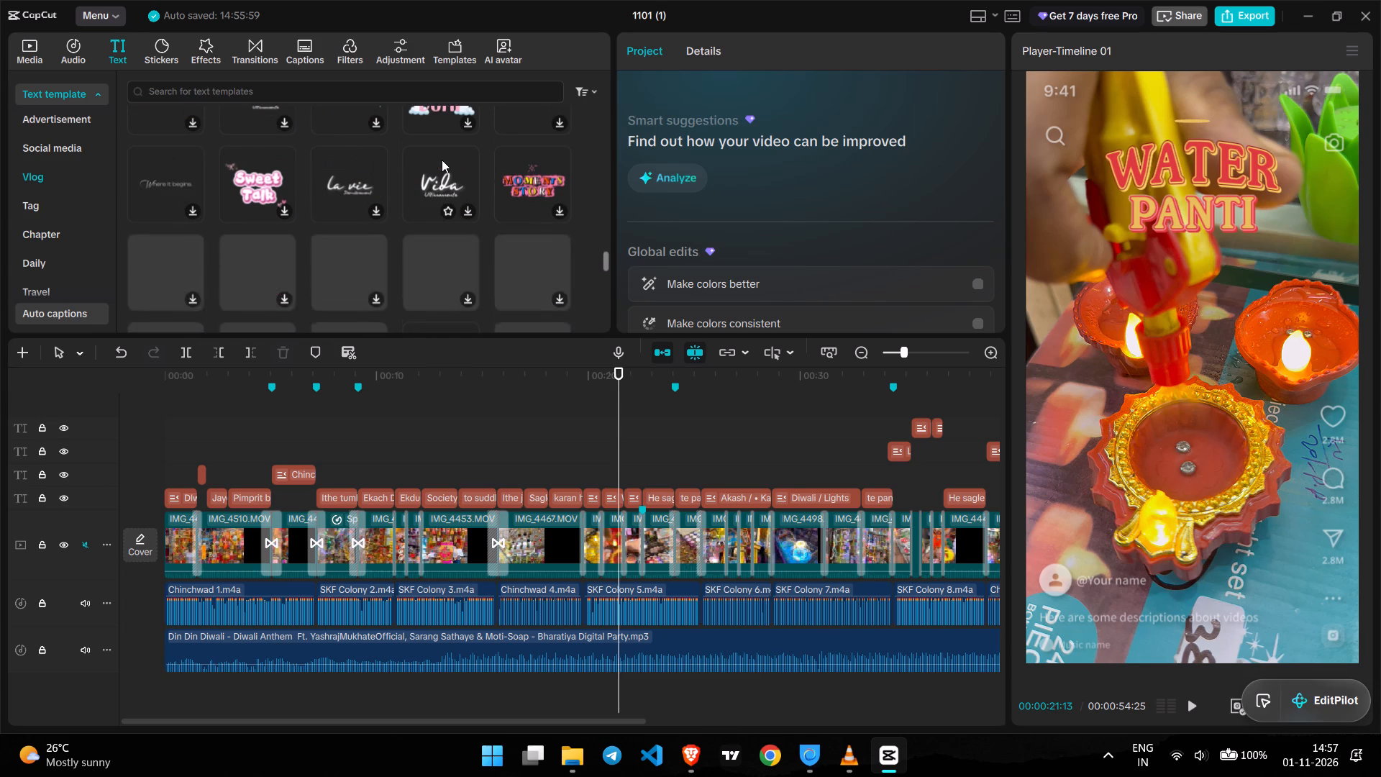
pyautogui.scroll(-4, 442, 160)
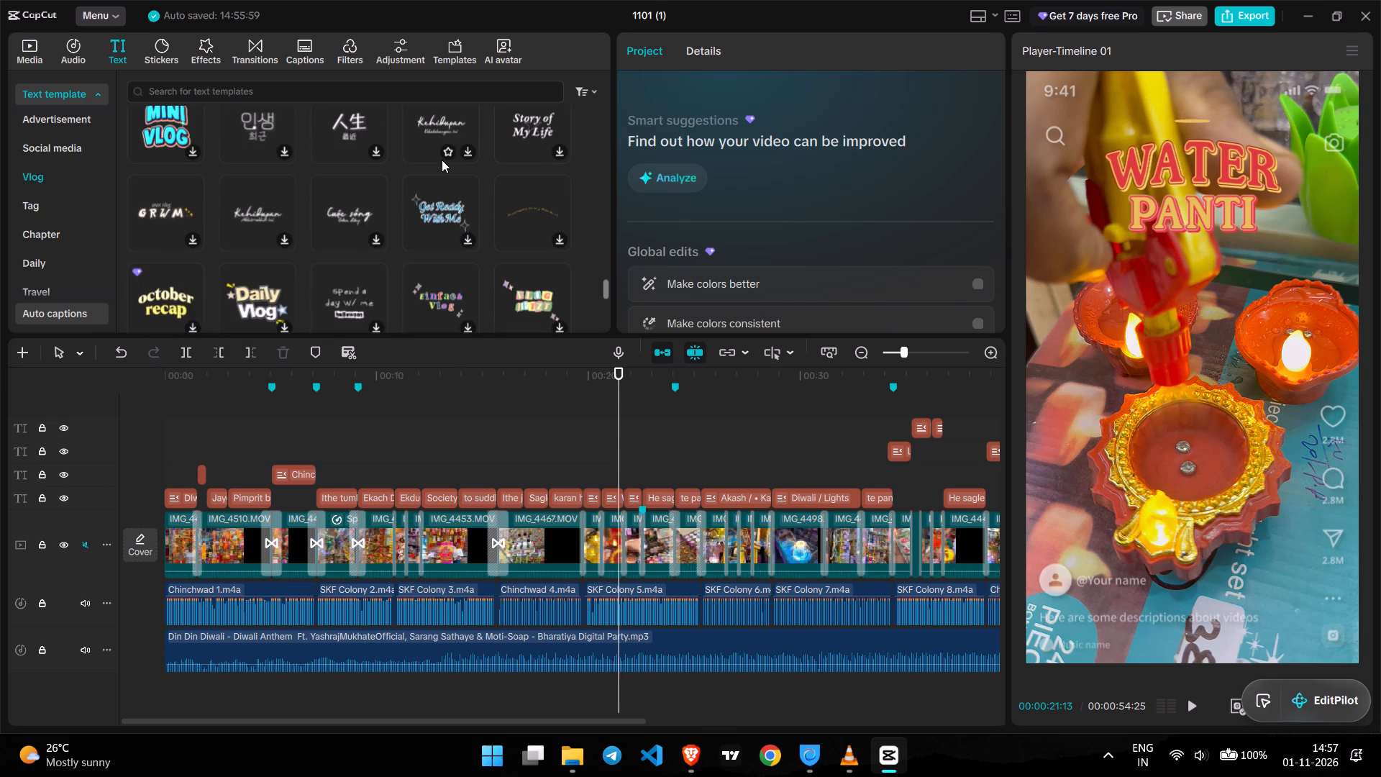
pyautogui.scroll(-1, 442, 160)
pyautogui.scroll(-2, 153, 219)
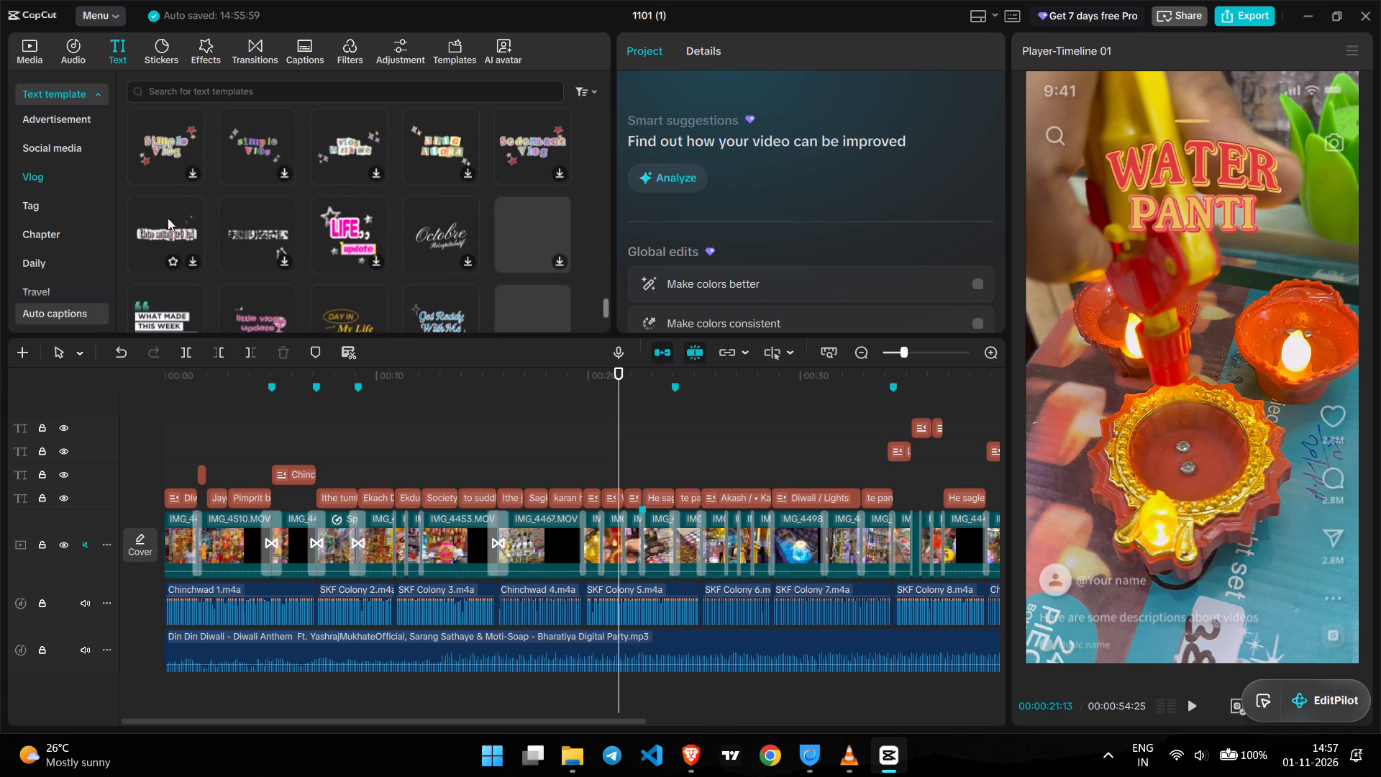
pyautogui.scroll(-3, 342, 203)
pyautogui.scroll(2, 342, 203)
pyautogui.scroll(-3, 342, 201)
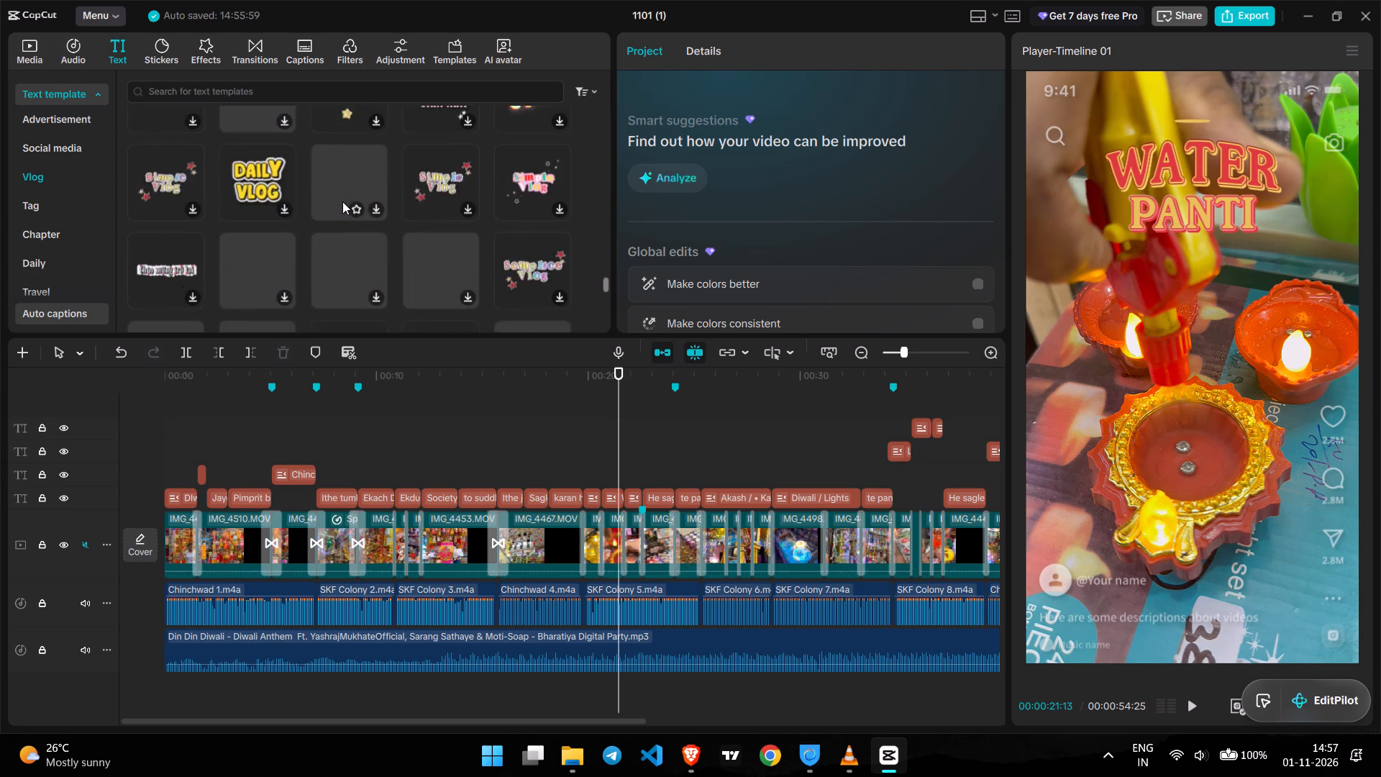
pyautogui.scroll(-2, 342, 201)
pyautogui.scroll(1, 342, 201)
pyautogui.scroll(-3, 342, 201)
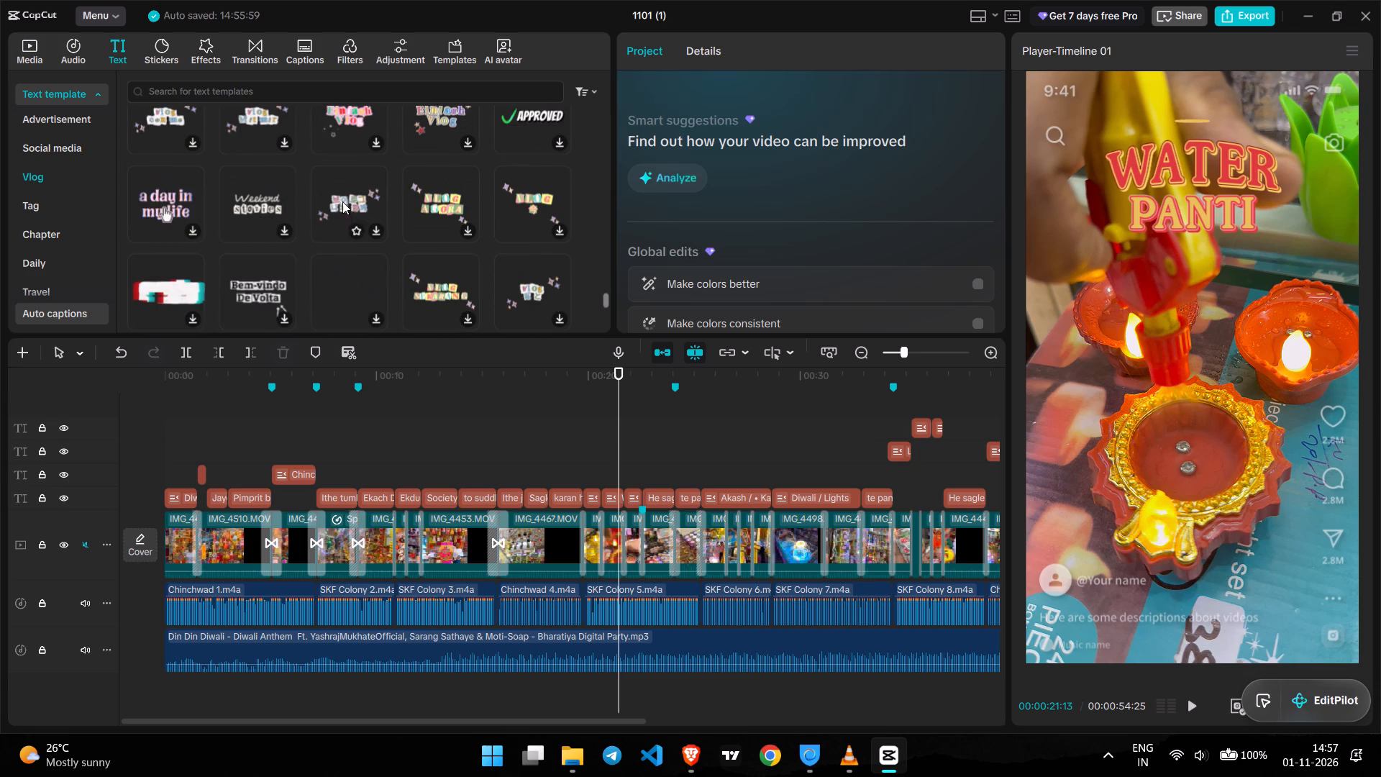
# Search the text templates for "diya" and examine the results for a suitable panti title style.
pyautogui.click(309, 89)
pyautogui.write('diya')
pyautogui.press('Return')
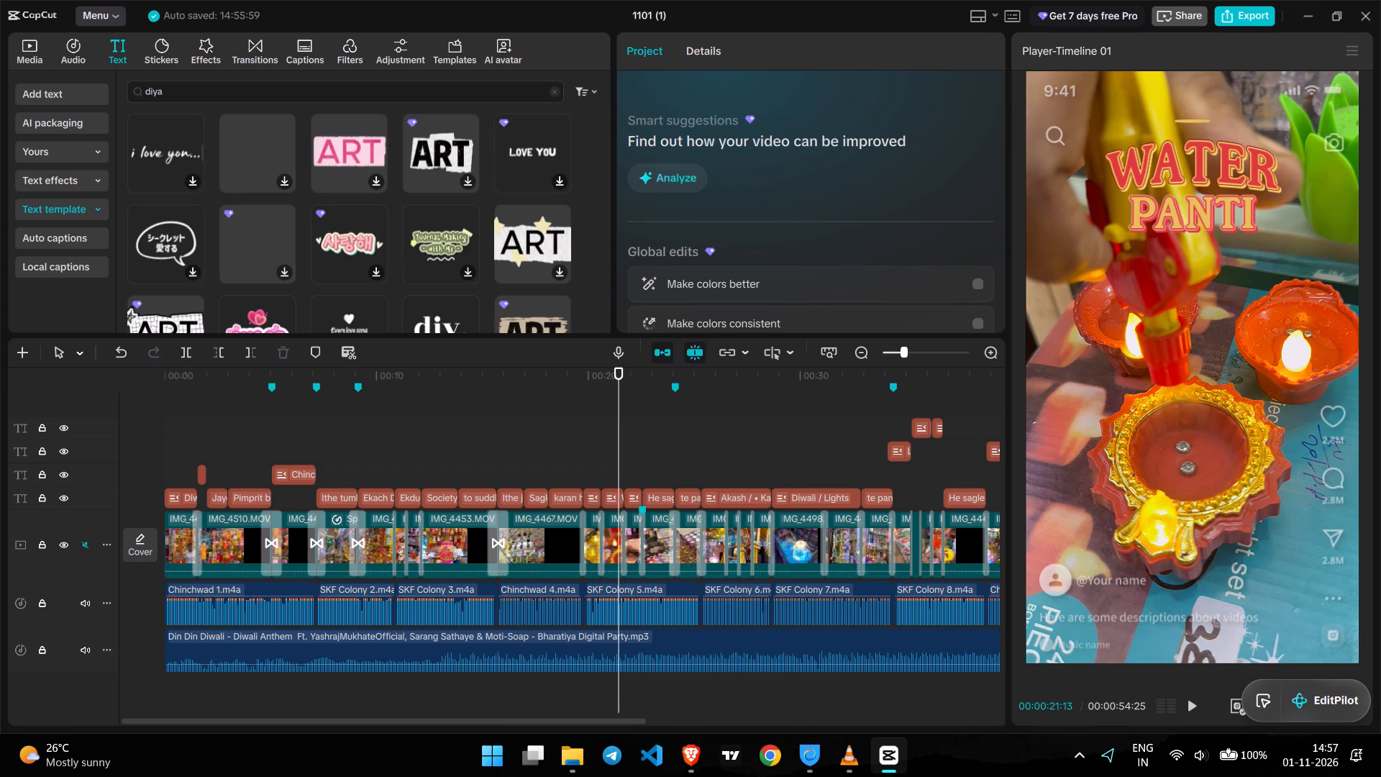
pyautogui.scroll(-2, 338, 130)
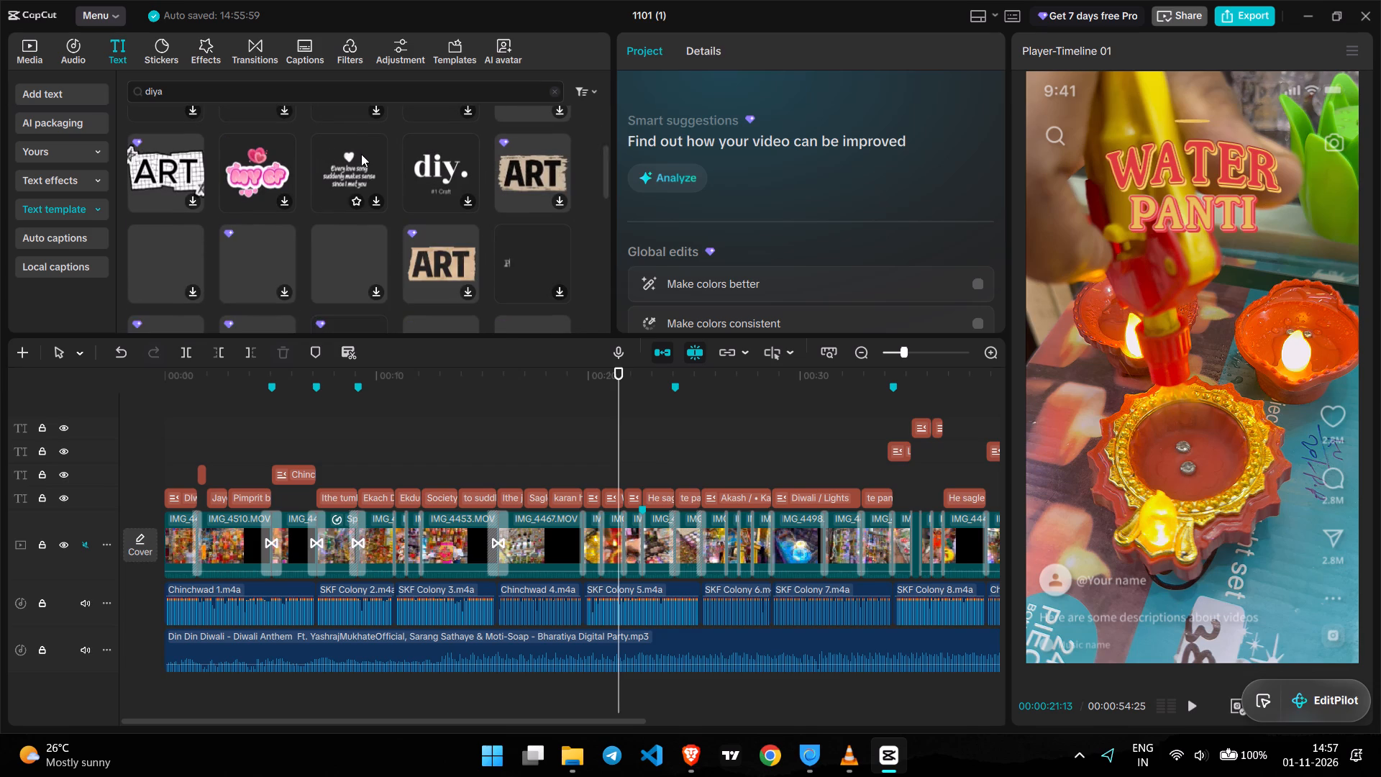
pyautogui.scroll(-3, 361, 154)
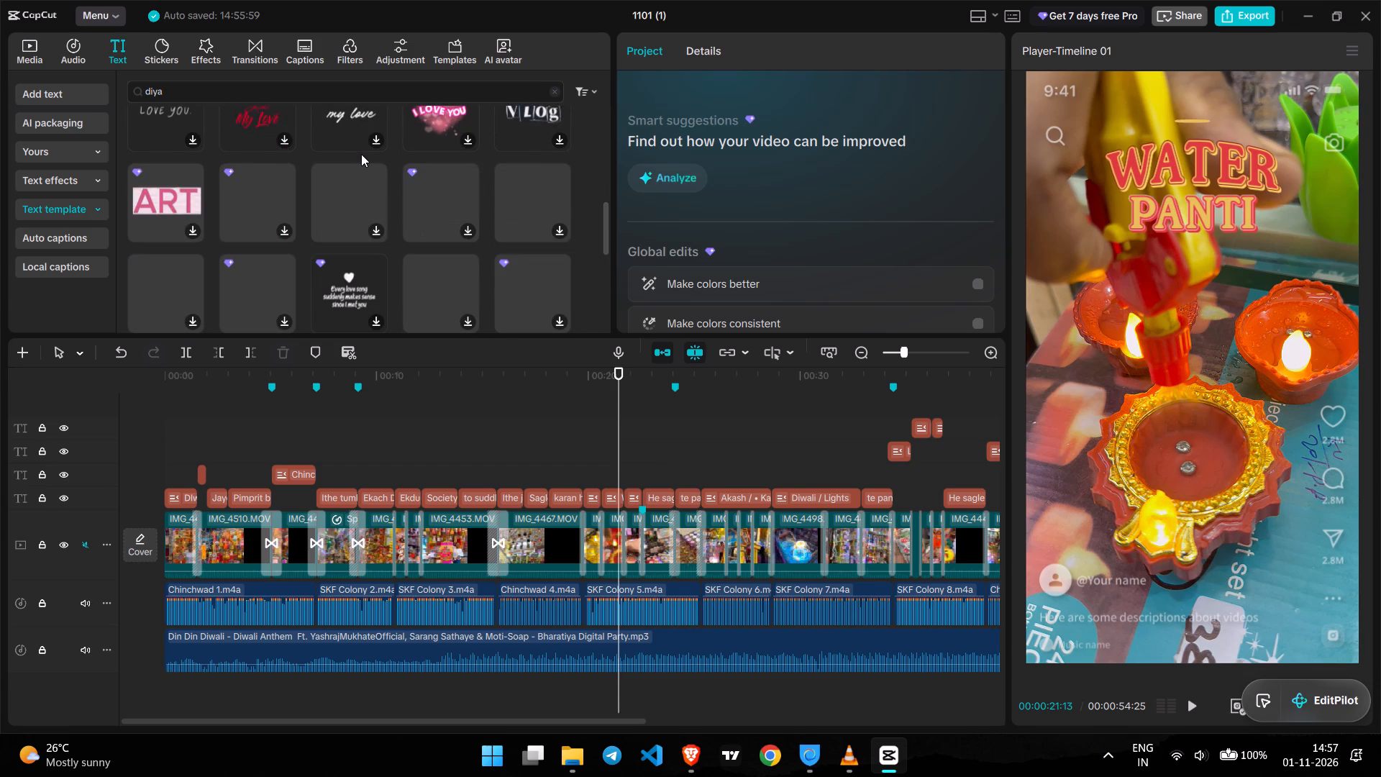
pyautogui.scroll(-3, 361, 154)
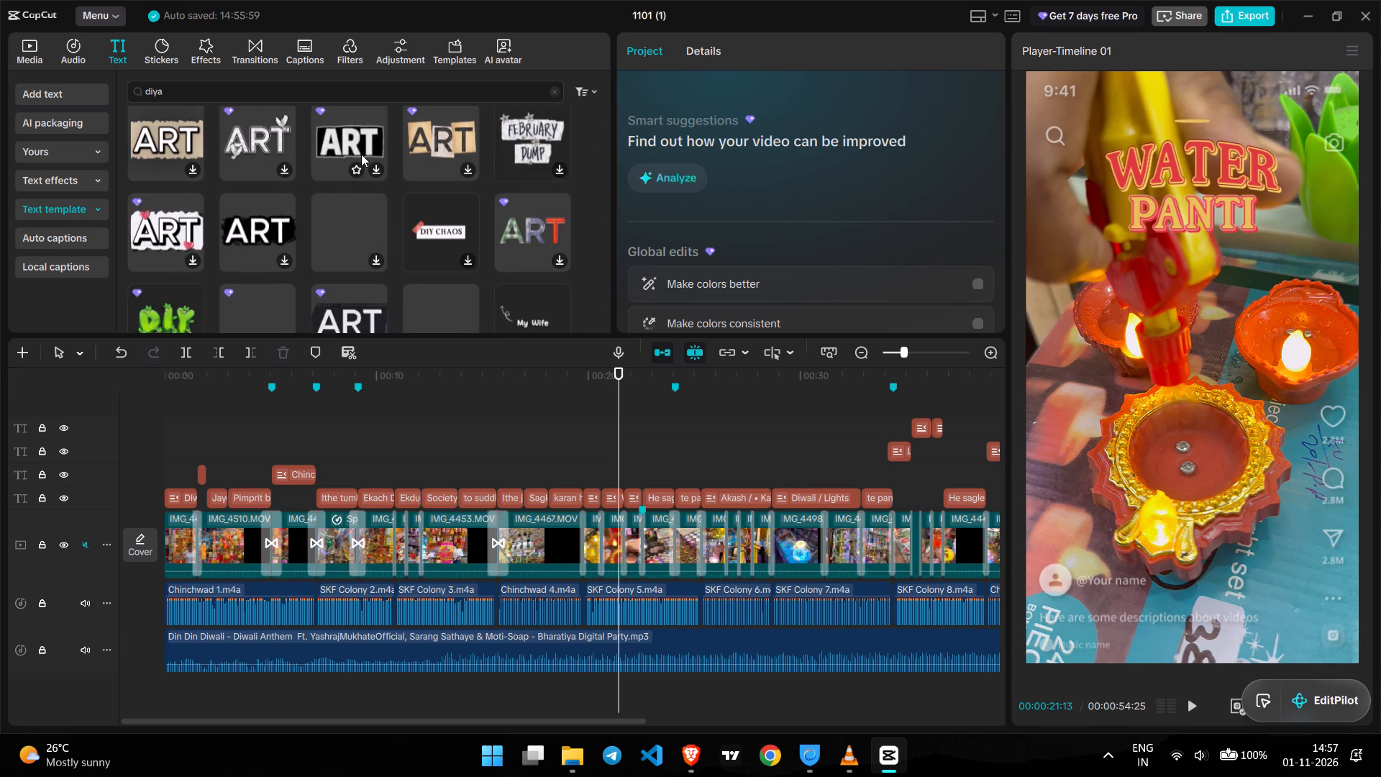
pyautogui.scroll(-5, 361, 154)
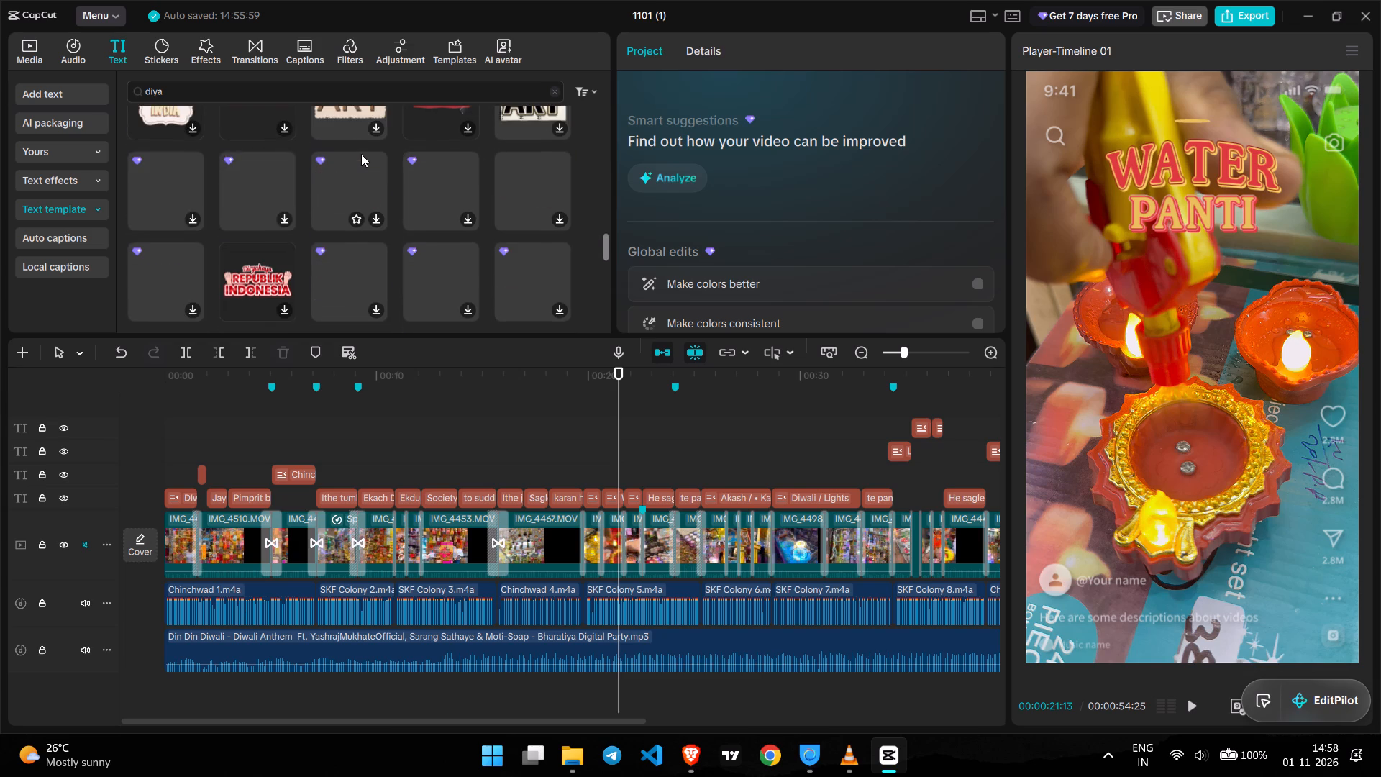
pyautogui.scroll(-3, 361, 154)
pyautogui.scroll(1, 362, 154)
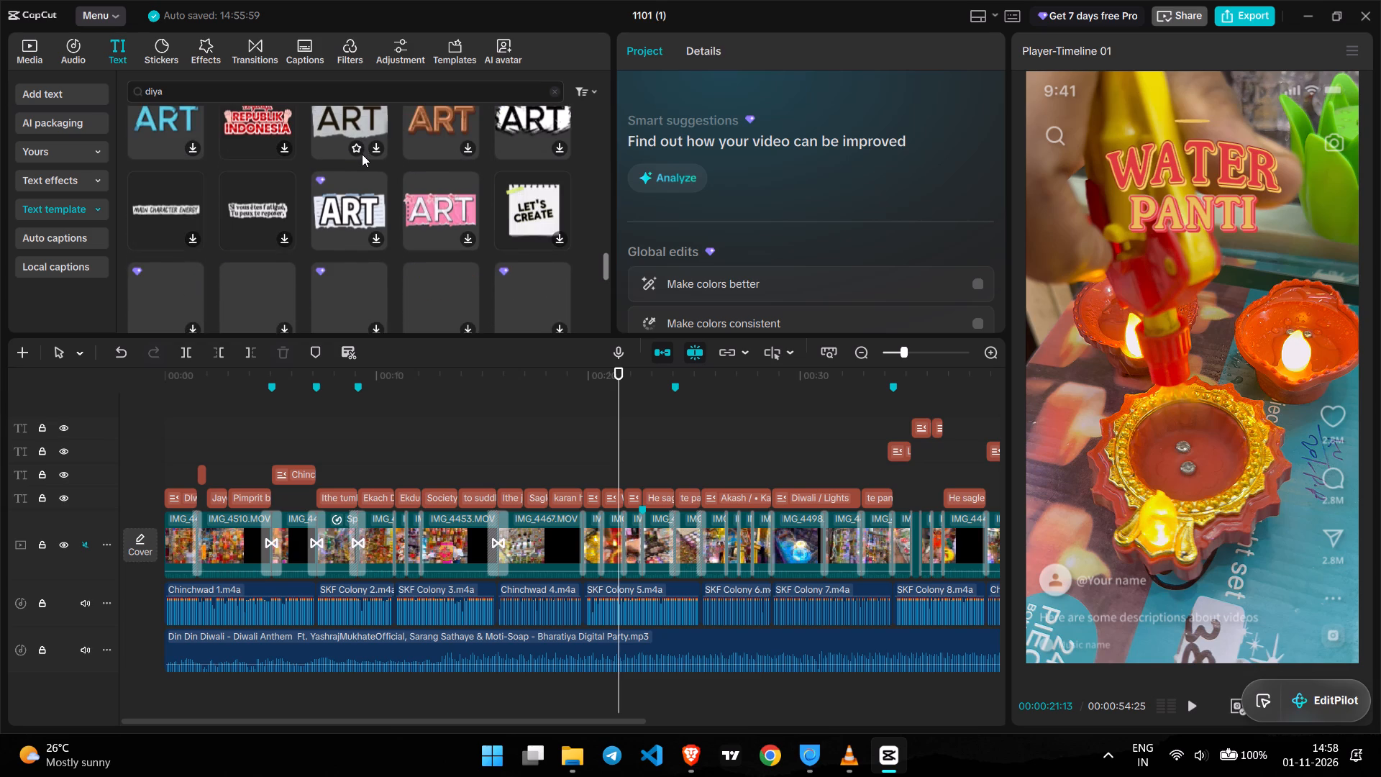
pyautogui.scroll(-5, 362, 154)
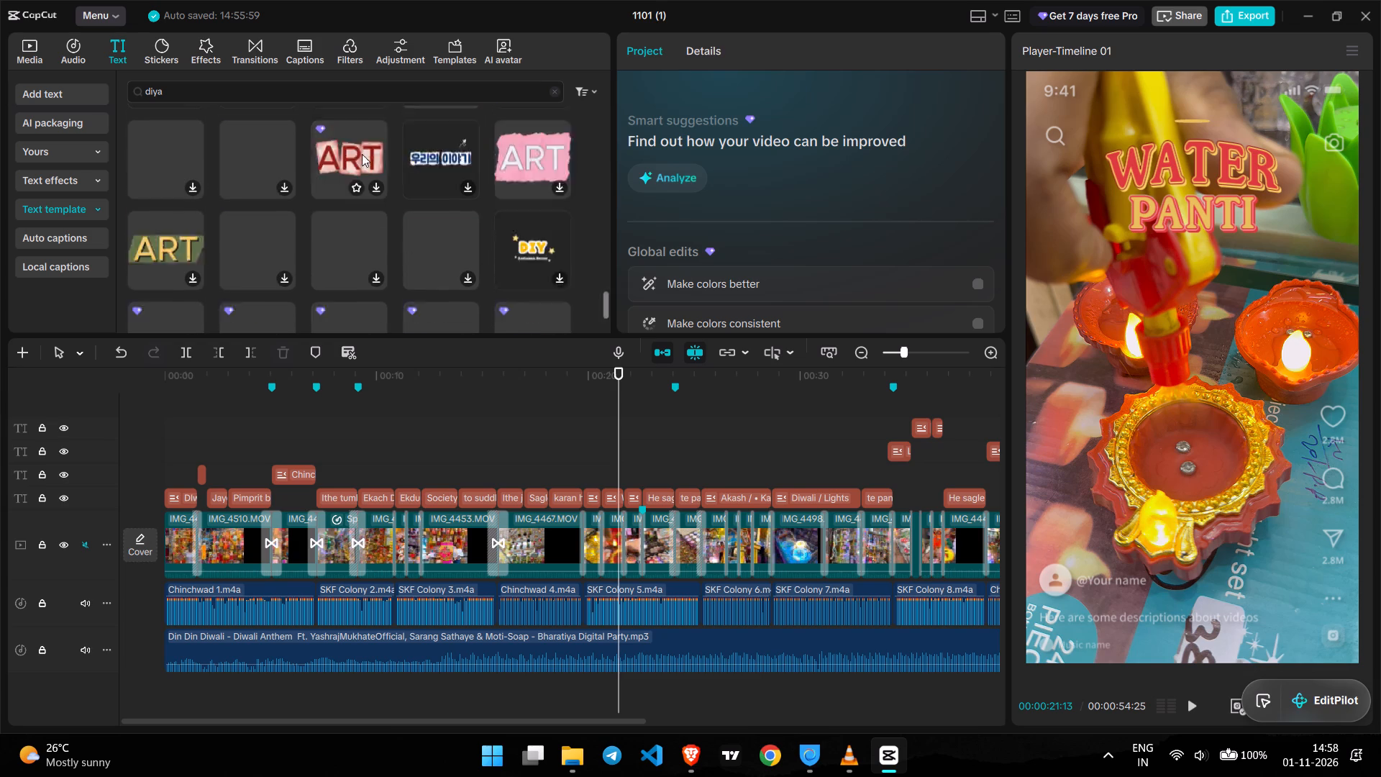
pyautogui.scroll(-2, 366, 154)
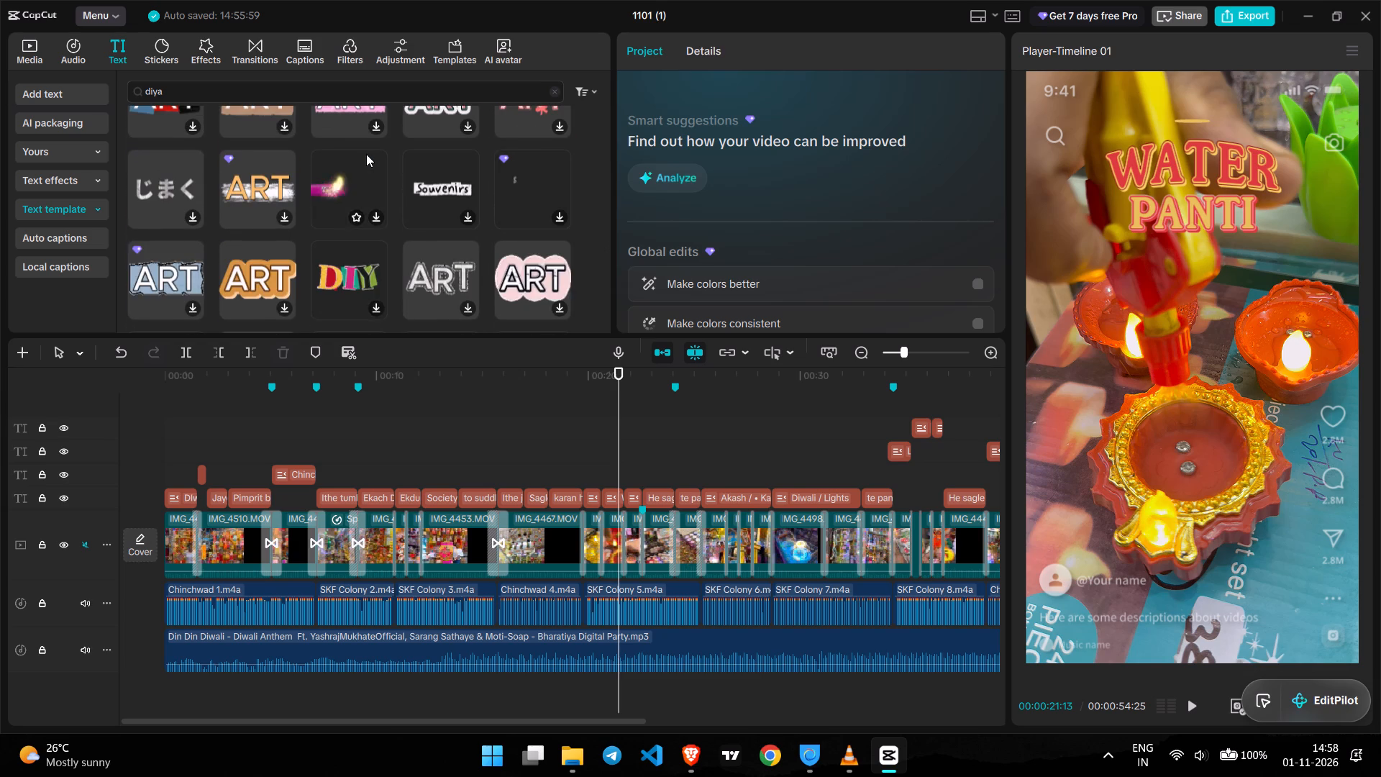
pyautogui.scroll(-5, 366, 154)
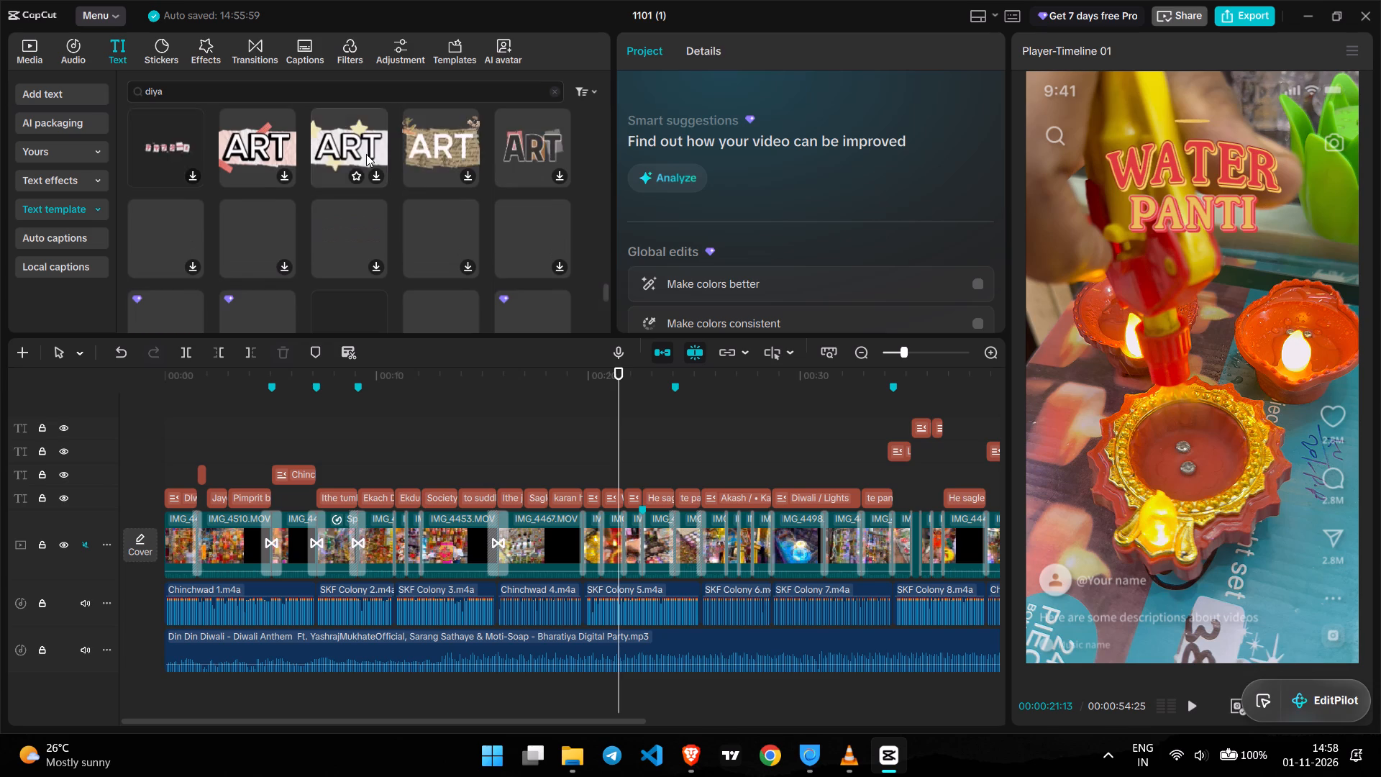
pyautogui.scroll(-4, 366, 154)
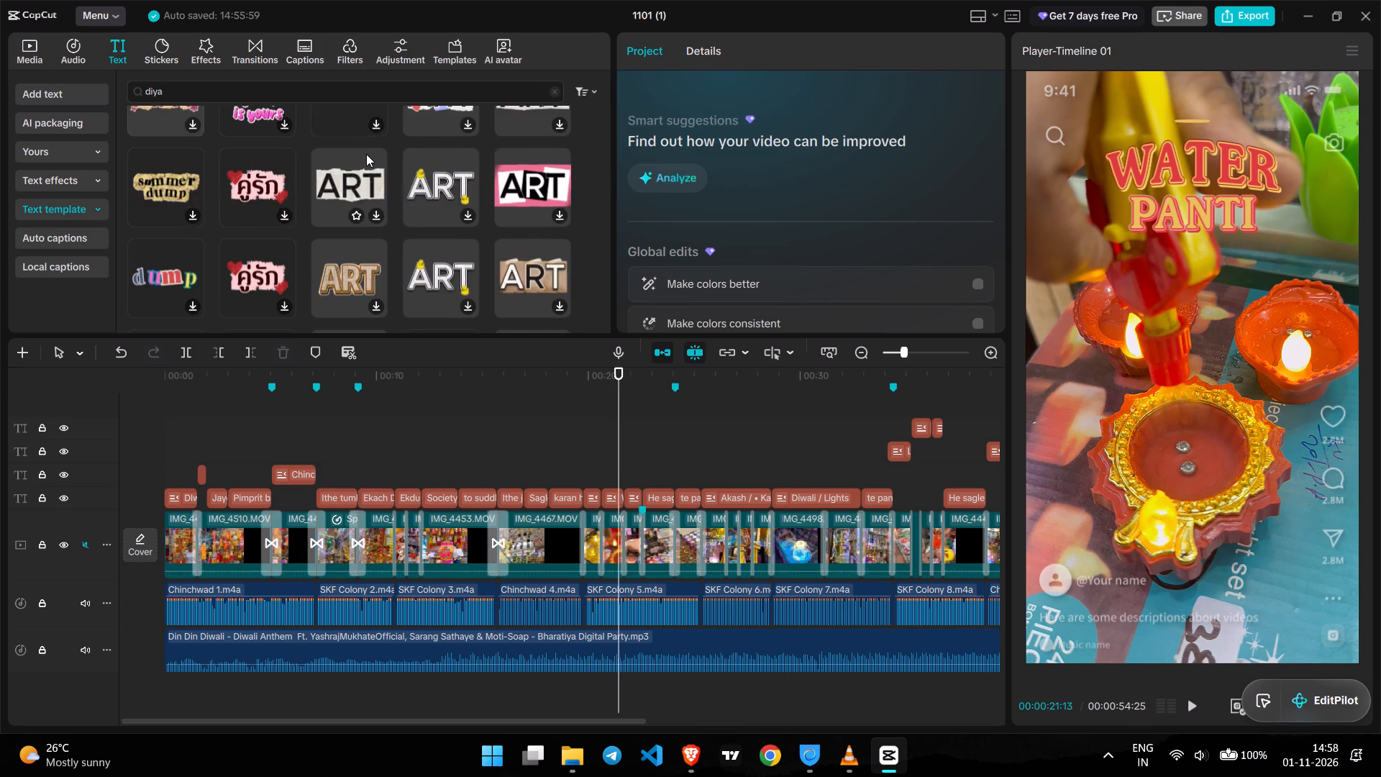
pyautogui.scroll(-3, 366, 154)
# Leave the diya search and look through the remaining Vlog text templates for a usable title style.
pyautogui.click(66, 214)
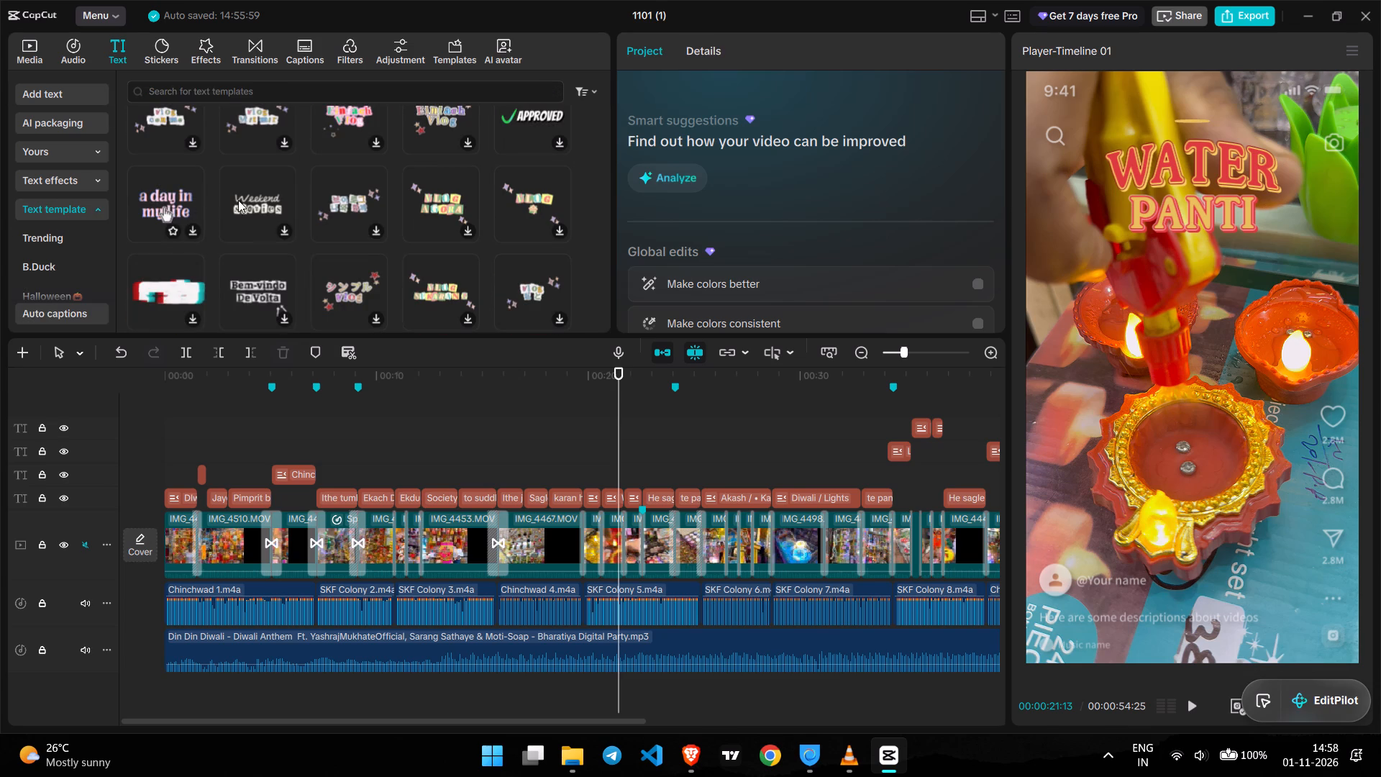
pyautogui.scroll(-4, 257, 199)
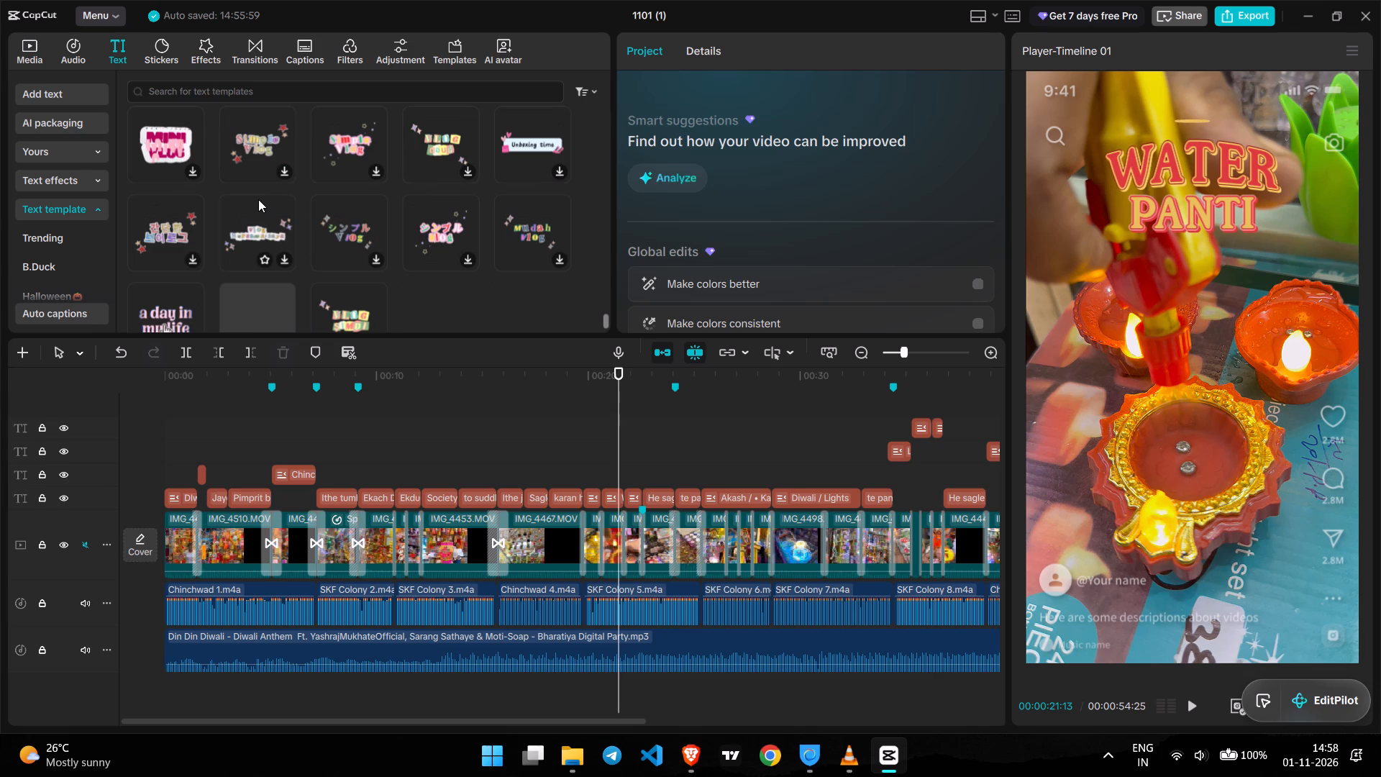
pyautogui.scroll(-2, 258, 199)
pyautogui.scroll(-2, 85, 230)
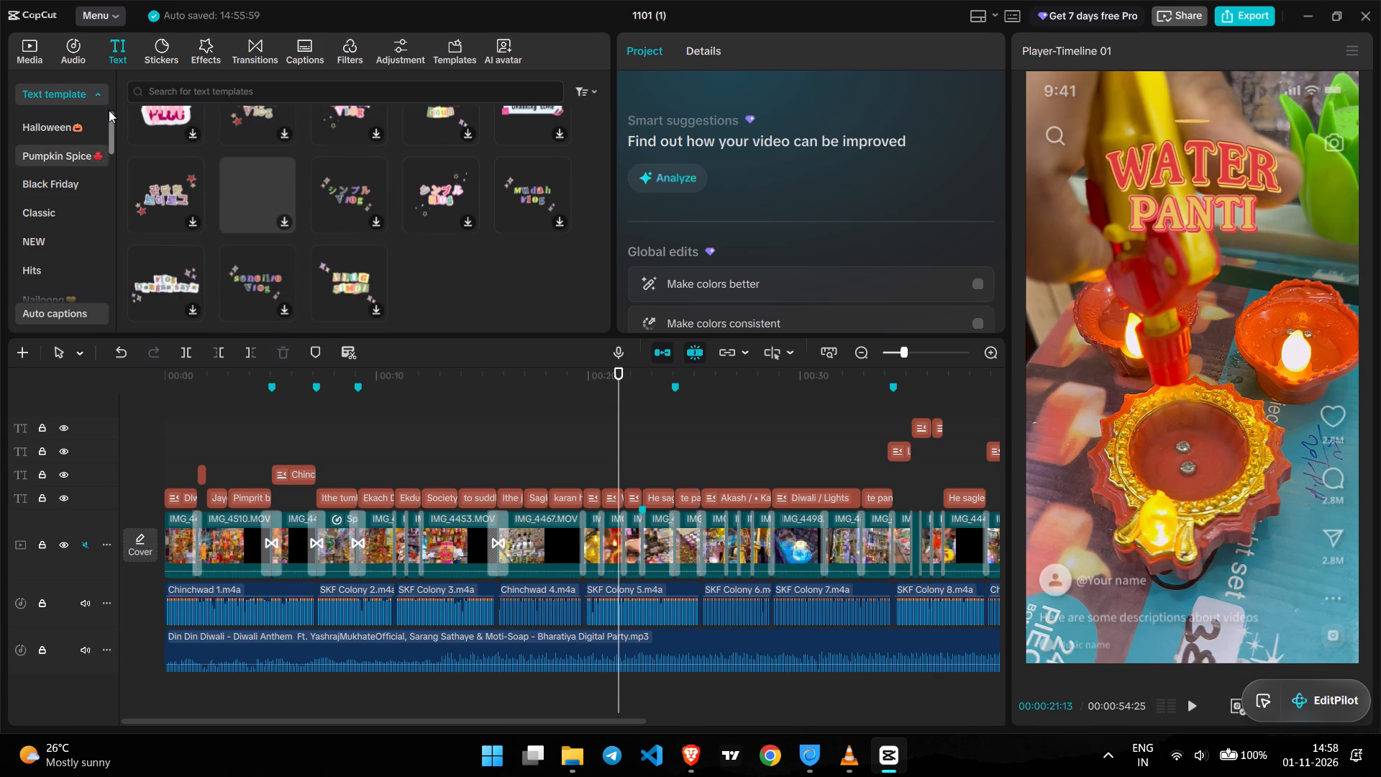
# Add the Retro text template from the Trending category to the timeline above the light panti shot, at about 20 seconds.
pyautogui.scroll(1, 109, 101)
pyautogui.click(86, 160)
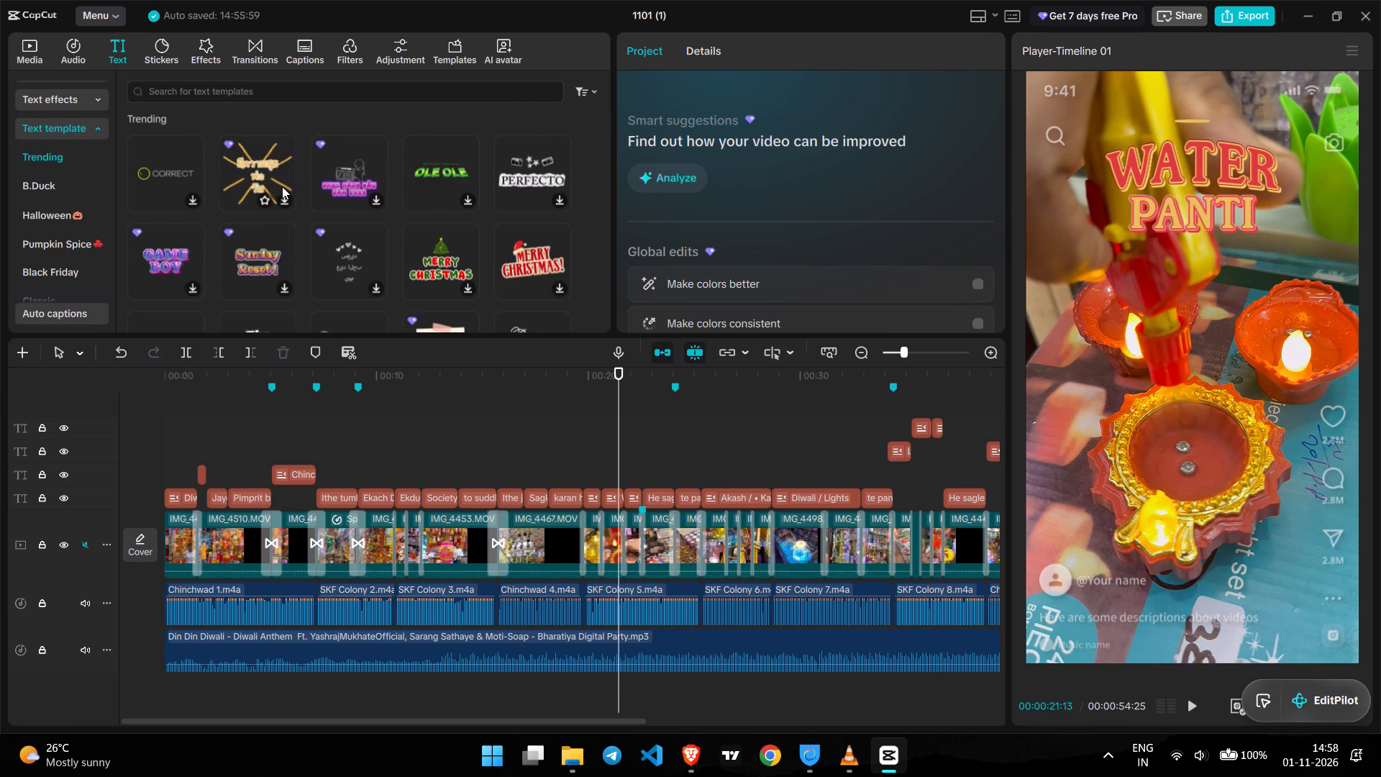
pyautogui.scroll(-2, 282, 186)
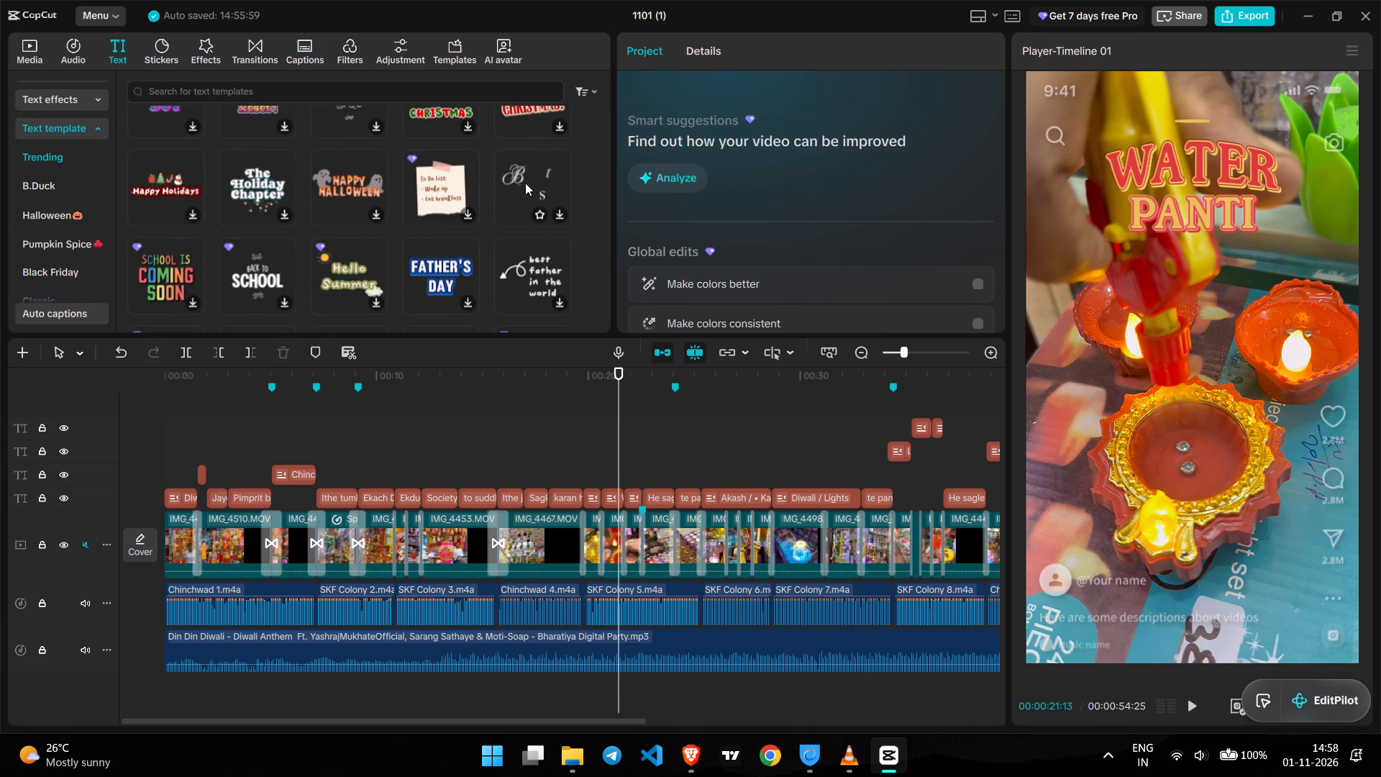
pyautogui.scroll(-3, 525, 183)
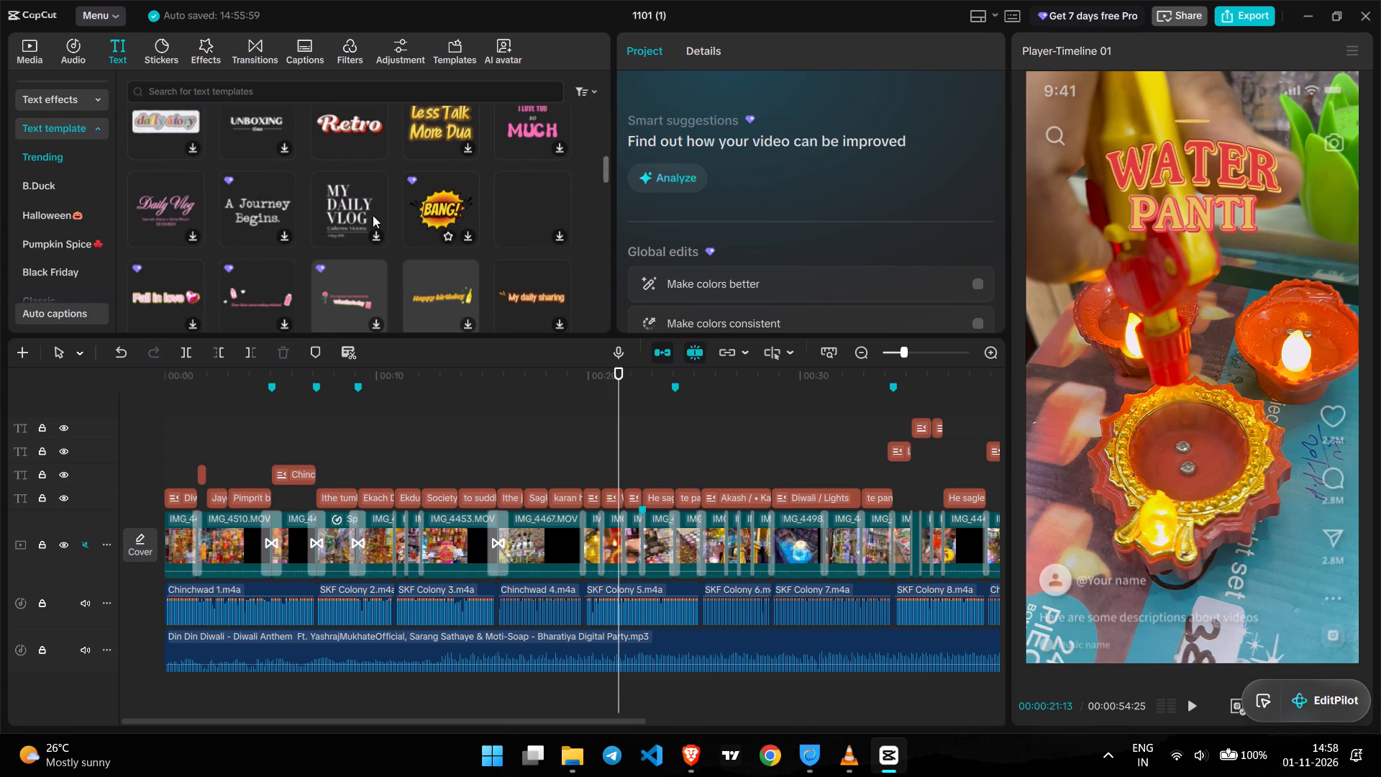
pyautogui.scroll(1, 365, 196)
pyautogui.moveTo(365, 196); pyautogui.dragTo(524, 322)
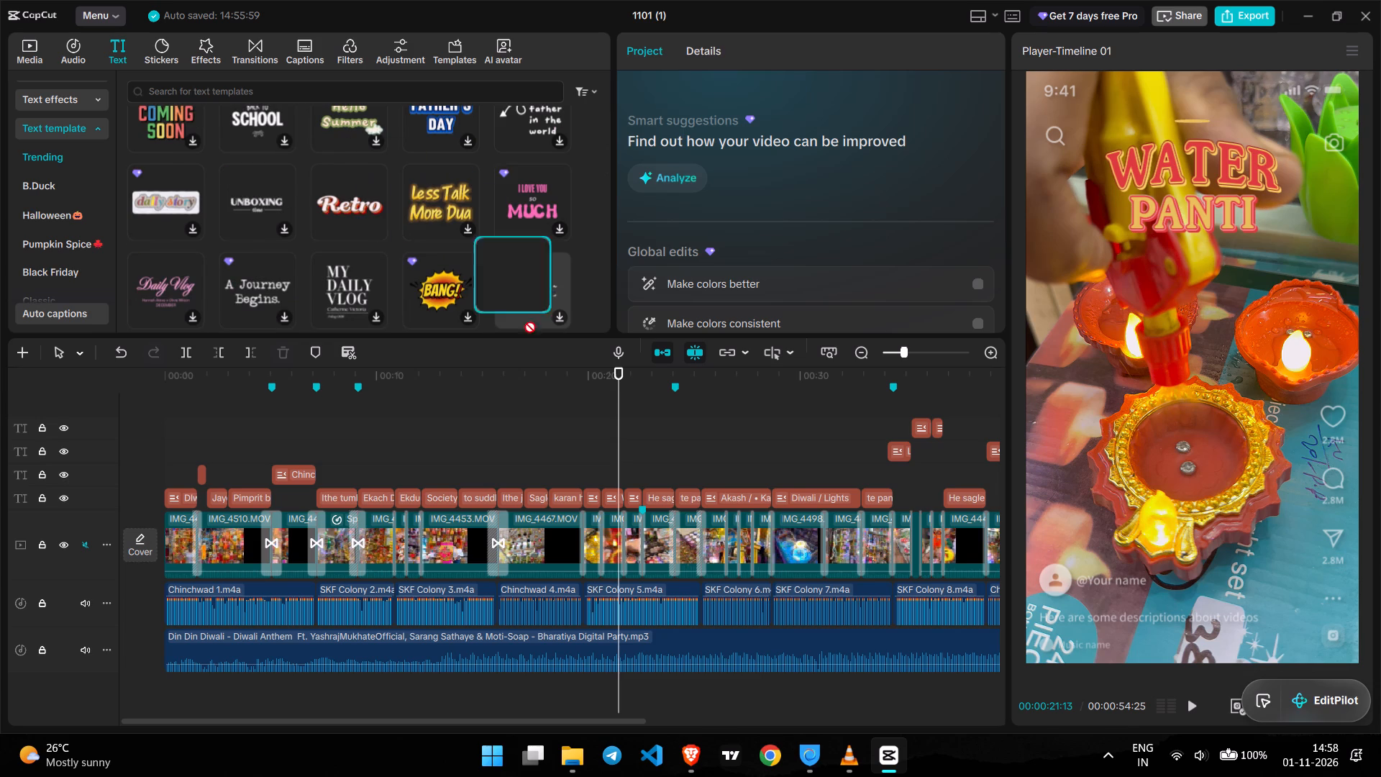
pyautogui.moveTo(524, 322); pyautogui.dragTo(586, 455)
# Preview the light panti shot and replace the Retro title's text with "Light Panti".
pyautogui.click(575, 421)
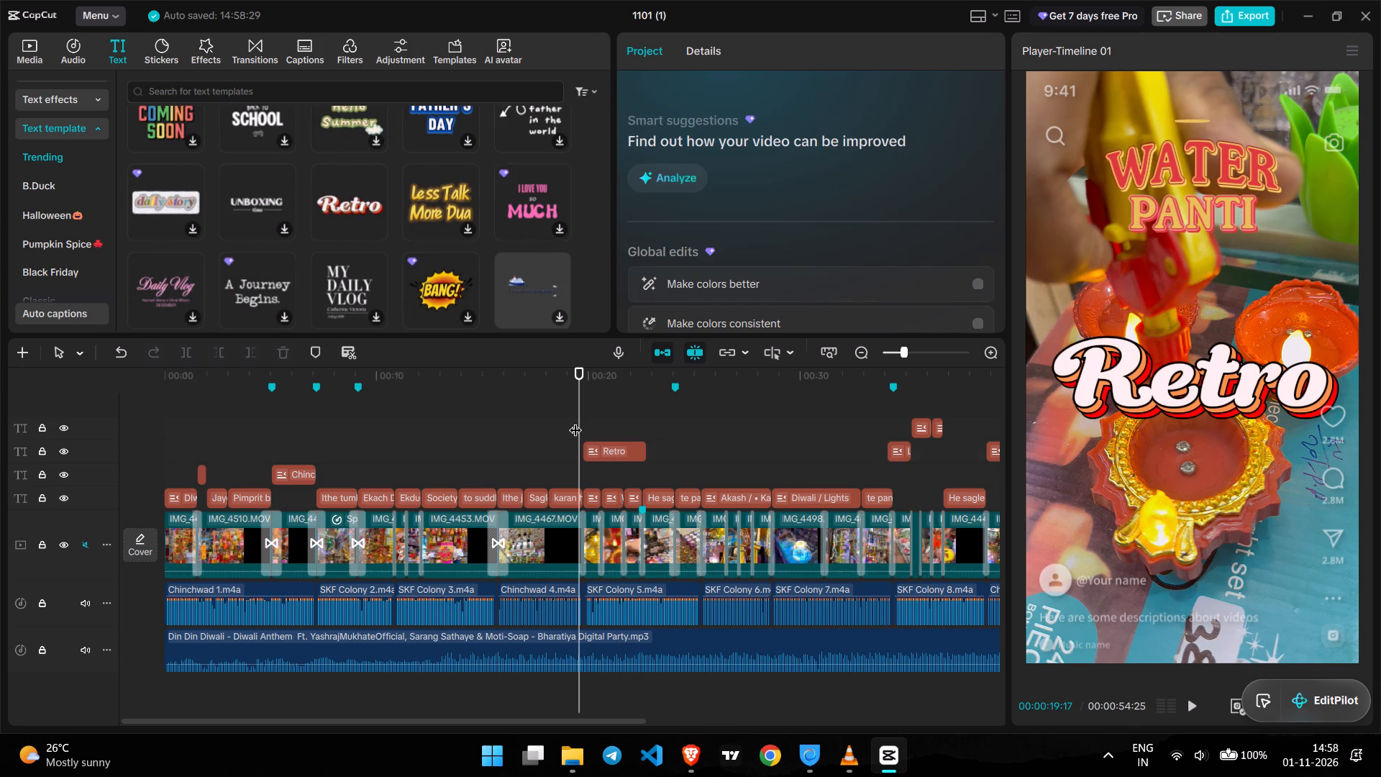
pyautogui.press('space')
pyautogui.press('space')
pyautogui.click(609, 447)
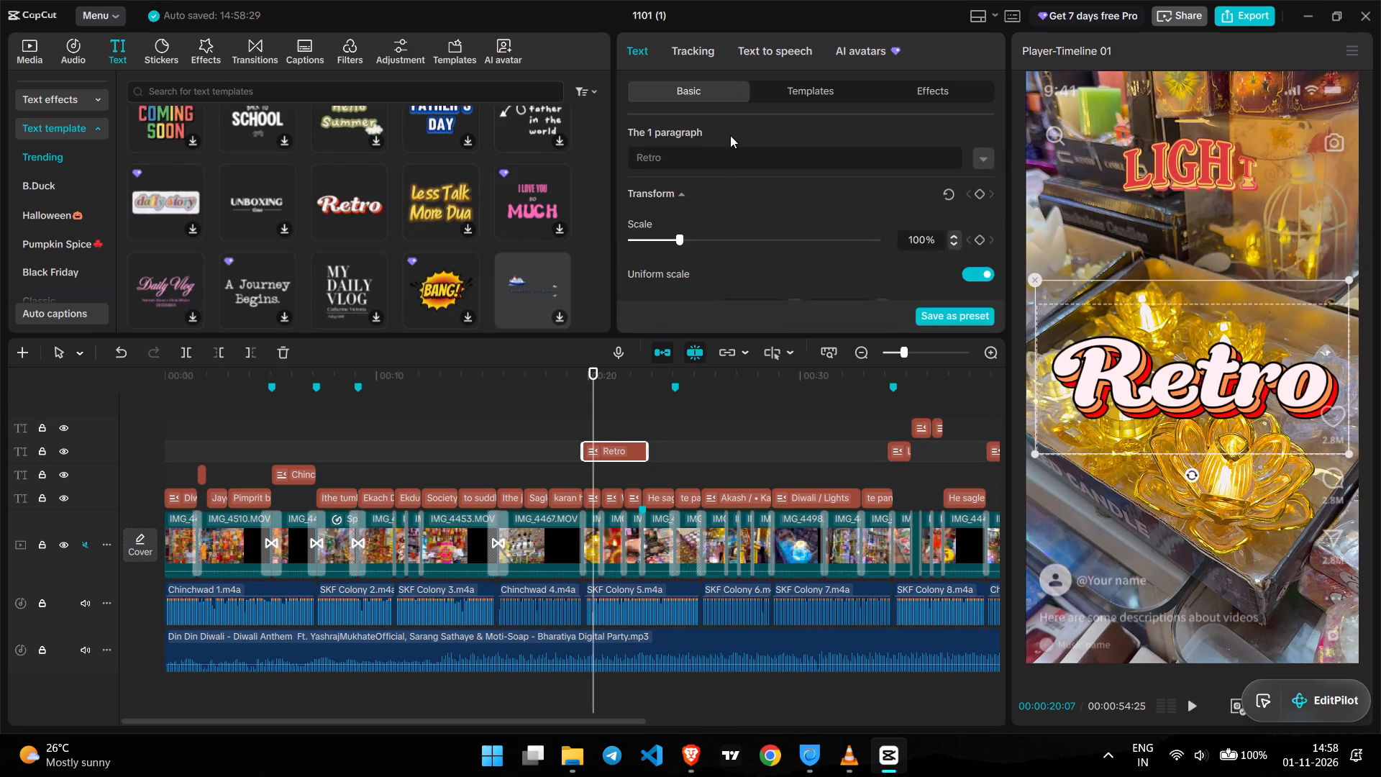
pyautogui.moveTo(693, 158); pyautogui.dragTo(597, 157)
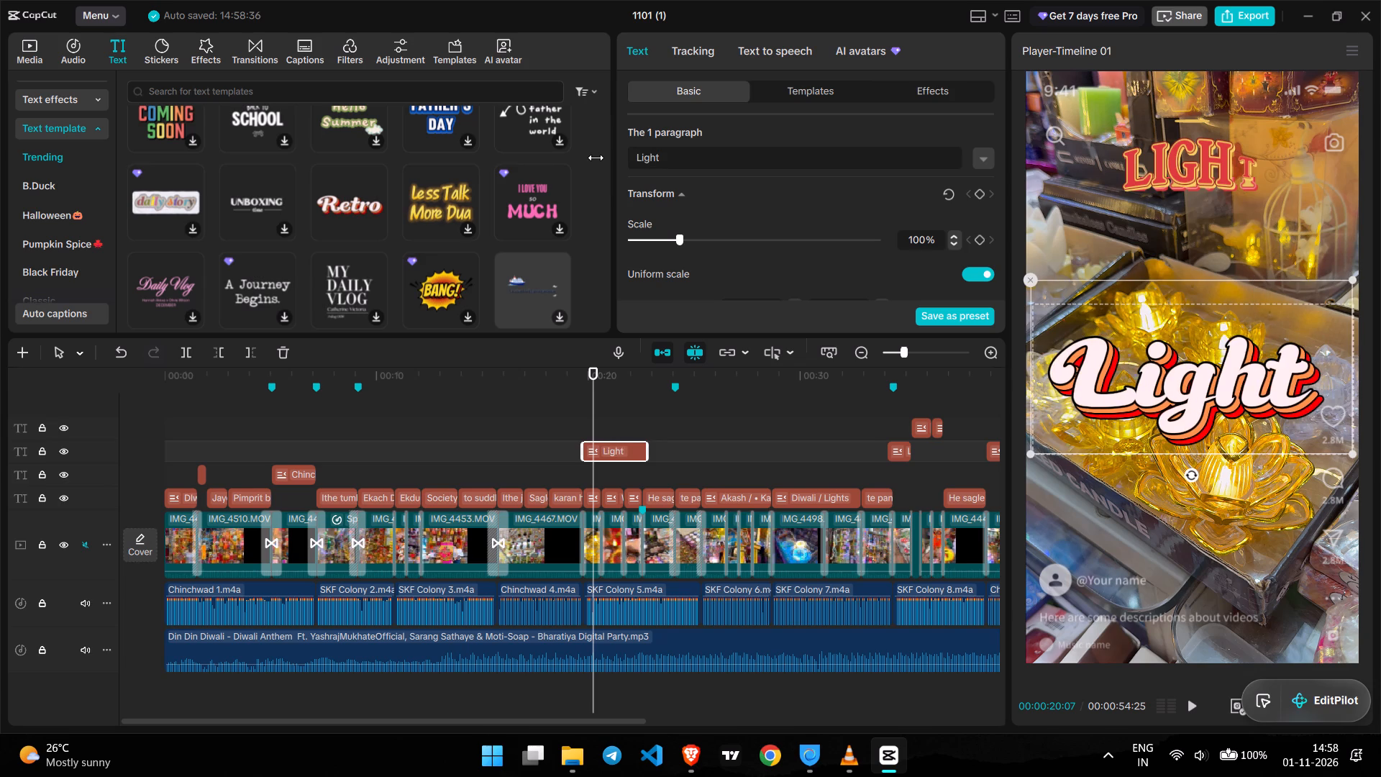
pyautogui.press('BackSpace')
pyautogui.press('BackSpace')
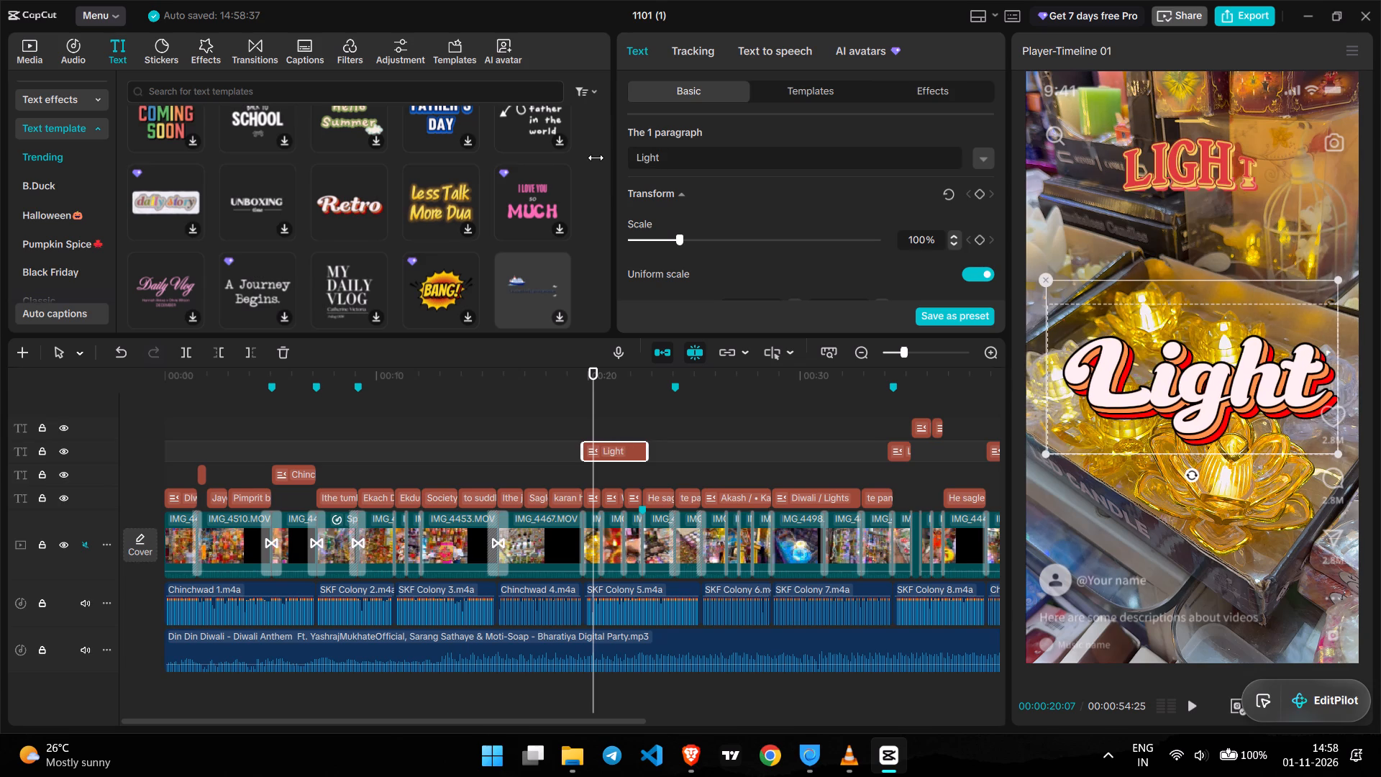
pyautogui.press('space')
pyautogui.write('P')
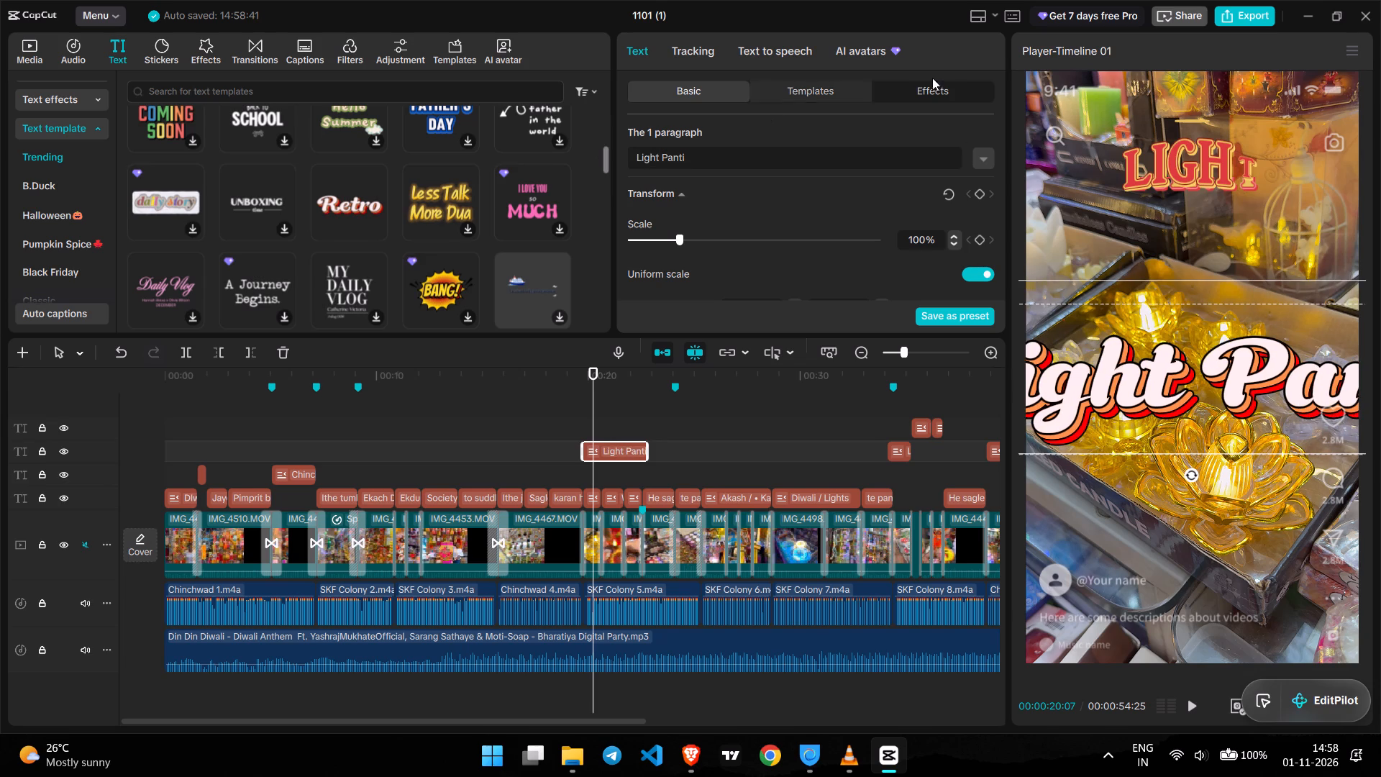
# Reduce the Light Panti title's font size to 5.
pyautogui.click(988, 161)
pyautogui.tripleClick(987, 243)
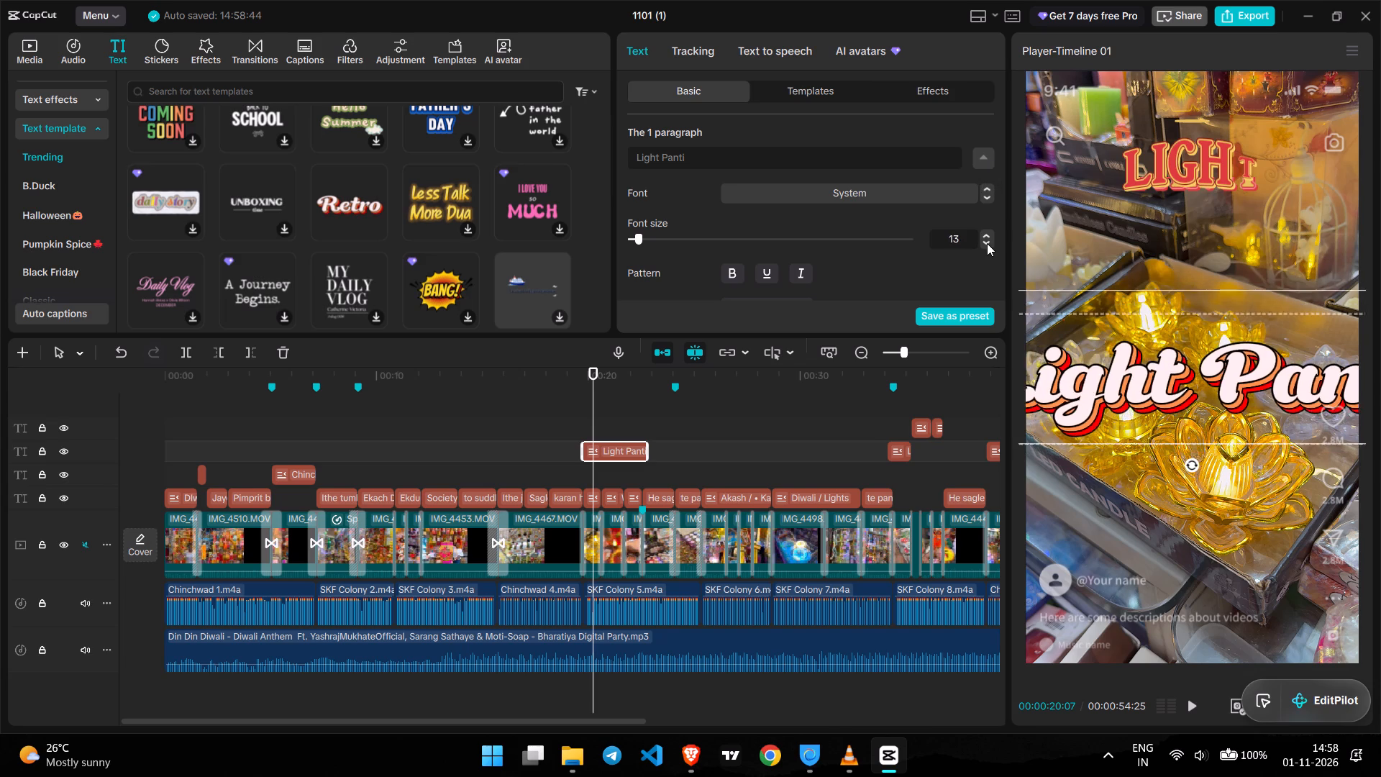
pyautogui.tripleClick(987, 243)
pyautogui.tripleClick(987, 243)
pyautogui.click(987, 243)
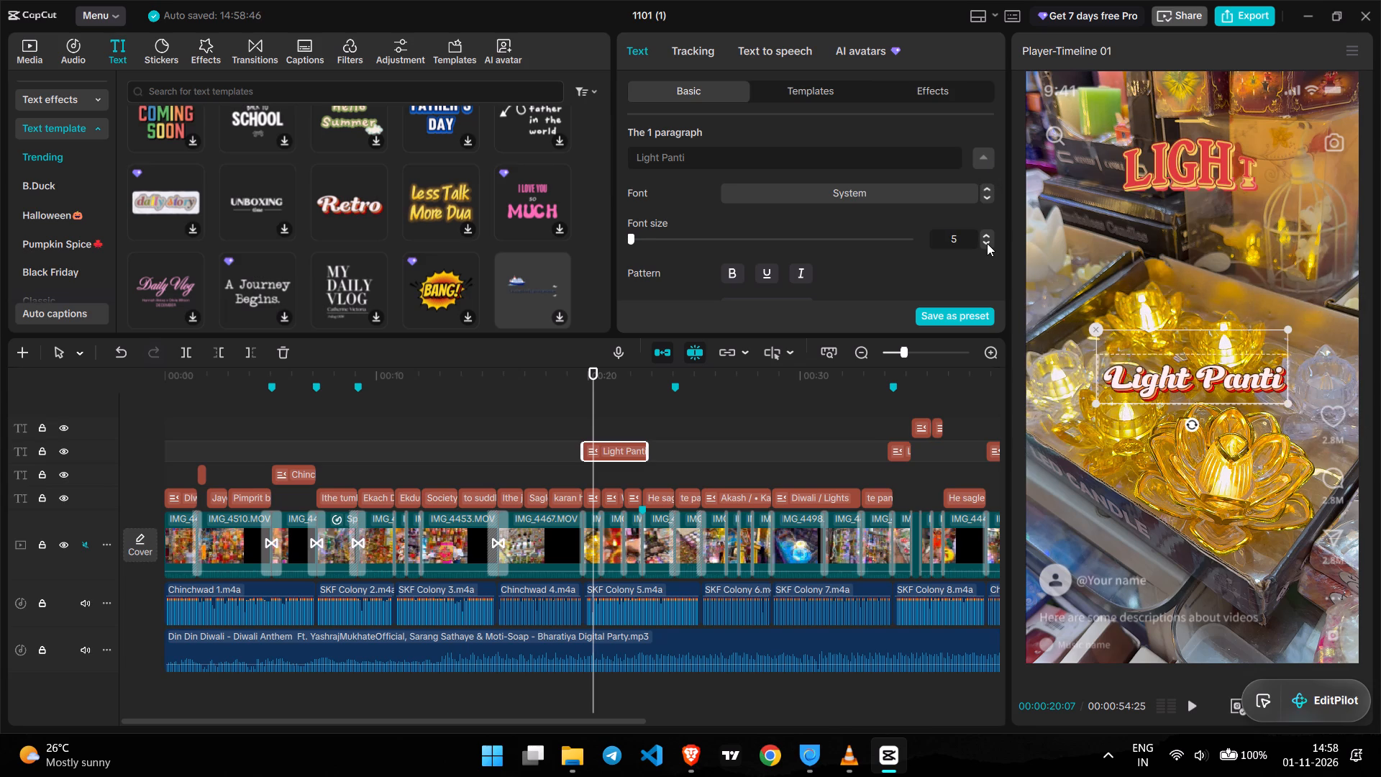
# Delete the old block-letter LIGHT title overlapping the new Light Panti title over the light panti shot.
pyautogui.click(592, 501)
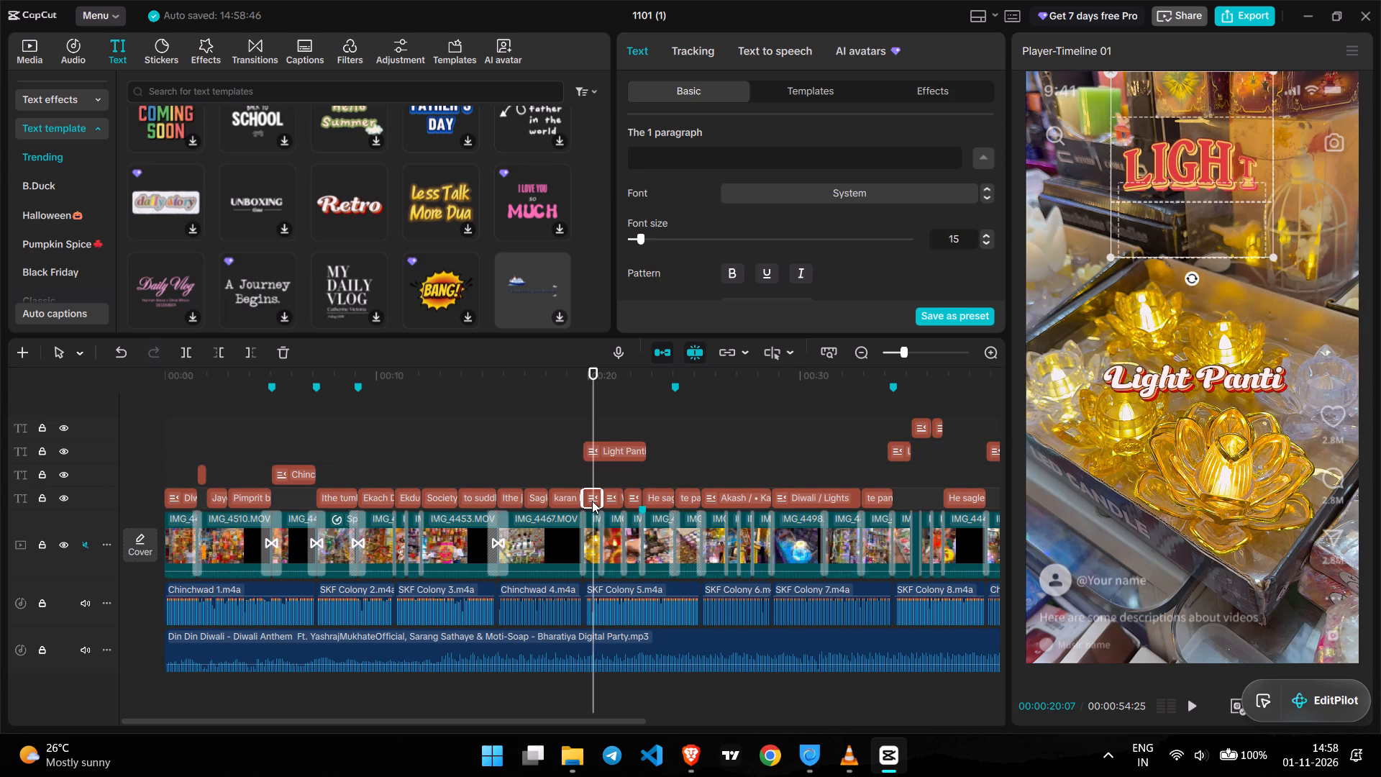
pyautogui.press('Delete')
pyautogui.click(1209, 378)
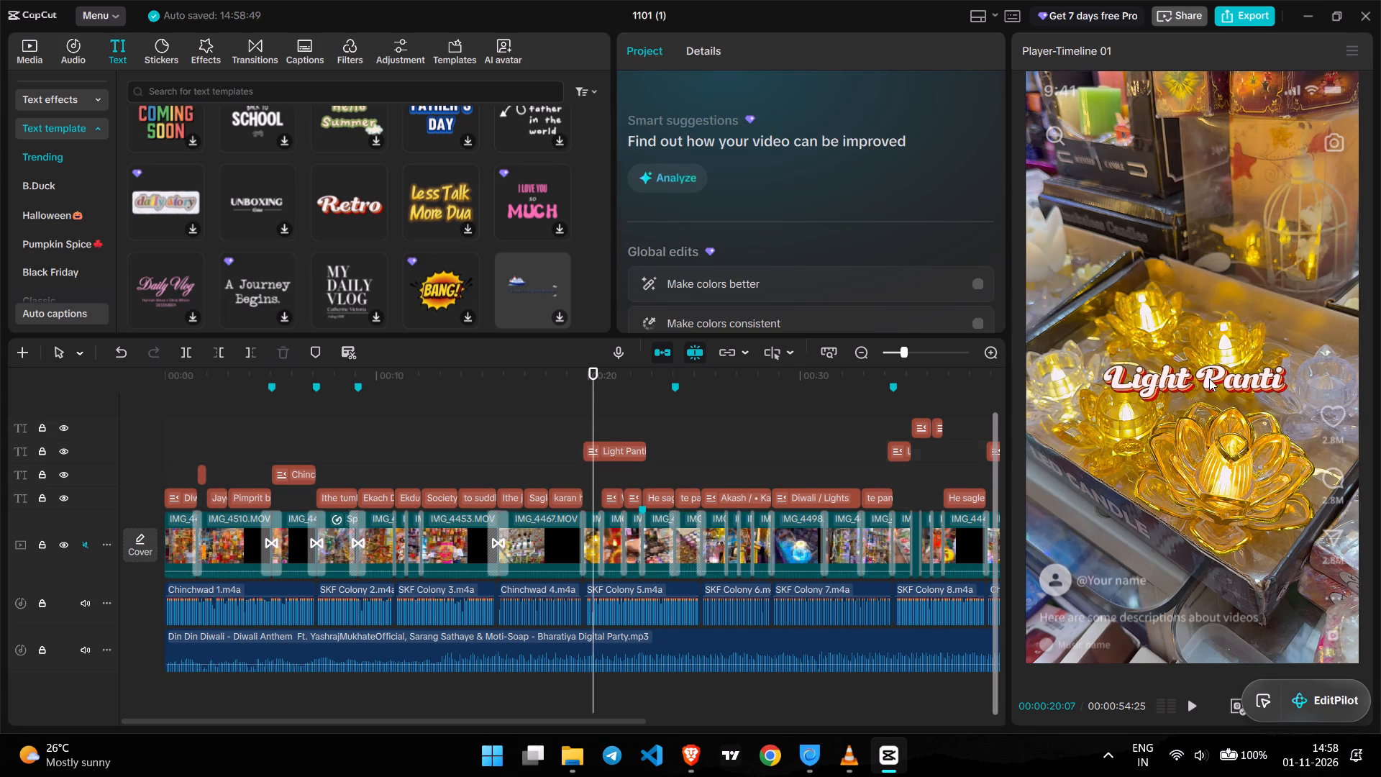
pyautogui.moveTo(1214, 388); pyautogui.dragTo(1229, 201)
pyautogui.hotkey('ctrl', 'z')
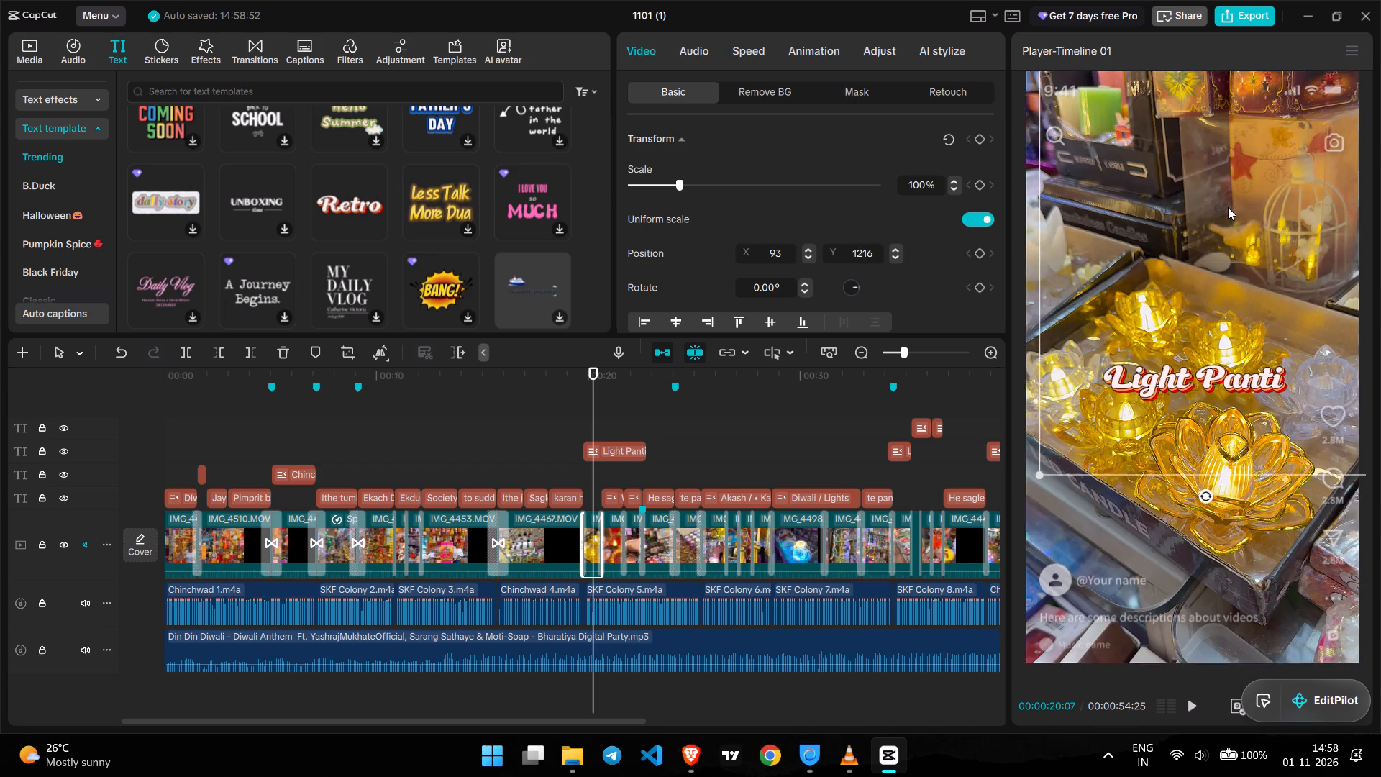
# Move the Light Panti title to the upper part of the video frame, above the lotus lights, and enlarge it slightly.
pyautogui.click(1176, 381)
pyautogui.moveTo(1186, 390); pyautogui.dragTo(1186, 366)
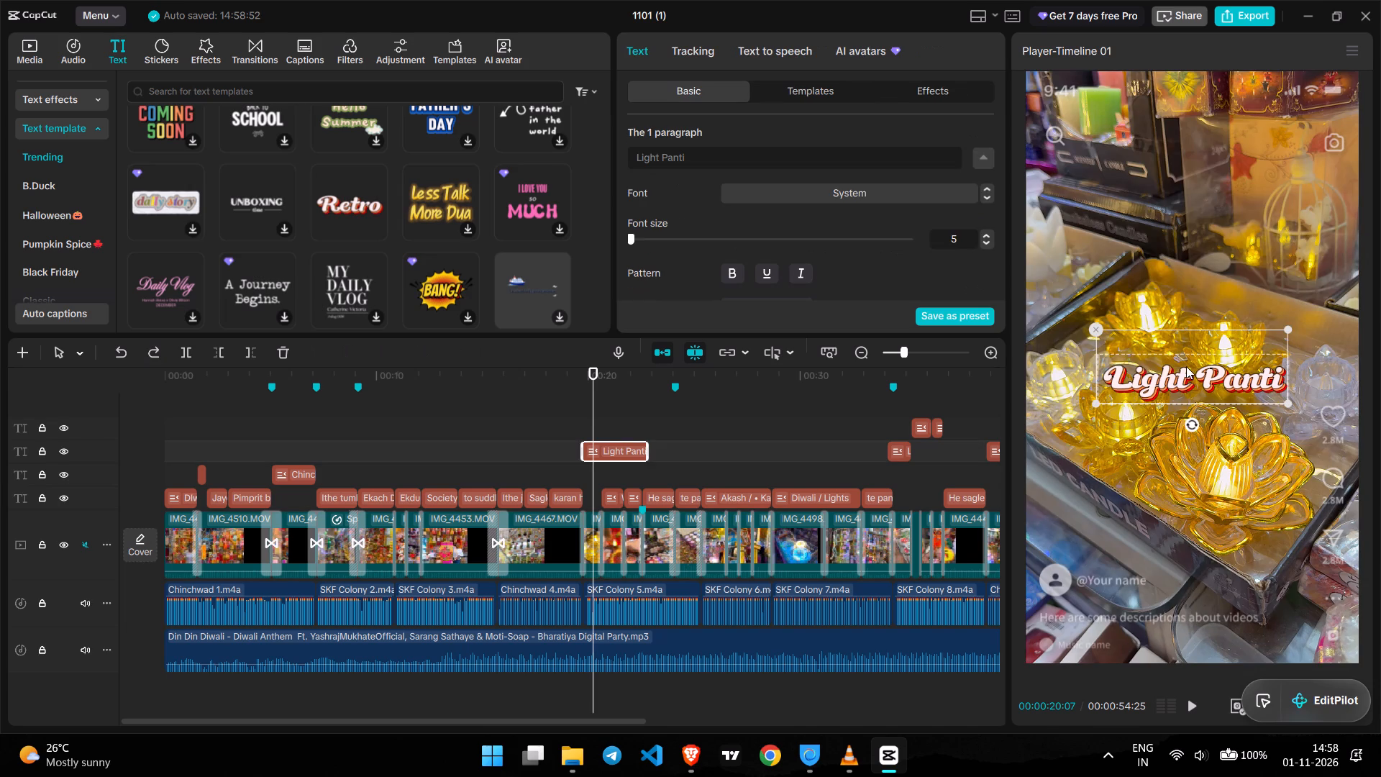
pyautogui.moveTo(1186, 366); pyautogui.dragTo(1183, 168)
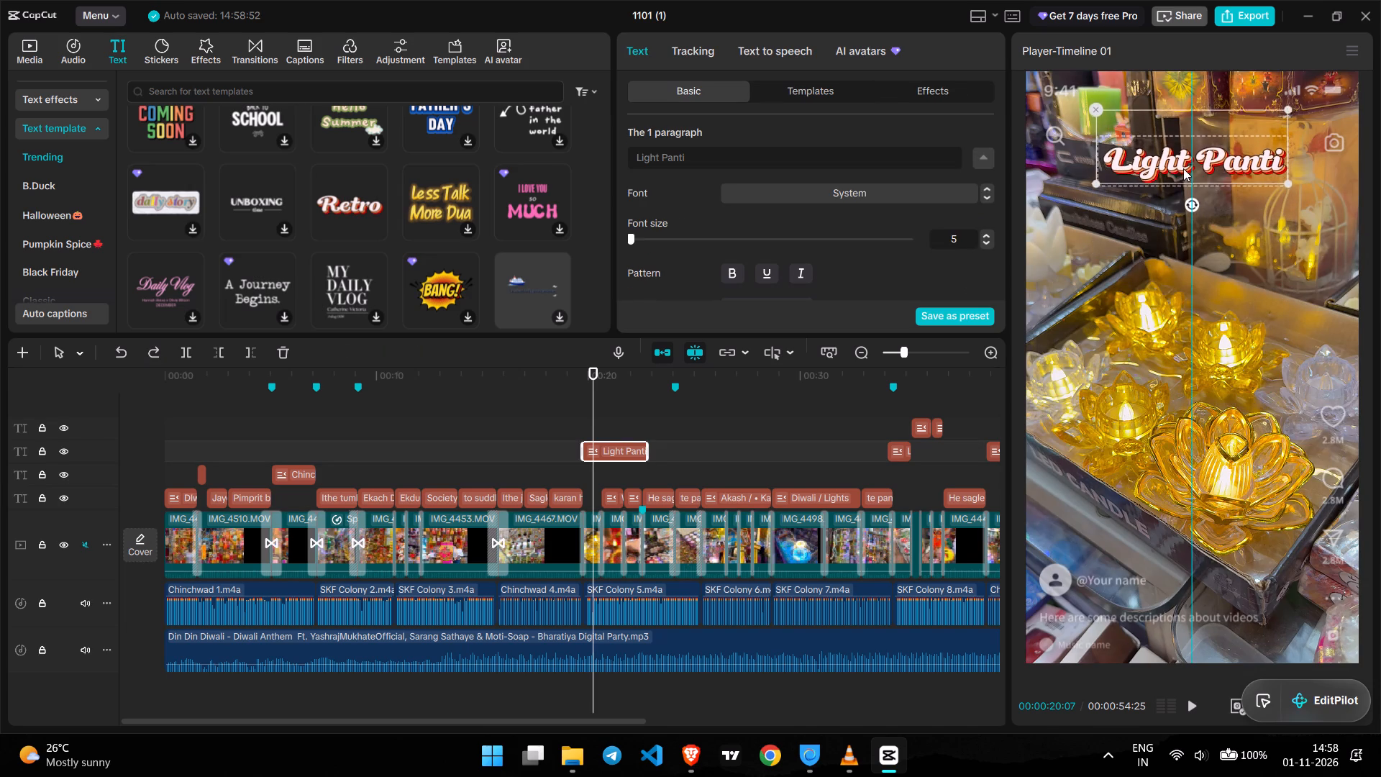
pyautogui.moveTo(1183, 168); pyautogui.dragTo(1184, 164)
pyautogui.click(578, 422)
pyautogui.press('space')
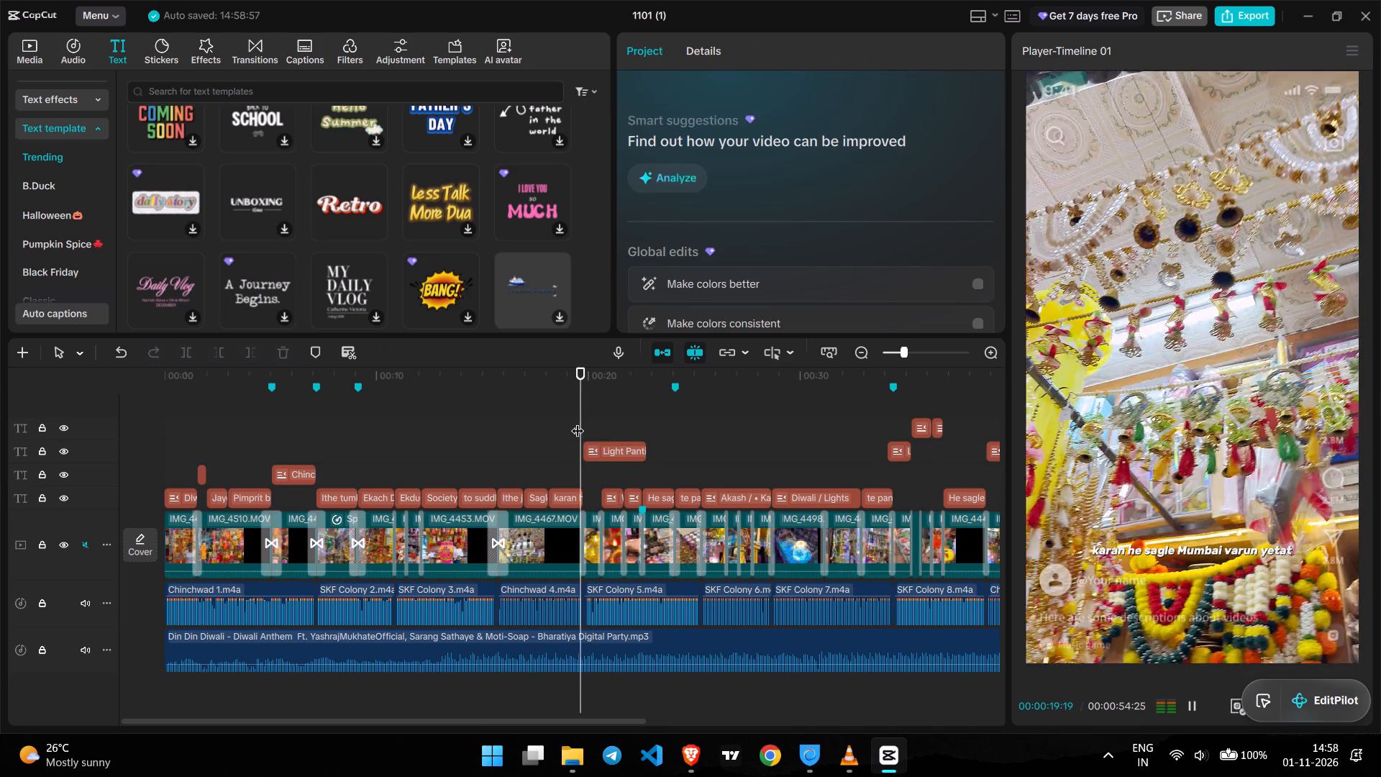
pyautogui.press('space')
pyautogui.click(1136, 158)
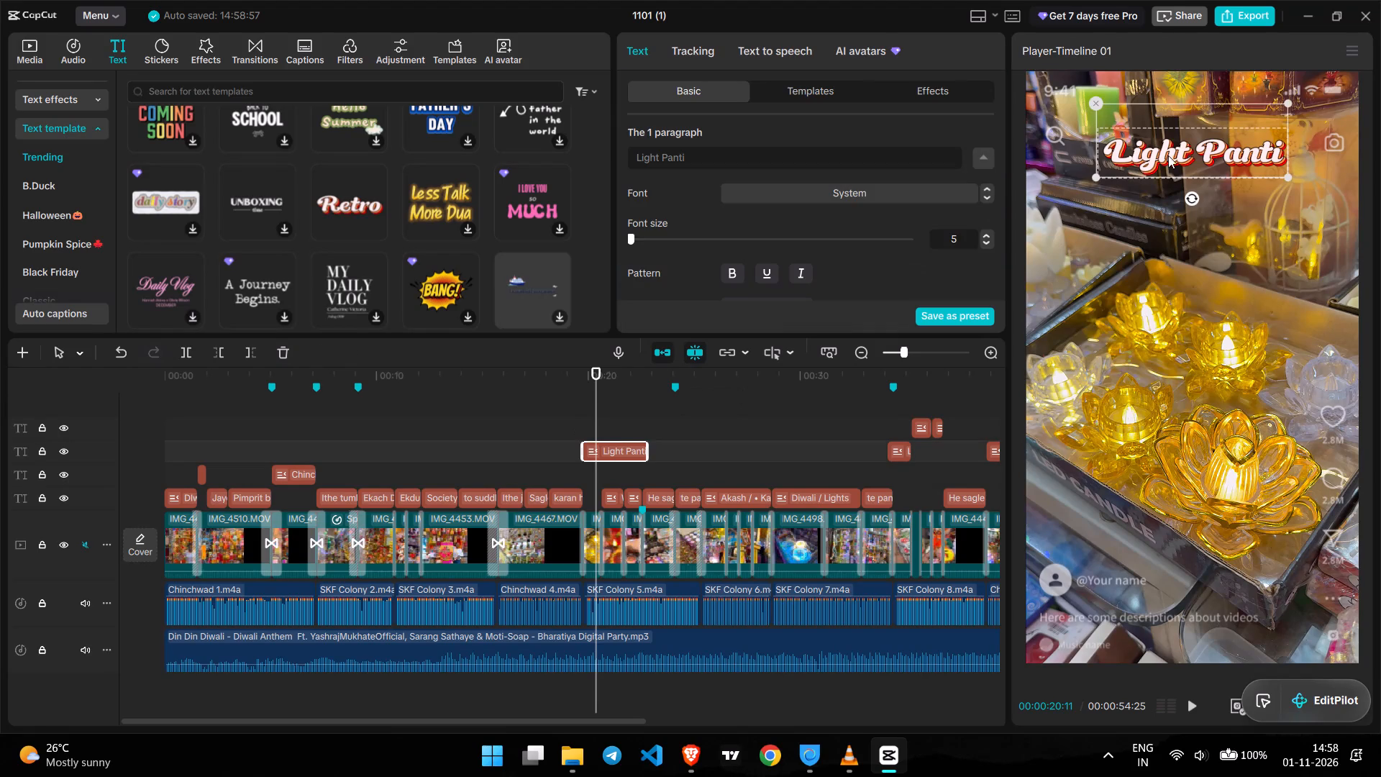
pyautogui.moveTo(1170, 153); pyautogui.dragTo(1169, 217)
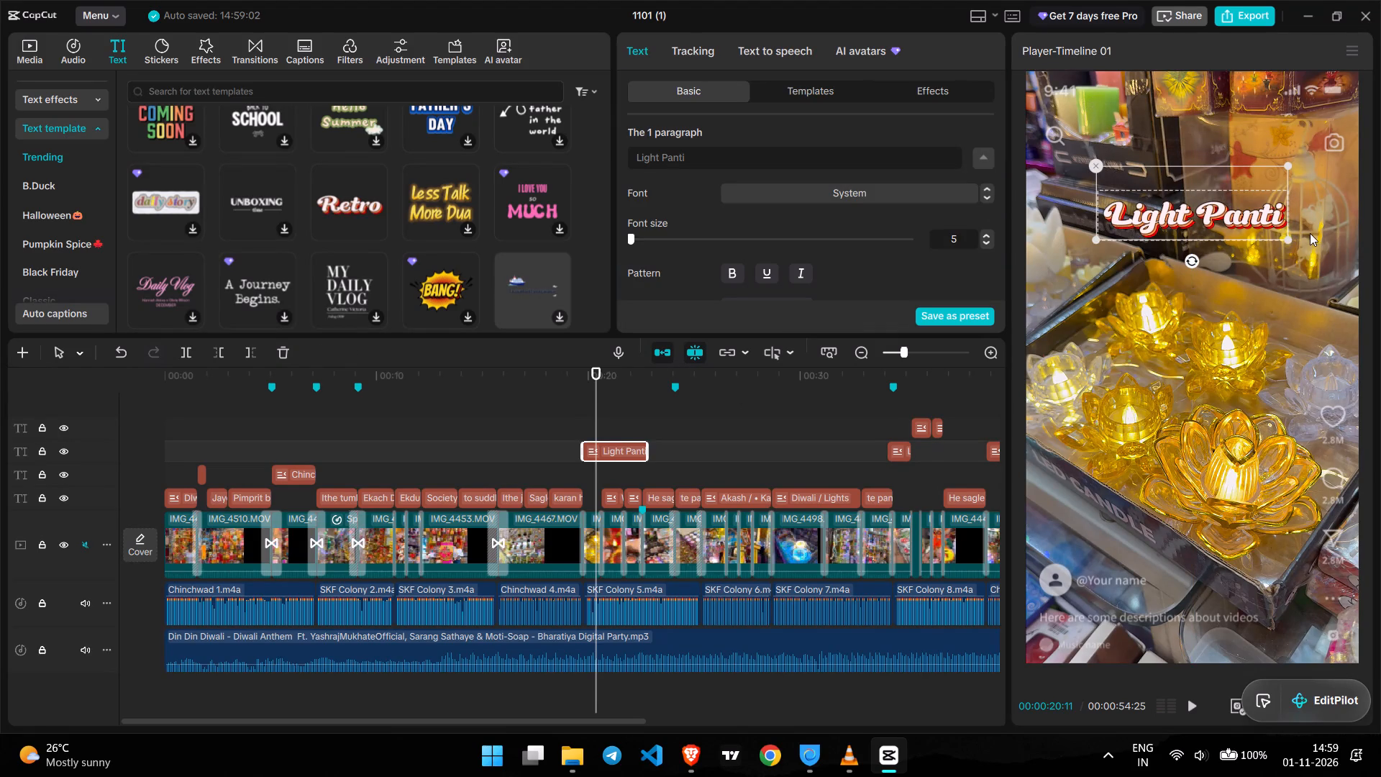
pyautogui.moveTo(1290, 240); pyautogui.dragTo(1309, 252)
# Preview the panti shots and split the Light Panti title where the water panti shot begins, at 00:00:20:19.
pyautogui.click(565, 424)
pyautogui.press('space')
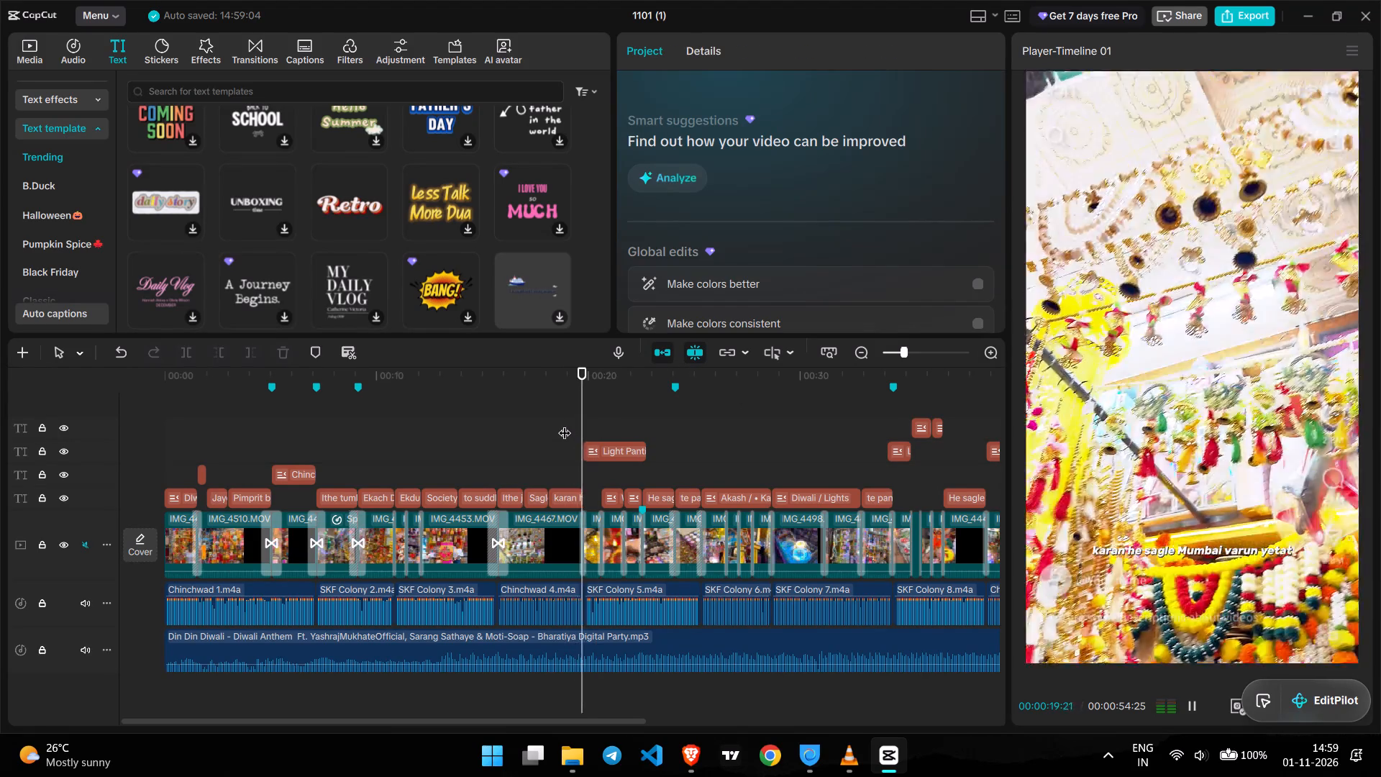
pyautogui.press('space')
pyautogui.press('space')
pyautogui.press('space')
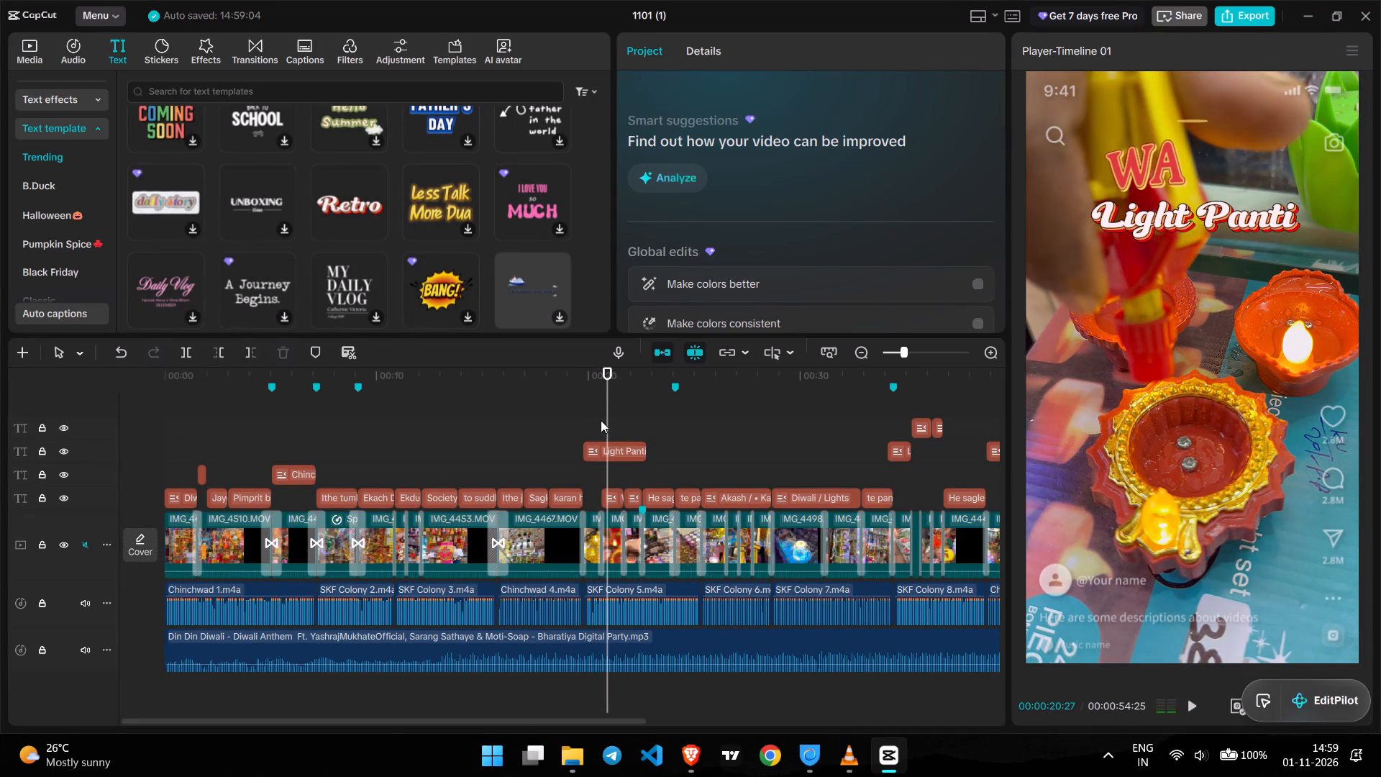
pyautogui.click(591, 414)
pyautogui.press('space')
pyautogui.press('space')
pyautogui.click(575, 408)
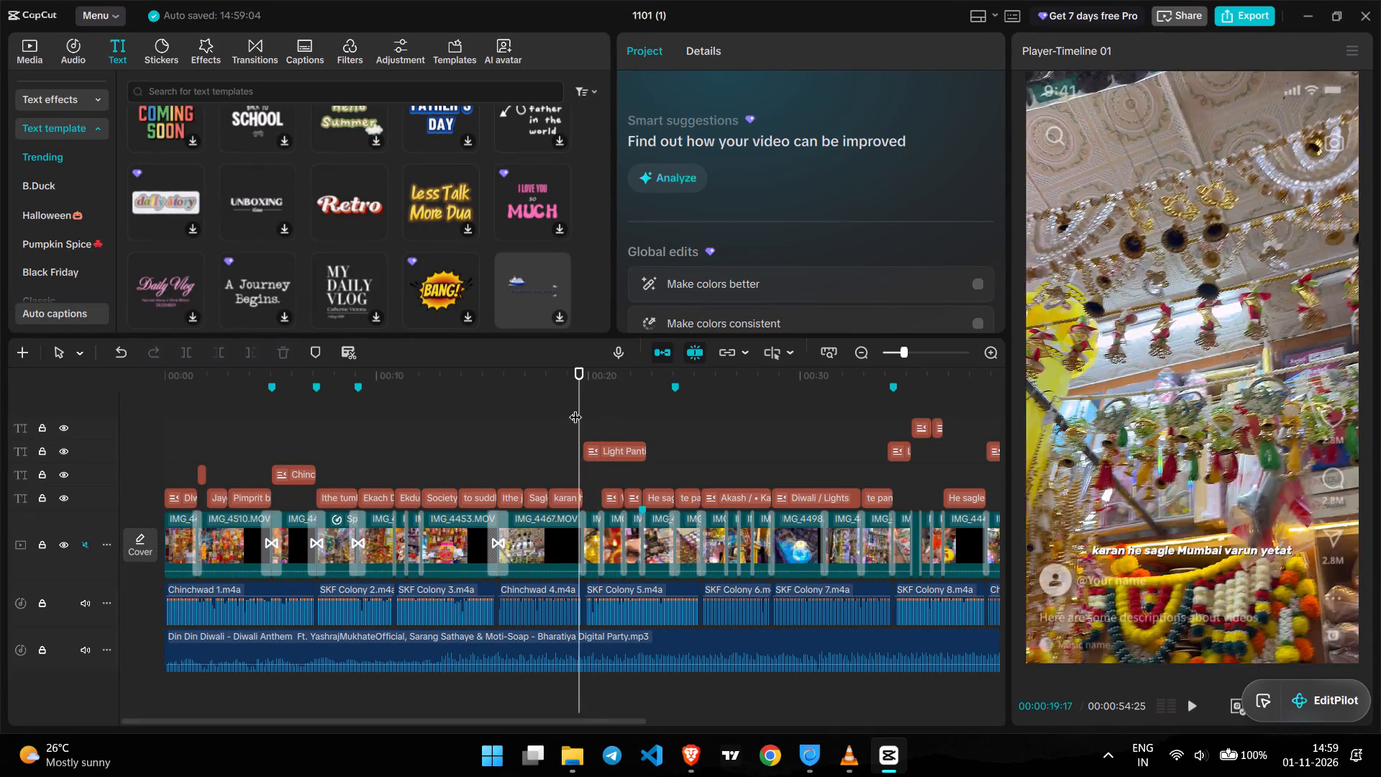
pyautogui.press('space')
pyautogui.press('space')
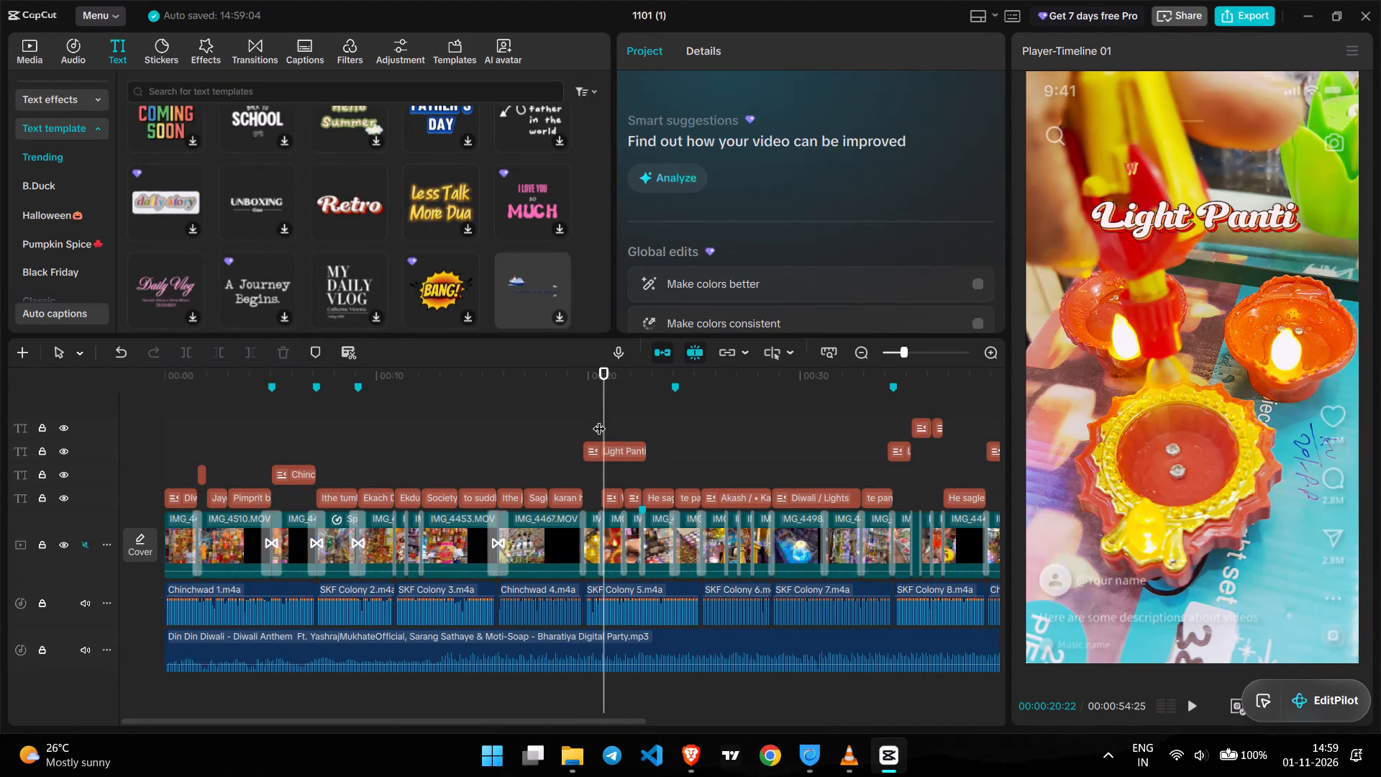
pyautogui.click(599, 419)
pyautogui.click(616, 452)
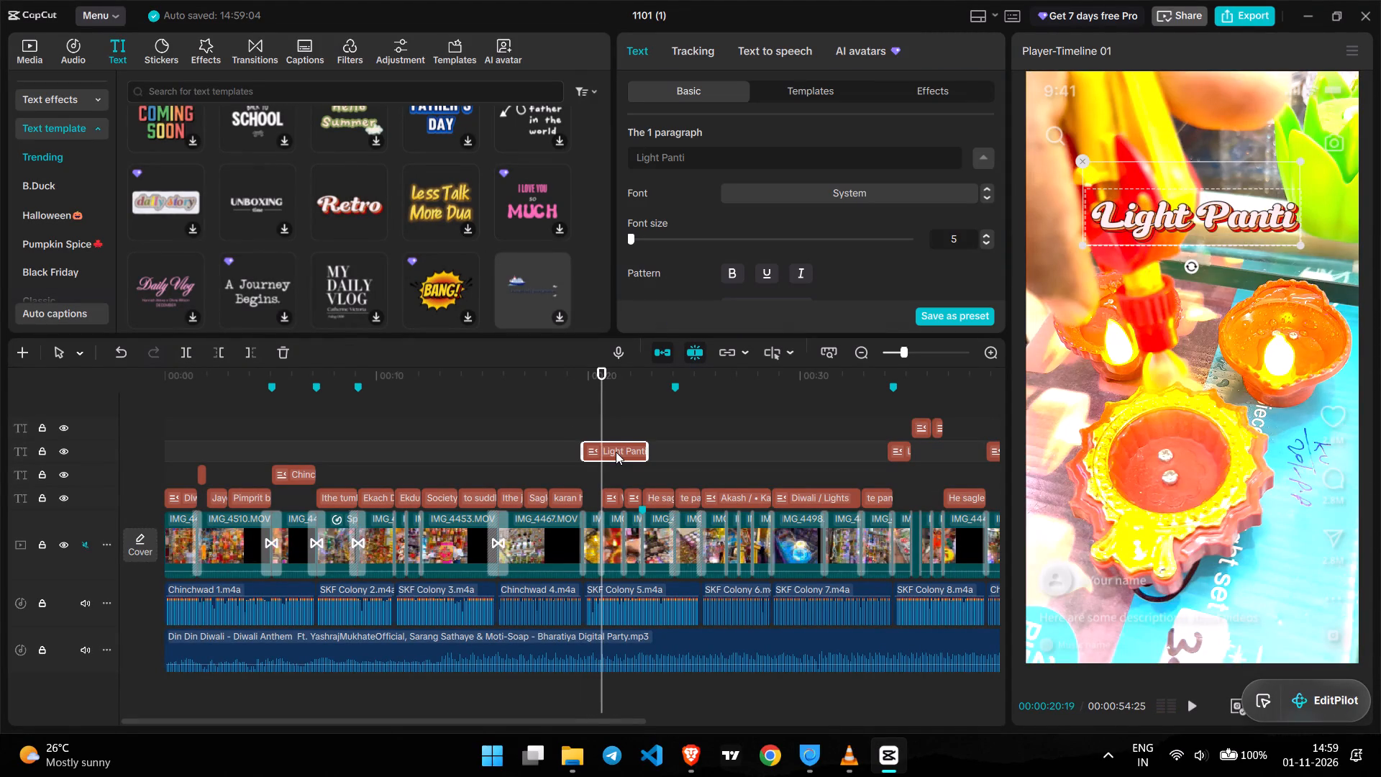
pyautogui.hotkey('ctrl', 'b')
# Change the second title piece's text to "Water Panti" and preview it over the water panti shot.
pyautogui.moveTo(659, 158); pyautogui.dragTo(634, 154)
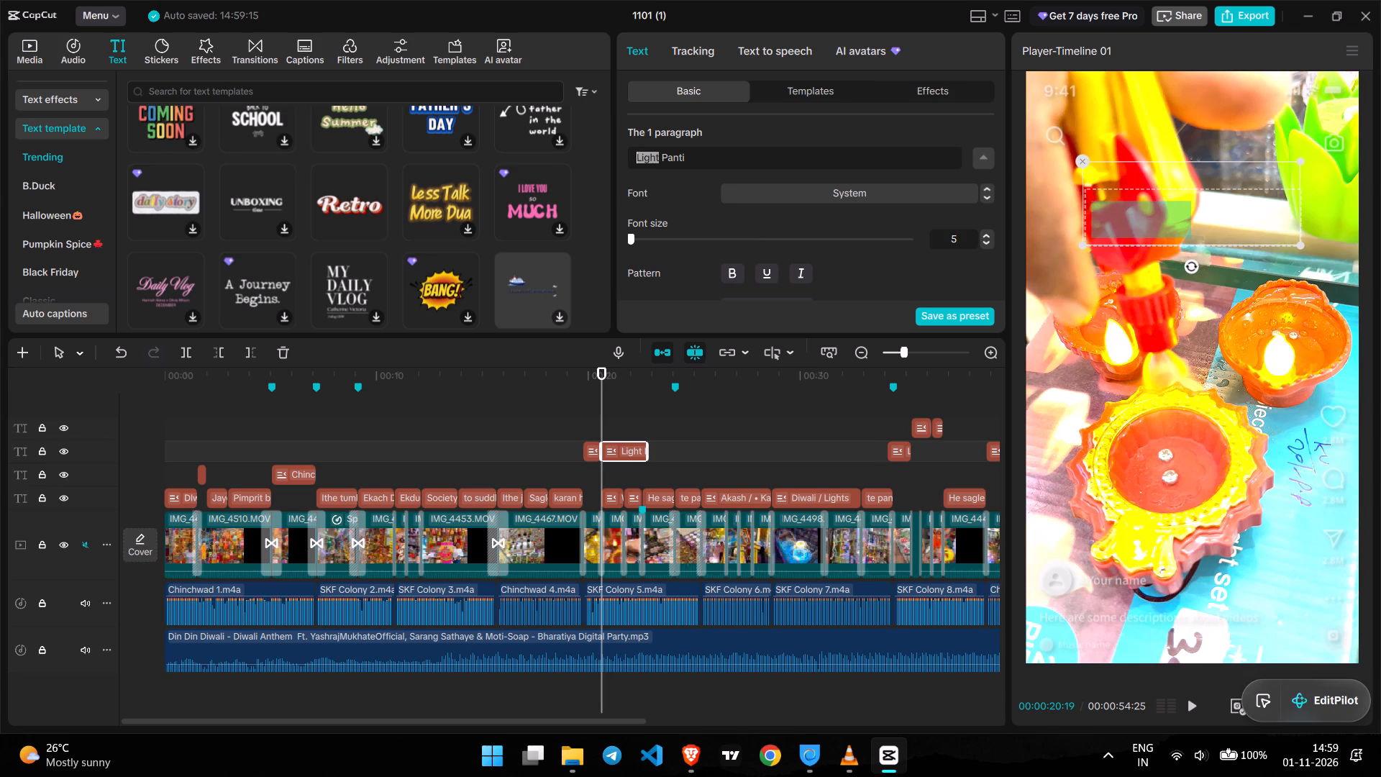
pyautogui.moveTo(634, 154); pyautogui.dragTo(633, 154)
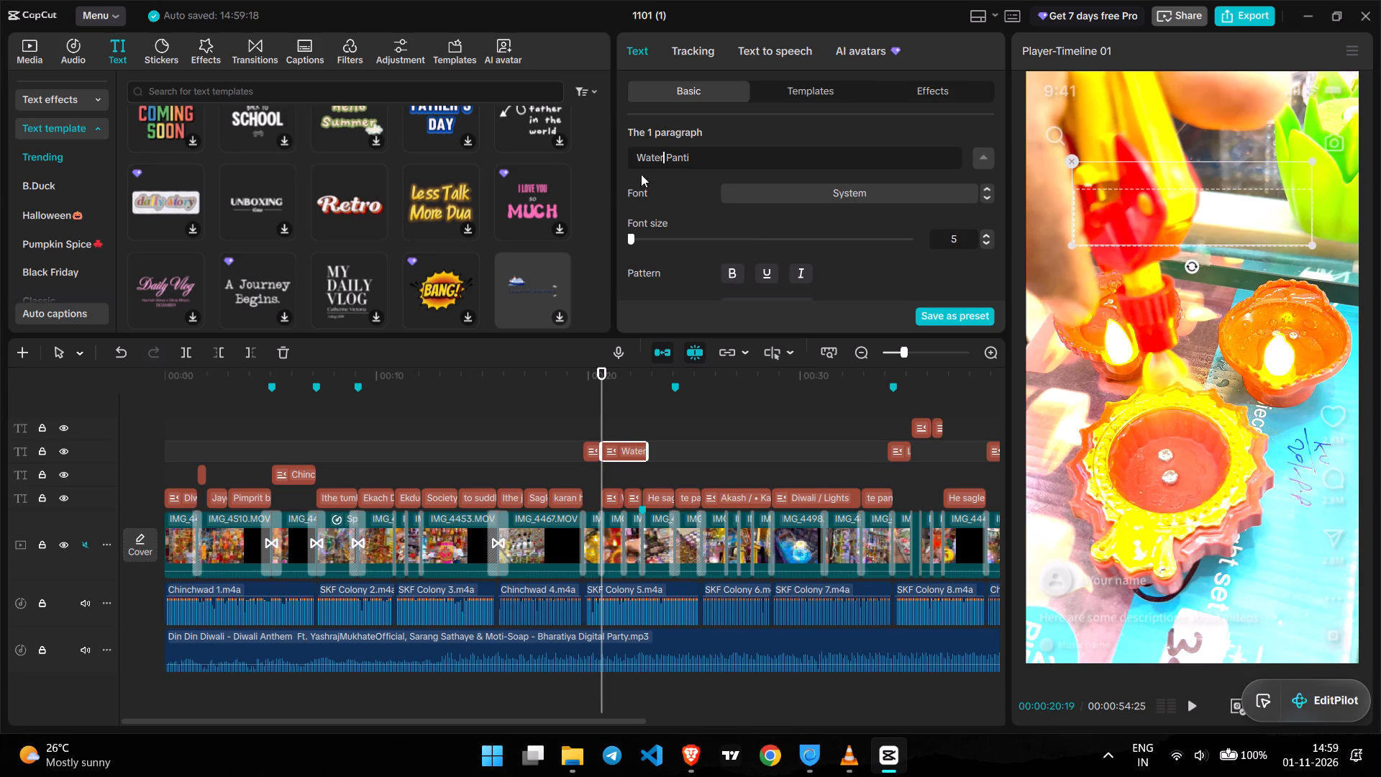
pyautogui.click(603, 406)
pyautogui.press('space')
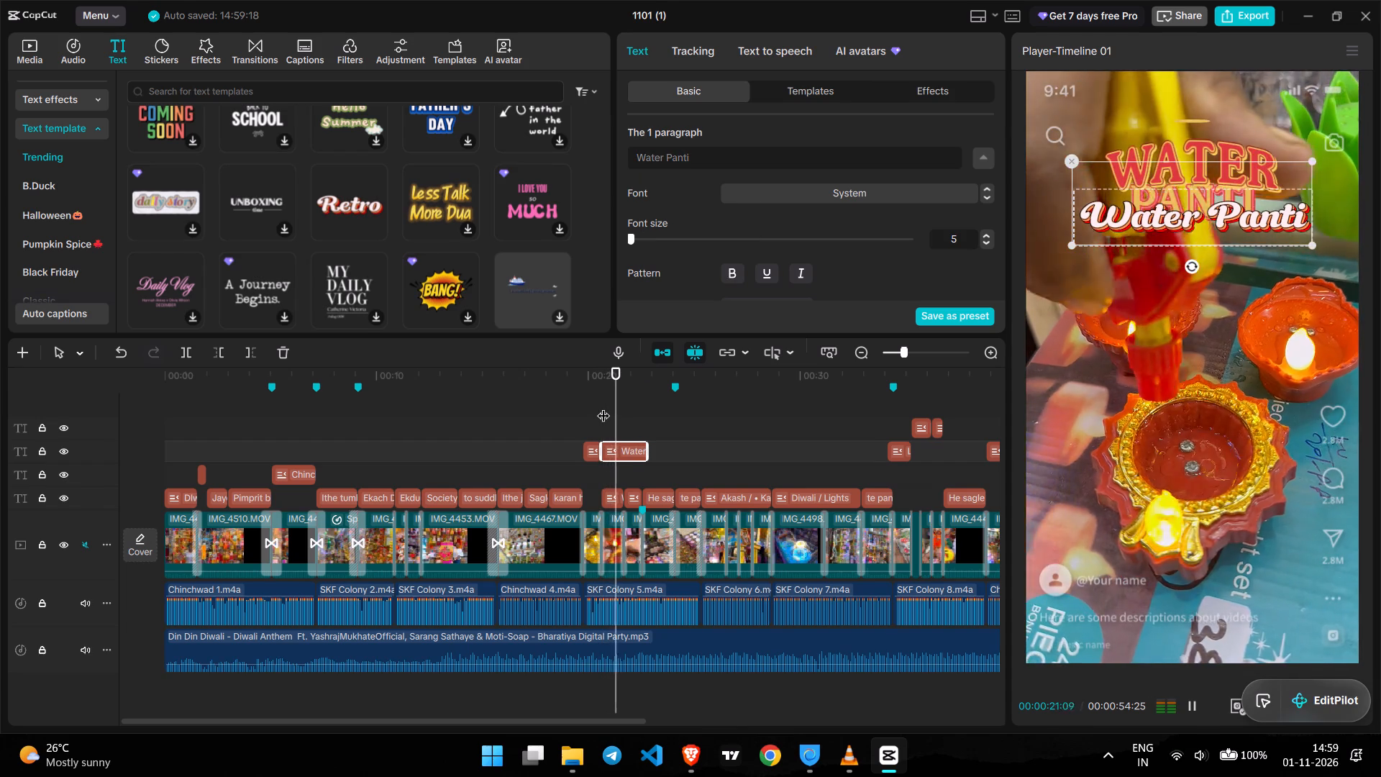
pyautogui.press('space')
# Delete the old block-letter WATER PANTI title from over the water panti shot.
pyautogui.click(618, 491)
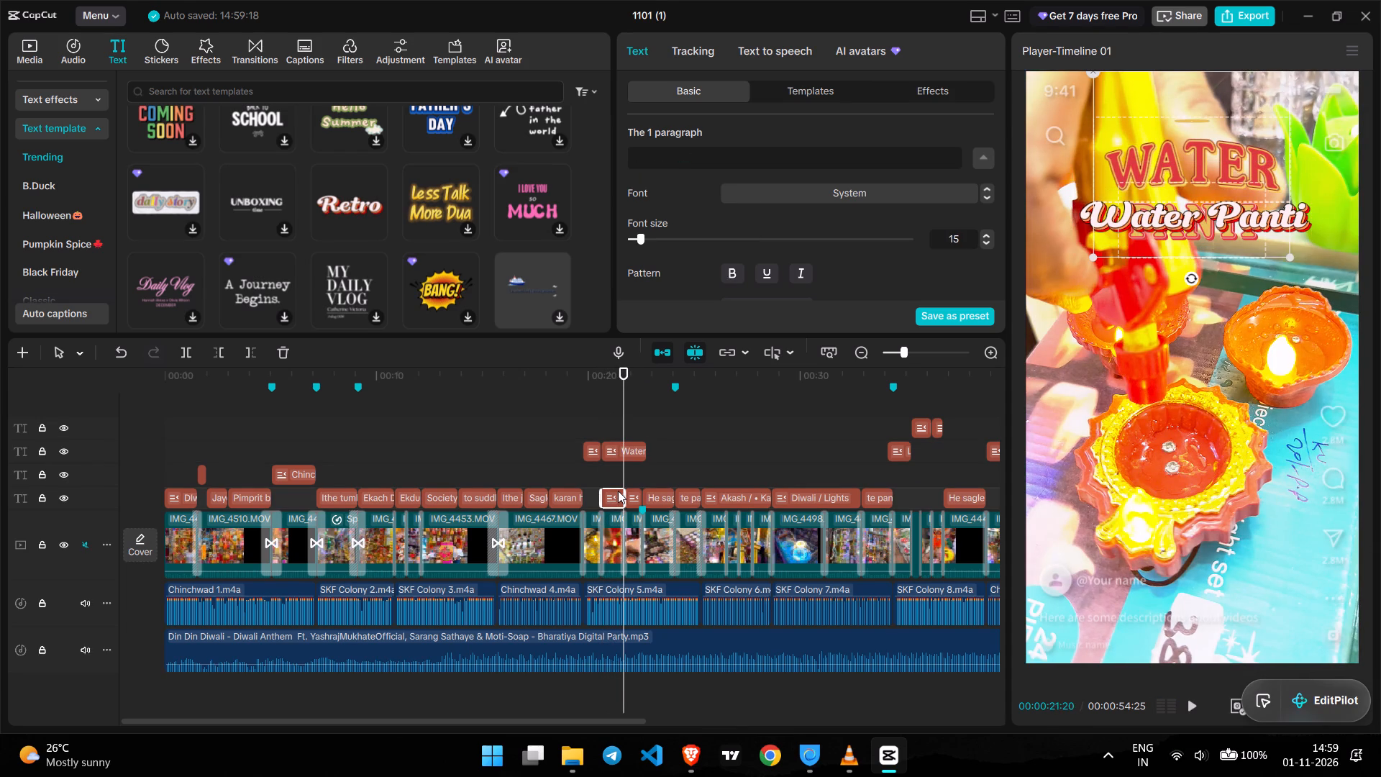
pyautogui.press('Delete')
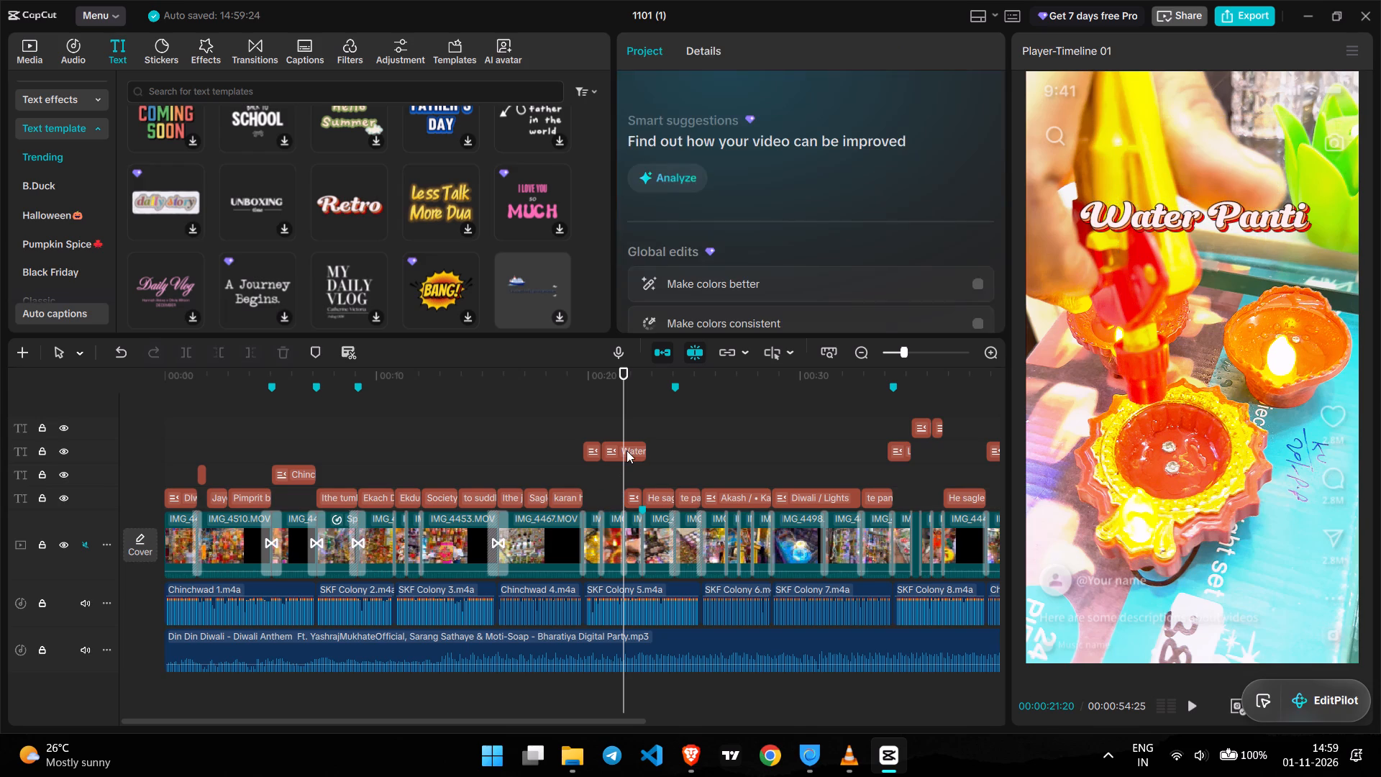
# Split the Water Panti title where the scented candle shot begins, at about 00:00:21:20, and preview the candle shot.
pyautogui.click(626, 450)
pyautogui.hotkey('ctrl', 'b')
pyautogui.press('space')
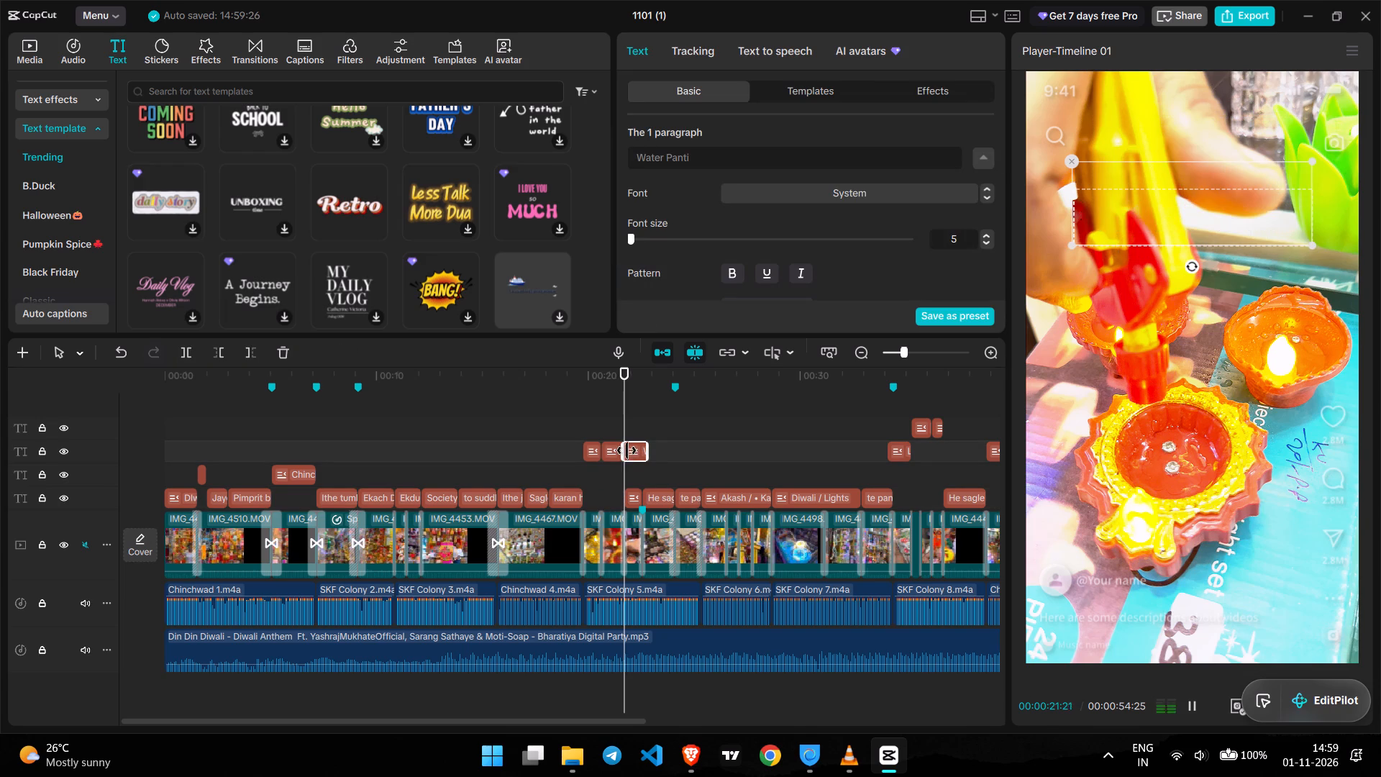
pyautogui.press('space')
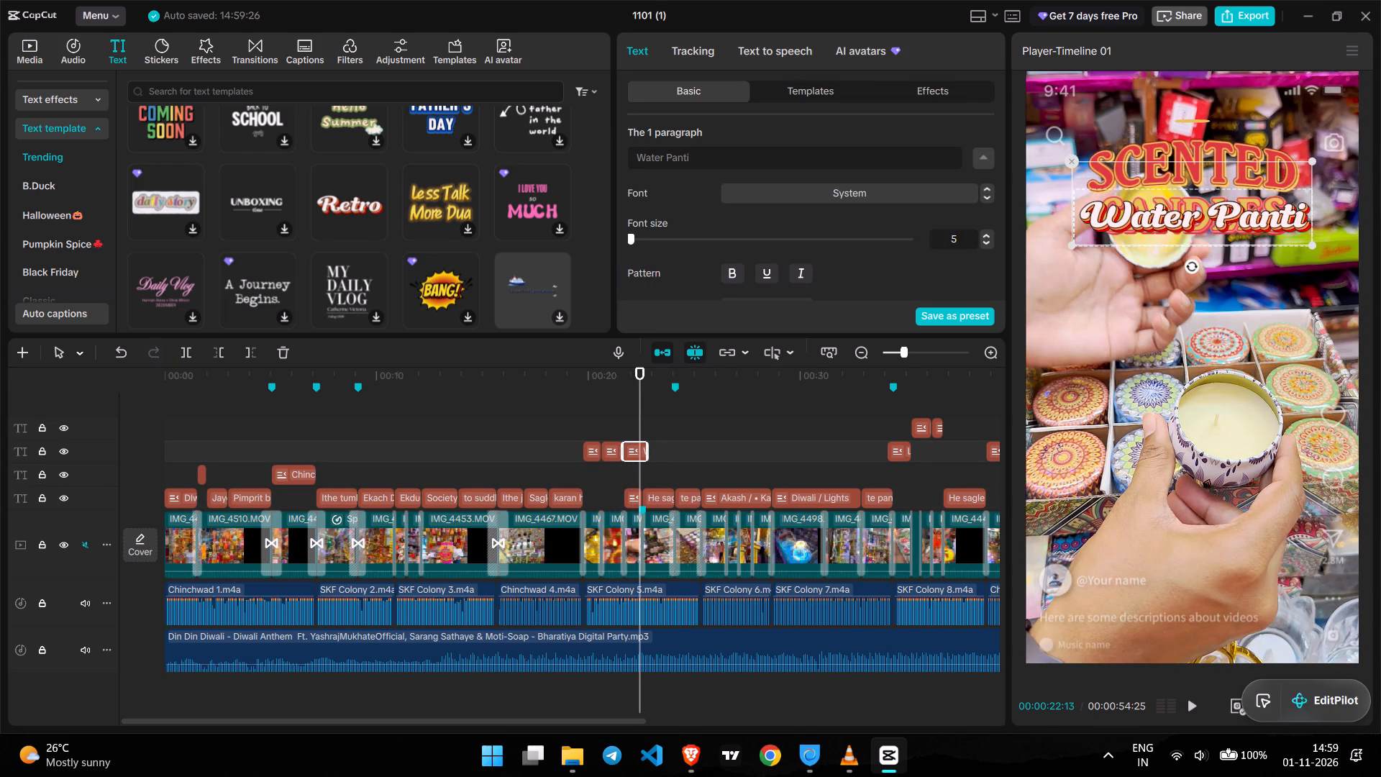
pyautogui.moveTo(699, 163); pyautogui.dragTo(625, 152)
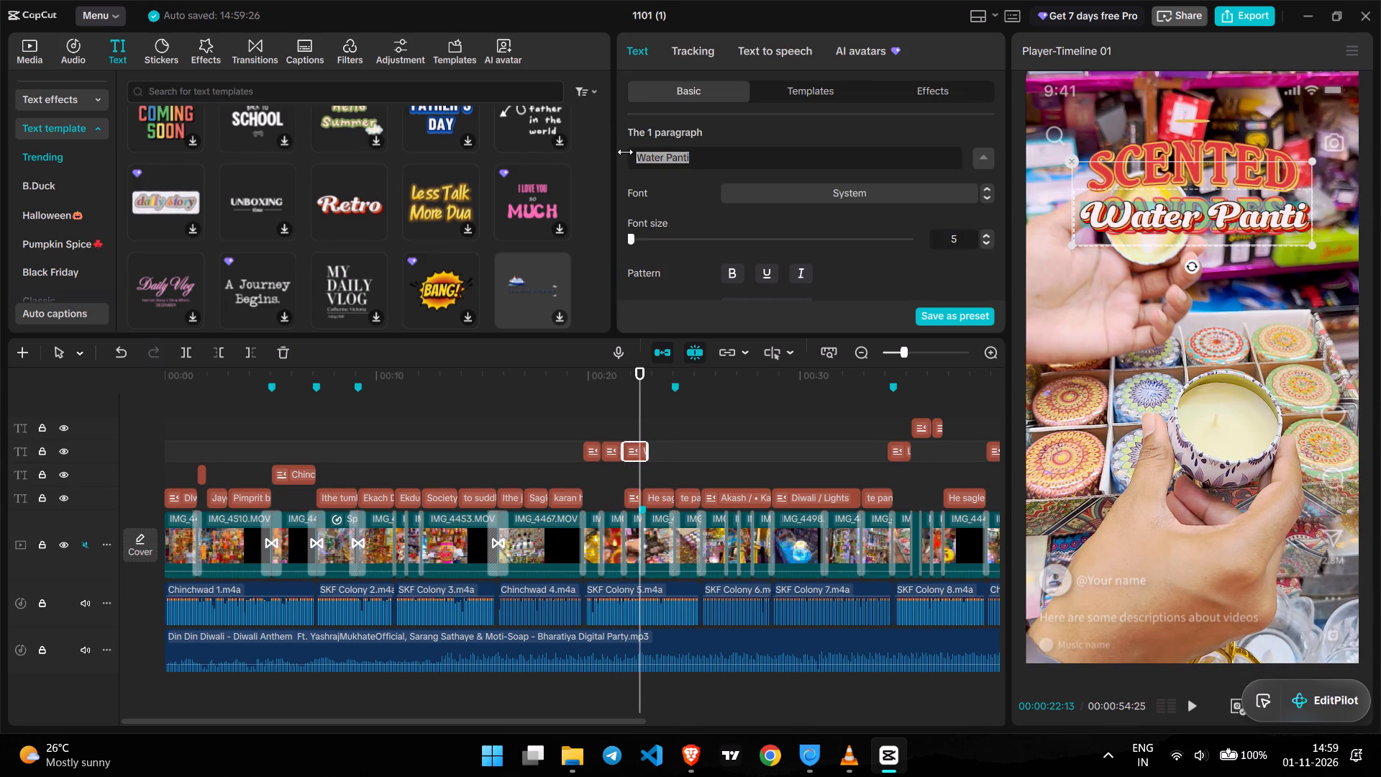
pyautogui.moveTo(625, 152); pyautogui.dragTo(692, 164)
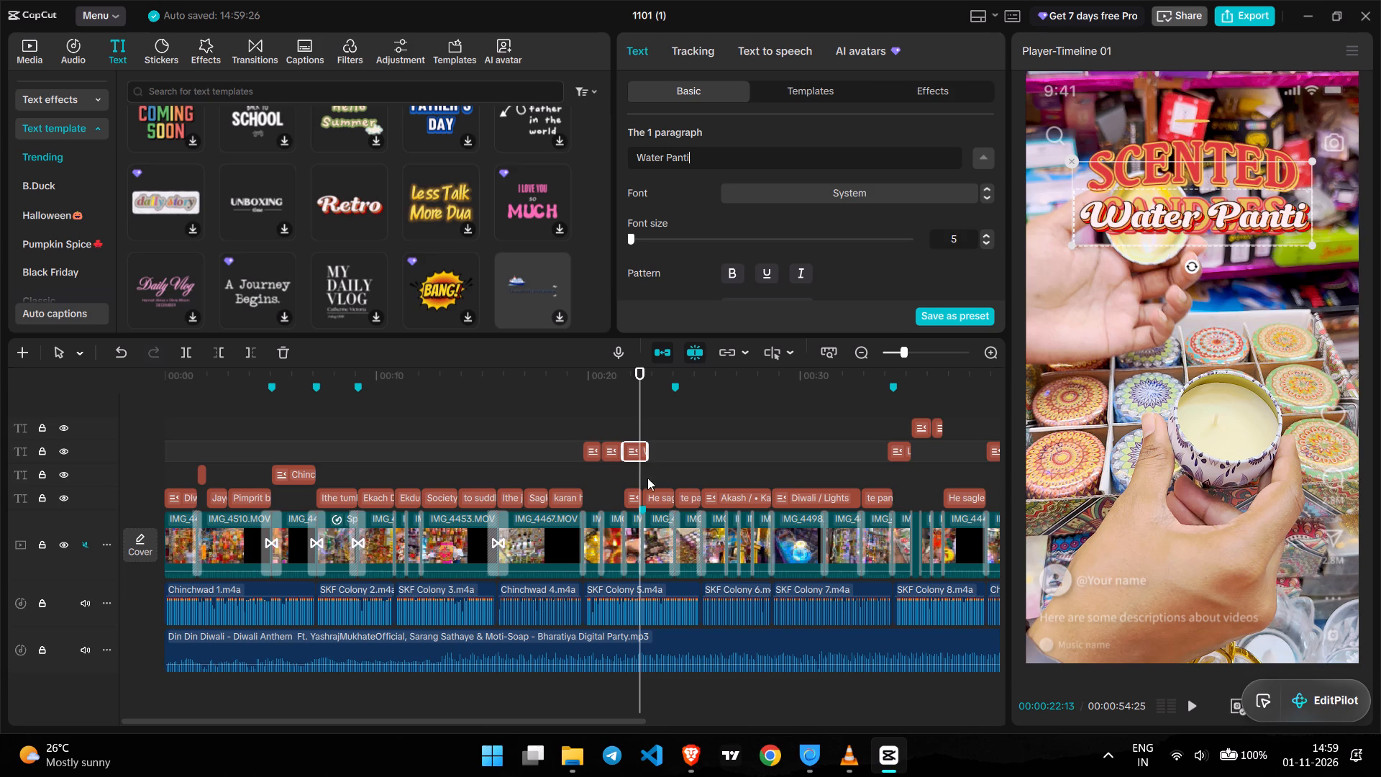
# Delete the old SCENTED title and the leftover Water Panti title piece from over the scented candle shot.
pyautogui.click(629, 497)
pyautogui.press('Delete')
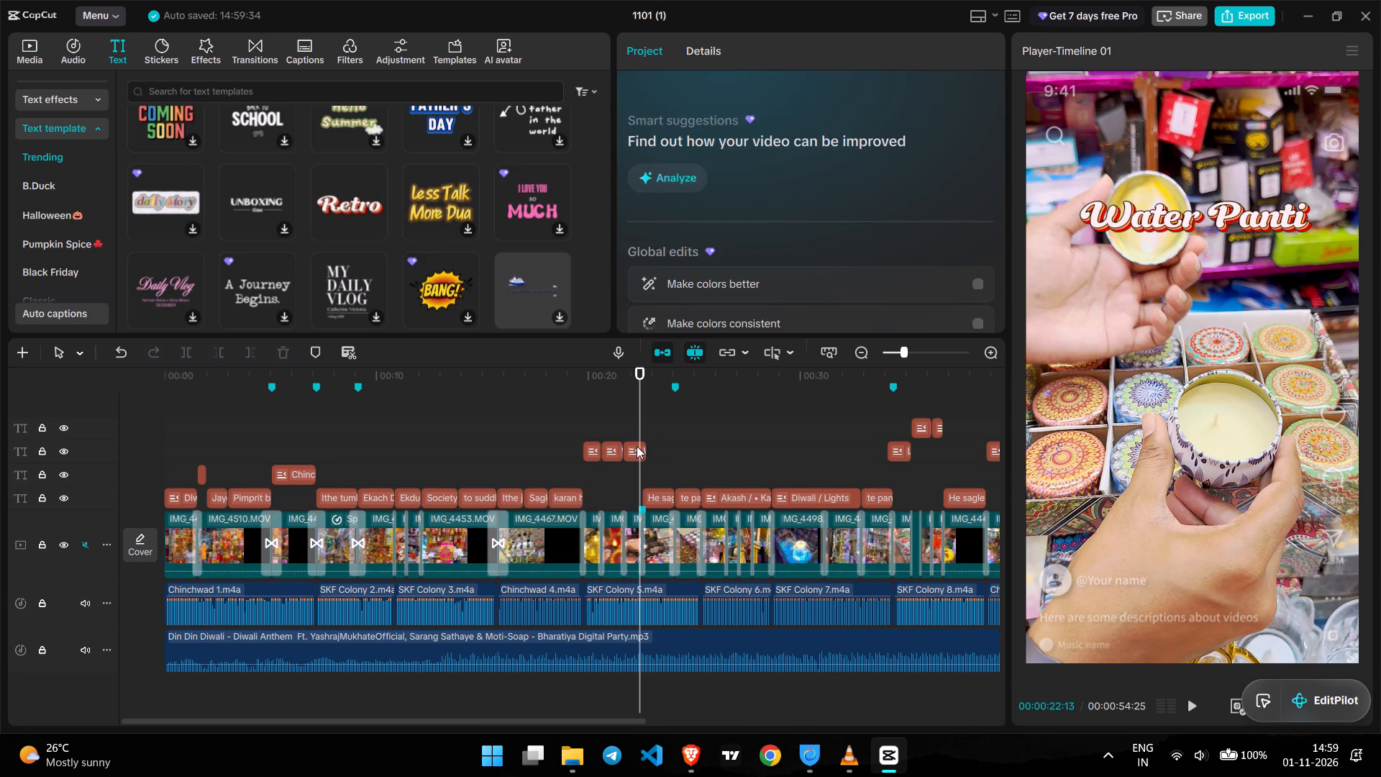
pyautogui.click(637, 446)
pyautogui.press('Delete')
# Search the text templates for "candles".
pyautogui.scroll(-3, 416, 278)
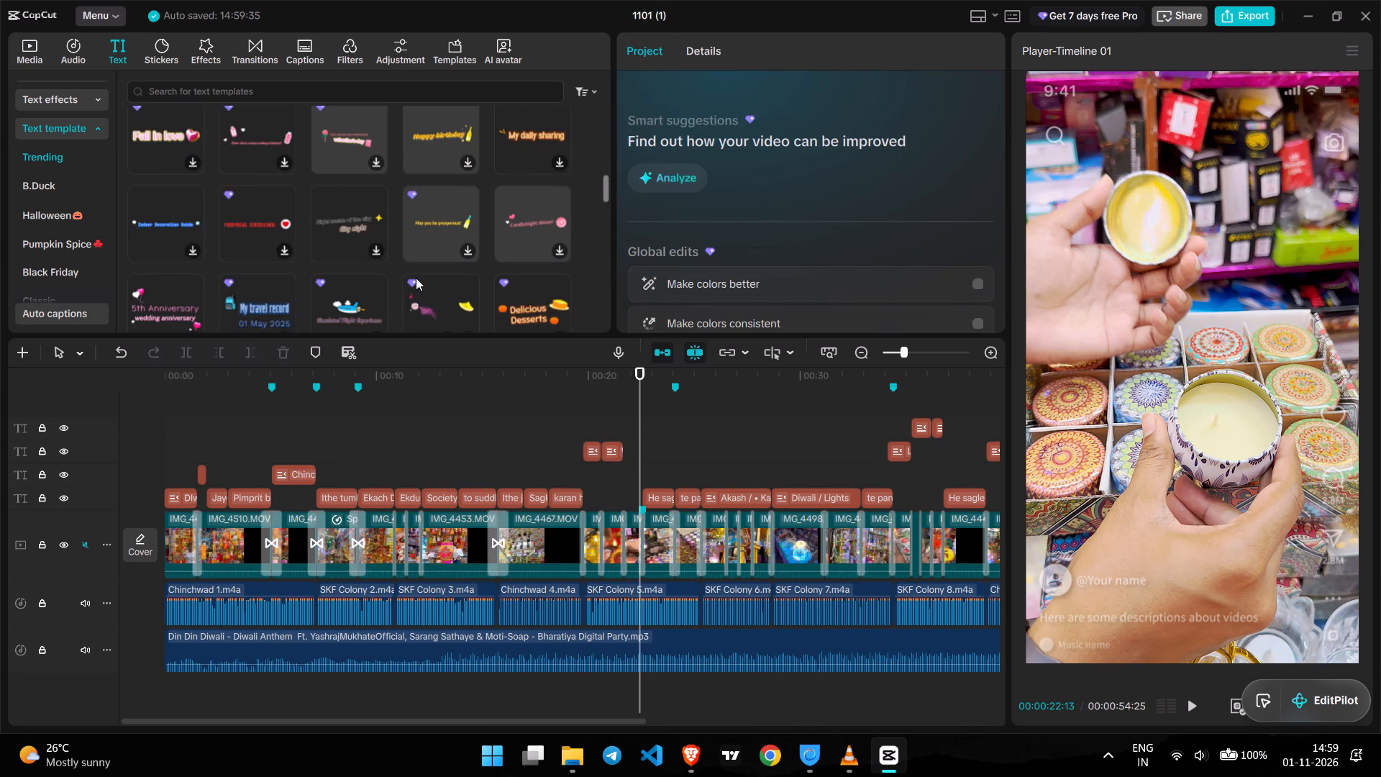
pyautogui.click(391, 86)
pyautogui.write('go')
pyautogui.press('BackSpace')
pyautogui.press('BackSpace')
pyautogui.write('candles')
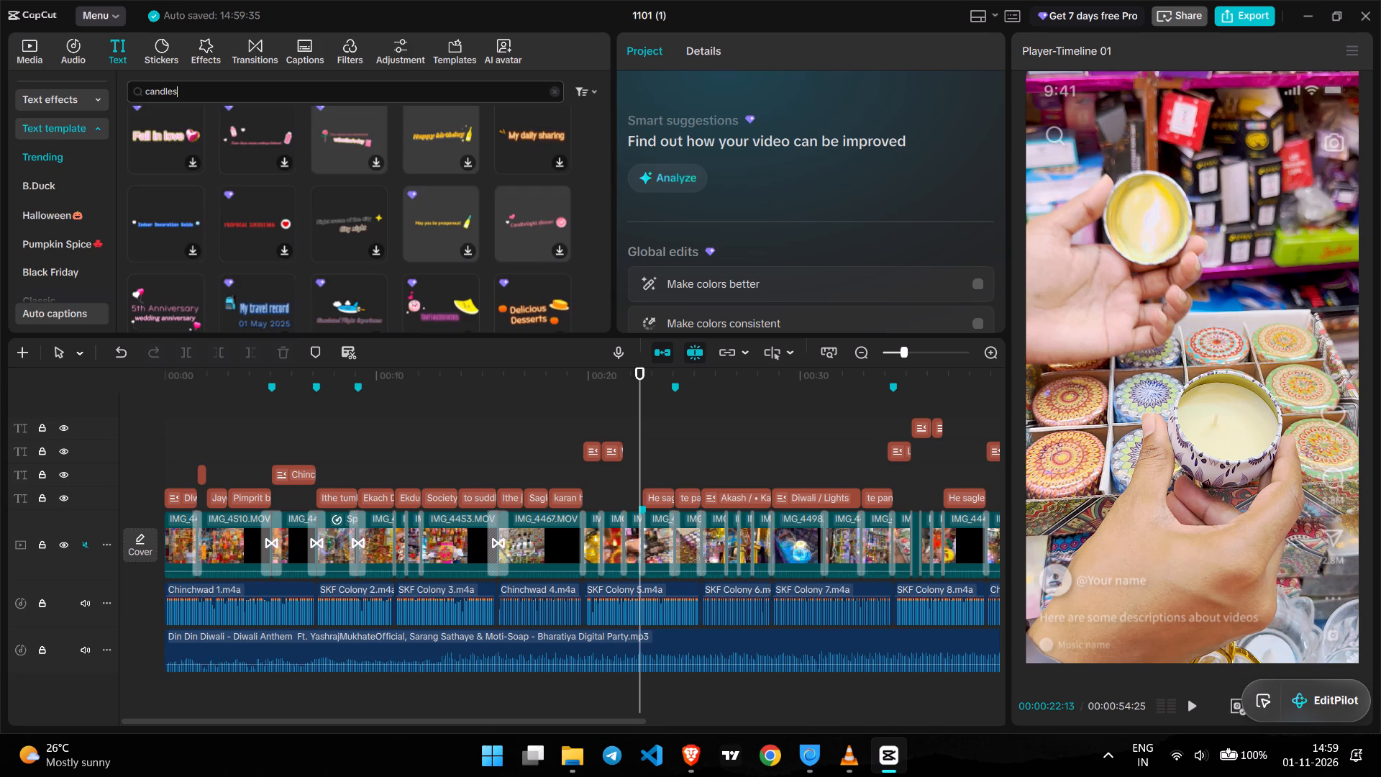
pyautogui.press('Return')
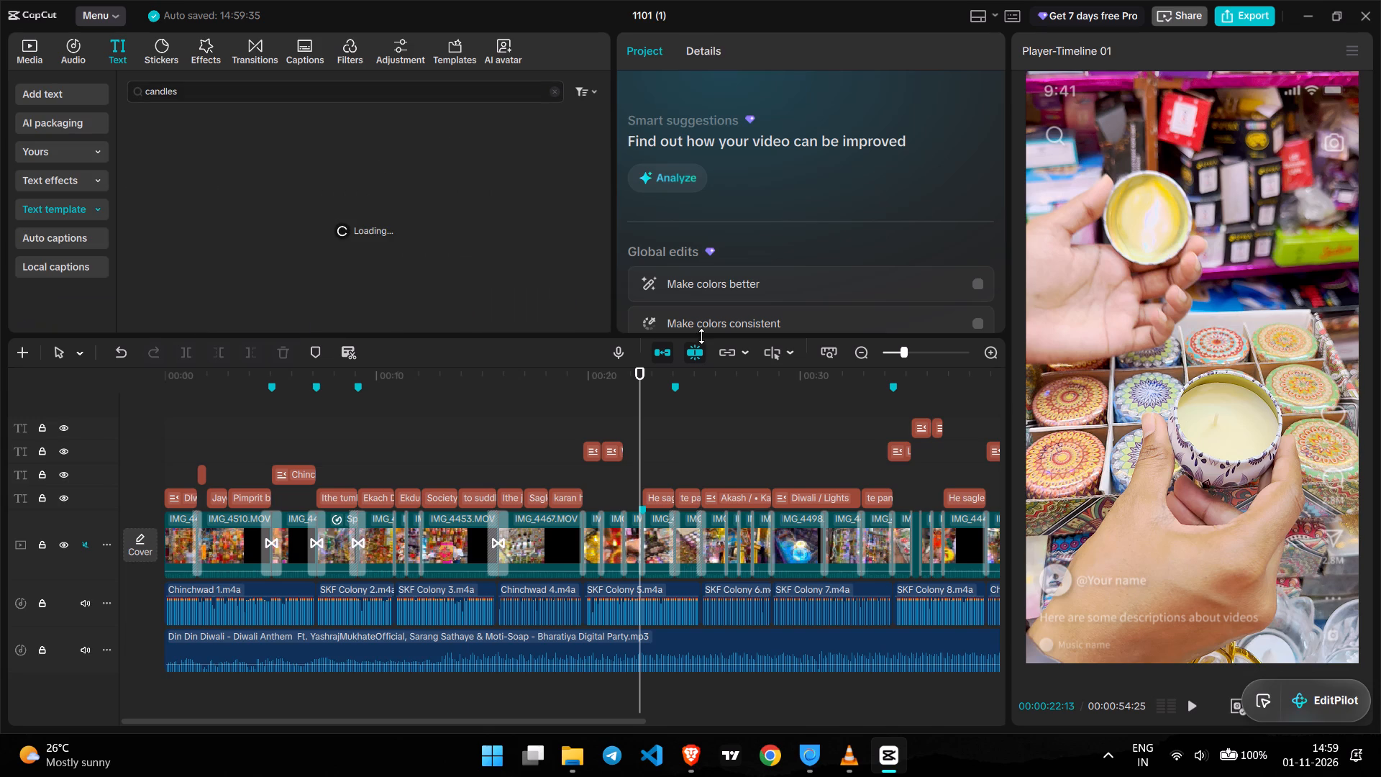
# Add the FLAME candle text template to the timeline at the start of the scented candle shot, 00:00:21:21, and preview it.
pyautogui.moveTo(635, 404); pyautogui.dragTo(624, 401)
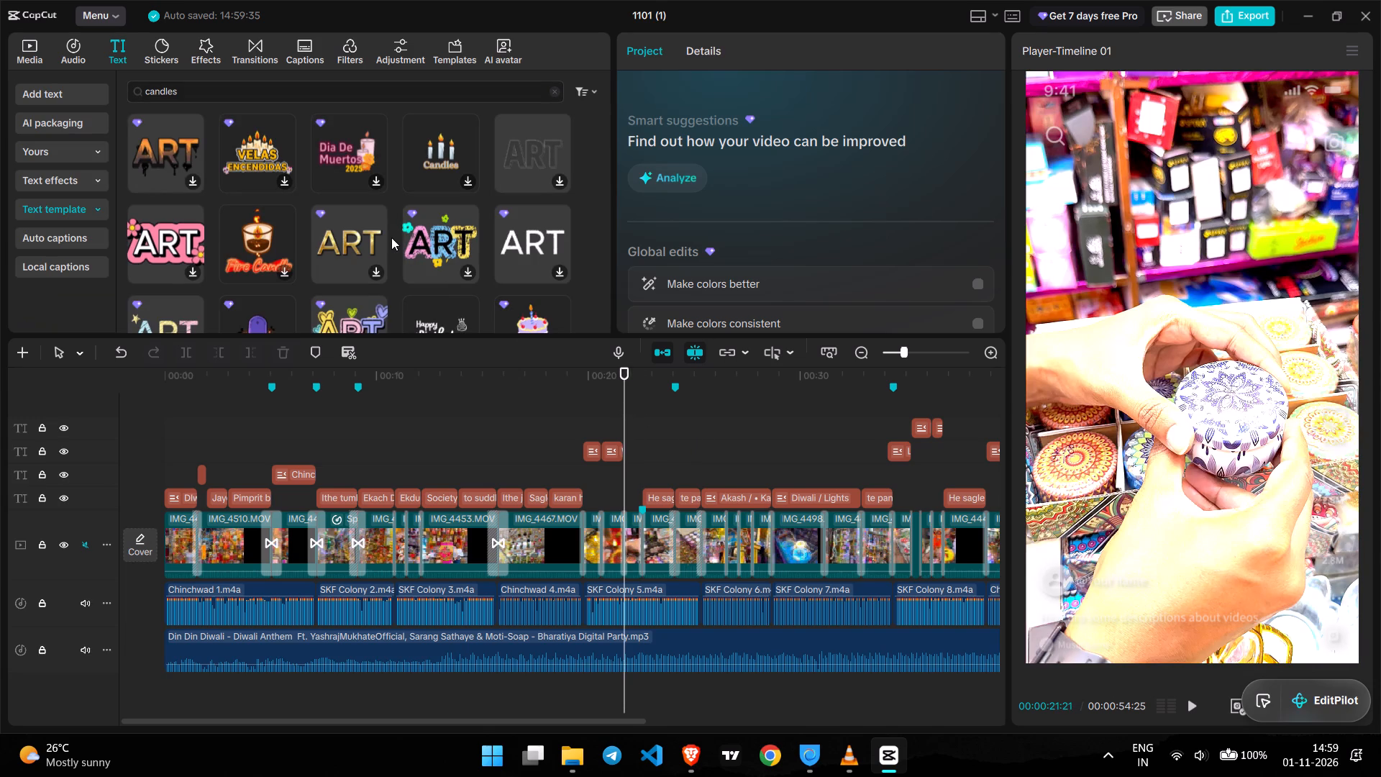
pyautogui.scroll(-3, 391, 237)
pyautogui.scroll(1, 391, 237)
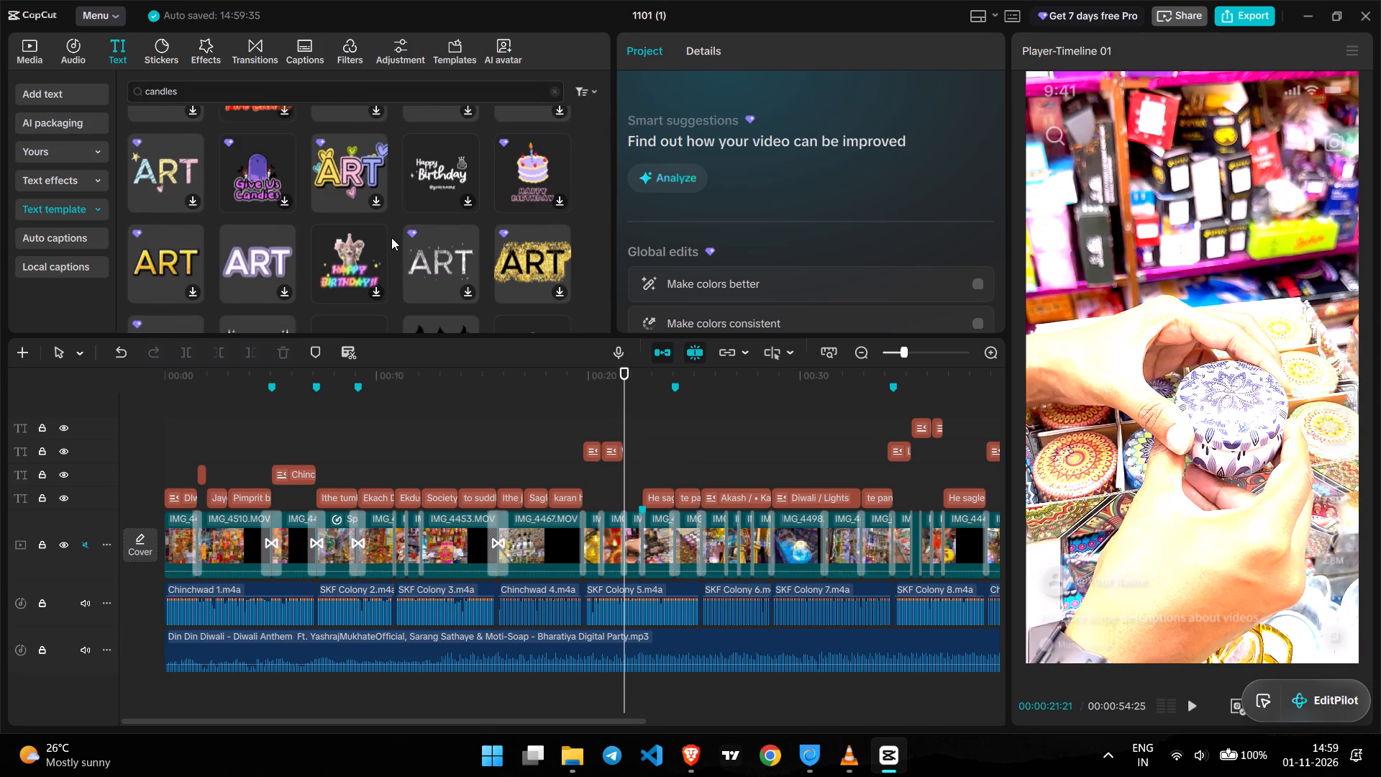
pyautogui.scroll(-4, 391, 237)
pyautogui.scroll(1, 391, 237)
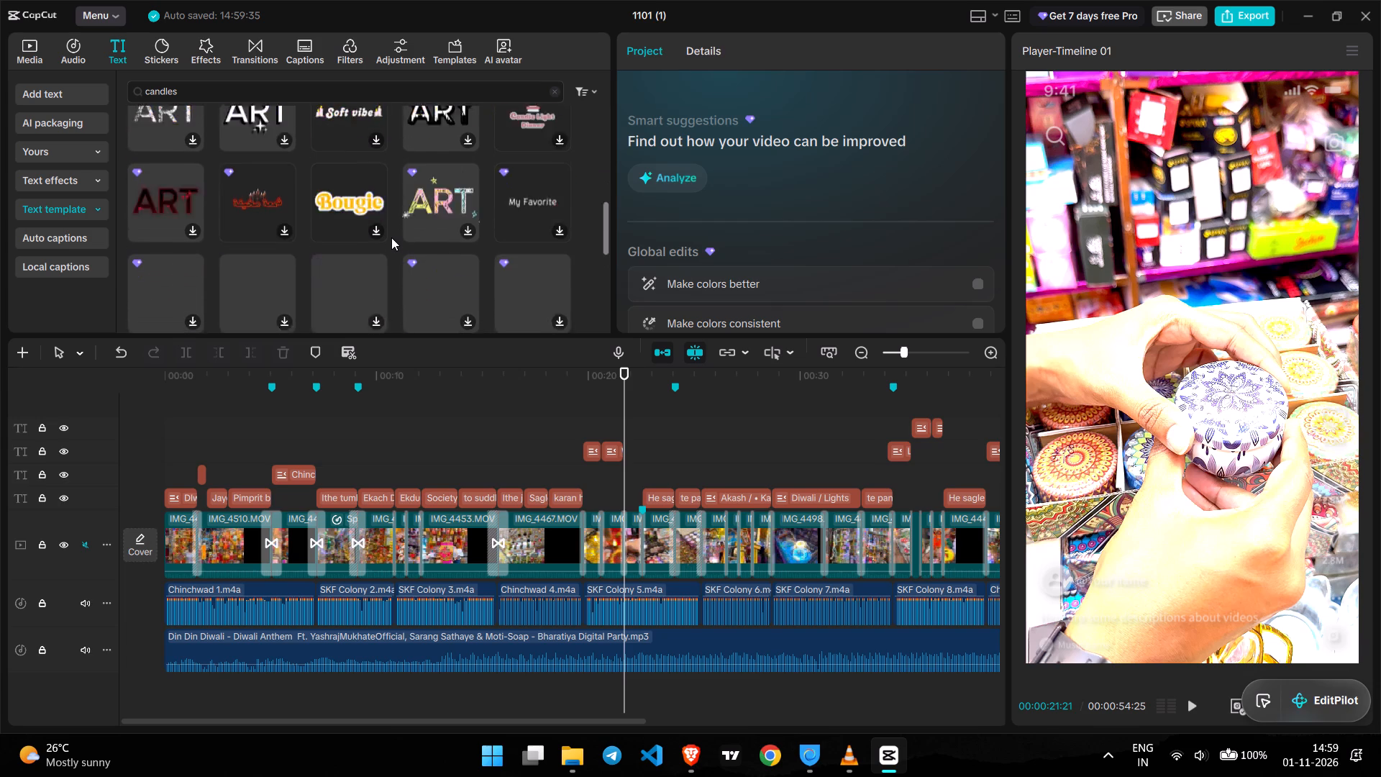
pyautogui.scroll(1, 391, 237)
pyautogui.scroll(-2, 396, 240)
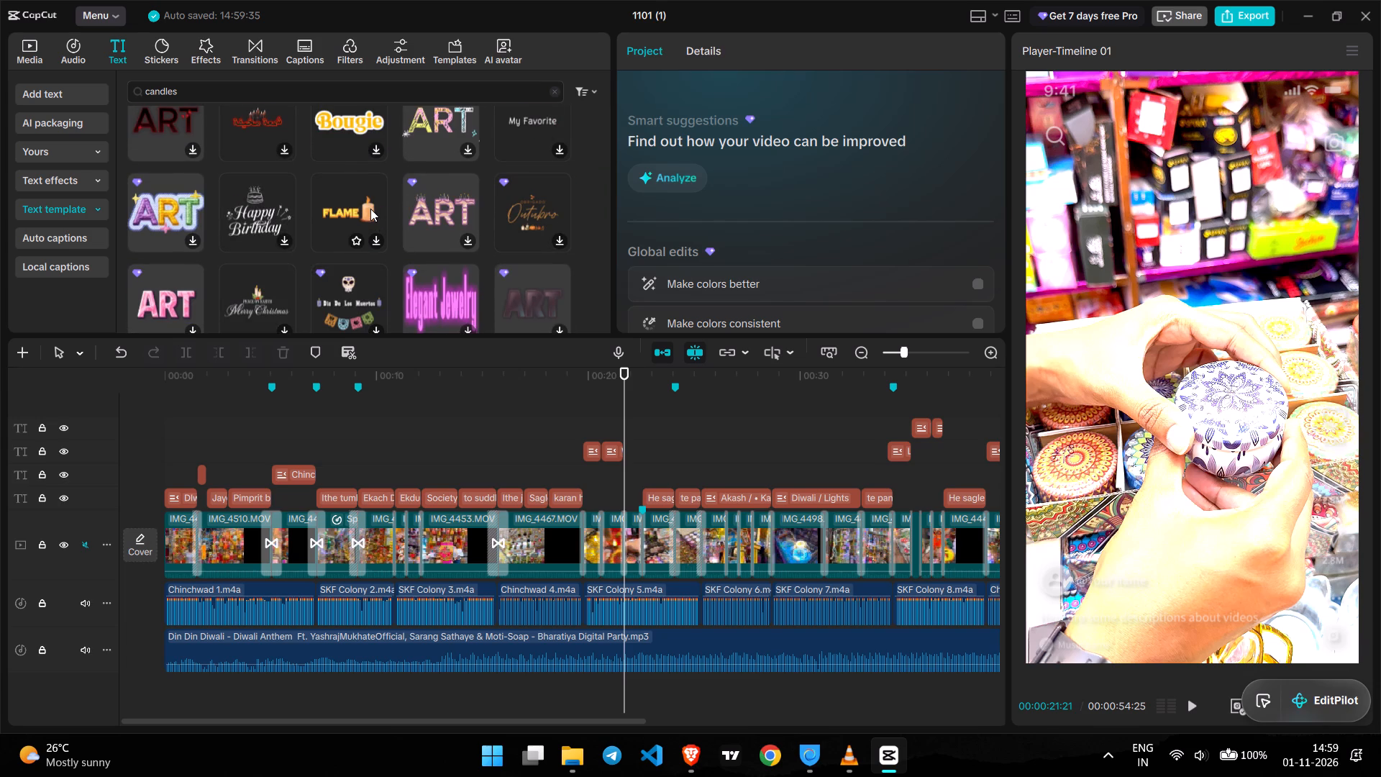
pyautogui.moveTo(368, 208); pyautogui.dragTo(561, 457)
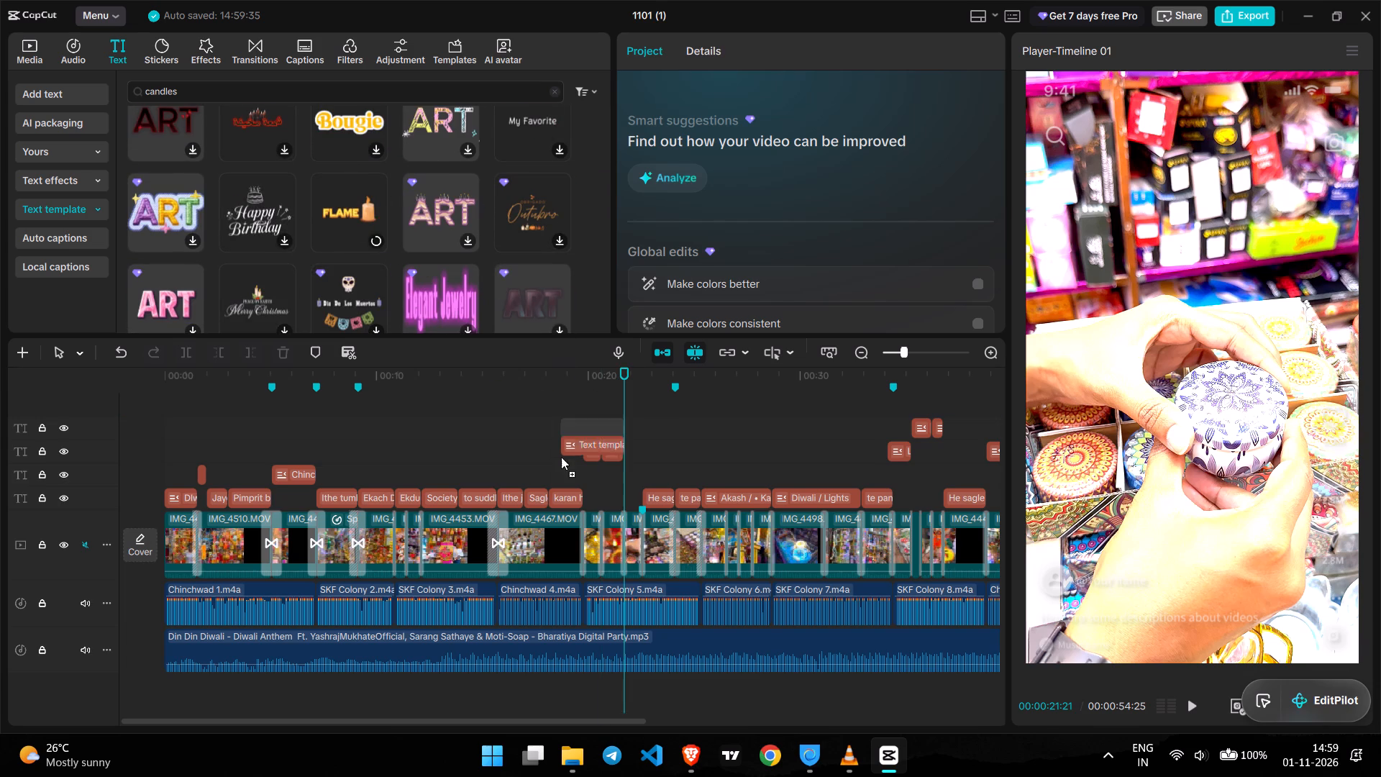
pyautogui.moveTo(561, 457); pyautogui.dragTo(623, 477)
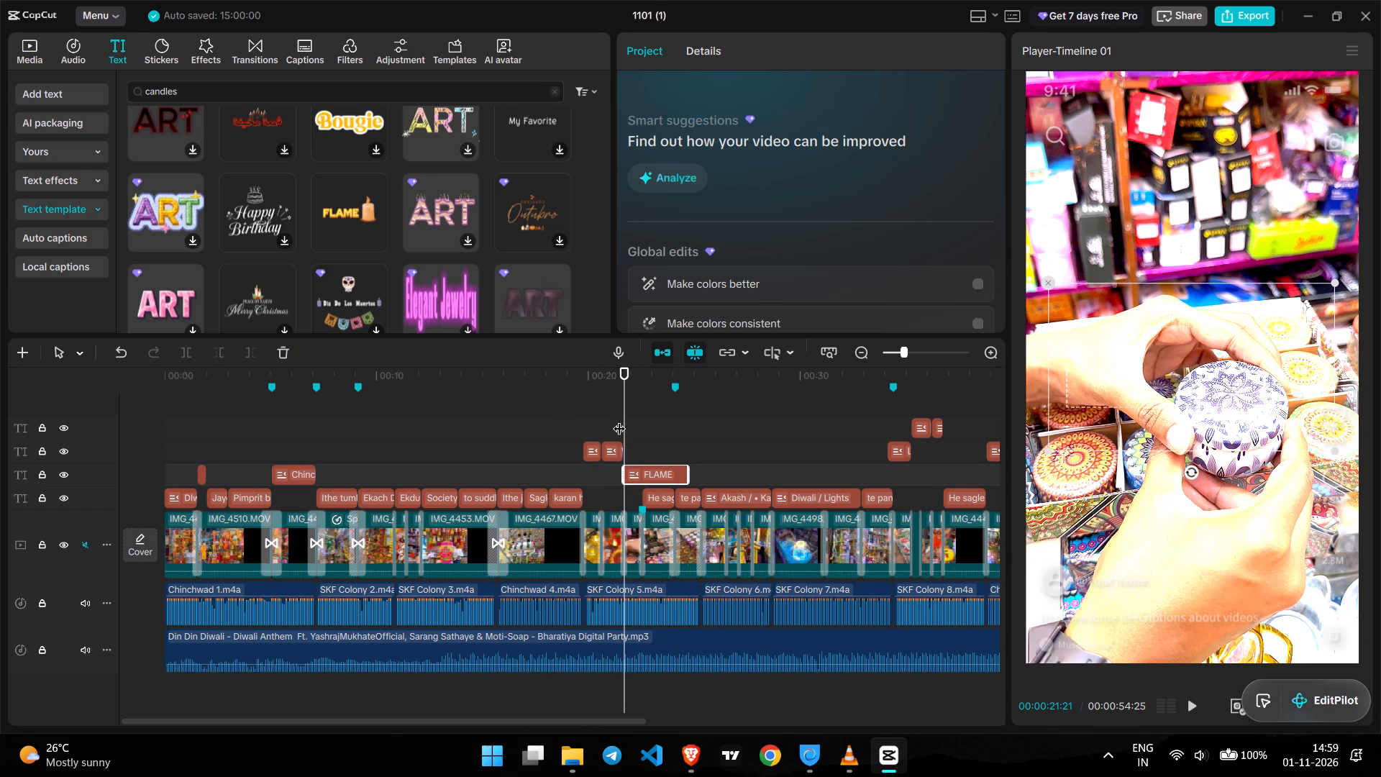
pyautogui.press('space')
pyautogui.press('space')
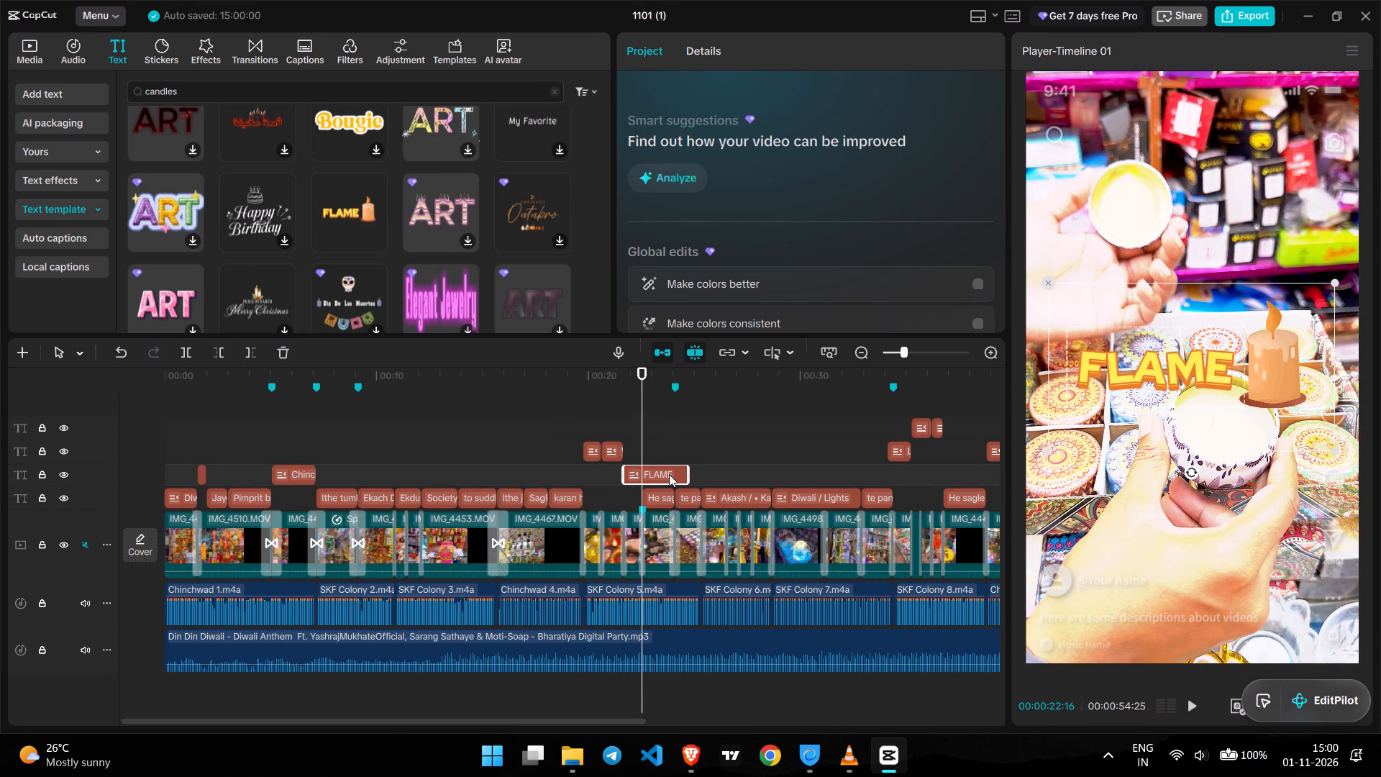
# Delete the FLAME candle text template from over the scented candle shot on the timeline.
pyautogui.scroll(-2, 581, 262)
pyautogui.scroll(2, 581, 262)
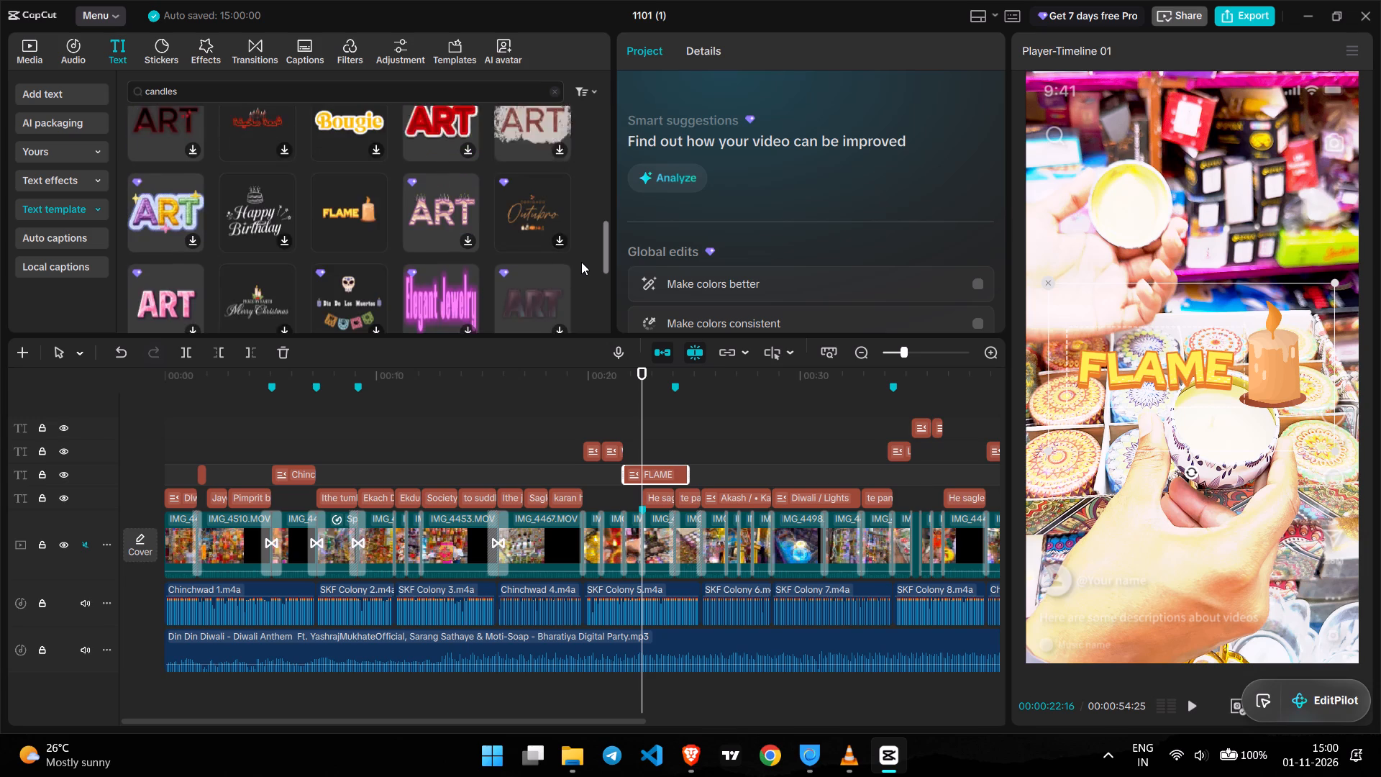
pyautogui.scroll(-3, 581, 262)
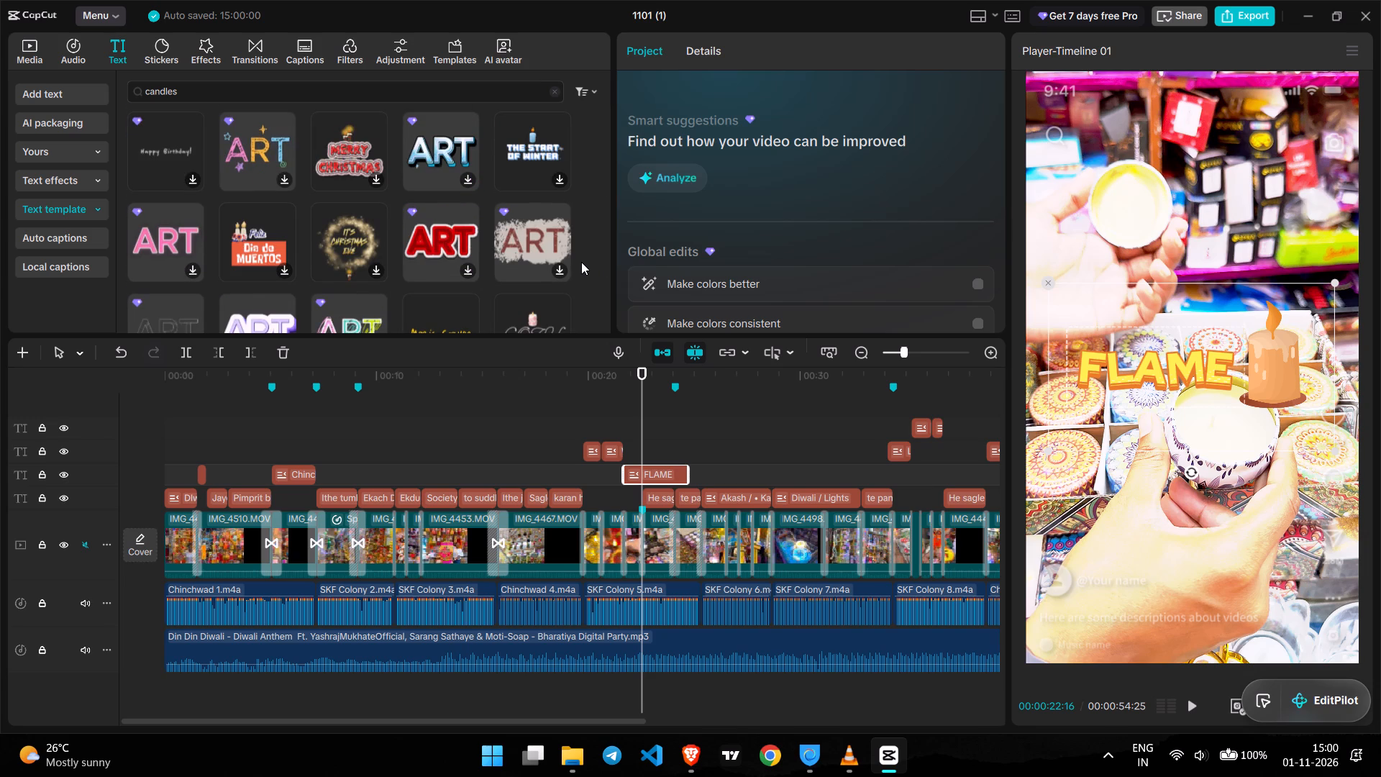
pyautogui.click(286, 354)
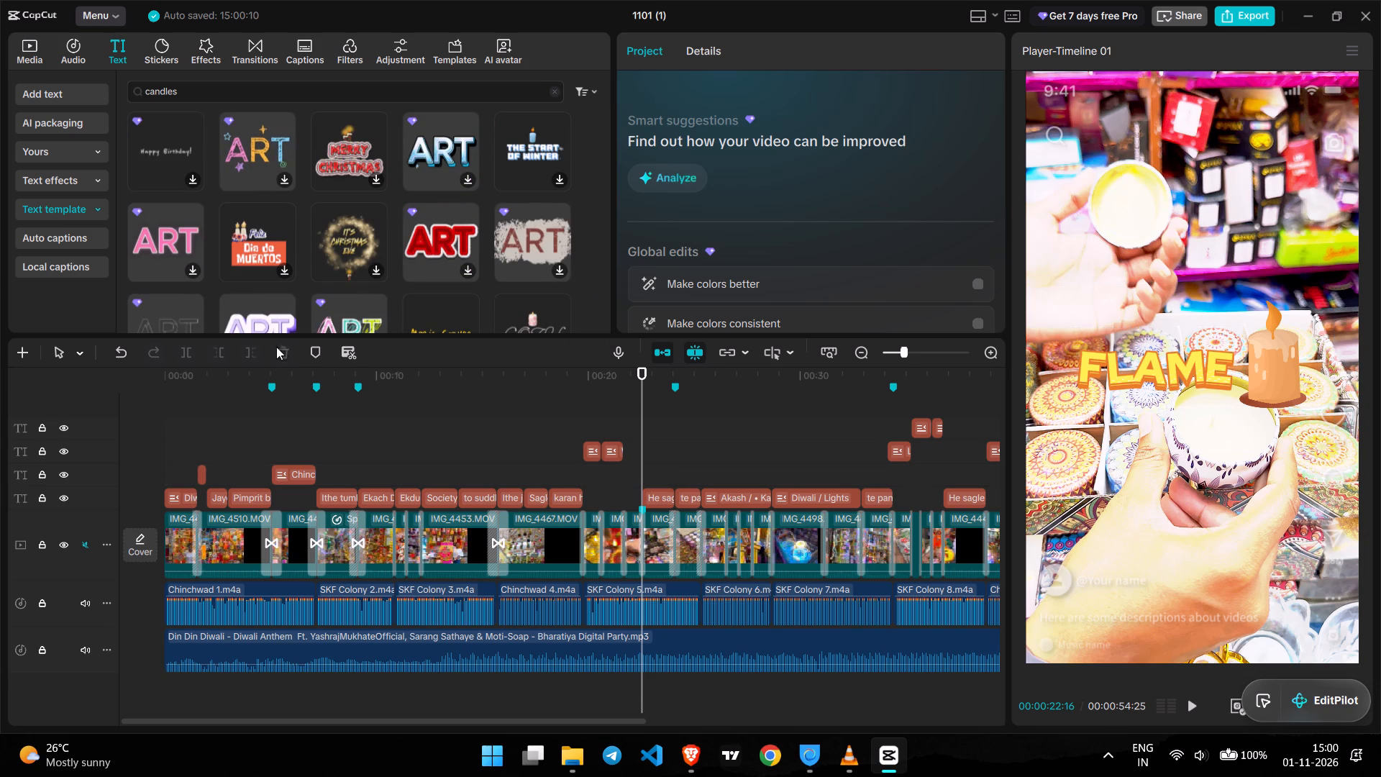
# Browse further through the "candles" text template results for a title style that suits the scented candle shot.
pyautogui.scroll(-3, 285, 242)
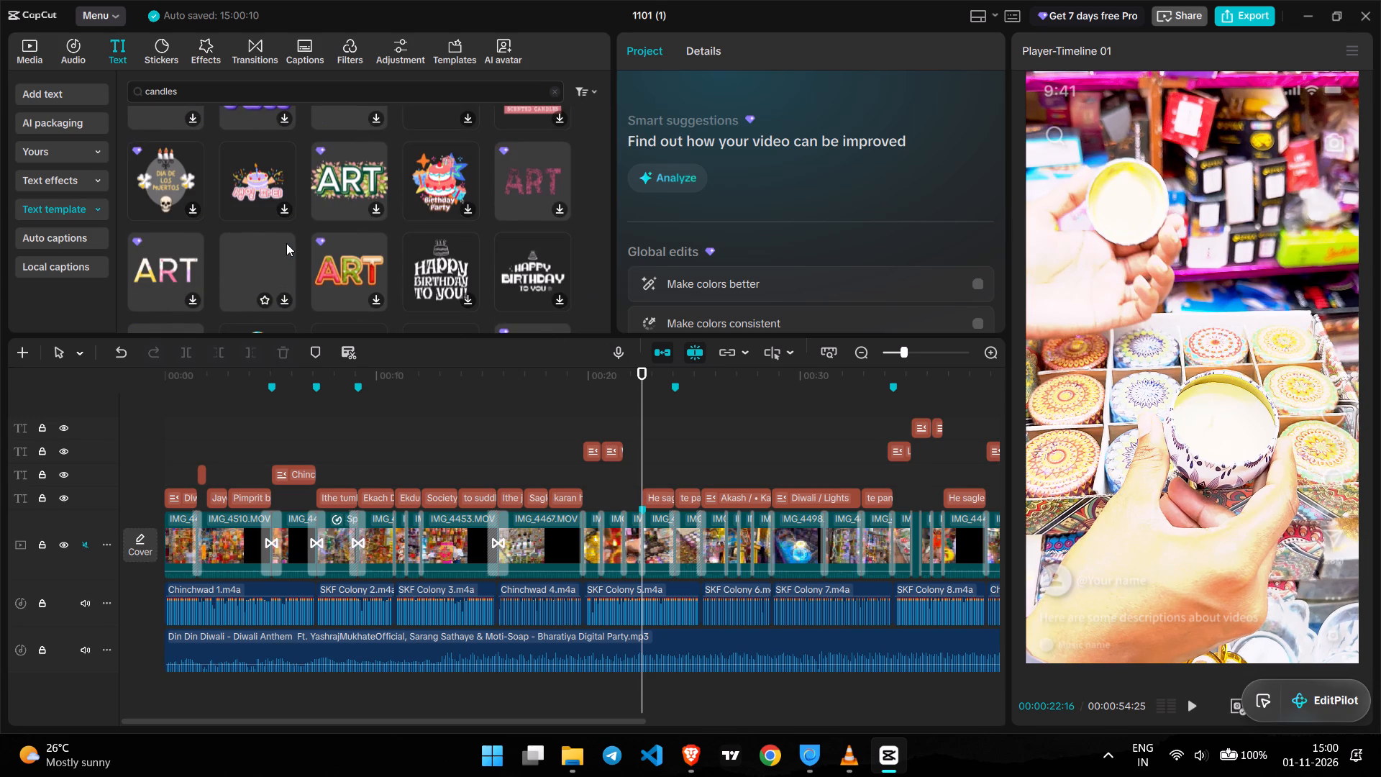
pyautogui.scroll(-2, 286, 243)
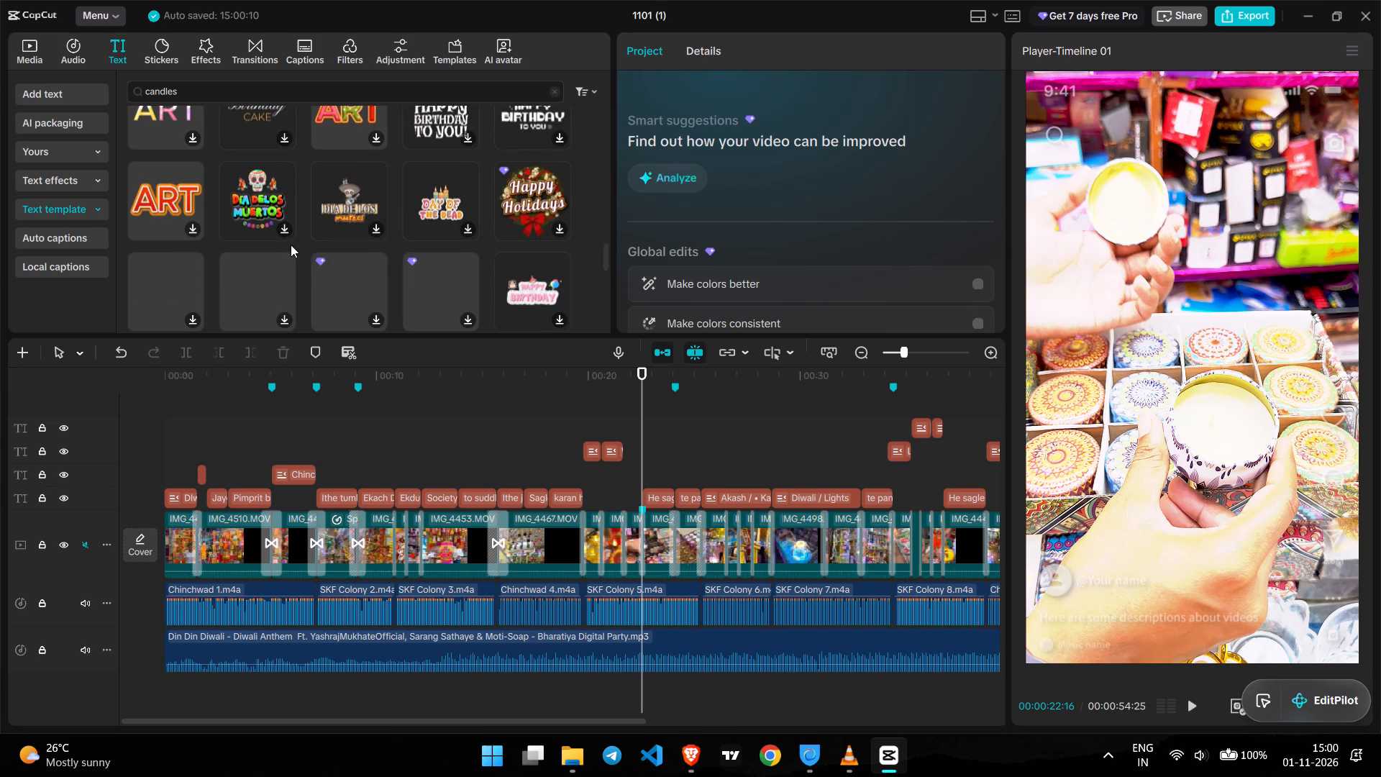
pyautogui.scroll(-3, 291, 245)
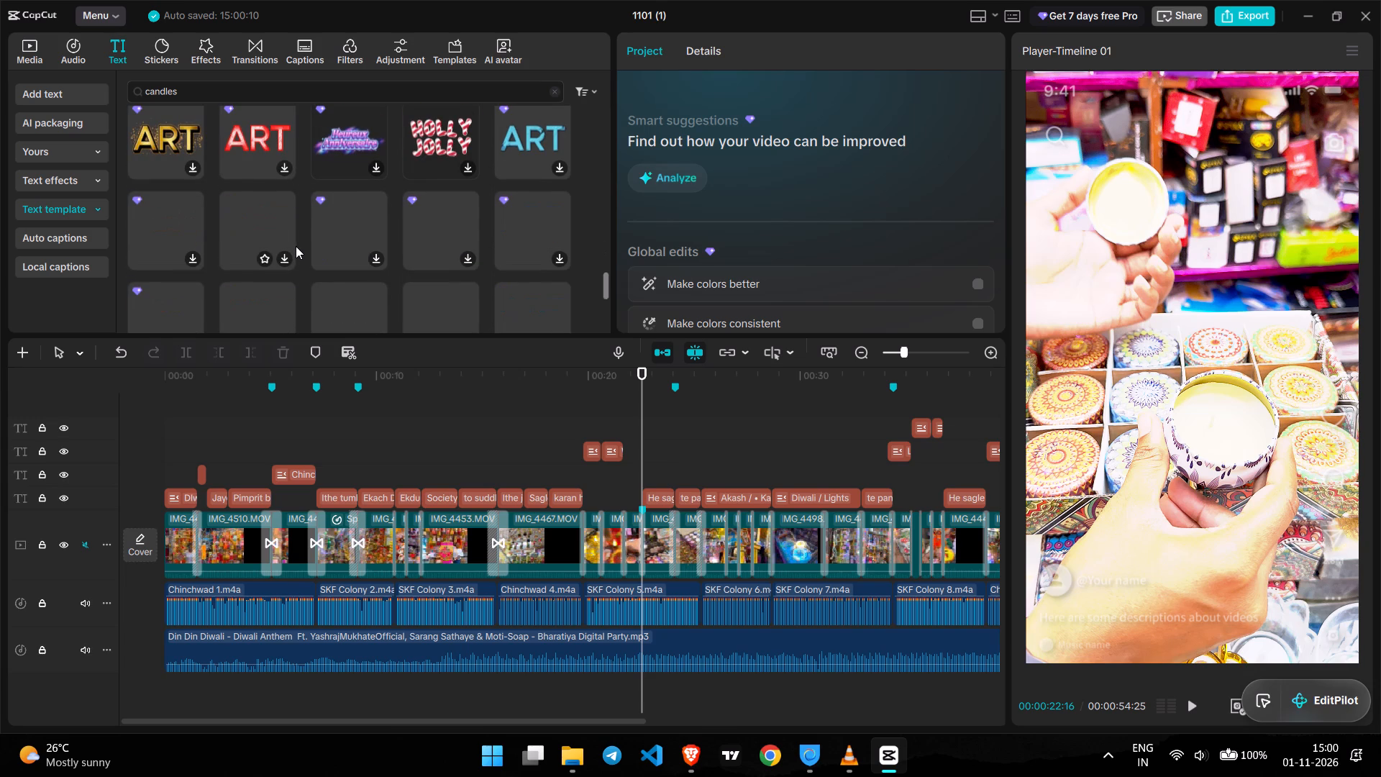
pyautogui.scroll(-2, 296, 246)
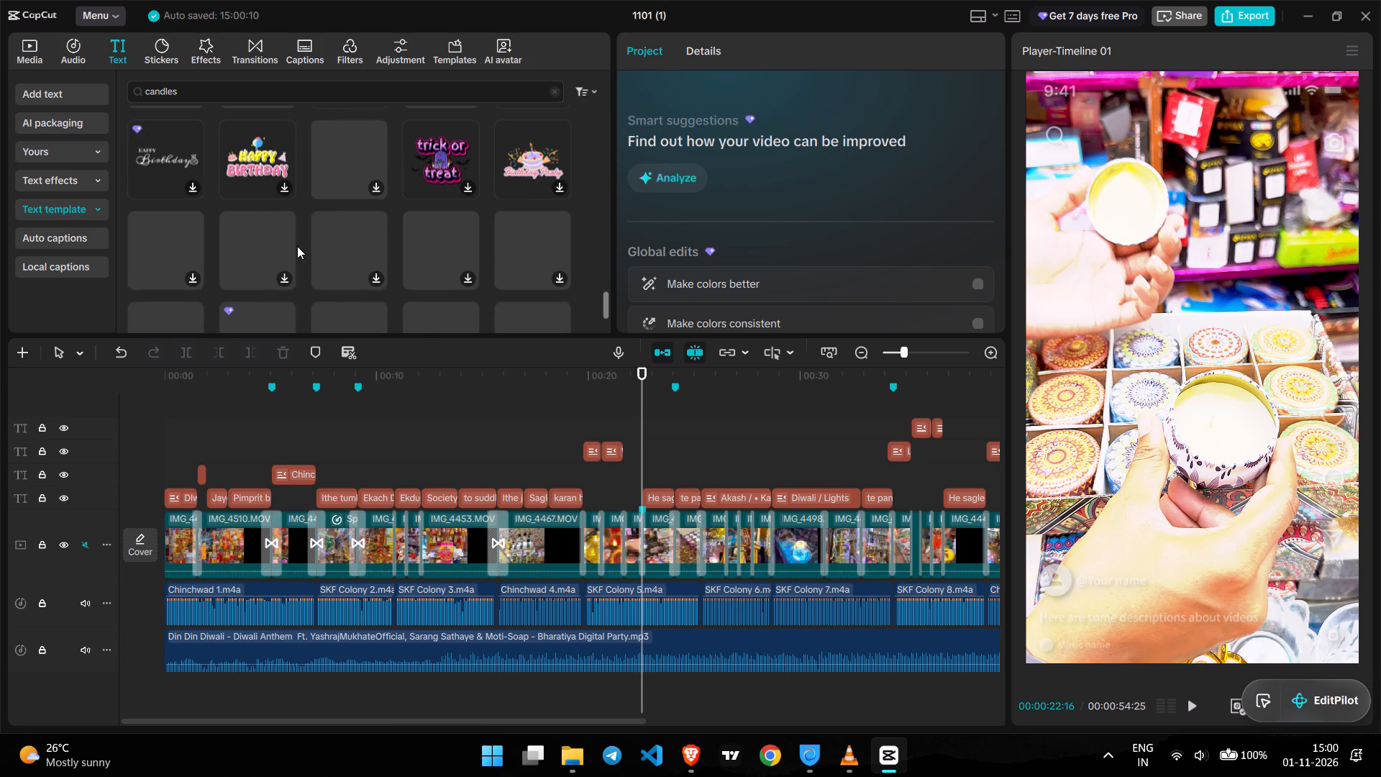
pyautogui.scroll(-1, 297, 246)
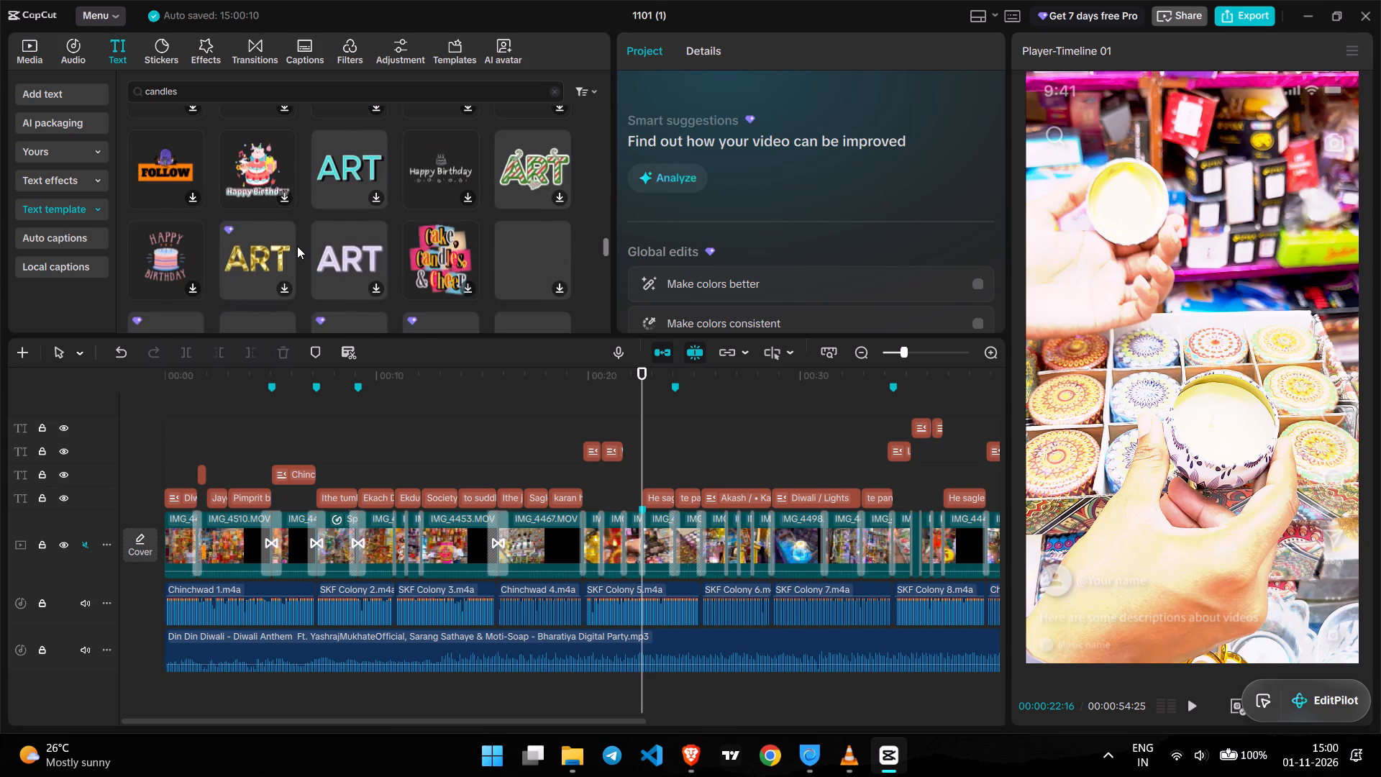
pyautogui.scroll(-3, 297, 246)
pyautogui.scroll(1, 301, 247)
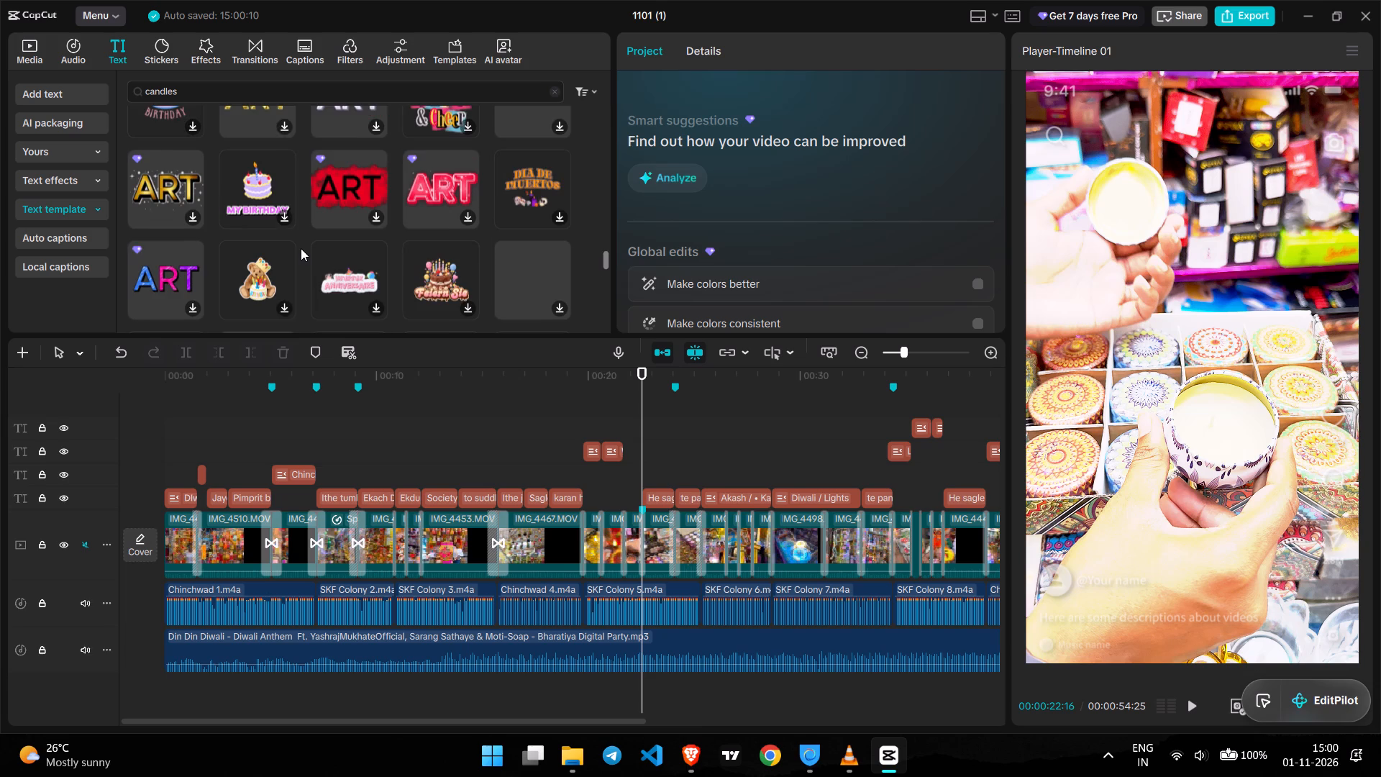
pyautogui.scroll(-2, 301, 248)
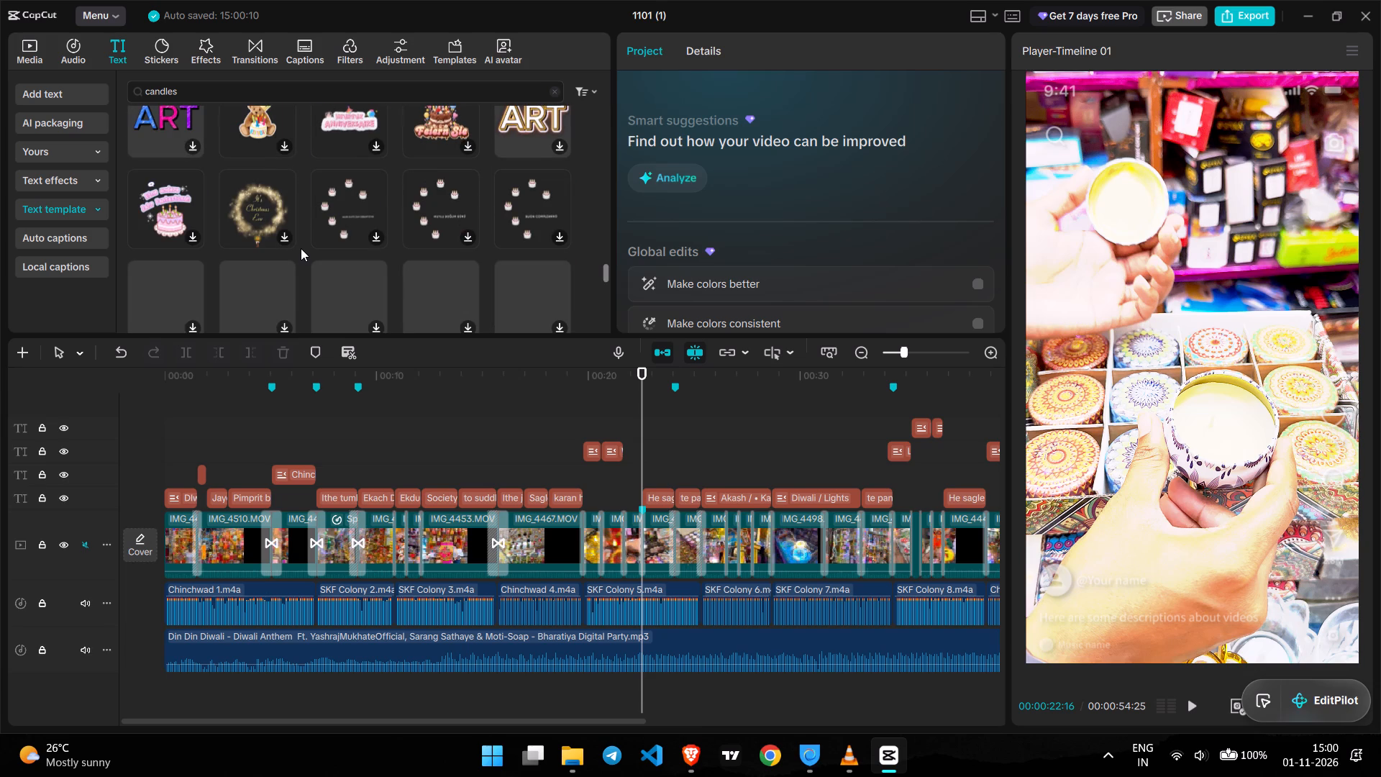
# Browse the Classic category of text templates for a title style that suits the scented candle shot.
pyautogui.click(58, 217)
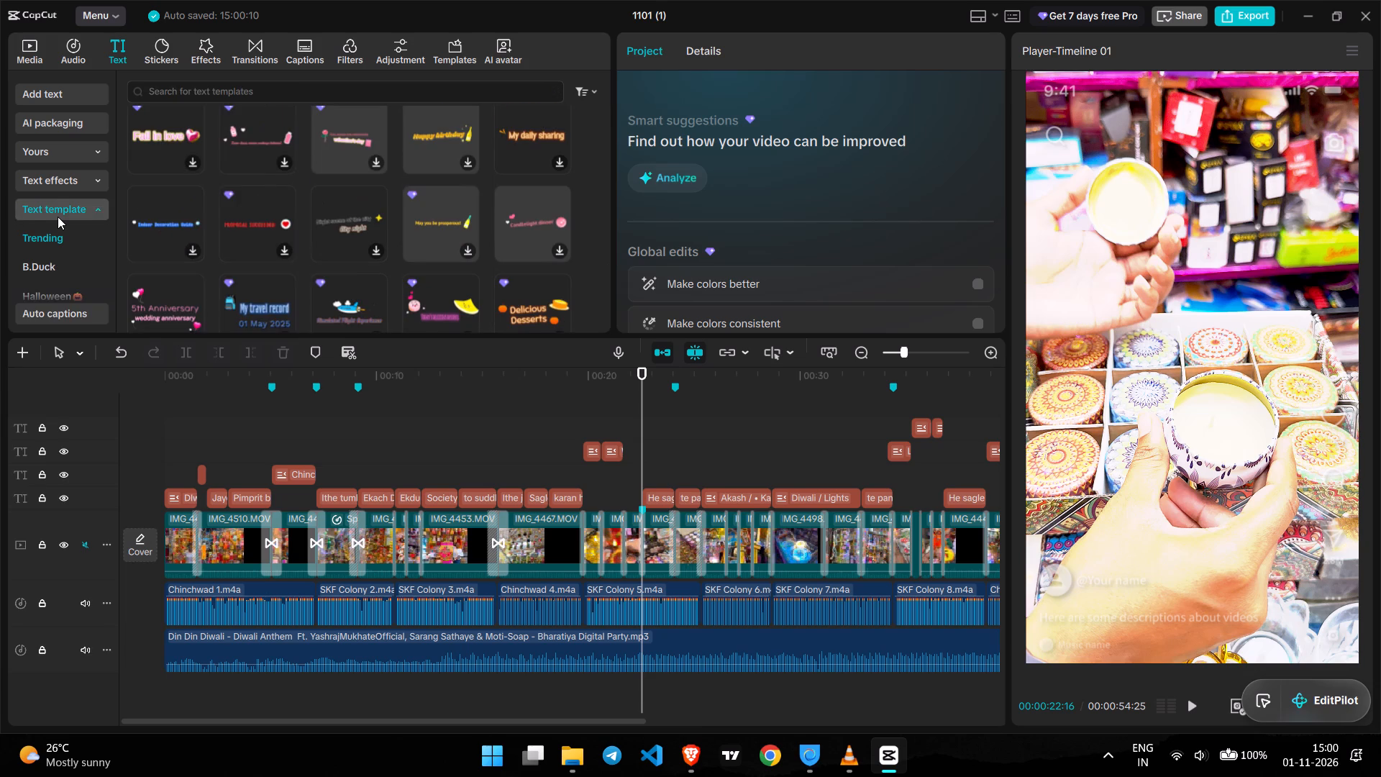
pyautogui.scroll(-2, 58, 217)
pyautogui.click(58, 217)
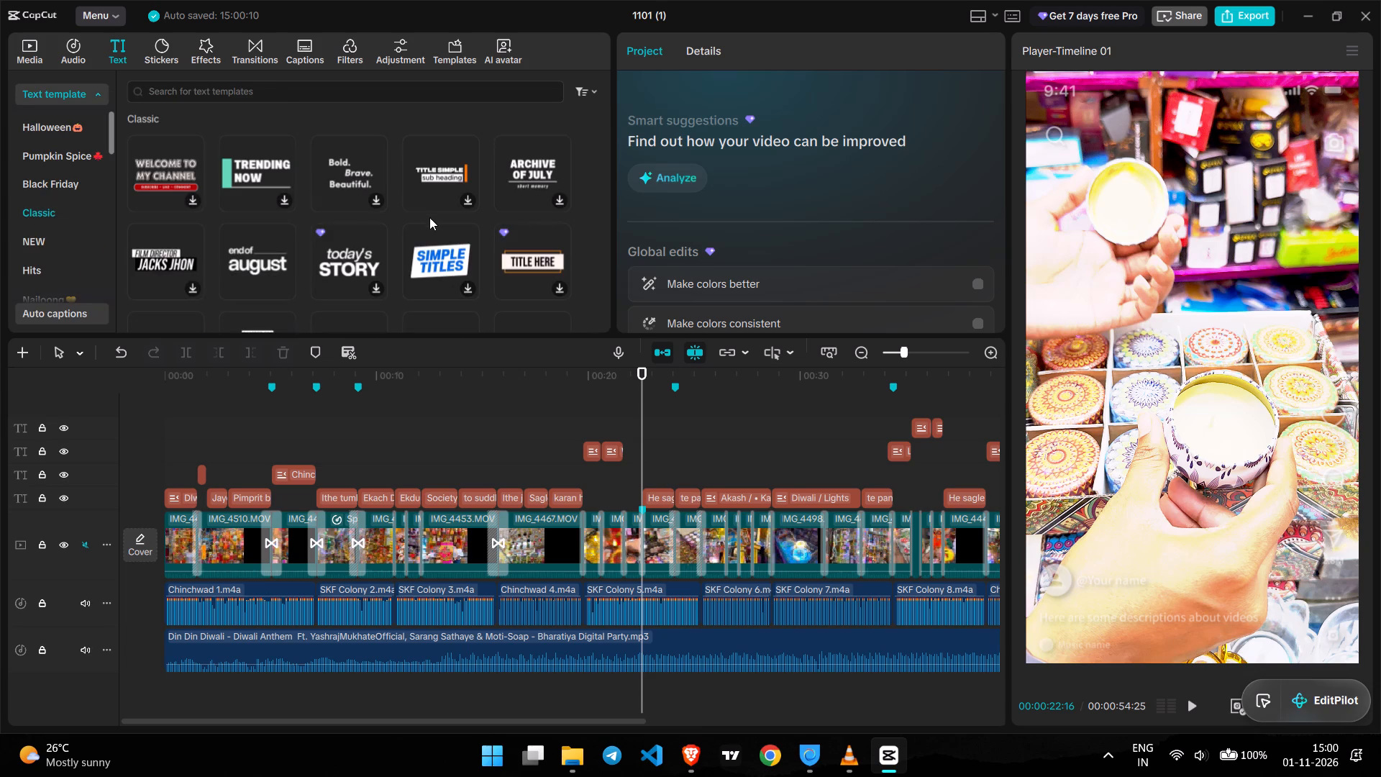
pyautogui.scroll(-3, 425, 214)
pyautogui.scroll(2, 427, 214)
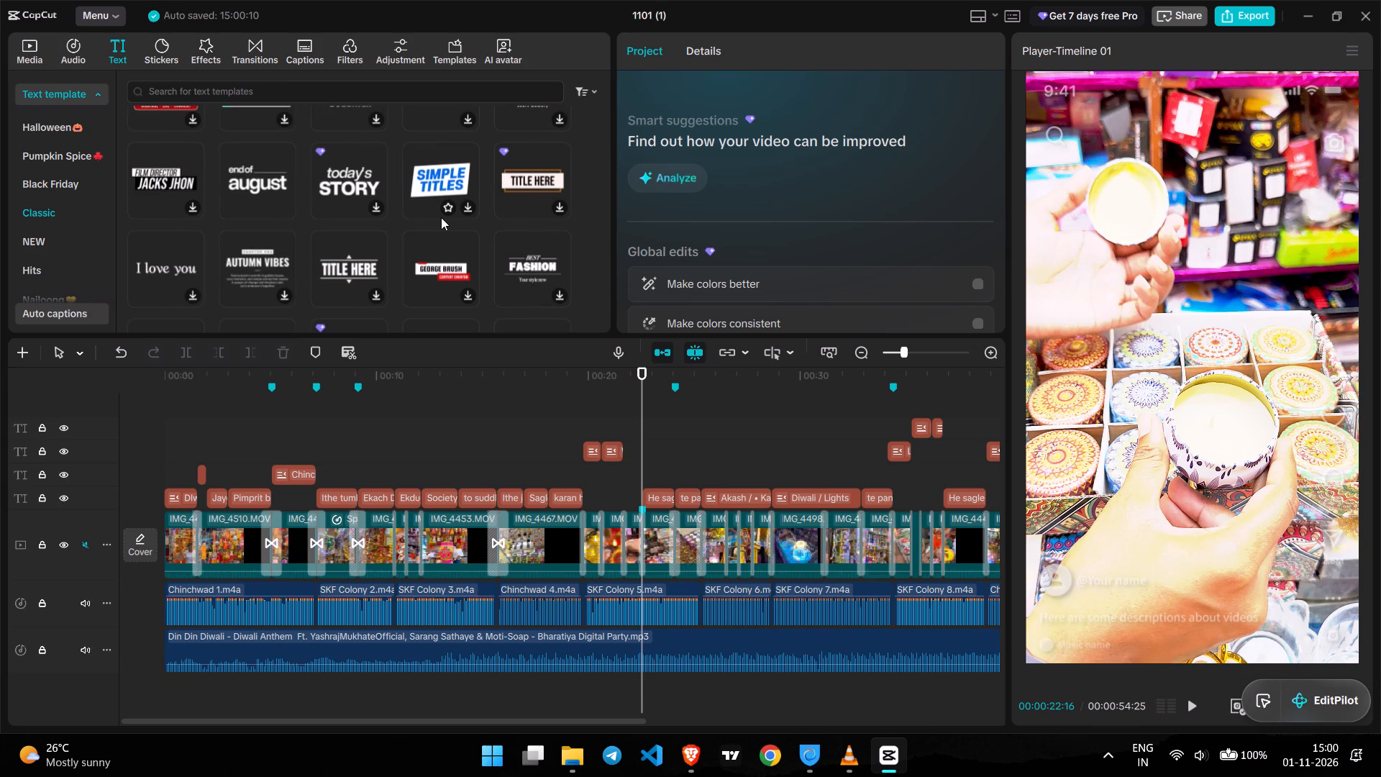
pyautogui.scroll(-4, 441, 217)
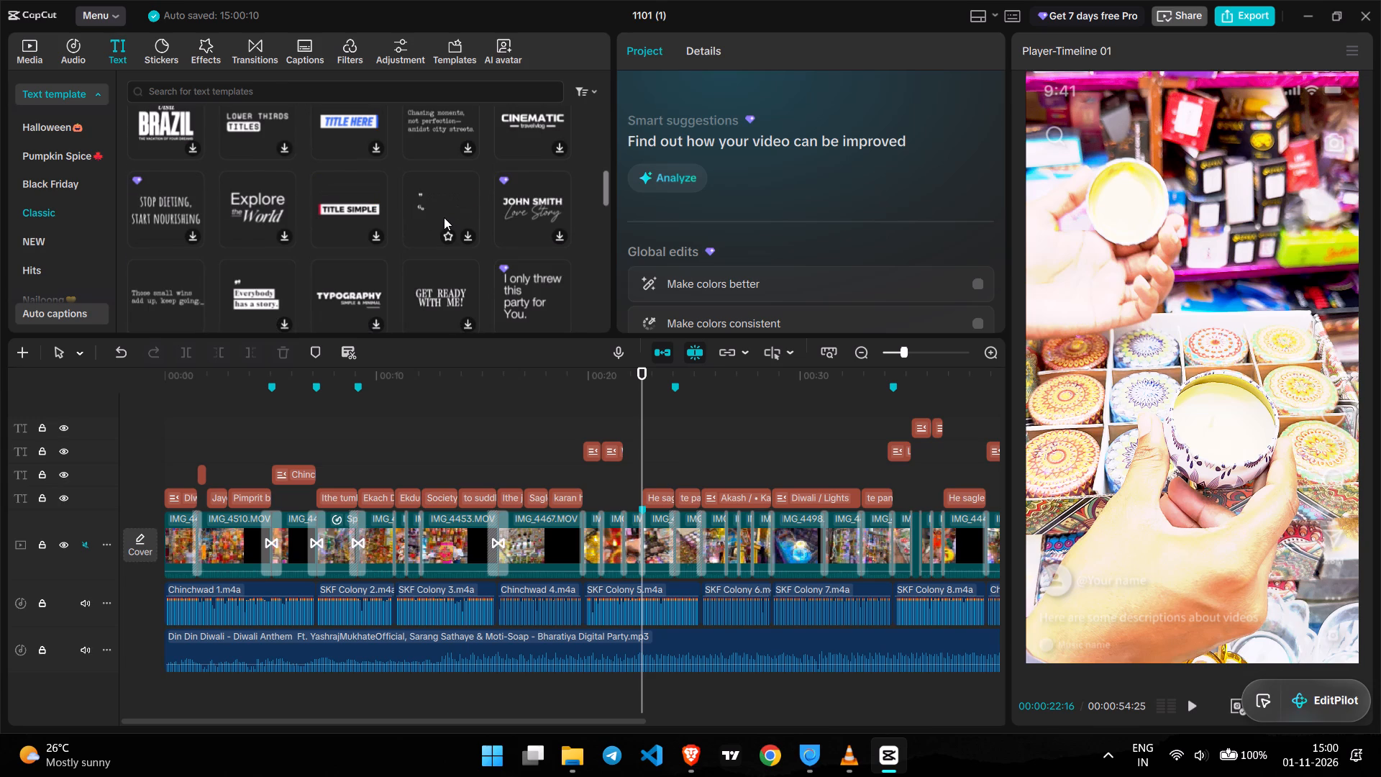
pyautogui.scroll(-2, 444, 217)
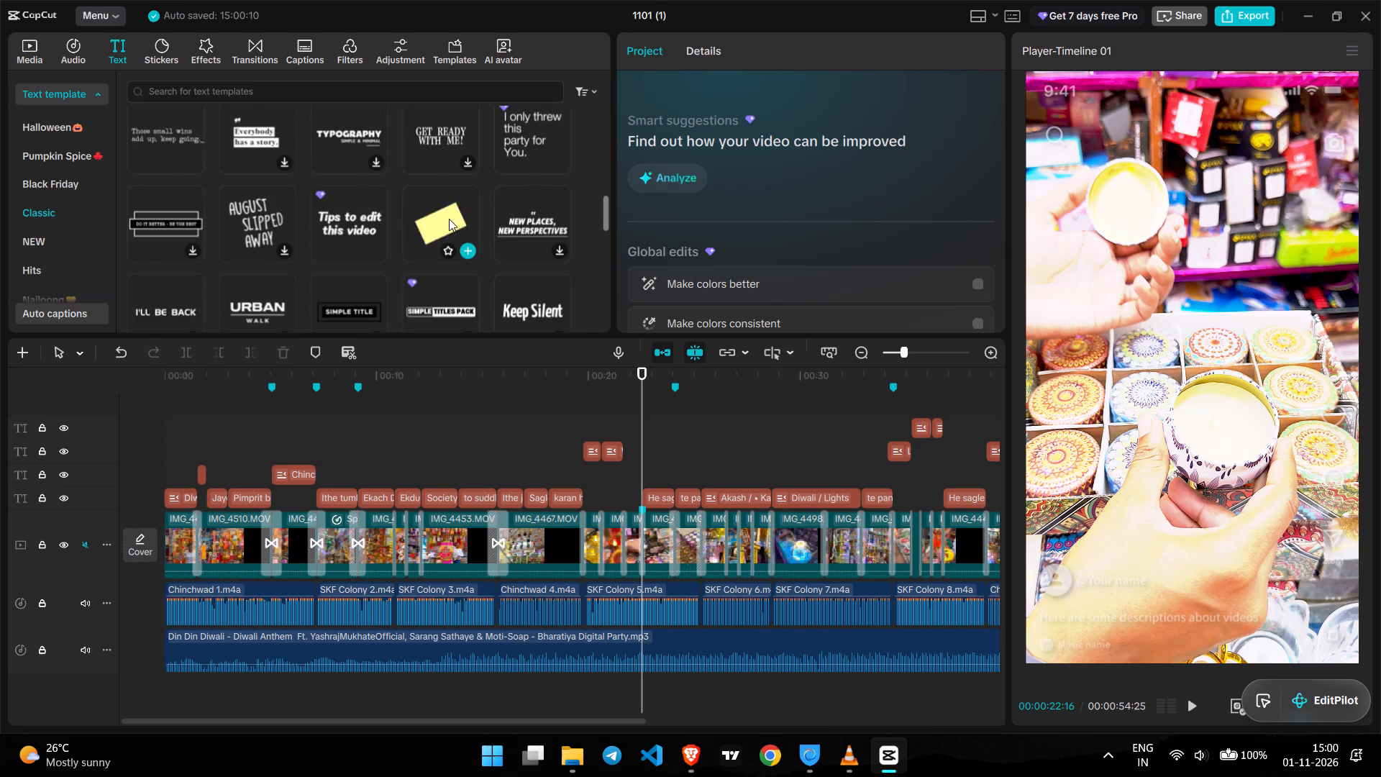
pyautogui.scroll(-2, 449, 219)
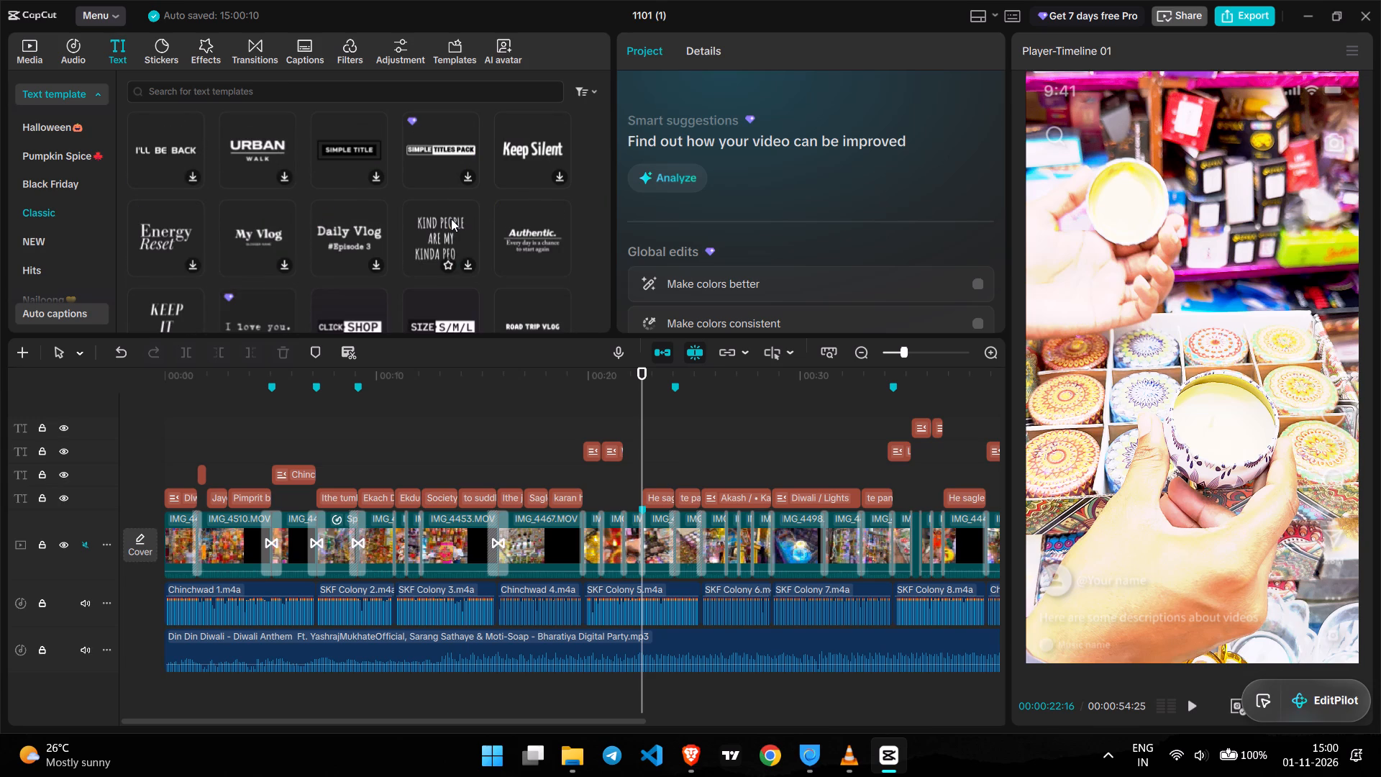
pyautogui.scroll(-10, 155, 229)
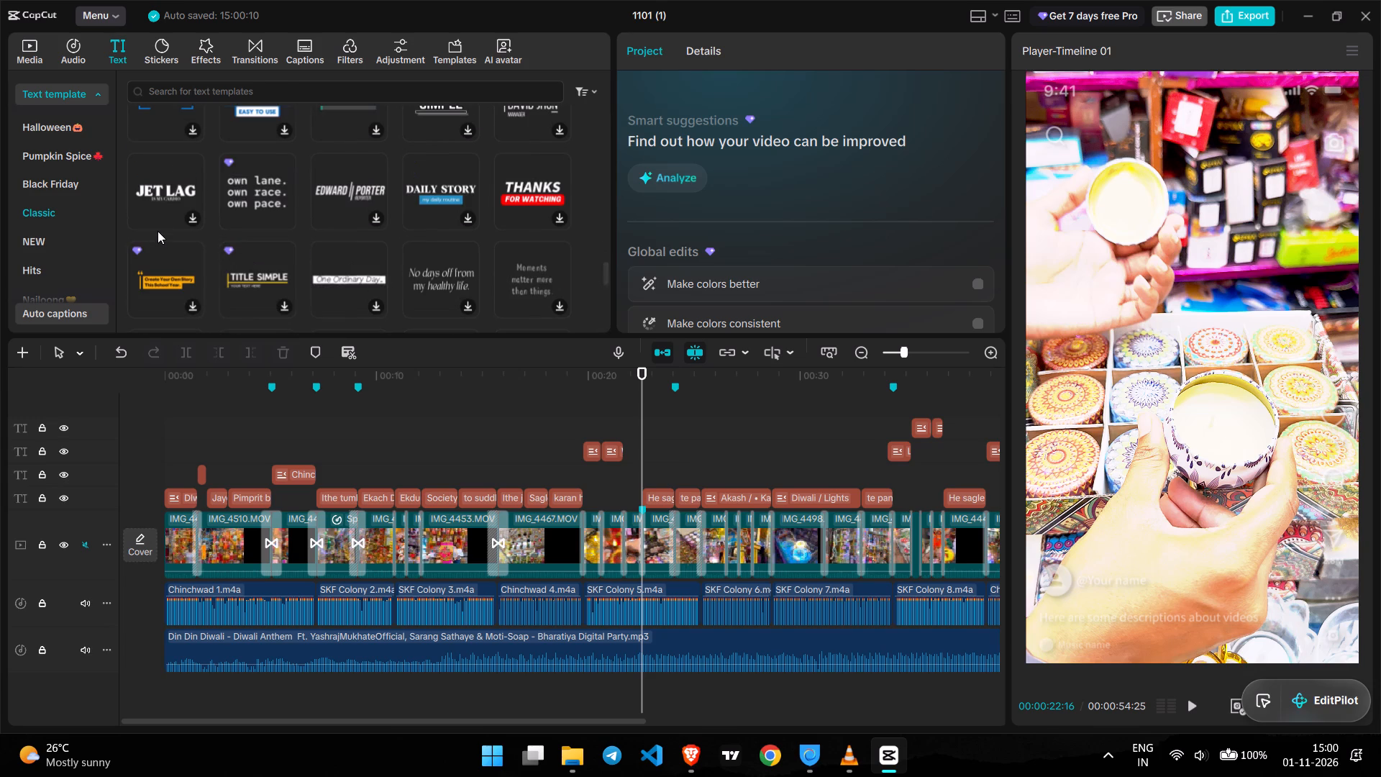
pyautogui.scroll(2, 158, 231)
pyautogui.scroll(-7, 158, 231)
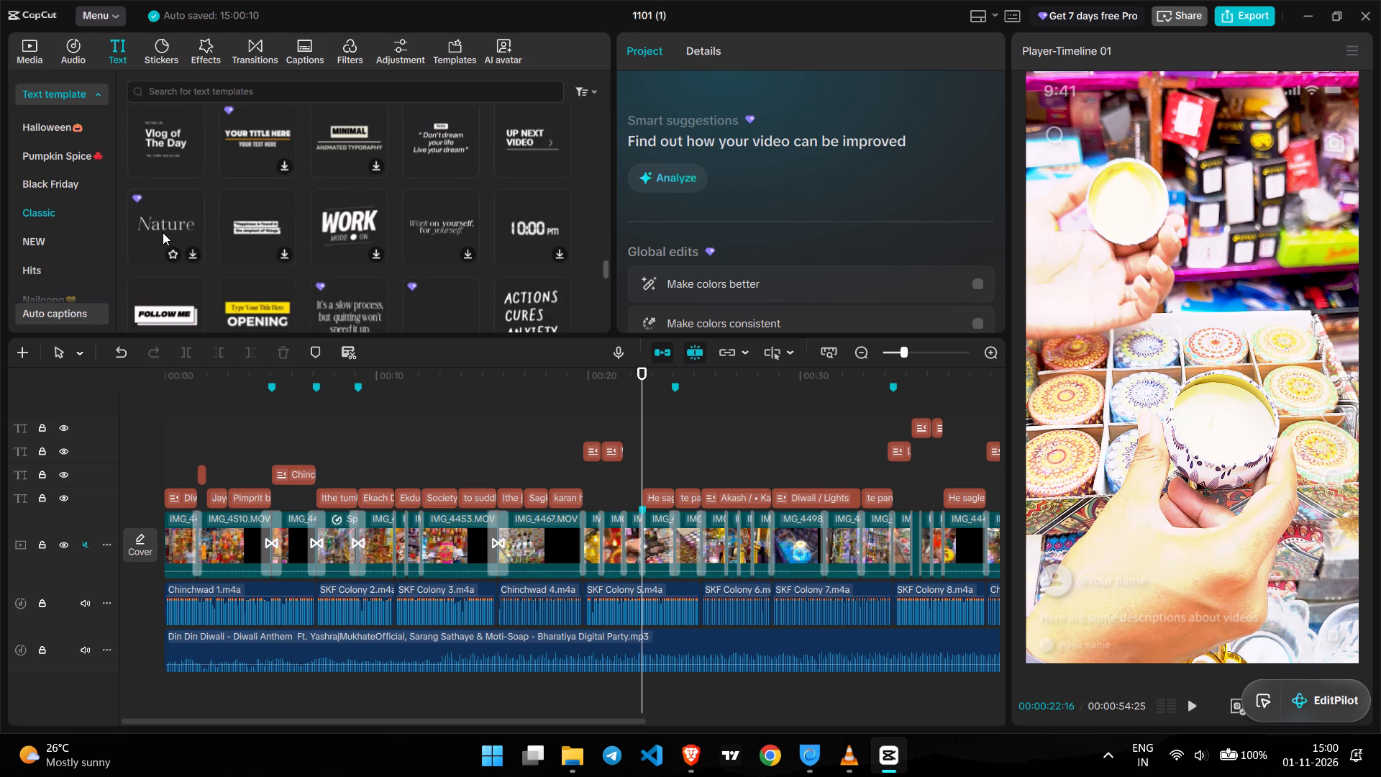
pyautogui.scroll(-6, 163, 232)
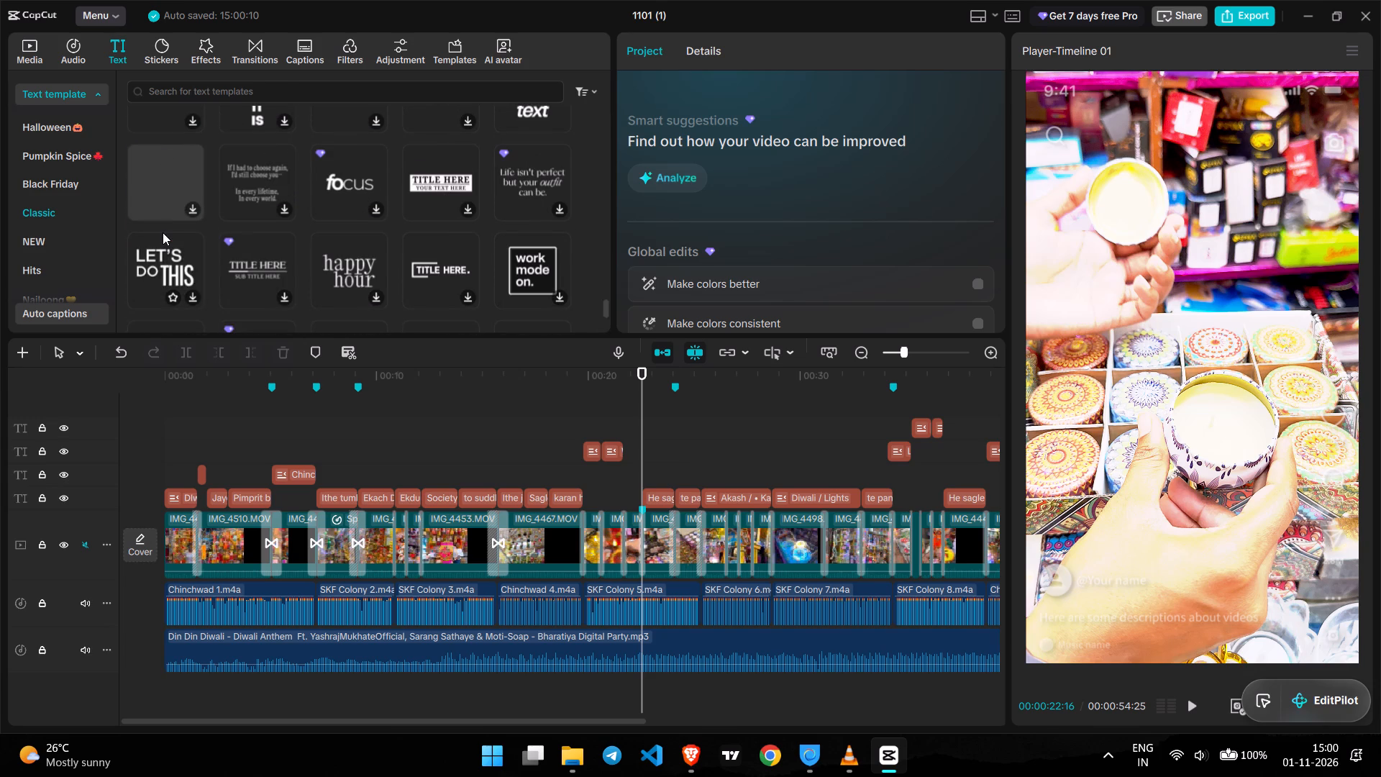
pyautogui.scroll(-3, 163, 232)
# Look through the NEW category of text templates for a scented candle title style.
pyautogui.click(93, 239)
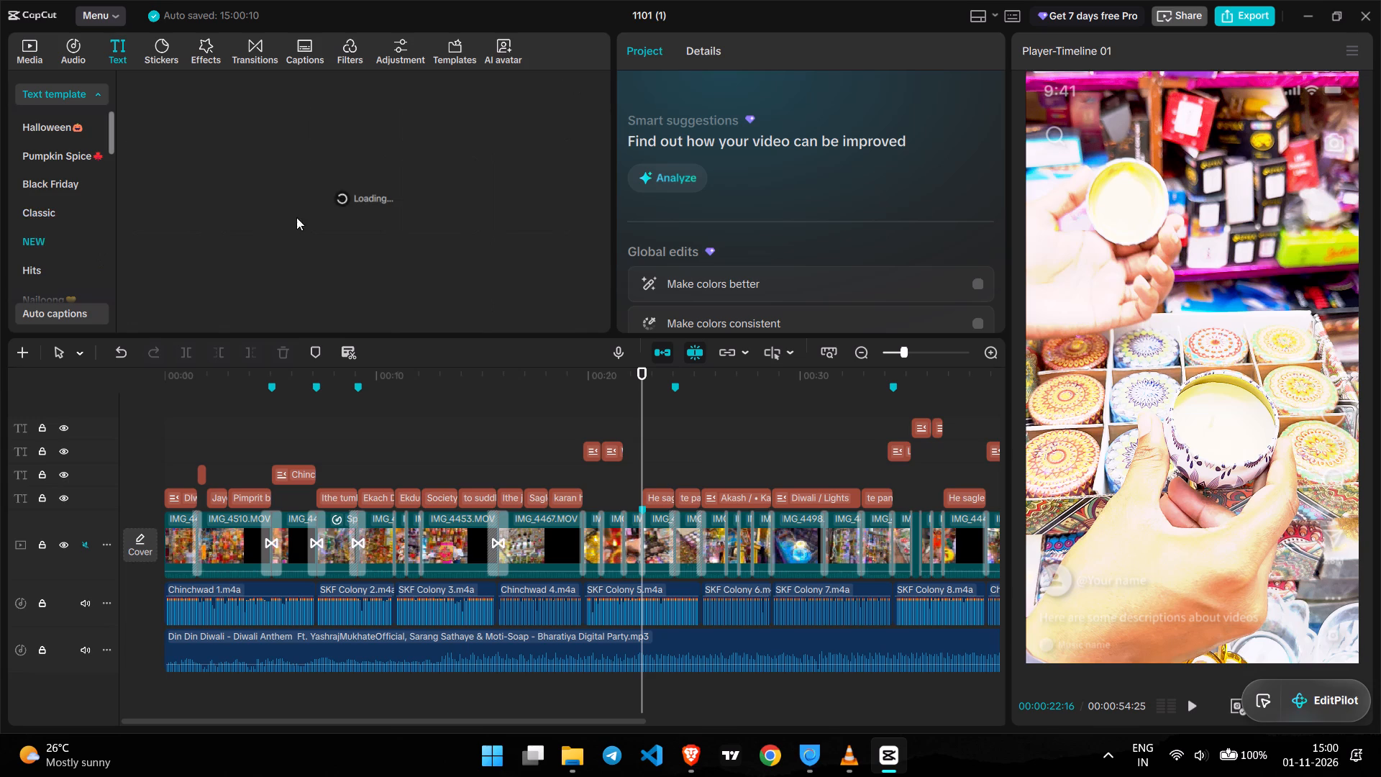
pyautogui.scroll(-3, 370, 194)
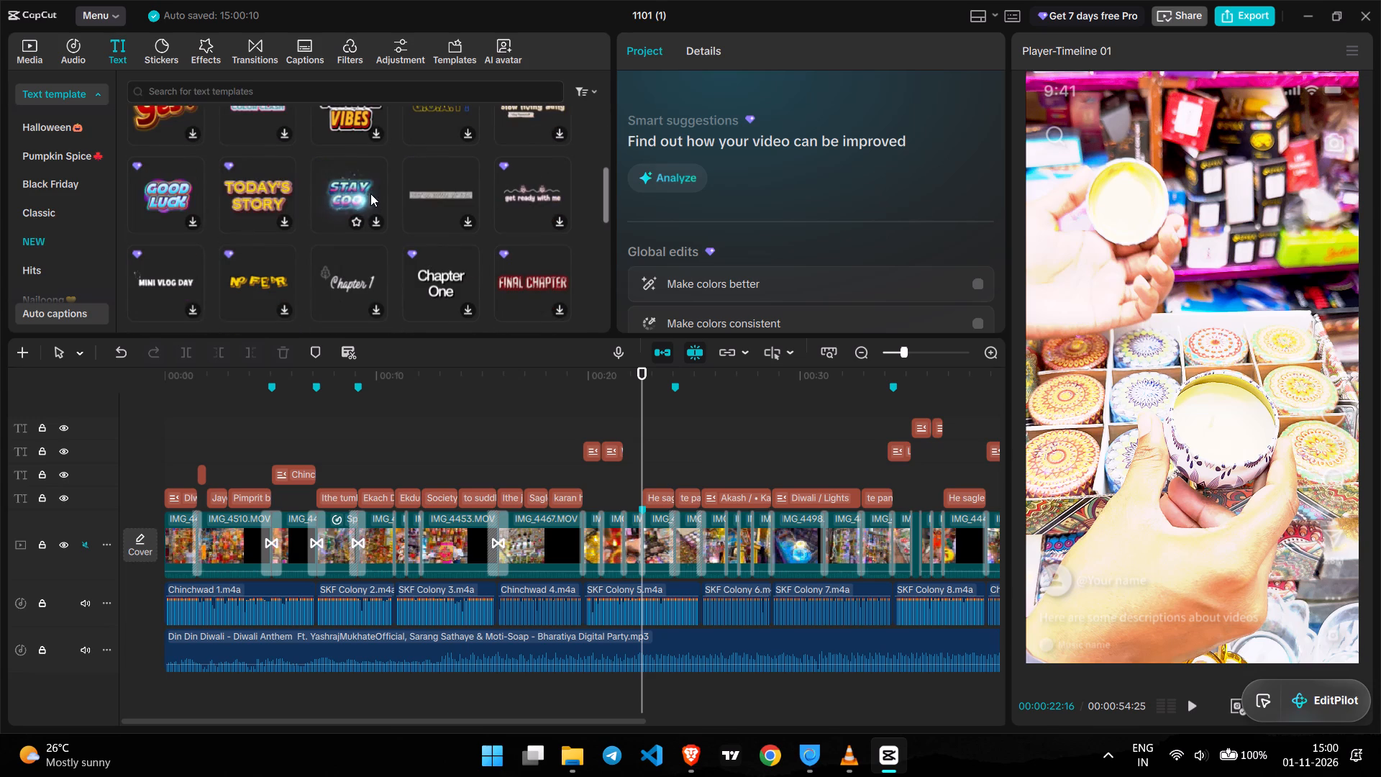
pyautogui.scroll(1, 370, 194)
pyautogui.scroll(-4, 370, 194)
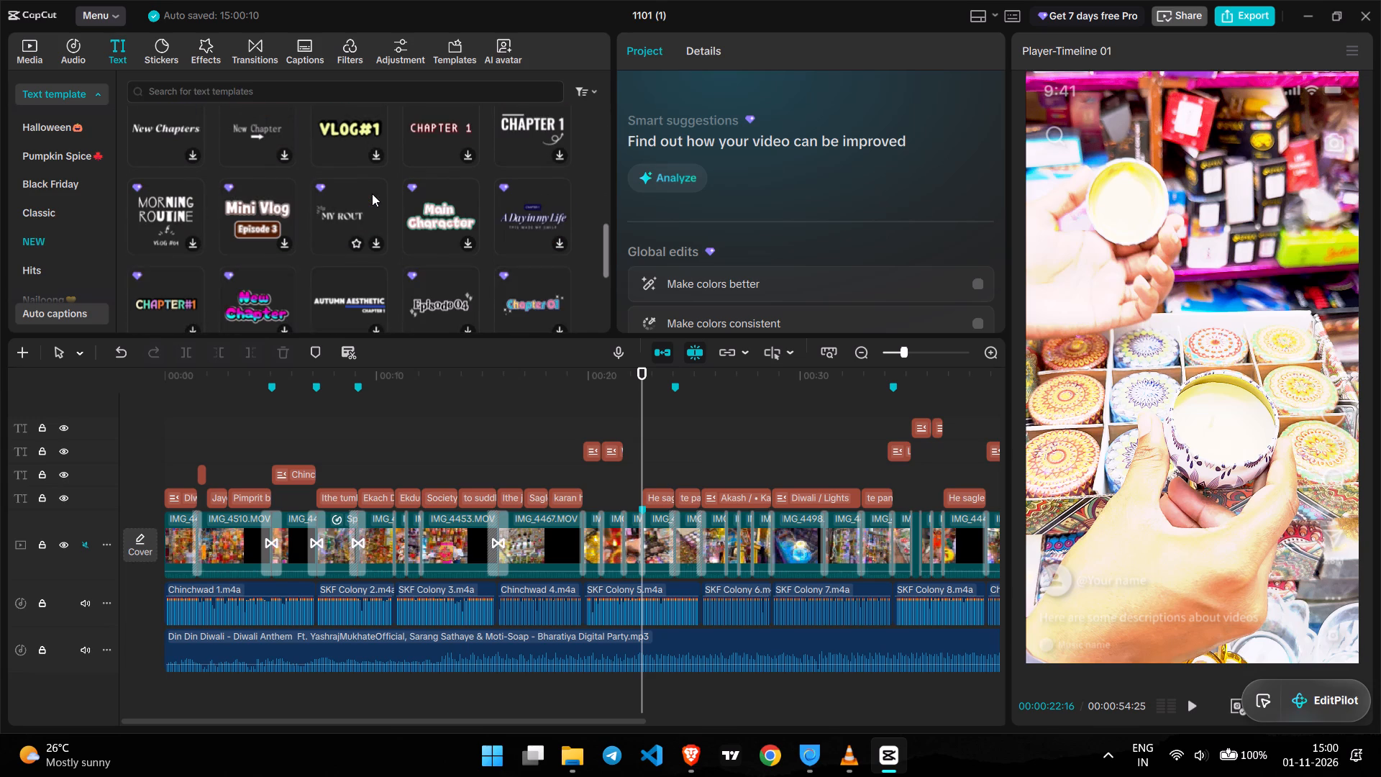
pyautogui.scroll(-6, 372, 194)
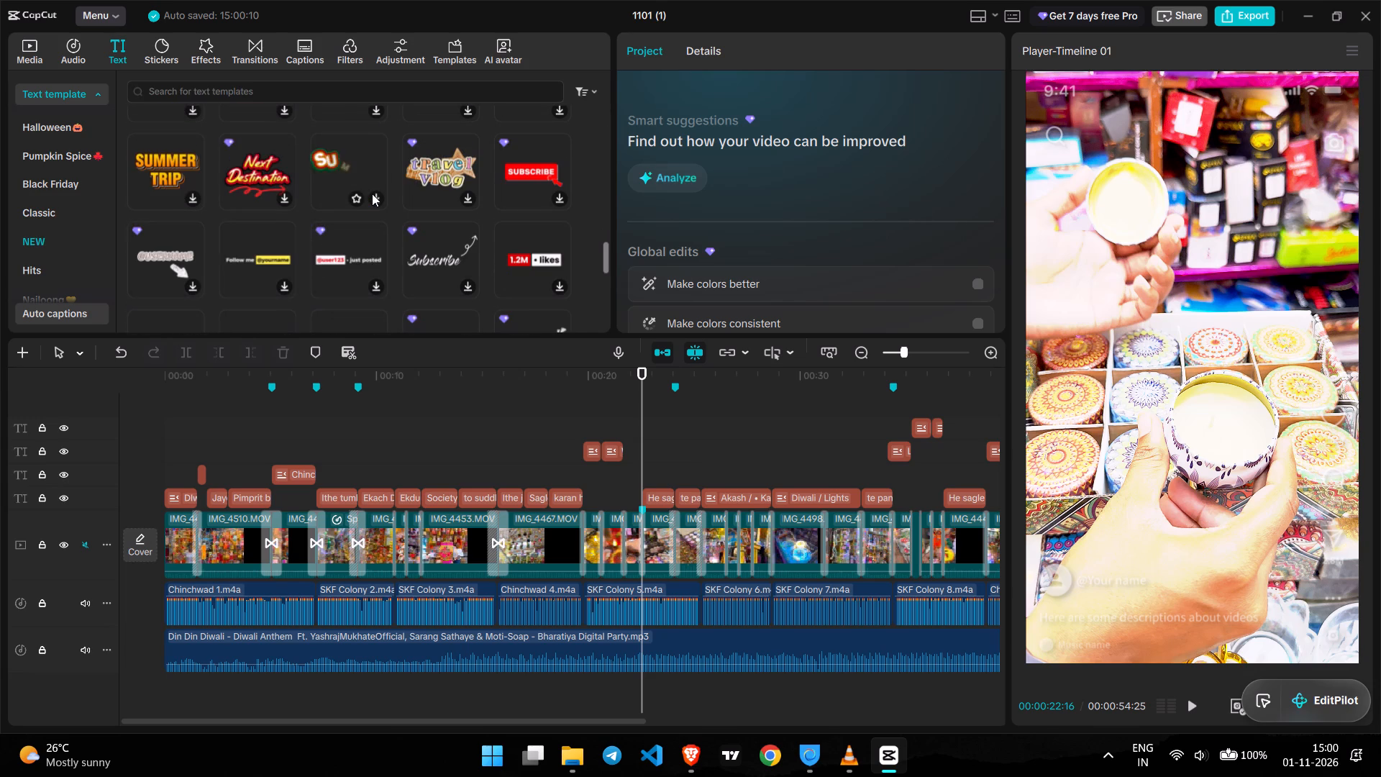
pyautogui.scroll(-3, 372, 194)
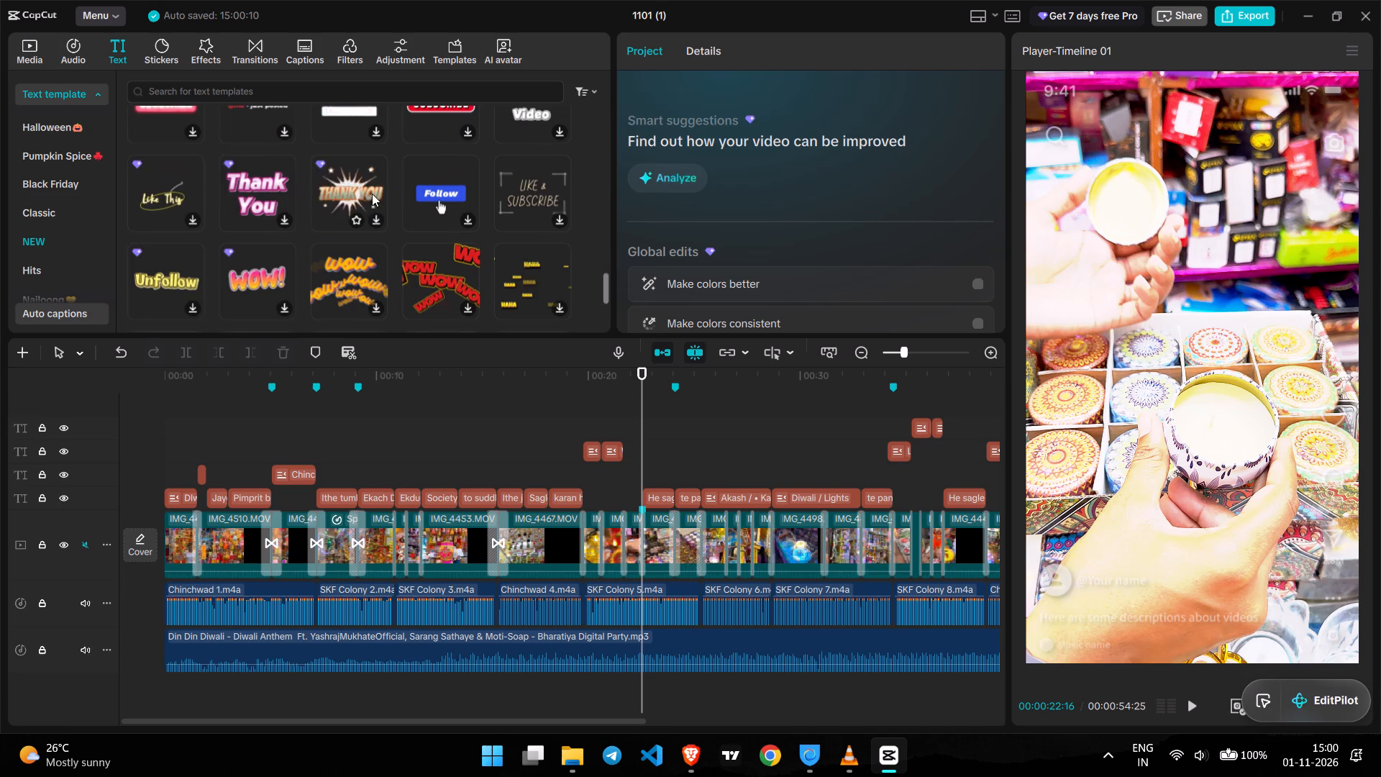
pyautogui.scroll(-4, 372, 194)
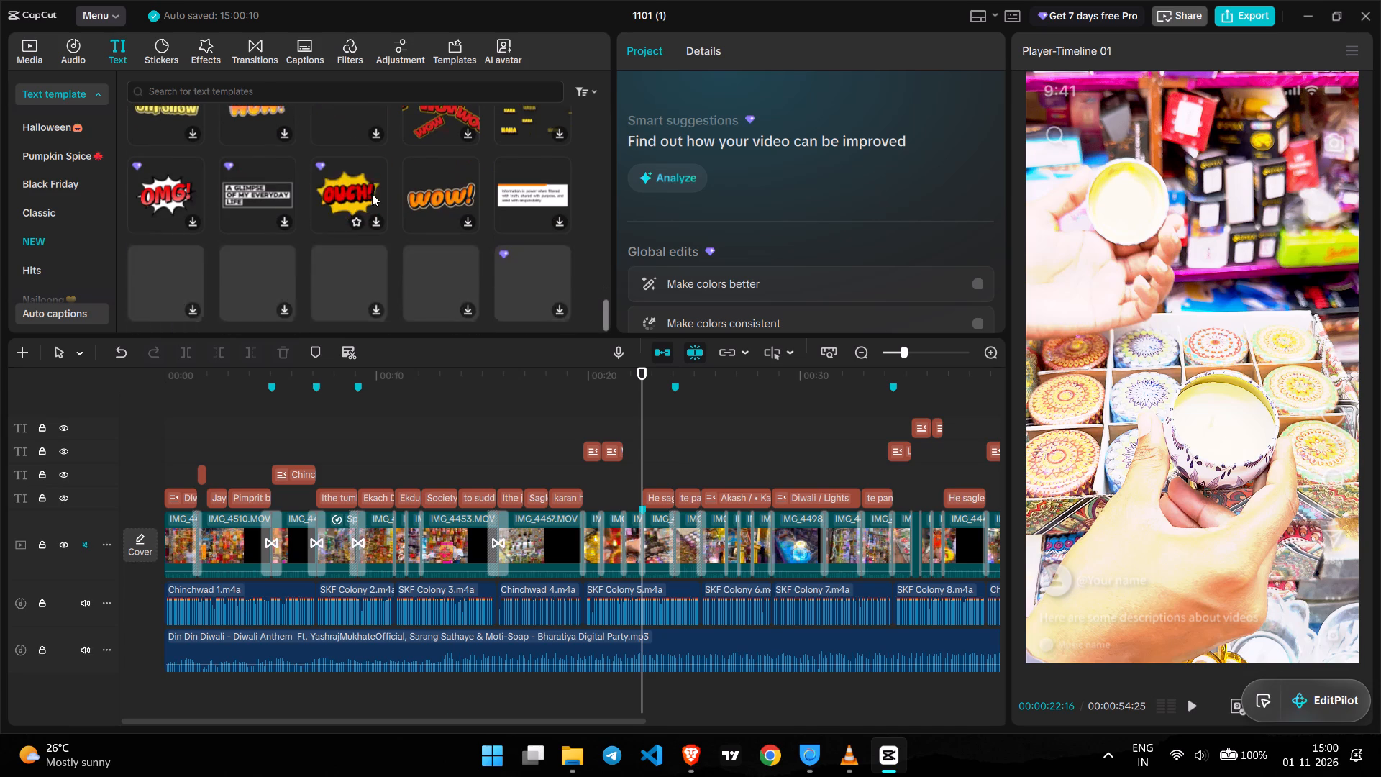
pyautogui.scroll(3, 372, 194)
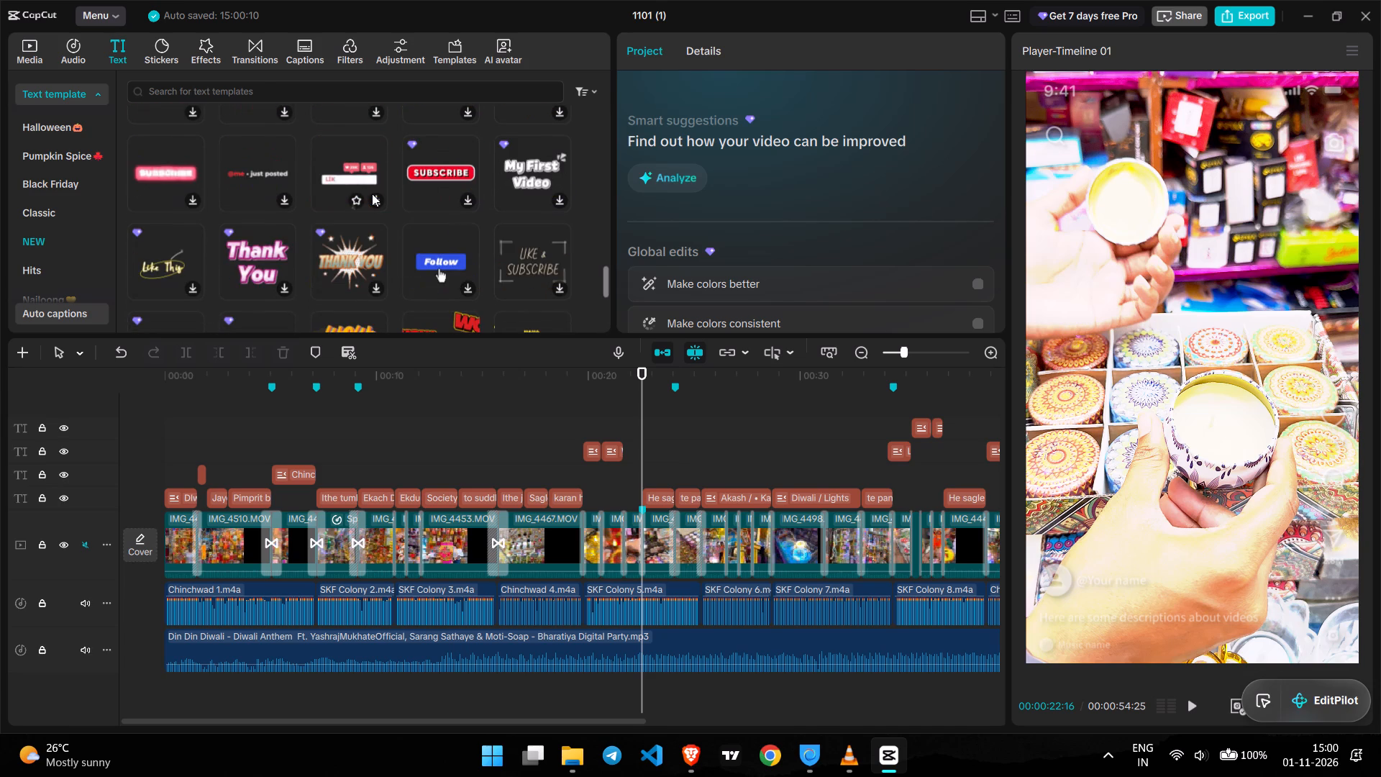
pyautogui.scroll(2, 372, 194)
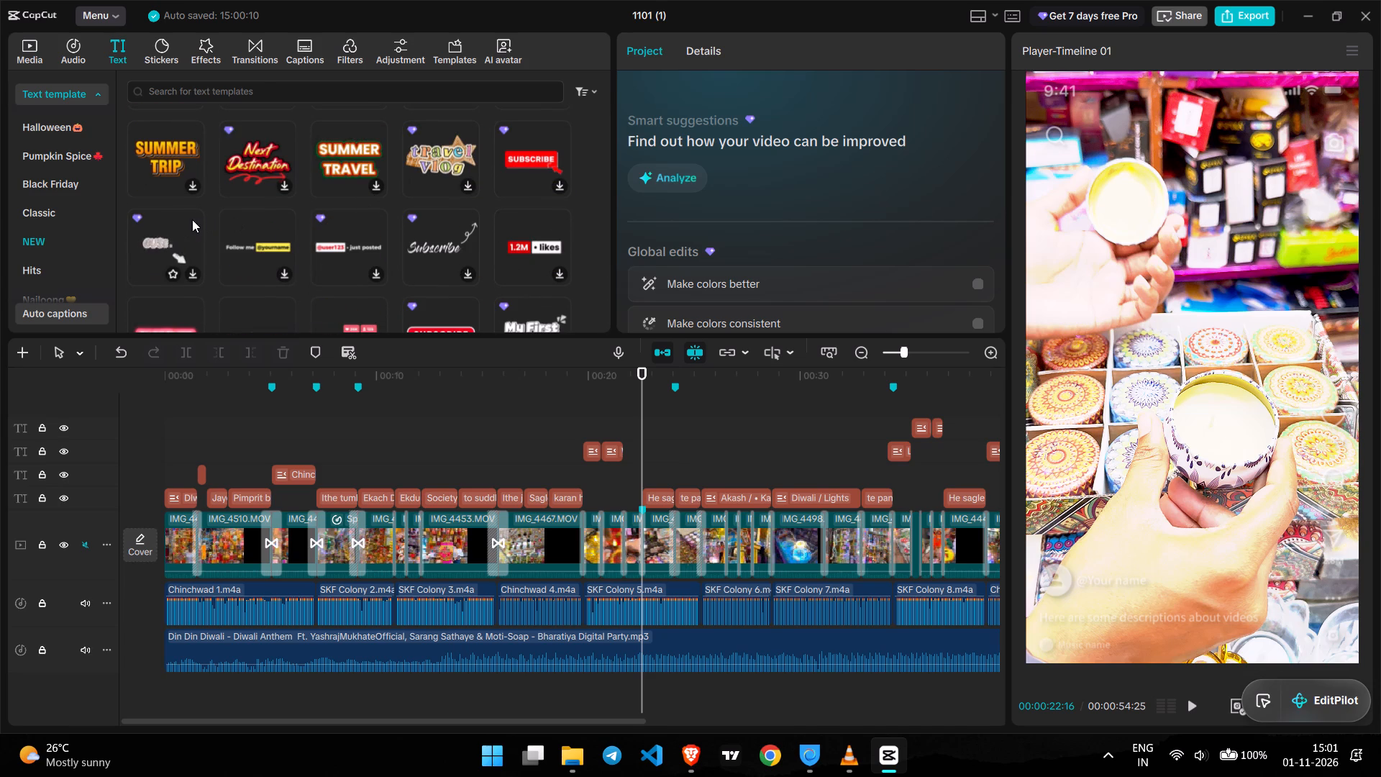
# Look through the Hits category of text templates for a title style that suits the scented candle shot.
pyautogui.click(43, 278)
pyautogui.scroll(-3, 310, 245)
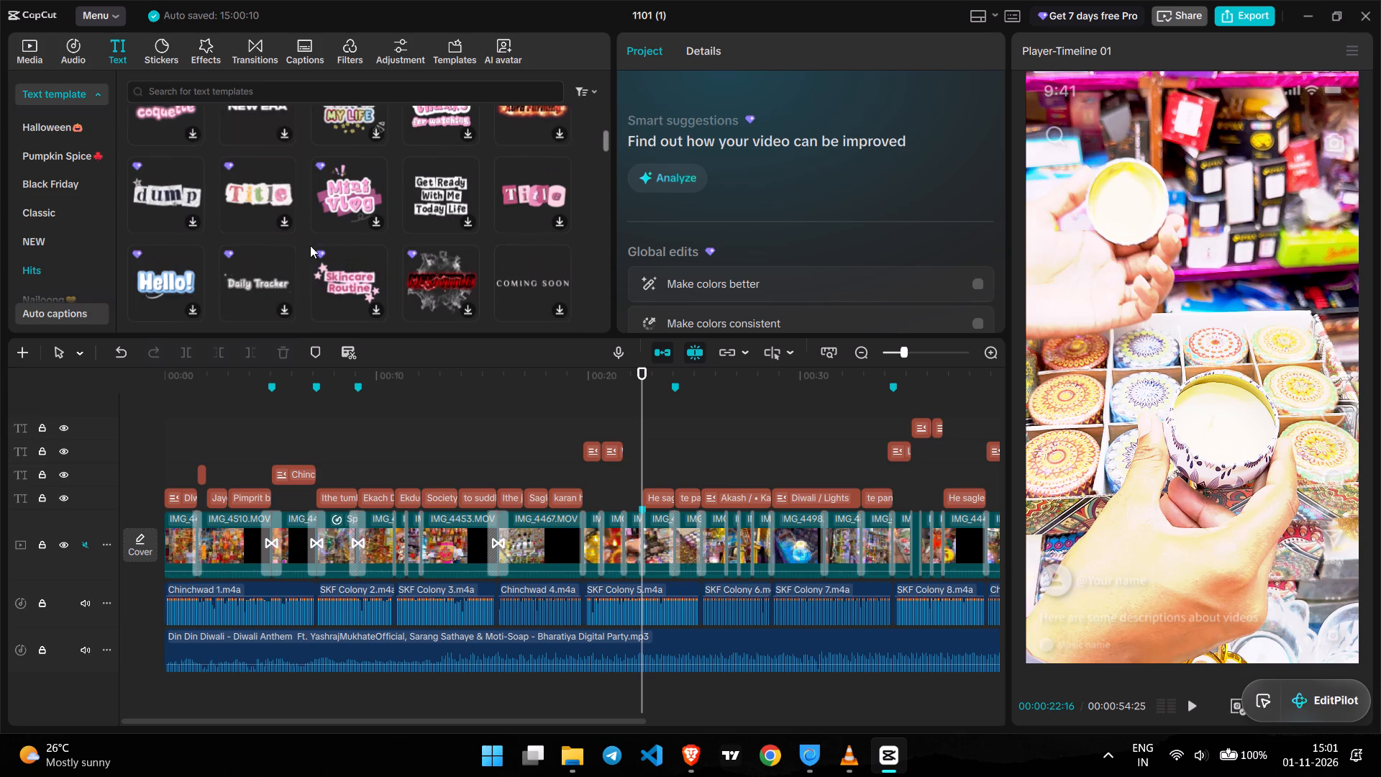
pyautogui.scroll(-2, 312, 234)
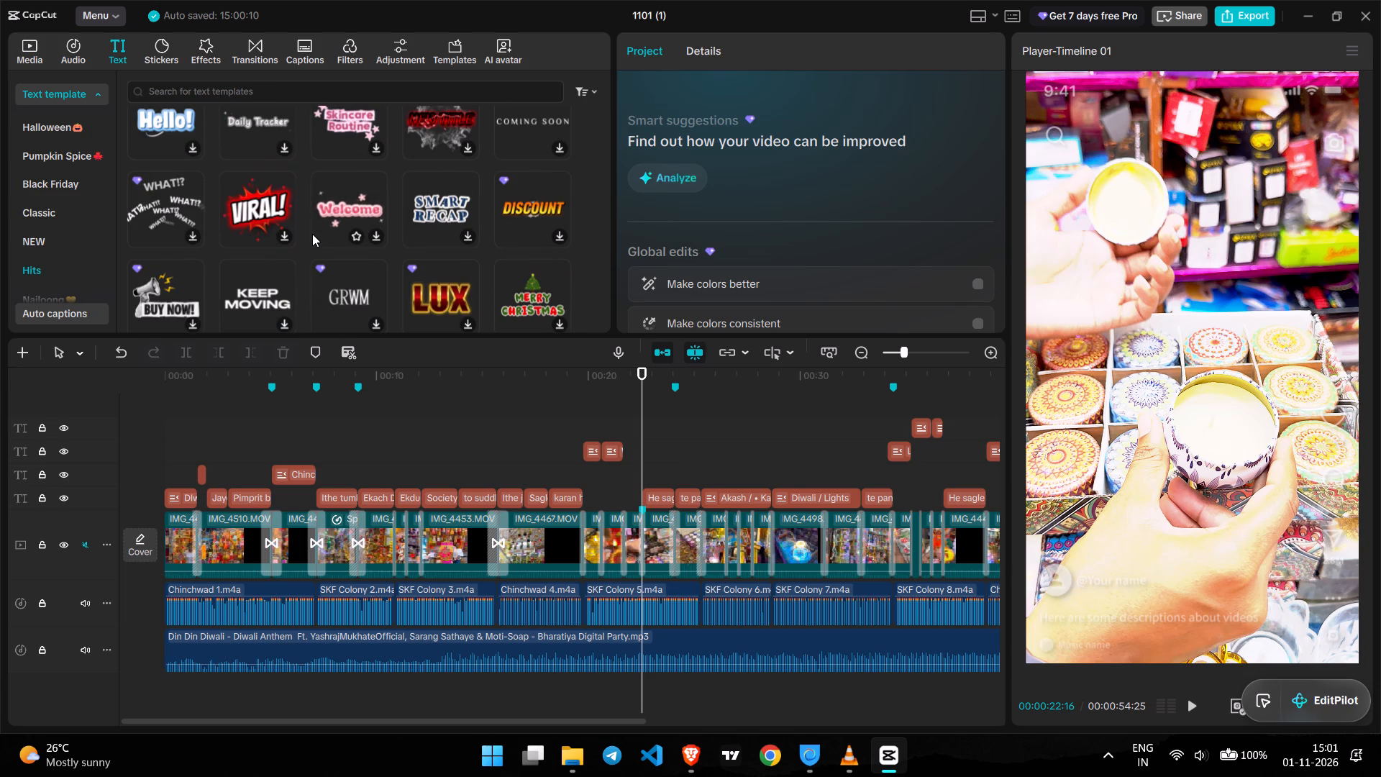
pyautogui.scroll(-3, 312, 234)
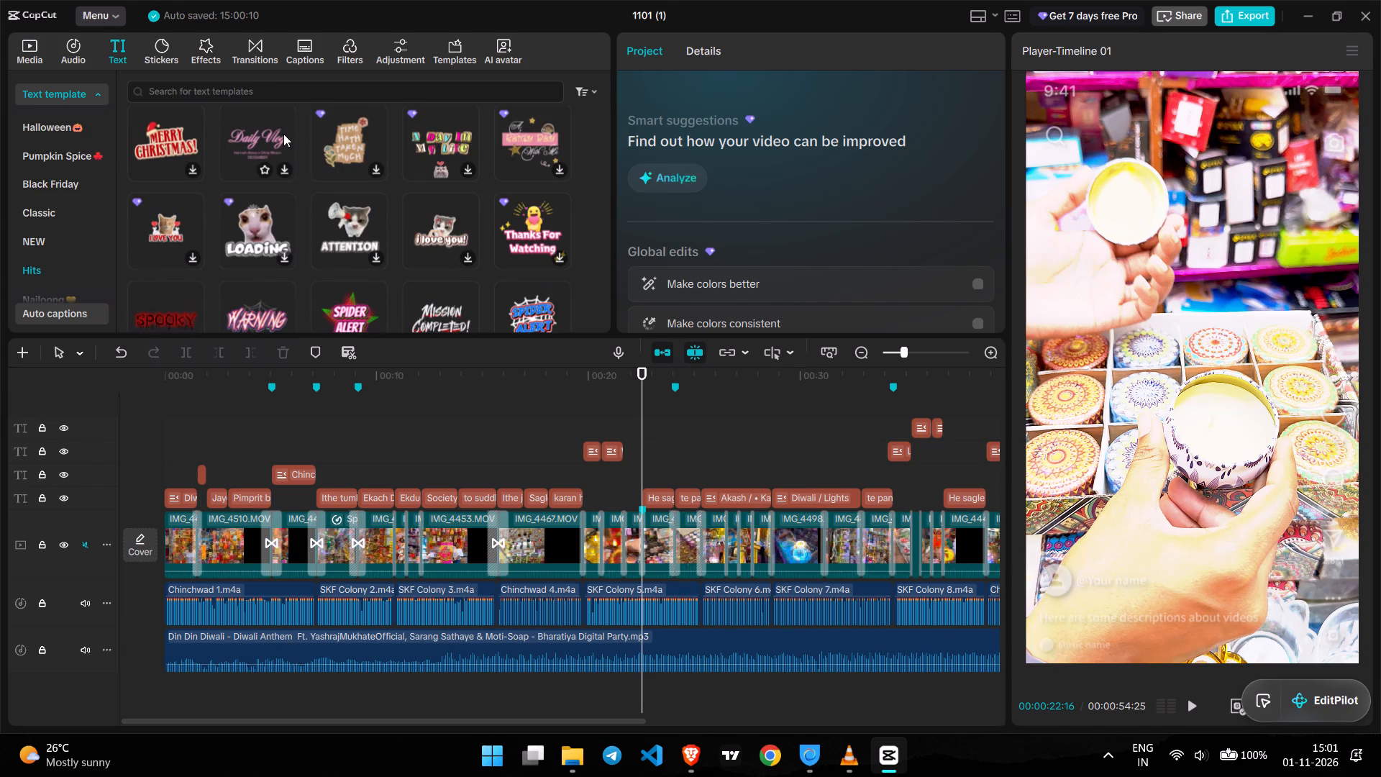
pyautogui.scroll(-3, 283, 134)
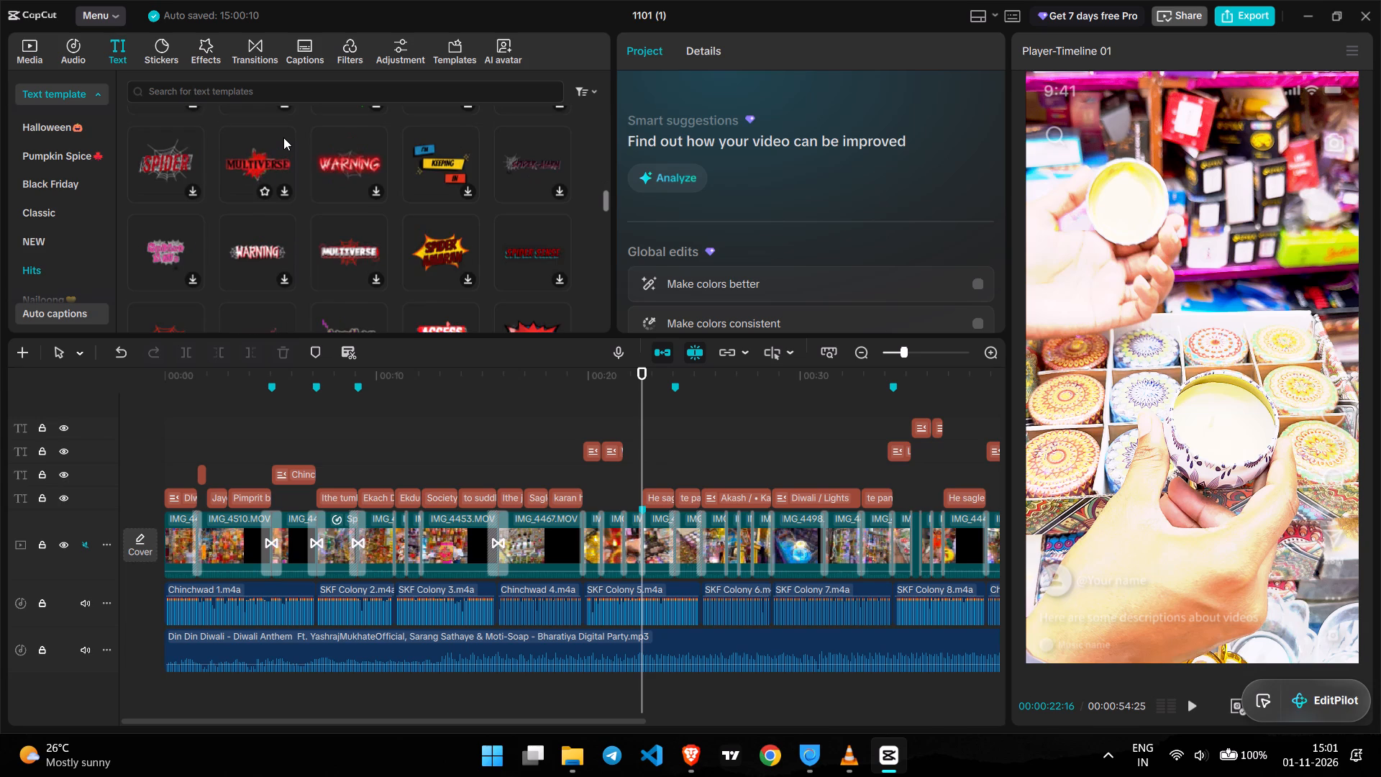
pyautogui.scroll(-6, 283, 137)
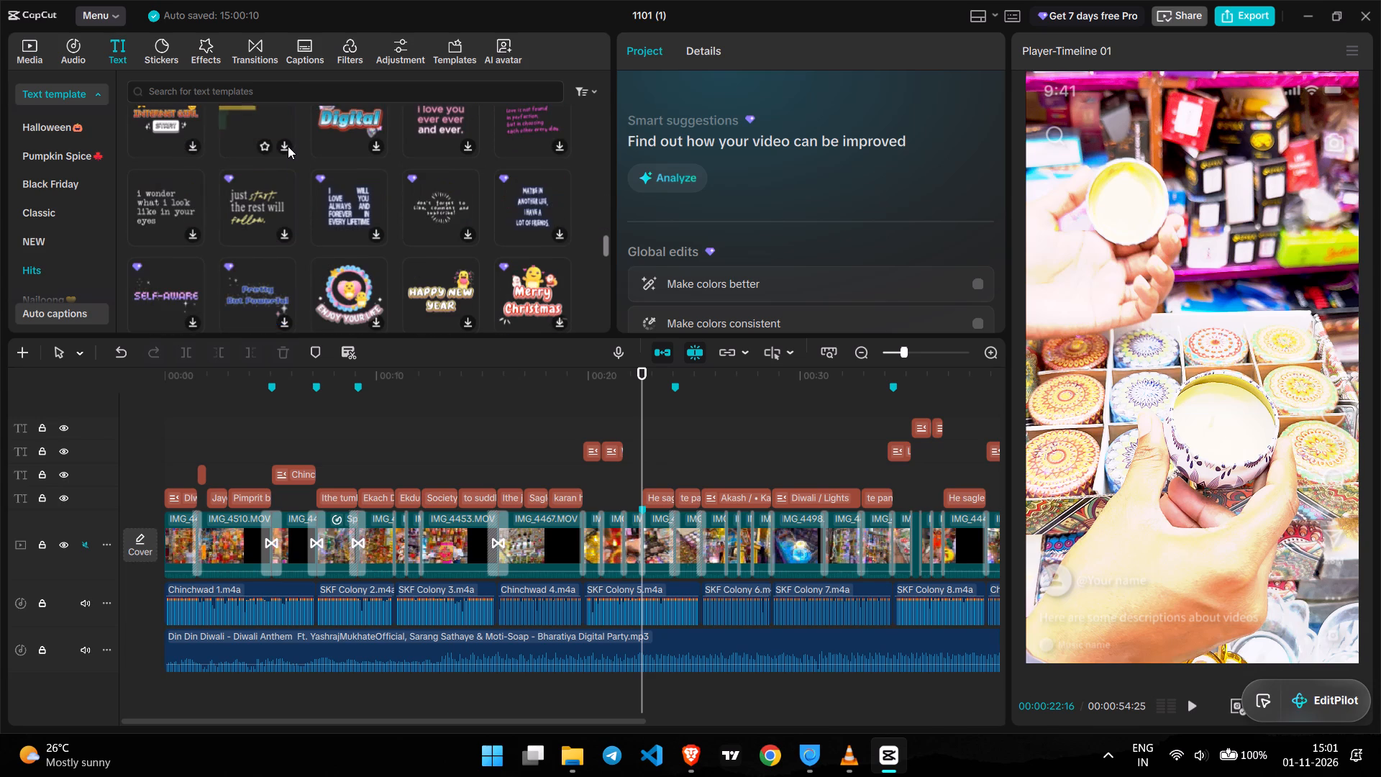
pyautogui.scroll(-4, 288, 146)
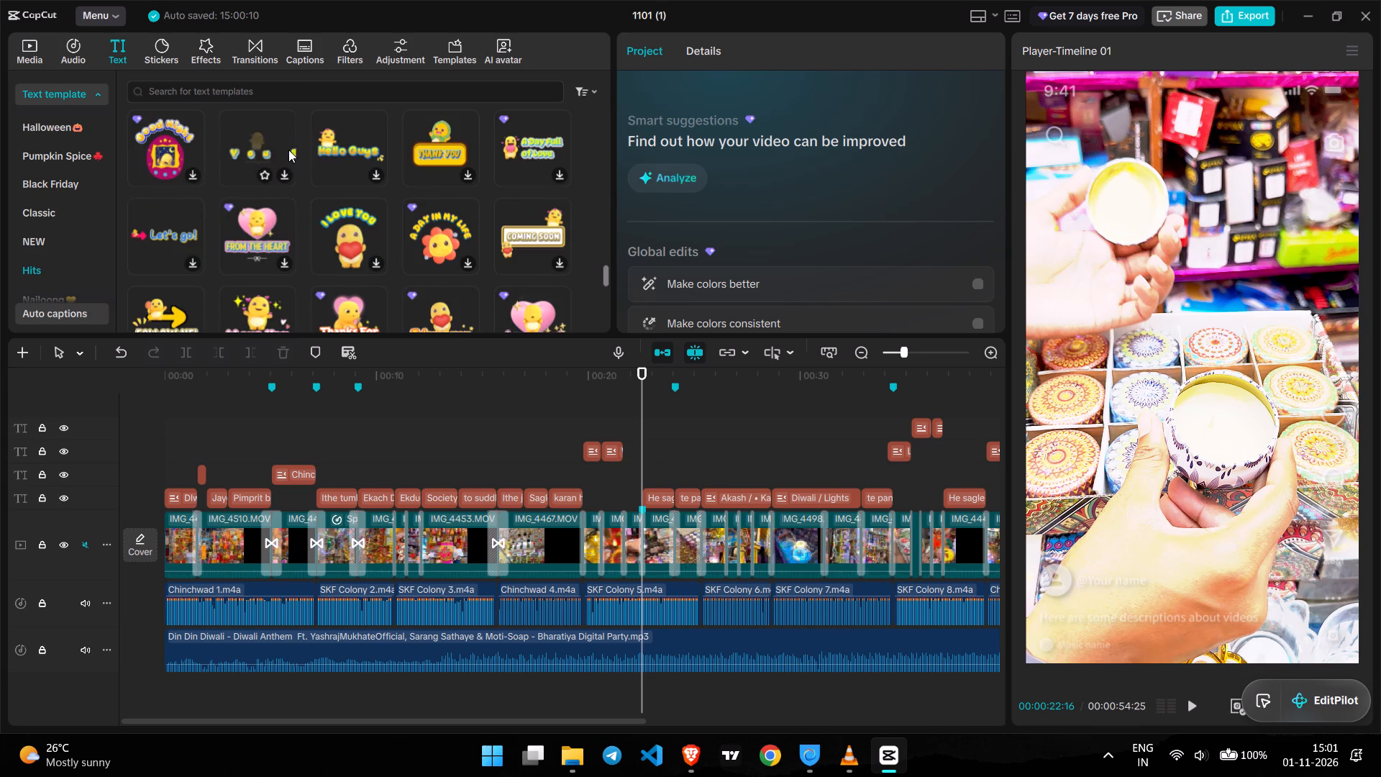
pyautogui.scroll(-6, 288, 150)
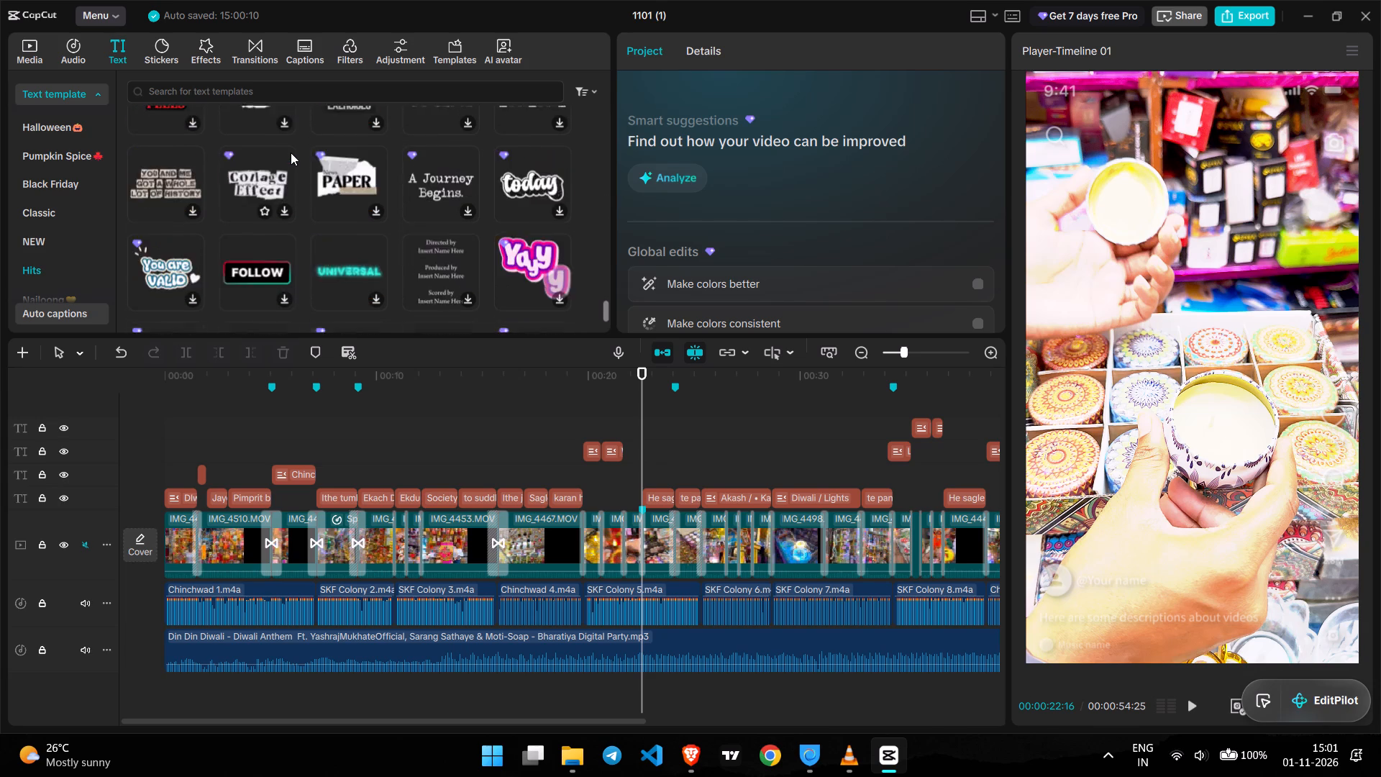
pyautogui.scroll(-5, 291, 153)
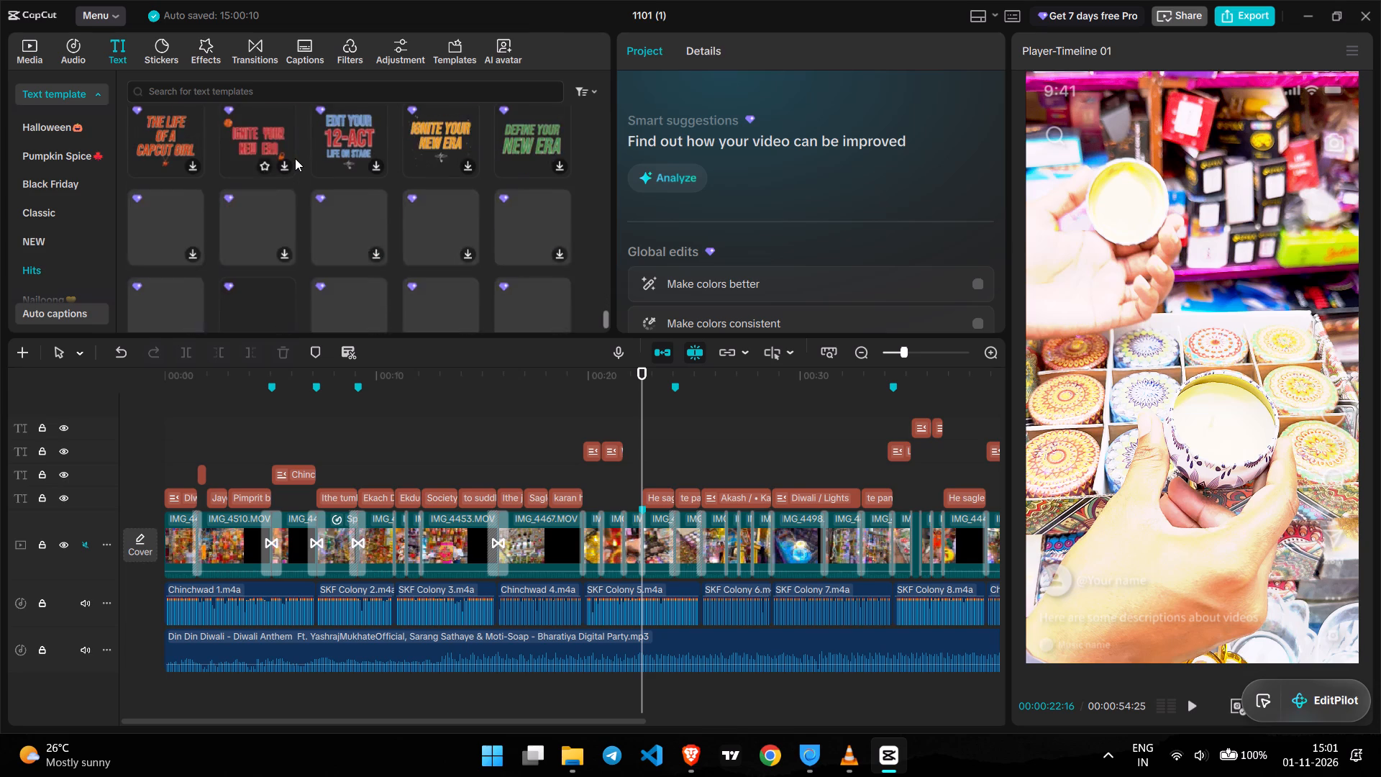
pyautogui.scroll(-2, 295, 158)
pyautogui.scroll(-1, 73, 264)
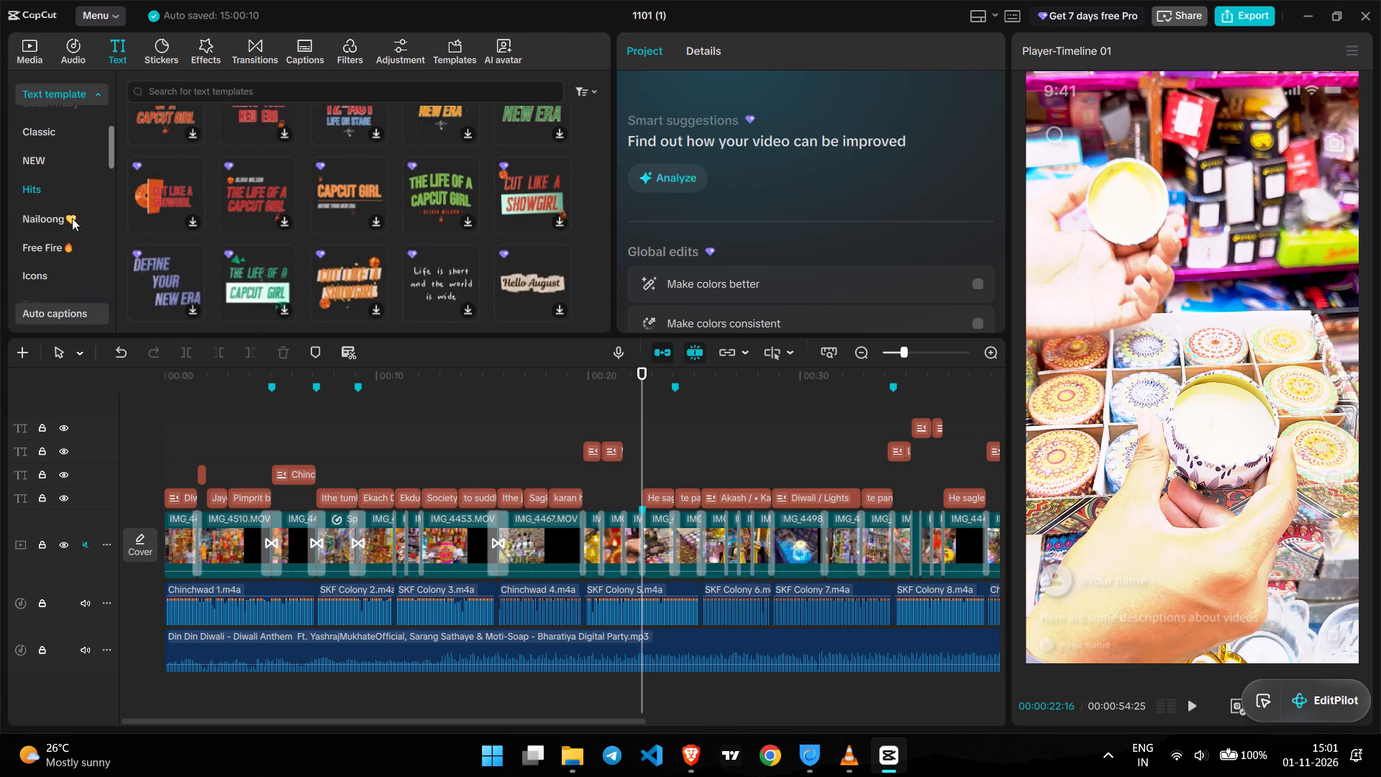
# Add the "Vintage days" text template from the Retro category above the captions at the scented candle shot on the timeline.
pyautogui.click(72, 216)
pyautogui.click(74, 249)
pyautogui.scroll(-1, 74, 249)
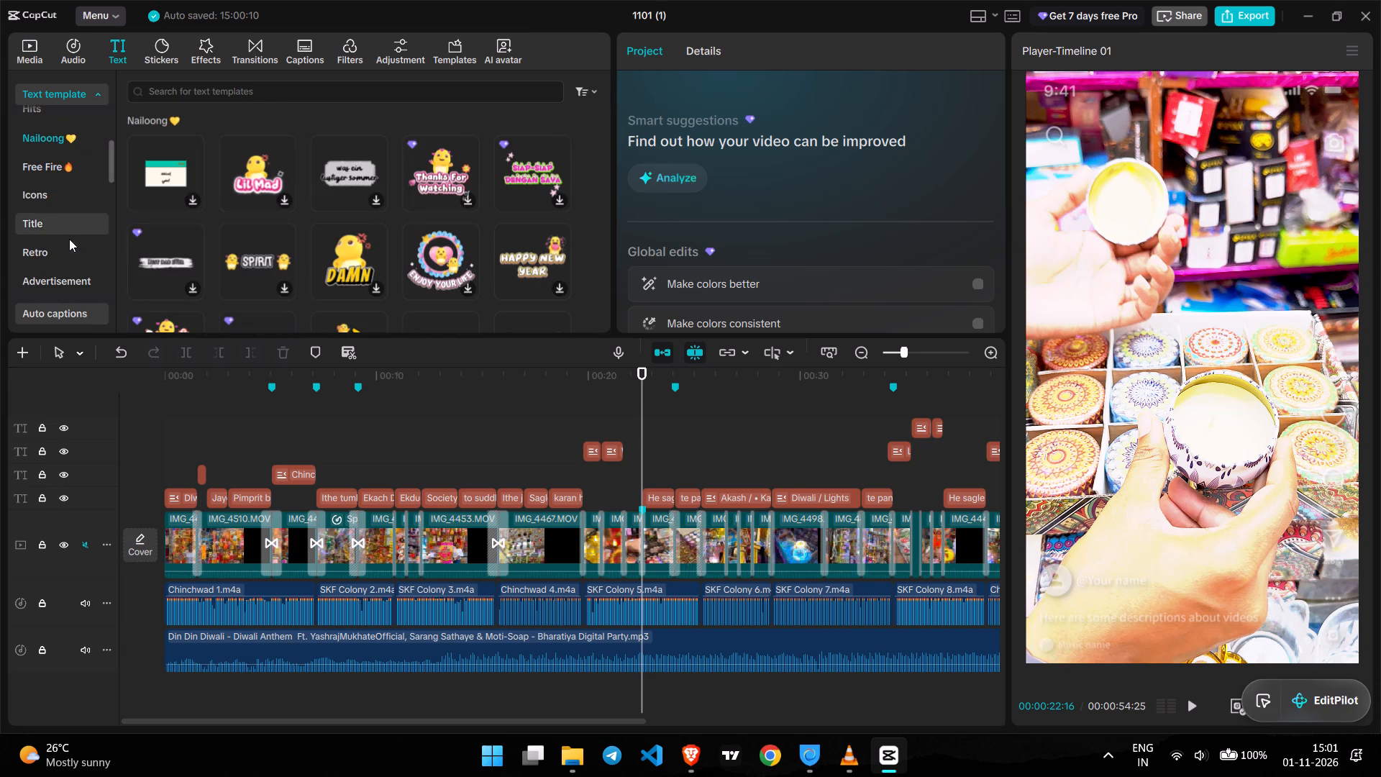
pyautogui.click(69, 229)
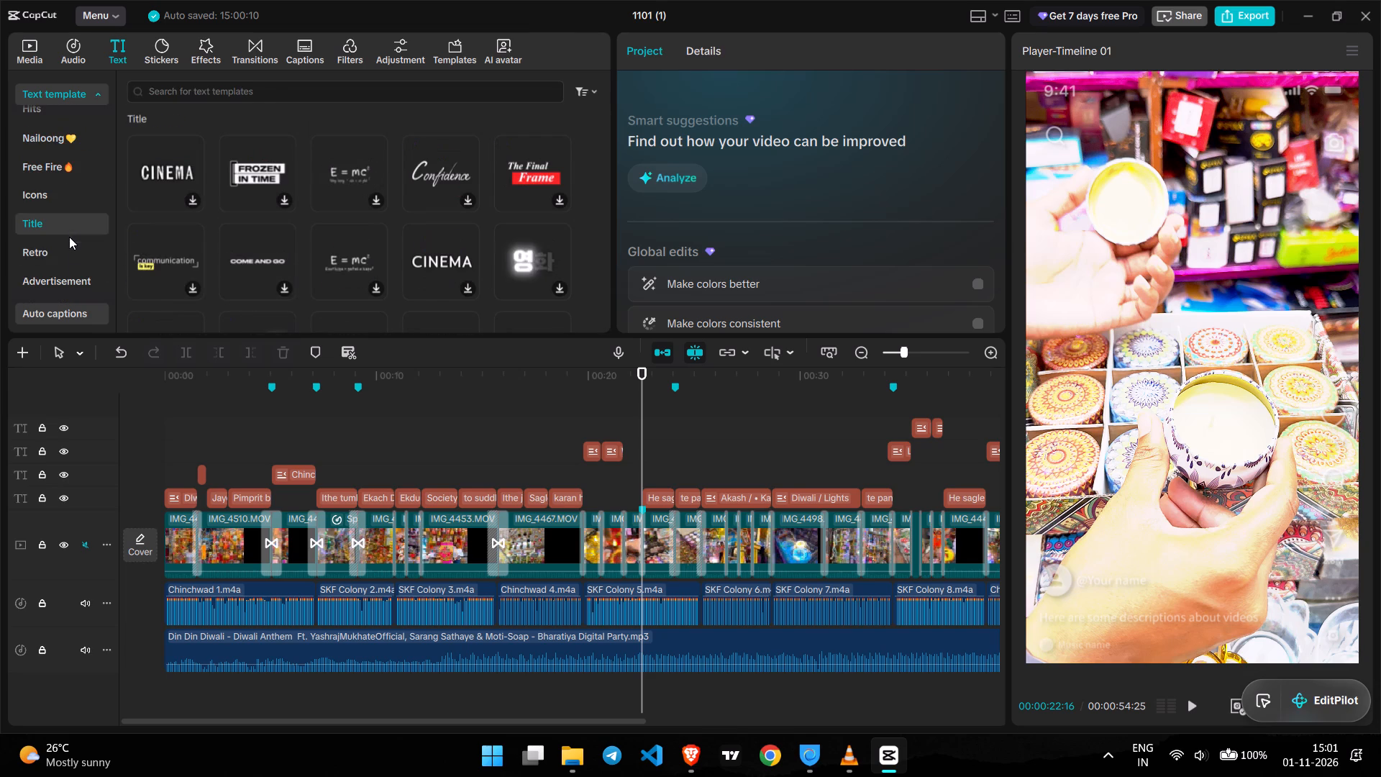
pyautogui.click(71, 251)
pyautogui.scroll(-1, 414, 223)
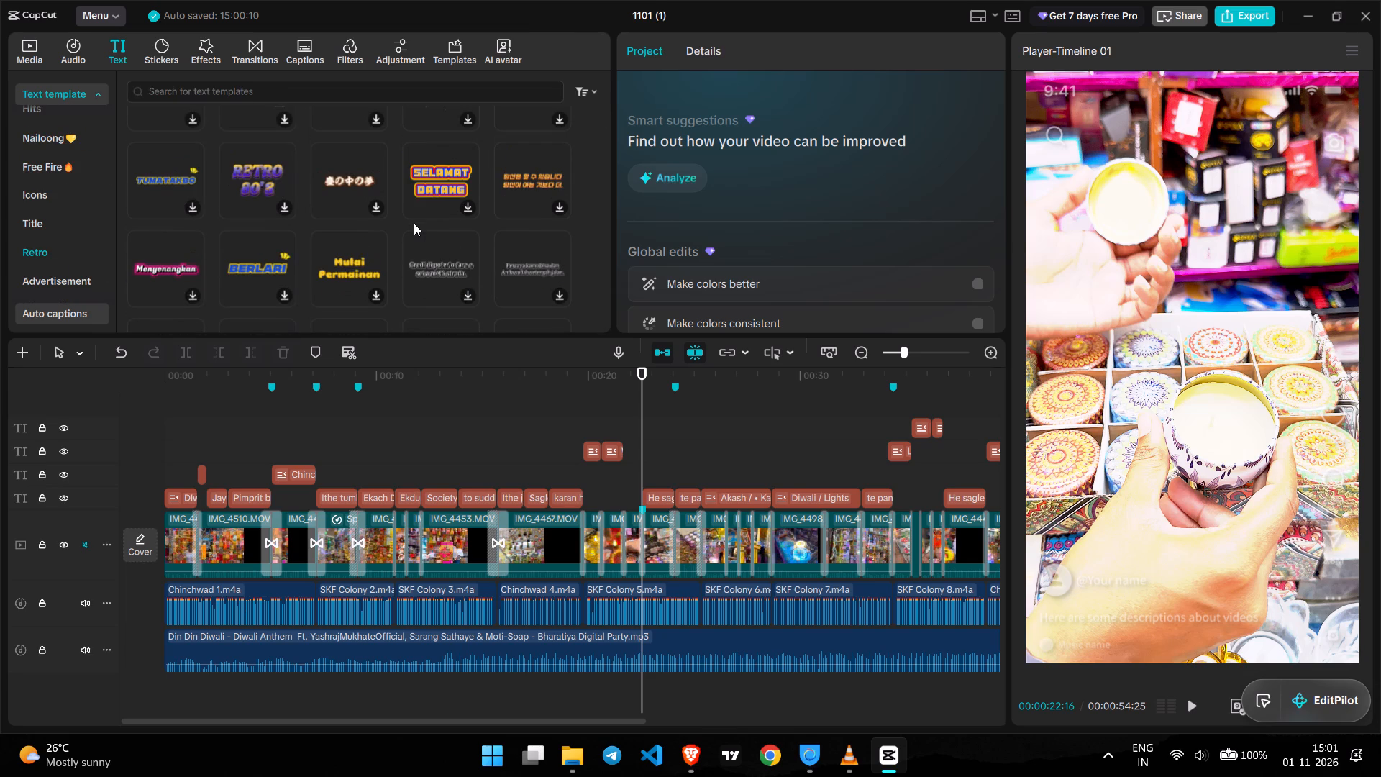
pyautogui.scroll(-4, 425, 187)
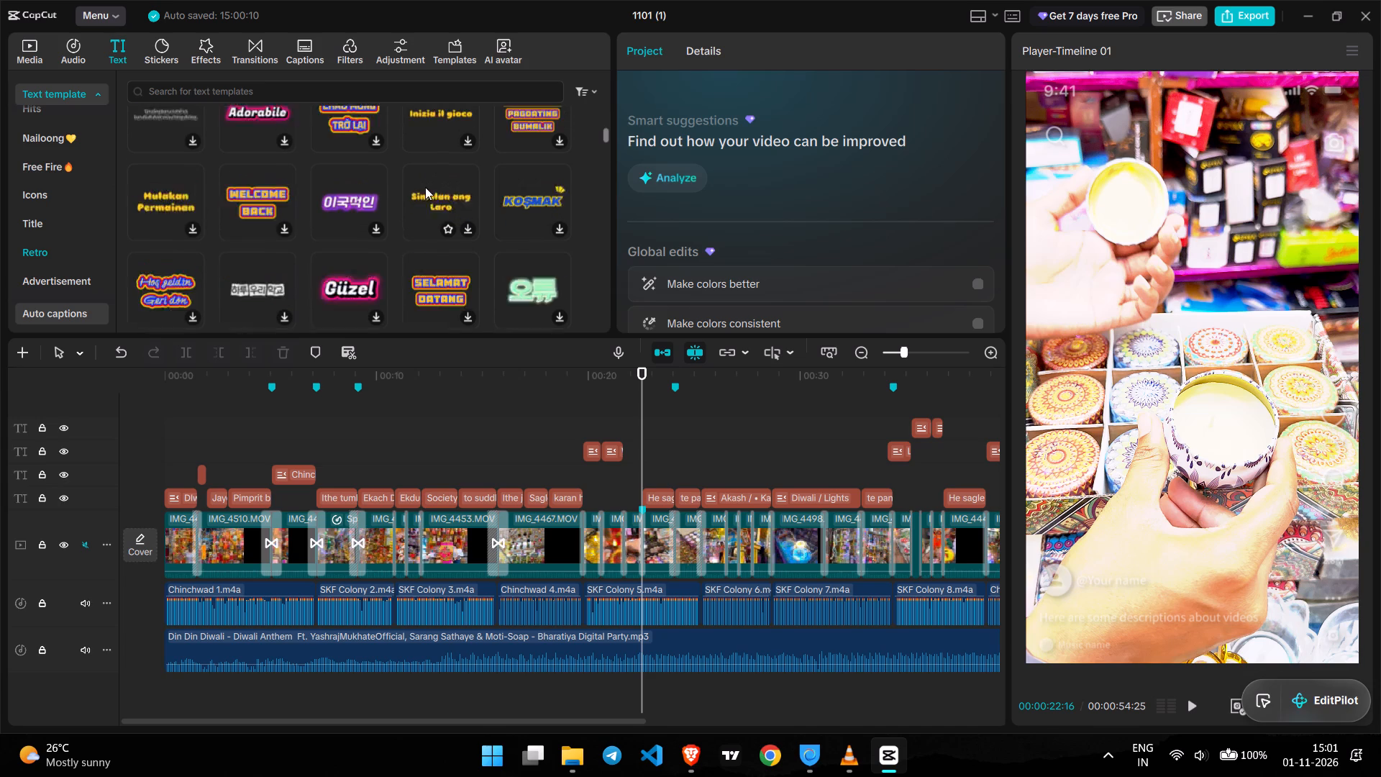
pyautogui.scroll(1, 425, 187)
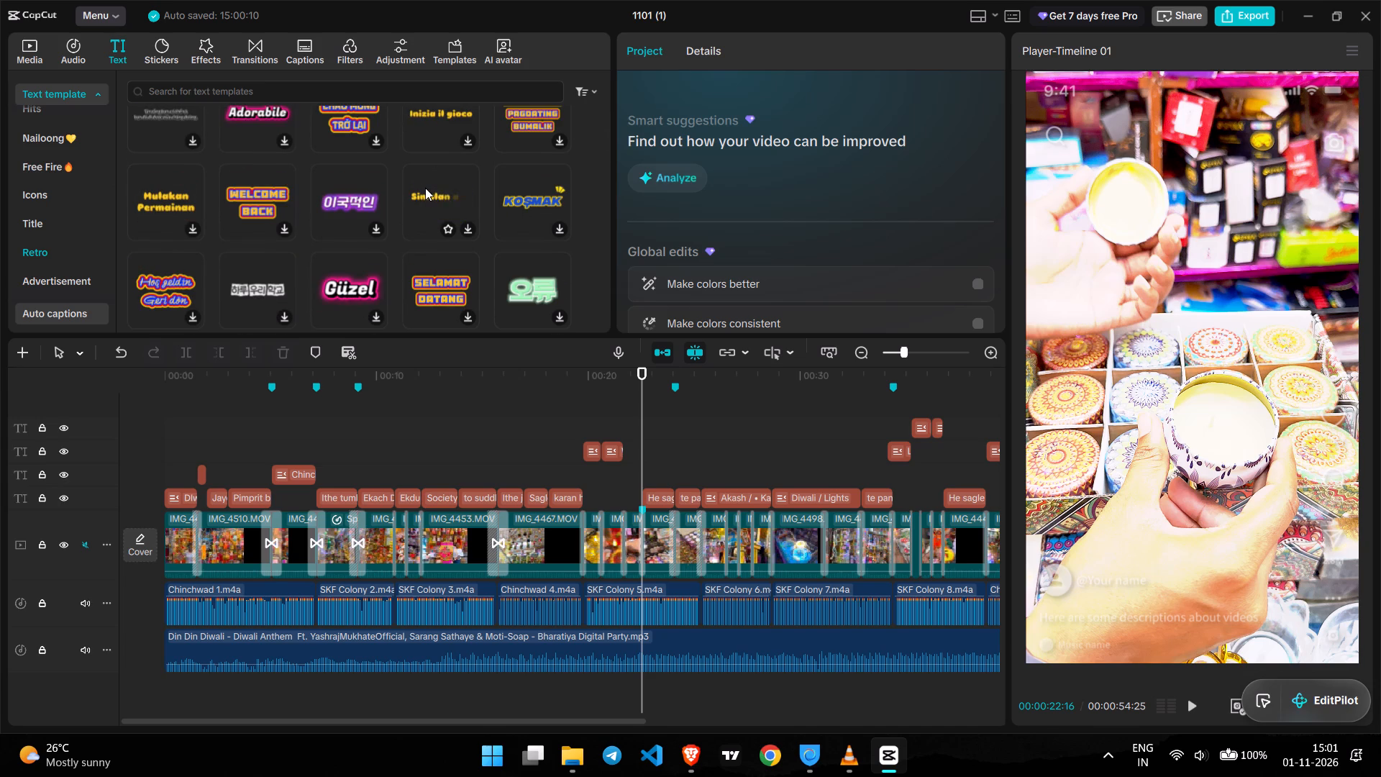
pyautogui.scroll(-5, 425, 188)
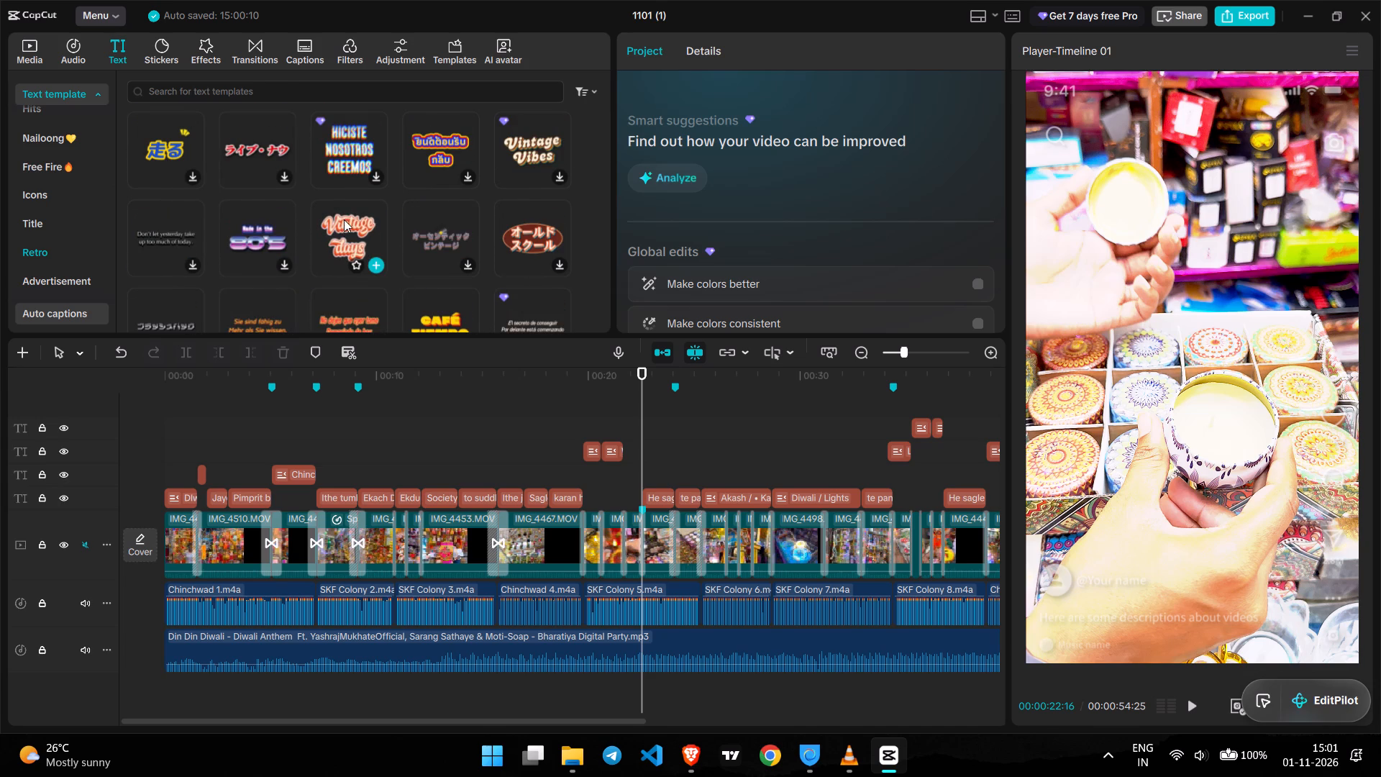
pyautogui.moveTo(344, 219); pyautogui.dragTo(620, 475)
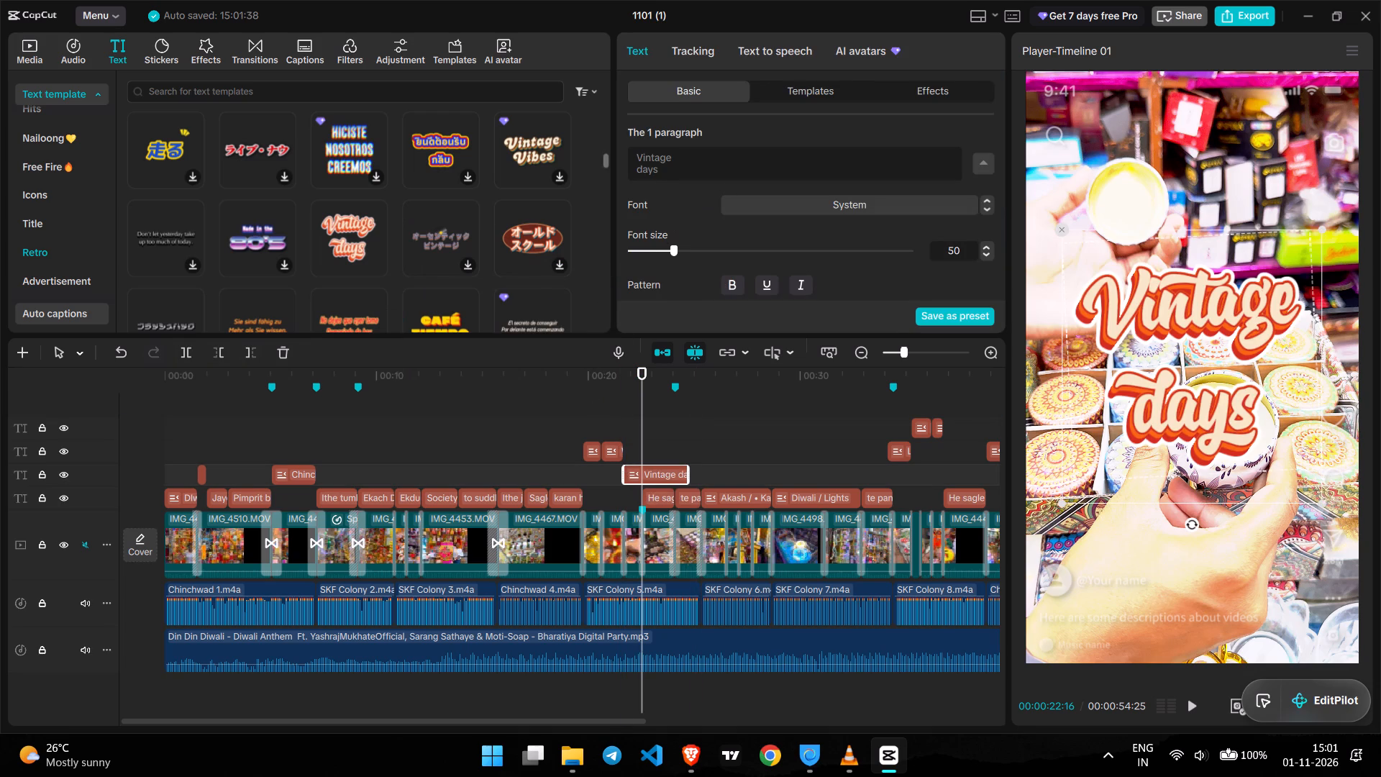
# Replace the Vintage days template's wording with "Scented Candles", one word per line.
pyautogui.moveTo(685, 172); pyautogui.dragTo(608, 153)
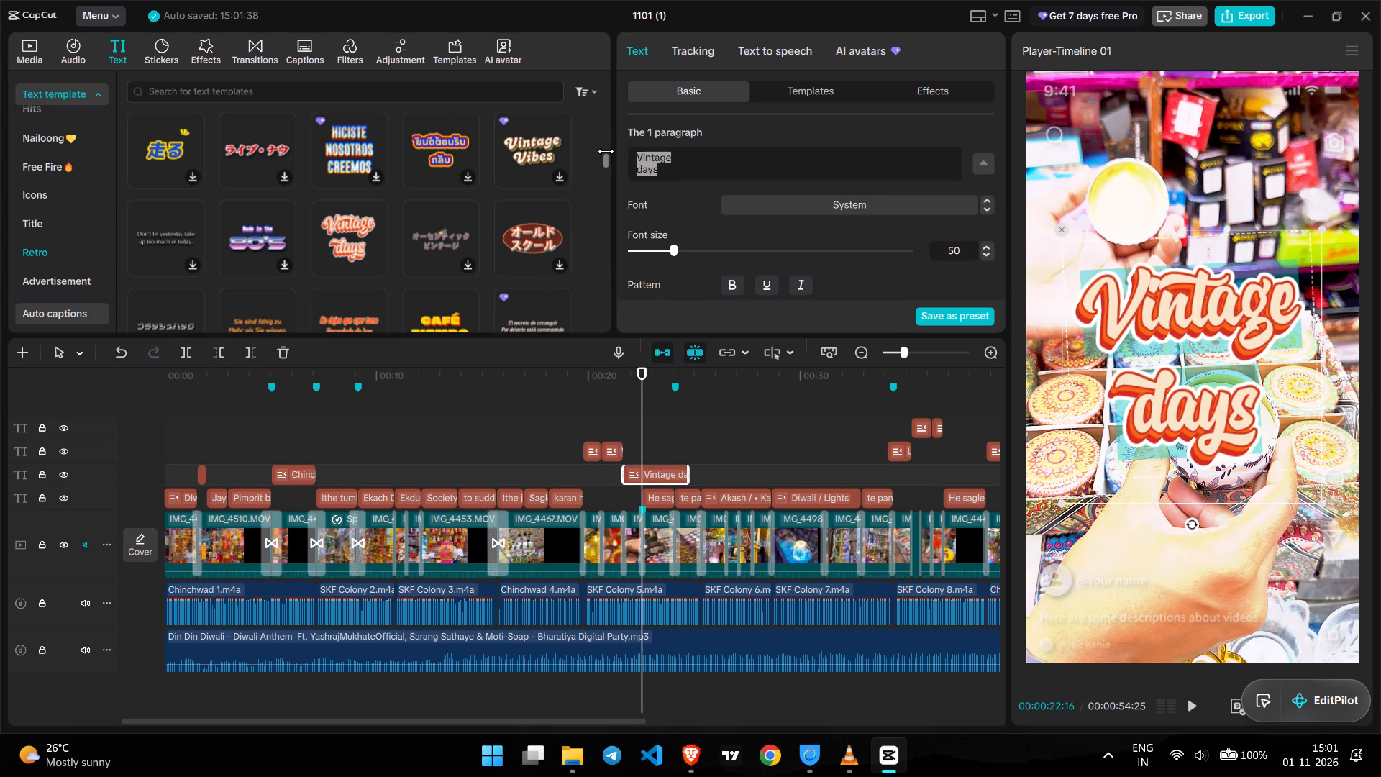
pyautogui.write('cne')
pyautogui.press('BackSpace')
pyautogui.press('BackSpace')
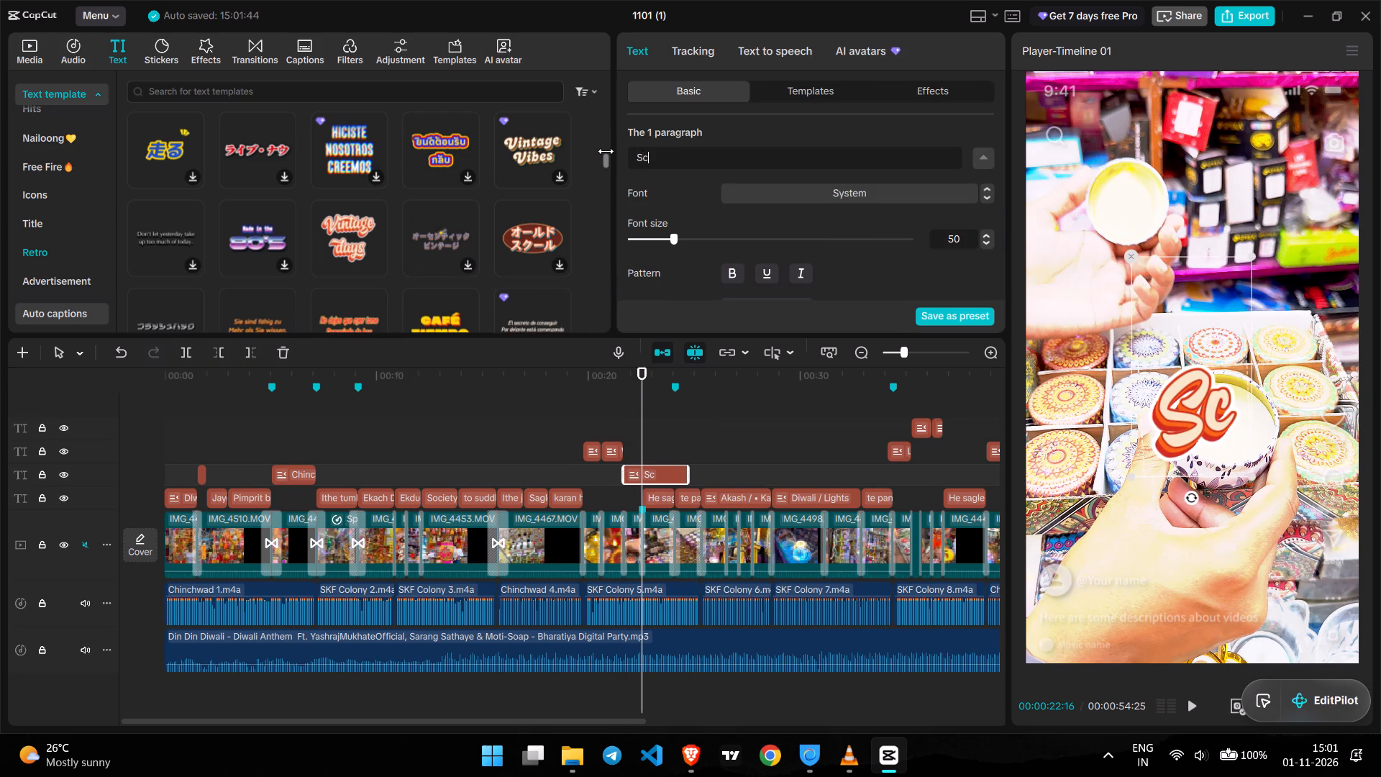
pyautogui.write('ented')
pyautogui.press('space')
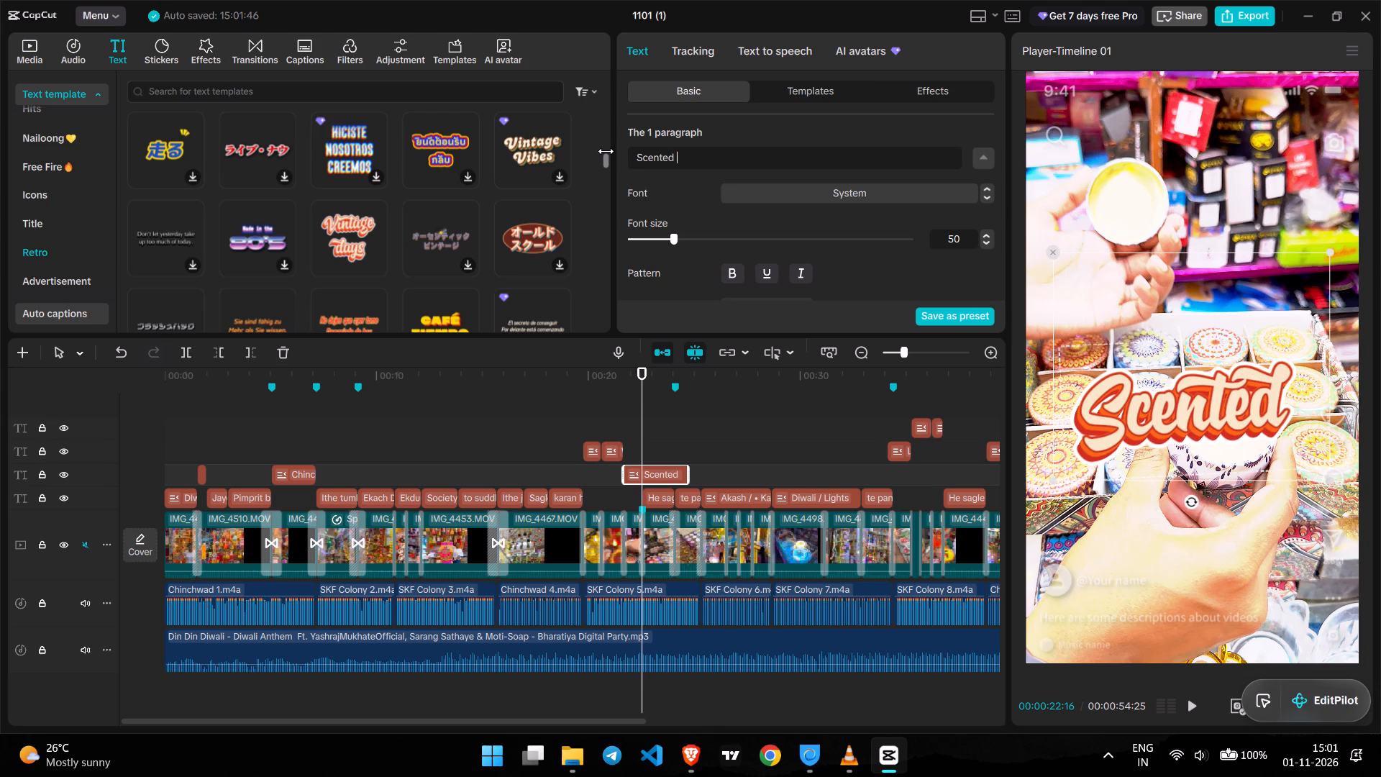
pyautogui.press('Return')
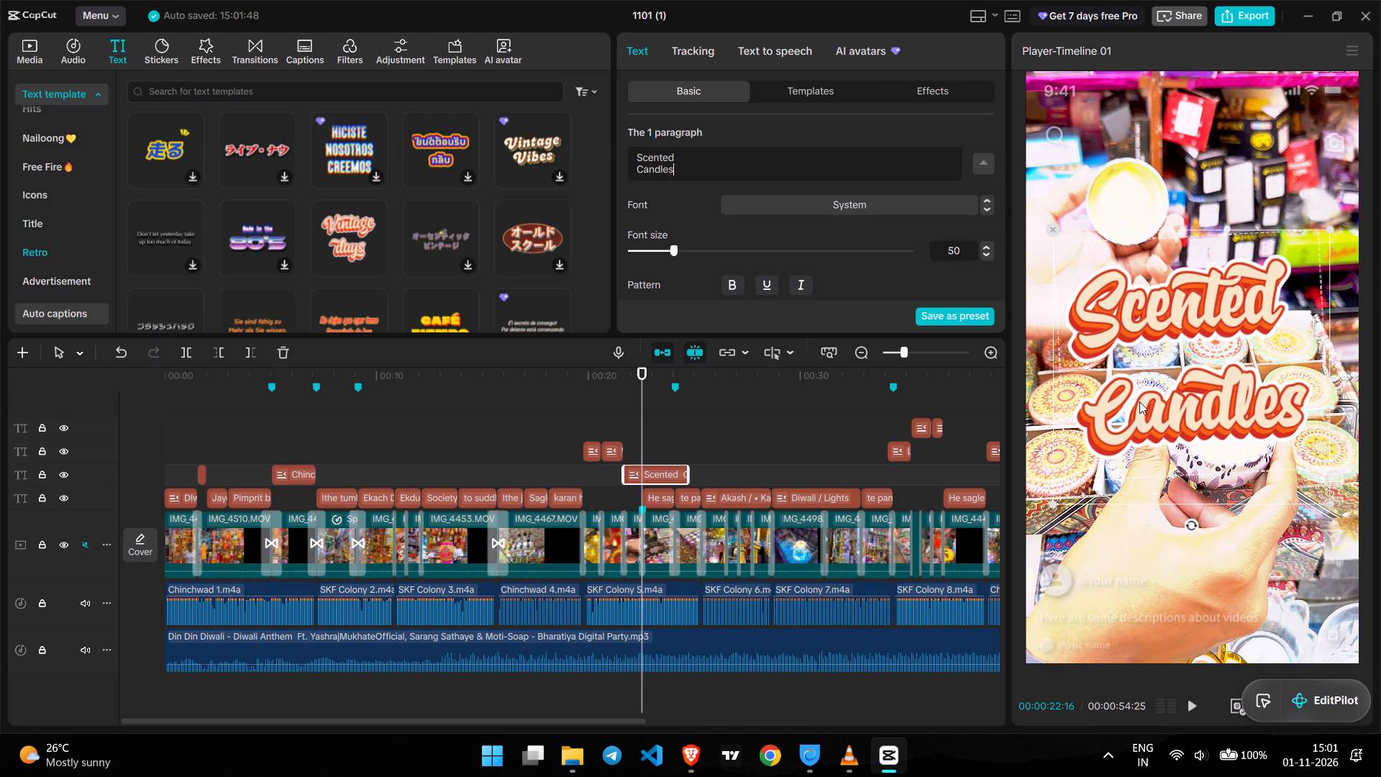
# Move the Scented Candles title to the upper part of the video frame, shrink it to about half size, and preview it.
pyautogui.moveTo(1139, 401); pyautogui.dragTo(1149, 242)
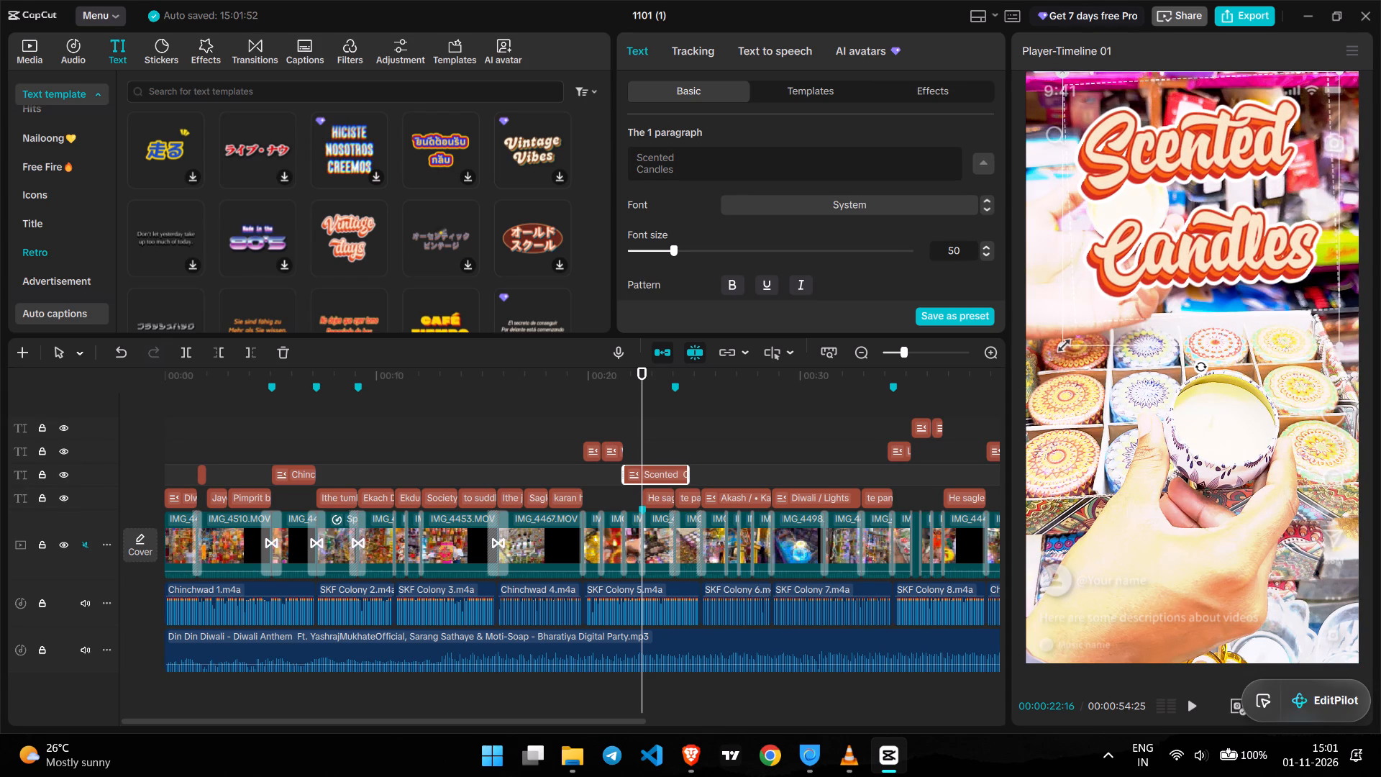
pyautogui.moveTo(1061, 343); pyautogui.dragTo(1135, 251)
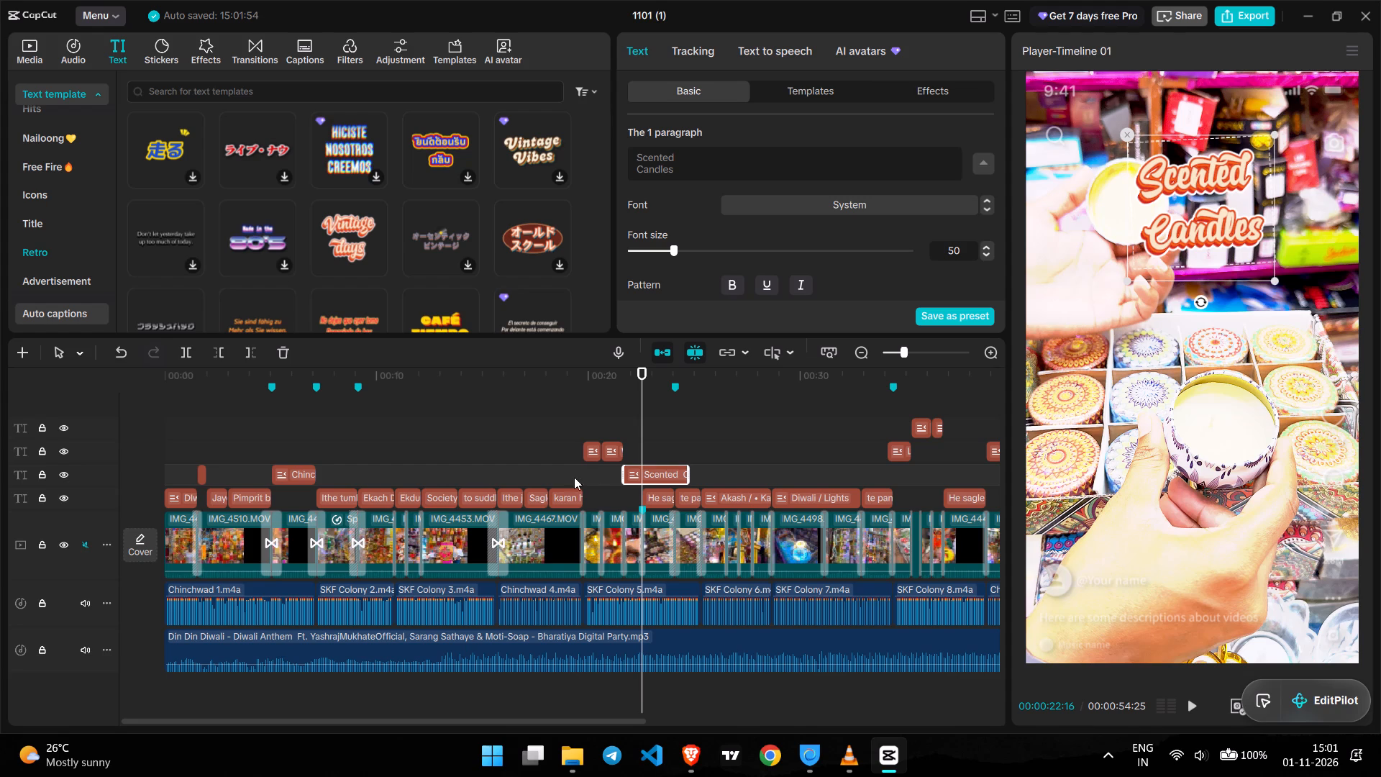
pyautogui.click(603, 417)
pyautogui.press('space')
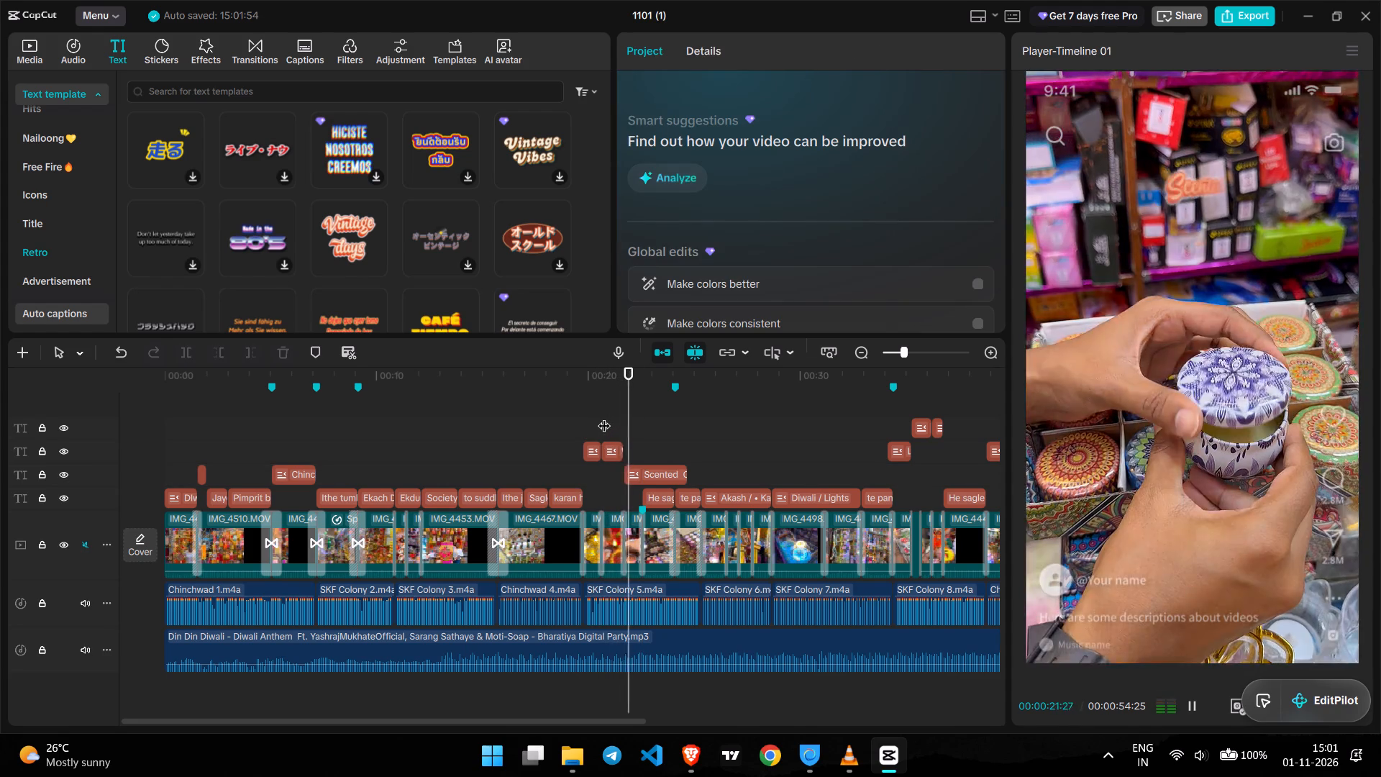
pyautogui.press('space')
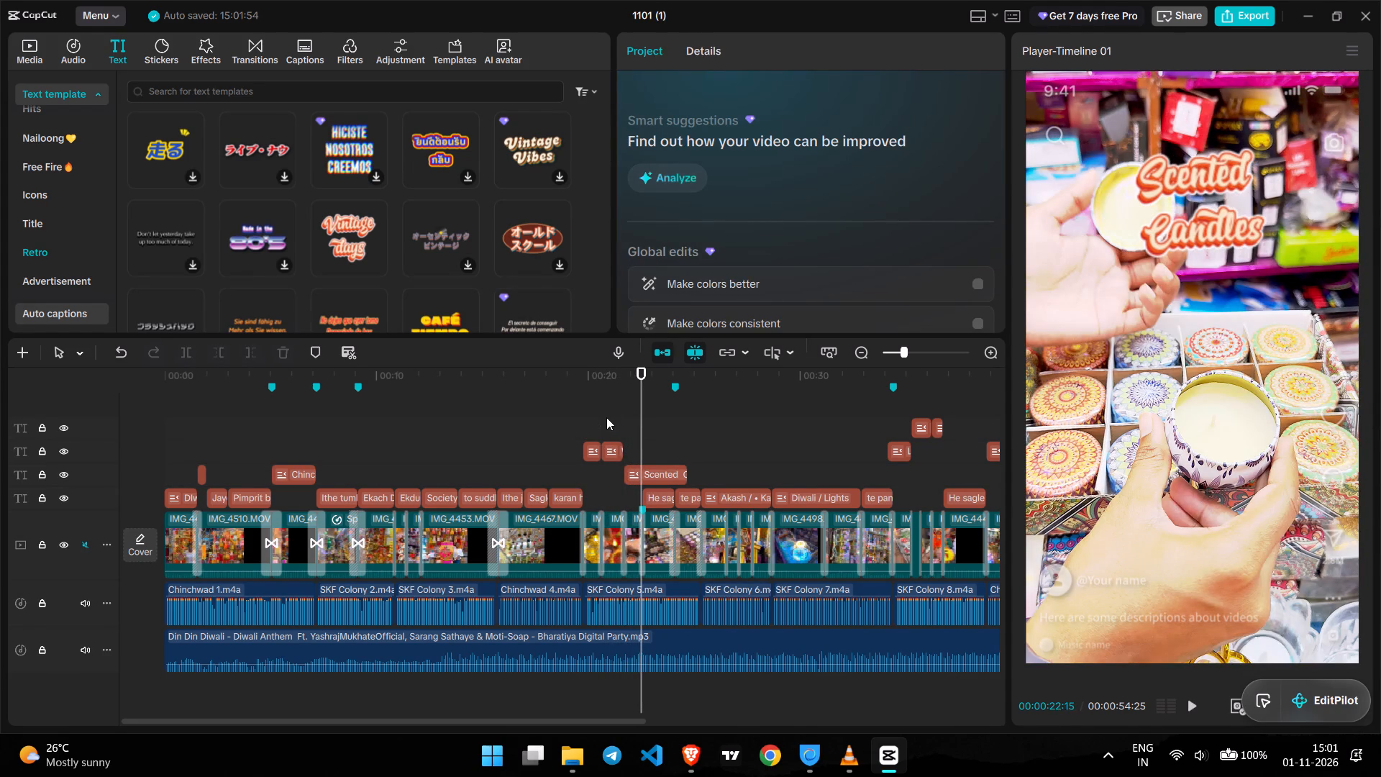
# Set the Scented Candles title's text colour to white (FFFFFF) and preview the candle shot.
pyautogui.click(665, 471)
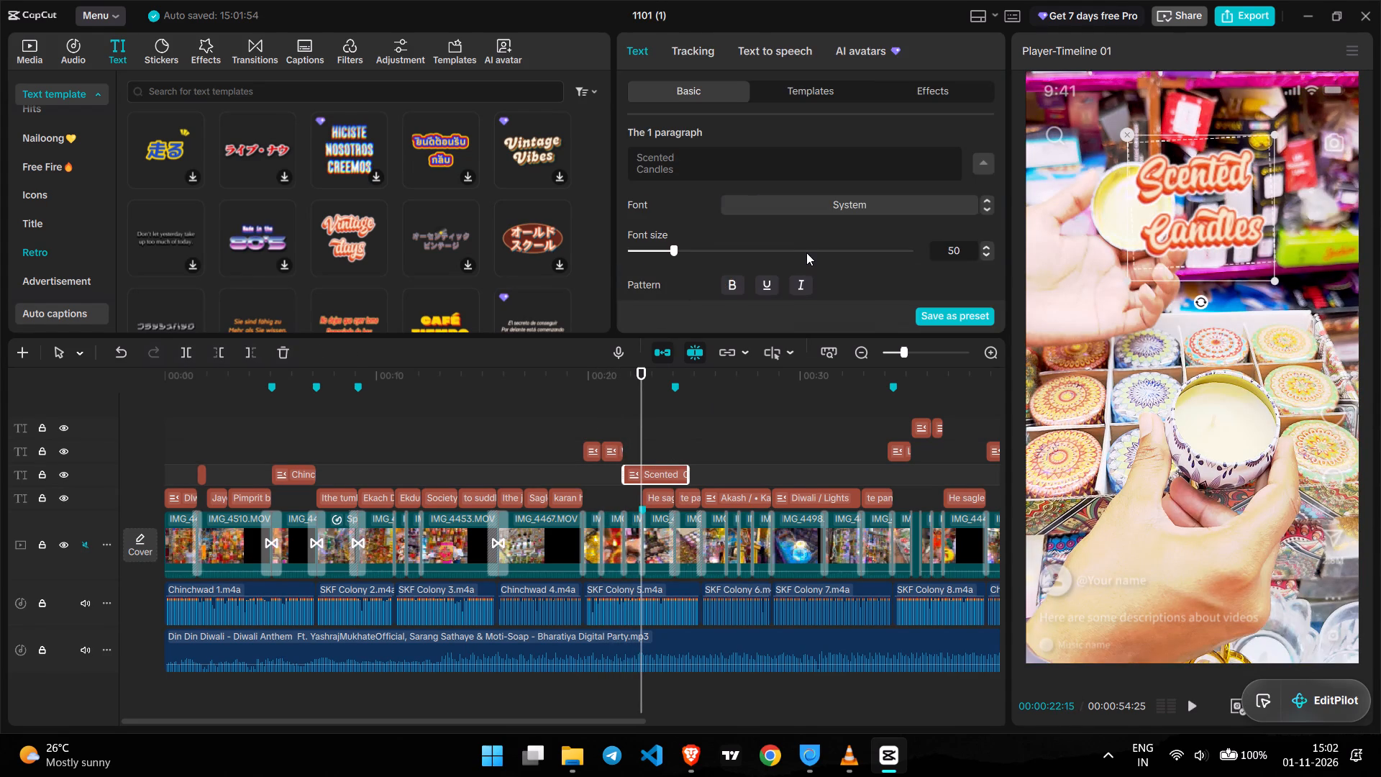
pyautogui.scroll(-1, 806, 253)
pyautogui.click(770, 274)
pyautogui.moveTo(772, 352); pyautogui.dragTo(871, 295)
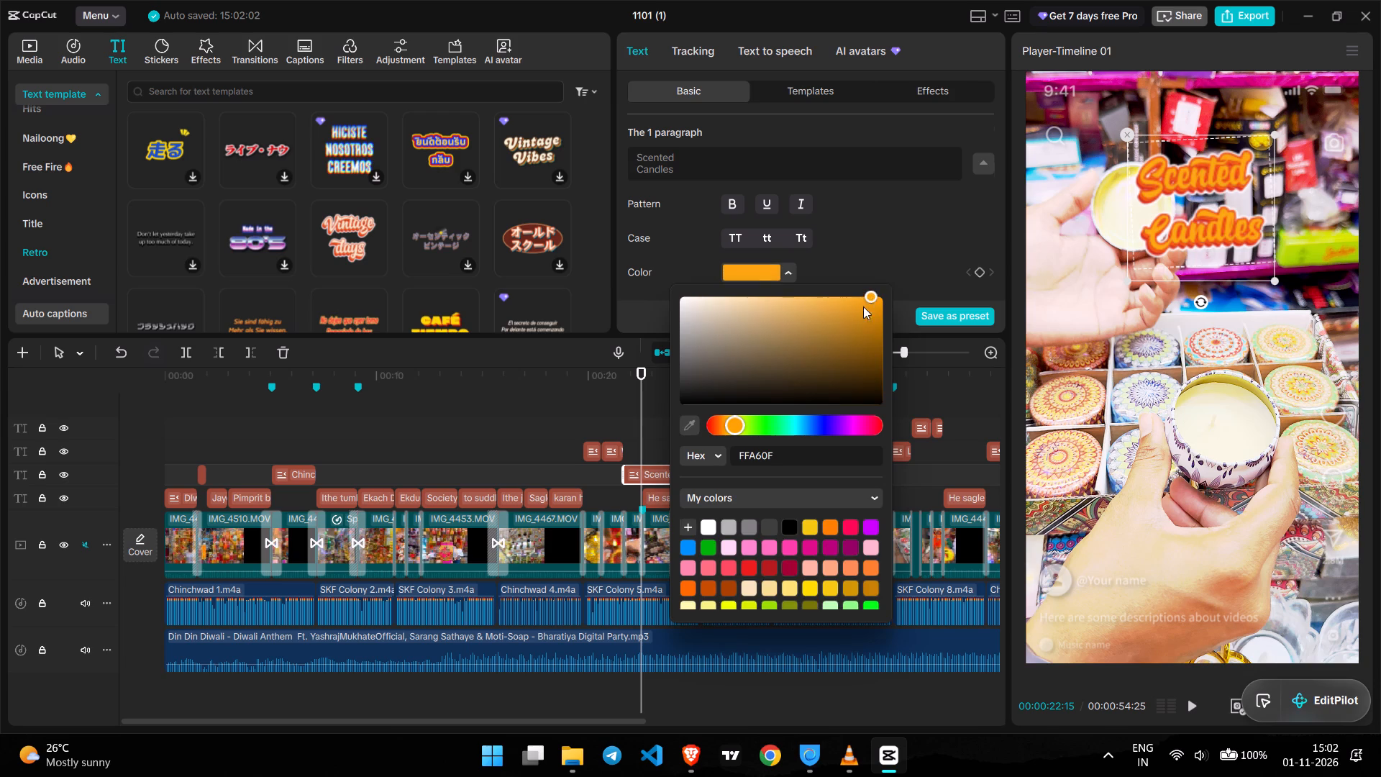
pyautogui.moveTo(842, 323); pyautogui.dragTo(651, 262)
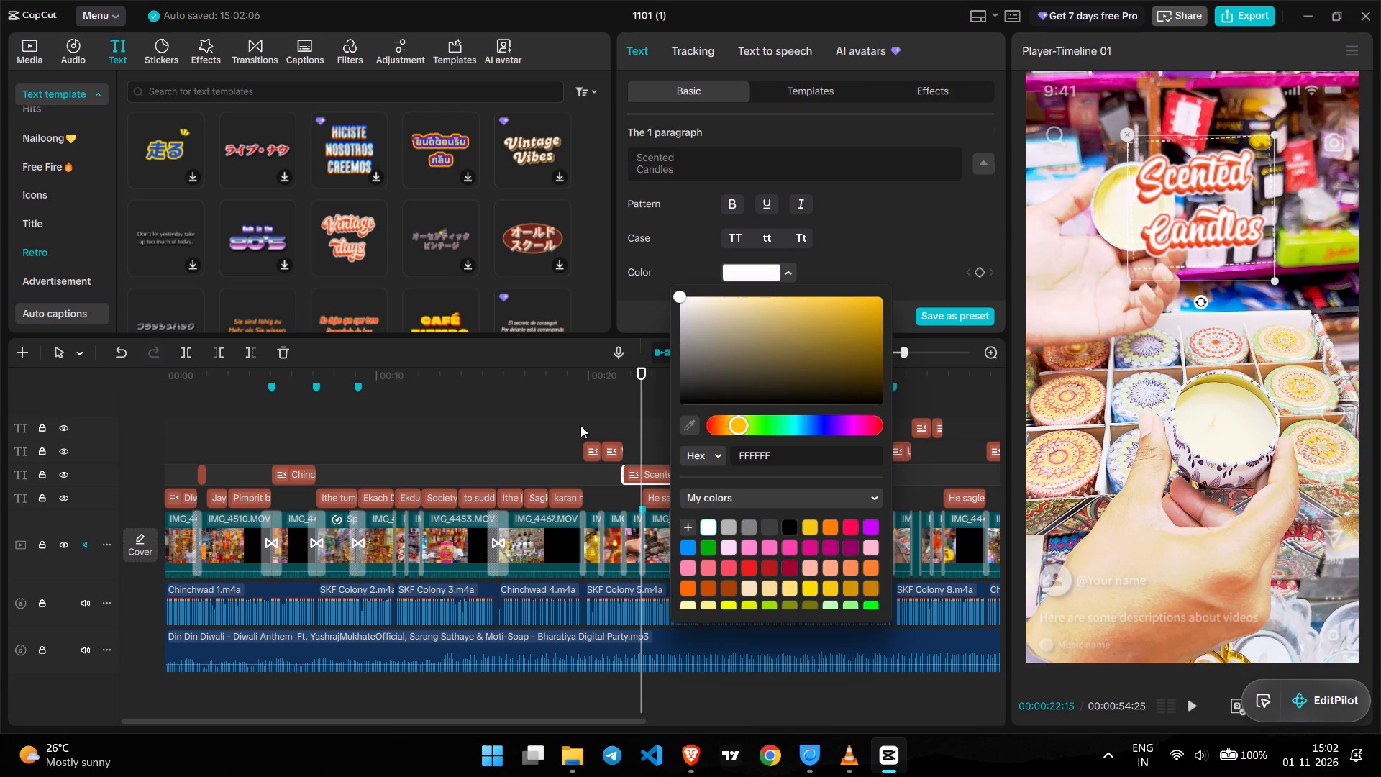
pyautogui.click(623, 420)
pyautogui.click(614, 399)
pyautogui.press('space')
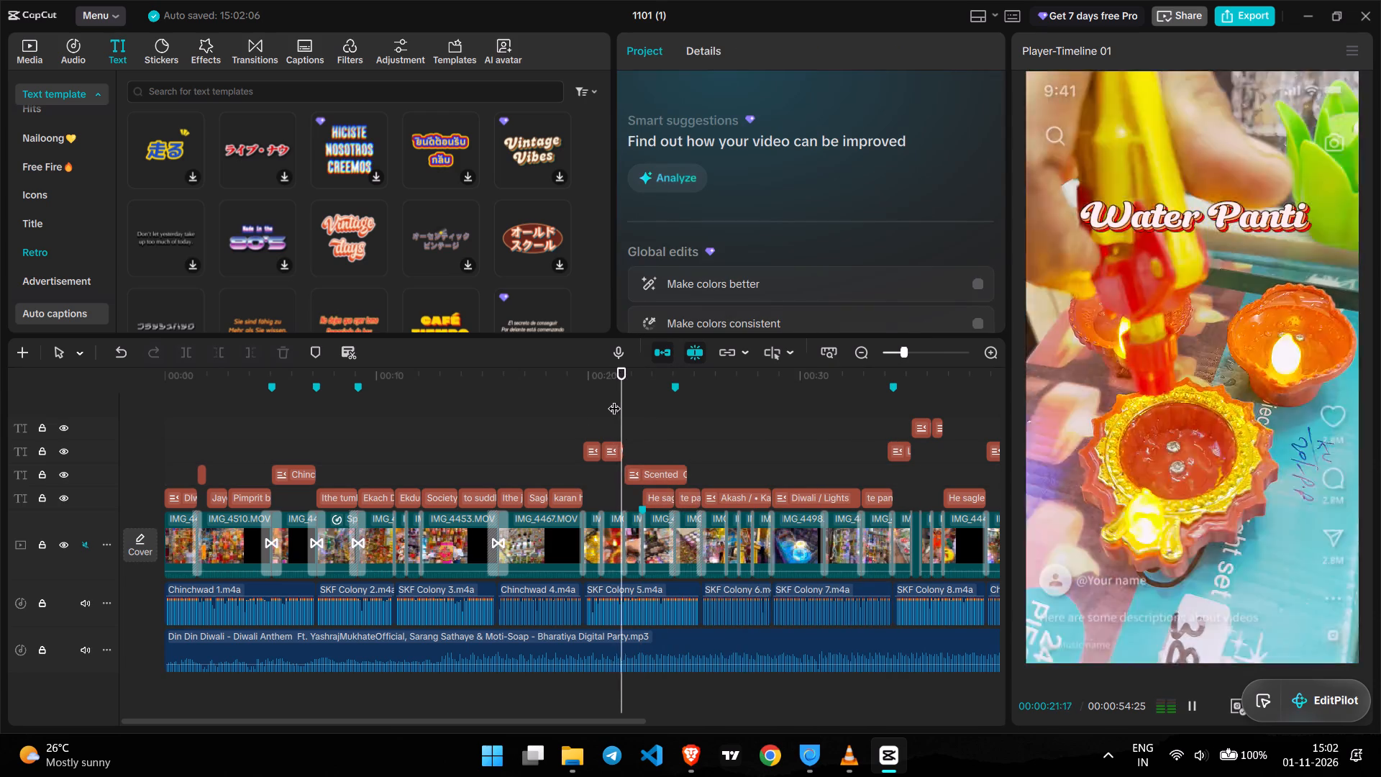
pyautogui.press('space')
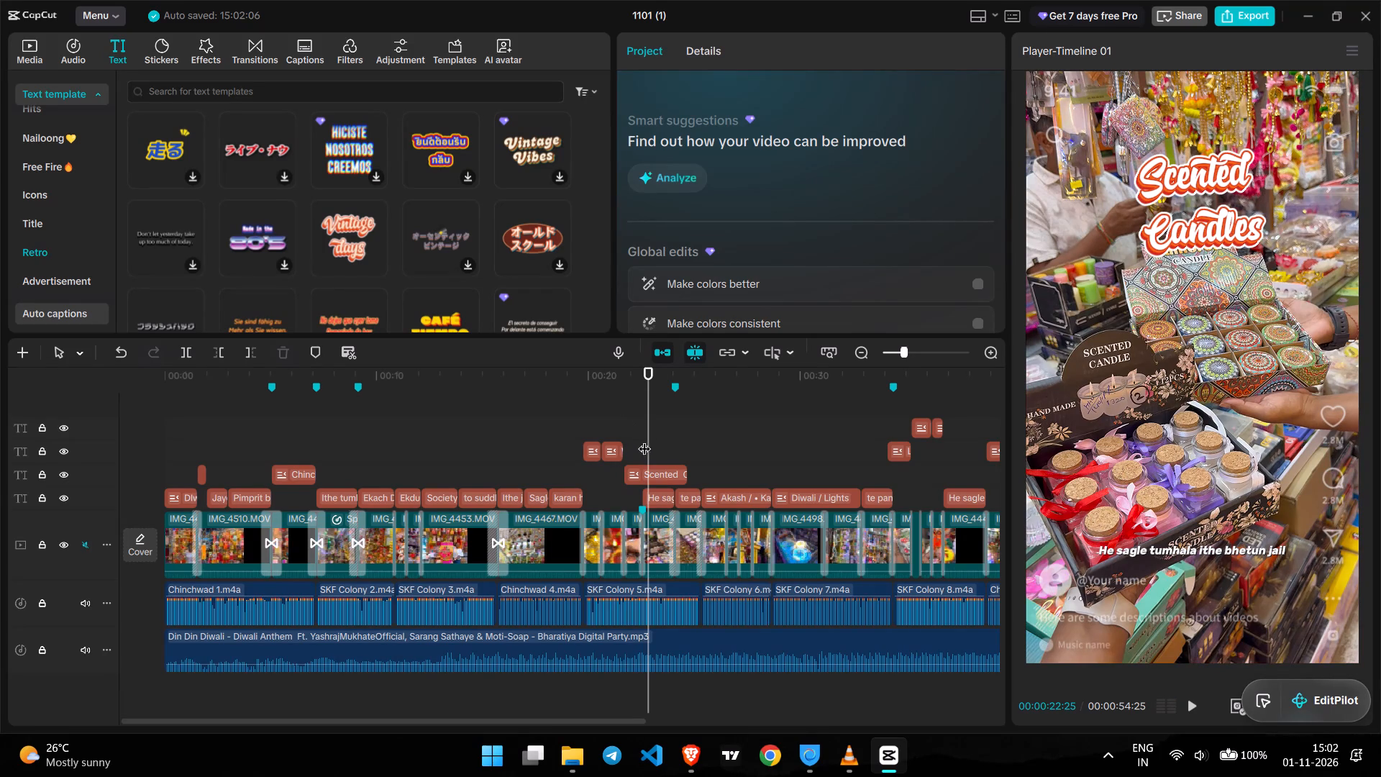
# Retime the Scented Candles title clip to start around the end of the Water Panti title and end at about 24 seconds, then preview it.
pyautogui.moveTo(626, 471); pyautogui.dragTo(640, 473)
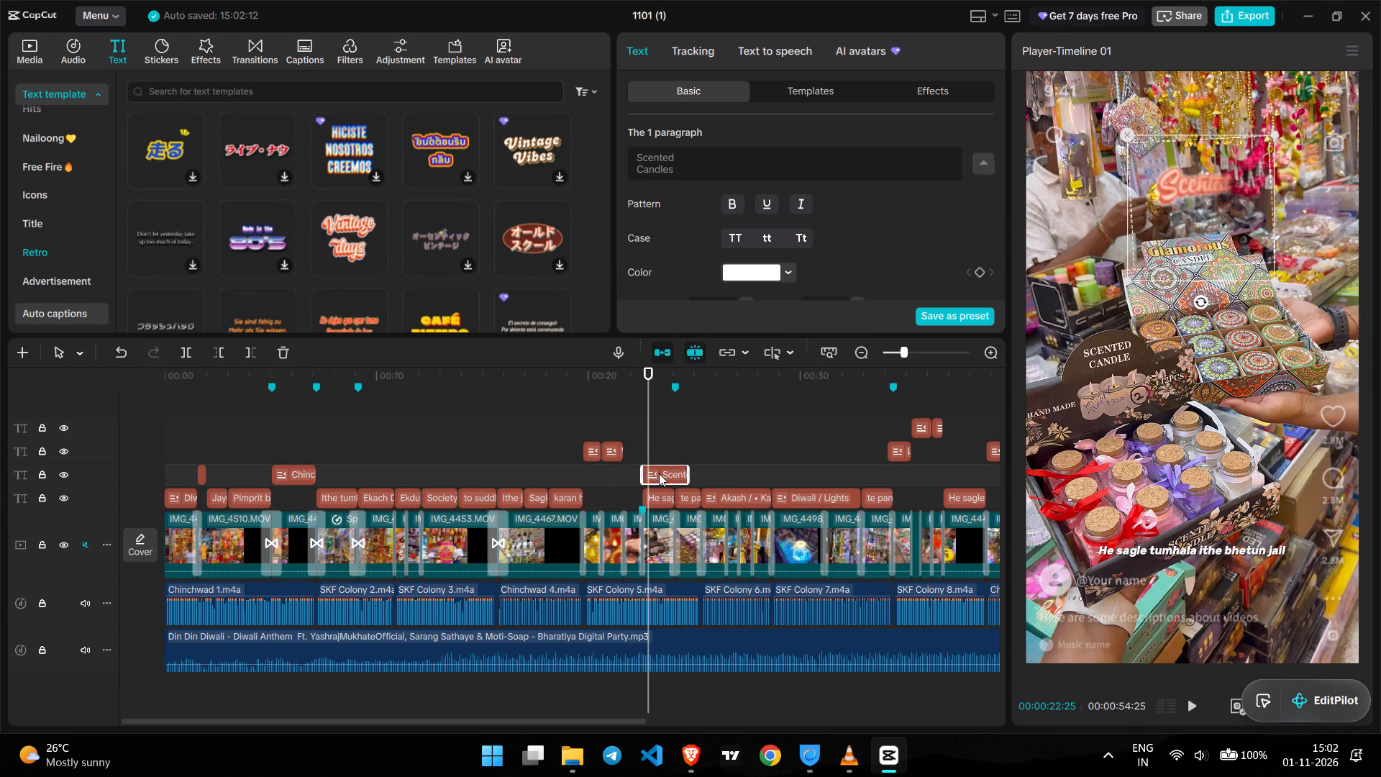
pyautogui.moveTo(659, 473); pyautogui.dragTo(633, 473)
pyautogui.moveTo(663, 476); pyautogui.dragTo(643, 473)
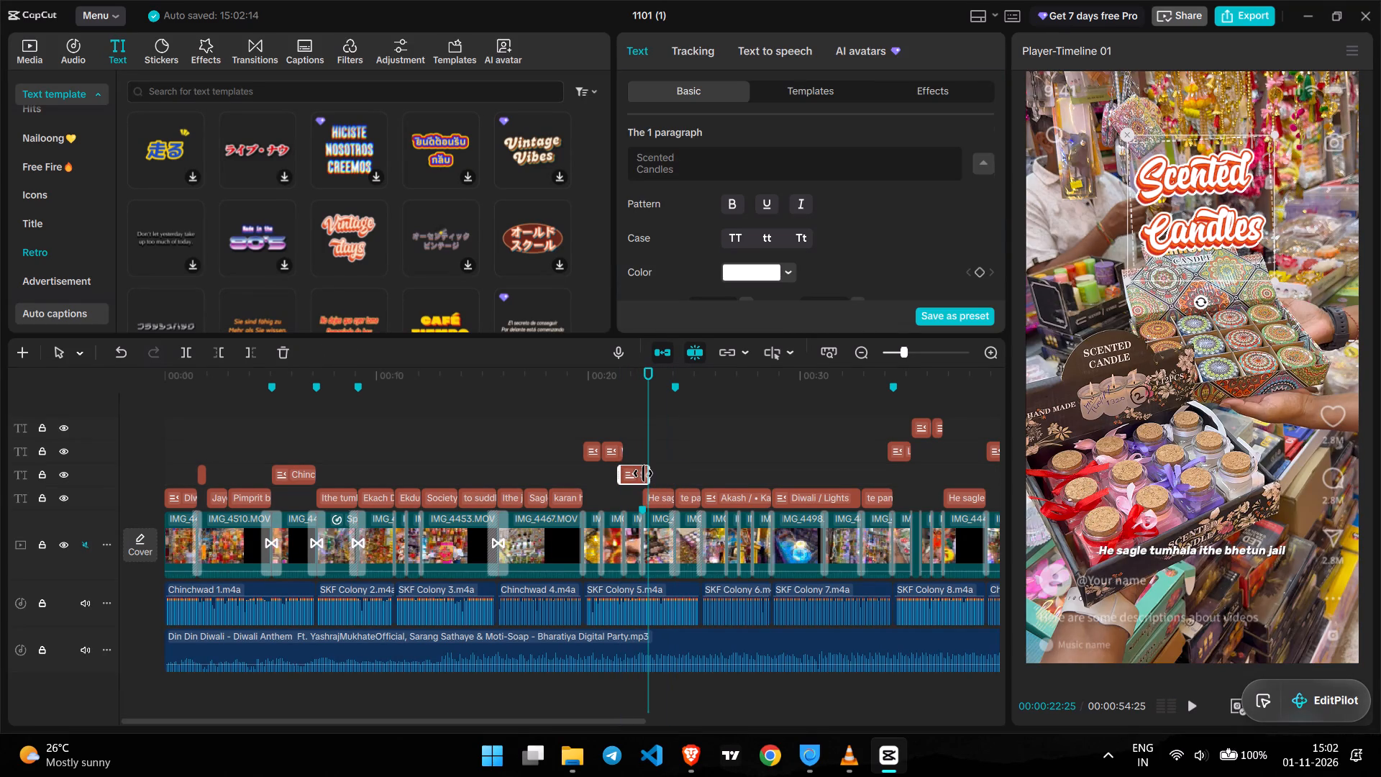
pyautogui.moveTo(643, 473); pyautogui.dragTo(637, 472)
pyautogui.click(590, 416)
pyautogui.press('space')
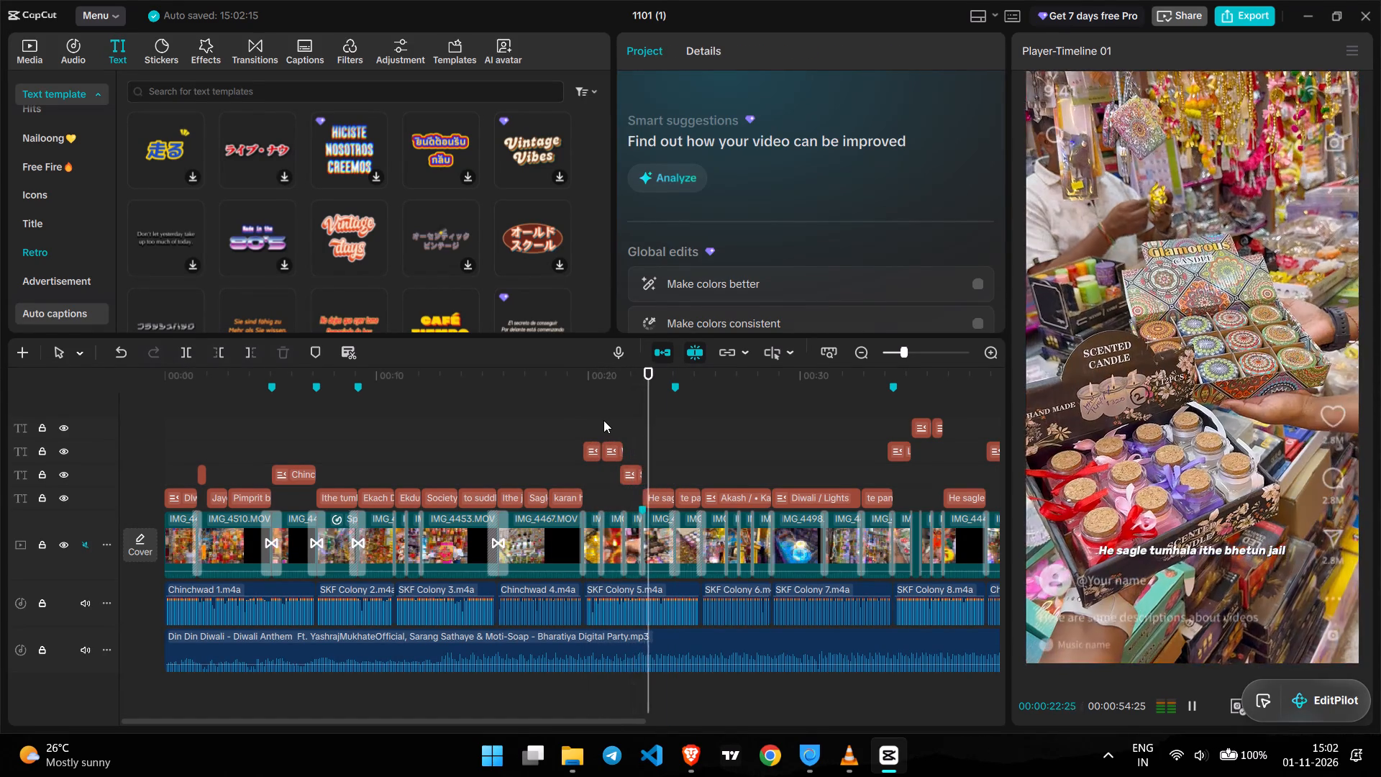
pyautogui.press('space')
pyautogui.moveTo(640, 475); pyautogui.dragTo(667, 478)
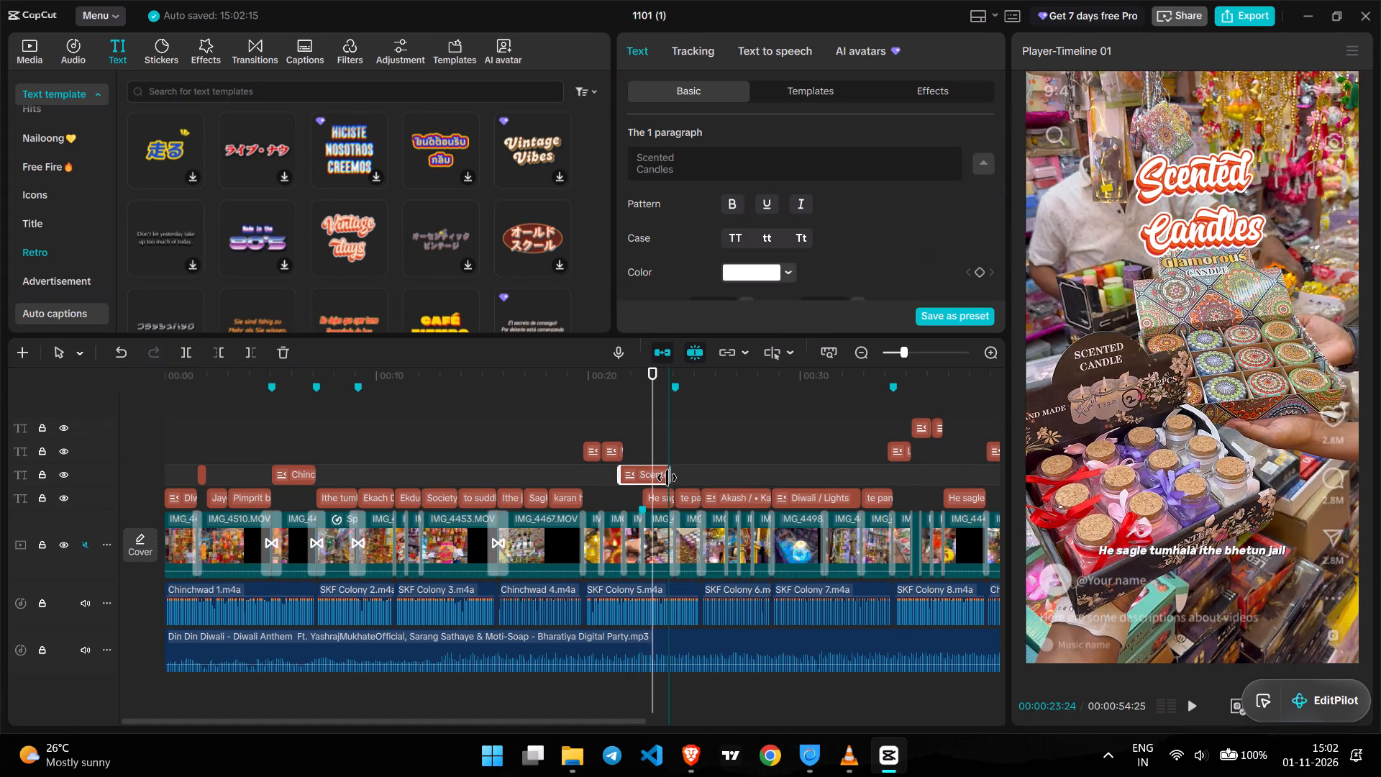
pyautogui.moveTo(667, 478); pyautogui.dragTo(671, 478)
pyautogui.press('space')
pyautogui.click(617, 437)
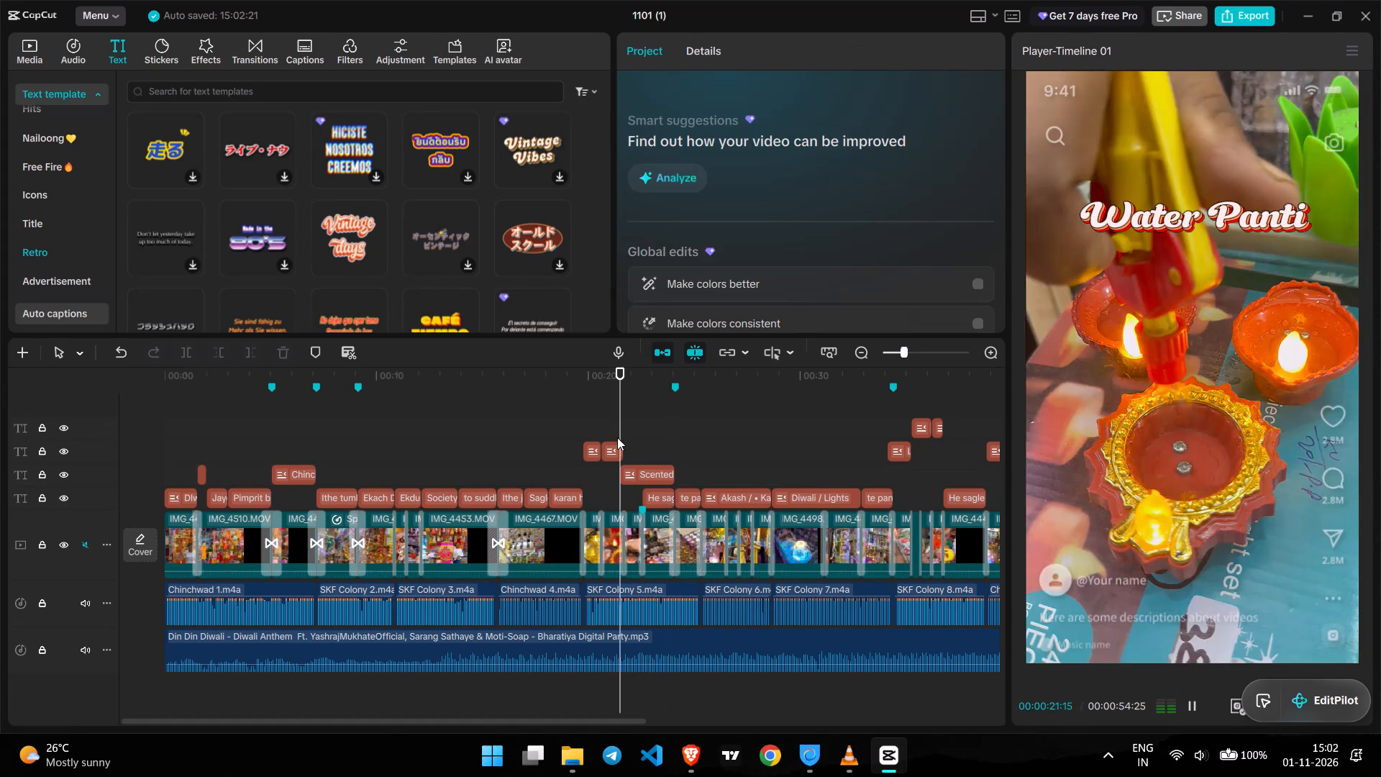
pyautogui.press('space')
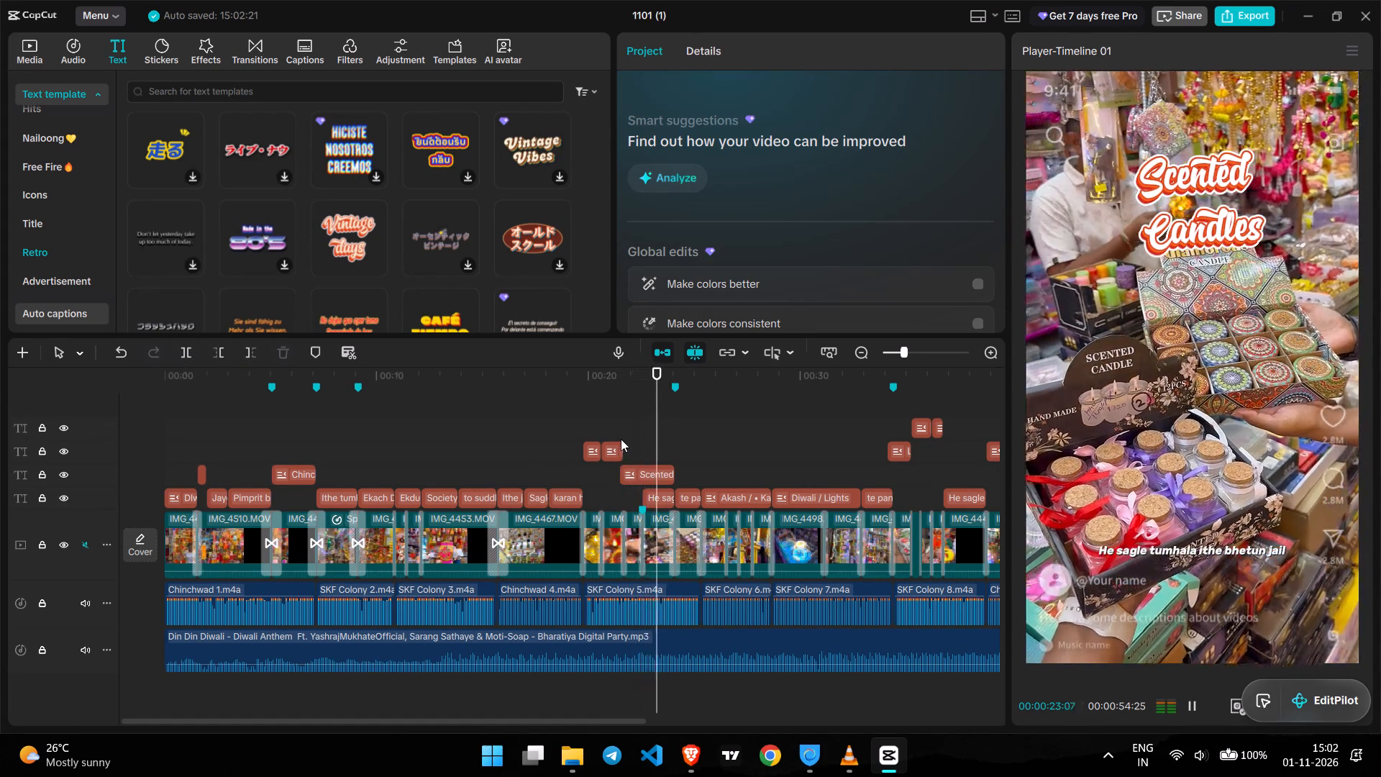
# Preview the edit from the Scented Candles title through the Akash Kandil title, and compare that section with KrishnaVarietiesWithAudio.mp4 in VLC.
pyautogui.press('space')
pyautogui.press('space')
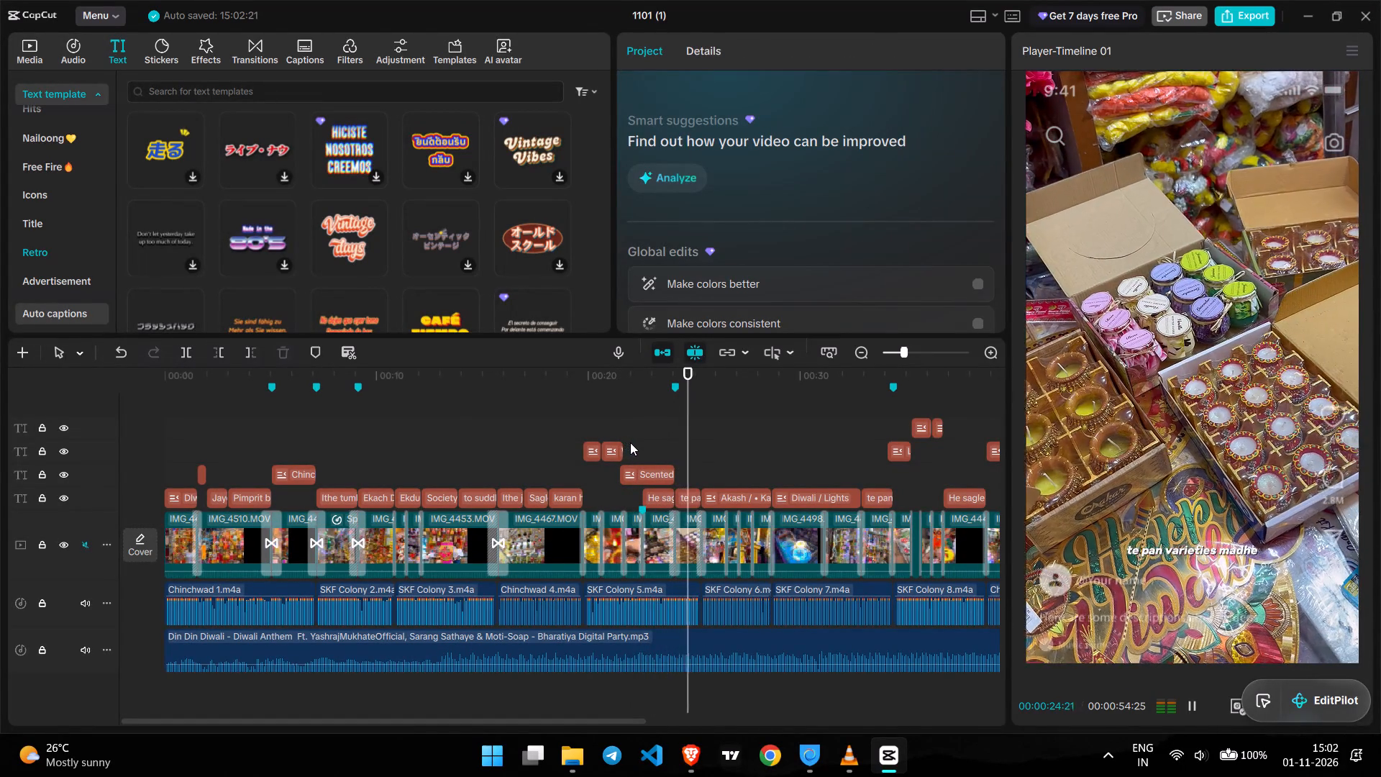
pyautogui.hscroll(-1, 706, 454)
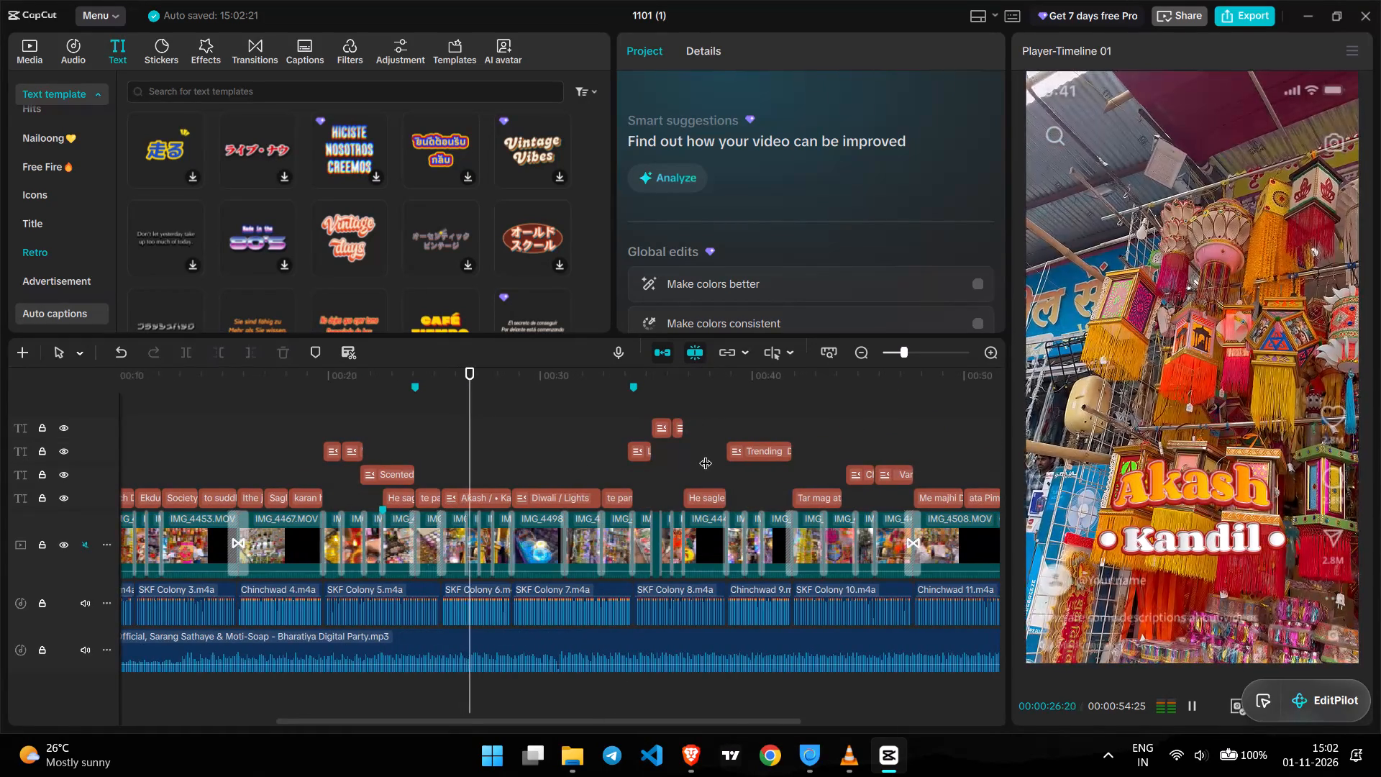
pyautogui.press('space')
pyautogui.press('space')
pyautogui.press('space')
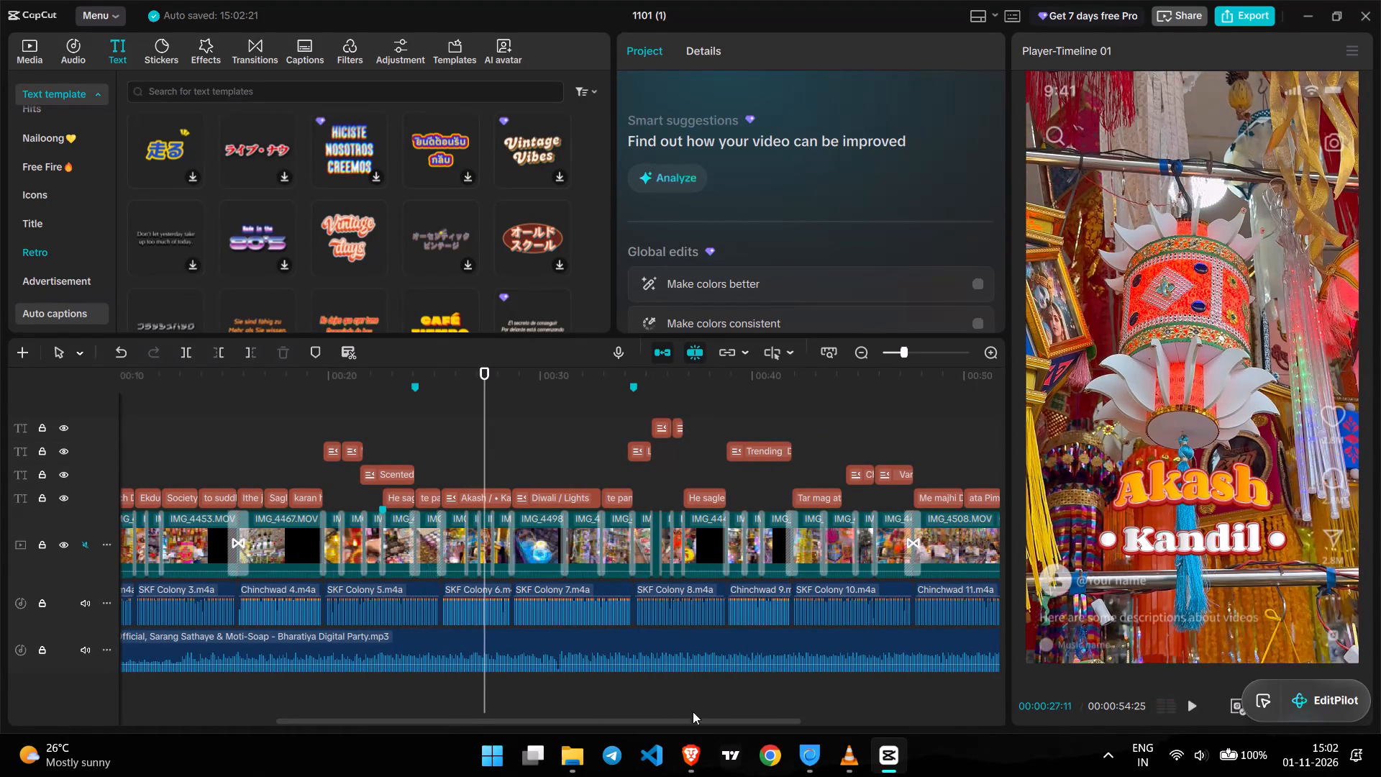
pyautogui.click(848, 756)
pyautogui.press('space')
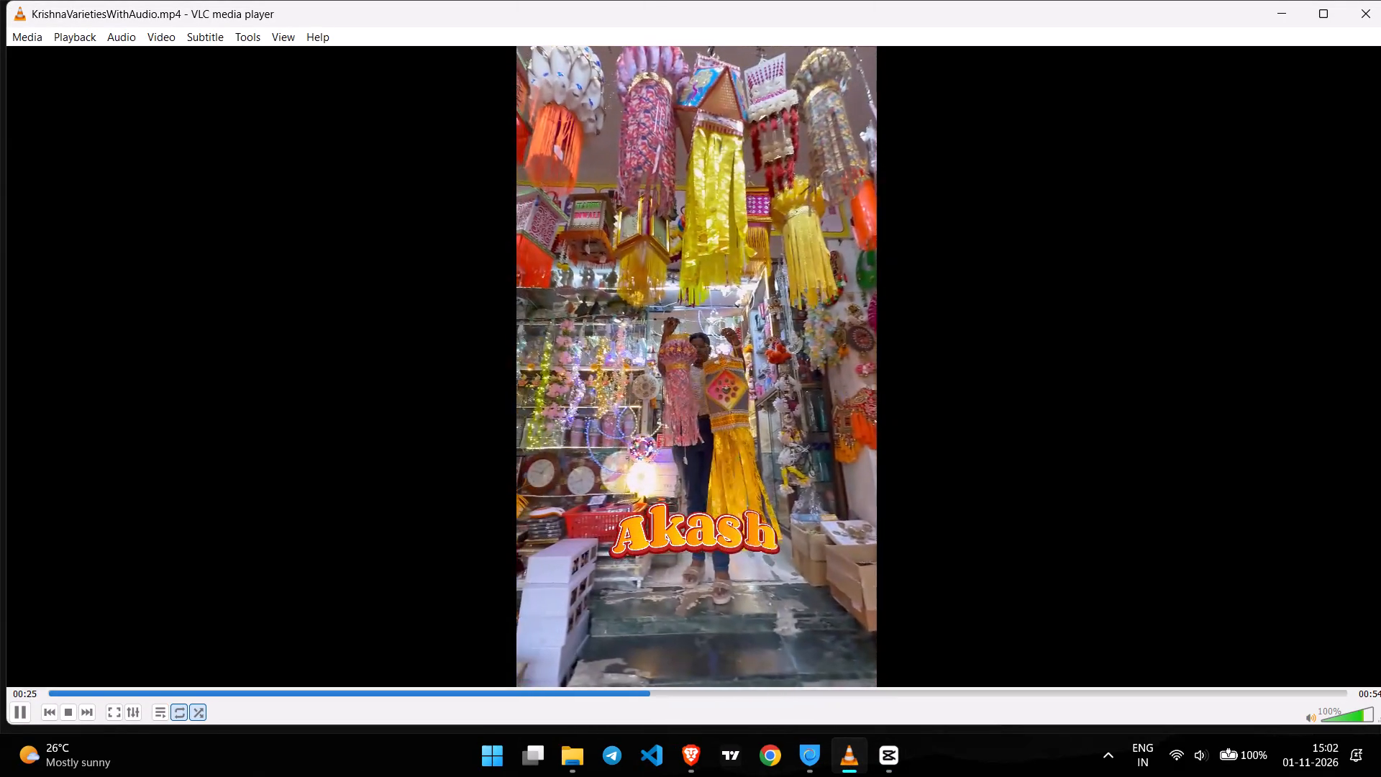
pyautogui.press('space')
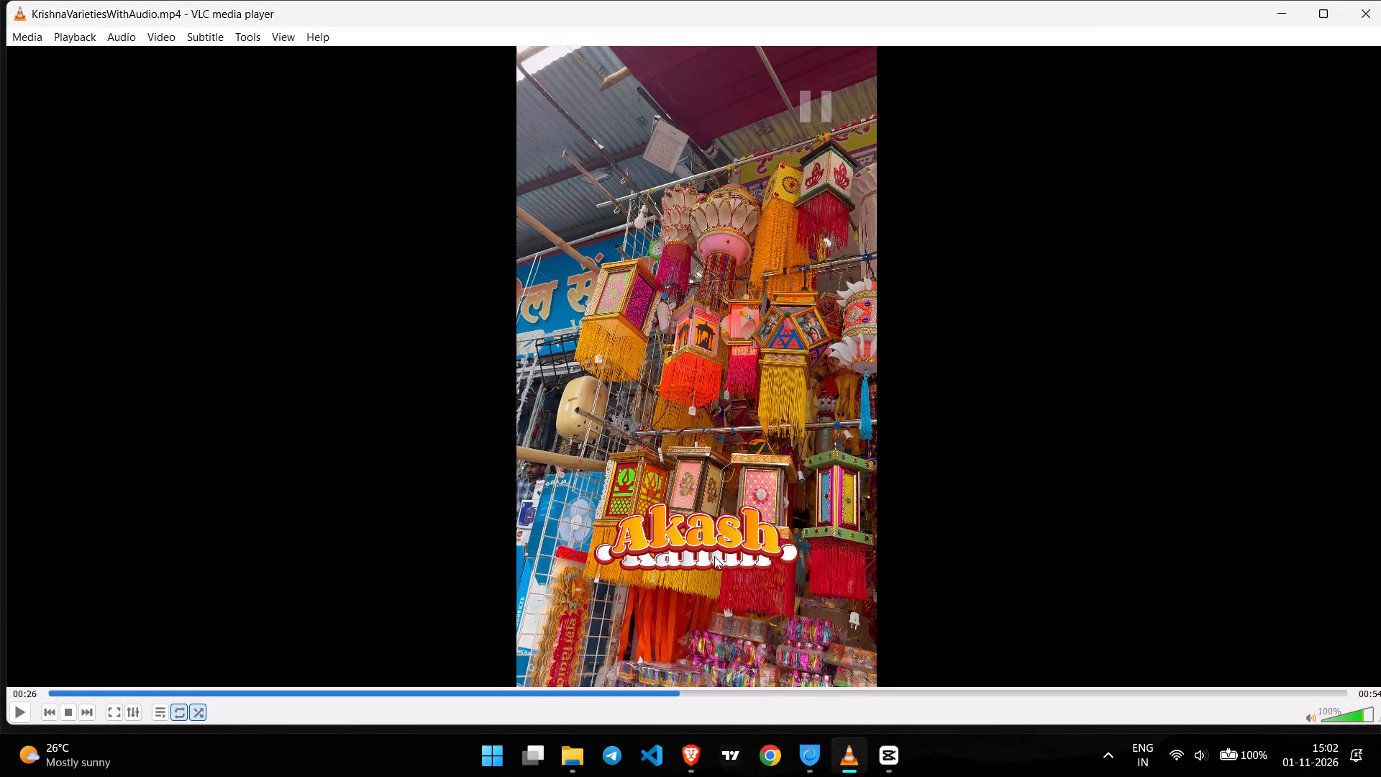
pyautogui.click(880, 756)
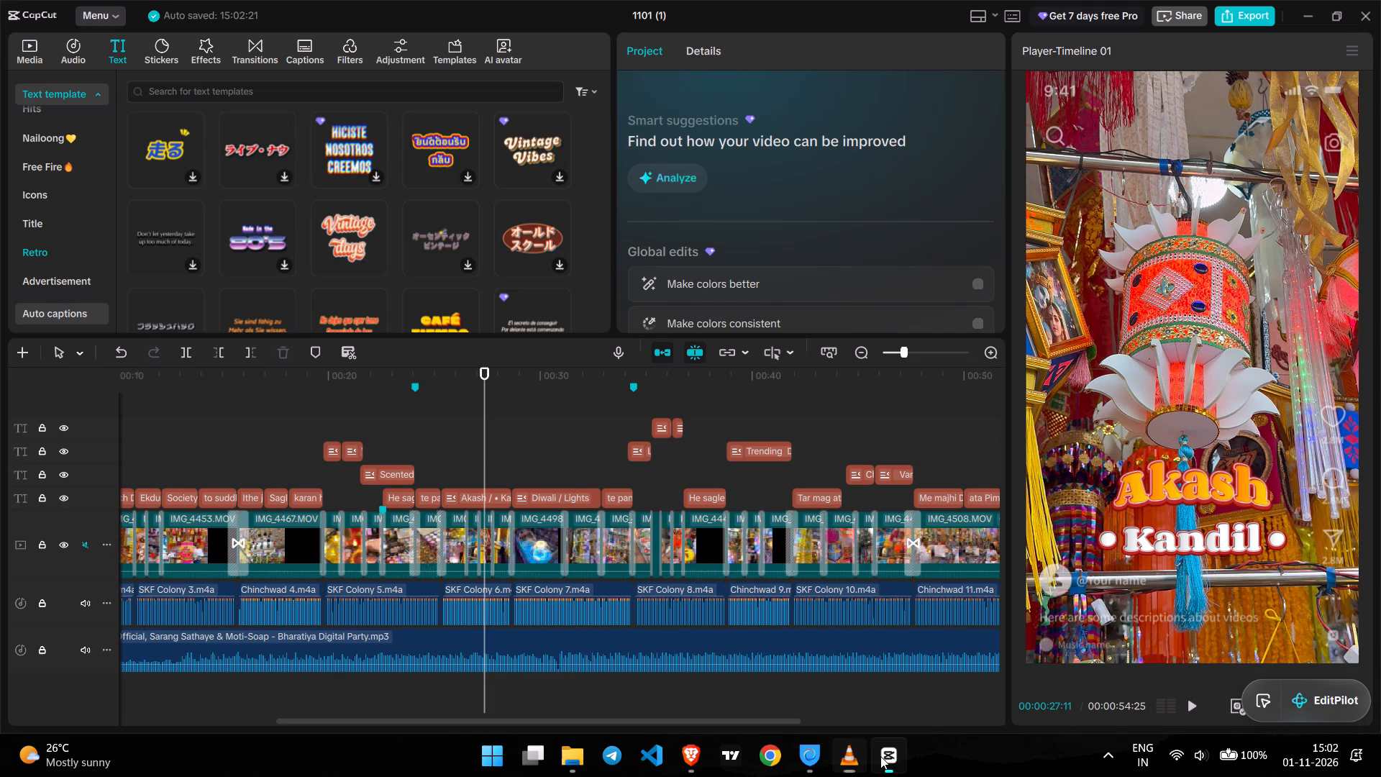
# Select the Akash Kandil title in the CapCut timeline and bring up its replacement text templates.
pyautogui.click(483, 492)
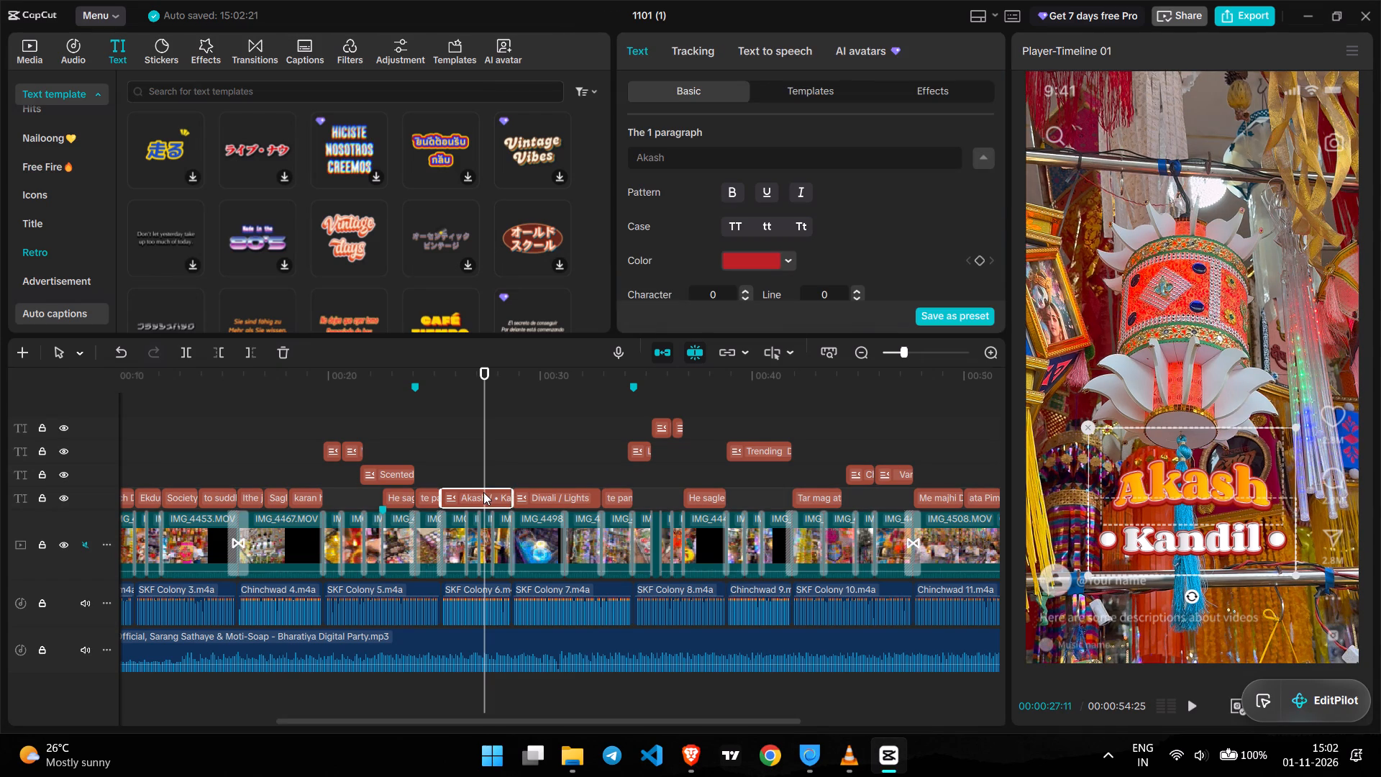
pyautogui.click(785, 91)
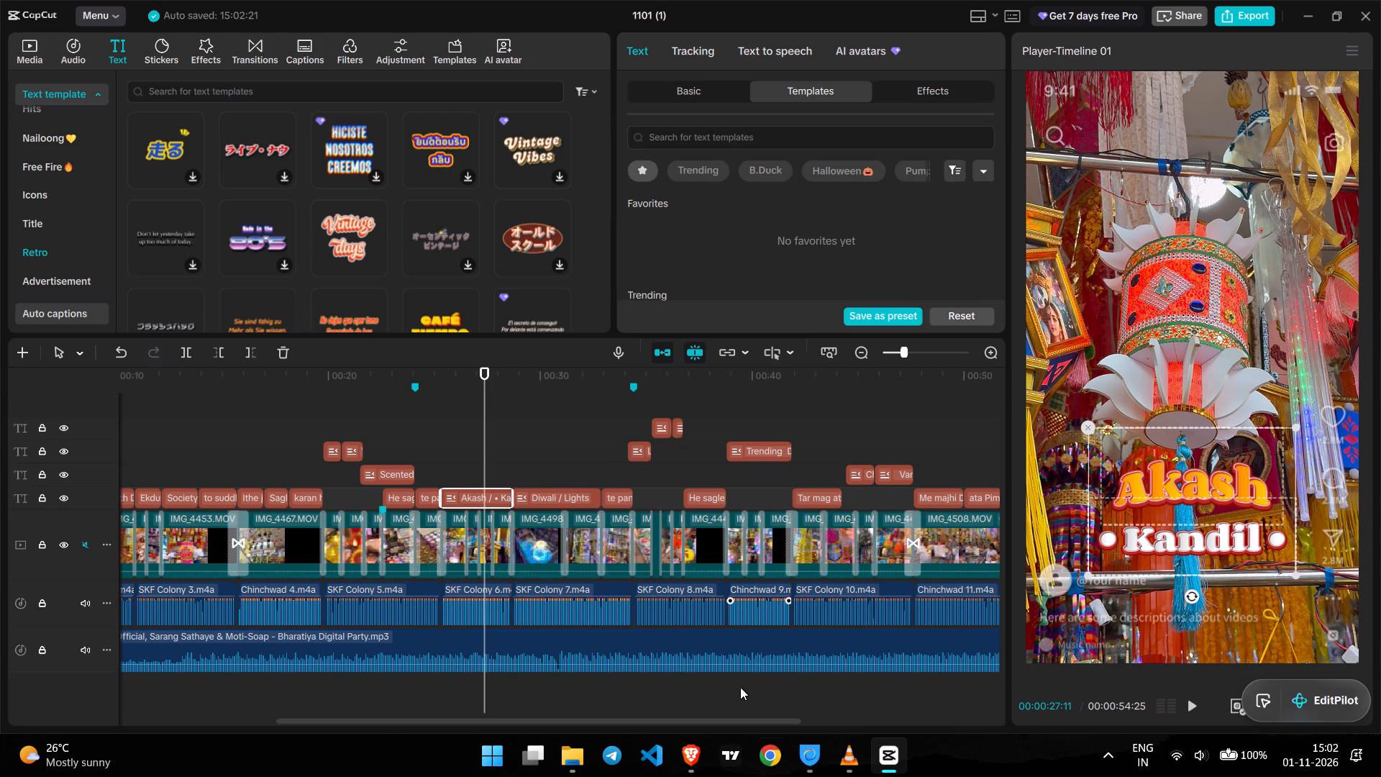
# Review the later titles and captions of KrishnaVarietiesWithAudio.mp4 in VLC, recheck the Akash title around 25 seconds, and return to CapCut.
pyautogui.click(850, 755)
pyautogui.press('space')
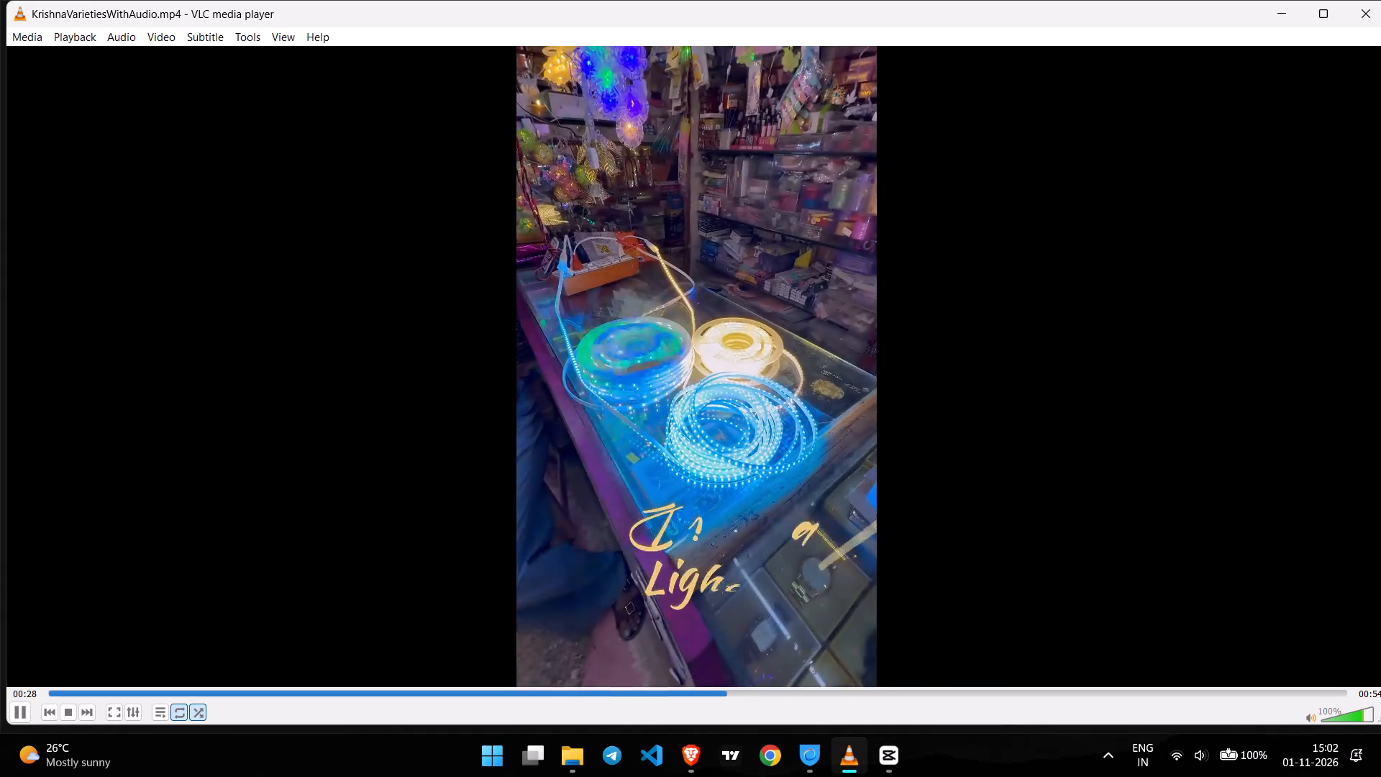
pyautogui.click(808, 695)
pyautogui.click(861, 693)
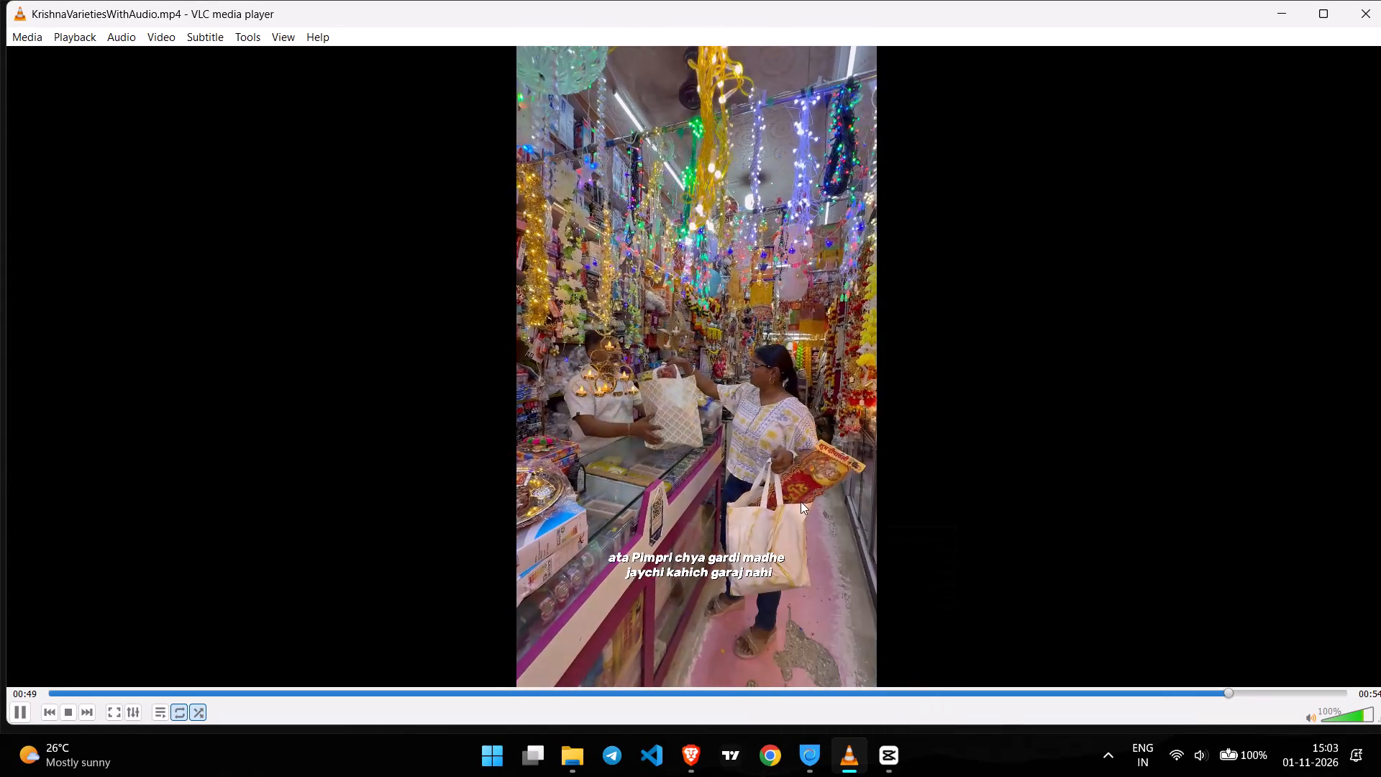
pyautogui.click(636, 691)
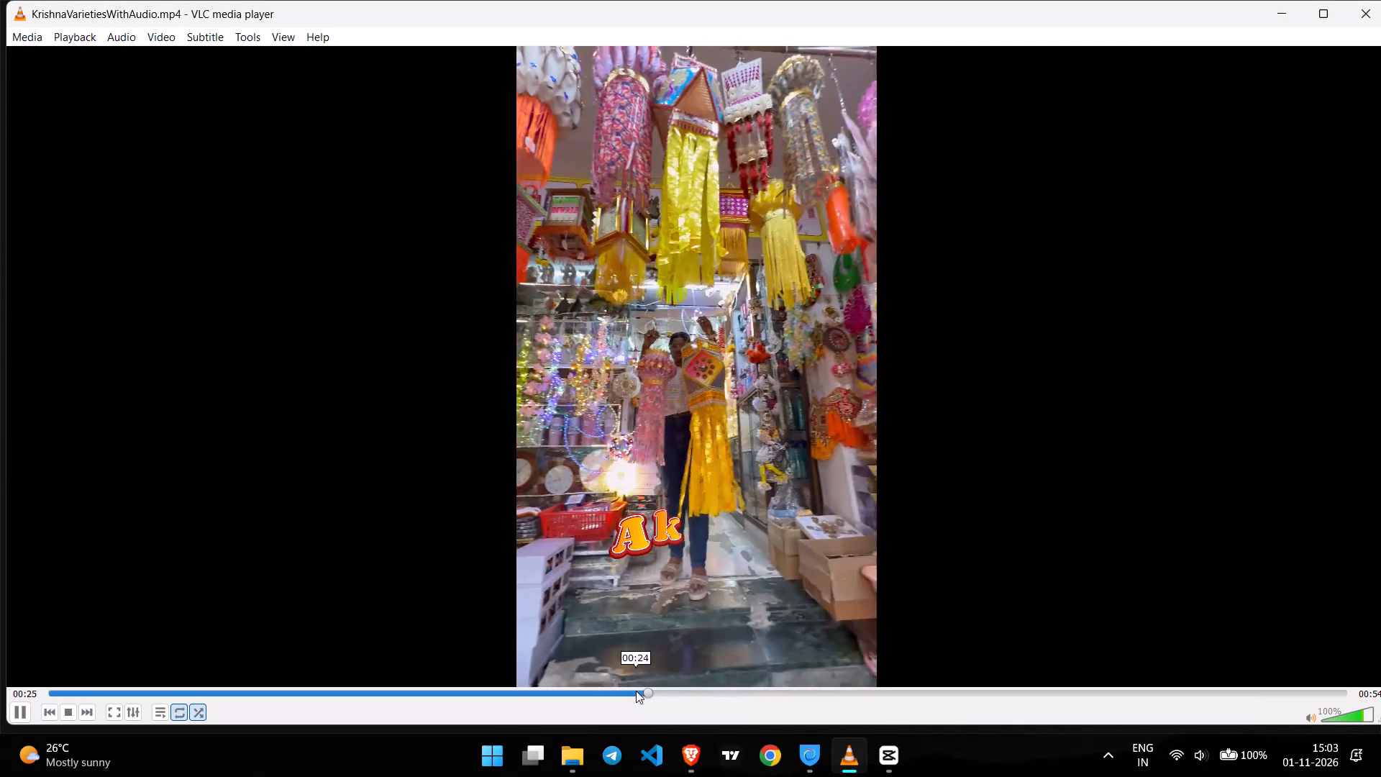
pyautogui.press('space')
pyautogui.click(701, 755)
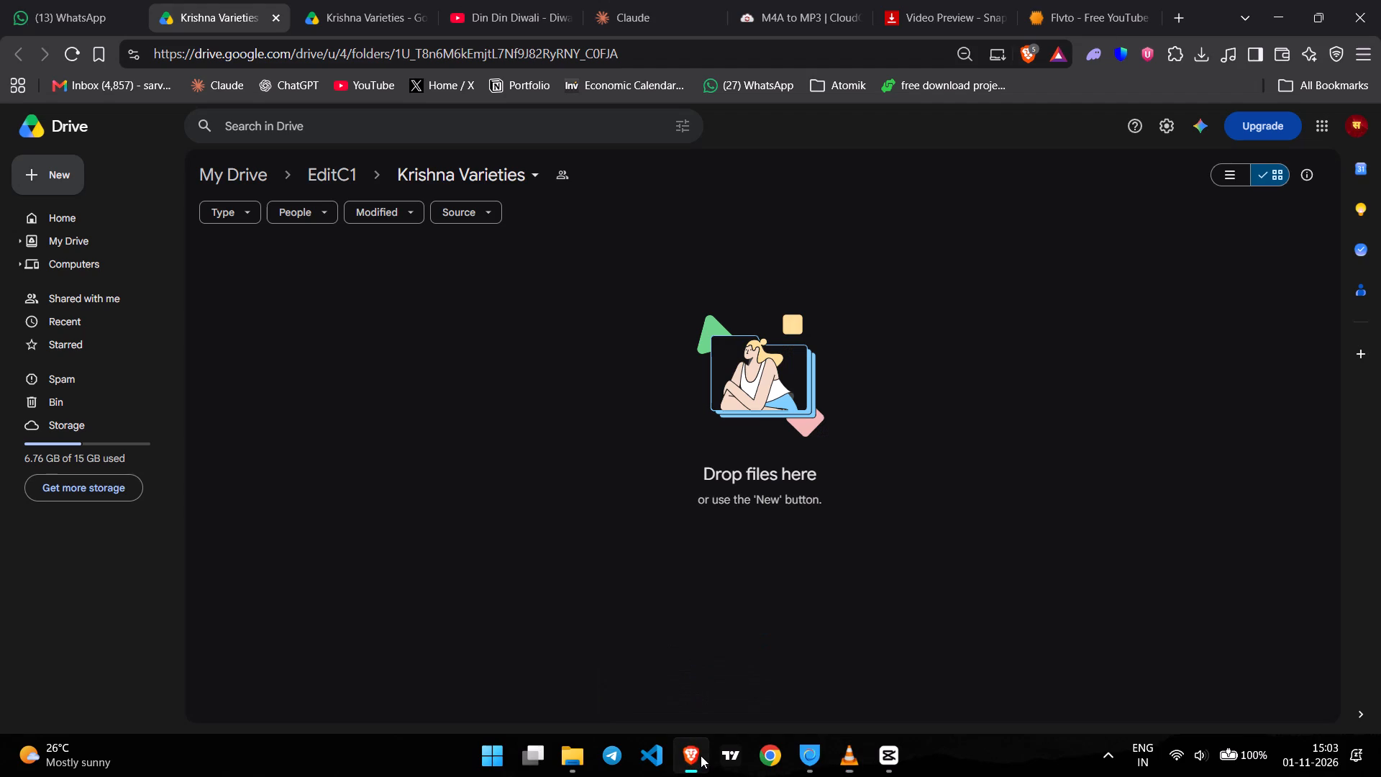
pyautogui.click(893, 763)
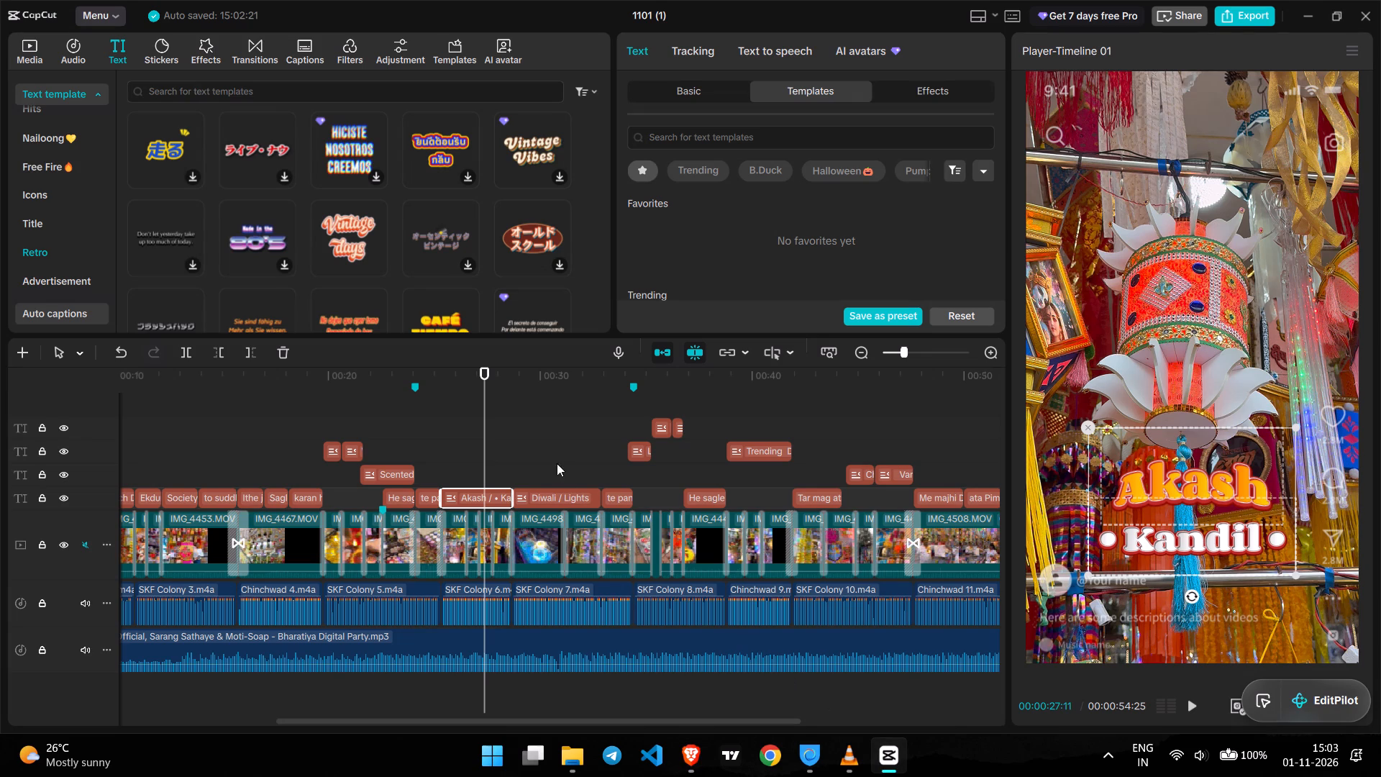
# Enlarge the template browsing area and examine the Trending and Hits text templates for a new Akash Kandil title style.
pyautogui.scroll(-3, 791, 223)
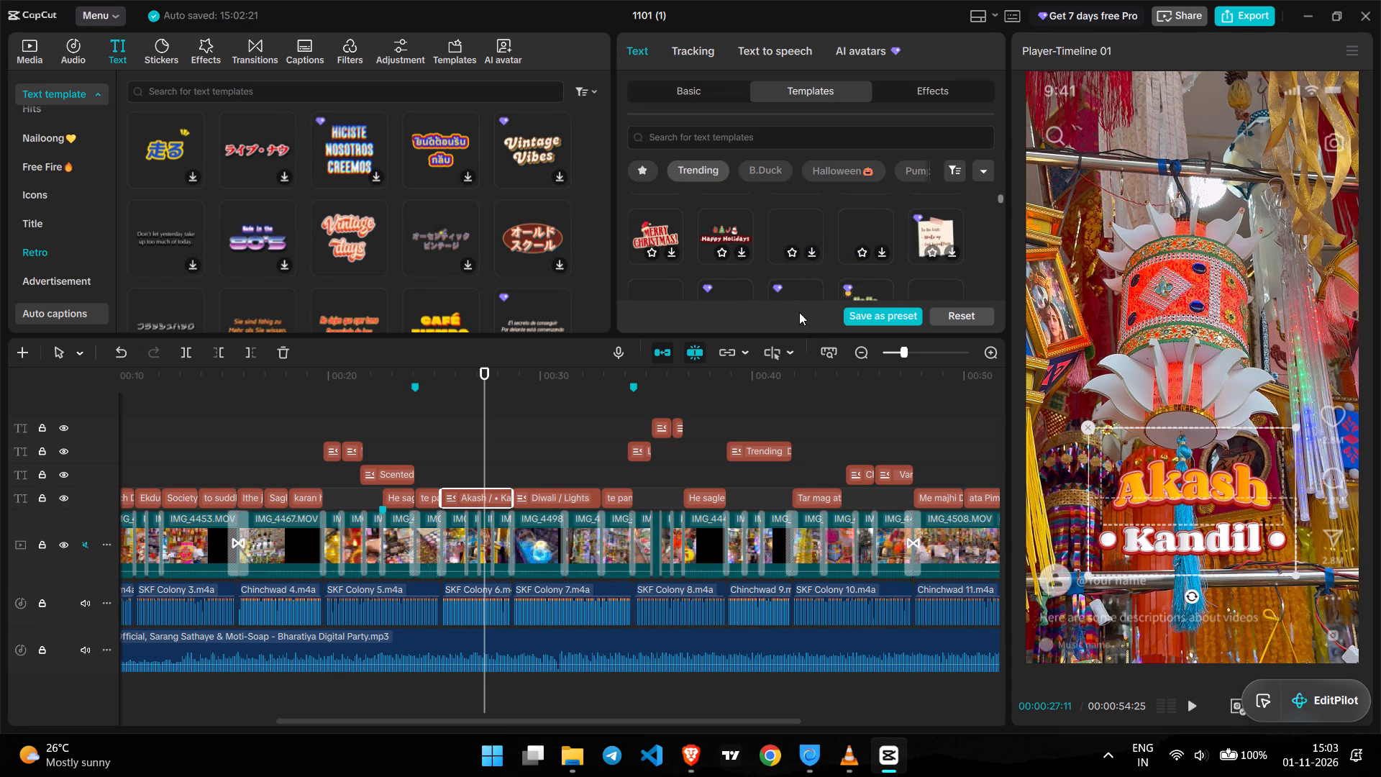
pyautogui.moveTo(795, 339); pyautogui.dragTo(803, 373)
pyautogui.moveTo(797, 337); pyautogui.dragTo(824, 476)
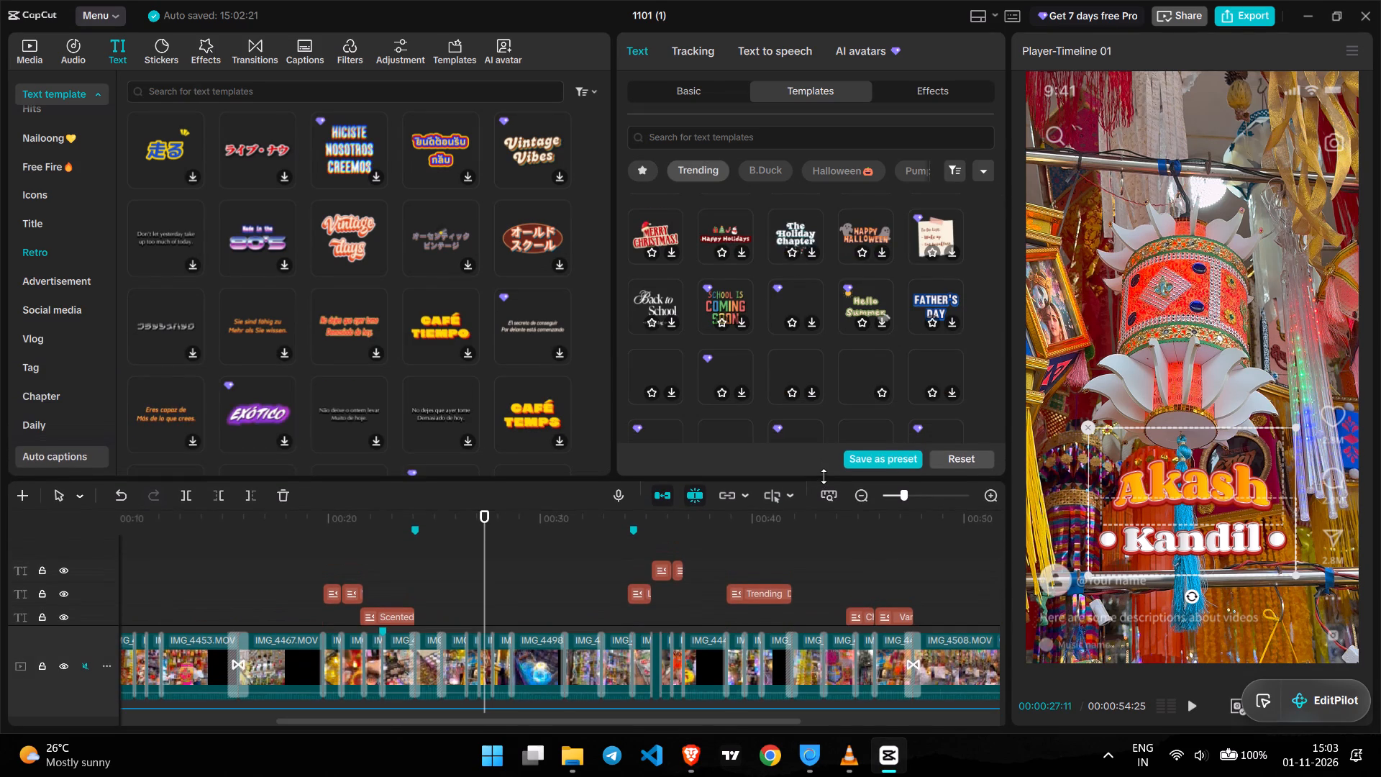
pyautogui.moveTo(824, 476); pyautogui.dragTo(824, 473)
pyautogui.scroll(-3, 682, 565)
pyautogui.scroll(-4, 797, 342)
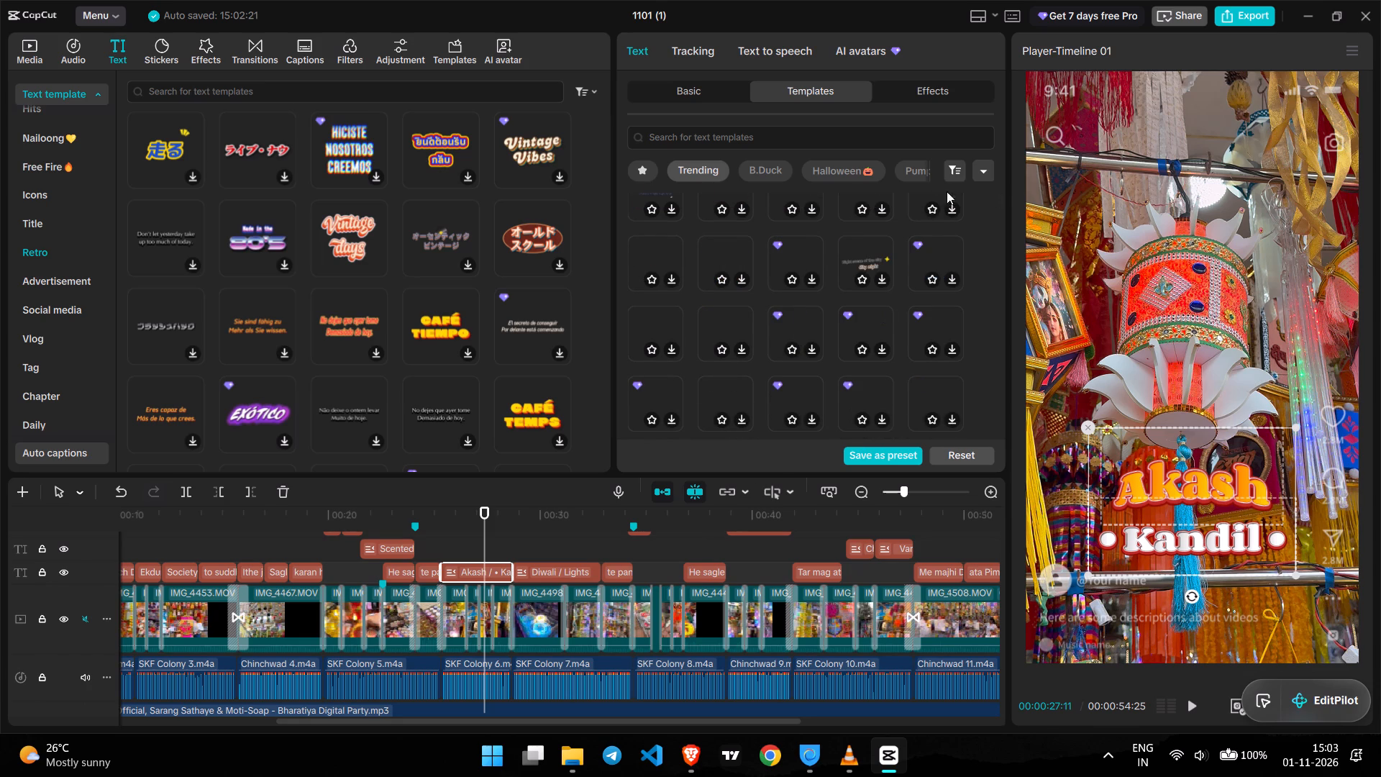
pyautogui.click(985, 175)
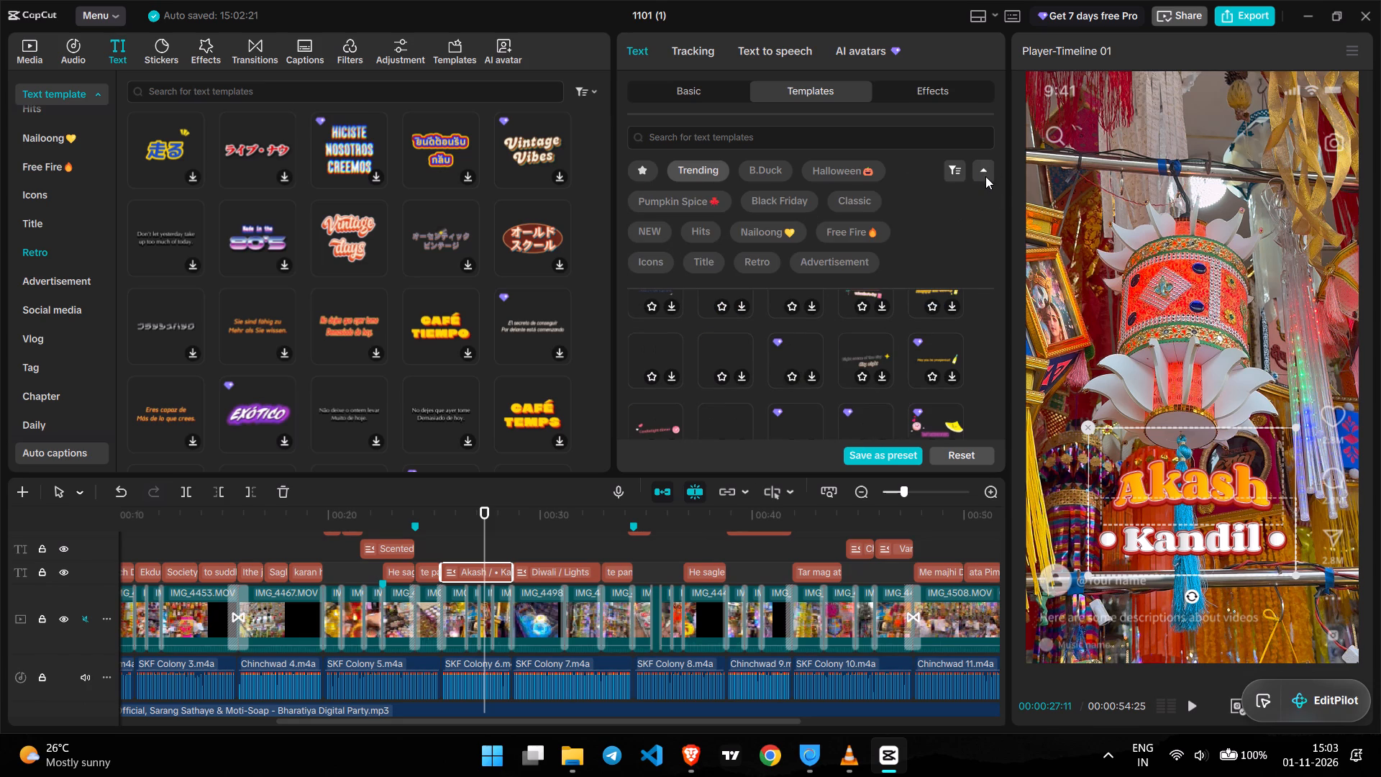
pyautogui.click(702, 233)
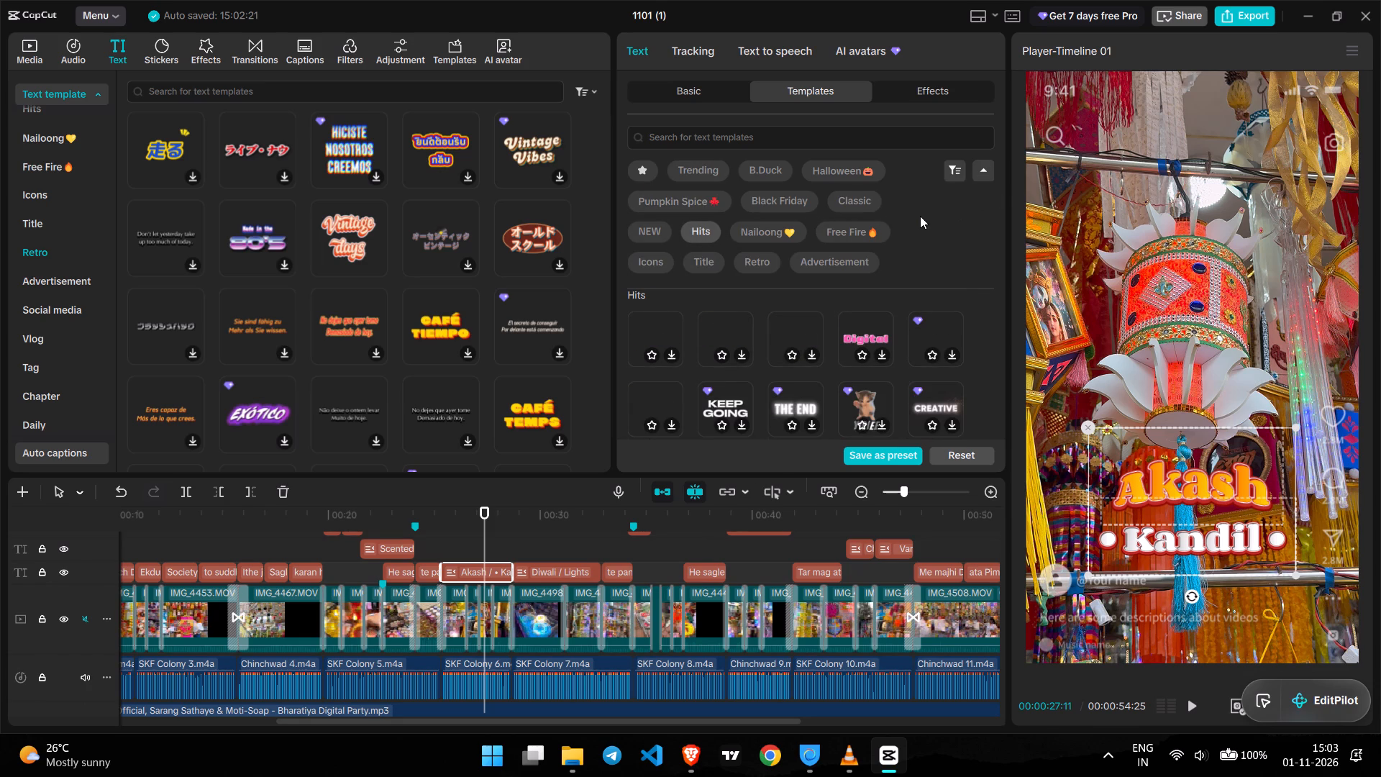
pyautogui.scroll(-1, 939, 284)
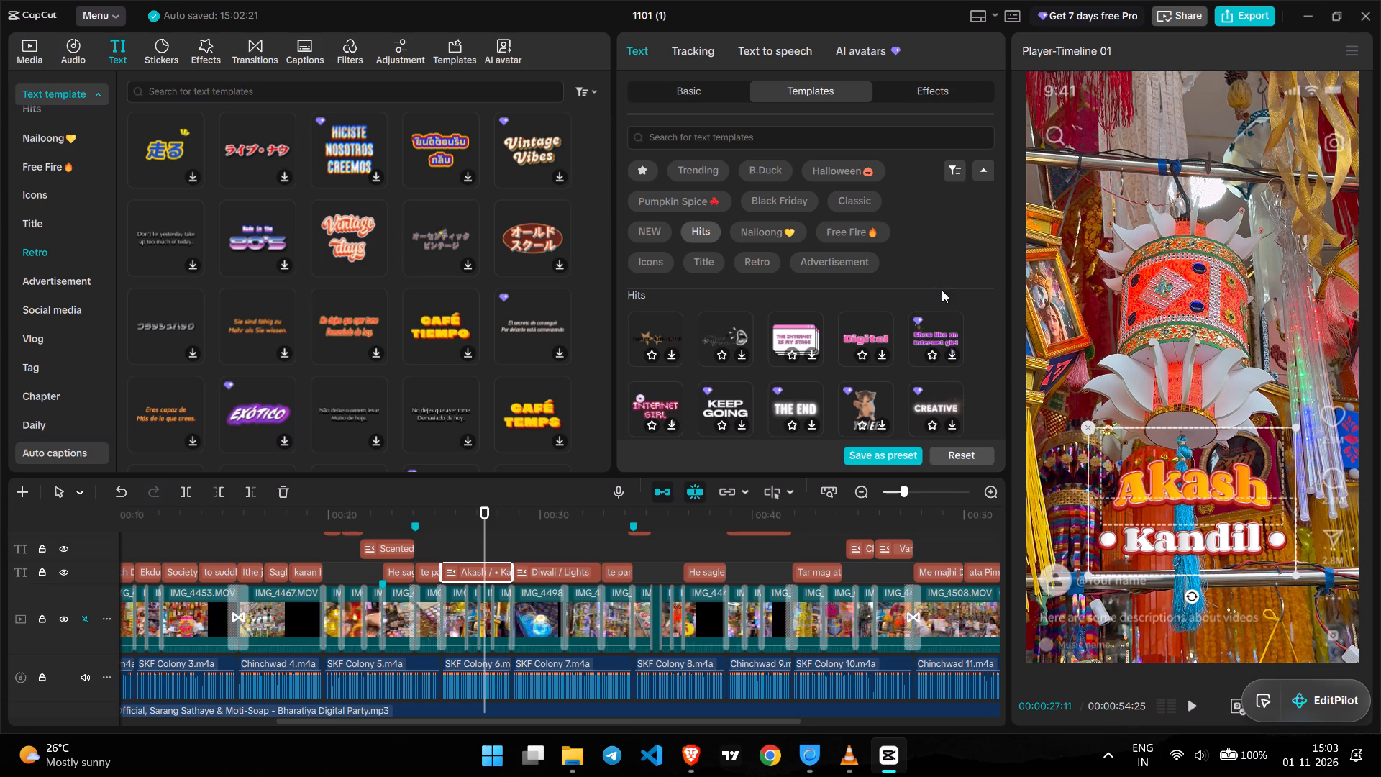
pyautogui.scroll(-2, 942, 290)
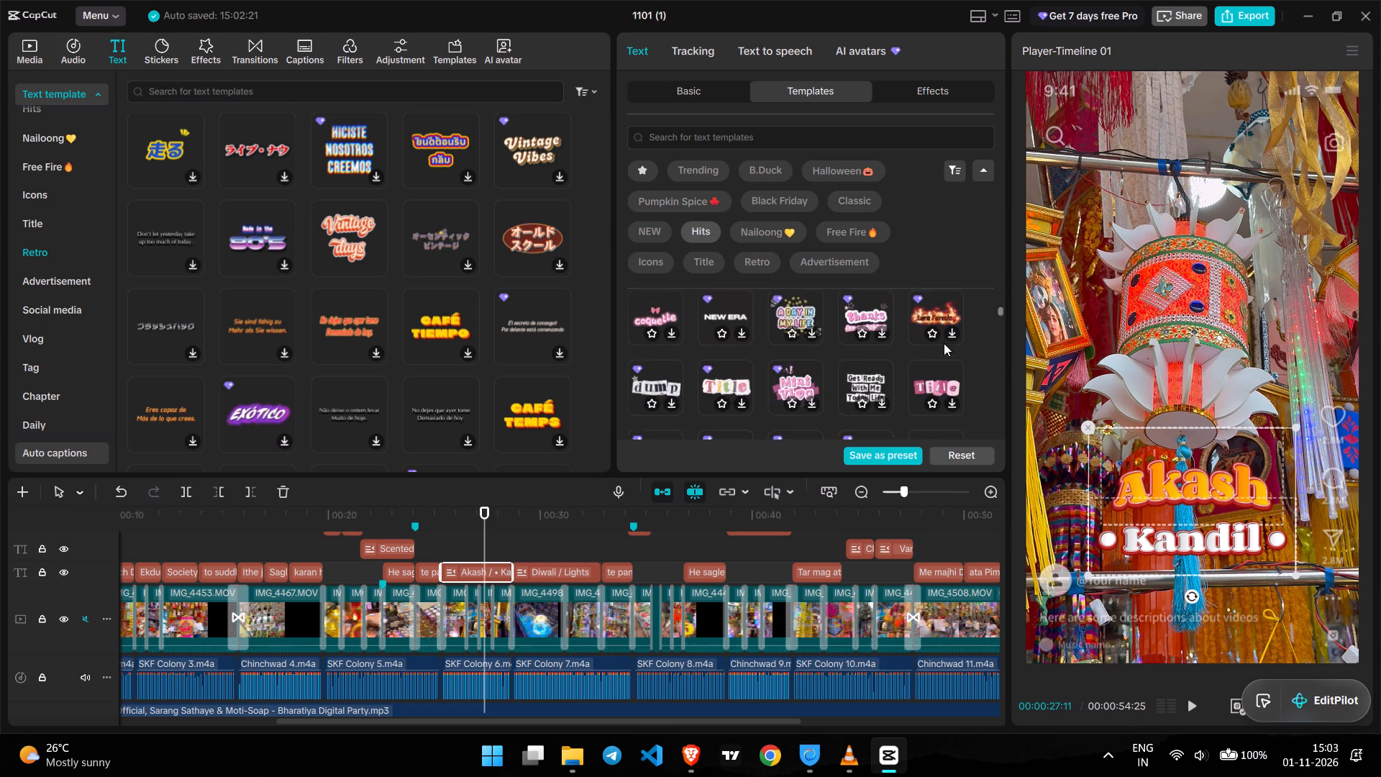
pyautogui.scroll(-2, 944, 343)
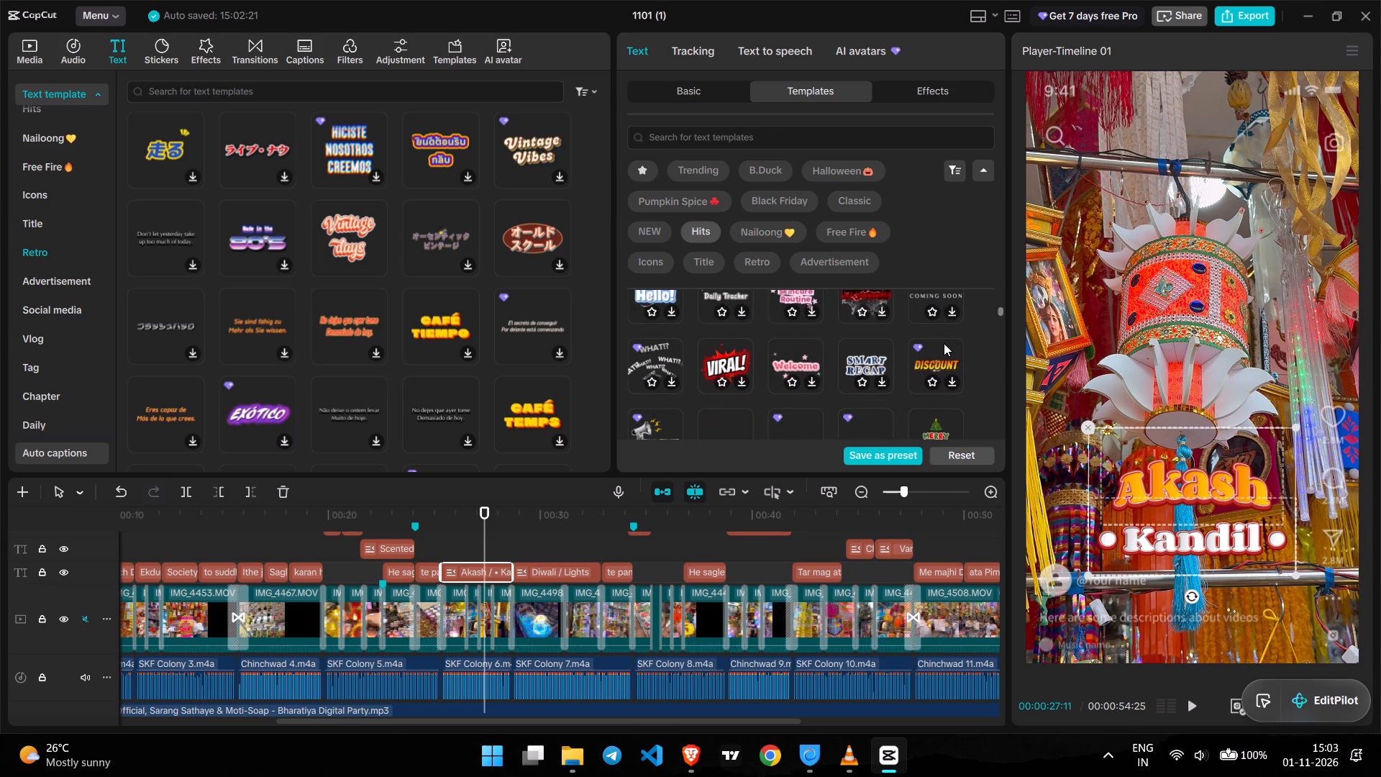
pyautogui.scroll(-2, 944, 343)
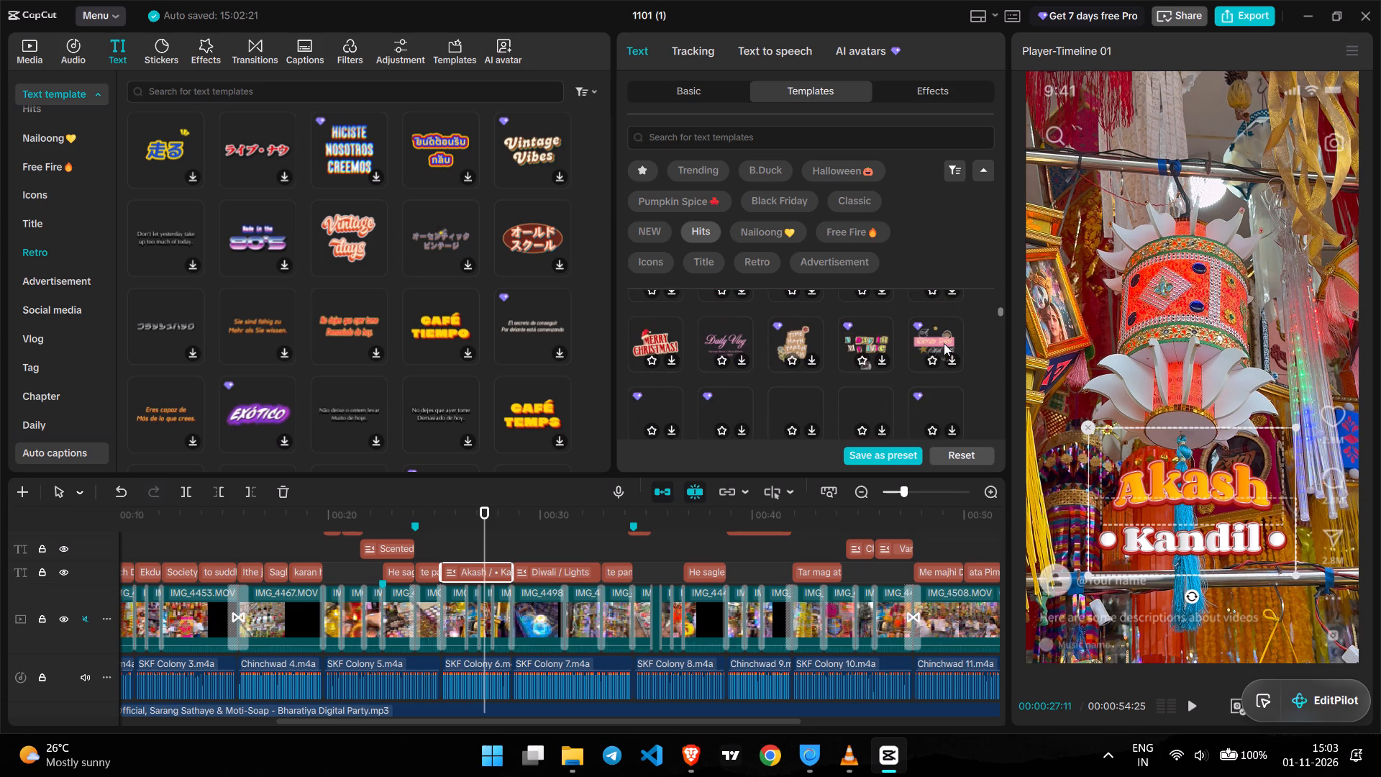
pyautogui.scroll(-1, 944, 343)
# Search the text templates for "festival" and apply the Happy 2025 template to the Akash Kandil title.
pyautogui.click(793, 135)
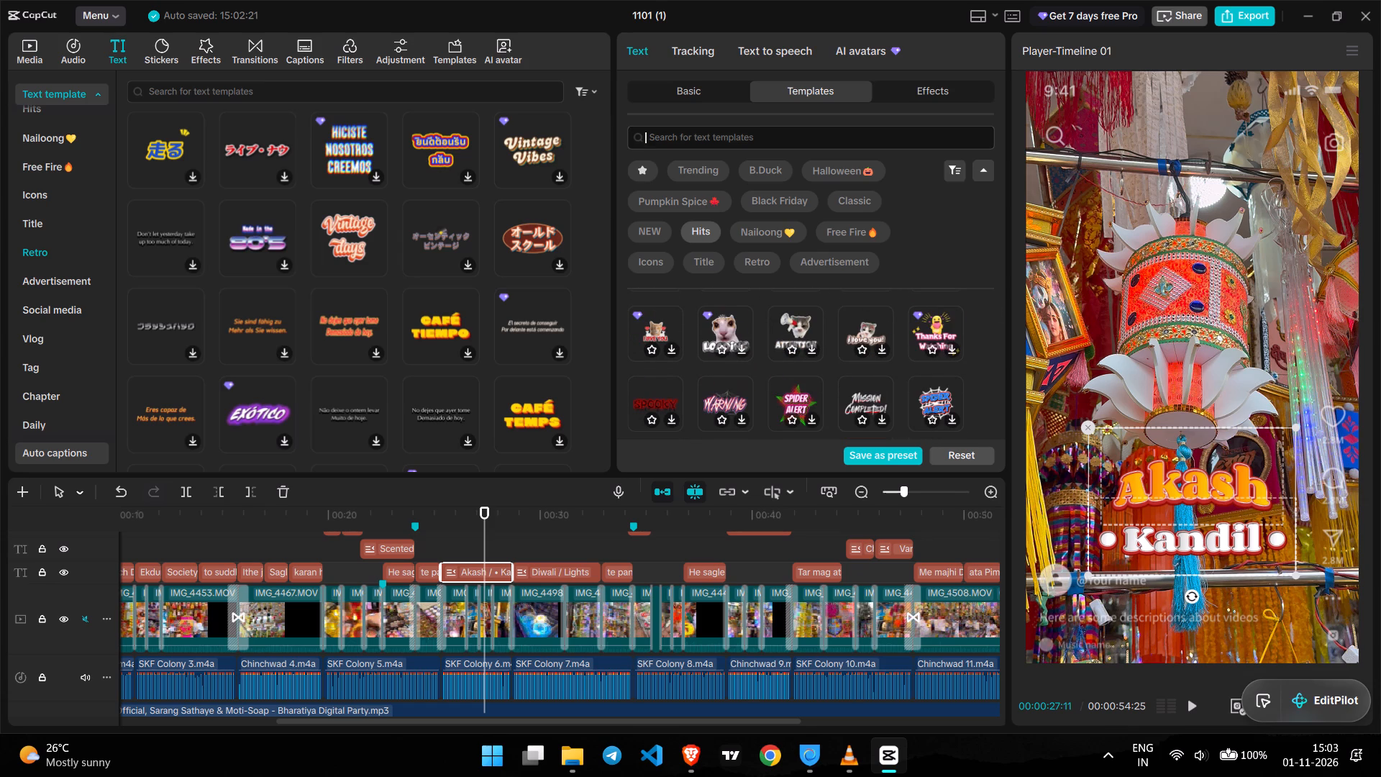
pyautogui.write('festival')
pyautogui.press('Return')
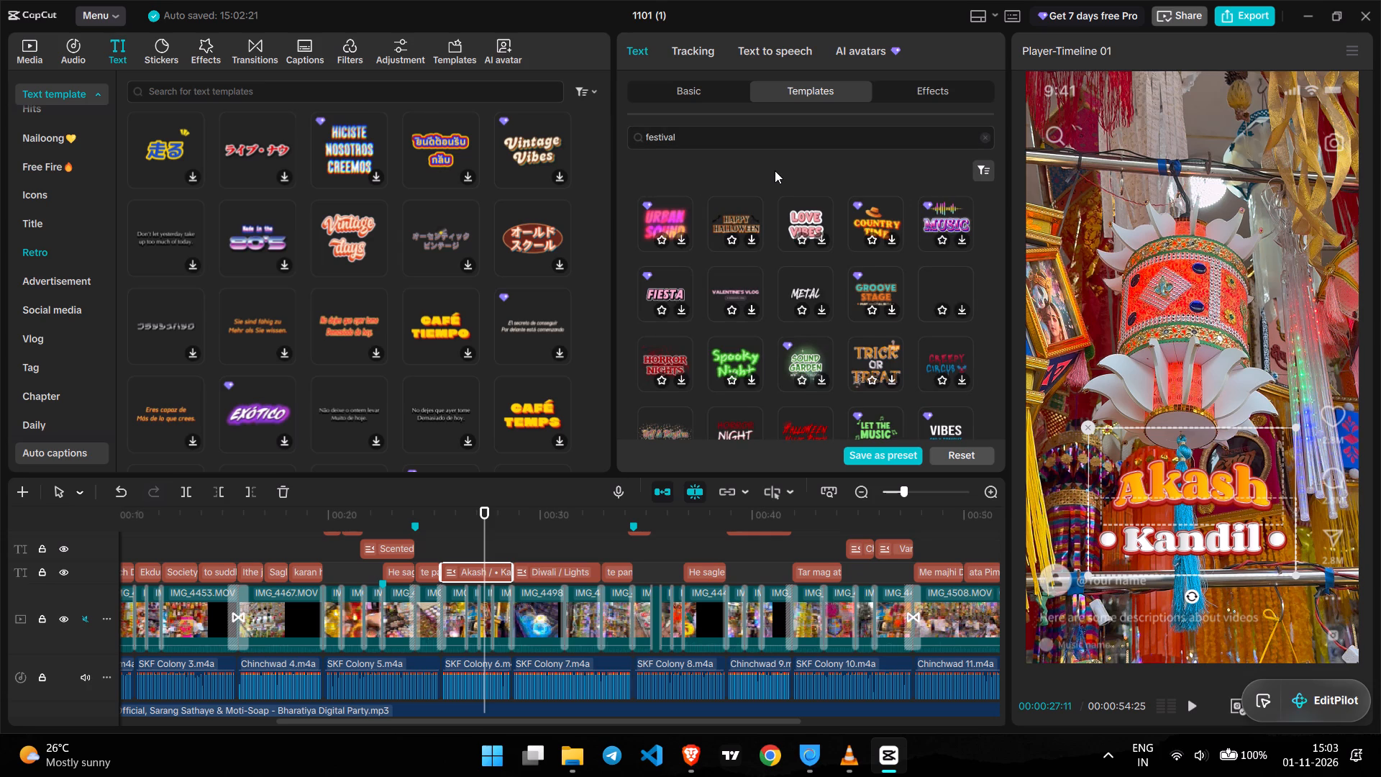
pyautogui.scroll(-1, 775, 171)
pyautogui.scroll(-1, 769, 330)
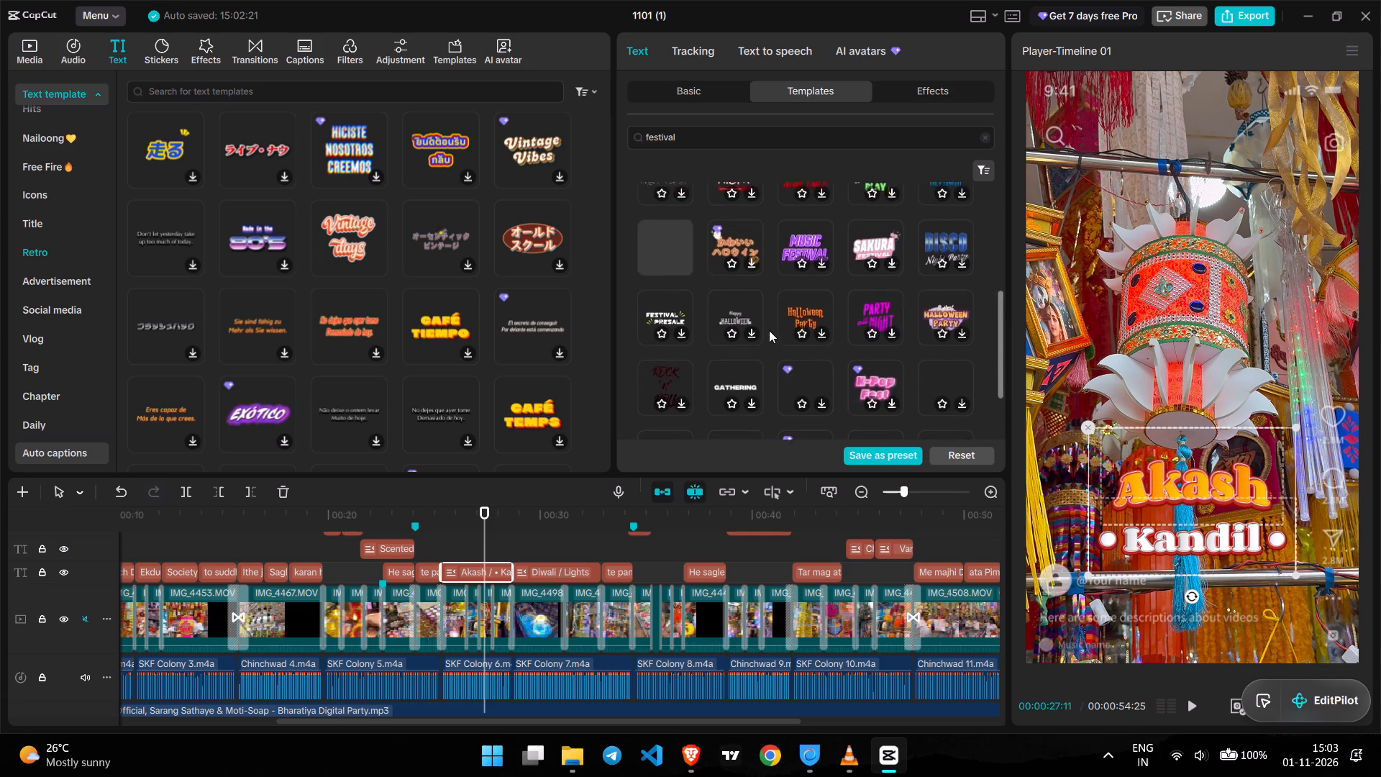
pyautogui.scroll(-1, 769, 330)
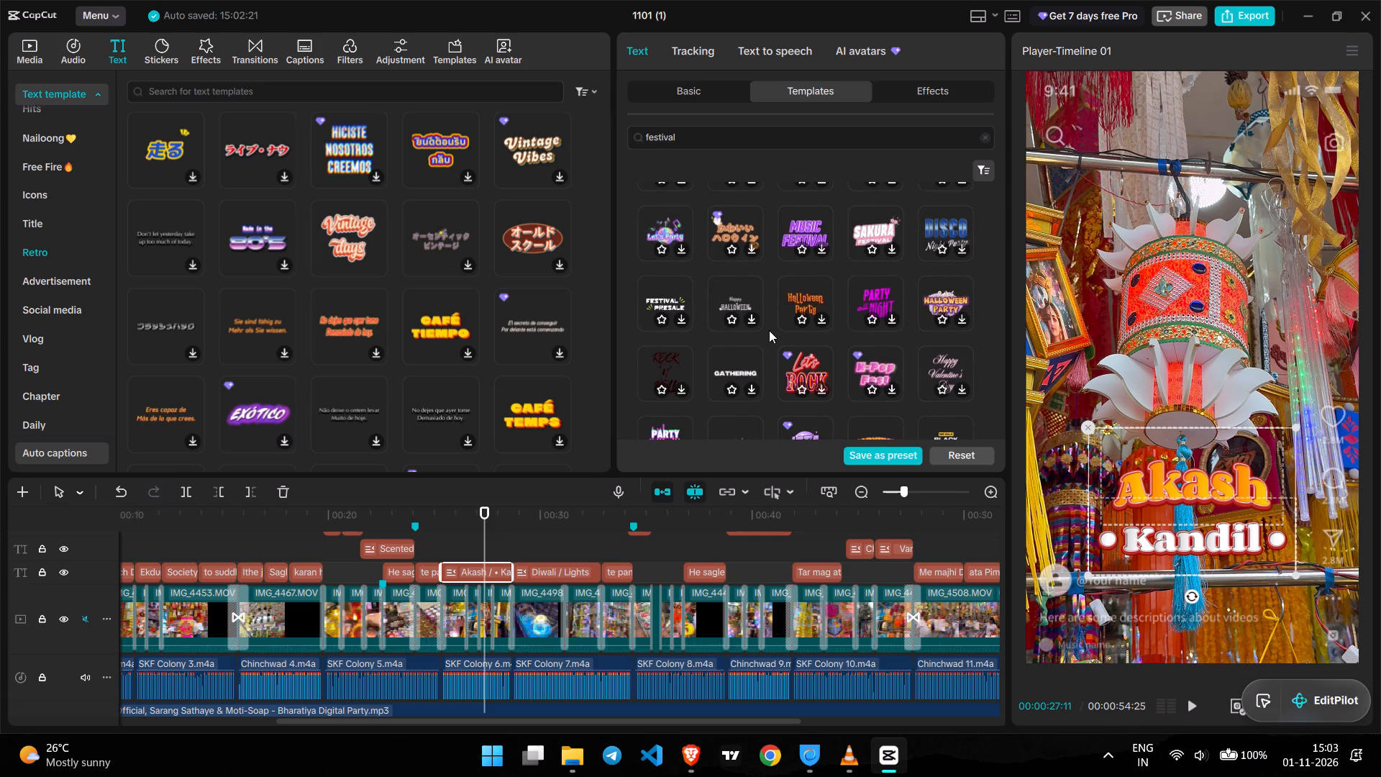
pyautogui.scroll(-1, 769, 330)
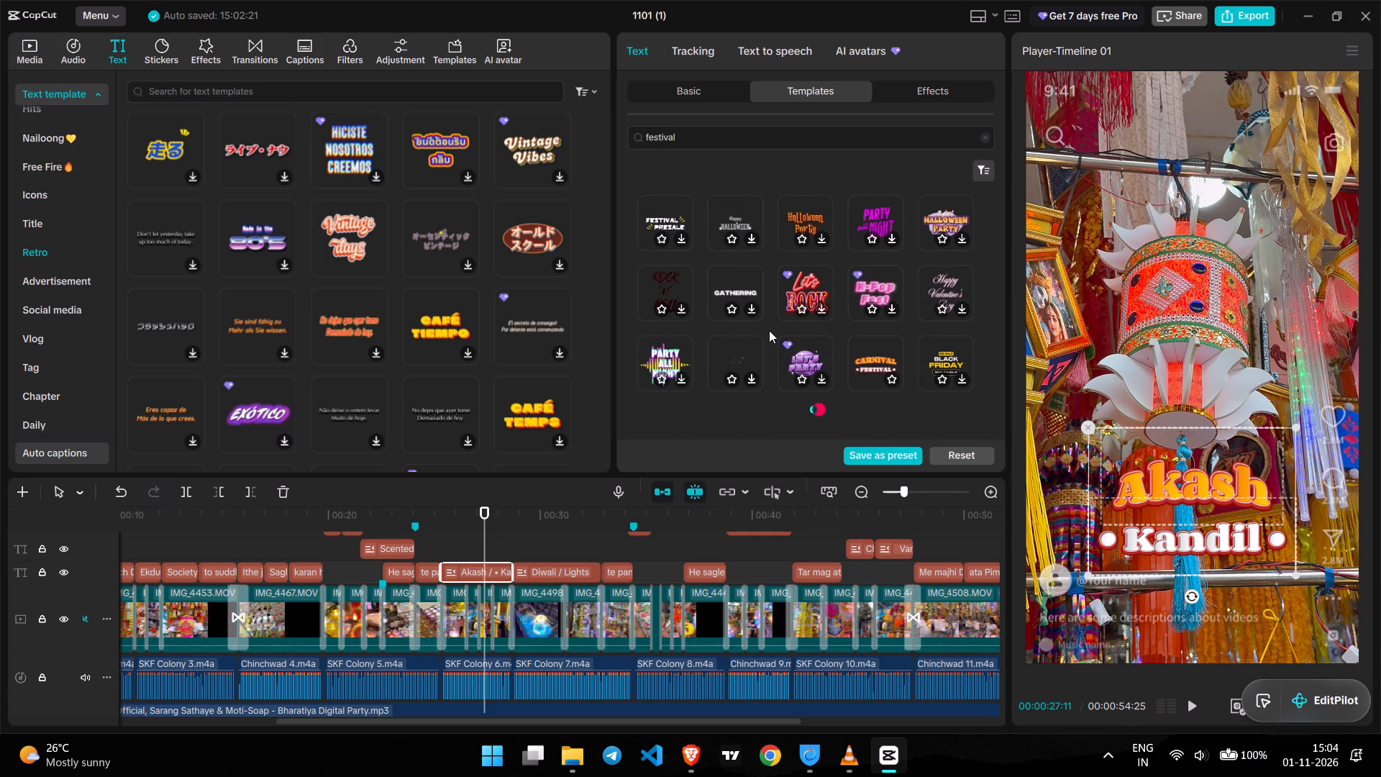
pyautogui.scroll(-1, 769, 330)
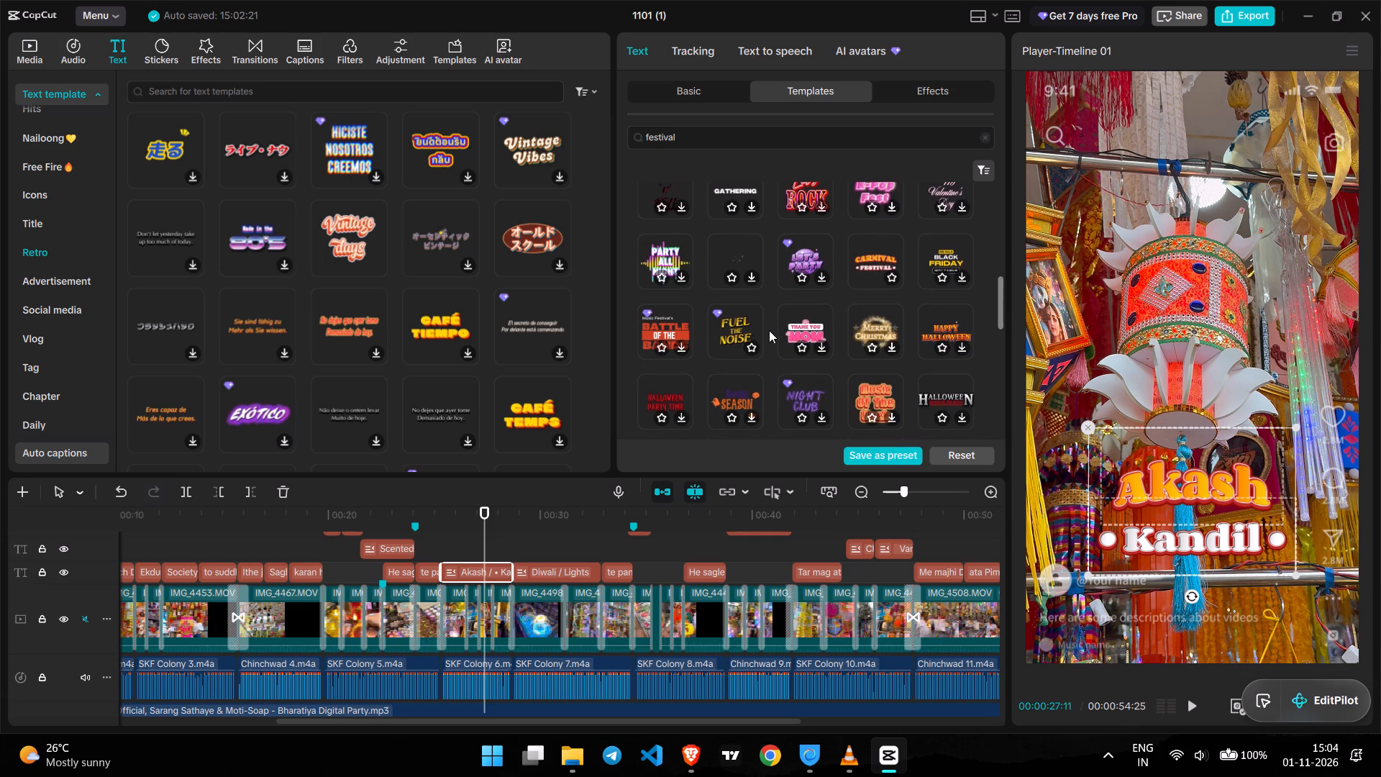
pyautogui.scroll(-1, 769, 330)
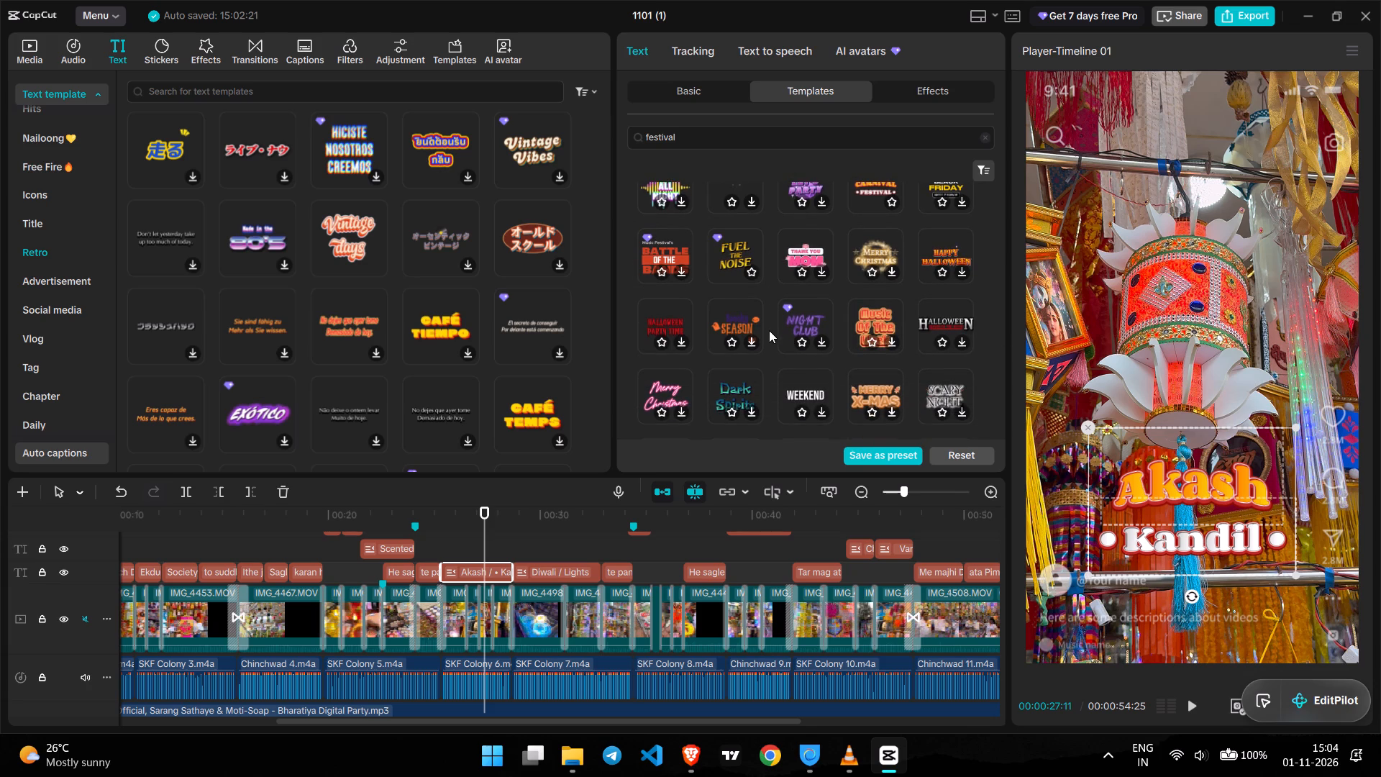
pyautogui.scroll(-1, 769, 330)
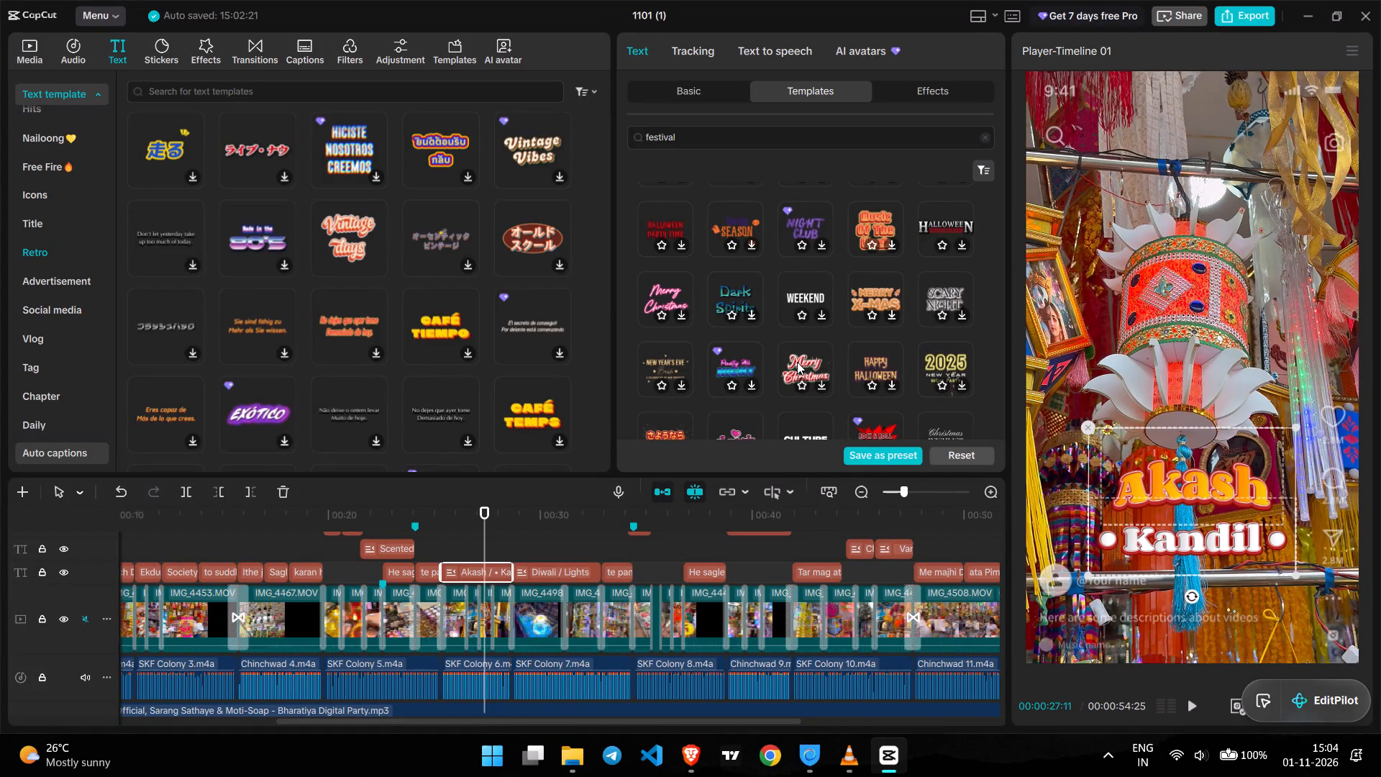
pyautogui.click(797, 362)
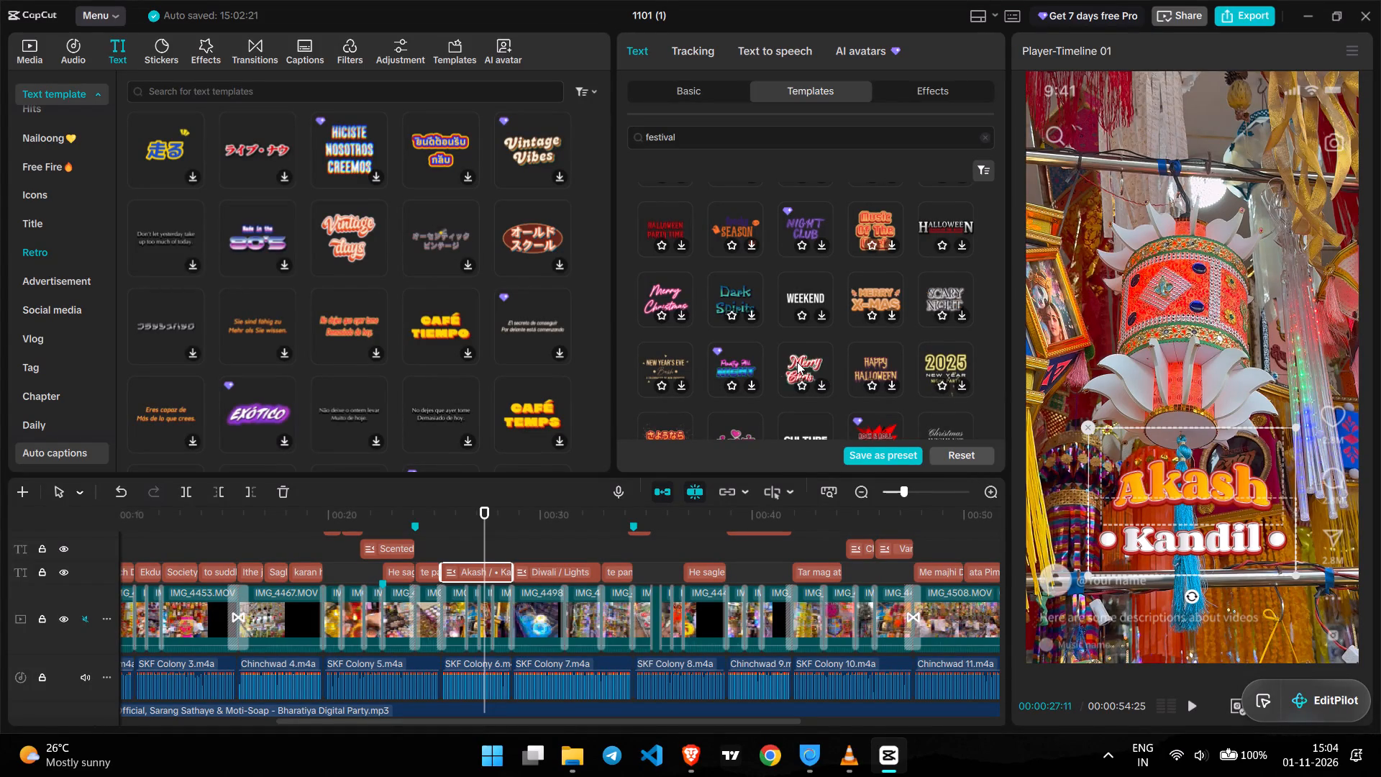
pyautogui.scroll(-1, 797, 362)
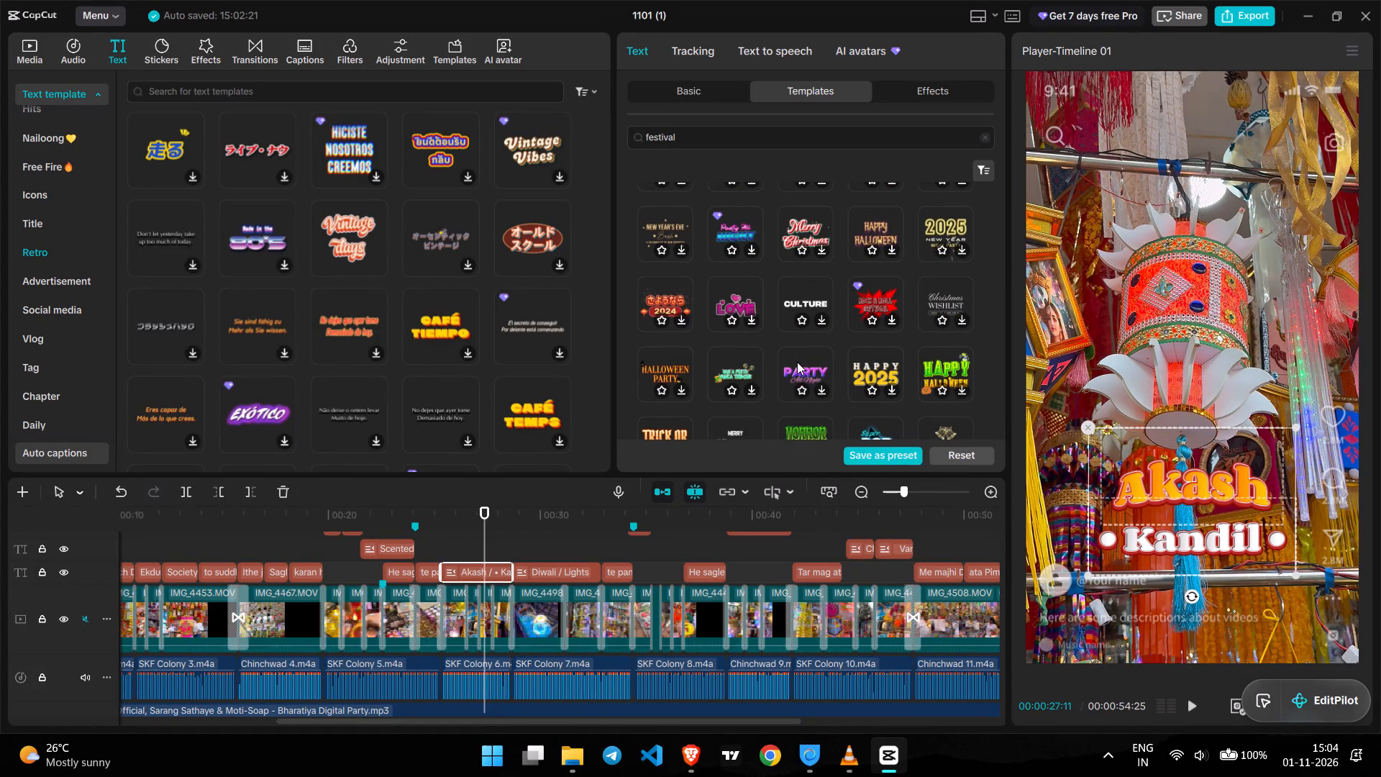
pyautogui.scroll(-1, 797, 362)
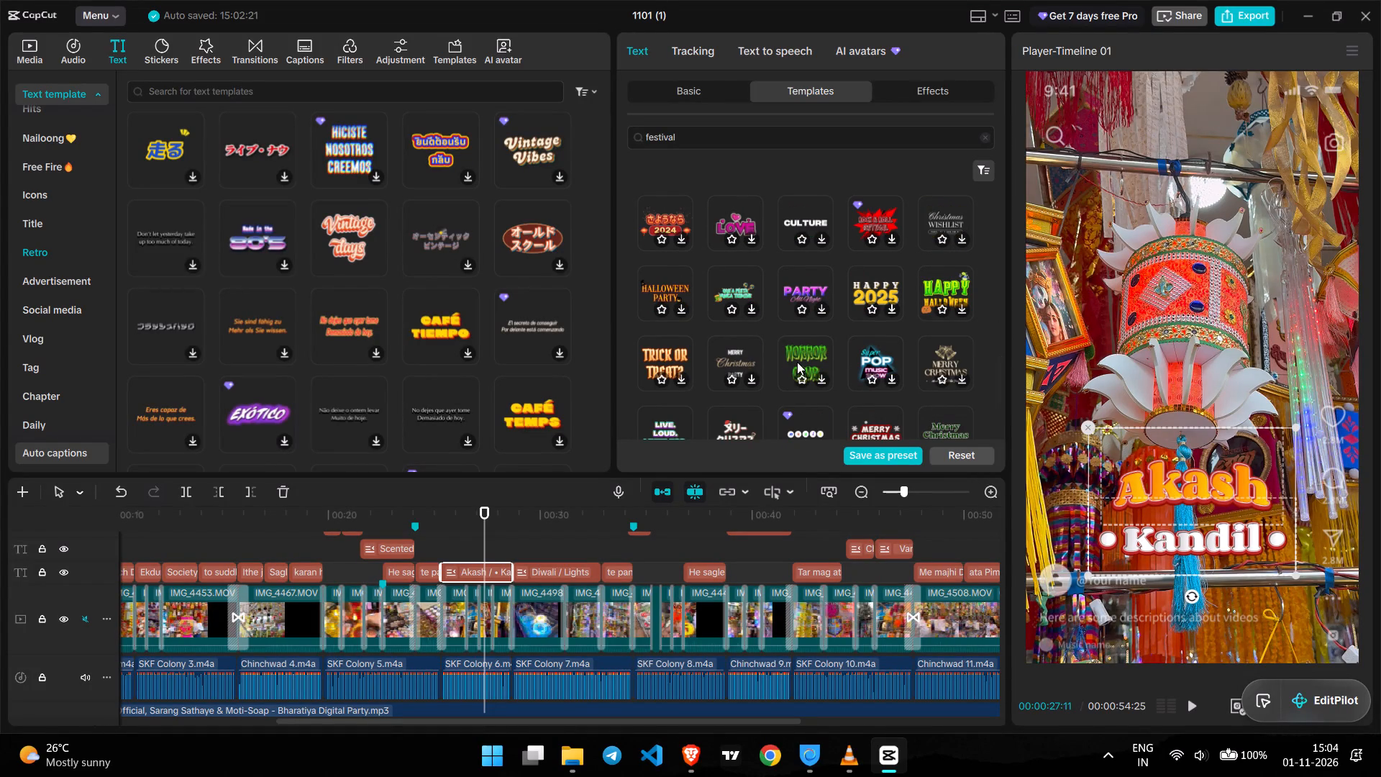
pyautogui.click(885, 282)
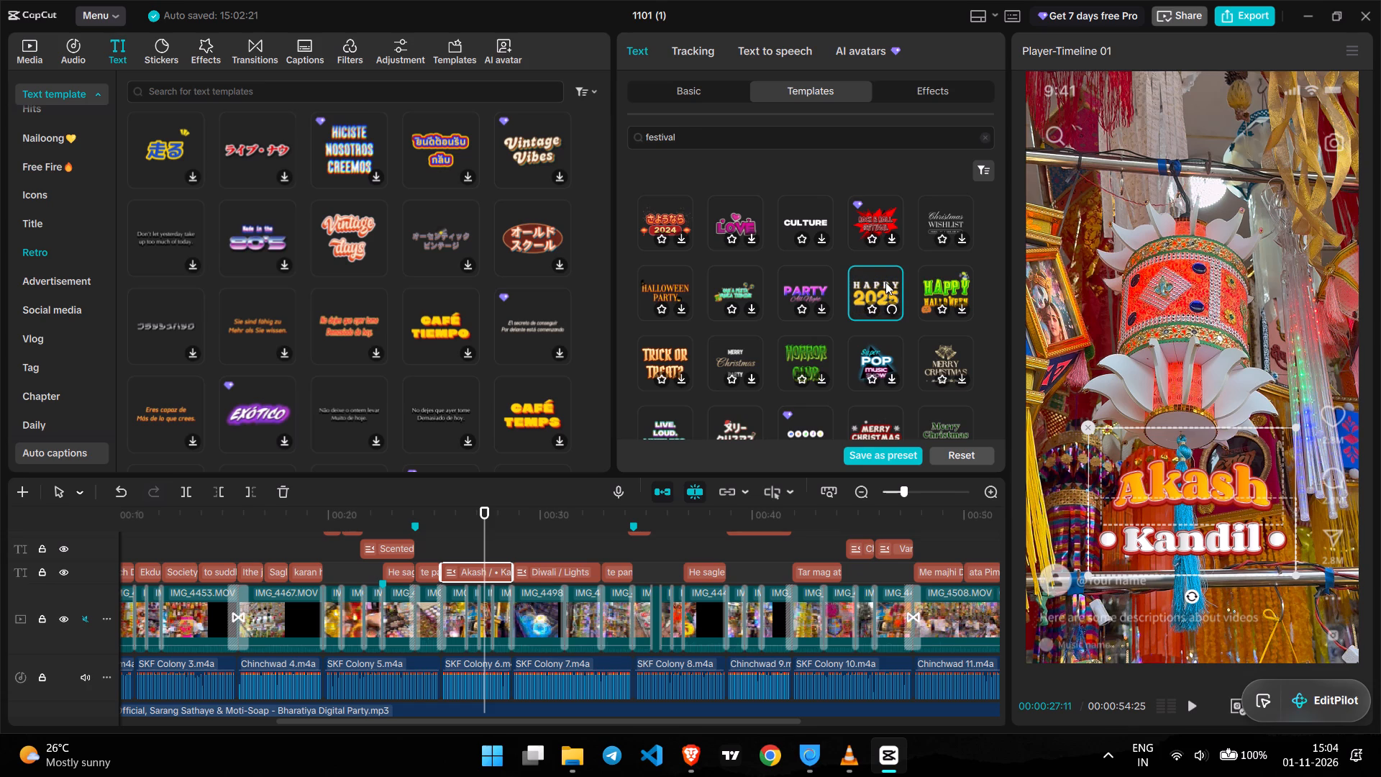
pyautogui.scroll(-1, 885, 282)
pyautogui.scroll(1, 885, 282)
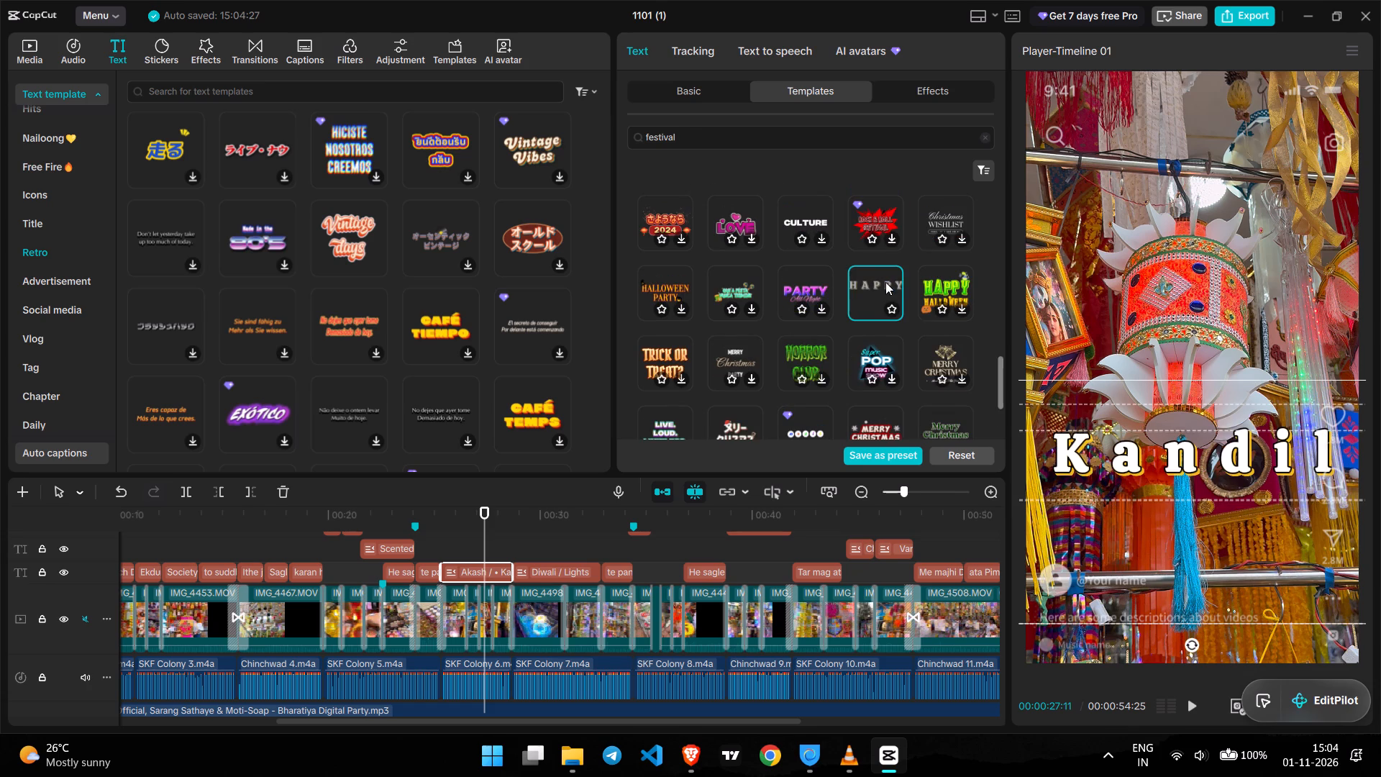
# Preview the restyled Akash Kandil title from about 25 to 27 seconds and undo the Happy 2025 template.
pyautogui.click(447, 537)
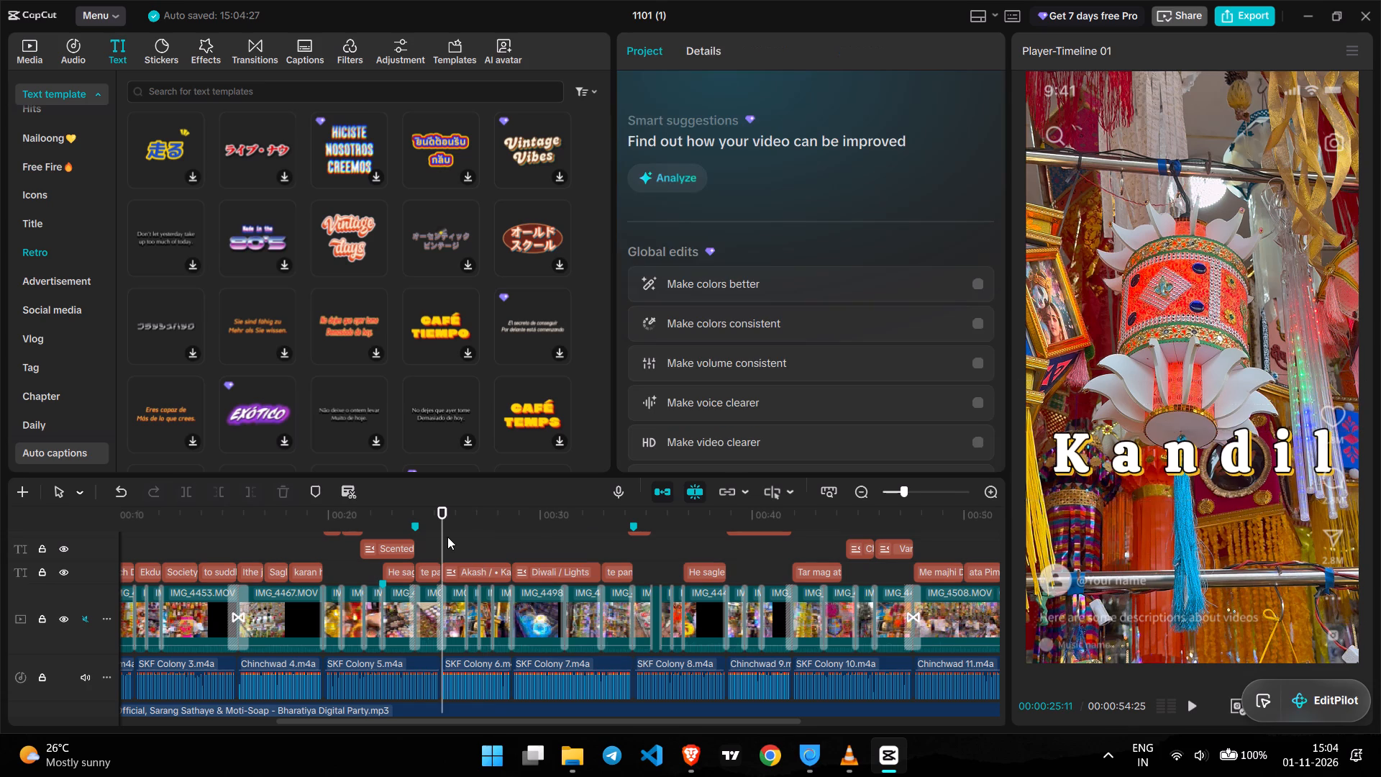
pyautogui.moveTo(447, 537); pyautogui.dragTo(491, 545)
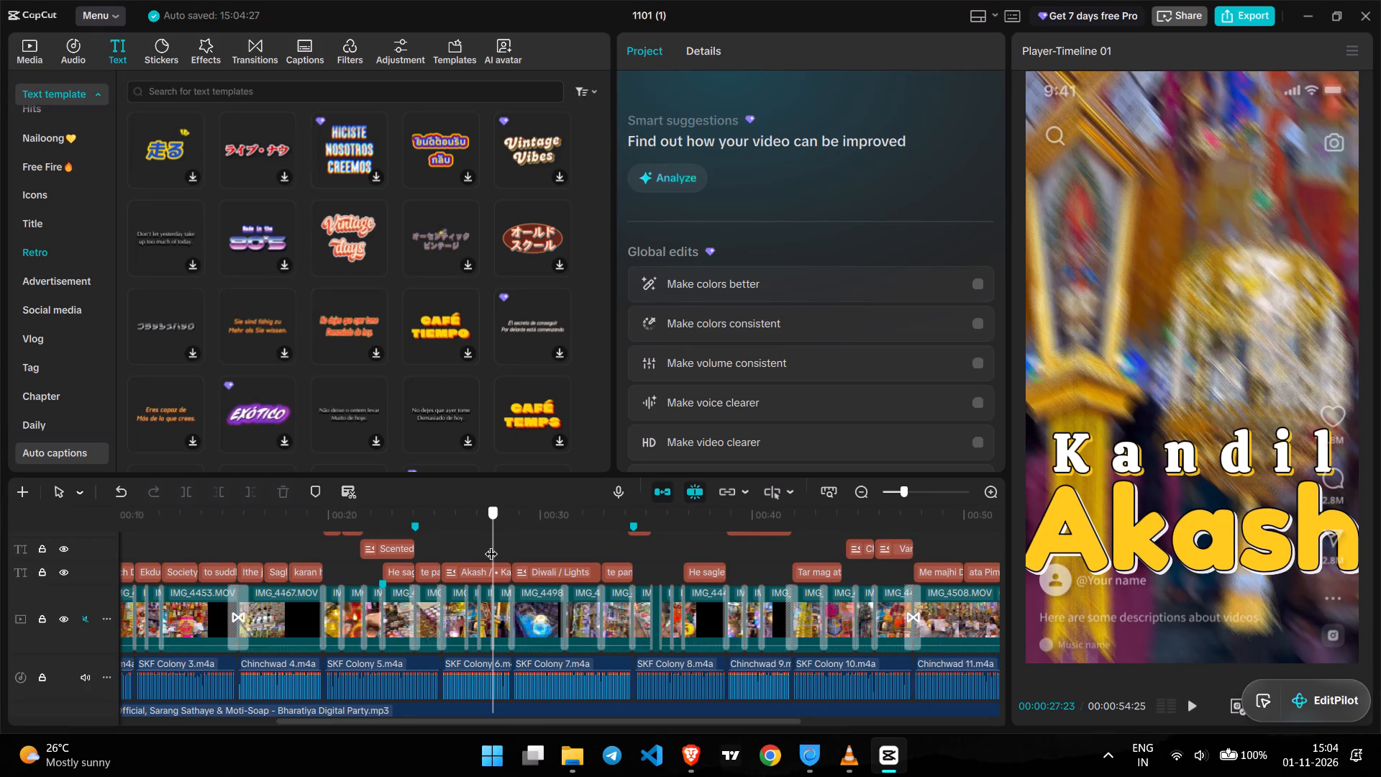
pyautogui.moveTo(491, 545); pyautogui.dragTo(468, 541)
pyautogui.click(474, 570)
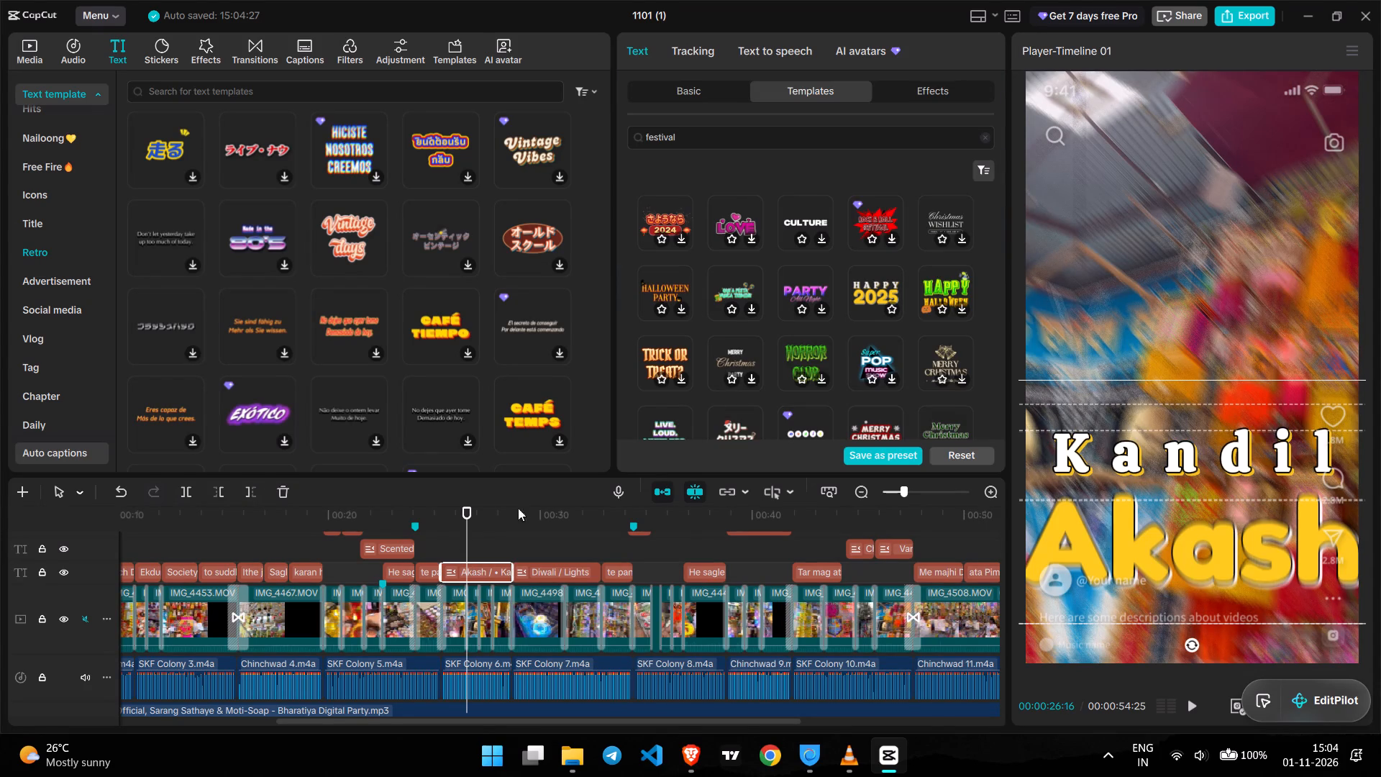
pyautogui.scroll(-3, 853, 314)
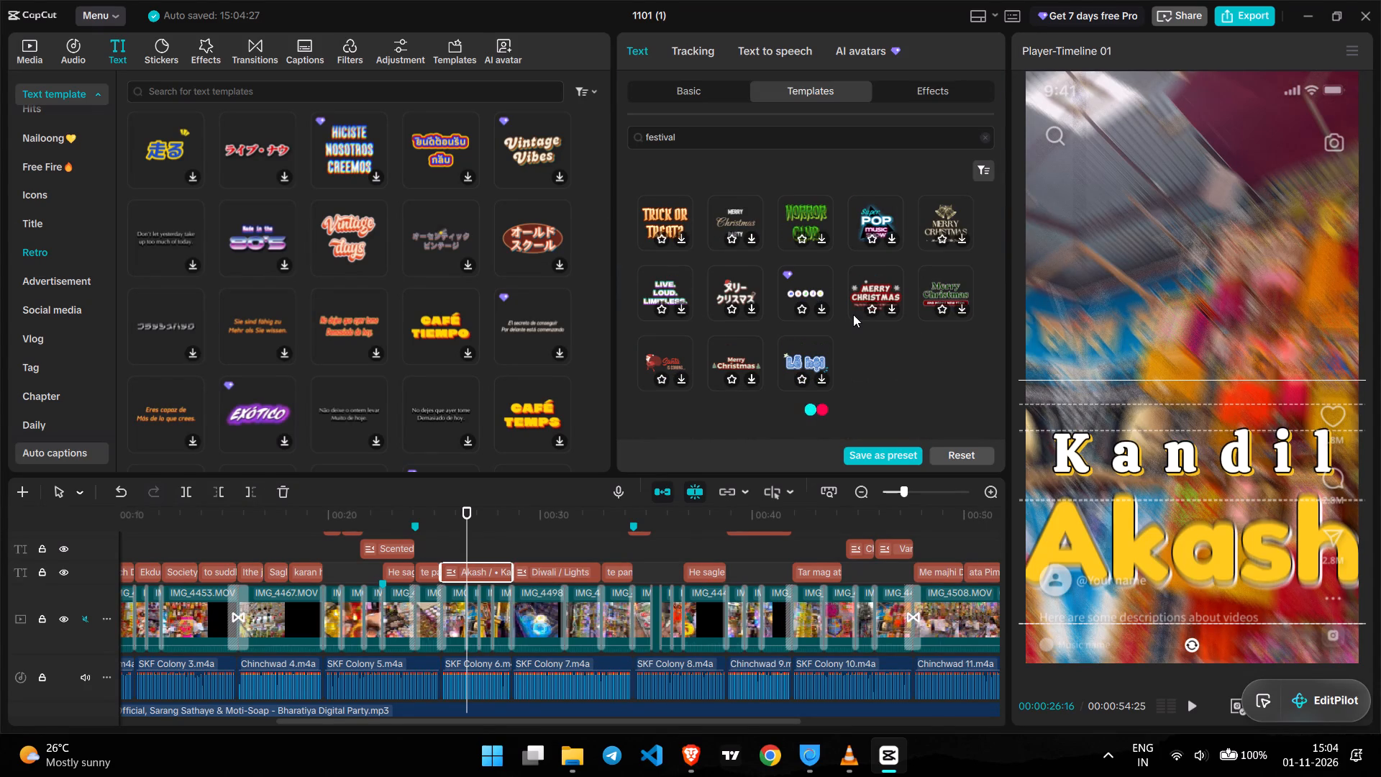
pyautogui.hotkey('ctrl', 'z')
# Examine the remaining "festival" text templates for another style for the Akash Kandil title, retrying the loading of more results.
pyautogui.scroll(-1, 853, 314)
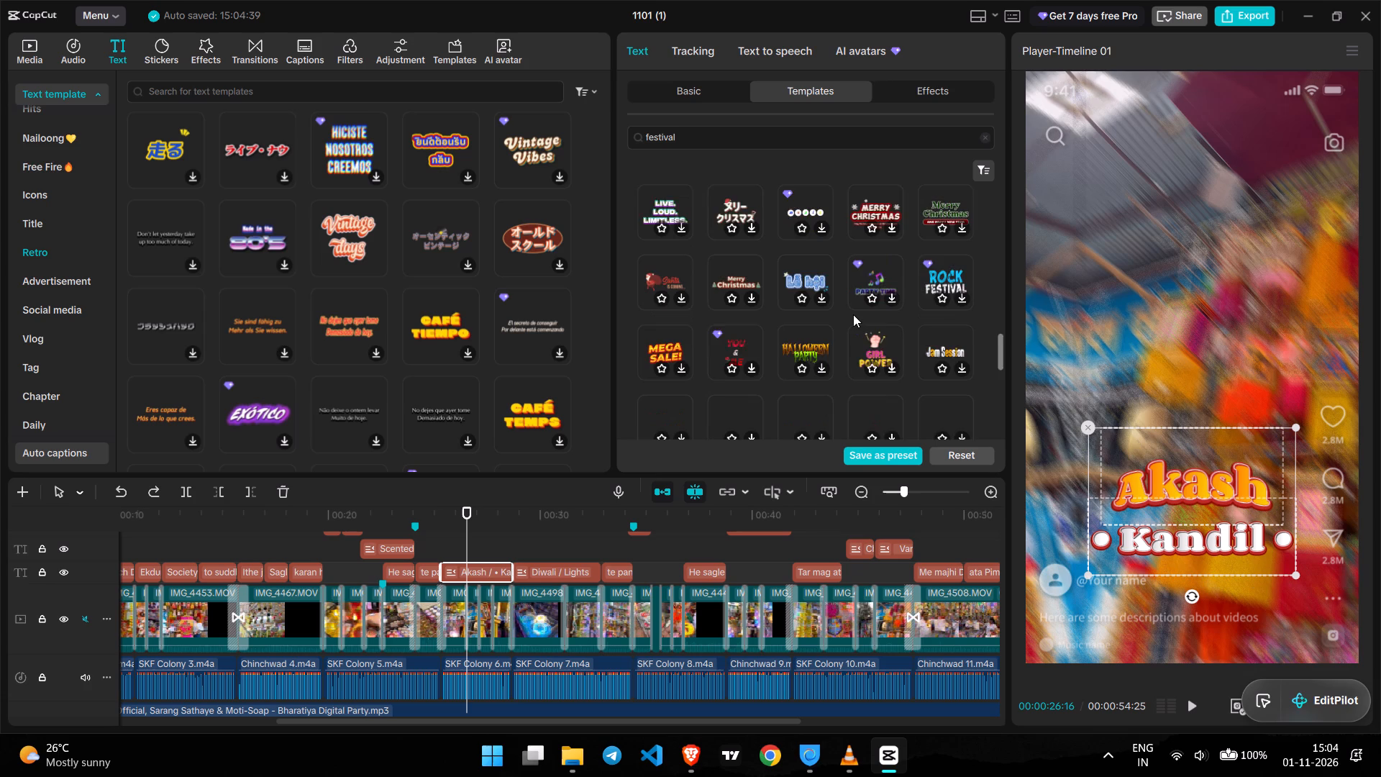
pyautogui.scroll(-1, 853, 314)
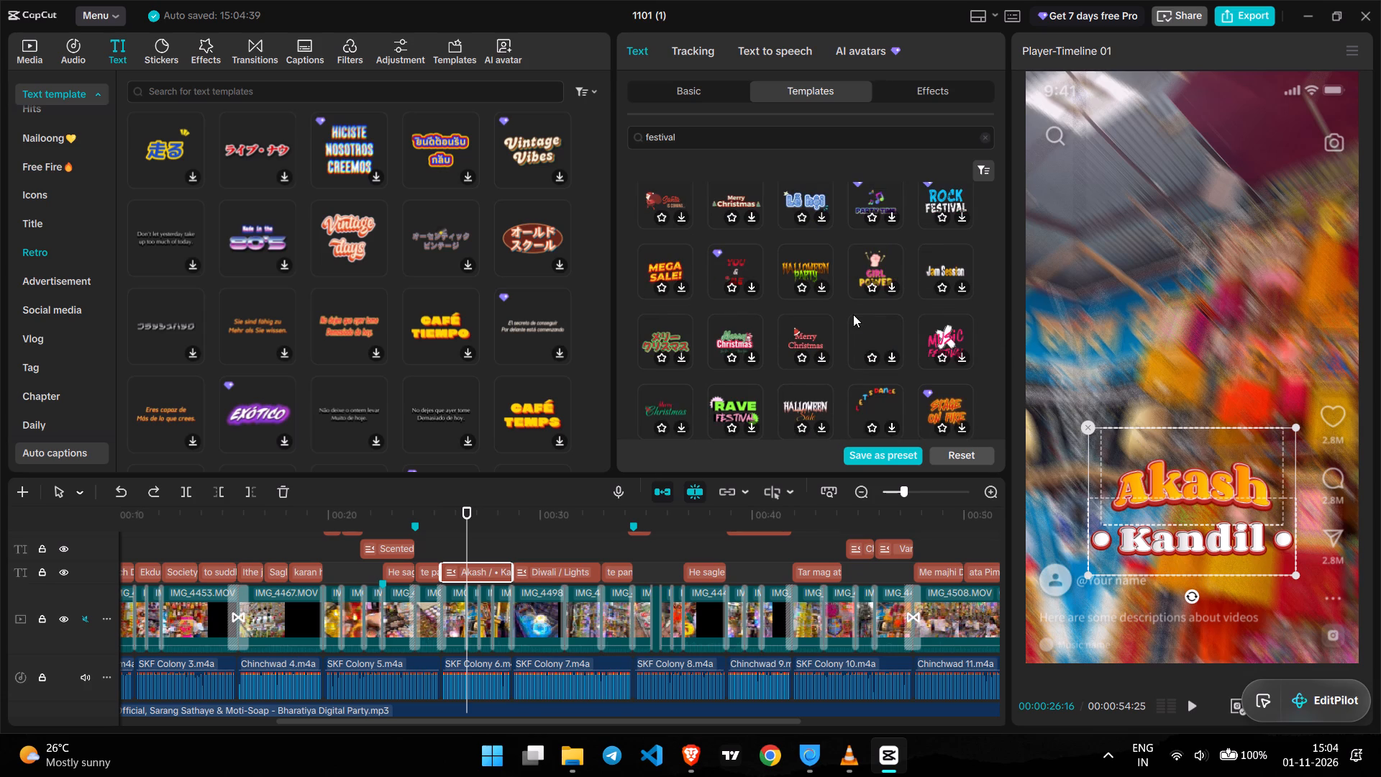
pyautogui.scroll(-5, 853, 314)
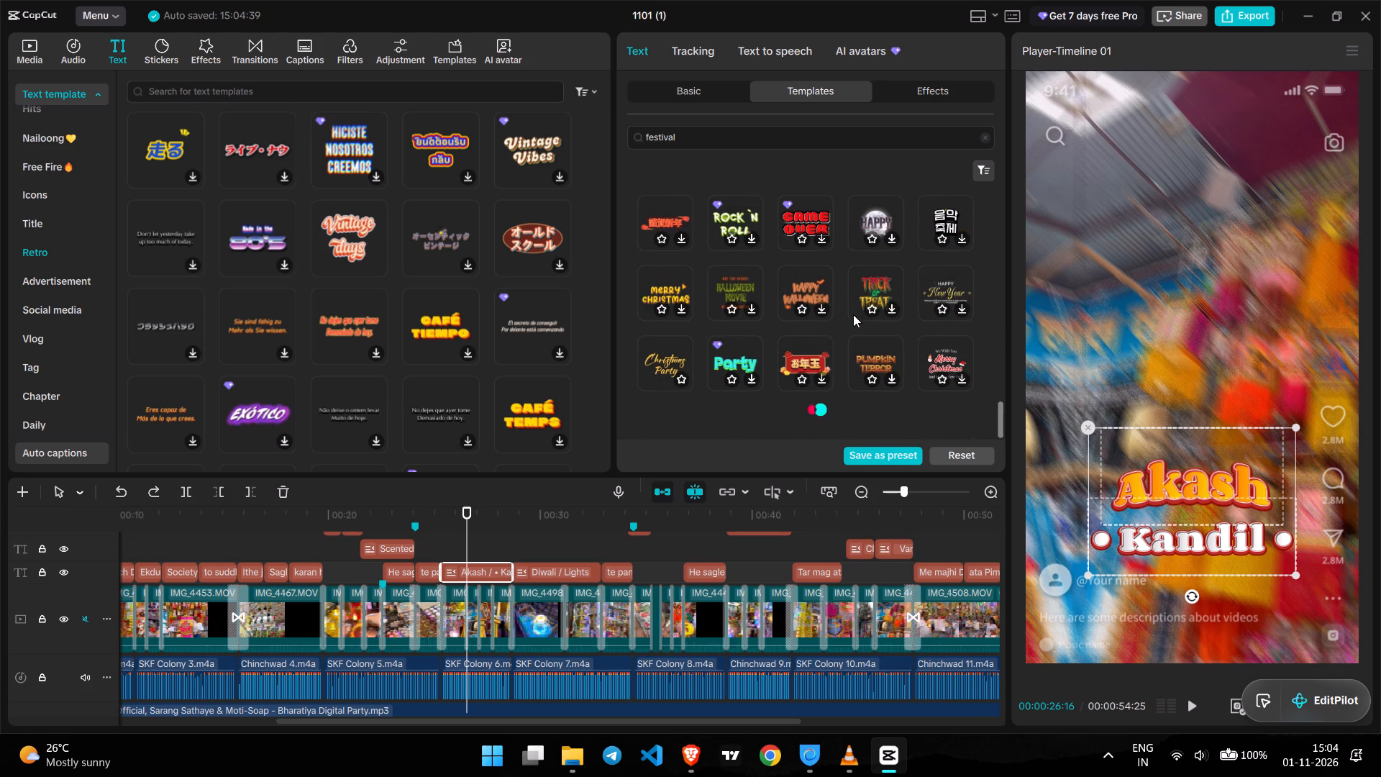
pyautogui.scroll(-2, 853, 314)
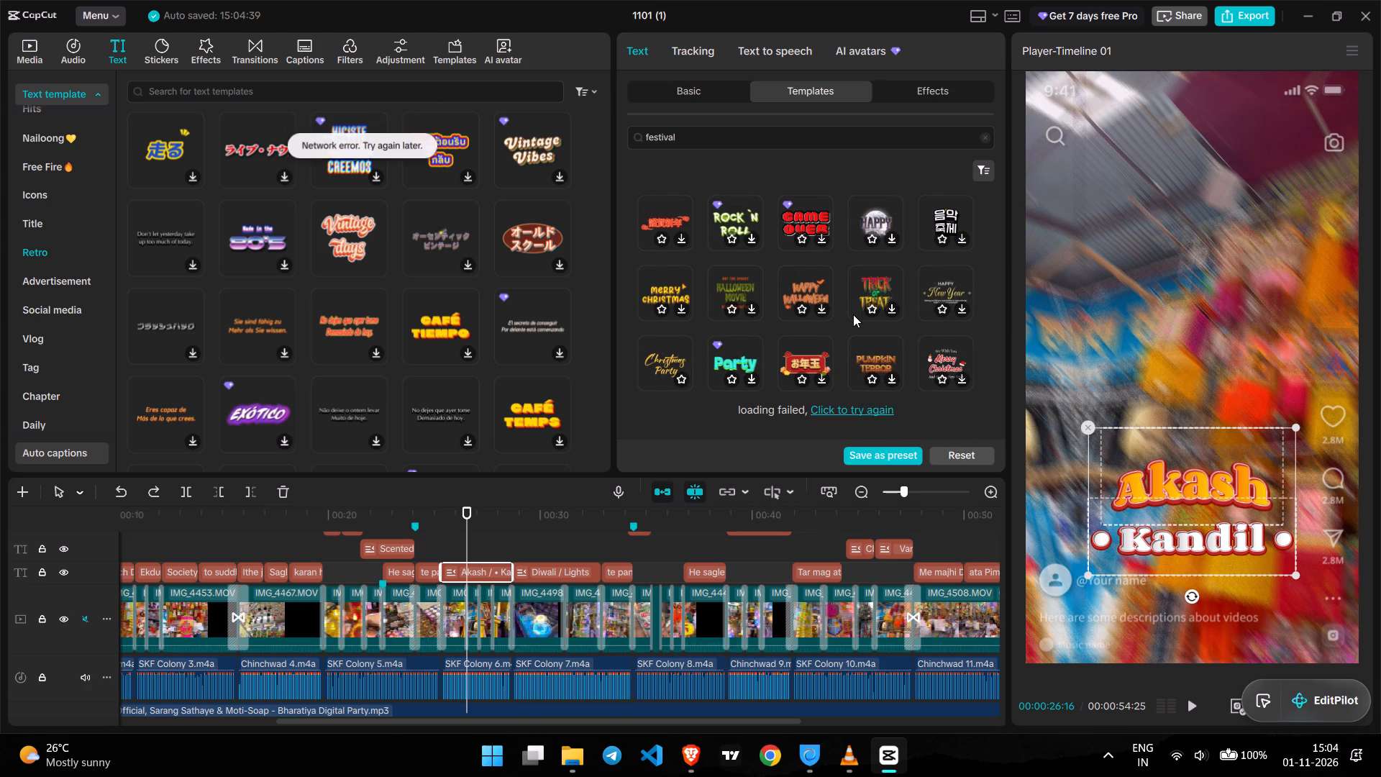
pyautogui.scroll(-1, 854, 339)
pyautogui.click(853, 415)
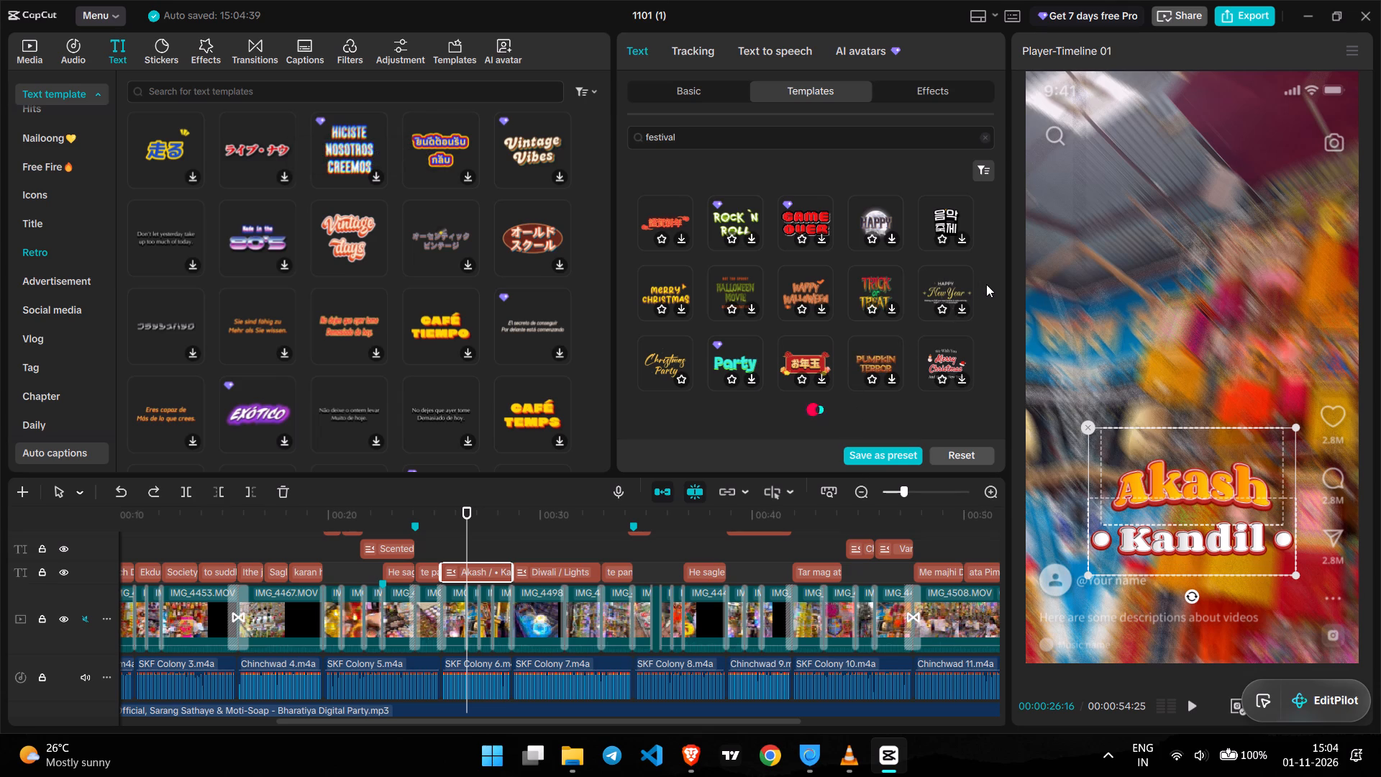
pyautogui.scroll(-2, 986, 285)
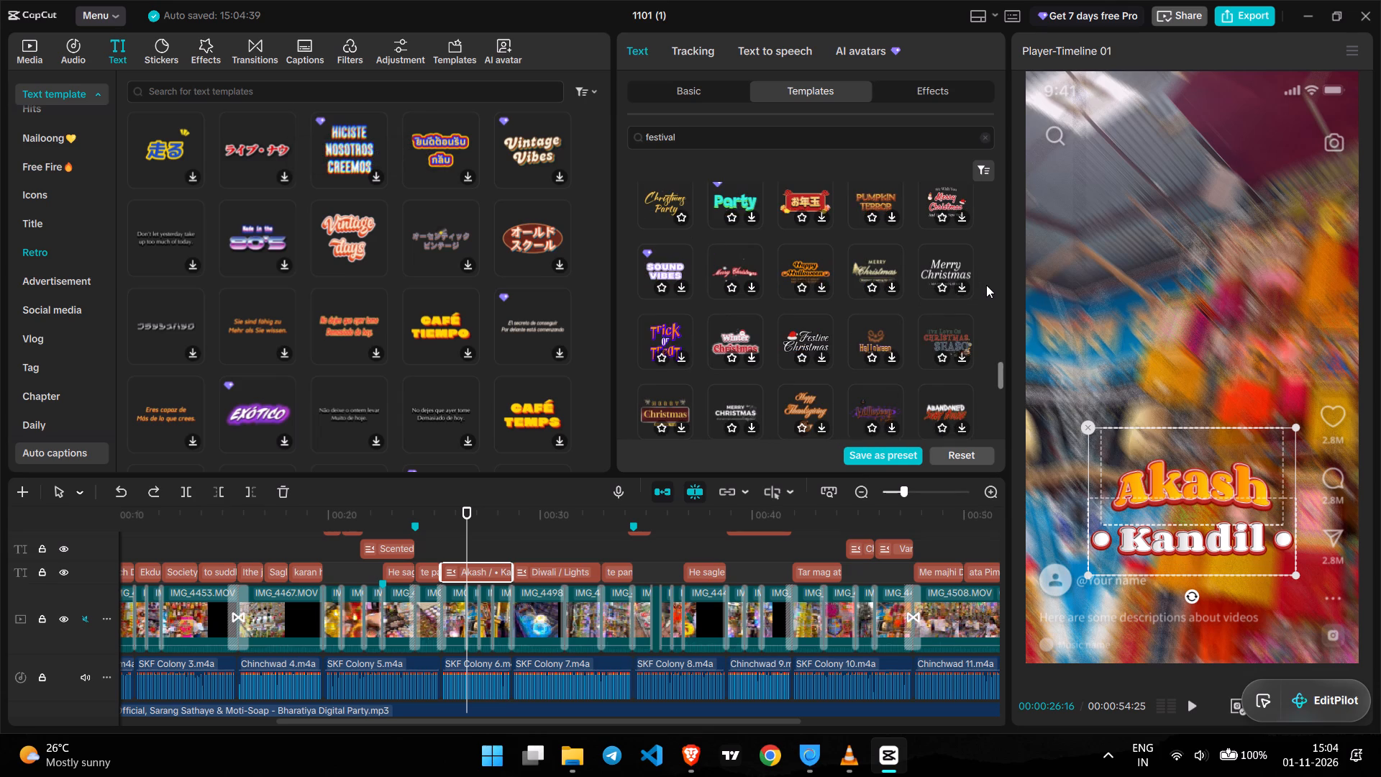
pyautogui.scroll(-4, 986, 285)
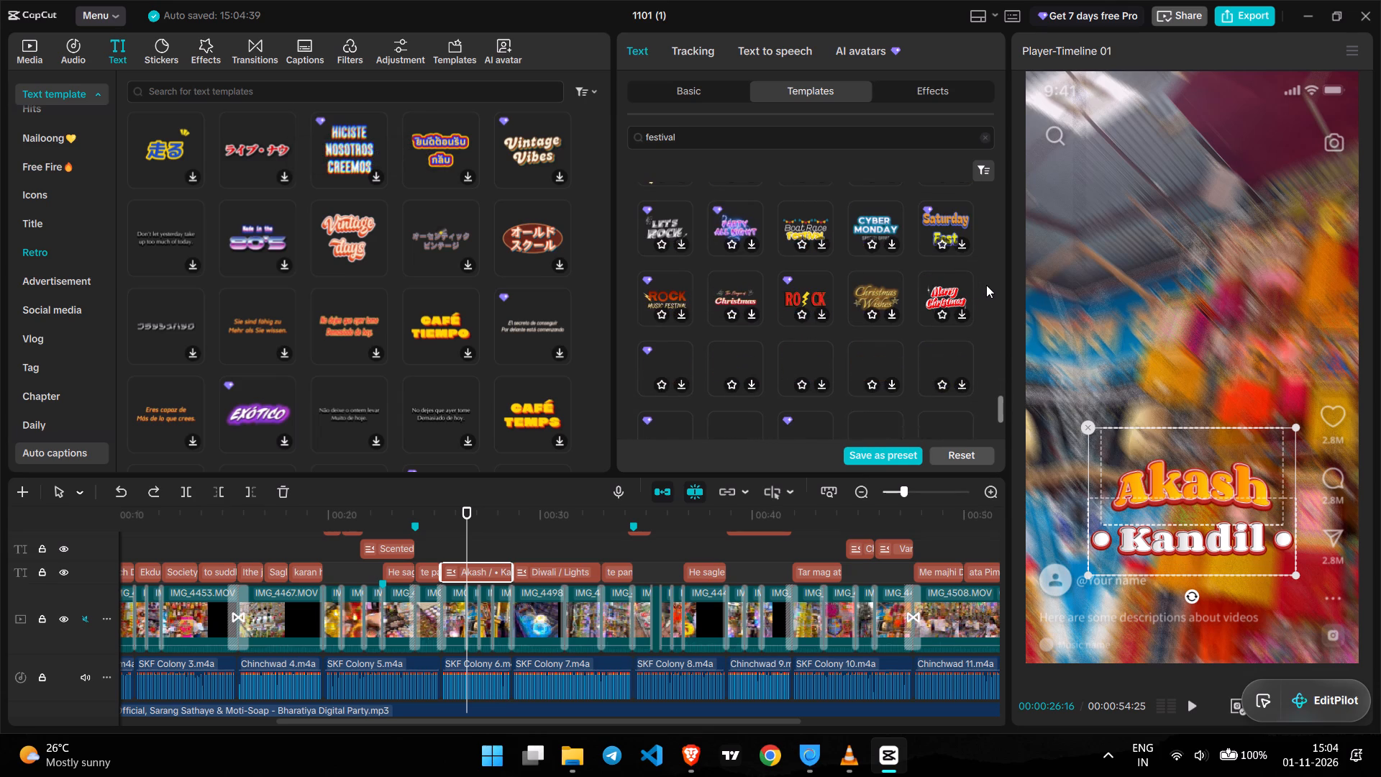
pyautogui.scroll(-1, 986, 286)
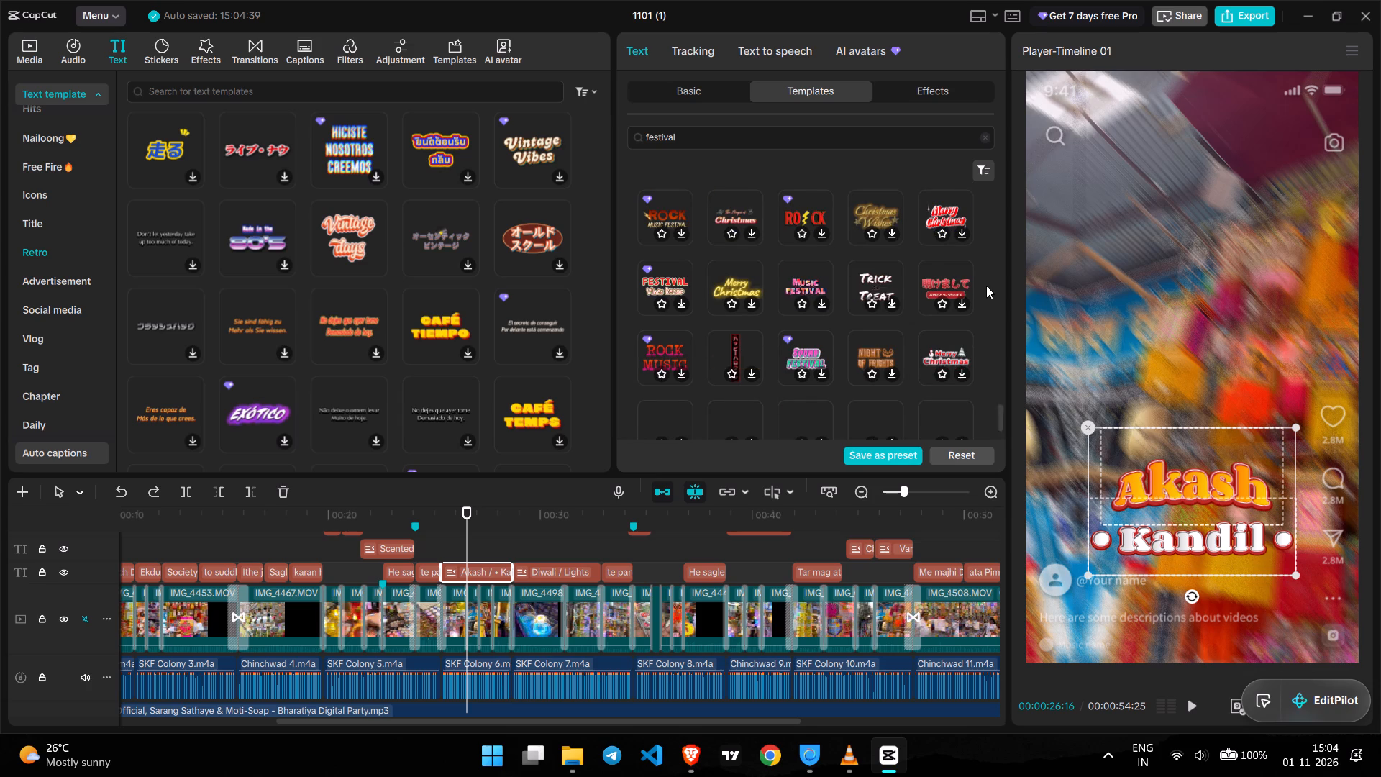
pyautogui.scroll(-1, 986, 286)
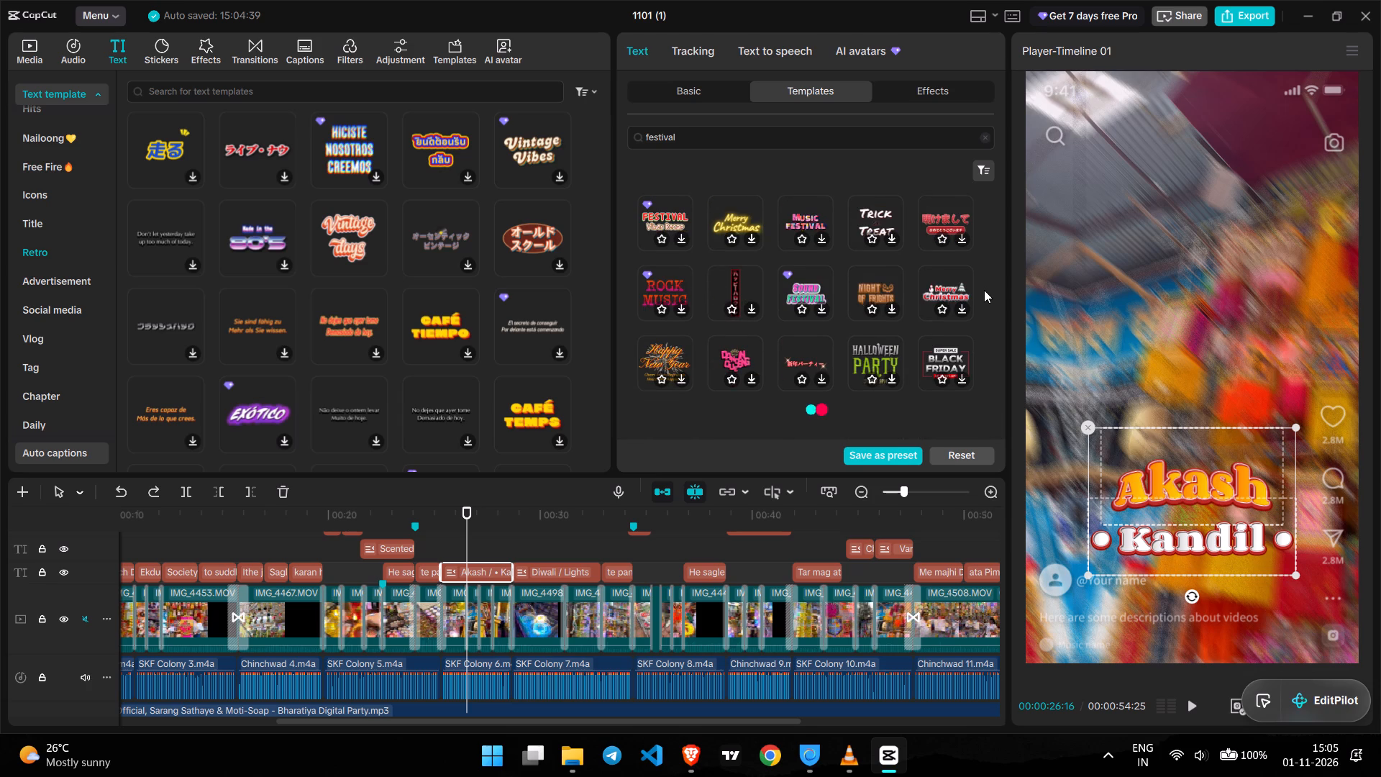
pyautogui.scroll(-1, 983, 290)
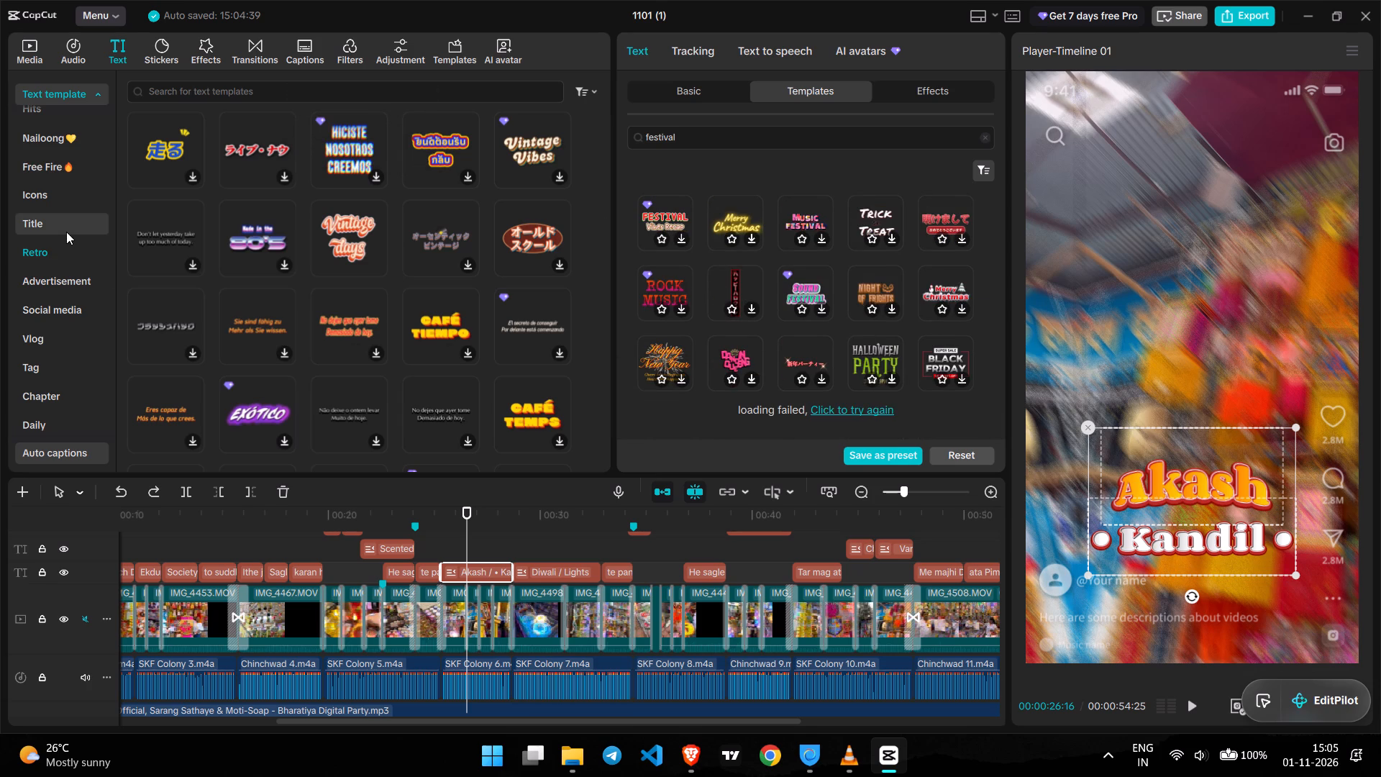
# Clear the "festival" search and apply the Slow Living template from the Title category to the Akash Kandil title.
pyautogui.click(85, 219)
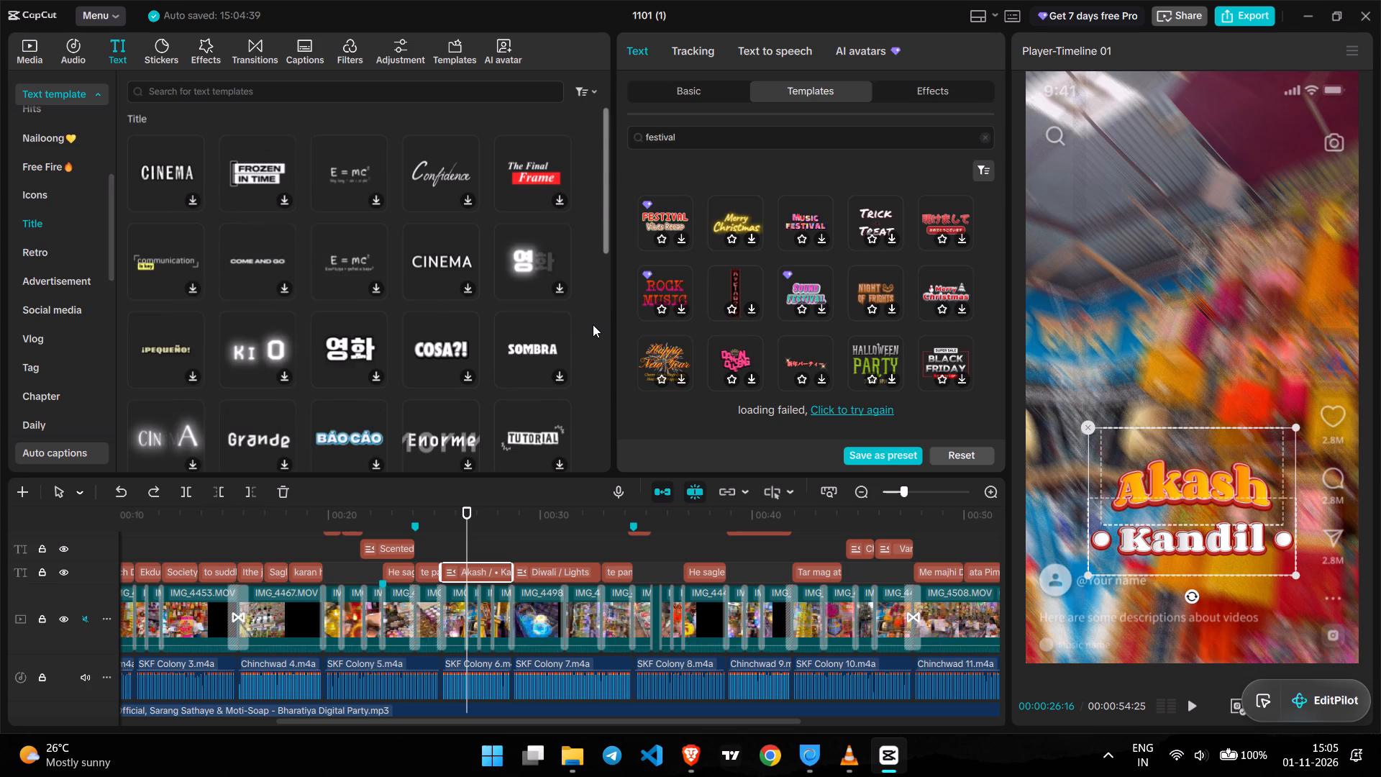
pyautogui.scroll(-3, 593, 324)
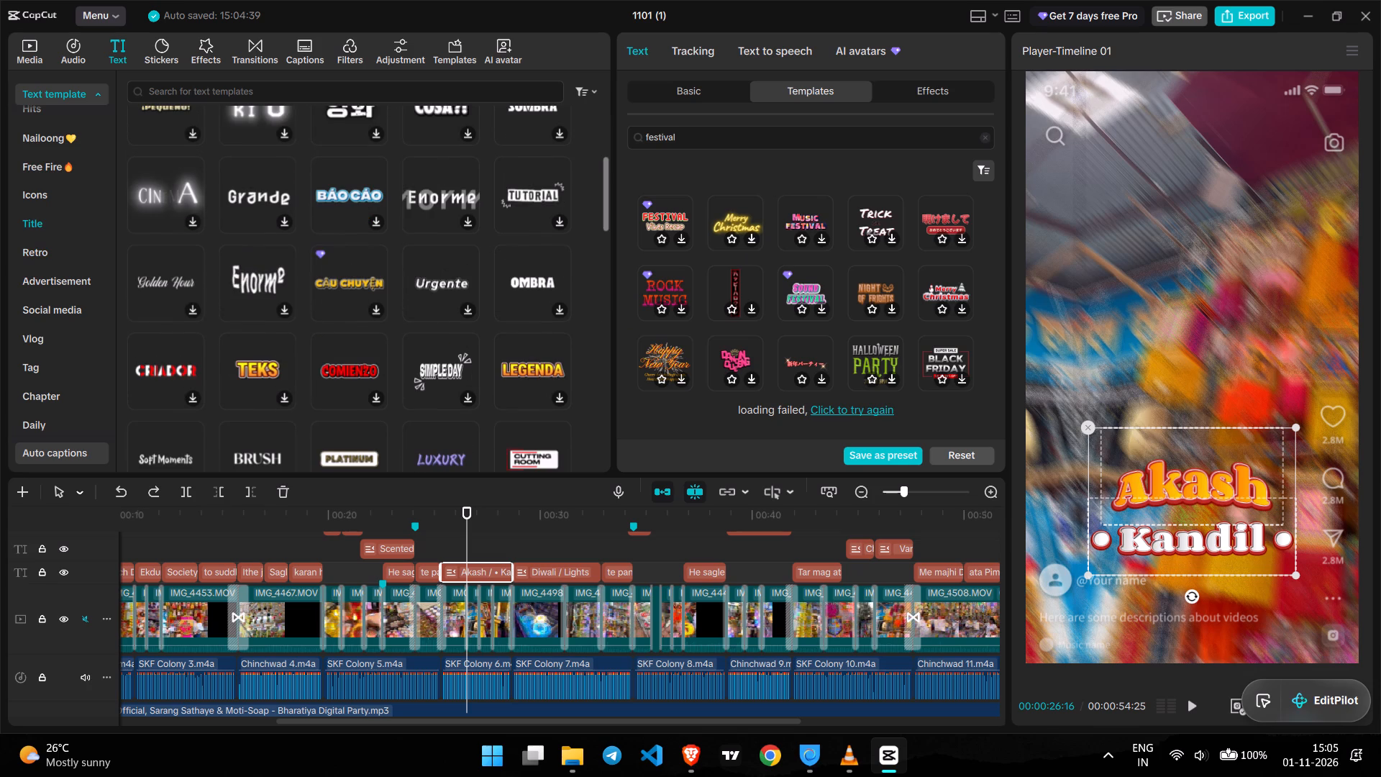
pyautogui.click(984, 135)
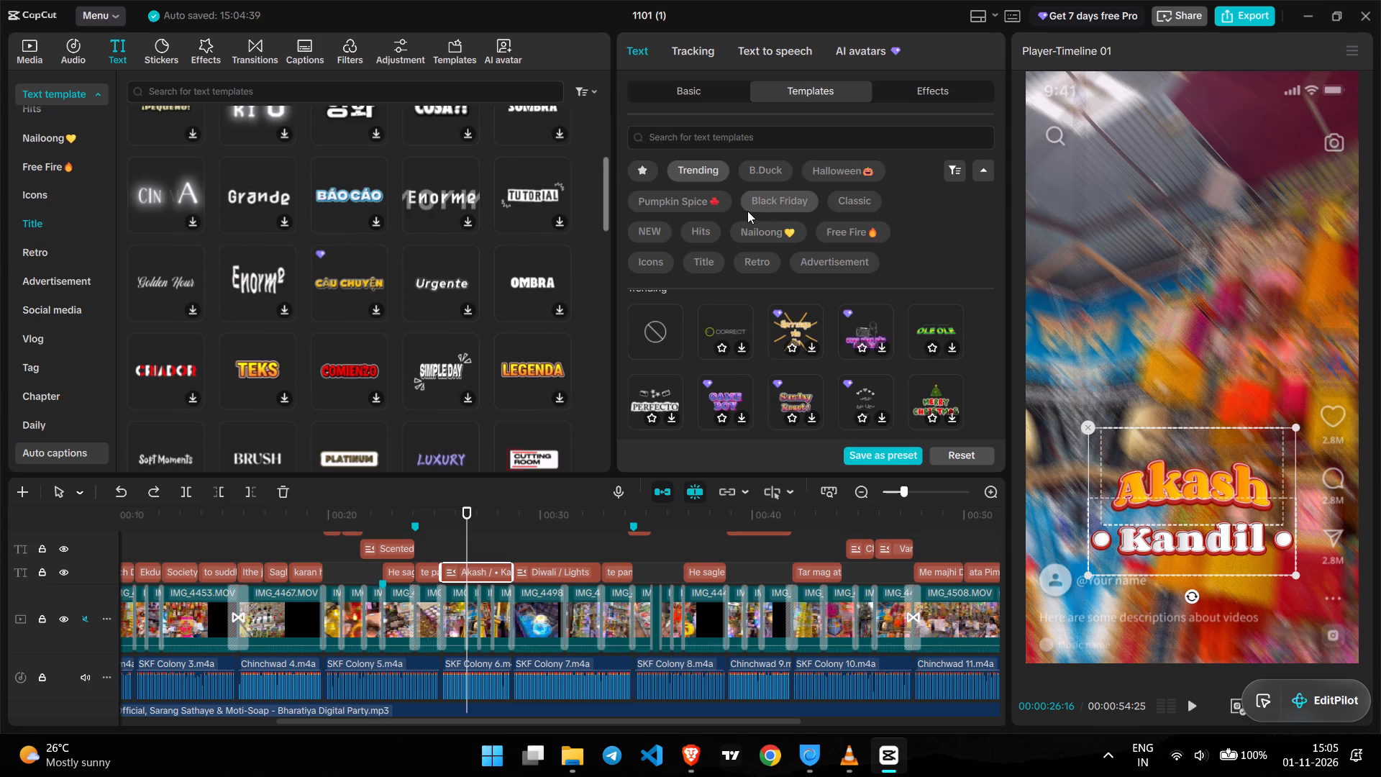
pyautogui.click(694, 263)
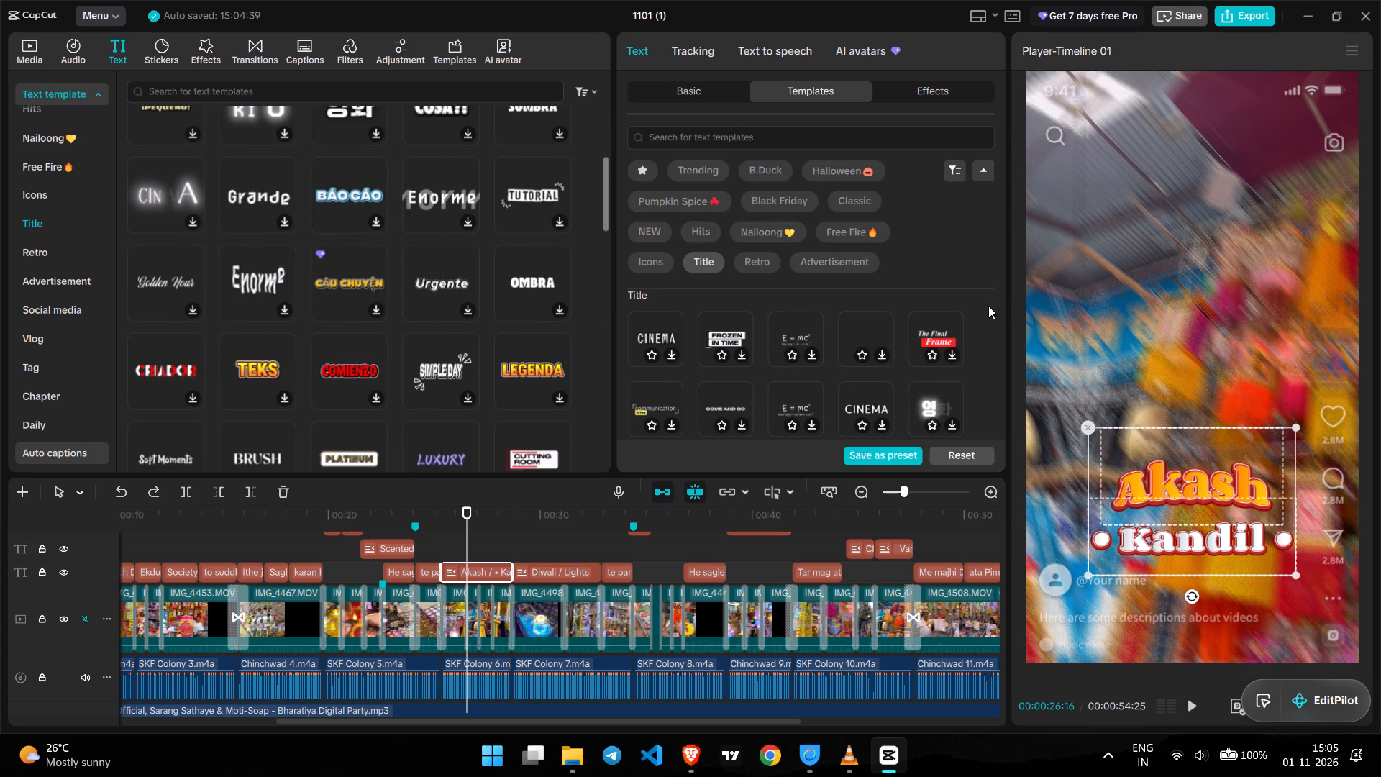
pyautogui.scroll(-2, 988, 306)
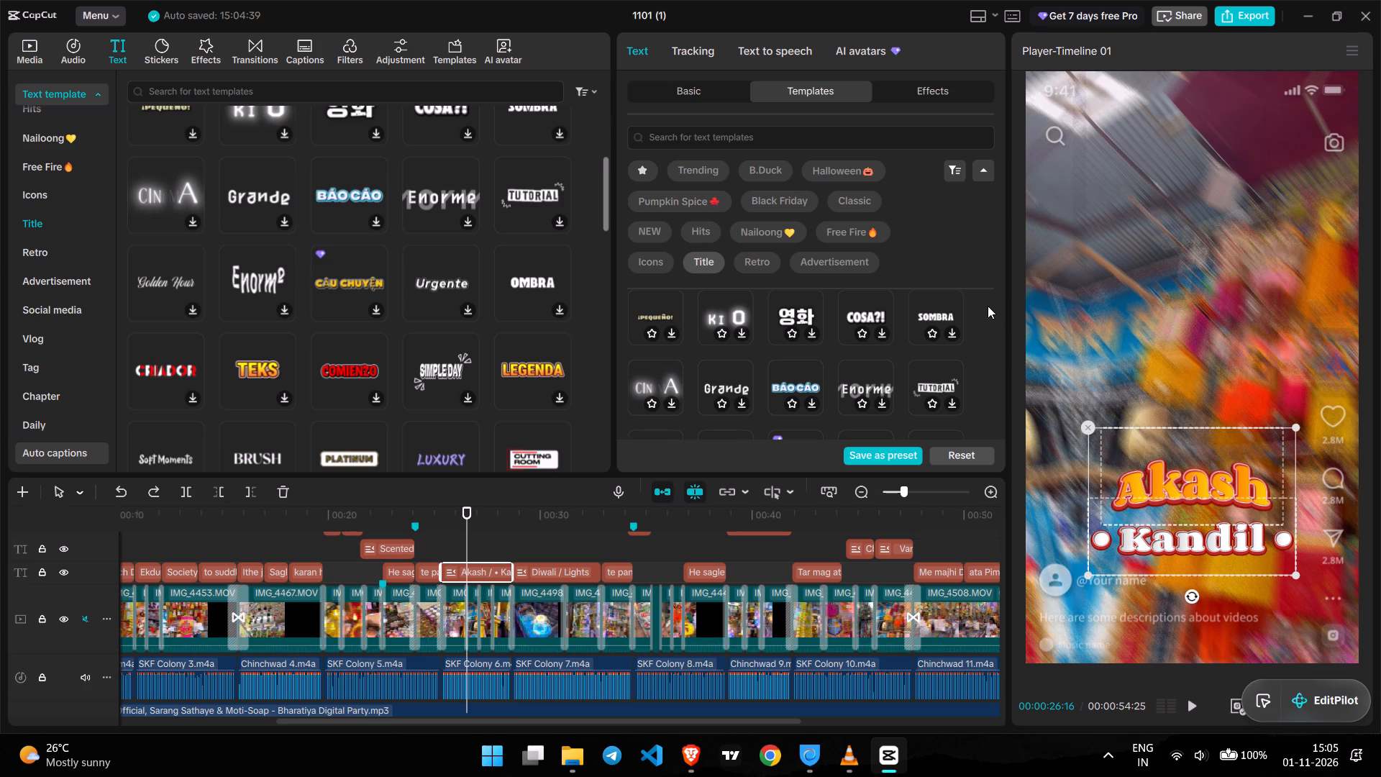
pyautogui.scroll(-2, 979, 304)
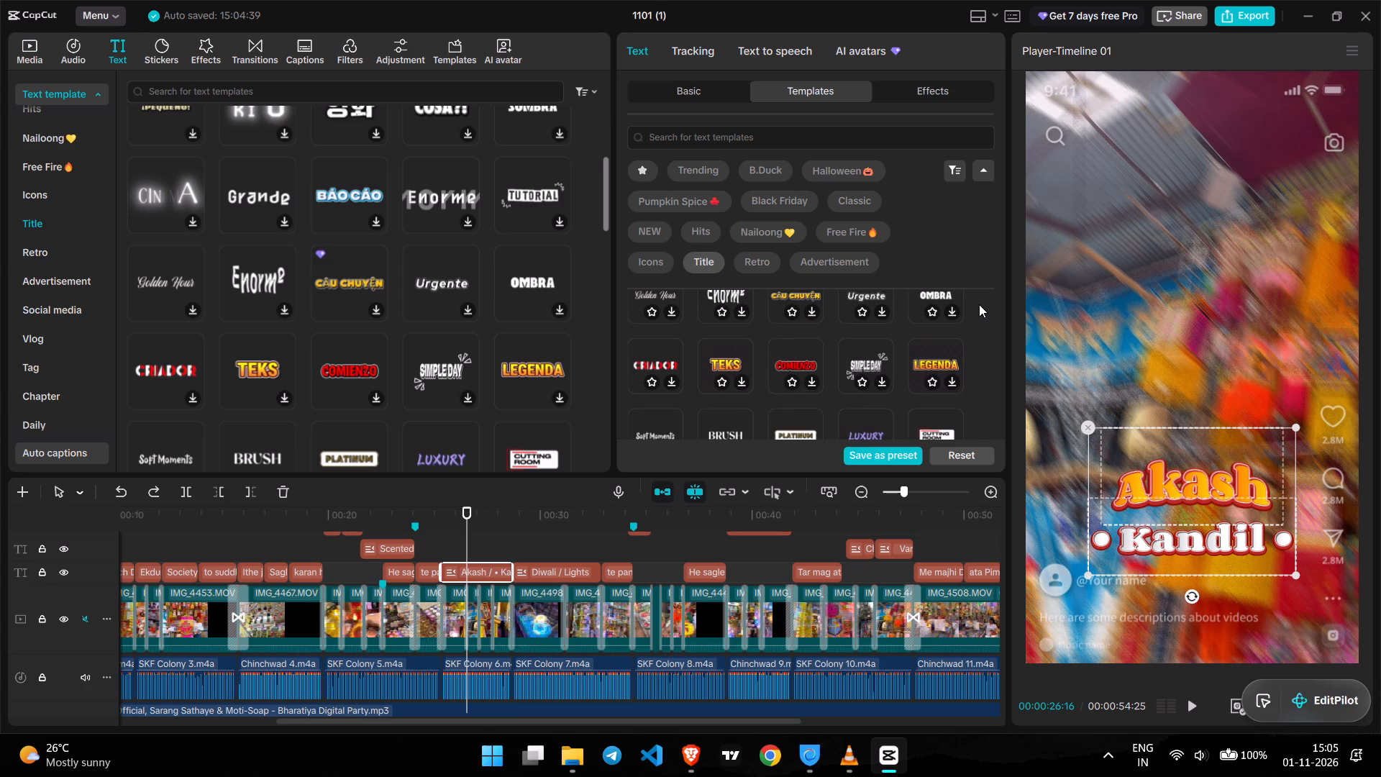
pyautogui.scroll(-2, 979, 304)
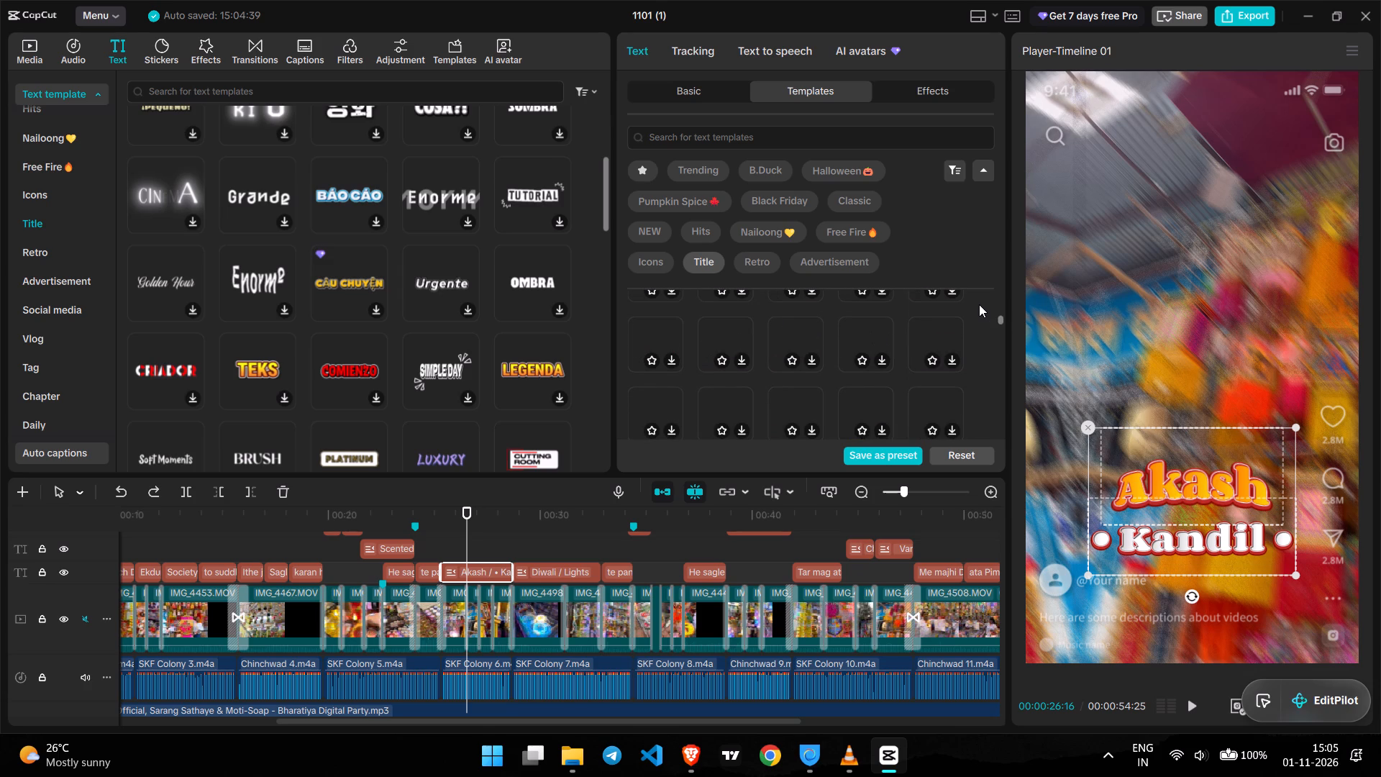
pyautogui.scroll(-1, 979, 304)
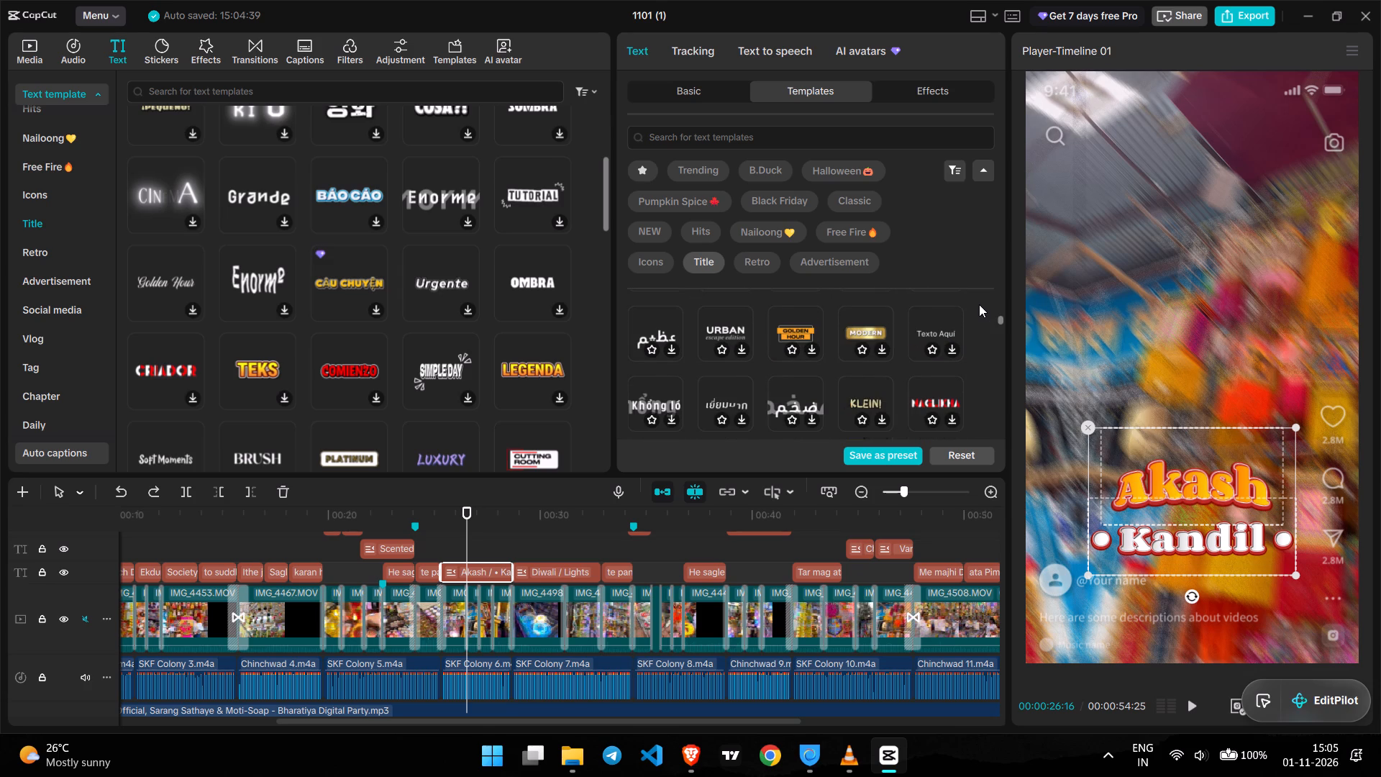
pyautogui.scroll(-1, 979, 304)
pyautogui.scroll(1, 979, 304)
pyautogui.scroll(-4, 979, 304)
pyautogui.scroll(1, 979, 304)
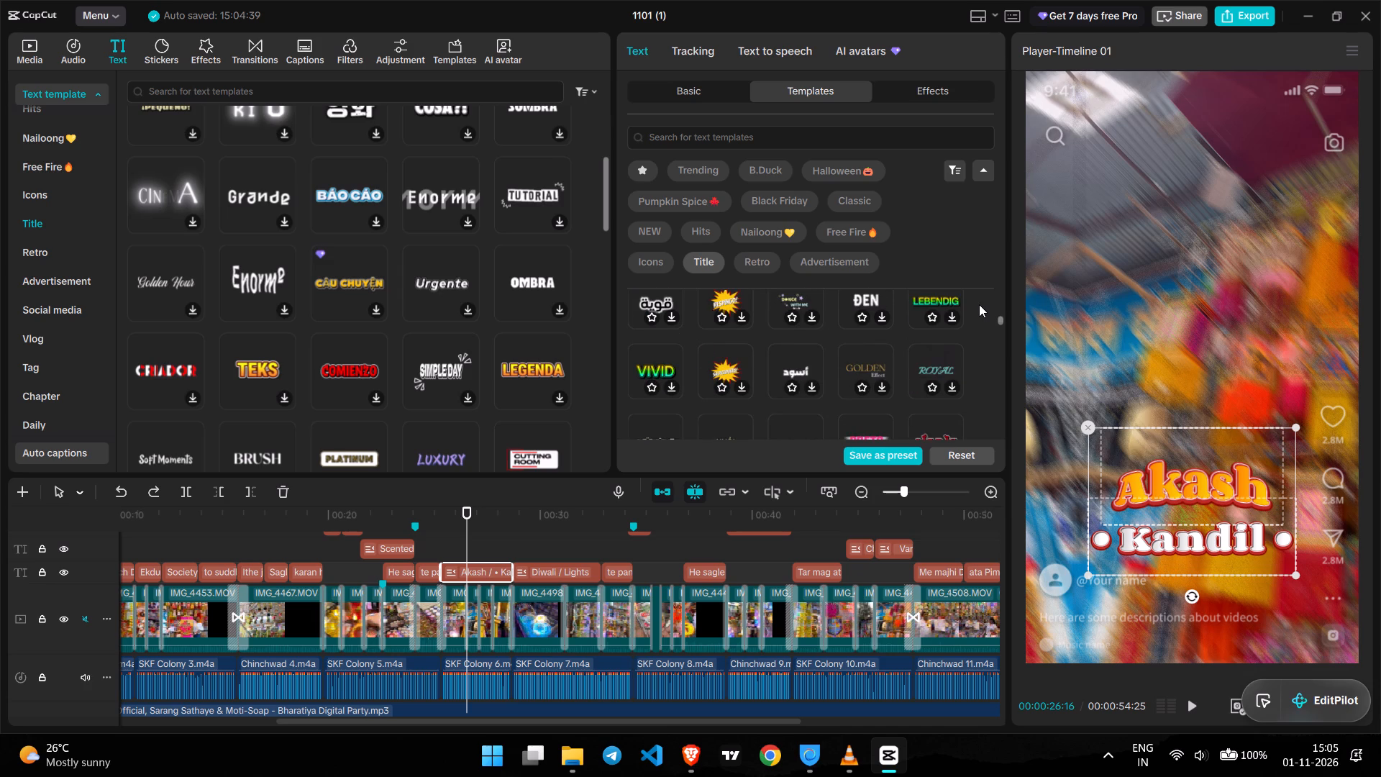
pyautogui.scroll(-4, 979, 304)
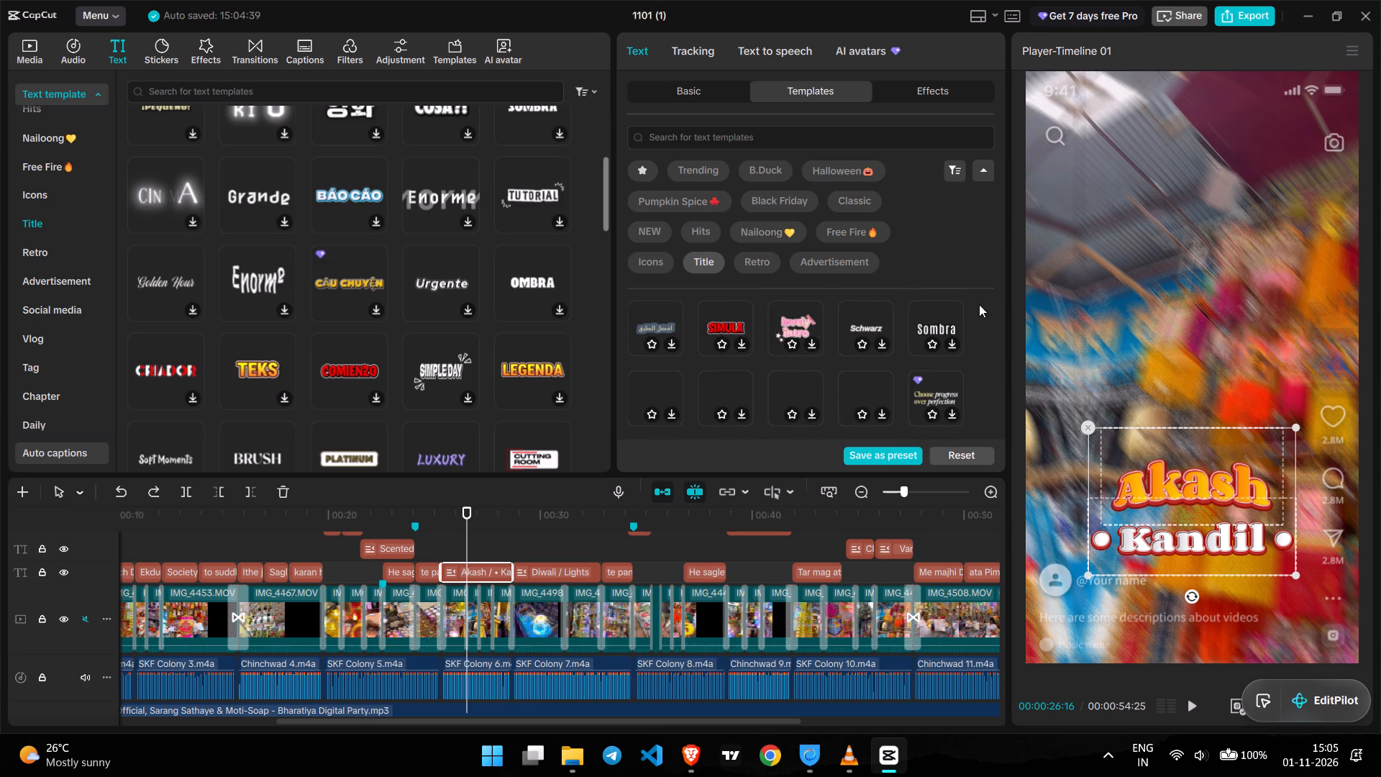
pyautogui.scroll(-2, 979, 304)
pyautogui.scroll(1, 979, 304)
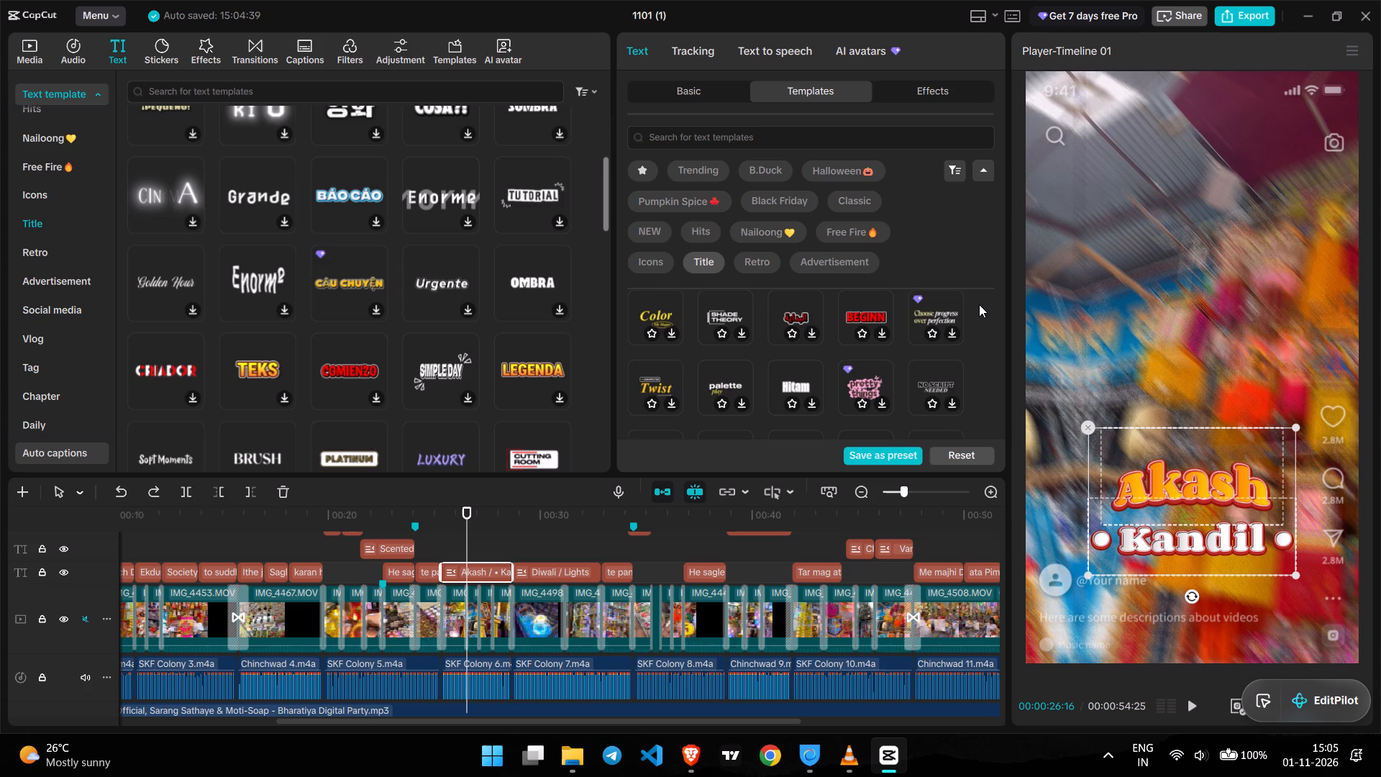
pyautogui.scroll(-2, 979, 304)
pyautogui.scroll(1, 979, 304)
pyautogui.scroll(-3, 979, 304)
pyautogui.scroll(1, 979, 304)
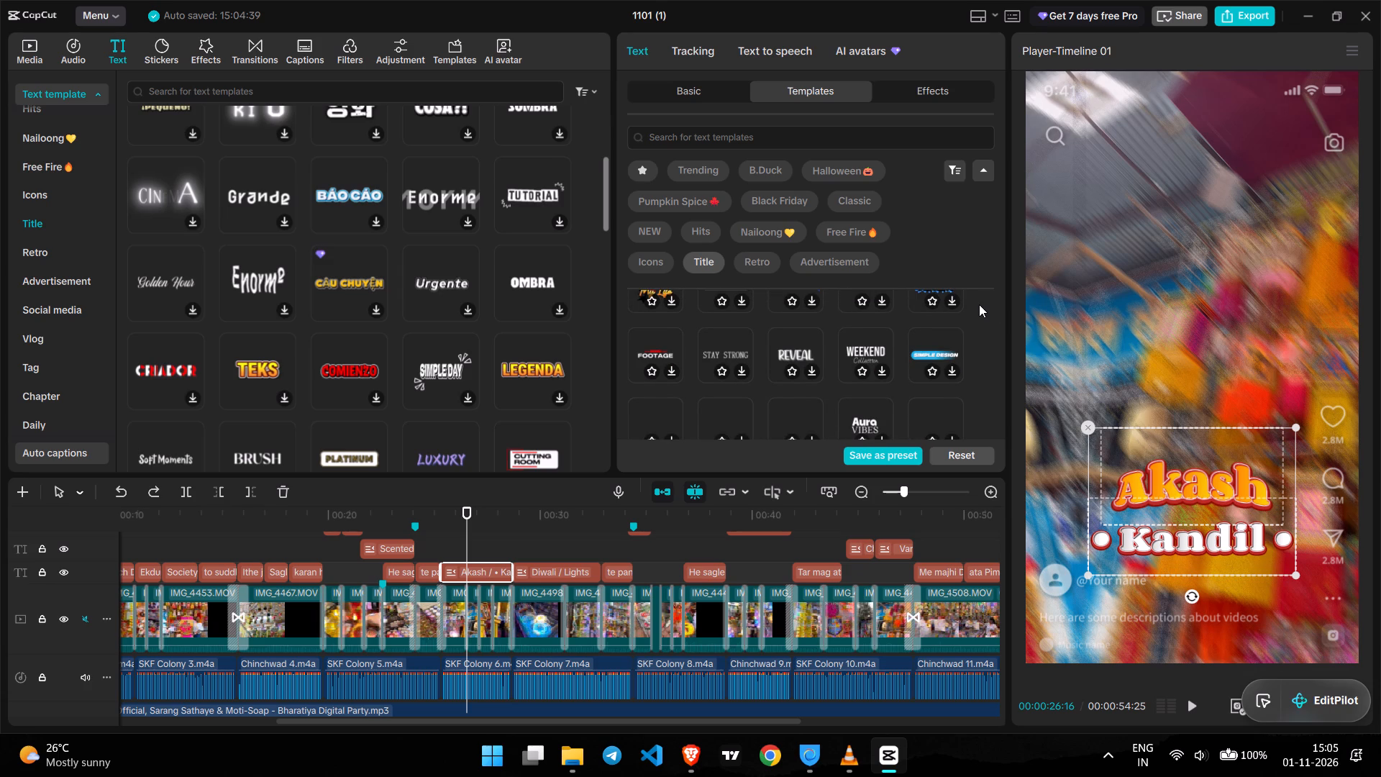
pyautogui.scroll(-1, 979, 304)
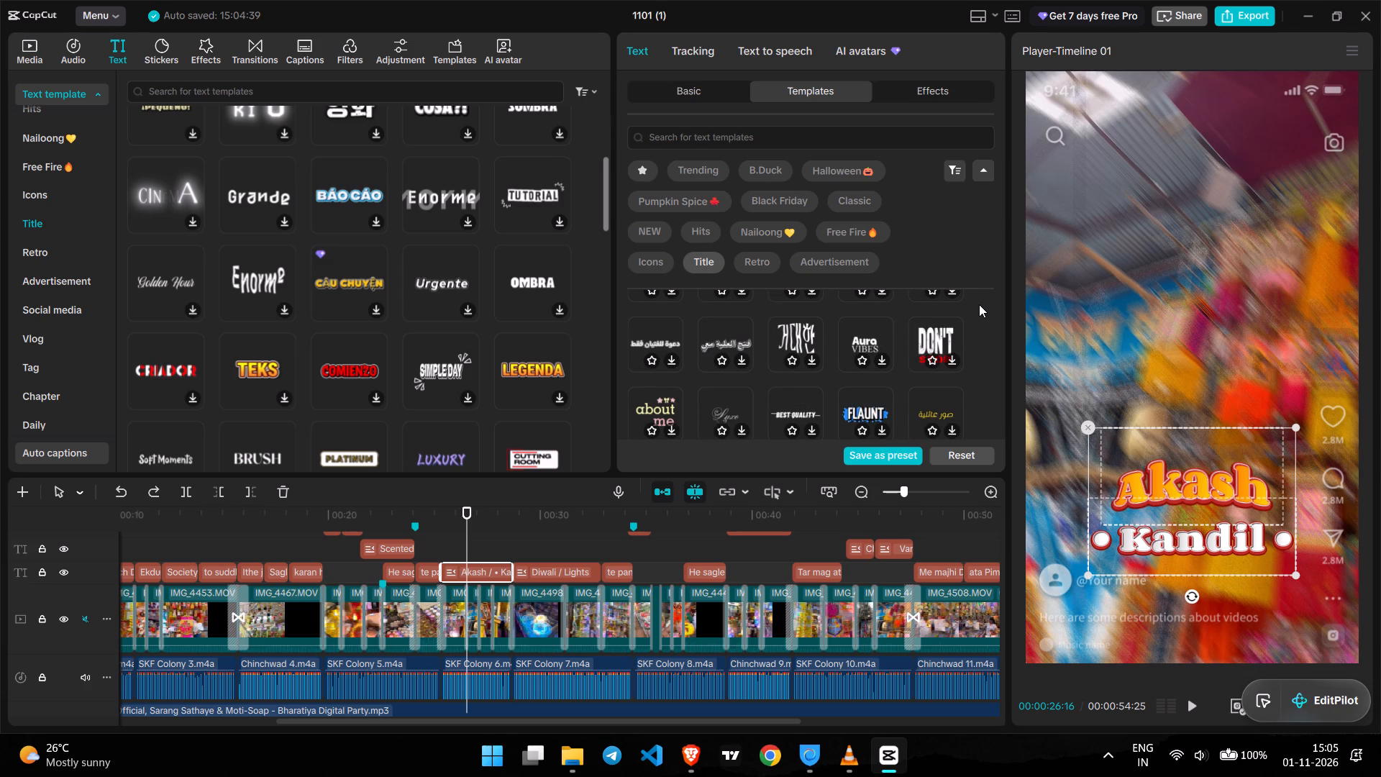
pyautogui.scroll(-4, 979, 304)
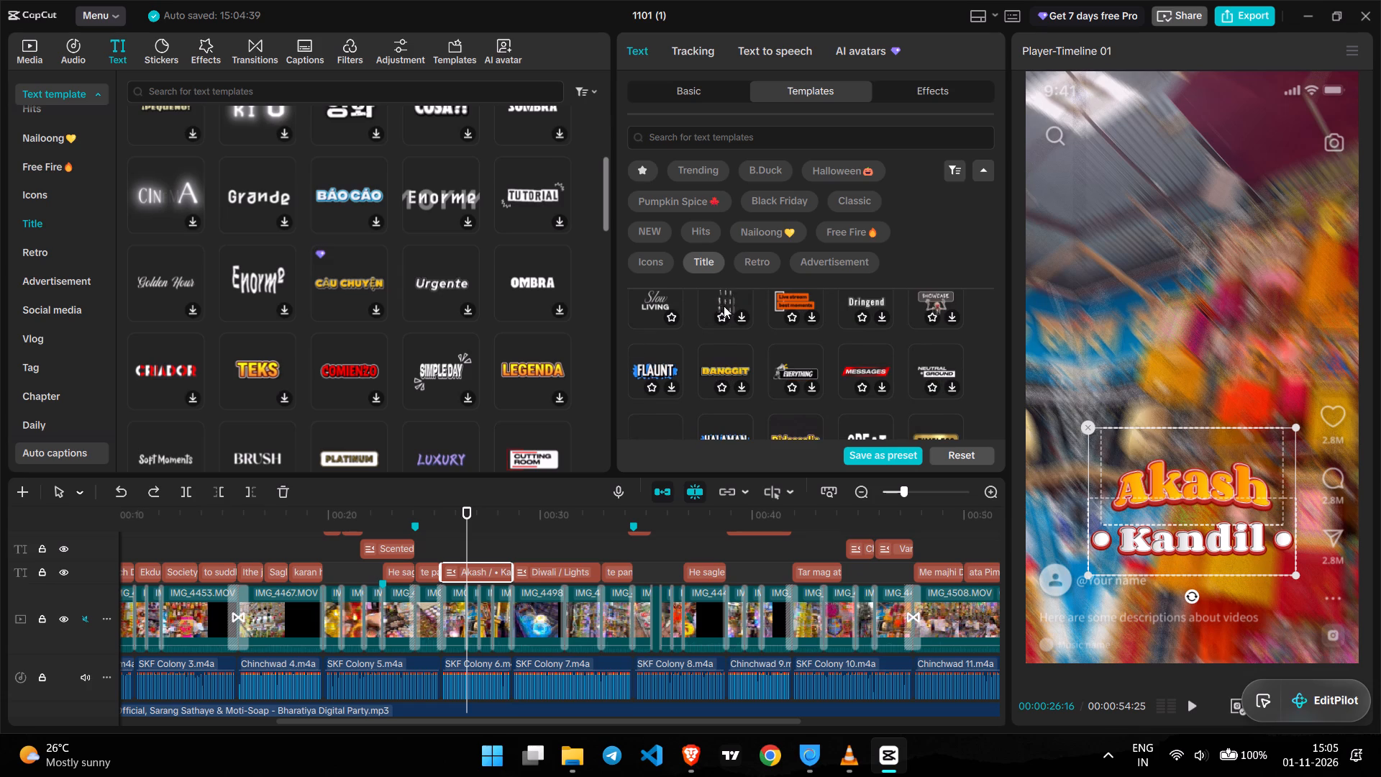
pyautogui.click(660, 299)
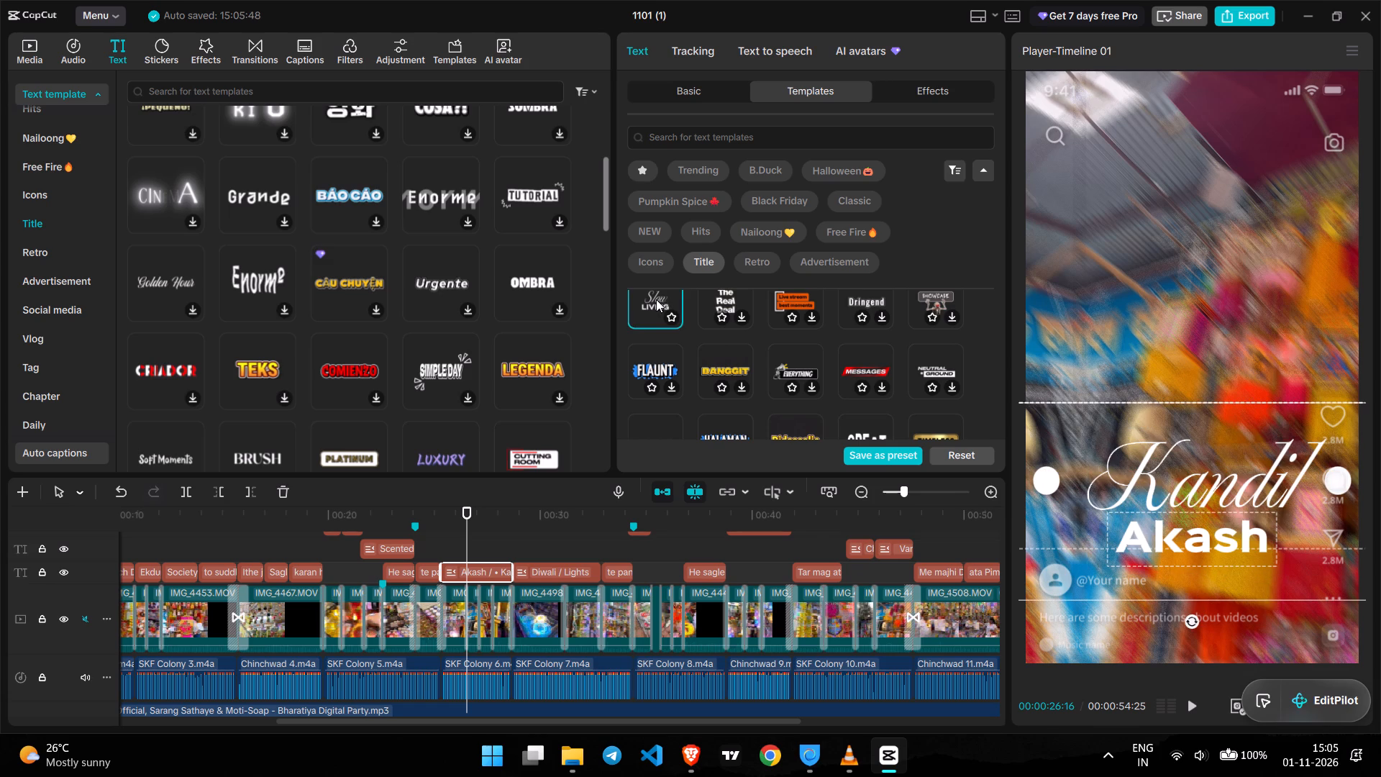
# Swap the title's wording by setting the first paragraph to "Kandil" and the second paragraph to "Akash".
pyautogui.click(699, 97)
pyautogui.doubleClick(710, 150)
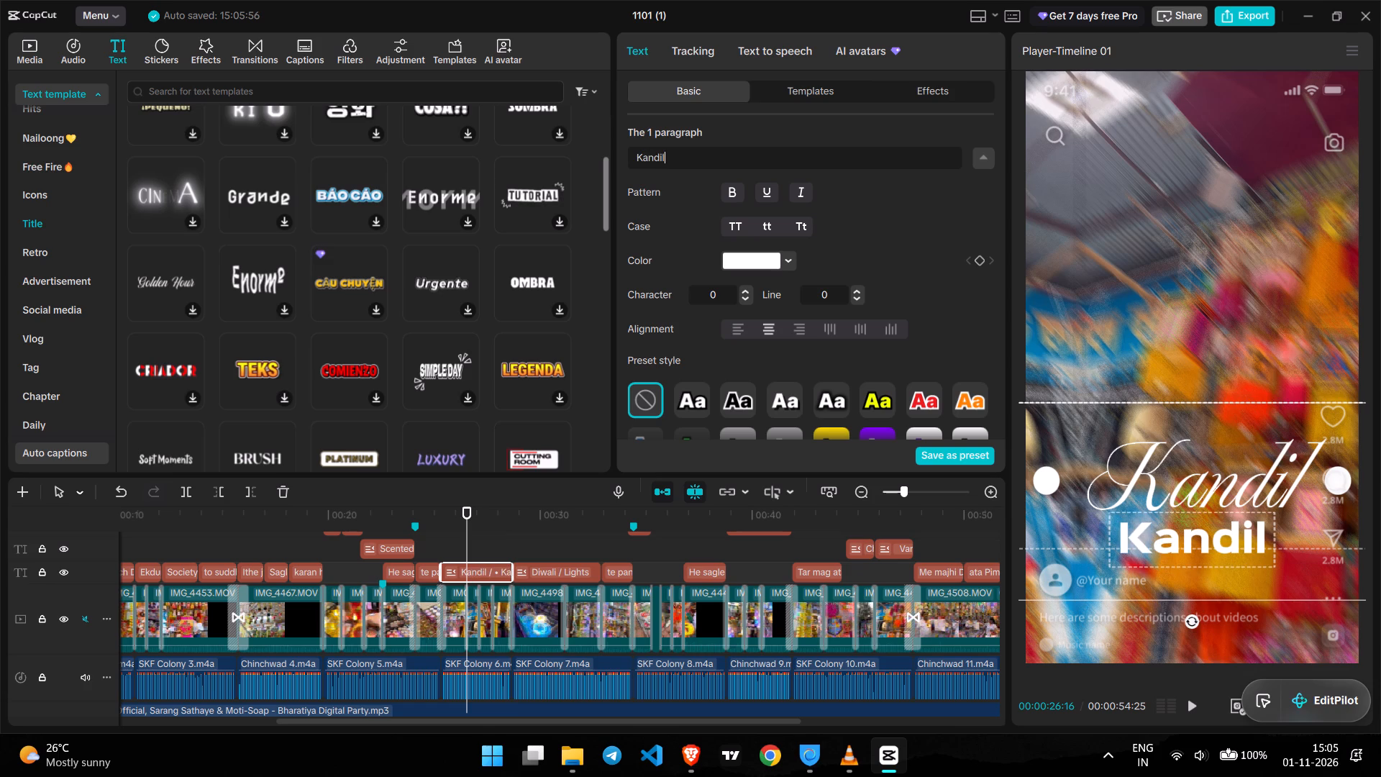
pyautogui.click(979, 158)
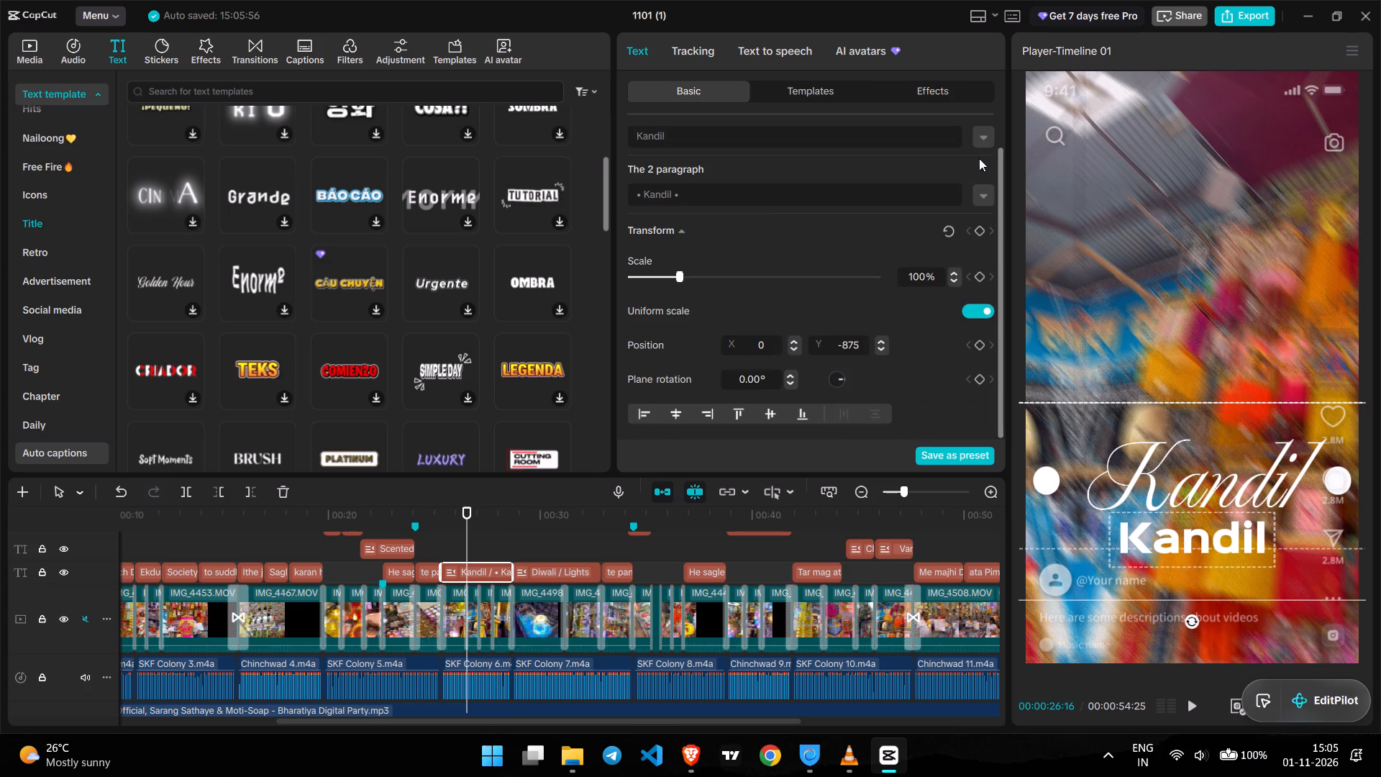
pyautogui.tripleClick(739, 198)
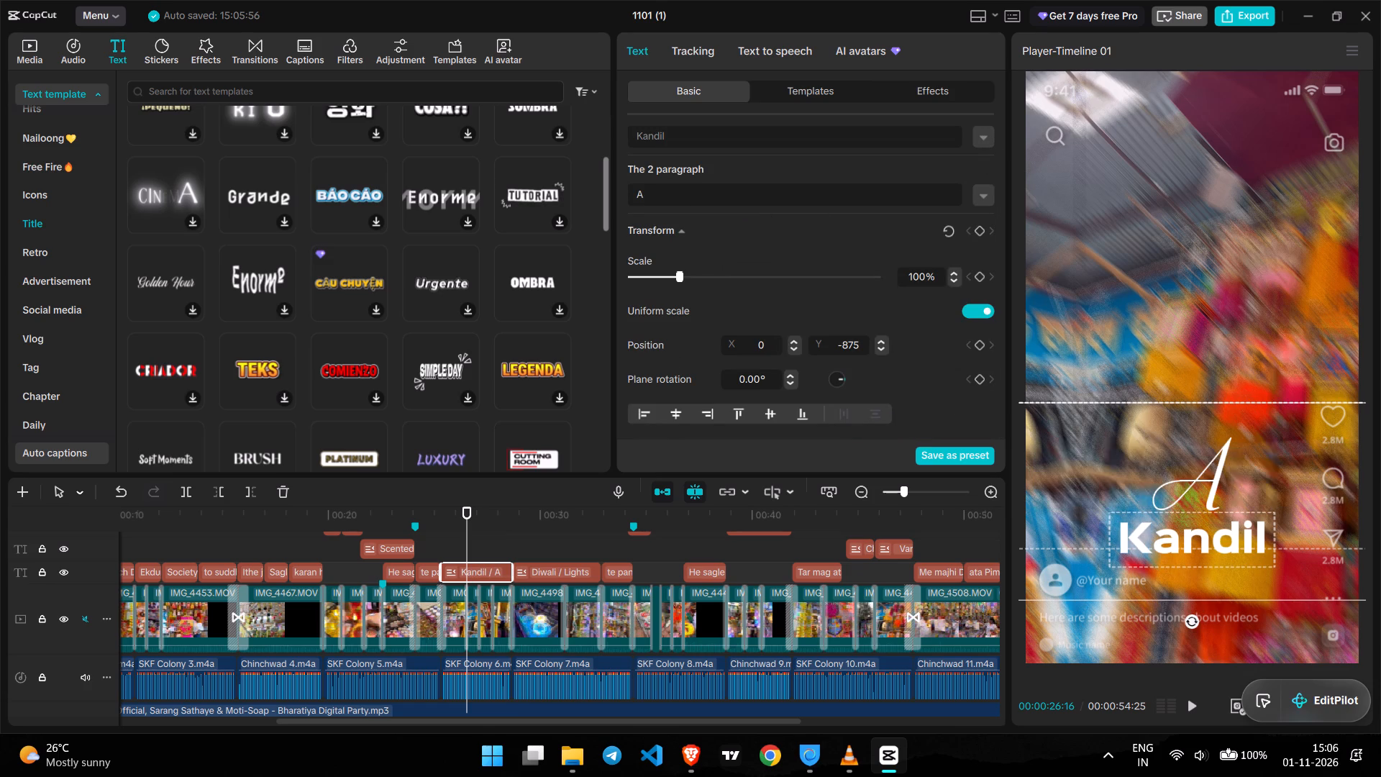
pyautogui.press('k')
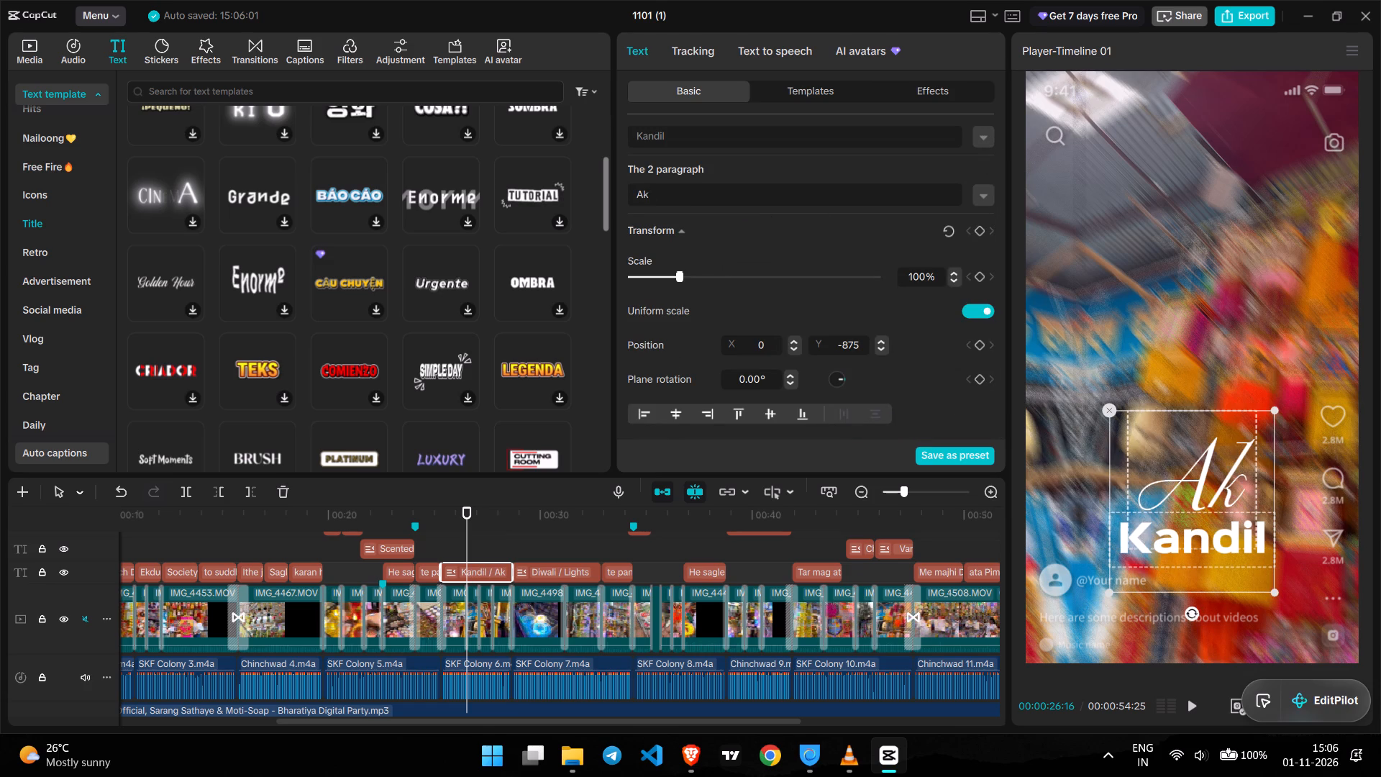
pyautogui.write('ash')
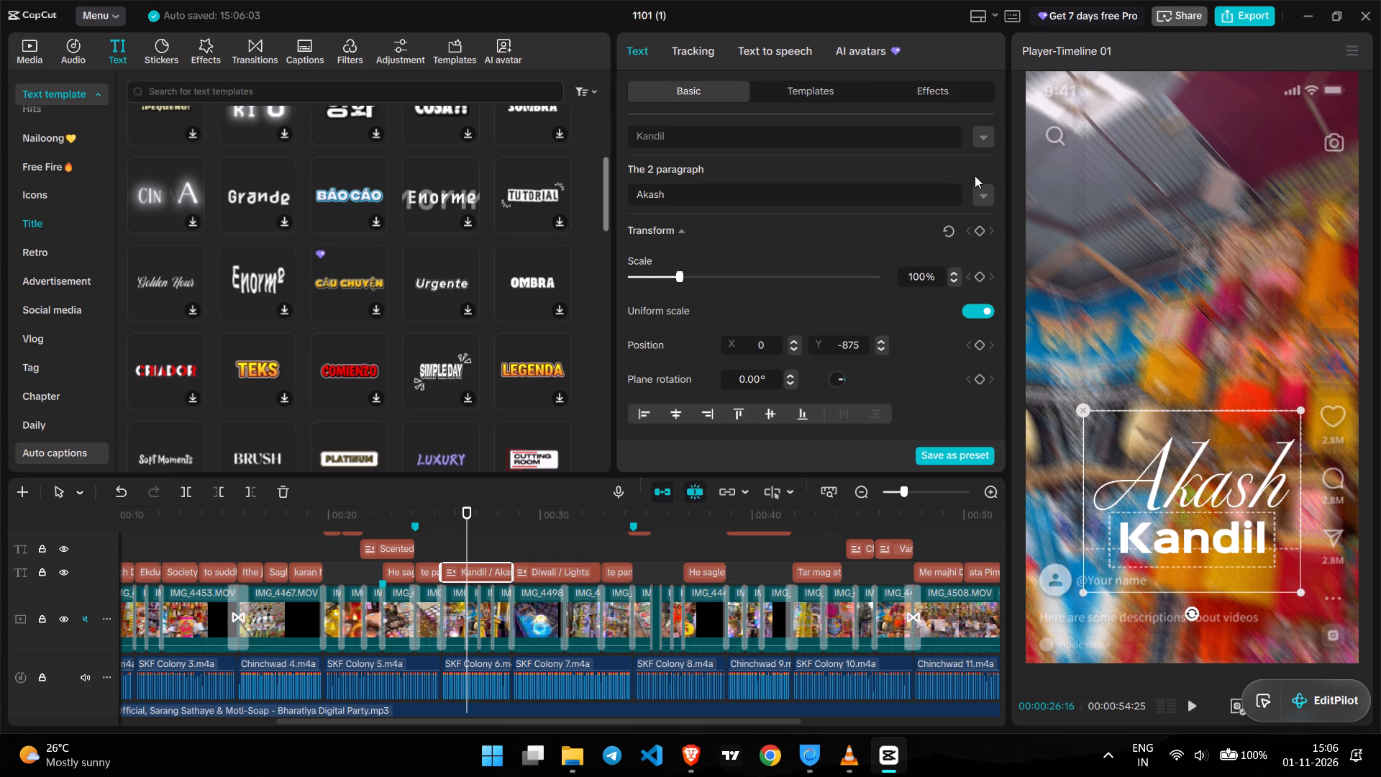
pyautogui.click(982, 194)
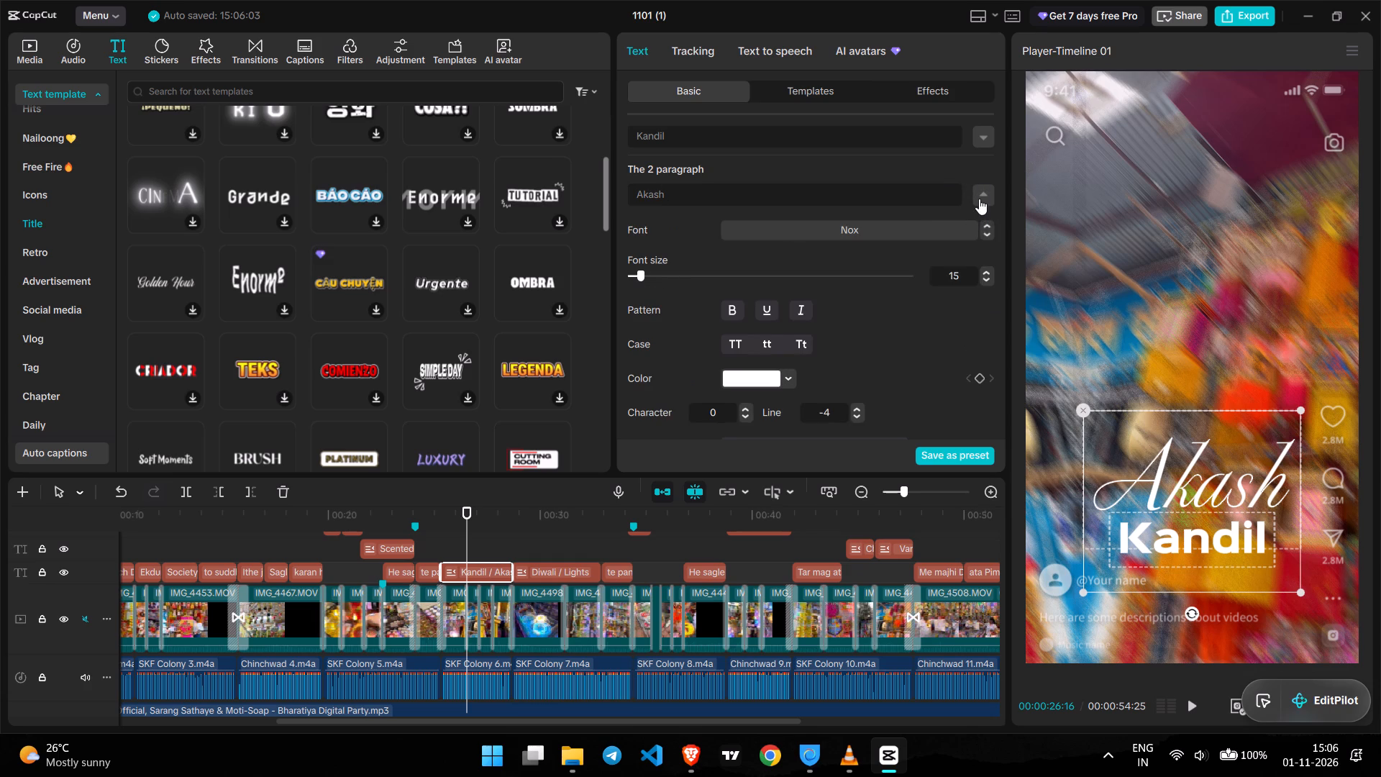
pyautogui.click(979, 199)
pyautogui.moveTo(680, 273); pyautogui.dragTo(669, 273)
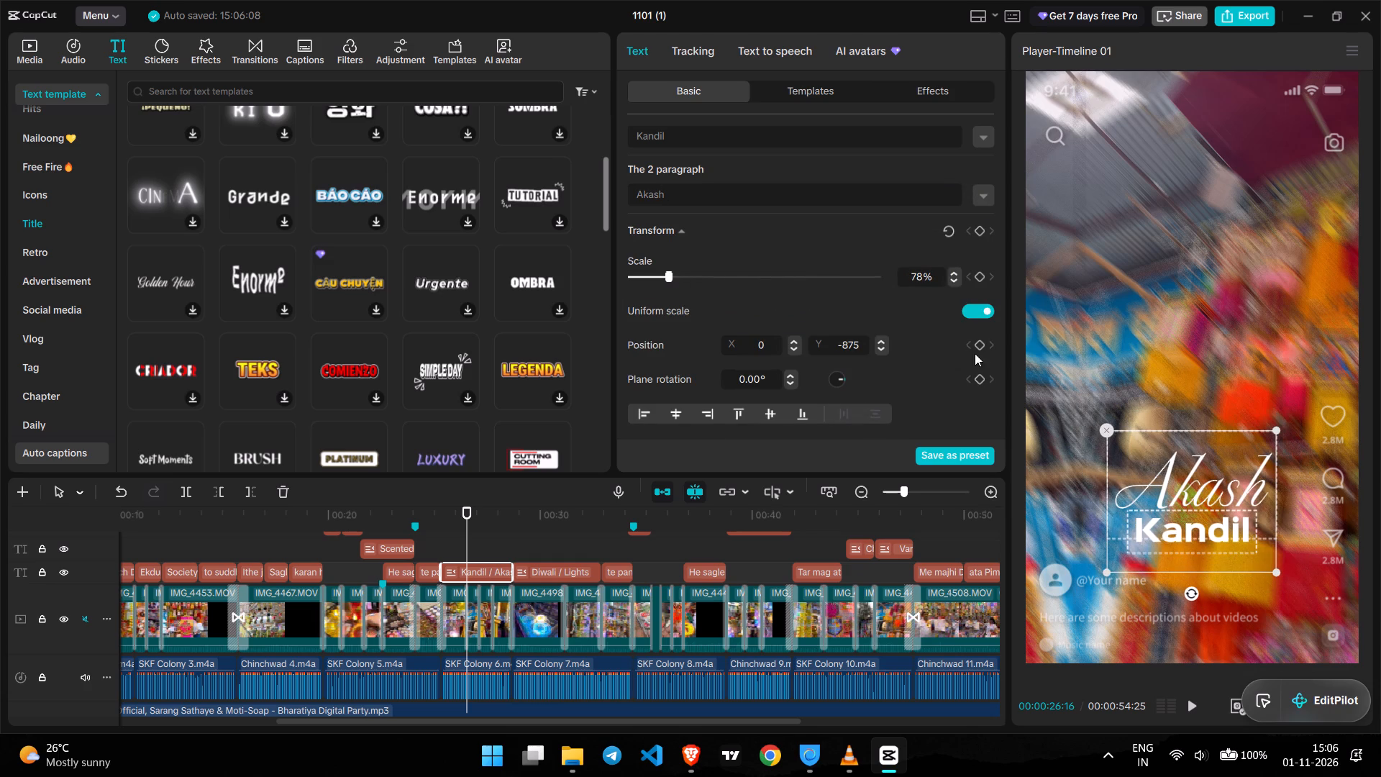
pyautogui.moveTo(1241, 509); pyautogui.dragTo(1241, 578)
pyautogui.moveTo(1224, 521); pyautogui.dragTo(1228, 552)
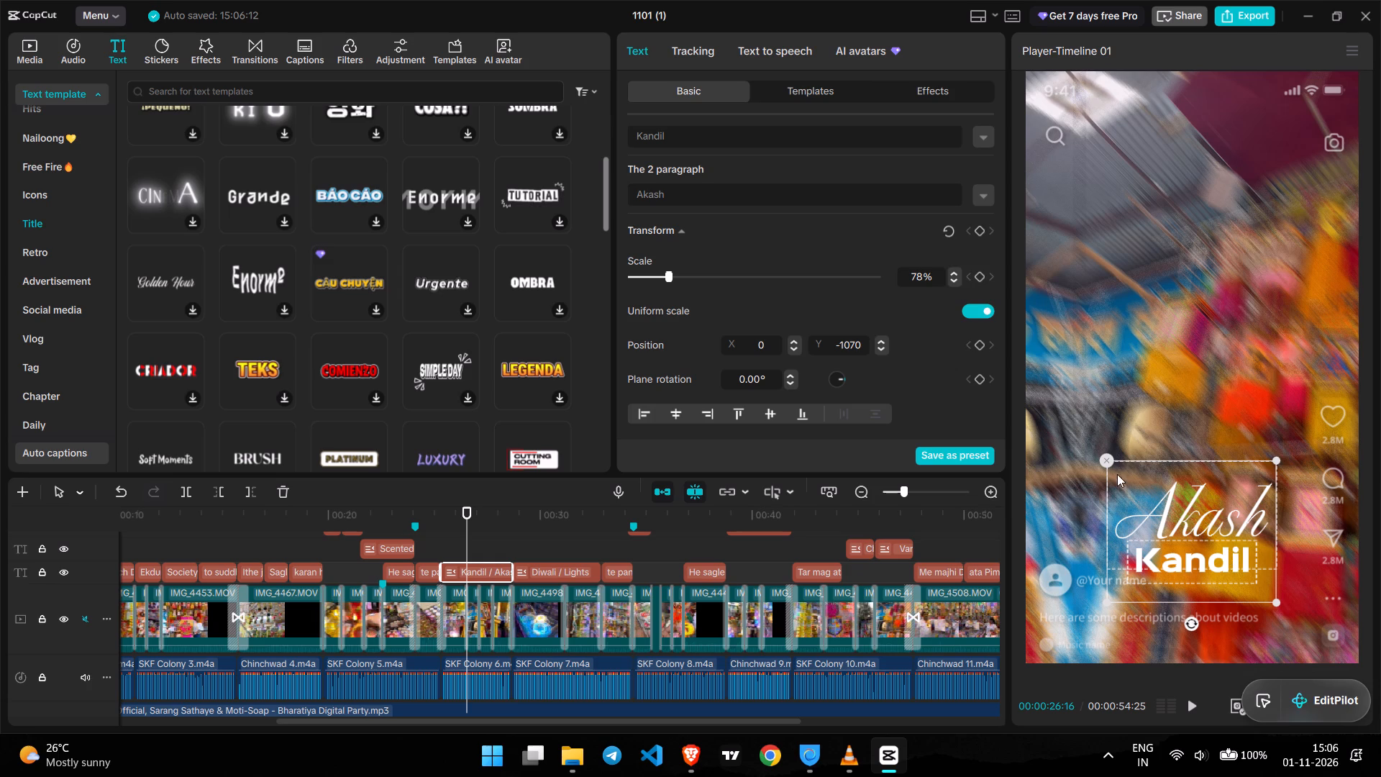
# Add a black shadow to the Akash paragraph with blurriness 0% and distance 3.
pyautogui.click(987, 190)
pyautogui.scroll(-7, 780, 263)
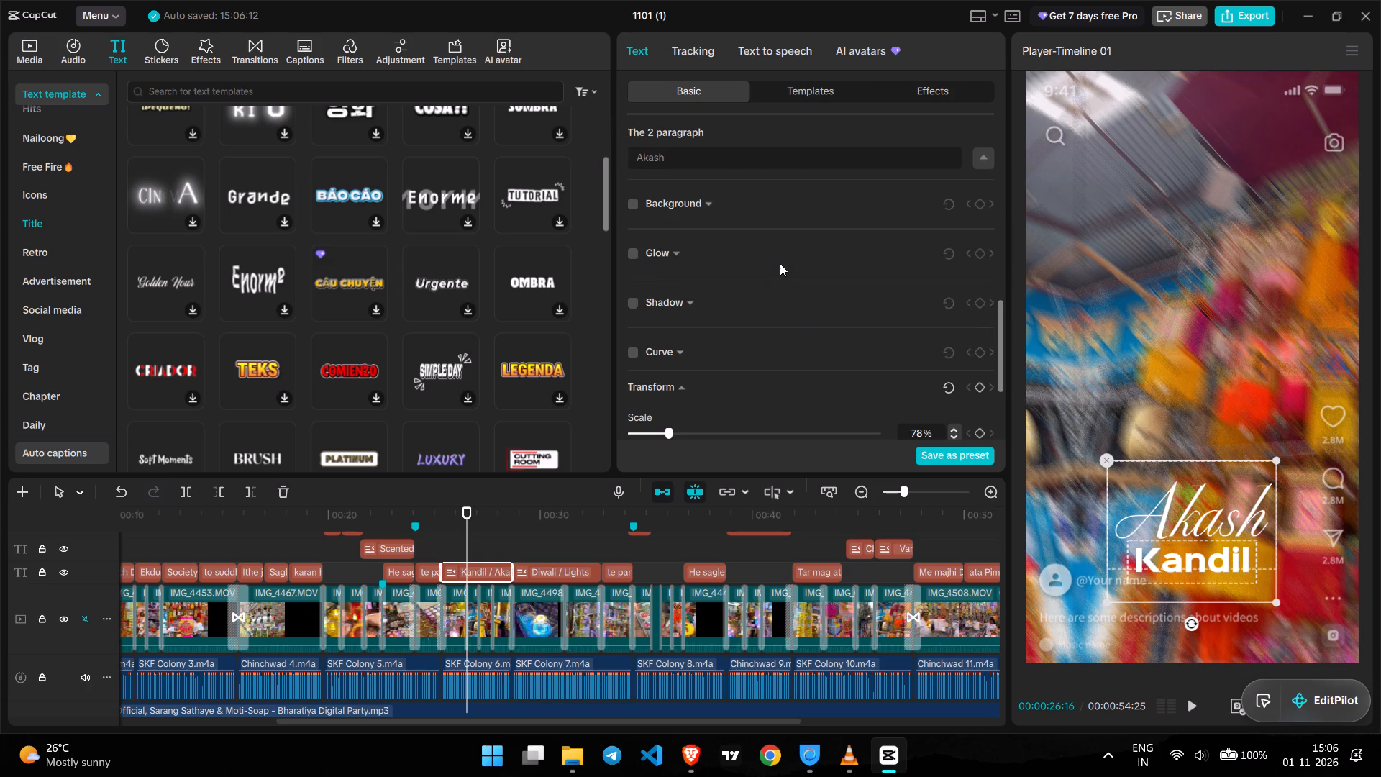
pyautogui.click(632, 304)
pyautogui.scroll(-1, 632, 304)
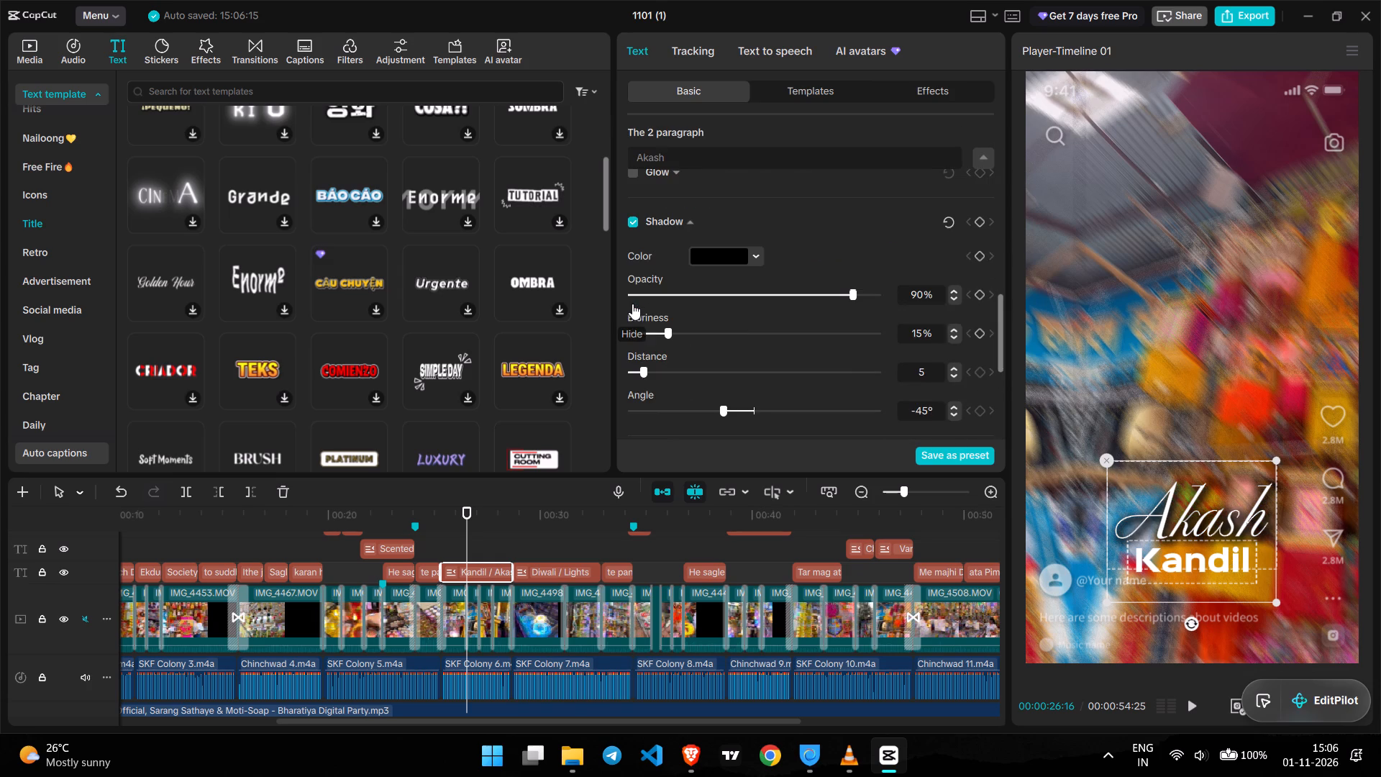
pyautogui.moveTo(648, 332); pyautogui.dragTo(631, 333)
pyautogui.click(642, 373)
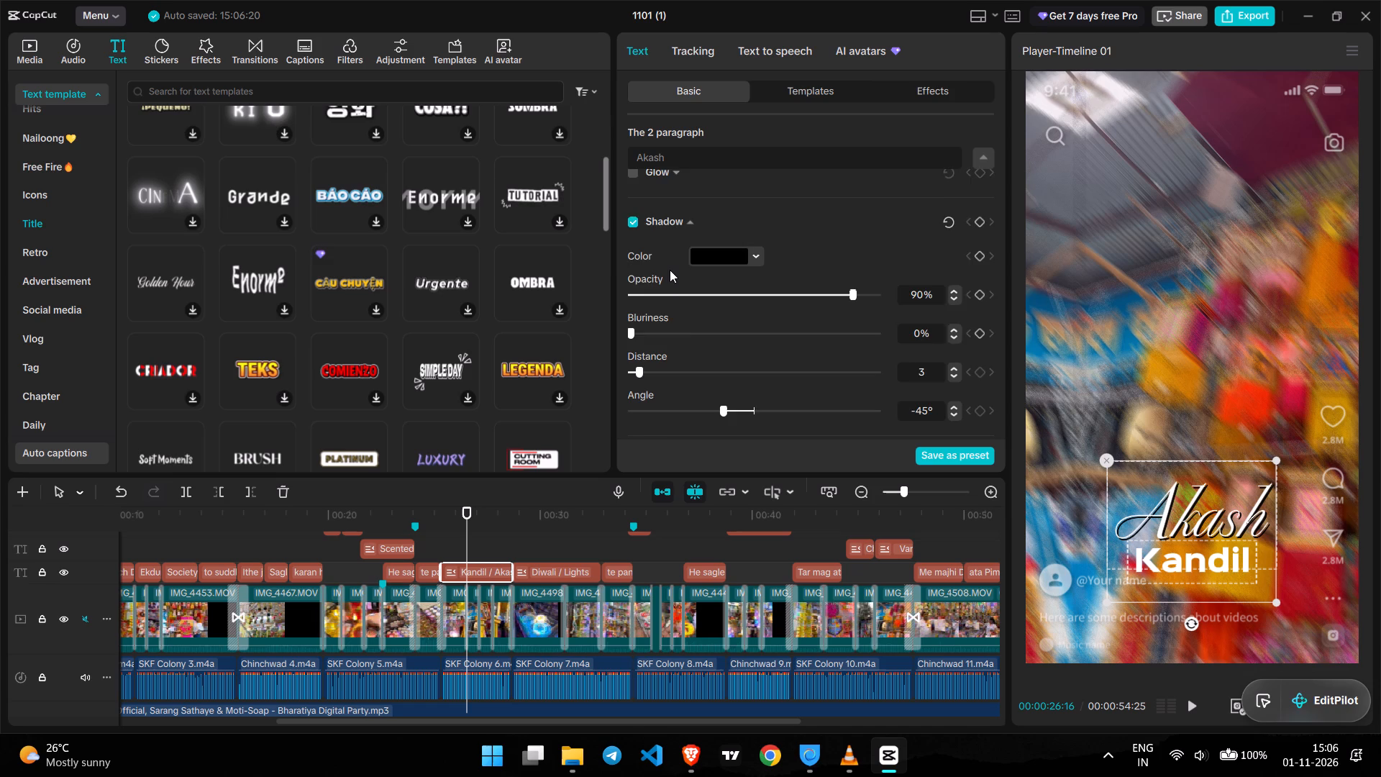
# Add a white glow to the Akash paragraph using the second, non-Pro glow style at intensity 12.
pyautogui.scroll(1, 669, 268)
pyautogui.click(637, 253)
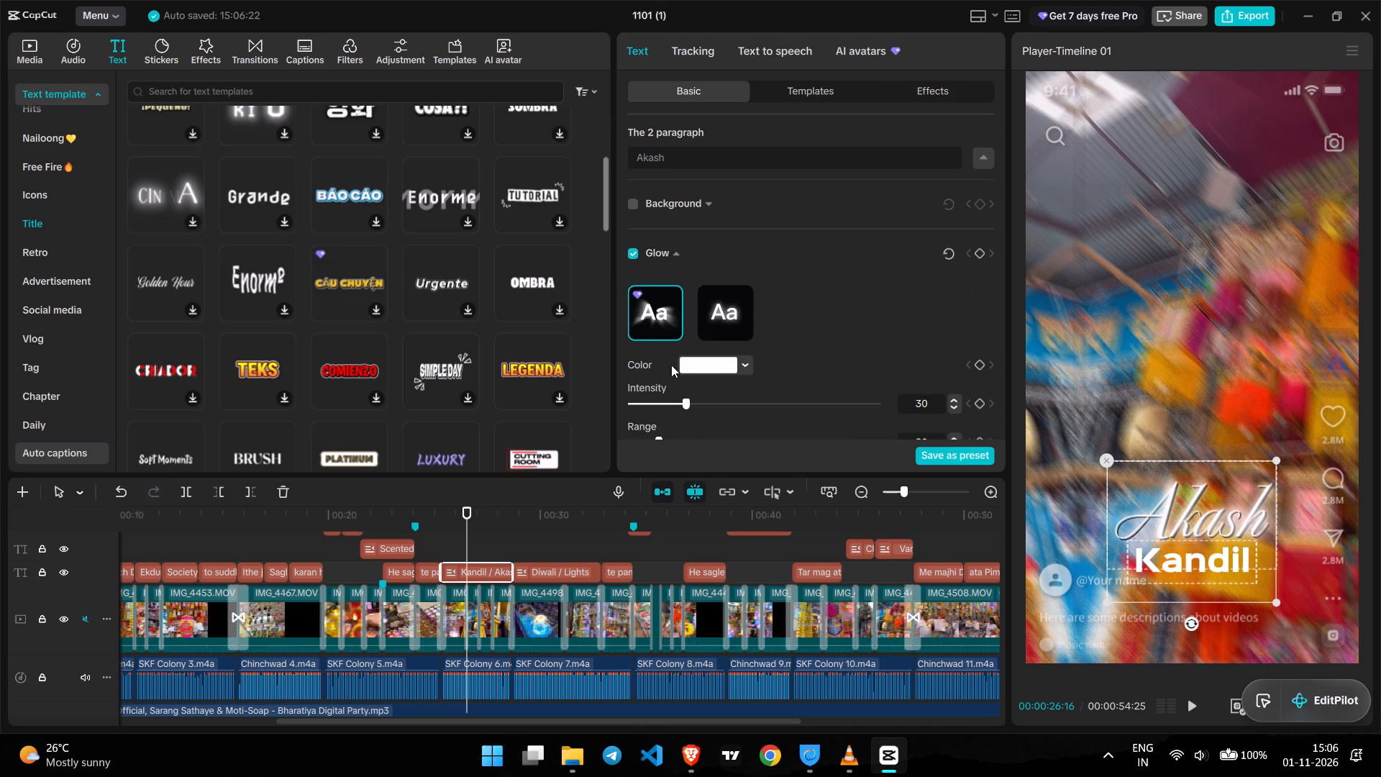
pyautogui.moveTo(655, 404); pyautogui.dragTo(635, 402)
pyautogui.scroll(-1, 649, 396)
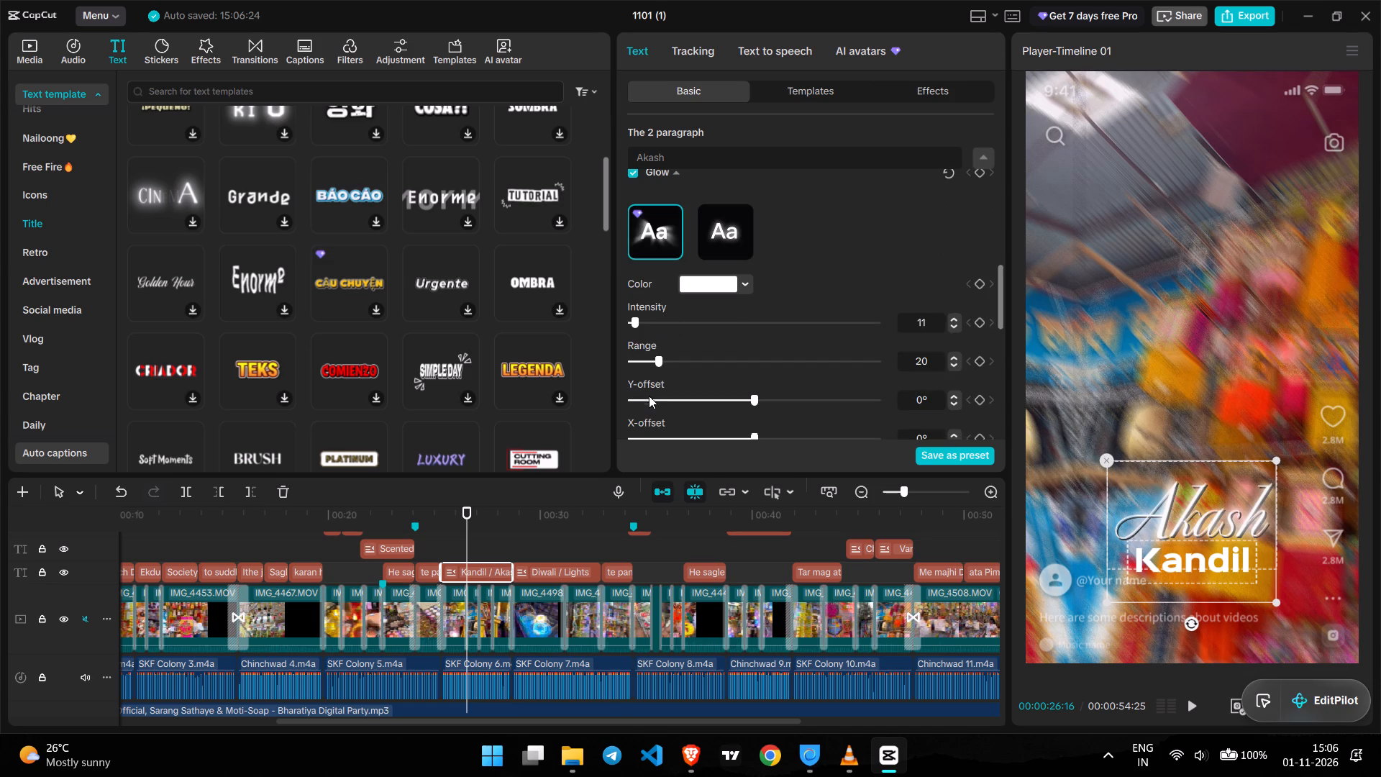
pyautogui.click(719, 242)
pyautogui.click(636, 324)
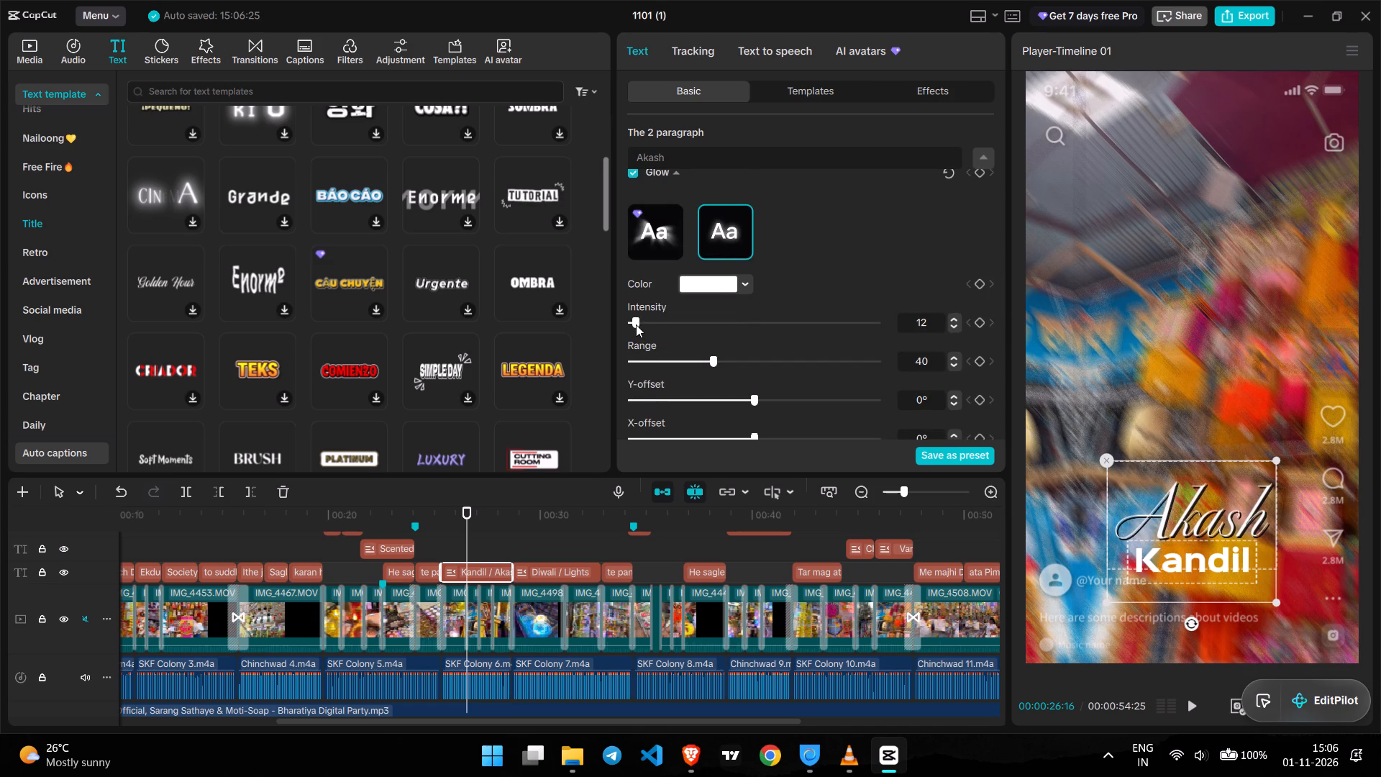
pyautogui.scroll(-1, 639, 324)
pyautogui.scroll(1, 660, 288)
pyautogui.click(980, 156)
# Add a white glow to the Kandil paragraph using the second, non-Pro glow style at intensity 13.
pyautogui.click(977, 137)
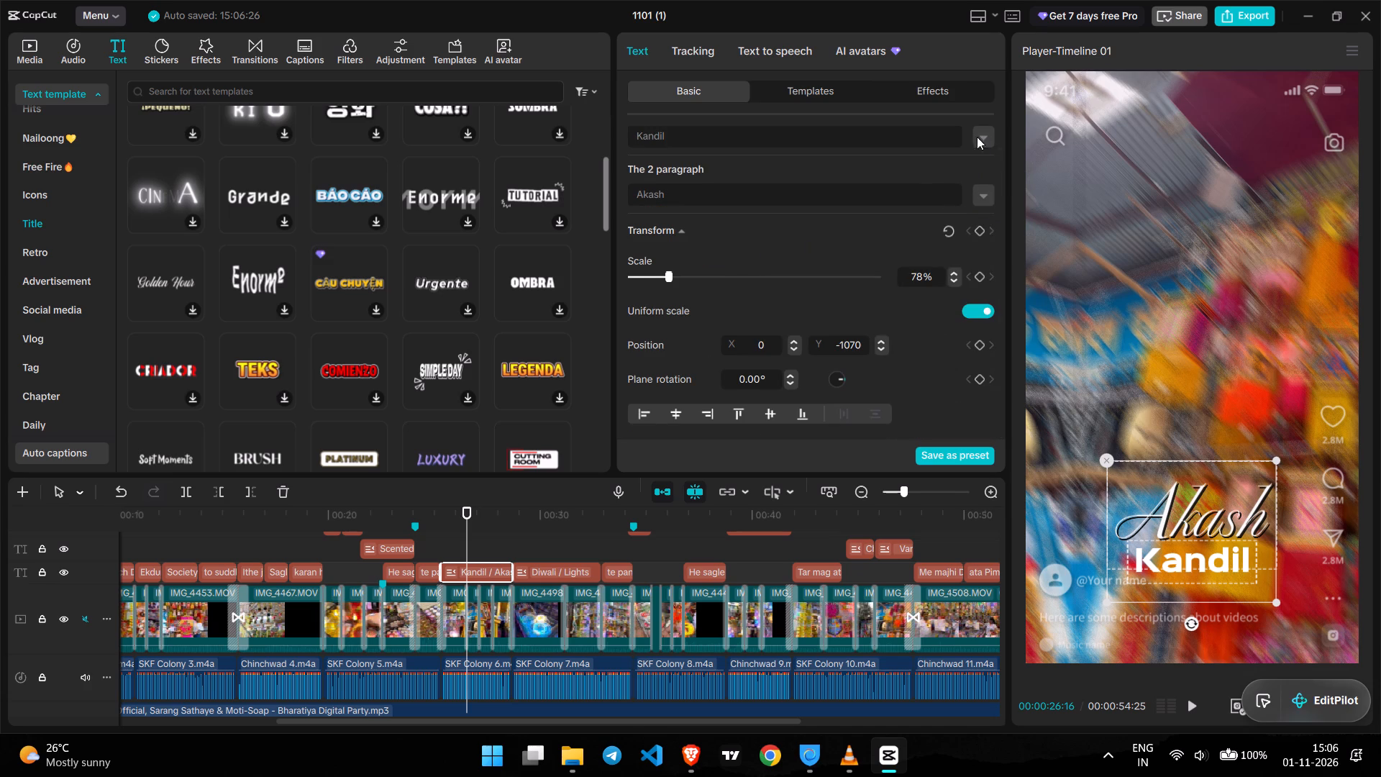
pyautogui.scroll(-6, 698, 281)
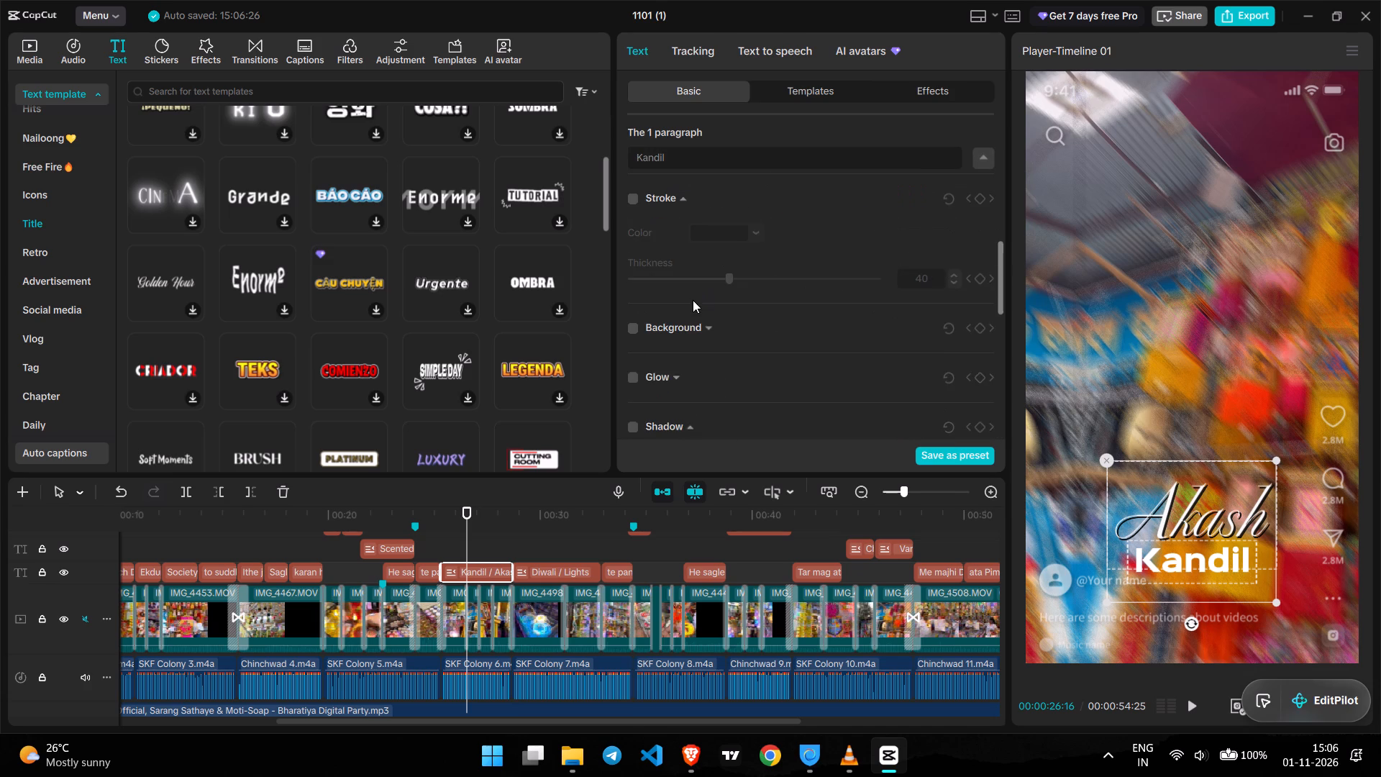
pyautogui.scroll(-1, 637, 265)
pyautogui.click(631, 300)
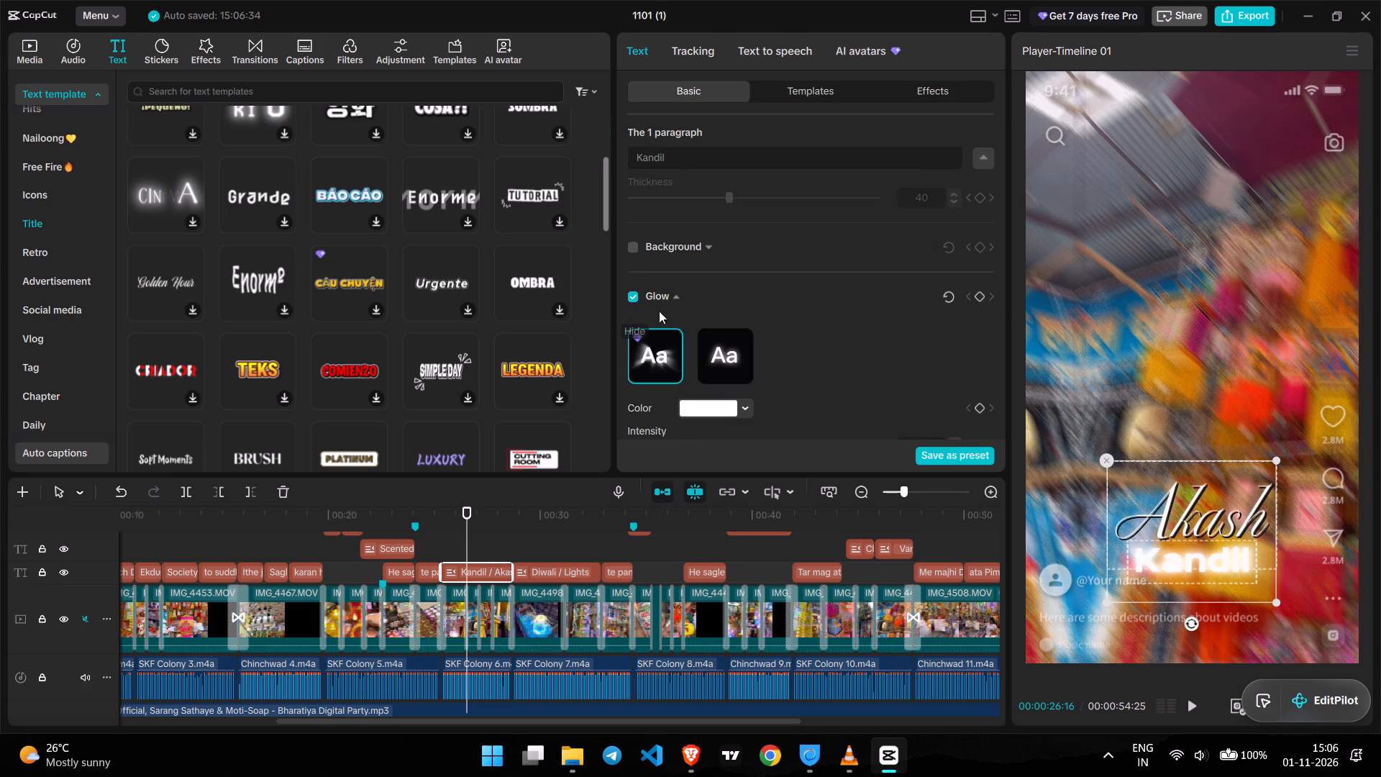
pyautogui.scroll(-1, 674, 316)
pyautogui.click(736, 267)
pyautogui.scroll(-1, 725, 304)
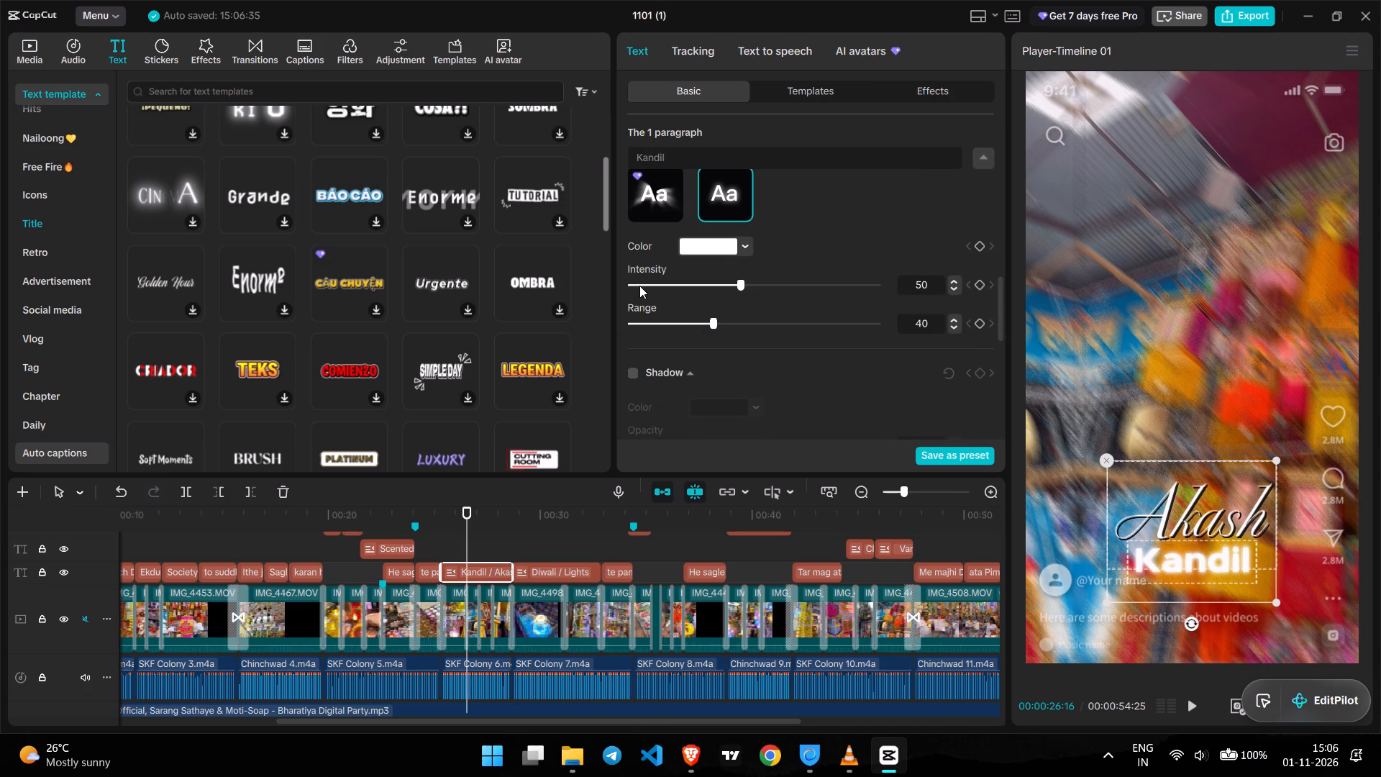
pyautogui.click(639, 286)
# Add a black shadow to the Kandil paragraph with blurriness 0%.
pyautogui.scroll(-1, 661, 312)
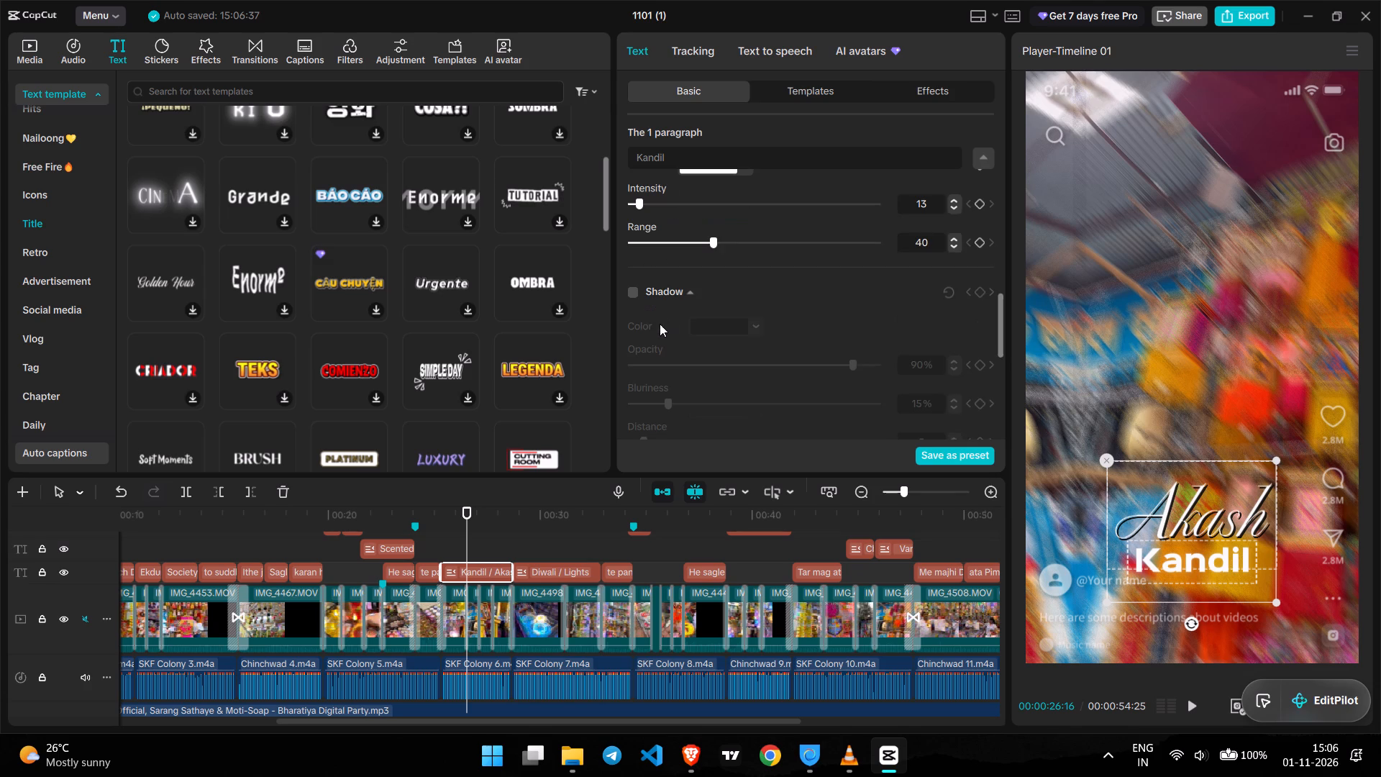
pyautogui.click(634, 294)
pyautogui.scroll(-1, 651, 312)
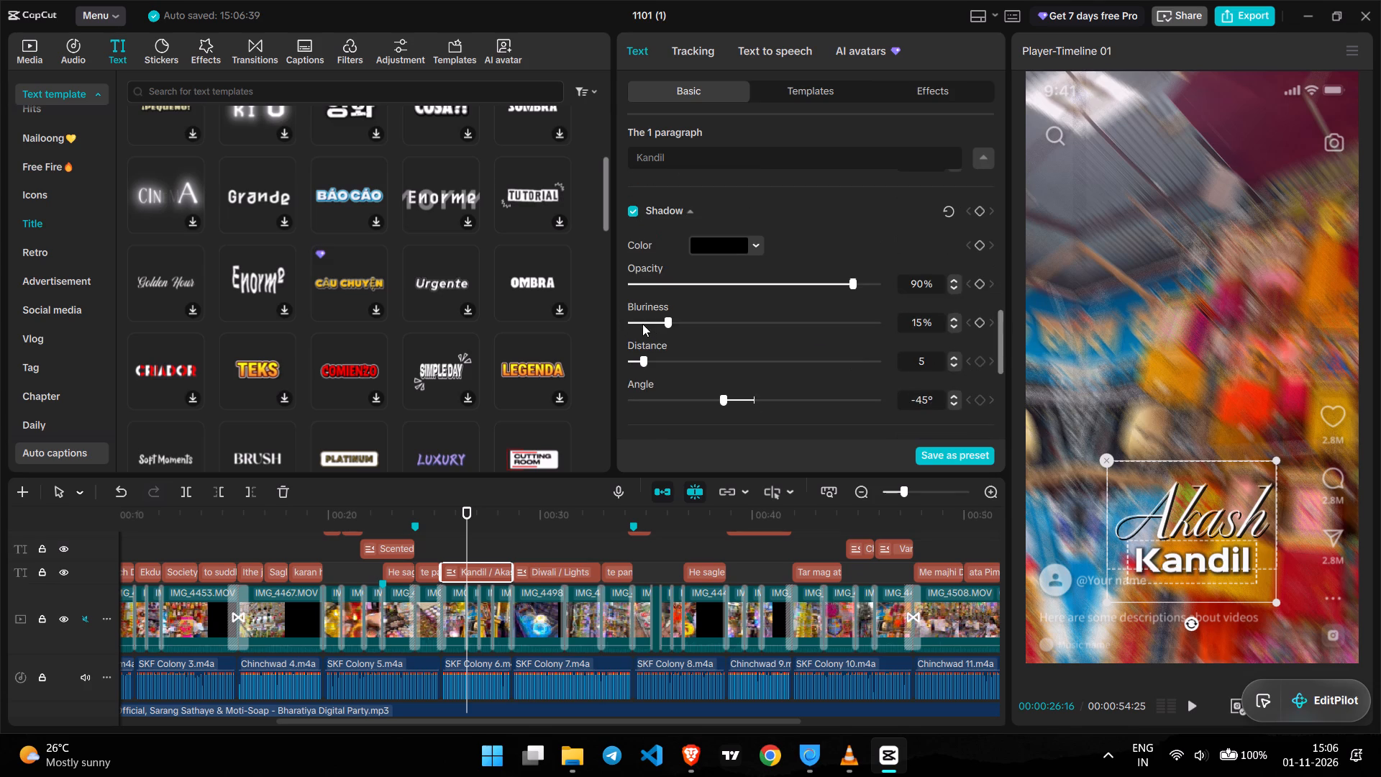
pyautogui.moveTo(642, 324); pyautogui.dragTo(625, 322)
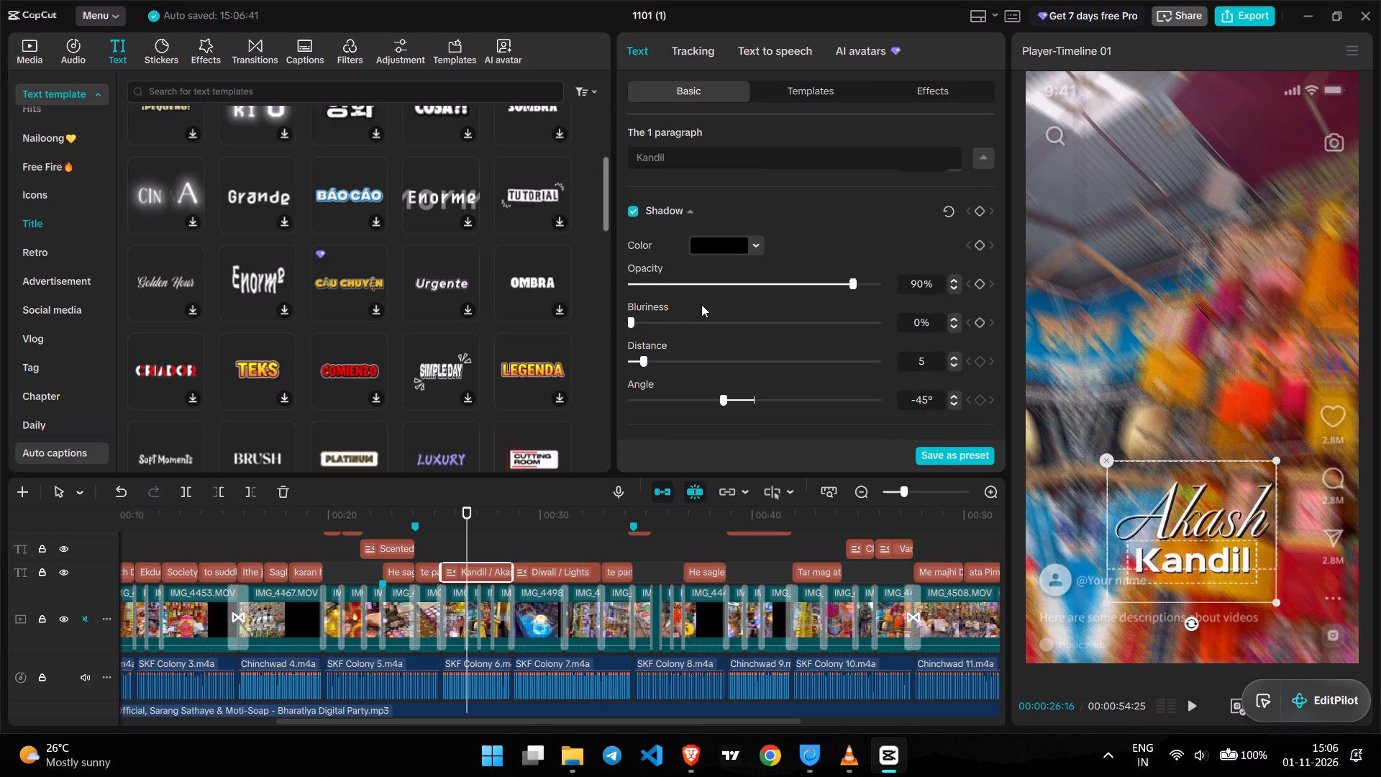
pyautogui.scroll(1, 701, 304)
pyautogui.click(986, 155)
# Soften the Akash paragraph's shadow by setting its opacity to 55% and distance to 2.
pyautogui.click(980, 194)
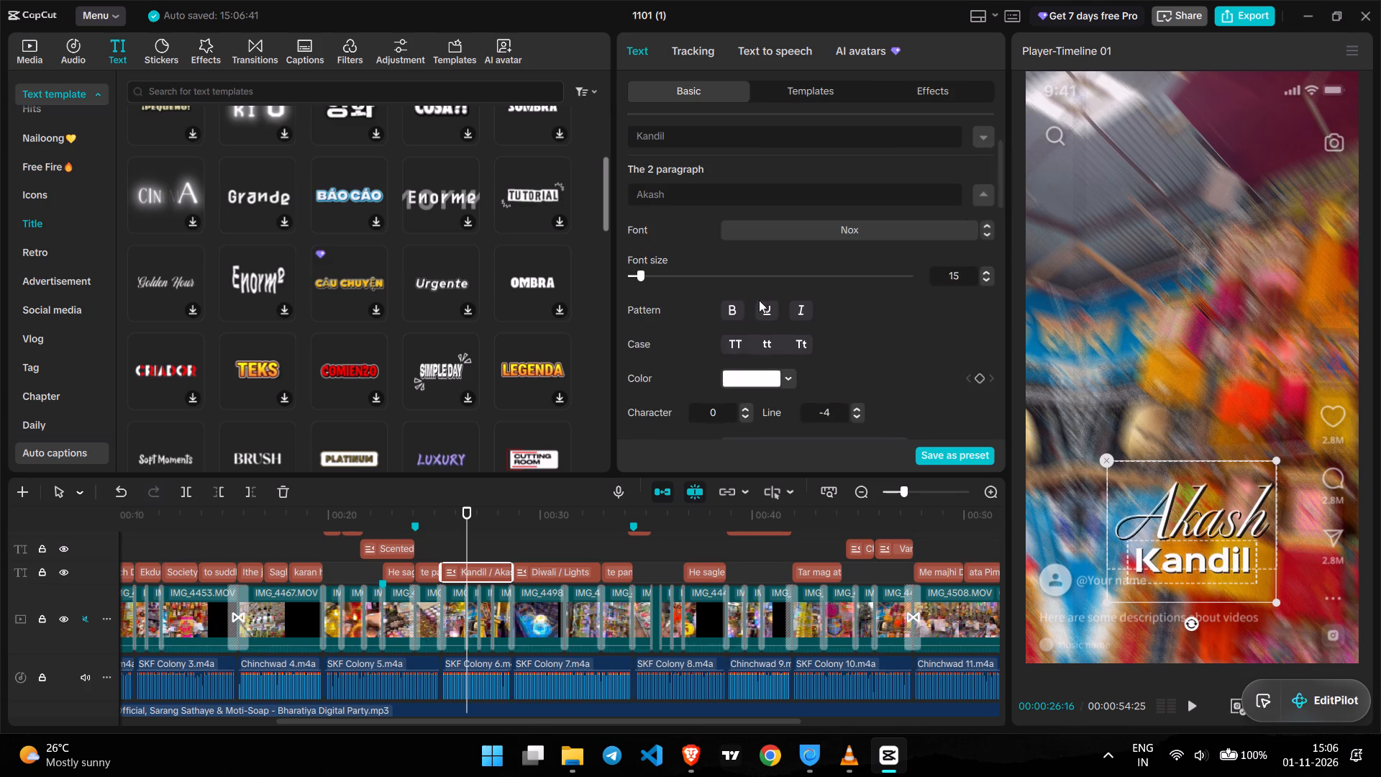
pyautogui.scroll(-7, 725, 319)
pyautogui.scroll(-3, 647, 370)
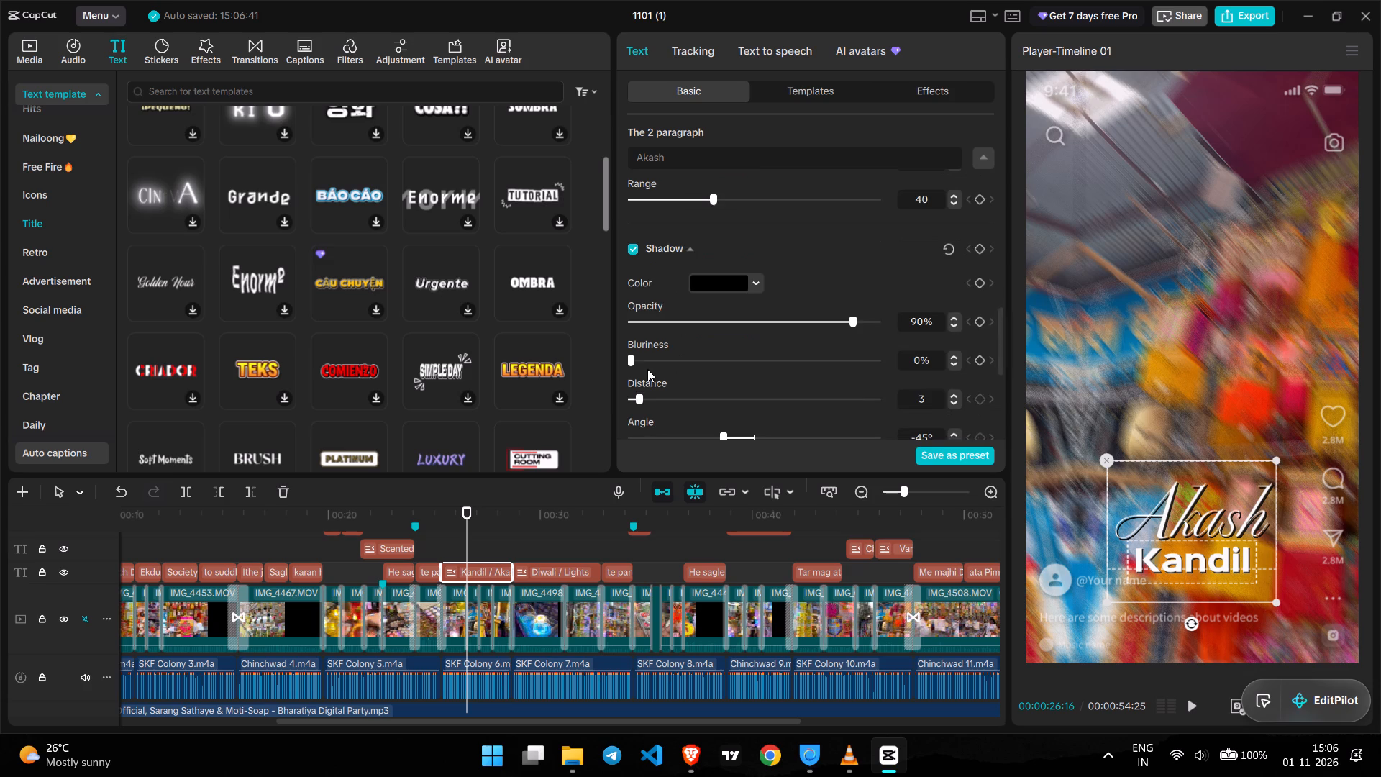
pyautogui.click(766, 322)
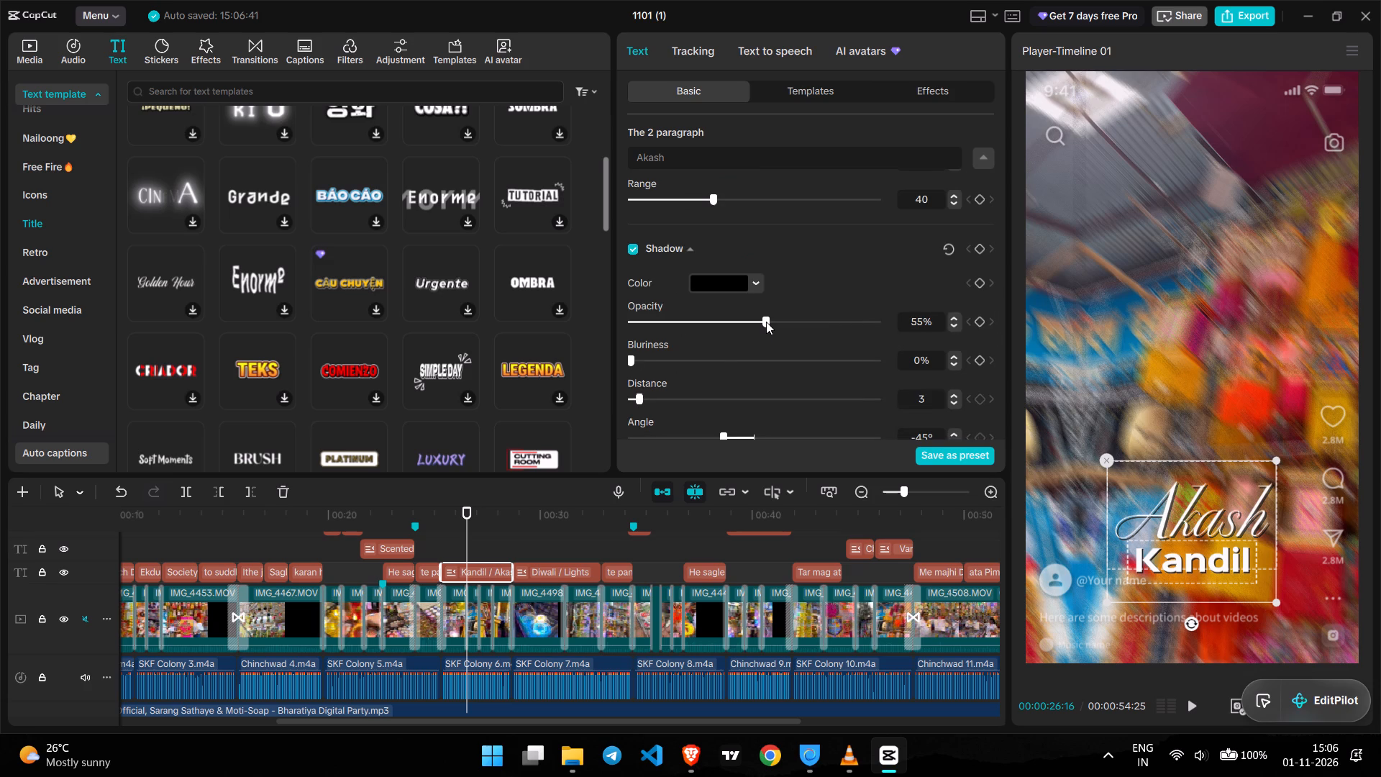
pyautogui.click(636, 402)
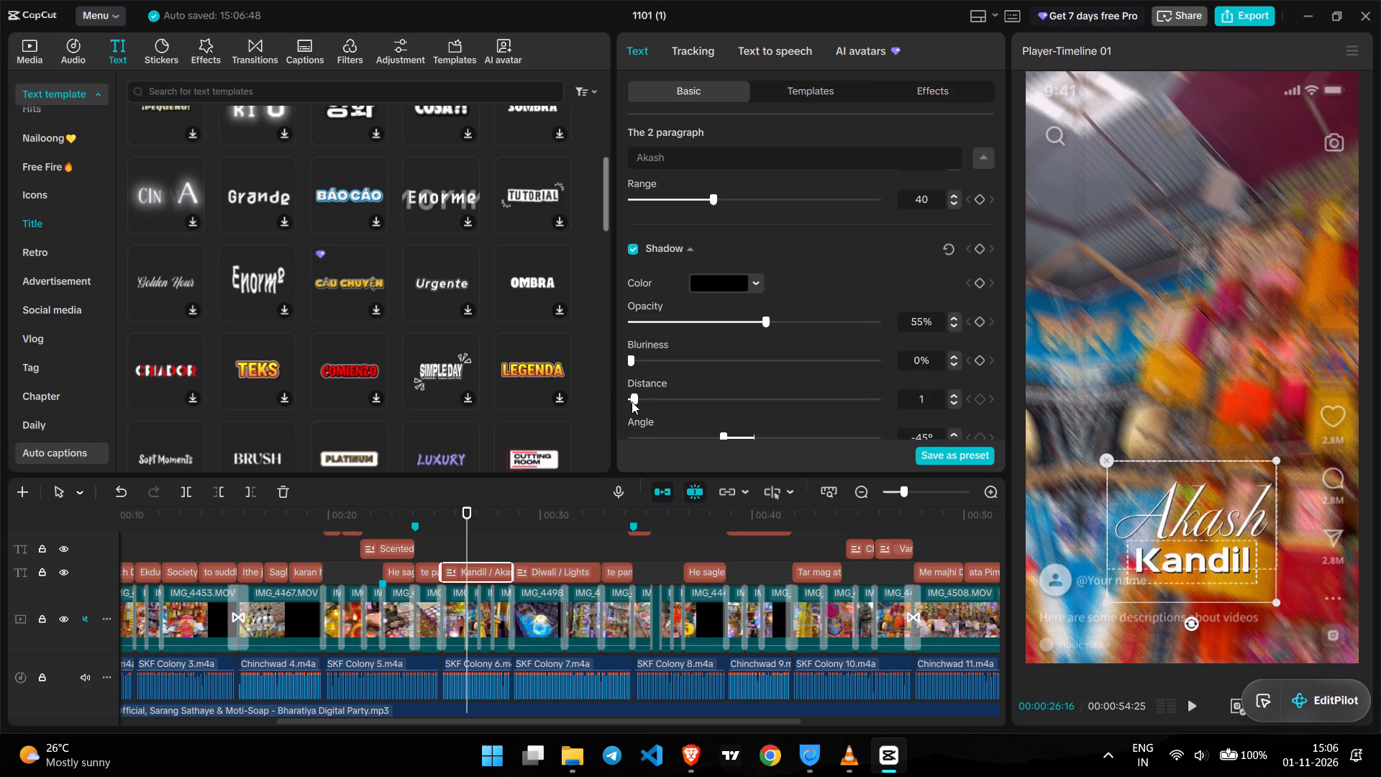
# Preview the edit from the start of the timeline to about 9 seconds.
pyautogui.hscroll(4, 386, 544)
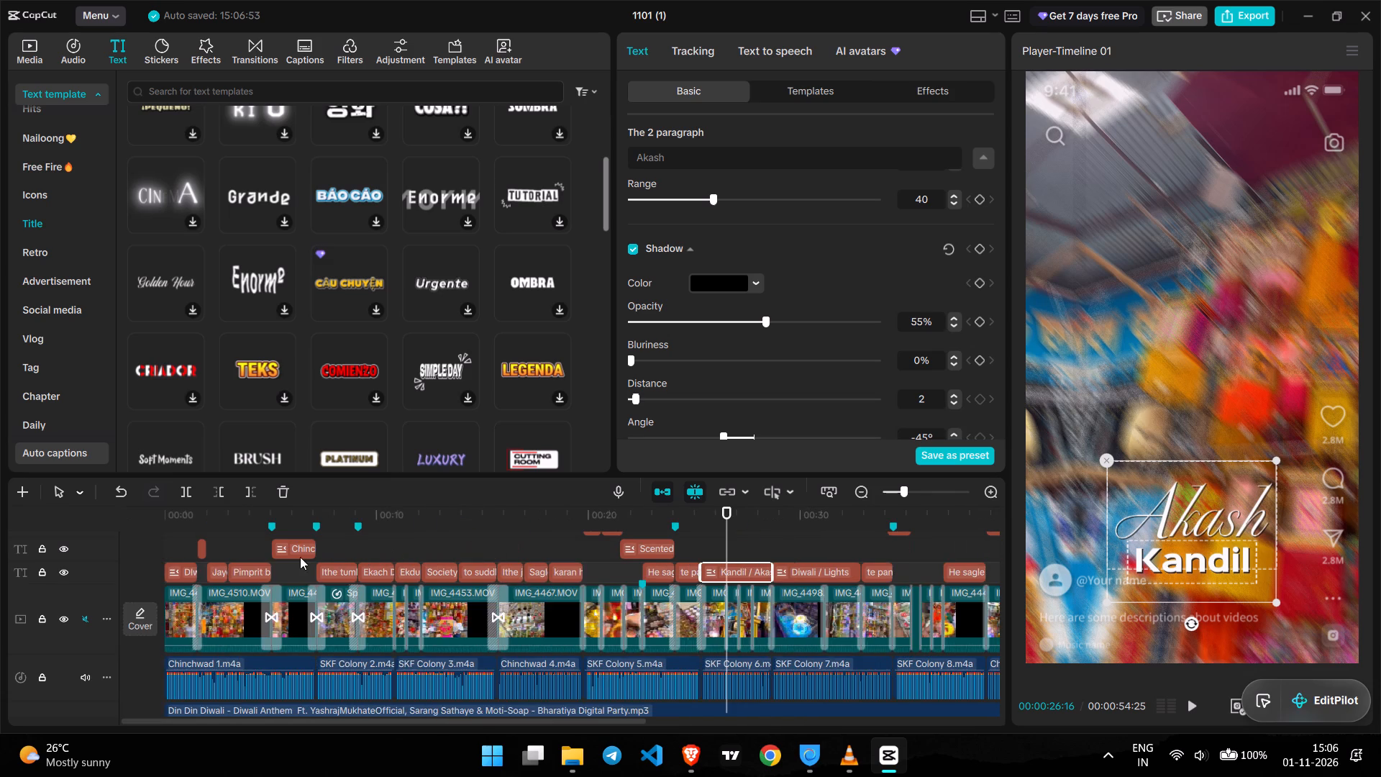
pyautogui.hscroll(2, 300, 557)
pyautogui.scroll(2, 278, 555)
pyautogui.click(188, 548)
pyautogui.moveTo(188, 548); pyautogui.dragTo(160, 552)
pyautogui.press('space')
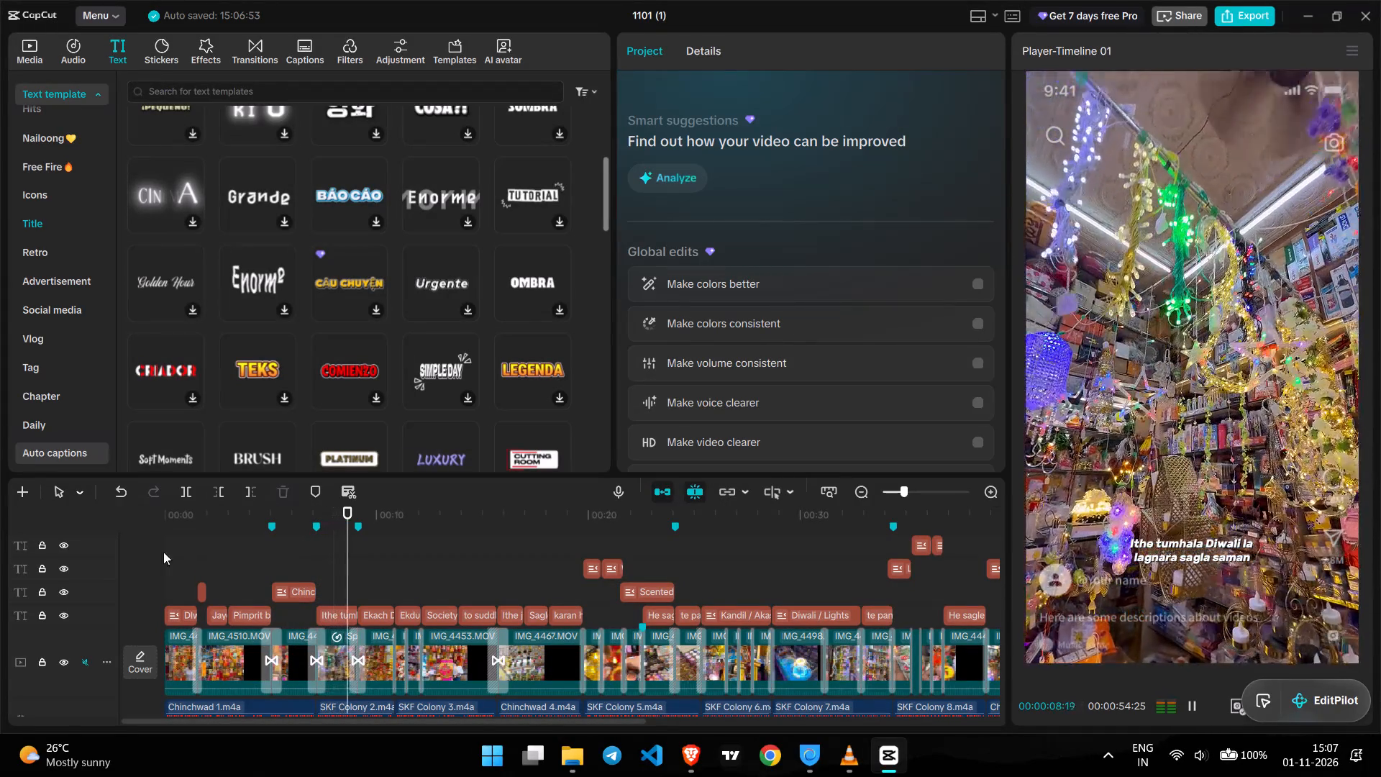
pyautogui.press('space')
# Export the edited video.
pyautogui.click(1218, 22)
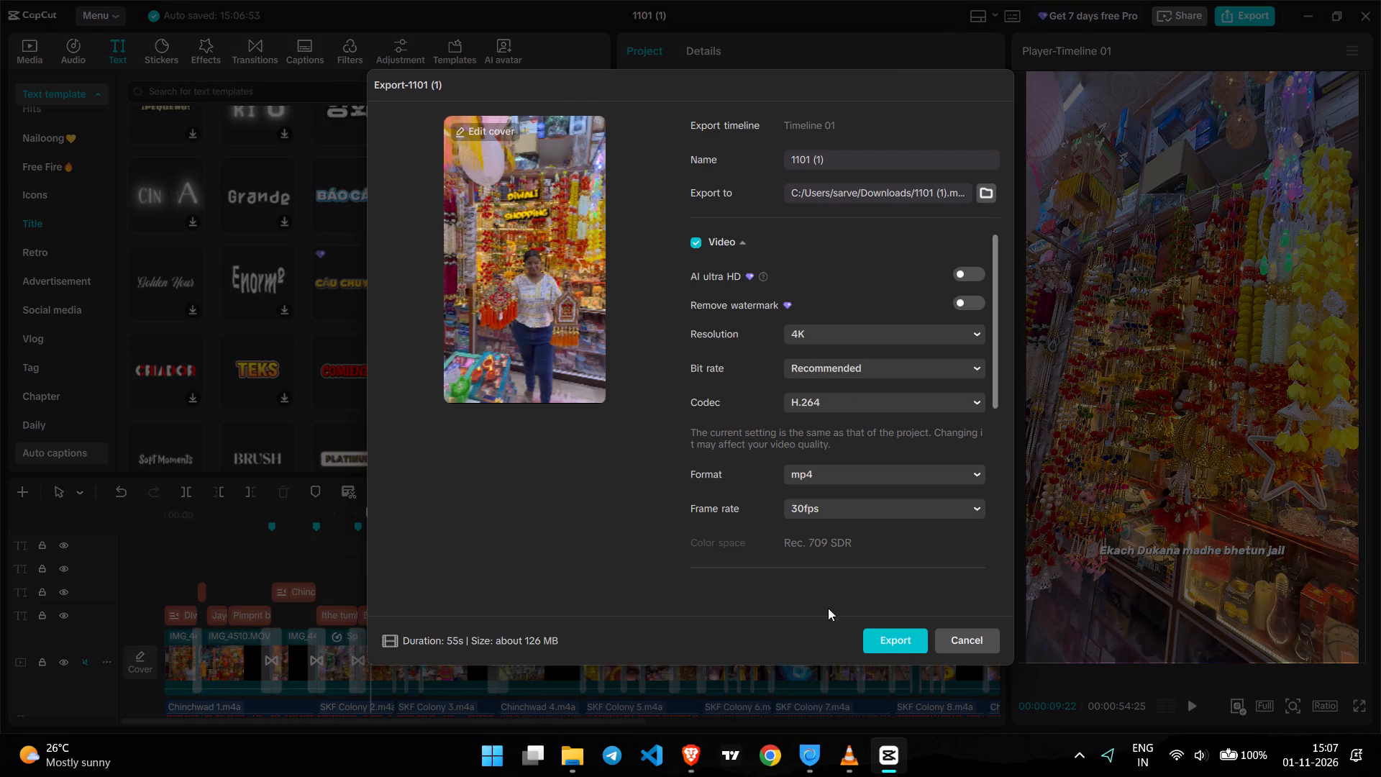
# Start exporting the video as 1101 (1) to Downloads in 4K, H.264, mp4 format at 30fps.
pyautogui.click(882, 636)
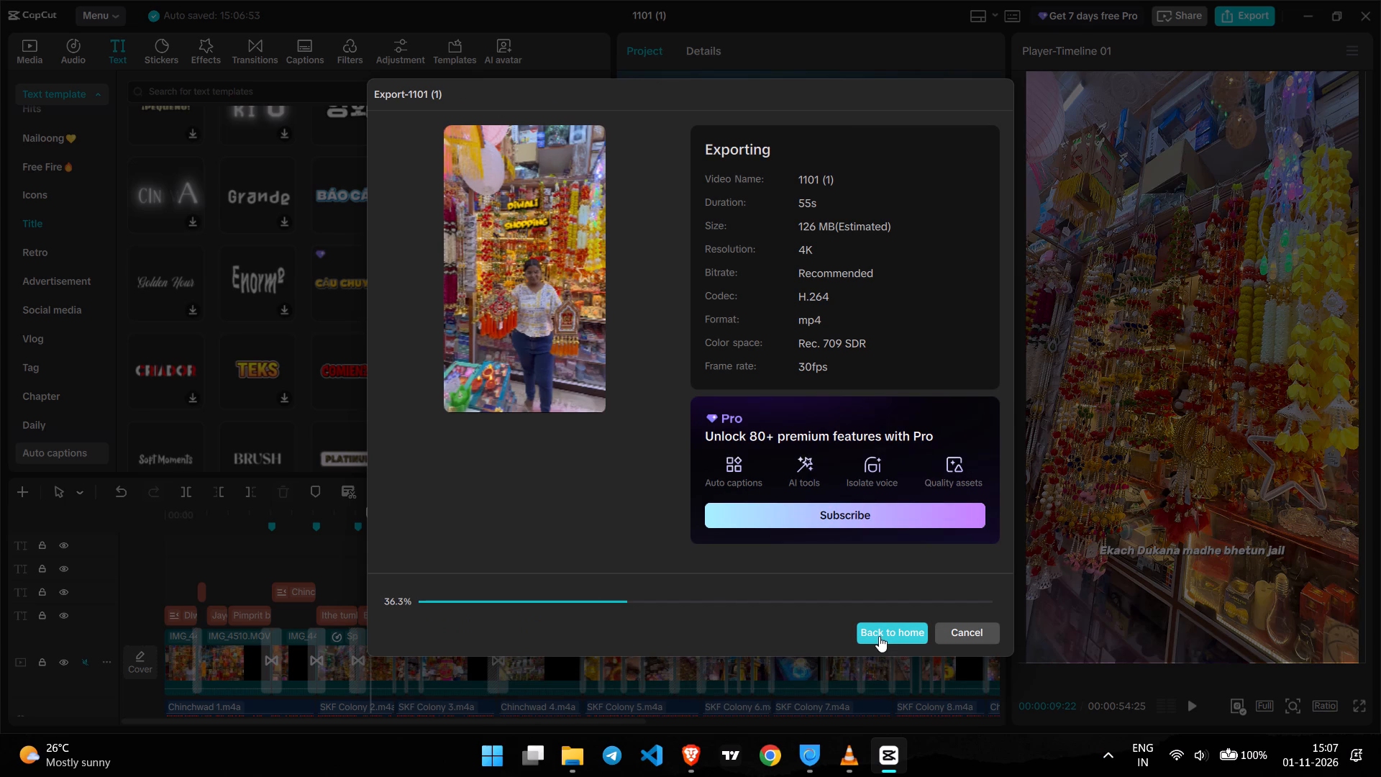
# Switch to VLC media player and close the KrishnaVarietiesWithAudio.mp4 video.
pyautogui.click(857, 750)
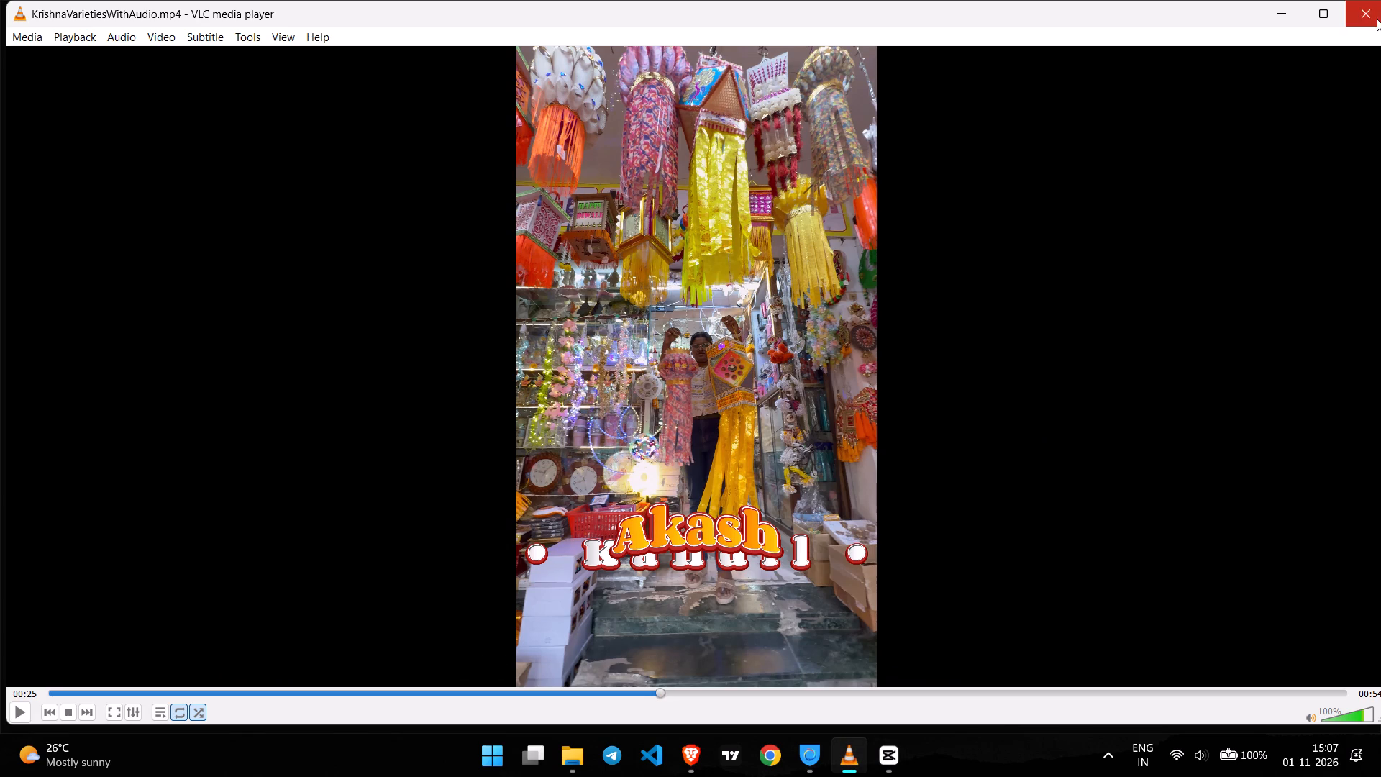
pyautogui.click(1377, 19)
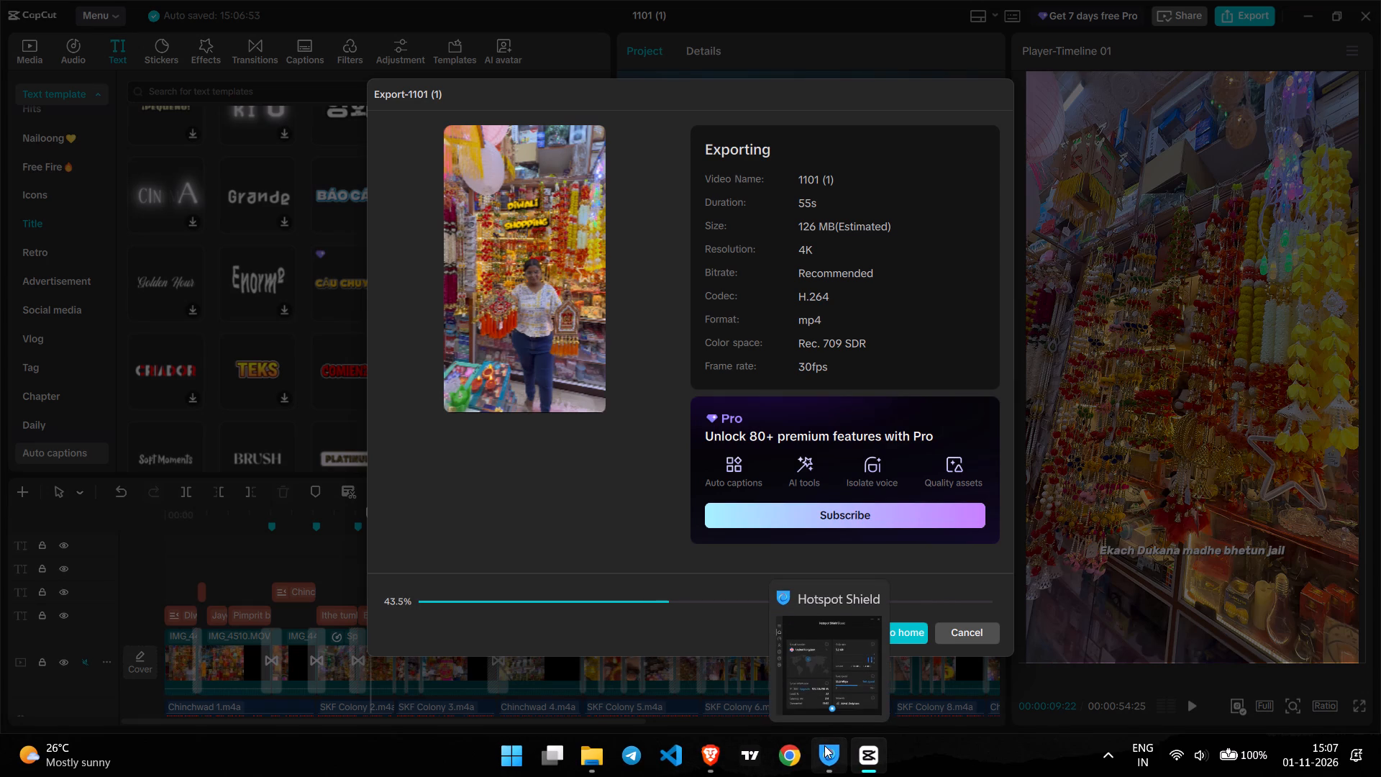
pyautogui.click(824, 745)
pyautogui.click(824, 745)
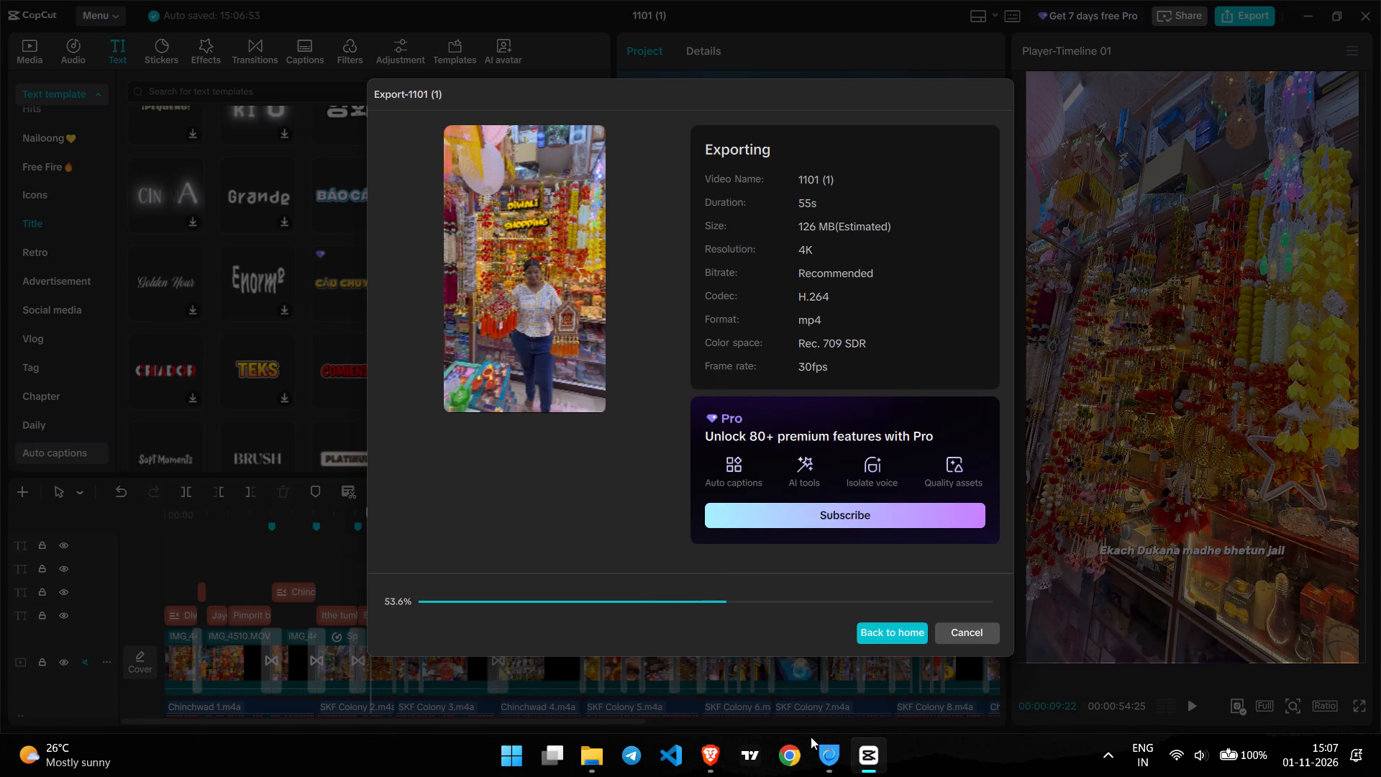
# Switch to File Explorer at the Downloads folder.
pyautogui.click(598, 755)
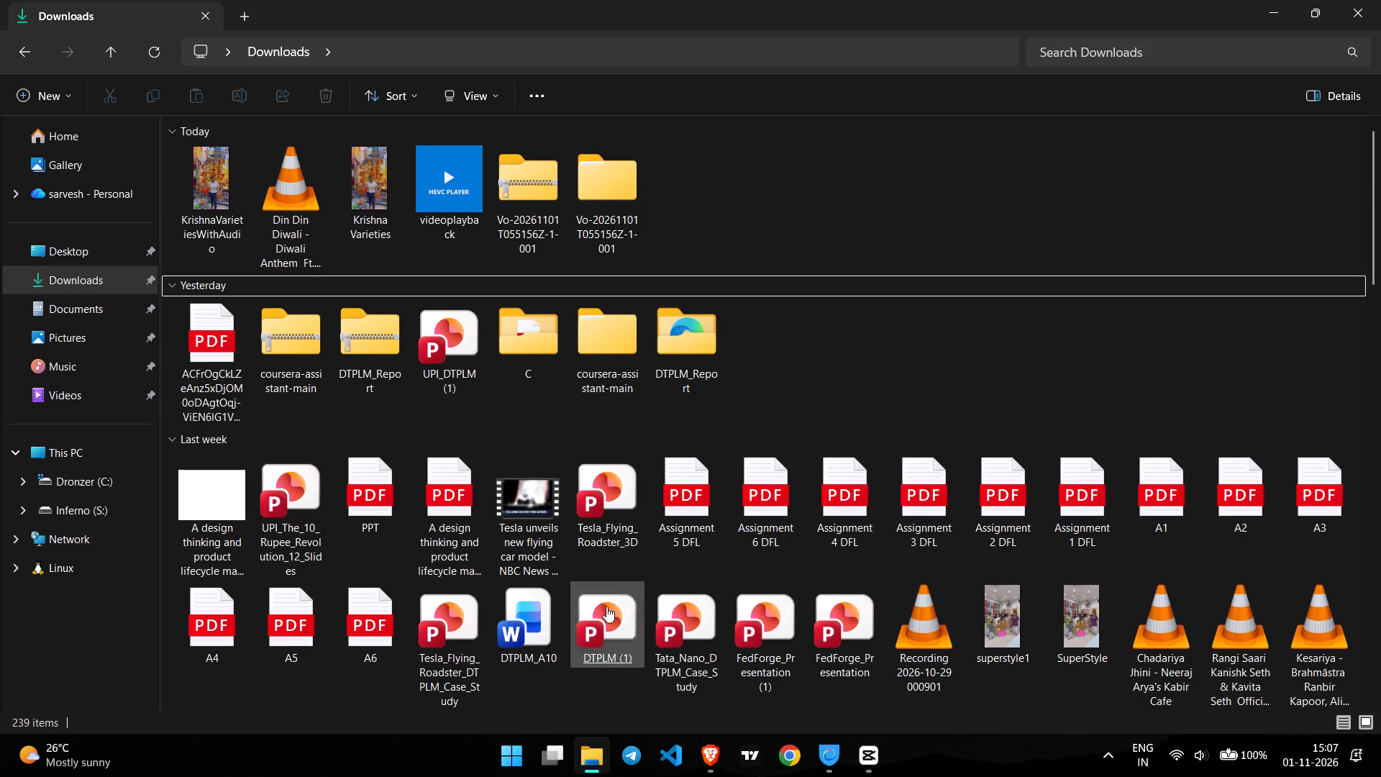
# In File Explorer, delete the old Krishna Varieties and KrishnaVarietiesWithAudio videos from Downloads.
pyautogui.click(756, 163)
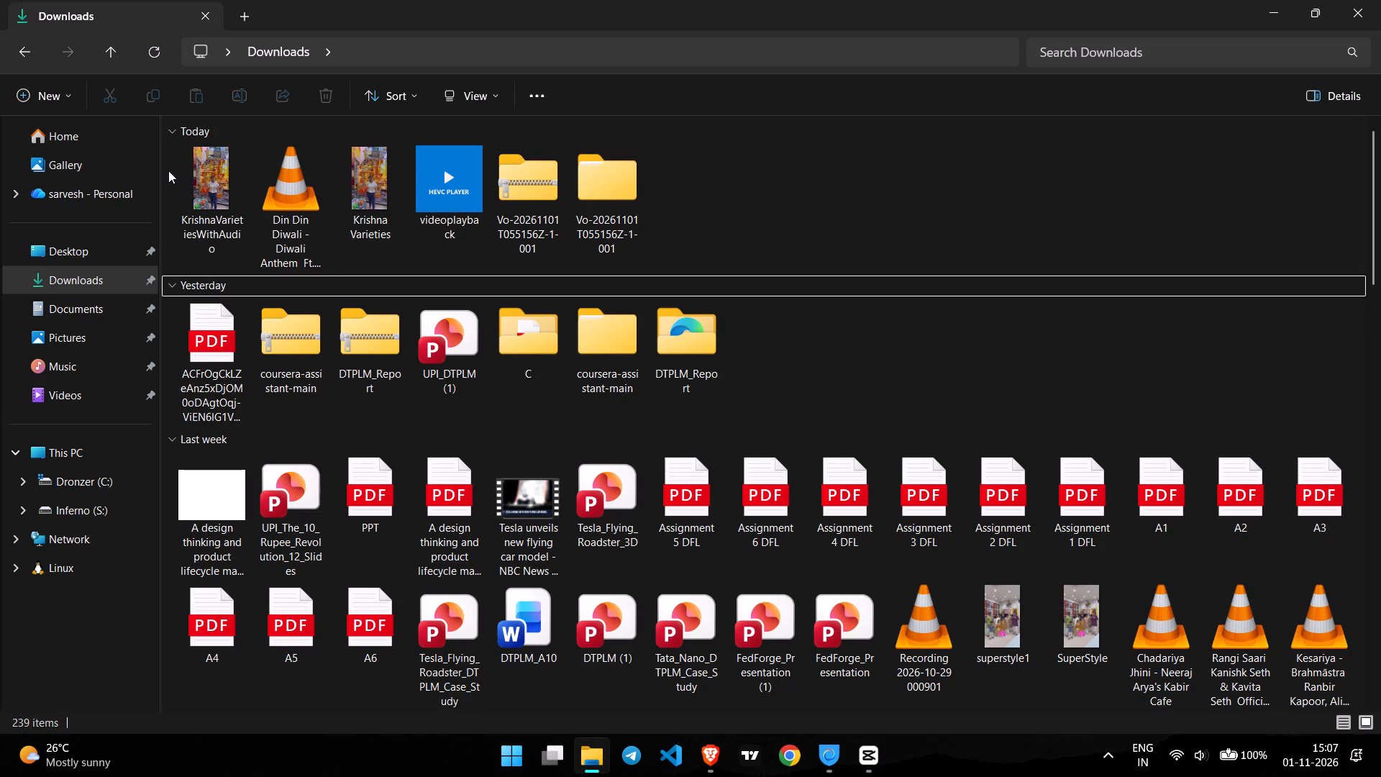
pyautogui.moveTo(168, 171); pyautogui.dragTo(365, 190)
pyautogui.click(733, 152)
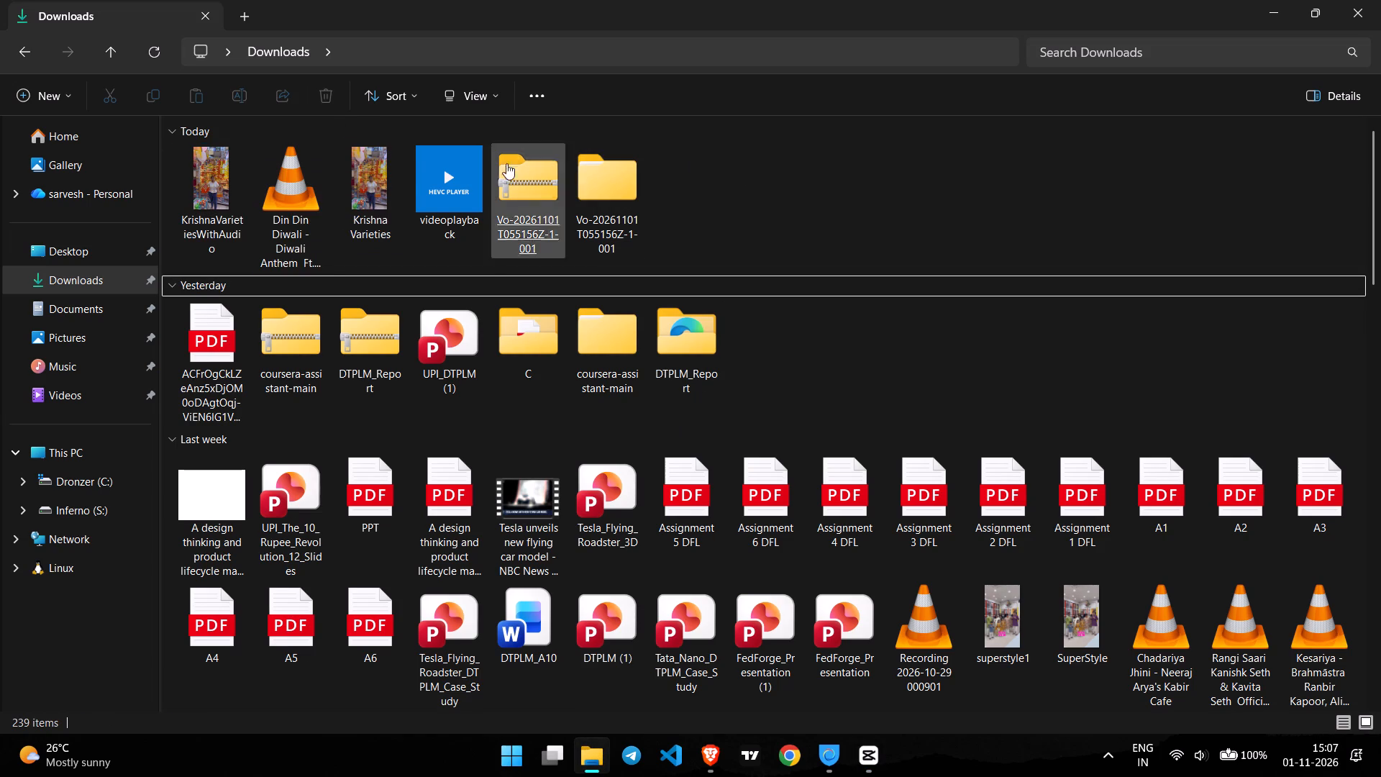
pyautogui.press('Delete')
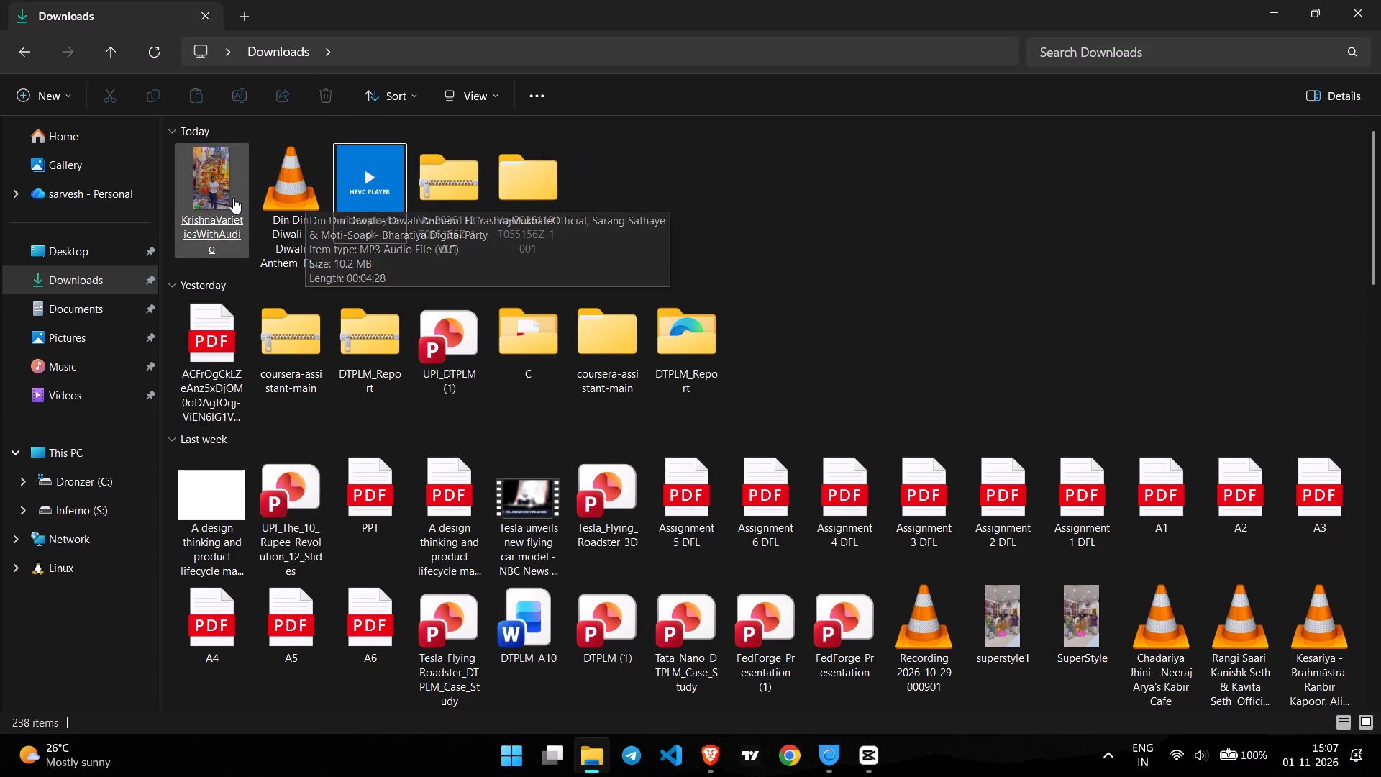
pyautogui.press('Delete')
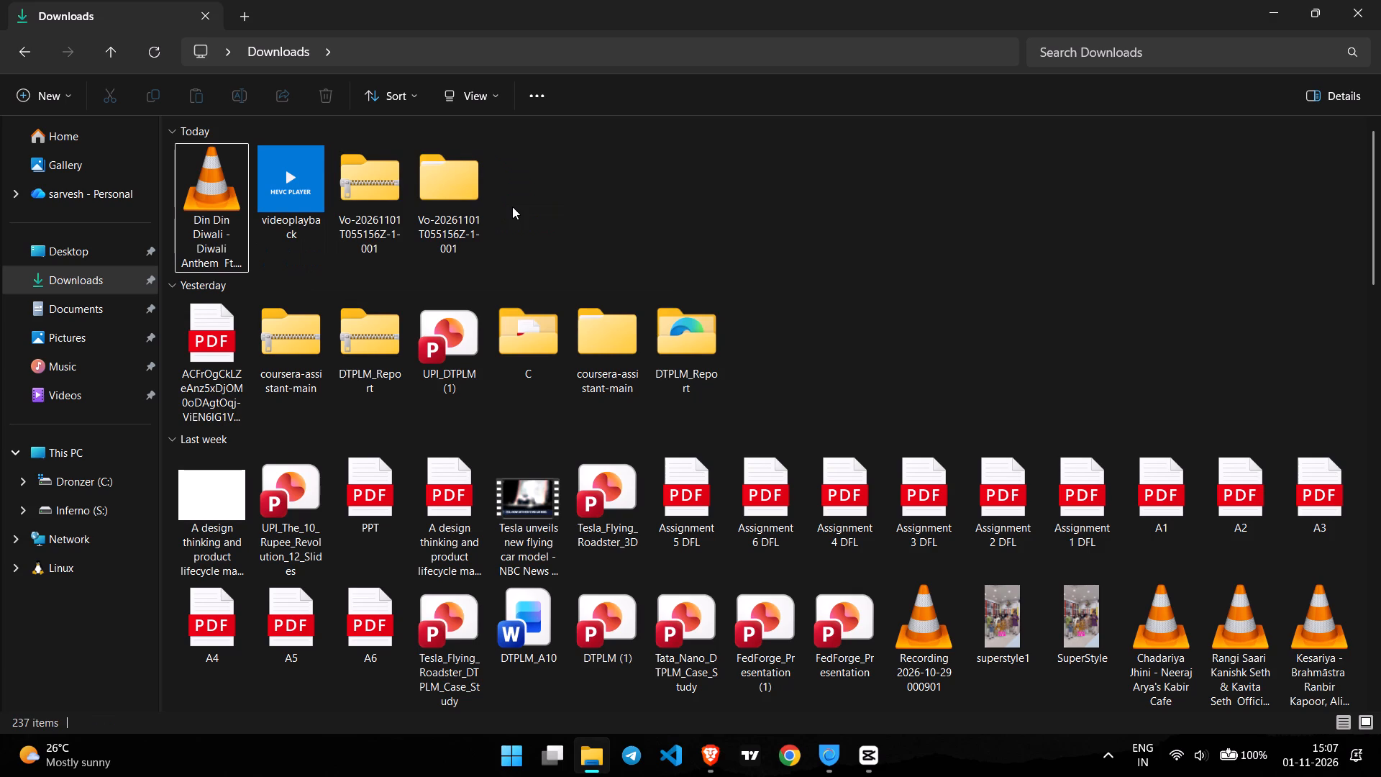
# Switch back to CapCut and close the completed export dialog without sharing the video.
pyautogui.click(867, 776)
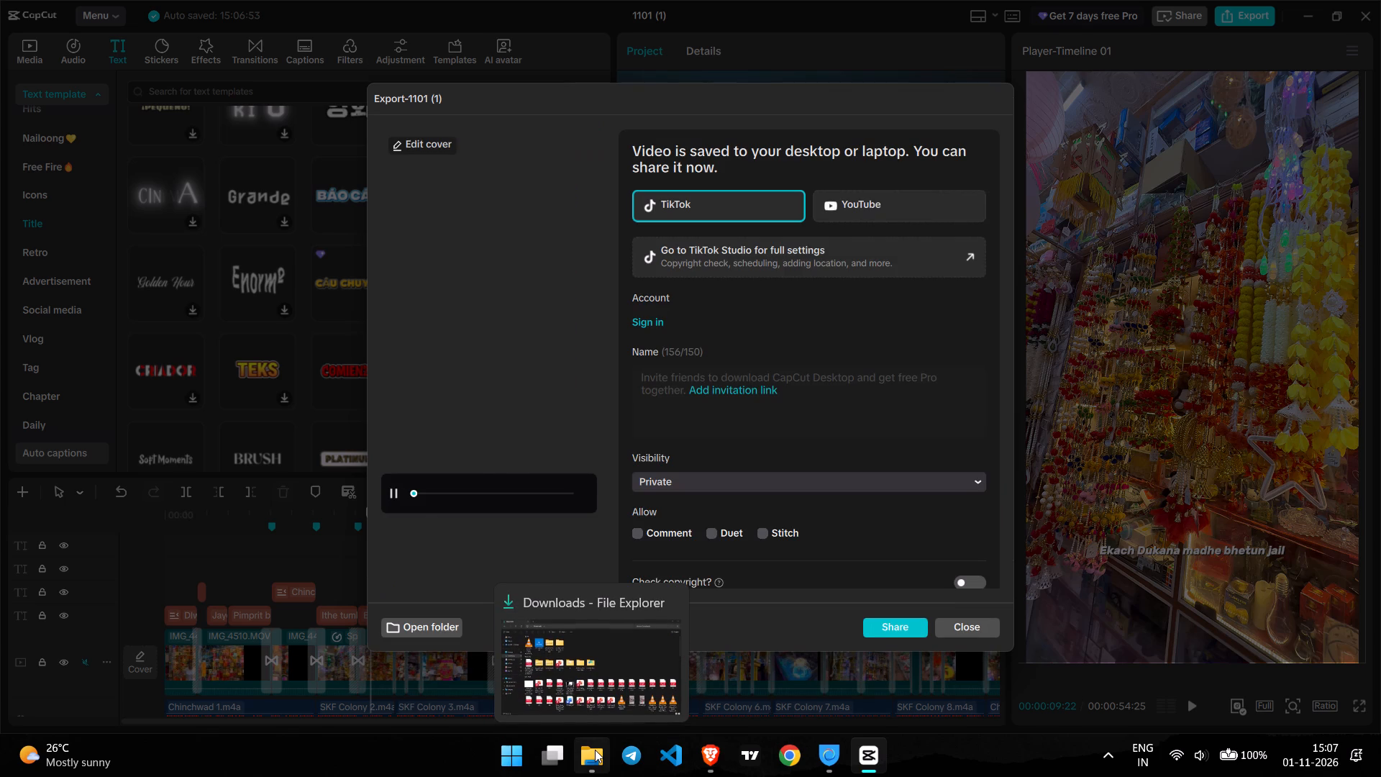
pyautogui.click(970, 626)
# Refresh Downloads in File Explorer, open the exported video 1101 (1) in VLC, and review it up to about 50 seconds.
pyautogui.click(596, 767)
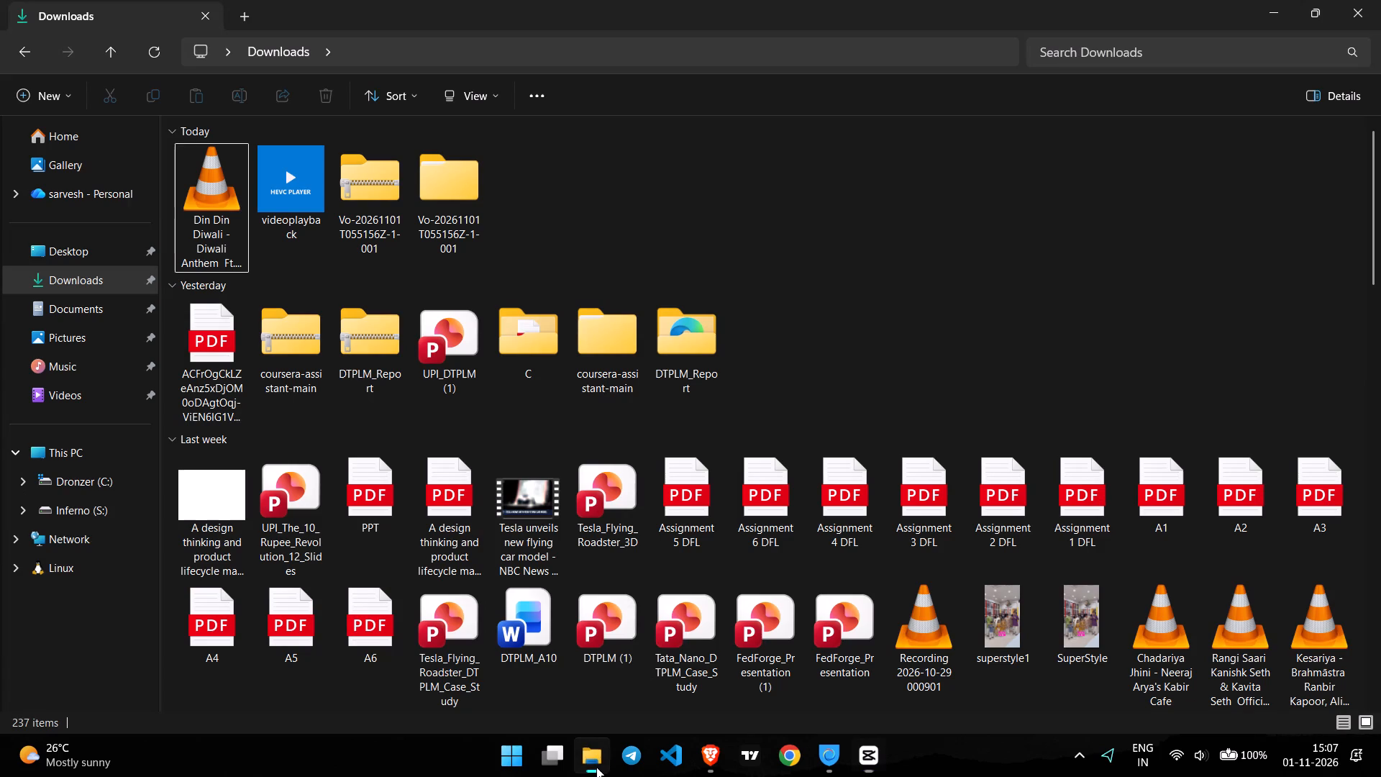
pyautogui.click(607, 223)
pyautogui.click(155, 46)
pyautogui.click(201, 171)
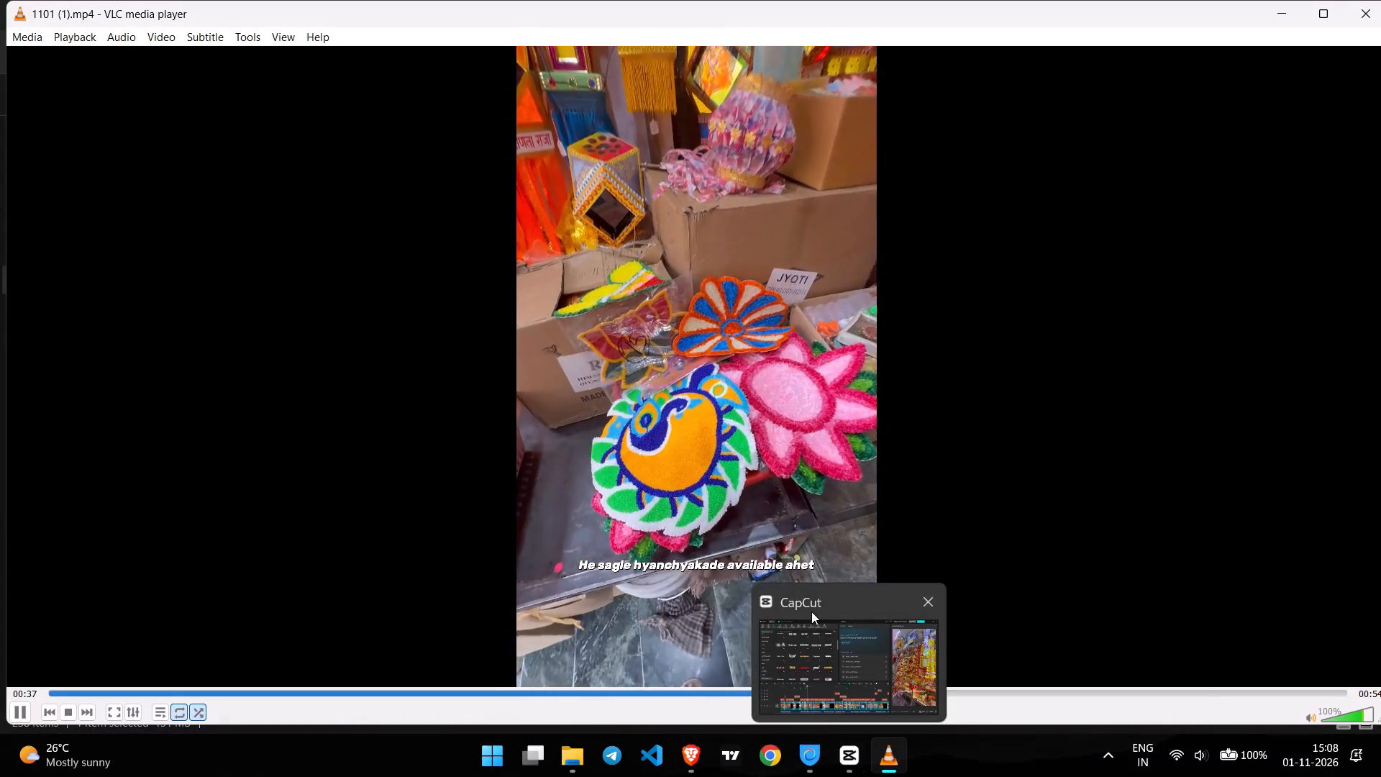
pyautogui.click(876, 689)
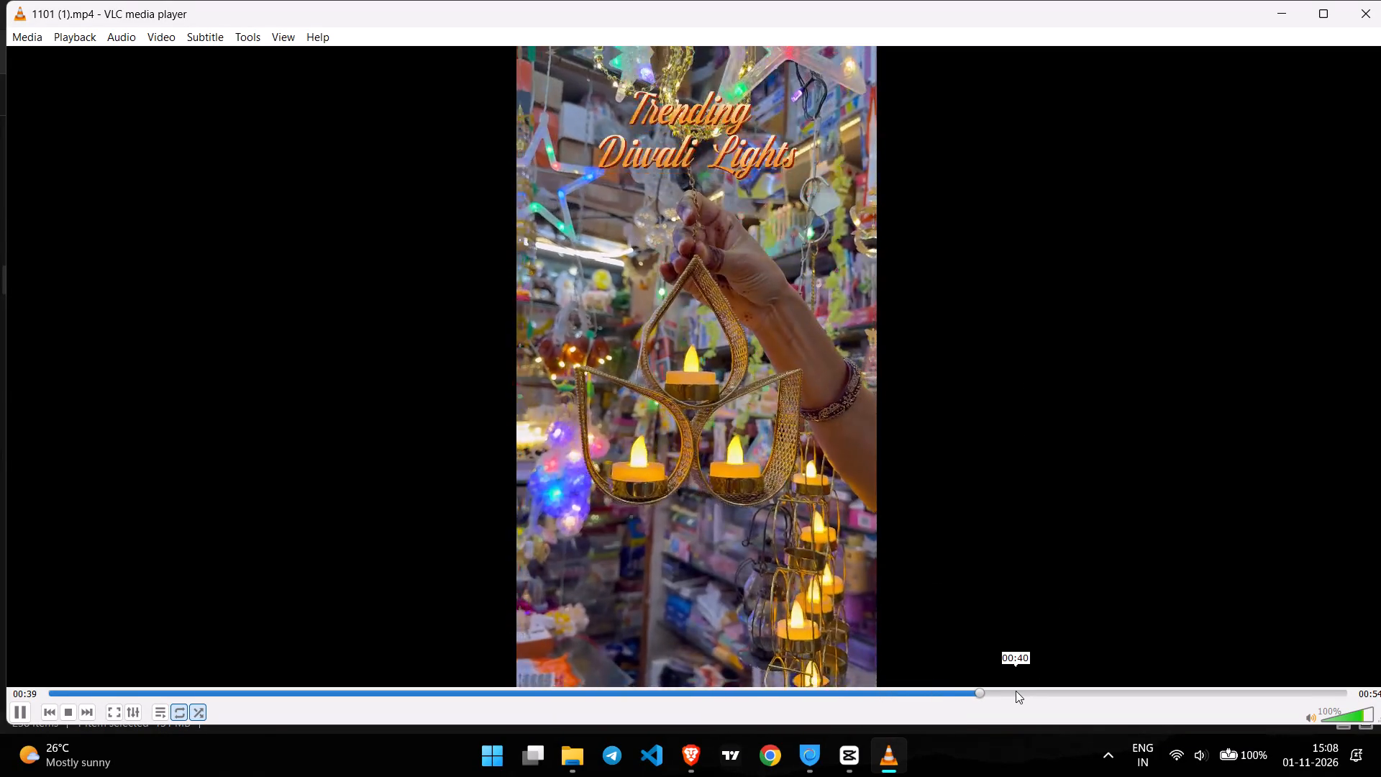
pyautogui.click(1016, 691)
pyautogui.click(1067, 691)
pyautogui.click(1133, 691)
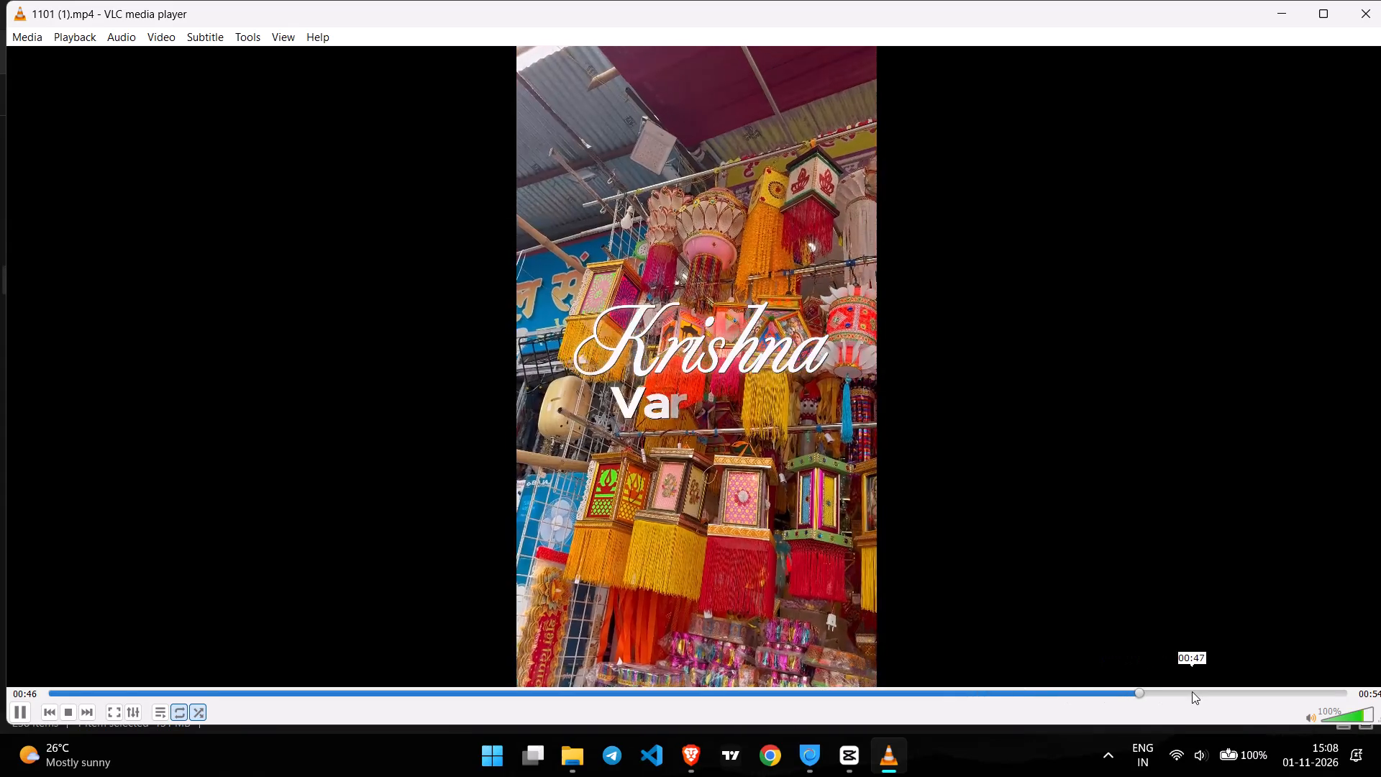
pyautogui.click(1192, 691)
pyautogui.click(1261, 690)
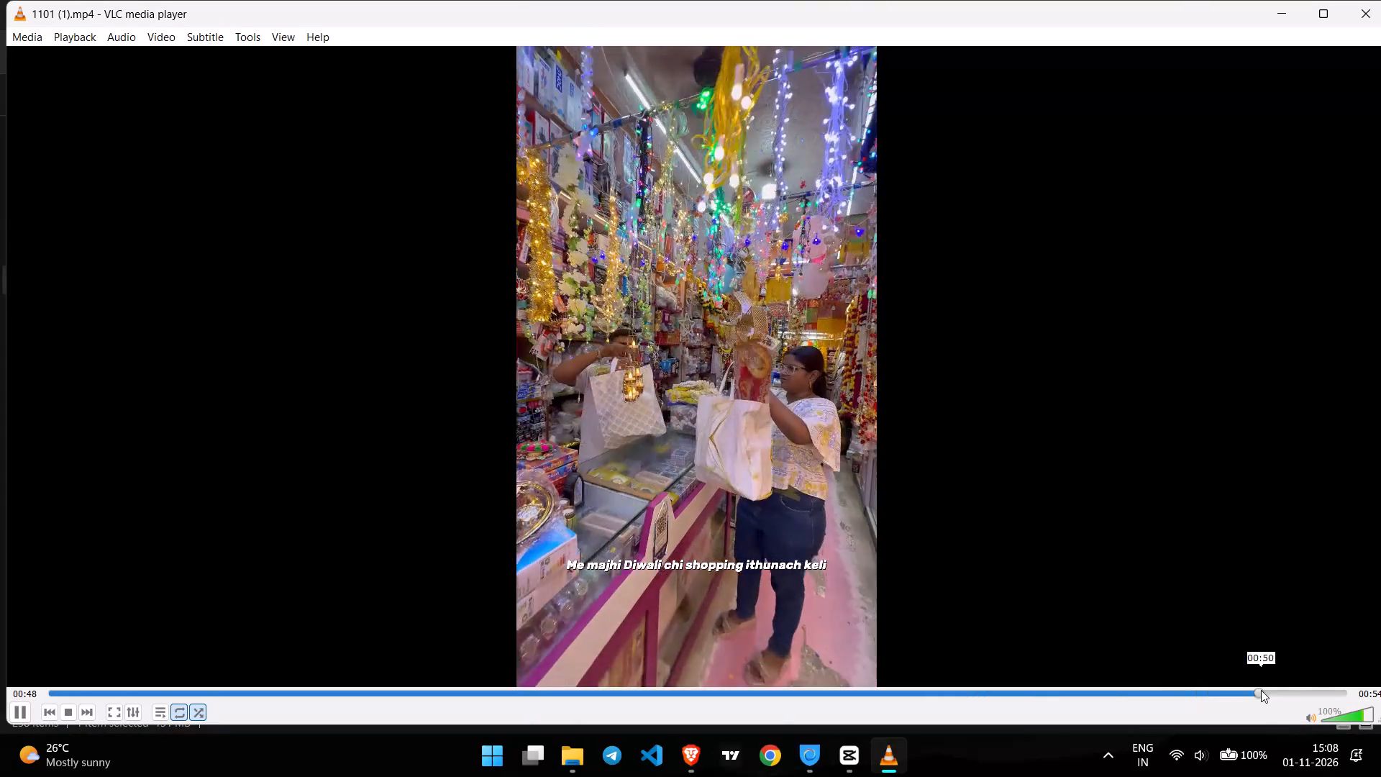
# Check the closing seconds of the exported video 1101 (1) and close VLC.
pyautogui.click(1314, 689)
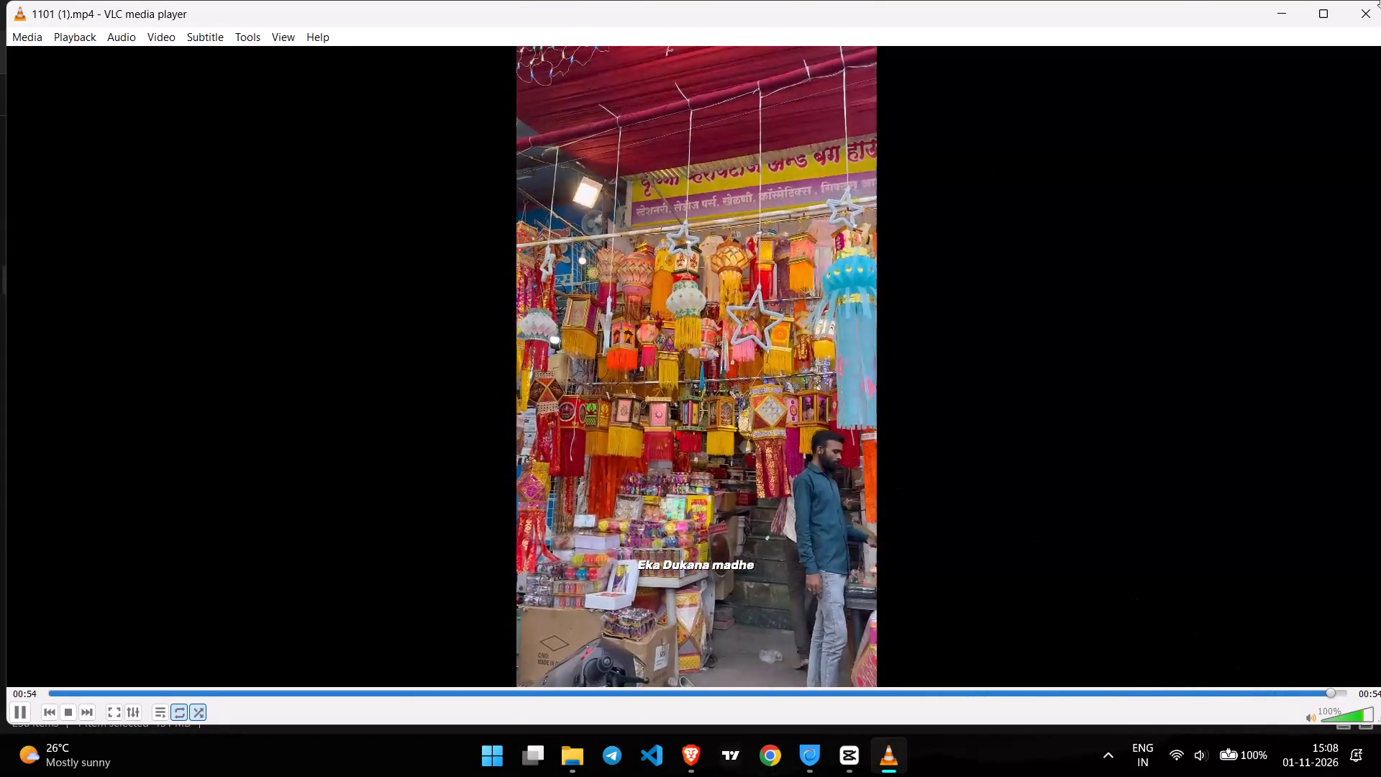
pyautogui.click(1364, 23)
# Switch to CapCut, mute the Din Din Diwali music track, and briefly play the preview to check the audio.
pyautogui.click(881, 776)
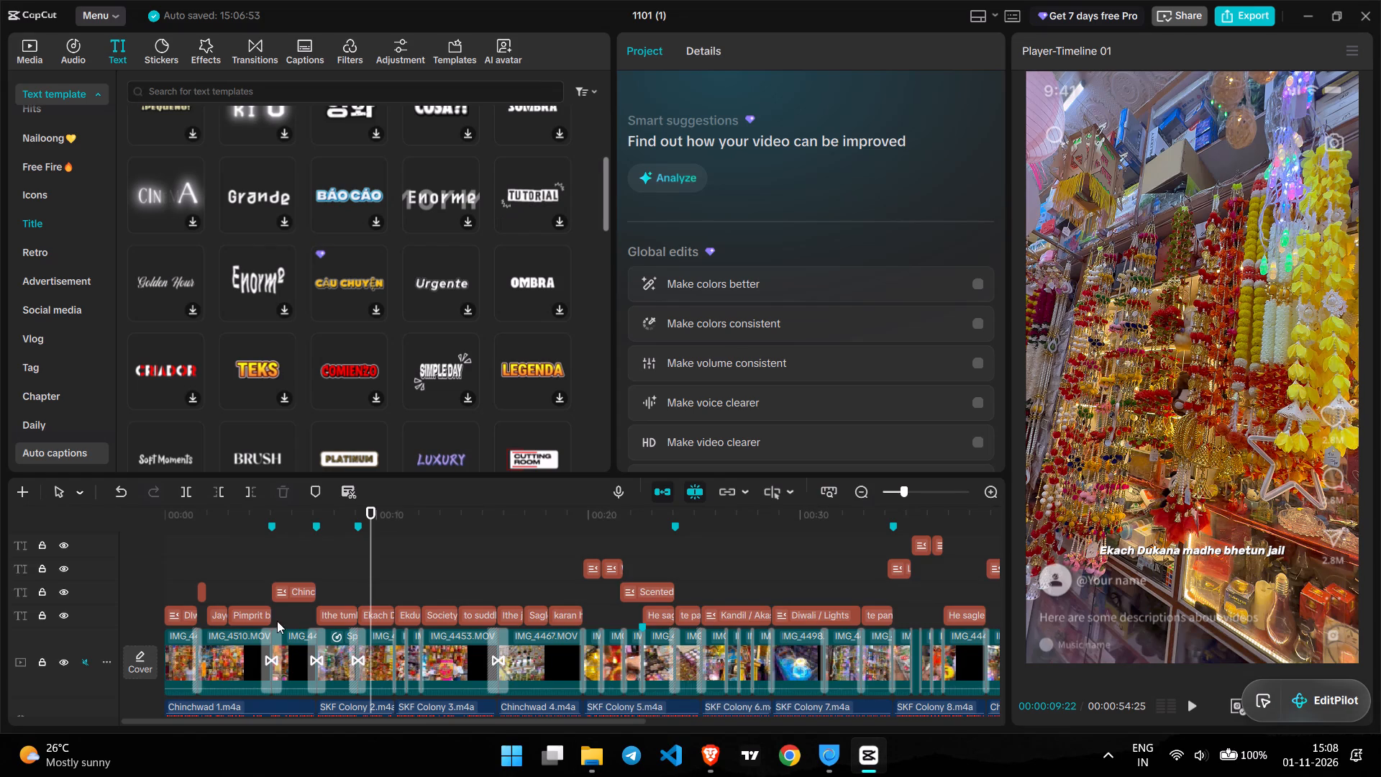
pyautogui.scroll(-5, 277, 621)
pyautogui.click(83, 658)
pyautogui.scroll(1, 176, 644)
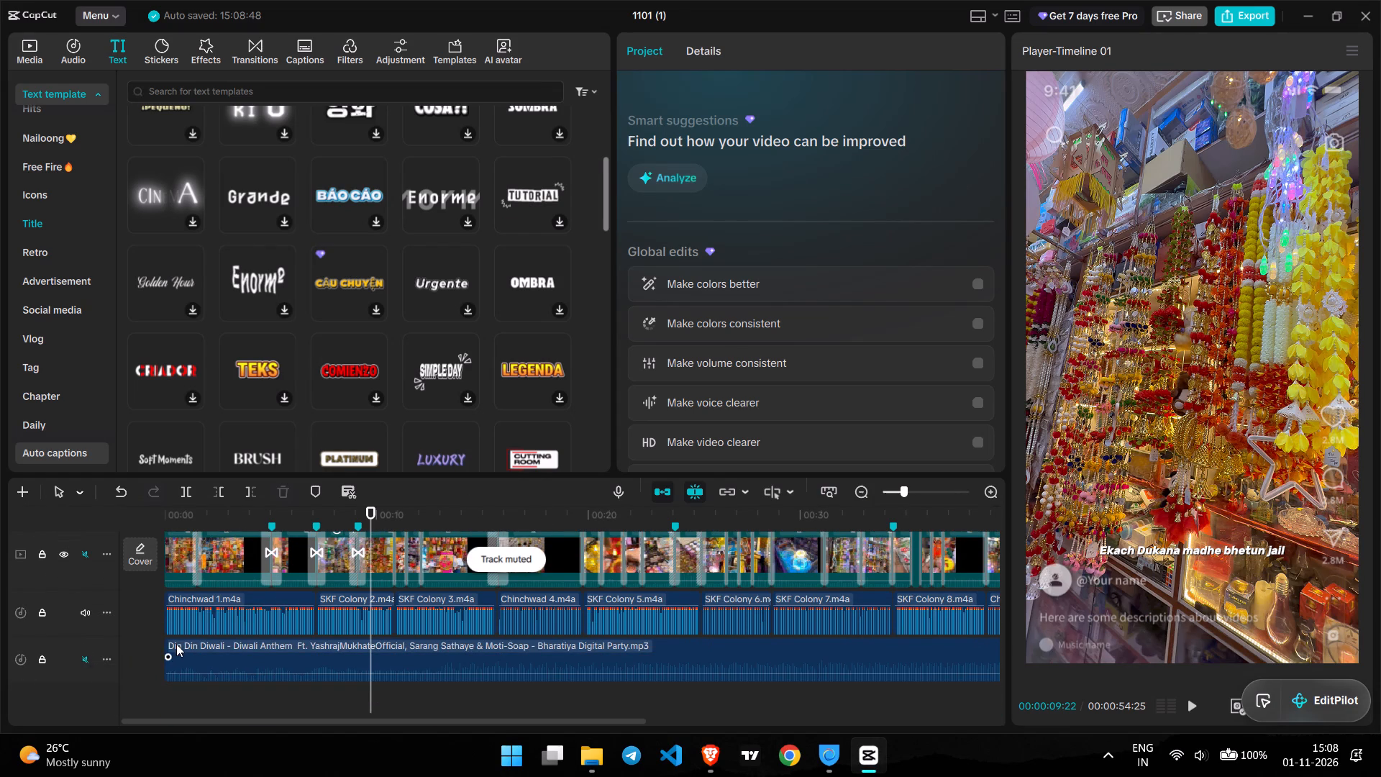
pyautogui.click(1200, 703)
pyautogui.click(1200, 703)
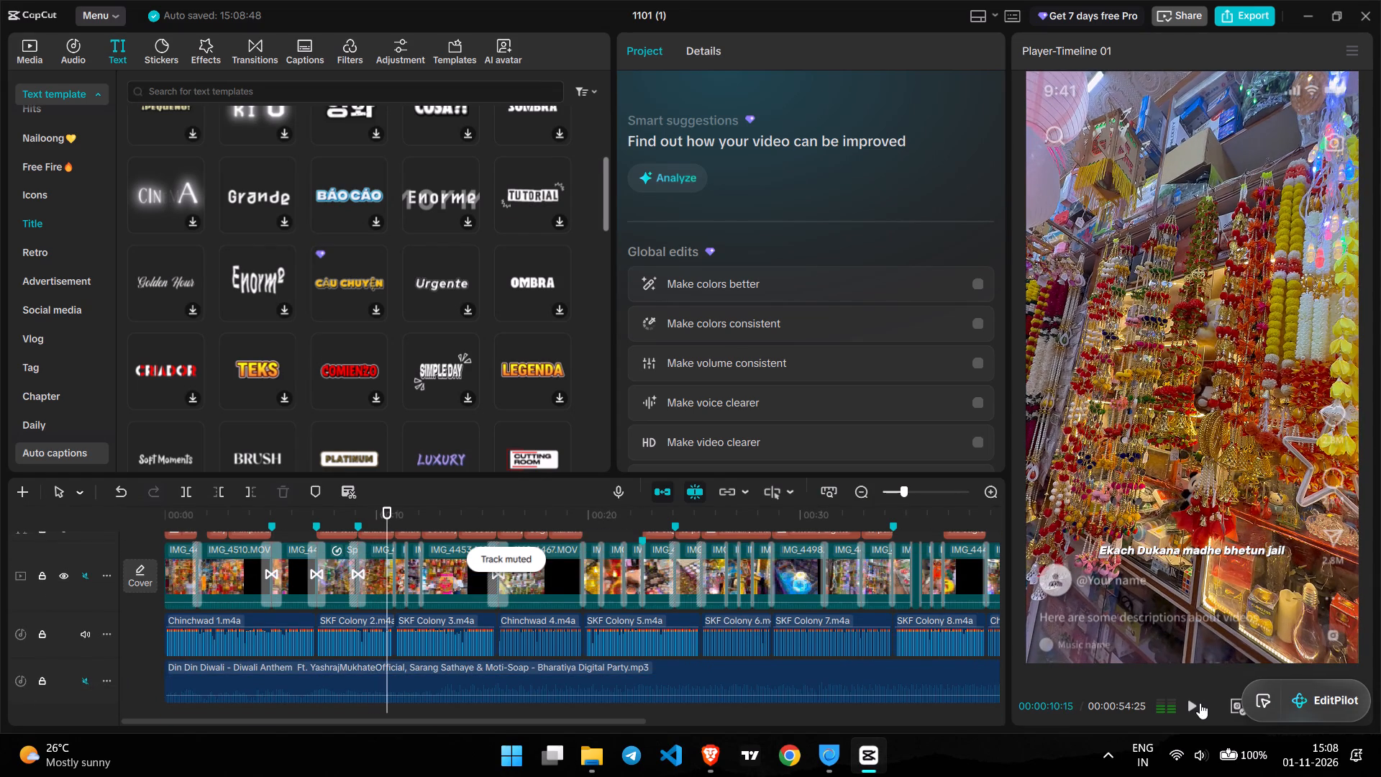
# Export the version with muted music to Downloads as 1101 (1)(1), a 4K H.264 mp4 at 30fps.
pyautogui.click(1251, 15)
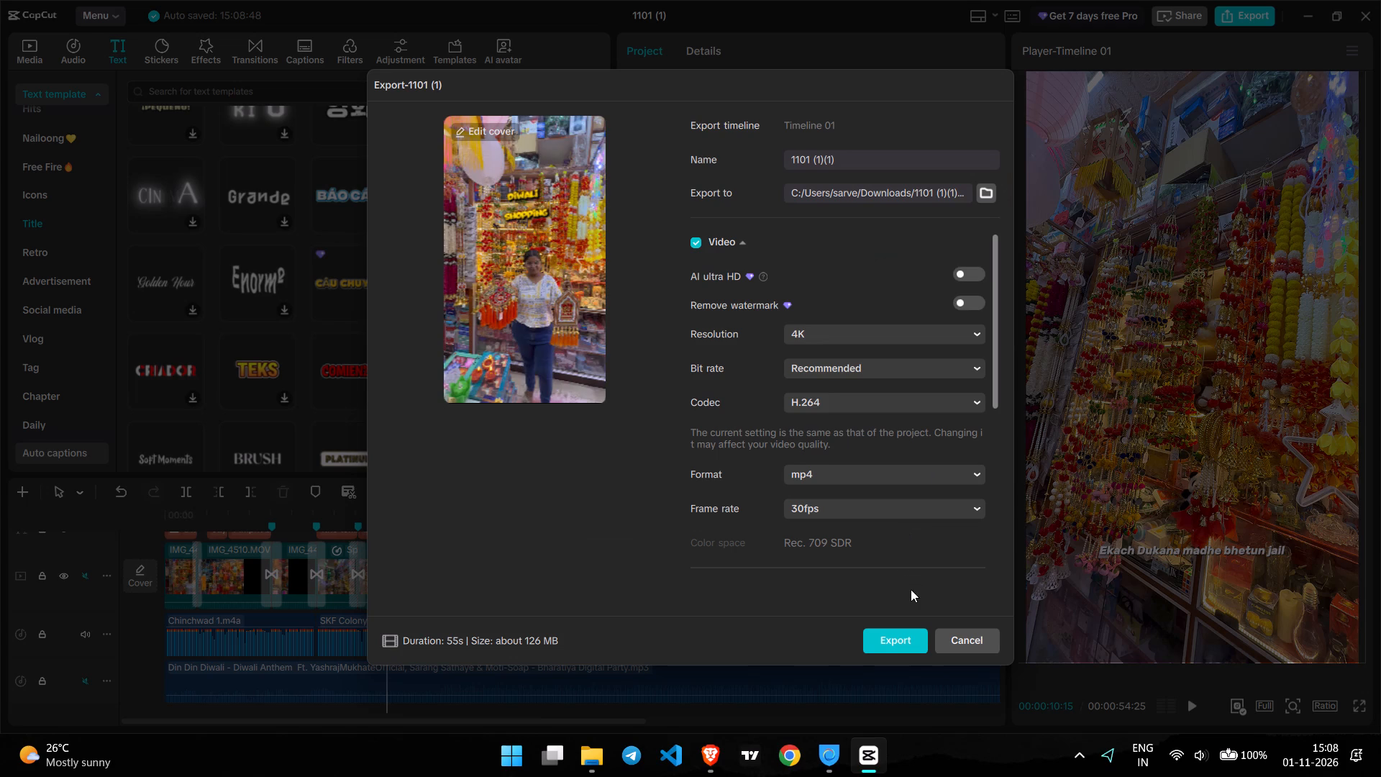
pyautogui.click(888, 635)
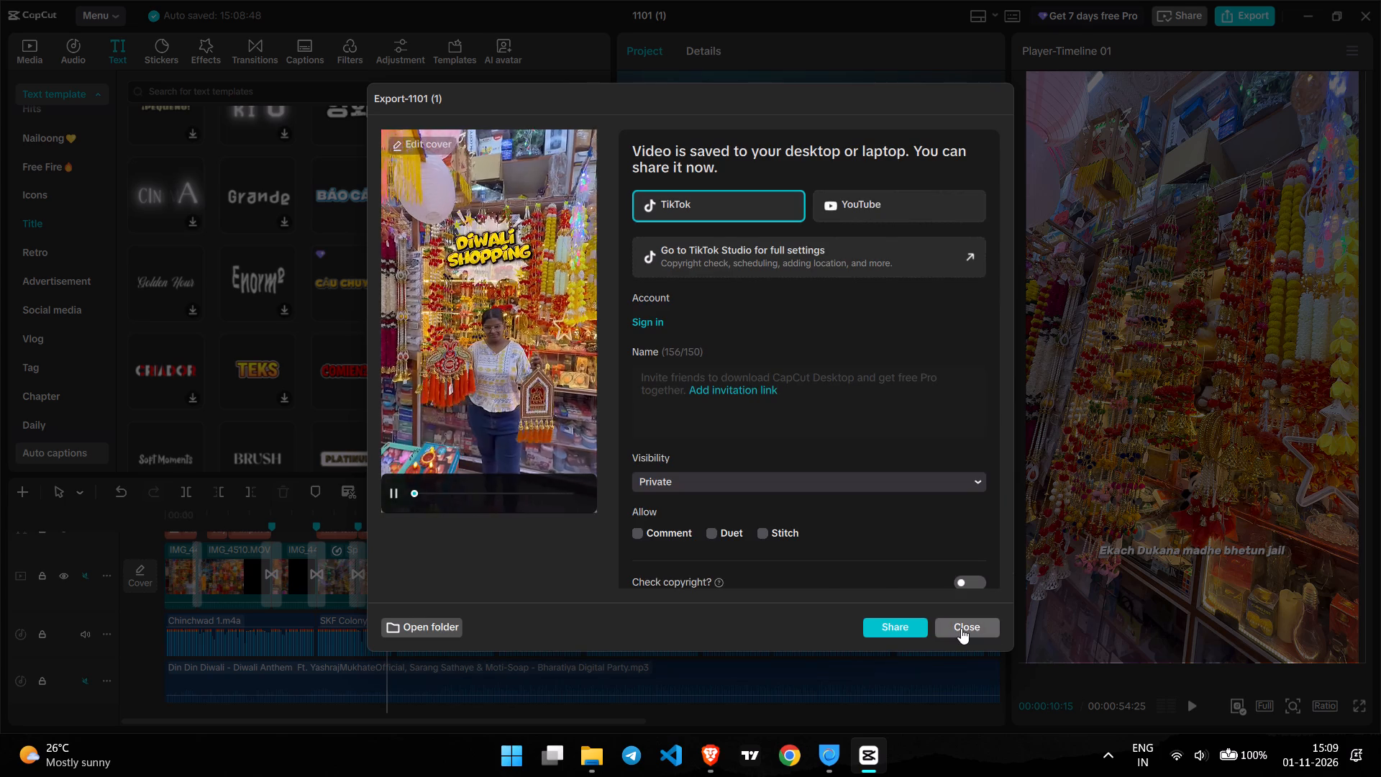
# Dismiss the finished export dialog and close CapCut.
pyautogui.click(961, 628)
pyautogui.click(1375, 23)
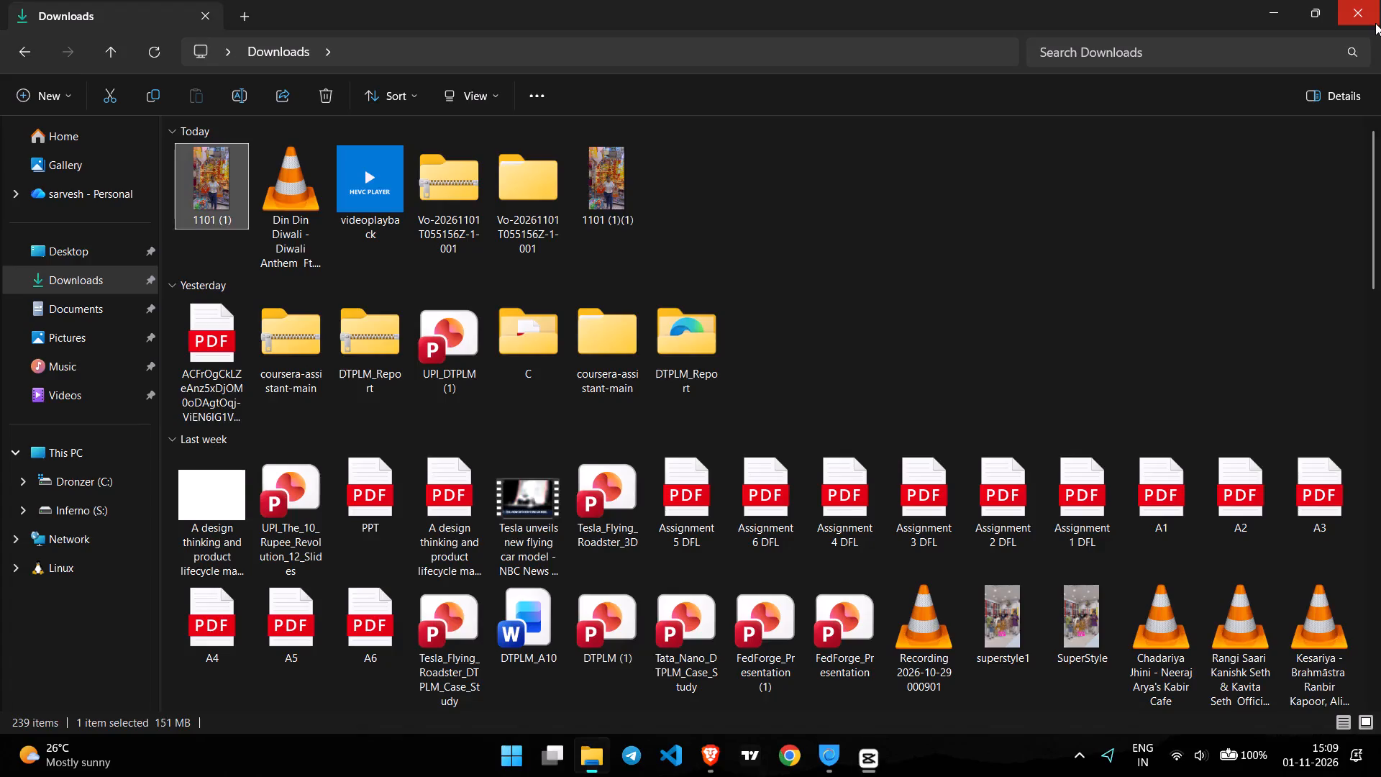
pyautogui.click(1345, 33)
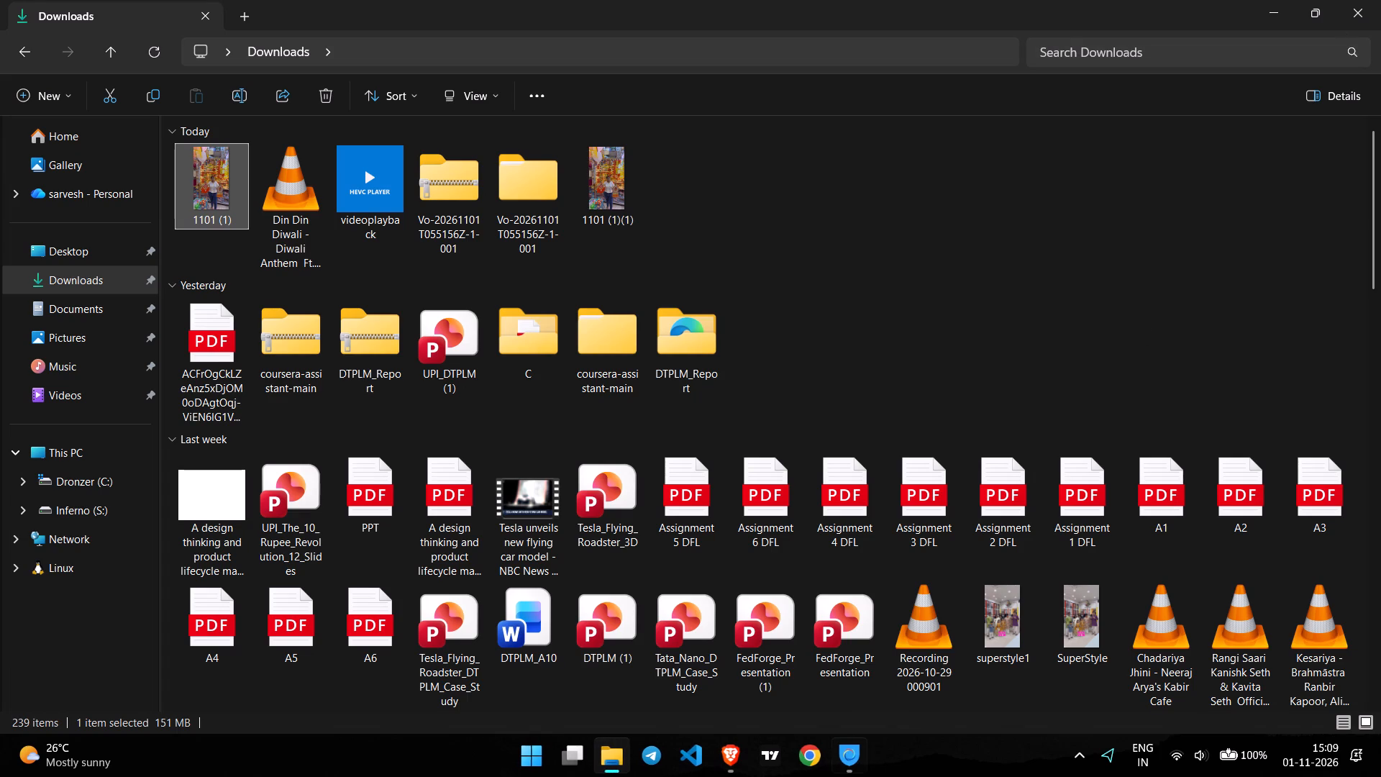
# Switch to Hotspot Shield and disconnect the United Kingdom VPN connection.
pyautogui.click(847, 757)
pyautogui.click(1018, 677)
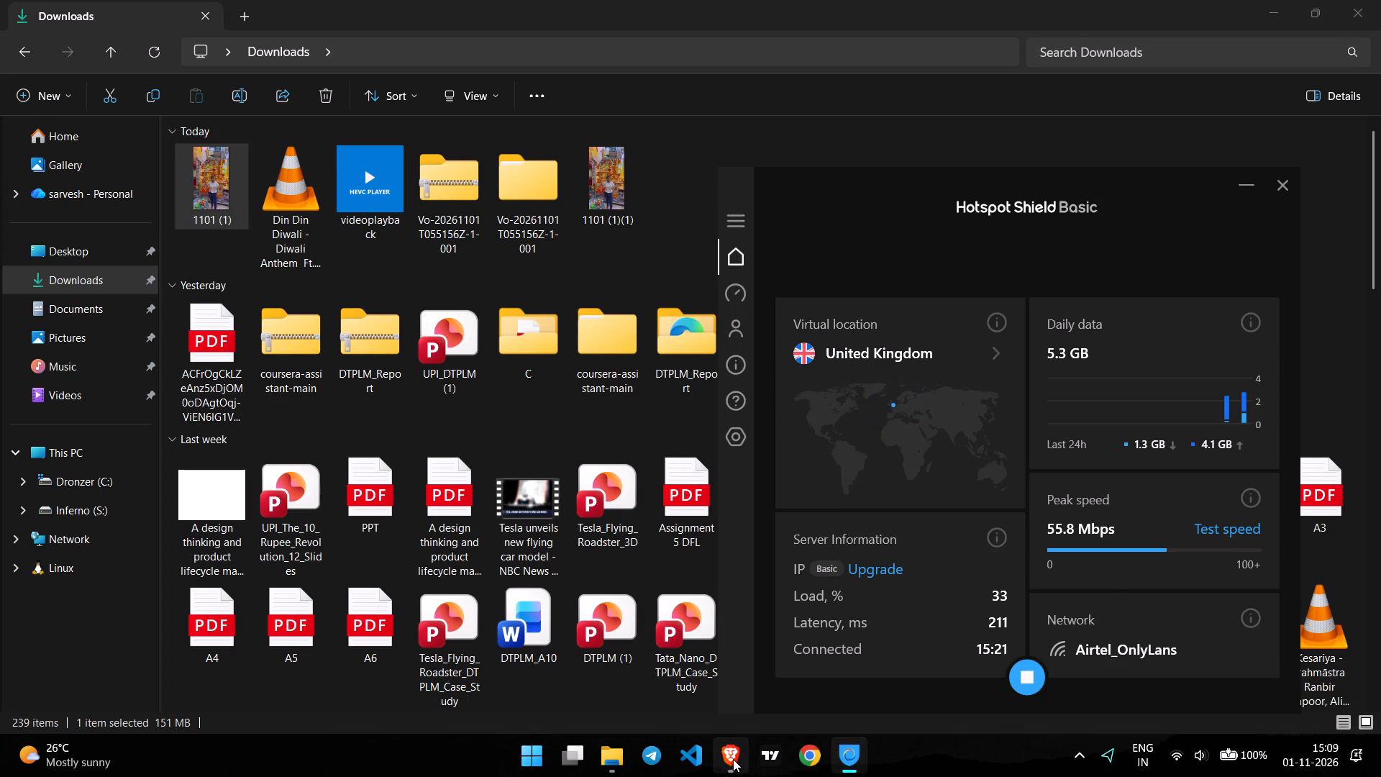
# Switch to Google Drive in Brave and upload 1101 (1) and 1101 (1)(1) from Downloads to the Krishna Varieties folder.
pyautogui.click(733, 759)
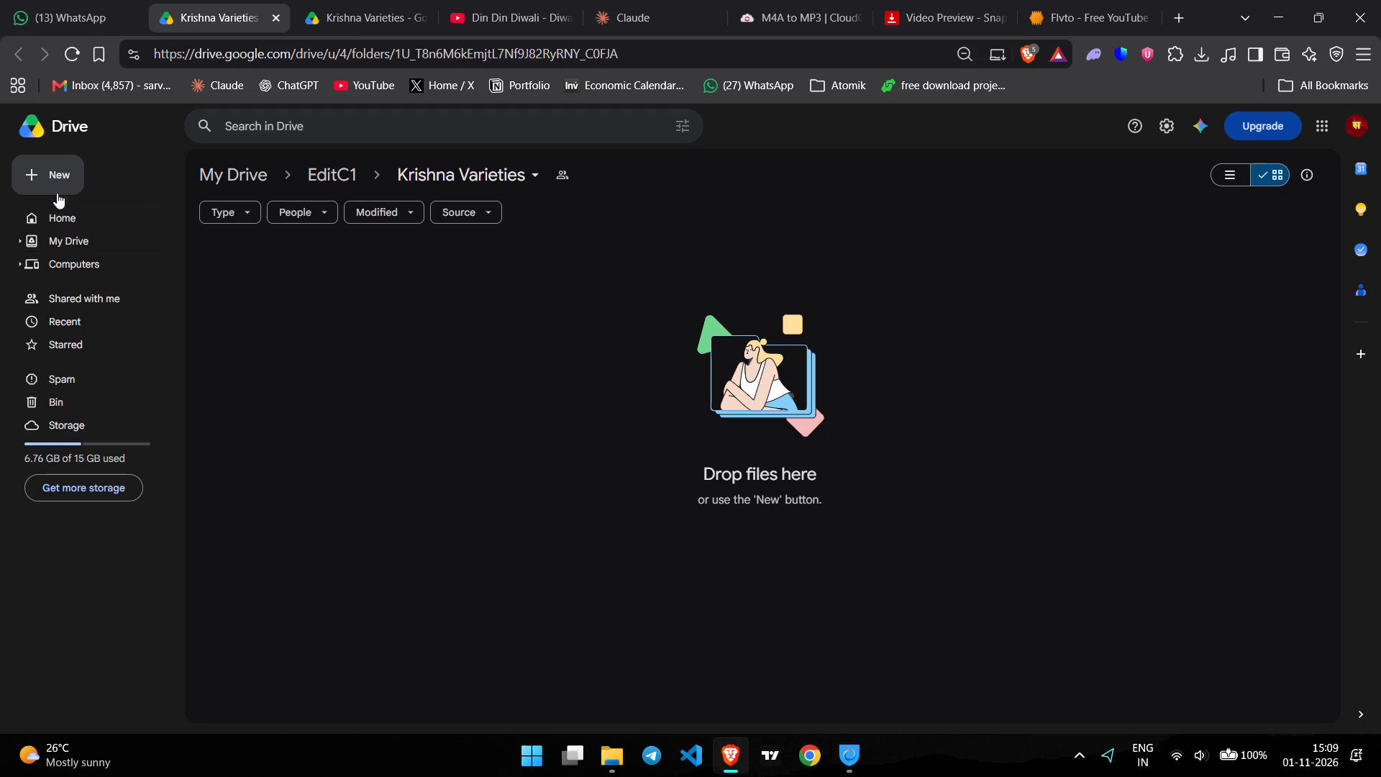
pyautogui.click(52, 173)
pyautogui.click(71, 208)
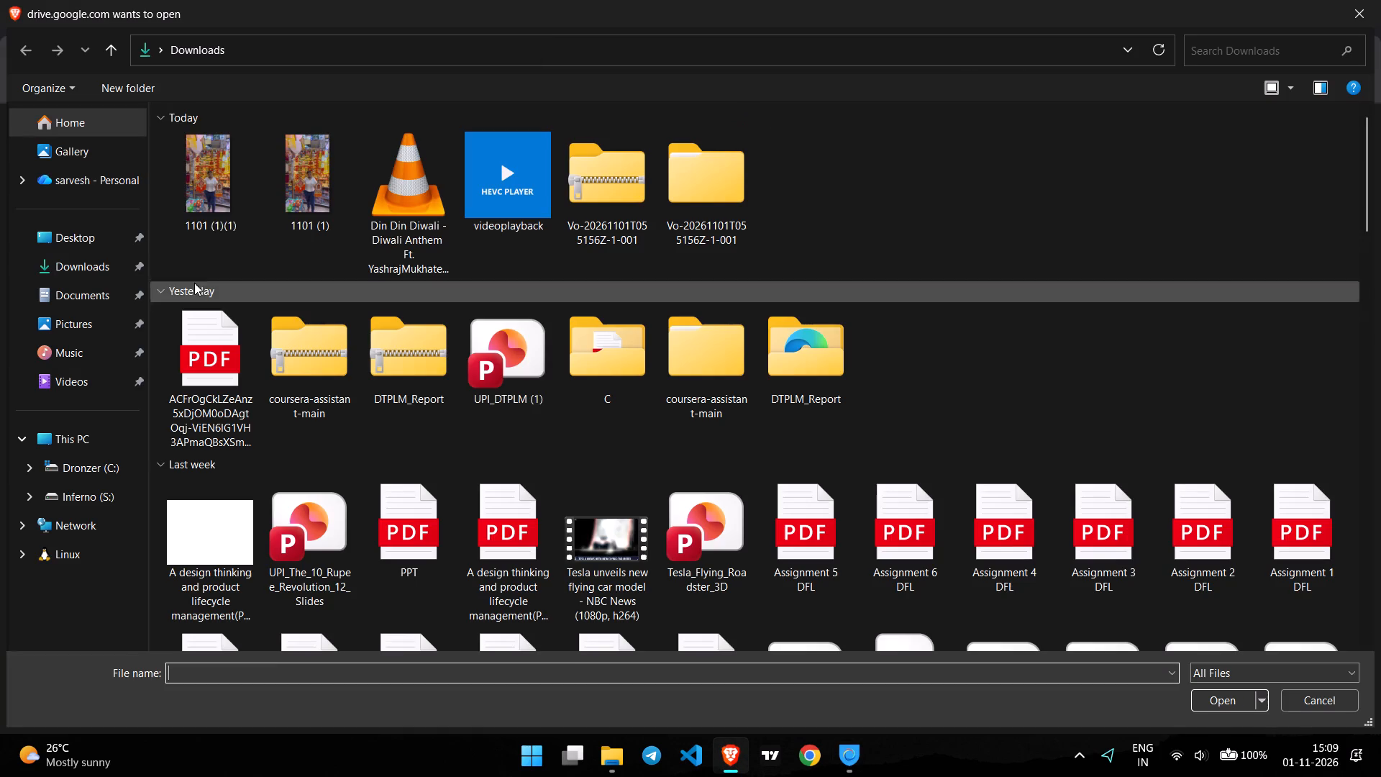
pyautogui.moveTo(156, 186); pyautogui.dragTo(314, 210)
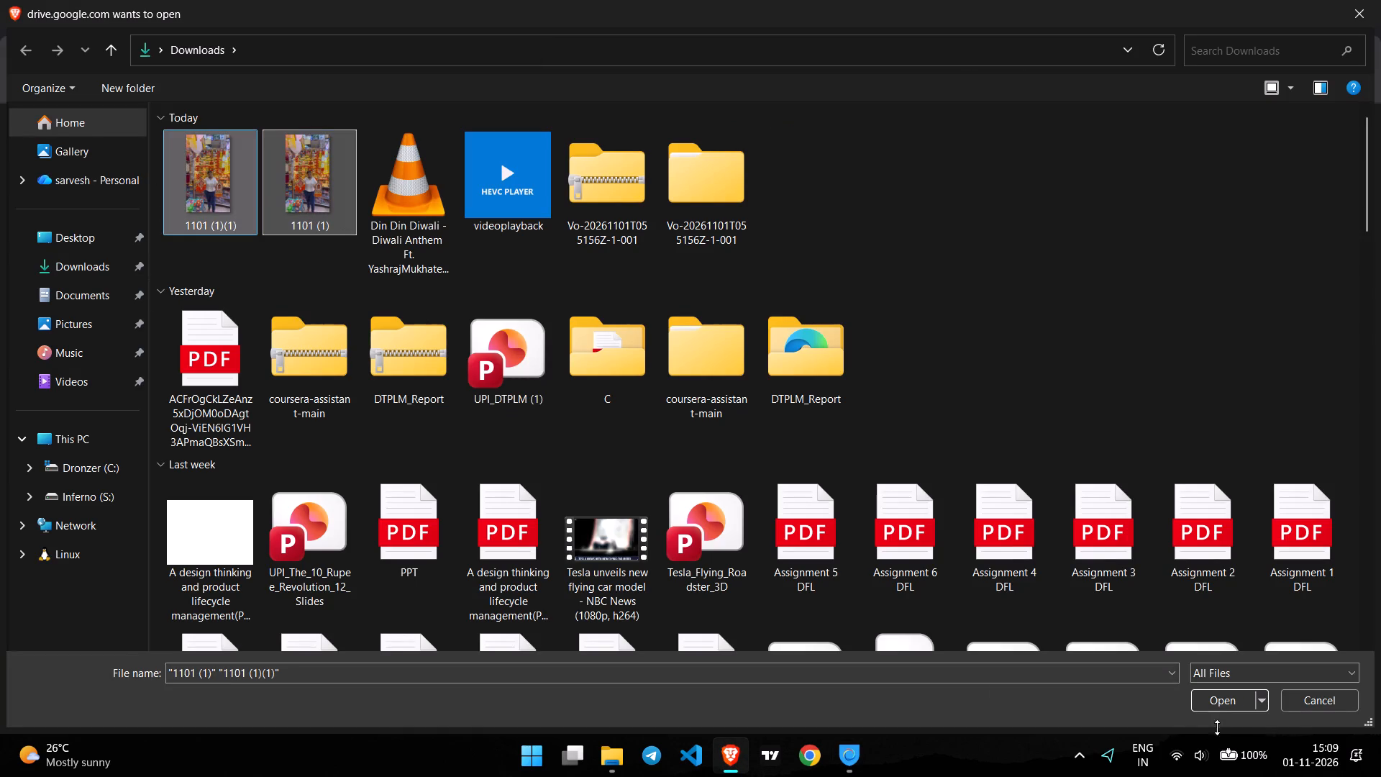
pyautogui.click(1231, 691)
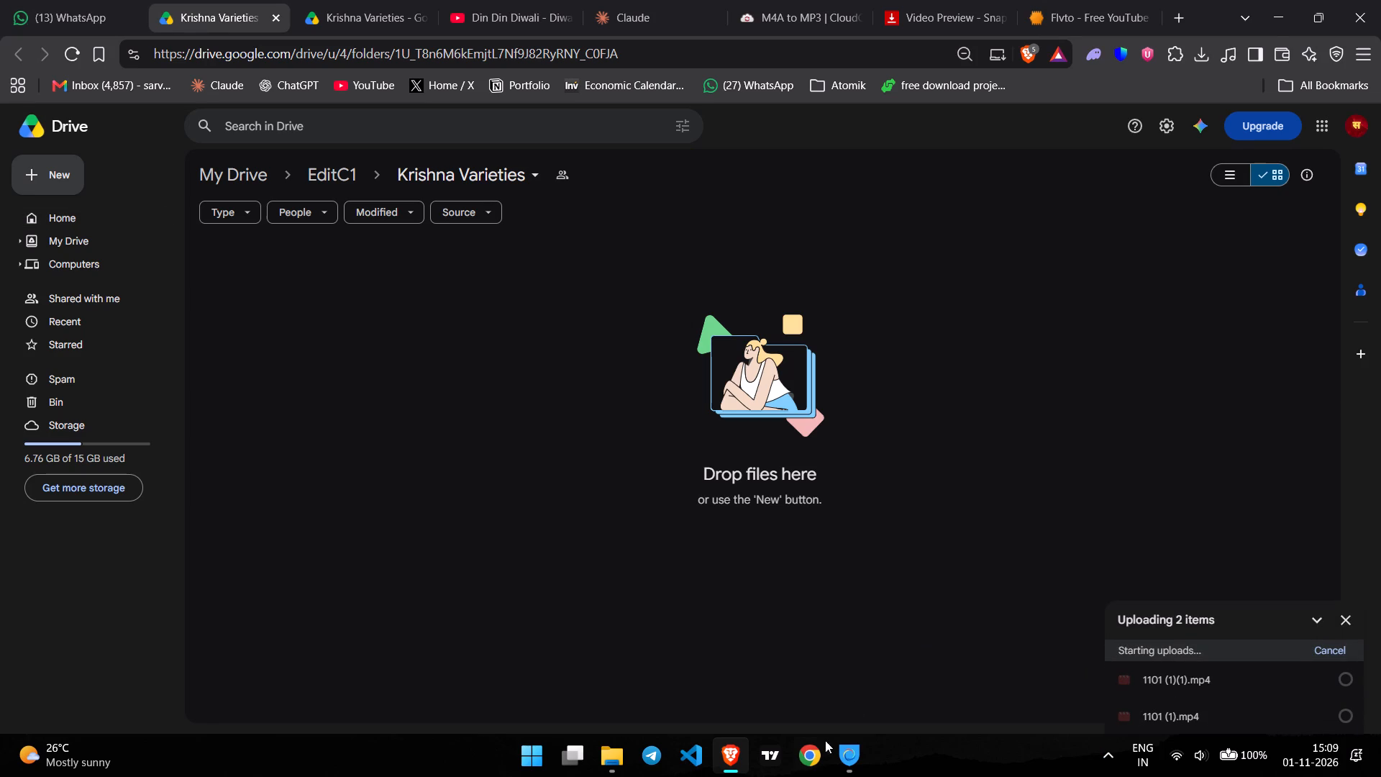
# Bring up Hotspot Shield again and close its window.
pyautogui.click(858, 761)
pyautogui.click(1286, 186)
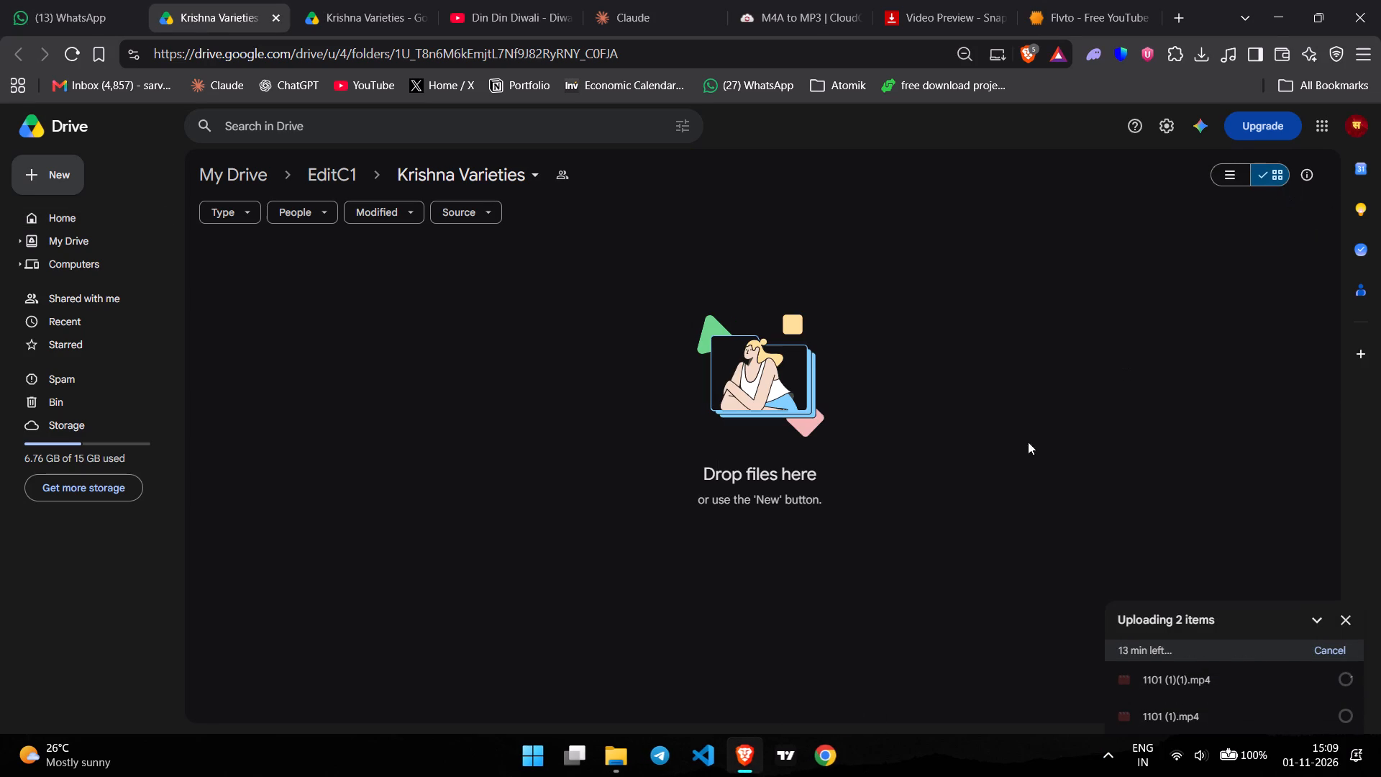
# Open 1101 (1) from Downloads in VLC, skim through the video by skipping along its timeline, and close VLC.
pyautogui.click(647, 753)
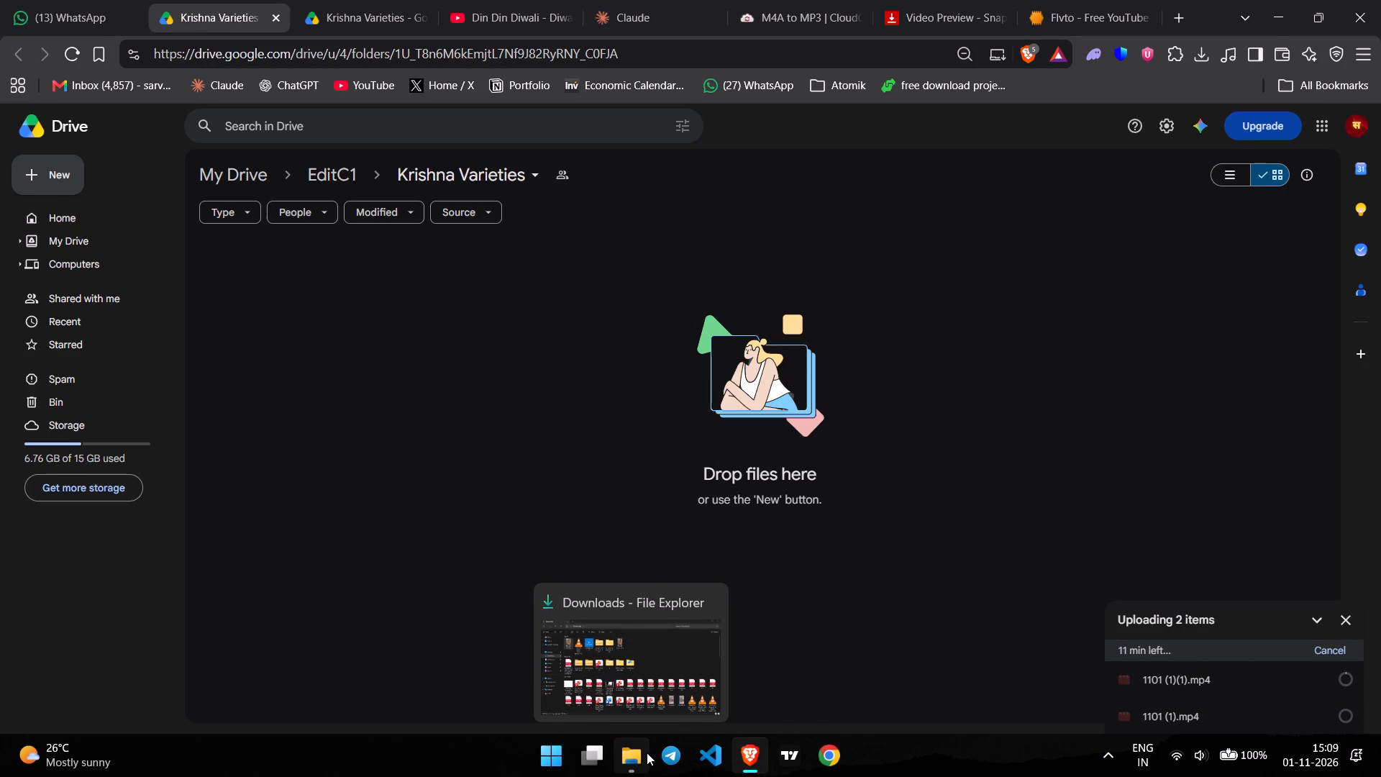
pyautogui.click(211, 178)
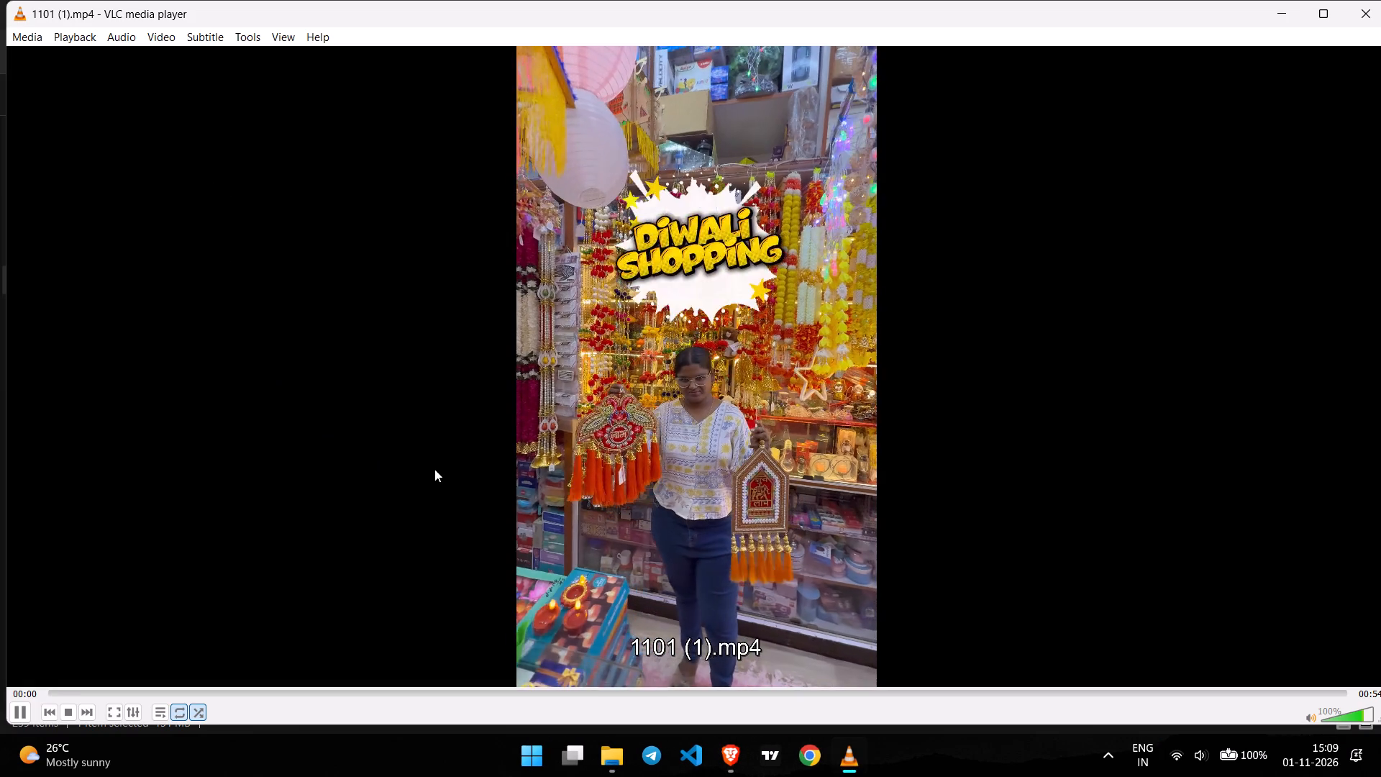
pyautogui.hscroll(-2, 435, 469)
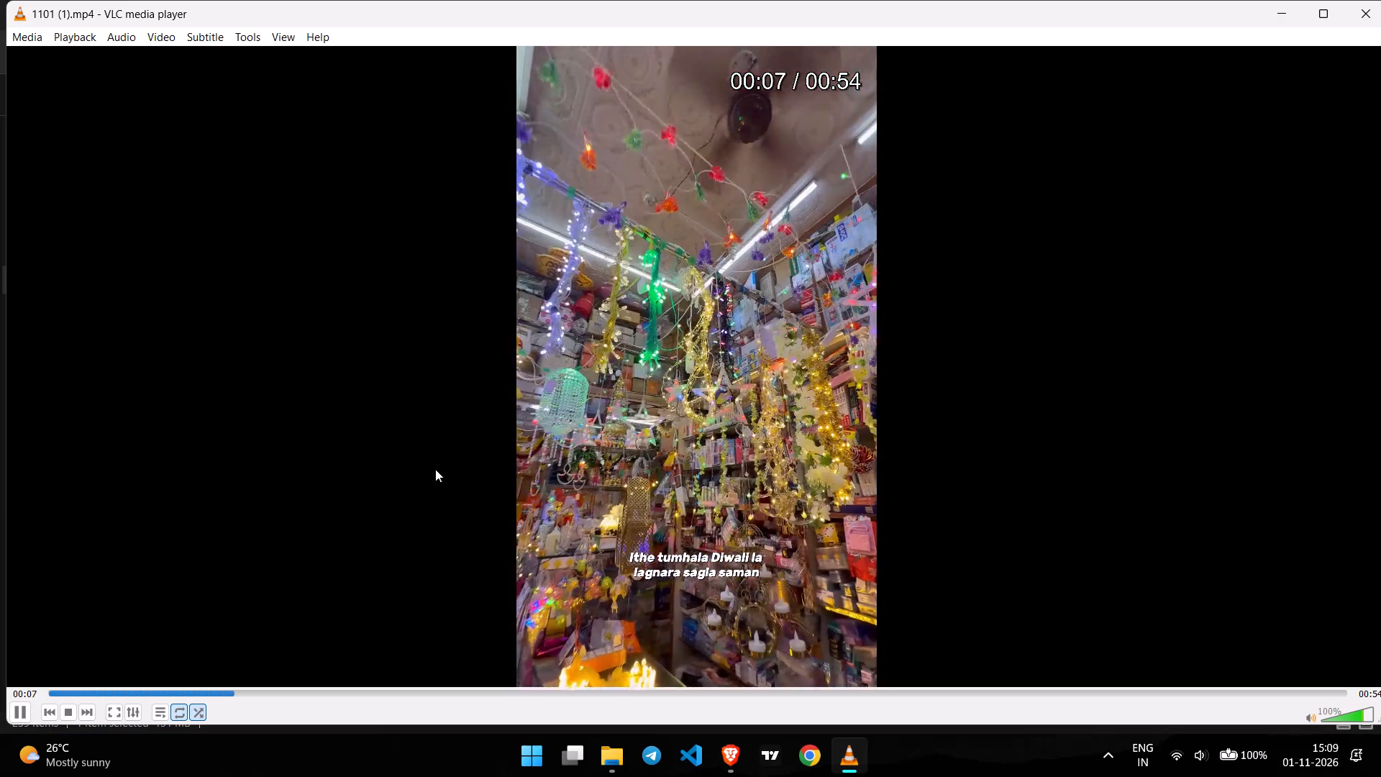
pyautogui.hscroll(-4, 435, 469)
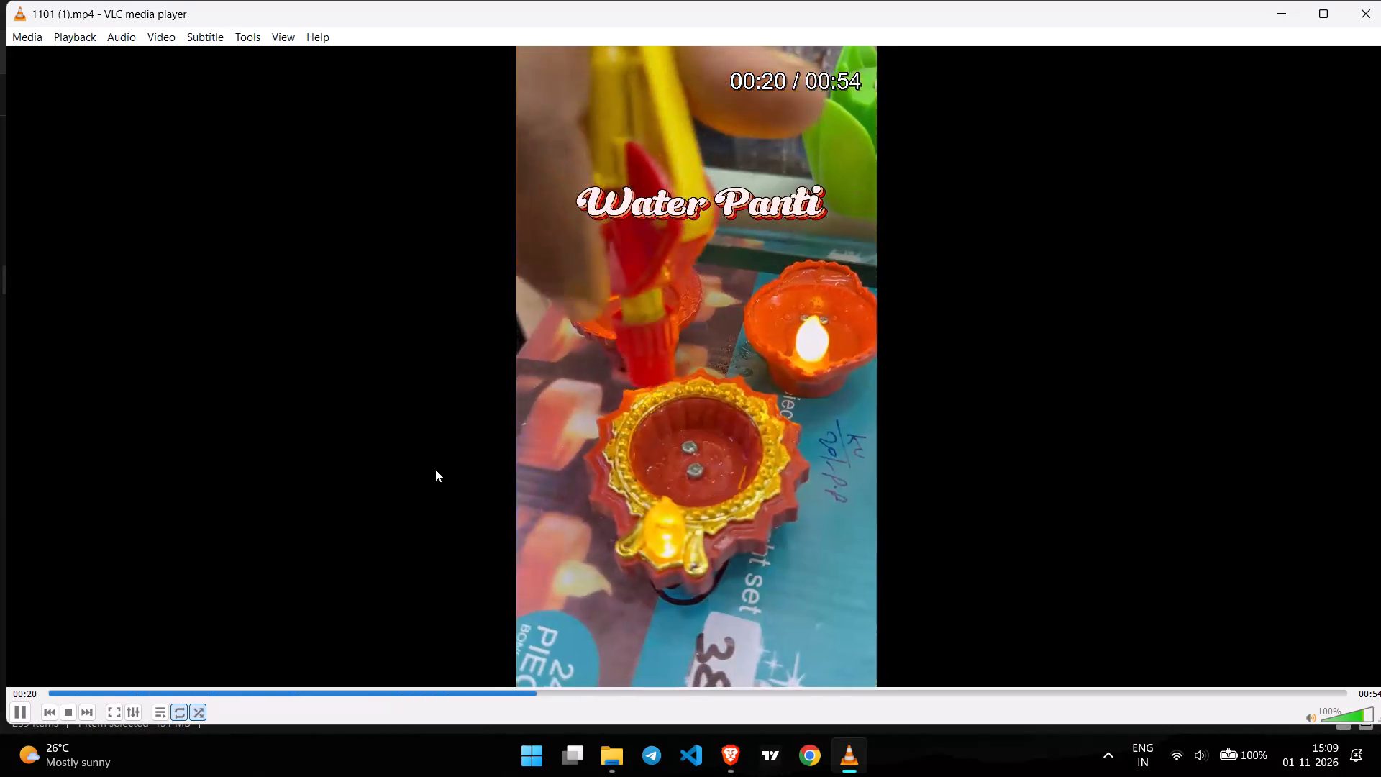
pyautogui.hscroll(-2, 435, 469)
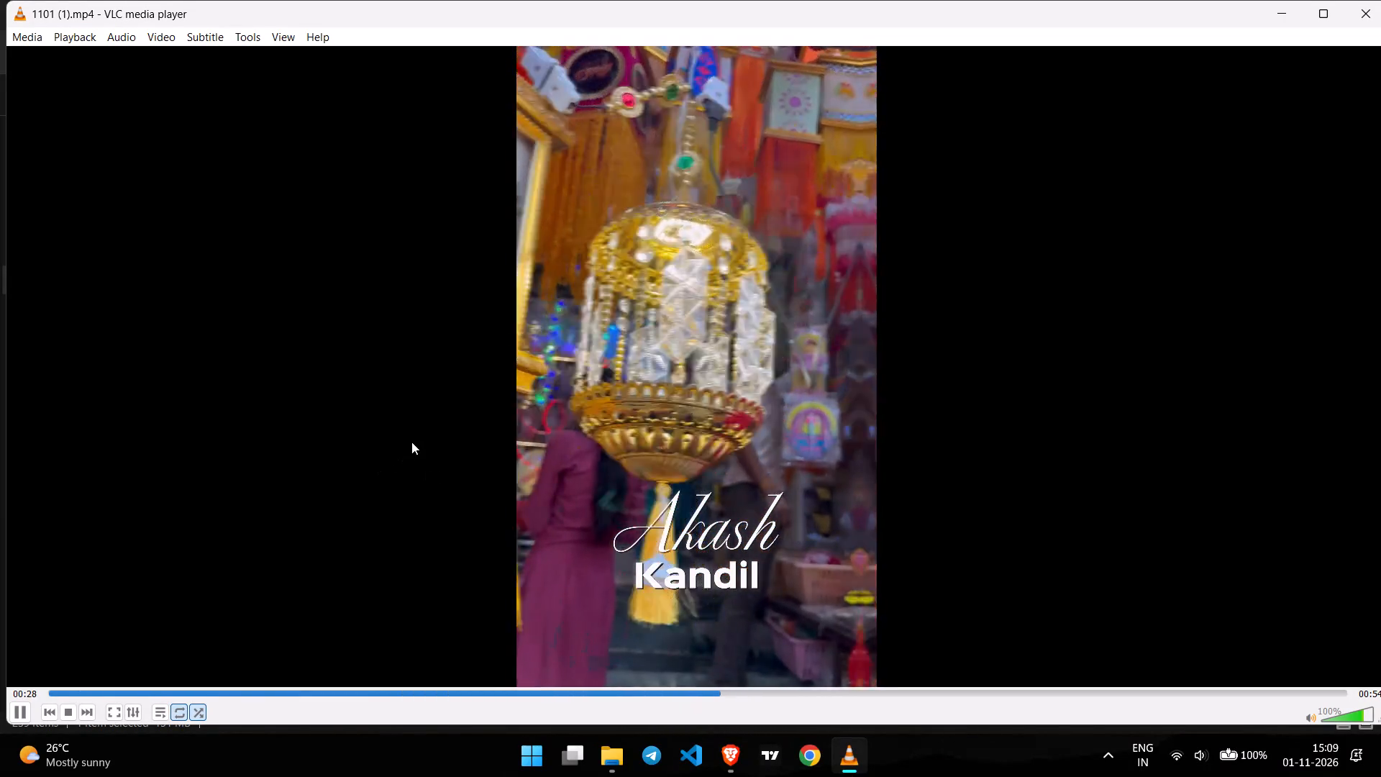
pyautogui.hscroll(2, 419, 442)
pyautogui.hscroll(-4, 428, 447)
pyautogui.click(1361, 19)
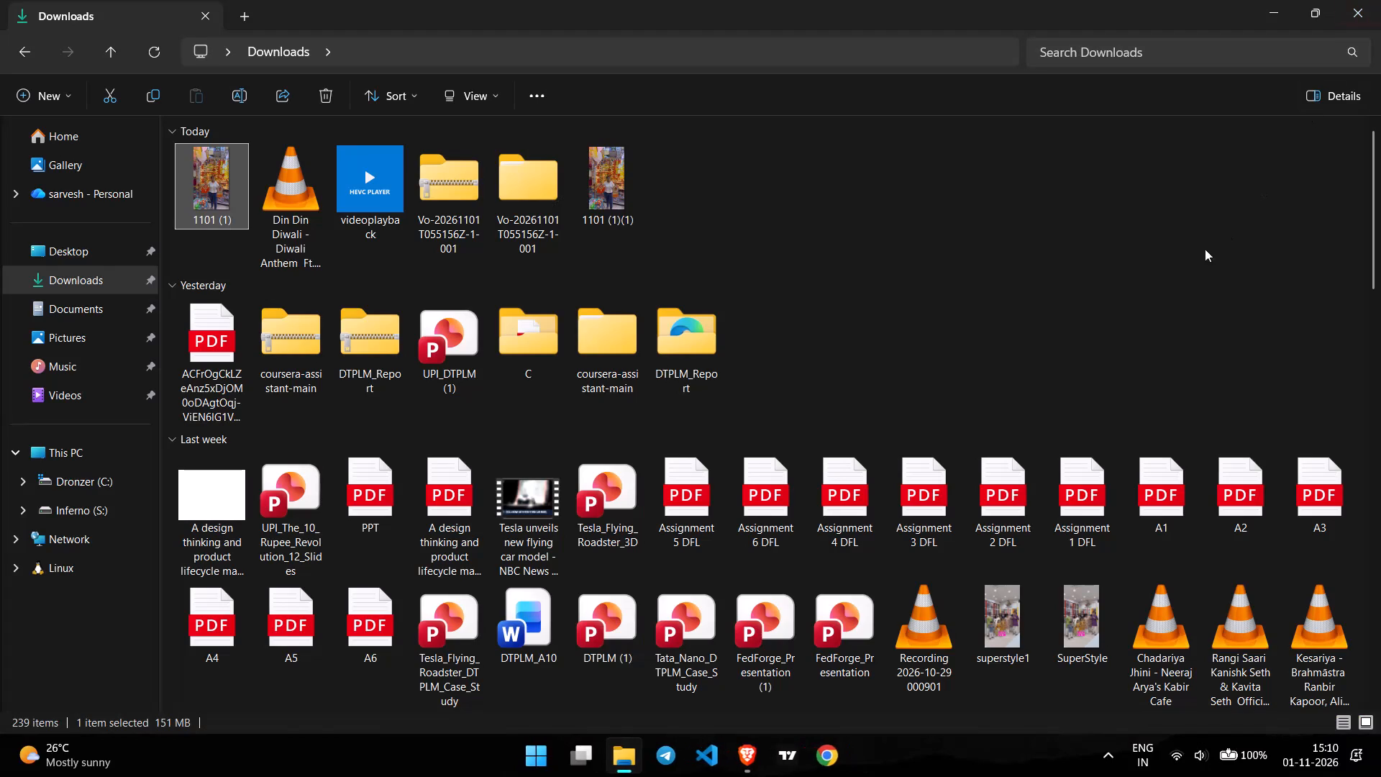
# From Downloads in File Explorer, open the video 1101 (1)(1) in VLC, skim through it beyond 31 seconds, and close the player.
pyautogui.click(598, 188)
pyautogui.hscroll(-1, 696, 350)
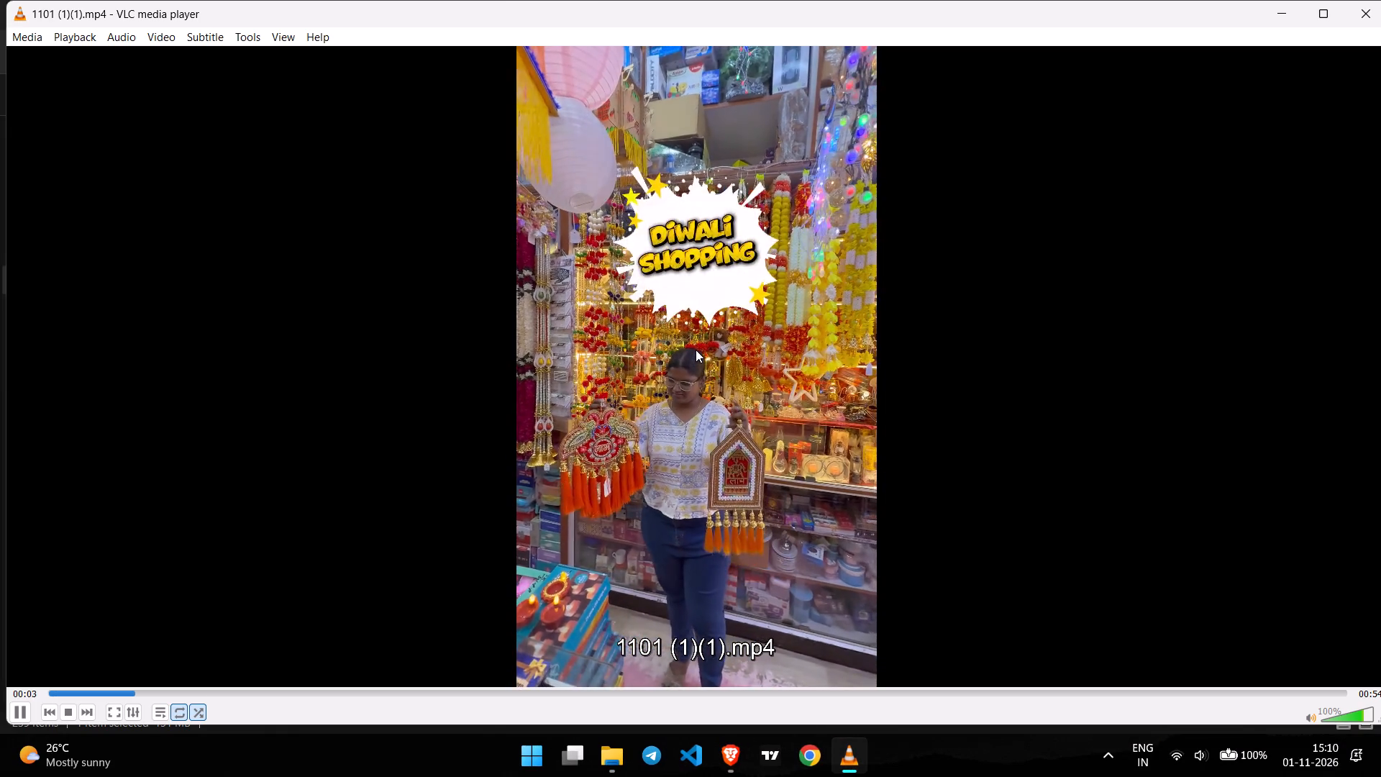
pyautogui.hscroll(-4, 696, 350)
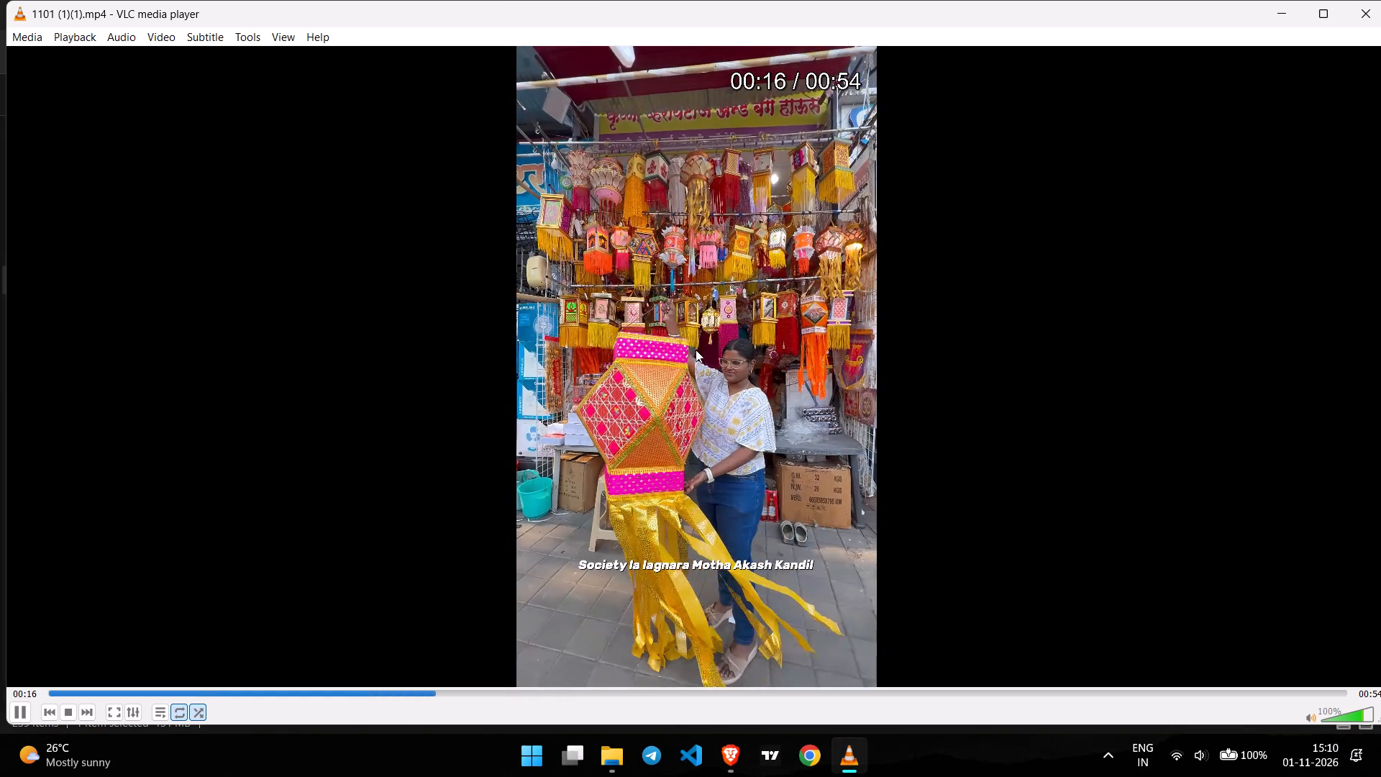
pyautogui.hscroll(-5, 696, 350)
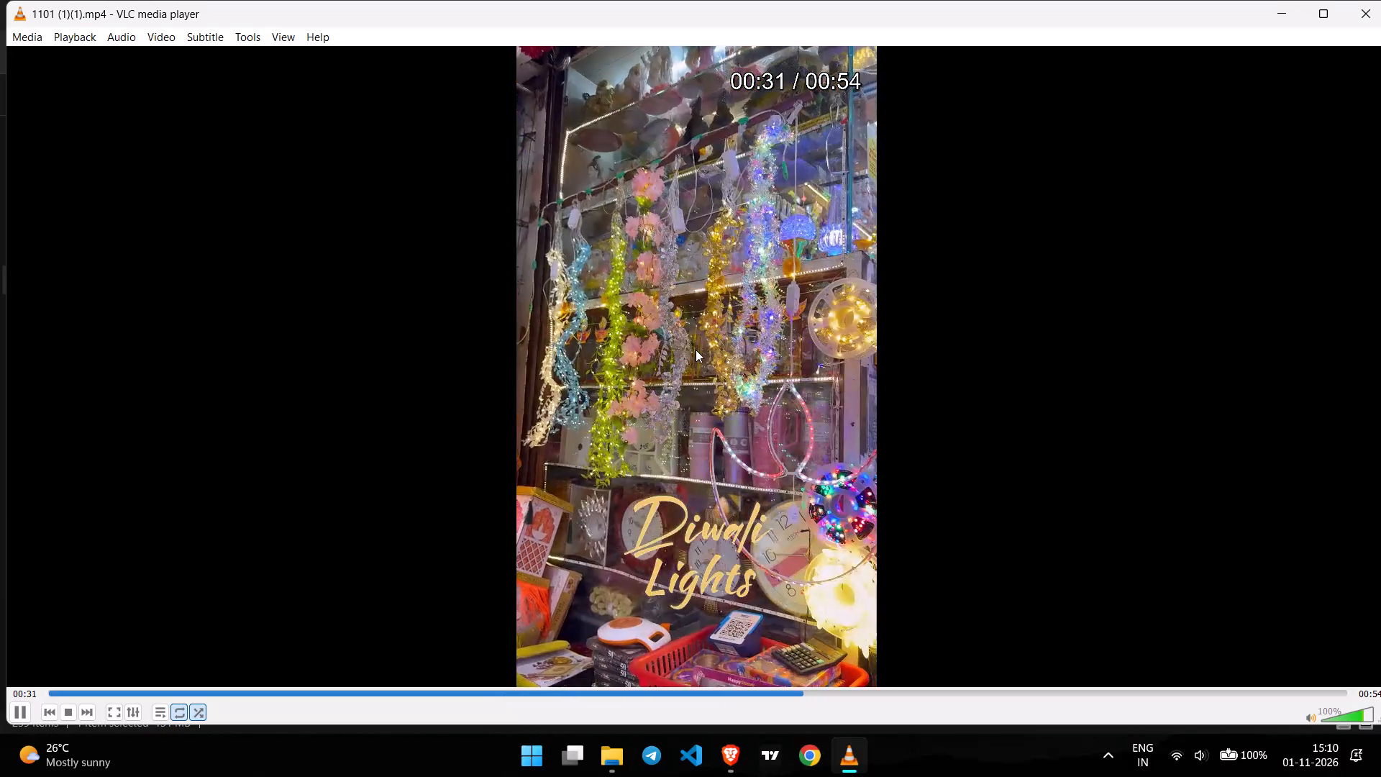
pyautogui.hscroll(-2, 696, 350)
pyautogui.click(1354, 21)
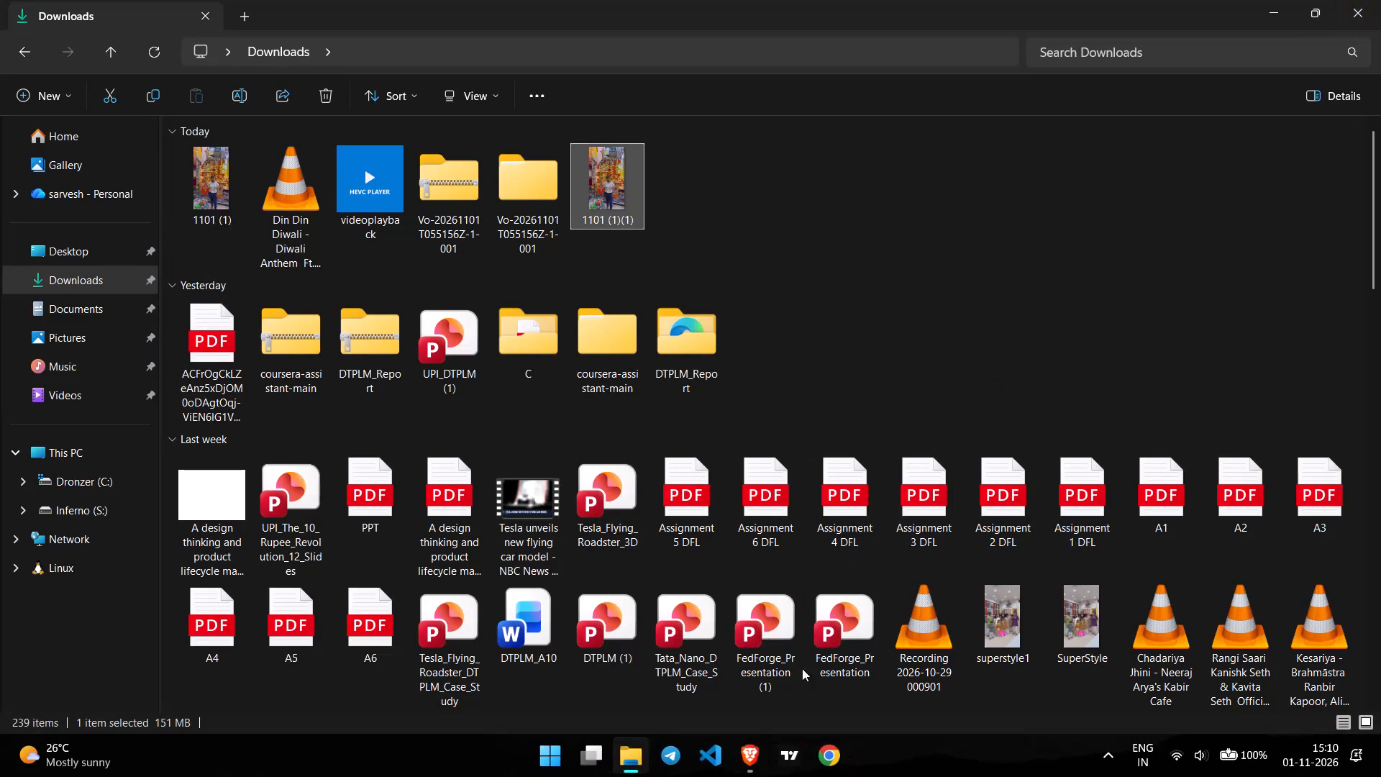
# Switch to Brave and upload 1101 (1) and 1101 (1)(1) to the Krishna Varieties folder in Google Drive.
pyautogui.click(750, 737)
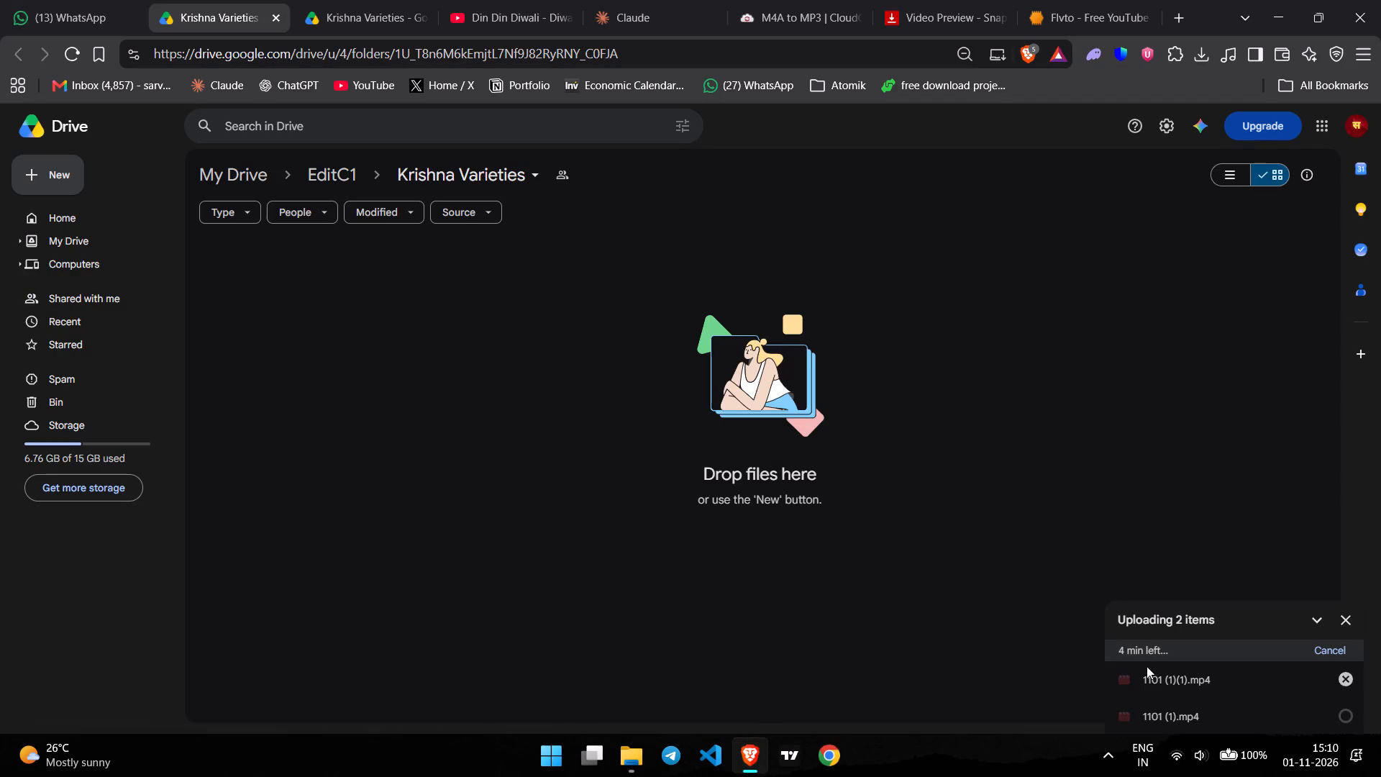
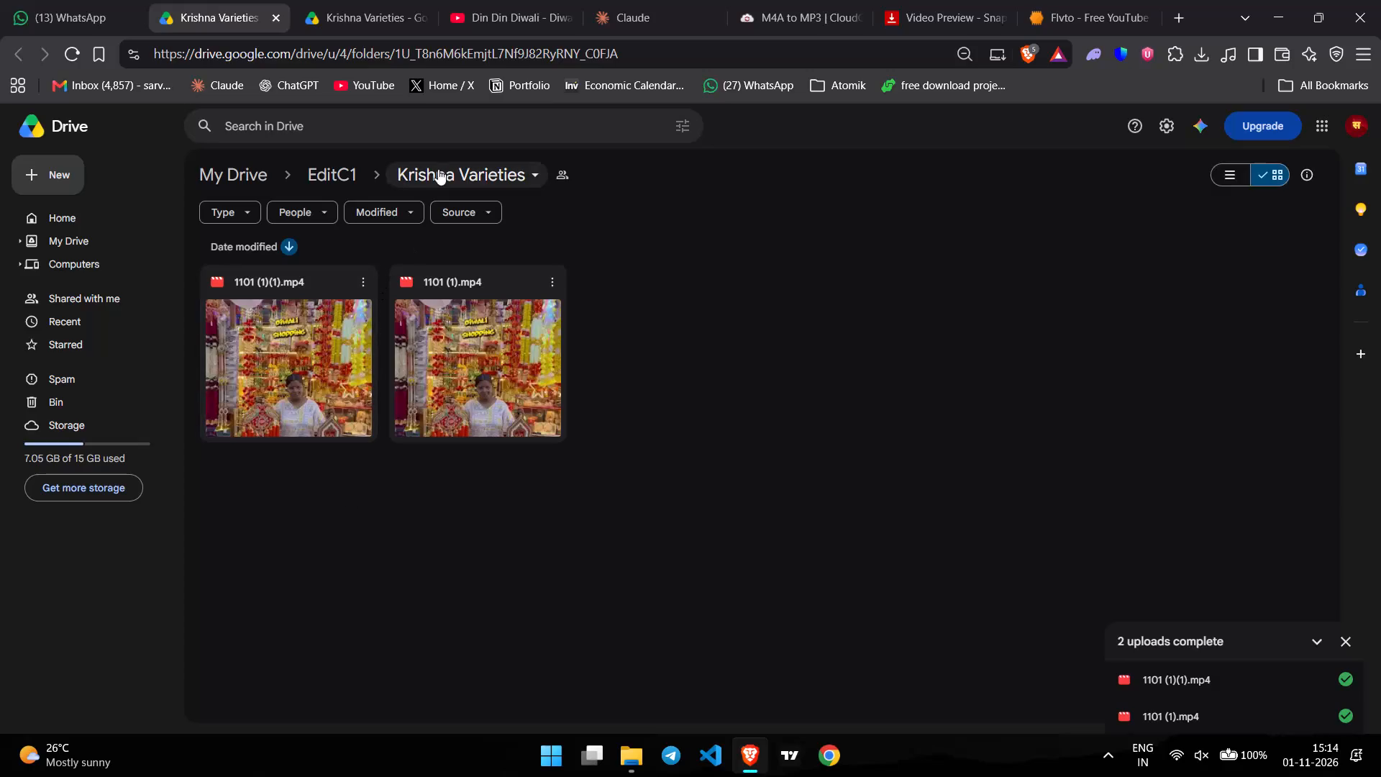
# Copy the share link of the Krishna Varieties folder in Google Drive.
pyautogui.click(438, 168)
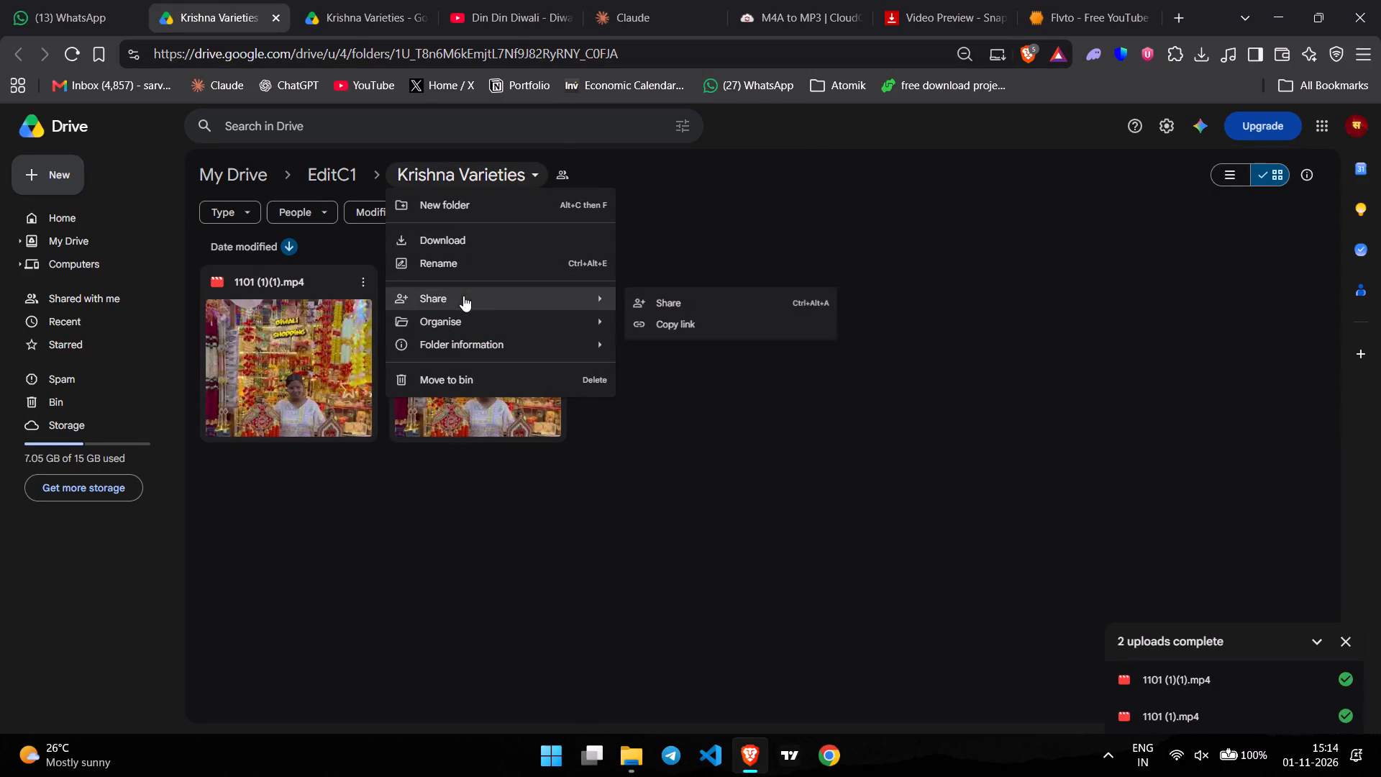
pyautogui.click(667, 331)
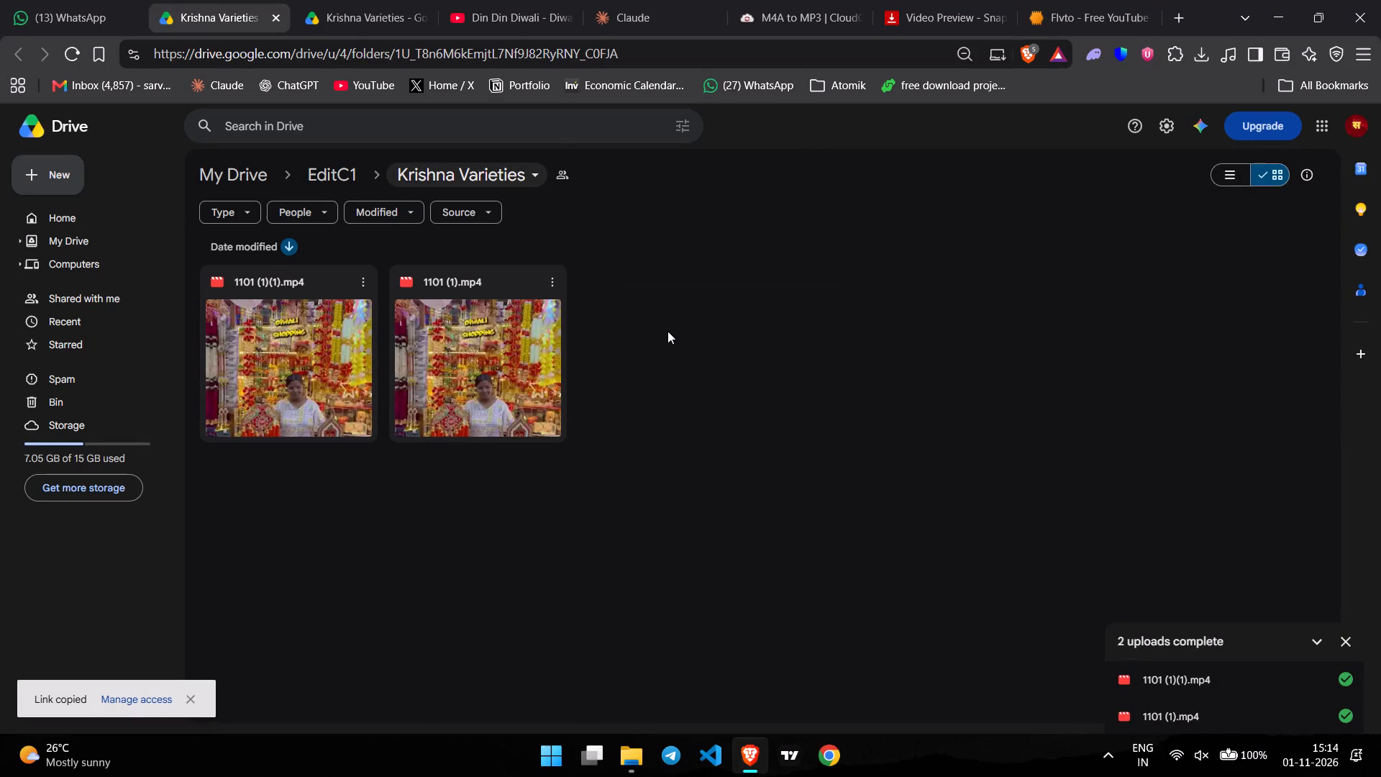